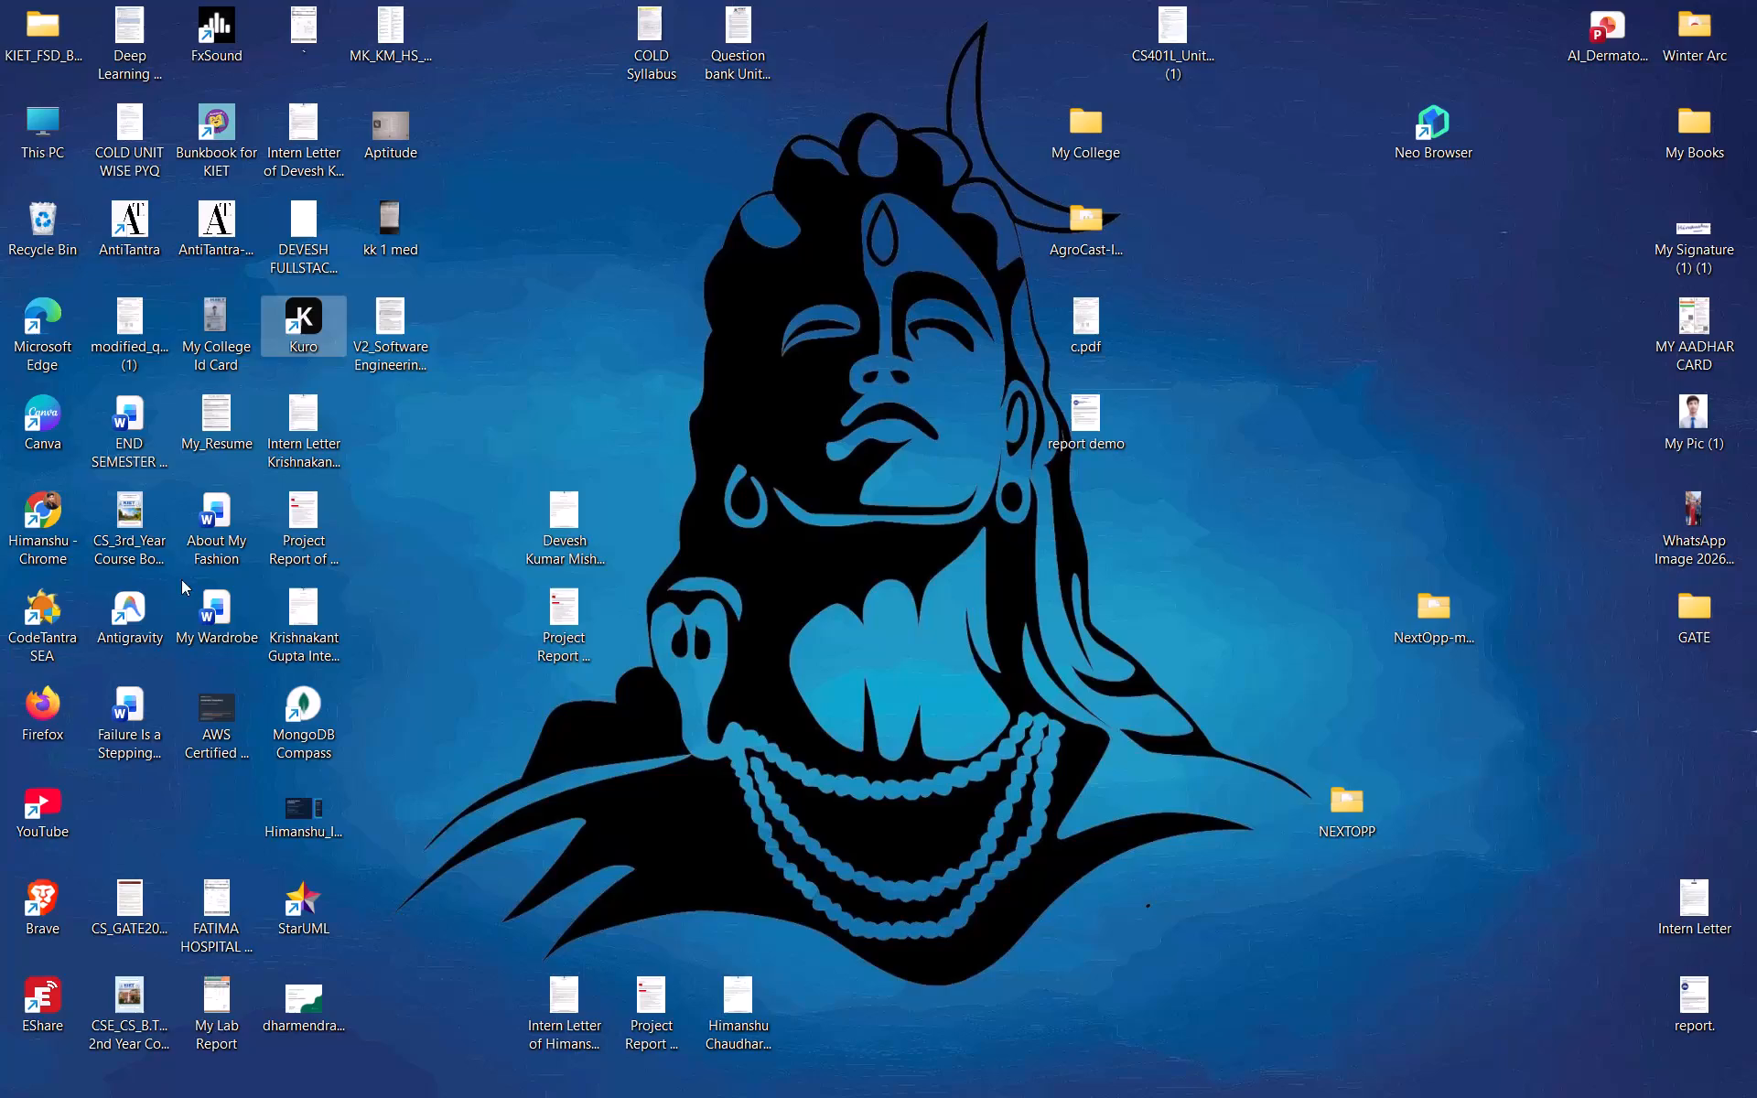
Open Canva from the desktop.
double_click(44, 406)
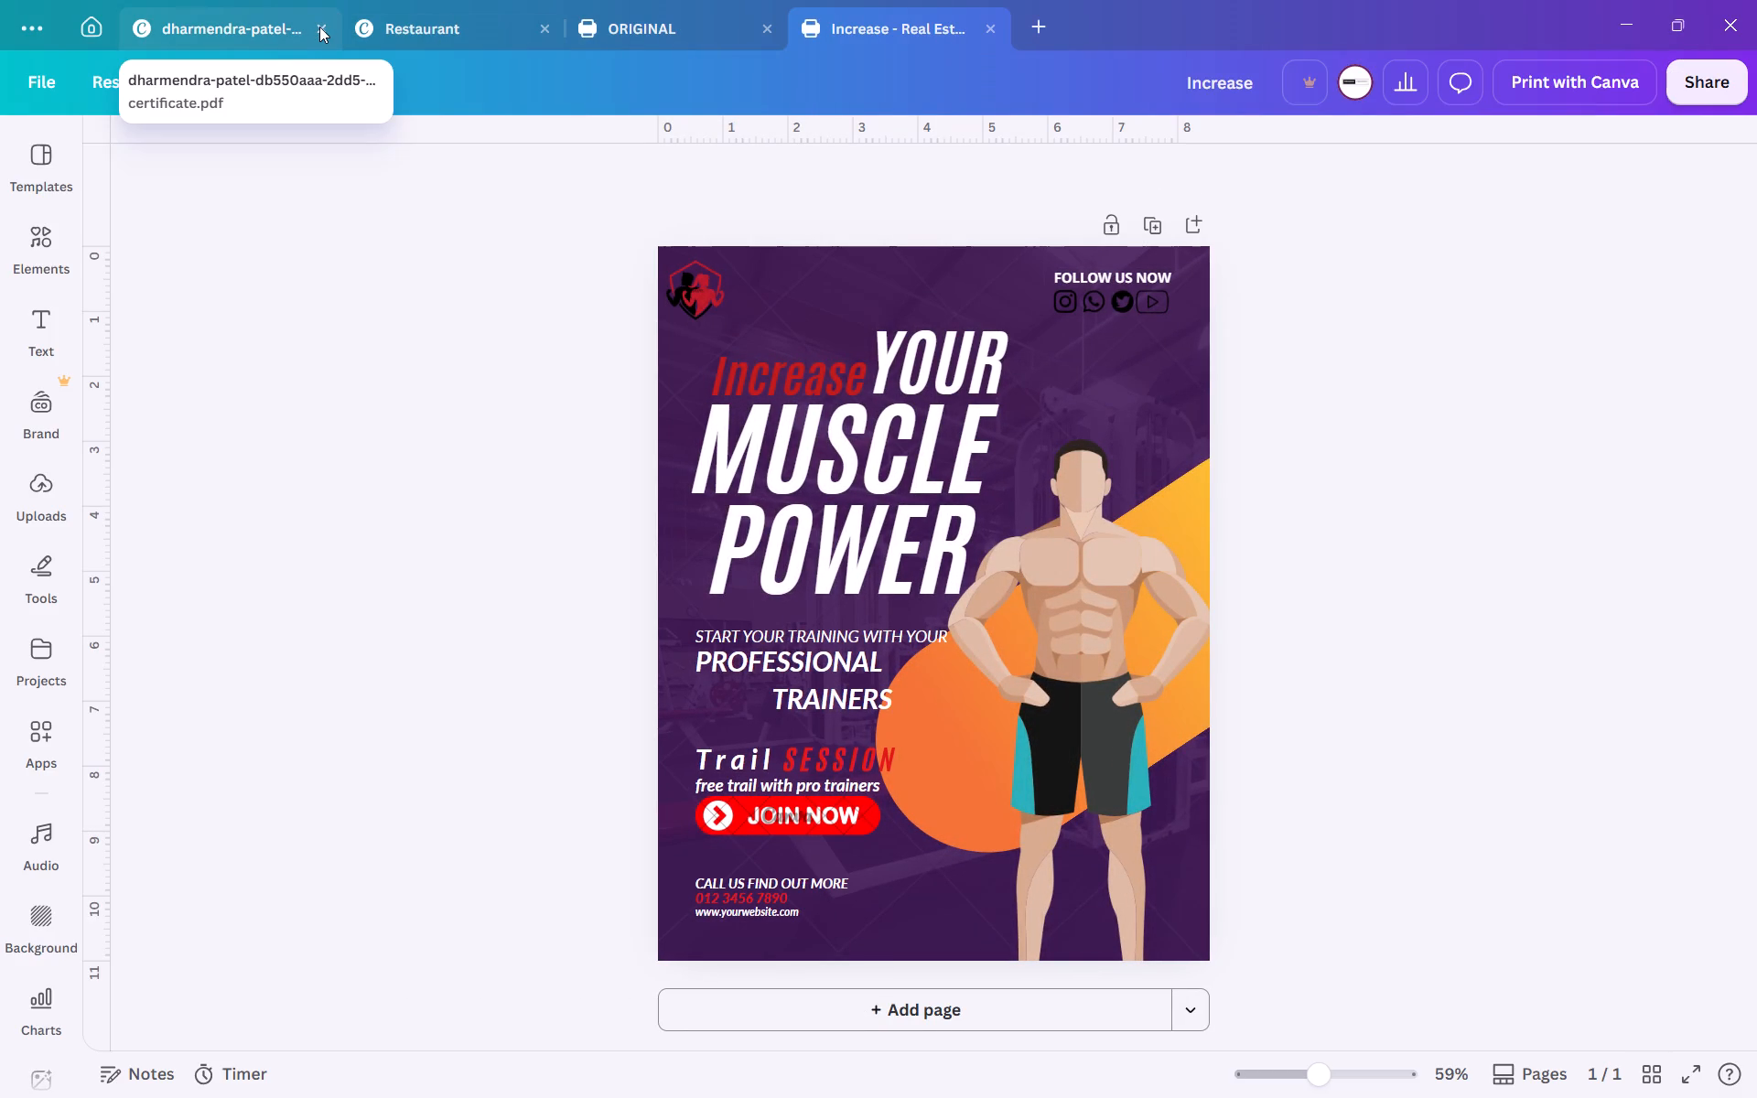
Close all the previously opened design tabs, including Restaurant, ORIGINAL and Increase.
left_click(319, 27)
left_click(319, 27)
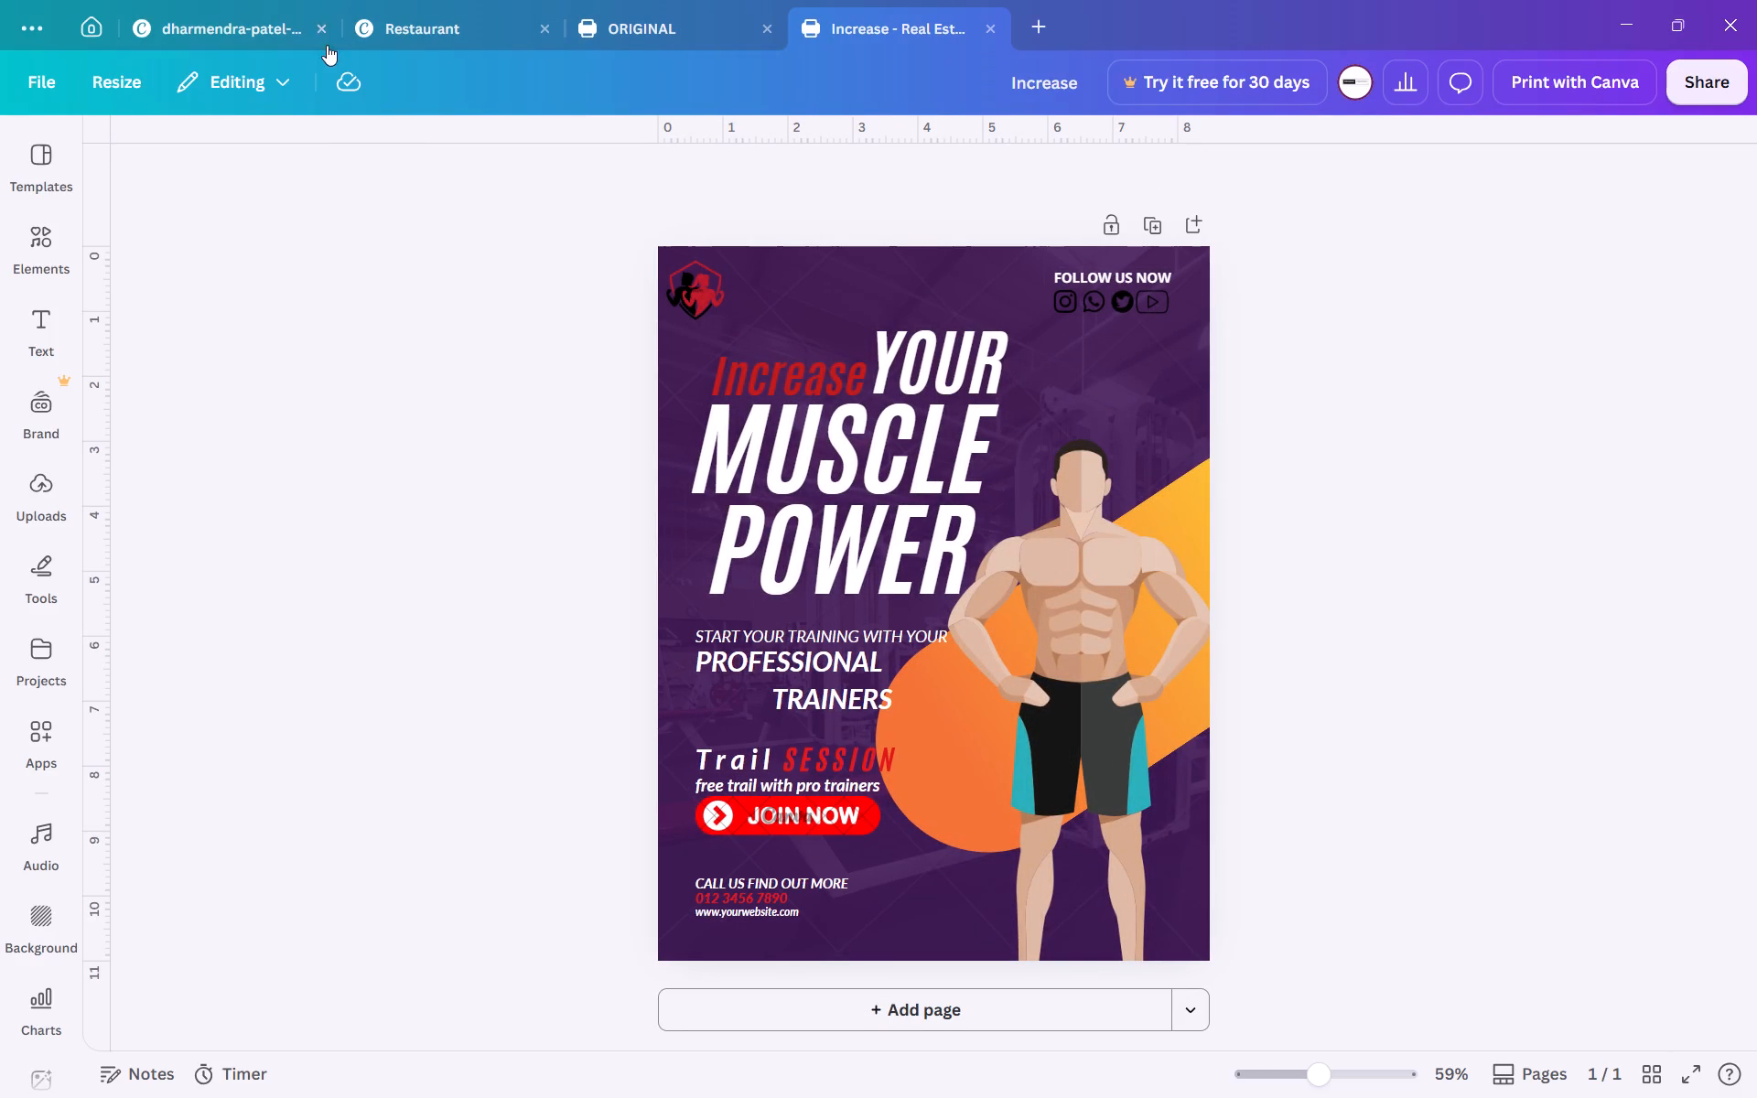
left_click(323, 24)
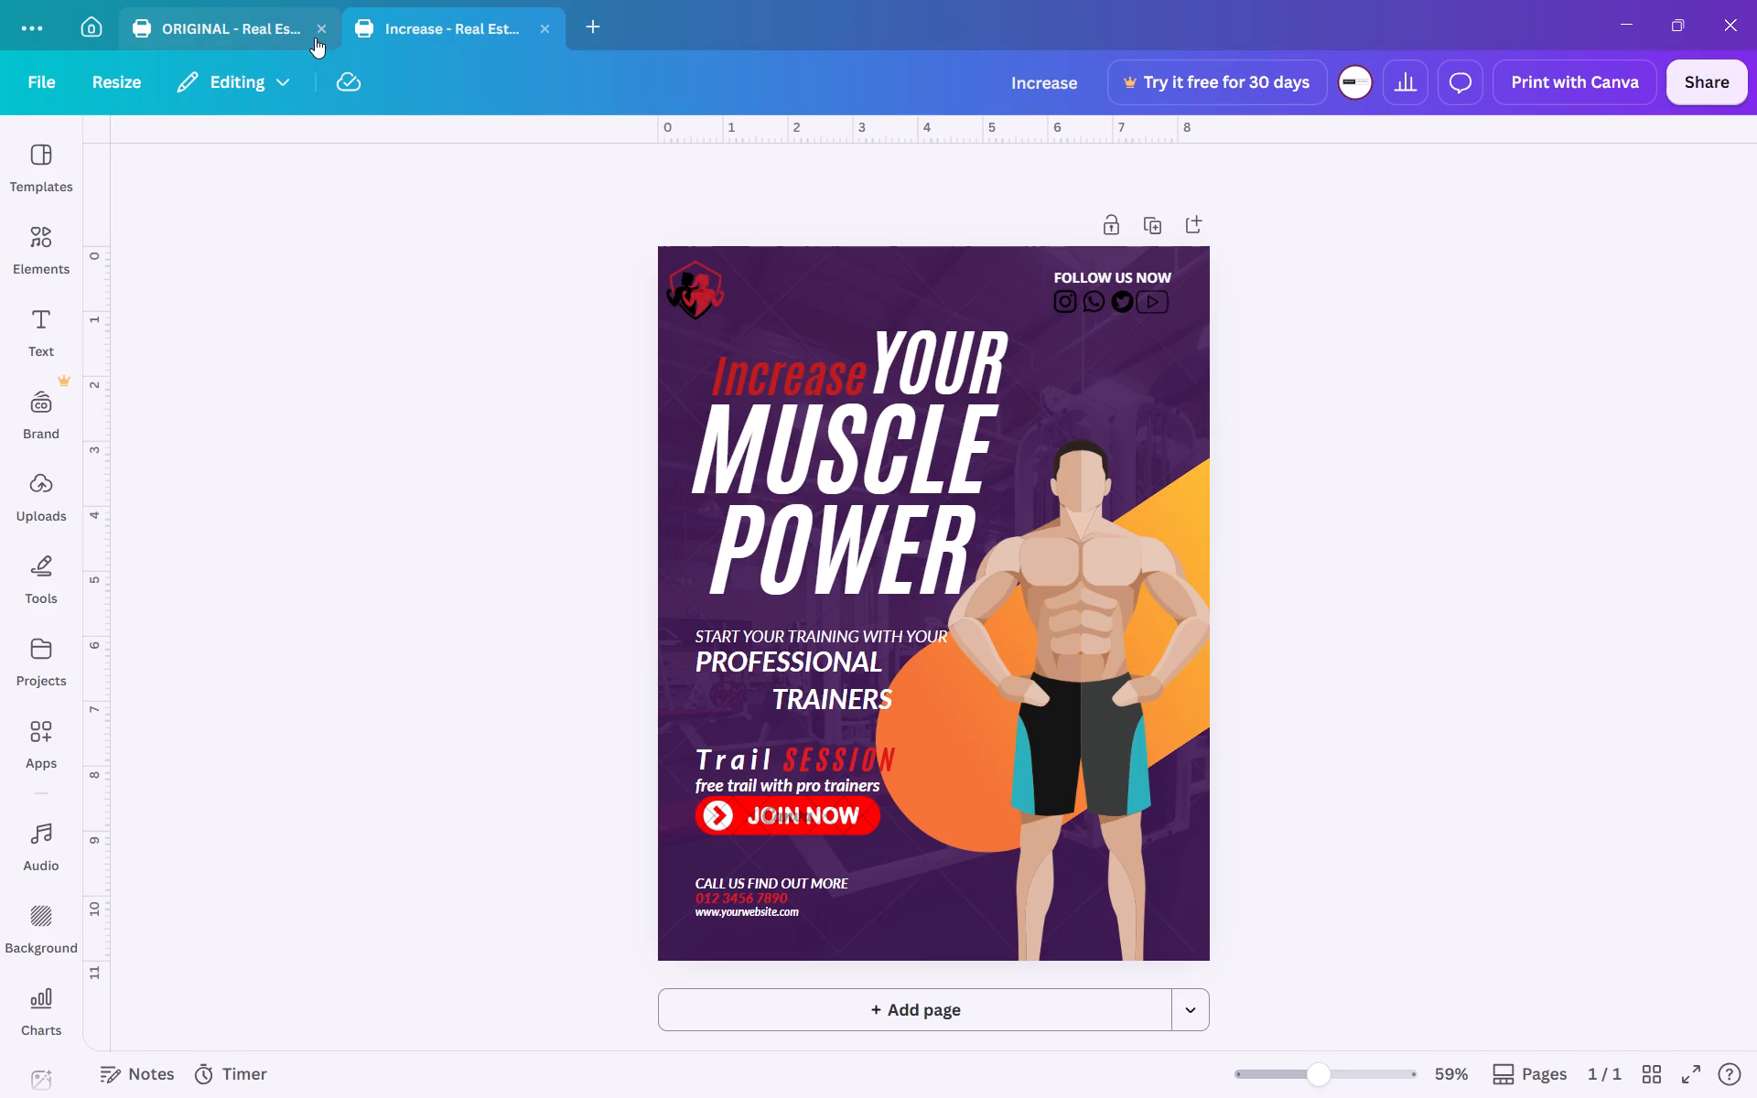
left_click(322, 31)
left_click(322, 31)
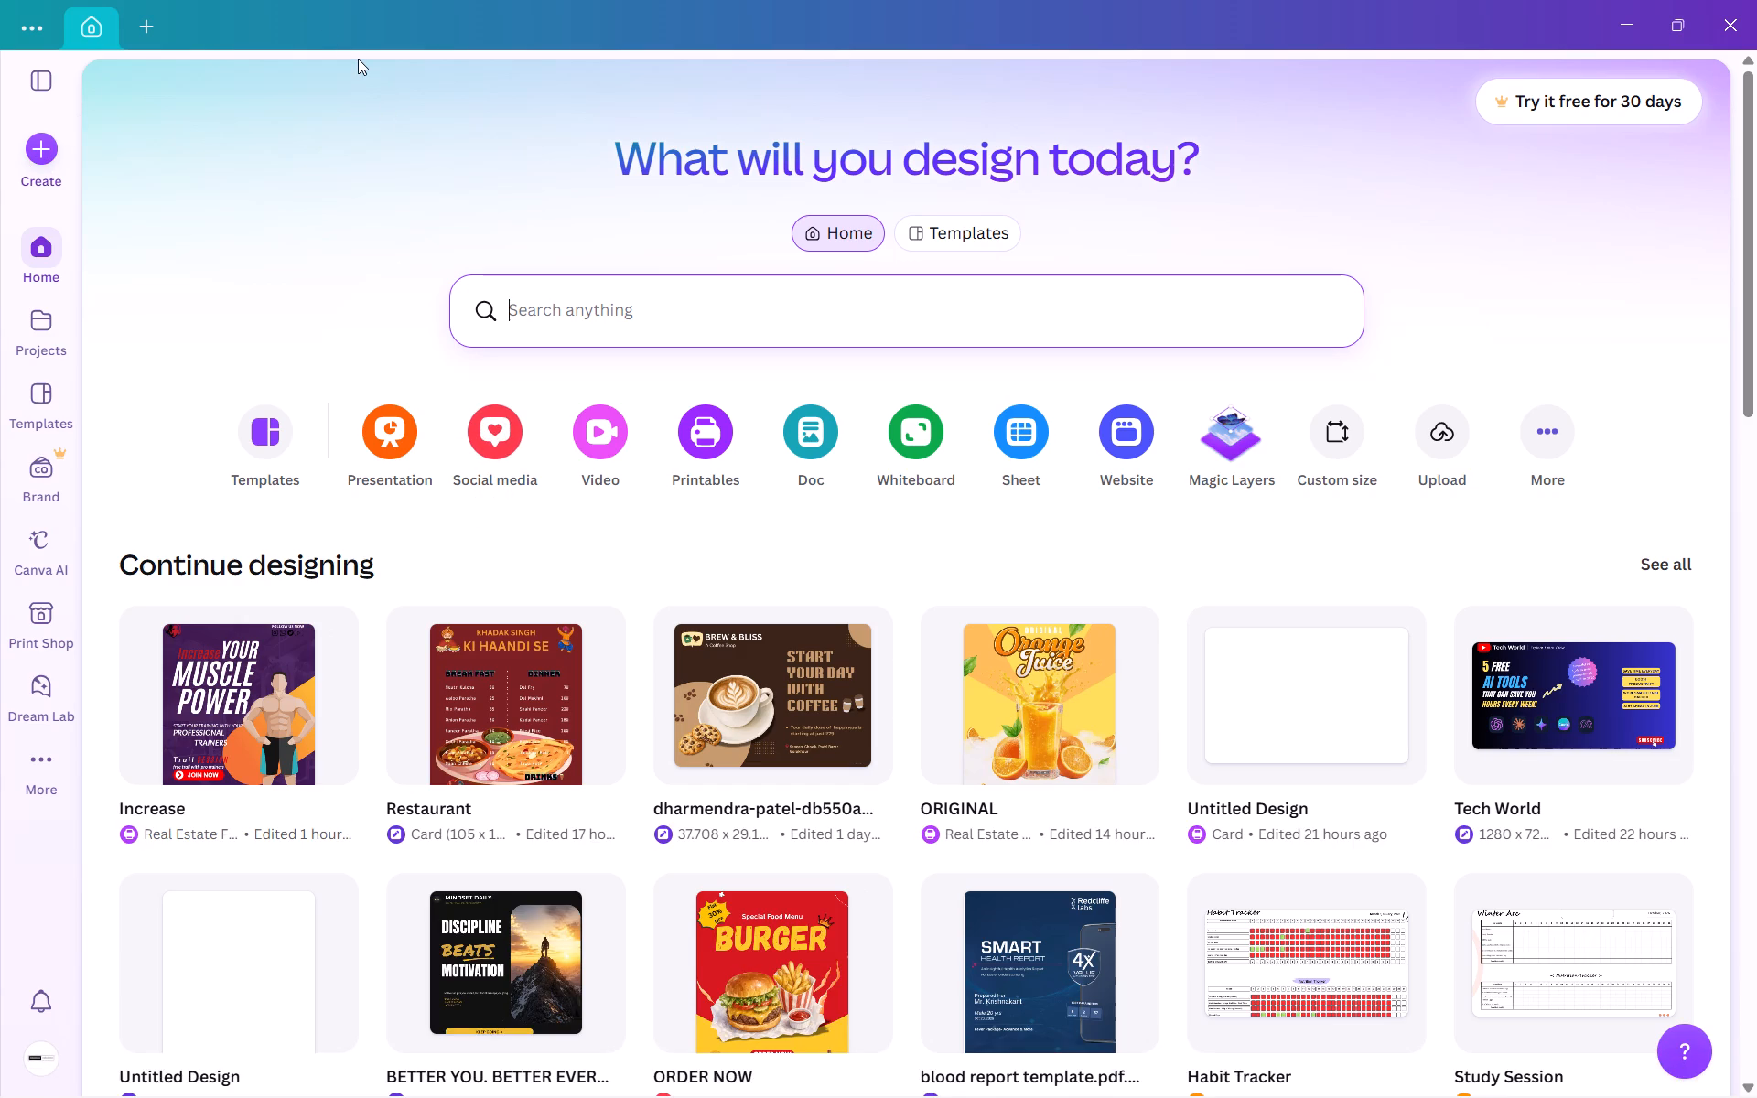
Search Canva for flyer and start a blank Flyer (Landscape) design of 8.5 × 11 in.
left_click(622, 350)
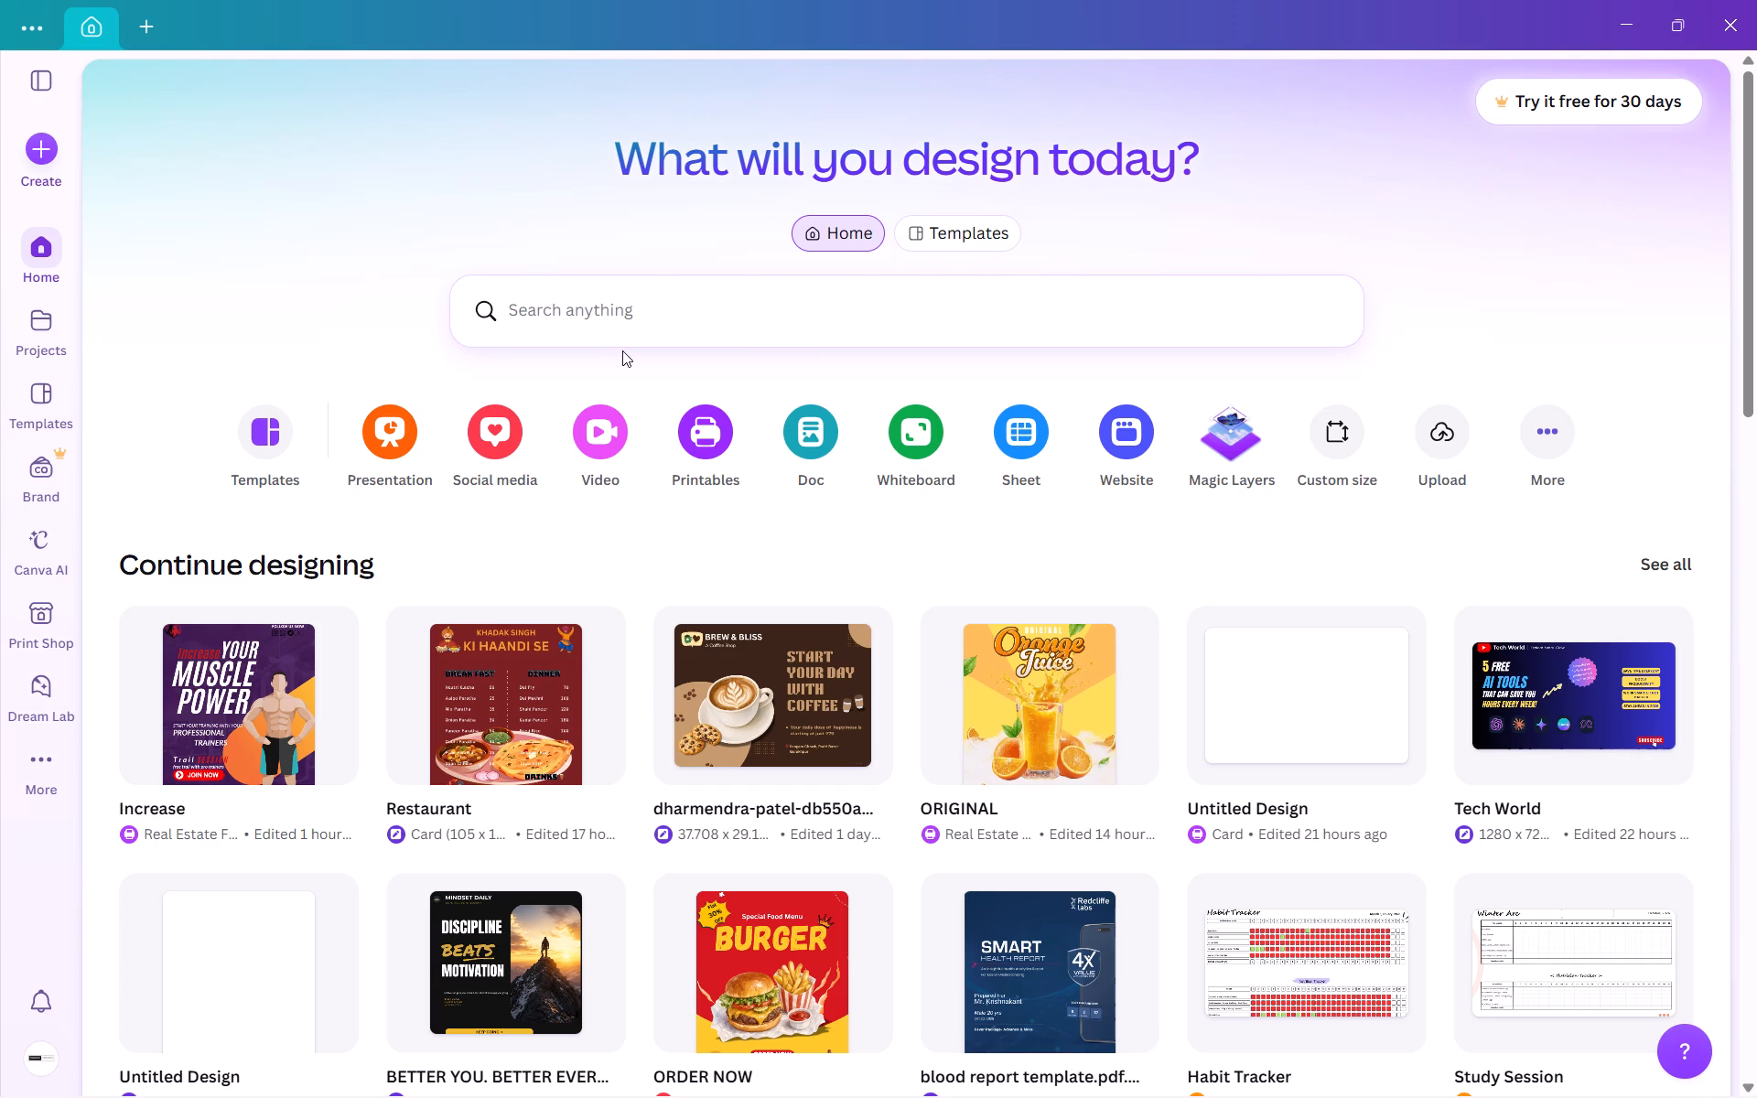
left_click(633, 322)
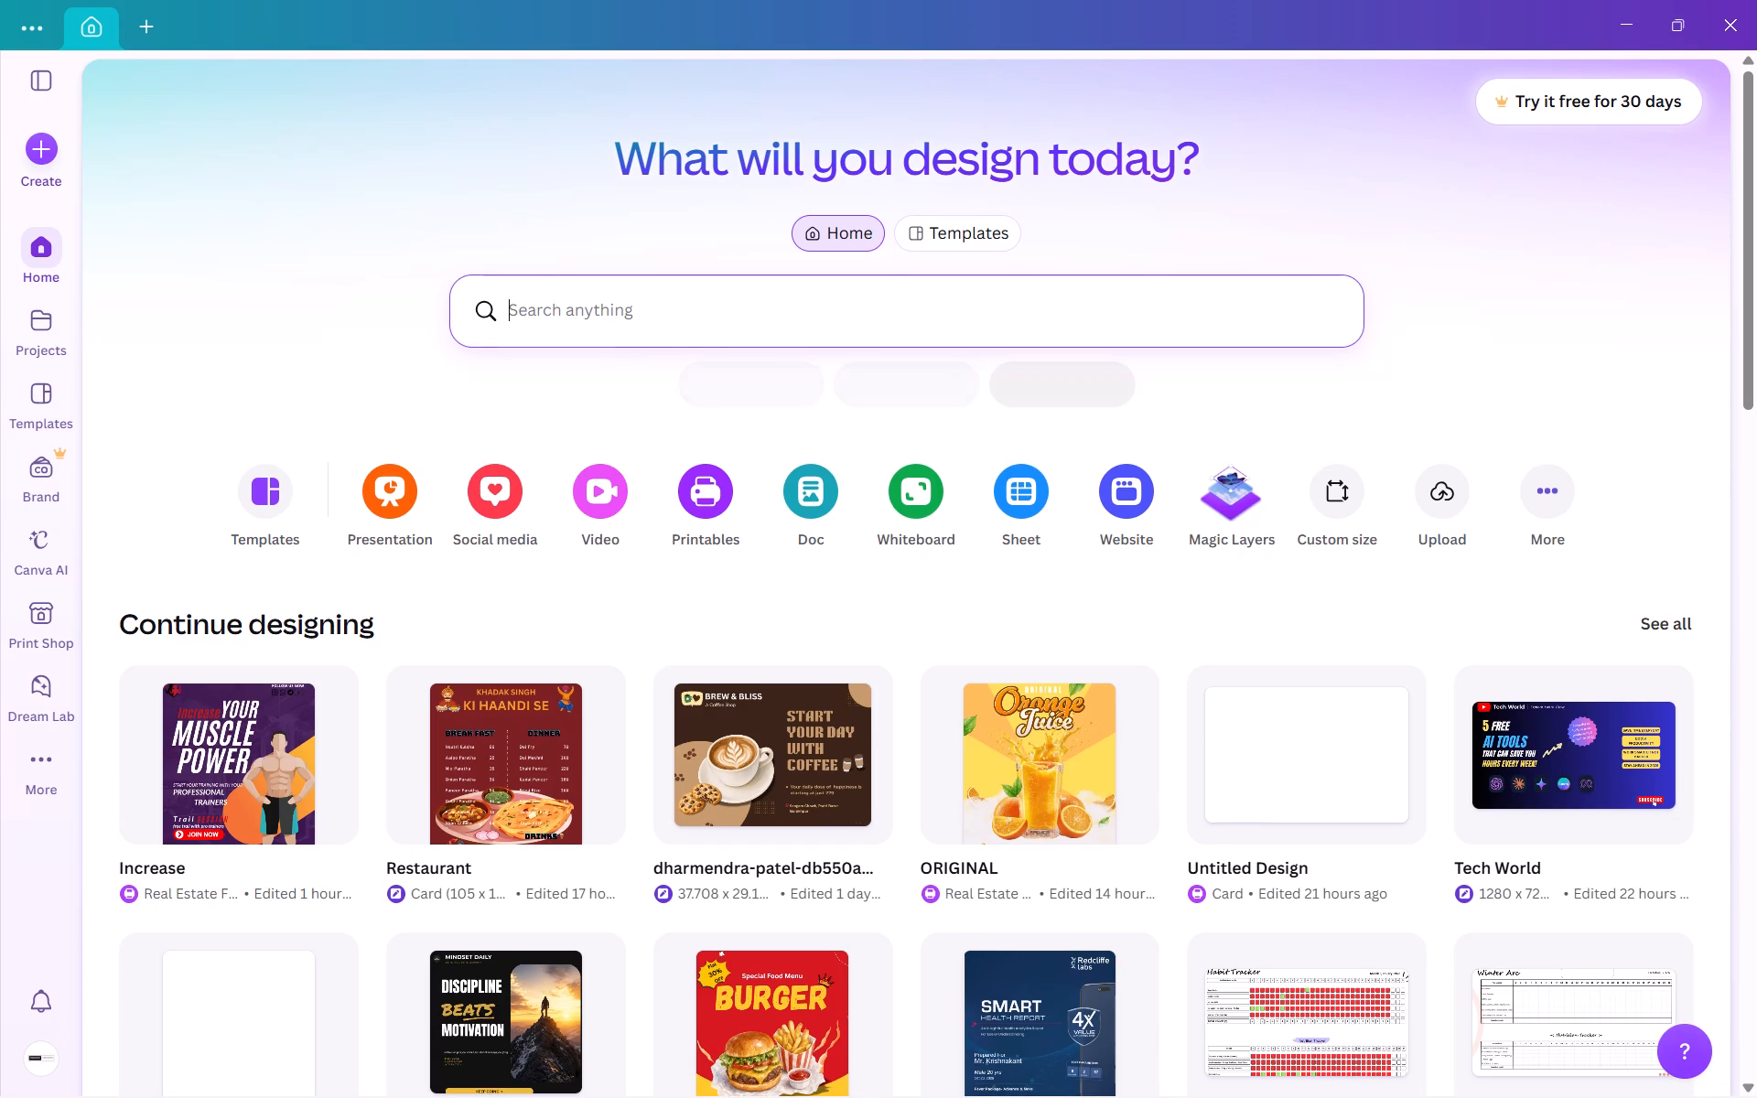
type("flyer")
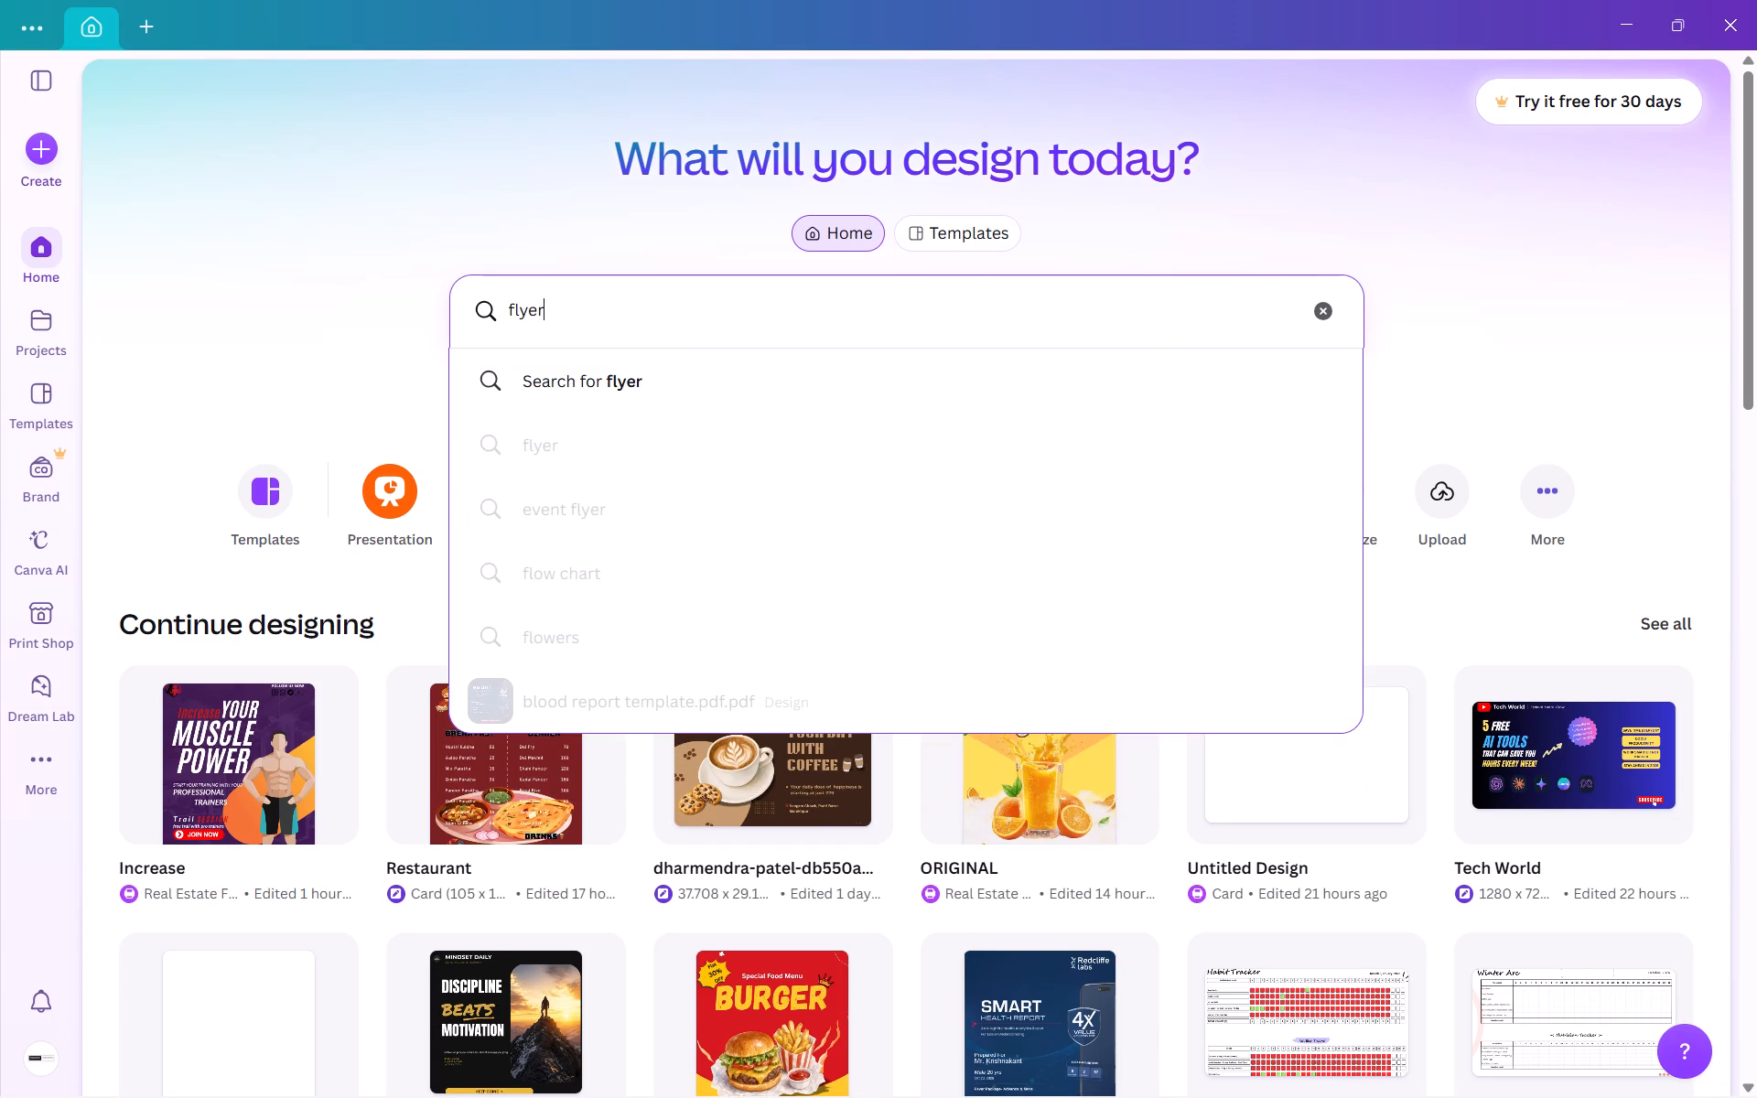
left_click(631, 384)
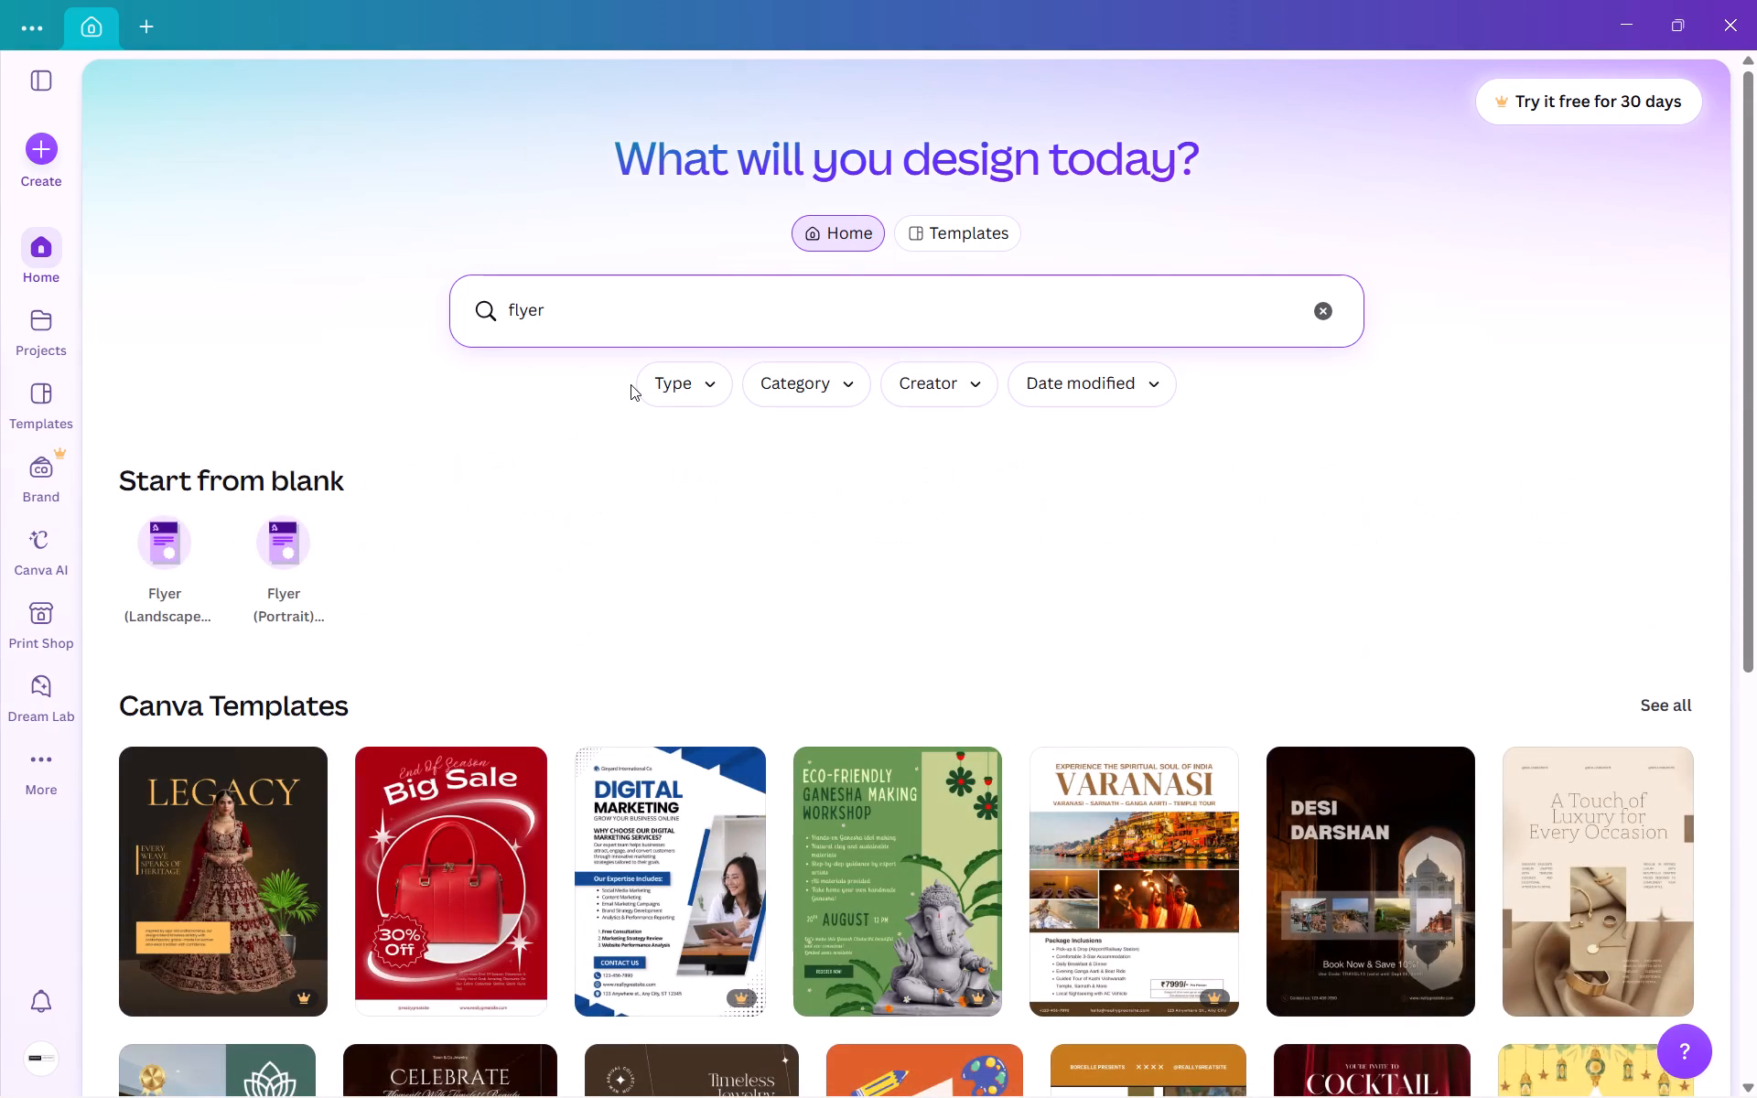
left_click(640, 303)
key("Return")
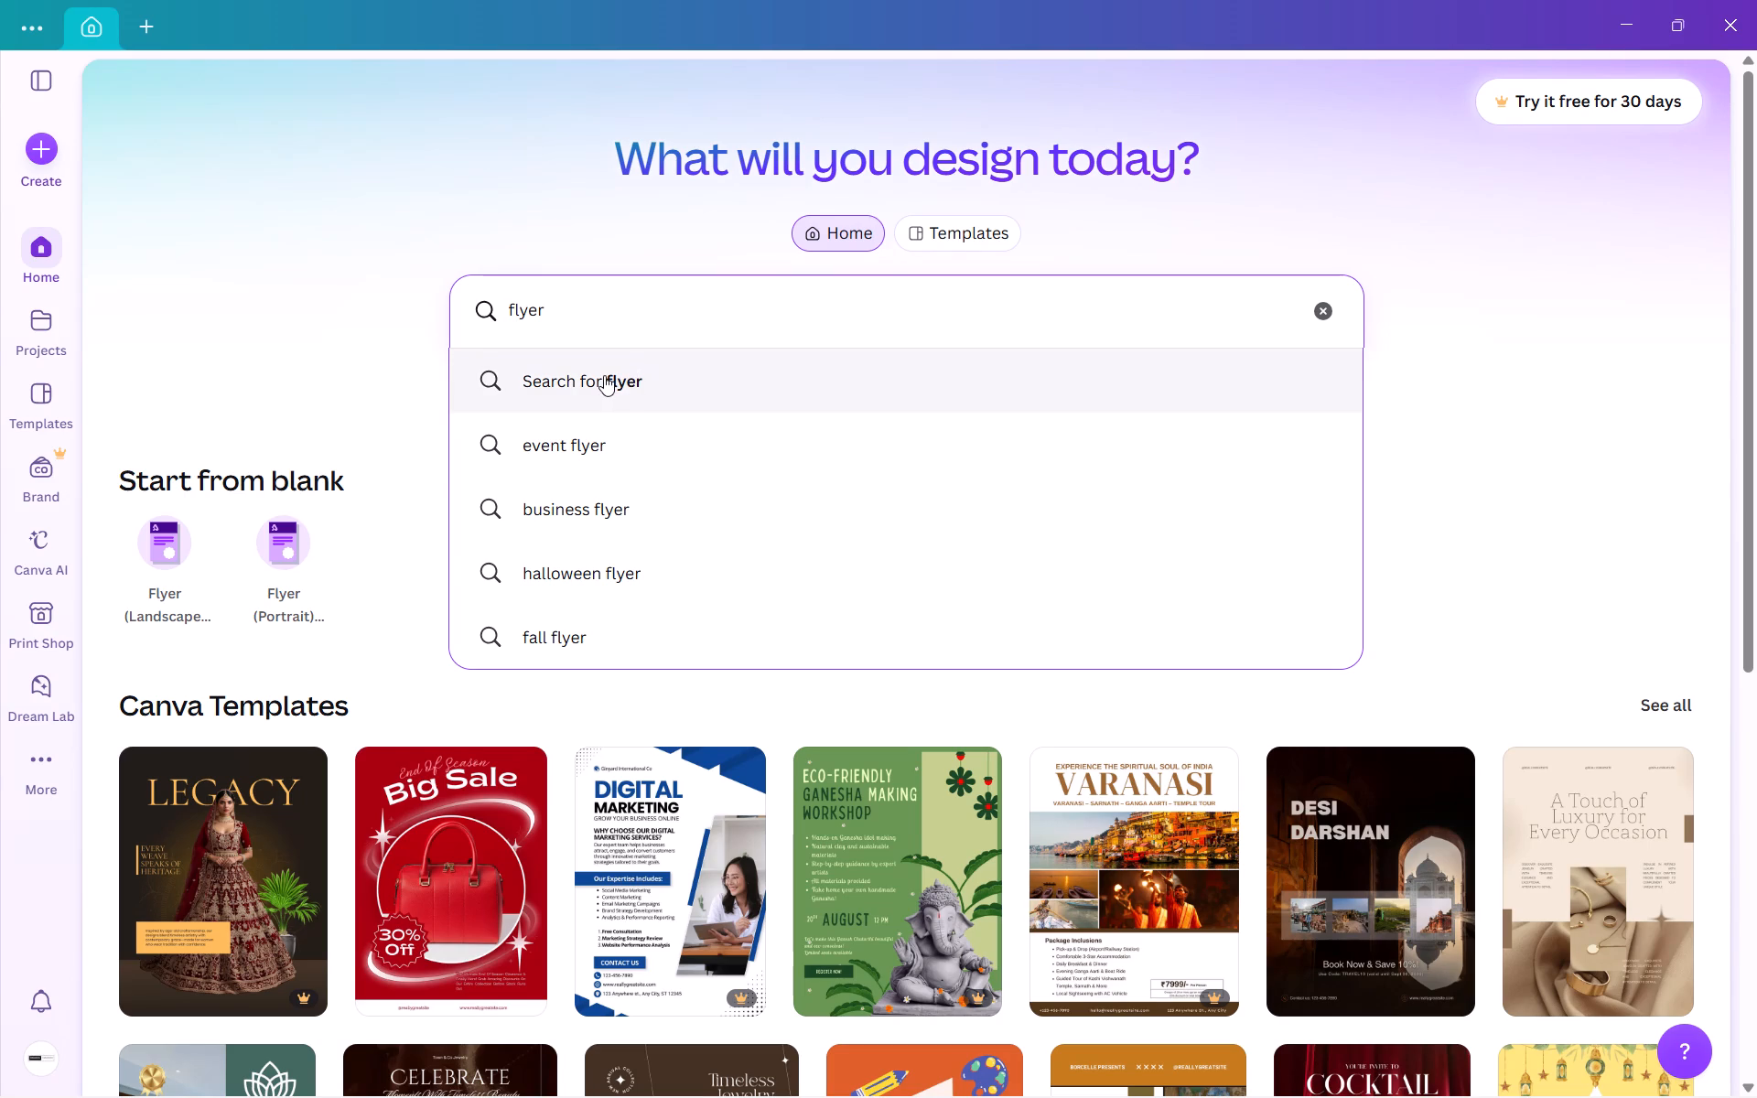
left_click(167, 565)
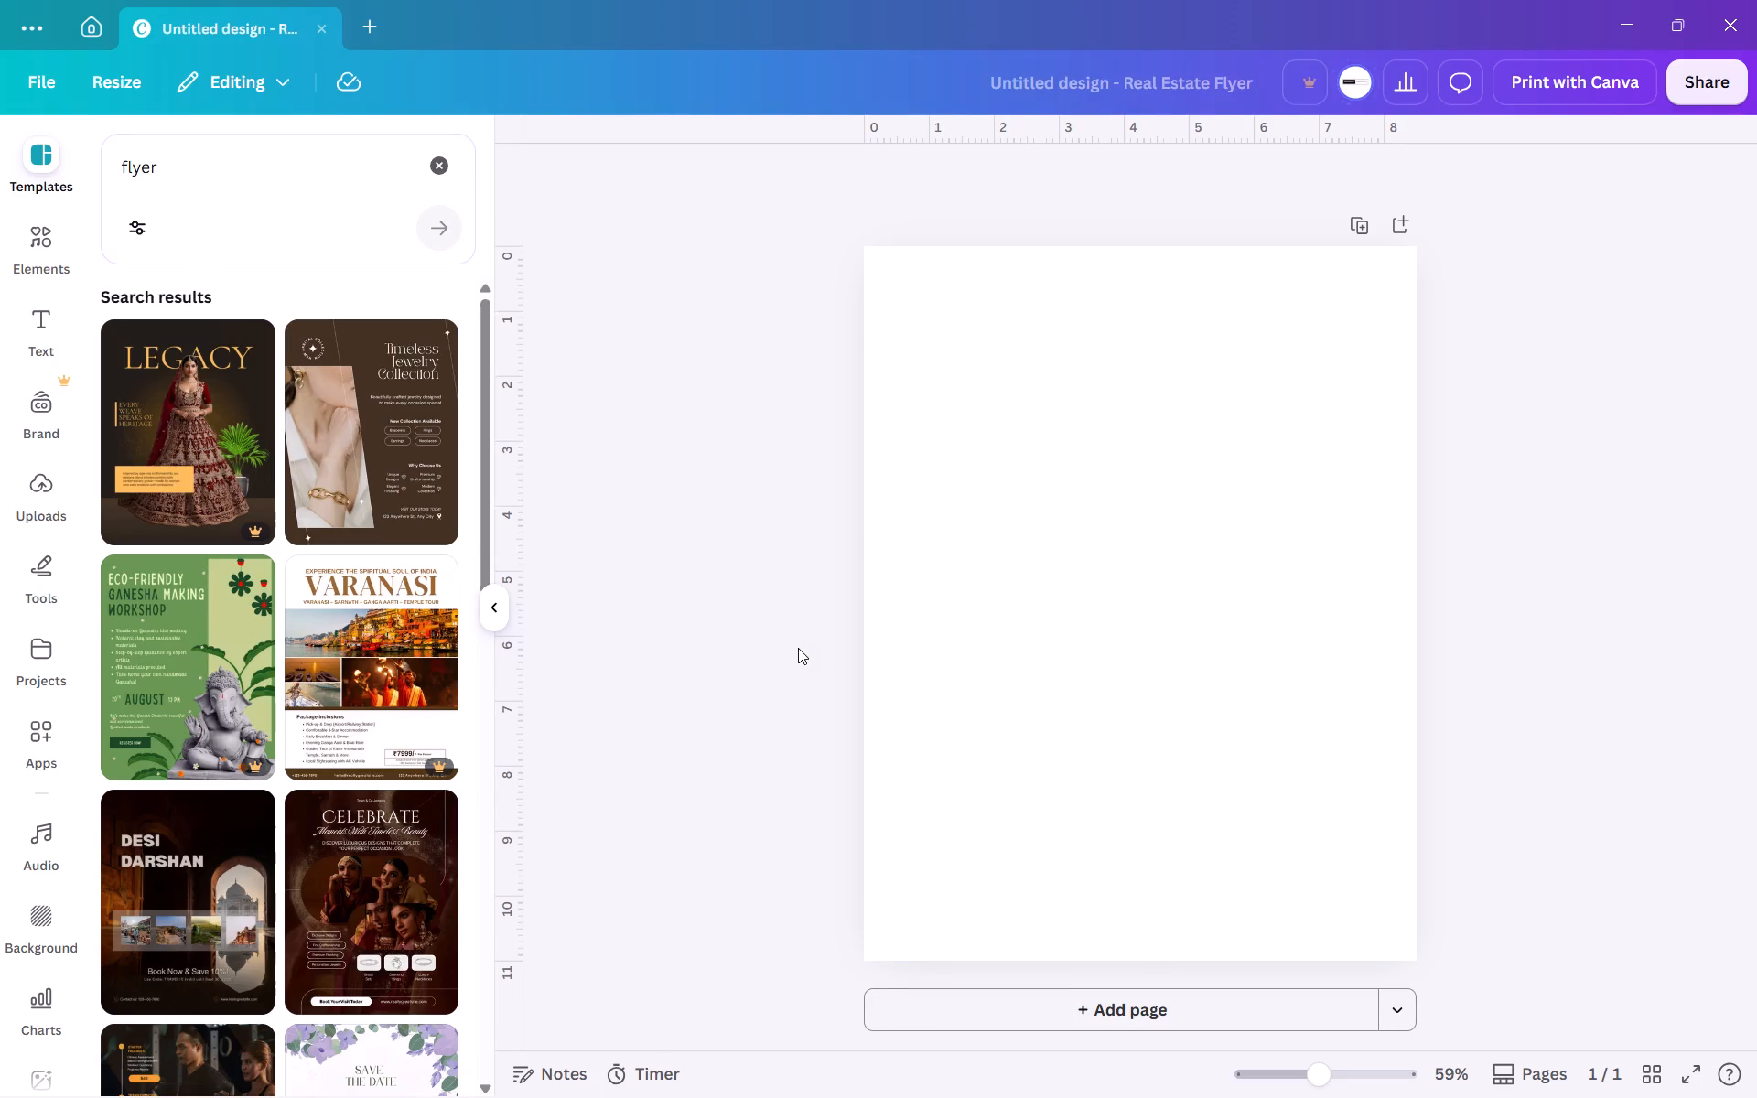
Browse the suggested flyer templates beside the blank page and clear the template search.
left_click(497, 597)
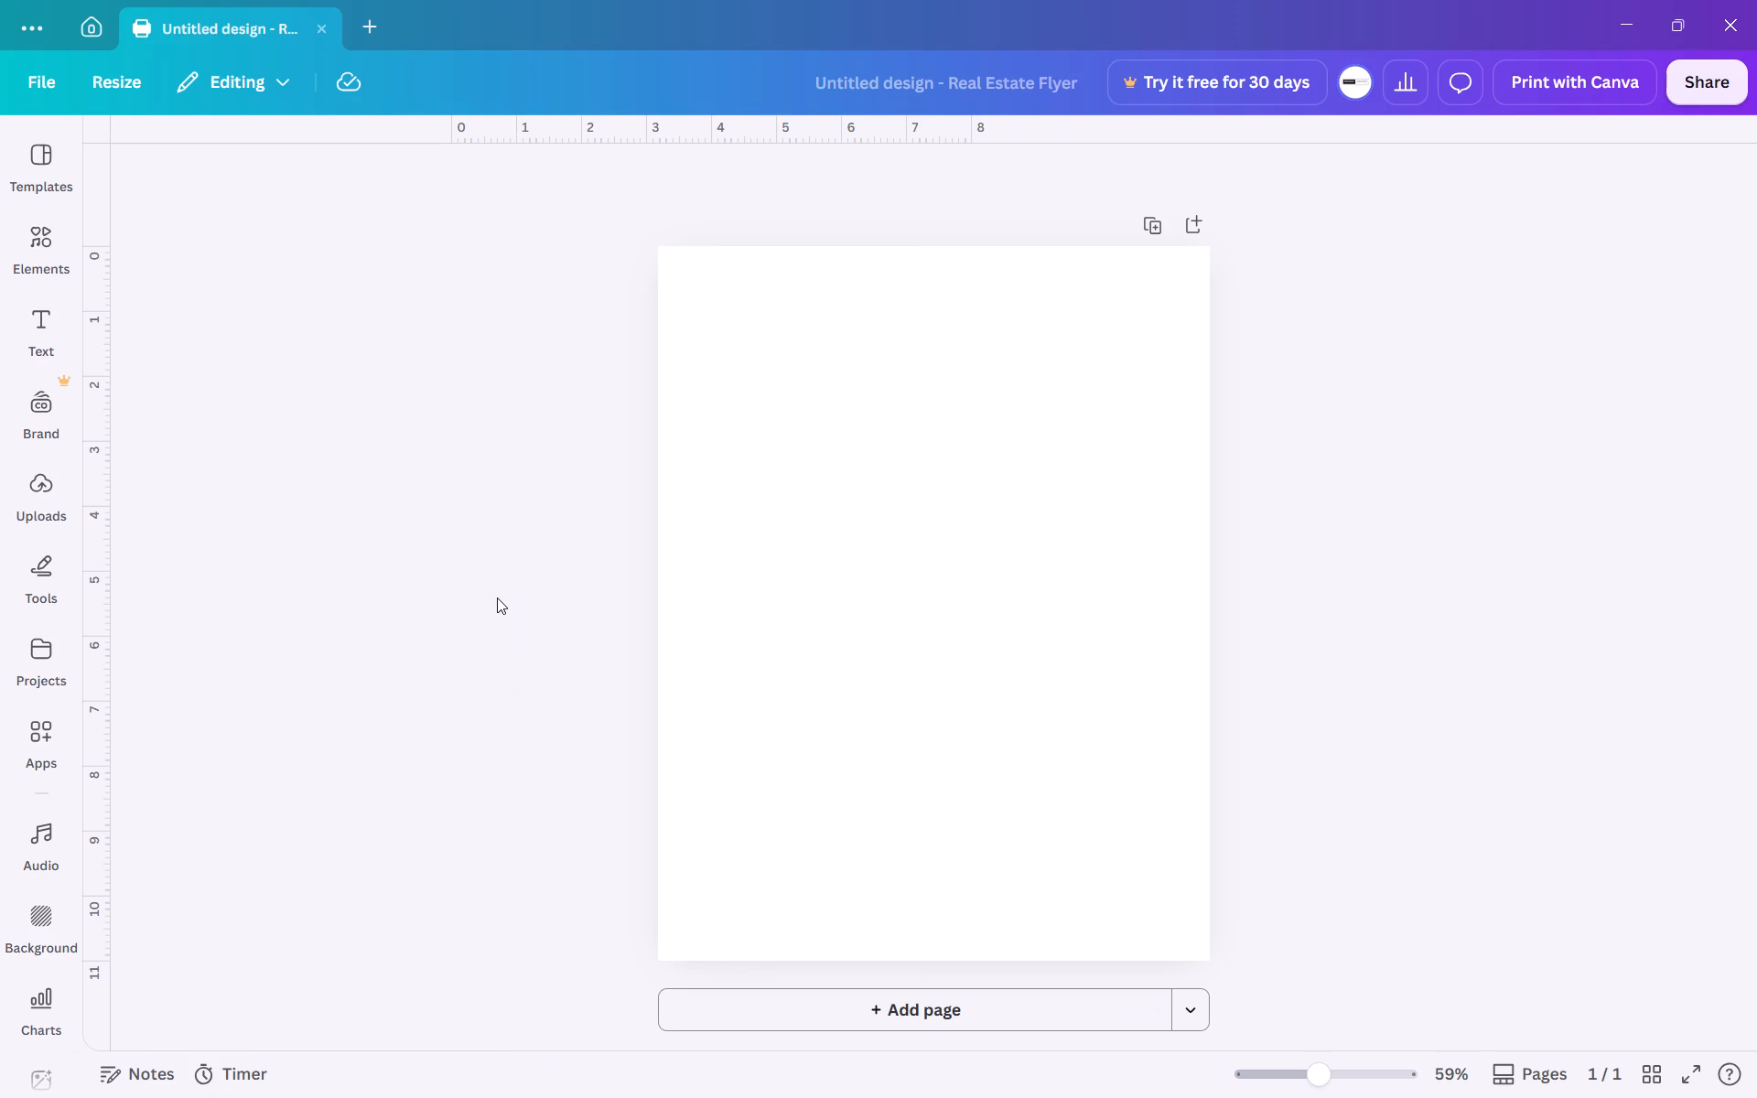
left_click(31, 167)
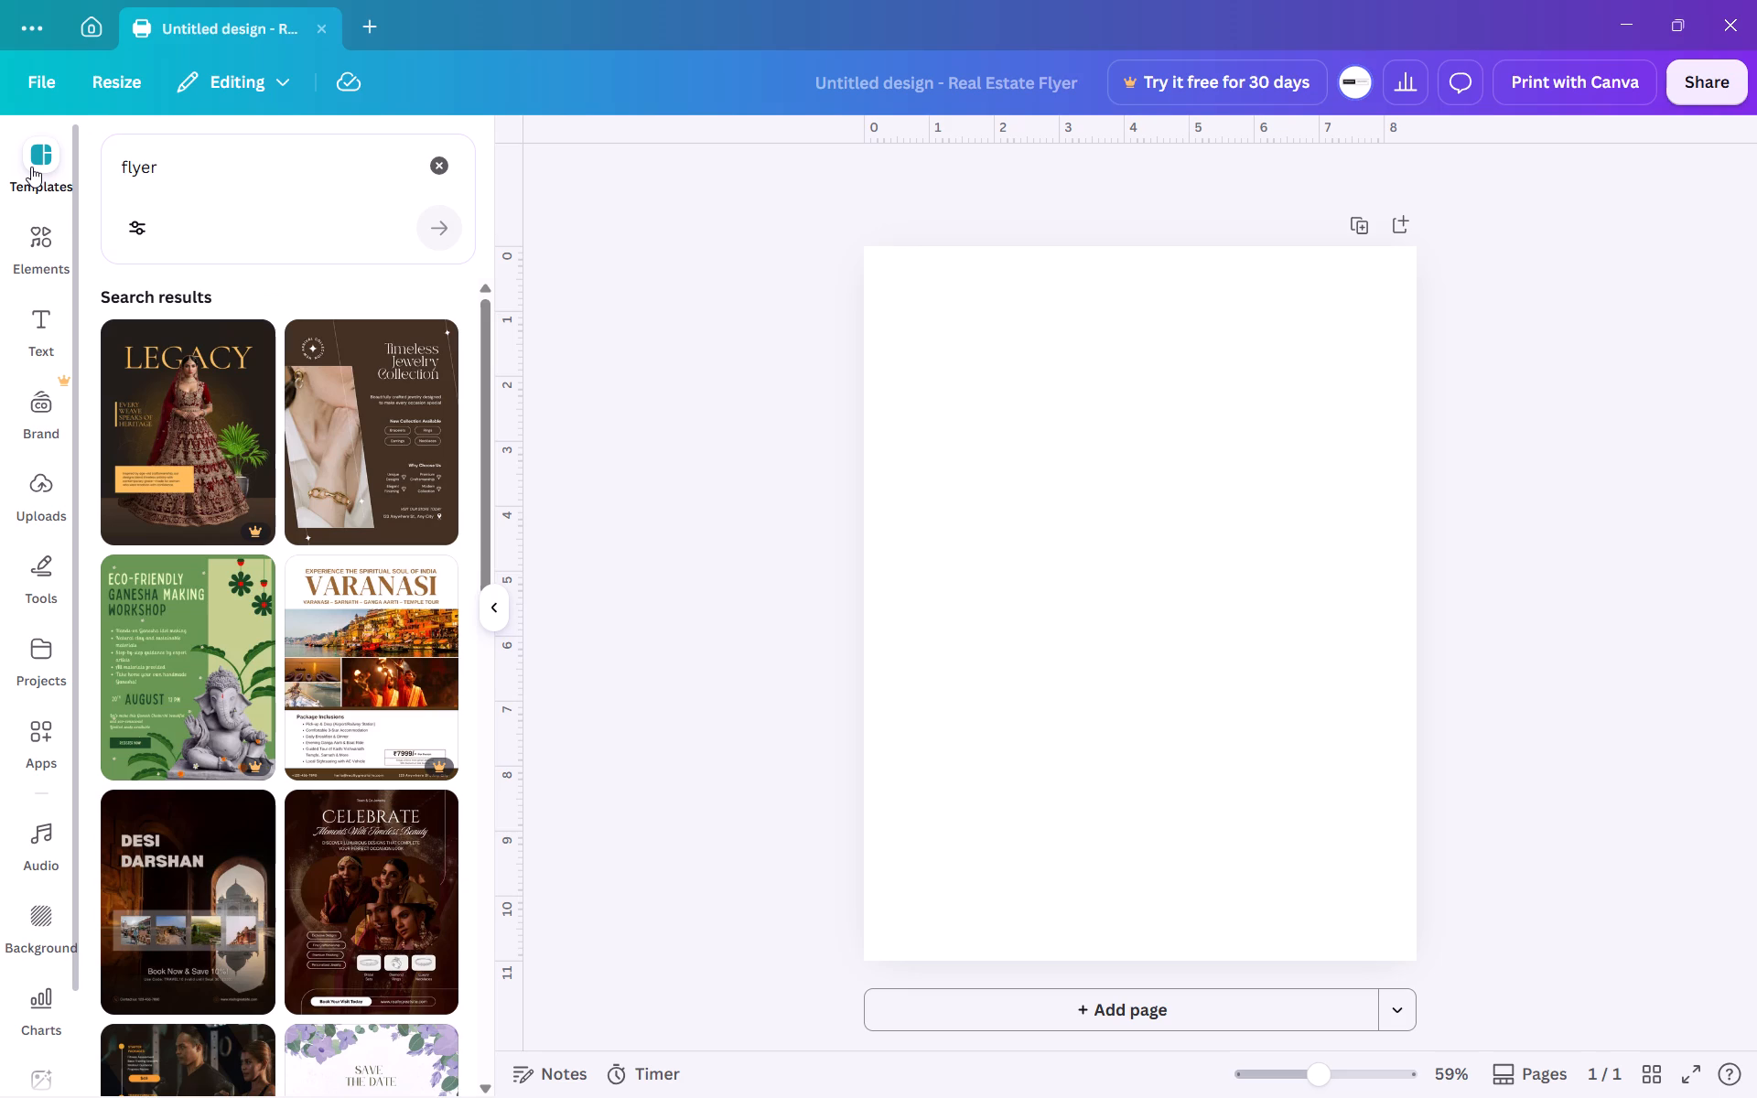
scroll(286, 623, "down", 2)
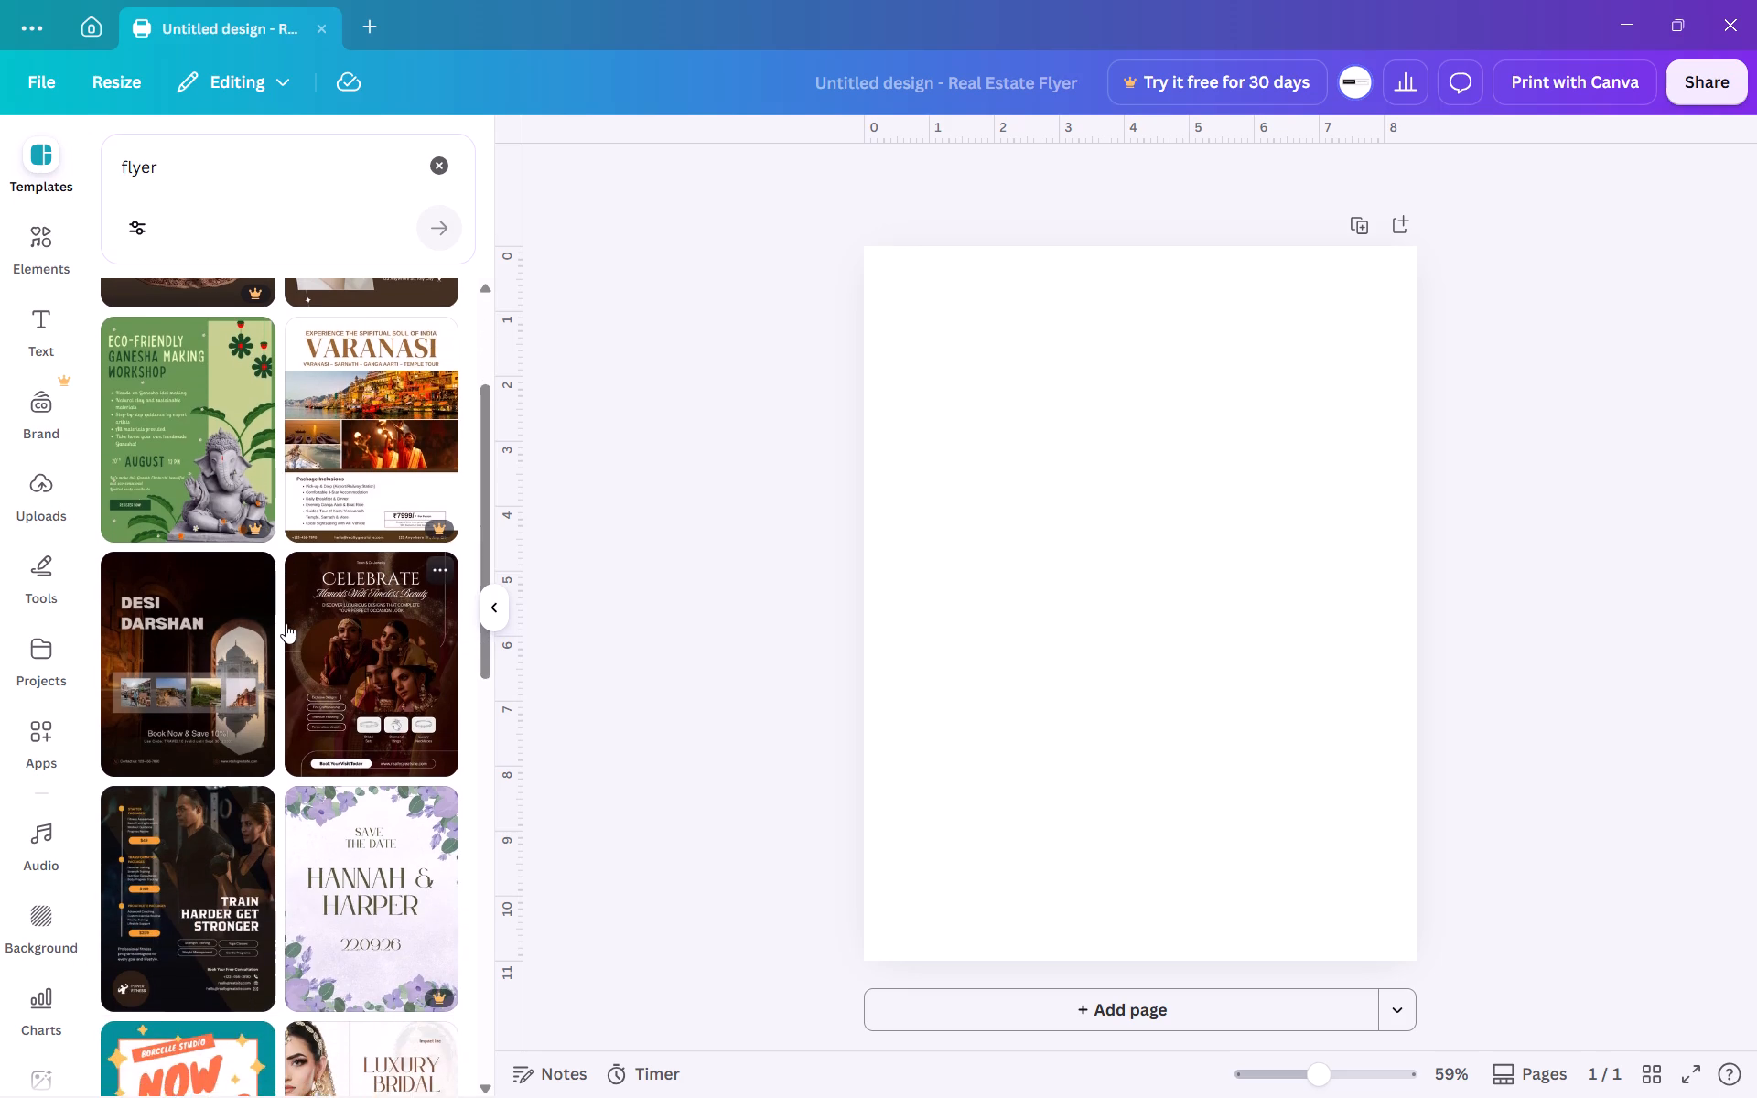
scroll(286, 623, "down", 4)
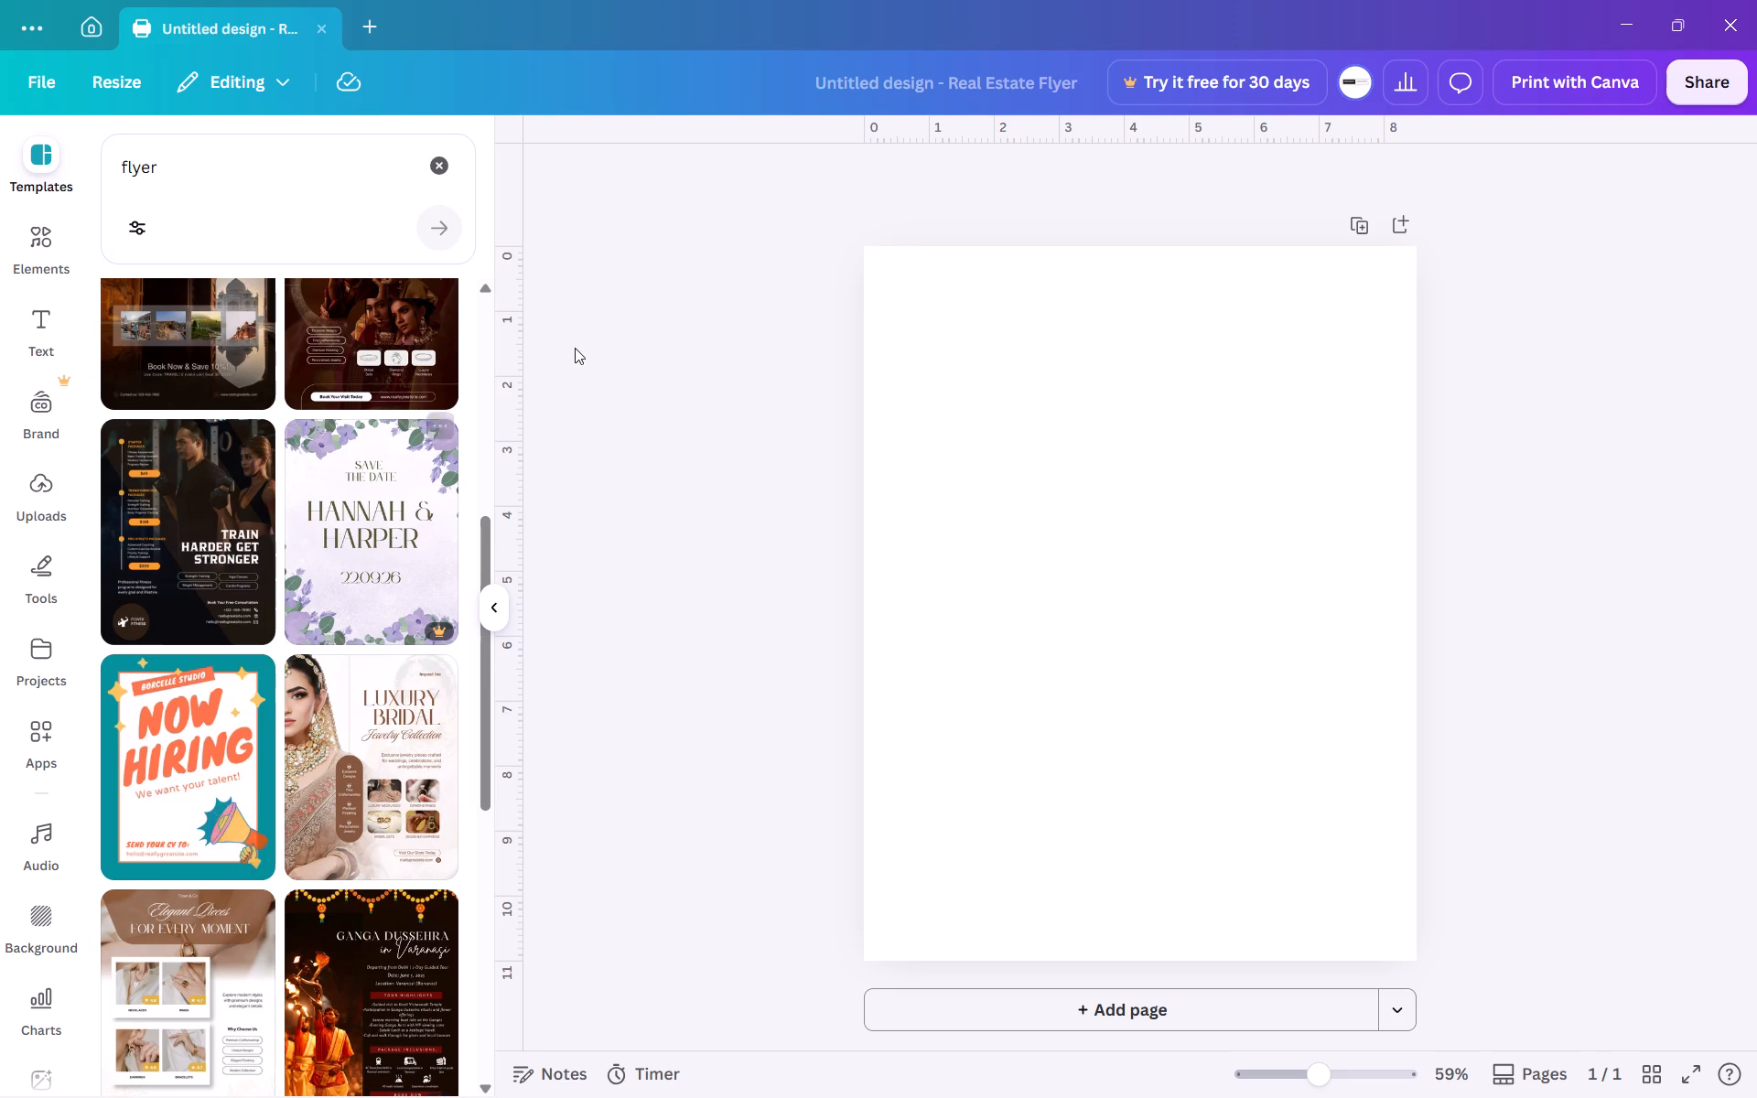
left_click(447, 177)
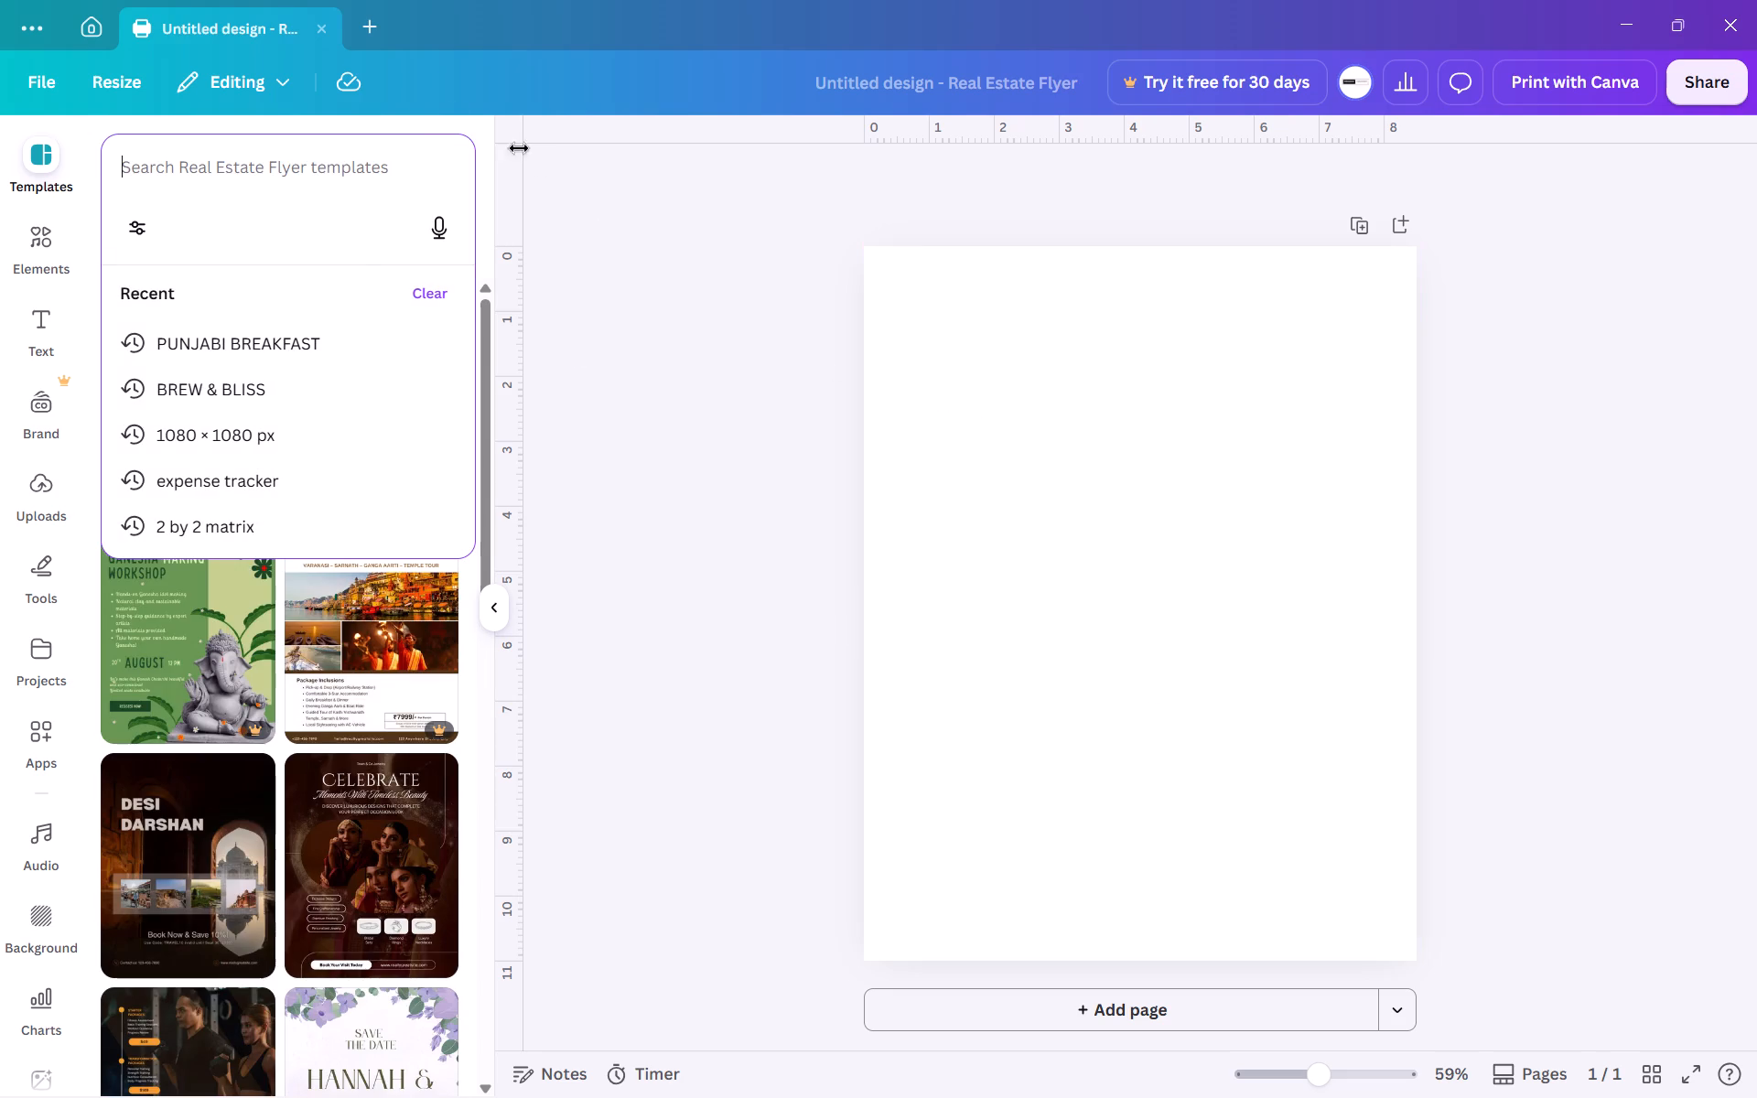
Create a blank Presentation (16:9) design and close the unused untitled flyer.
left_click(378, 37)
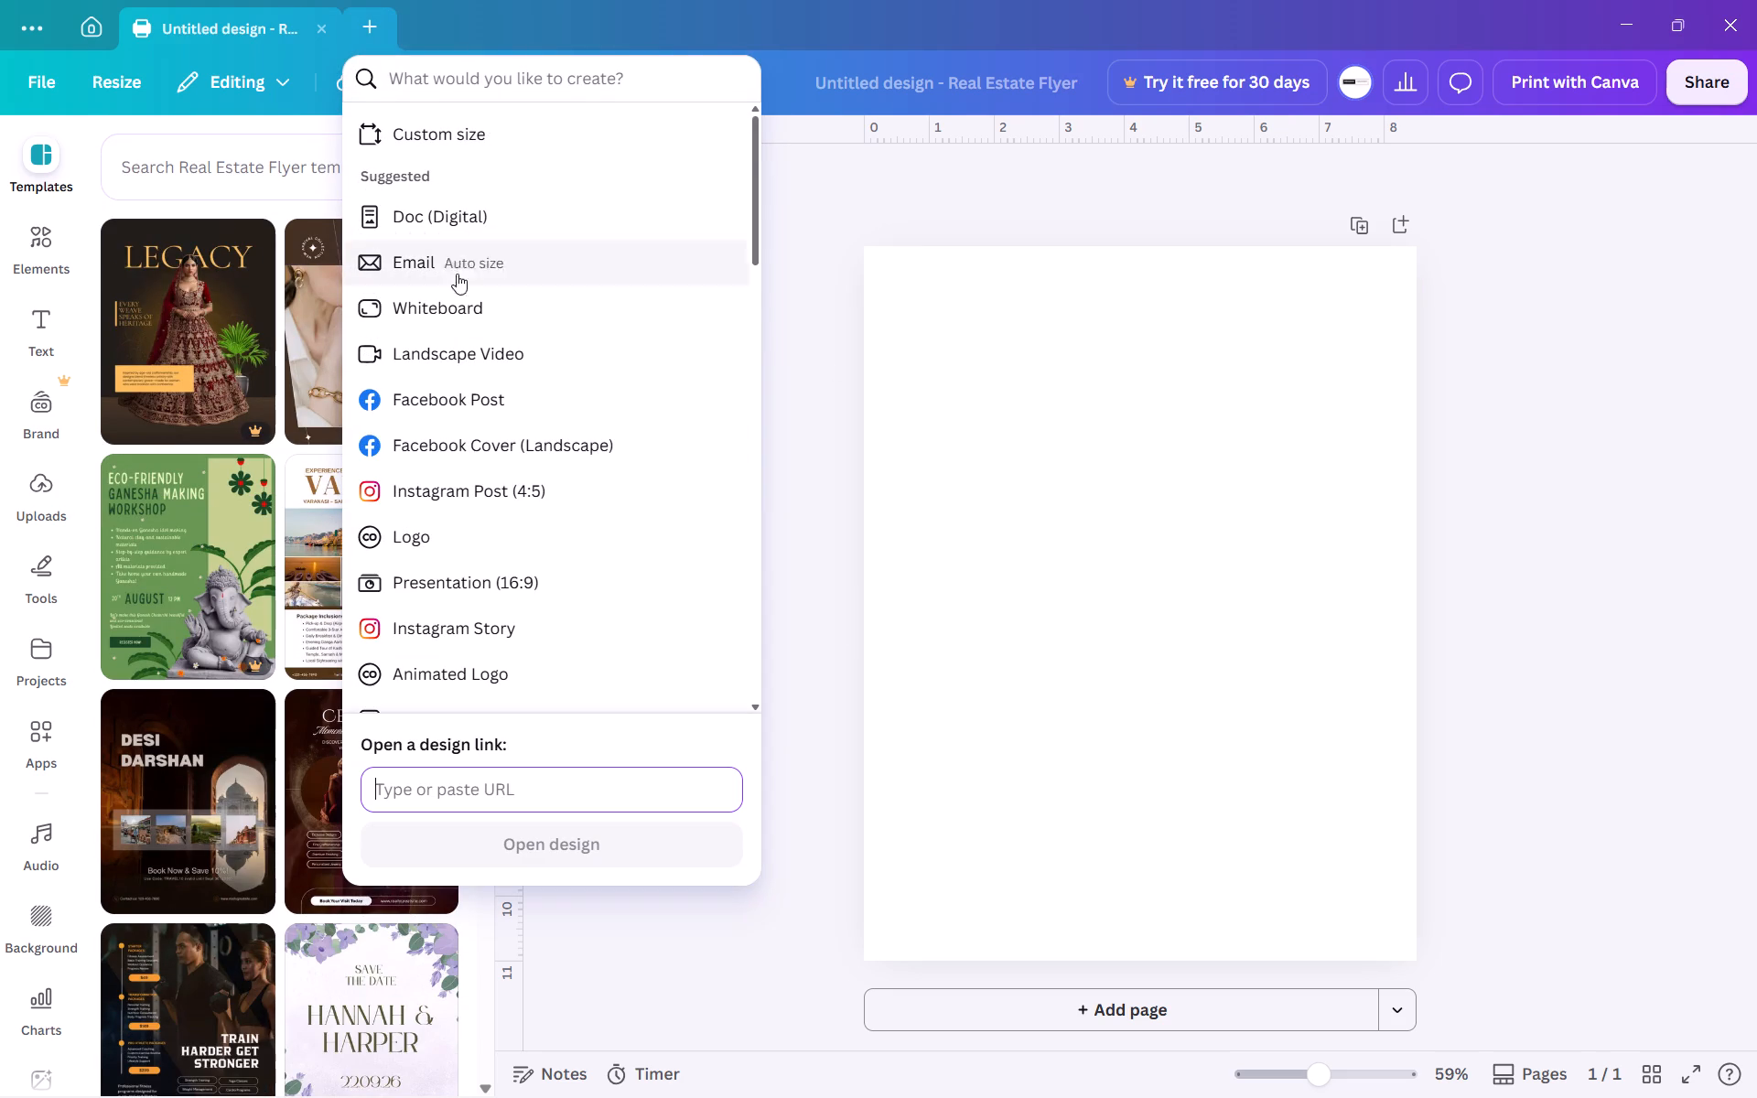
scroll(511, 460, "down", 1)
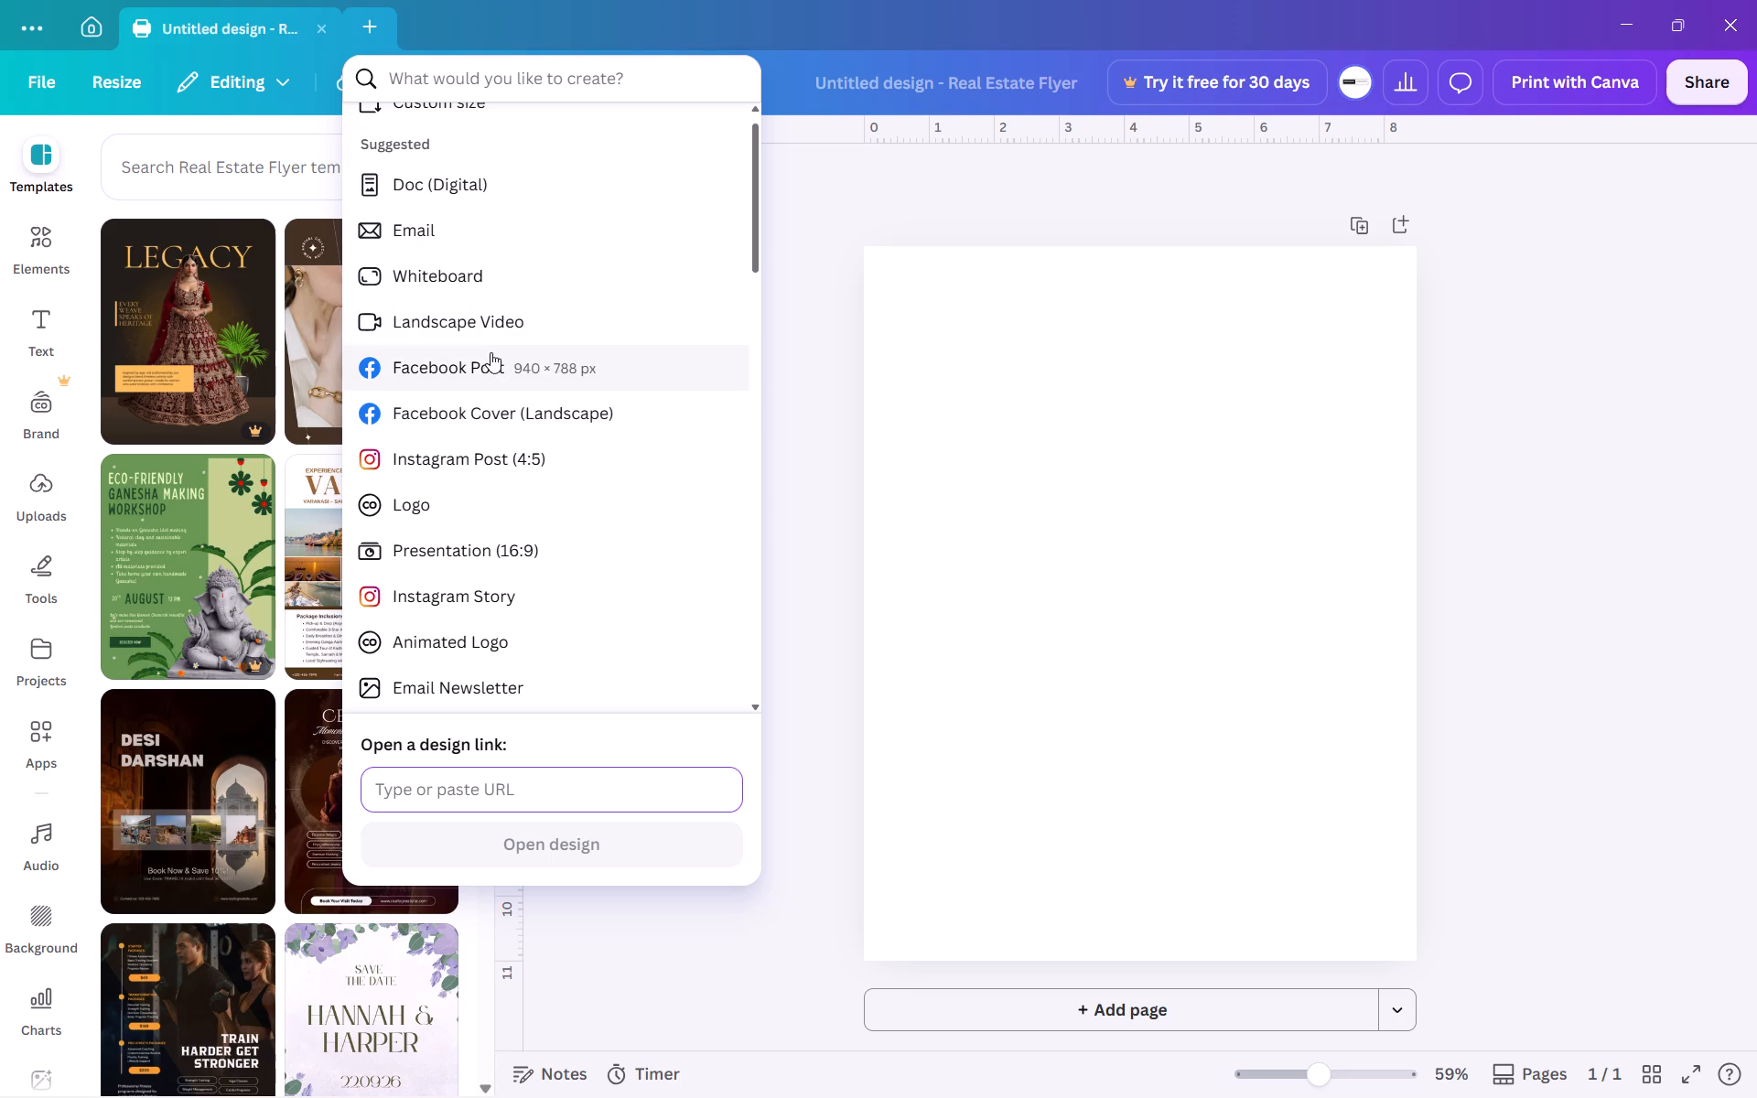
scroll(507, 479, "down", 1)
left_click(501, 501)
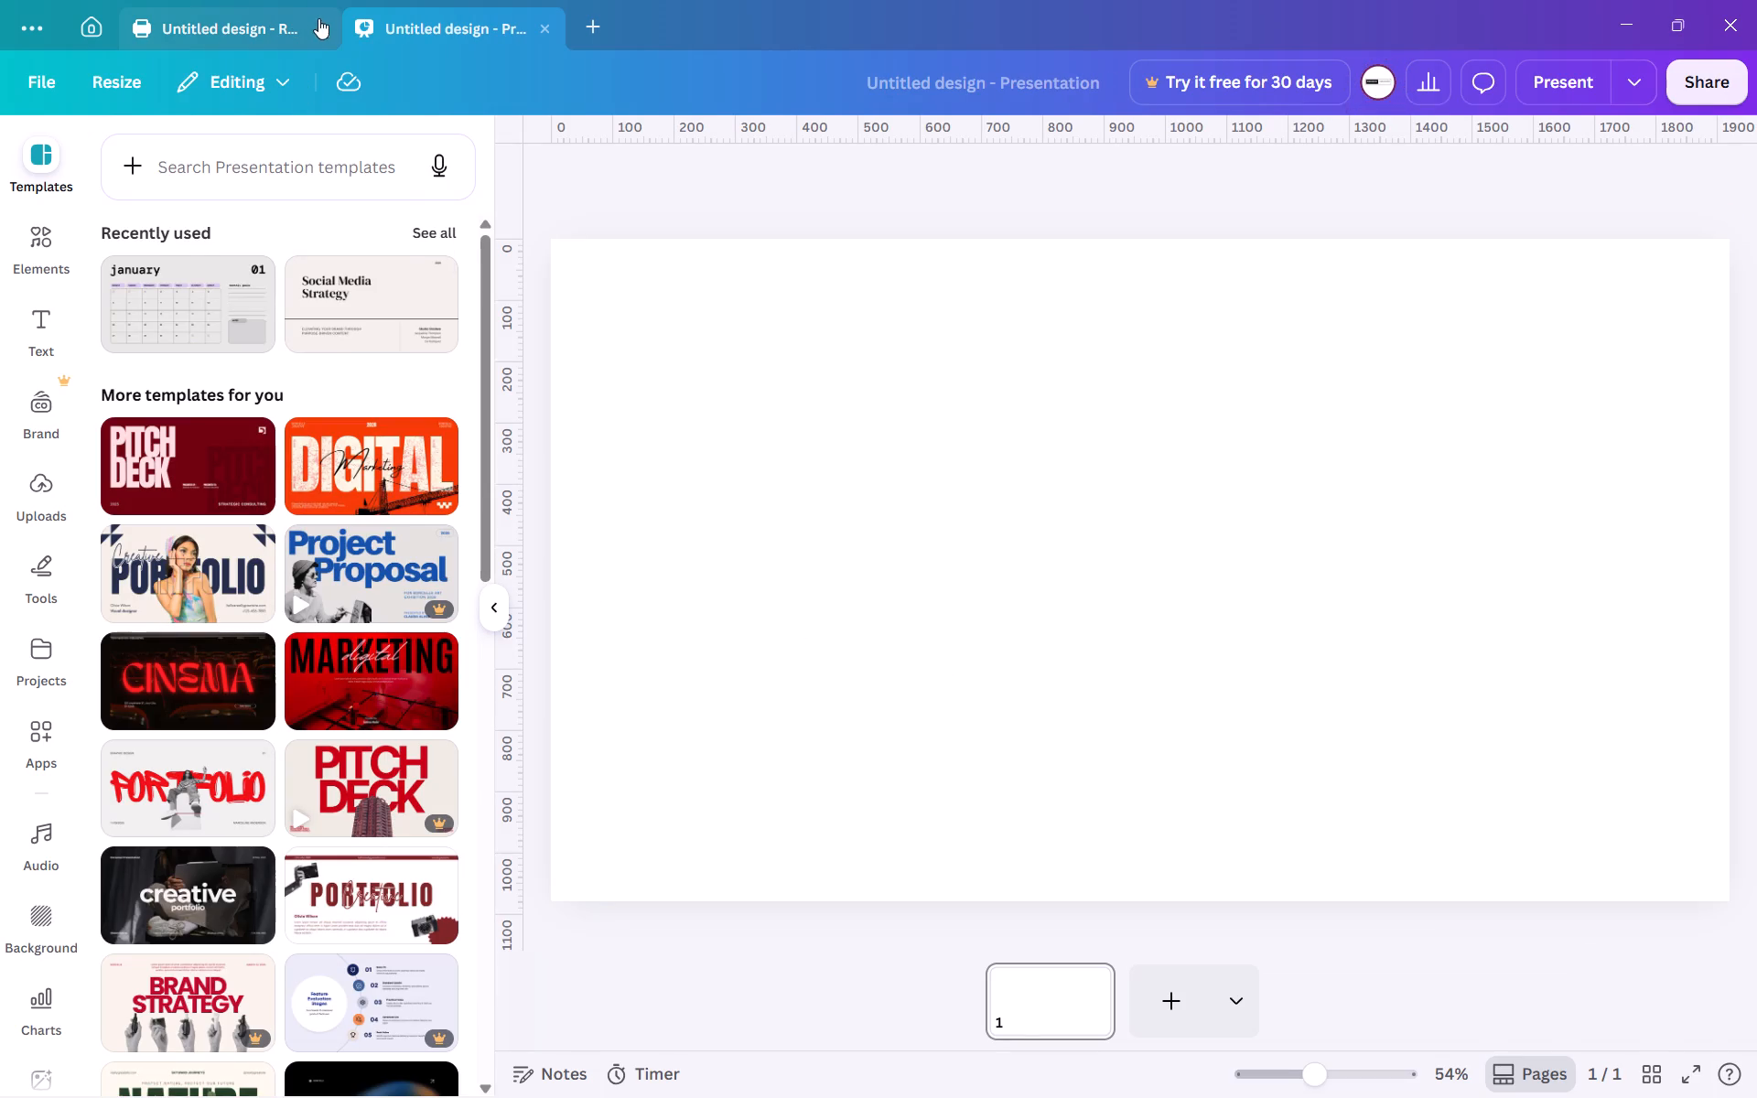
left_click(321, 25)
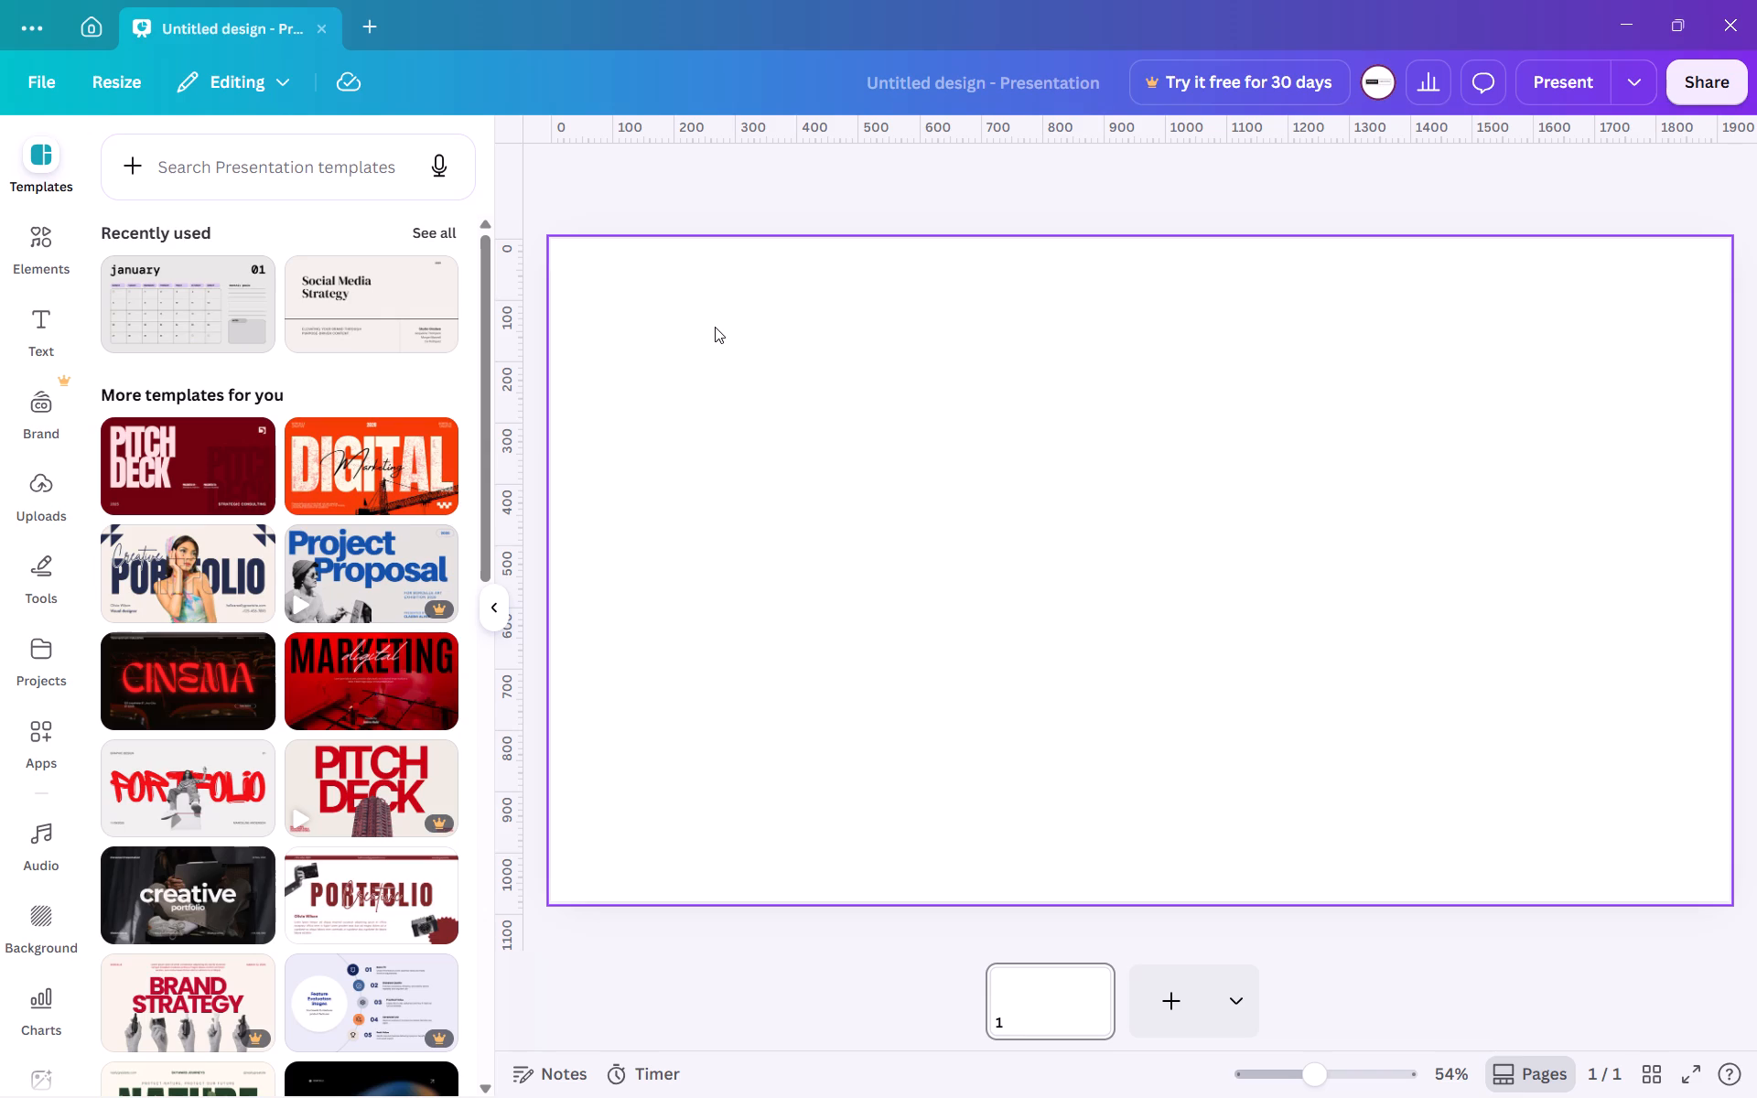
Hide the rulers around the presentation page.
left_click(954, 568)
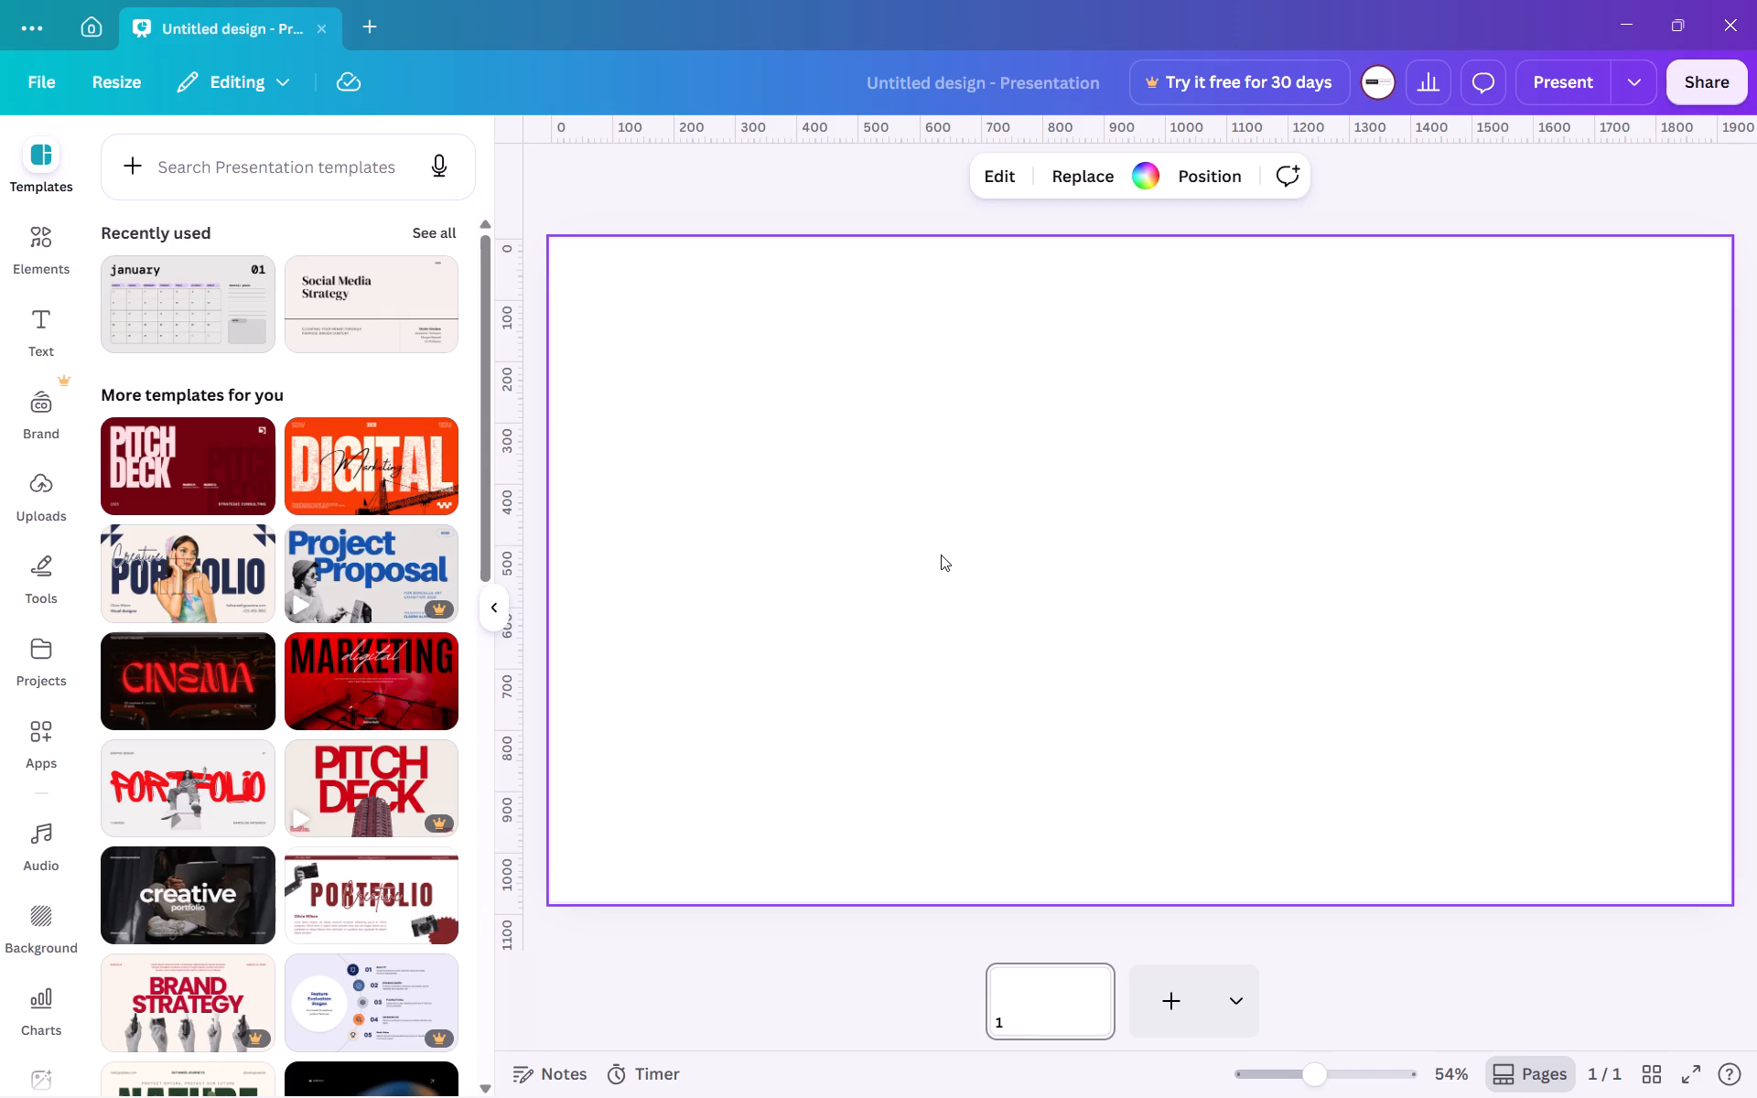
key("shift+r")
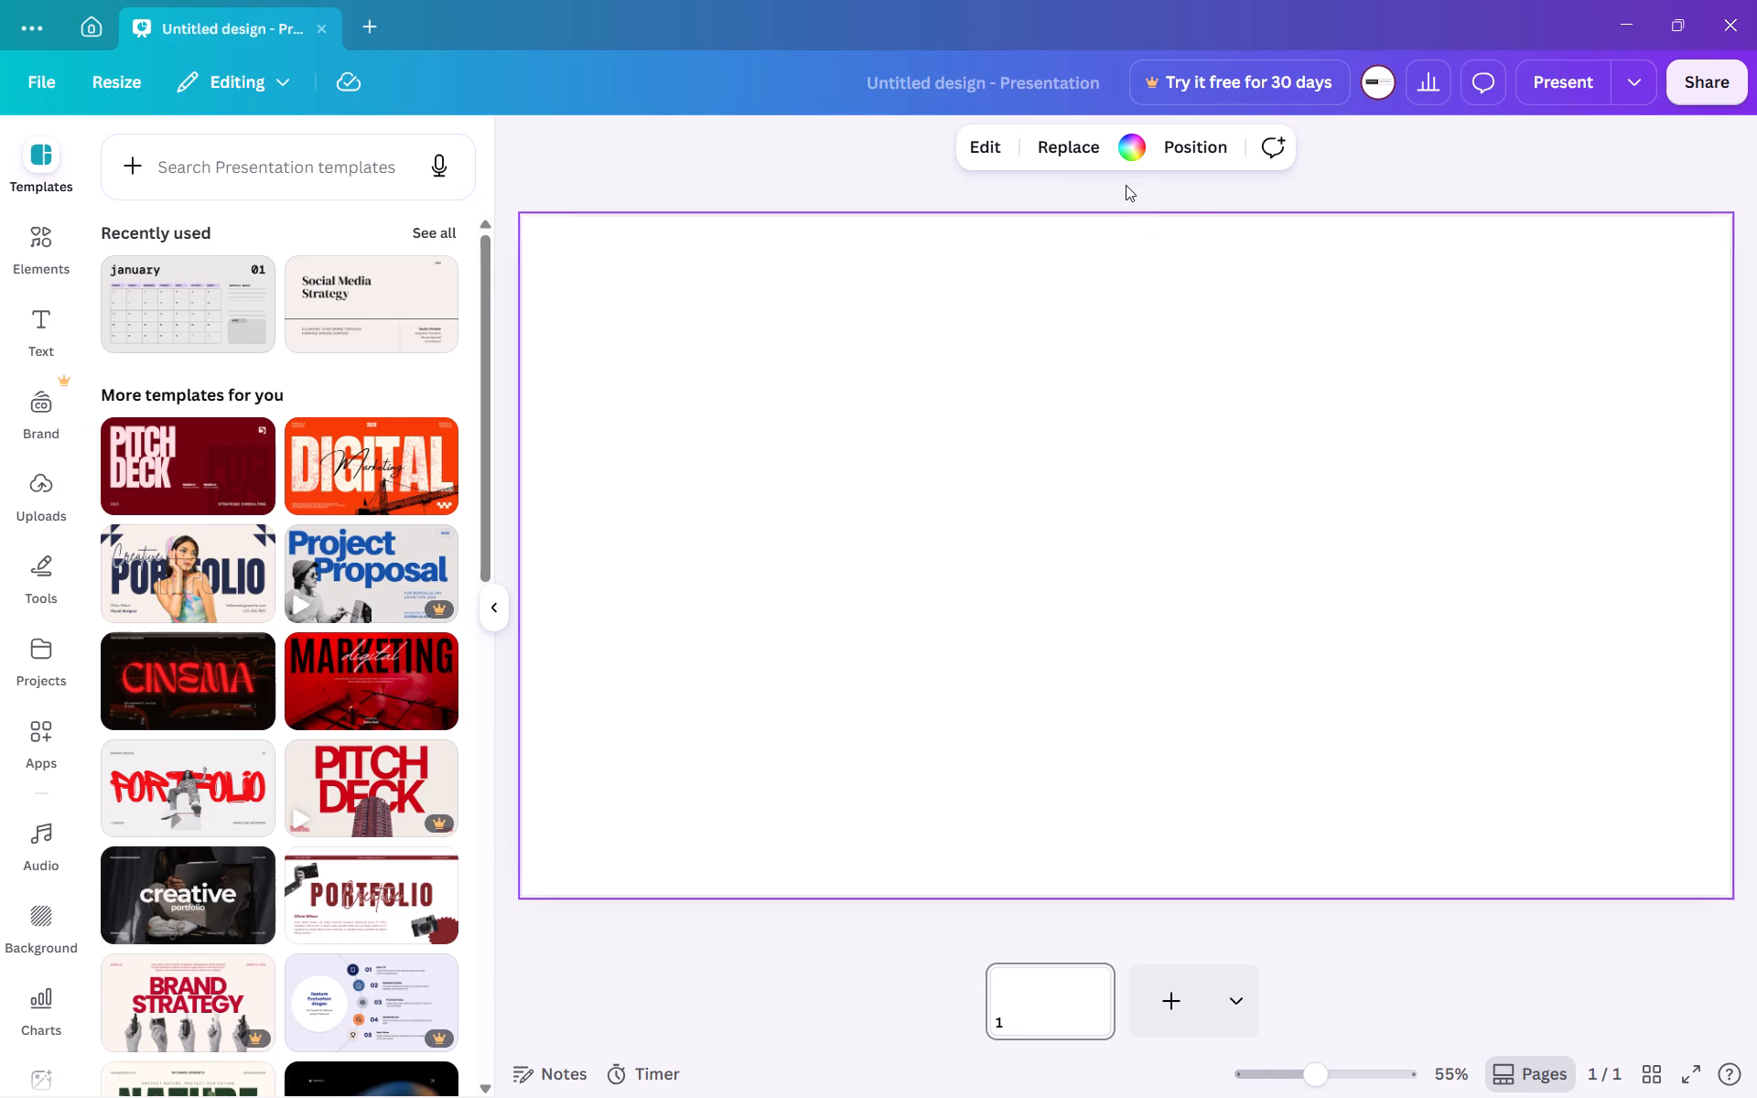
Fill the page background with the default cyan-to-dark-blue gradient and set its style to radial.
left_click(1129, 155)
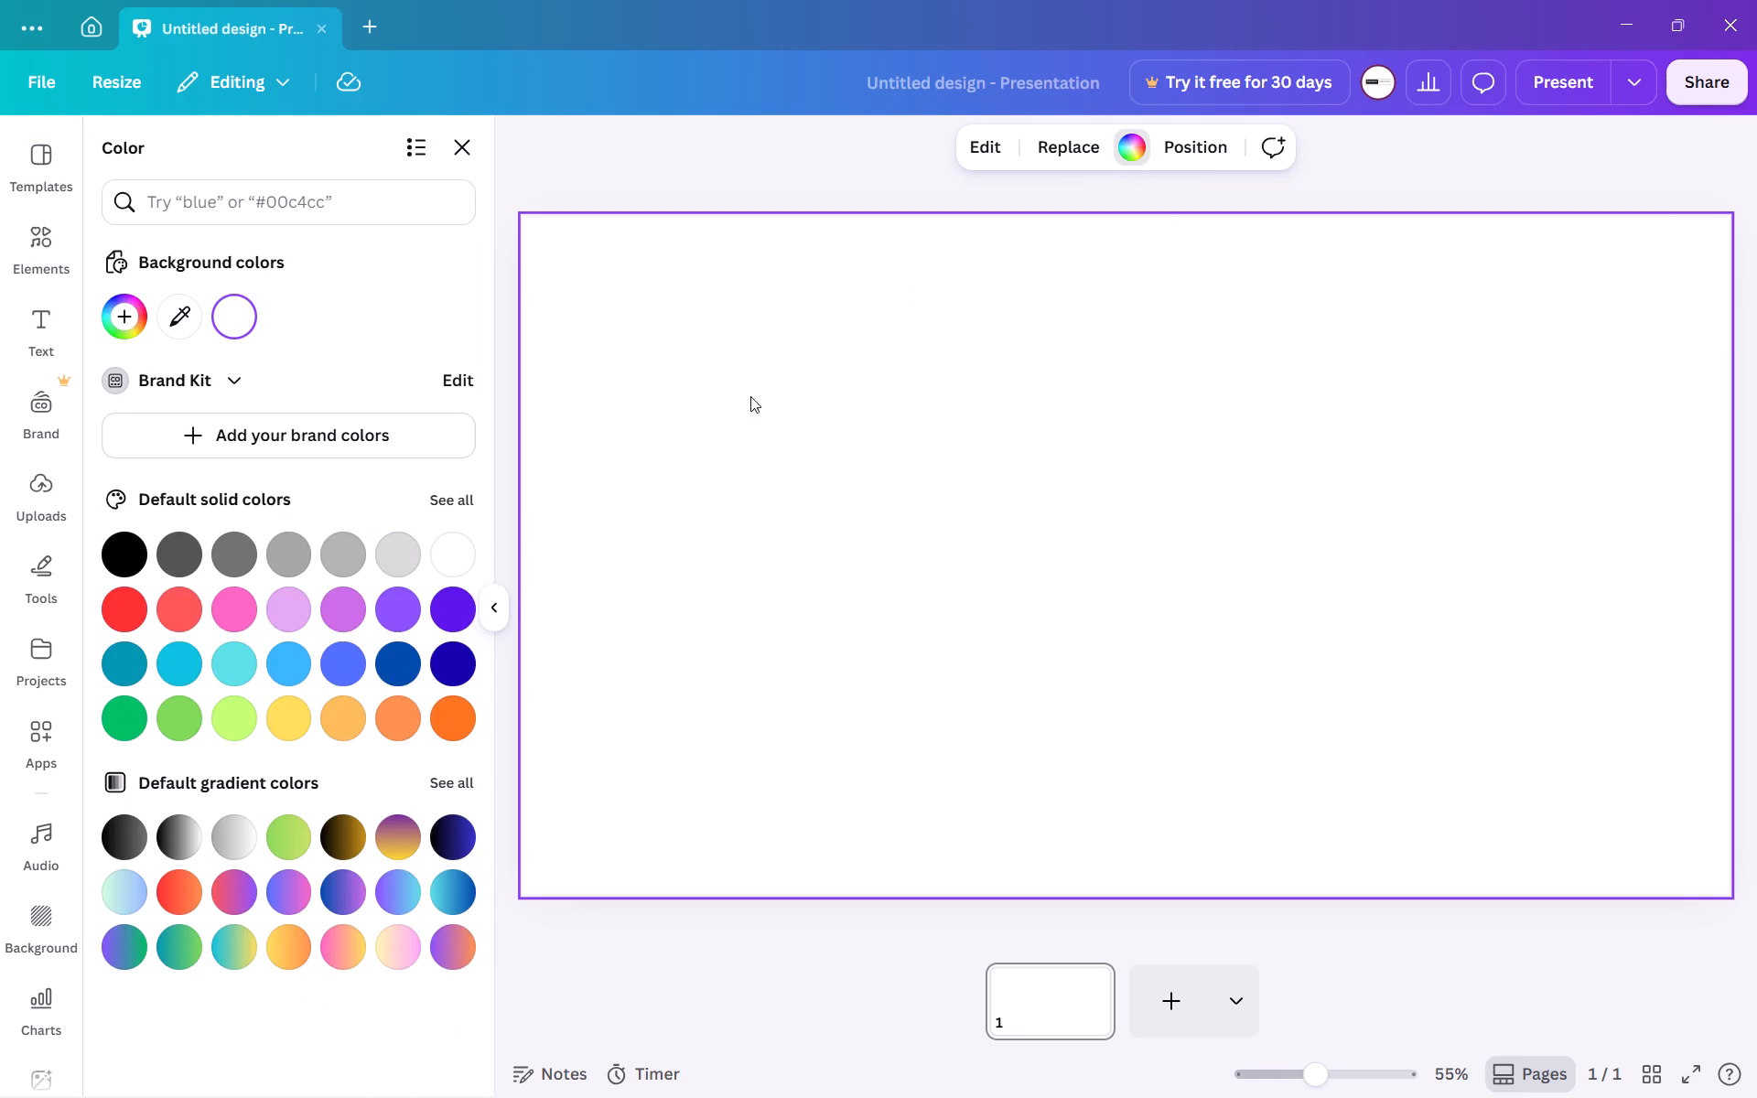
scroll(416, 646, "down", 4)
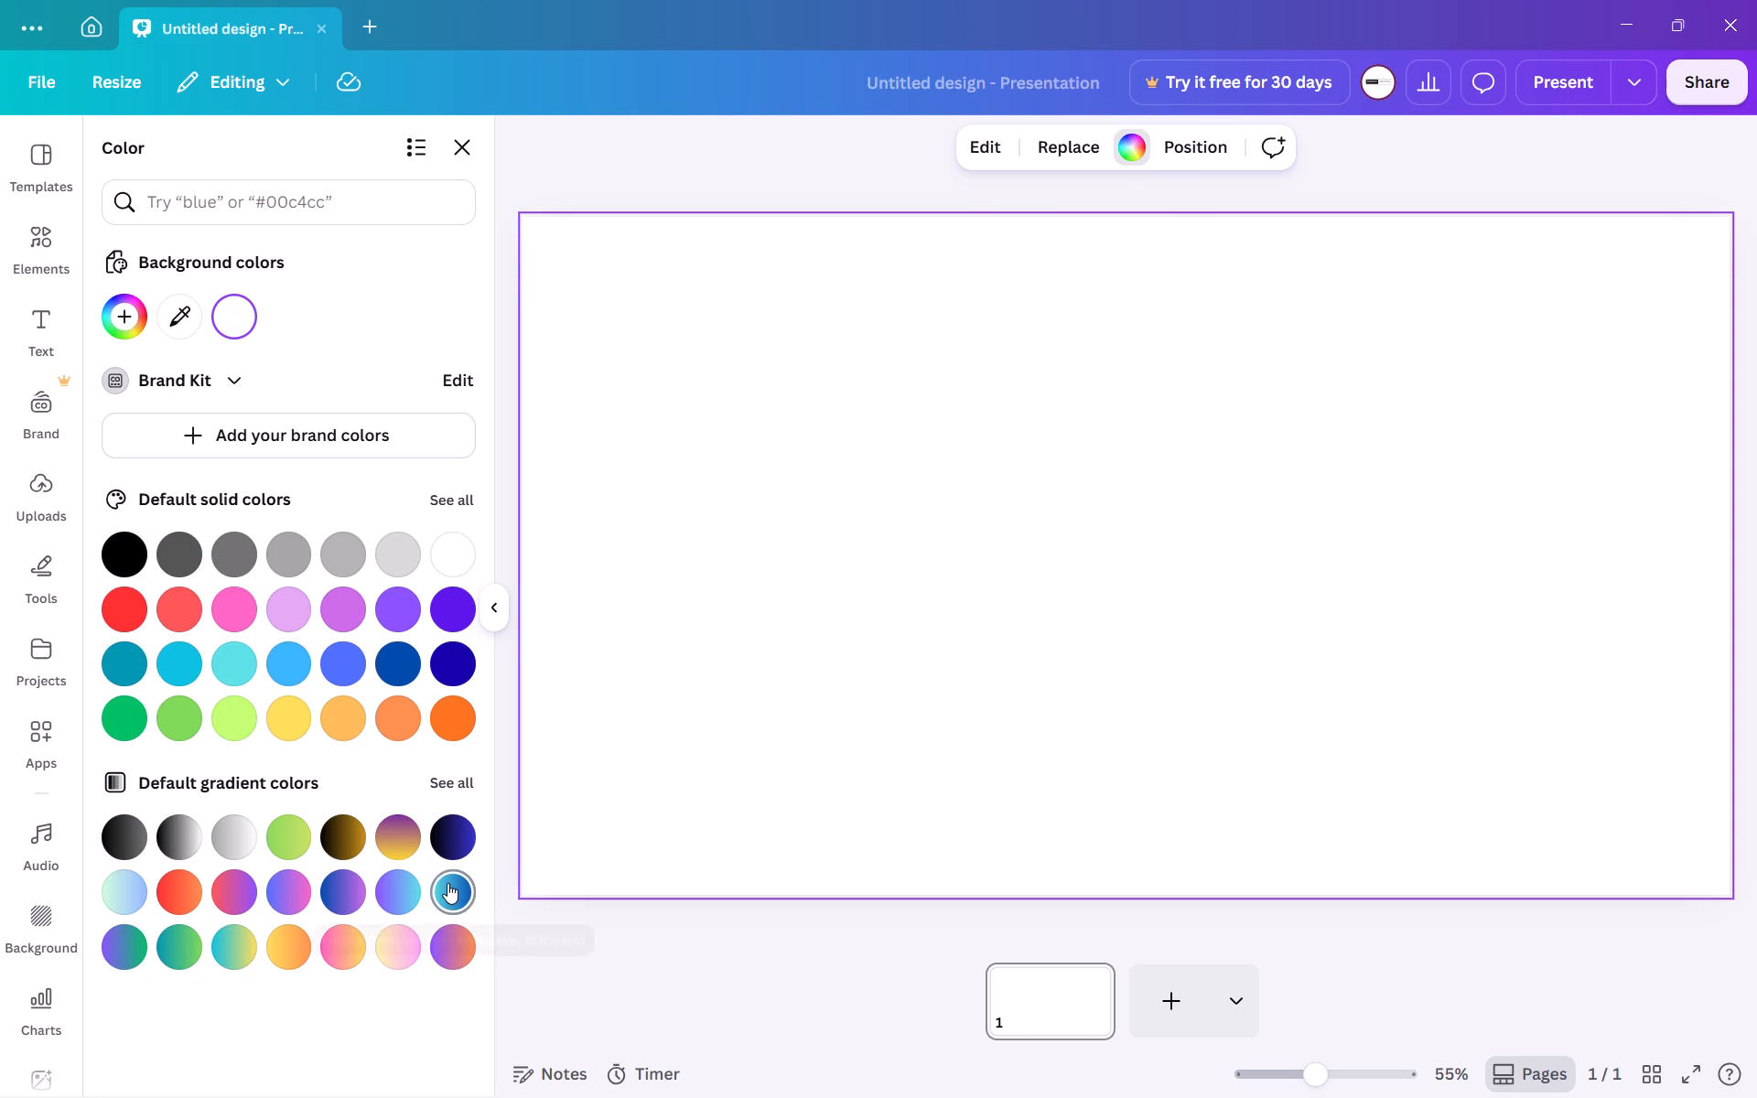
left_click(447, 883)
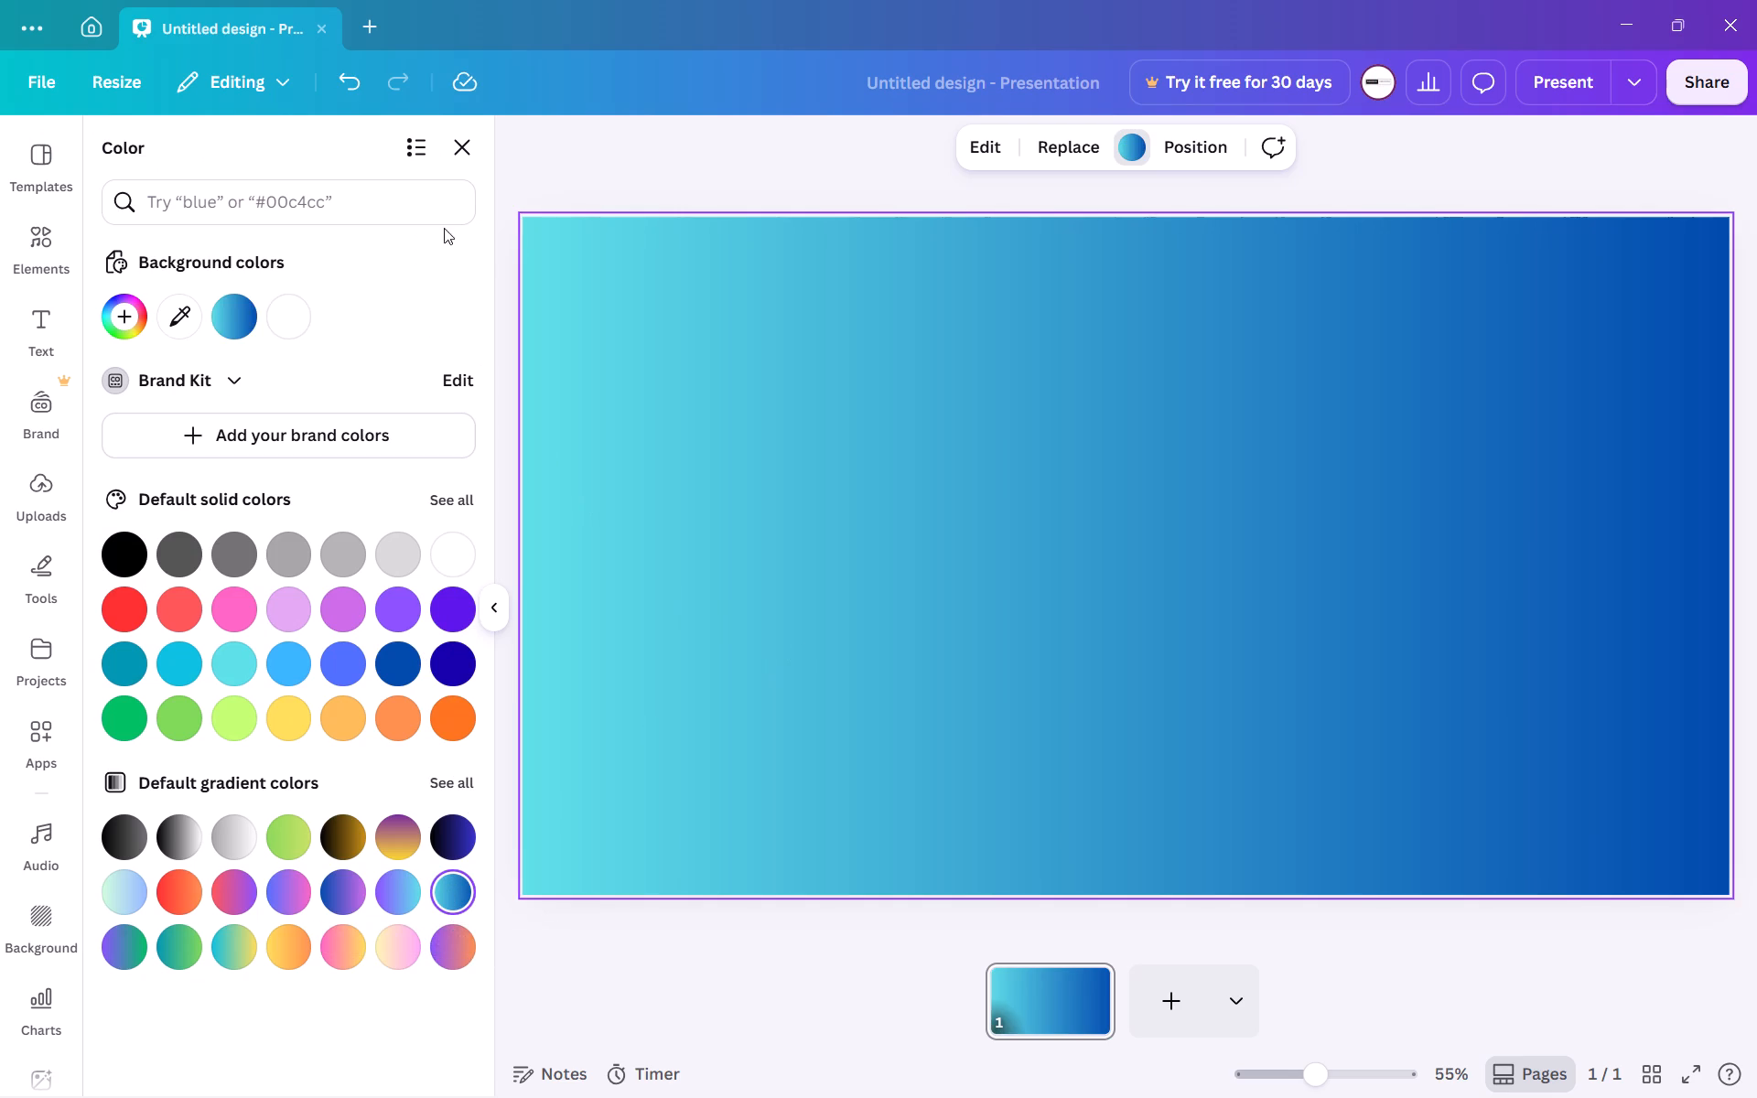
scroll(321, 365, "up", 2)
left_click(125, 327)
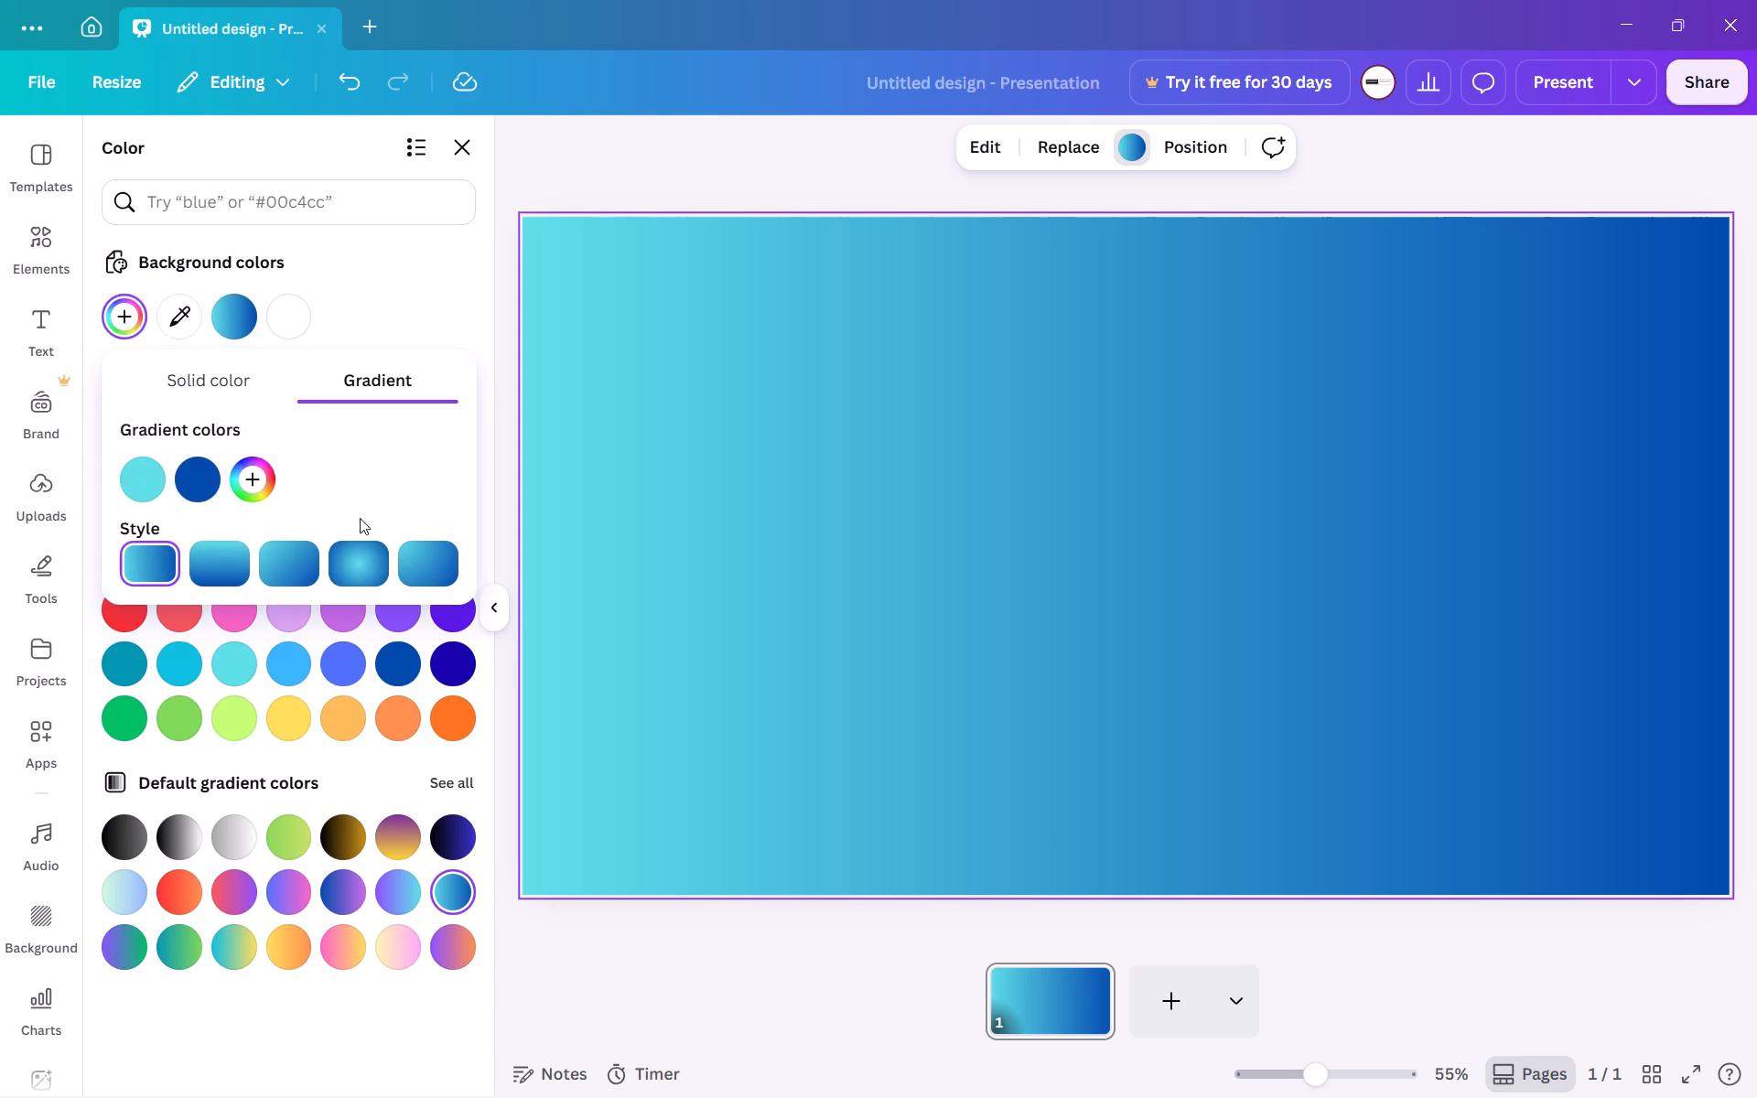
left_click(360, 560)
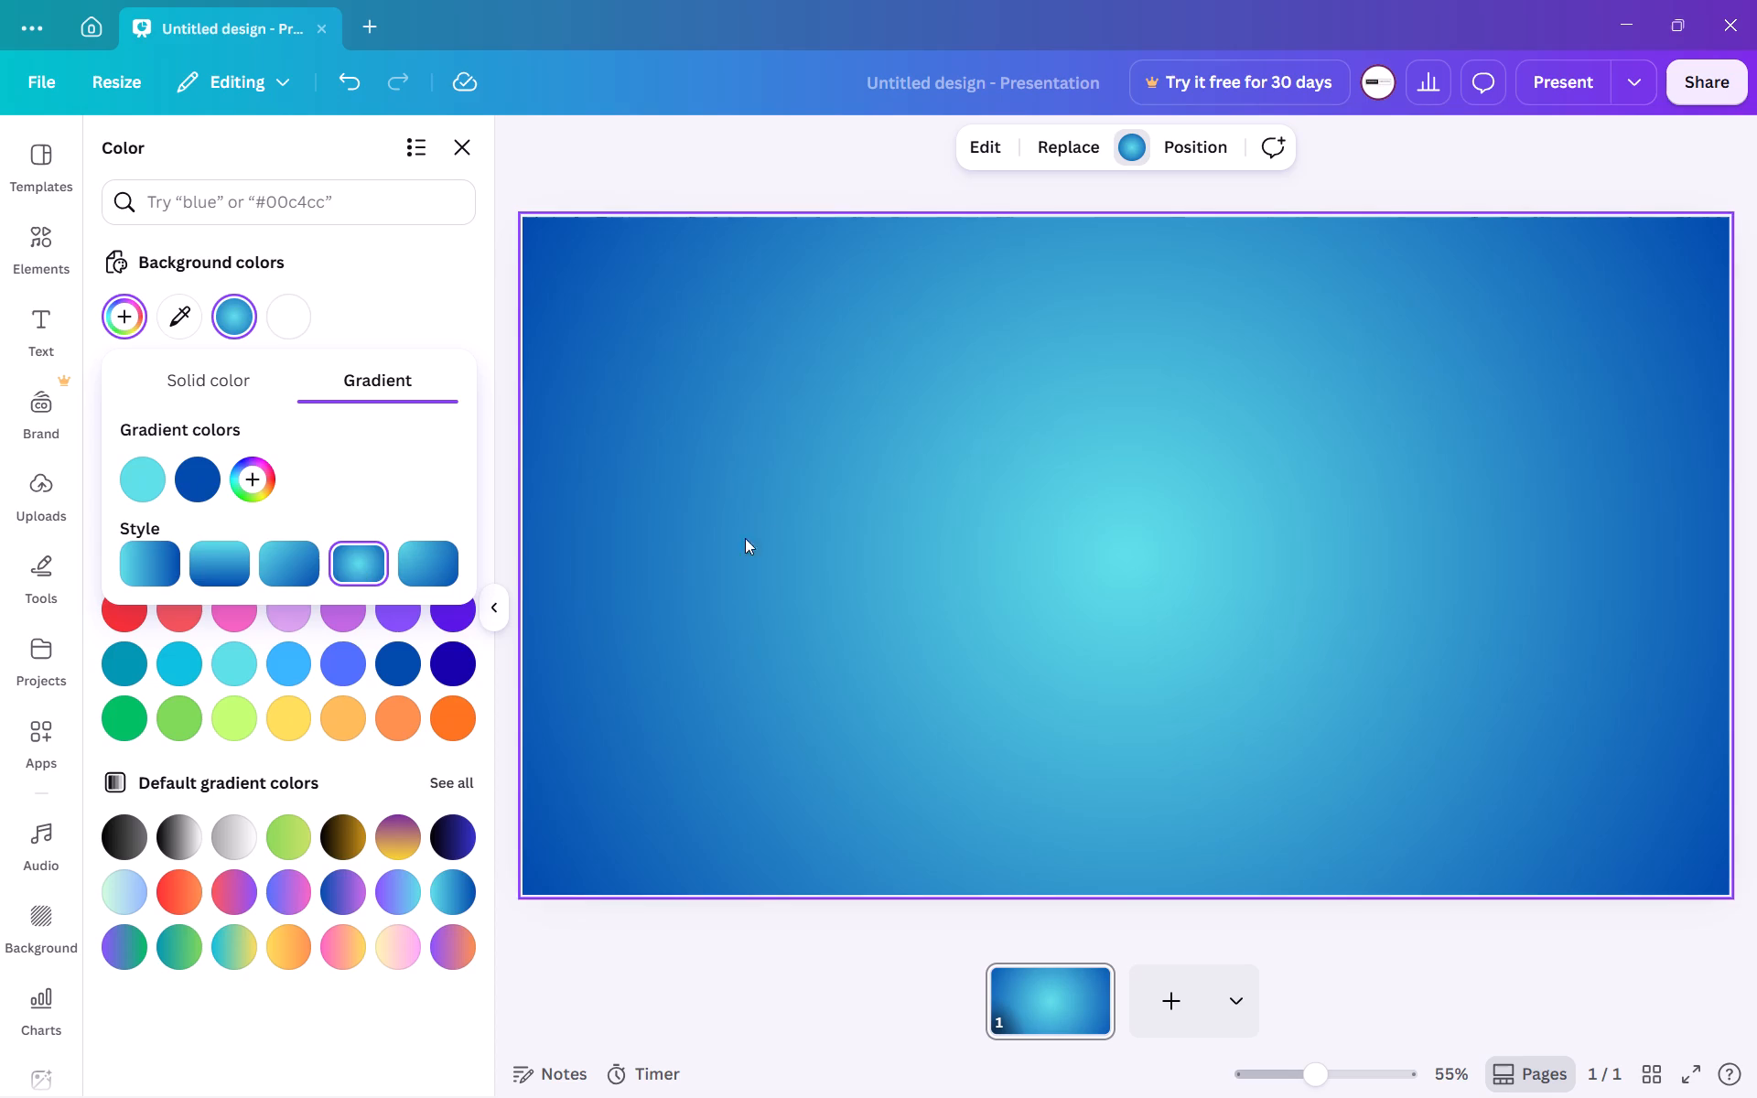
left_click(881, 631)
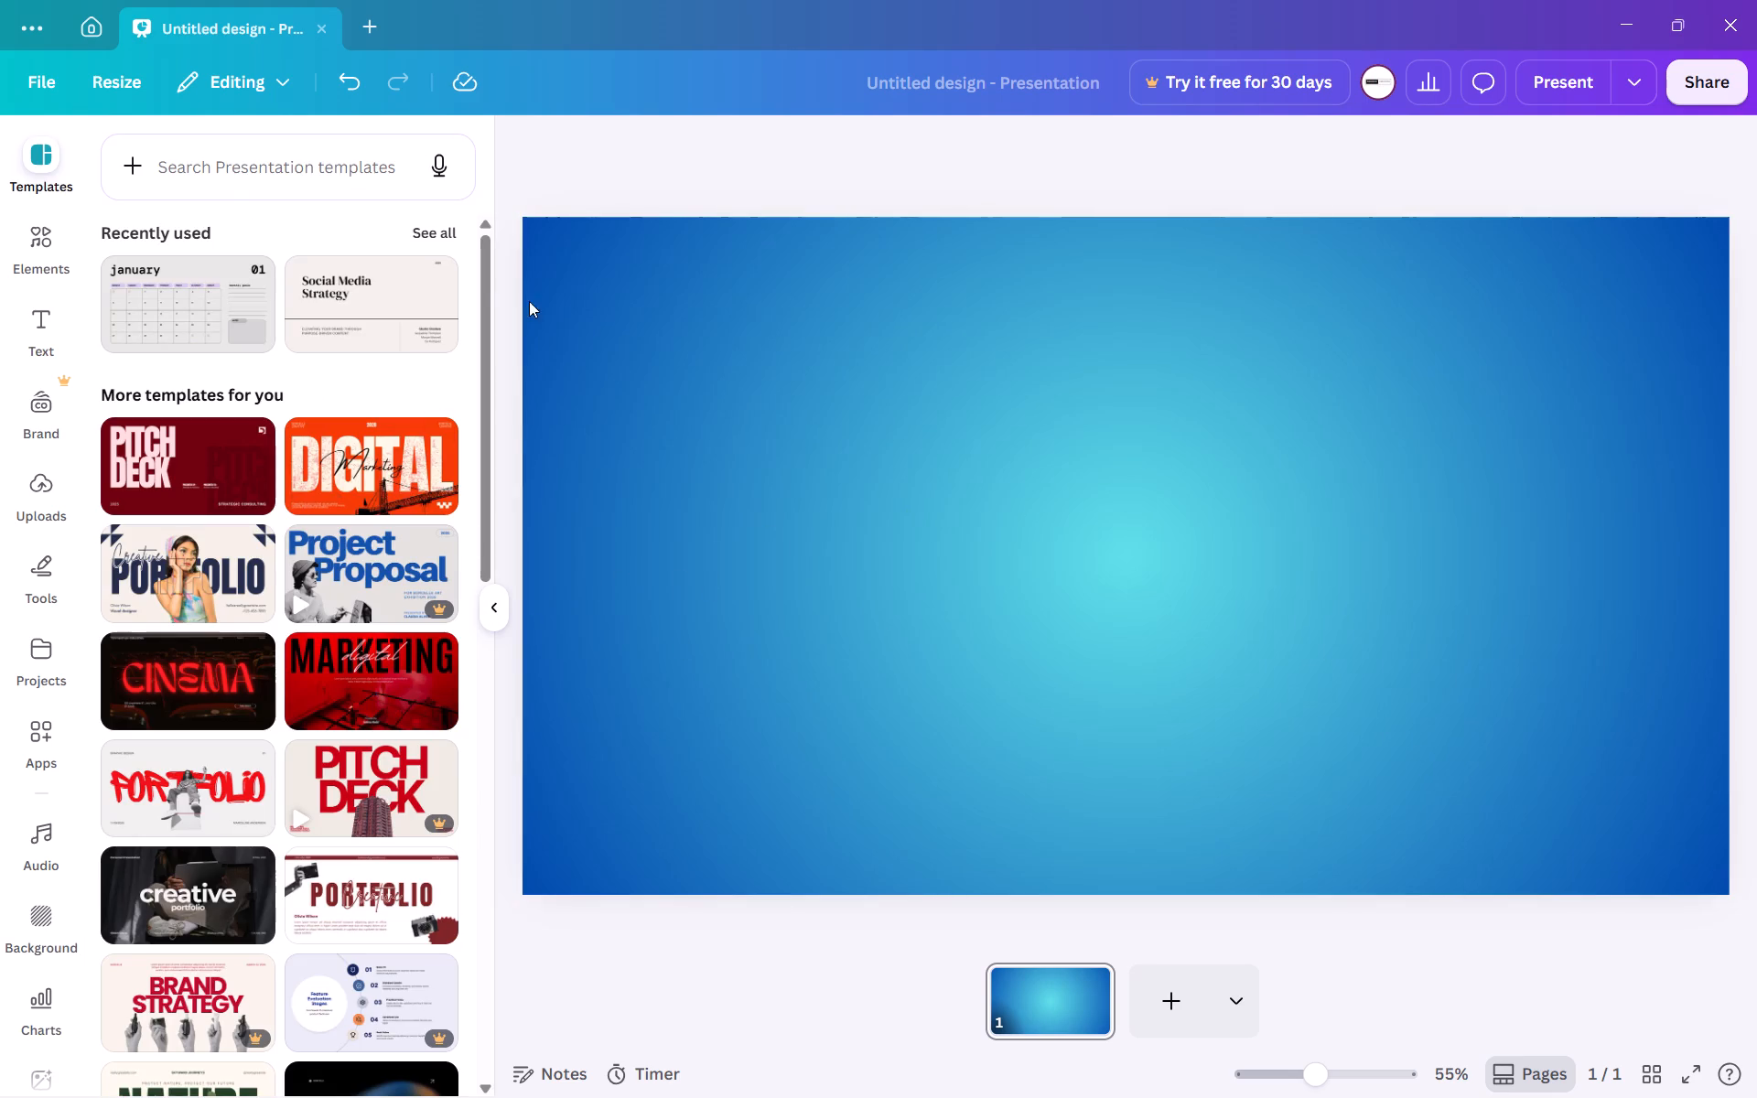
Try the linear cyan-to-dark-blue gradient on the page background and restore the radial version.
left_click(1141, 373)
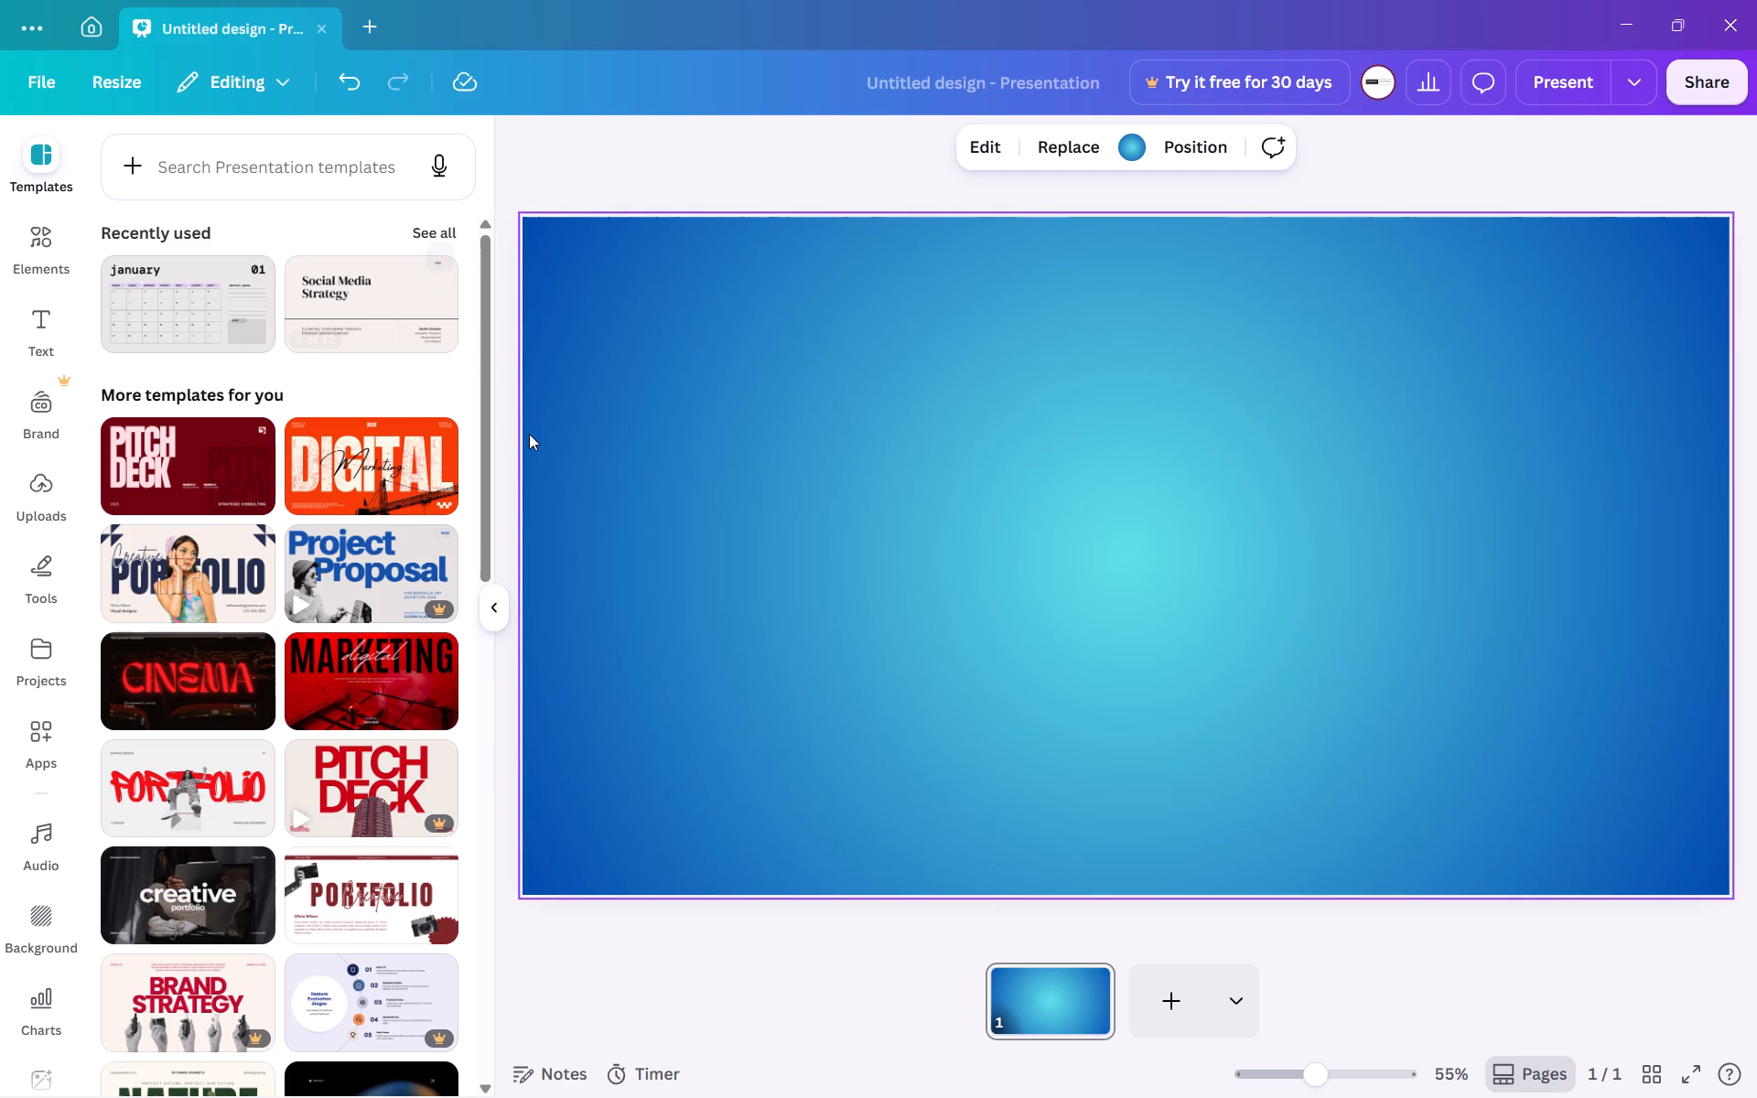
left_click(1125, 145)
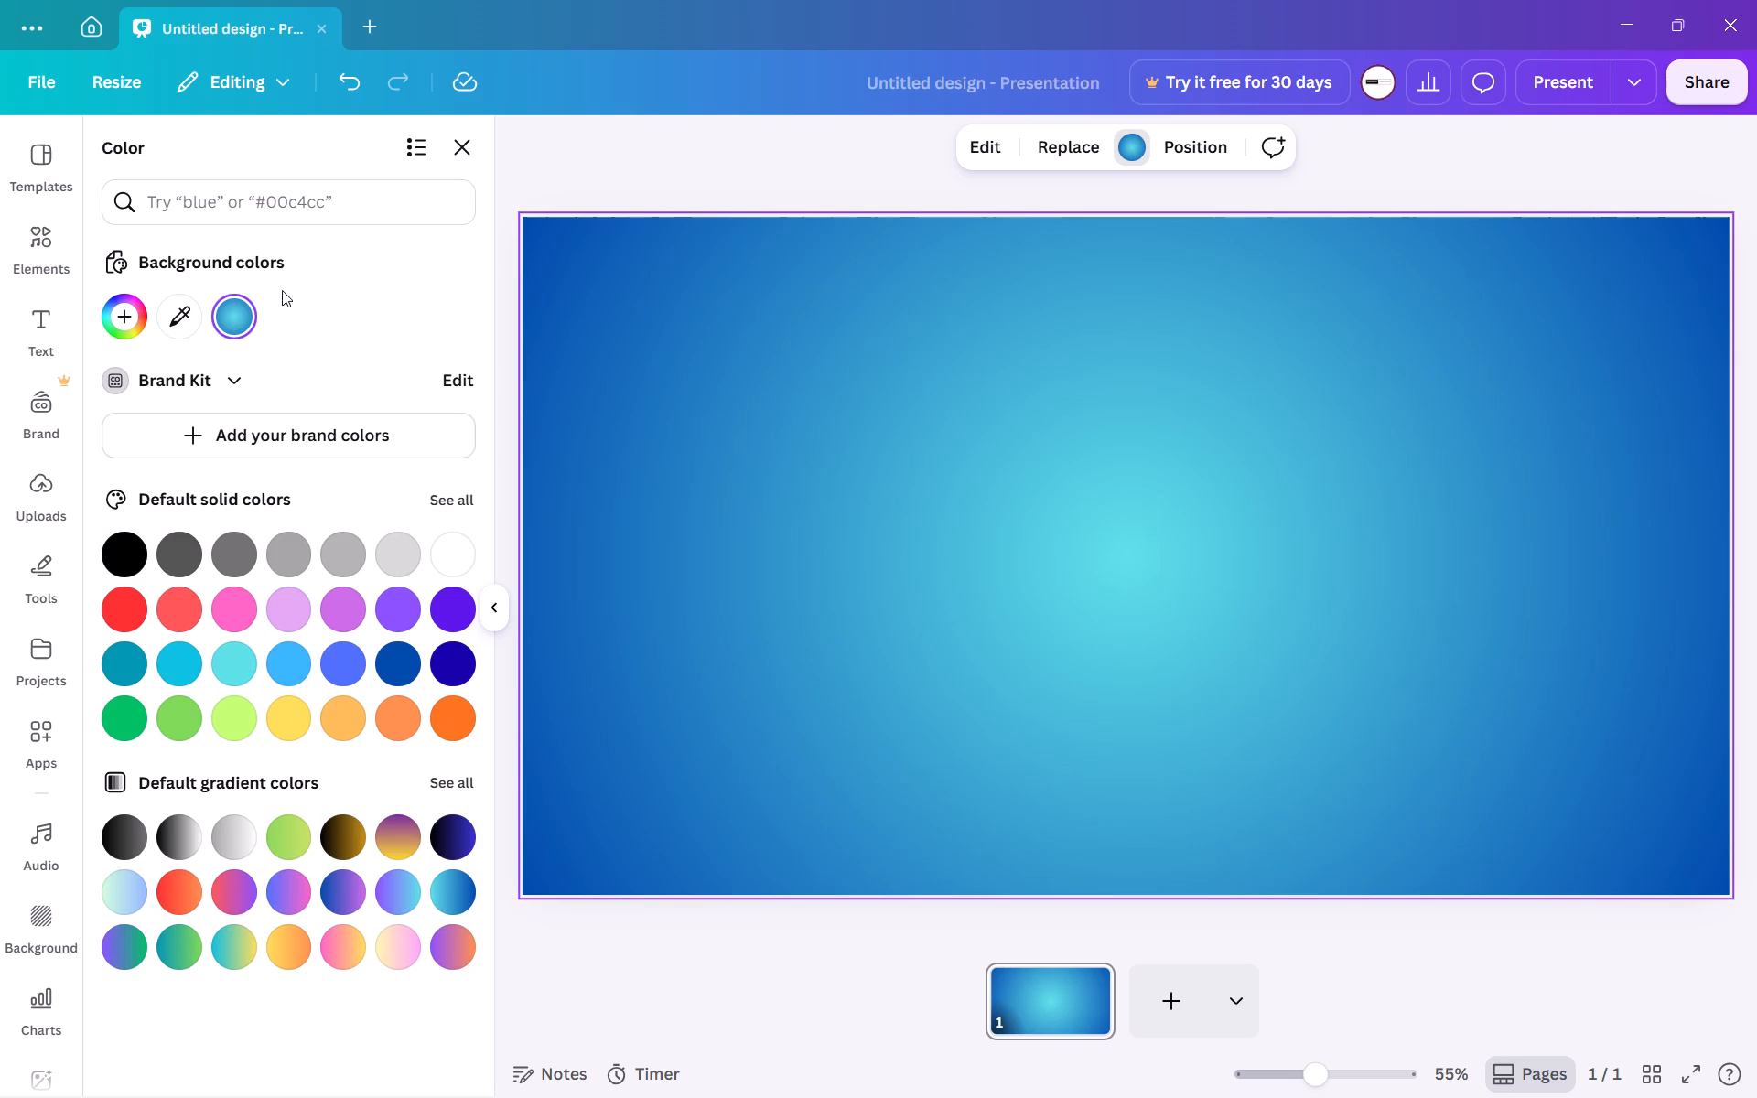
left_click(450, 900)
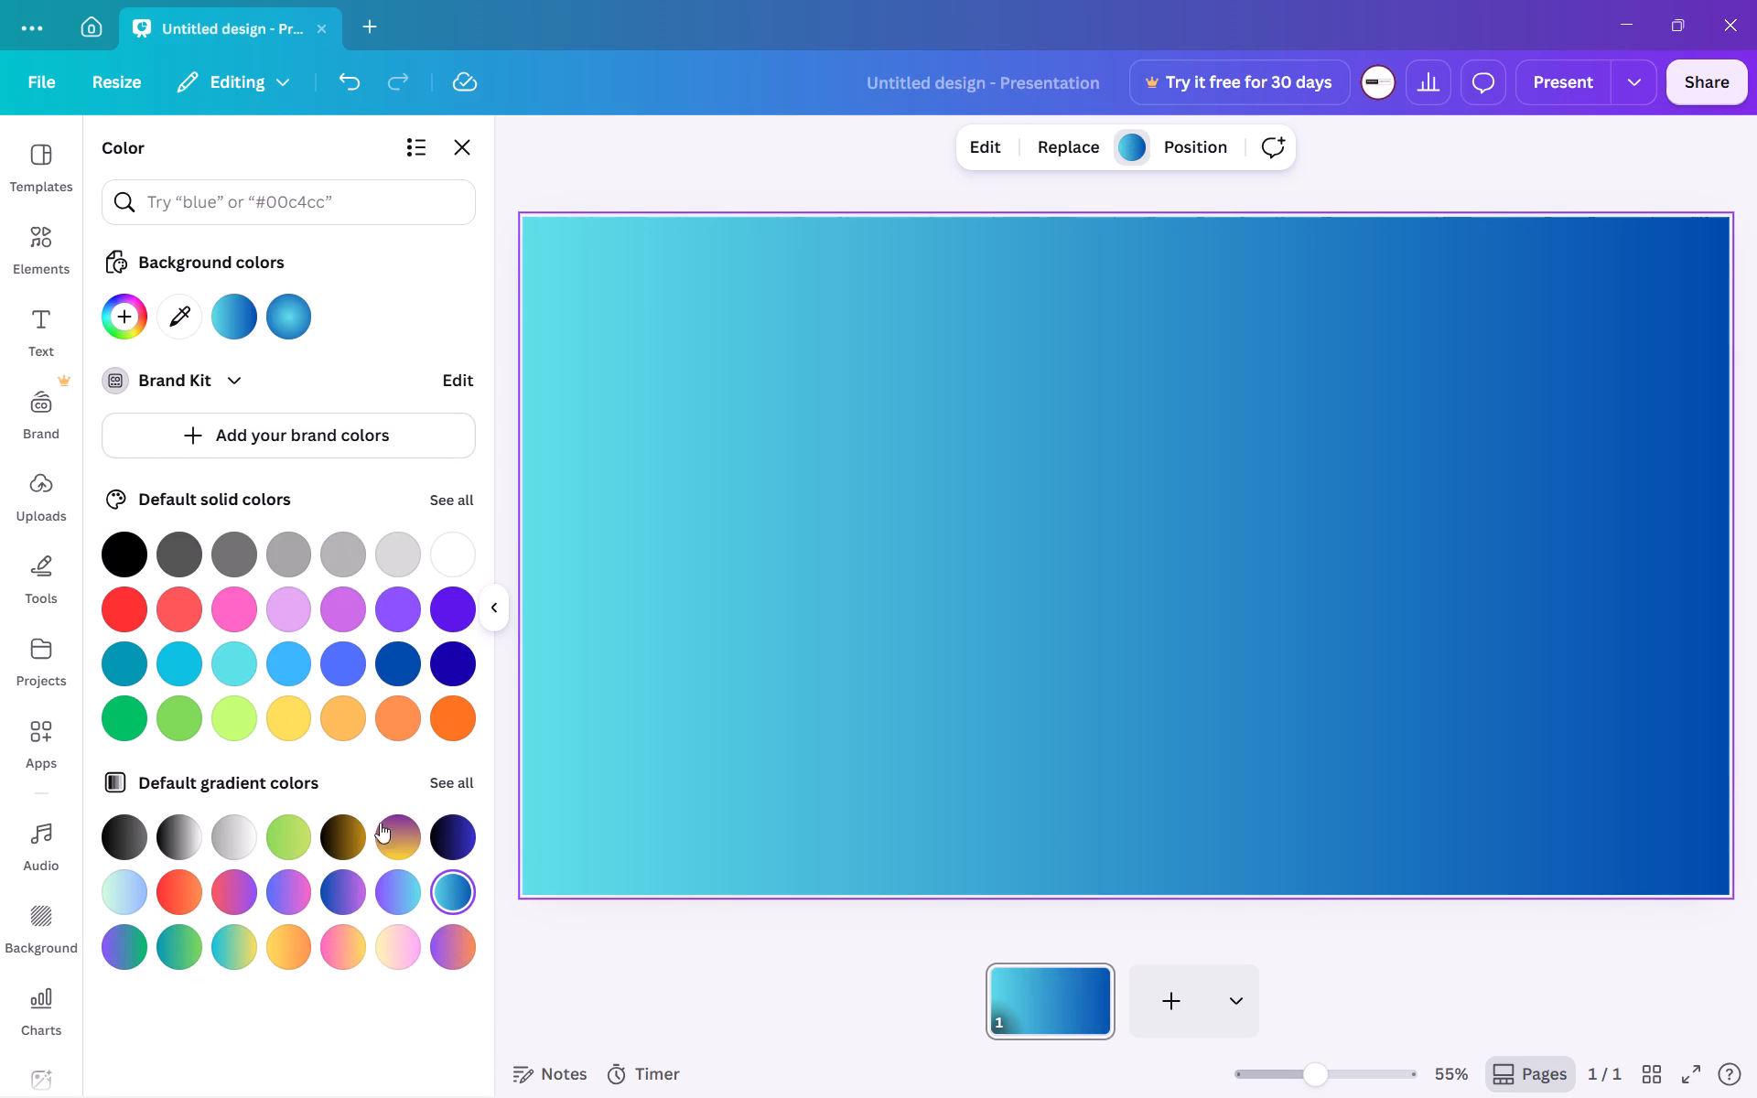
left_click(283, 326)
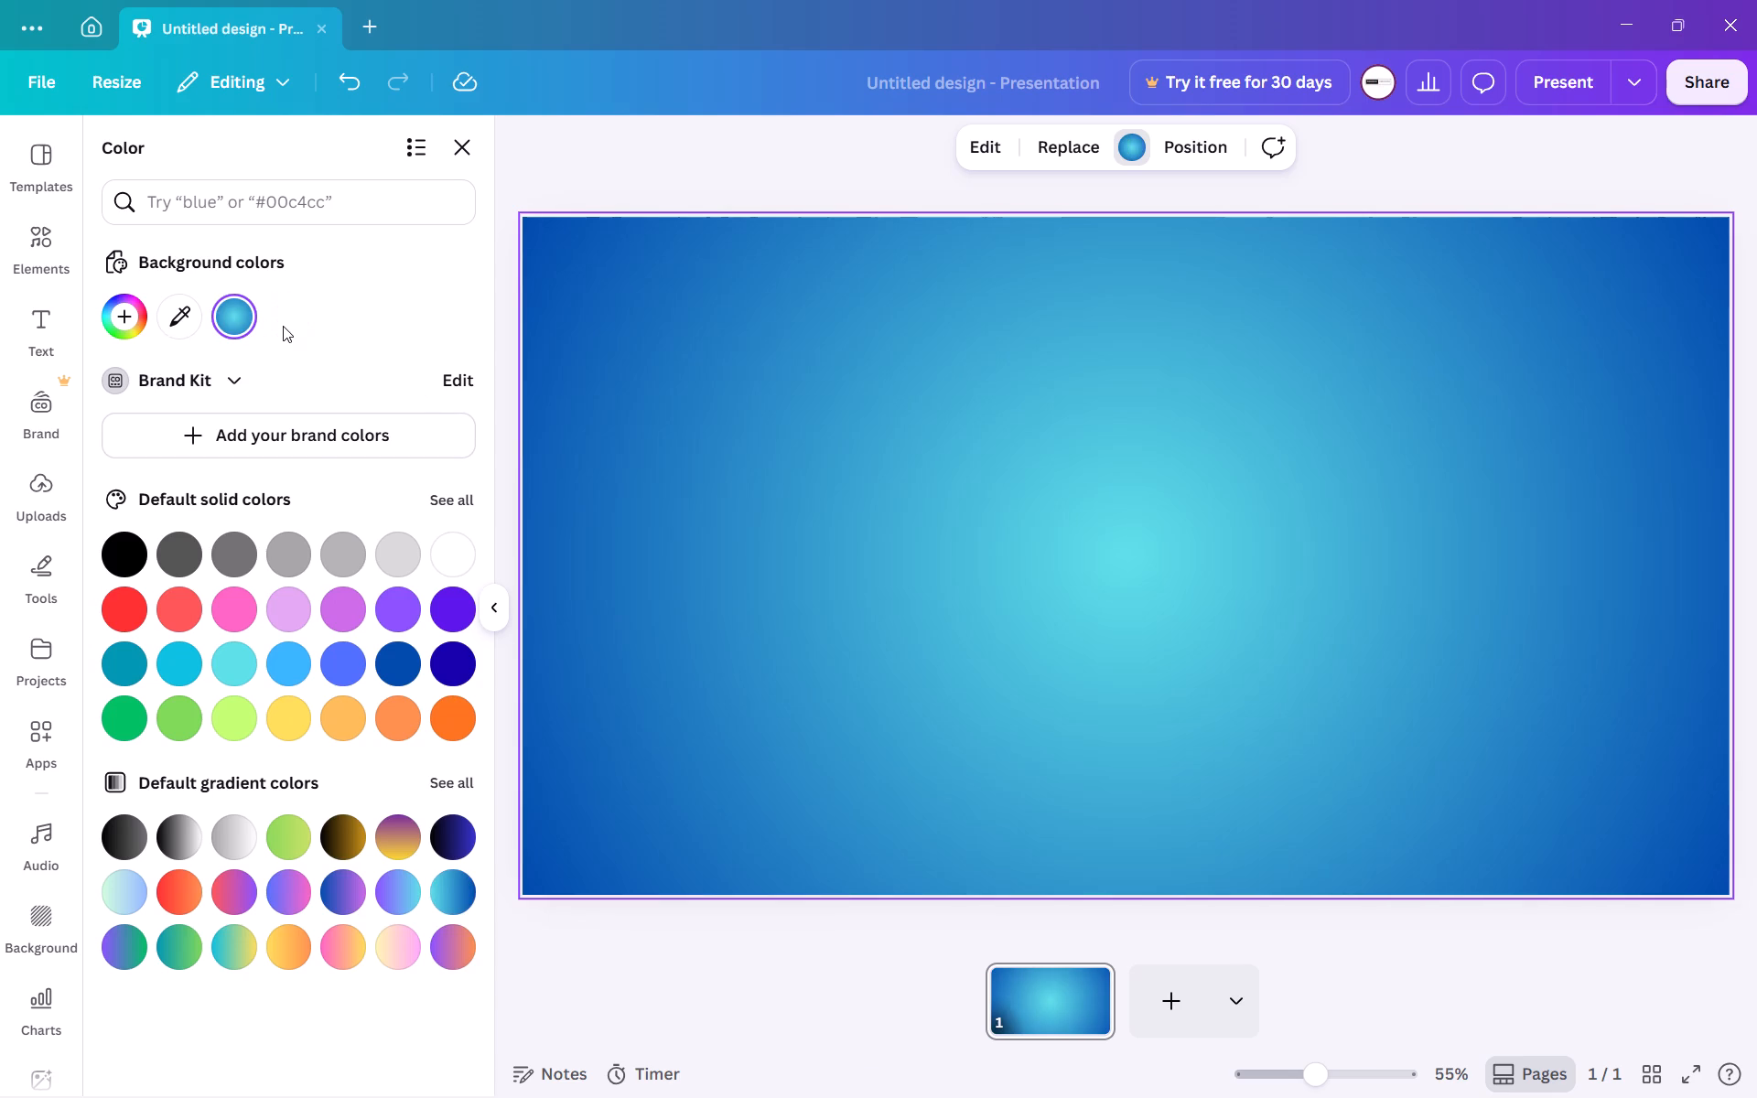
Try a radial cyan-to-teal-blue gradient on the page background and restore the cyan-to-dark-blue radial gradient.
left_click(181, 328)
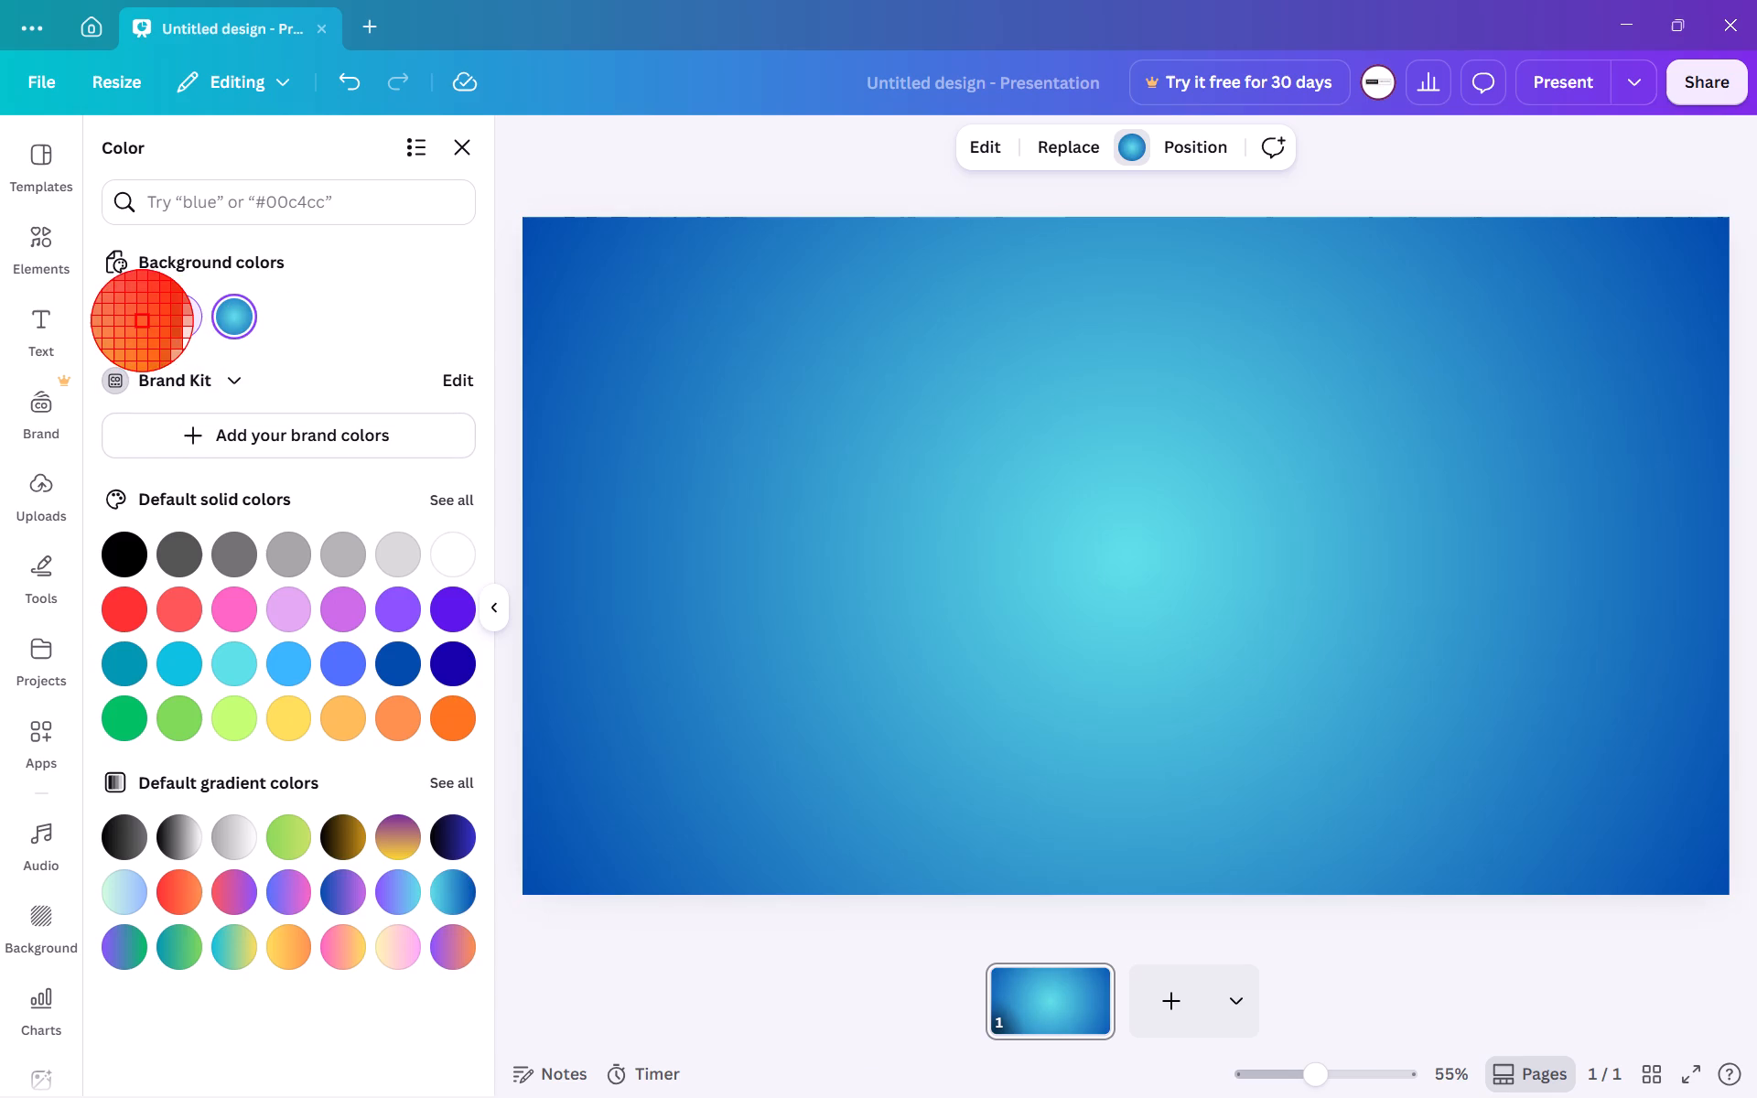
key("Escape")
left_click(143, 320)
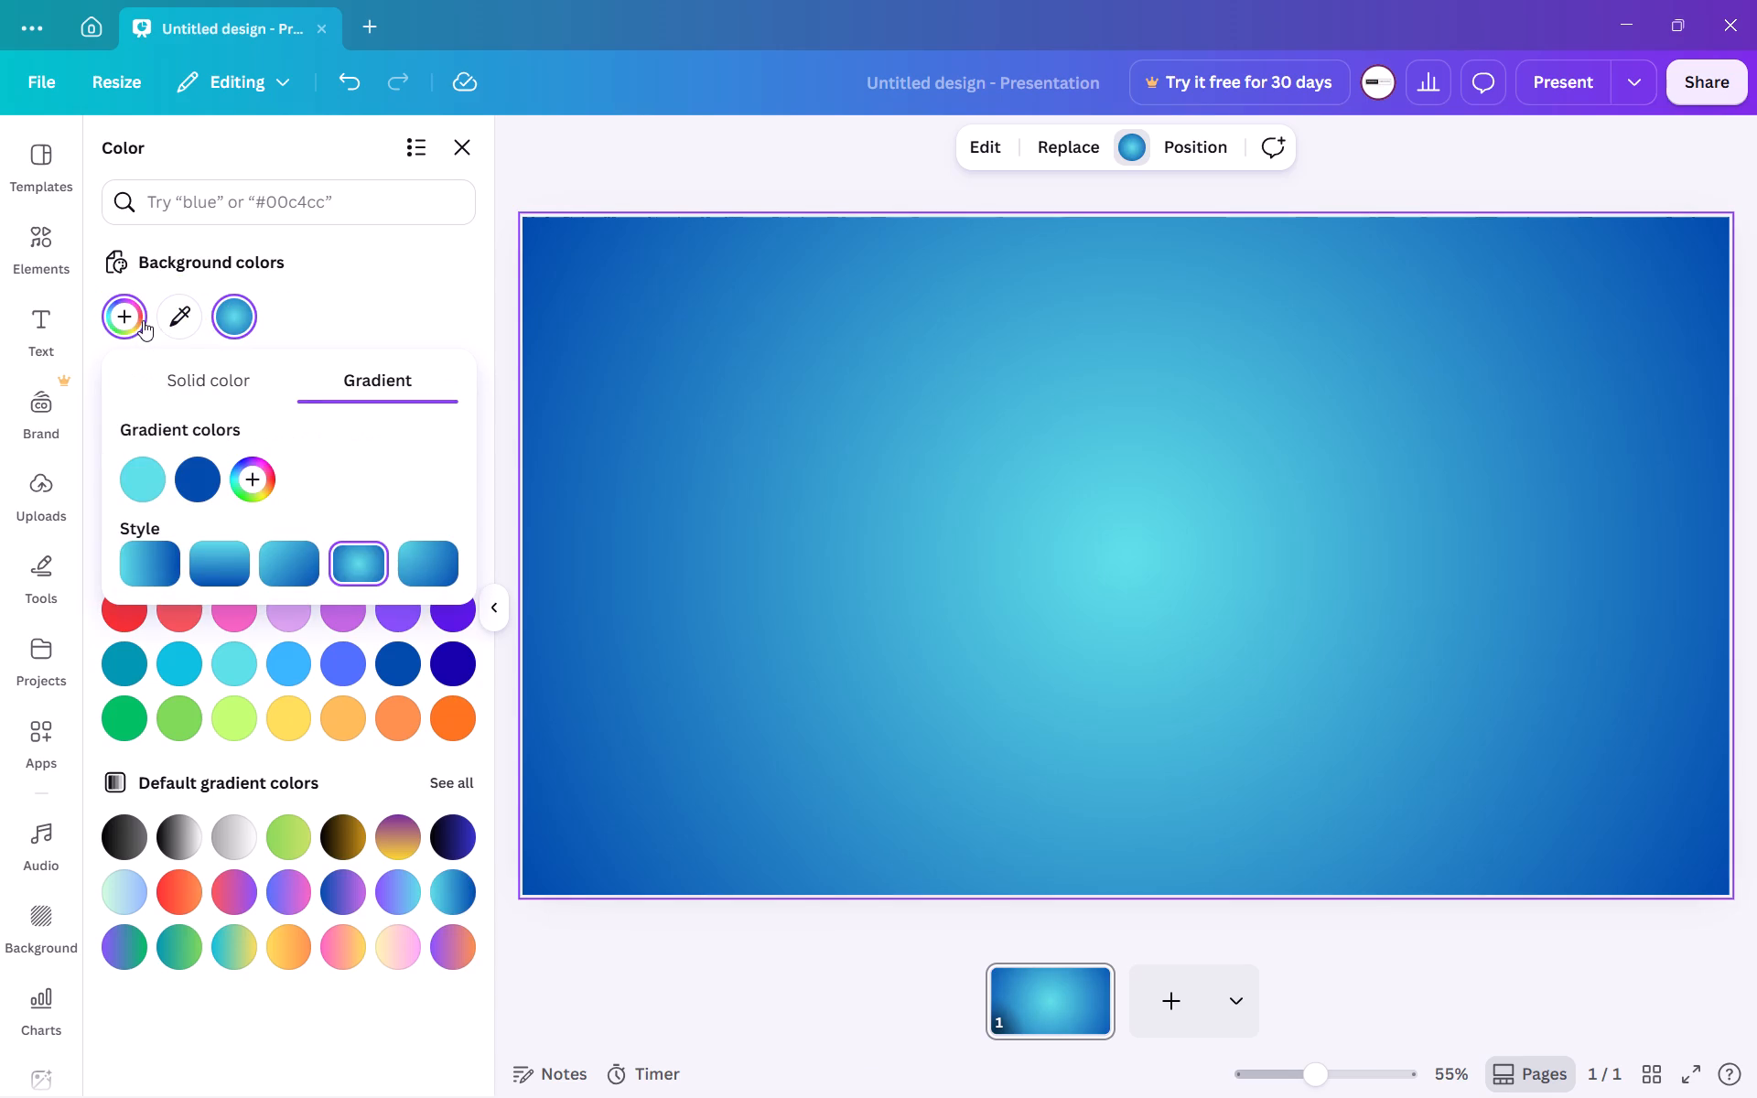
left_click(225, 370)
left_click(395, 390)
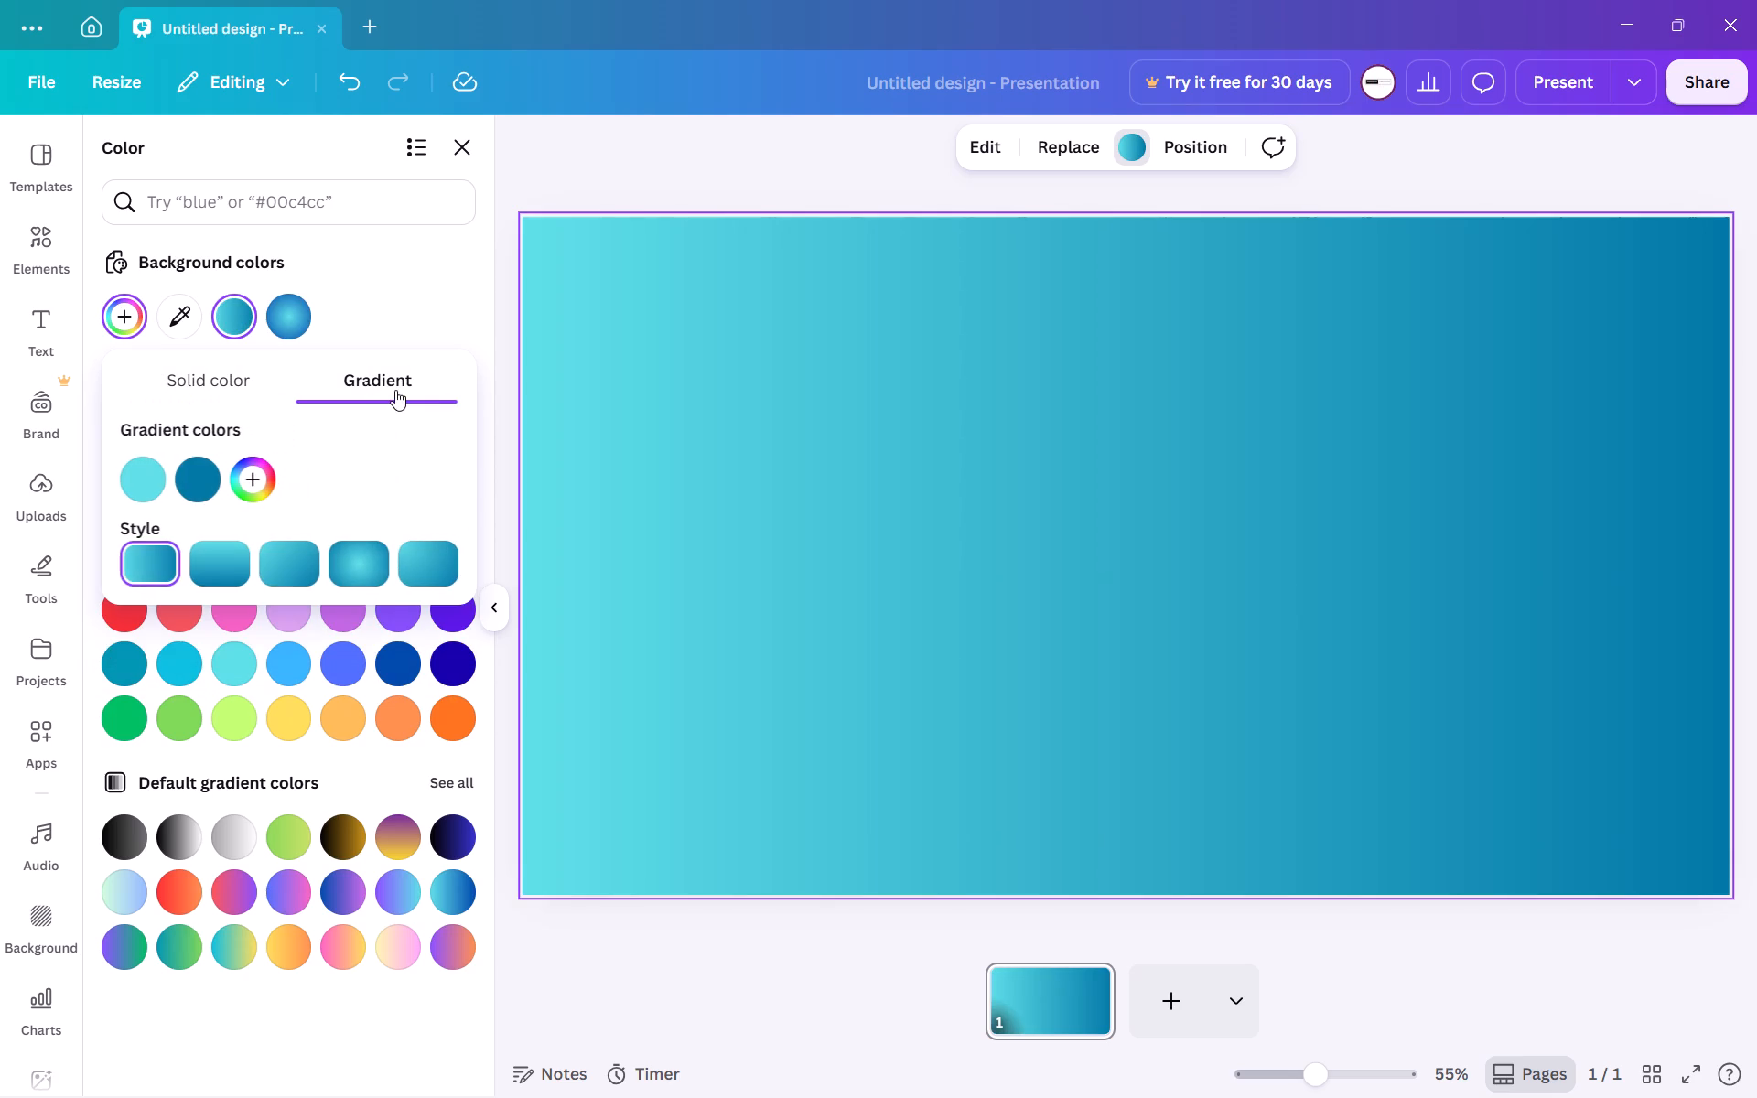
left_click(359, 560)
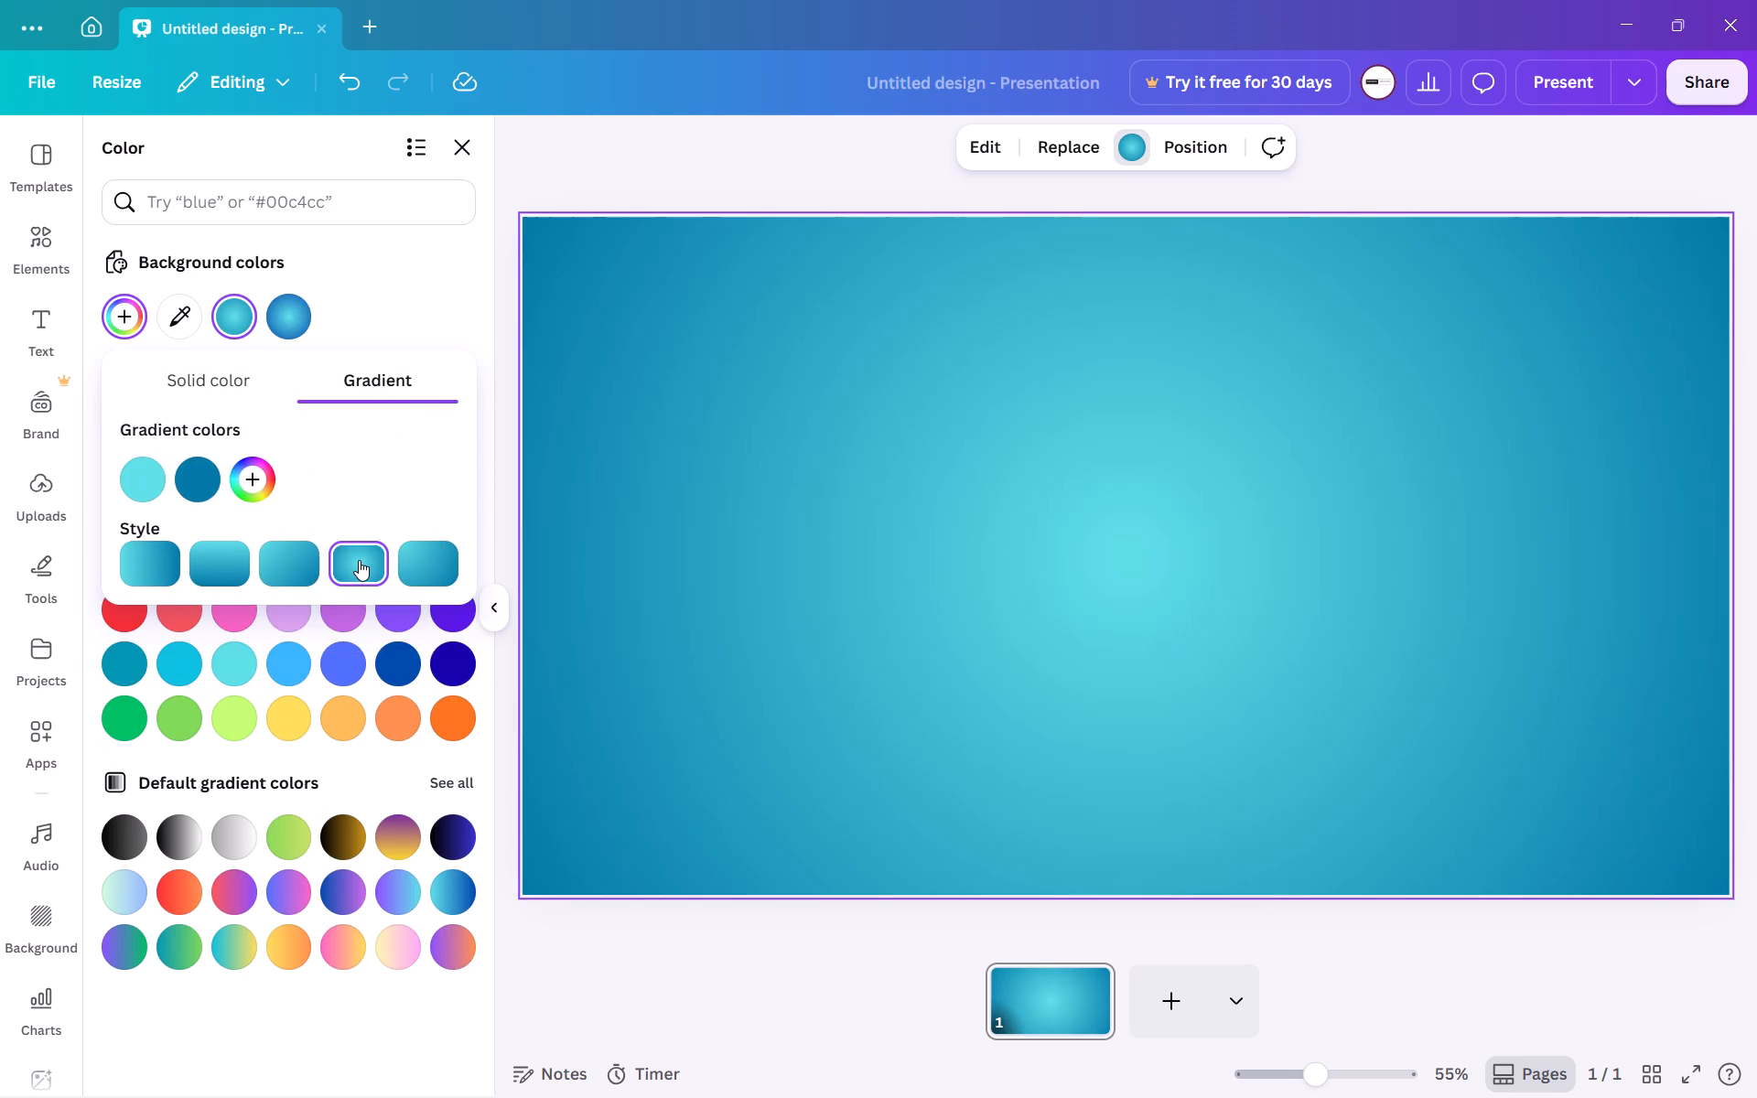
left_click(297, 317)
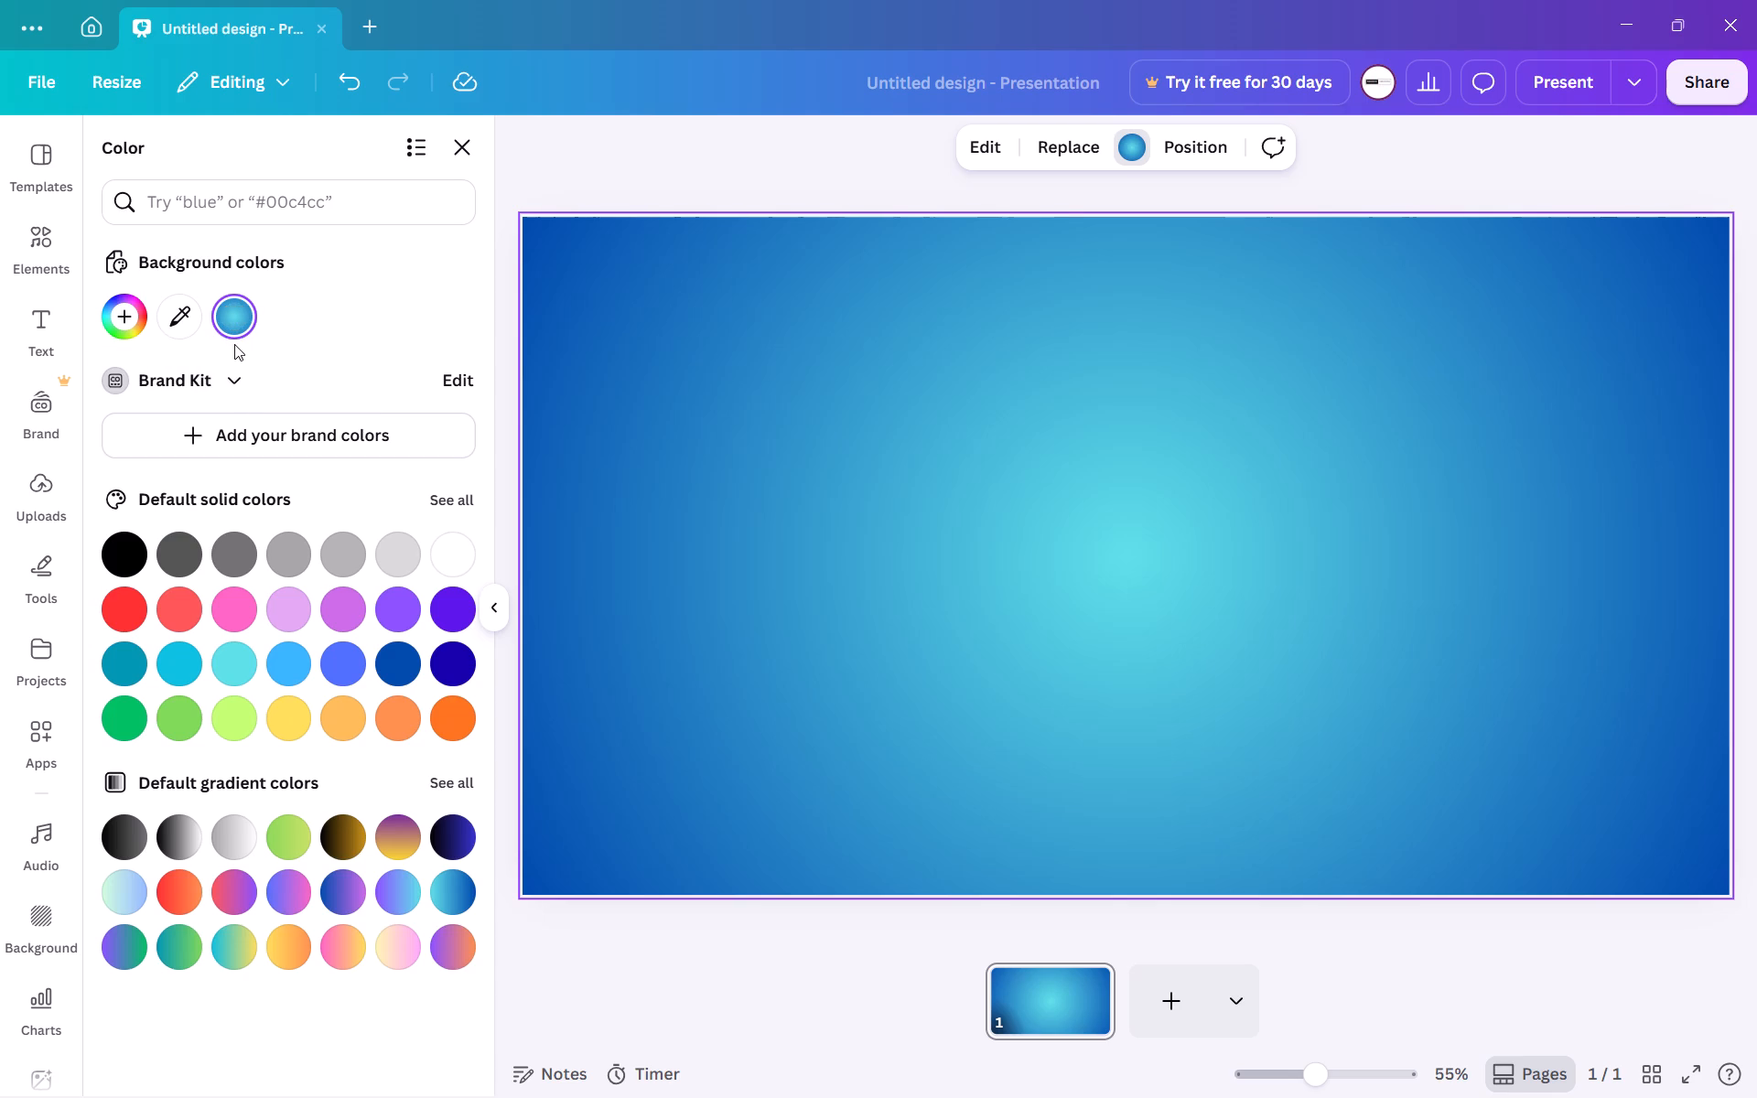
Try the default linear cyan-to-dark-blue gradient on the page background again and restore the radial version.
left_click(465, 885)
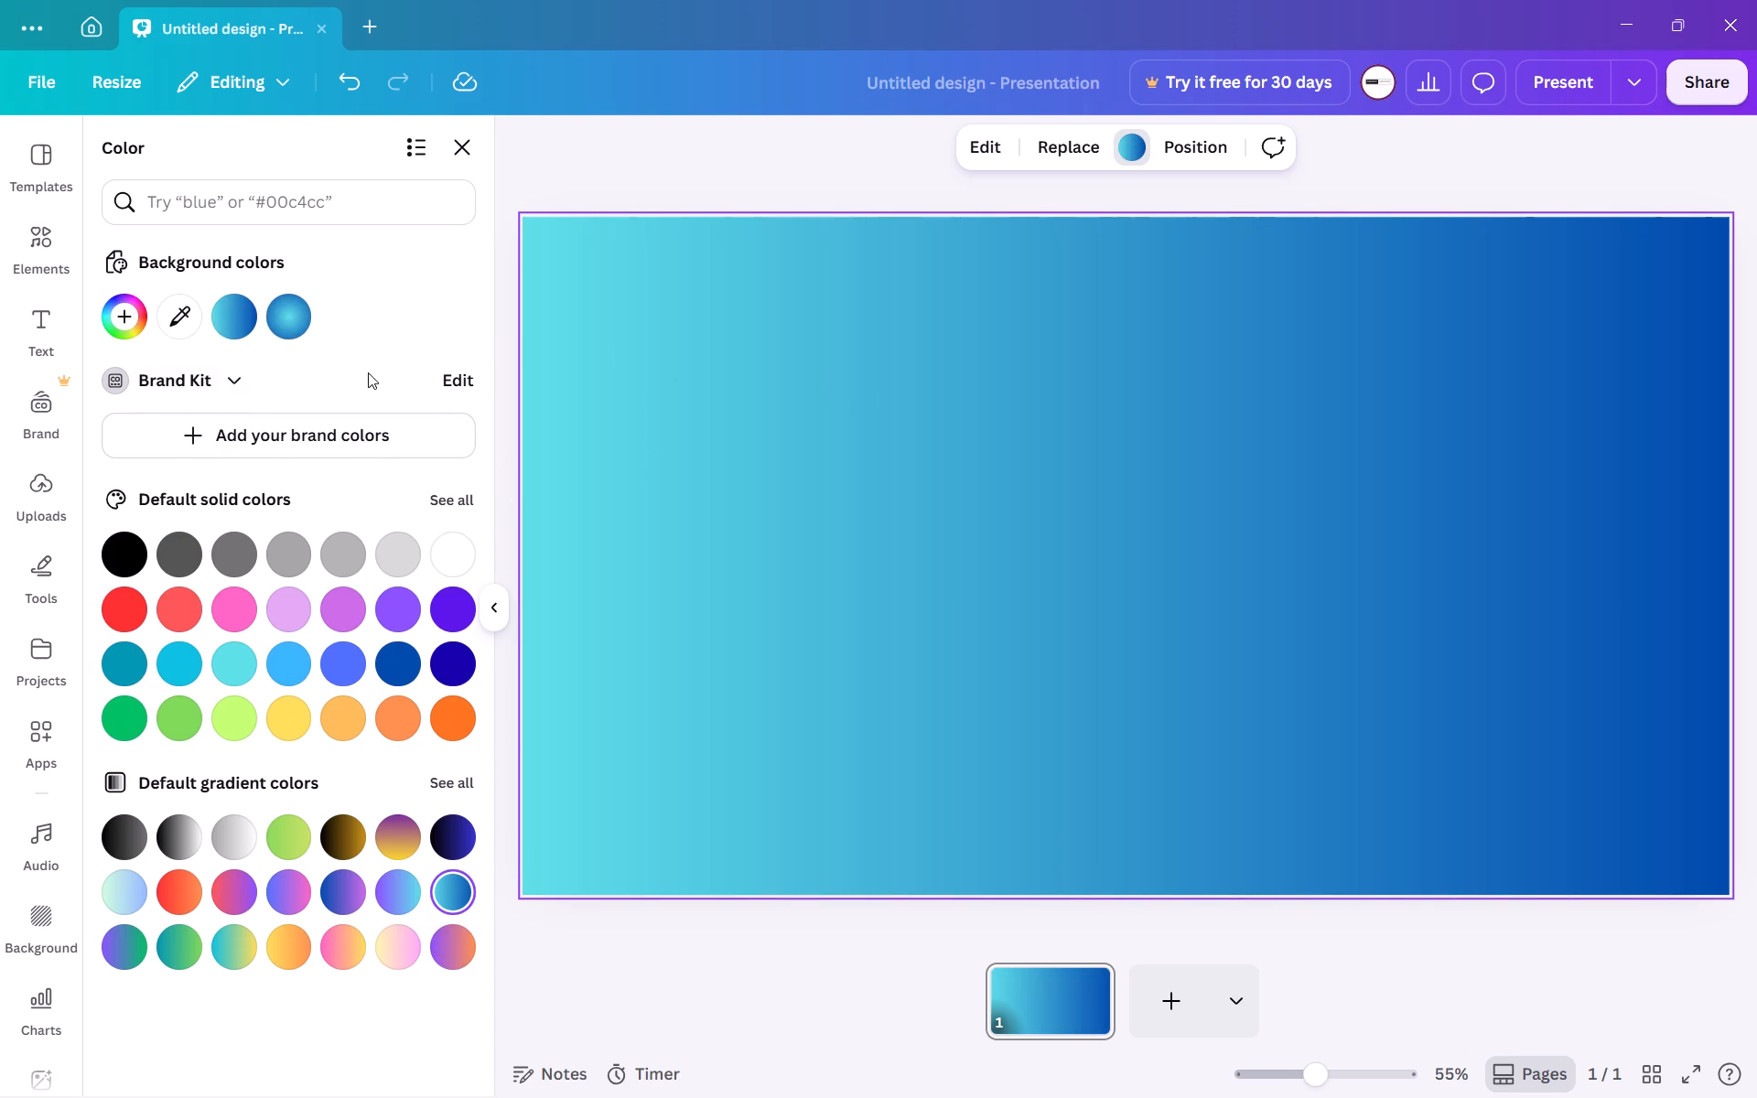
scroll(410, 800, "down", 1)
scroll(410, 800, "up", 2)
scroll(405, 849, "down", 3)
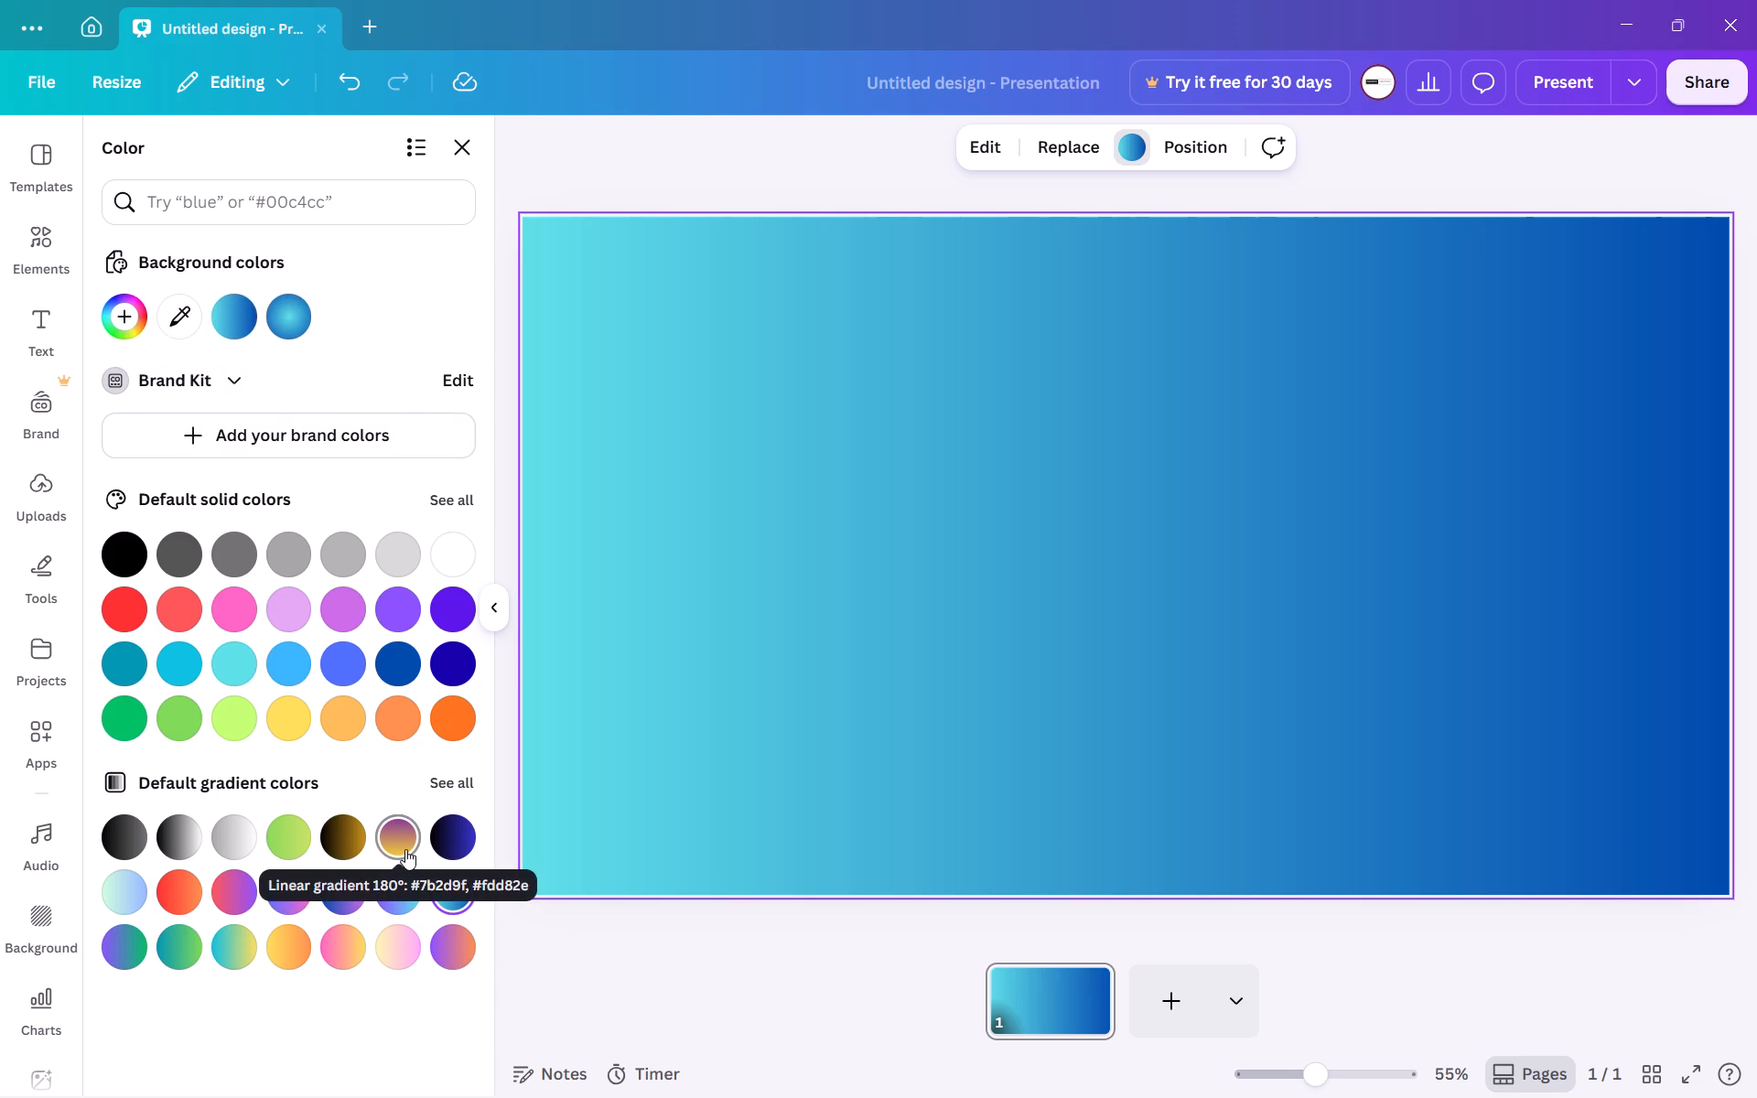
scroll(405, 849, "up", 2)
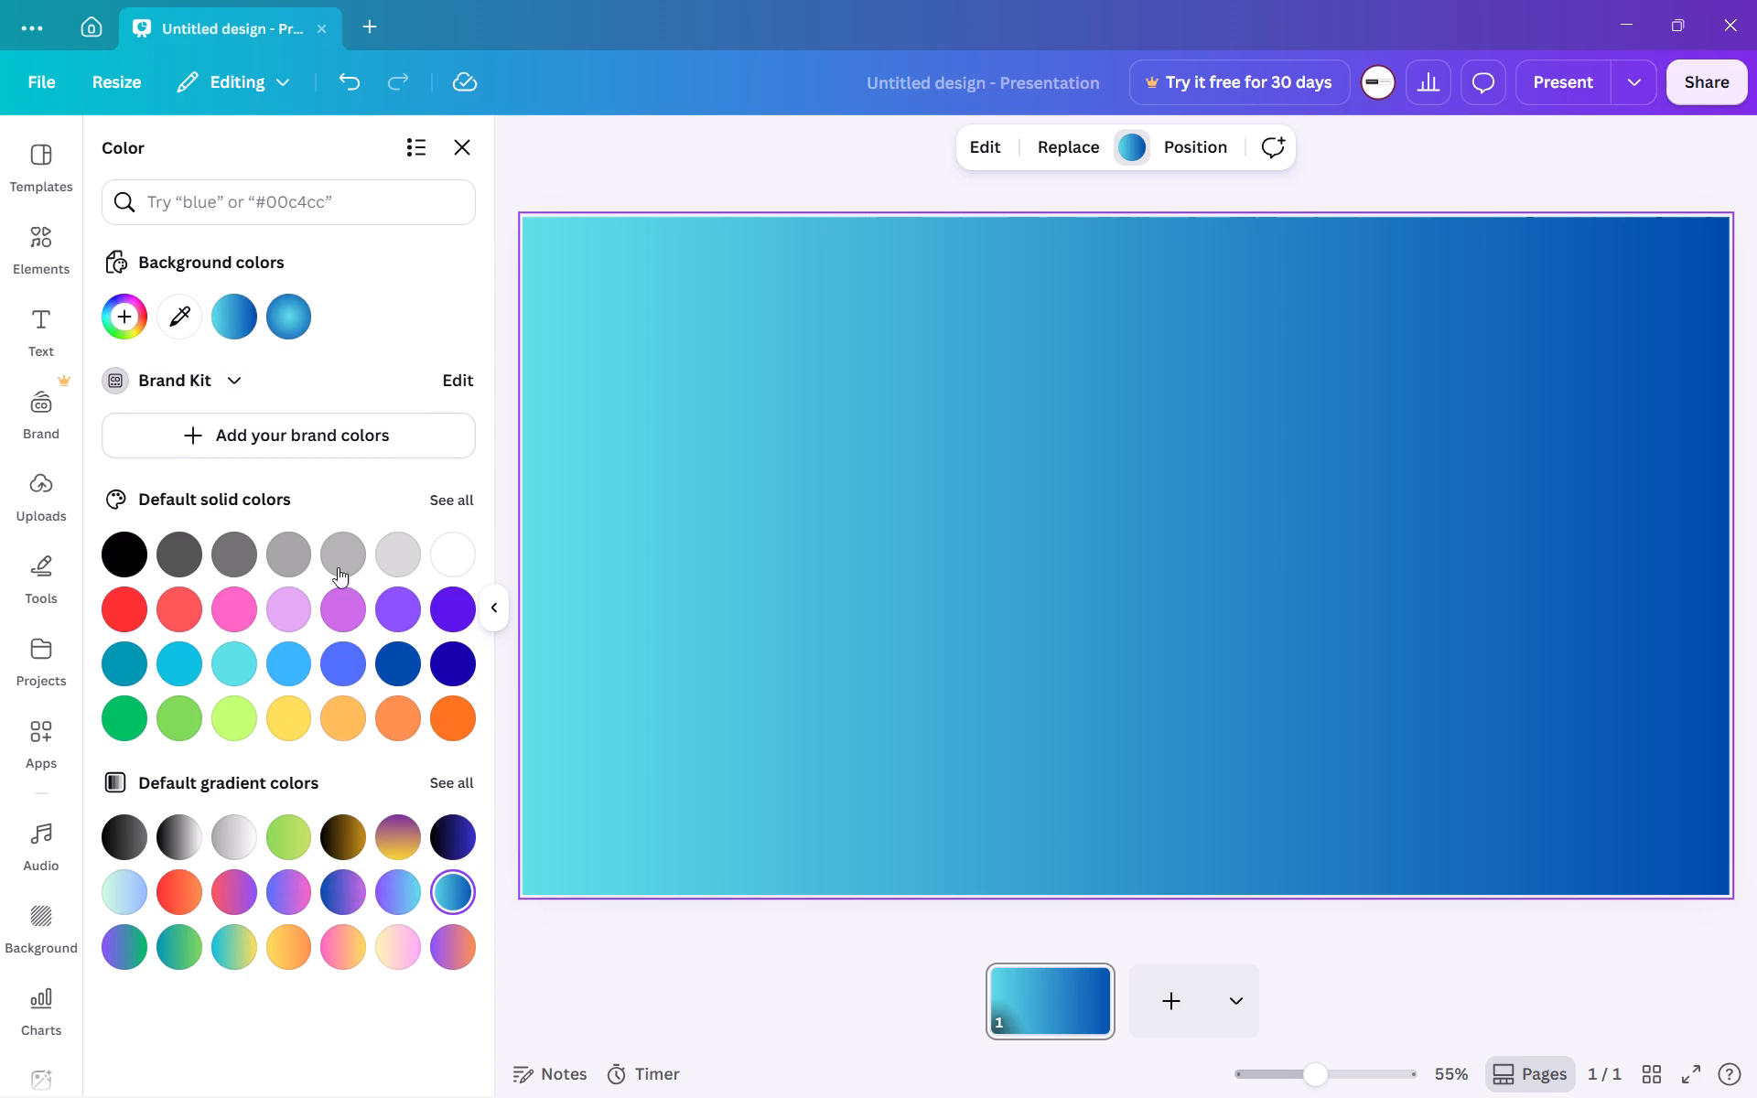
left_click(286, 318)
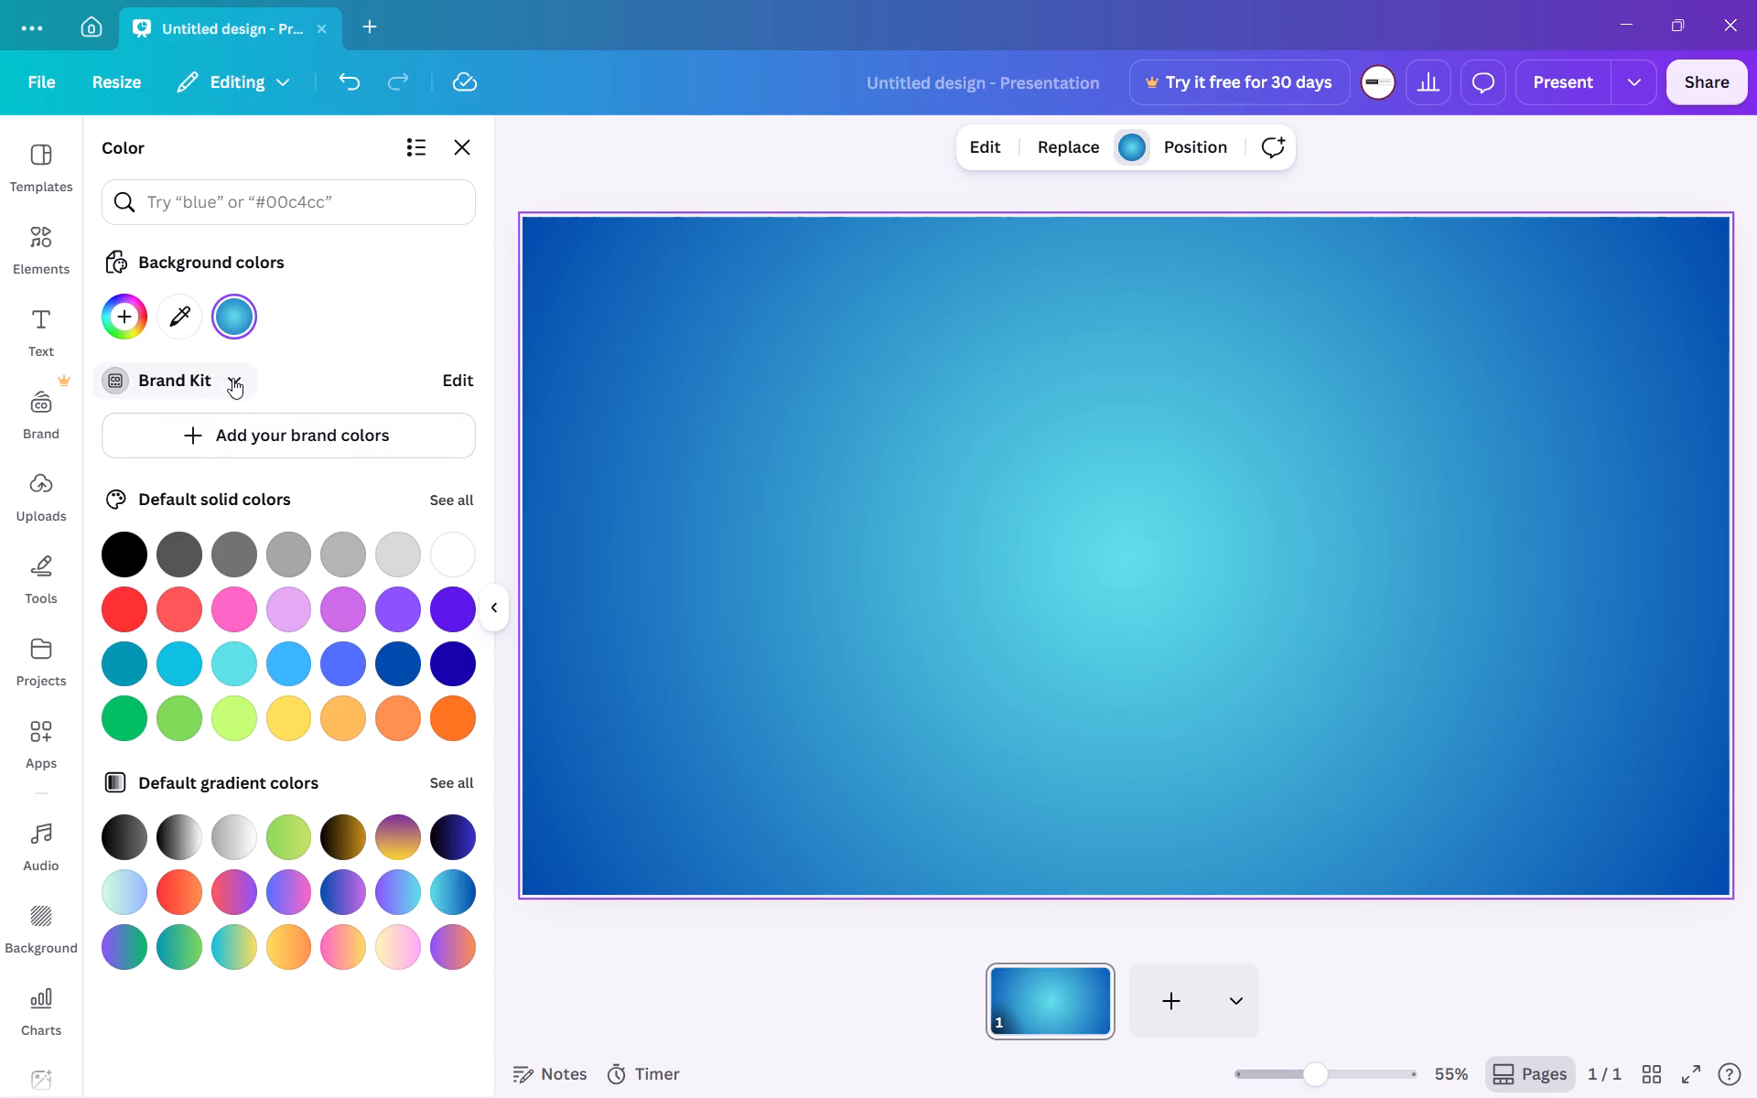
Open the dark blue color of the background's radial gradient for editing.
left_click(128, 309)
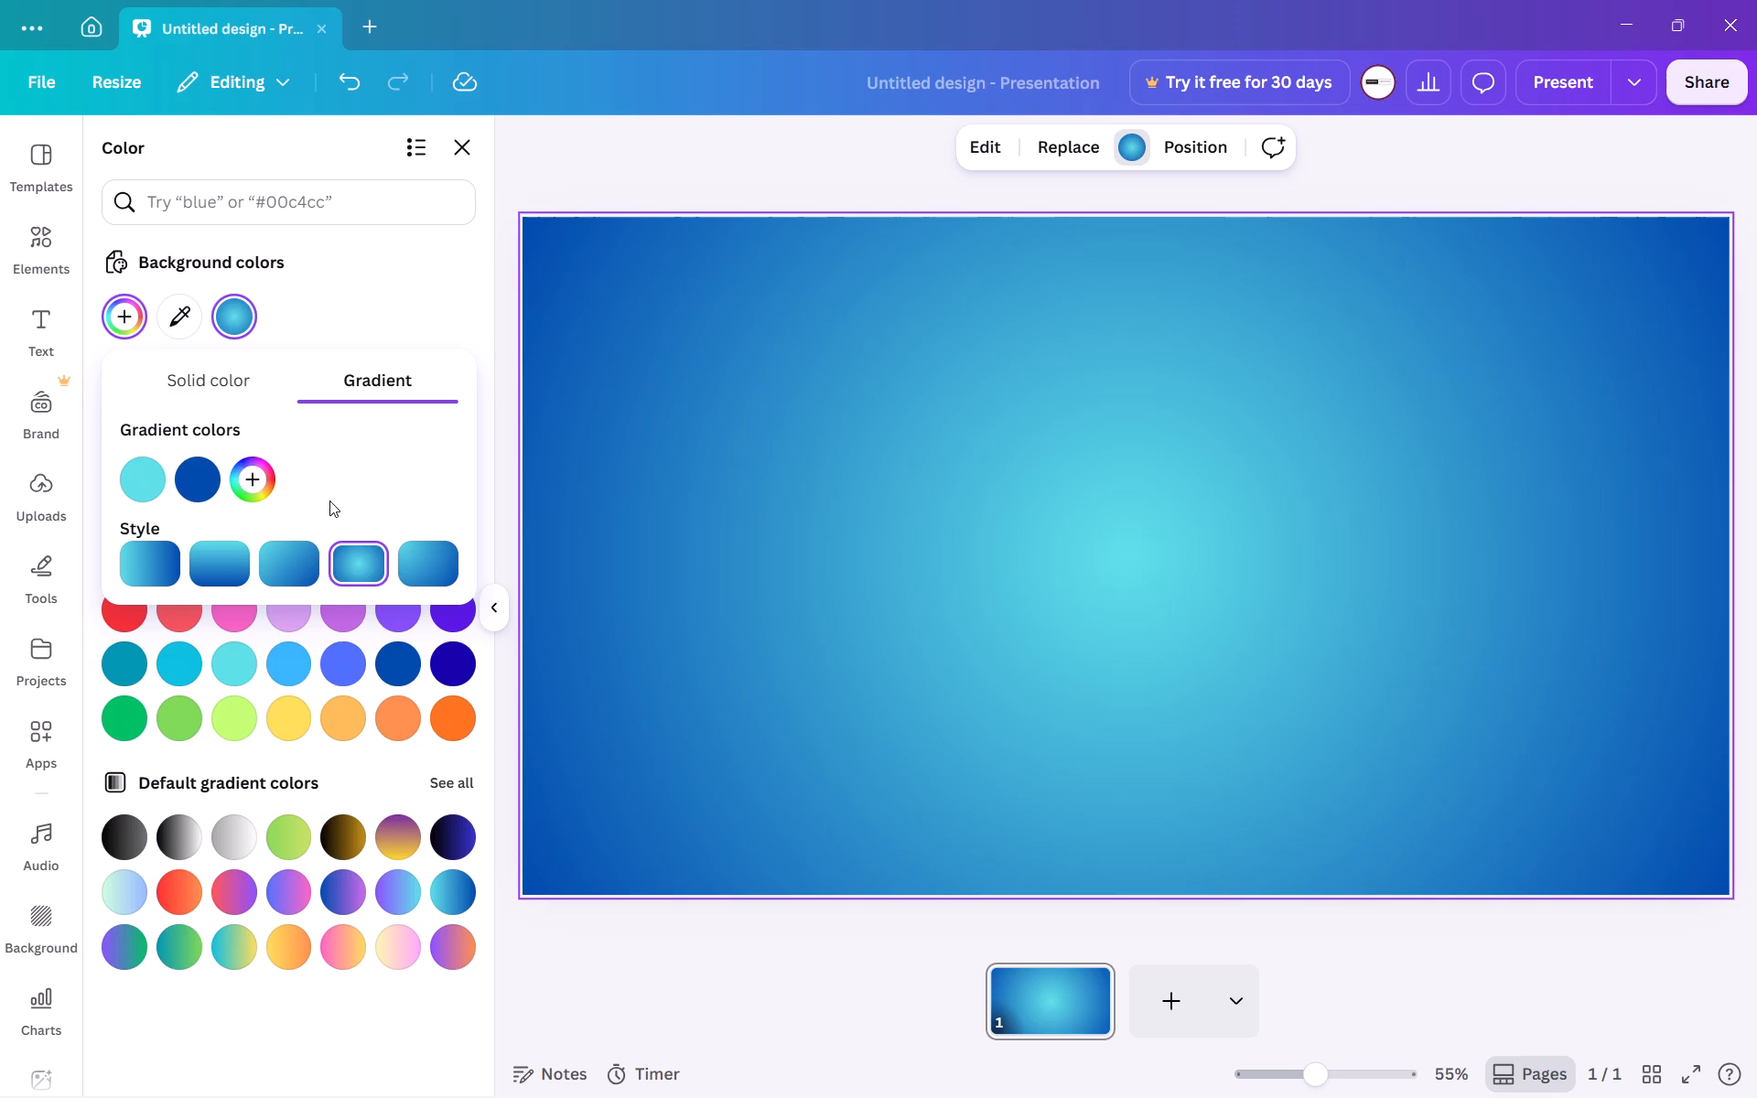
left_click(216, 476)
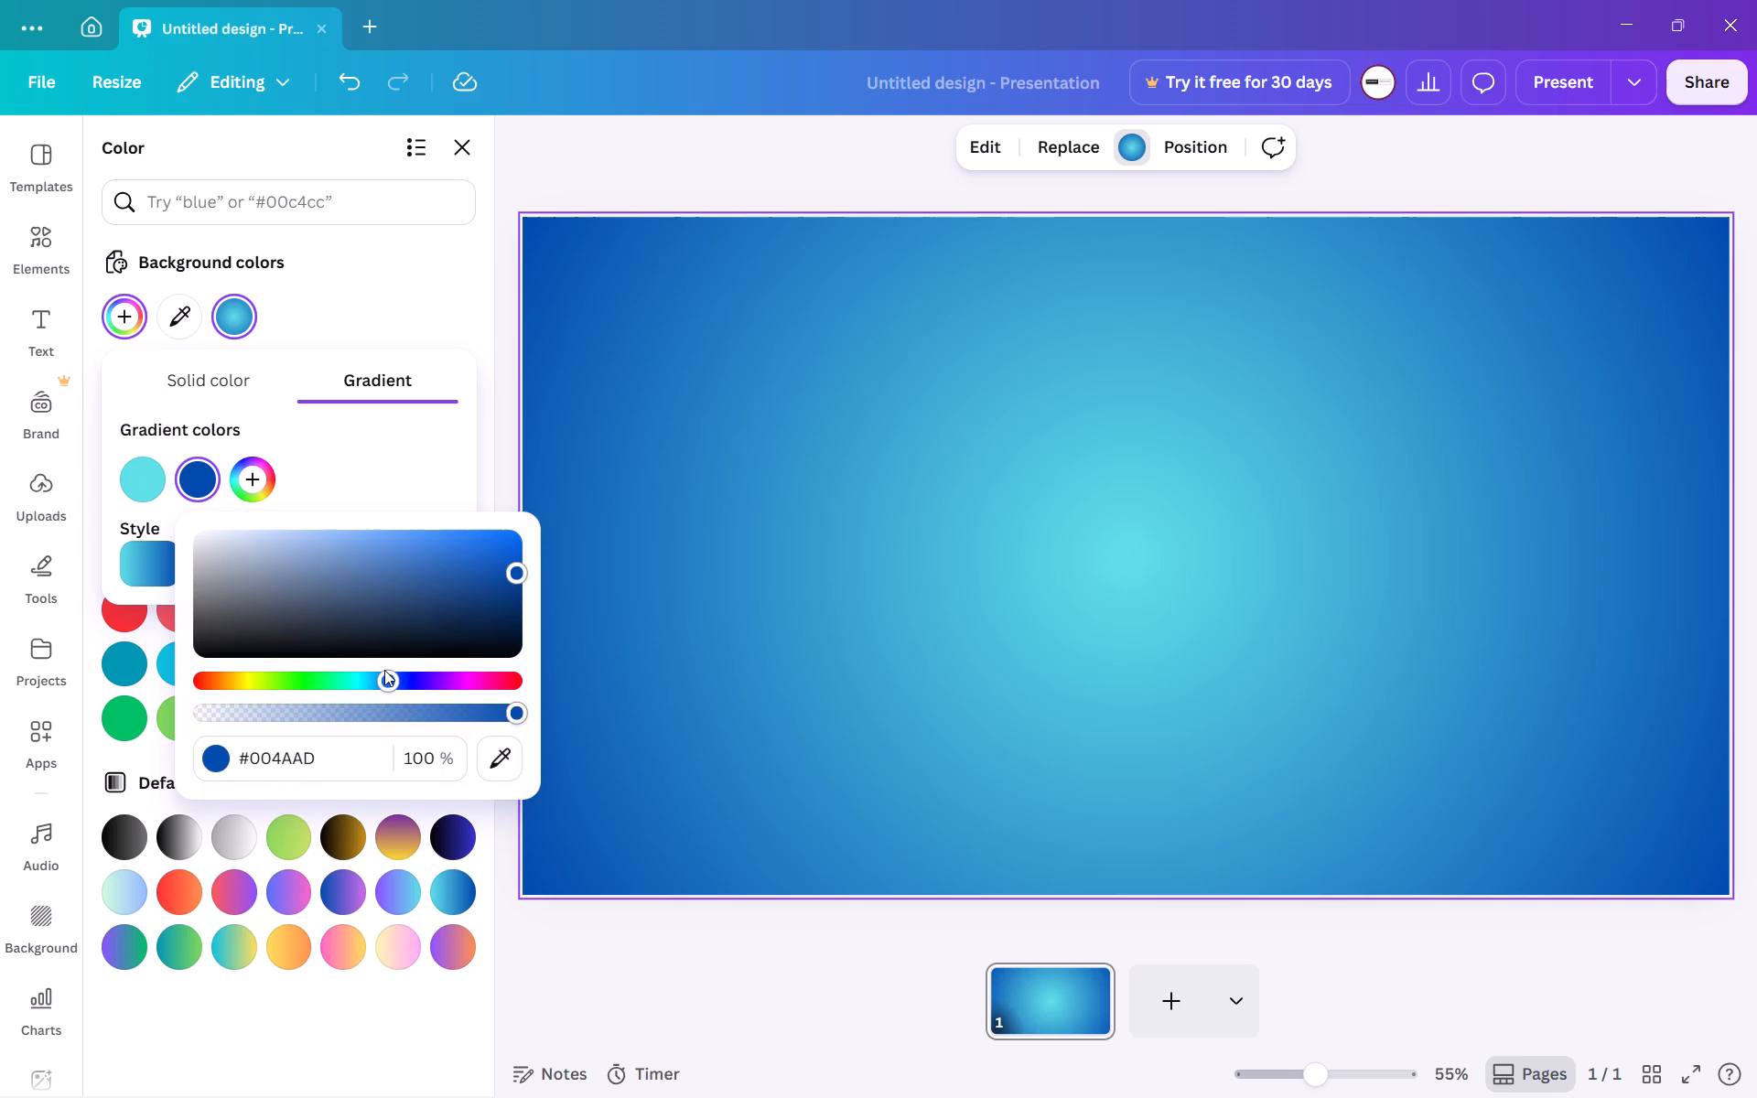
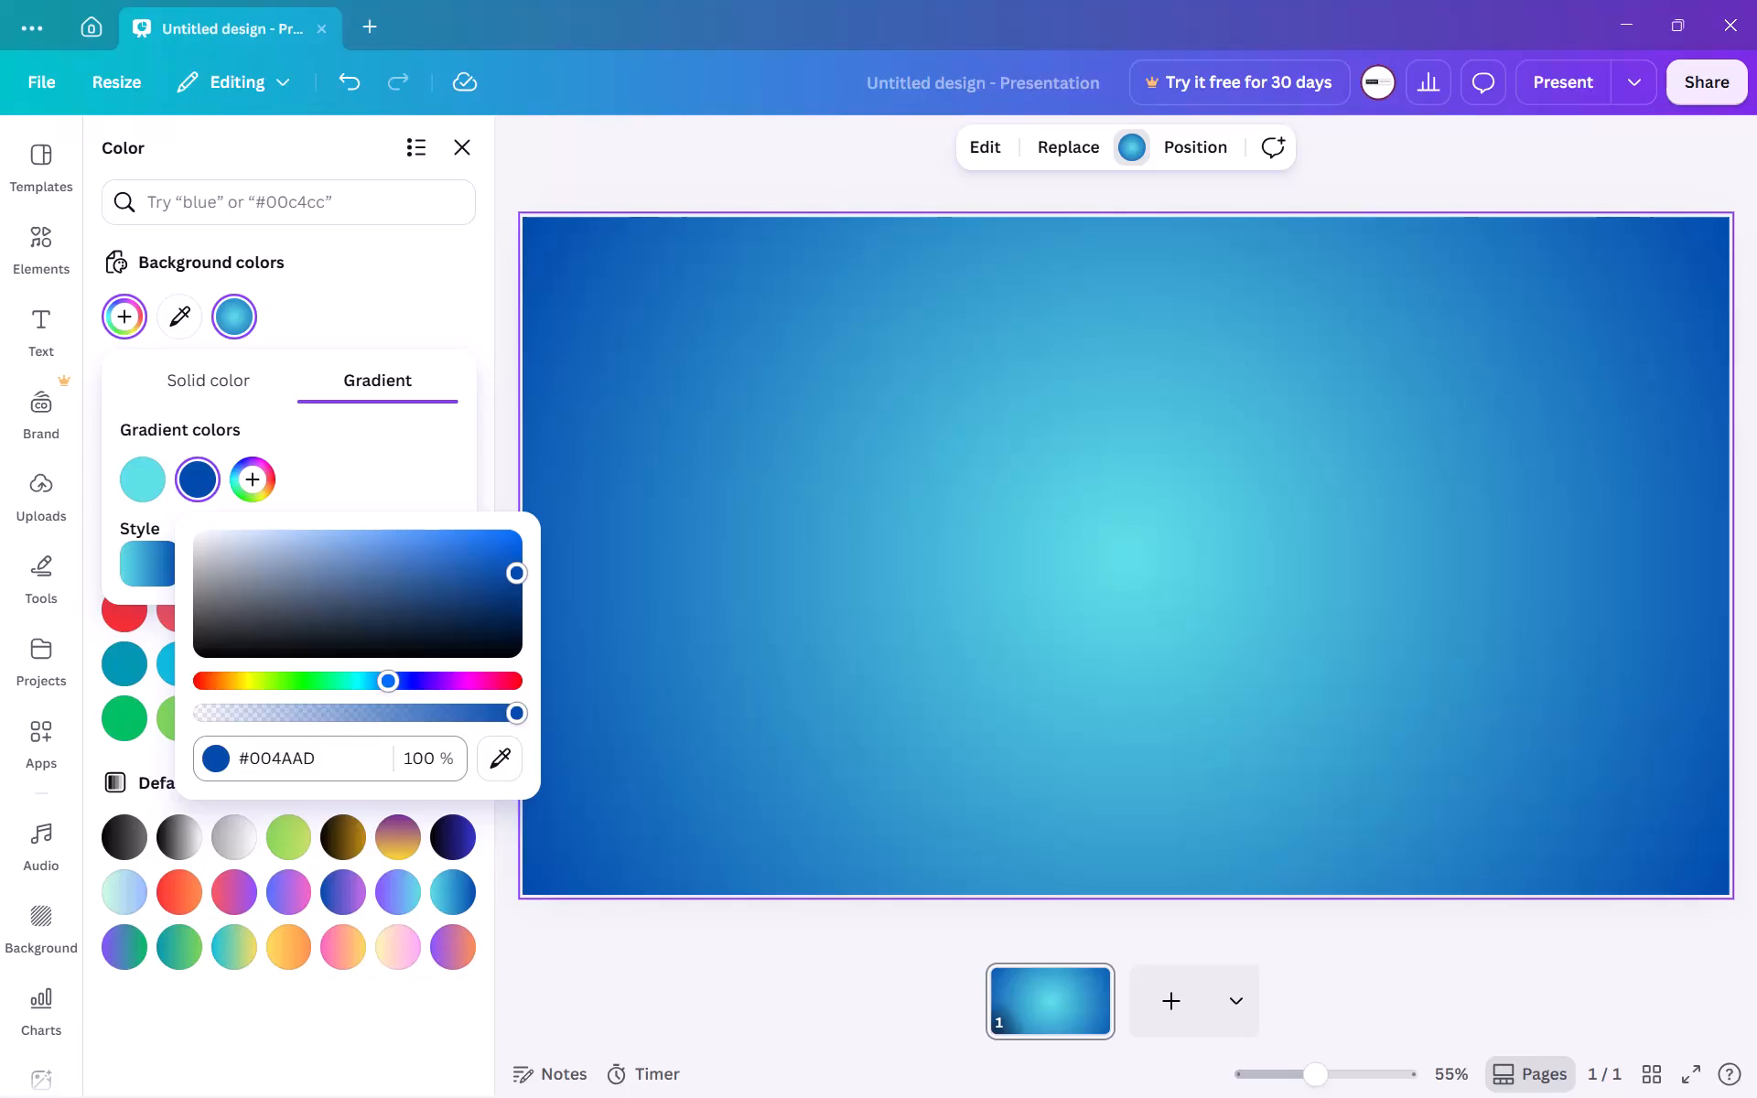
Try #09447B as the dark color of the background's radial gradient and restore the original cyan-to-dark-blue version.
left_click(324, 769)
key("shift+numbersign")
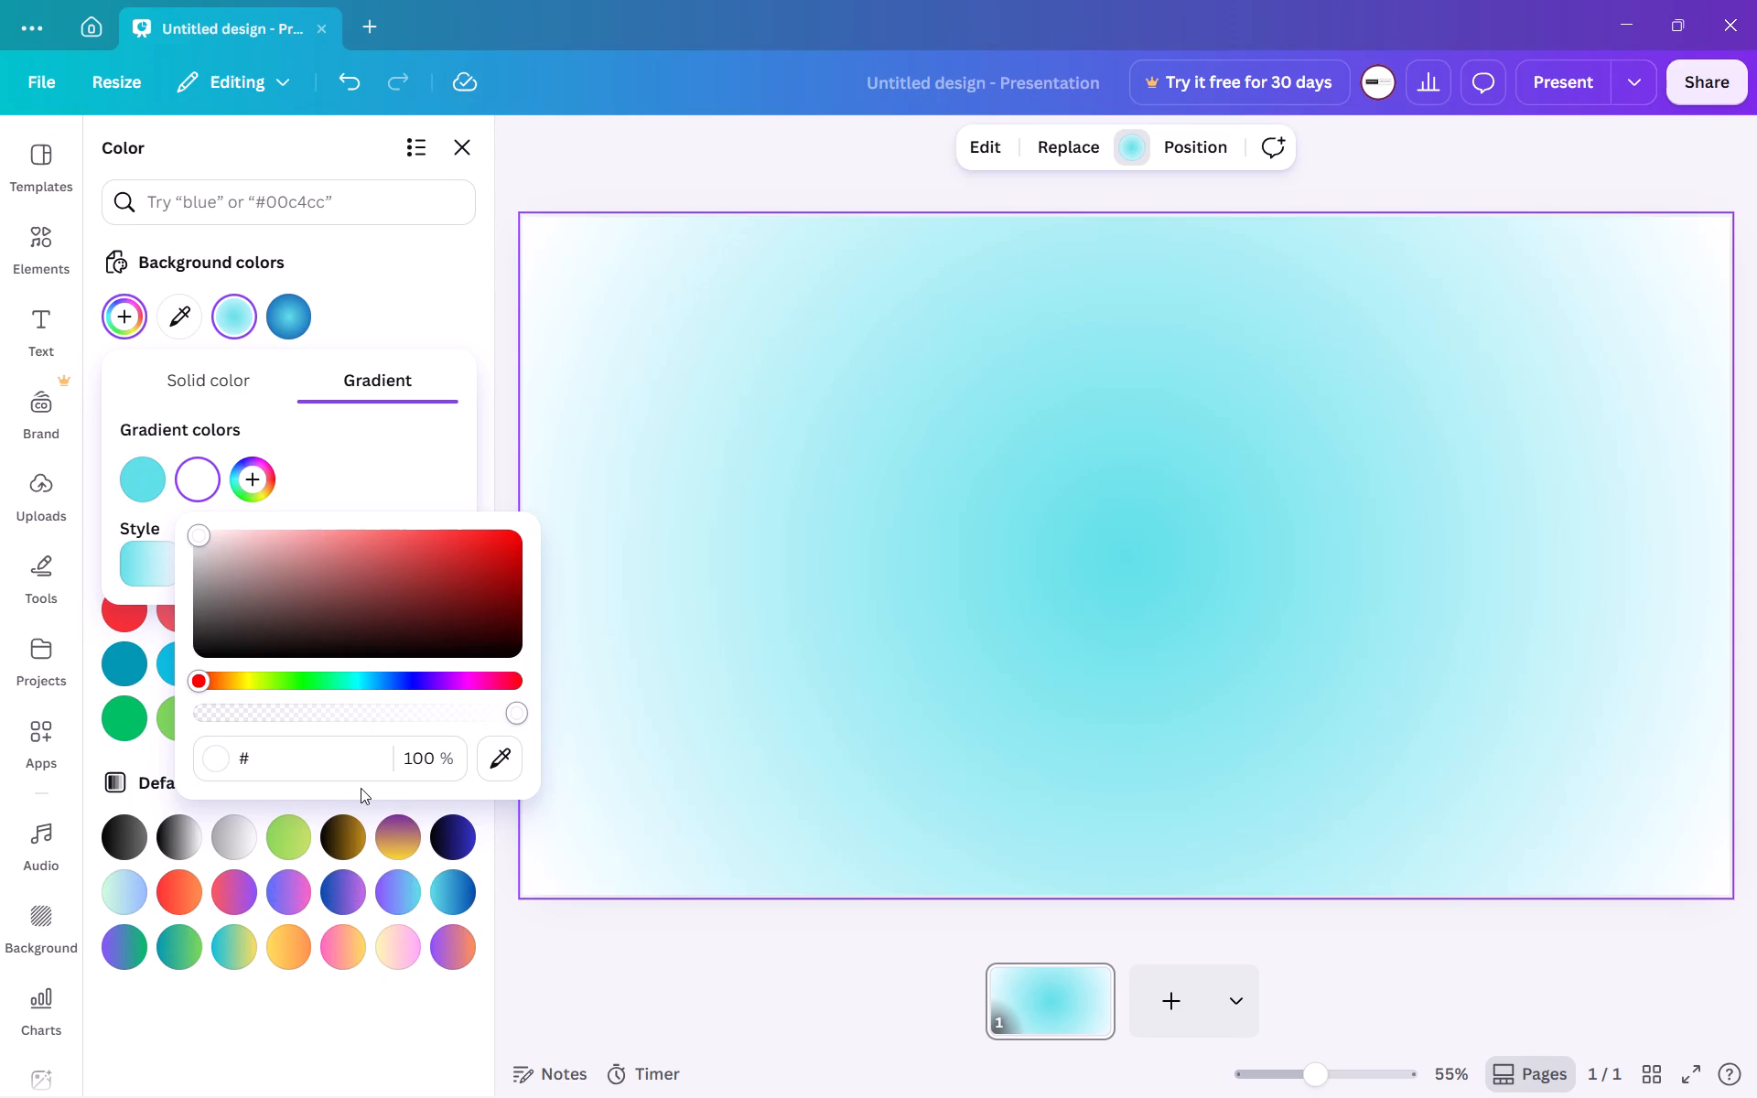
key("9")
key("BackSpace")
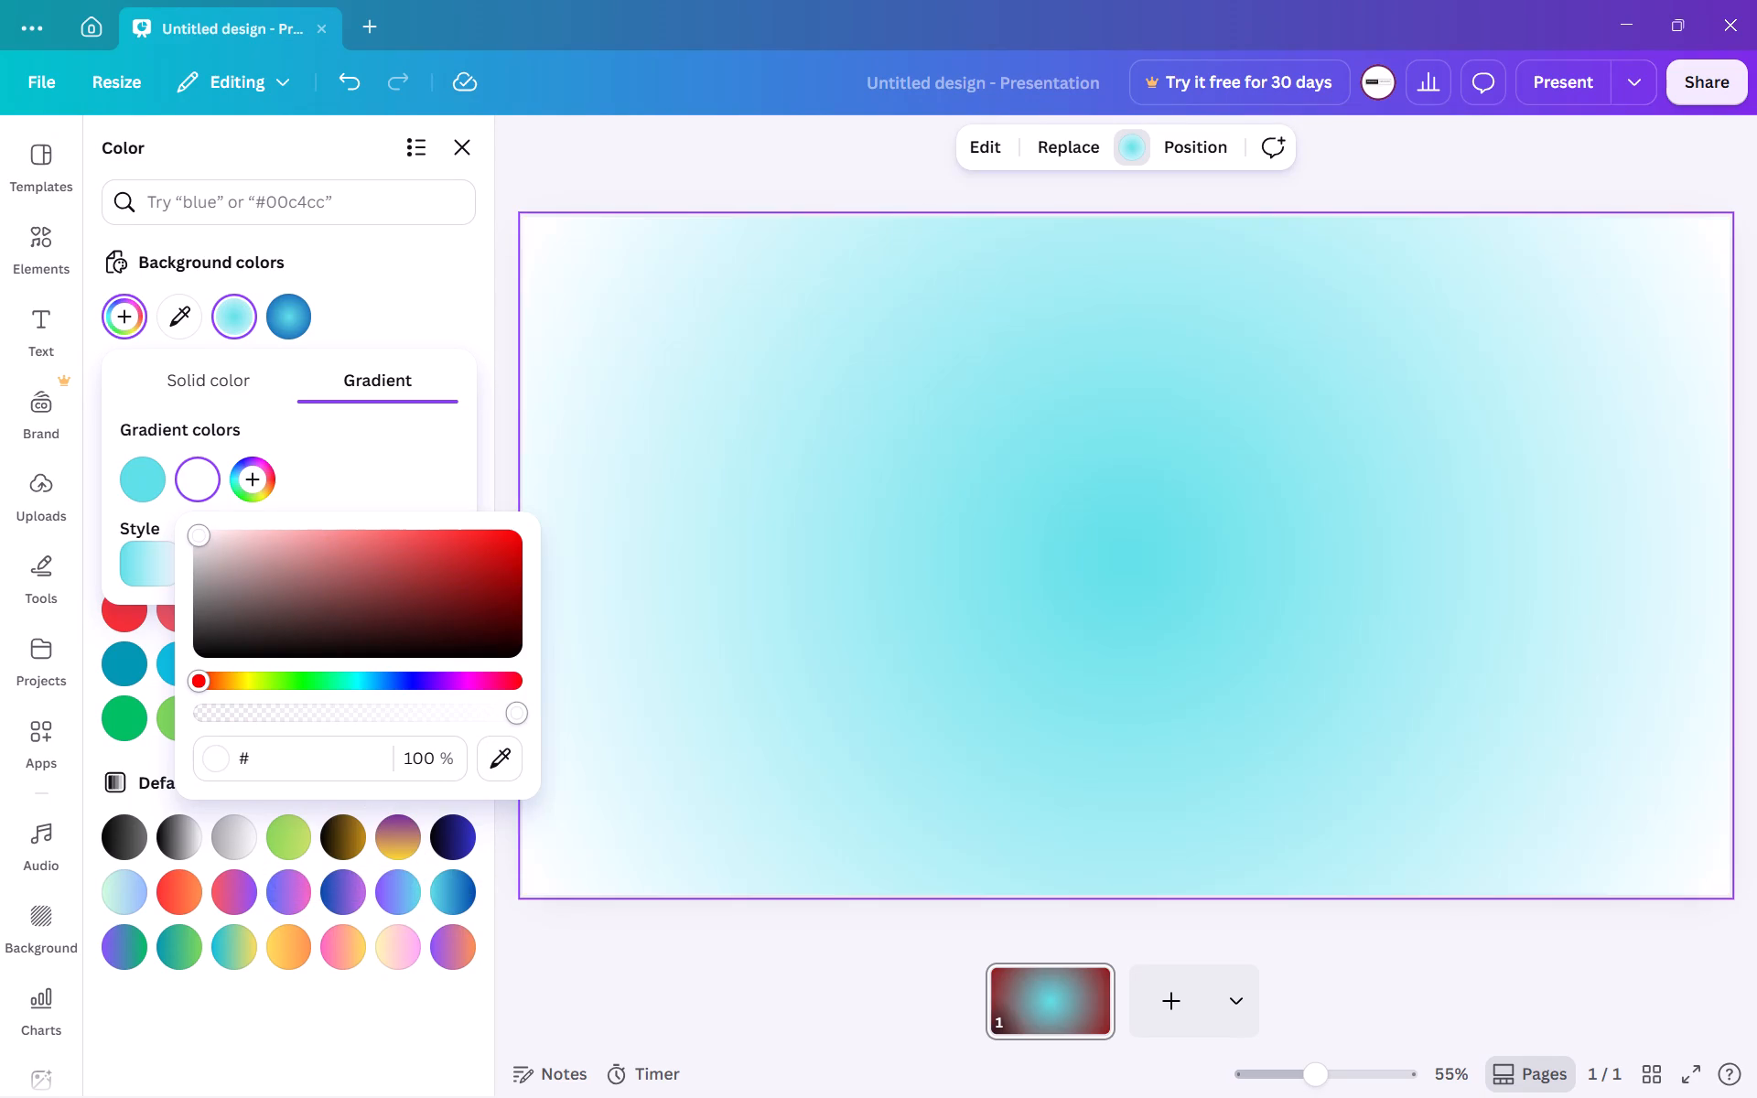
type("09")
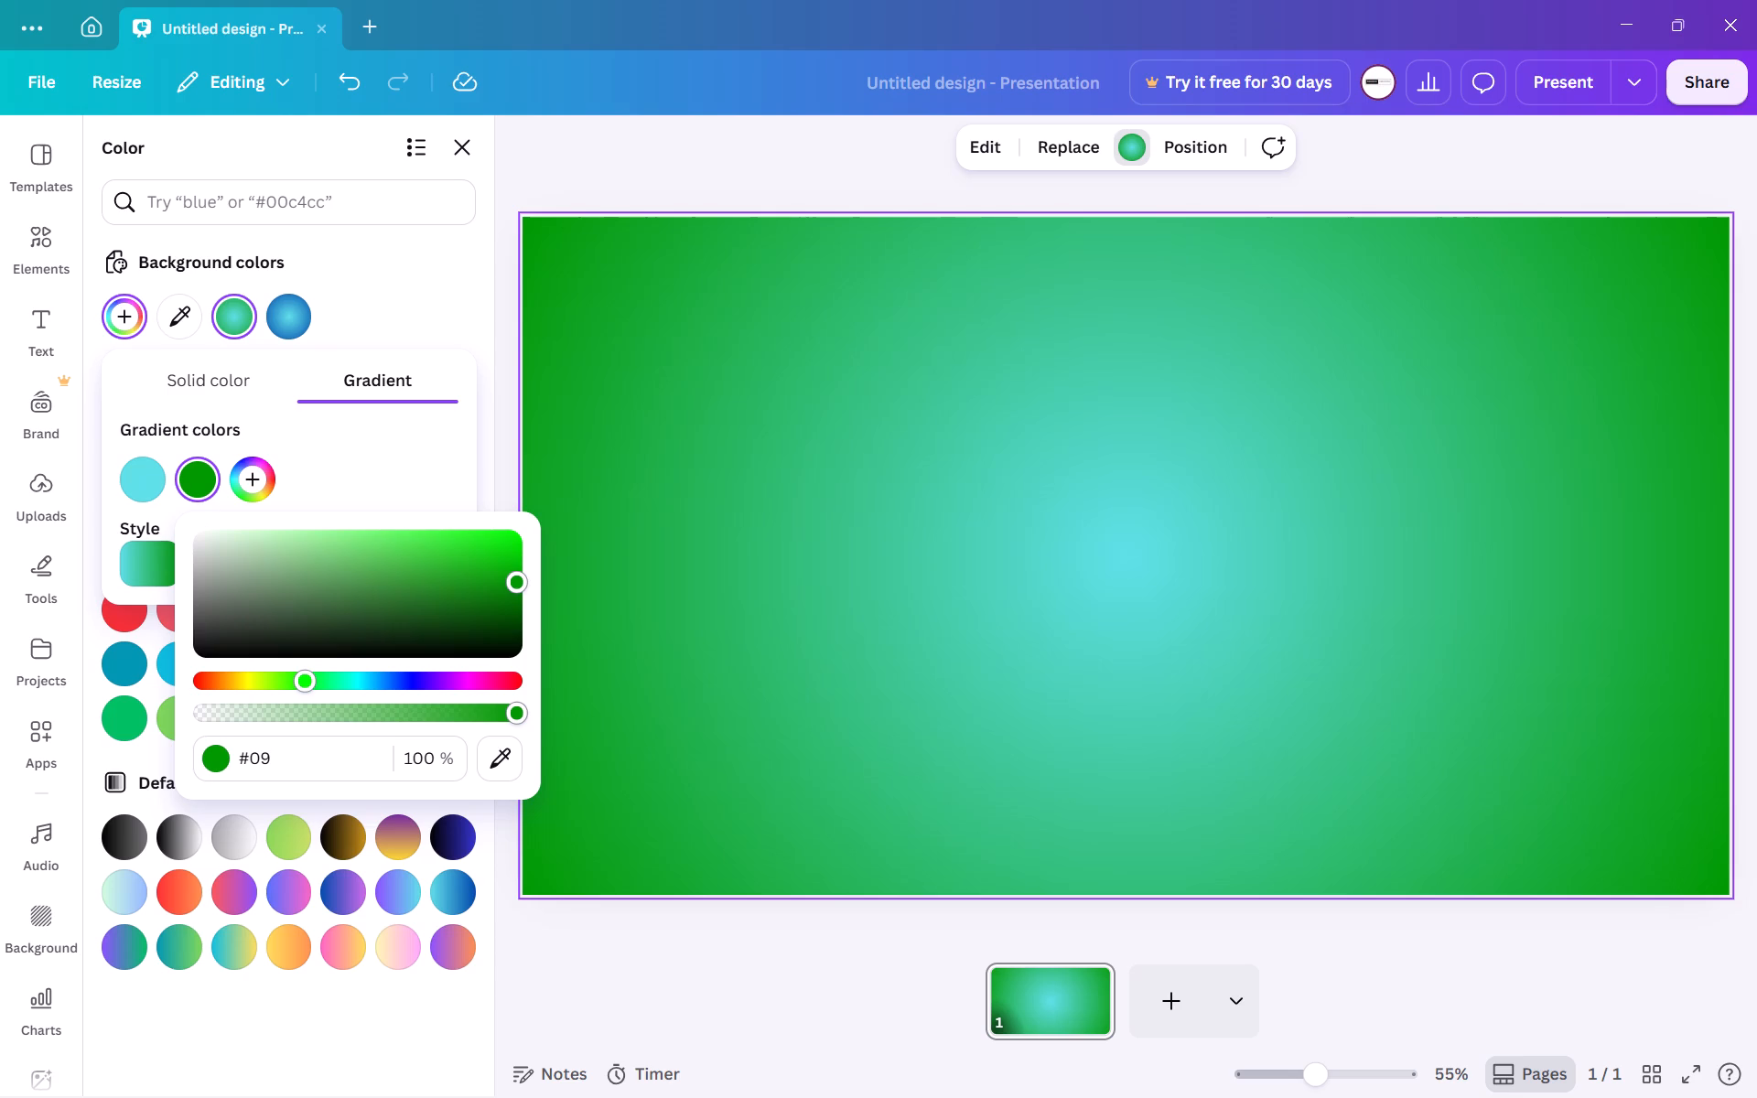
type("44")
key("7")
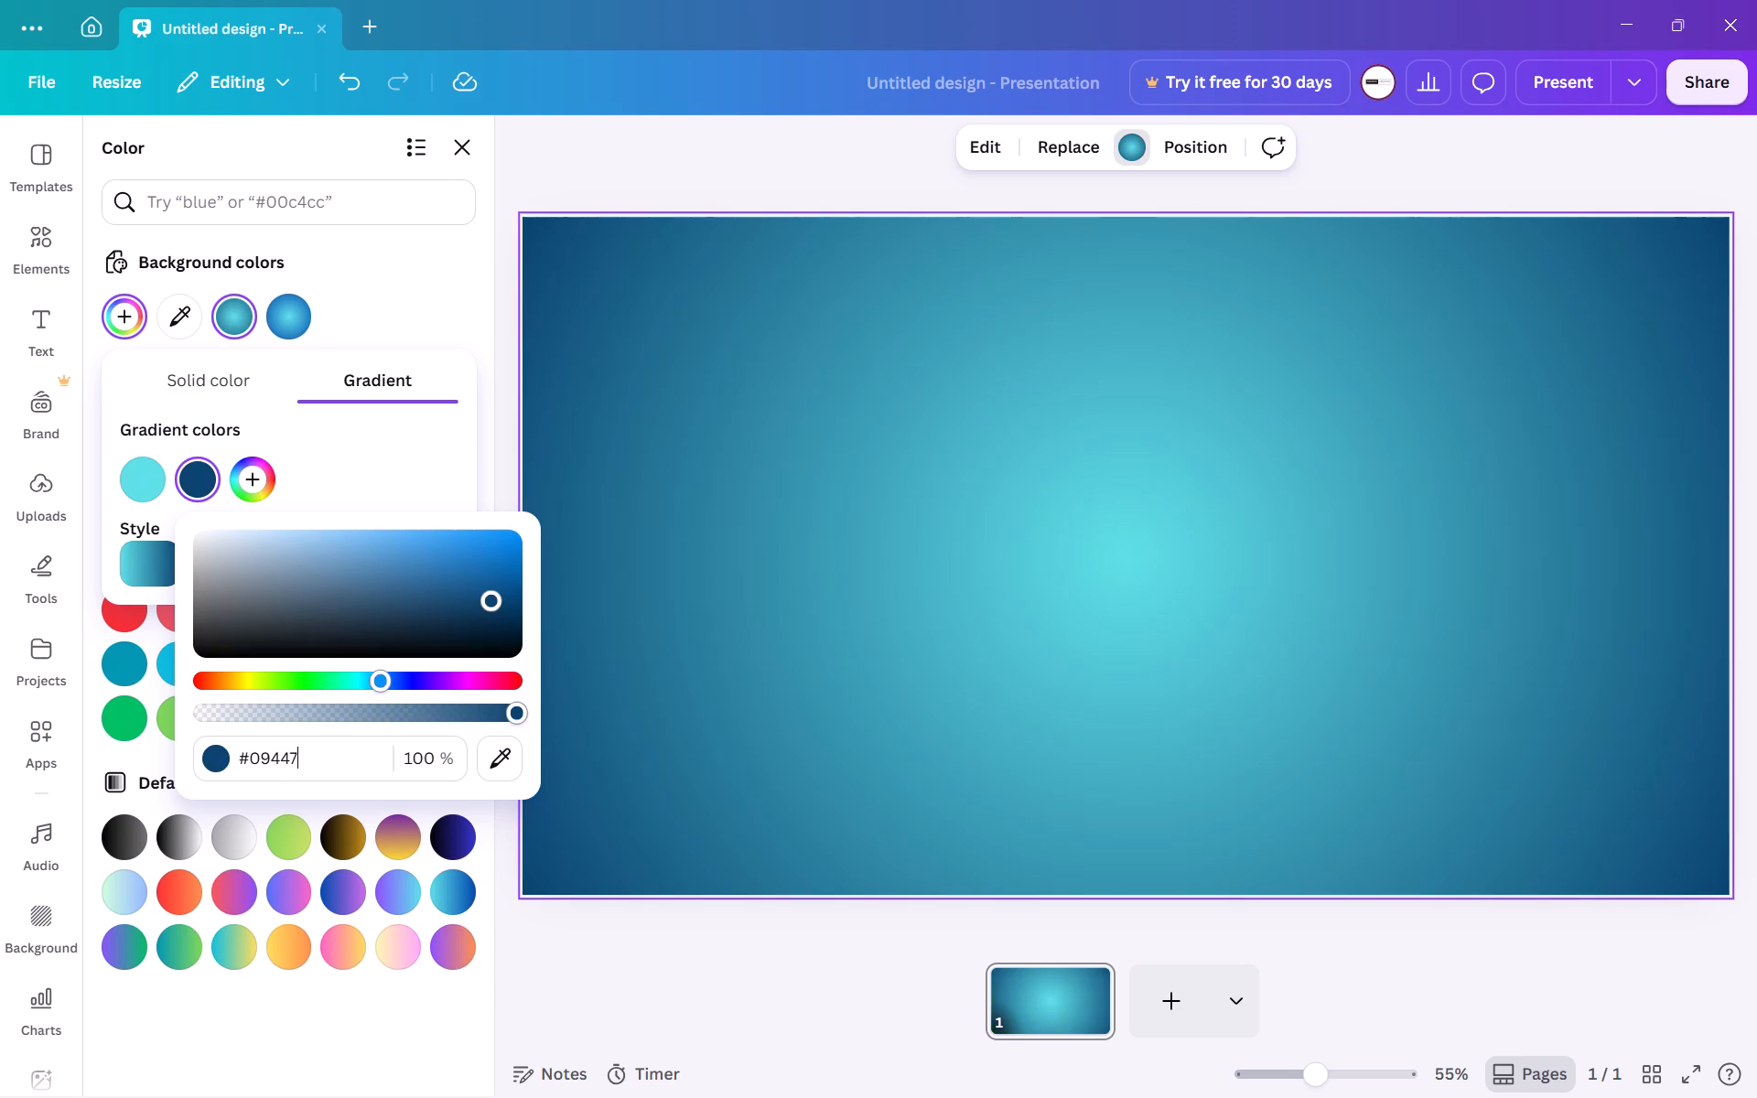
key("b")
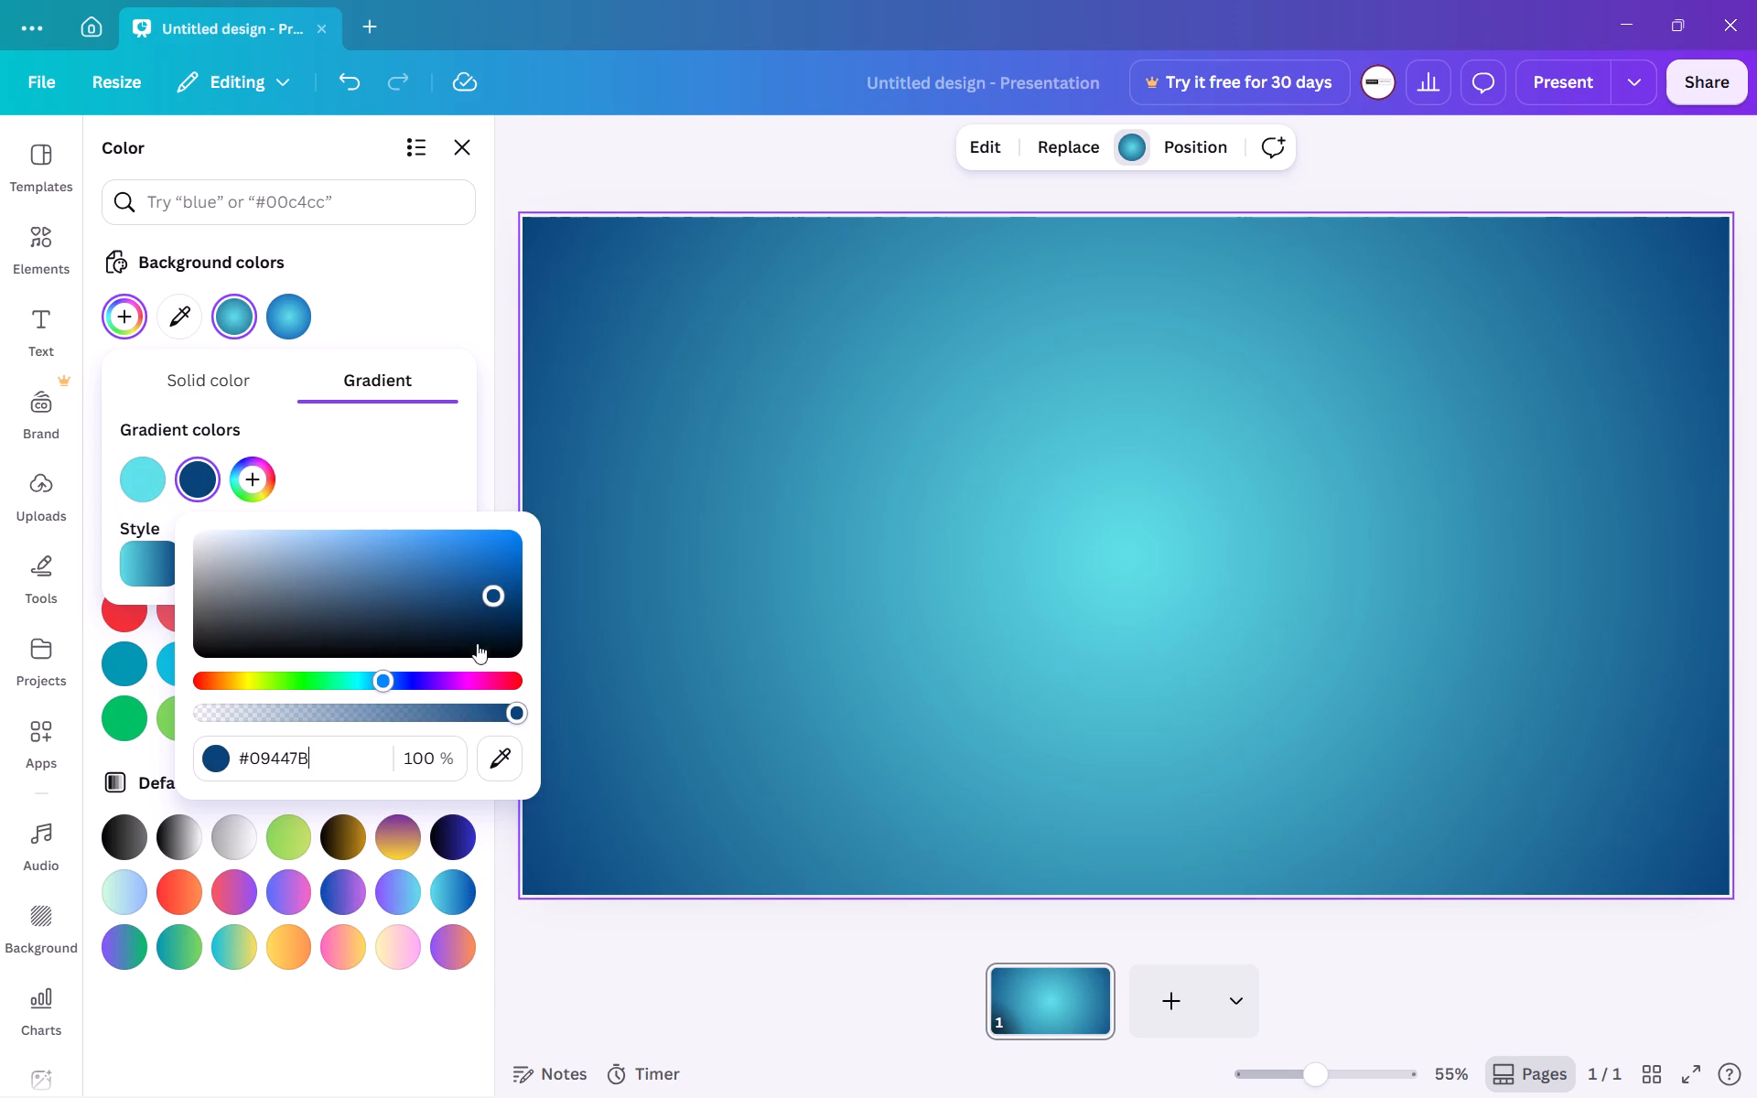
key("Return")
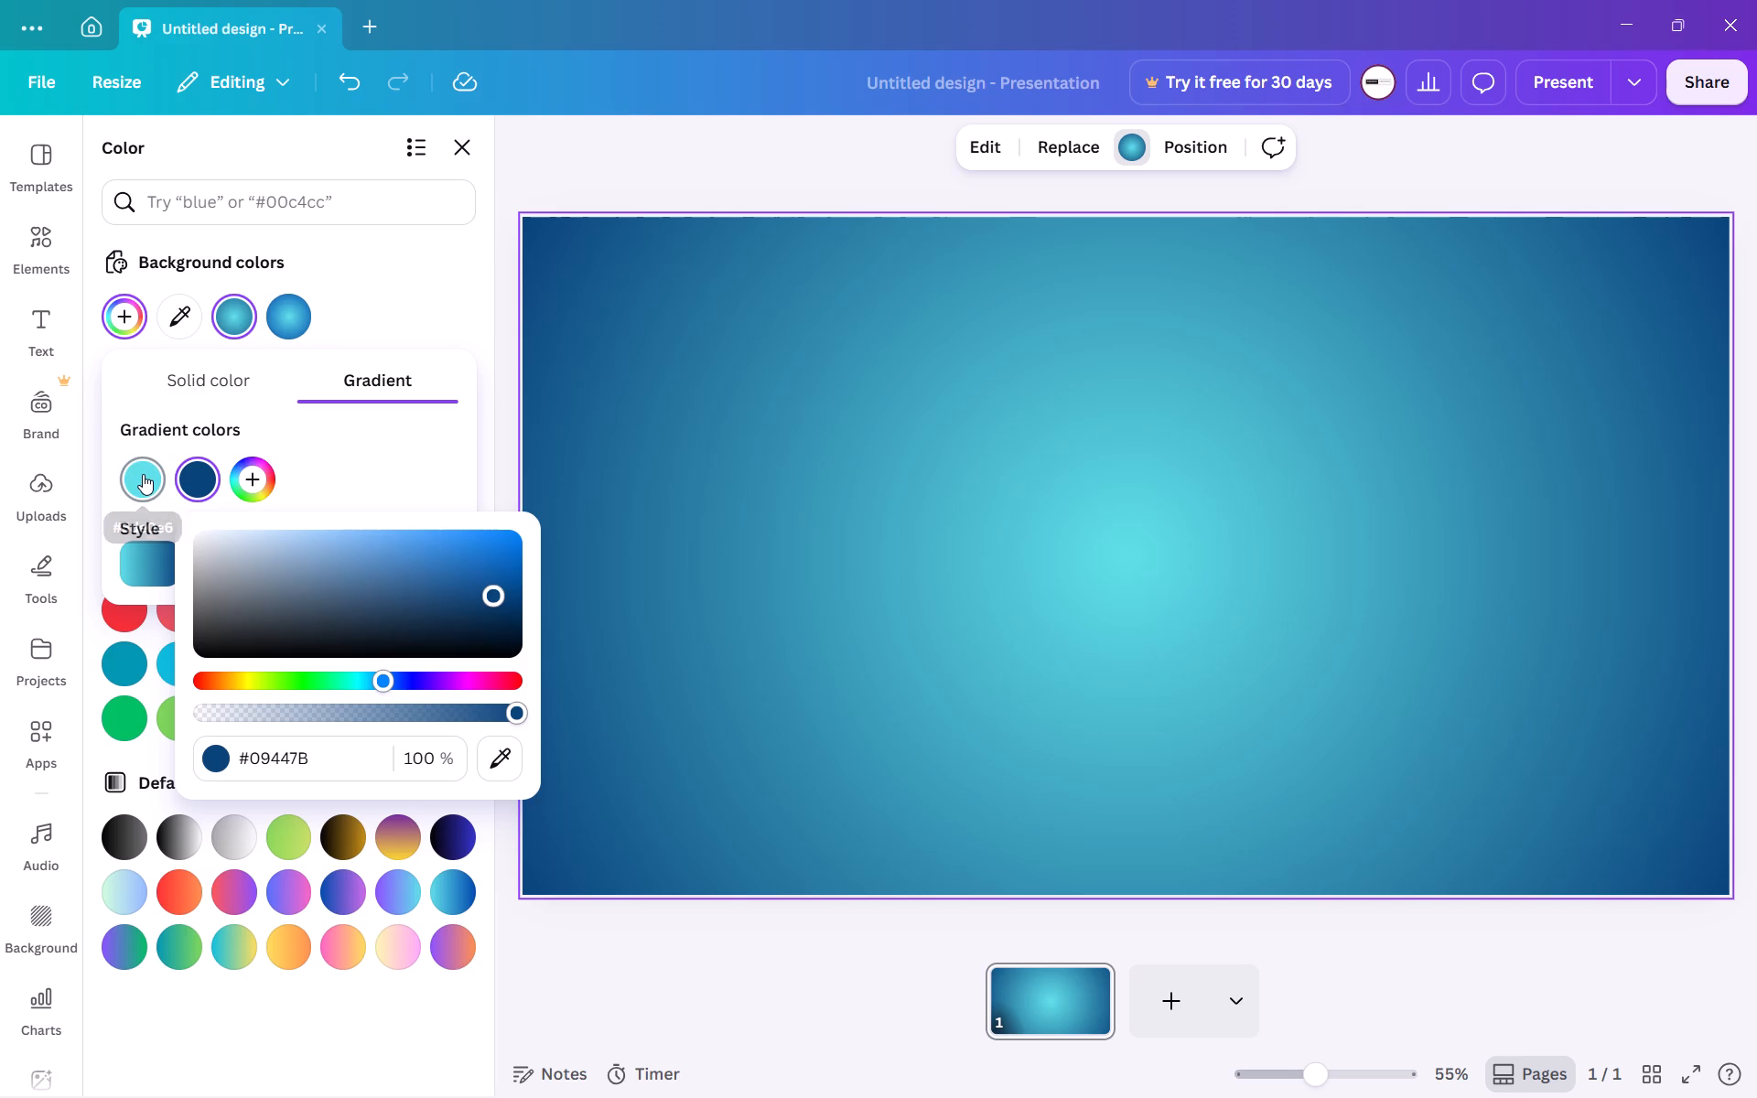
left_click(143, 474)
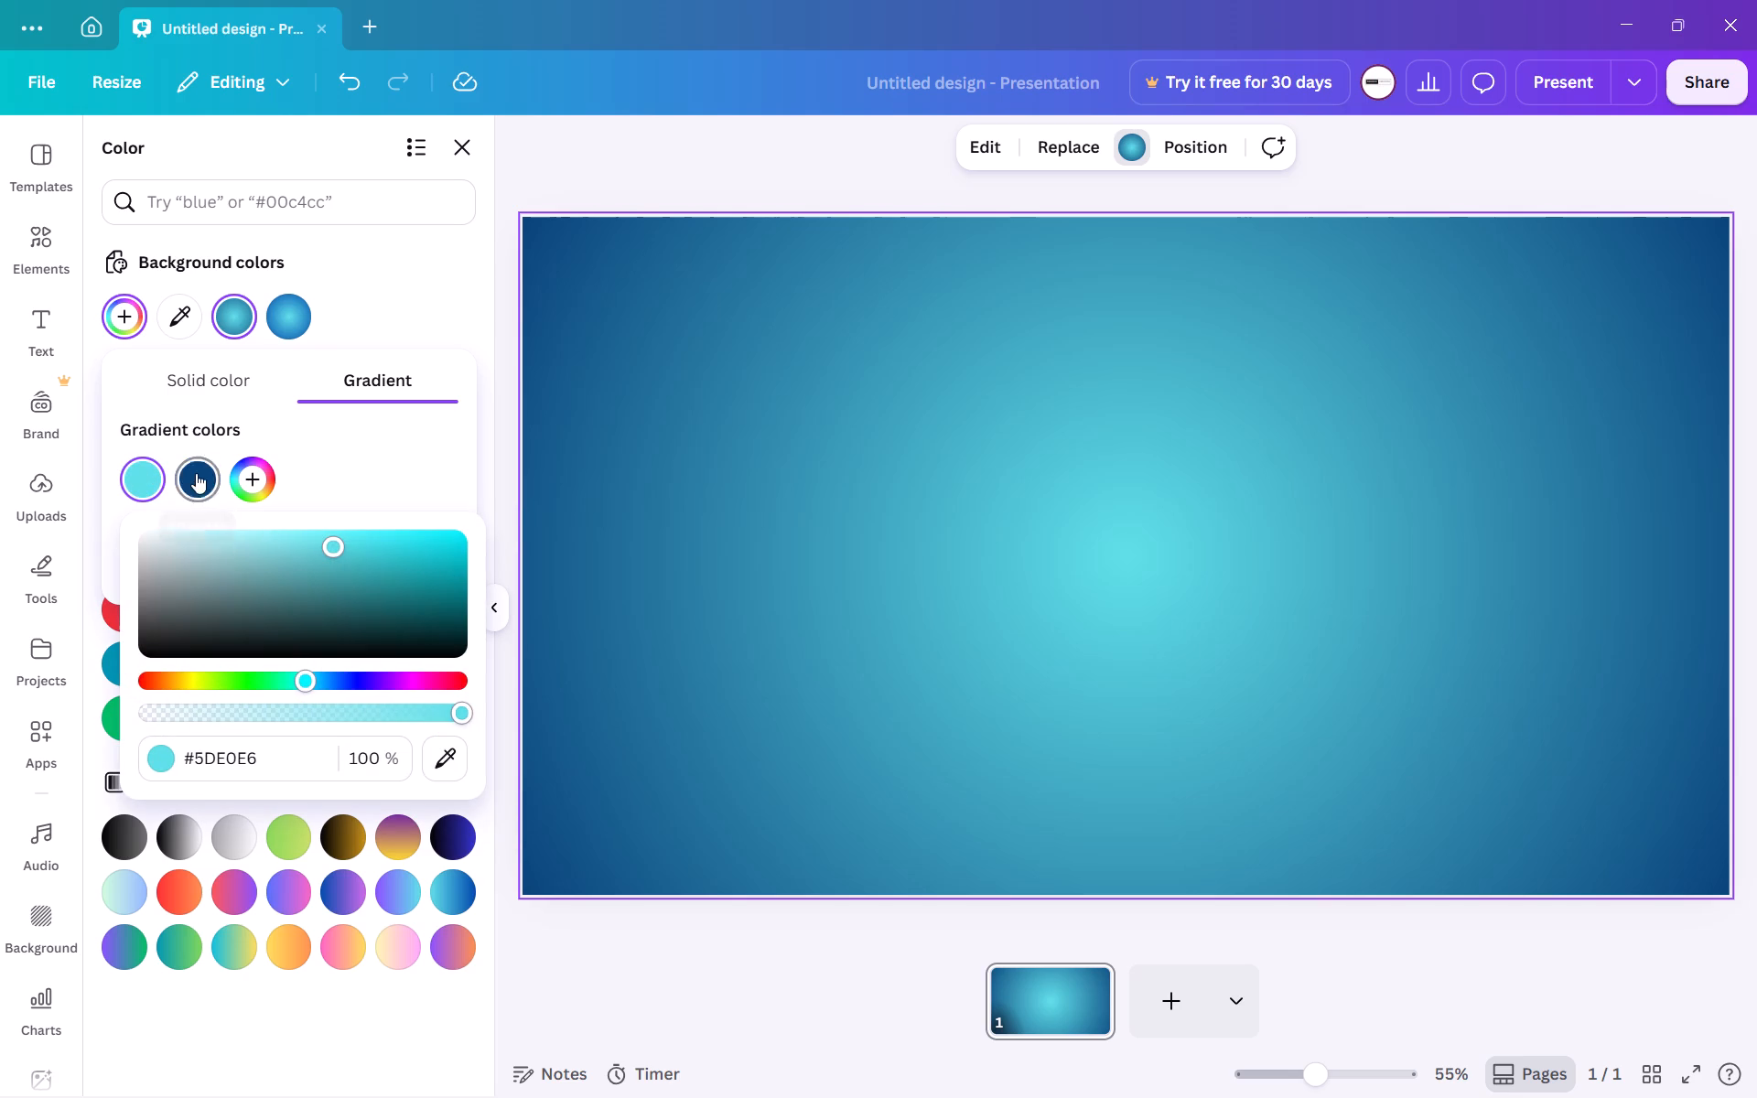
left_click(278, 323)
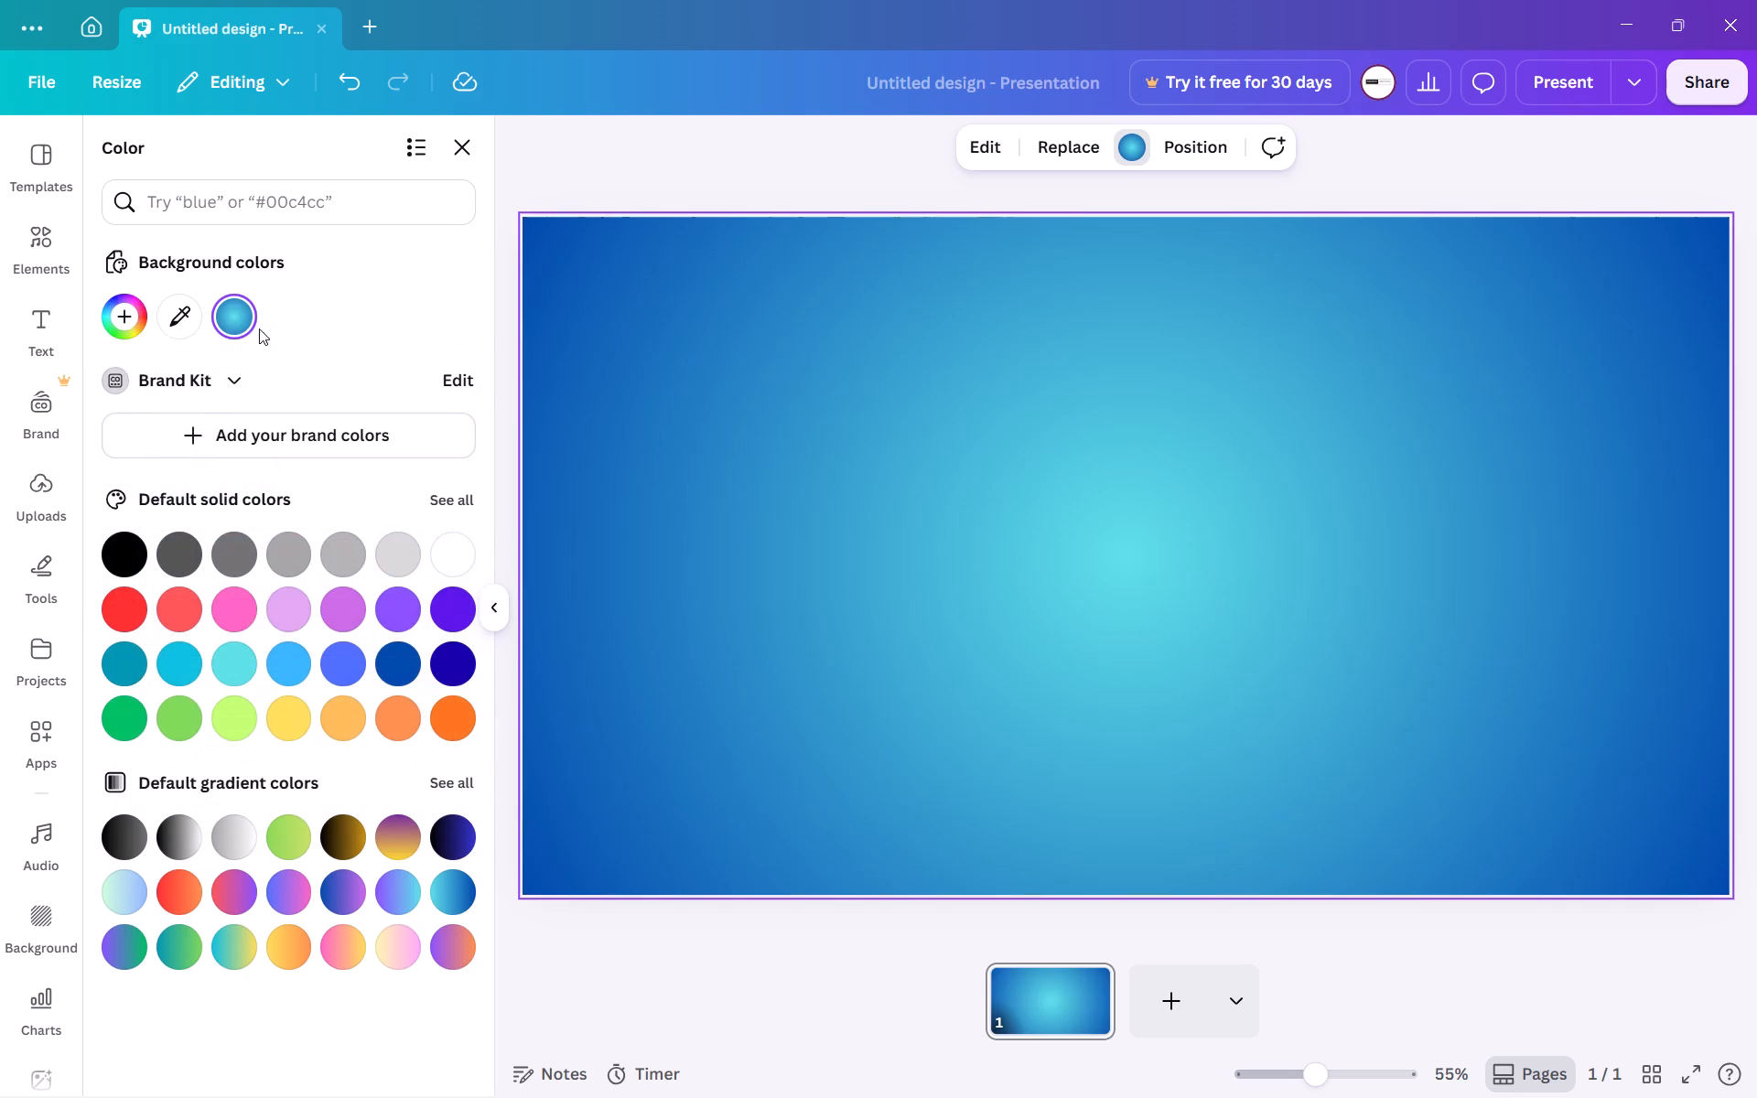
Set the dark blue color of the background's radial gradient to #09447B.
left_click(124, 320)
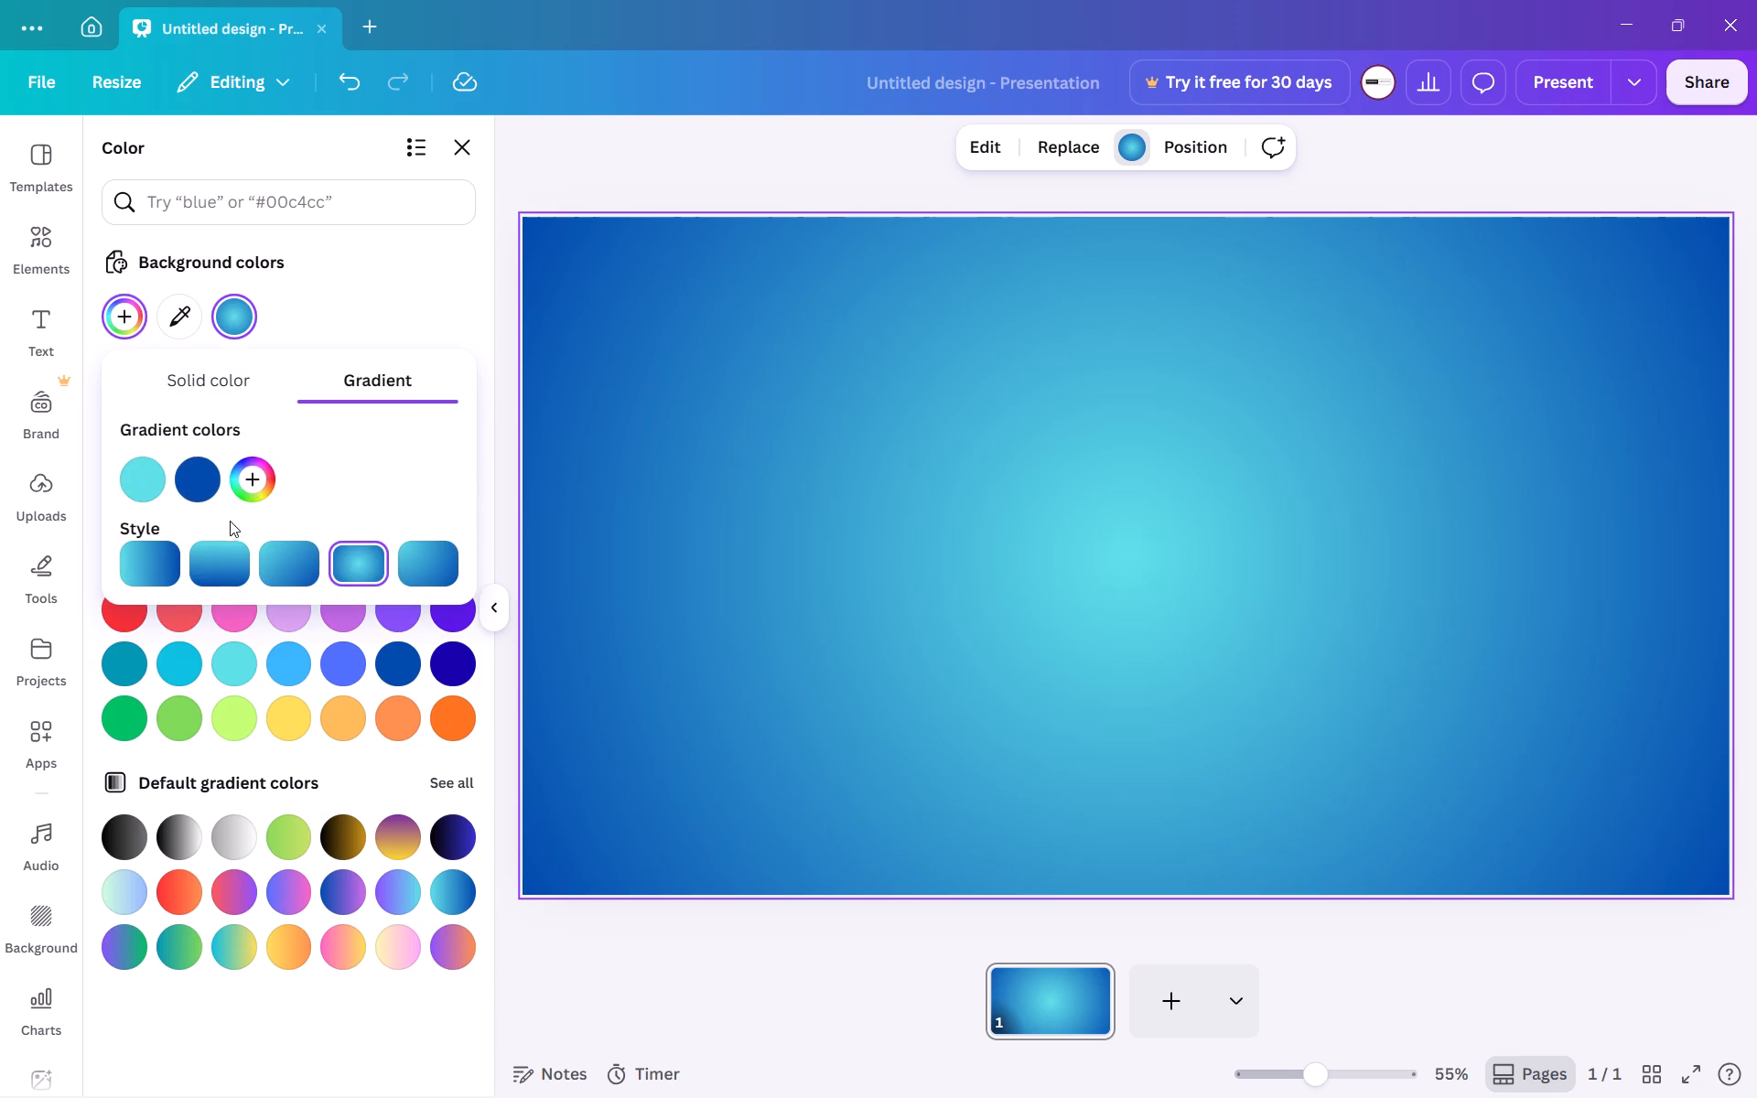
left_click(333, 540)
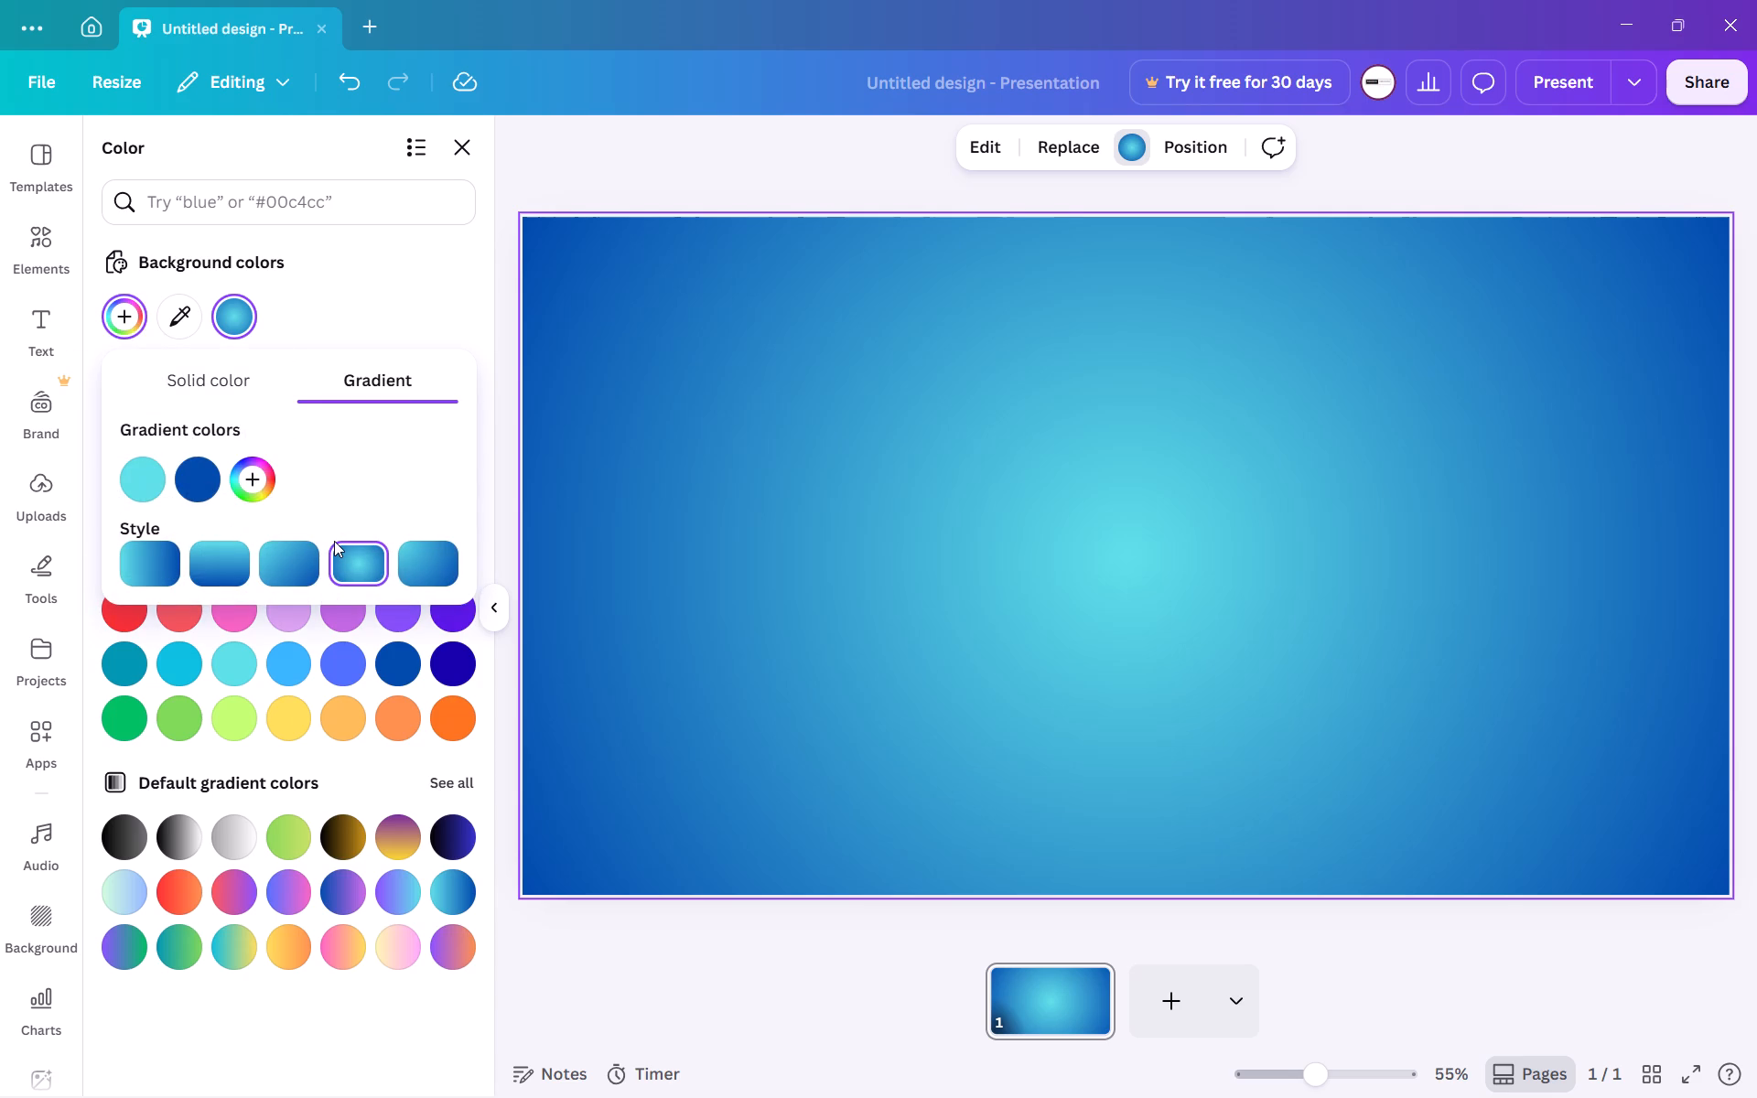
left_click(334, 541)
left_click(189, 467)
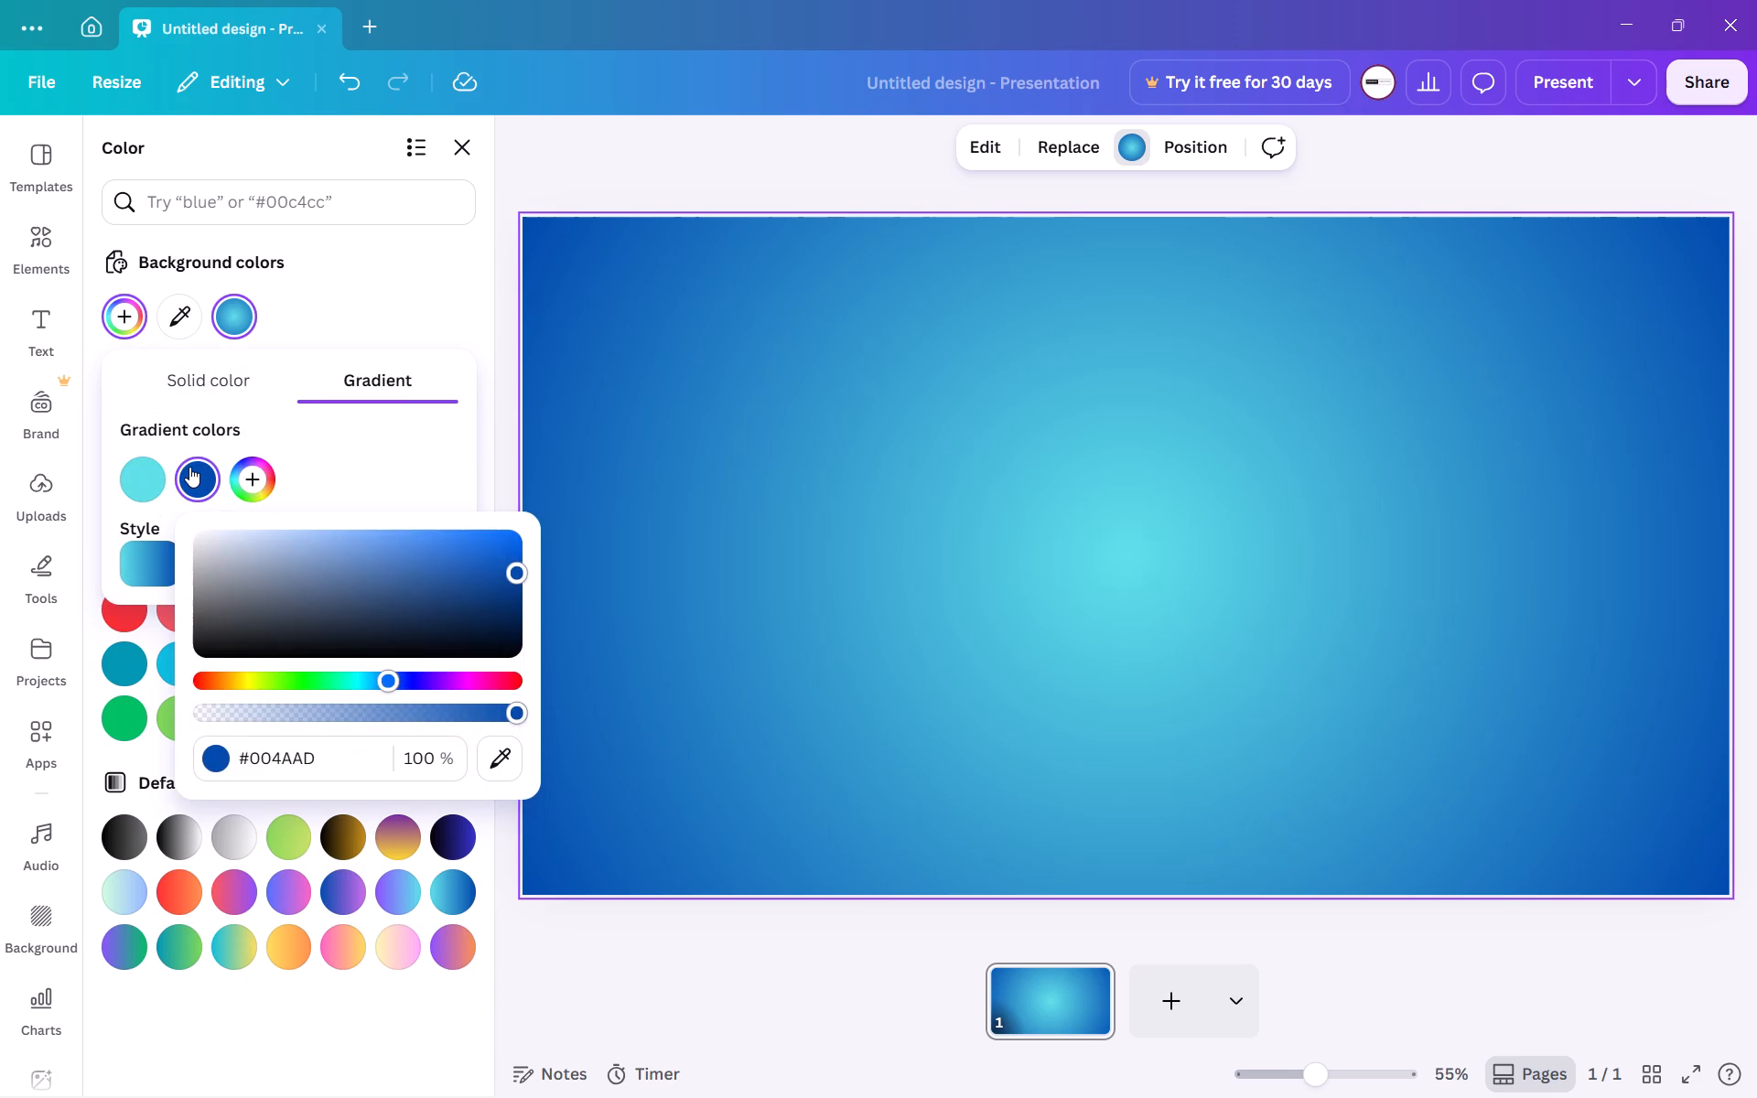
double_click(280, 759)
left_click(338, 758)
key("BackSpace")
key("BackSpace")
key("BackSpace")
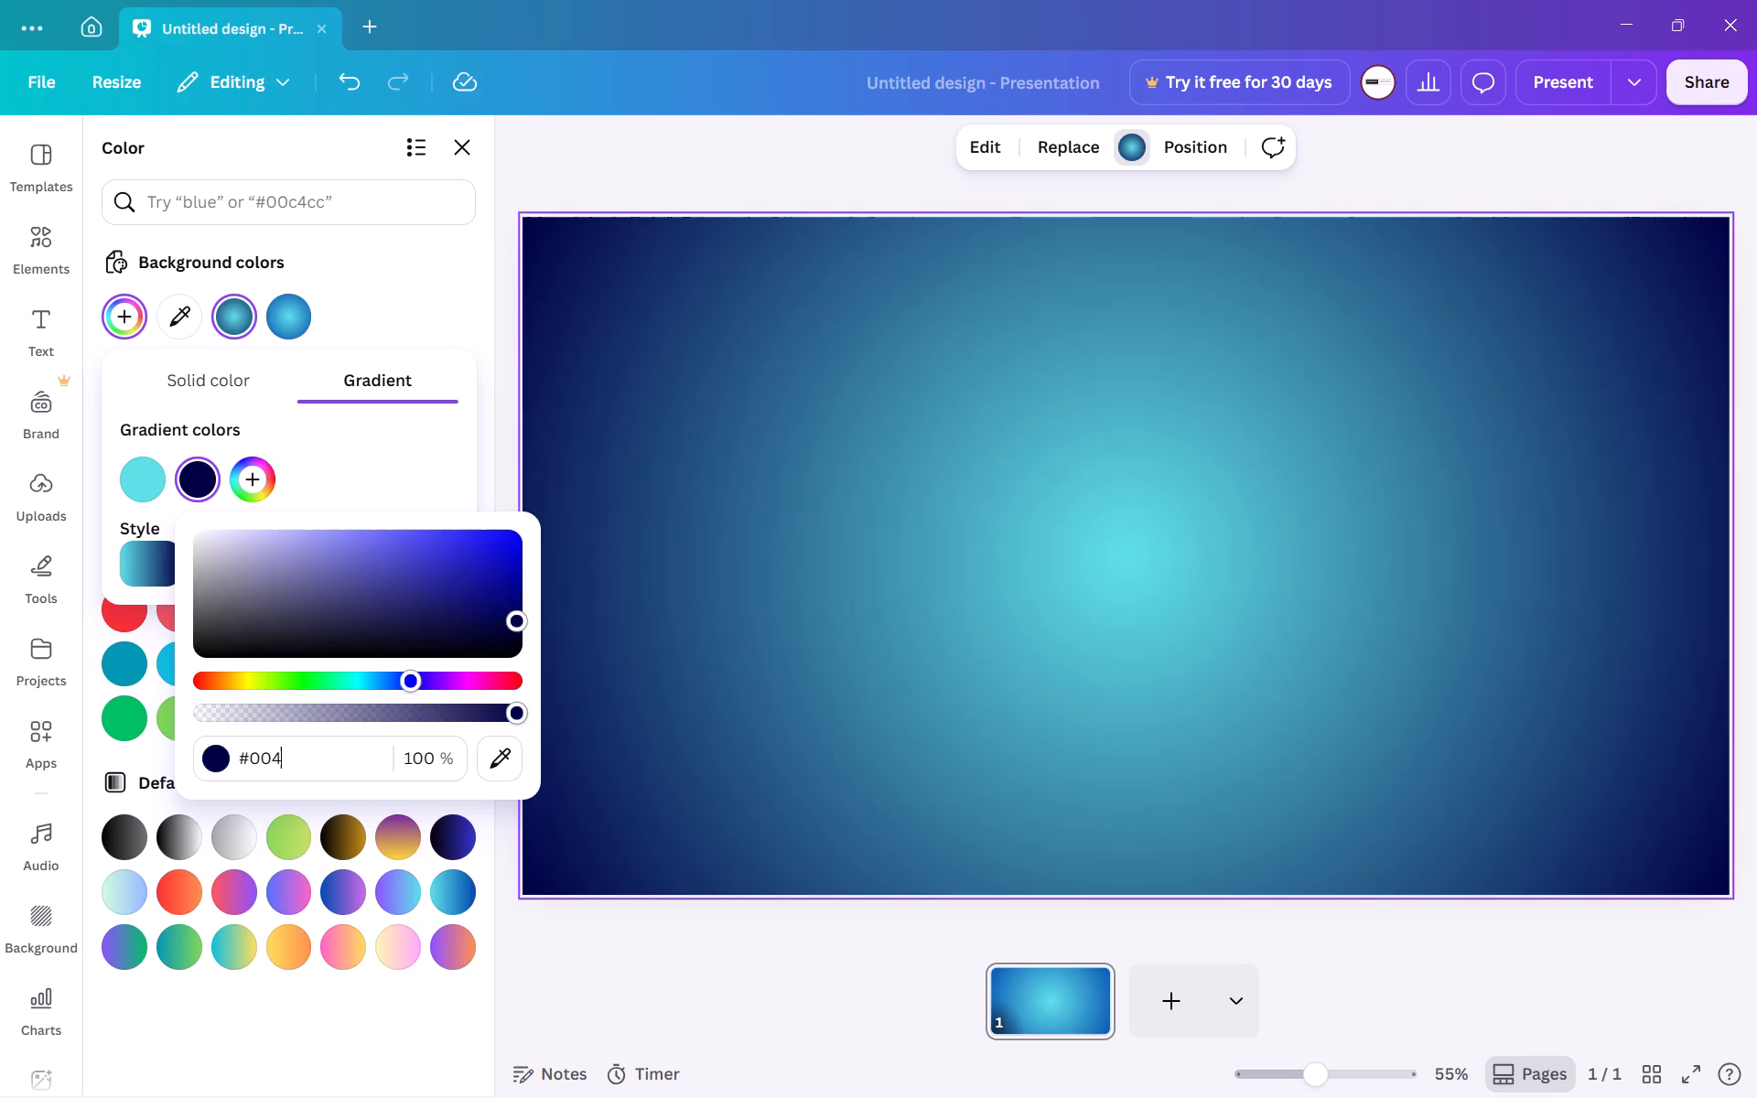
key("BackSpace")
key("BackSpace")
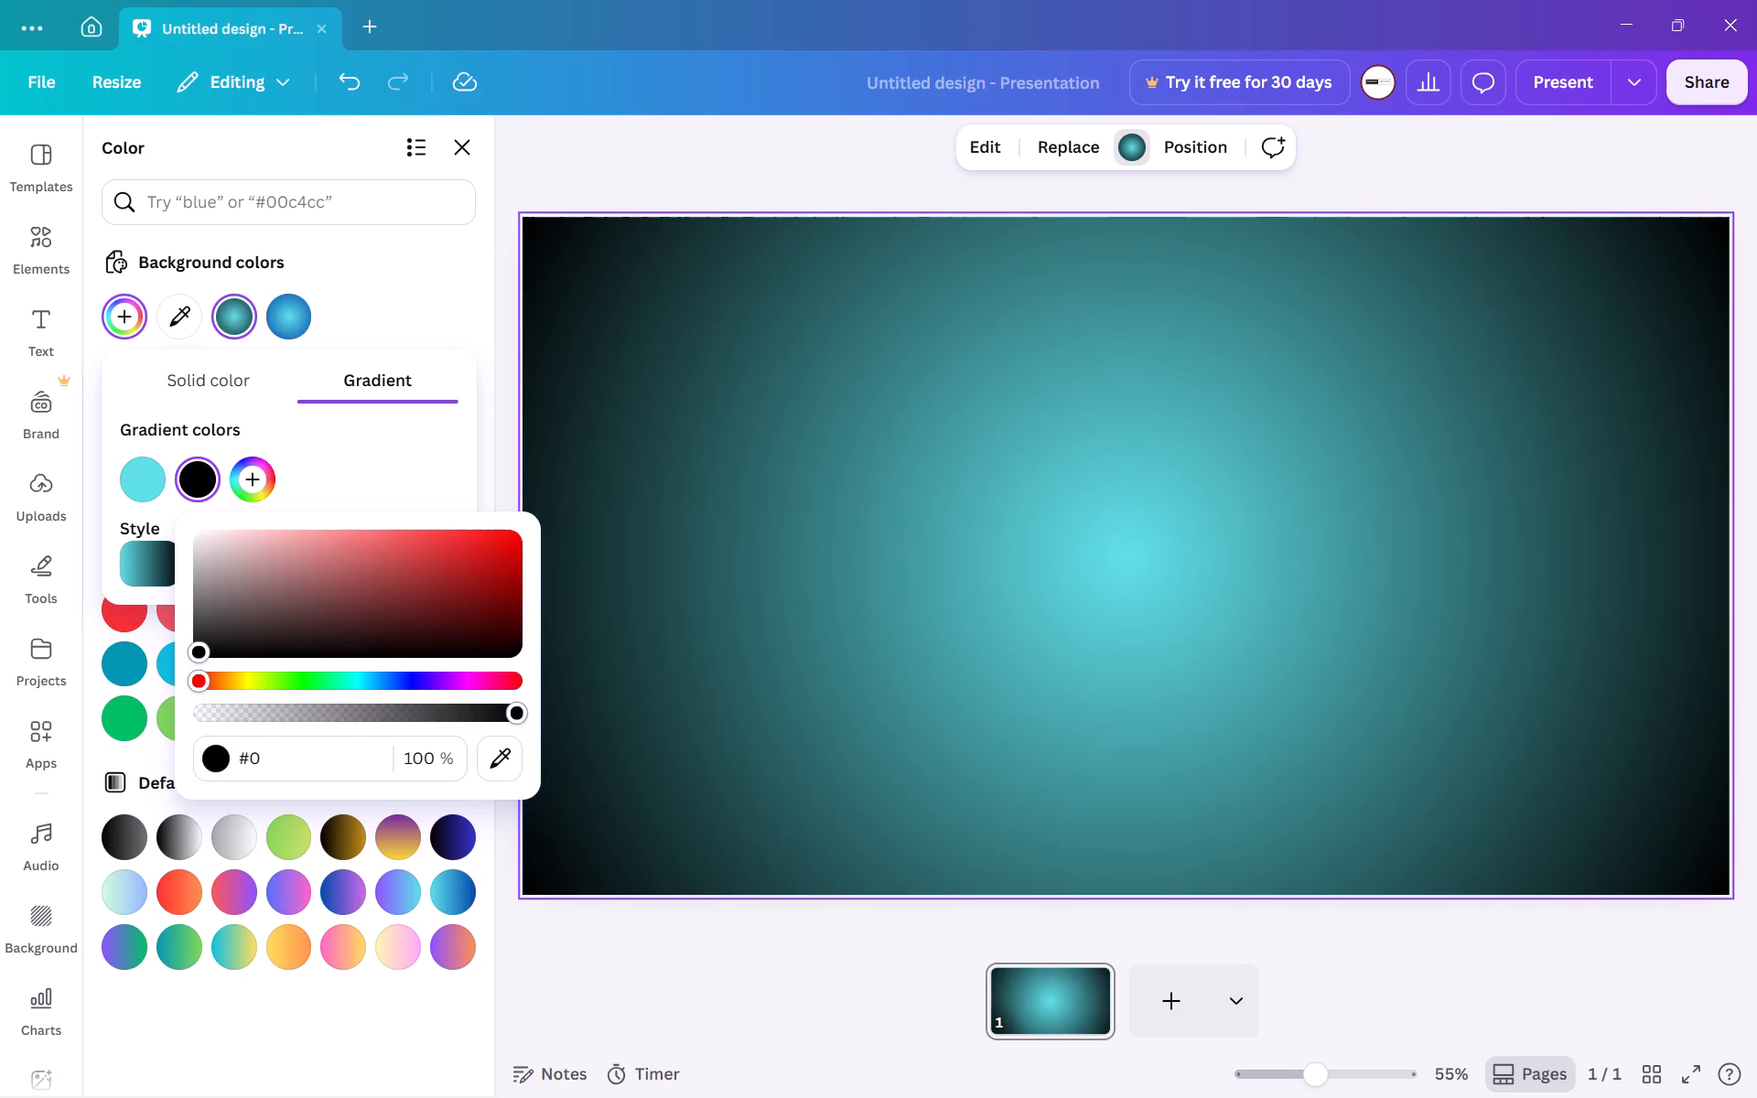
key("9")
type("44")
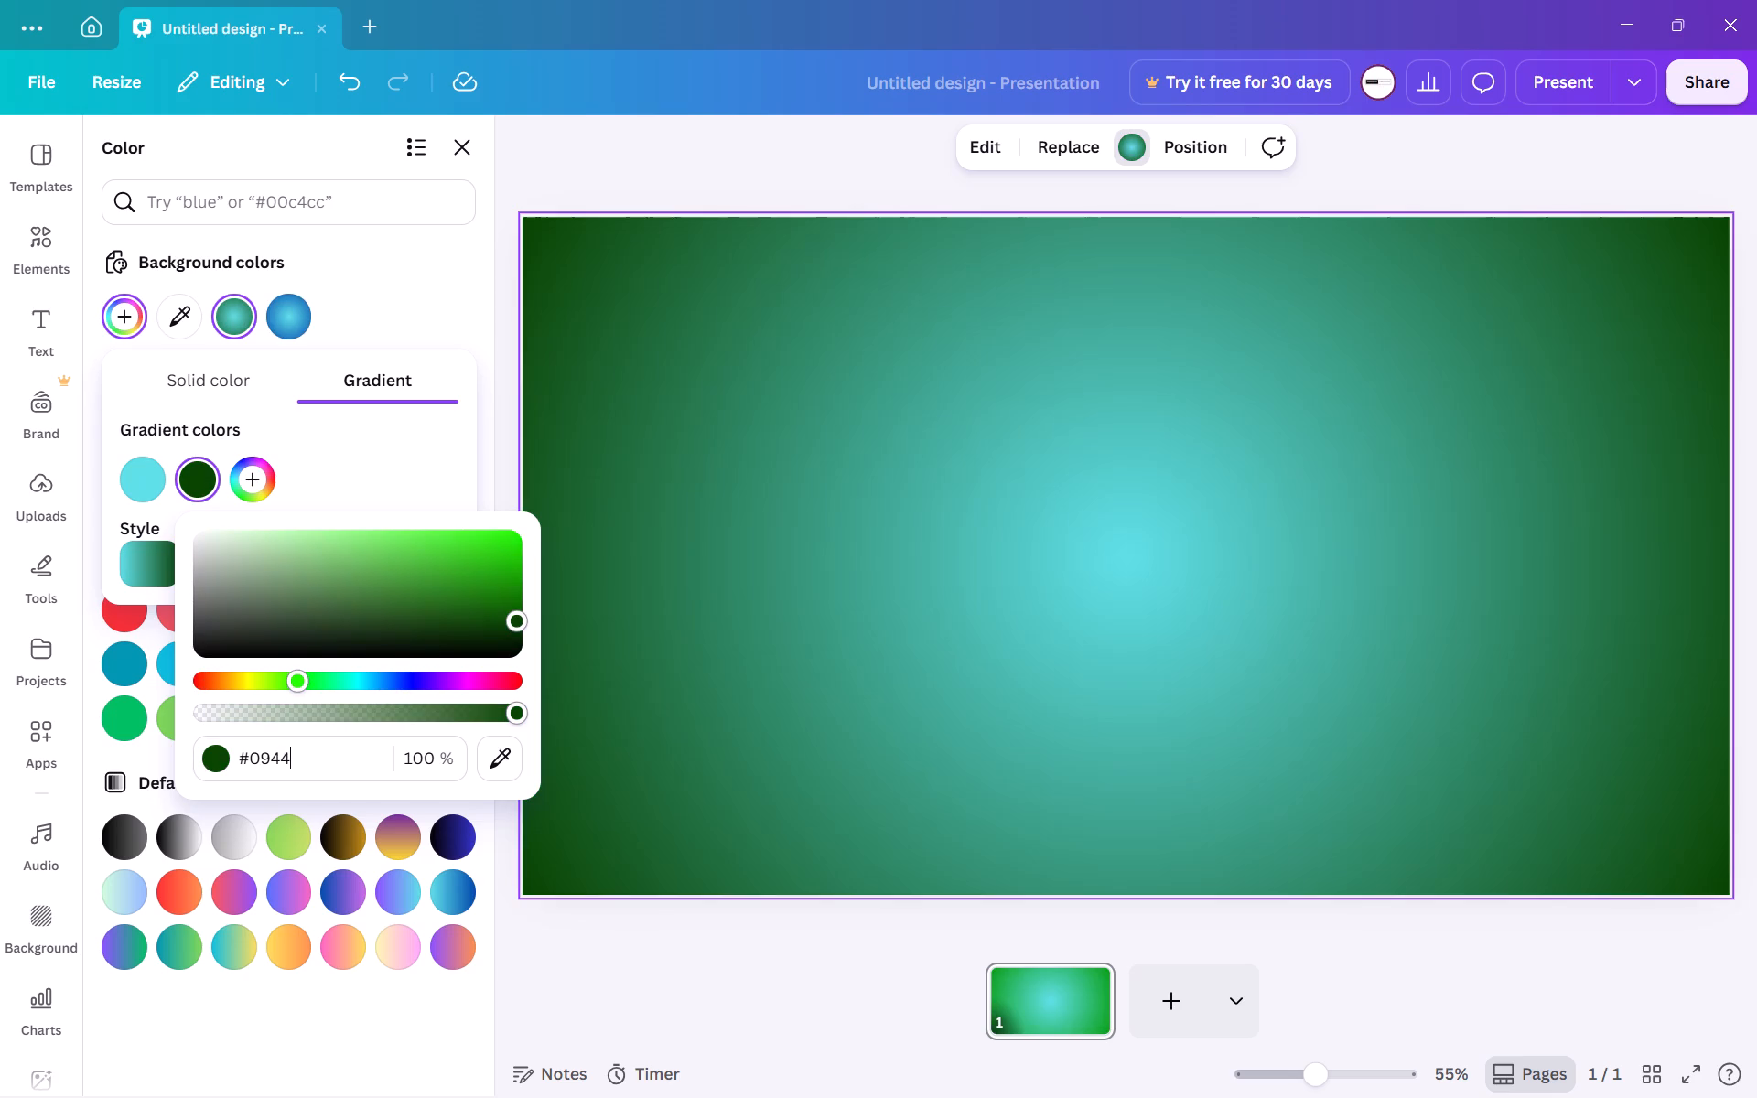
type("7b")
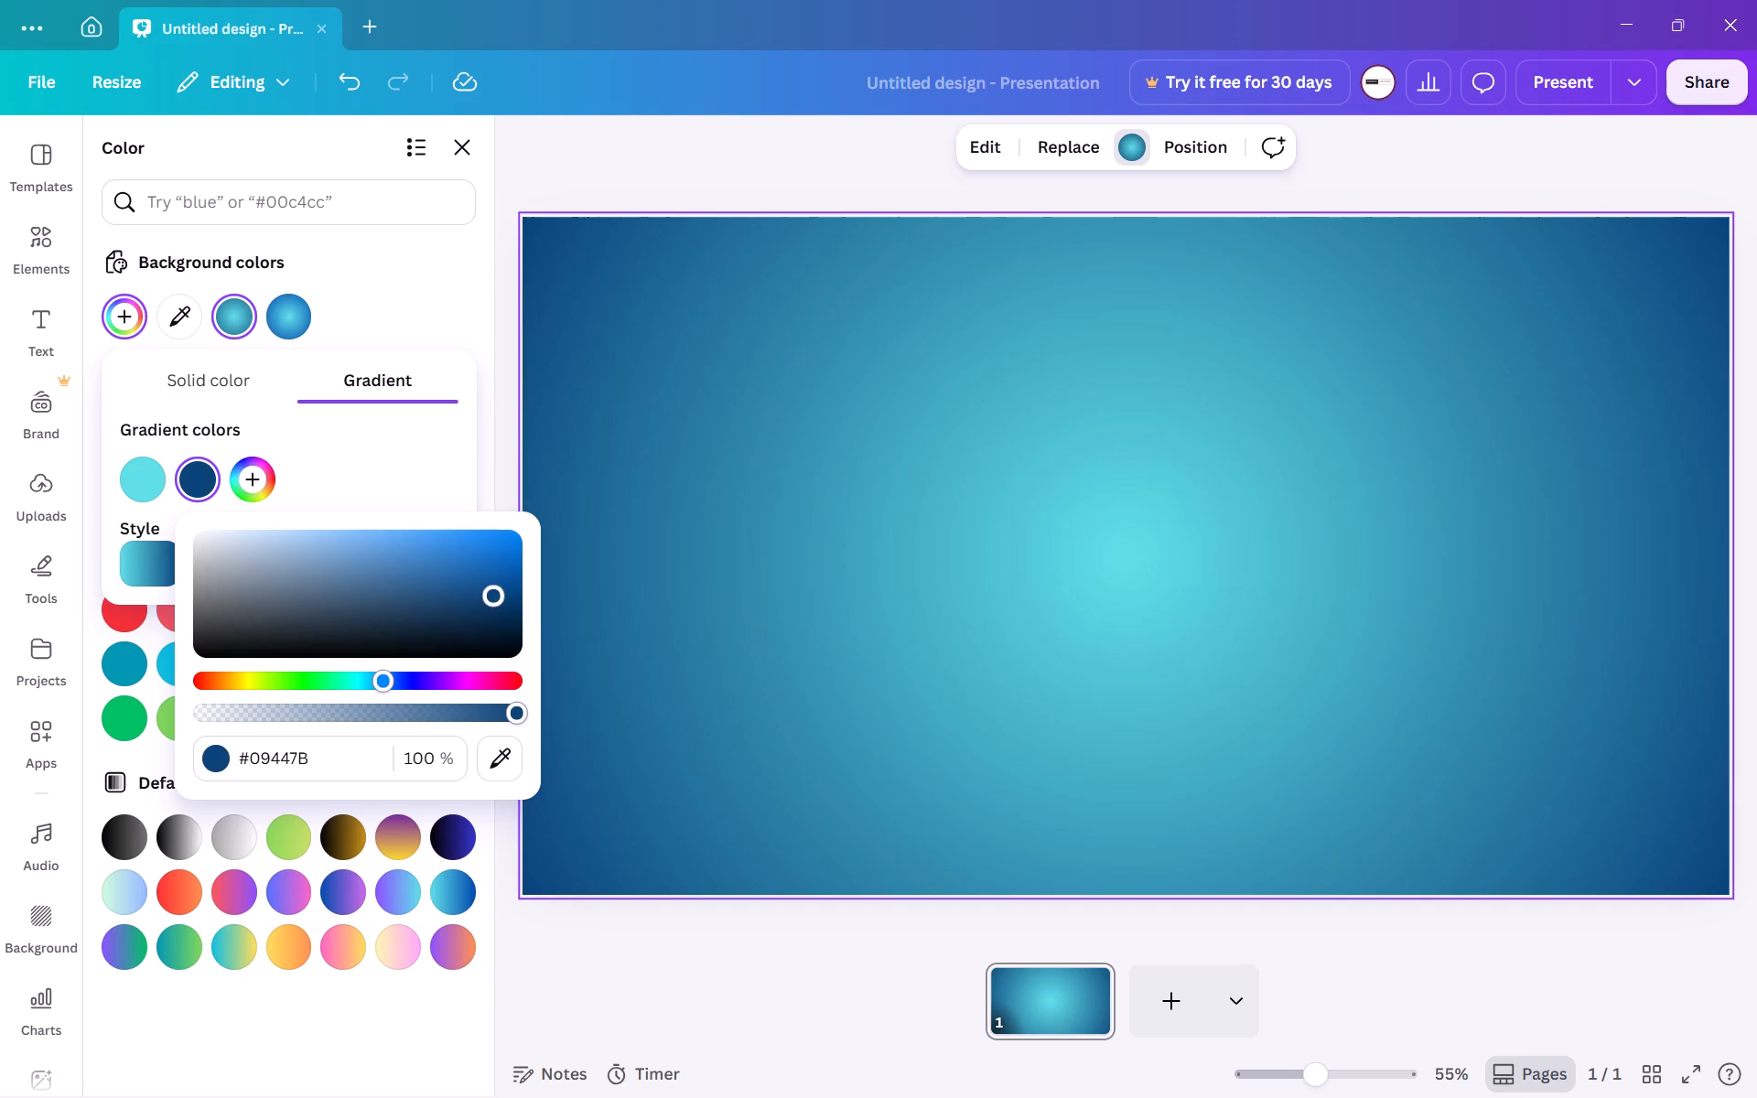
Set the cyan center color of the background's radial gradient to #2EA9F8.
left_click(129, 468)
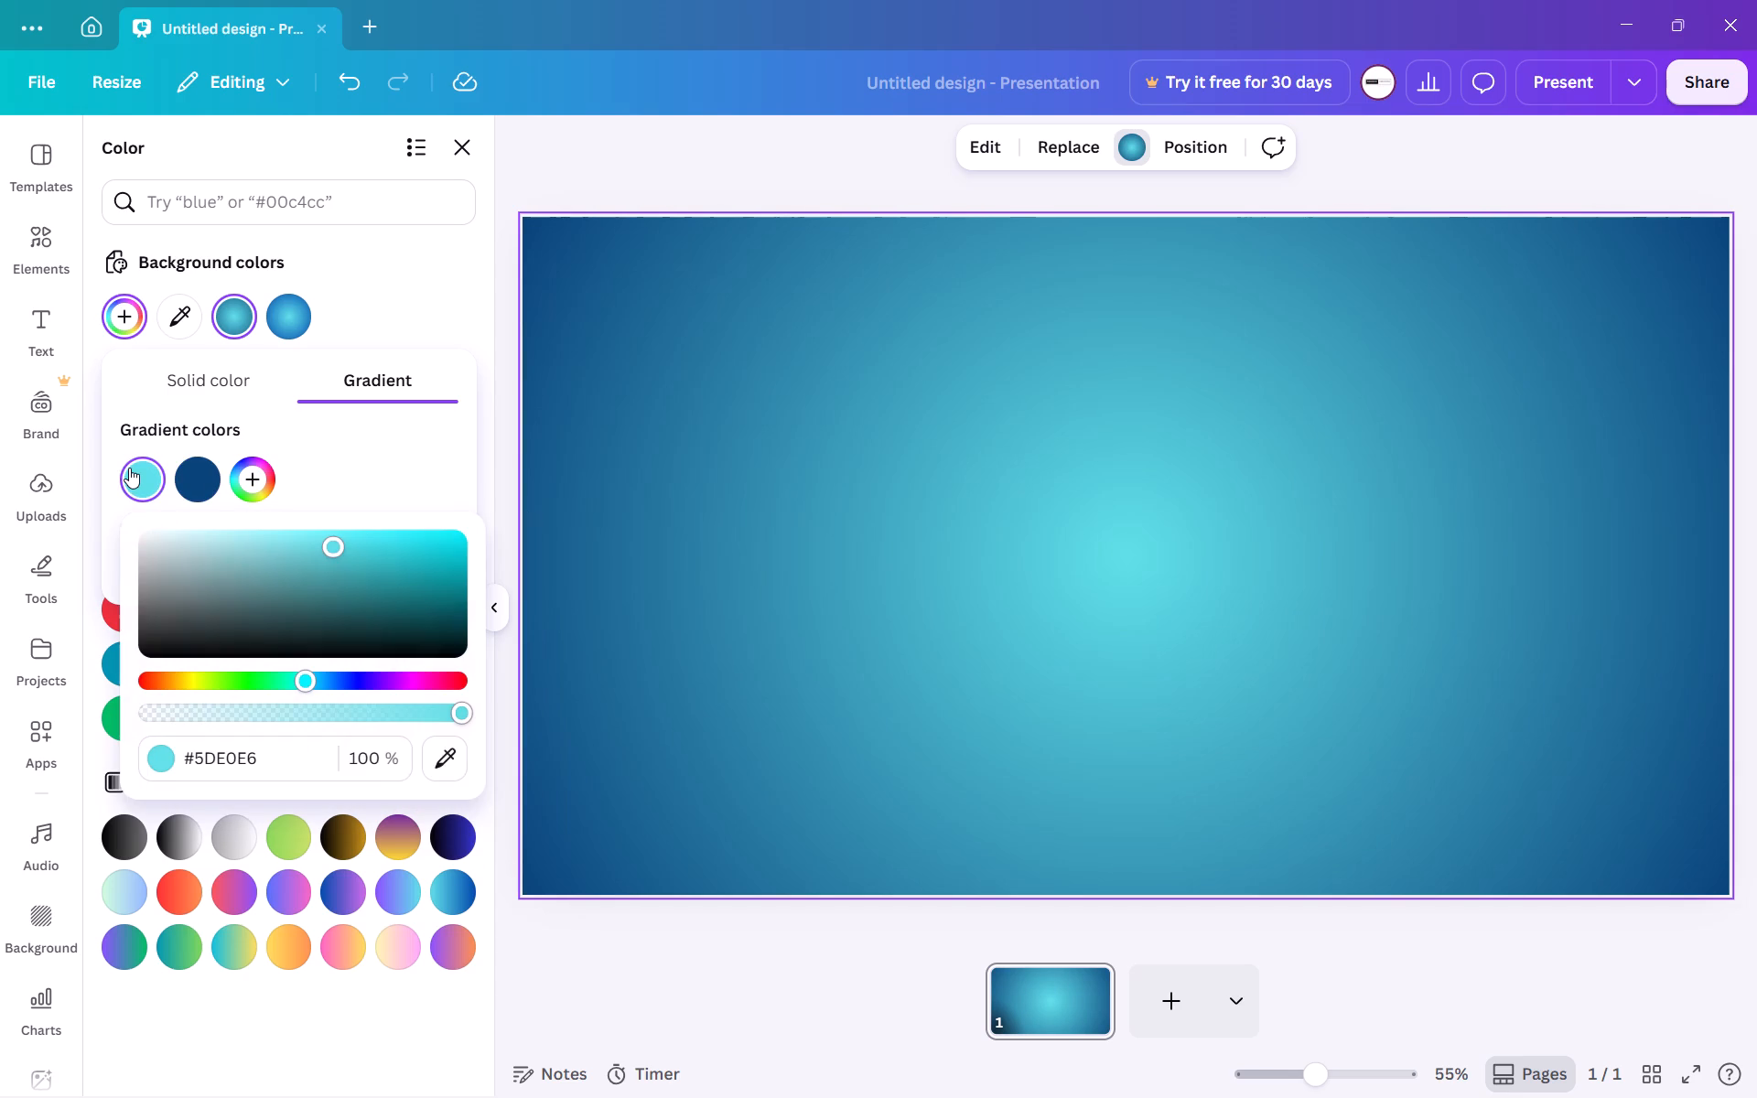
left_click(241, 766)
key("Right")
key("BackSpace")
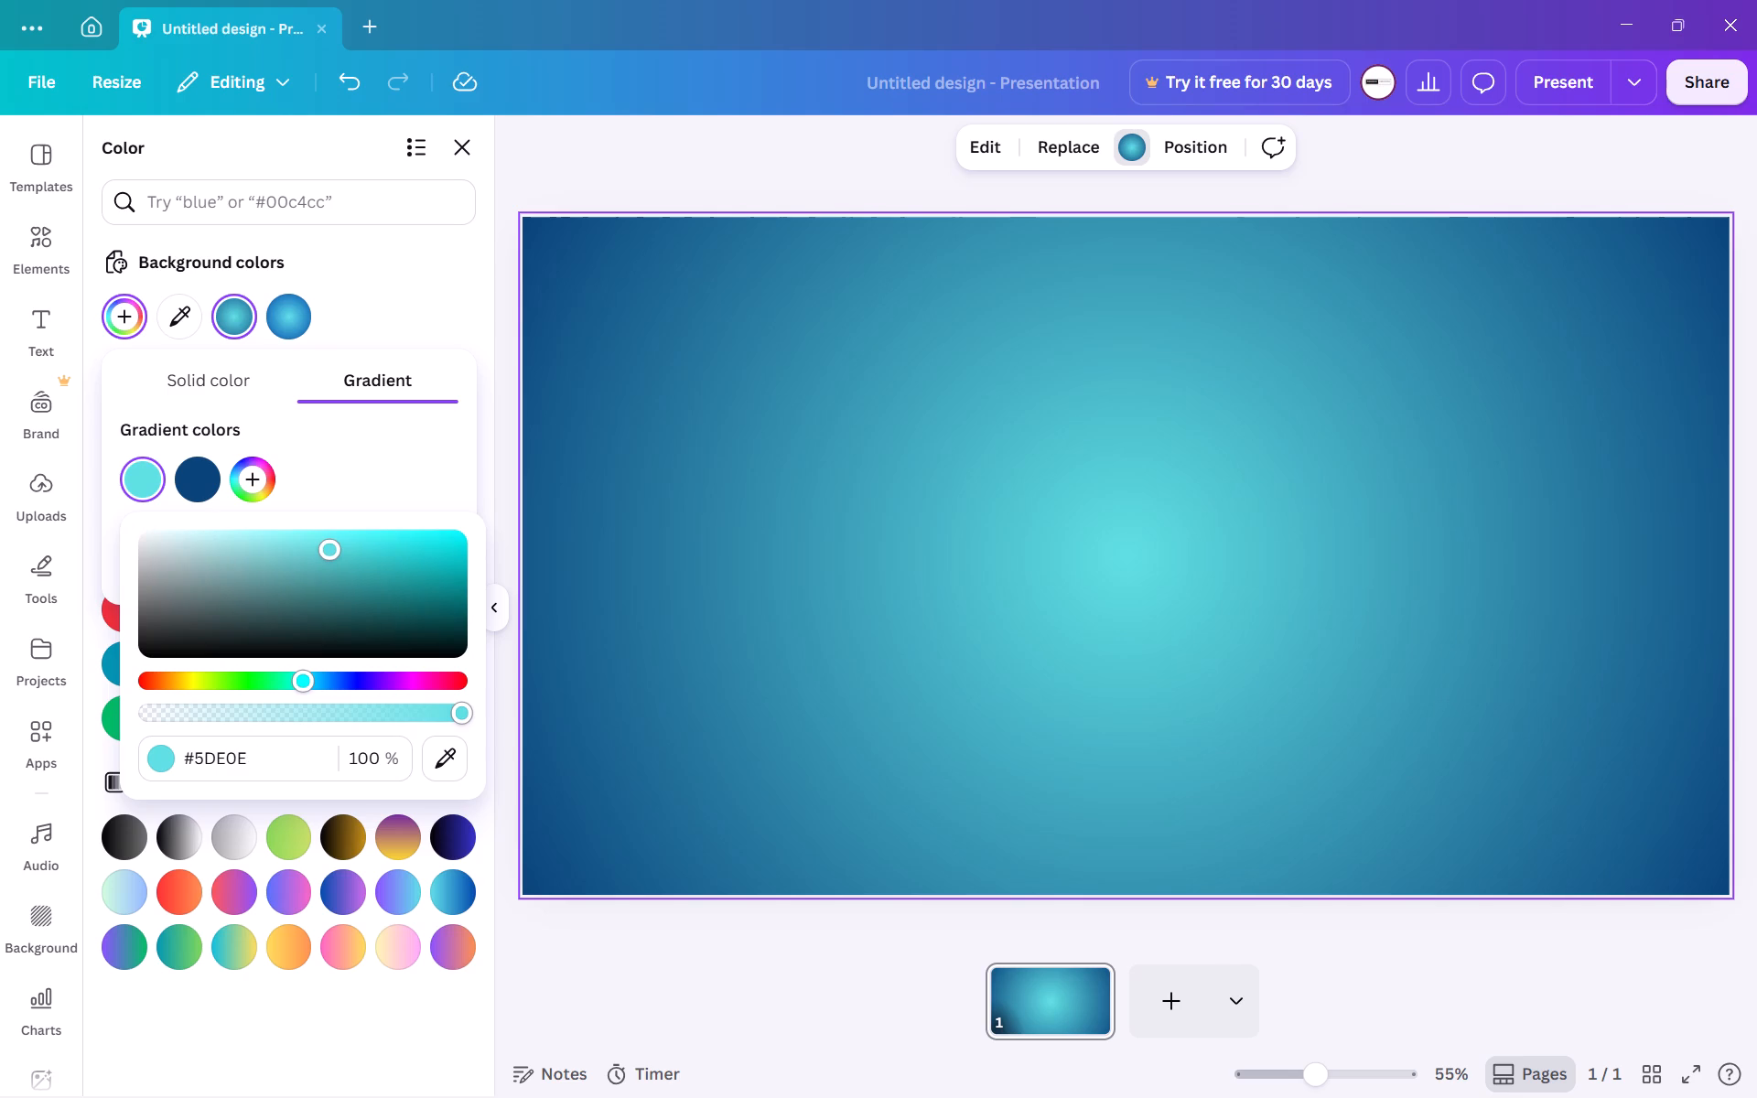
key("BackSpace")
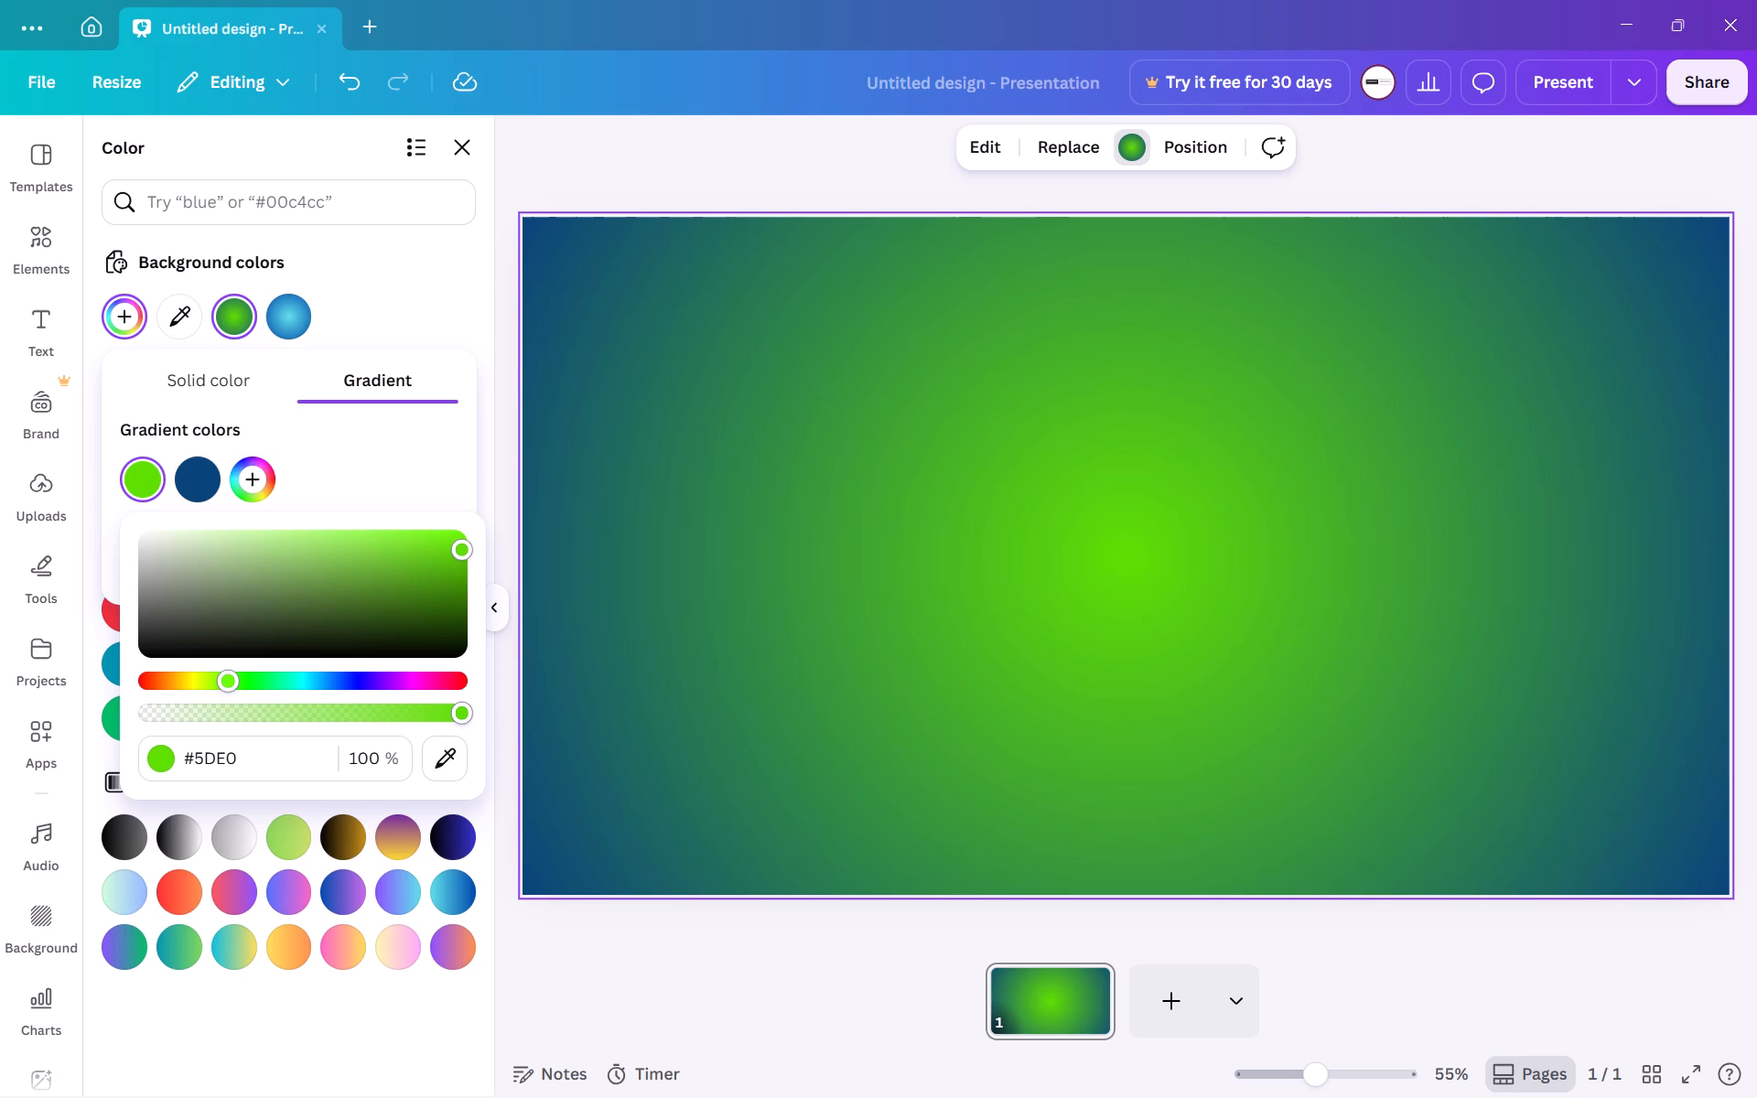
key("BackSpace")
key("BackSpace")
key("BackSpace")
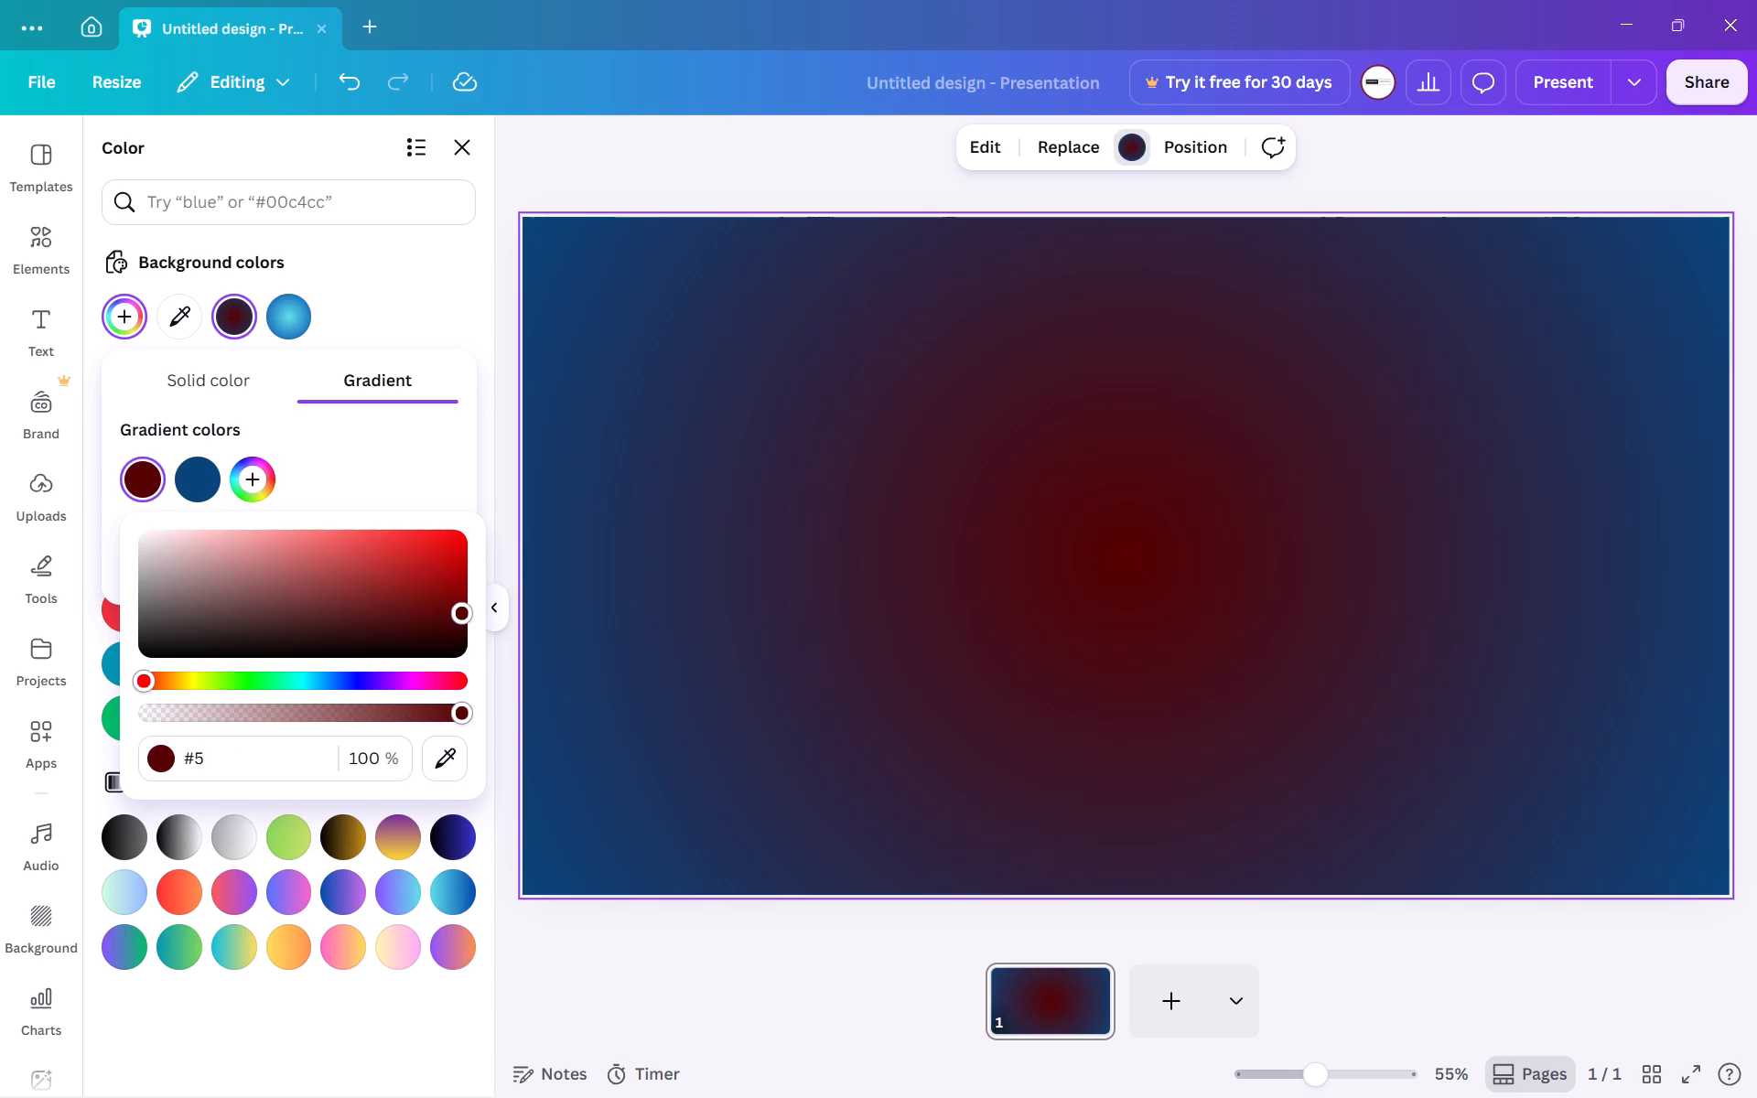
key("BackSpace")
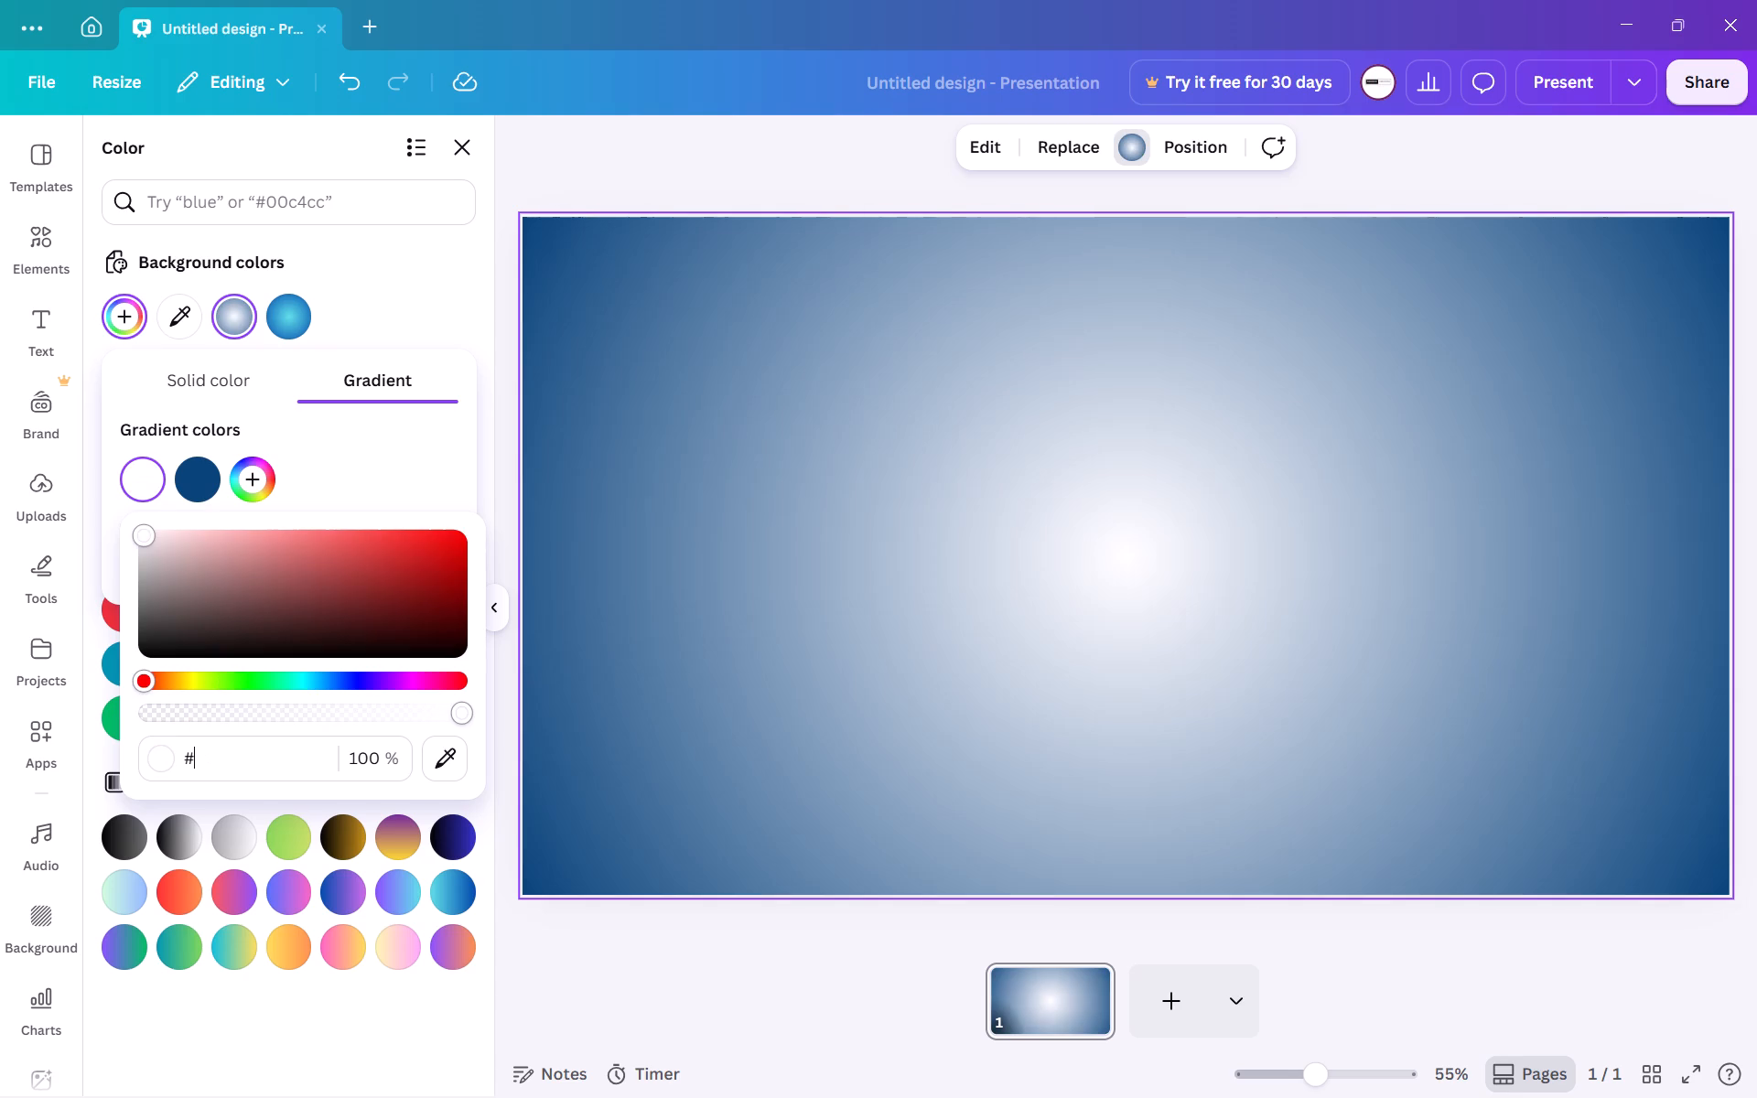
key("2")
key("e")
key("a")
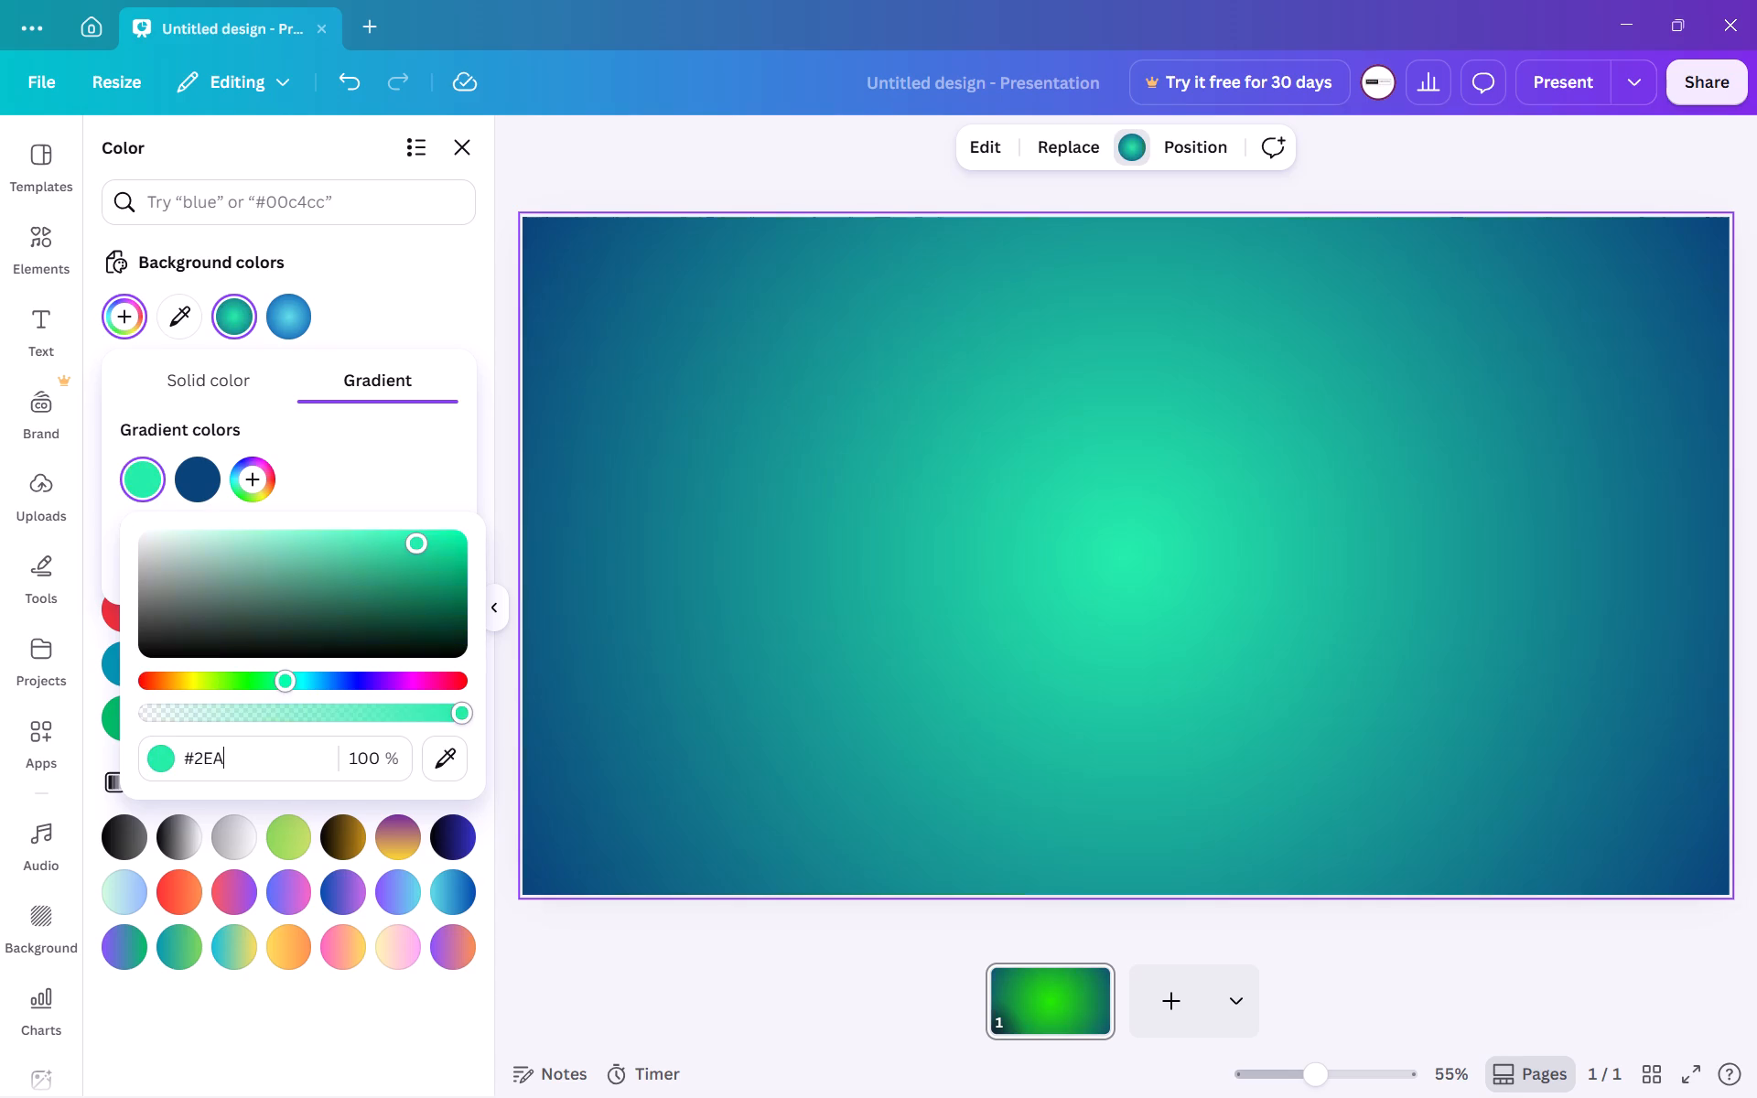
type("9f")
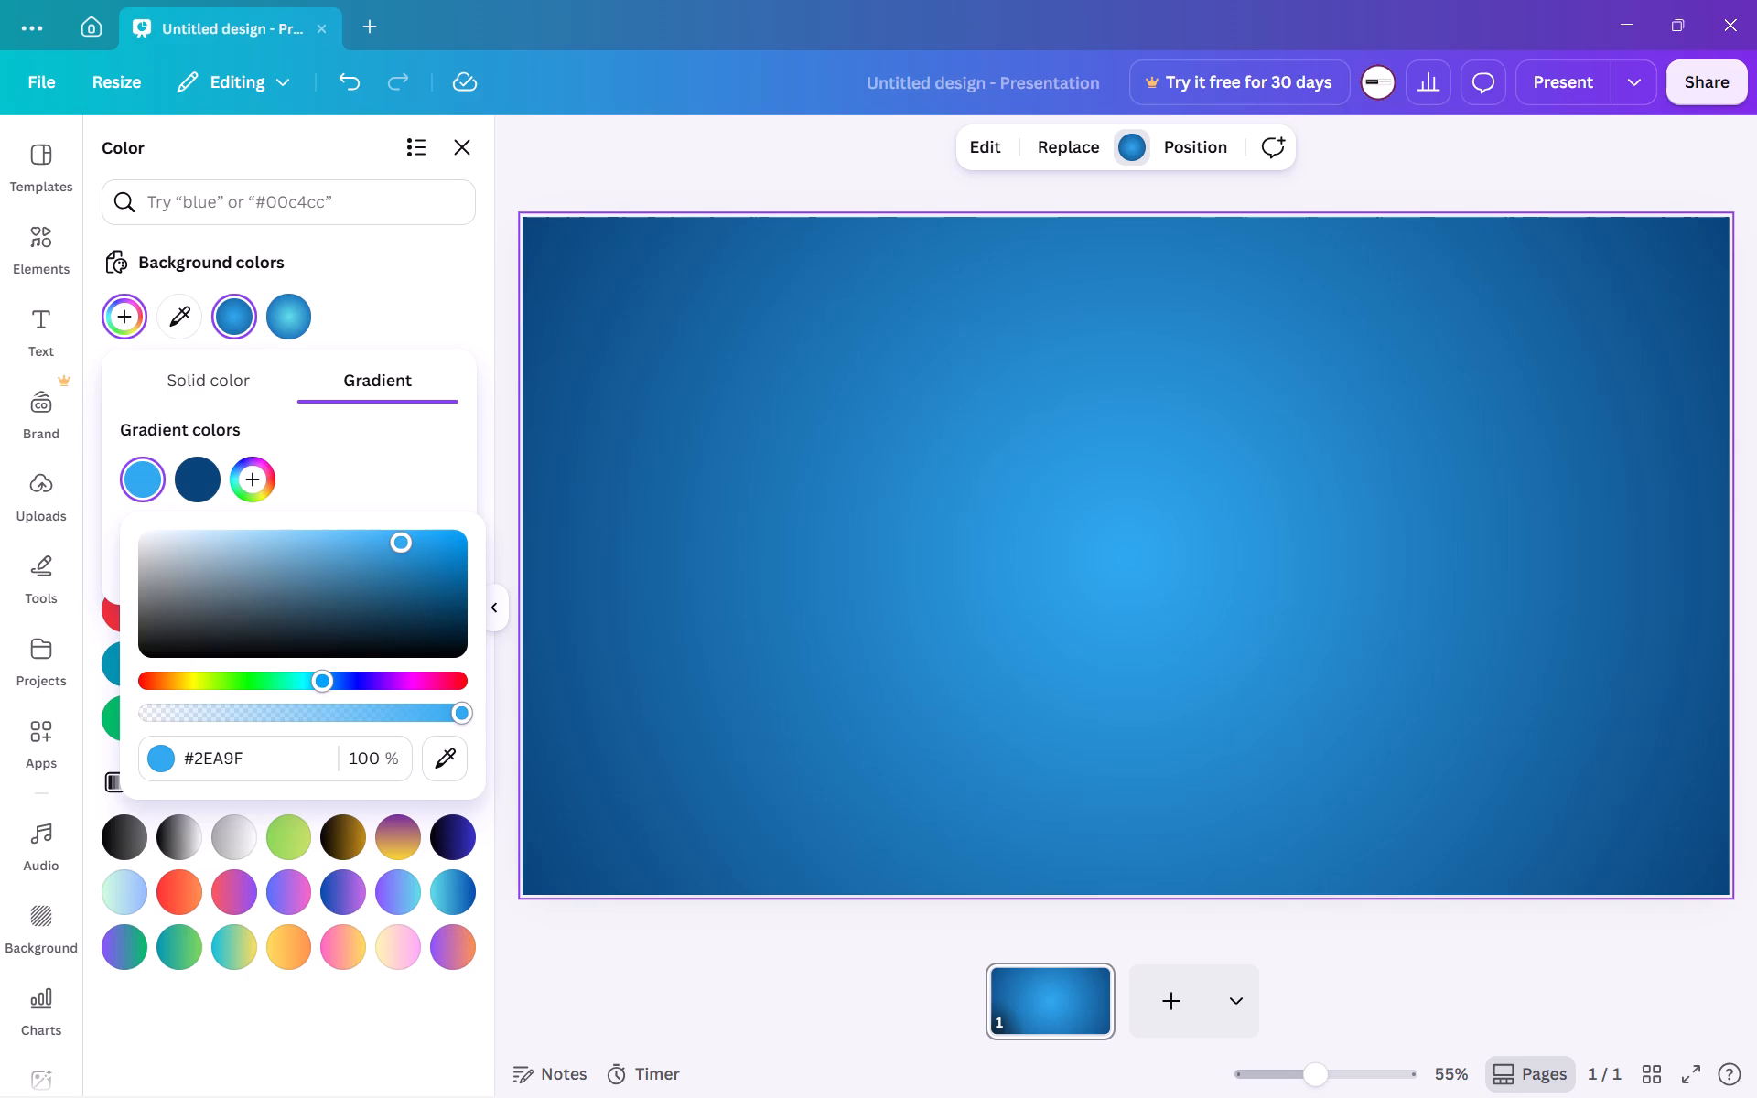
key("8")
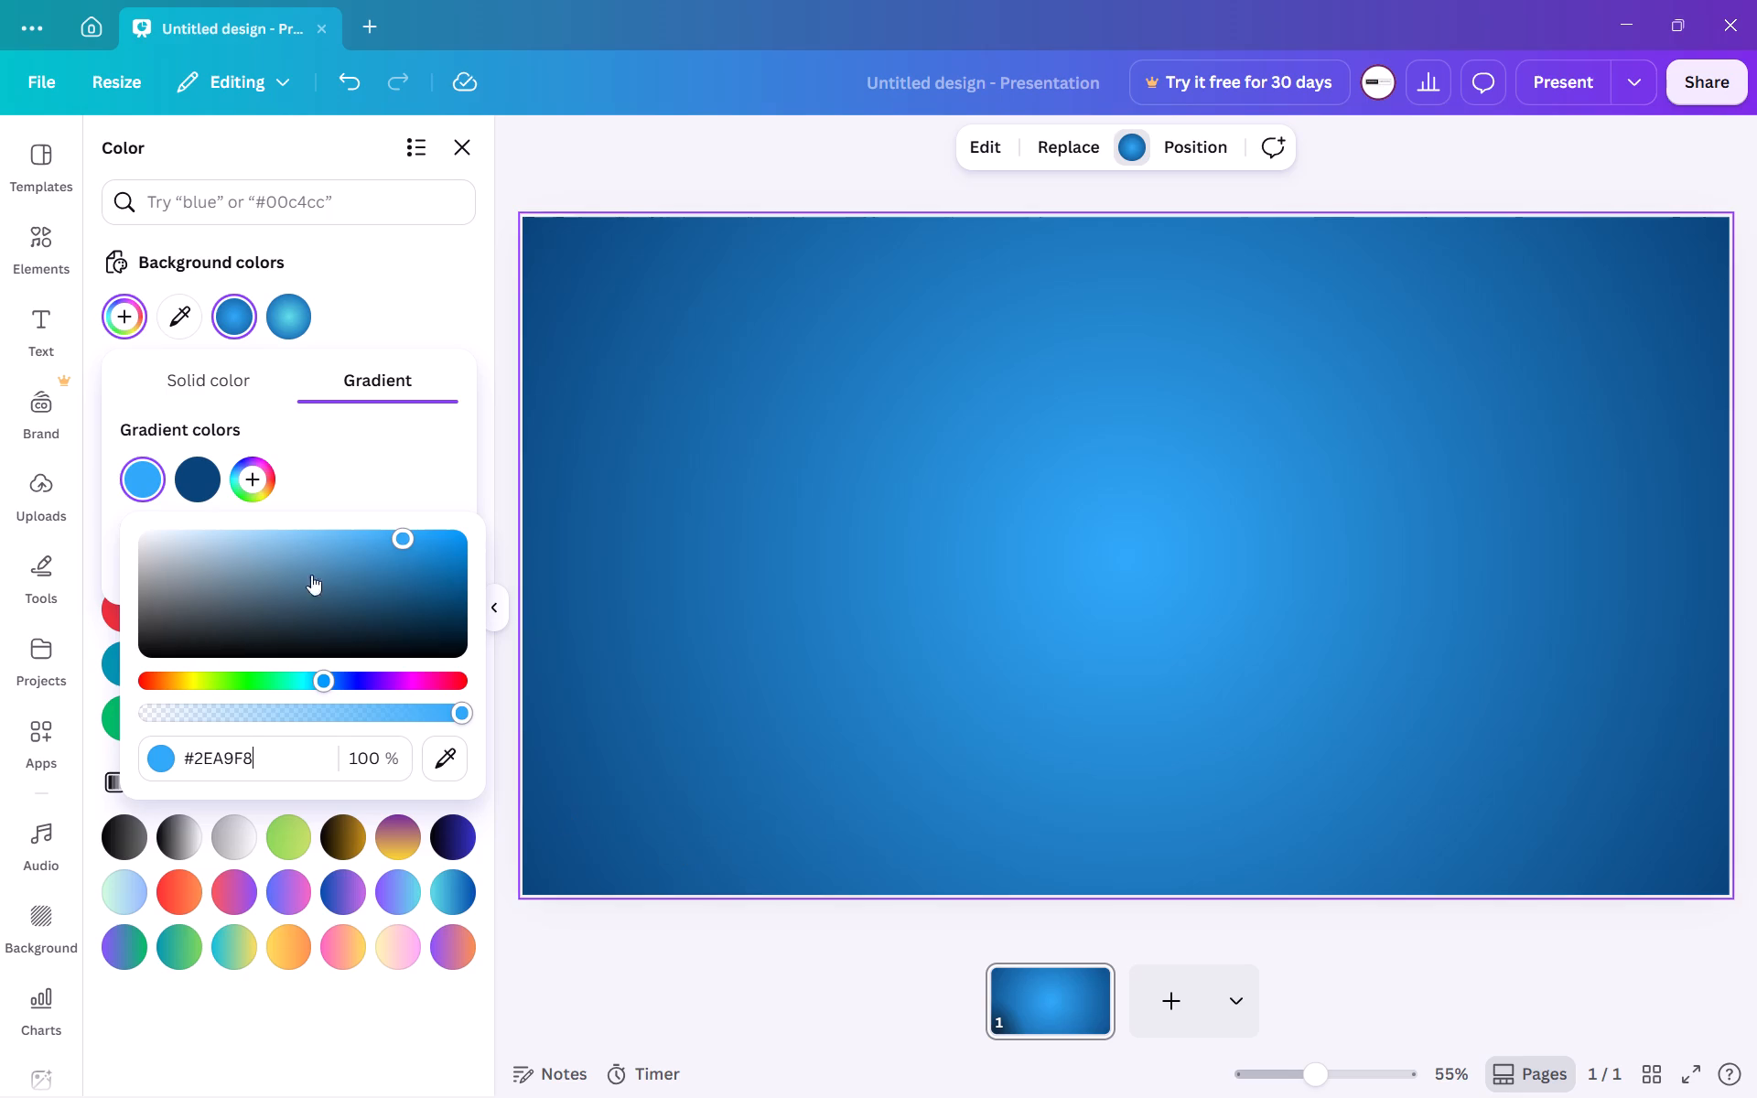
Add a third color to the background's radial gradient and set it to #2C7BC4.
left_click(249, 472)
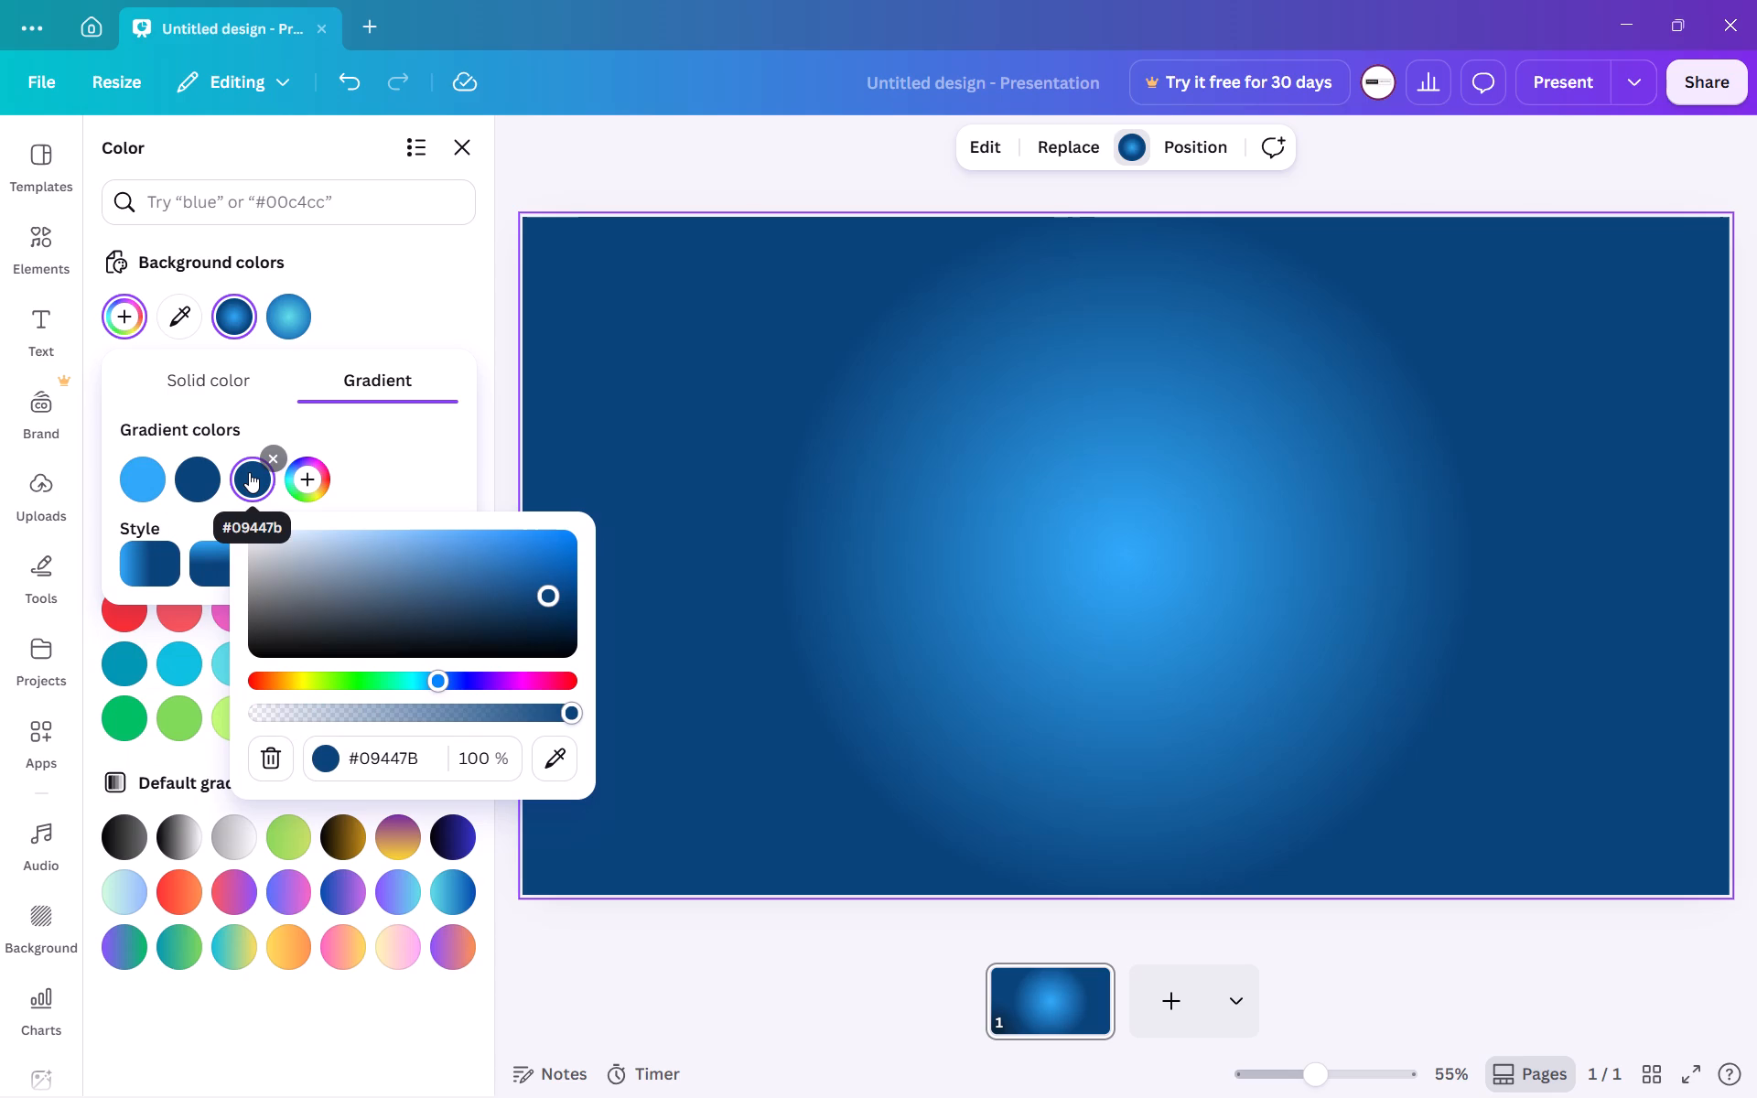
left_click(424, 759)
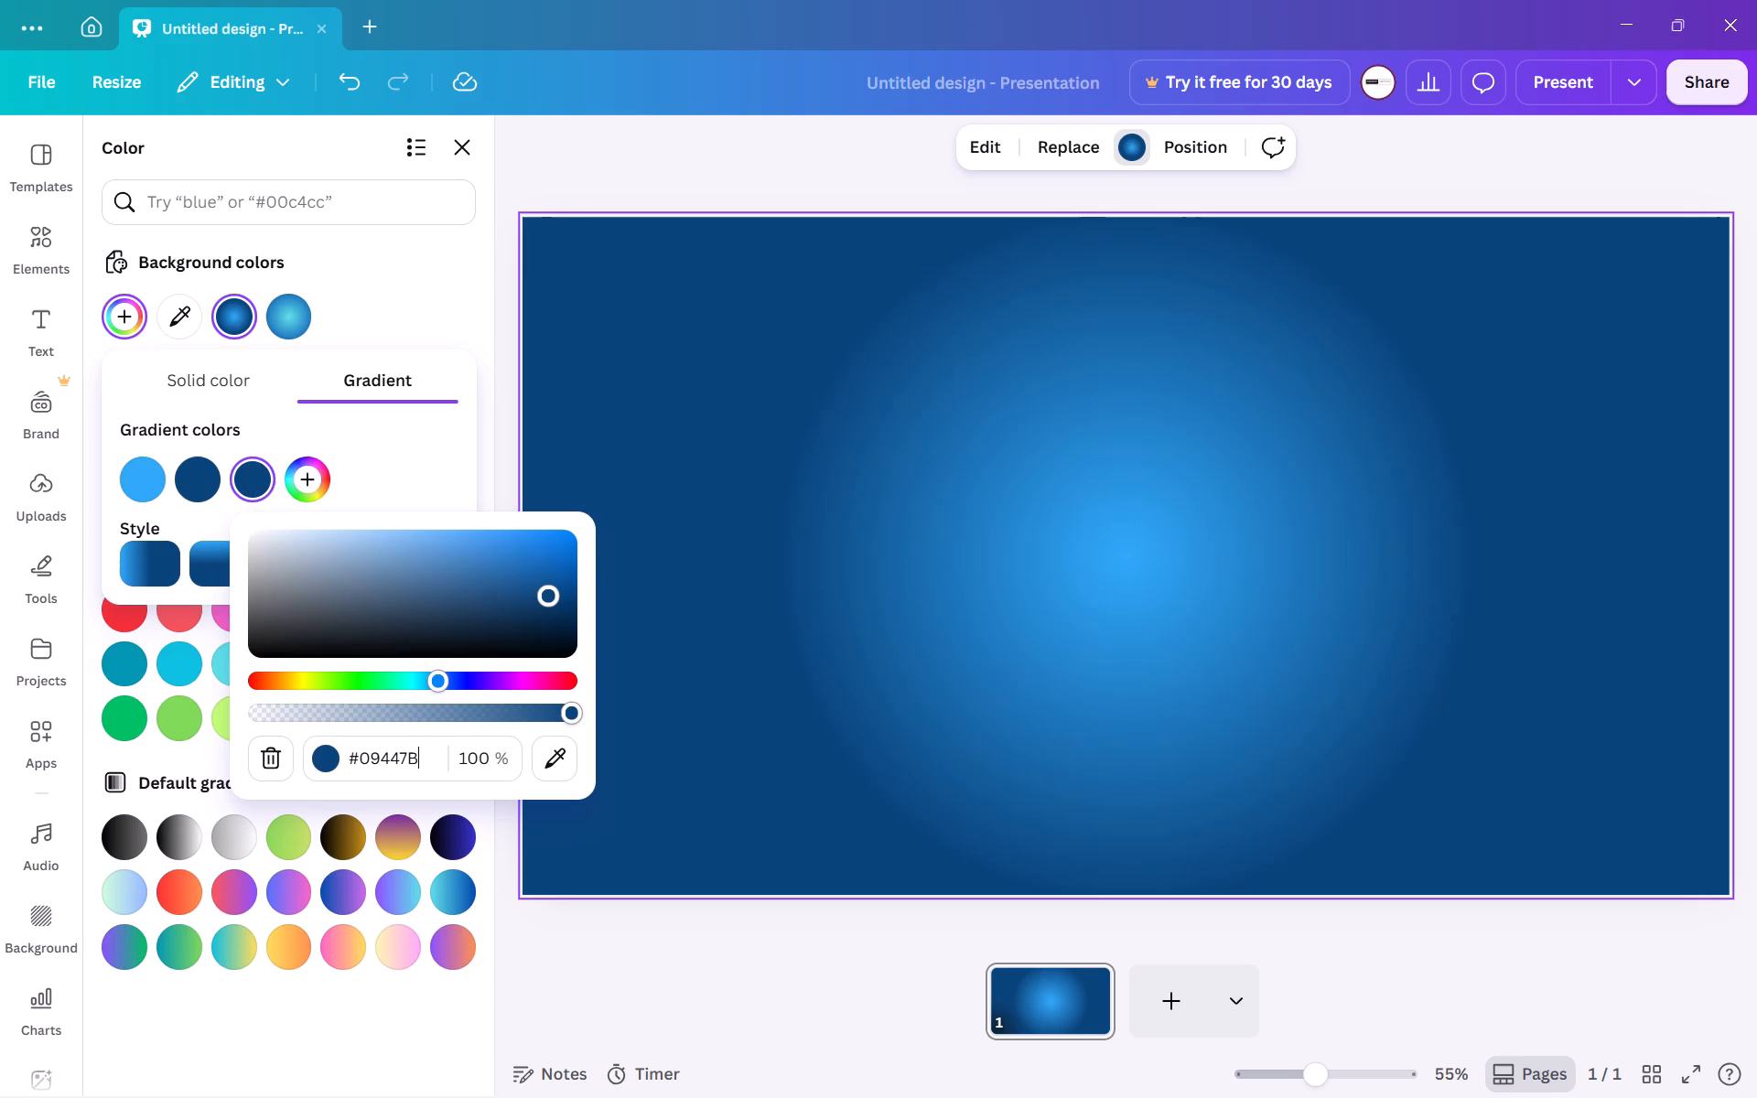
left_click(424, 759)
key("BackSpace")
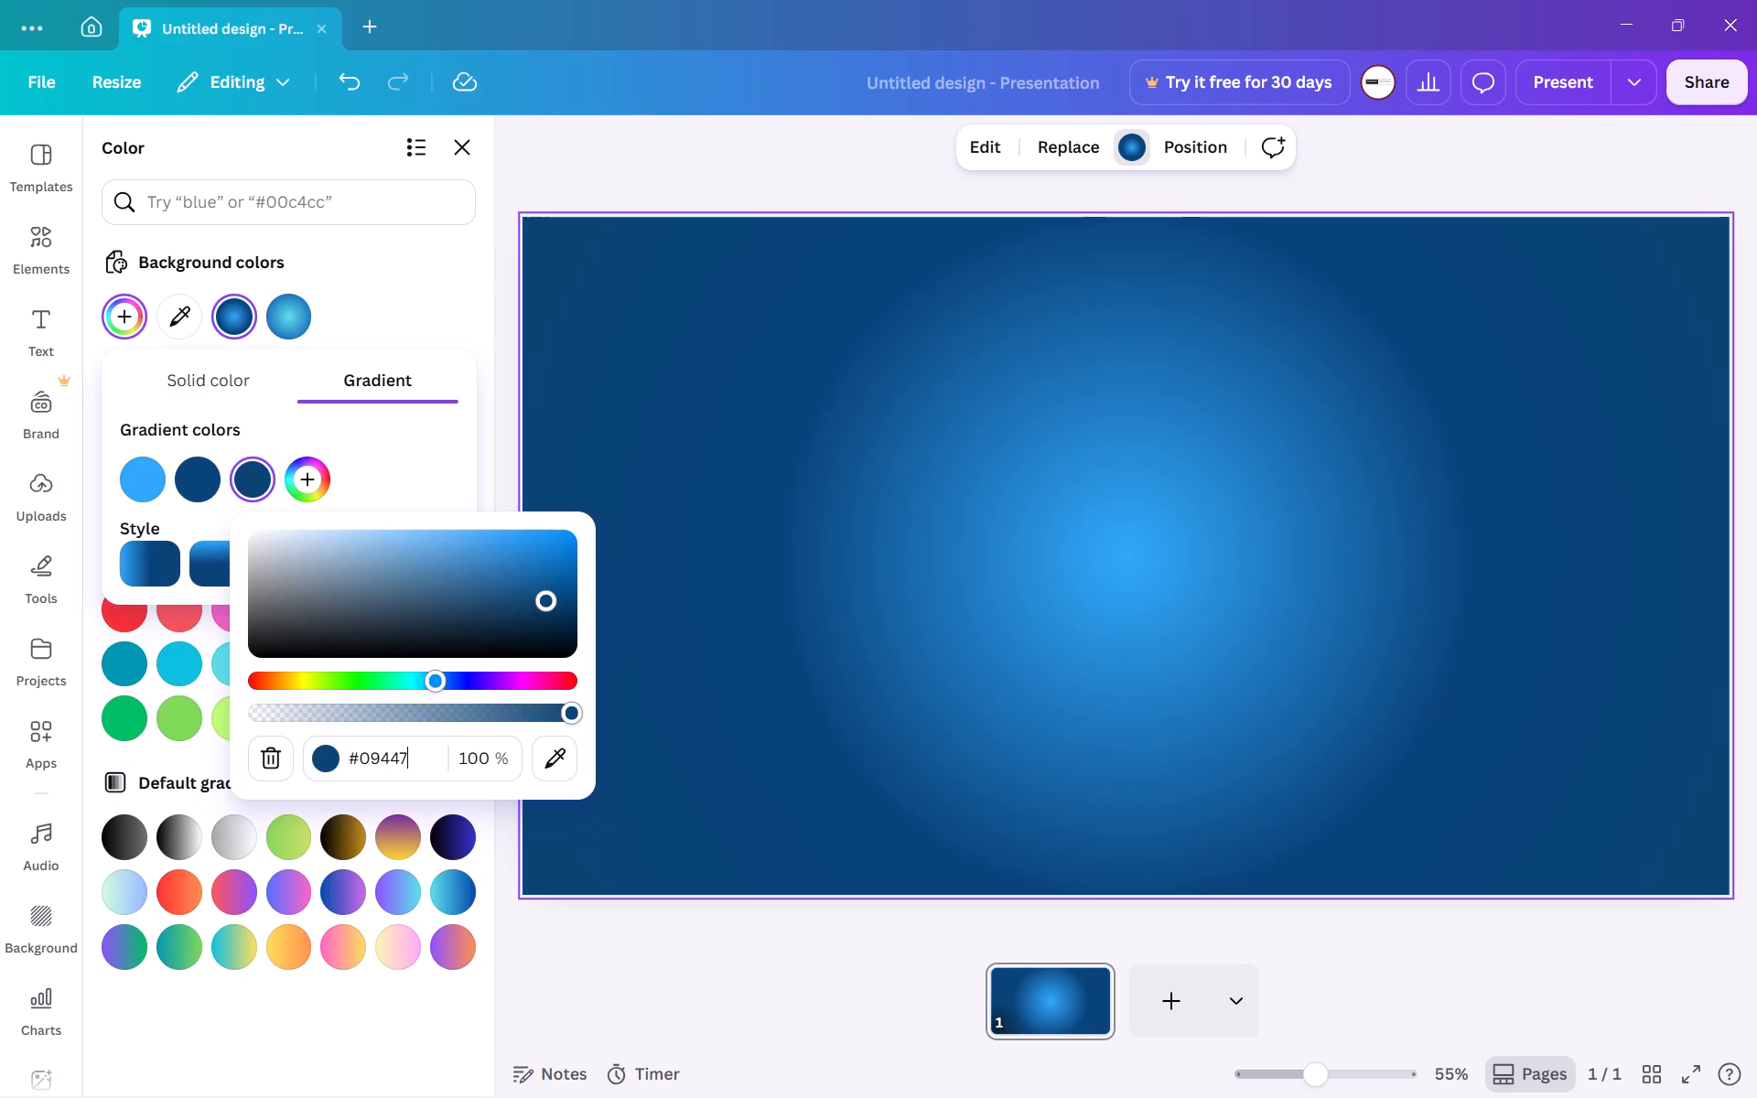
key("BackSpace")
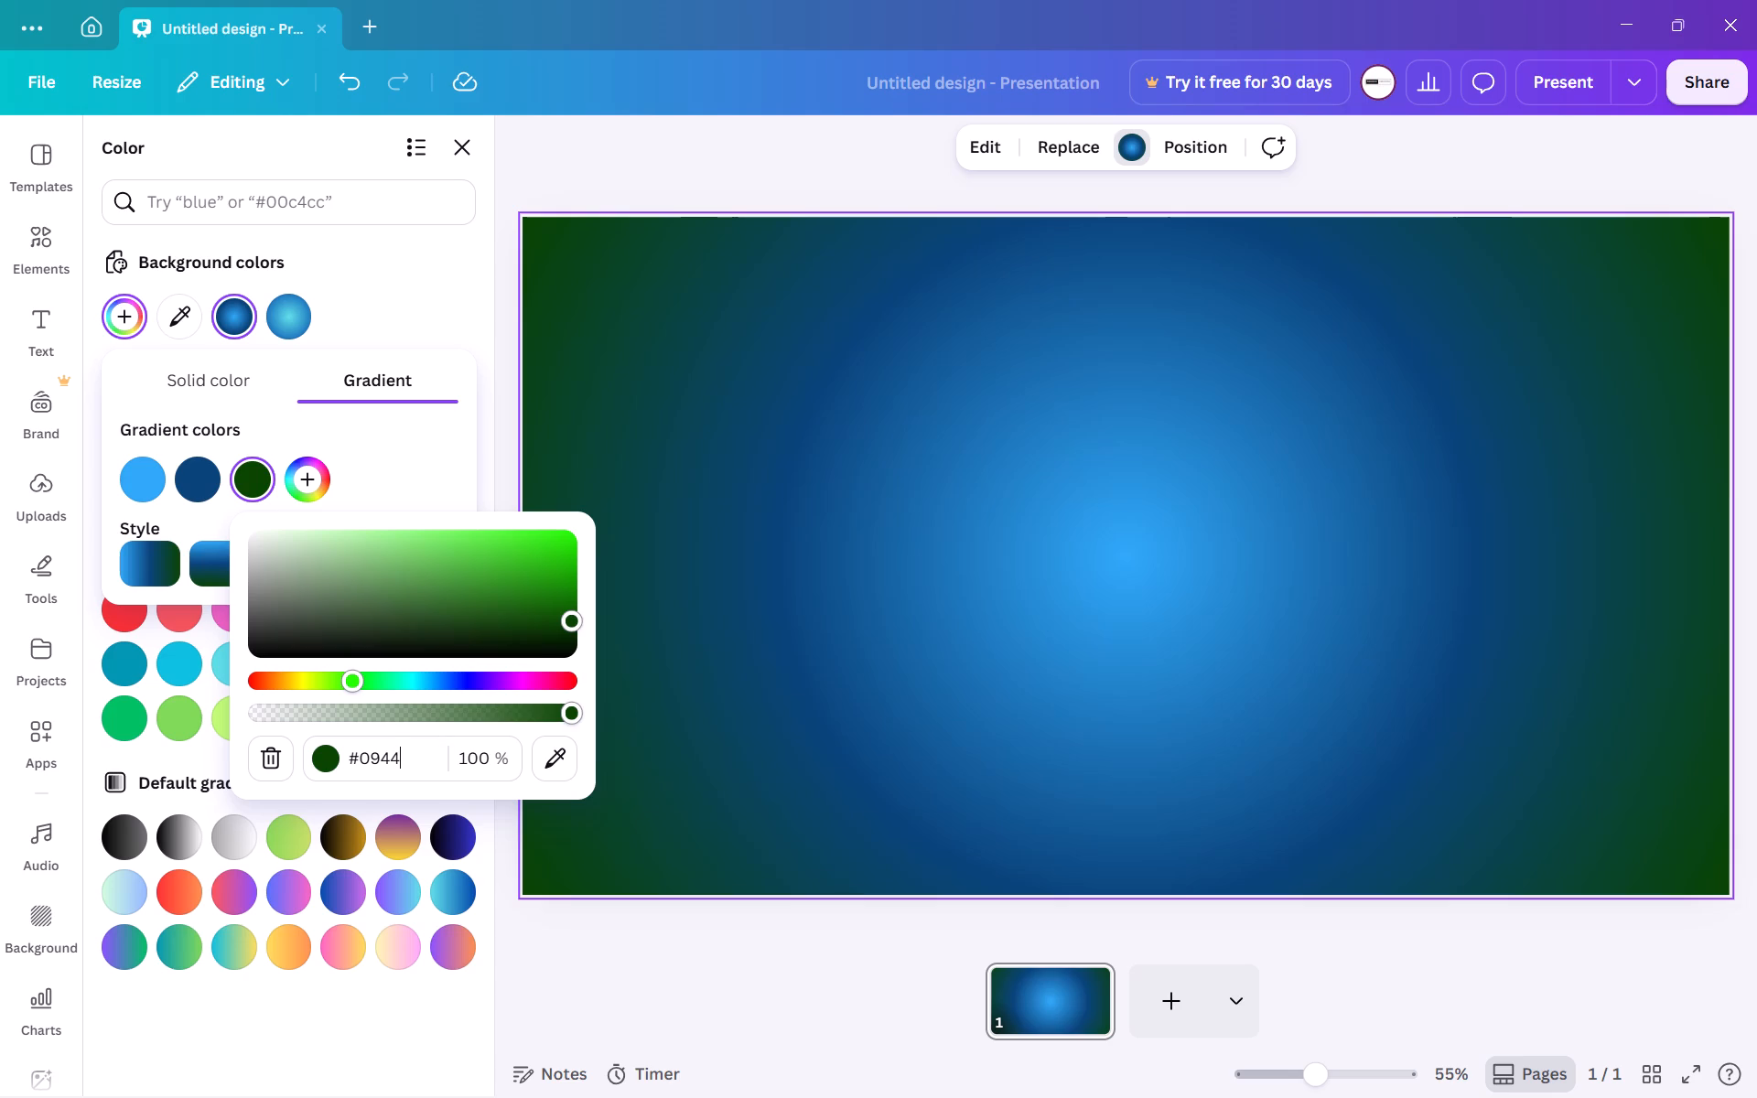
left_click(435, 745)
key("BackSpace")
key("BackSpace")
key("BackSpace")
key("BackSpace")
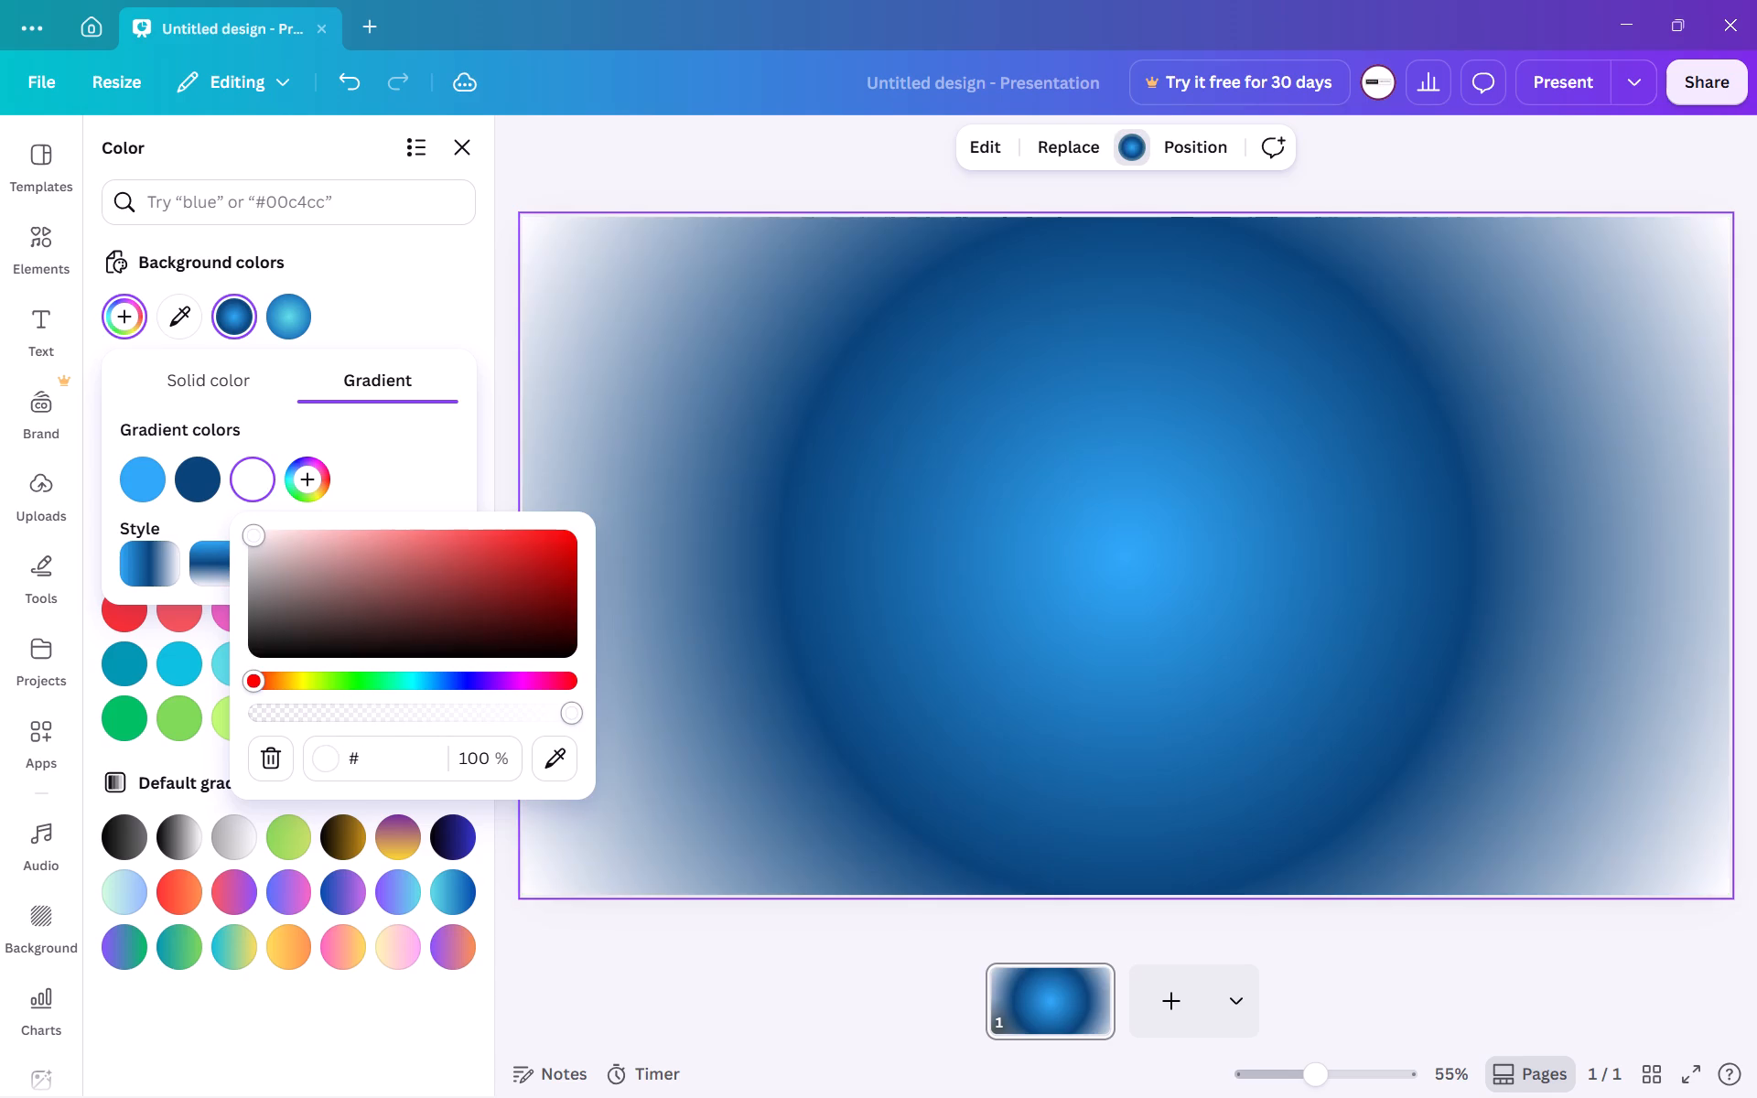
type("2c7")
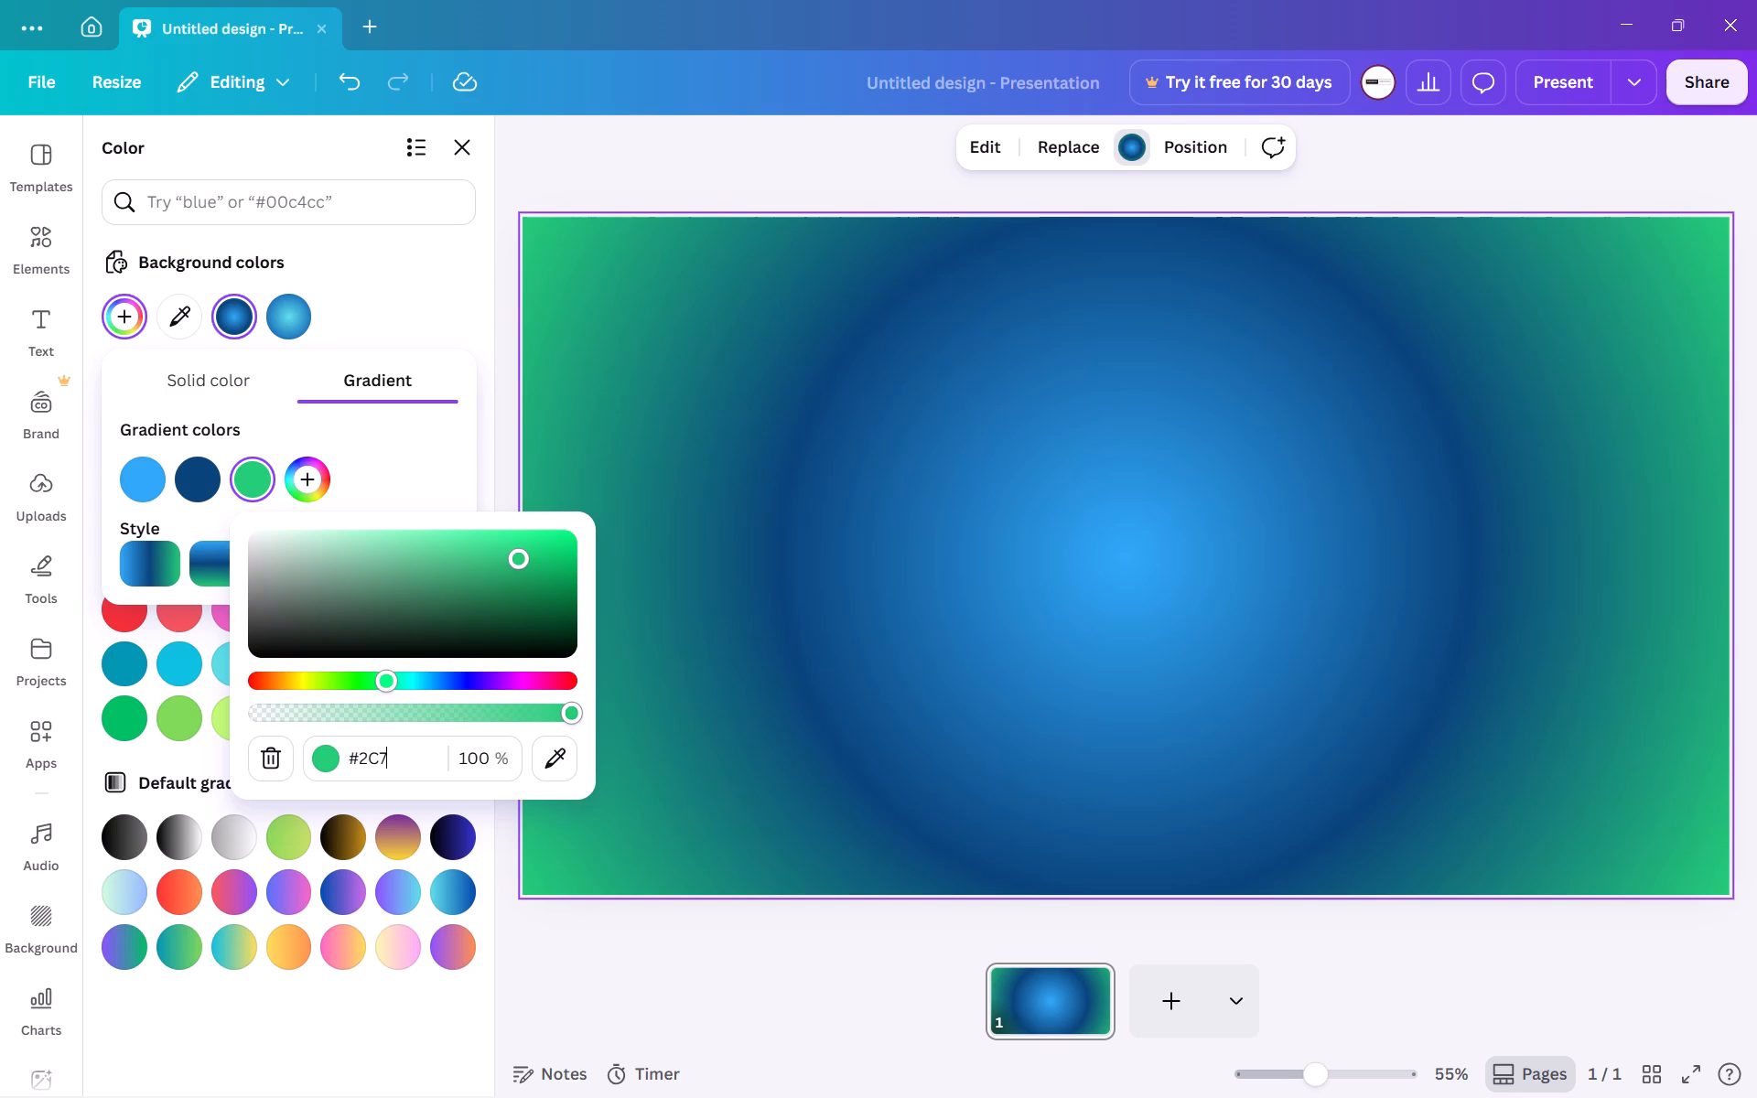
type("bc4")
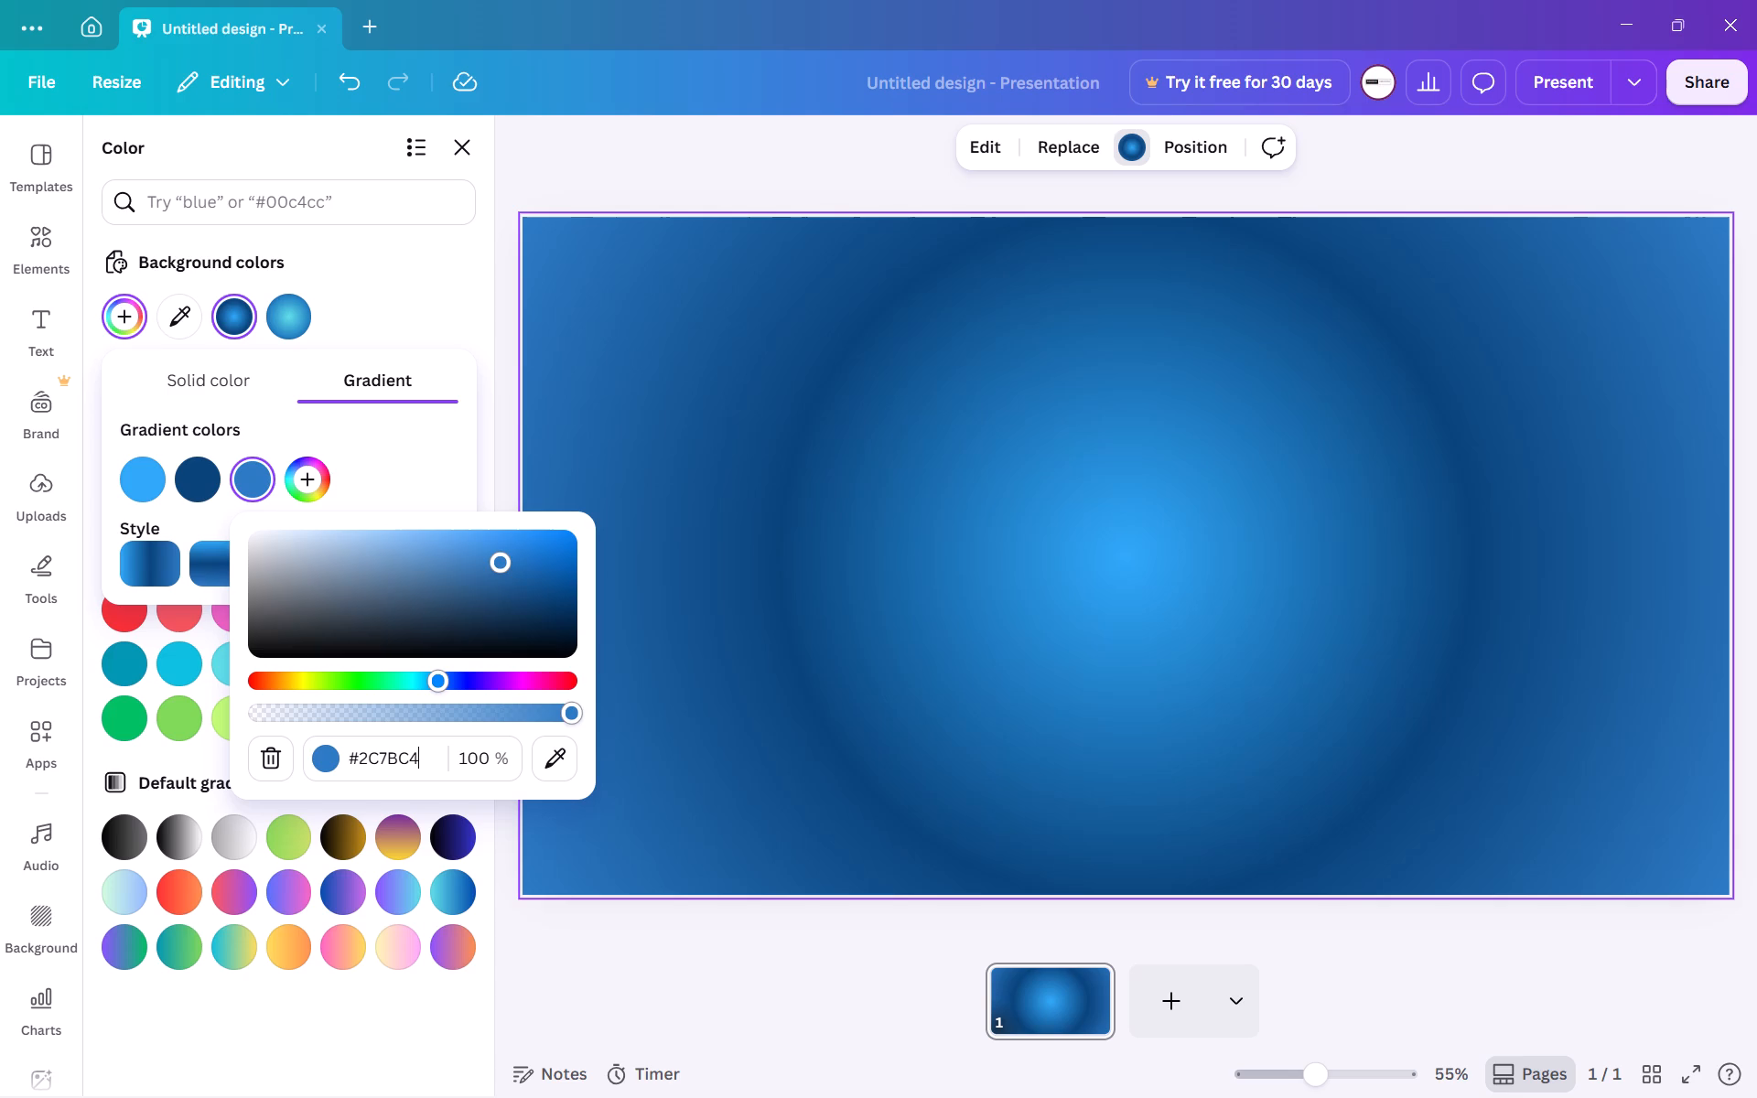
Move the #2C7BC4 gradient color between the light blue #2EA9F8 and dark blue #09447B colors.
left_click_drag(256, 468, 182, 468)
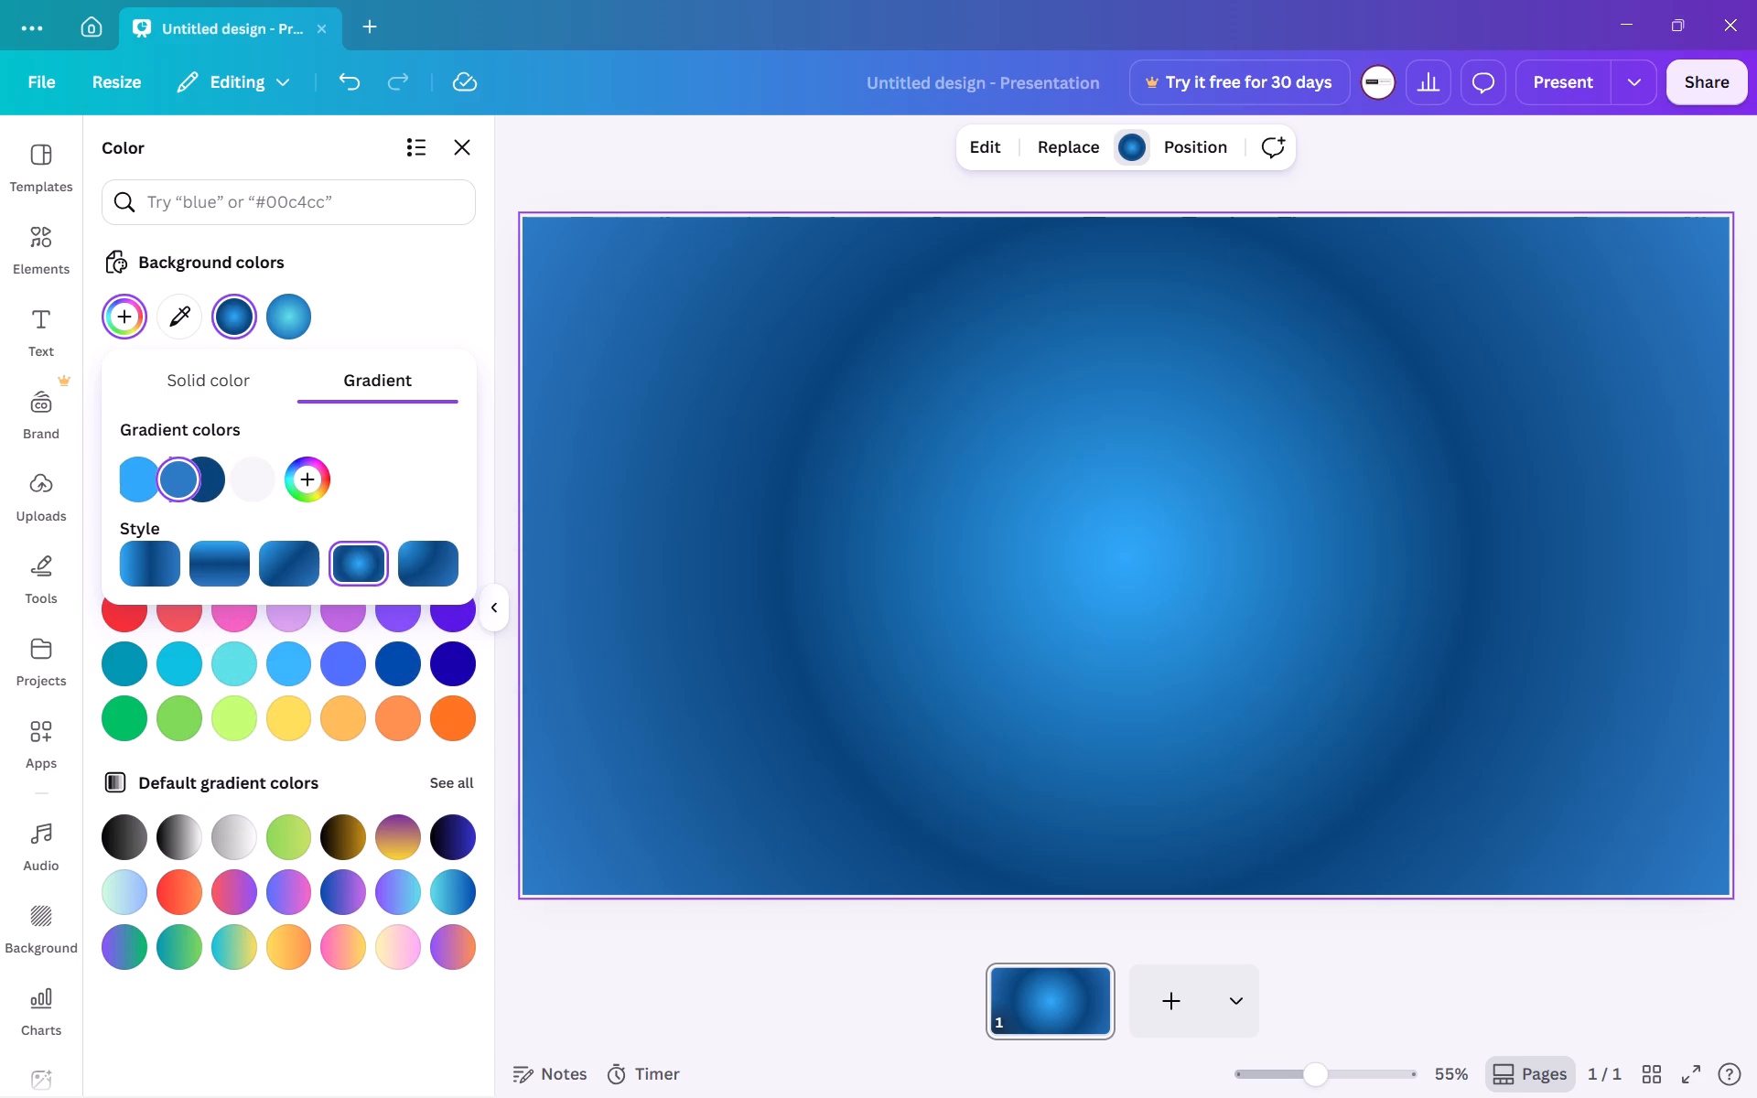
Reorder the background's gradient colors to #2EA9F8, #2C7BC4 and #09447B, and close the color settings.
left_click_drag(182, 468, 172, 474)
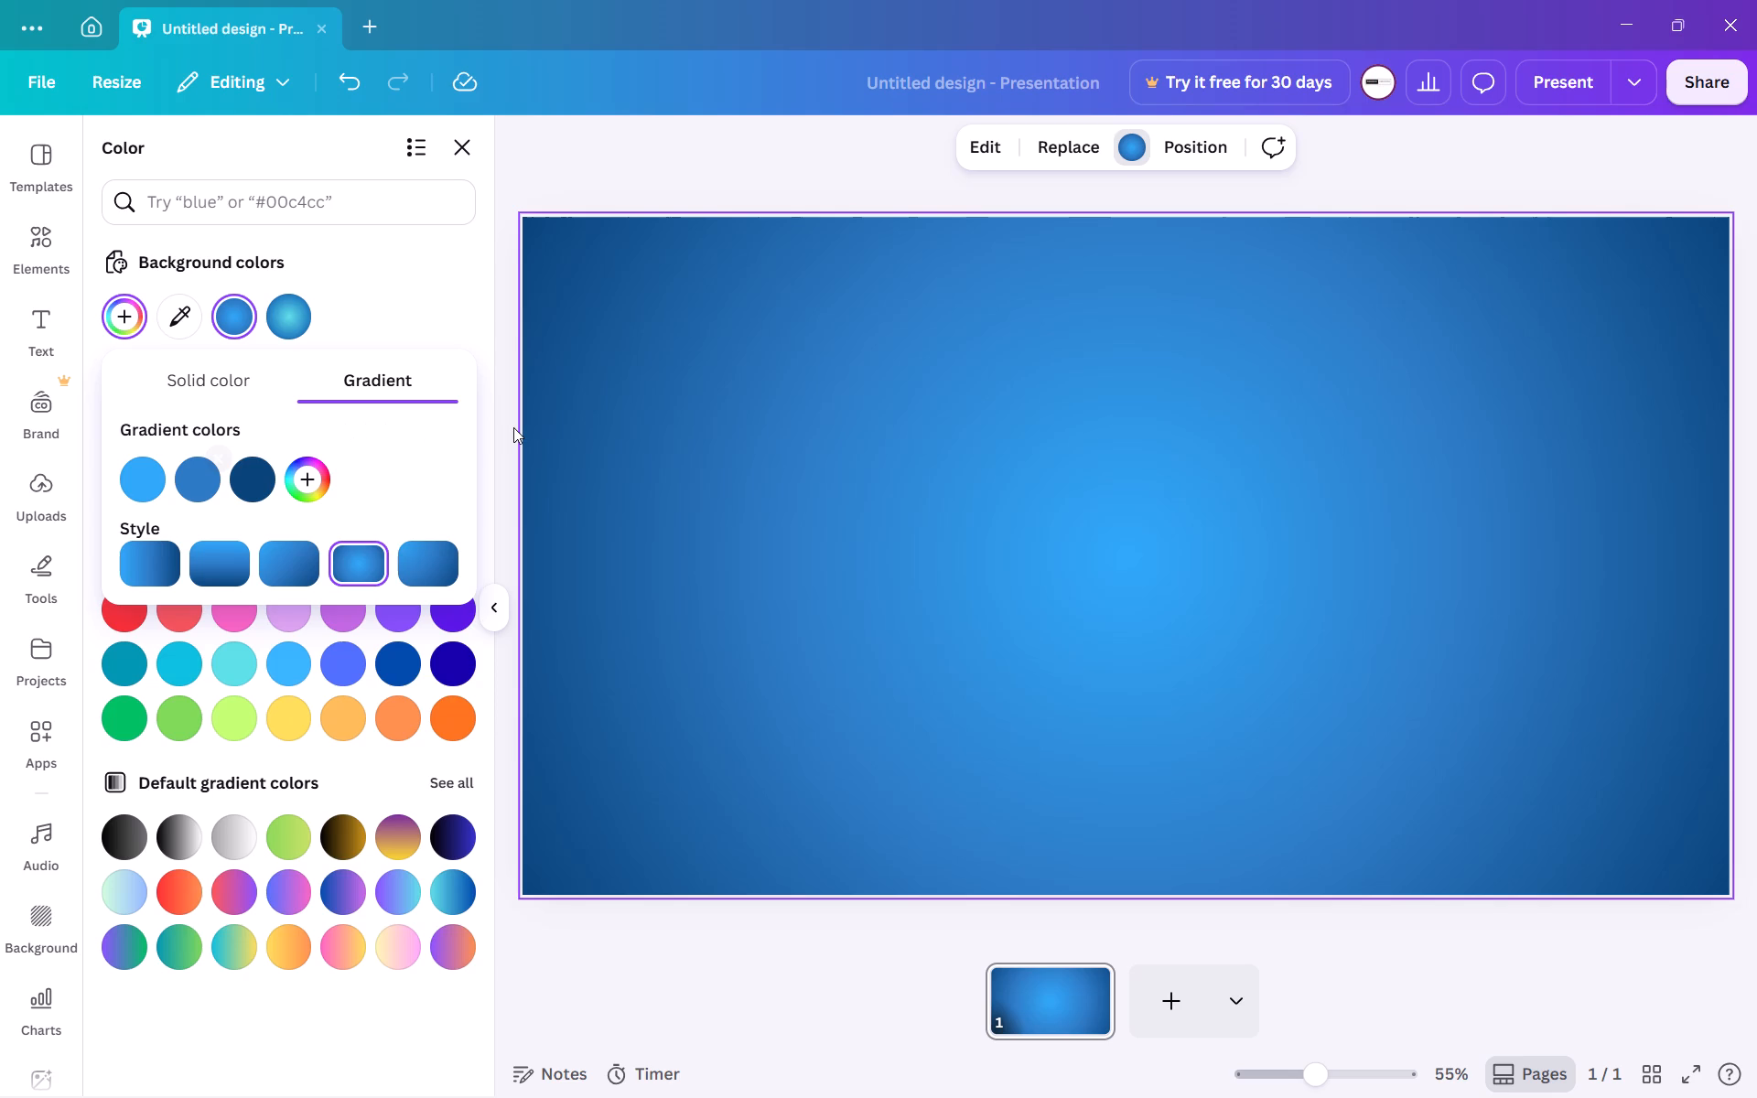
left_click(469, 141)
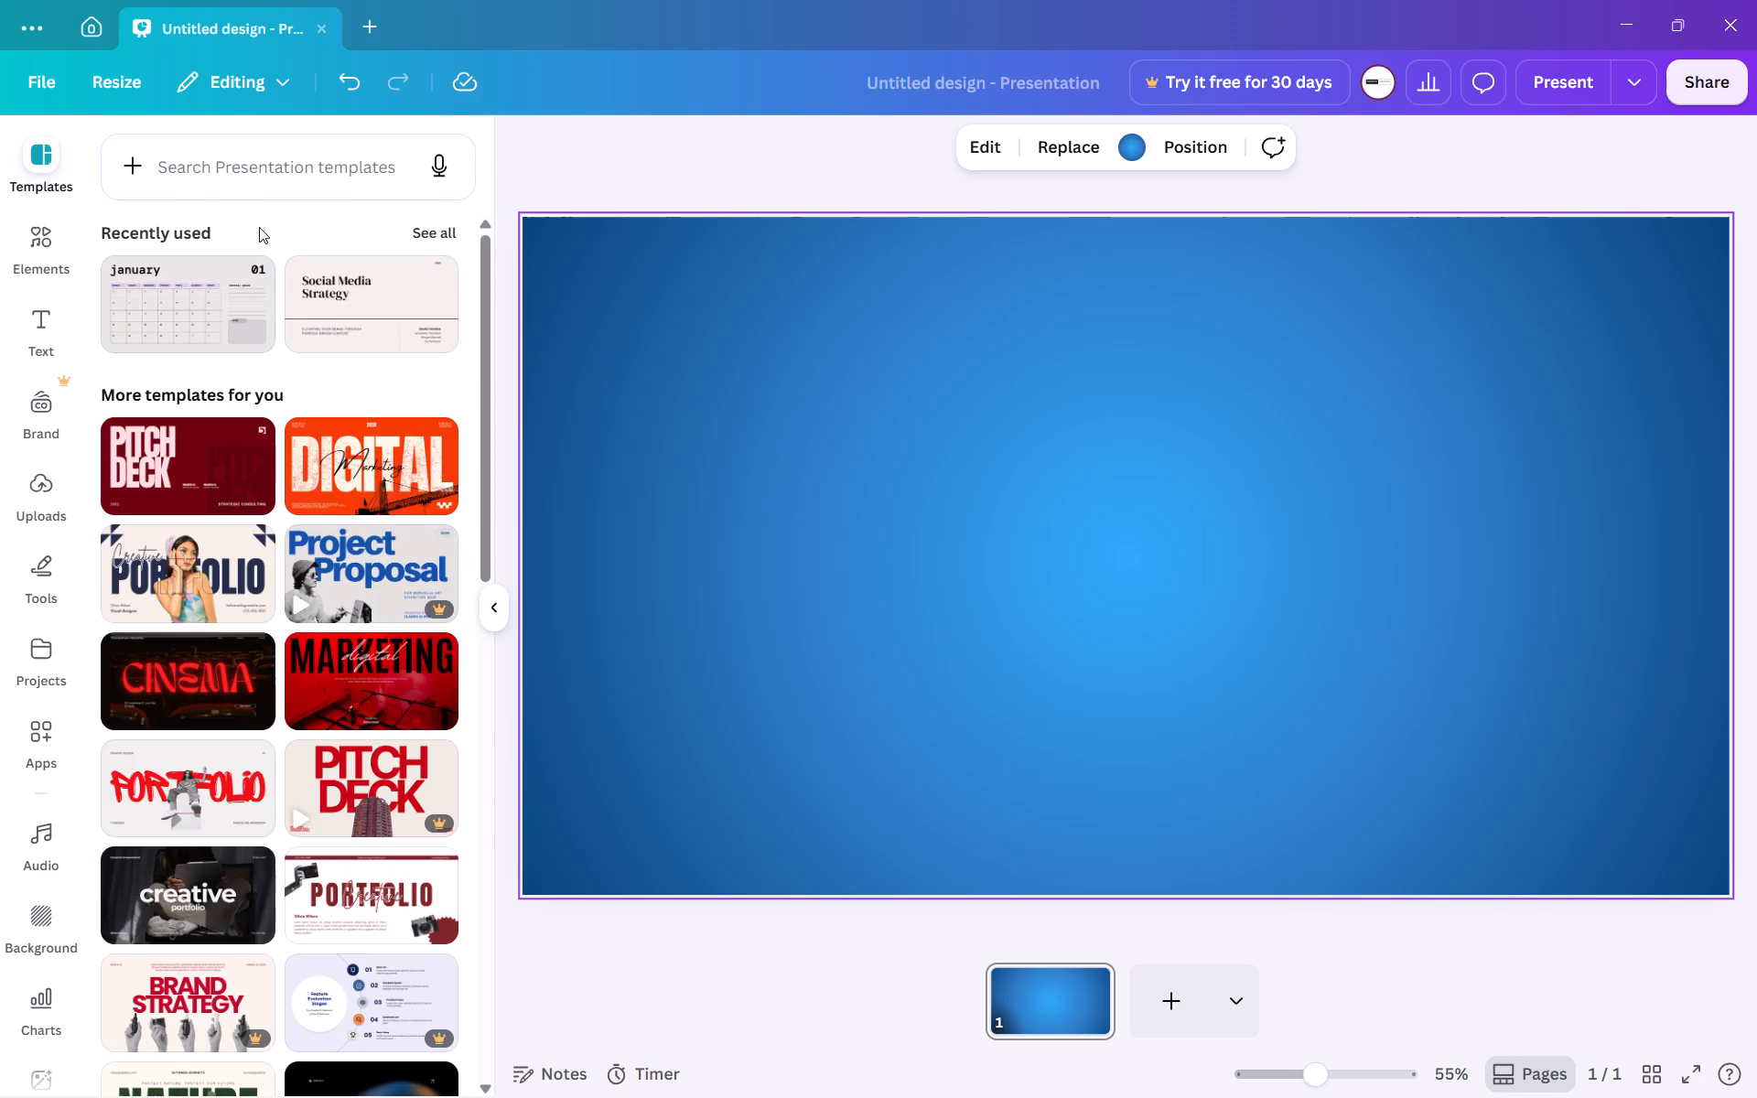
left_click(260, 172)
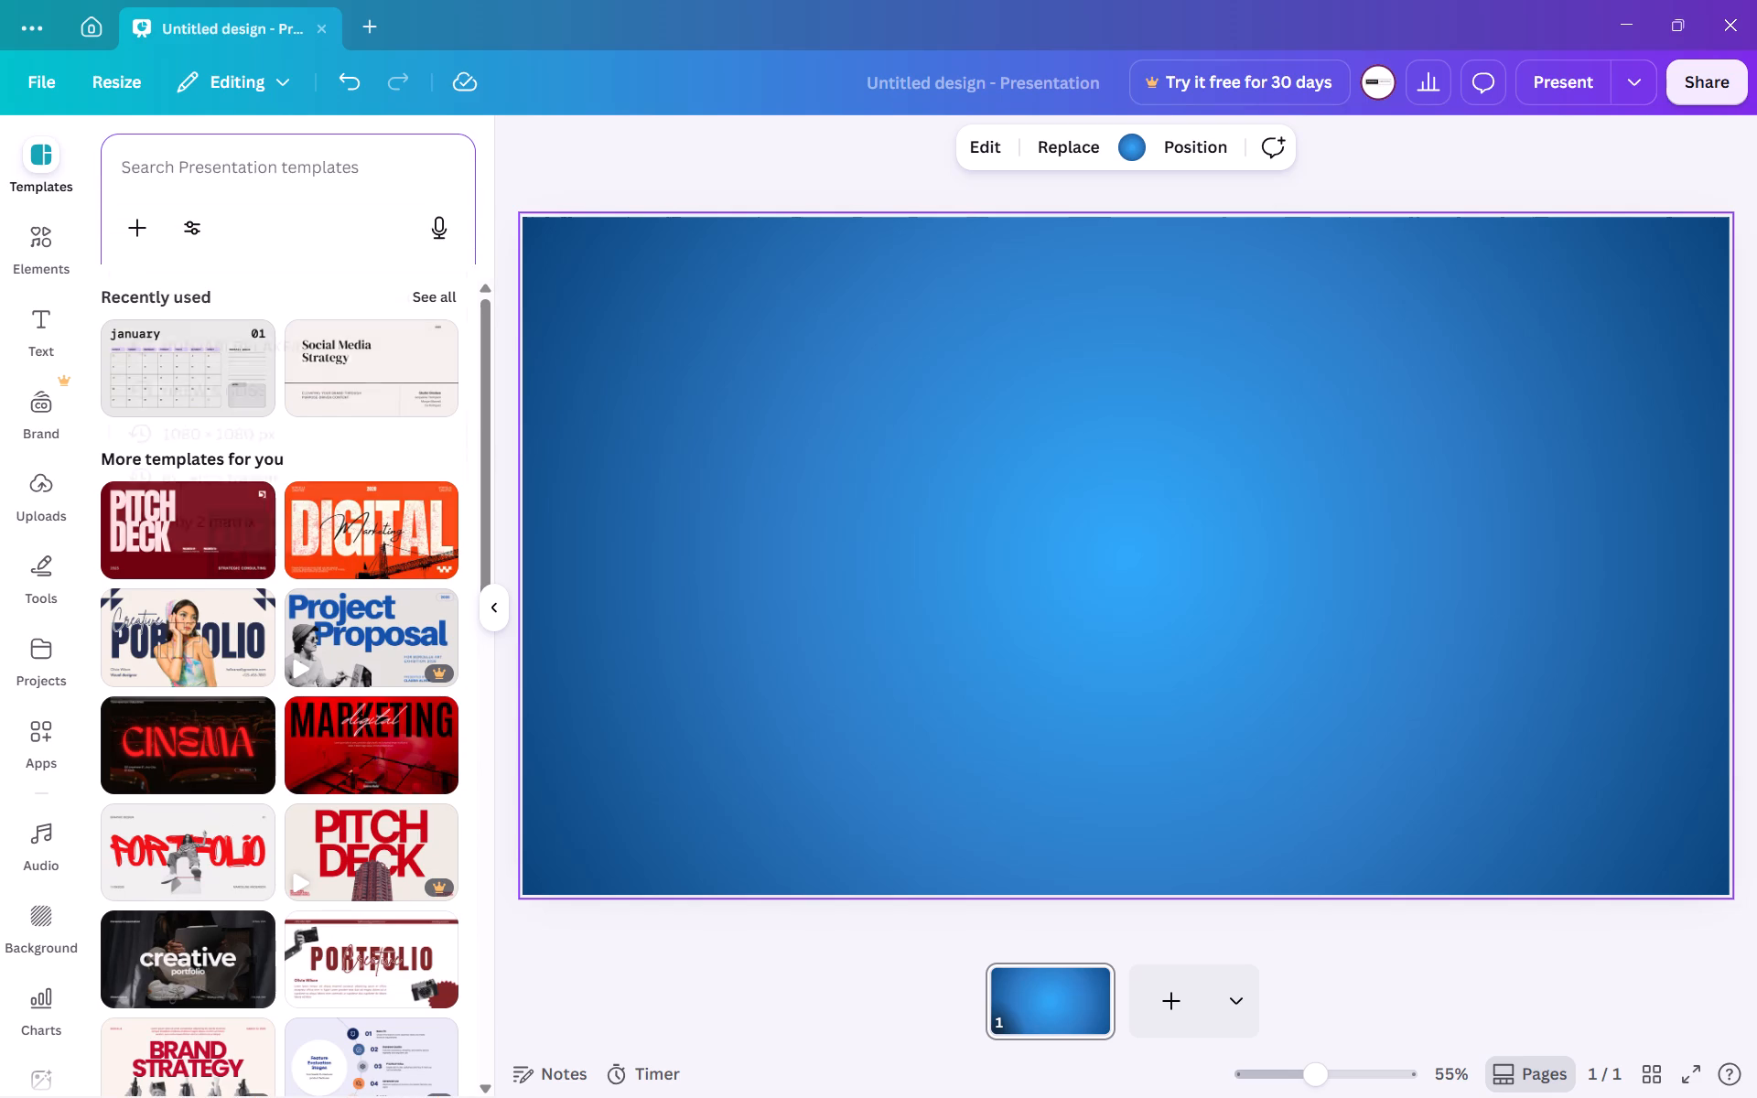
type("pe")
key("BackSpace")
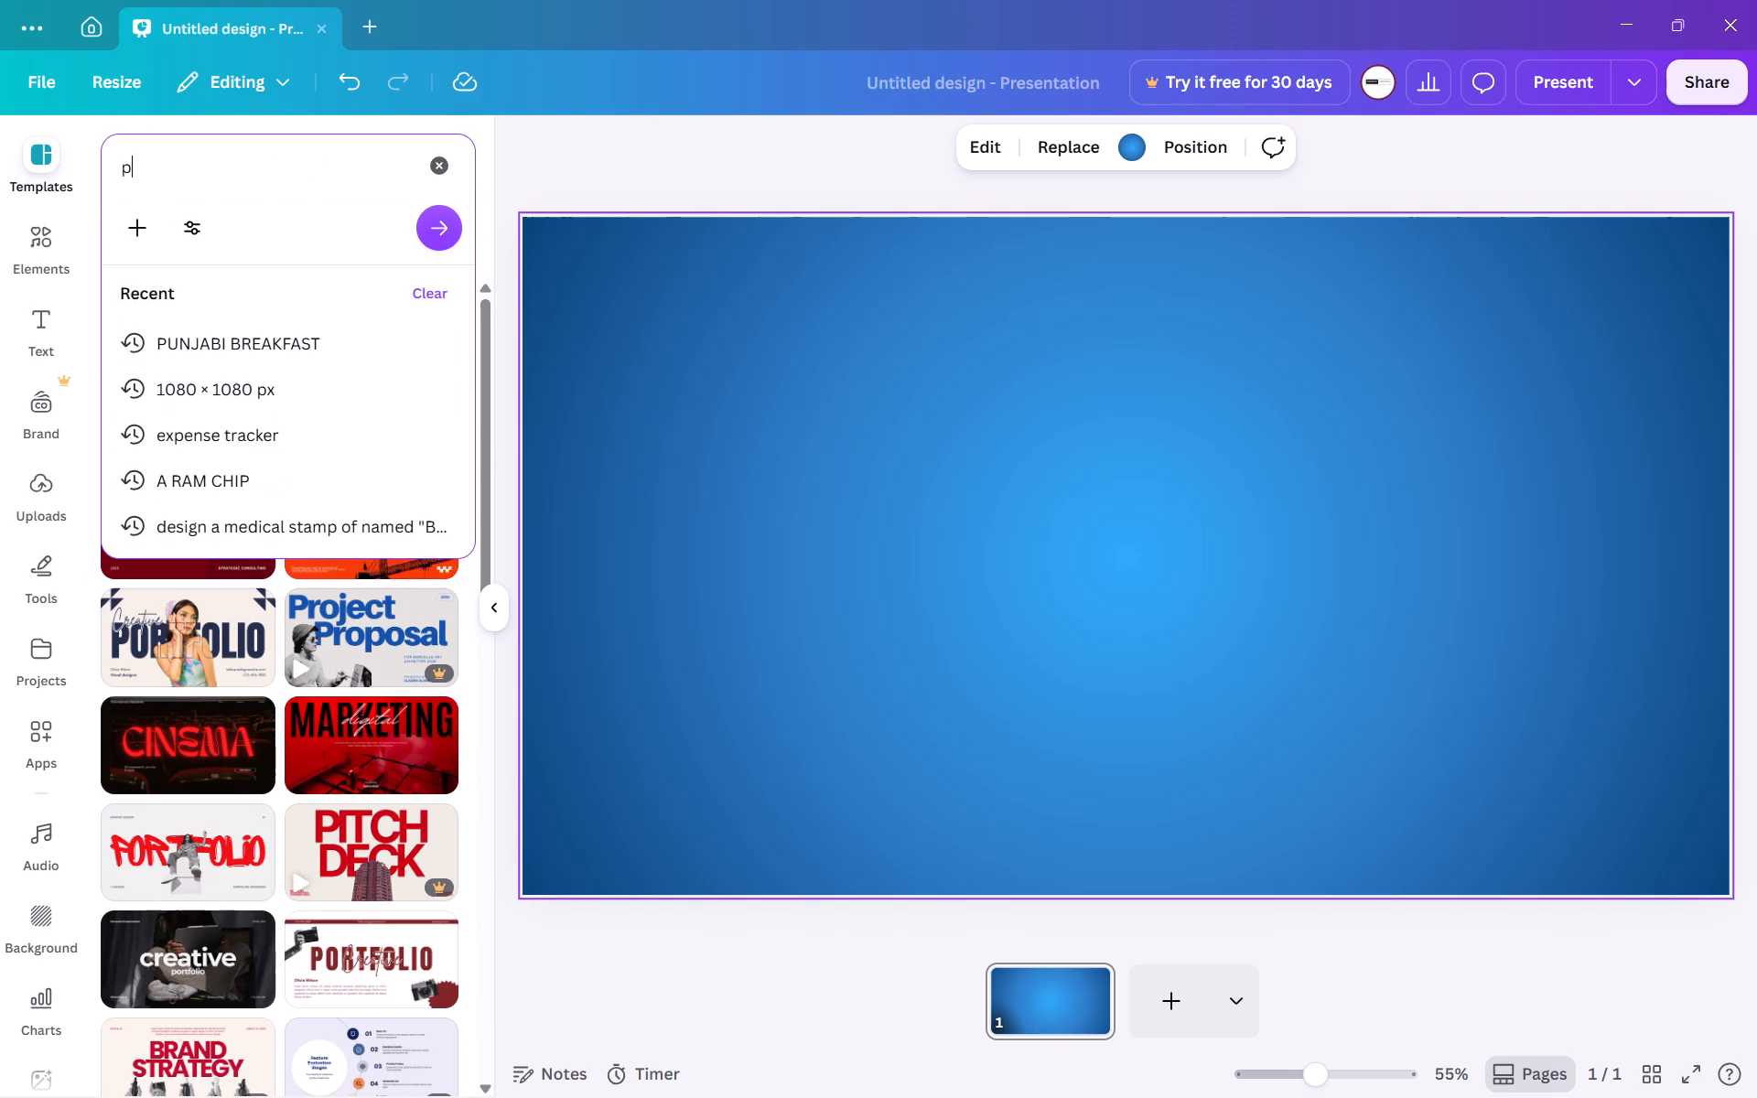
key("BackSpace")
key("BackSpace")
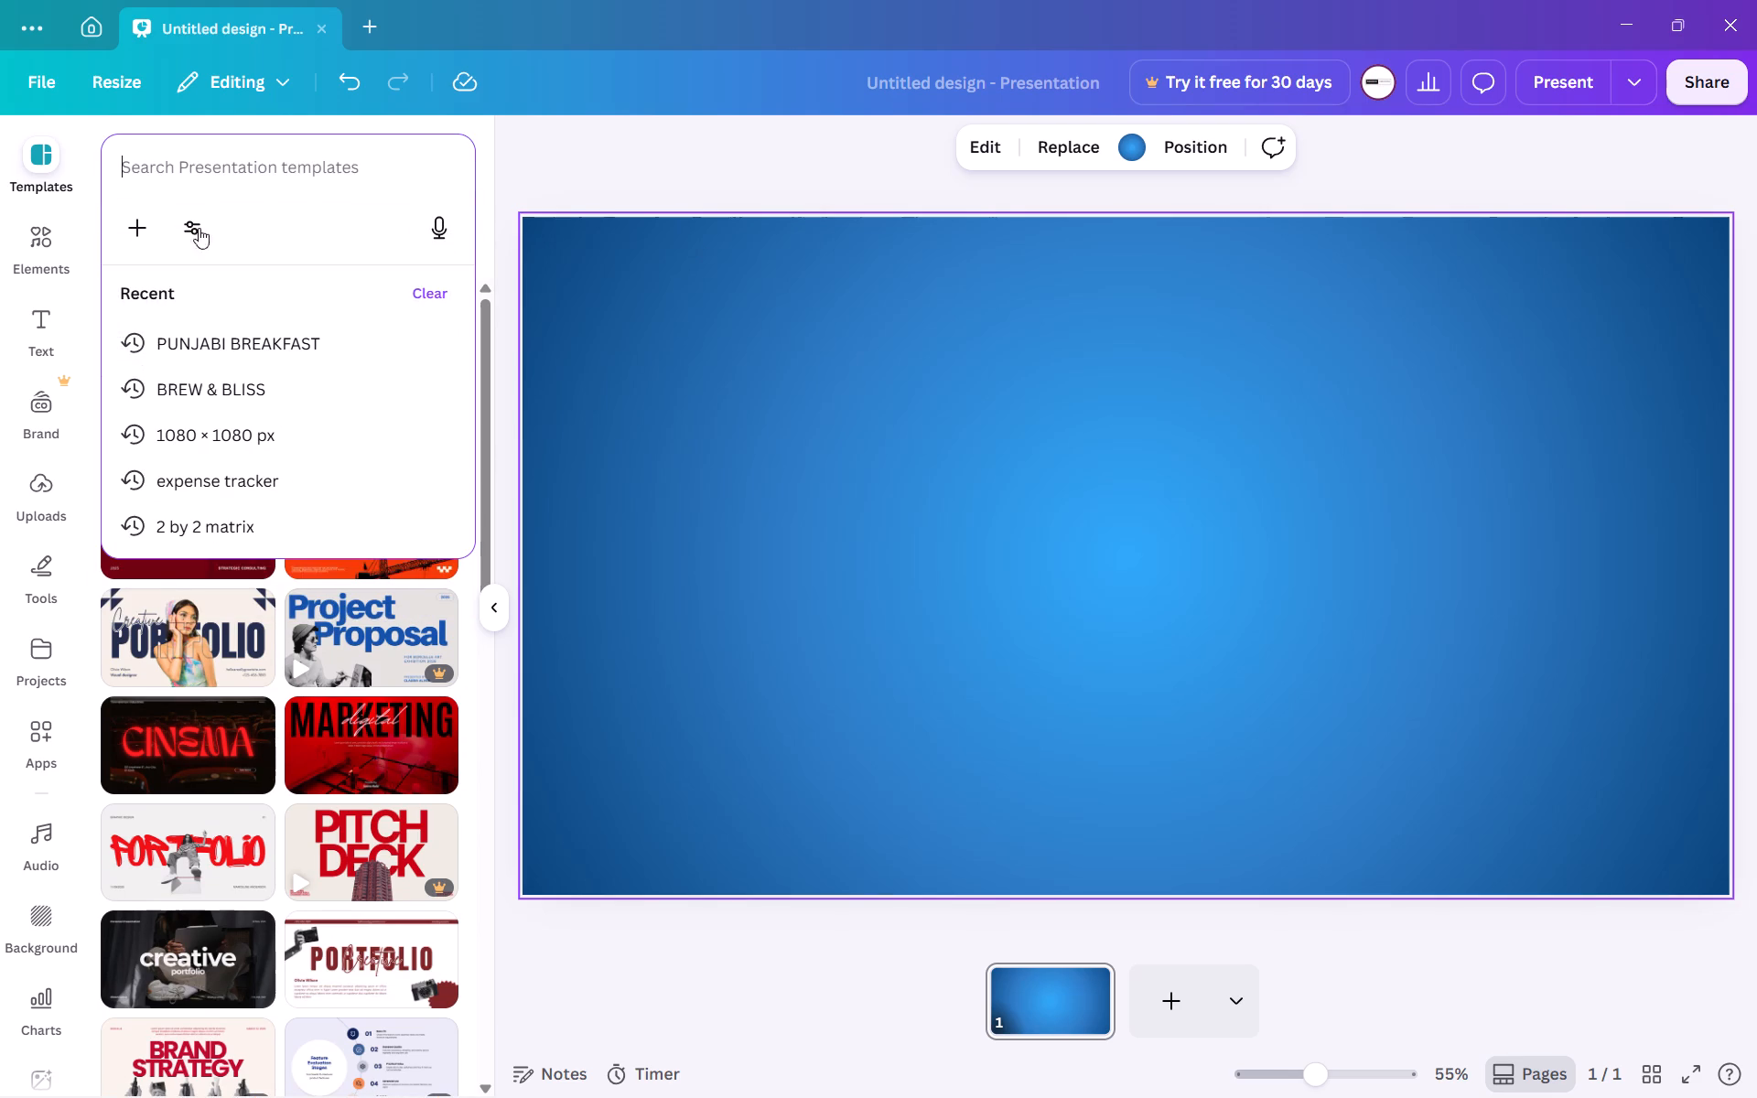
Search the elements library for "pepsi can".
left_click(59, 252)
left_click(232, 180)
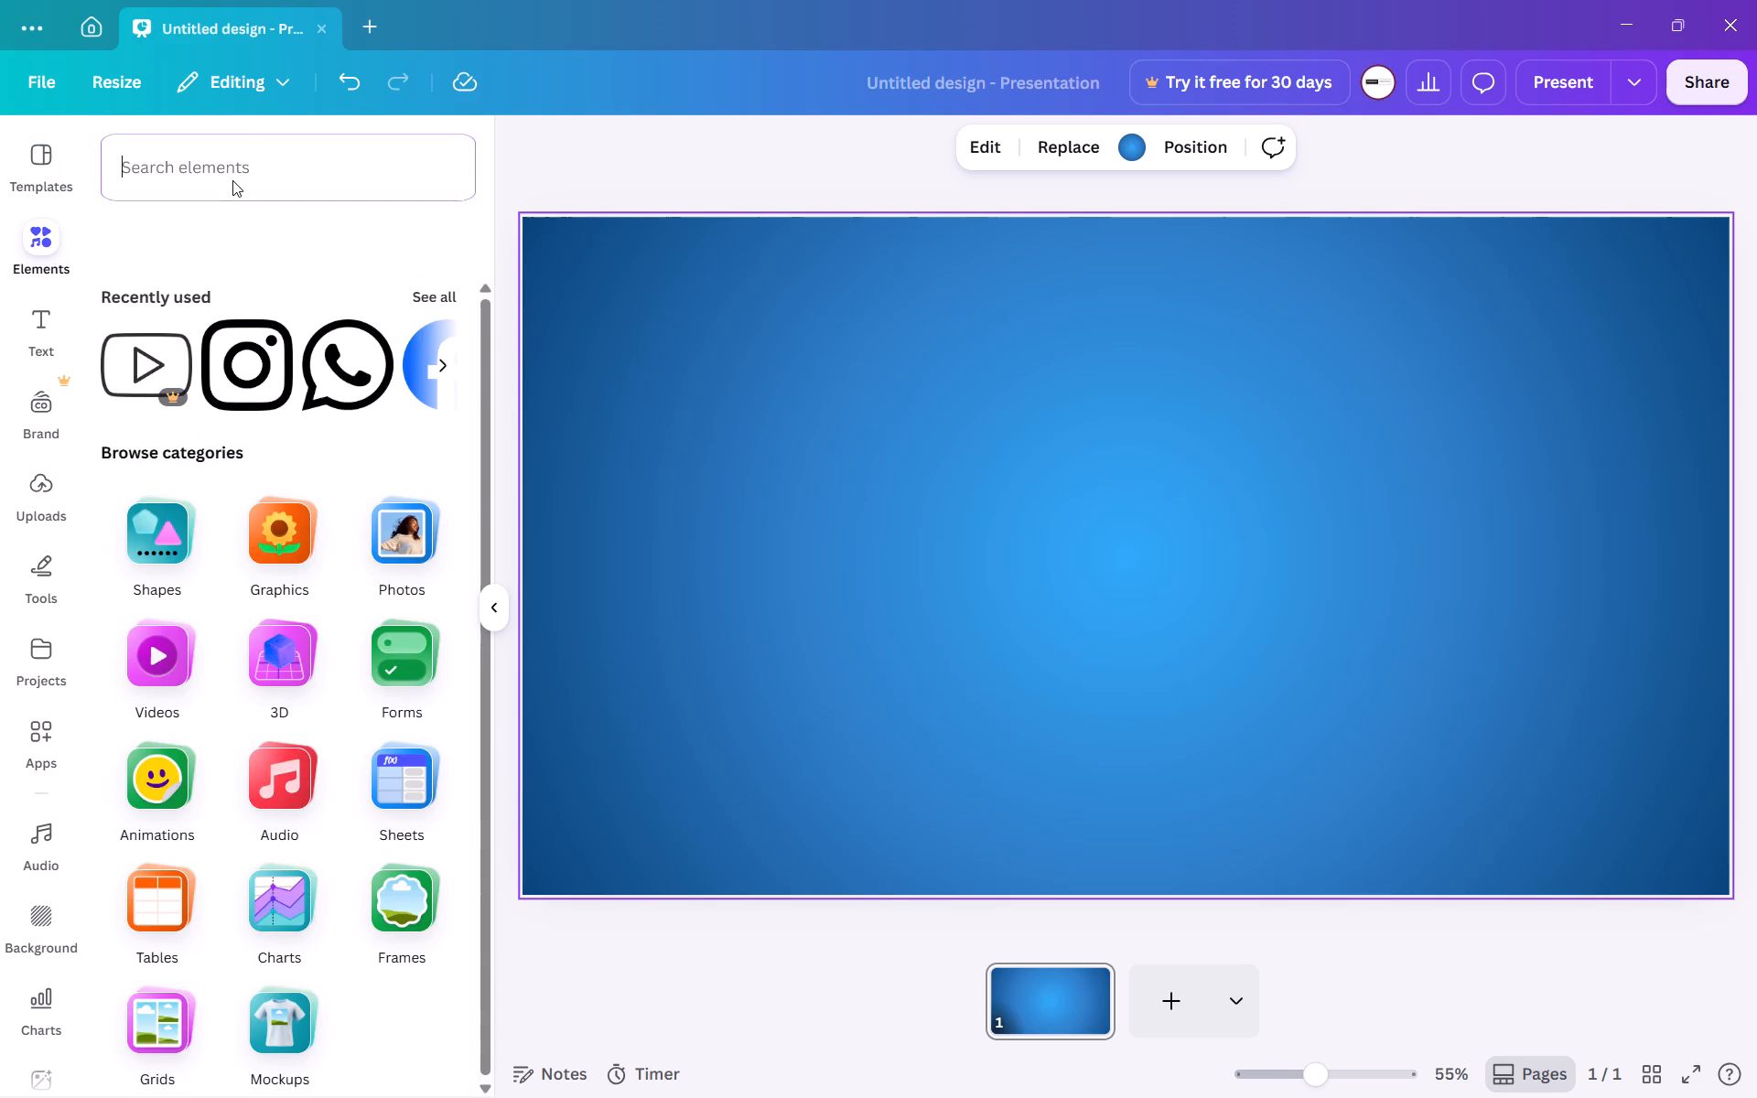
type("pepsi can")
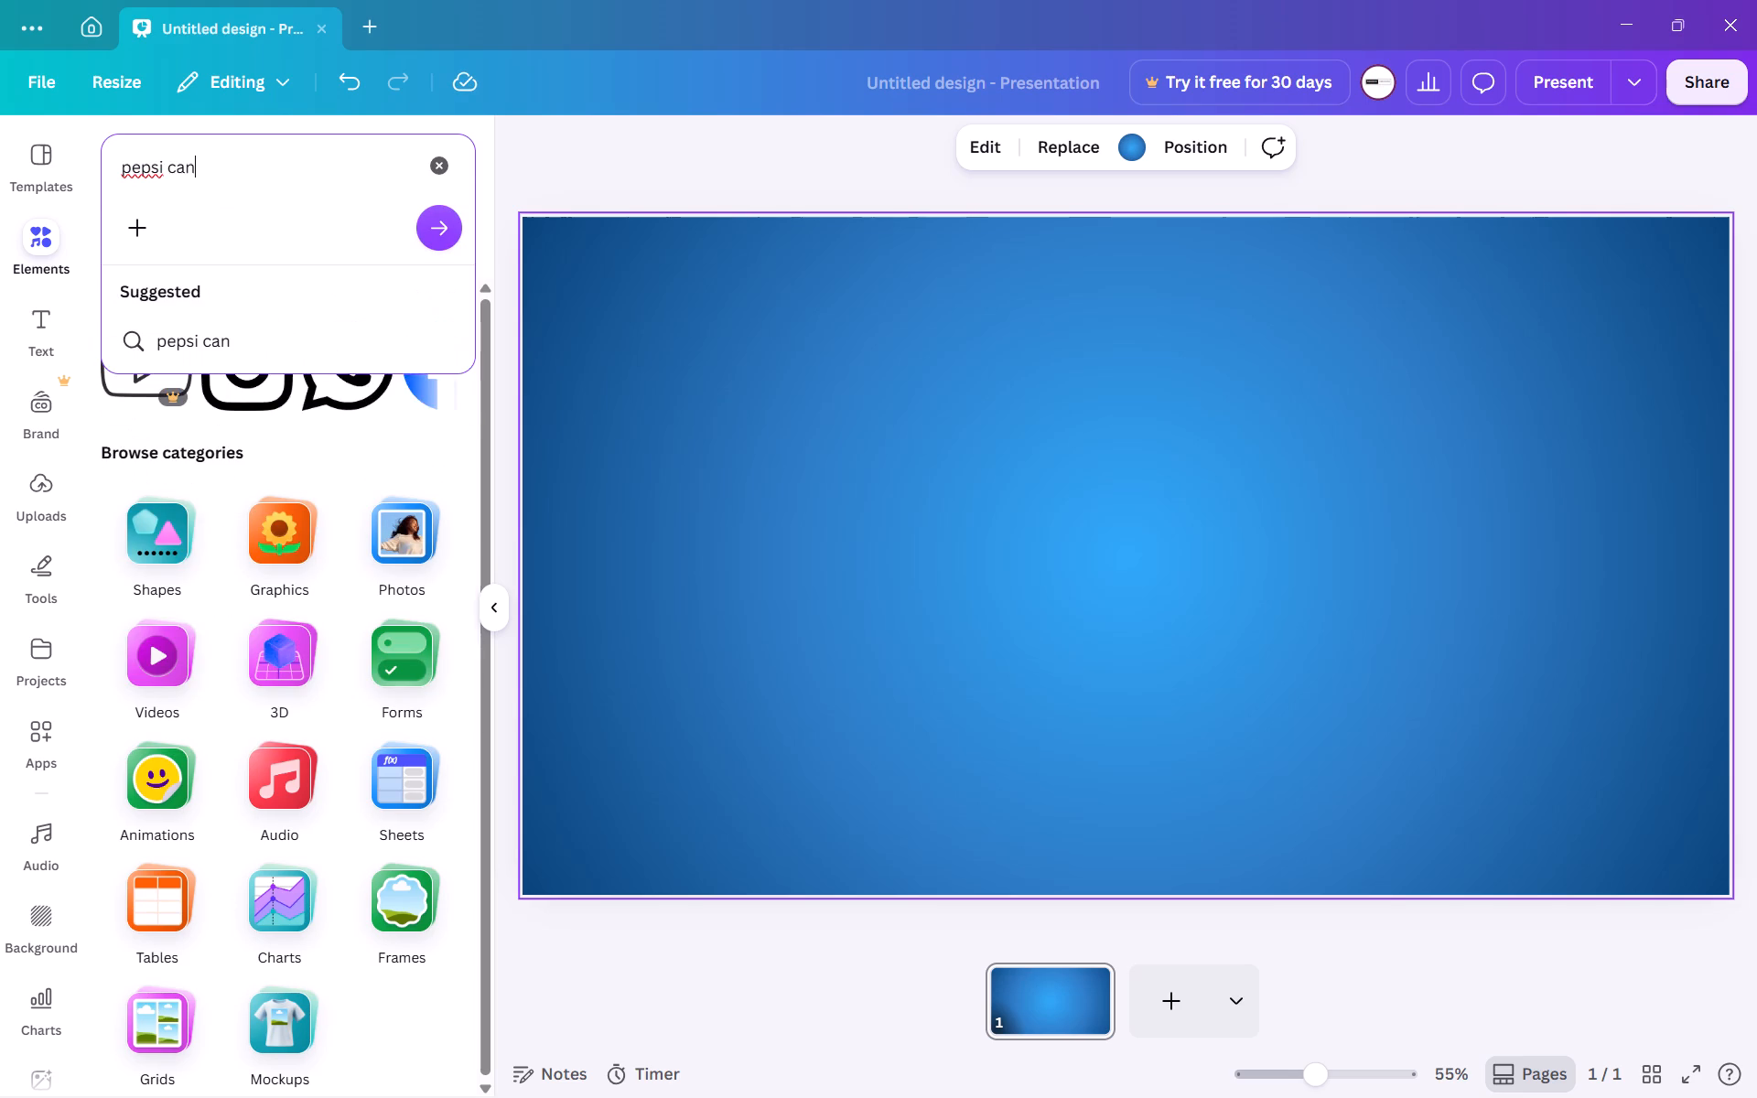
key("Return")
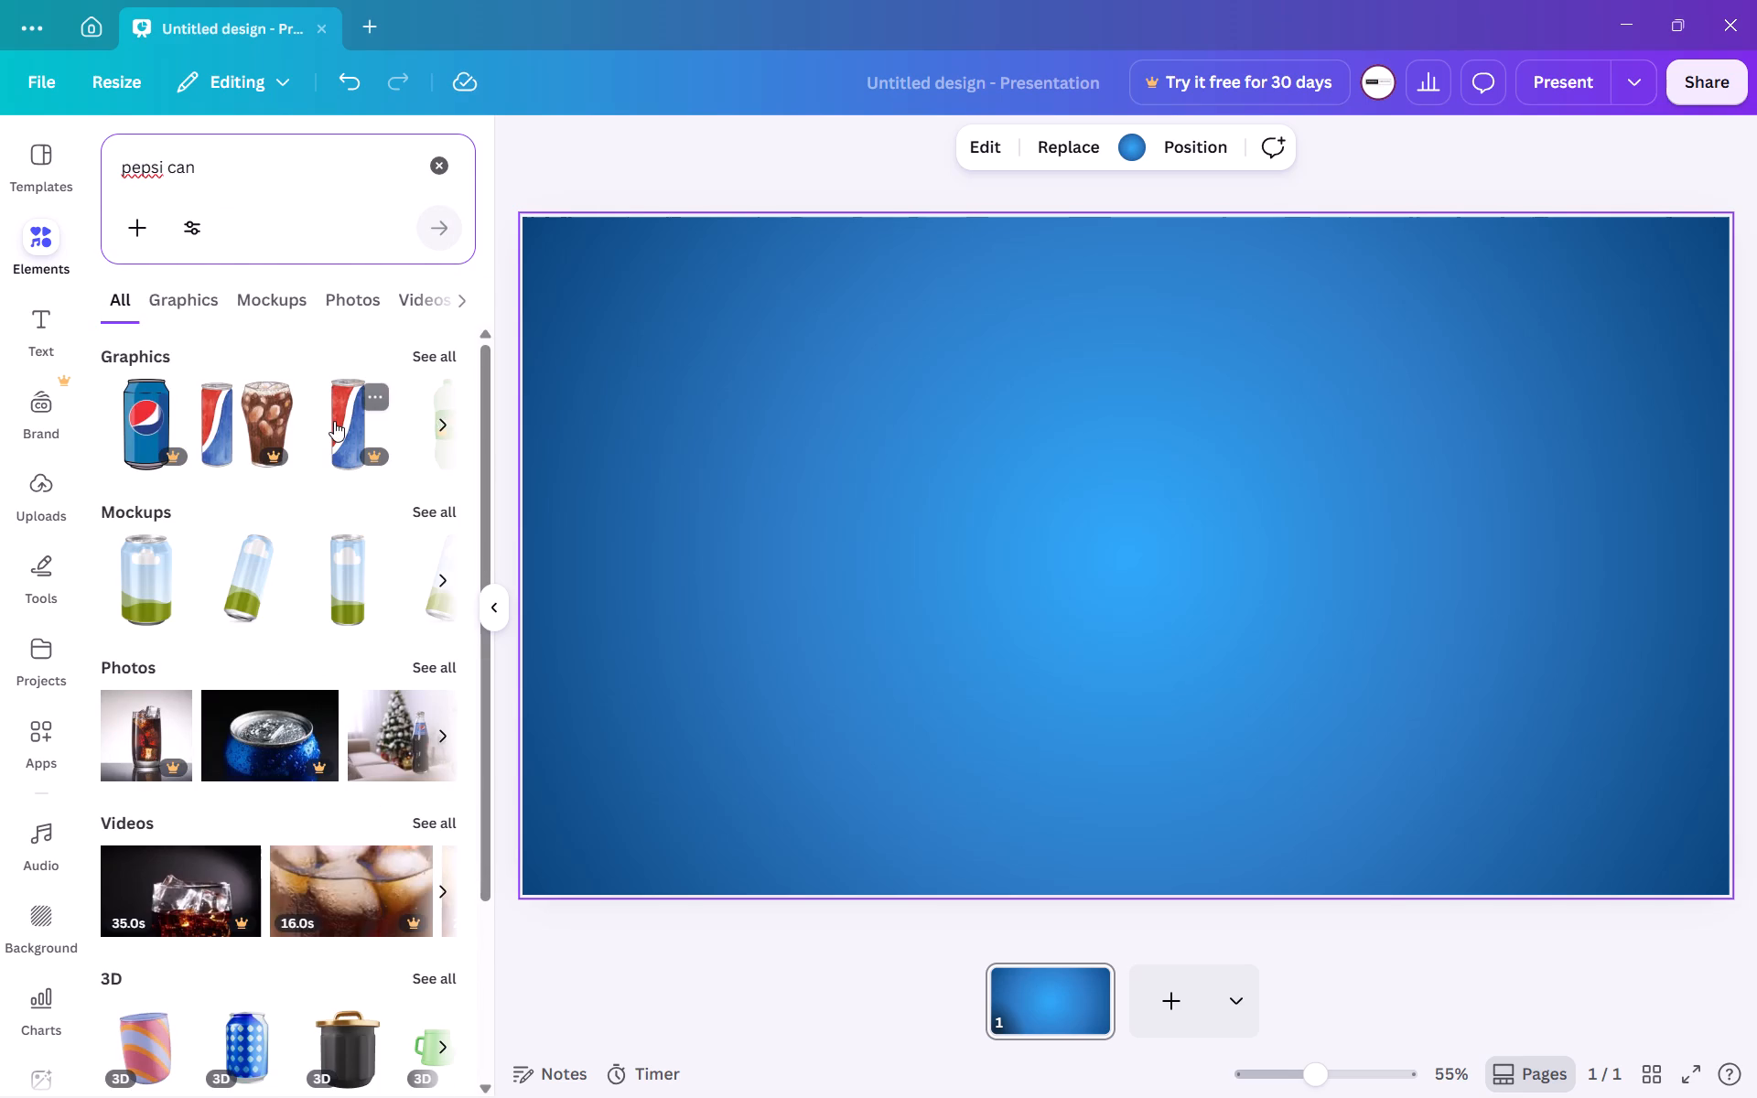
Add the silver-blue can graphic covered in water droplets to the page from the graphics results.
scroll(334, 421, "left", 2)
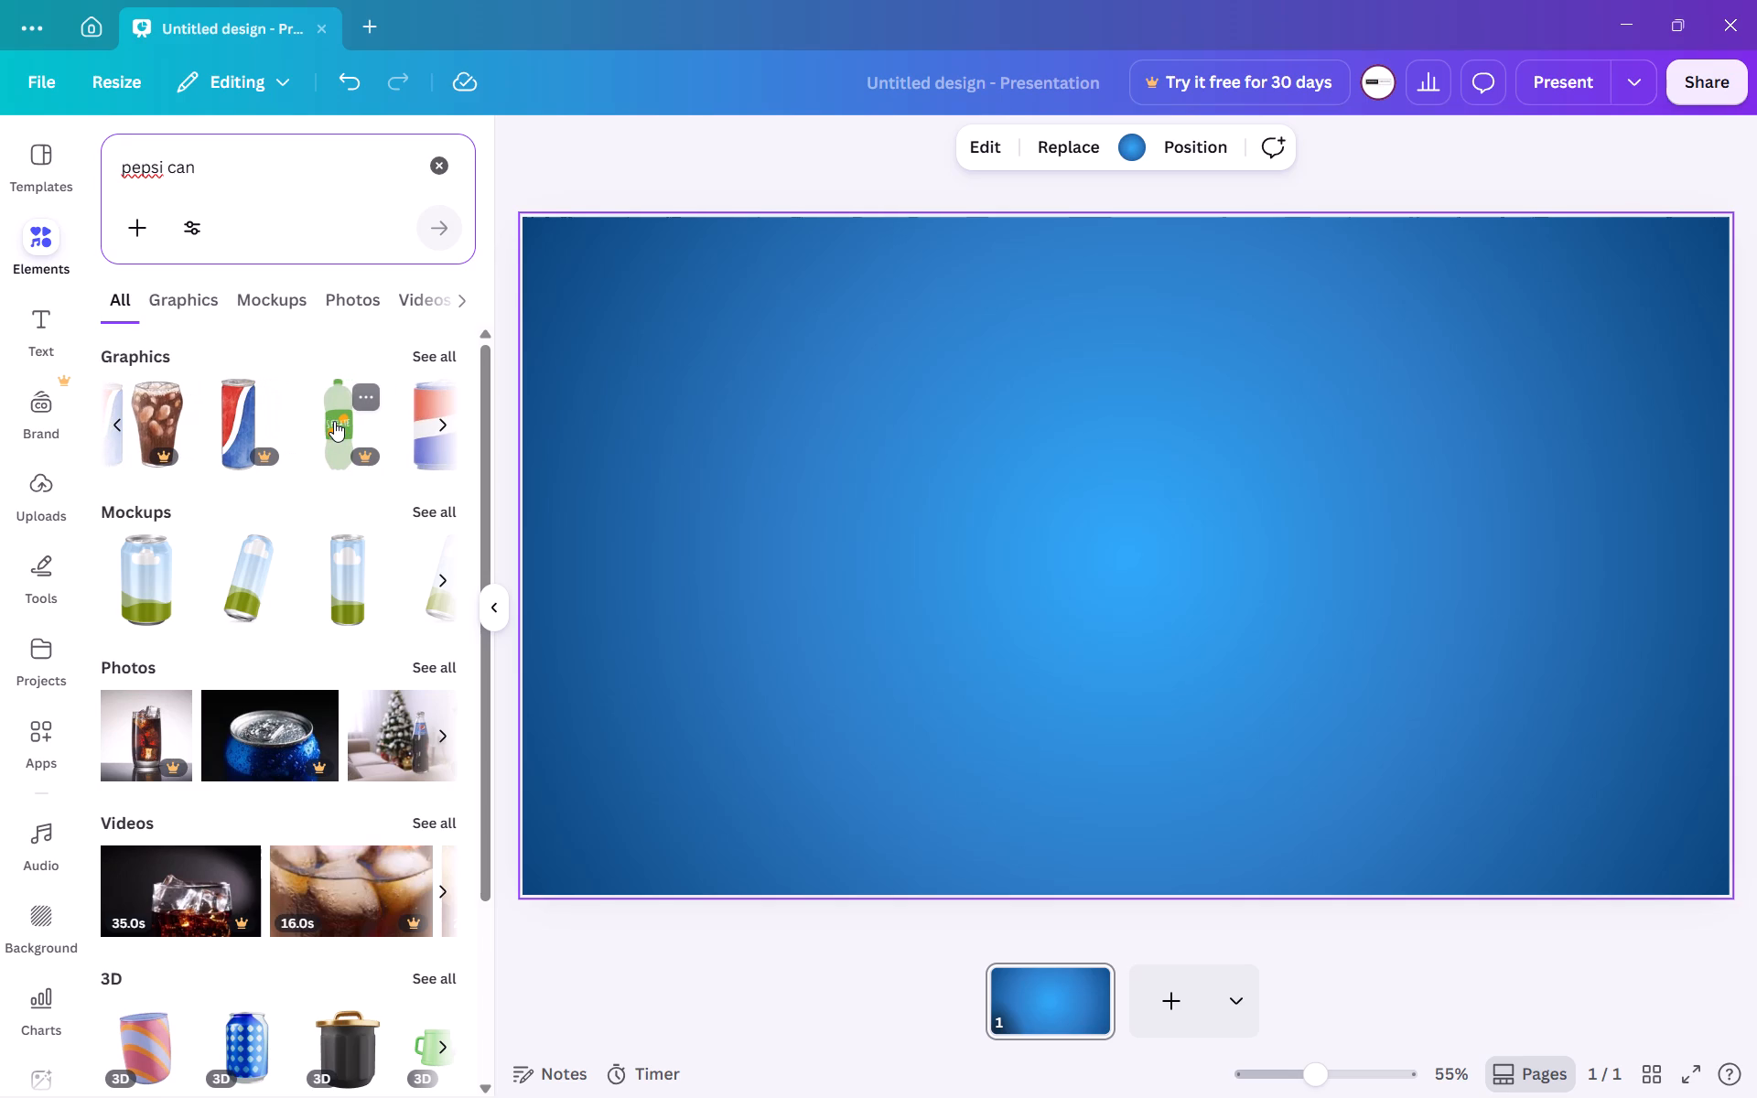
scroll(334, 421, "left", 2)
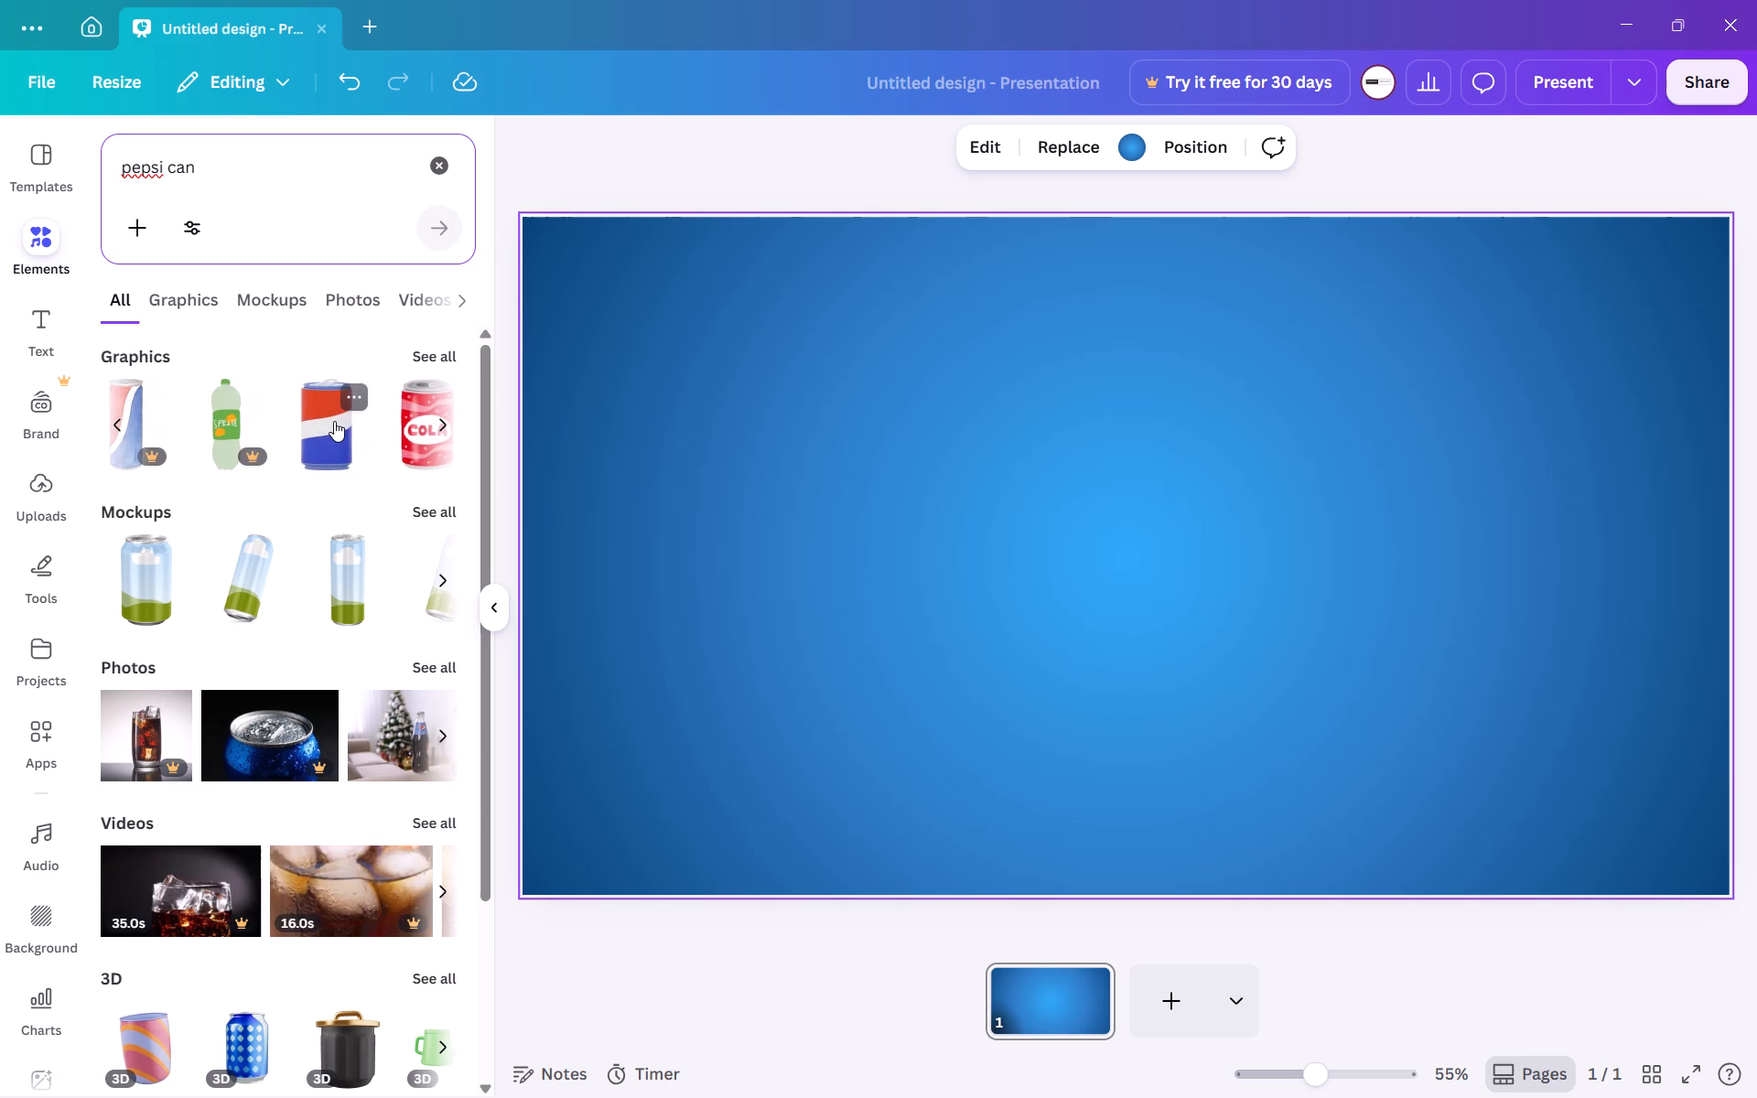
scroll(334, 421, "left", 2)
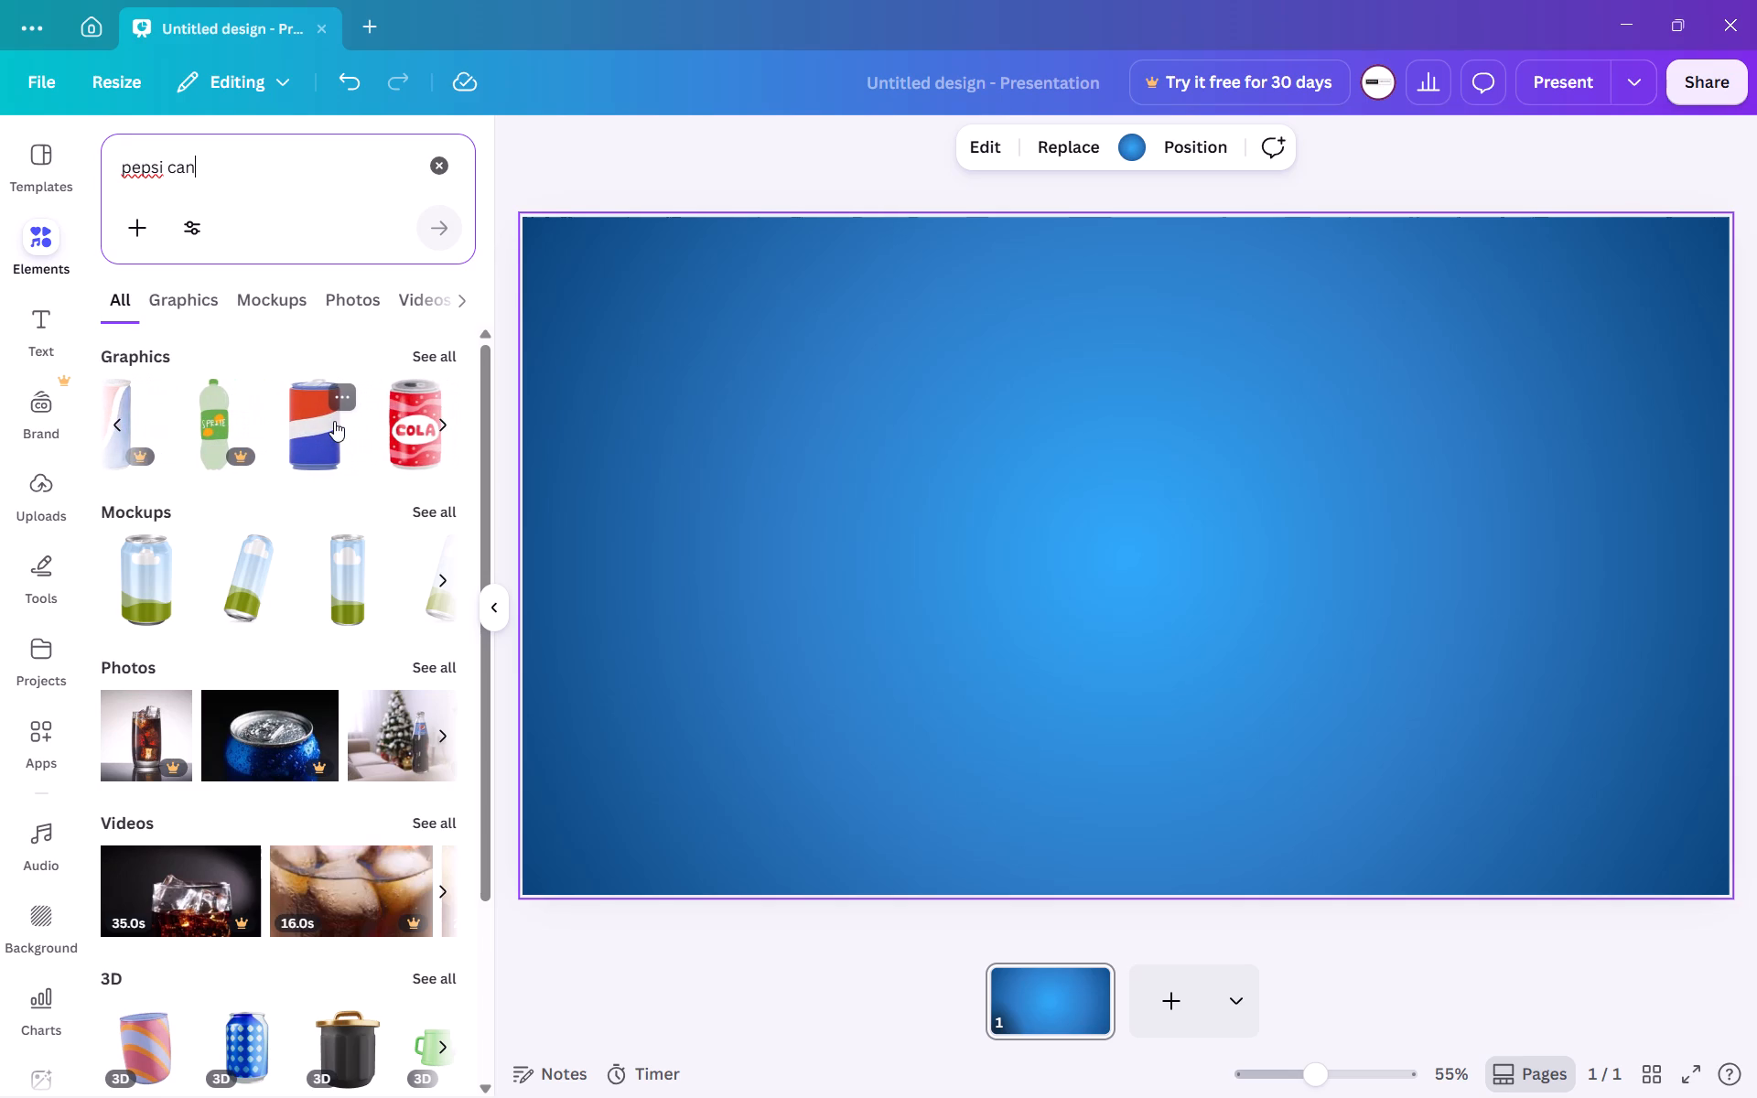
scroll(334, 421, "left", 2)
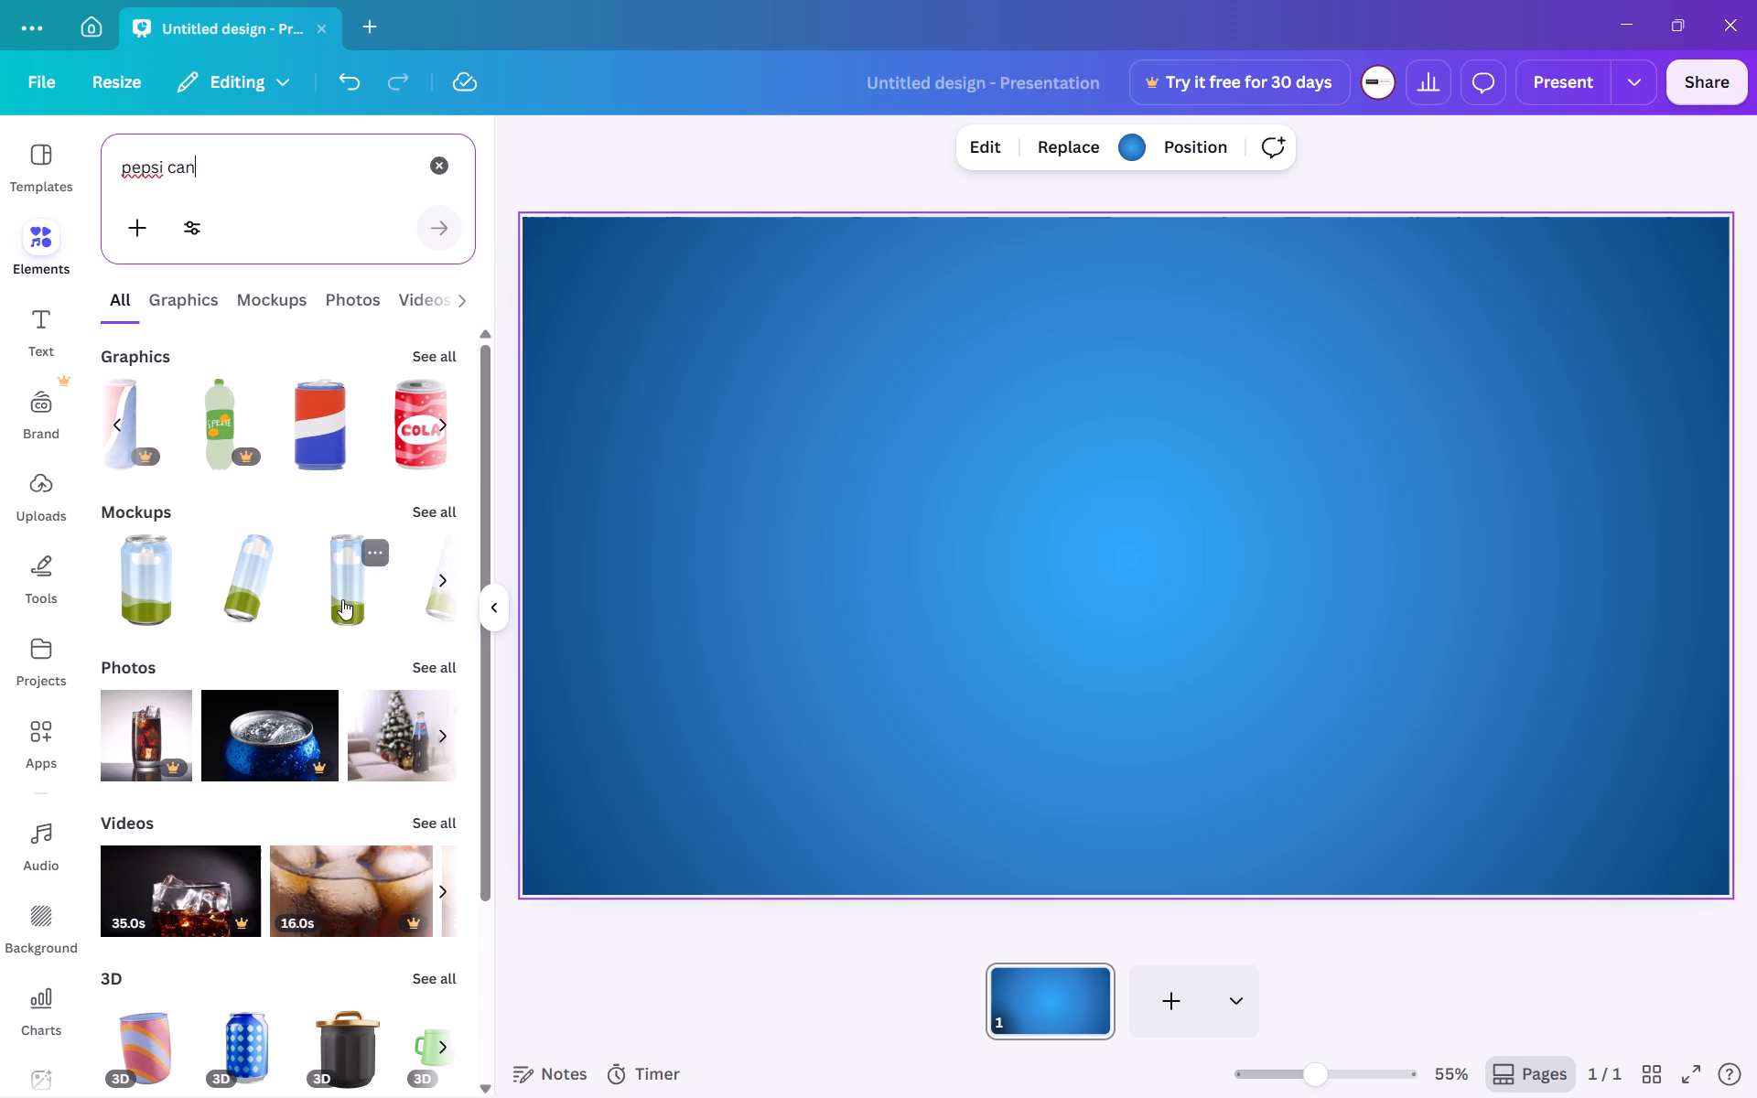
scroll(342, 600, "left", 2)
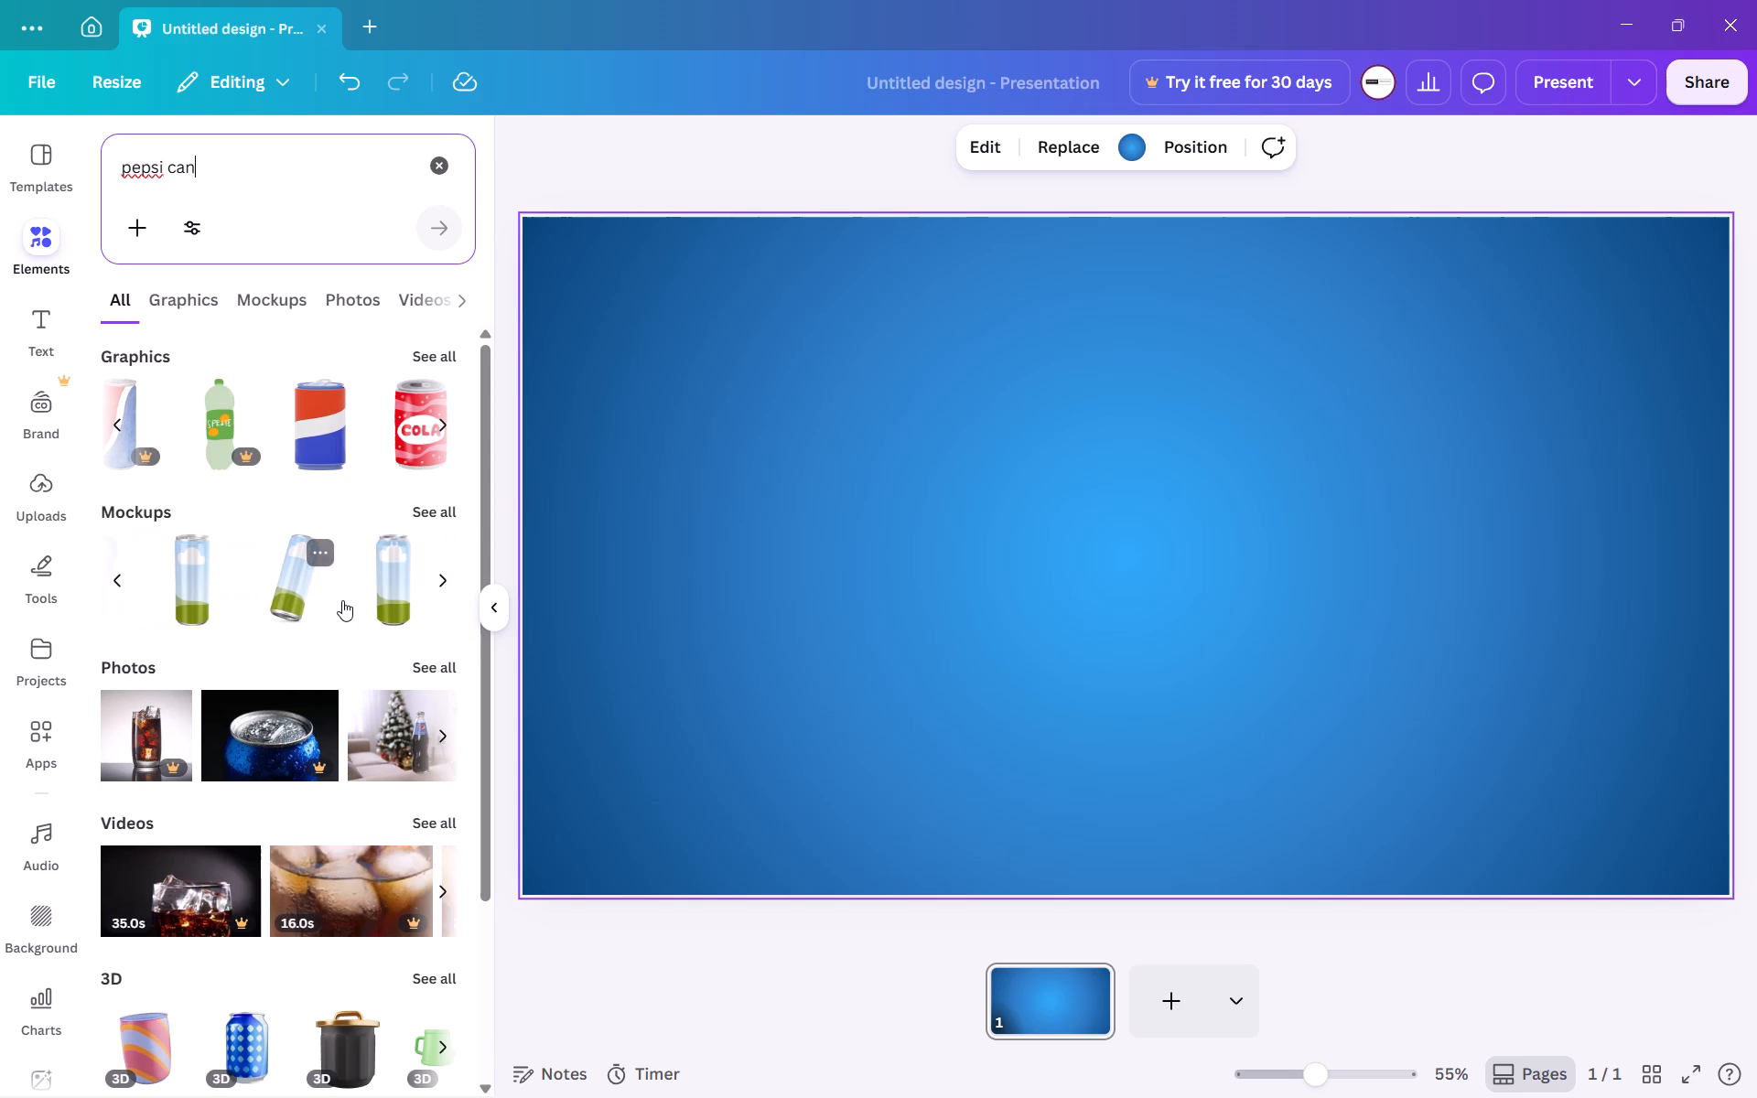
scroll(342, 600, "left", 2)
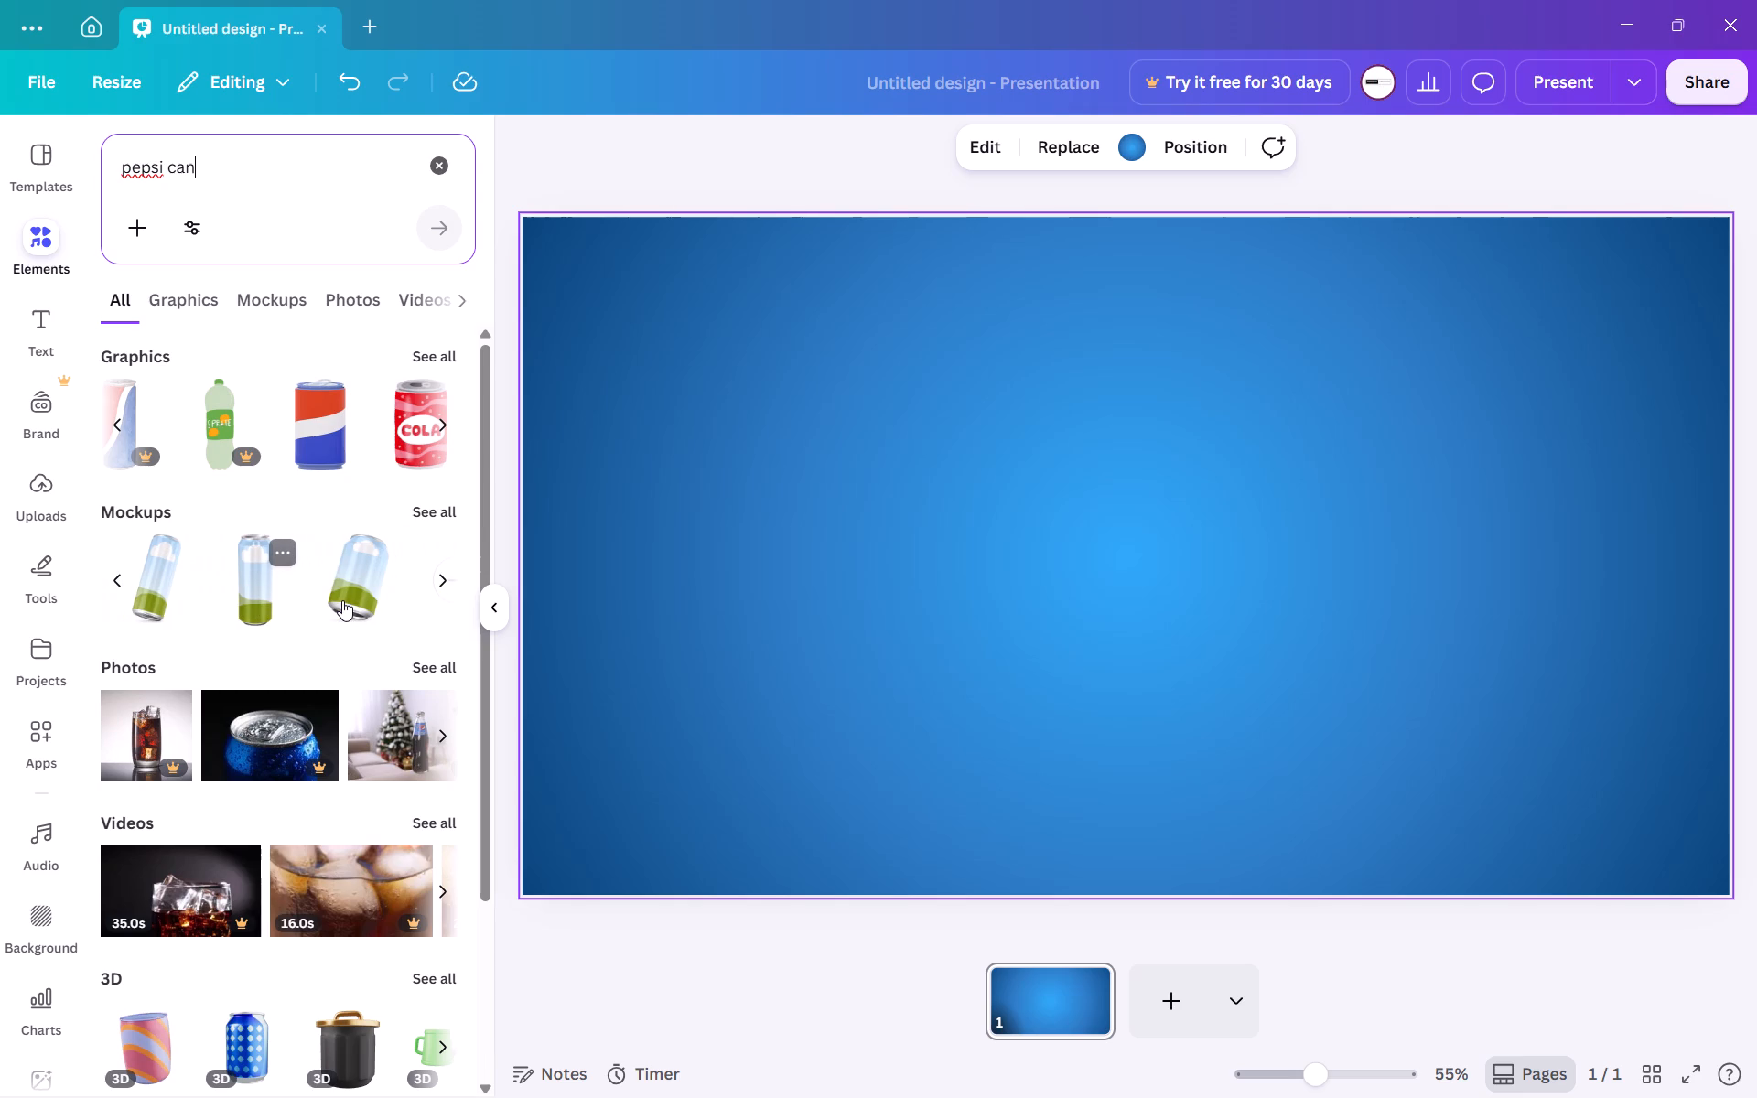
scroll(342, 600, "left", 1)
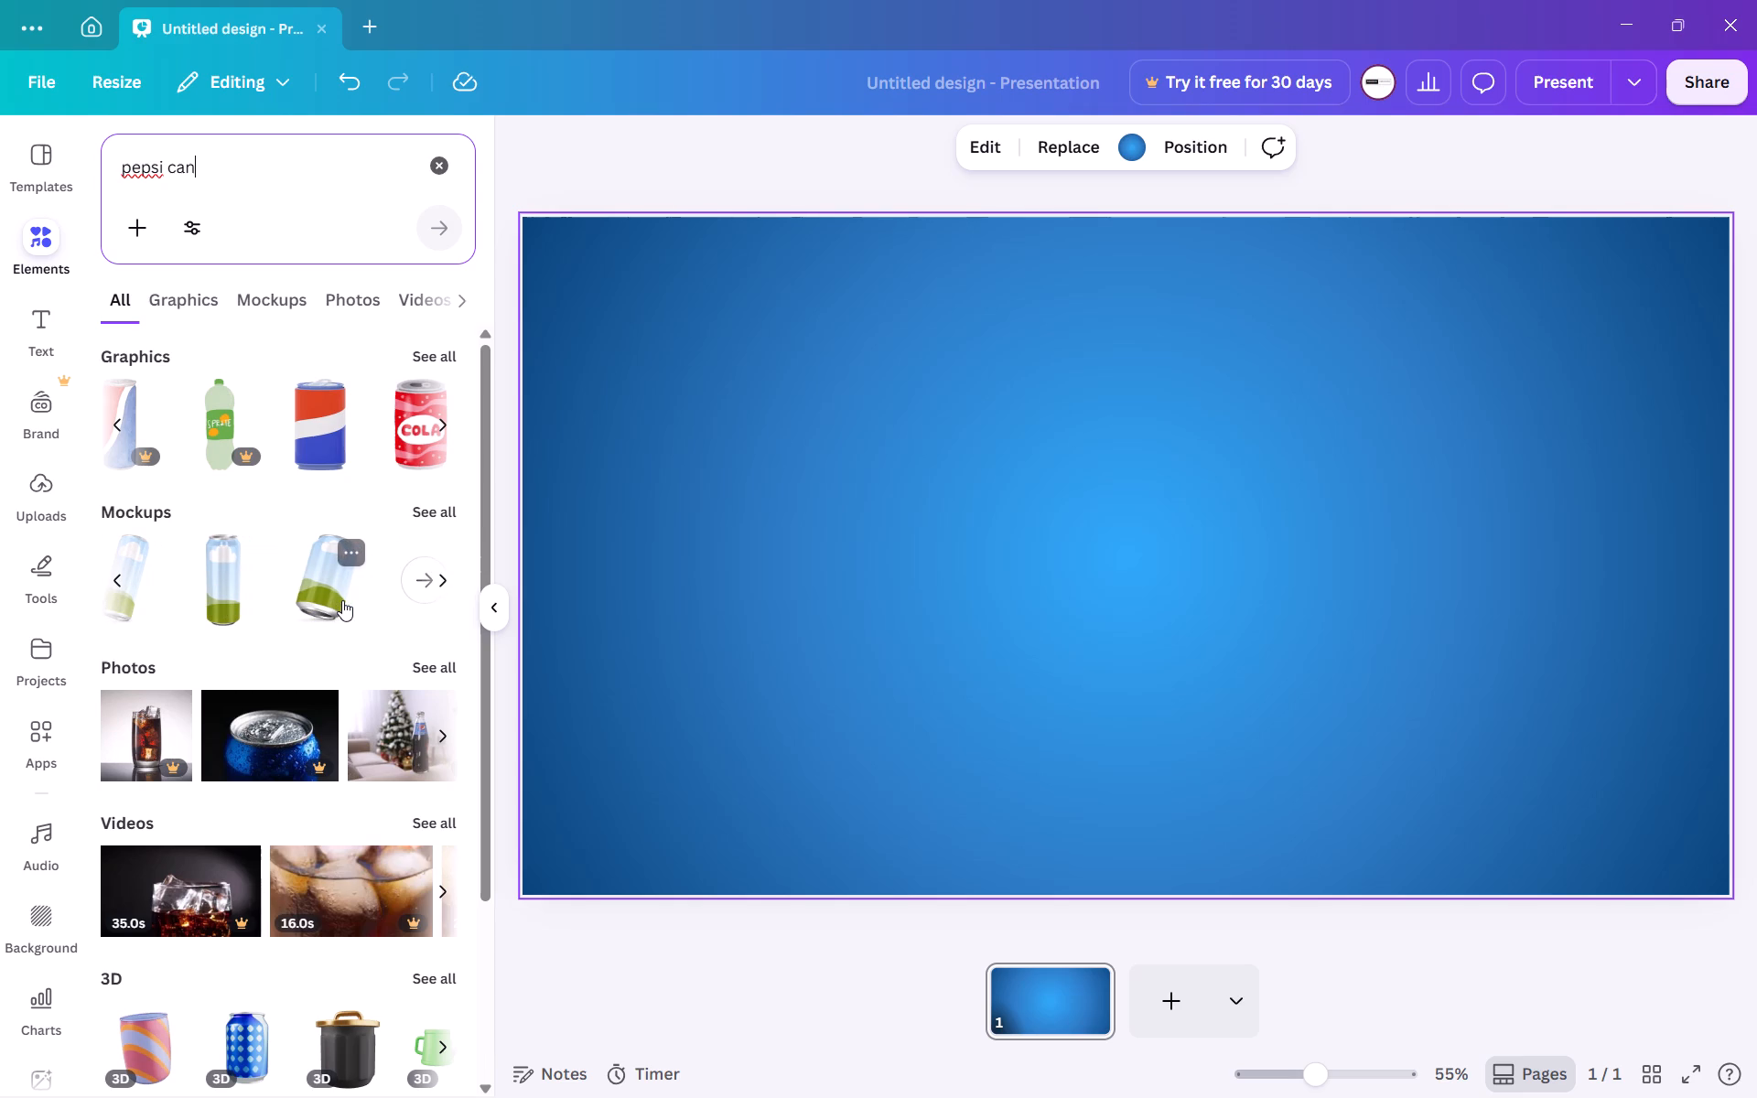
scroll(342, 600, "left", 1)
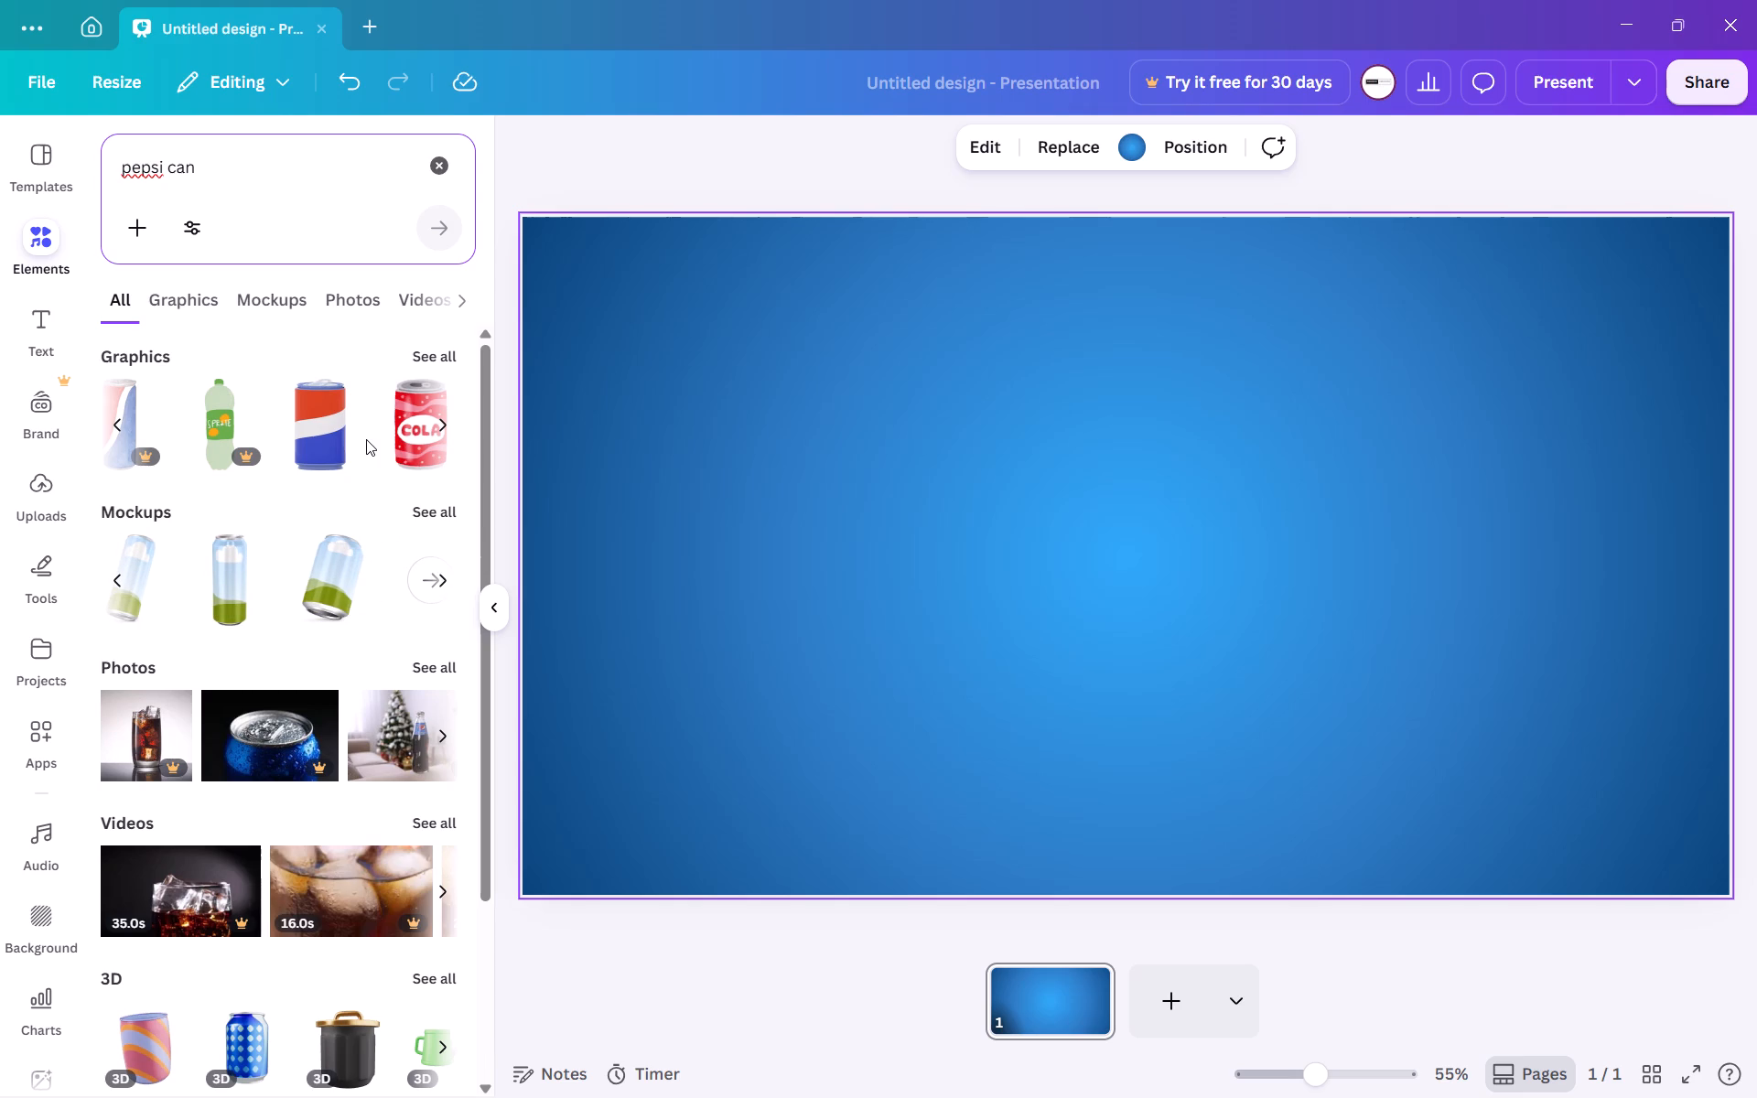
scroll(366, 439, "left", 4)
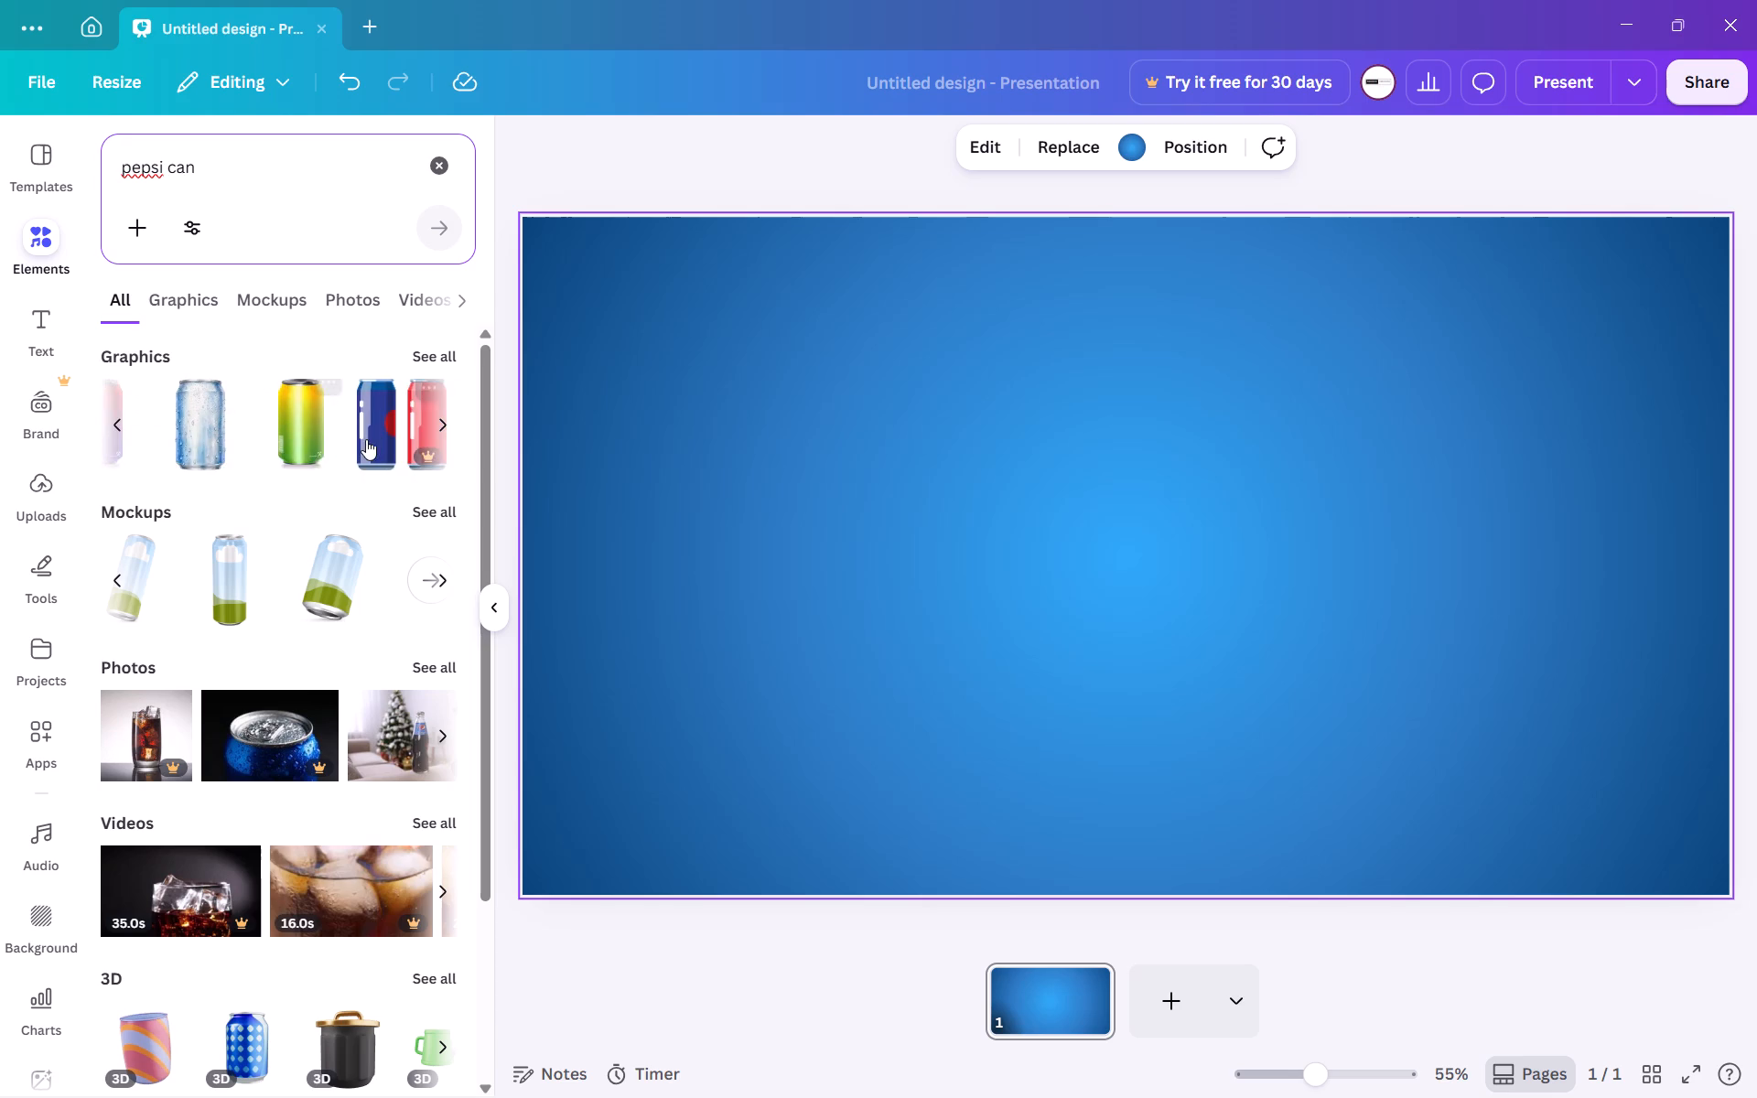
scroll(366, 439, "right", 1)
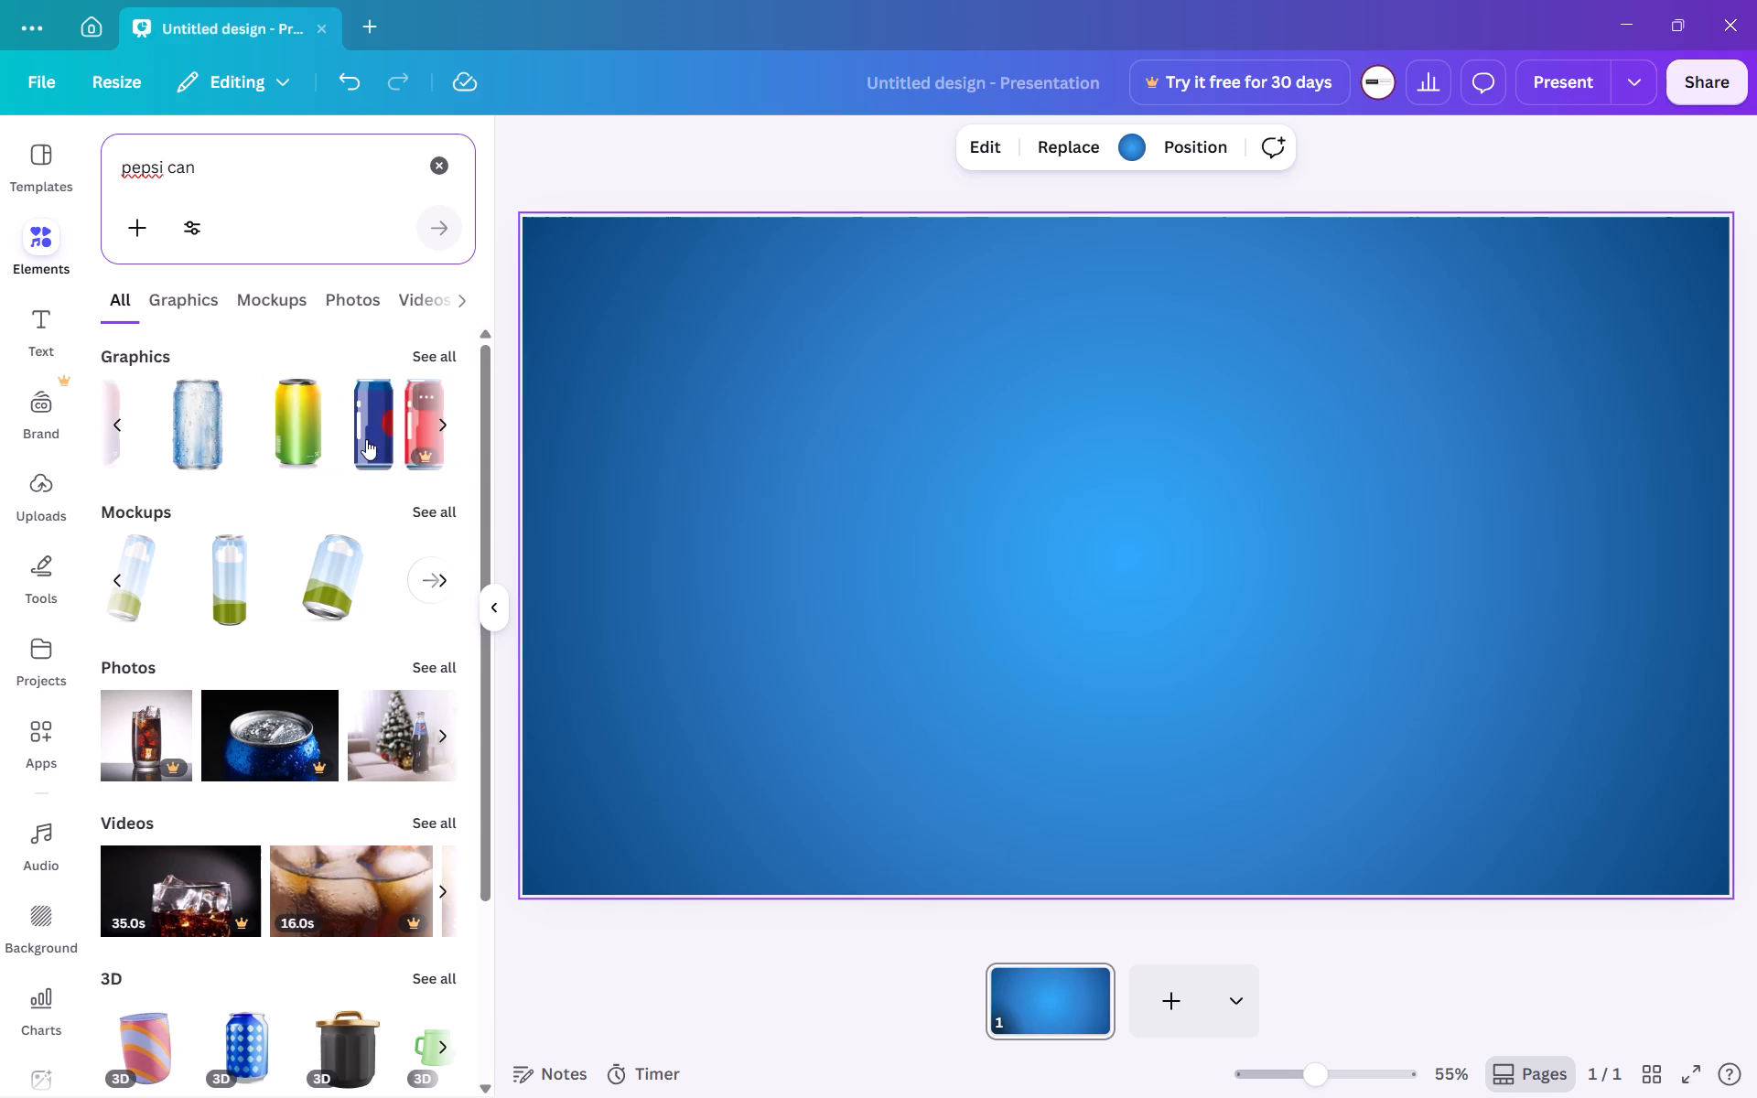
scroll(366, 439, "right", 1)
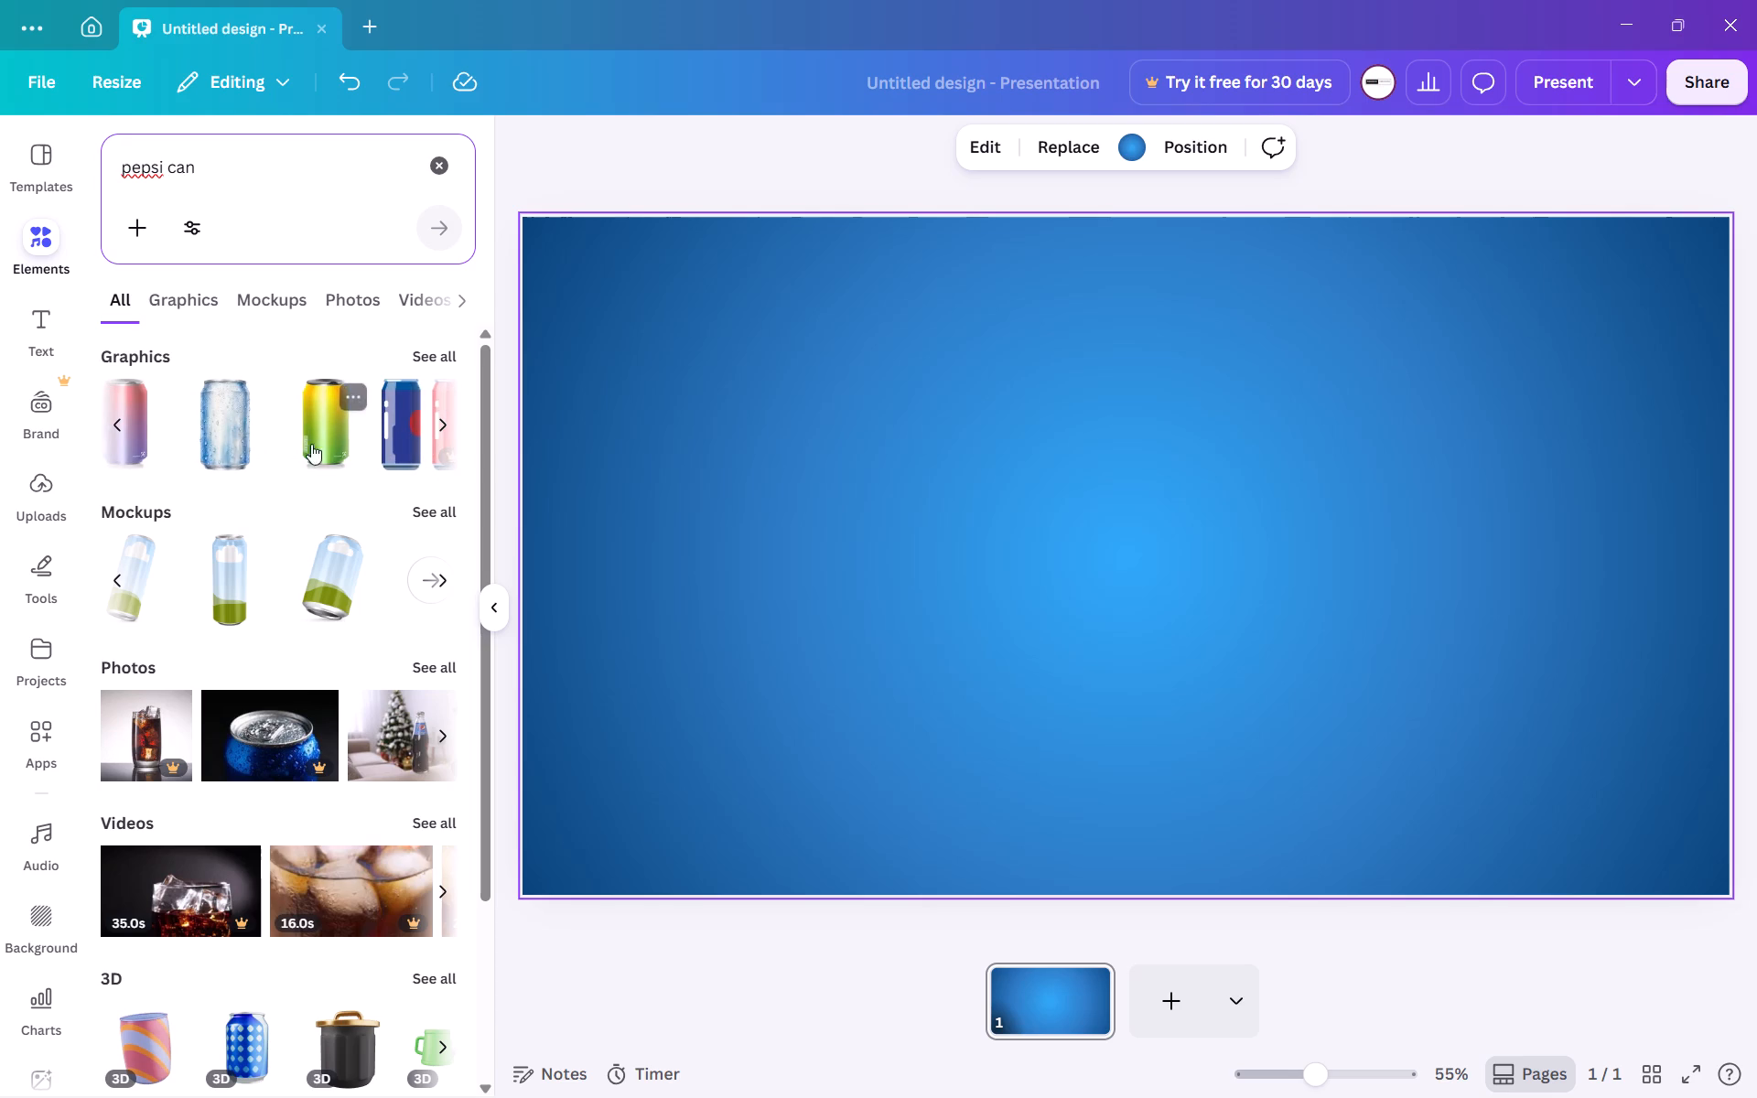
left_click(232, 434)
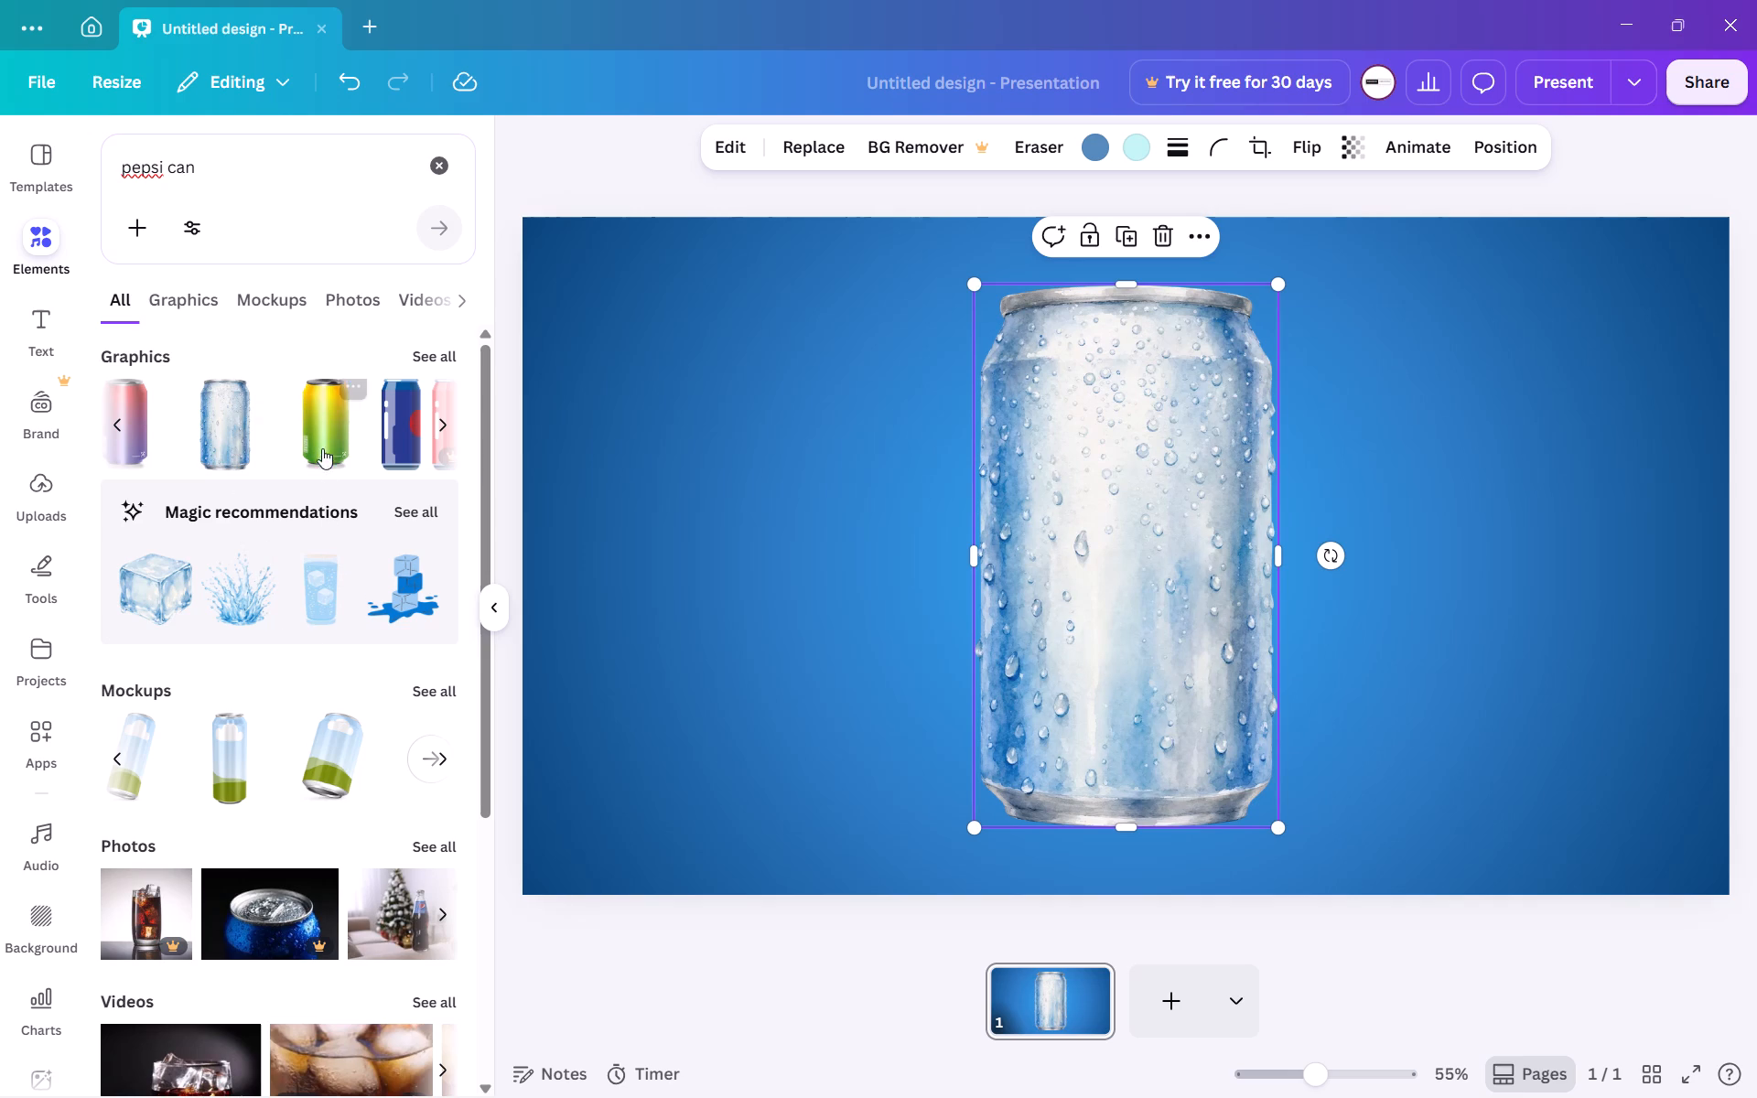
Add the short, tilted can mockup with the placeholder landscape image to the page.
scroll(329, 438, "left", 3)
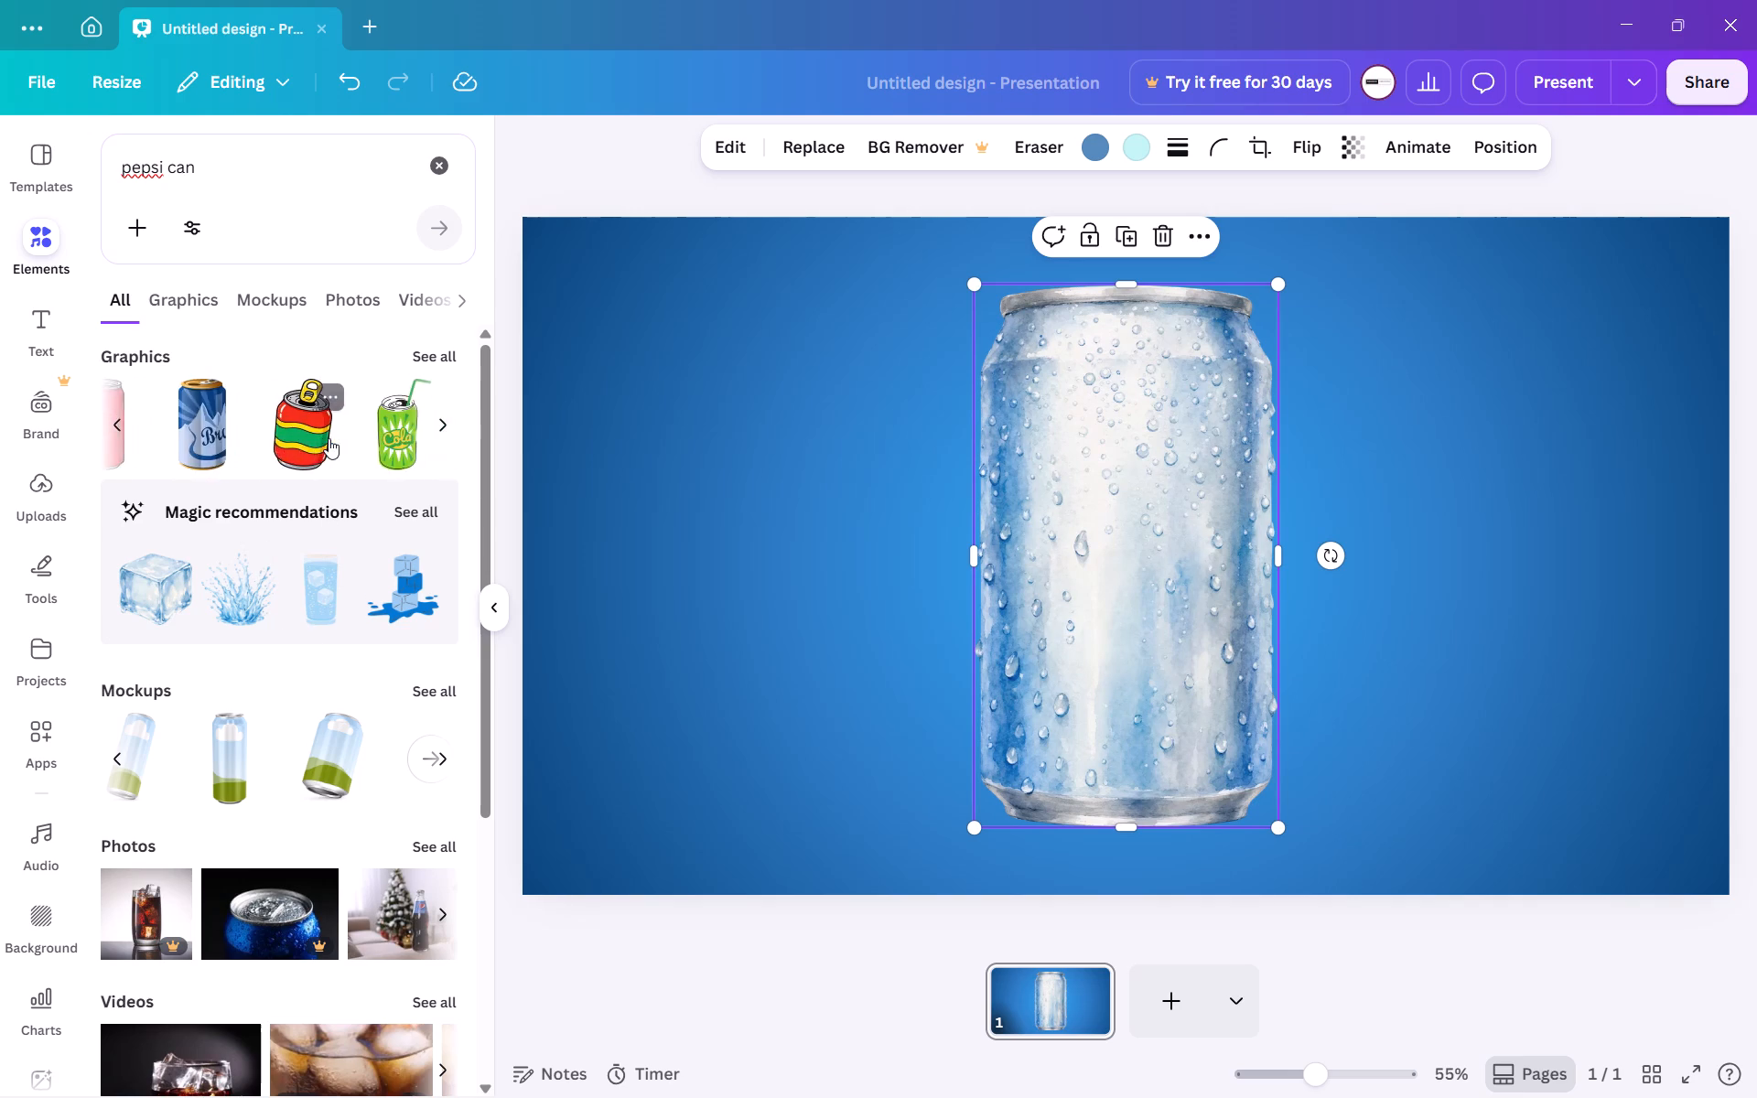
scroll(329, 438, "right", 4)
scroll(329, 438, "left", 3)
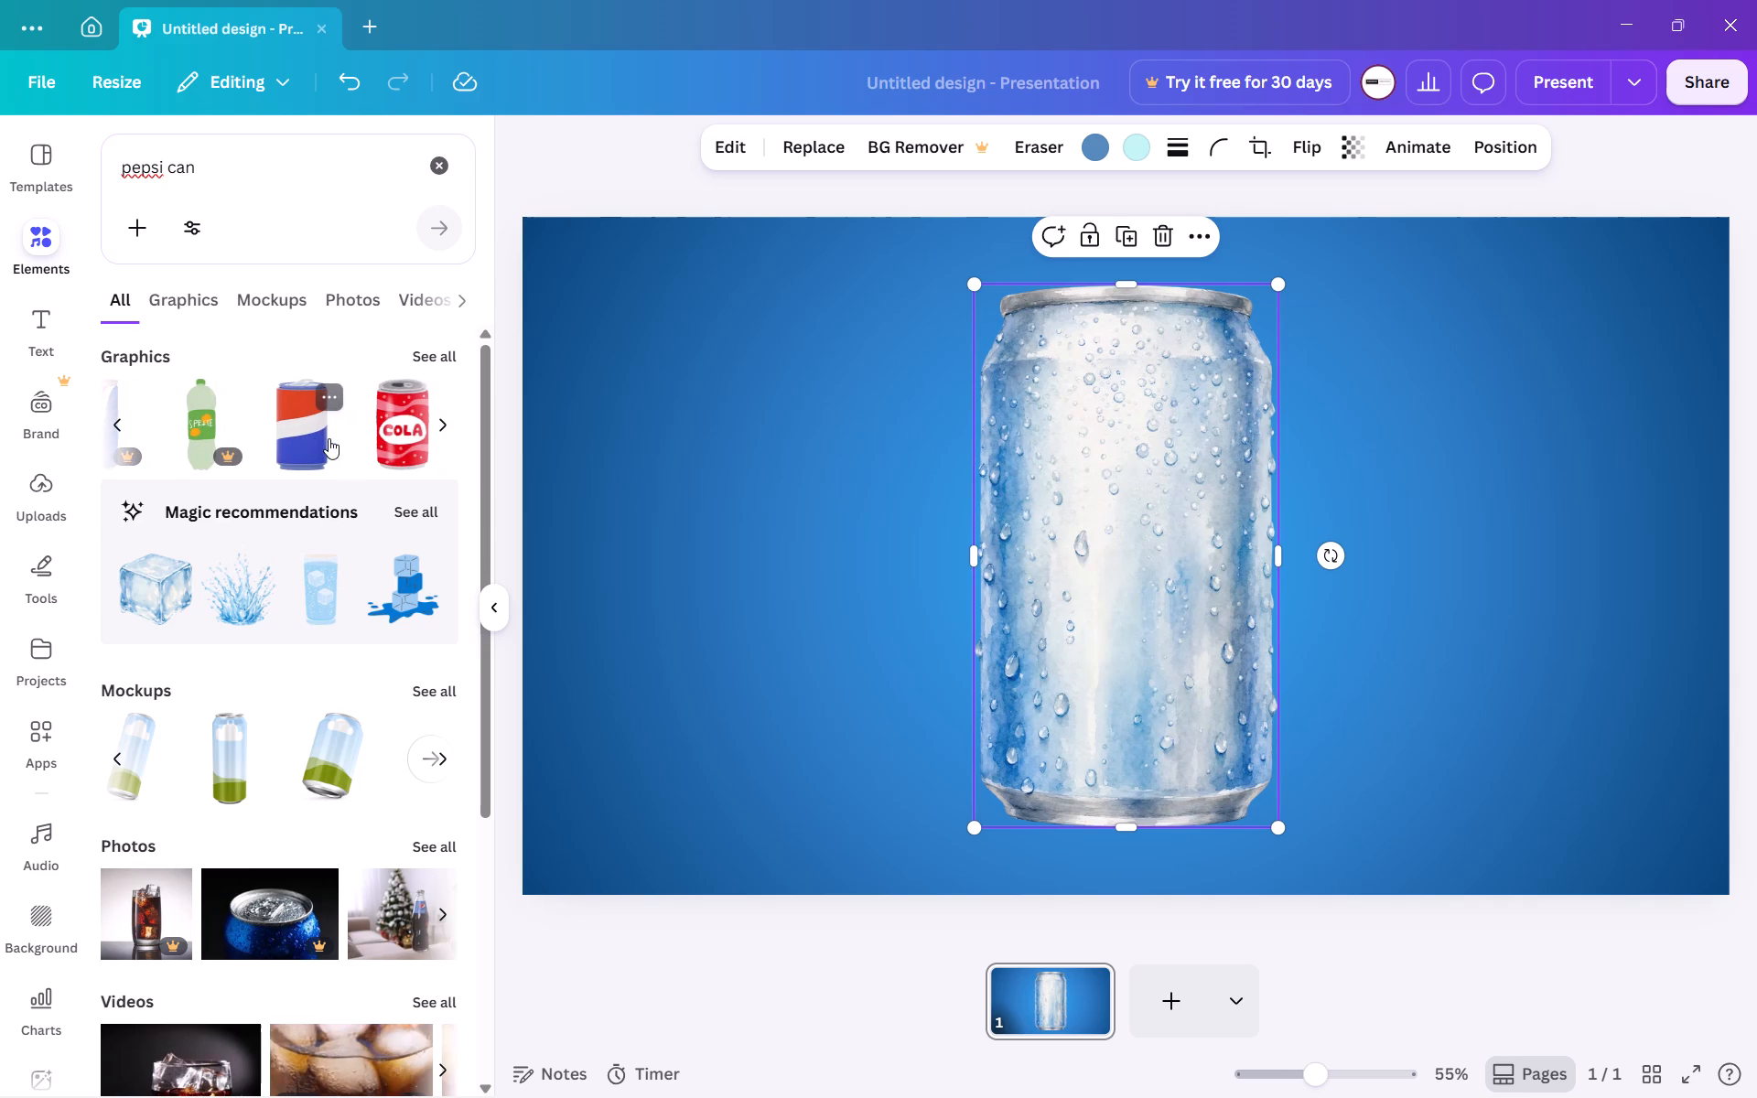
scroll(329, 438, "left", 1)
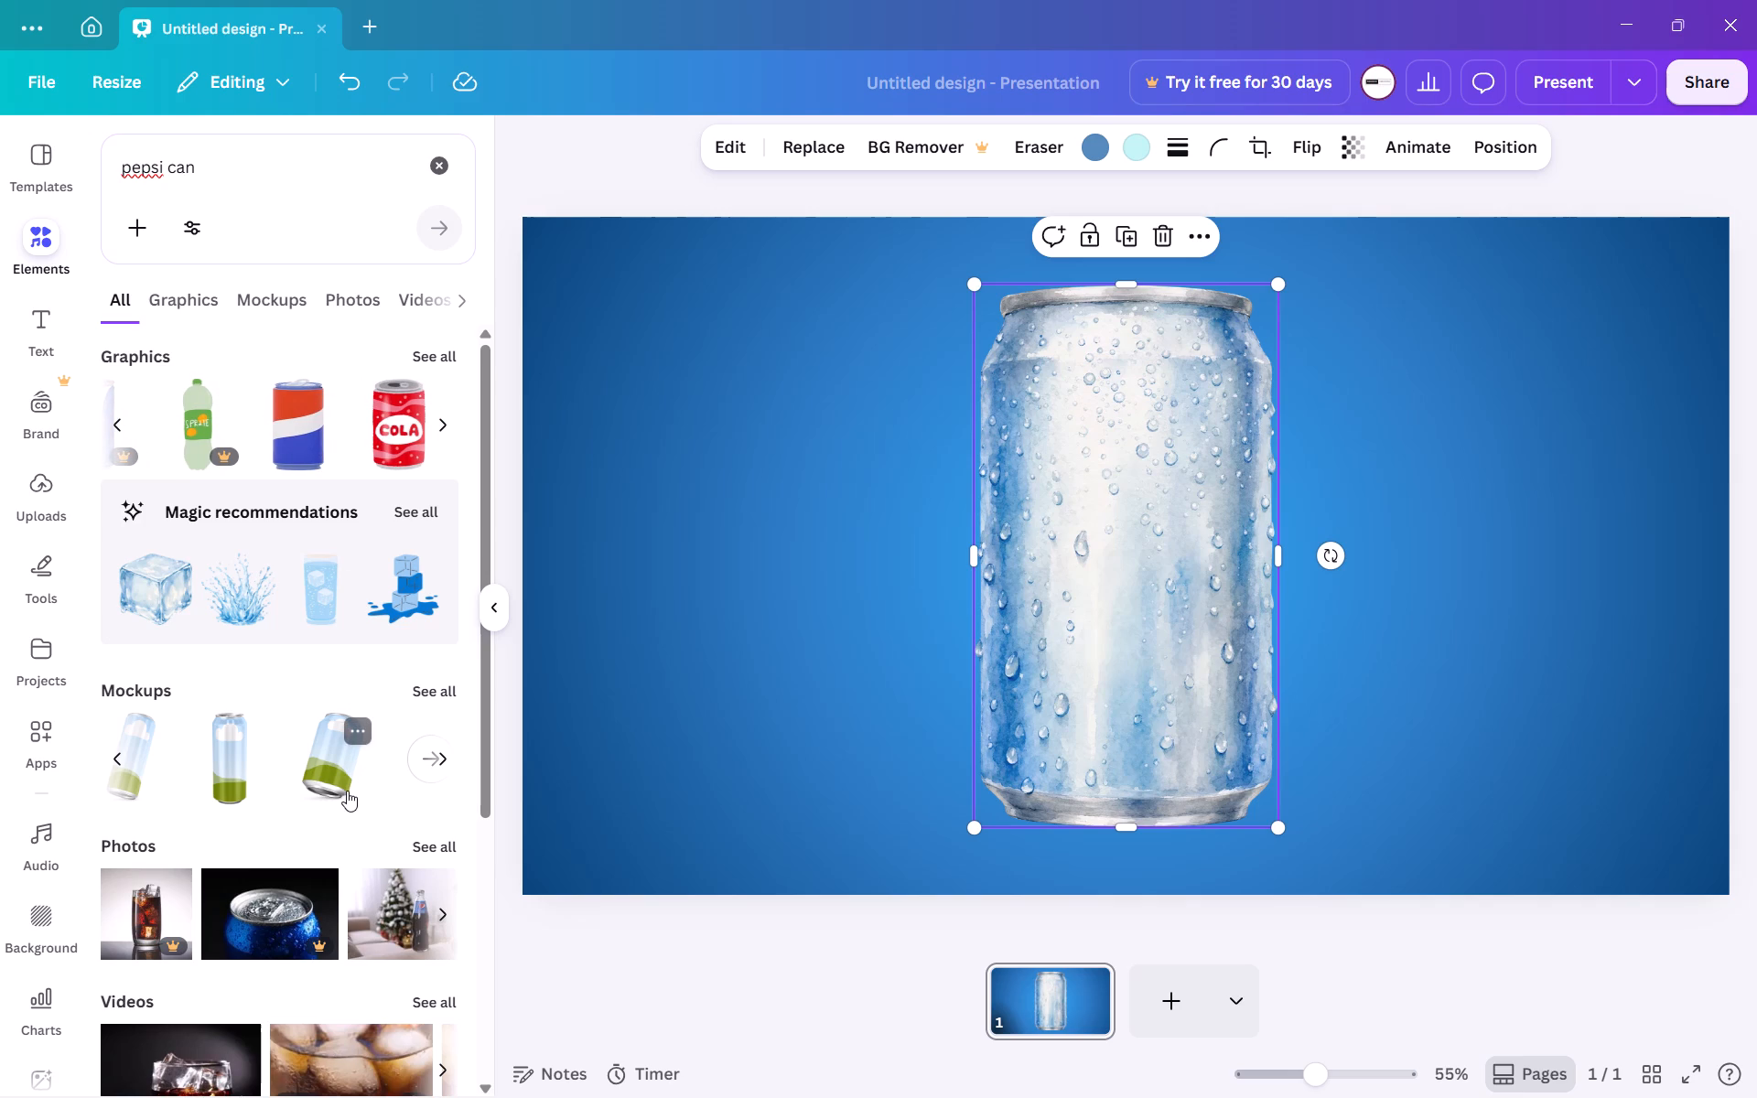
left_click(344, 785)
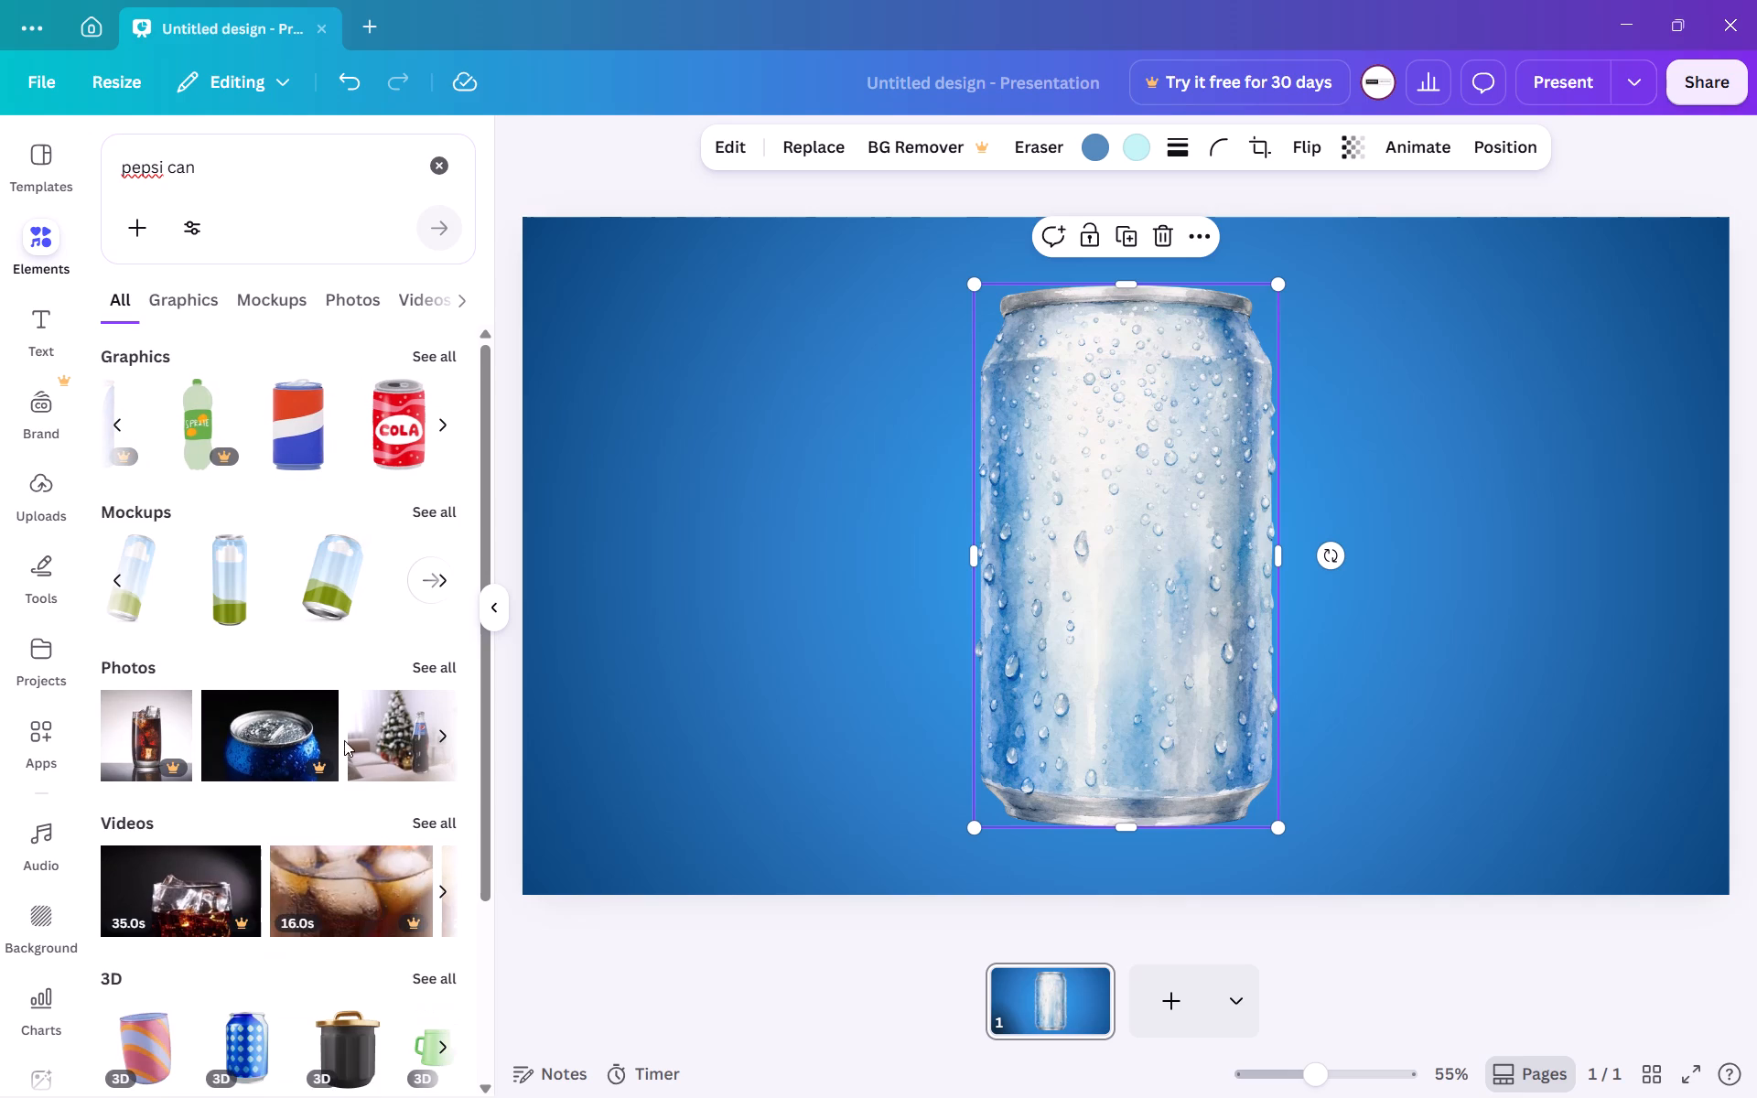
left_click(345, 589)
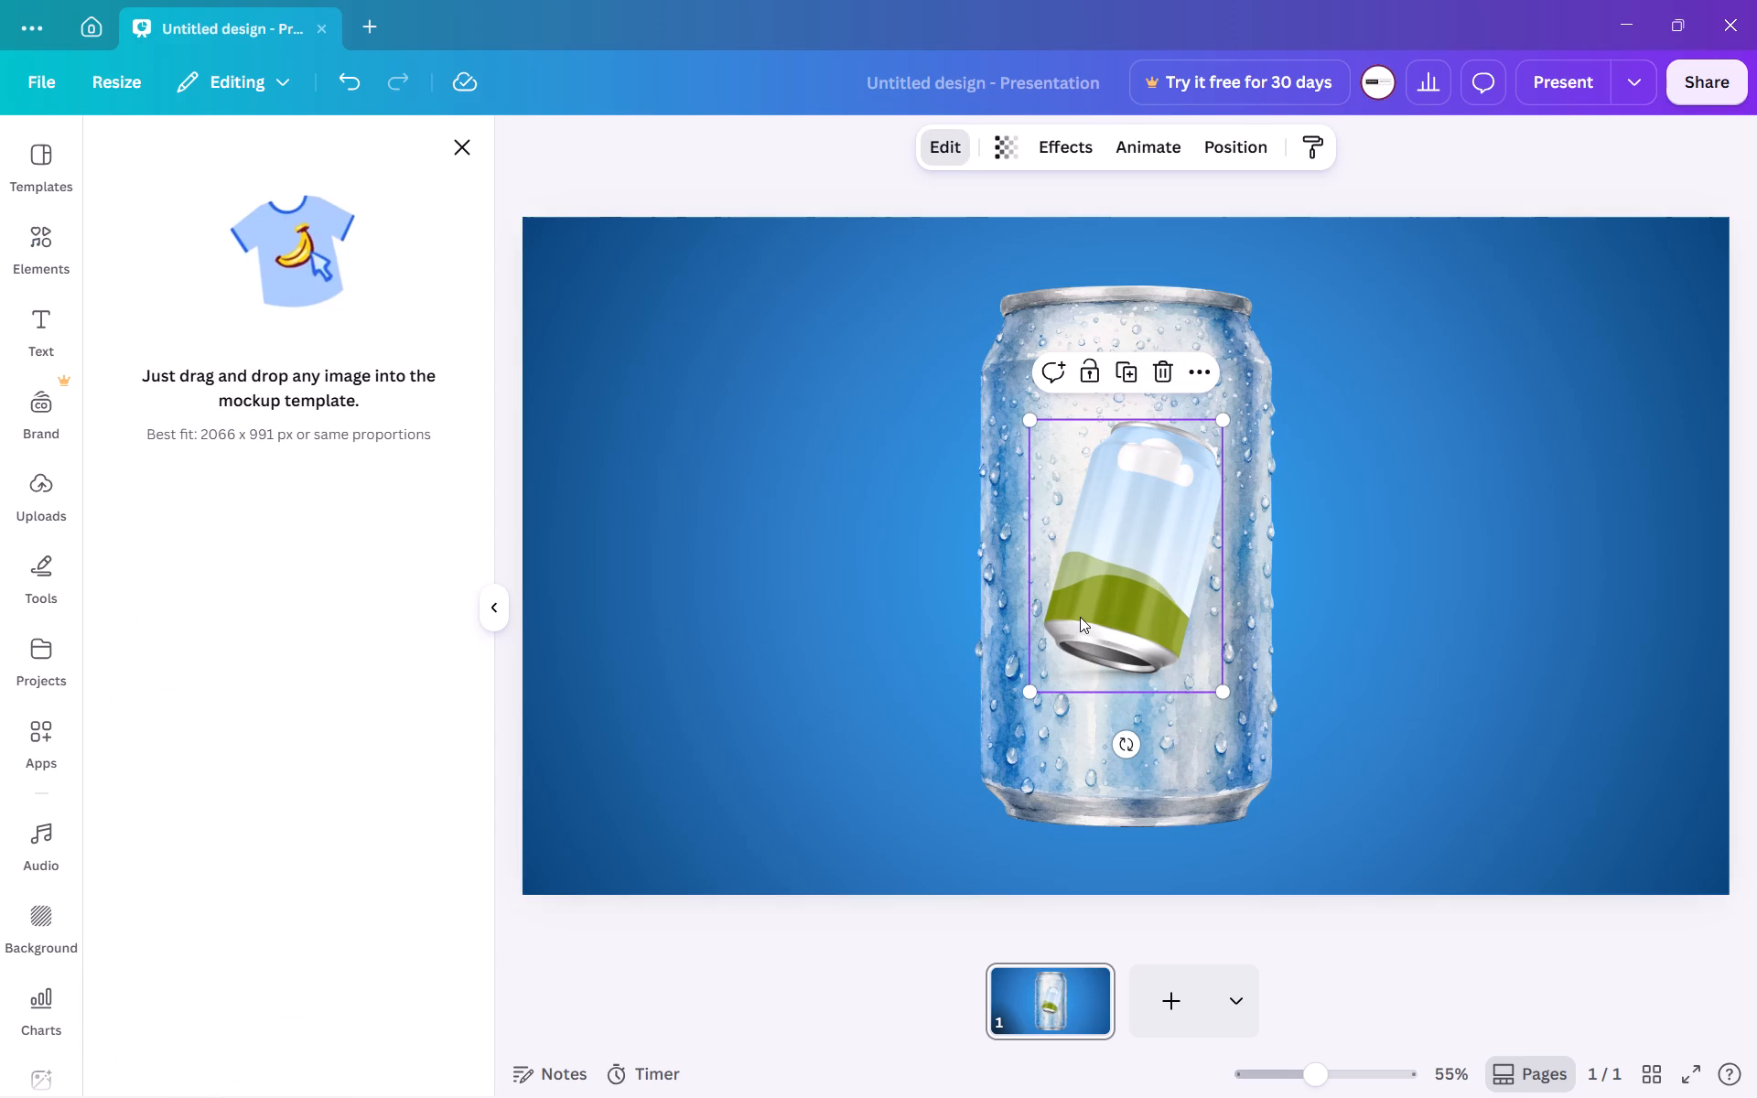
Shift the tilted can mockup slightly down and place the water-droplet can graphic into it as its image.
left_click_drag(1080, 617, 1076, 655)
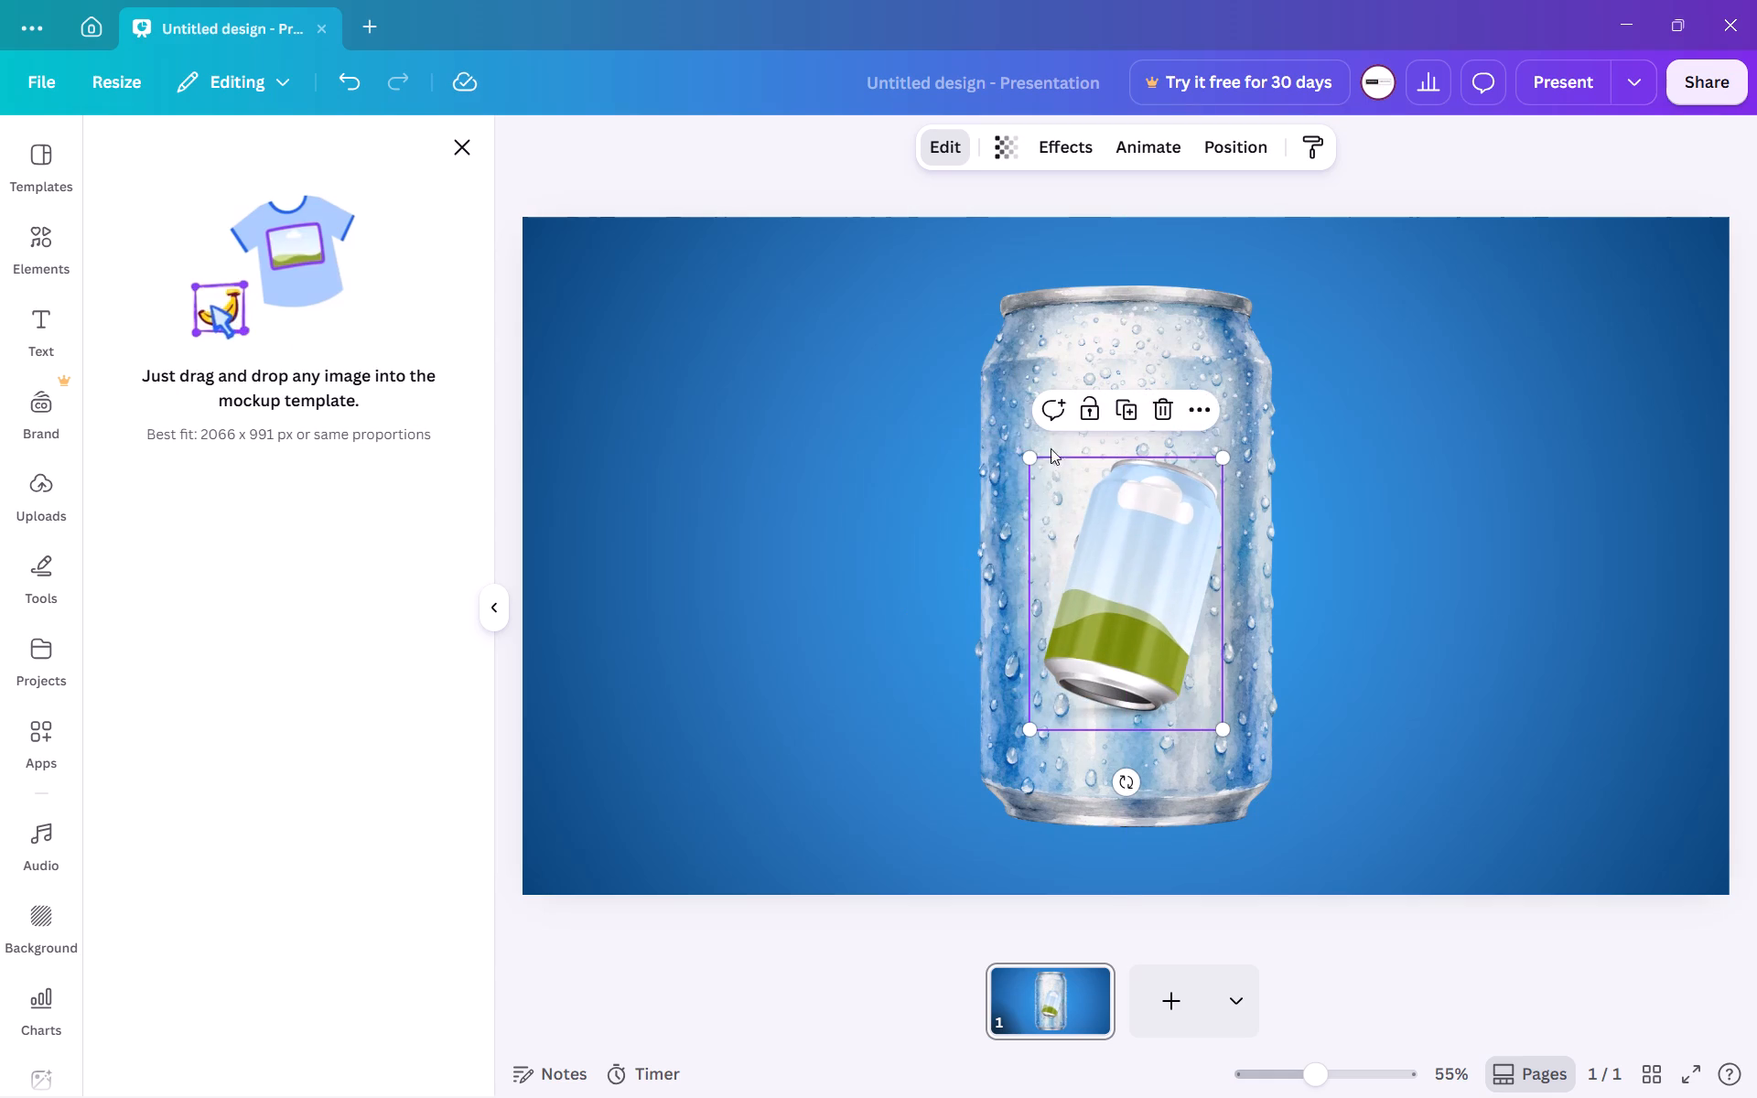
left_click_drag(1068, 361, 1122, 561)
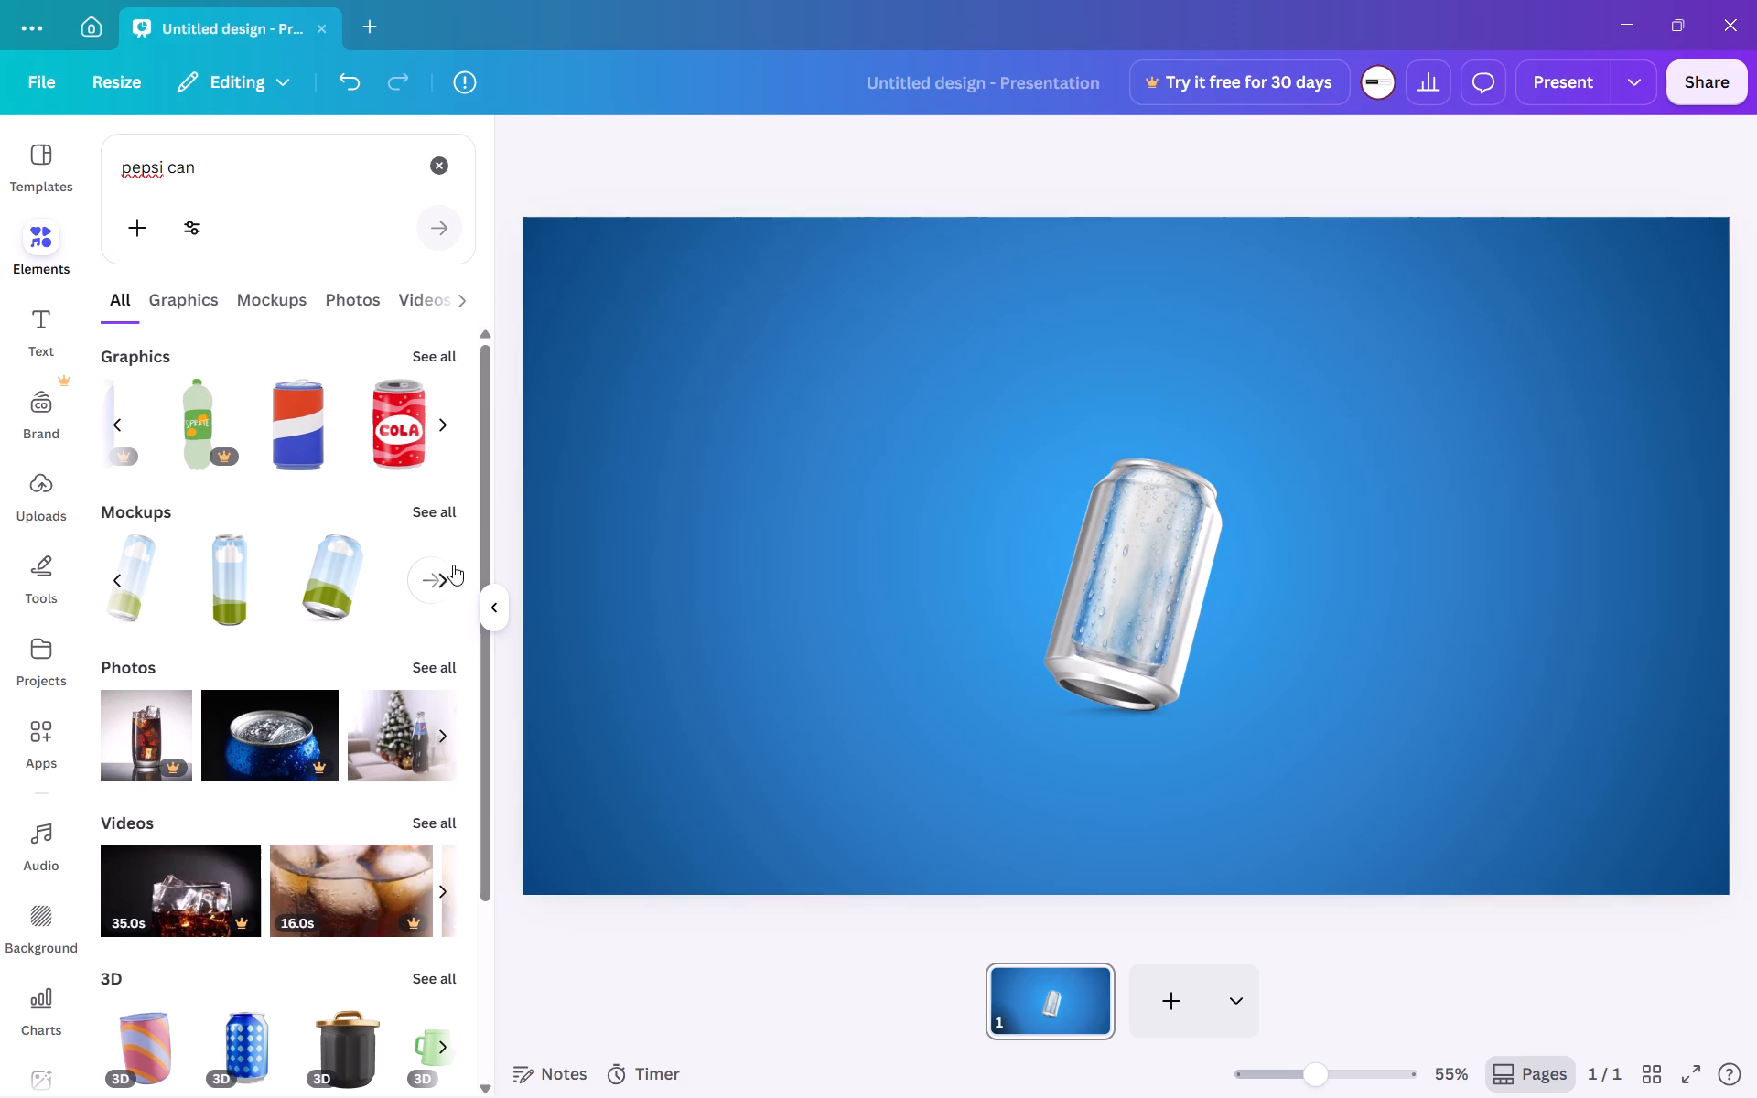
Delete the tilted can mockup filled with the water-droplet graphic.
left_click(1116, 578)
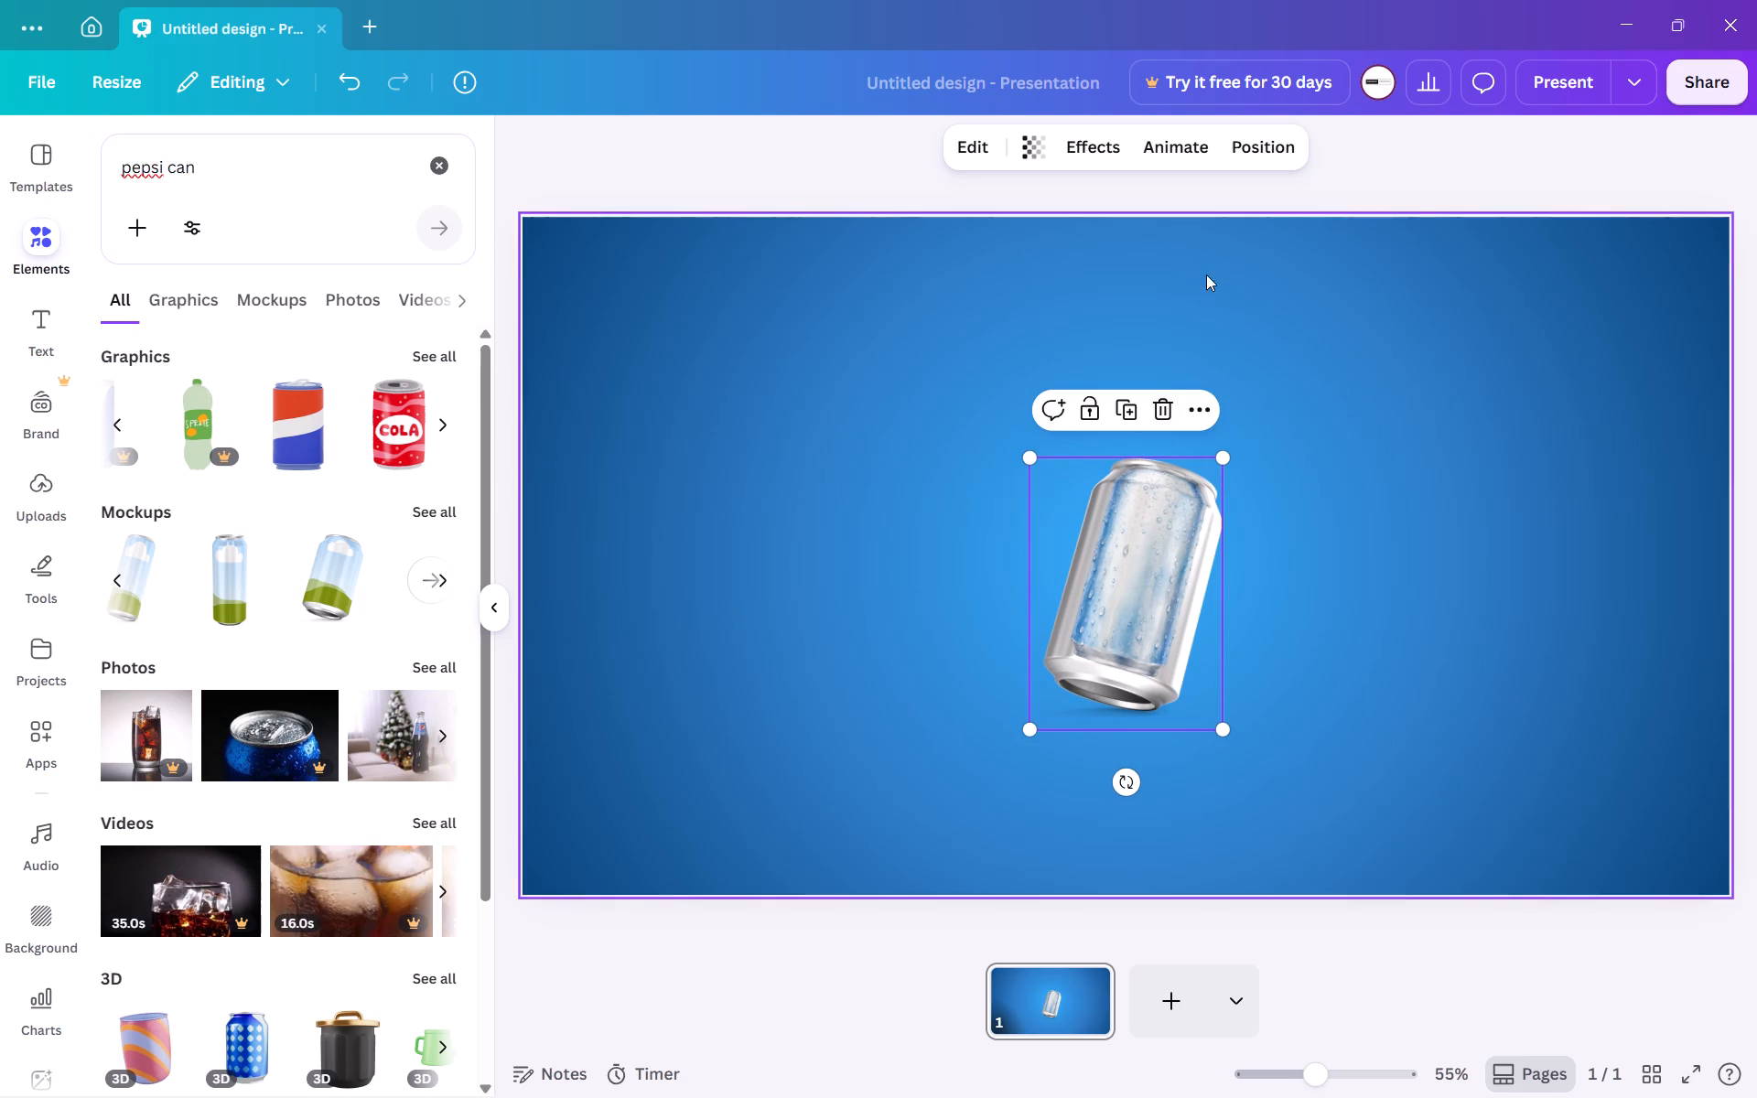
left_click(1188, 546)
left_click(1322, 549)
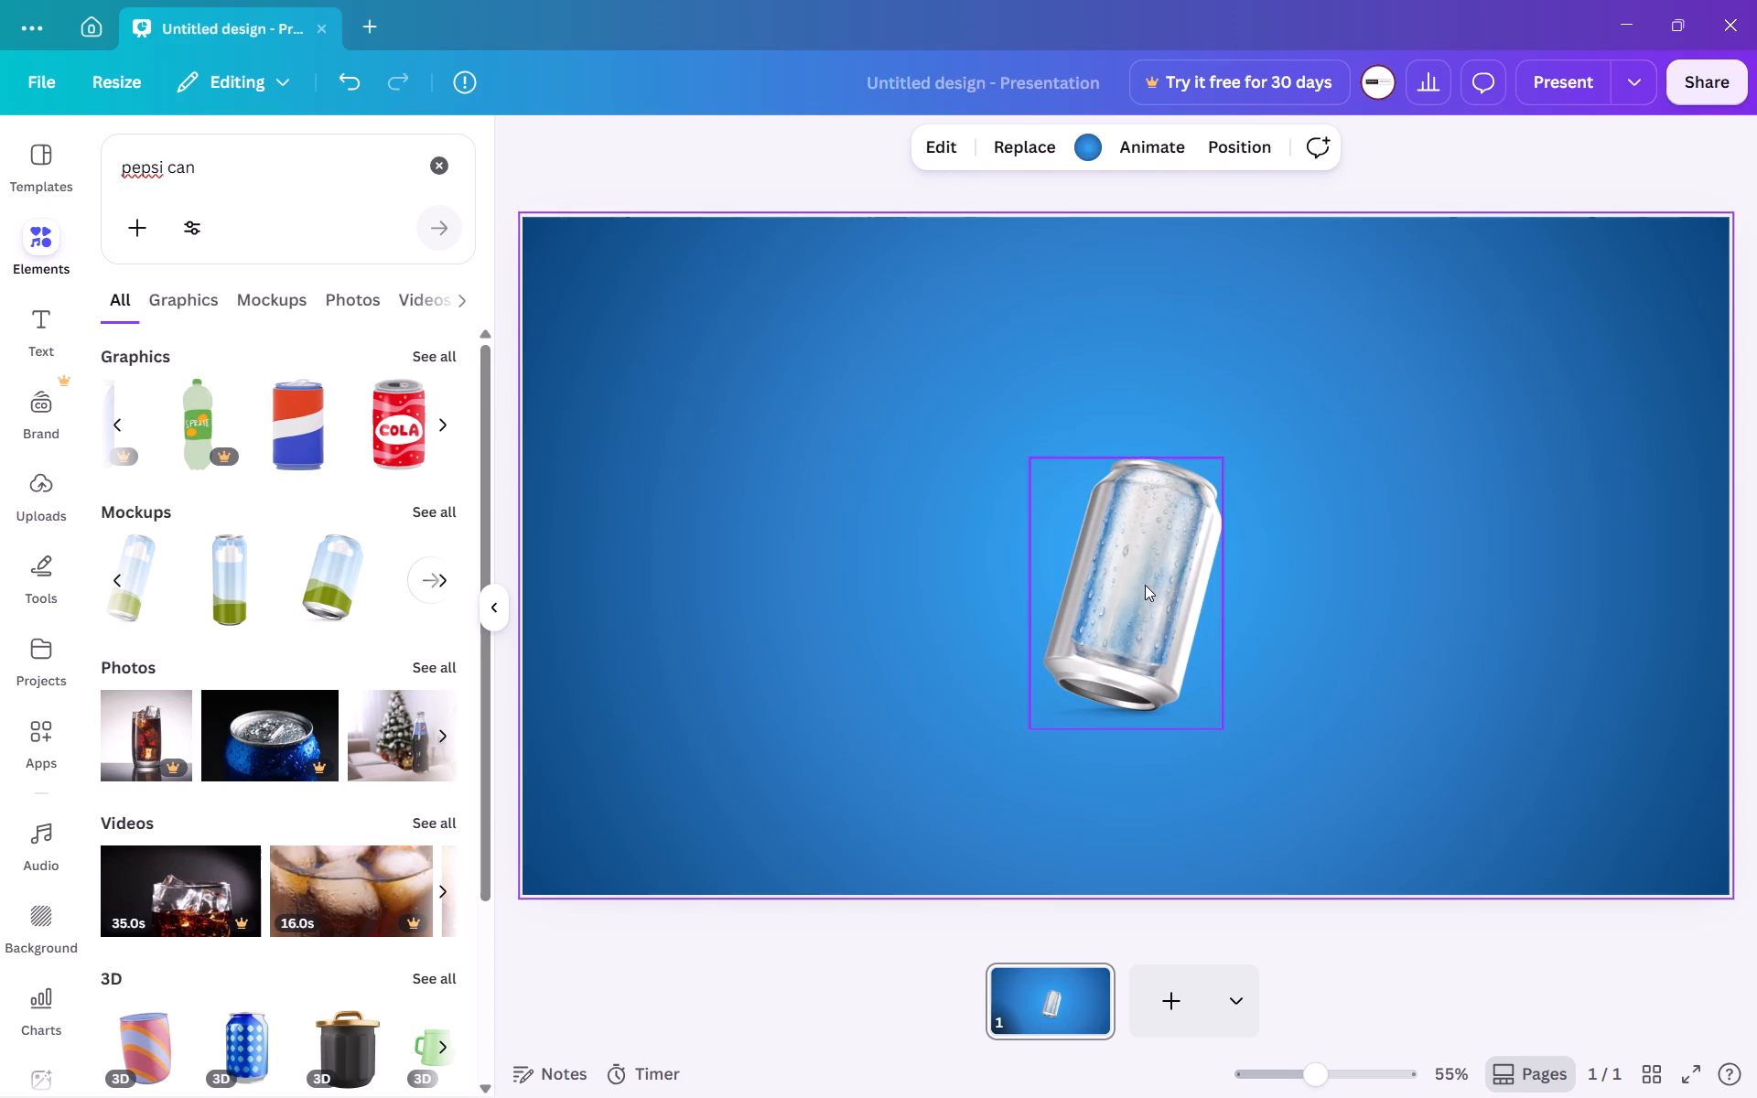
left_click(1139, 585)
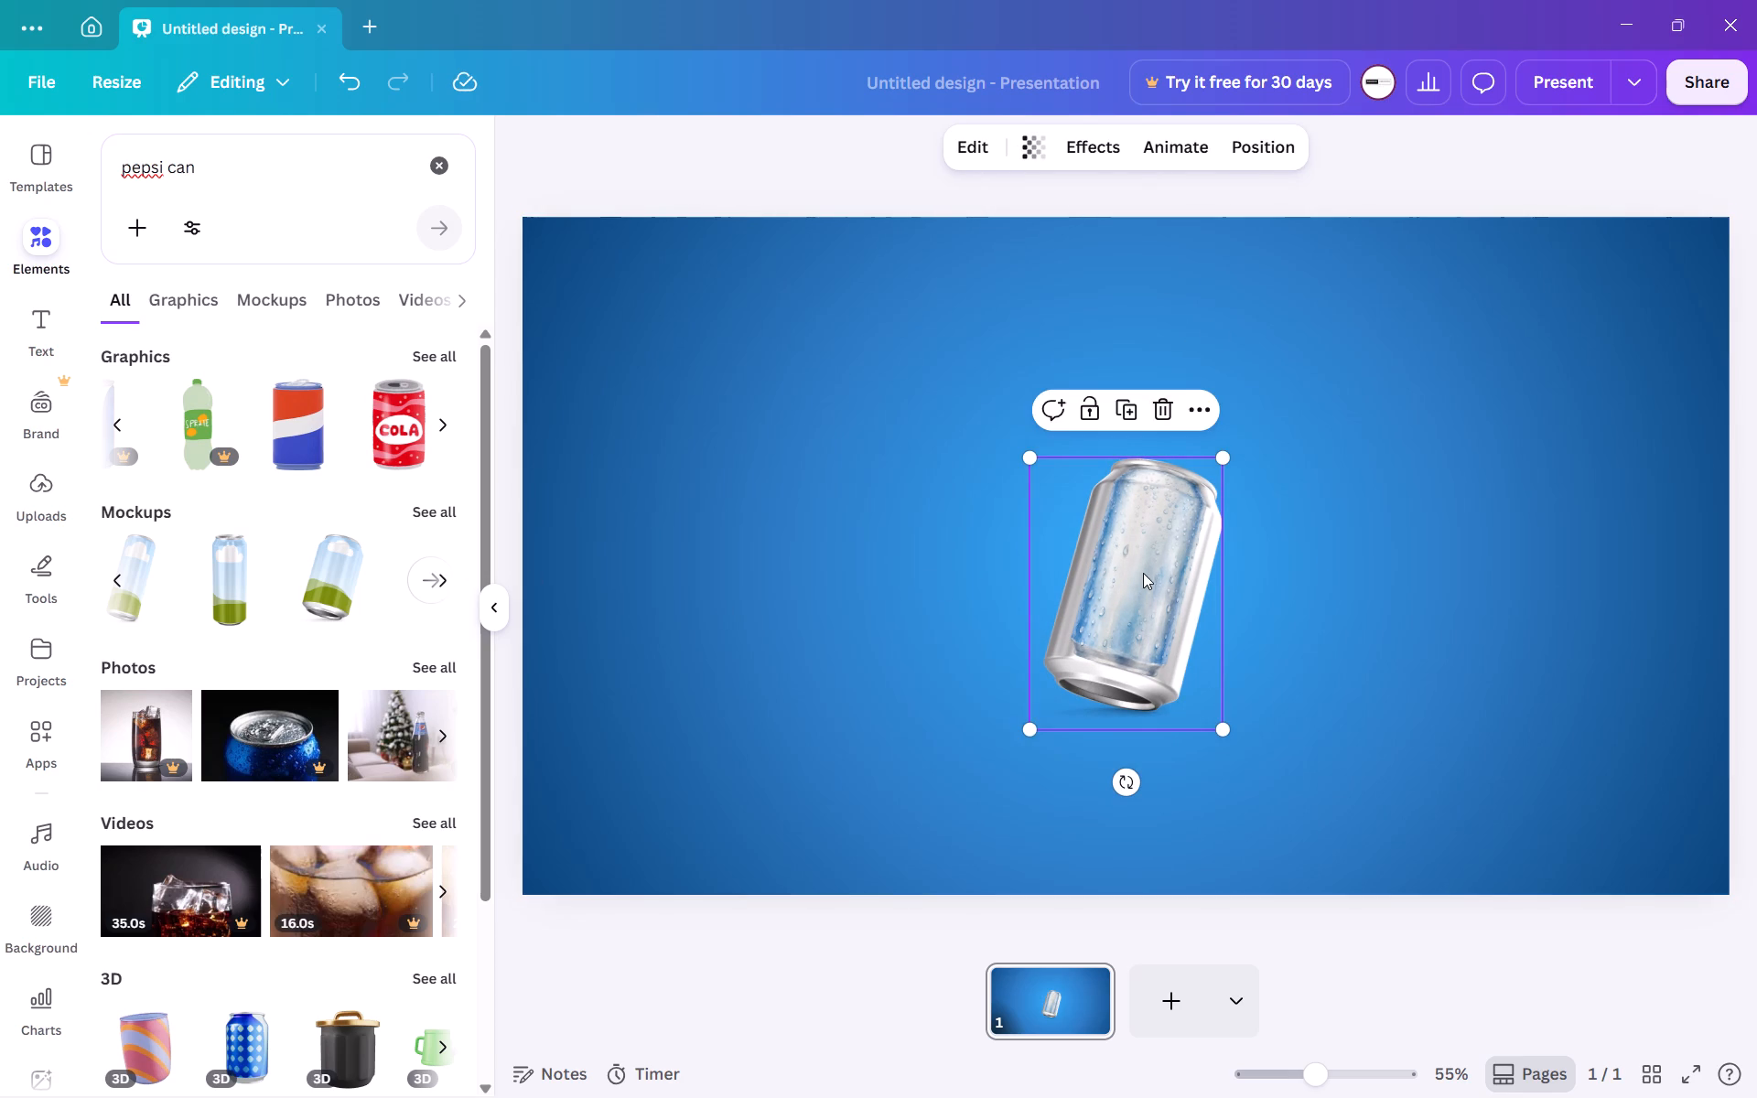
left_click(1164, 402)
Add the short, tilted can mockup with its placeholder image to the page from the full mockup results.
scroll(261, 603, "right", 4)
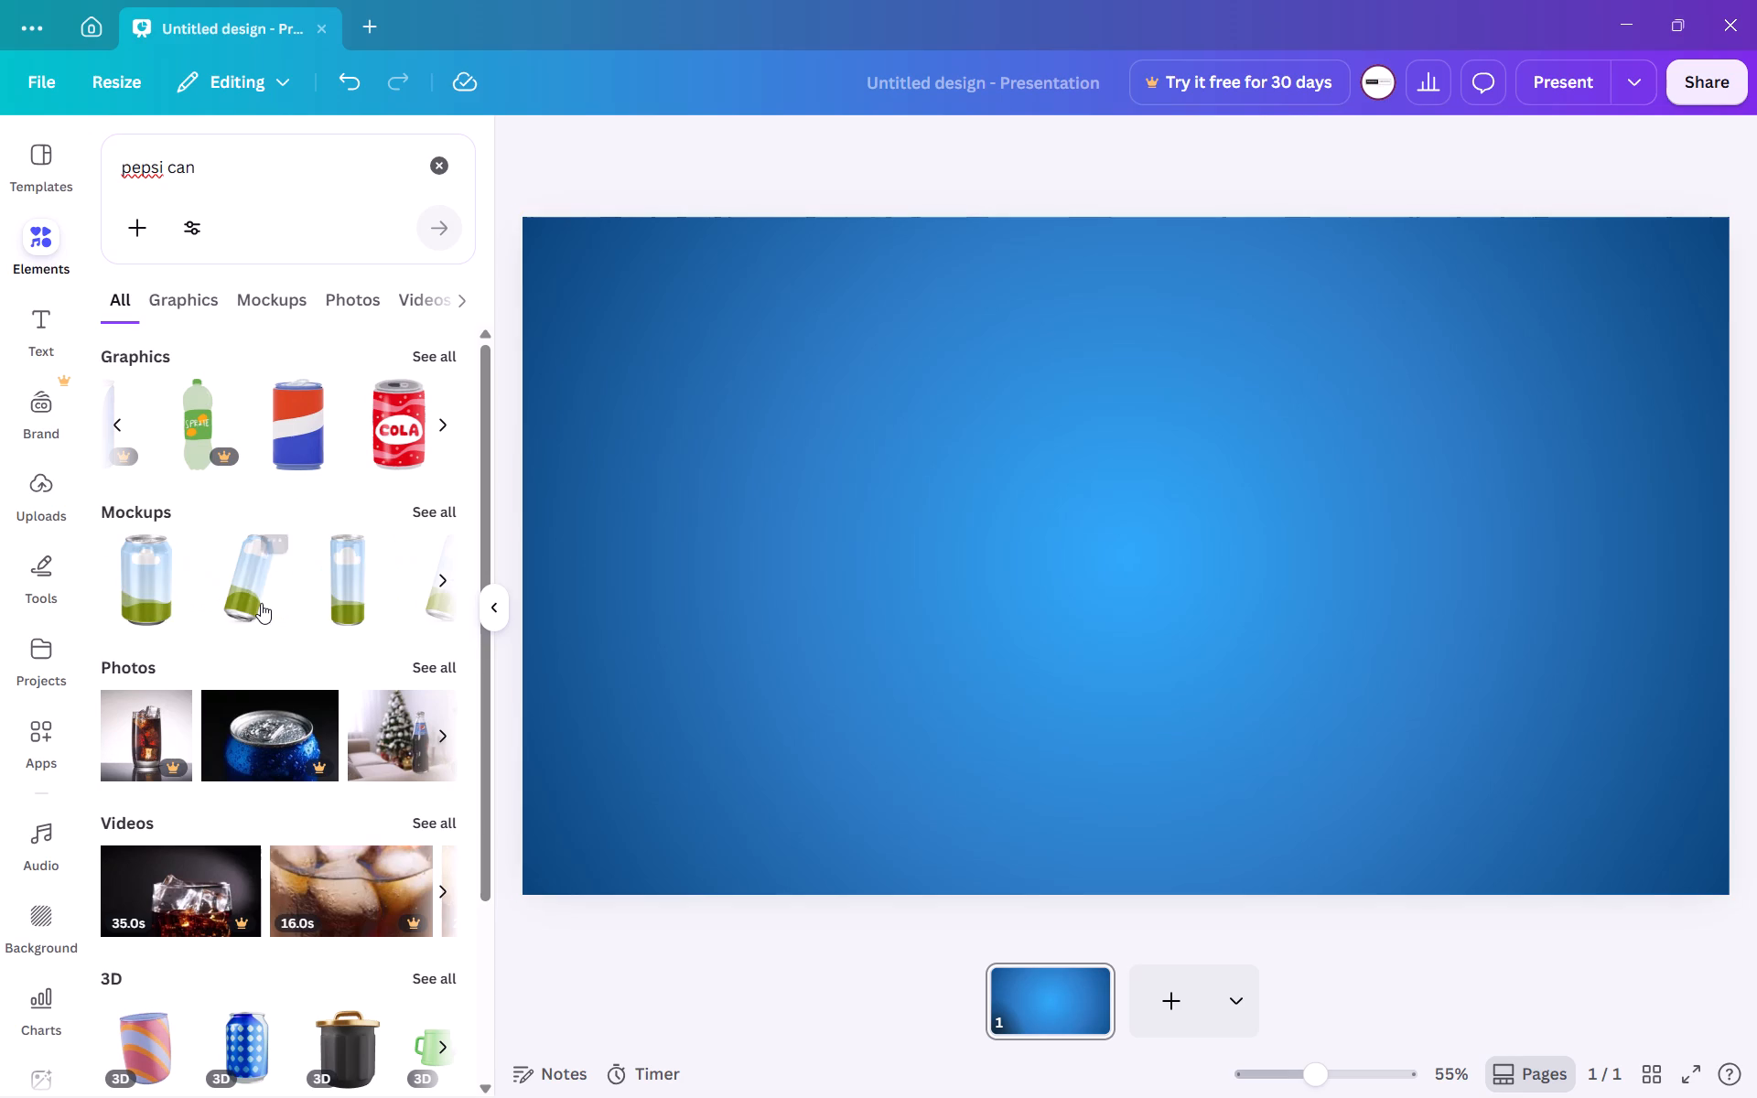
scroll(261, 603, "right", 2)
scroll(340, 597, "left", 2)
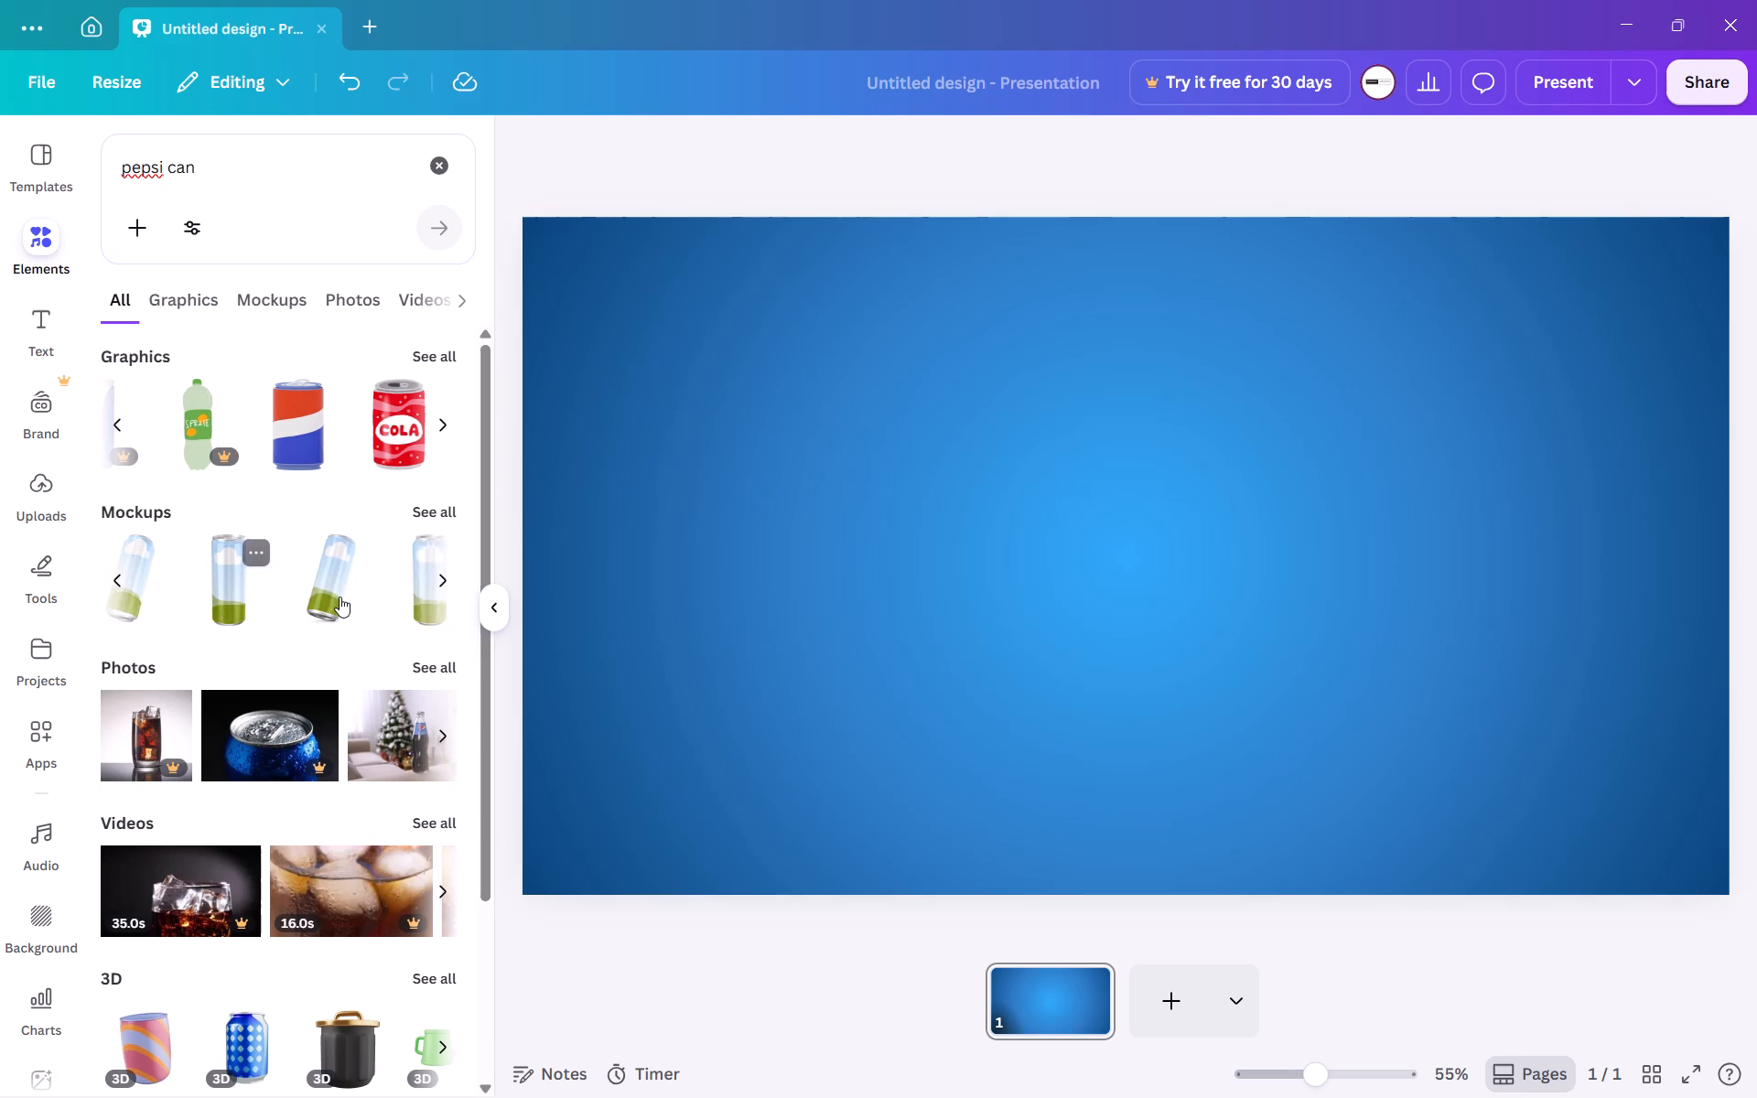
scroll(340, 597, "left", 1)
left_click(410, 584)
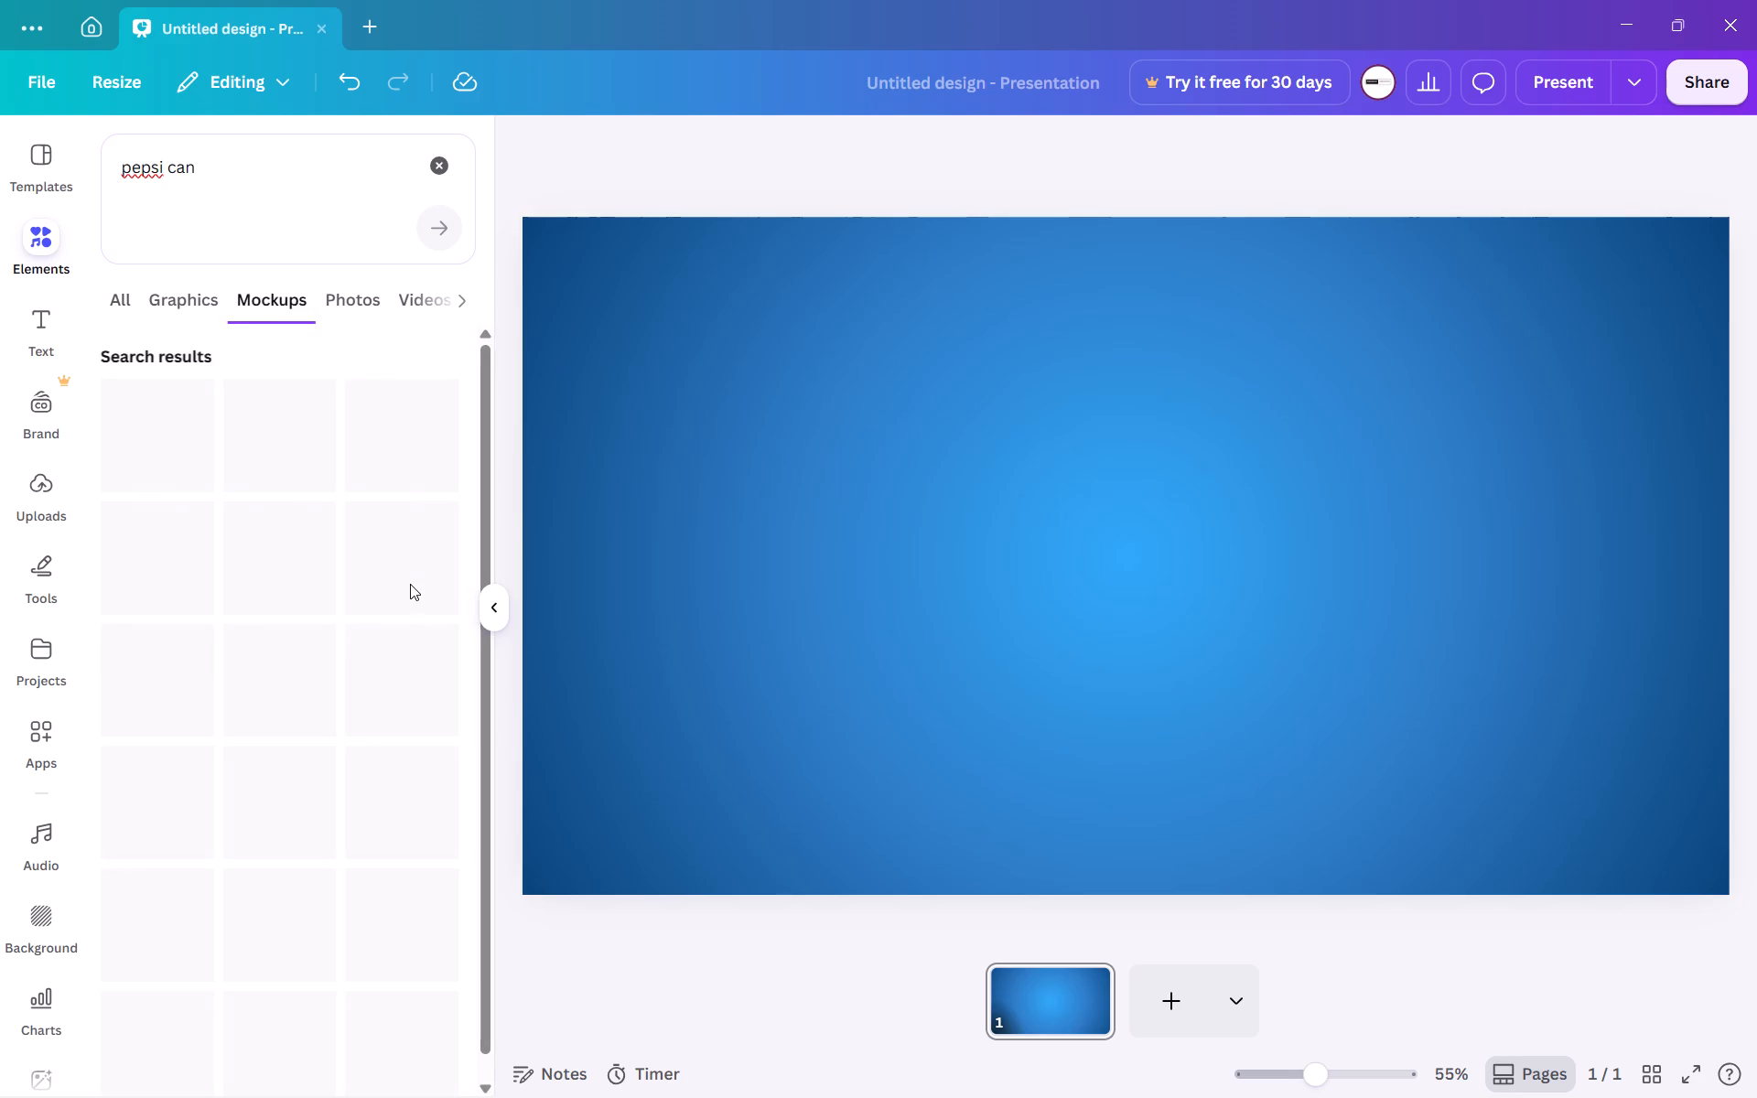
left_click(259, 604)
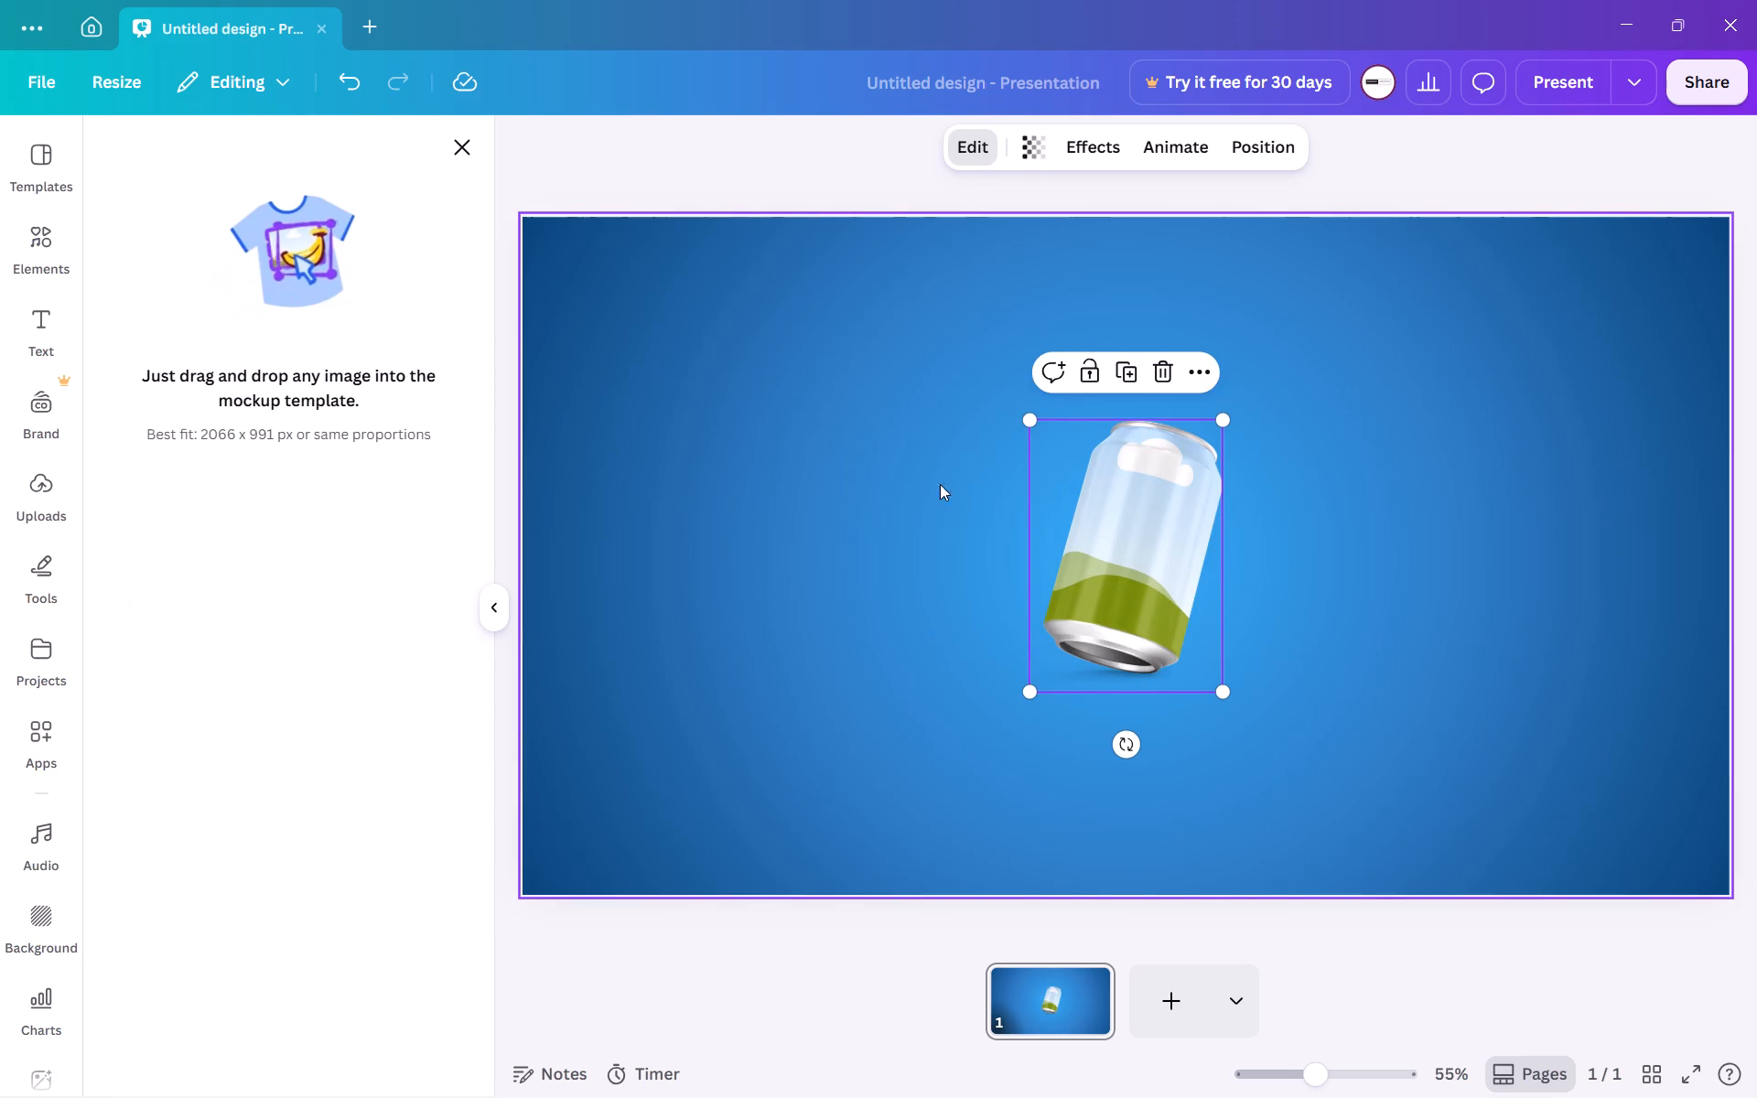
left_click(1153, 563)
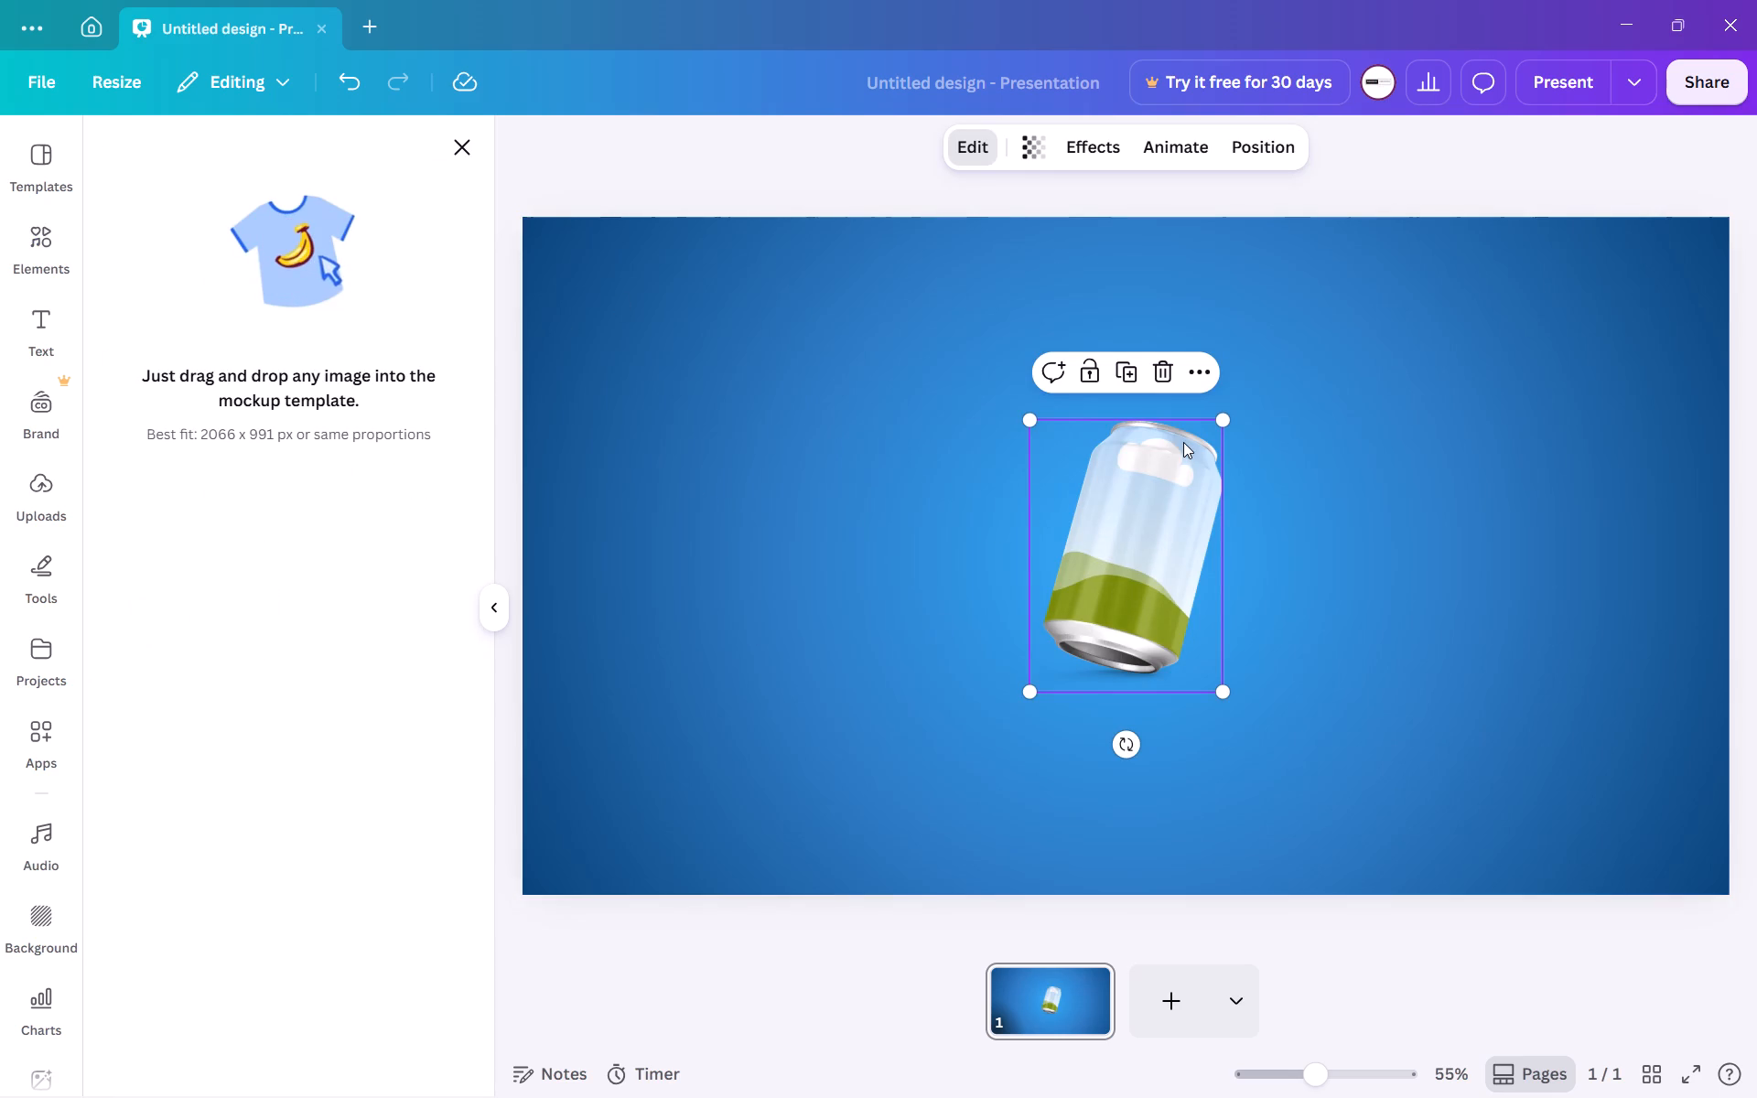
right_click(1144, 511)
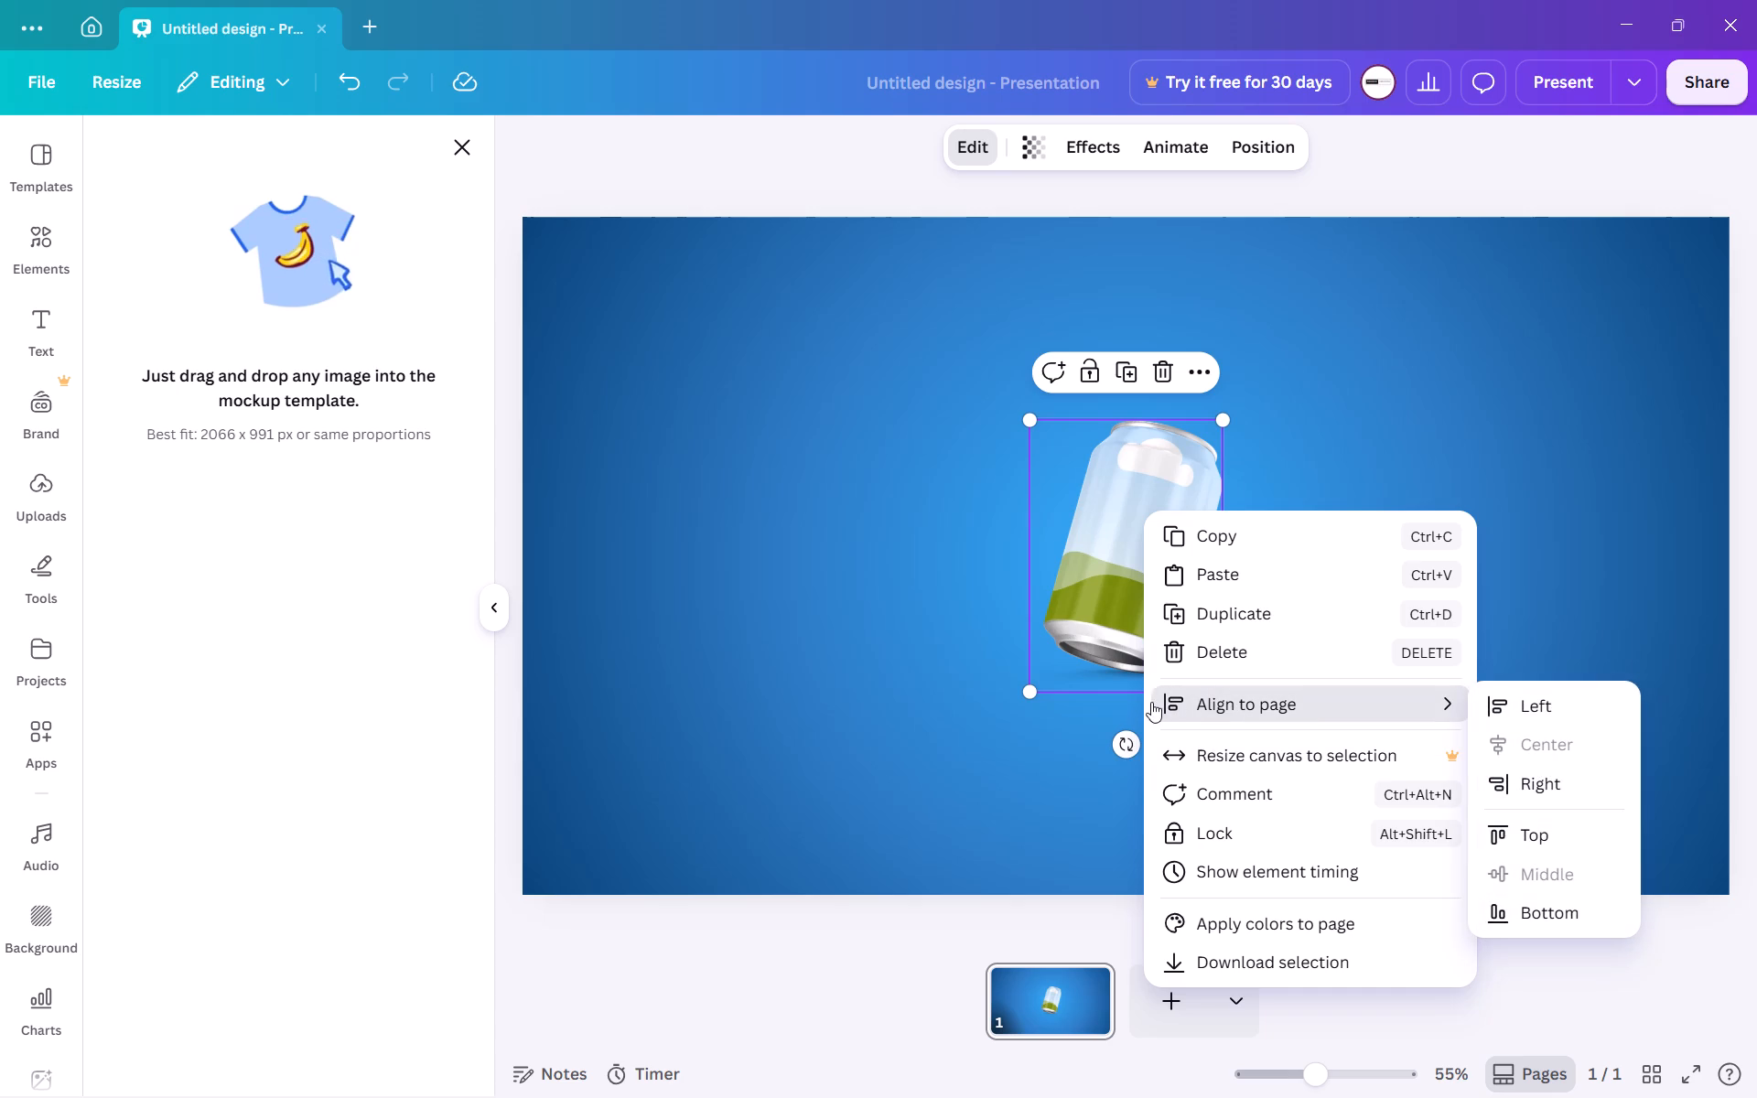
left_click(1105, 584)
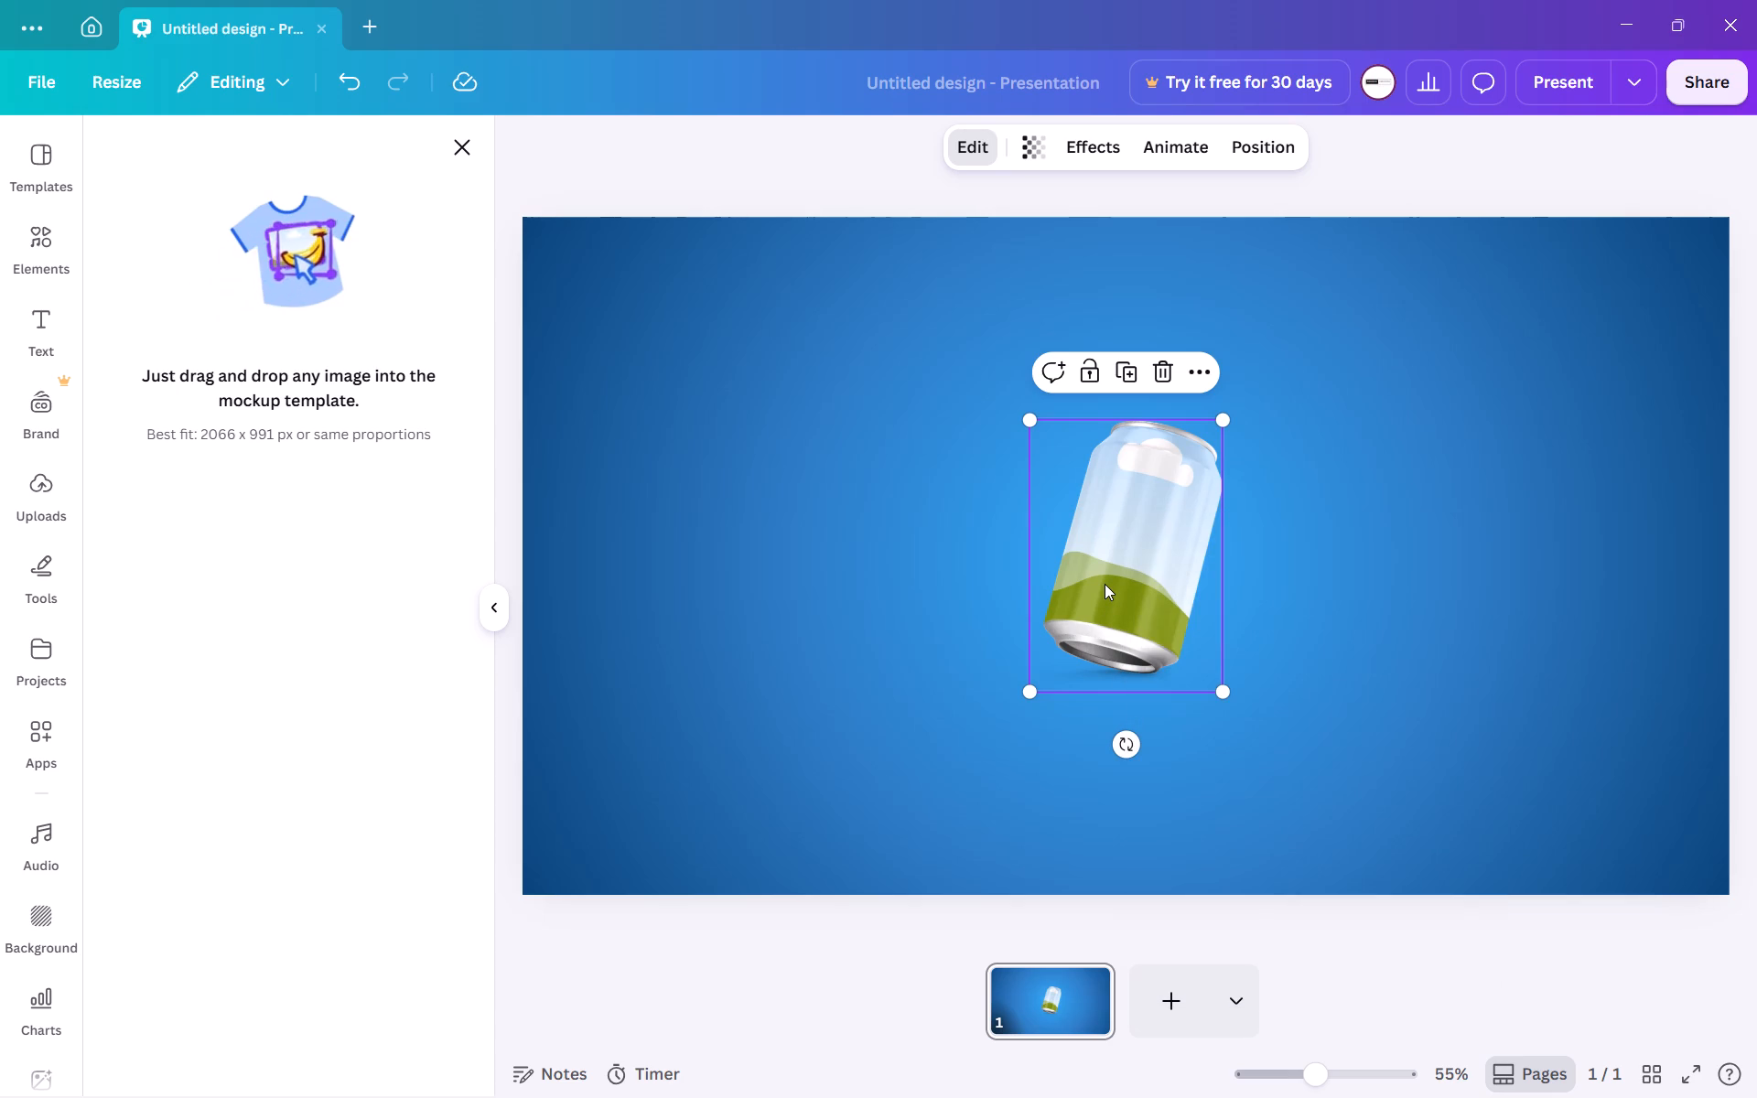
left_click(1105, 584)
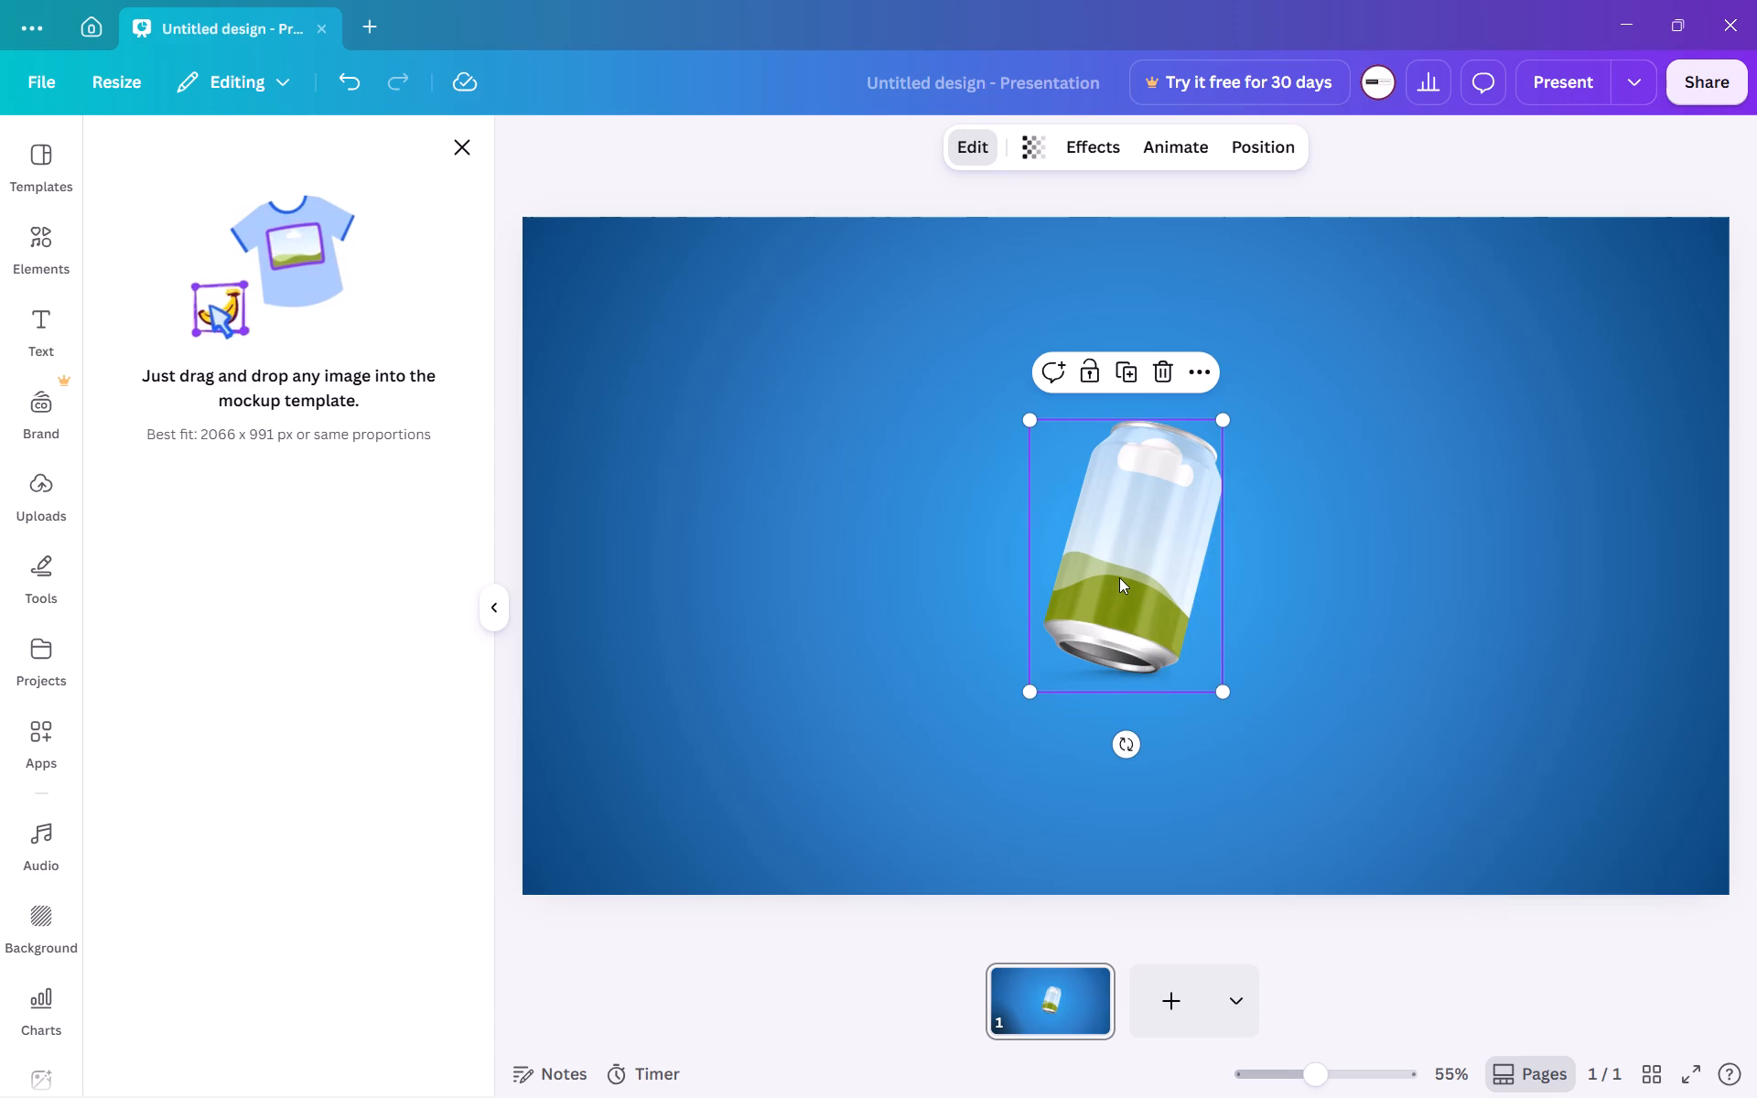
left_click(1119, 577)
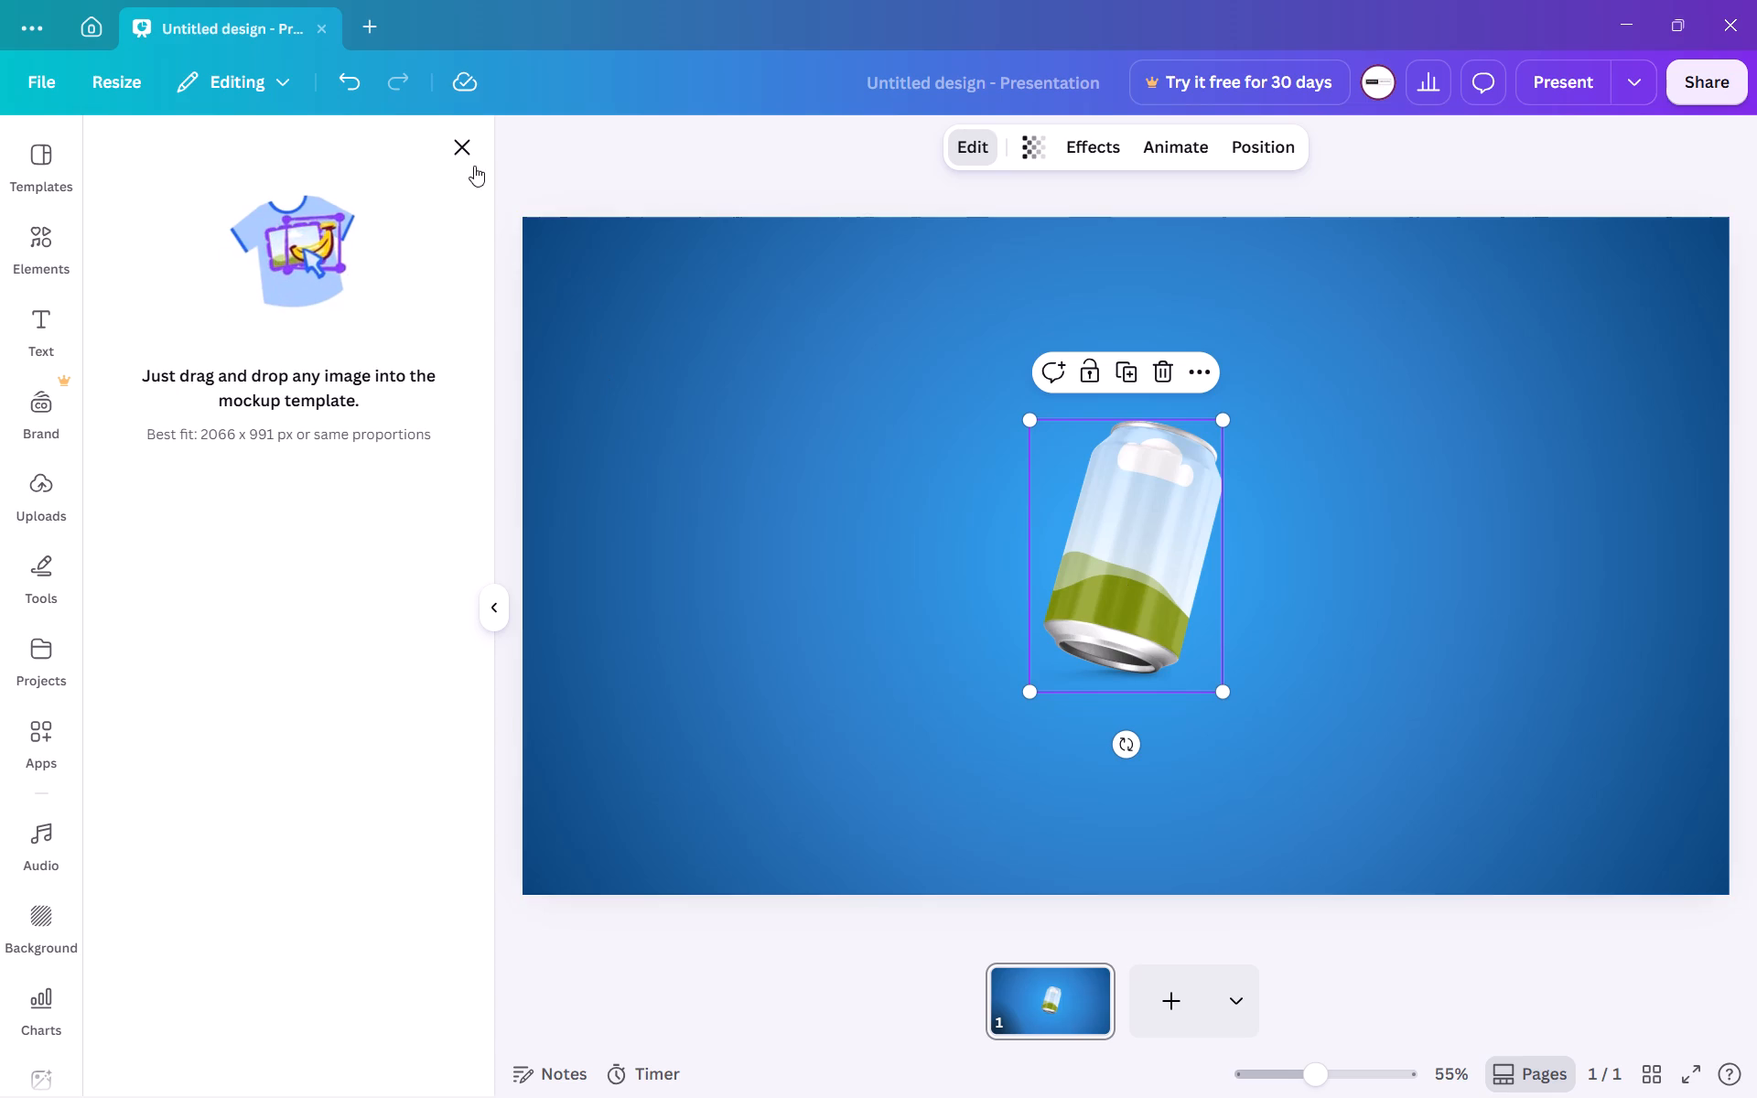
Rerun the "pepsi can" element search and look through its graphics results for a can design.
left_click(470, 153)
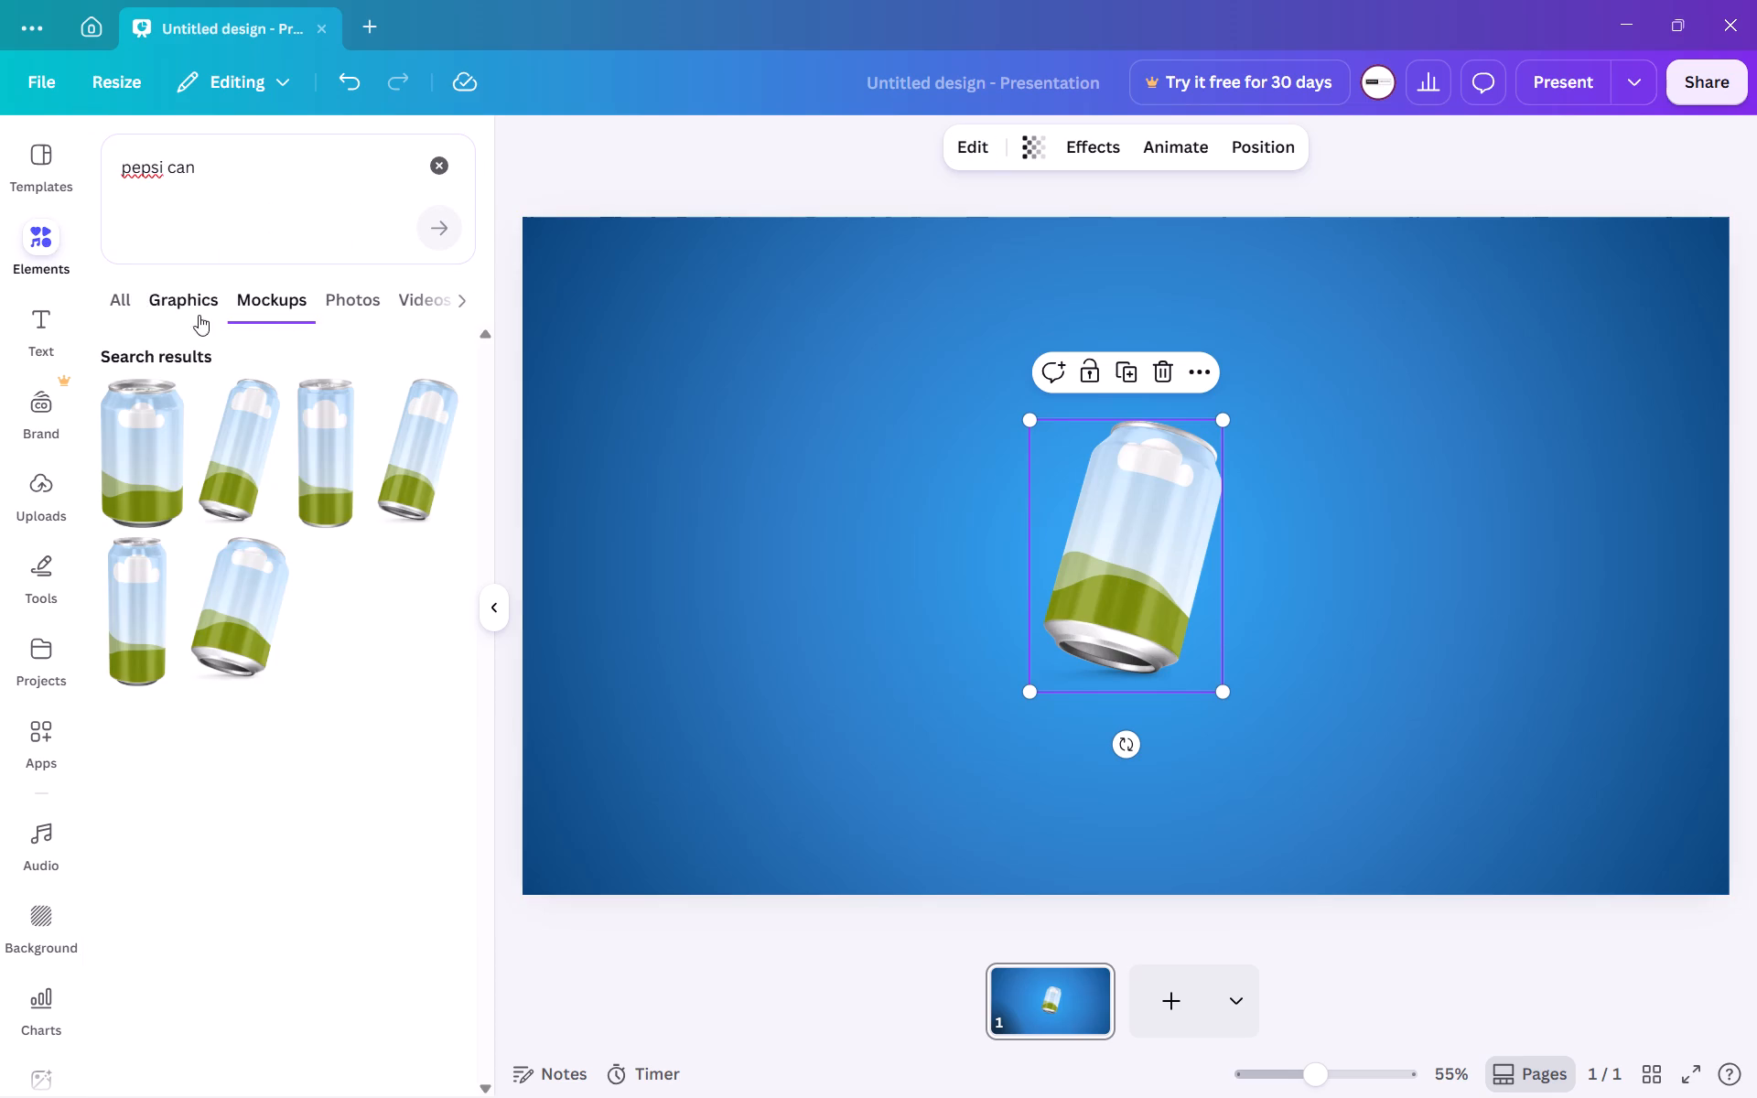
left_click(277, 161)
key("Return")
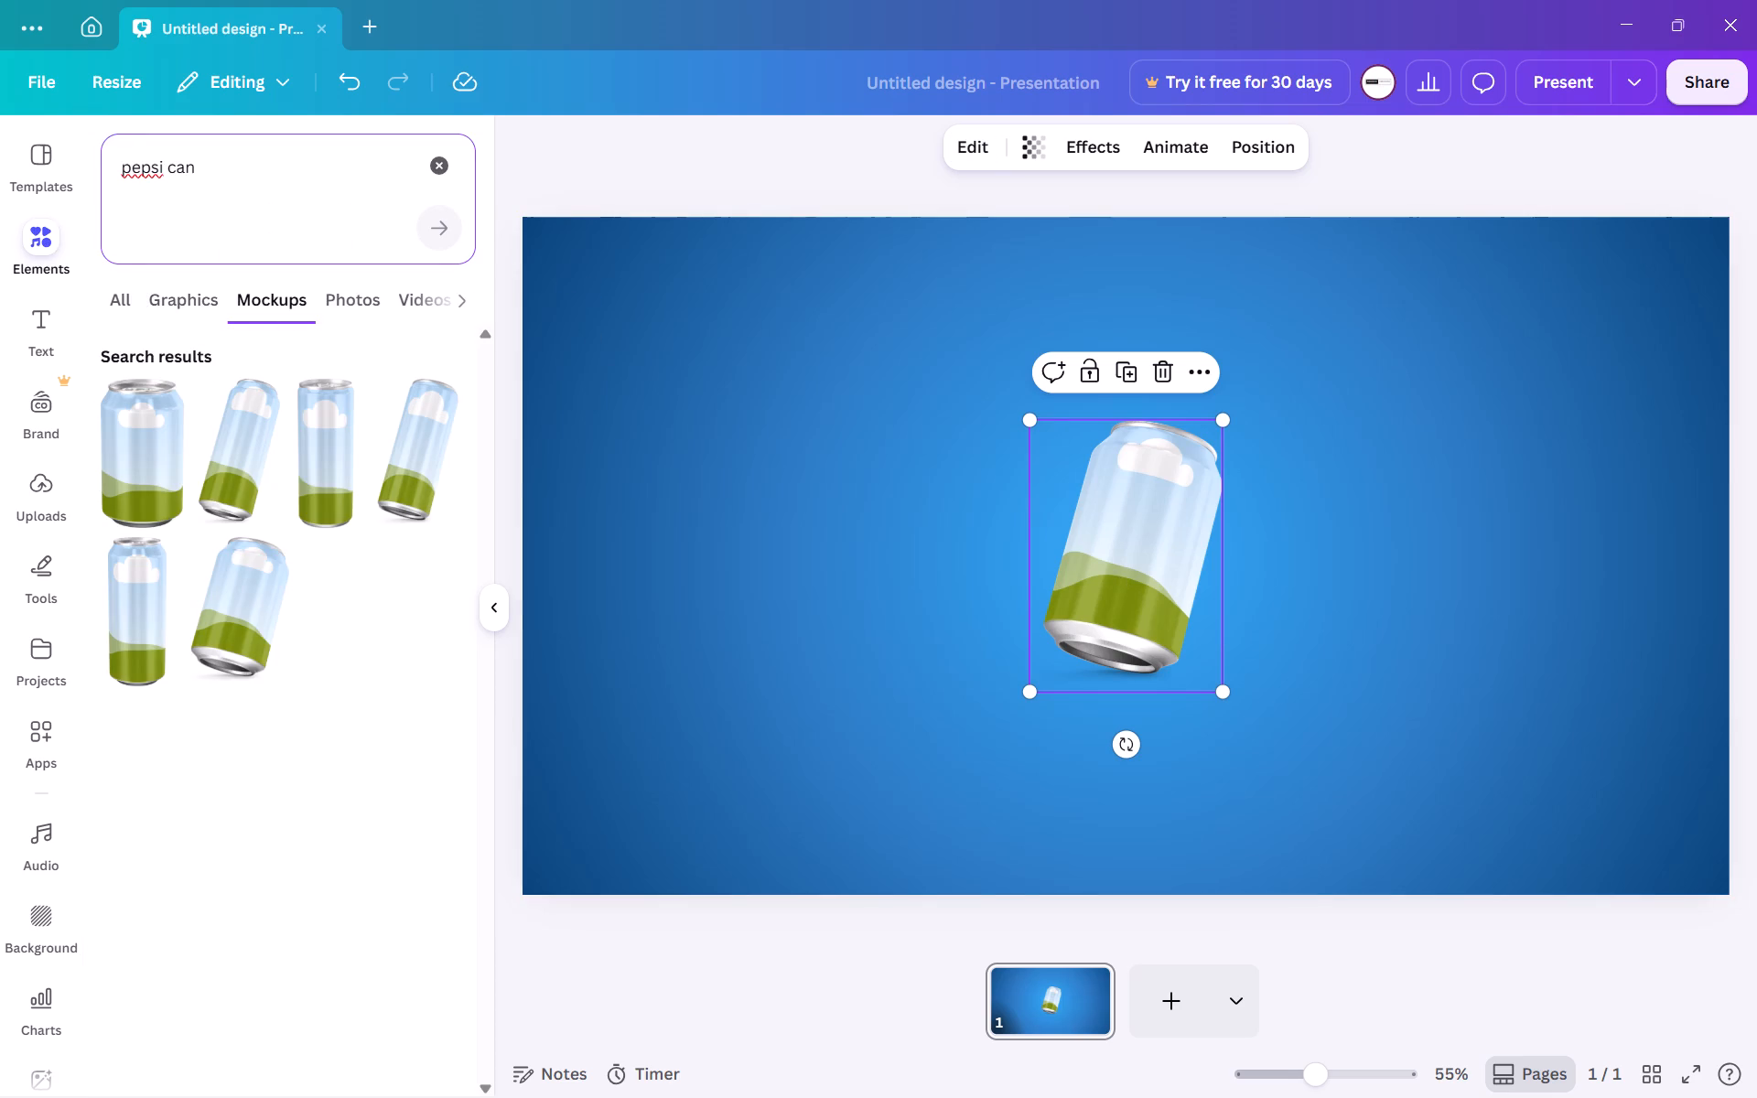
left_click(157, 286)
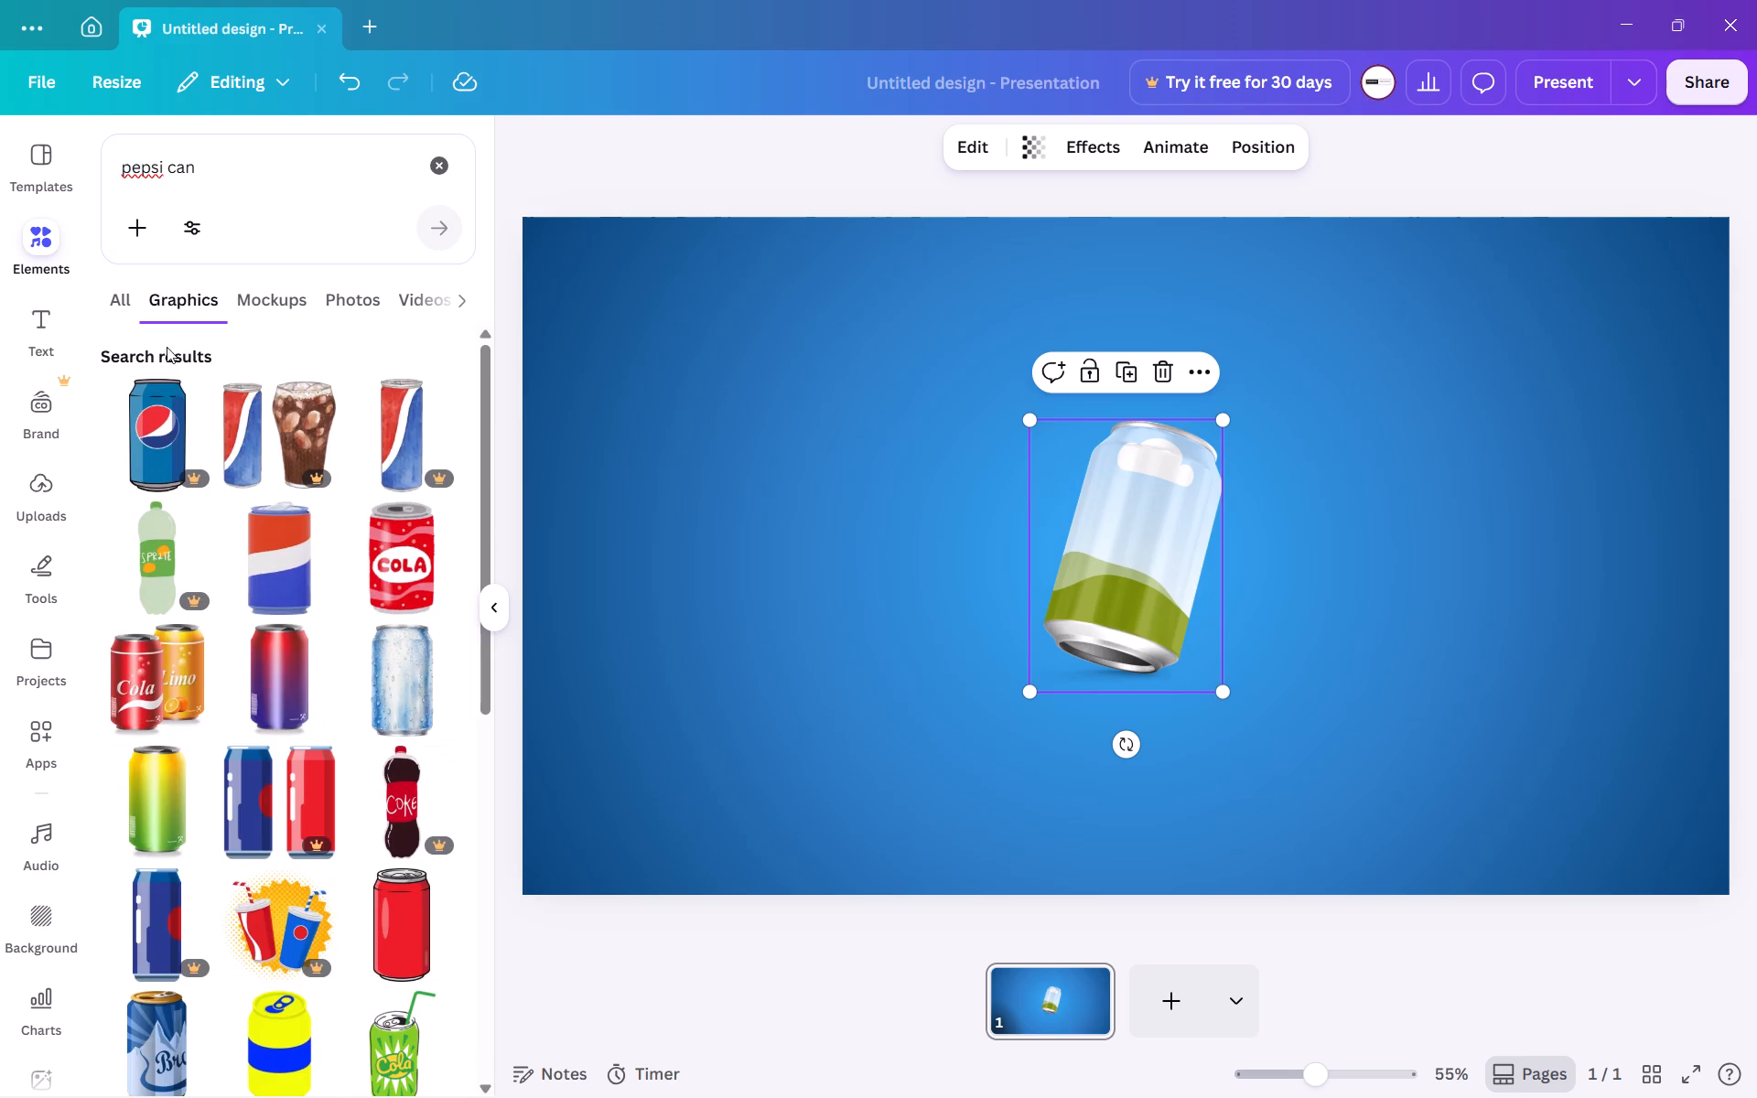
scroll(290, 480, "left", 1)
scroll(290, 480, "down", 1)
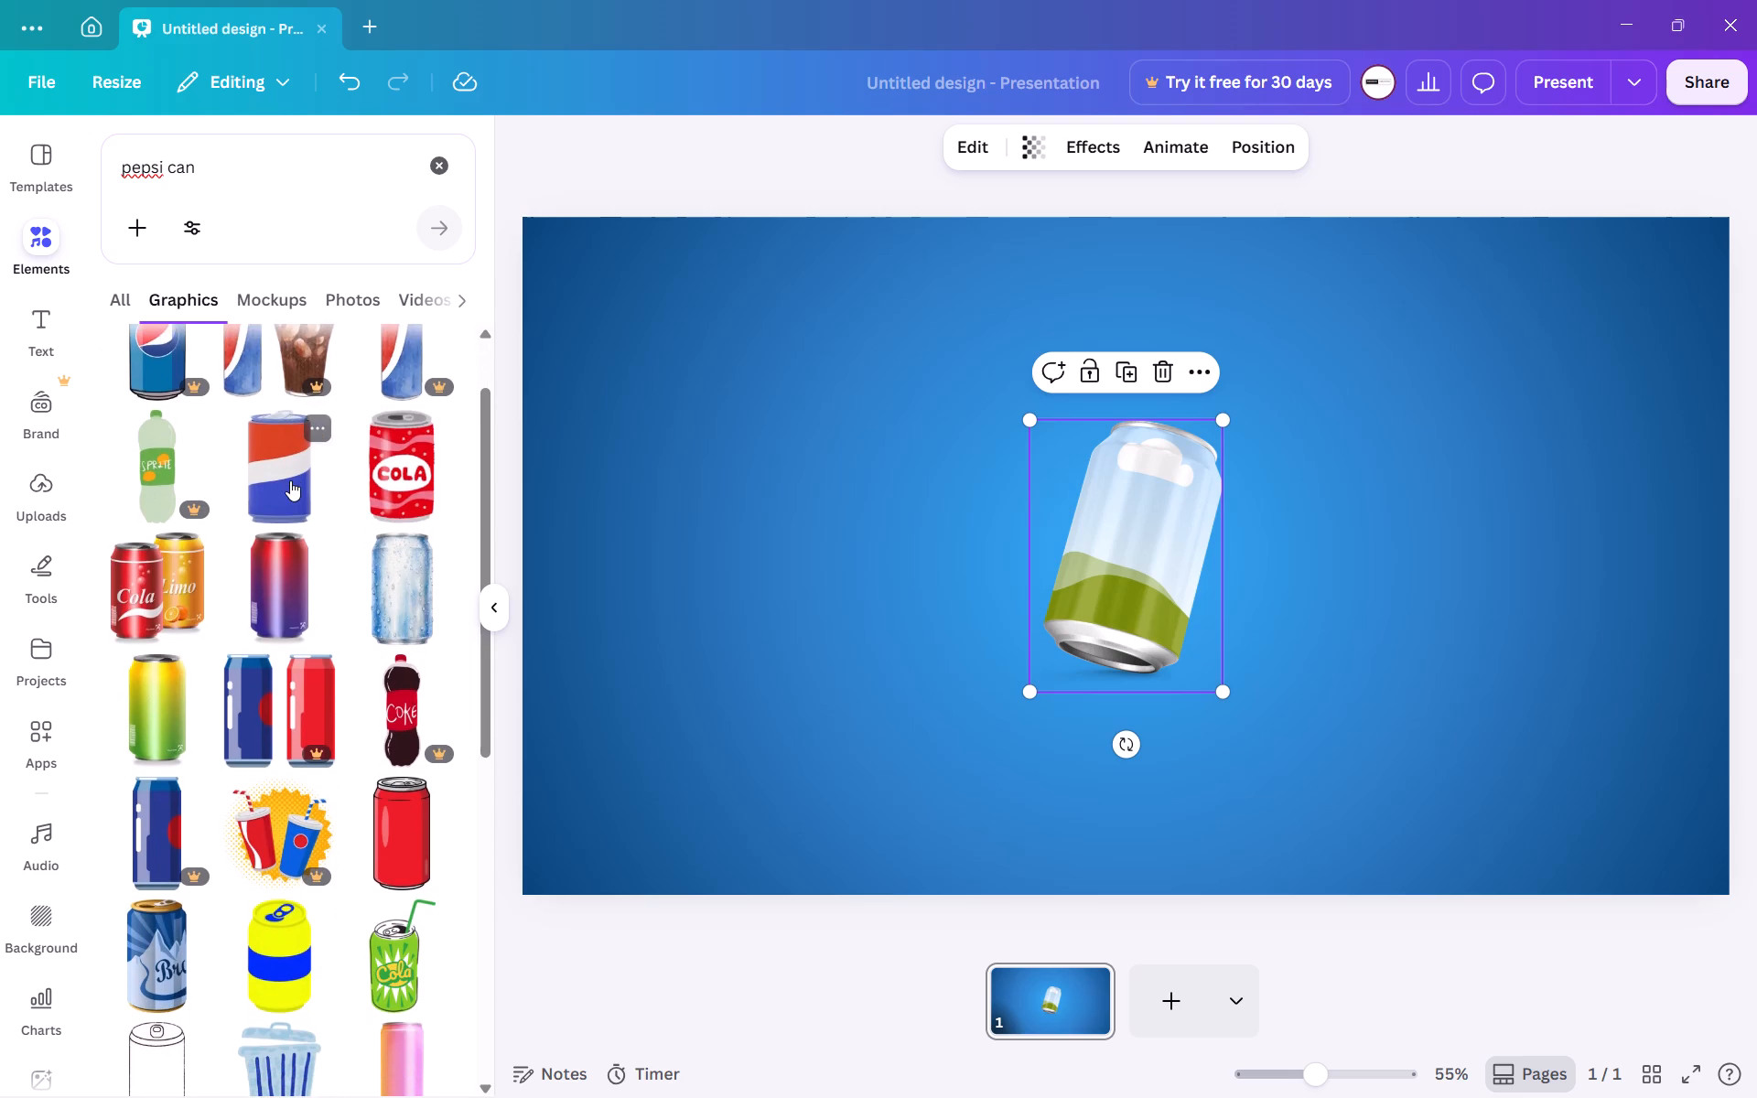
scroll(290, 480, "down", 4)
scroll(290, 480, "up", 2)
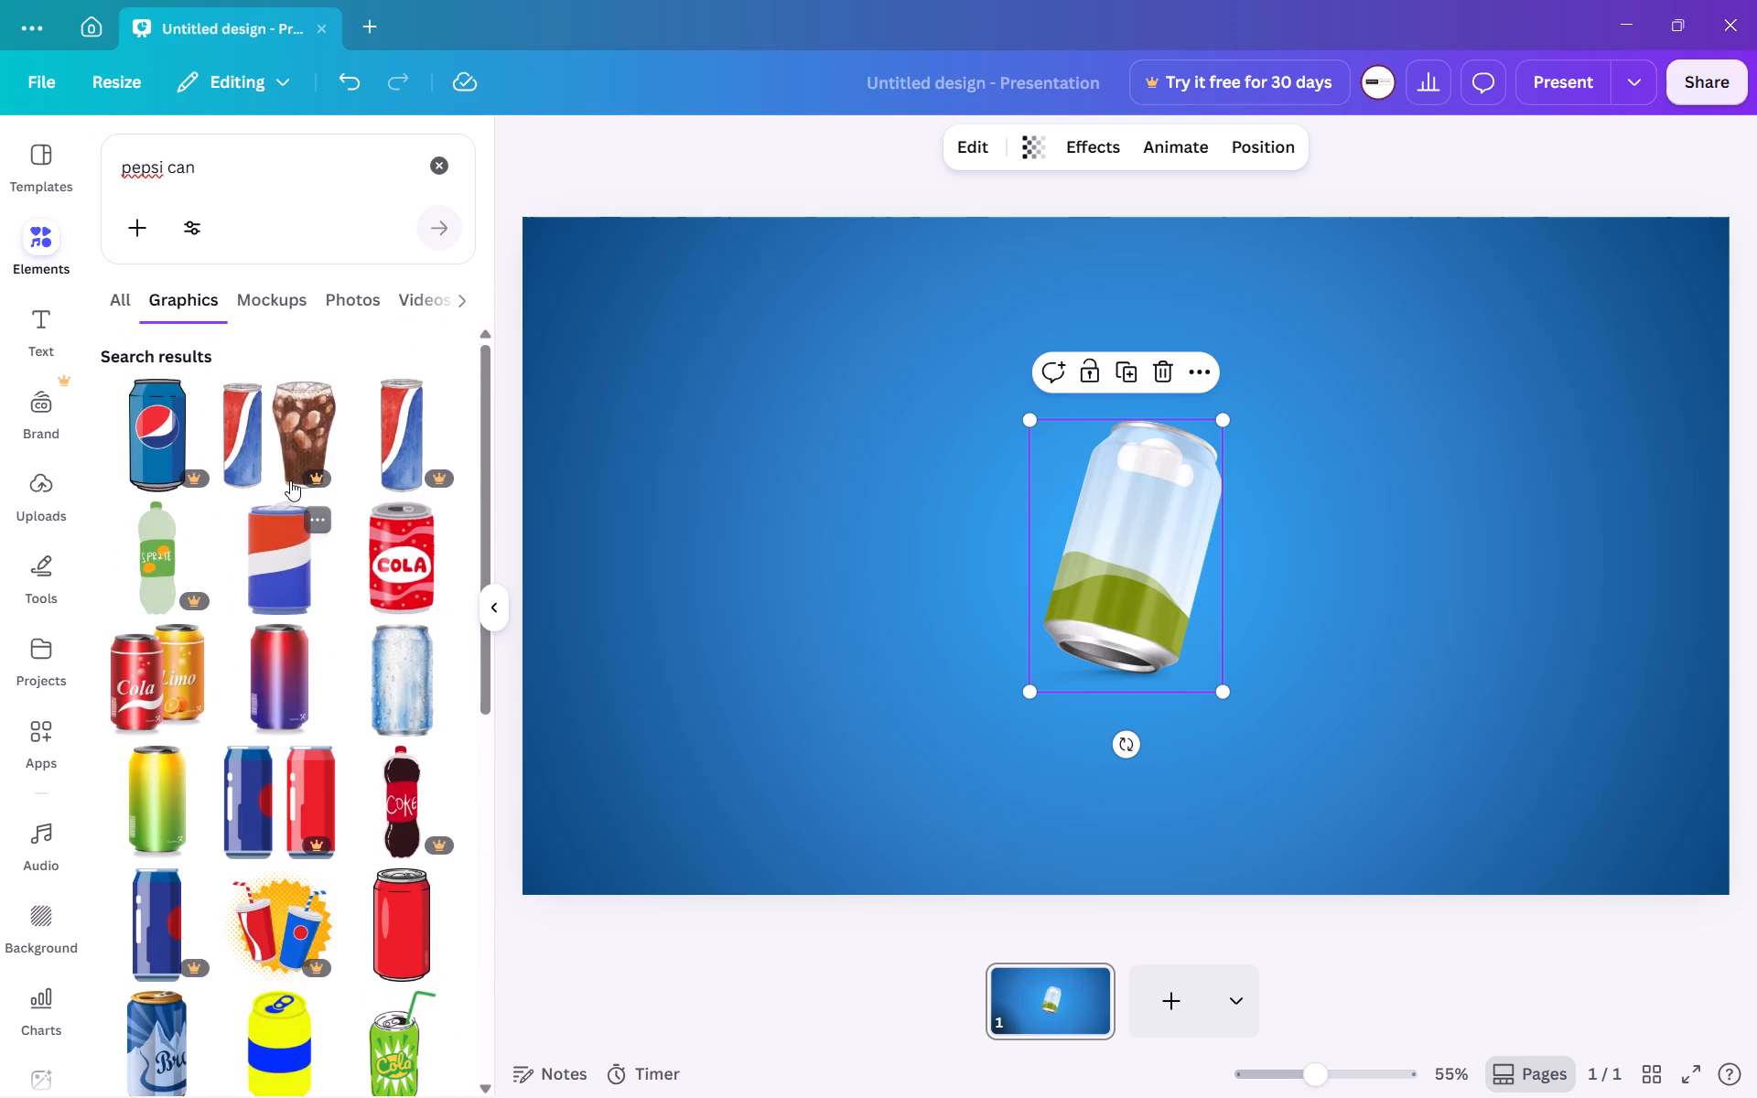
Look through the "pepsi can" photo results for an image suited to the can mockup.
left_click(347, 299)
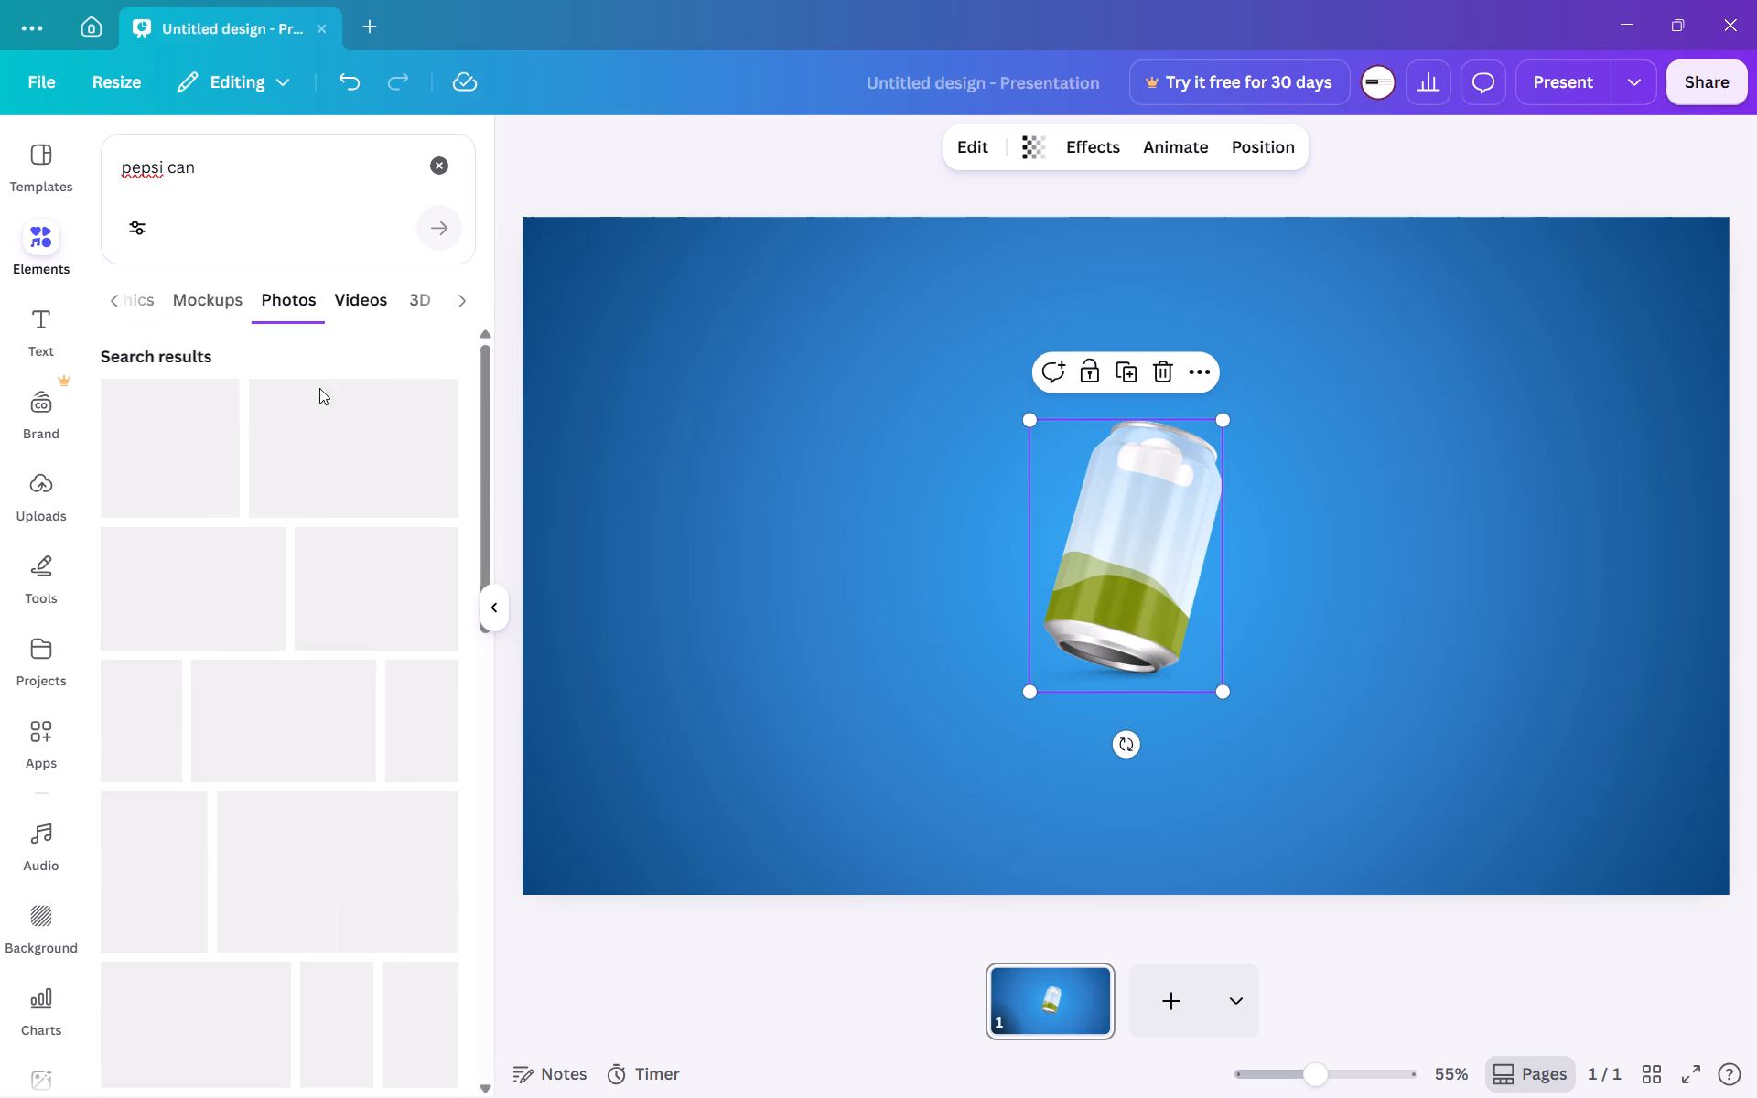
scroll(345, 502, "down", 1)
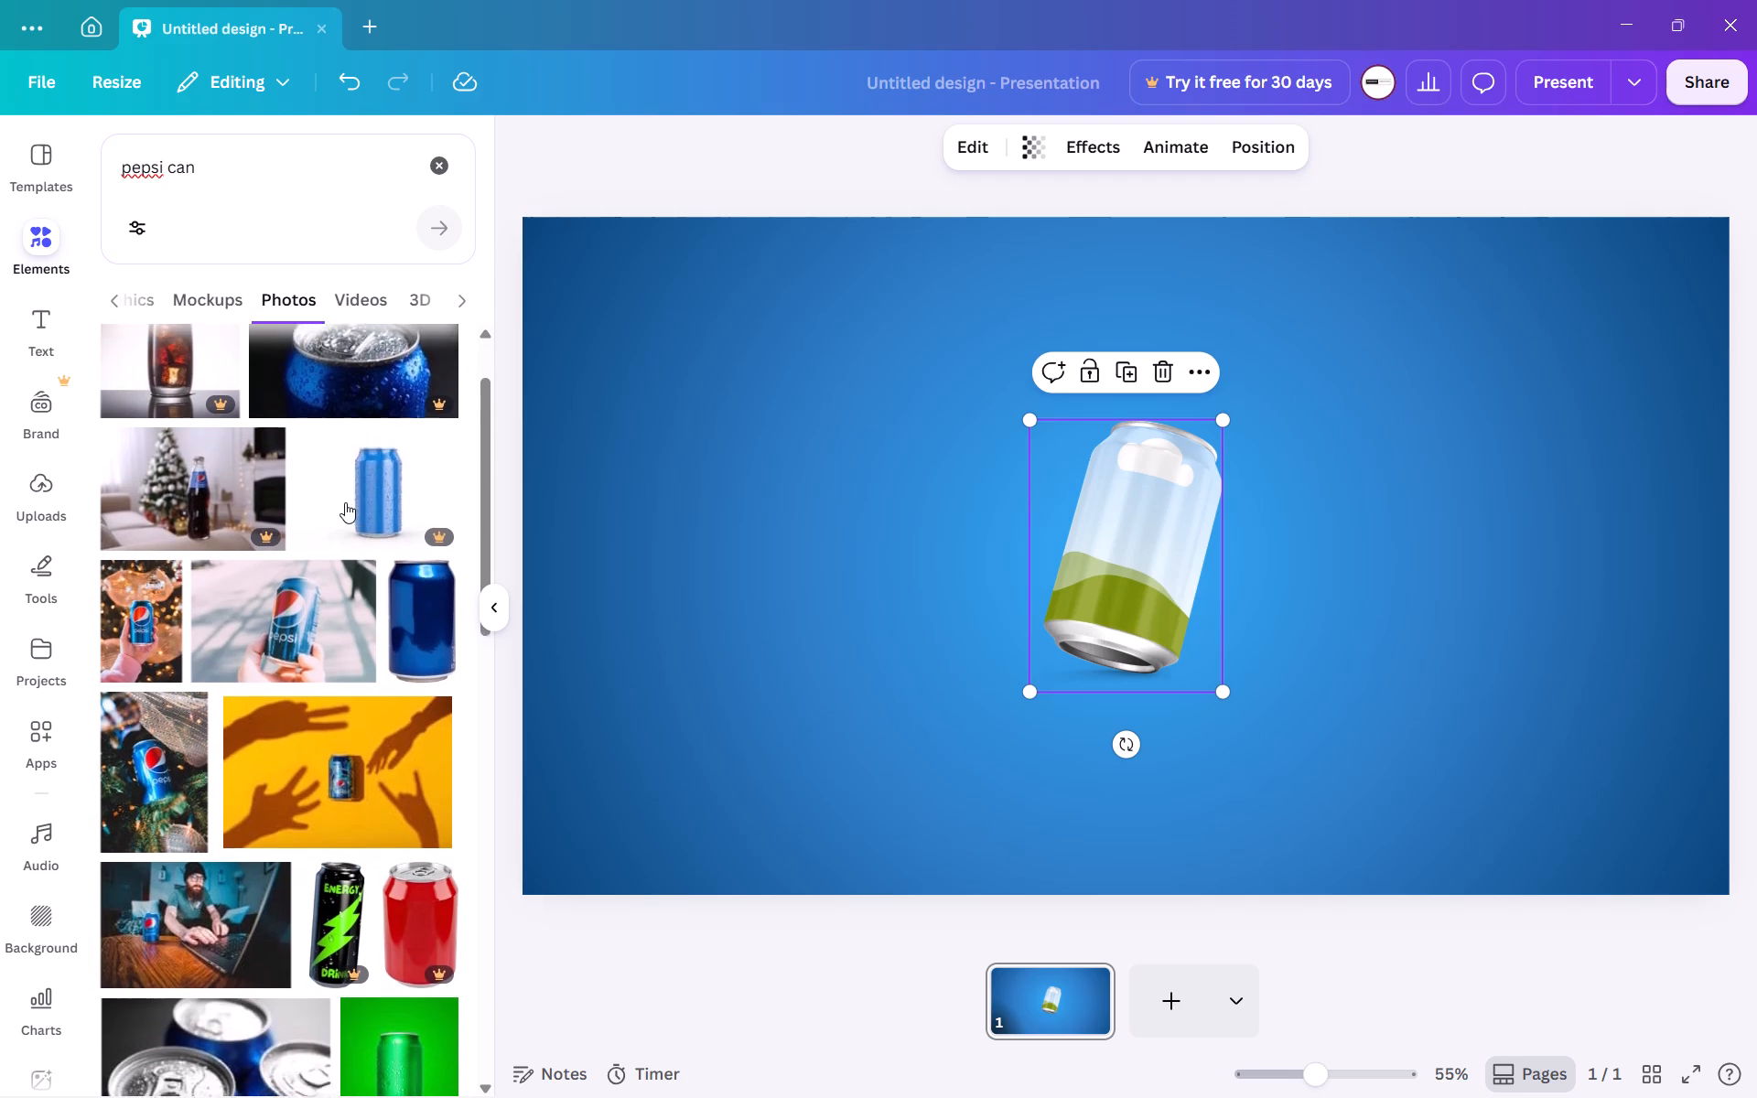
scroll(345, 502, "down", 6)
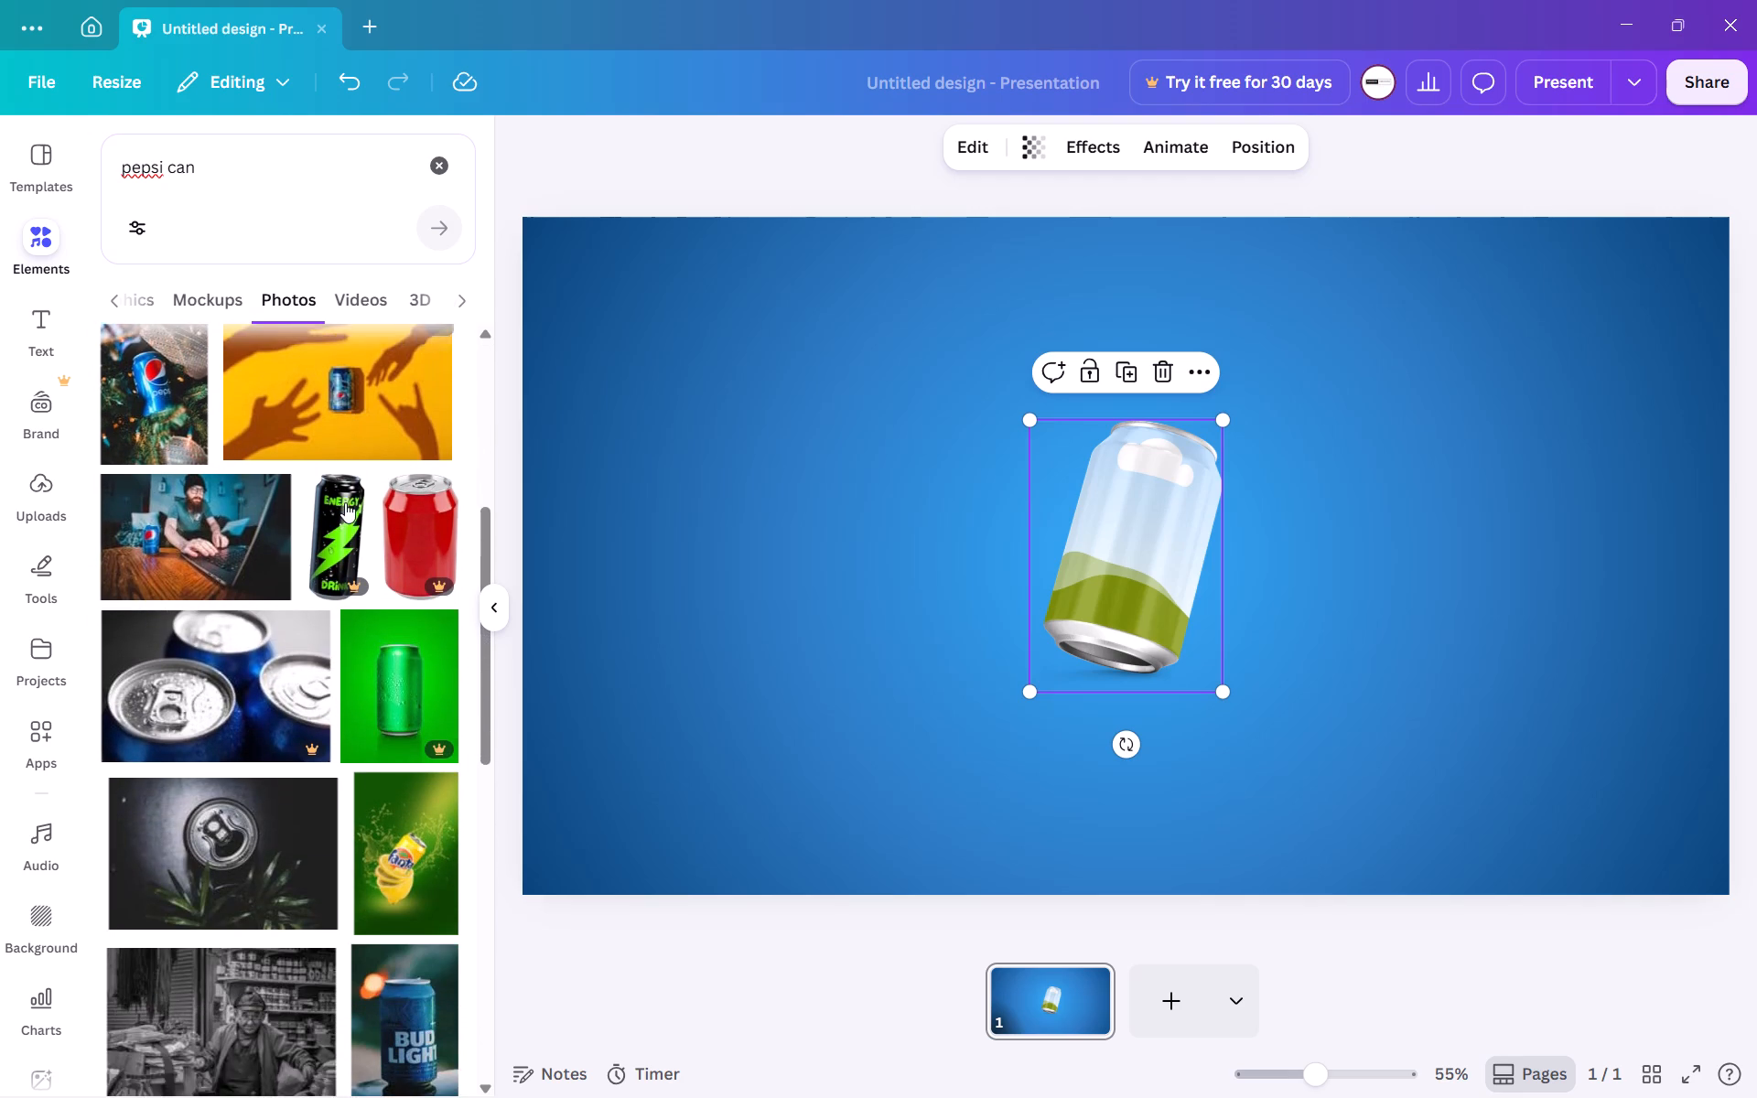
scroll(345, 502, "down", 5)
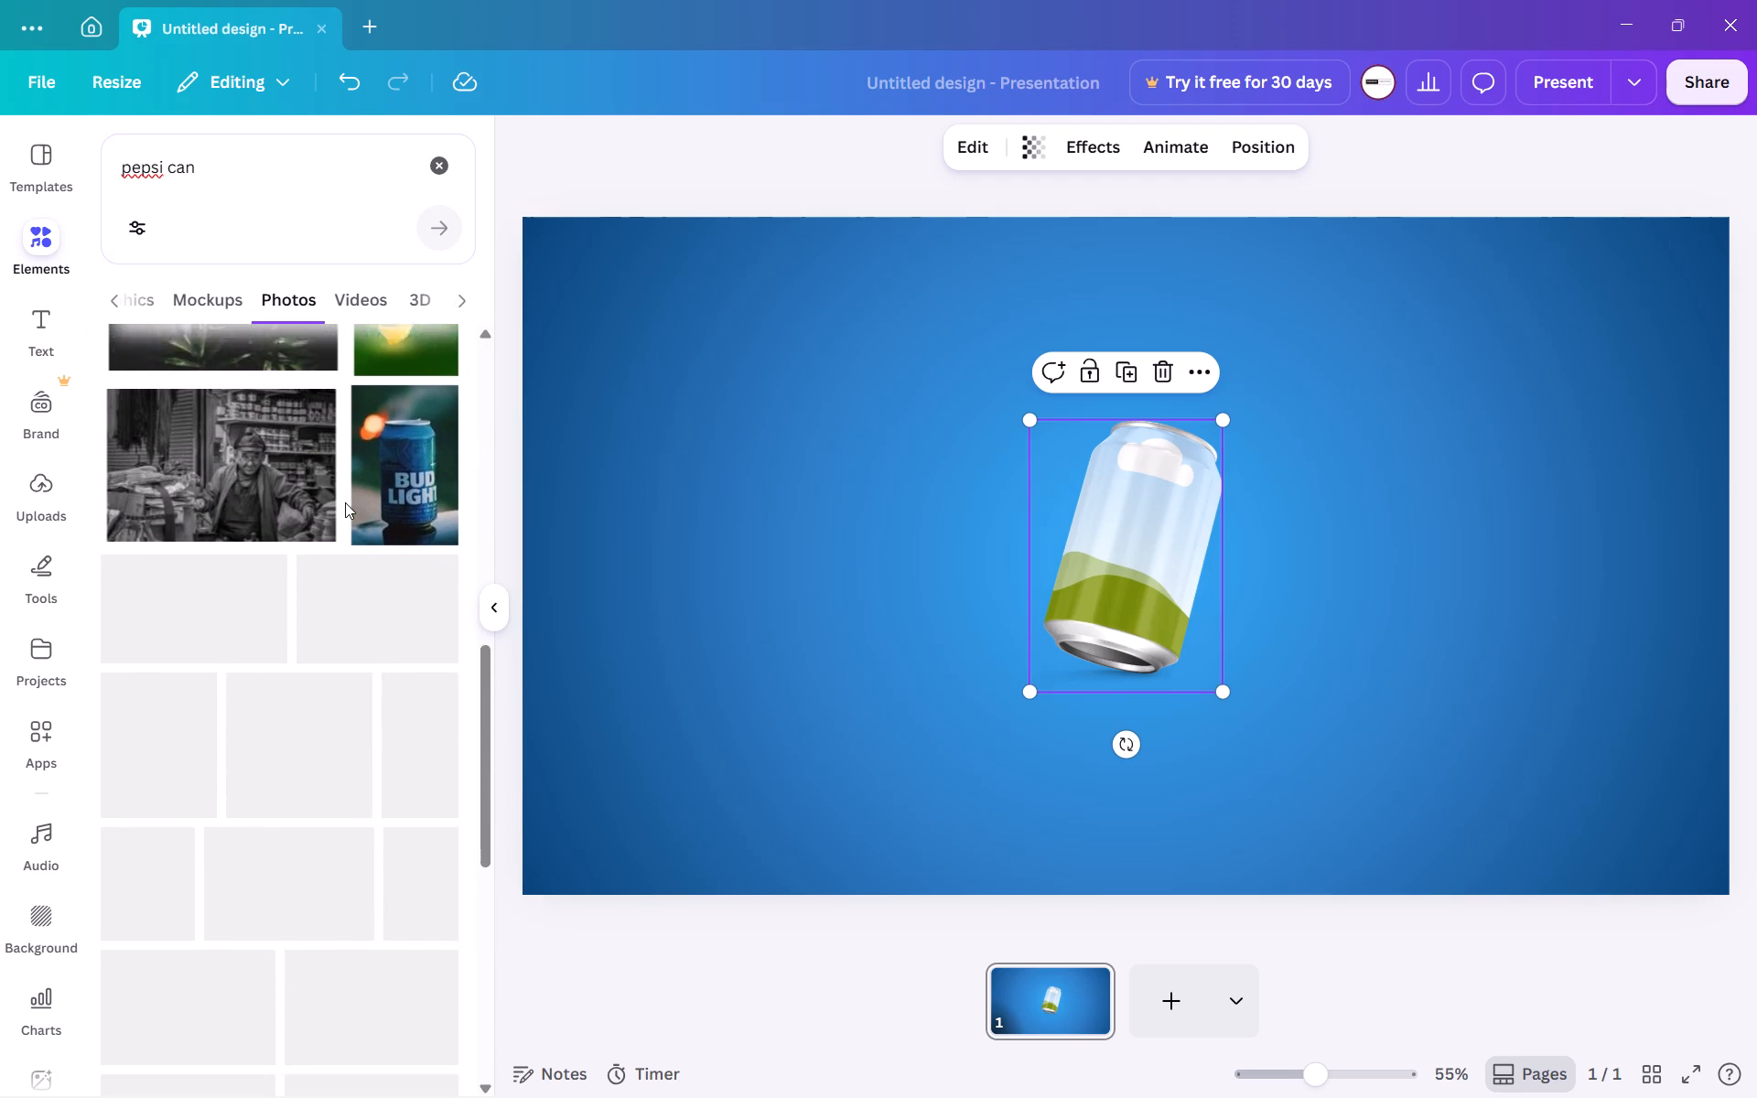
scroll(345, 502, "down", 1)
scroll(345, 502, "up", 7)
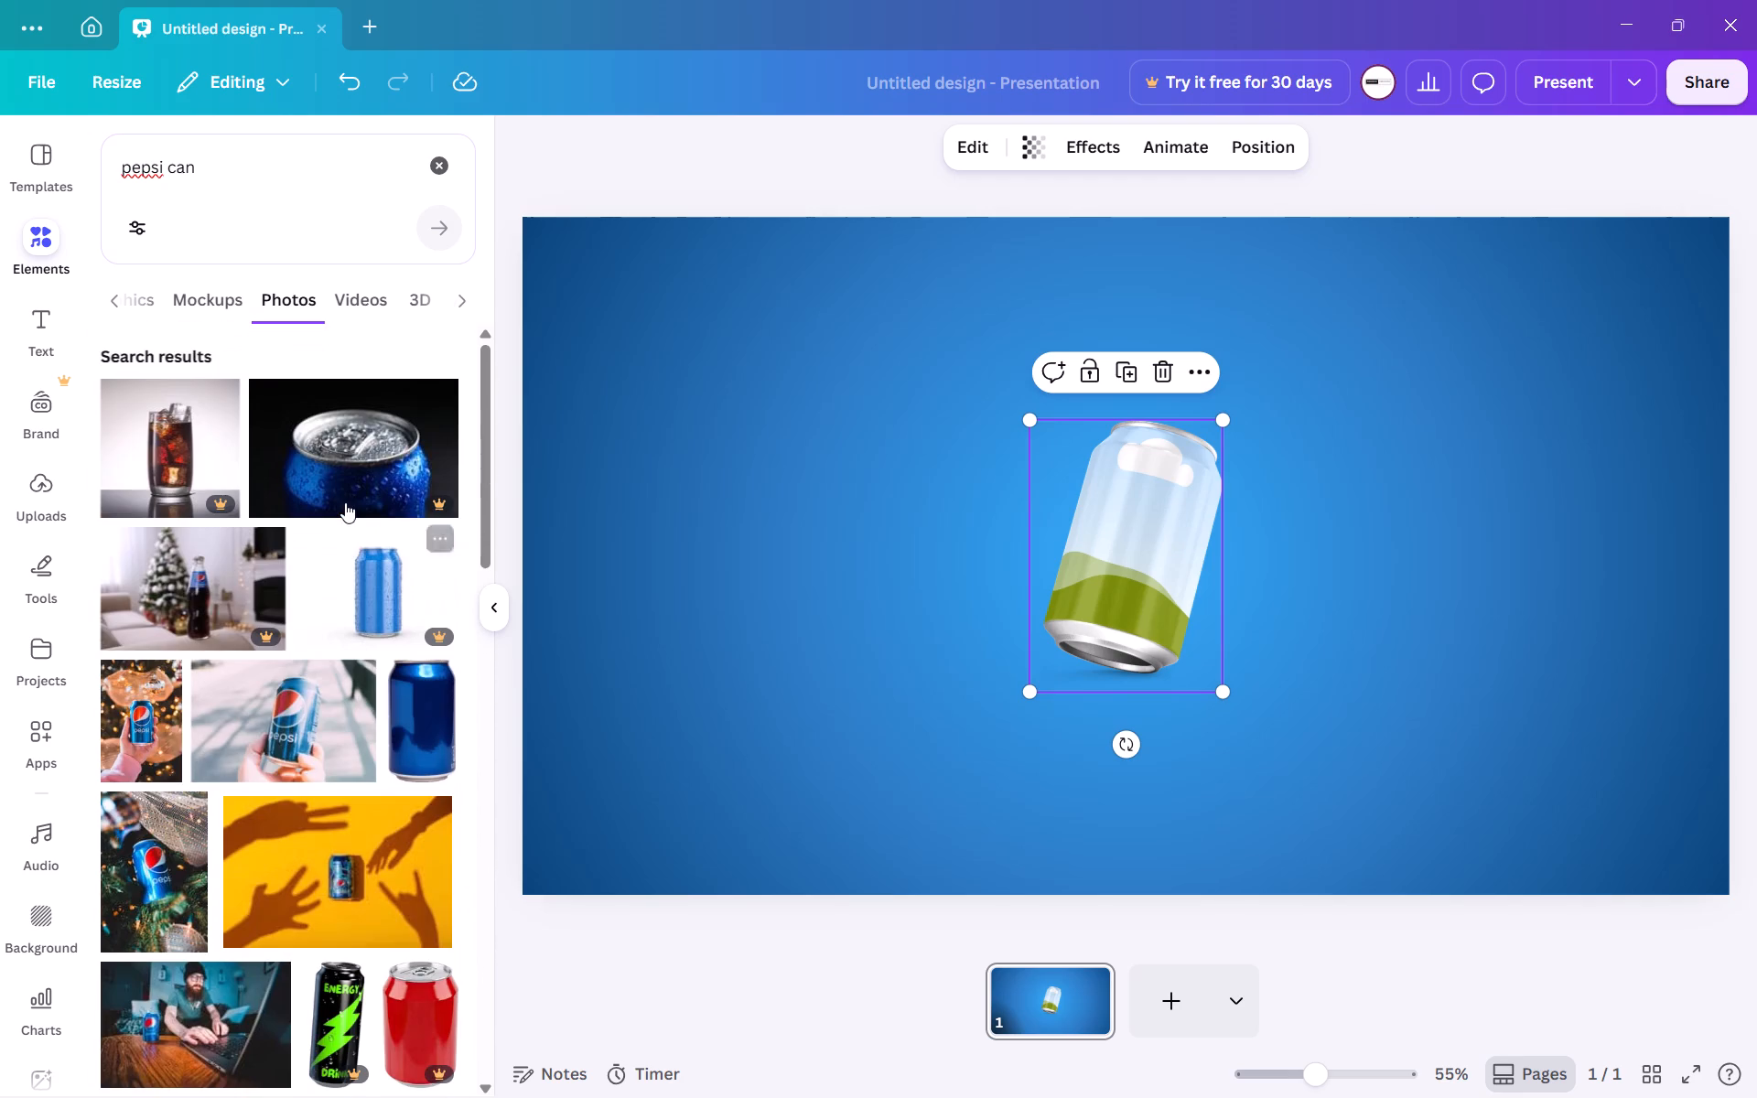
scroll(345, 502, "up", 1)
scroll(345, 502, "down", 2)
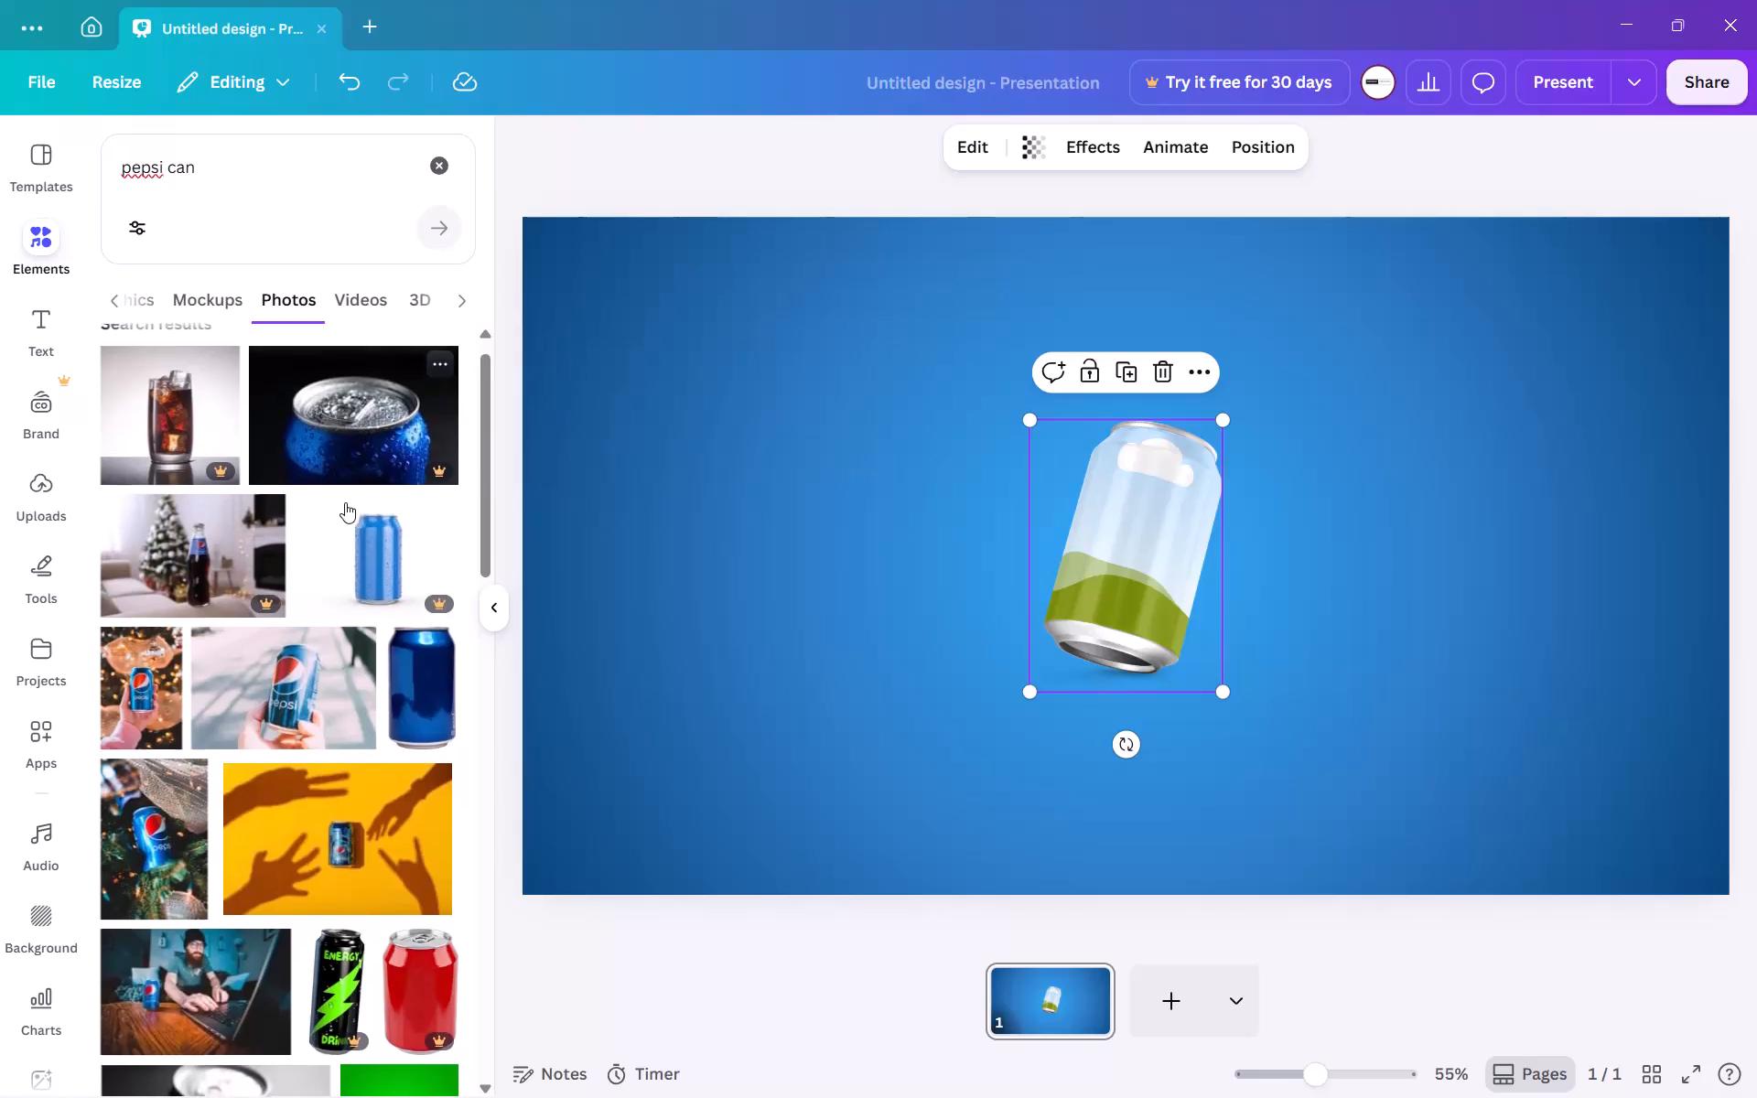
scroll(345, 502, "down", 7)
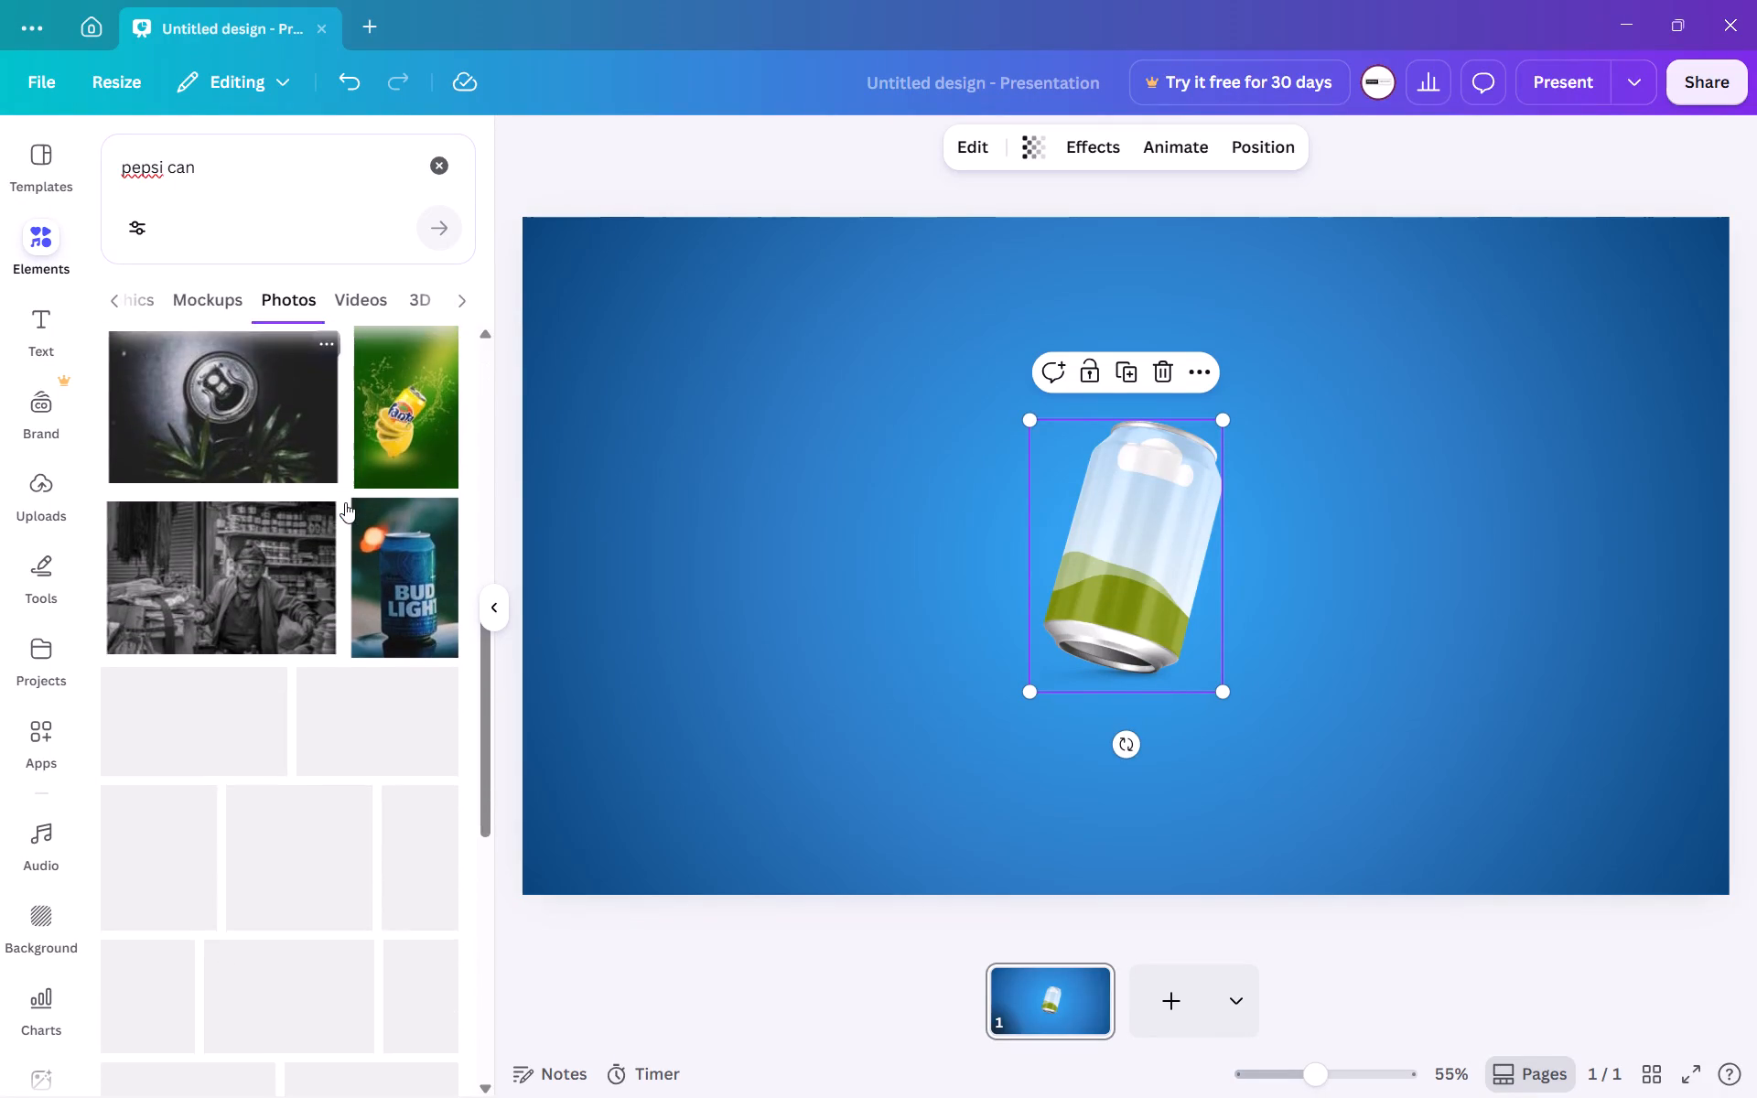
scroll(345, 502, "down", 1)
scroll(345, 502, "up", 5)
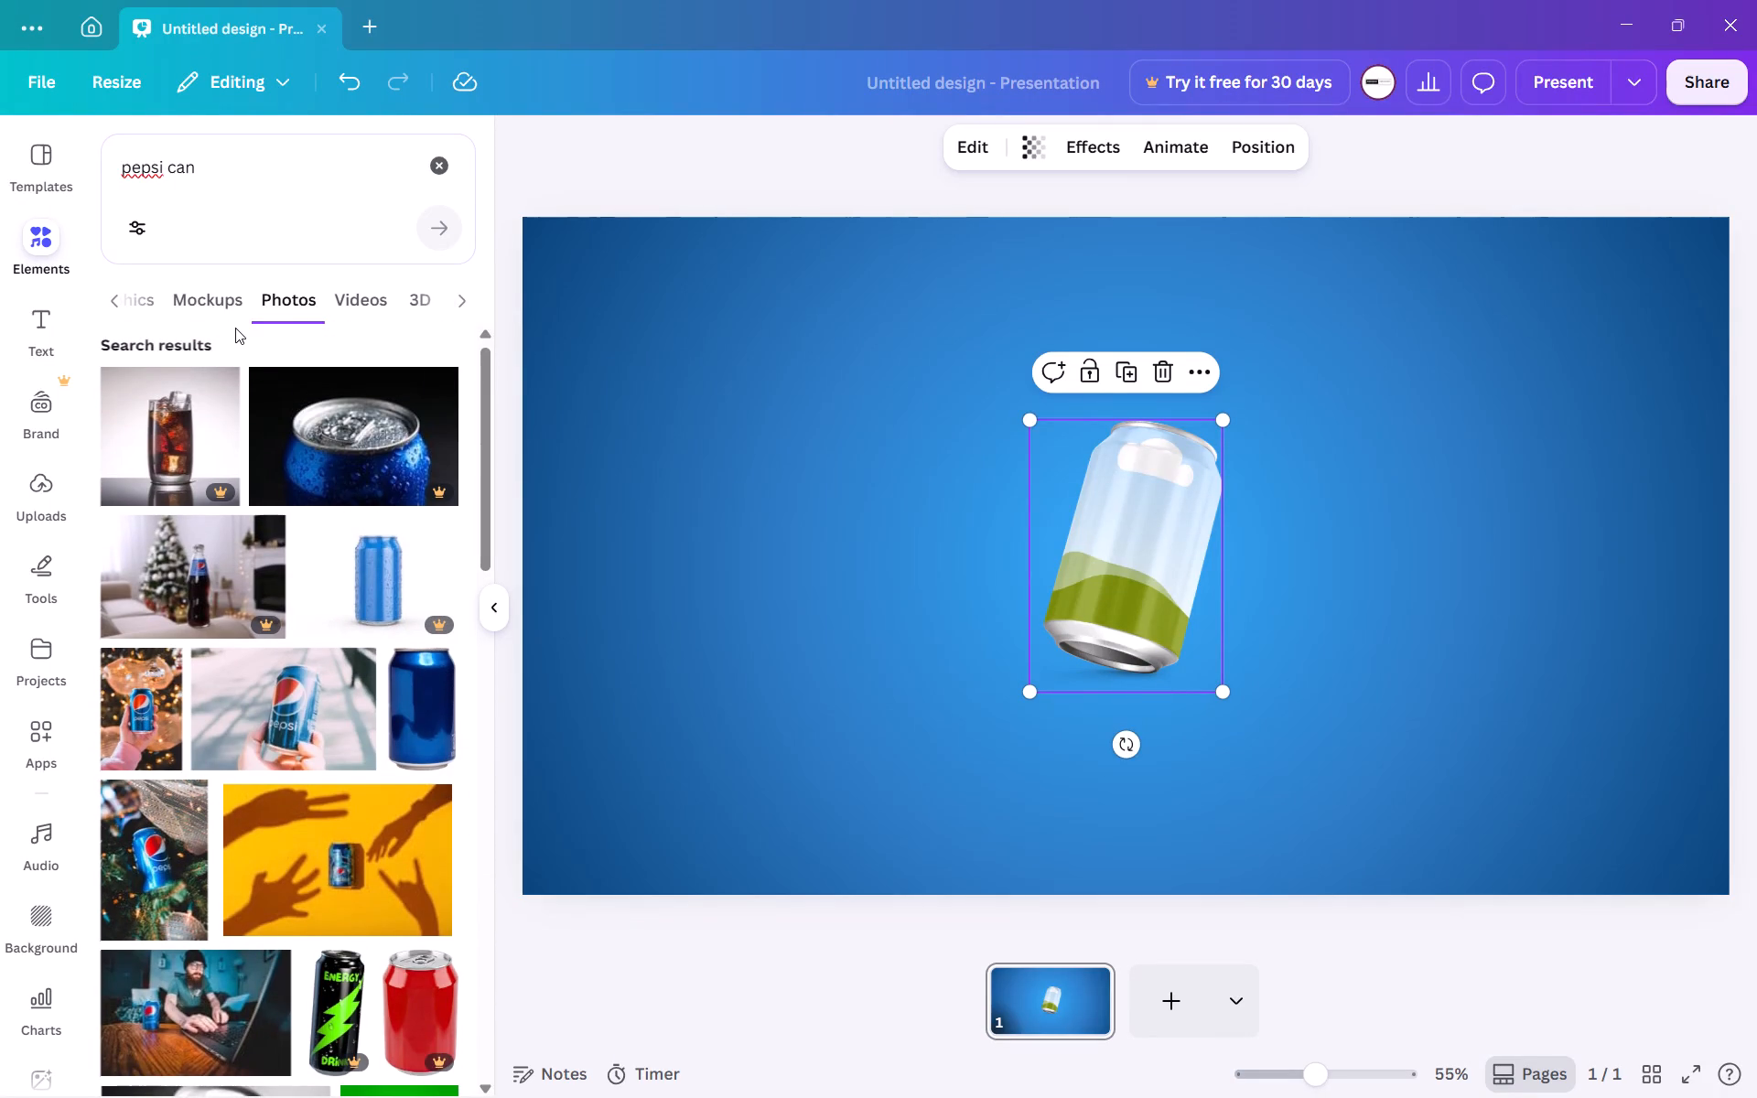
scroll(233, 323, "right", 3)
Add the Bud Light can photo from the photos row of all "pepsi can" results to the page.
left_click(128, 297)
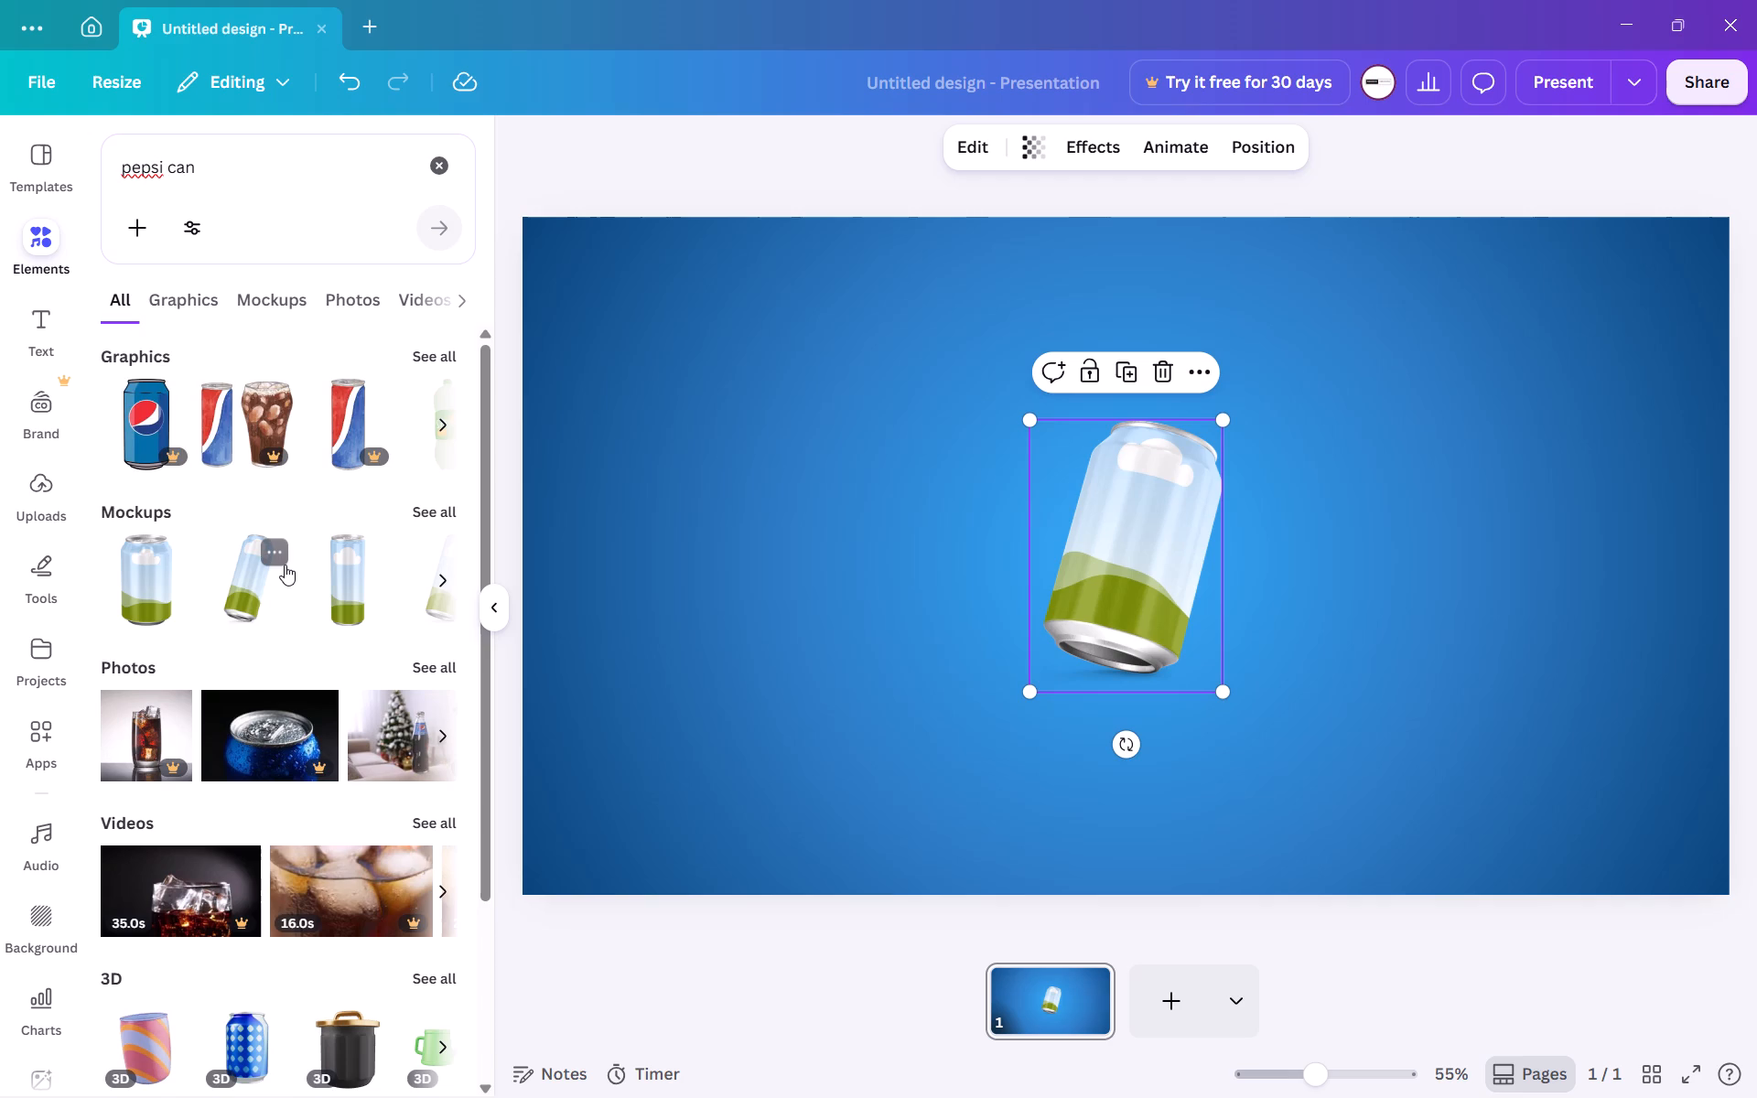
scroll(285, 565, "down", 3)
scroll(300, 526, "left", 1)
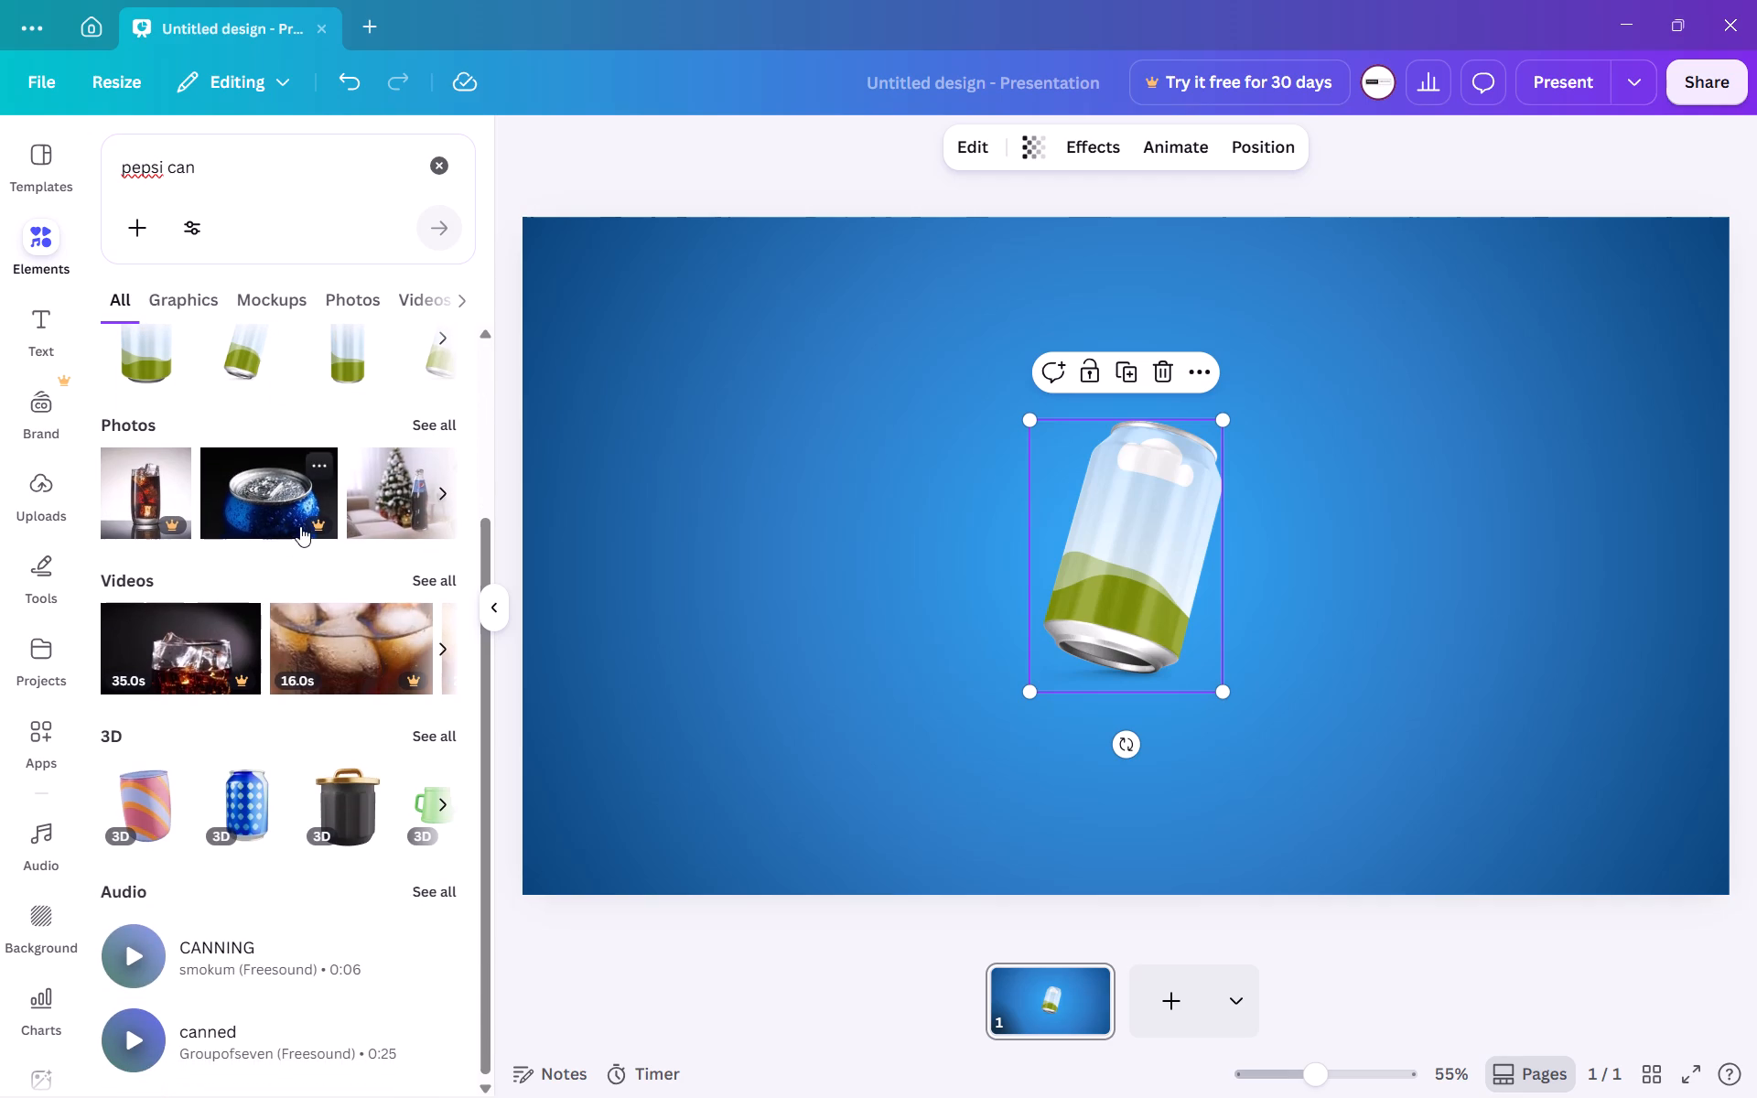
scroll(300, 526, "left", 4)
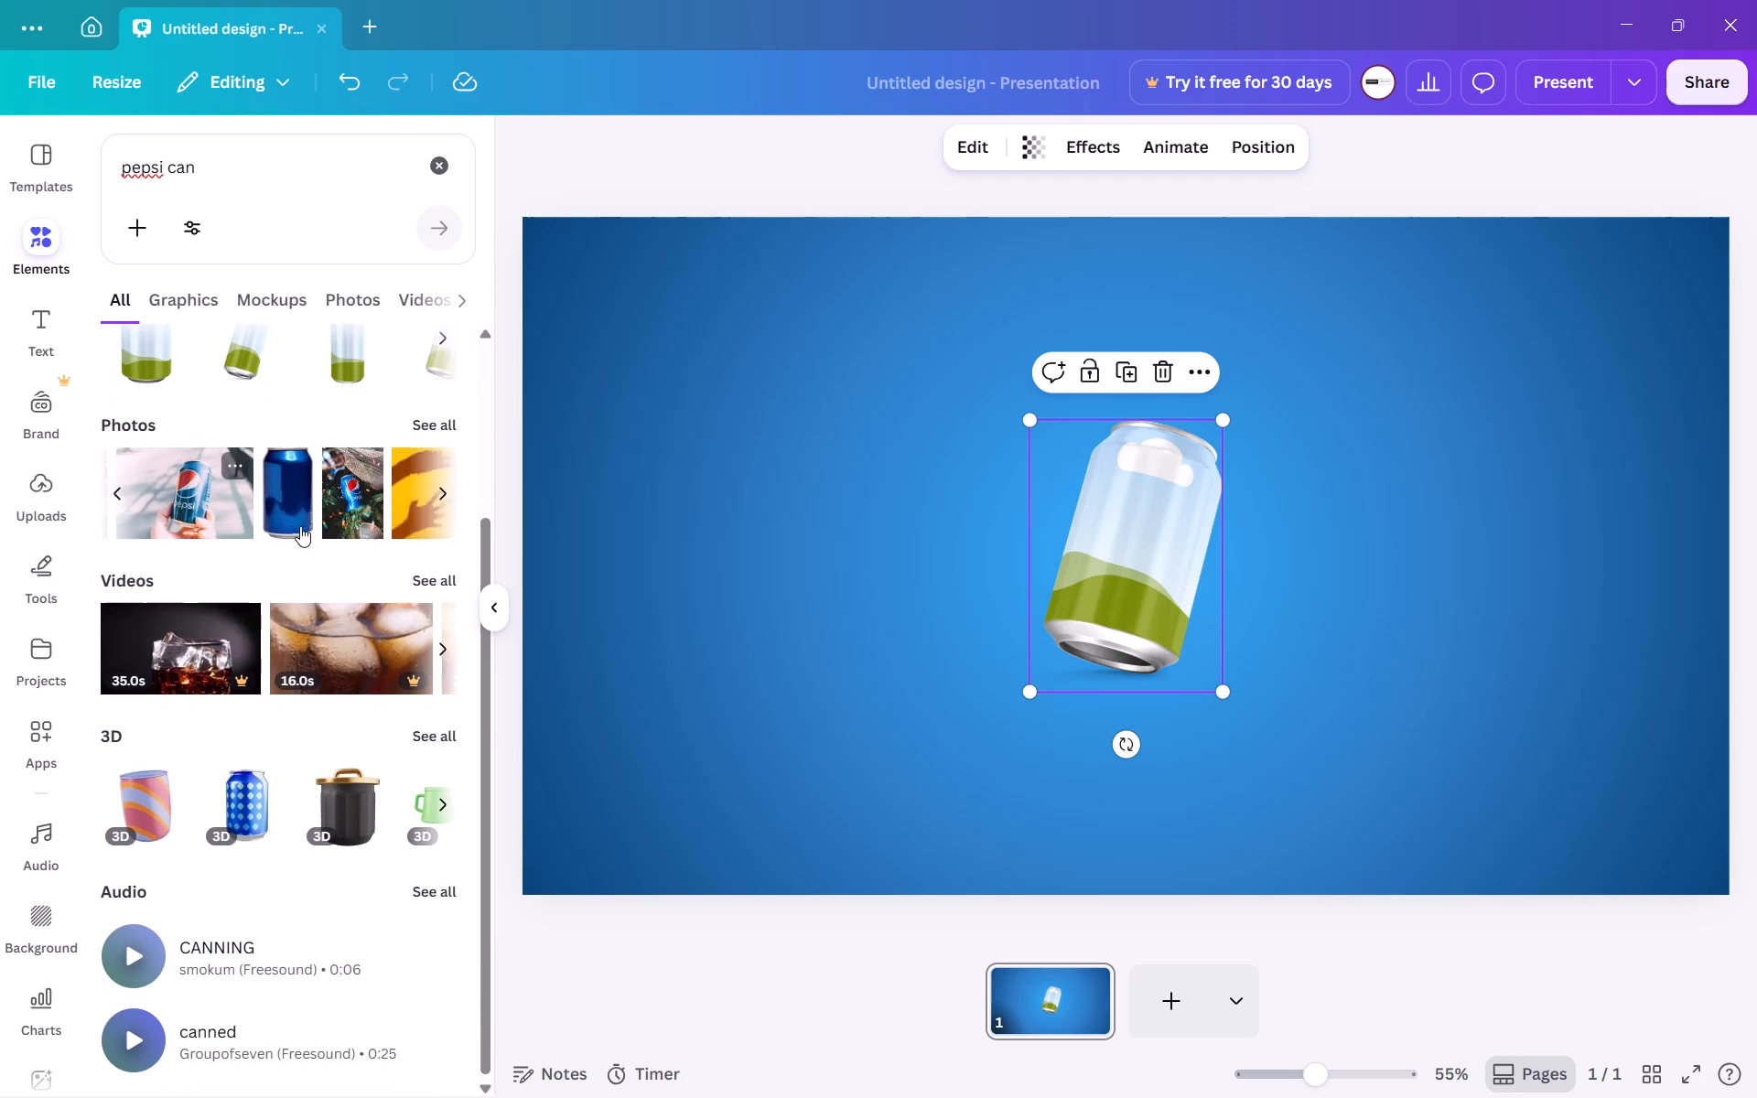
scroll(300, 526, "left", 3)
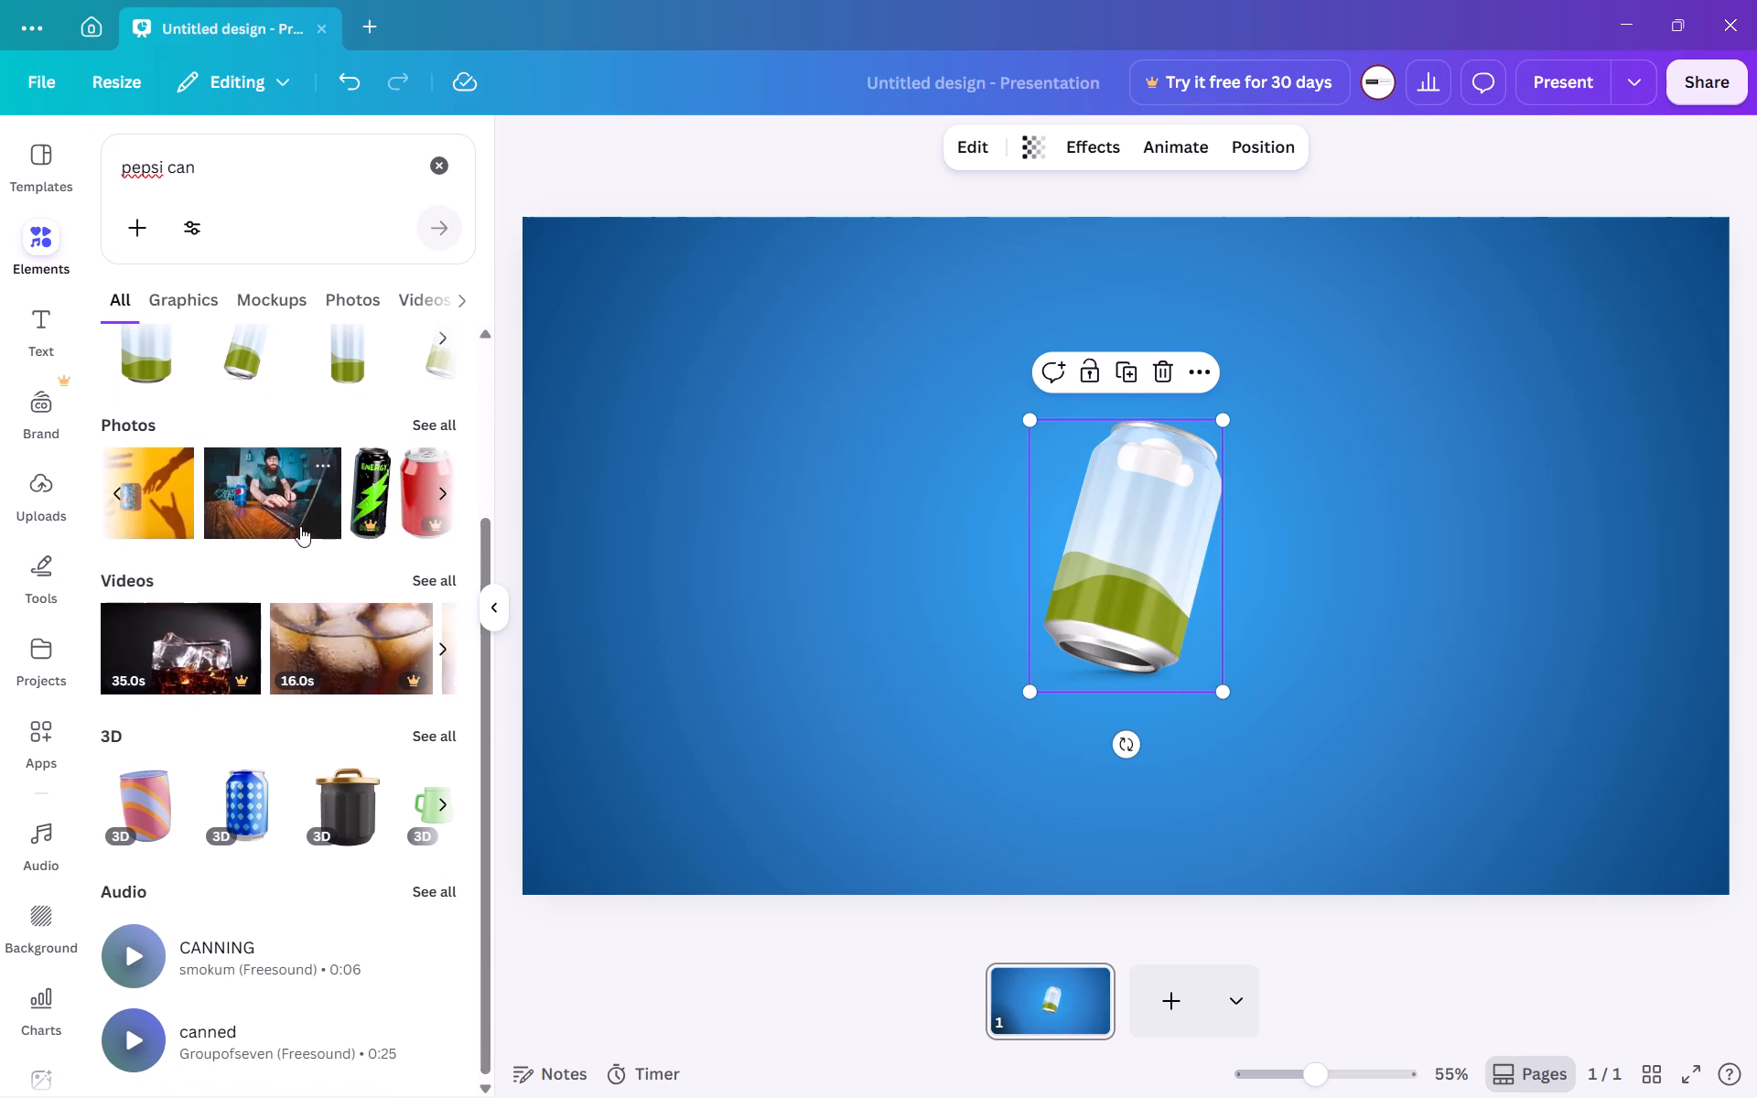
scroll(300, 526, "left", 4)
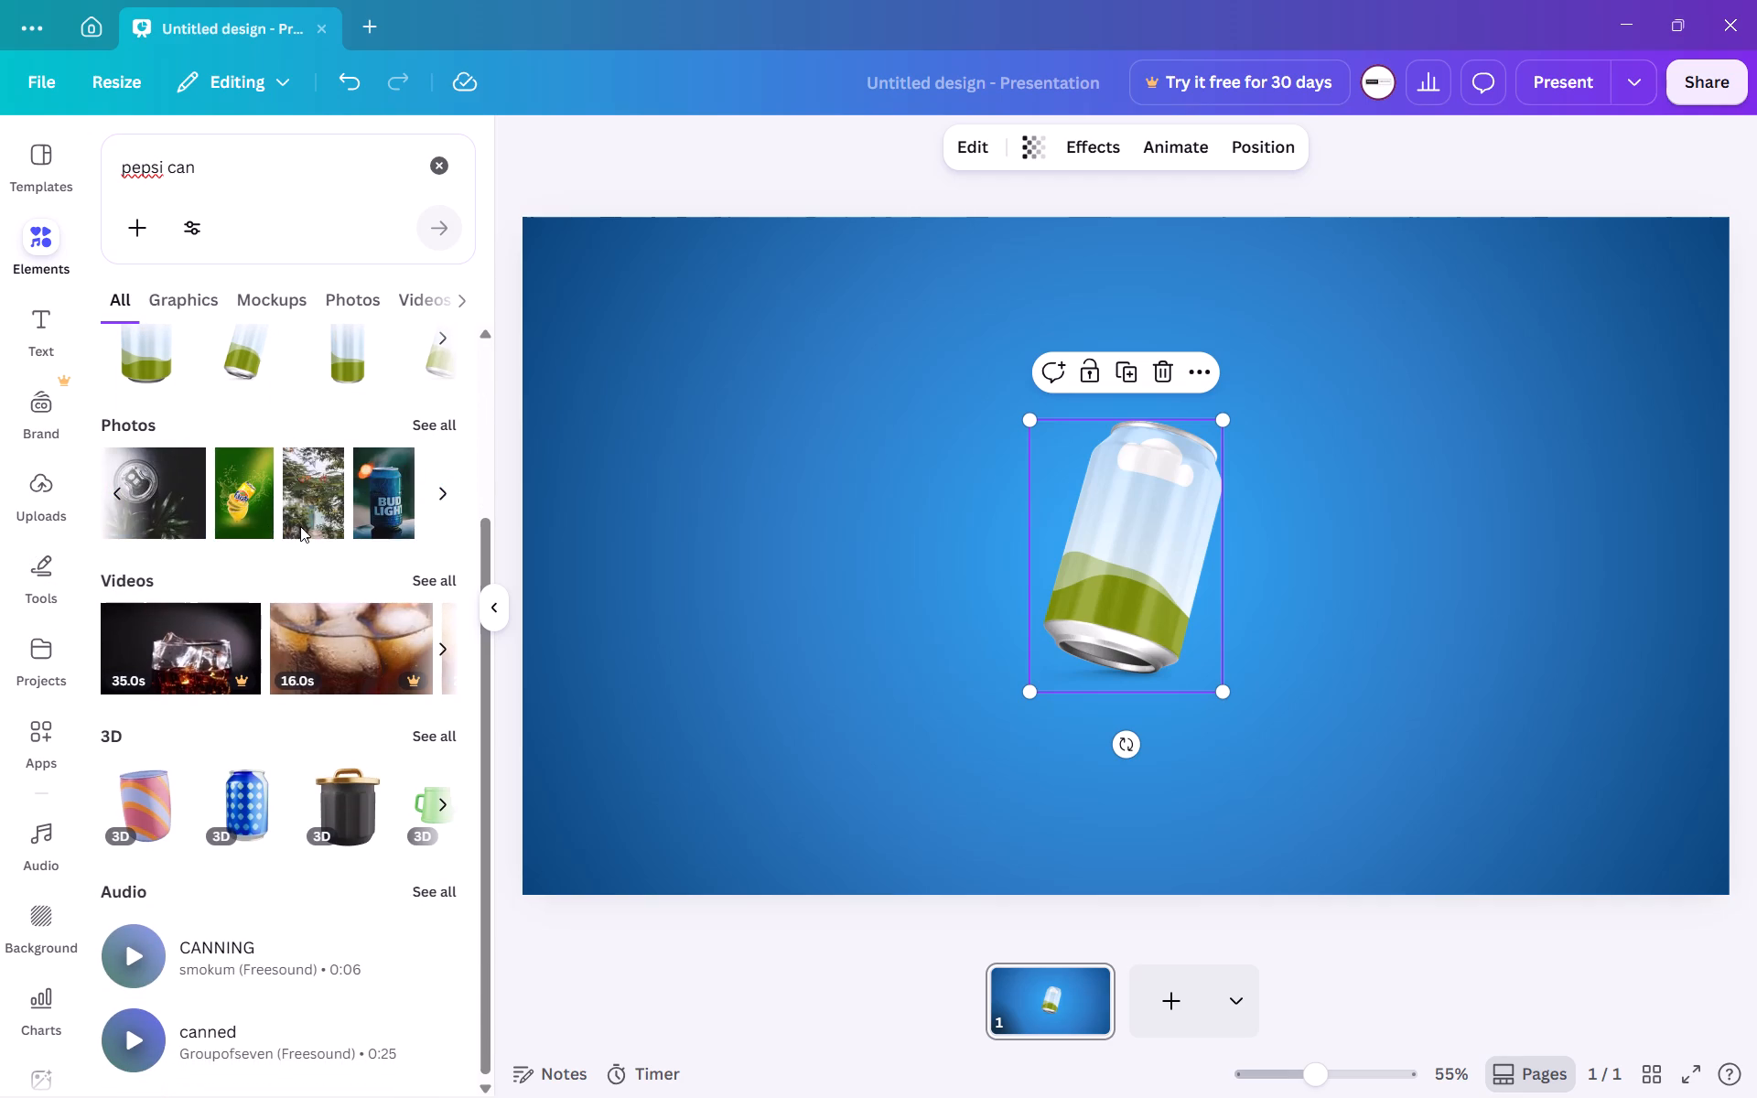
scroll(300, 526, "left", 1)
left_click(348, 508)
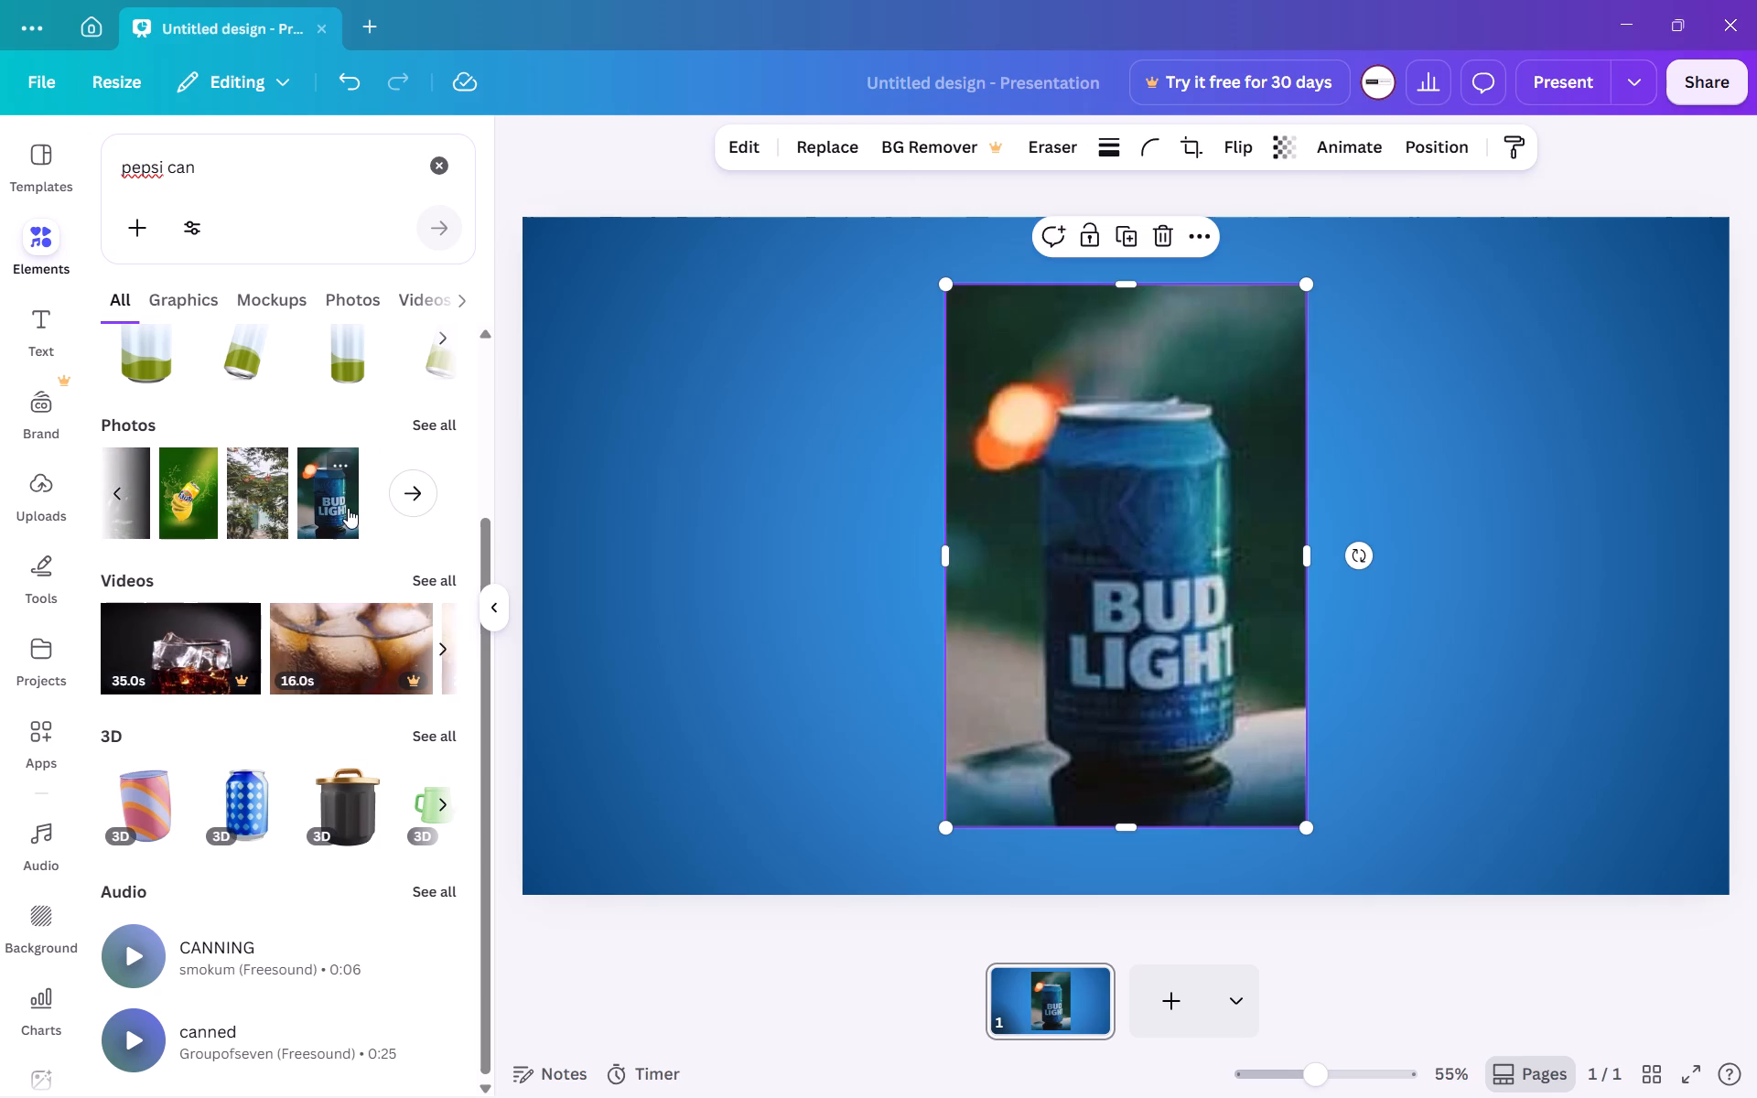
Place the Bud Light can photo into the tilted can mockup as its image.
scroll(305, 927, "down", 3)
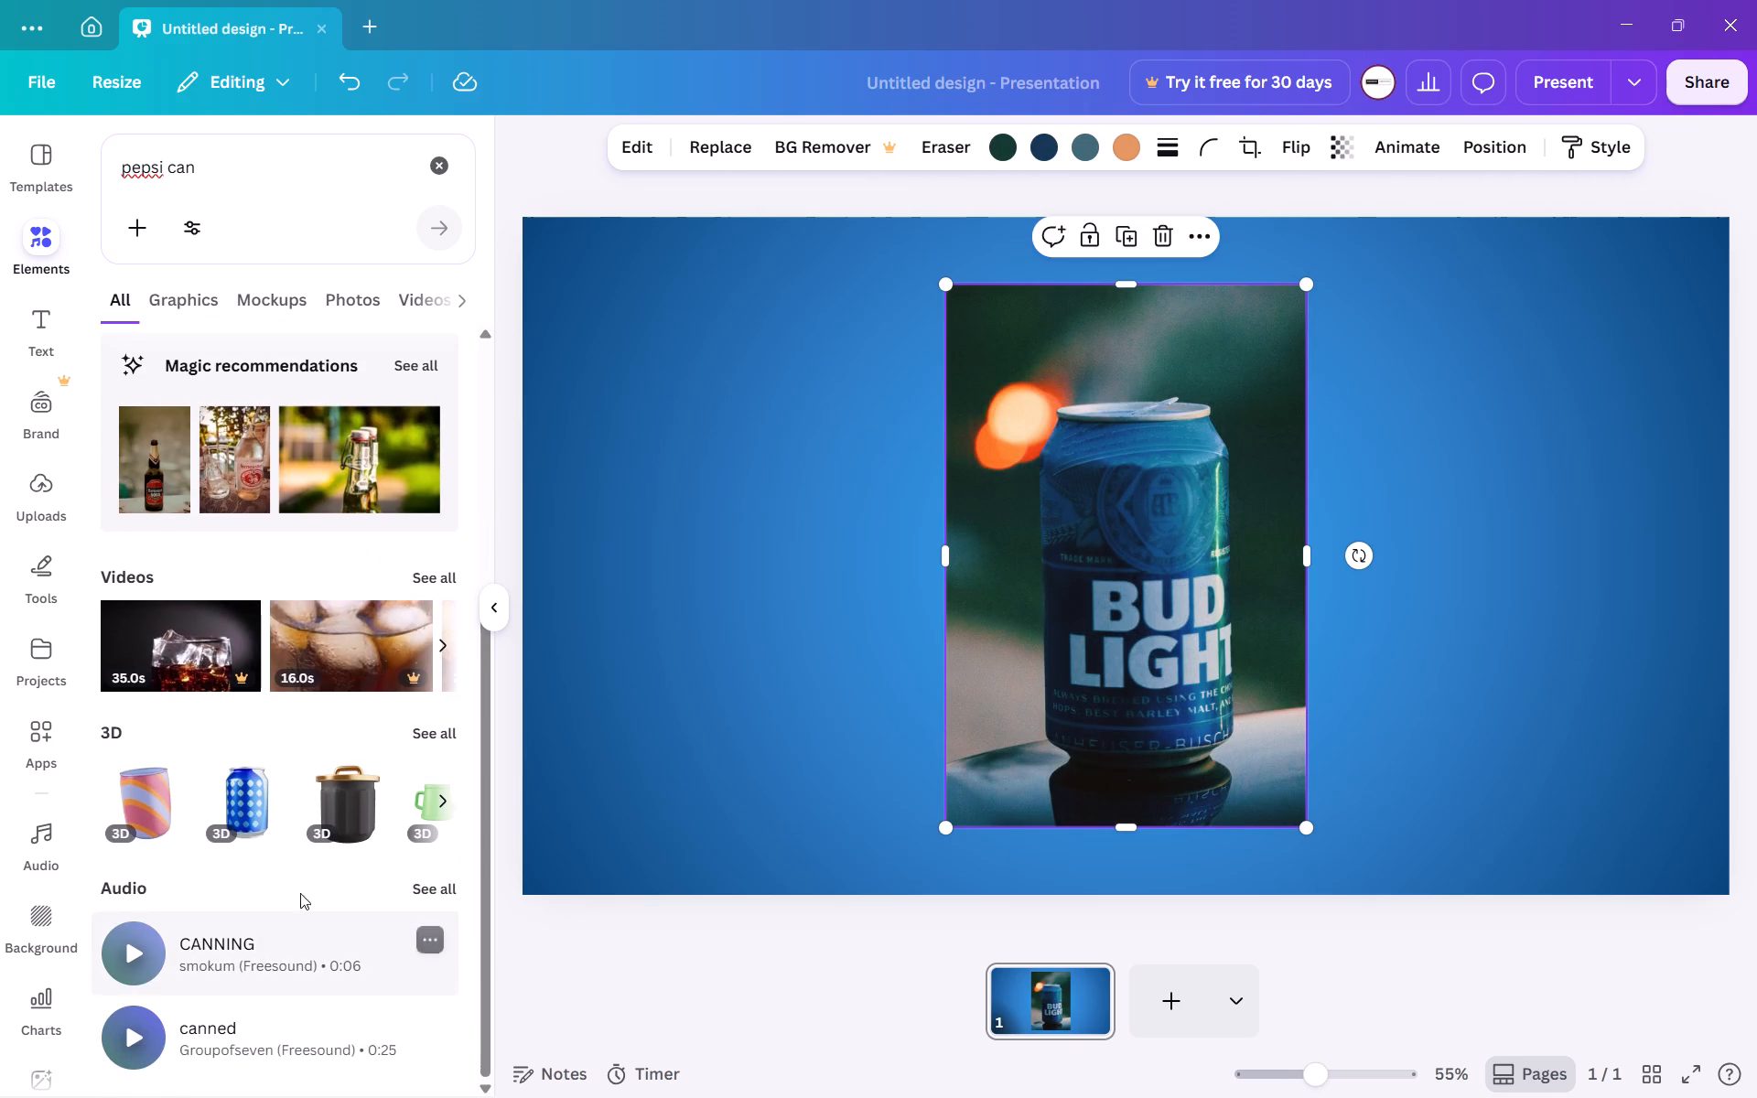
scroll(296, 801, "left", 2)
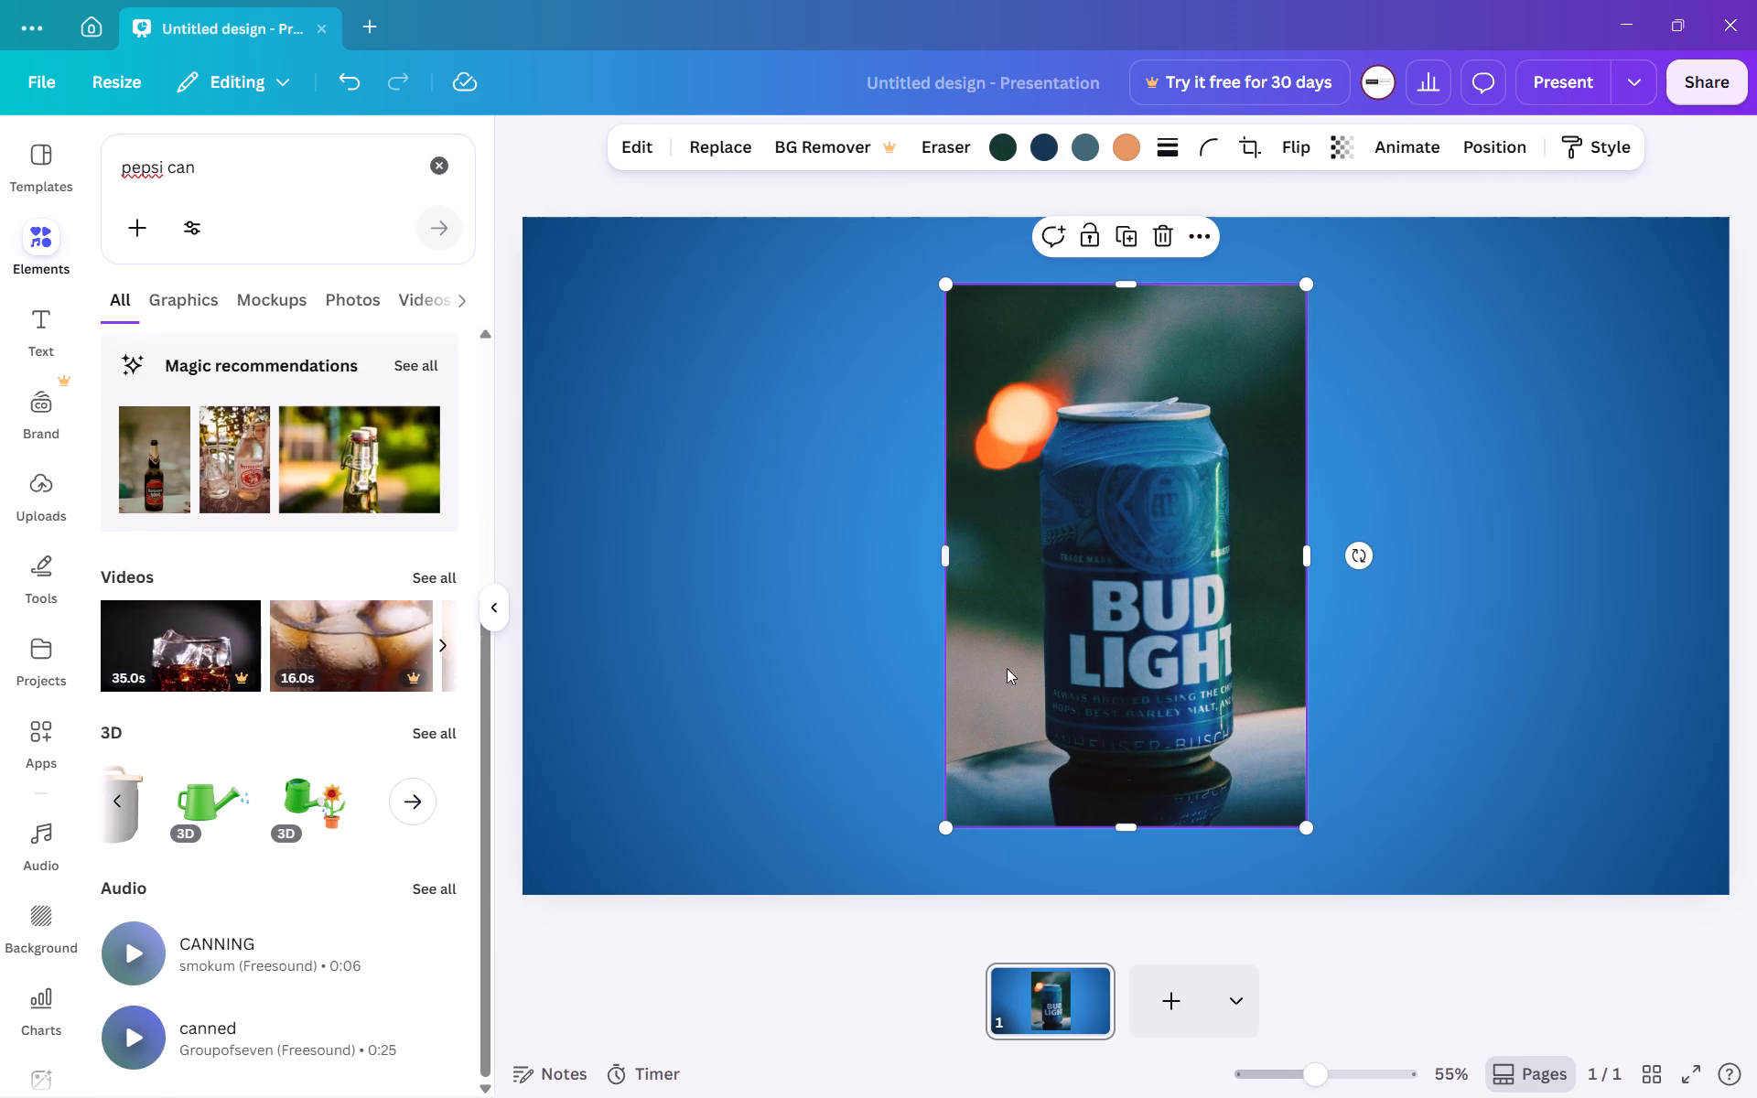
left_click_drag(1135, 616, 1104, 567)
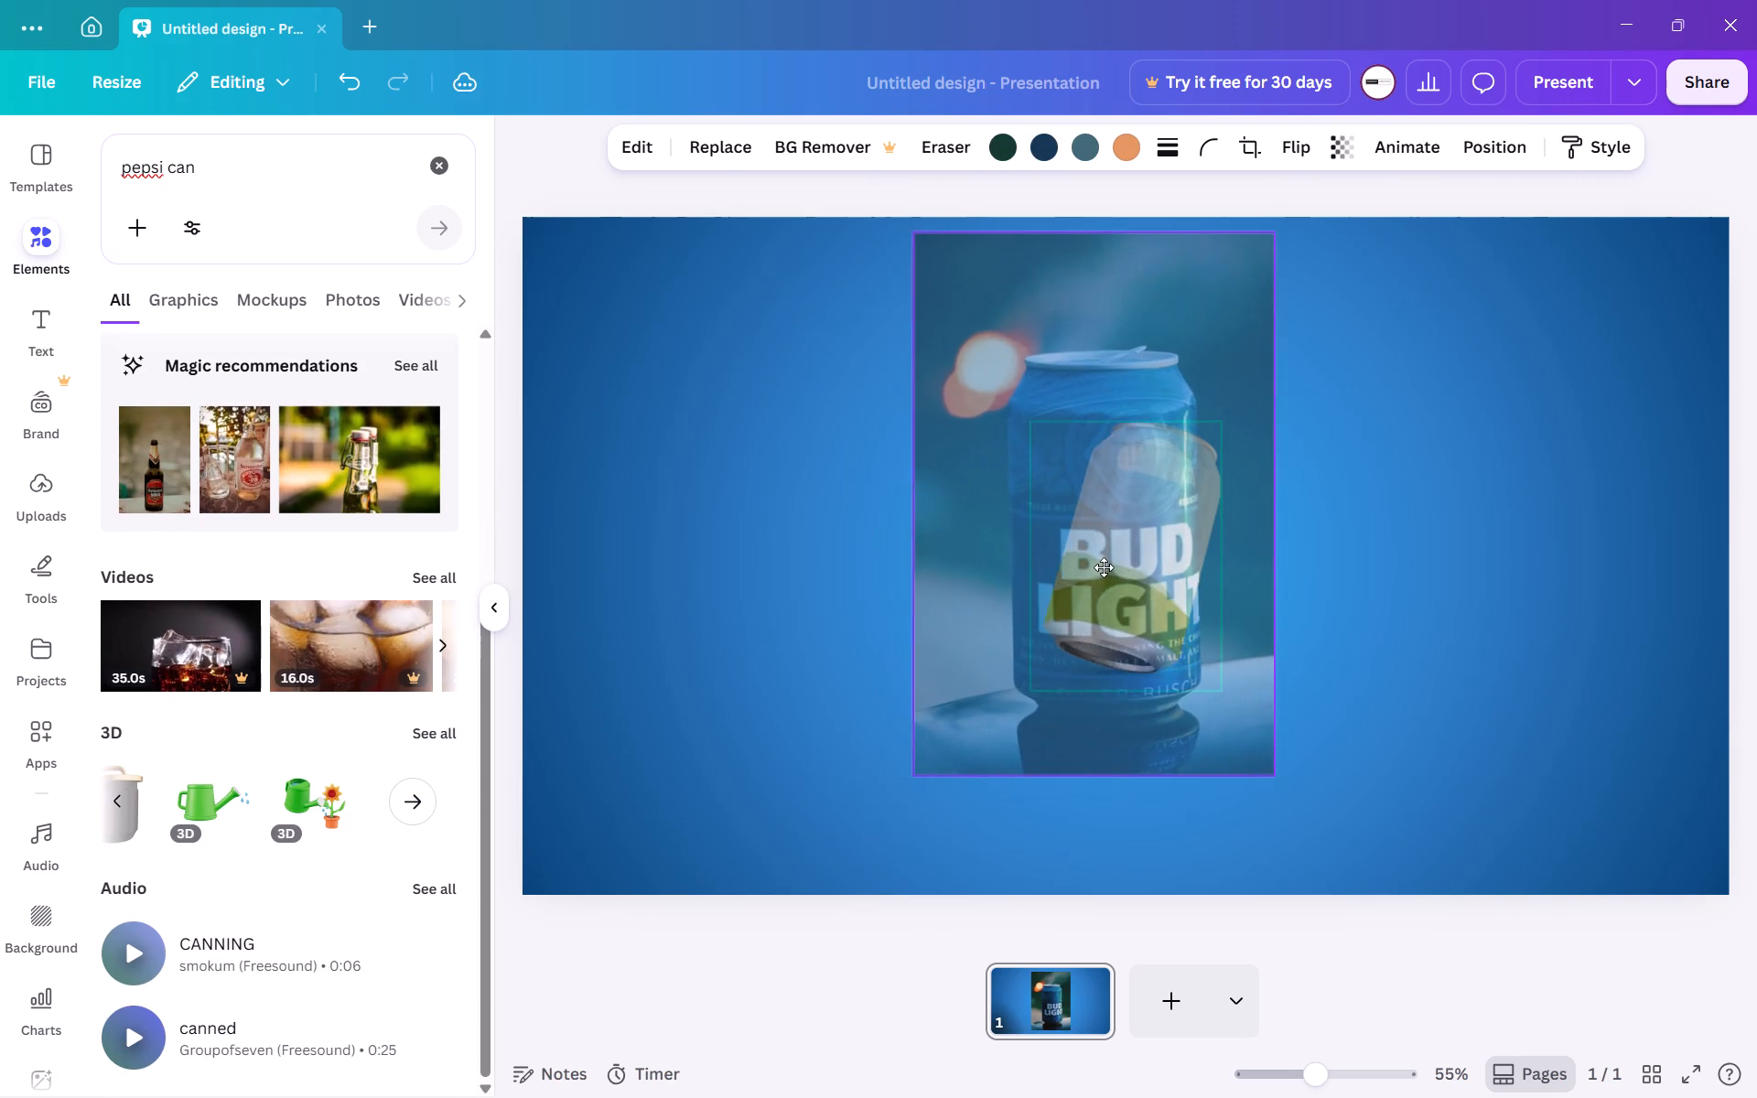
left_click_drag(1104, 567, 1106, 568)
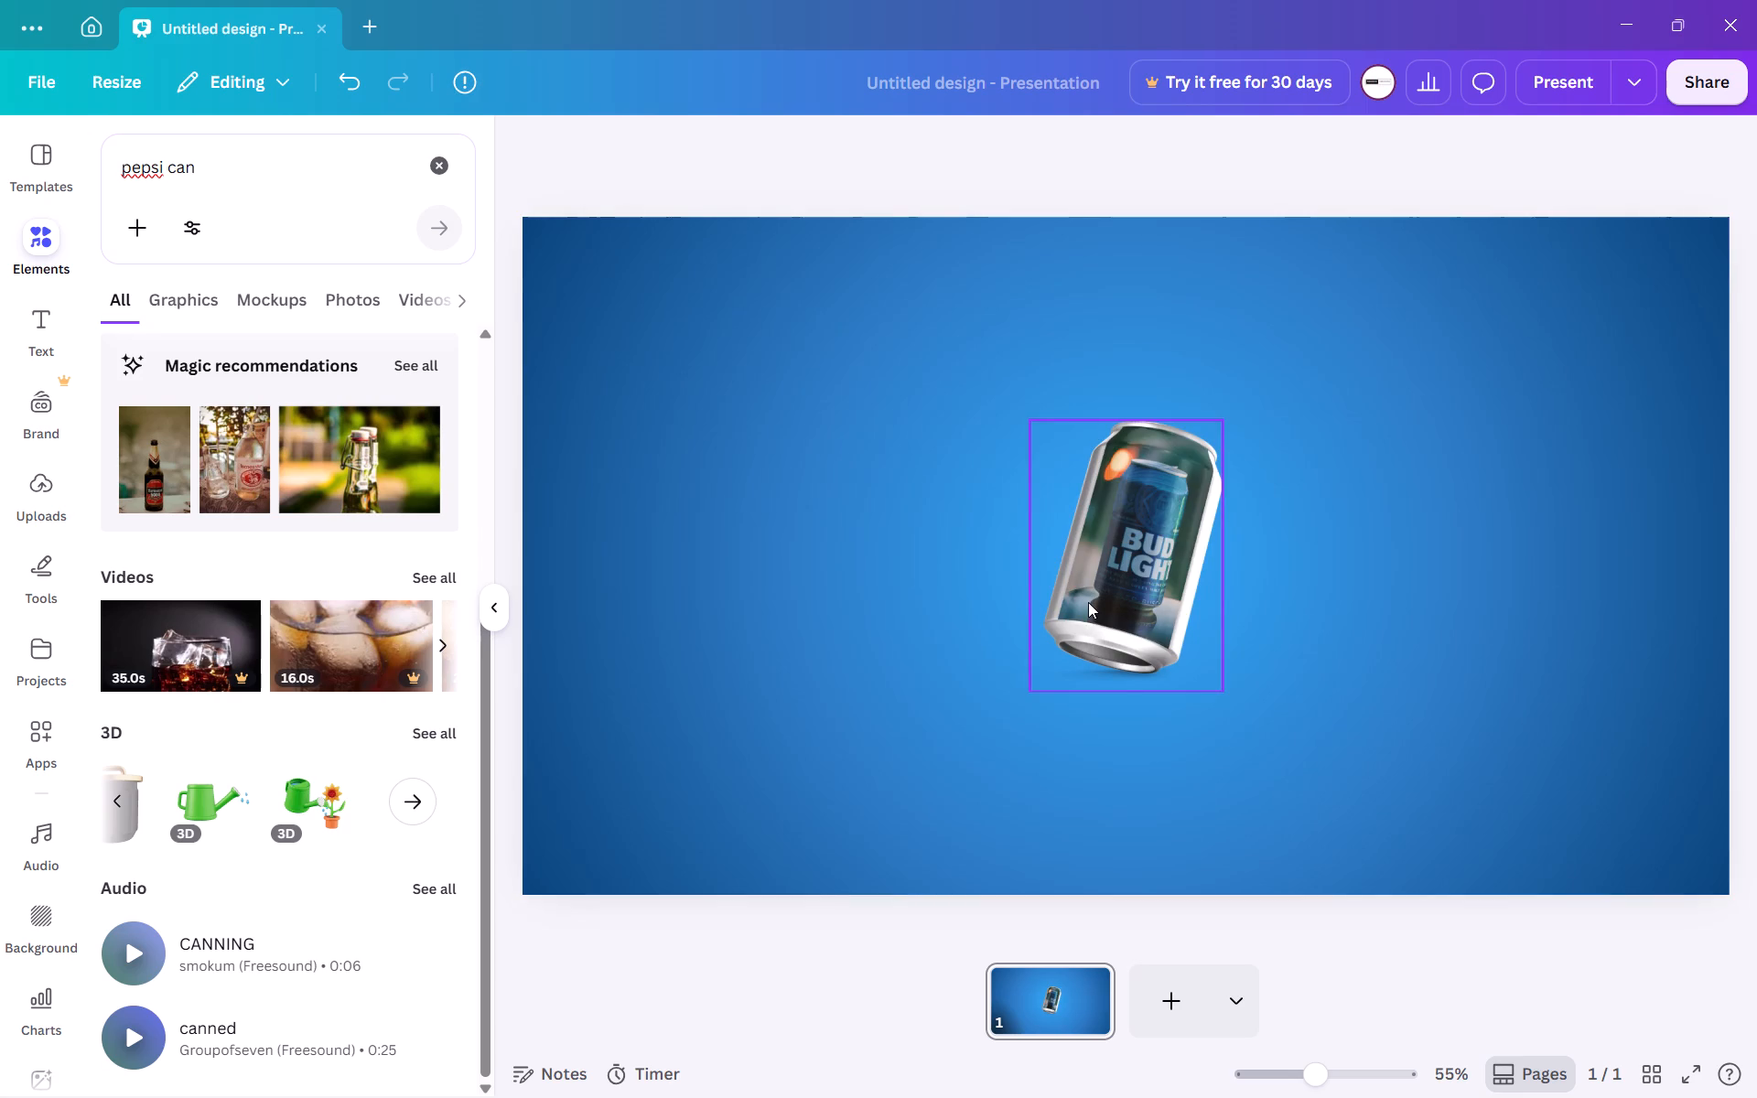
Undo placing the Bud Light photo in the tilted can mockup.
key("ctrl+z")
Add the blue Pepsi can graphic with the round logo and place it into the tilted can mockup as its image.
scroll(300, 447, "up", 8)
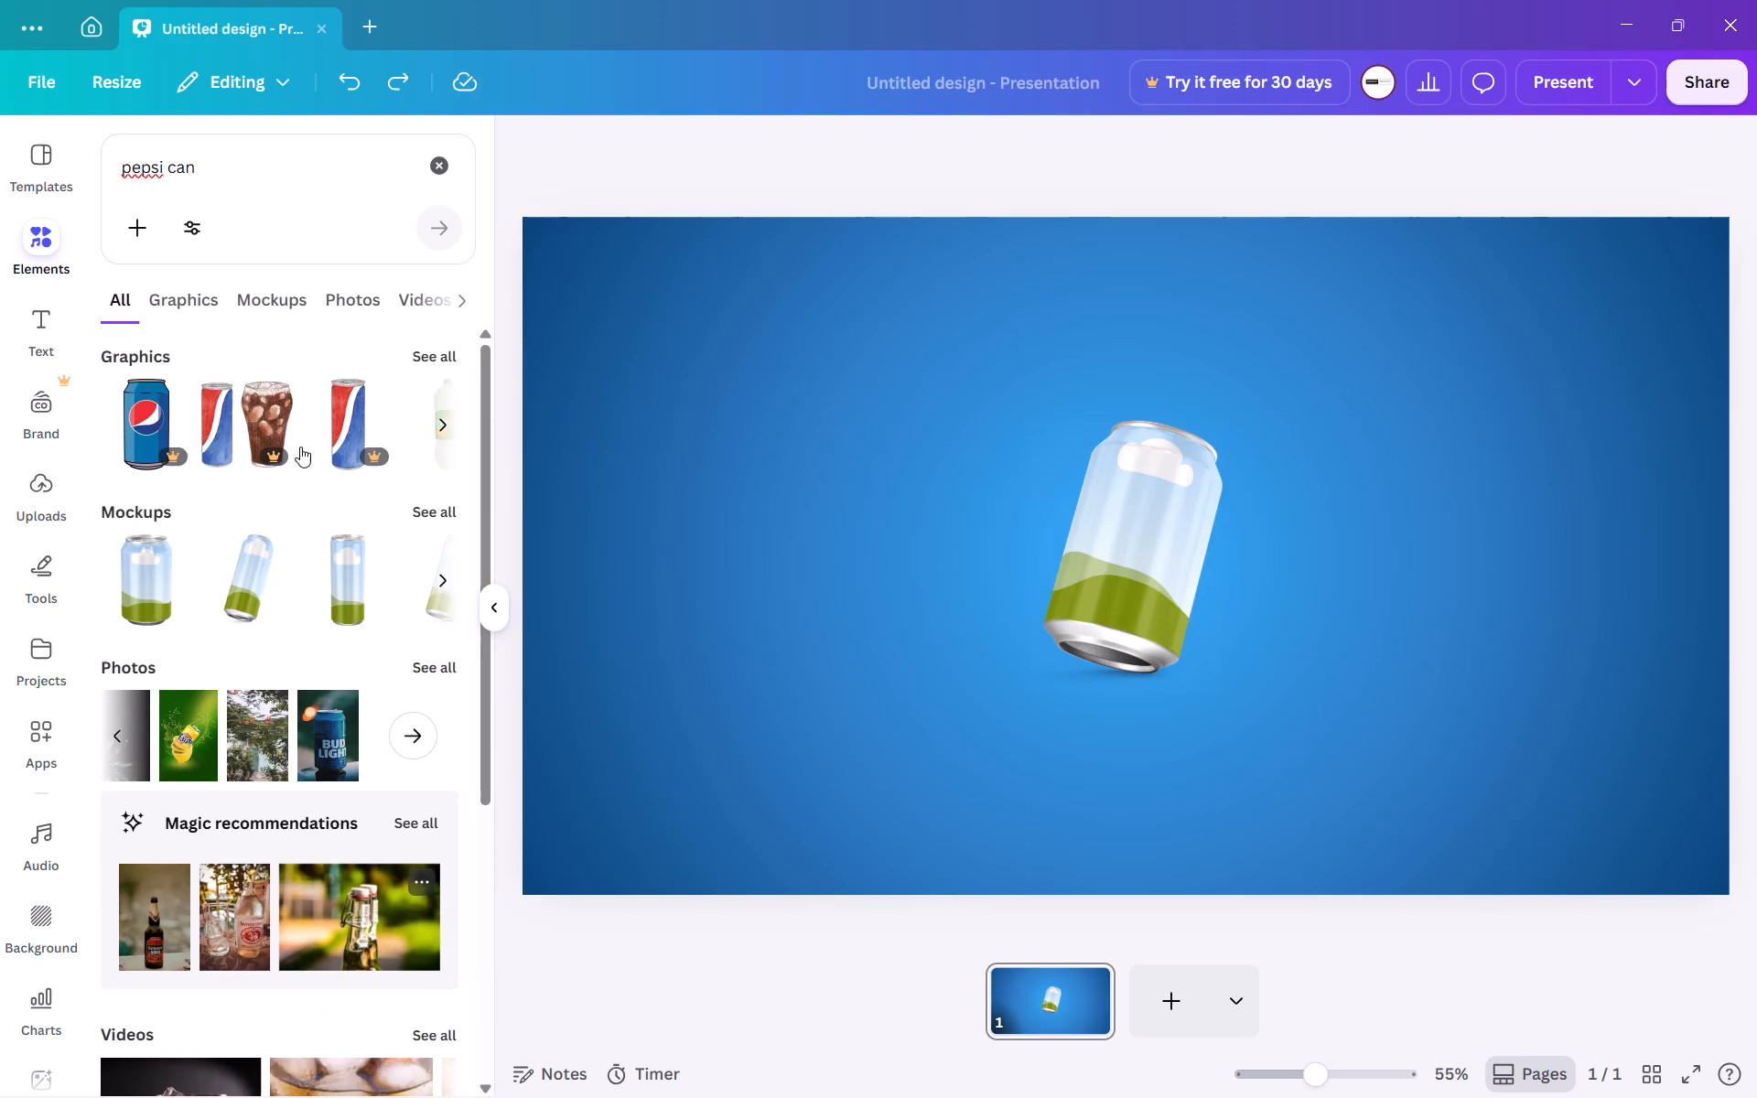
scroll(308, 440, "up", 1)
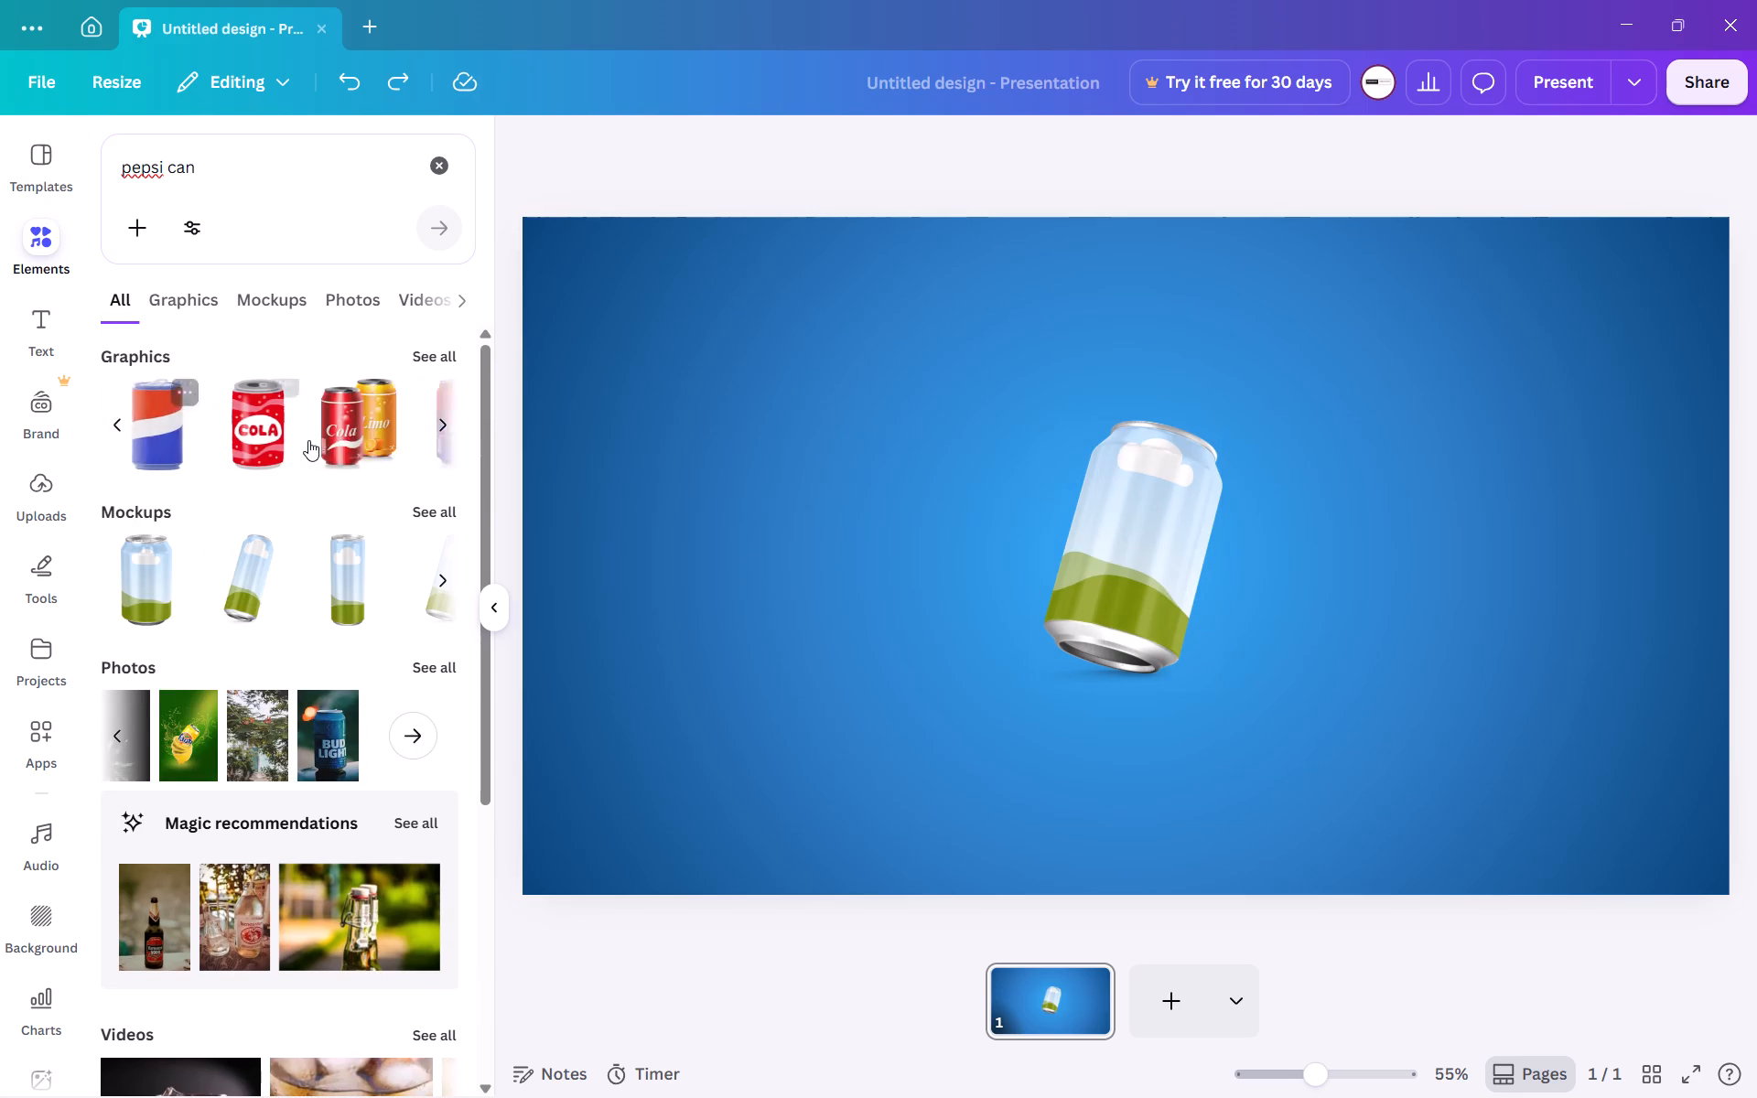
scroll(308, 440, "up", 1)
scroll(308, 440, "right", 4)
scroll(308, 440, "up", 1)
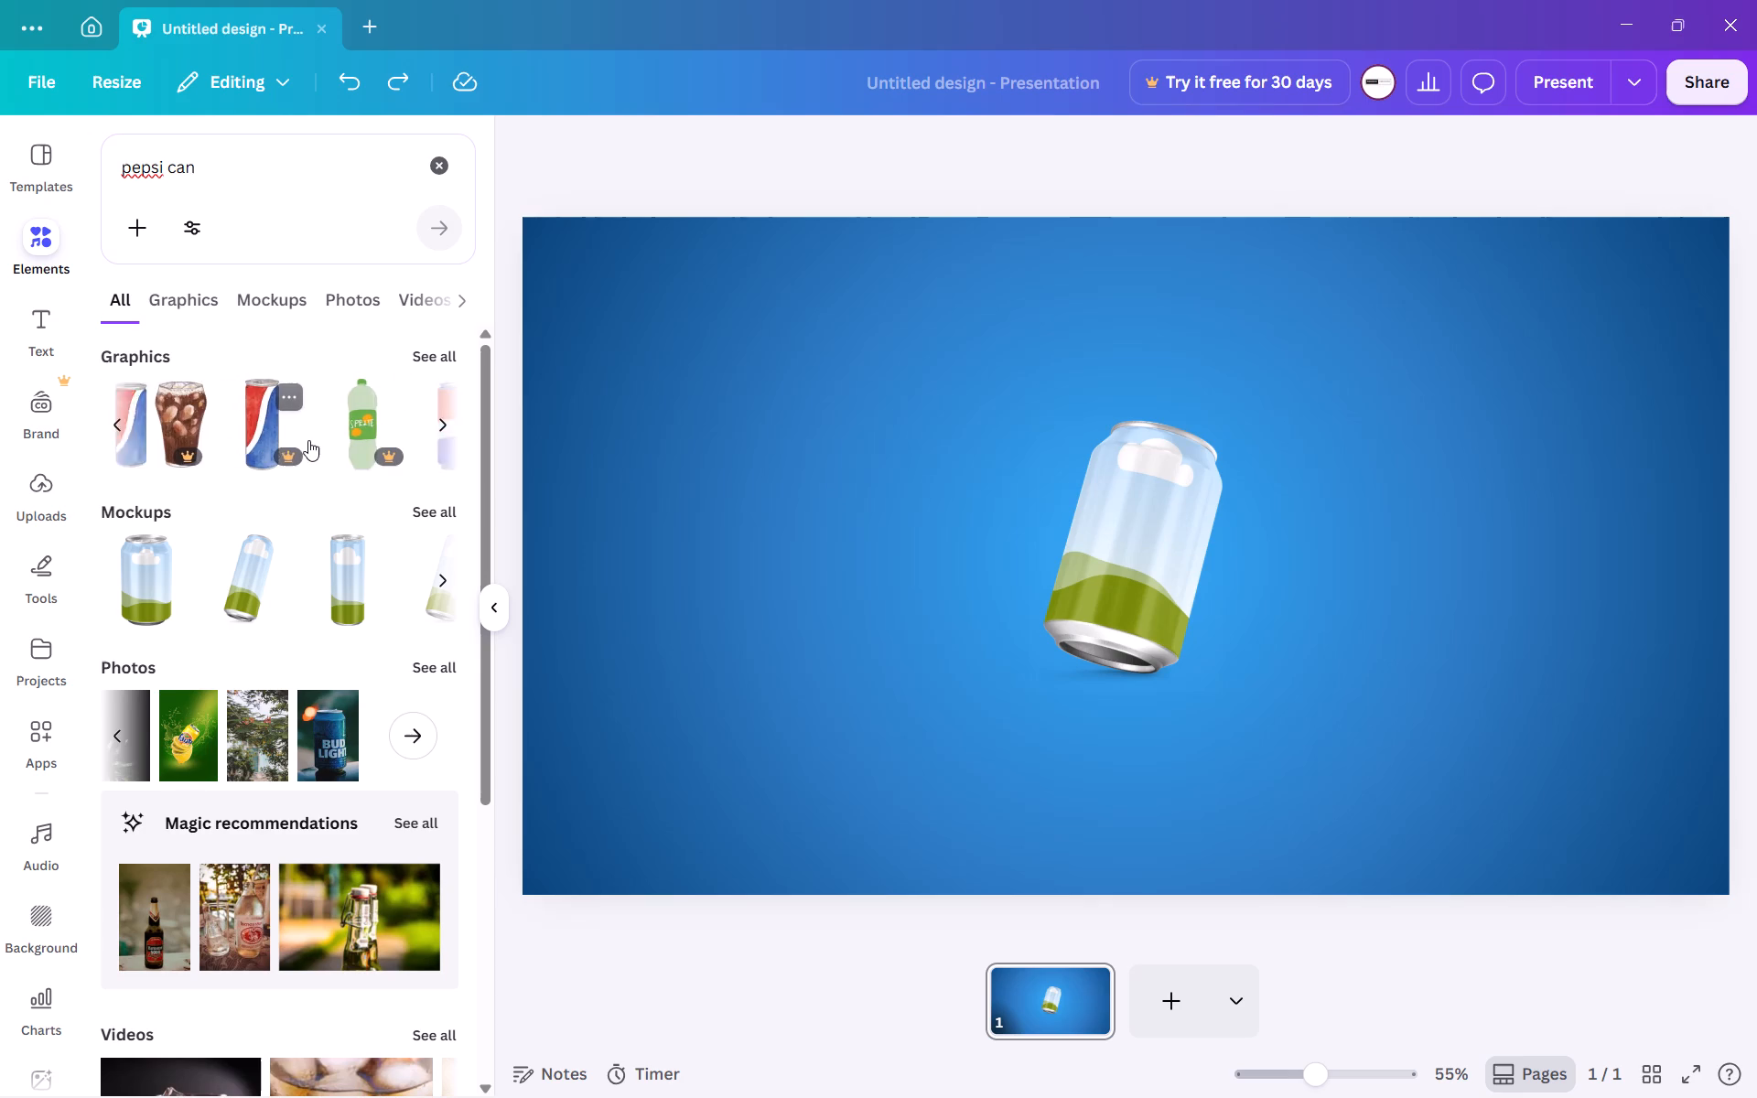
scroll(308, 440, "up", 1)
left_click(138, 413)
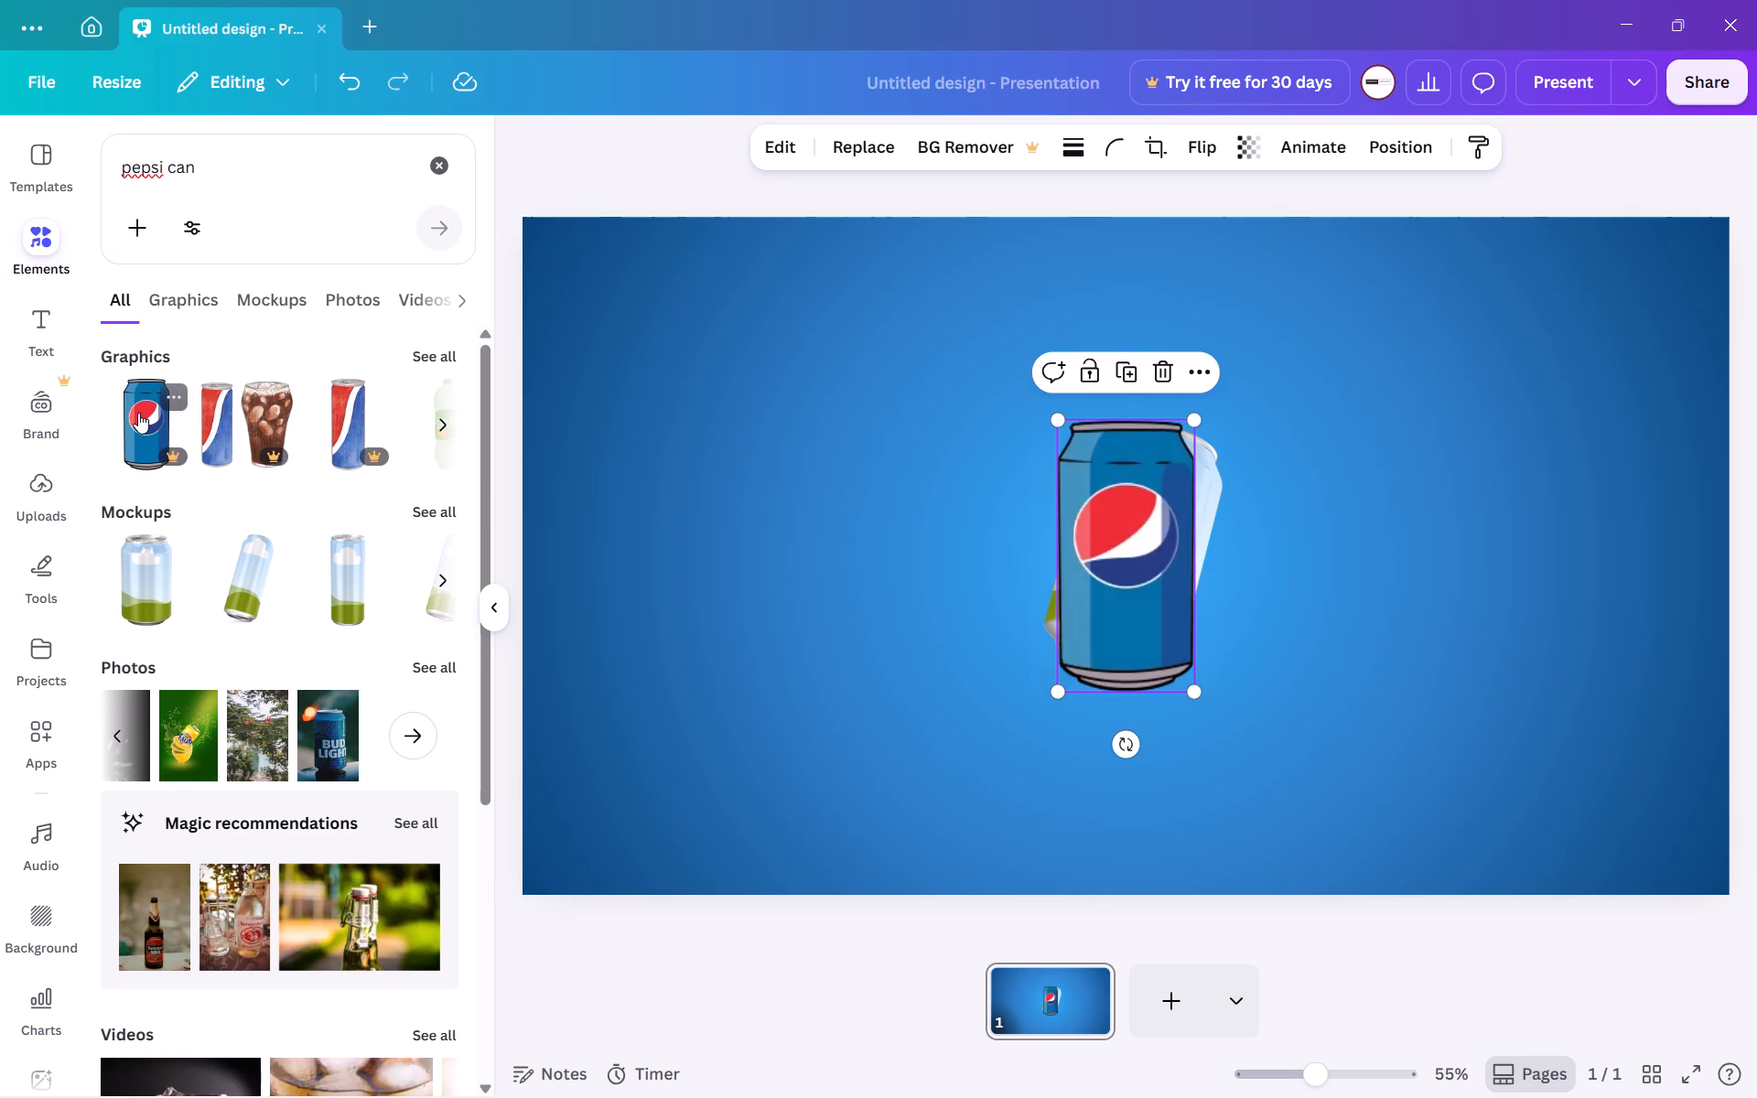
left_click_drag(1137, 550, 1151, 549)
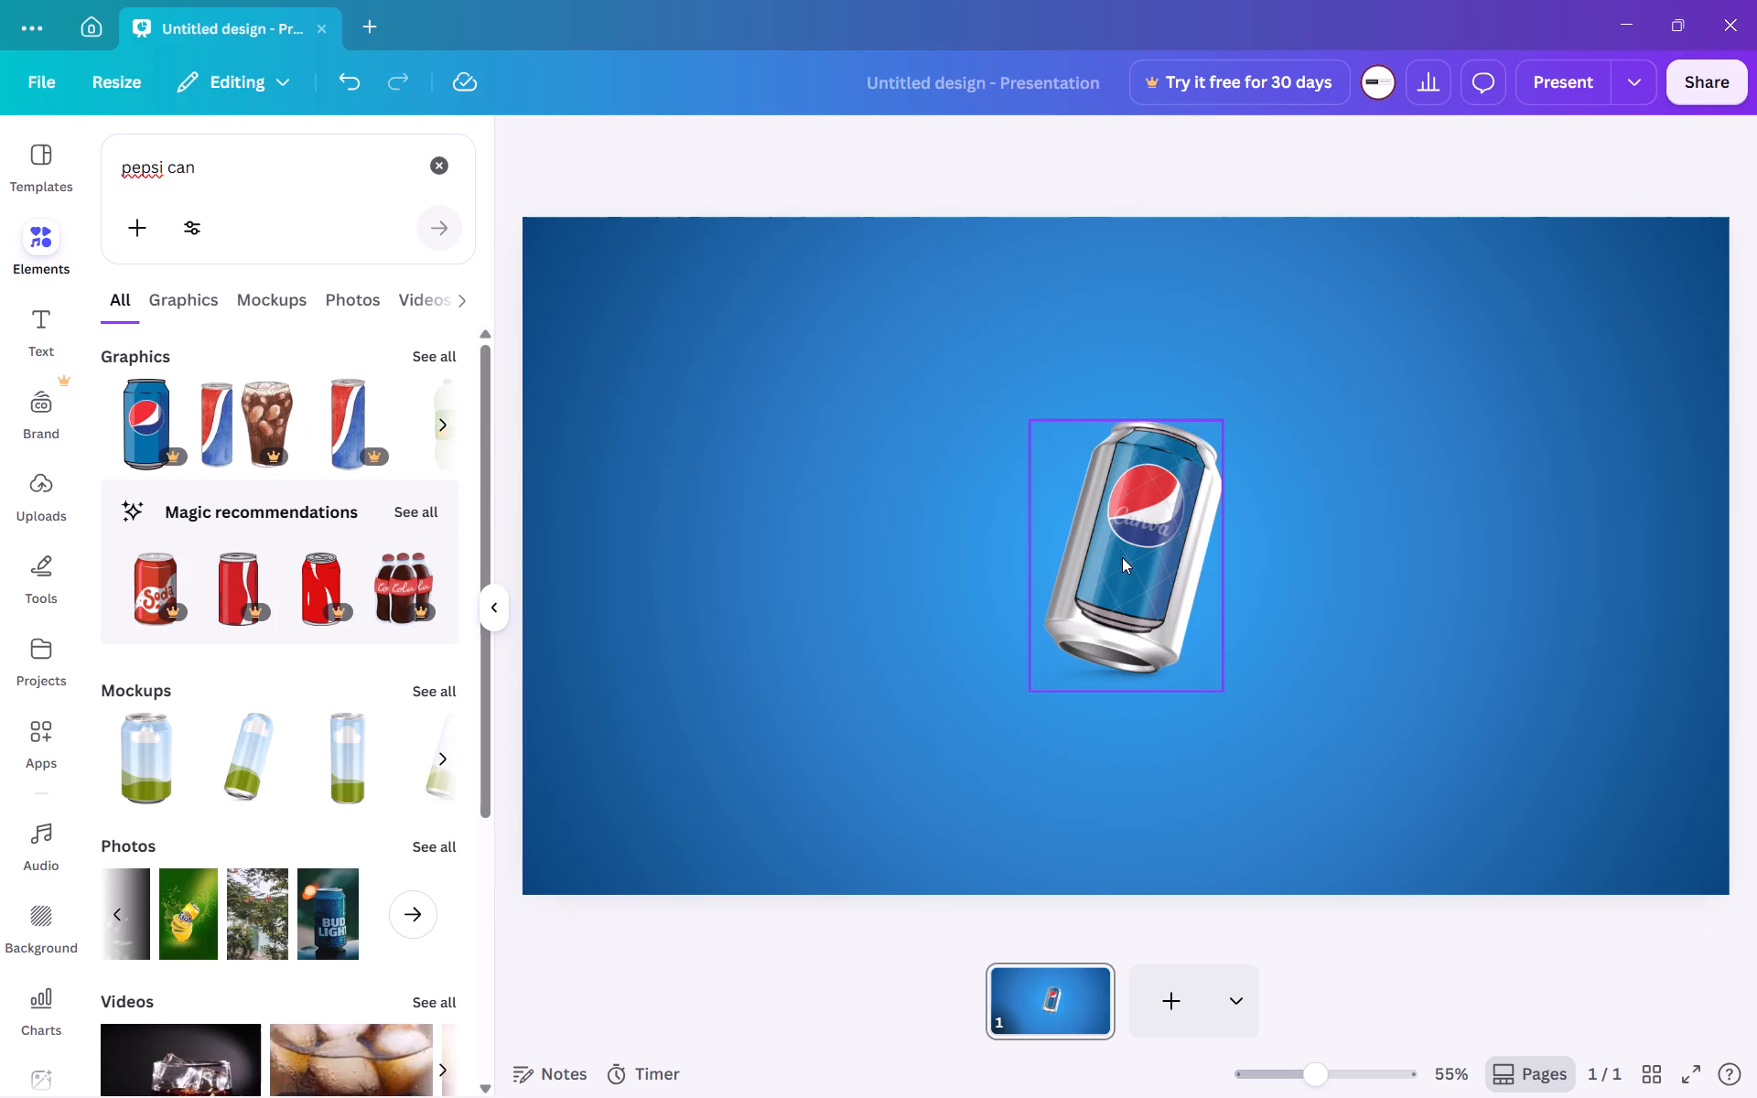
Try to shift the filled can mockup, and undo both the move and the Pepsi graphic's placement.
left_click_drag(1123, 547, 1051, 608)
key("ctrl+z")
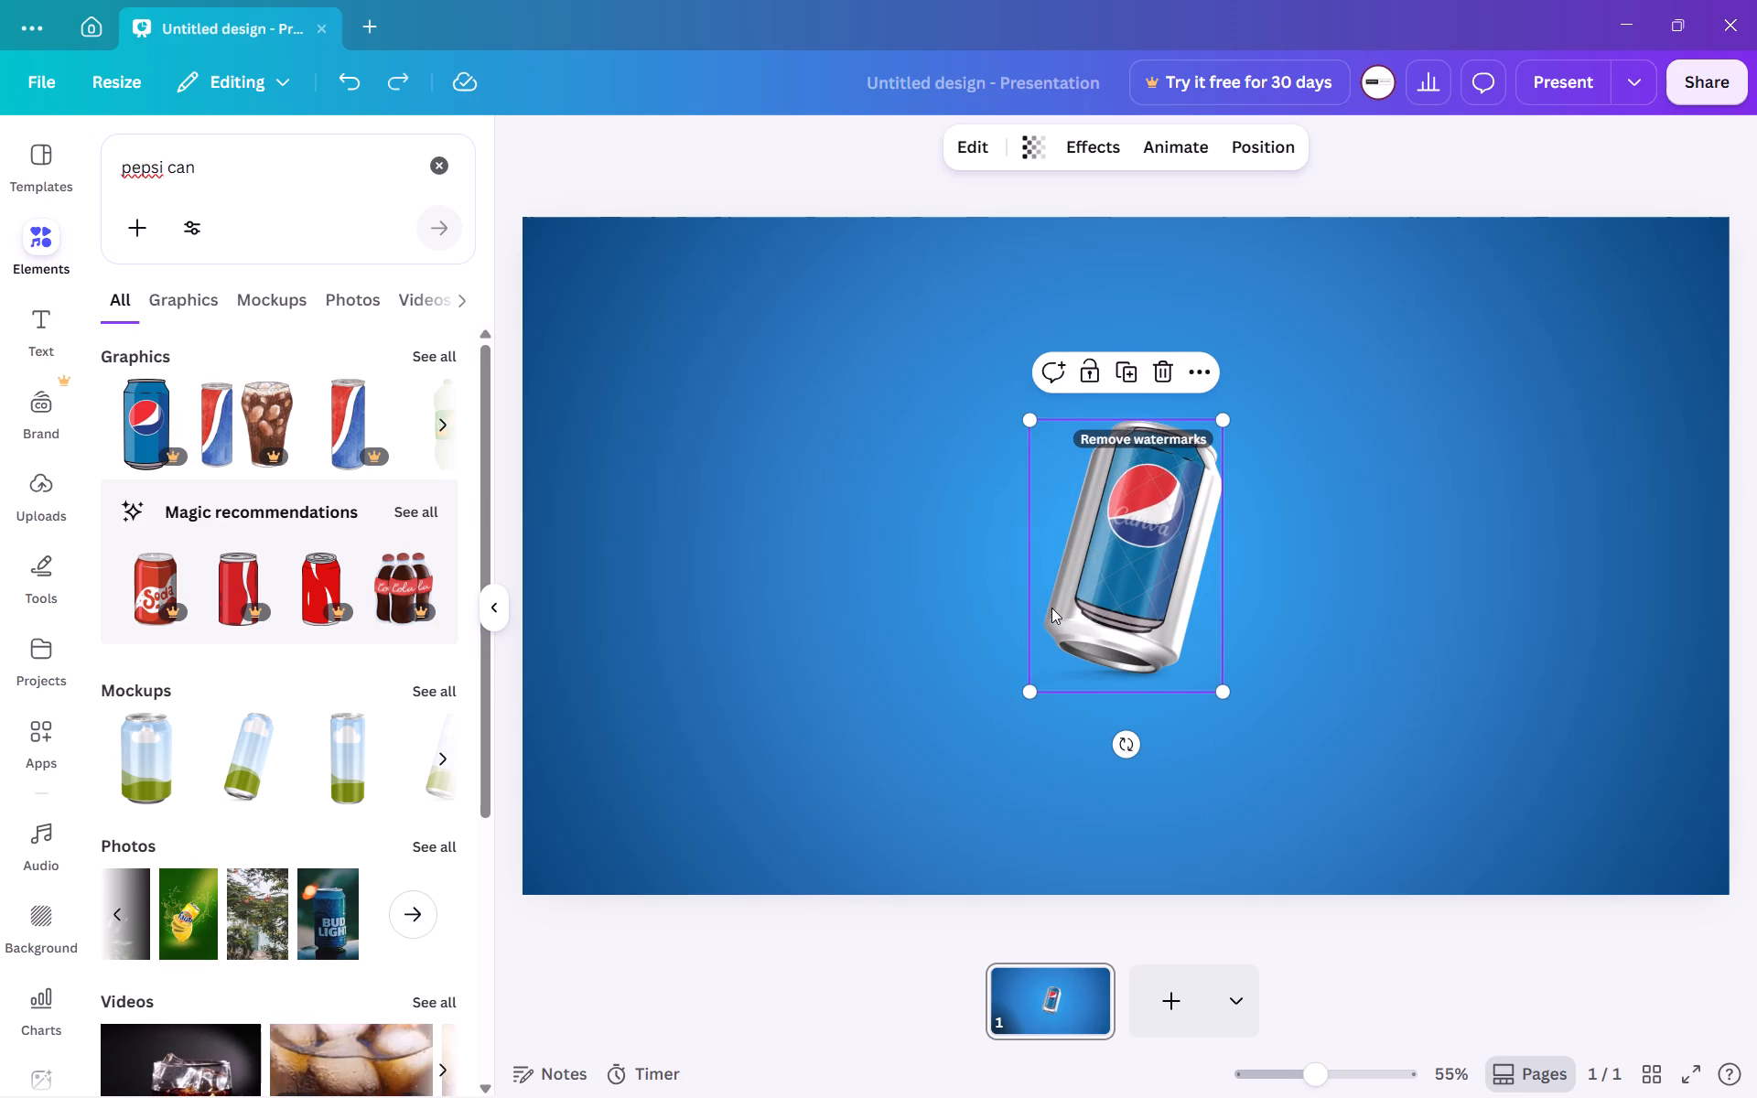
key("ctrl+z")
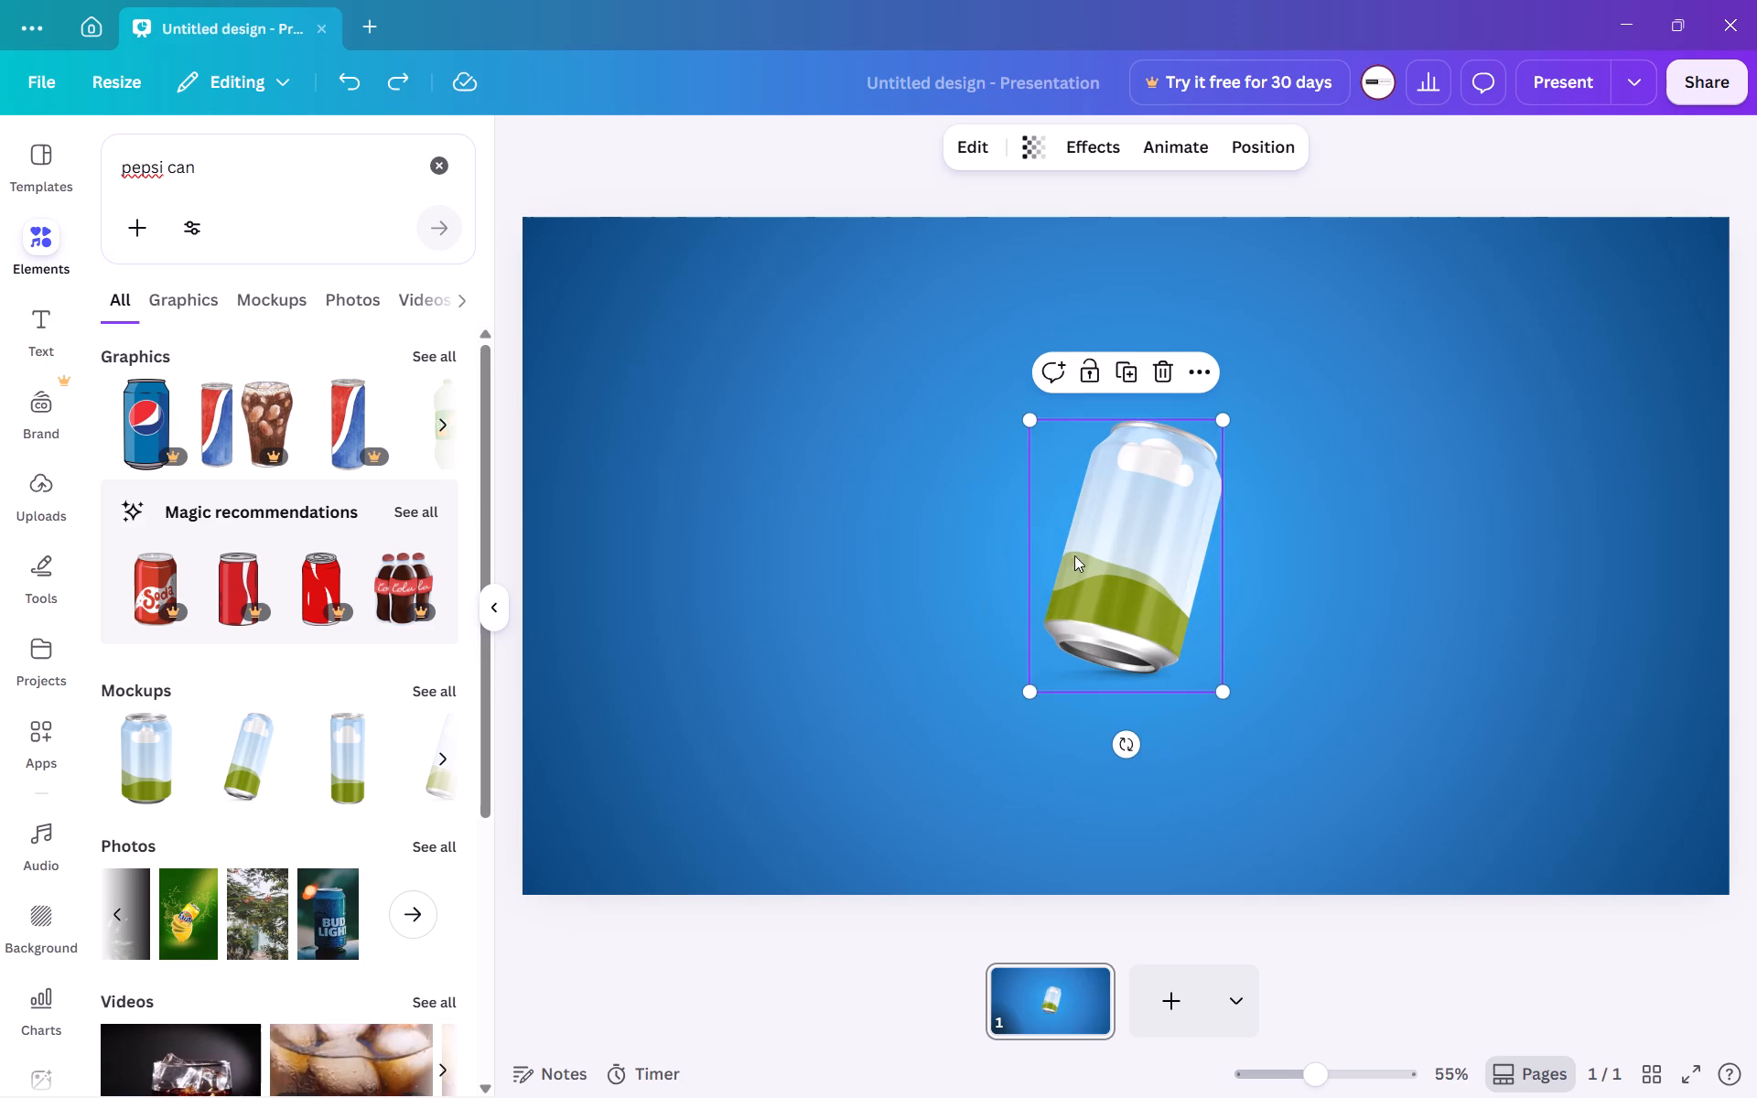
Look through the pepsi can search results across graphics and mockups for a suitable can image.
scroll(389, 451, "left", 2)
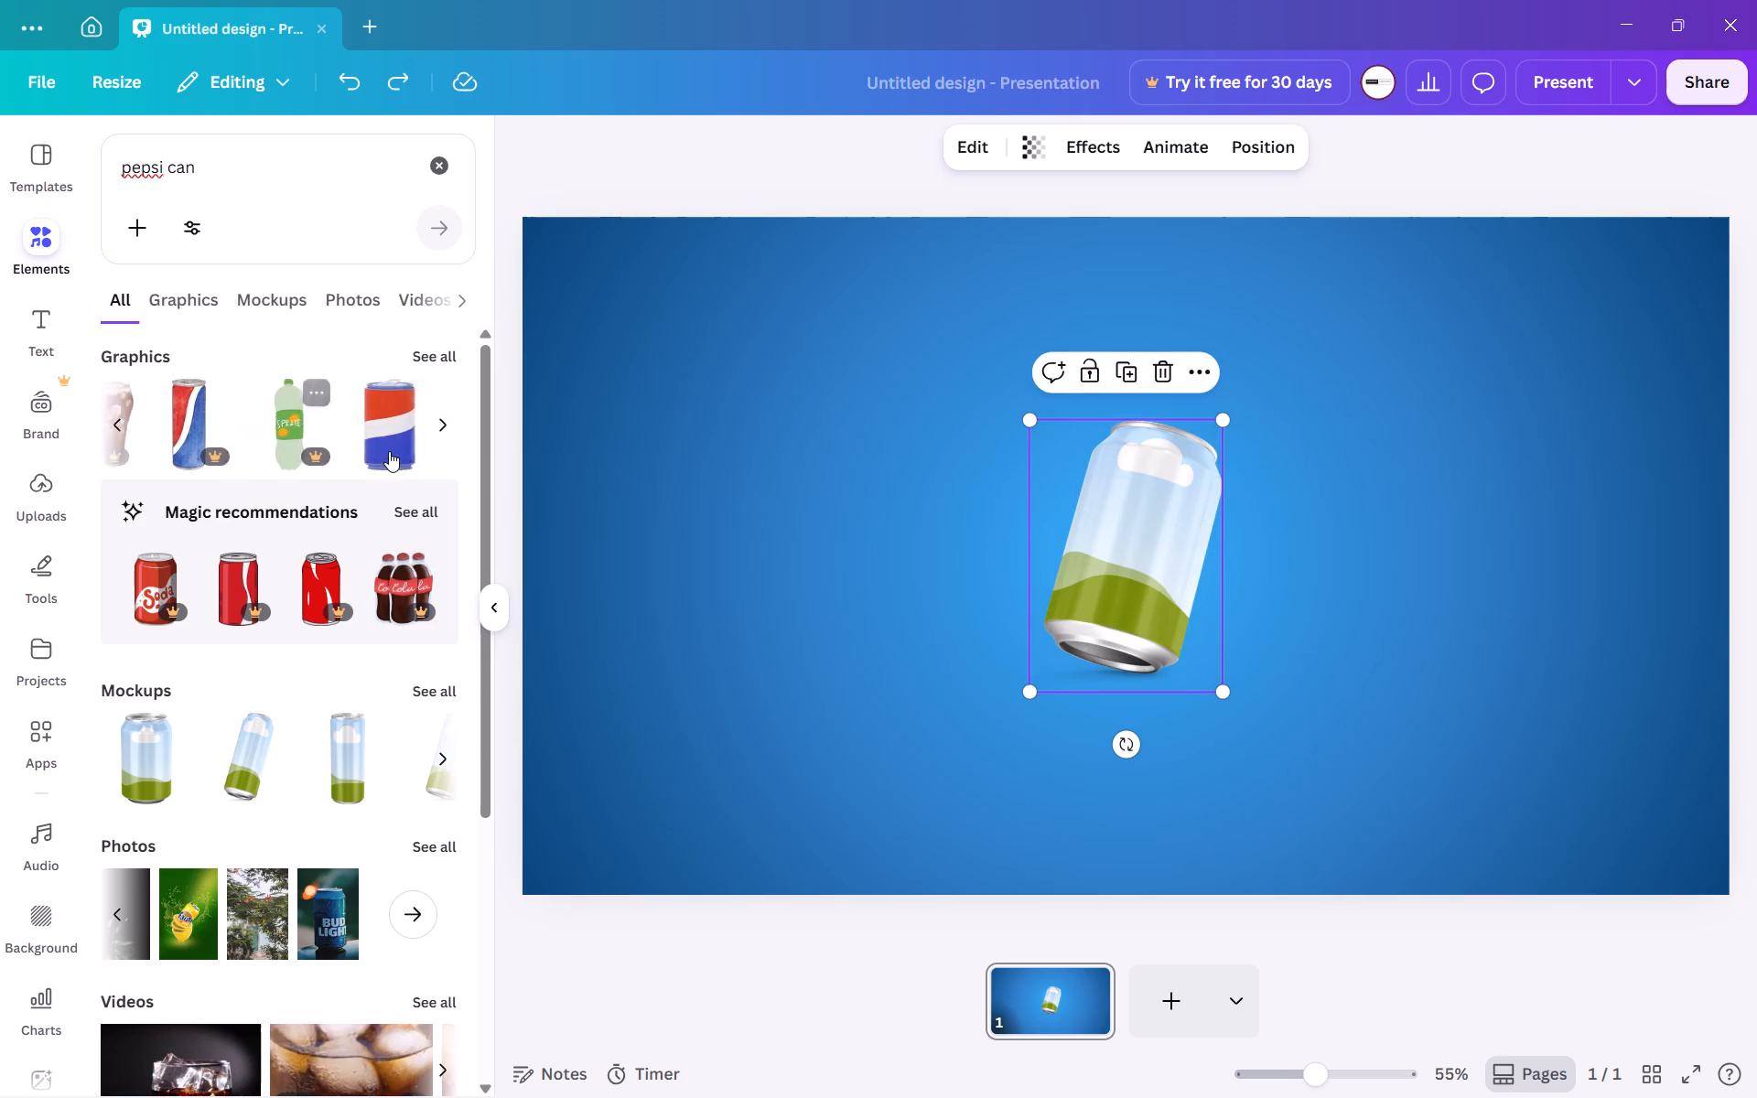
scroll(389, 451, "left", 5)
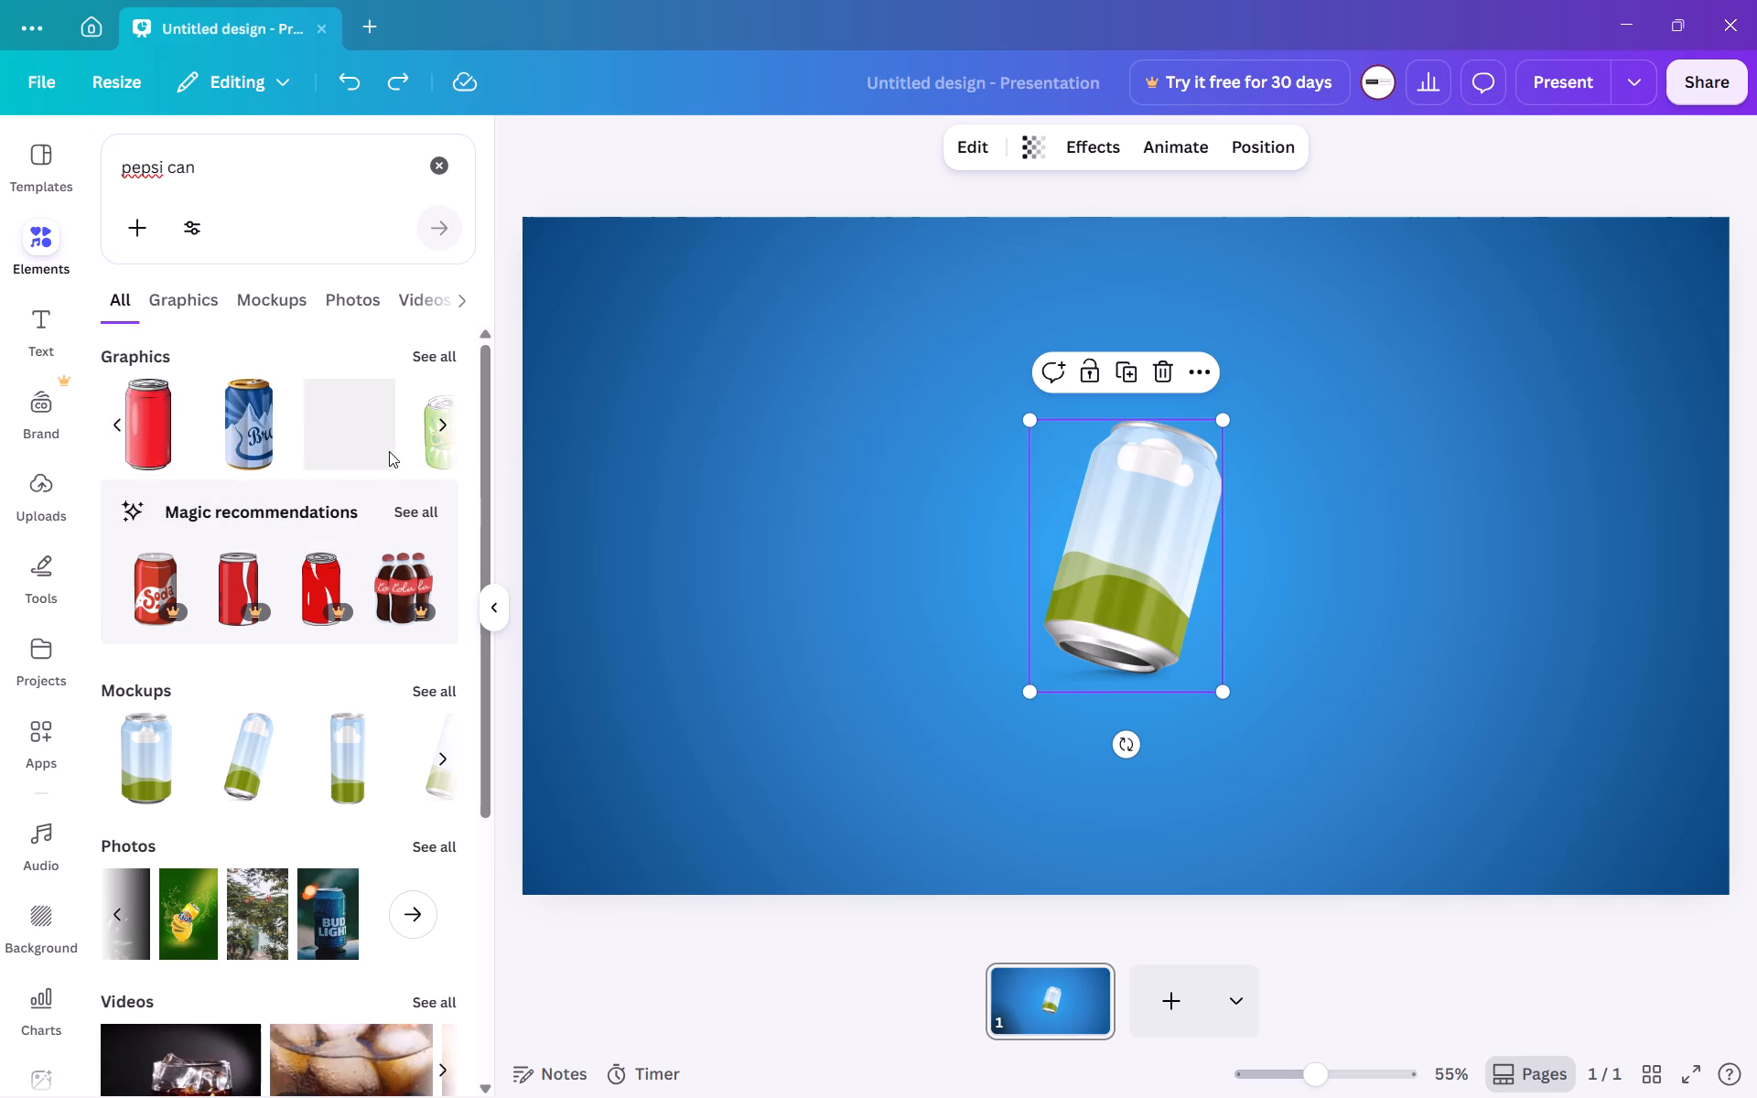
scroll(389, 451, "left", 1)
scroll(346, 574, "left", 1)
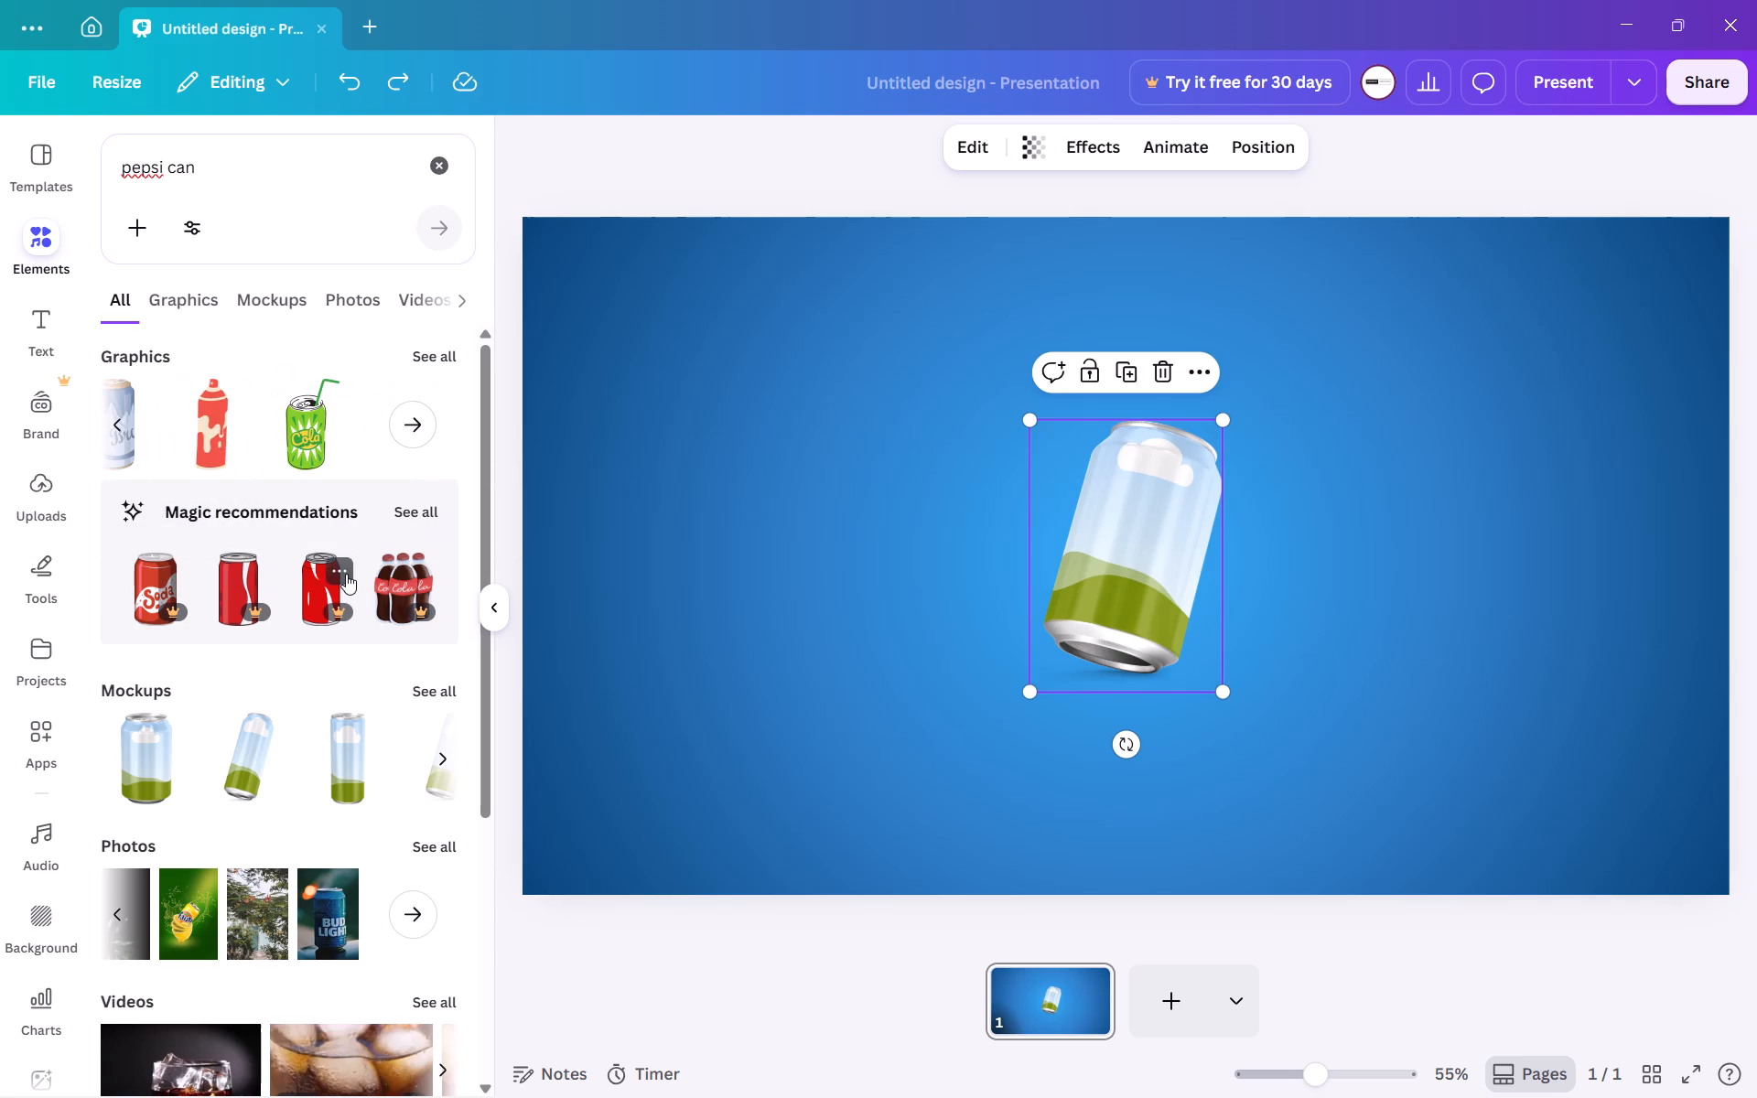
scroll(346, 574, "left", 1)
scroll(340, 768, "left", 2)
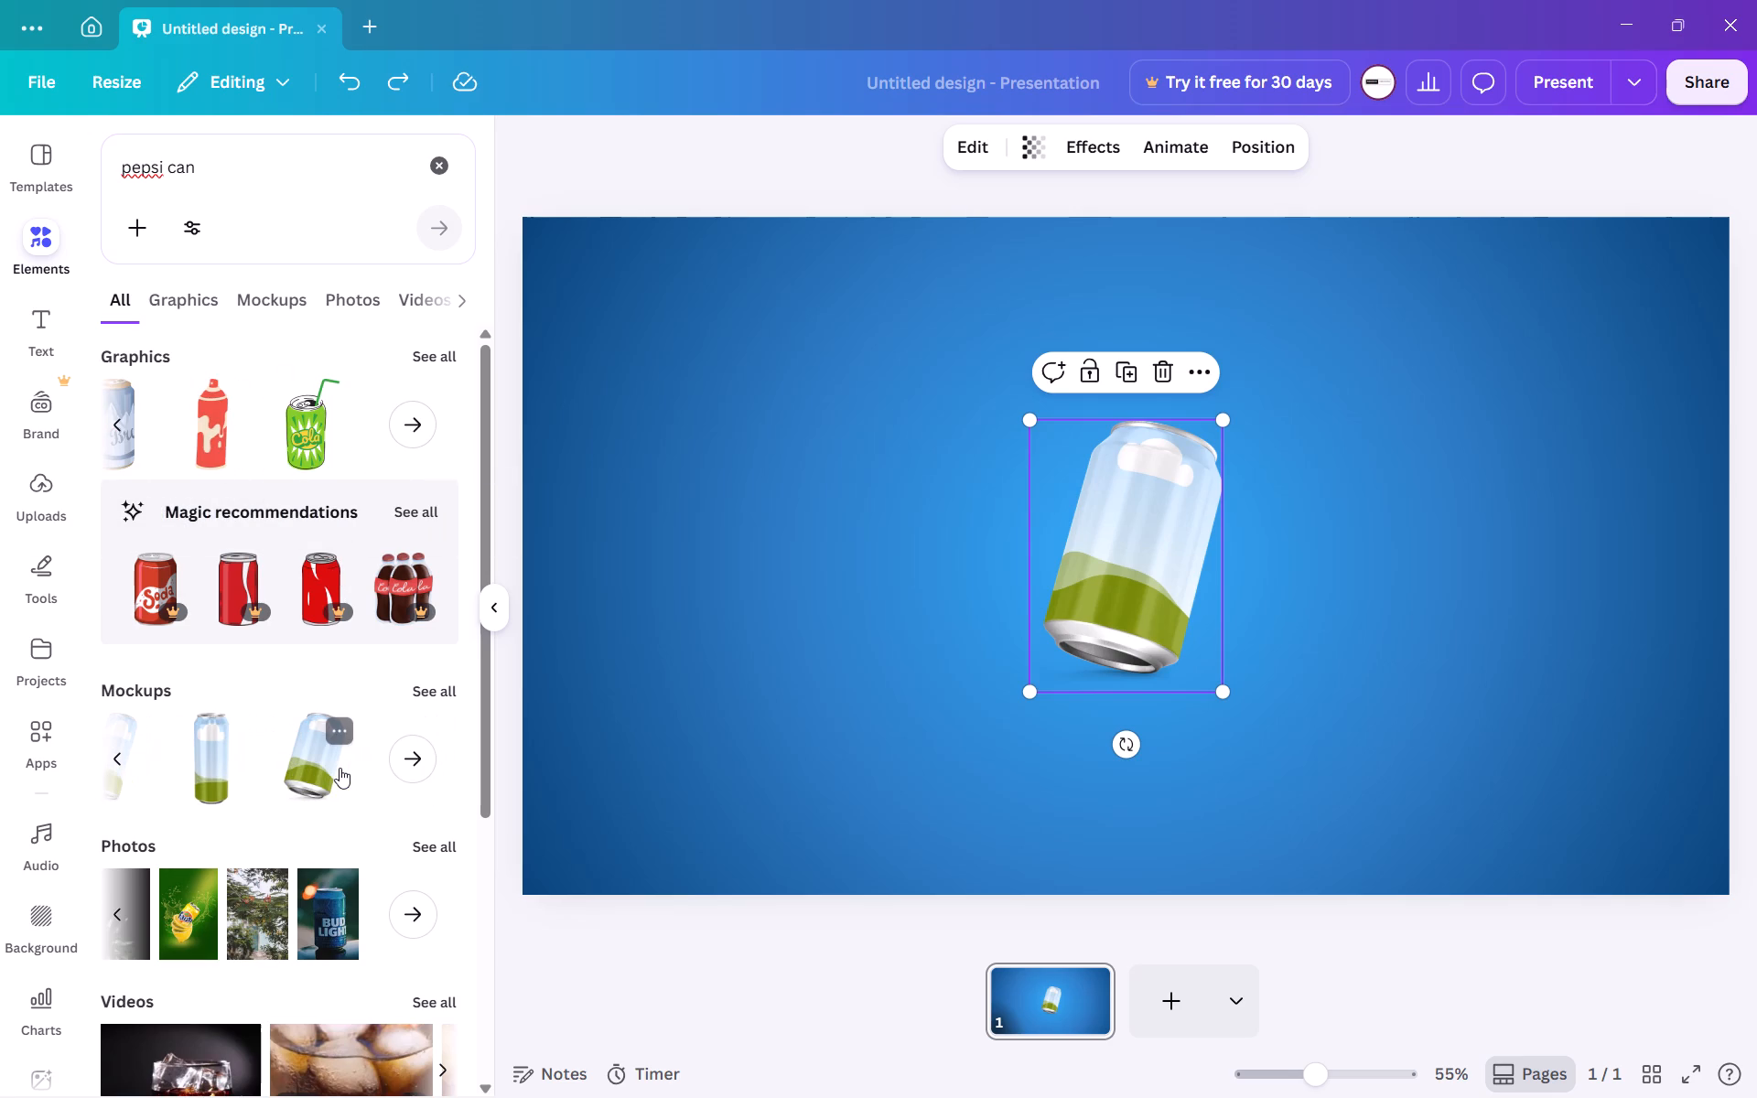
scroll(340, 768, "left", 1)
scroll(294, 368, "right", 1)
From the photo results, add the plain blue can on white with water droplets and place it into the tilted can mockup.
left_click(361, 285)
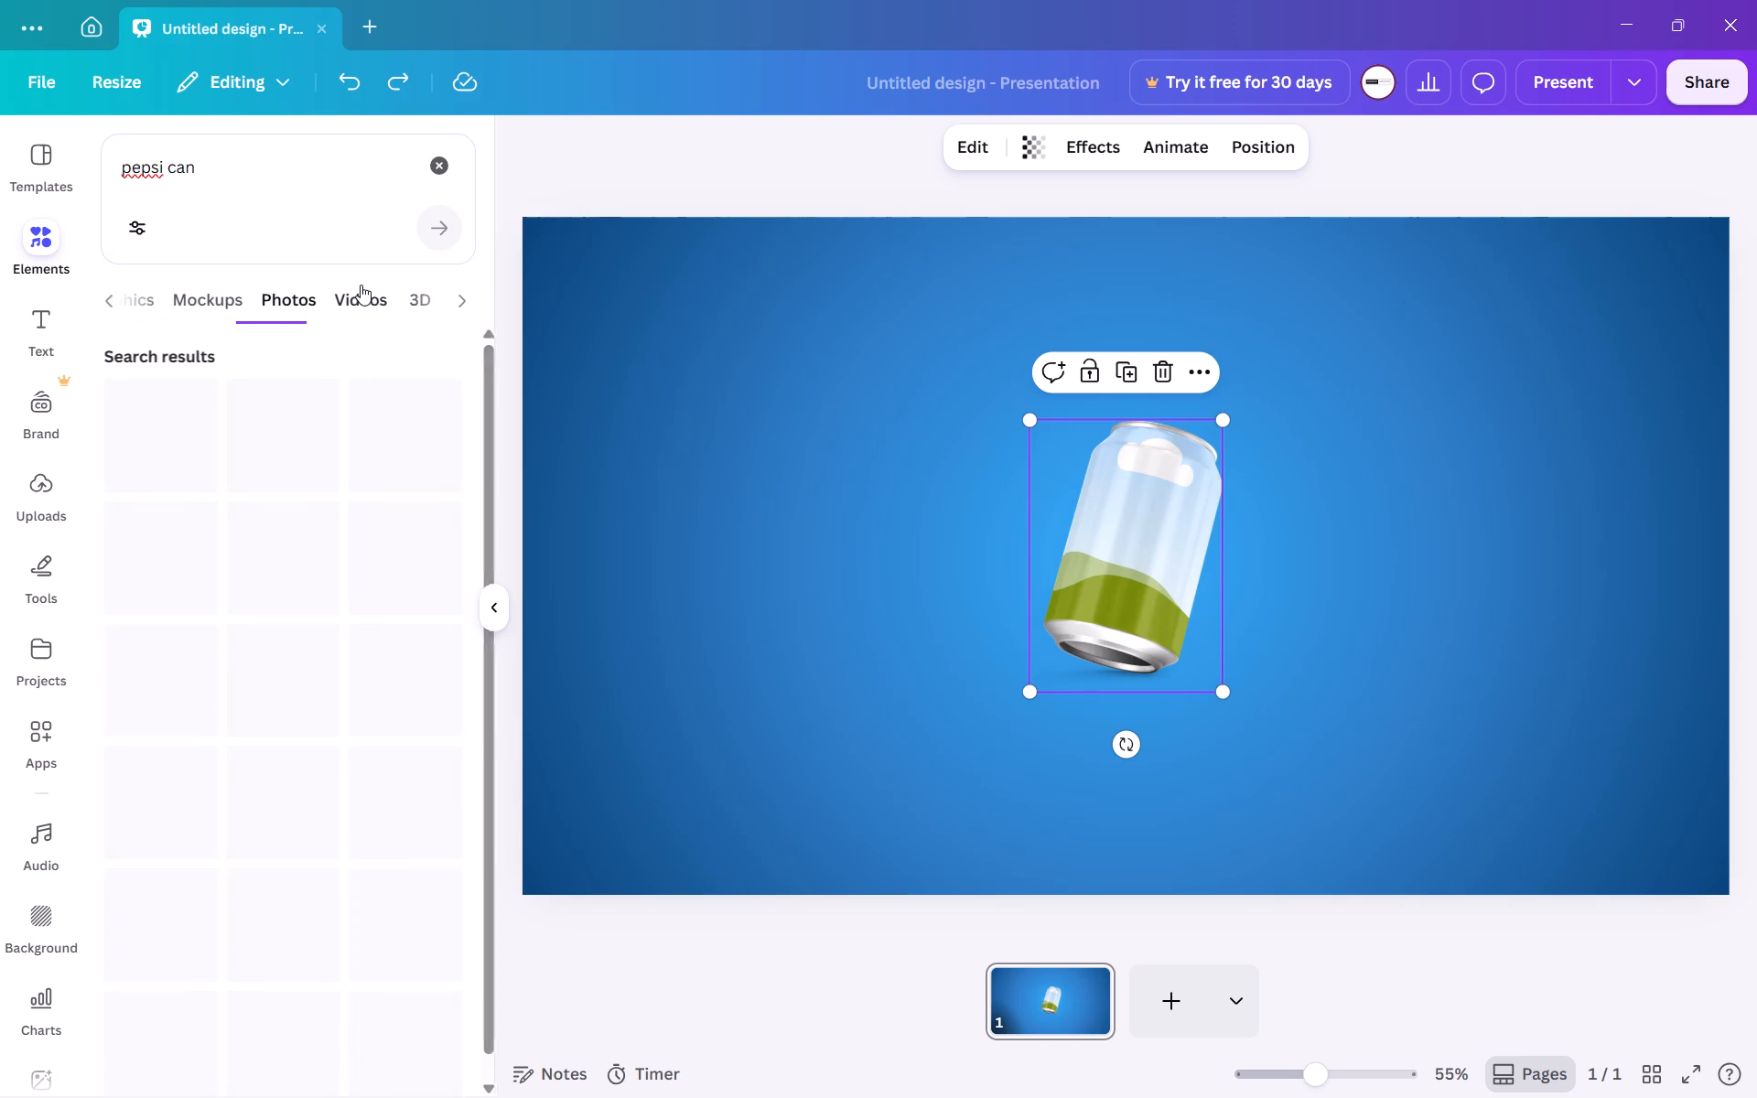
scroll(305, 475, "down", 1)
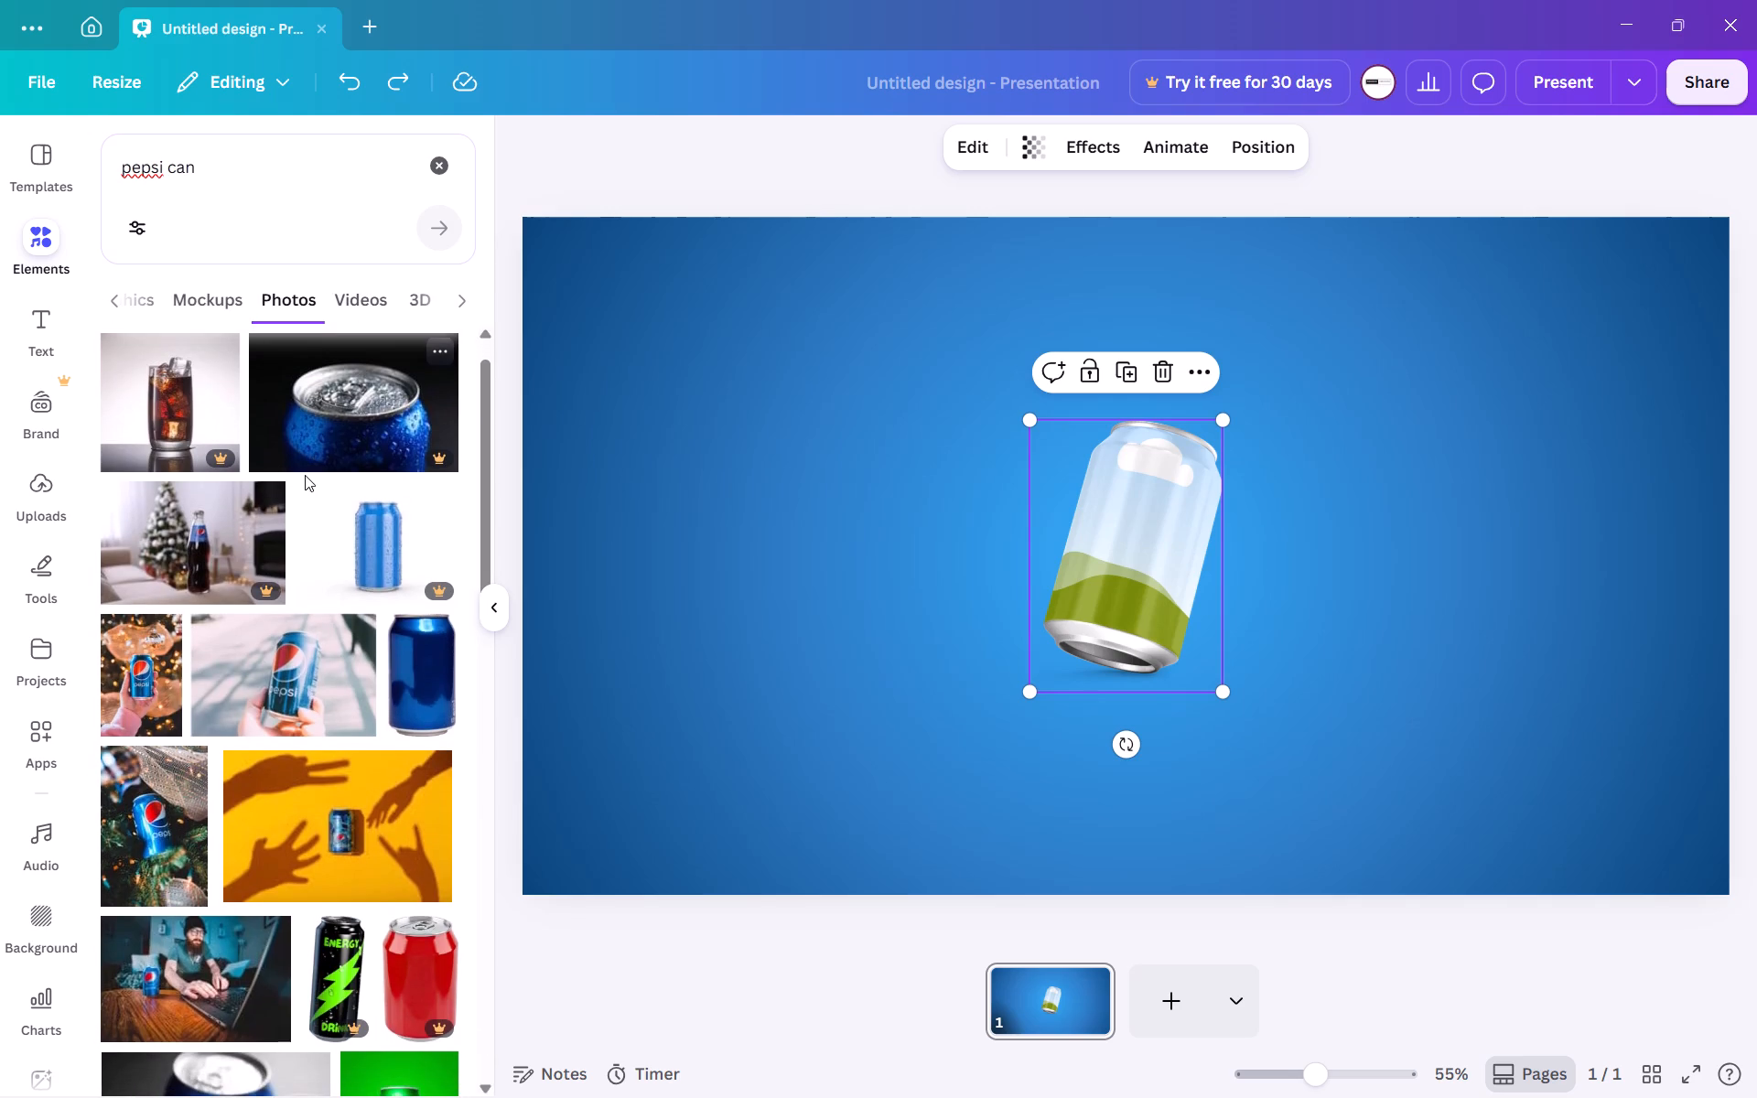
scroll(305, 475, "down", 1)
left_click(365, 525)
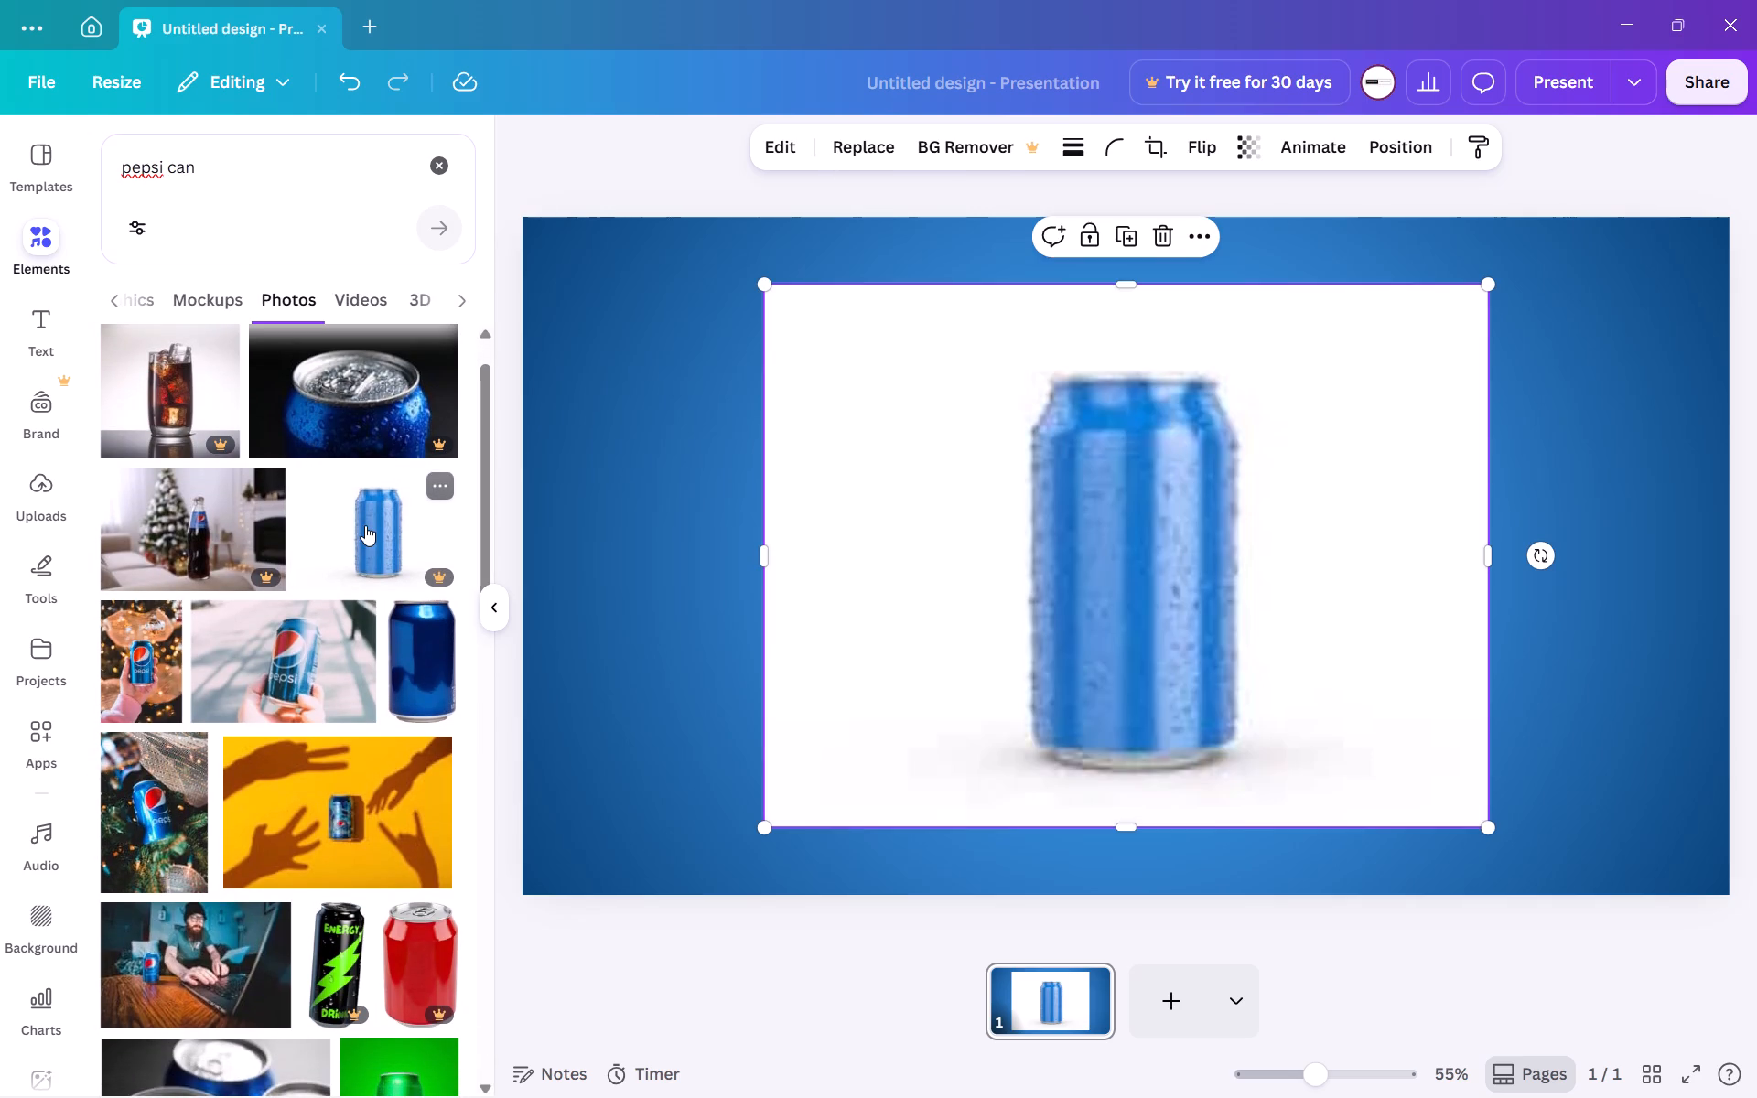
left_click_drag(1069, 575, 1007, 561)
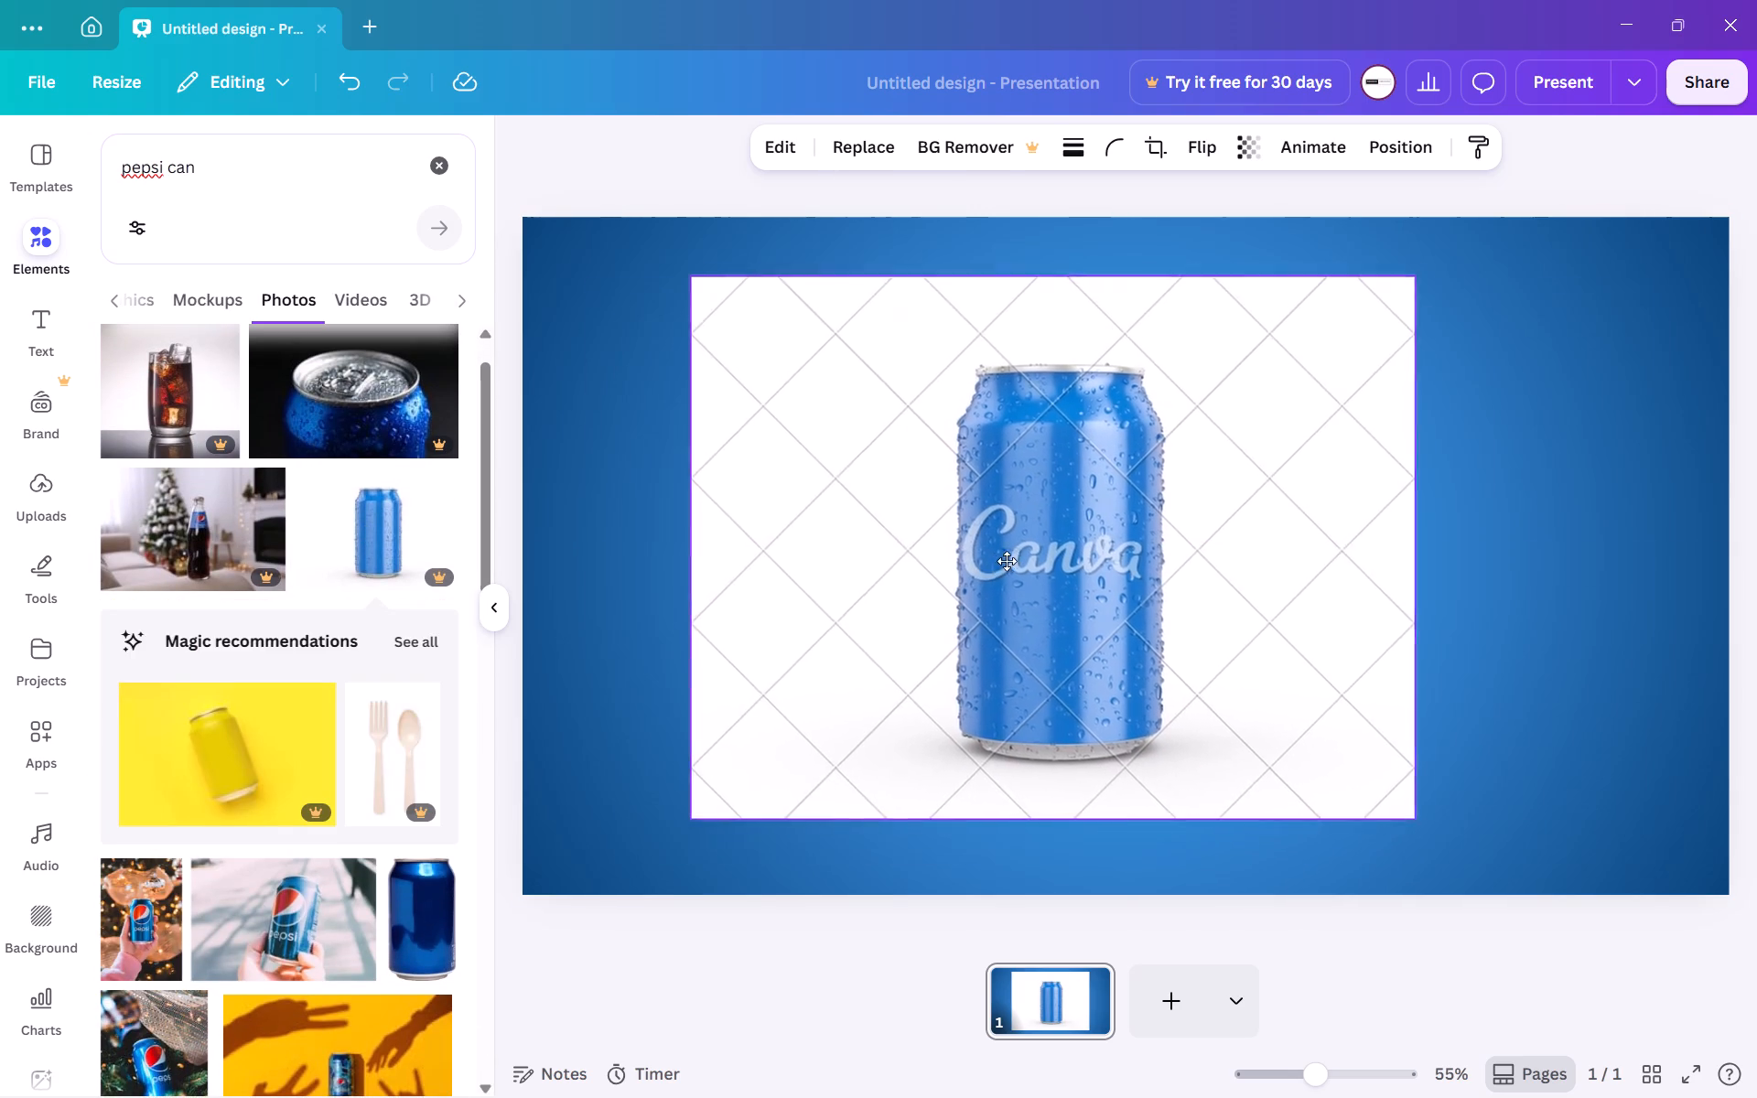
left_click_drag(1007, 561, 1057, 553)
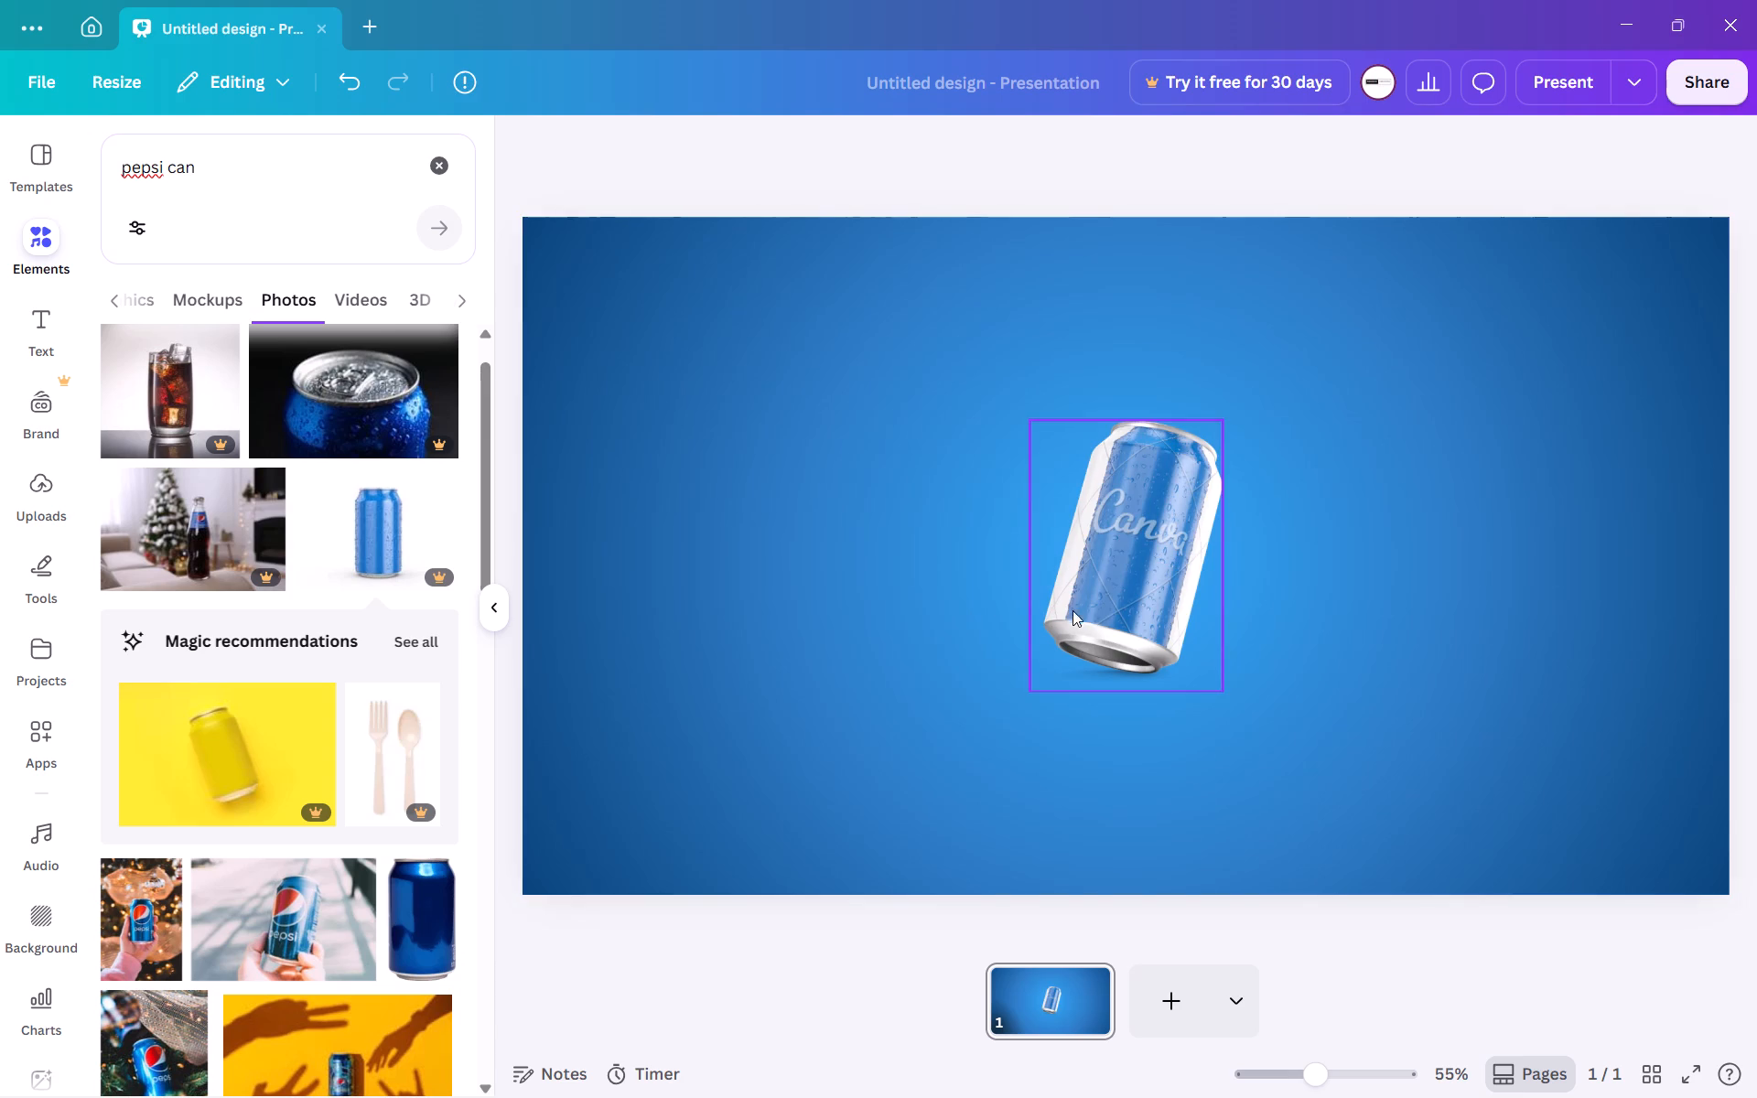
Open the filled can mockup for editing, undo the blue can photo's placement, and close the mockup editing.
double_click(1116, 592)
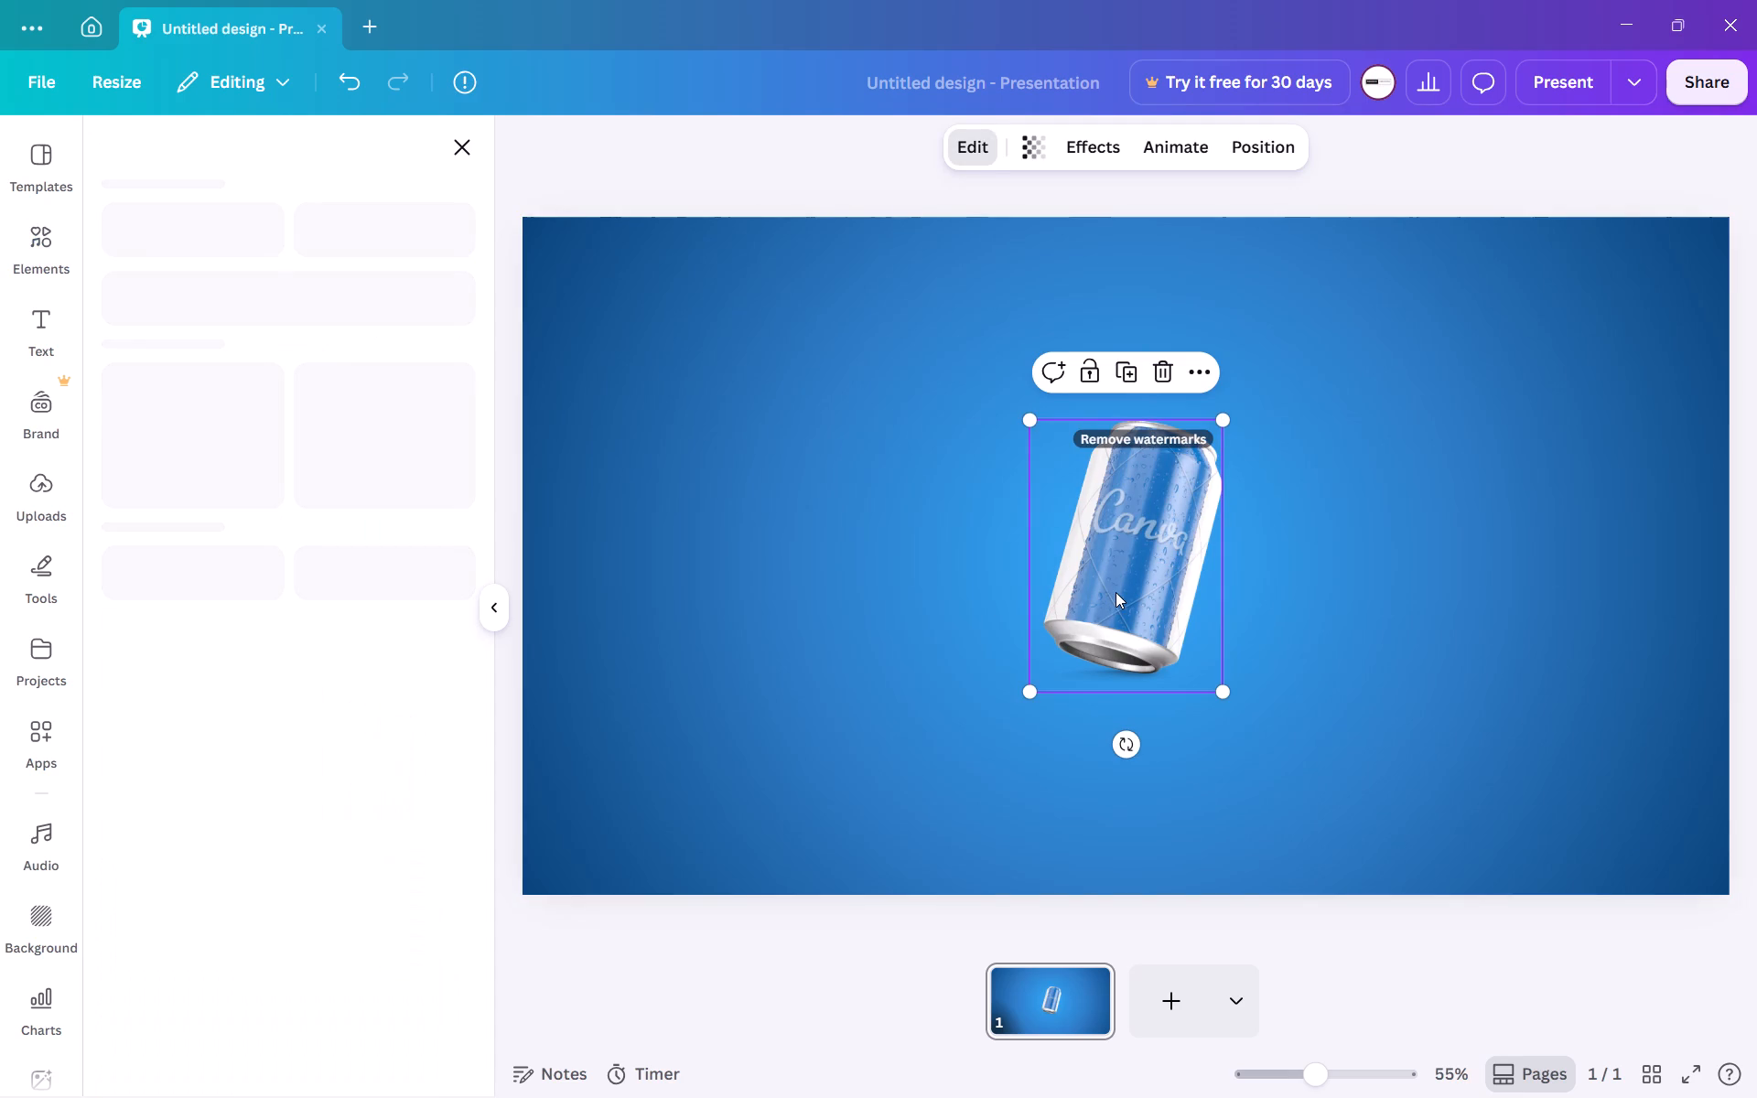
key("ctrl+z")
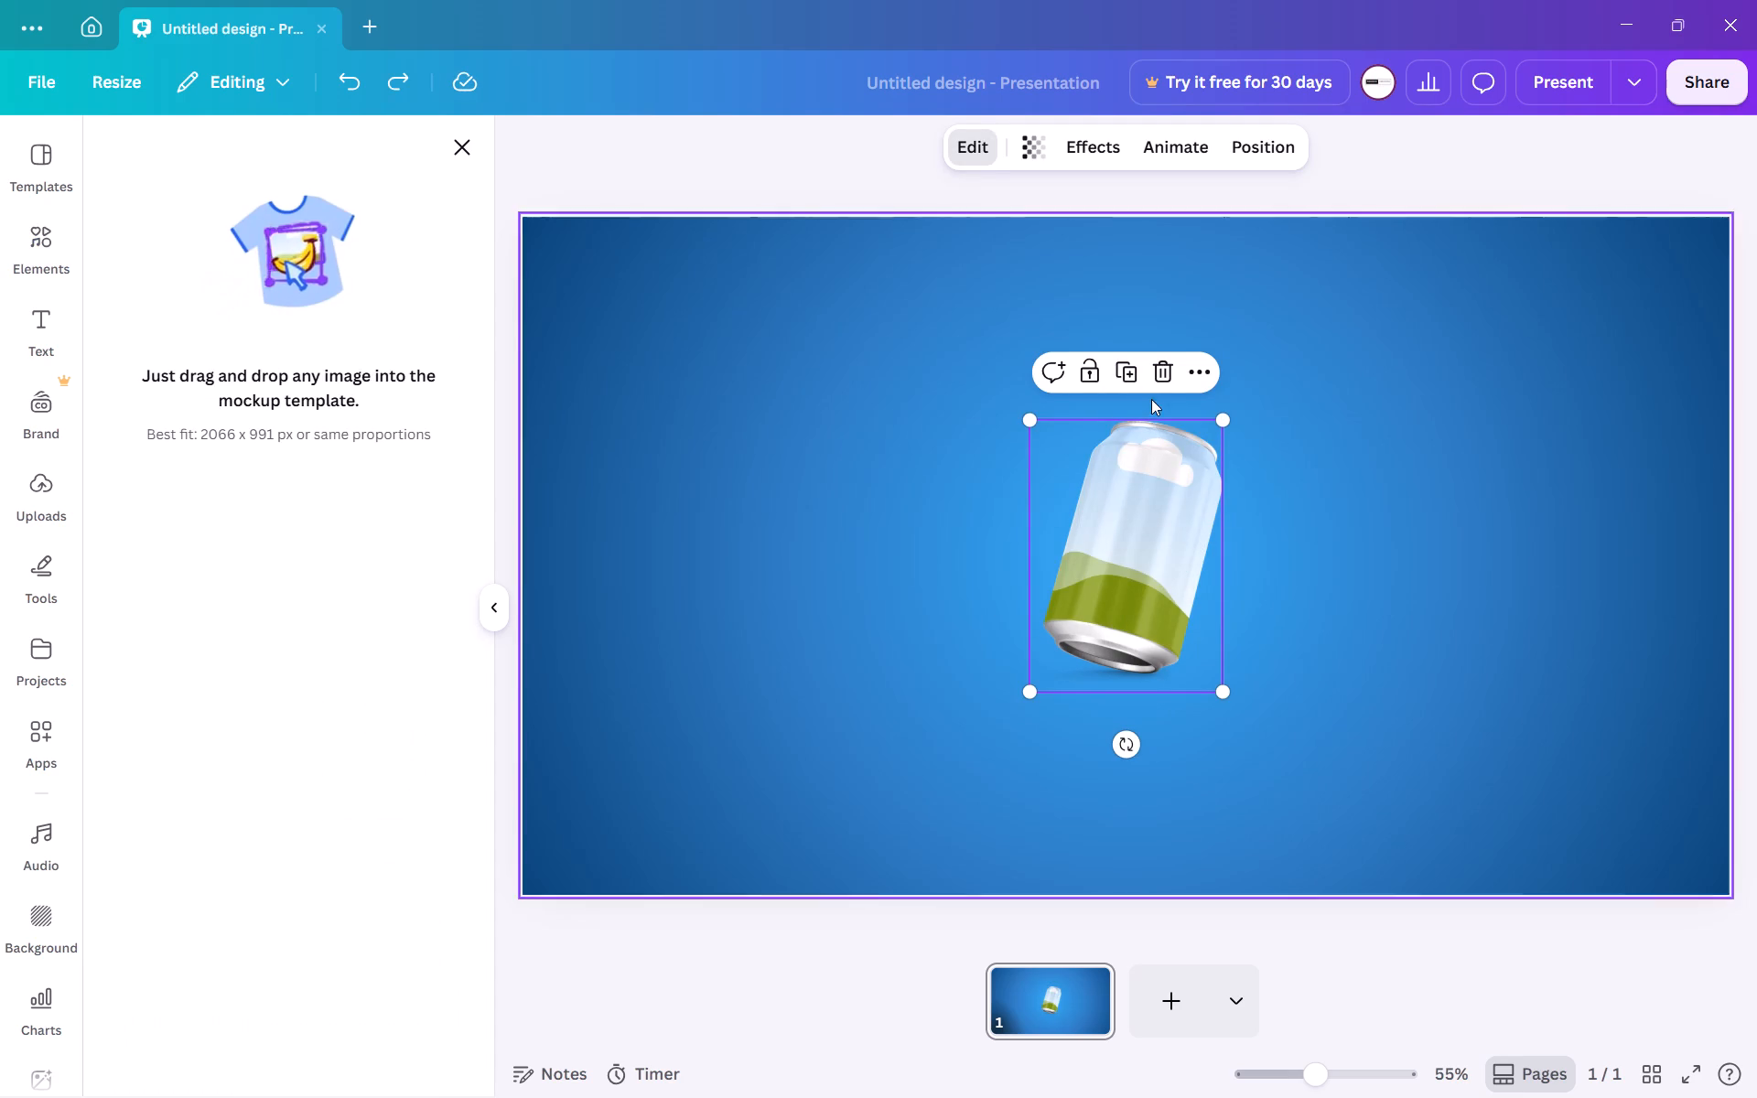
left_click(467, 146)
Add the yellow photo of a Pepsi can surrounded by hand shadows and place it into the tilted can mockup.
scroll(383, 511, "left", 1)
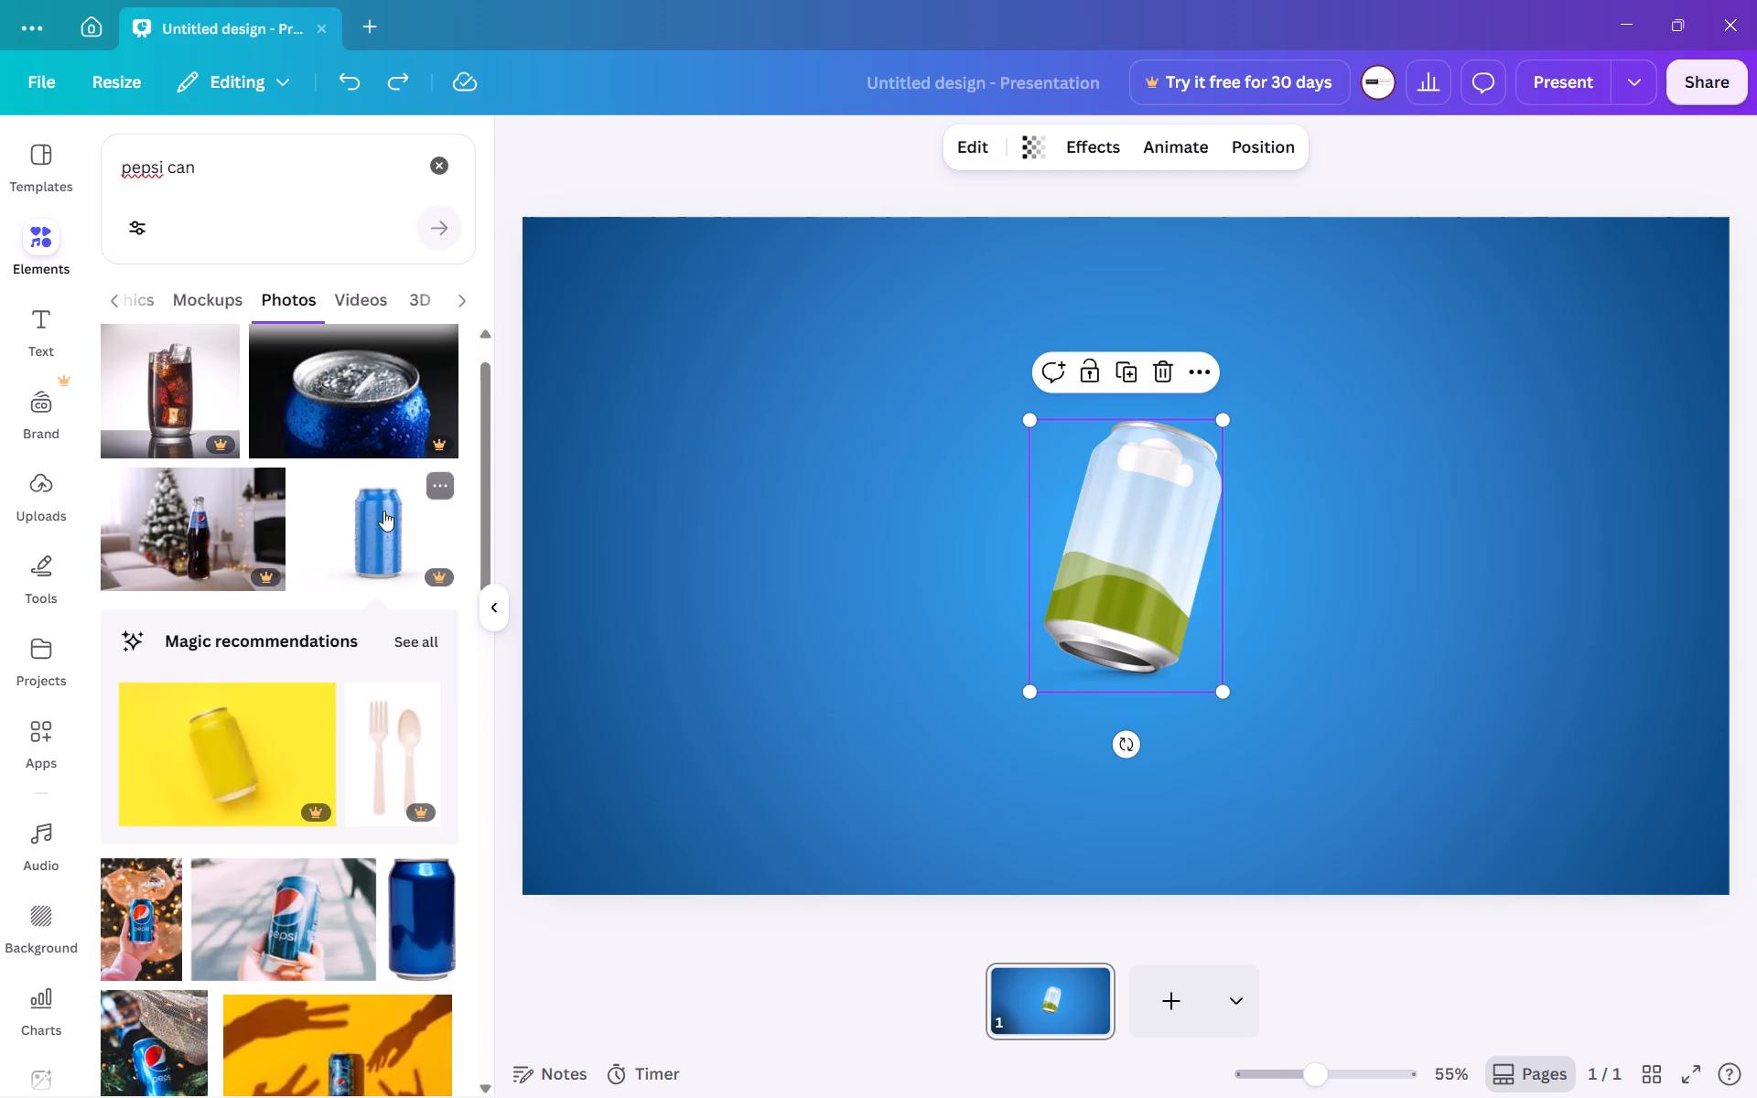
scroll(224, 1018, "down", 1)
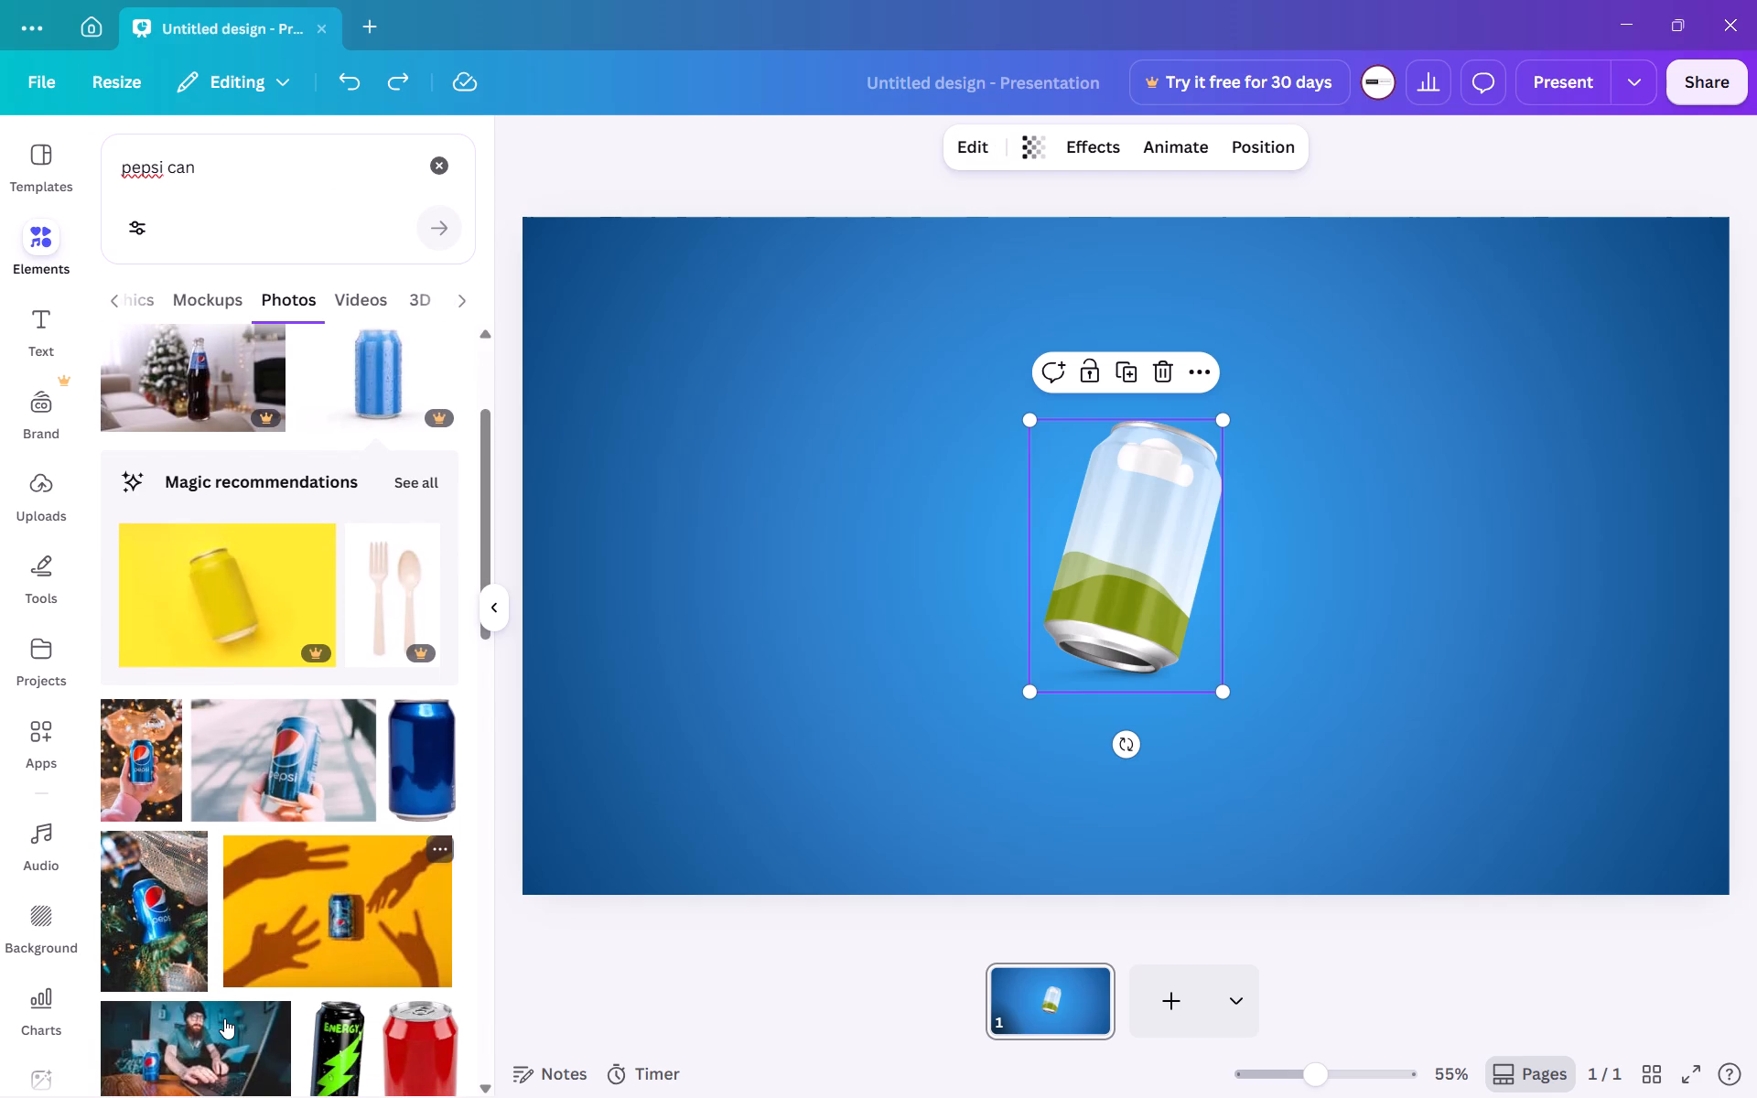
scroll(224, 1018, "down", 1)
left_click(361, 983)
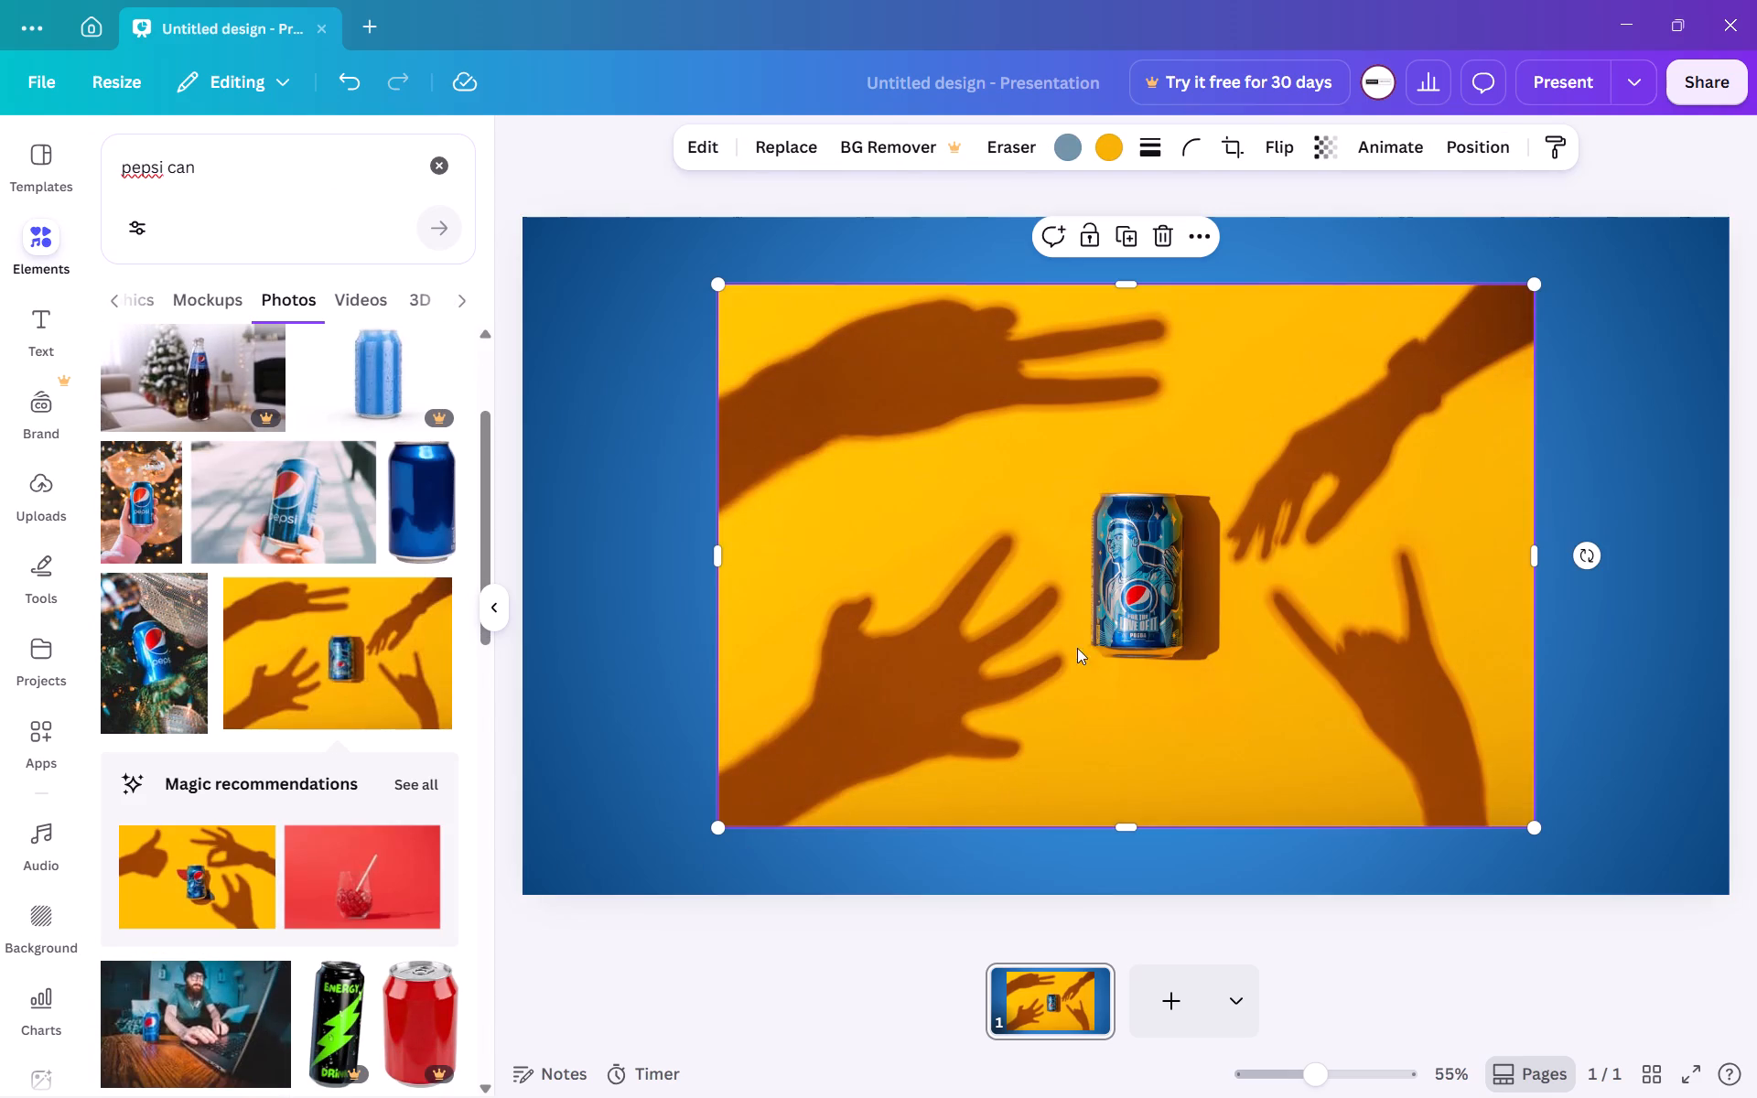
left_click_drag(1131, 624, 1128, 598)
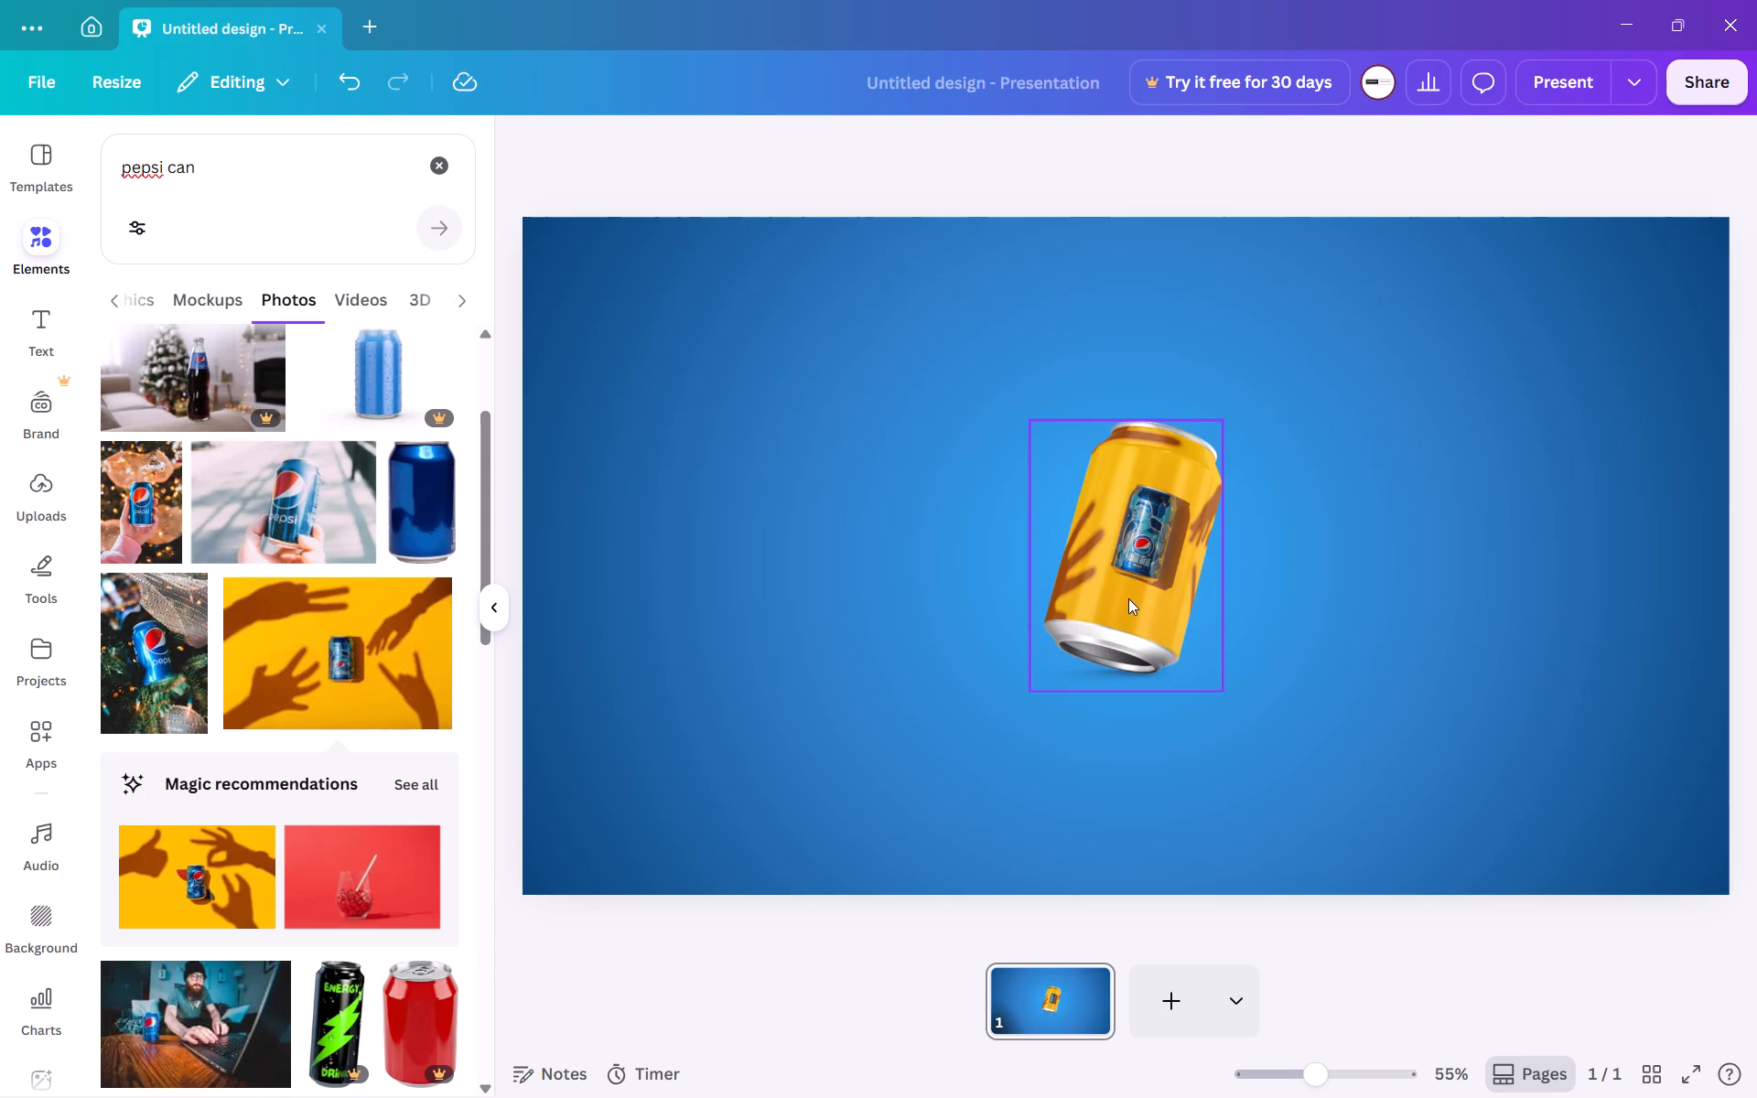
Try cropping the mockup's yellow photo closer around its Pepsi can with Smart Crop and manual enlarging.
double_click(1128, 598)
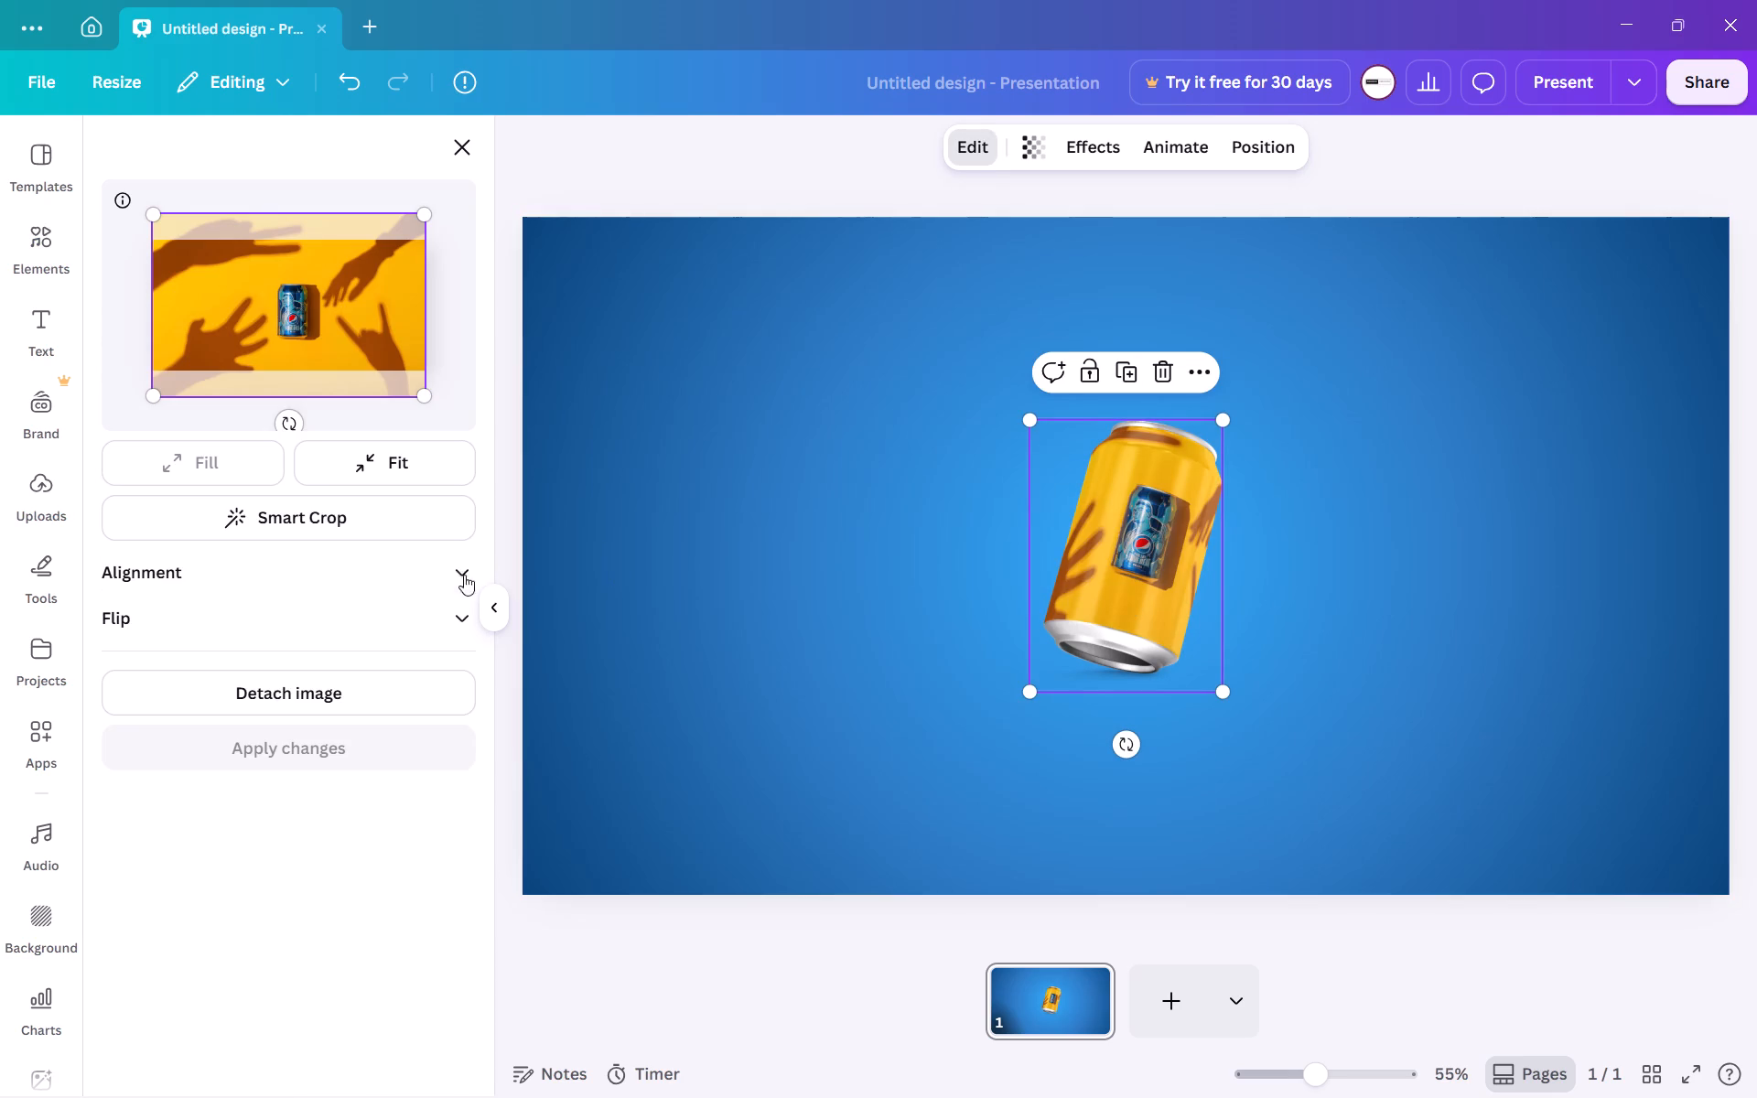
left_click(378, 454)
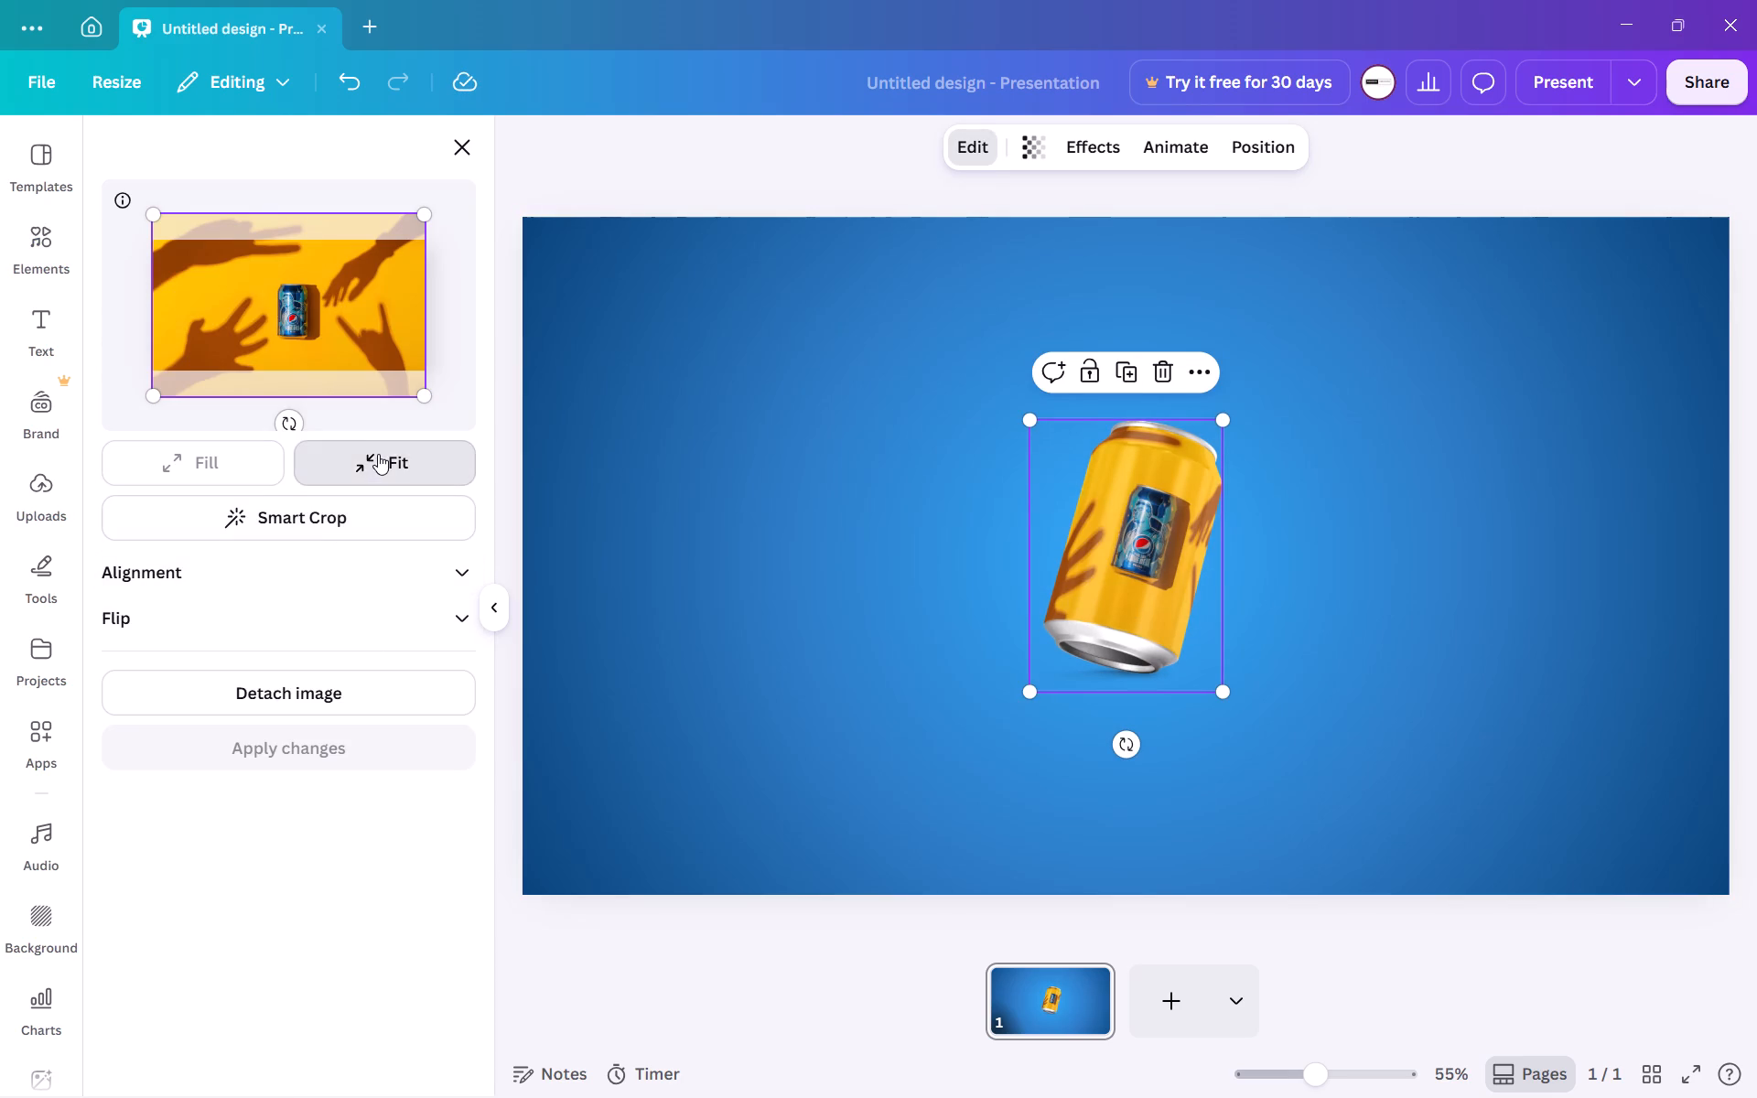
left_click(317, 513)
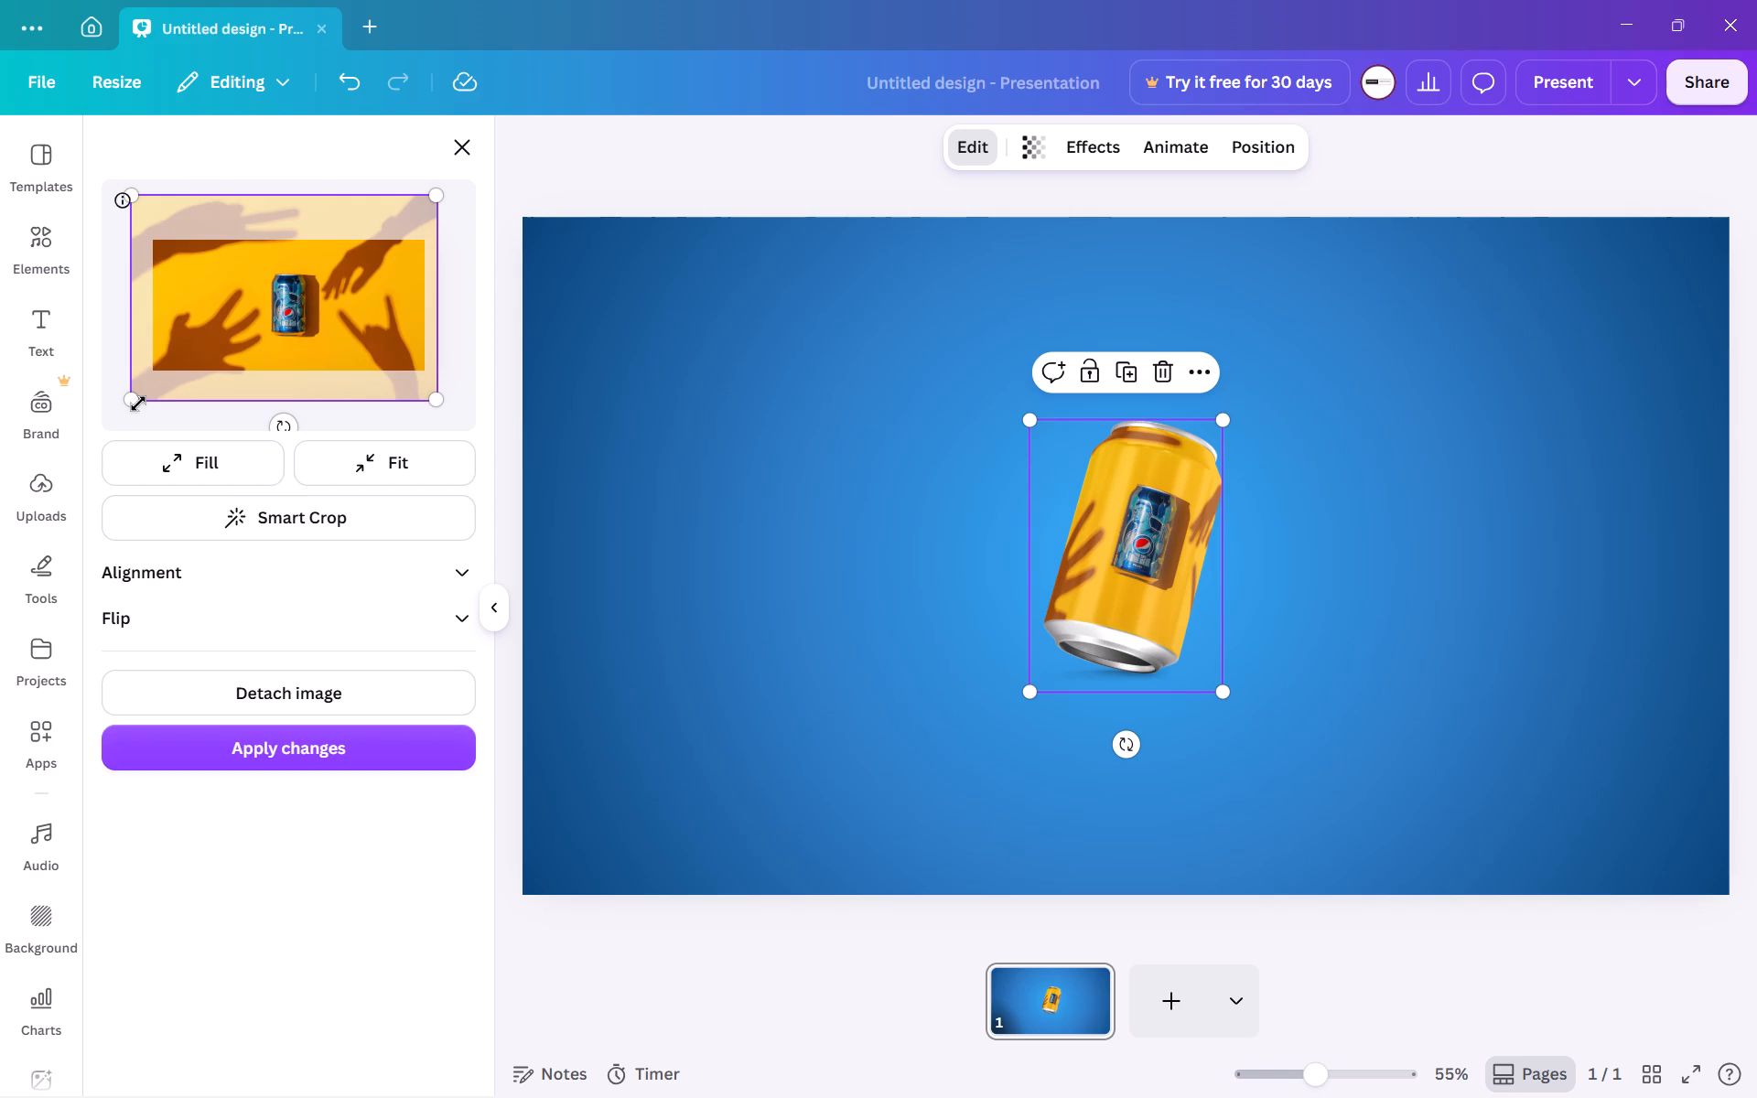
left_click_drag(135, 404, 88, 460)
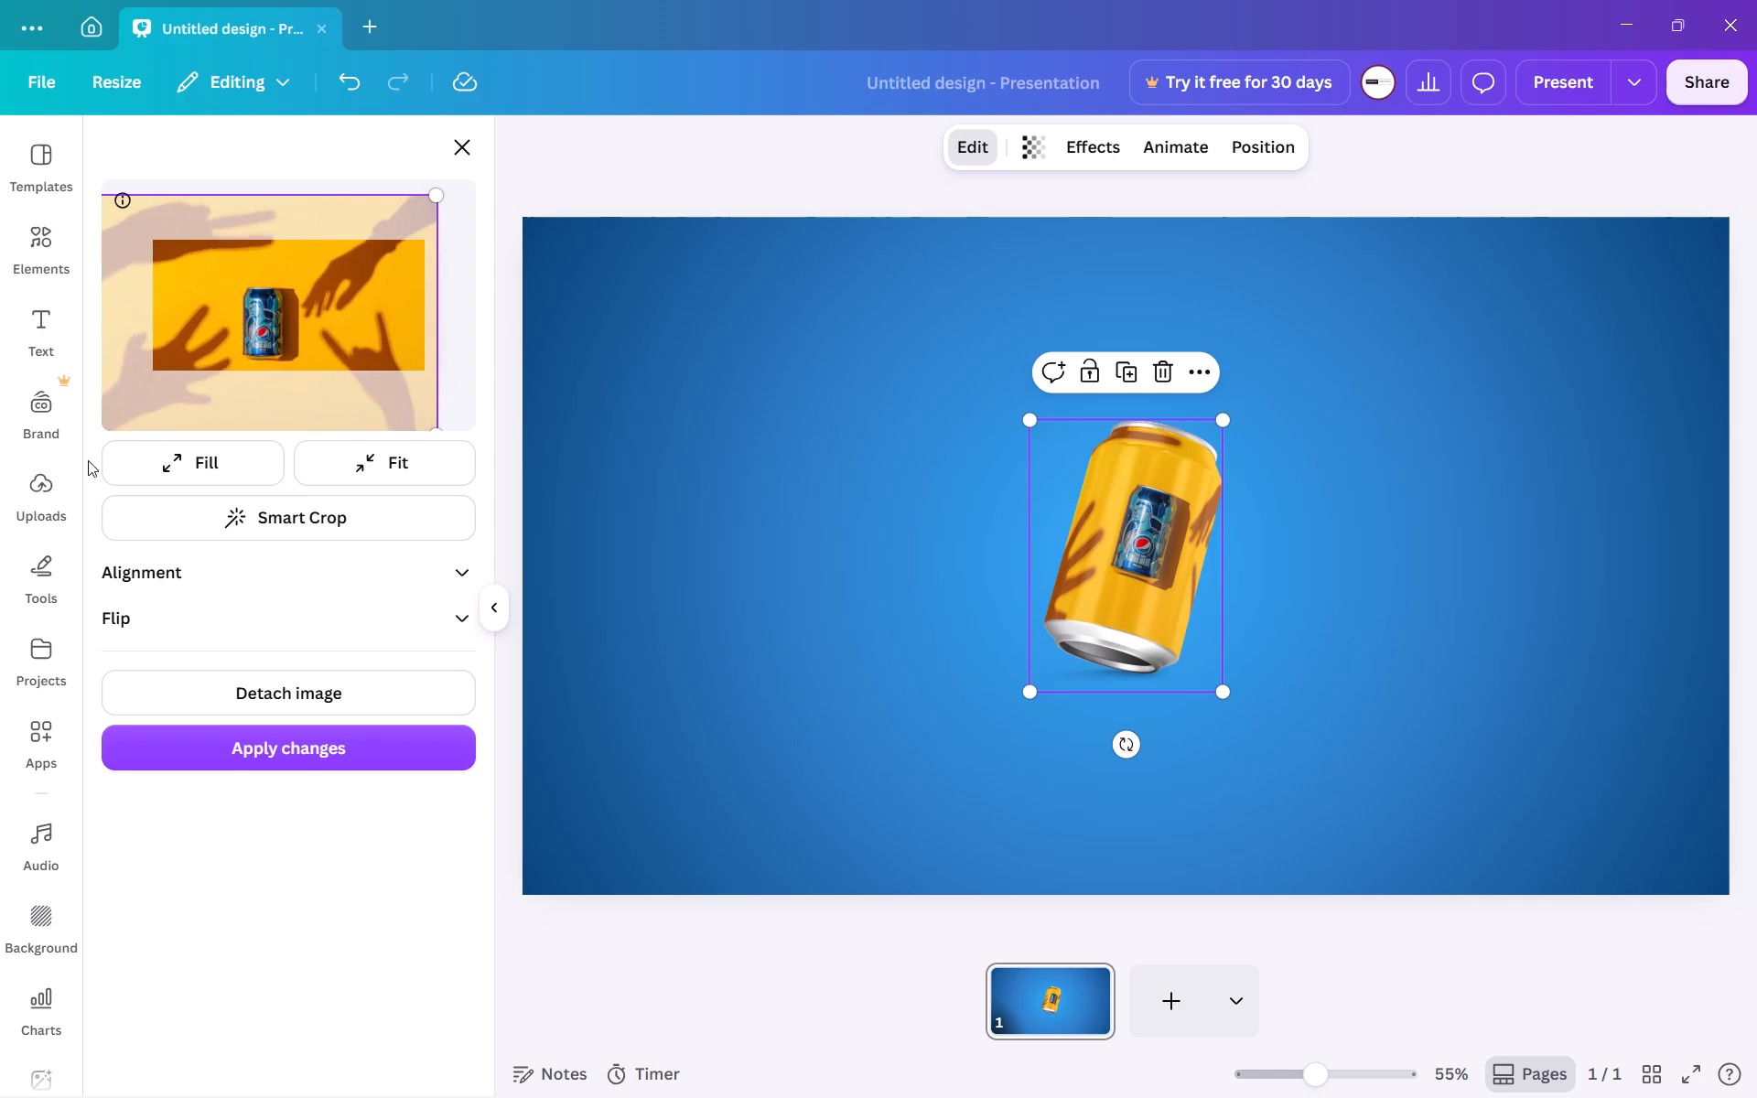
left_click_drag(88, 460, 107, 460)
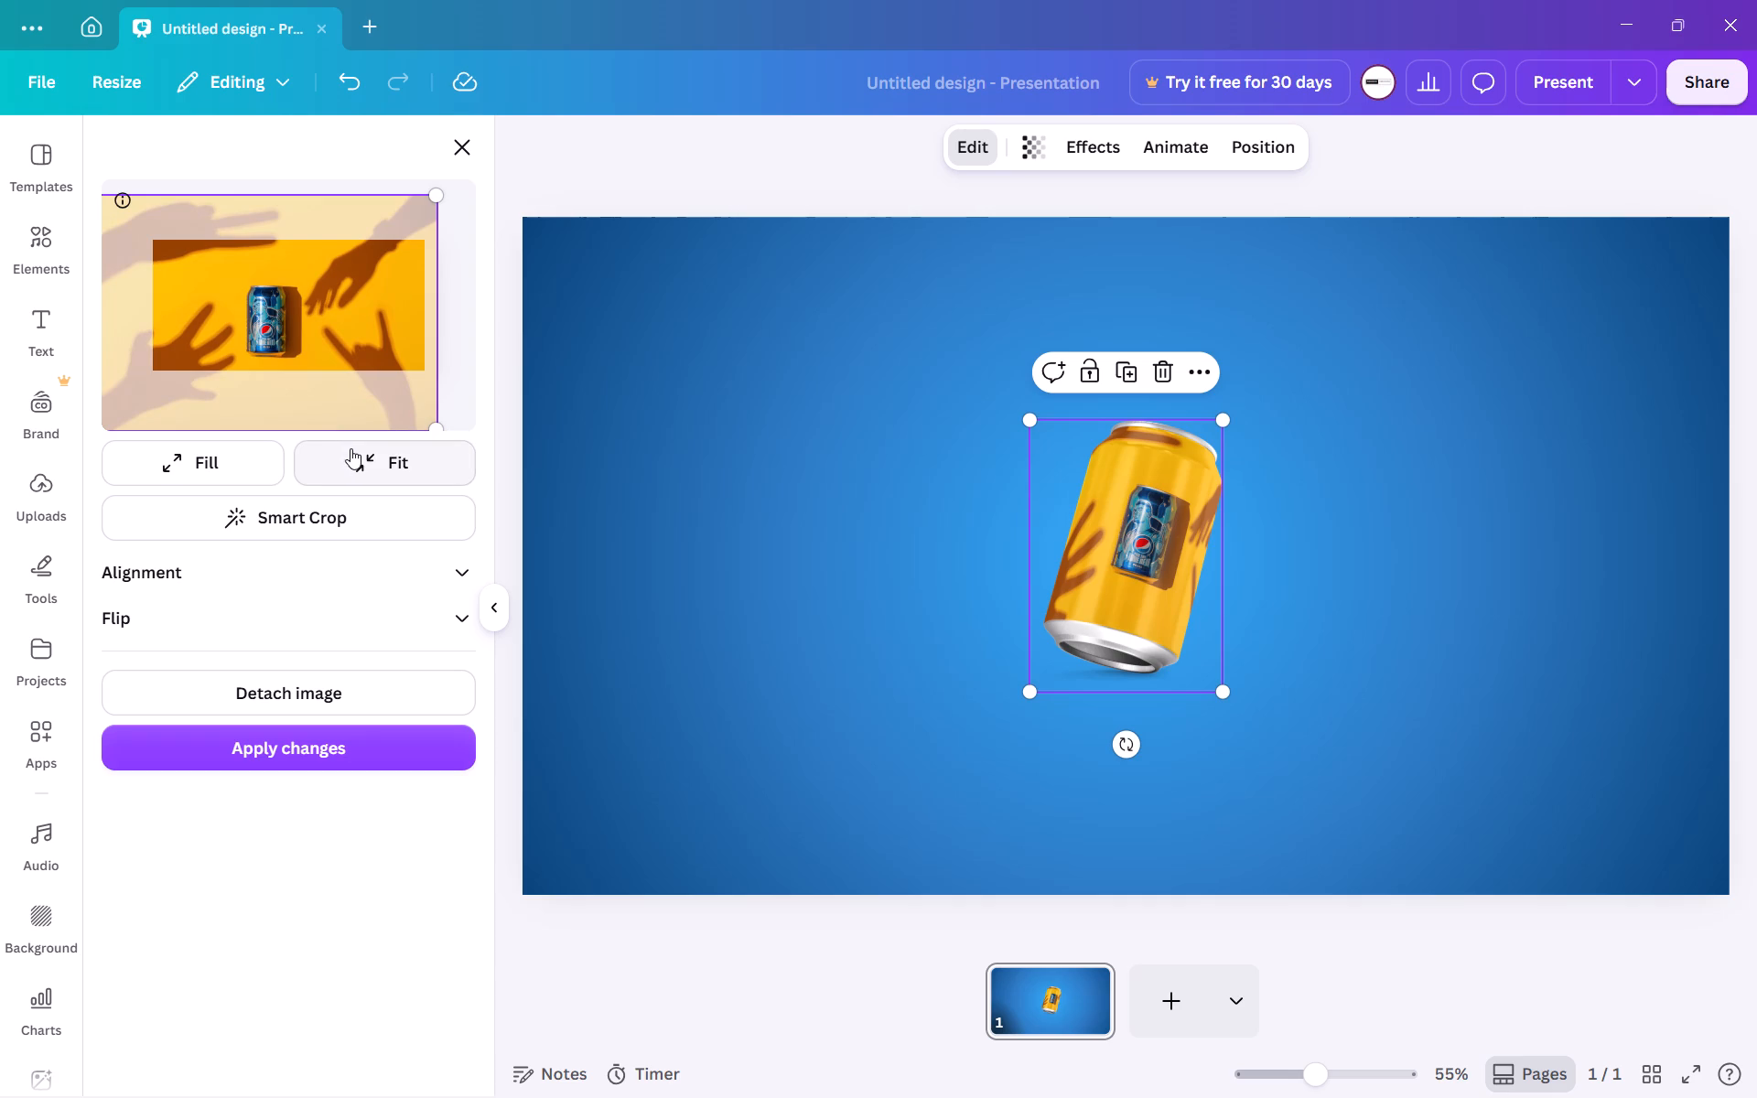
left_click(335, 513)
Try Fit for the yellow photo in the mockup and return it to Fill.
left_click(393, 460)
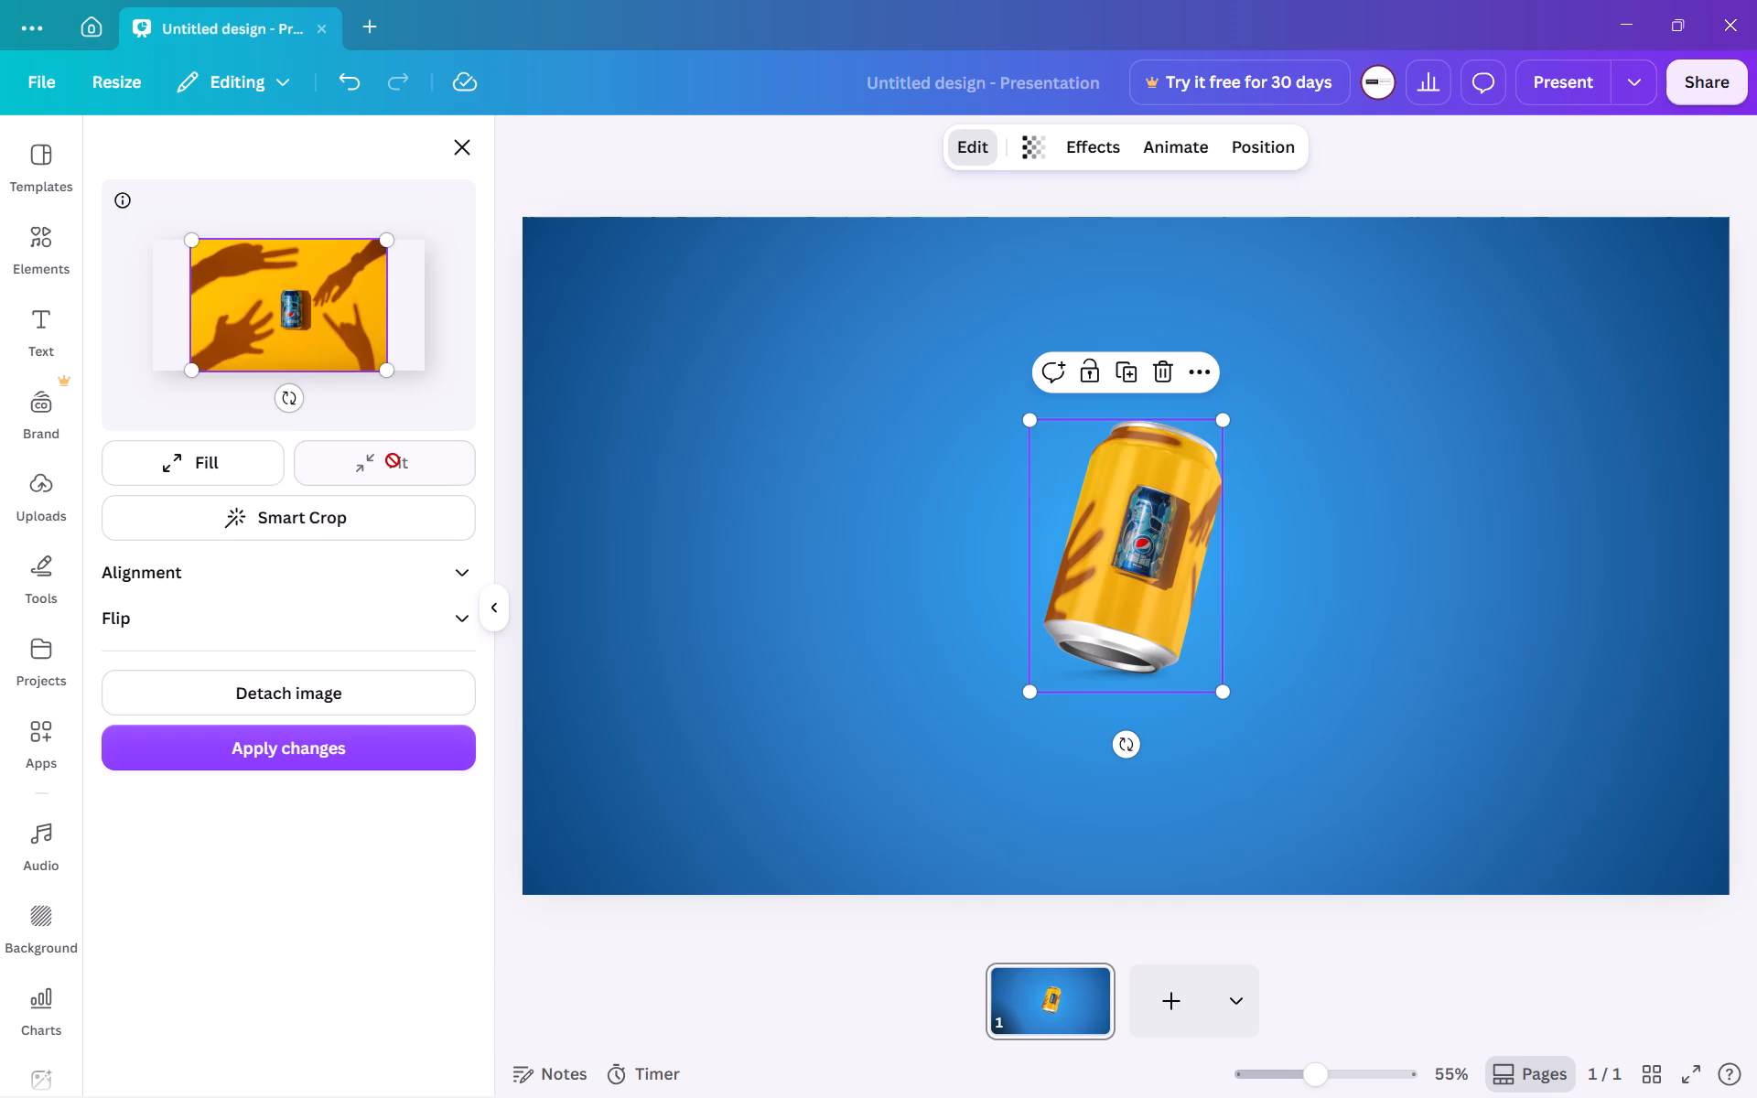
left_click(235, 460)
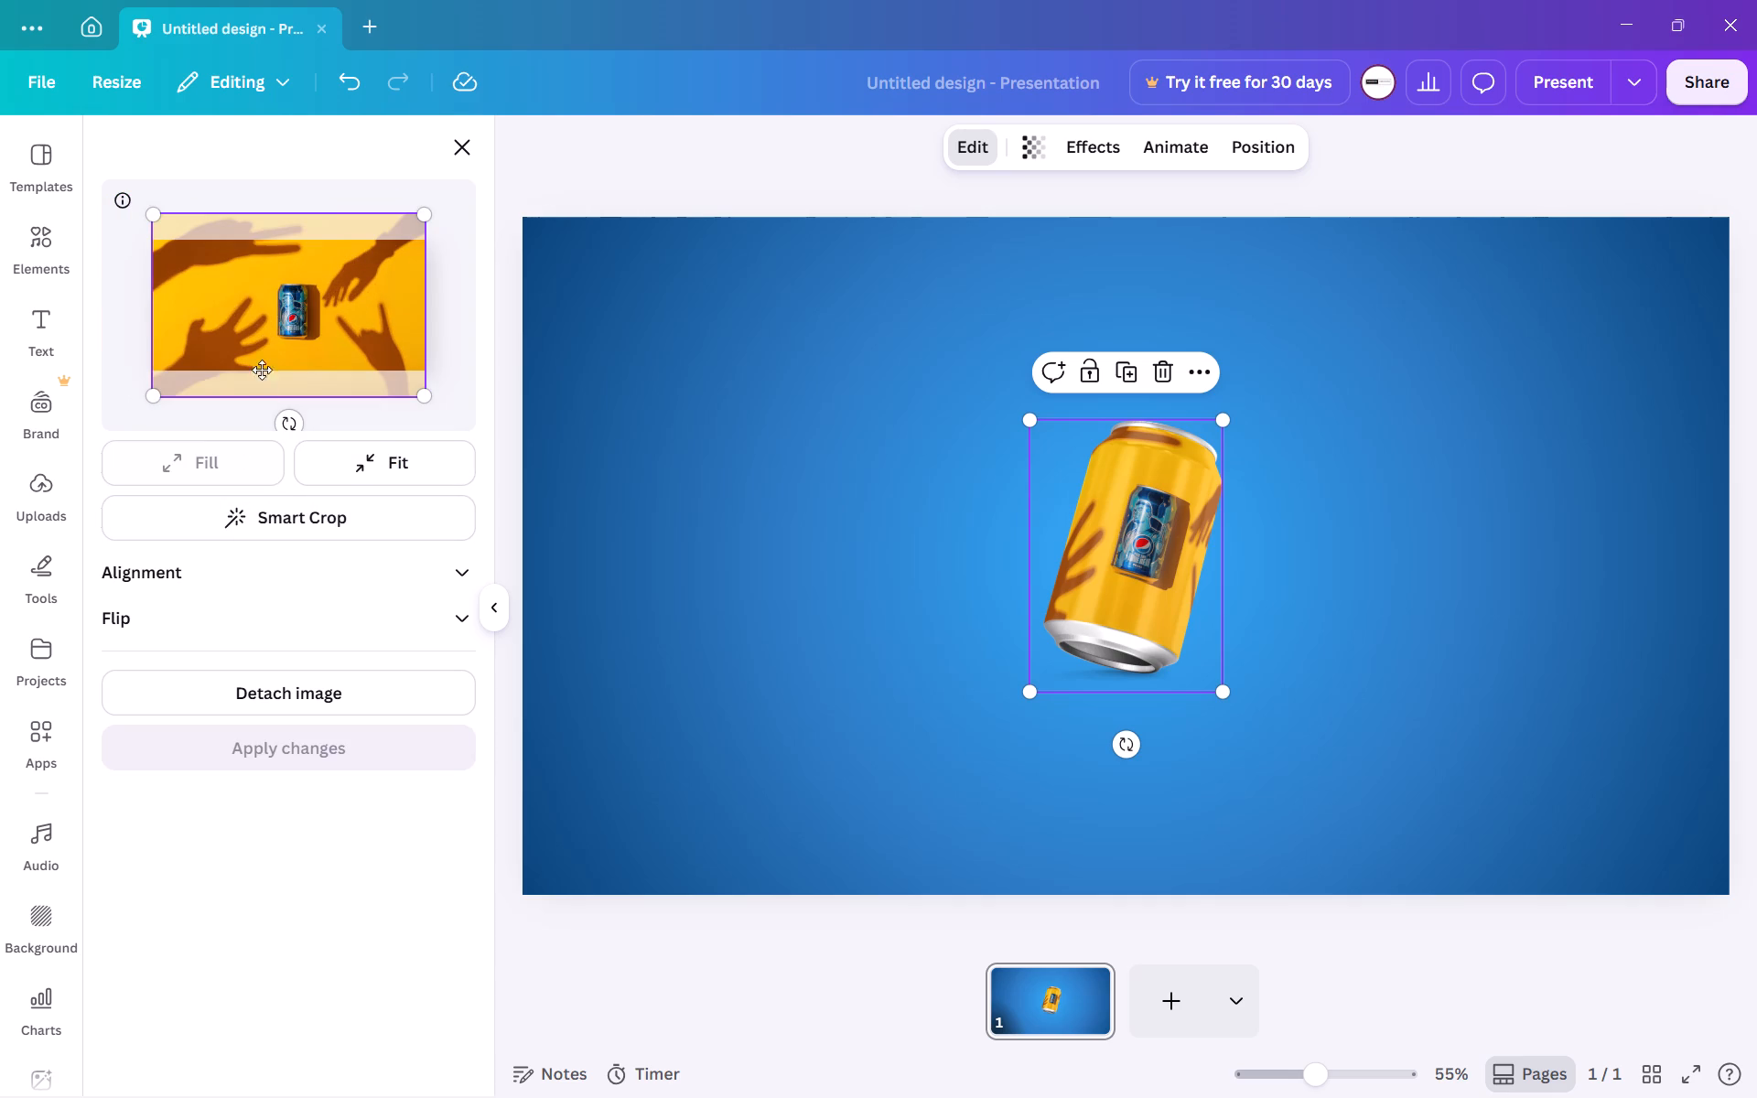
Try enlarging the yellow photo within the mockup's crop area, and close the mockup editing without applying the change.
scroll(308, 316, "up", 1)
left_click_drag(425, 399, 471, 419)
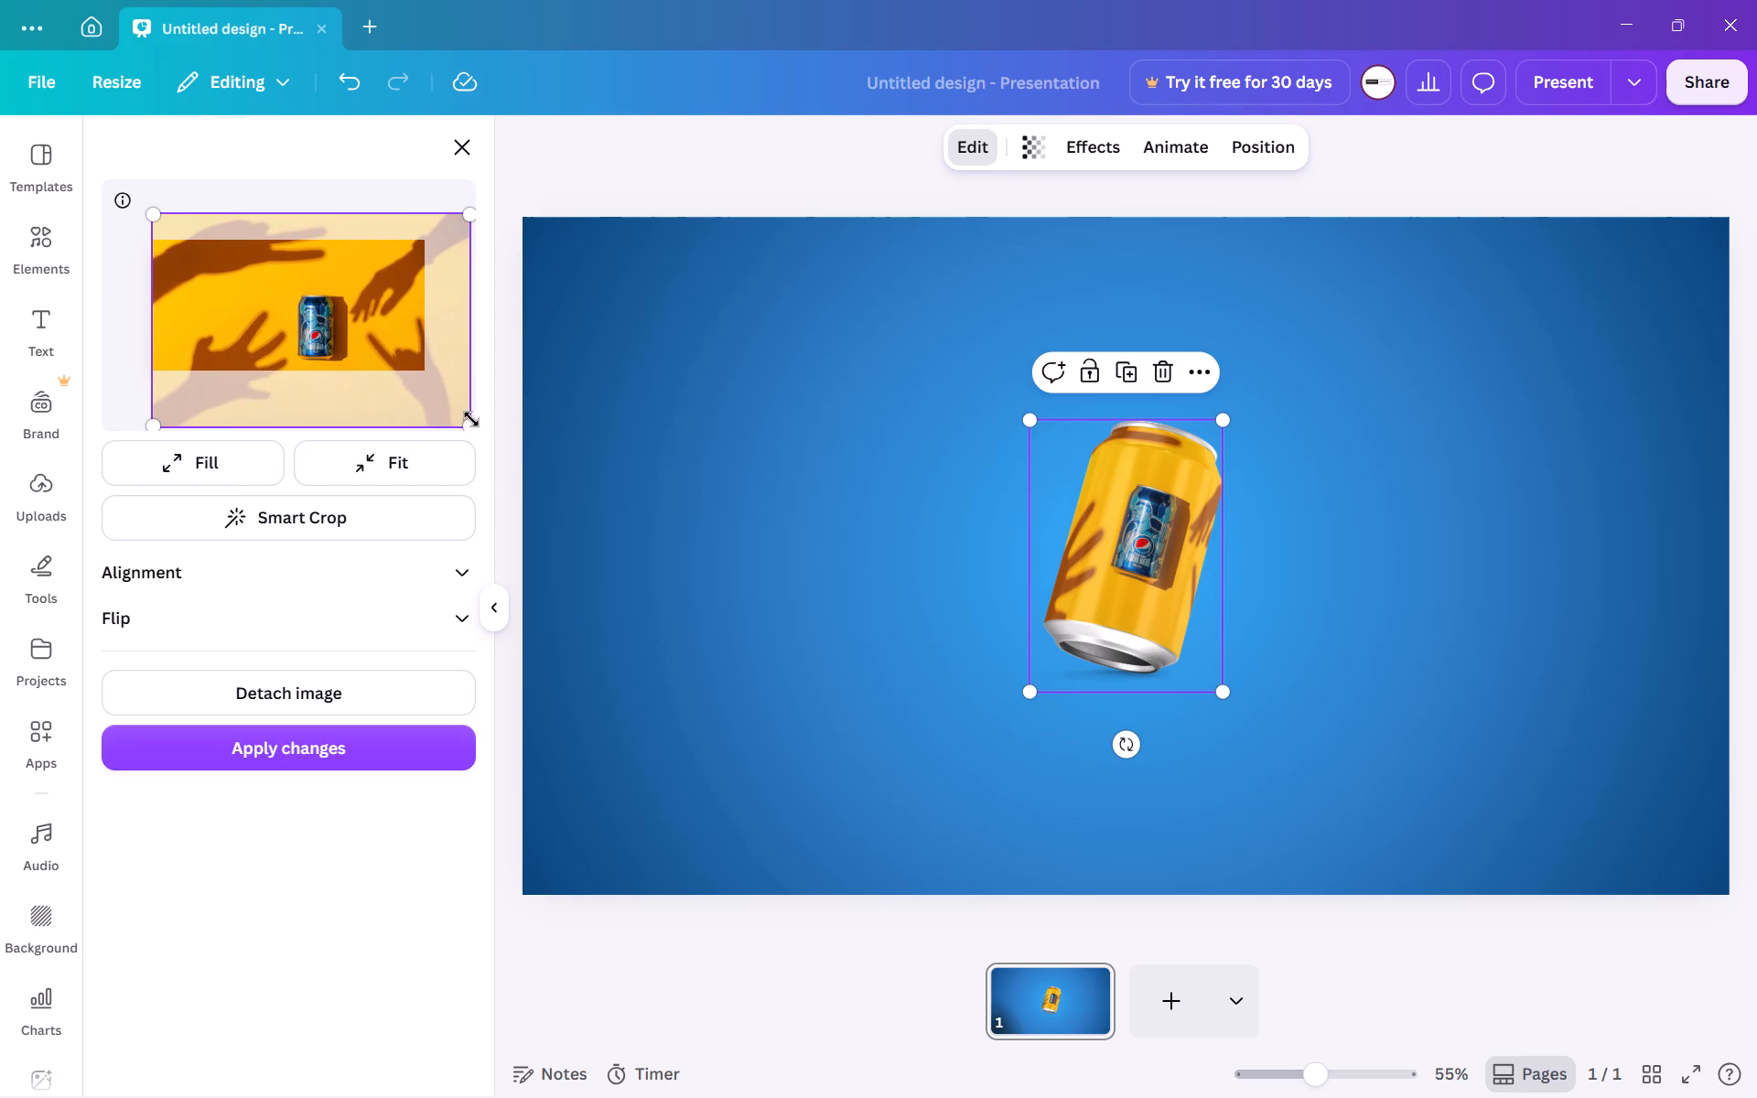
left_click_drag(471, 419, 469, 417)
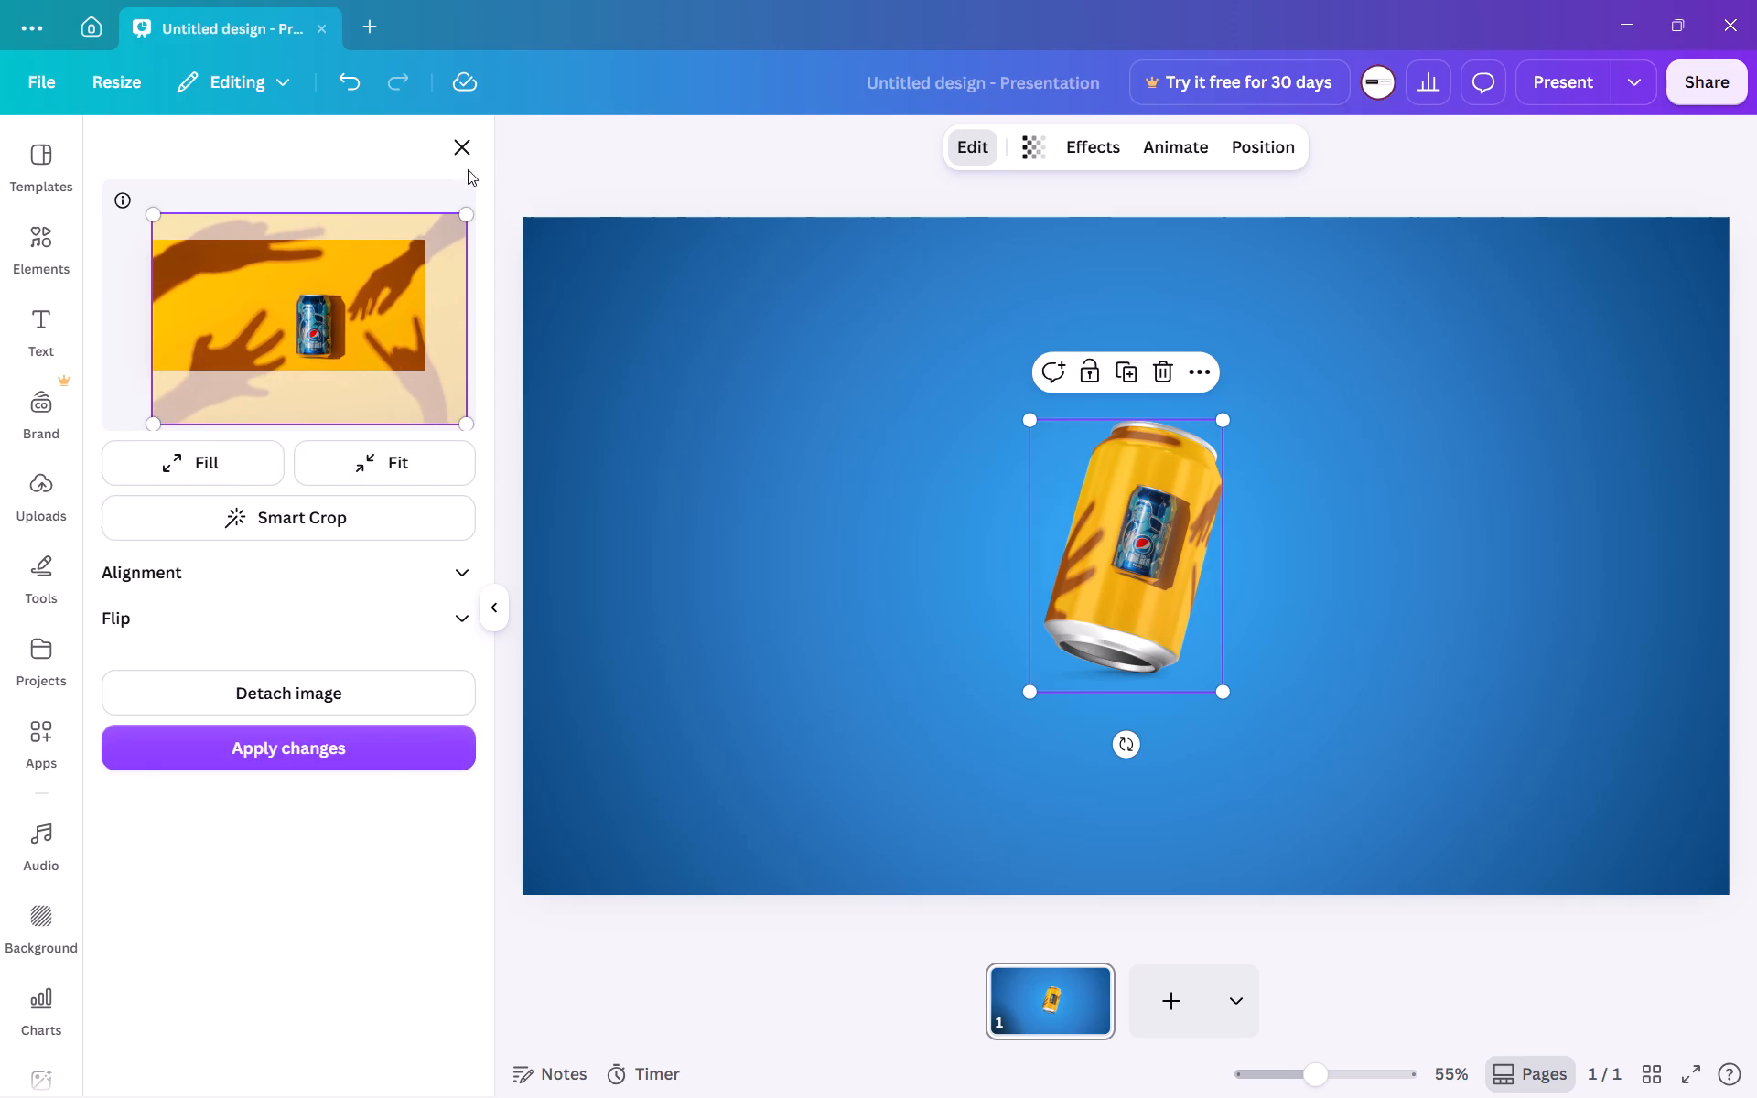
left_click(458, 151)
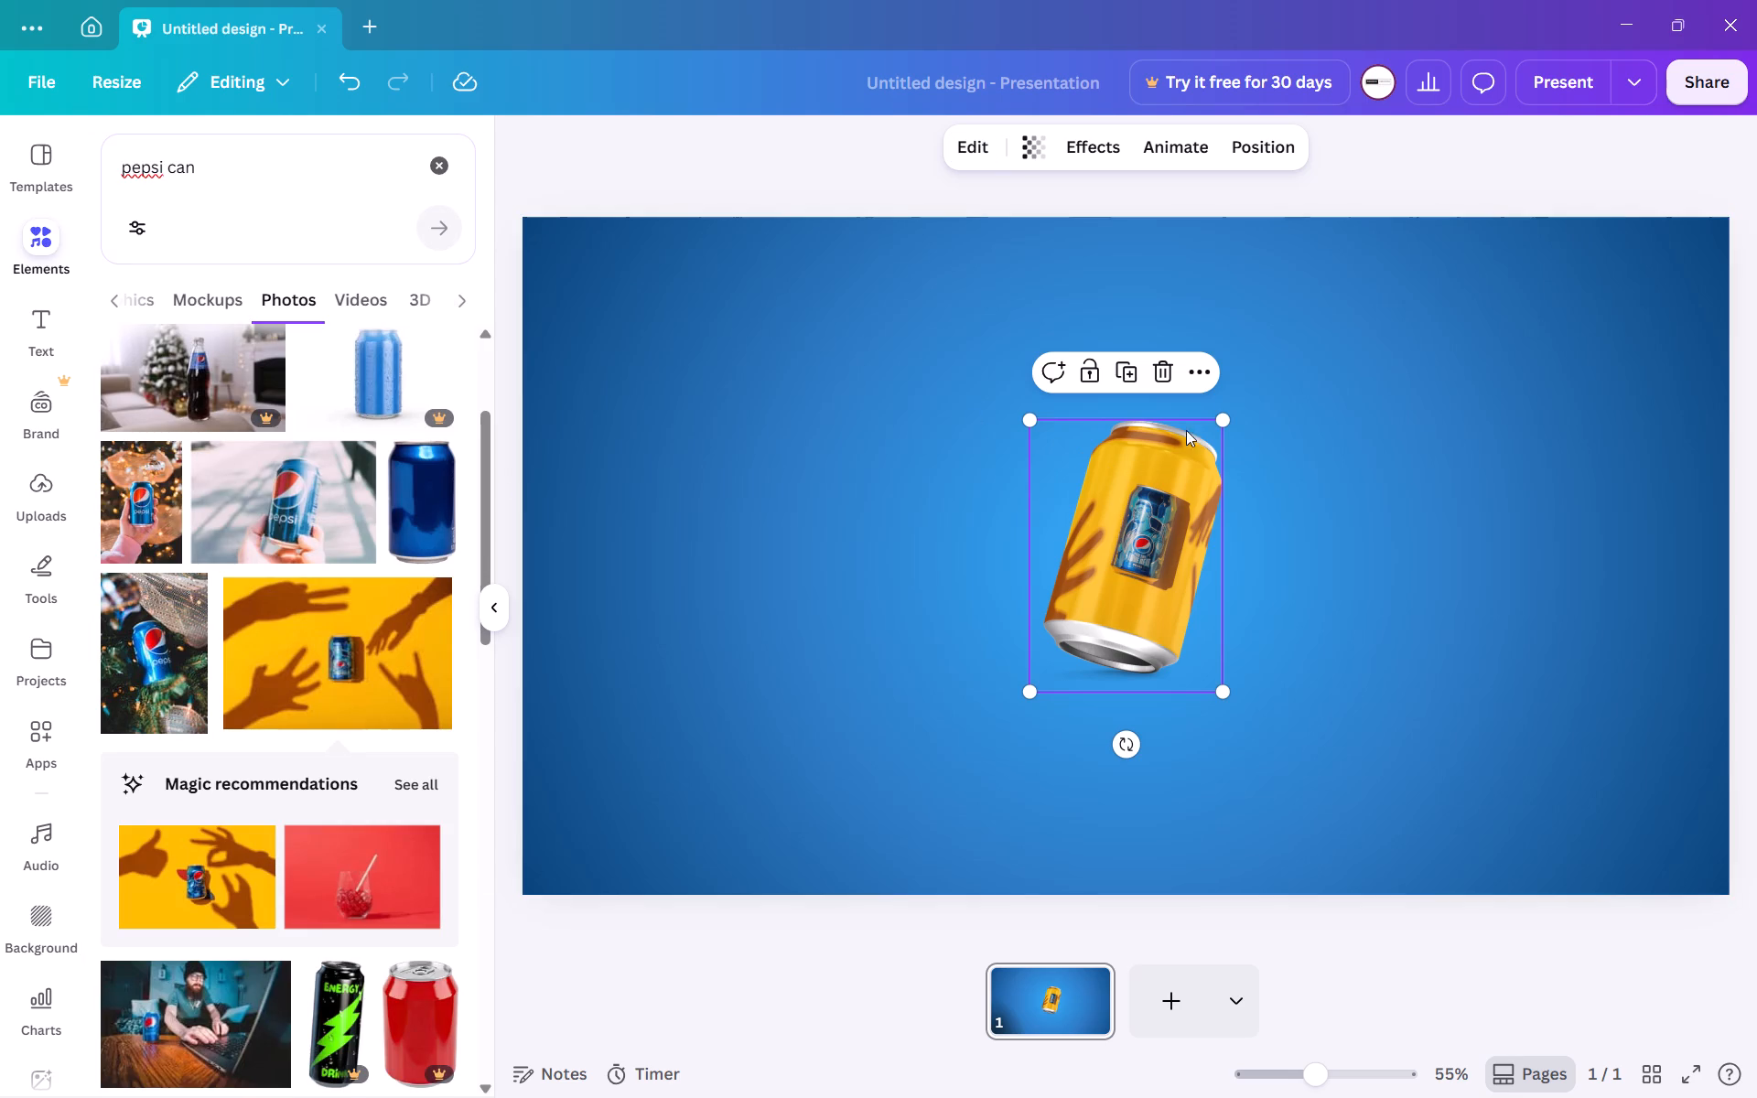
Delete the tilted can mockup from the page.
left_click(1168, 361)
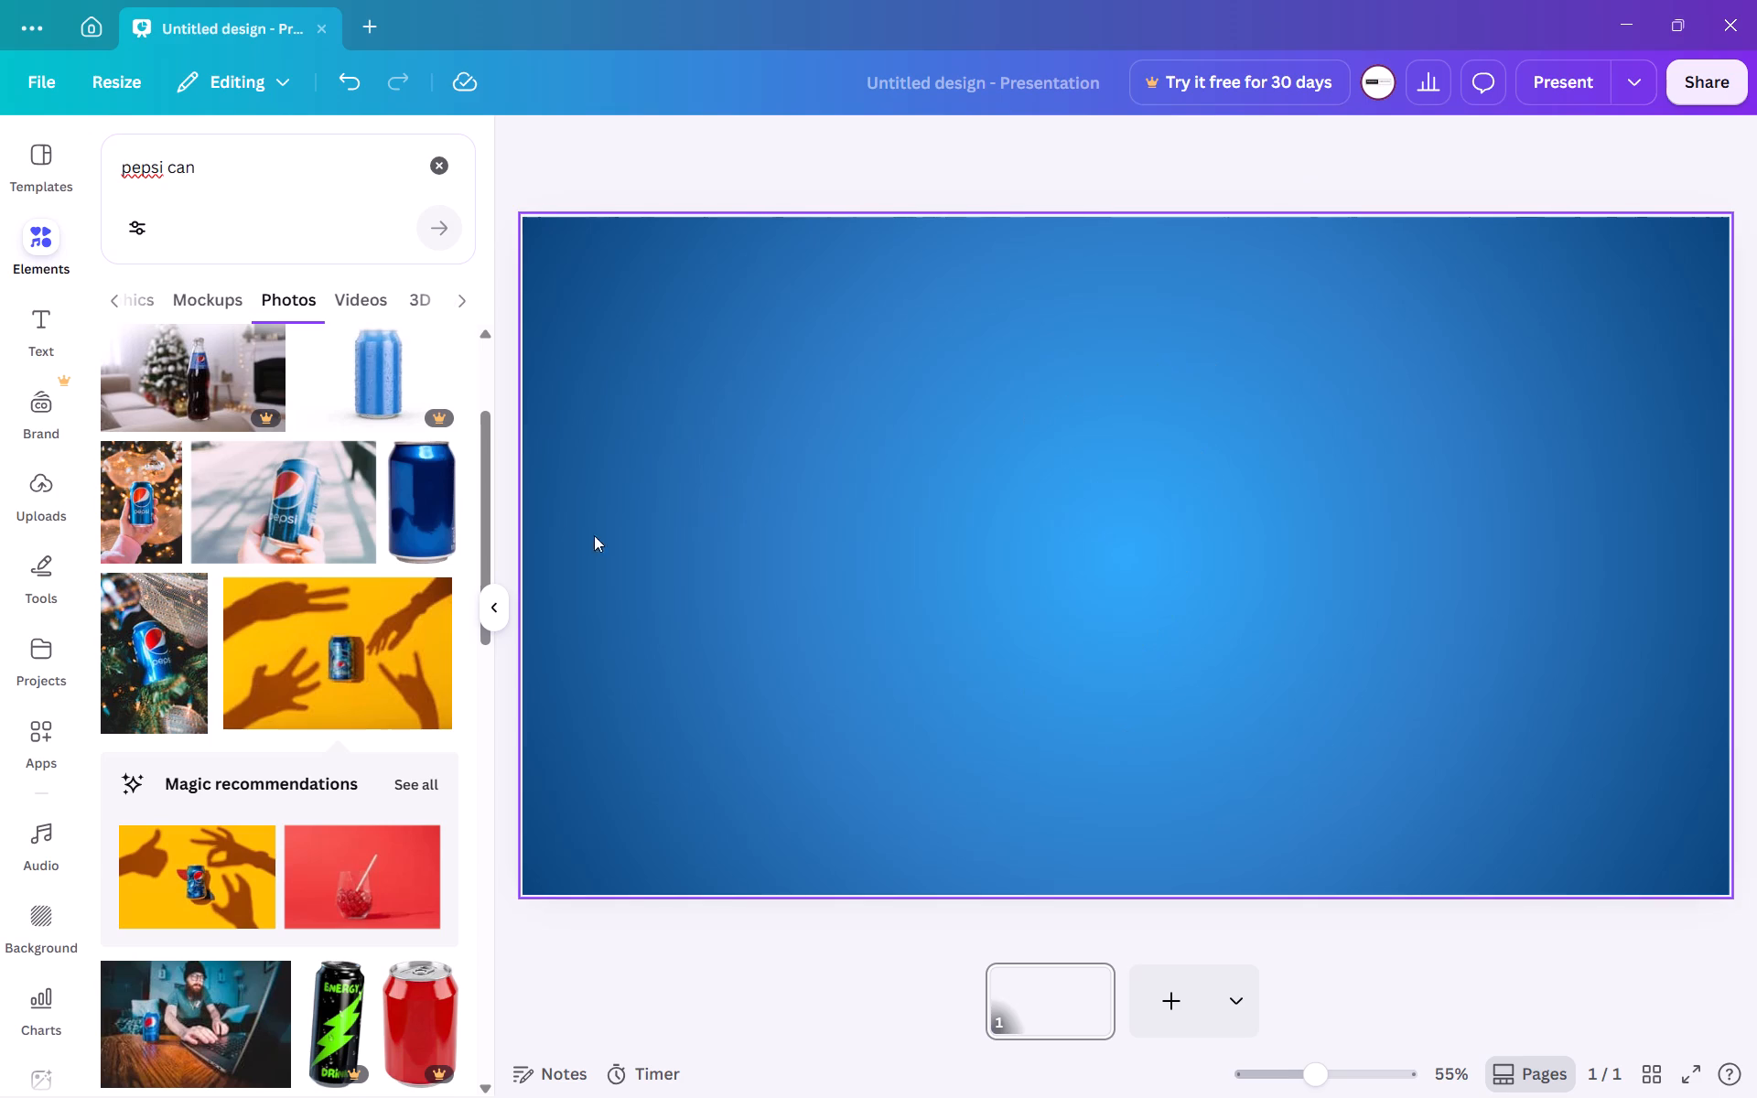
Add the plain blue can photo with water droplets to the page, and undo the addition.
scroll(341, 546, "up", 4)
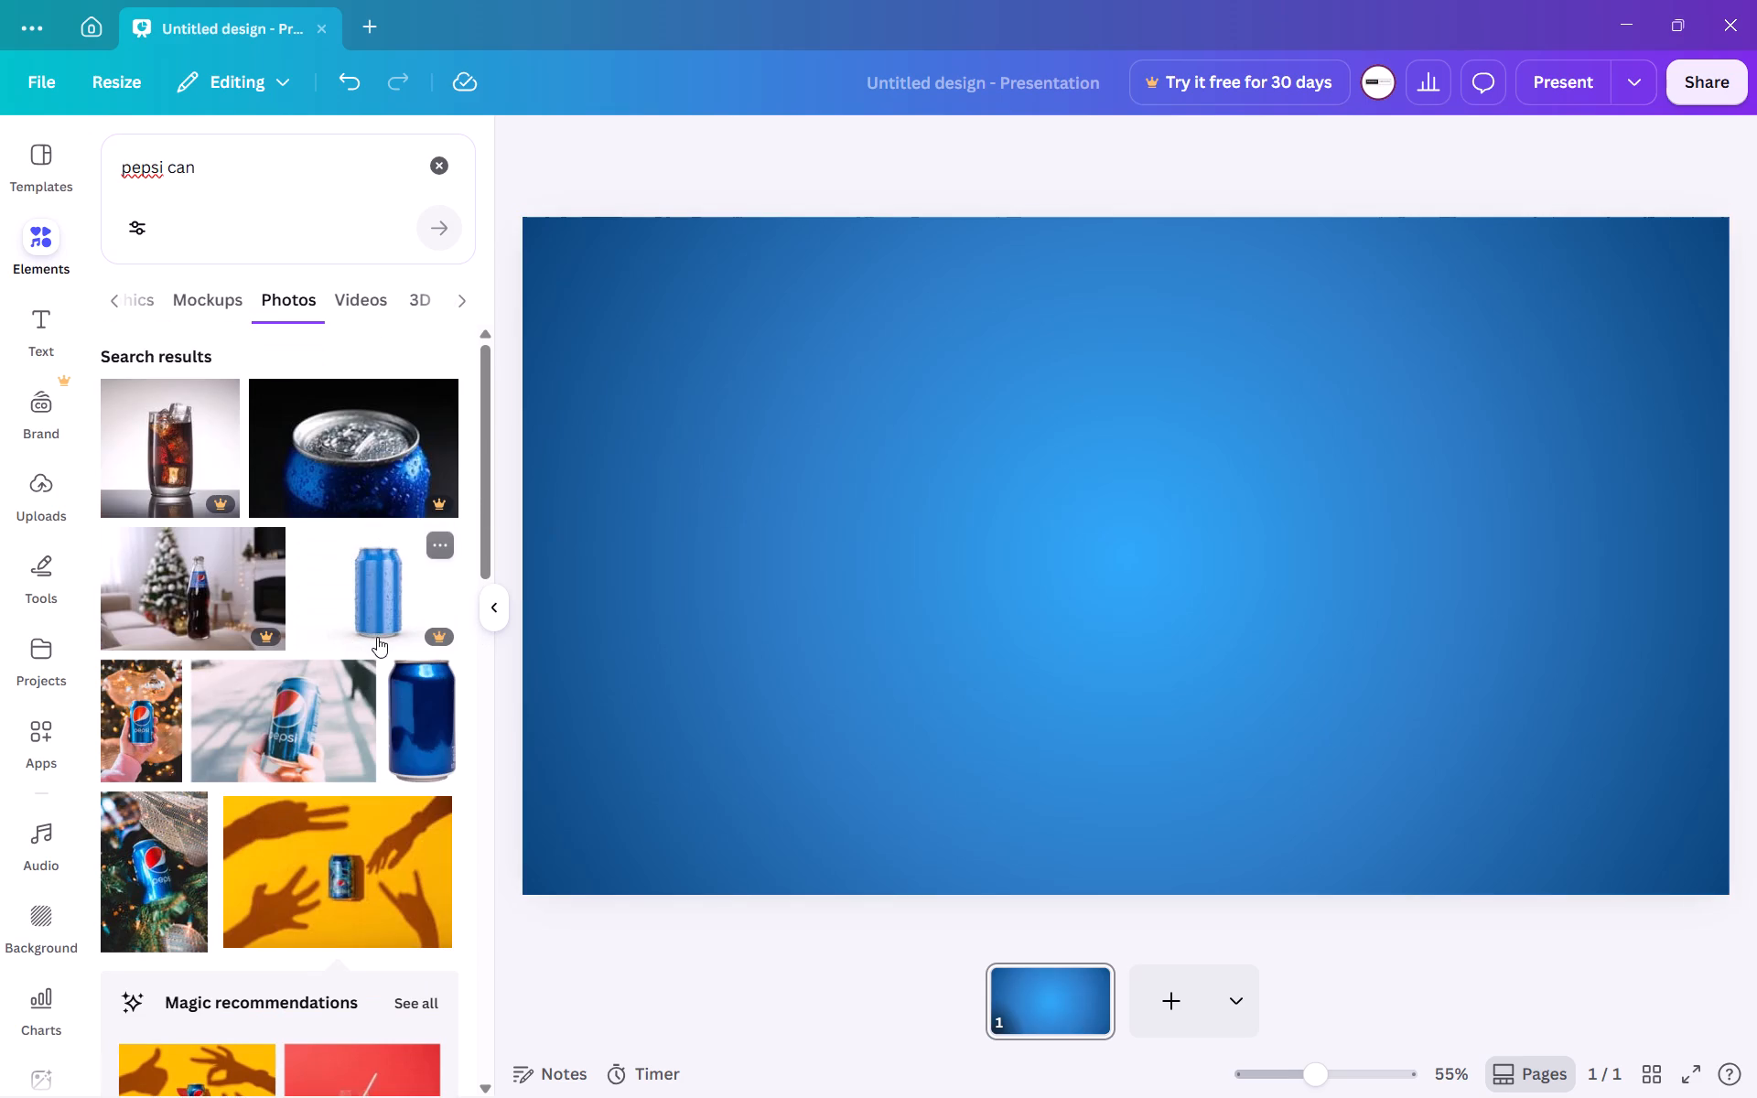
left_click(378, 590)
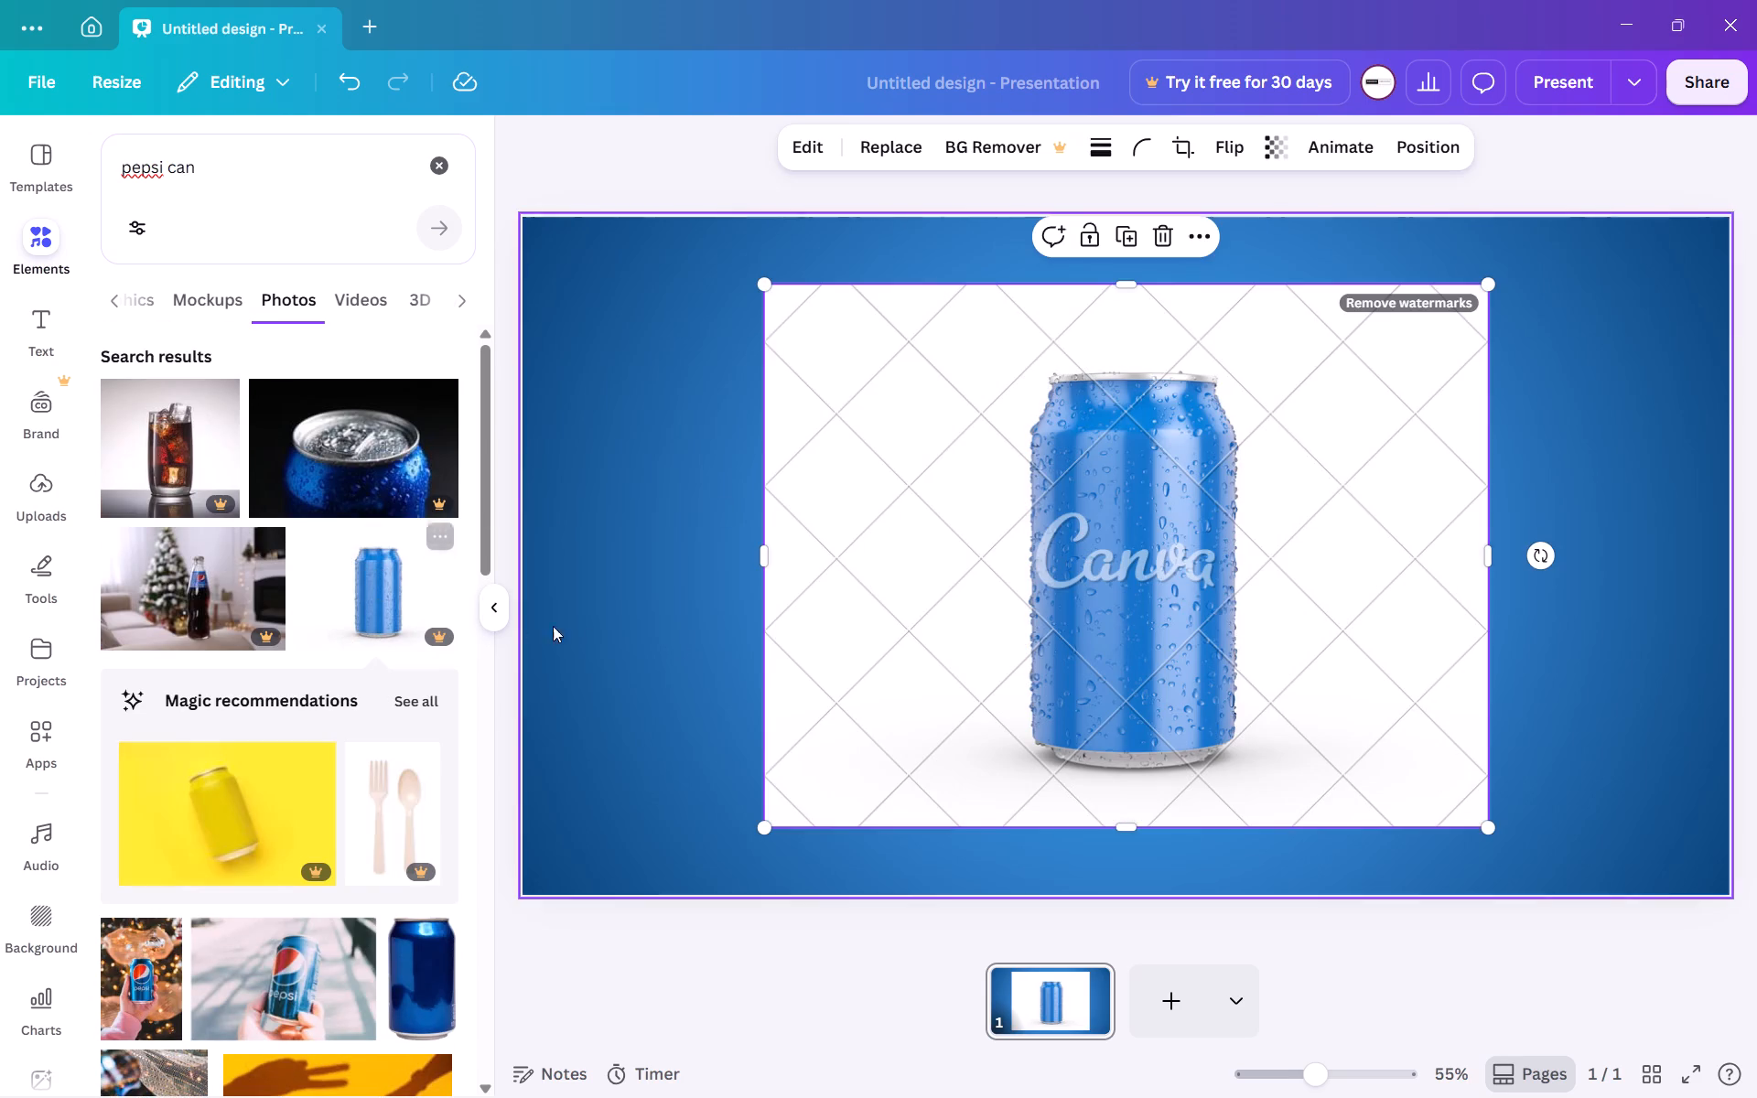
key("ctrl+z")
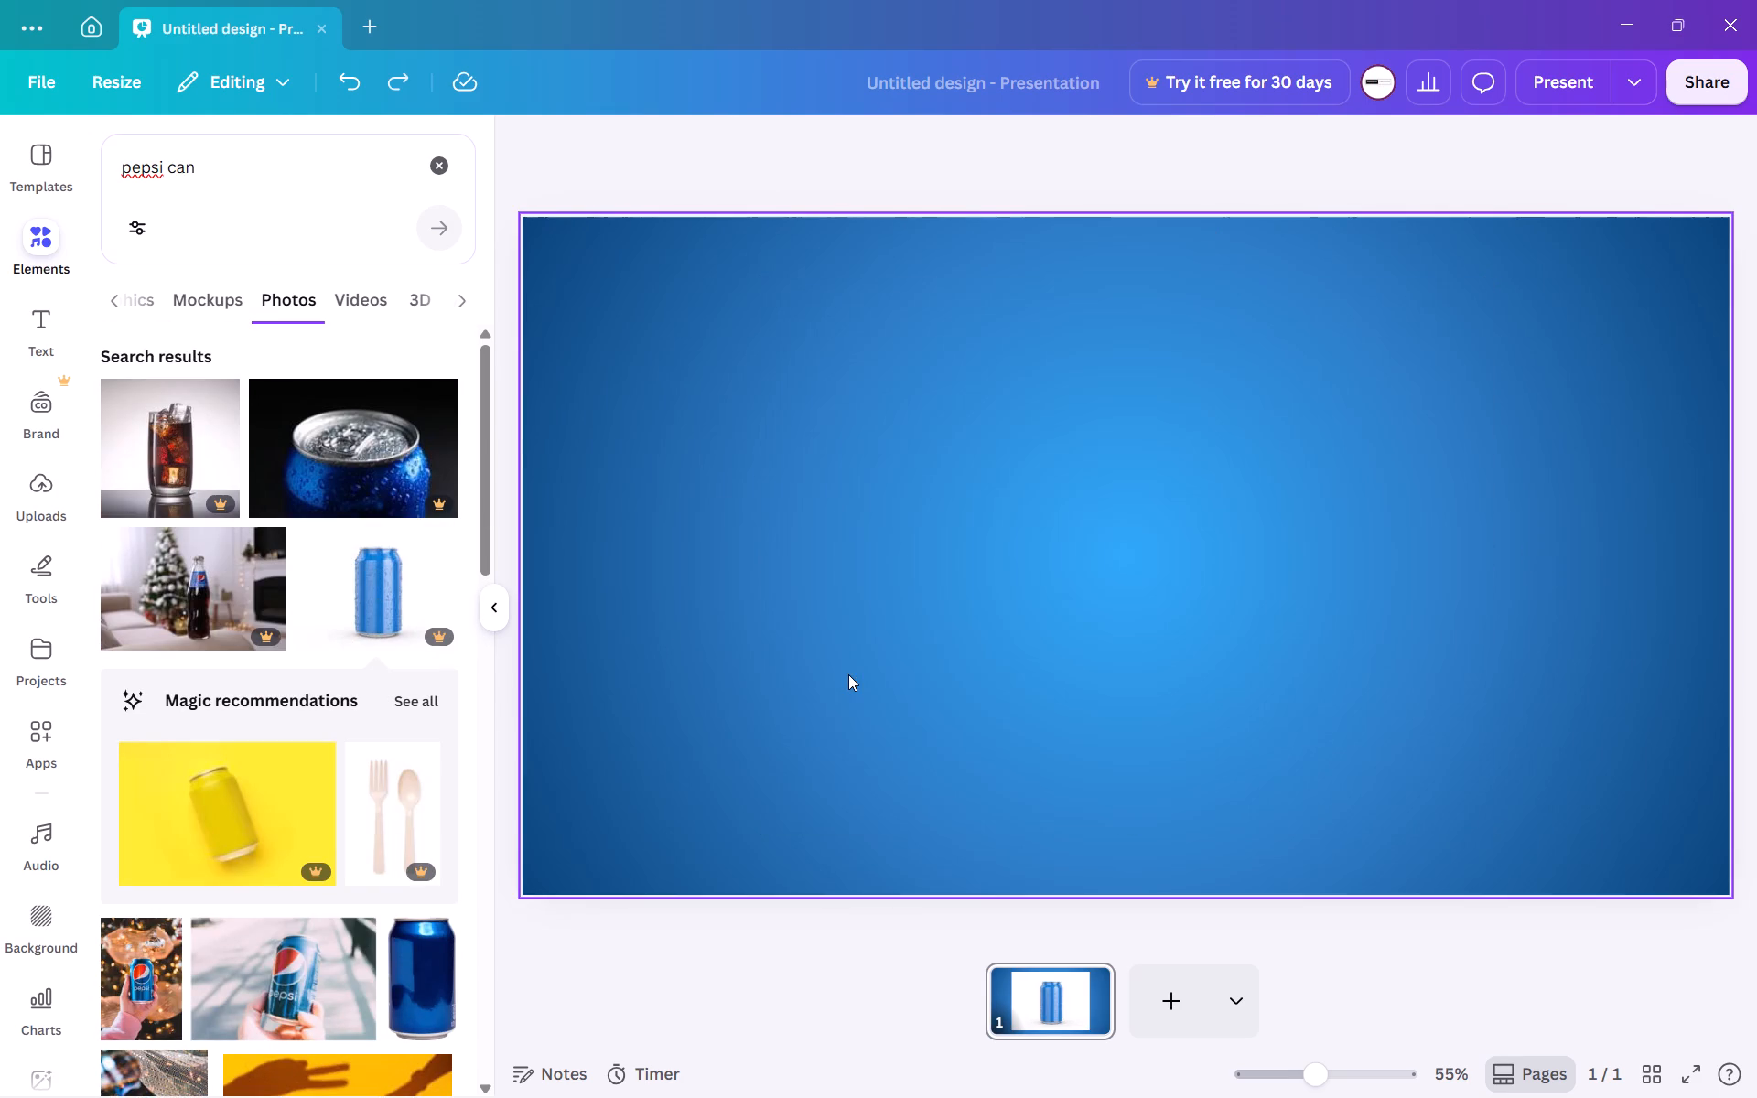
Look through the pepsi can photo results for a suitable can image.
scroll(353, 507, "down", 4)
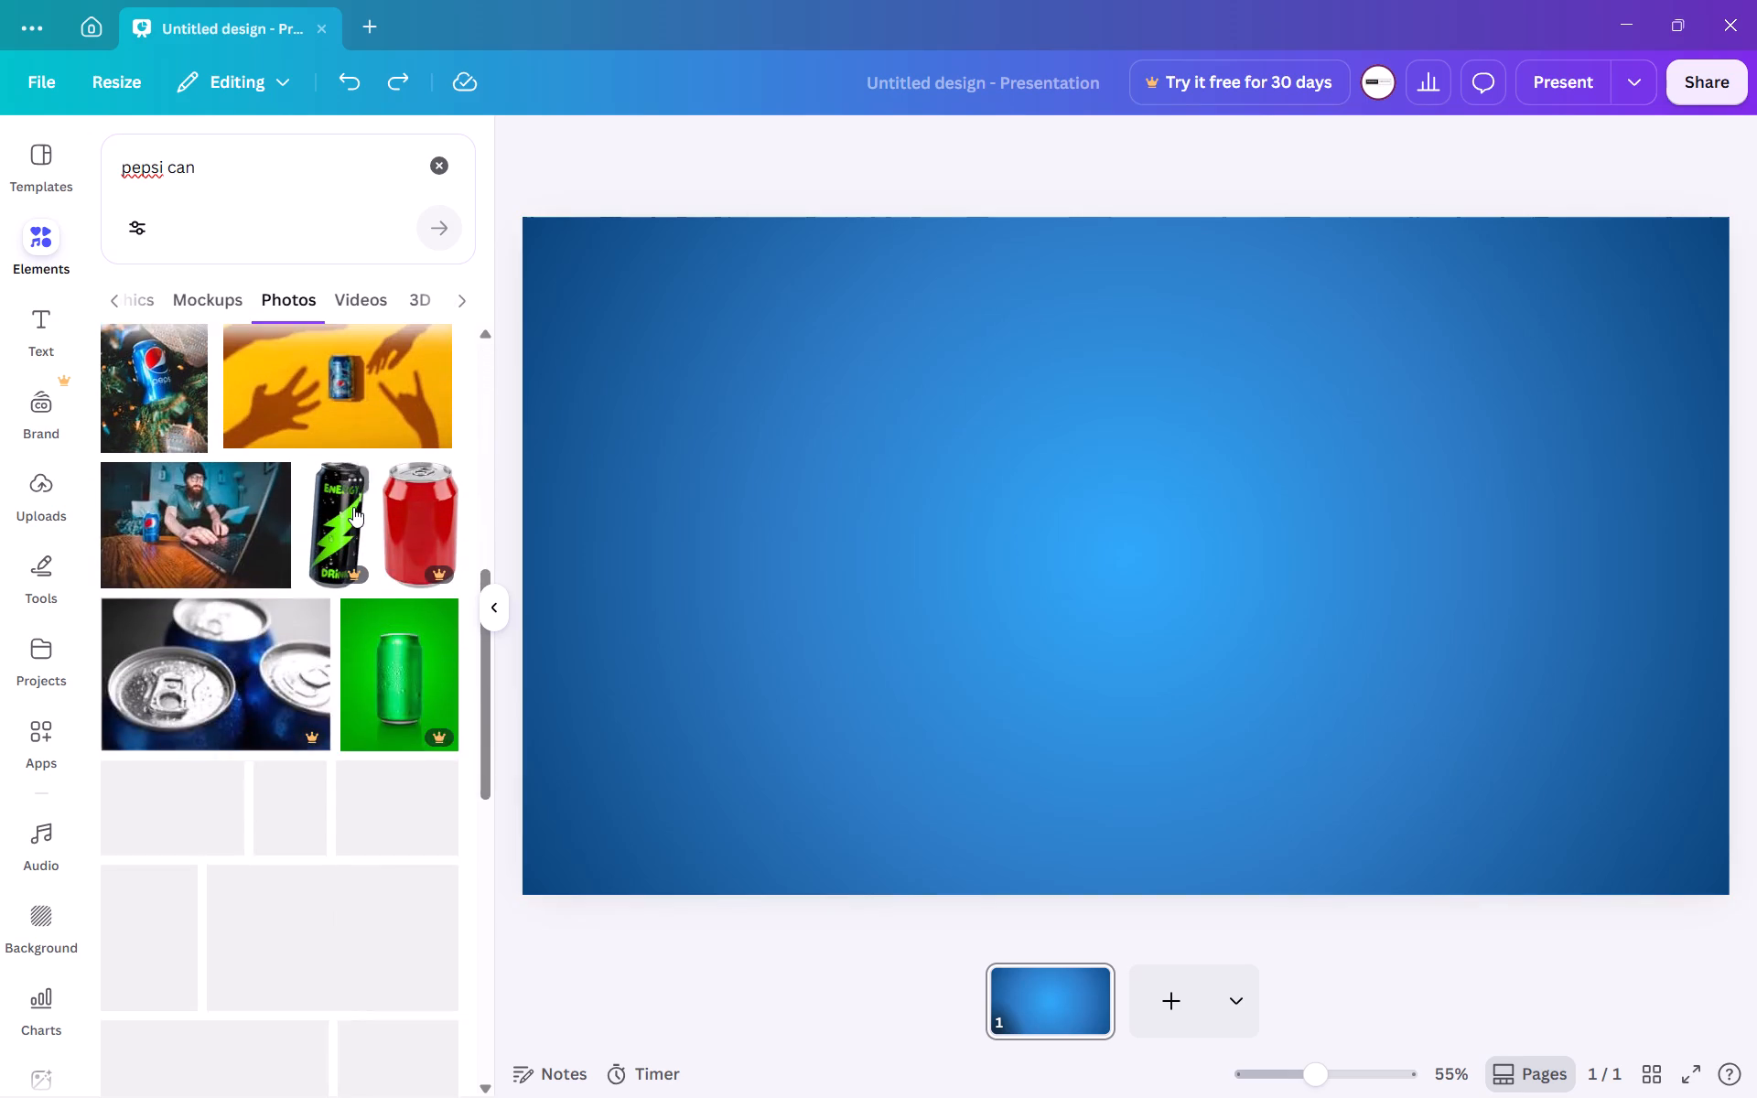
scroll(375, 636, "down", 1)
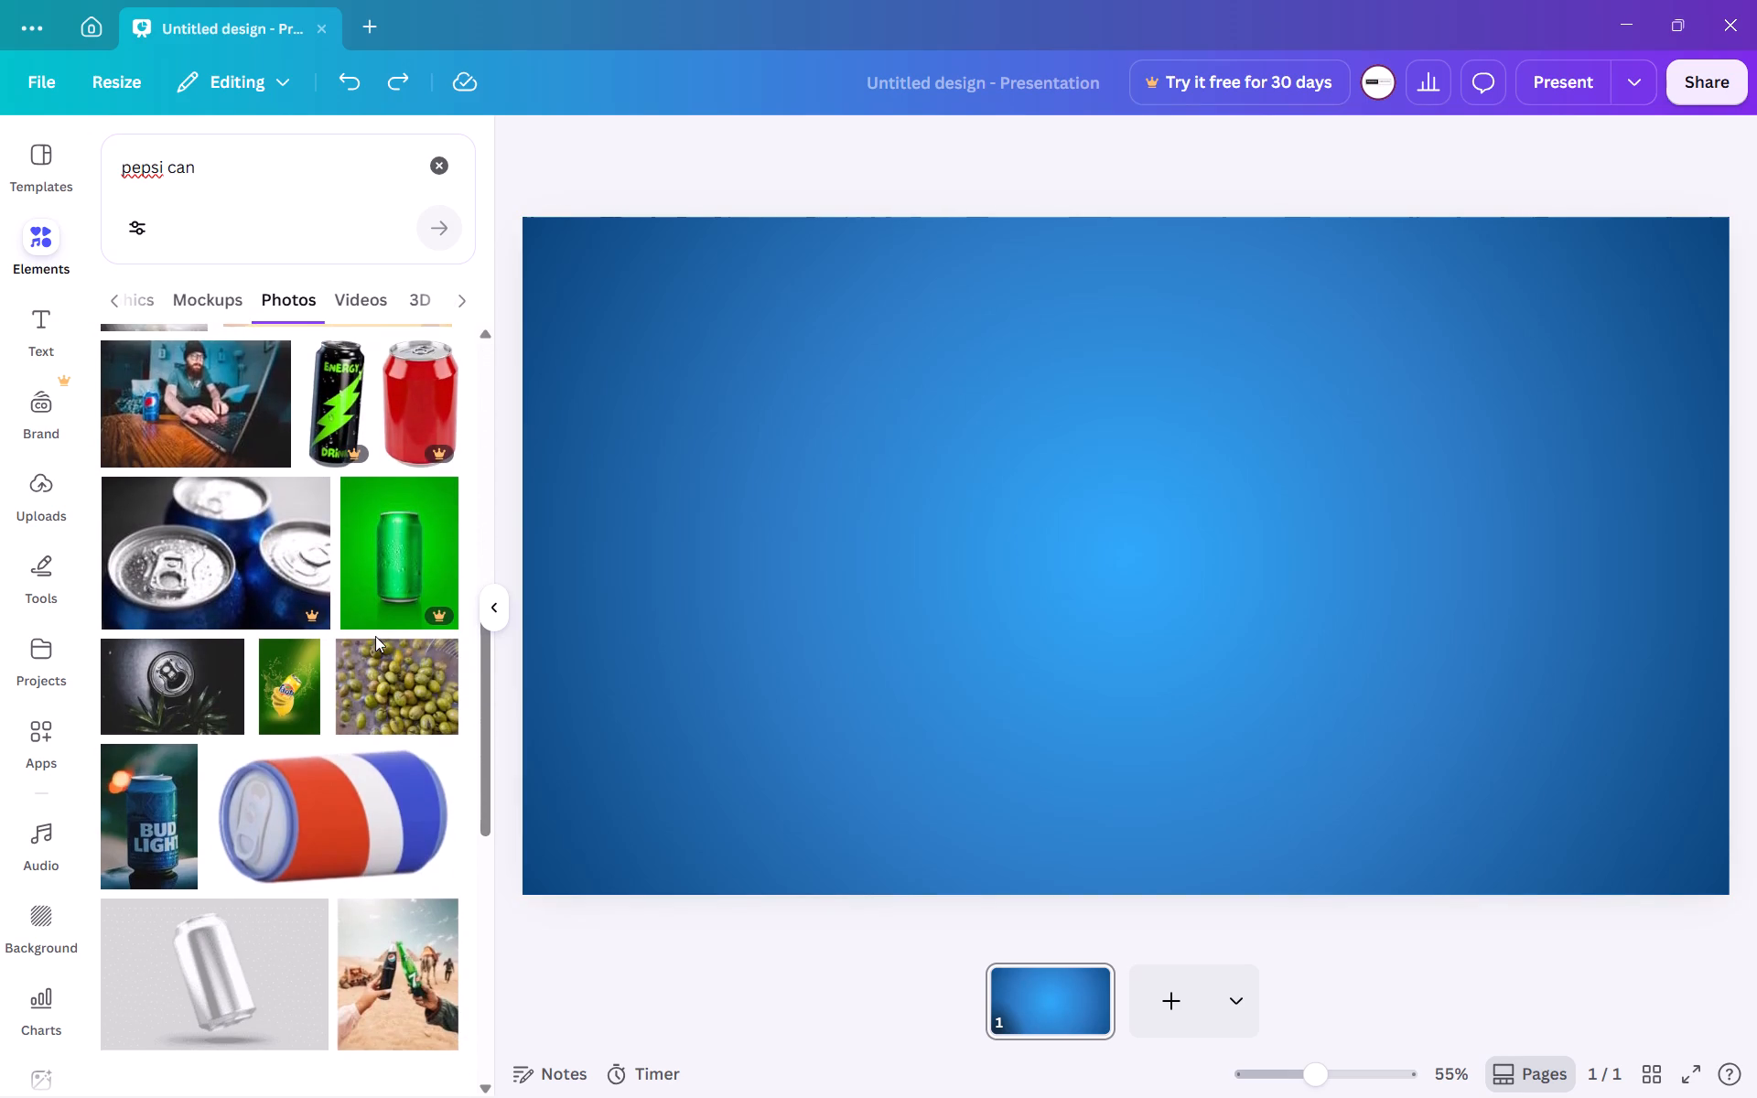
scroll(375, 636, "down", 3)
scroll(375, 636, "up", 1)
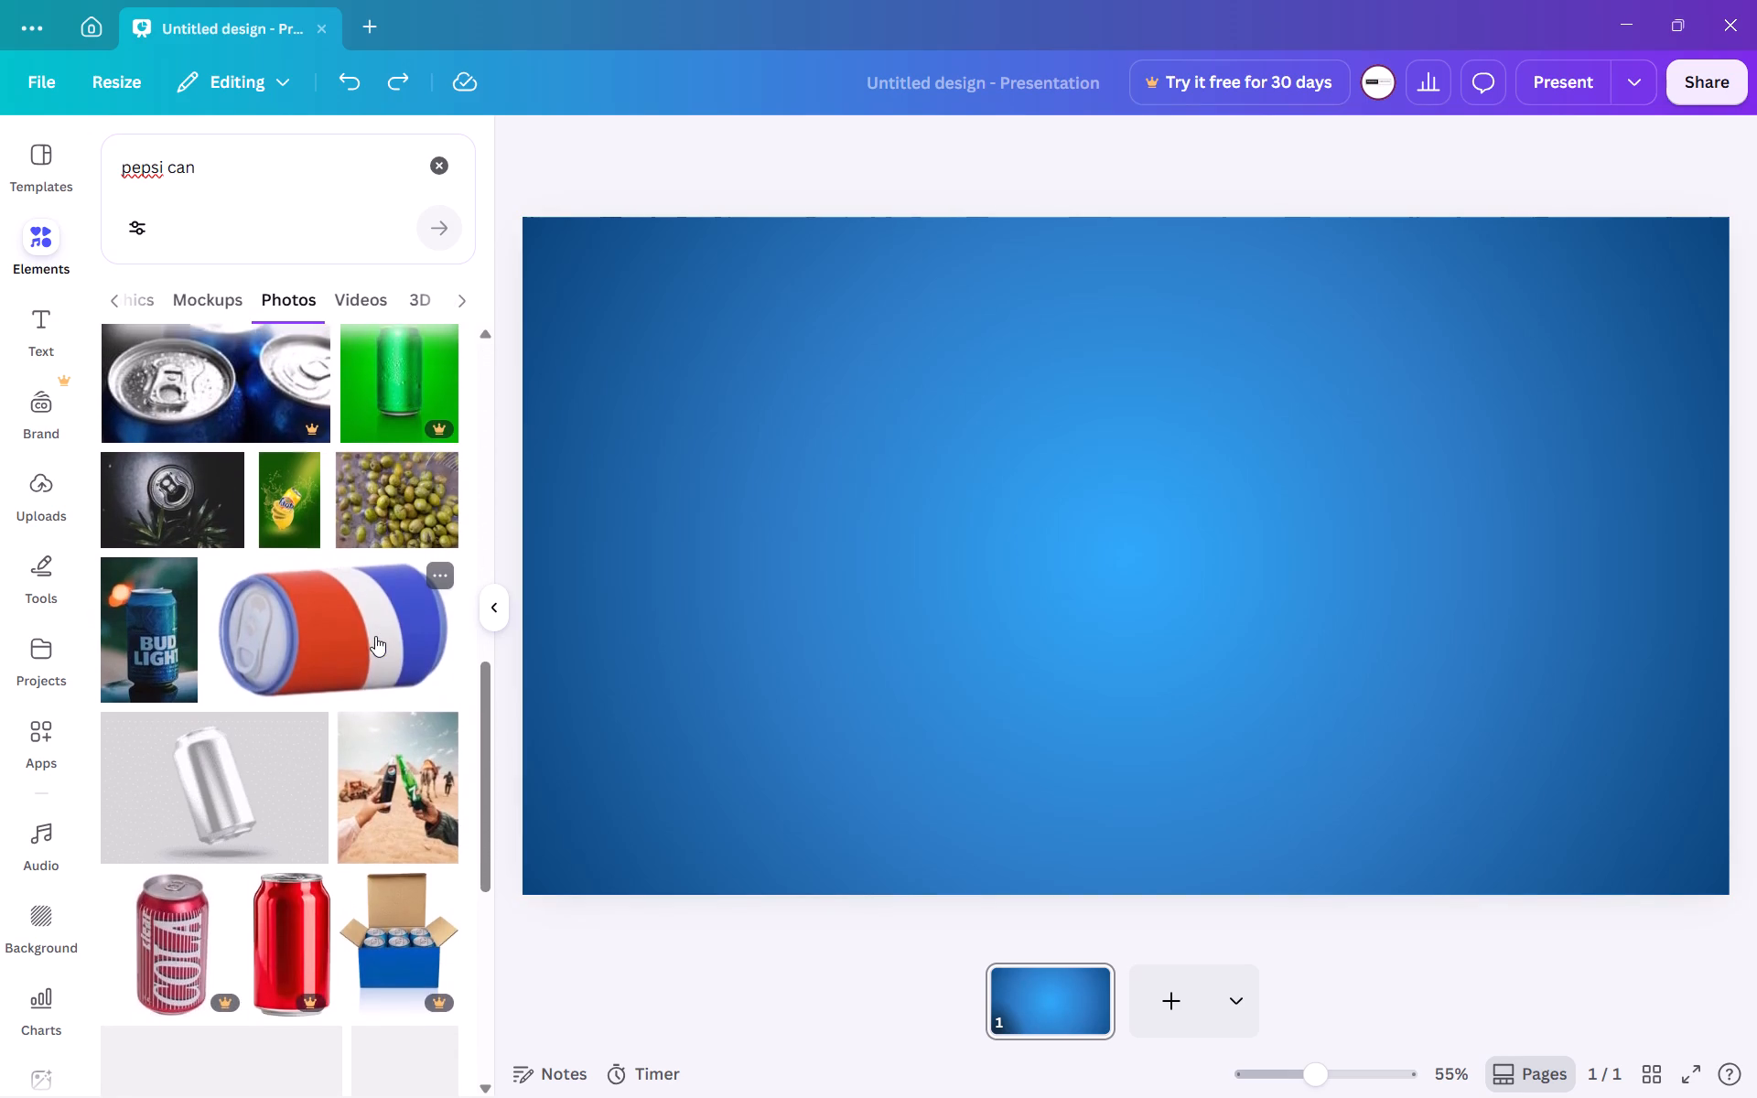
scroll(375, 636, "up", 2)
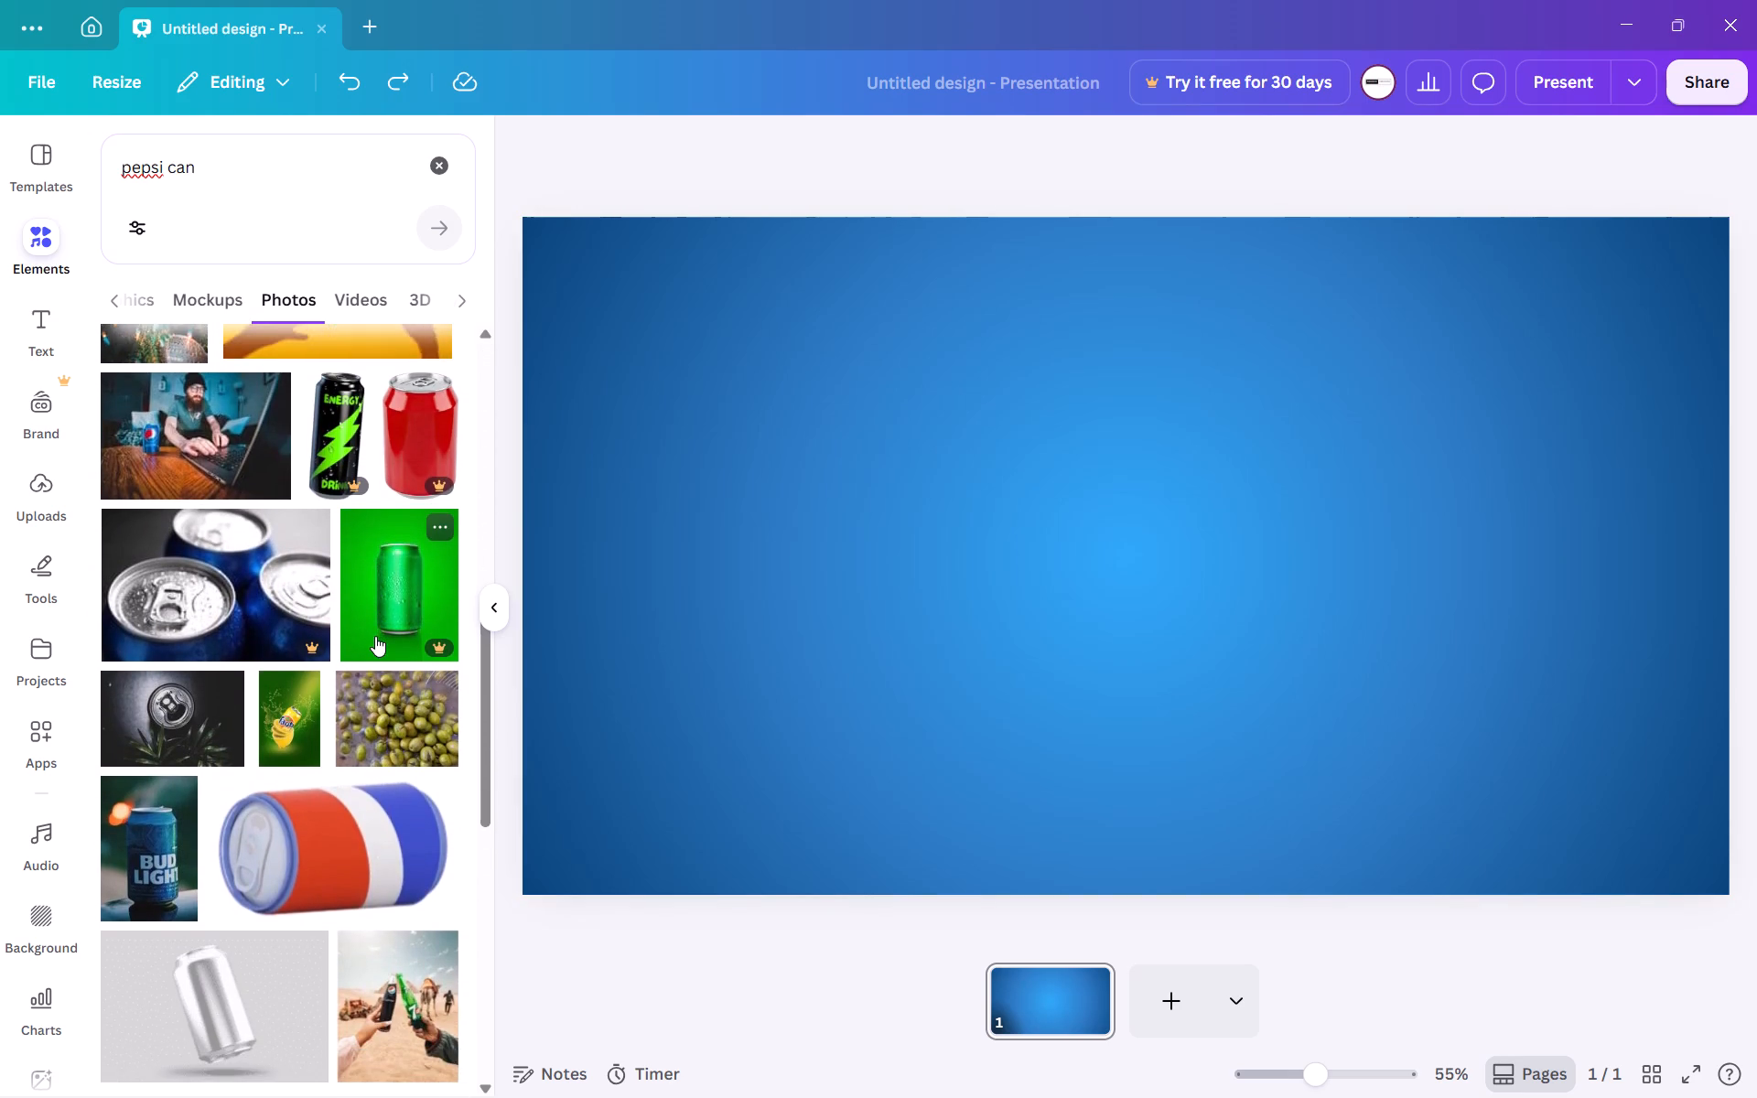
scroll(375, 636, "down", 1)
scroll(375, 636, "up", 4)
Search the photos for "sprite can" and look through the results for a usable can.
double_click(142, 173)
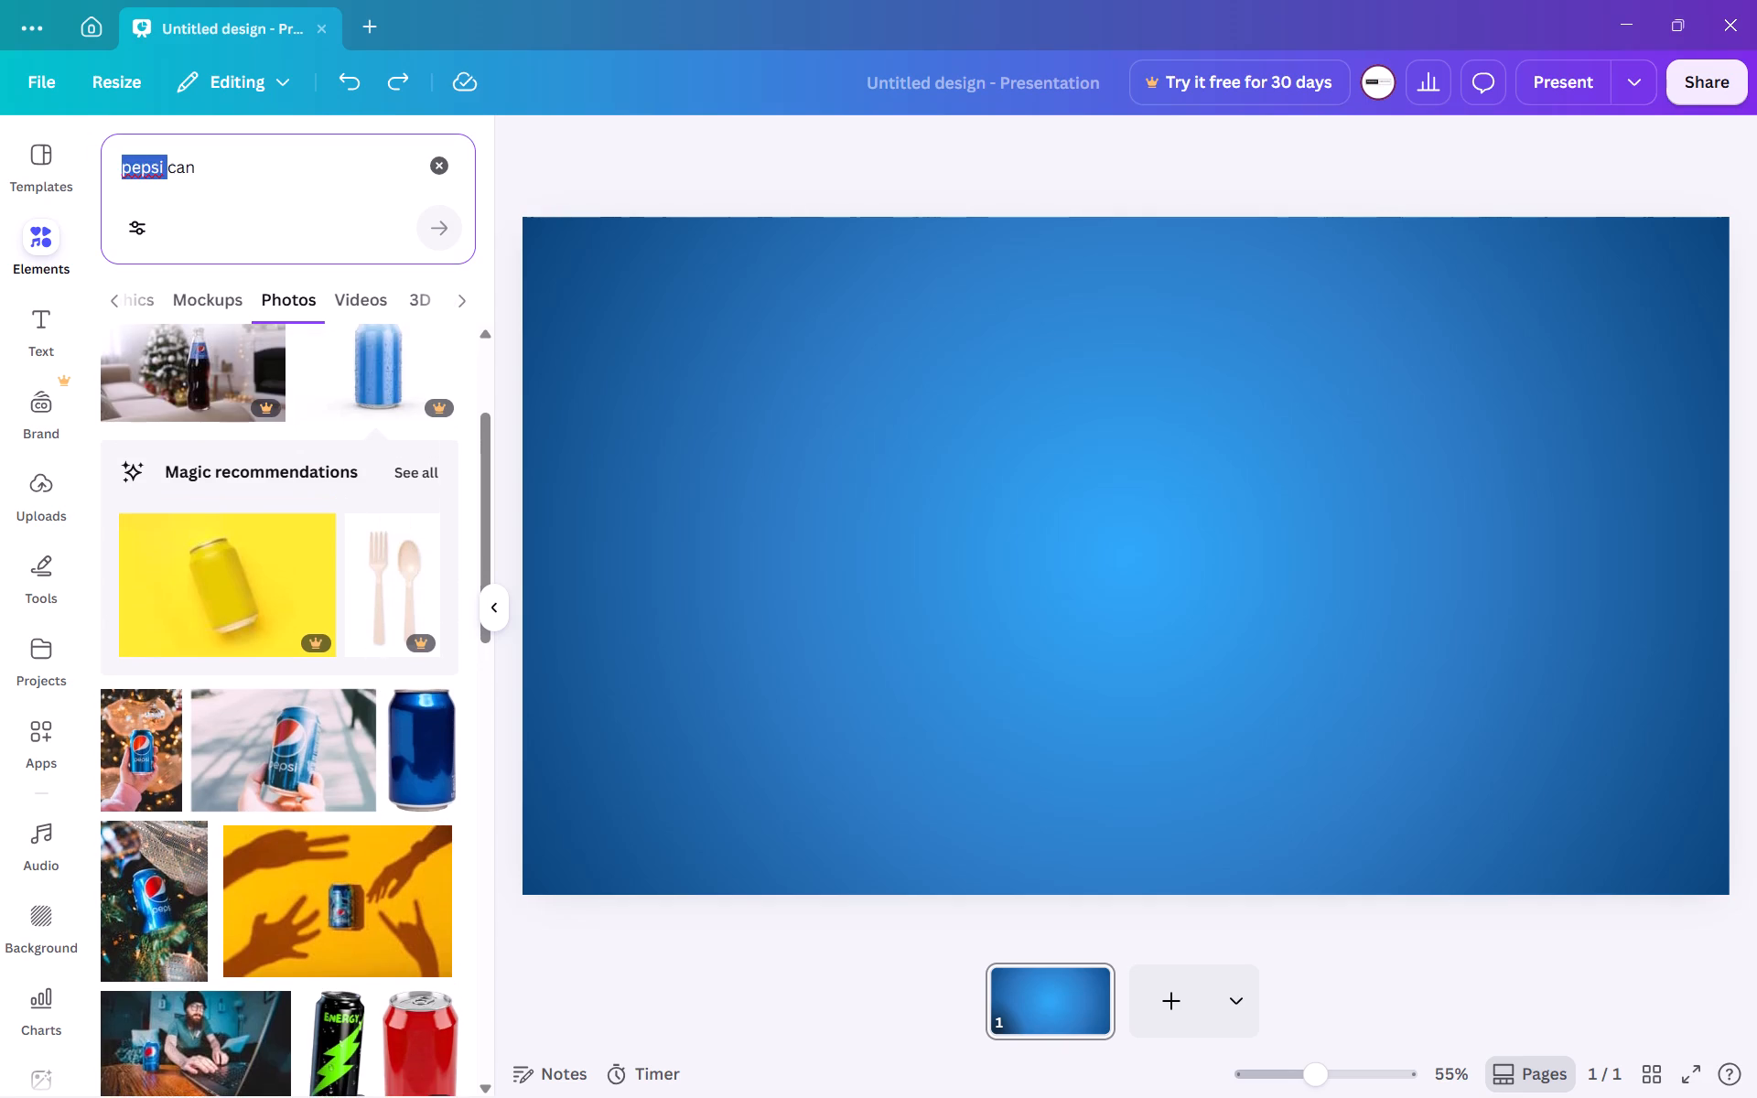
type("sprite")
key("Return")
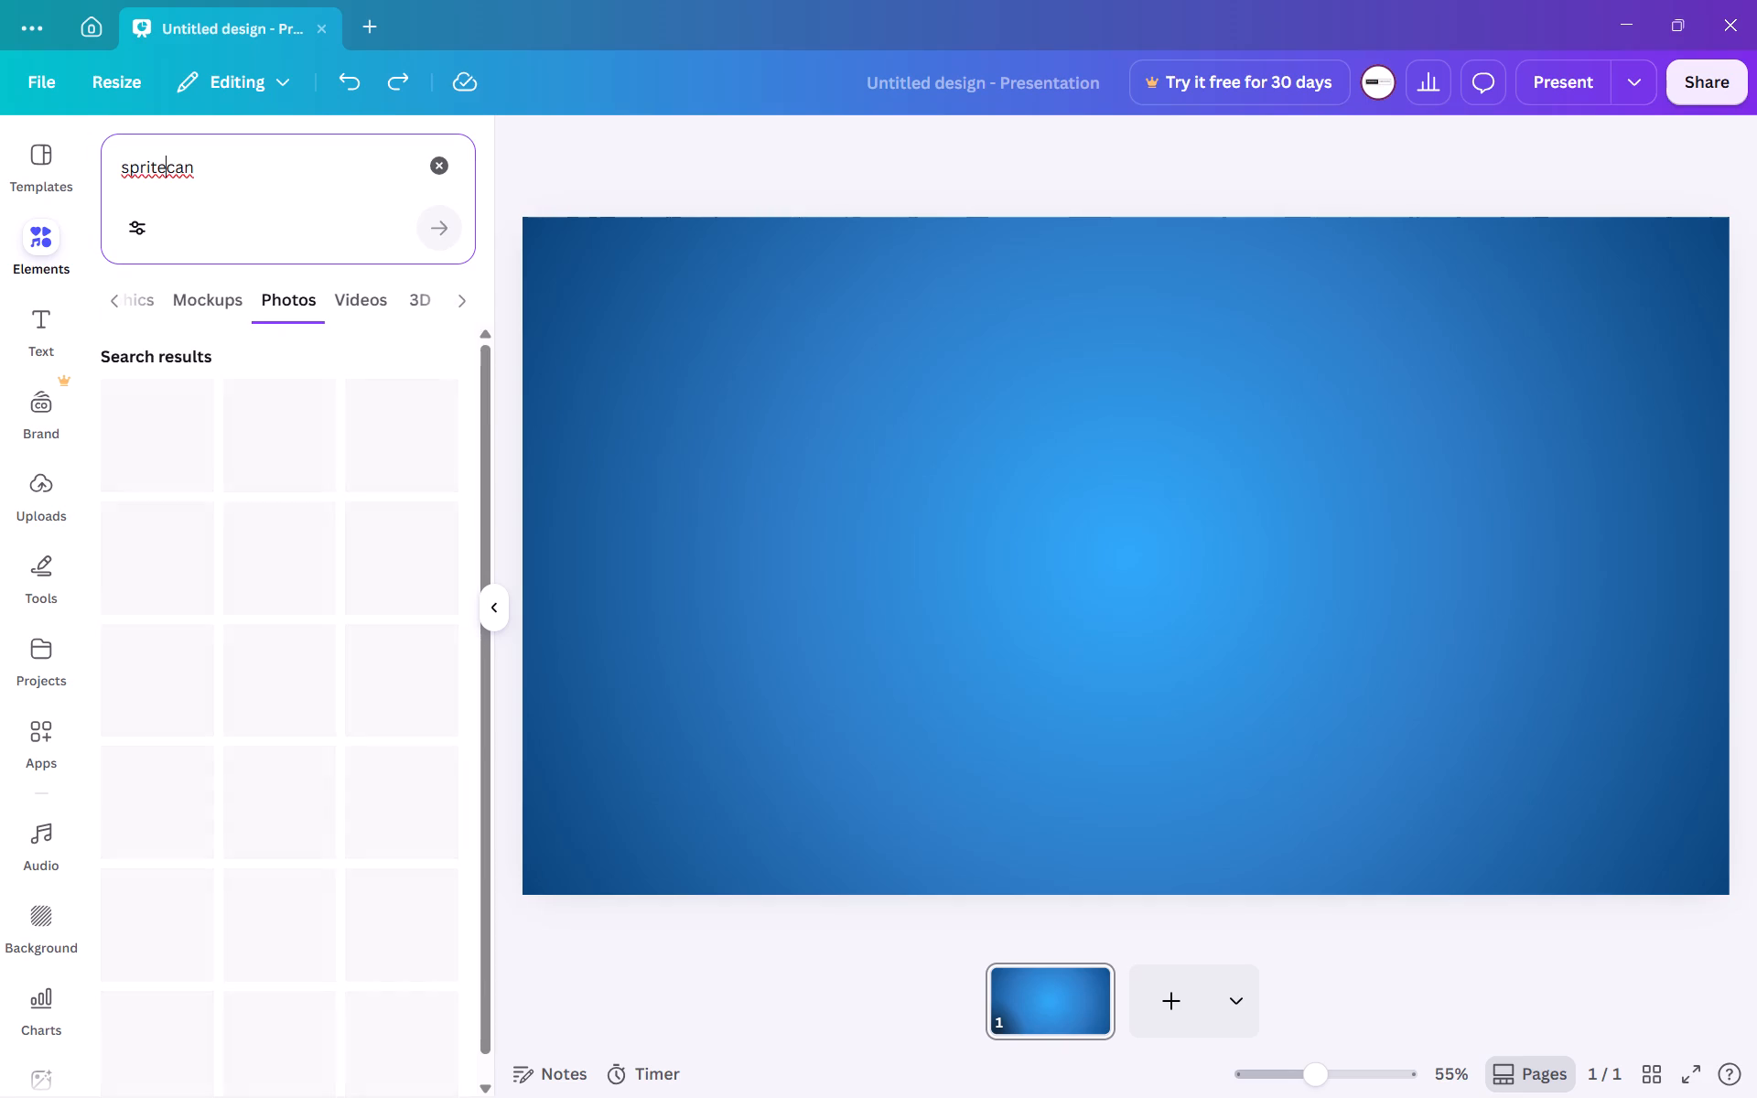
key("space")
key("Return")
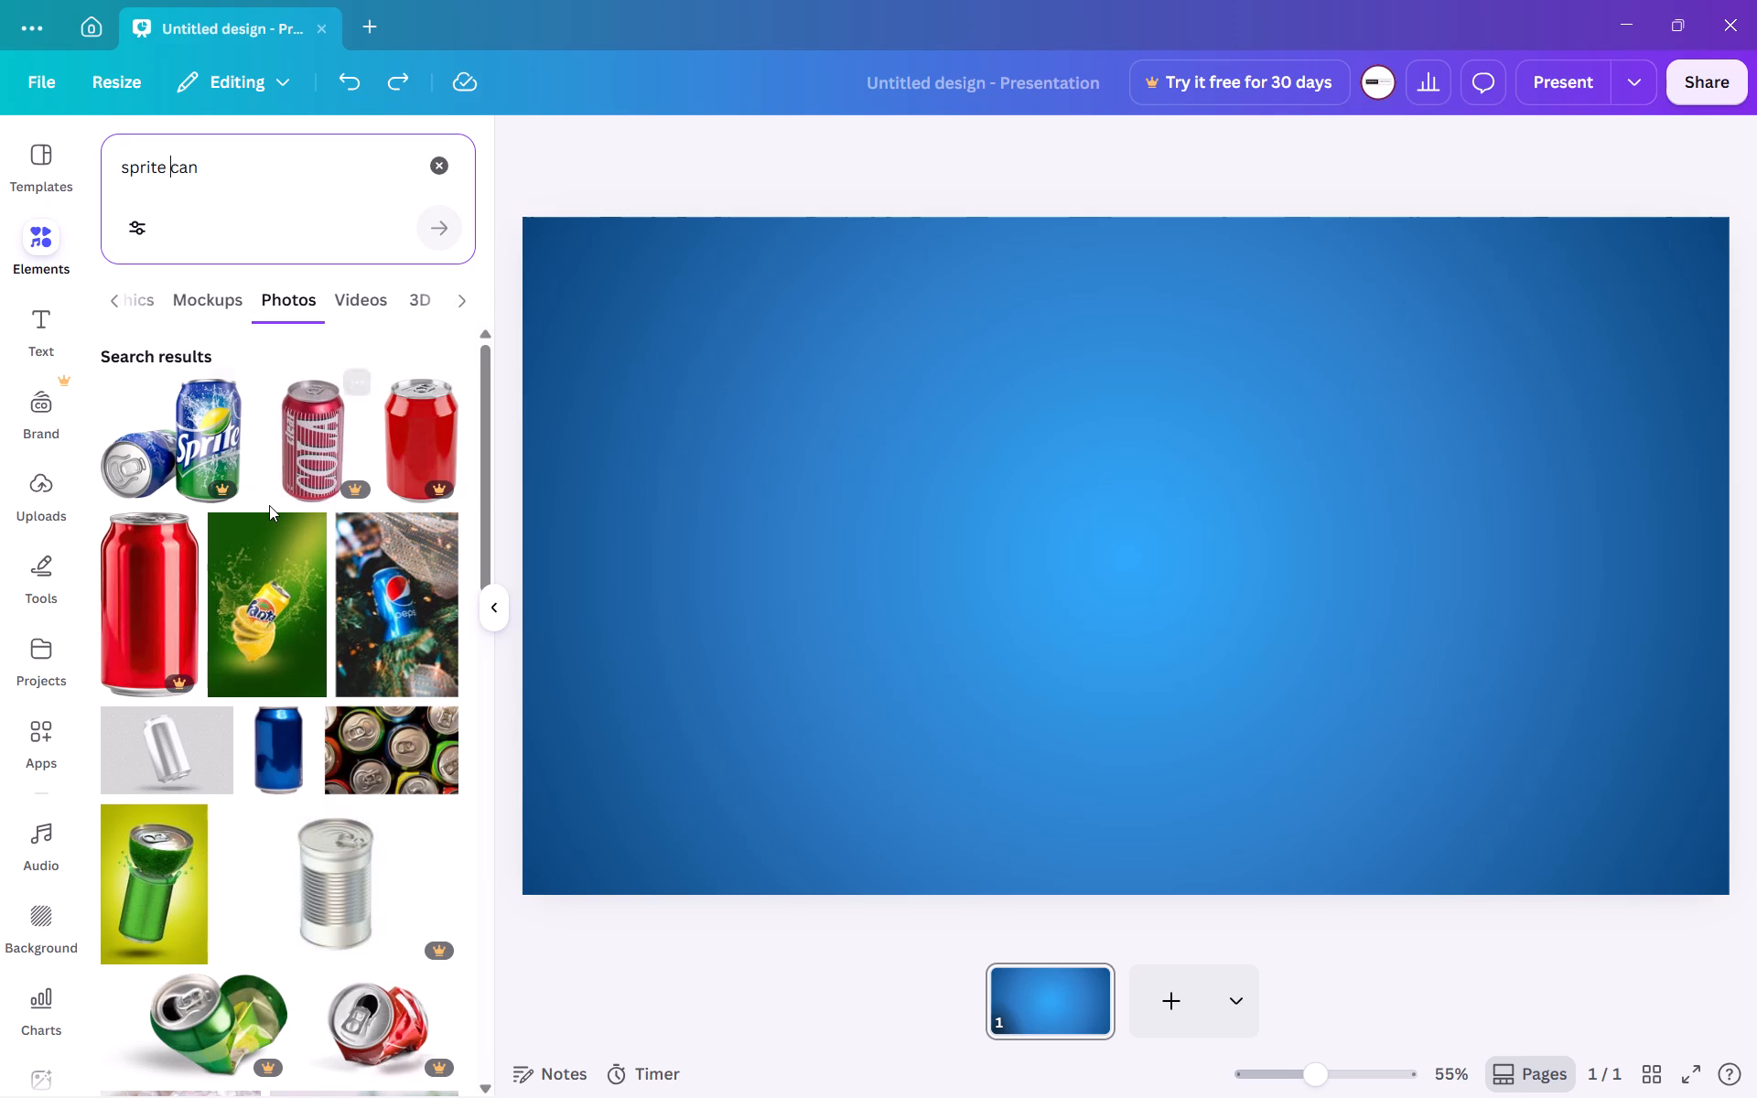
scroll(269, 505, "down", 4)
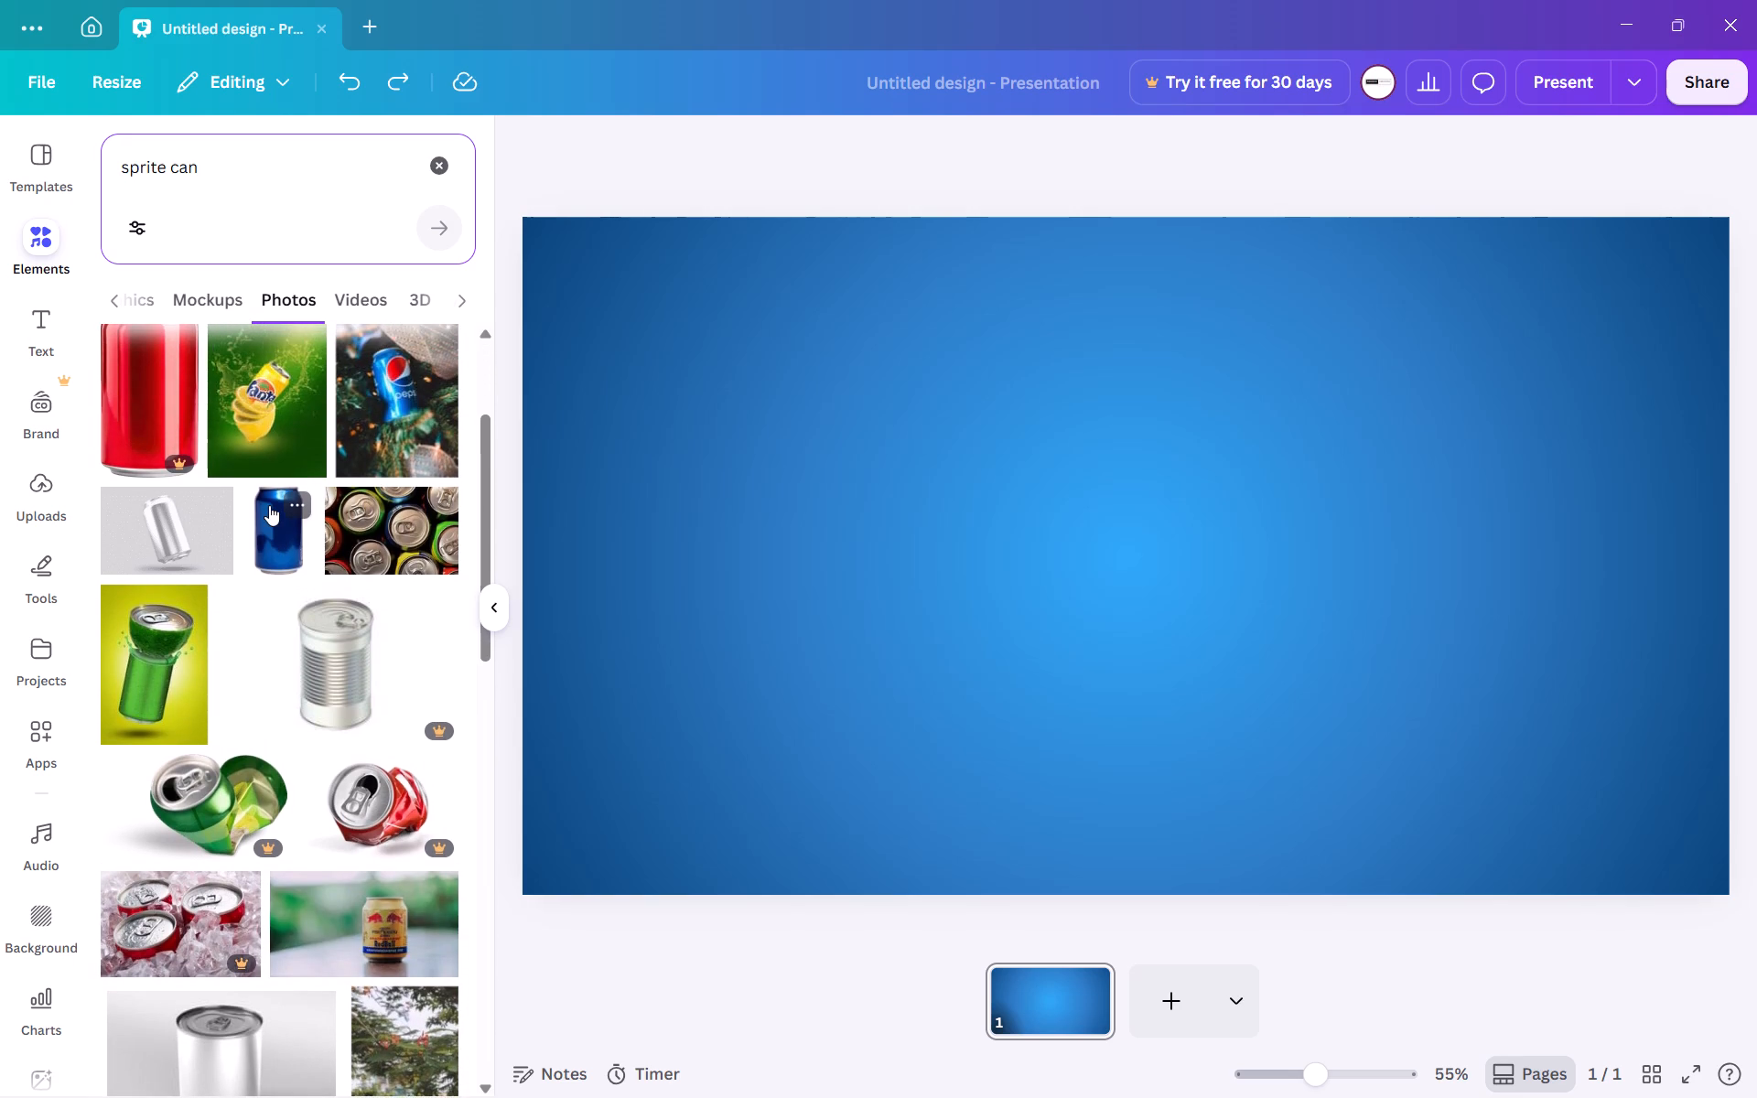
scroll(269, 505, "down", 1)
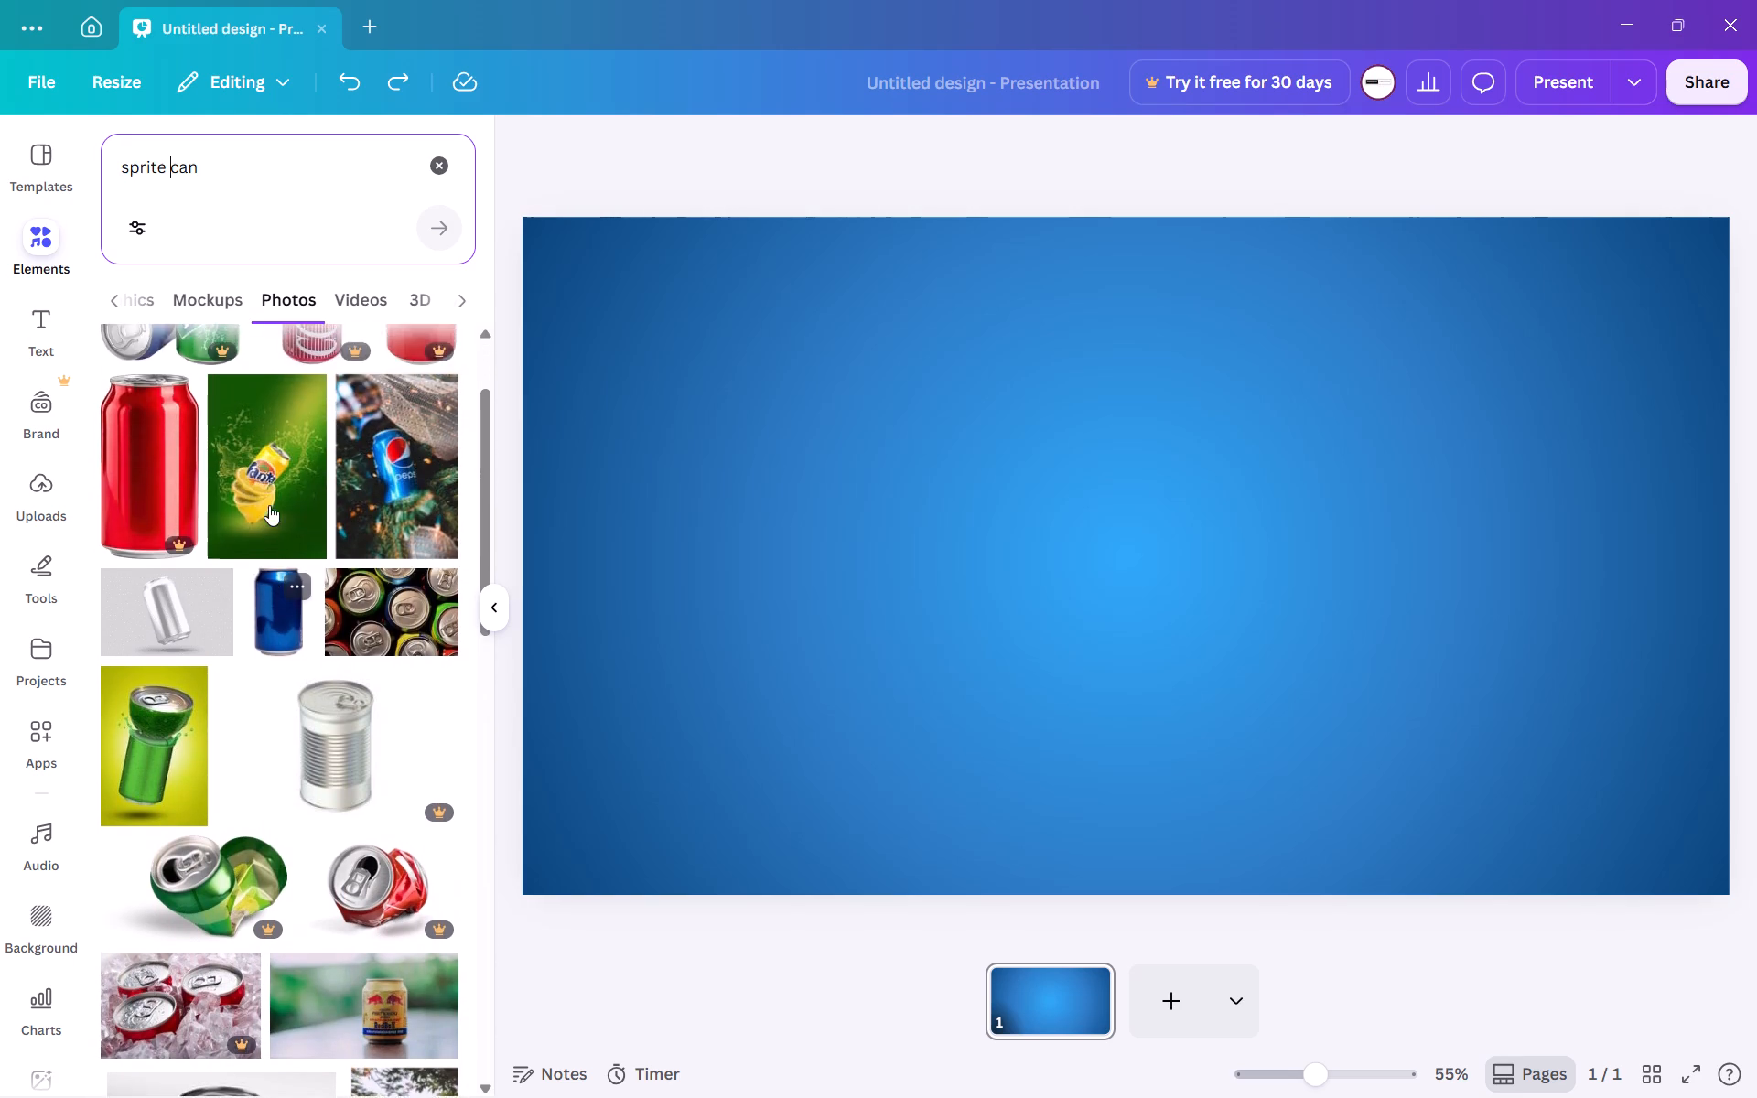
scroll(269, 505, "down", 6)
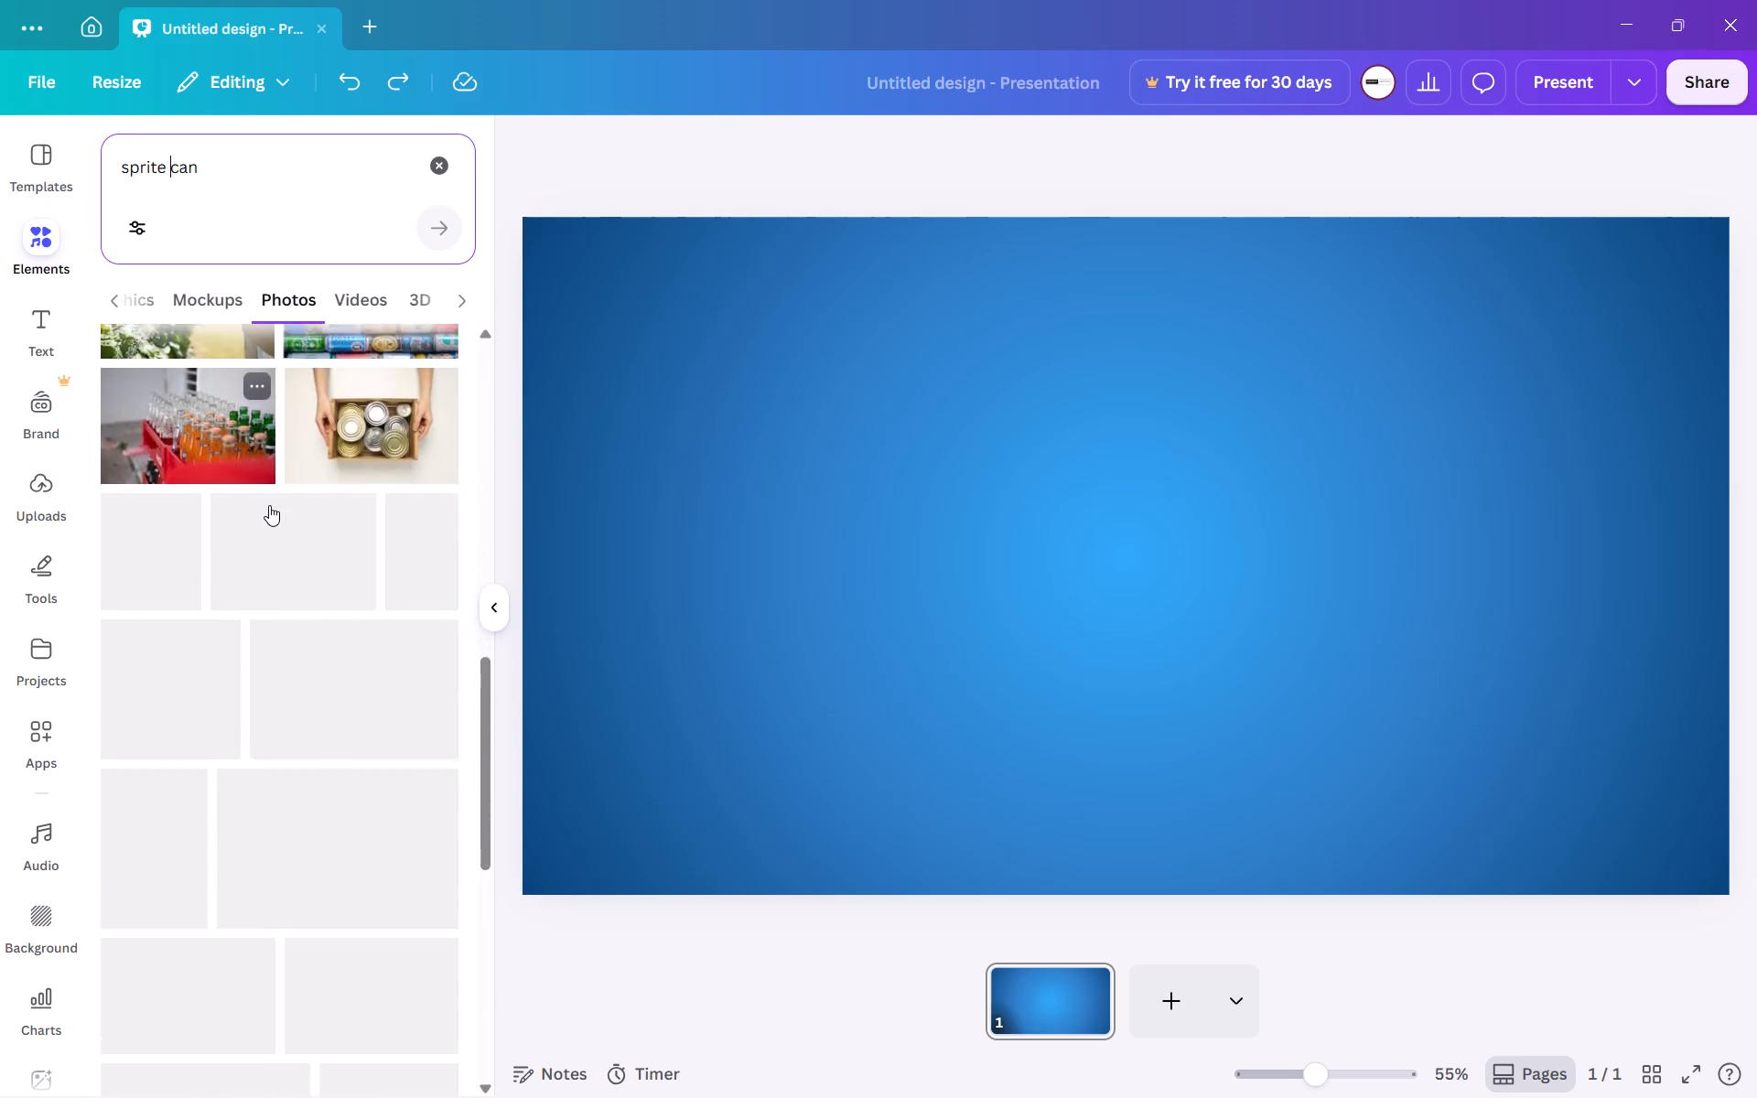
scroll(269, 505, "up", 4)
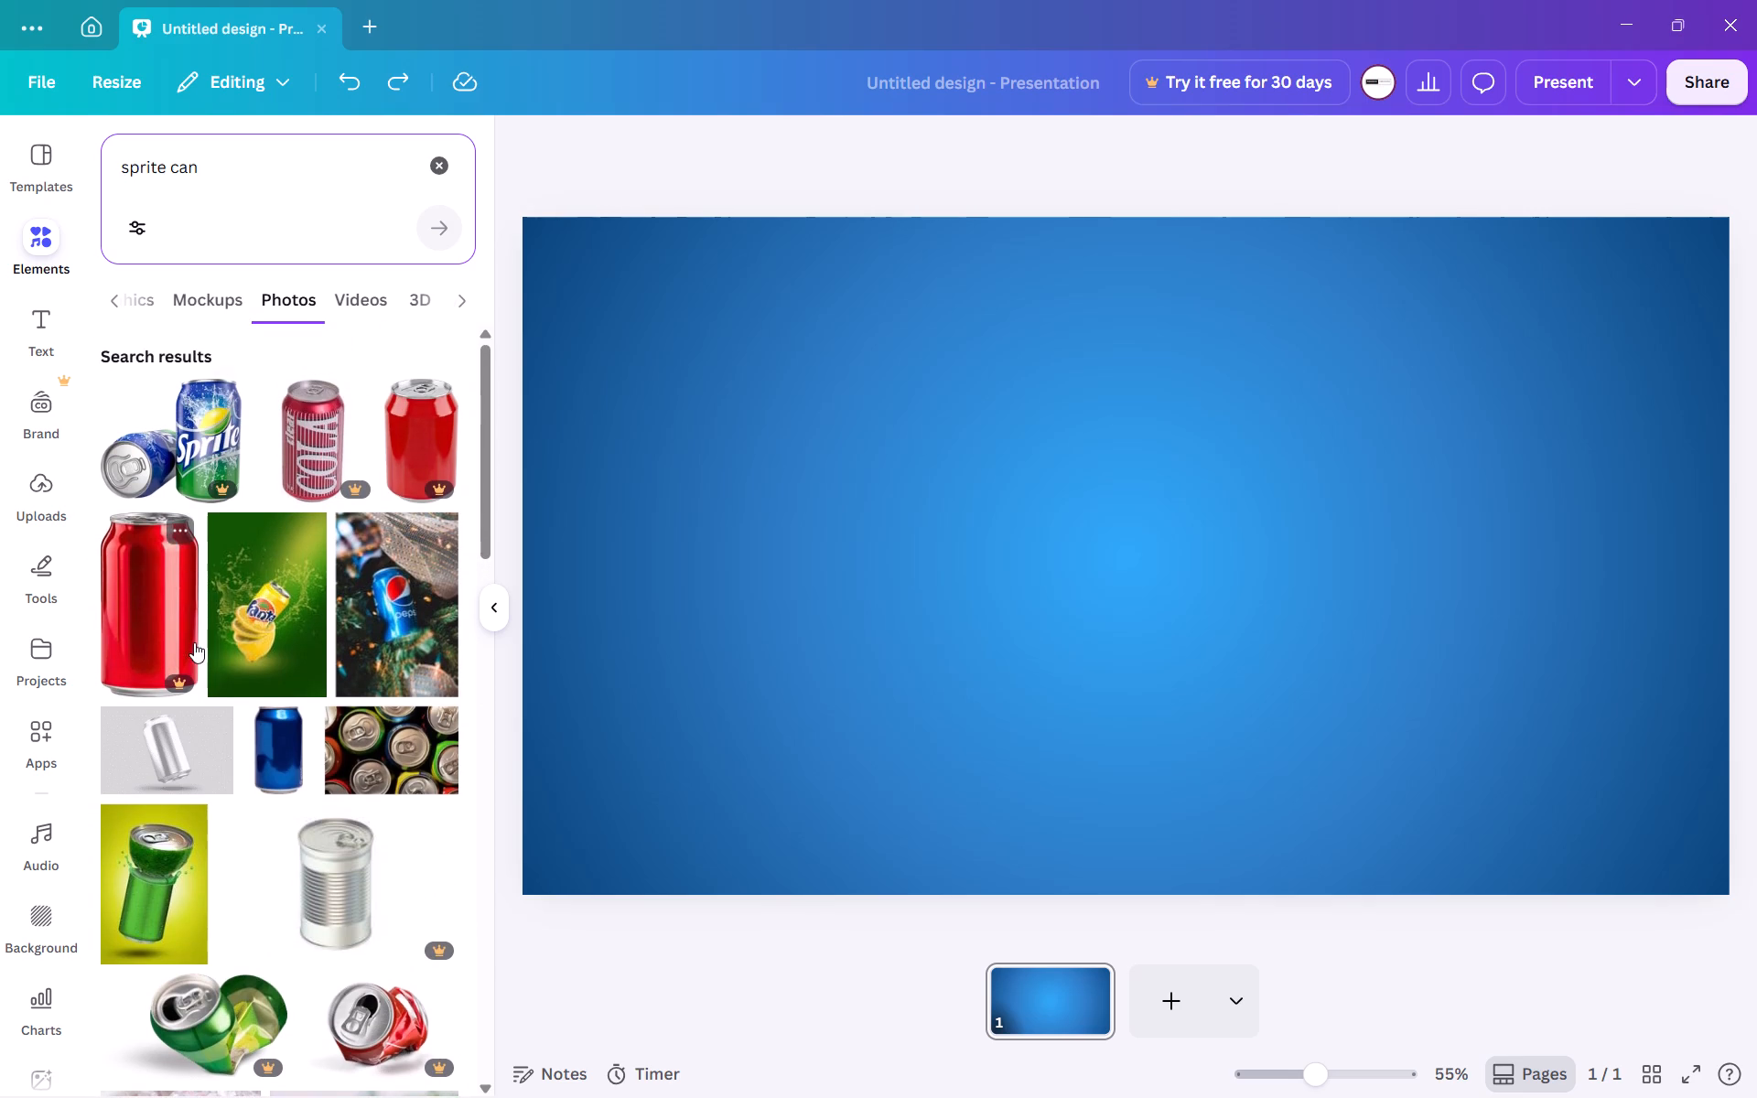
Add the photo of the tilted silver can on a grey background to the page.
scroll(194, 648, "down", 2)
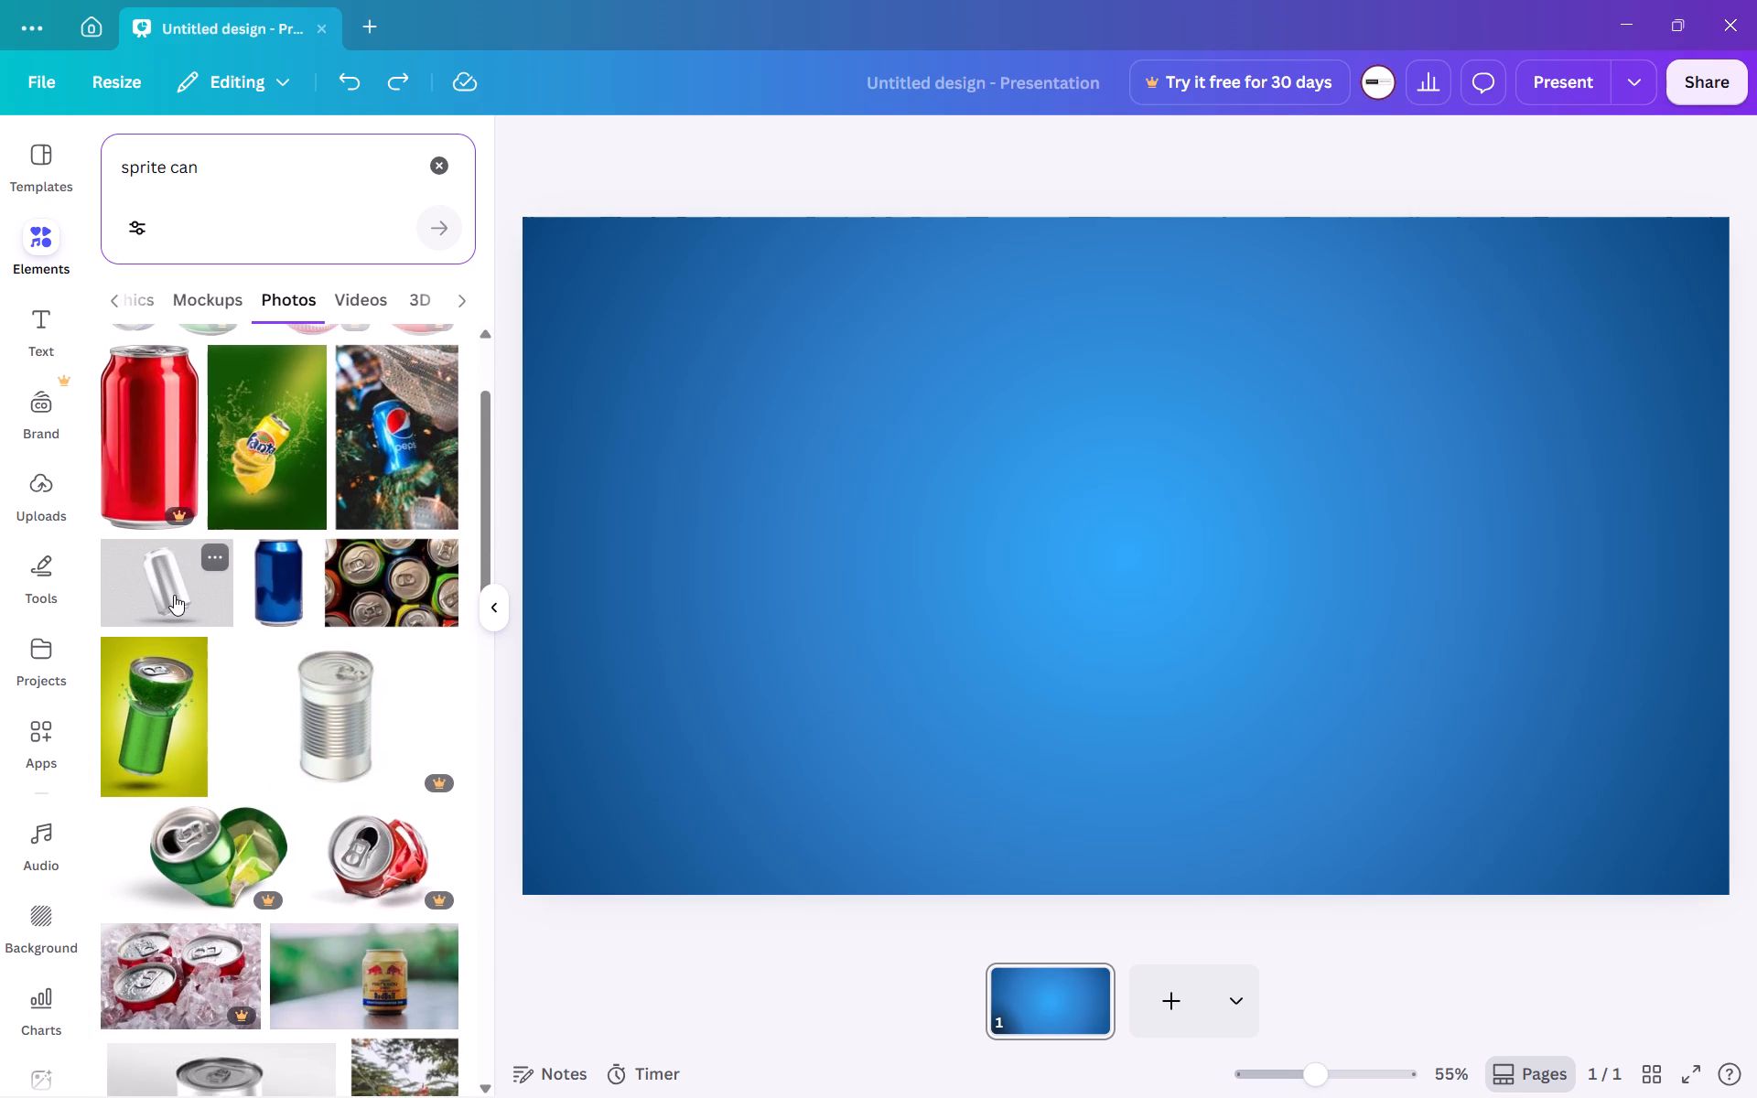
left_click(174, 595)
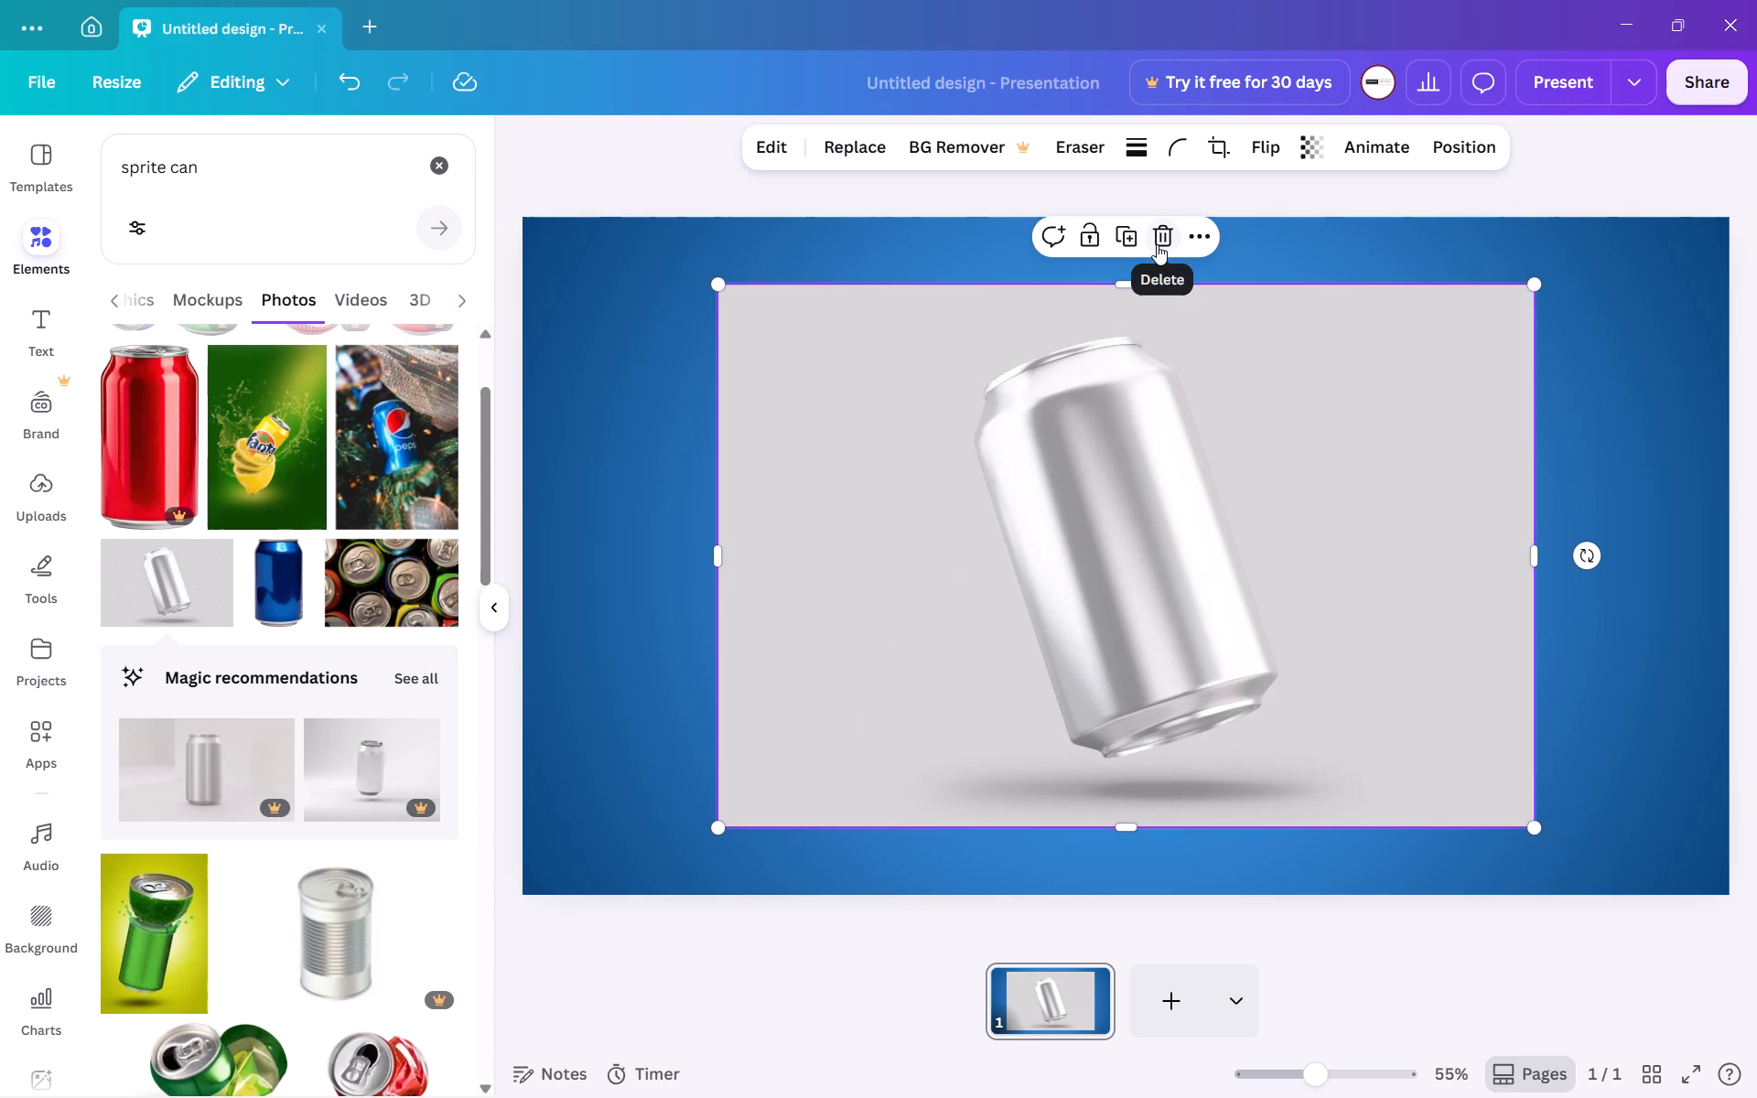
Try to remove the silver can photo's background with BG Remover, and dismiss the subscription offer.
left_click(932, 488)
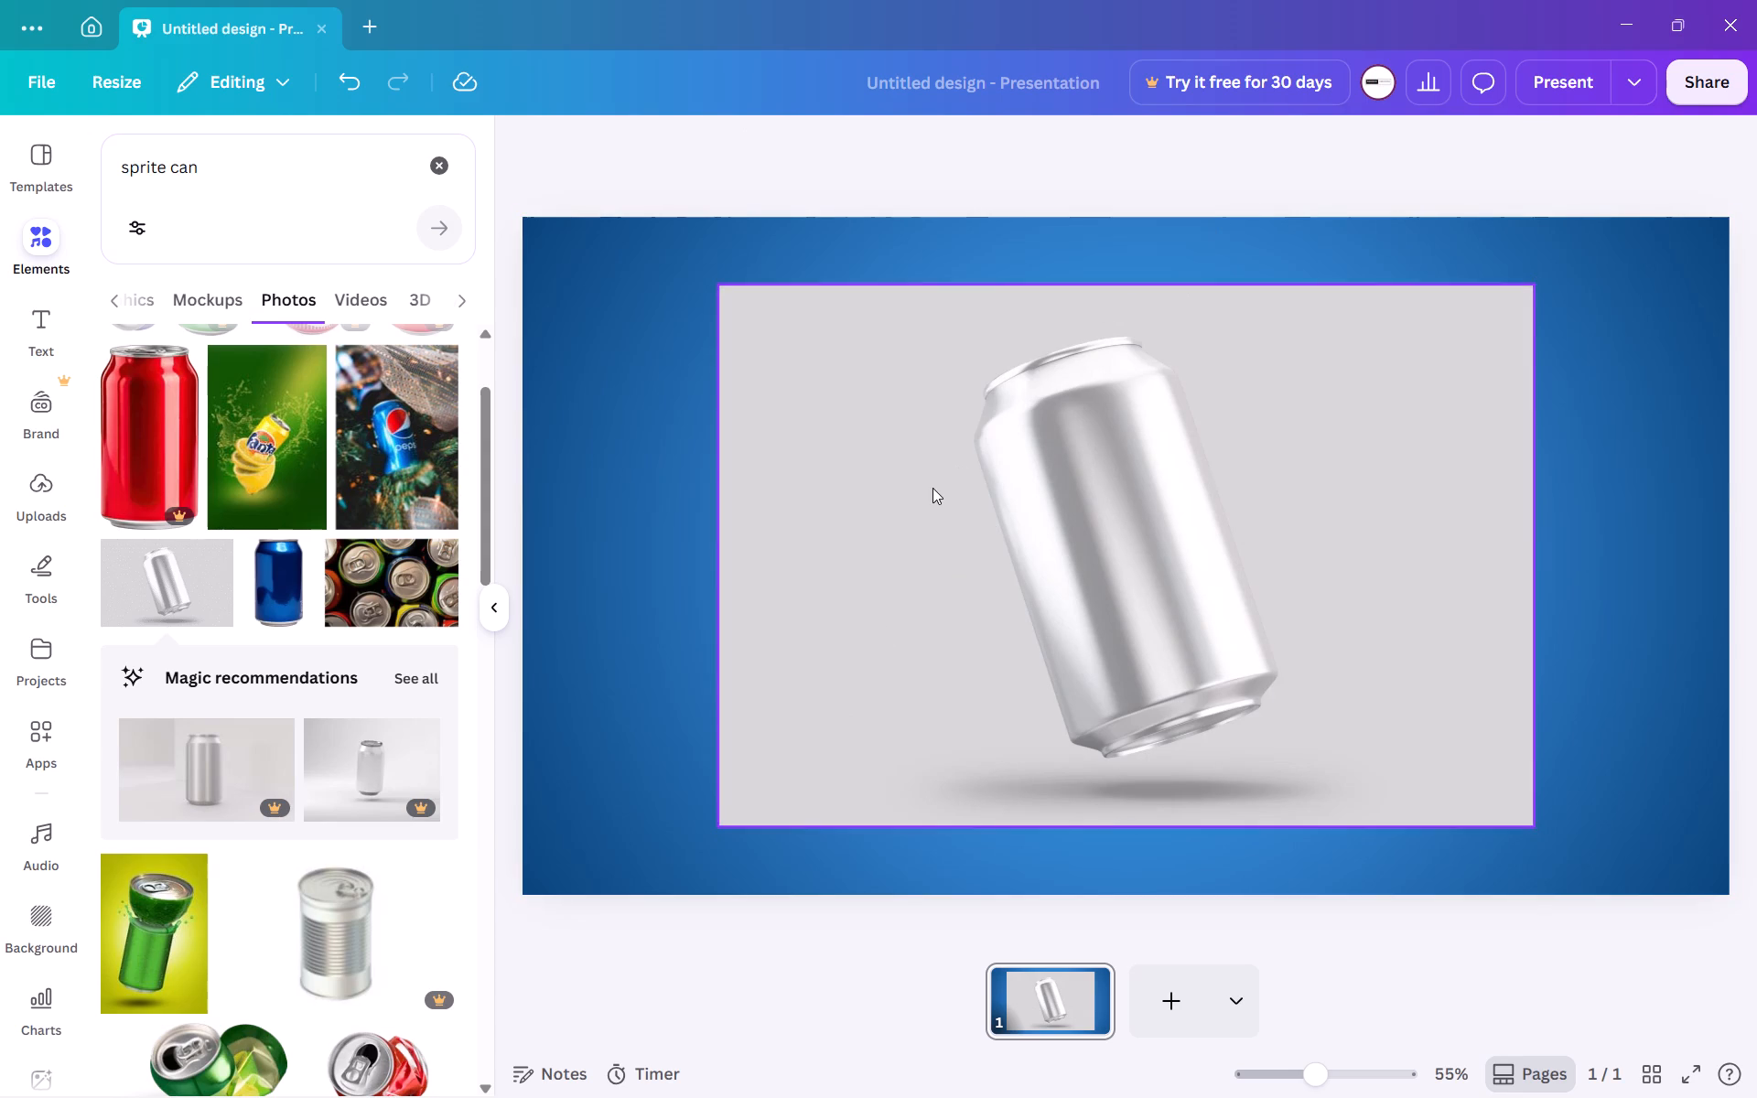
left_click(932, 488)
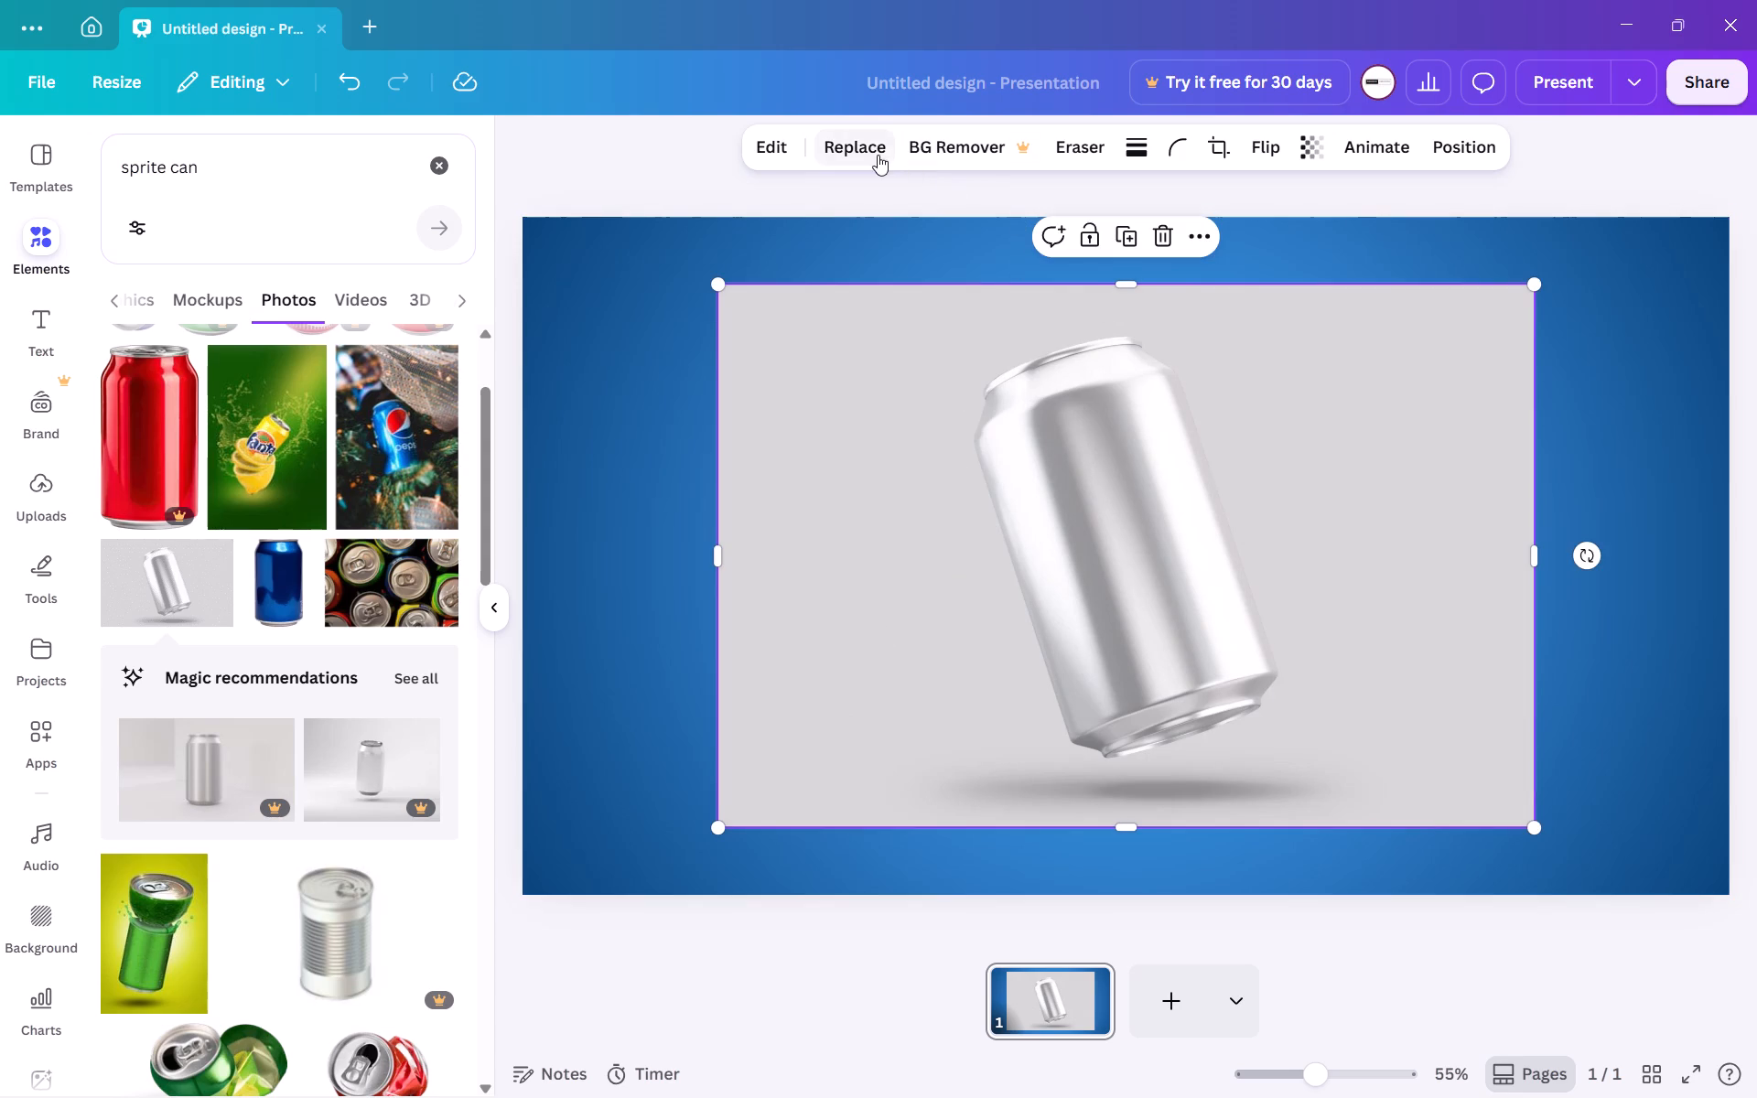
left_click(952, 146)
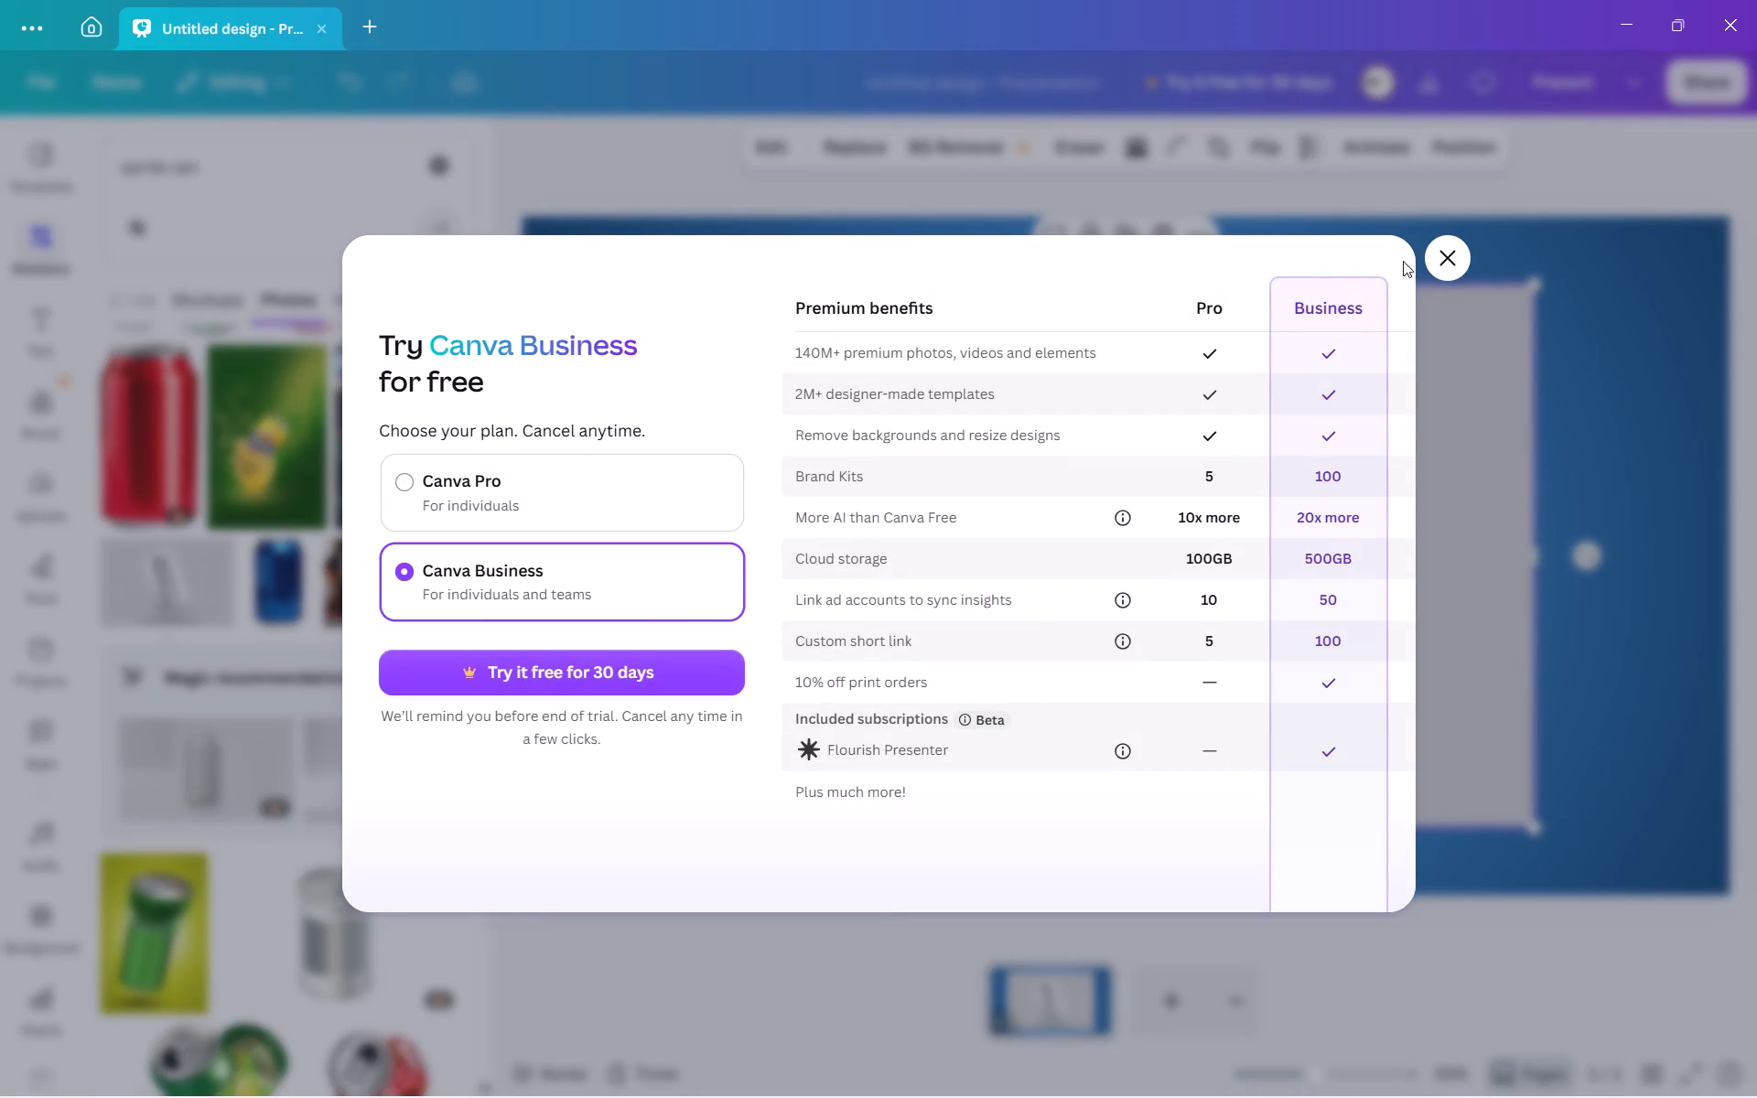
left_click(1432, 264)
Examine the full set of recommended photos similar to the silver can, and return to the sprite can results.
scroll(360, 662, "down", 1)
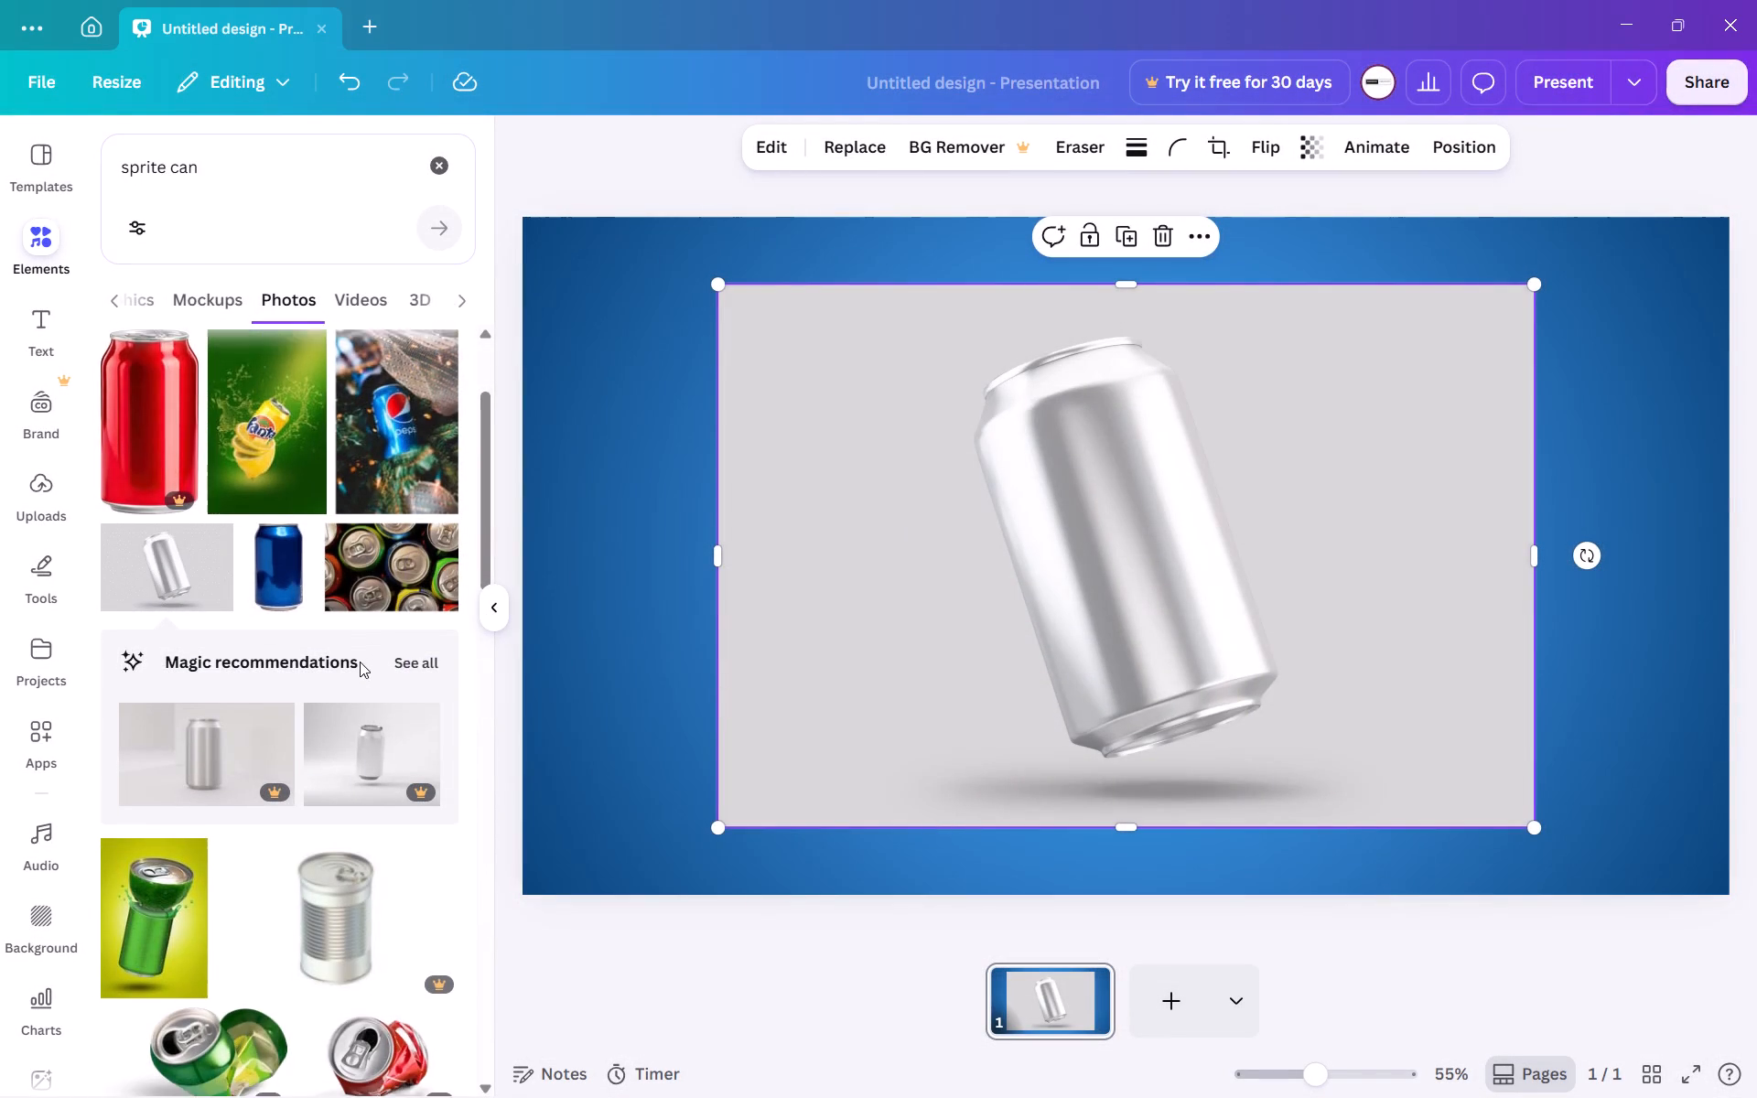
scroll(360, 662, "down", 1)
scroll(360, 662, "up", 1)
scroll(352, 733, "down", 1)
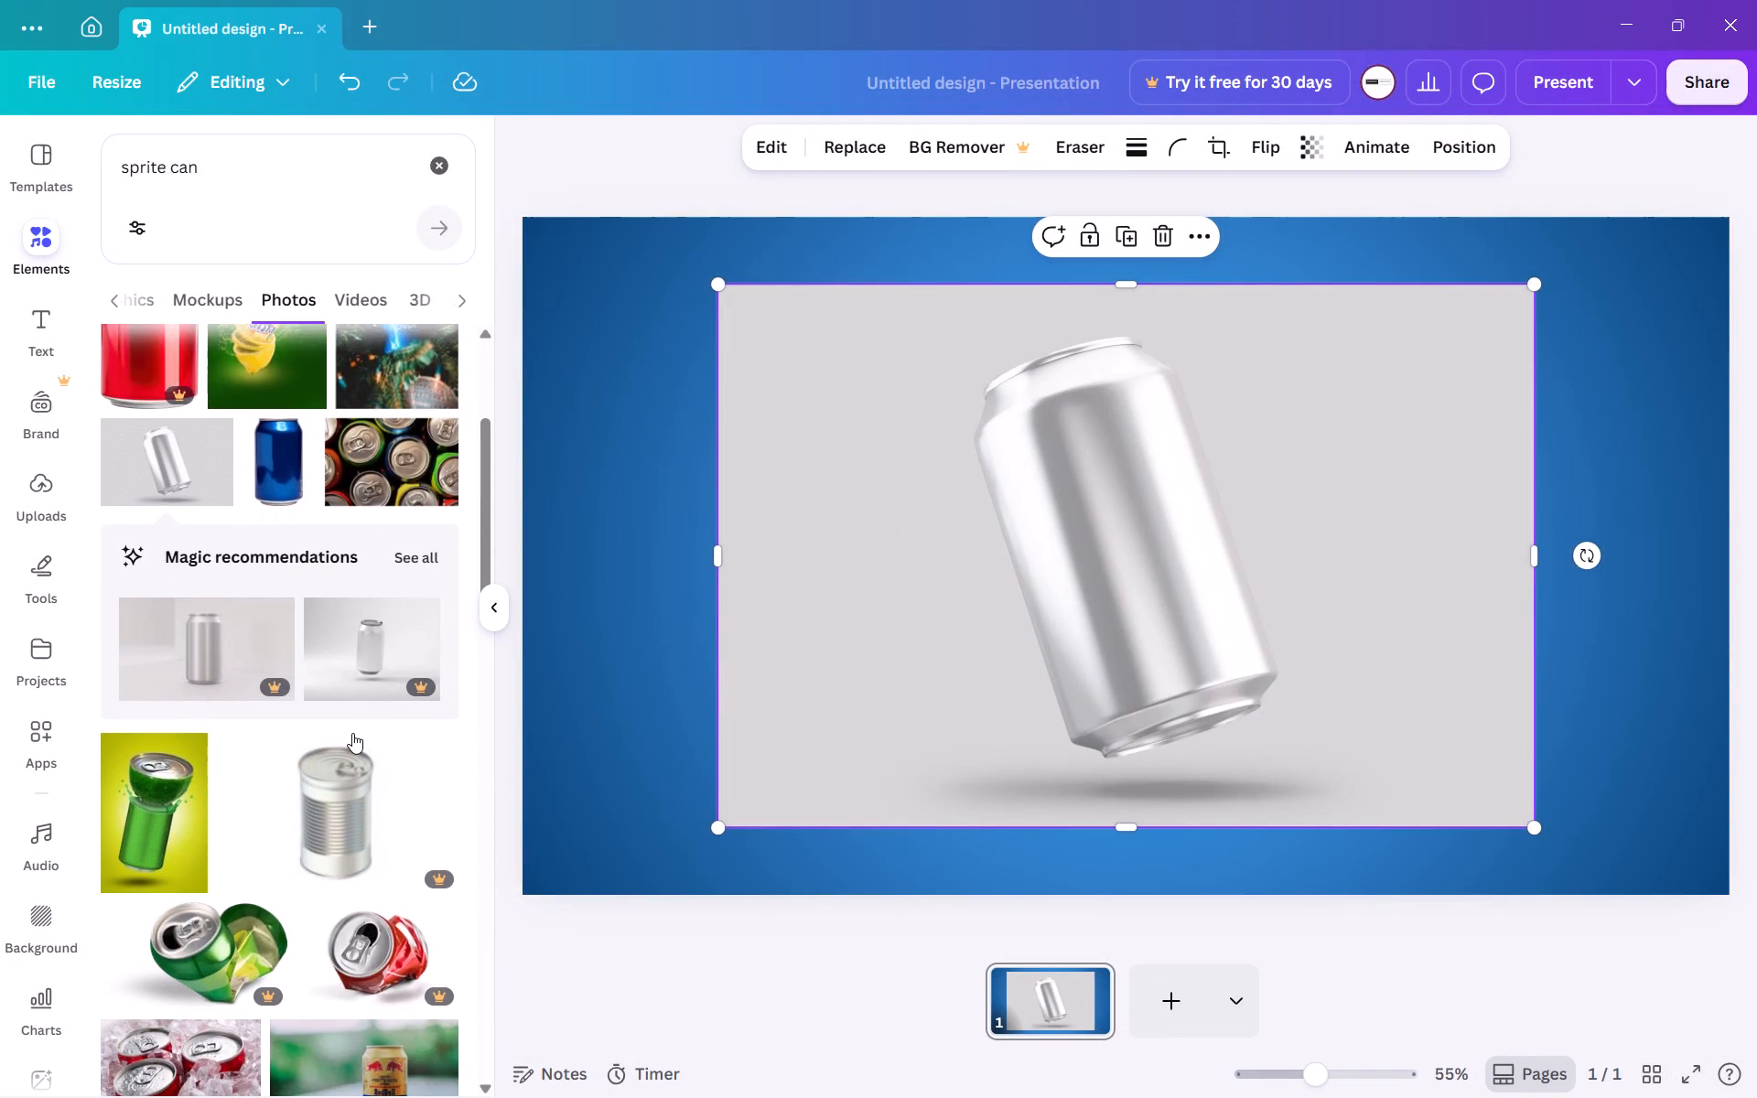
scroll(352, 733, "left", 1)
left_click(421, 575)
scroll(421, 575, "down", 1)
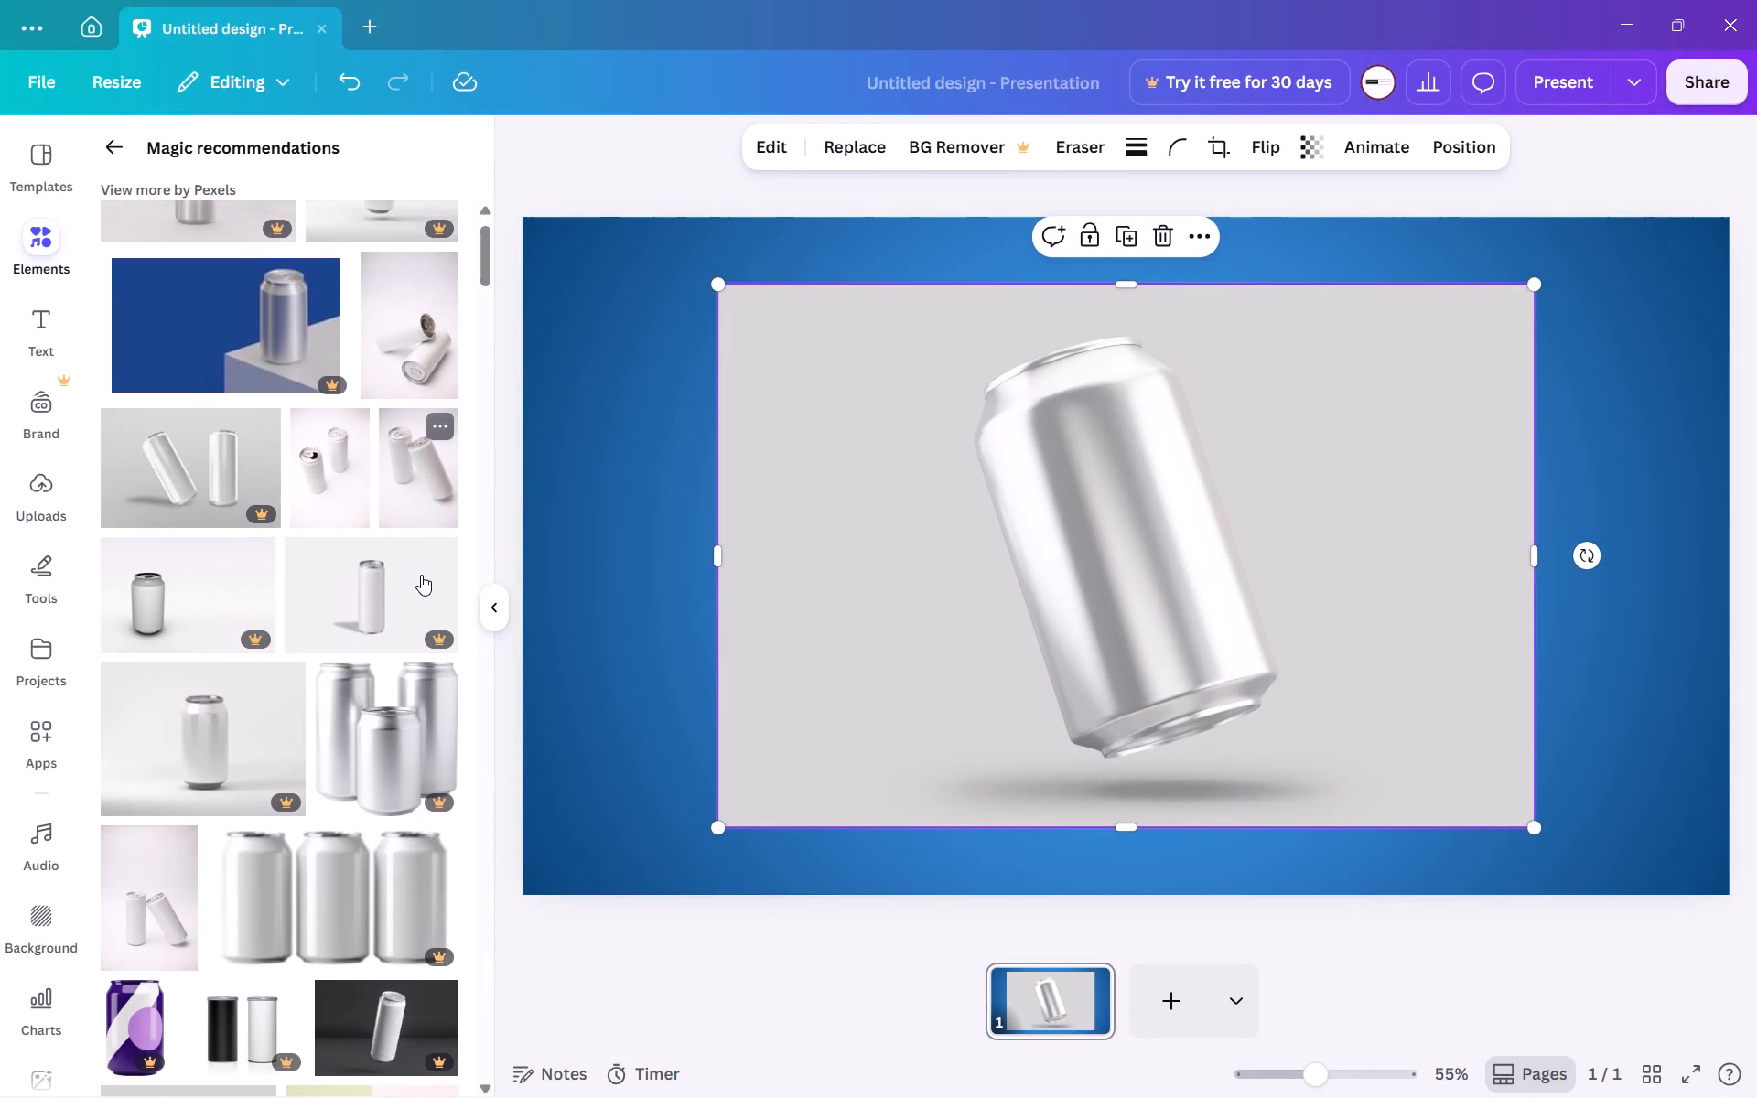
scroll(421, 575, "down", 7)
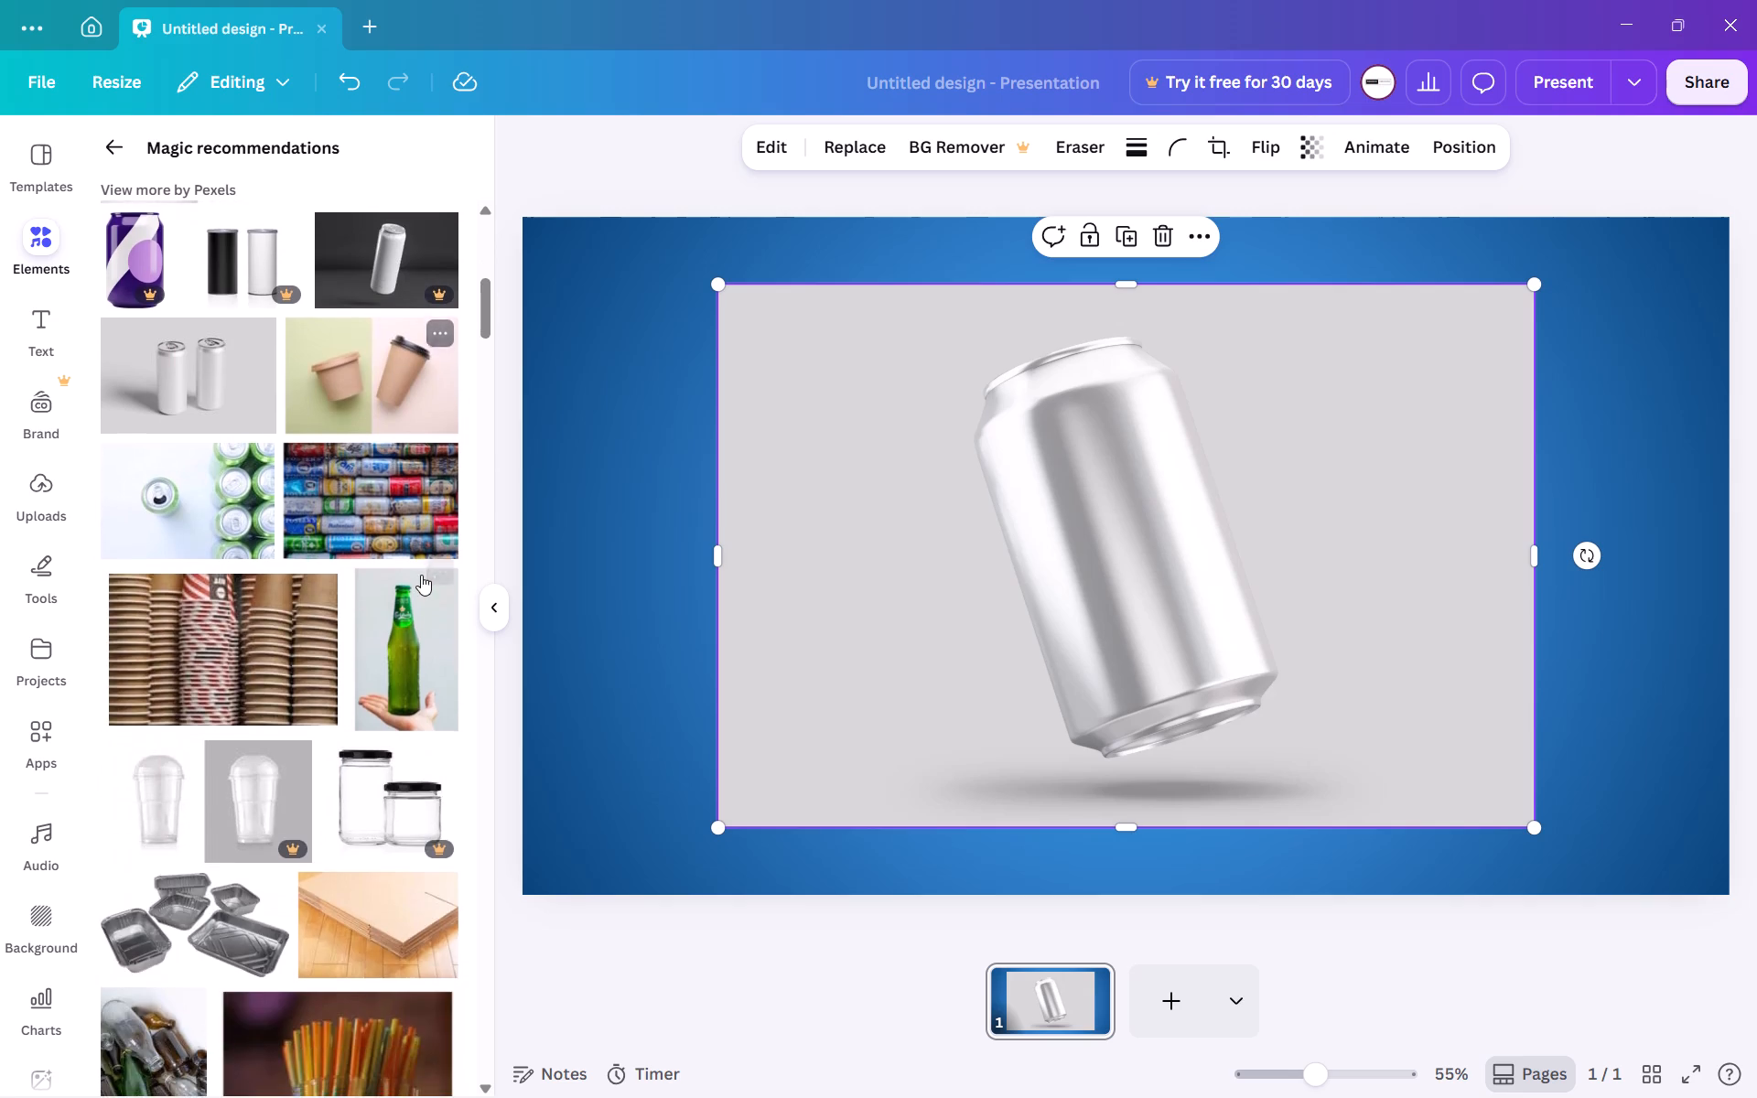
scroll(421, 575, "up", 6)
left_click(108, 135)
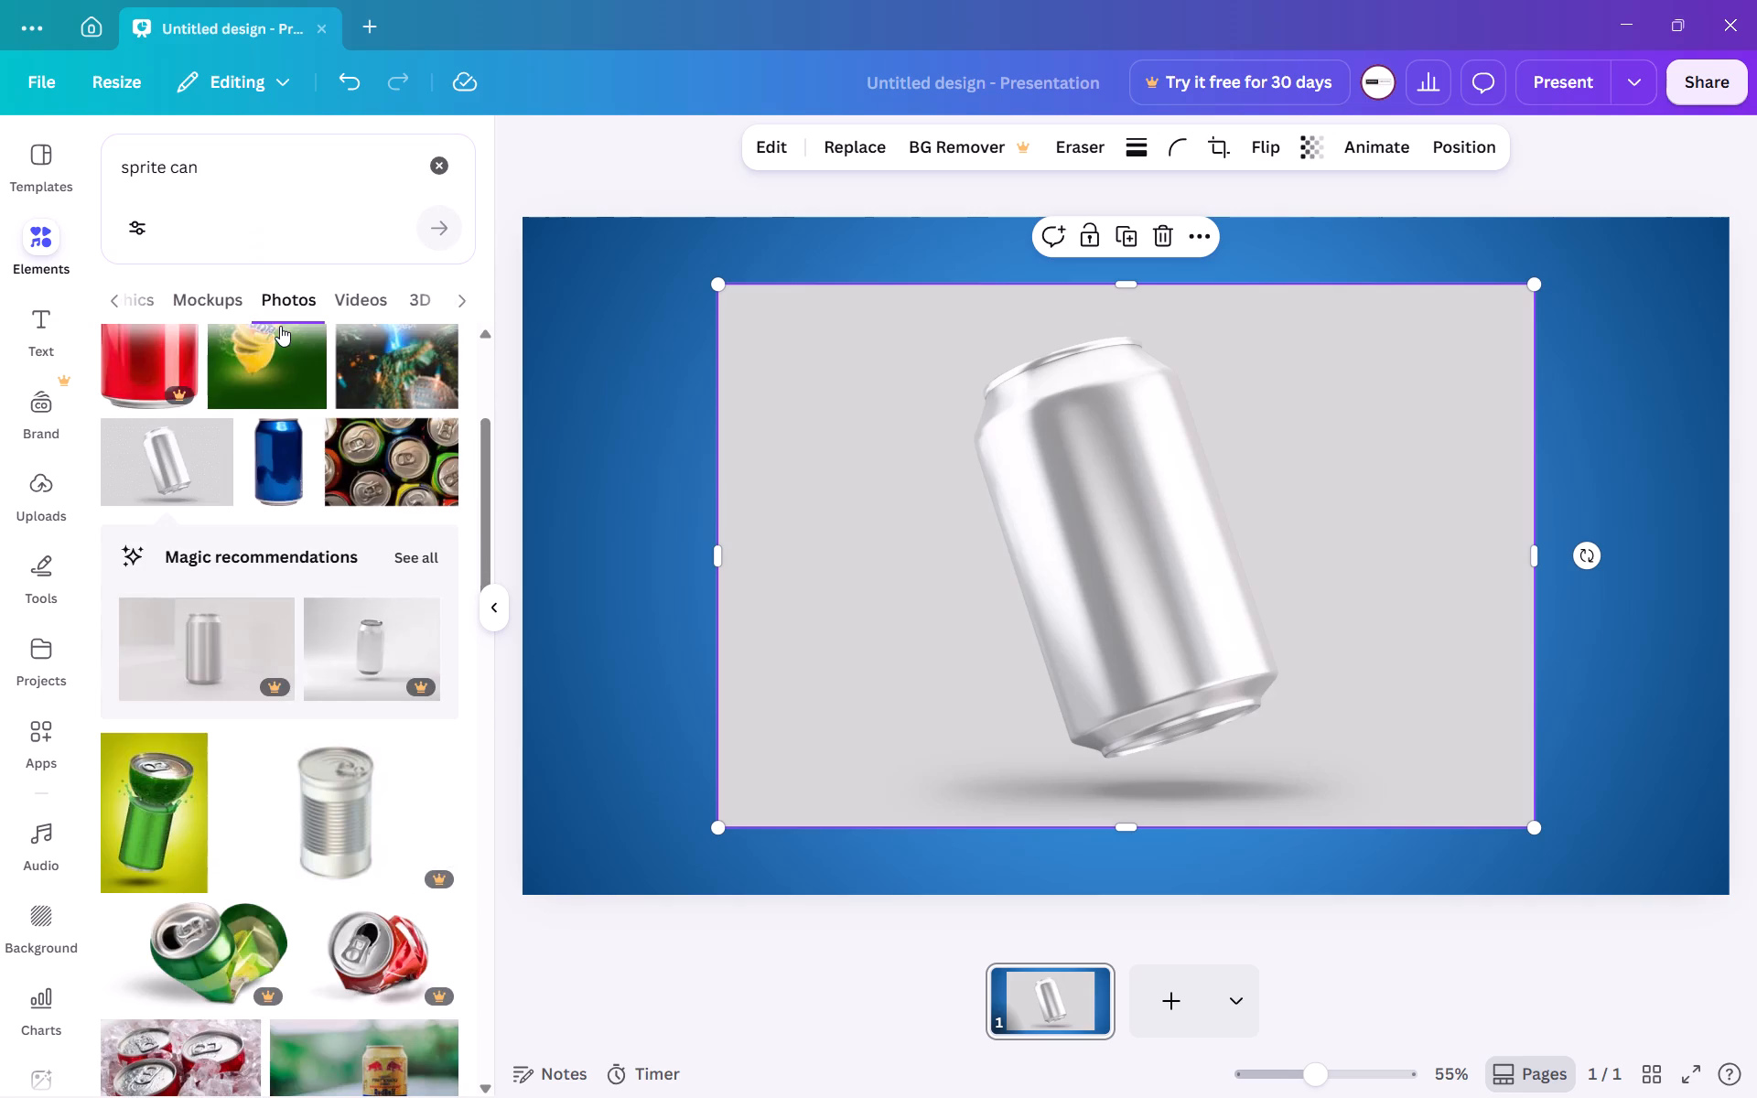
Show the sprite can results for all element types and look through the graphics for a suitable can.
scroll(280, 326, "up", 4)
scroll(350, 512, "left", 2)
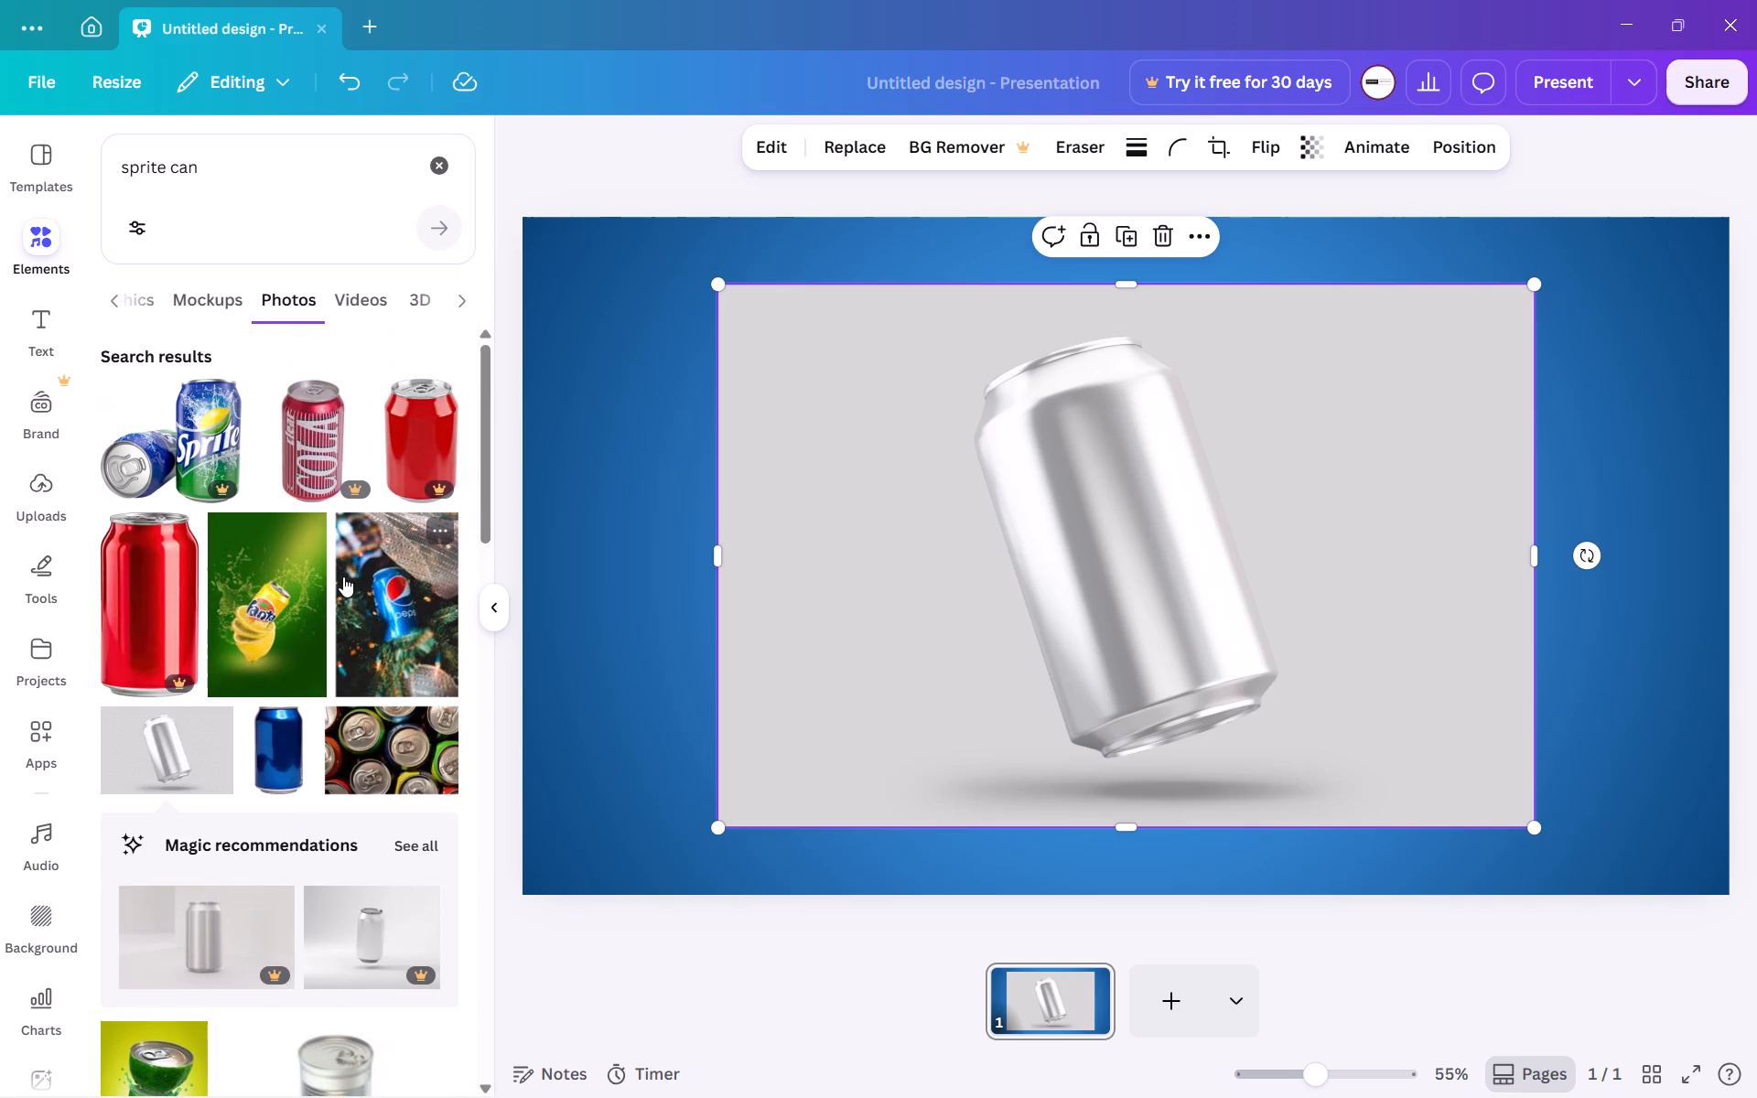
scroll(343, 576, "left", 1)
scroll(229, 286, "right", 3)
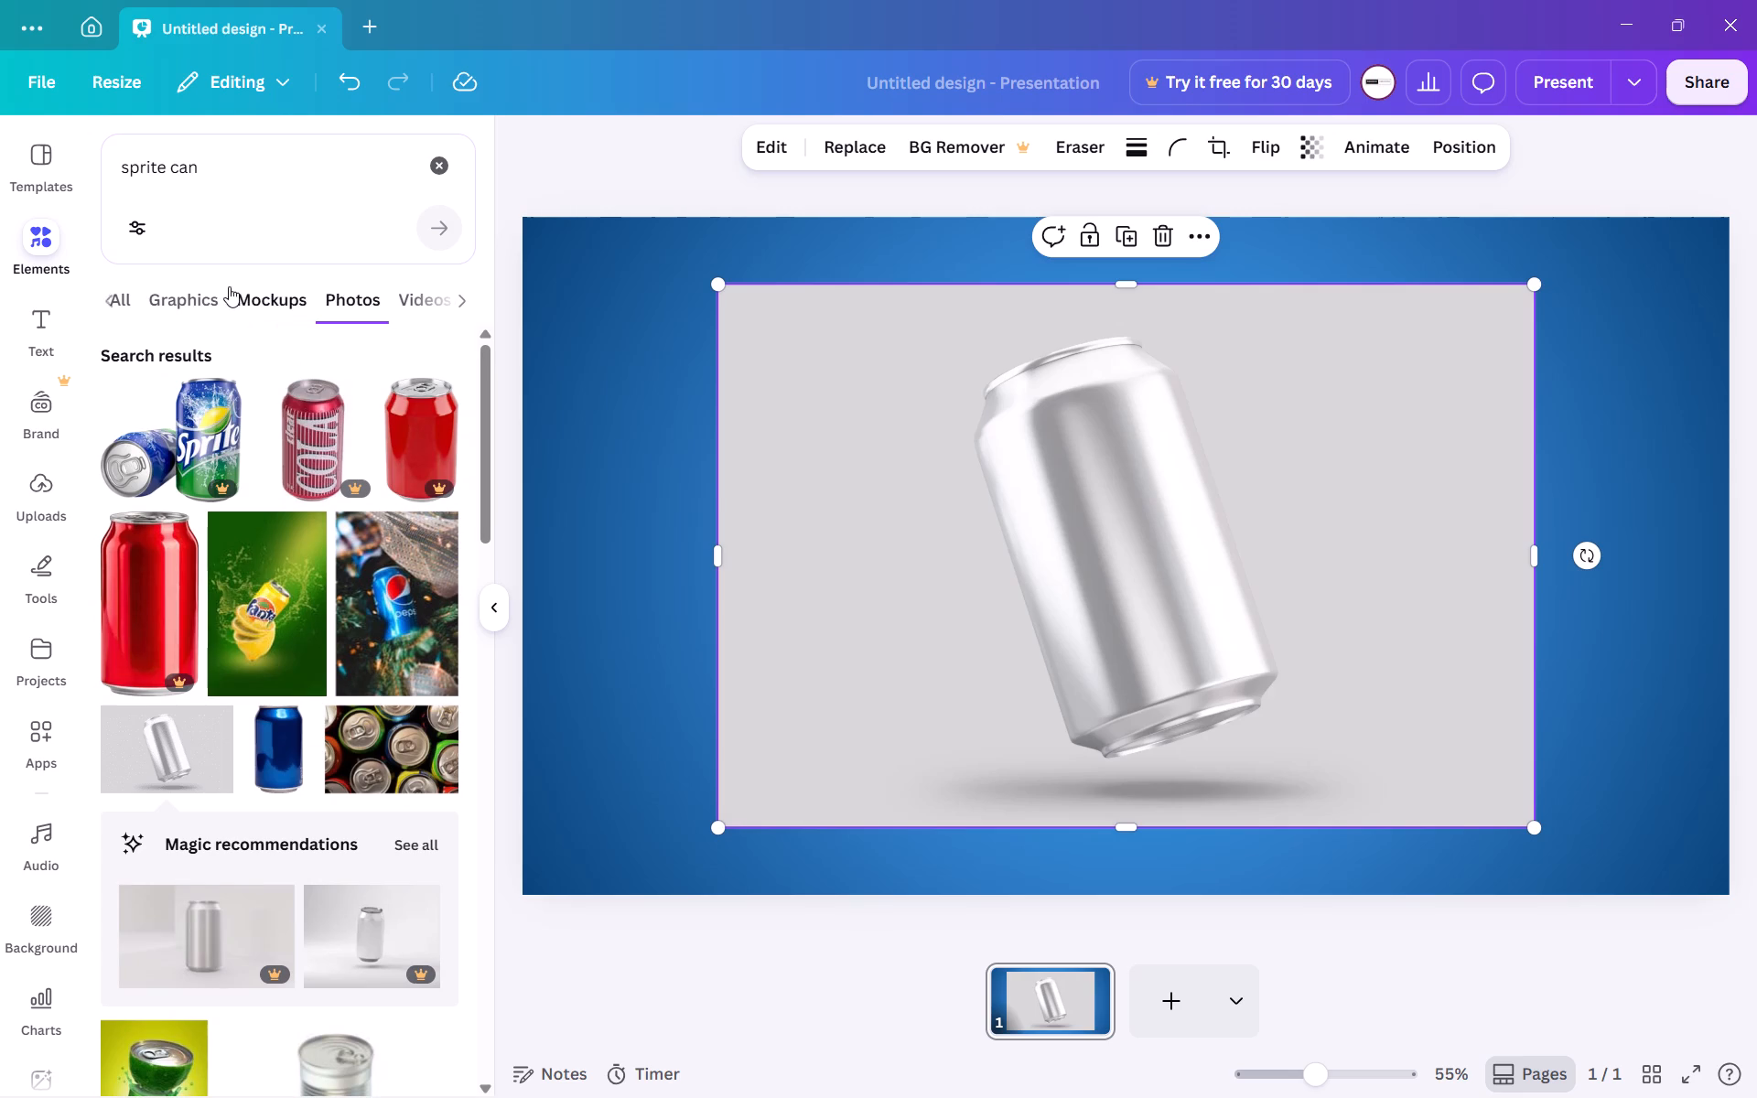
scroll(229, 286, "right", 1)
left_click(131, 299)
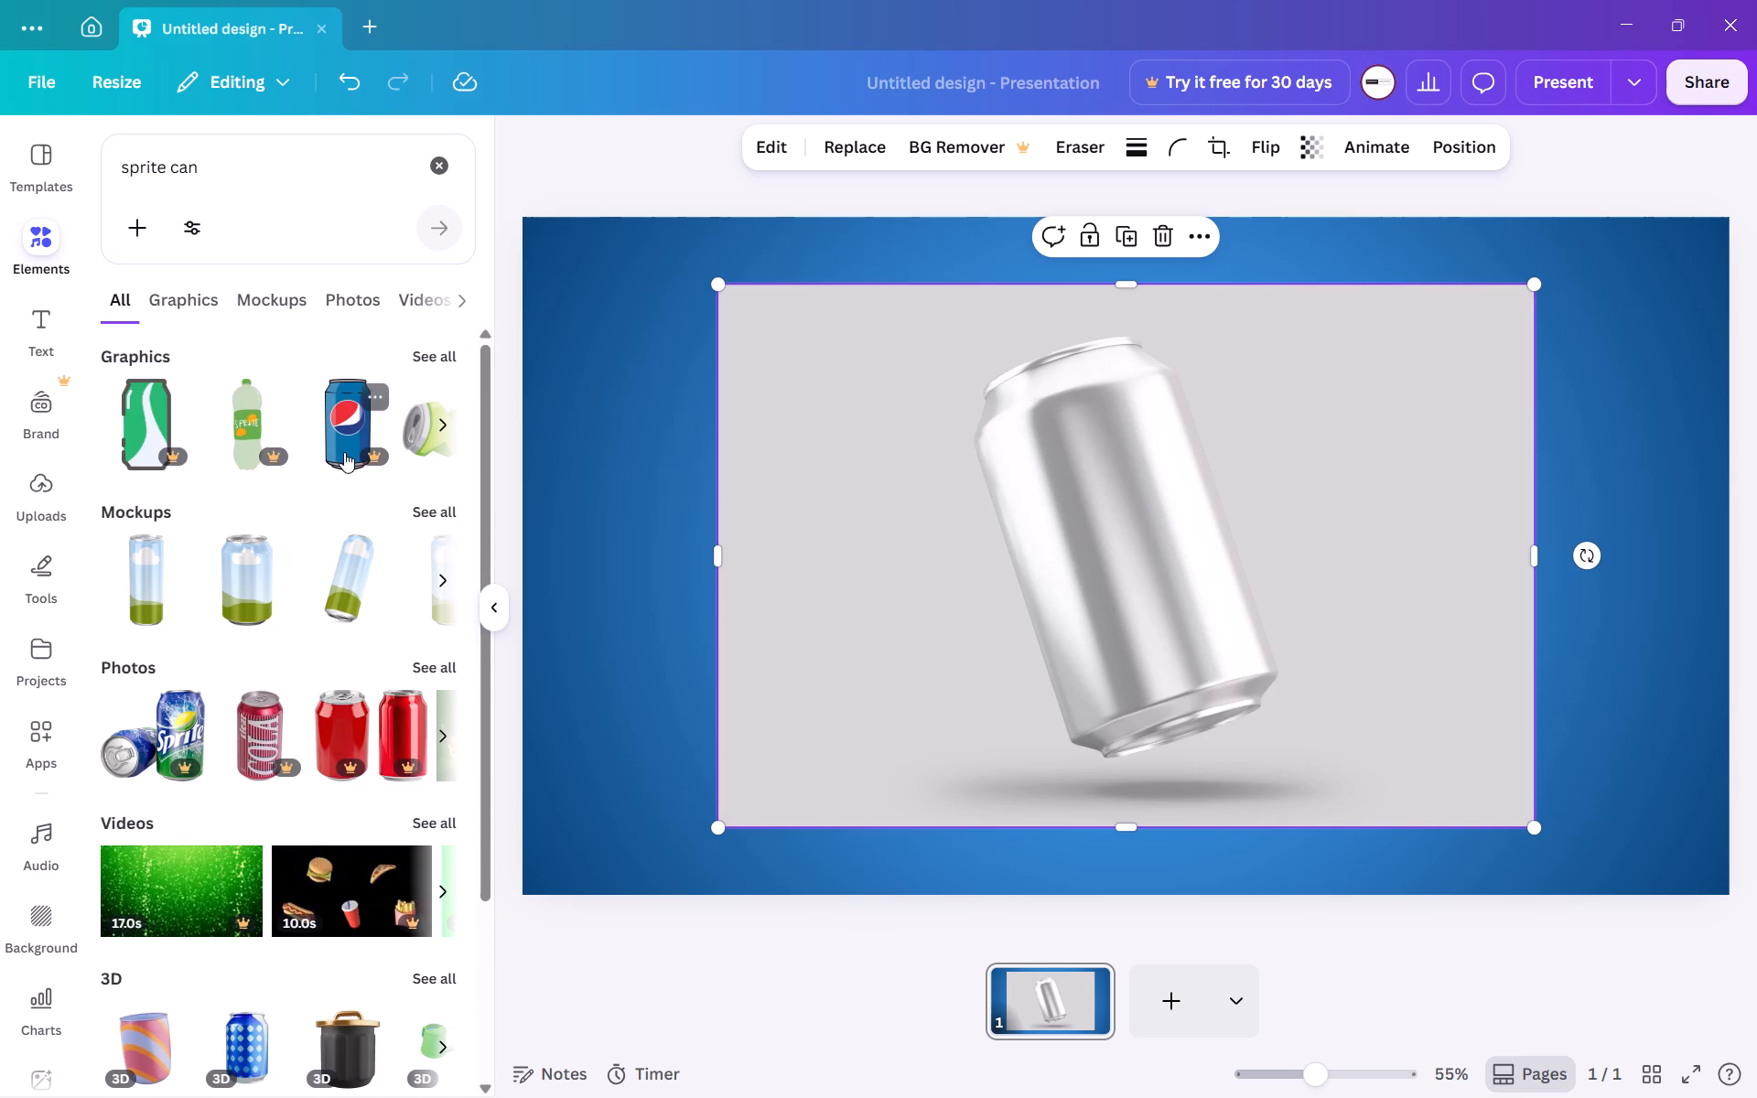
scroll(344, 452, "left", 3)
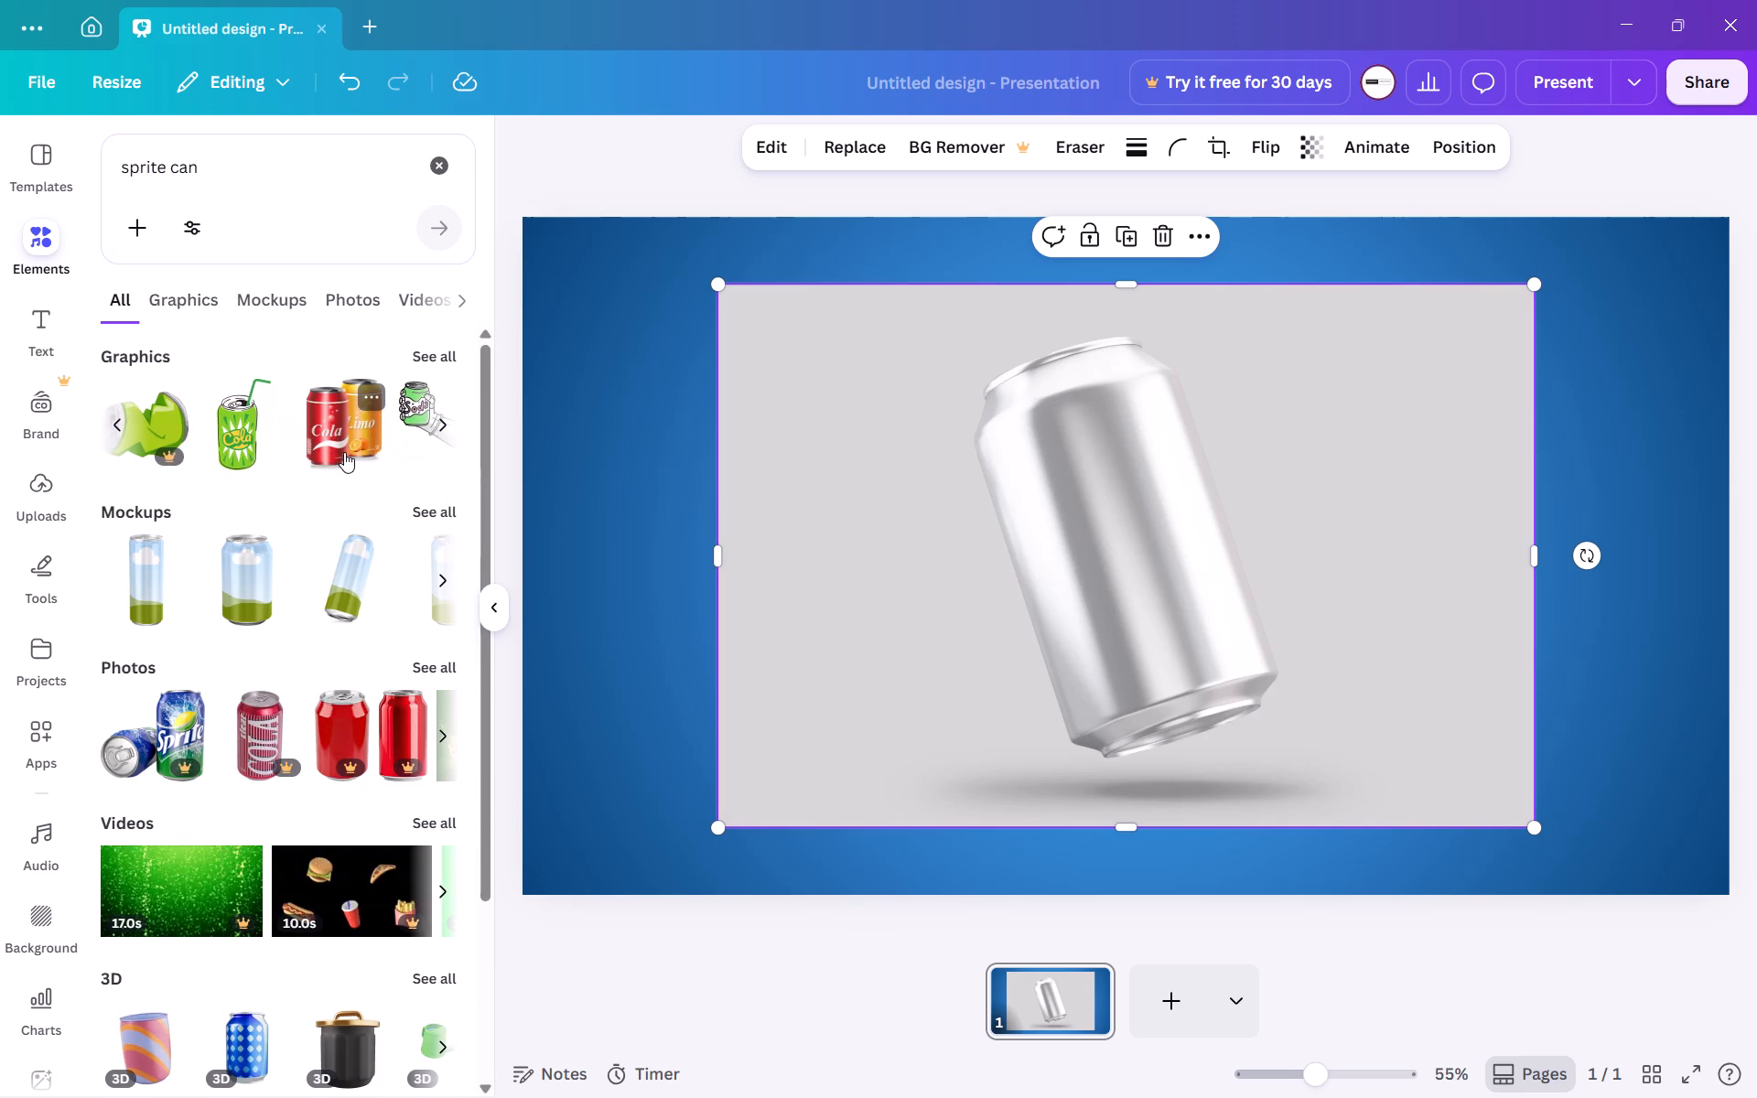
scroll(344, 452, "left", 3)
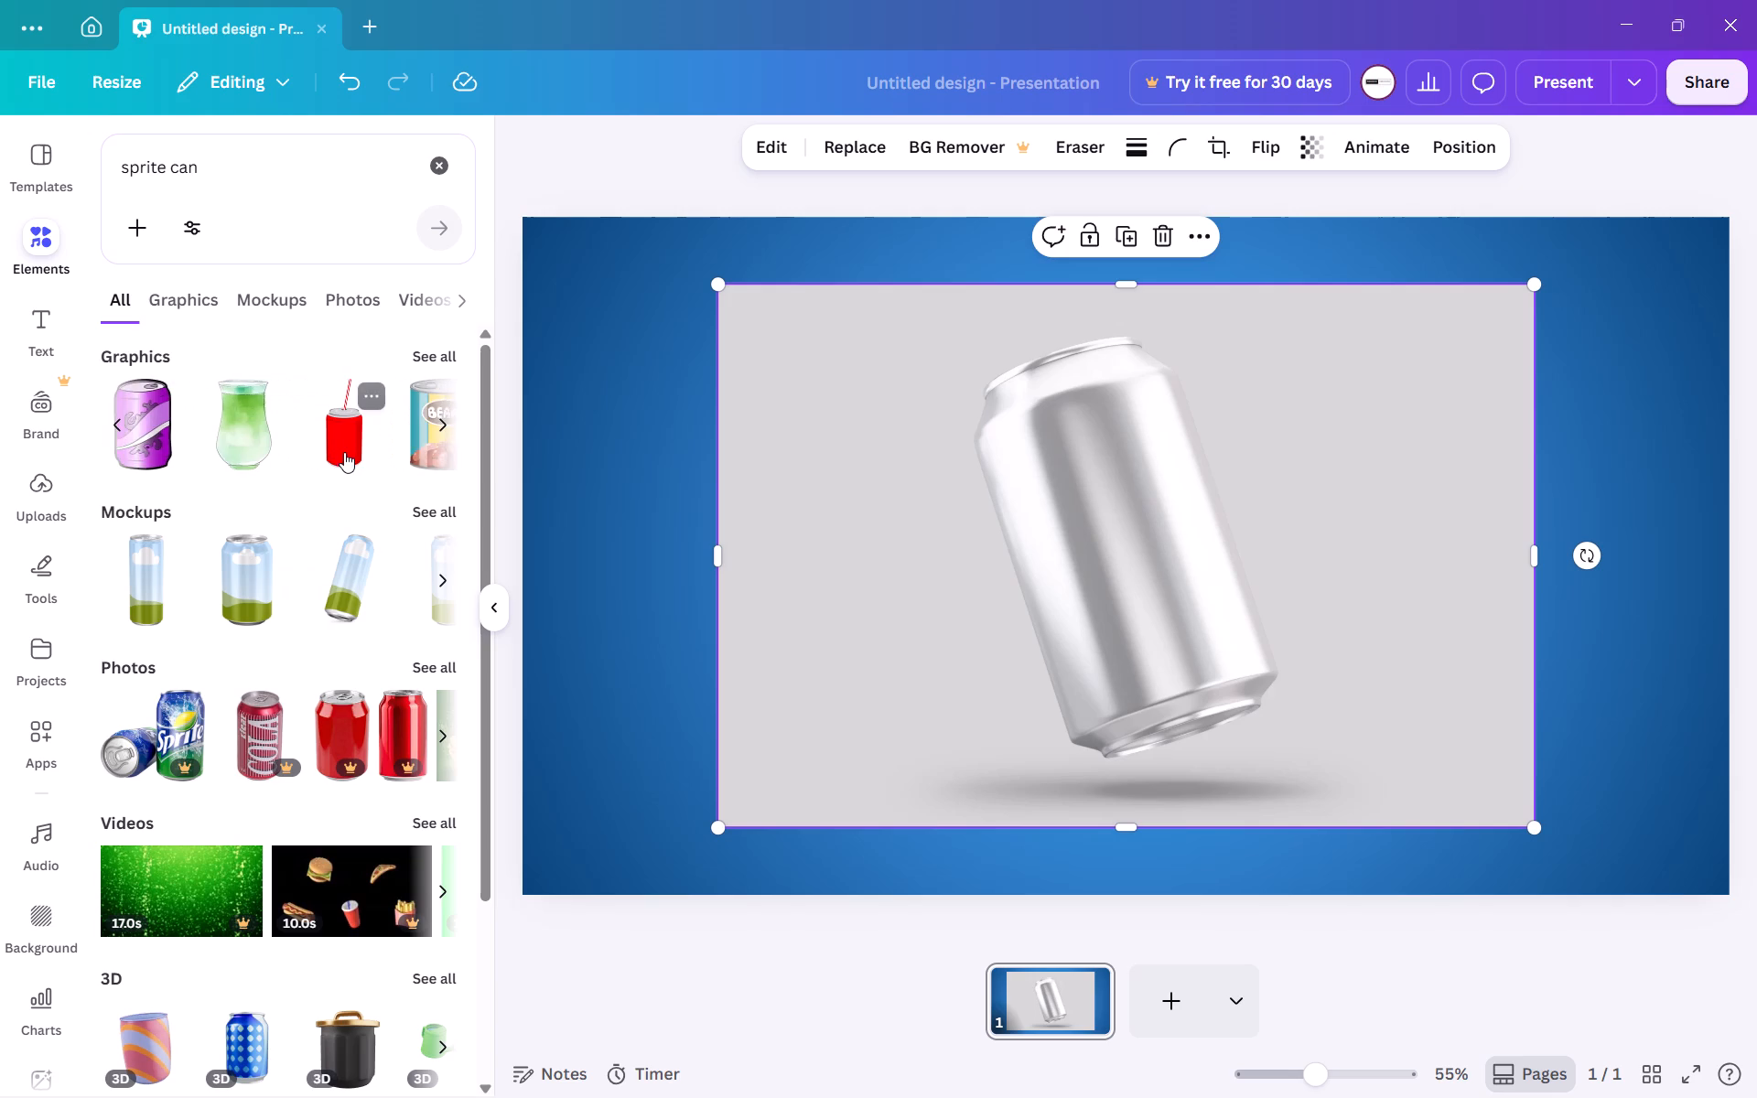
scroll(344, 452, "left", 3)
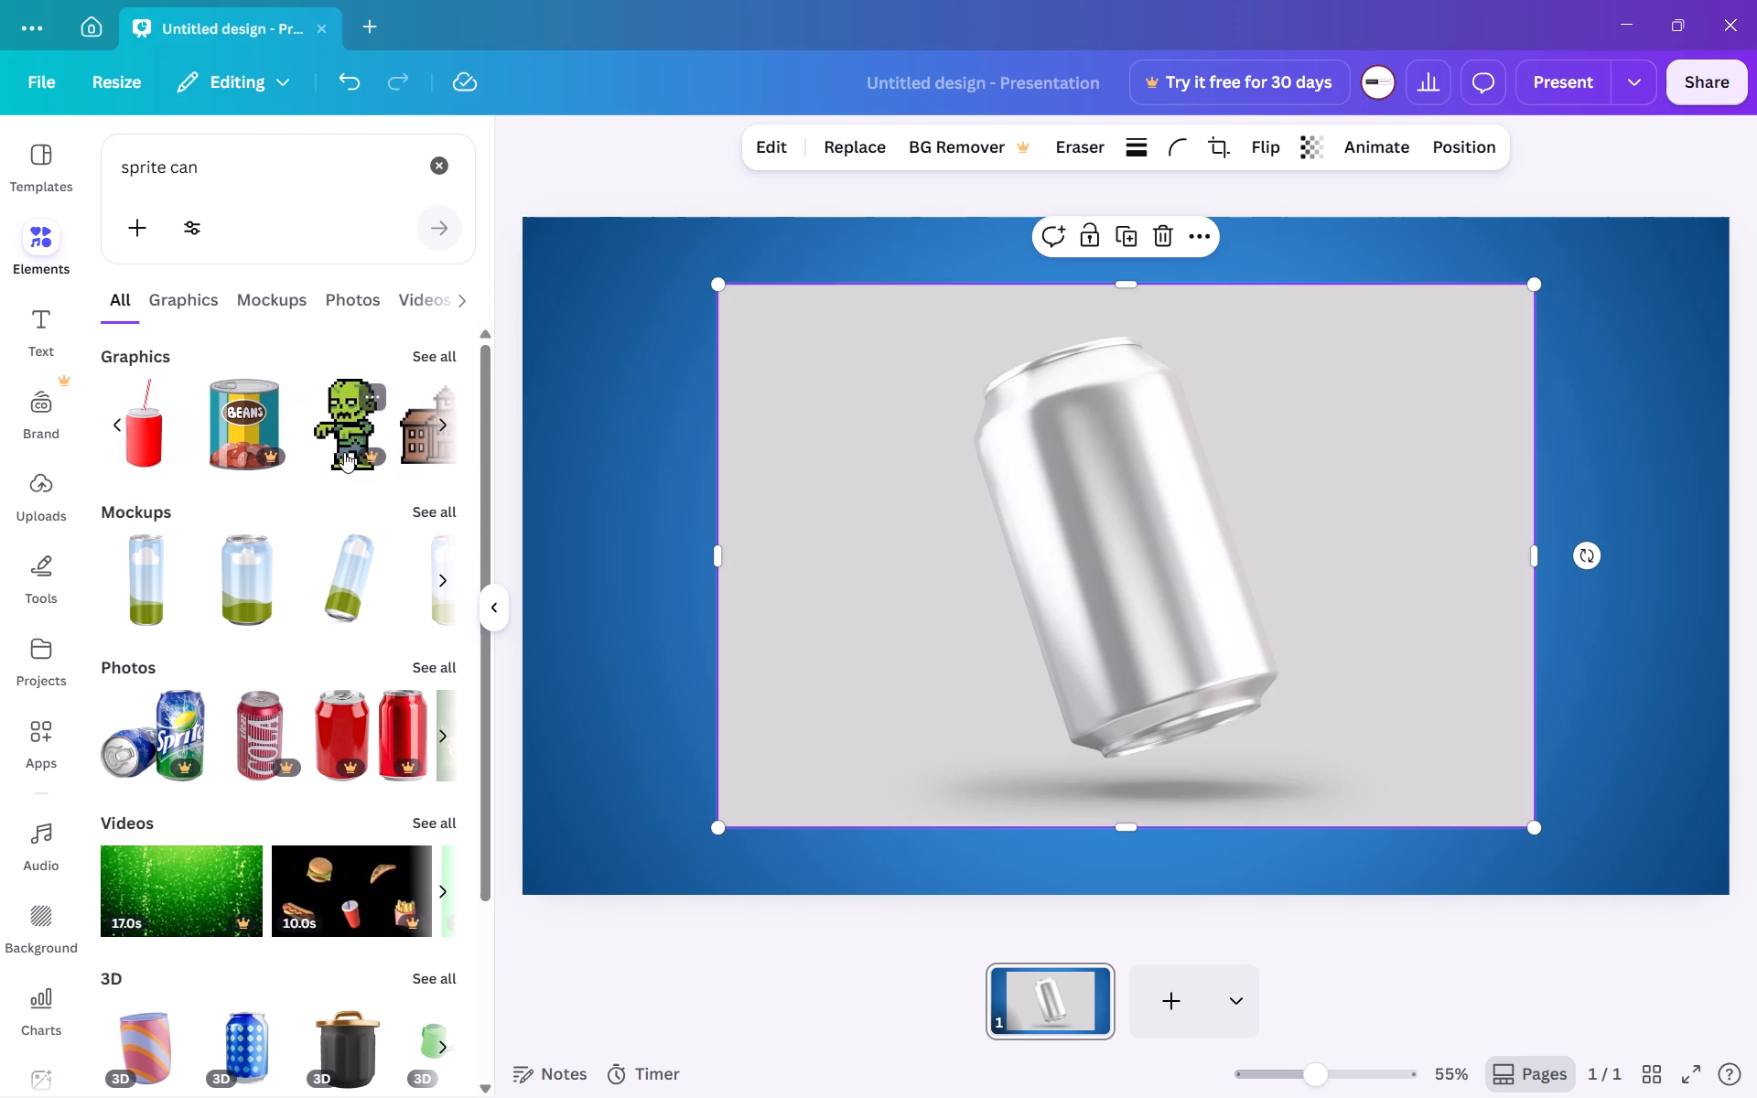
scroll(344, 452, "left", 2)
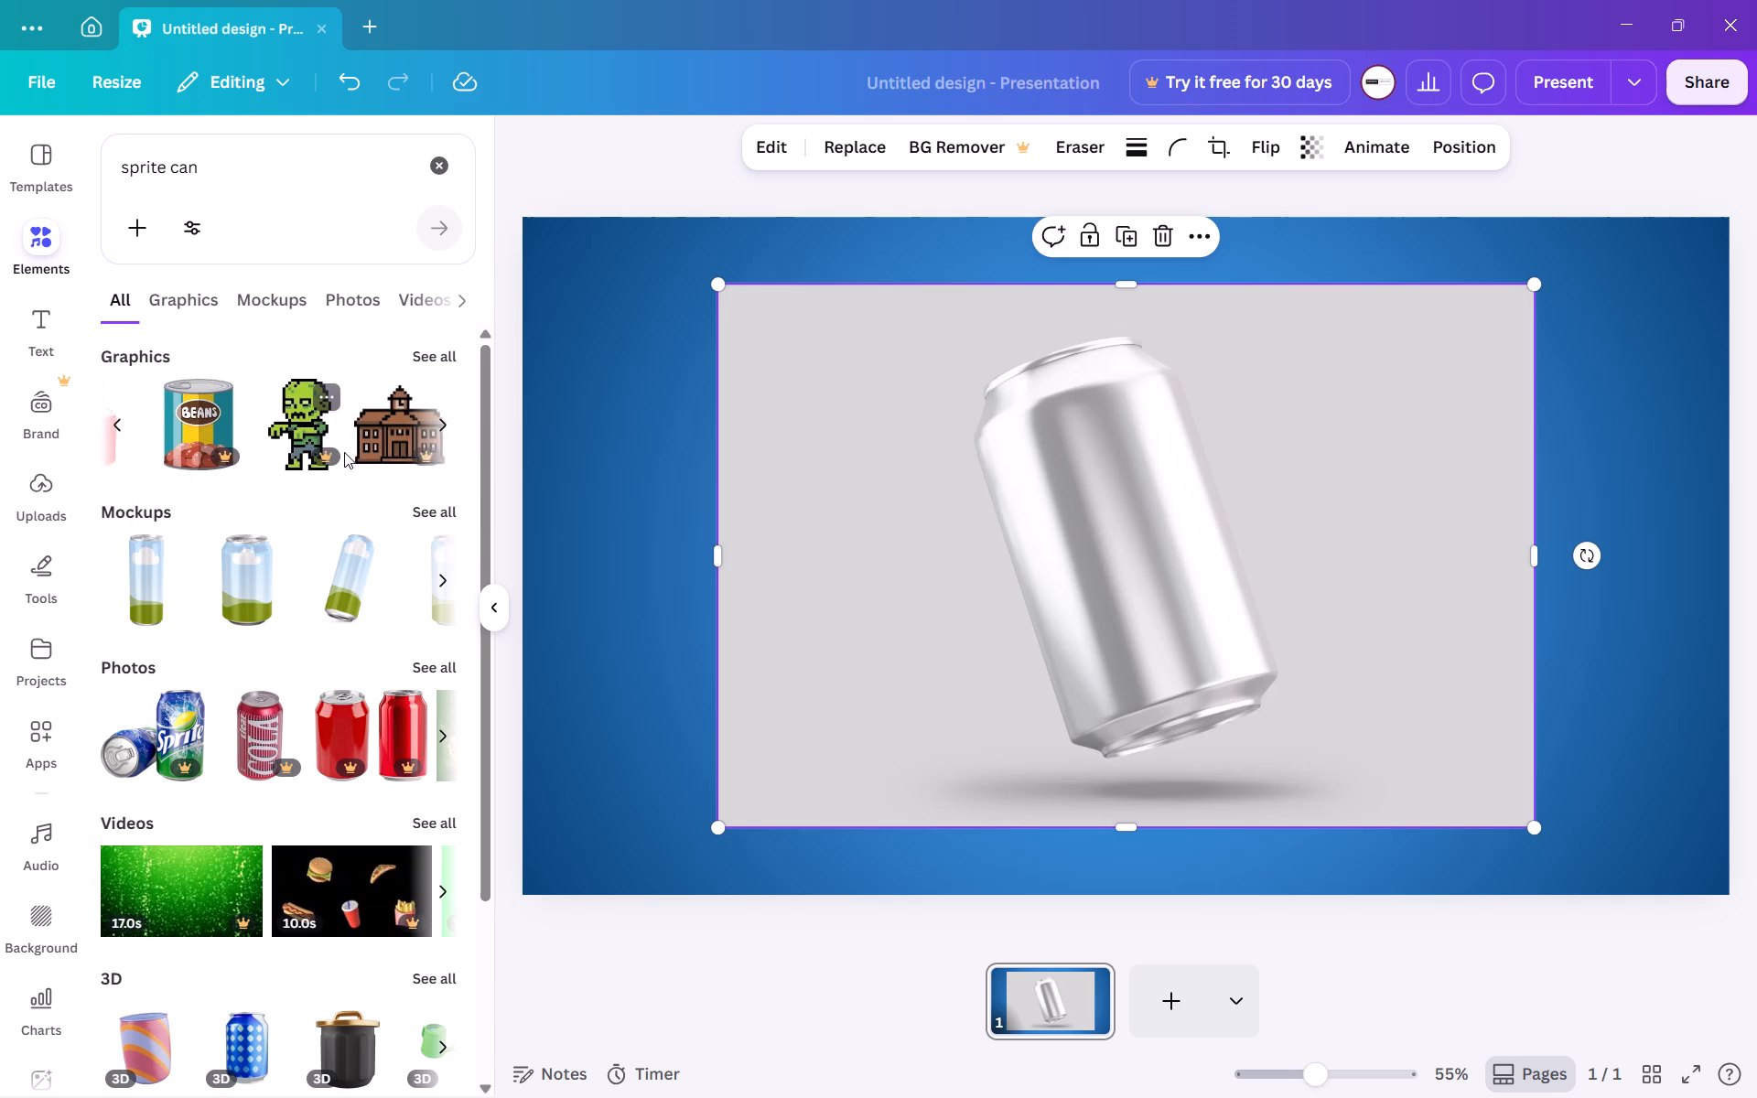
Add the upright, wide can mockup to the page.
left_click(247, 579)
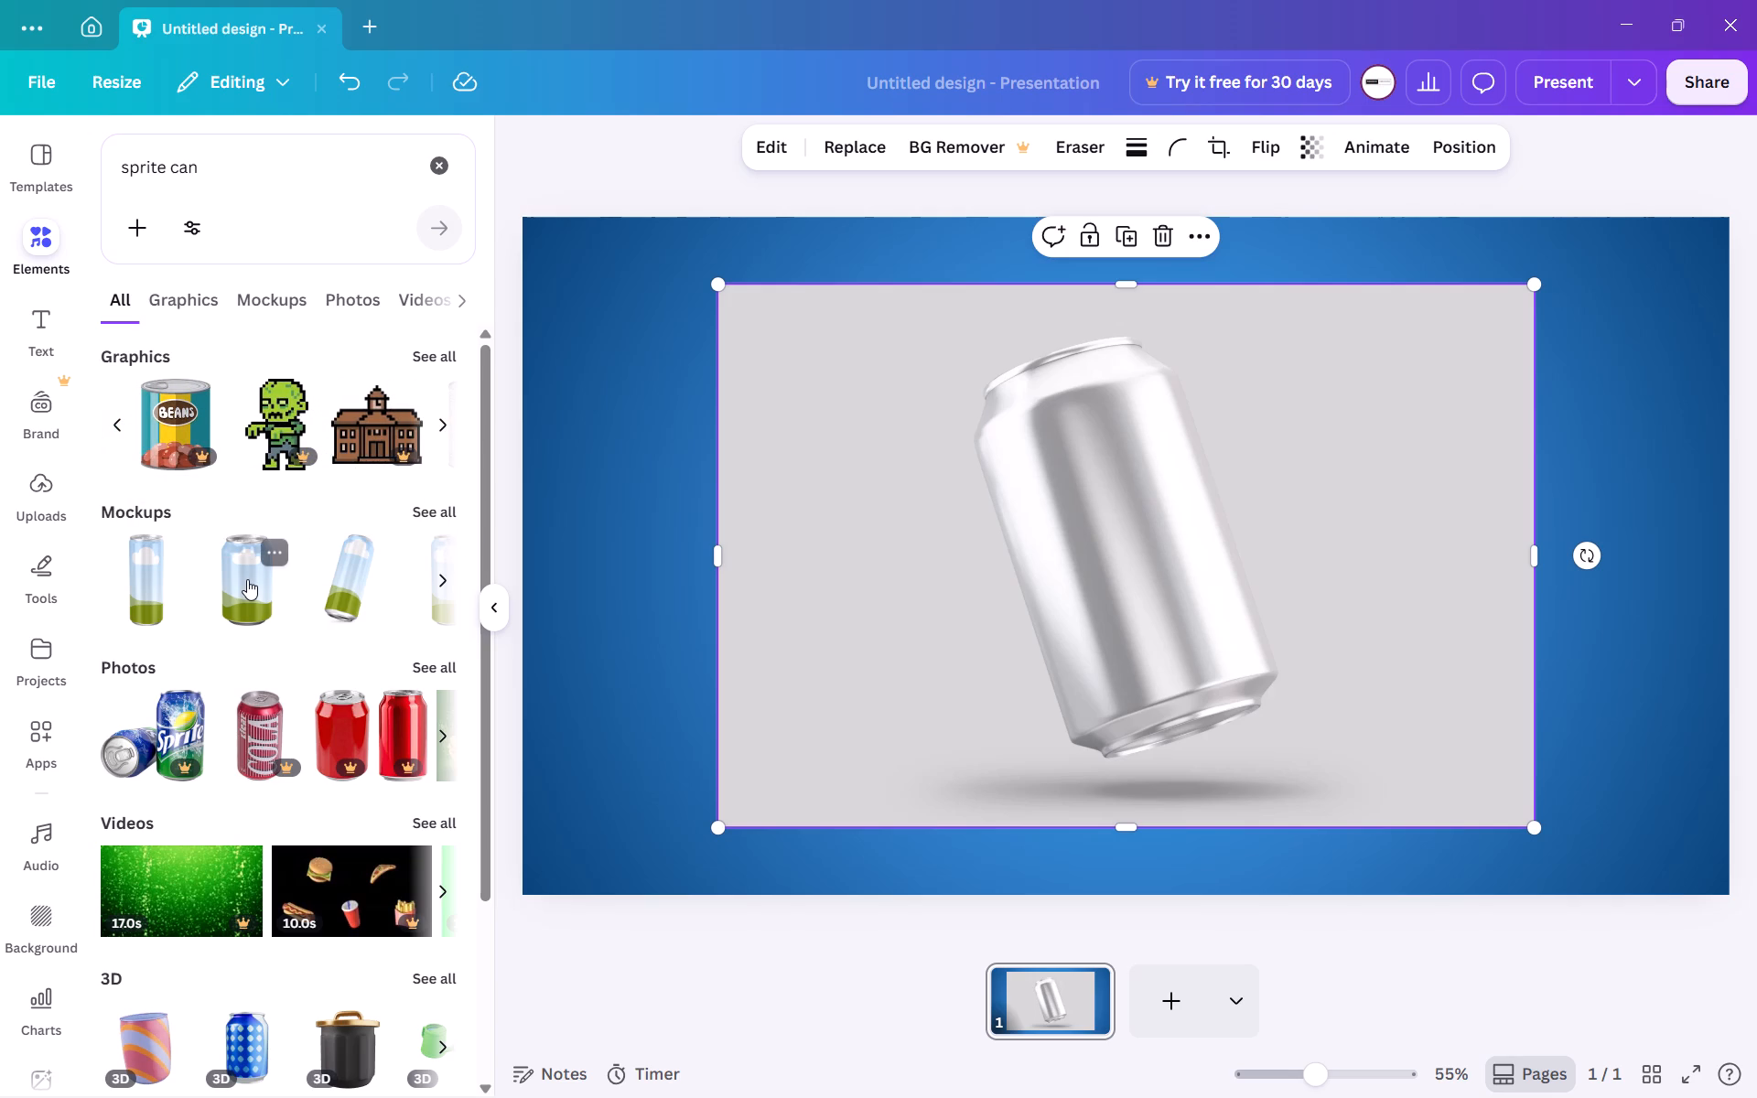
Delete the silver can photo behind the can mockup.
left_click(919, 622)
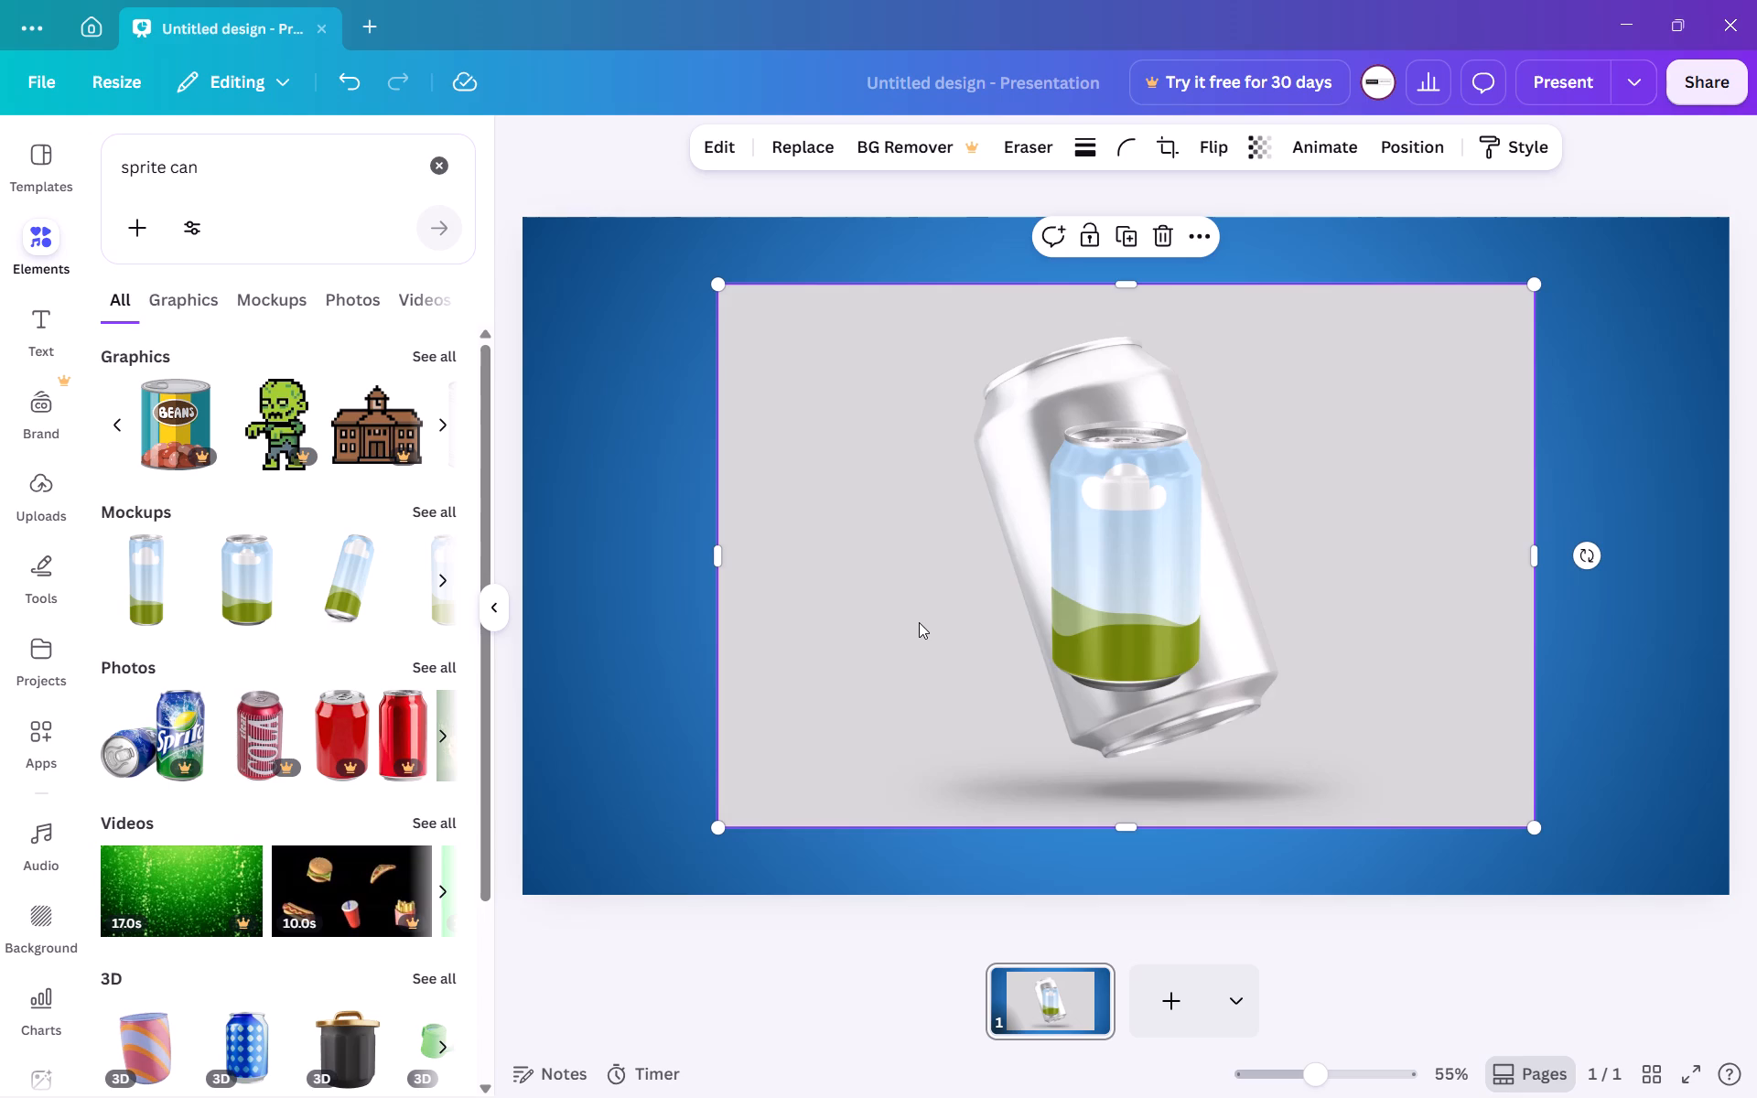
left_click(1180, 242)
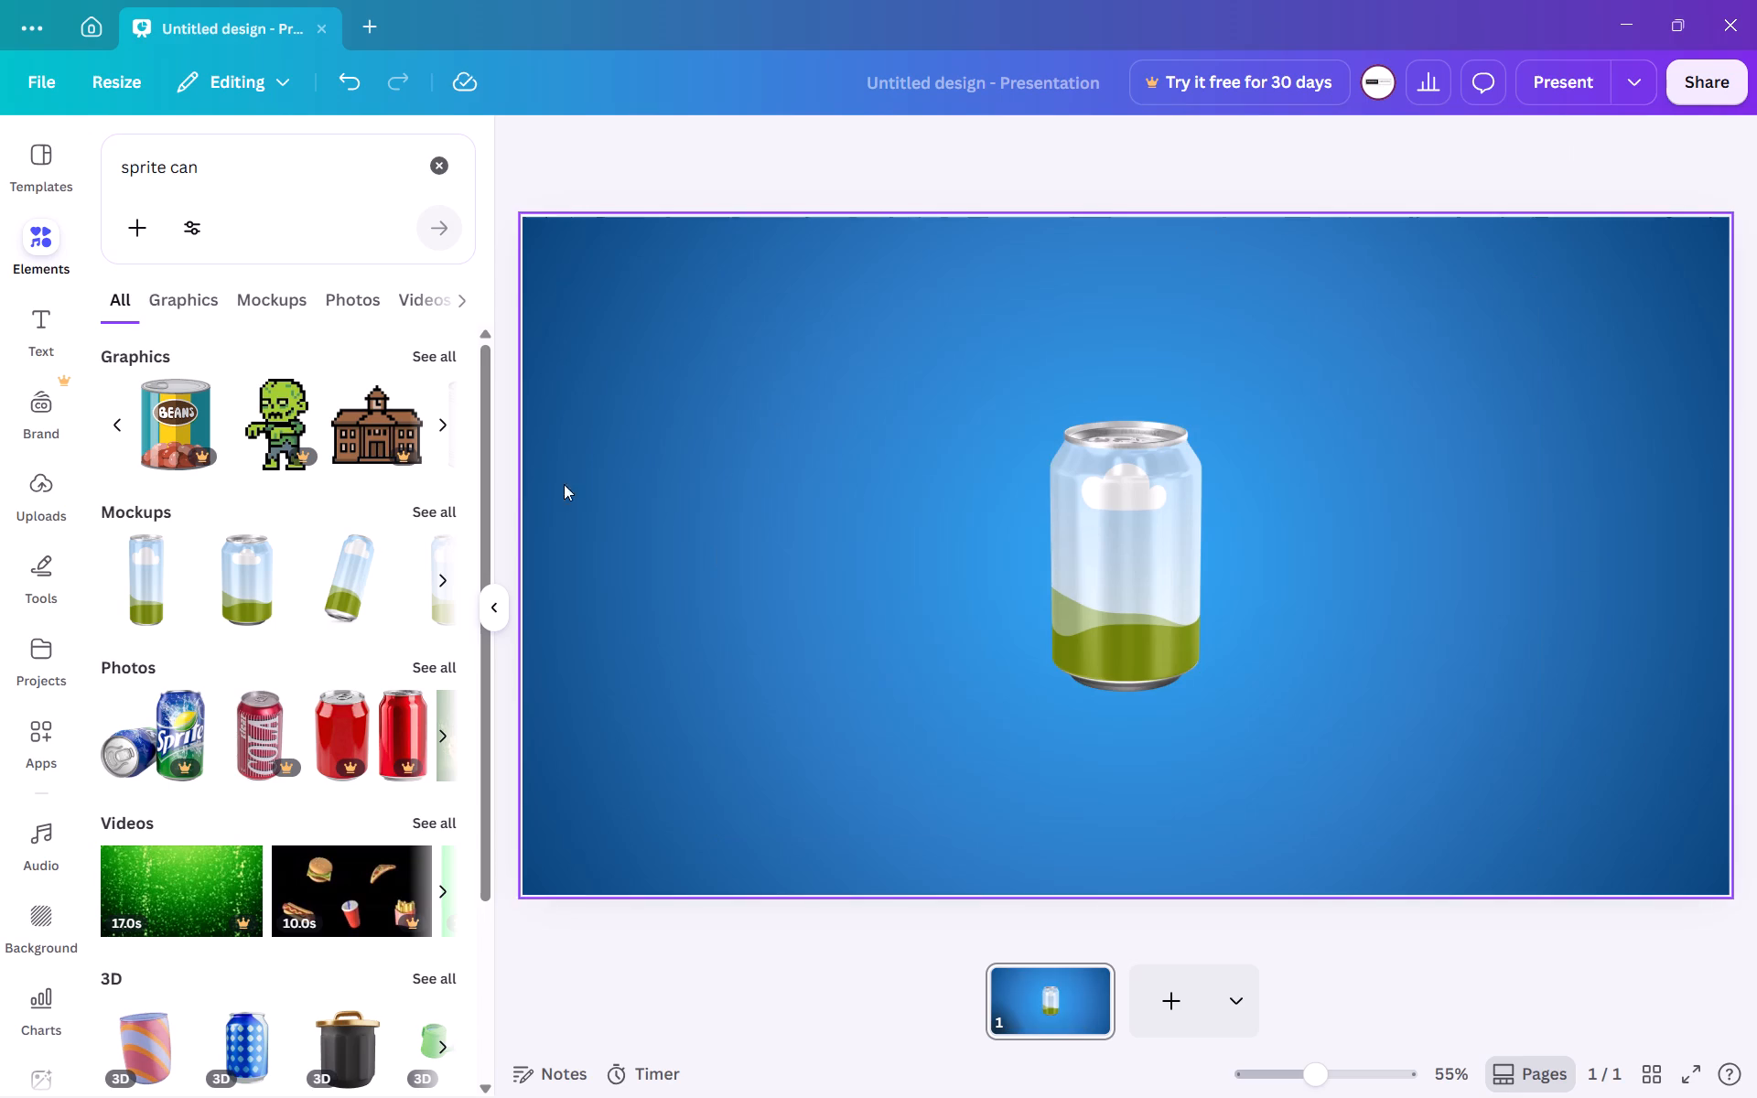
Add the photo of the two Sprite cans to the page and place it into the can mockup.
scroll(305, 509, "down", 1)
scroll(305, 509, "up", 2)
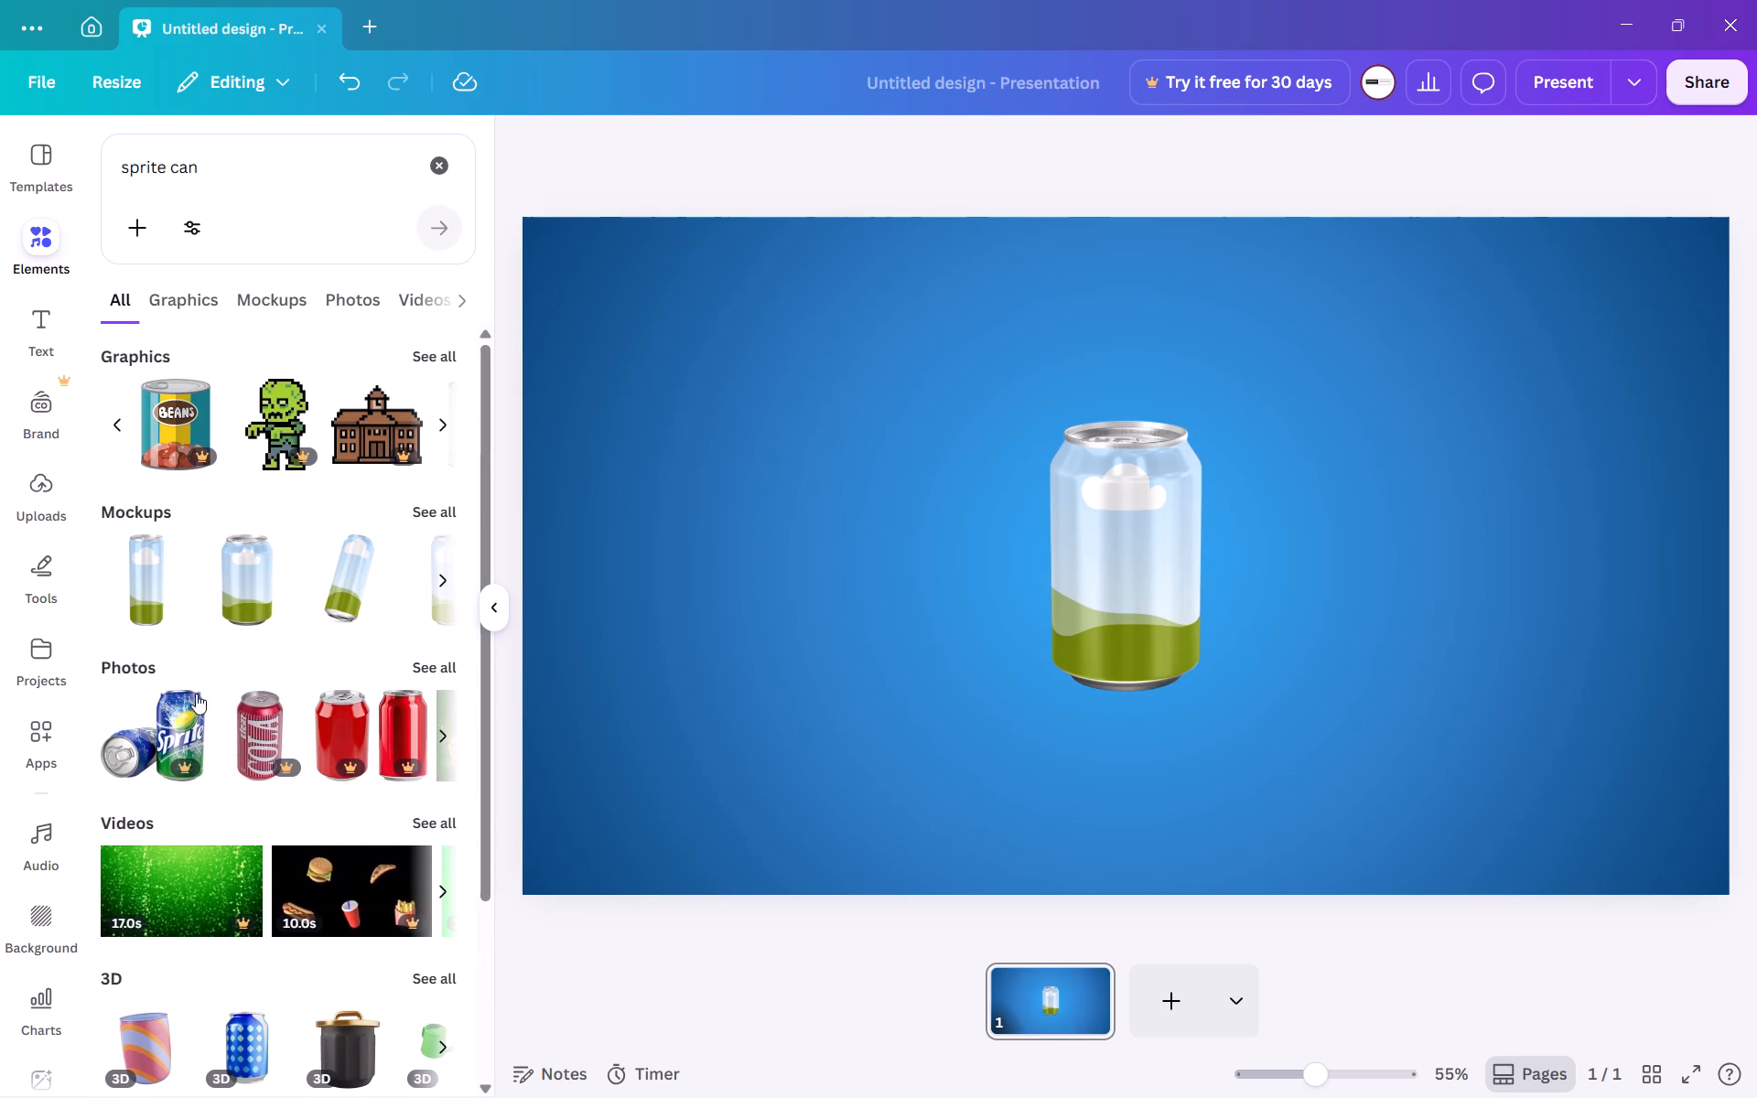
left_click(173, 731)
left_click_drag(1212, 607, 1082, 575)
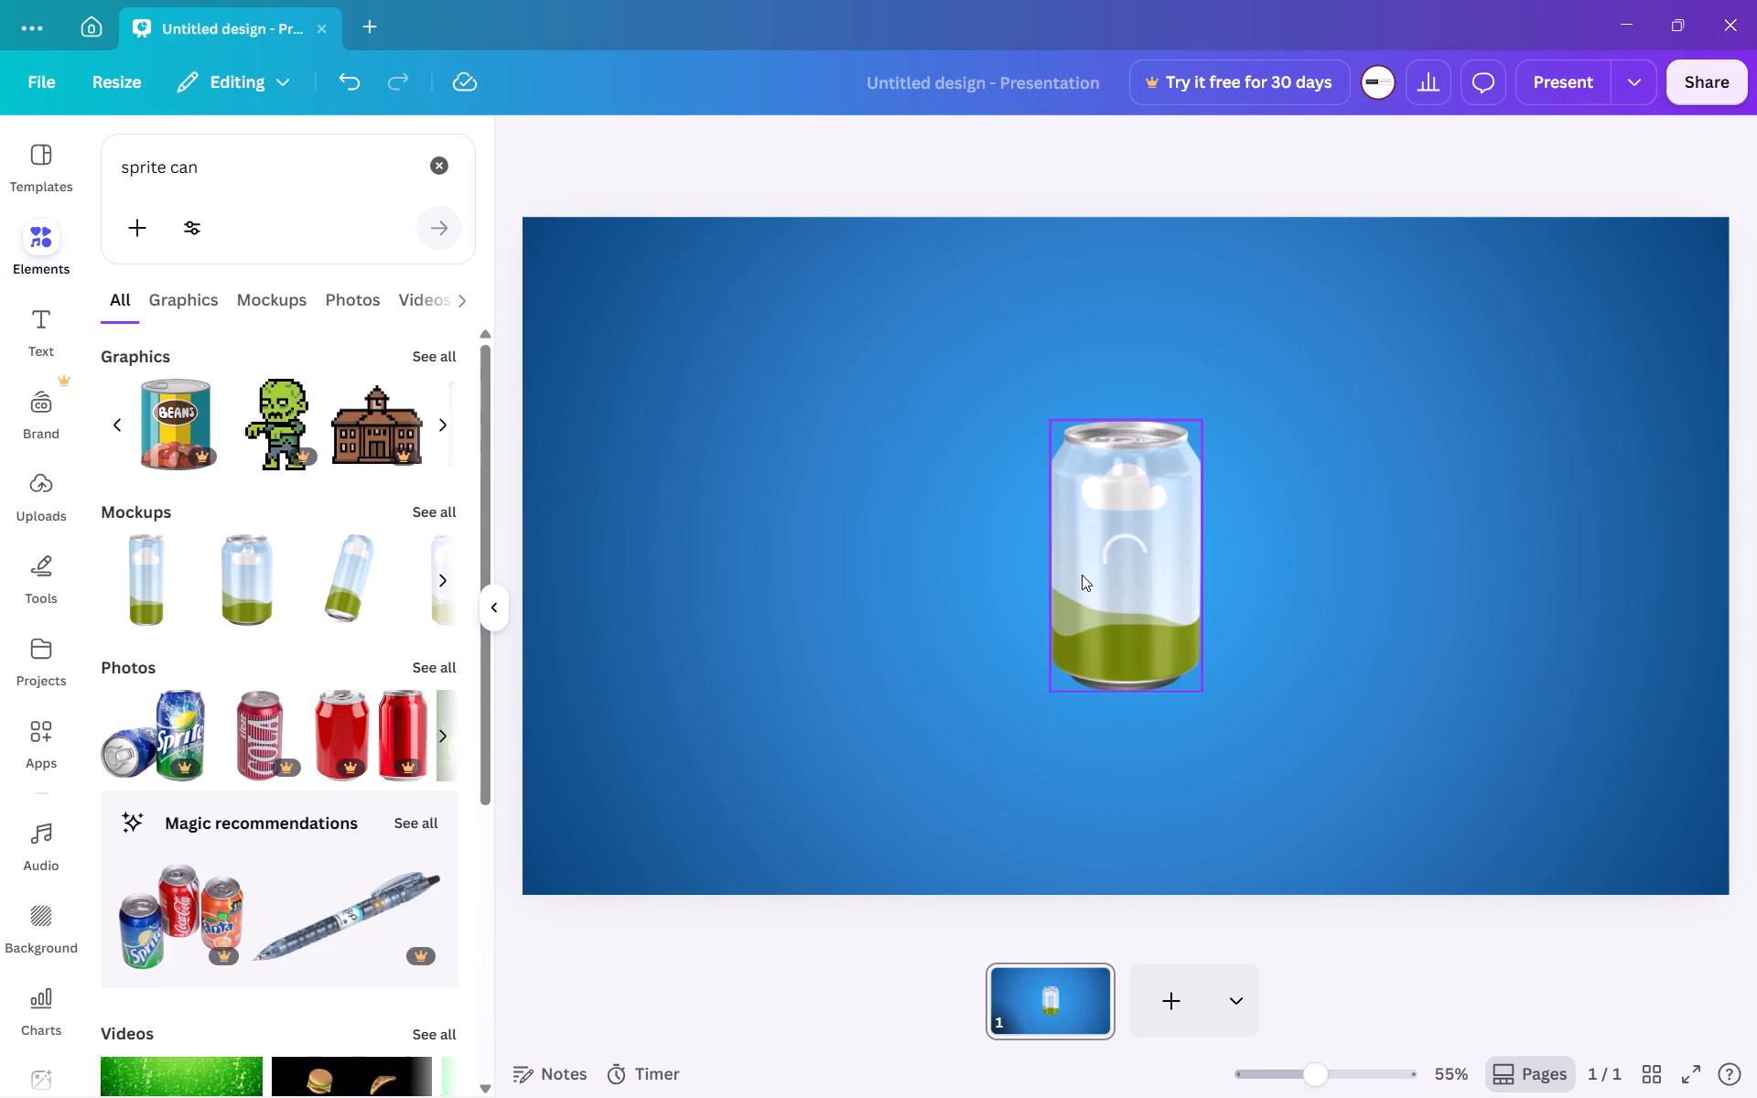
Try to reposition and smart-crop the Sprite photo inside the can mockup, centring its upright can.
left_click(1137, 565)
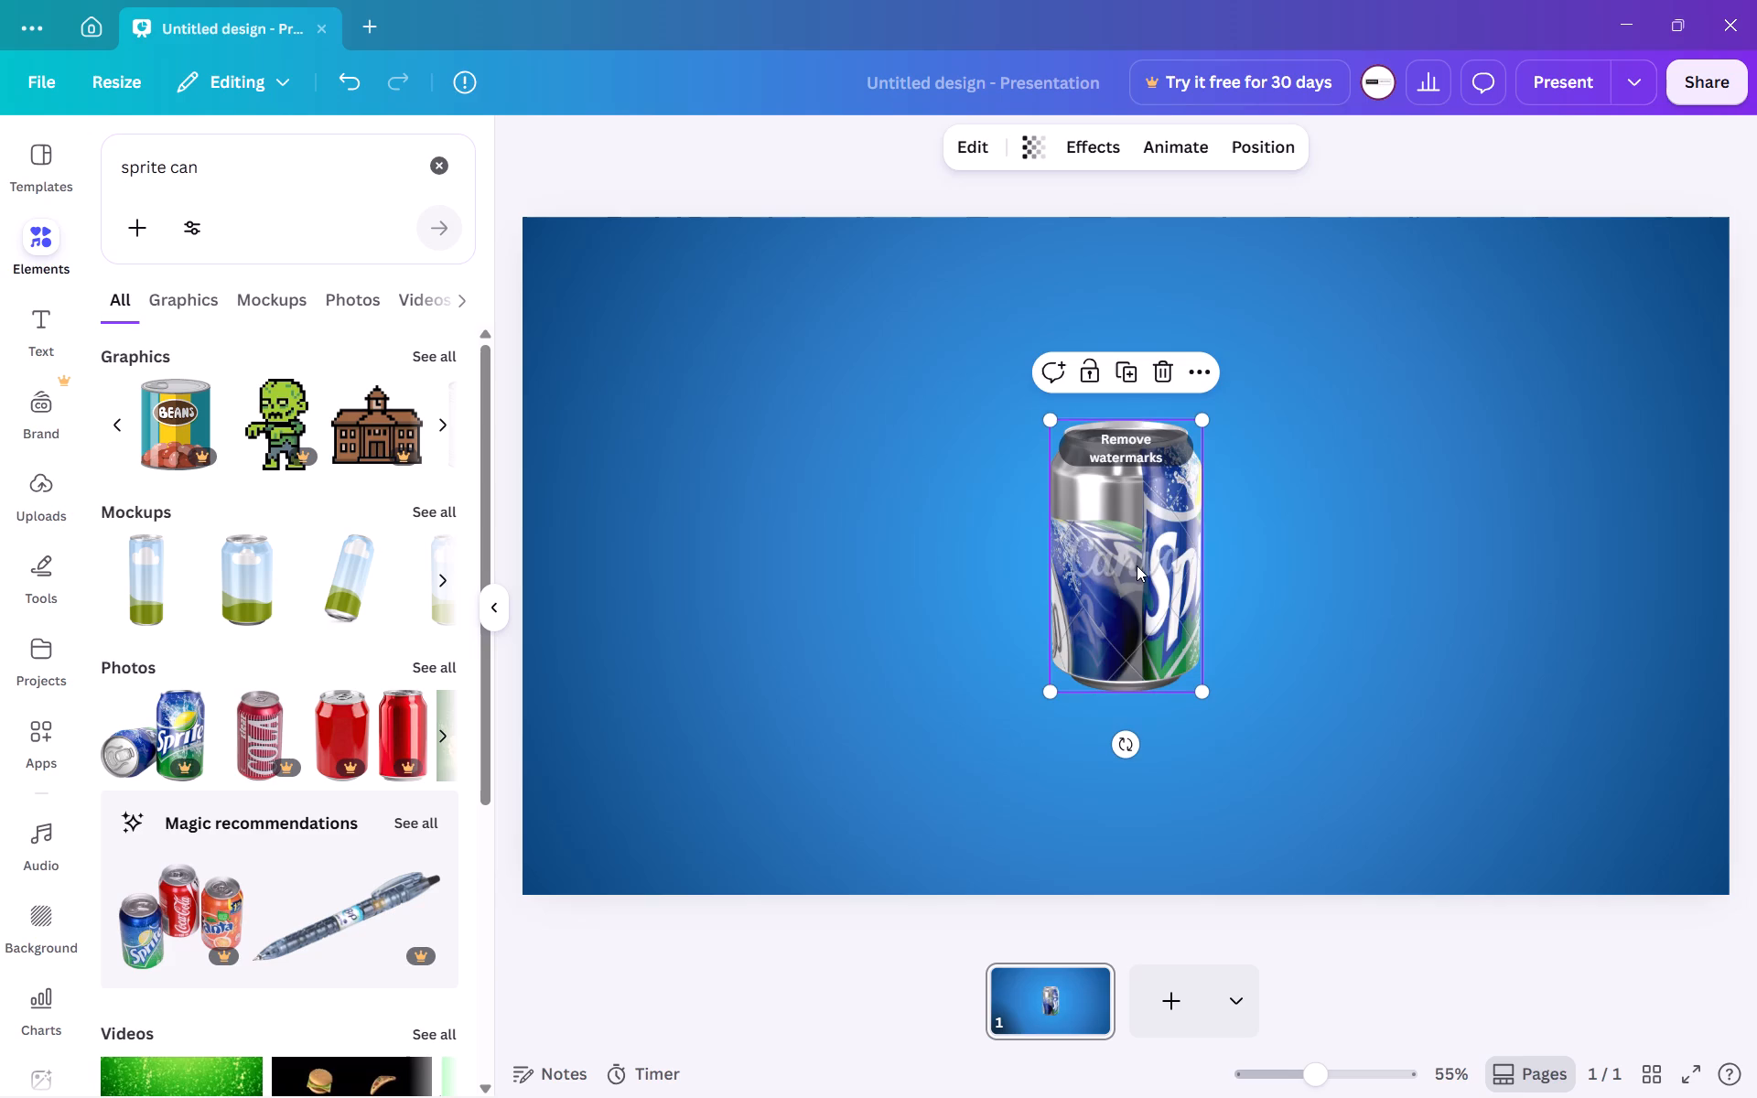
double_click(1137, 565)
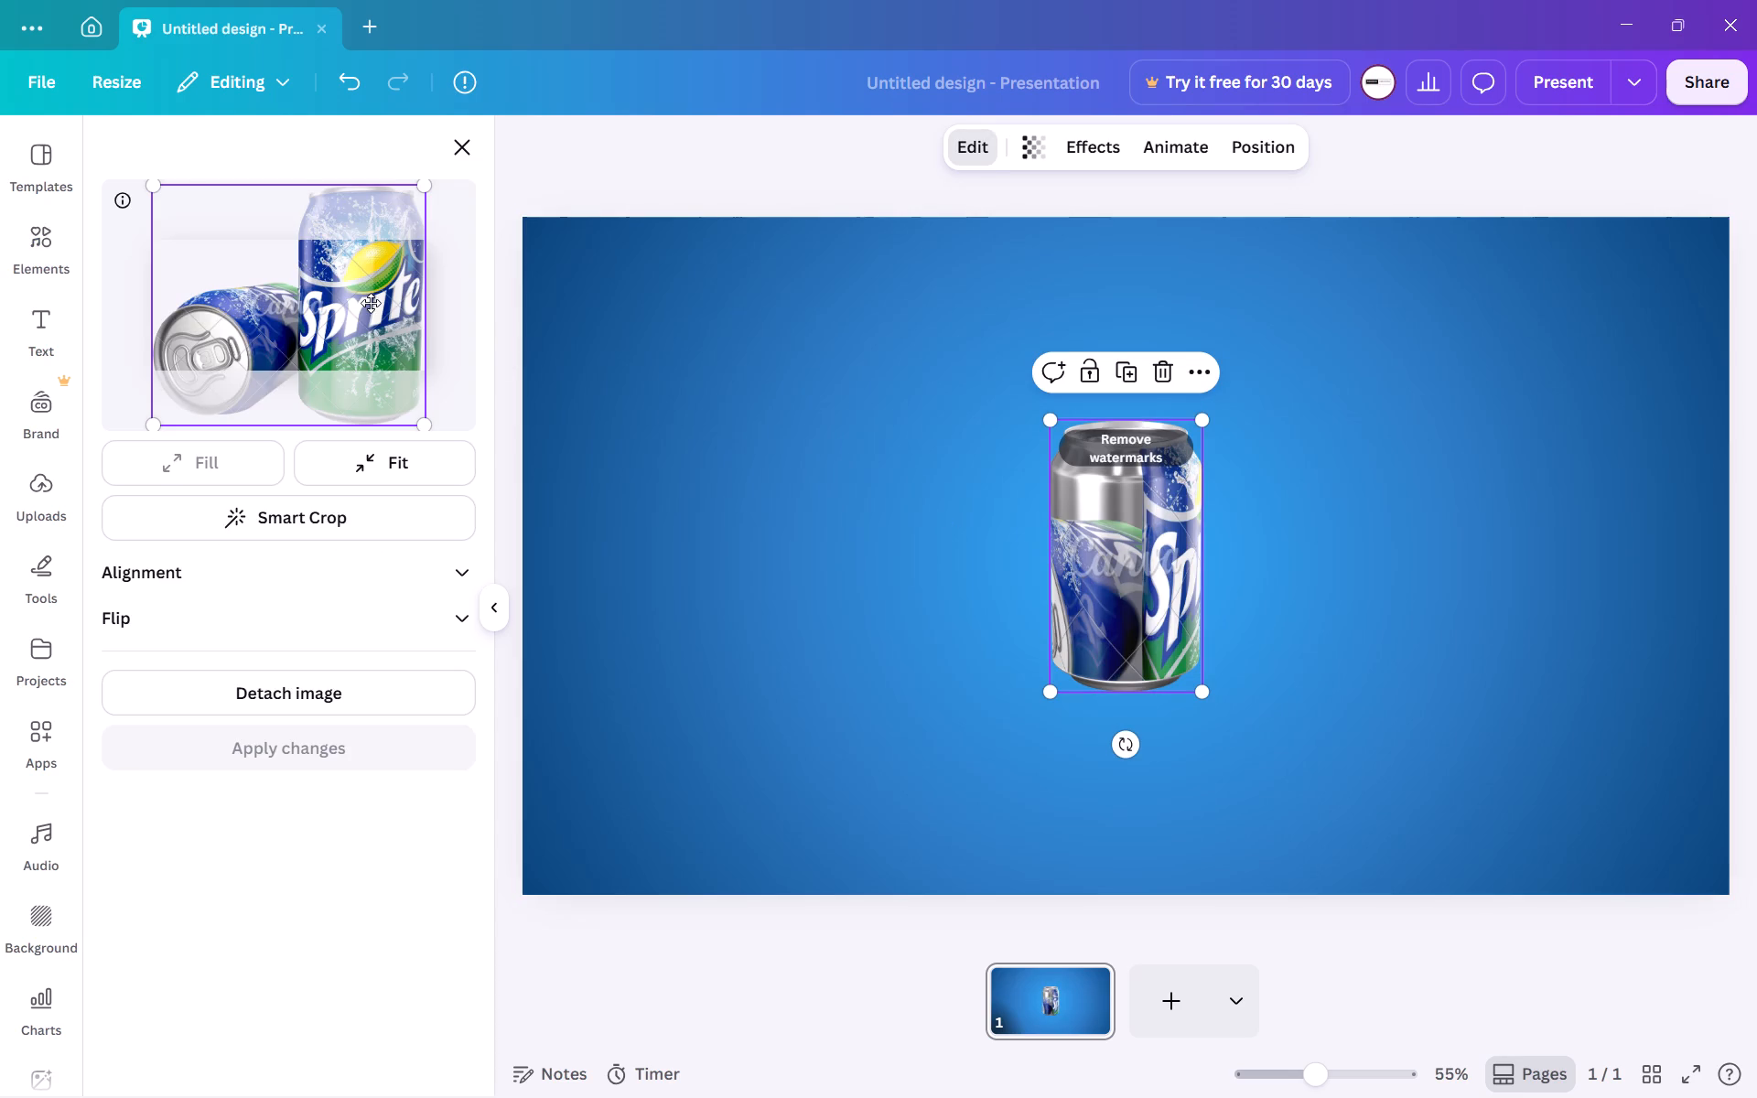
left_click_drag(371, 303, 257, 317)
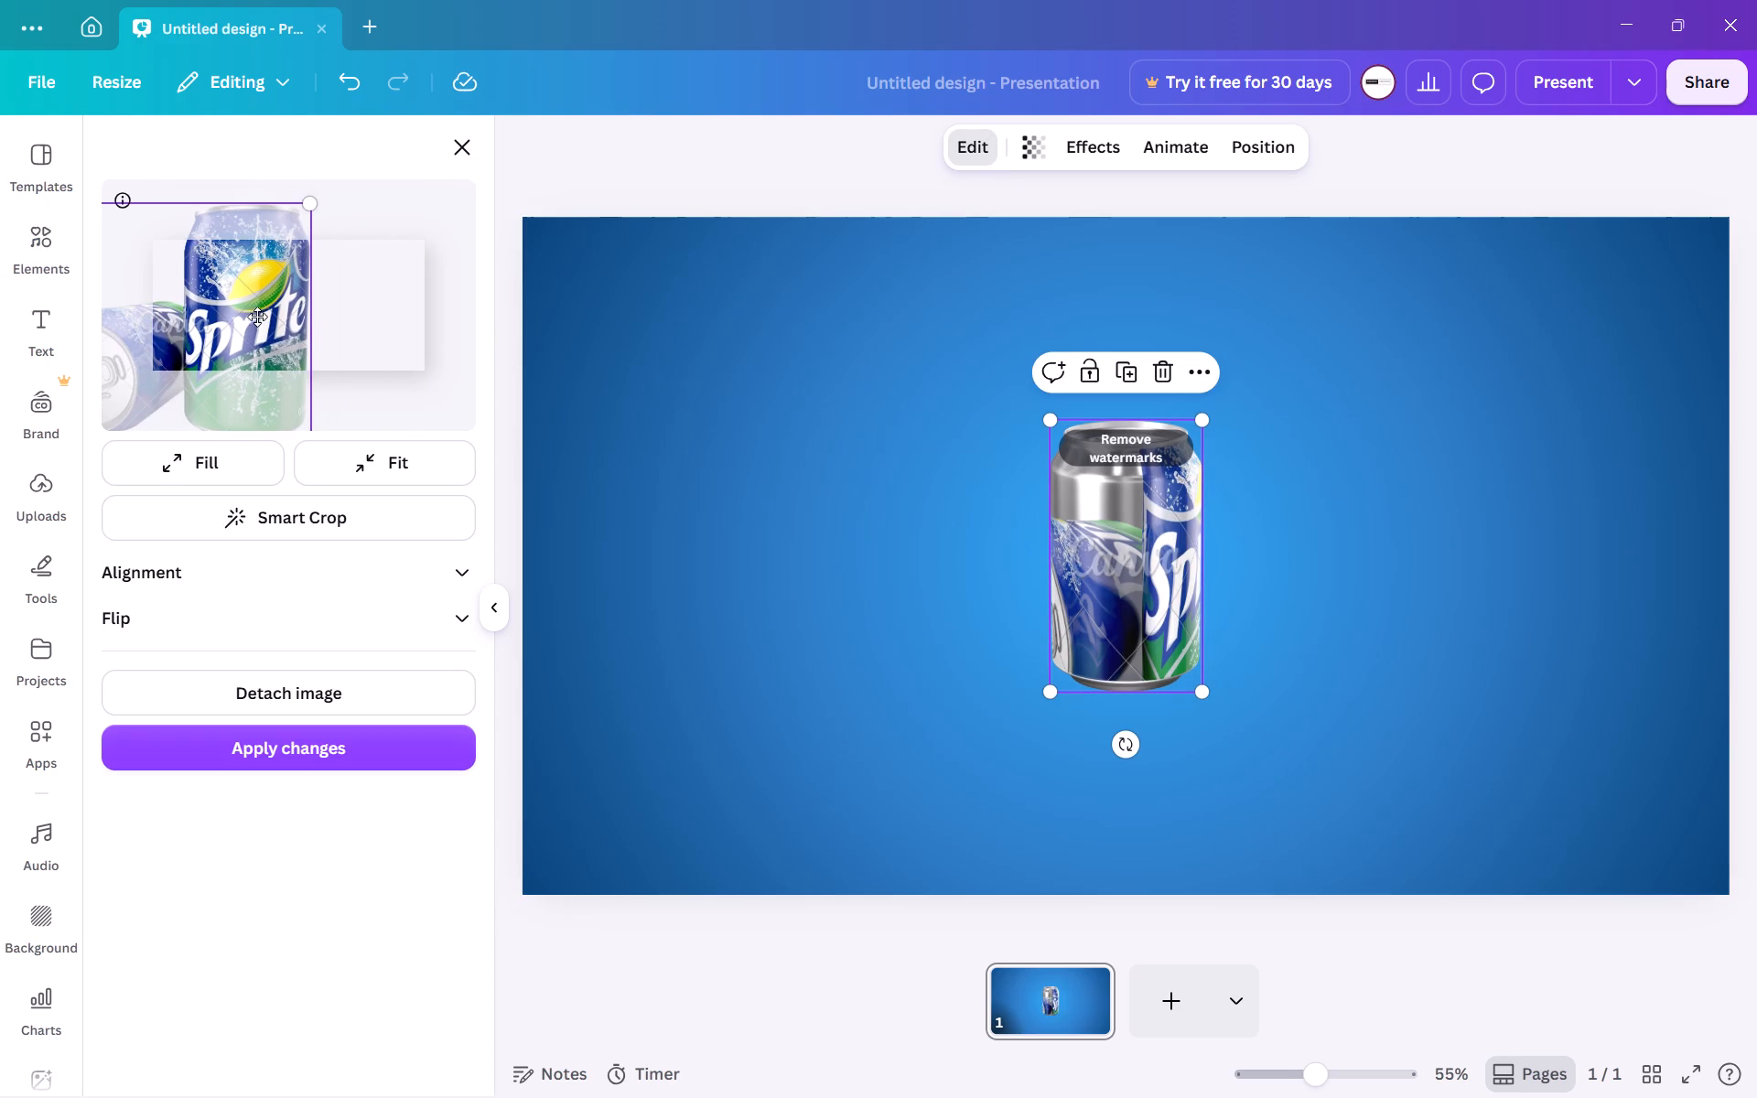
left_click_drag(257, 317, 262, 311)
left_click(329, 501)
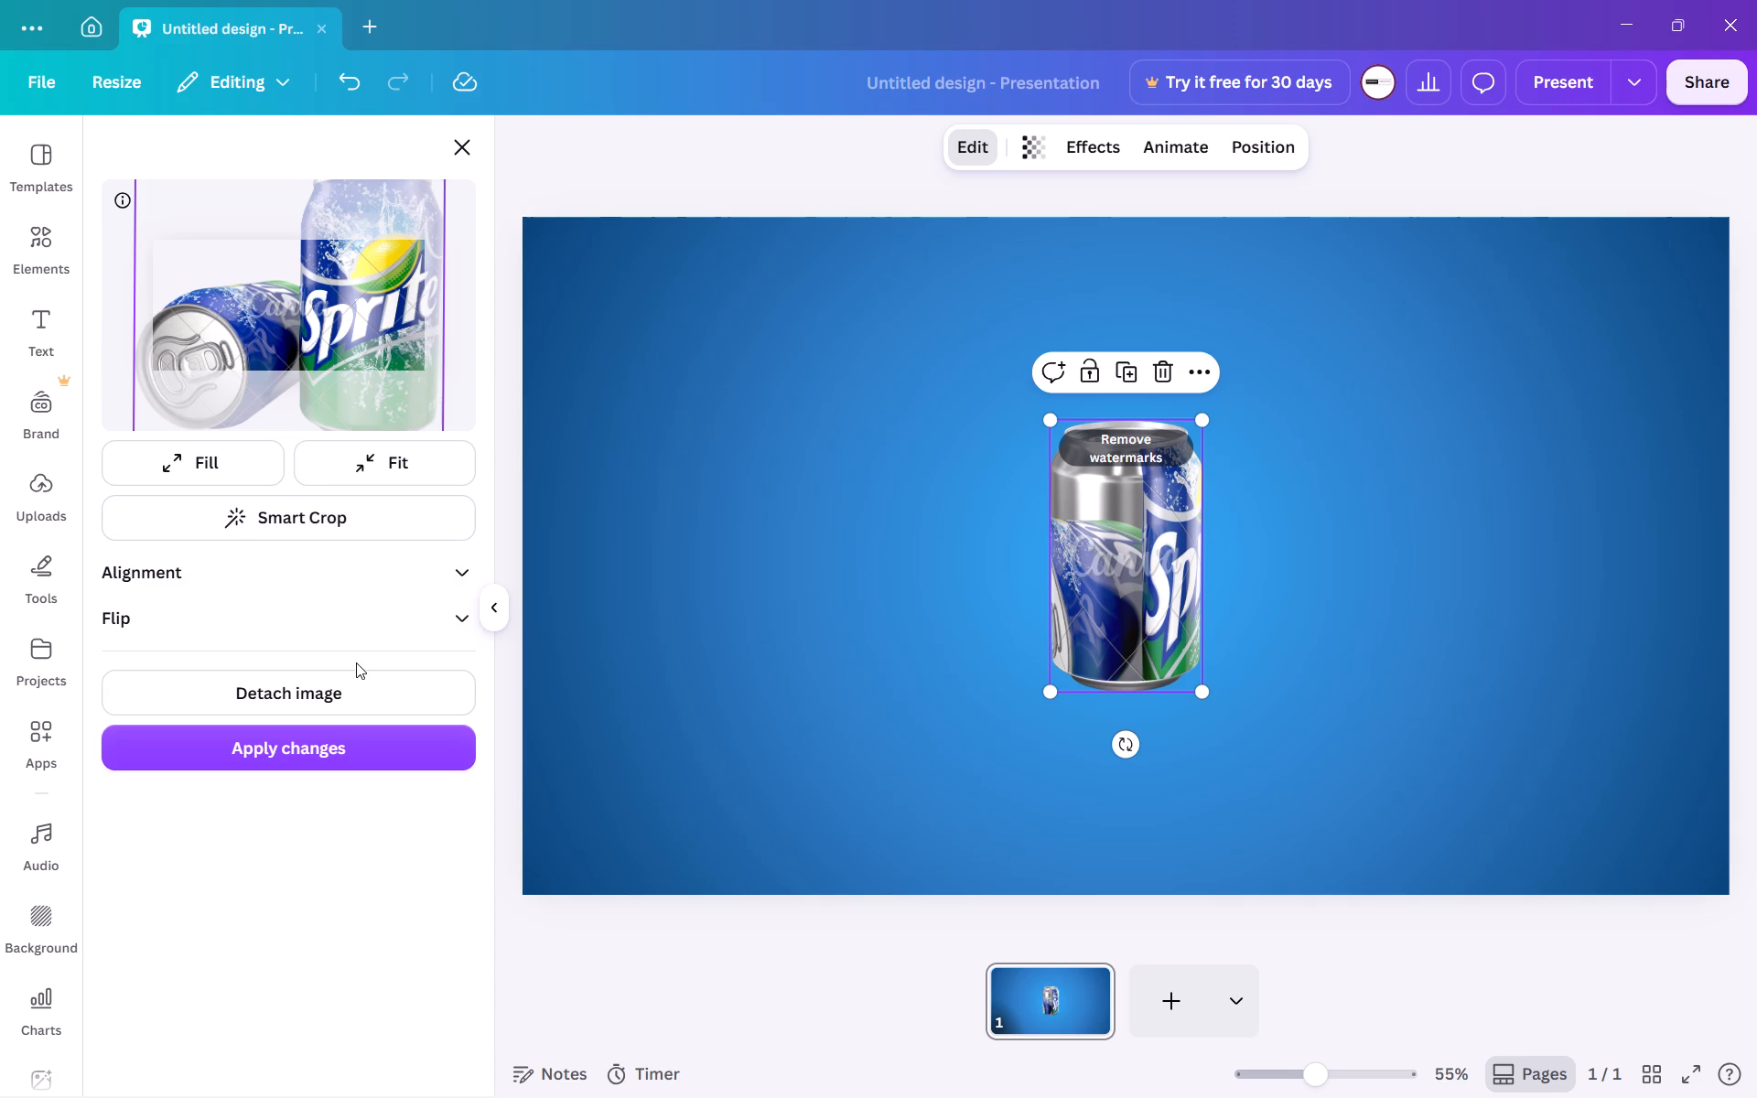
Detach the Sprite photo from the can mockup and delete it from the page.
left_click(354, 688)
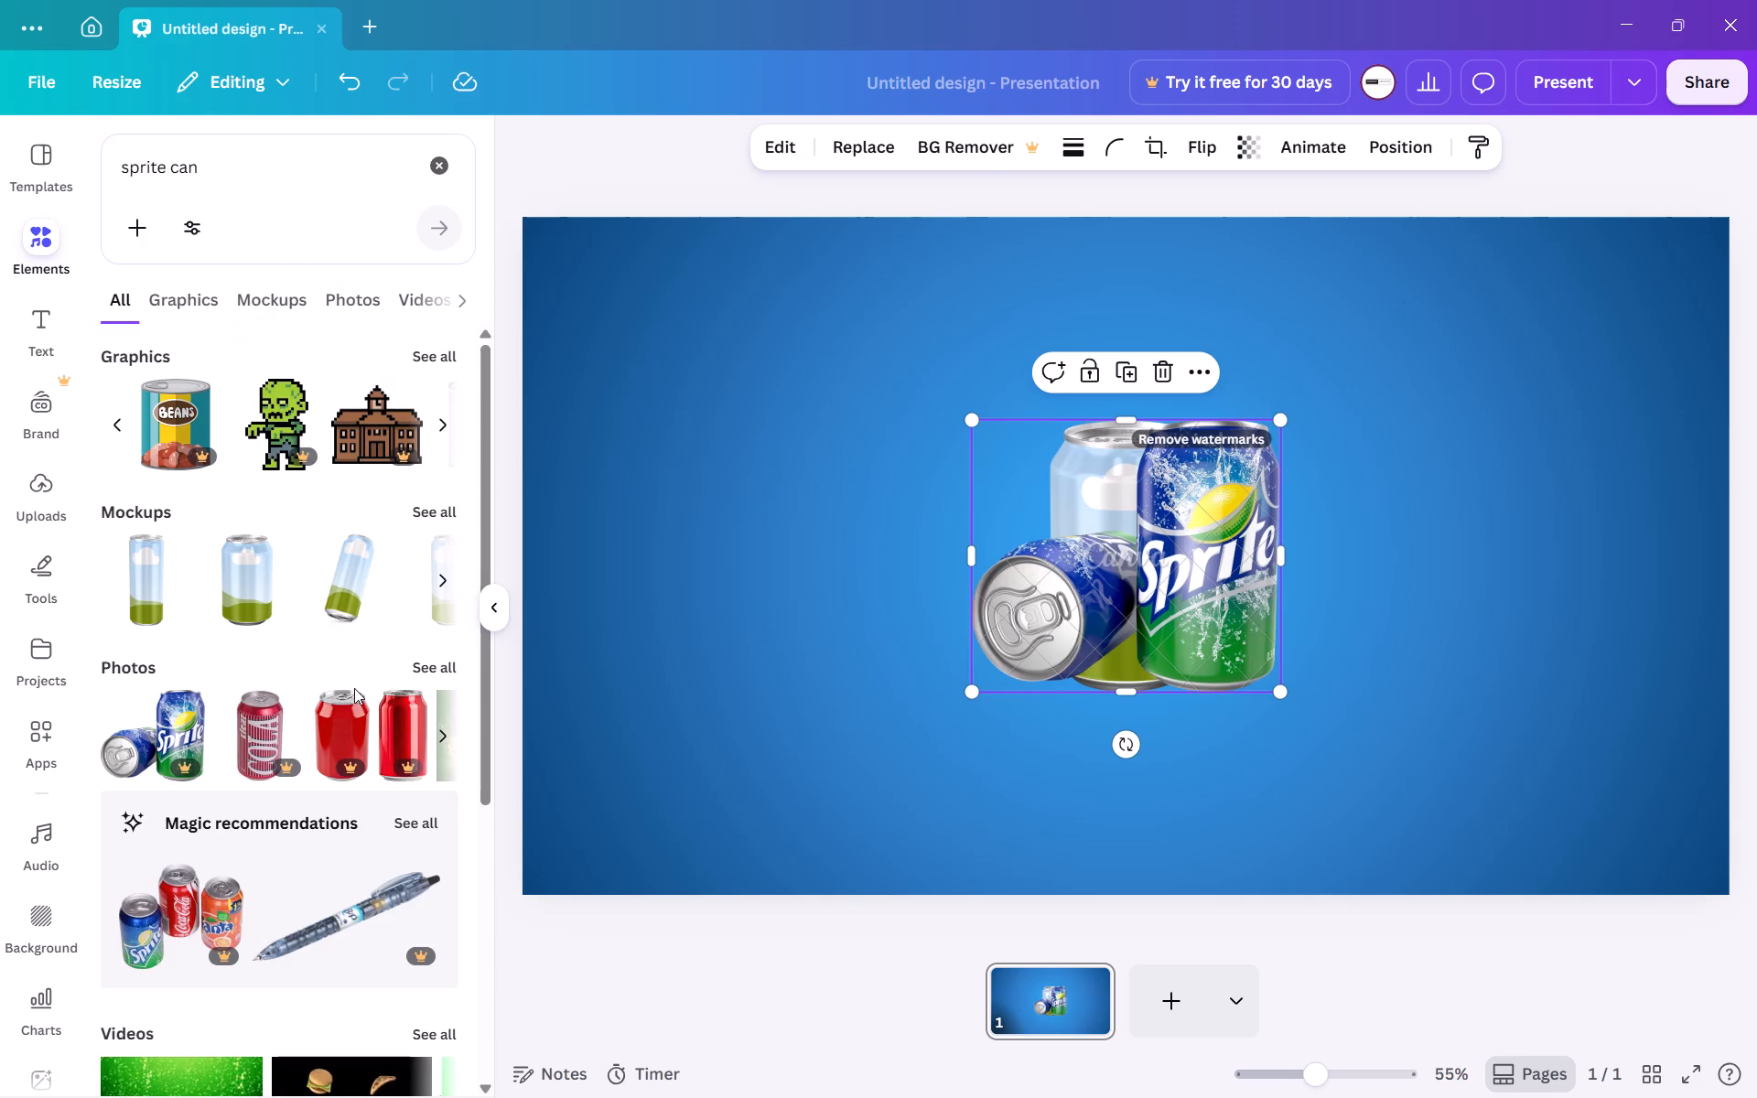
left_click(1164, 377)
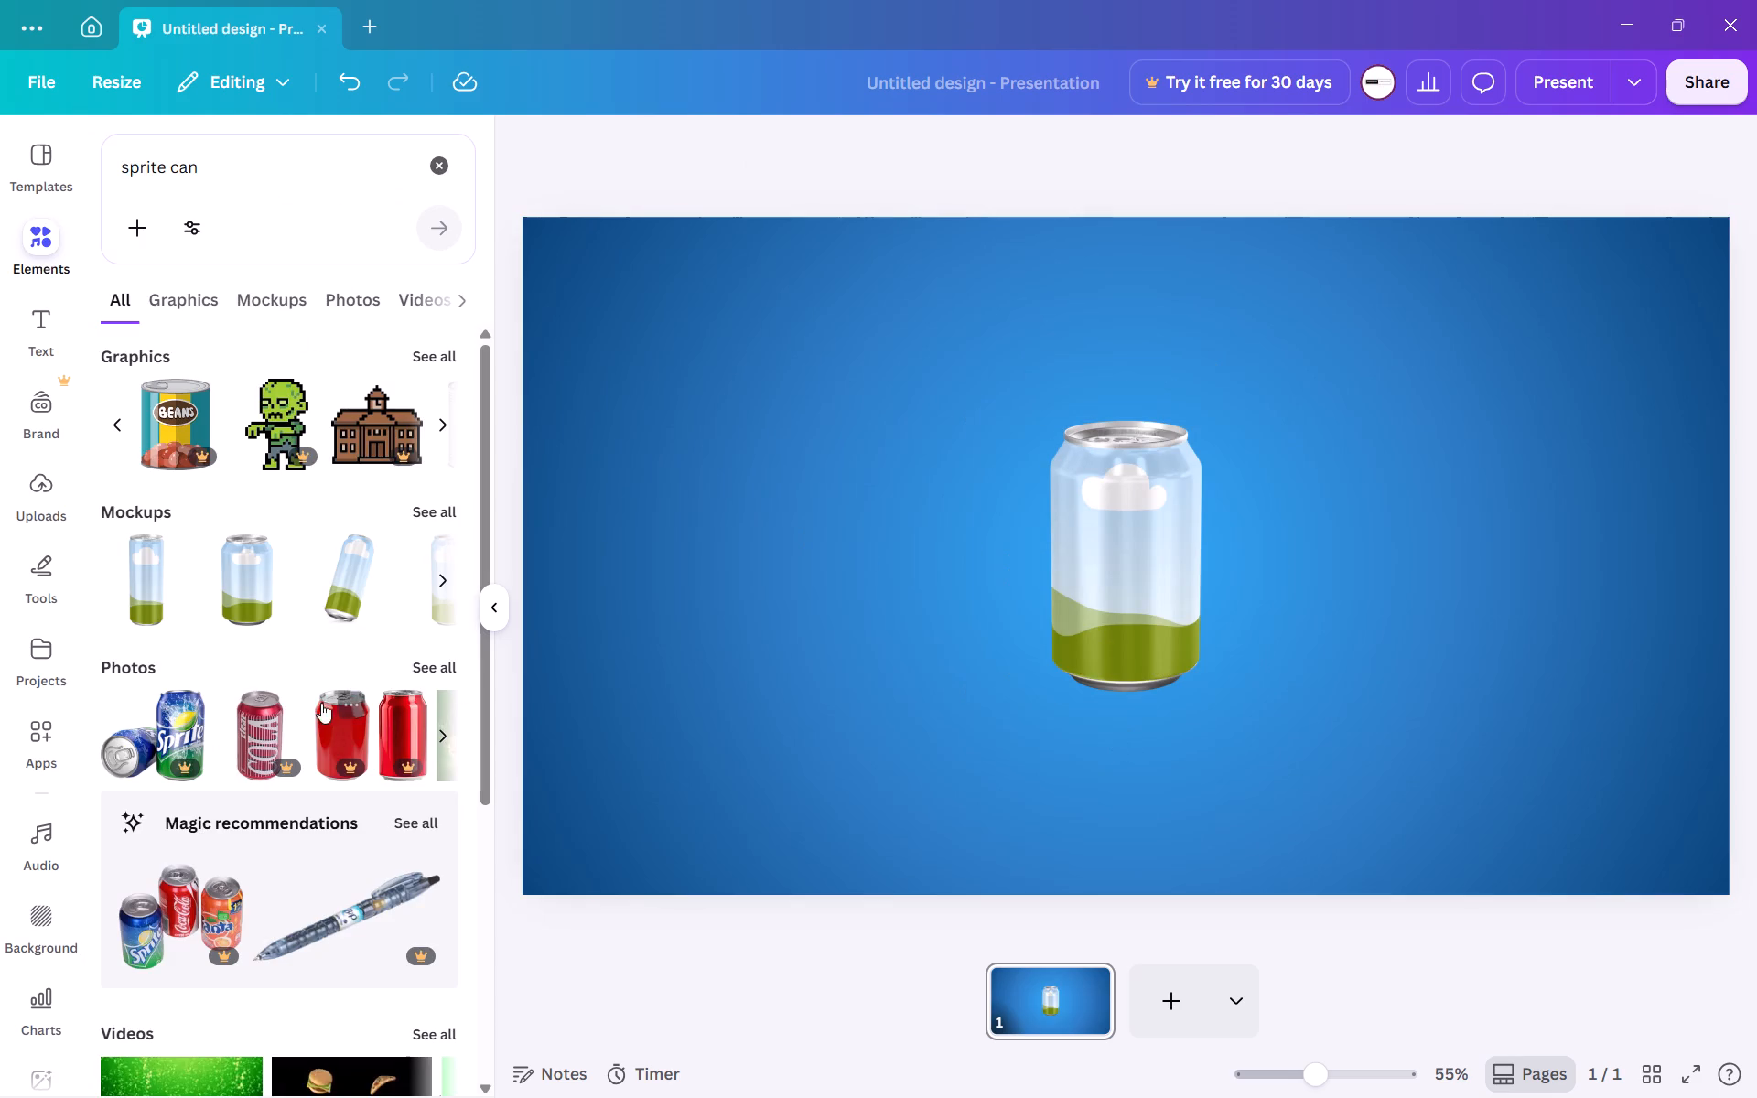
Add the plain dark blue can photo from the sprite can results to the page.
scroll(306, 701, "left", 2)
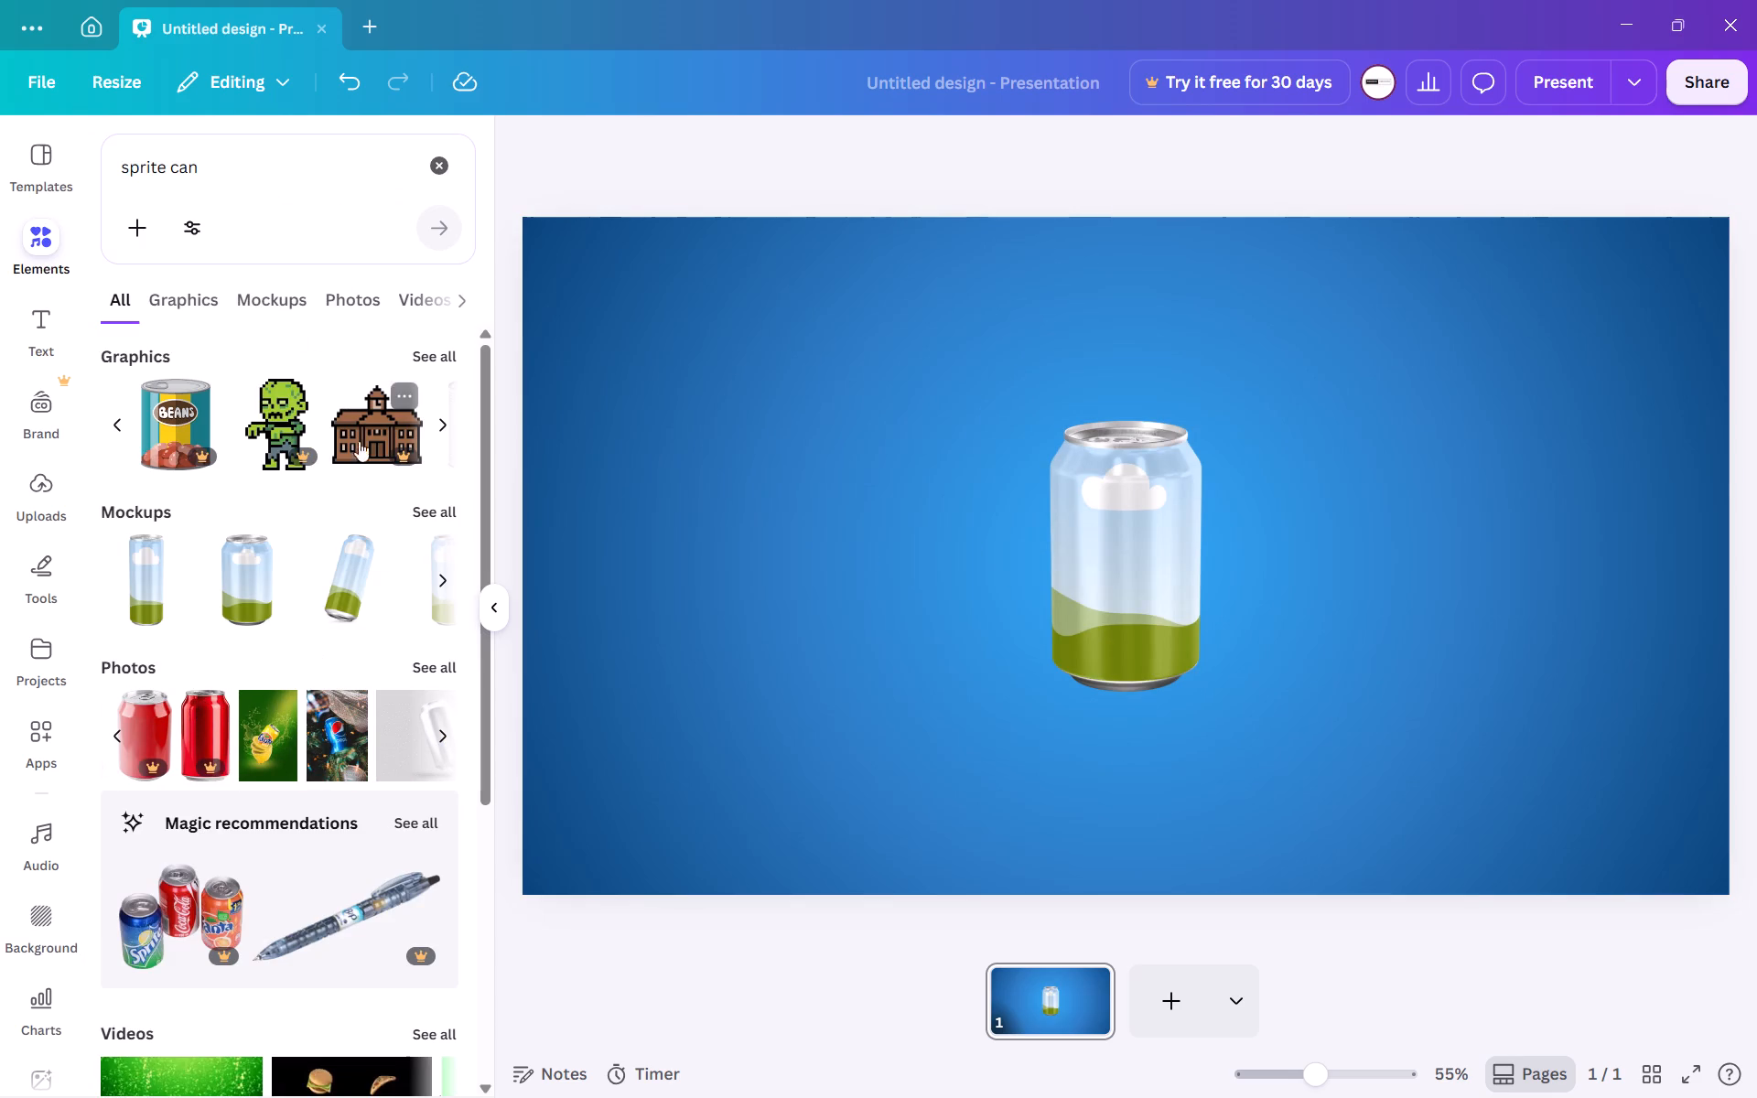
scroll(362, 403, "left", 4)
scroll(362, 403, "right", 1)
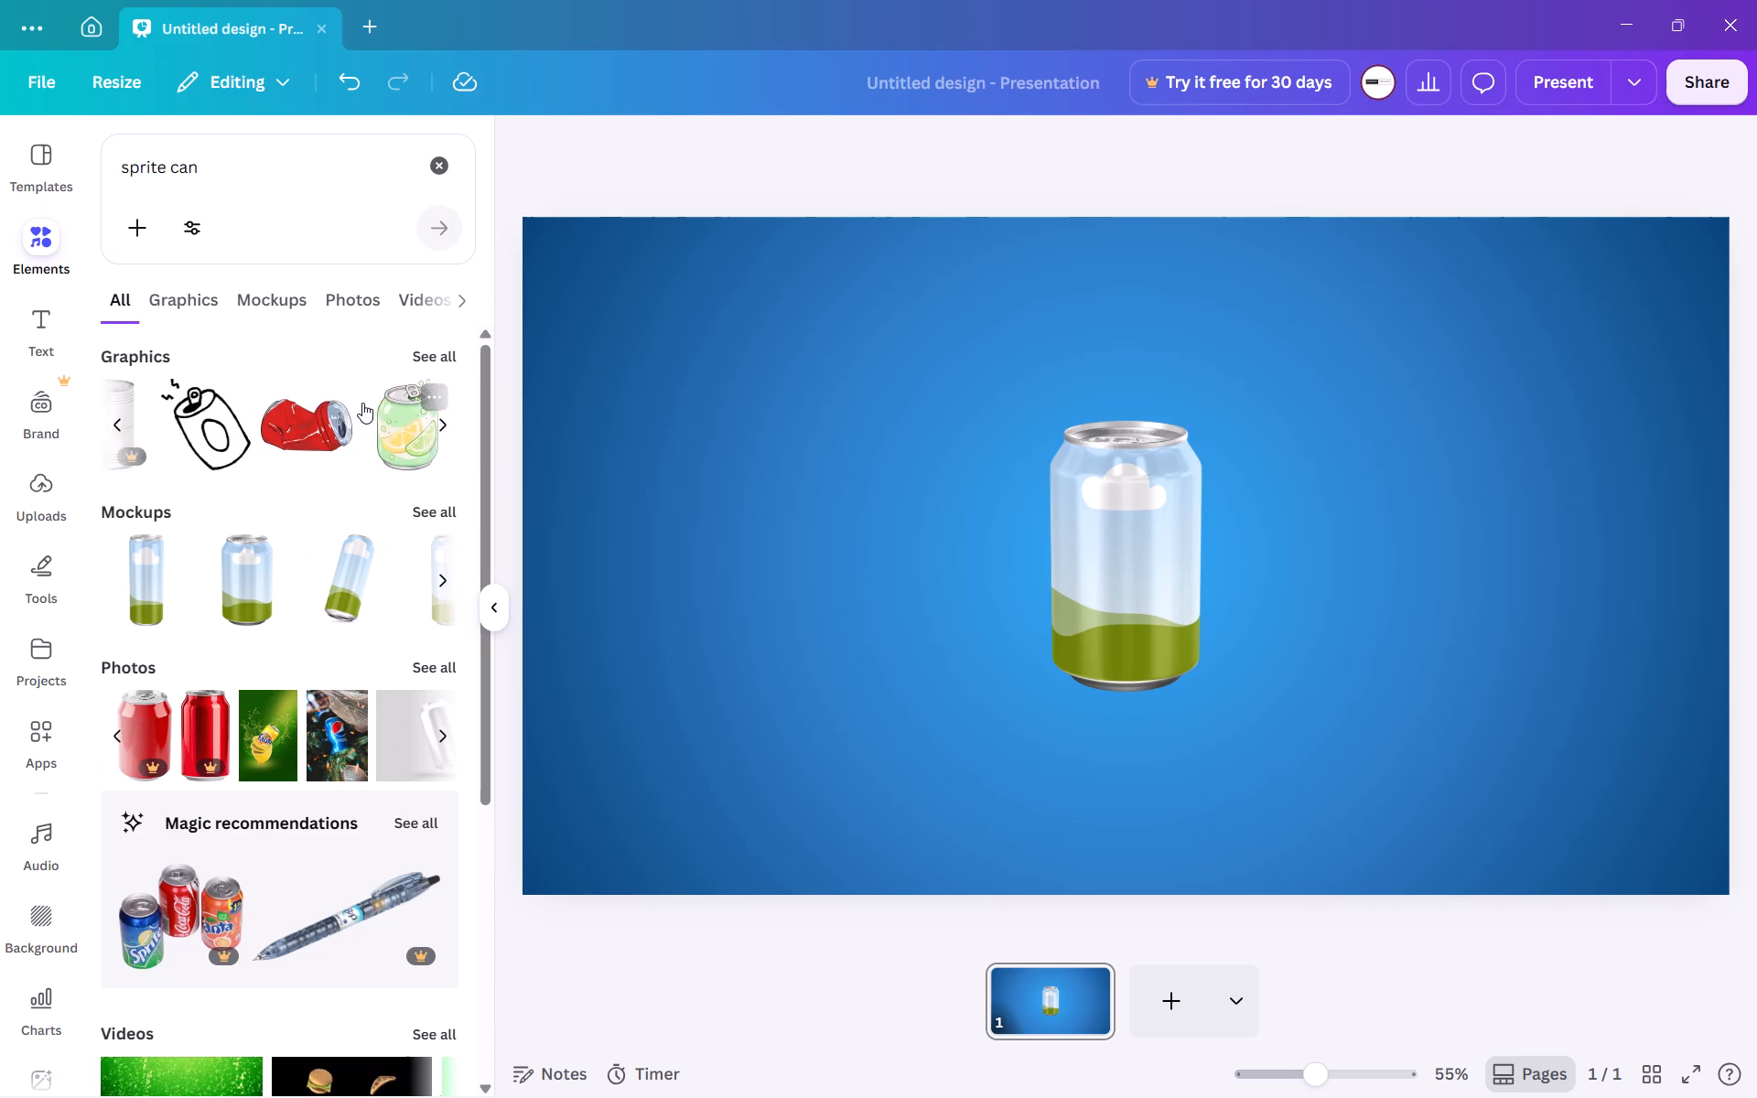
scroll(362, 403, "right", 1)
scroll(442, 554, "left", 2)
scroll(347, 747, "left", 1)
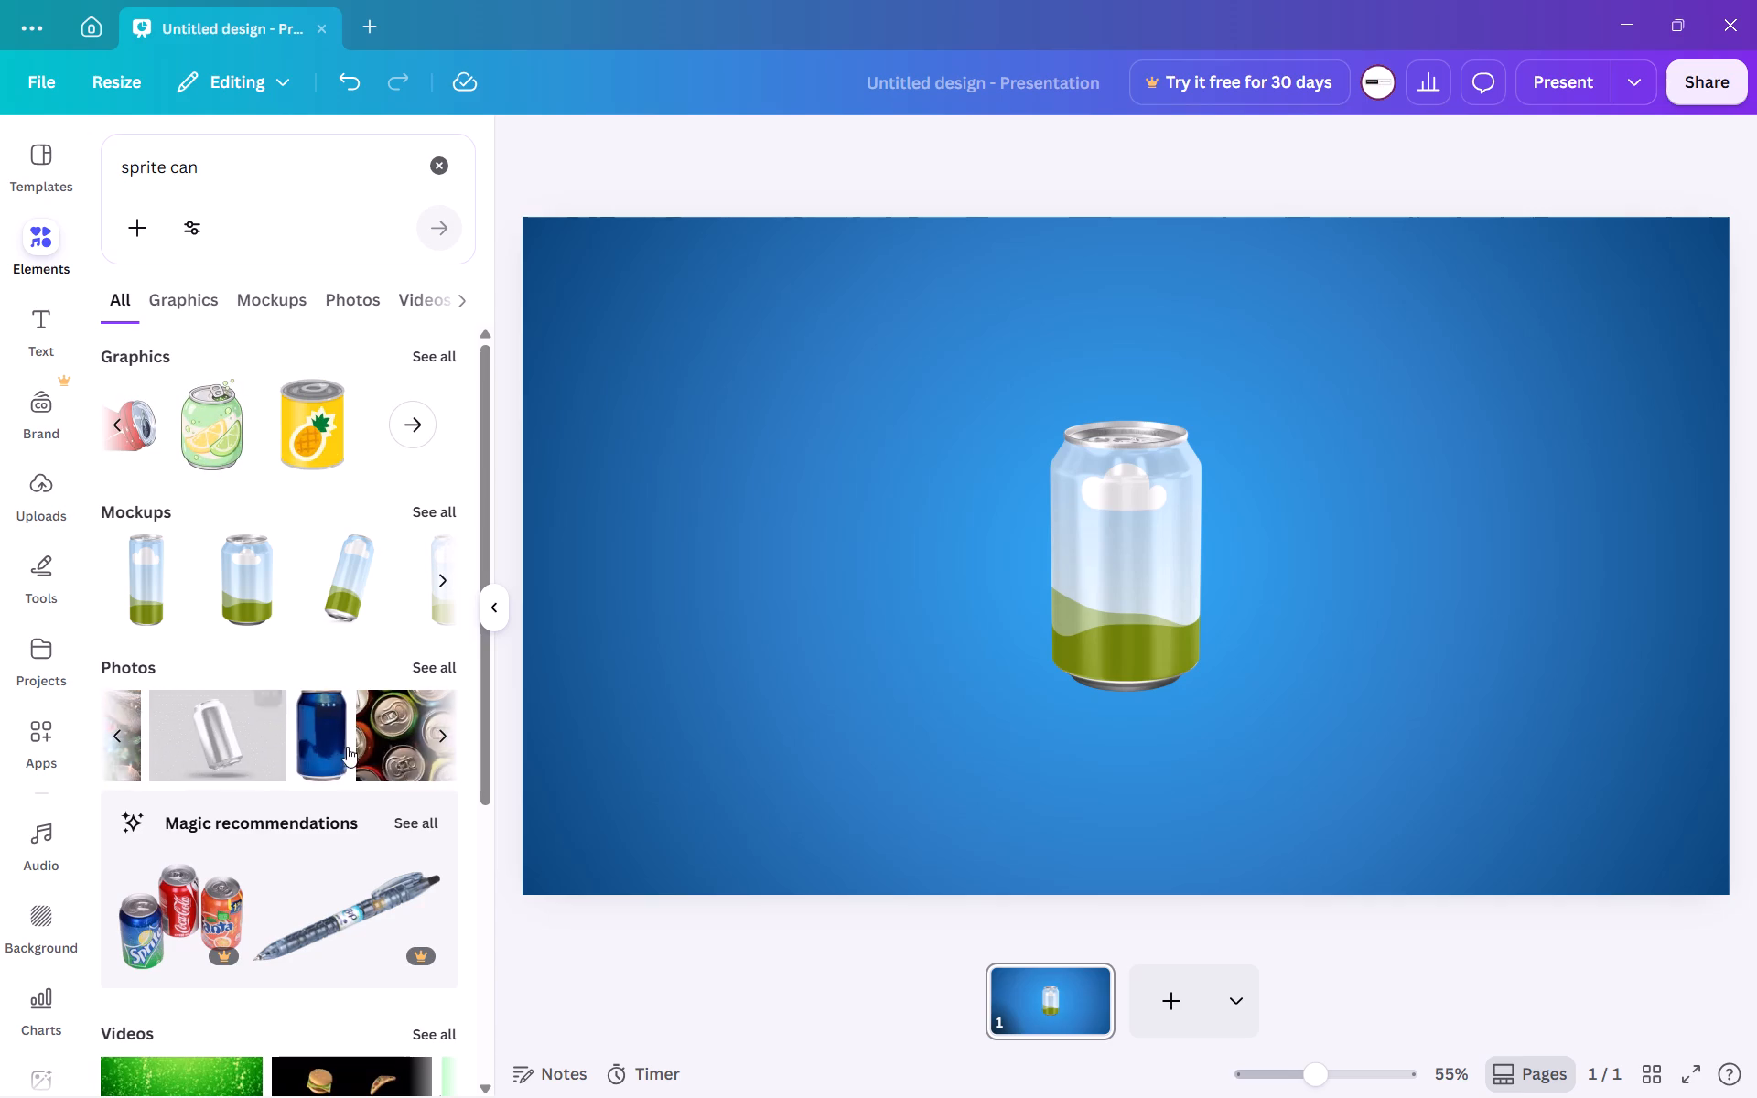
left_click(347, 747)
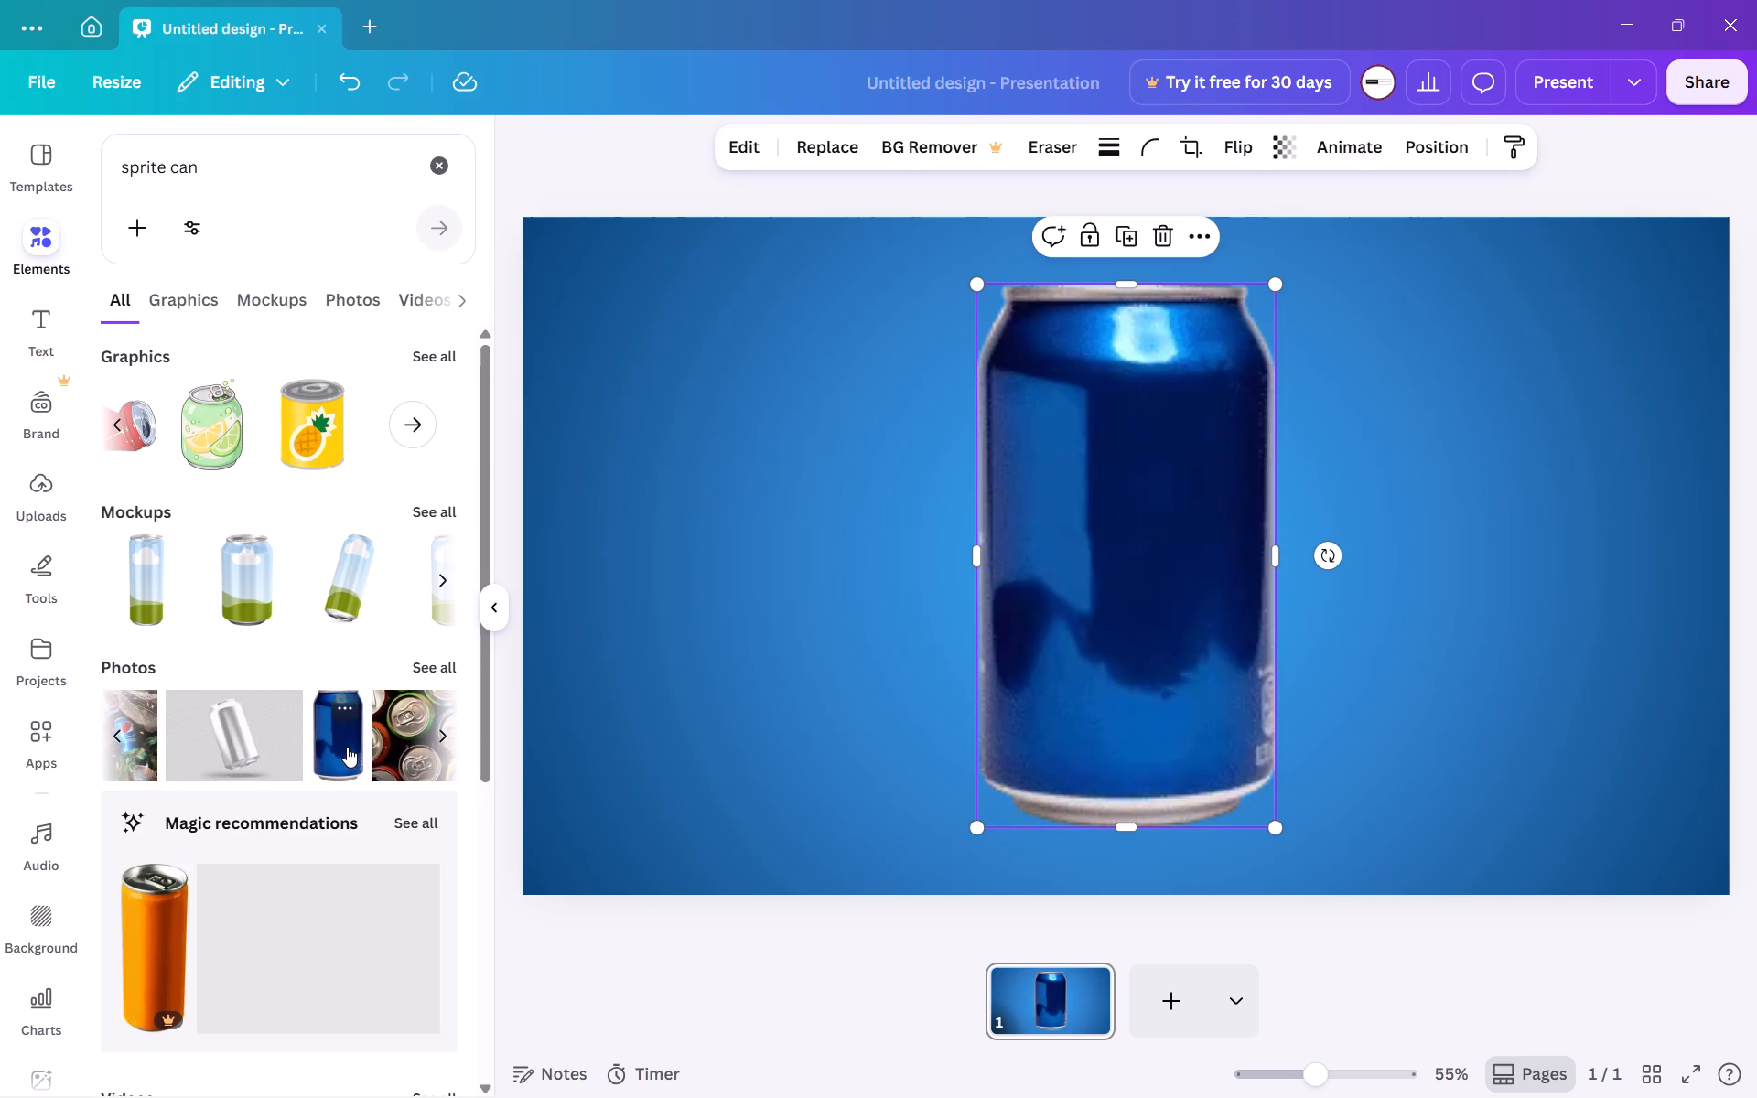
Look through the remaining sprite can results, including the full set of photos, for a suitable can.
scroll(411, 724, "left", 2)
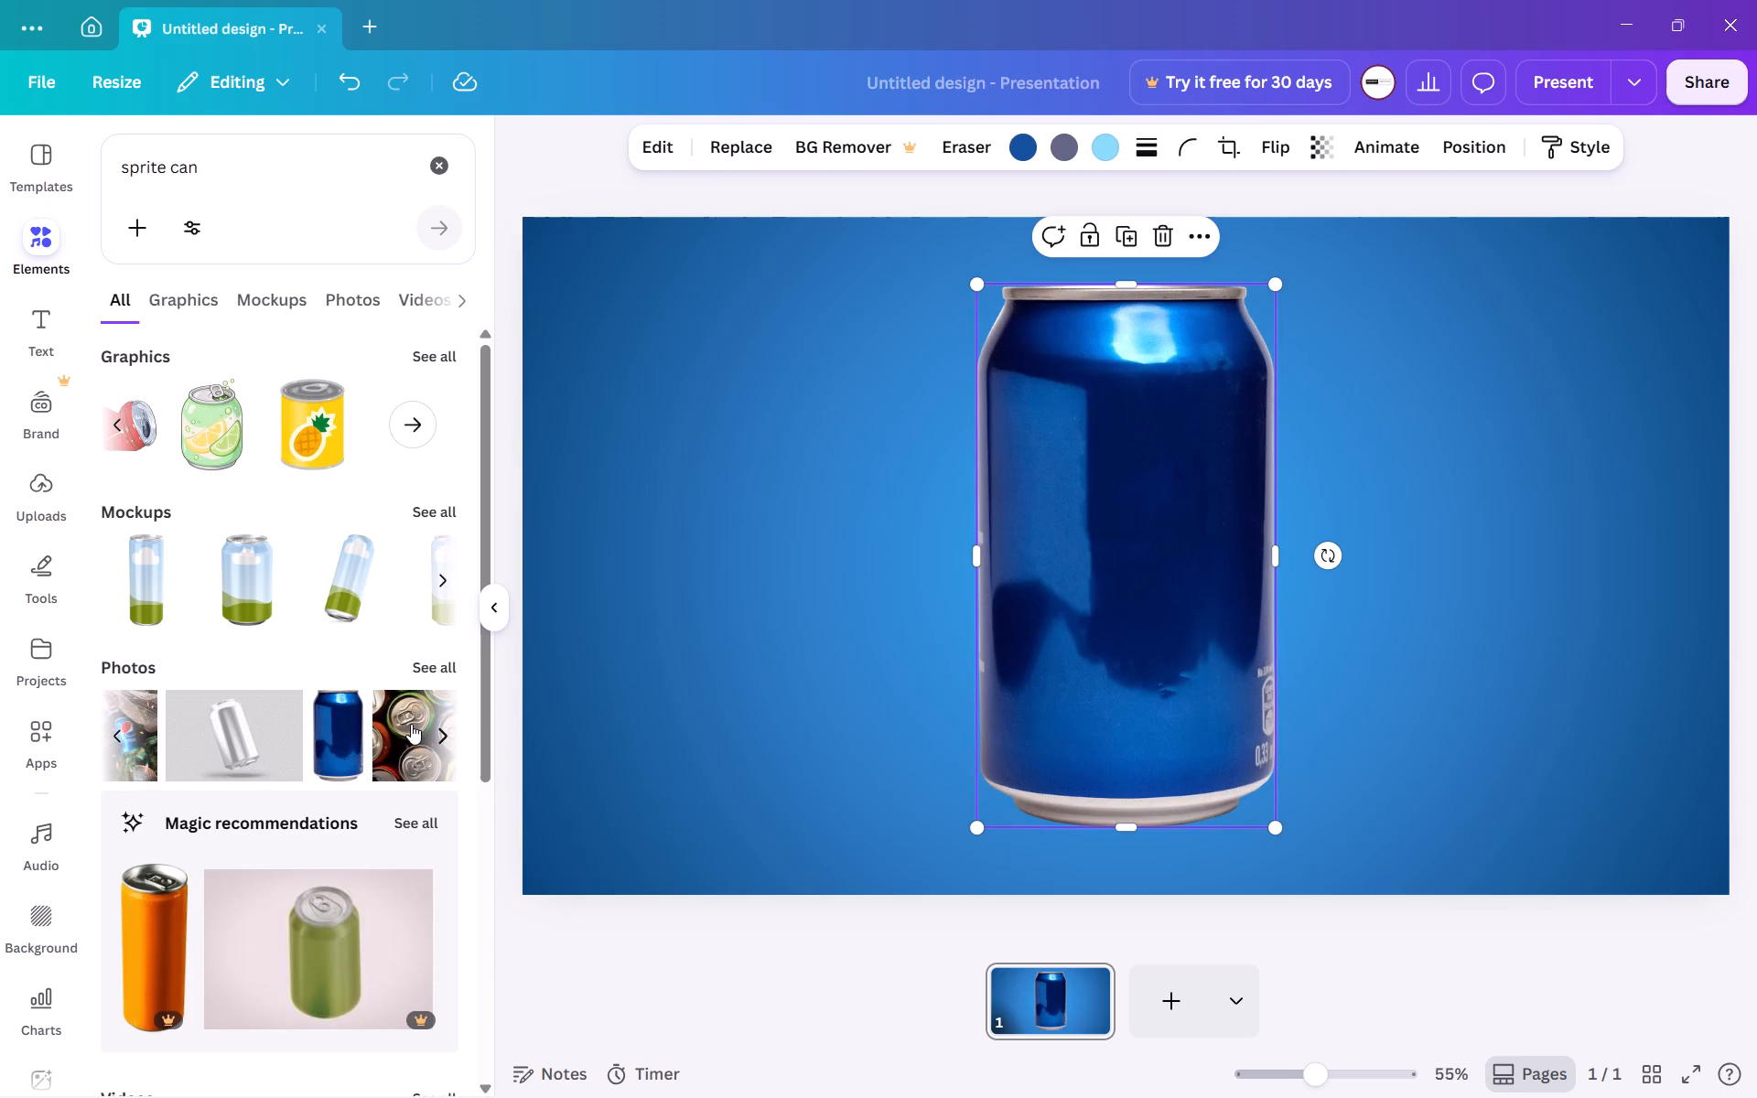
scroll(411, 724, "left", 1)
scroll(361, 800, "down", 5)
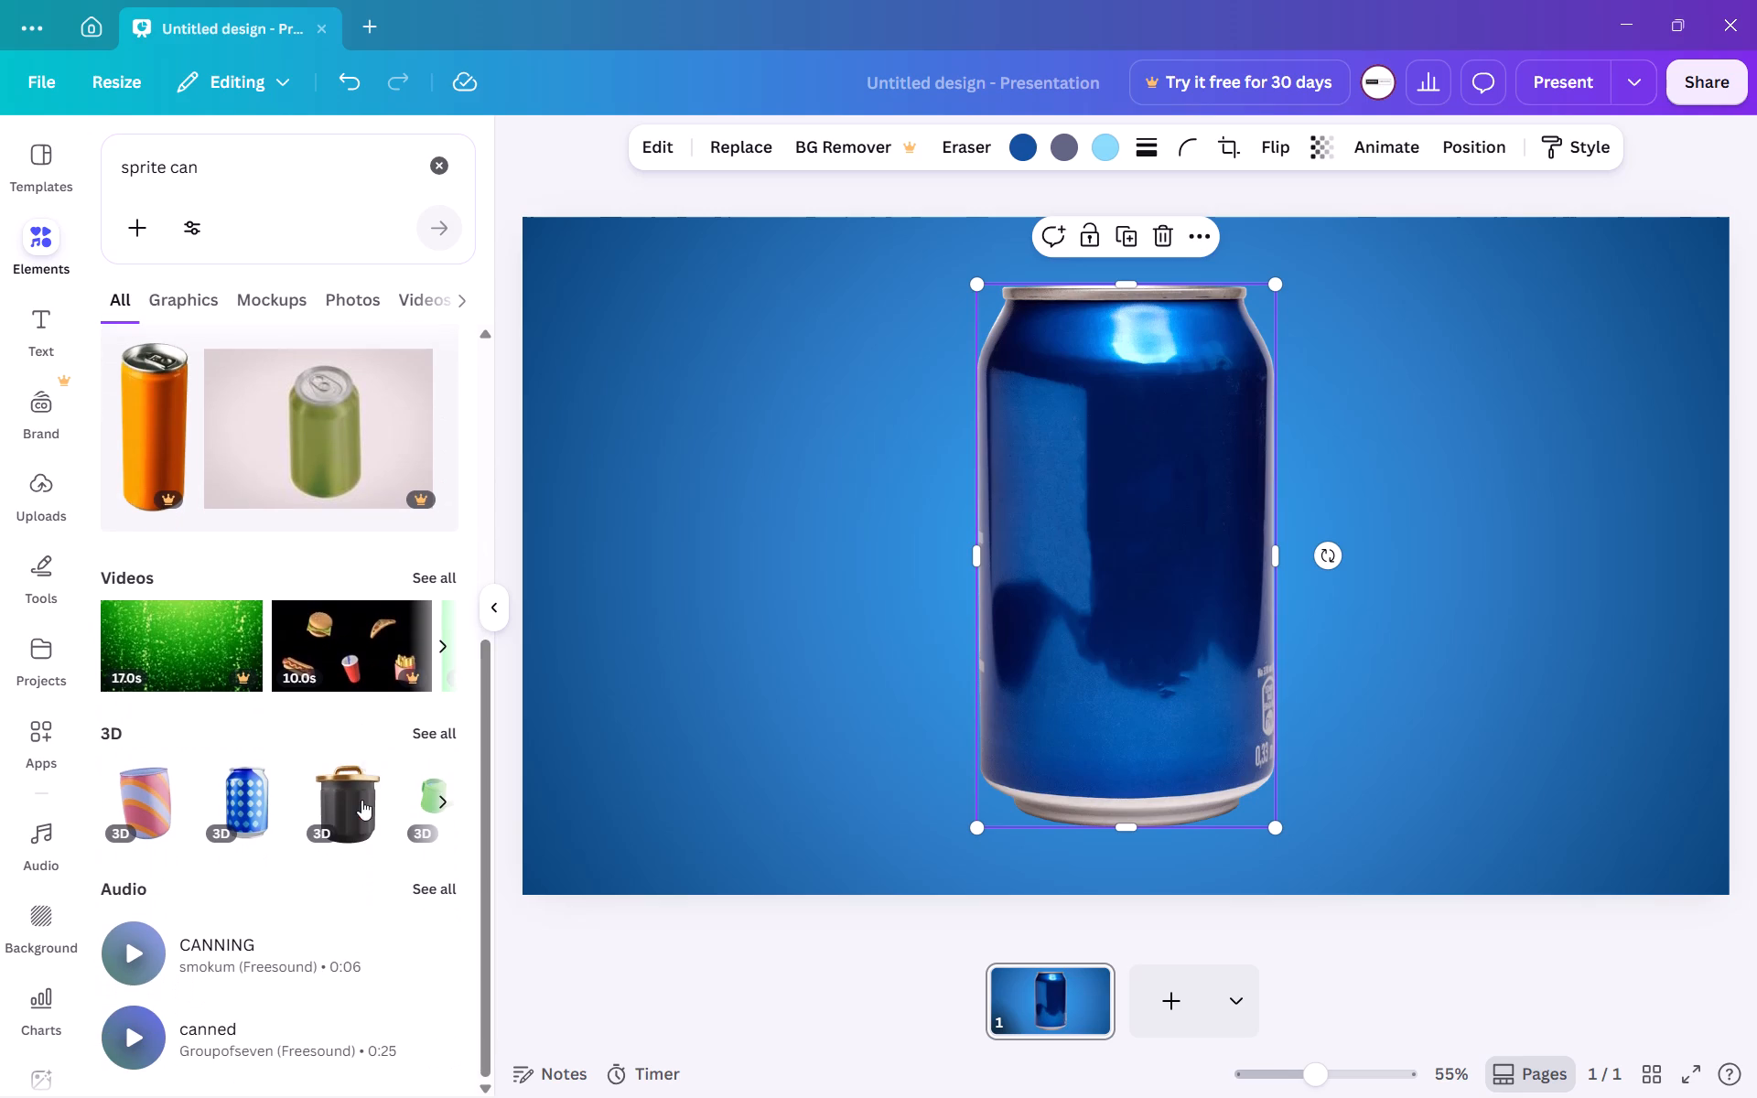
scroll(361, 800, "down", 1)
scroll(290, 490, "up", 3)
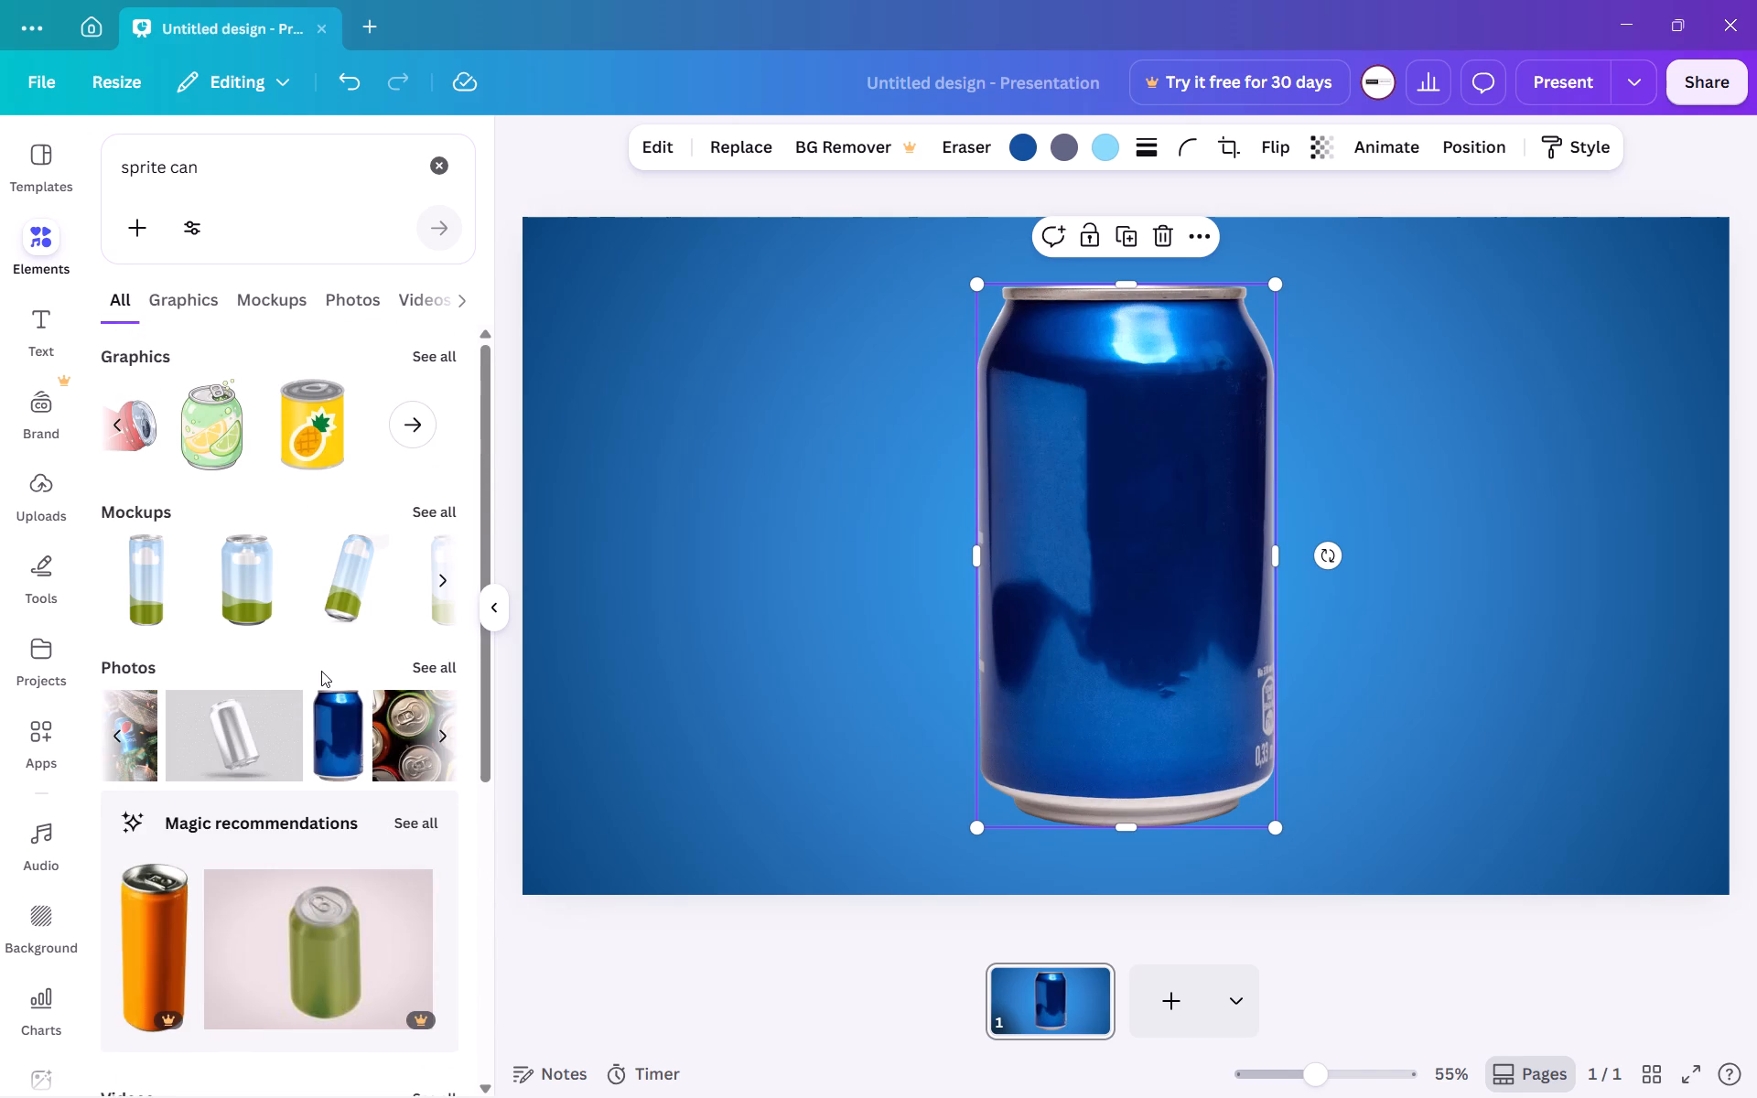
scroll(321, 671, "left", 1)
scroll(362, 746, "left", 1)
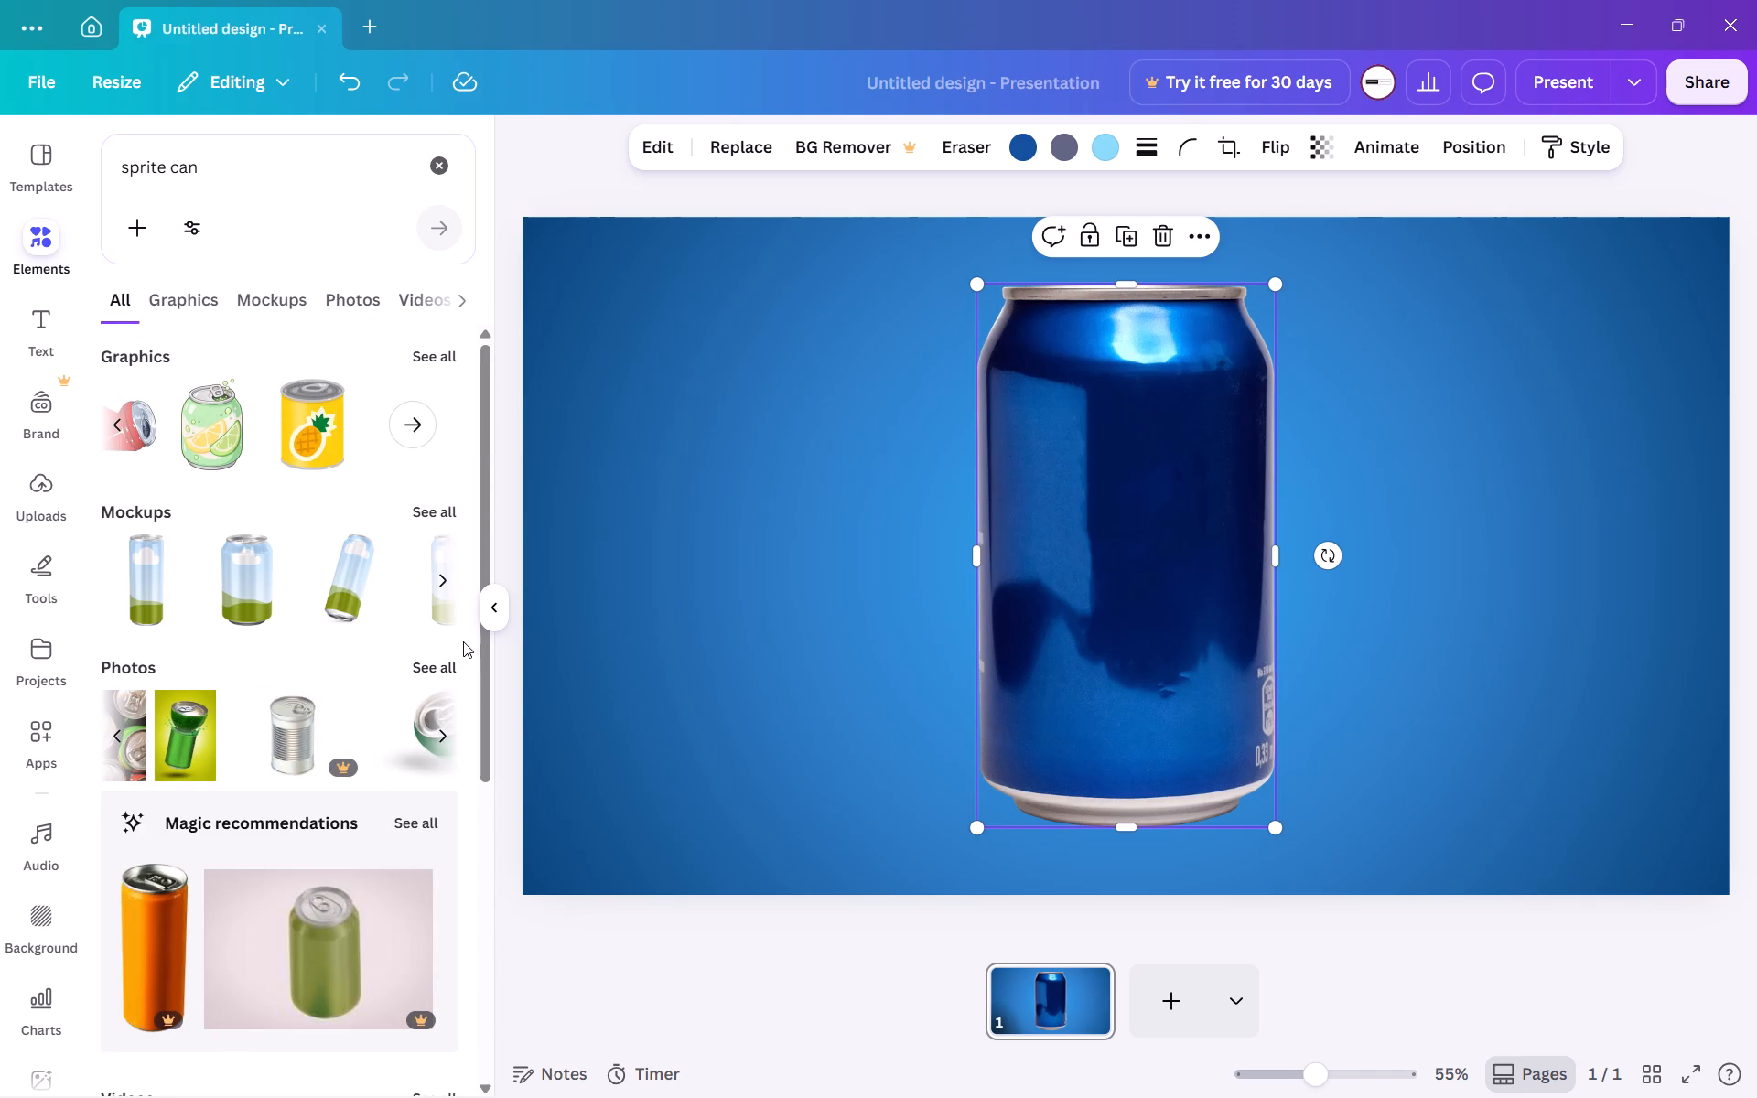
left_click(440, 662)
scroll(398, 625, "down", 1)
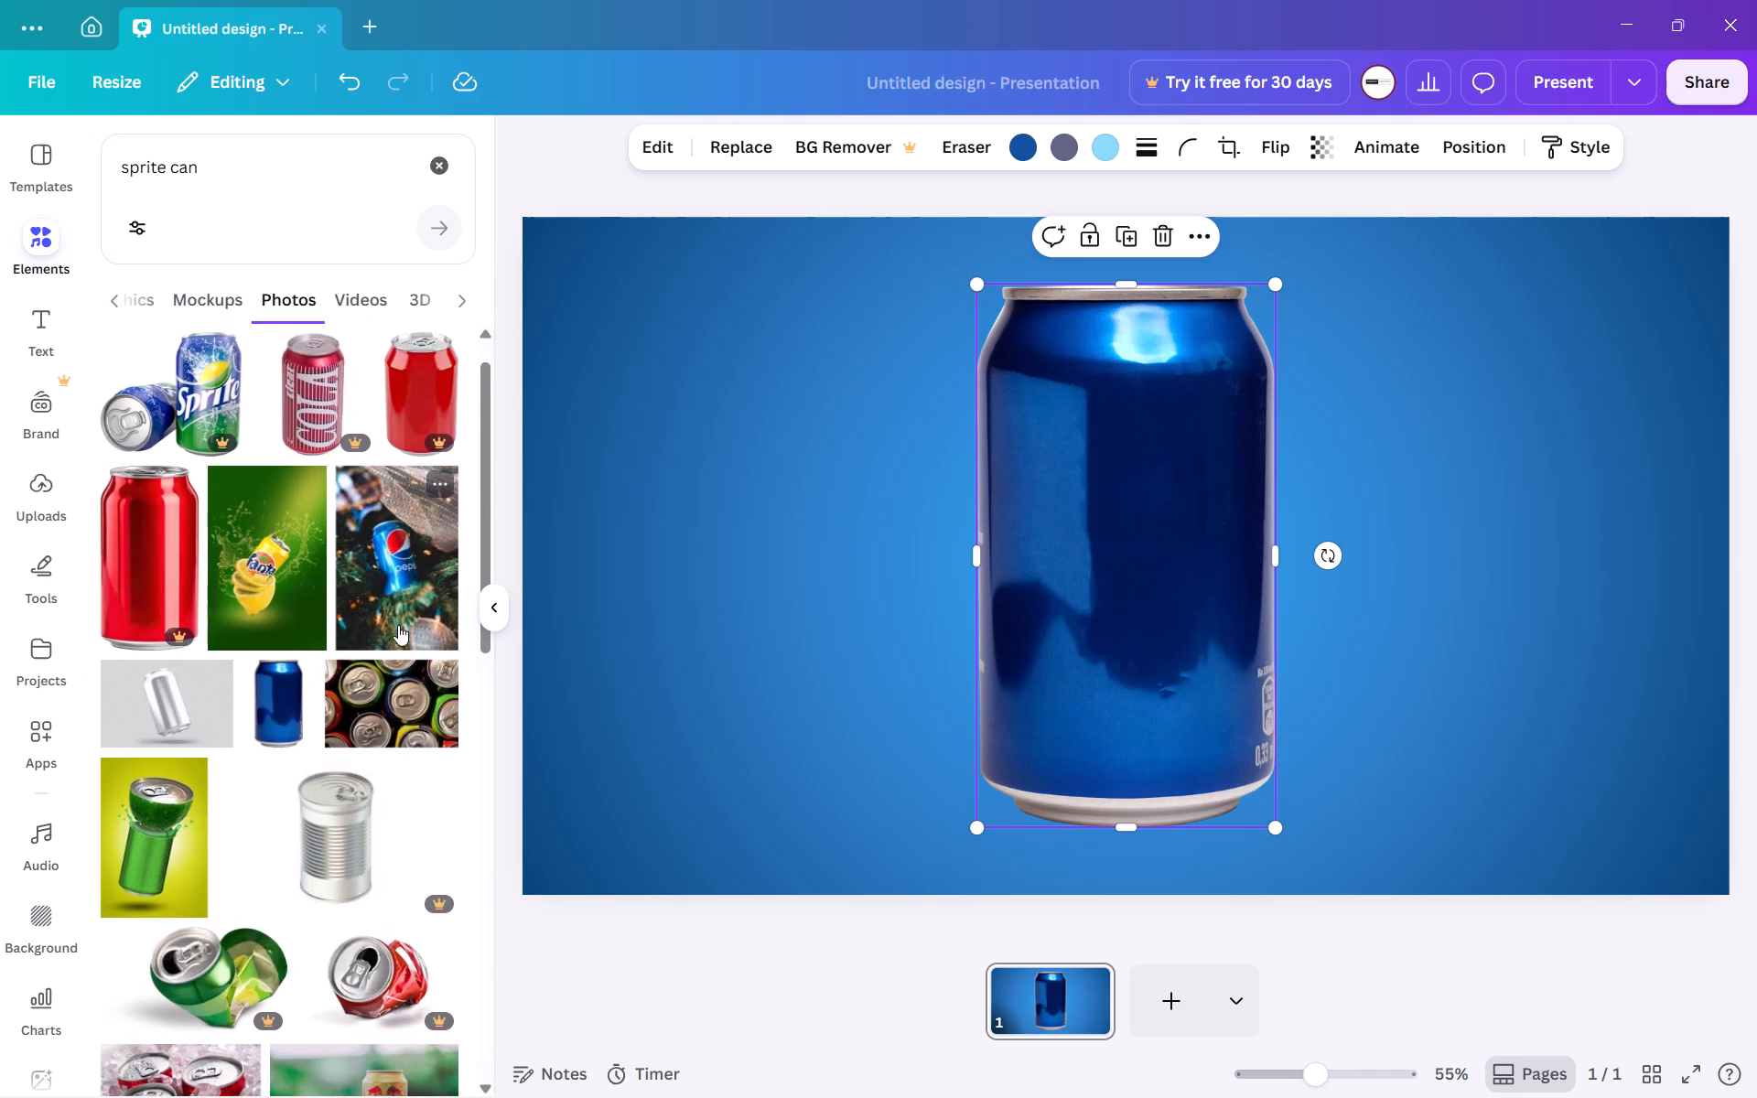
scroll(398, 625, "down", 4)
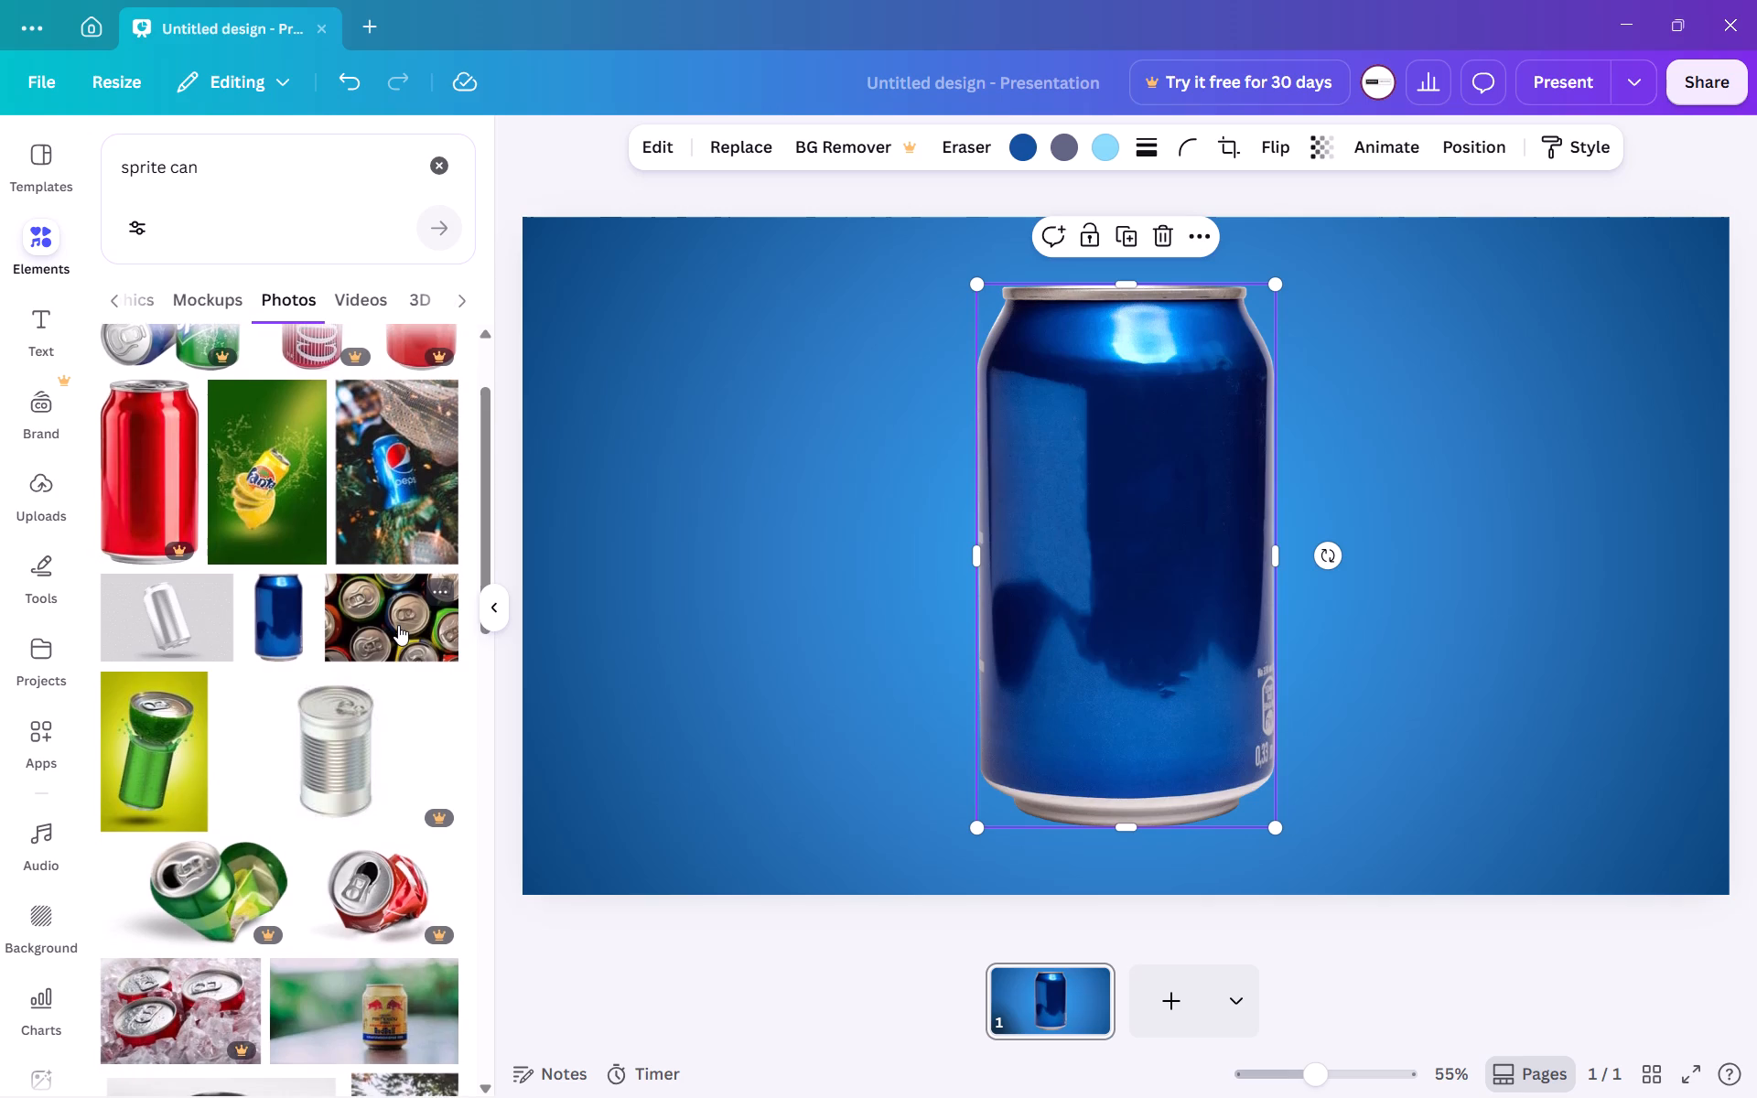
scroll(398, 625, "down", 5)
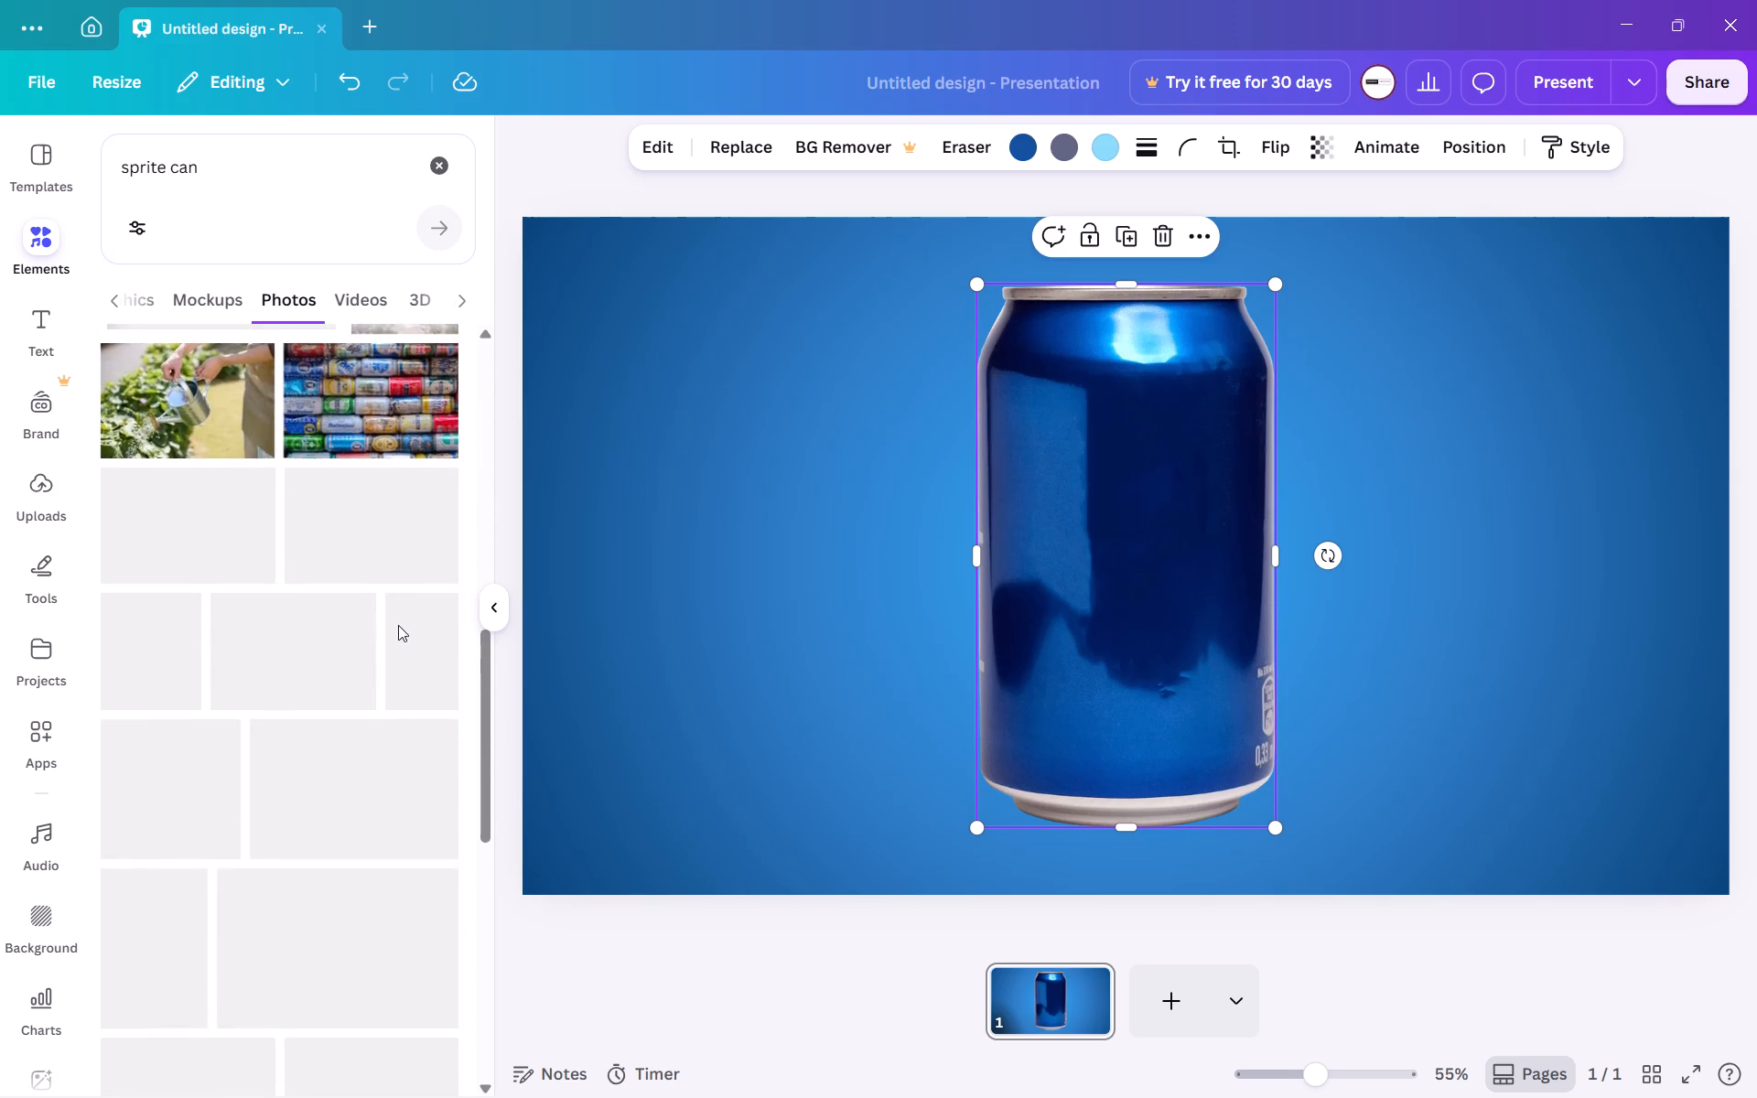
scroll(398, 625, "up", 3)
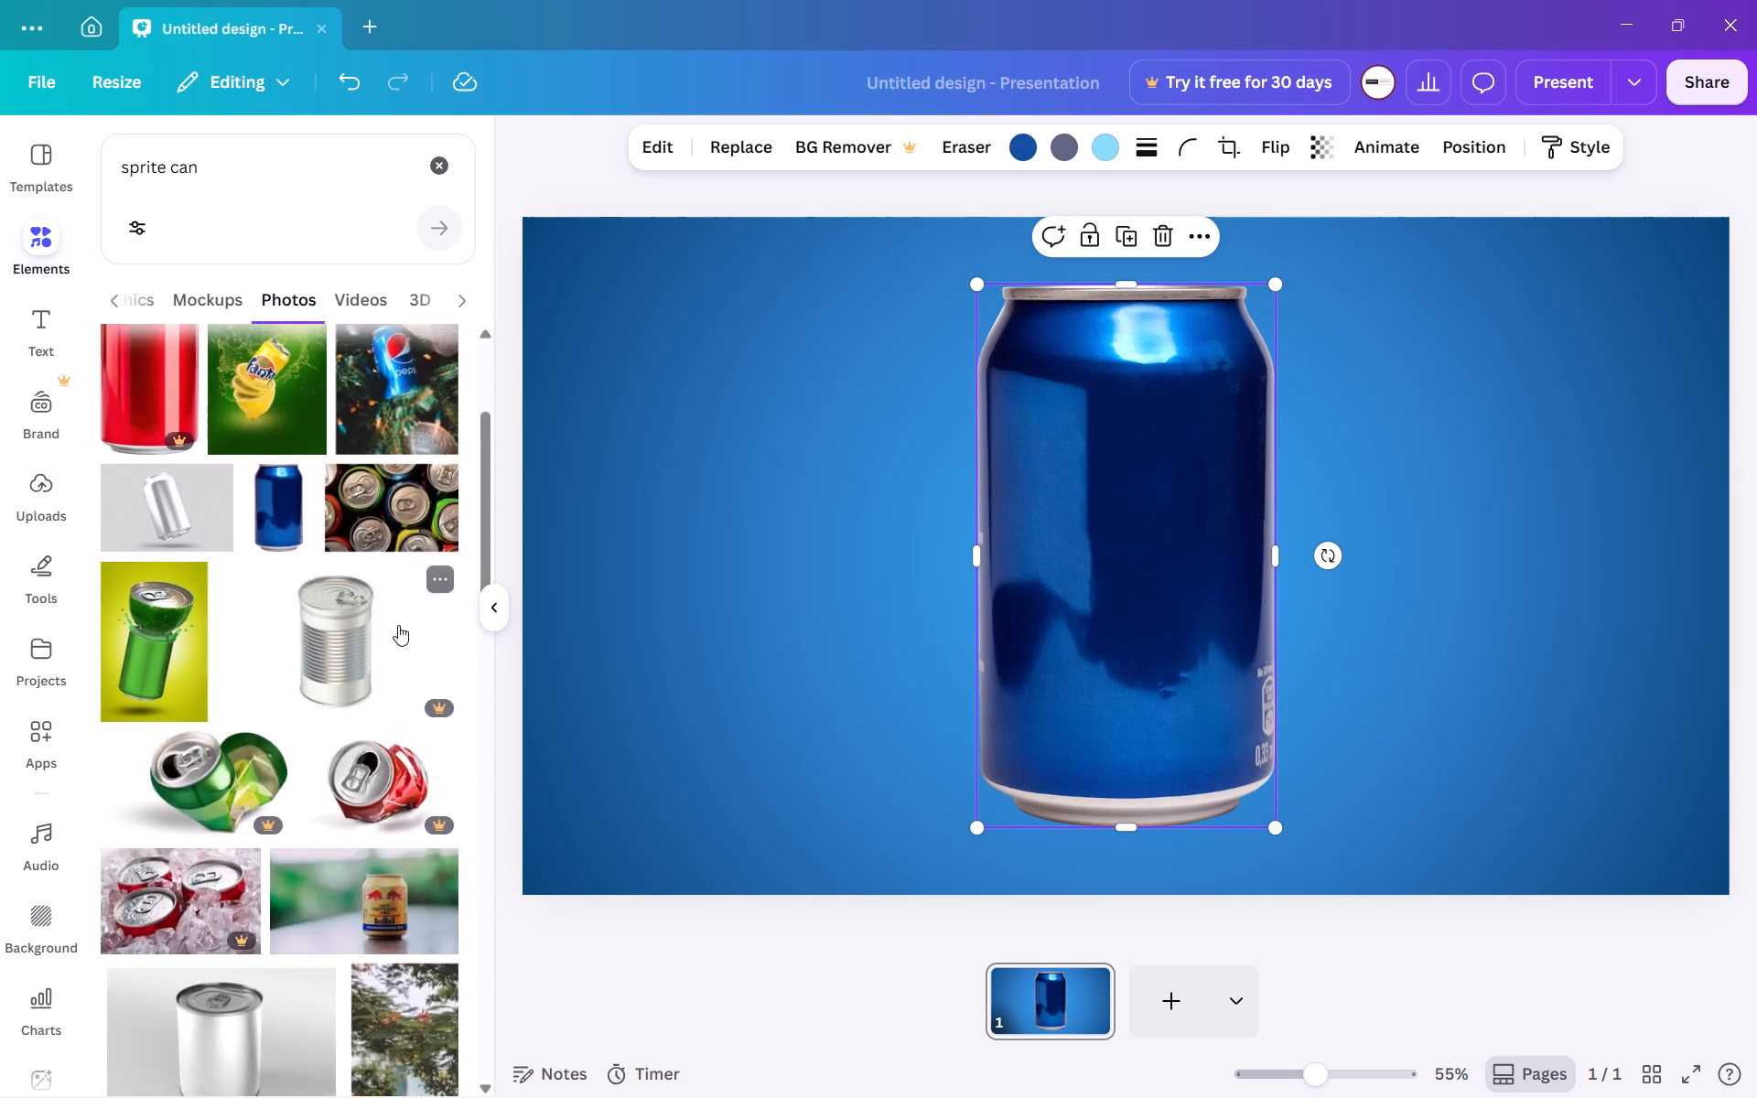
scroll(398, 625, "up", 1)
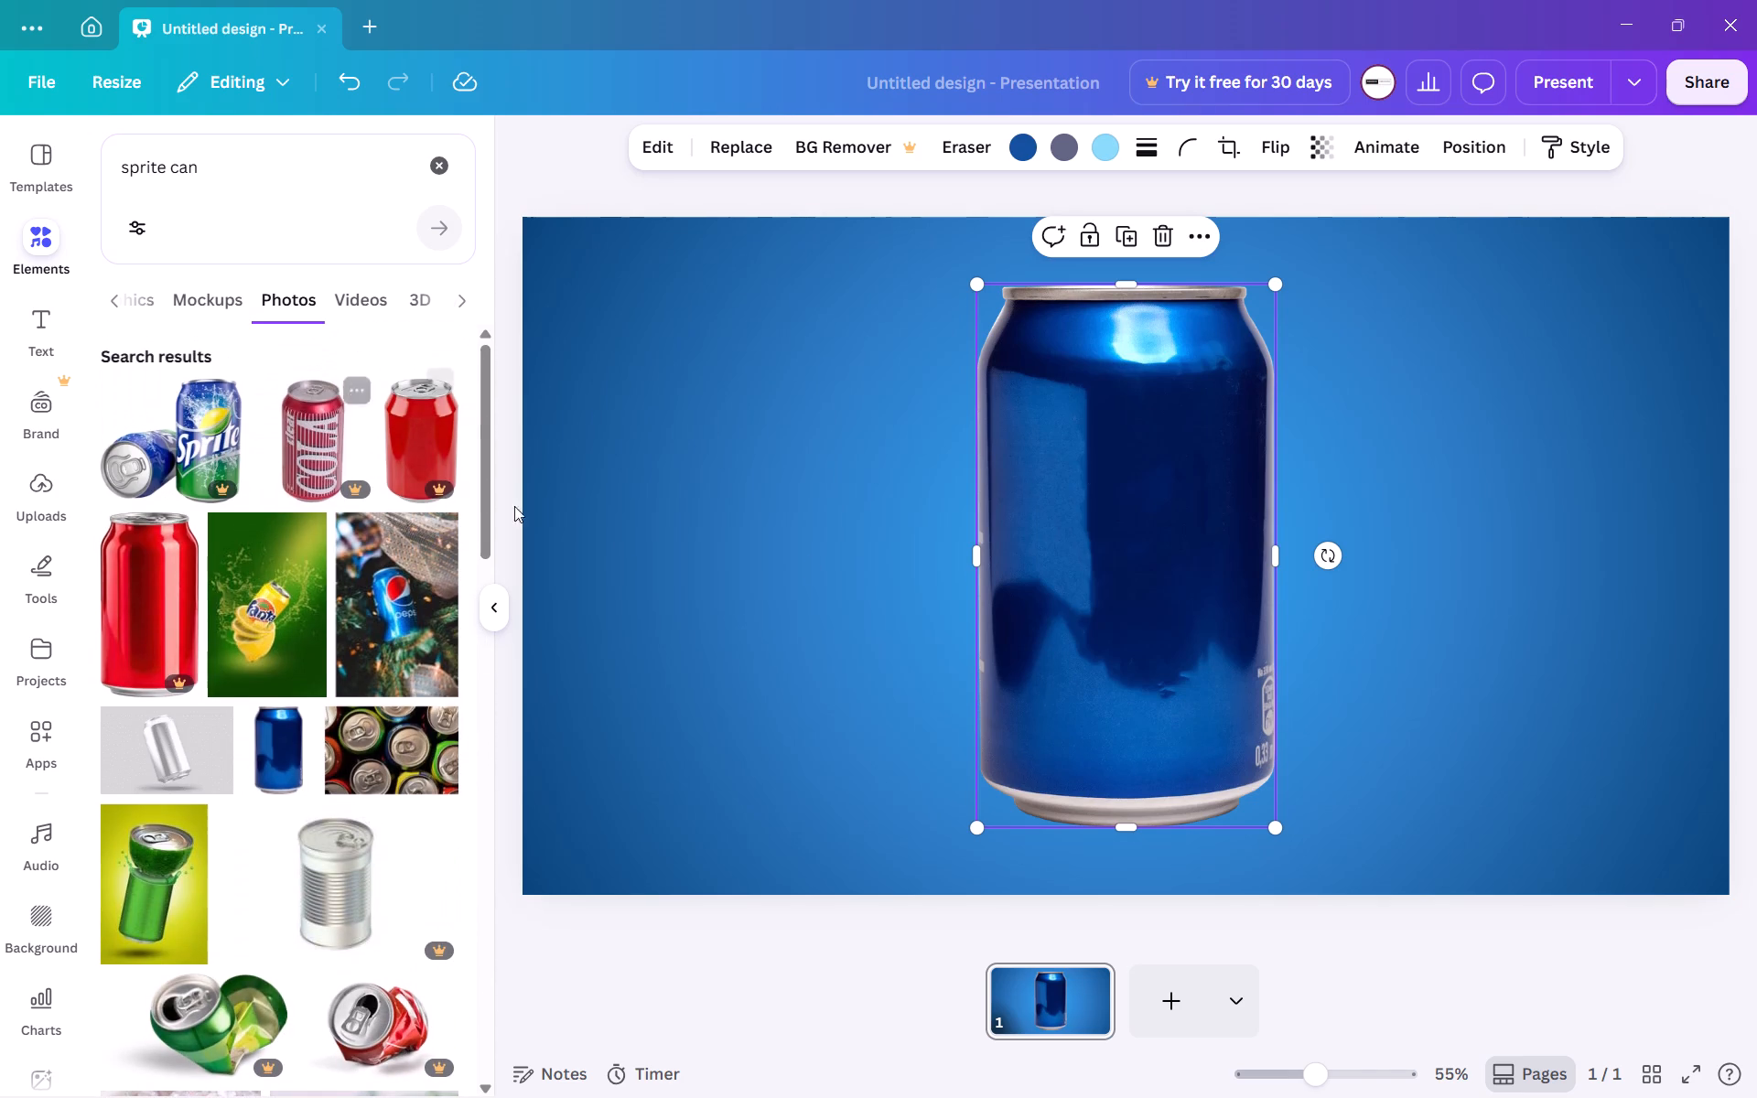
left_click(1062, 601)
left_click(1141, 422)
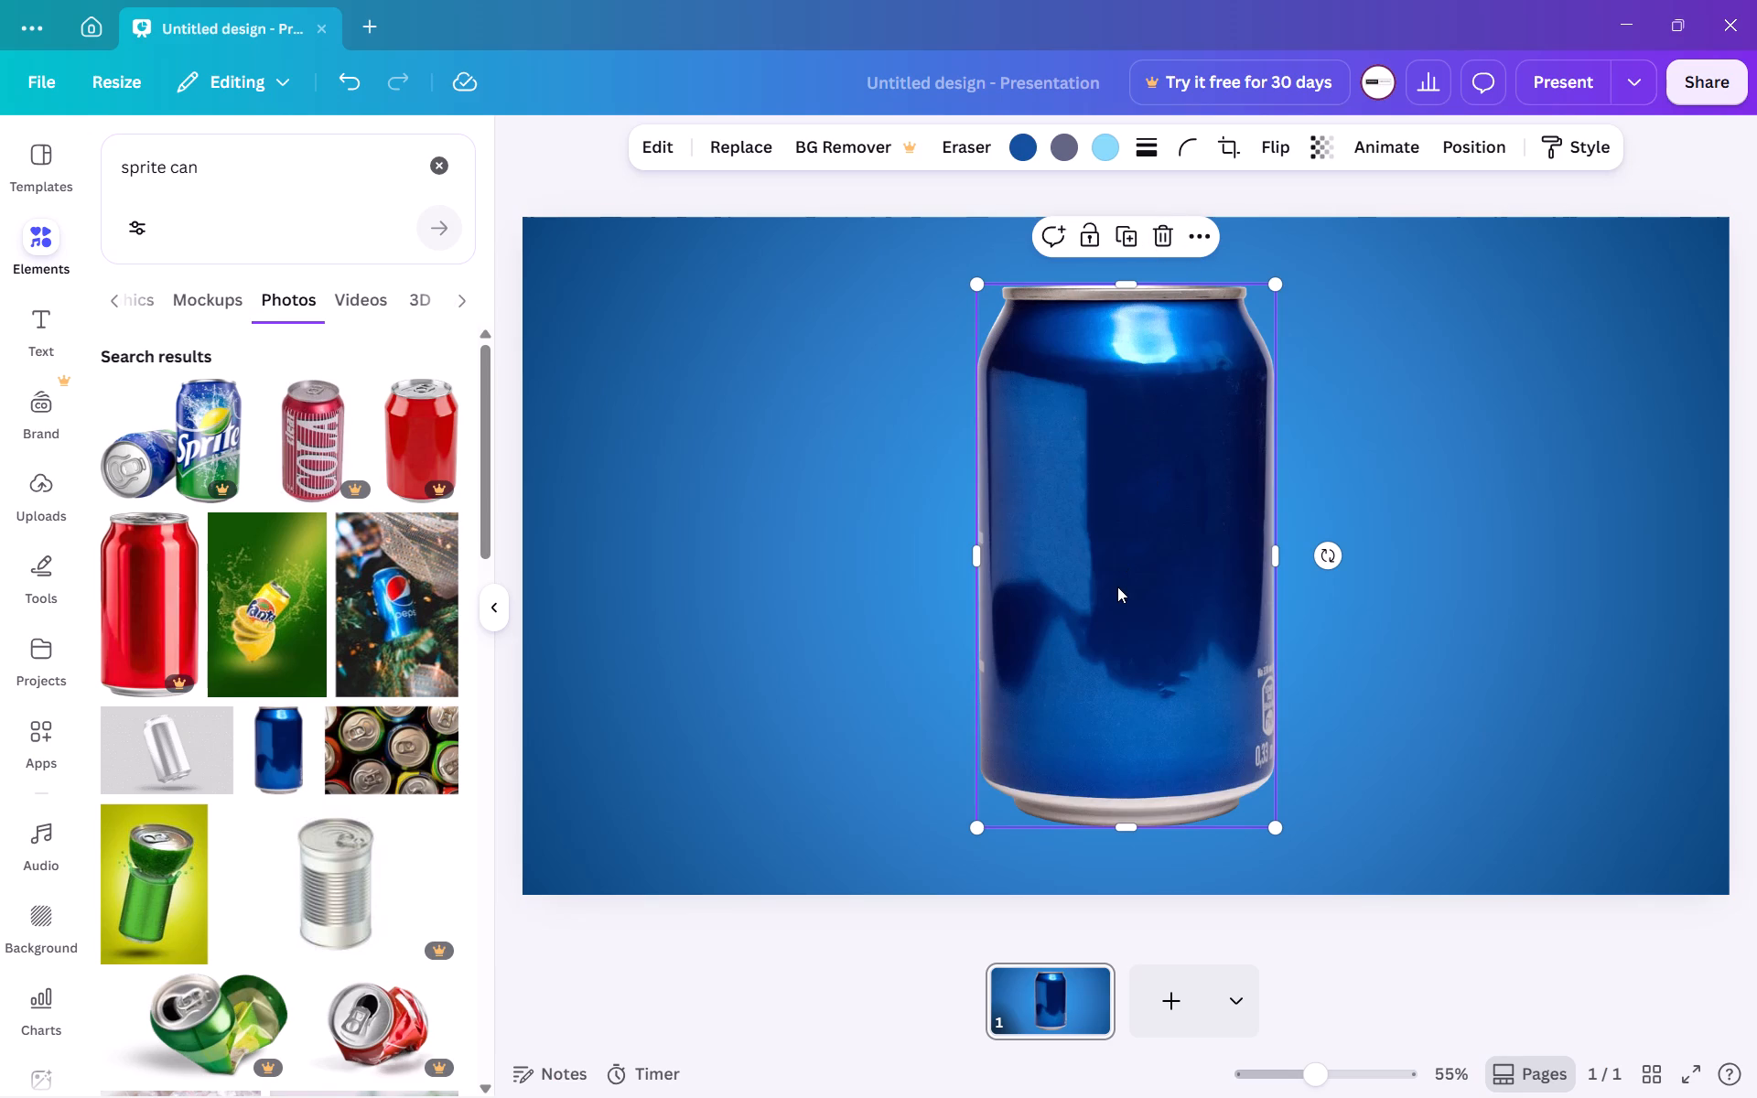
scroll(238, 683, "down", 1)
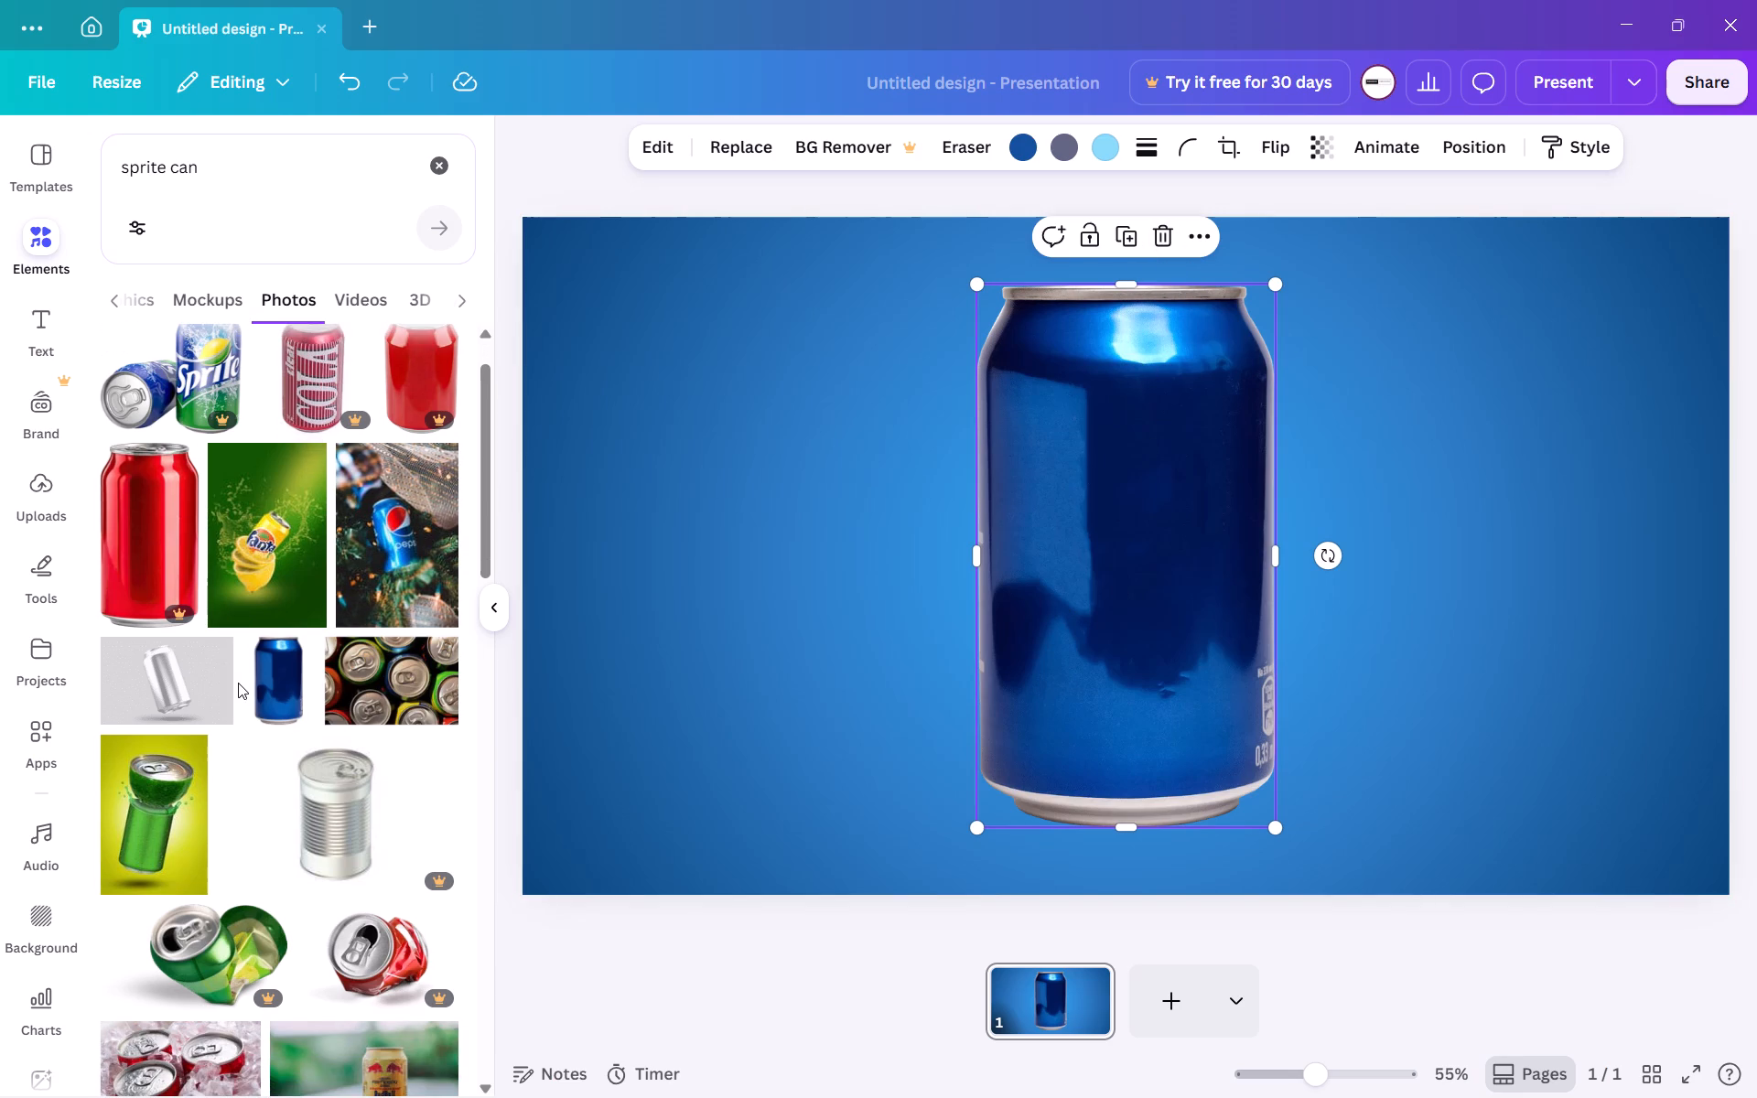
scroll(238, 683, "right", 1)
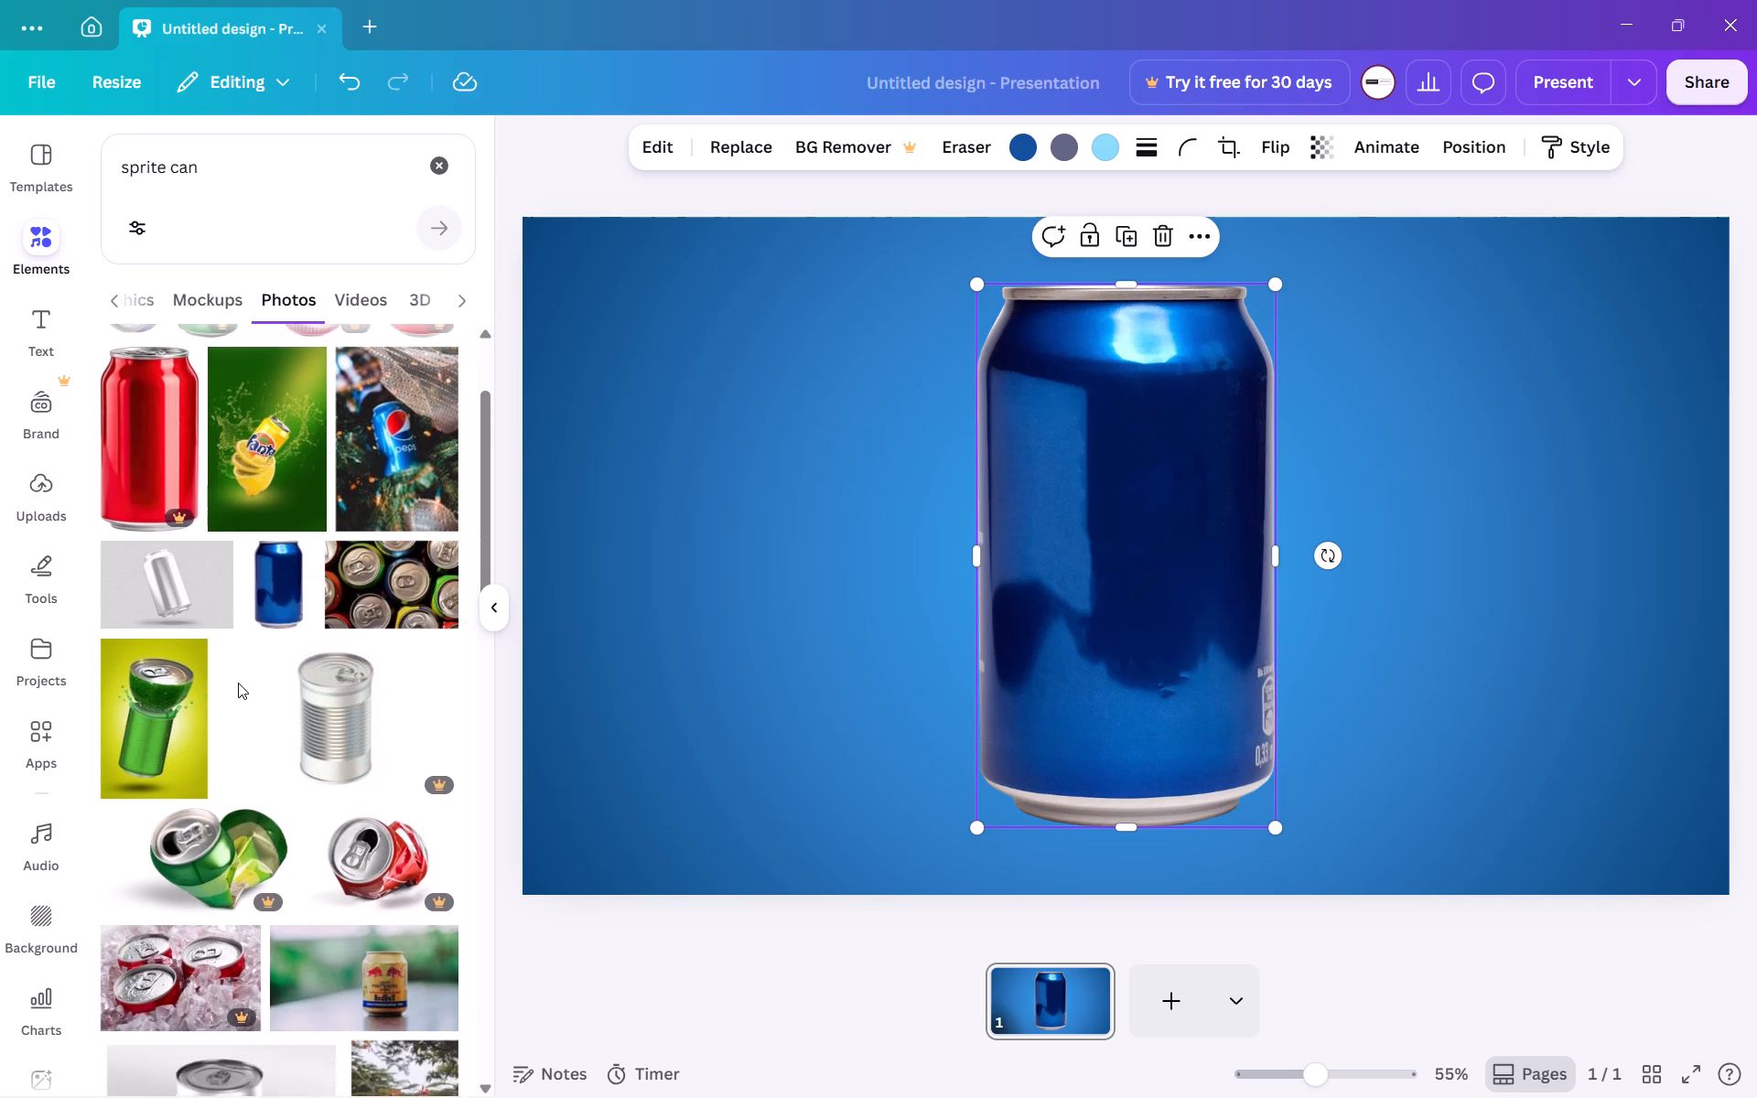
scroll(238, 683, "right", 1)
scroll(238, 683, "up", 1)
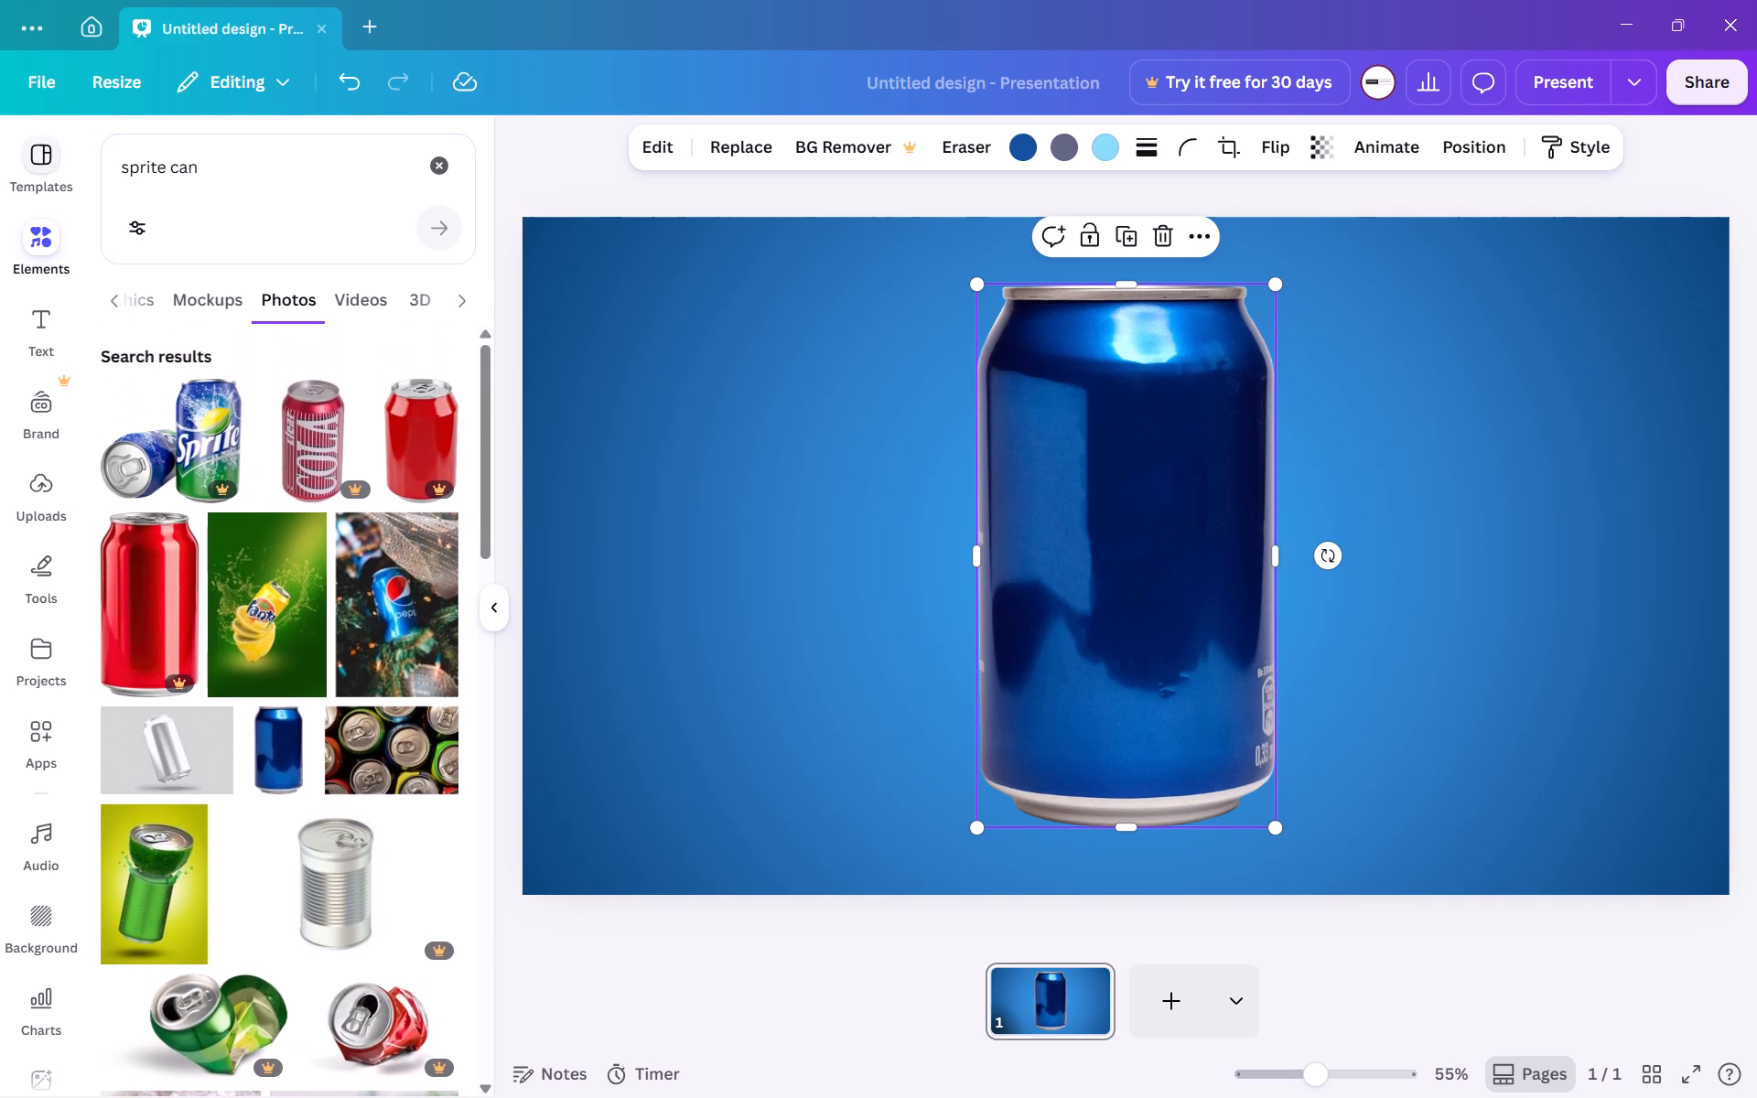
Search the photos for "pepsi can".
double_click(135, 164)
type("pepsi")
key("space")
key("Return")
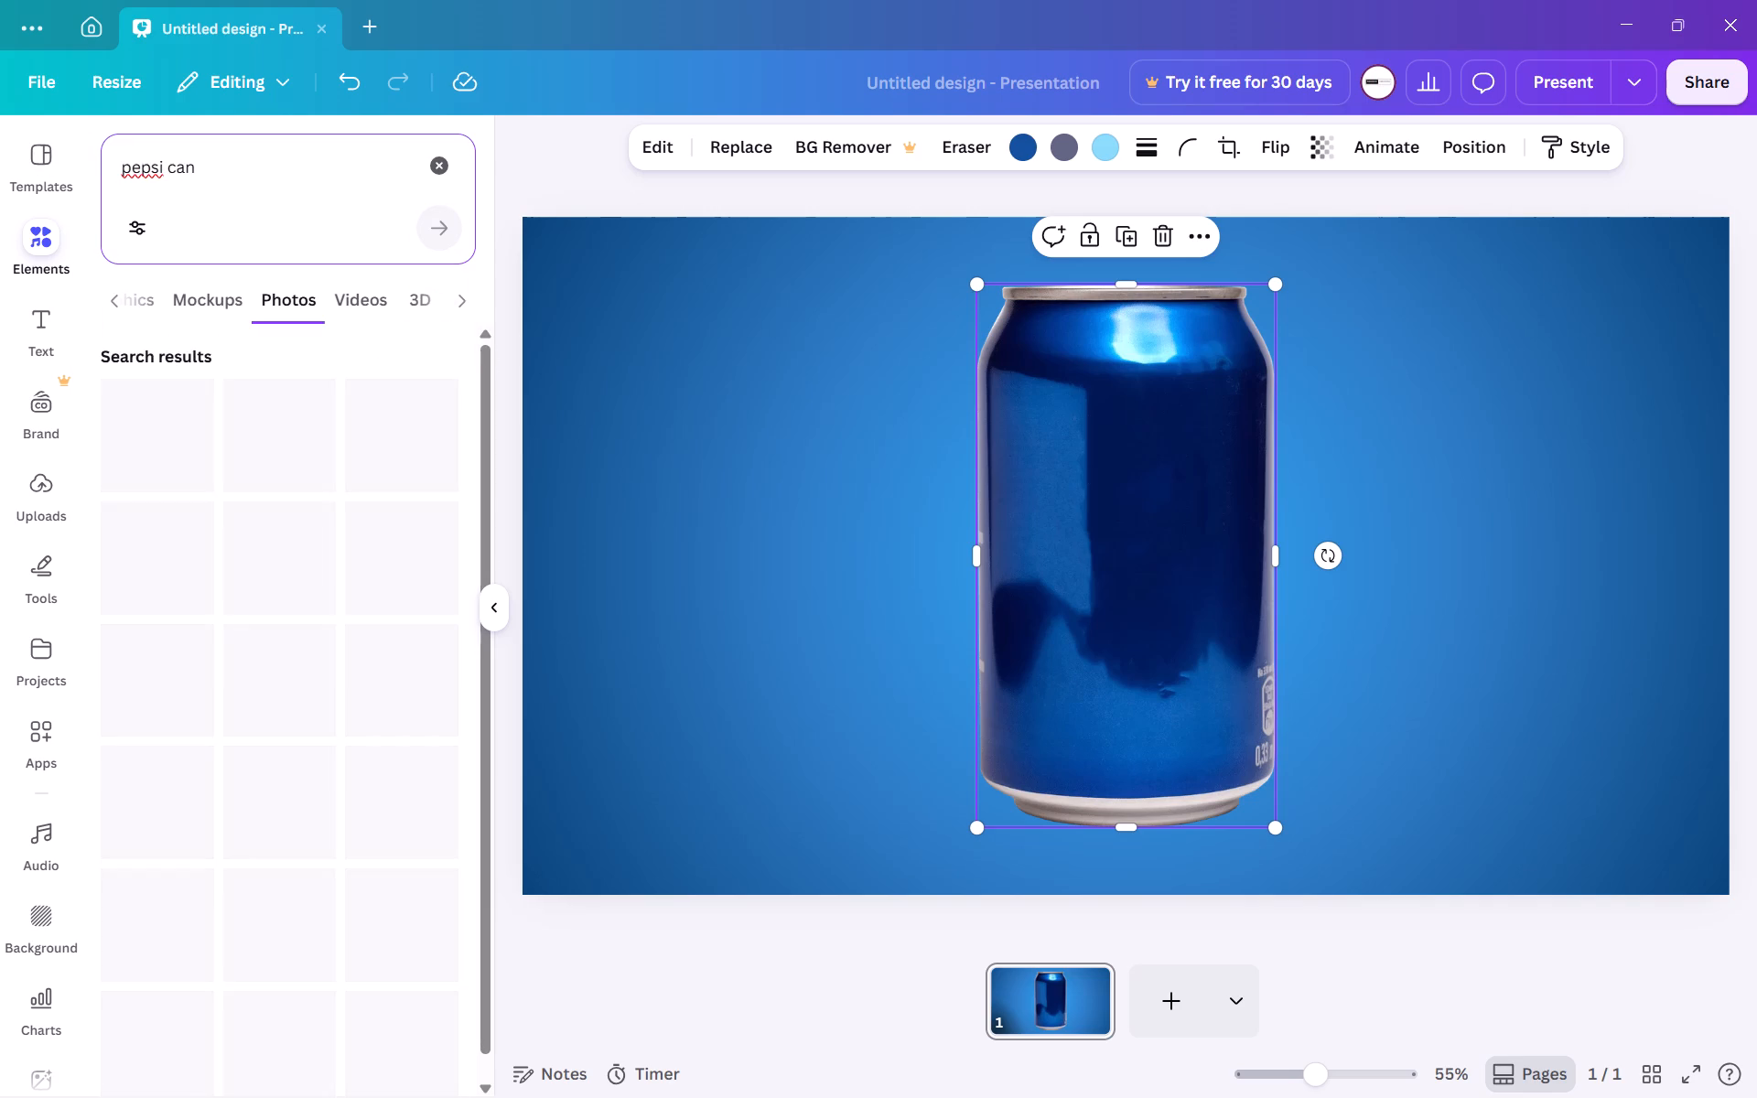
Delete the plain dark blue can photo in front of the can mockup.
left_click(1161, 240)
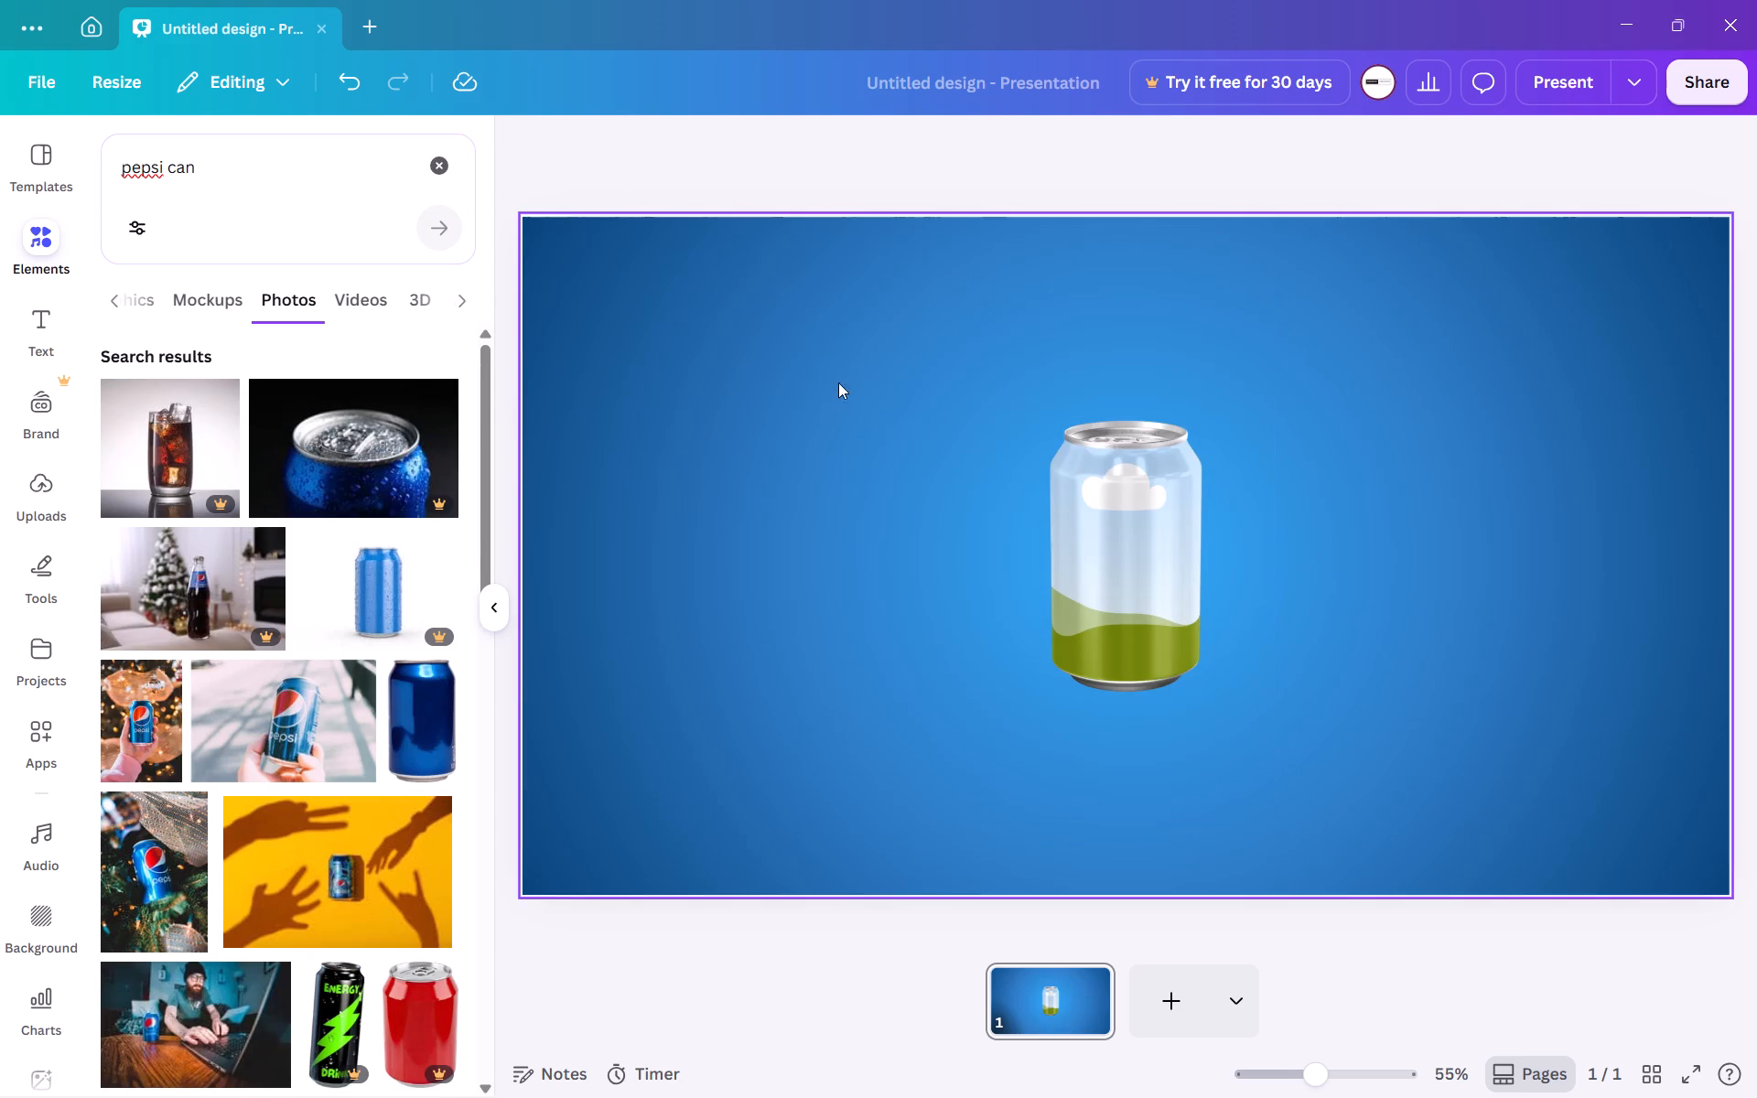
Look through the pepsi can photo results for a suitable can image.
scroll(251, 583, "down", 1)
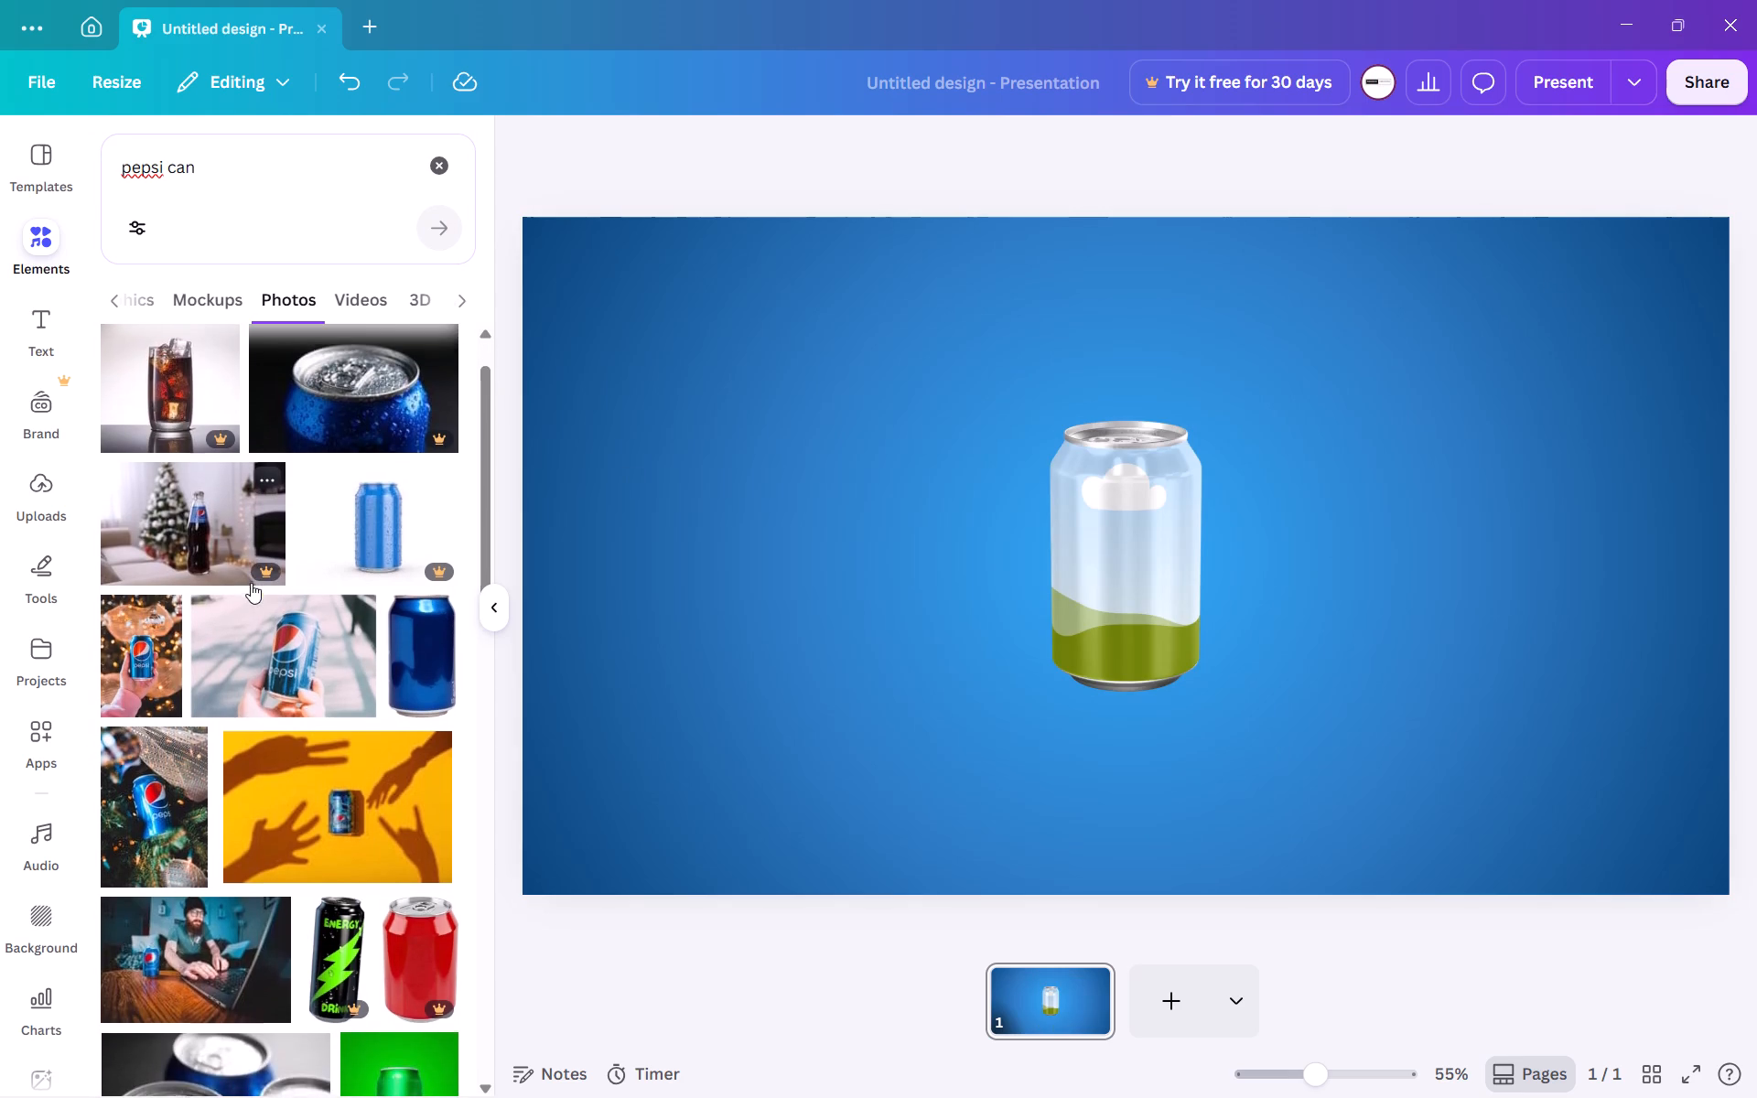
scroll(251, 583, "down", 2)
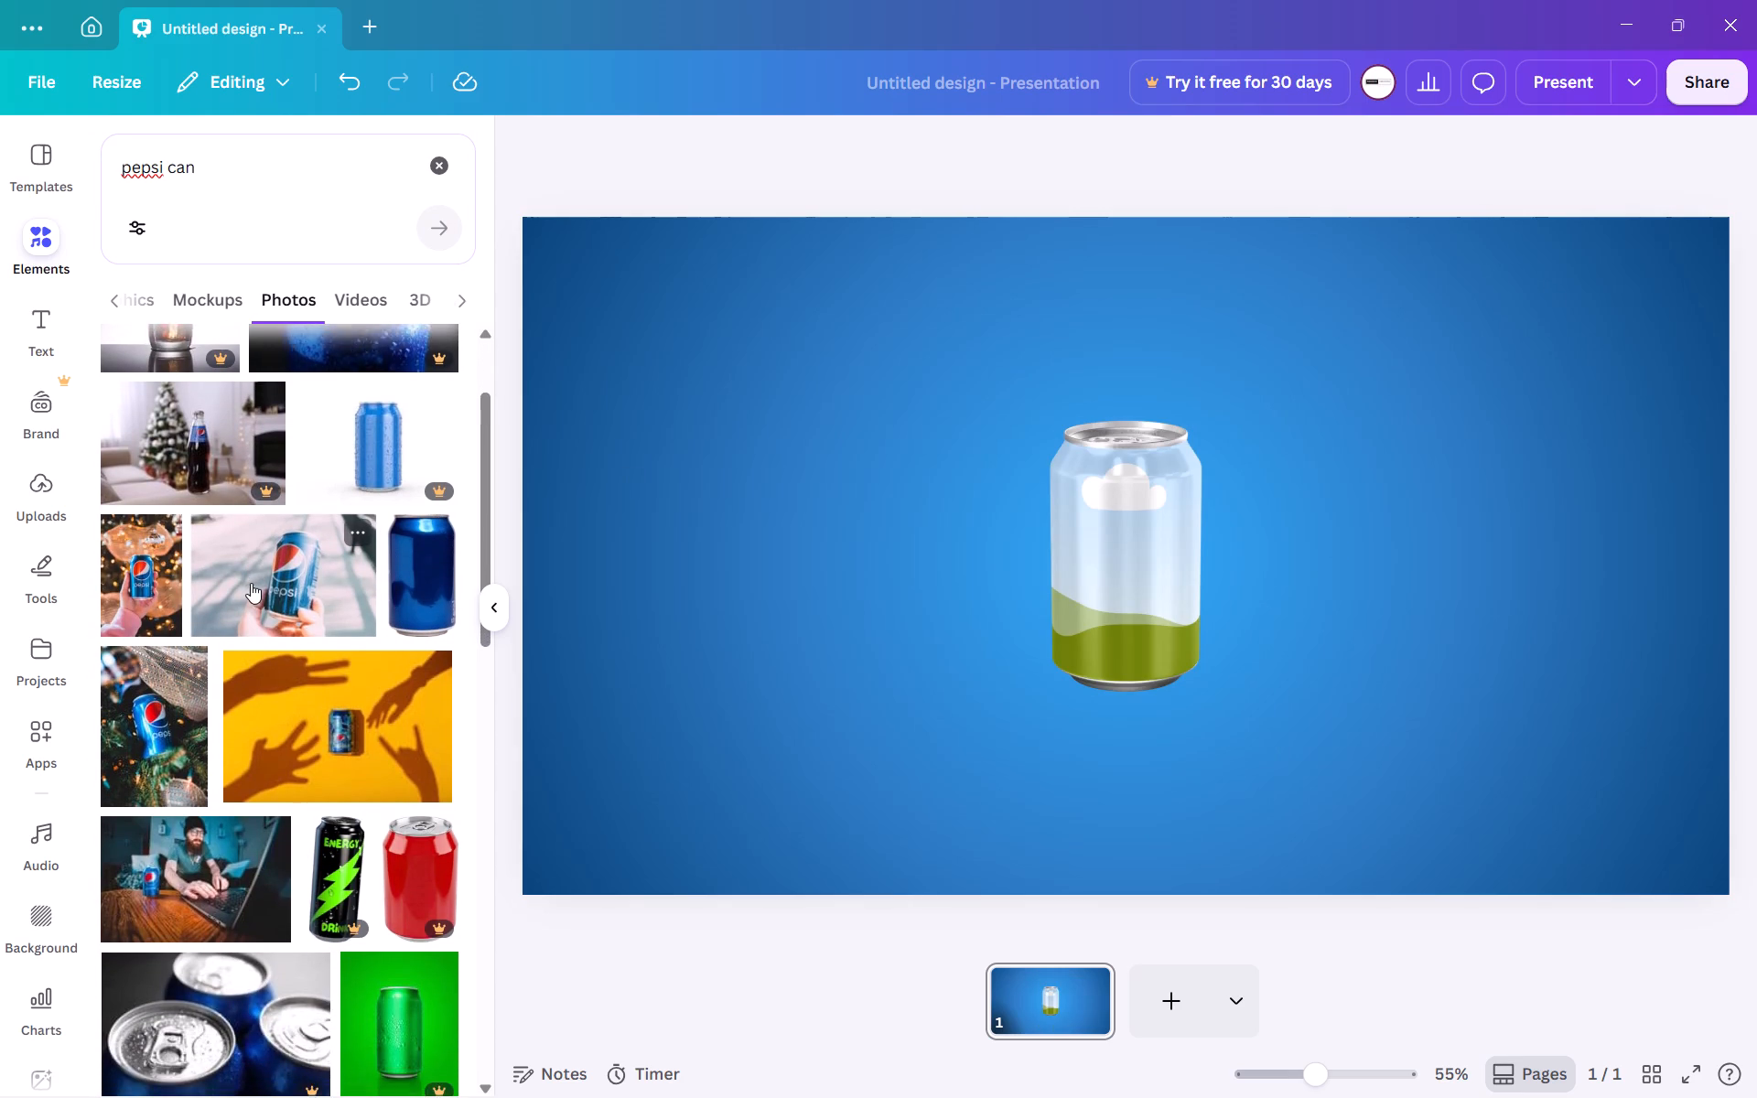
scroll(355, 490, "down", 1)
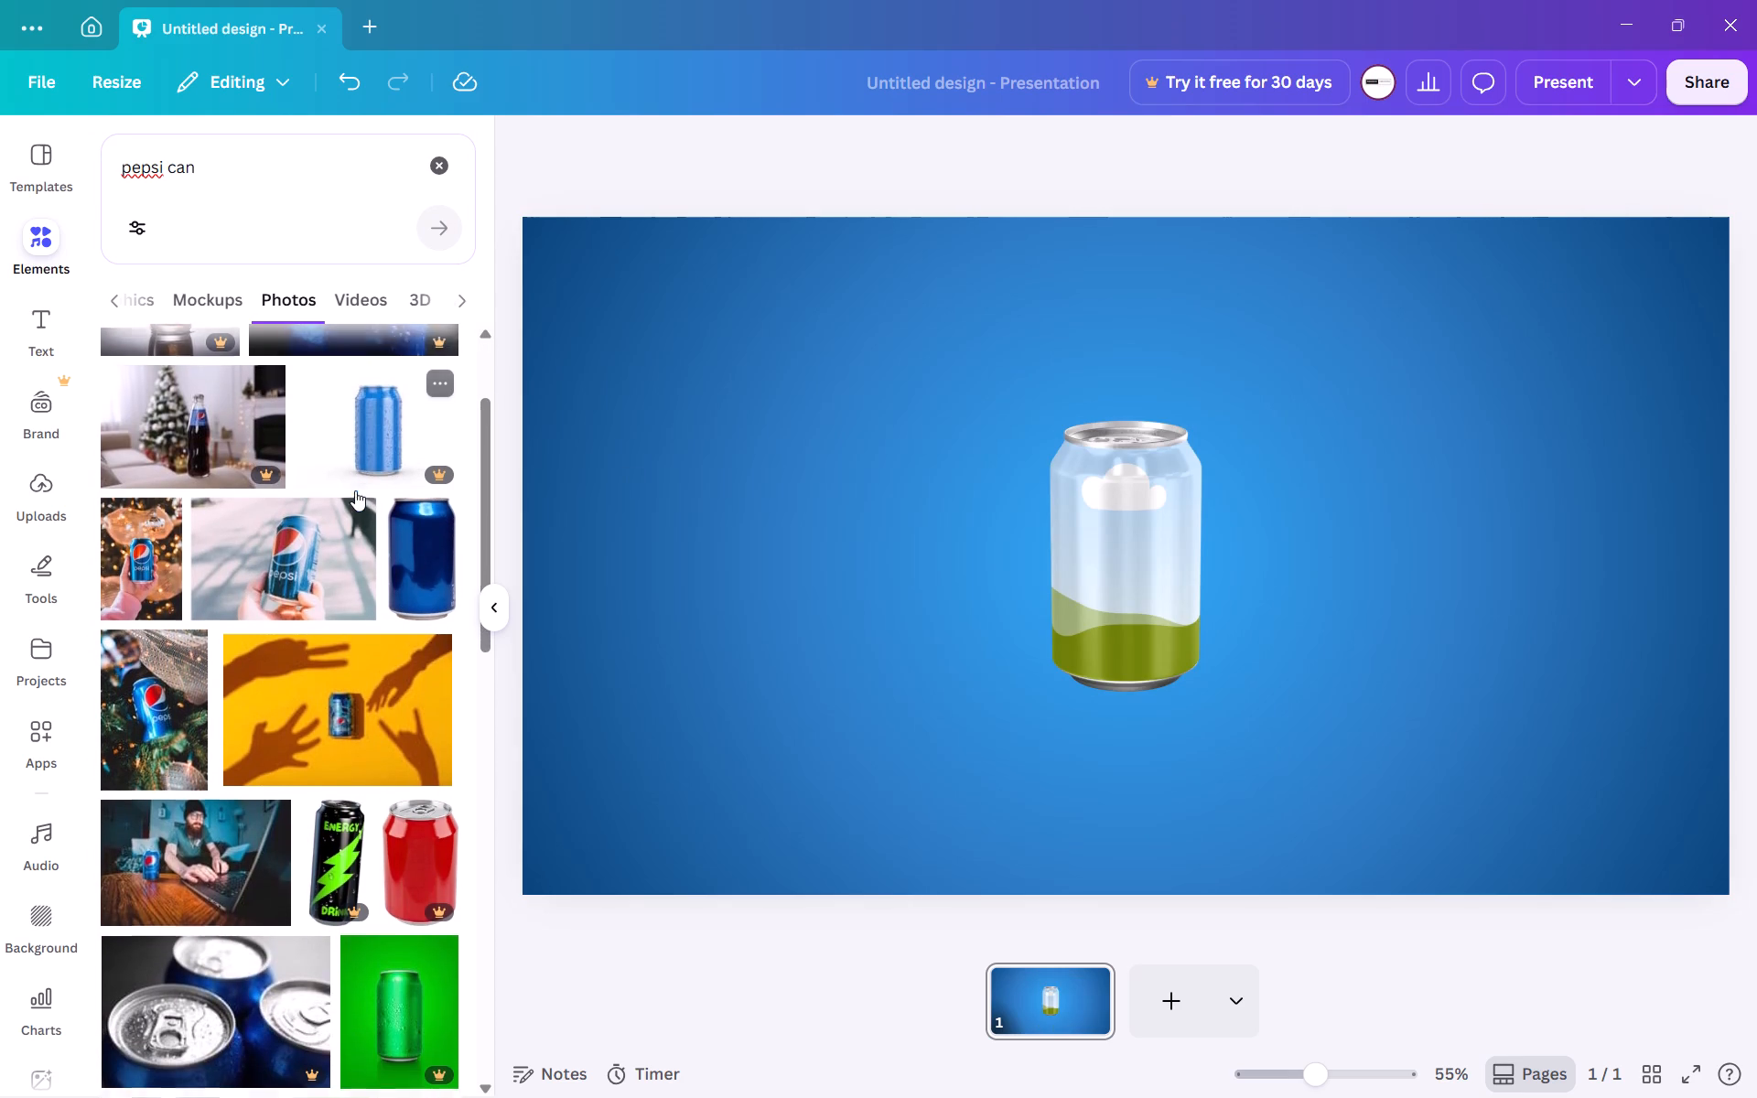
scroll(355, 490, "down", 2)
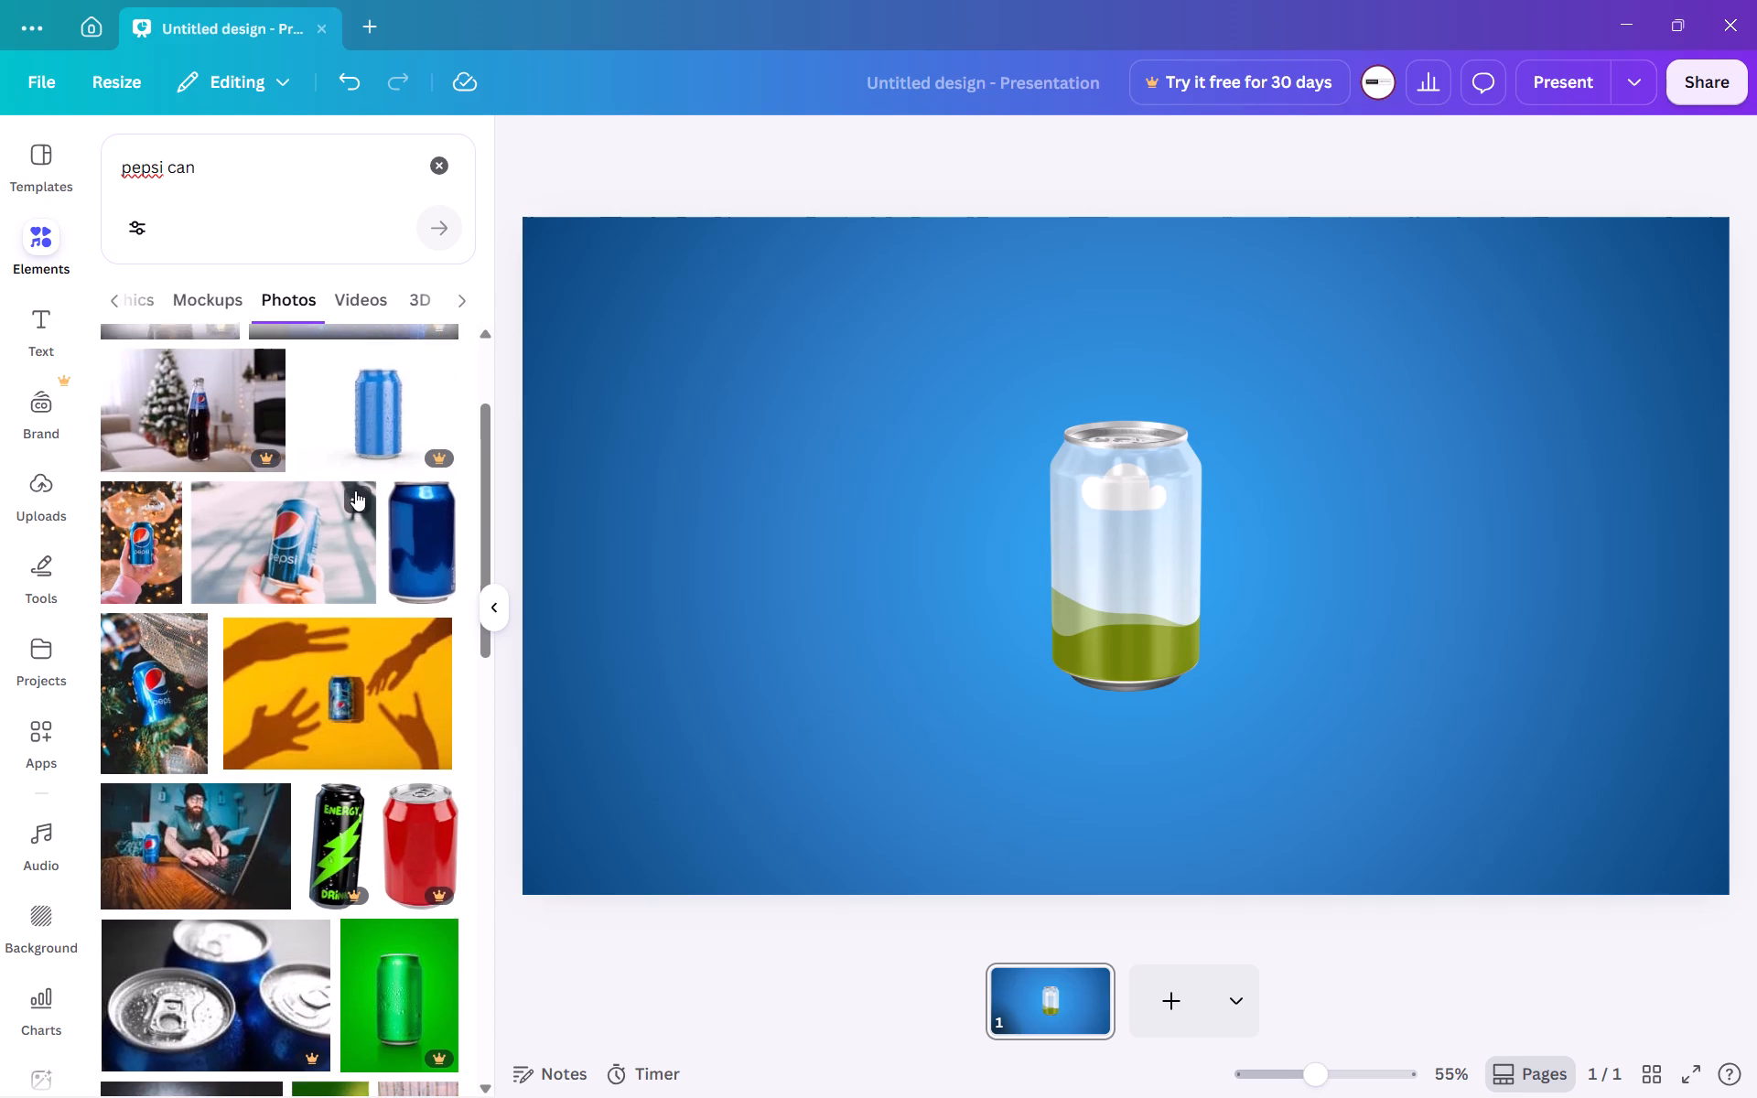
scroll(355, 490, "down", 4)
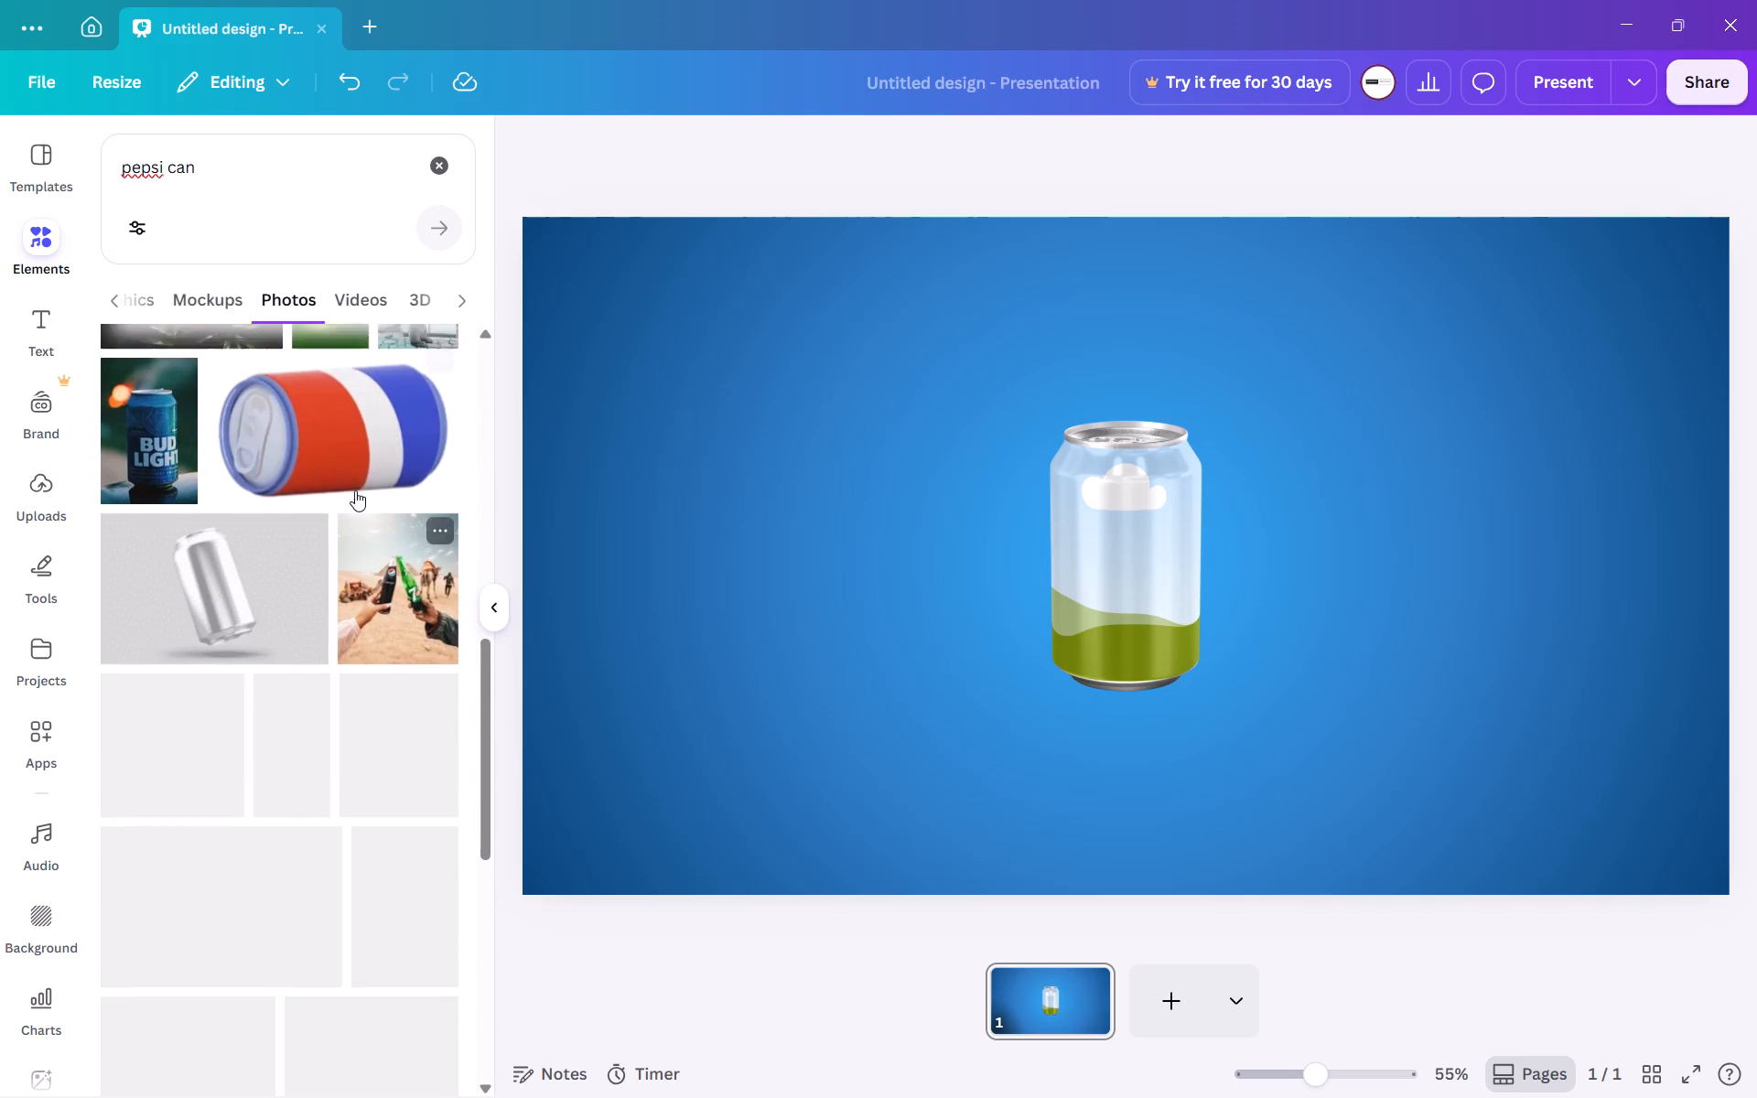
scroll(355, 490, "down", 3)
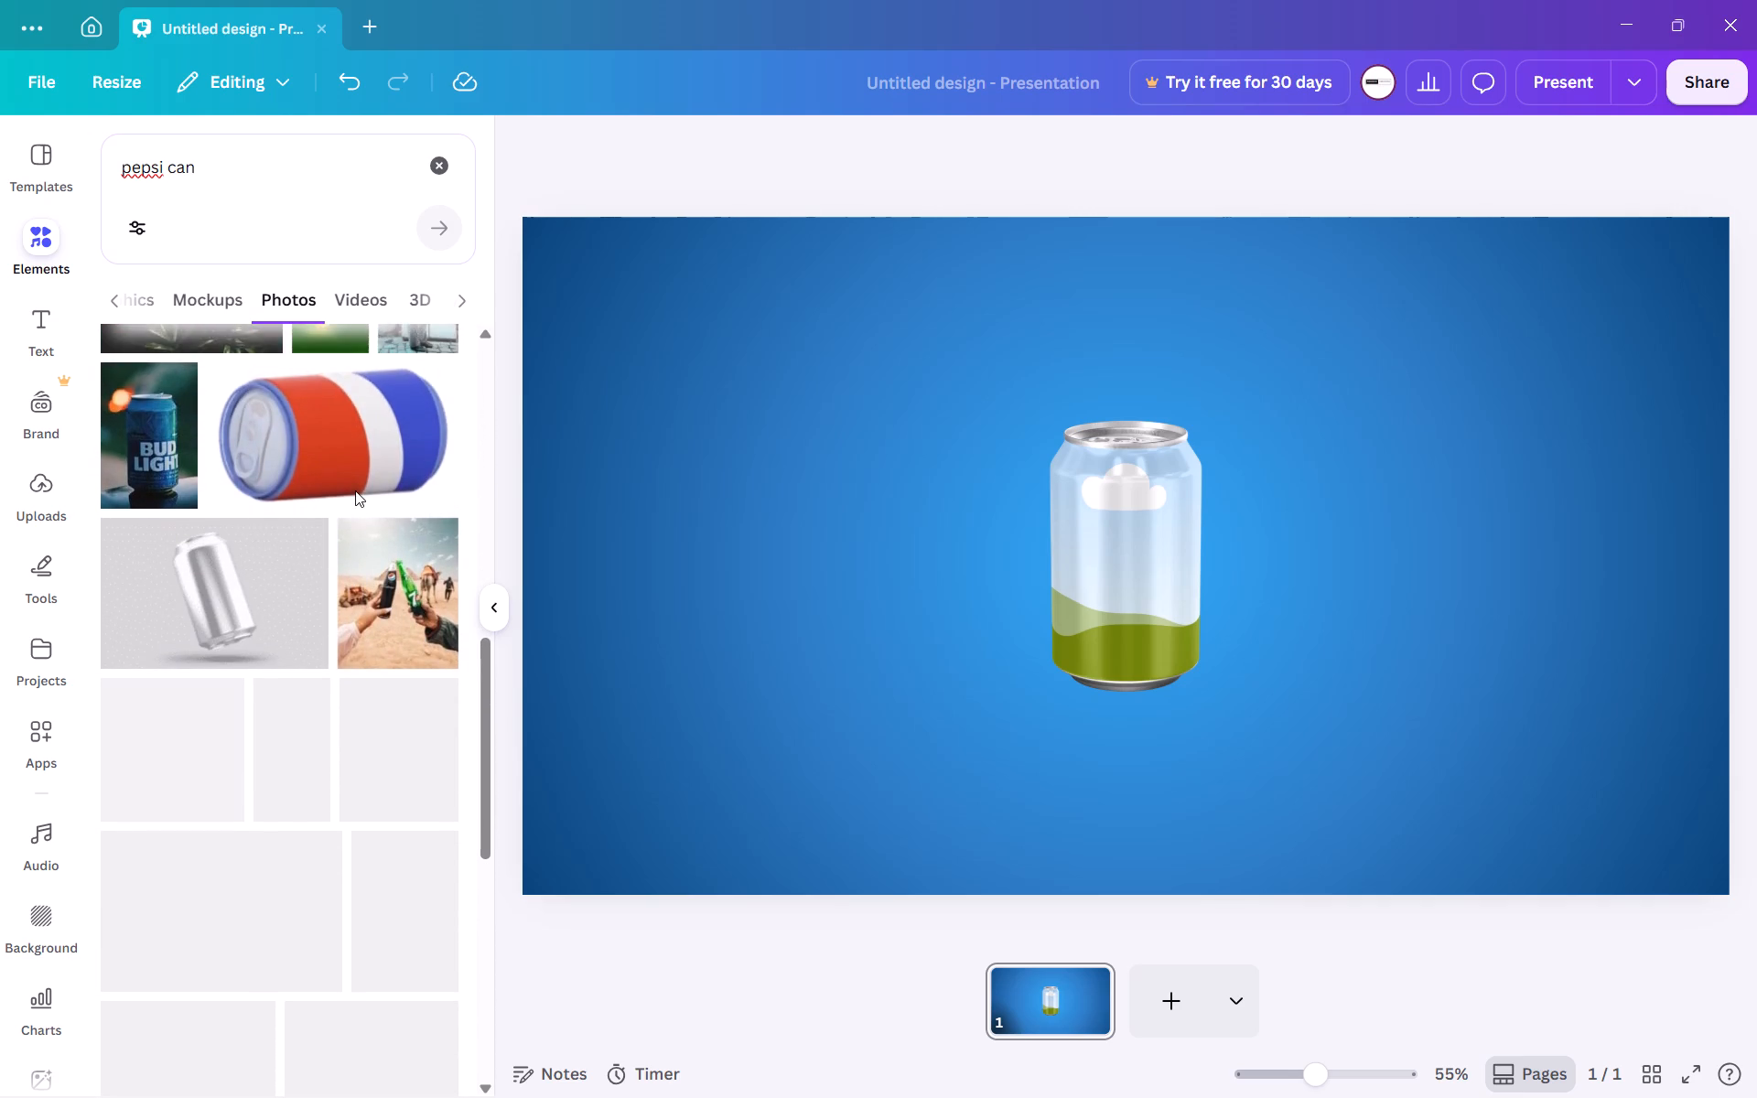
scroll(355, 490, "down", 3)
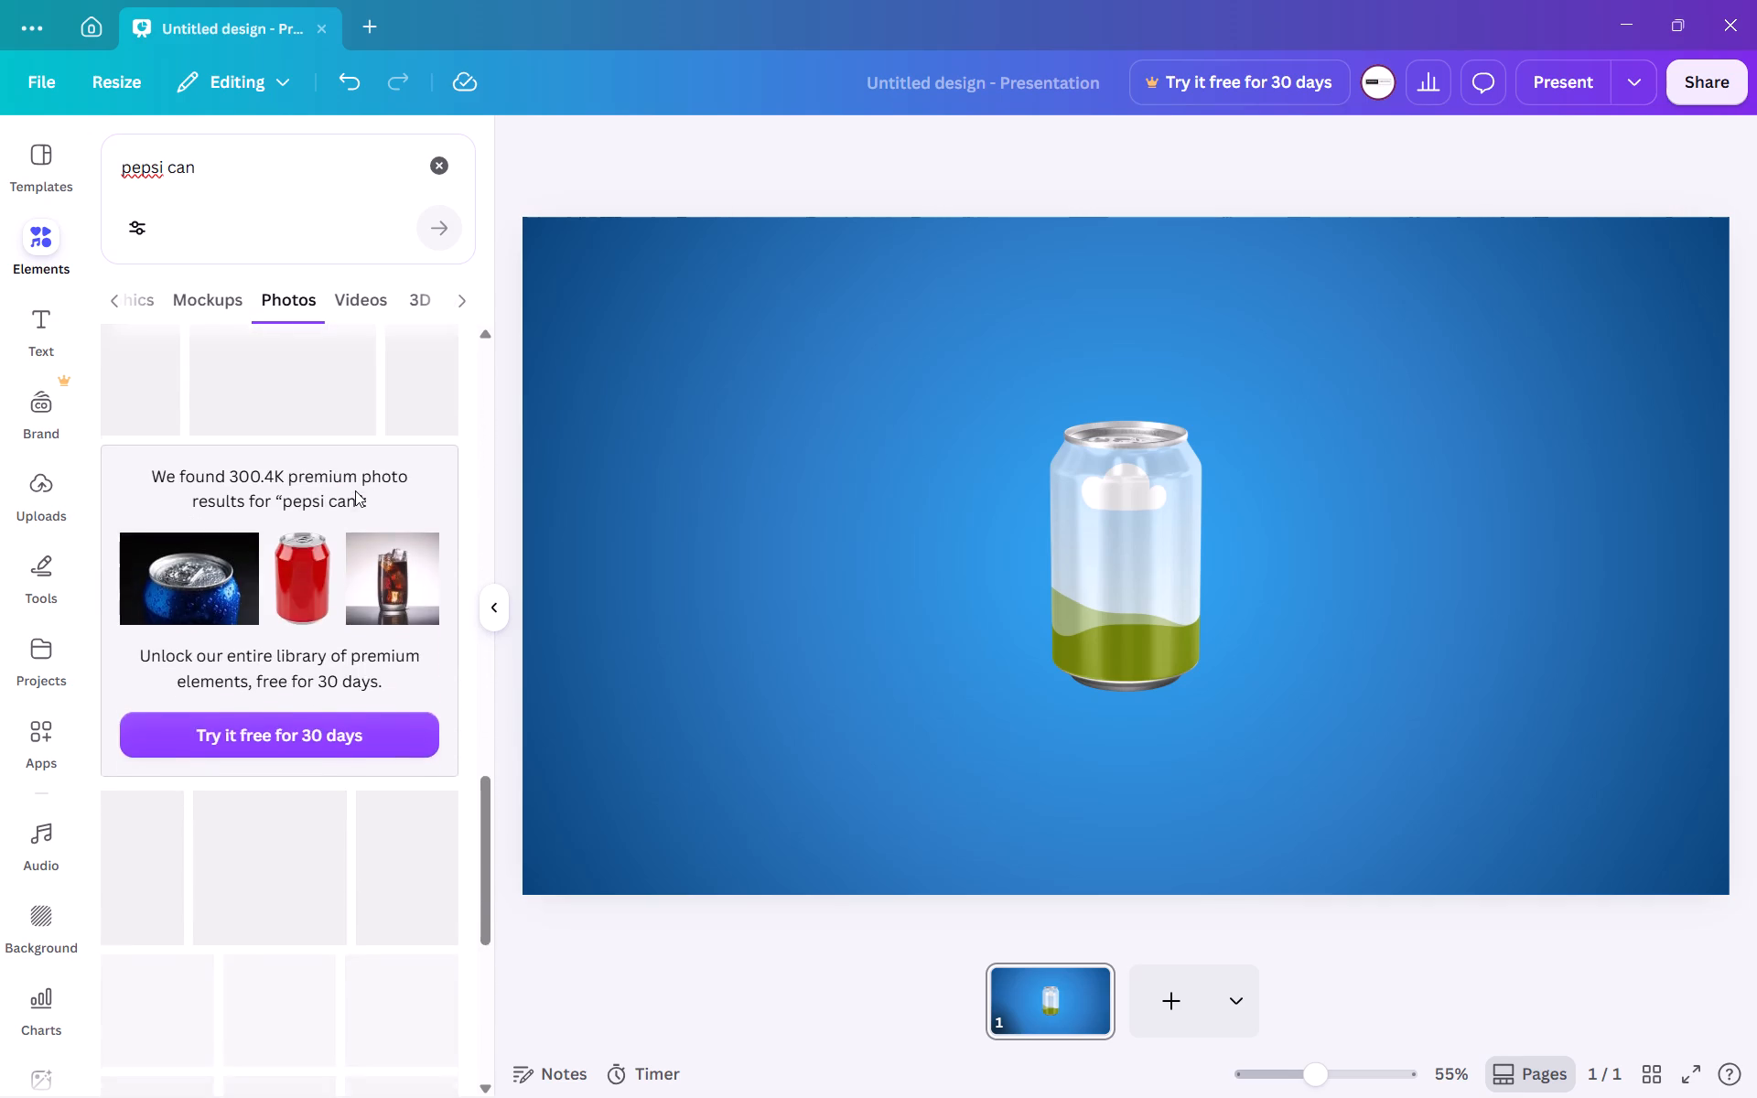
scroll(355, 490, "down", 3)
scroll(355, 490, "up", 5)
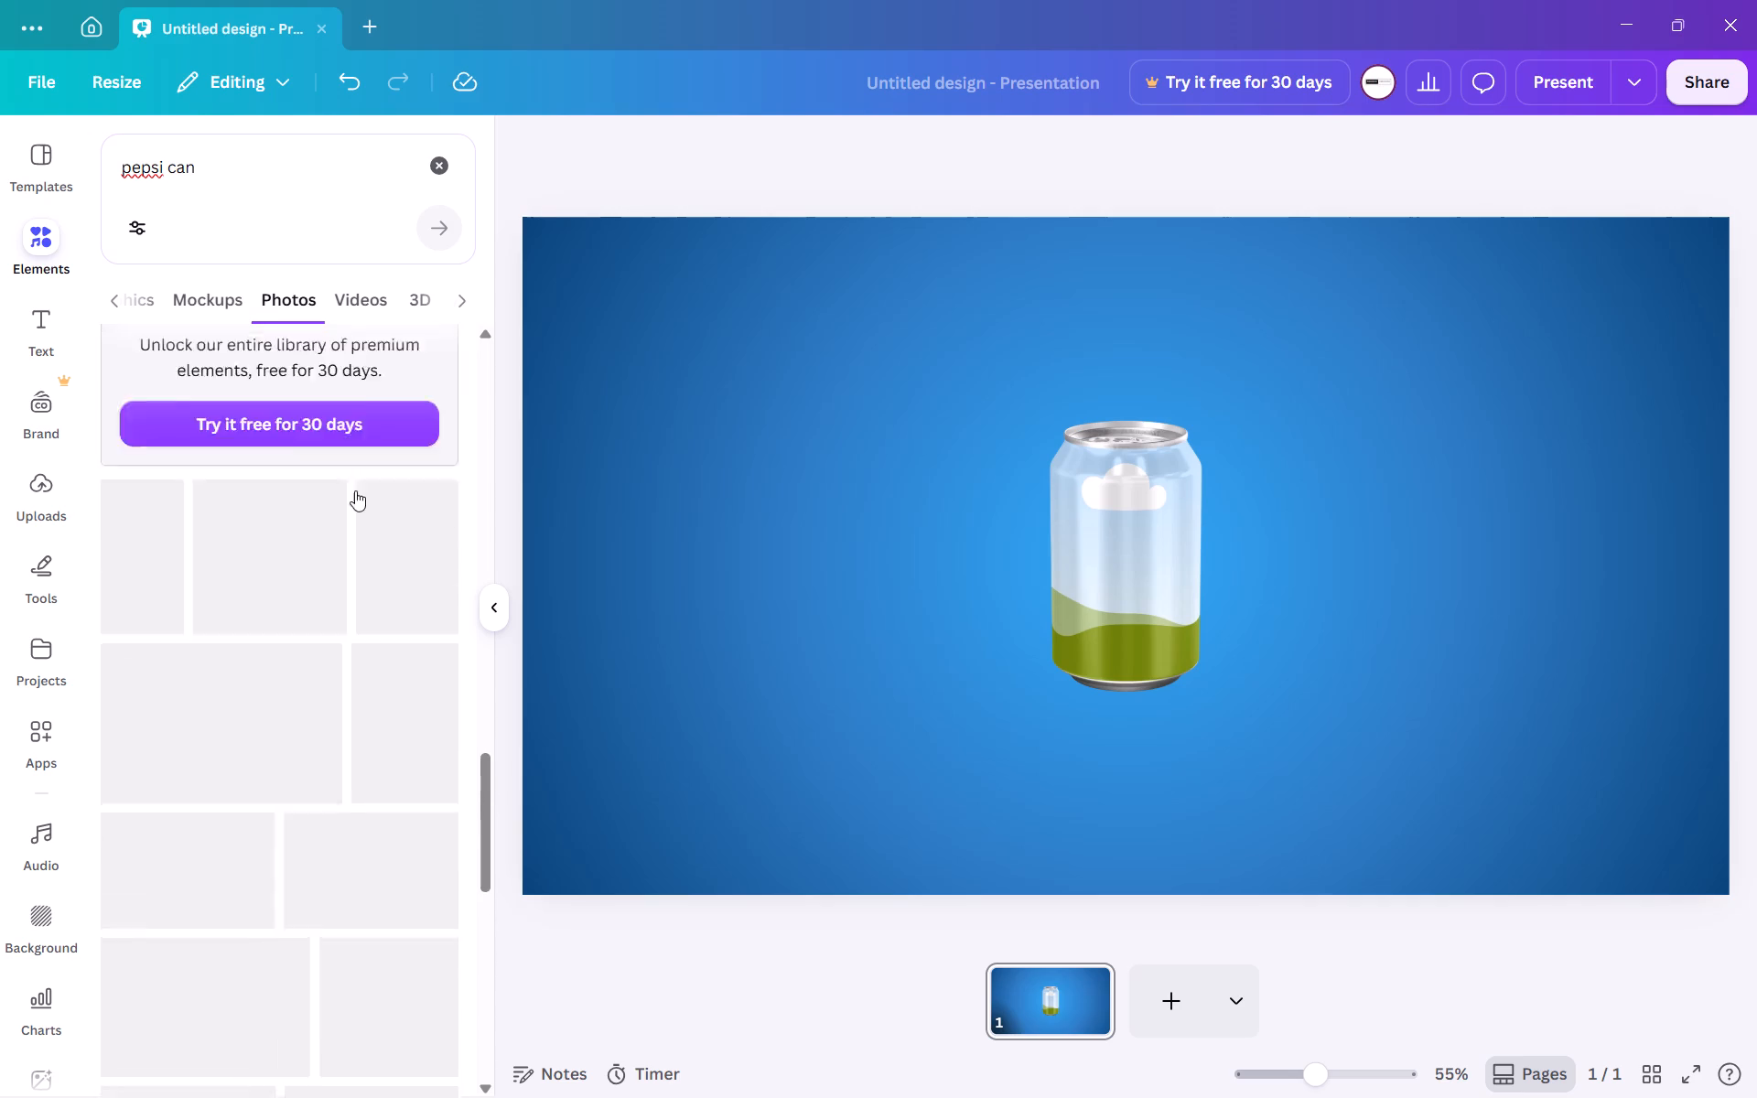
scroll(355, 490, "up", 12)
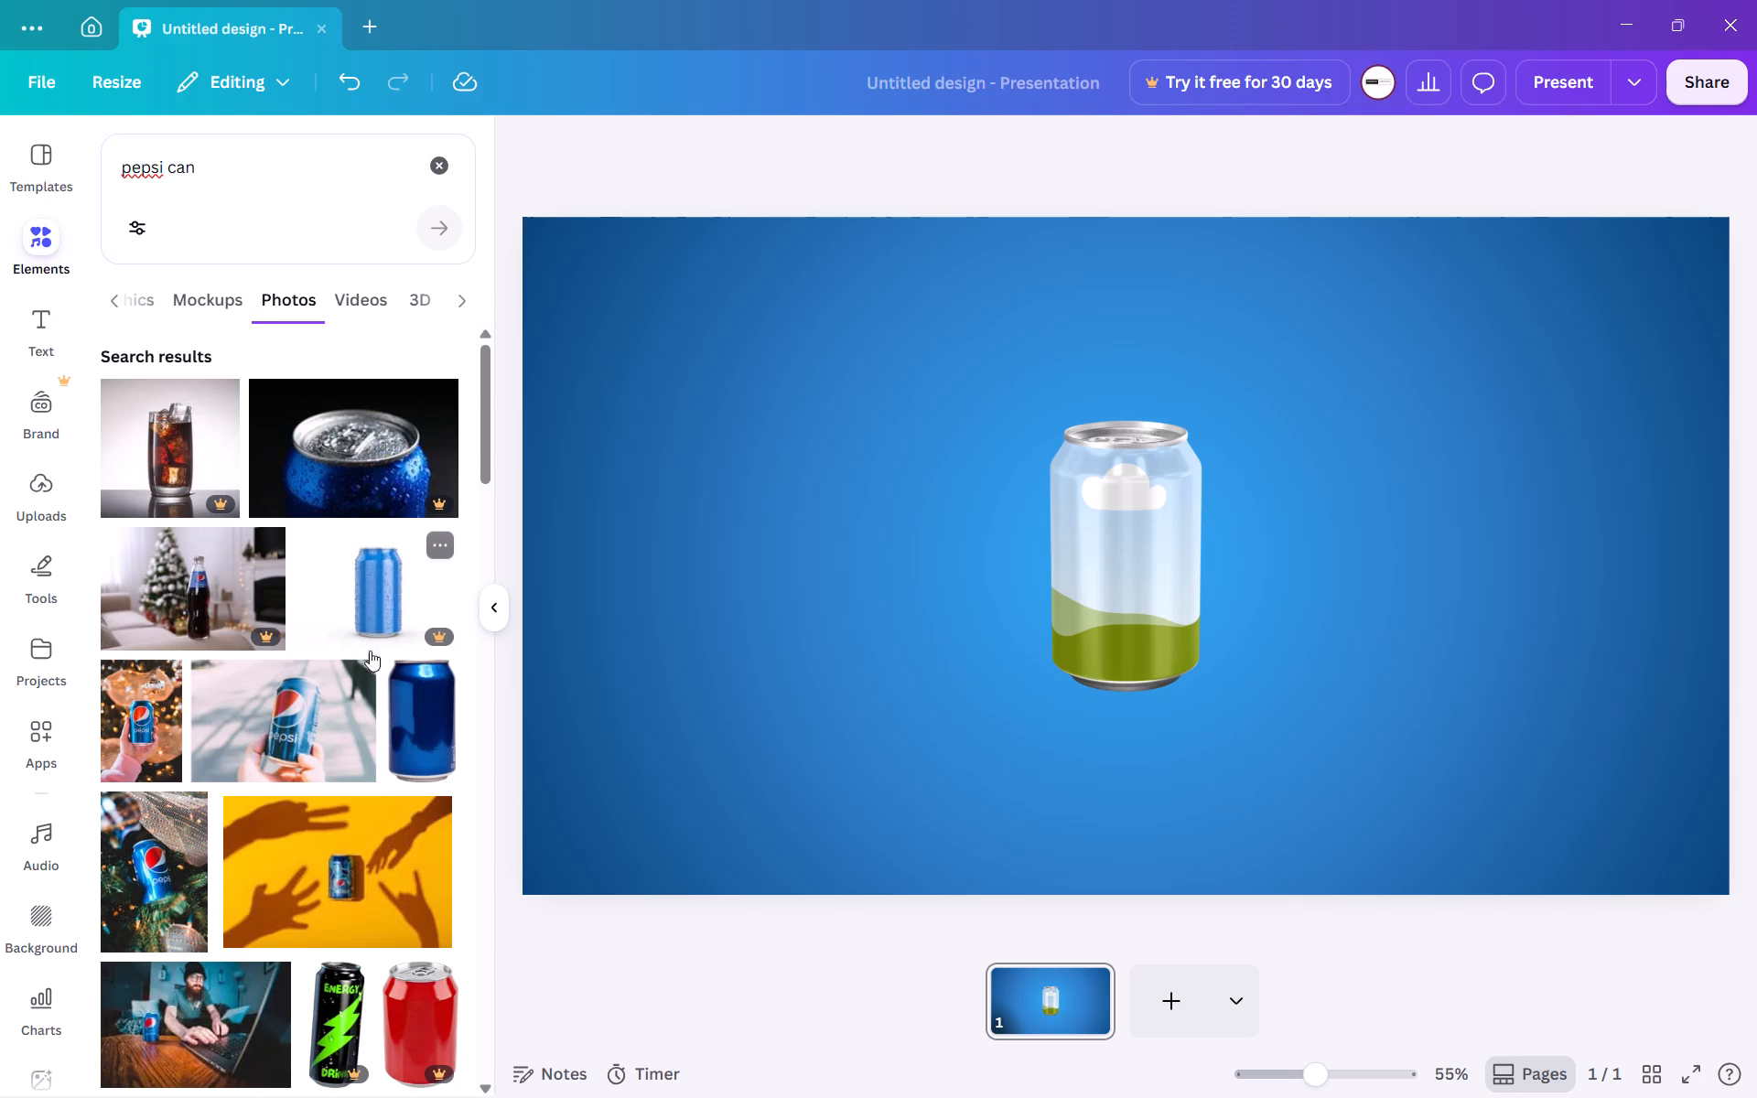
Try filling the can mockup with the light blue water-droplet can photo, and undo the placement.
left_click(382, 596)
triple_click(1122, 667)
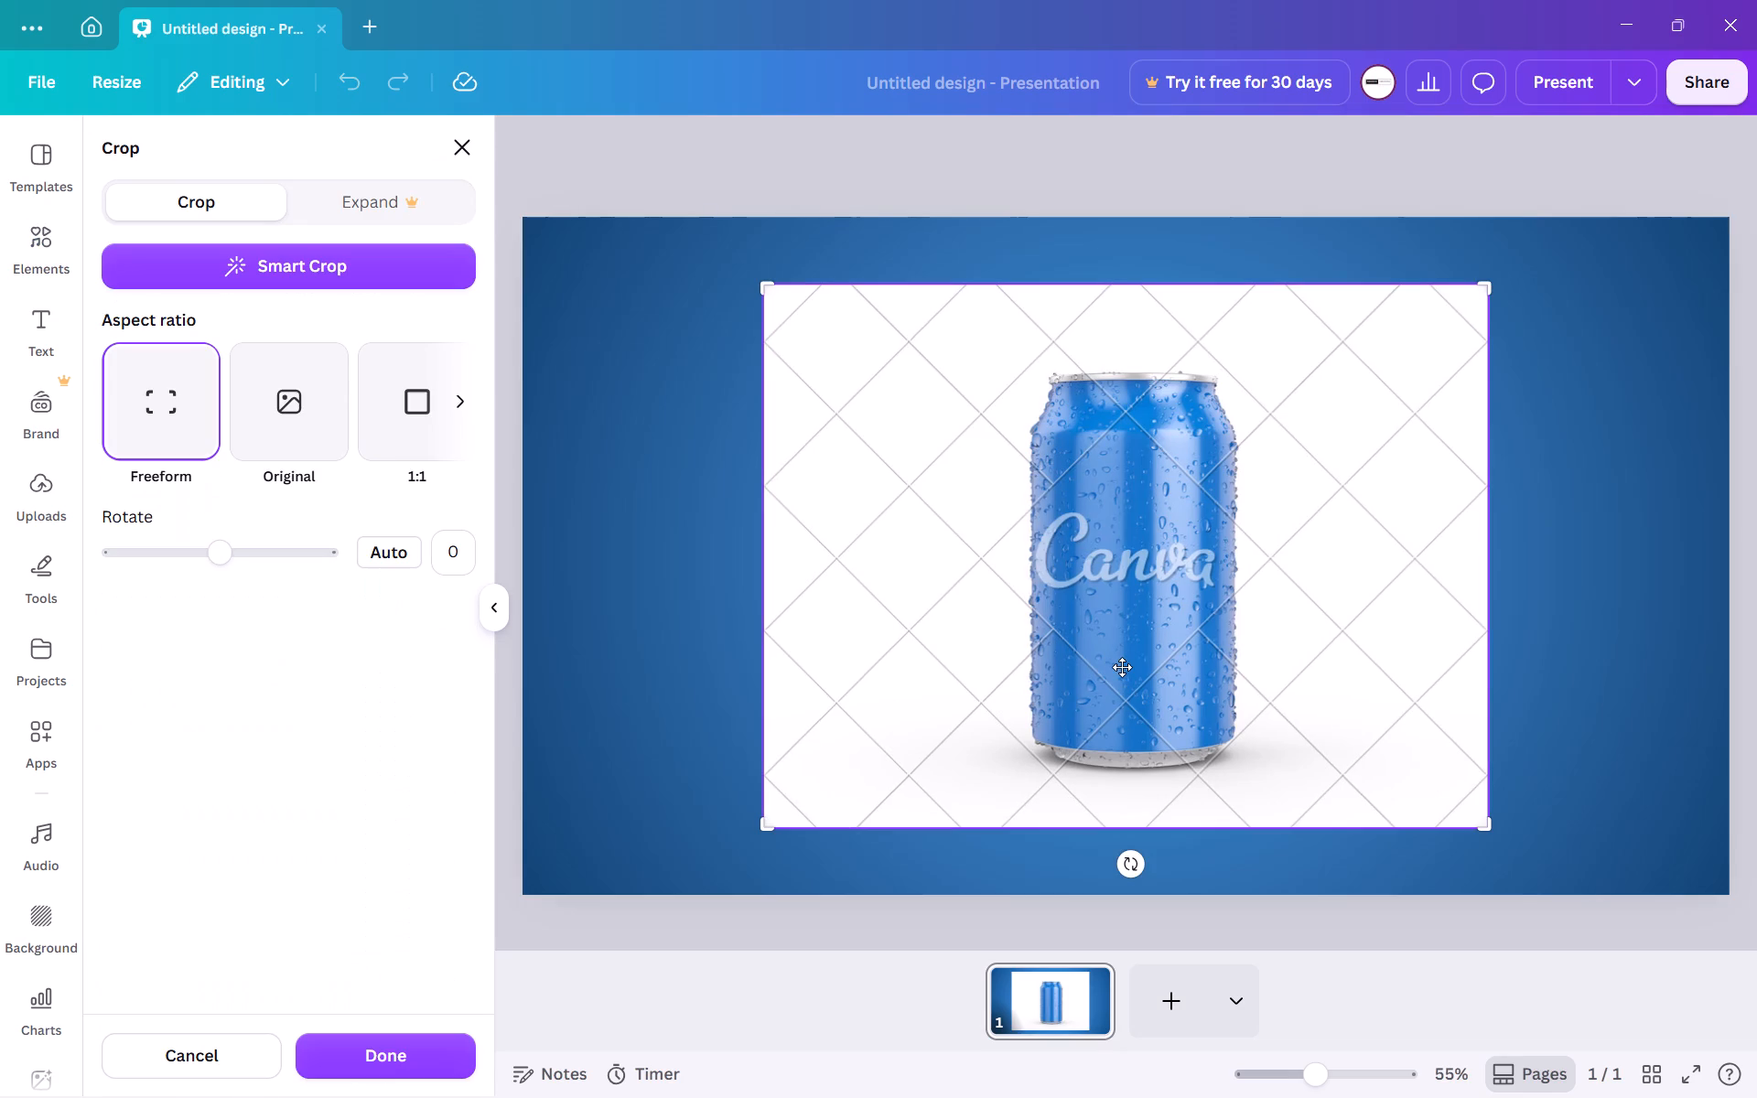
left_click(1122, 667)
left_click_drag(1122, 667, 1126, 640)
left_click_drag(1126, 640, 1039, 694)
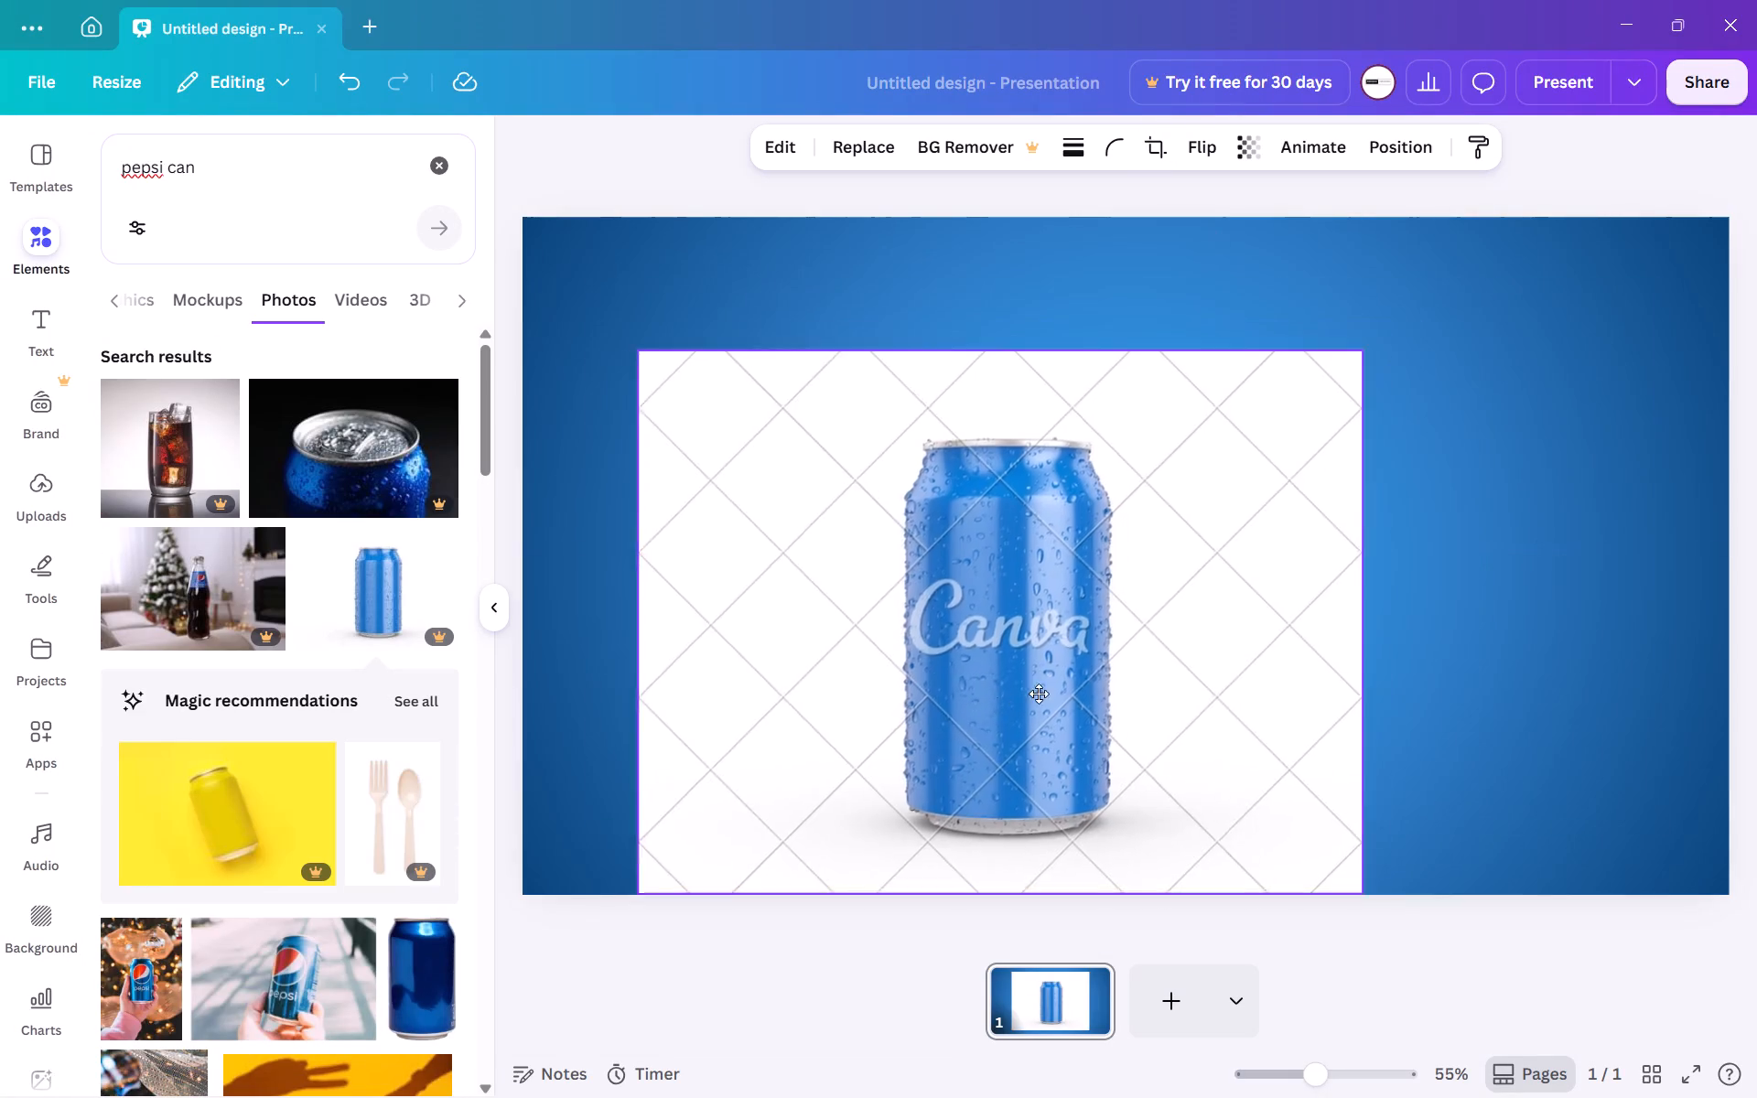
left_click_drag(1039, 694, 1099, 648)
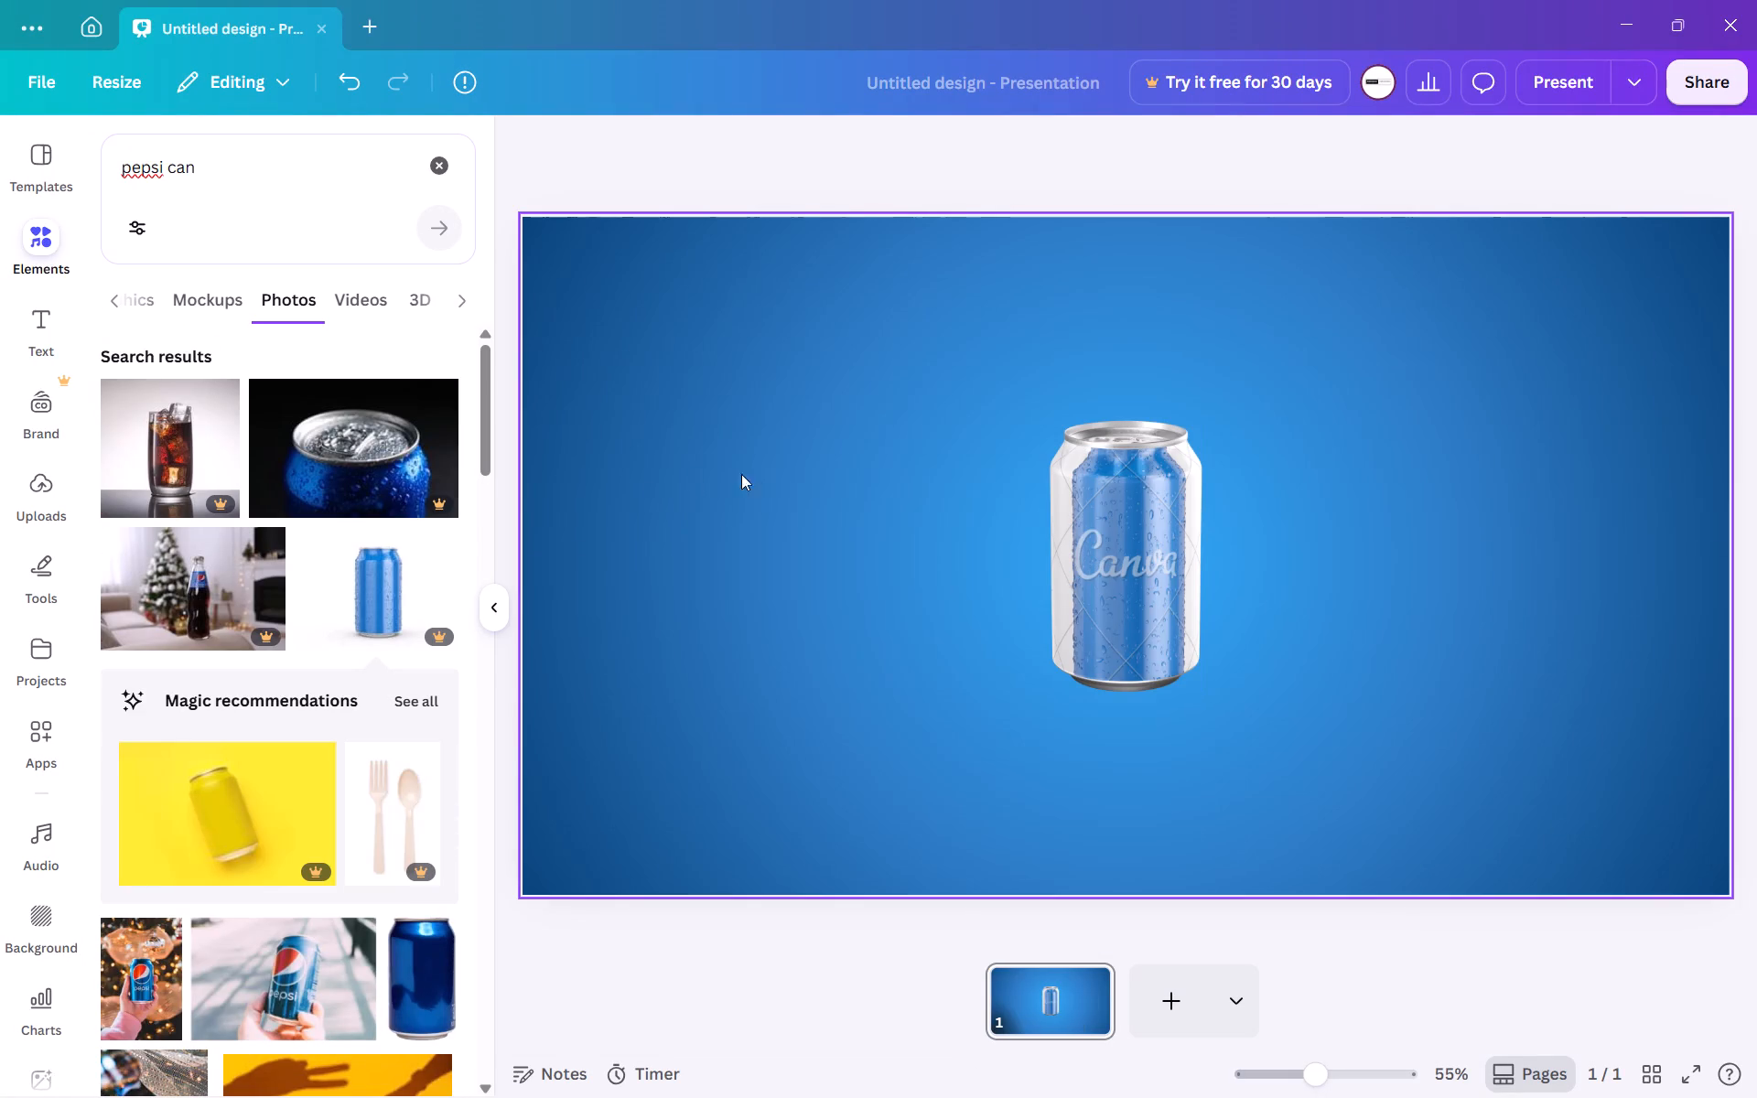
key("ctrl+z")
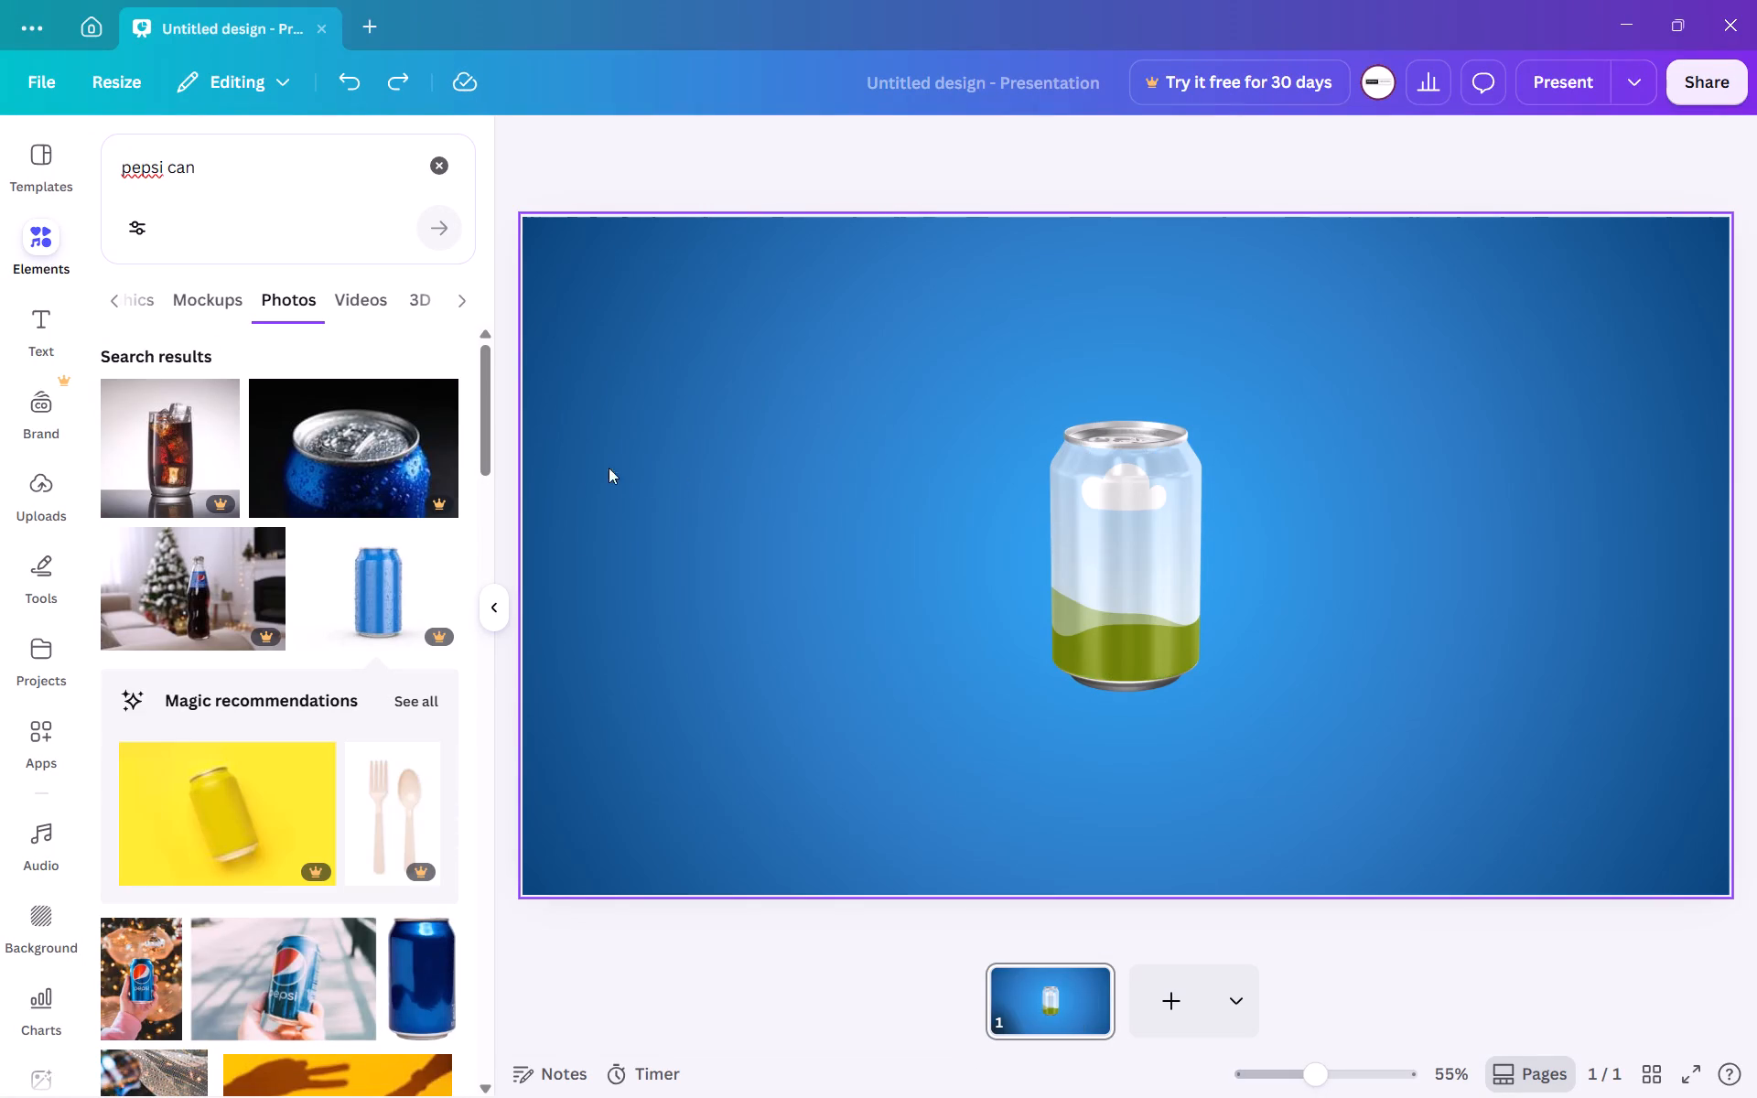
Search all elements, rather than only photos, for "pepsi can".
scroll(311, 539, "up", 3)
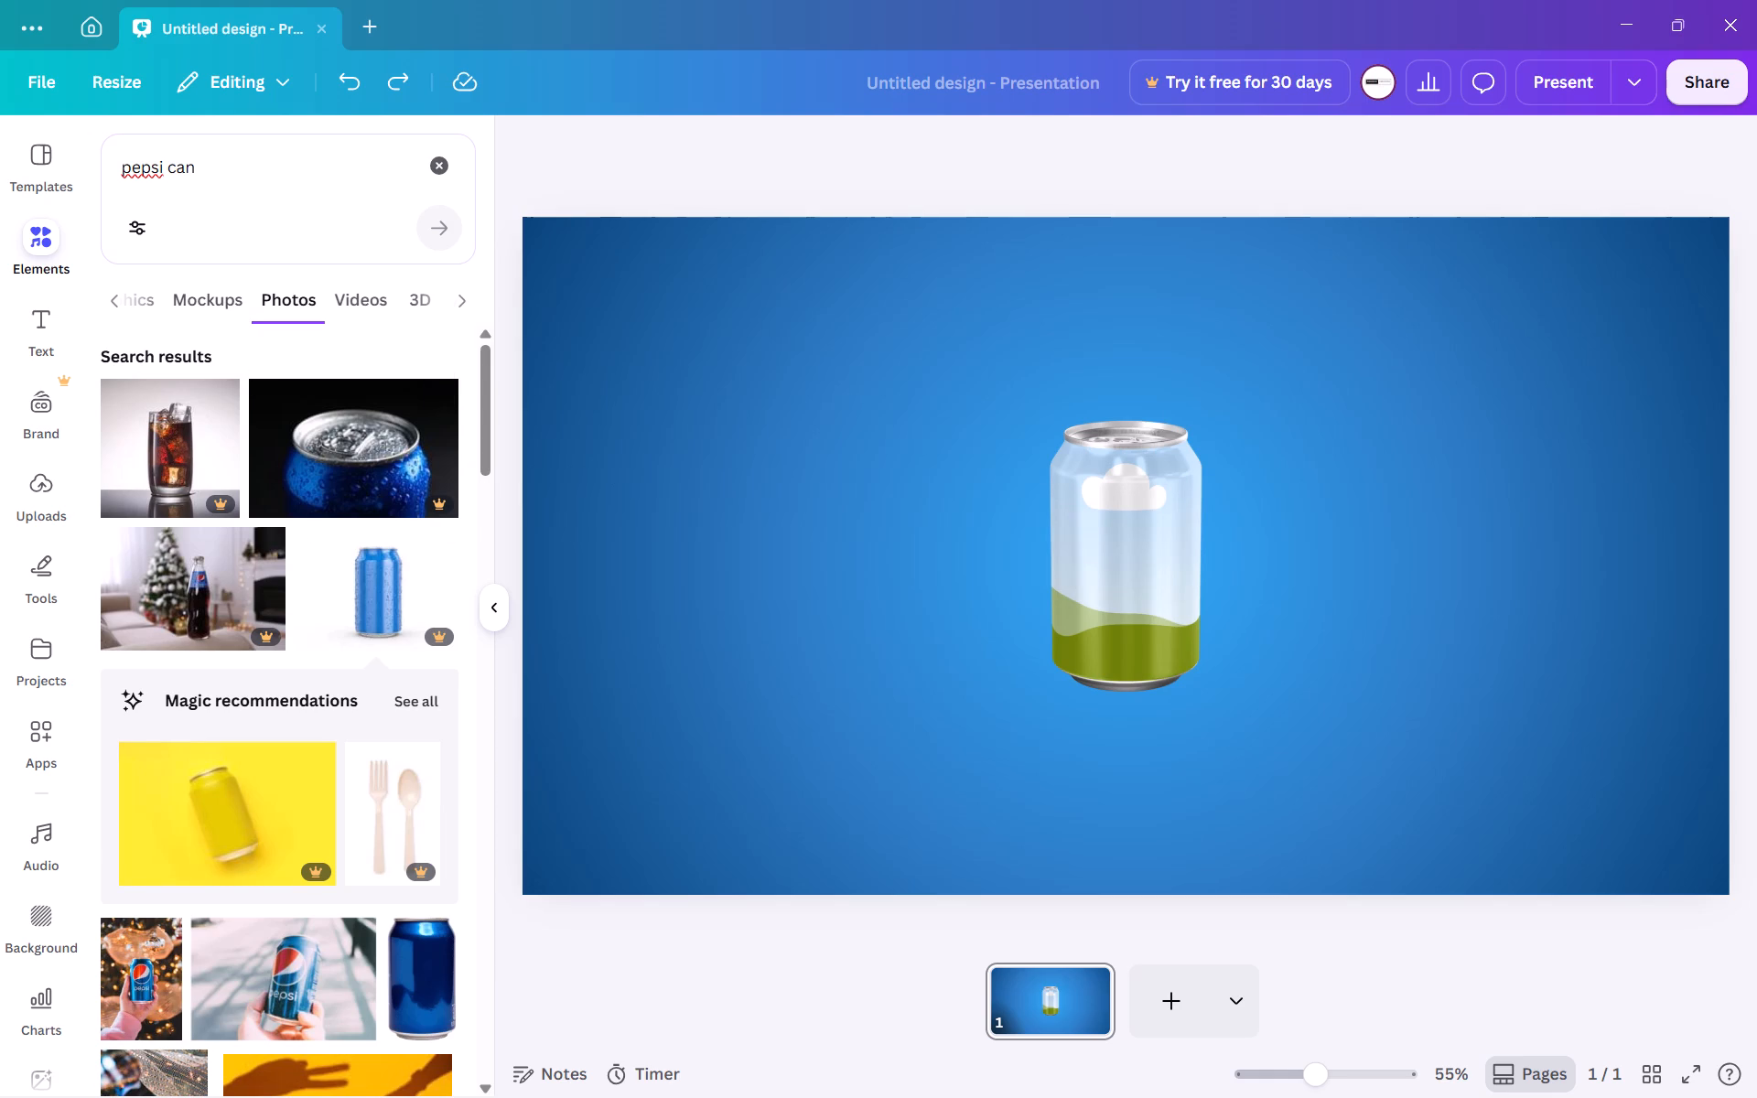
left_click(245, 184)
left_click(251, 168)
key("Return")
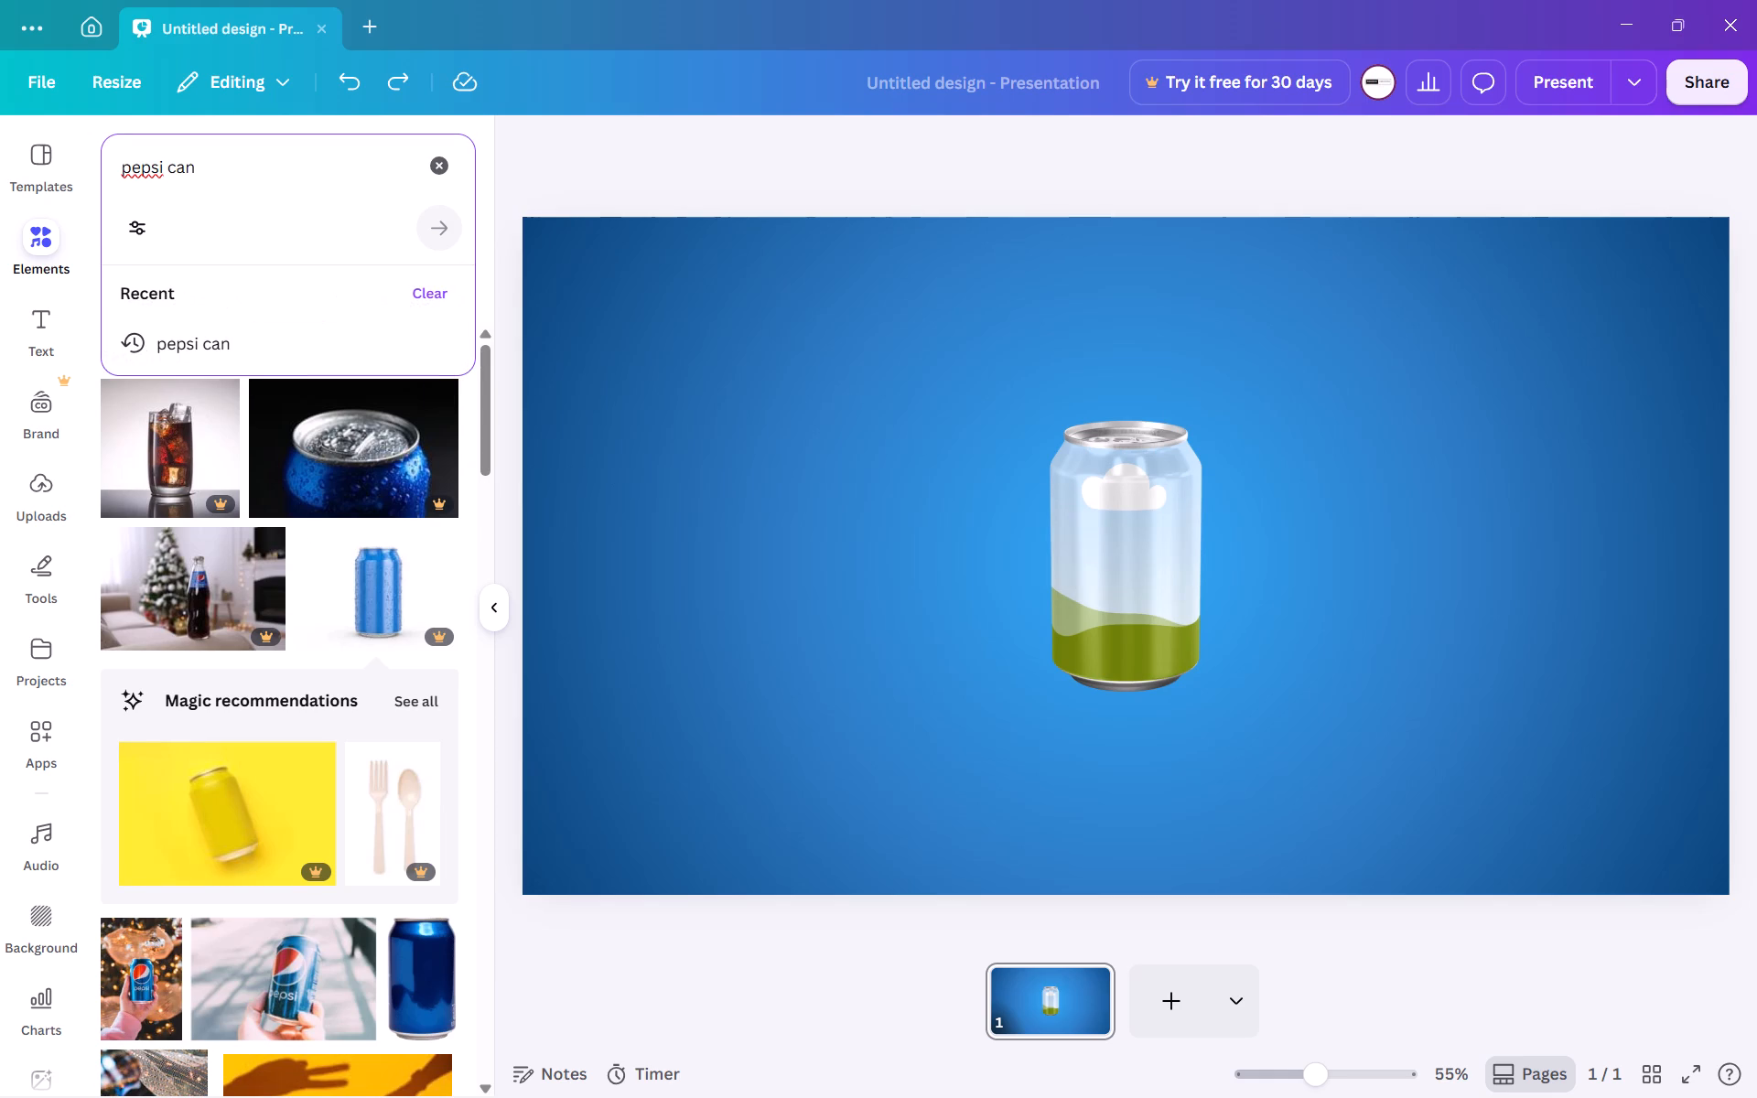
double_click(233, 159)
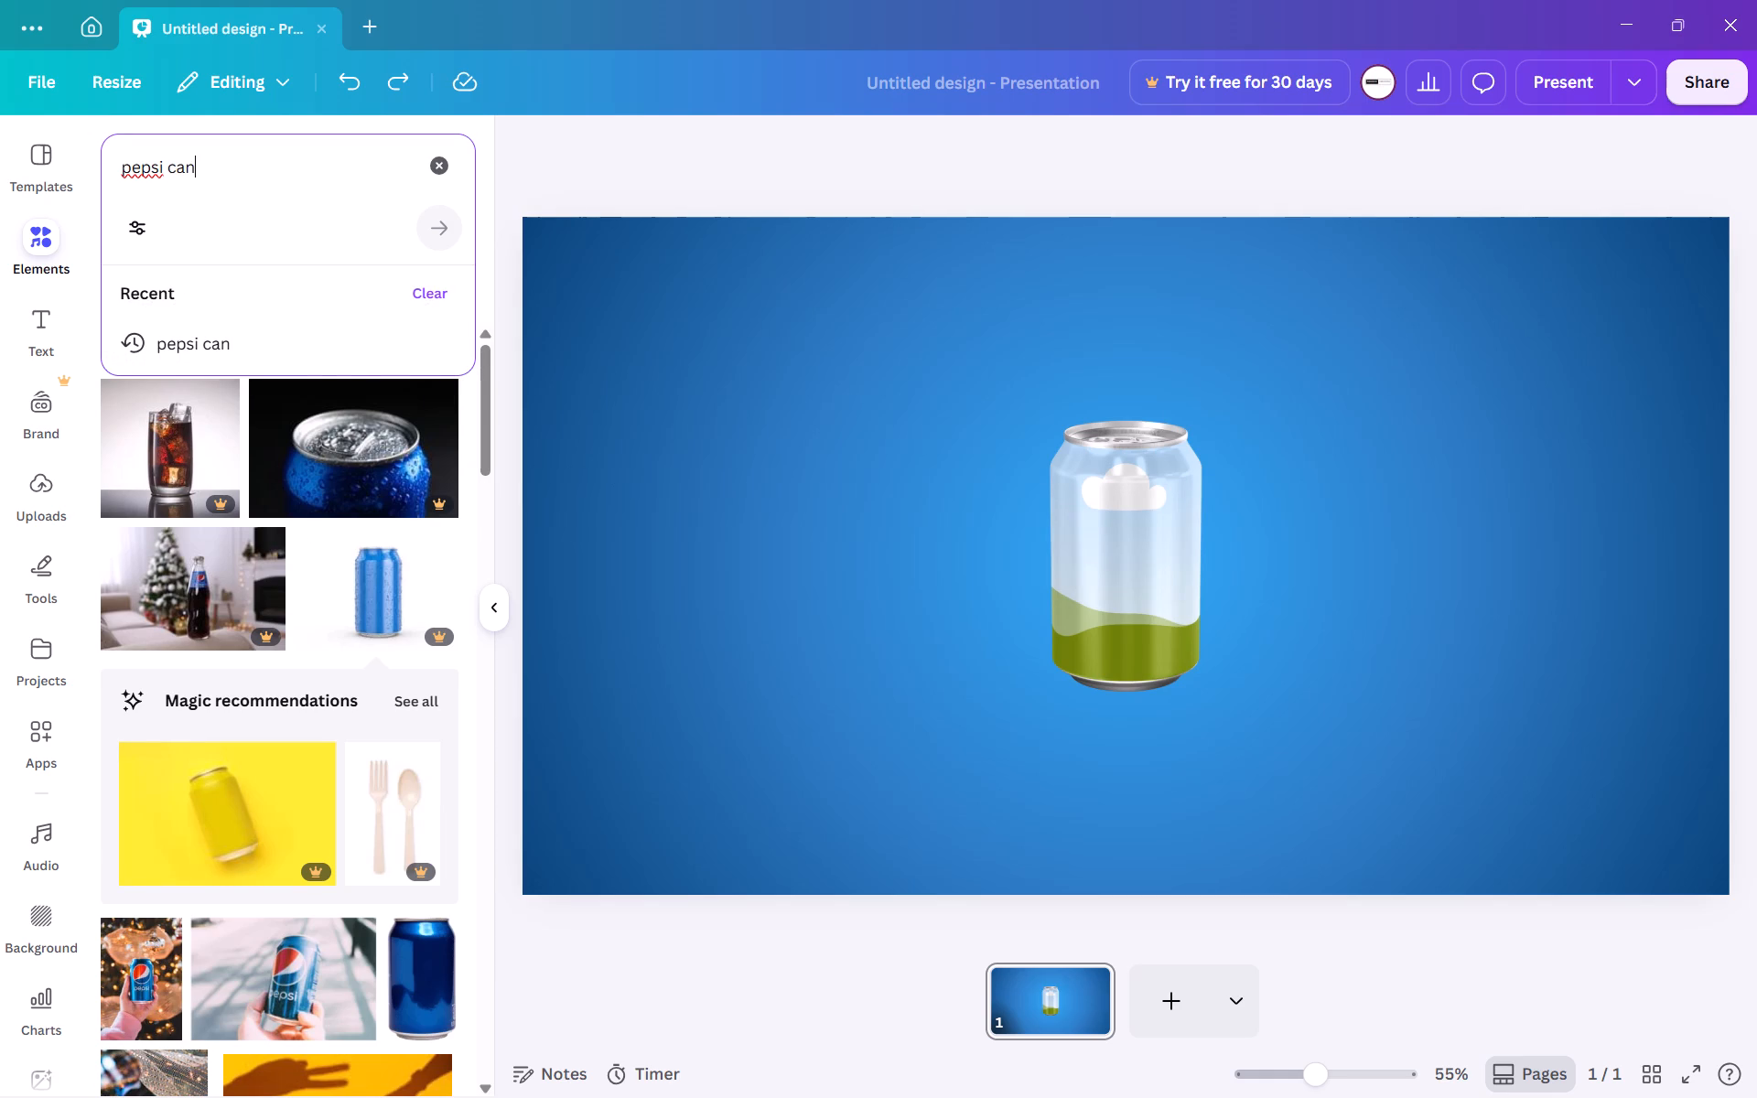
left_click(233, 159)
key("Return")
left_click(448, 165)
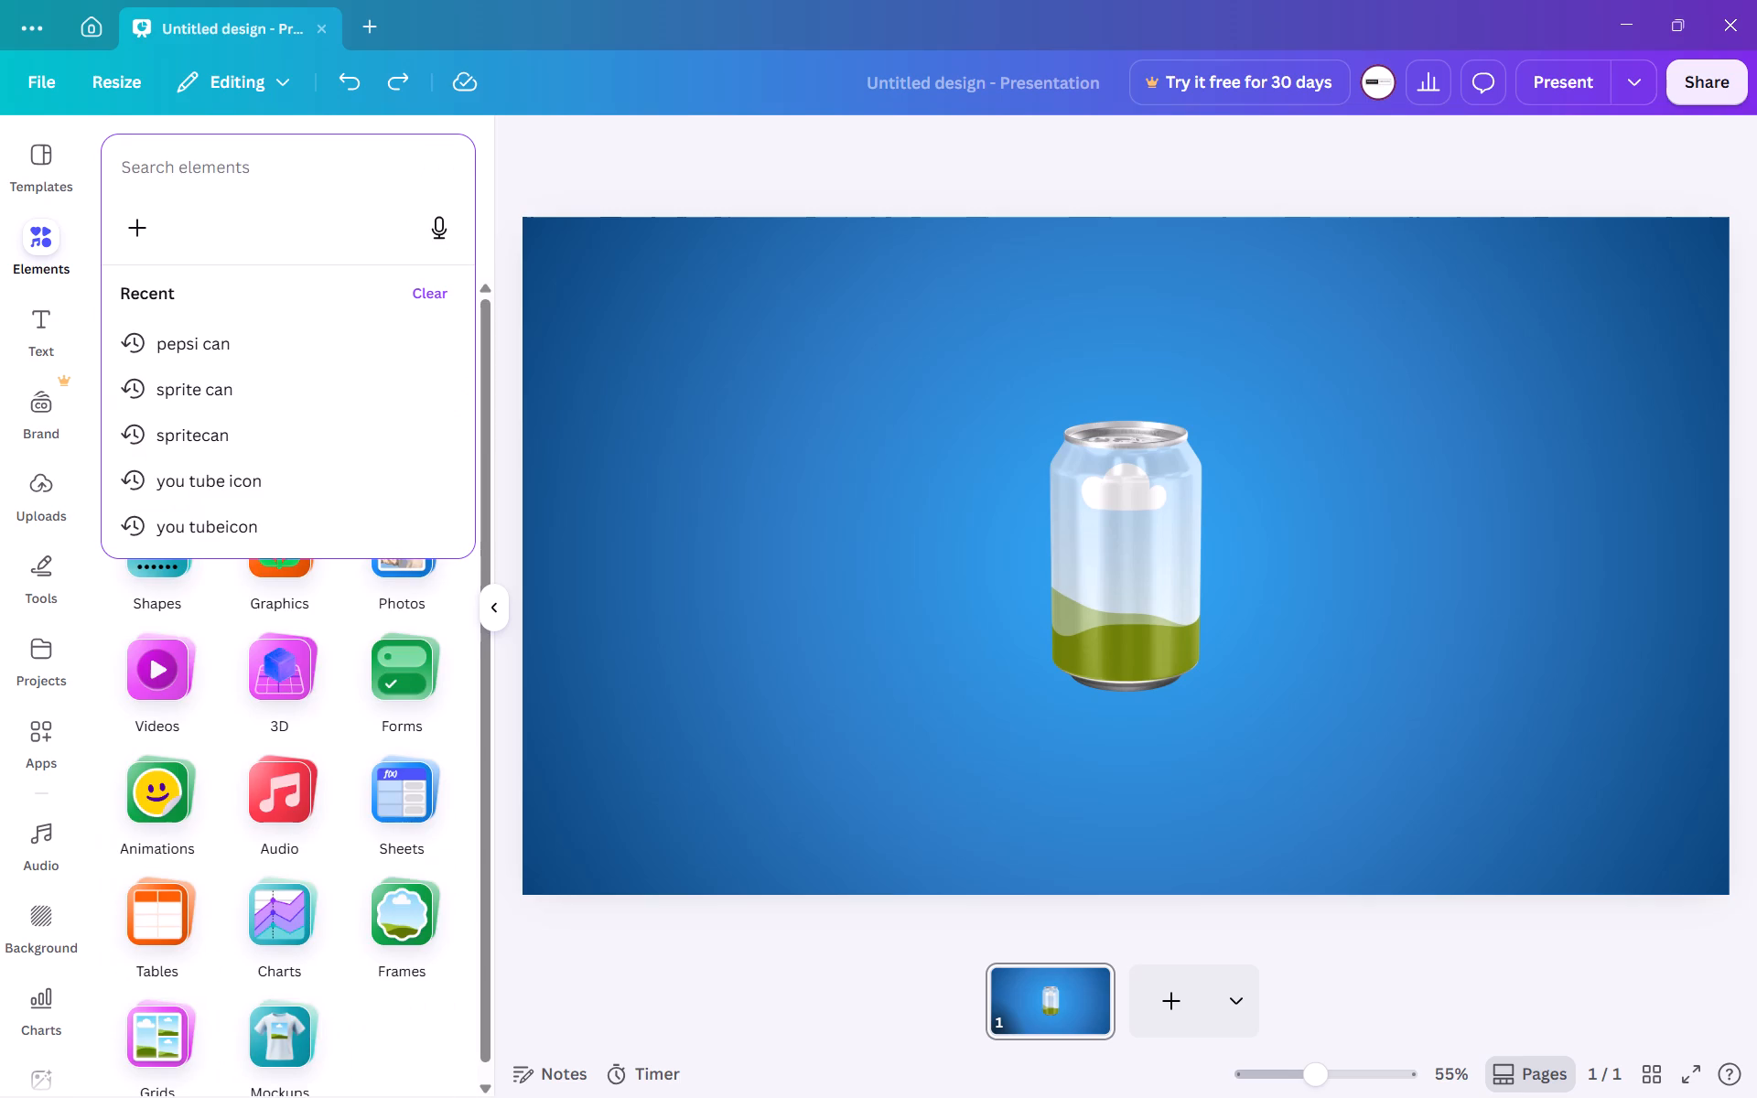
left_click(312, 156)
type("pepsi can")
key("Return")
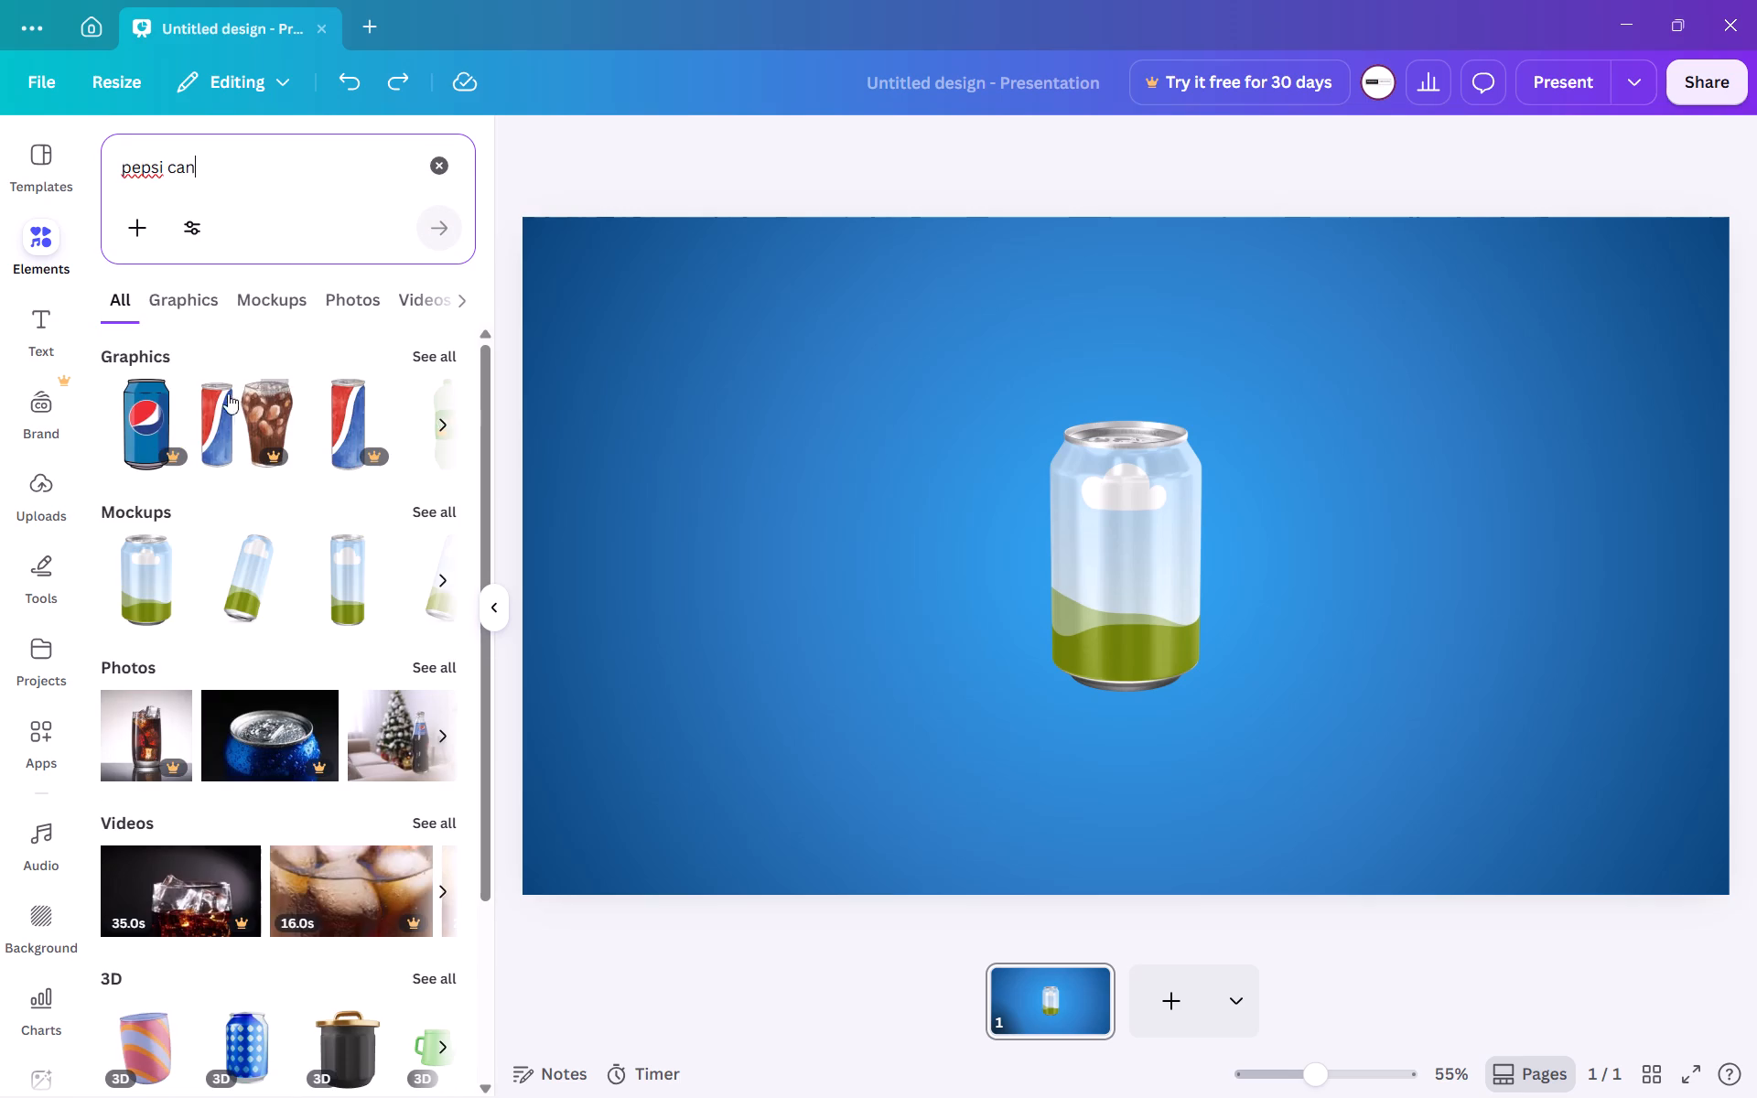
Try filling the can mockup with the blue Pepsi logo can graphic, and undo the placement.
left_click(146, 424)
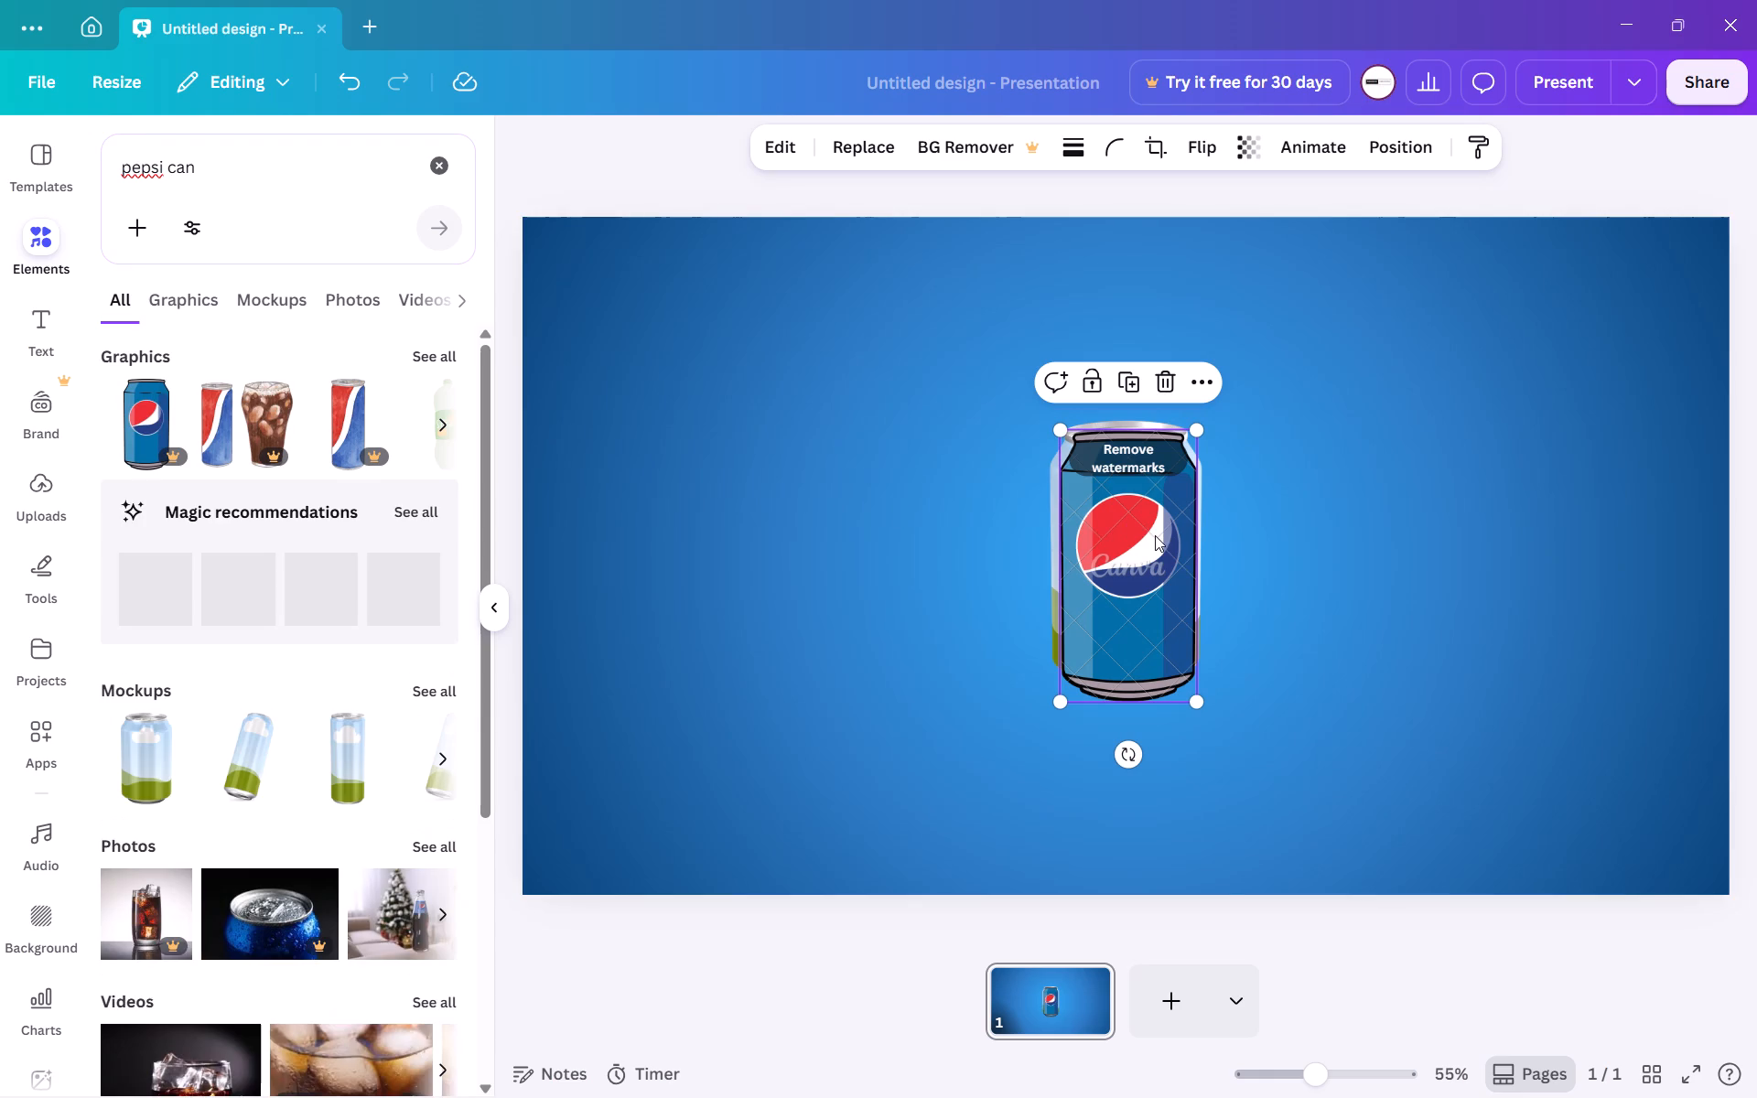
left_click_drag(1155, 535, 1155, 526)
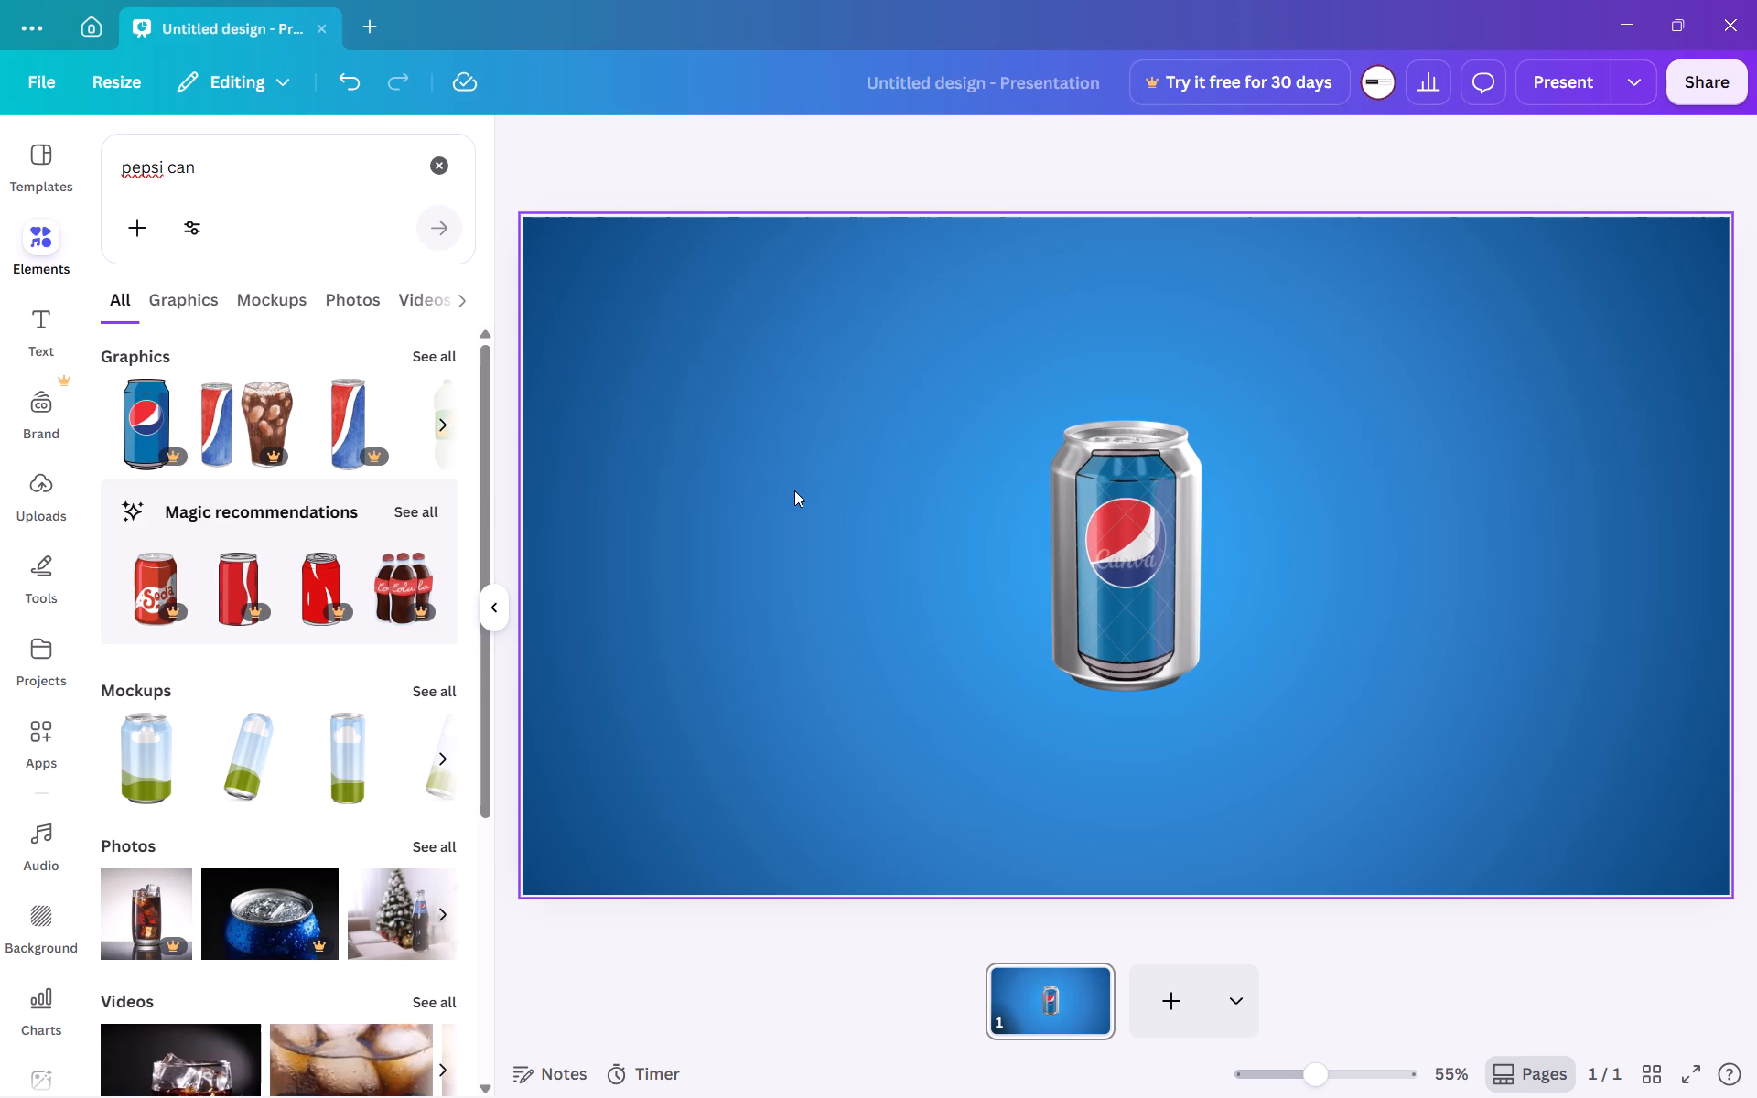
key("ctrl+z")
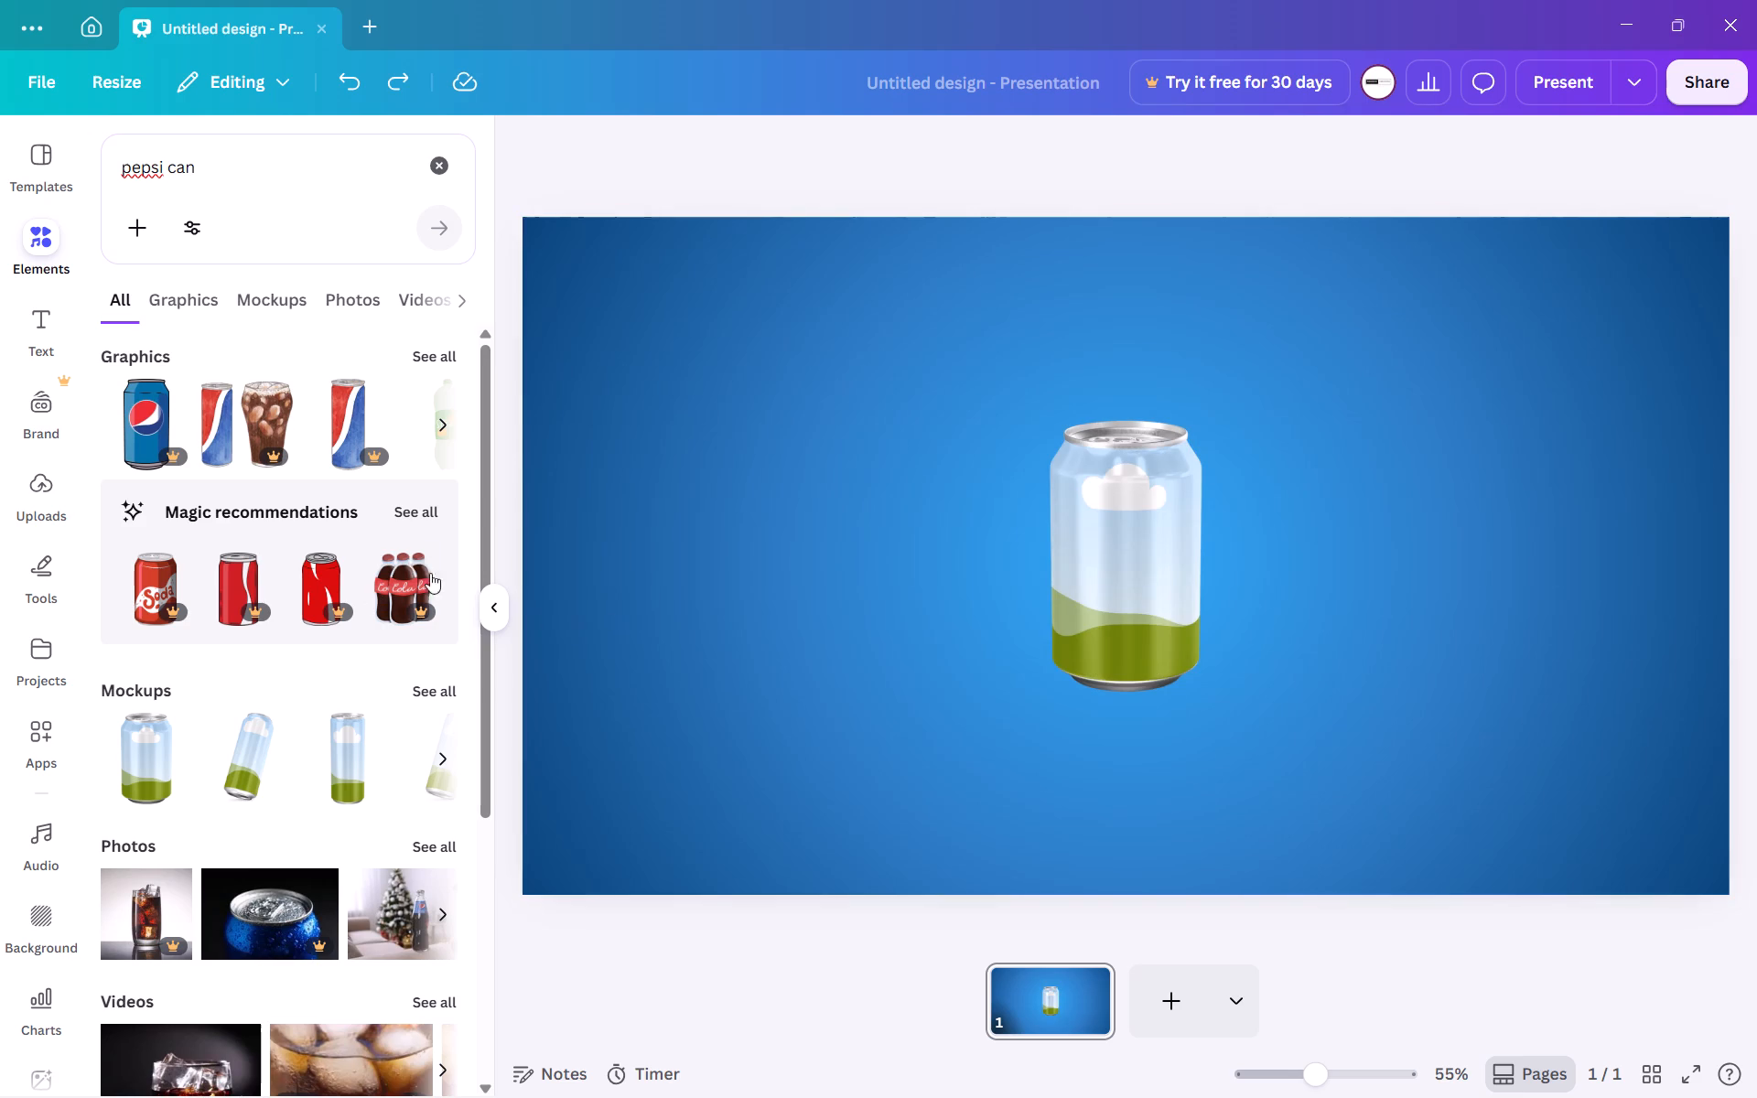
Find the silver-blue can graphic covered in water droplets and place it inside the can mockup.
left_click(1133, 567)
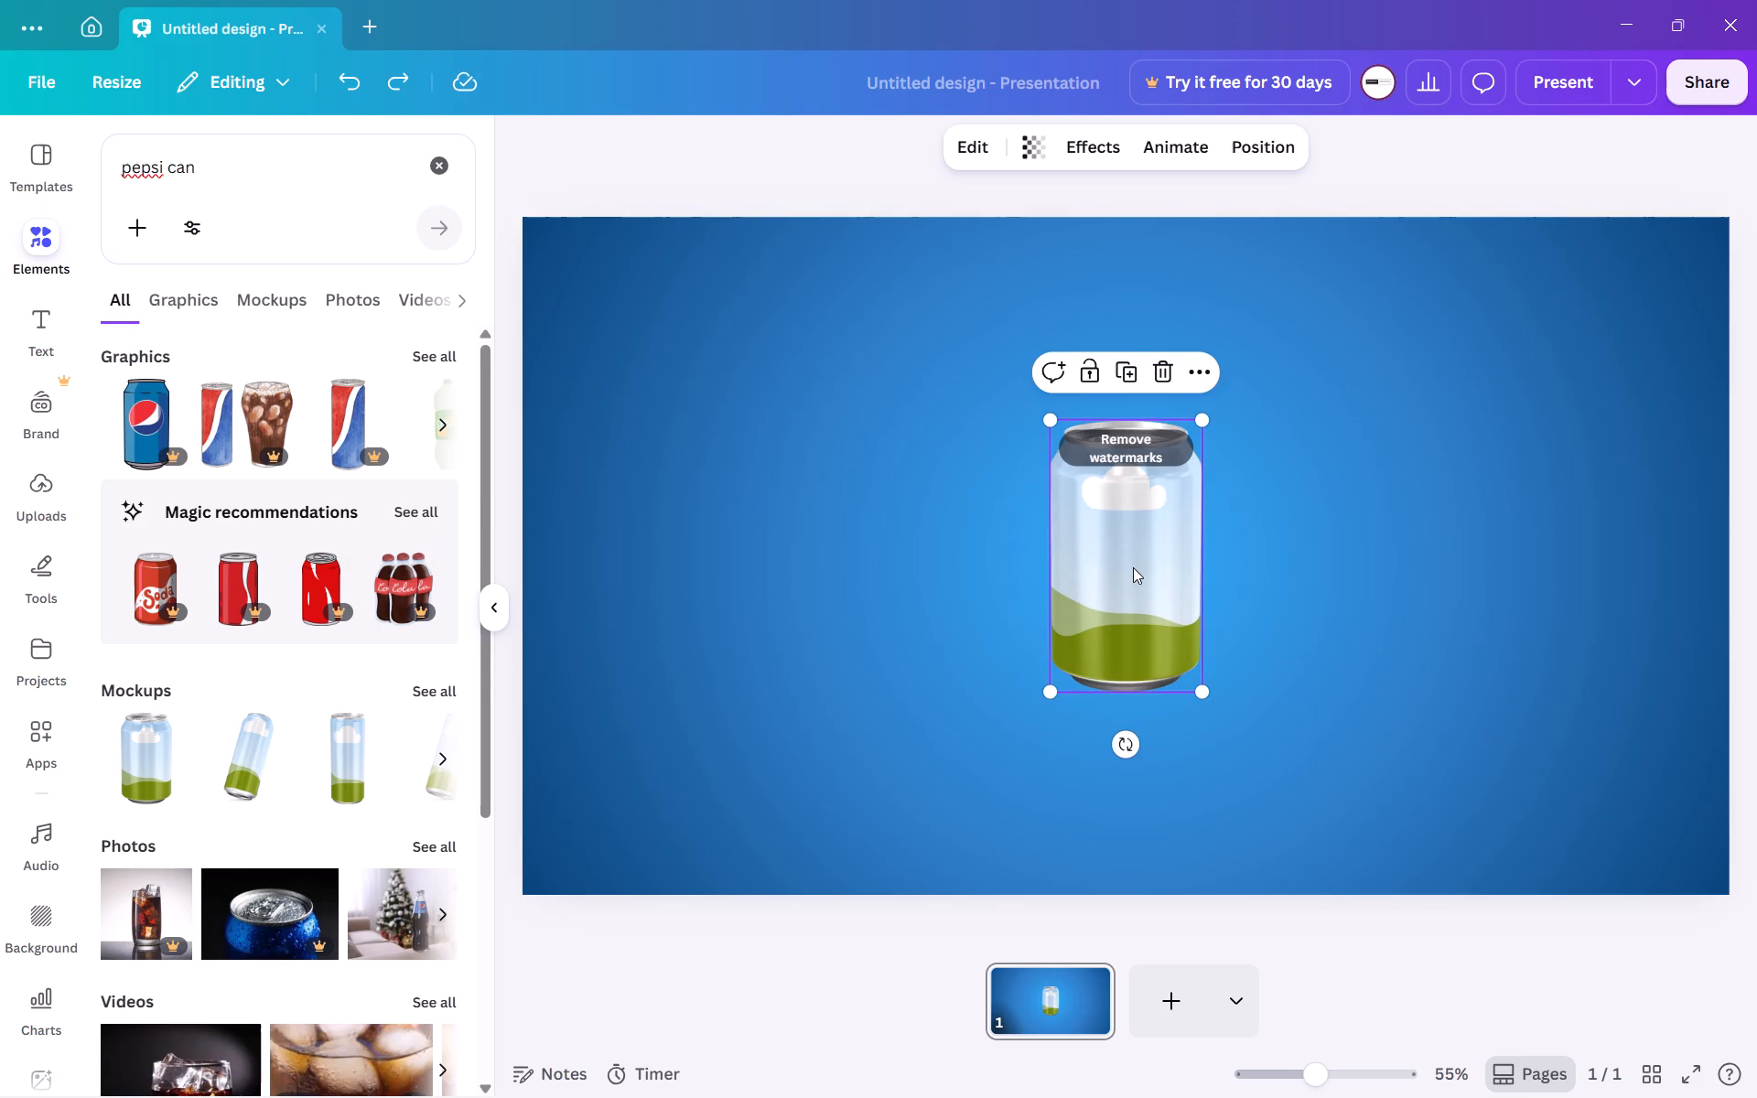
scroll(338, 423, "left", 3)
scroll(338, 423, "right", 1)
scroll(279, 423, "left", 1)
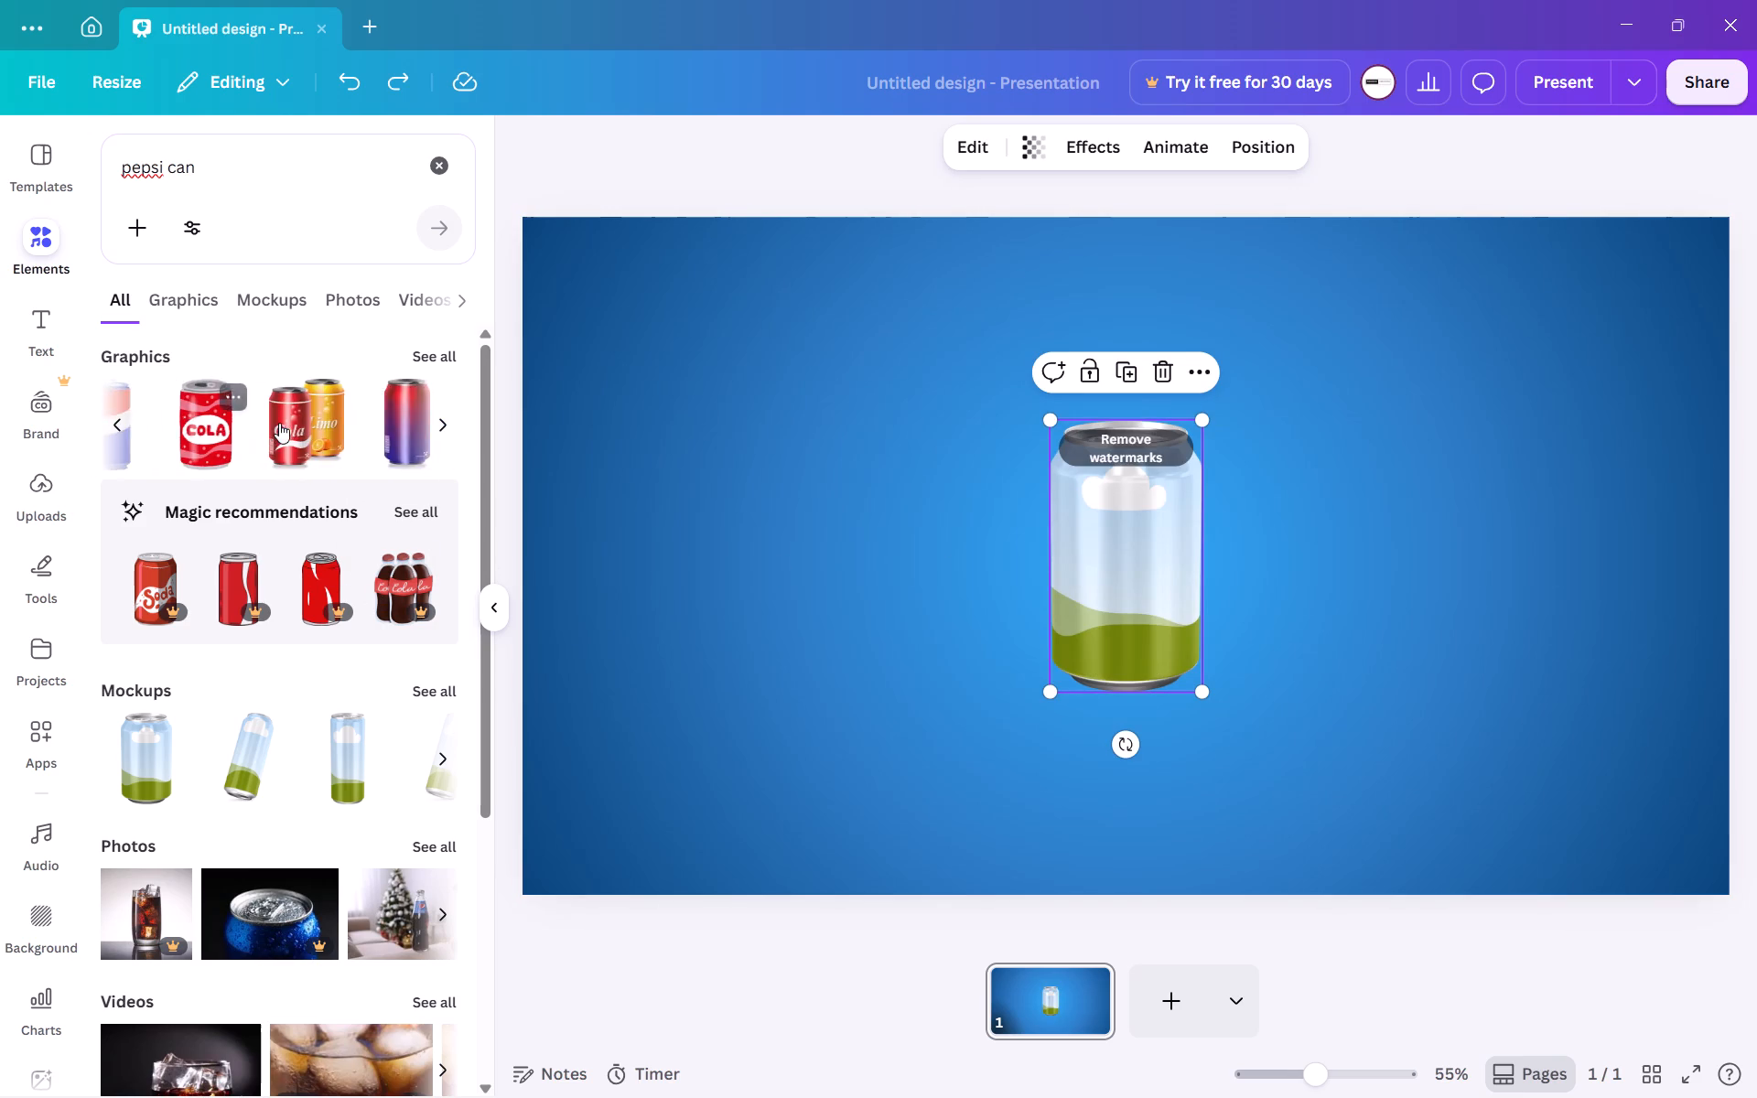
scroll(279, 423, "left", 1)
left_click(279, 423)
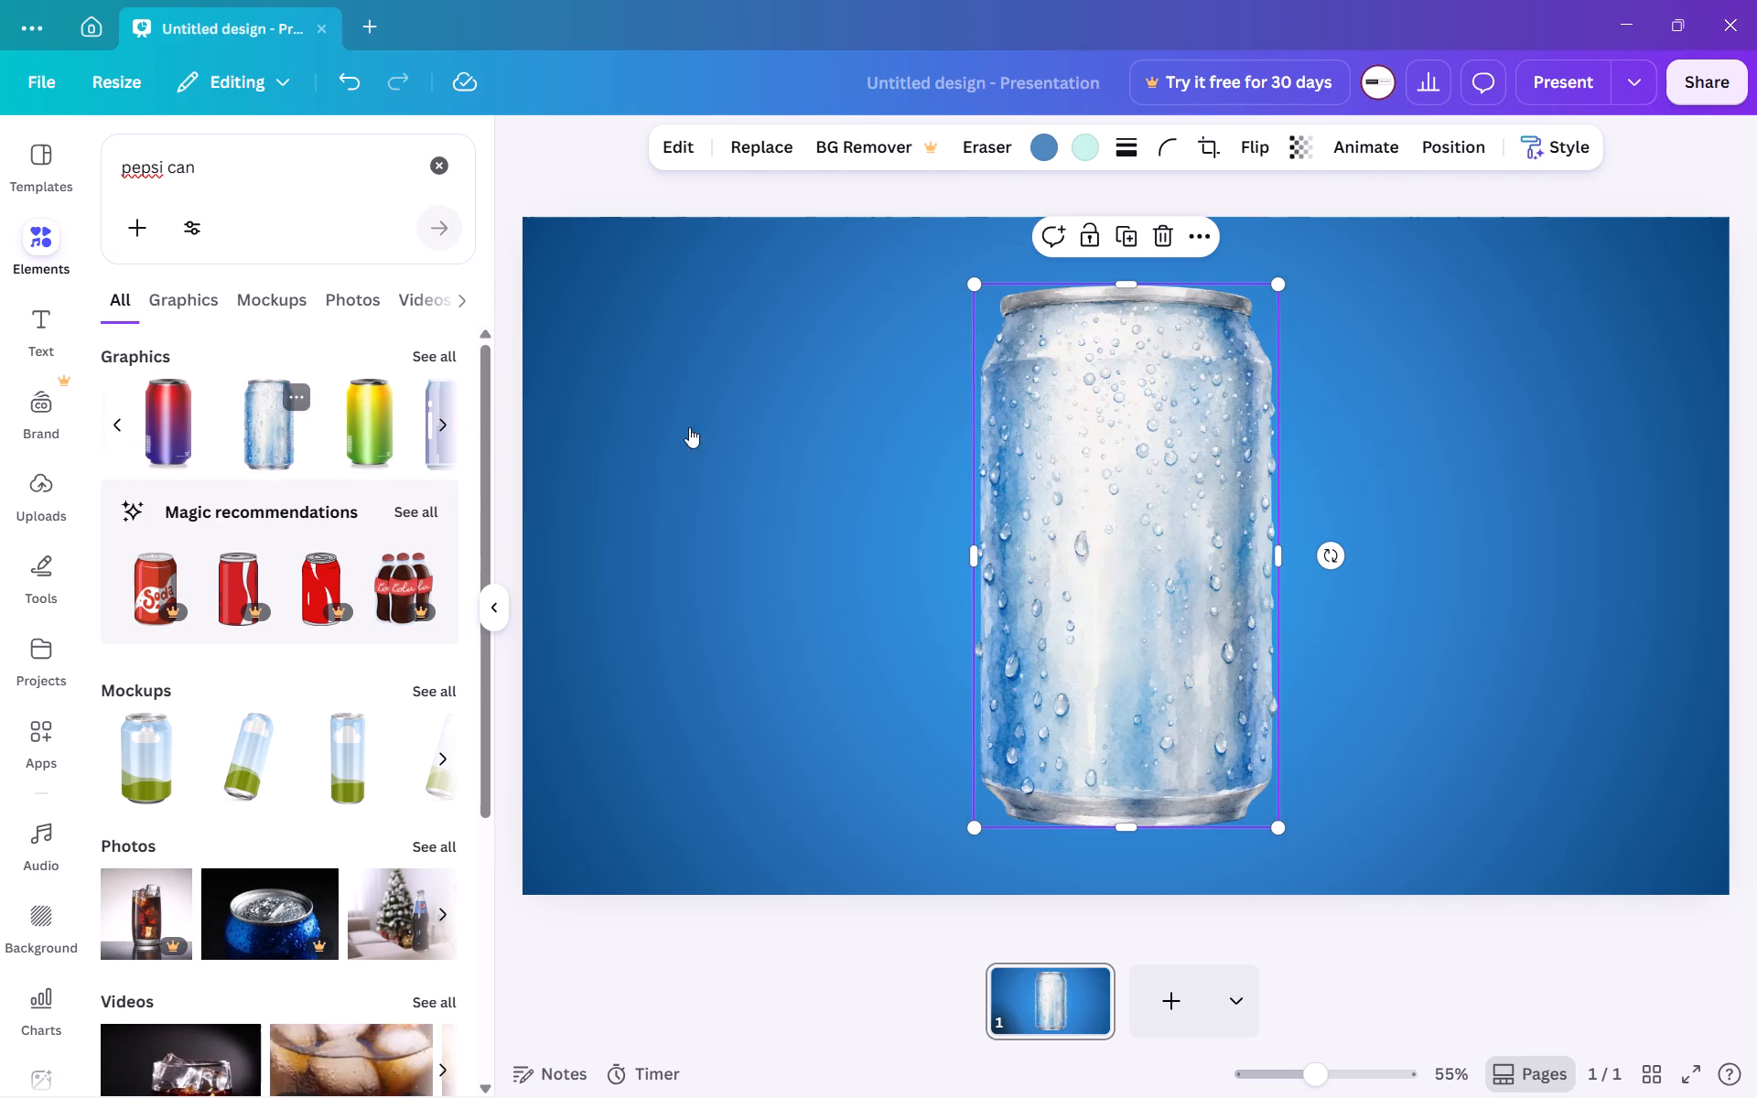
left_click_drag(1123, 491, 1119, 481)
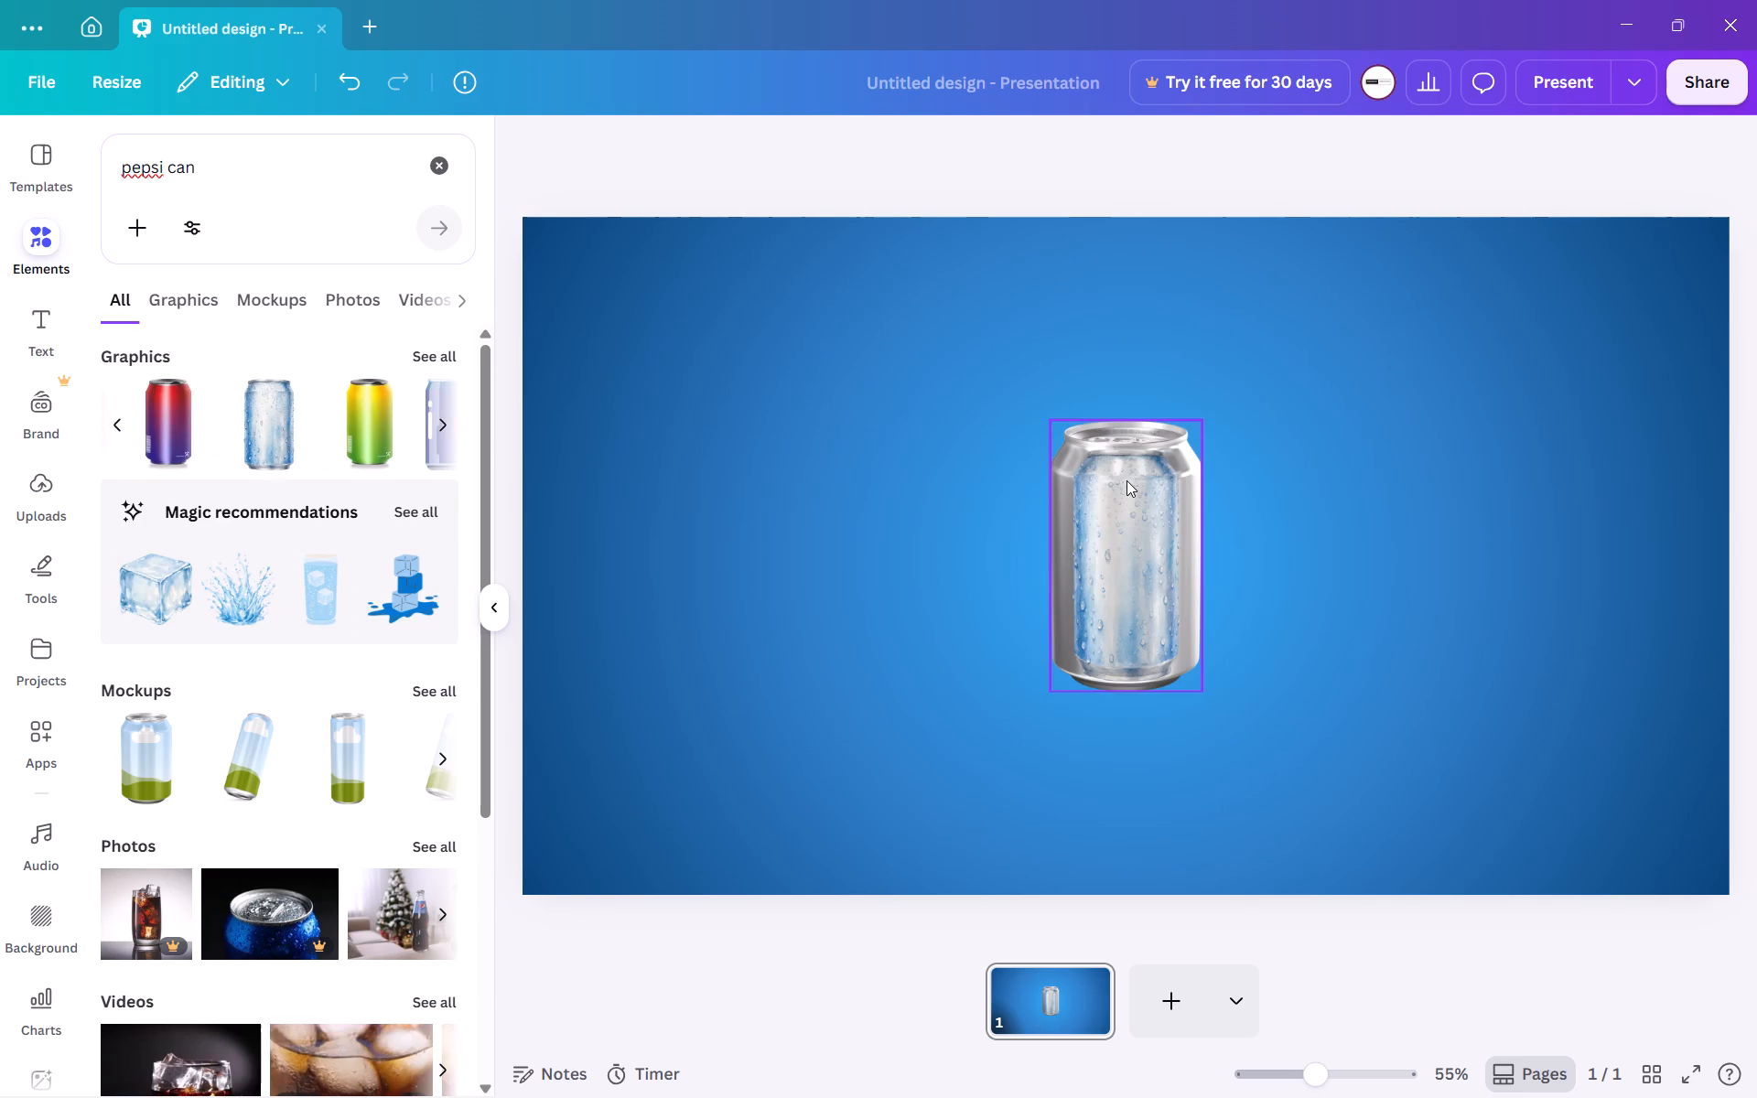
Delete the can mockup from the slide, leaving only the gradient background.
left_click(1126, 480)
left_click(1165, 347)
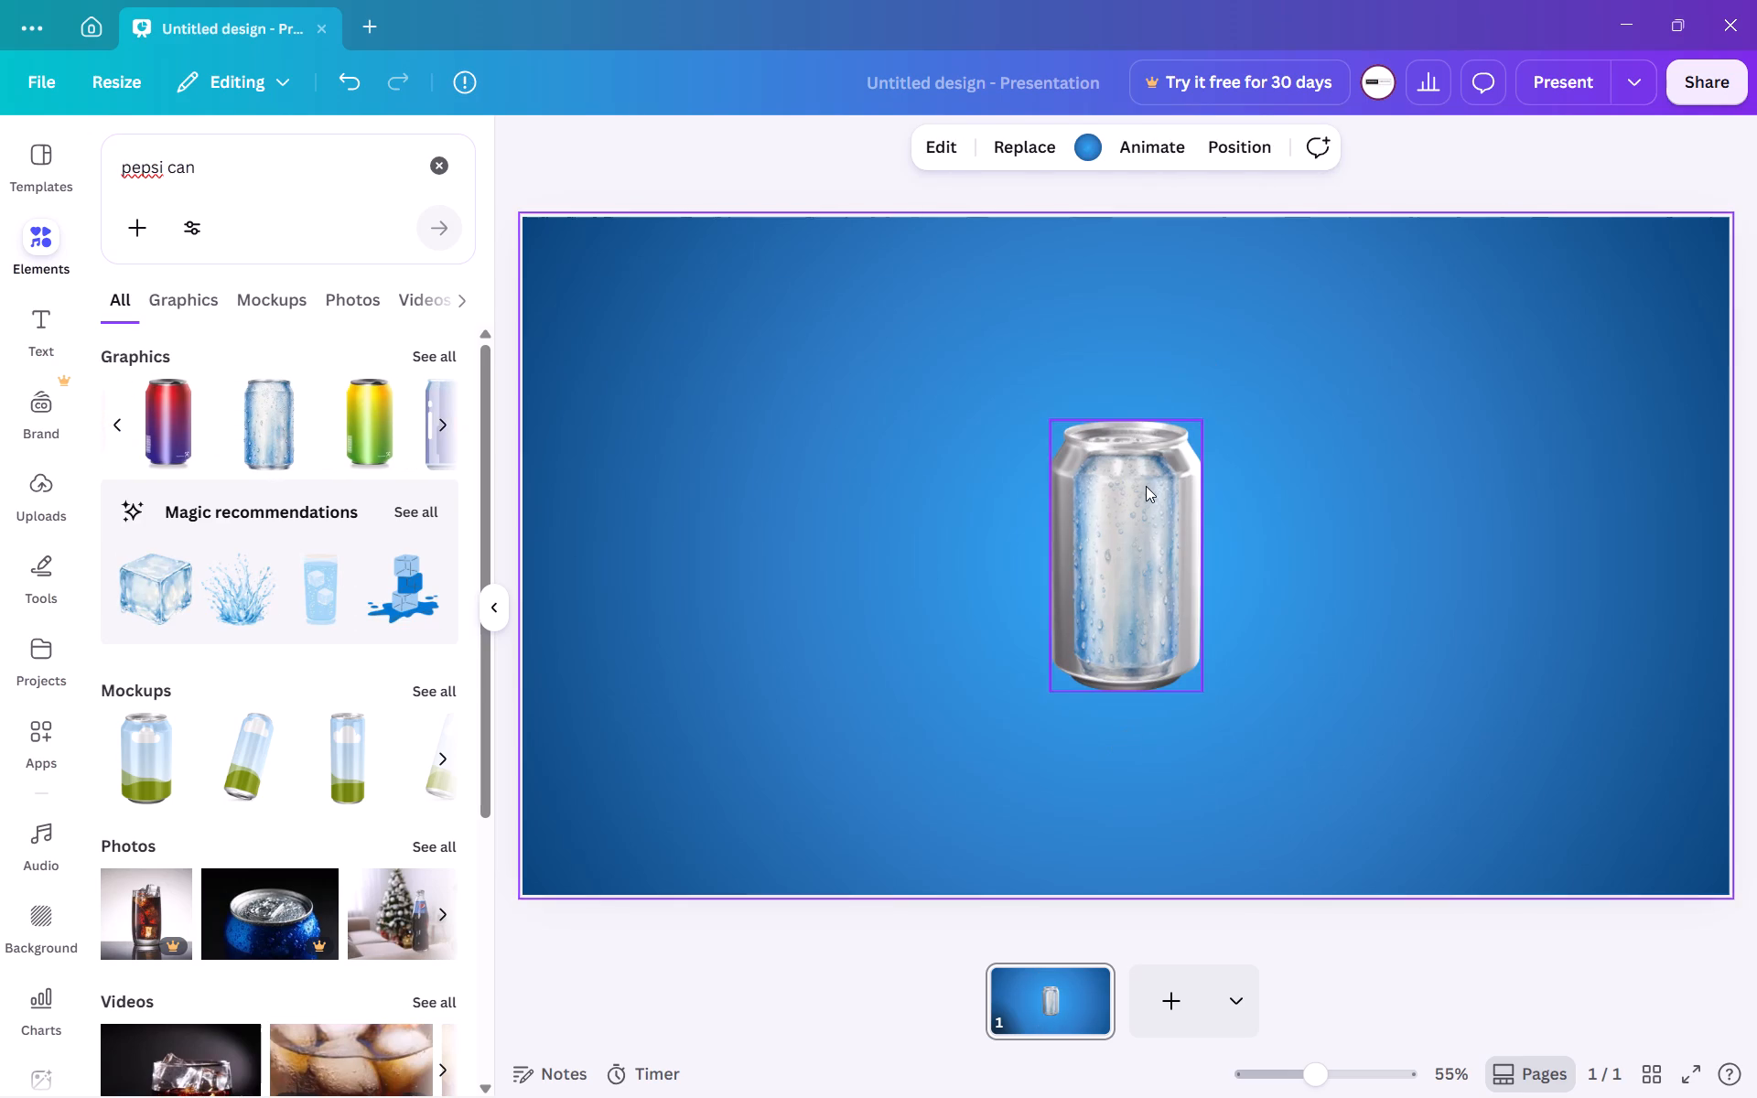
left_click(1146, 486)
left_click(1161, 375)
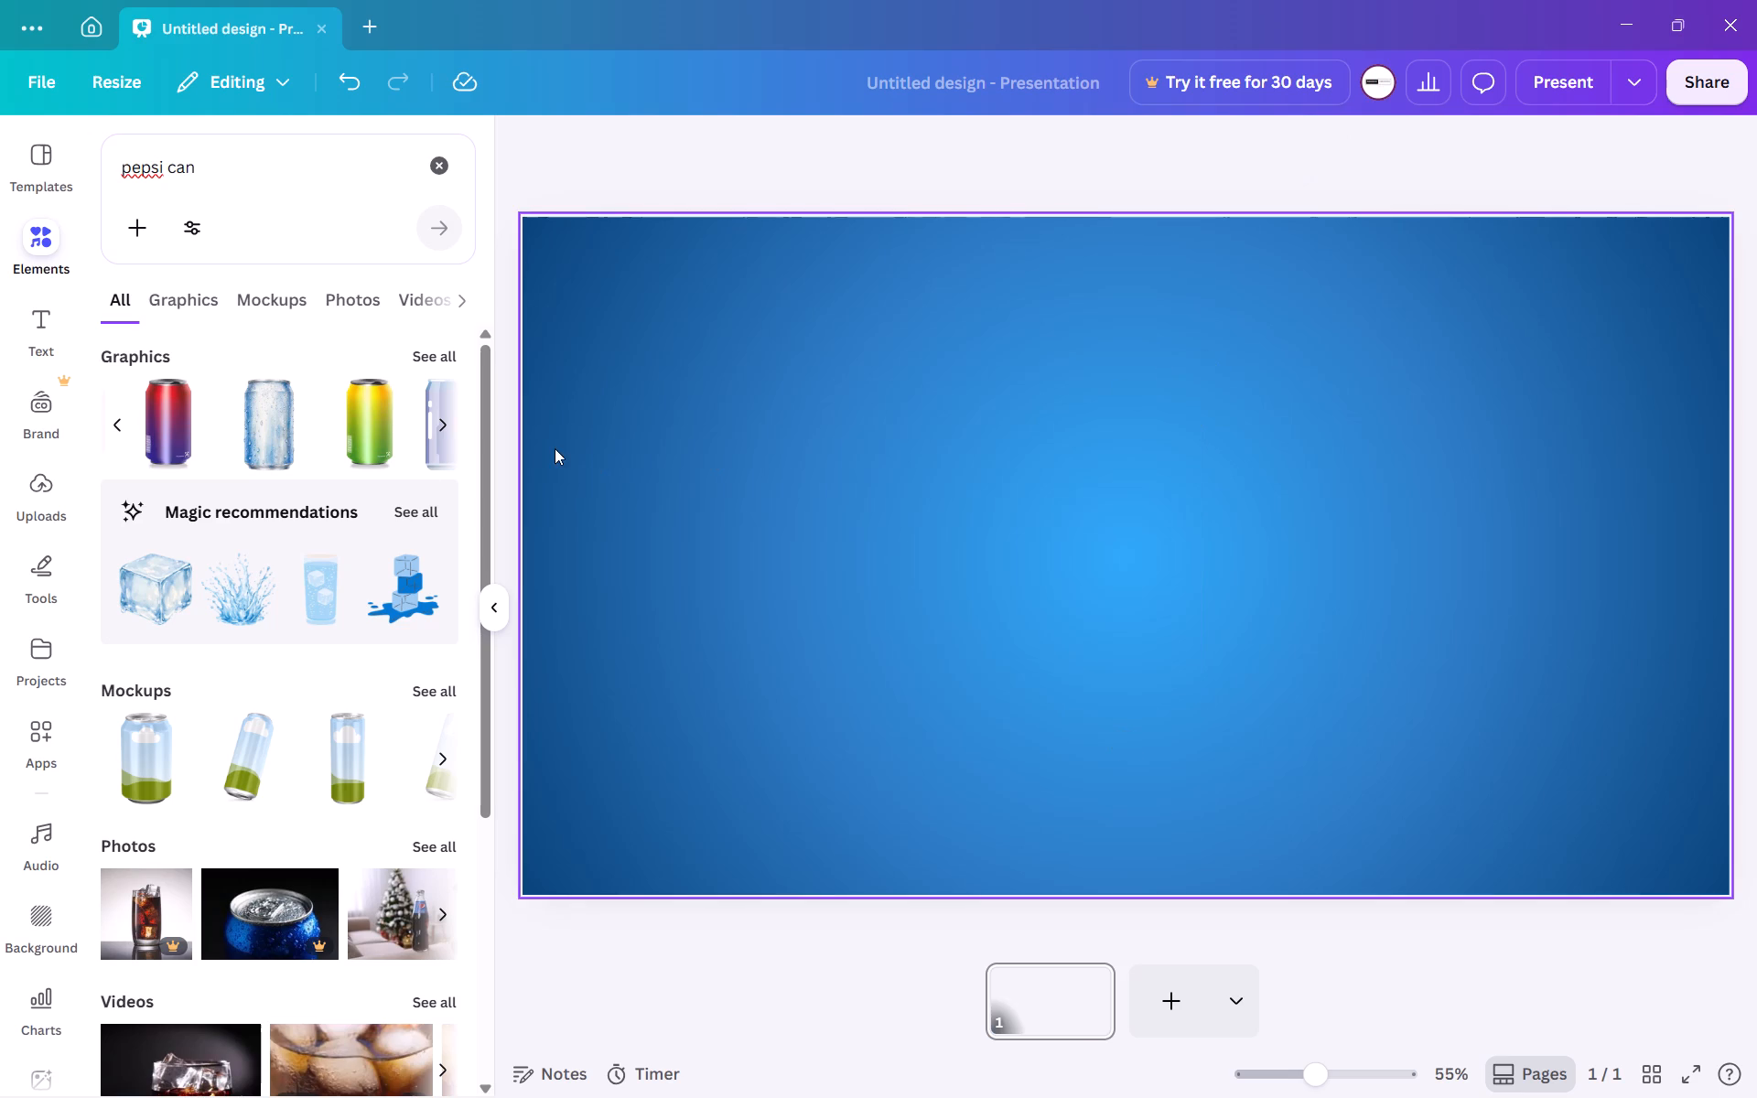
Add the silver-blue can graphic with water droplets directly to the slide as a standalone image.
scroll(261, 446, "right", 6)
scroll(261, 446, "left", 2)
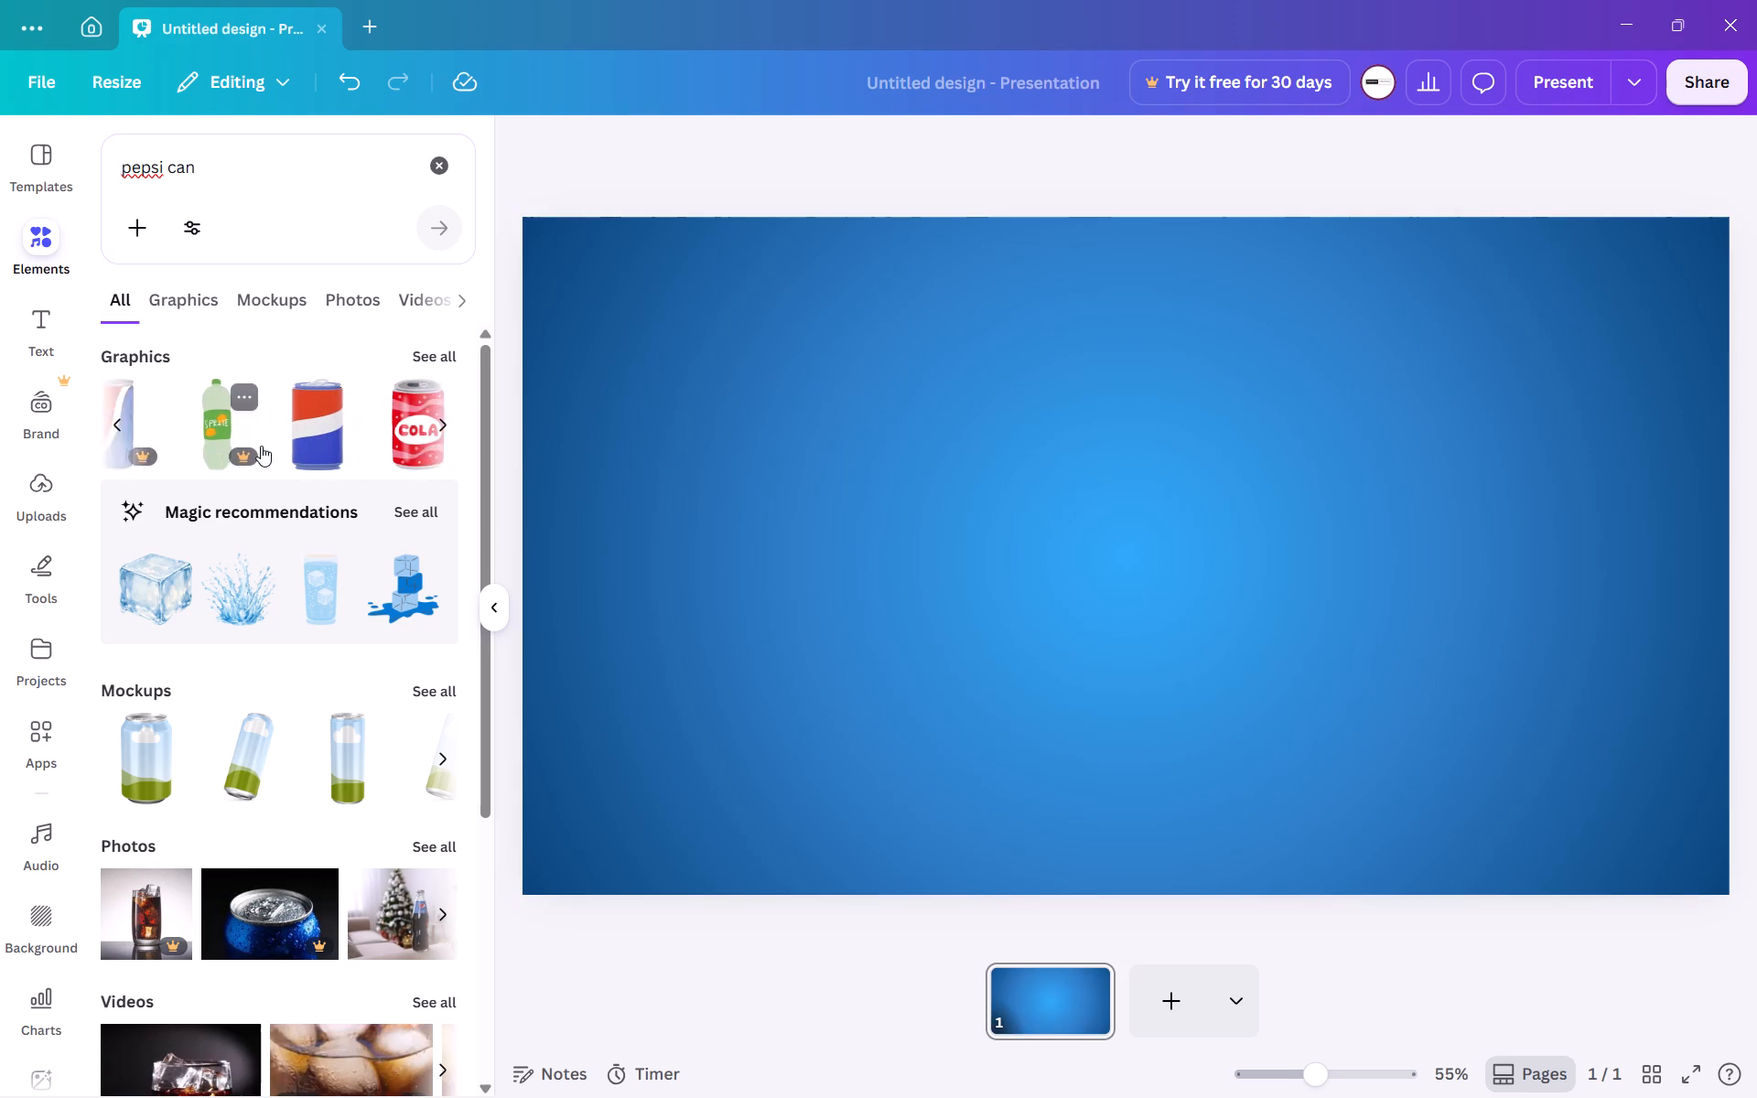
scroll(261, 446, "left", 4)
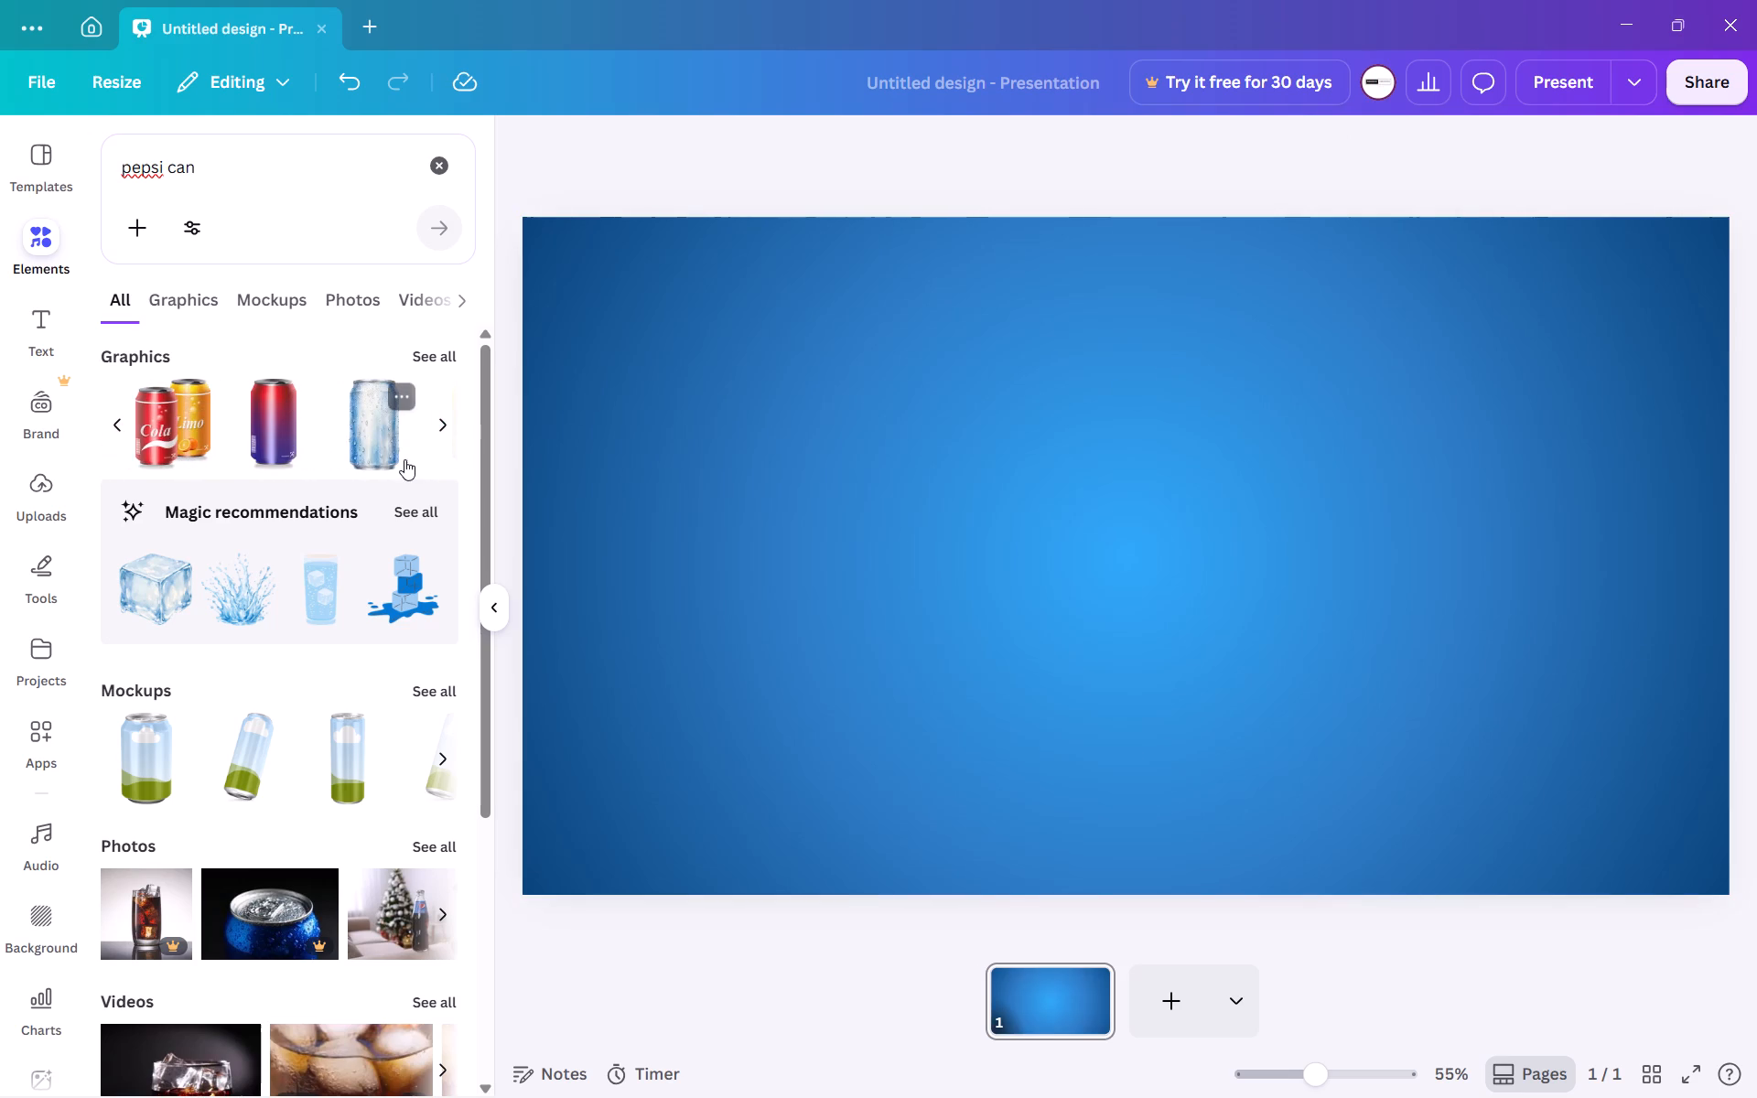
left_click(404, 459)
left_click(1019, 541)
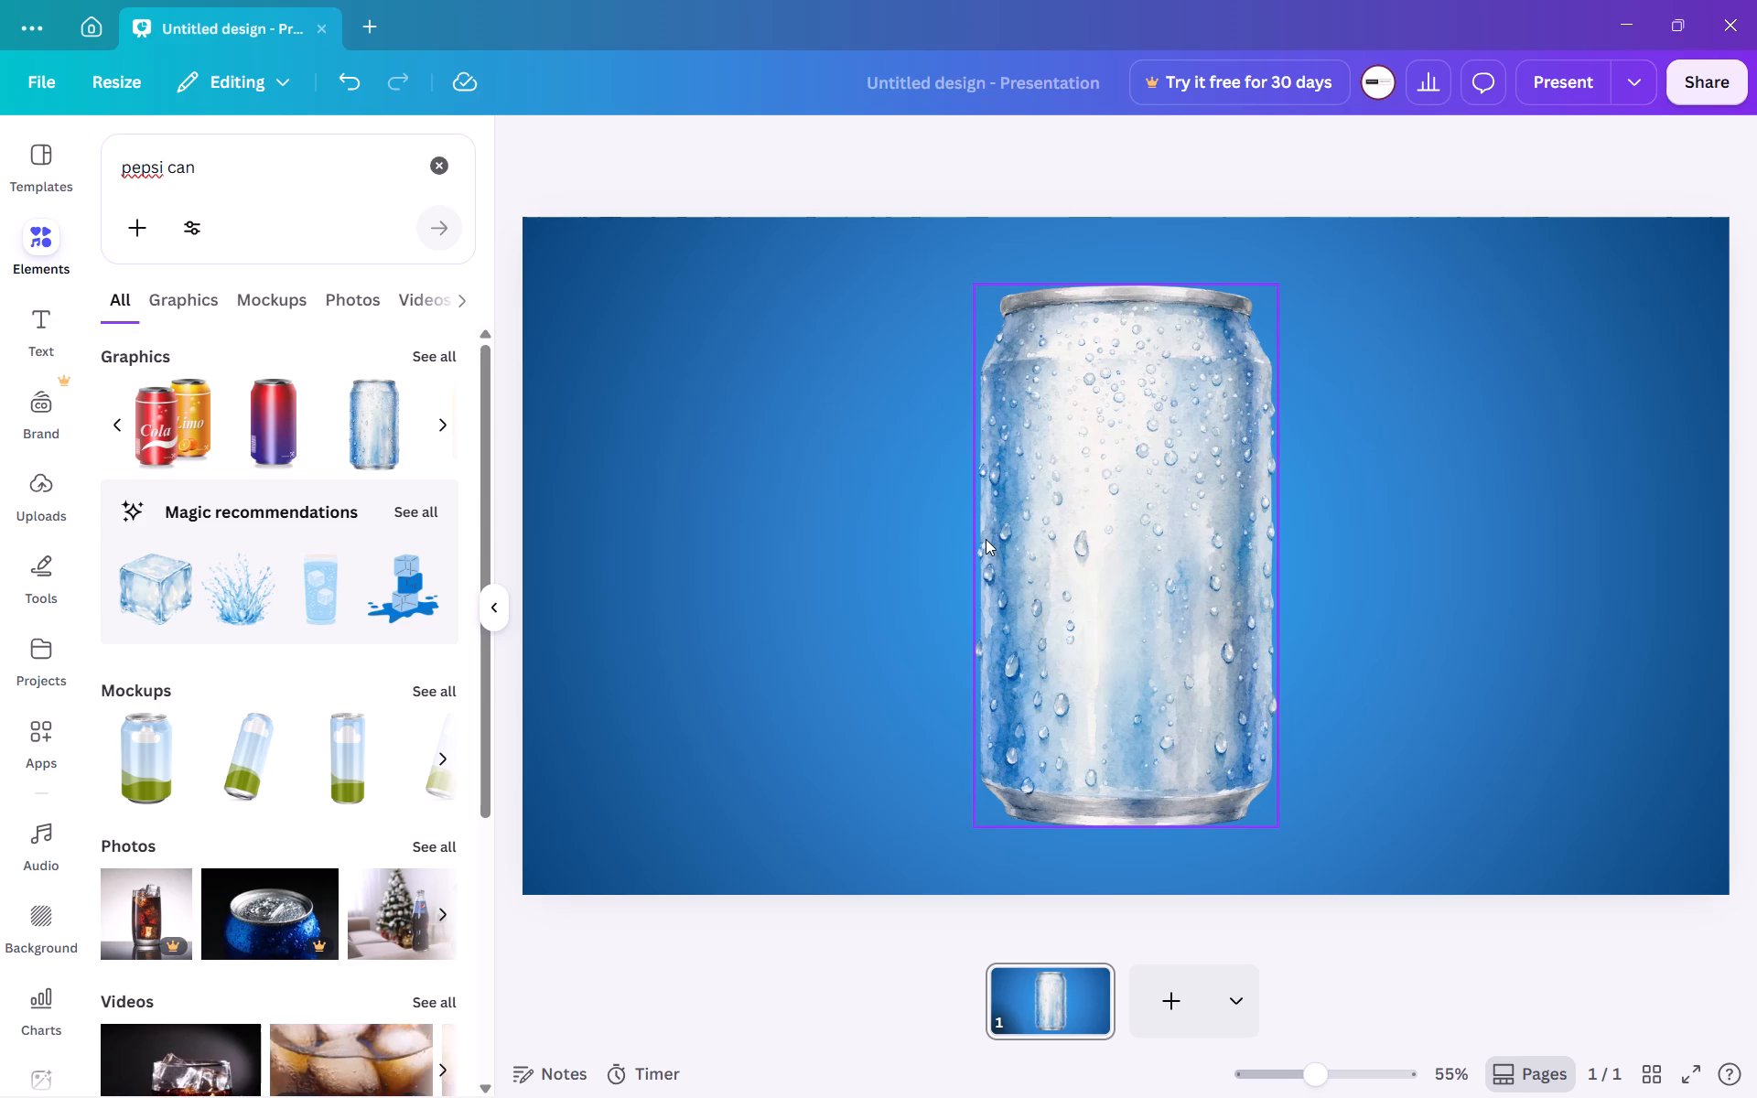
Rotate the water-droplet can slightly counter-clockwise so that it leans to the left.
left_click(1127, 546)
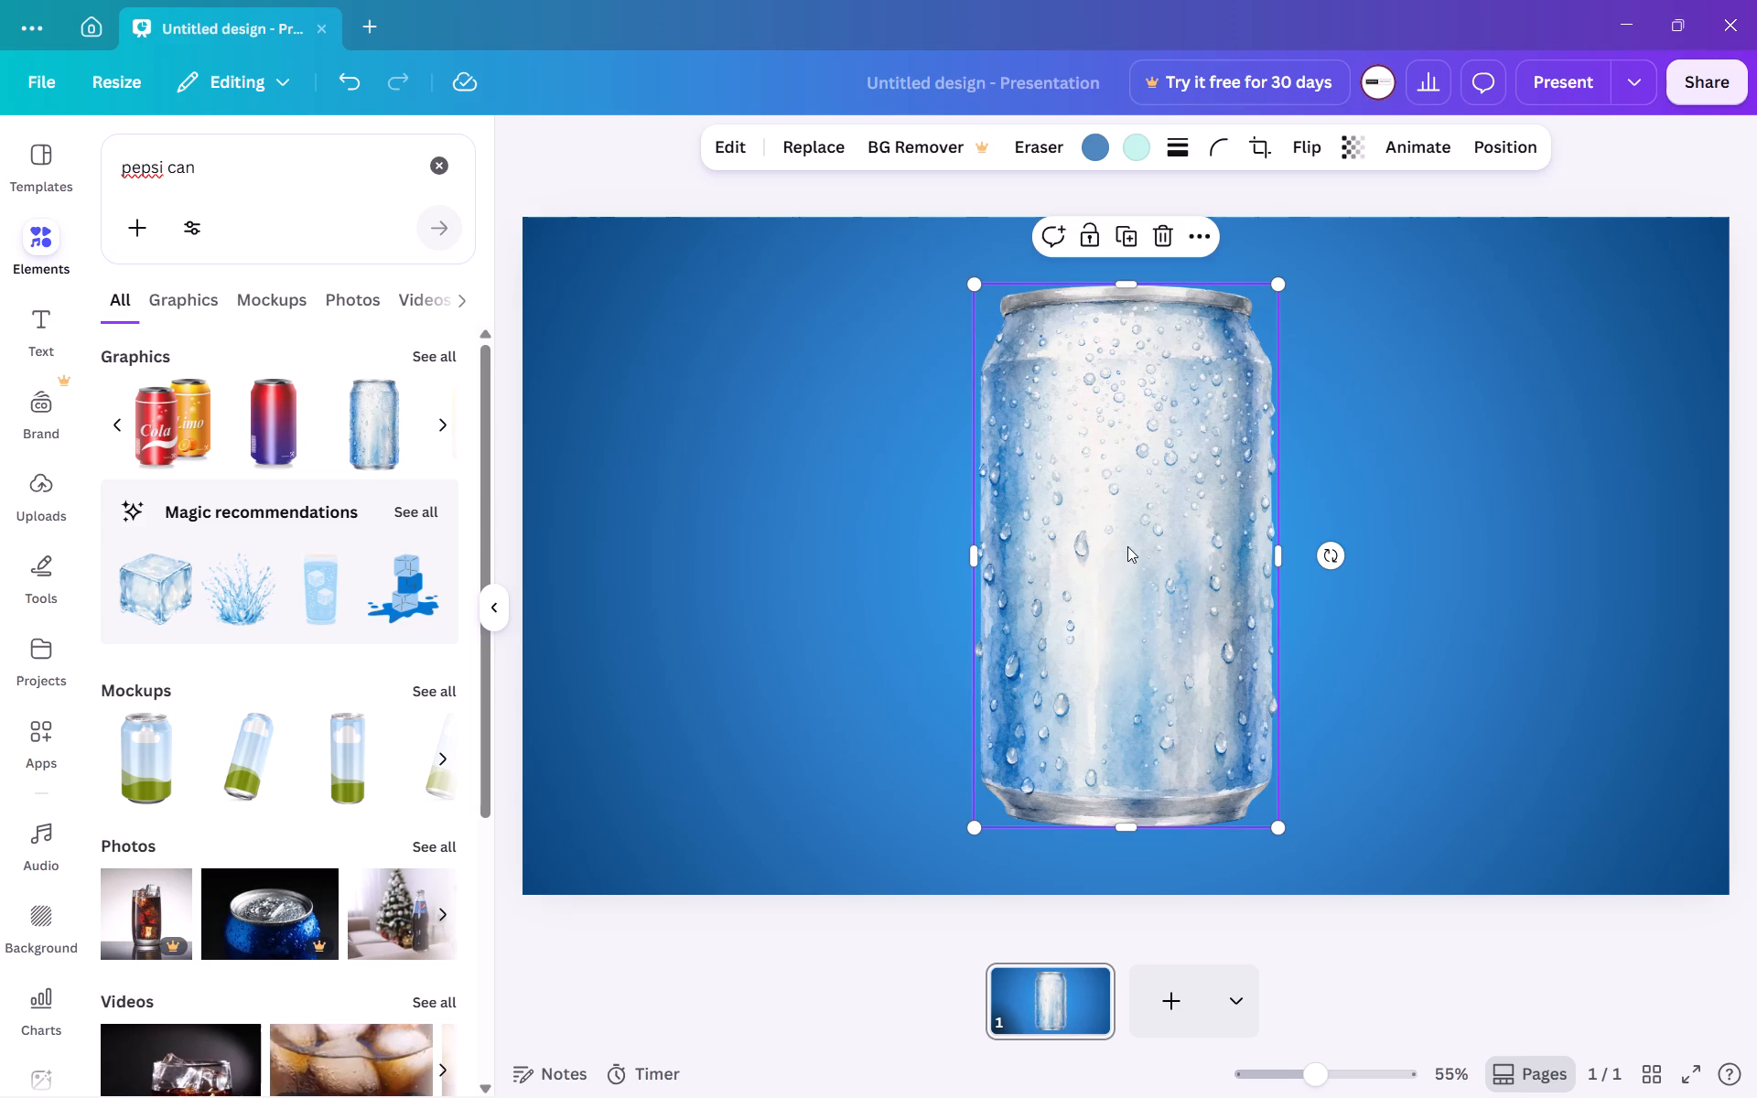
left_click_drag(1337, 565, 1344, 562)
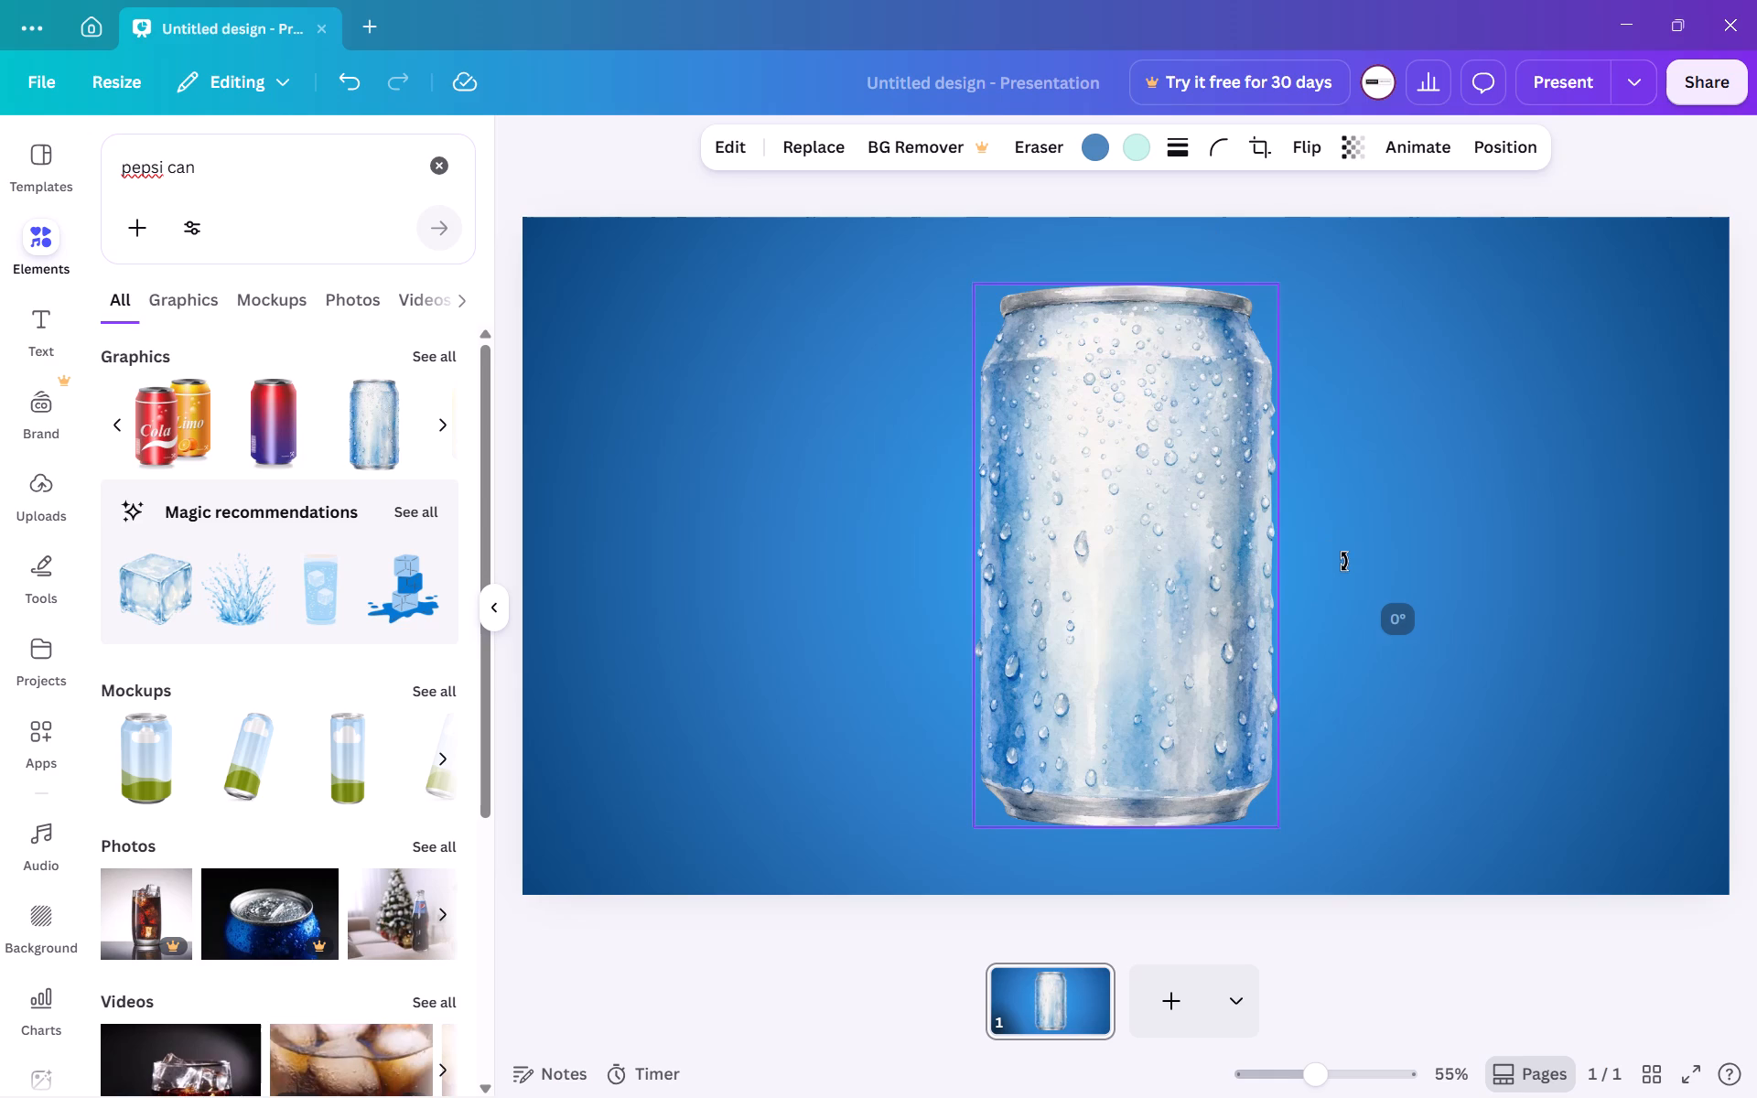
left_click_drag(1344, 562, 1332, 508)
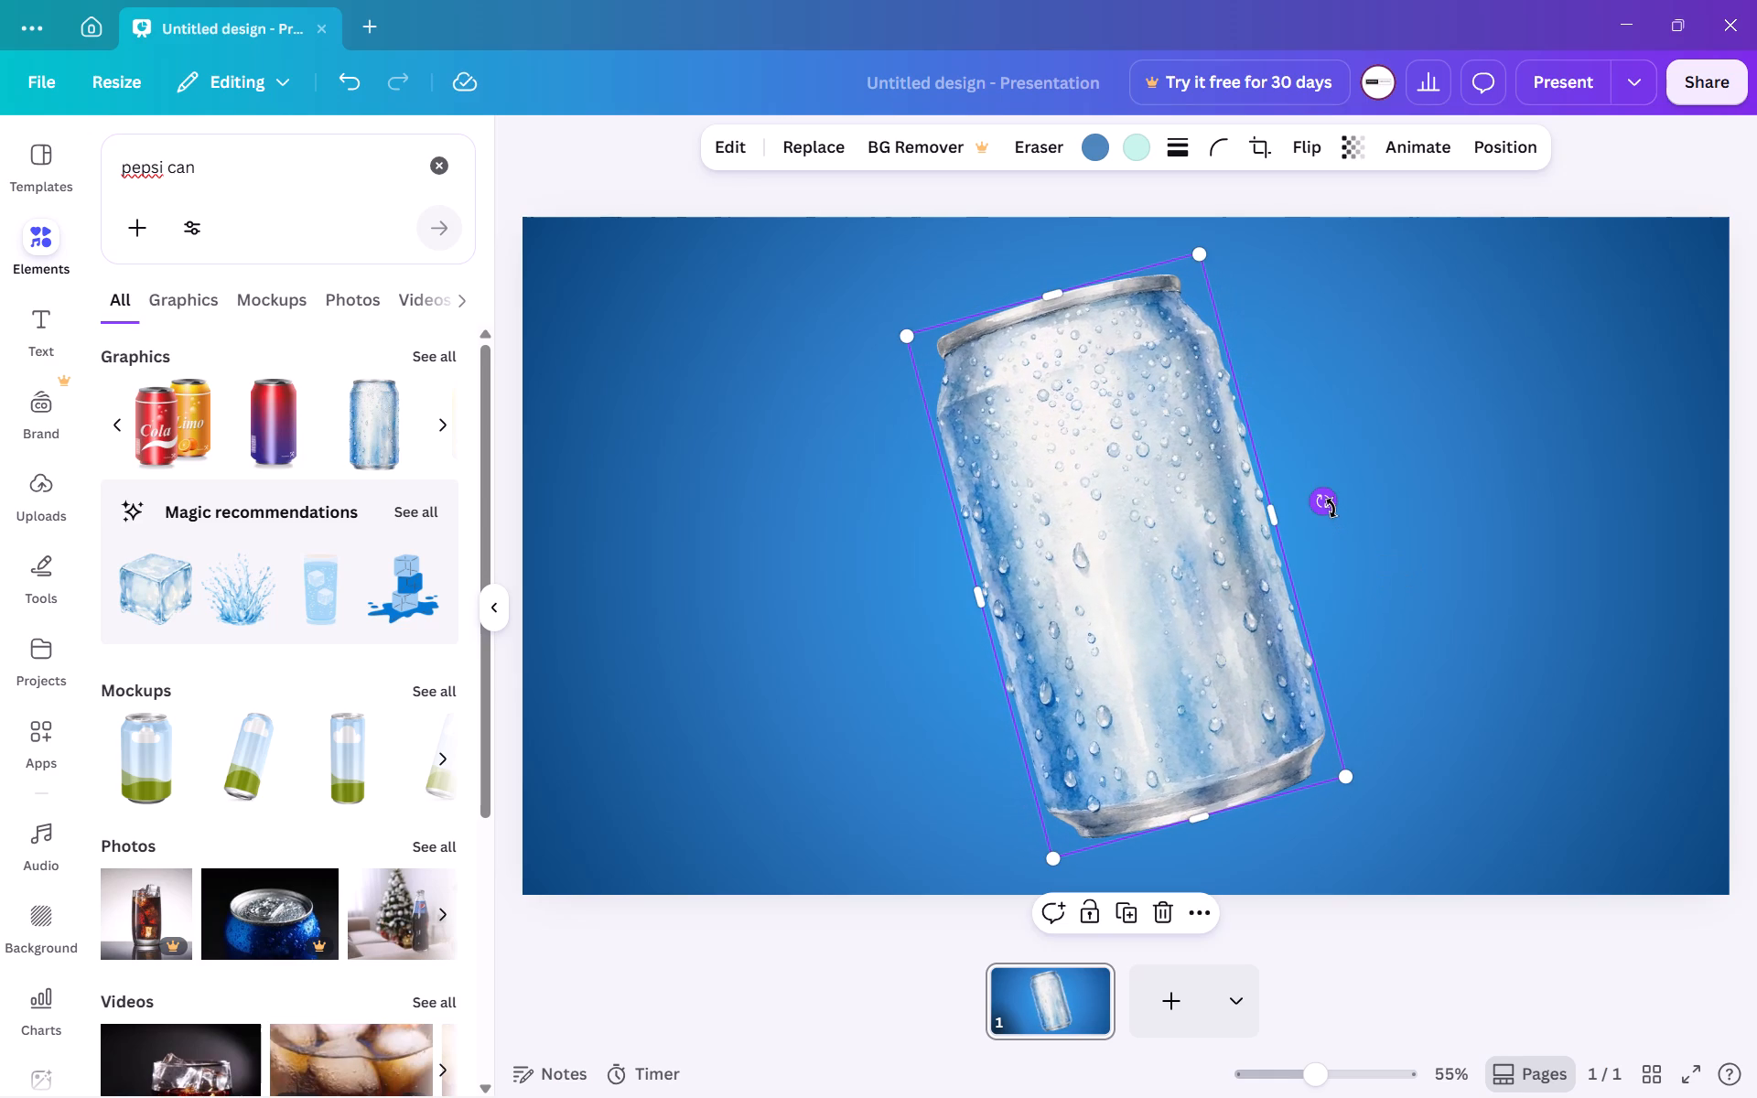
left_click(1329, 495)
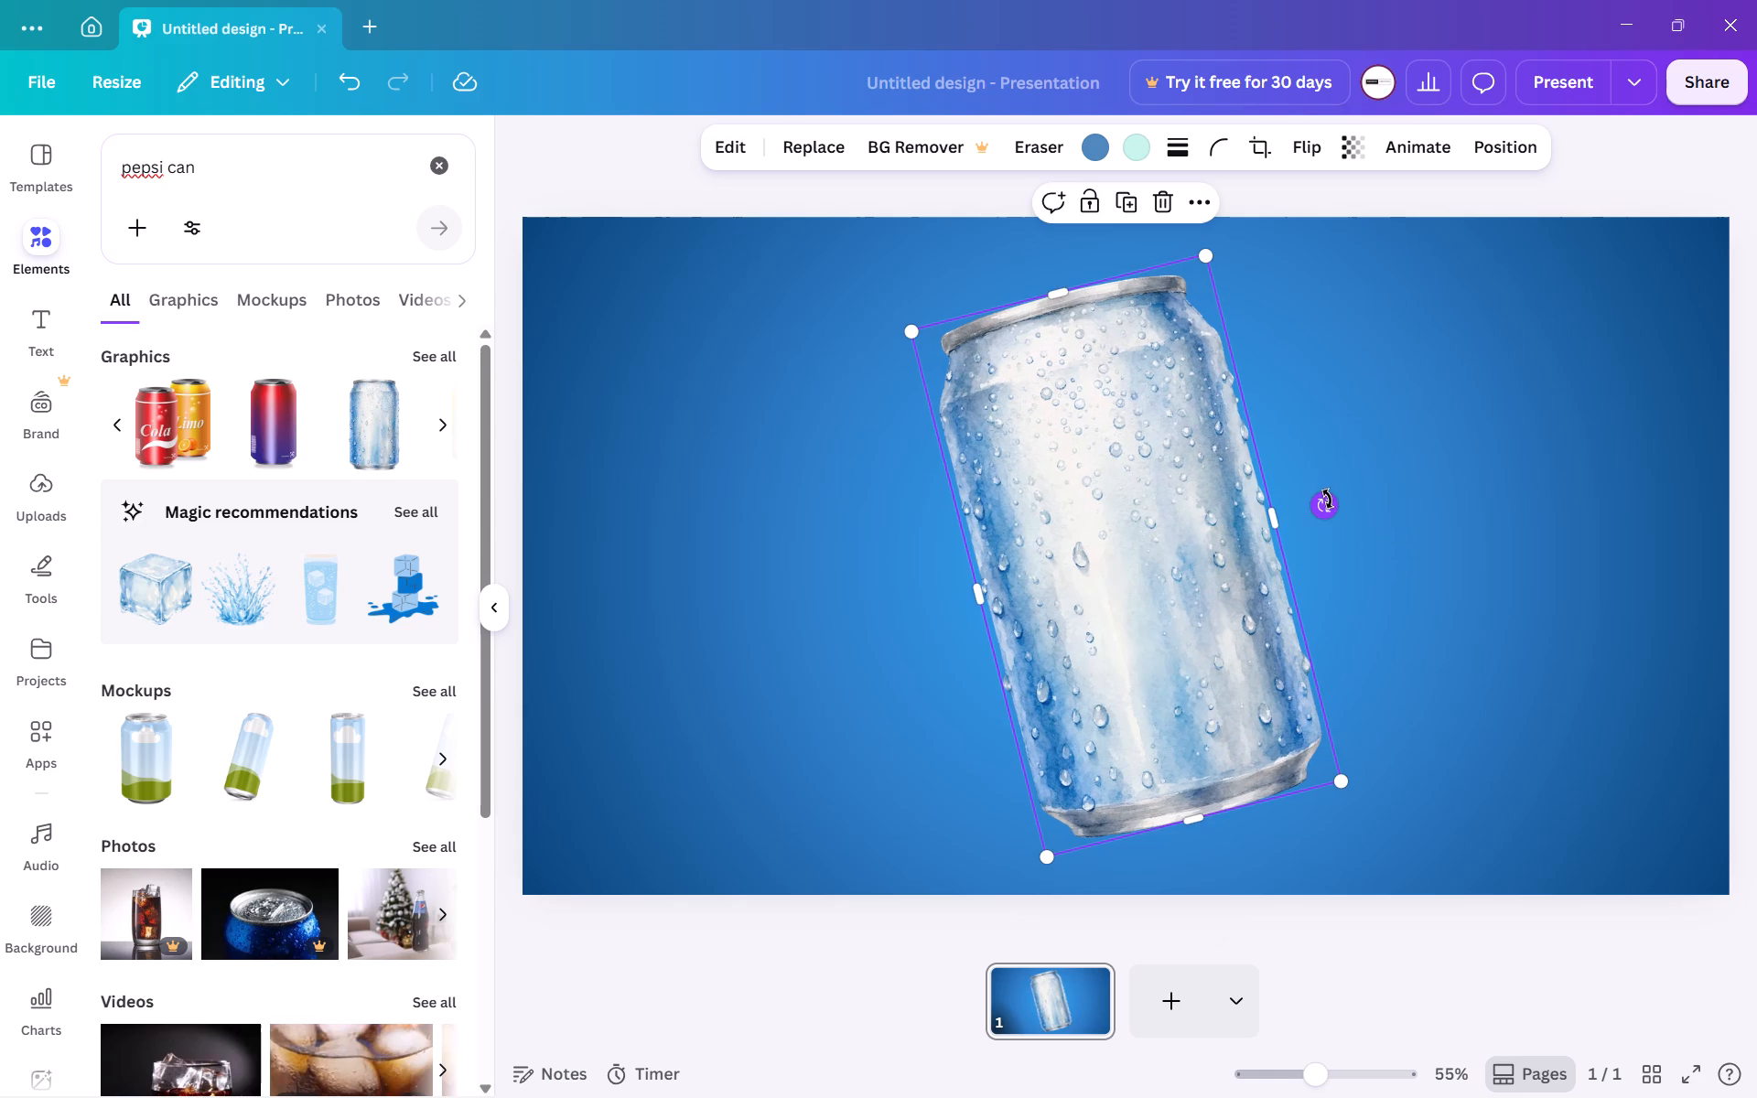
left_click(1202, 536)
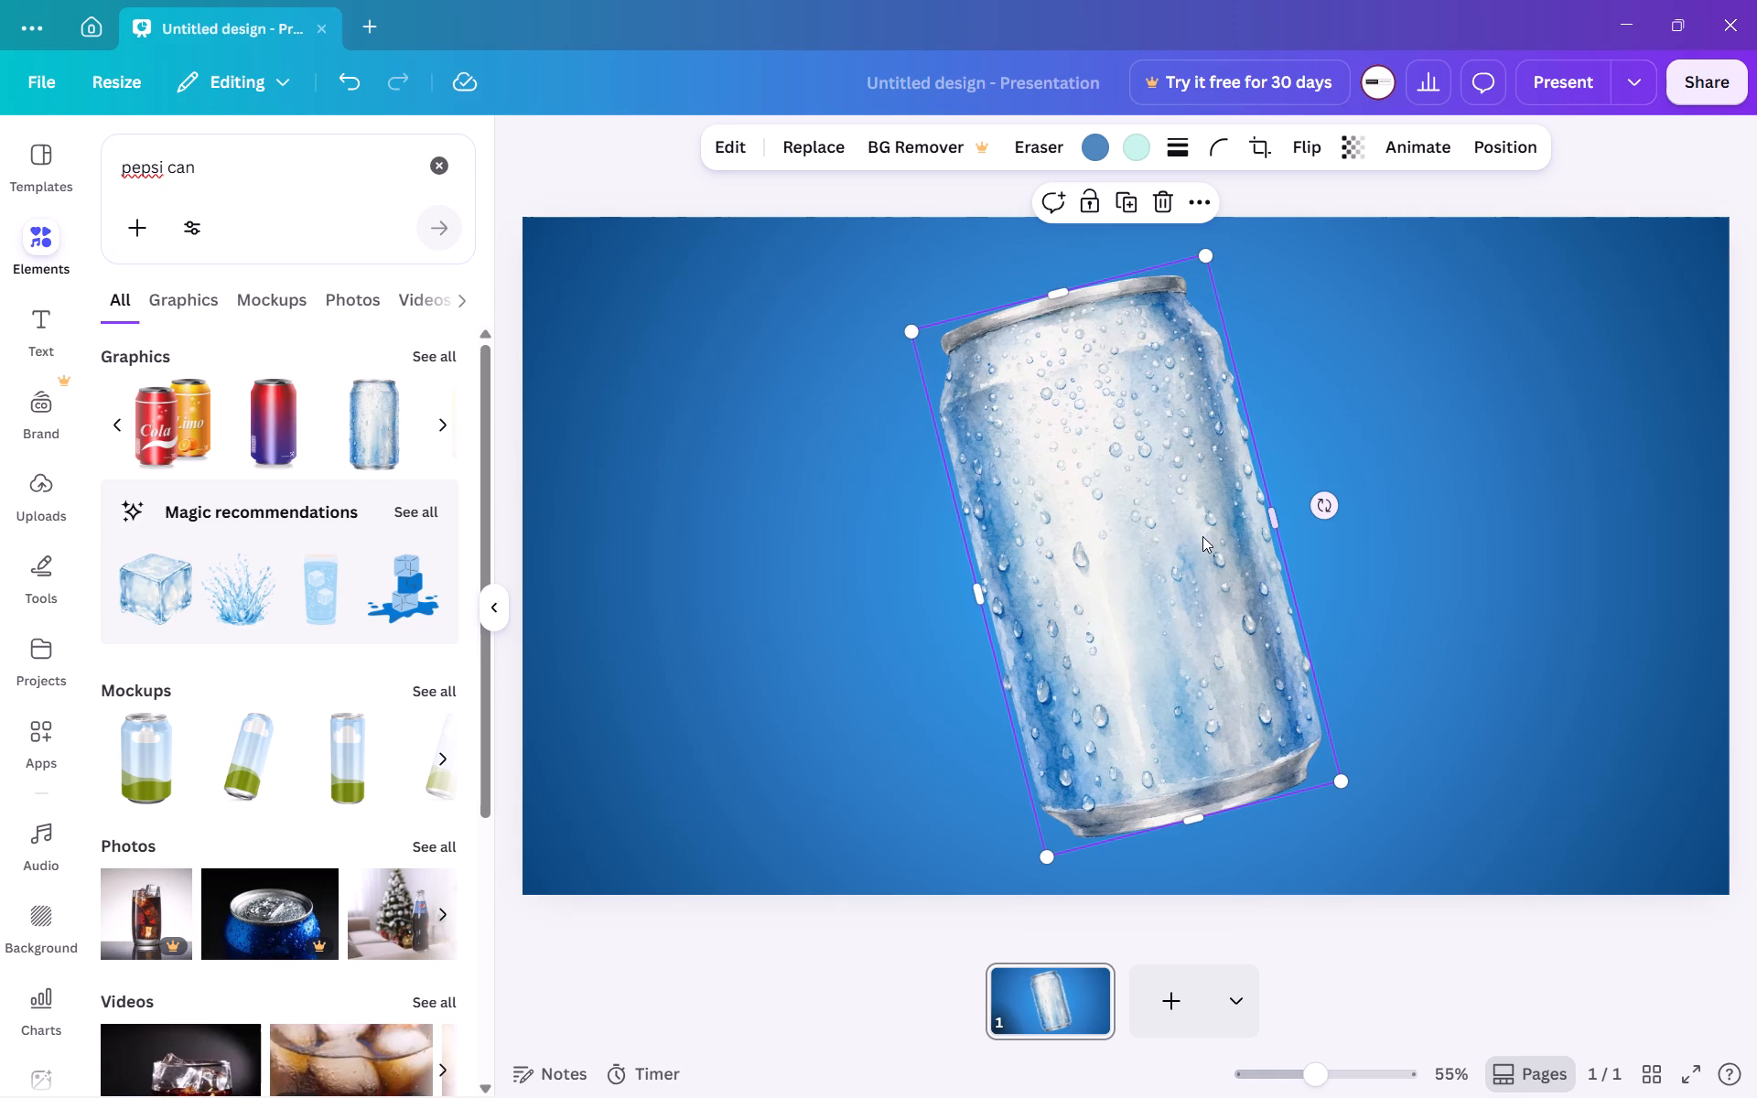
left_click(1202, 536)
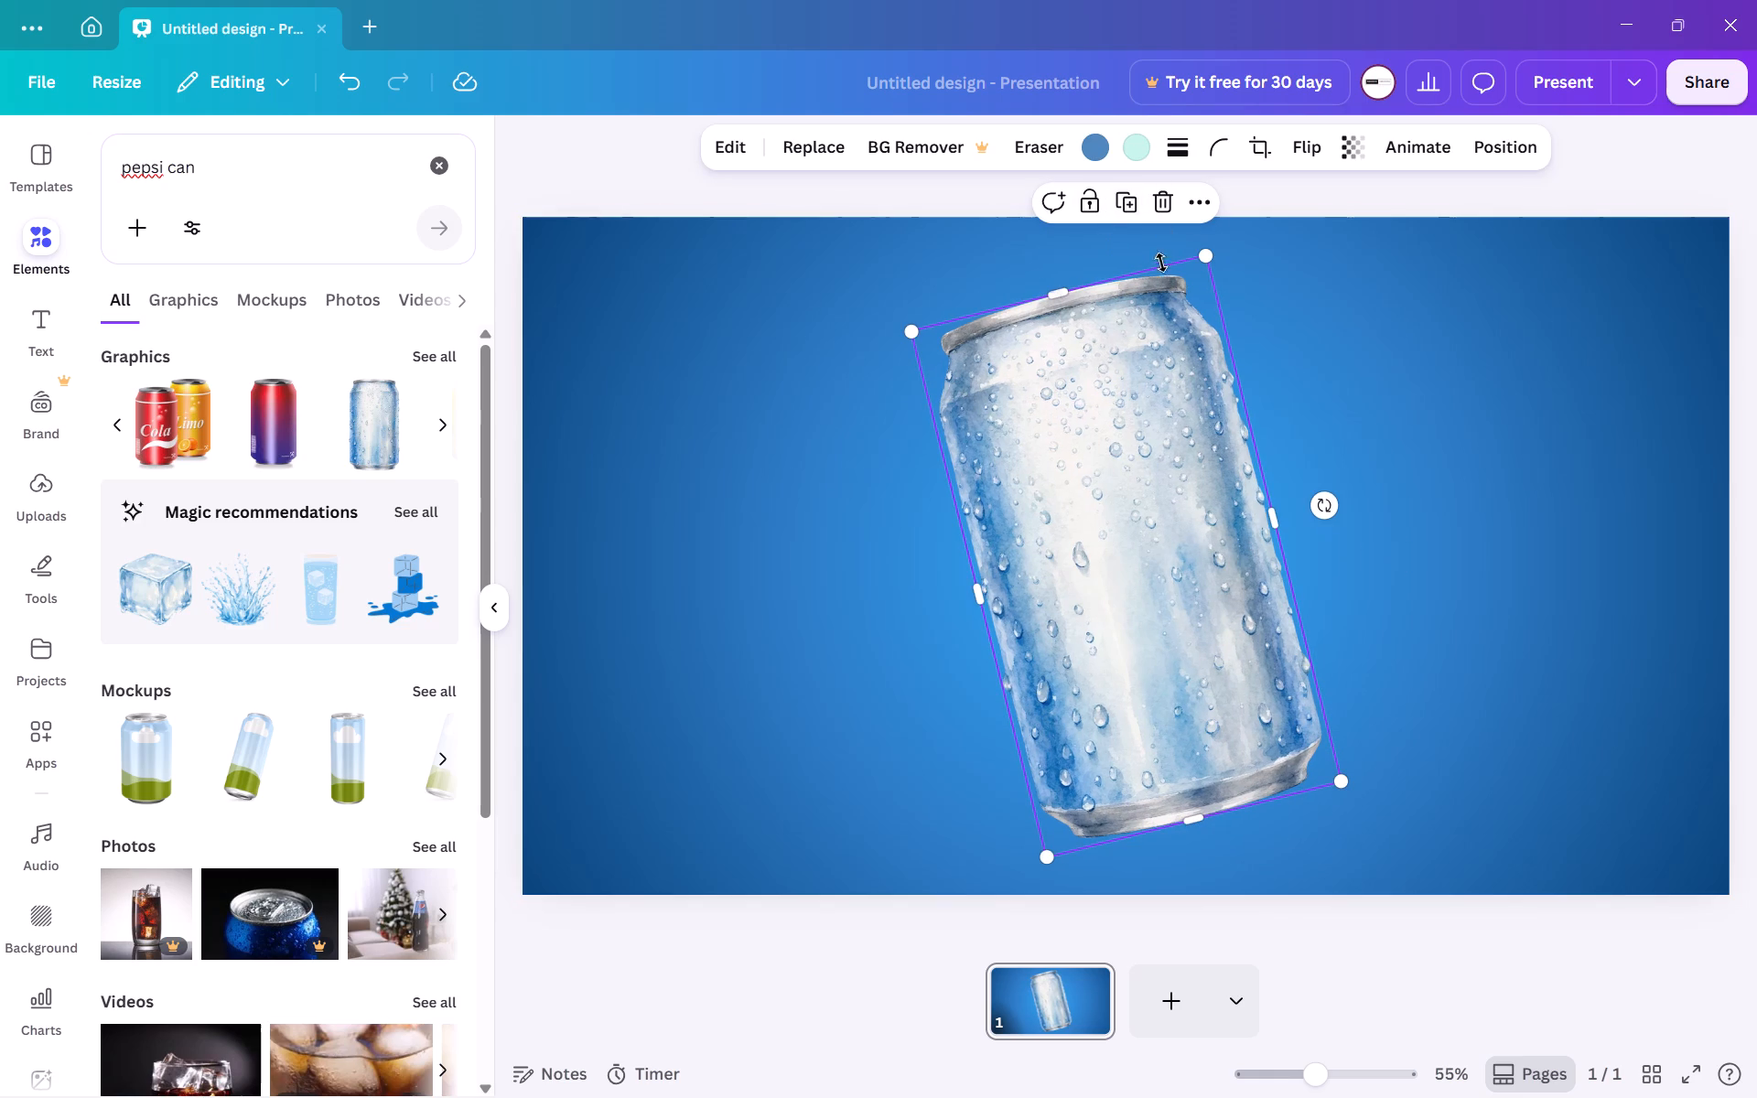
Scale the tilted can down proportionally to about 437 wide by 780 high, keeping it near the slide's centre.
left_click_drag(1208, 254, 1204, 279)
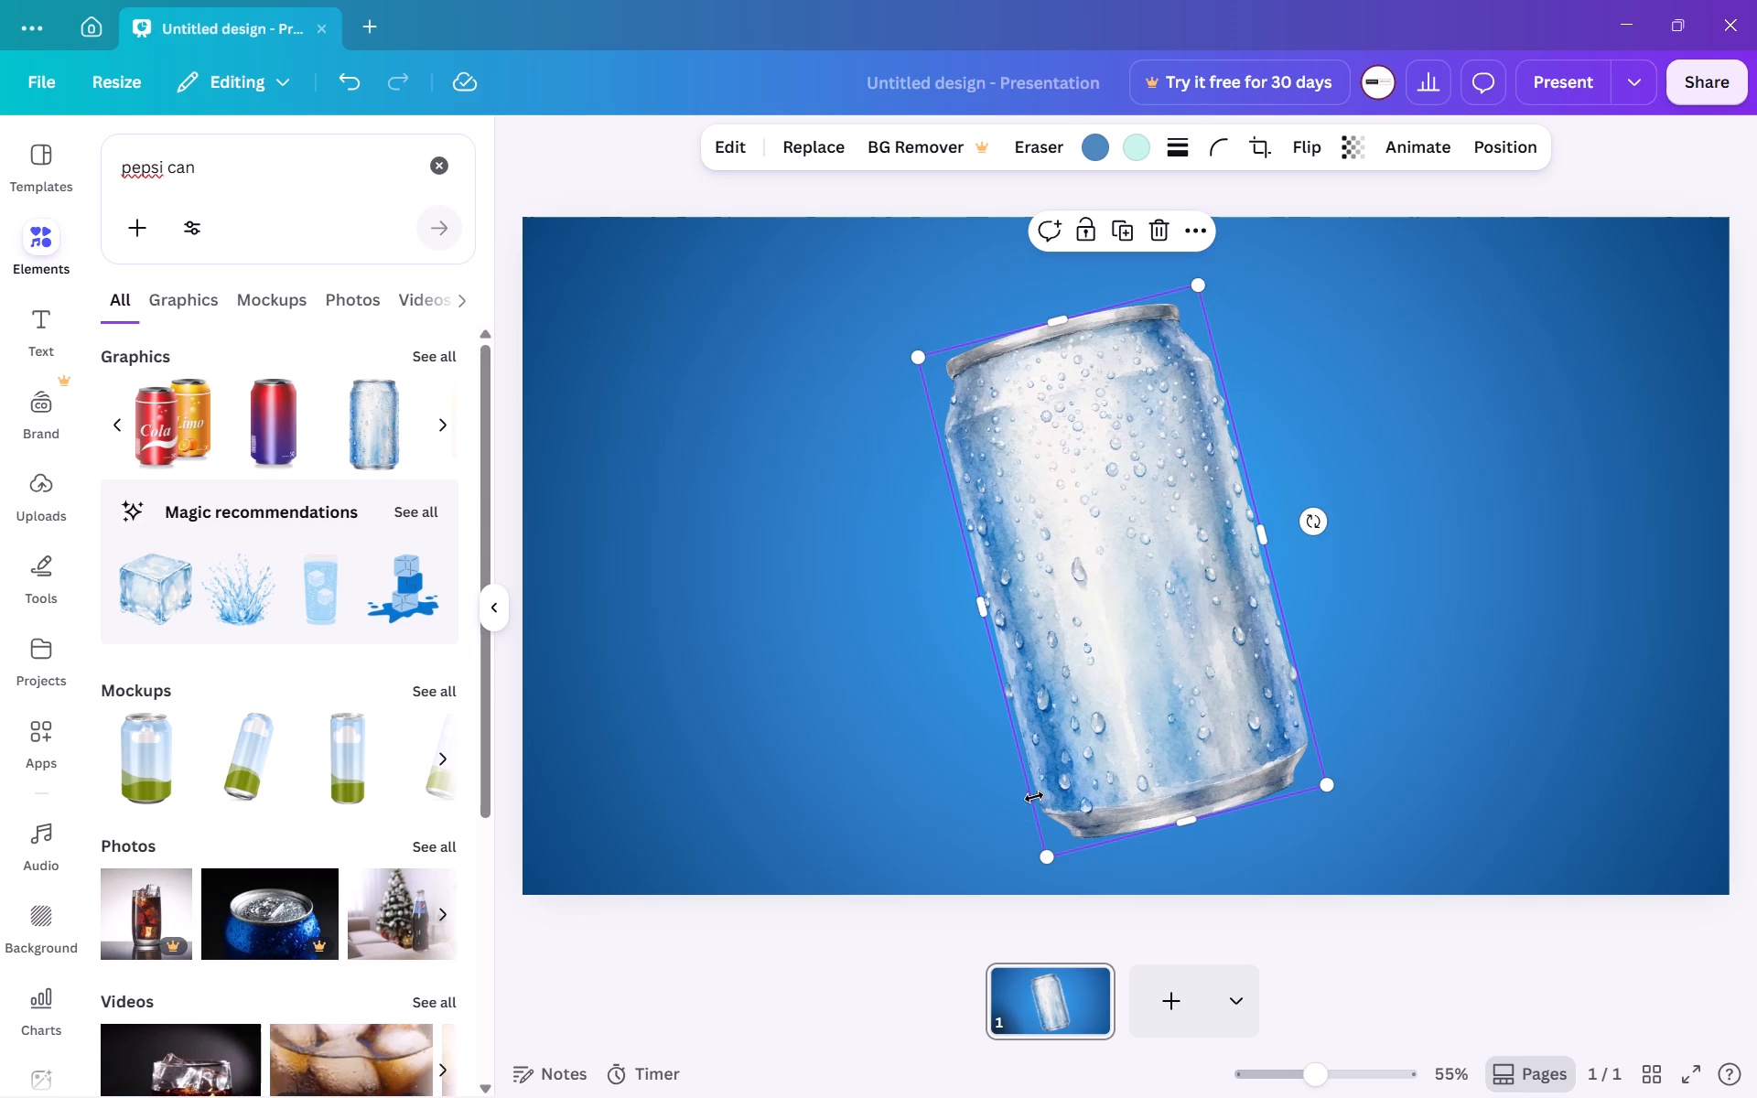
left_click_drag(1047, 858, 1056, 821)
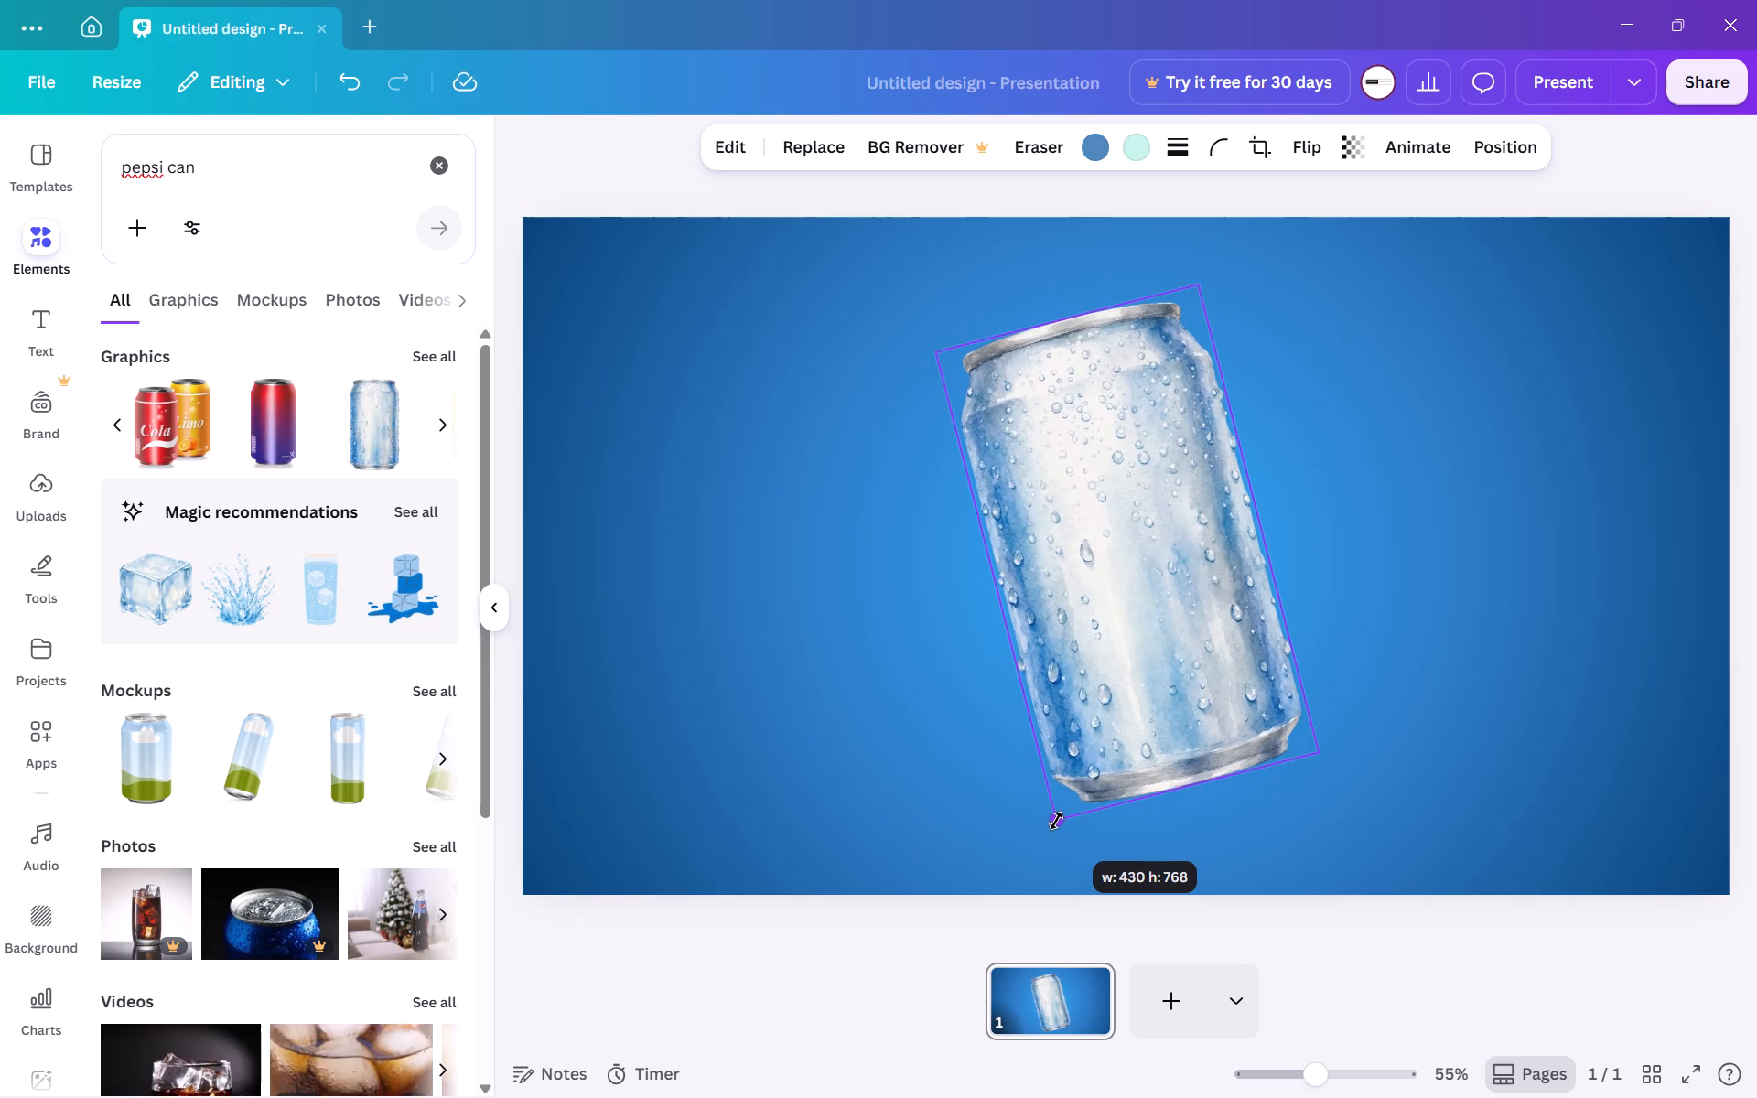
left_click_drag(1056, 821, 1056, 825)
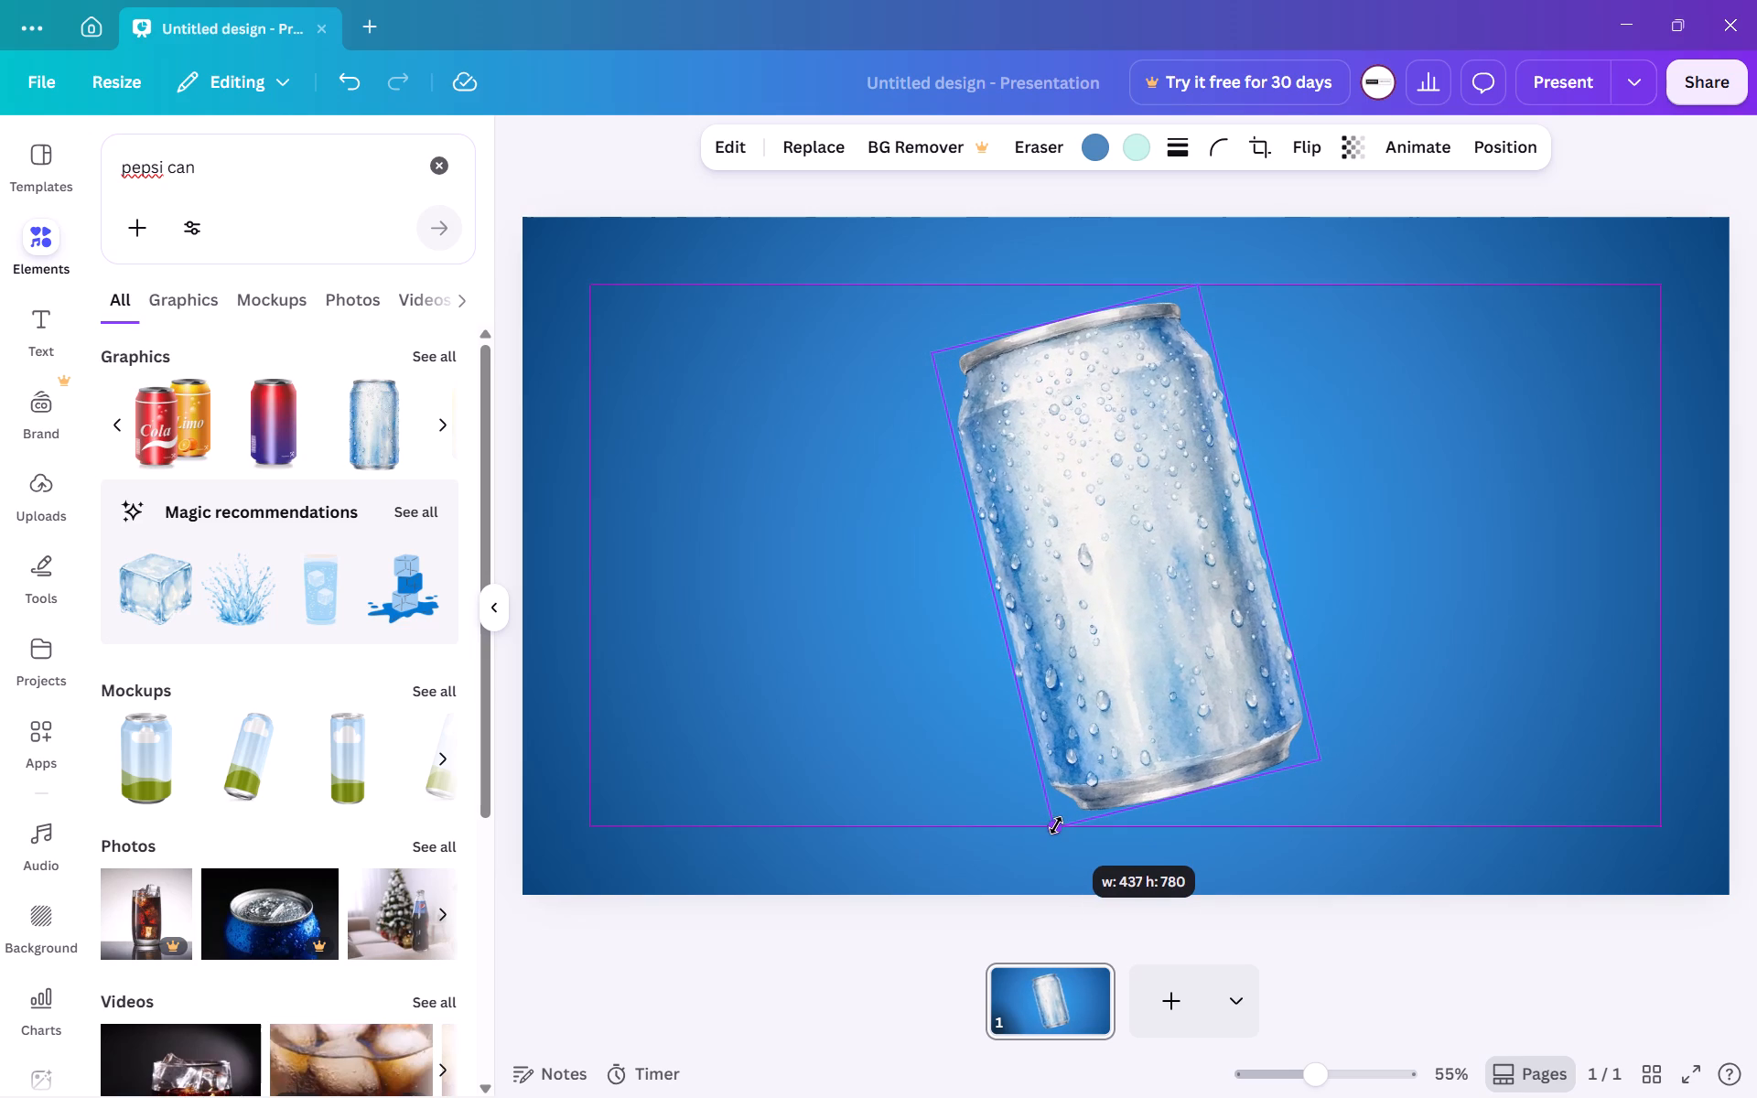
left_click_drag(1056, 825, 1056, 824)
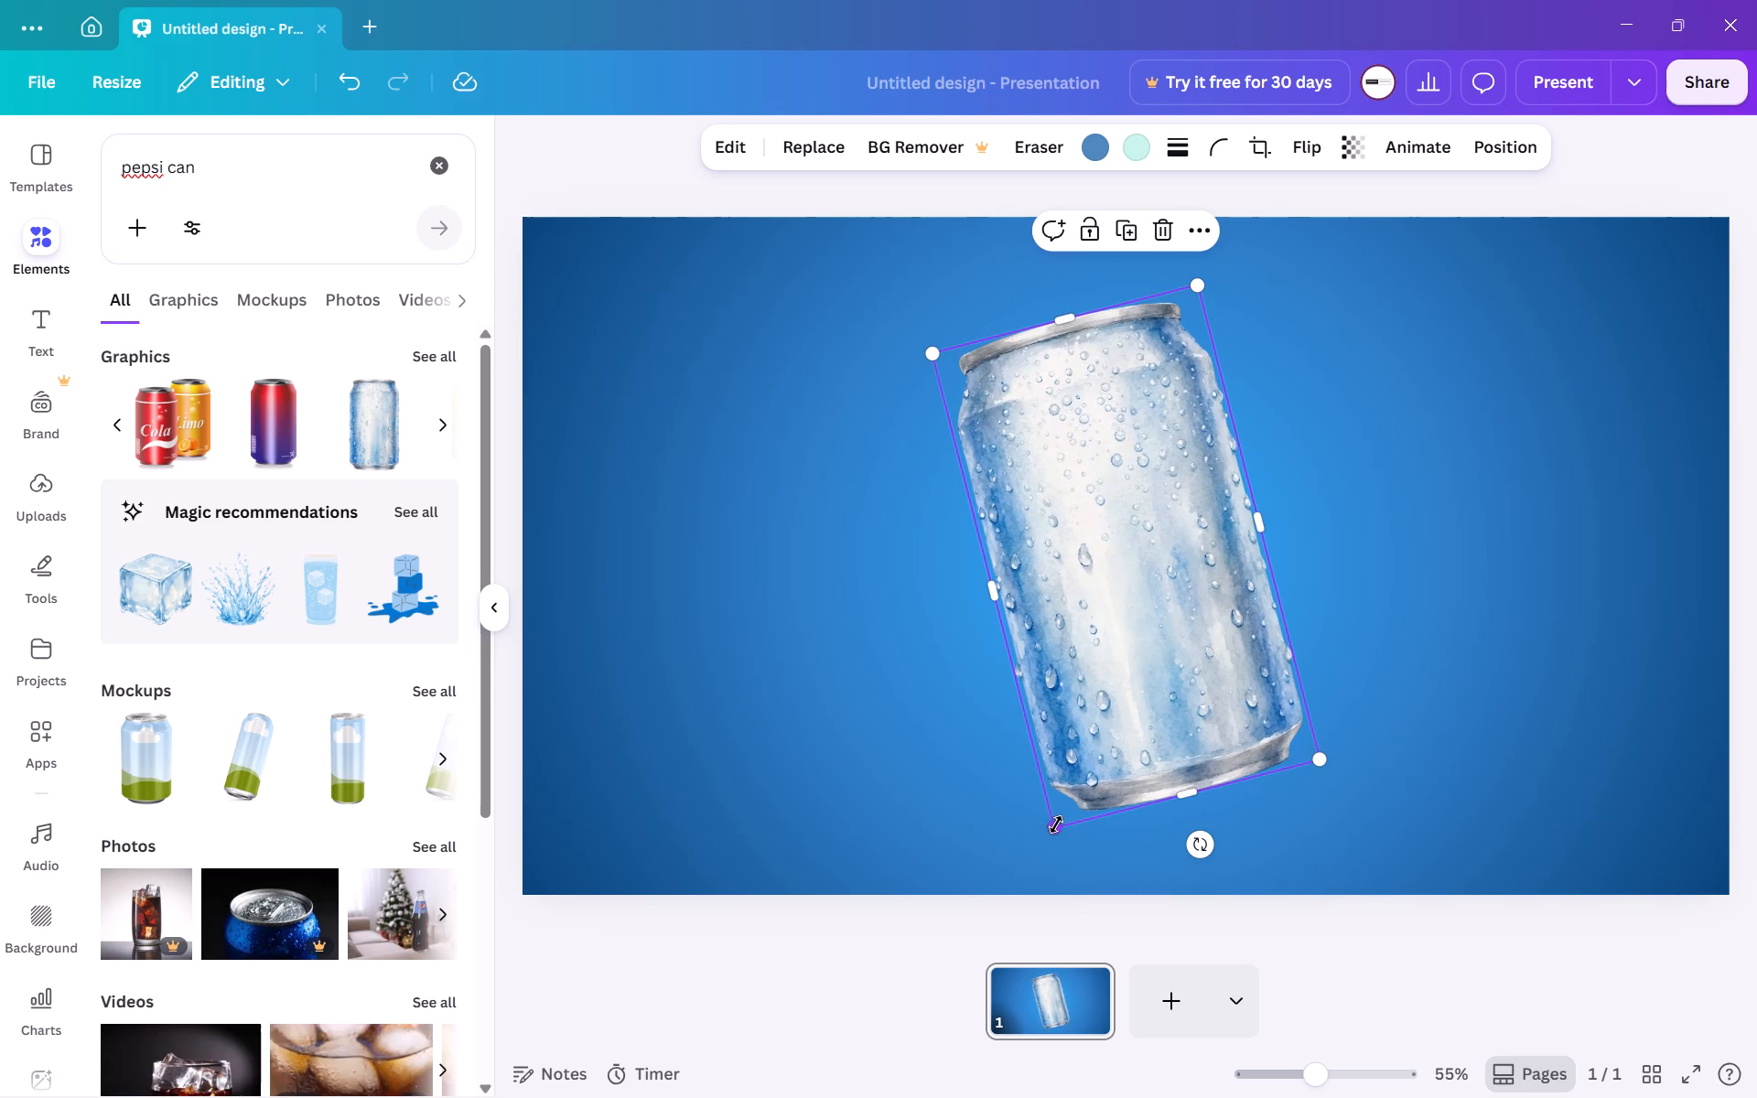
left_click(993, 834)
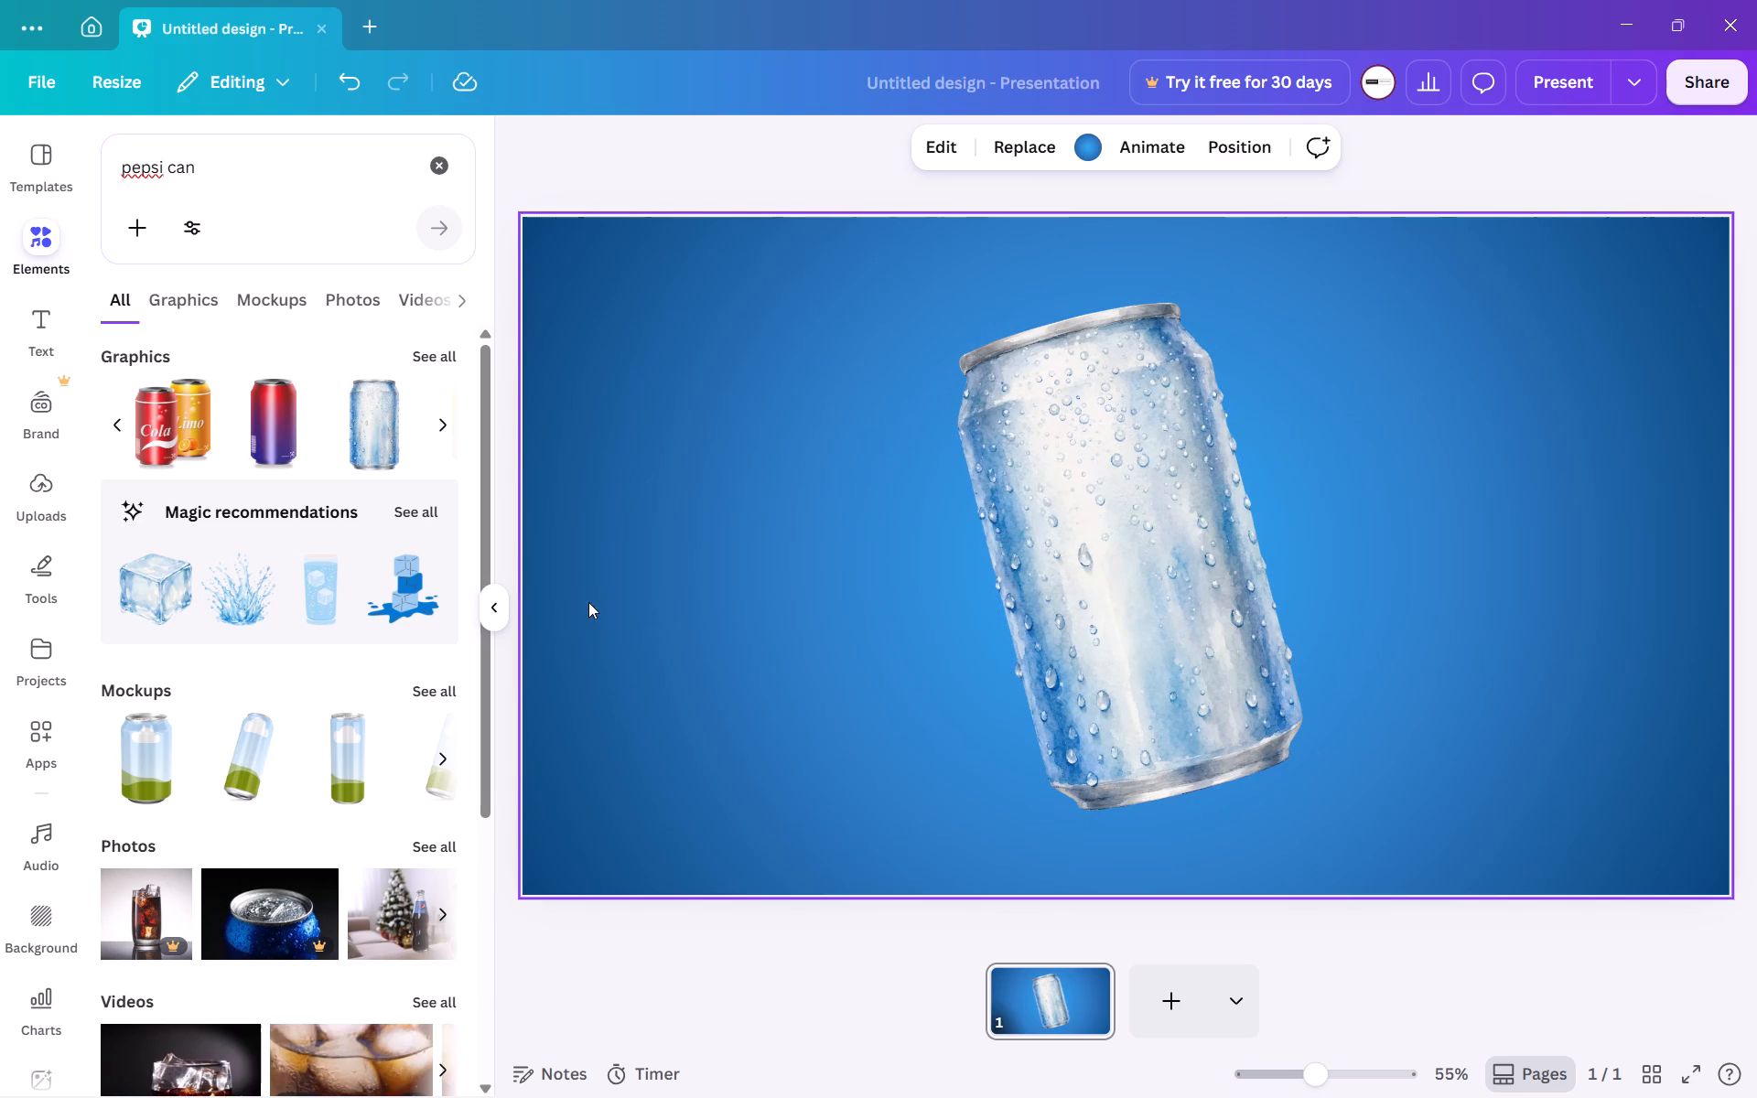
Replace the element search with "ice" and restrict the results to photos.
left_click(447, 179)
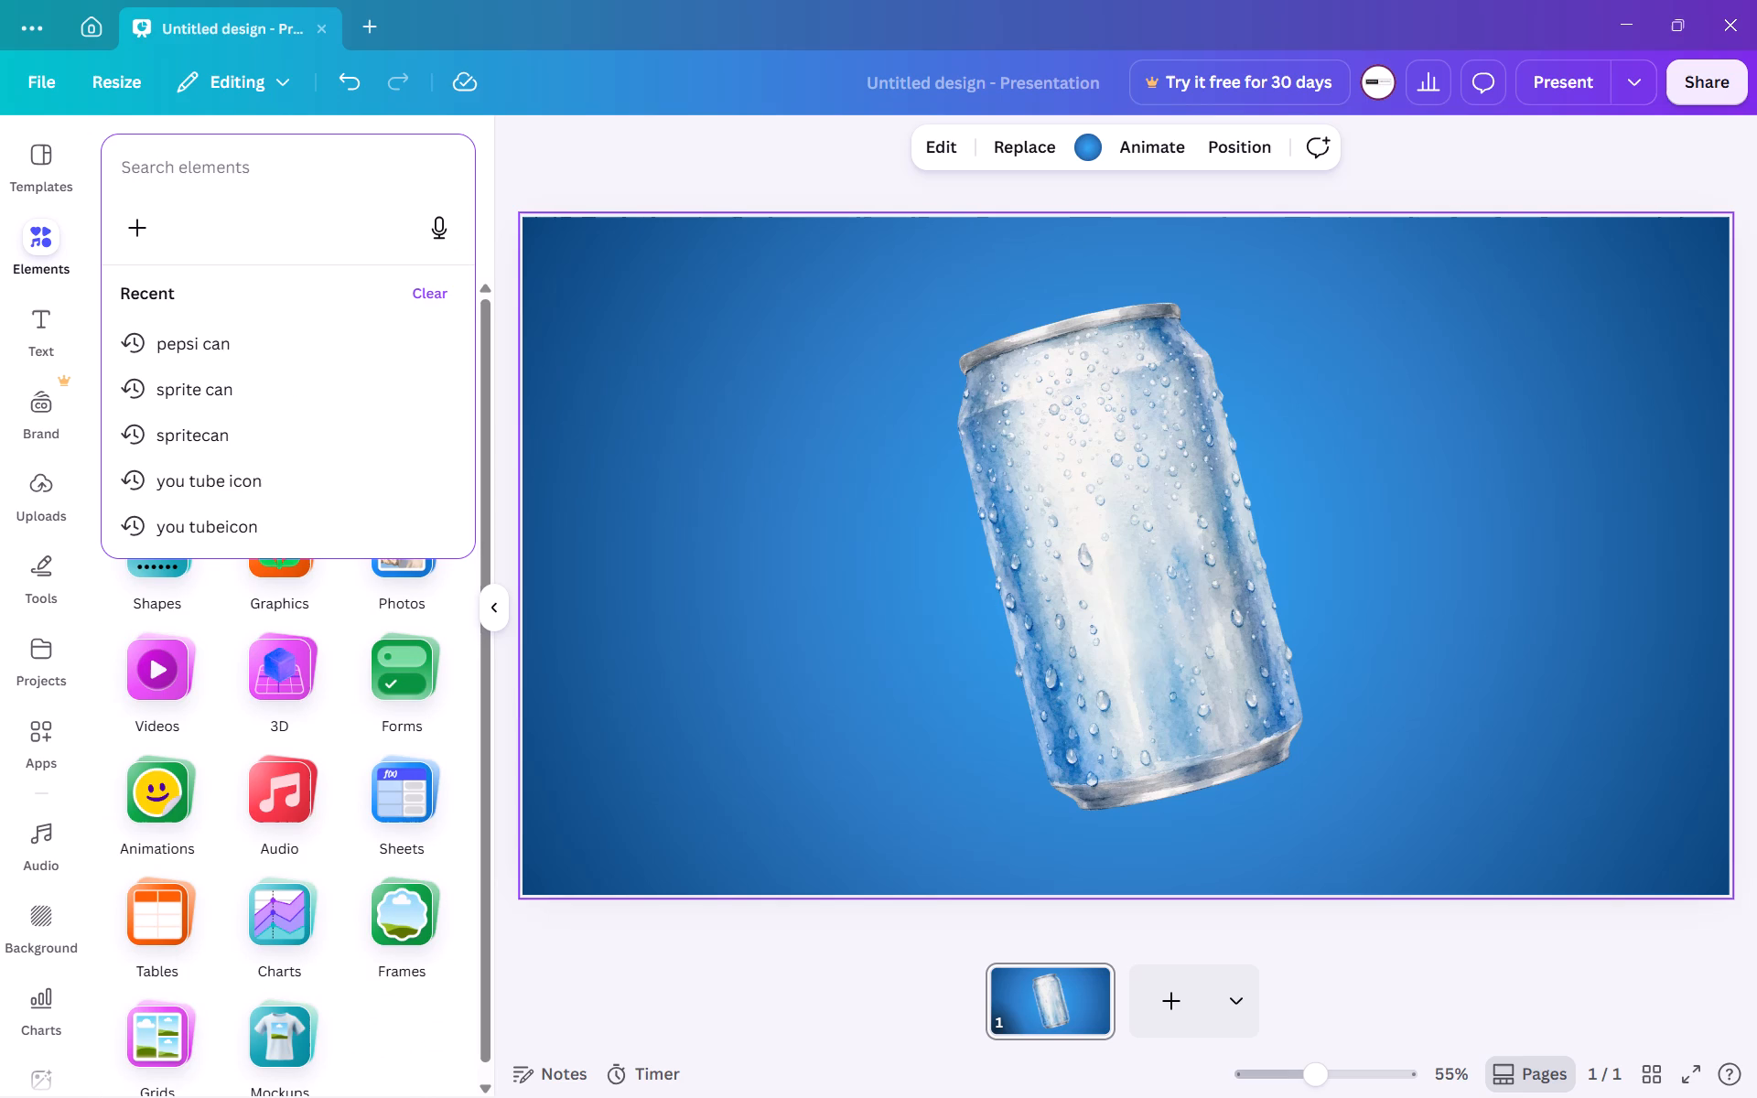
left_click(290, 165)
type("ice")
key("Return")
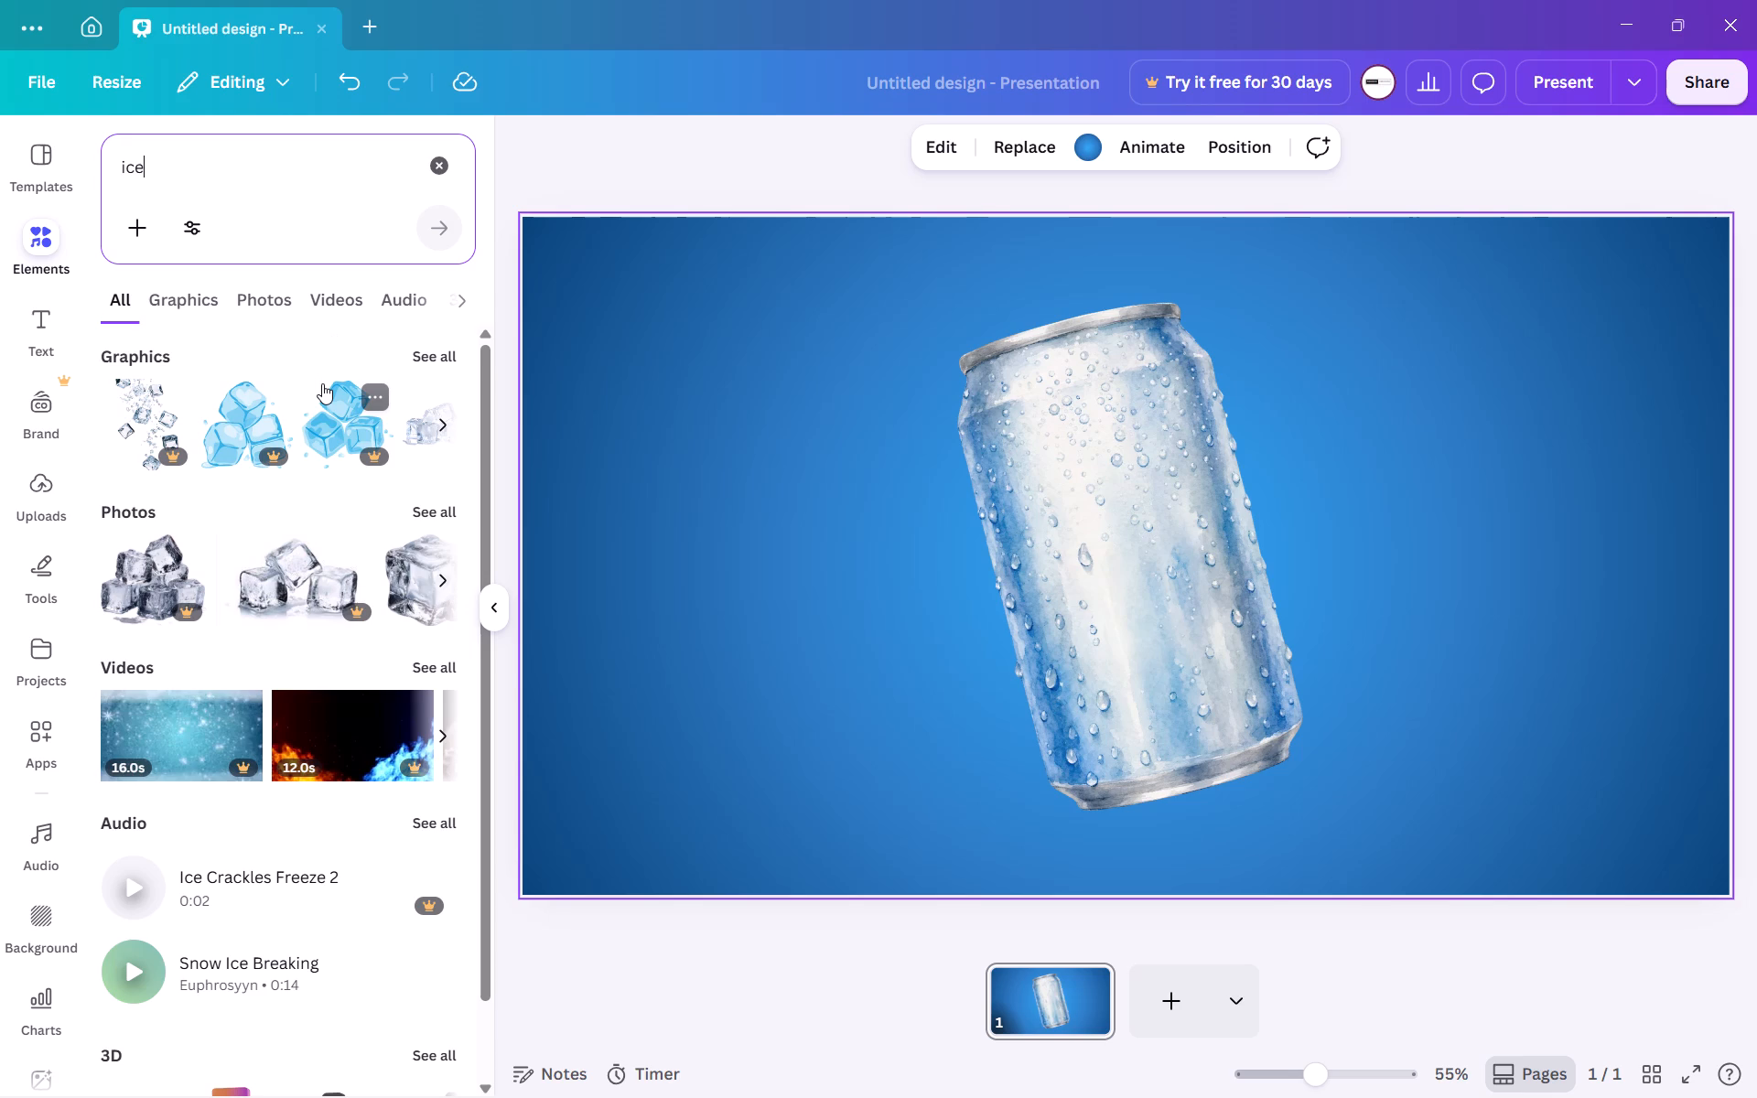
left_click(269, 294)
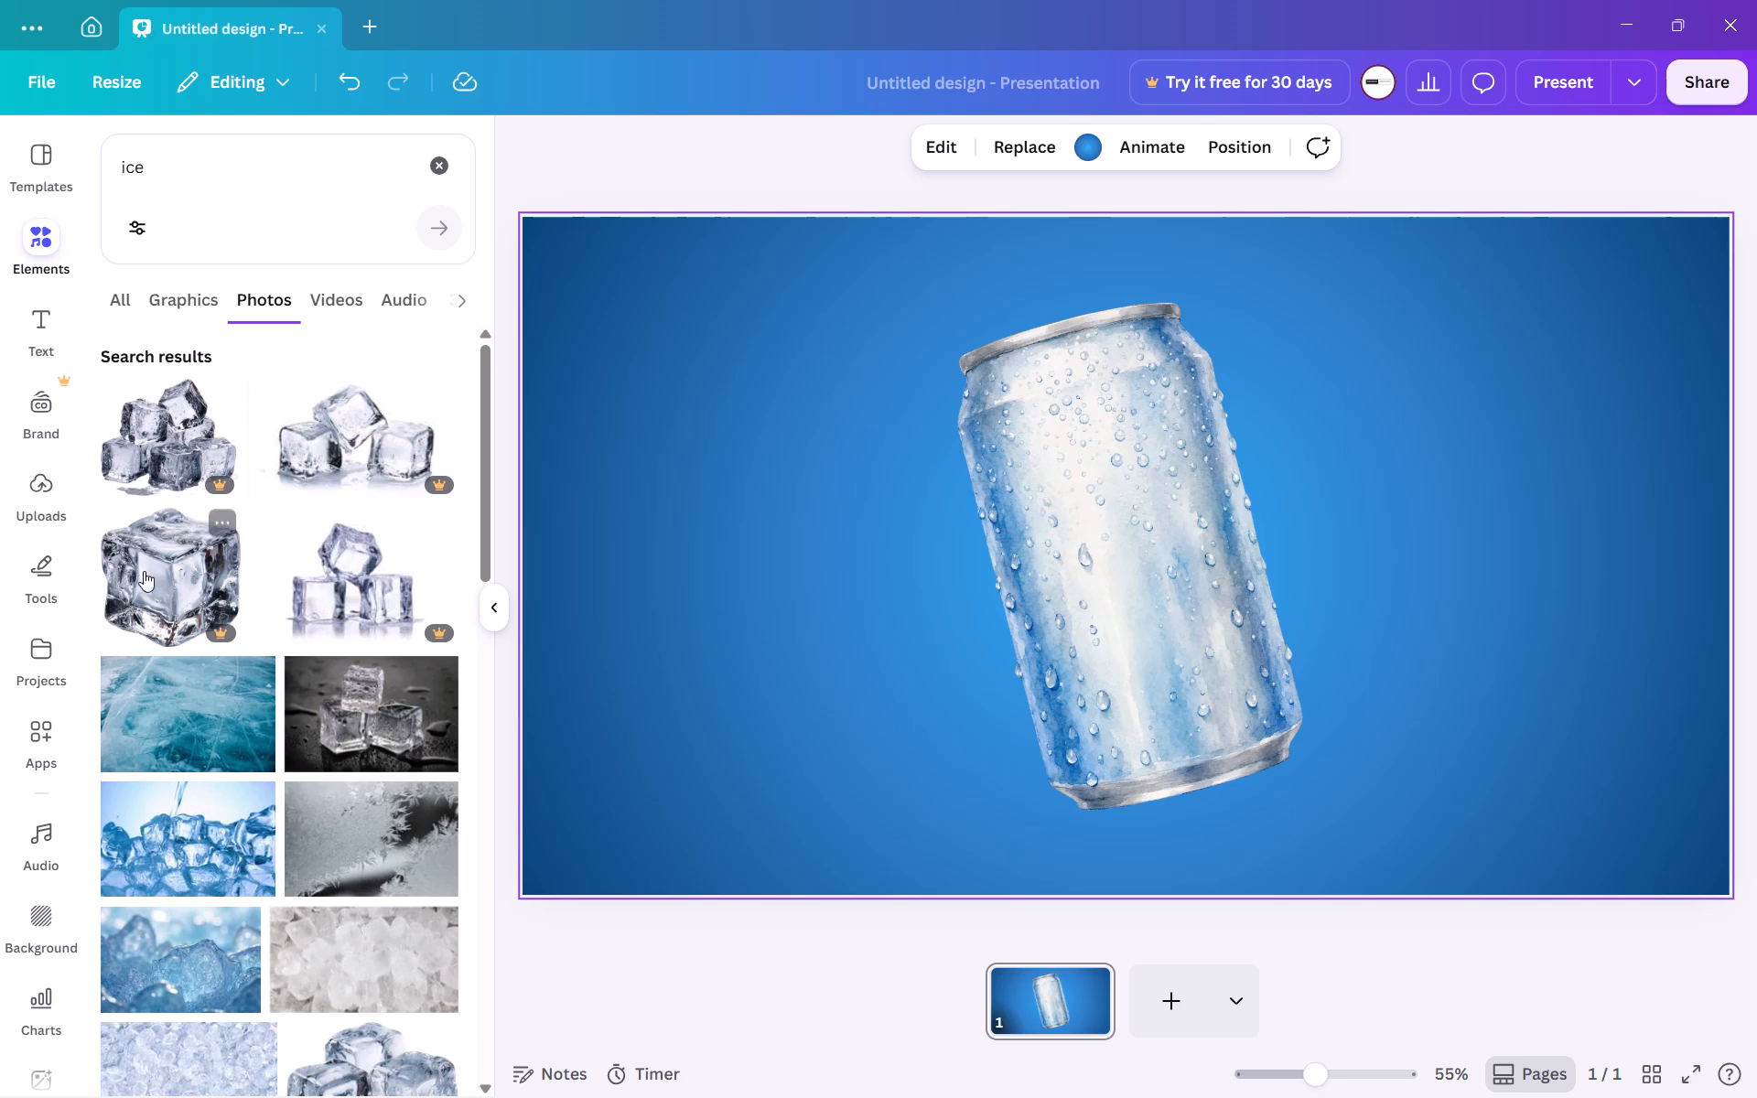
Look through the ice photo results for an image that suits the blue can slide.
scroll(233, 717, "down", 1)
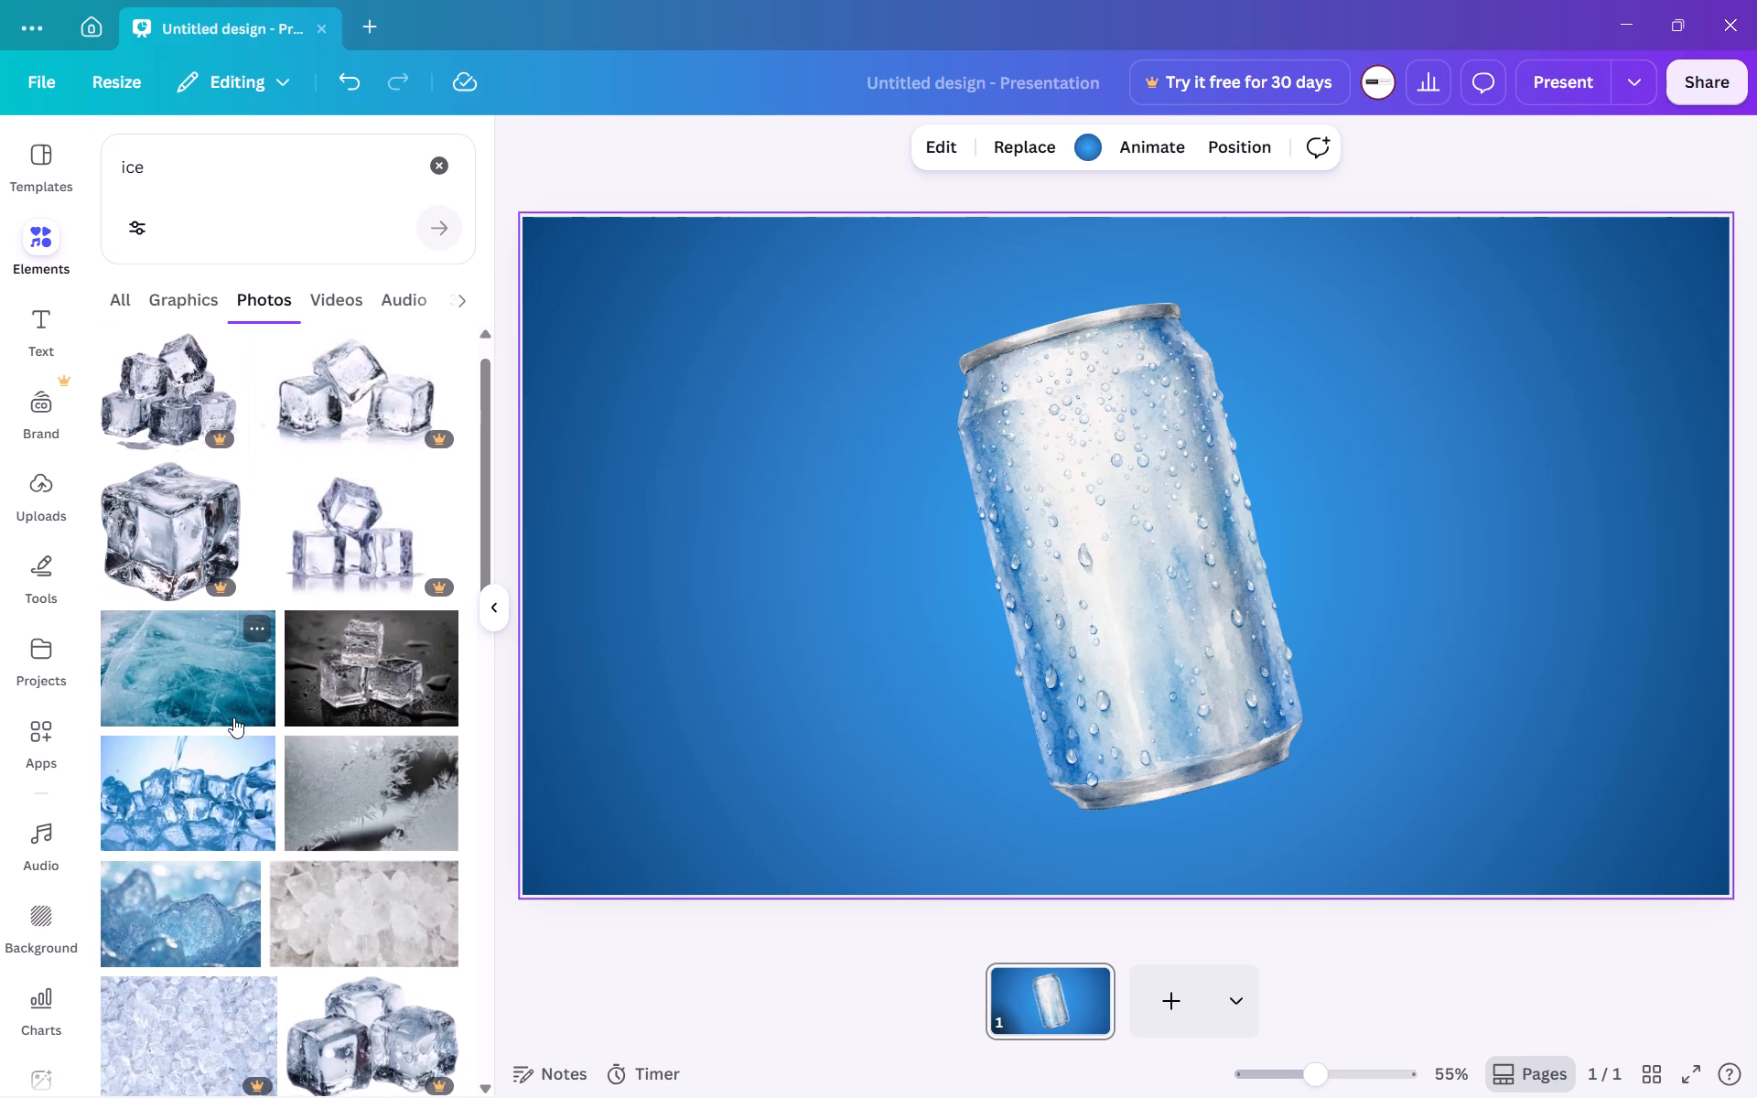
scroll(233, 717, "down", 1)
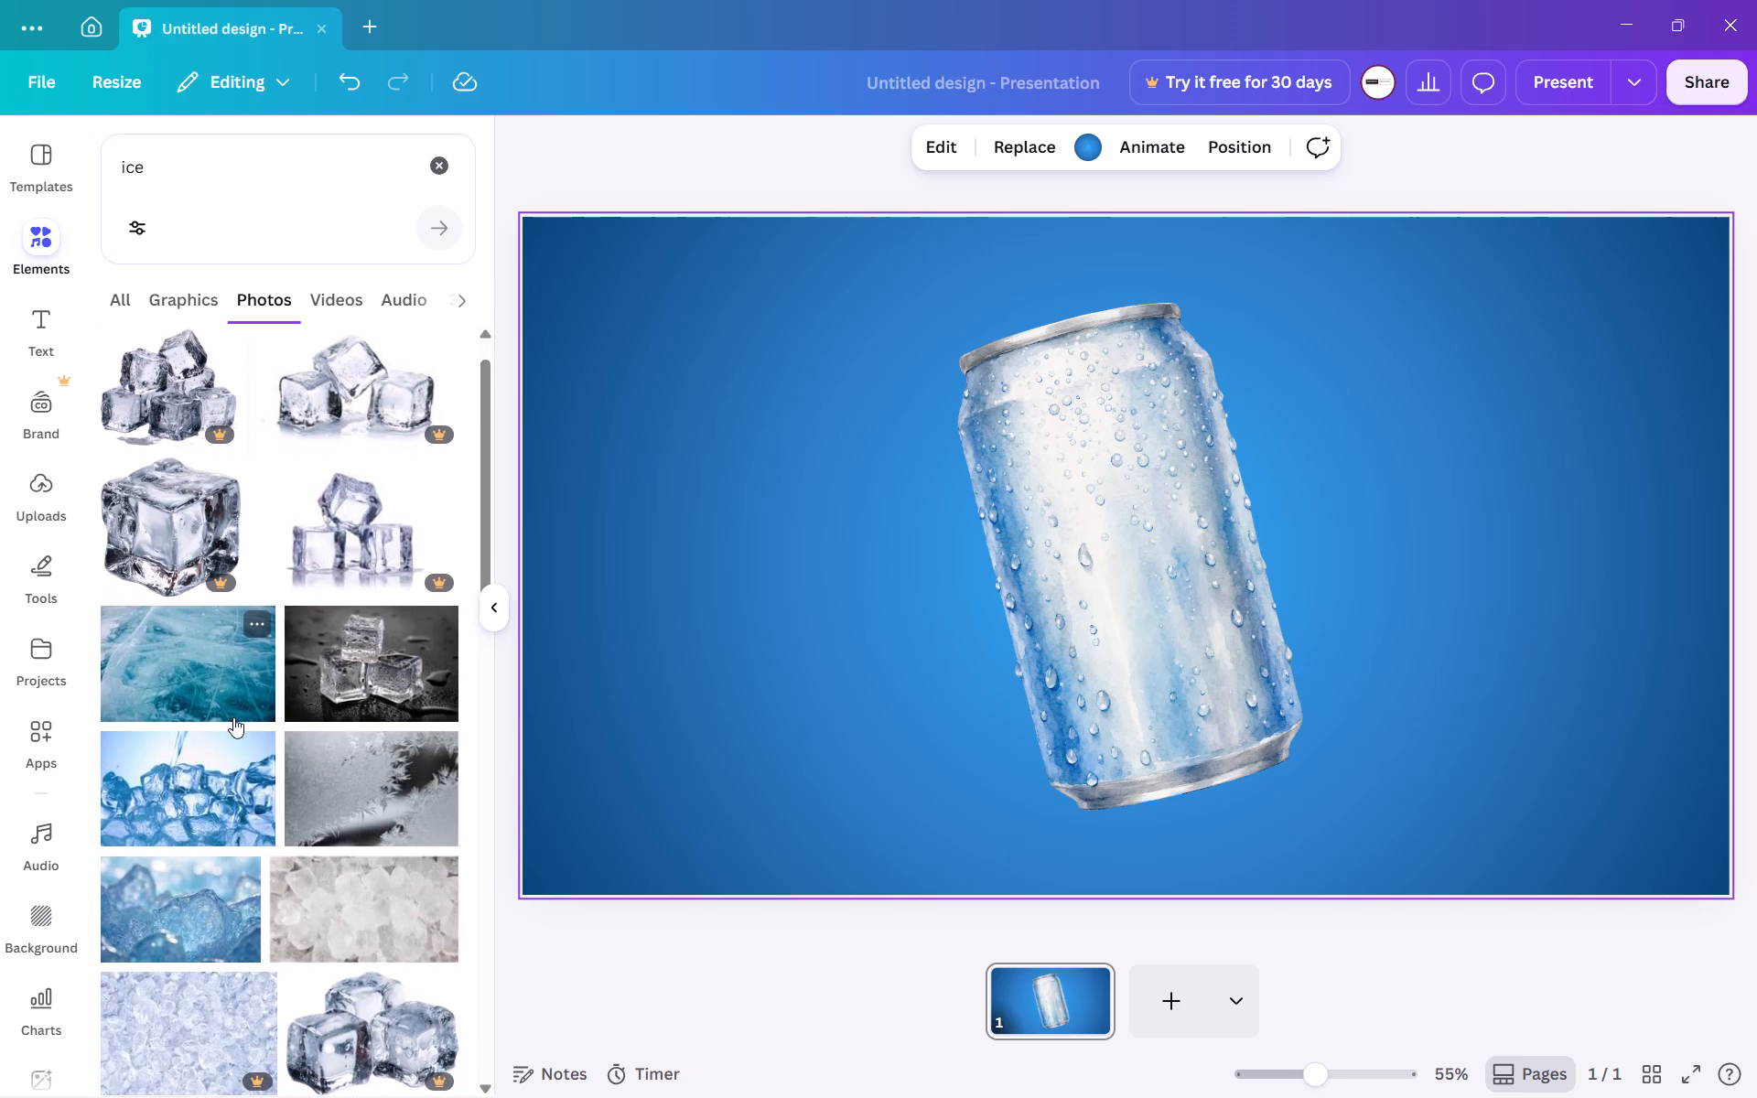
scroll(233, 717, "down", 1)
scroll(233, 717, "up", 1)
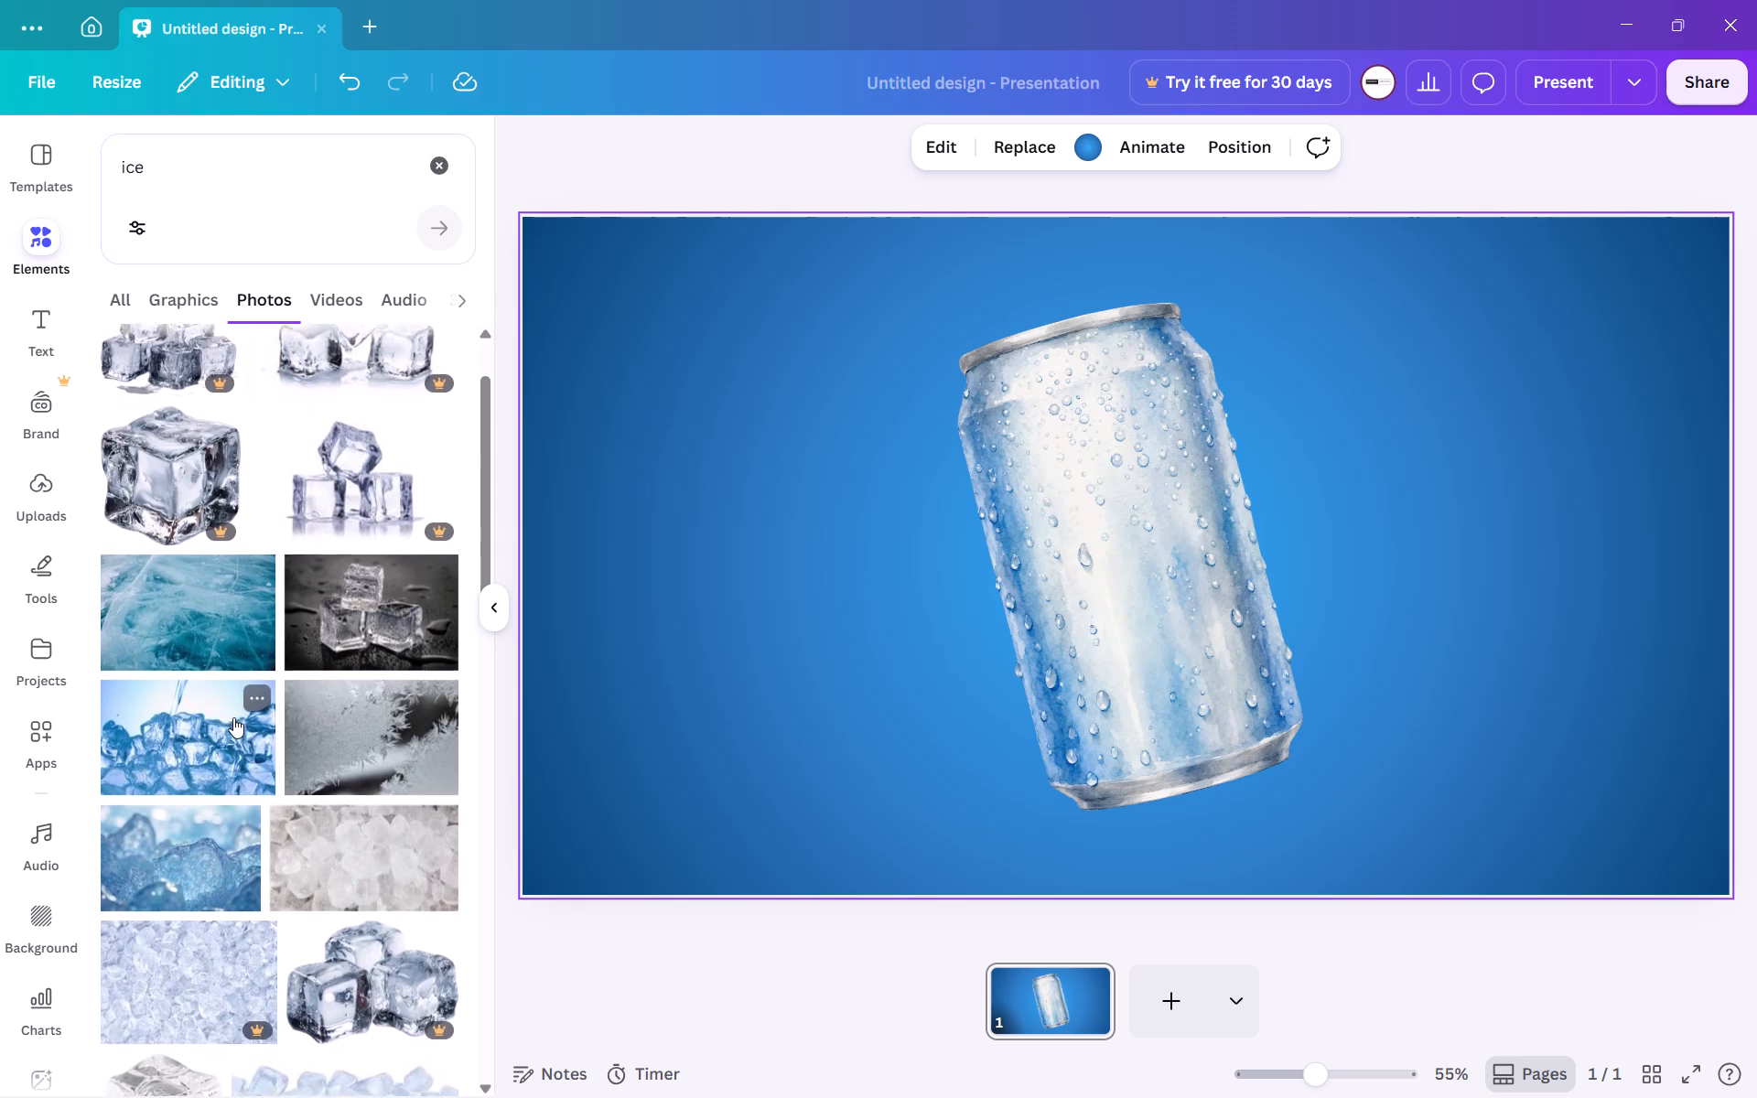
scroll(233, 717, "up", 1)
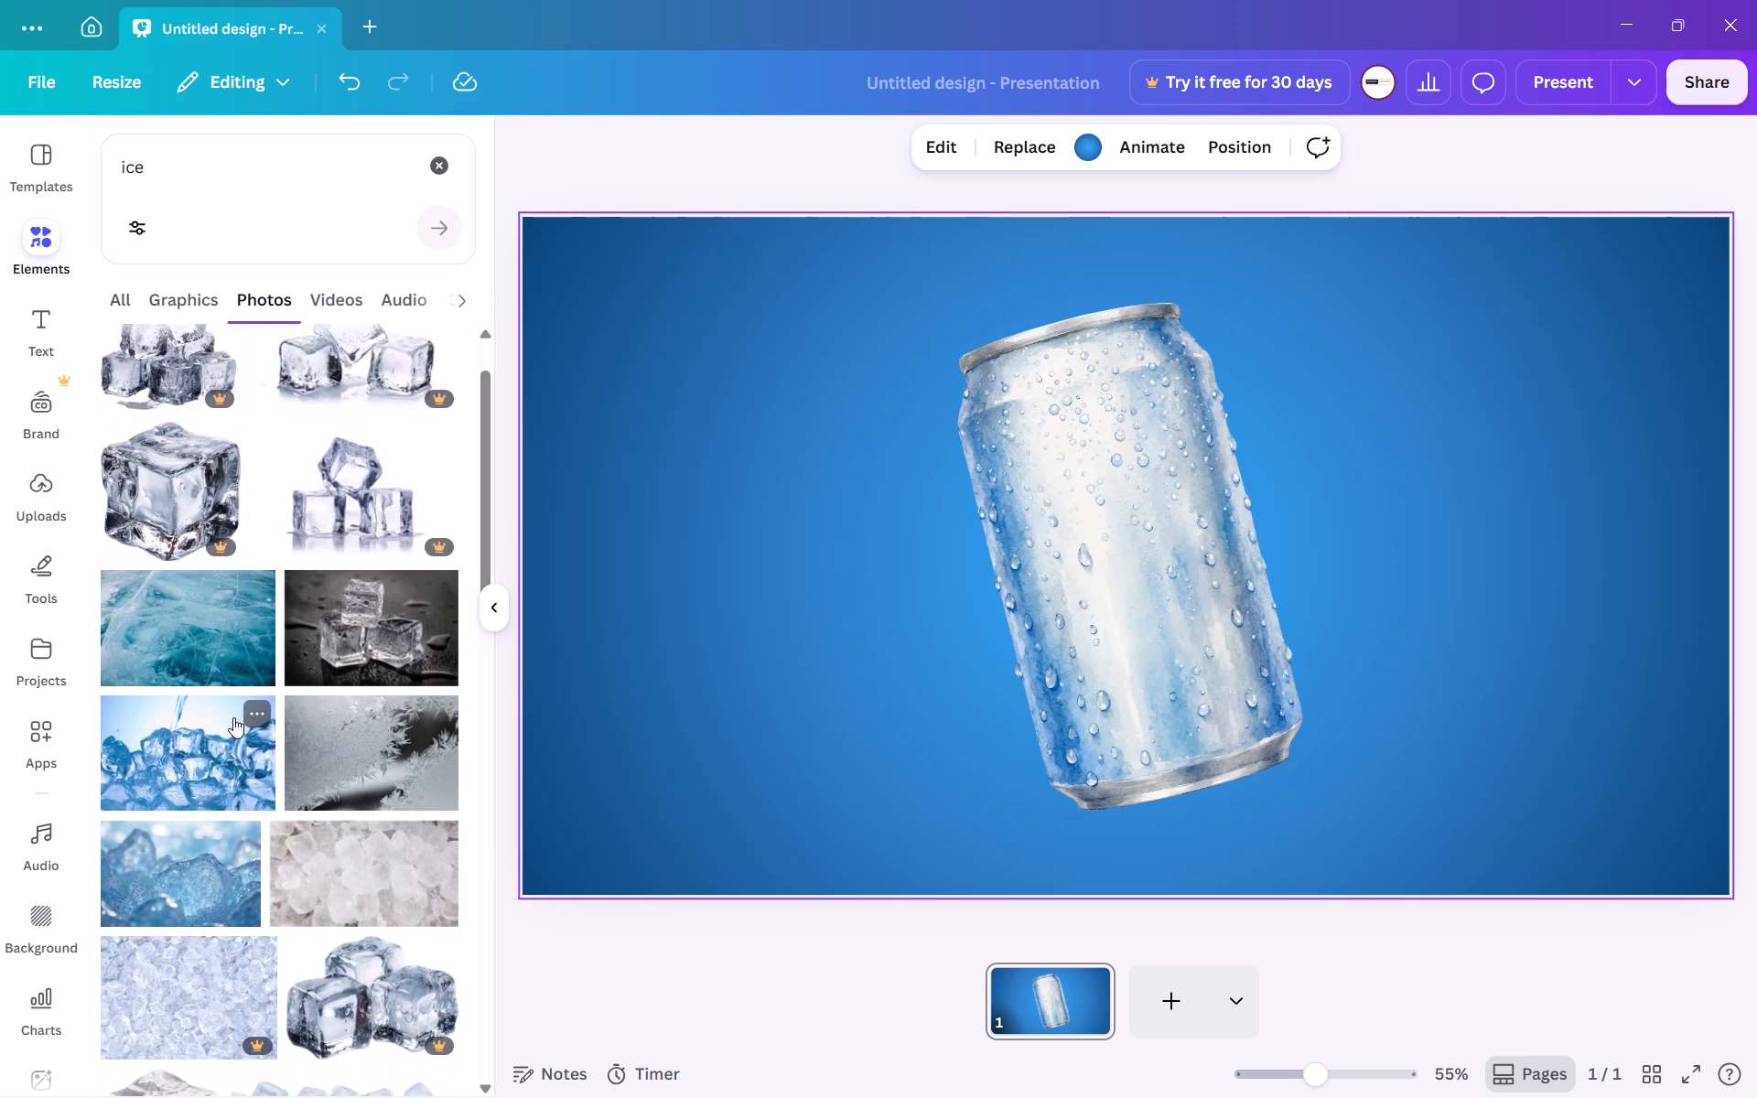
scroll(233, 717, "up", 2)
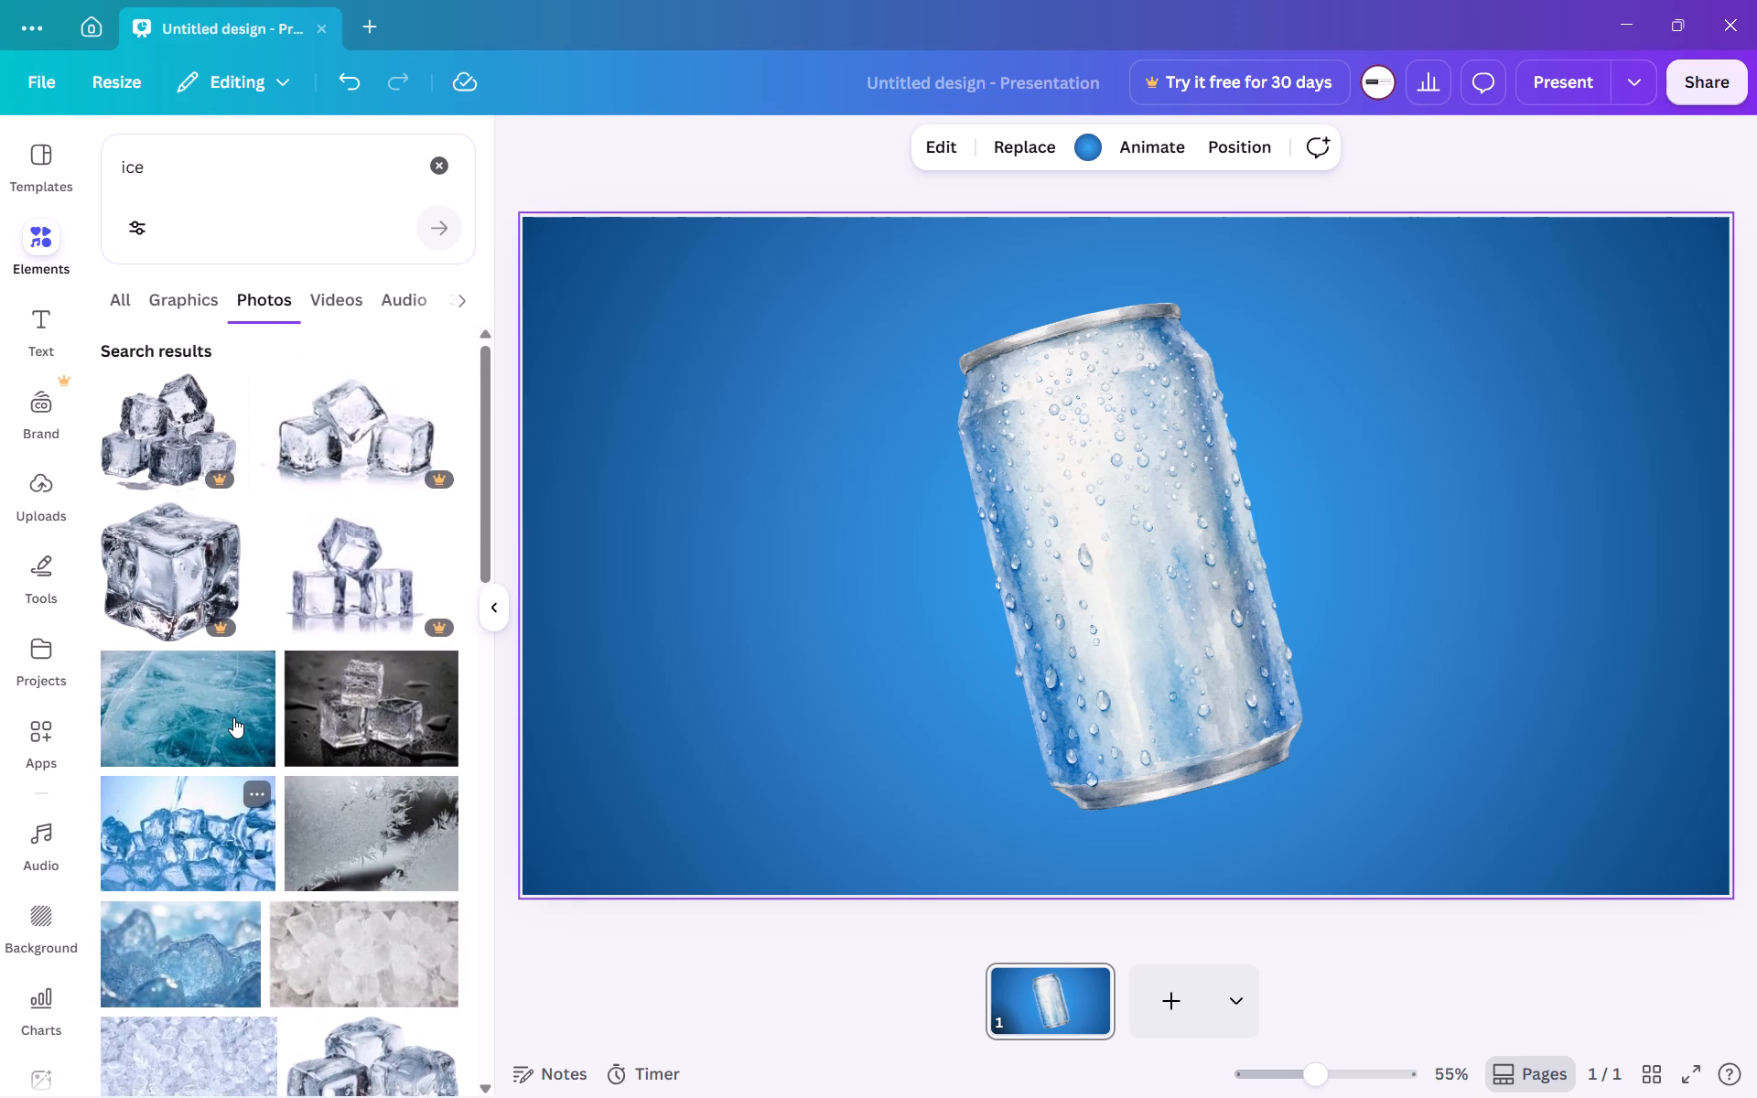
scroll(233, 717, "up", 1)
scroll(233, 717, "down", 1)
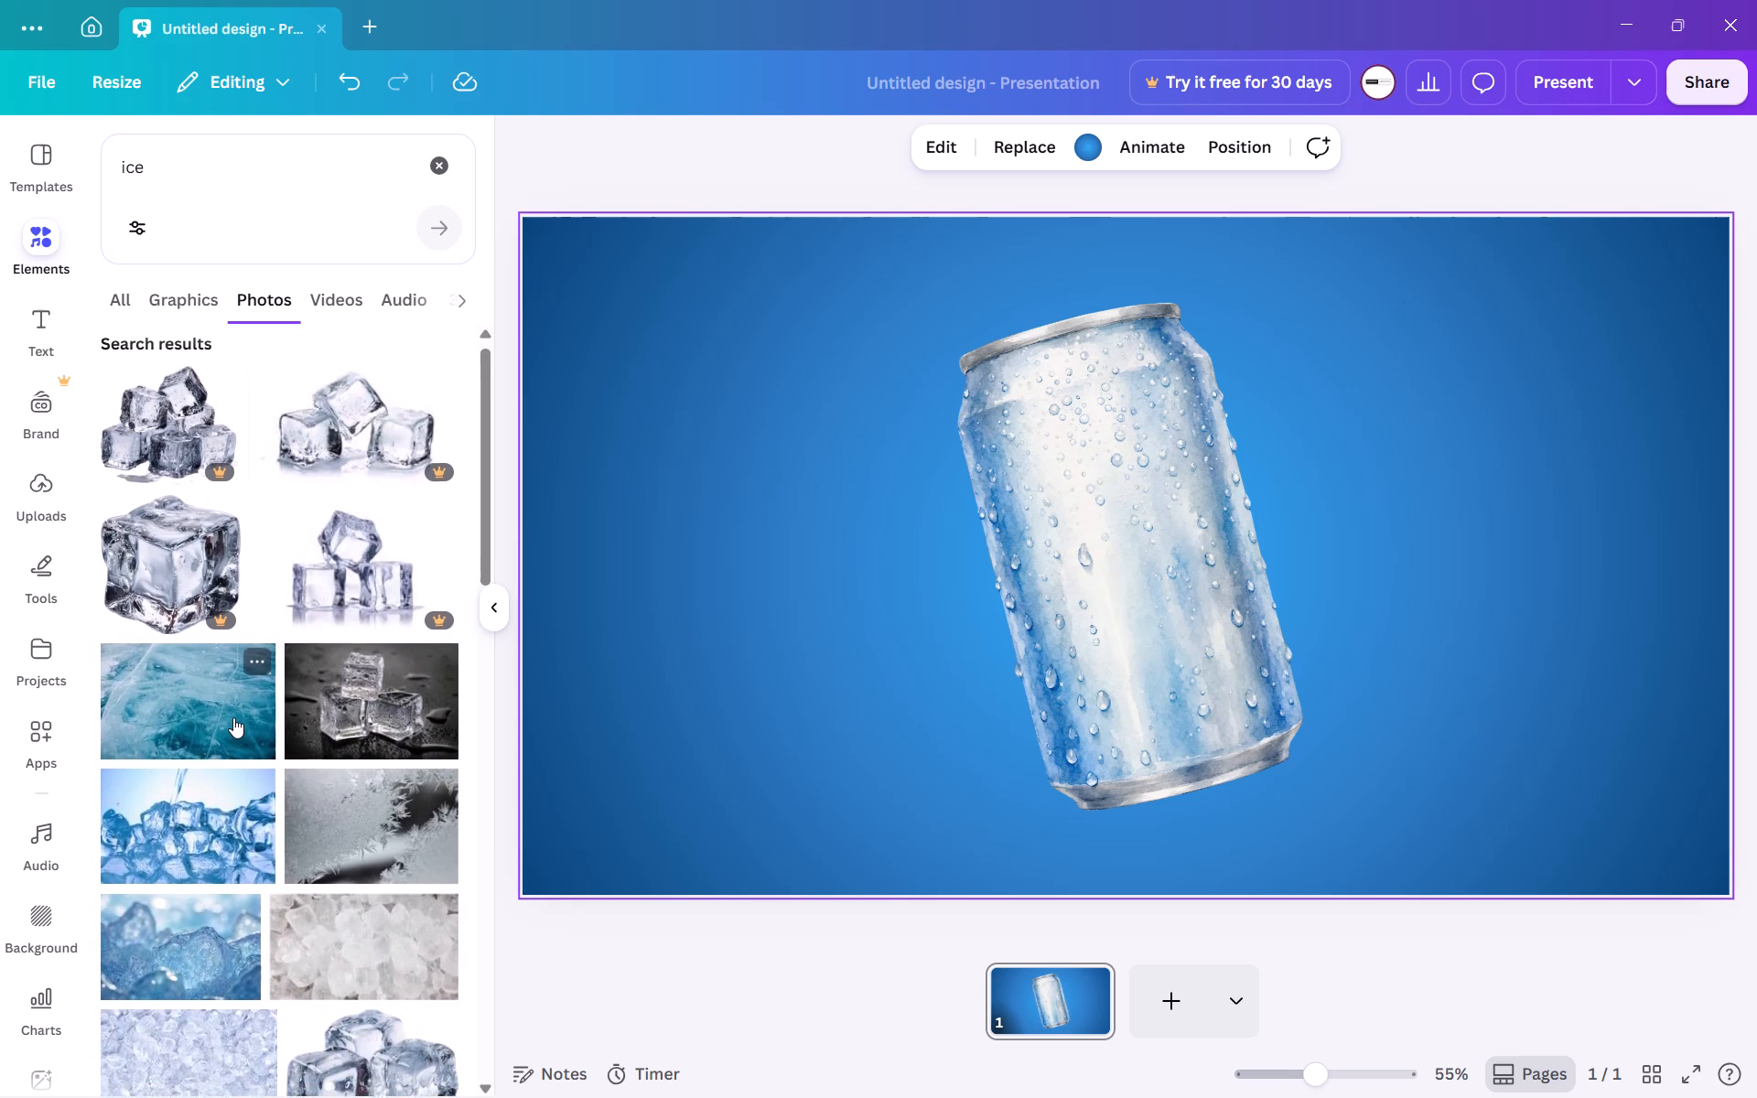
scroll(233, 717, "down", 1)
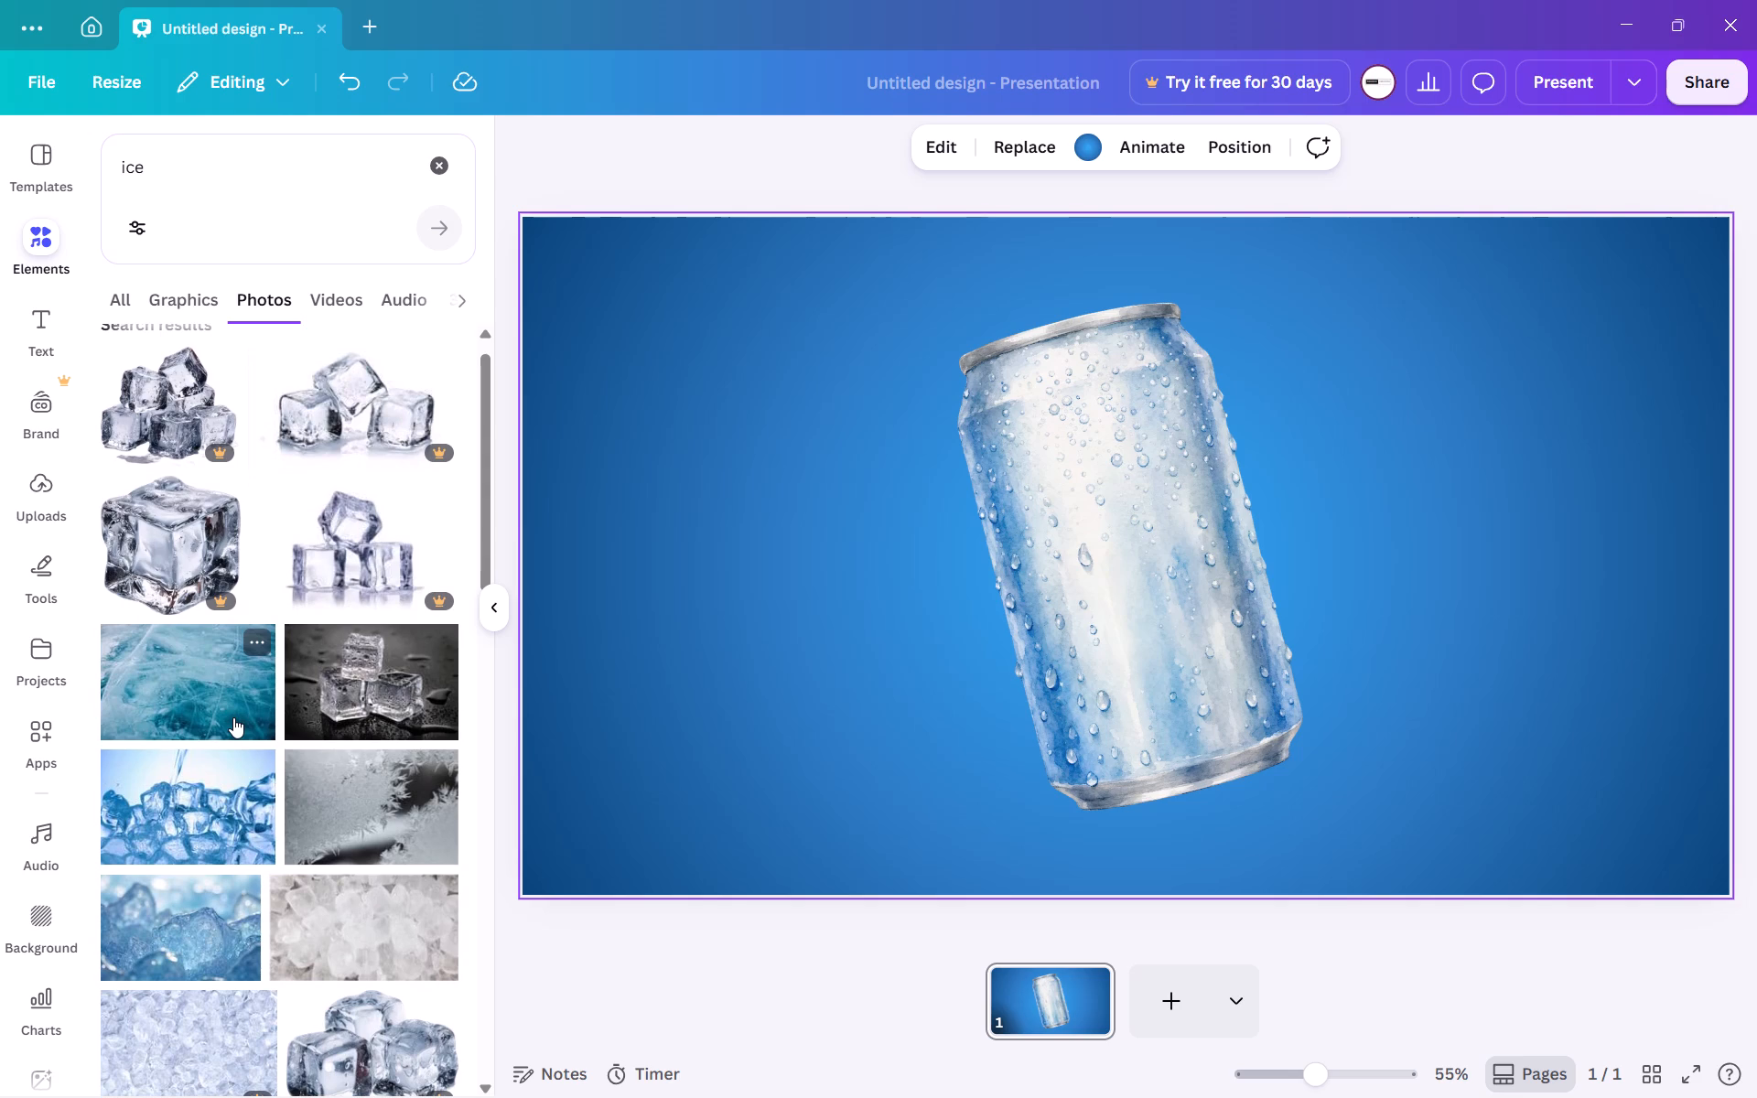
scroll(233, 717, "down", 1)
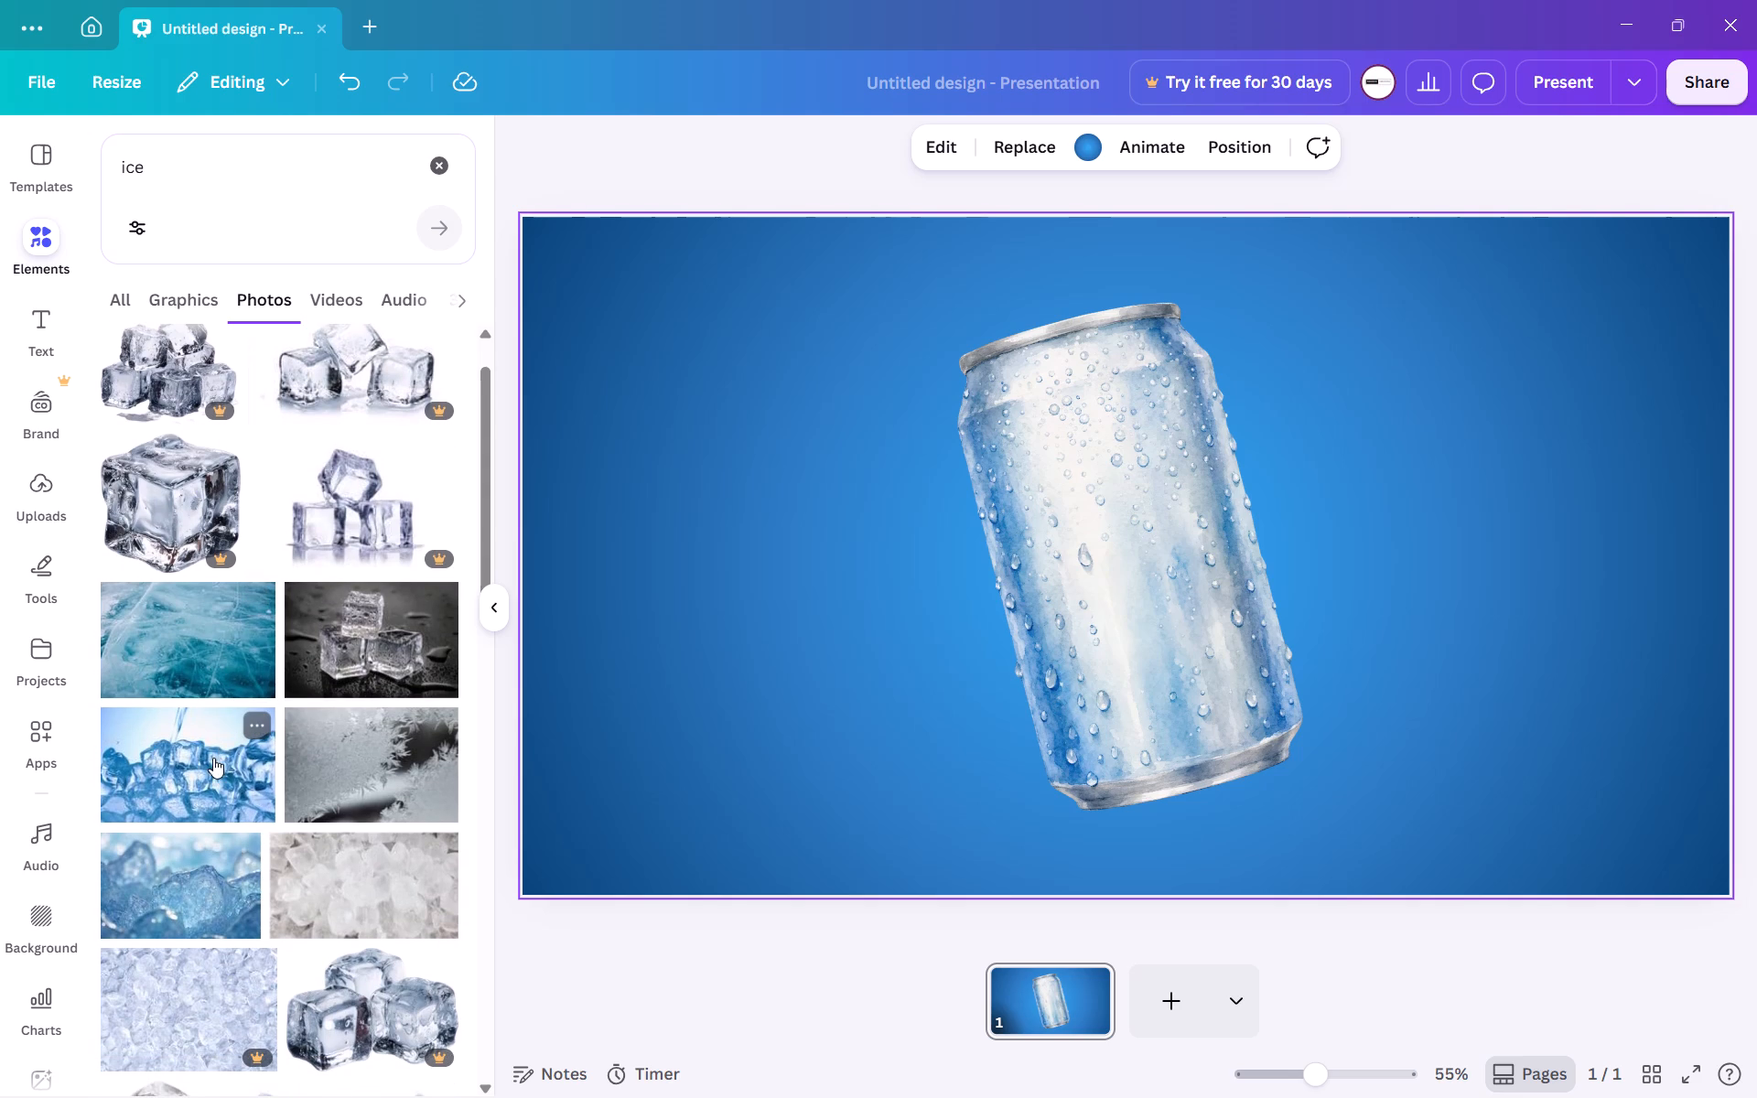
scroll(213, 758, "down", 1)
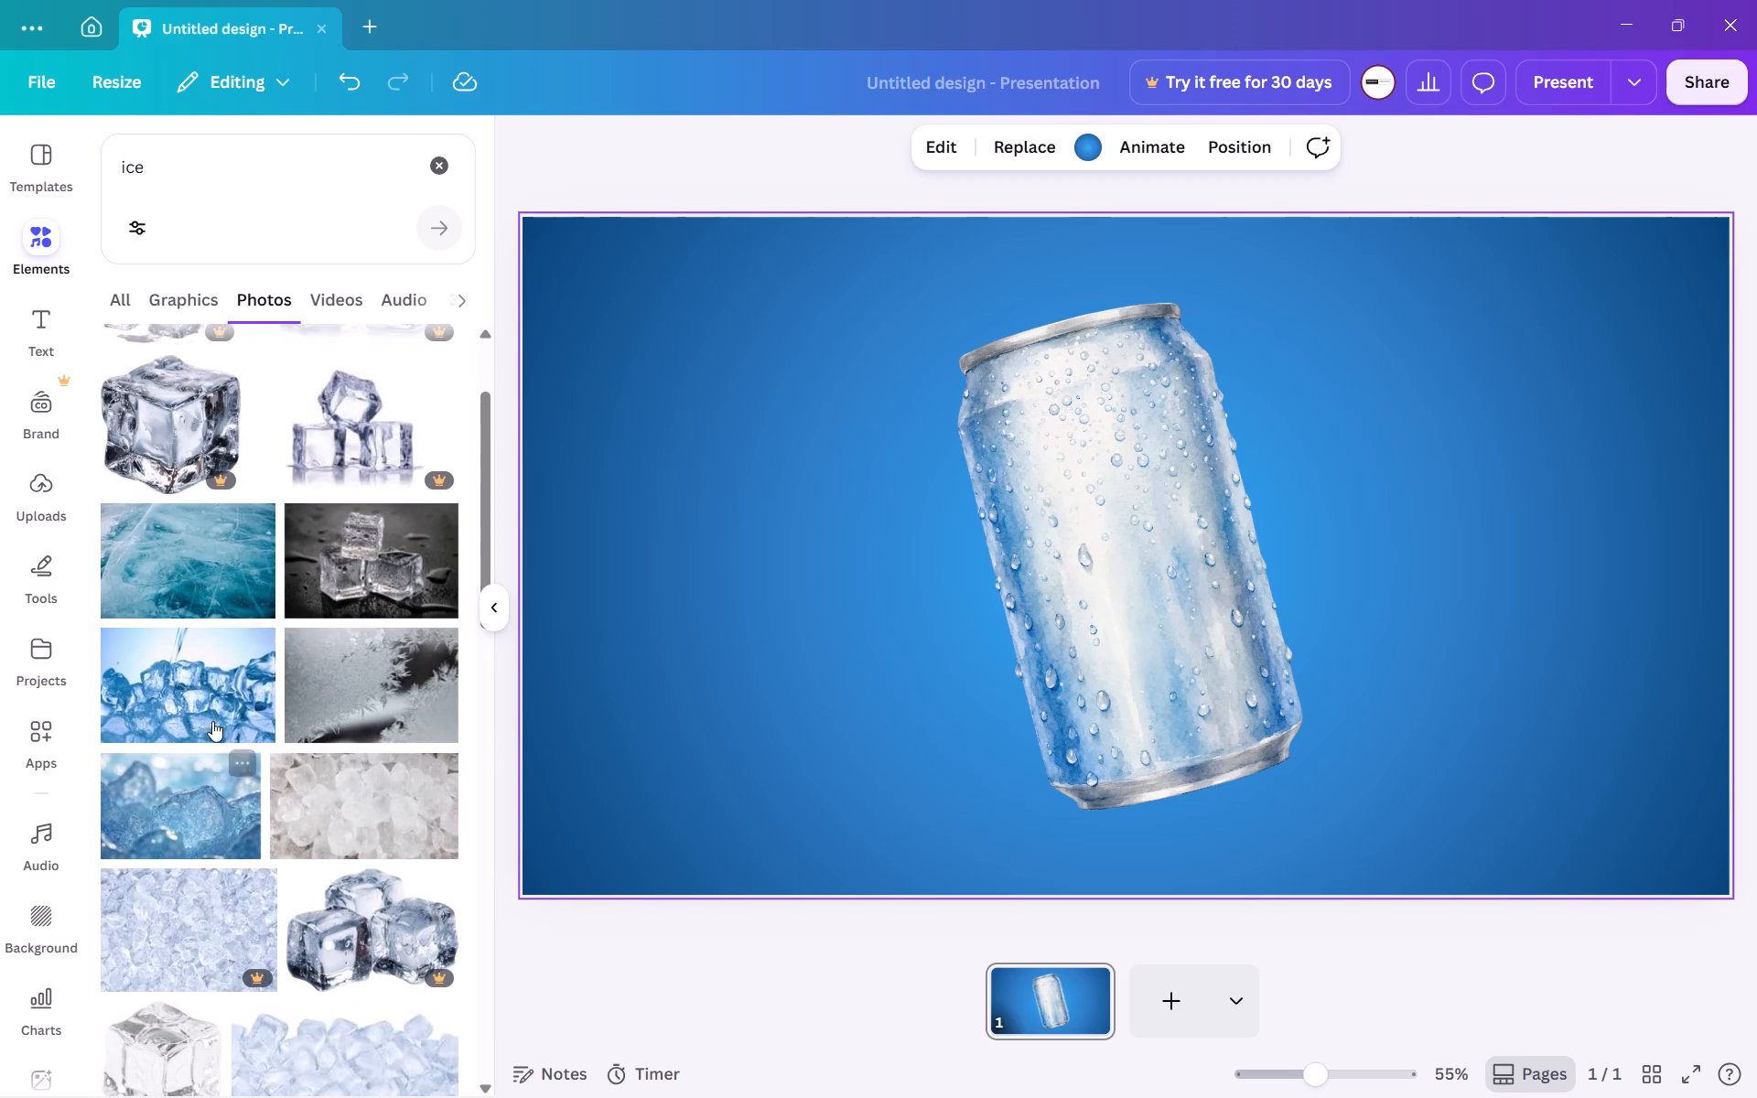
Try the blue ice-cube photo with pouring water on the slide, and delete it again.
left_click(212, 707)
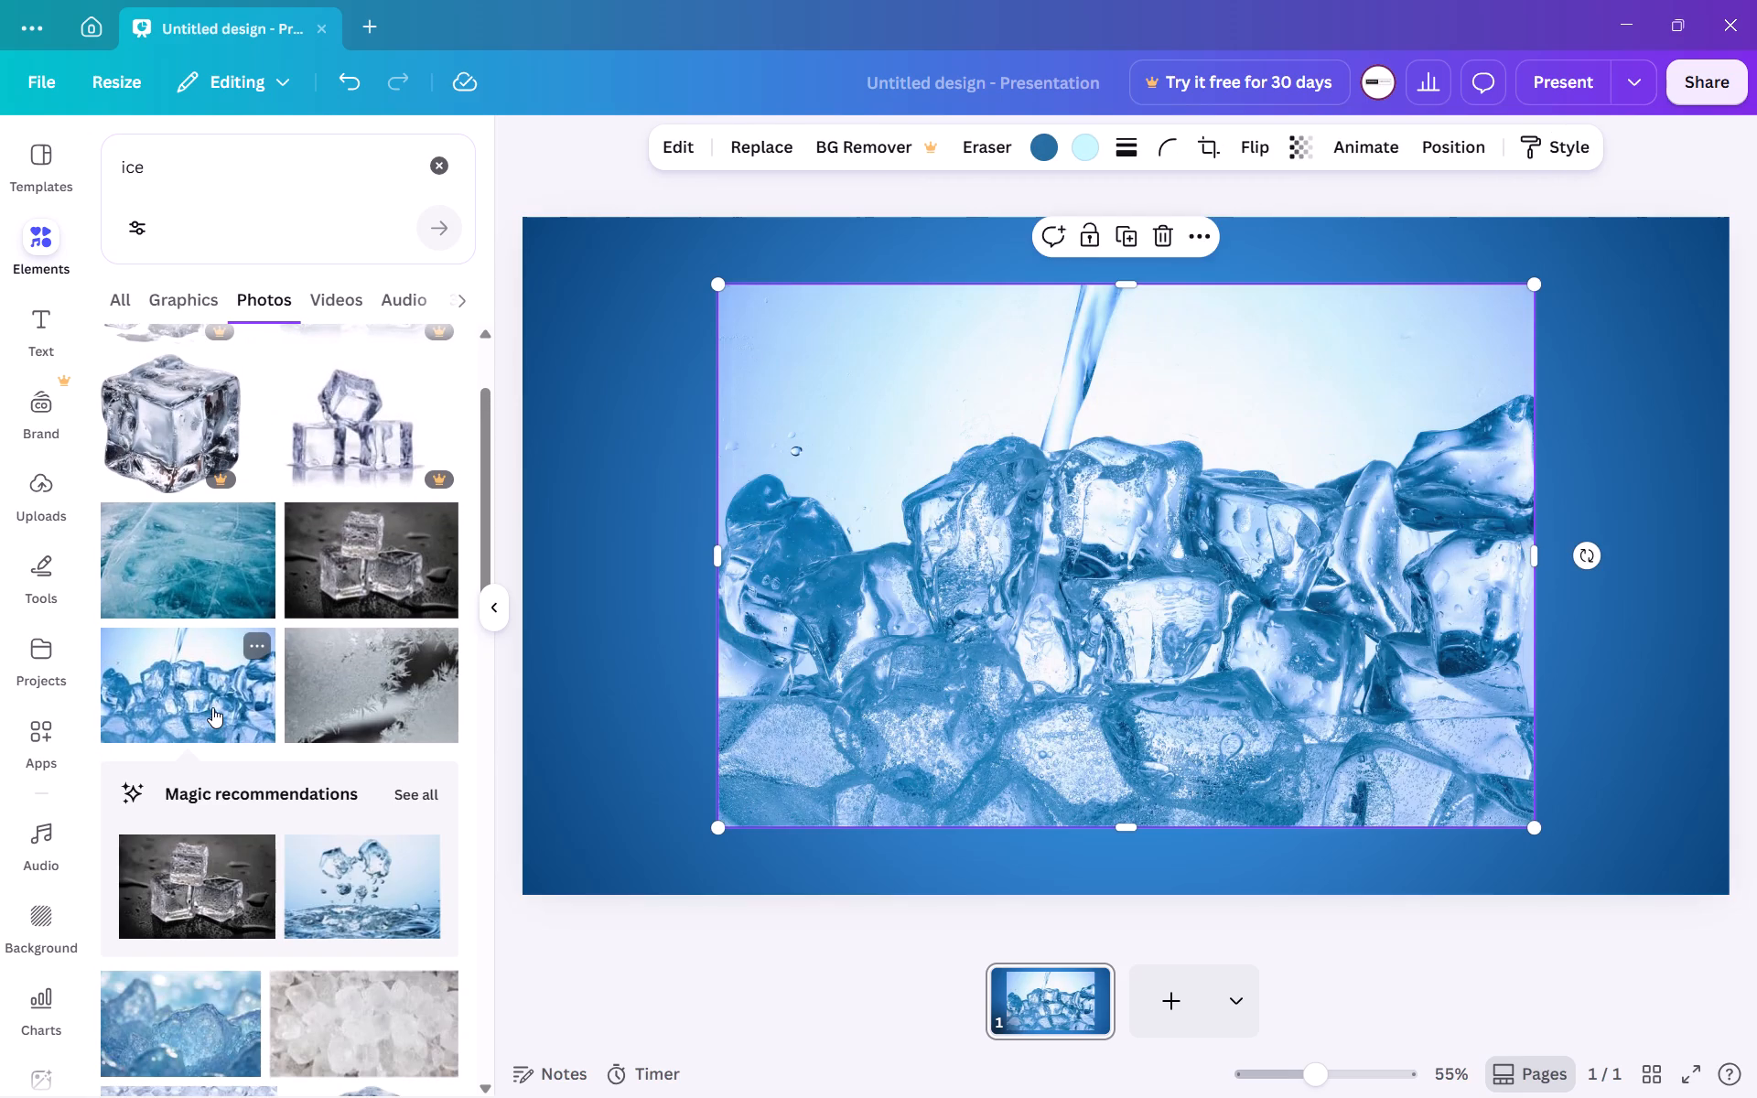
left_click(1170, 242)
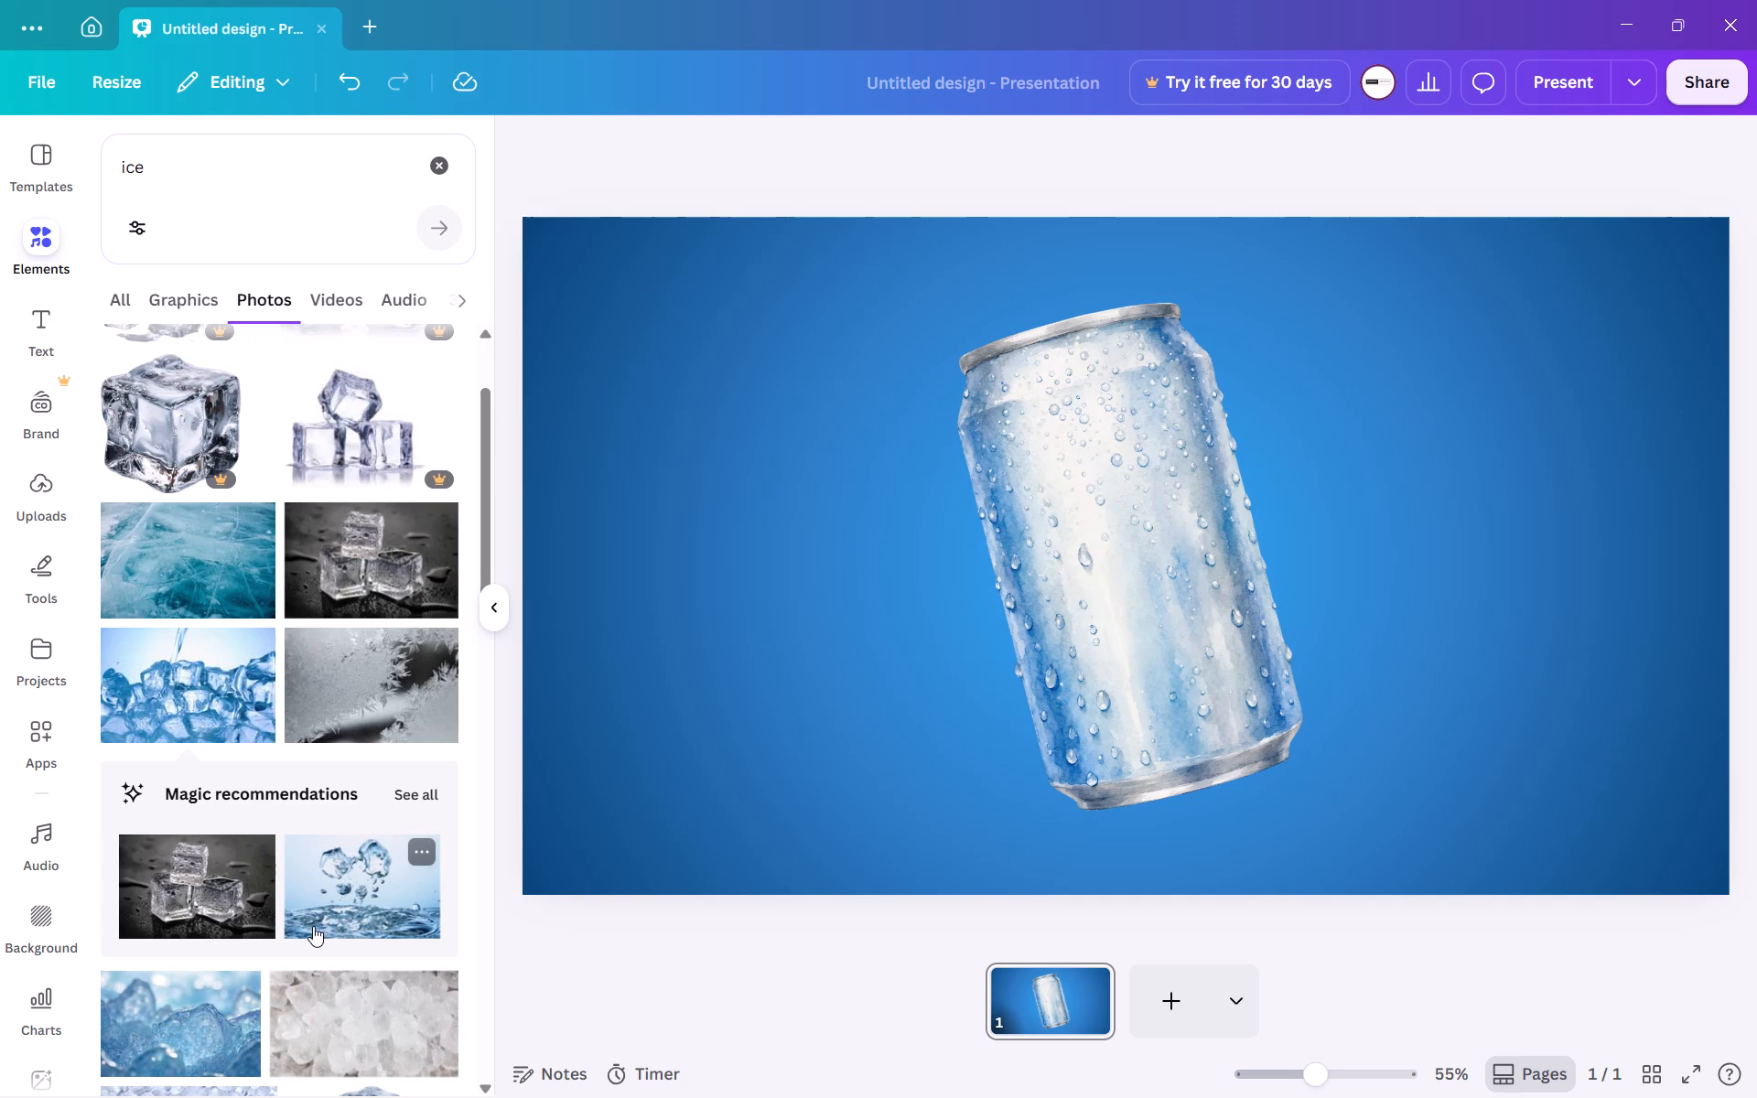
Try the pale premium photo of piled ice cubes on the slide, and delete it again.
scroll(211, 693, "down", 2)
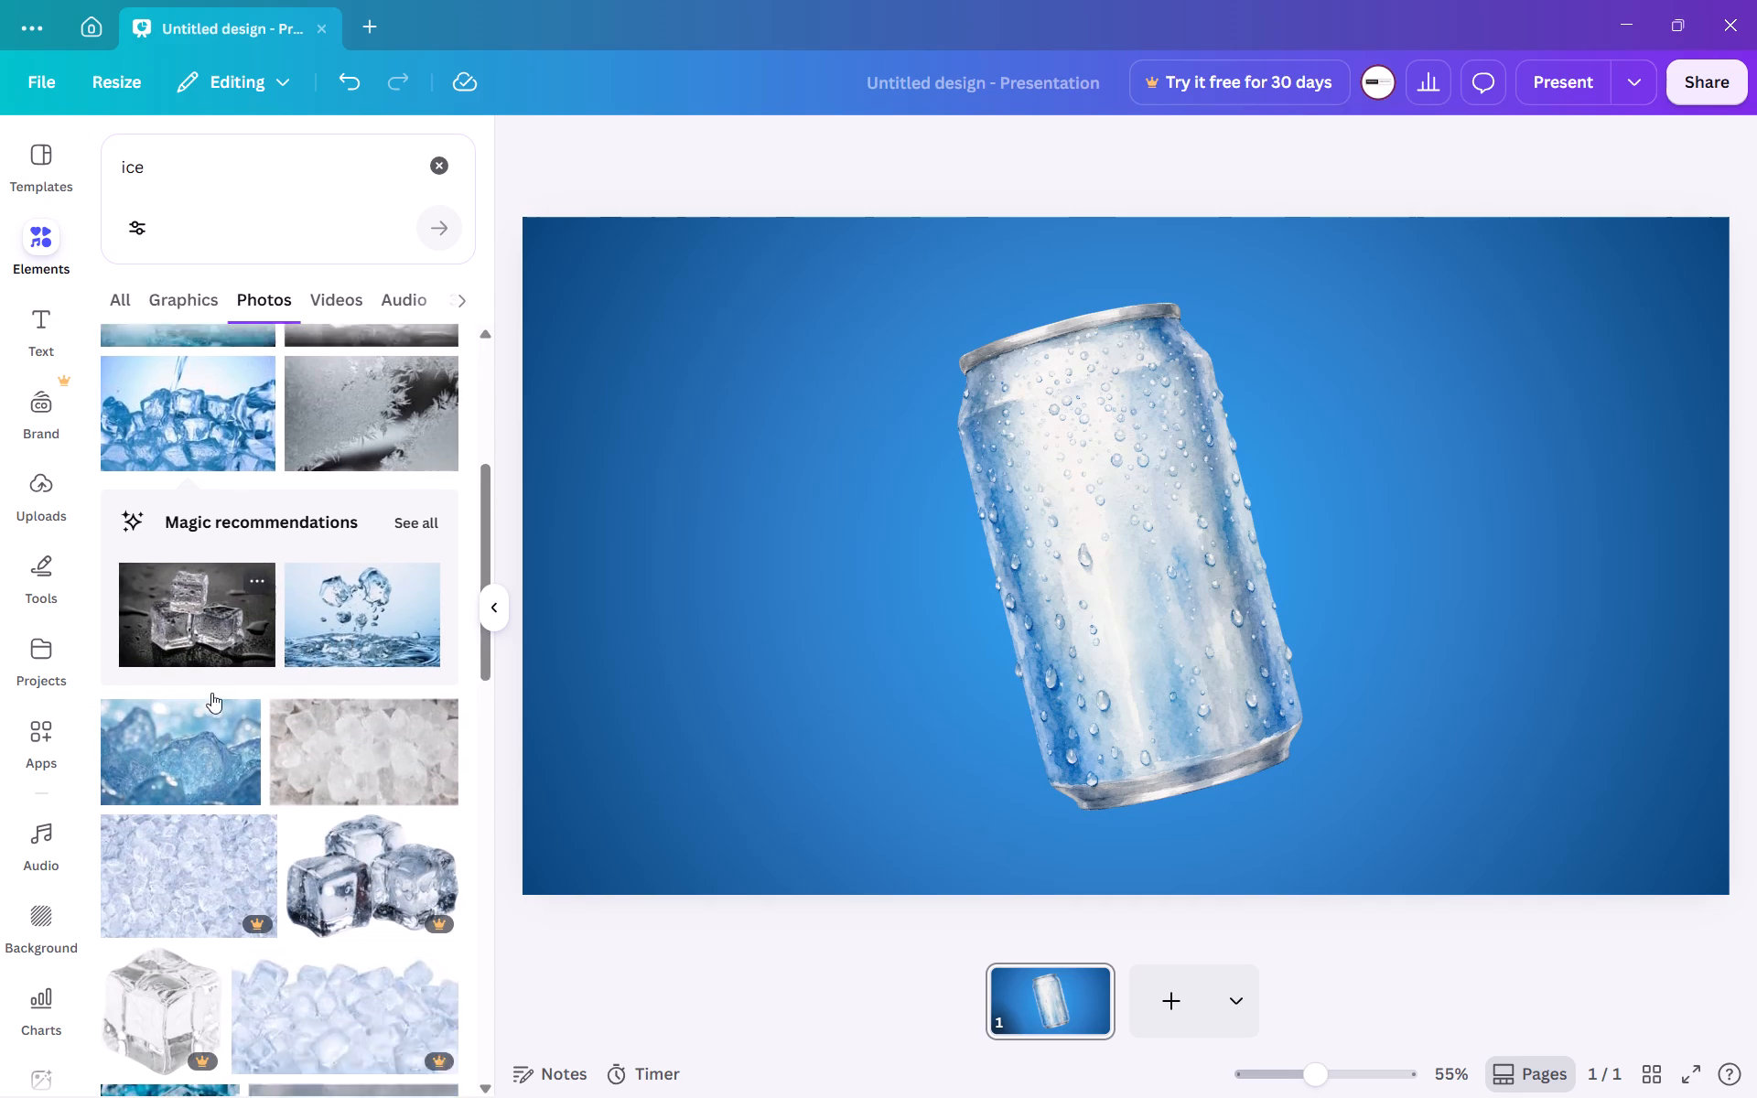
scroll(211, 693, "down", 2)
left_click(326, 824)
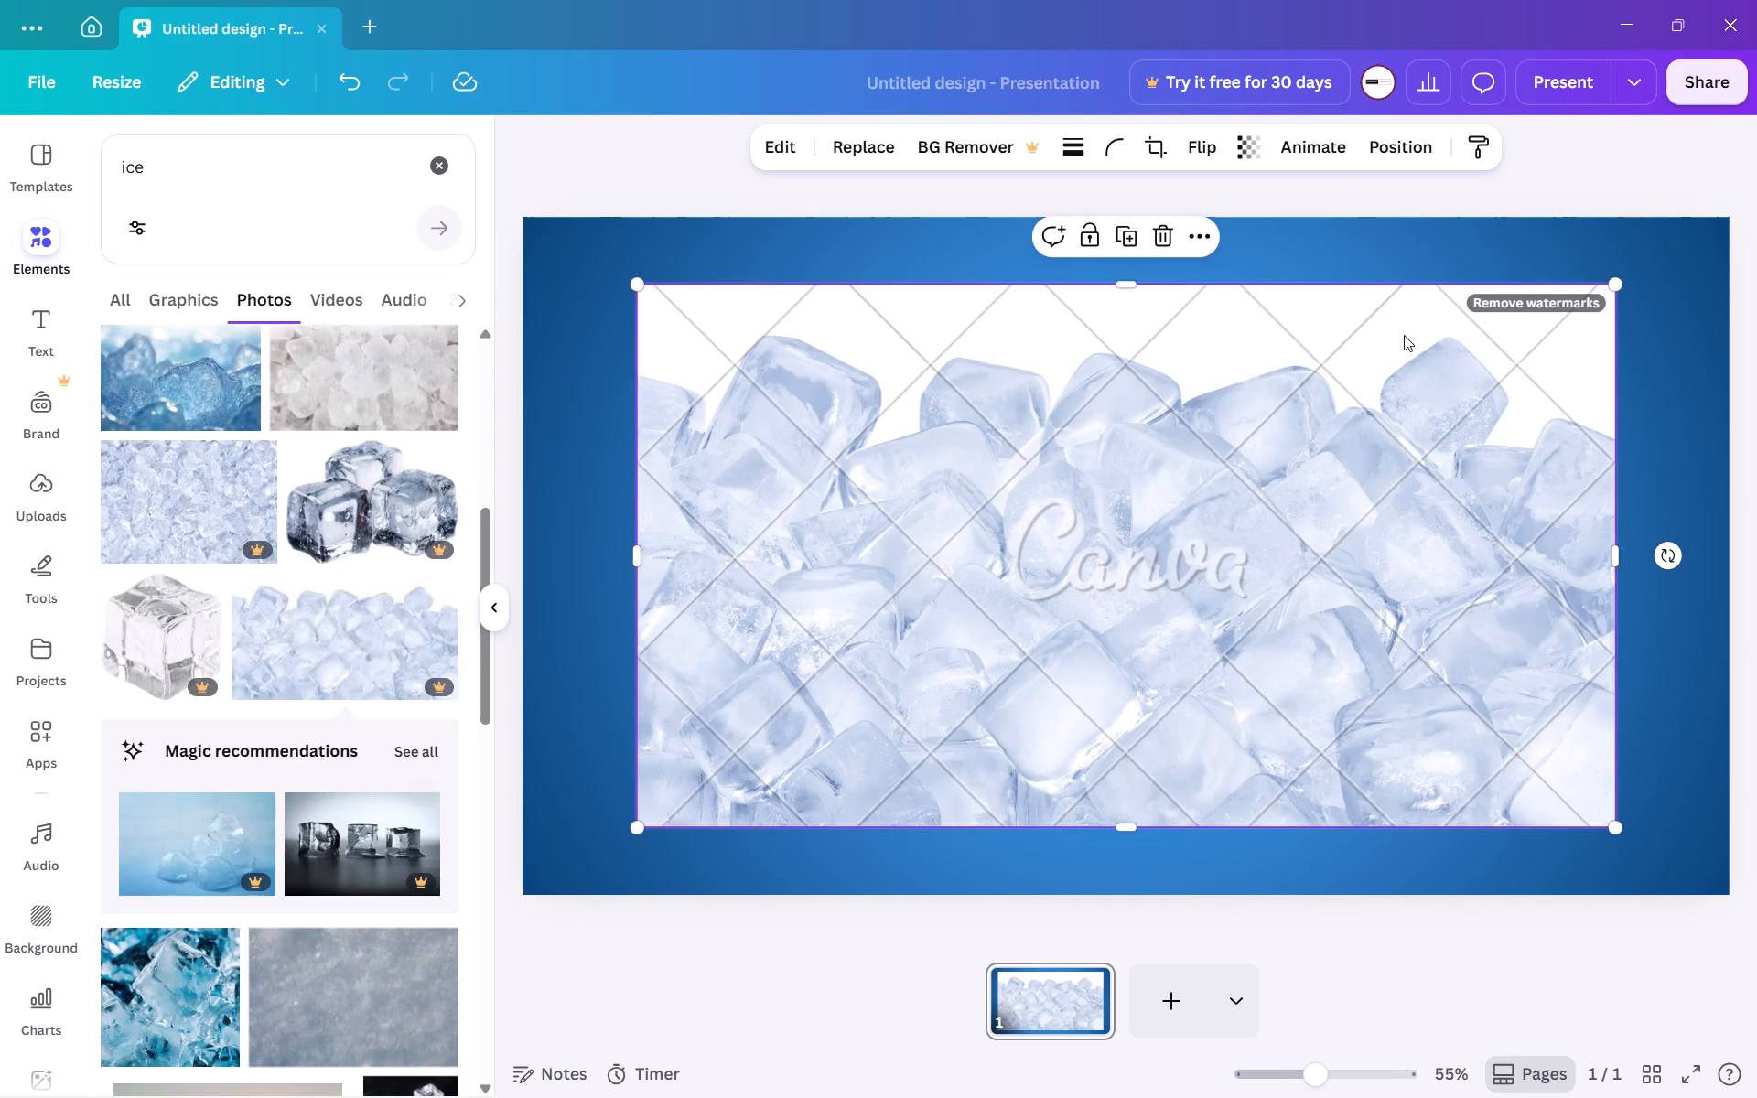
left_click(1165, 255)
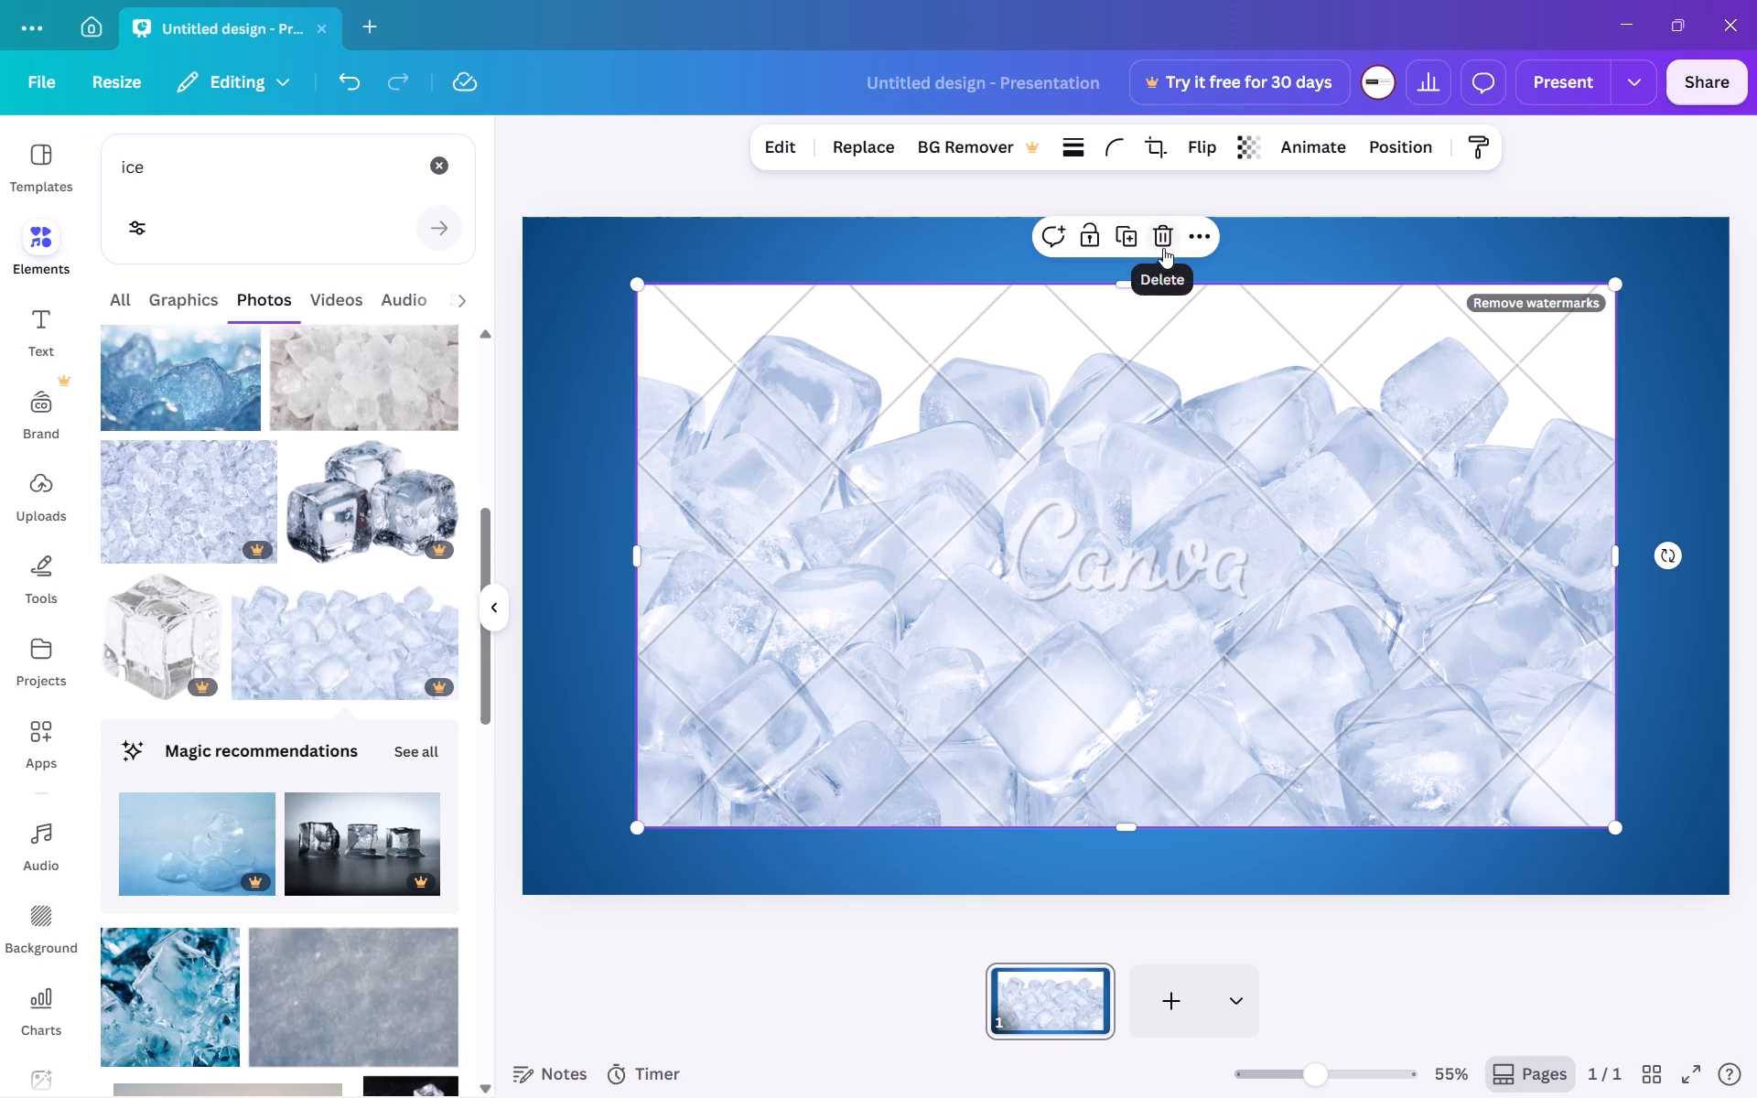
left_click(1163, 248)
Add the blue ice-cube photo with the pouring water stream to the slide.
scroll(238, 826, "down", 4)
scroll(238, 826, "up", 1)
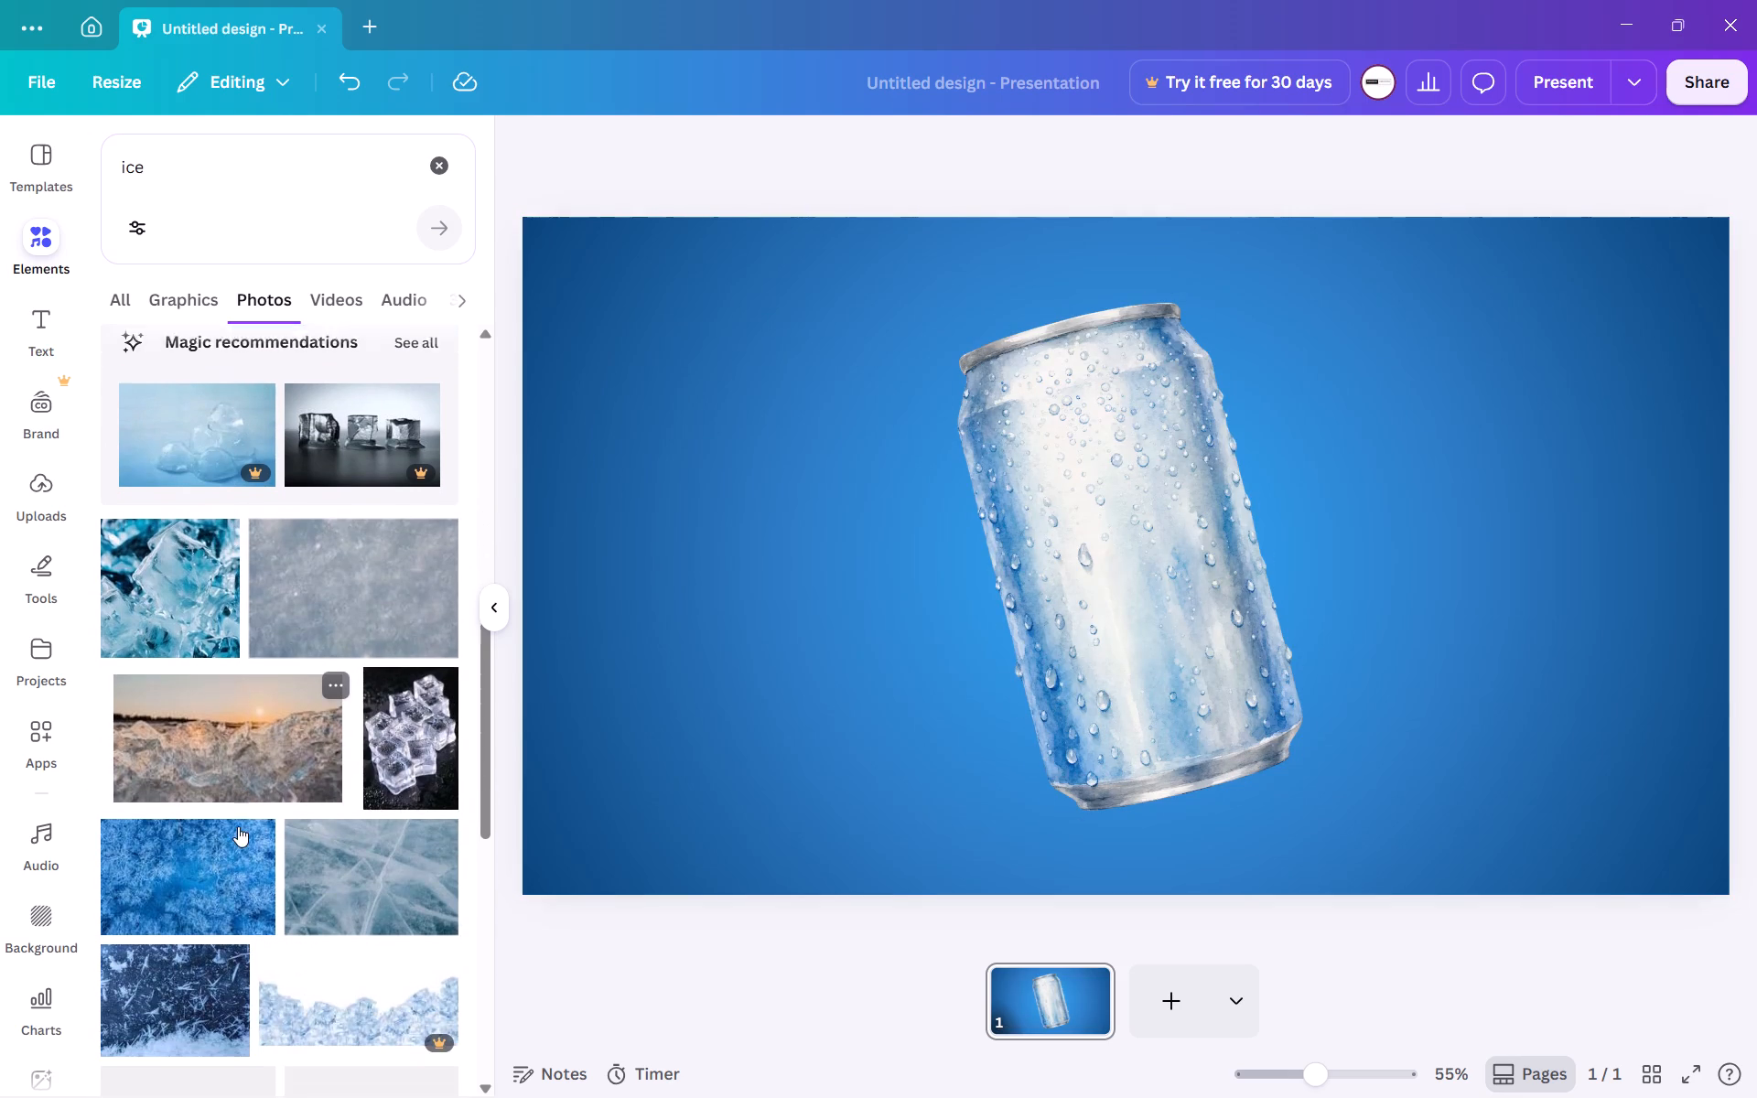
scroll(238, 826, "up", 4)
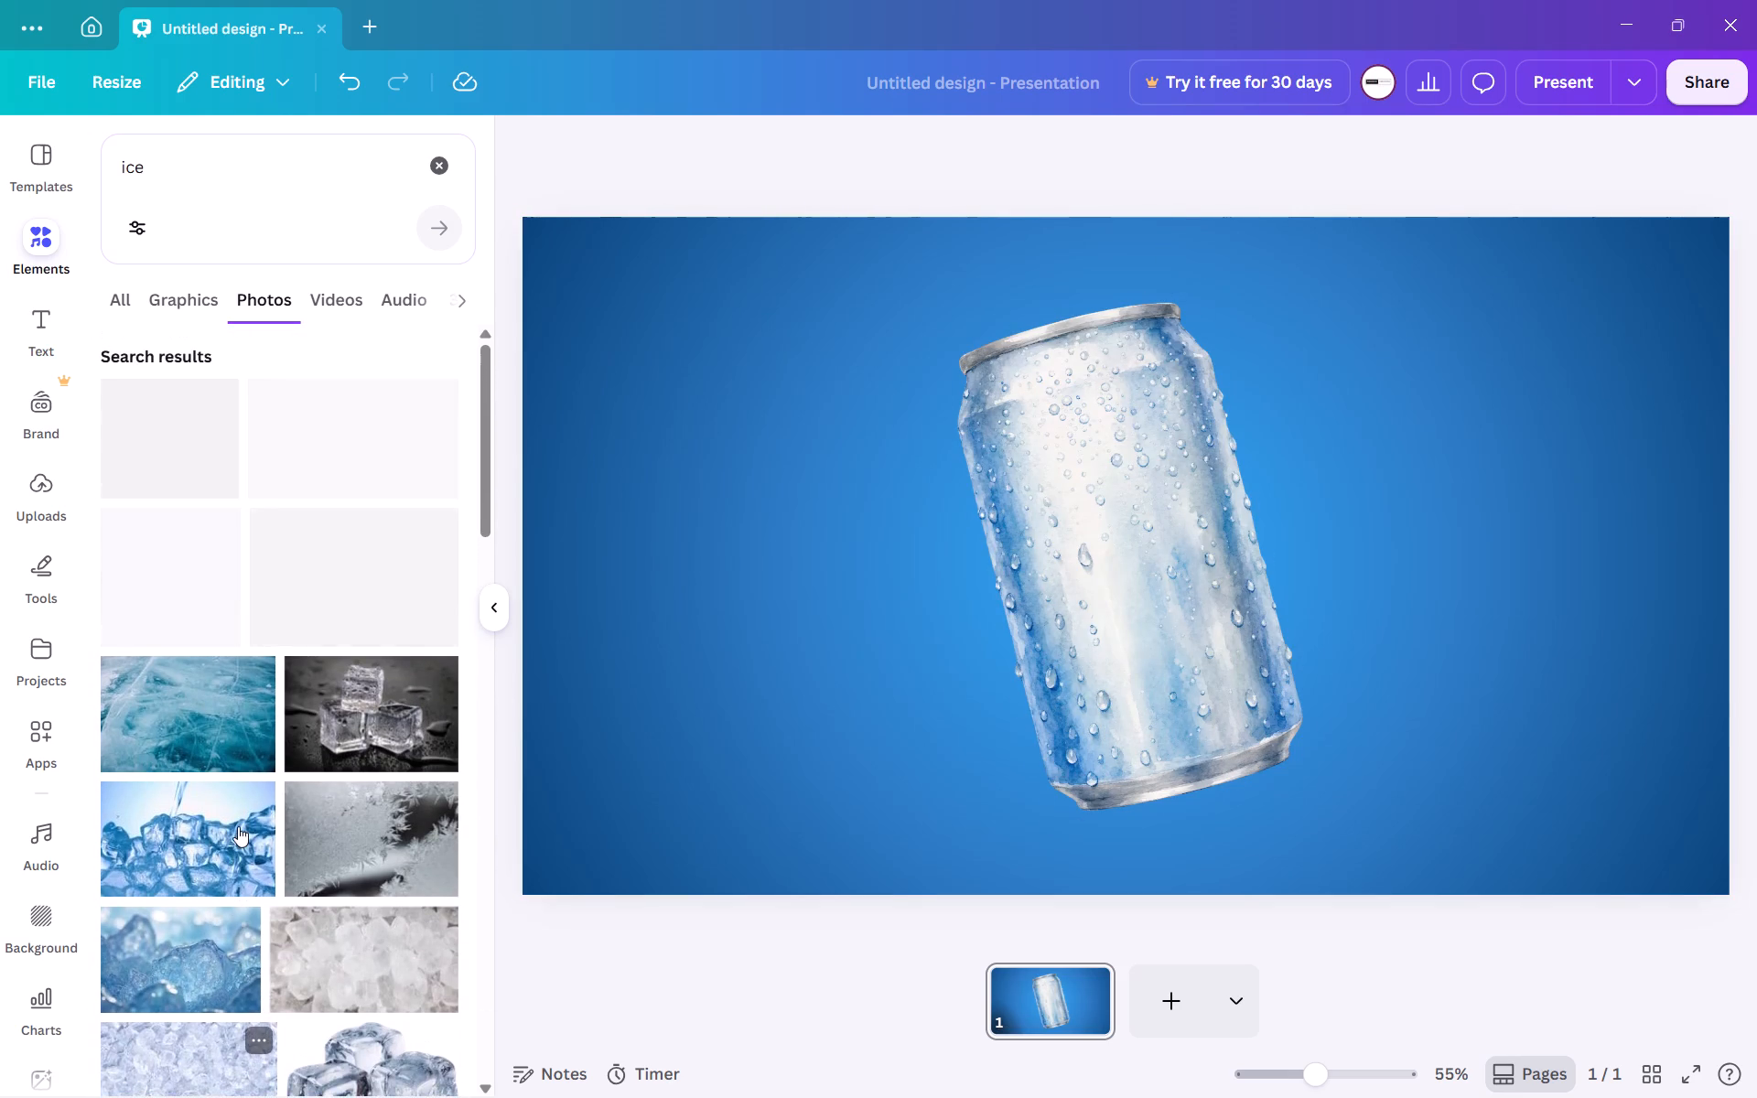
scroll(238, 826, "up", 1)
left_click(201, 836)
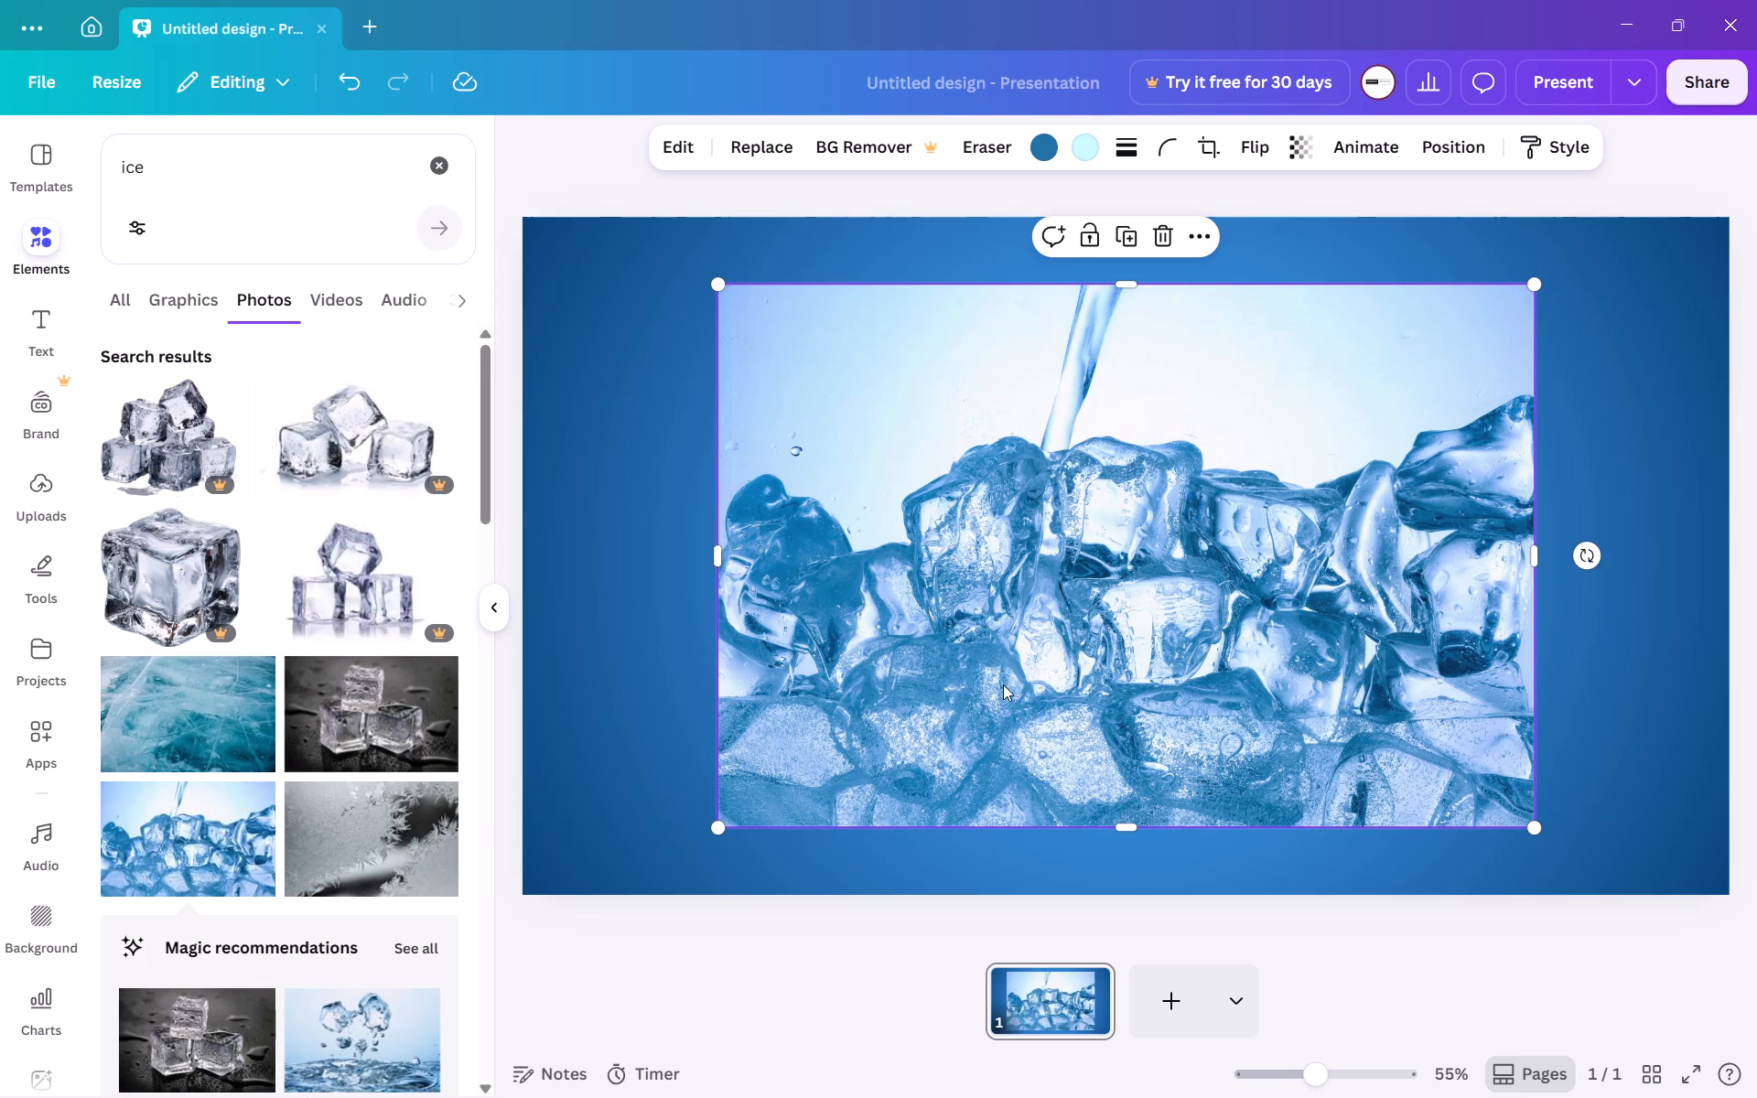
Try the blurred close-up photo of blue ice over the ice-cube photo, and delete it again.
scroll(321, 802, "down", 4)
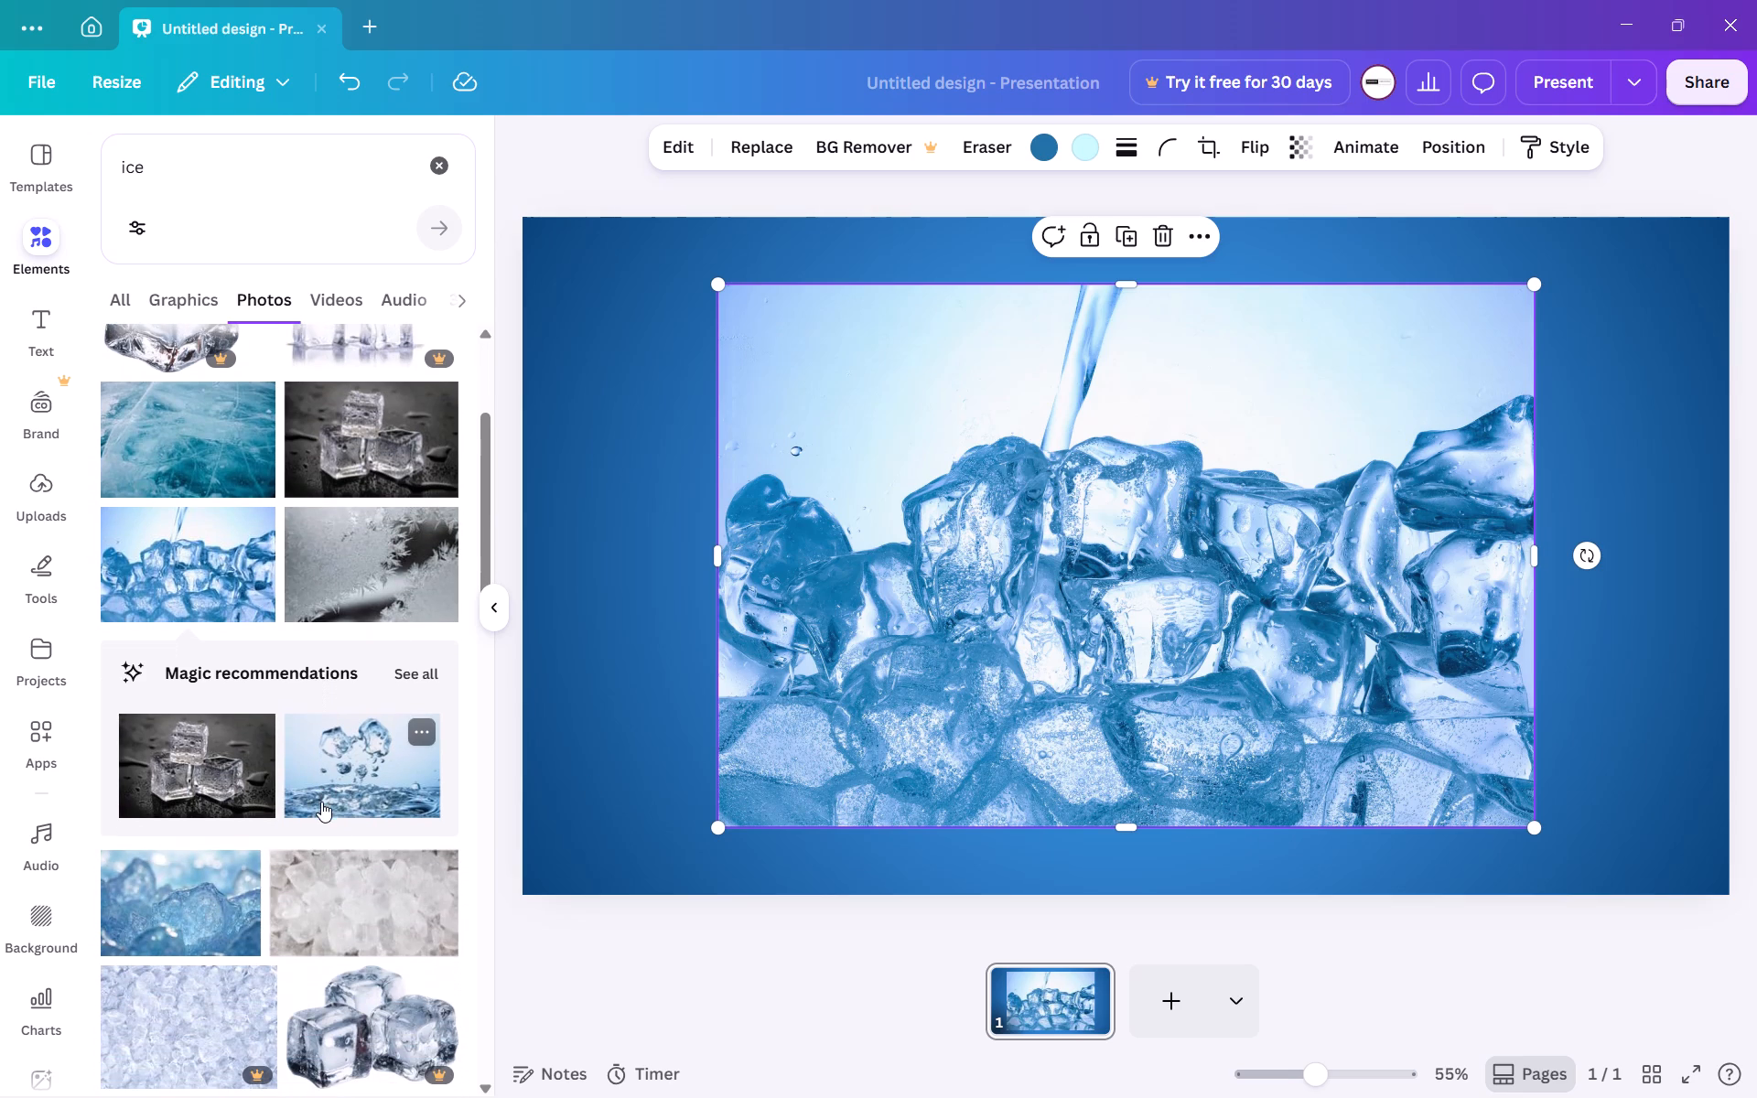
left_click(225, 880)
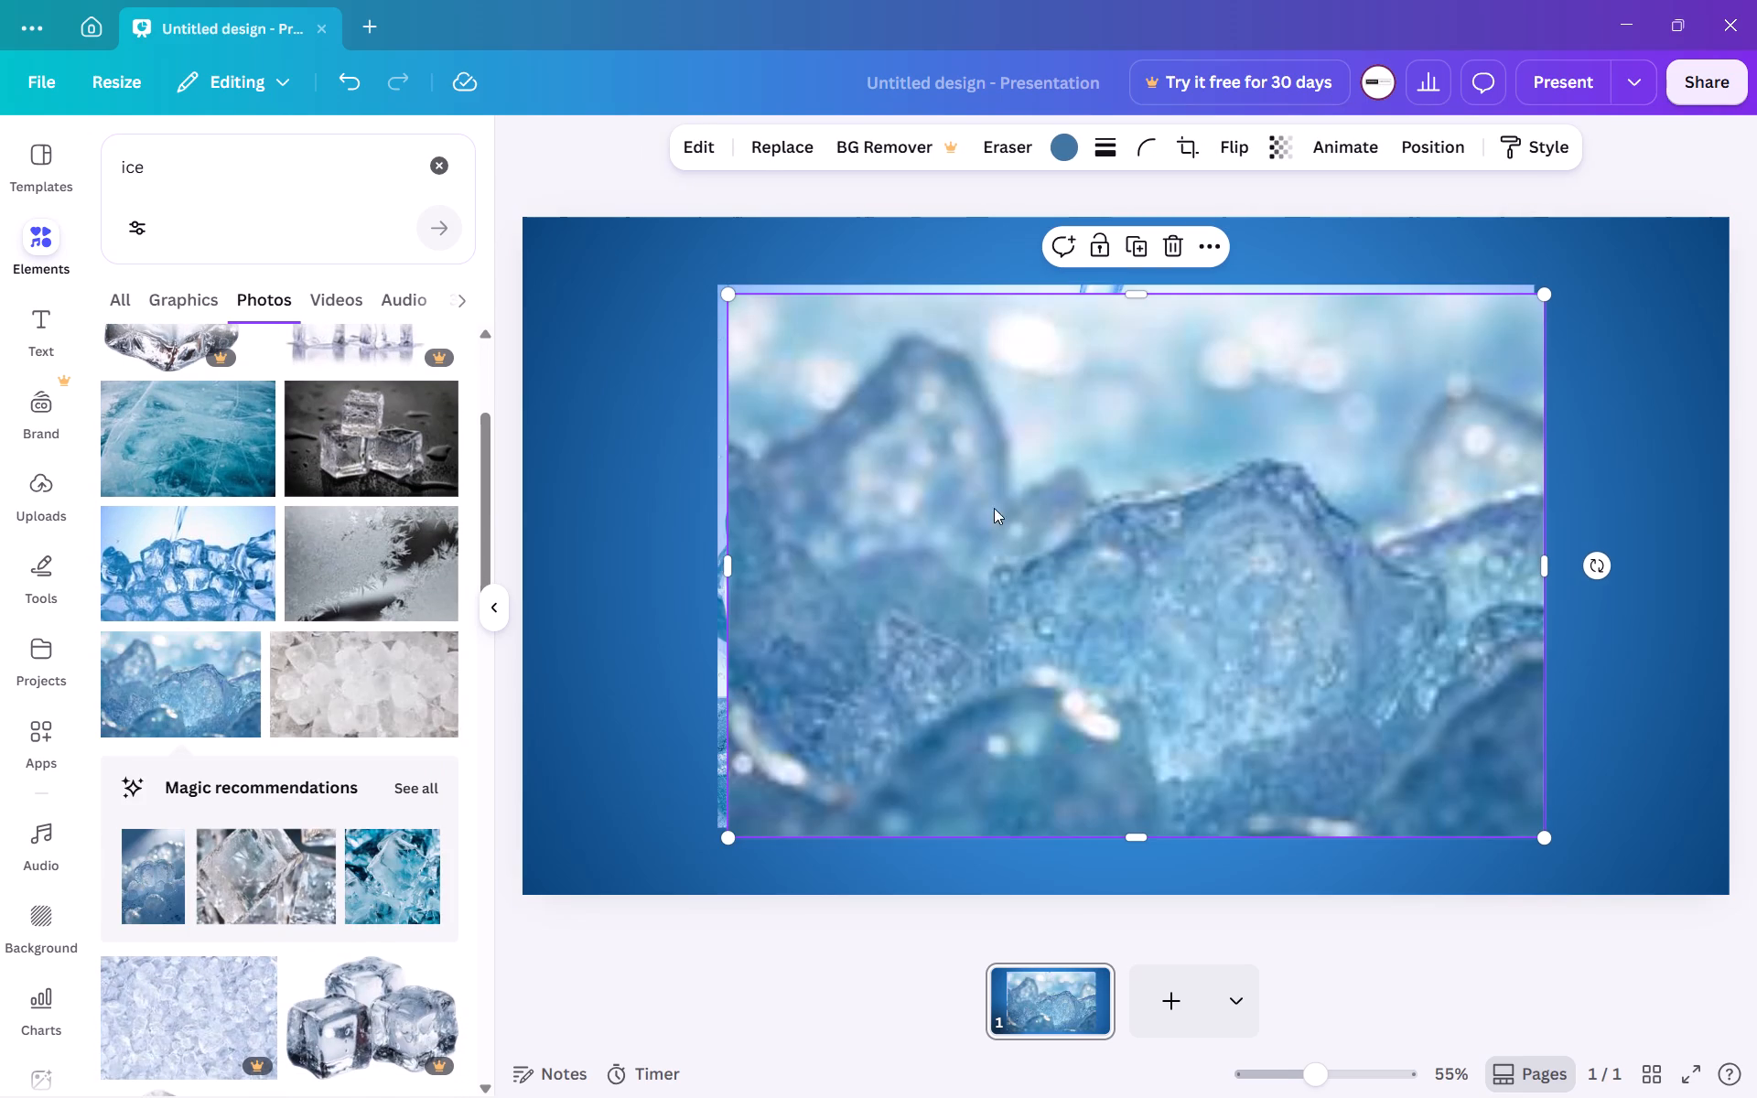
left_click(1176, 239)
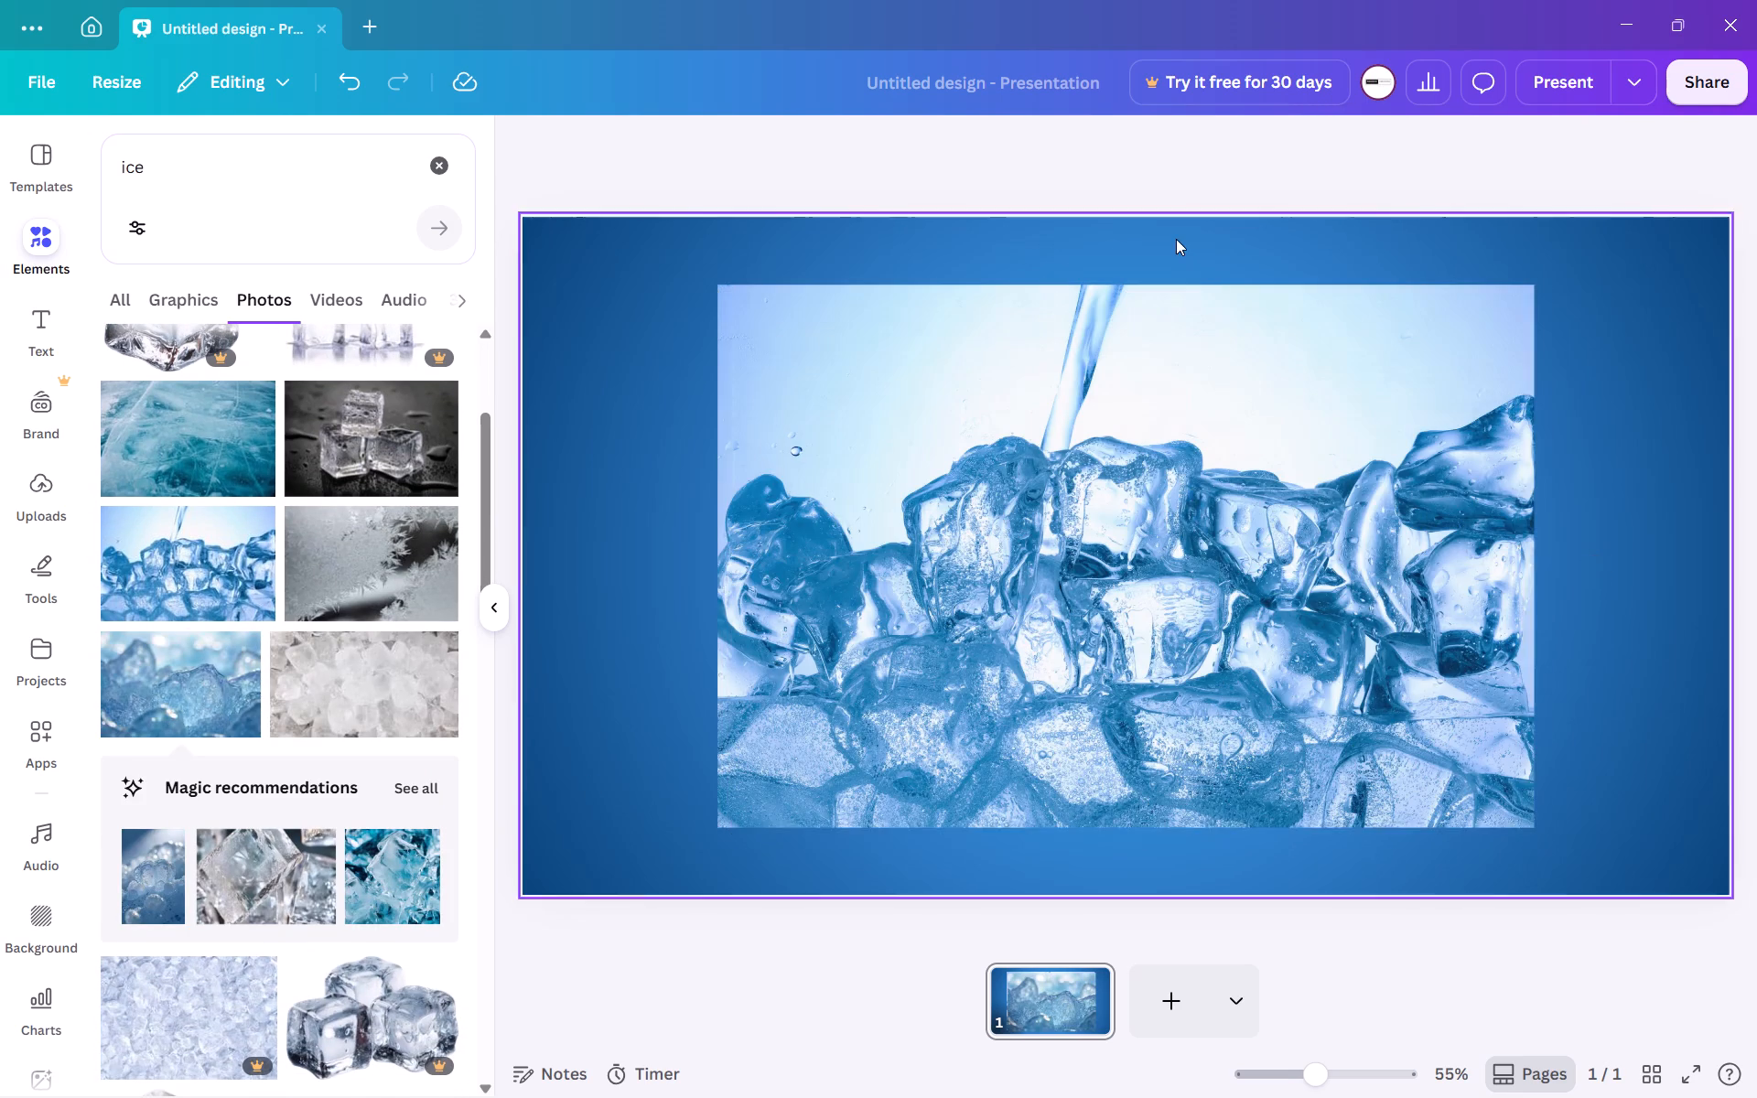
Move the blue ice-cube photo into the slide's lower-left corner, leaving the top of the can uncovered.
left_click(1067, 510)
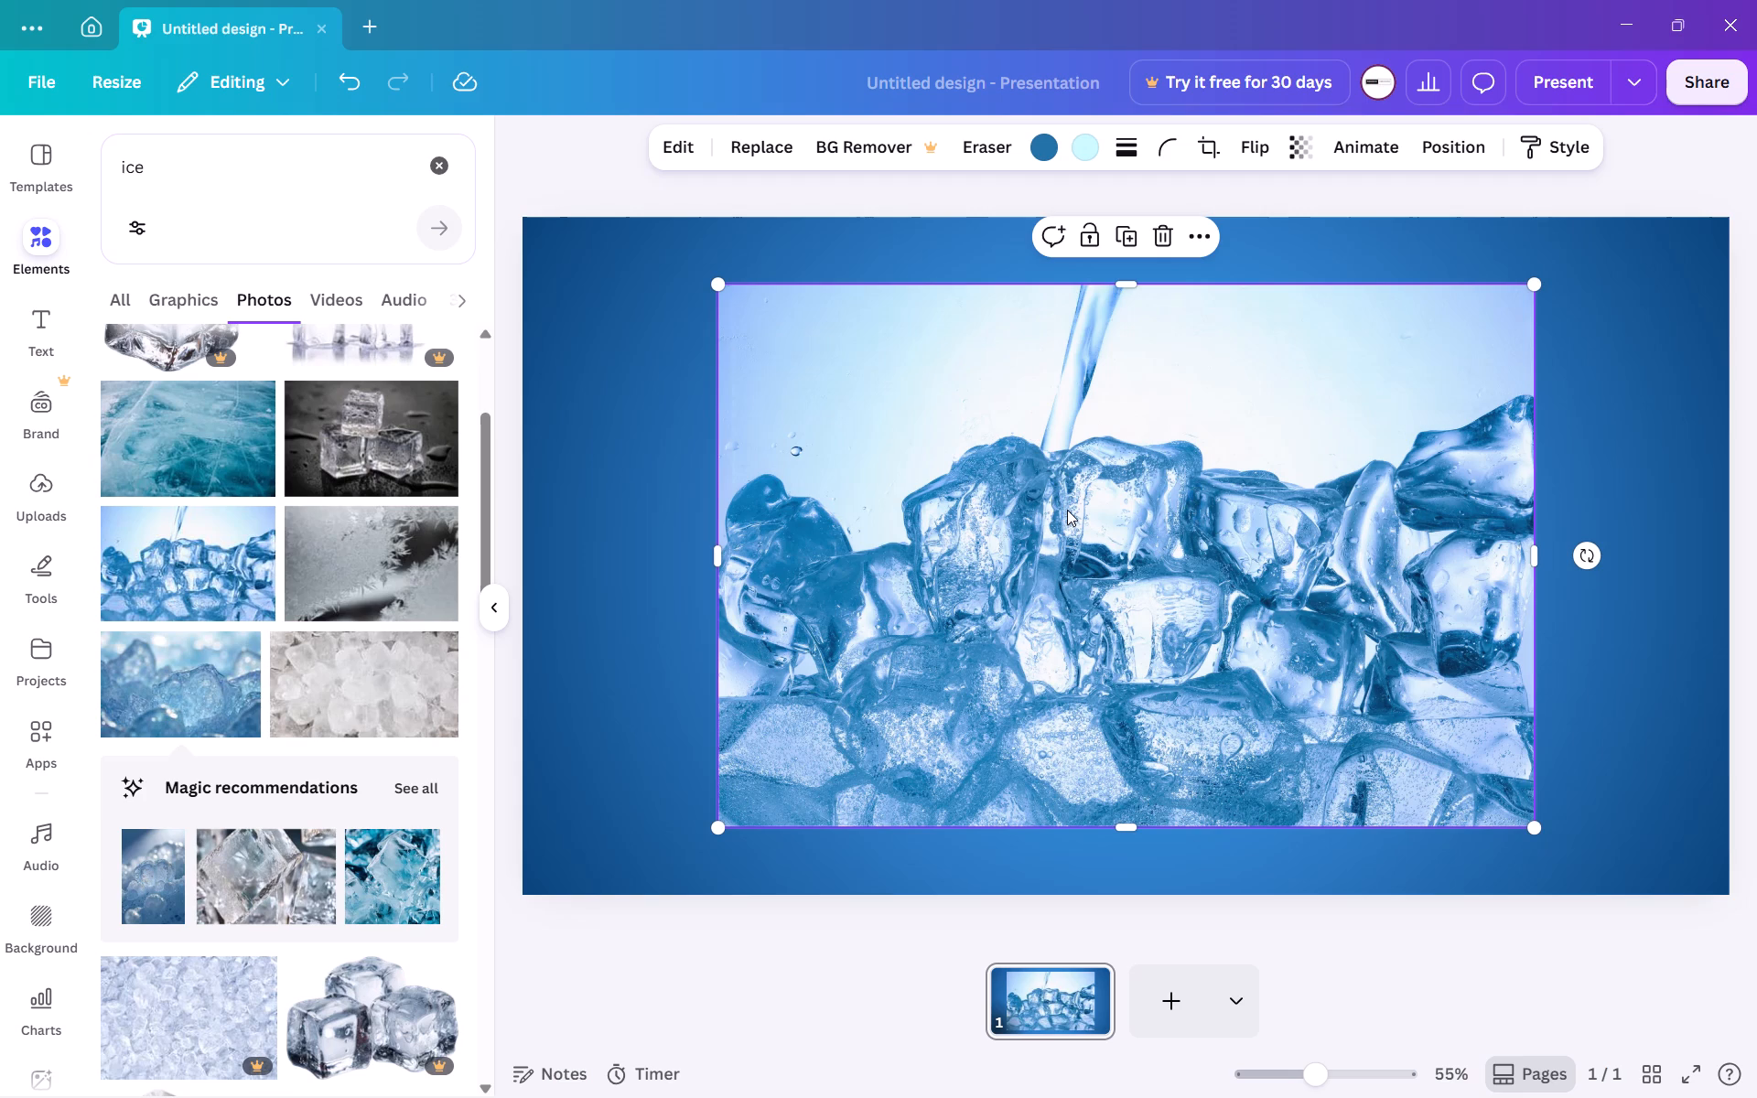
left_click_drag(1061, 658, 938, 716)
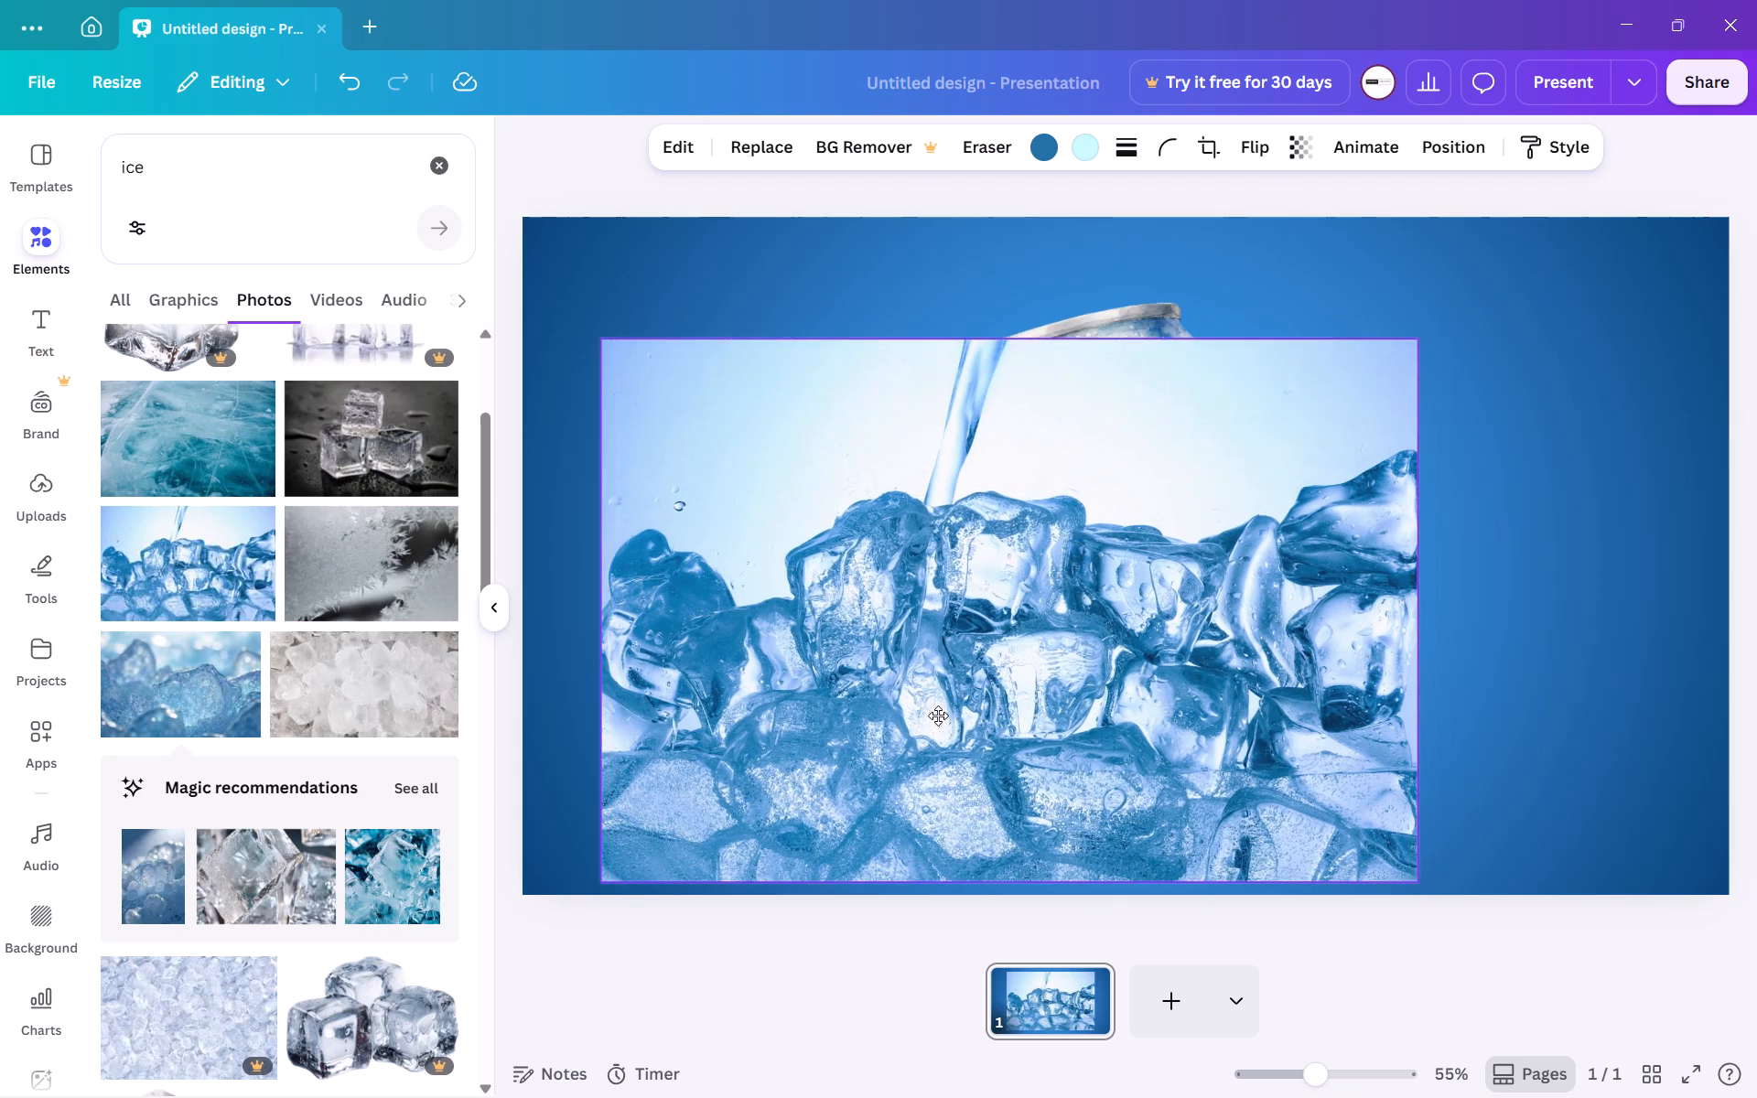
left_click_drag(938, 716, 870, 719)
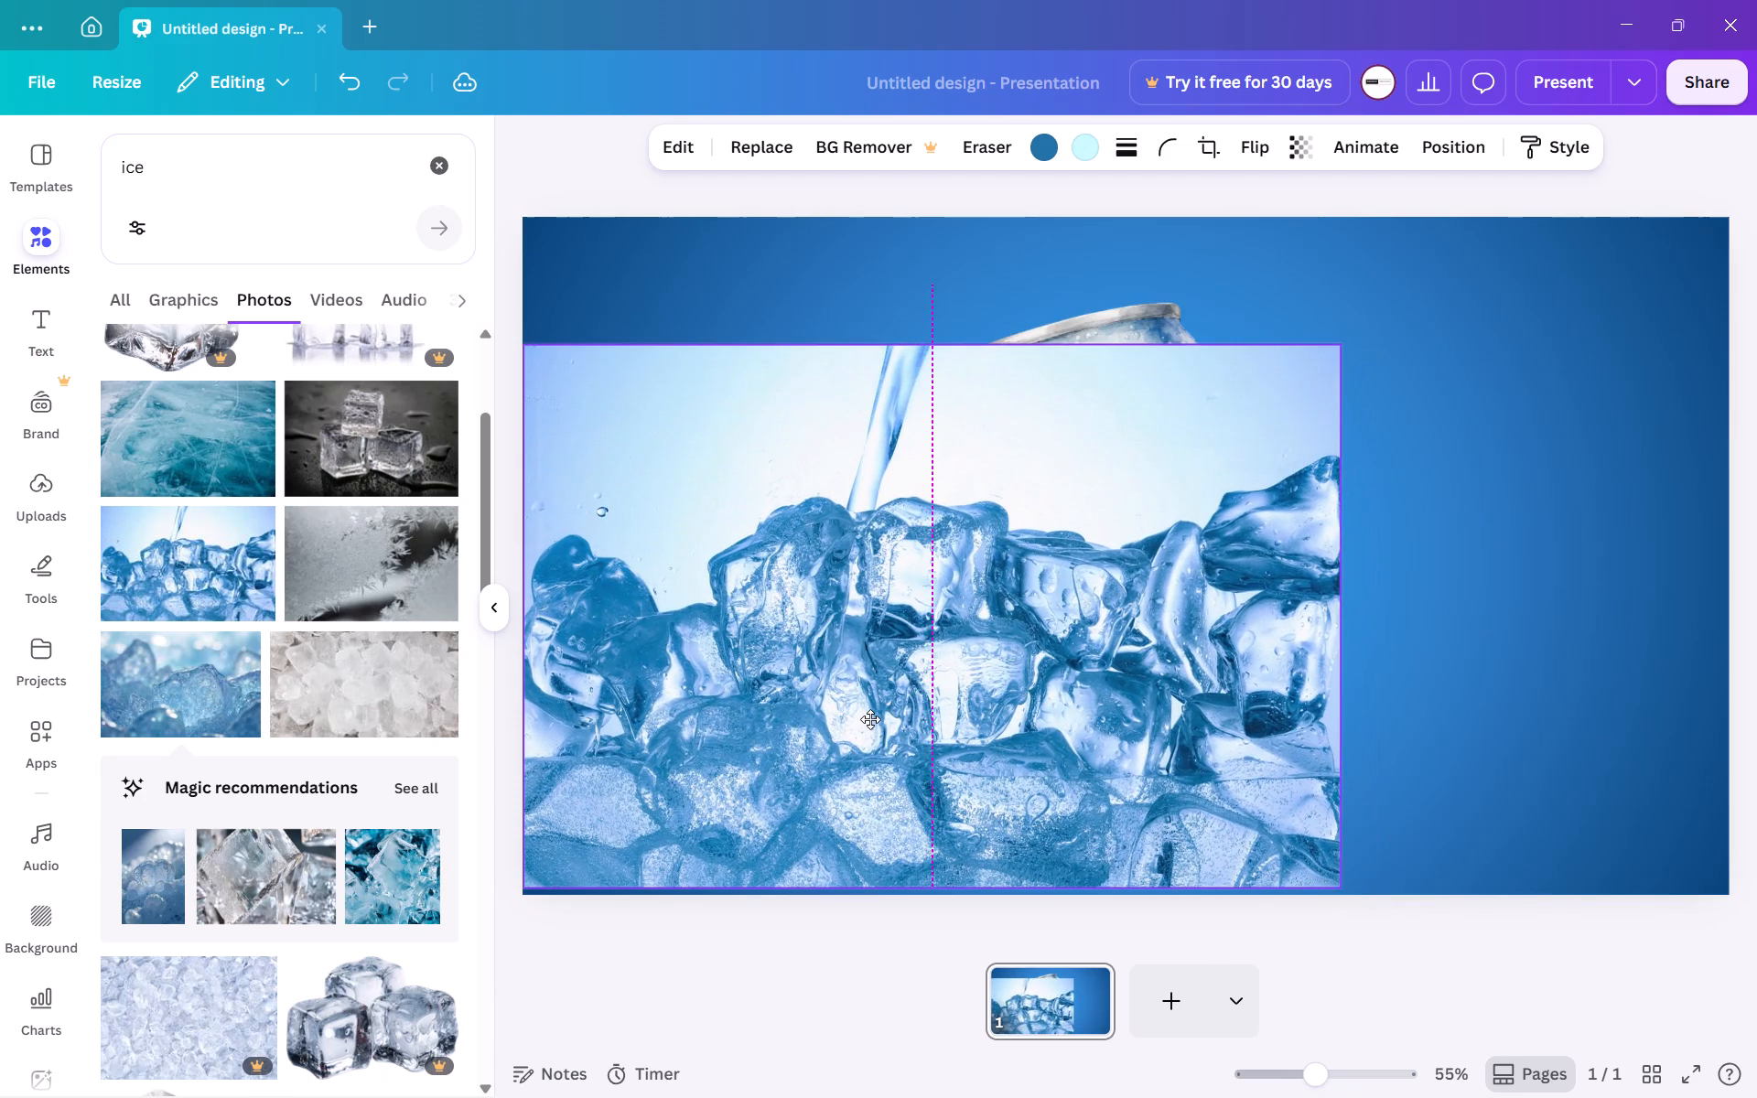
left_click_drag(870, 719, 869, 721)
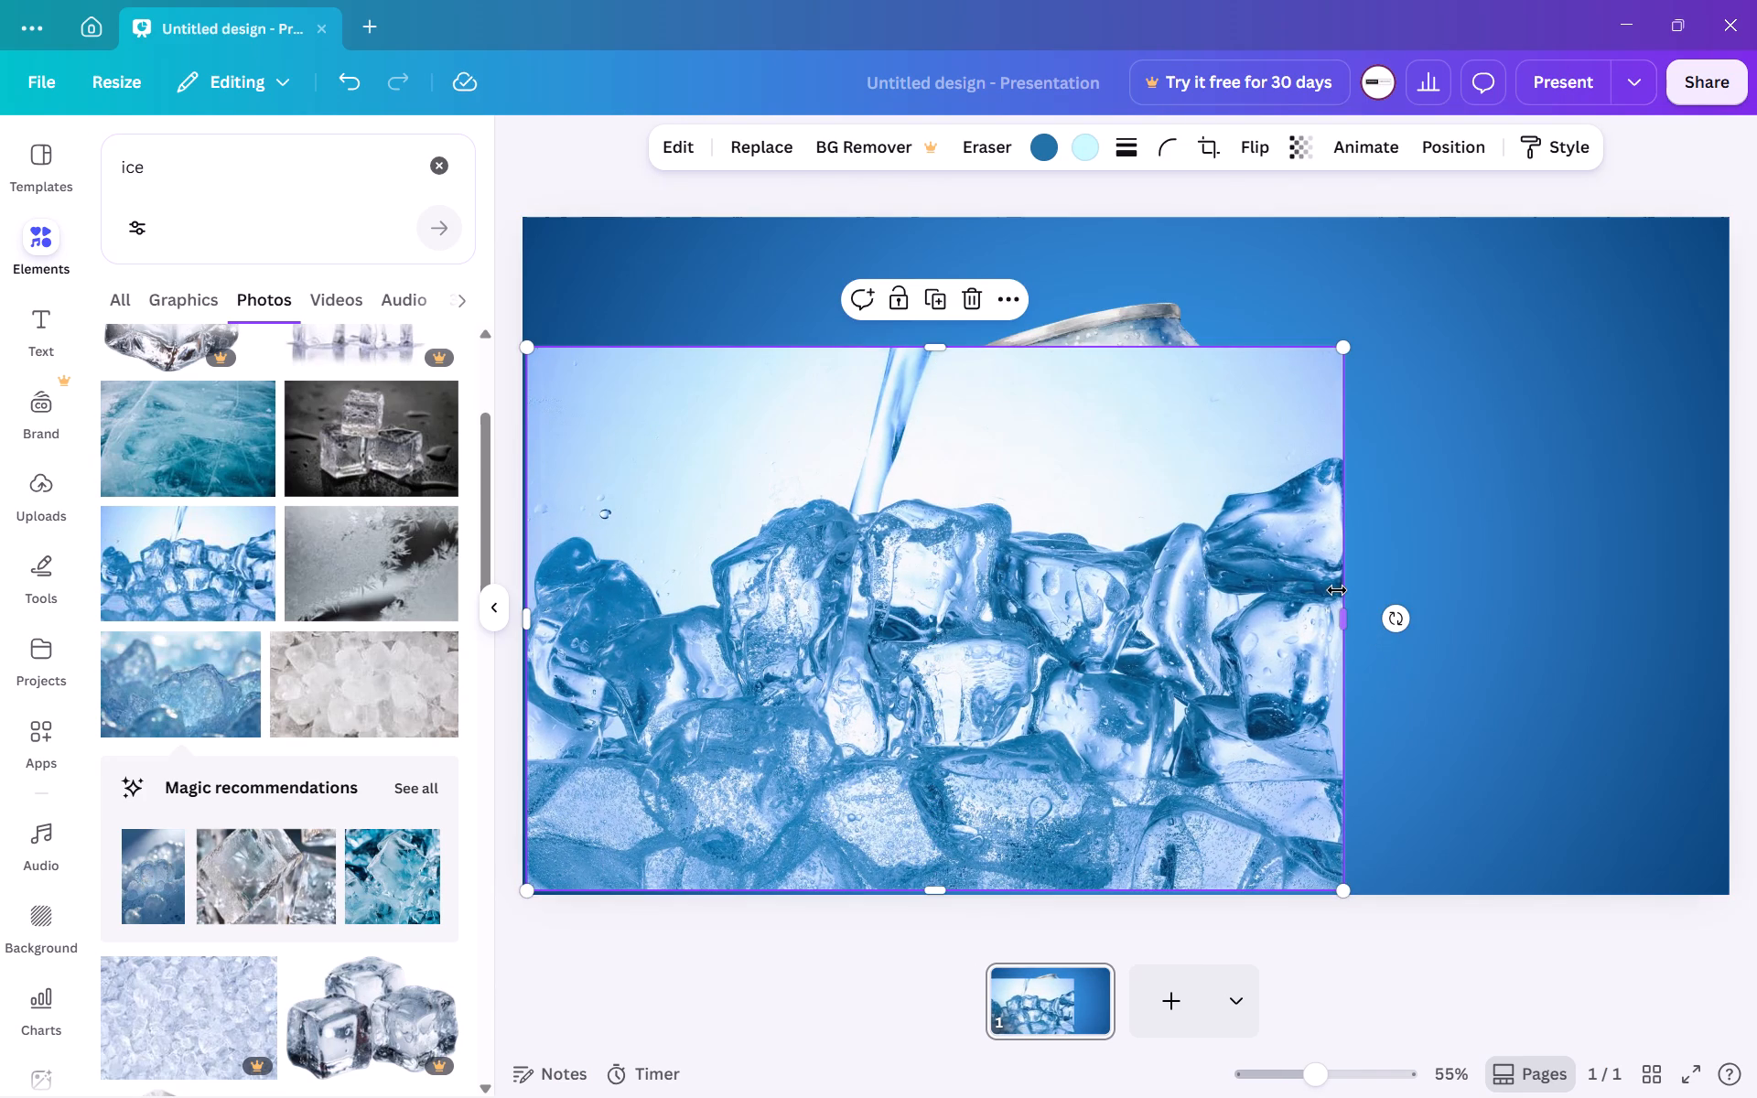
Widen the ice-cube photo sideways so that it spans the slide from its left edge to its right edge.
left_click_drag(1351, 623, 1613, 619)
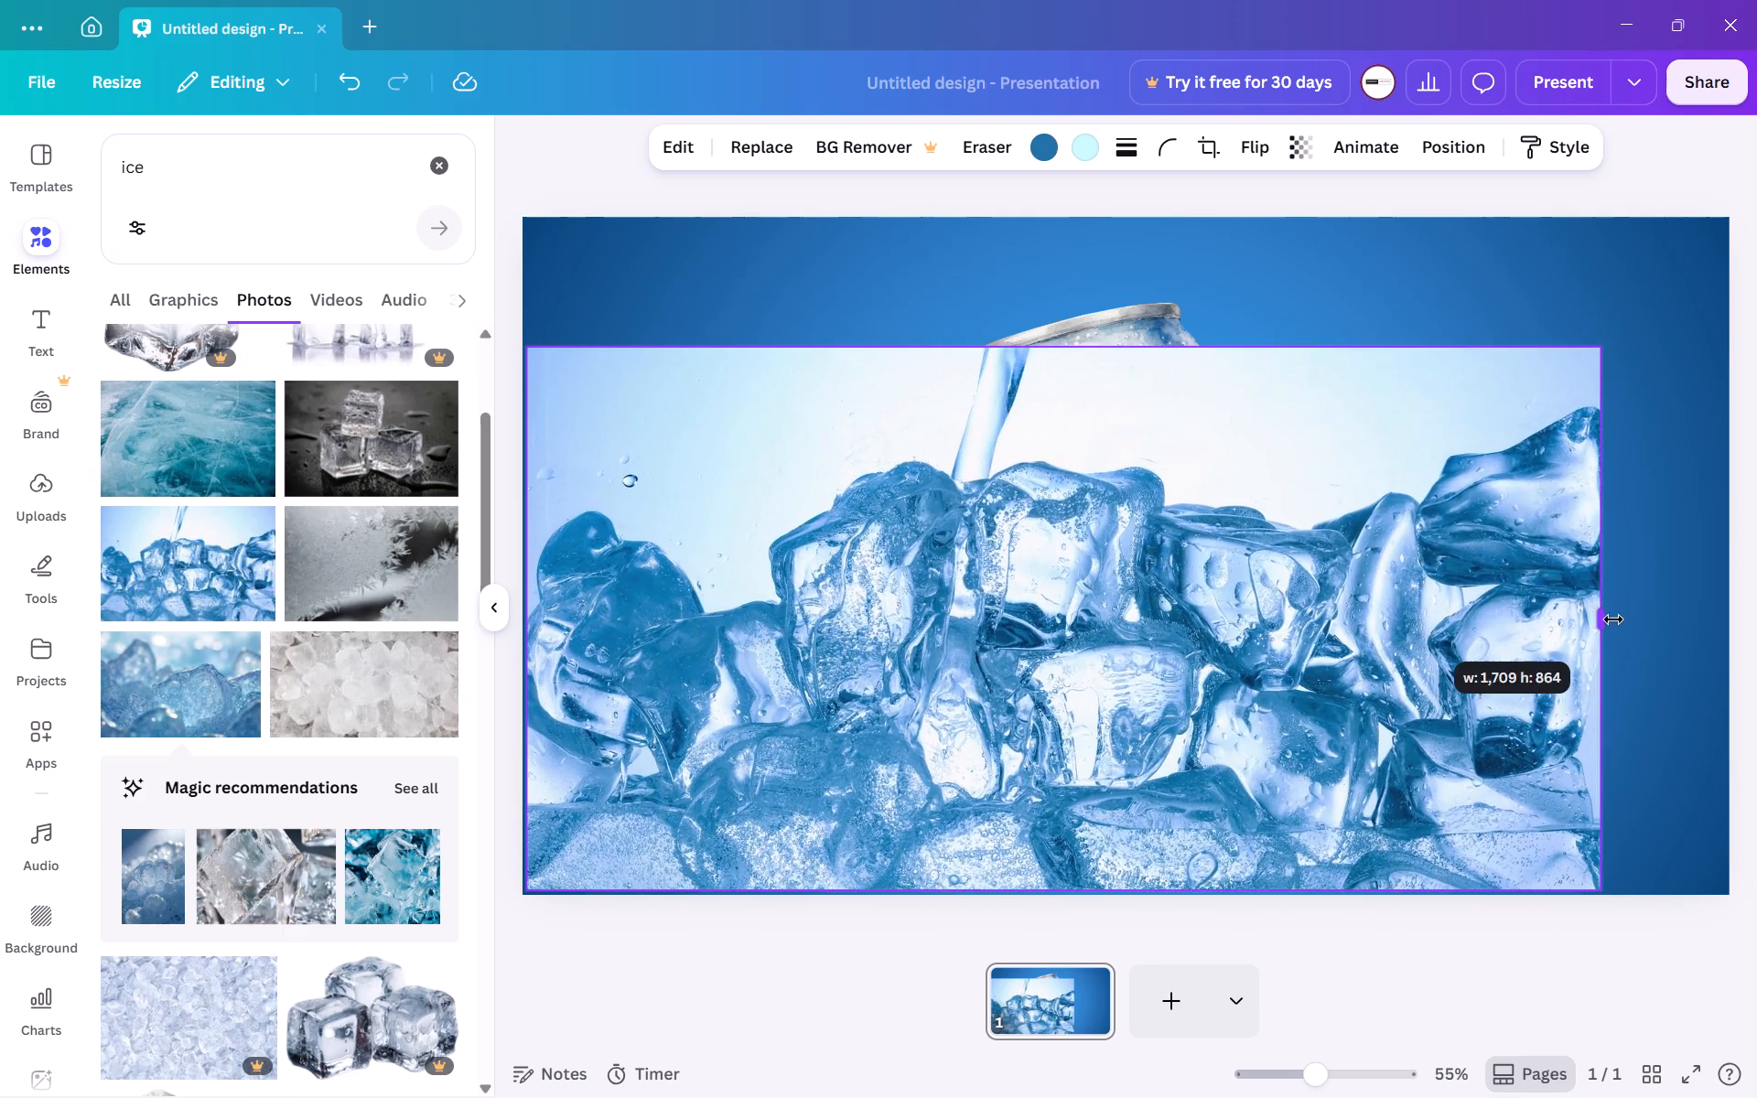
left_click_drag(1613, 619, 1633, 617)
left_click(1633, 617)
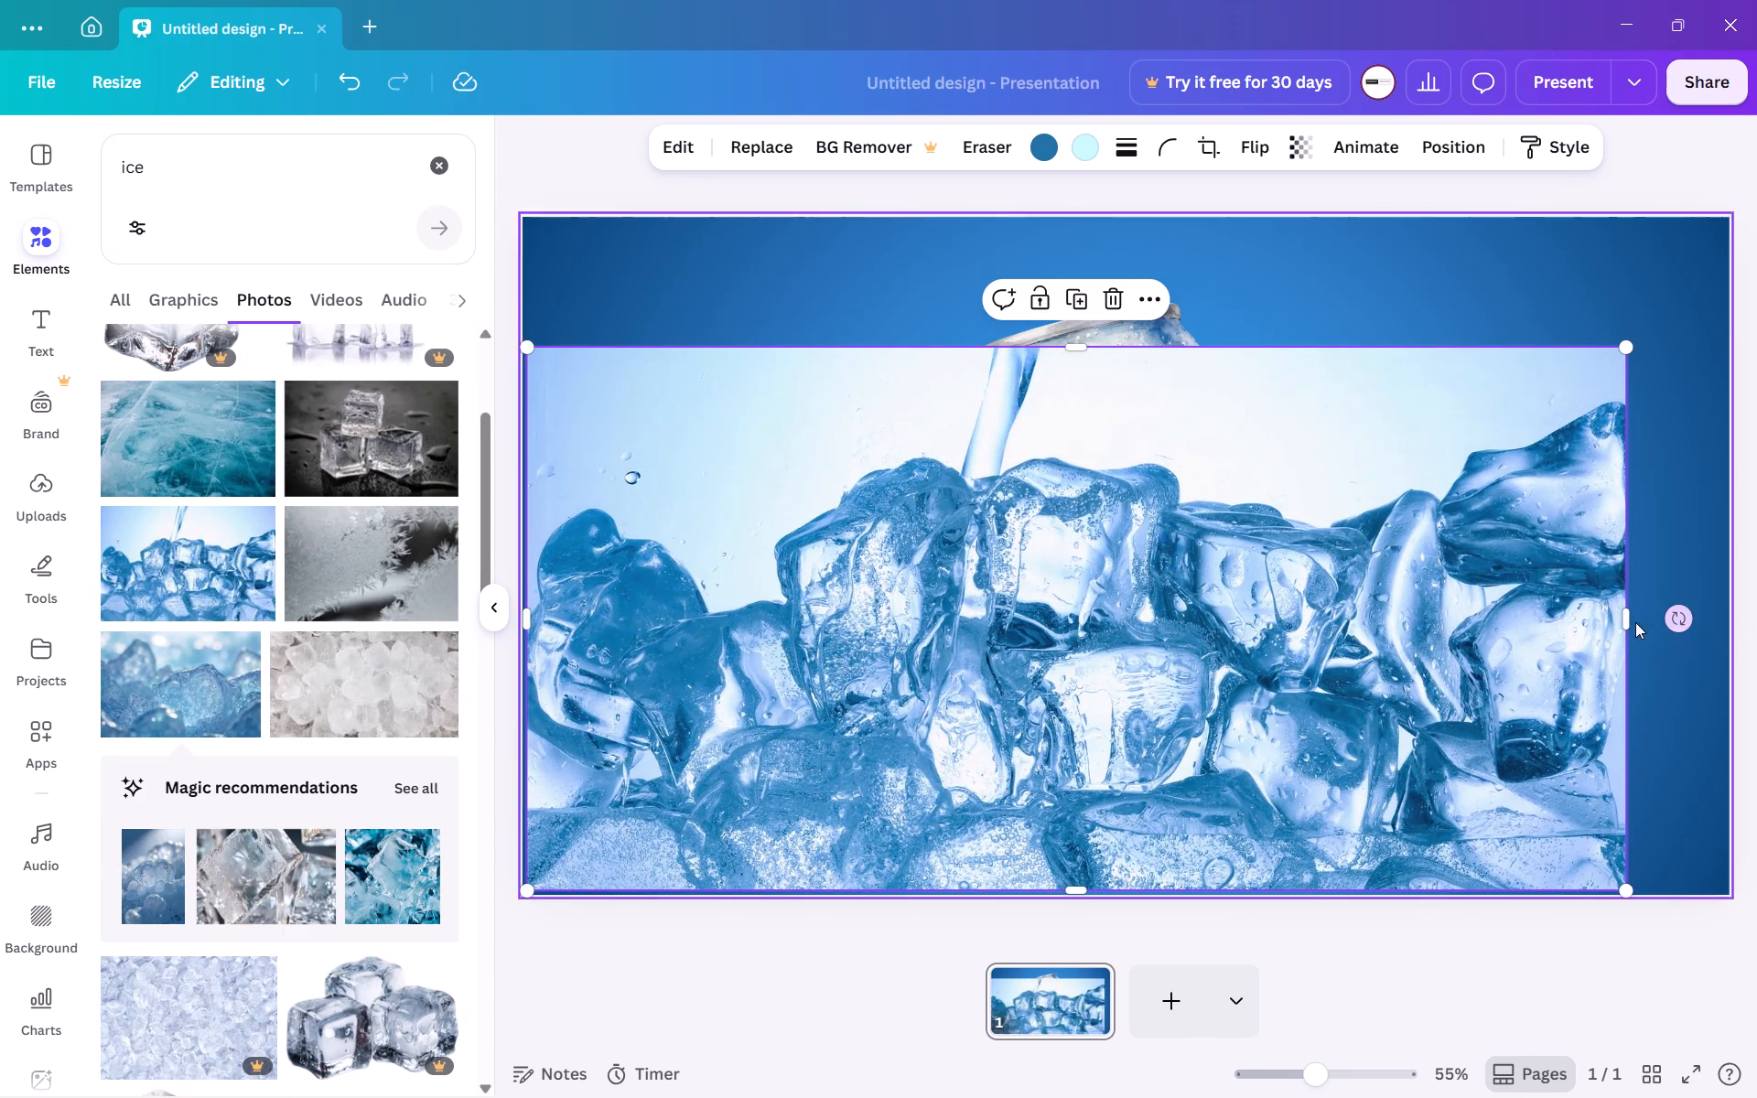
left_click_drag(1629, 625, 1736, 654)
scroll(352, 603, "down", 2)
scroll(352, 603, "up", 2)
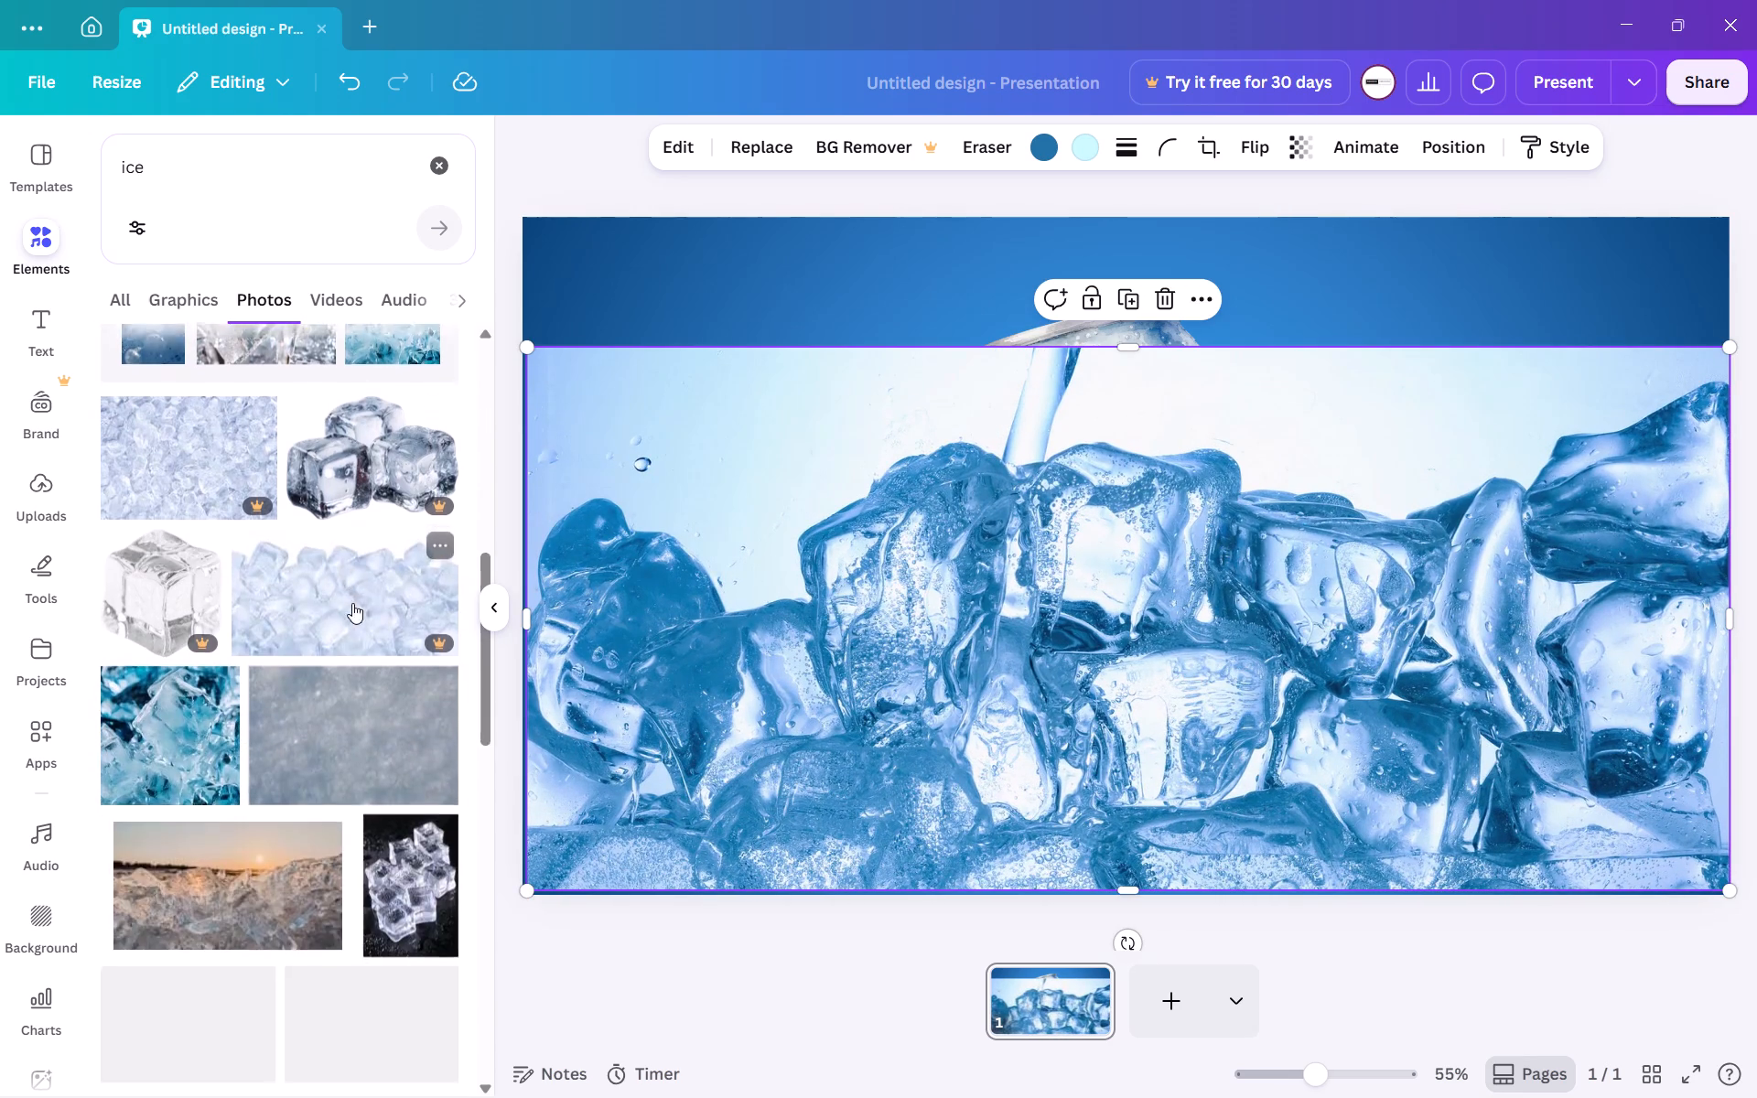
scroll(352, 603, "up", 1)
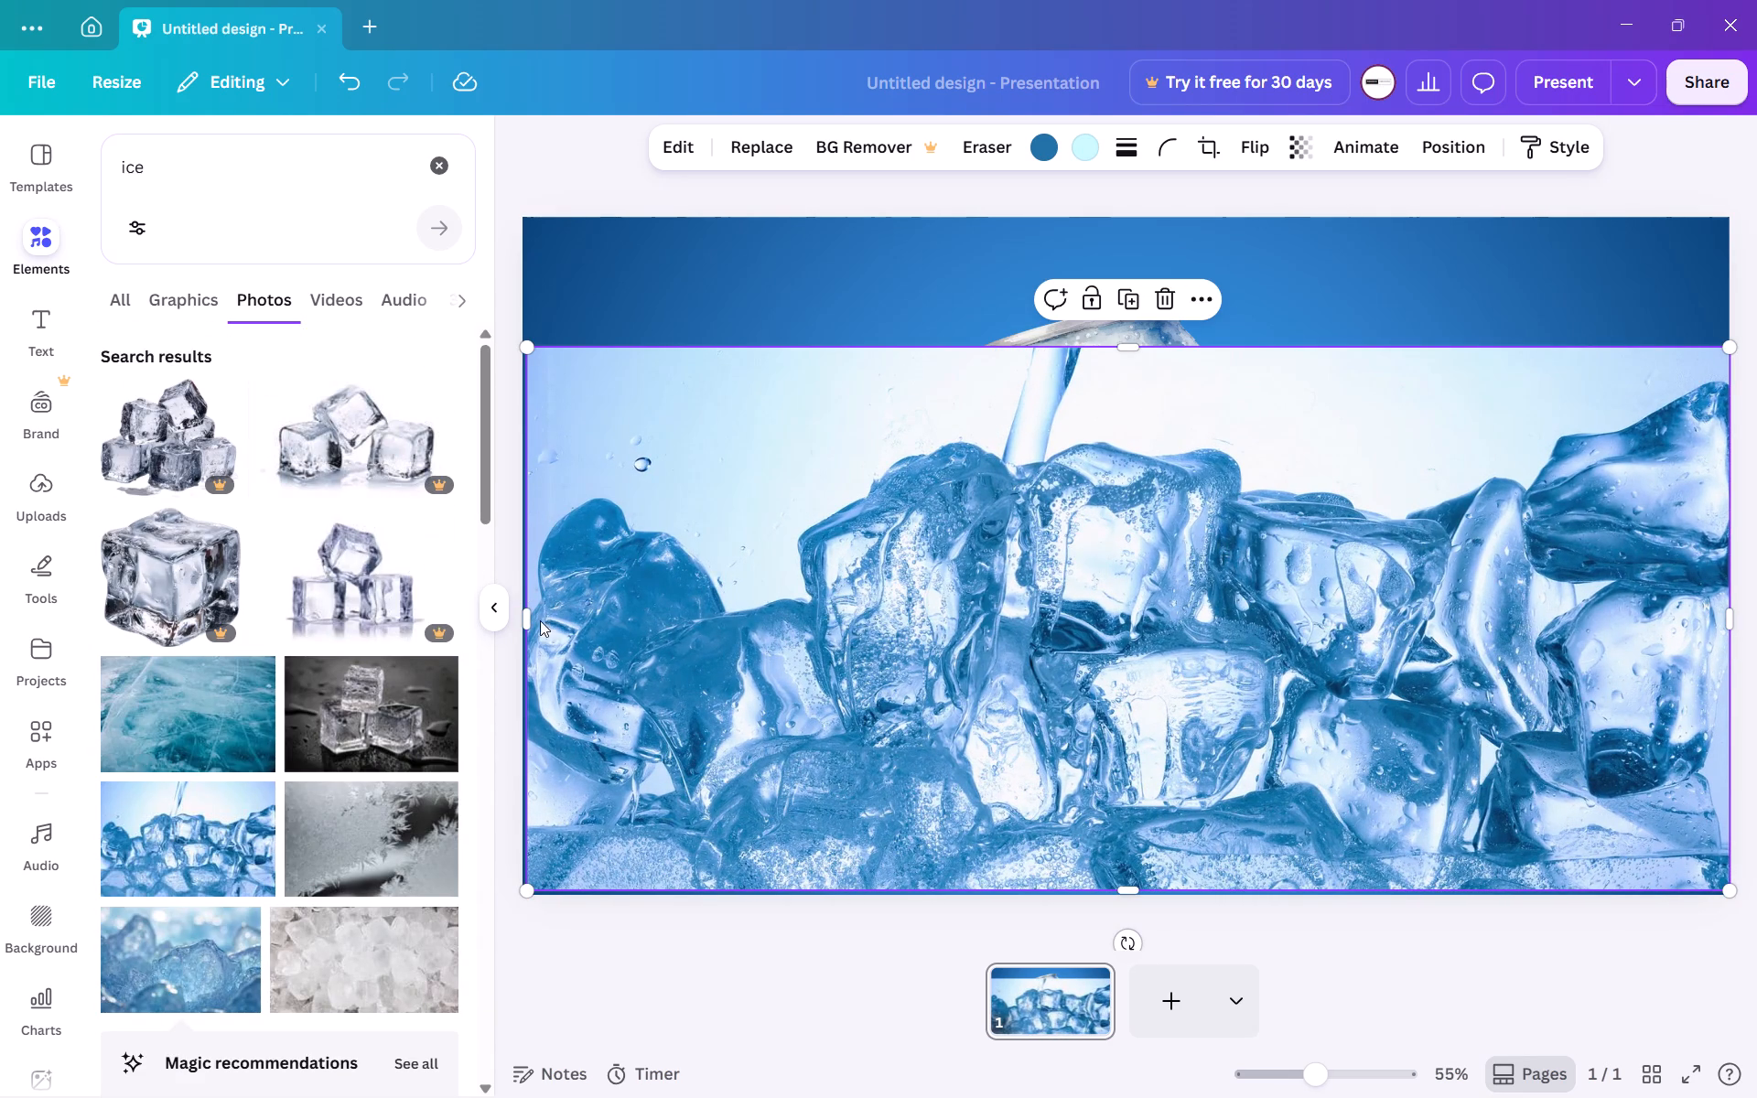
left_click_drag(522, 620, 512, 620)
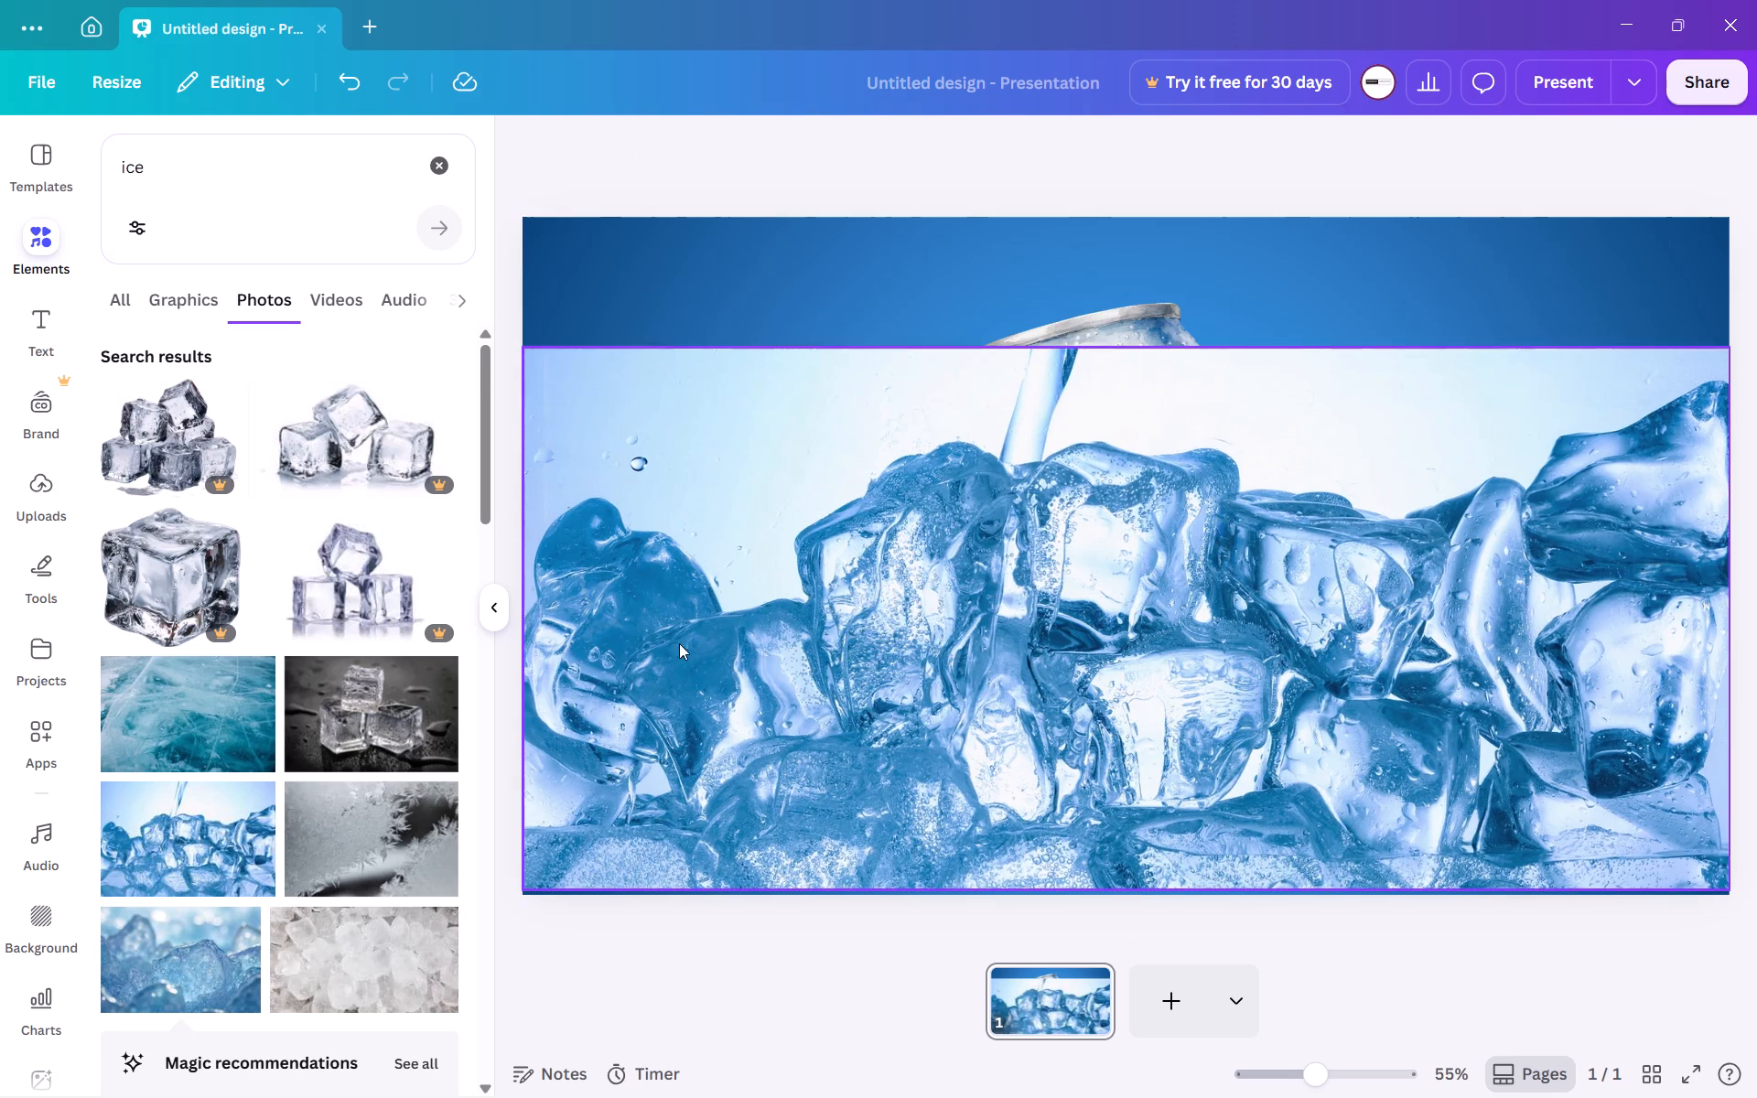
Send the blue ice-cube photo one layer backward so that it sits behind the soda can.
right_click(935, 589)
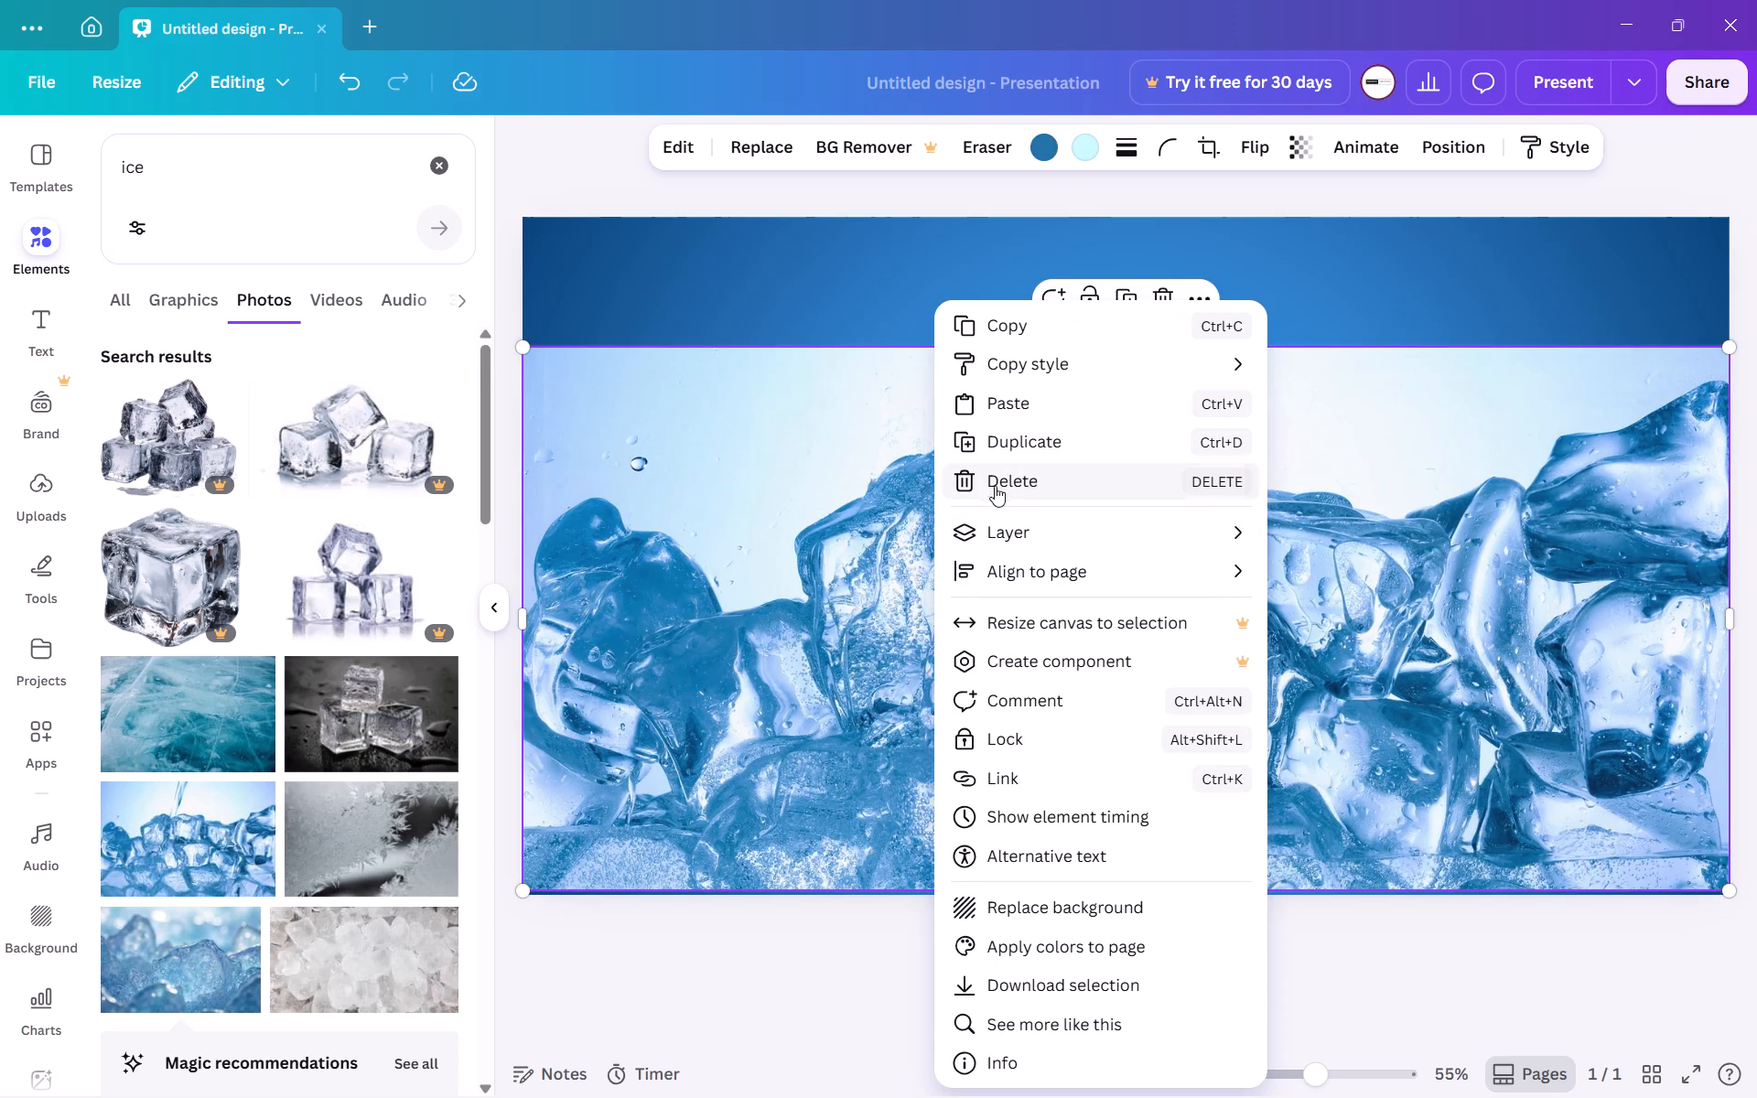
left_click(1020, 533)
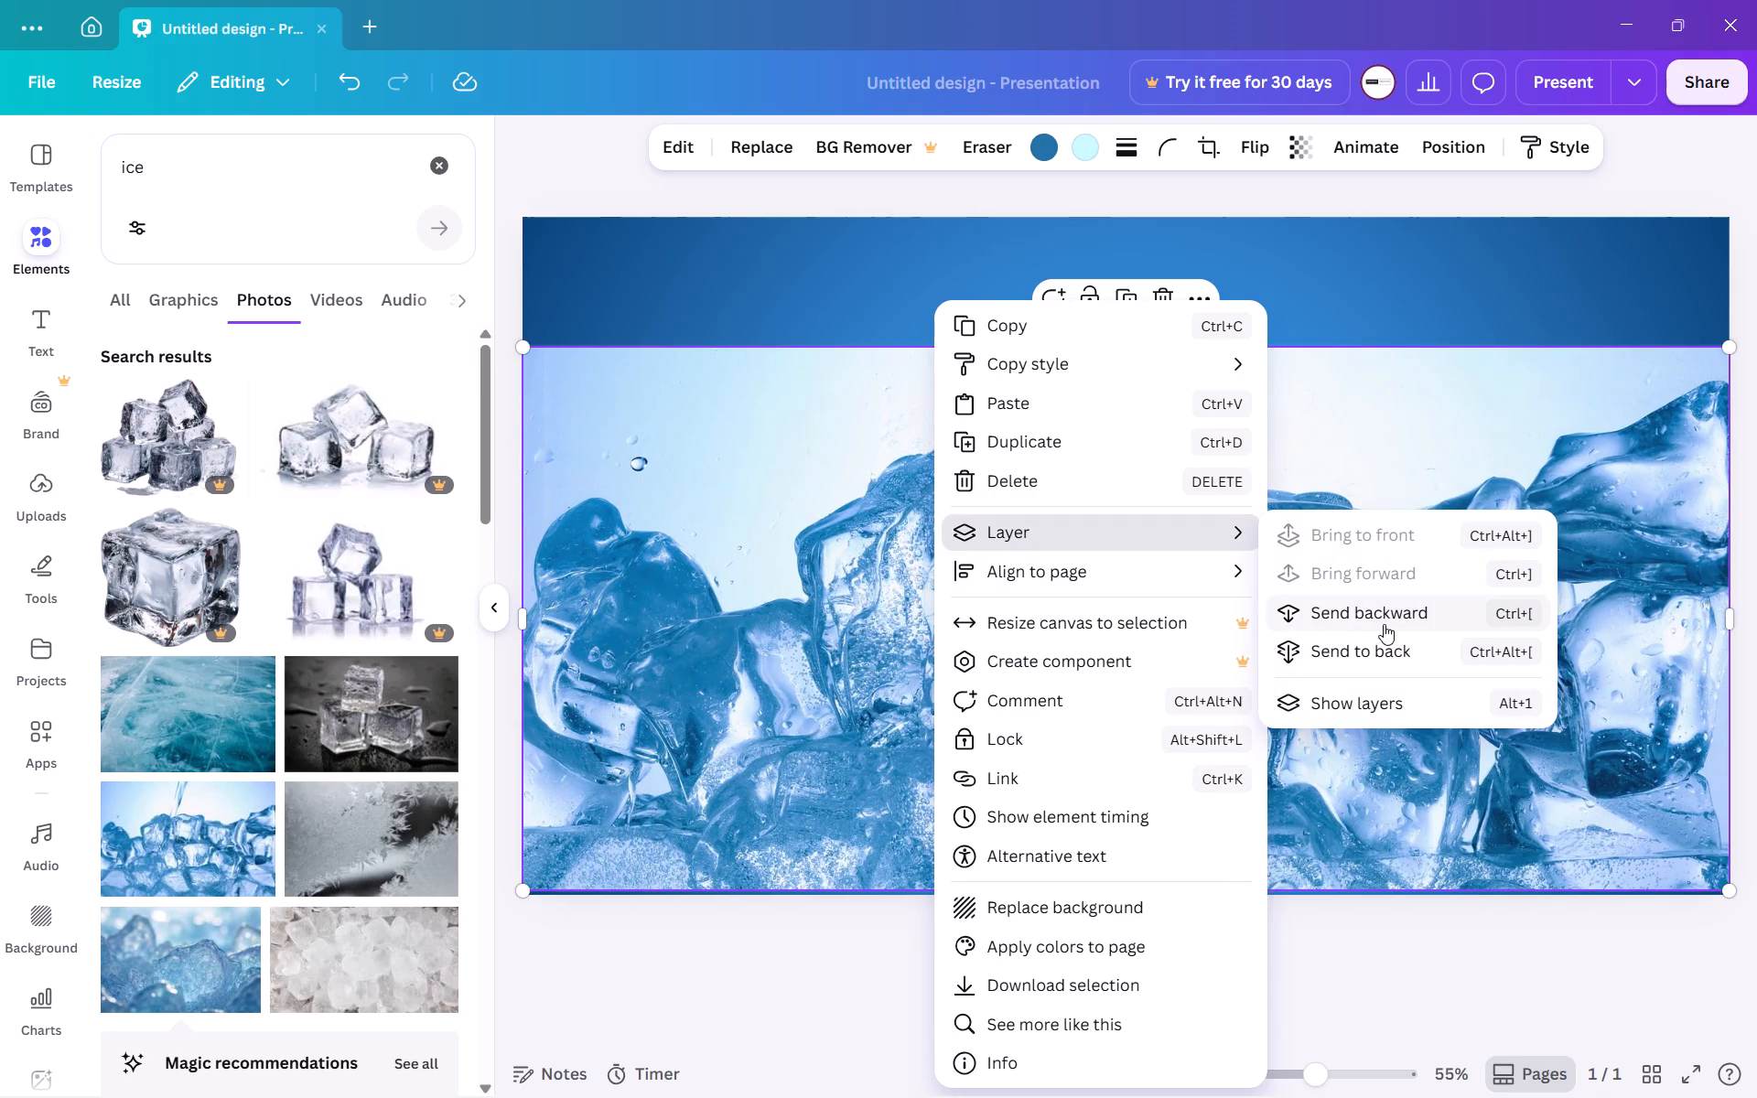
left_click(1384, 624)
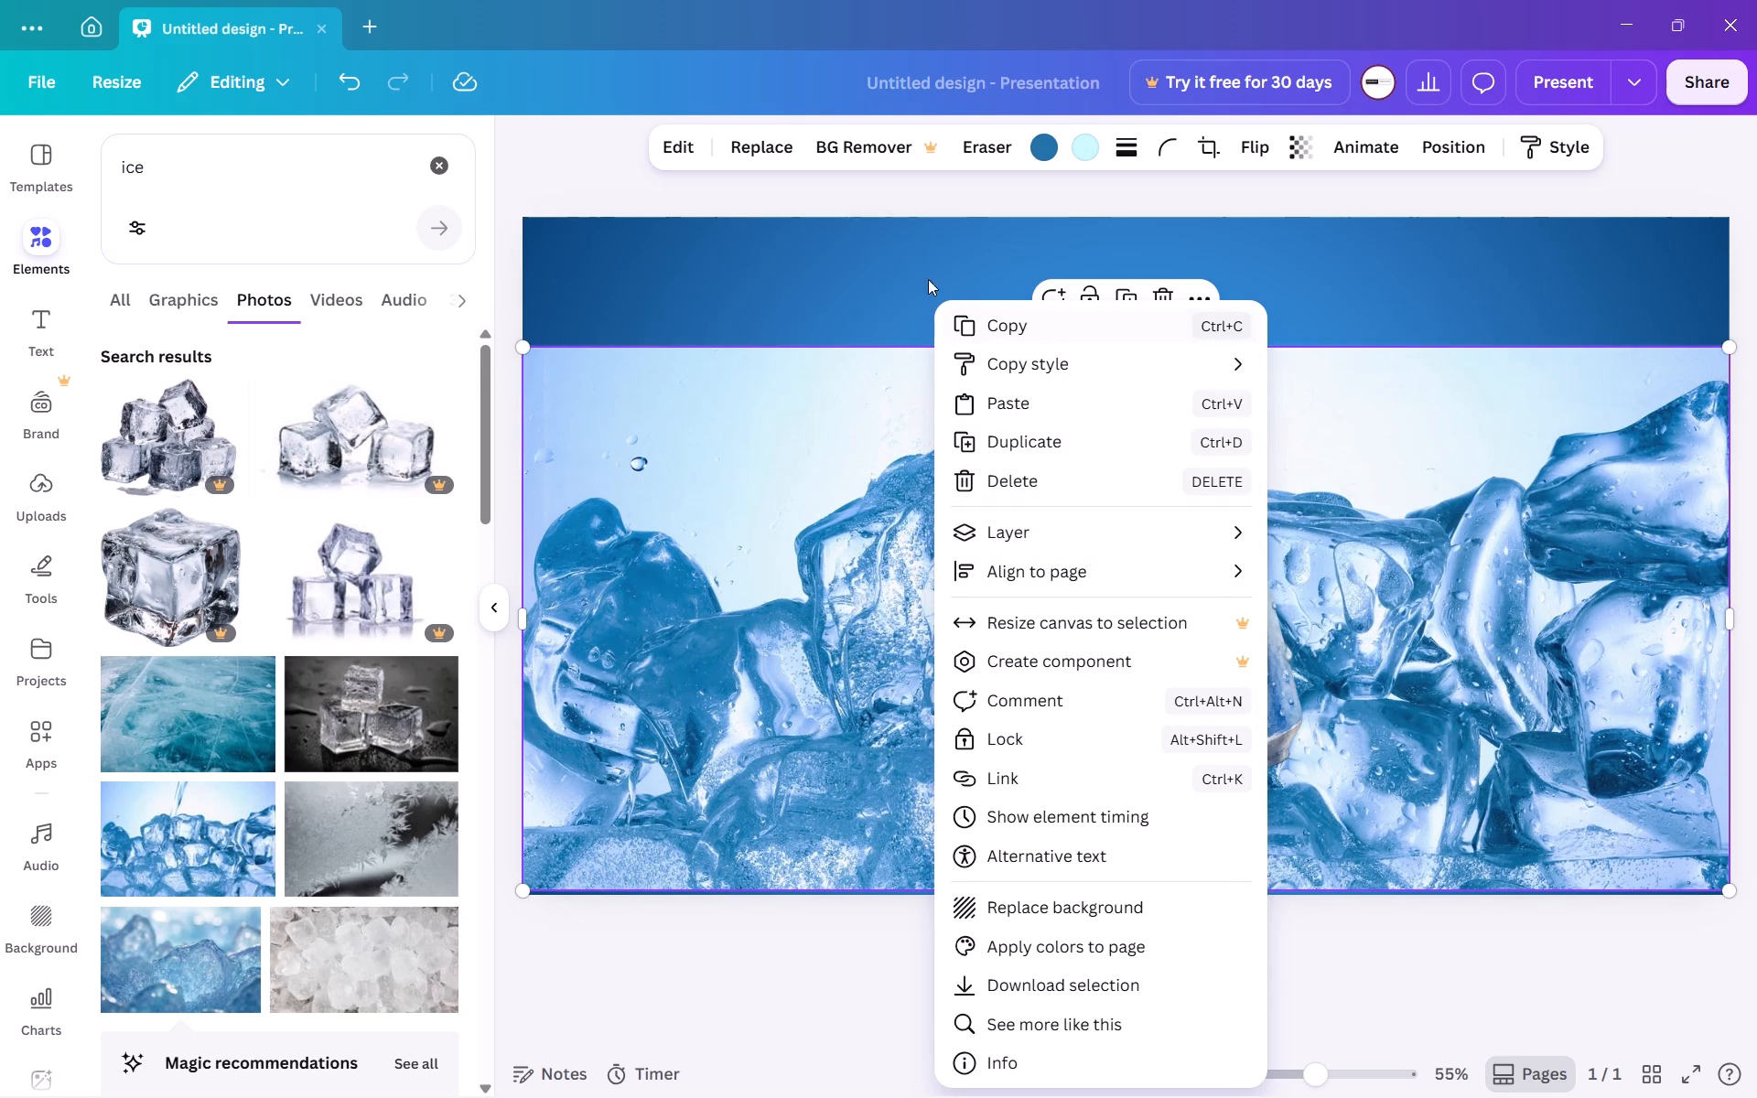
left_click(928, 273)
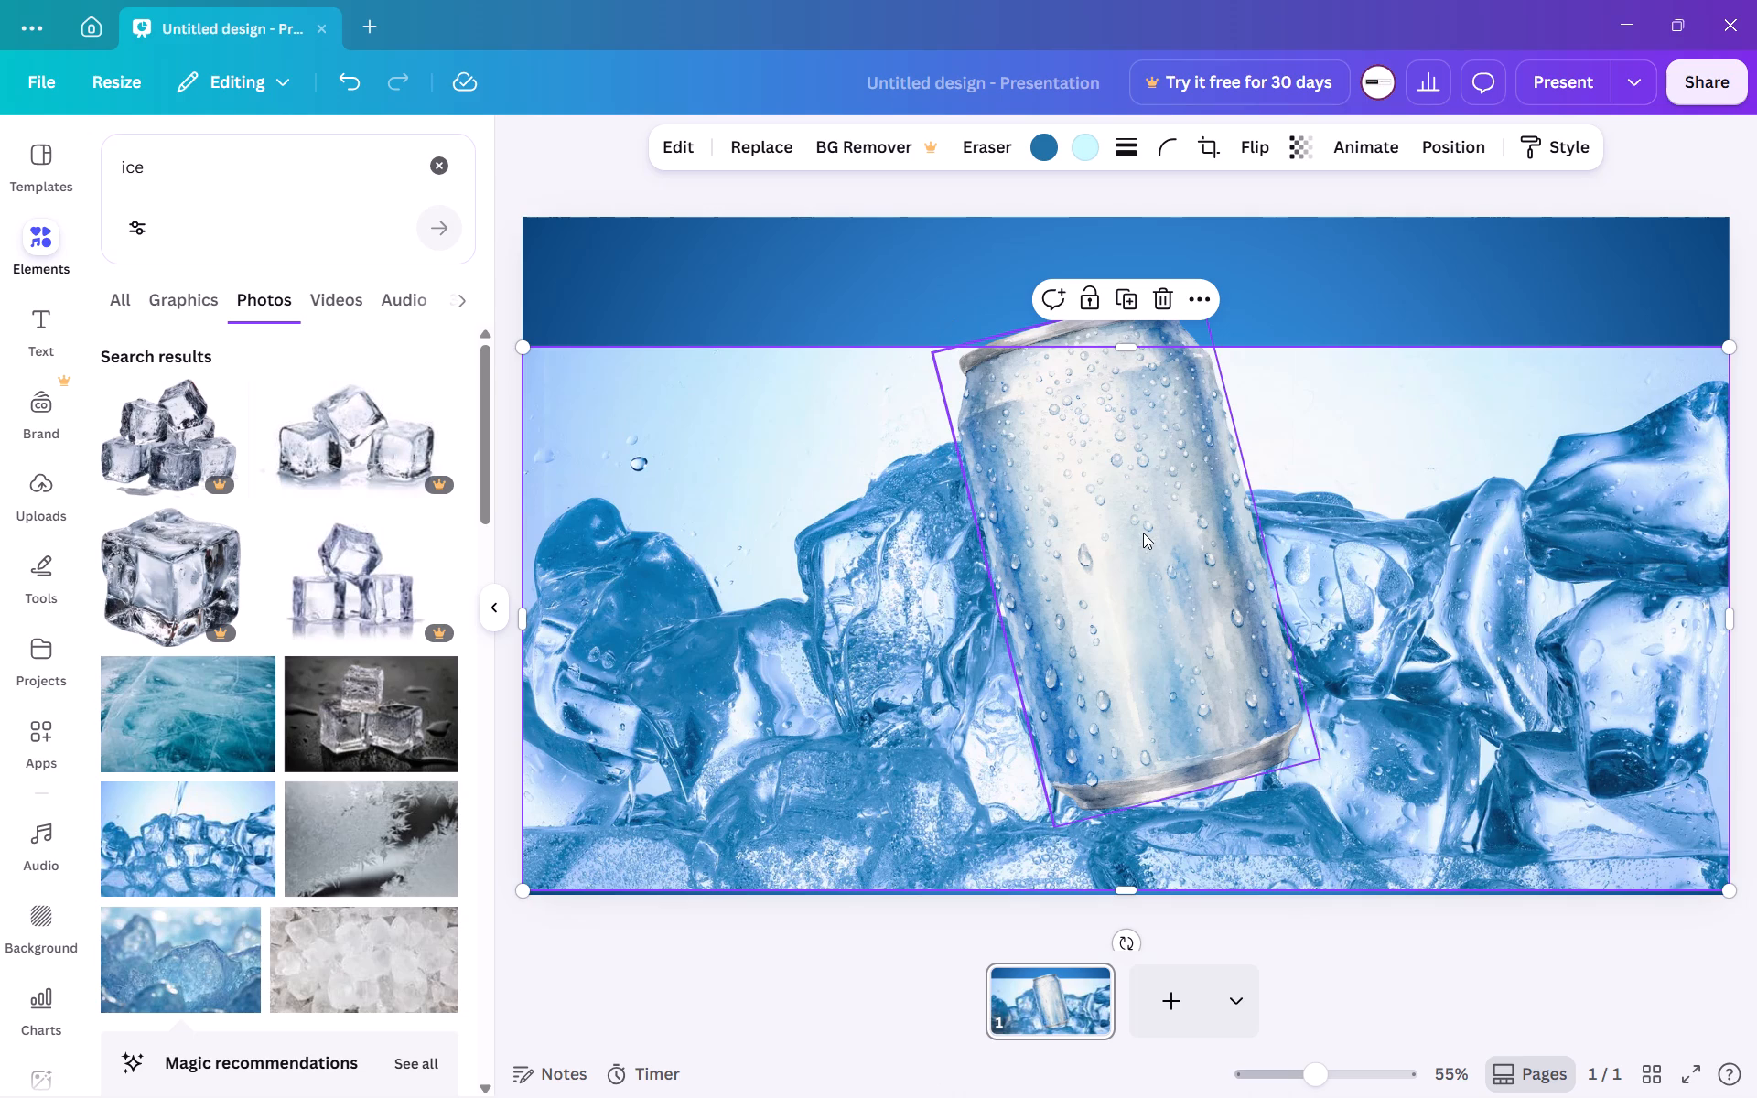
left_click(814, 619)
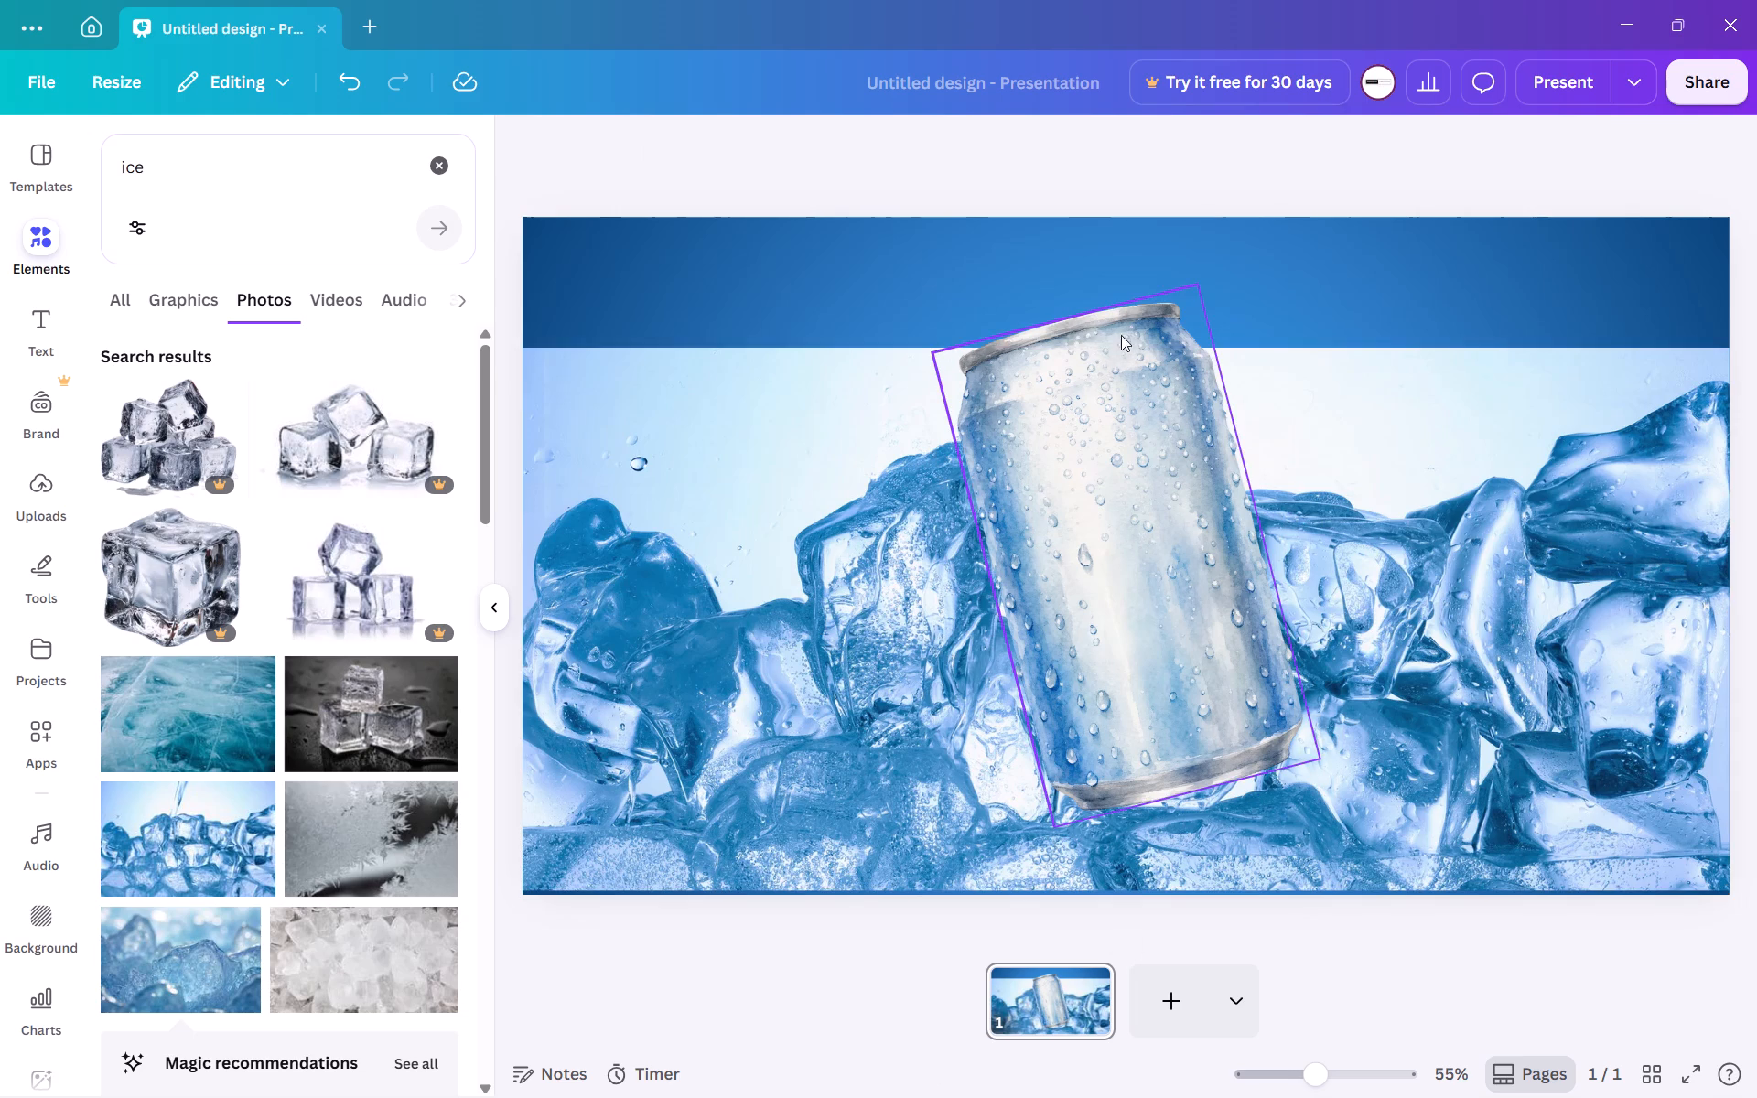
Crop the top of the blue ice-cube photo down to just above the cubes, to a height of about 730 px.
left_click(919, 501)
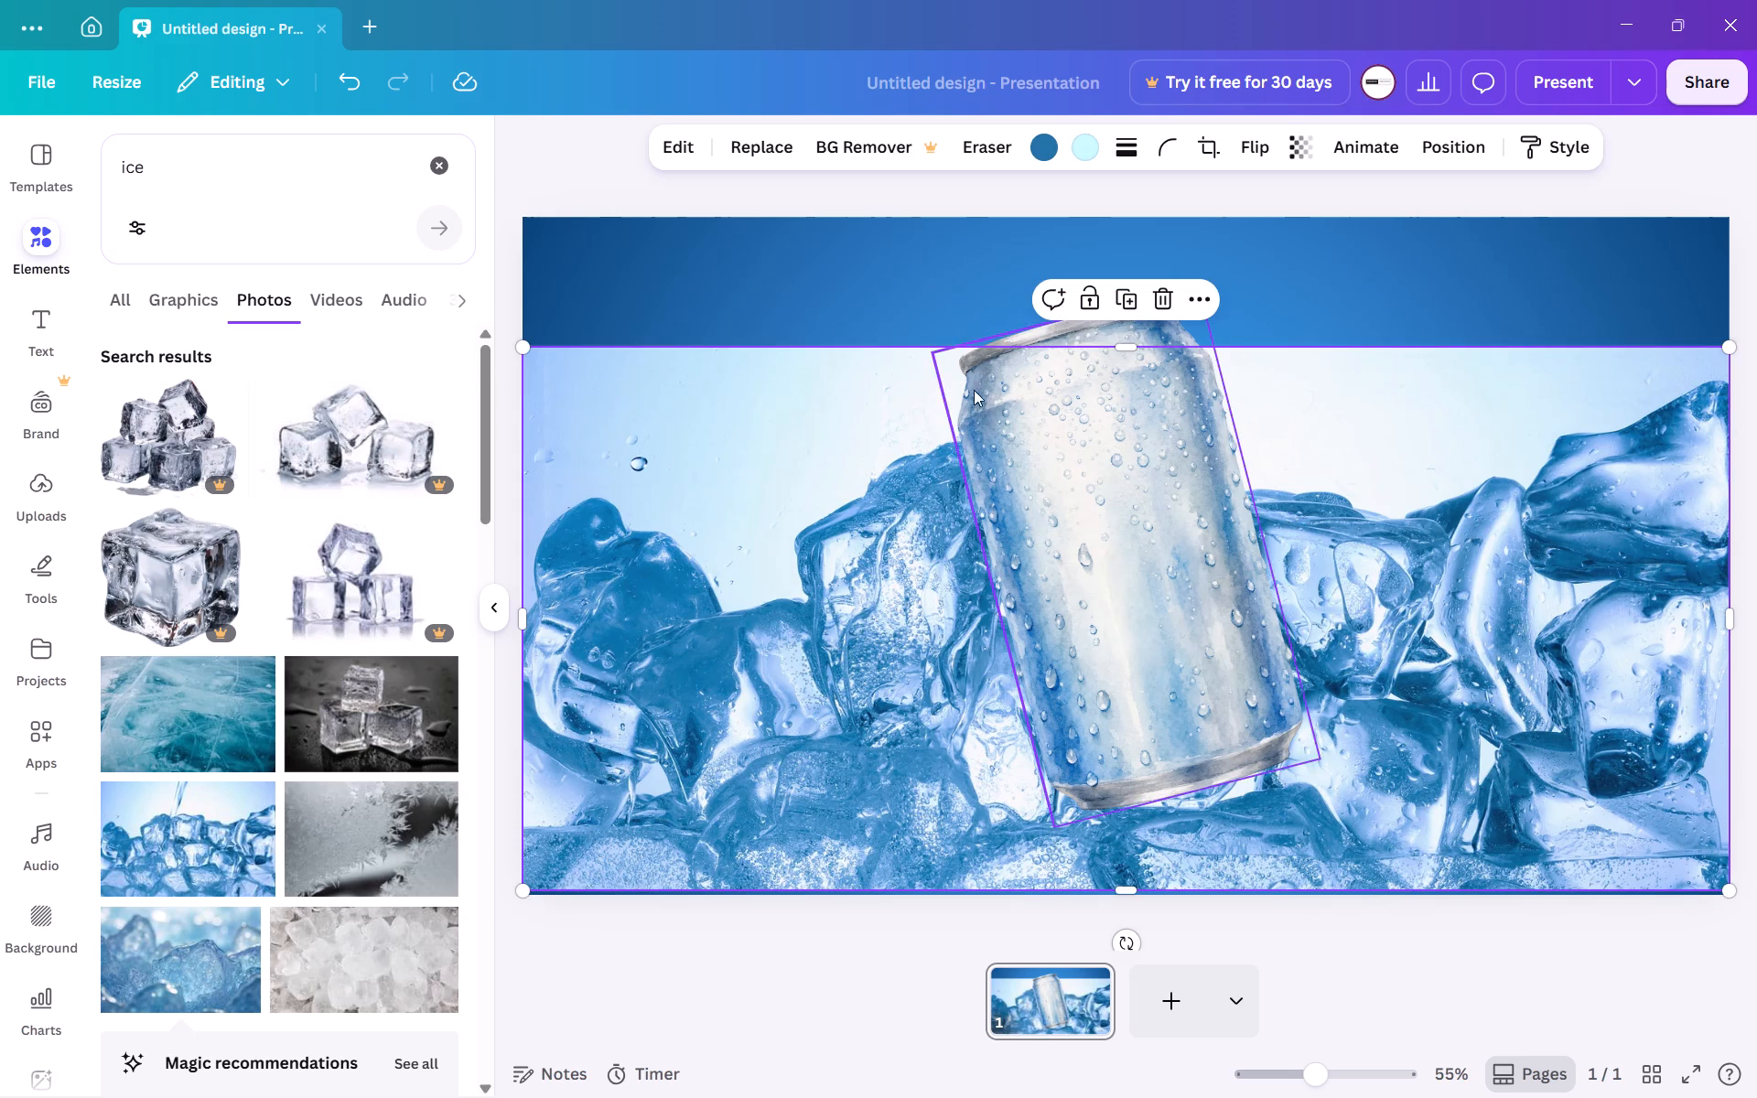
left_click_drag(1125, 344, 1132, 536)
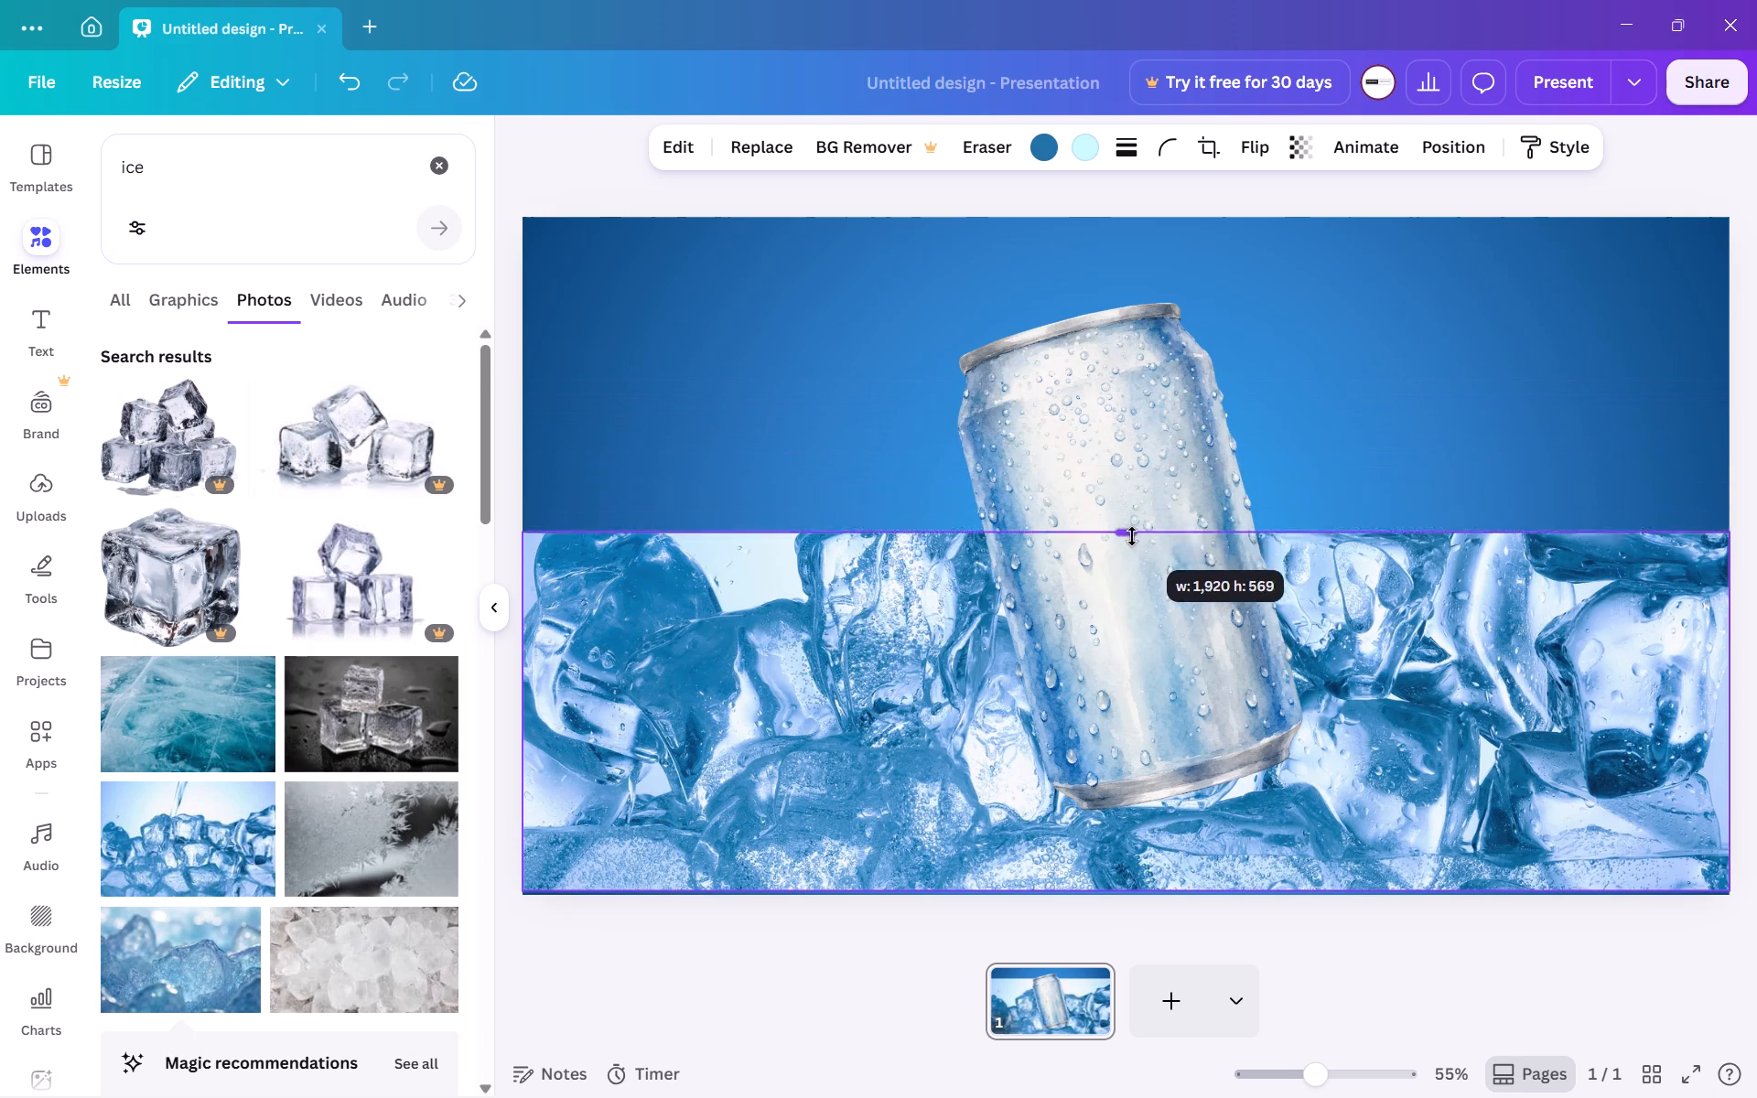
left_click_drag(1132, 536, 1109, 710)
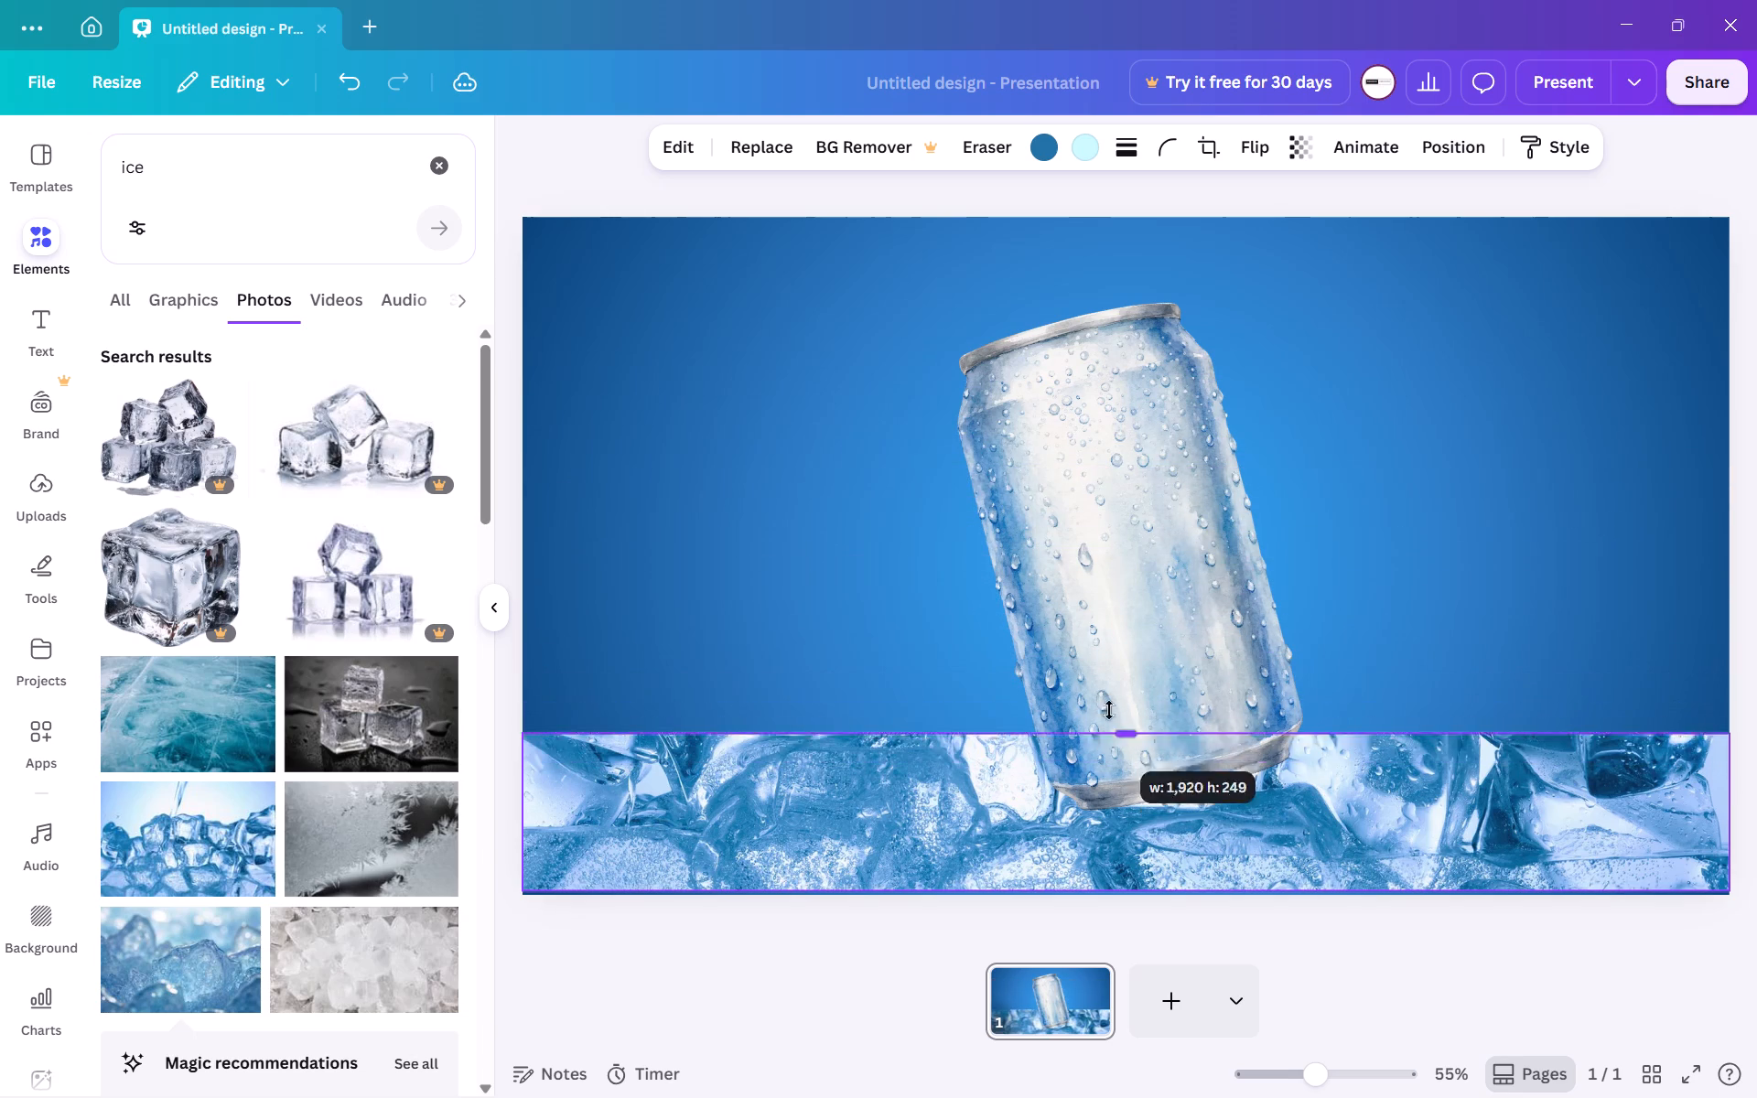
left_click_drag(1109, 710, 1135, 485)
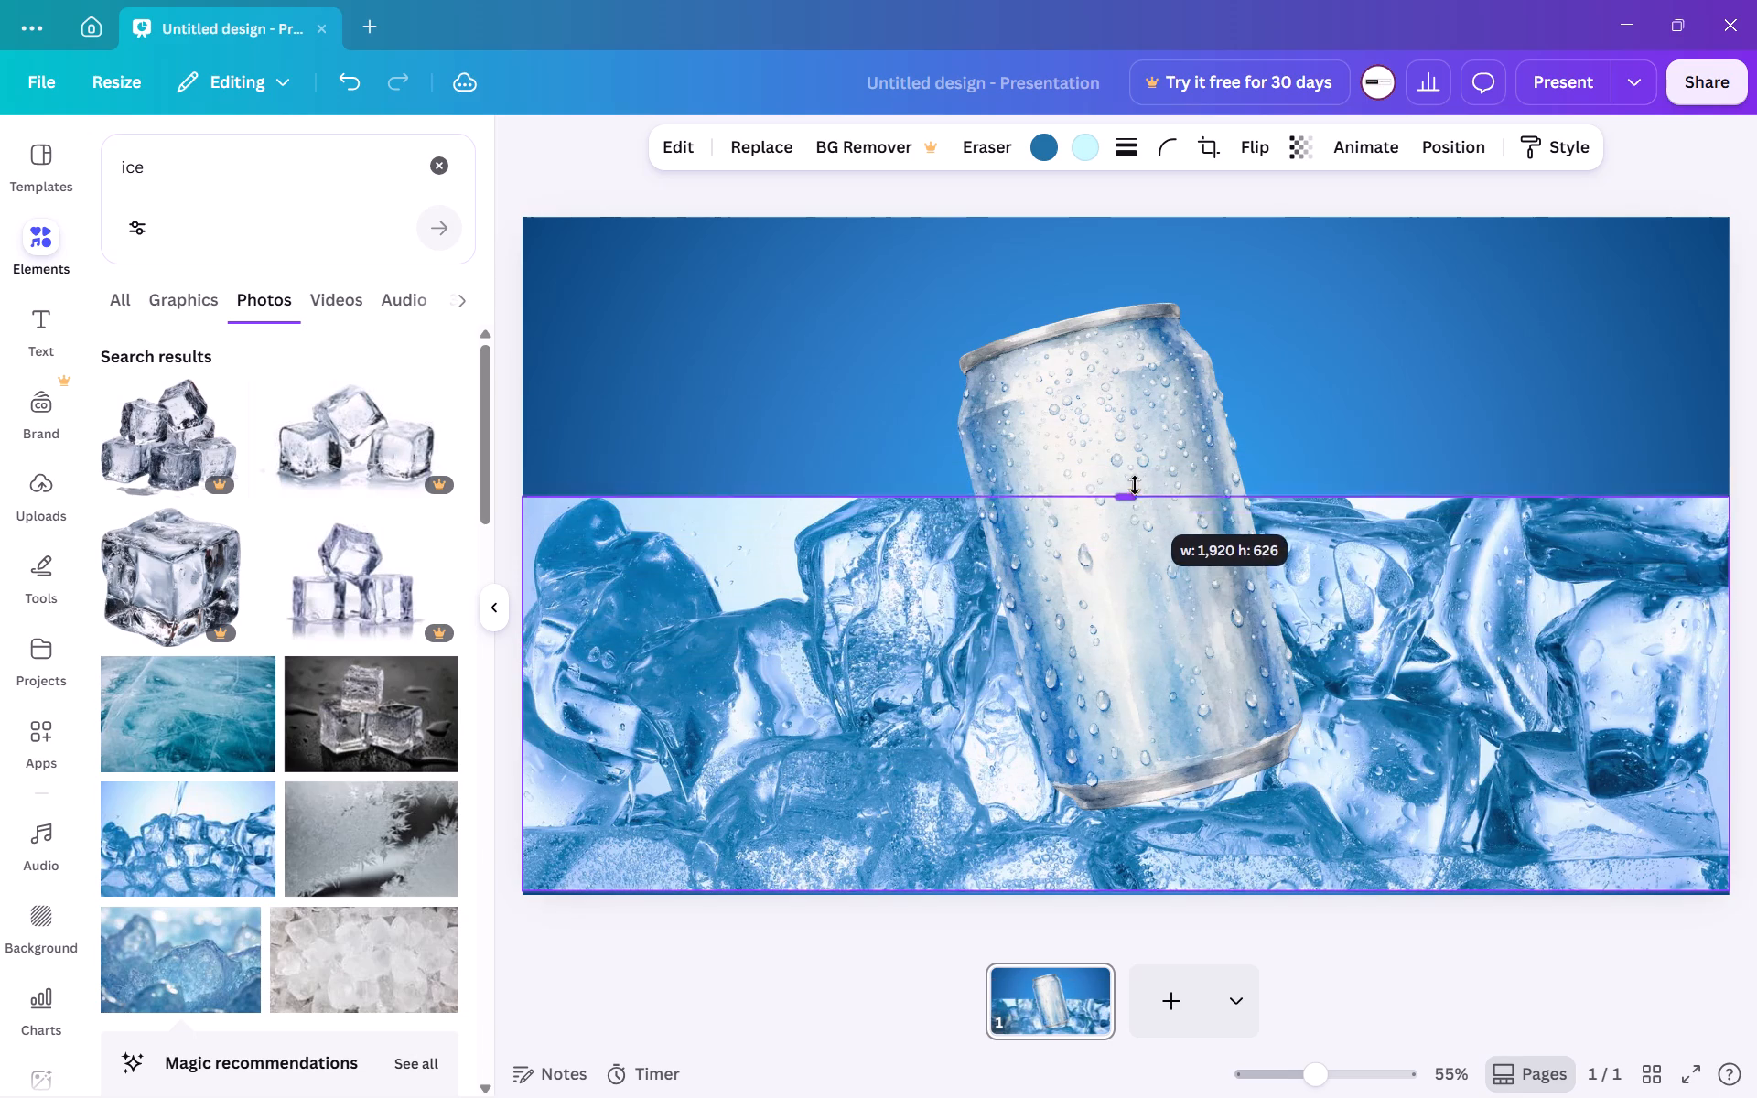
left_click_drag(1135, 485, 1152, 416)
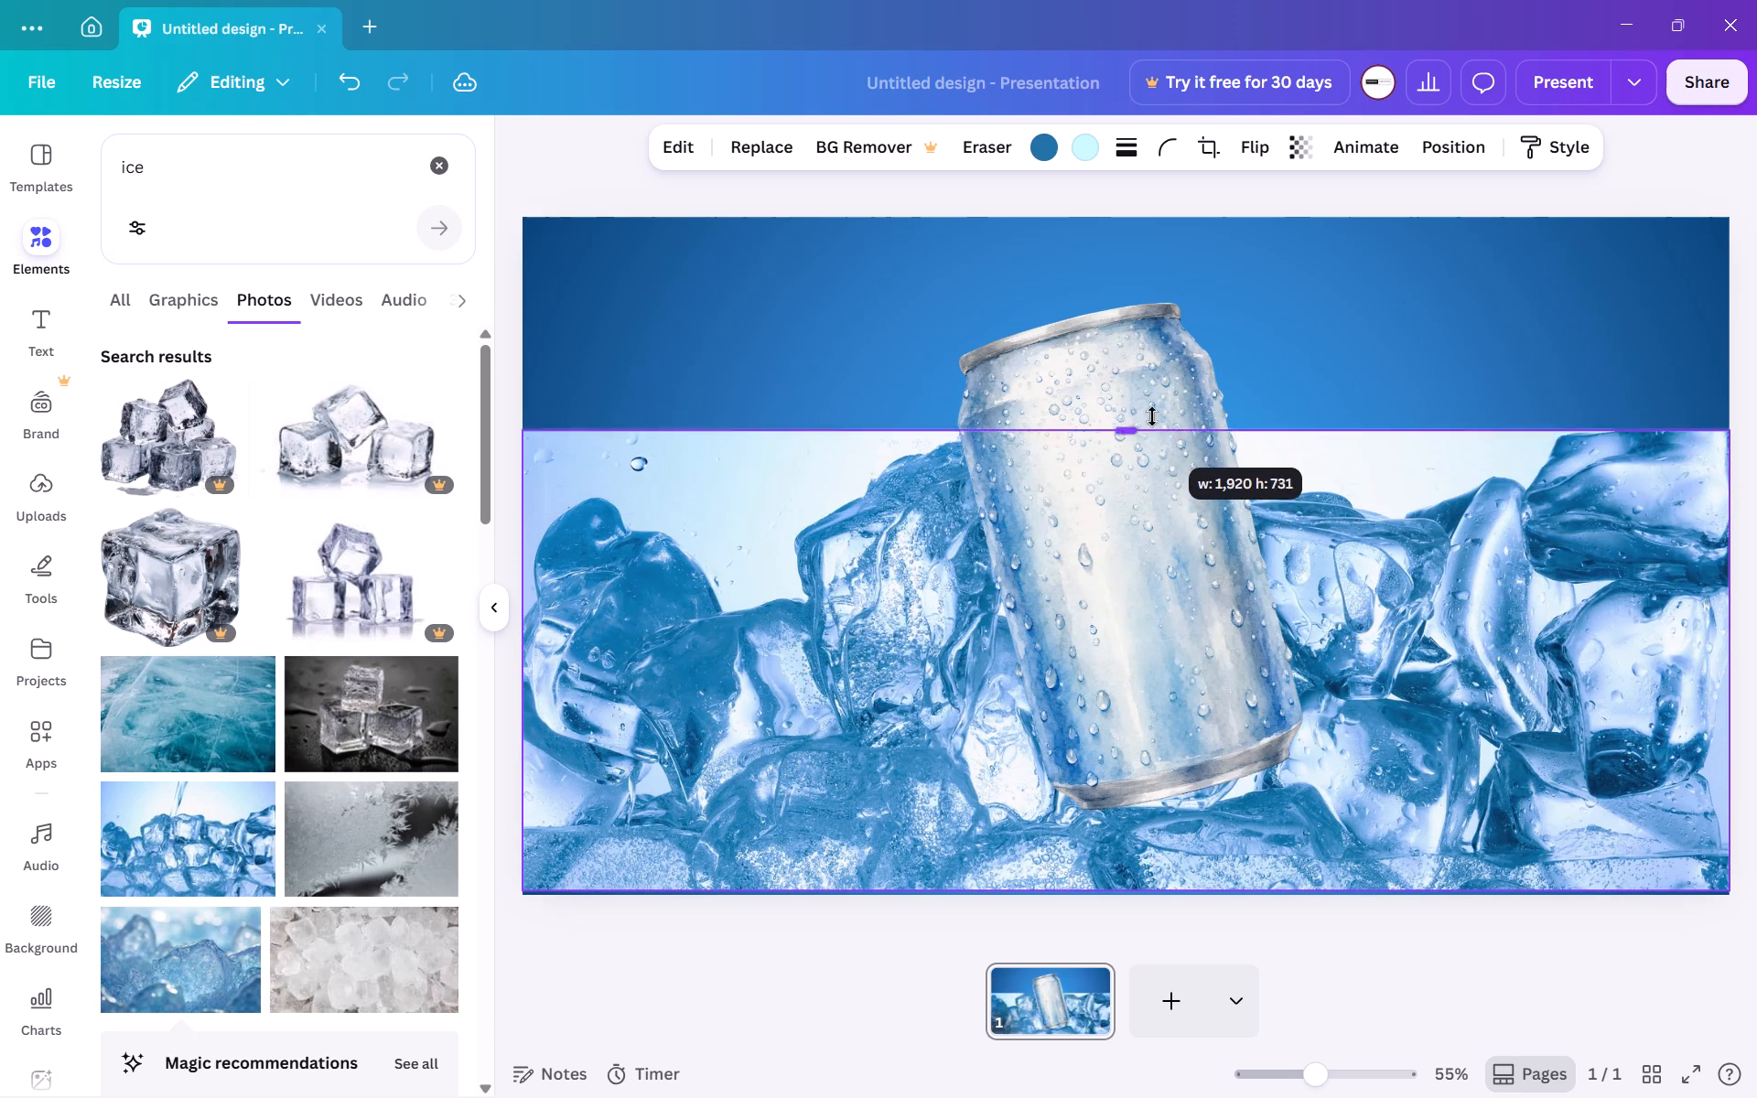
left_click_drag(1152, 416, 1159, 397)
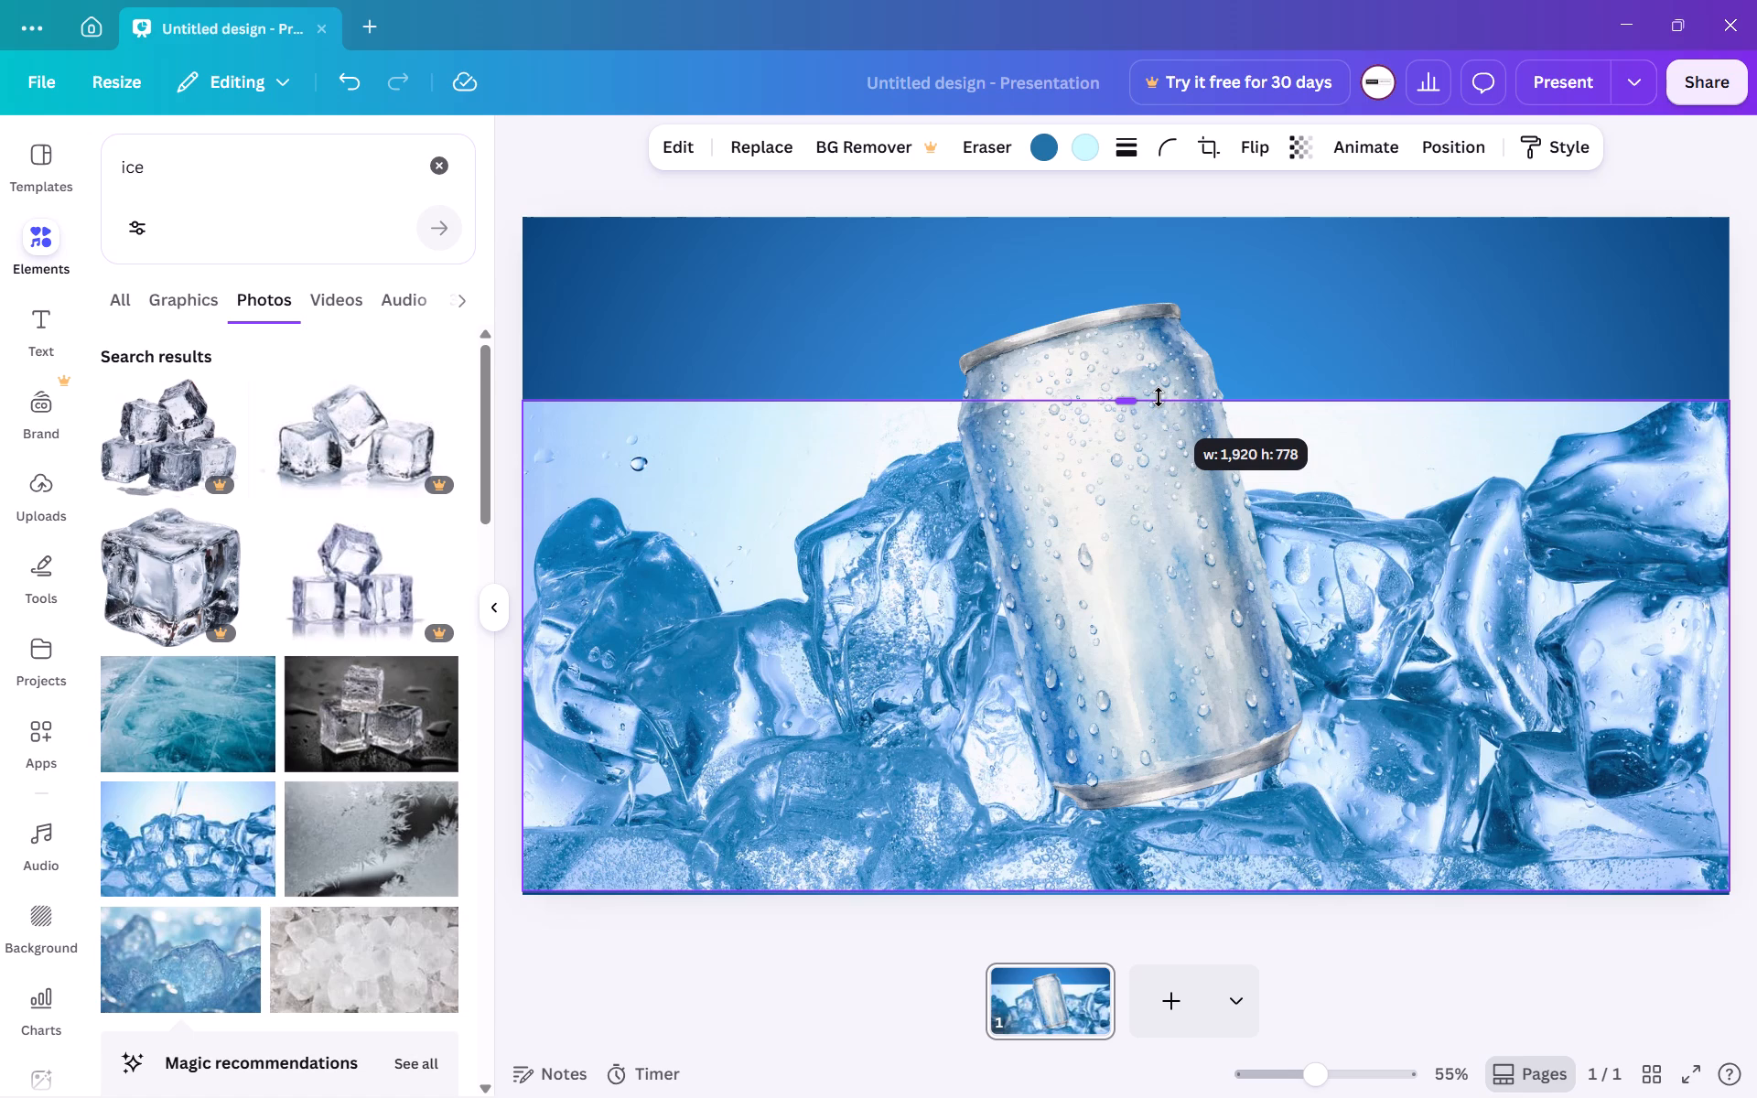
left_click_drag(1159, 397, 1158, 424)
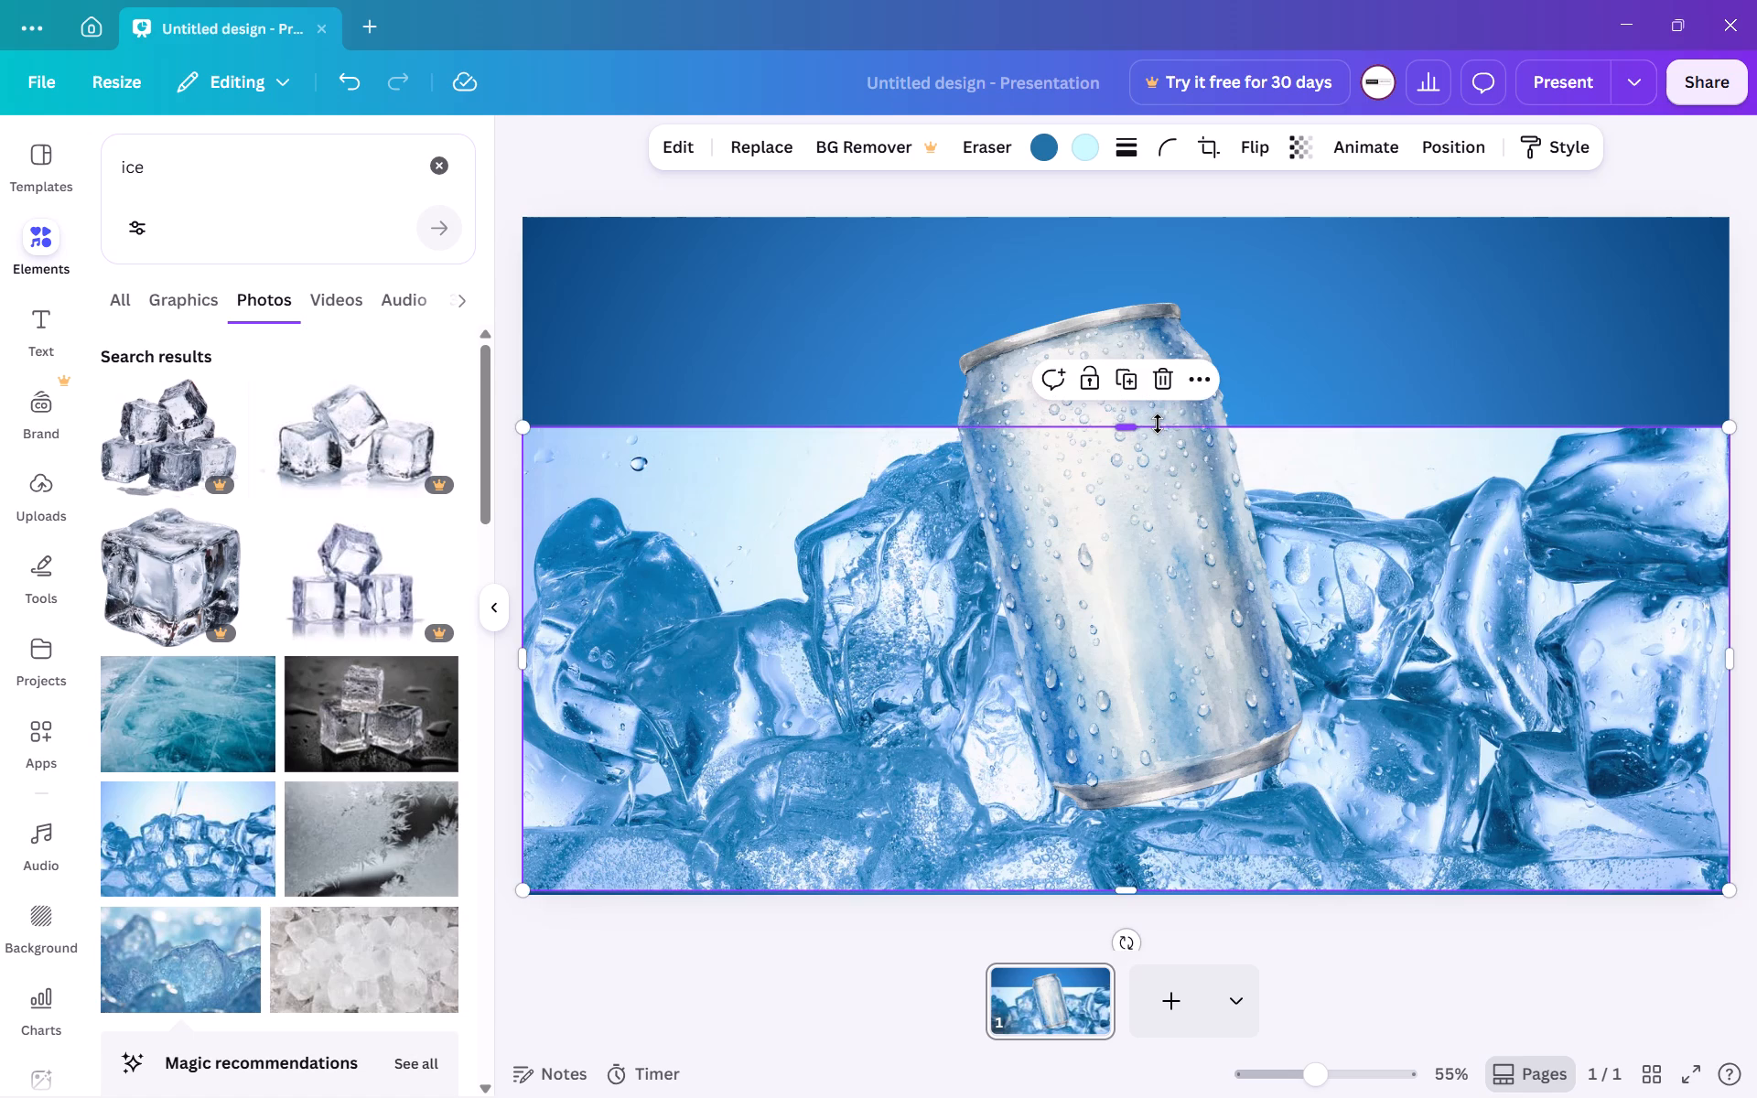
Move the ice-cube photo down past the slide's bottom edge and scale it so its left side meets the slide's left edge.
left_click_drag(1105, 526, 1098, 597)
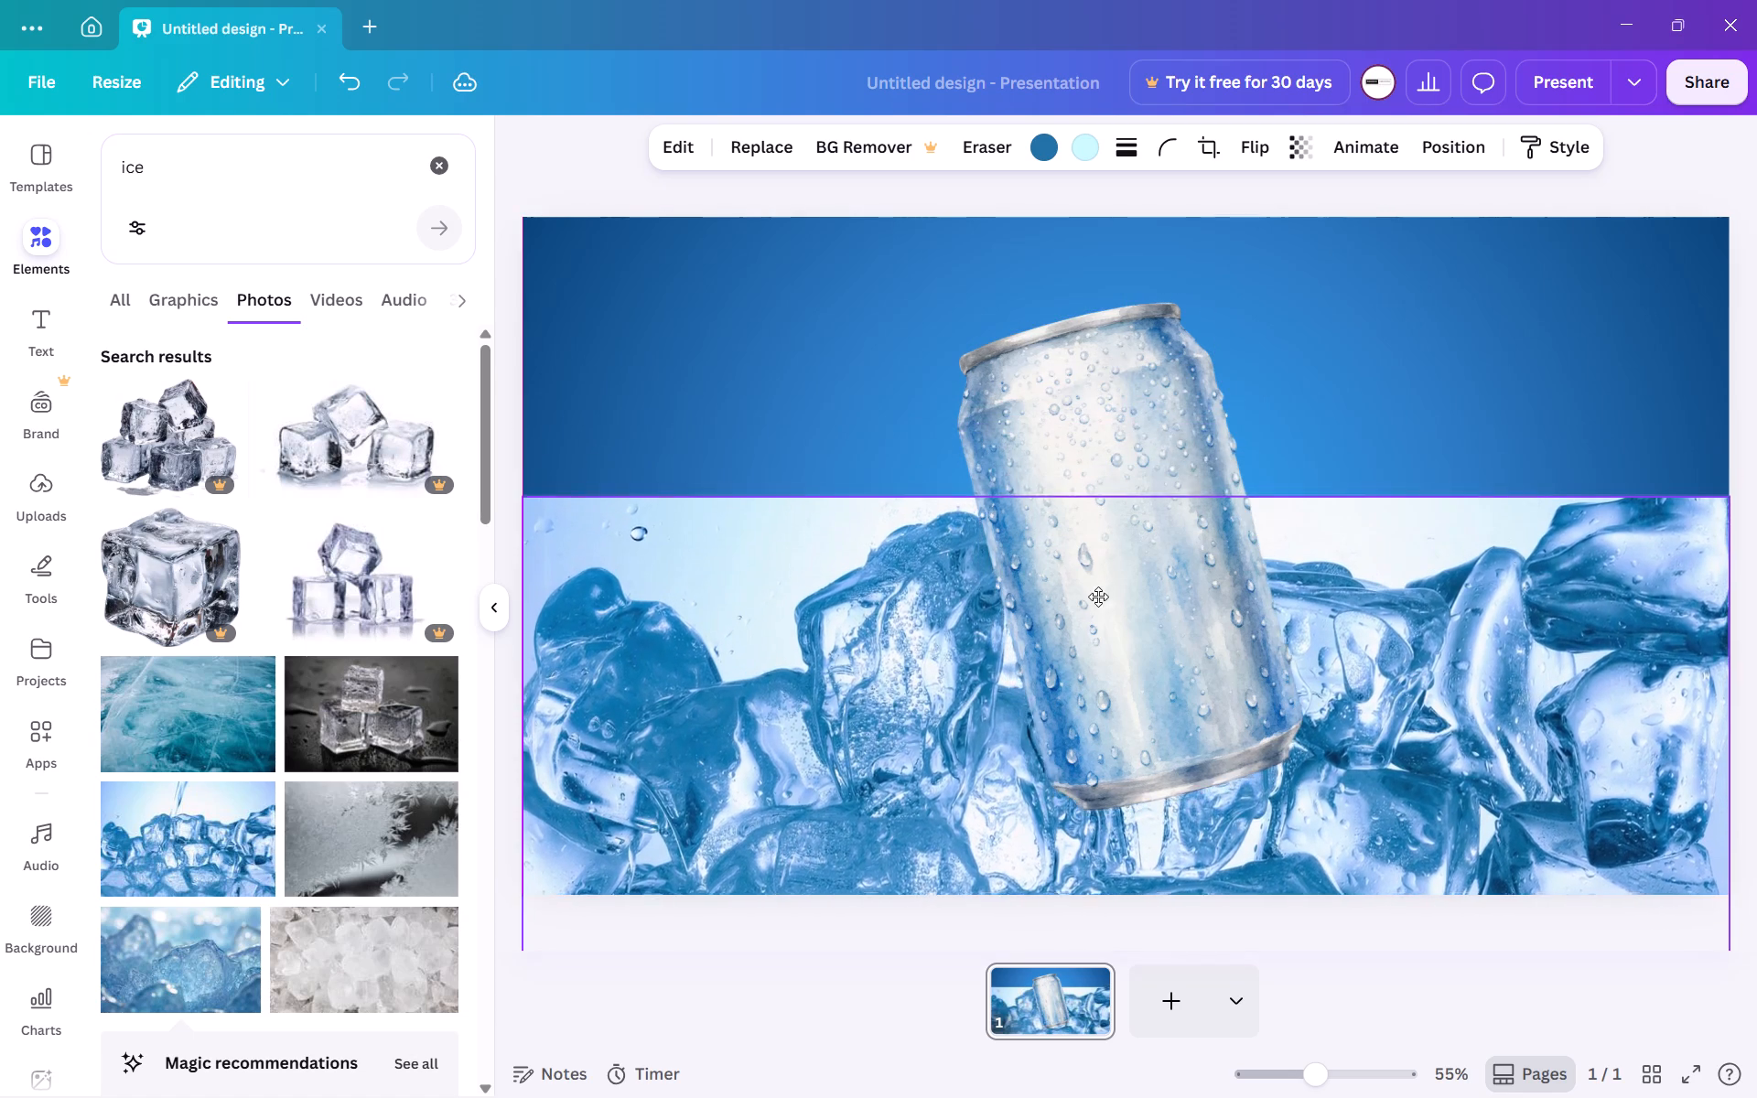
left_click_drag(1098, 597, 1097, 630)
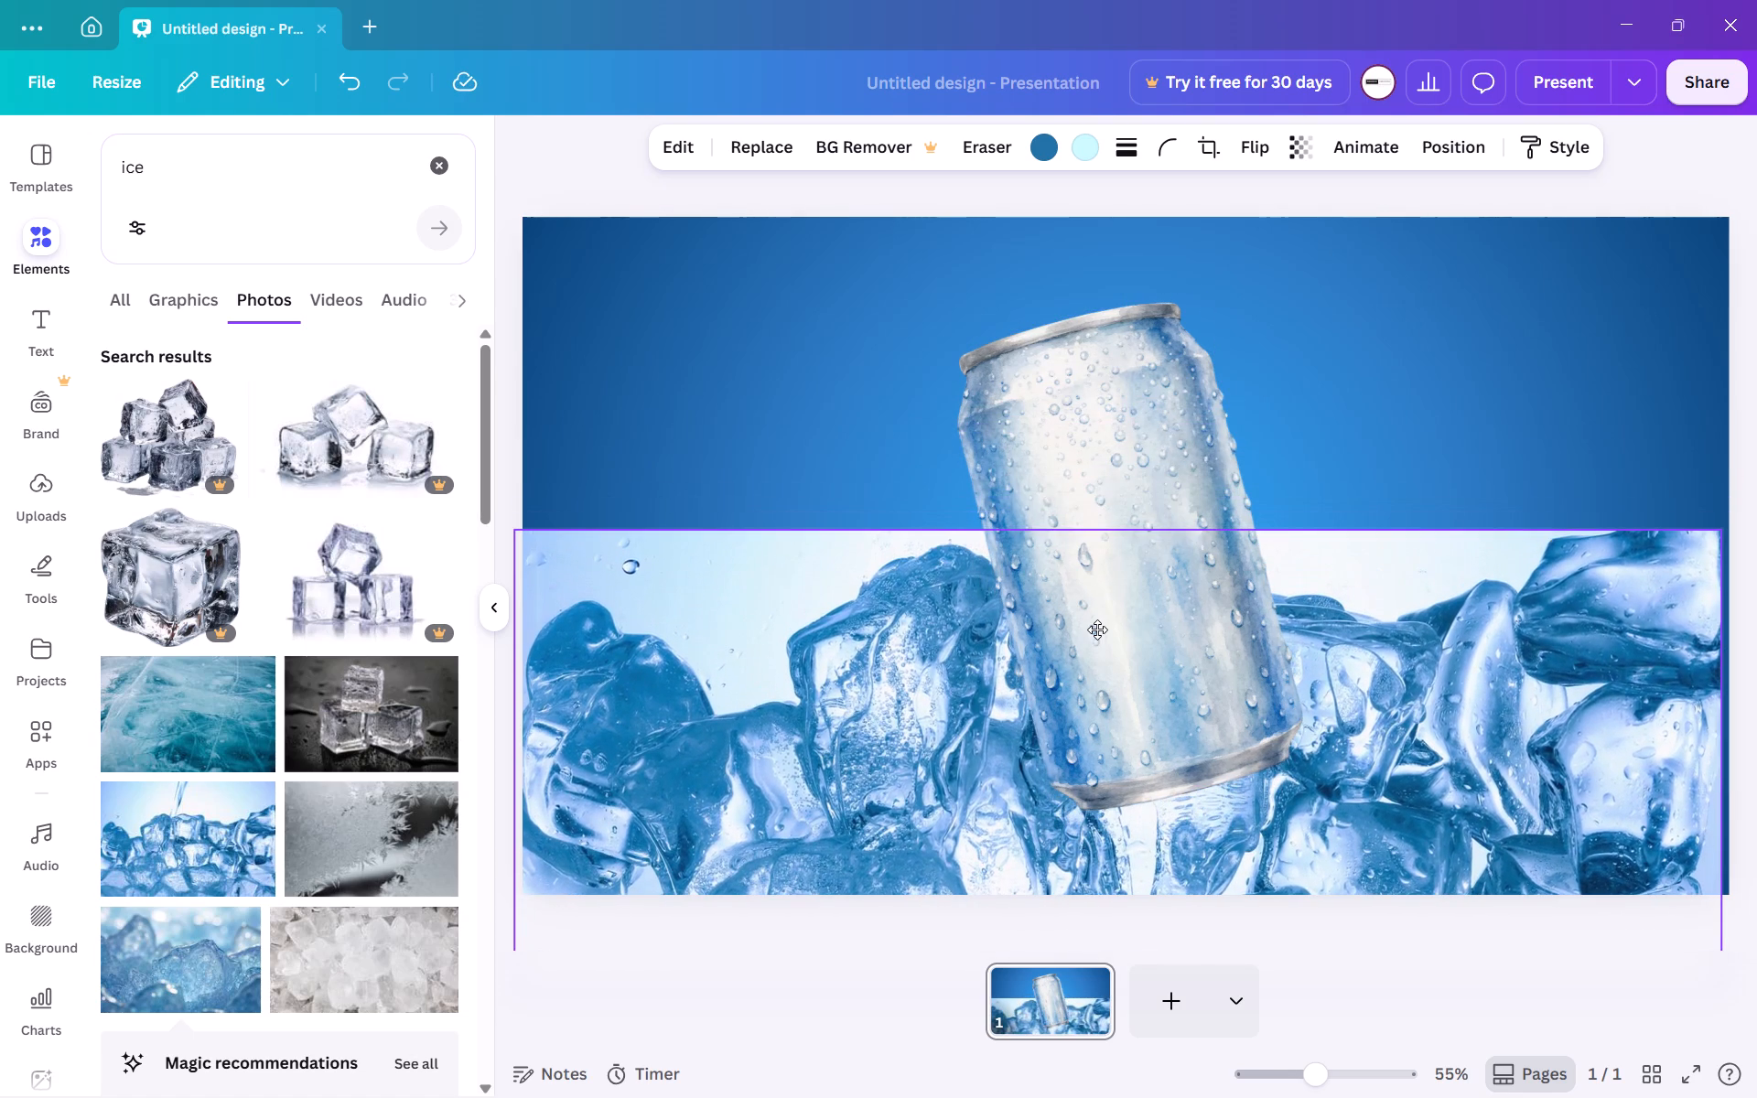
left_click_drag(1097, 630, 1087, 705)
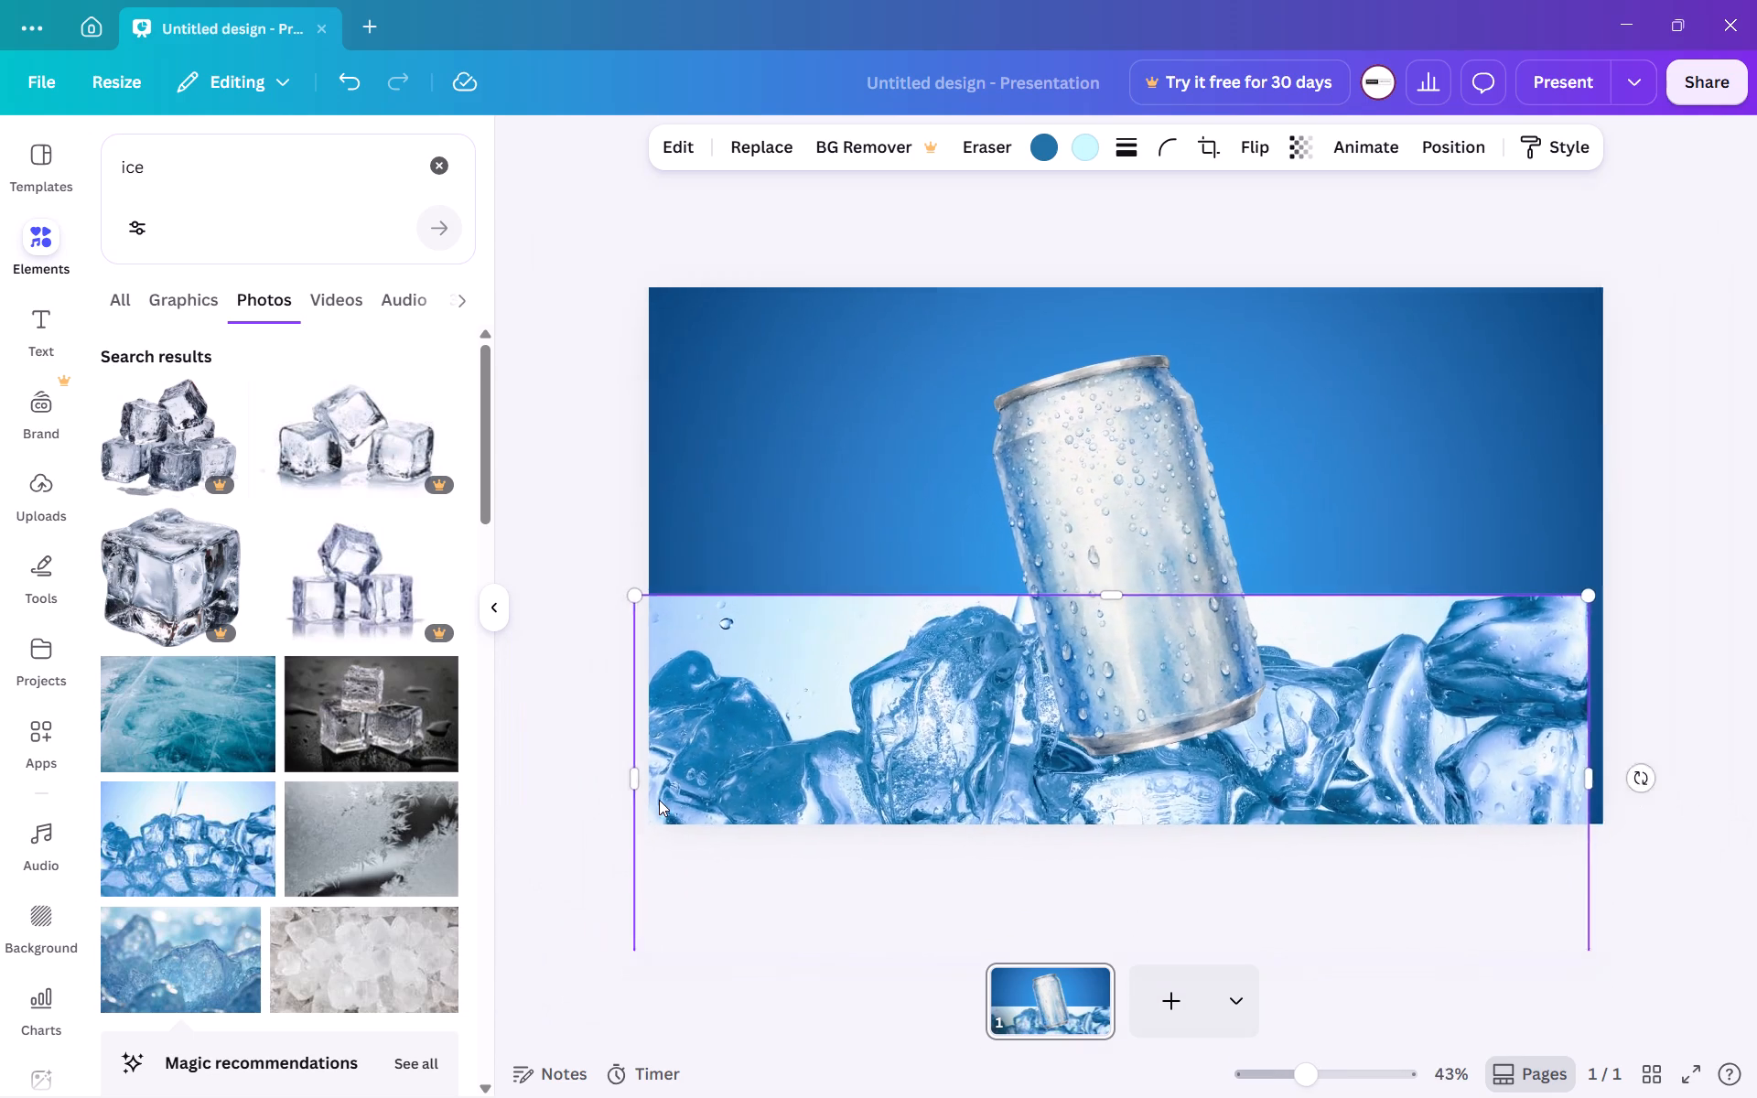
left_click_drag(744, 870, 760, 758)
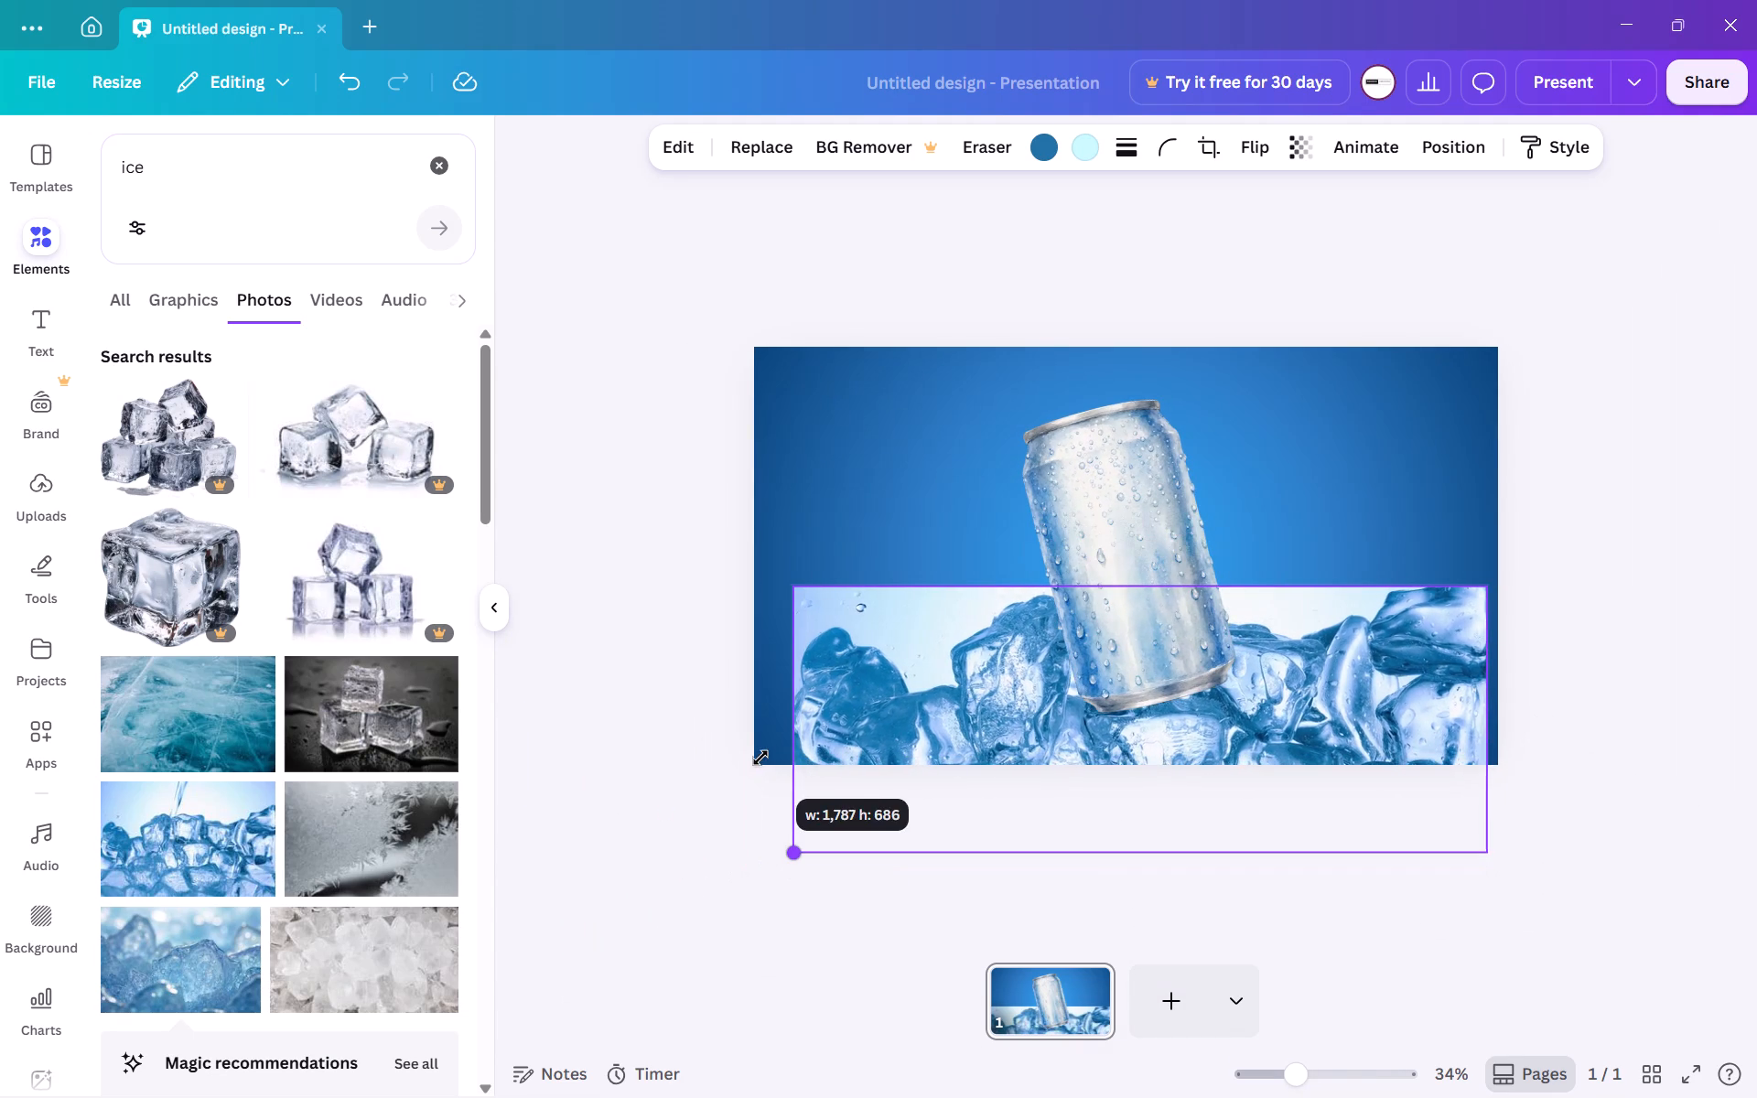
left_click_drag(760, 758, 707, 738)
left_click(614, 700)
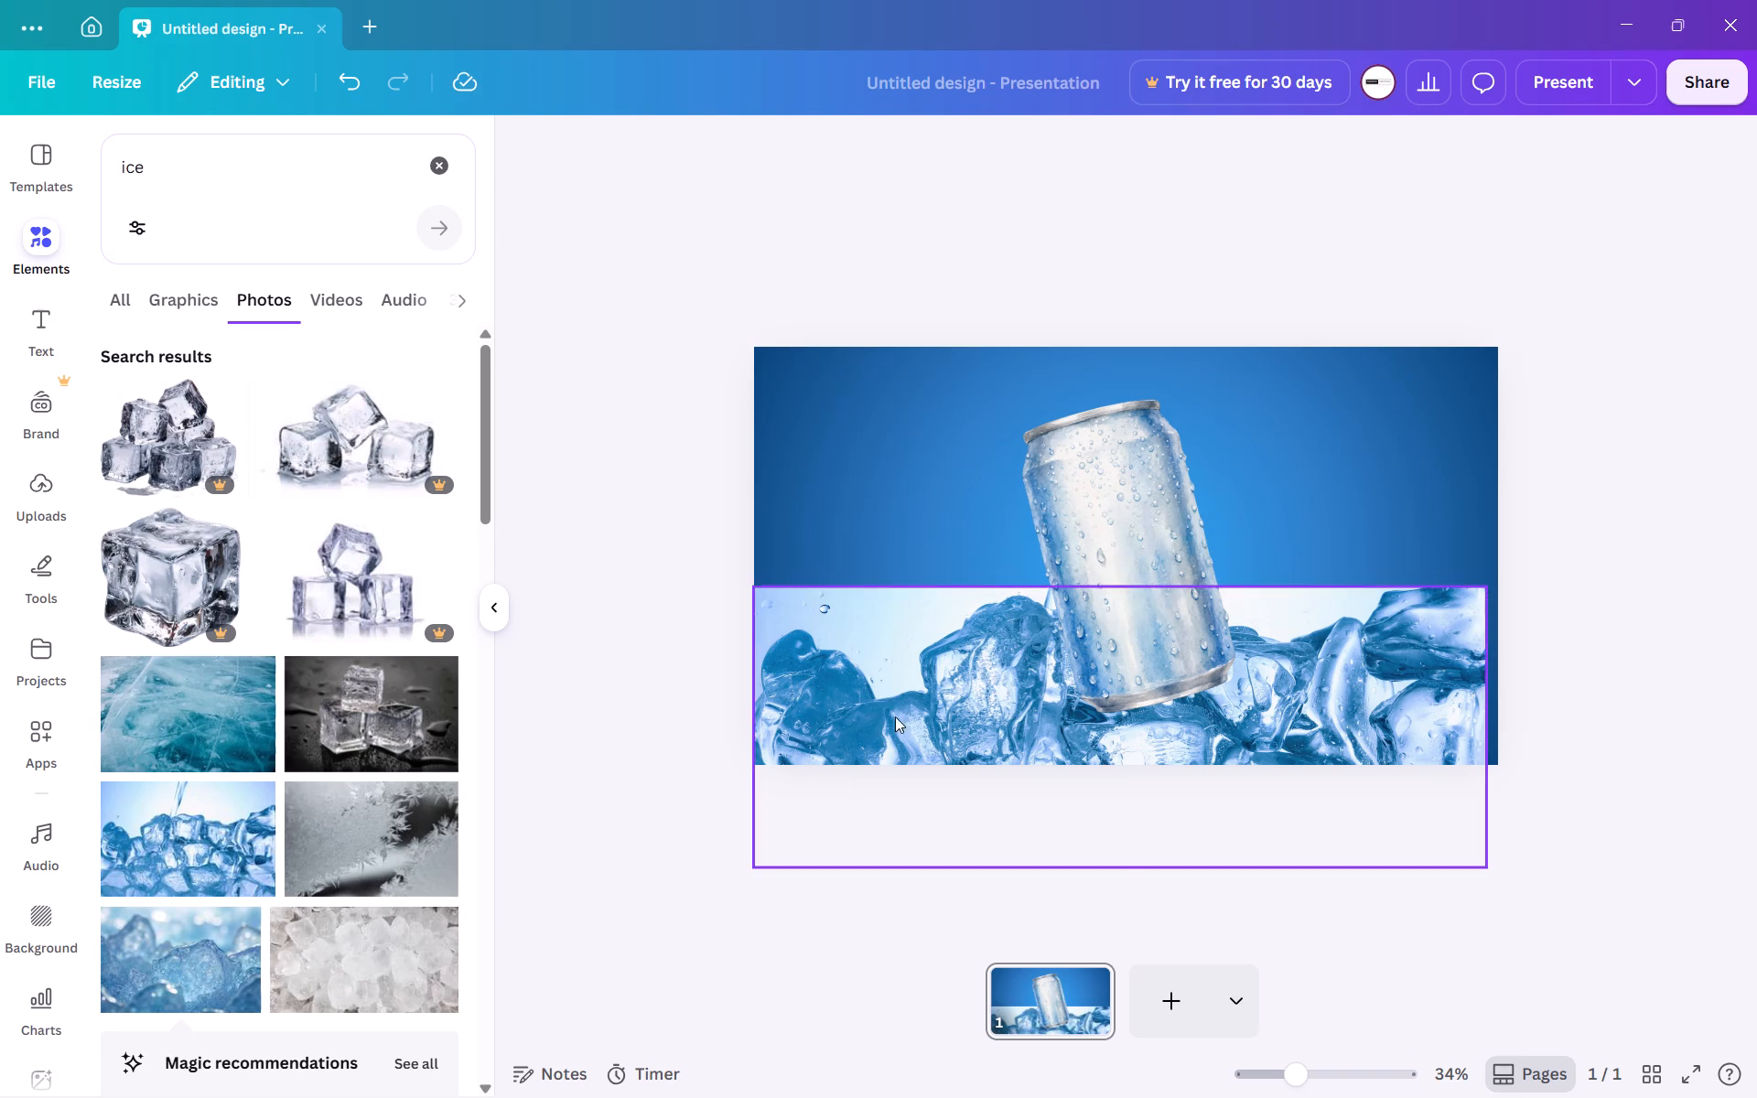
Delete the blue ice-cube photo from the slide.
left_click(906, 713)
left_click(1153, 544)
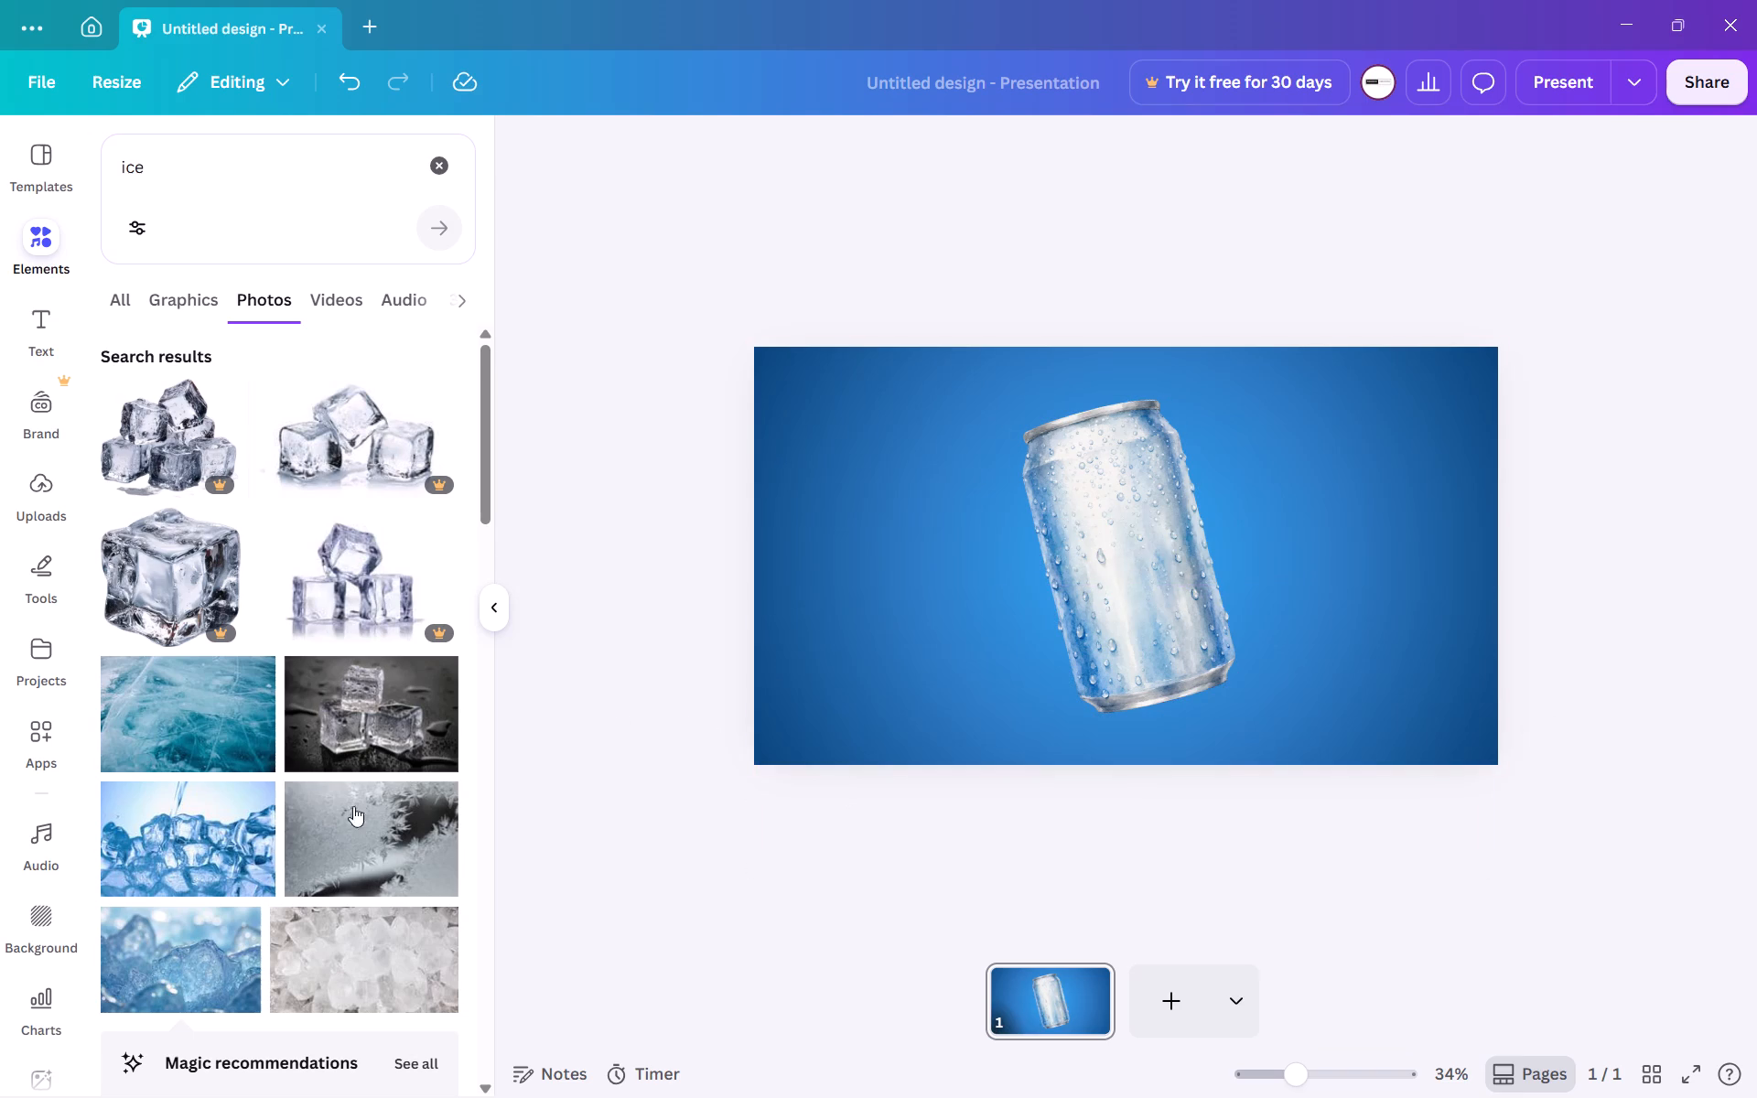
Add the cut-out photo of a pile of clear ice cubes and place it in the slide's lower-left corner.
scroll(192, 835, "down", 3)
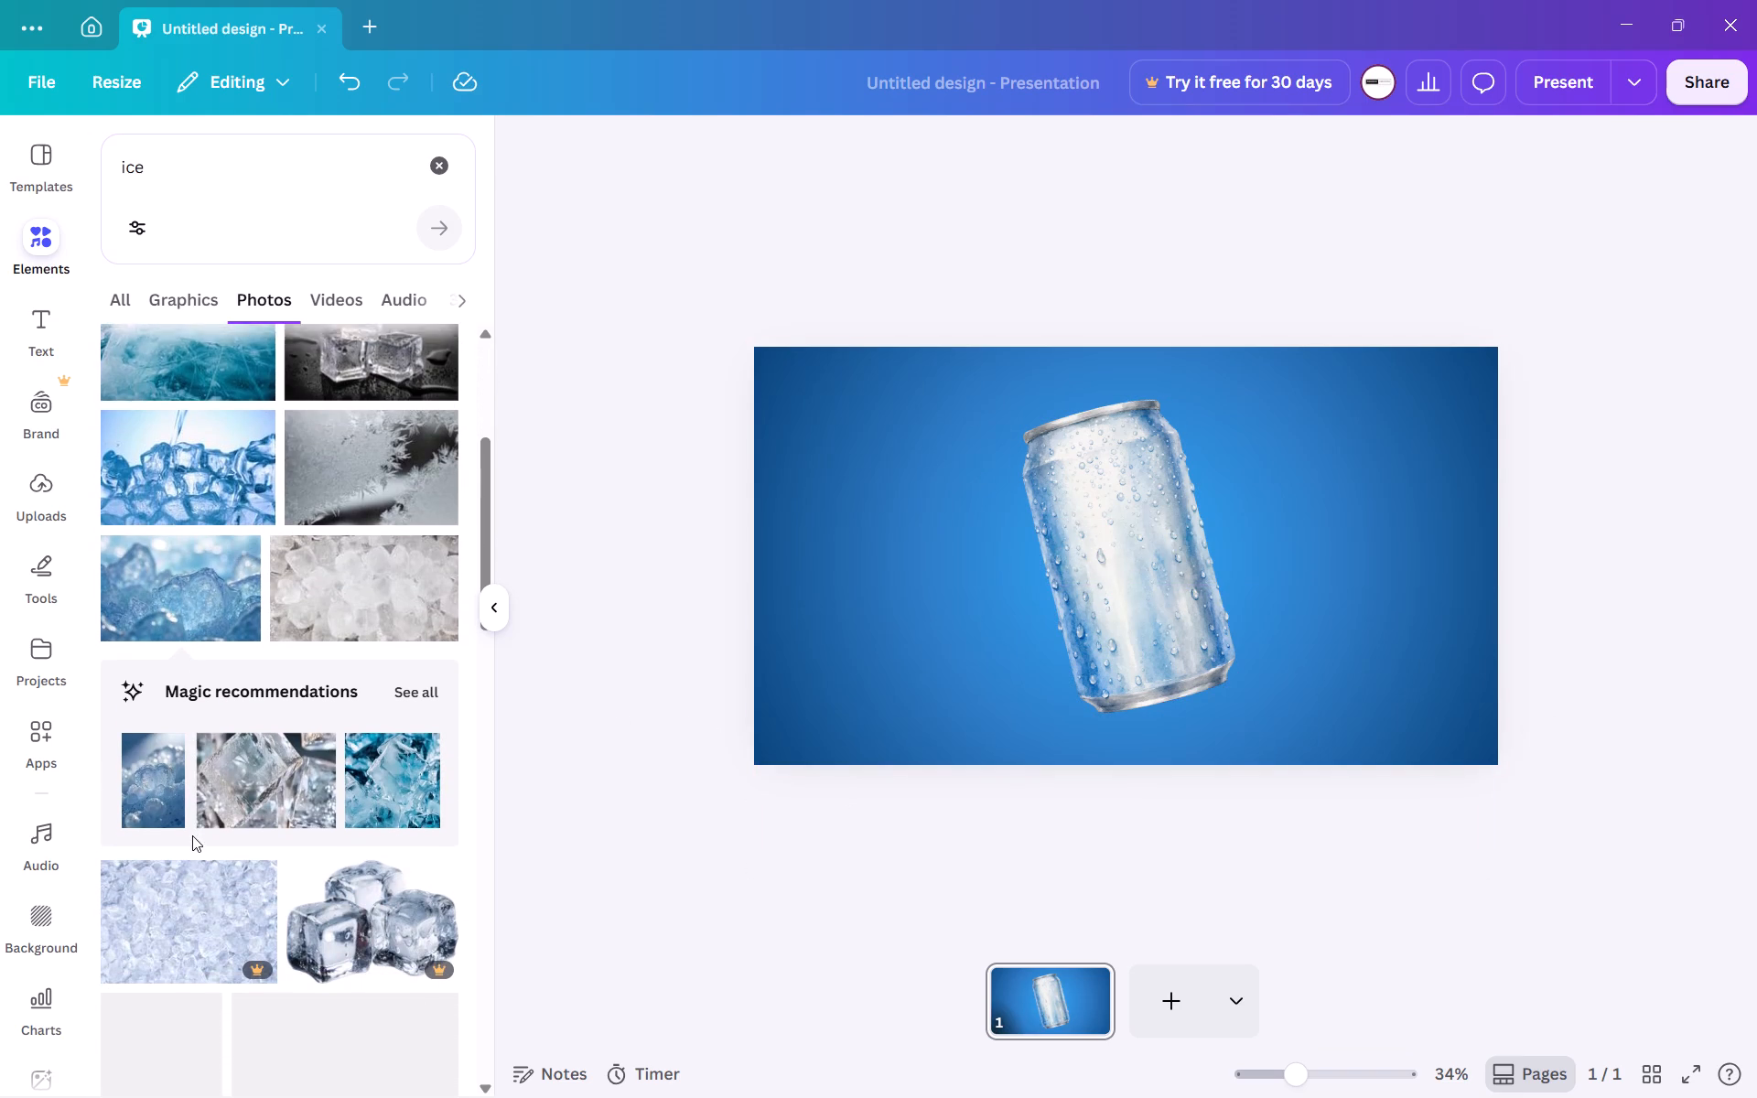
scroll(192, 835, "down", 2)
scroll(192, 835, "up", 1)
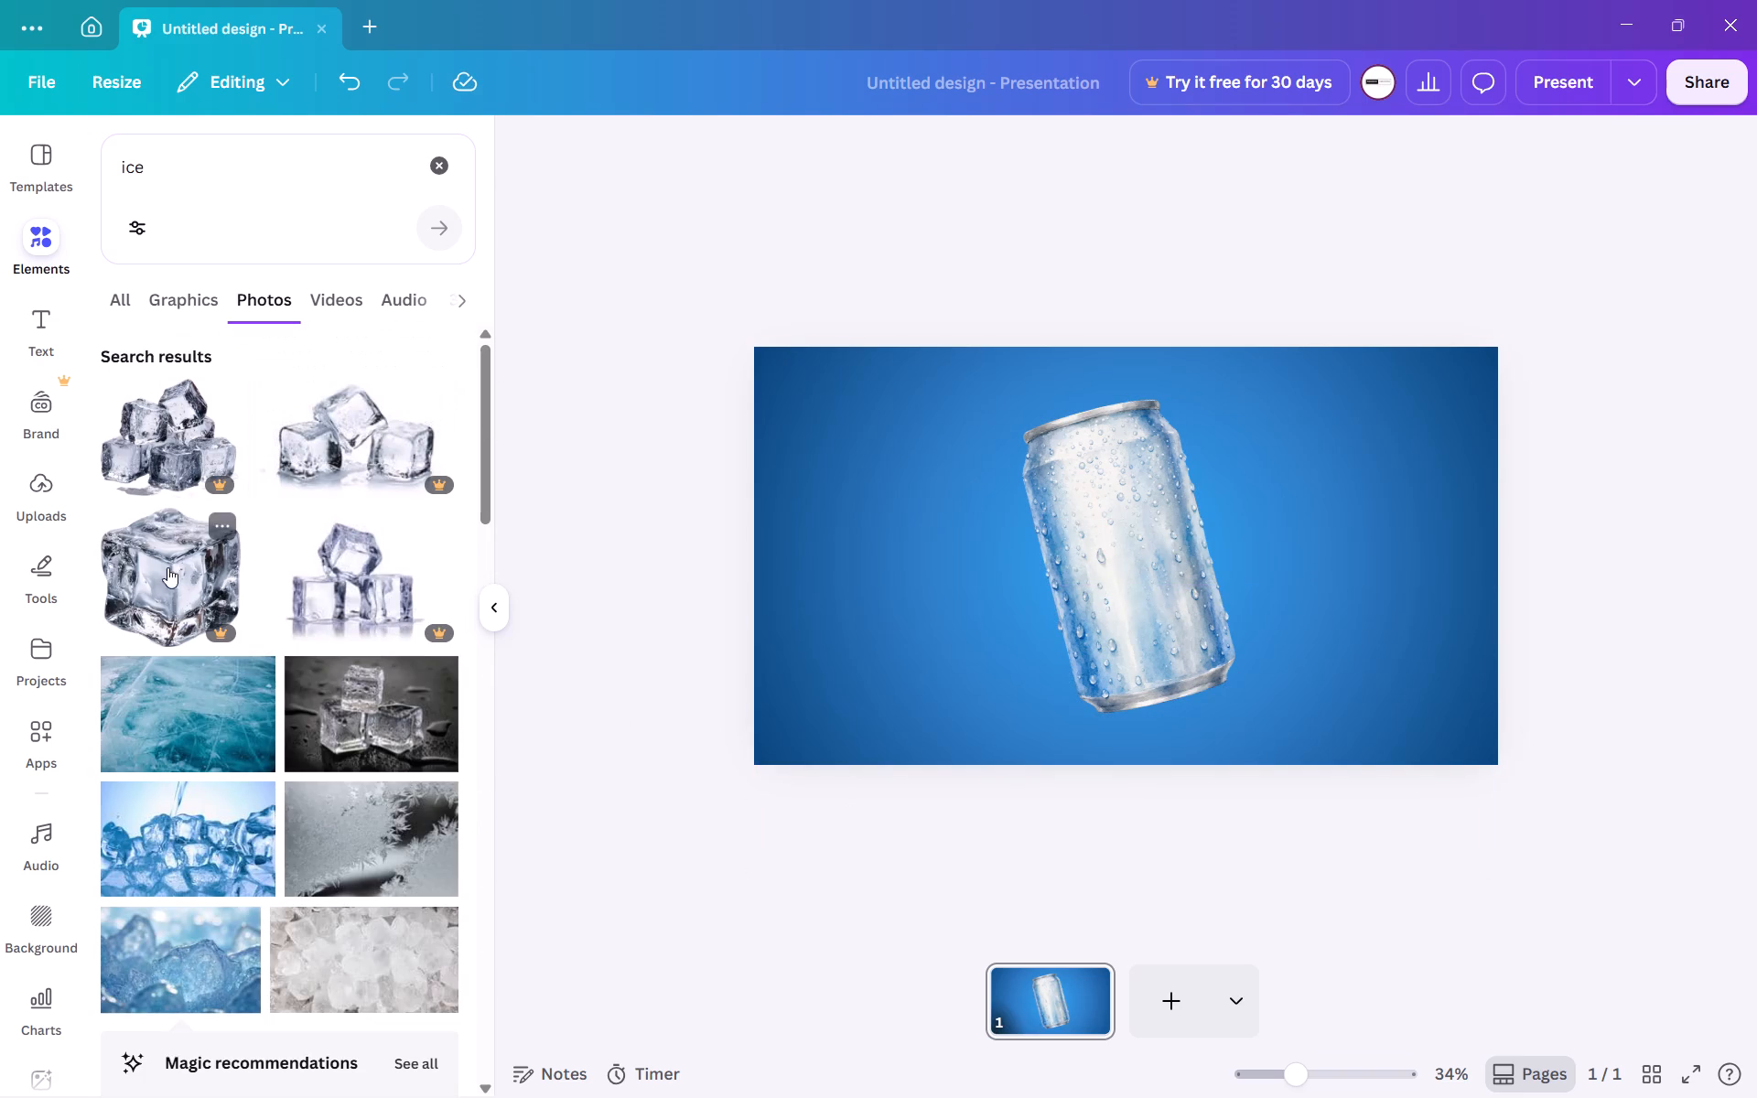
scroll(278, 561, "down", 1)
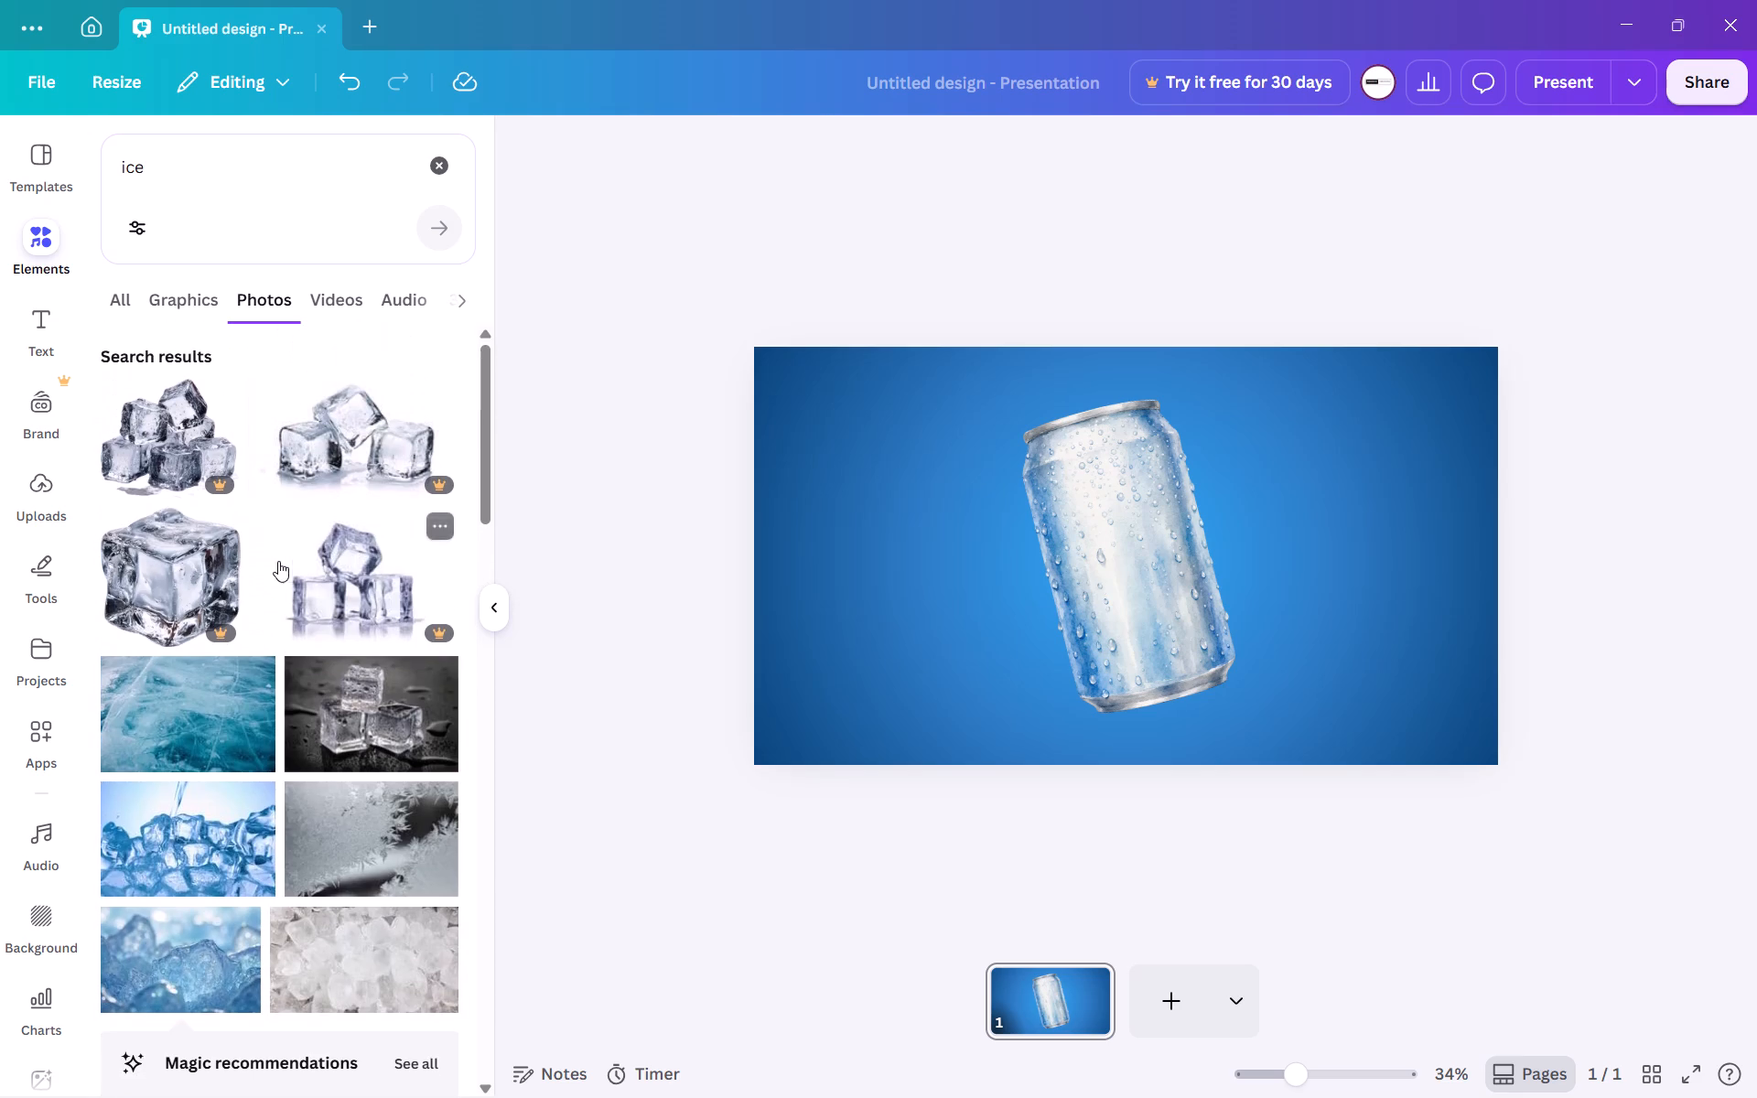
left_click(212, 425)
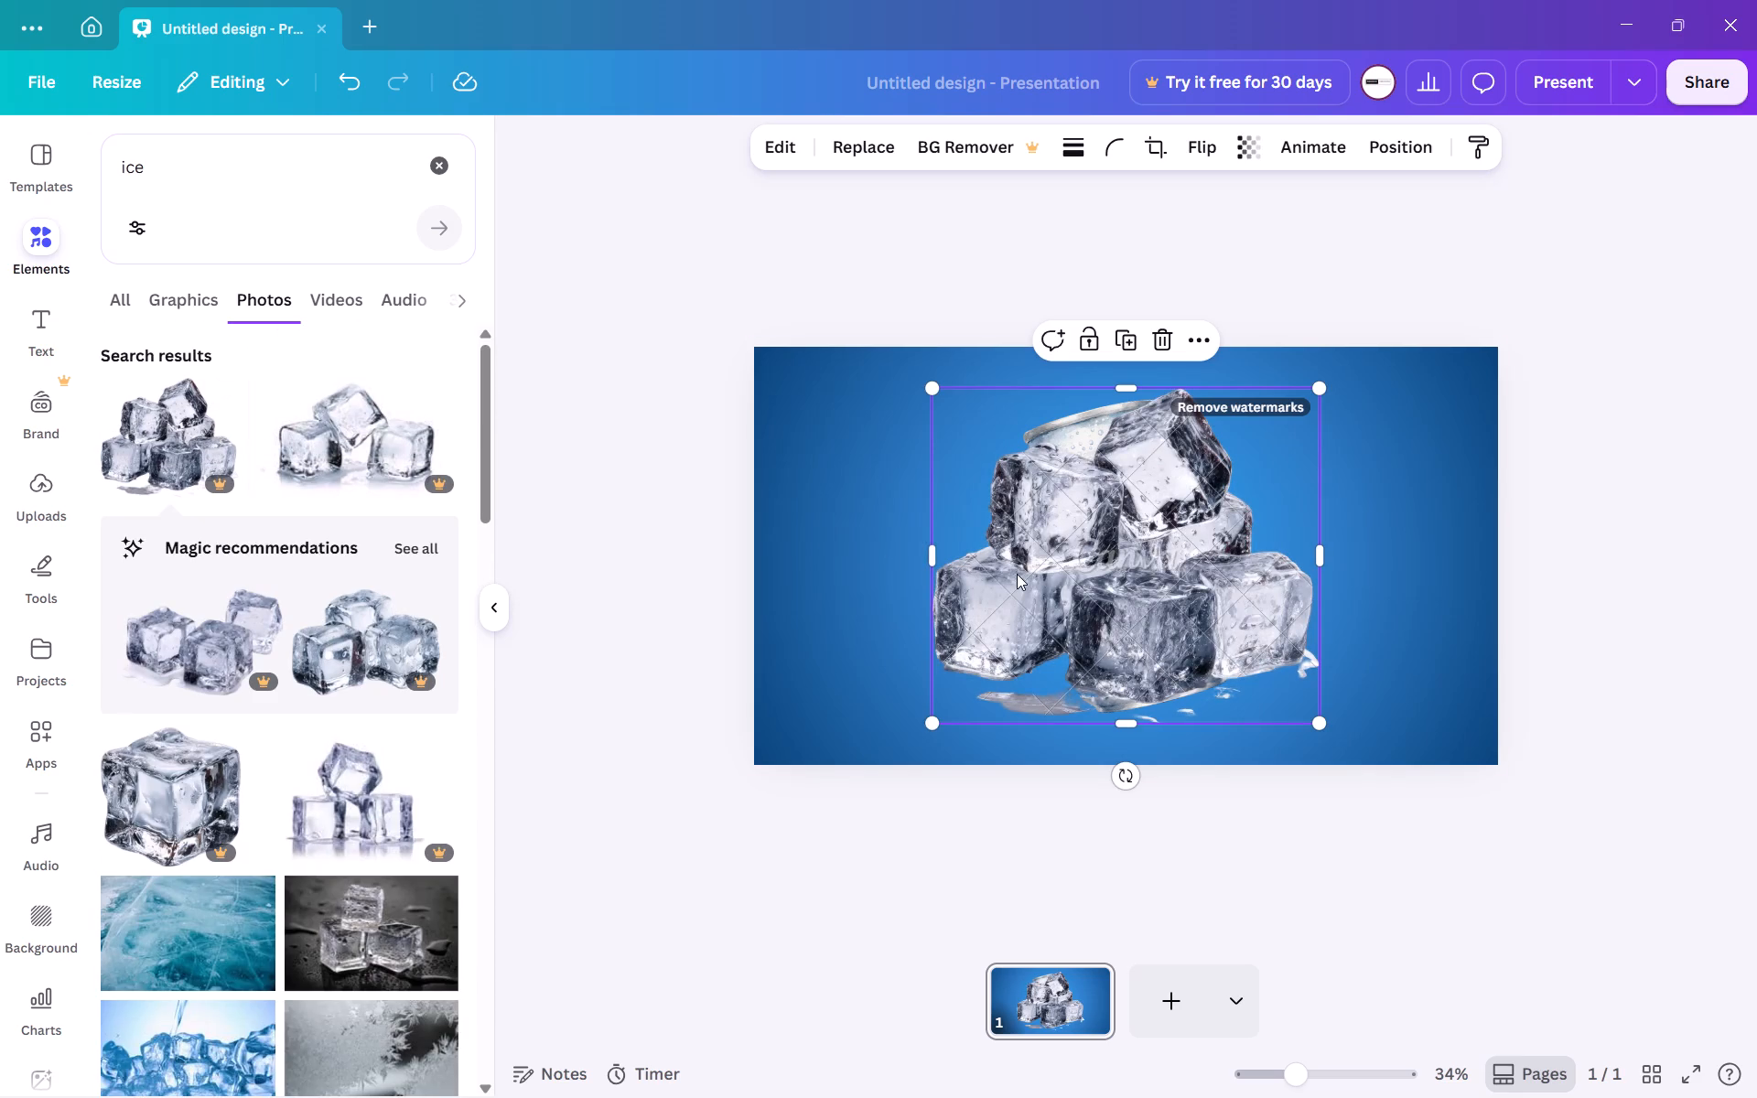
left_click_drag(1017, 574, 846, 662)
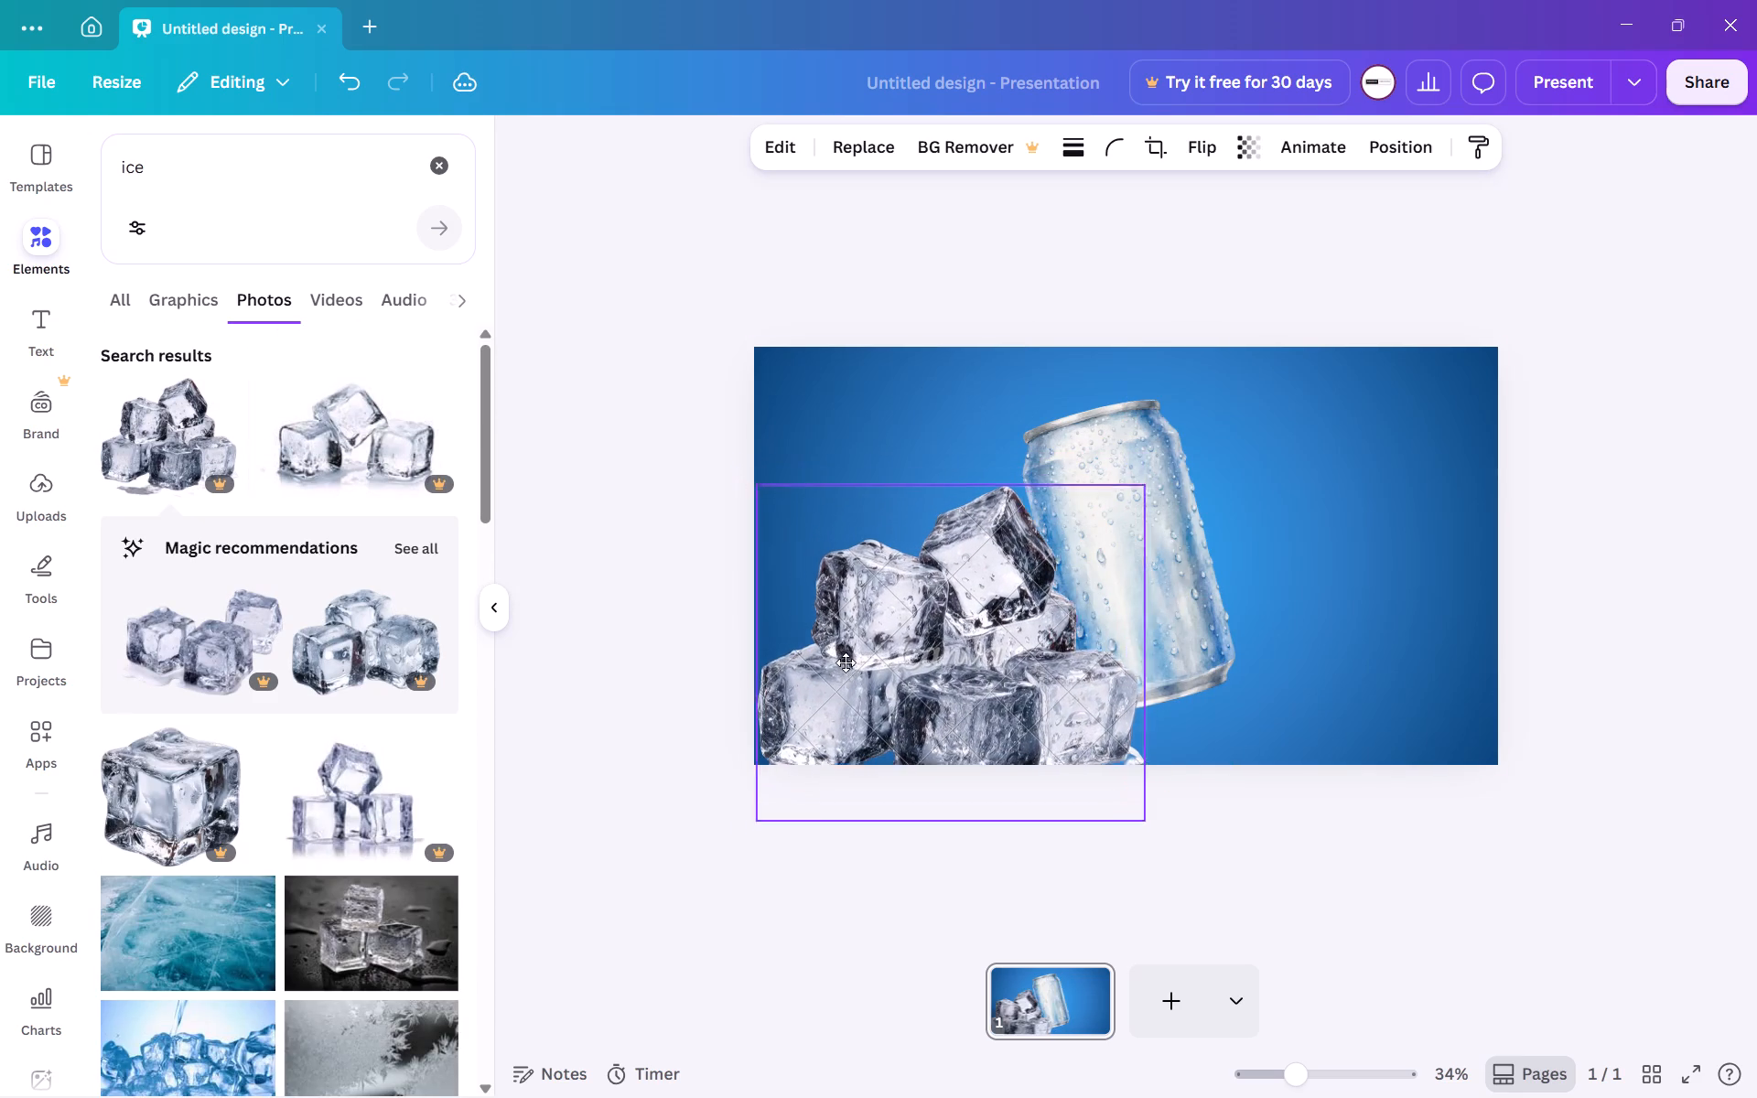
left_click_drag(846, 662, 838, 621)
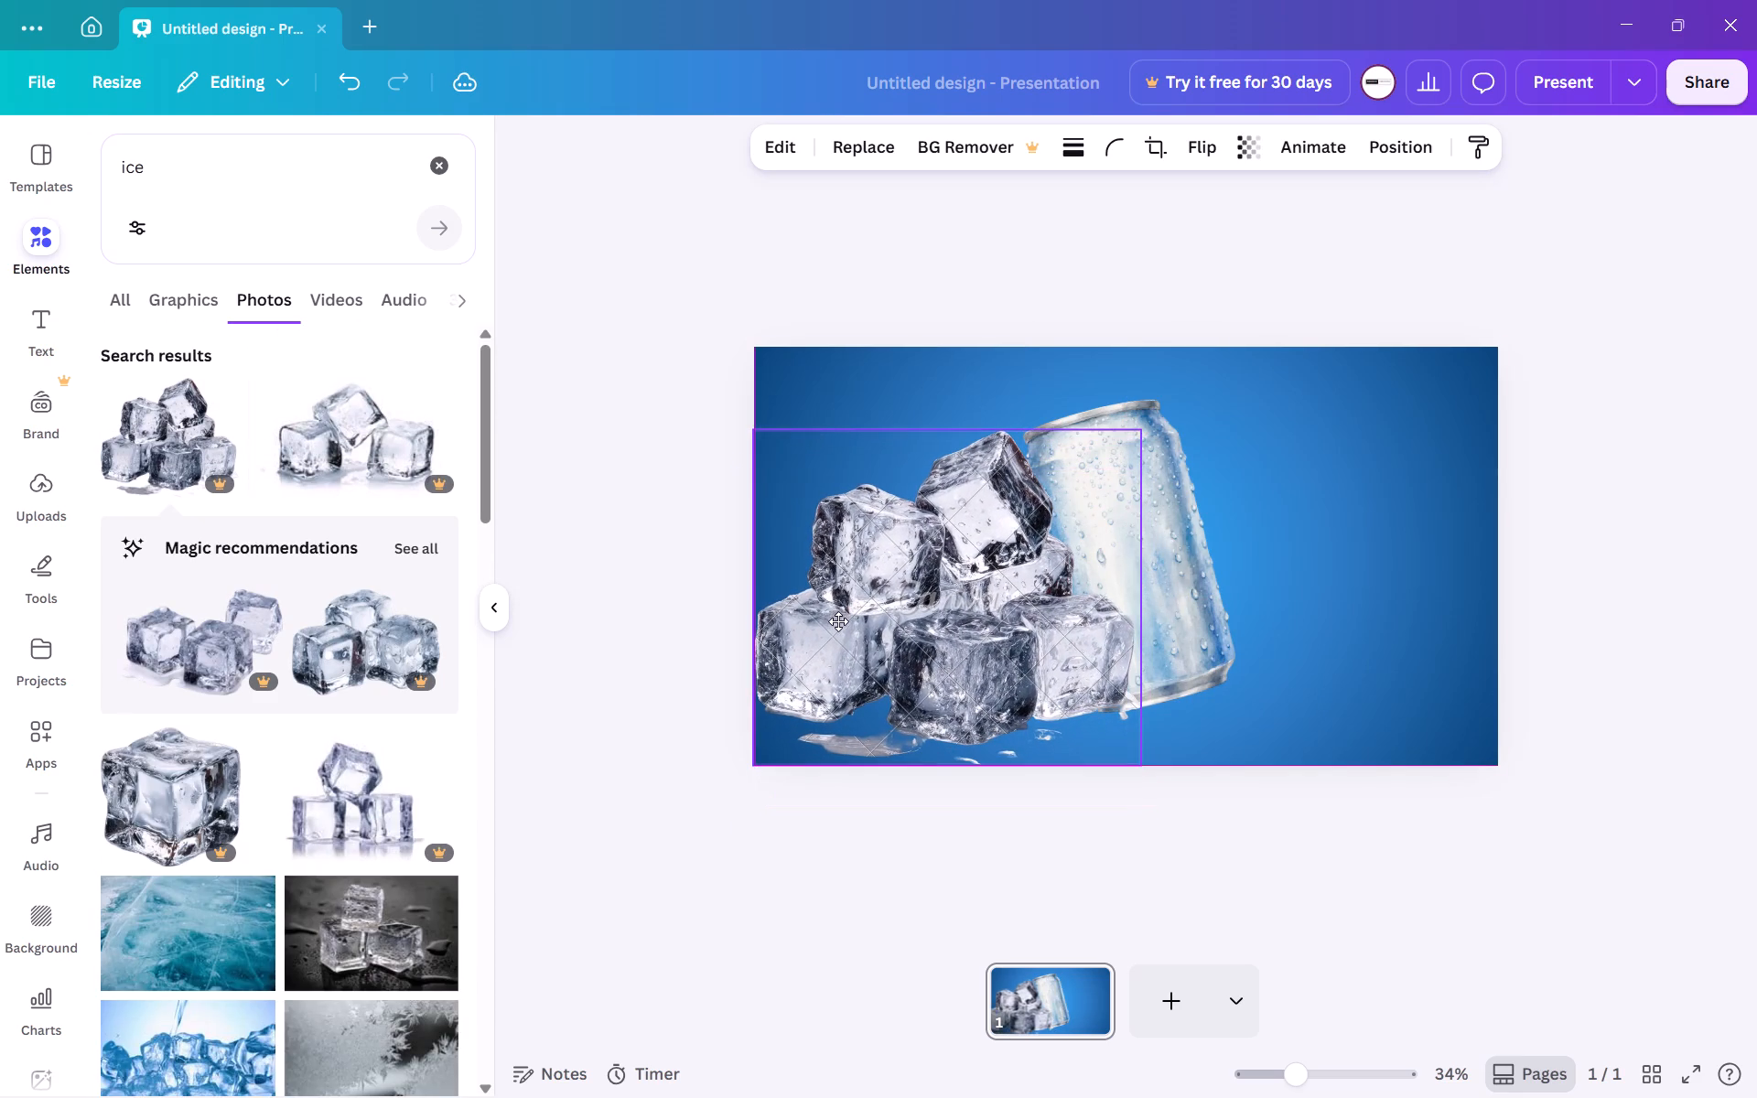
left_click_drag(838, 621, 838, 620)
Shrink the ice-cube pile to about a third of the slide's width and shift it partly beyond the slide's lower-left corner.
left_click_drag(1135, 432, 1099, 494)
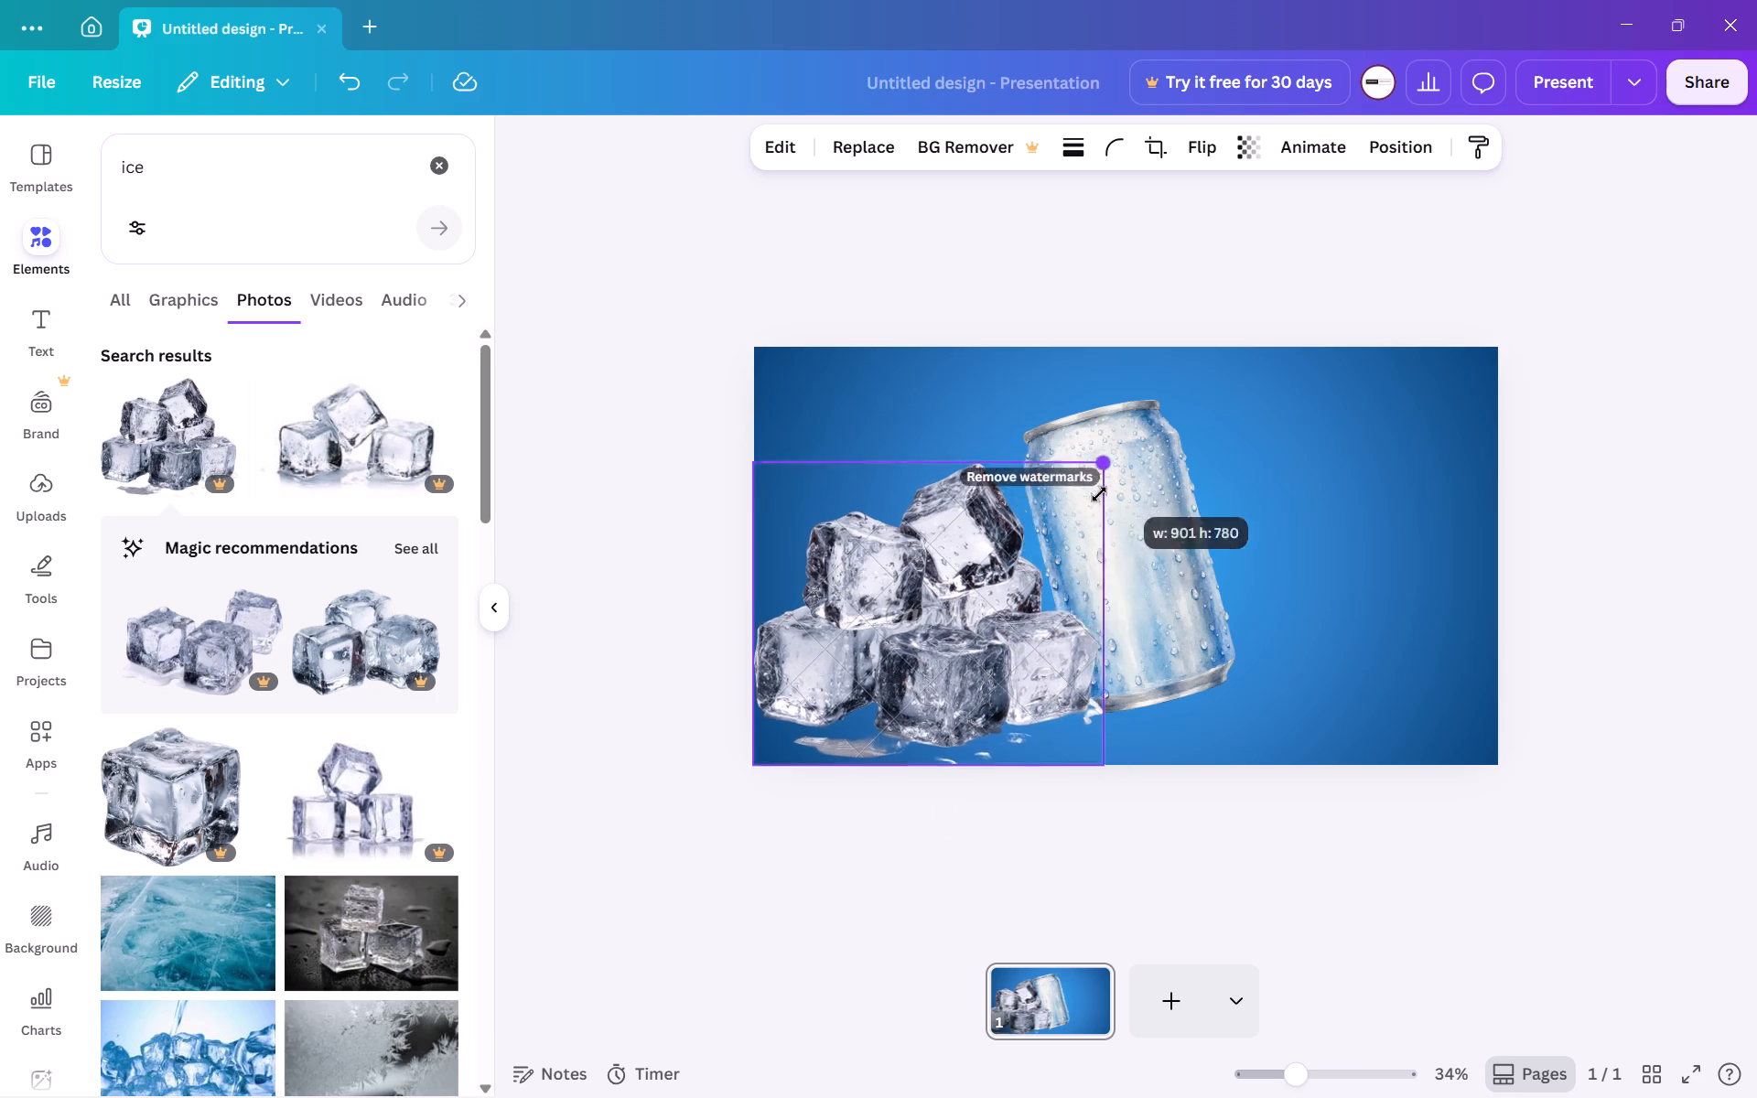
left_click_drag(1099, 494, 1013, 592)
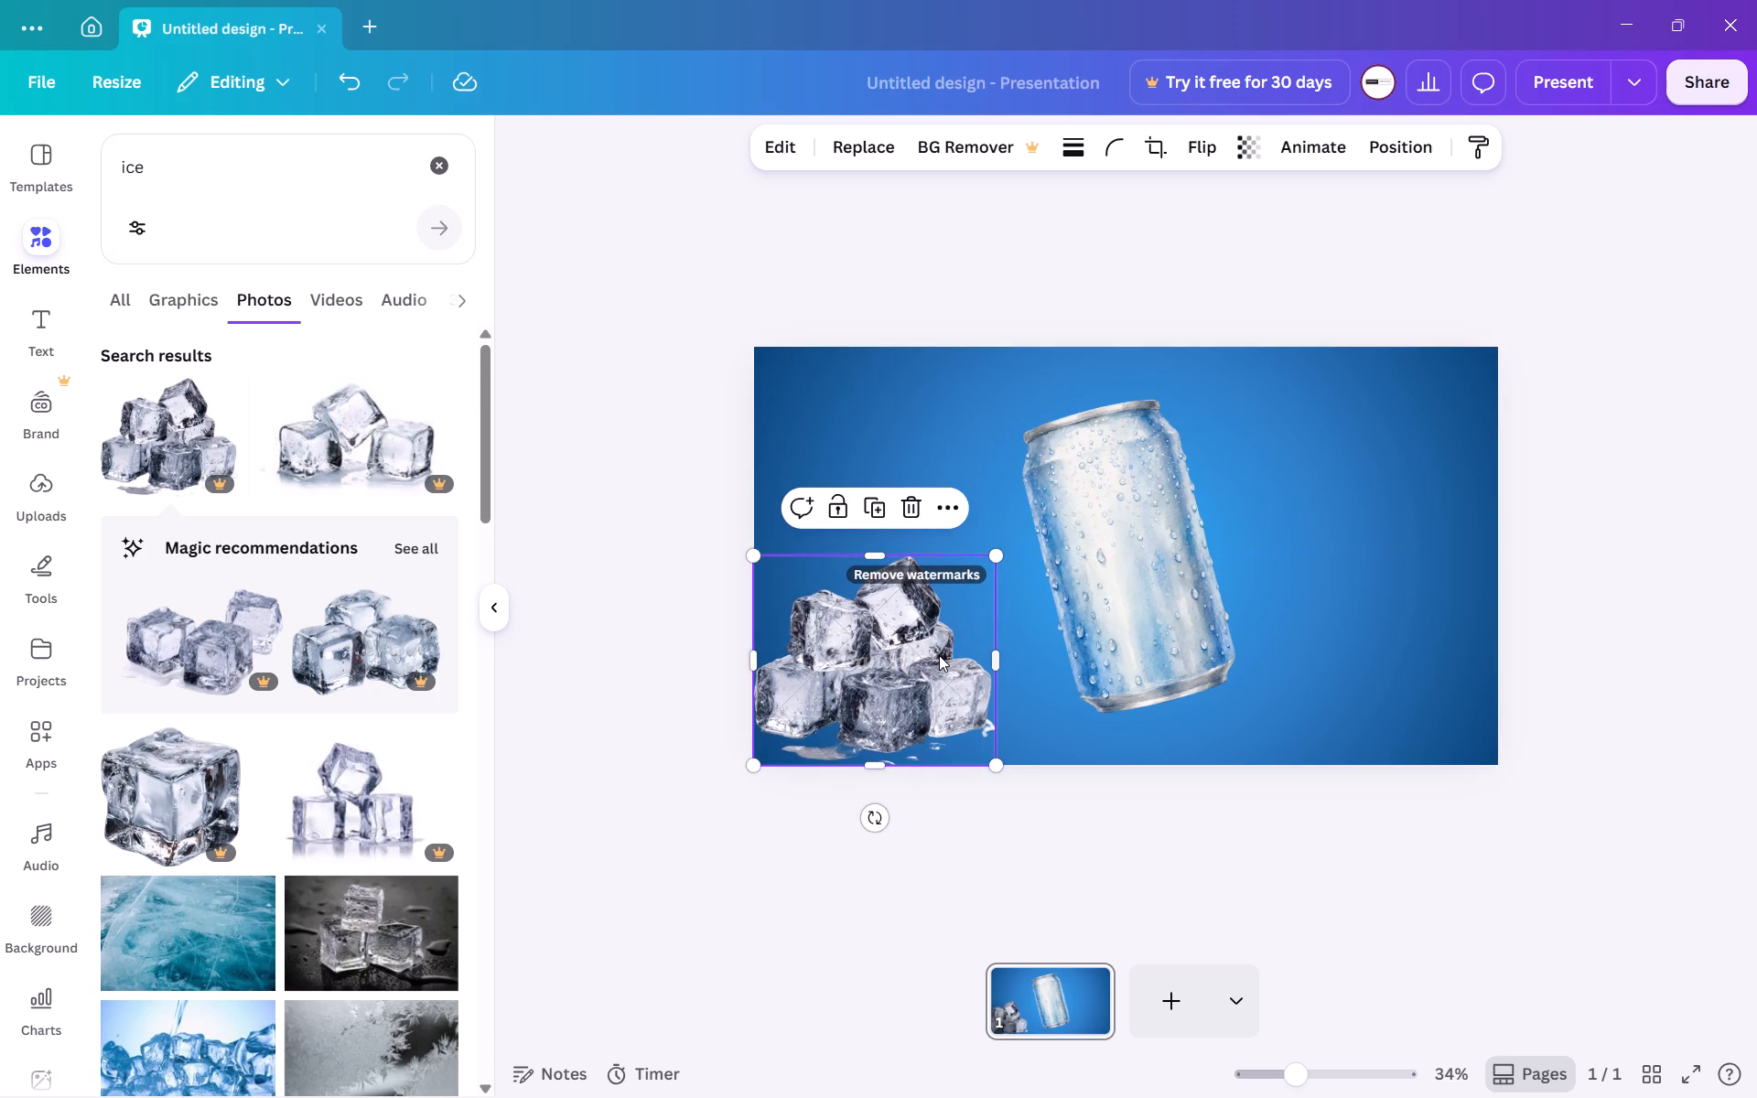
left_click_drag(939, 655, 921, 703)
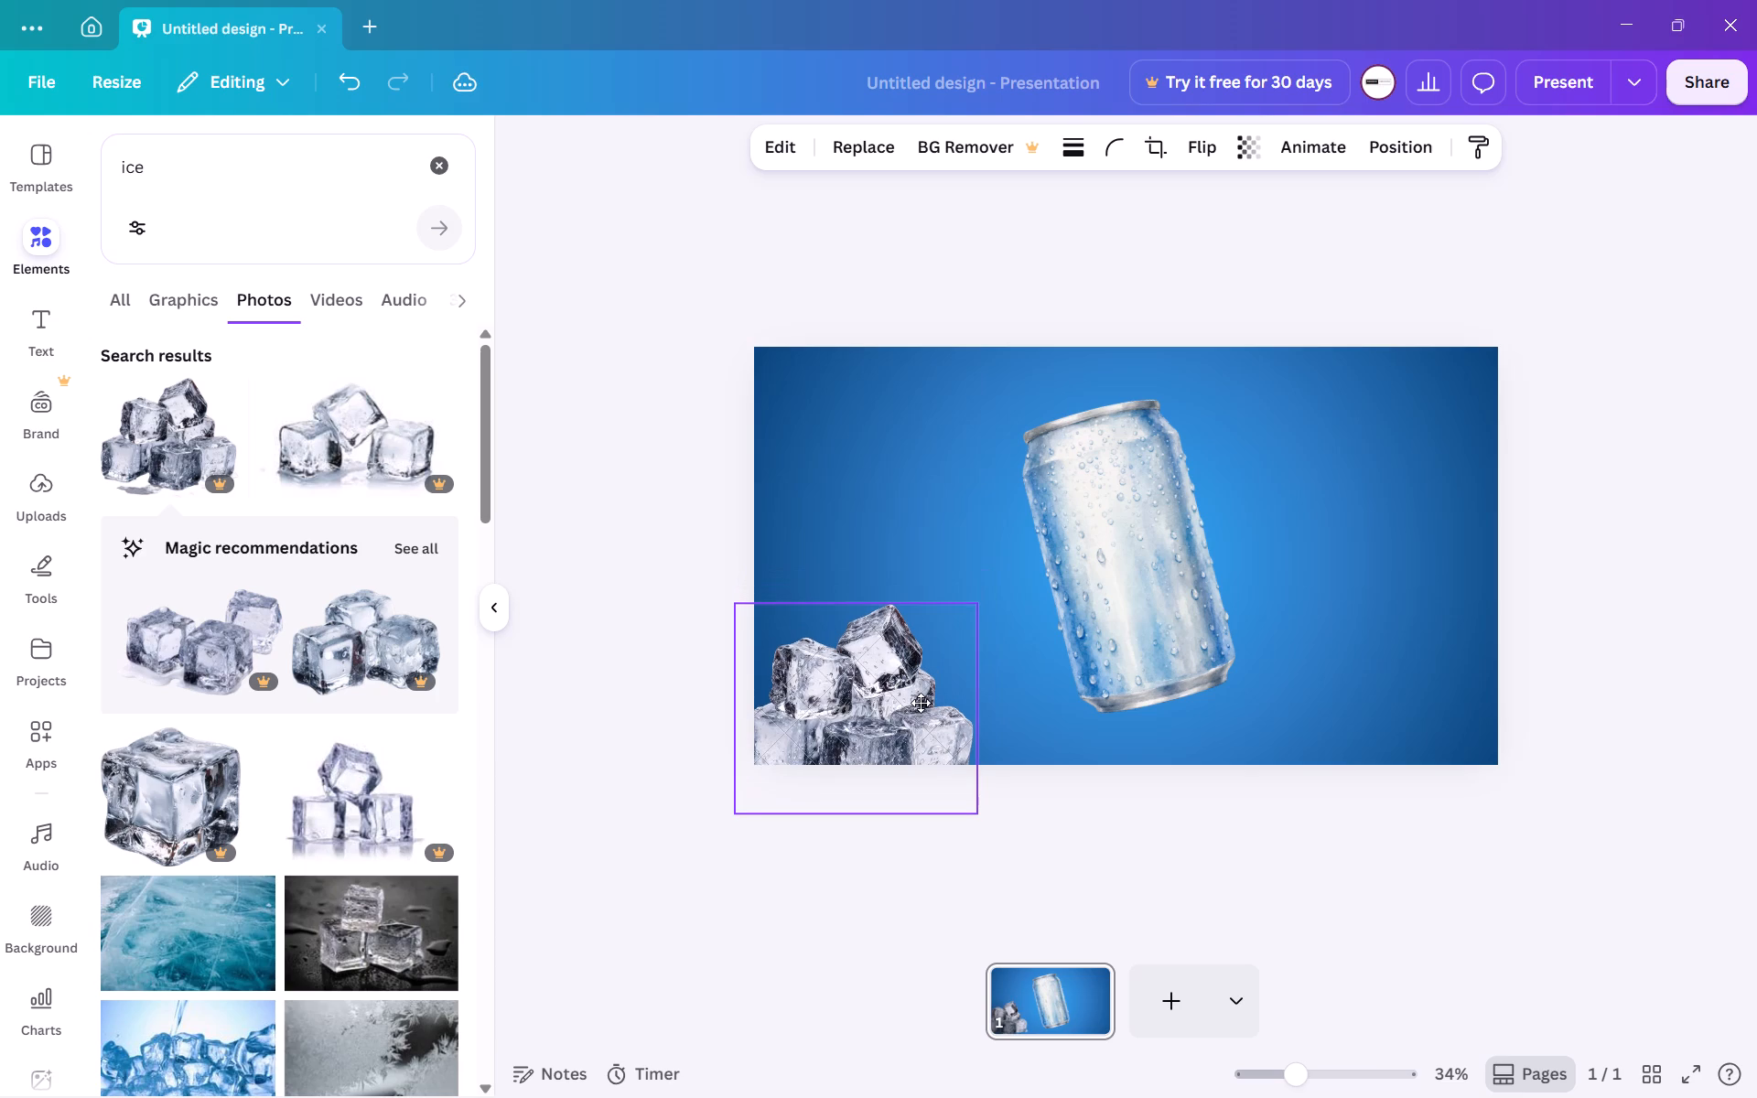
left_click_drag(921, 703, 922, 703)
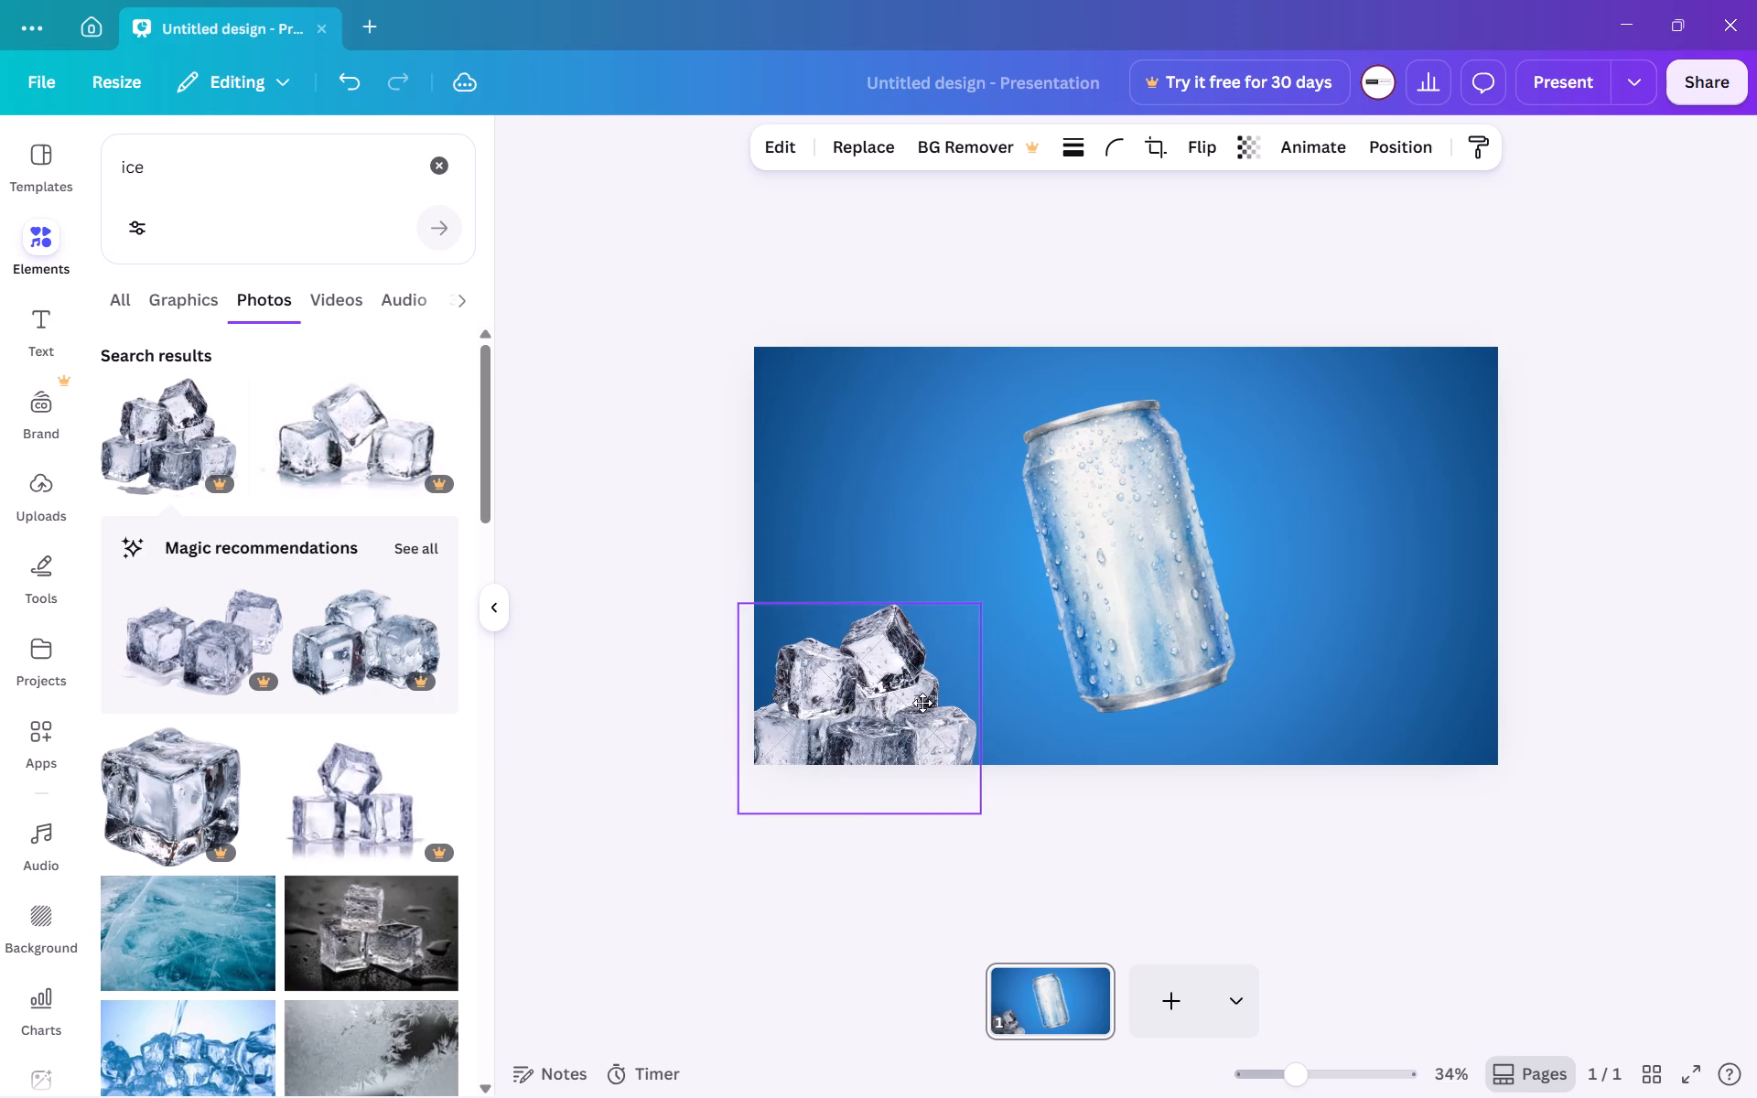
left_click_drag(922, 703, 921, 703)
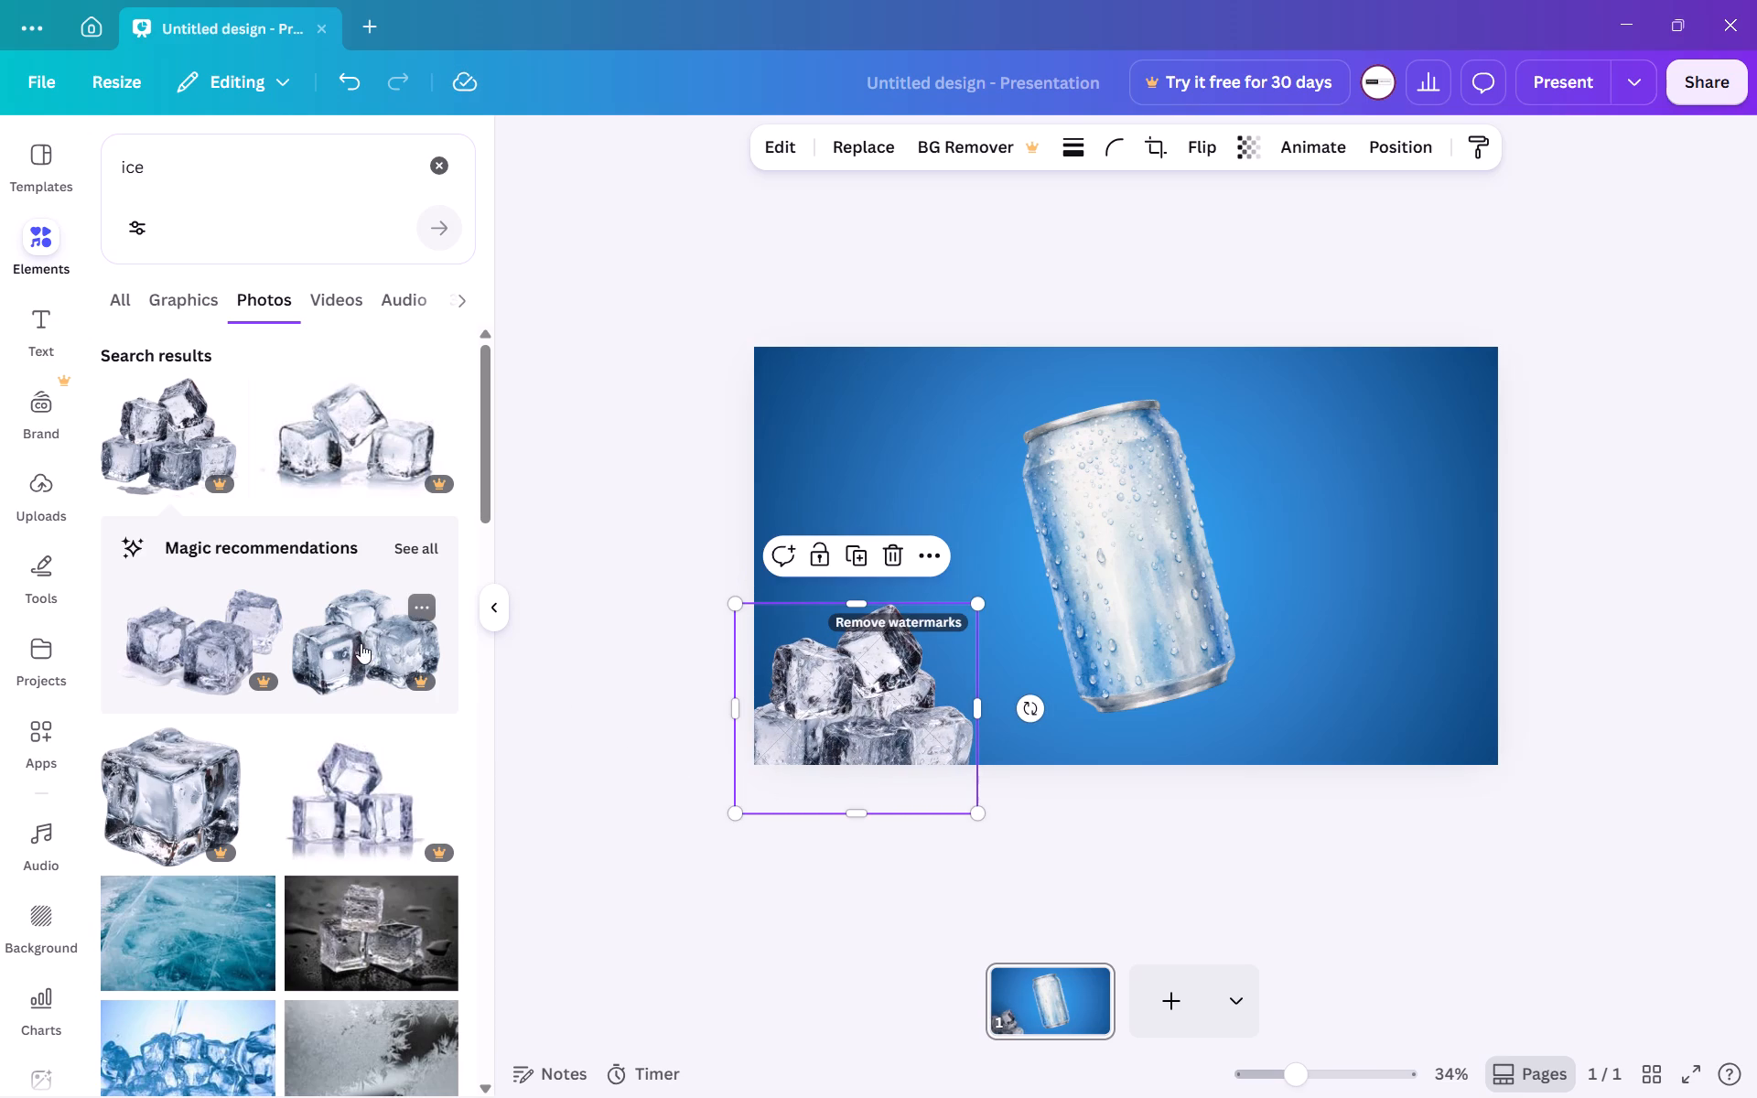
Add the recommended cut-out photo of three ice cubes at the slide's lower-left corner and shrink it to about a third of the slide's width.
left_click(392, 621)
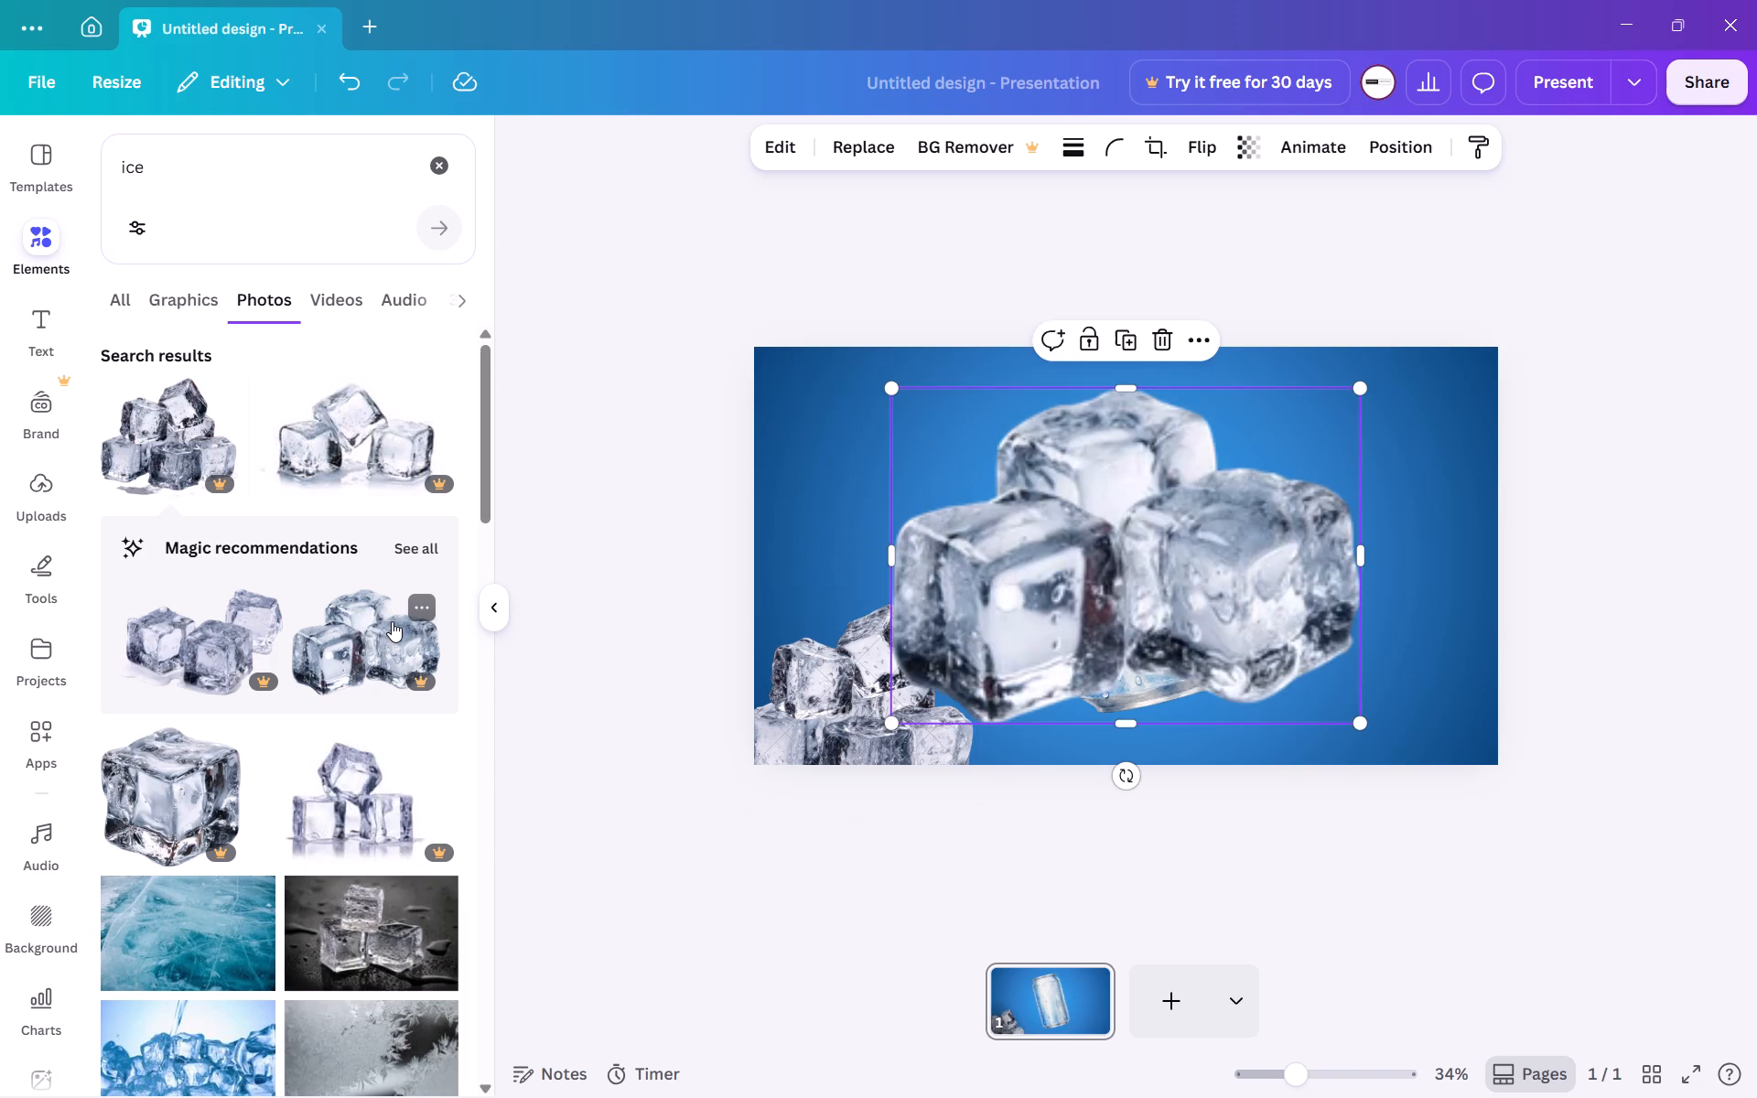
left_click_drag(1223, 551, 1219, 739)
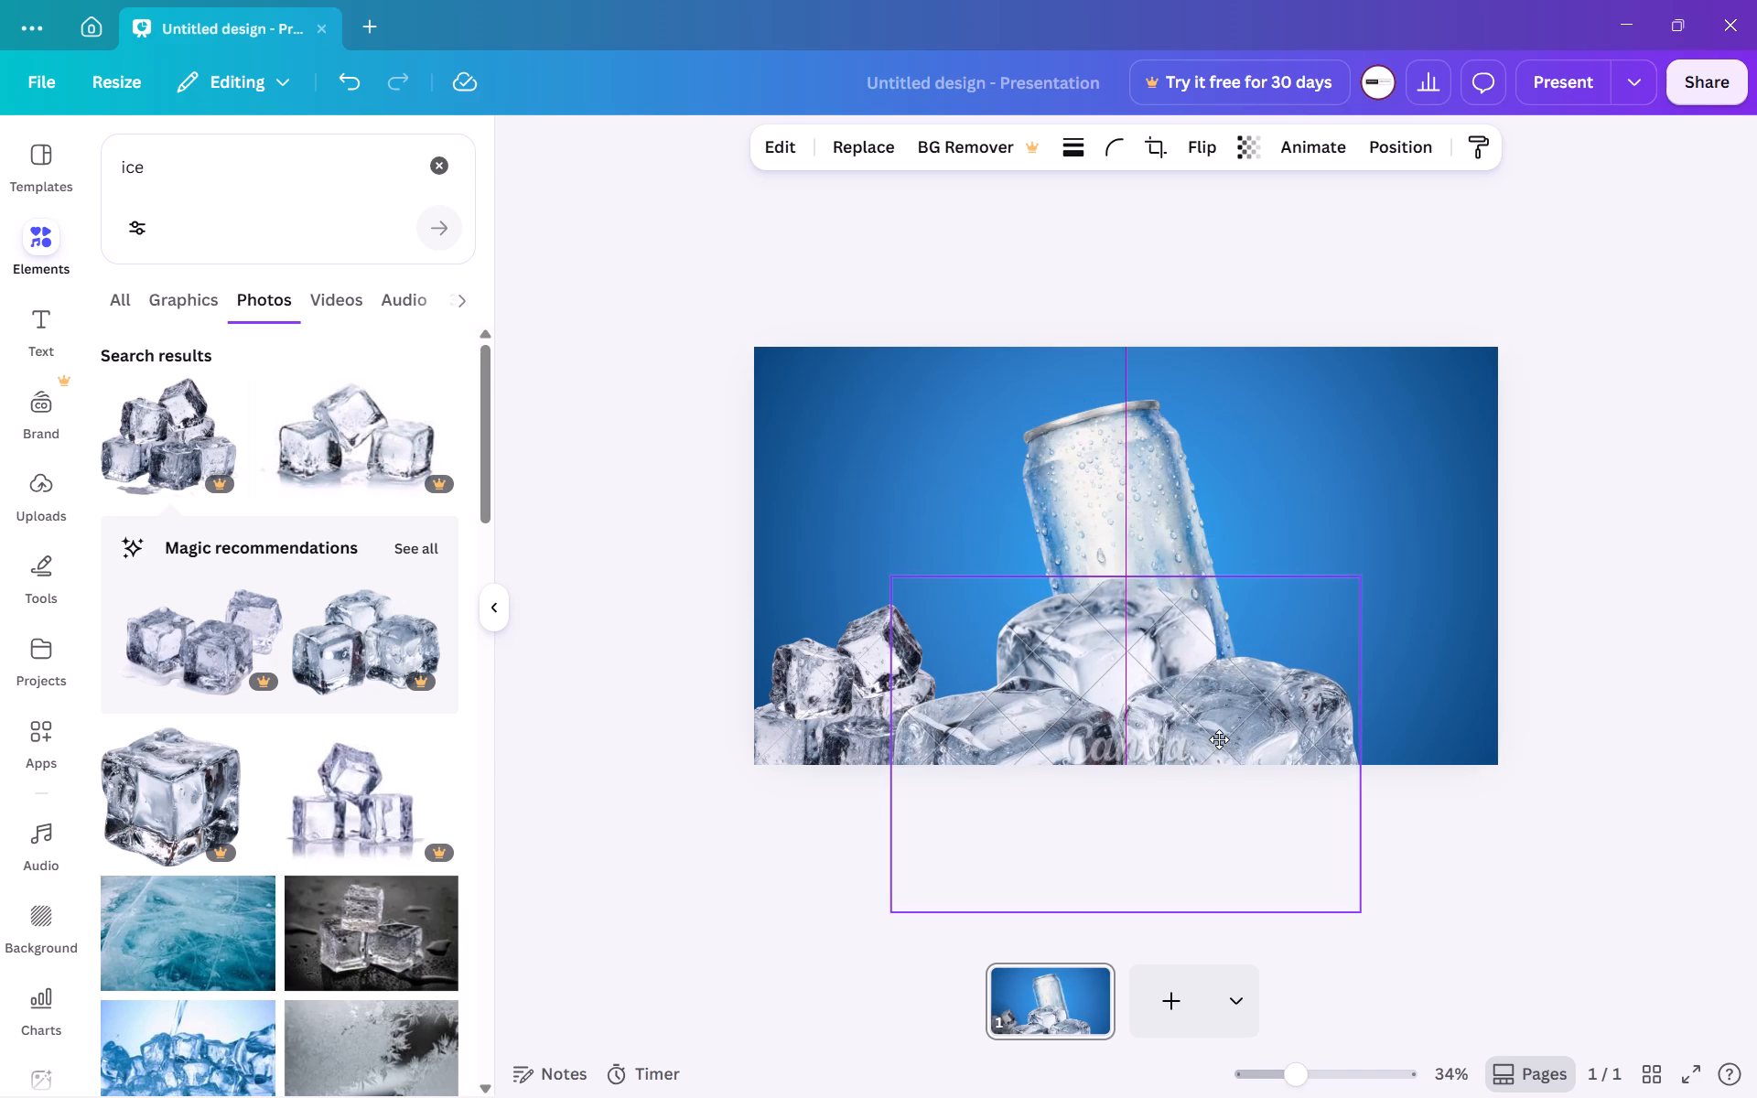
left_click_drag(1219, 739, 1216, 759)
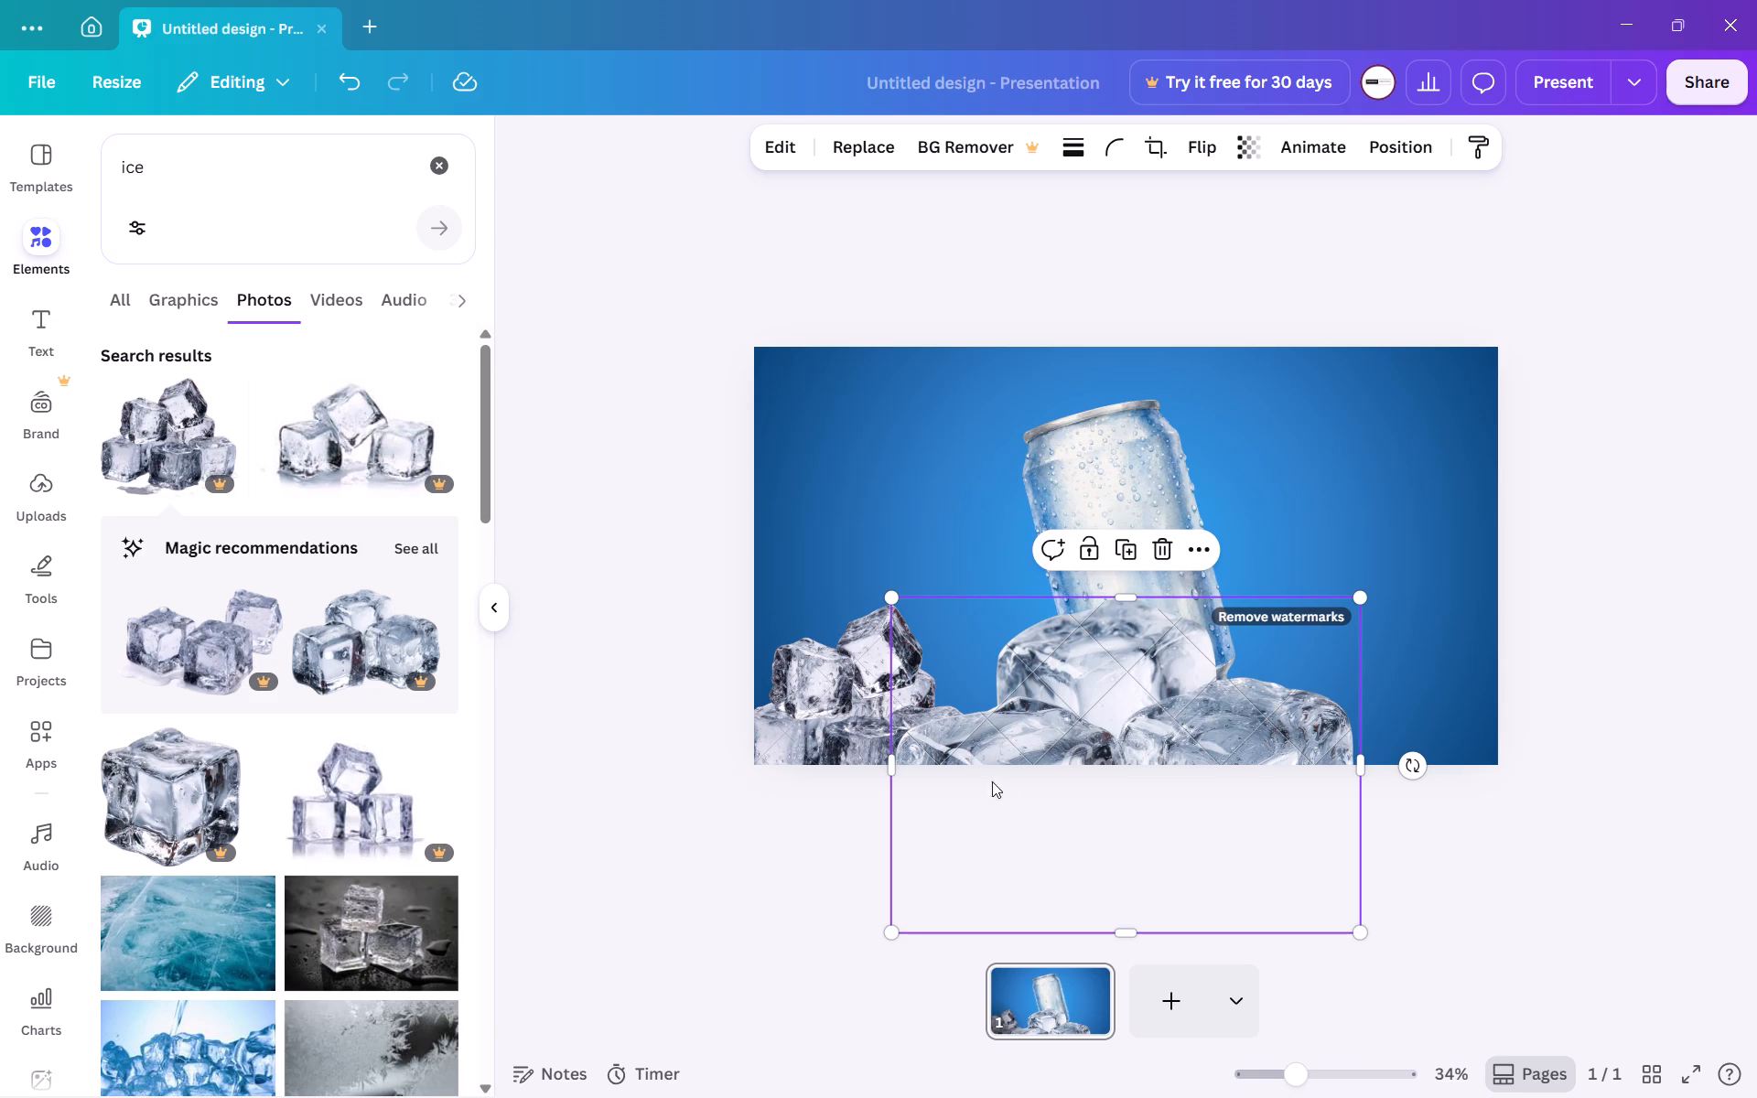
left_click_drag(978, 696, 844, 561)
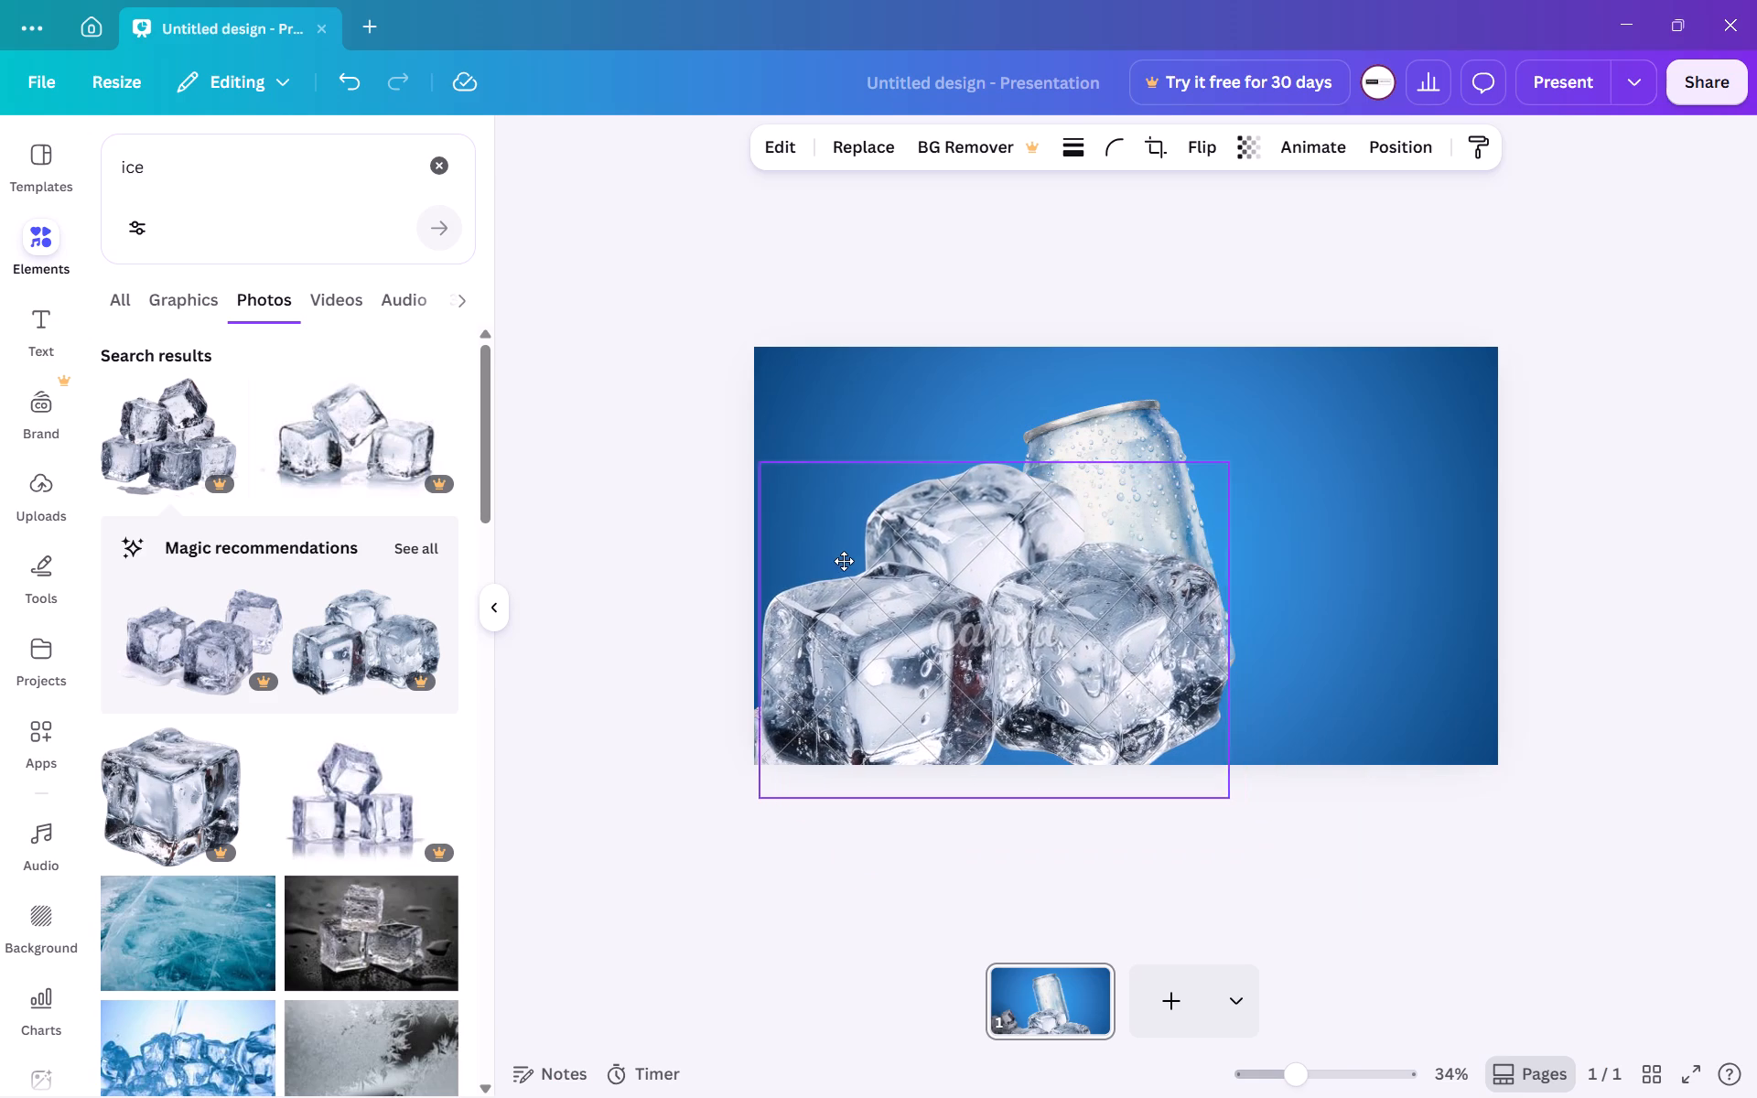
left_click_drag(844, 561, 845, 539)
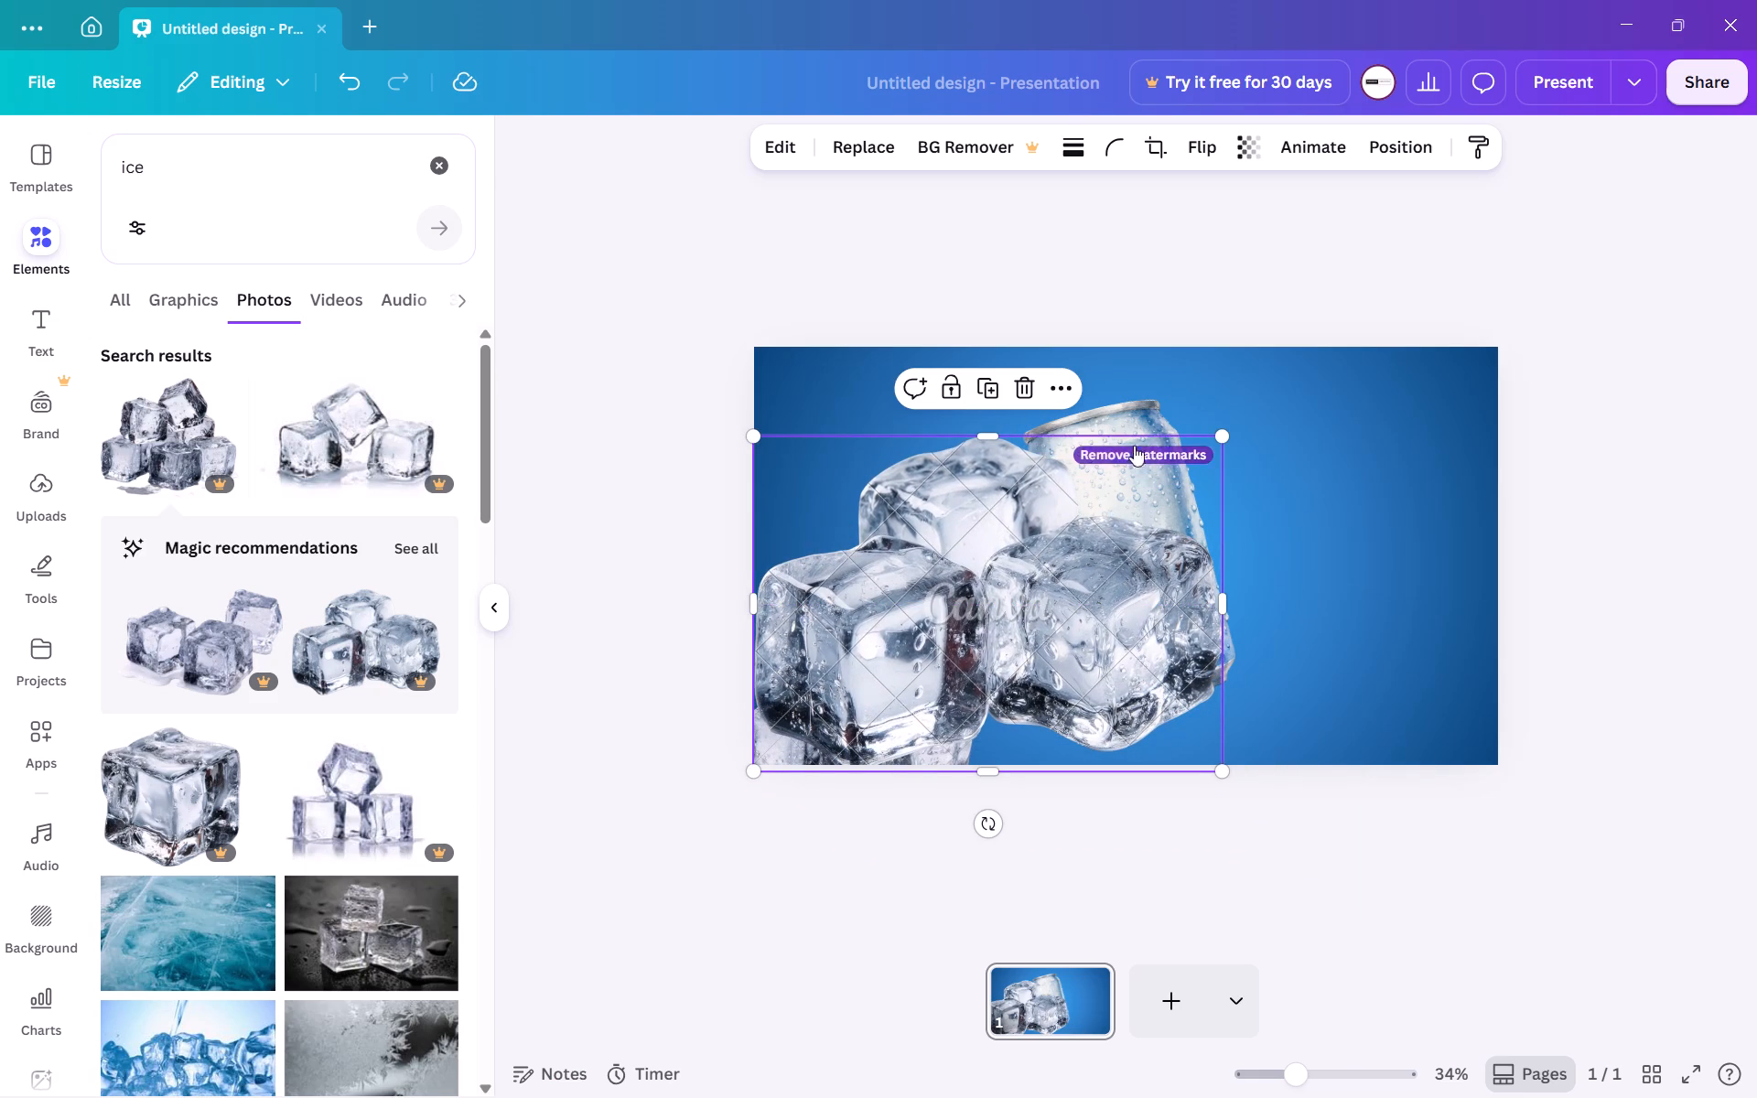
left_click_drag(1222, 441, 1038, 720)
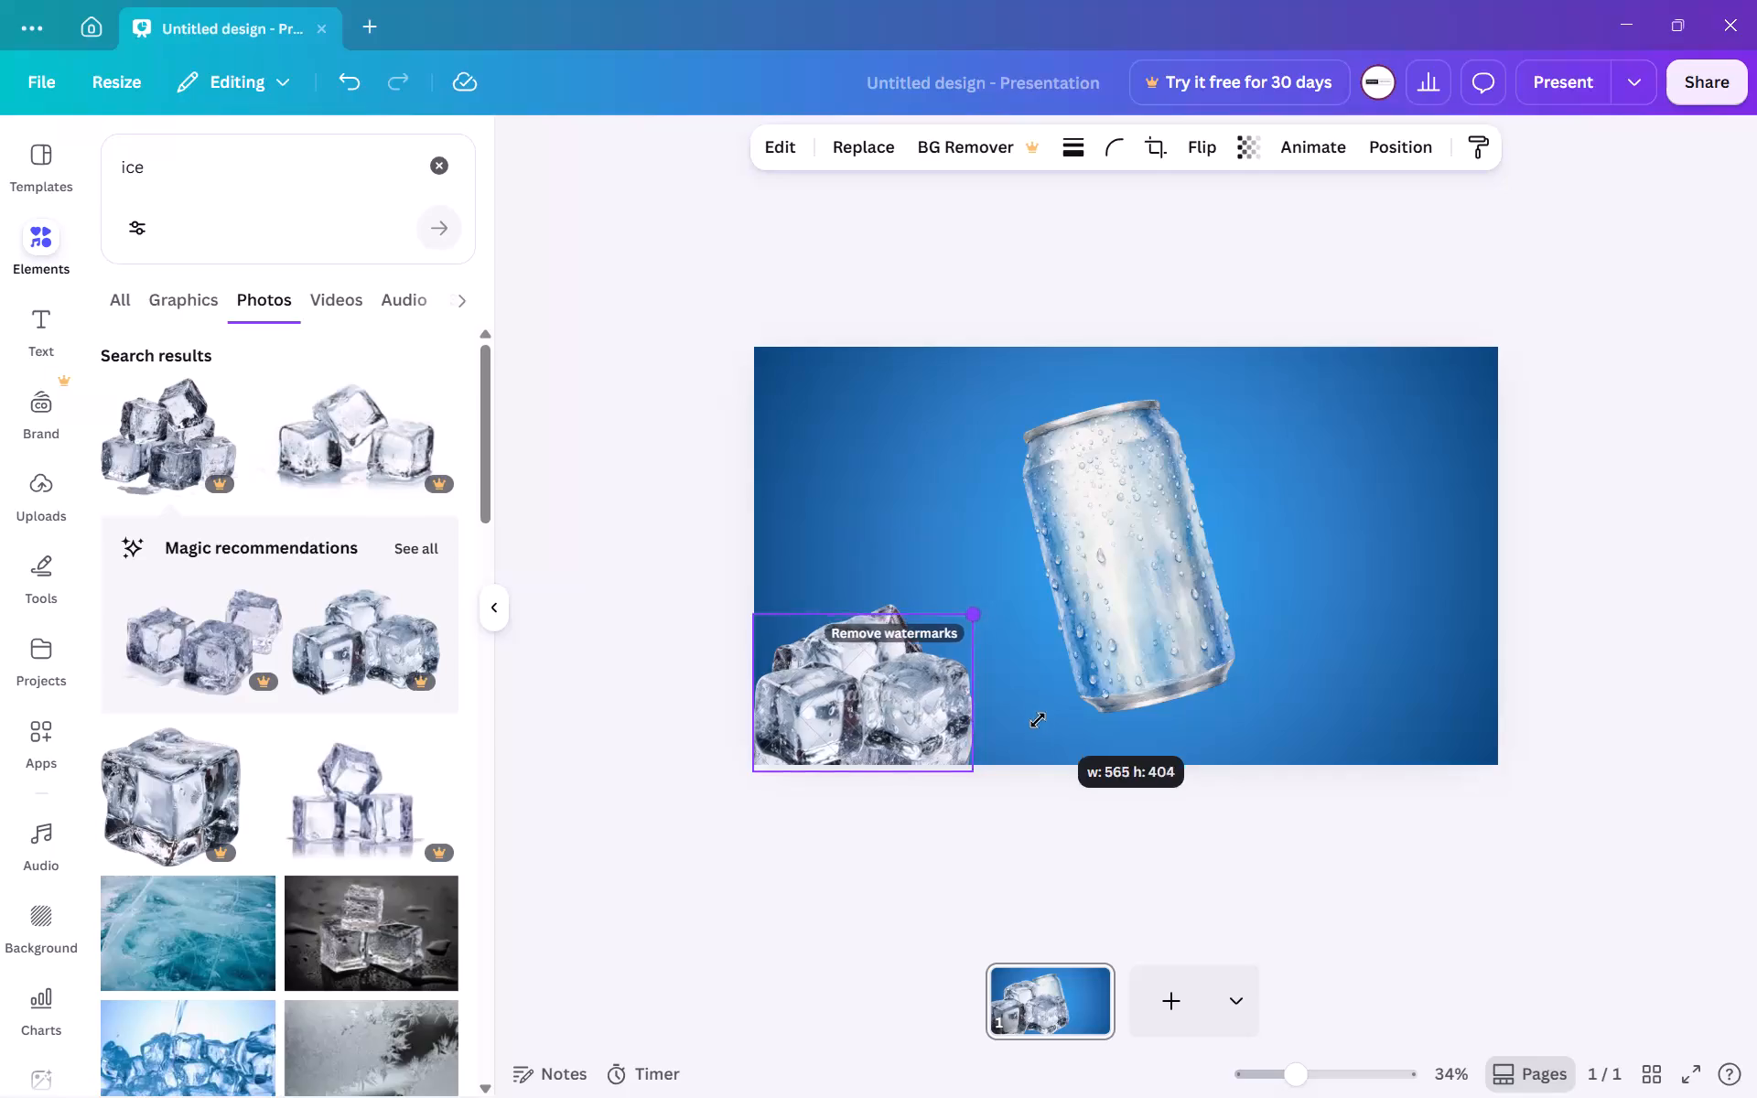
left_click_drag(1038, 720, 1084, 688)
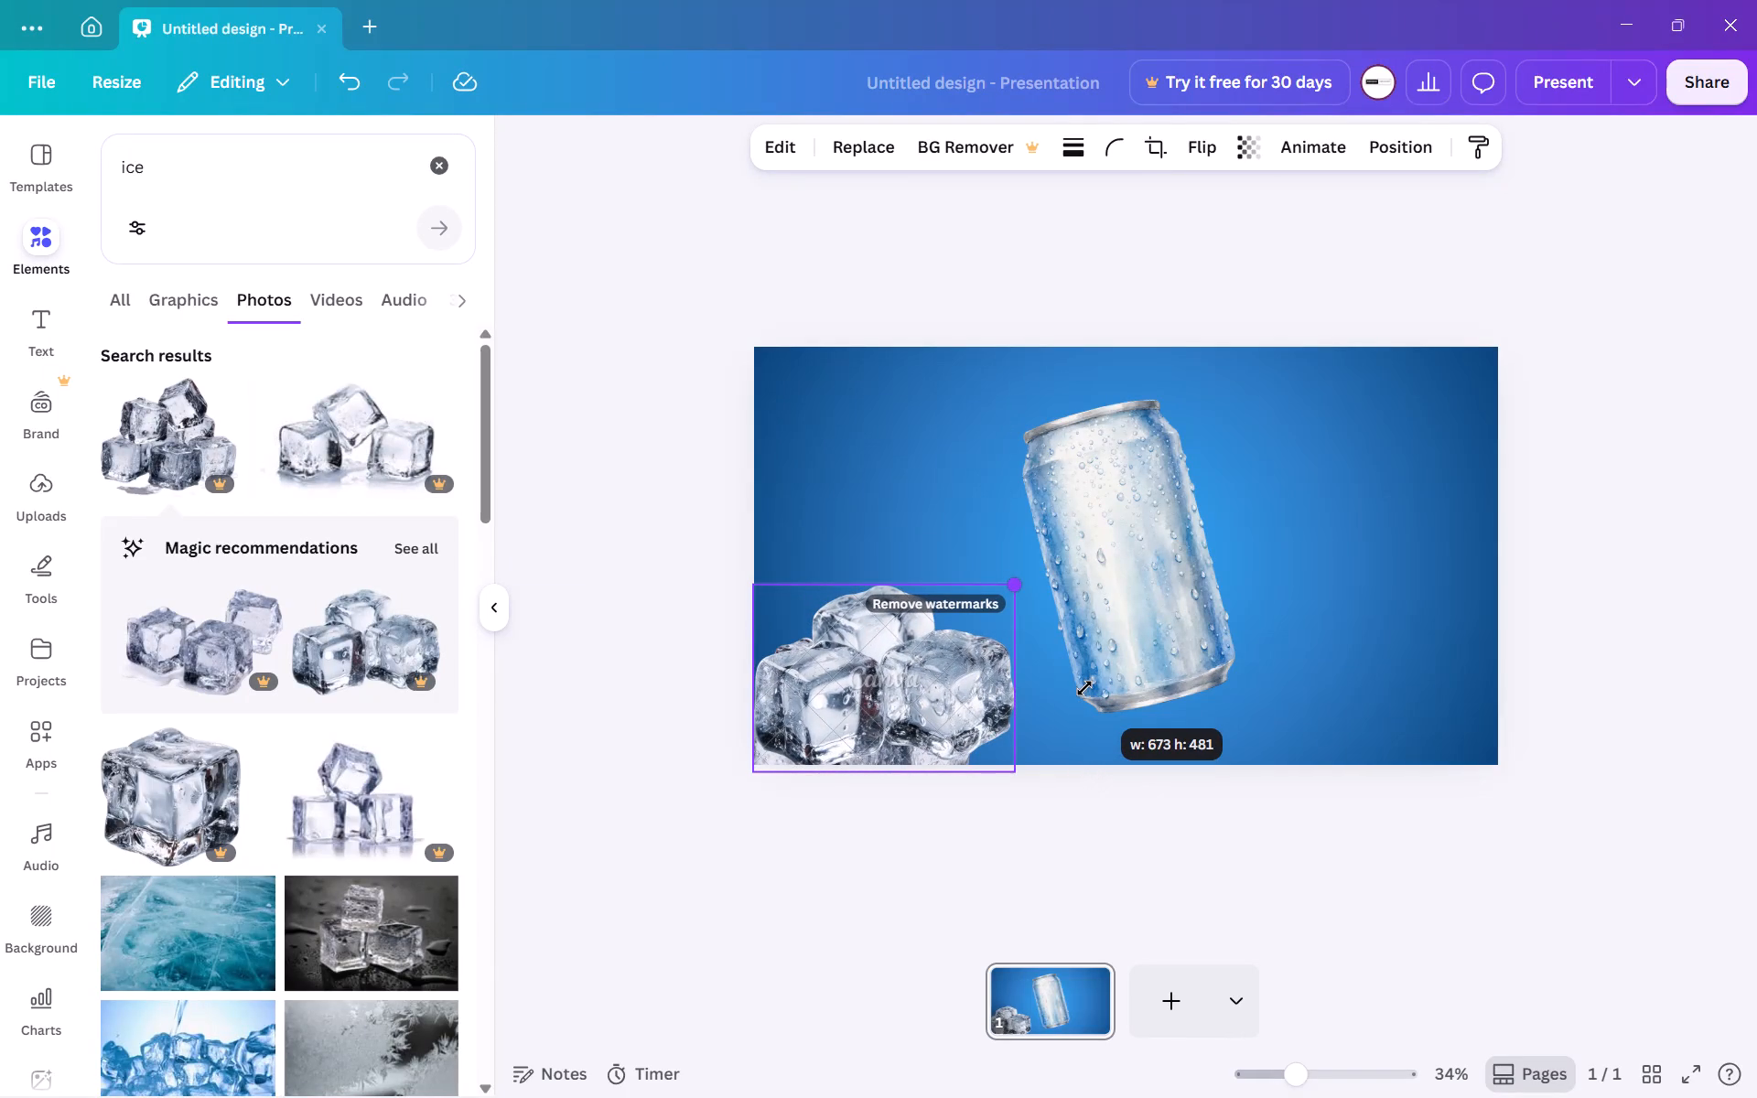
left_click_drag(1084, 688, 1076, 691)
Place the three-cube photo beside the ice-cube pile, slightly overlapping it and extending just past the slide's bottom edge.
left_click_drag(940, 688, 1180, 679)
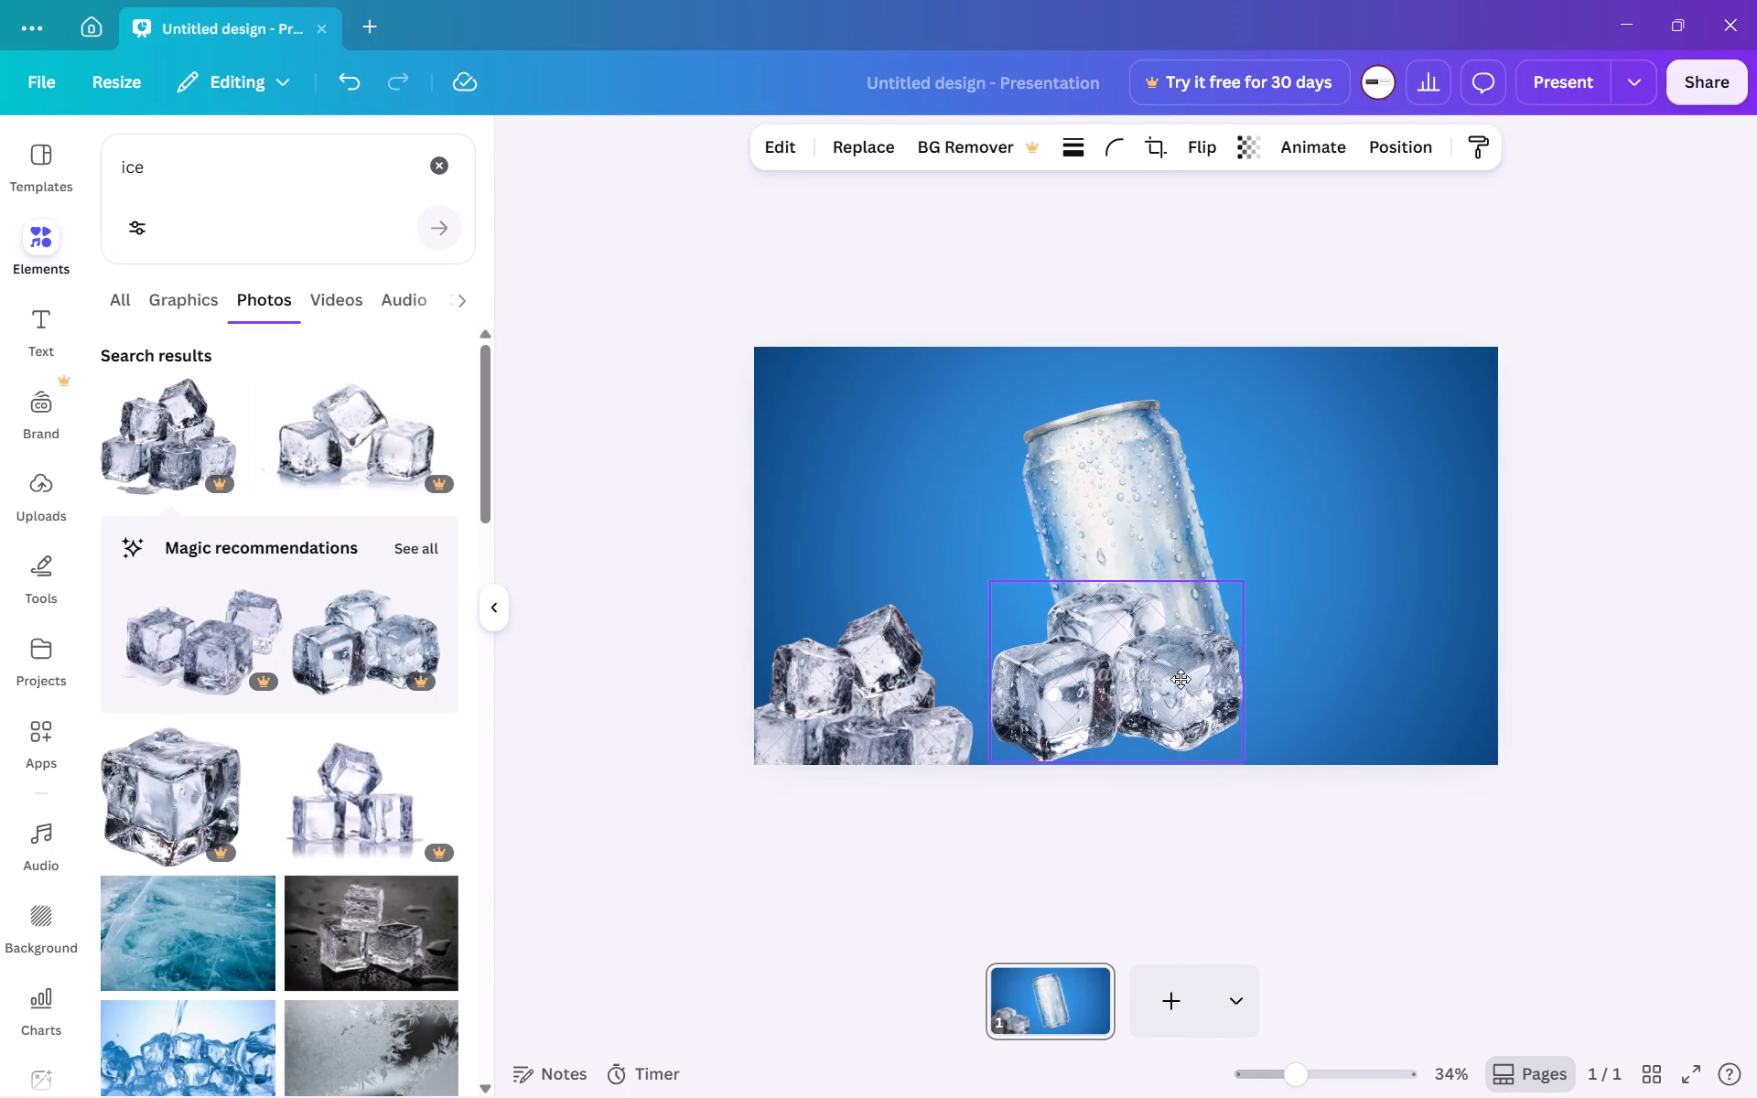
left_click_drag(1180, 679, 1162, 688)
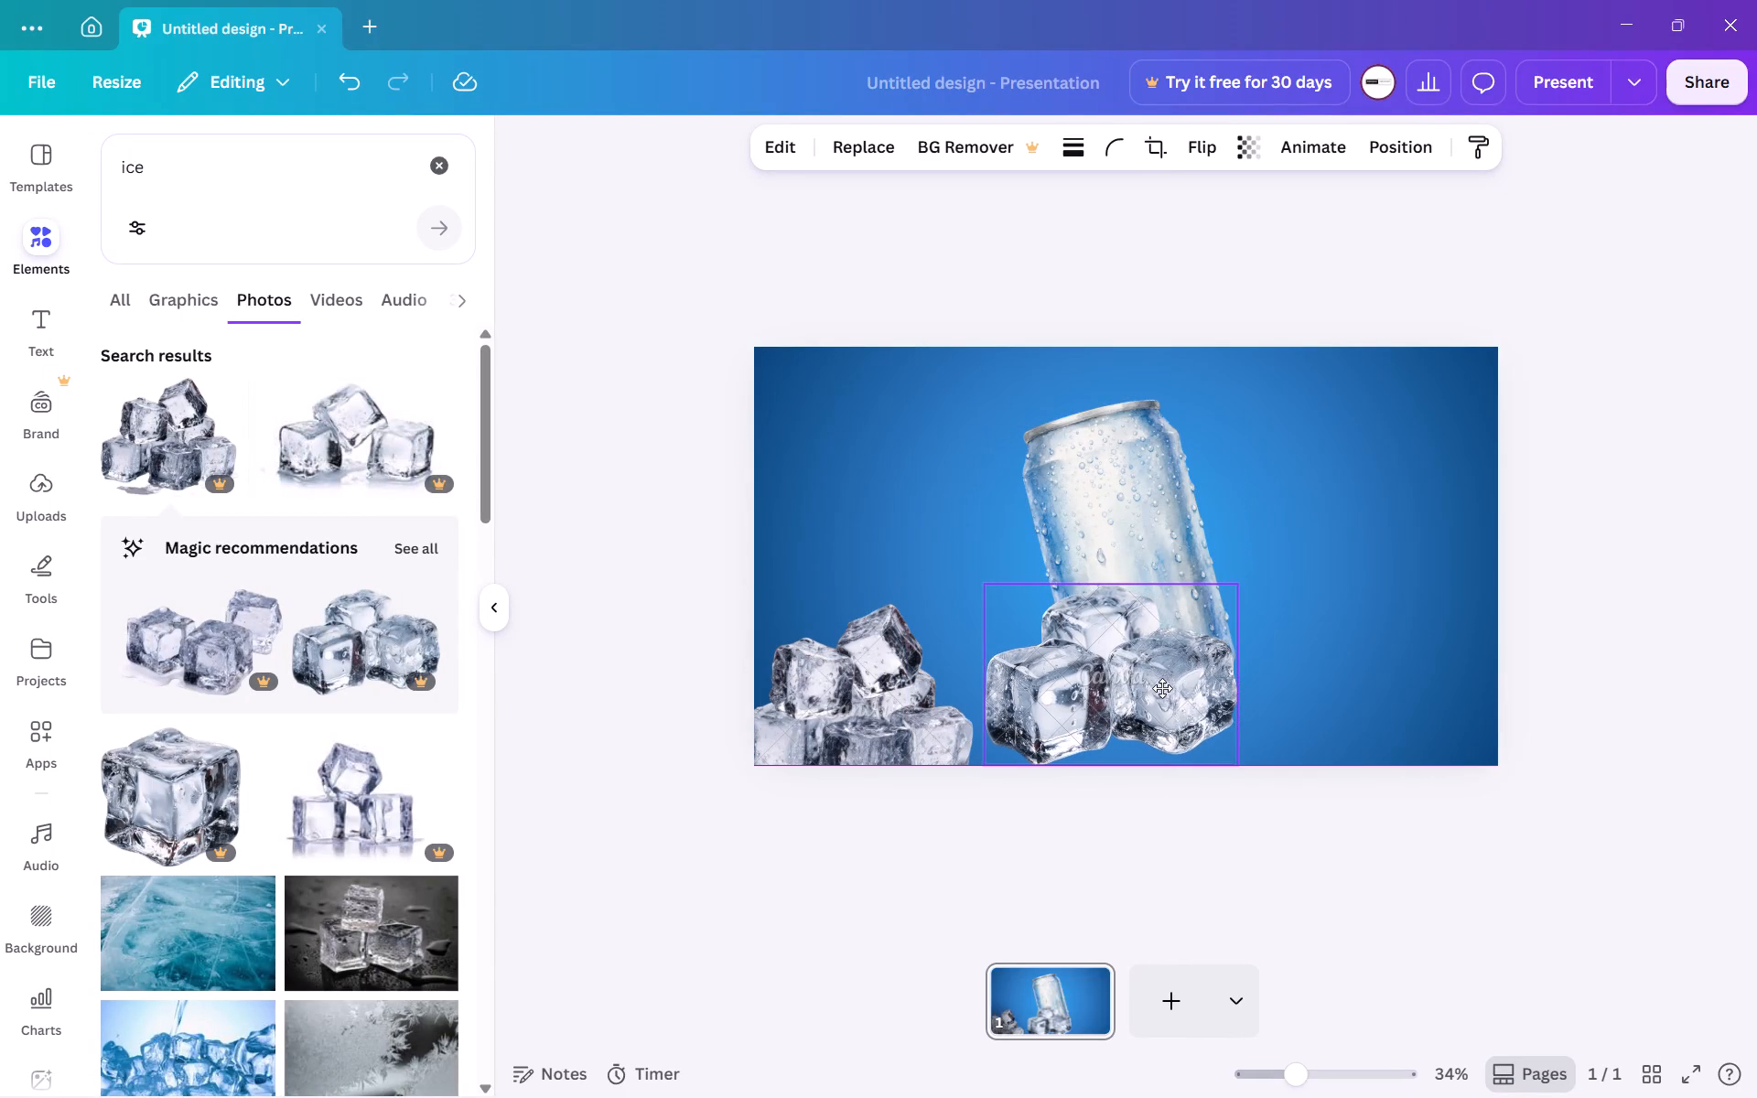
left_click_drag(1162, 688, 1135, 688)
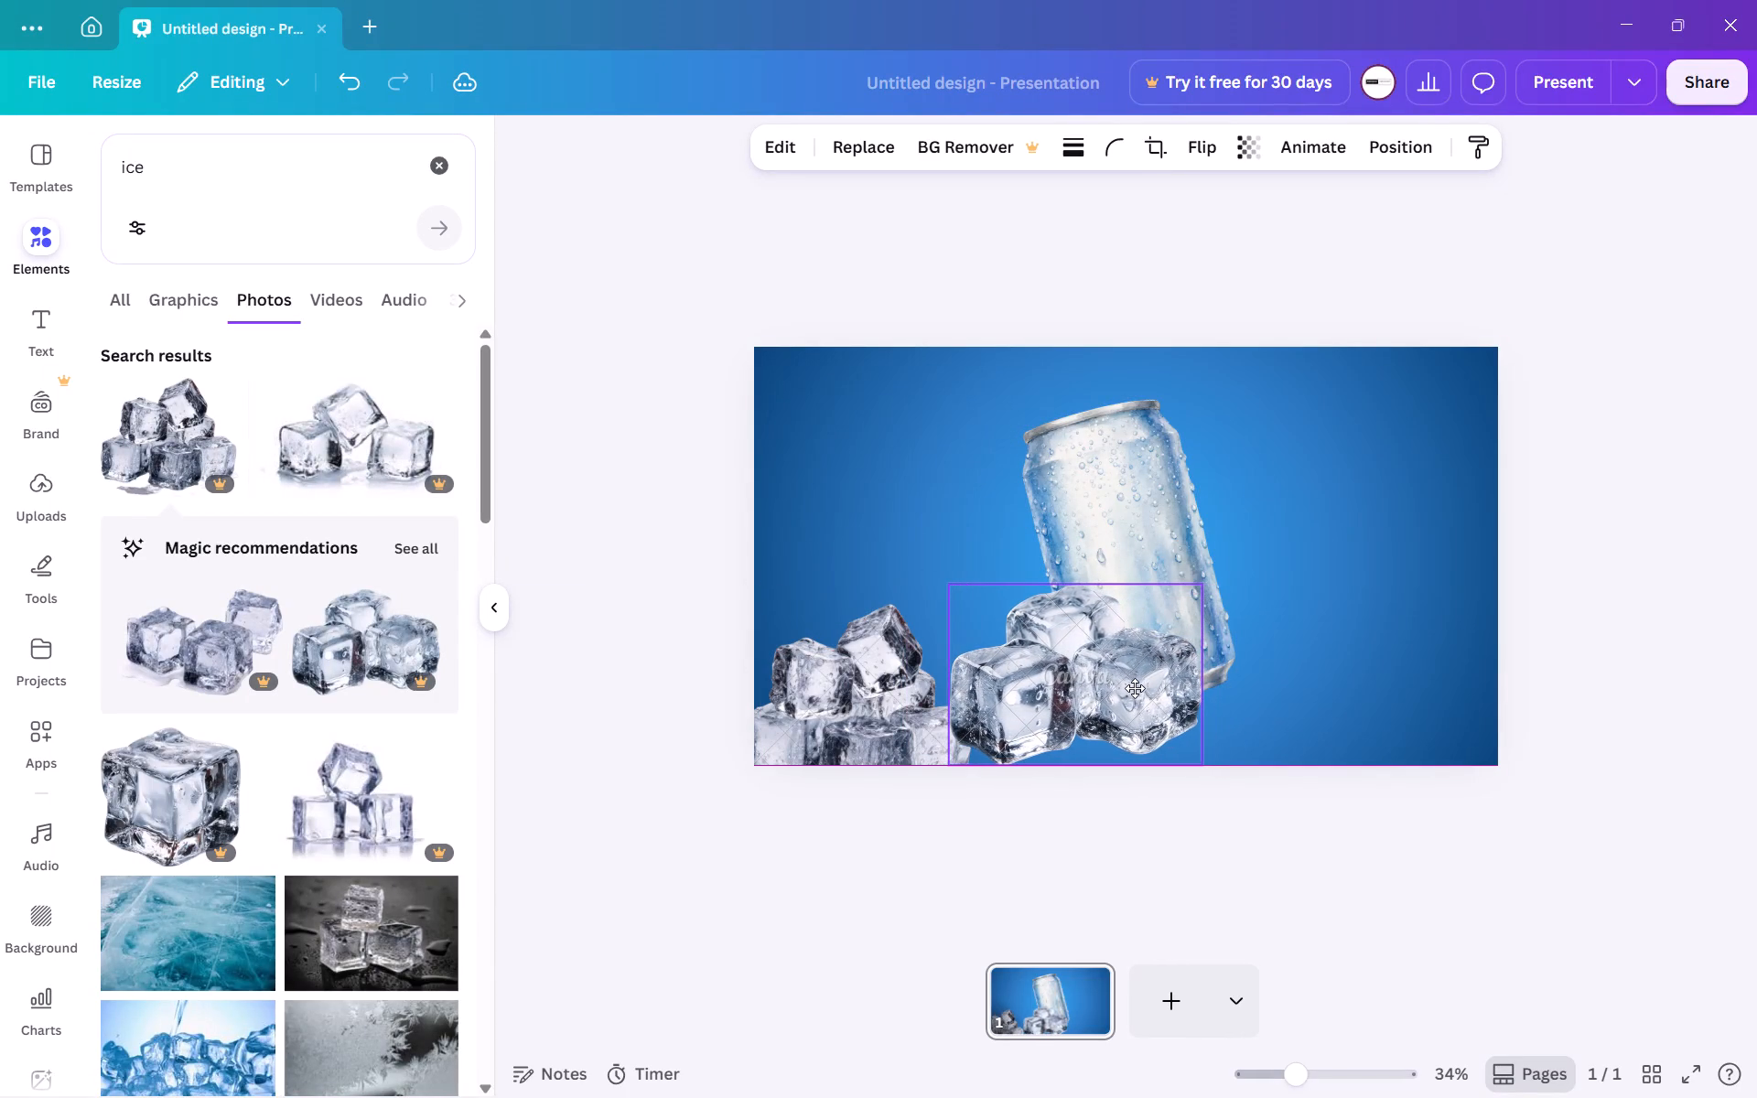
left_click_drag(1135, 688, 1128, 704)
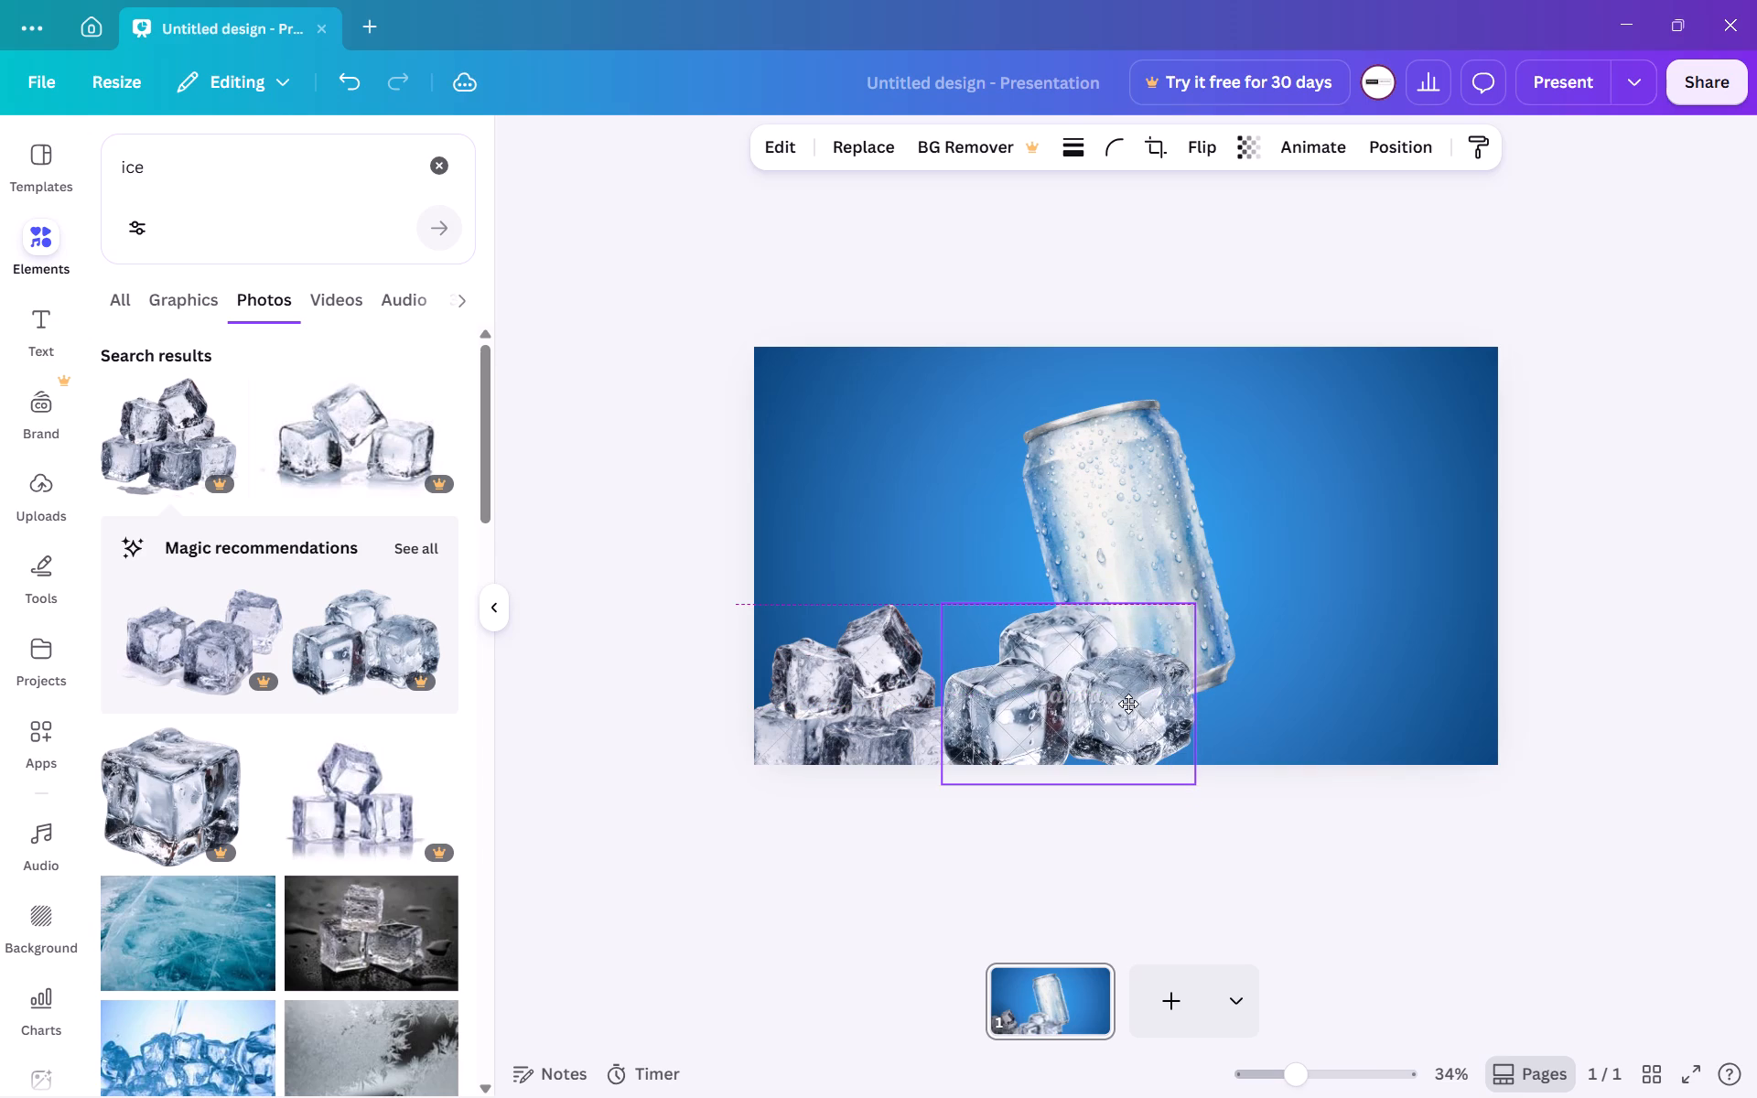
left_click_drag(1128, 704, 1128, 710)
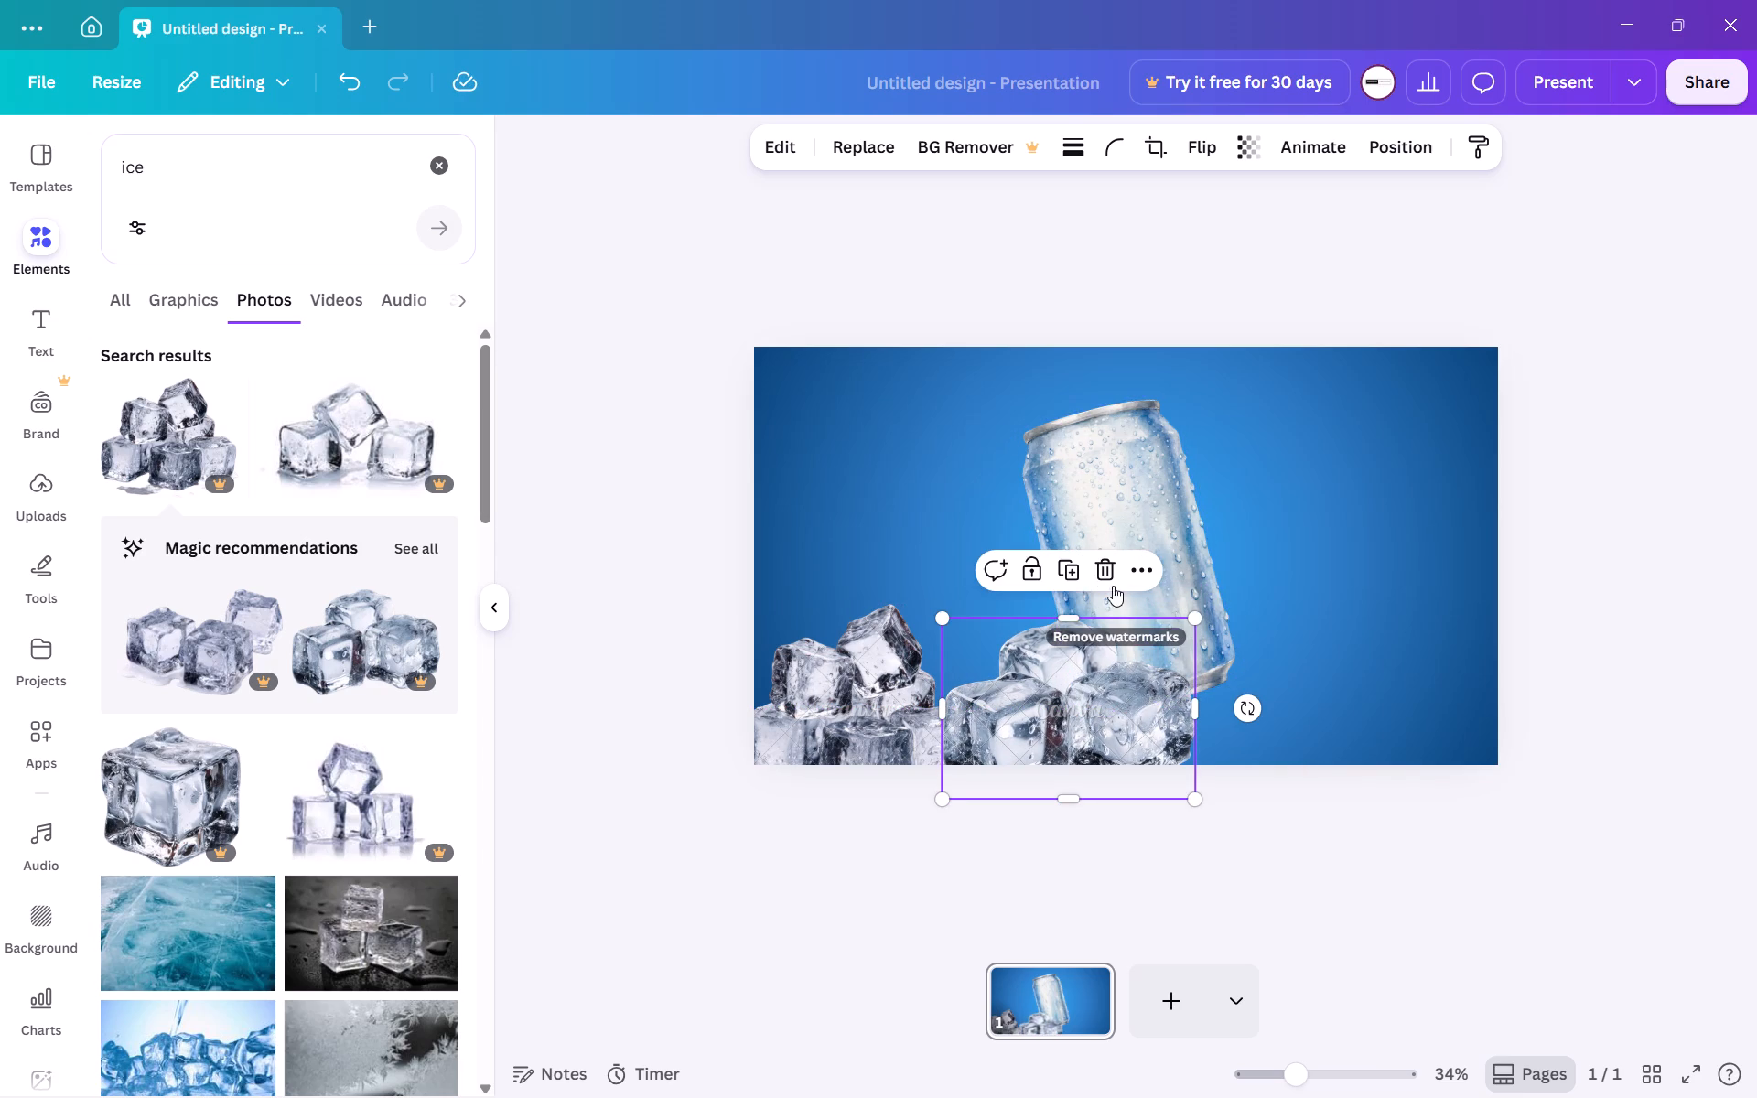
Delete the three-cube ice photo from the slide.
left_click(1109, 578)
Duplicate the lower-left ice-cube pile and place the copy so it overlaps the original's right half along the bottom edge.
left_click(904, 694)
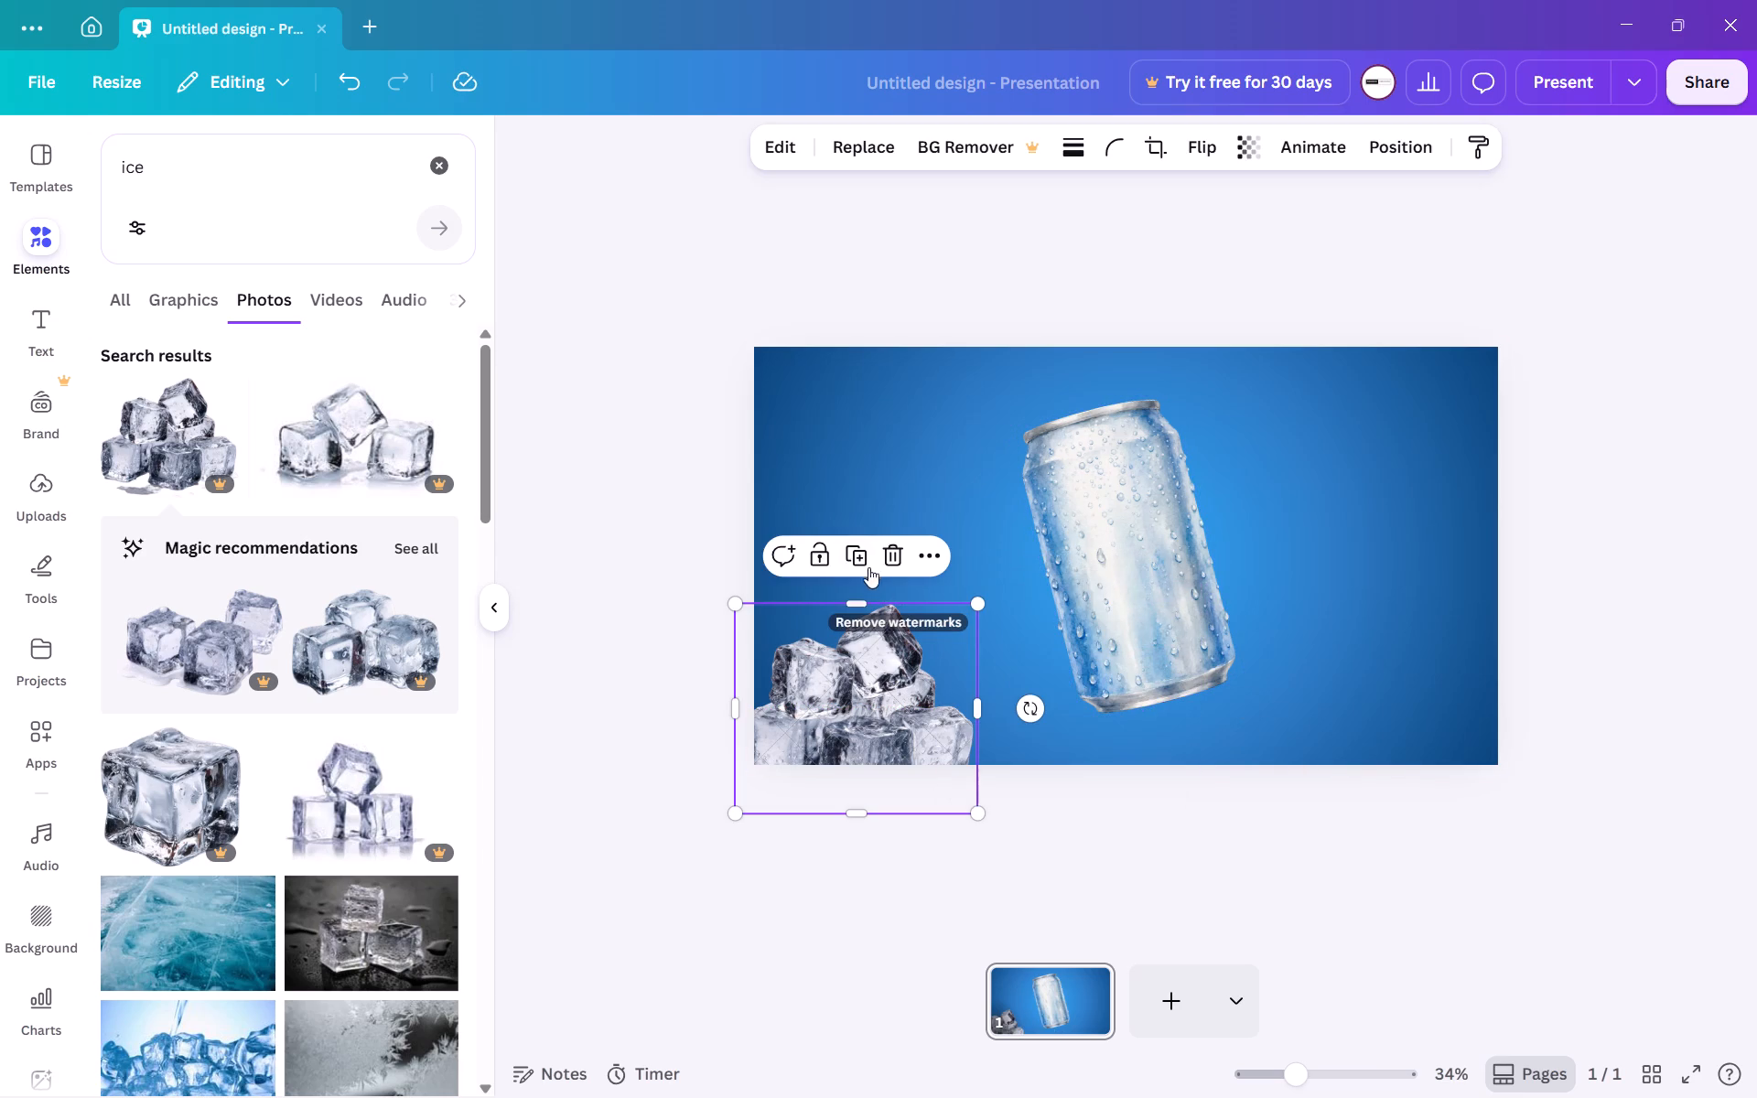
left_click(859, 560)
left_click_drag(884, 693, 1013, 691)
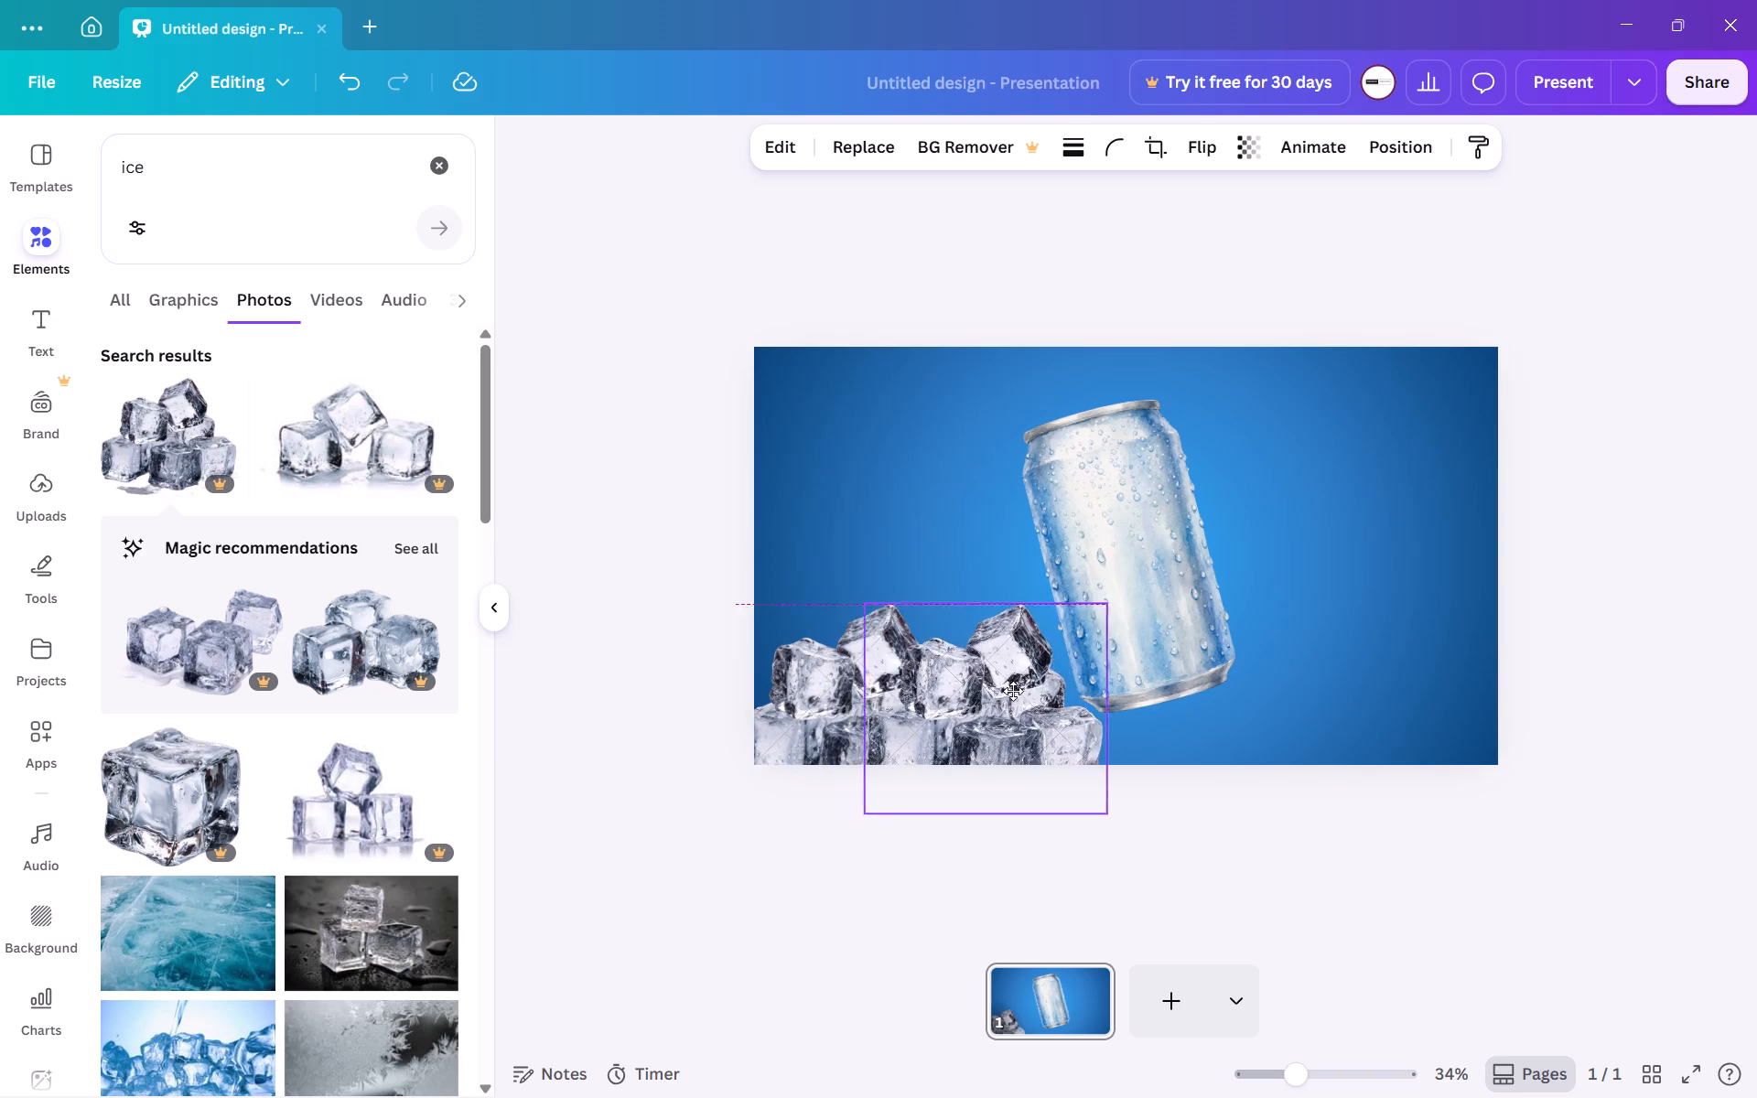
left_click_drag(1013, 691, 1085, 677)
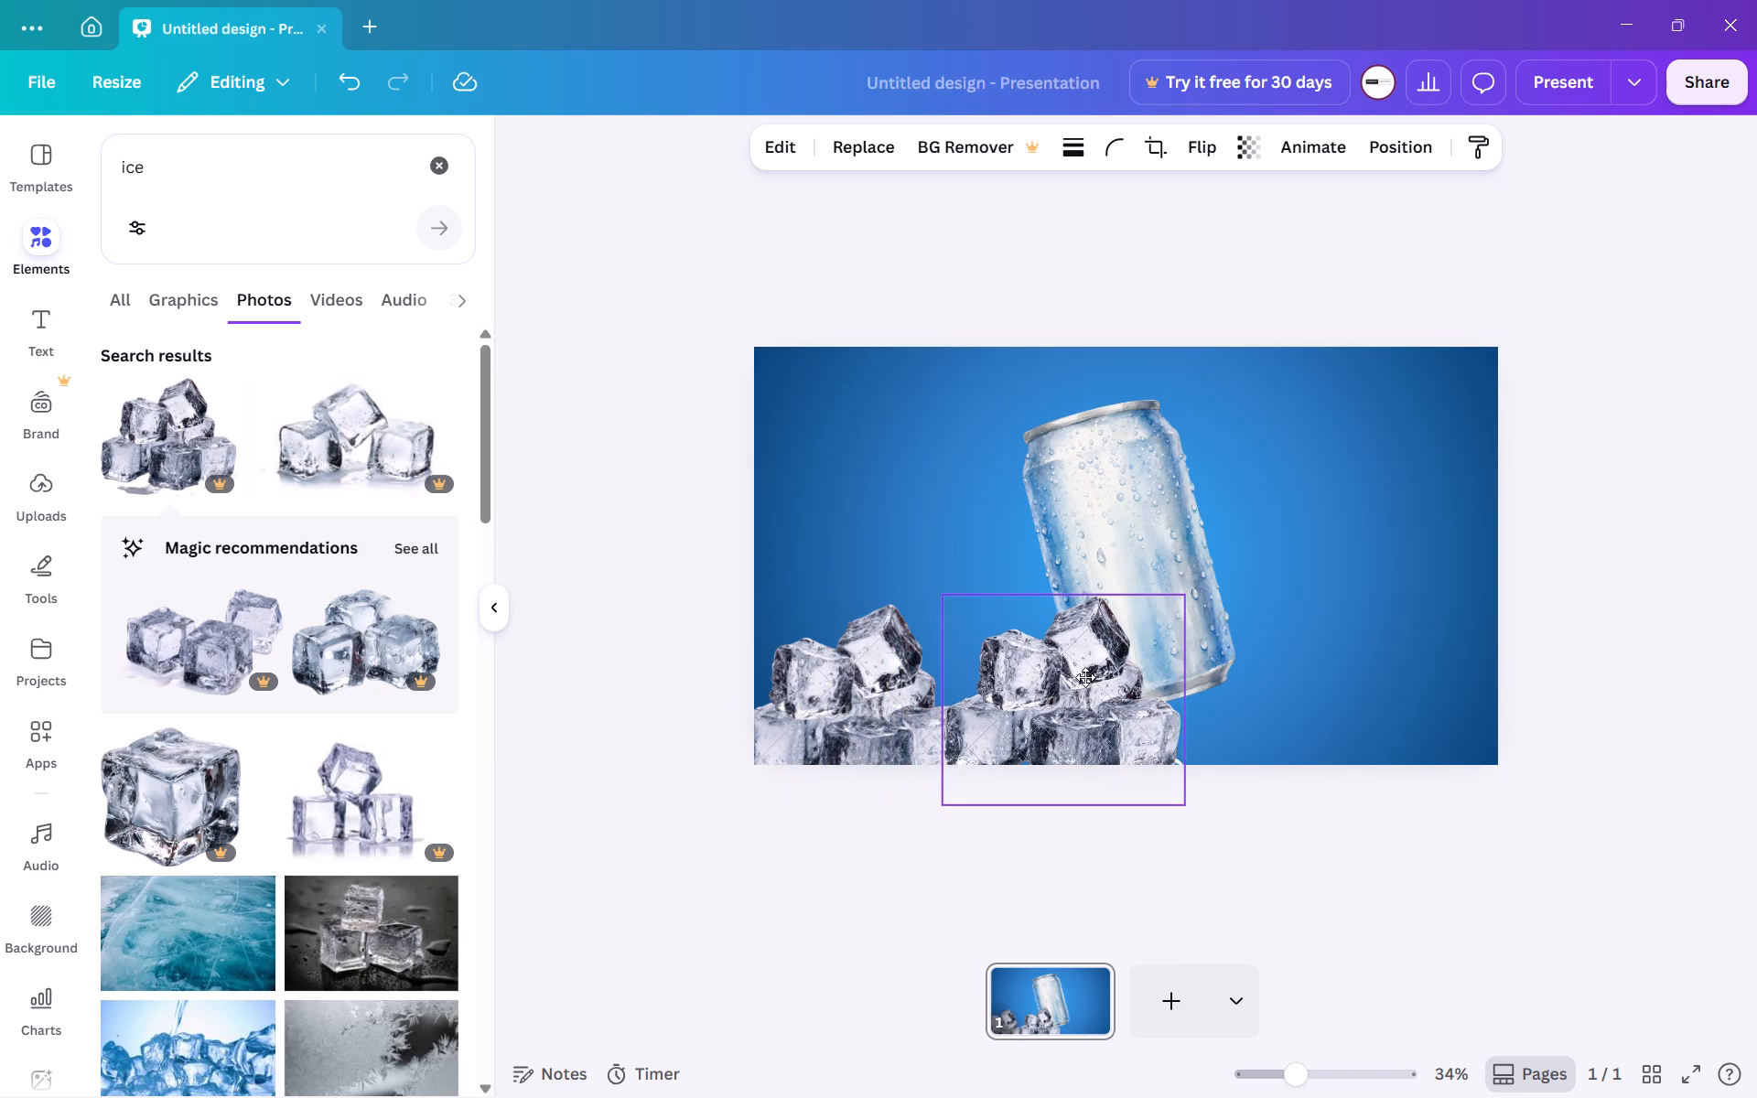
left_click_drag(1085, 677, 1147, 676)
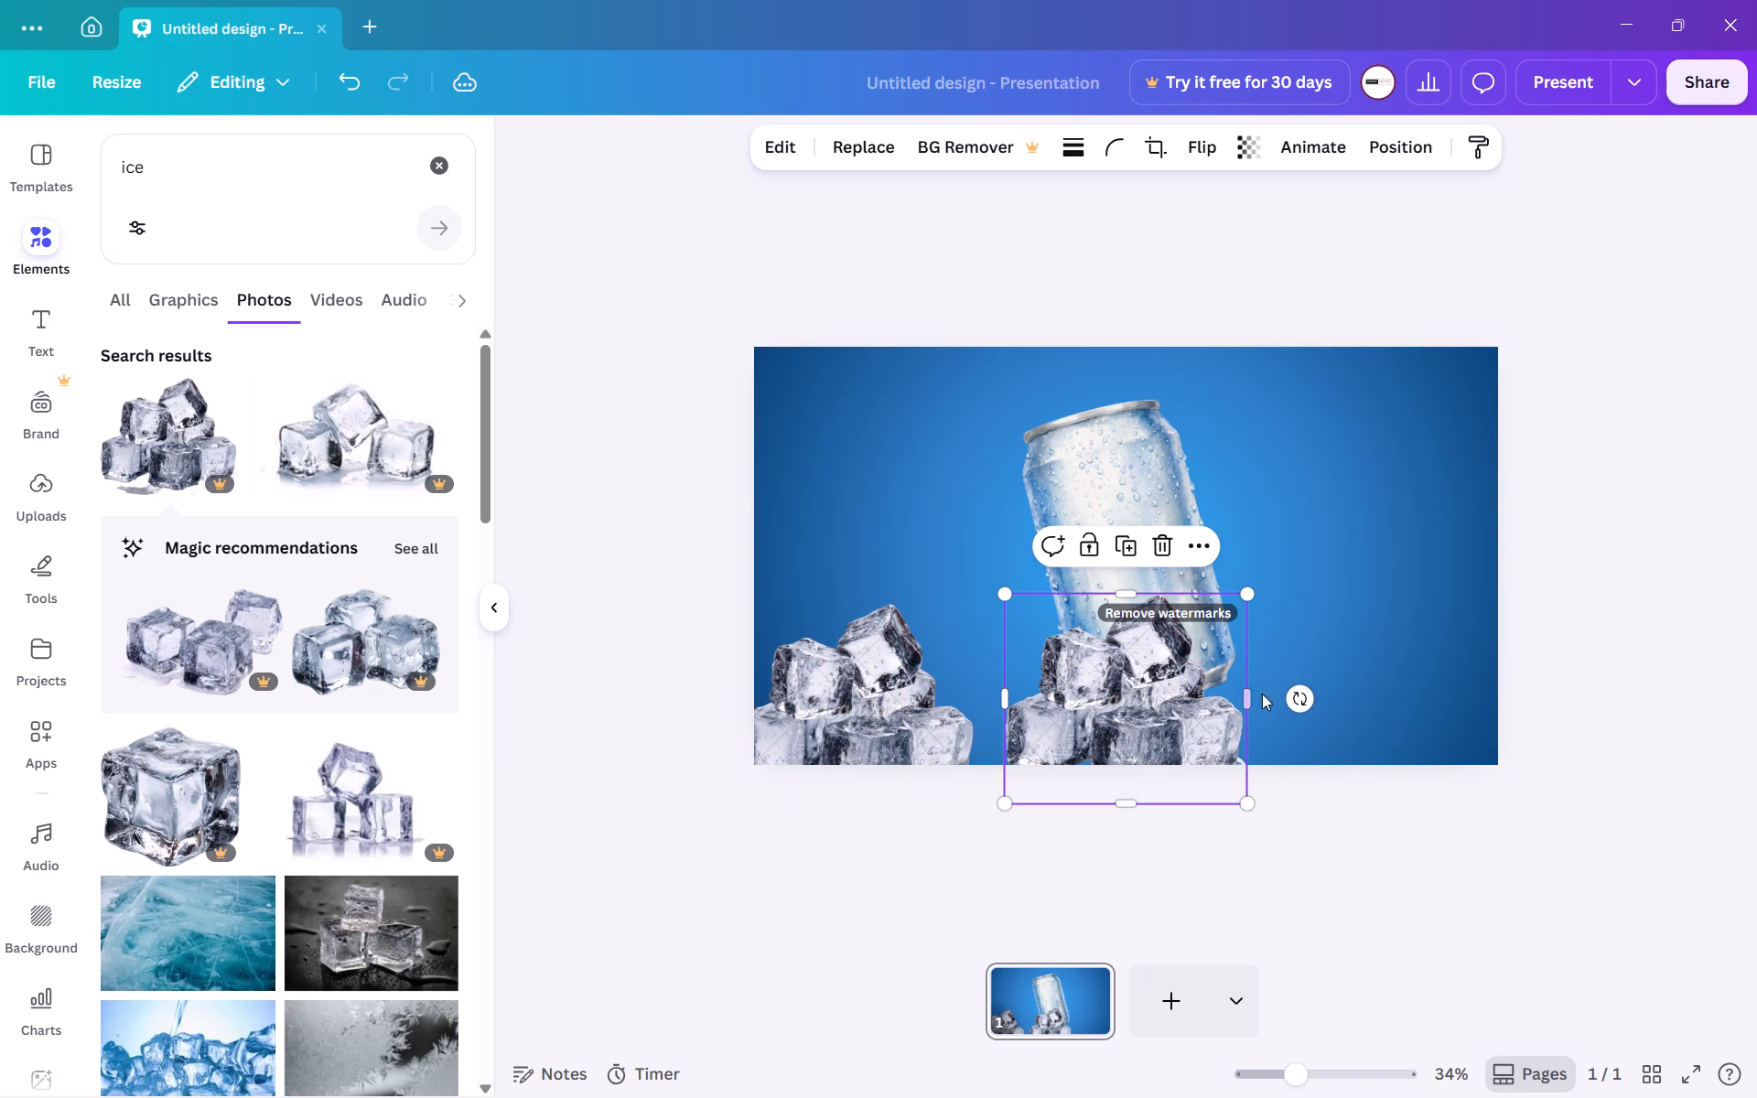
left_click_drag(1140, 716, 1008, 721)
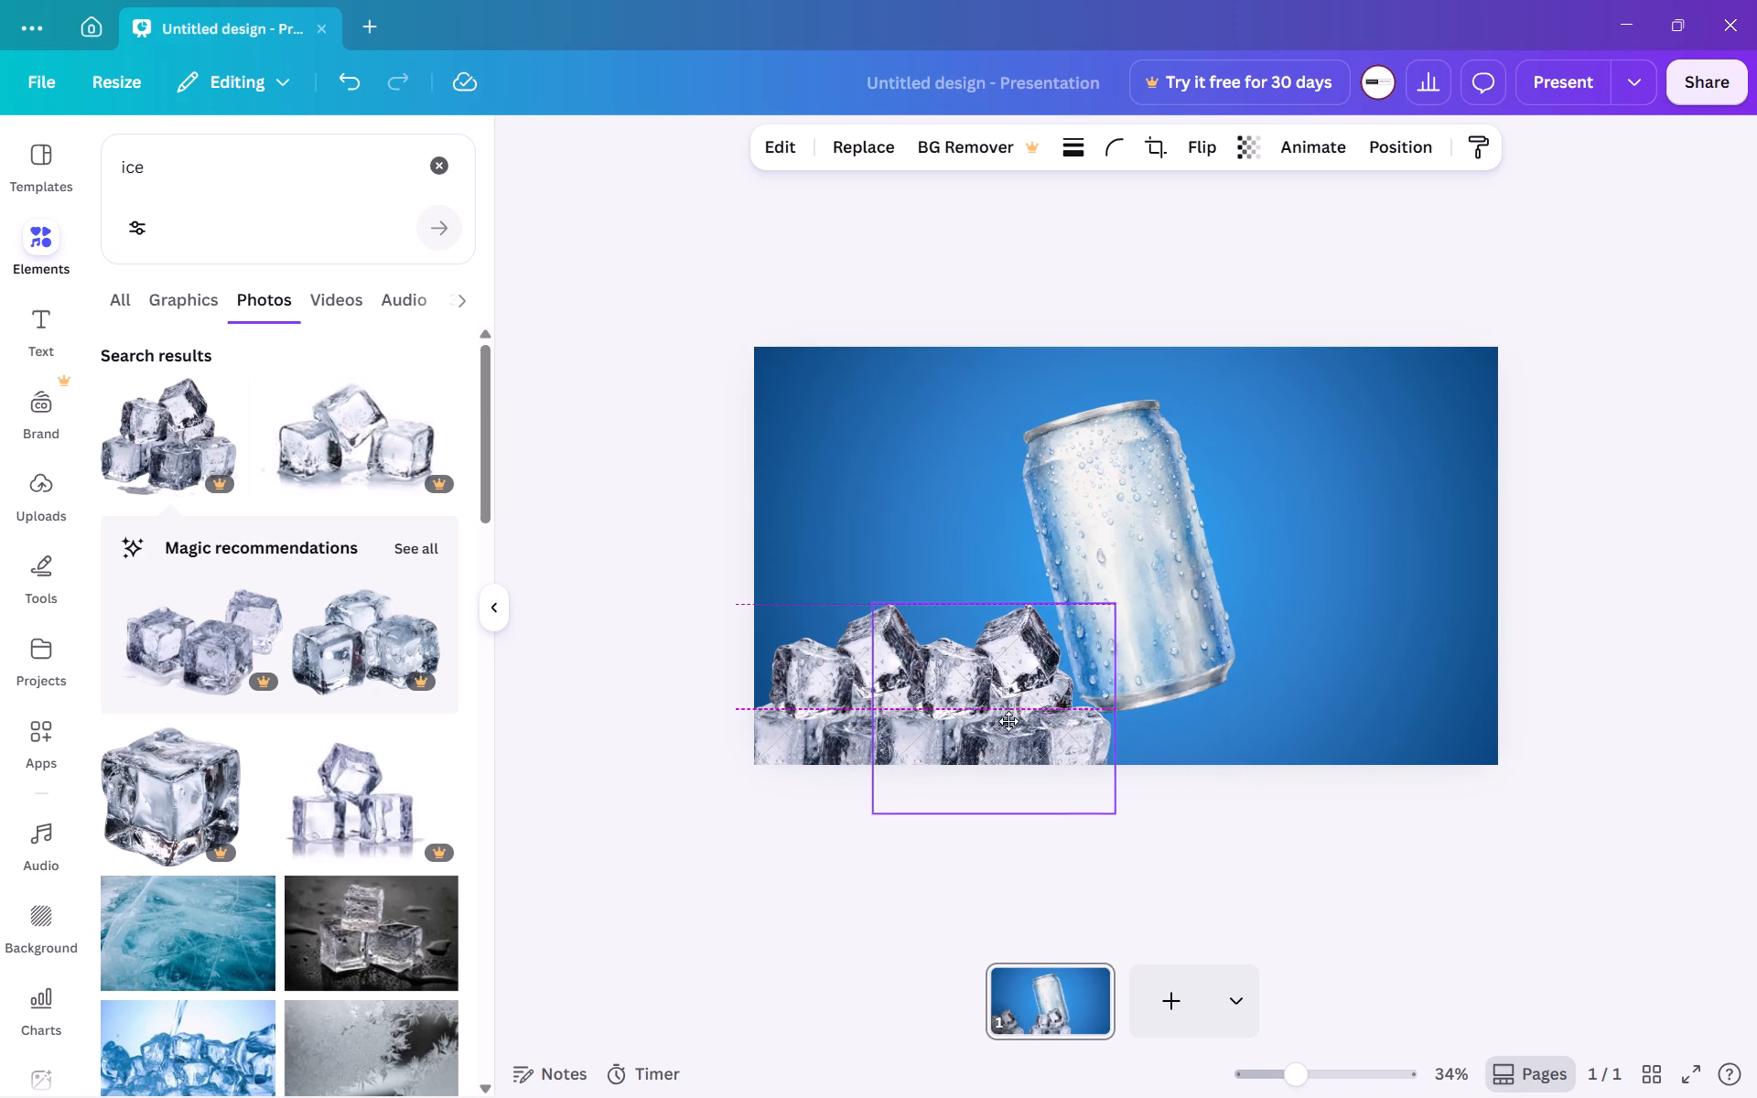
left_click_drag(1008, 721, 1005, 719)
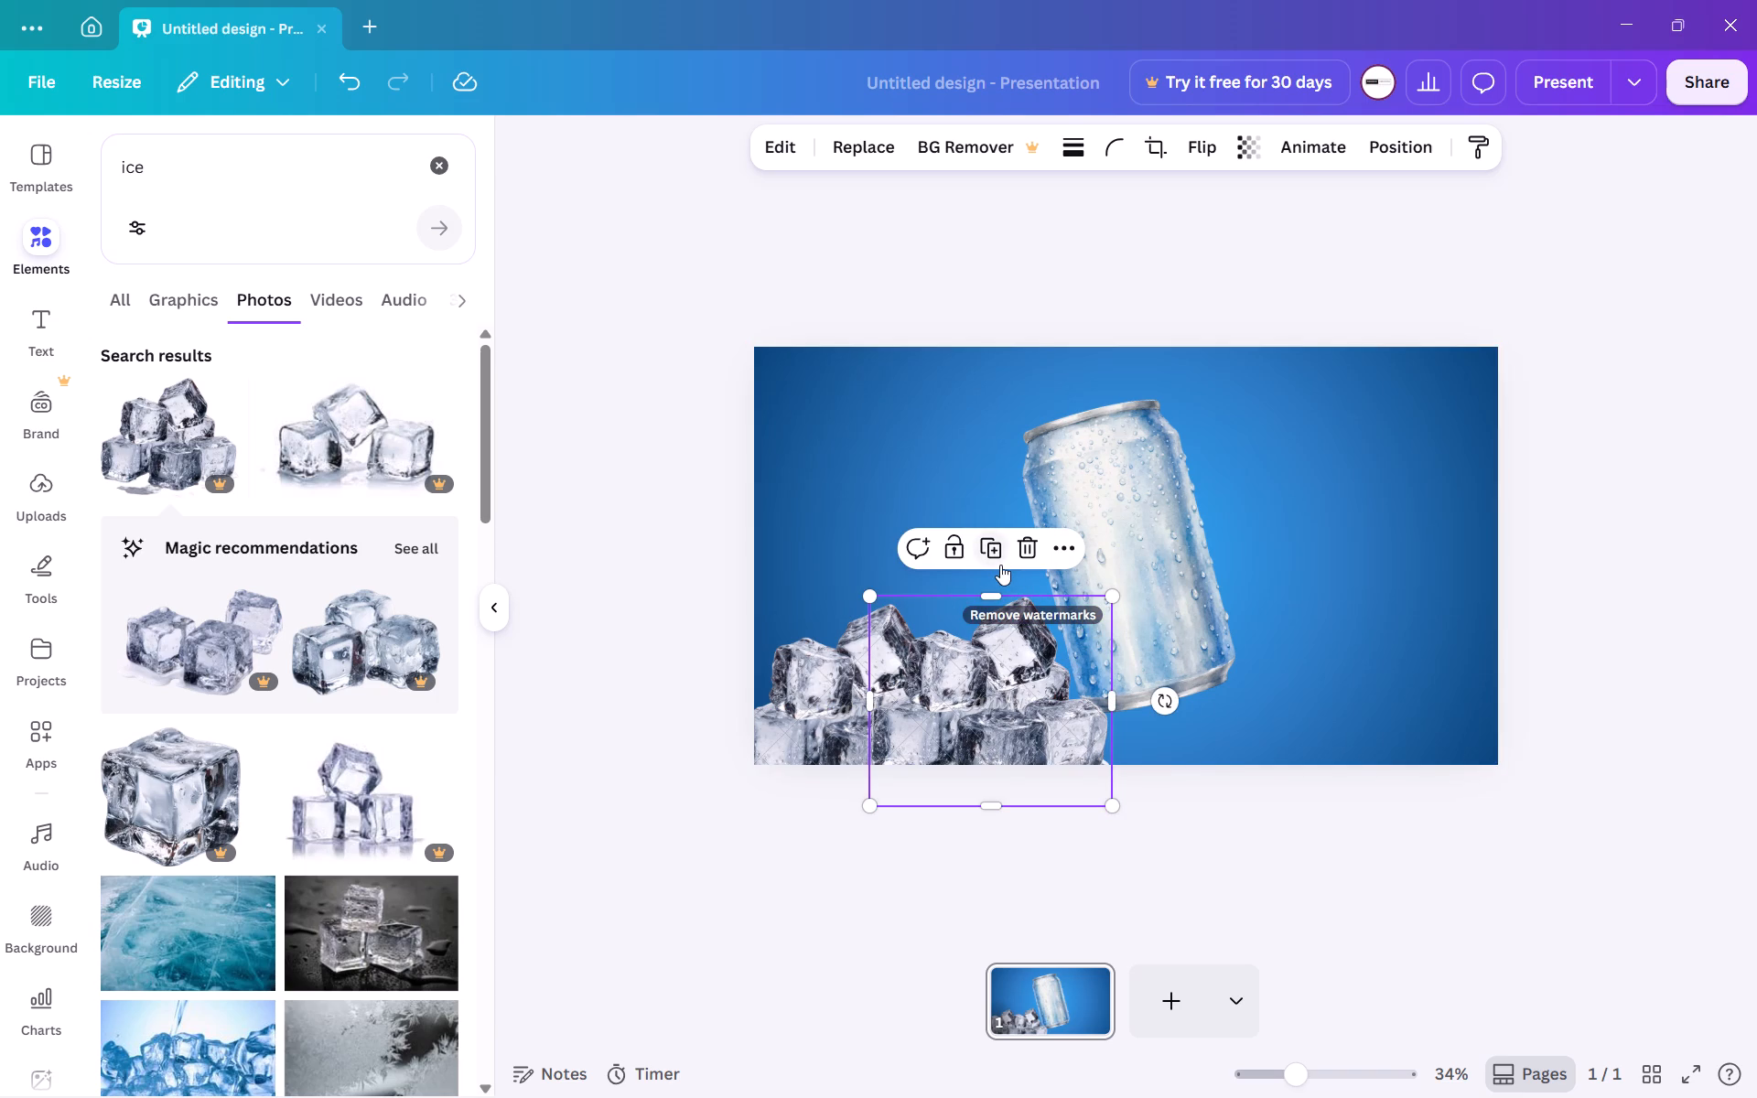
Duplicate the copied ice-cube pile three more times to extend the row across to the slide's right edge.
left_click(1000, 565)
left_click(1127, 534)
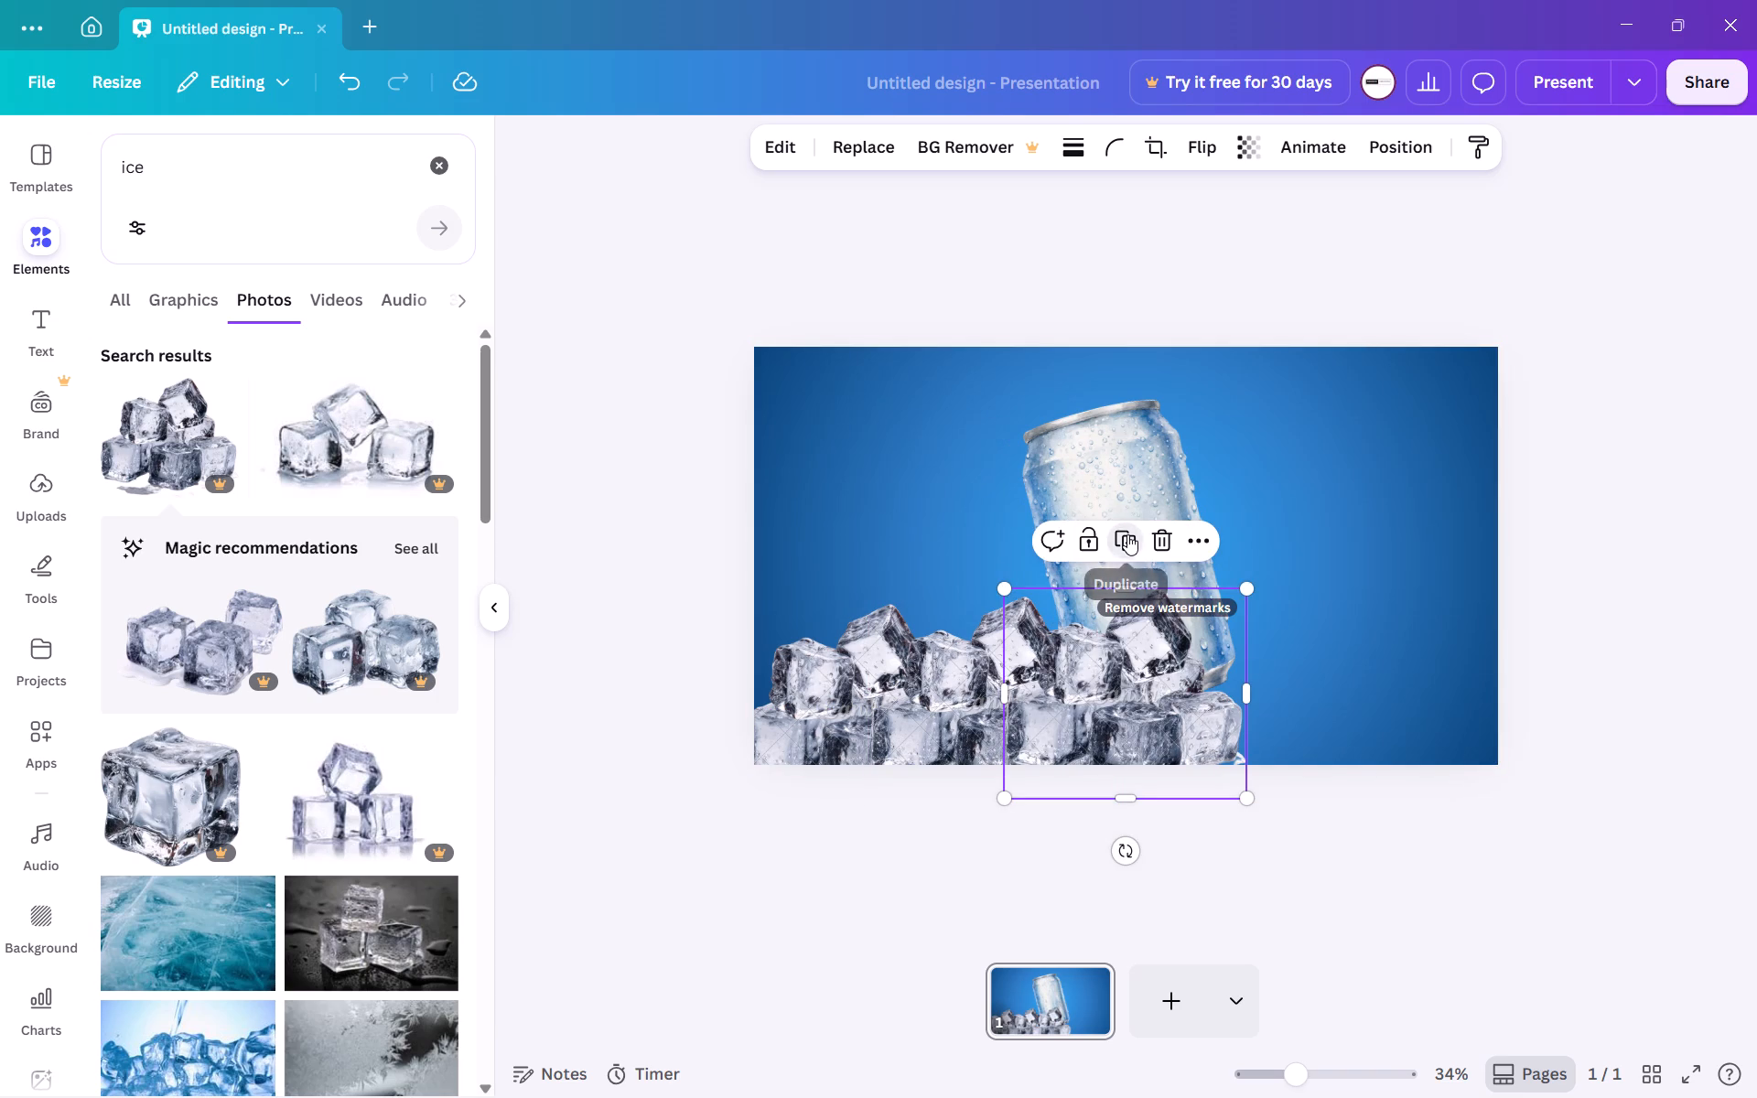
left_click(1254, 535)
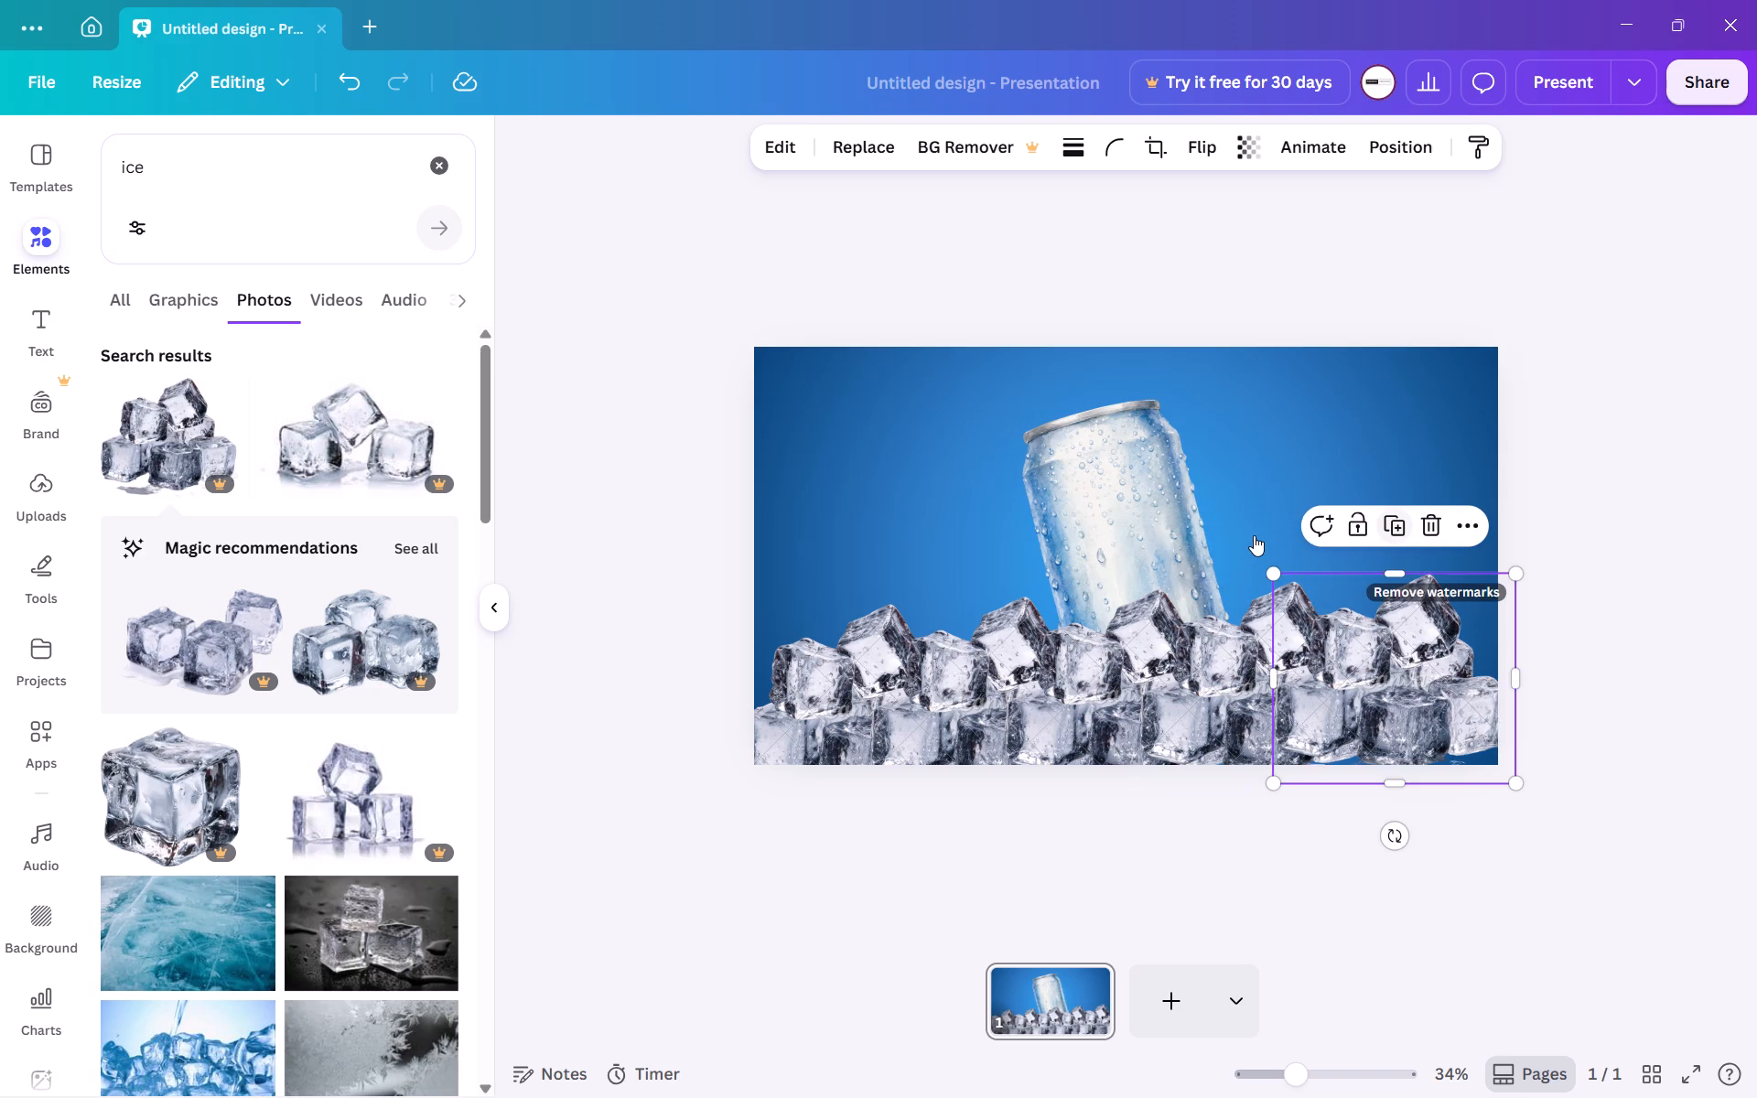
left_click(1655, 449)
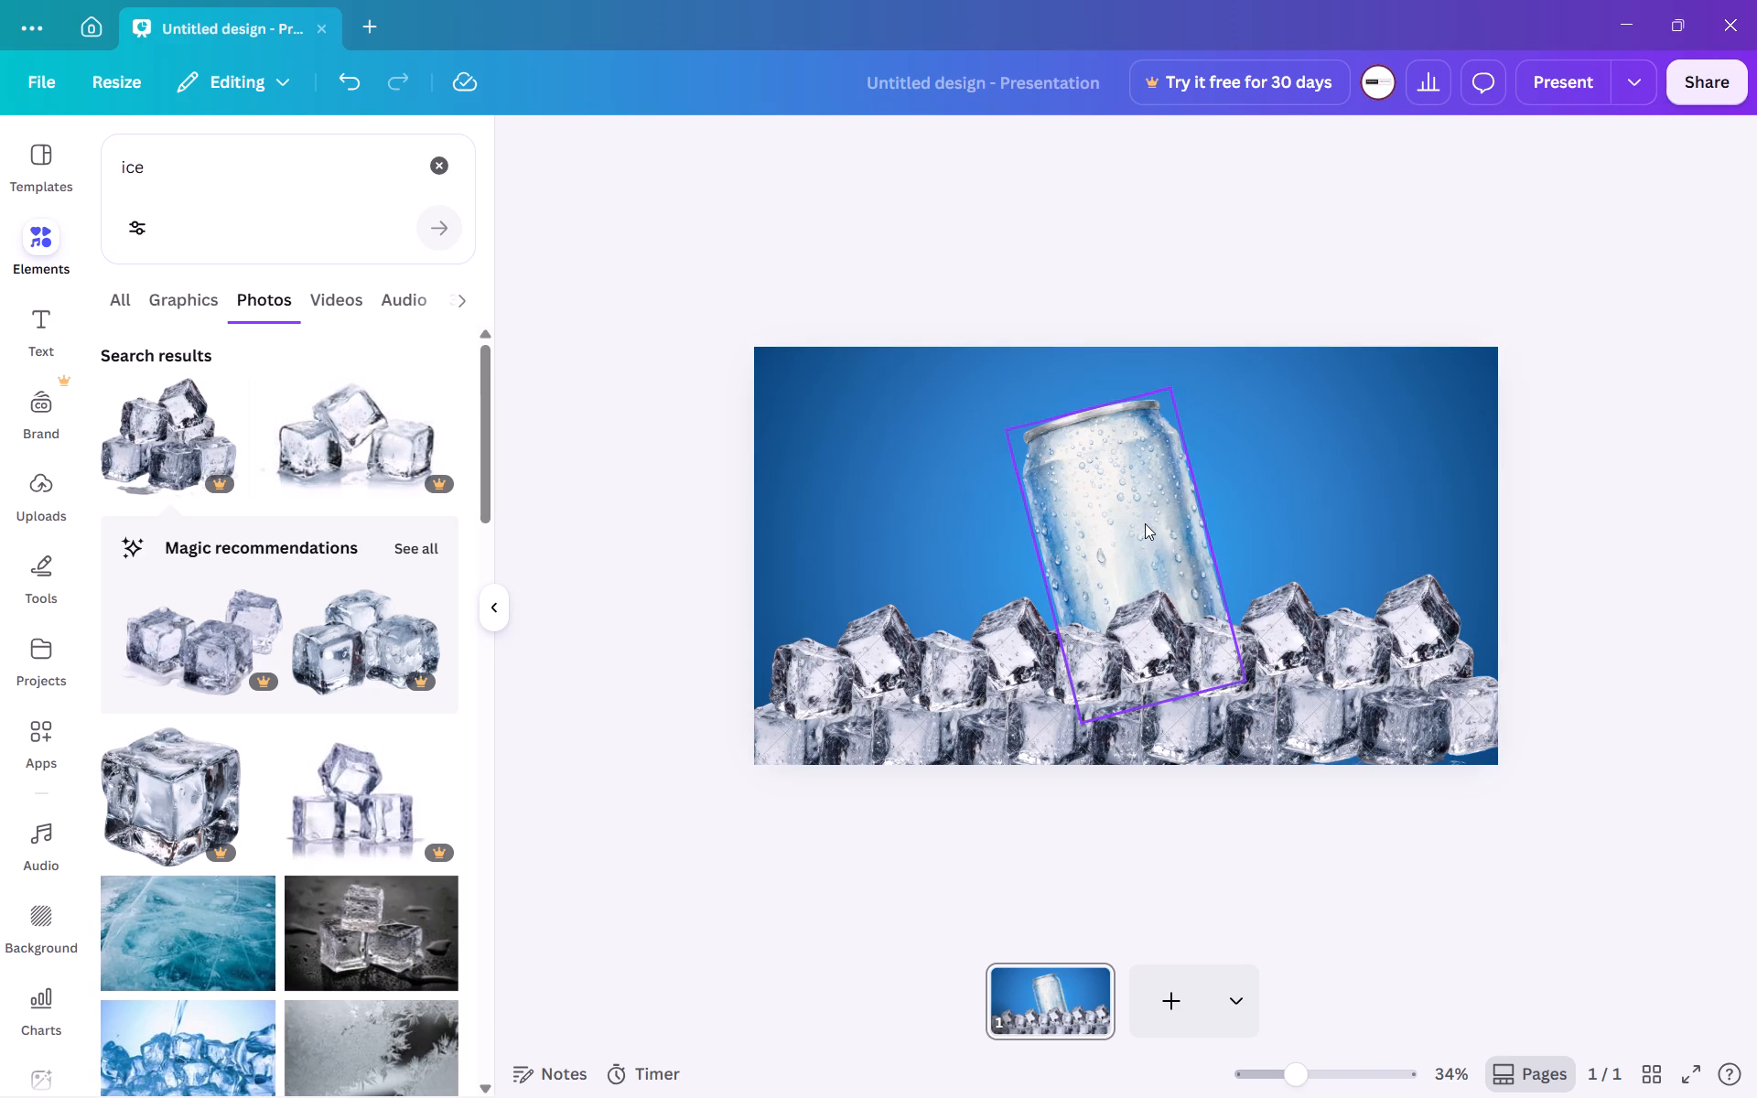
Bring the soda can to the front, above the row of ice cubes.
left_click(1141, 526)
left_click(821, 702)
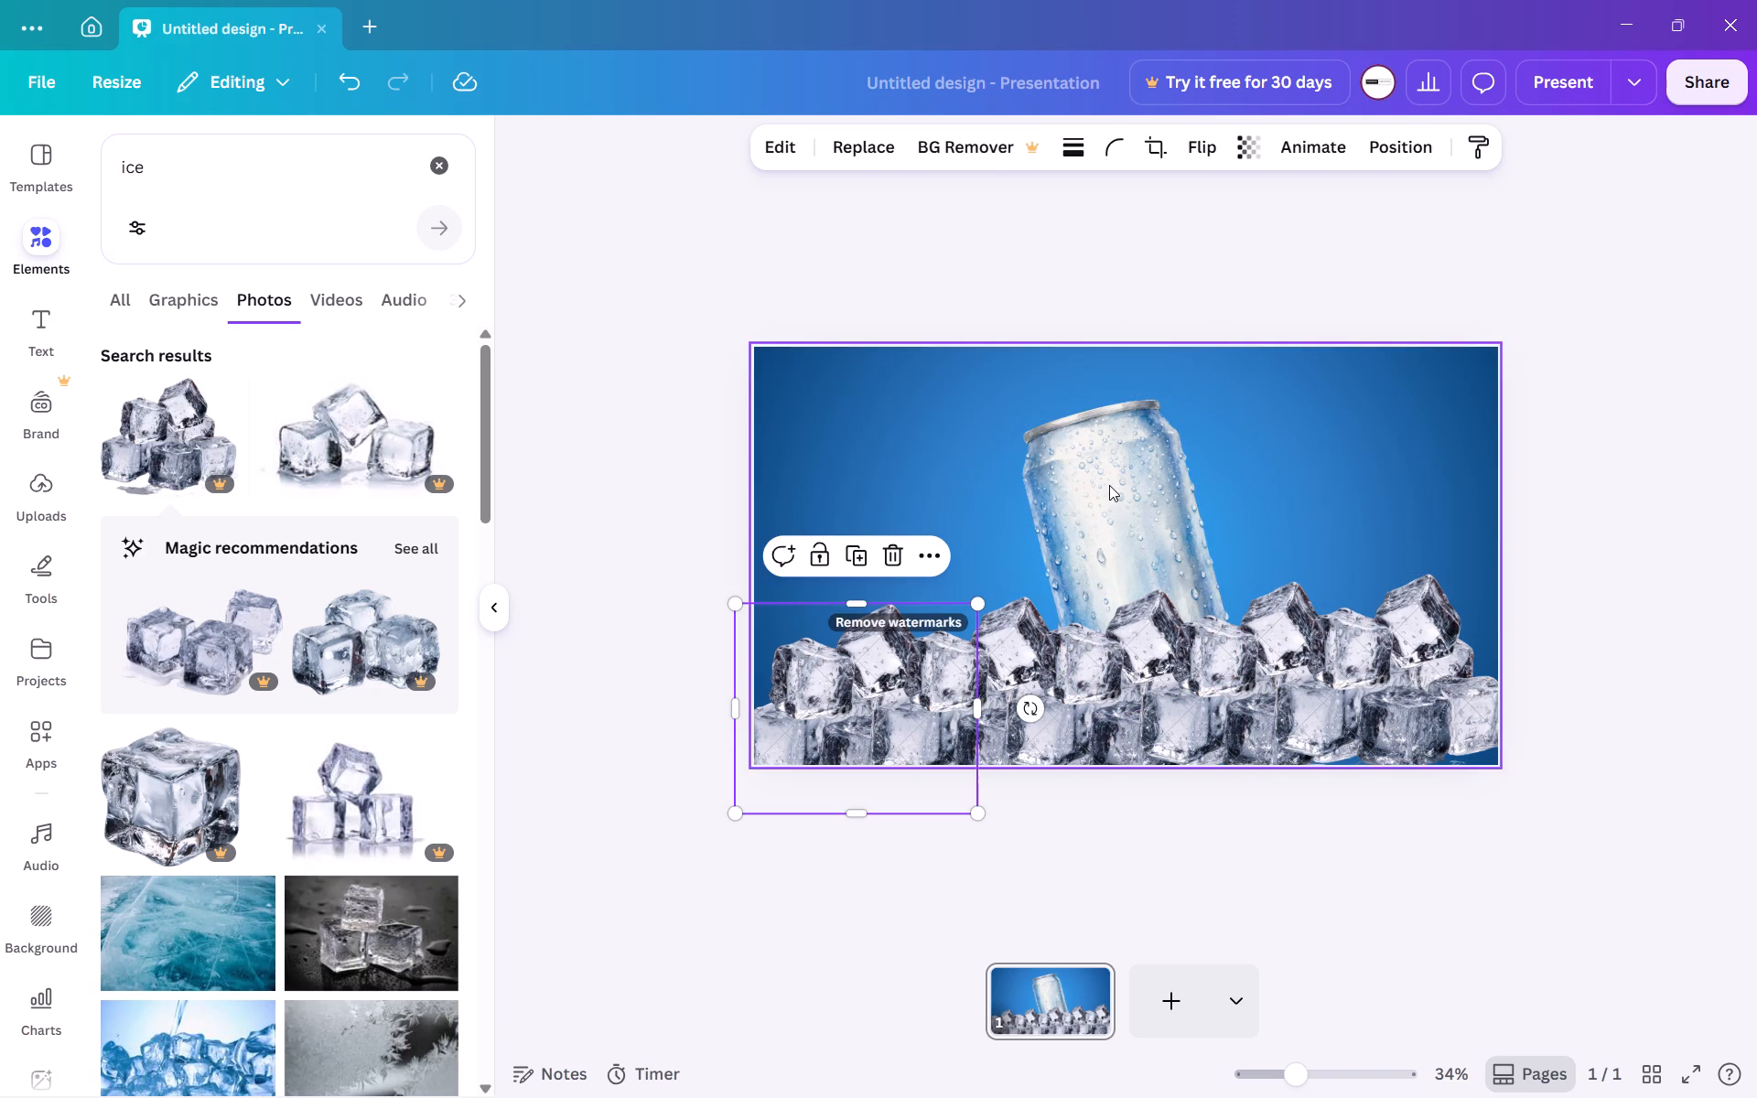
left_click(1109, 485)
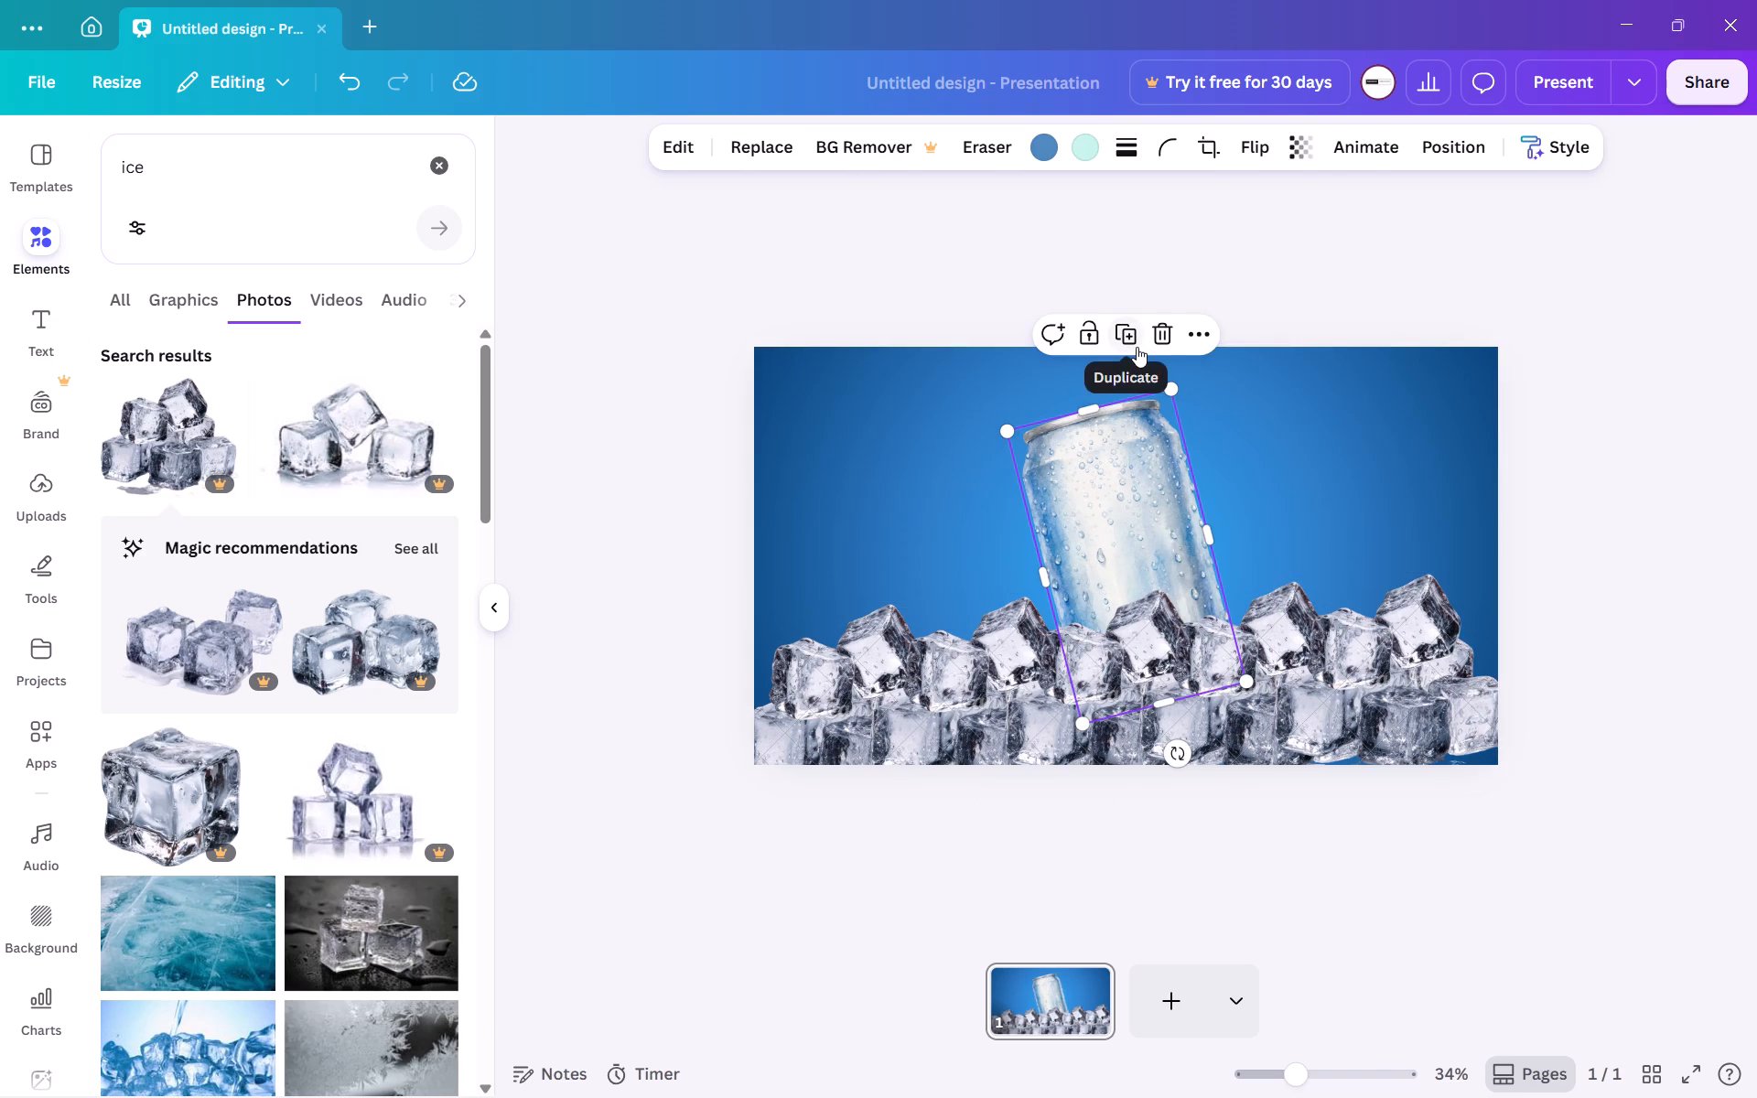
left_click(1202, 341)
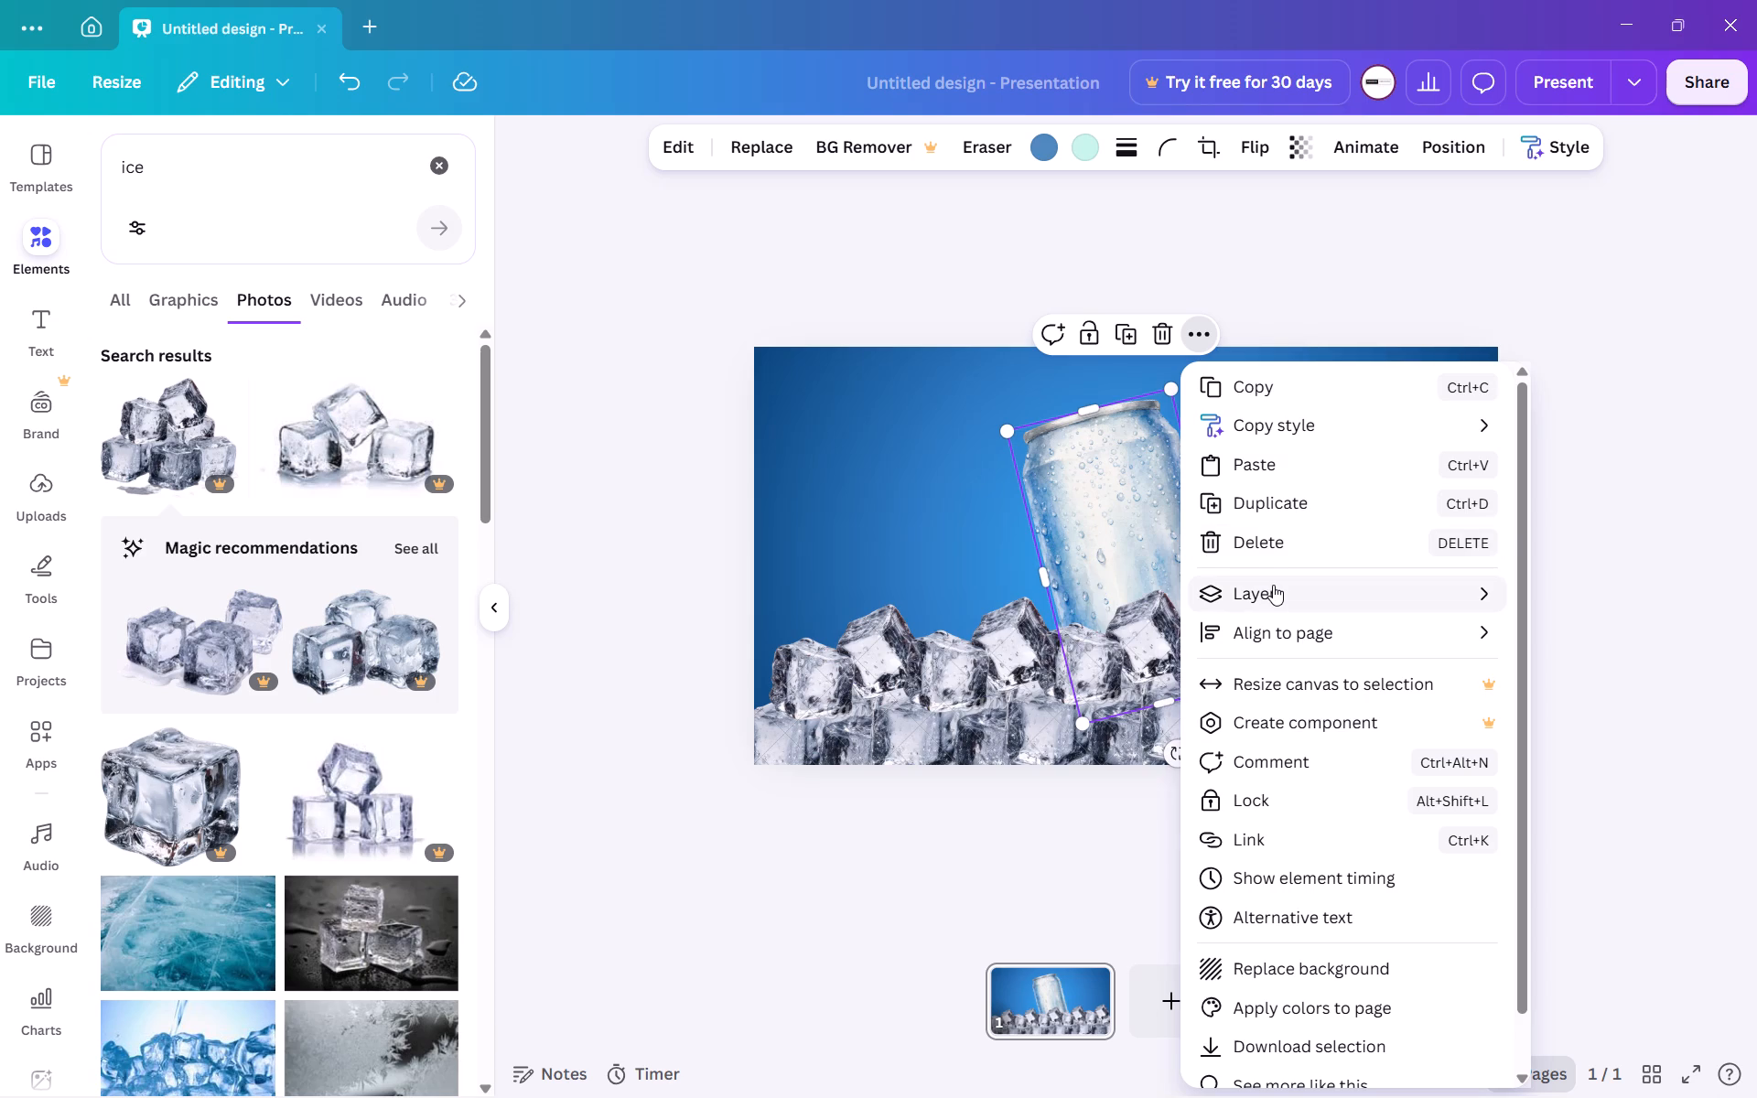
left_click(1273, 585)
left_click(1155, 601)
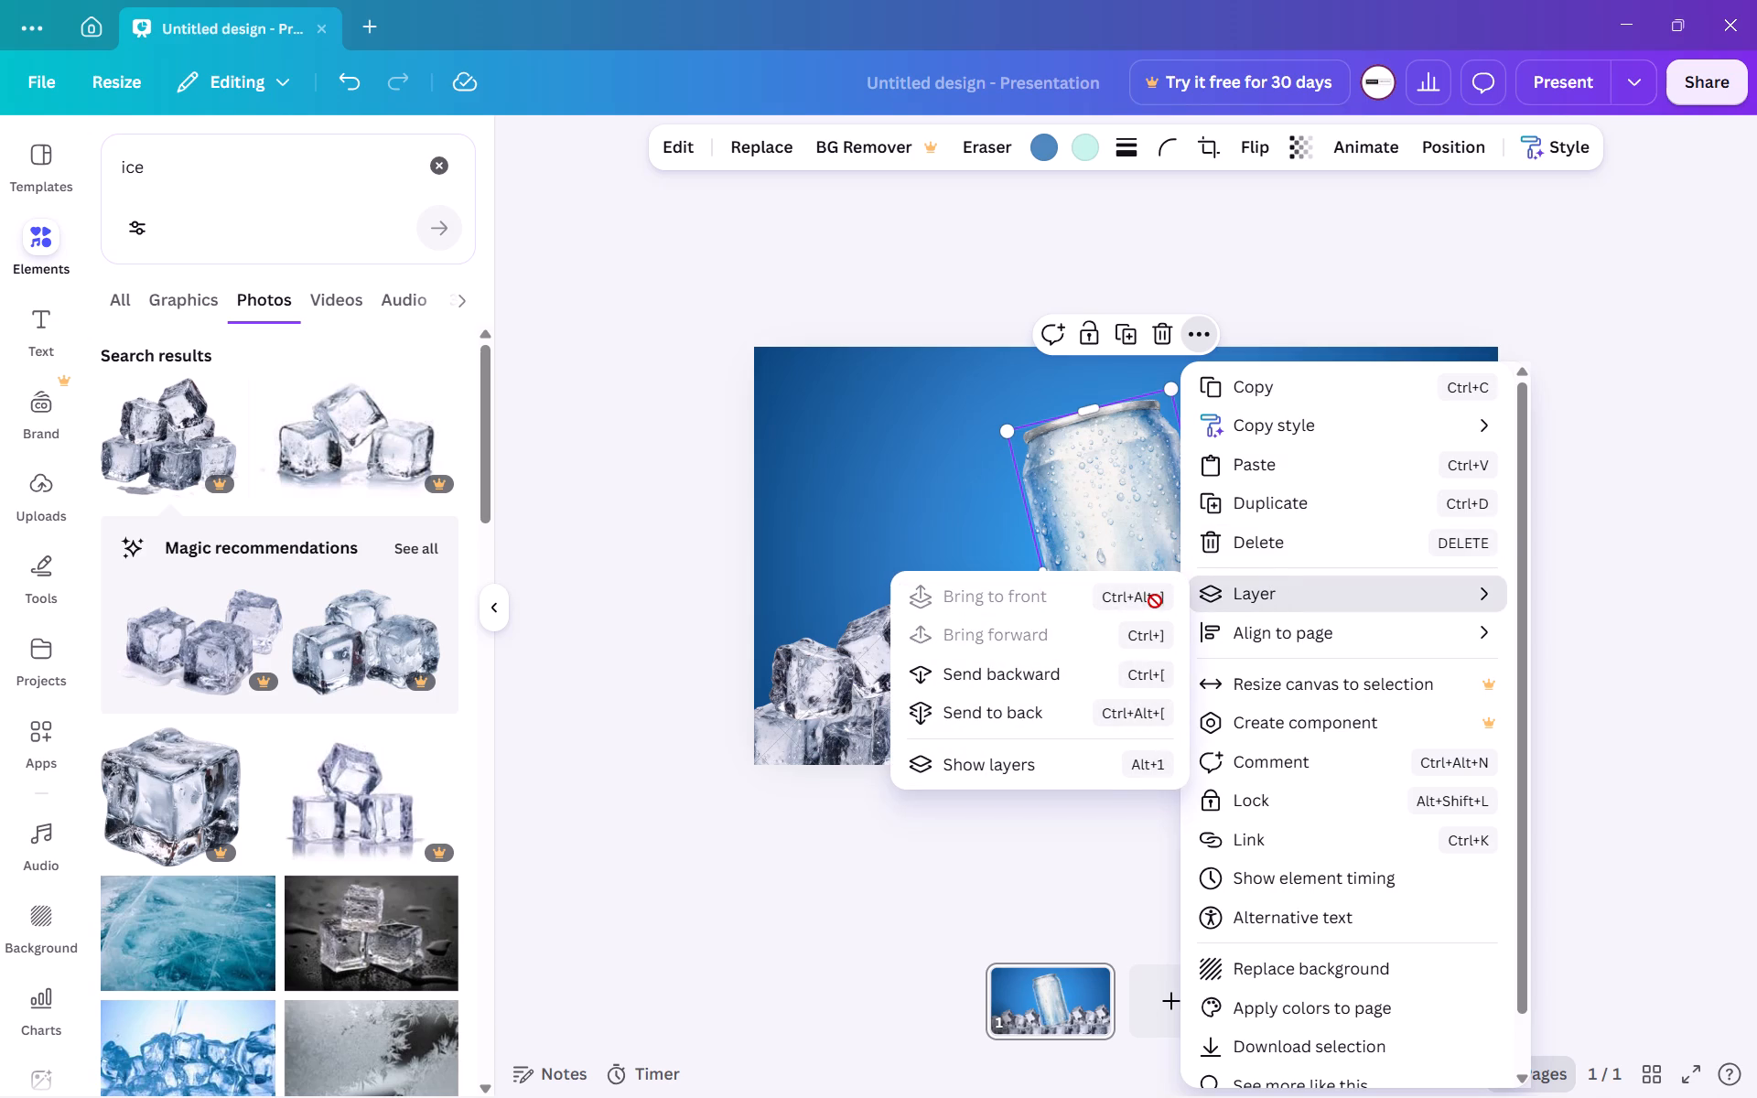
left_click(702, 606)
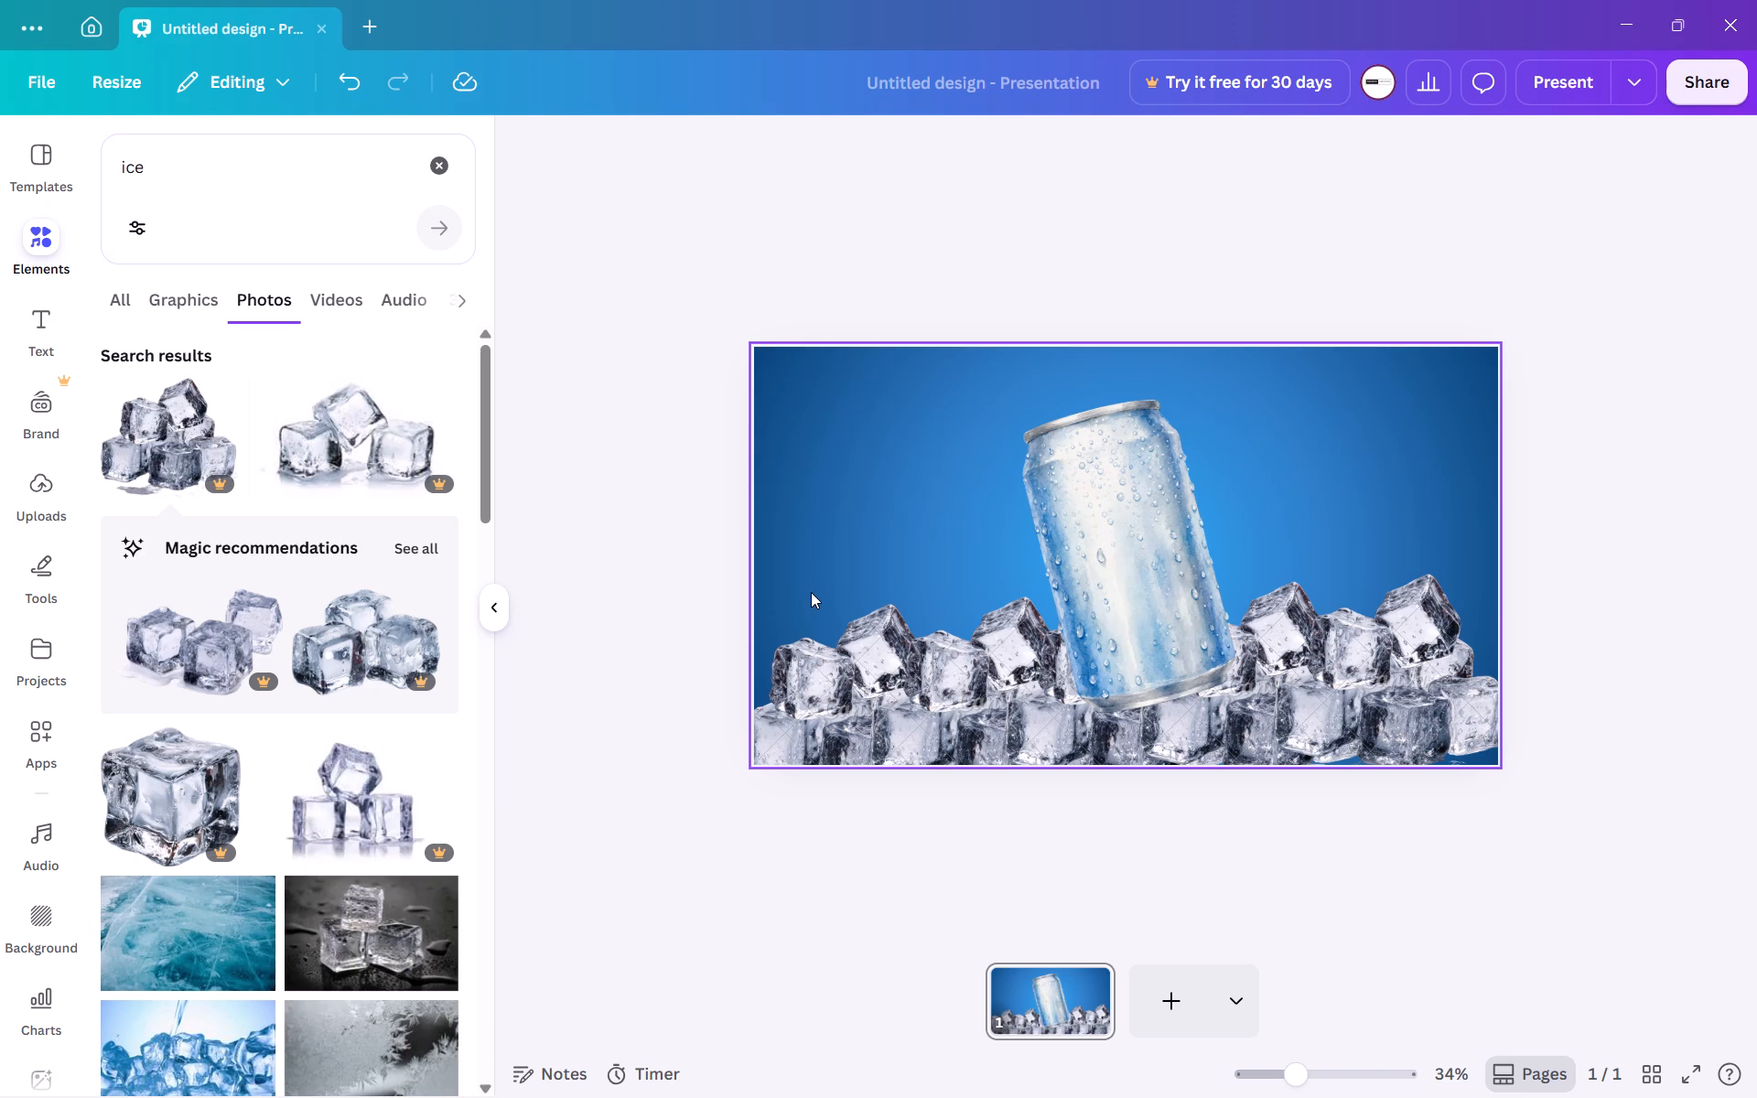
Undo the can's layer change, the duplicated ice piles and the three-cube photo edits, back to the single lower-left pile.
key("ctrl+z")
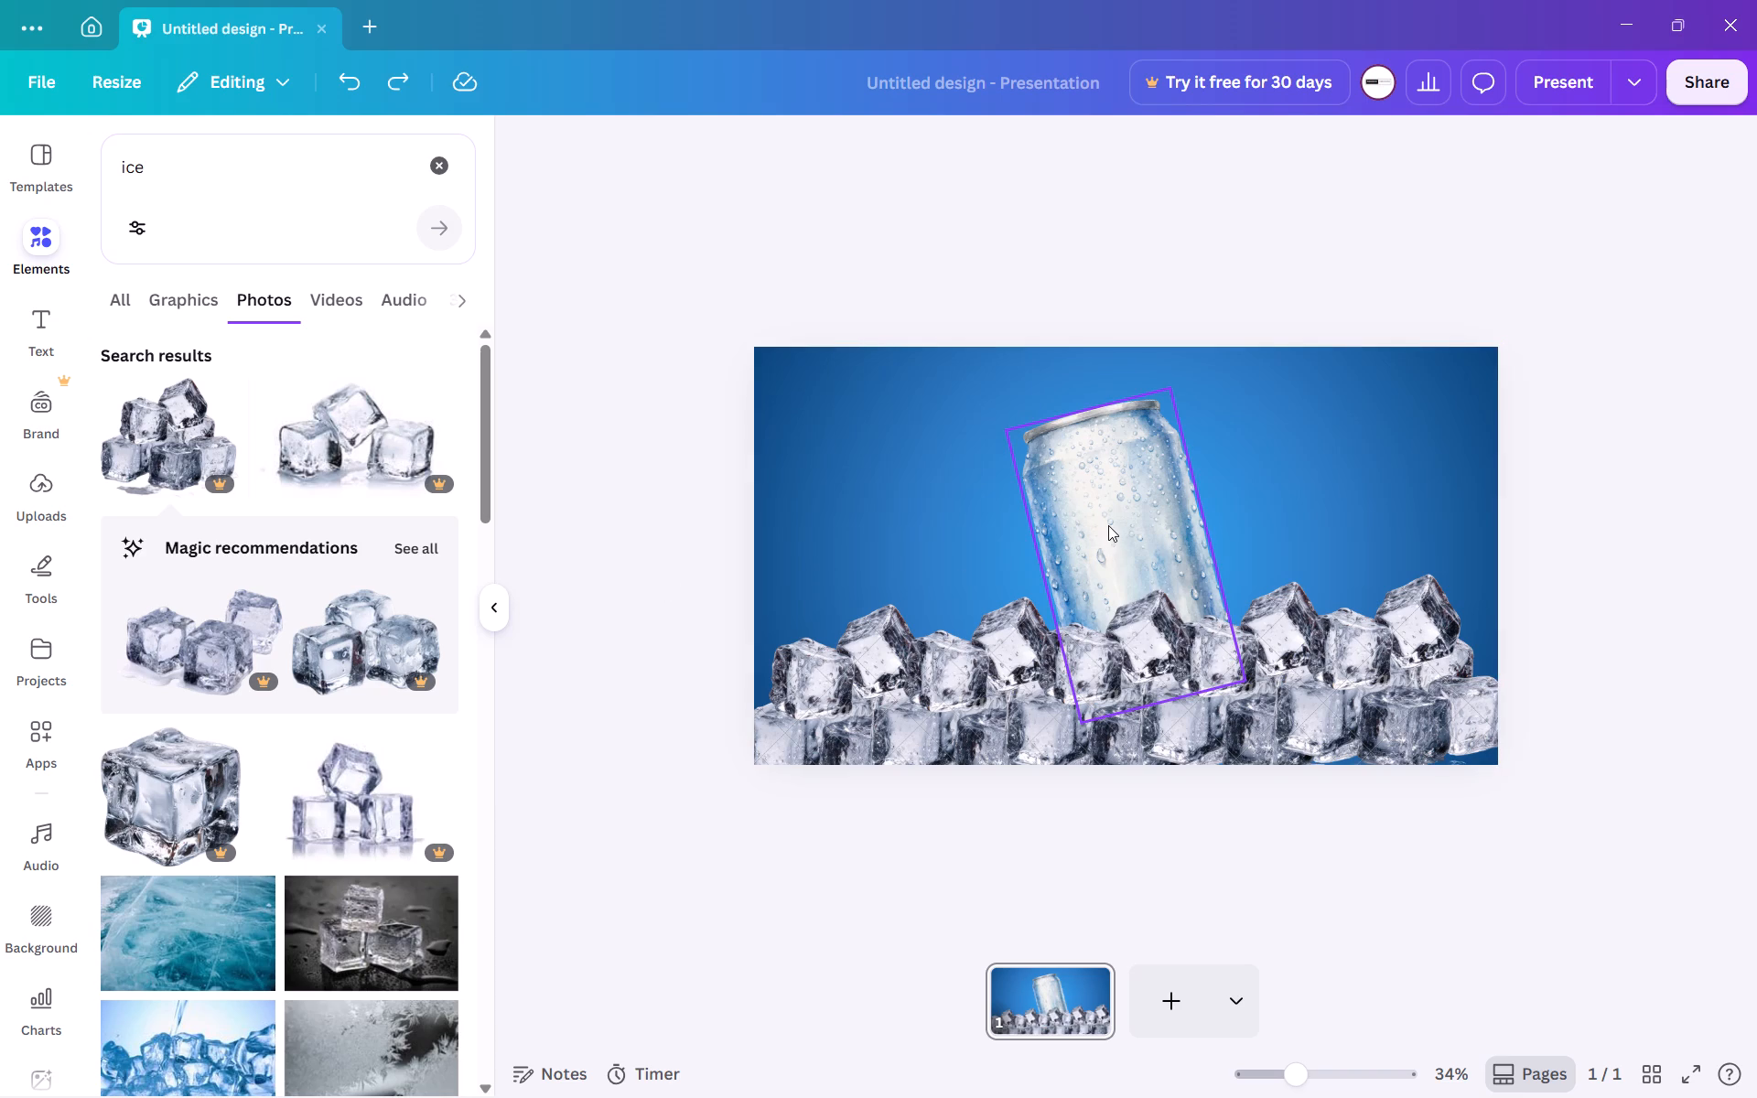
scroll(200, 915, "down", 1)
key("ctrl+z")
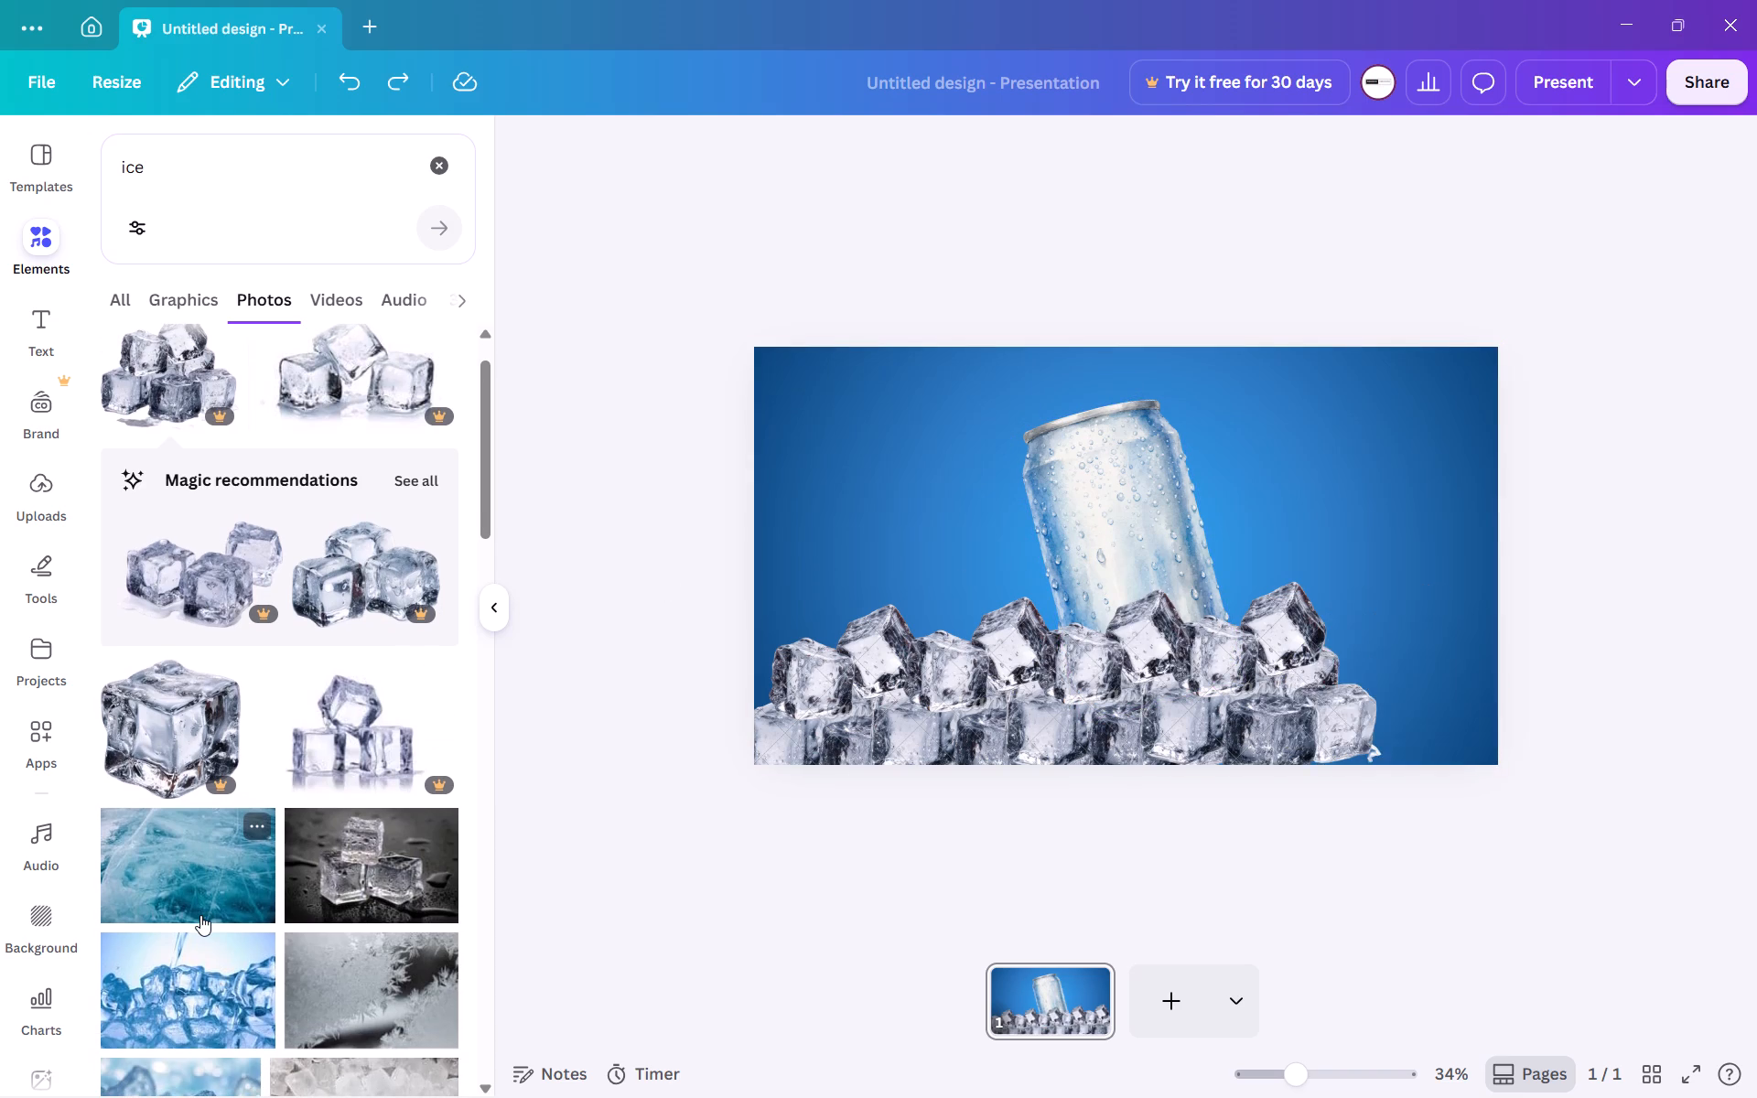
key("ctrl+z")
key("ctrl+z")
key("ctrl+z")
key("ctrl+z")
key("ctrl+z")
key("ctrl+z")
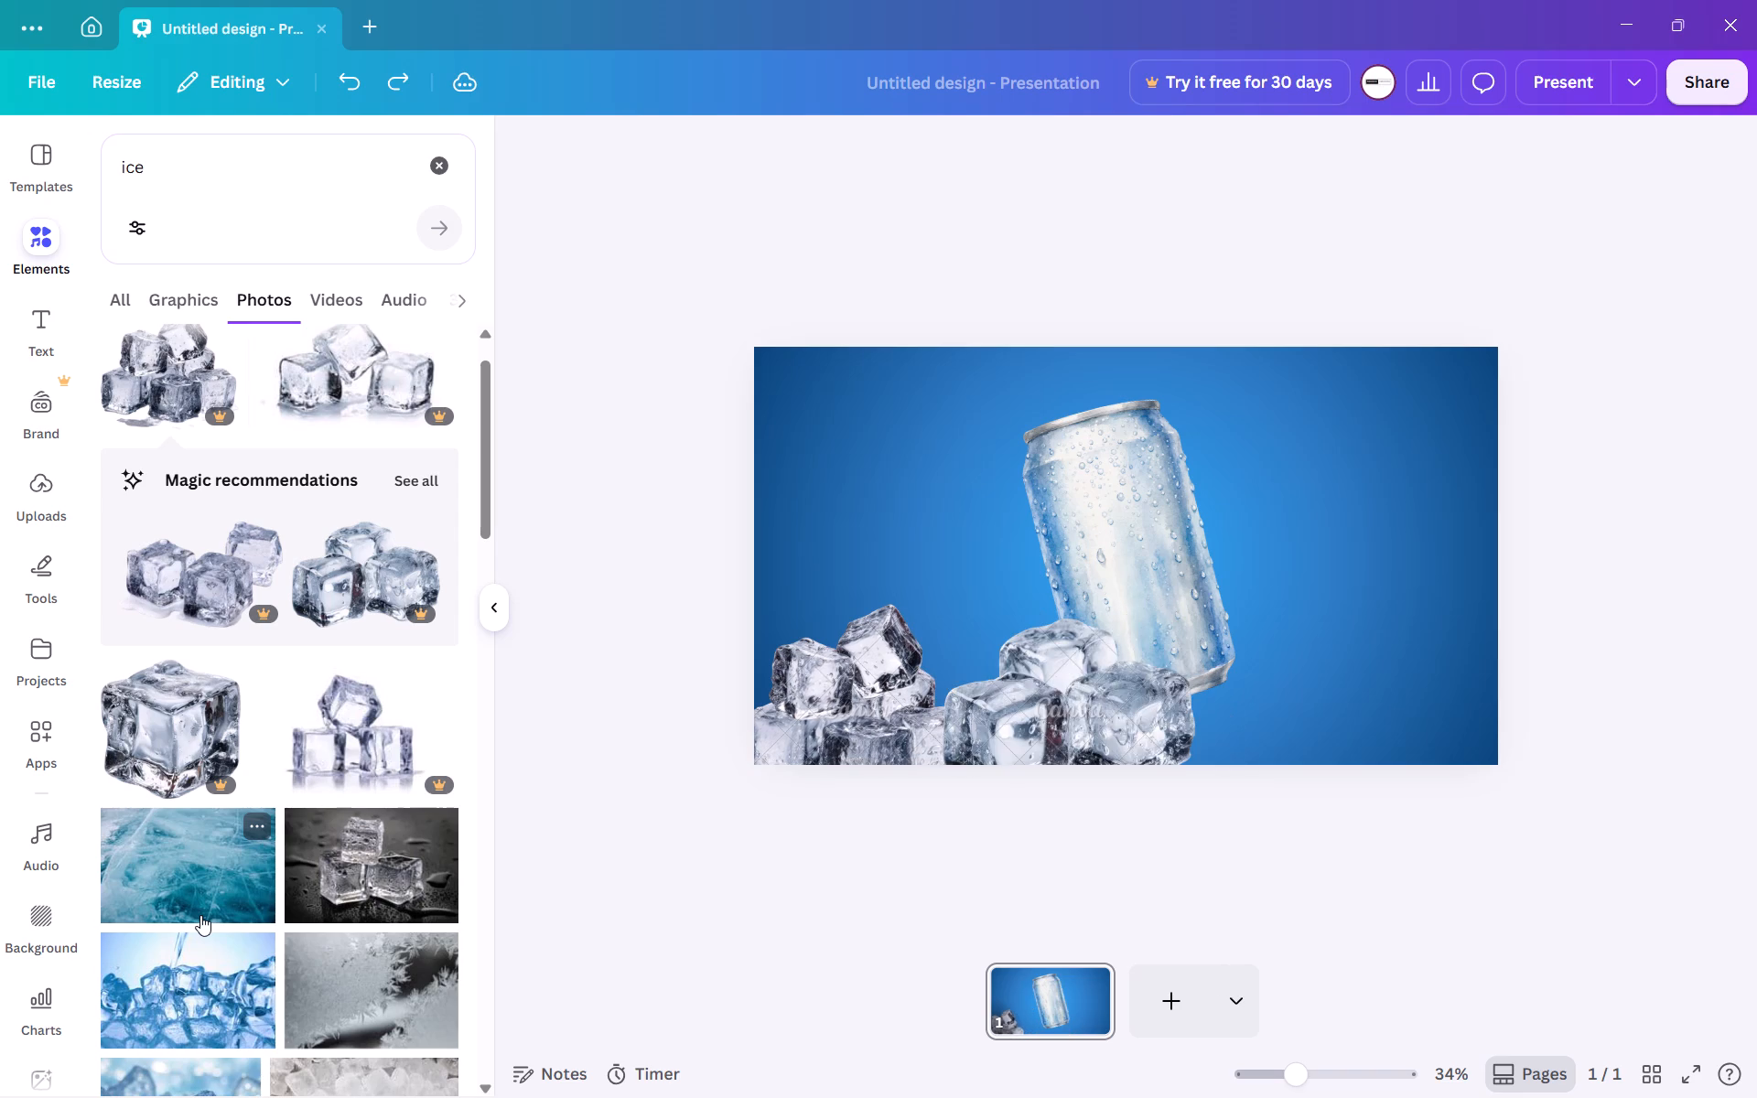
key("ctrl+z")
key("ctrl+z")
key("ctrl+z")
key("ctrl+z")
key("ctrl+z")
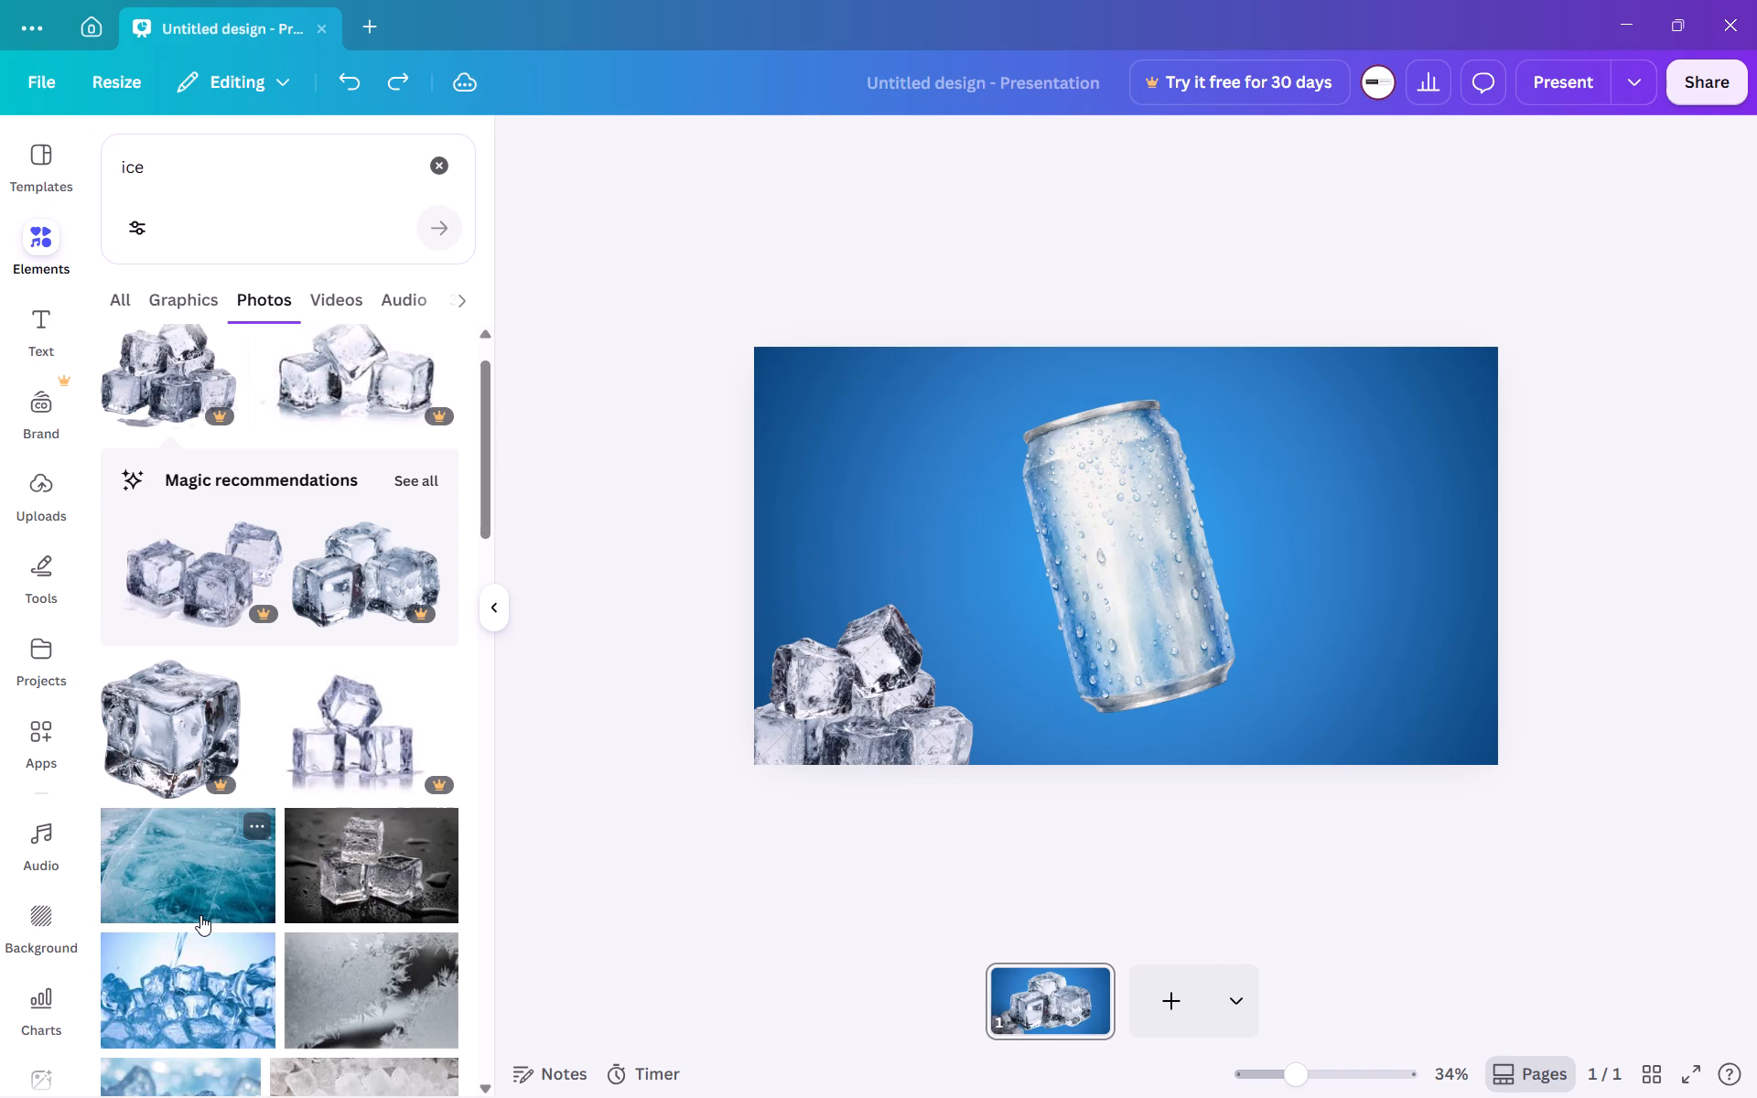
Undo the placement and insertion of the lower-left ice-cube pile, leaving only the can on the blue background.
key("ctrl+z")
key("ctrl+z")
key("ctrl+z")
key("ctrl+z")
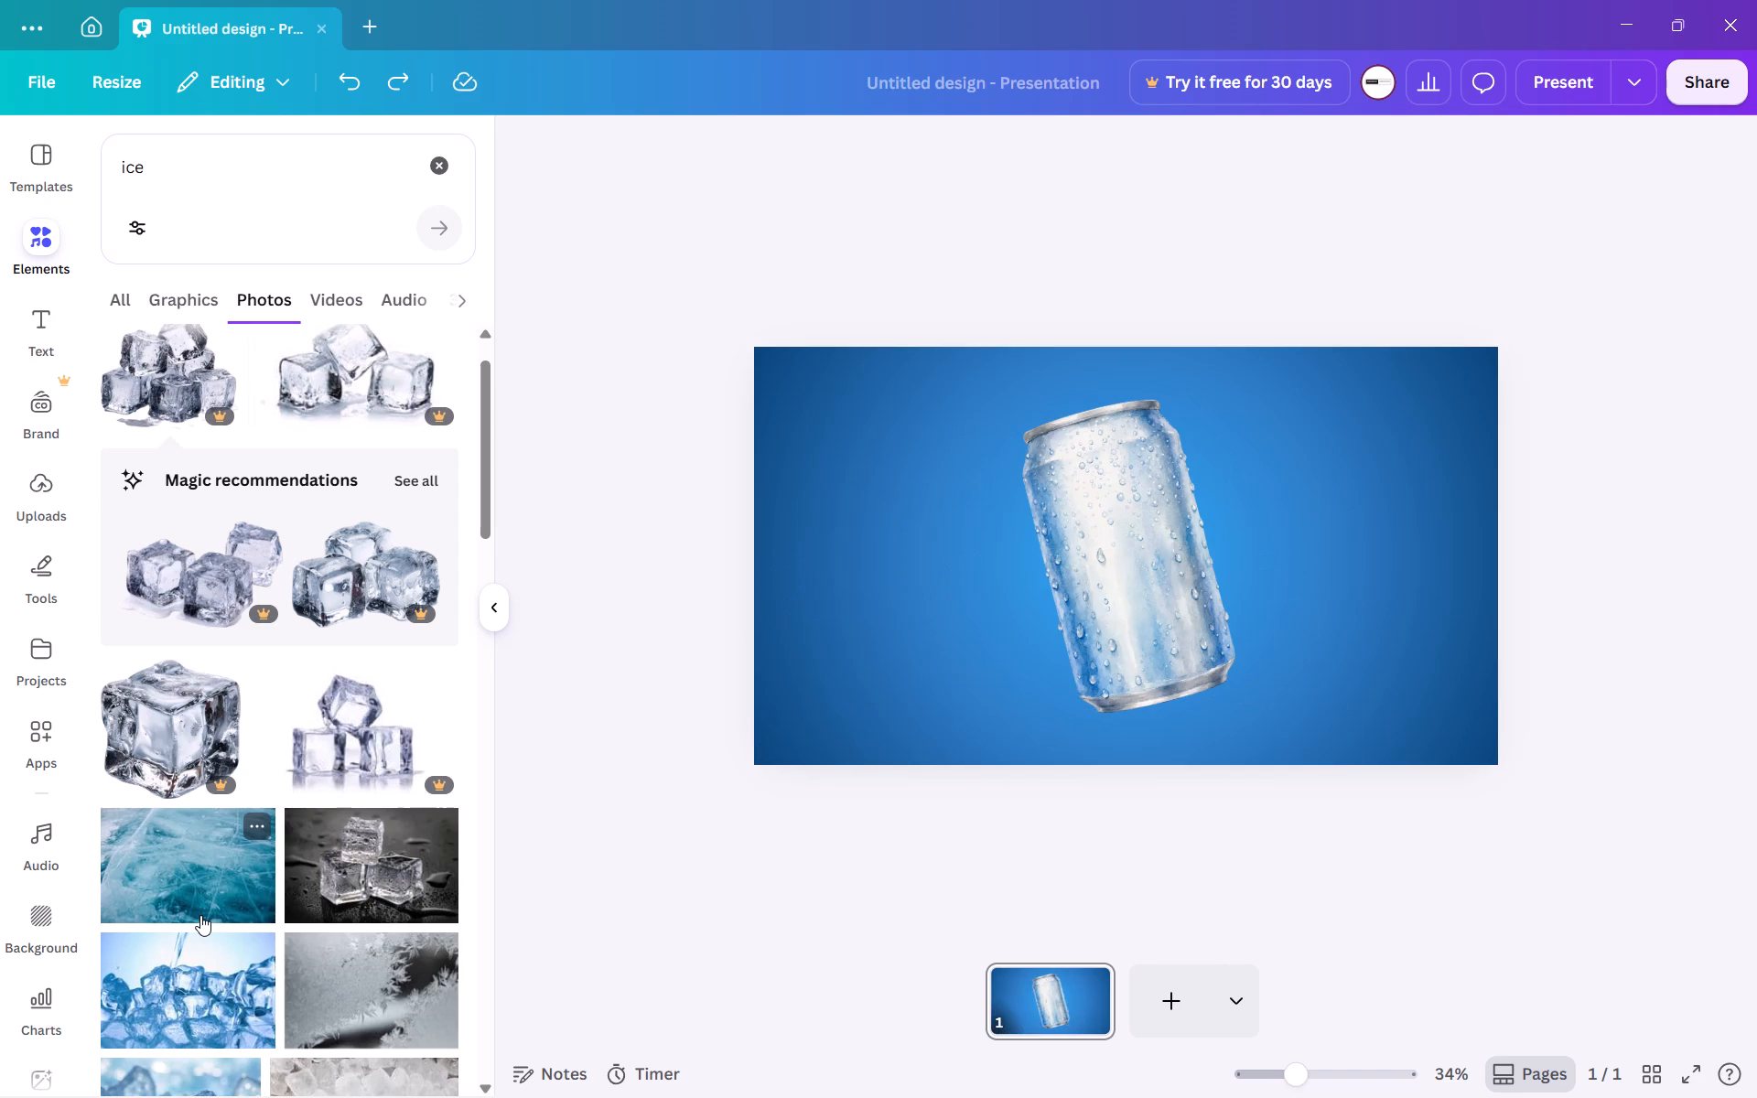
Look through the ice photos, search the photo library for "ice background" and examine the results for suitable ice imagery.
scroll(339, 965, "down", 3)
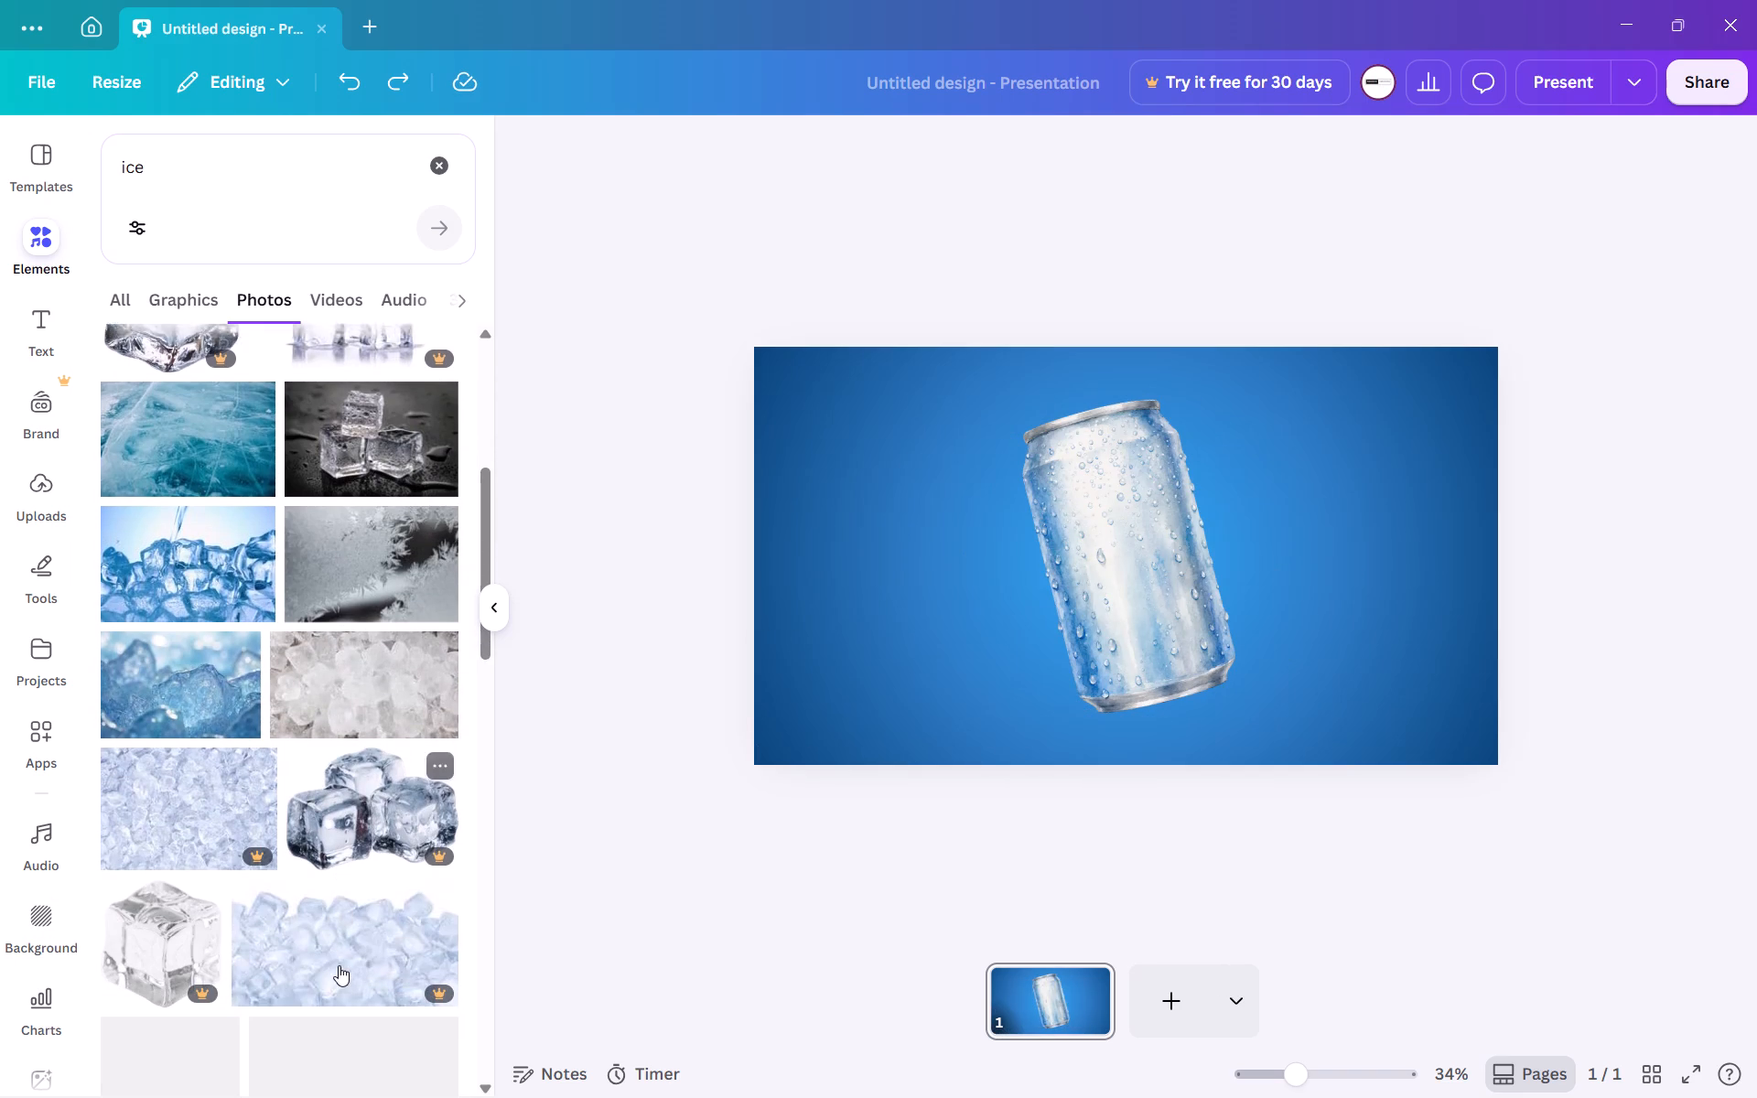
scroll(339, 965, "down", 4)
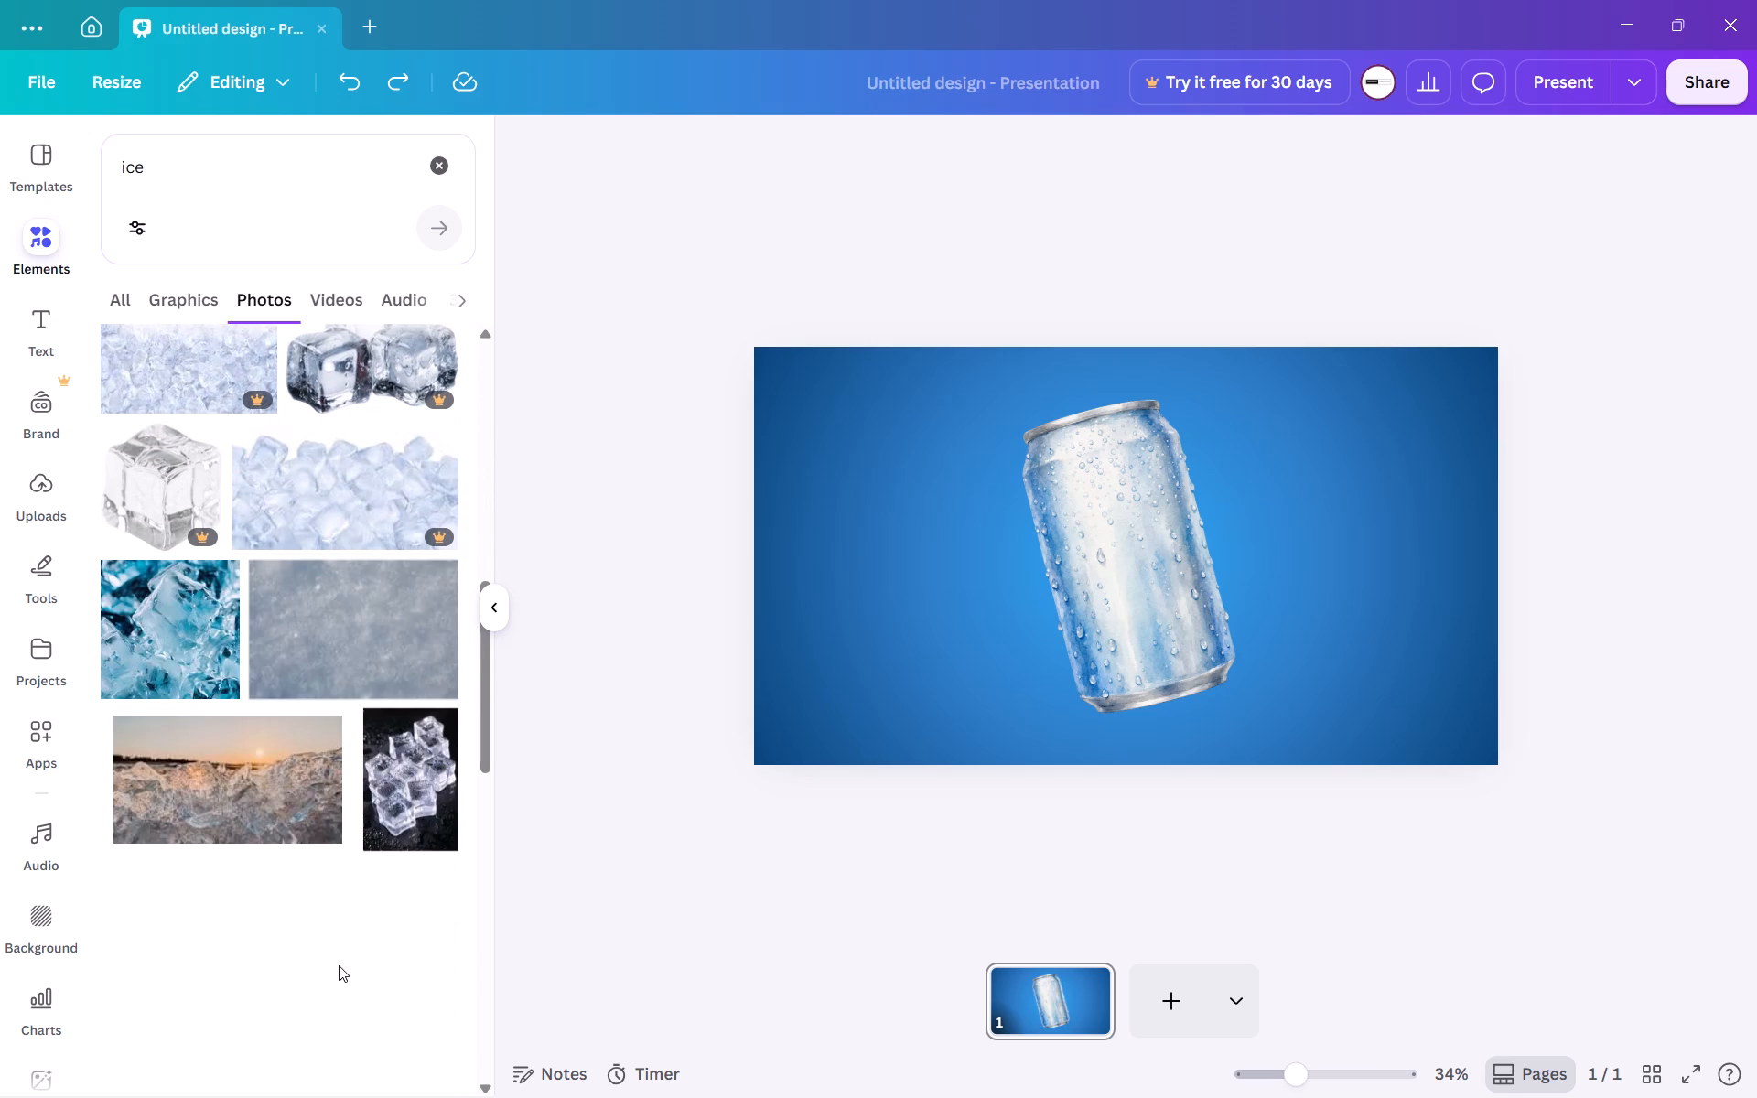
scroll(339, 965, "down", 1)
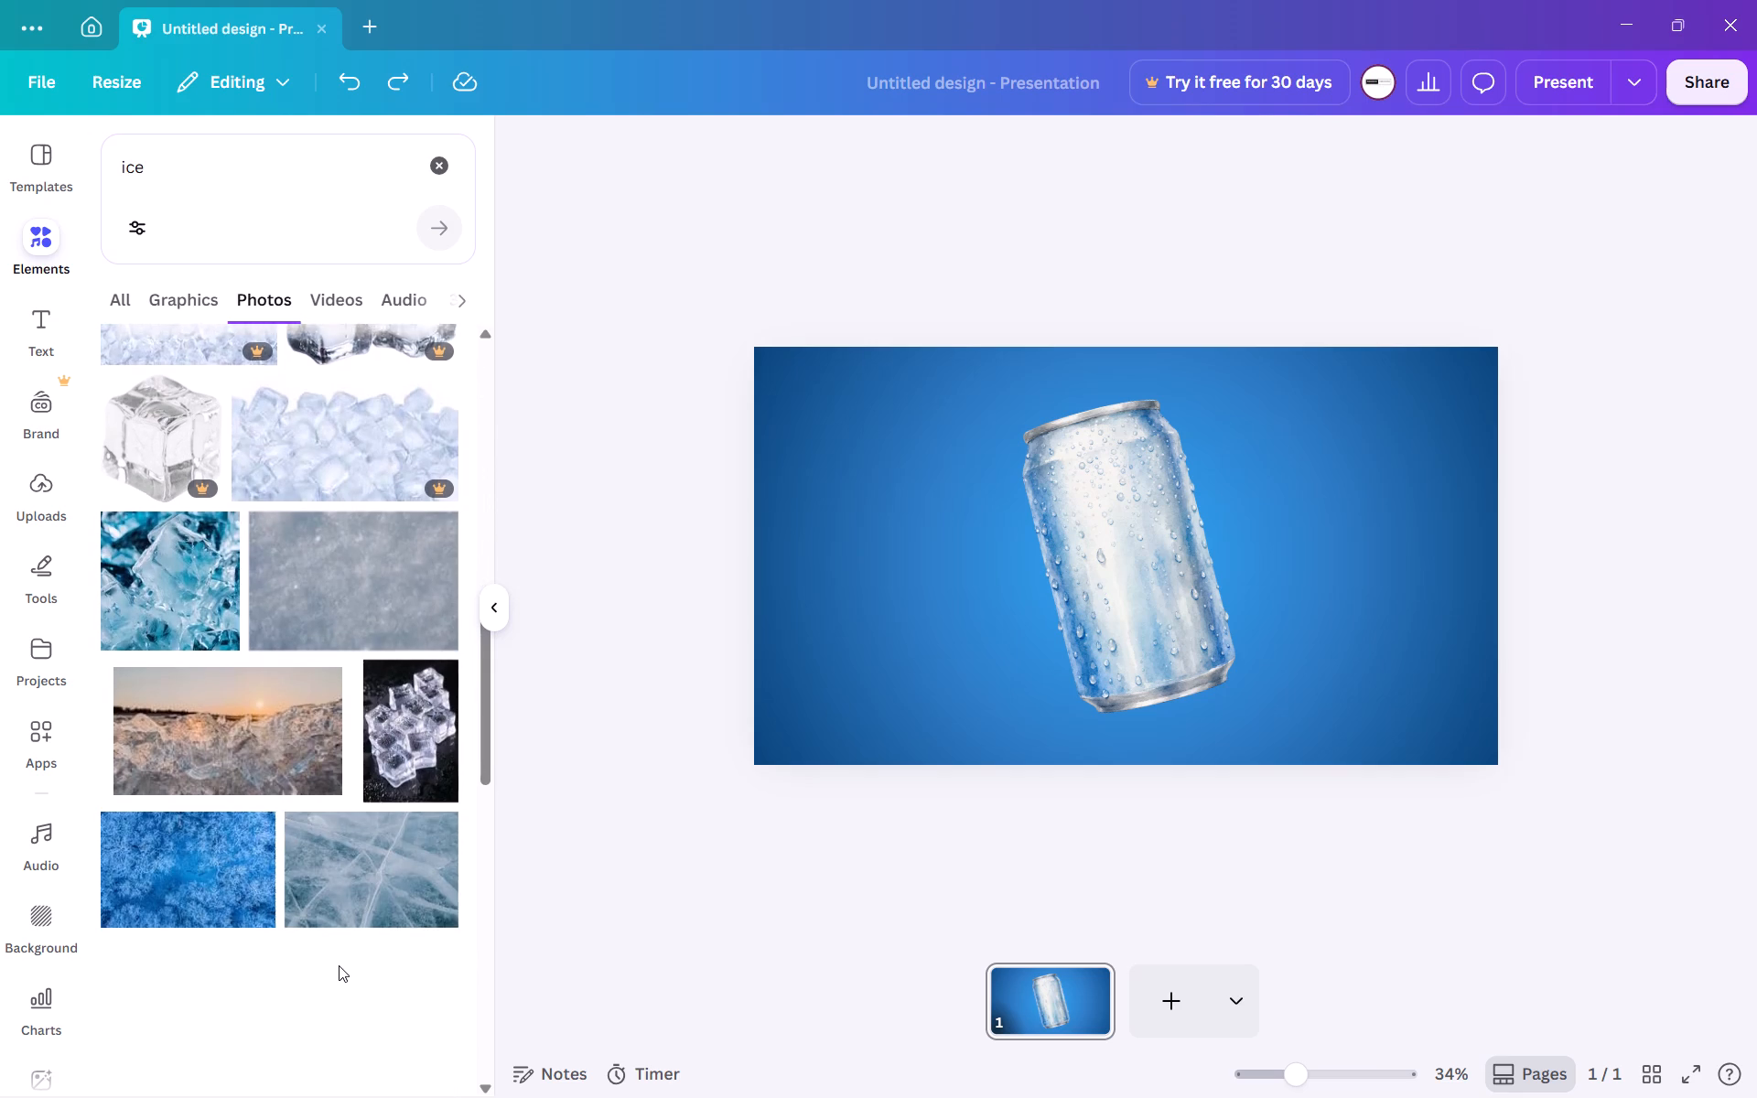
scroll(339, 965, "down", 3)
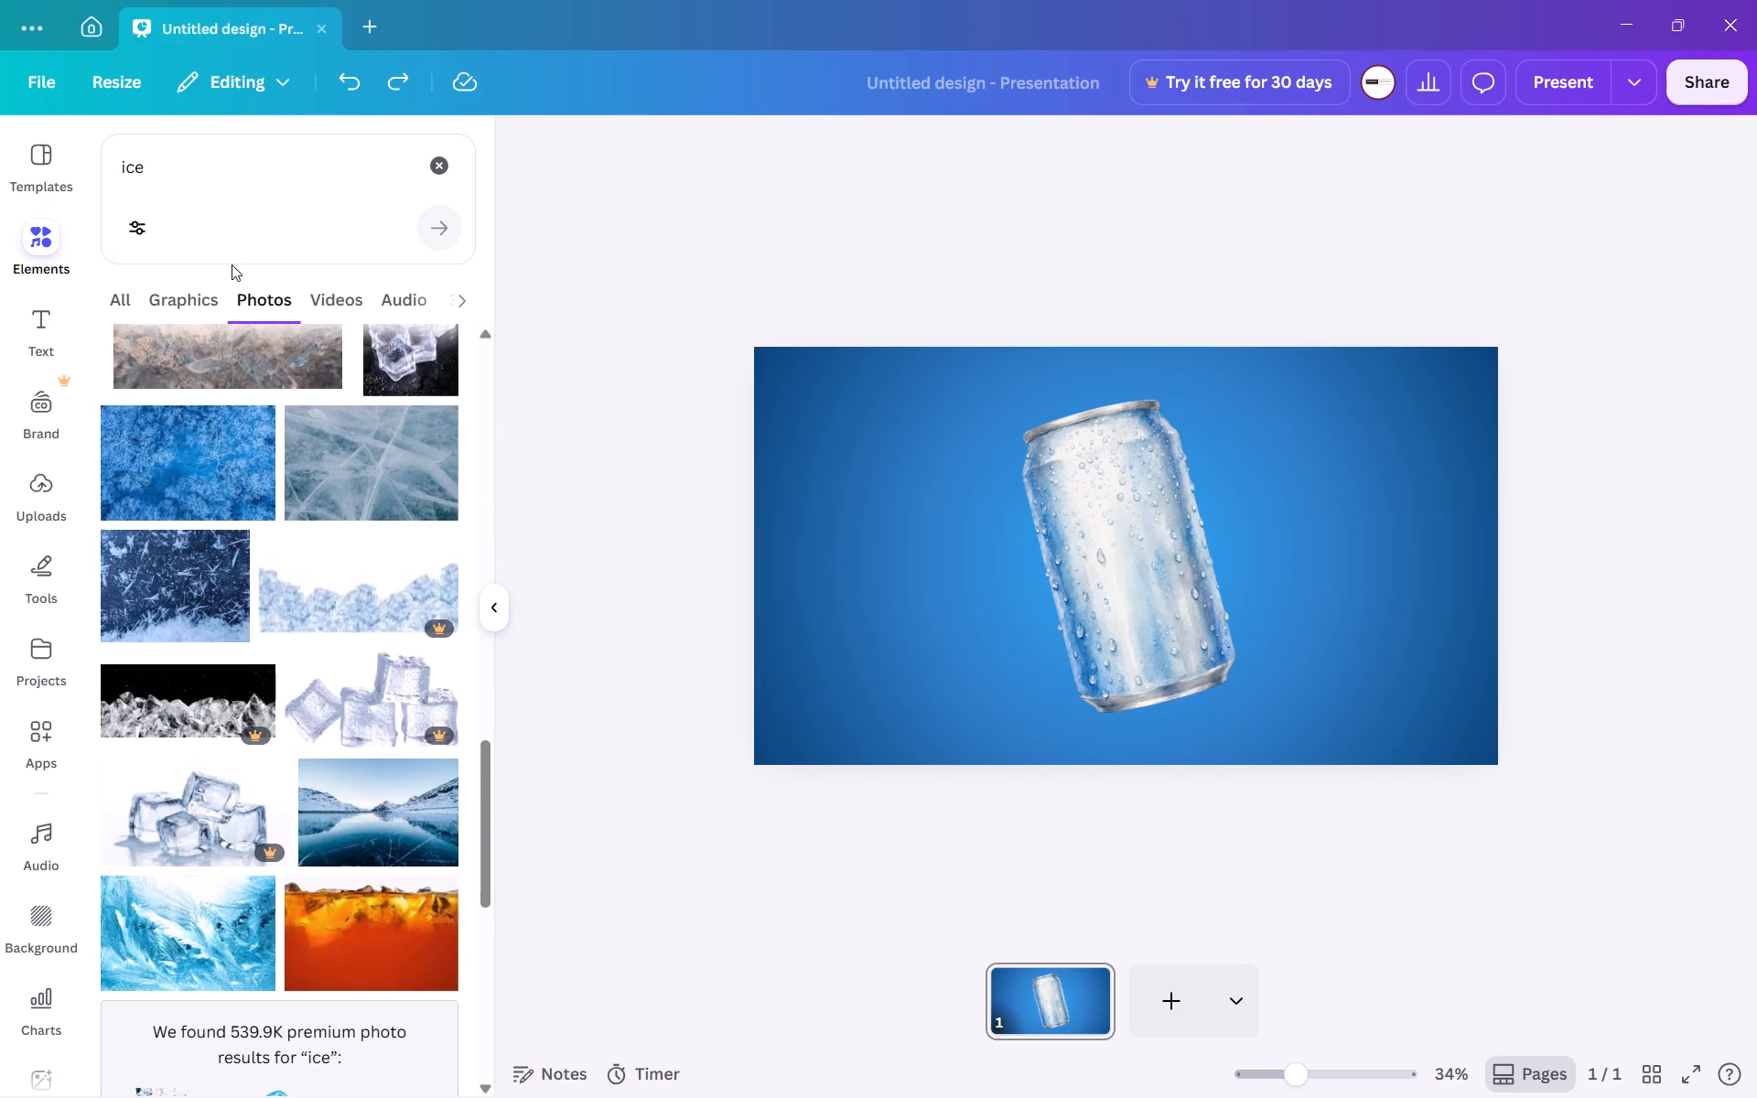
left_click(210, 172)
key("space")
type("background")
key("Return")
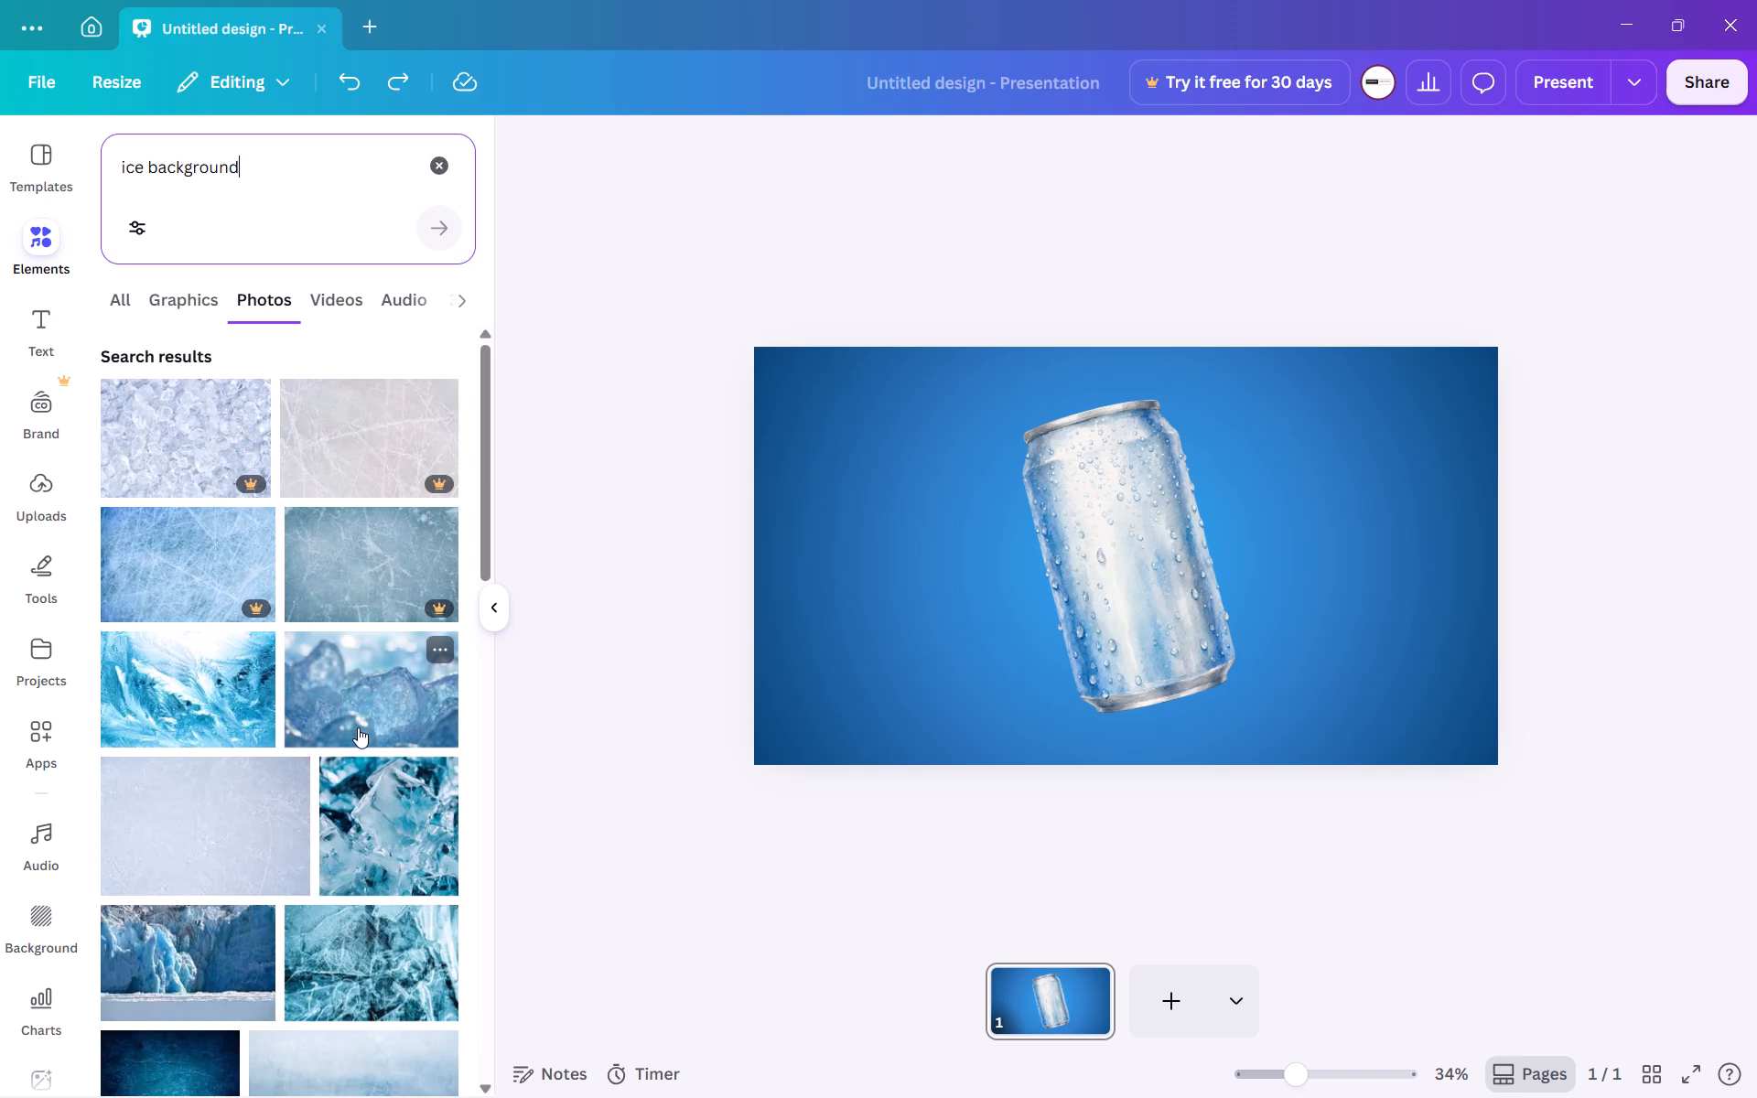
scroll(347, 614, "down", 3)
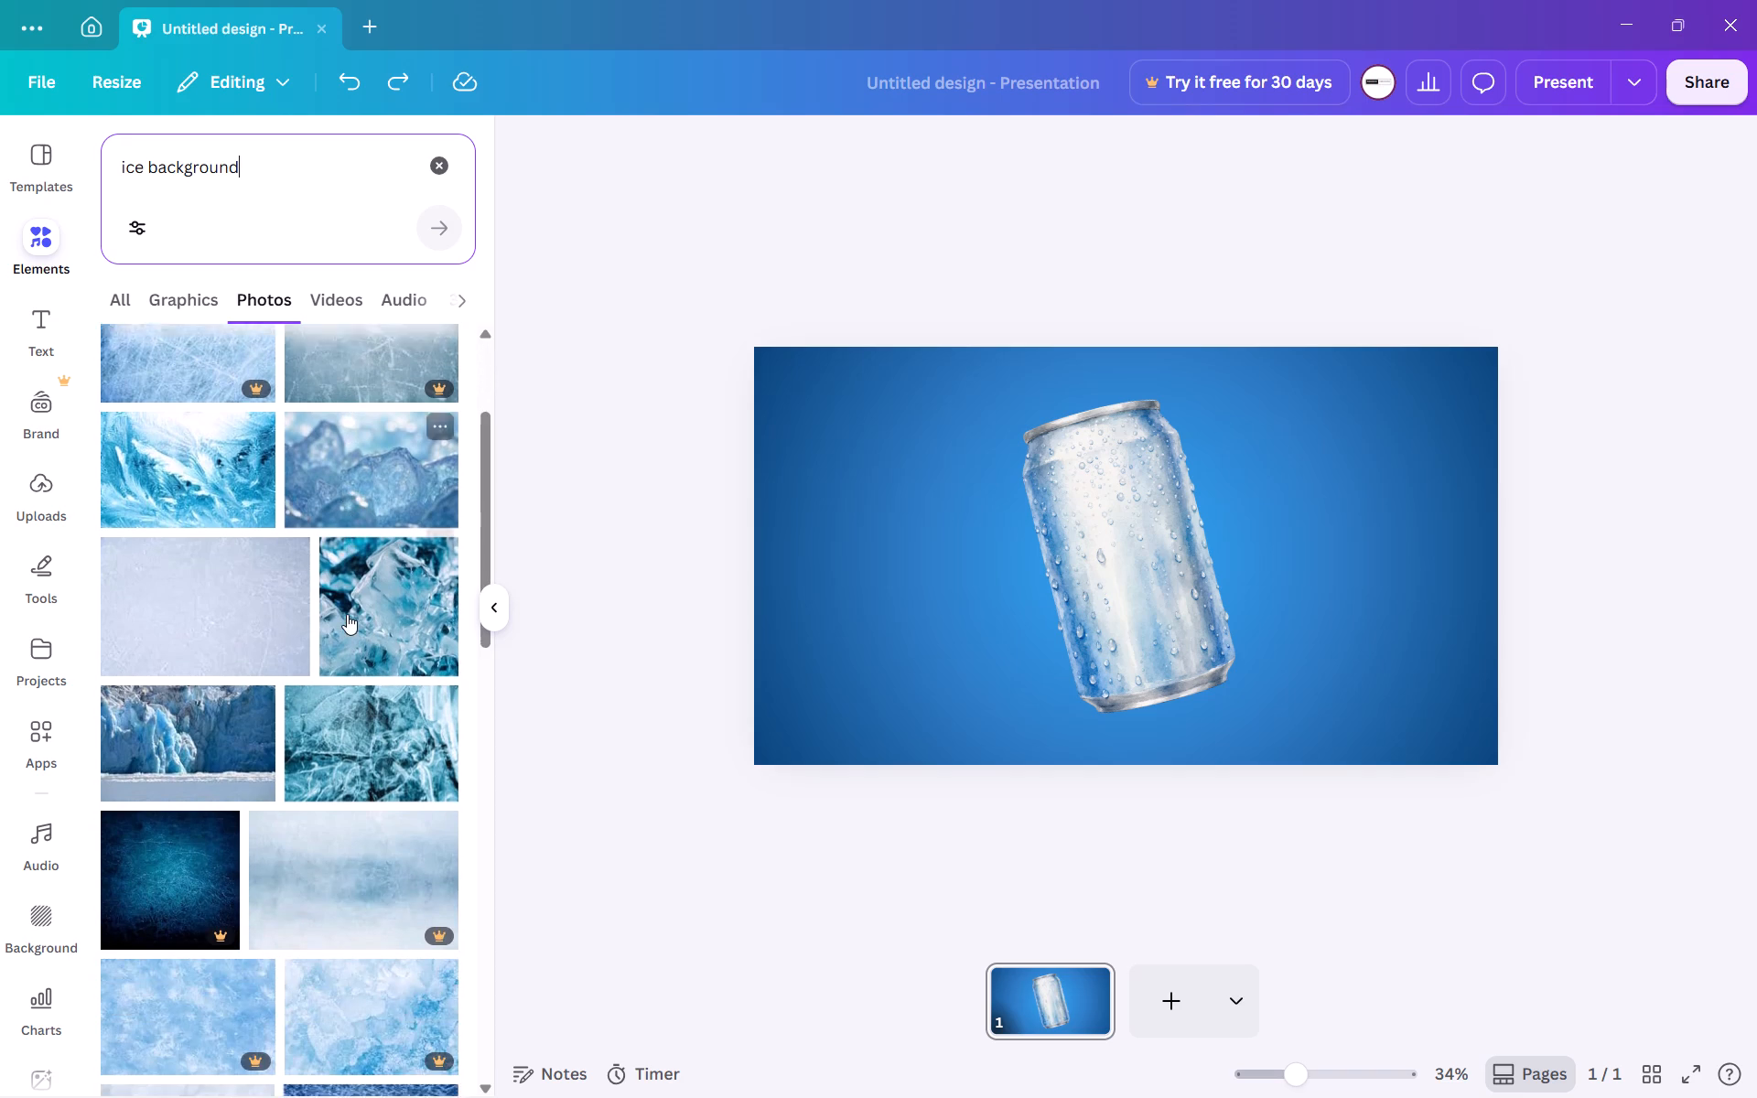
scroll(347, 614, "down", 2)
scroll(347, 614, "up", 1)
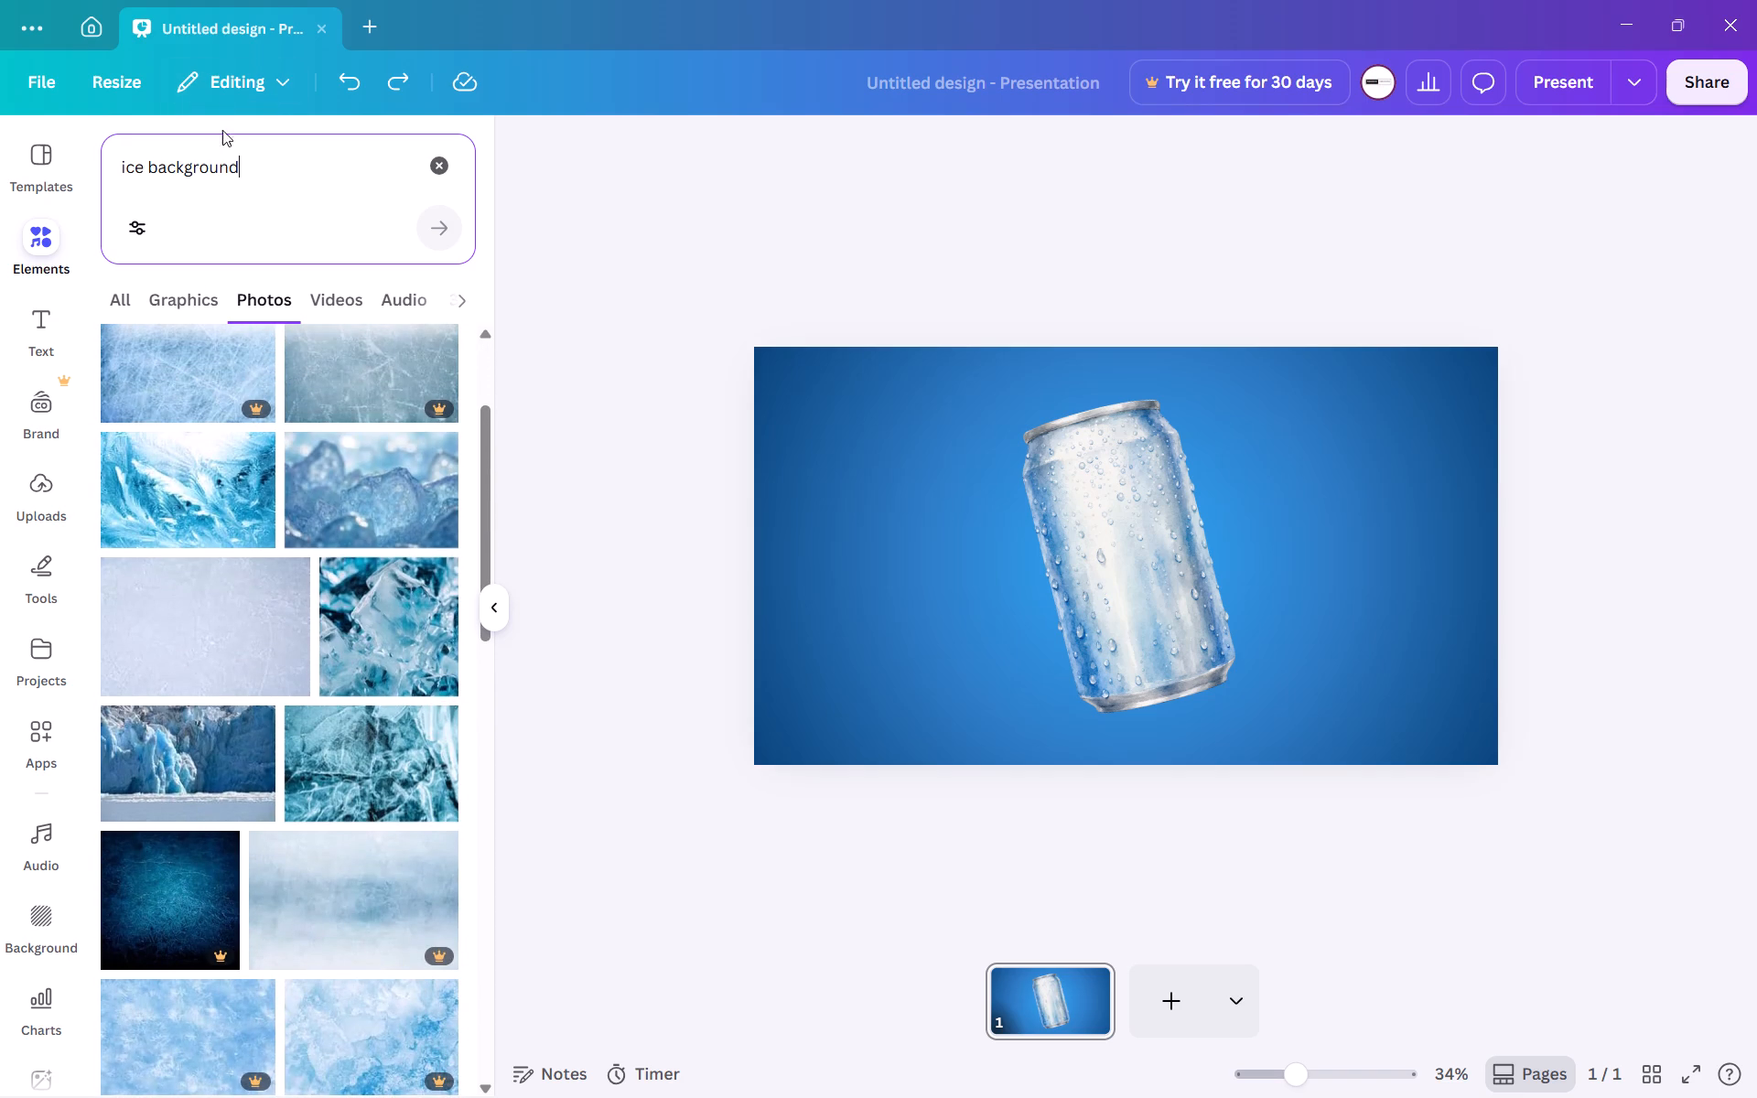
Reset the photo search to "ice" and examine the ice-cube photos.
left_click(249, 165)
key("BackSpace")
key("BackSpace")
key("BackSpace")
key("BackSpace")
key("BackSpace")
key("BackSpace")
key("BackSpace")
key("BackSpace")
key("BackSpace")
key("BackSpace")
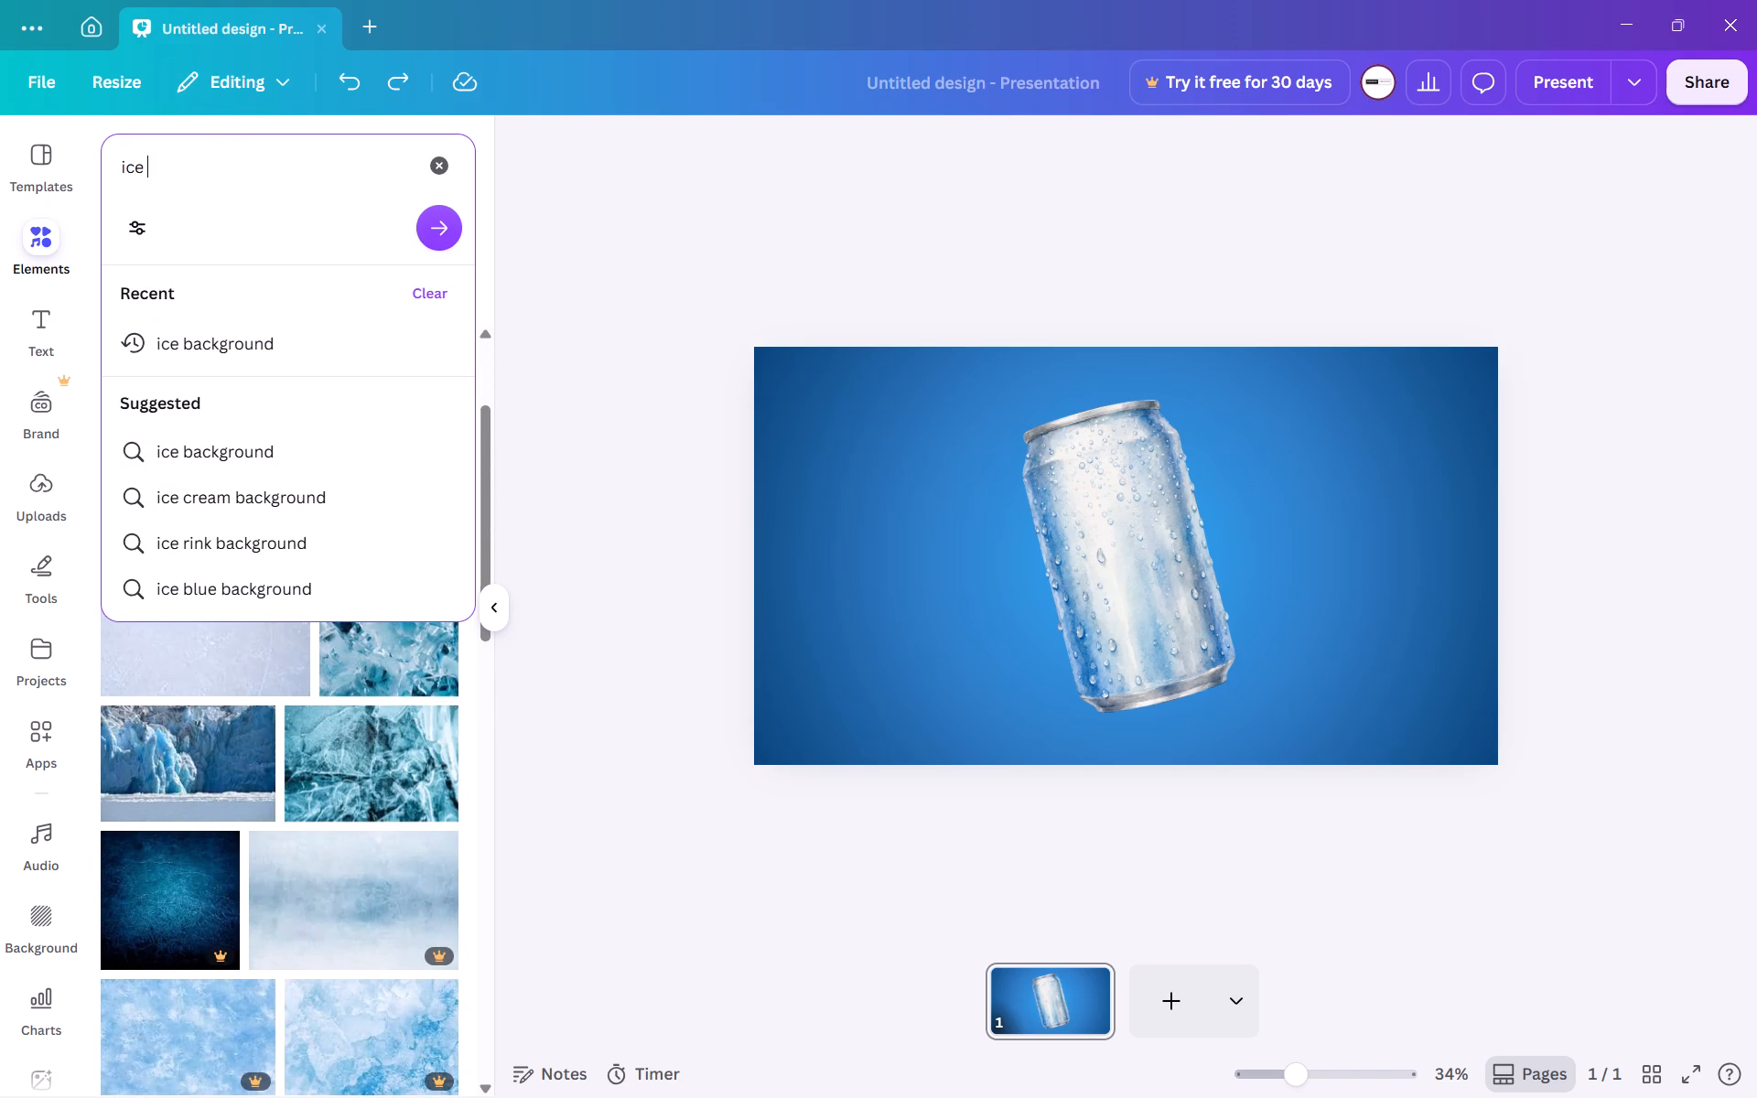
type("no backgro")
key("BackSpace")
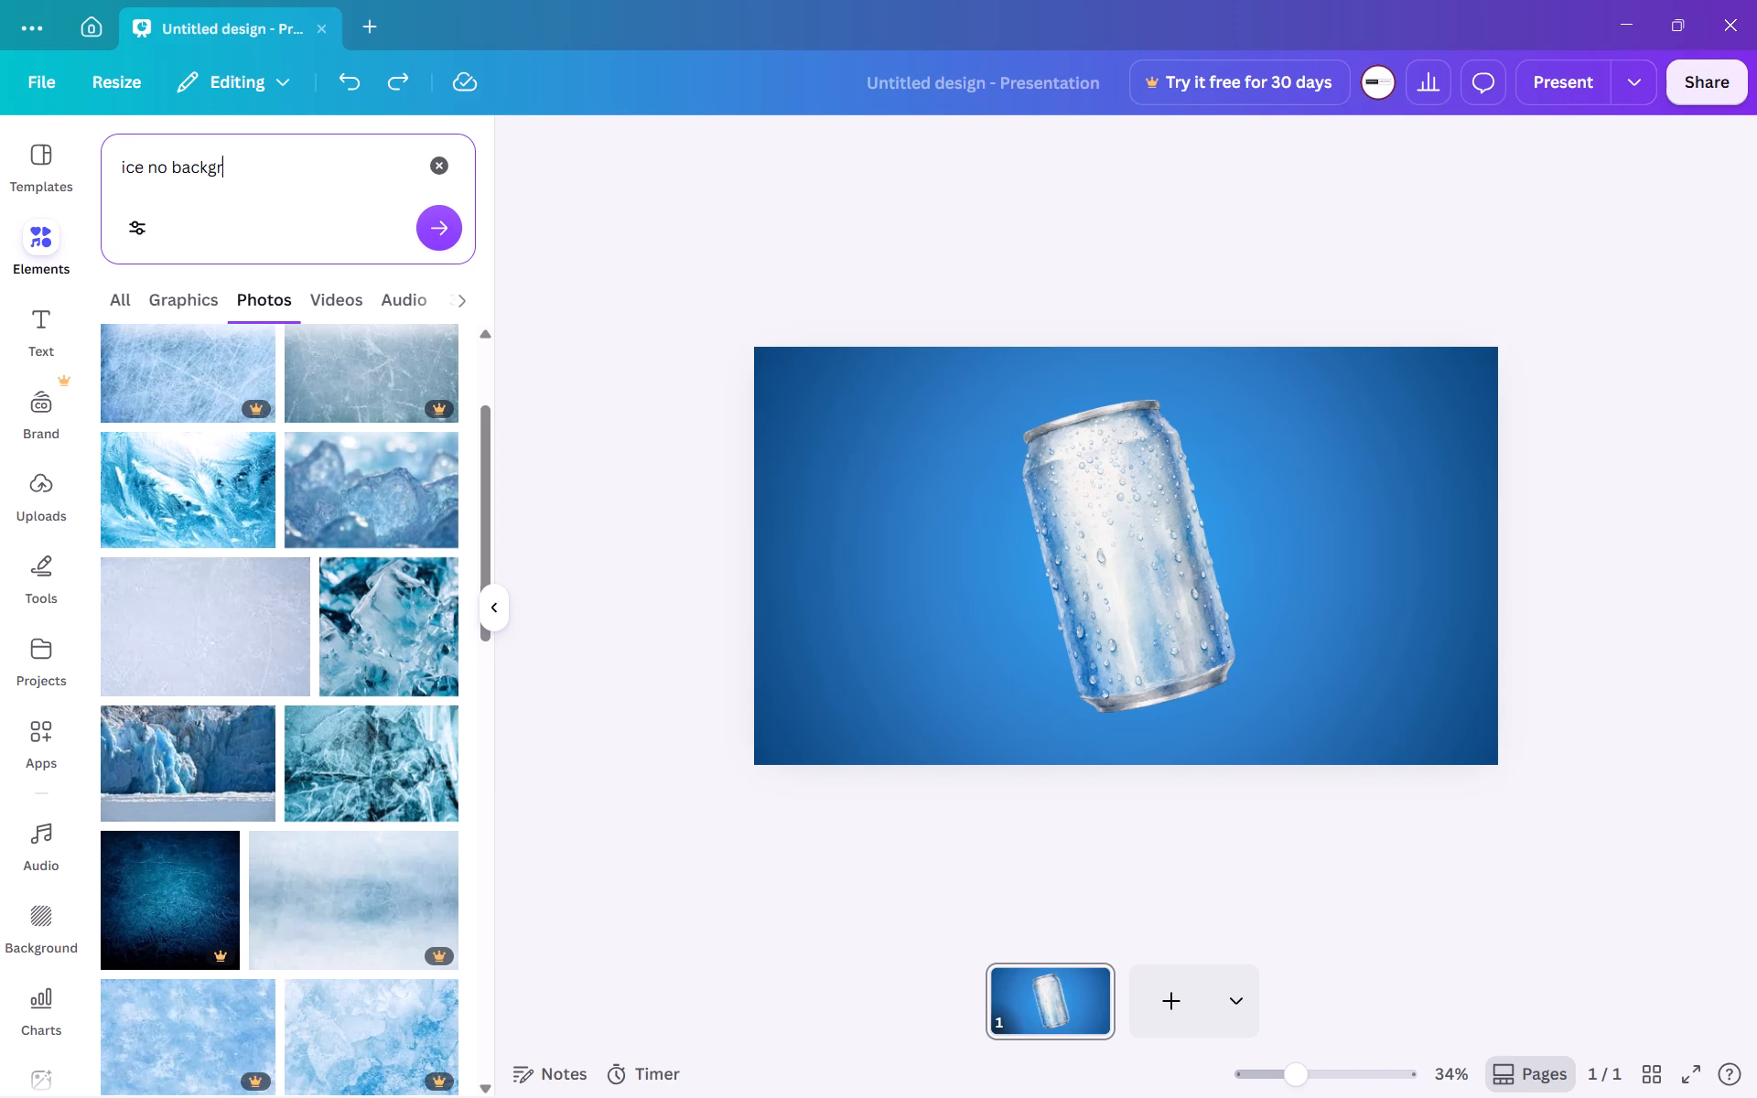
key("BackSpace")
key("BackSpace")
key("BackSpace")
key("BackSpace")
key("BackSpace")
key("BackSpace")
key("BackSpace")
key("BackSpace")
key("BackSpace")
key("BackSpace")
key("backslash")
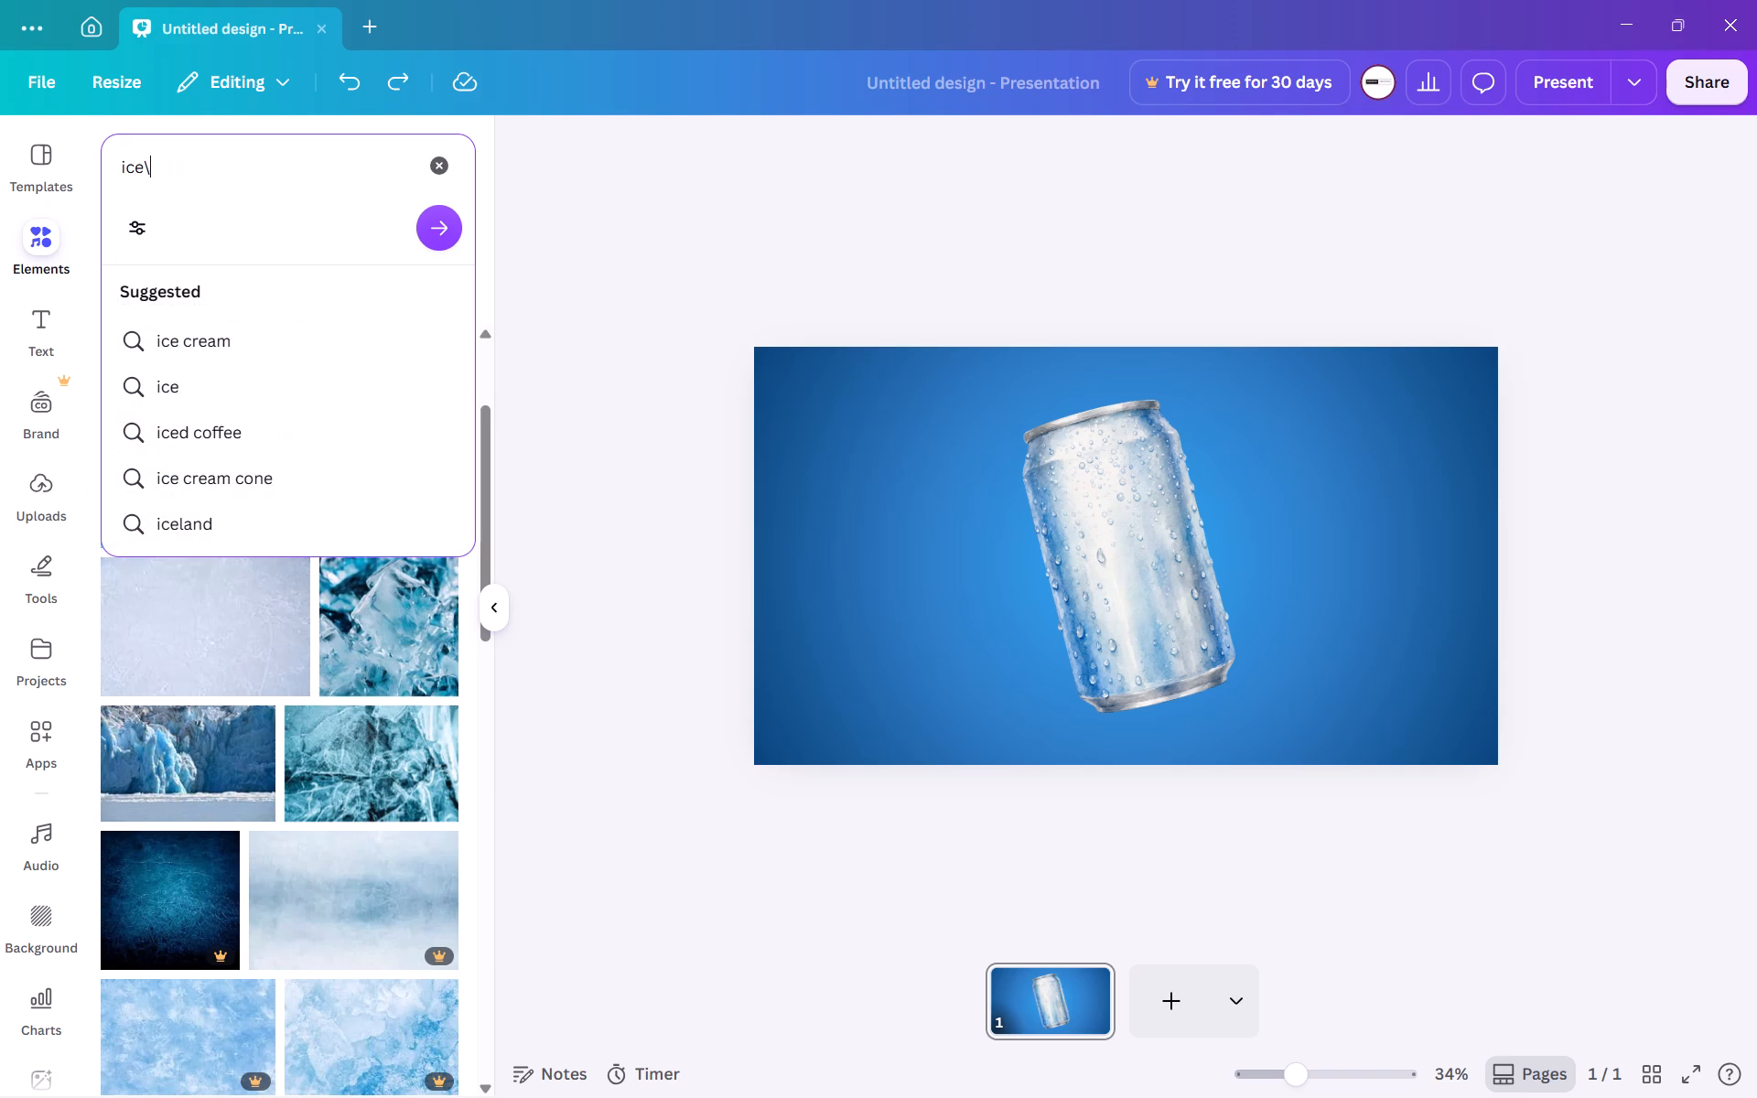
key("BackSpace")
key("Return")
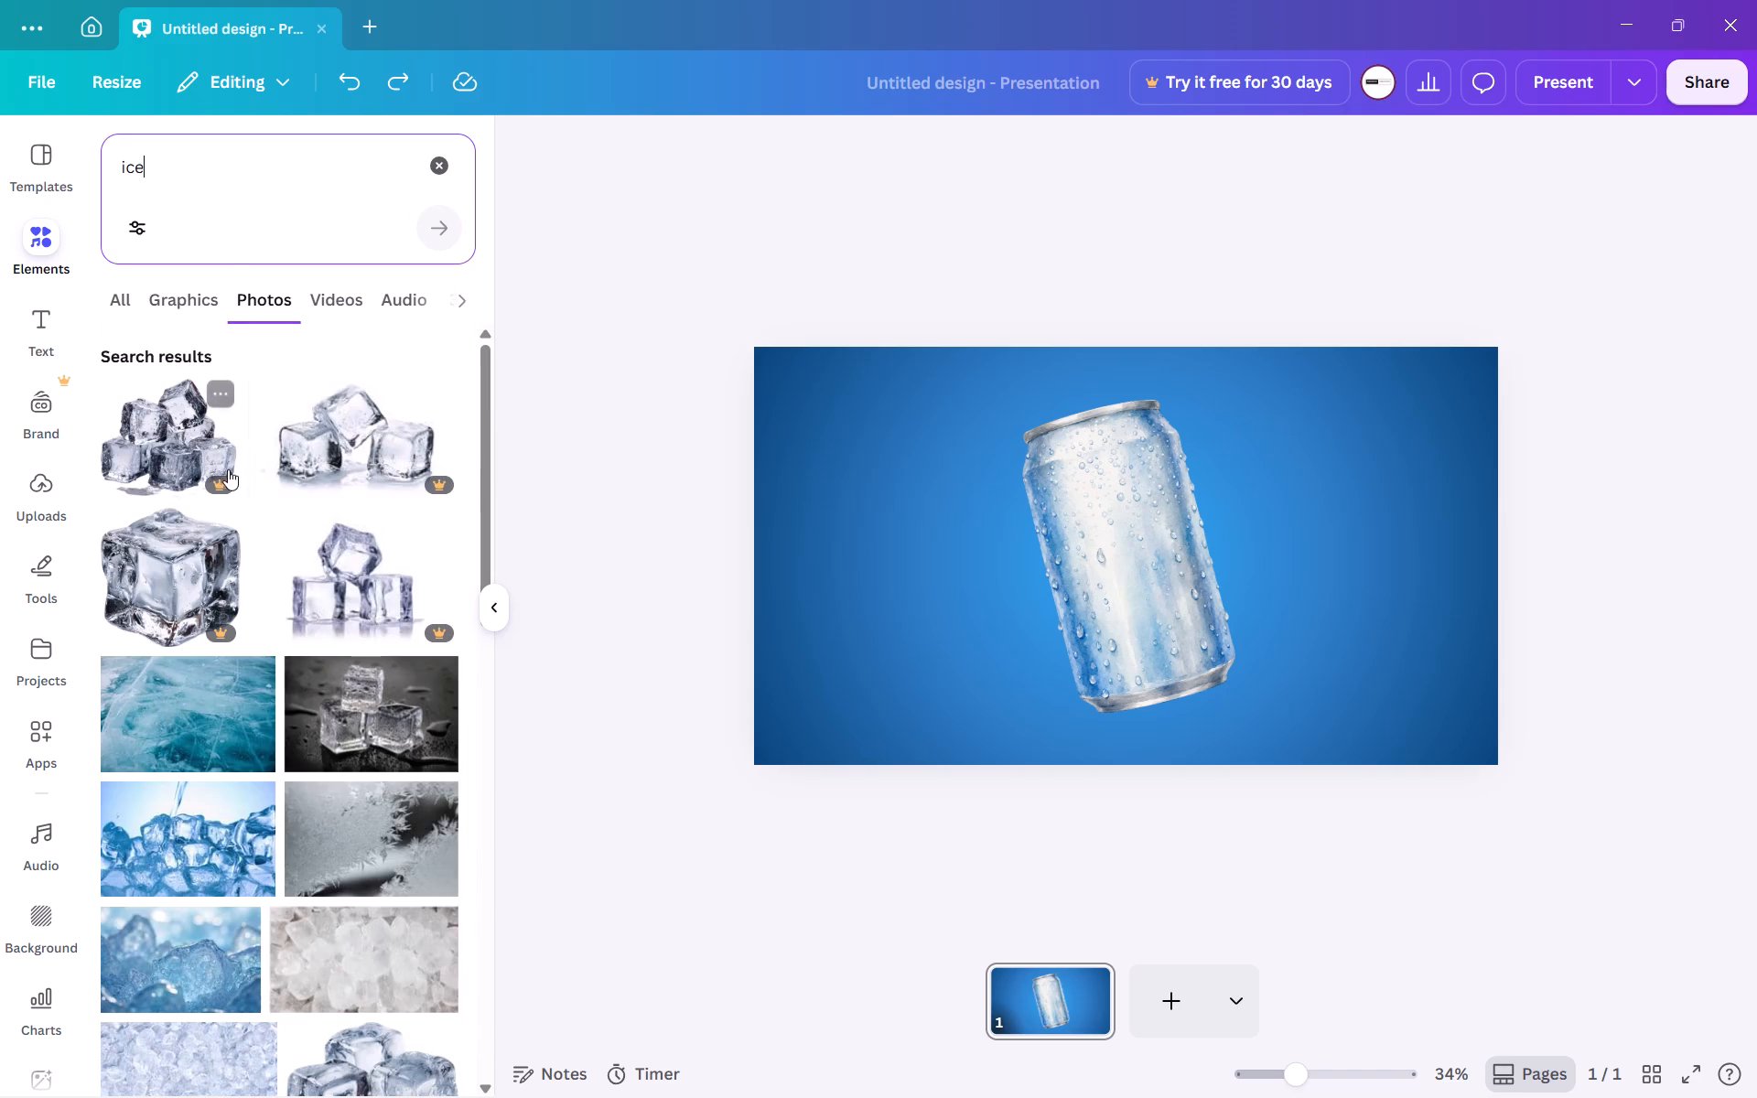
scroll(221, 714, "down", 1)
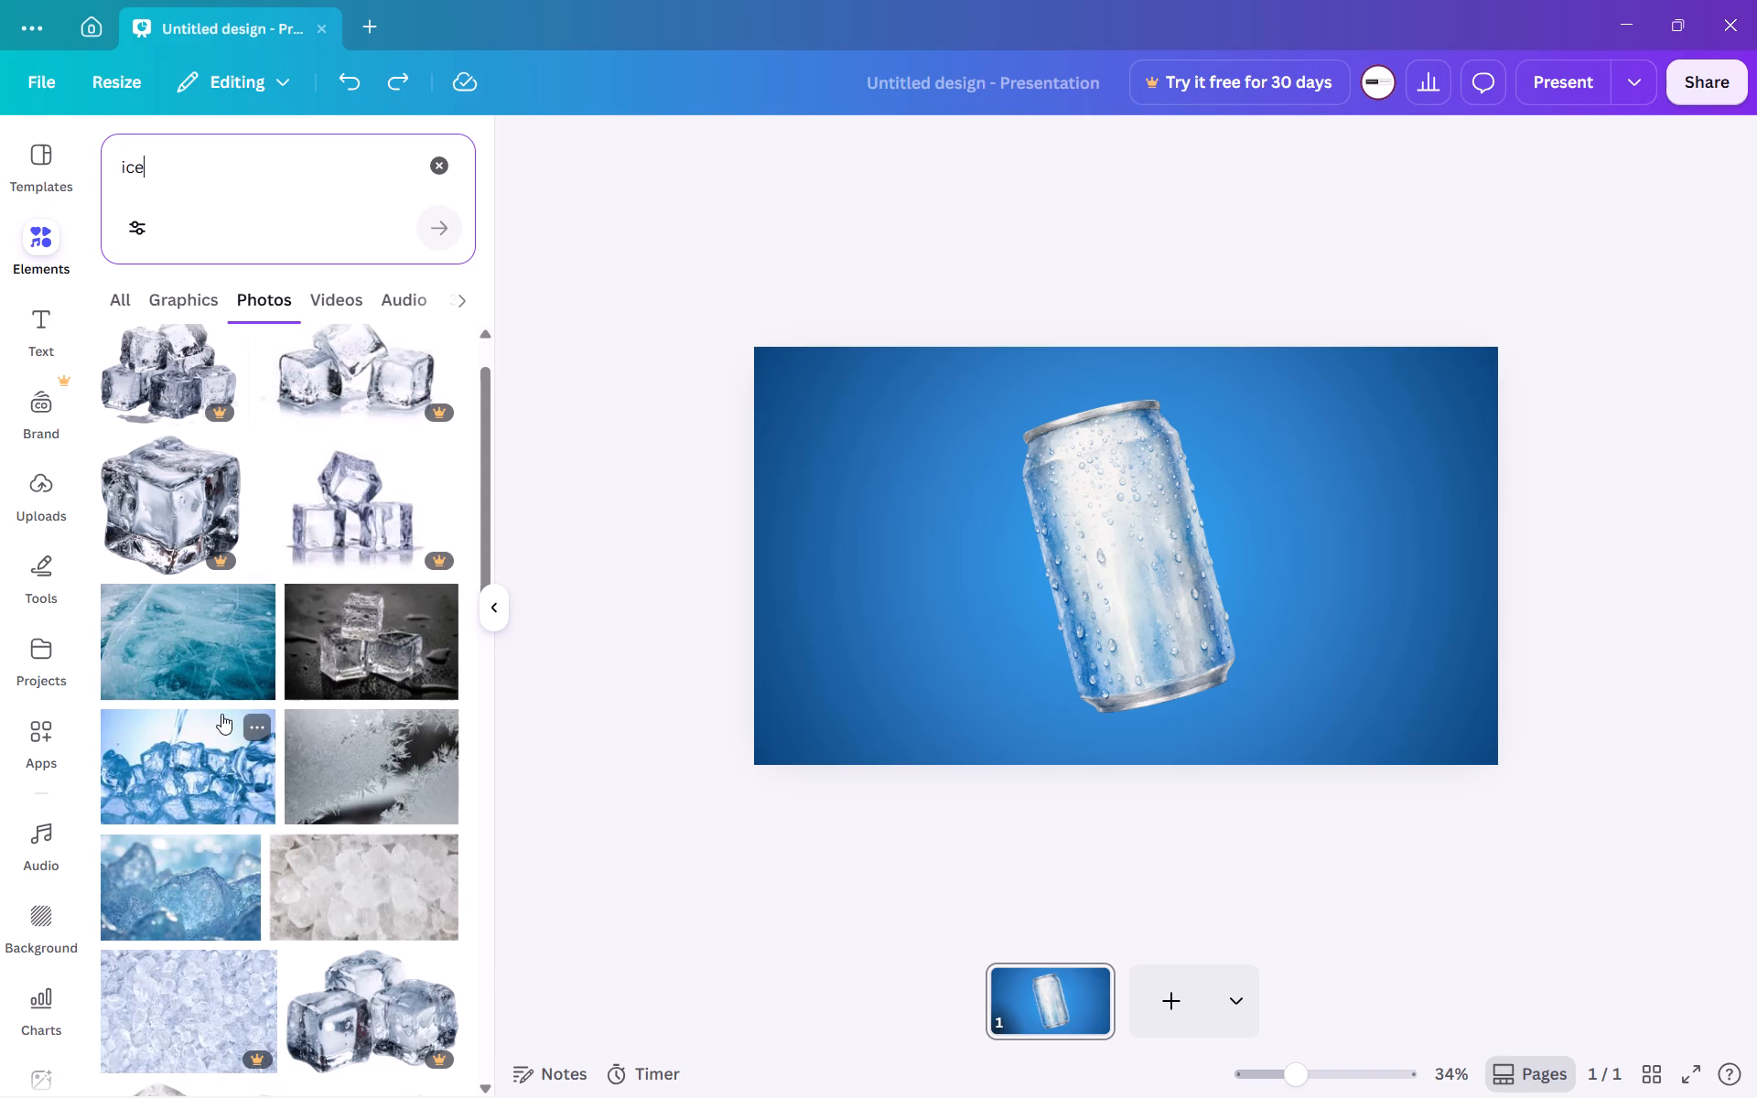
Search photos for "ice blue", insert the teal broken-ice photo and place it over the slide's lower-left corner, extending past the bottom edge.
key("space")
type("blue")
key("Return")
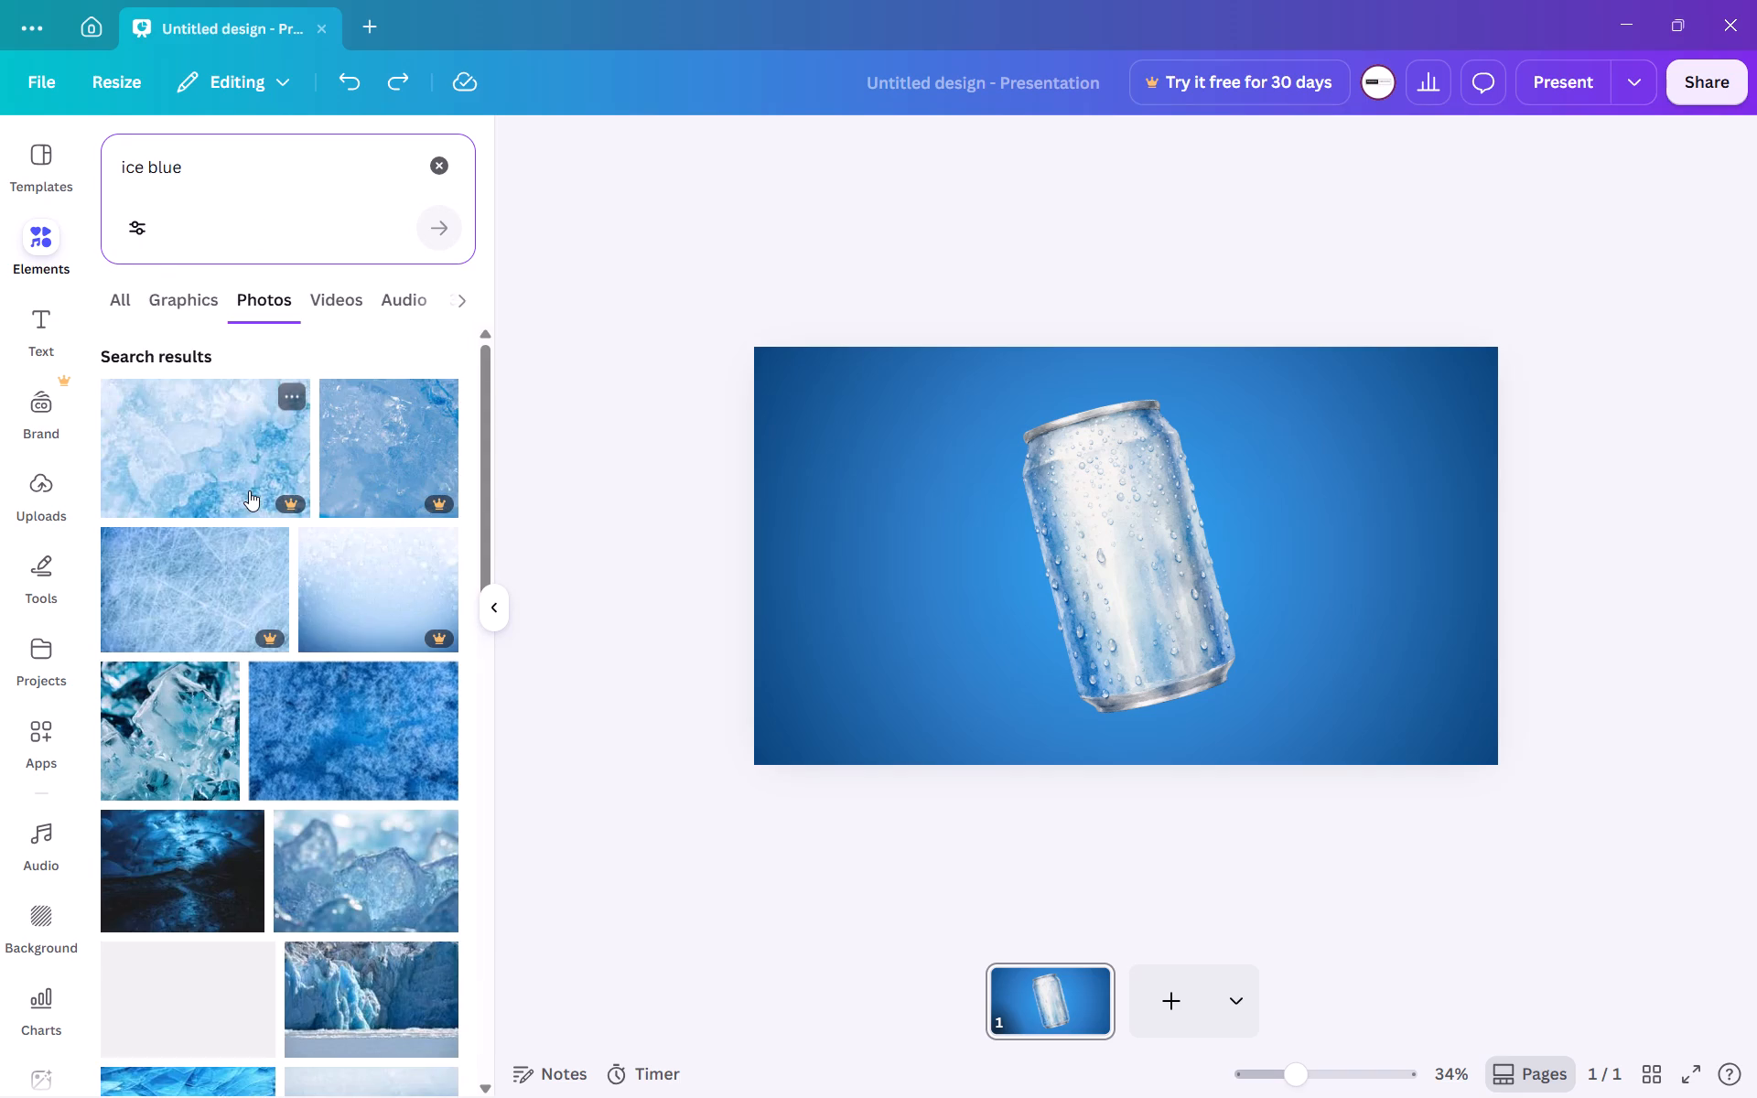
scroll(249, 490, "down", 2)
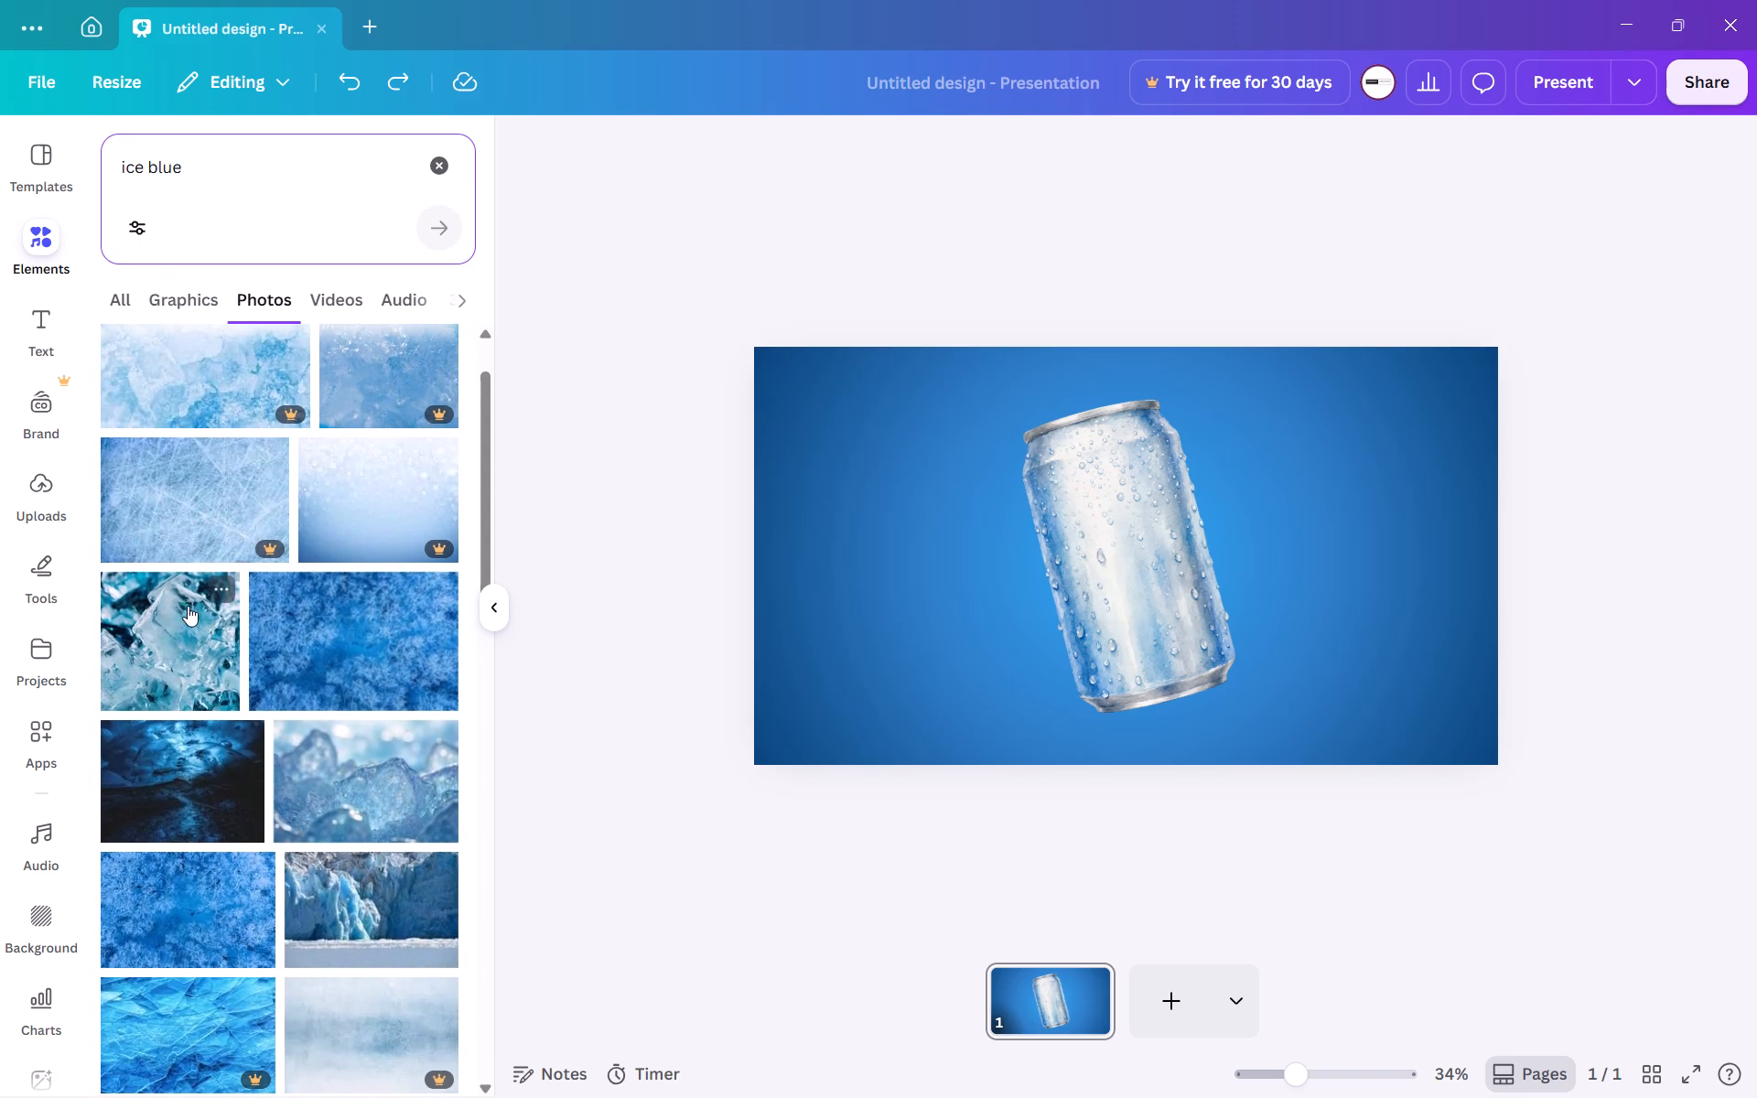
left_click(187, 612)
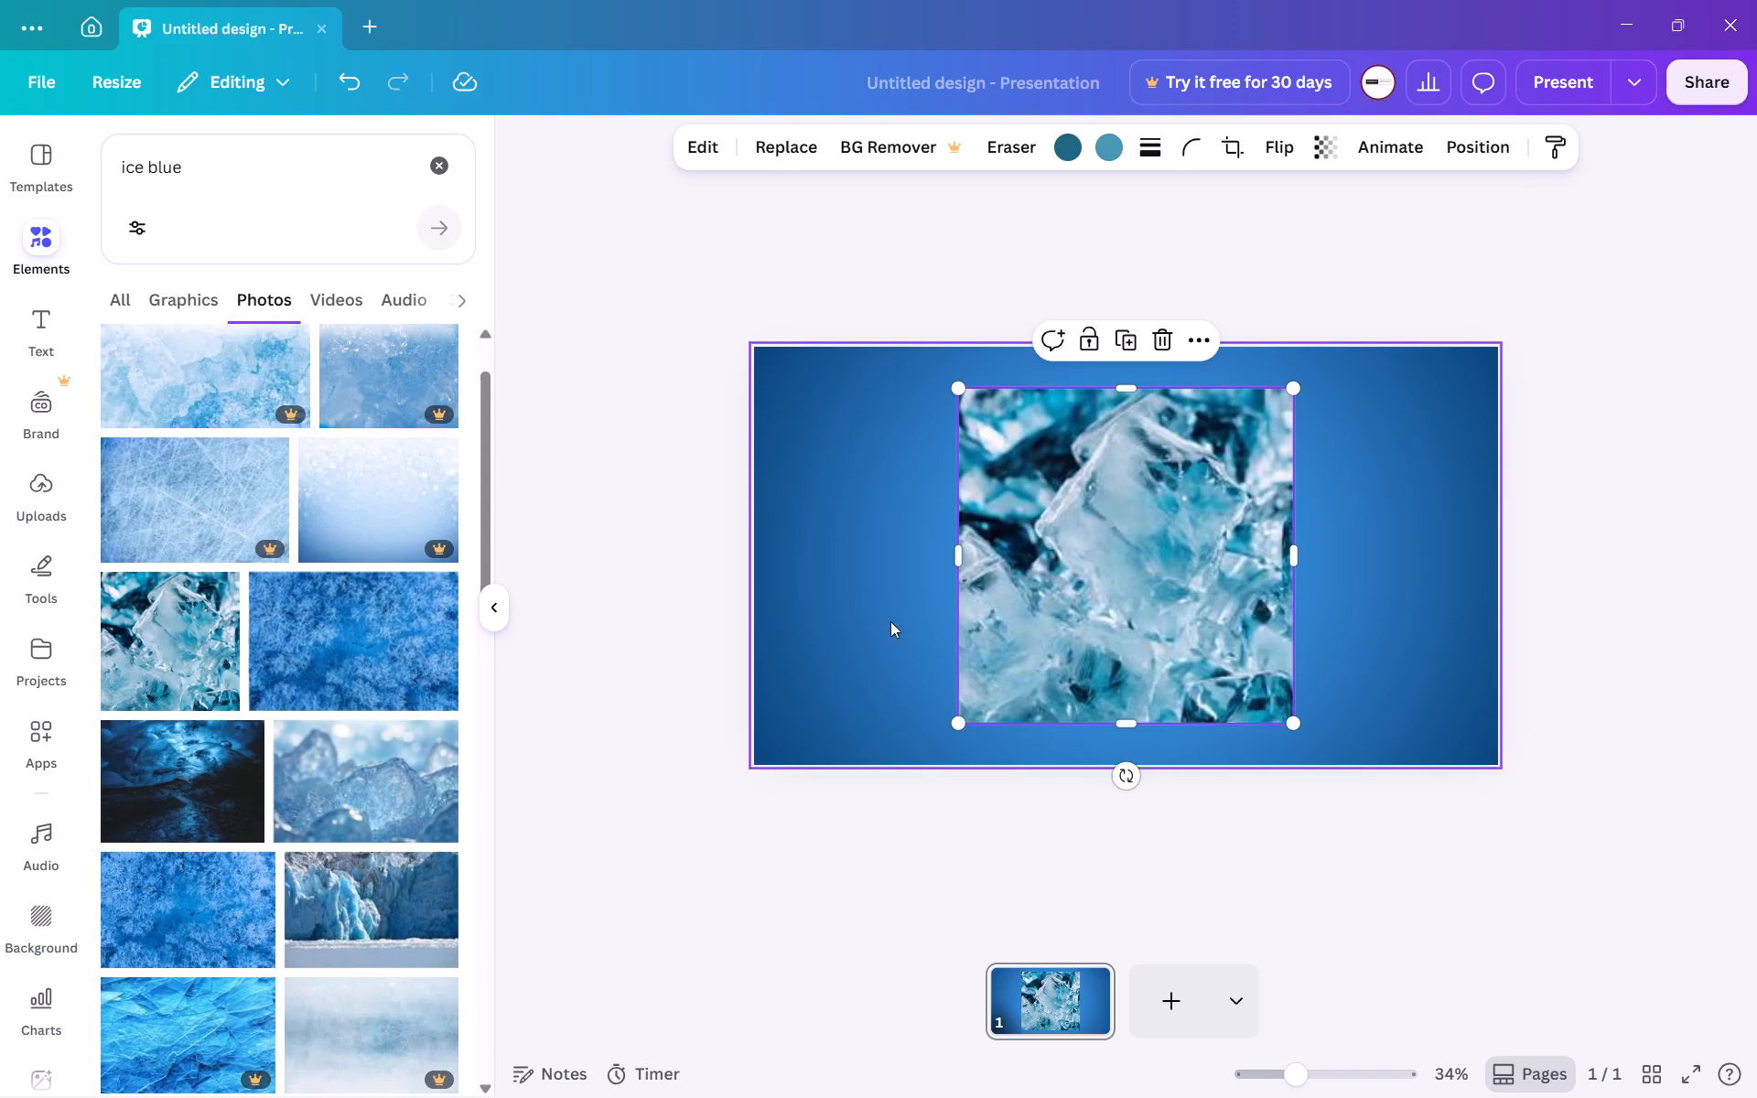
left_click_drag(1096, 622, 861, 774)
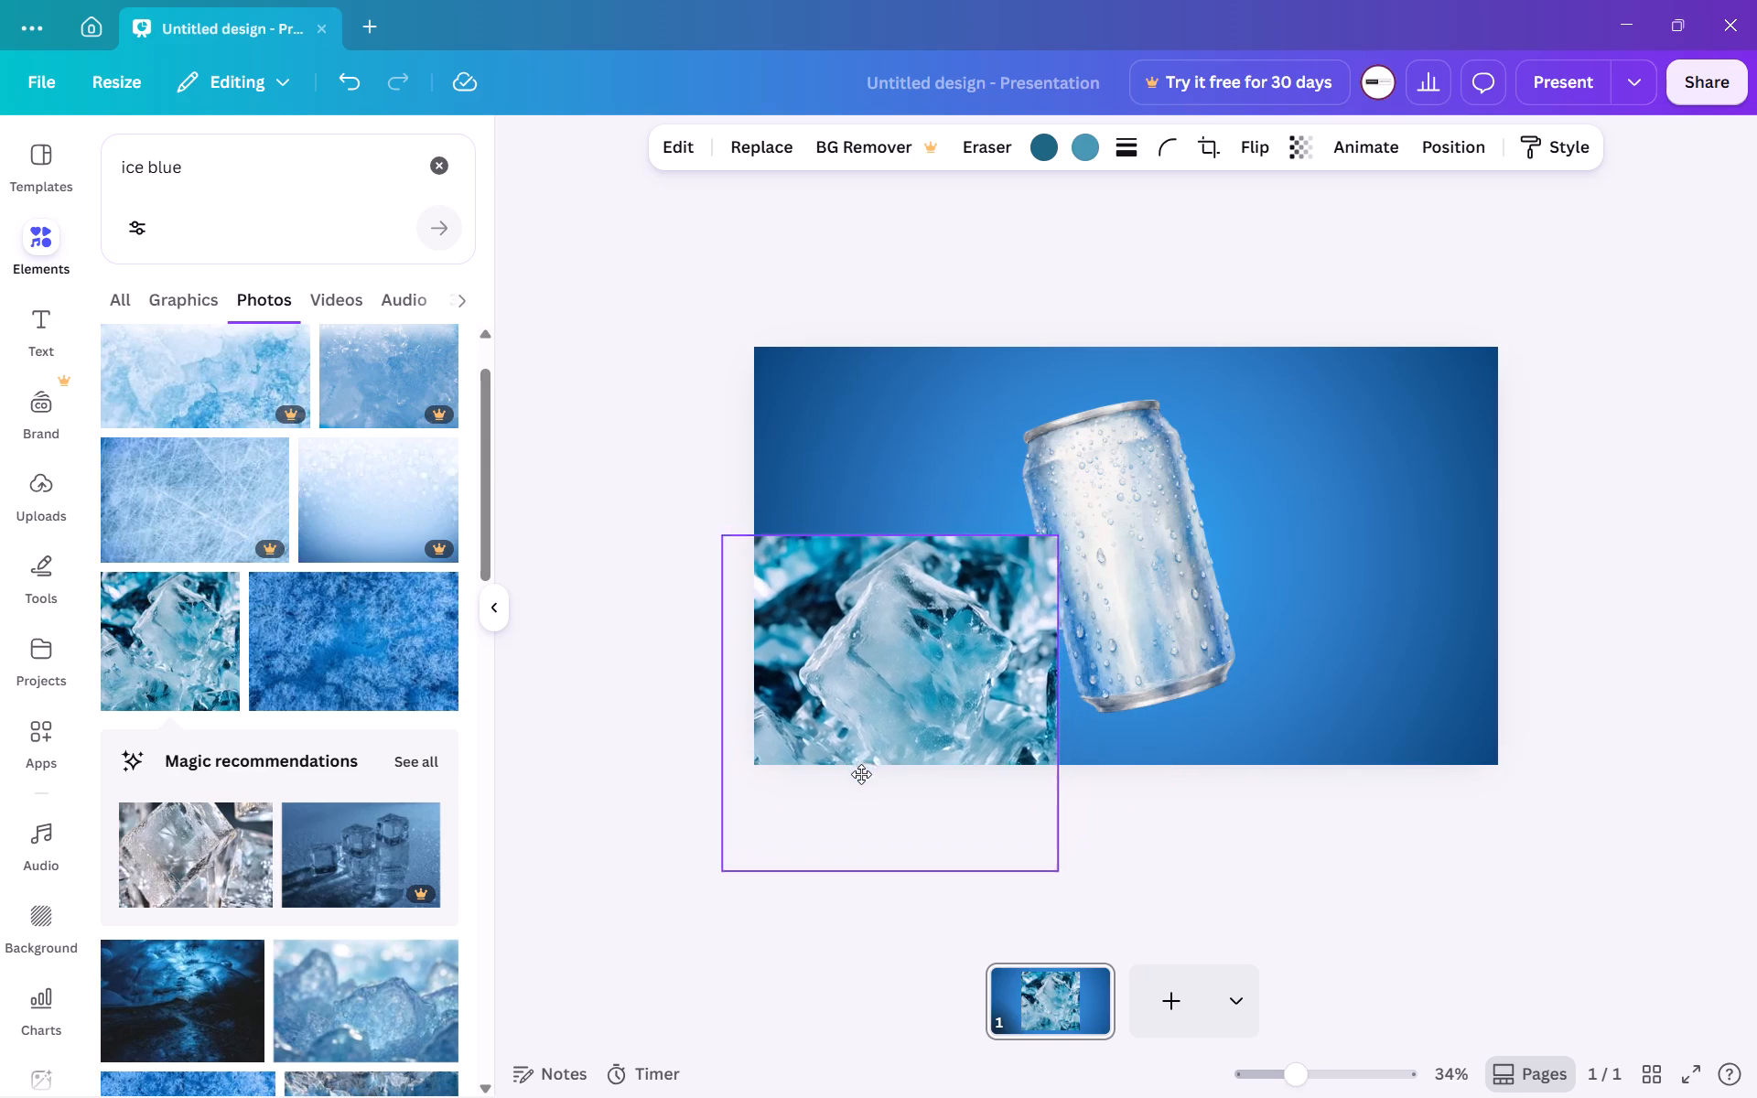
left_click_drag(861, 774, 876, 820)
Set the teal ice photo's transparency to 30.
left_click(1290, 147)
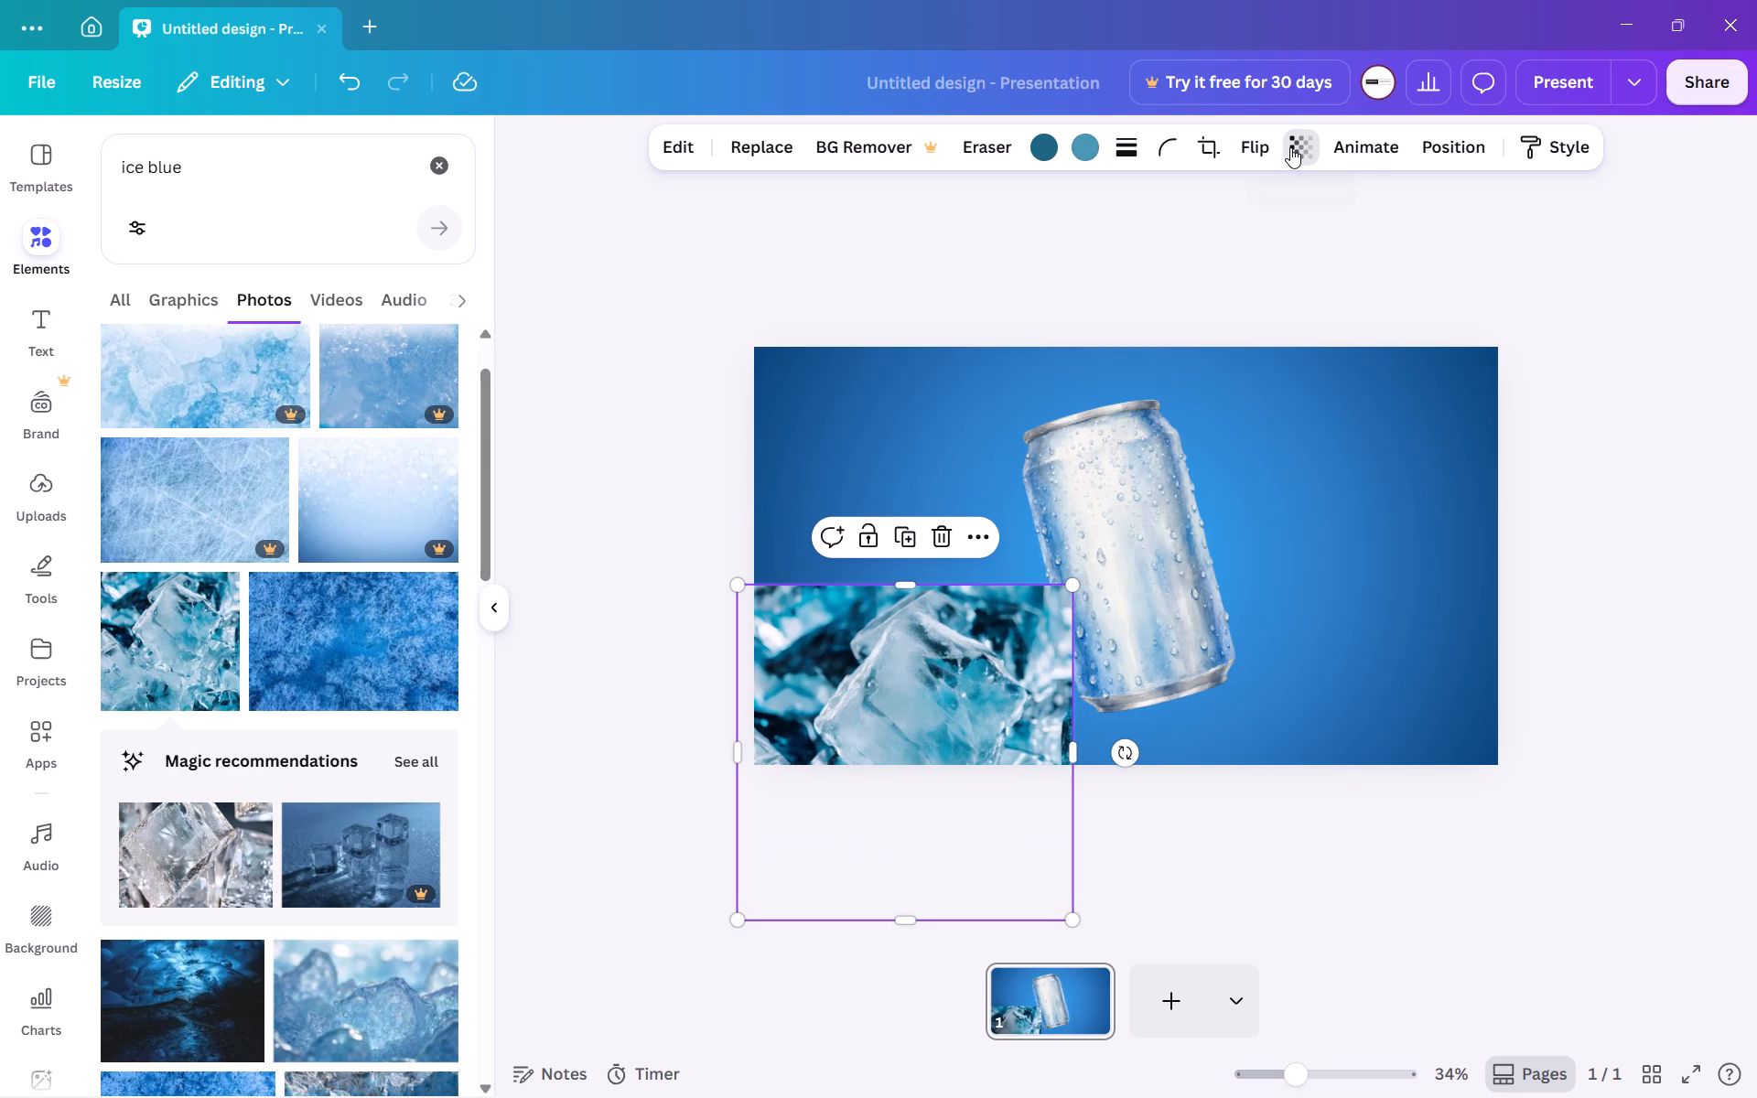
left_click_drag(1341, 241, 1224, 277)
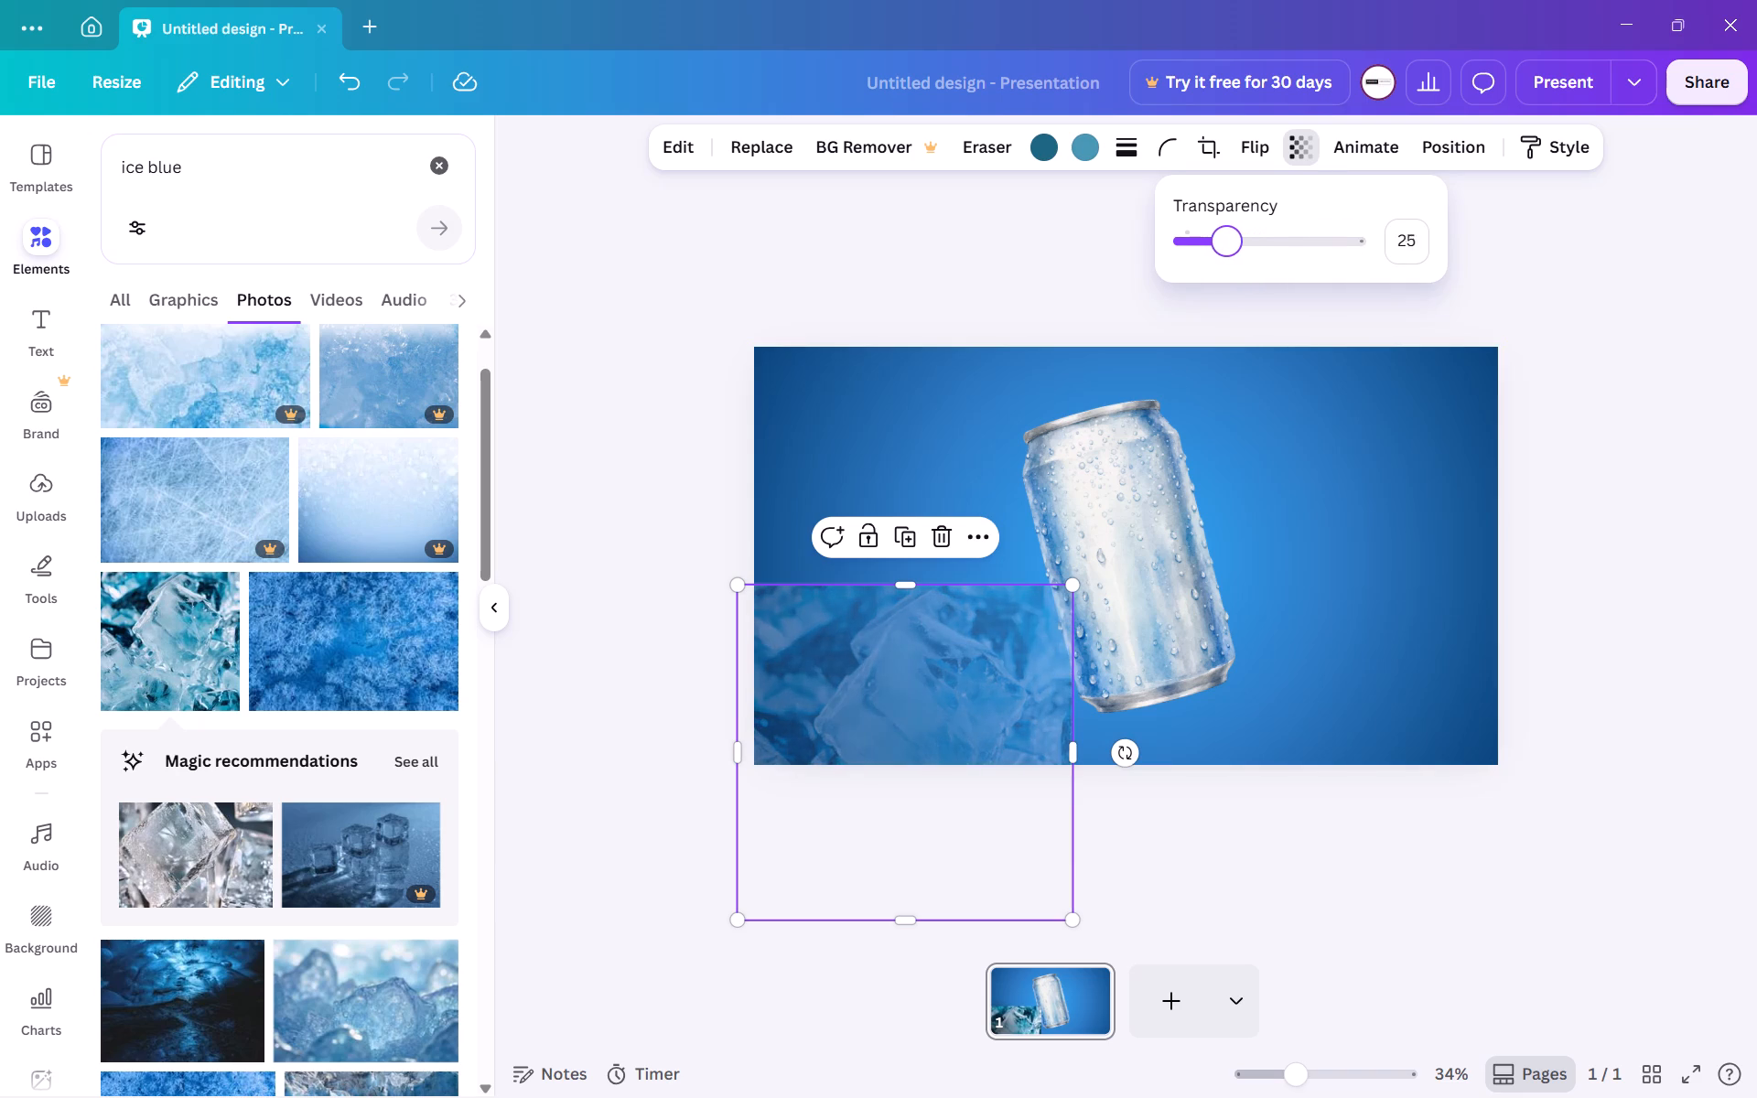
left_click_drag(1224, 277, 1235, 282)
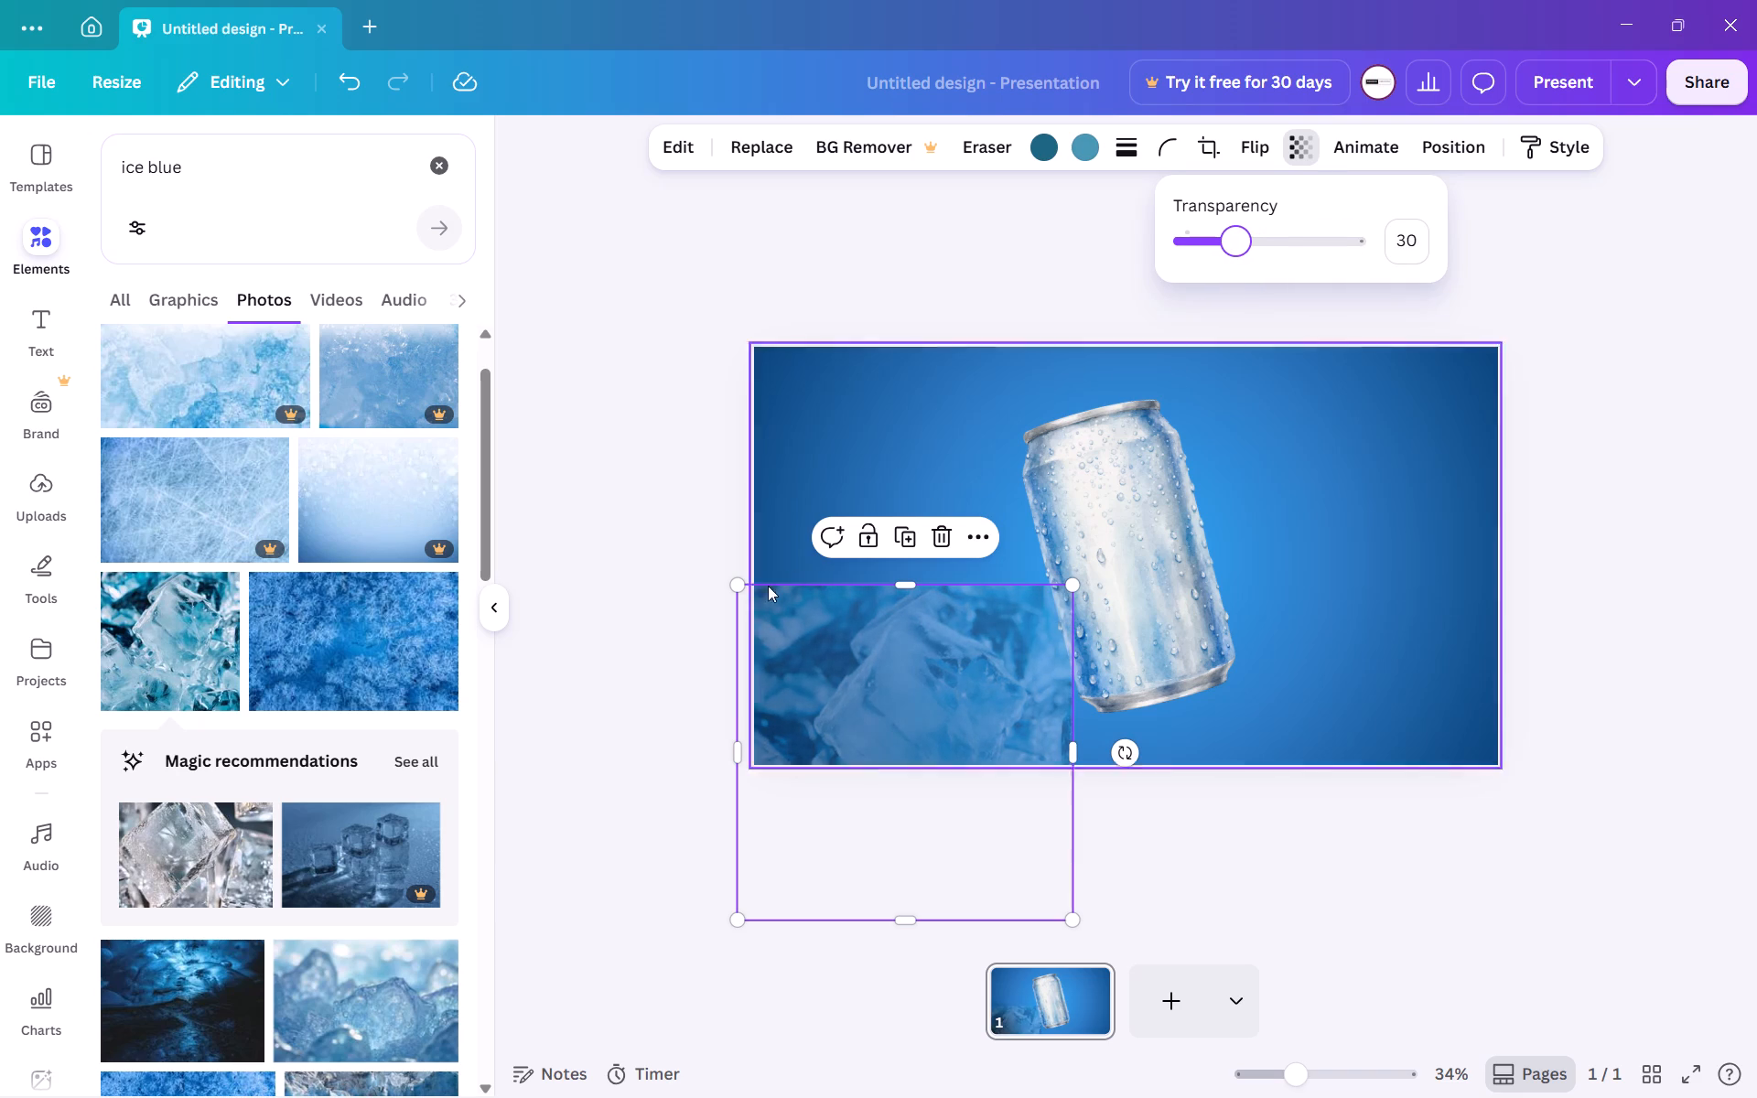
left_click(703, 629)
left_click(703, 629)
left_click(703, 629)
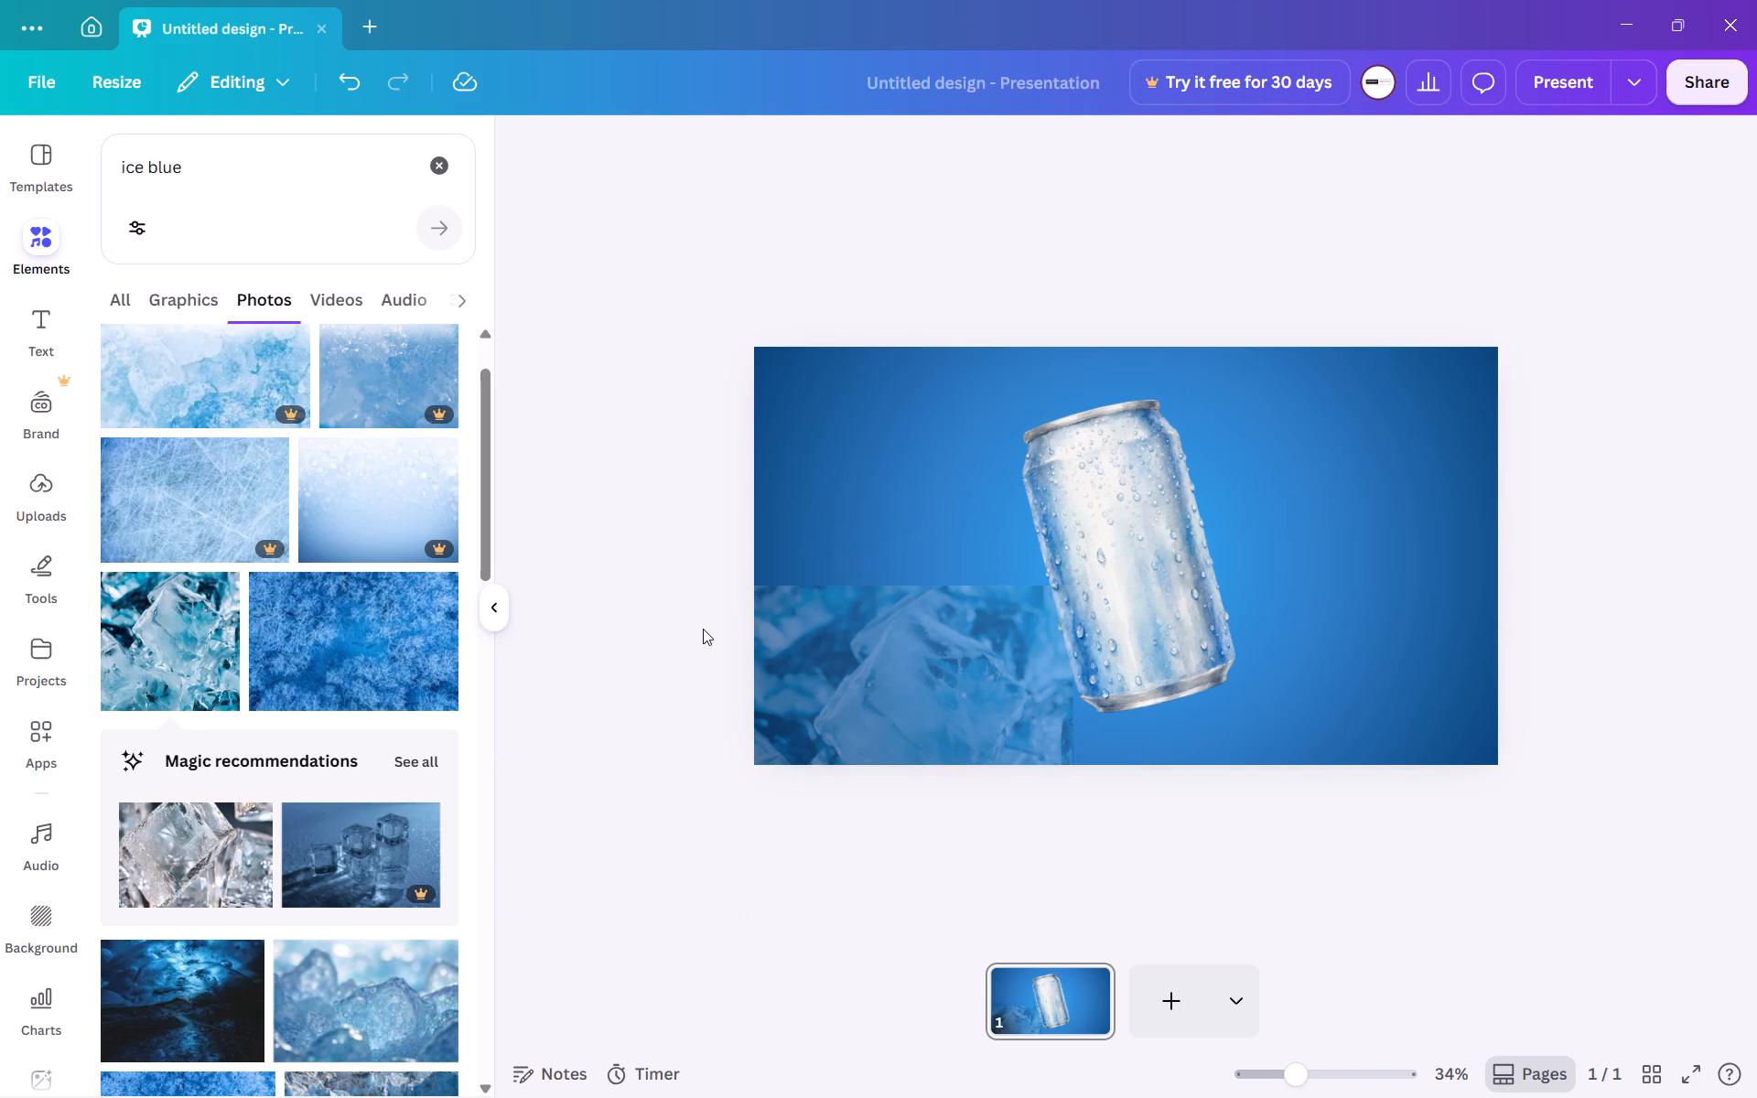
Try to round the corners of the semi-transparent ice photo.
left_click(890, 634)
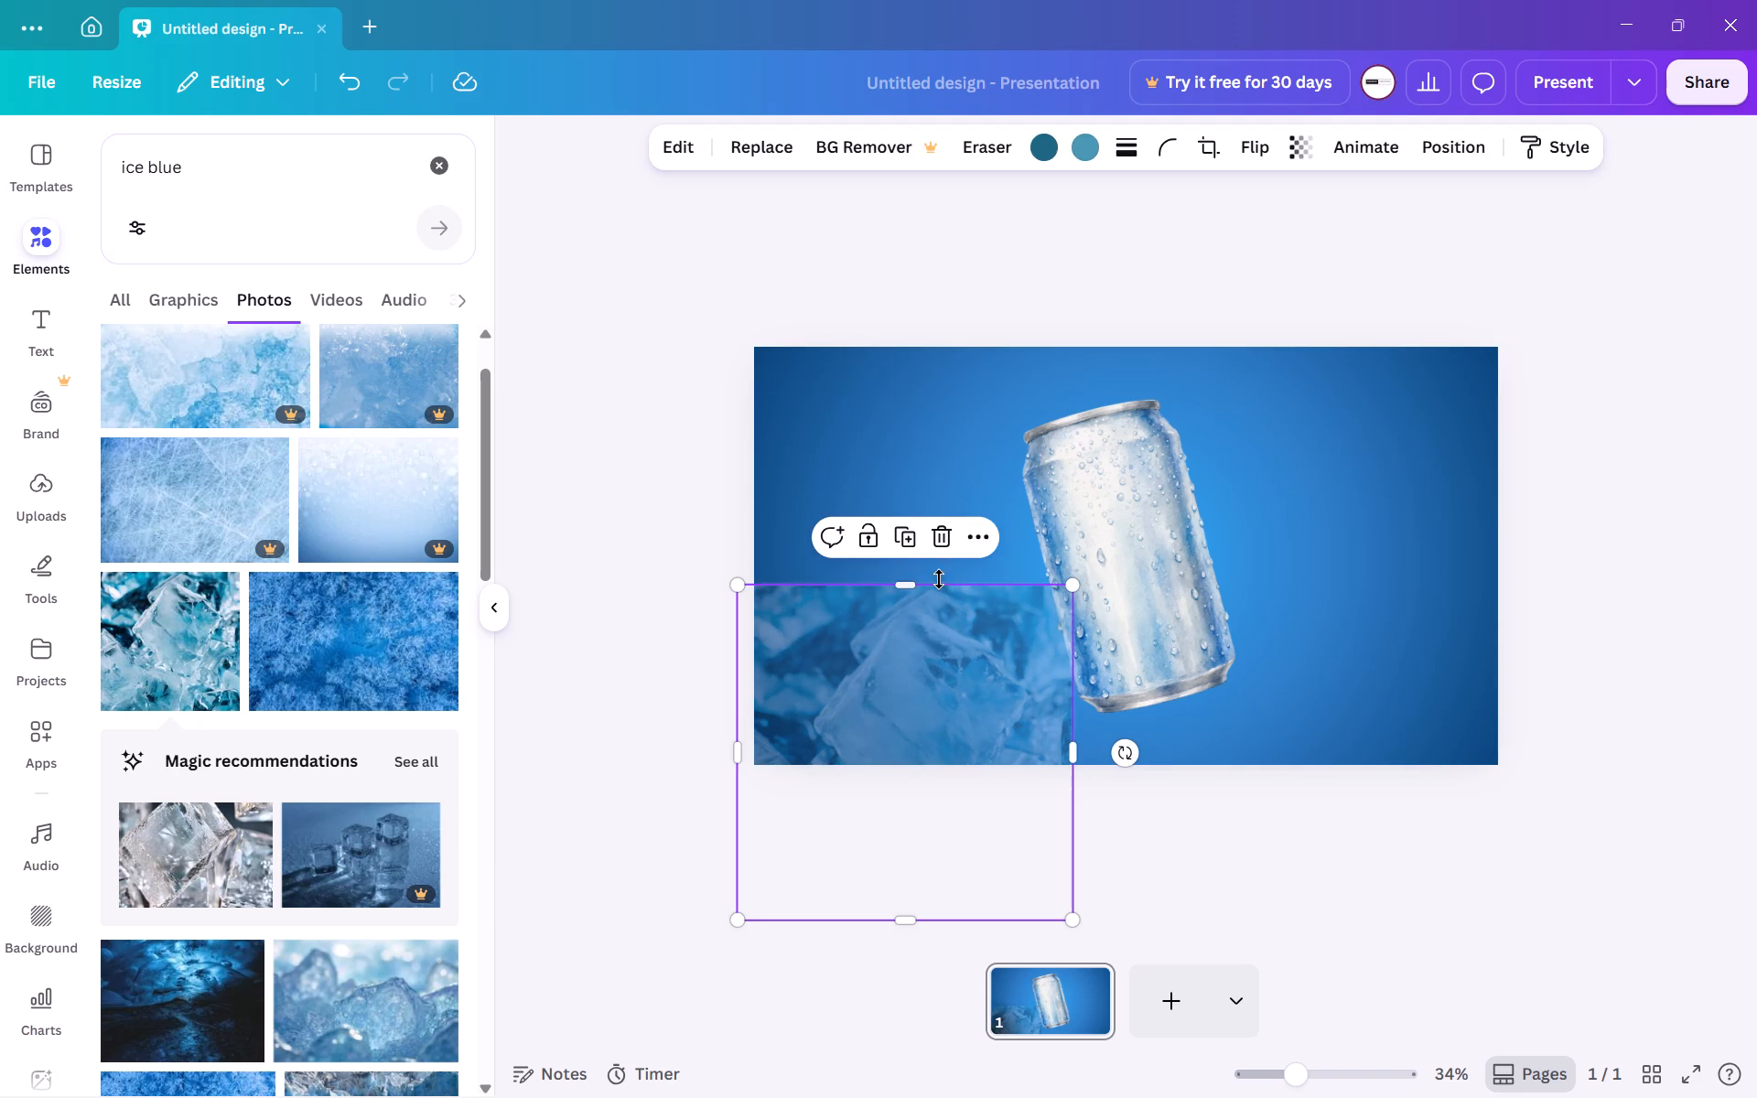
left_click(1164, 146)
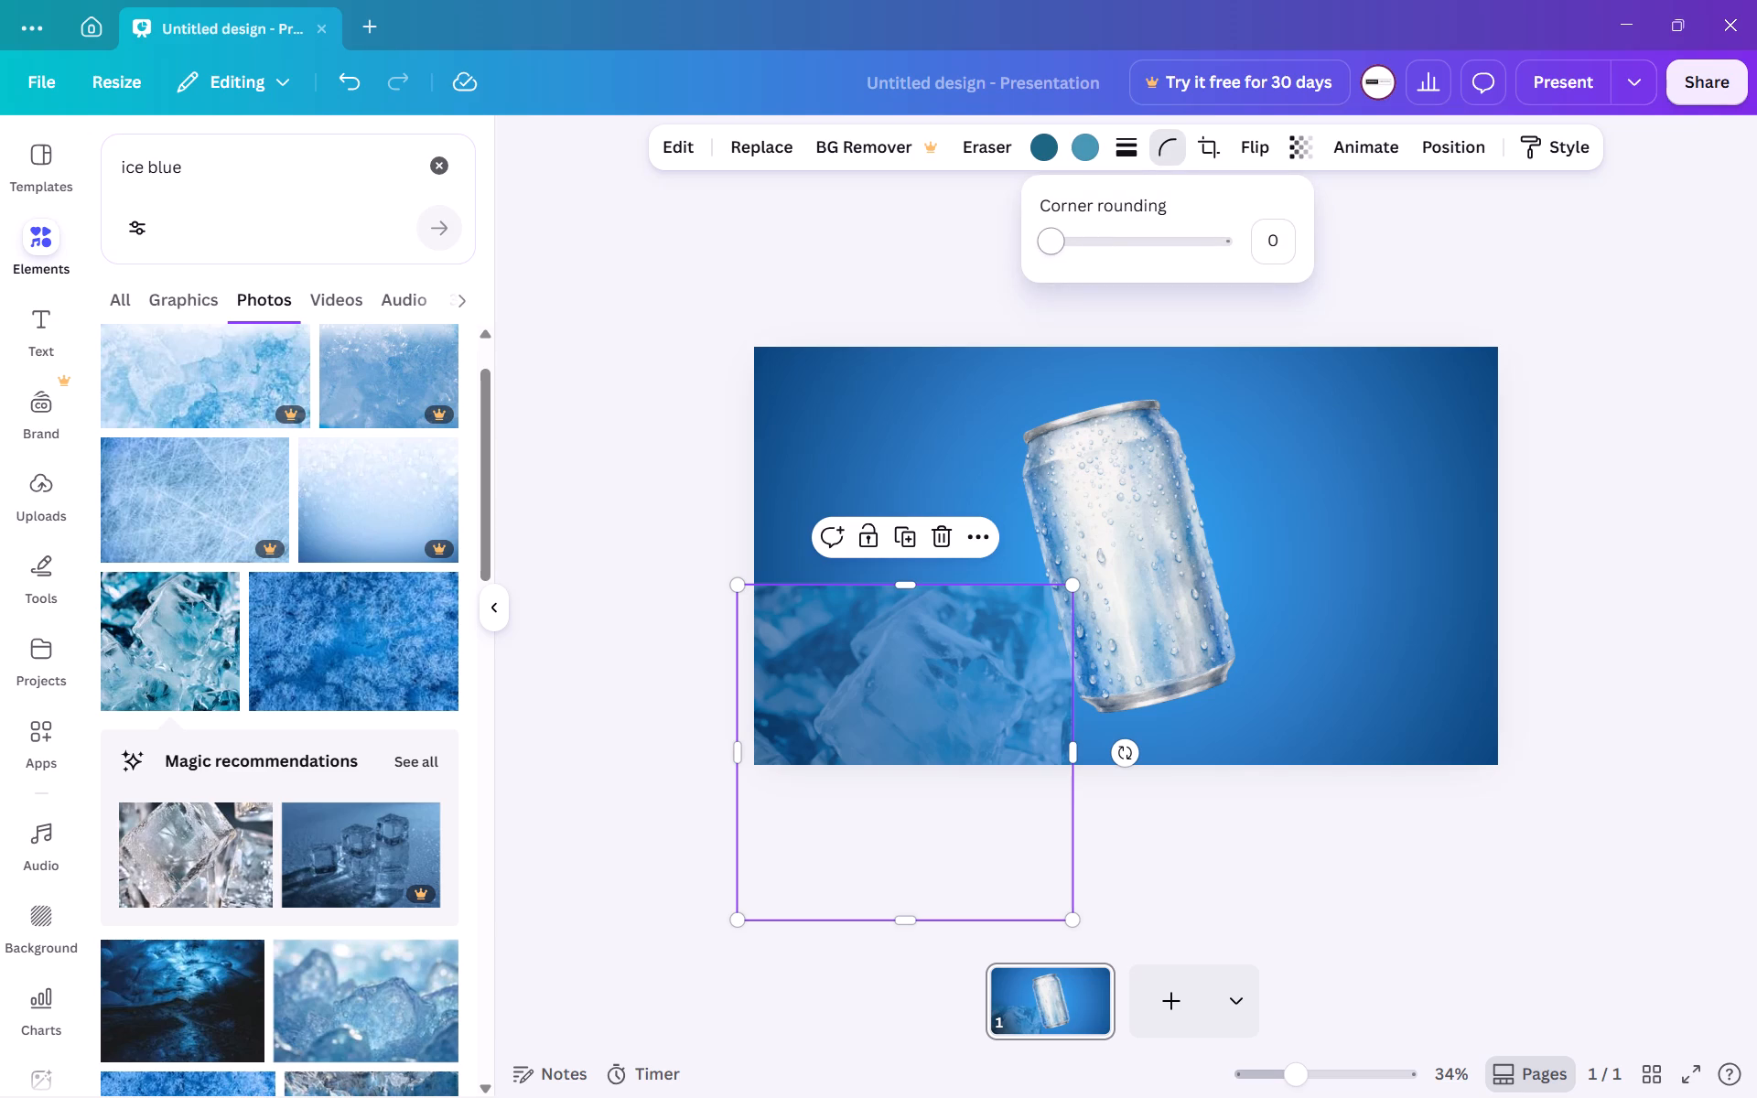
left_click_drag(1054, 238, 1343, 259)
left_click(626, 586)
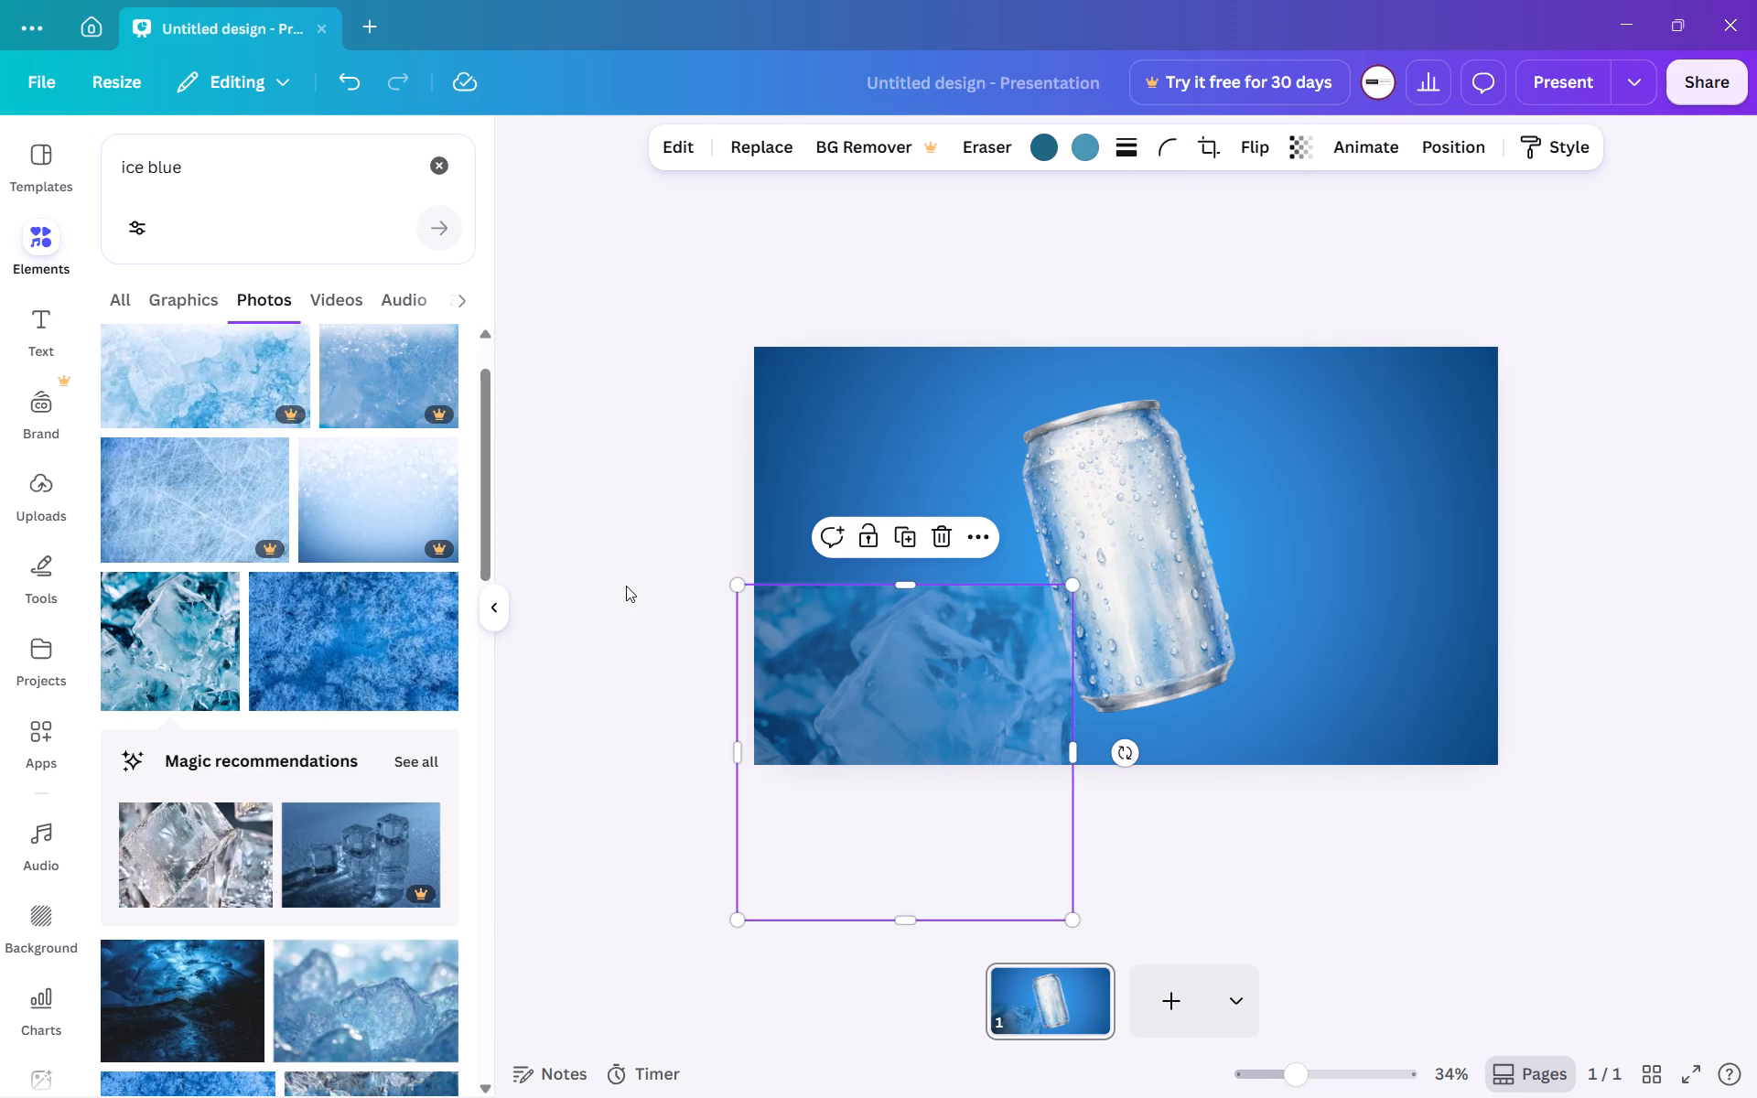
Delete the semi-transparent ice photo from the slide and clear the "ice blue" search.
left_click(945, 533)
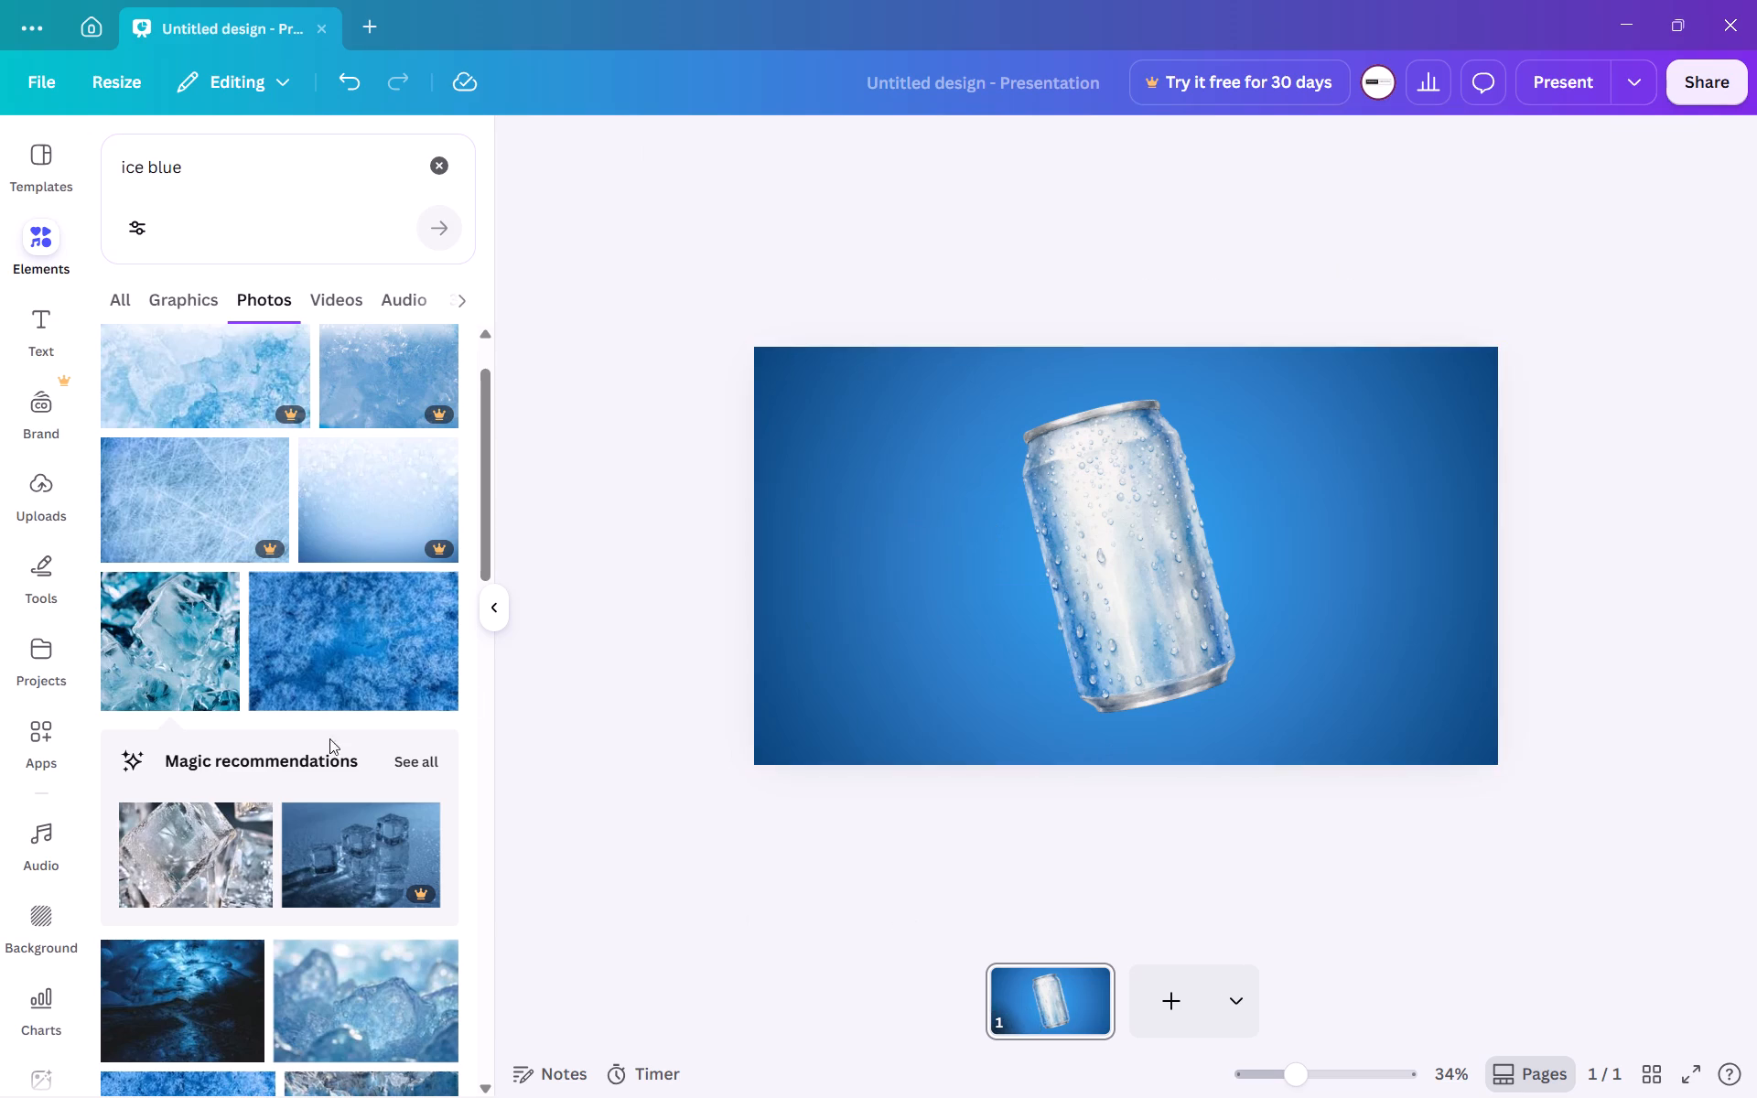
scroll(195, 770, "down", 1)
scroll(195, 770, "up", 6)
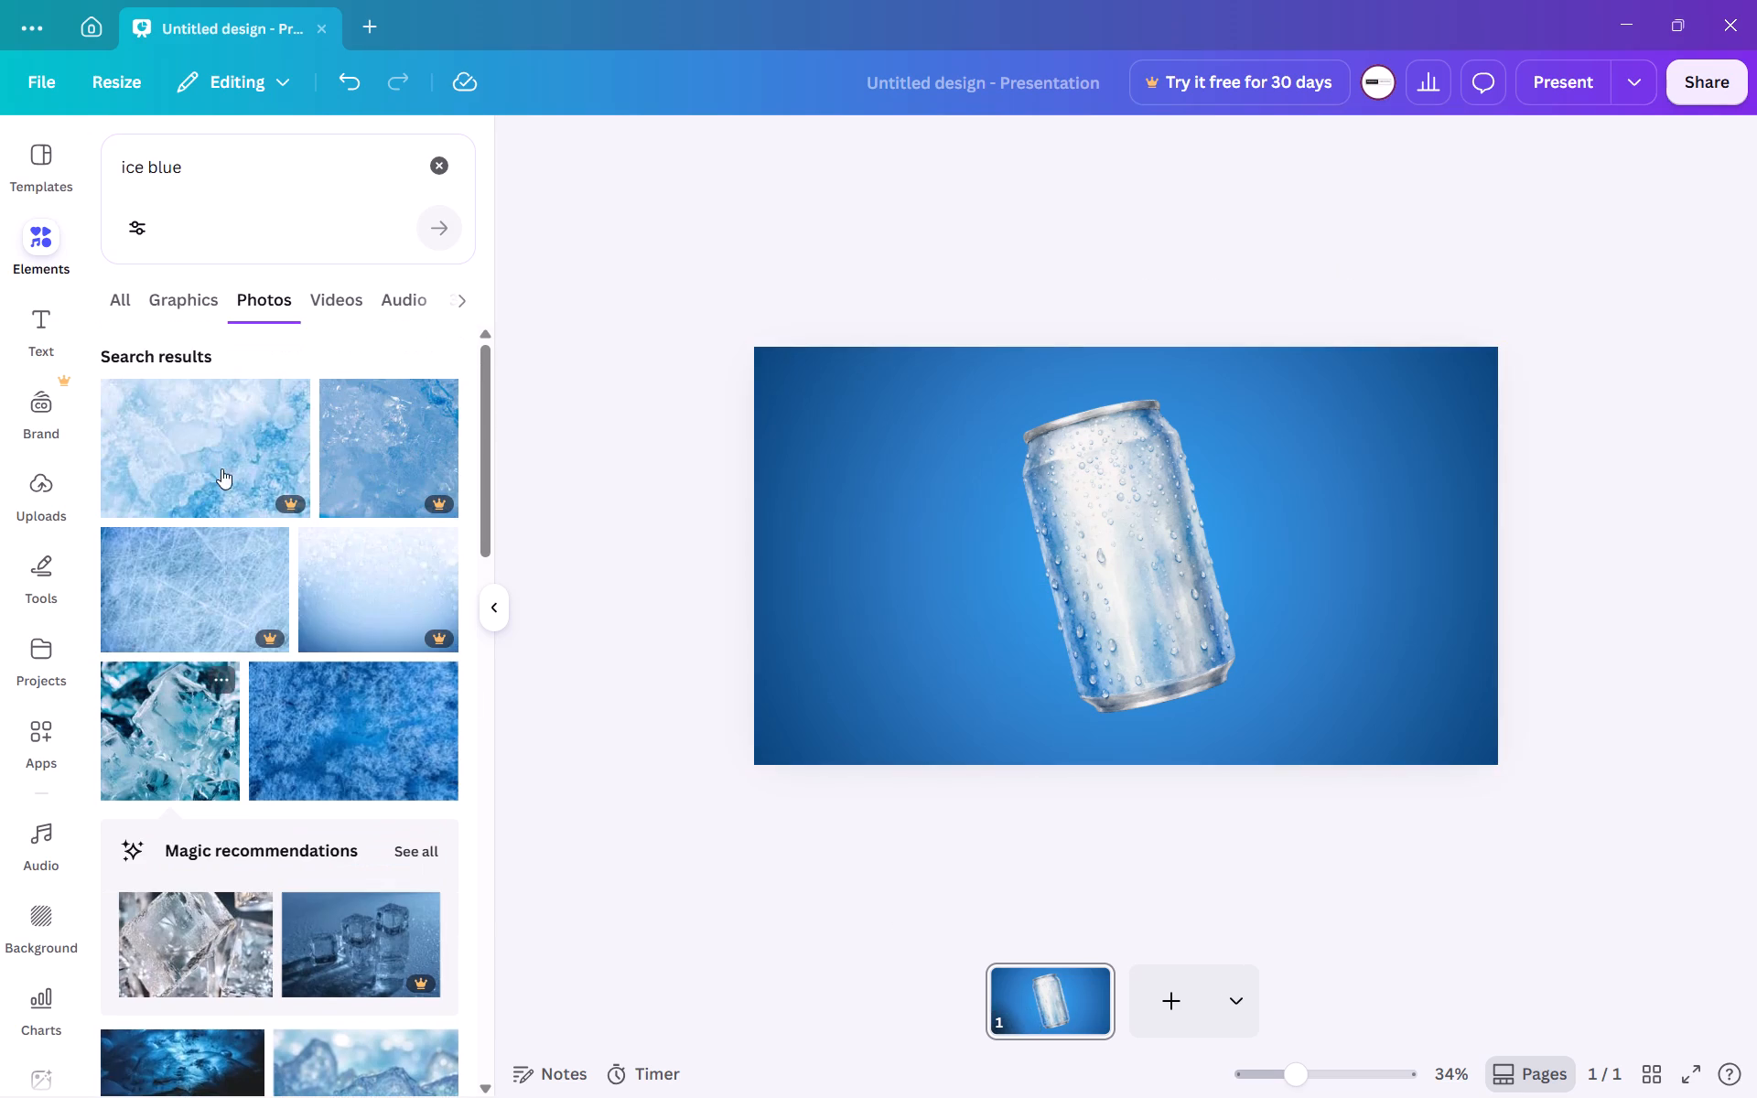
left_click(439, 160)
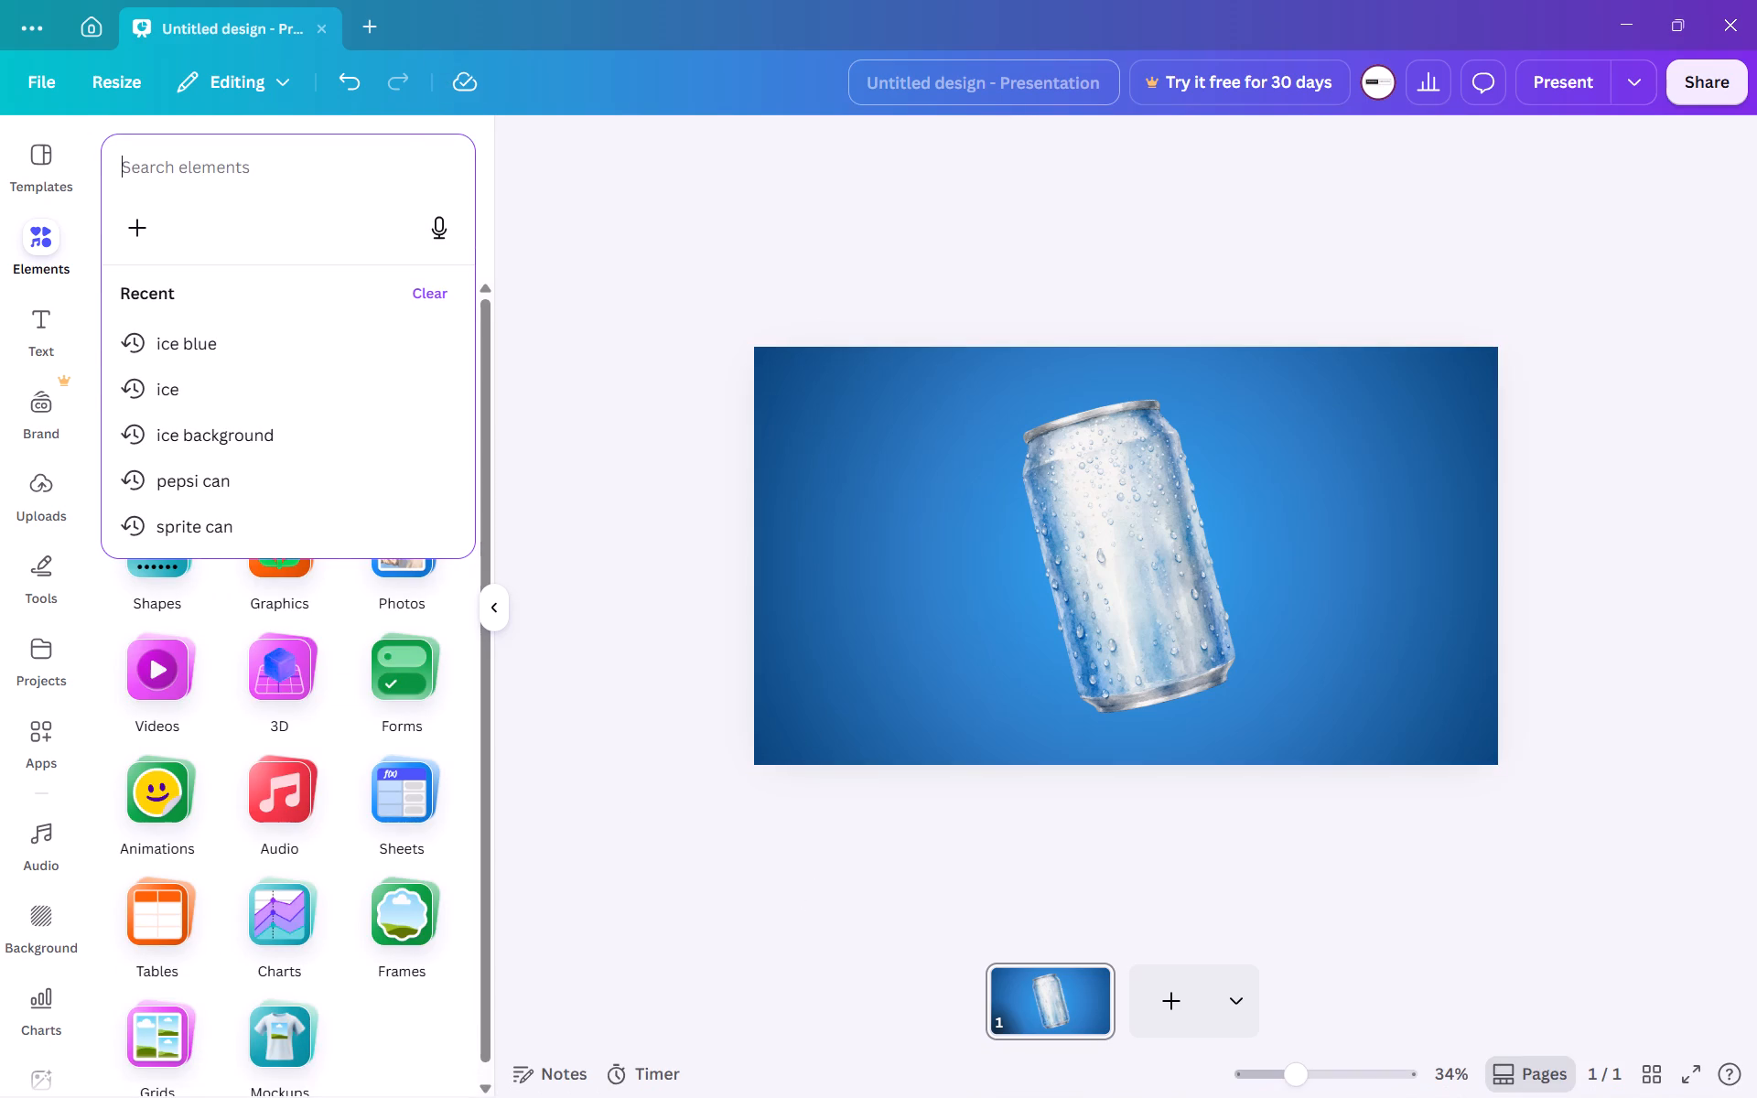
Switch to Google Chrome, maximise its window and open the "Your Chrome" profile.
type("chrome")
key("Return")
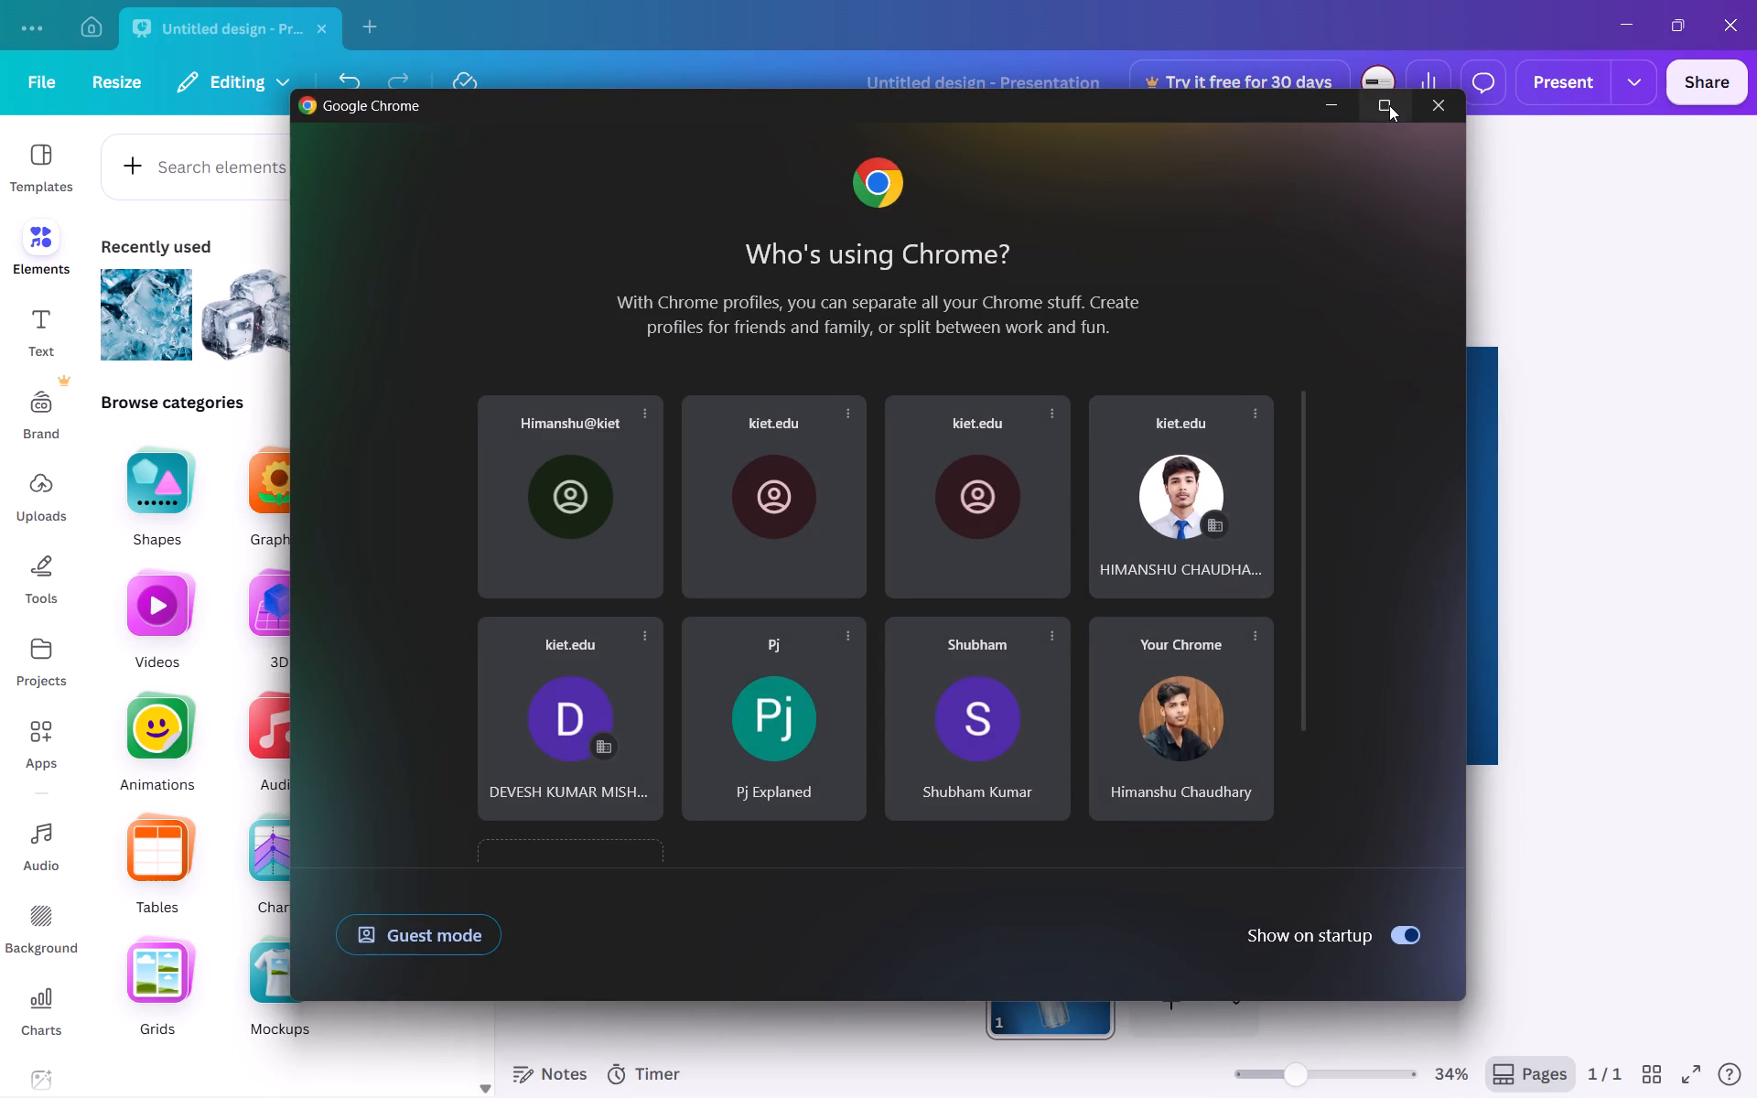
left_click(1389, 105)
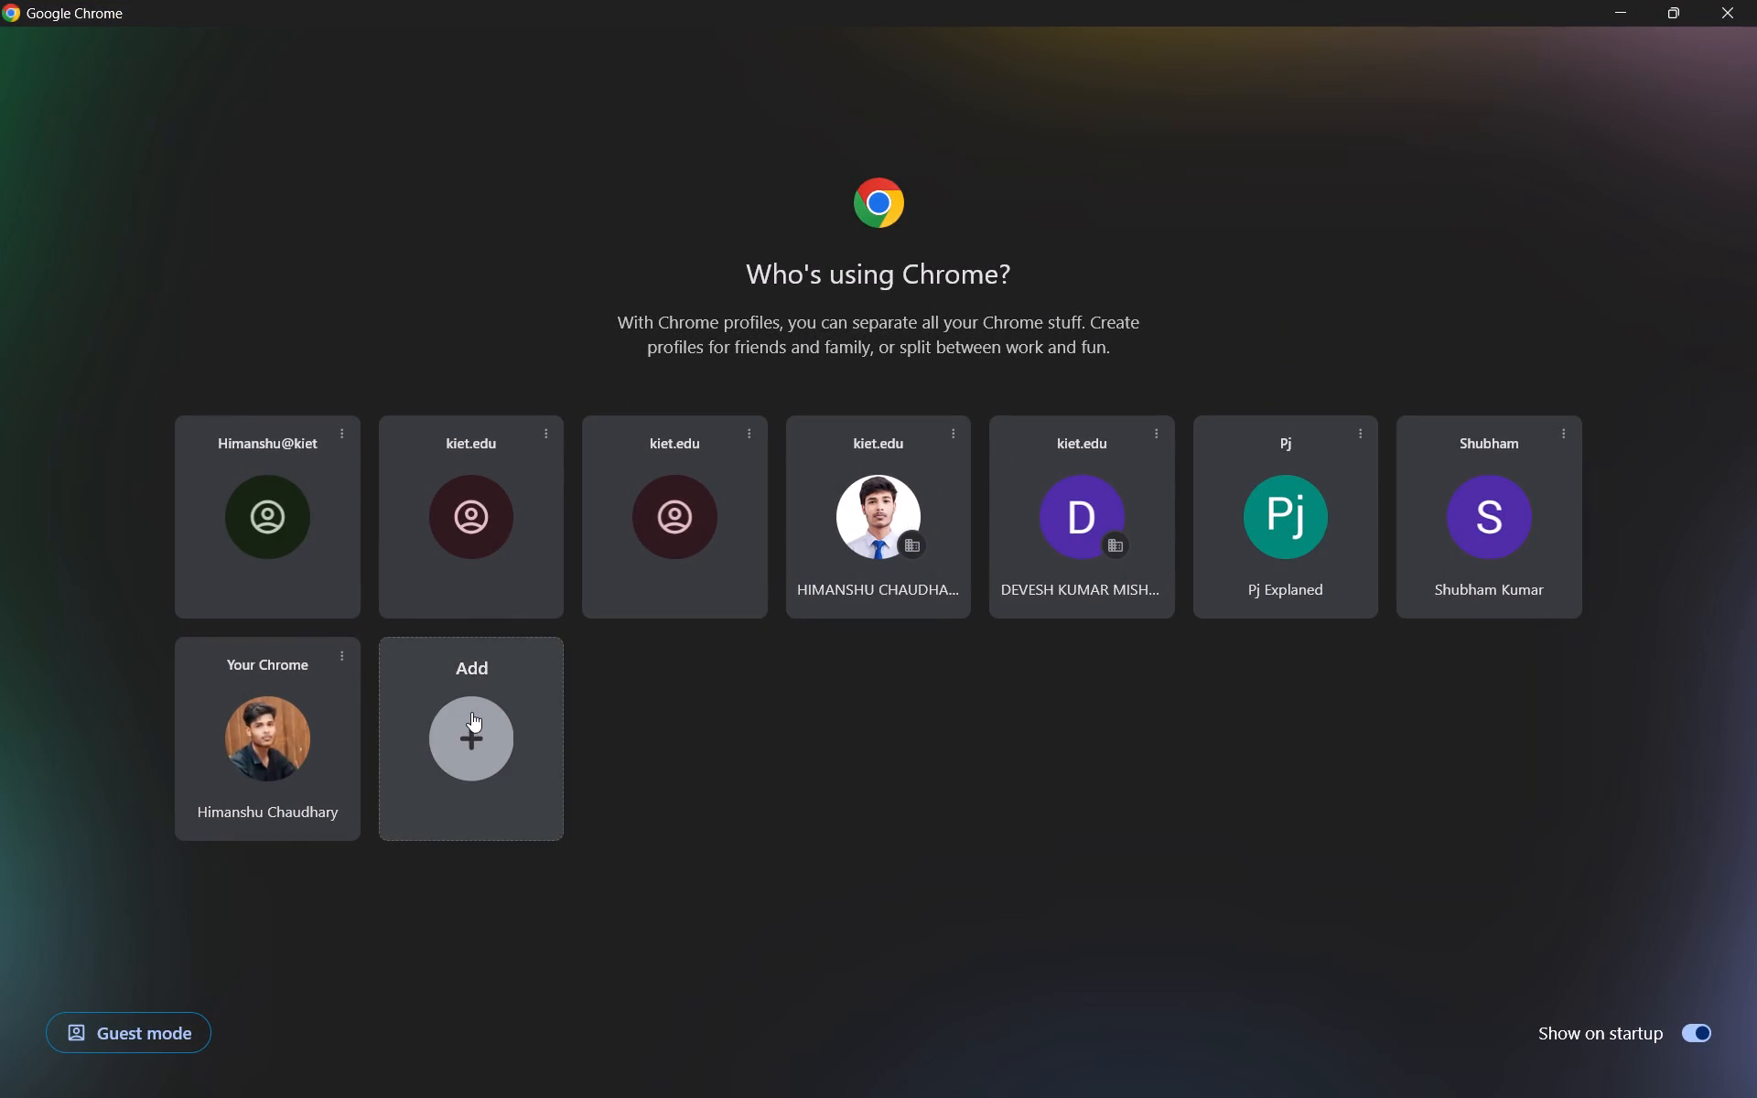
left_click(318, 729)
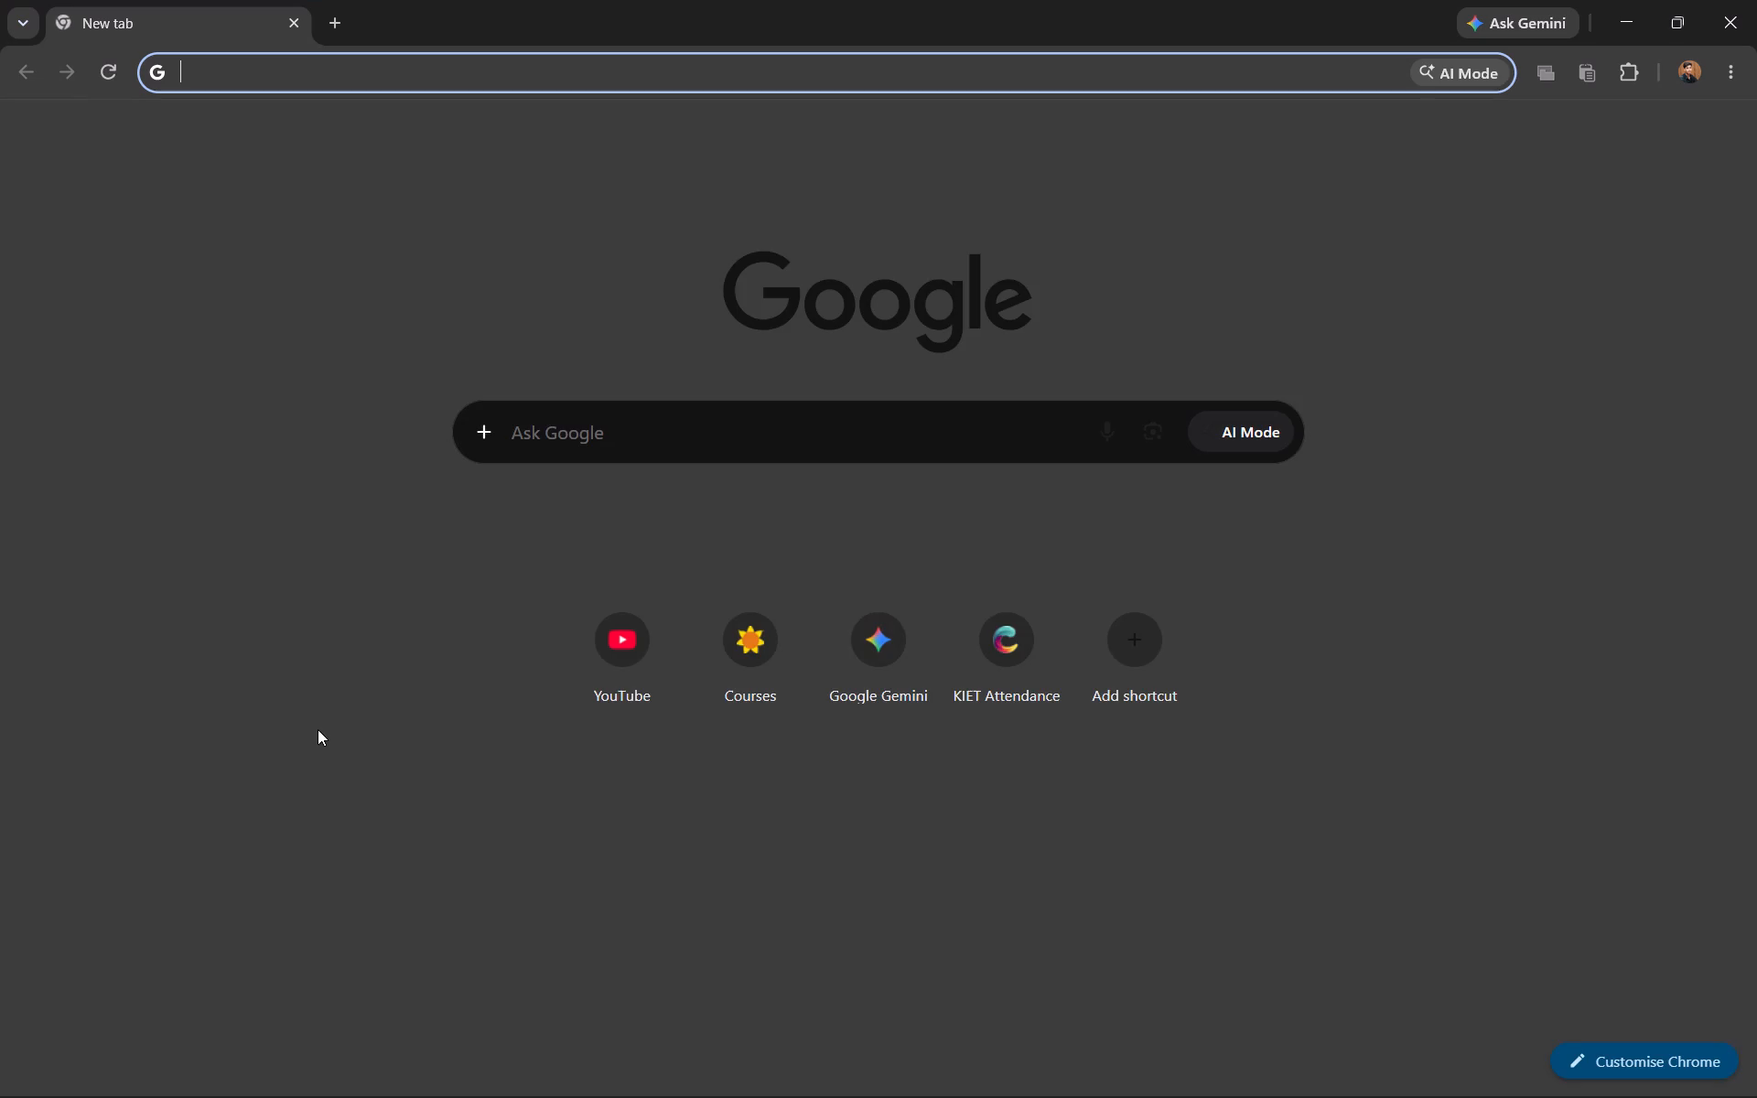
Search Google for "ice" and show the image results.
left_click(818, 427)
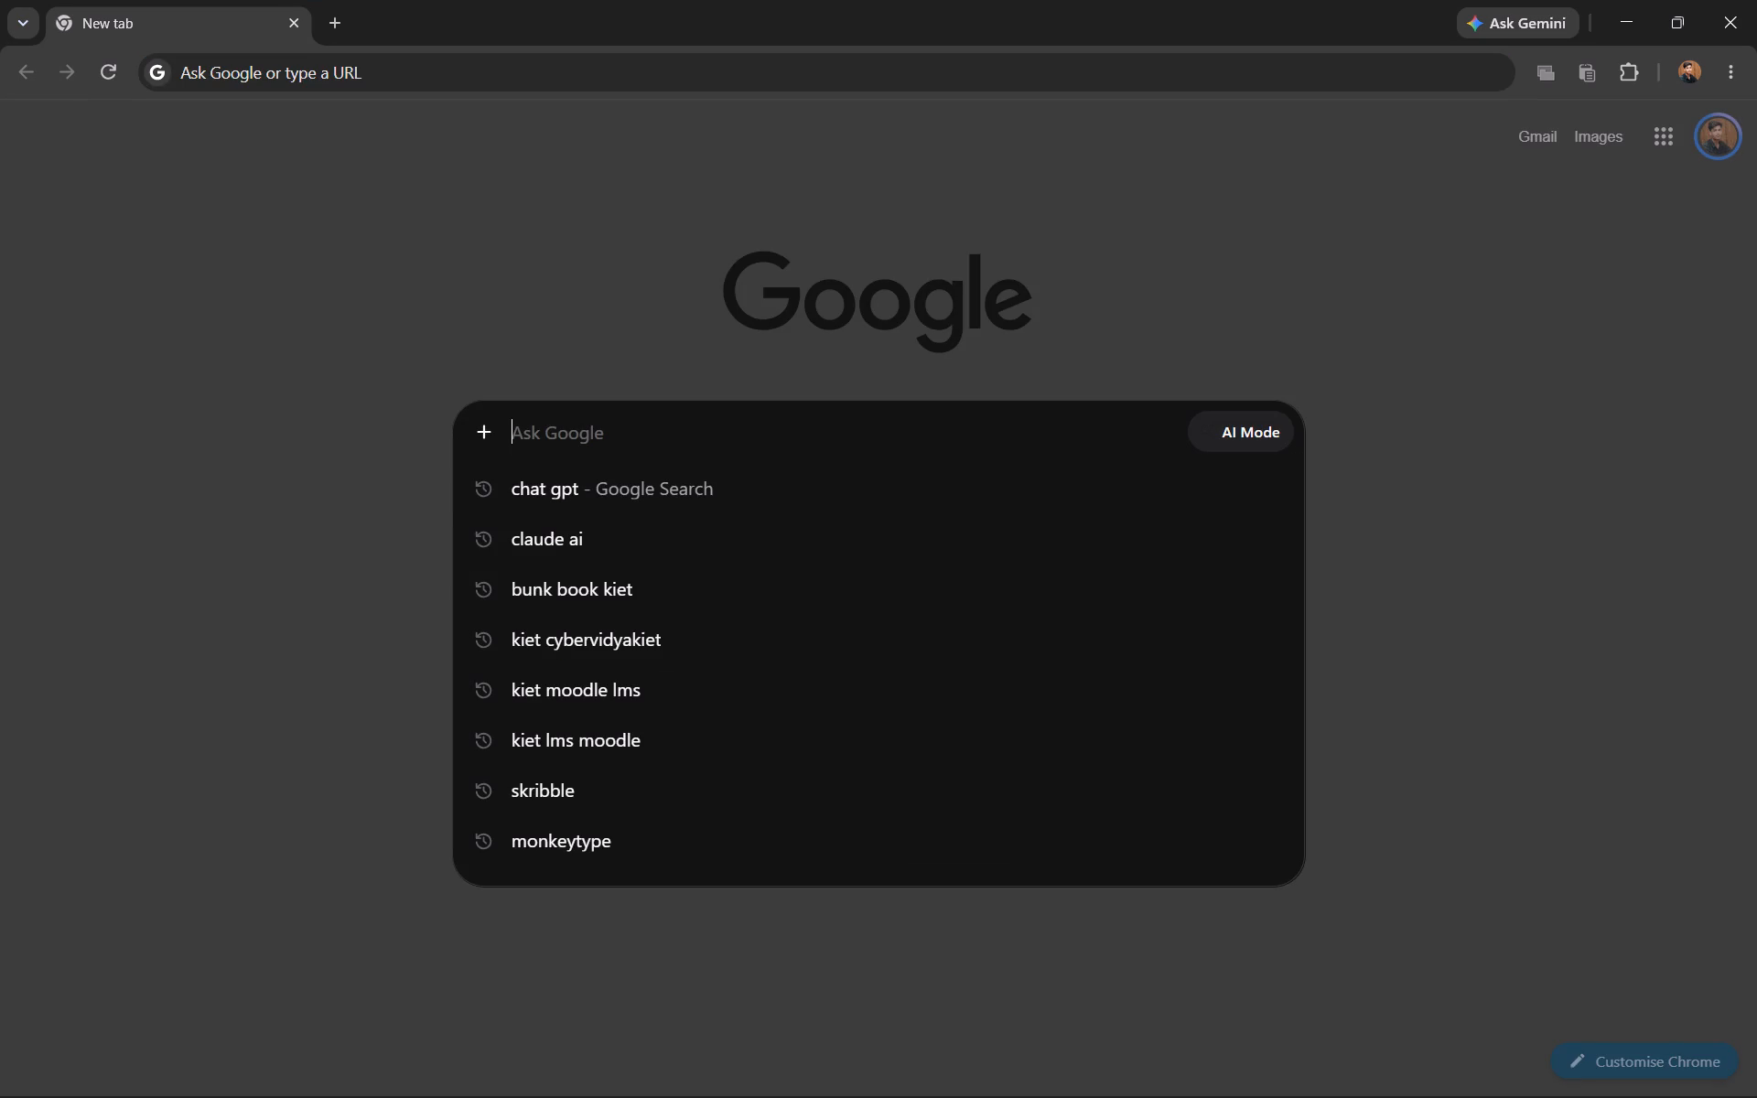
type("ice")
key("space")
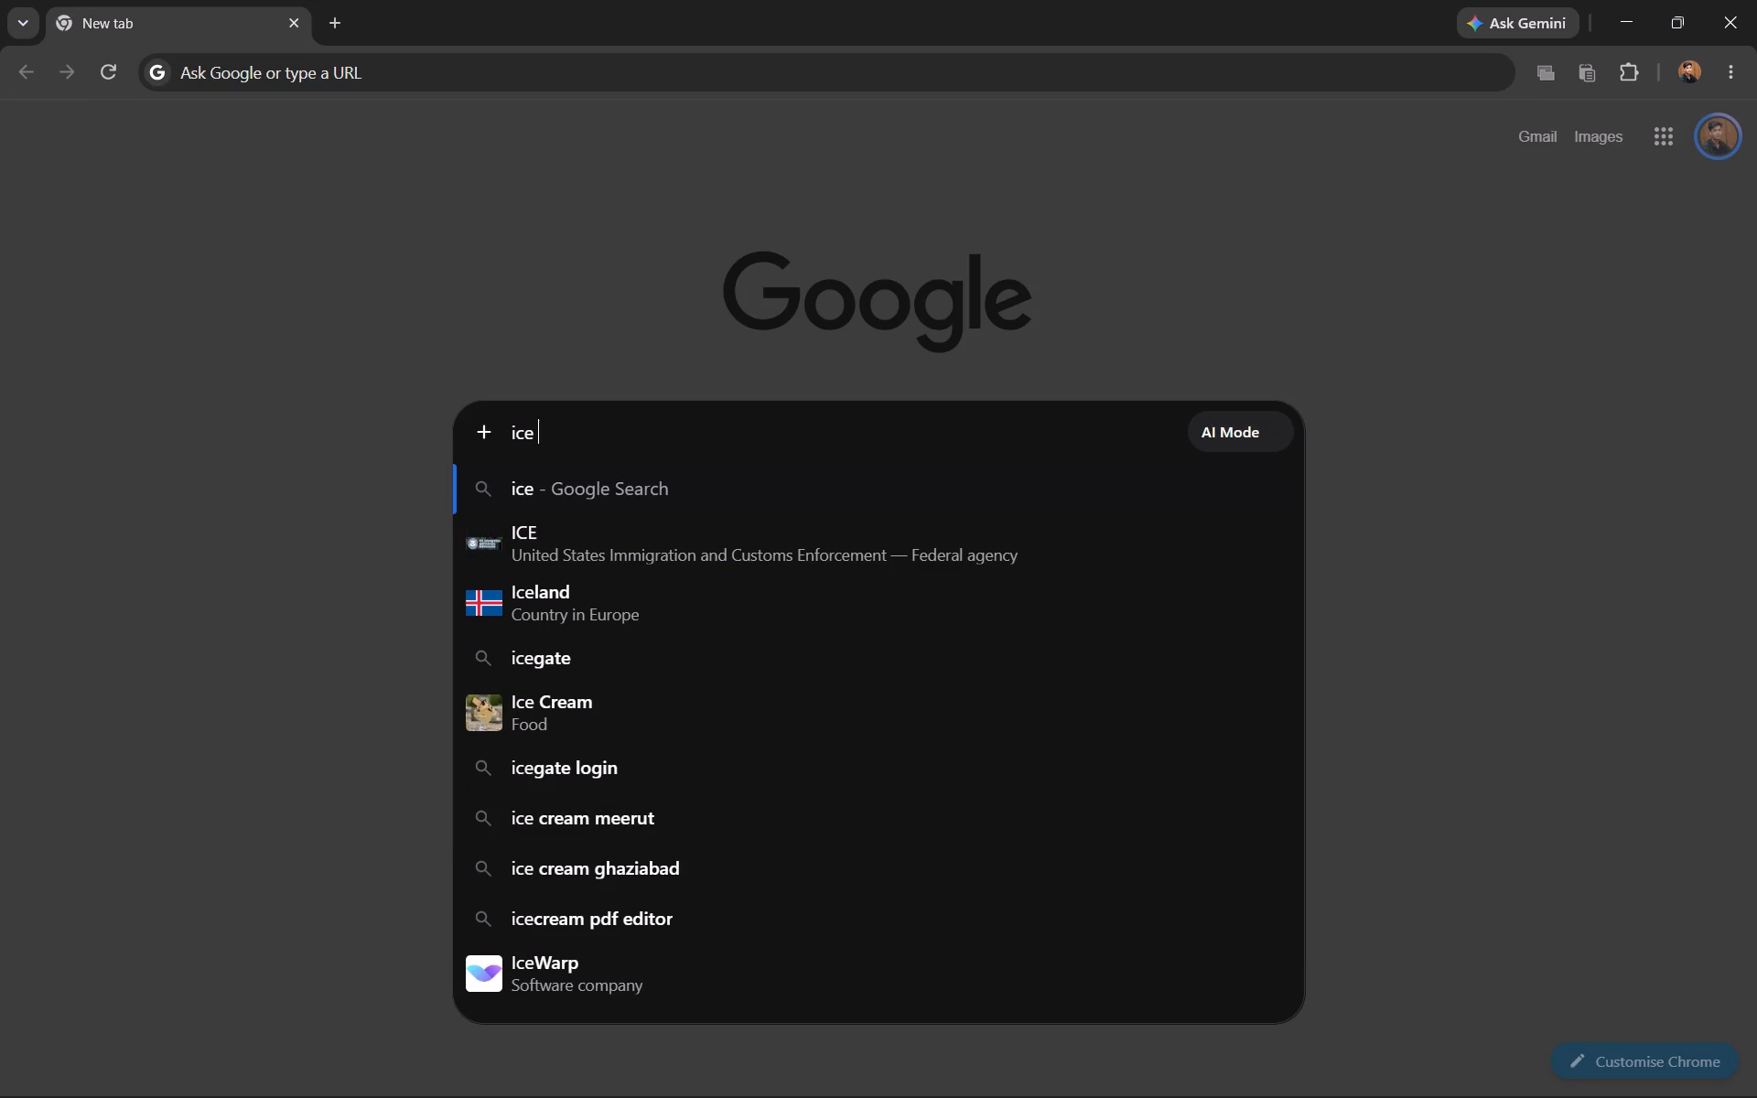
key("Return")
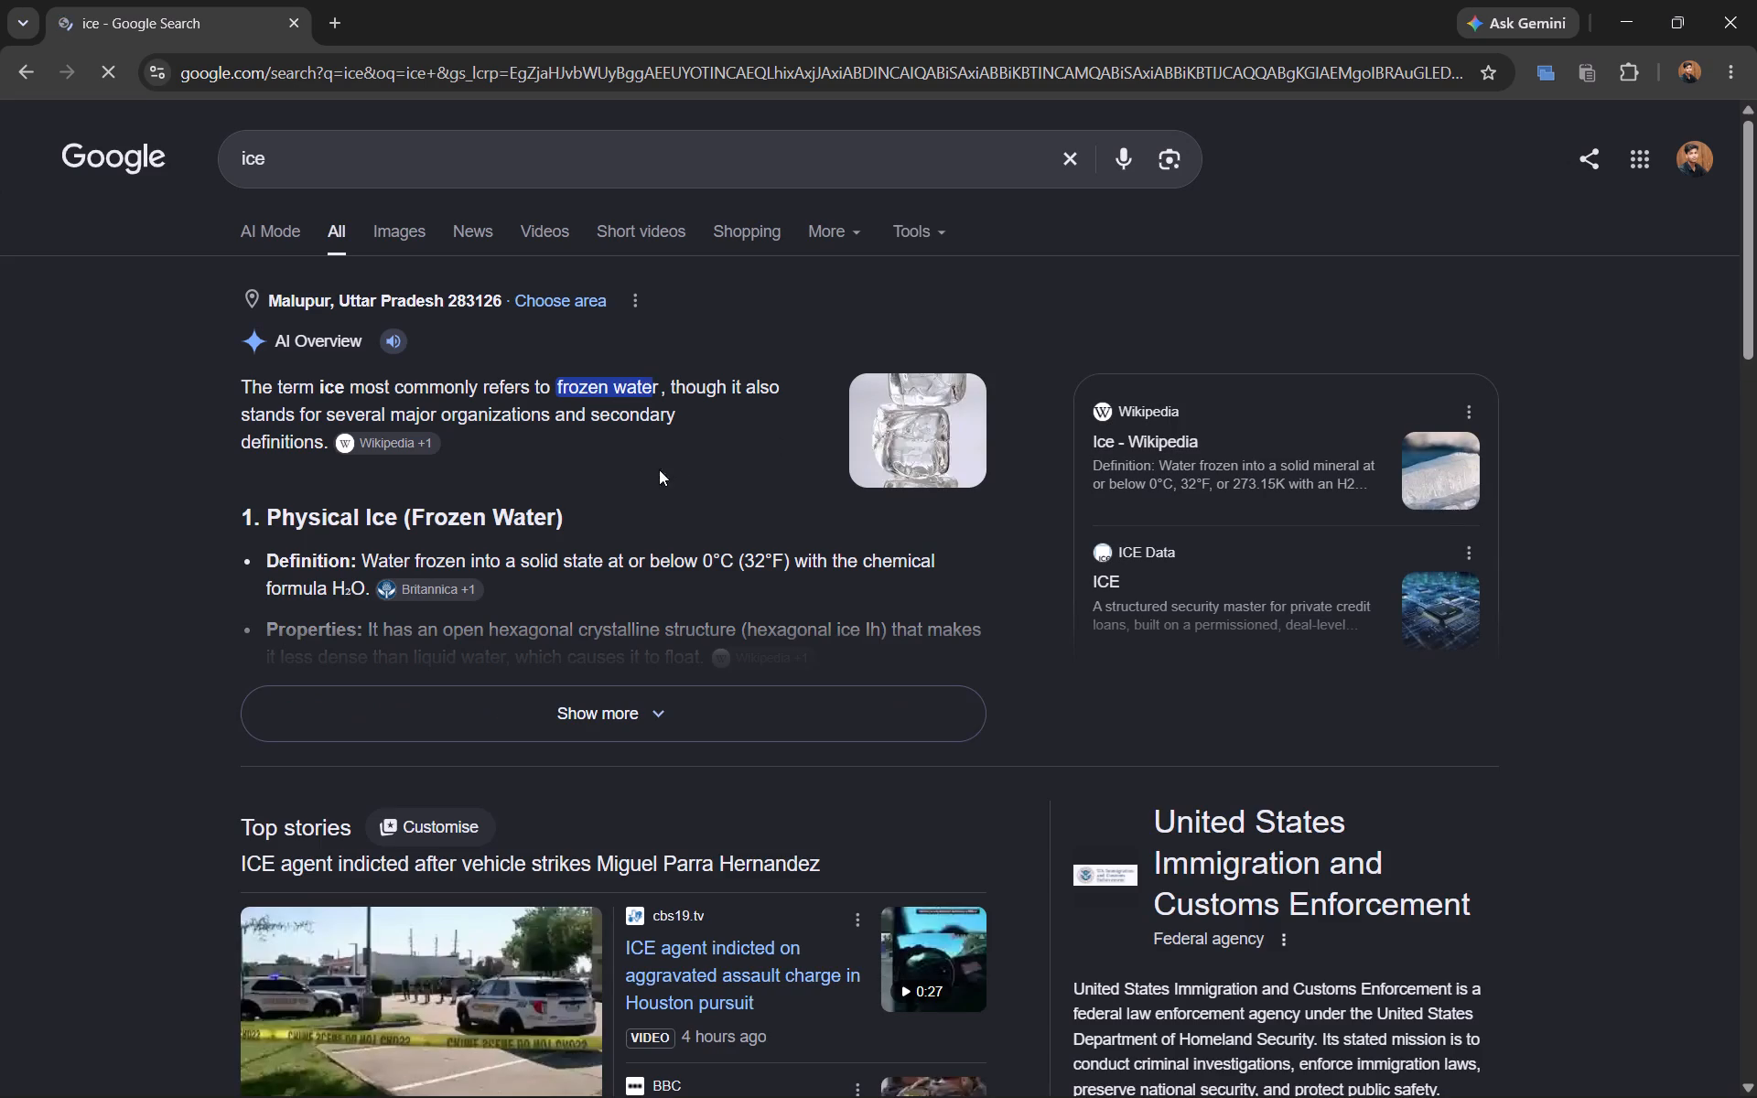
left_click(397, 232)
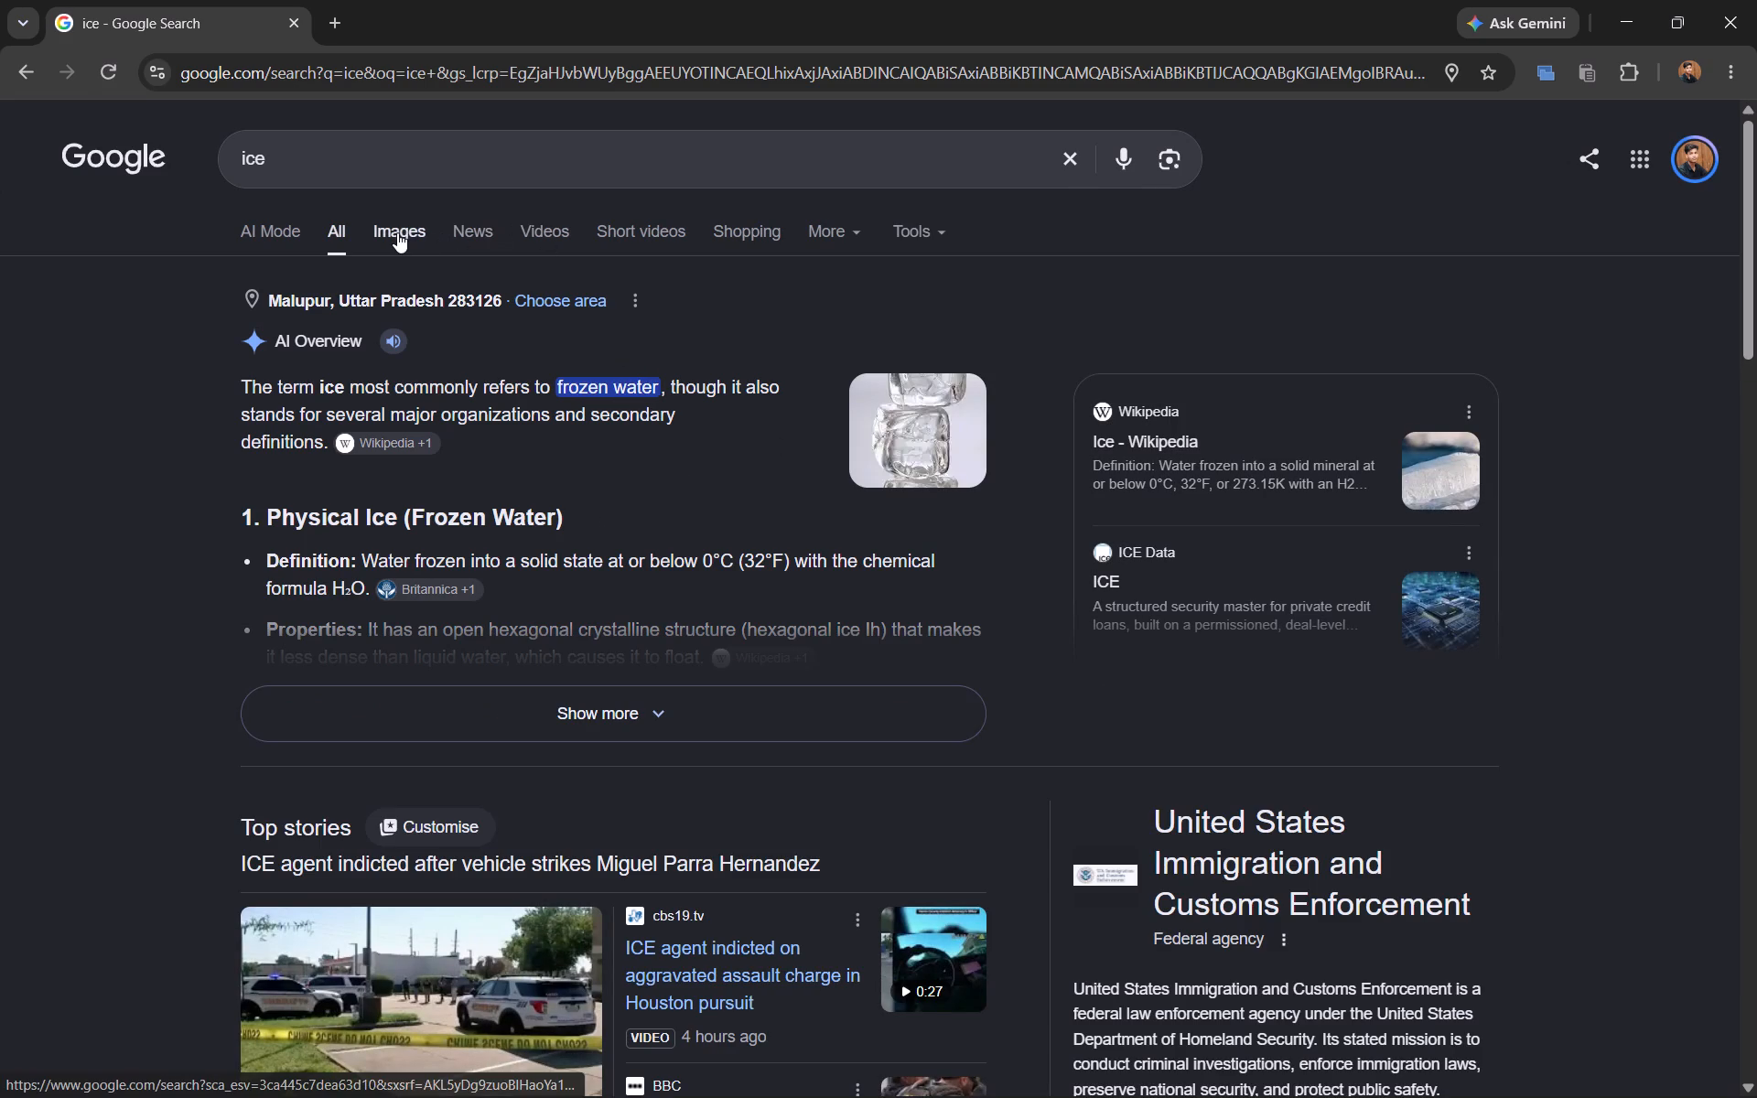
Change the Google image search from "ice" to "ice backround".
left_click(457, 161)
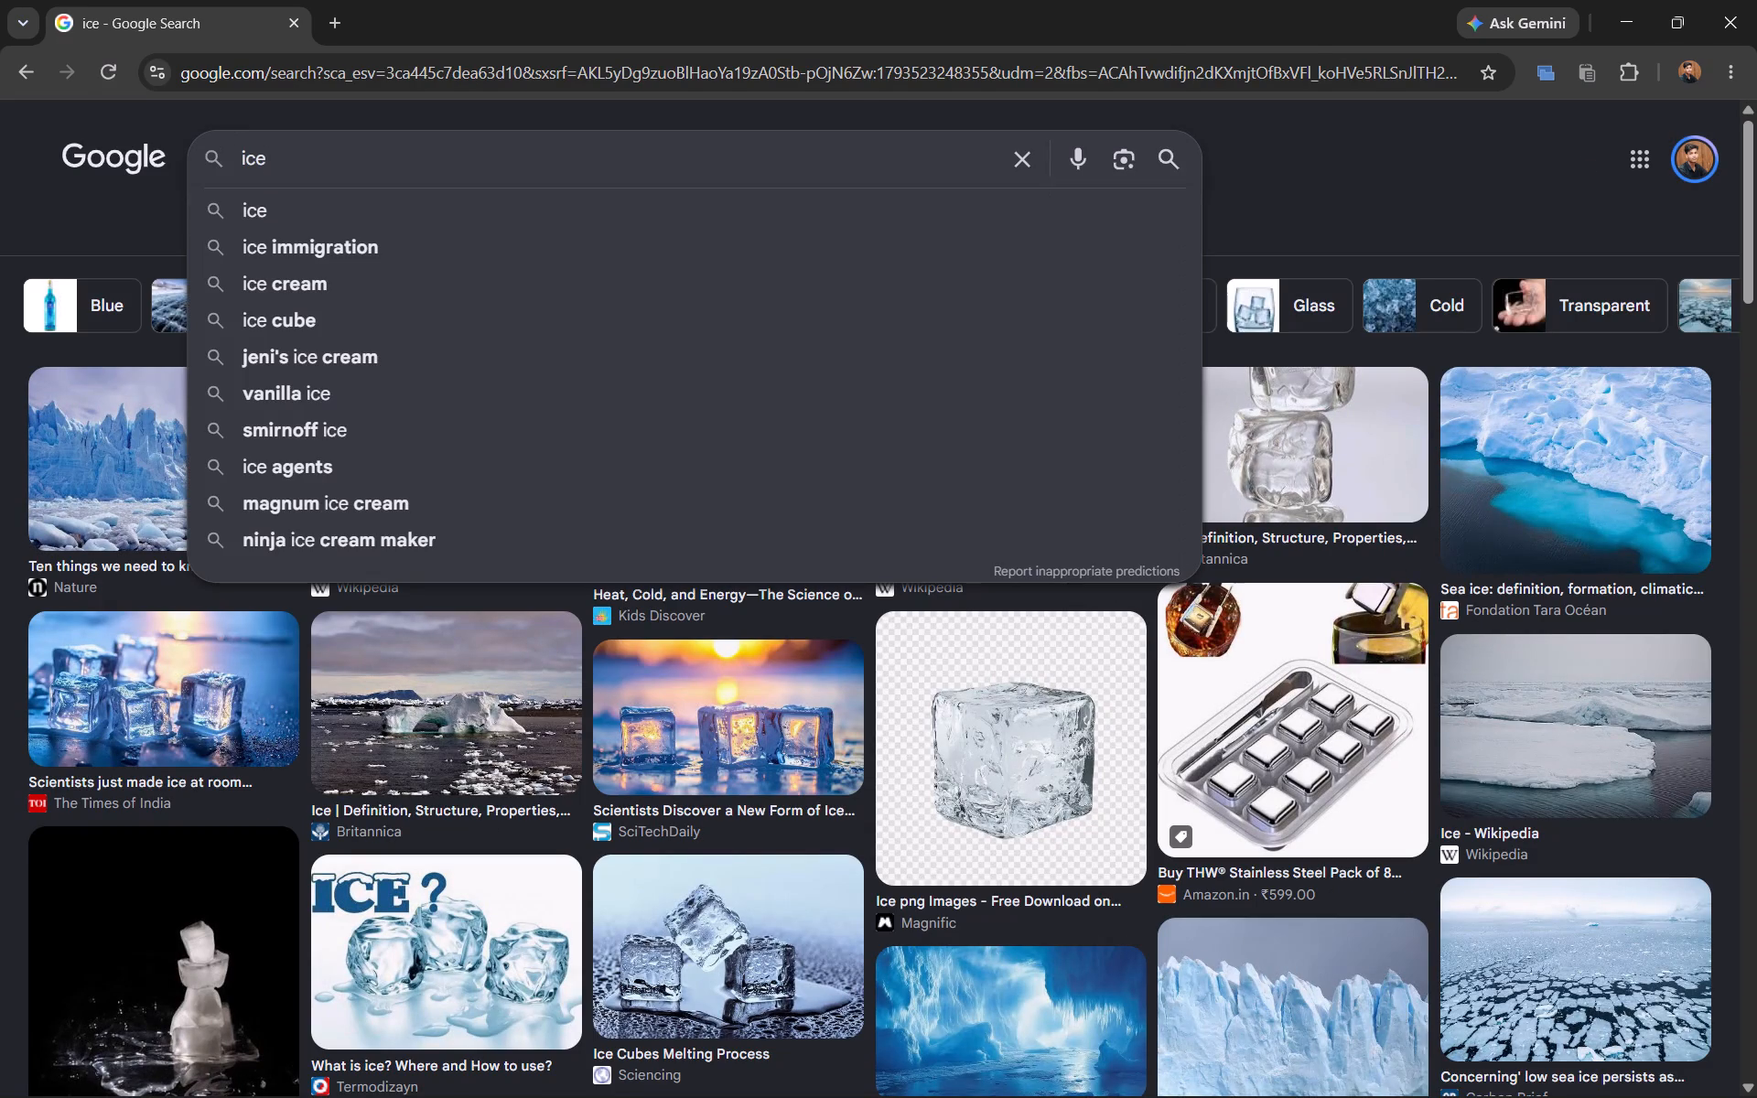
left_click(146, 200)
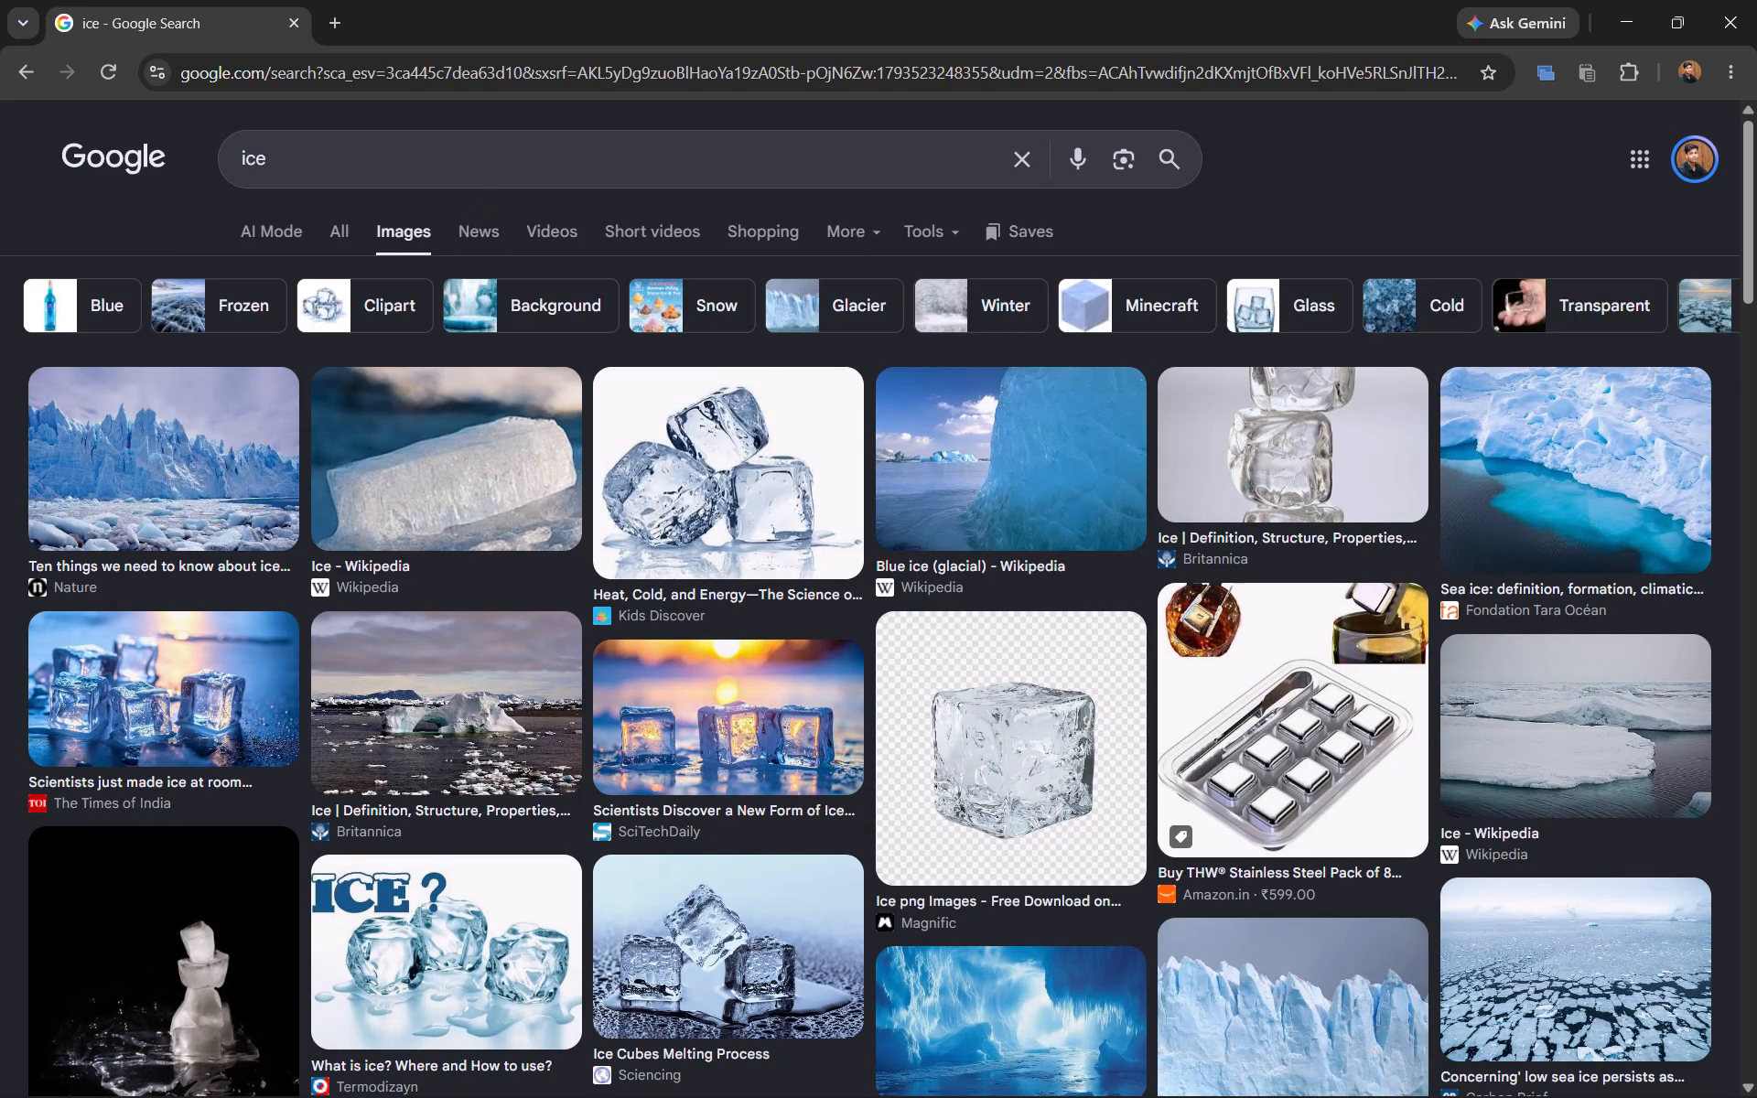
left_click(502, 168)
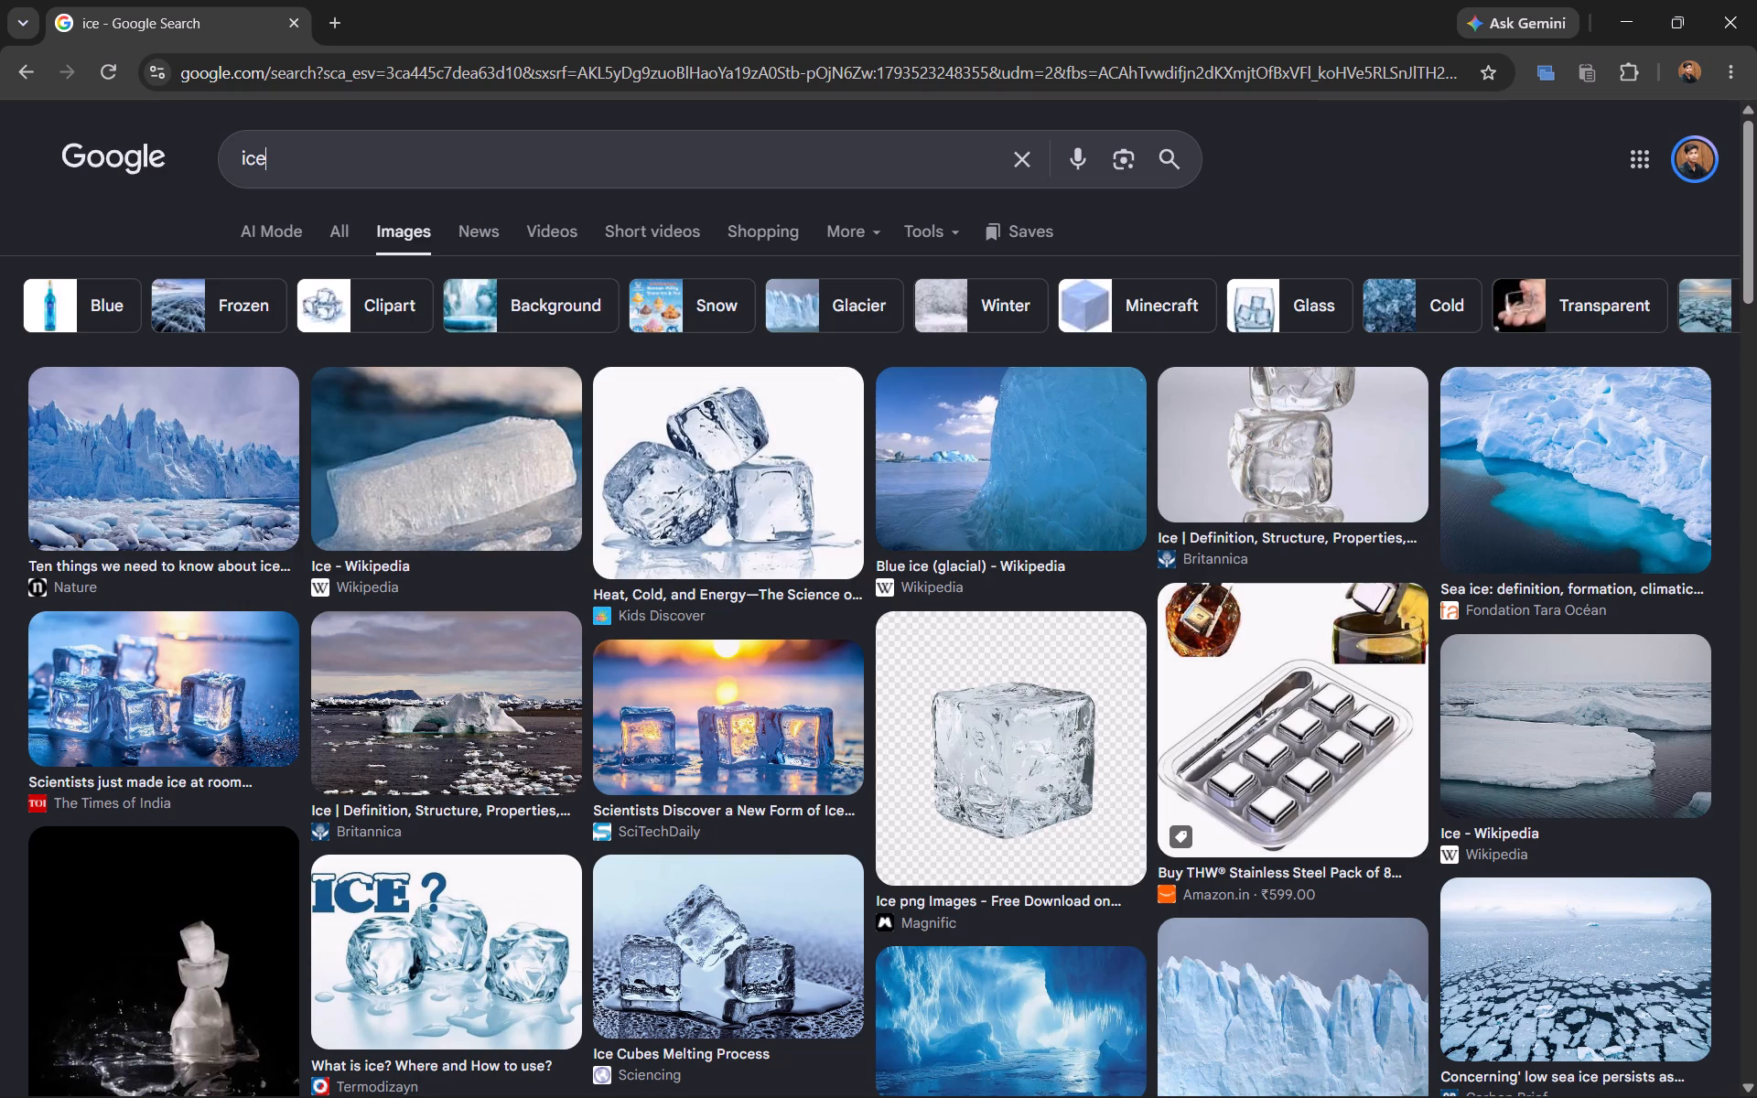
key("space")
type("backround")
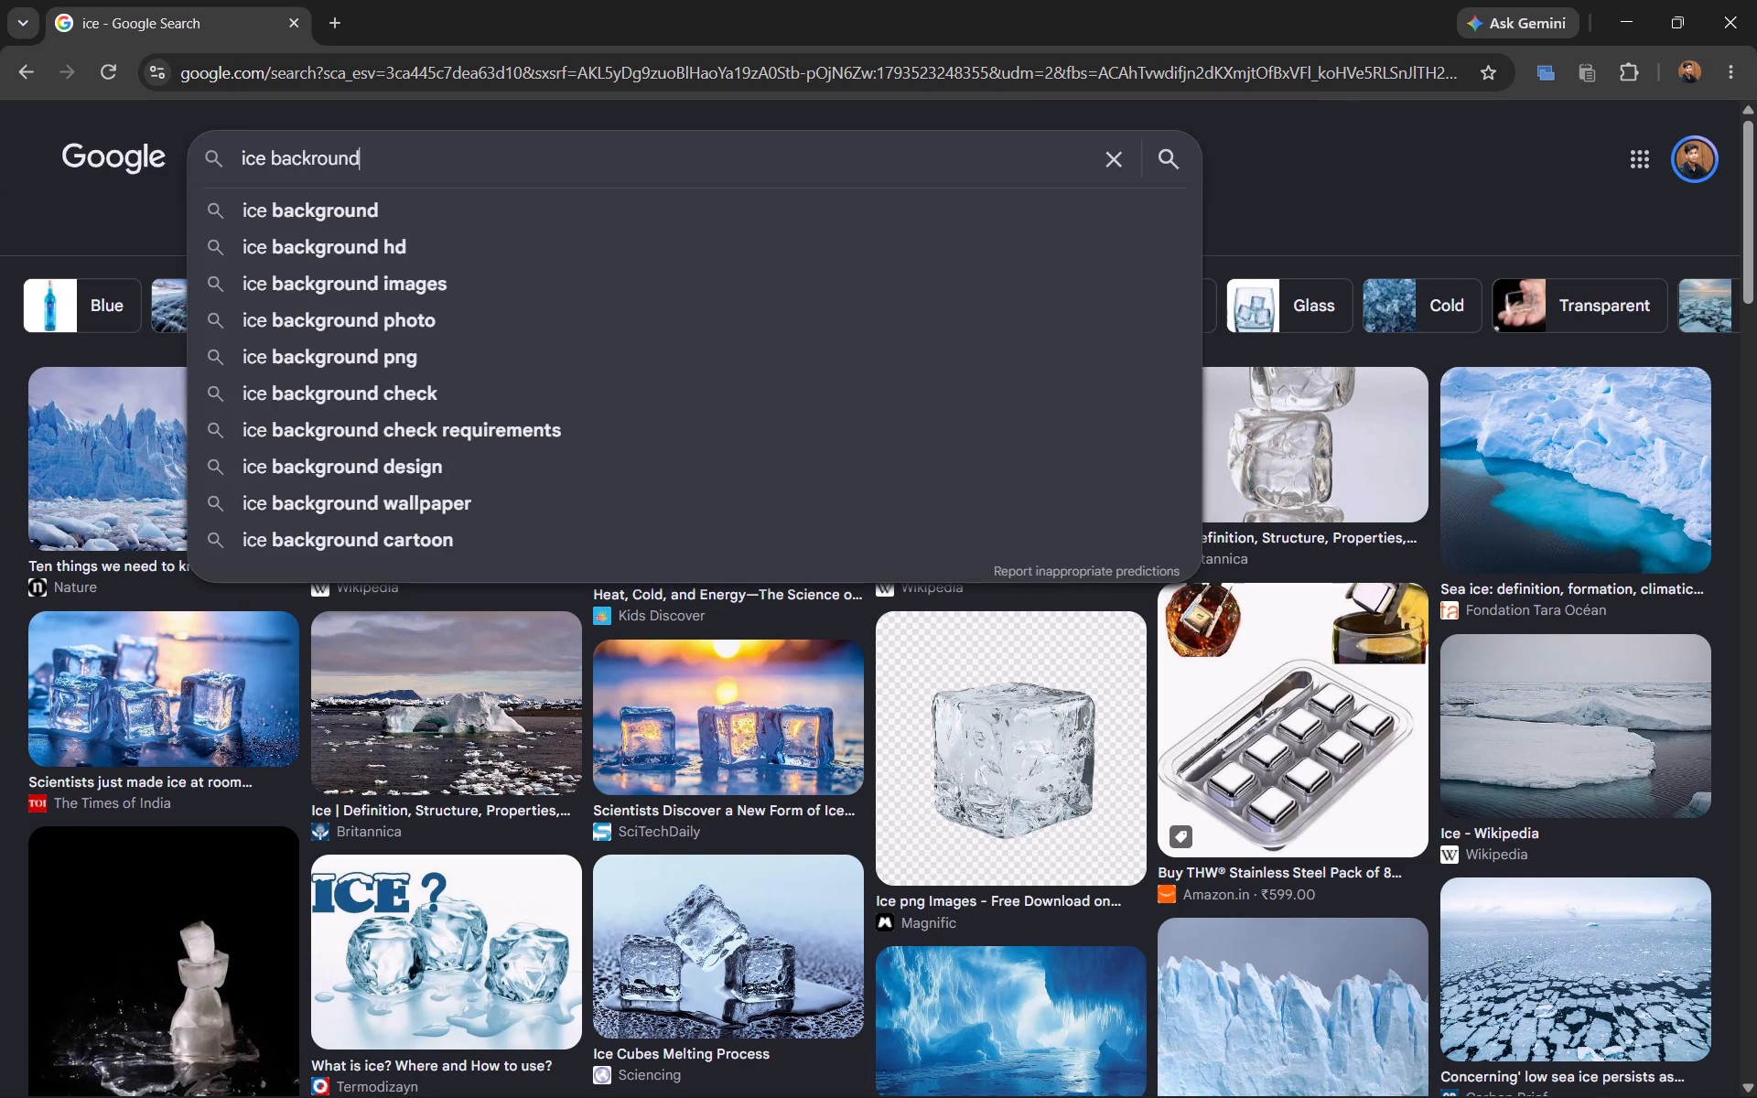
key("Return")
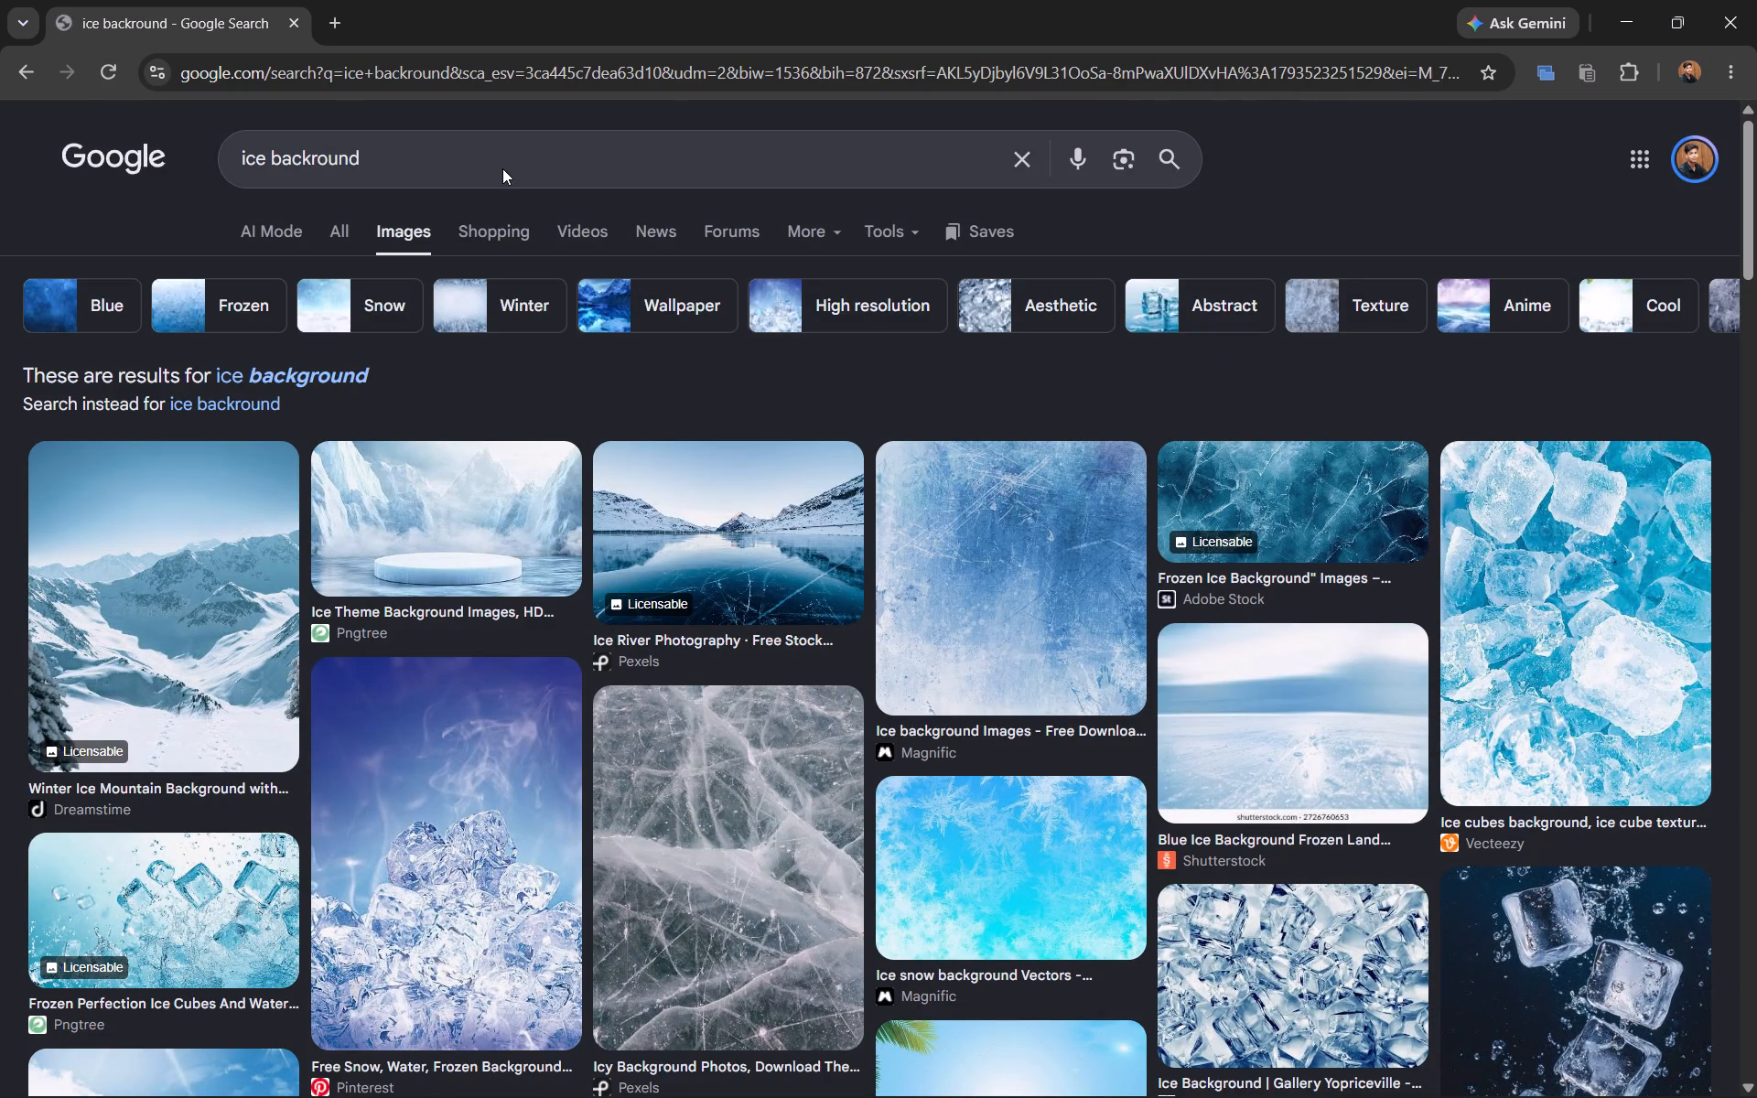
Extend the image search to "ice backround usede in advertisements".
left_click(490, 175)
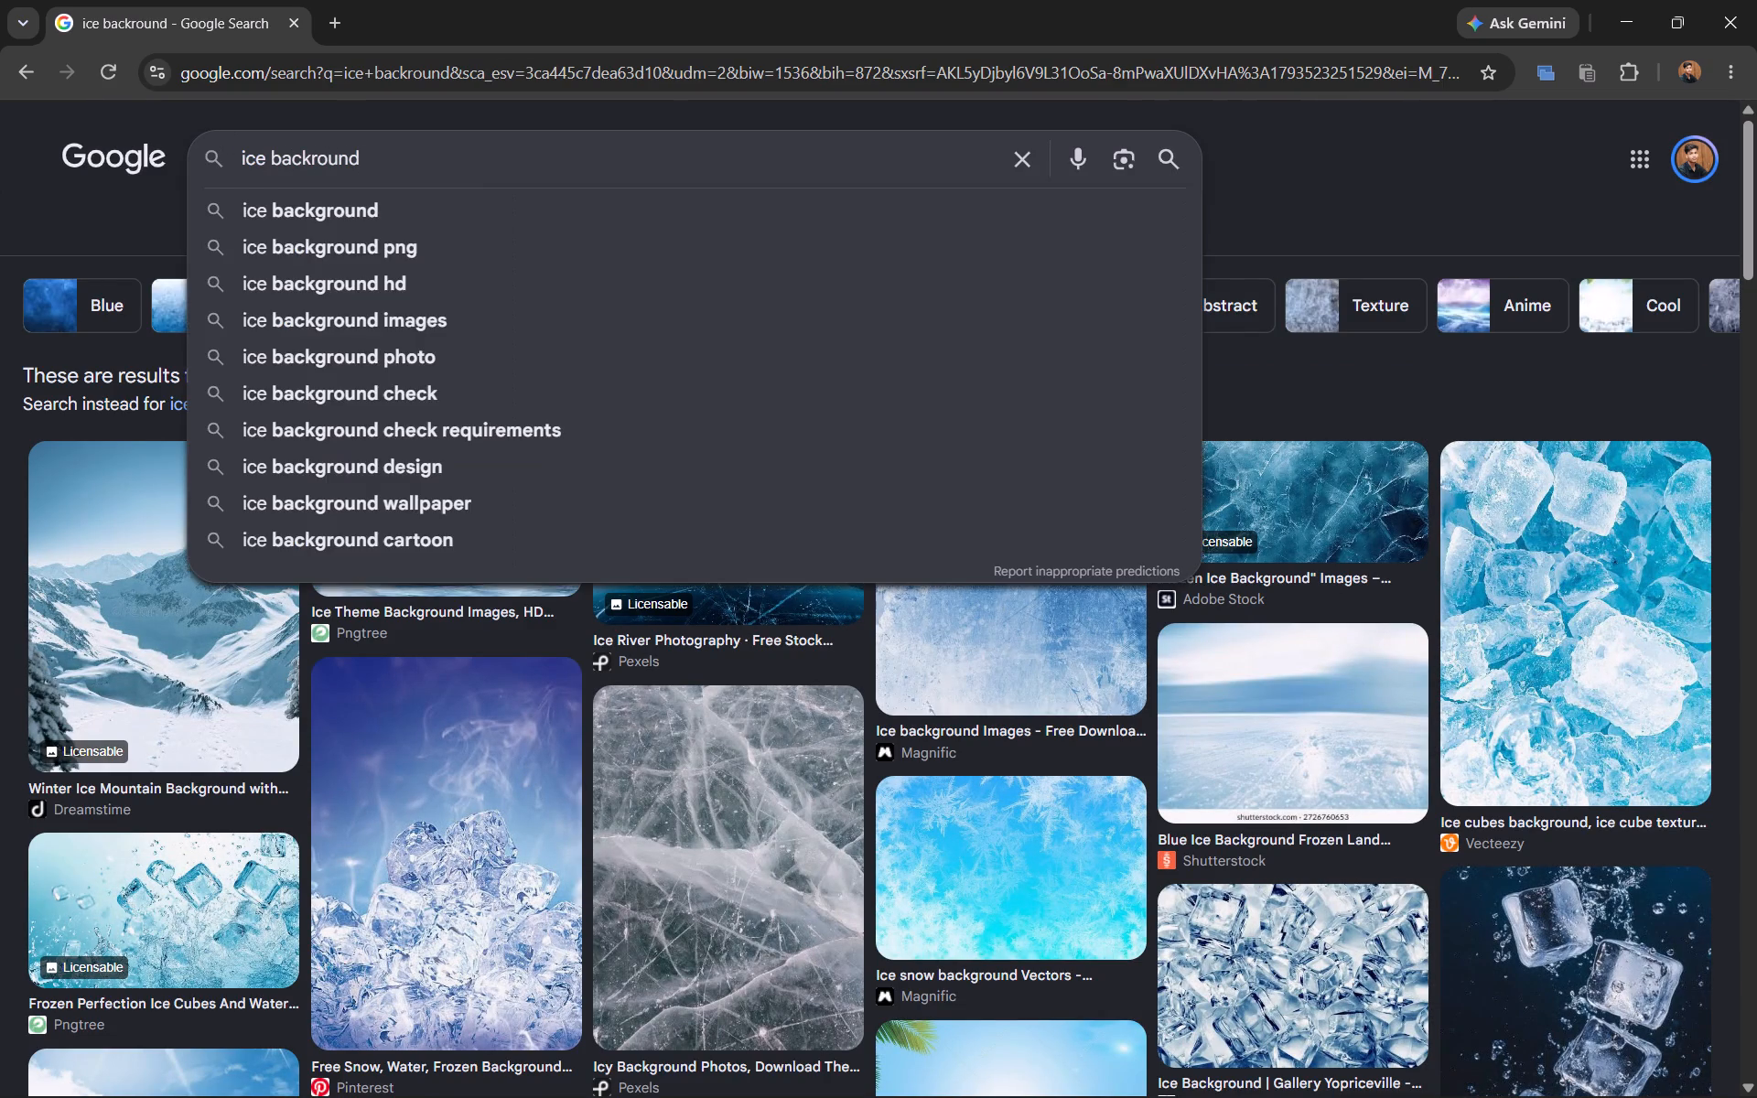
key("space")
type("usede in advertisements")
key("Return")
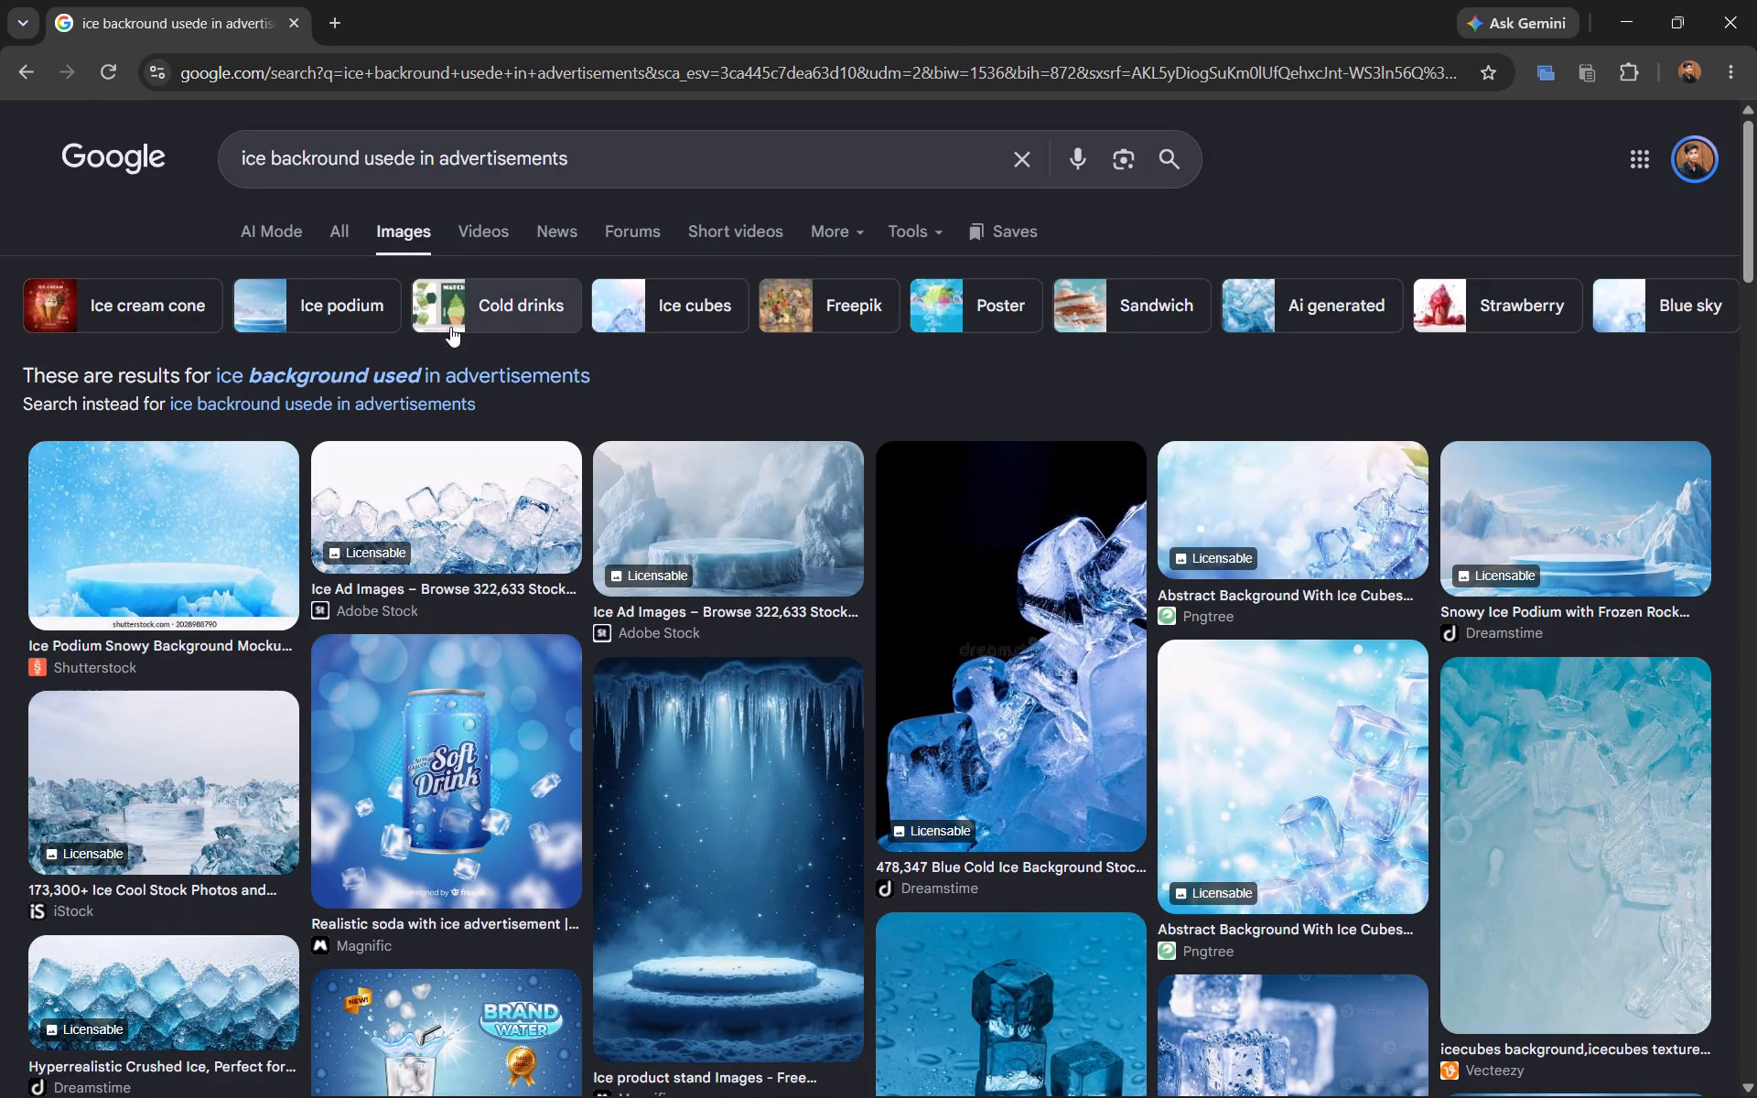
Copy the Adobe Stock "Ice Ad Images" picture of piled ice cubes on a white background.
left_click(474, 490)
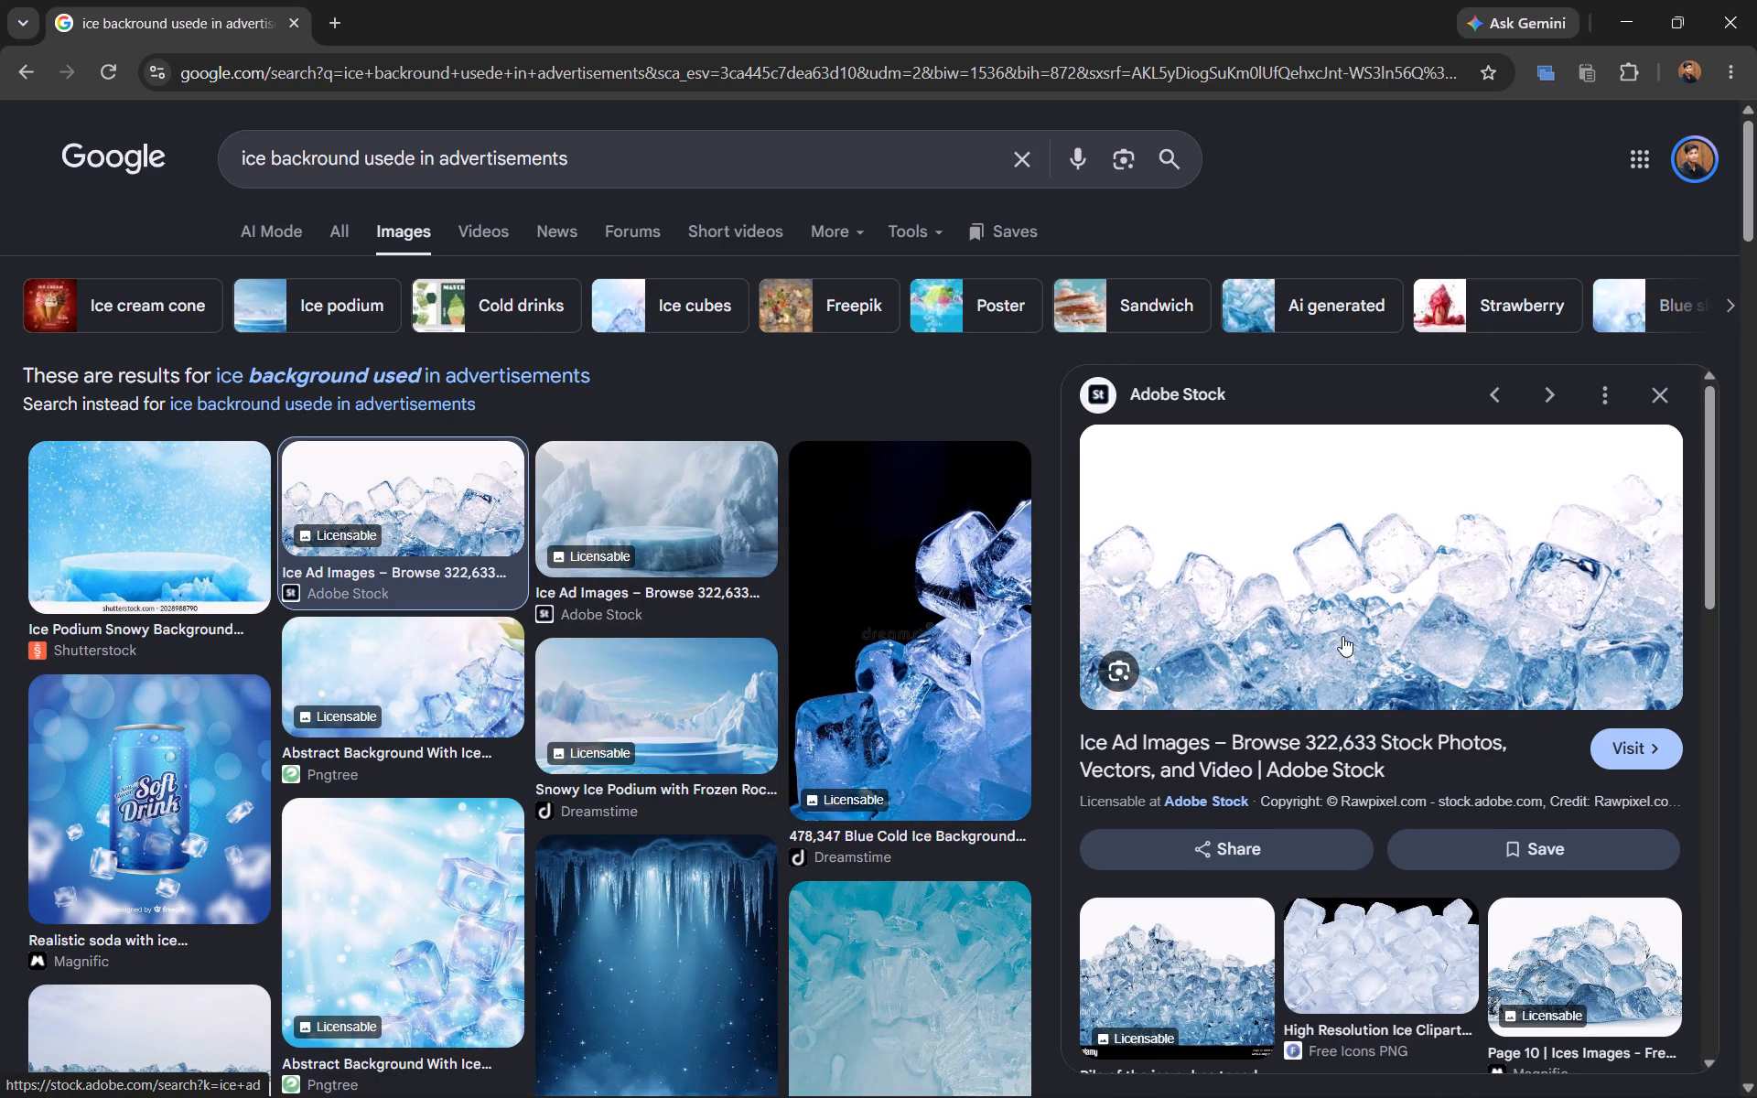
right_click(1342, 636)
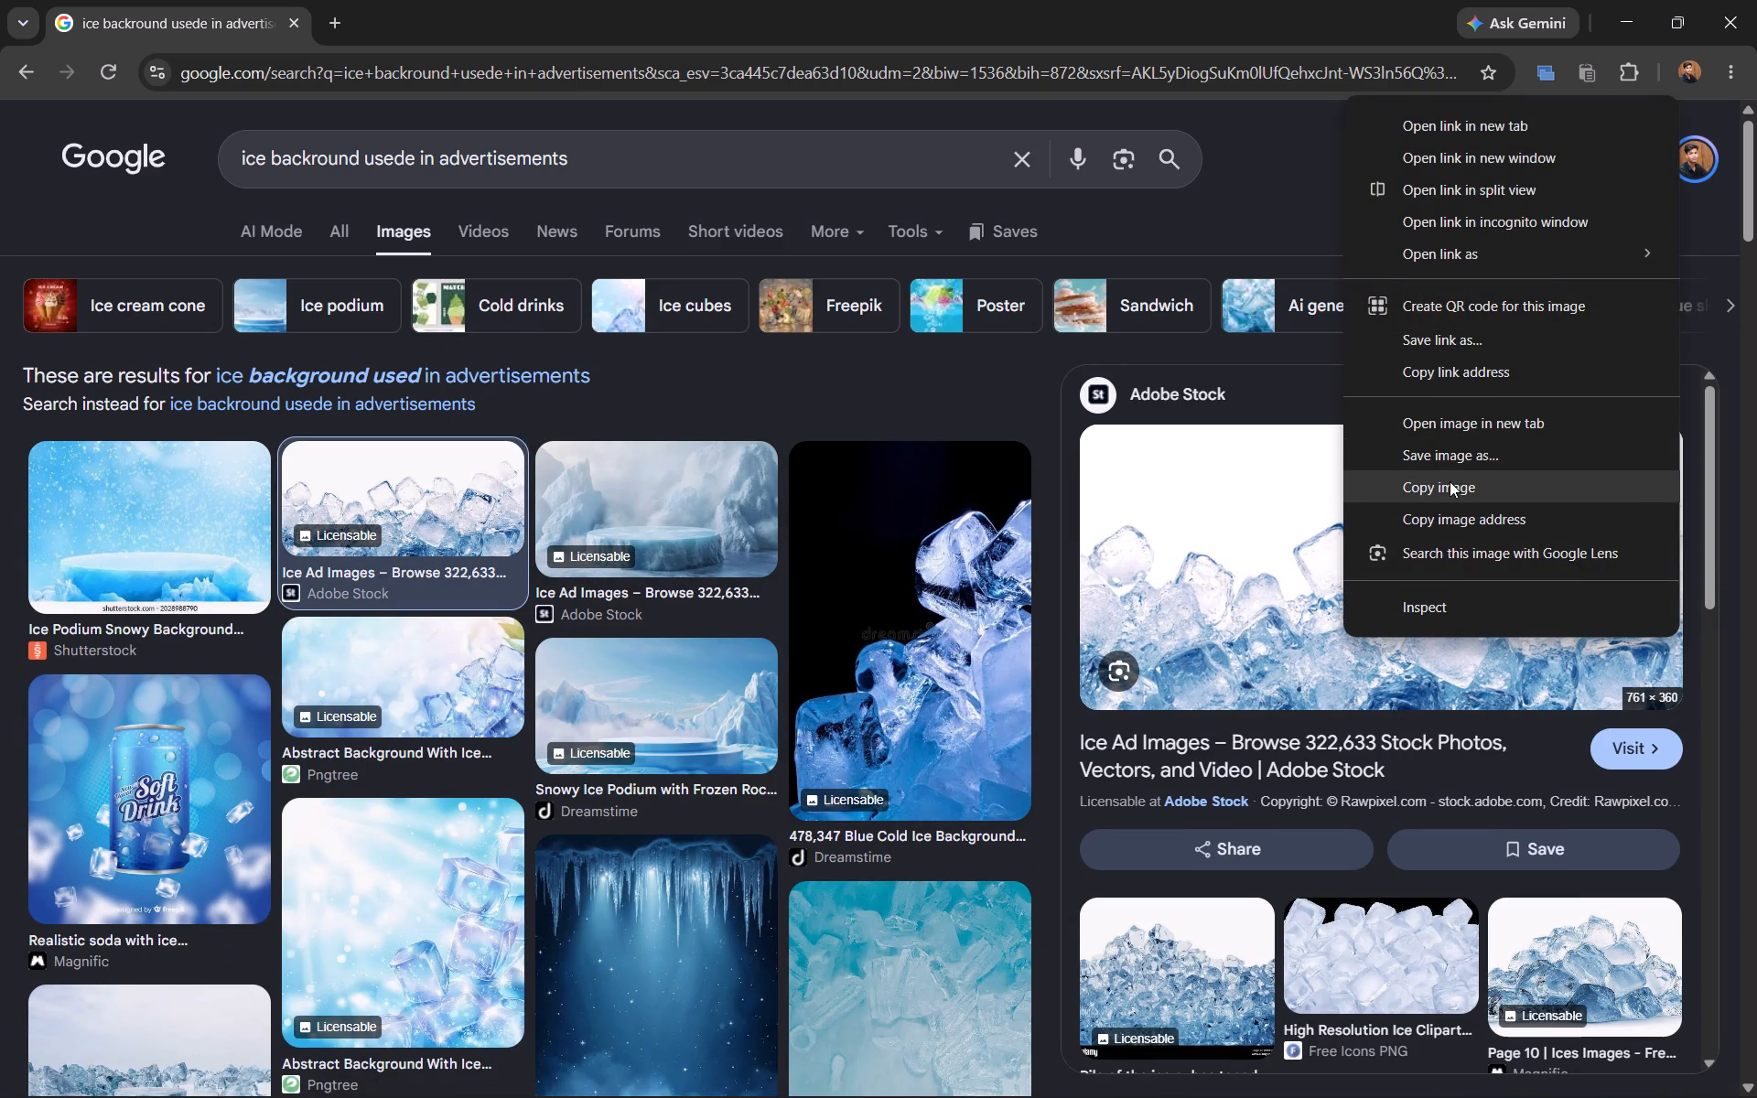
left_click(1450, 481)
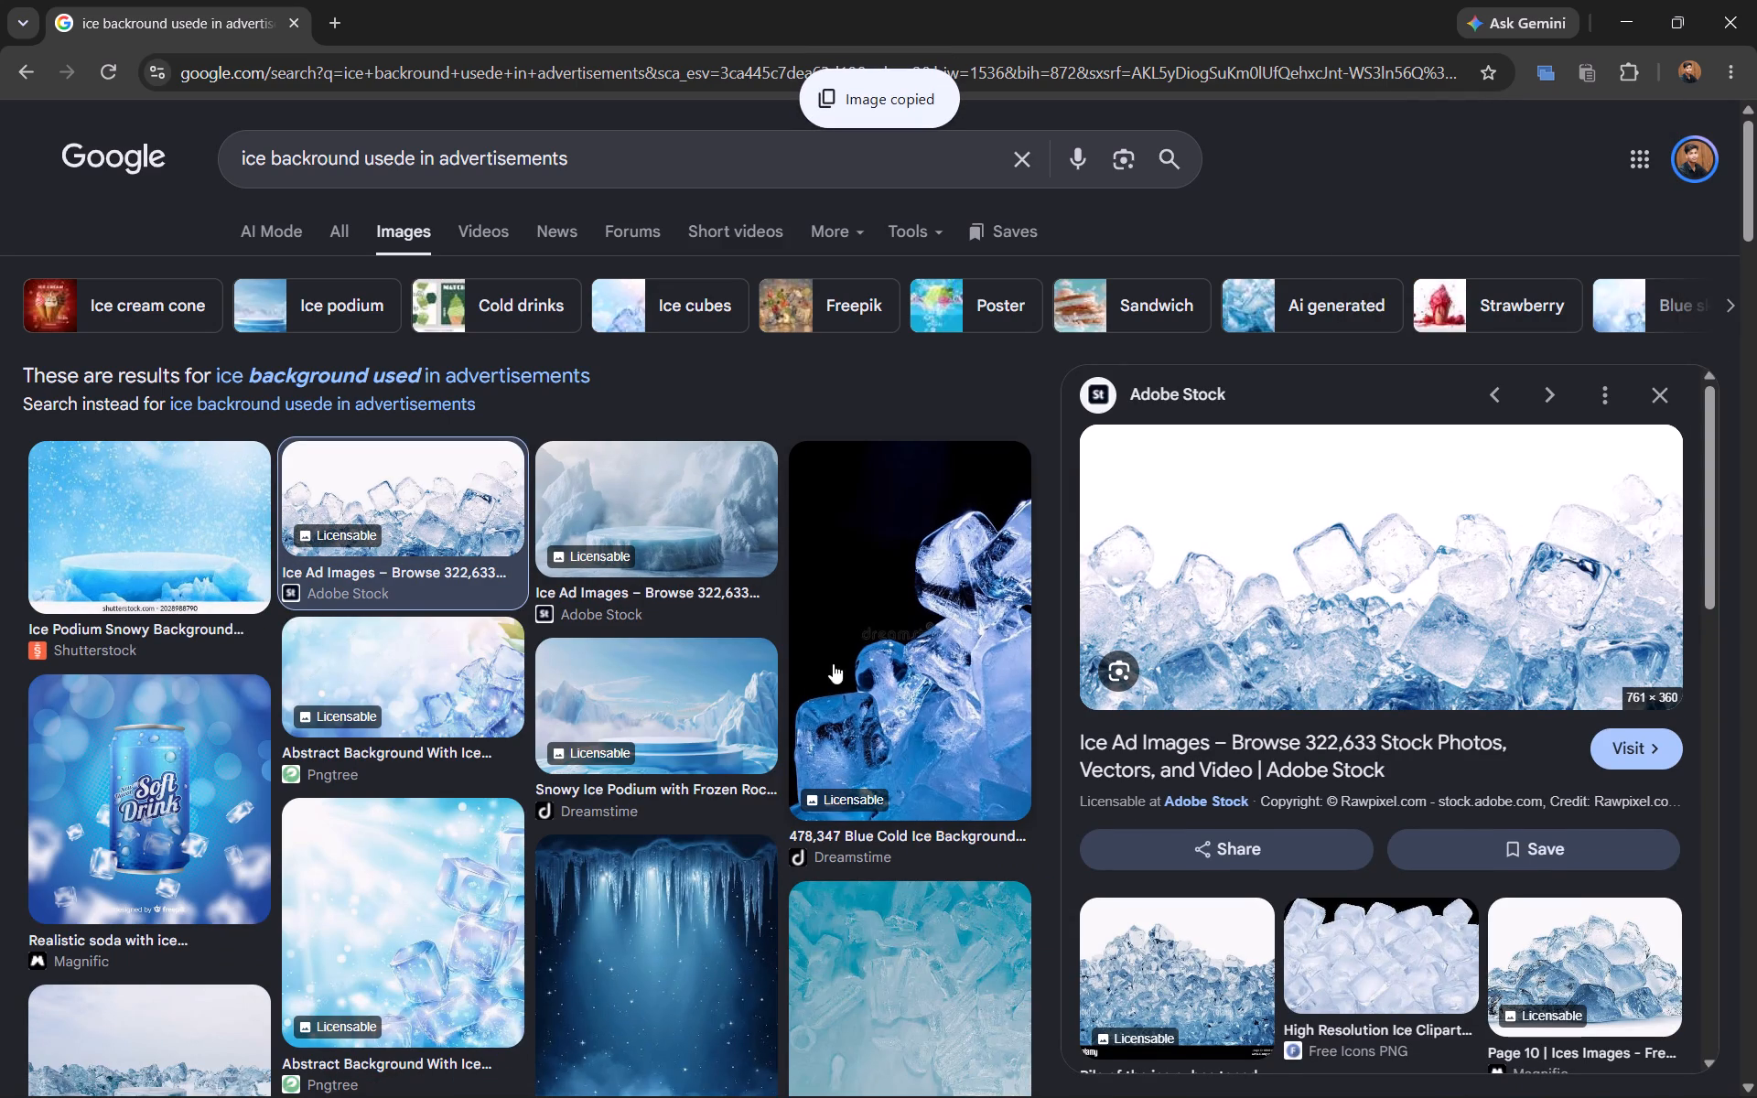
Look through further ice advertisement image results for other suitable backgrounds.
scroll(802, 673, "down", 5)
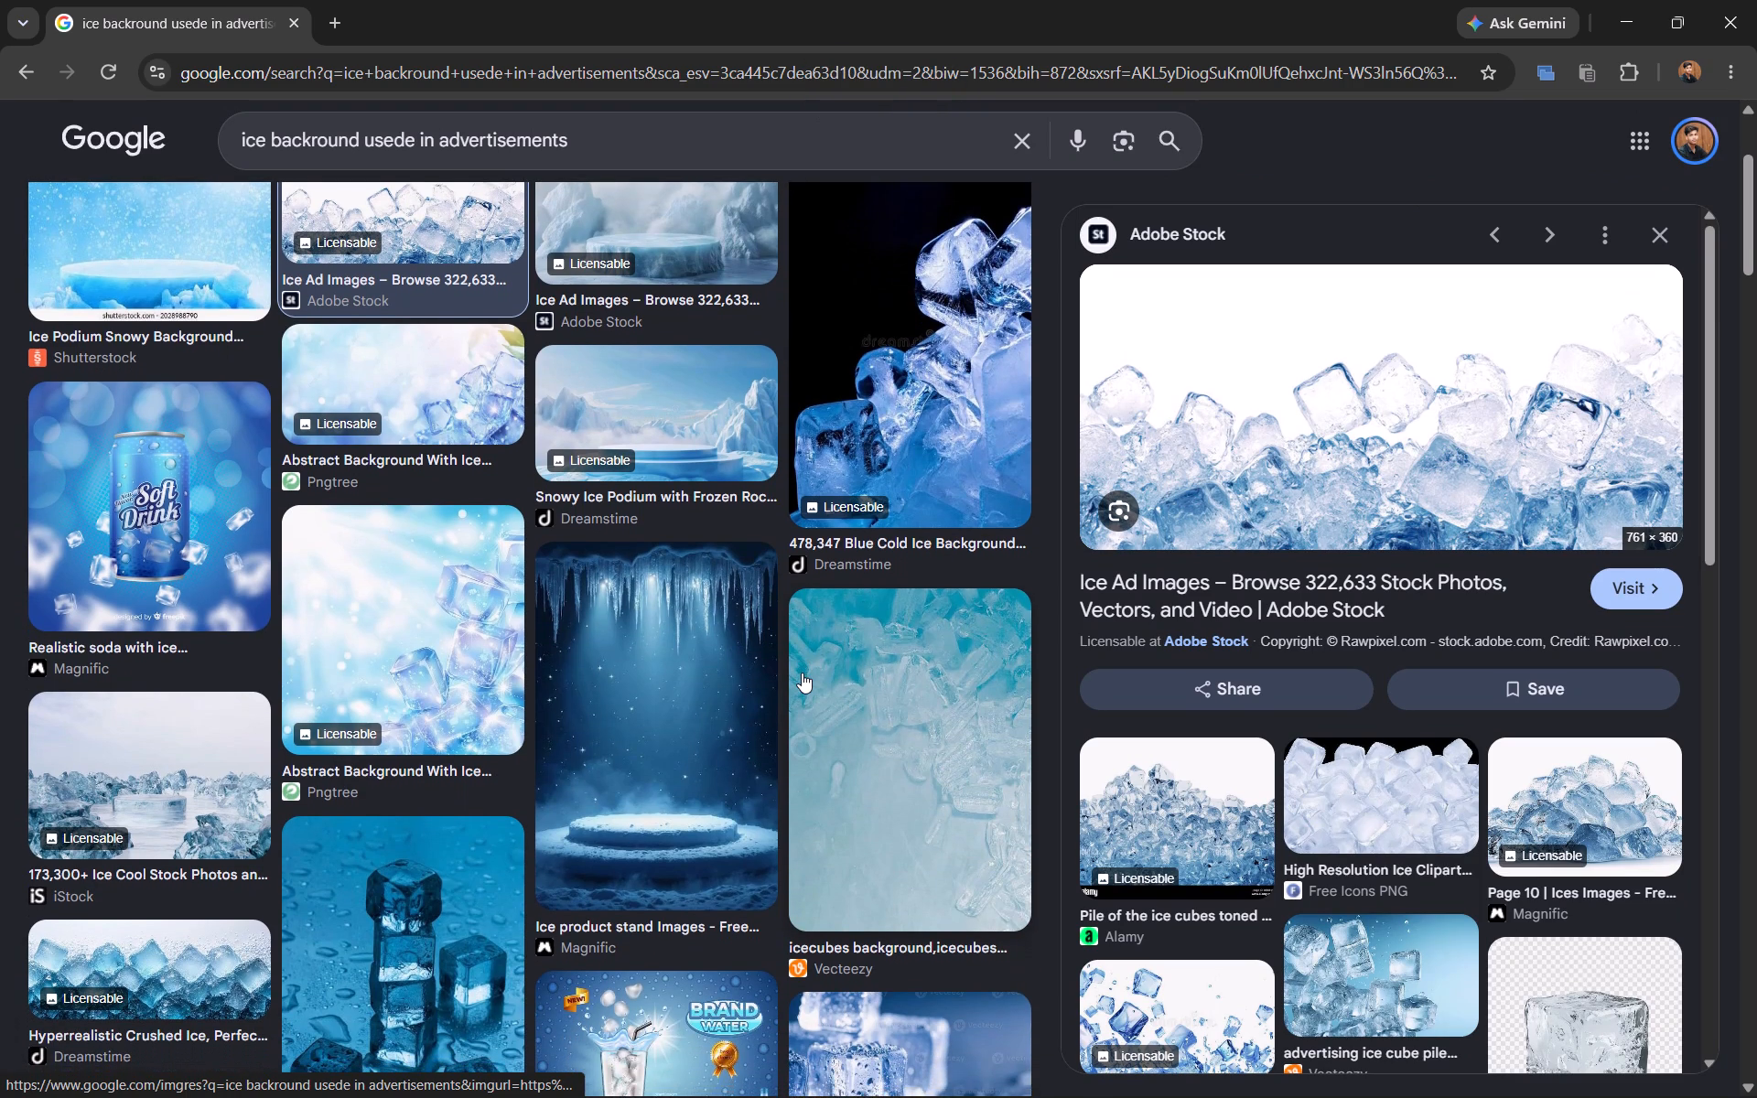
scroll(802, 673, "down", 2)
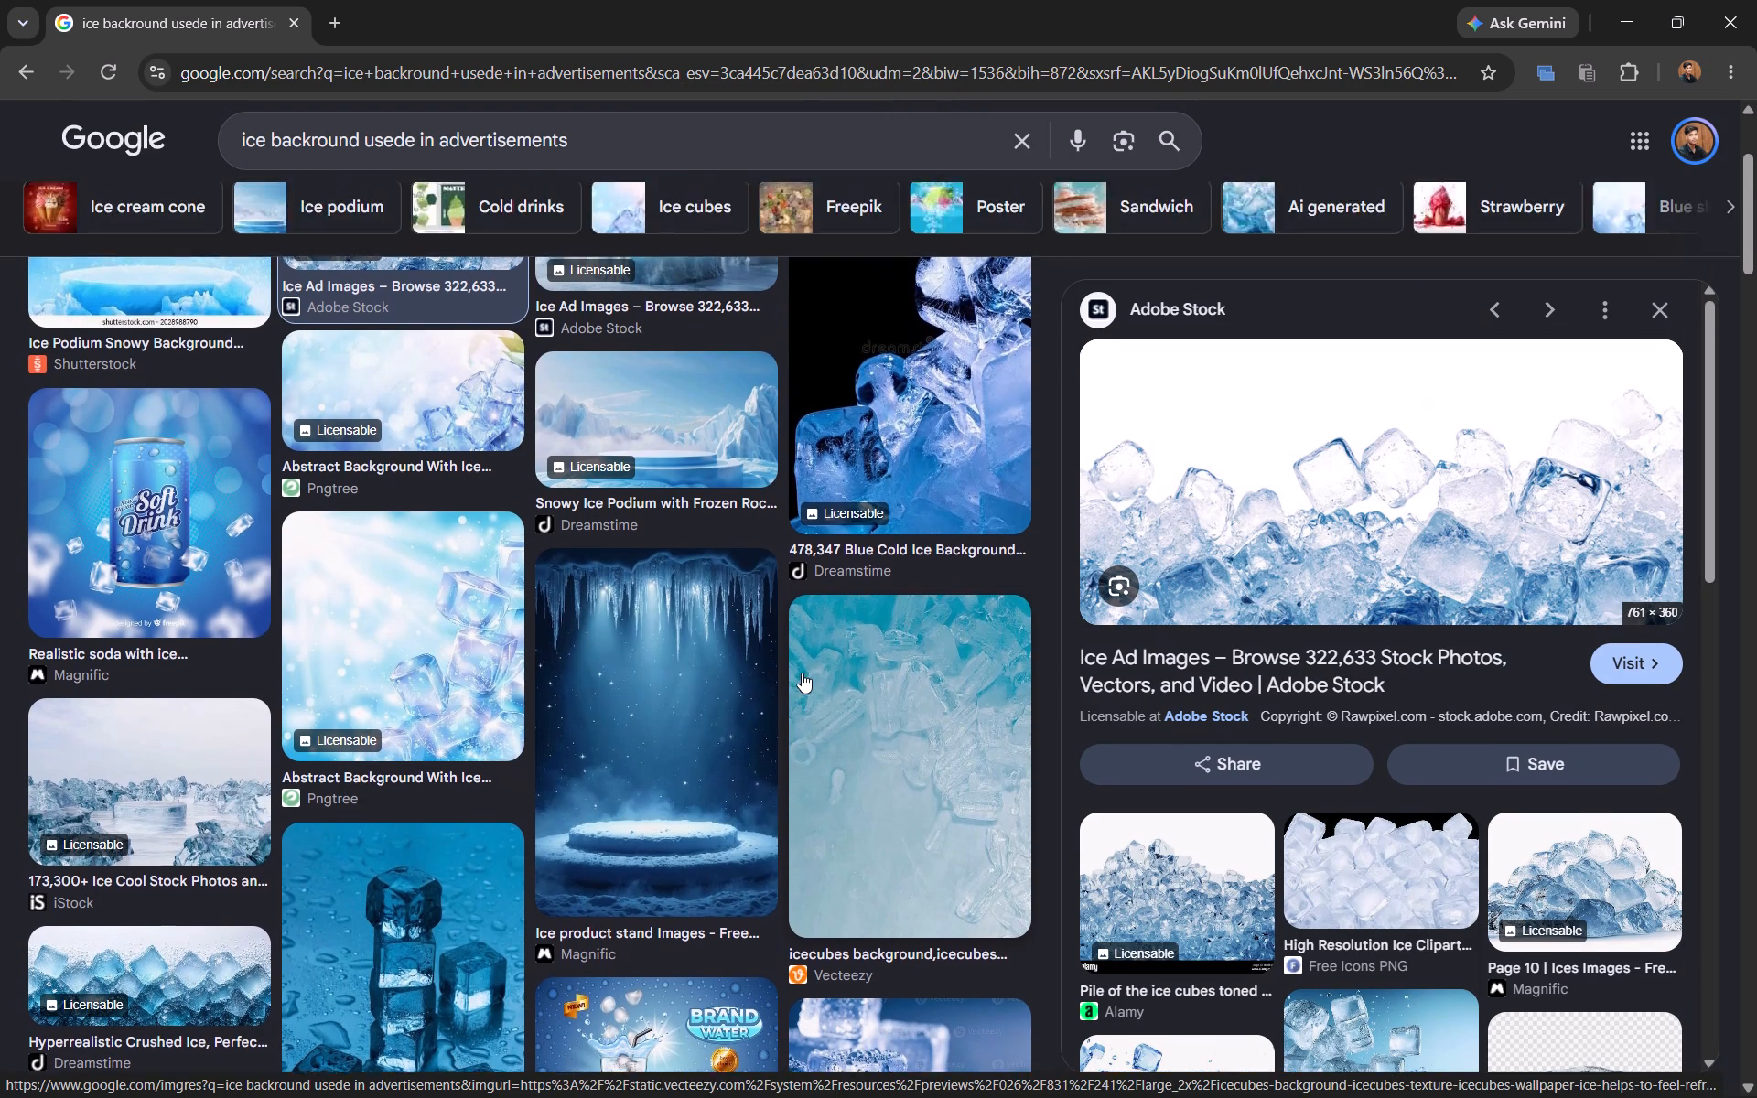
scroll(802, 673, "down", 2)
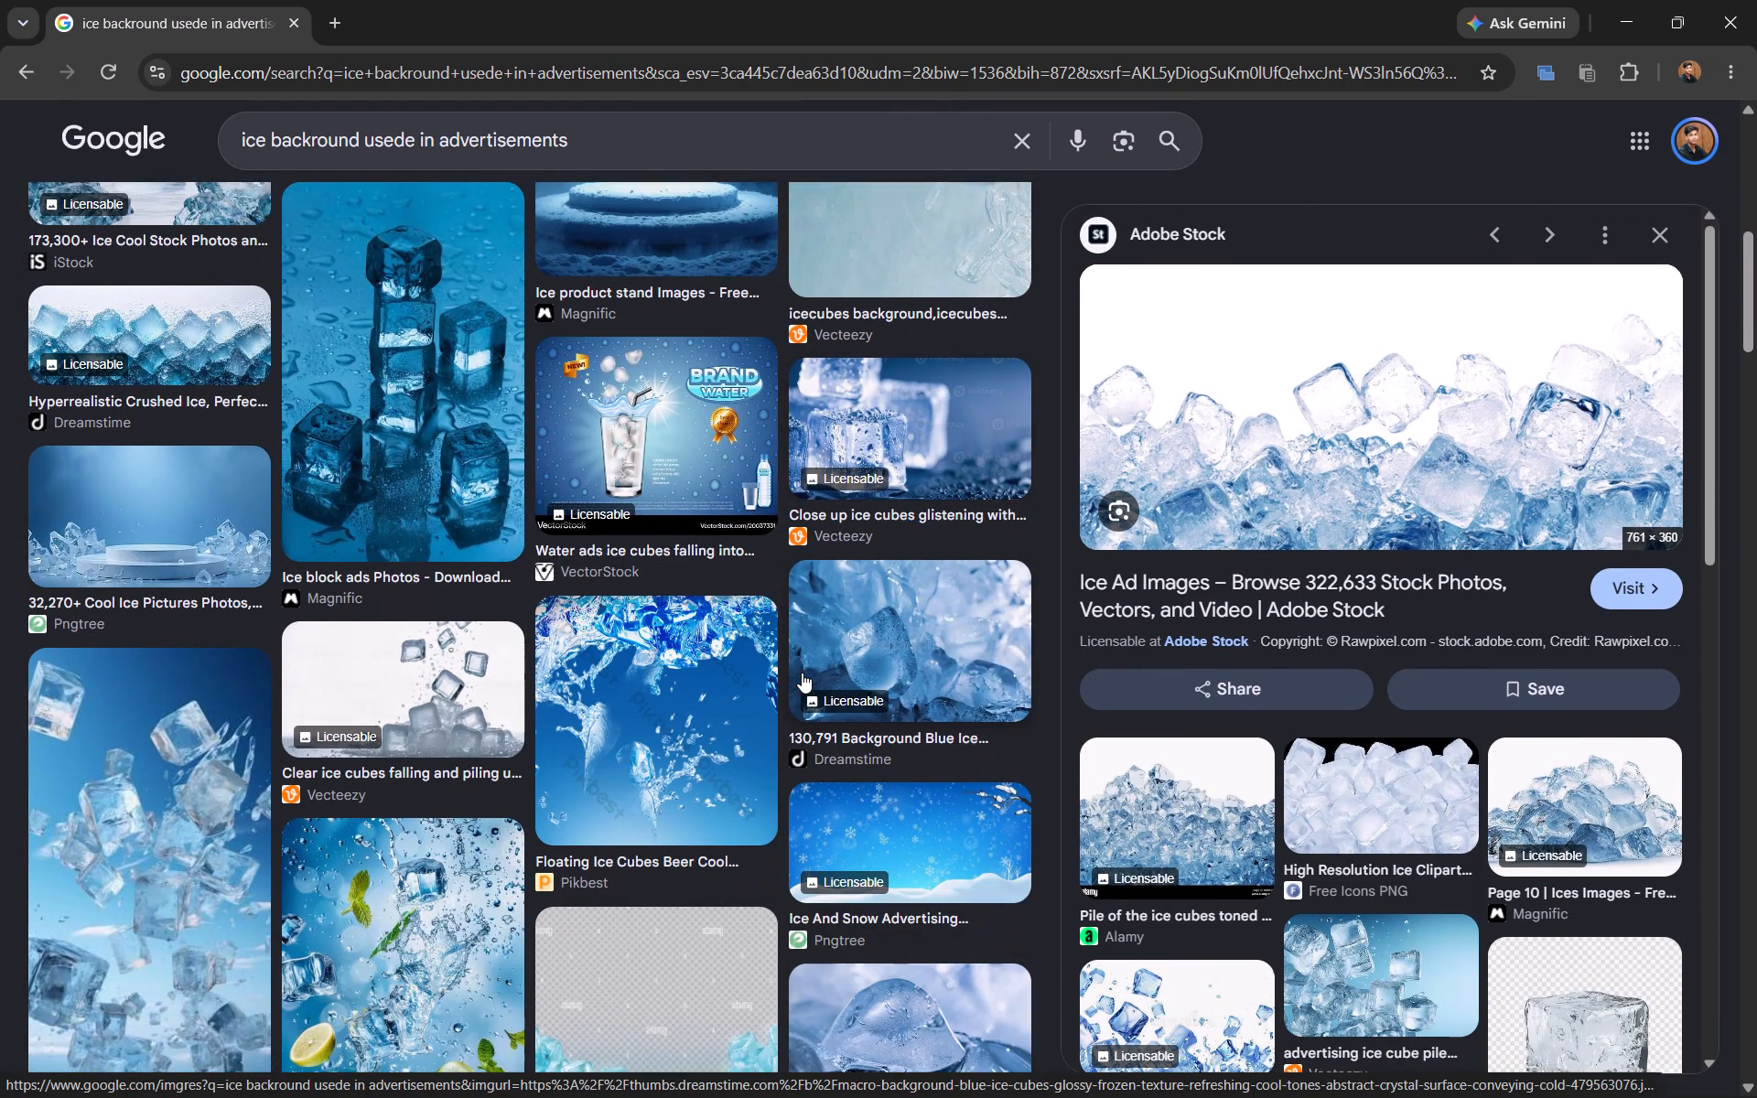
scroll(802, 673, "up", 8)
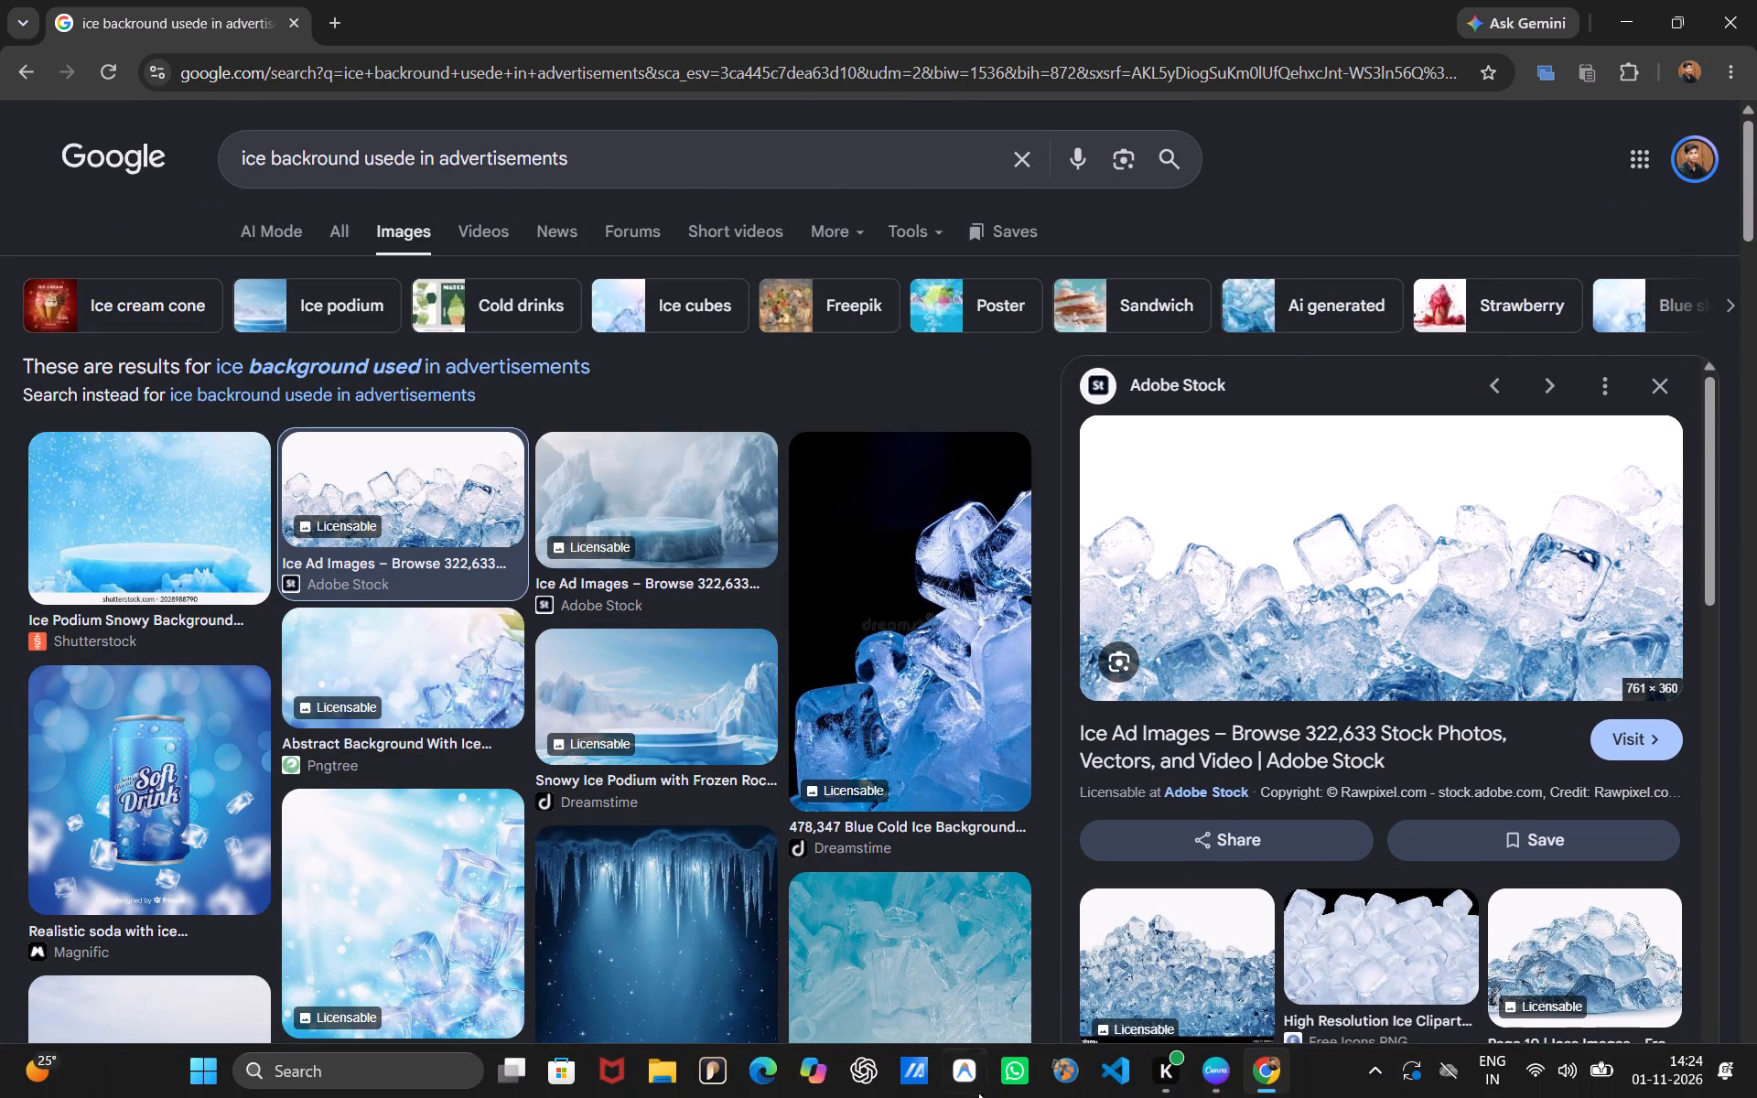
Switch to Canva and paste the copied ice cube picture onto the slide.
left_click(1233, 1077)
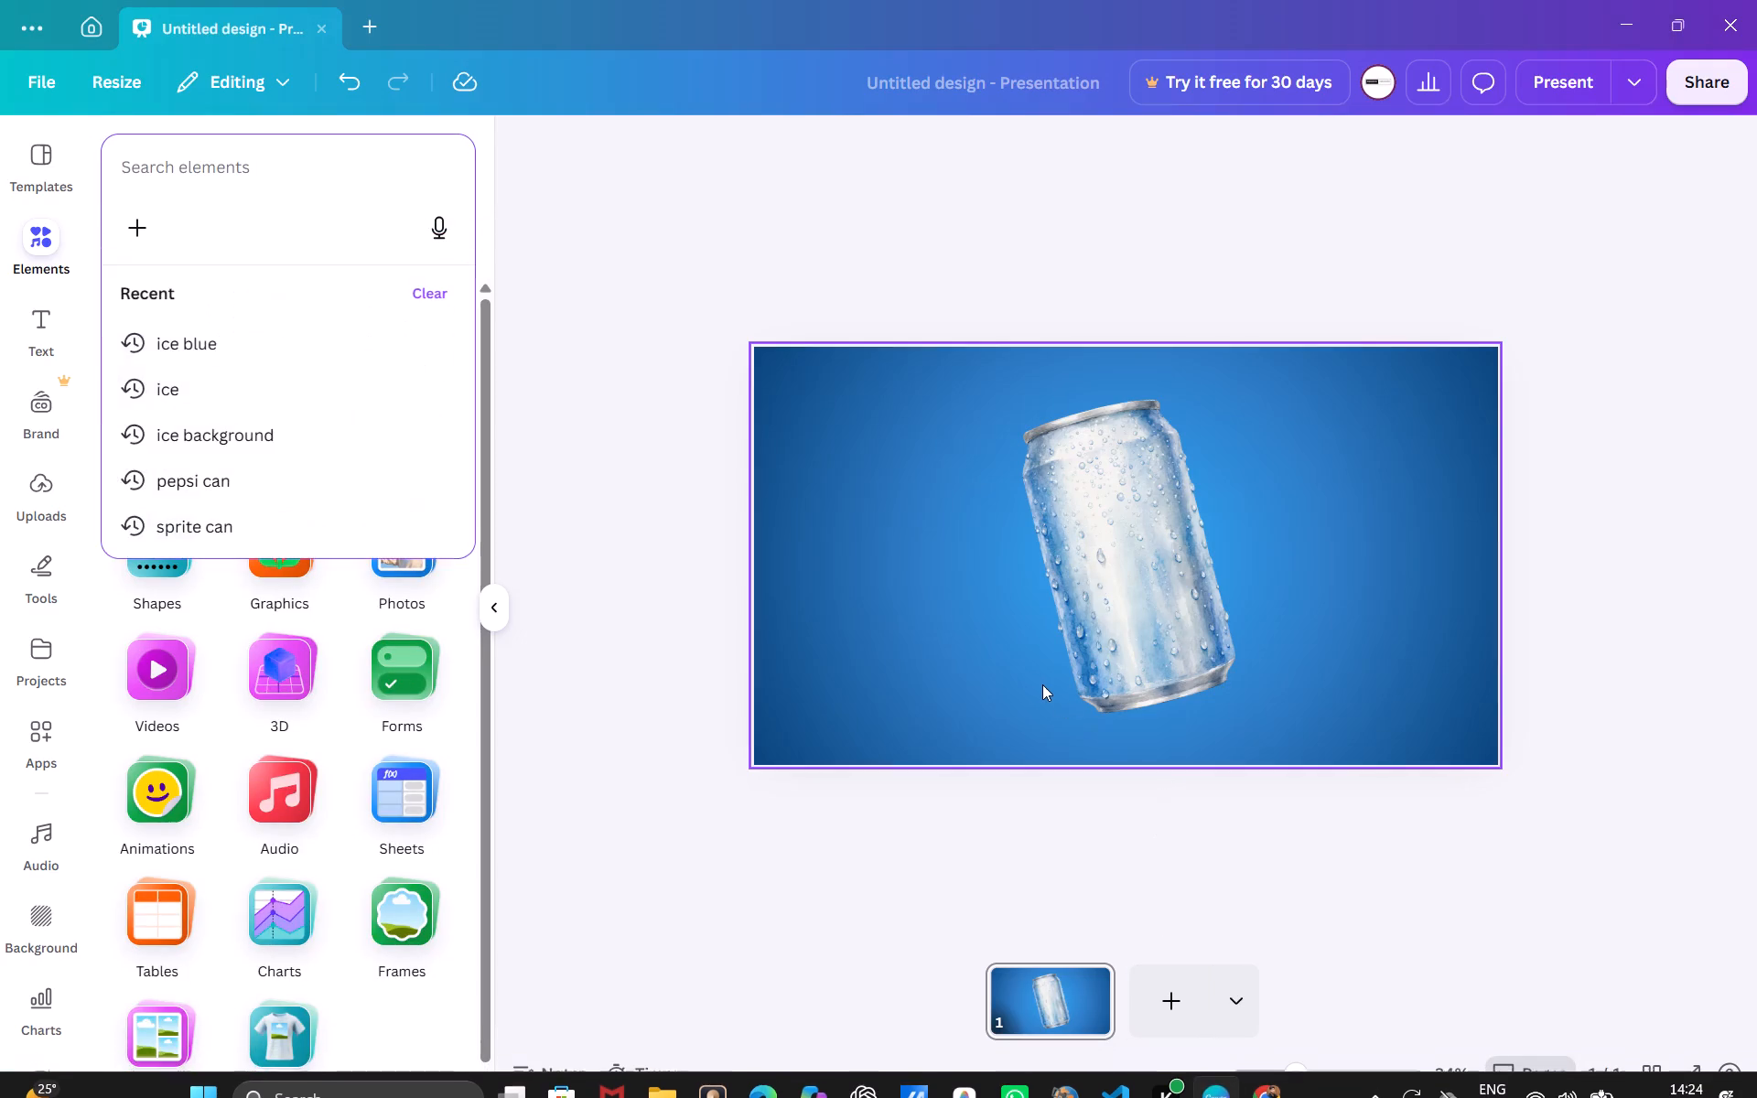
left_click(1038, 681)
key("ctrl+v")
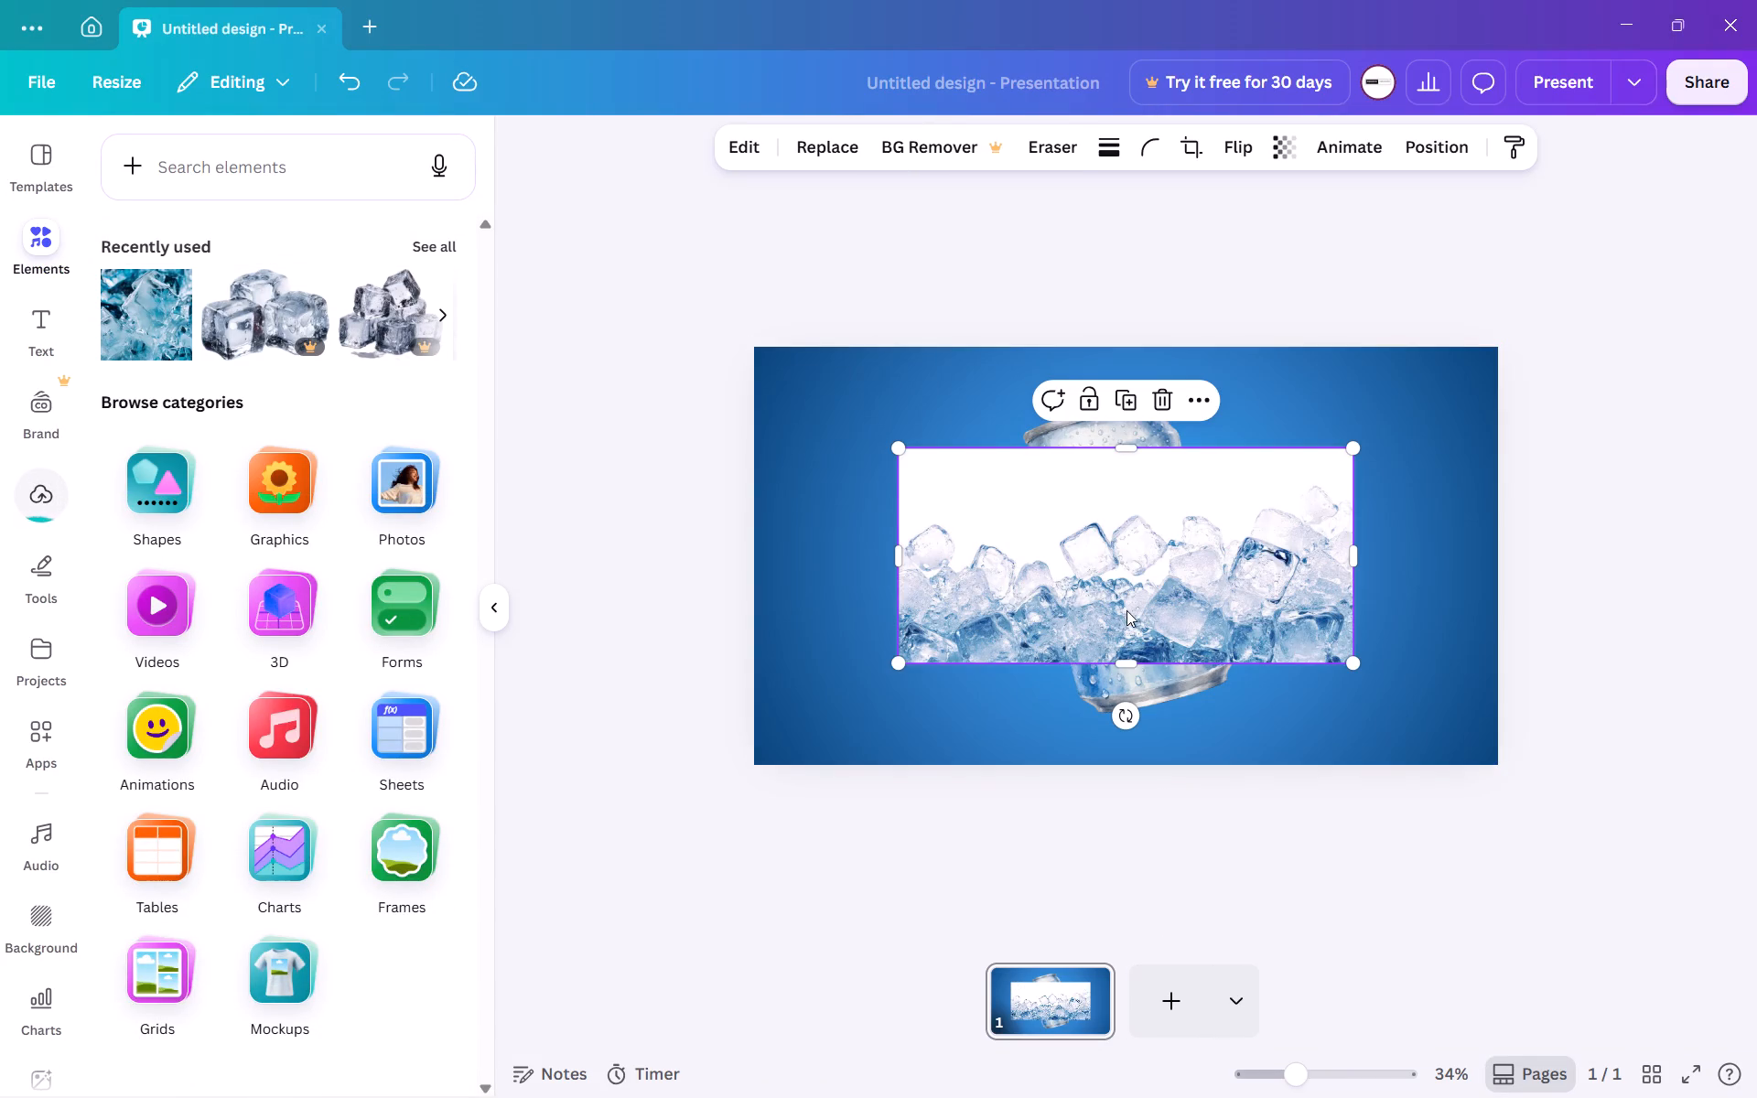
Place the ice cube picture in the slide's bottom-left corner and widen it to span the full slide width.
left_click_drag(1129, 607, 991, 709)
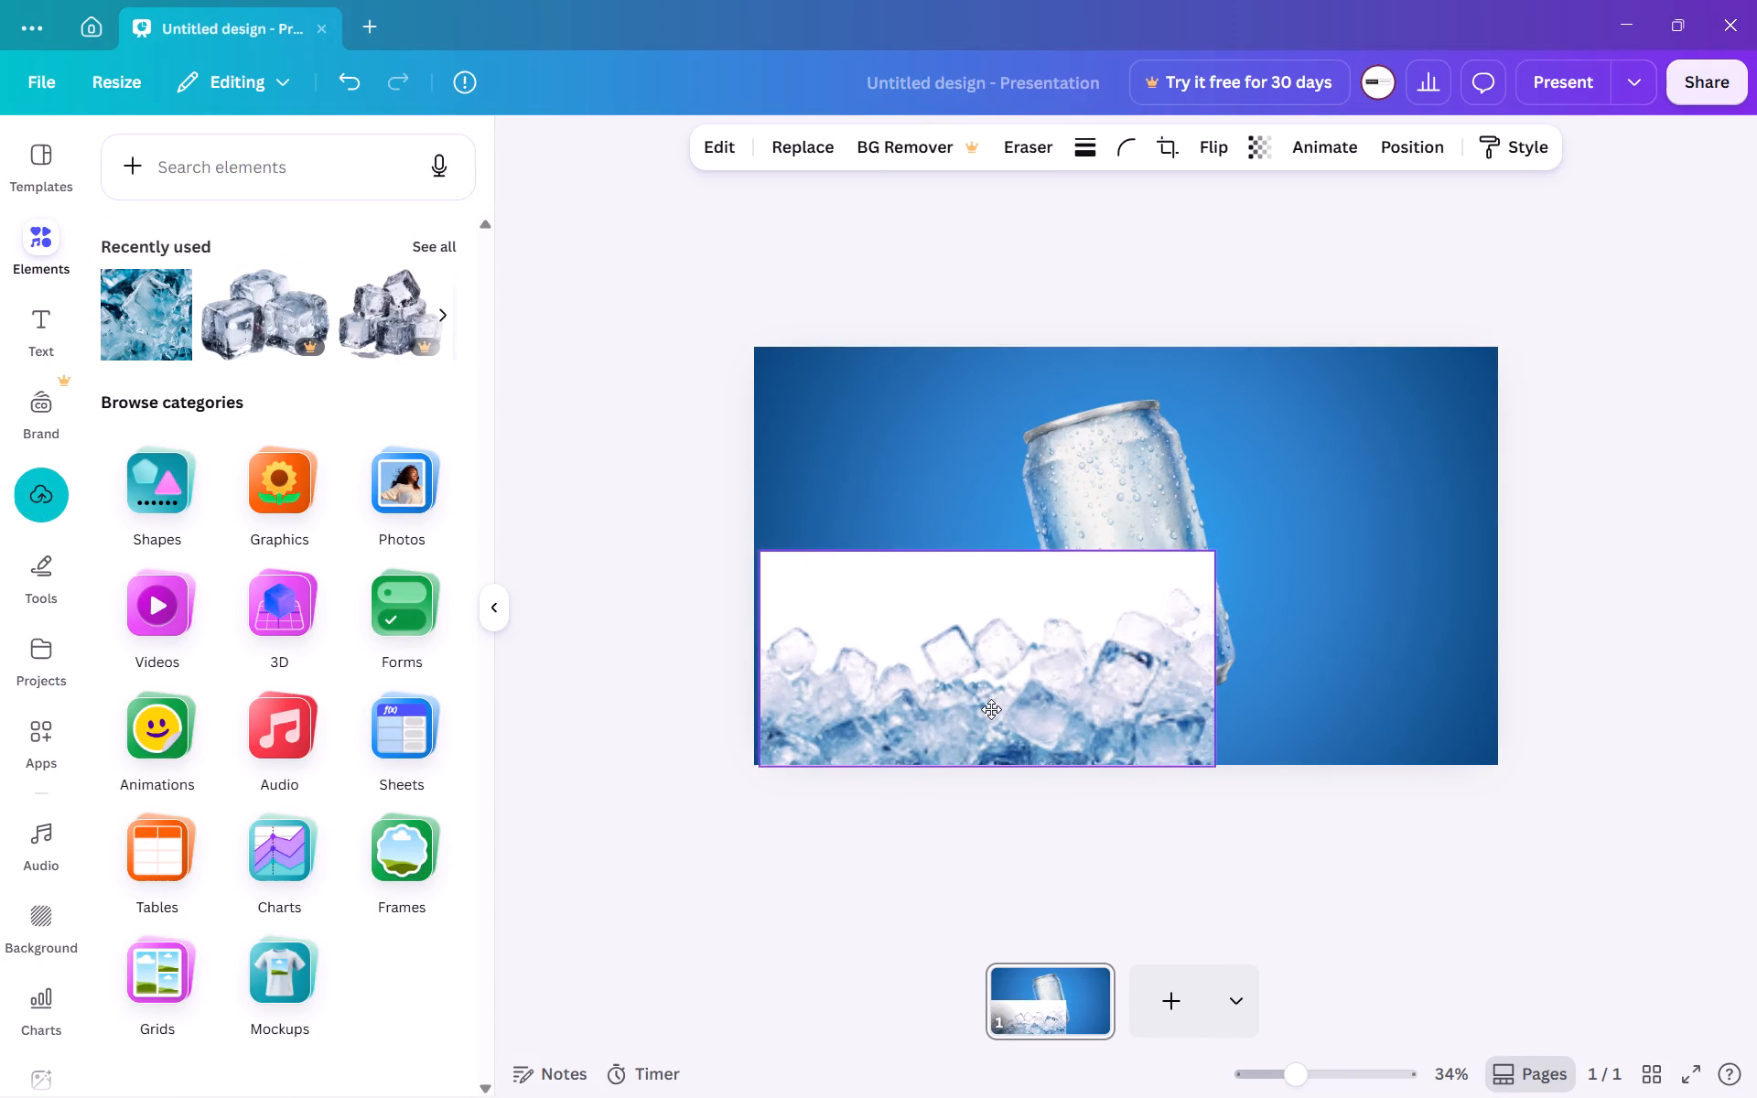
left_click_drag(991, 709, 980, 709)
left_click_drag(1202, 655, 1336, 655)
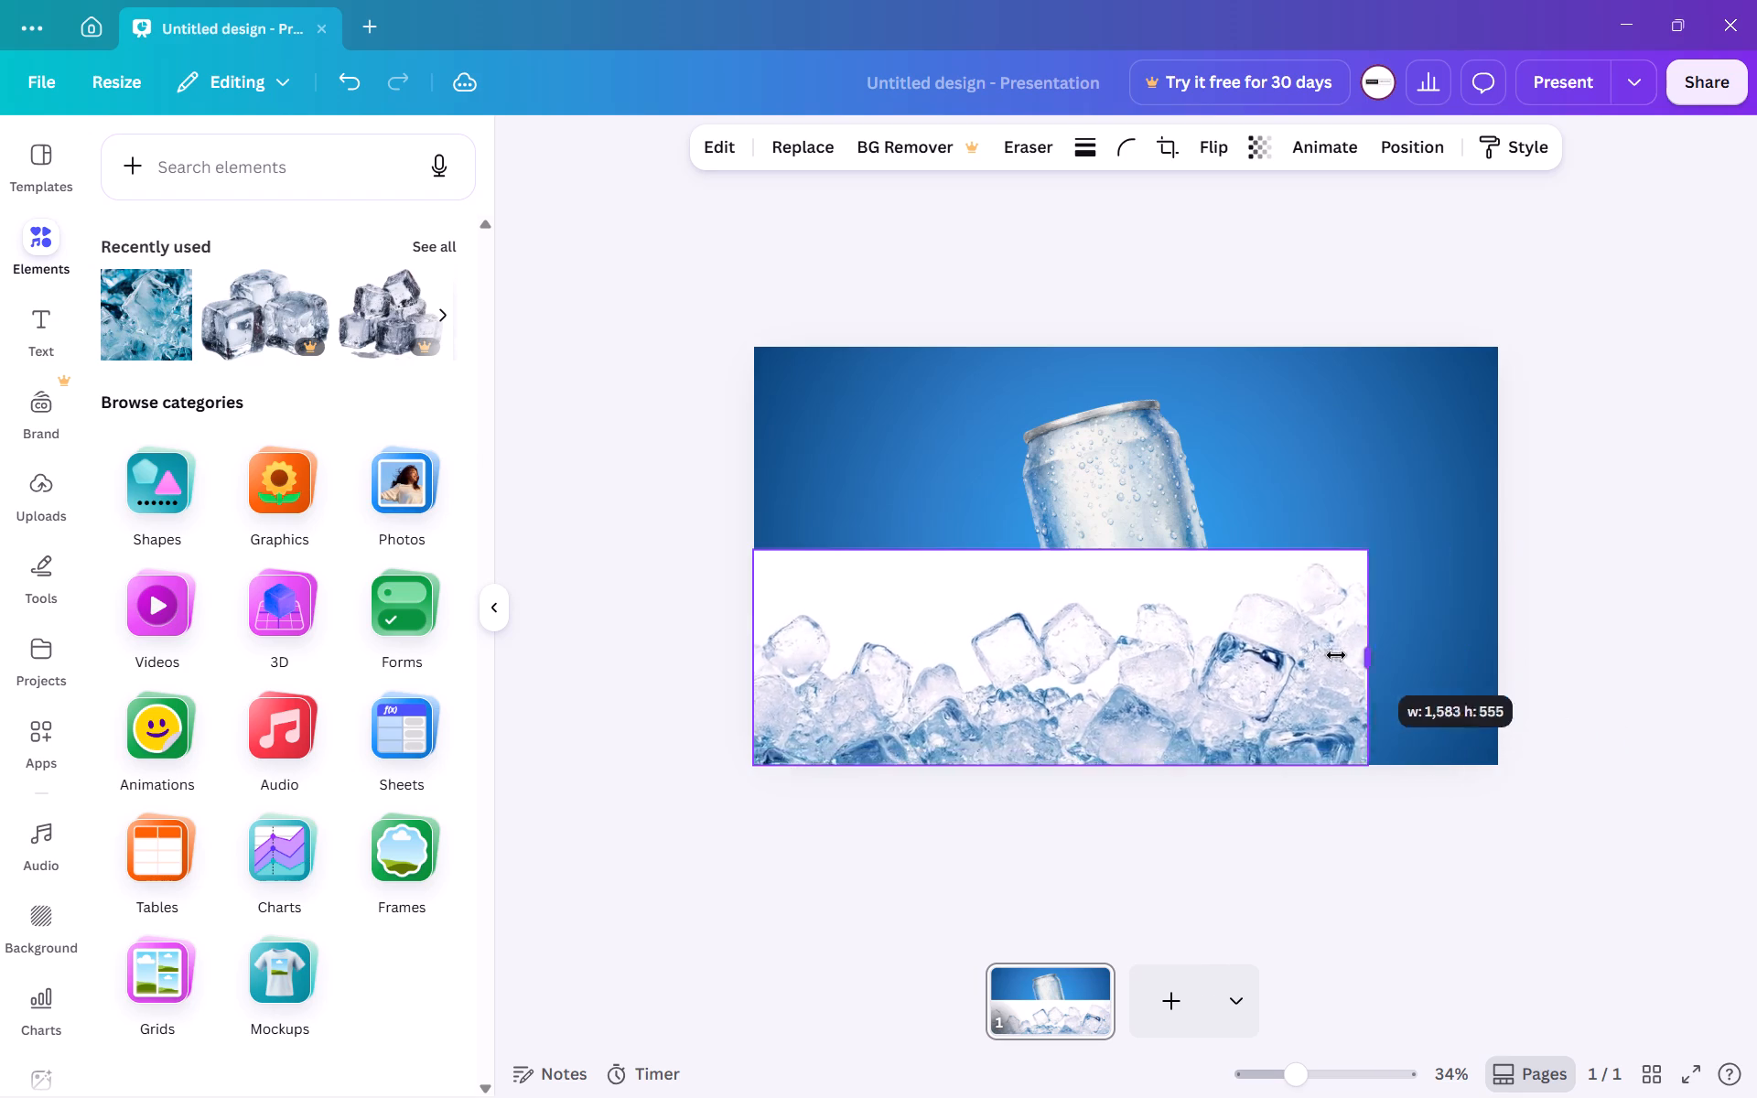
left_click_drag(1336, 655, 1487, 705)
Send the ice cube picture backward so it sits behind the can.
right_click(1172, 672)
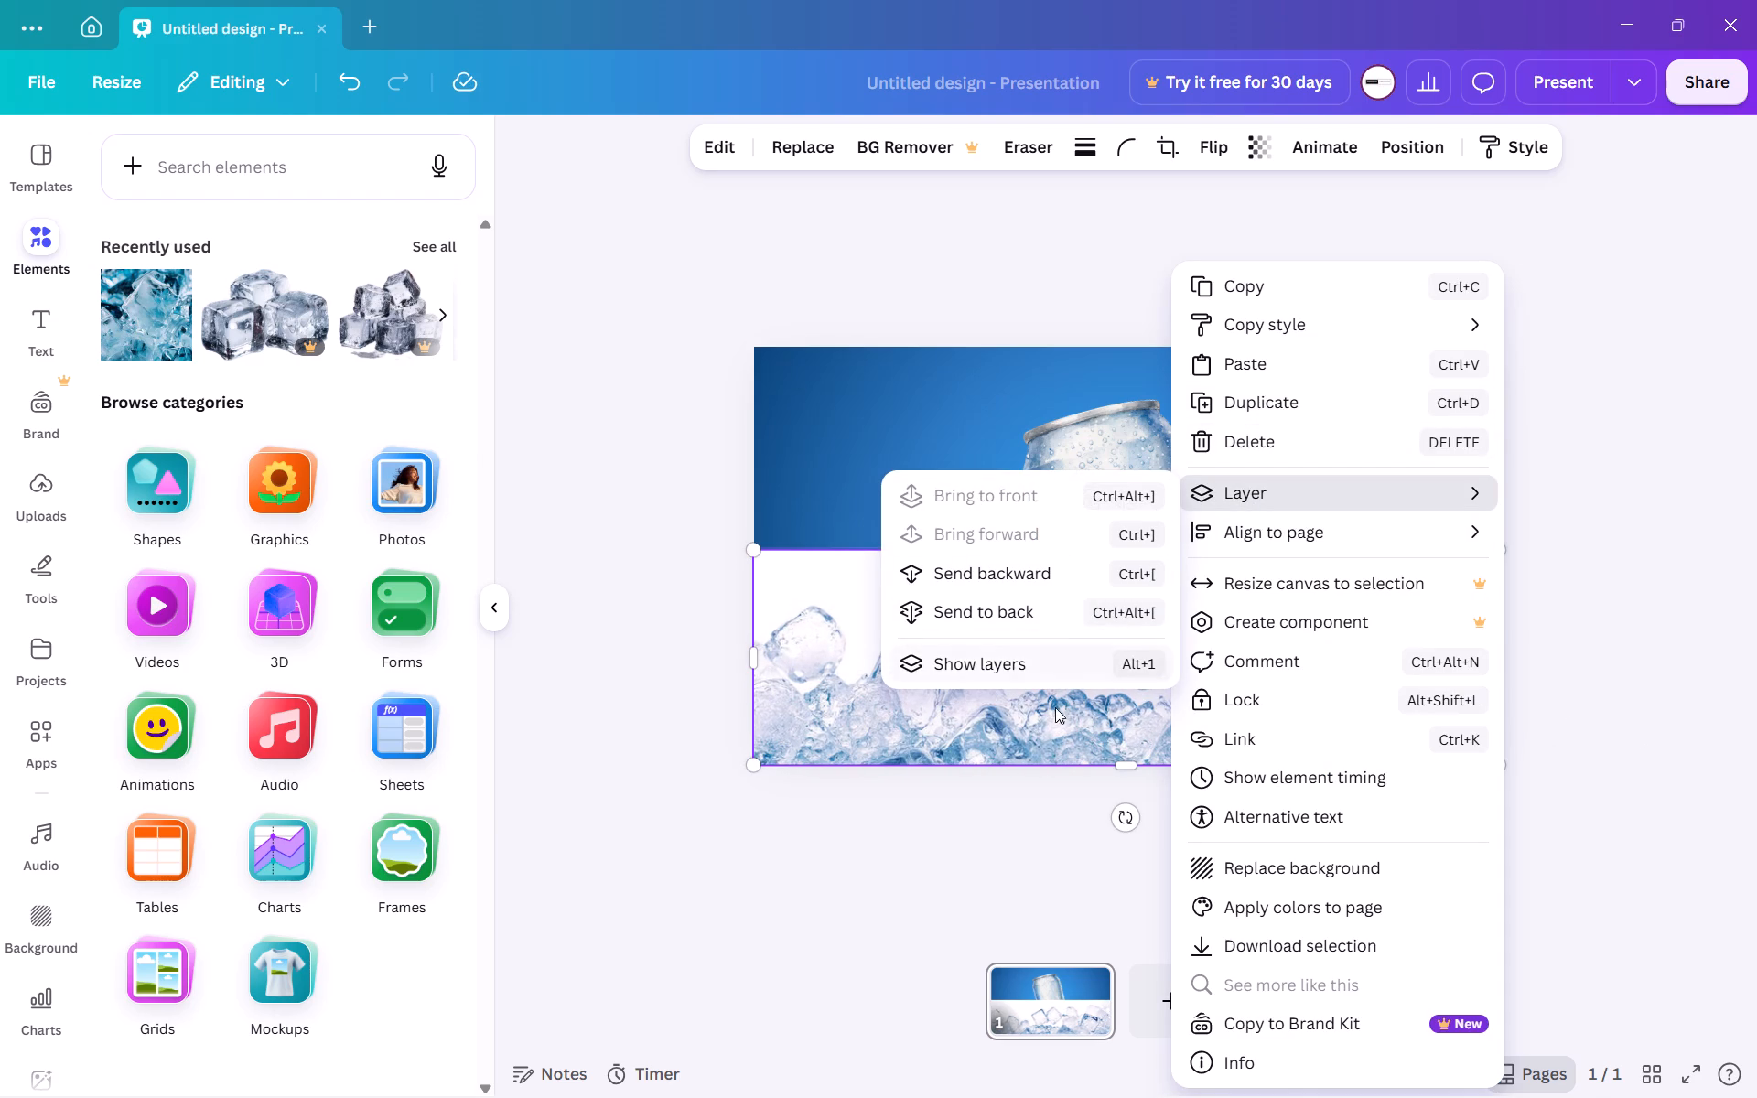
left_click(1066, 581)
left_click(445, 771)
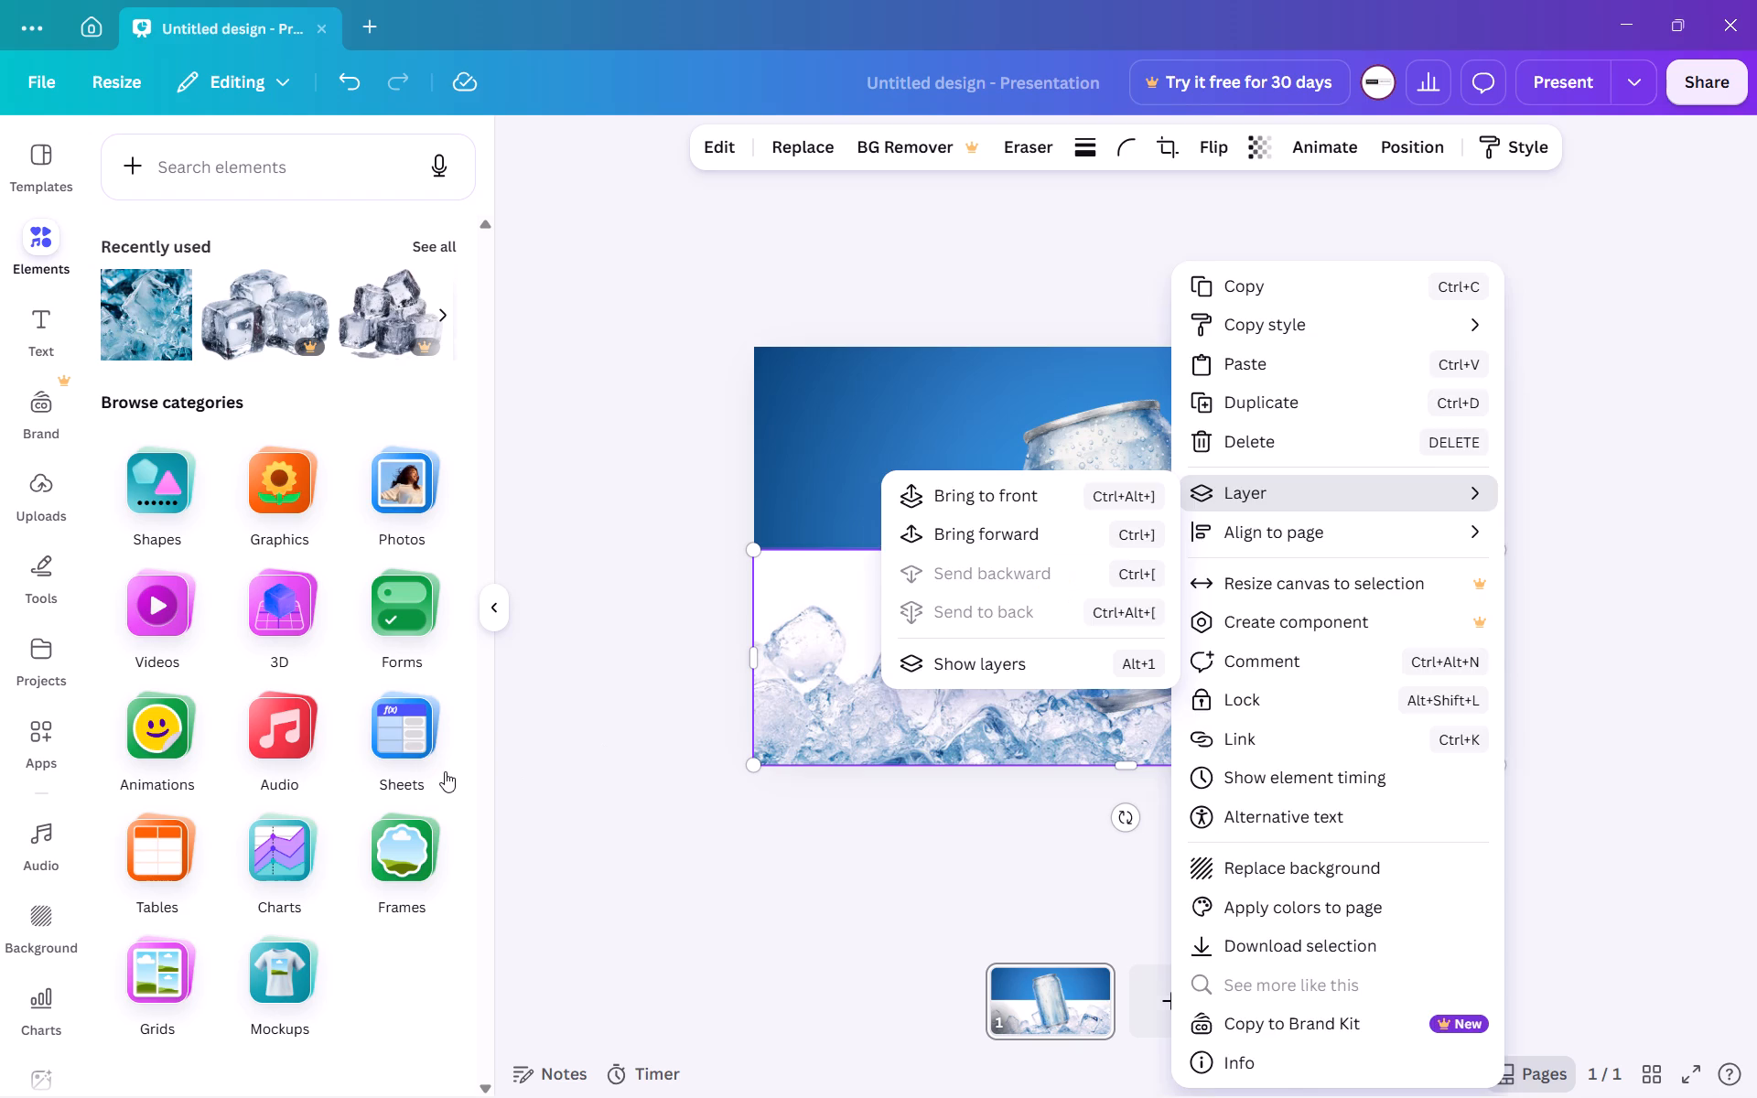
left_click(720, 816)
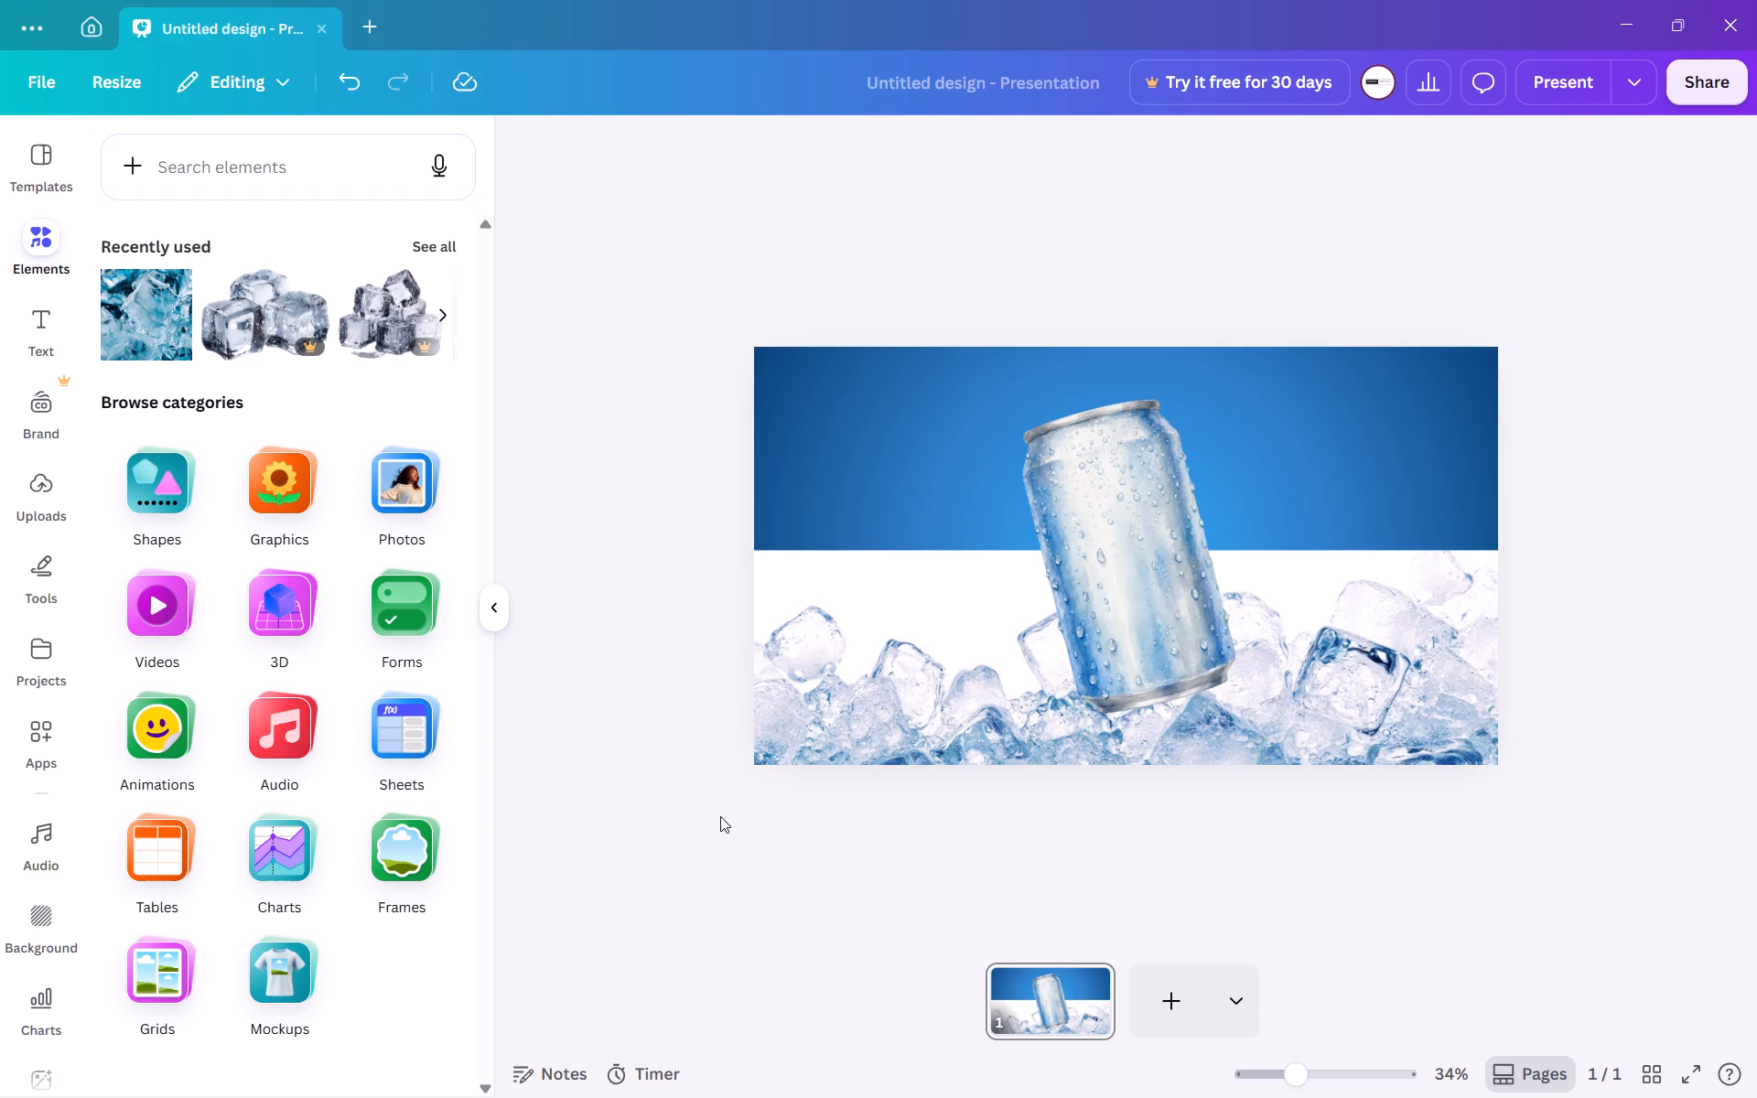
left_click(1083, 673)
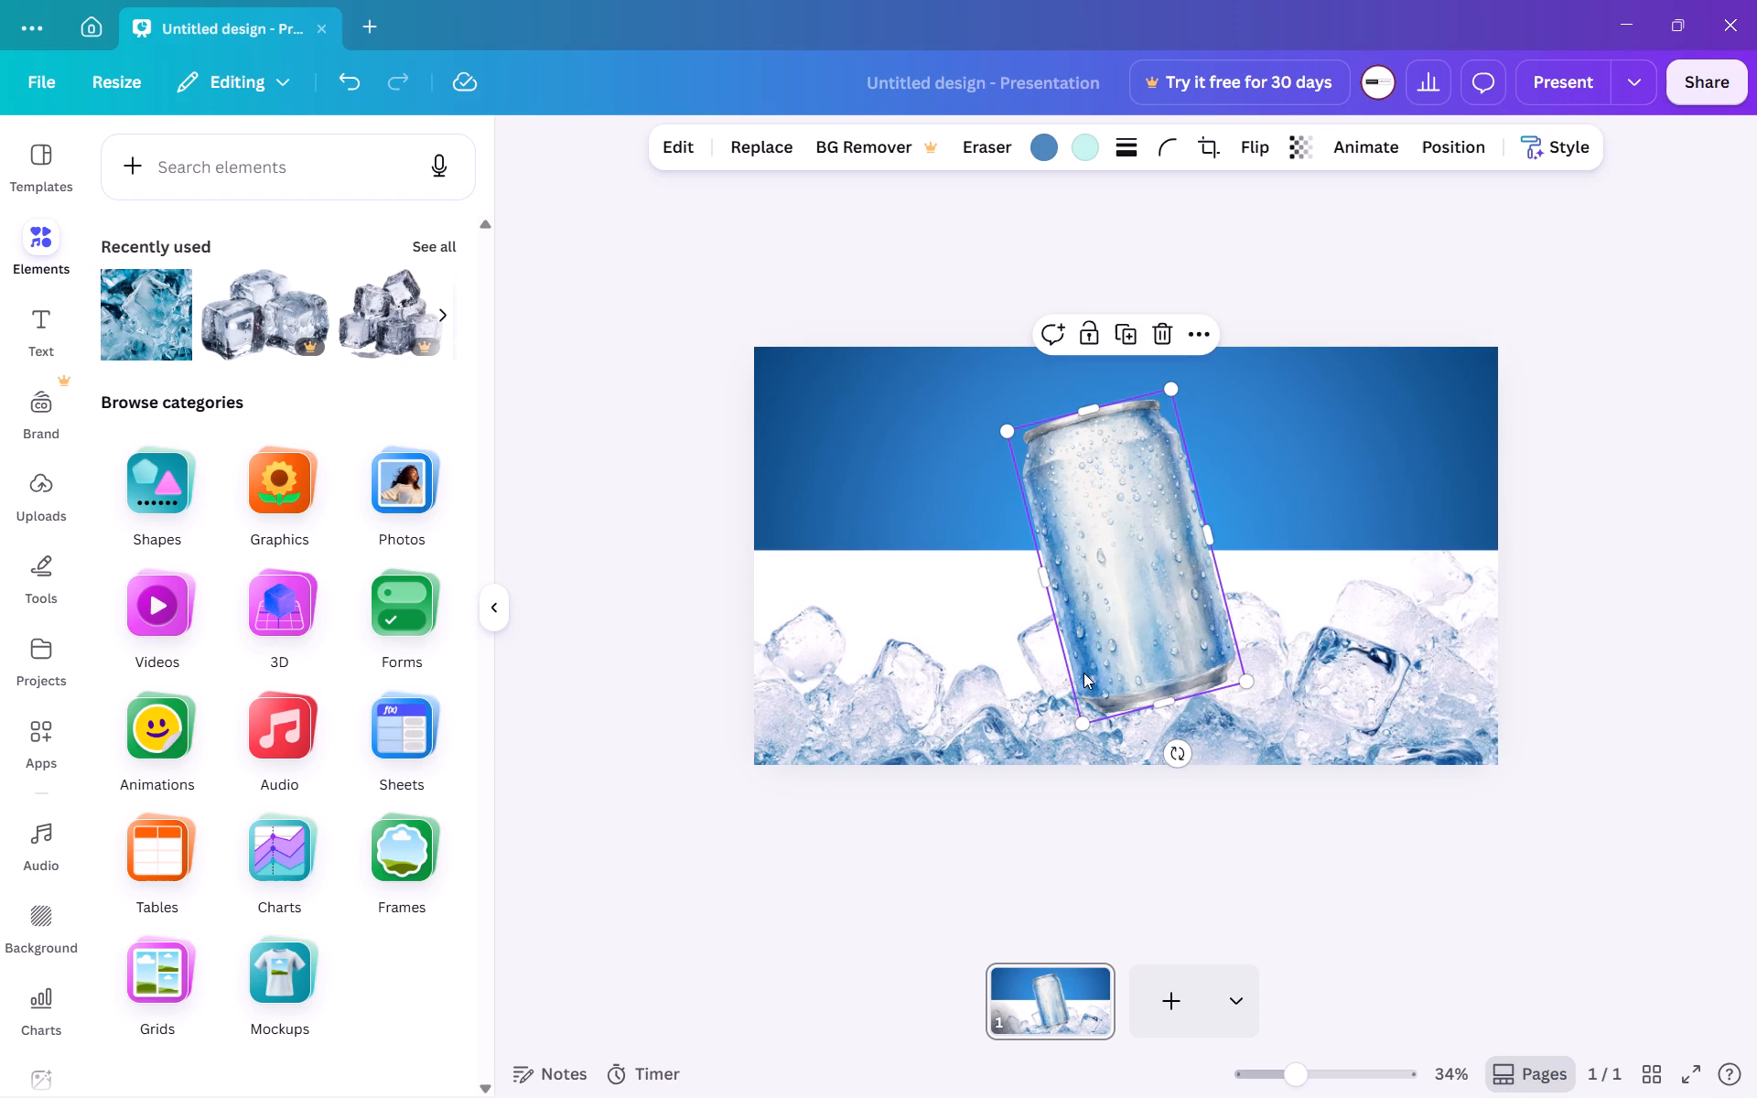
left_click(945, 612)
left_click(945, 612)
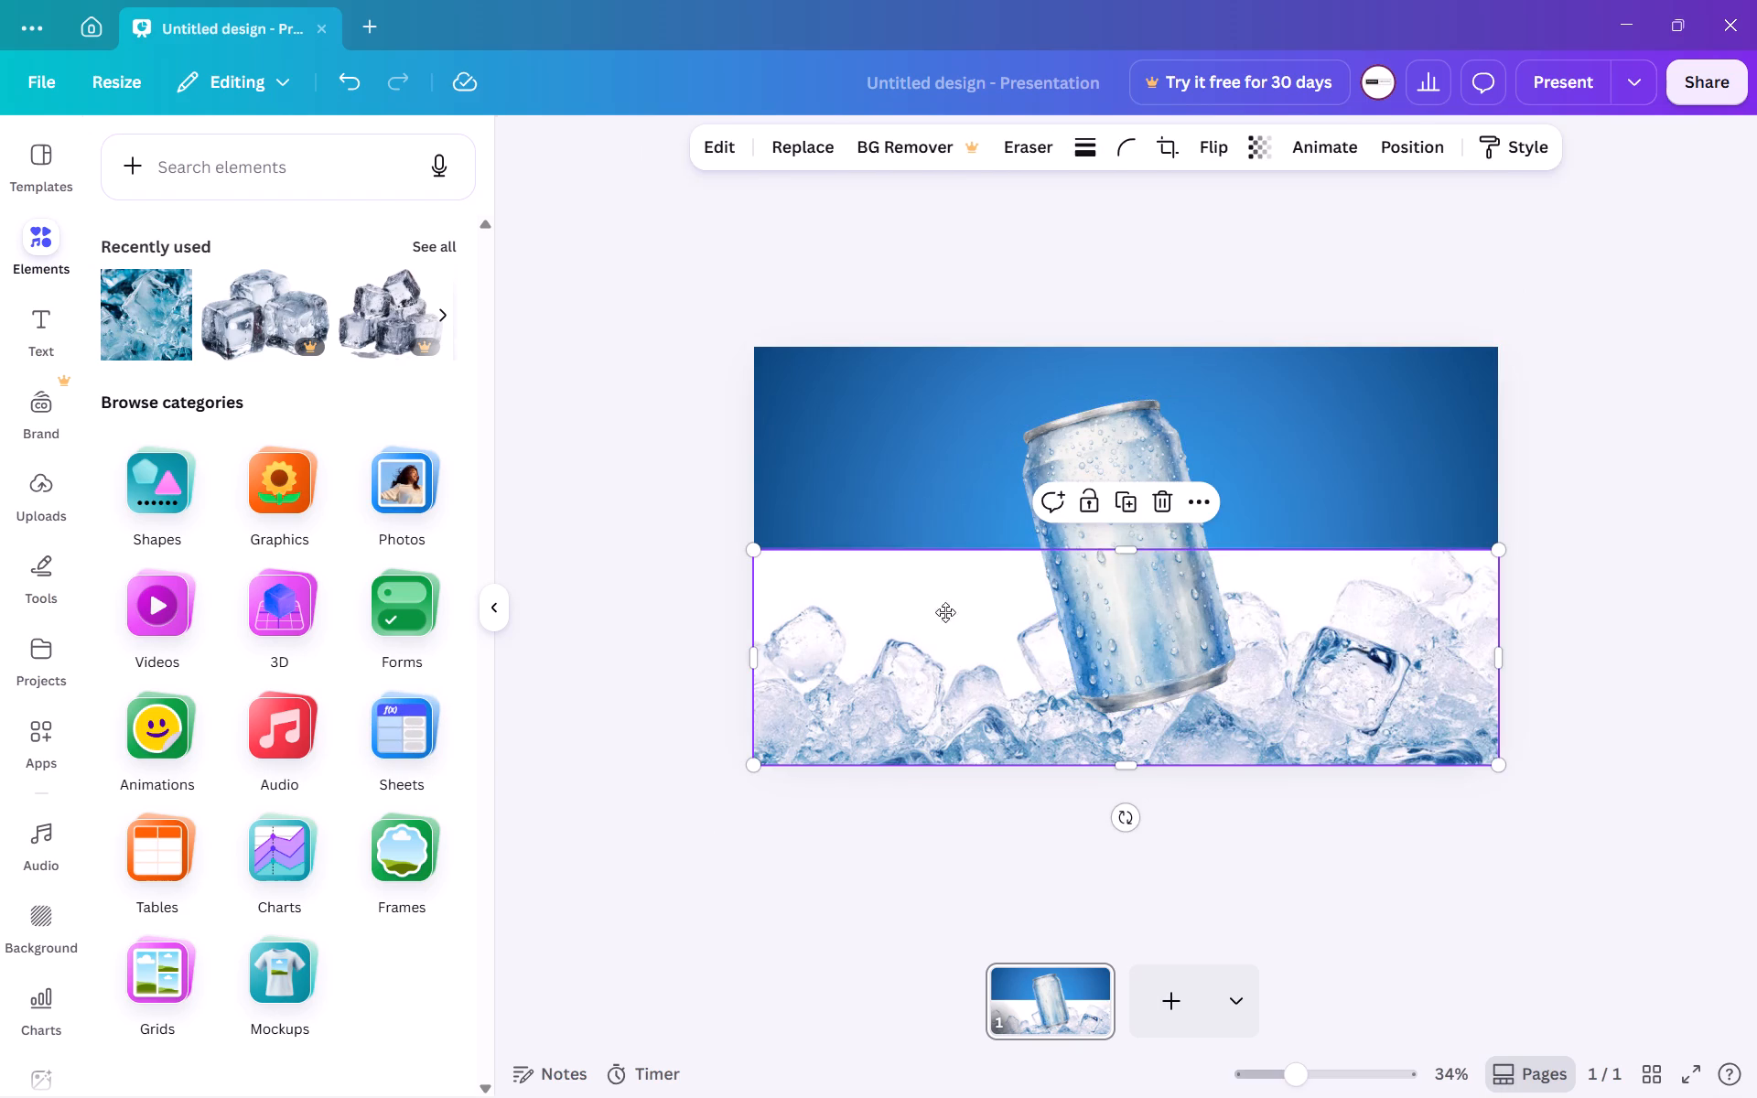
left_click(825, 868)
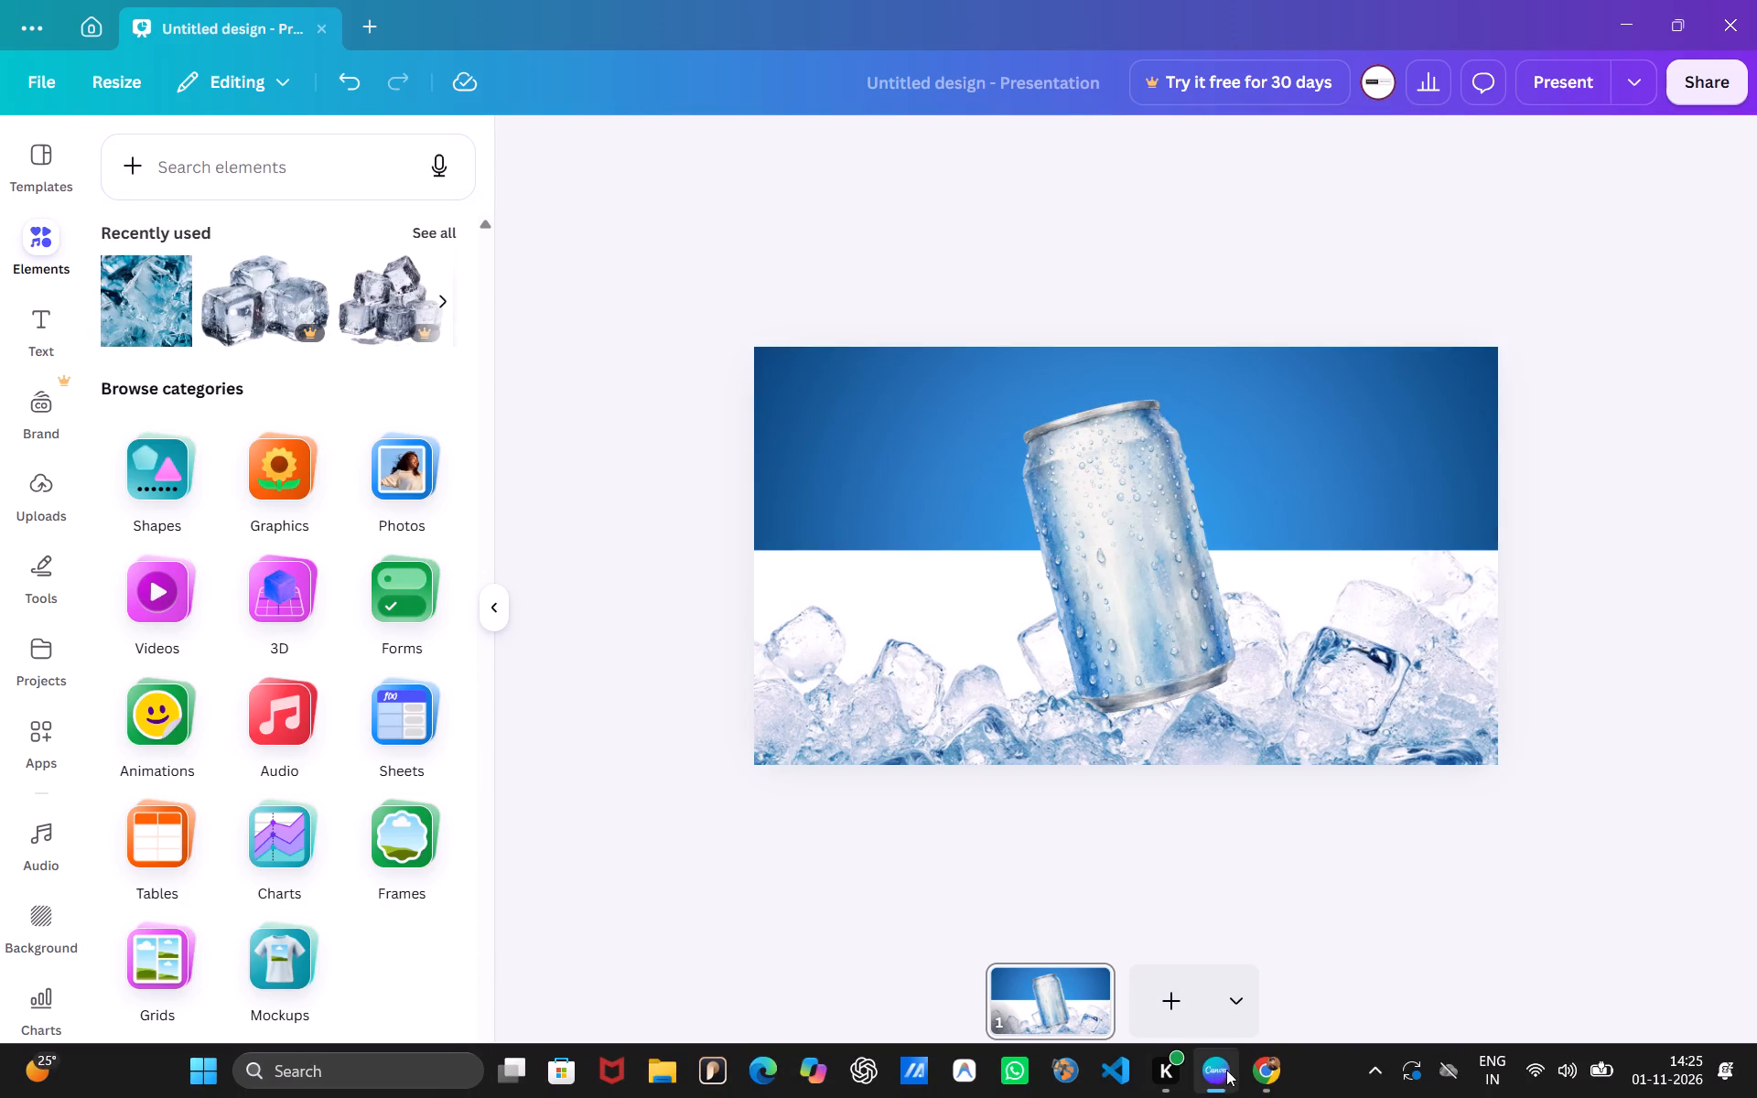
Switch to Google Chrome.
left_click(1261, 1075)
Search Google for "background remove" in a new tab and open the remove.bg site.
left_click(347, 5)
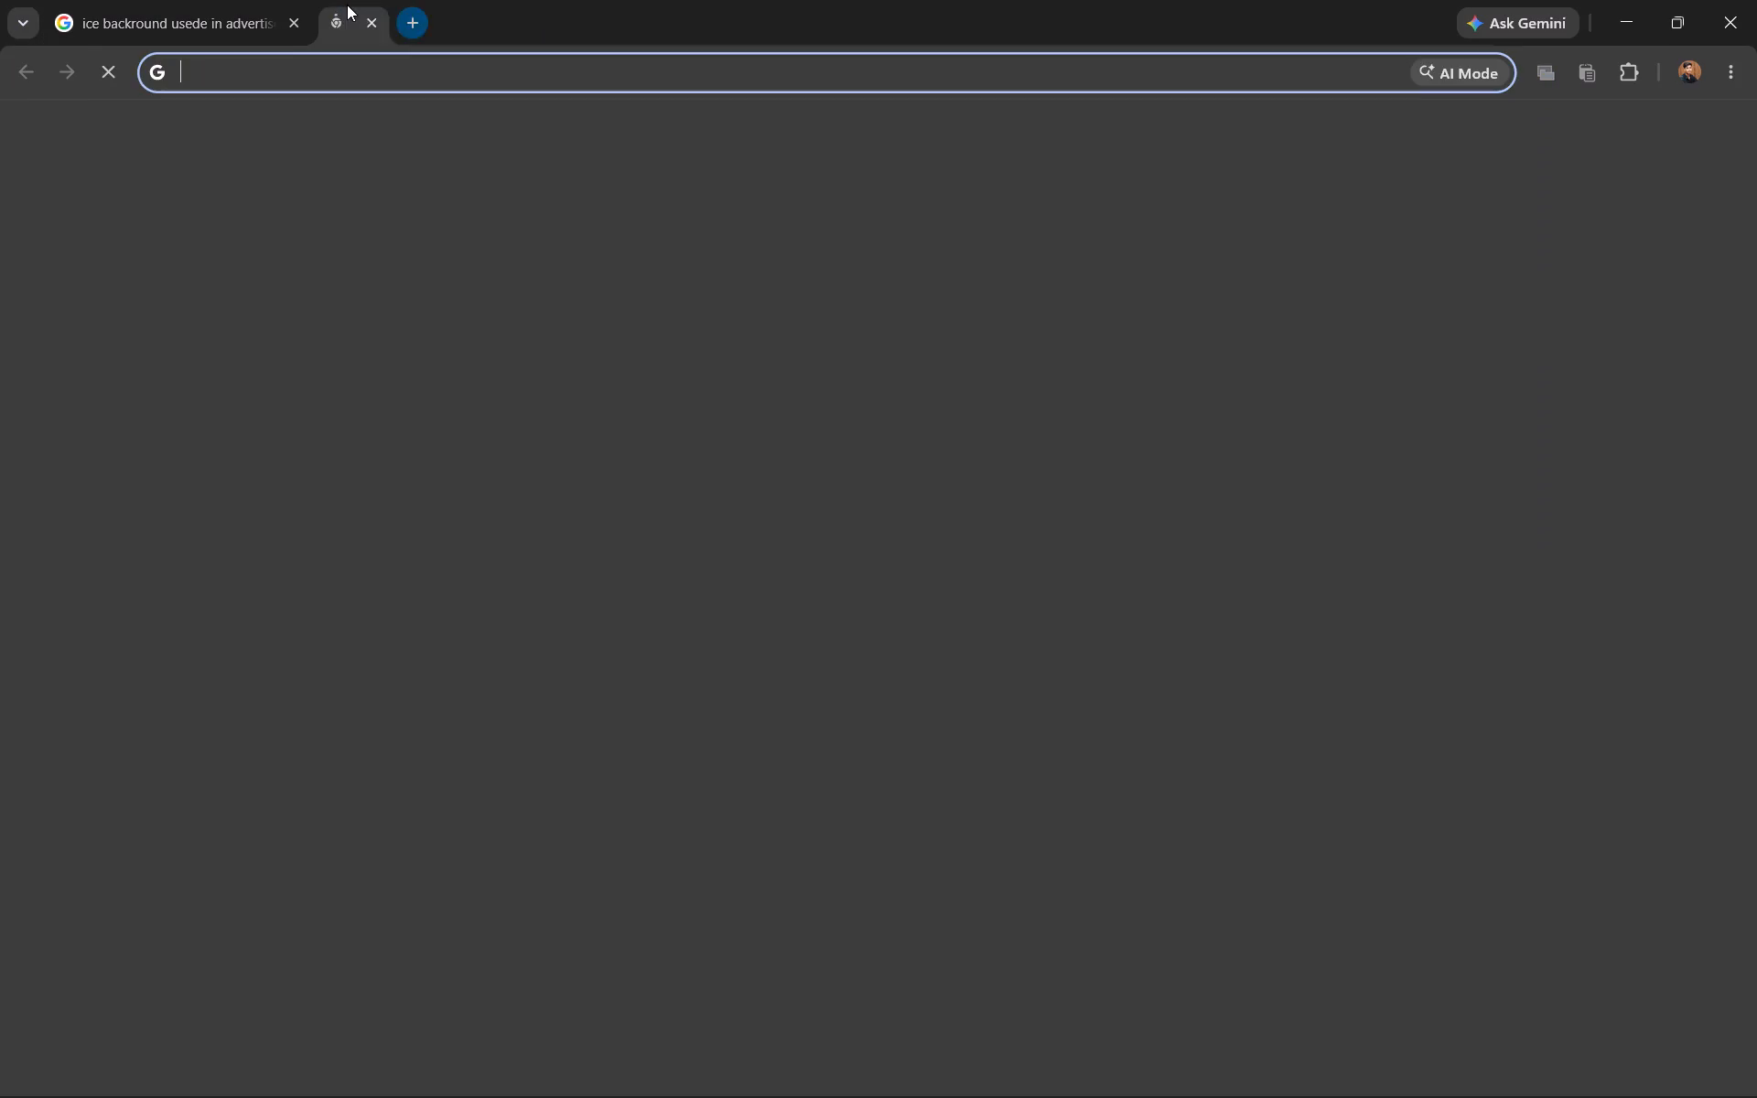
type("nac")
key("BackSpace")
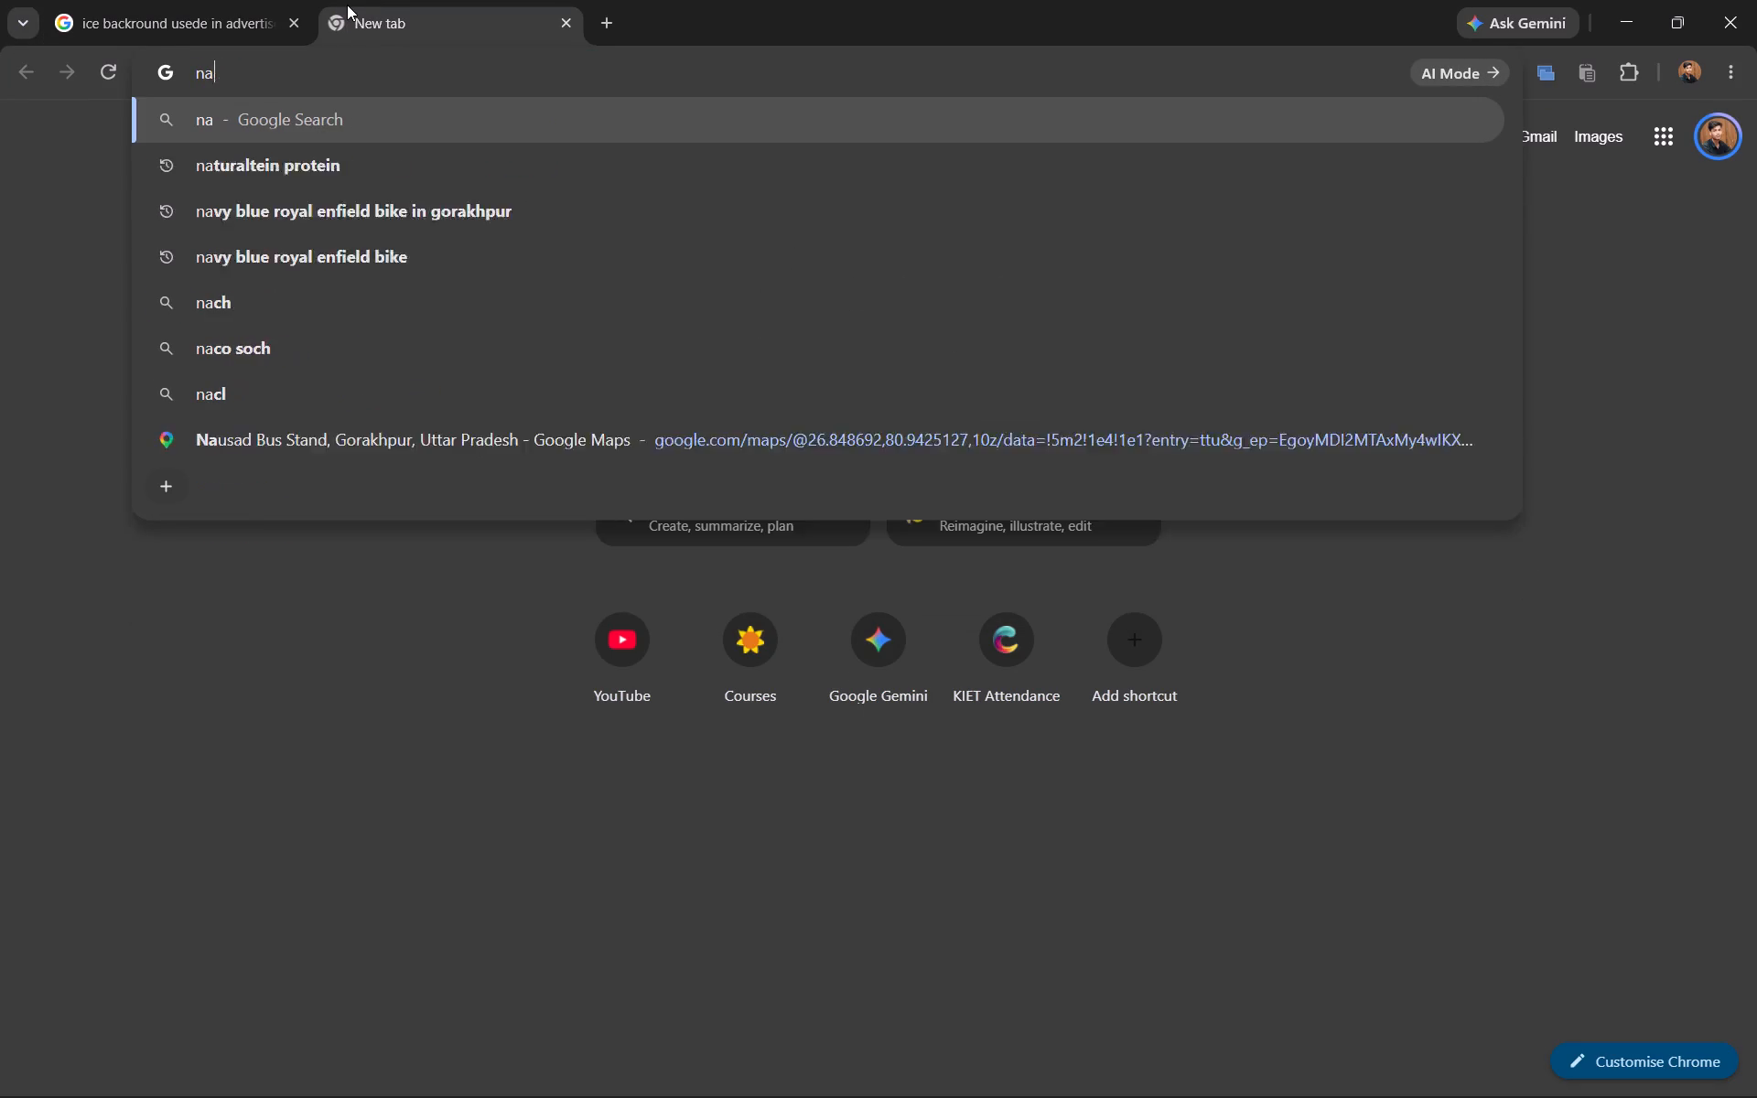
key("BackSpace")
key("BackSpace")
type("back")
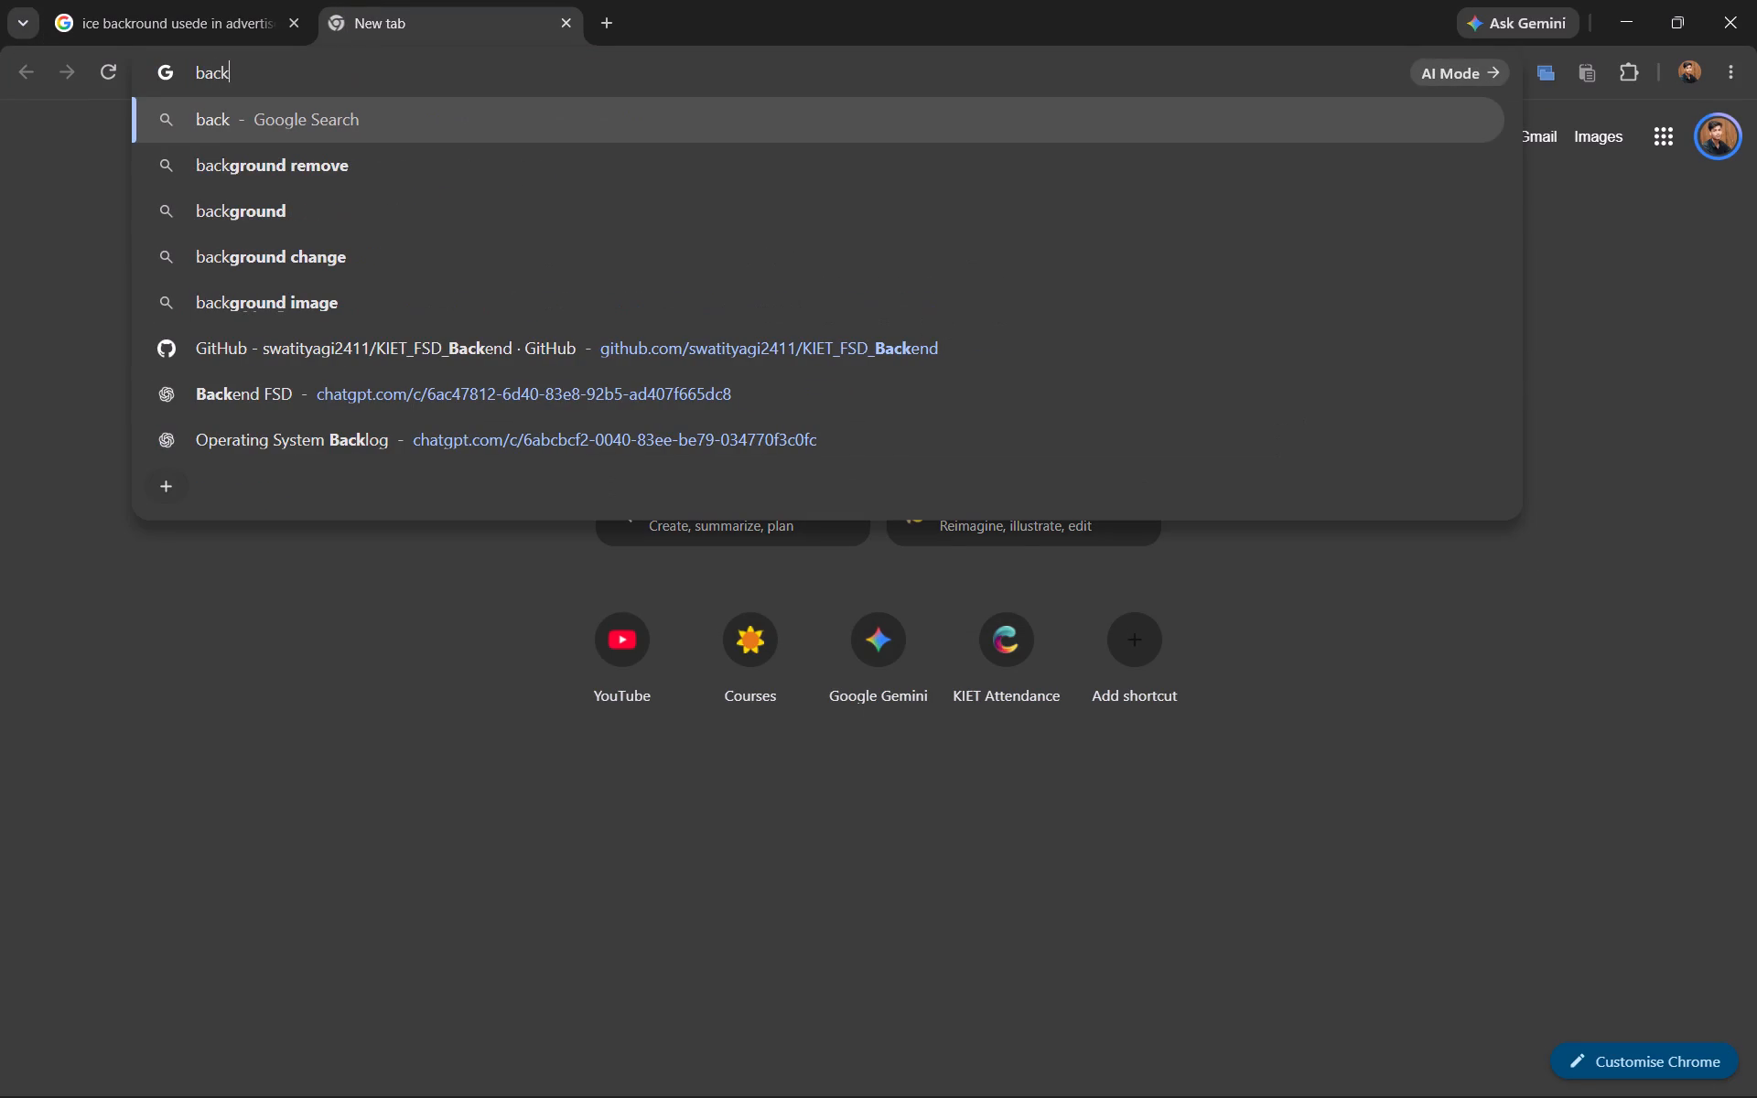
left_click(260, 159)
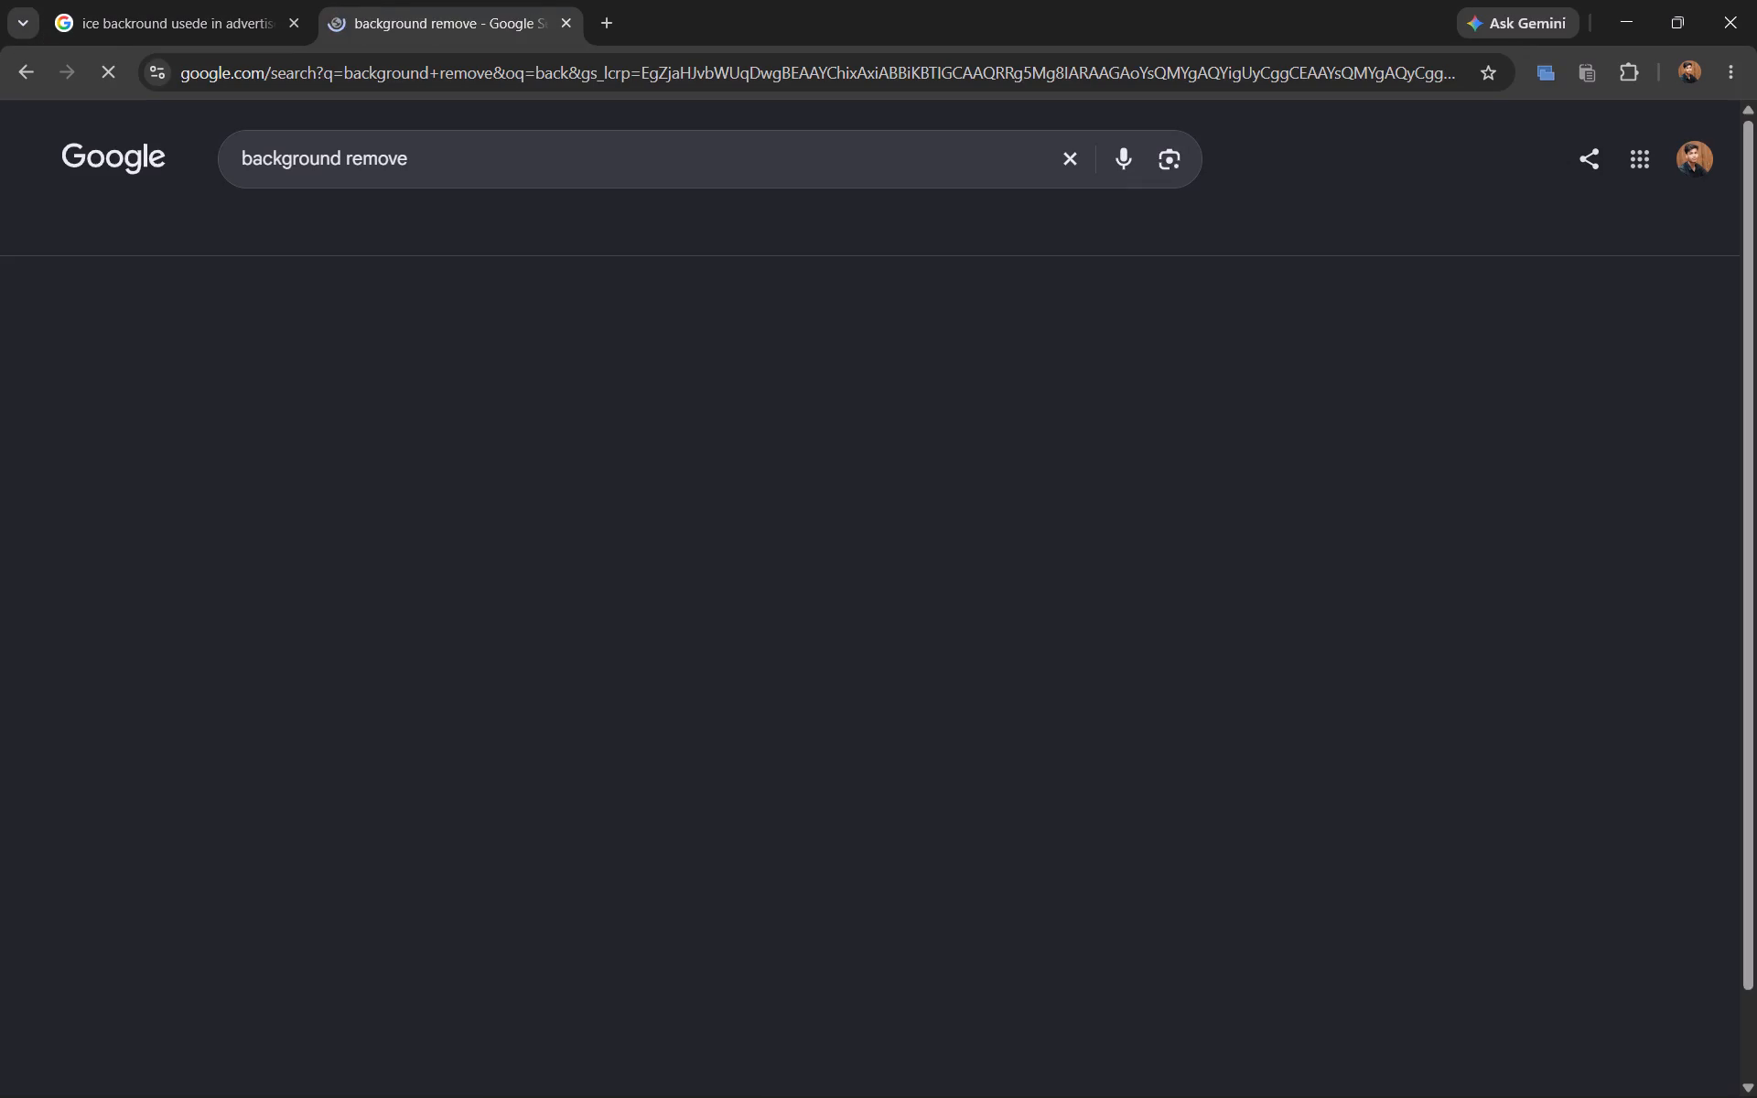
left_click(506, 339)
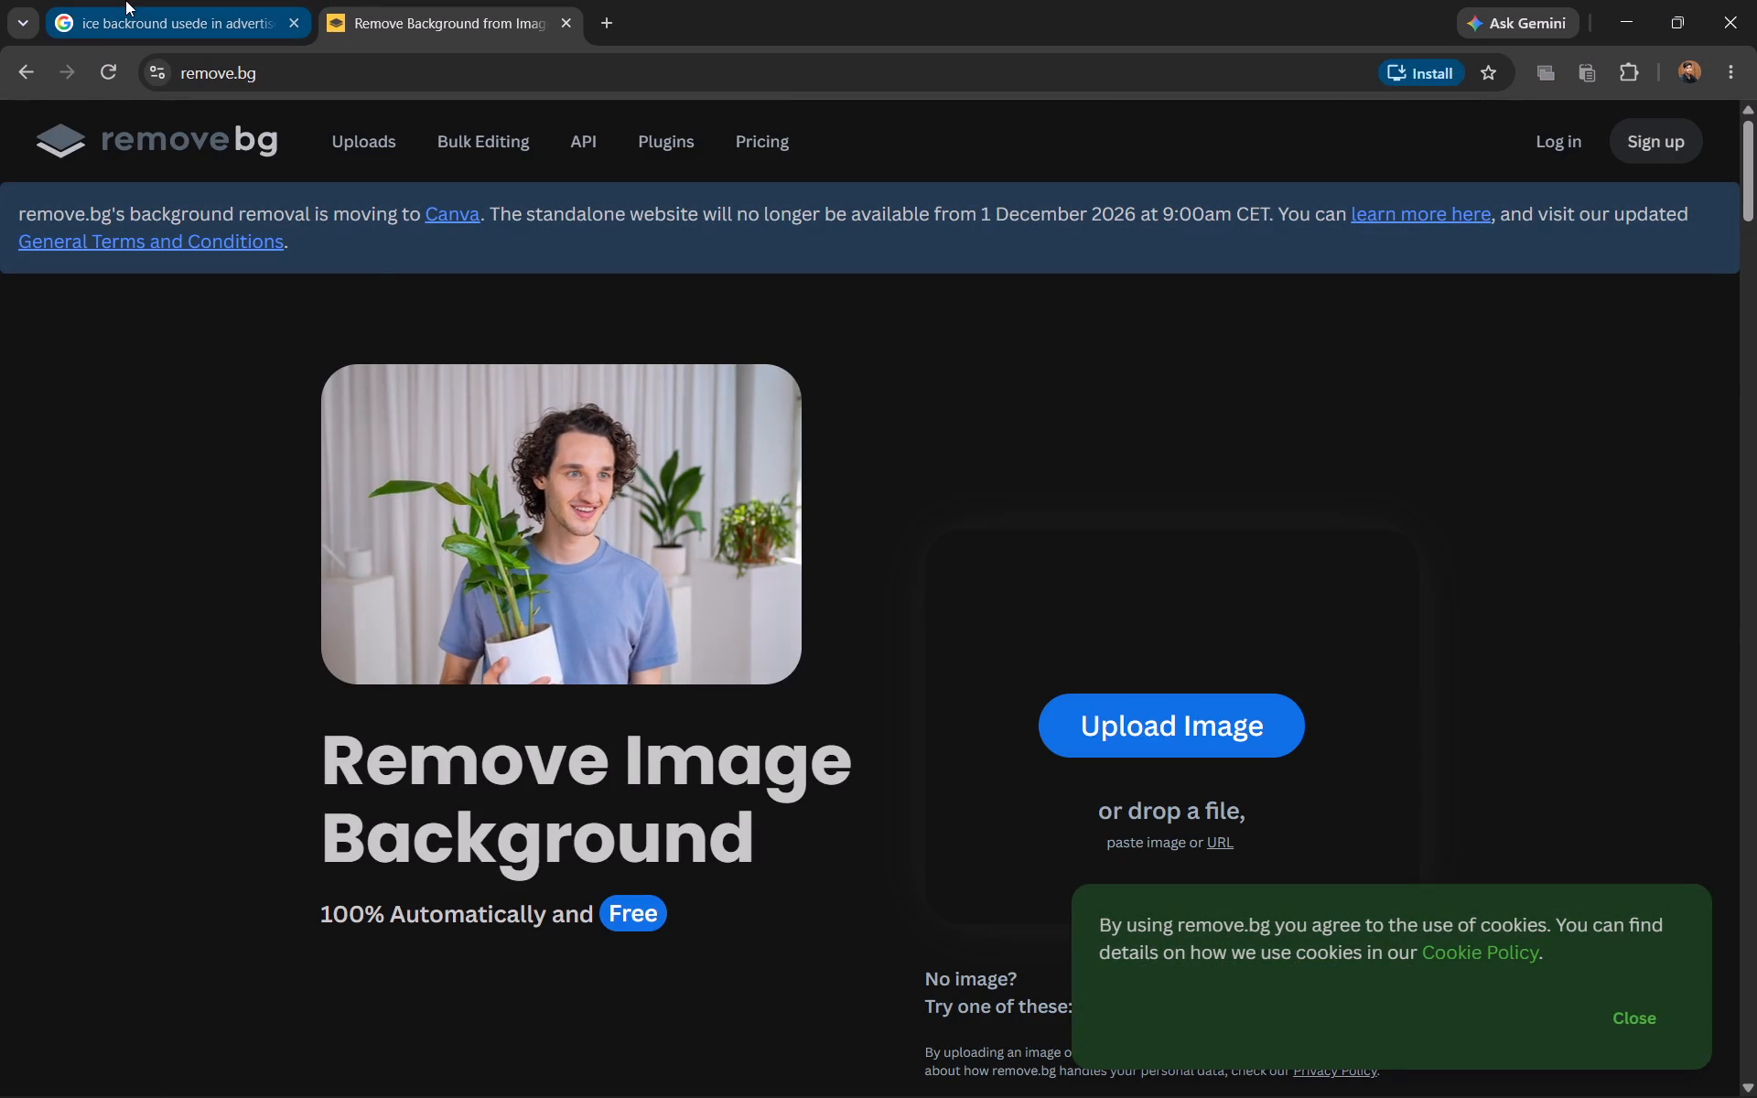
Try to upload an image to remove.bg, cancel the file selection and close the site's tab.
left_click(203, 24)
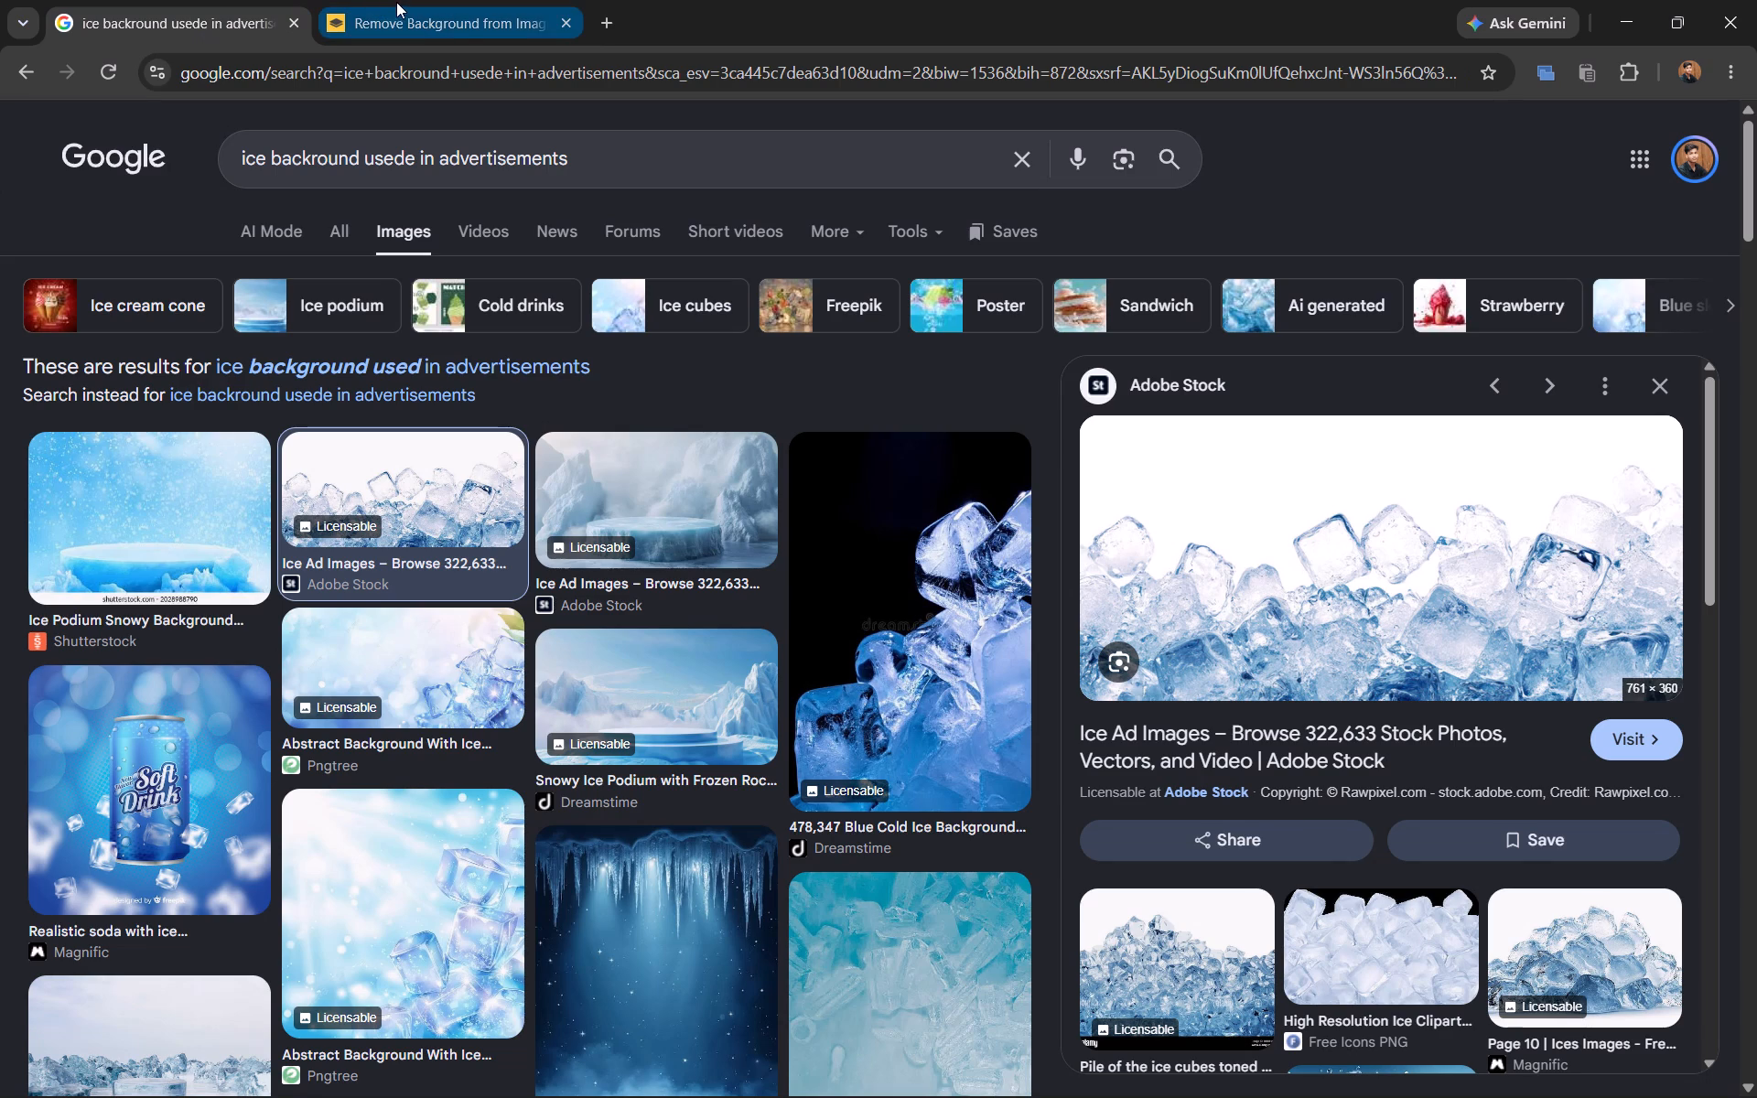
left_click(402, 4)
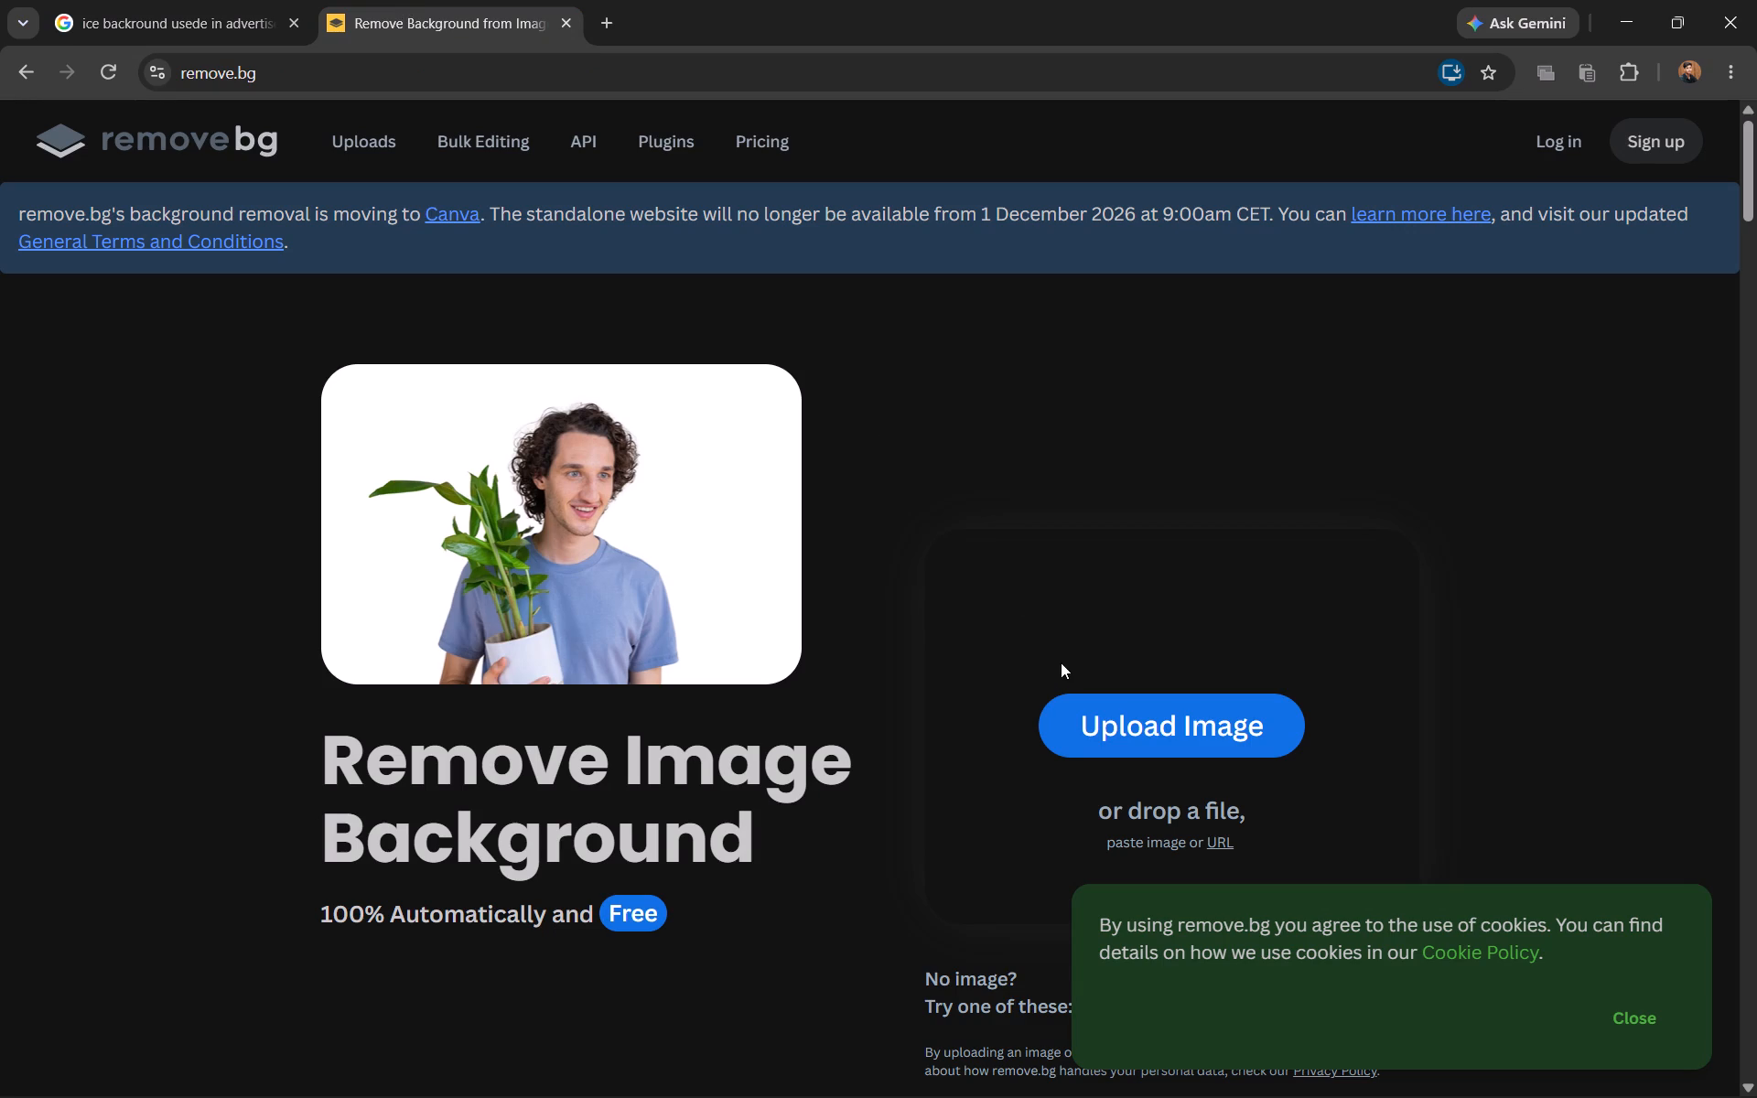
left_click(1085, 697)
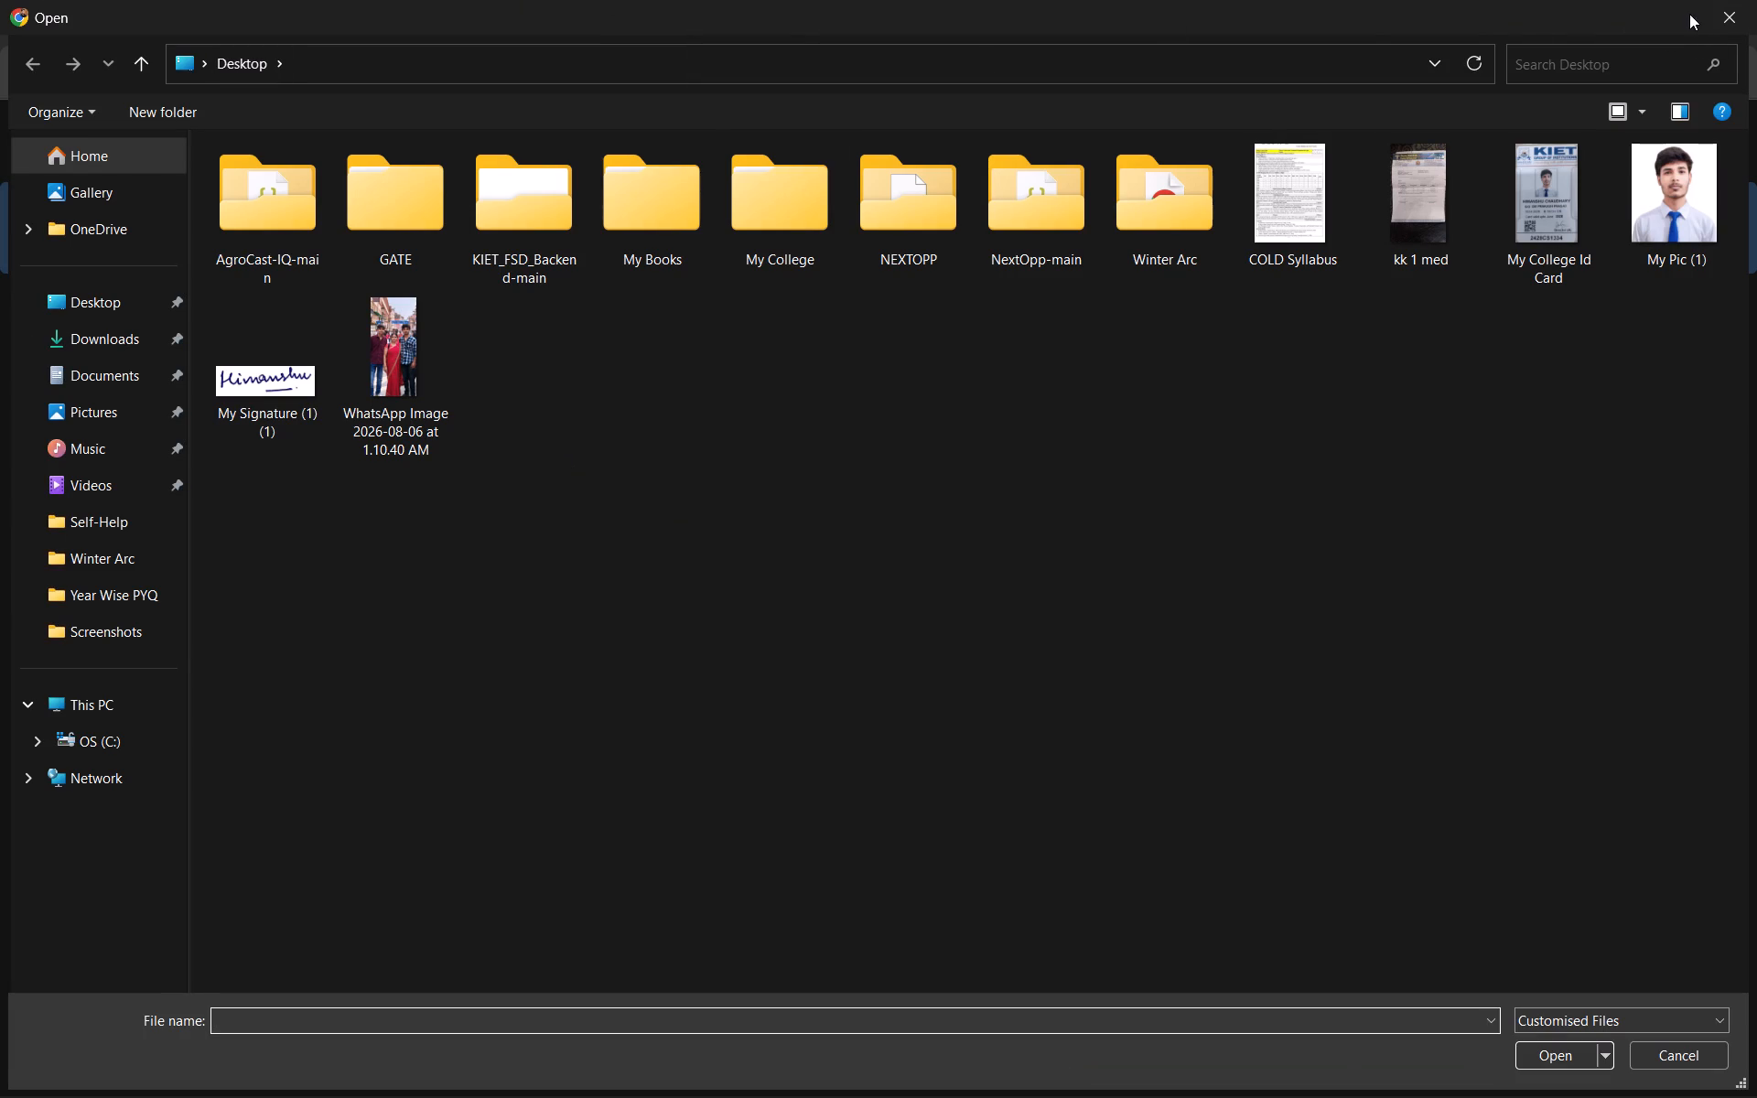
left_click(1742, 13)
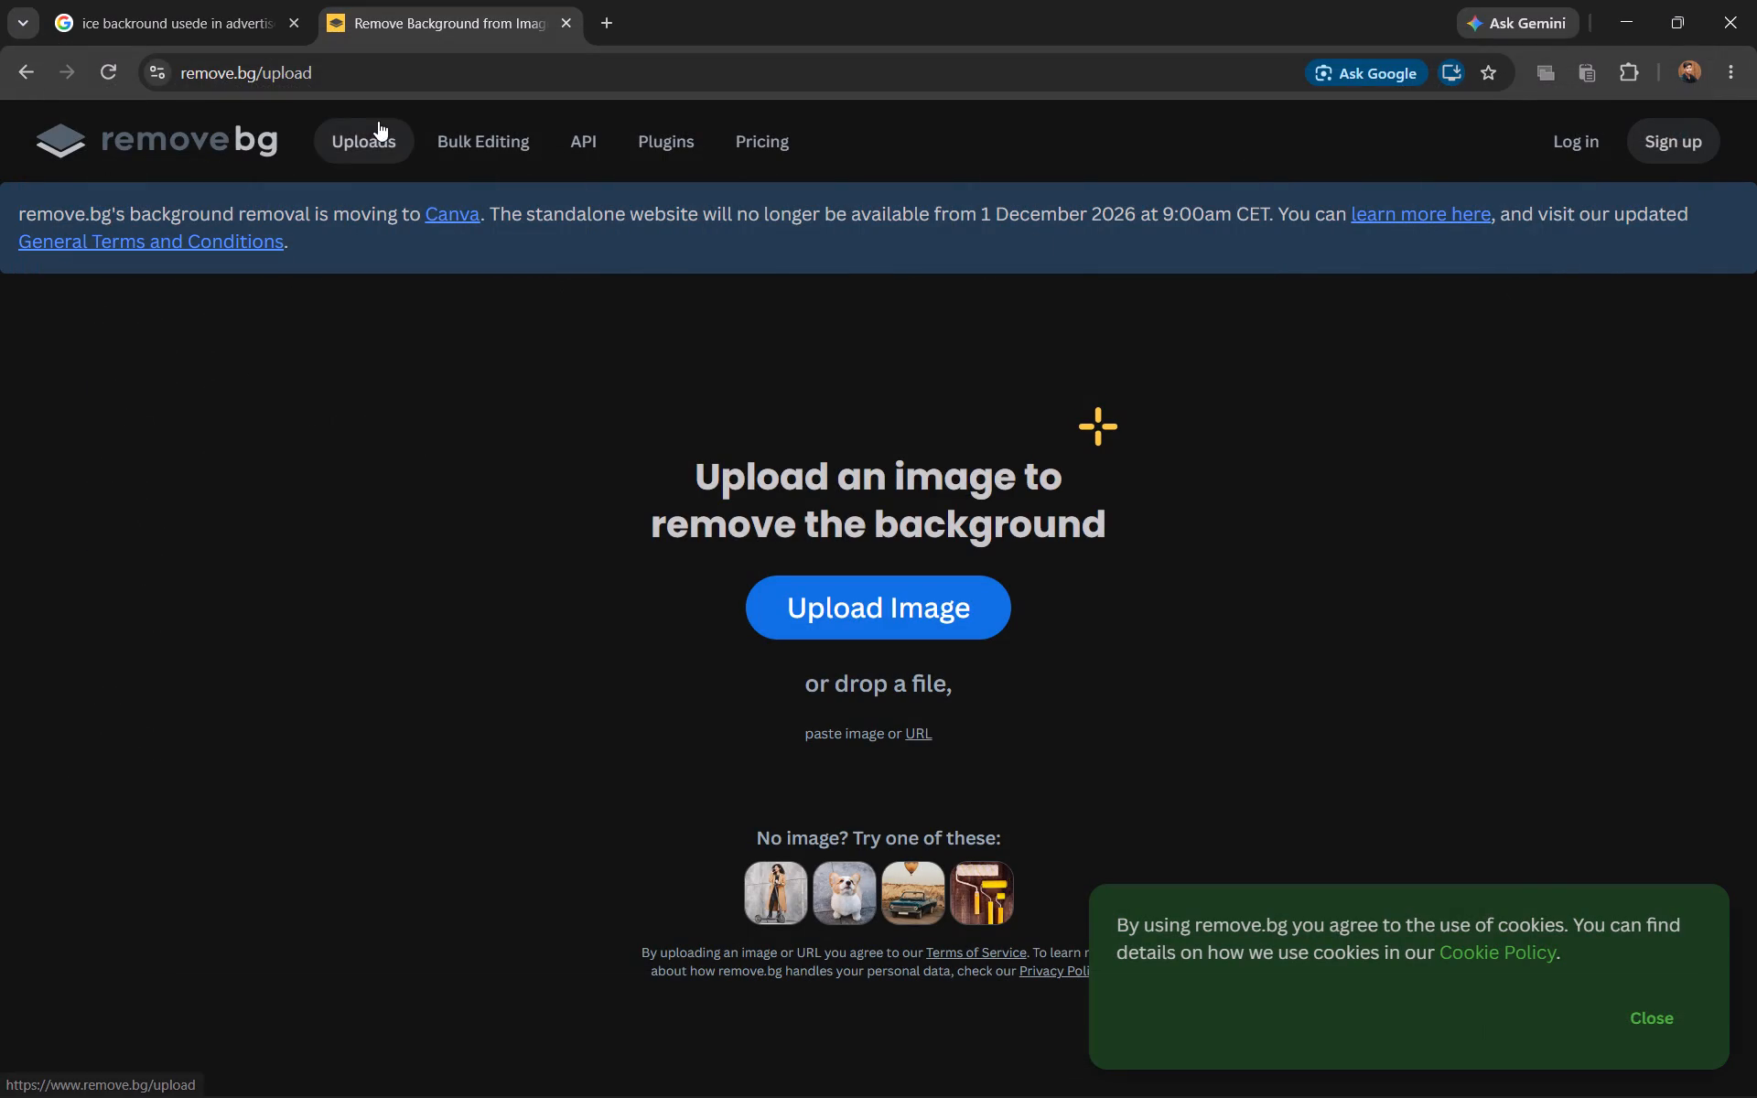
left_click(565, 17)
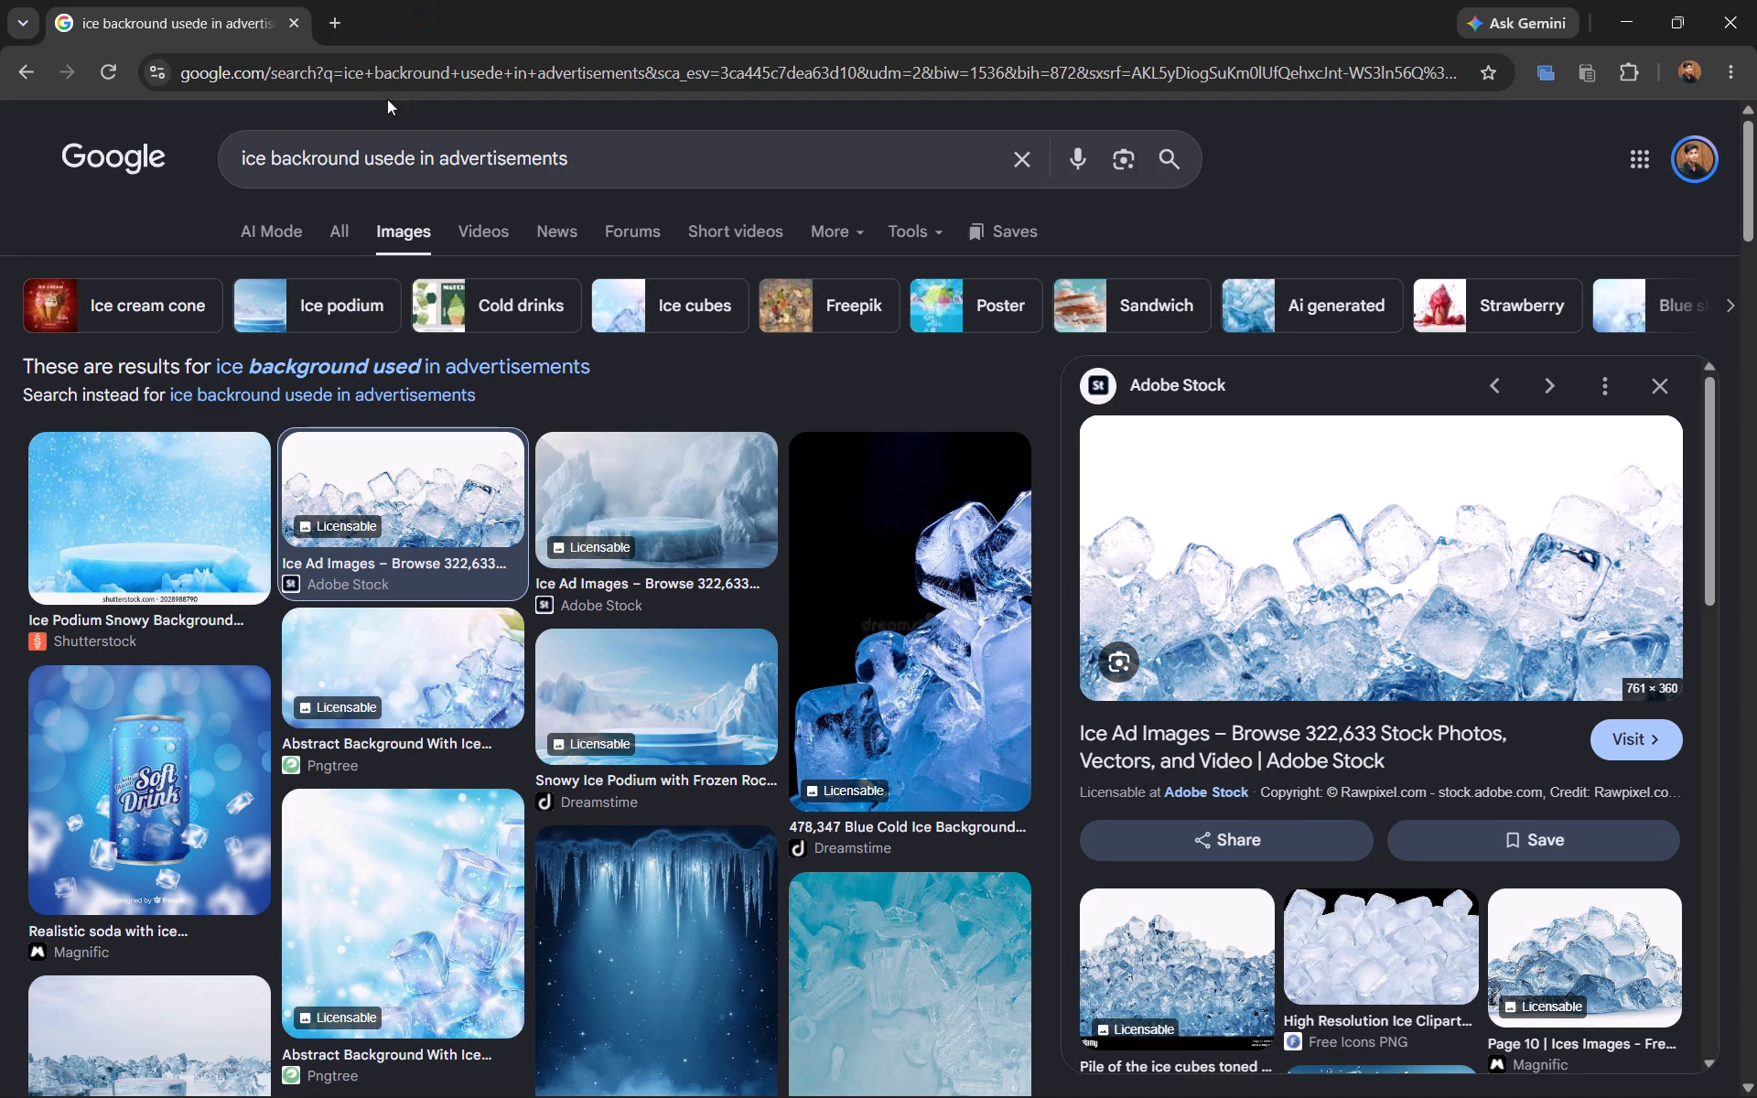
Search Google for "background remover" in a new tab.
left_click(339, 16)
type("backgrounde")
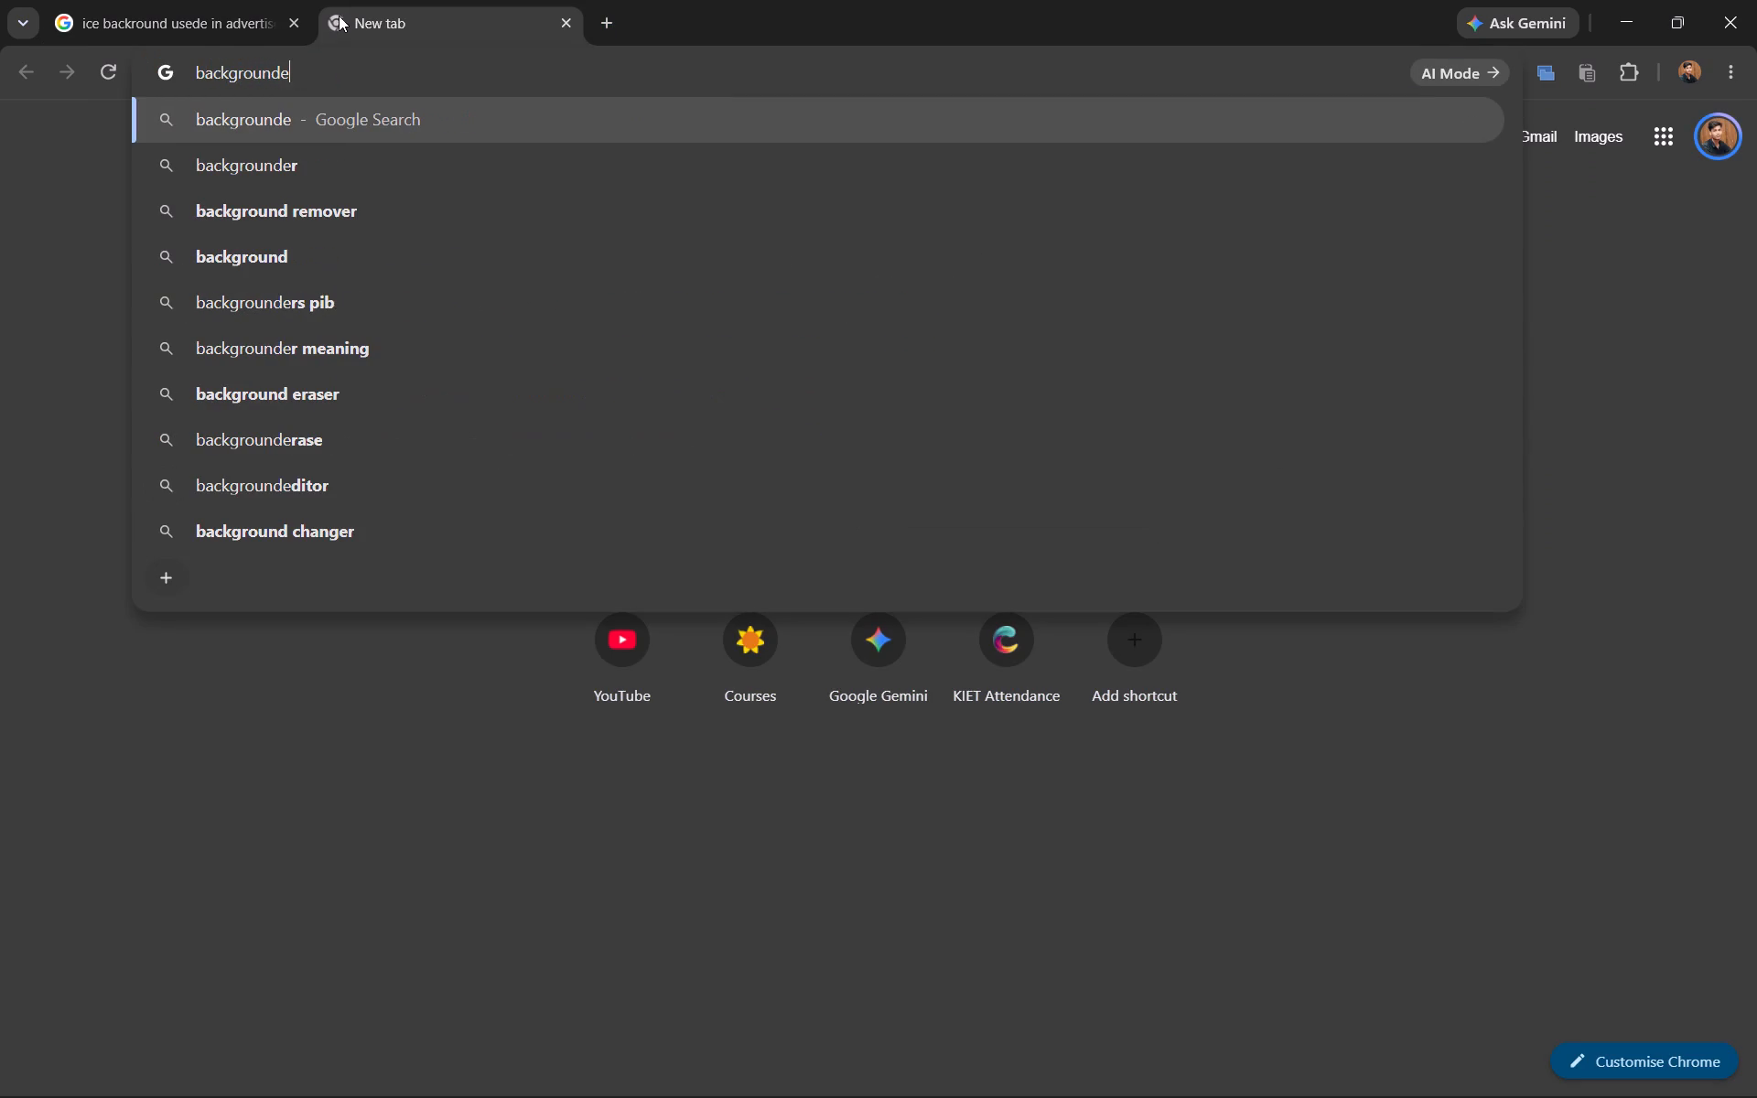
left_click(338, 210)
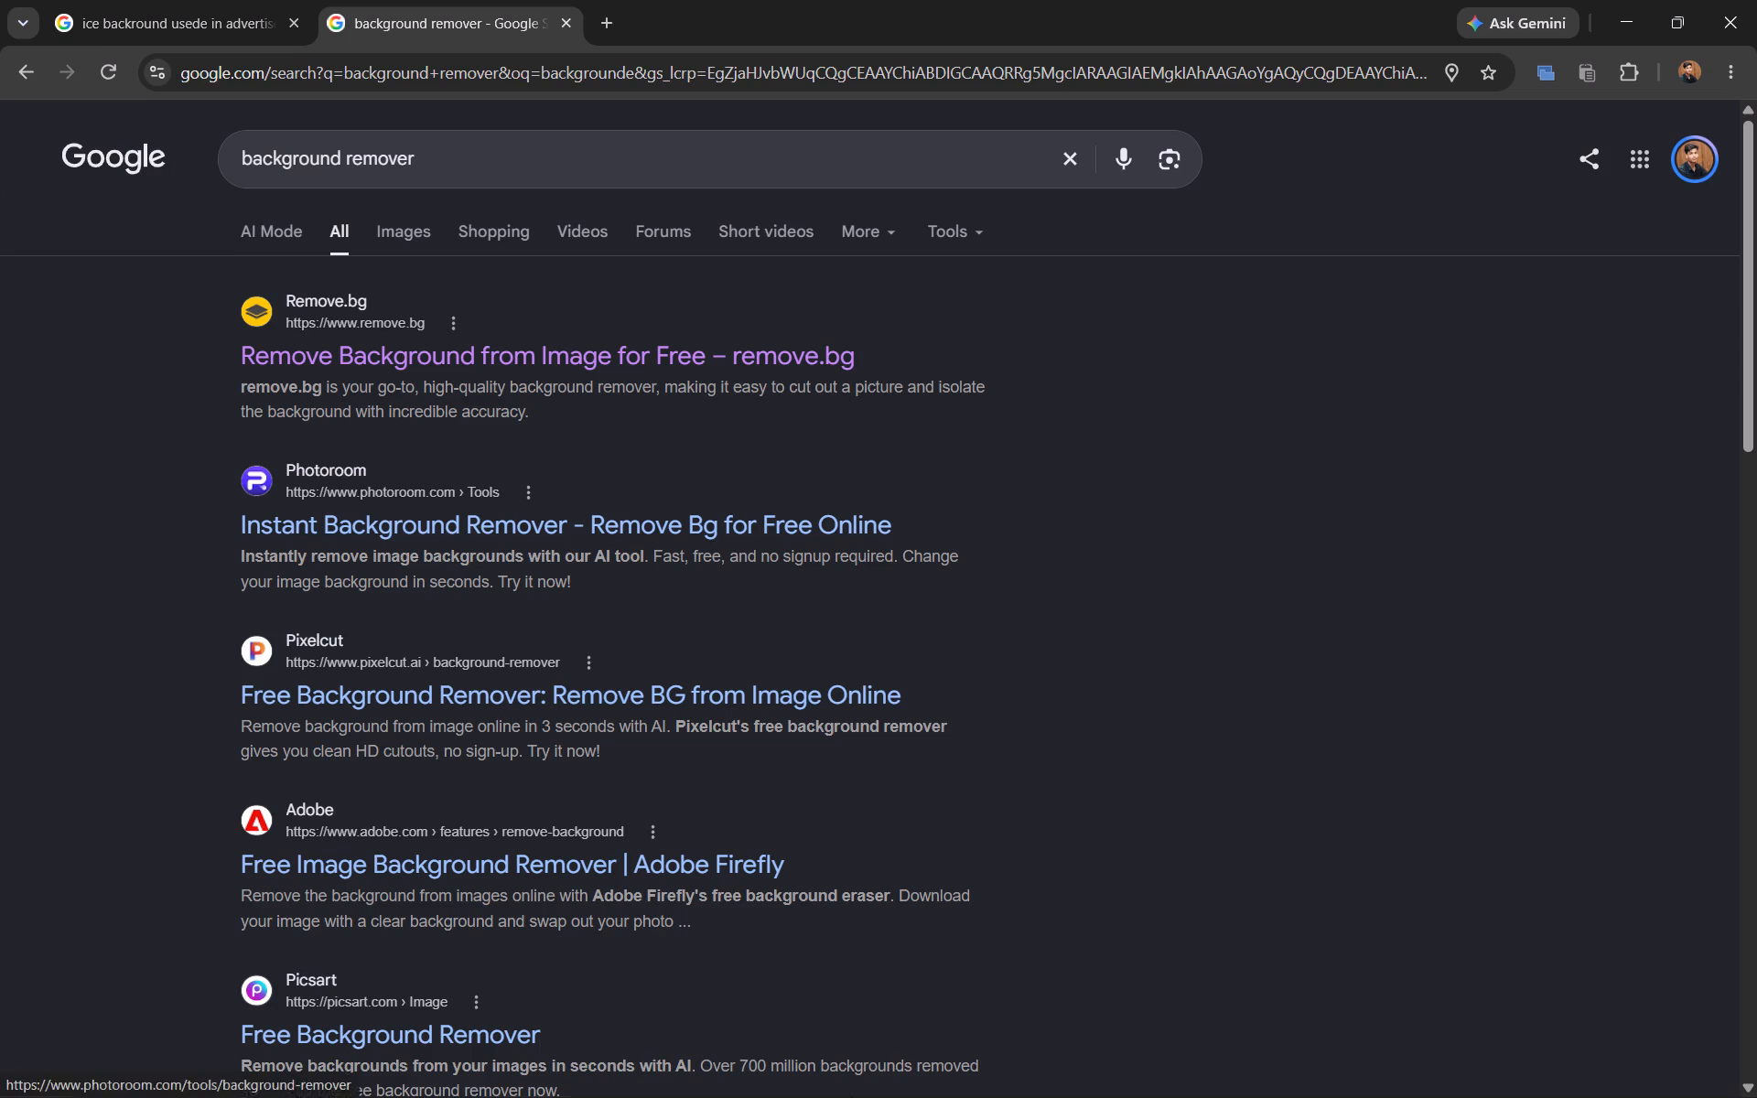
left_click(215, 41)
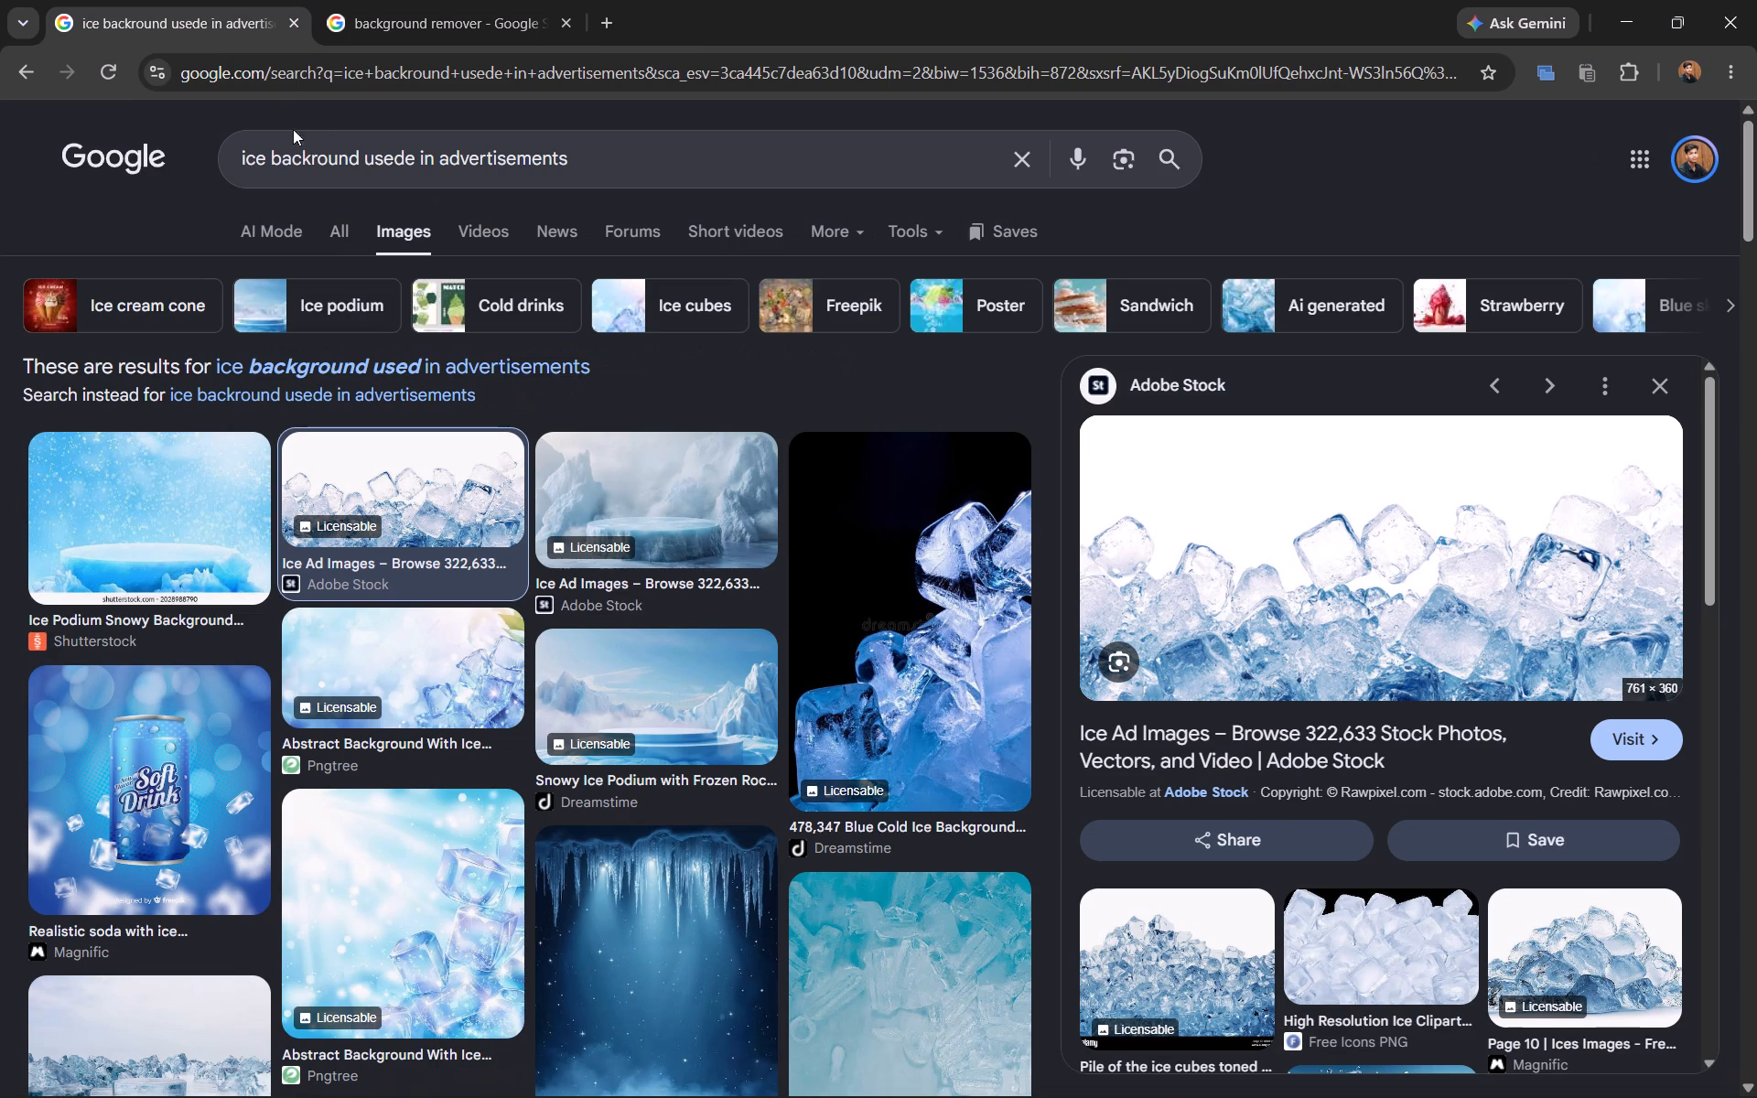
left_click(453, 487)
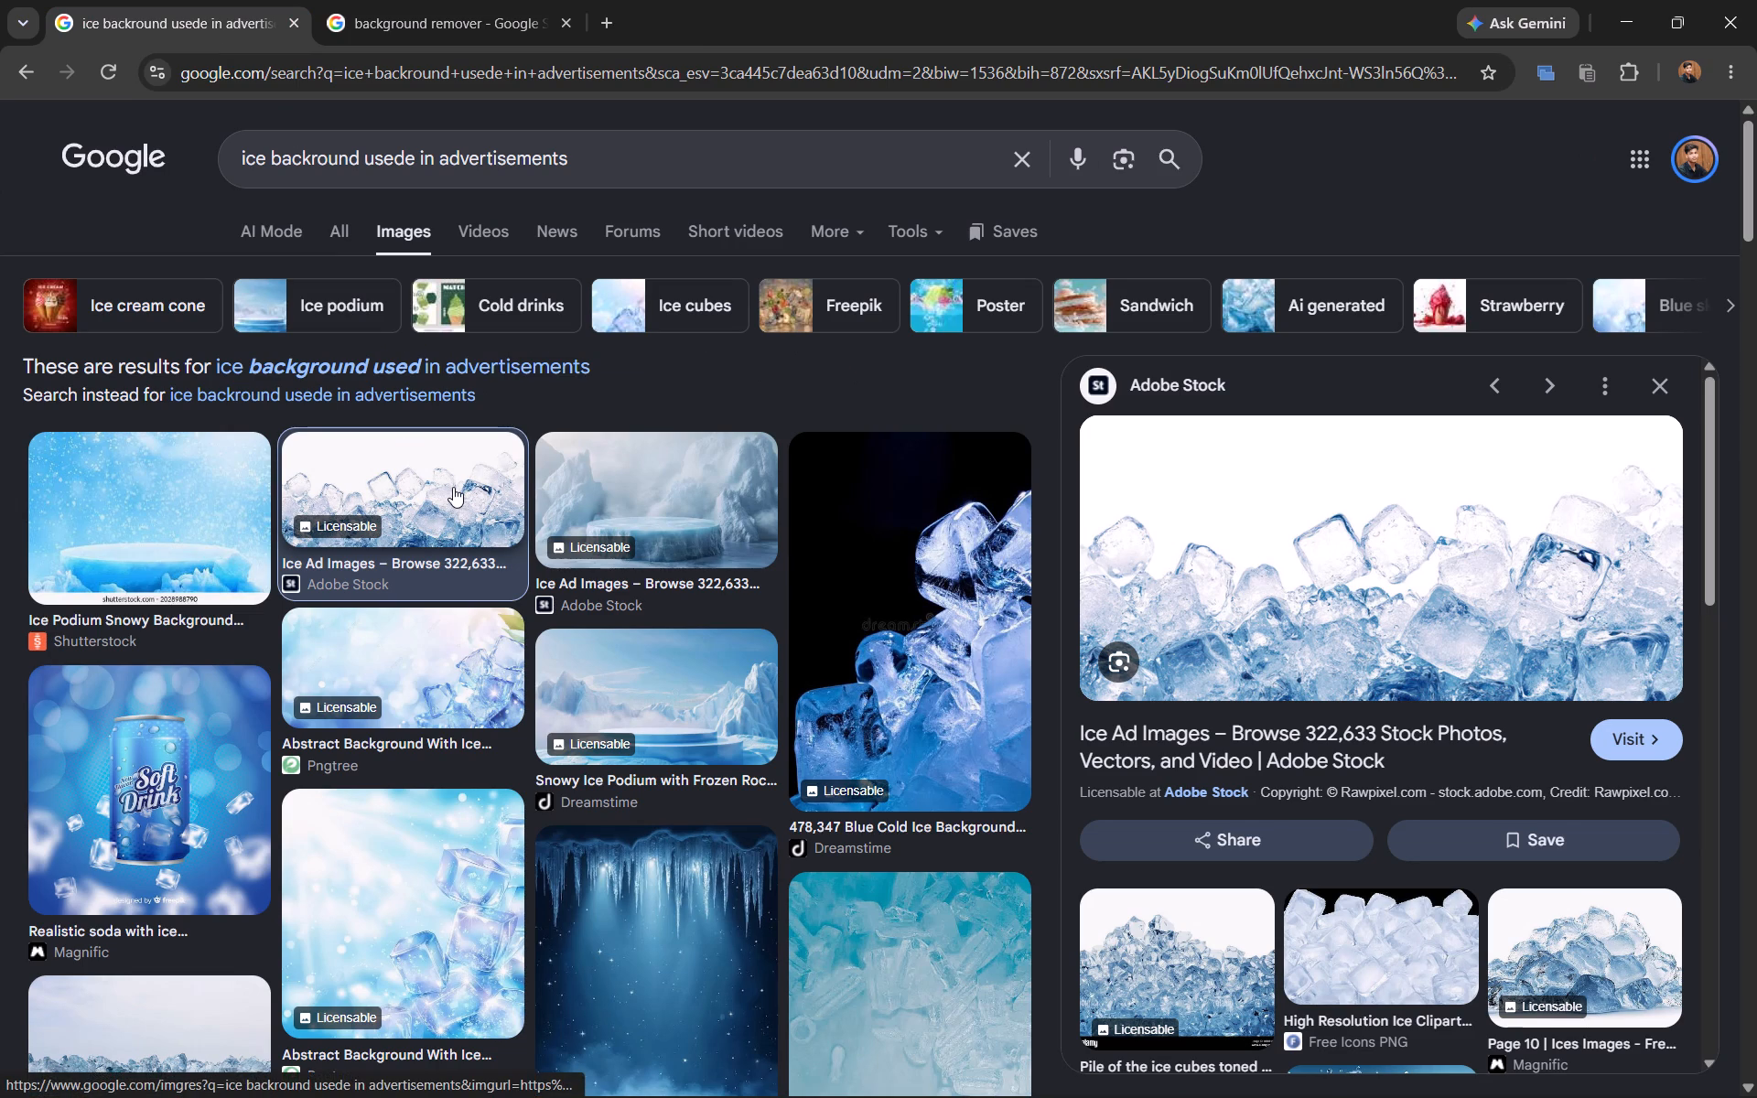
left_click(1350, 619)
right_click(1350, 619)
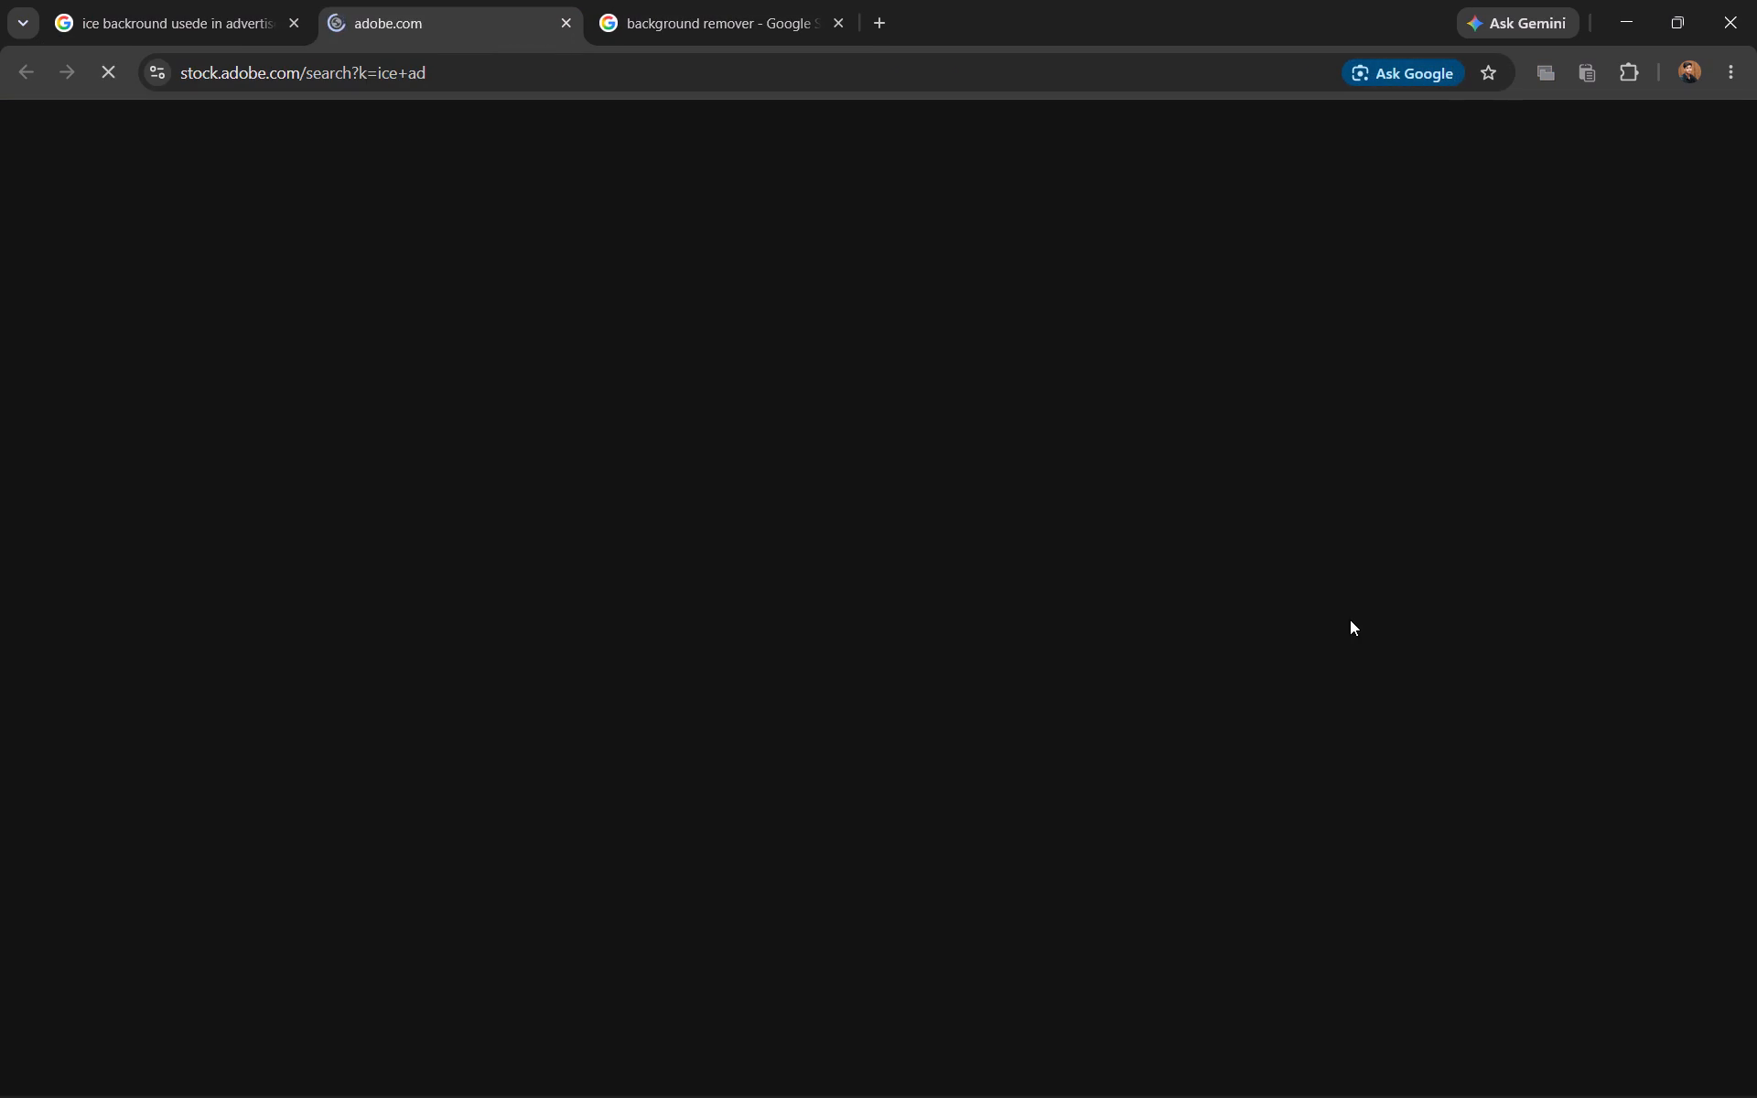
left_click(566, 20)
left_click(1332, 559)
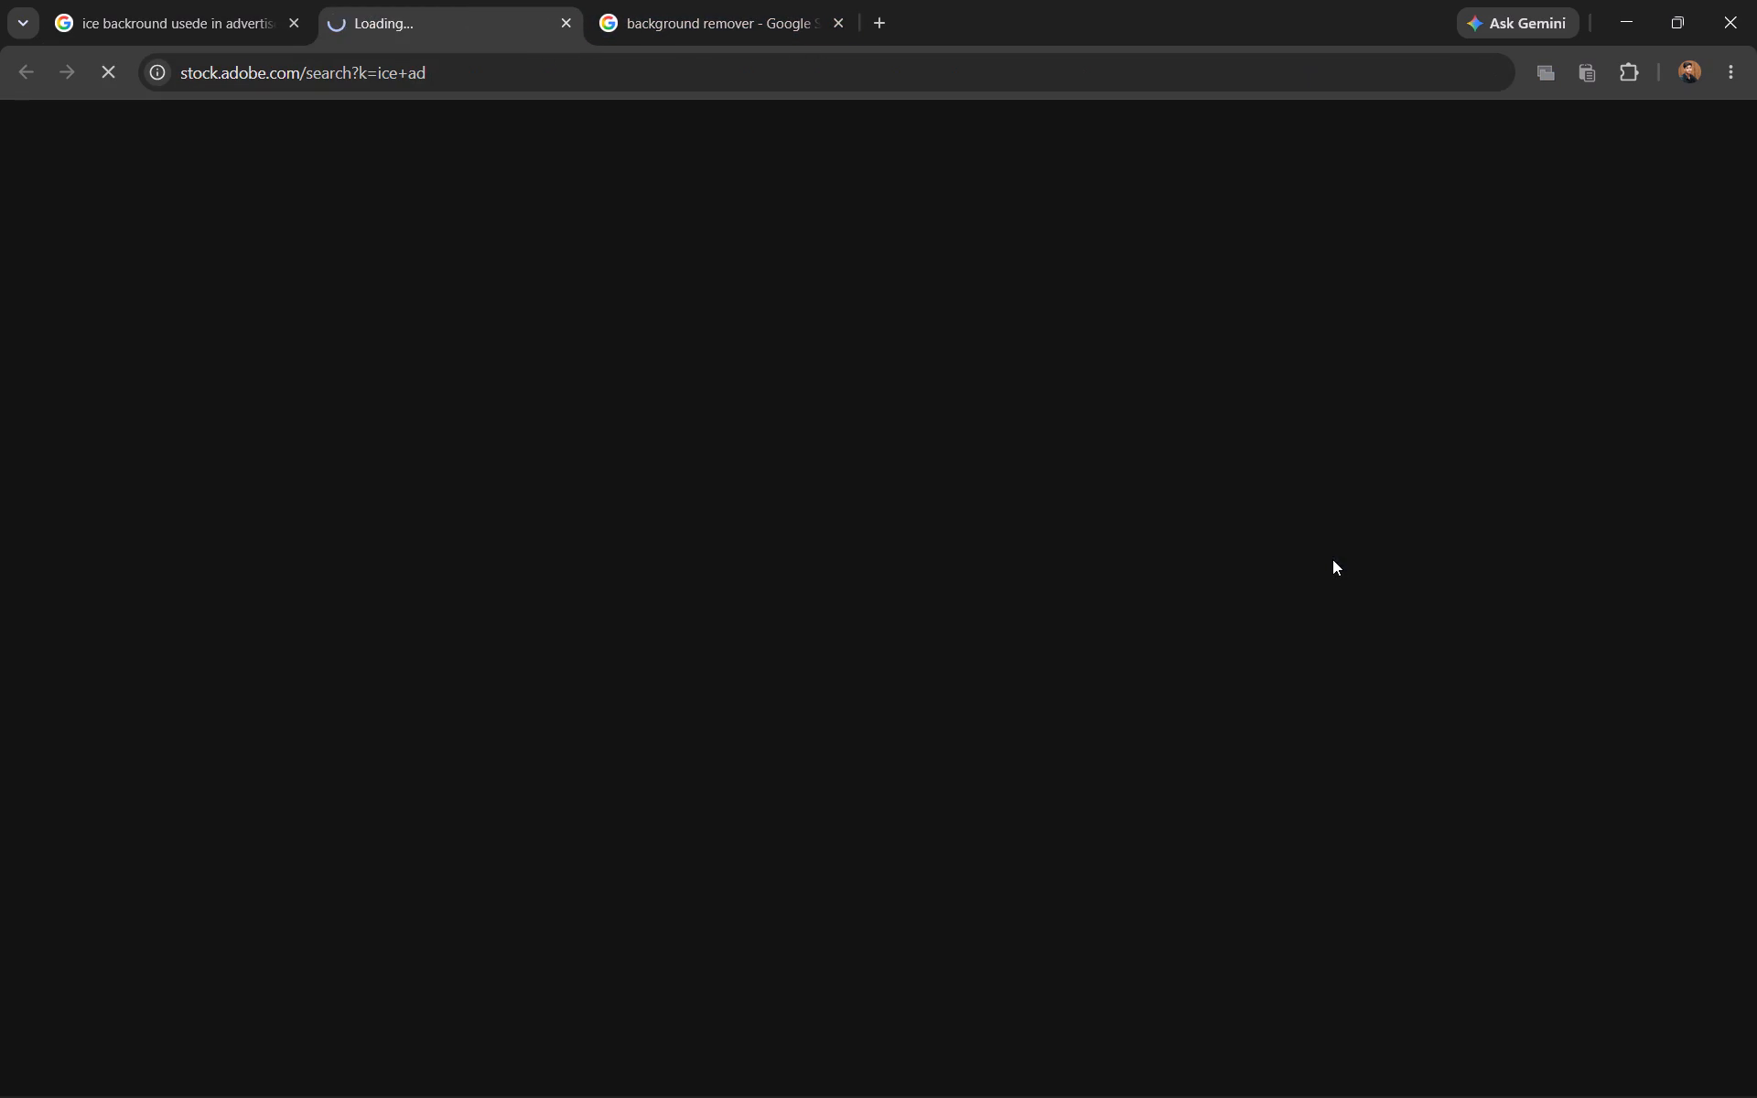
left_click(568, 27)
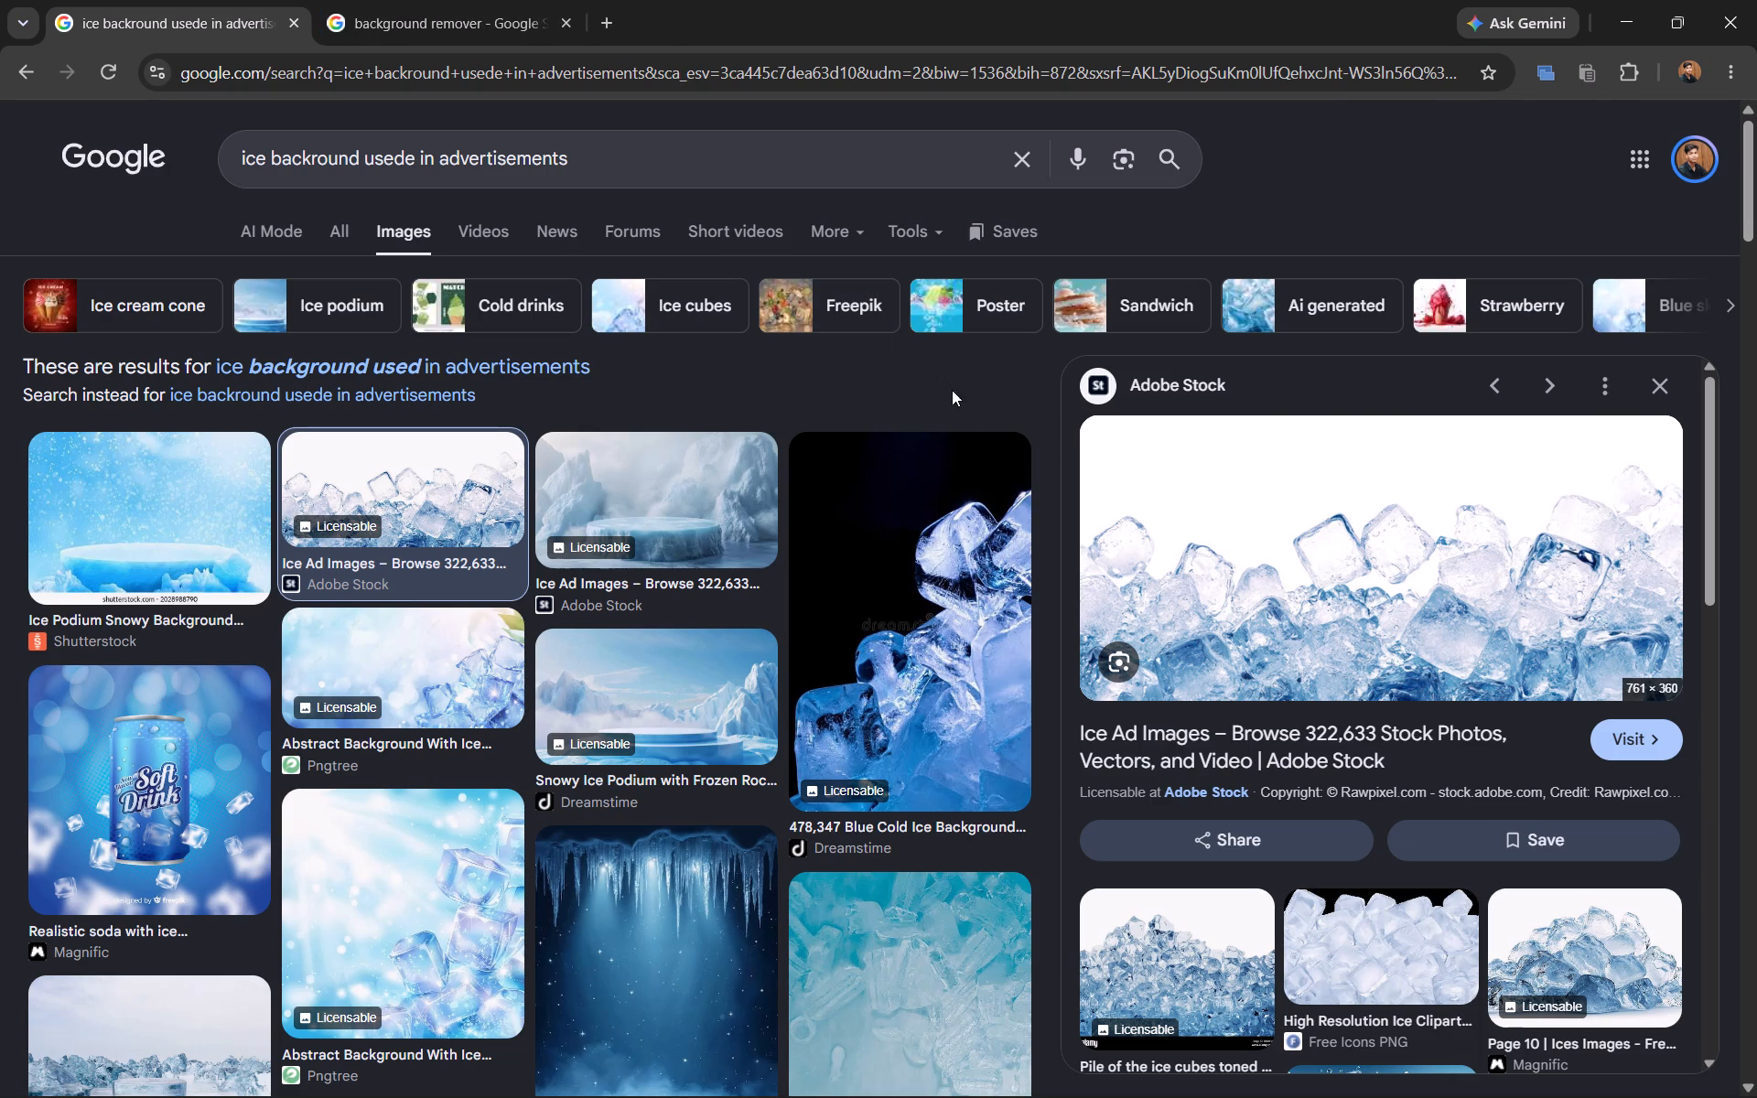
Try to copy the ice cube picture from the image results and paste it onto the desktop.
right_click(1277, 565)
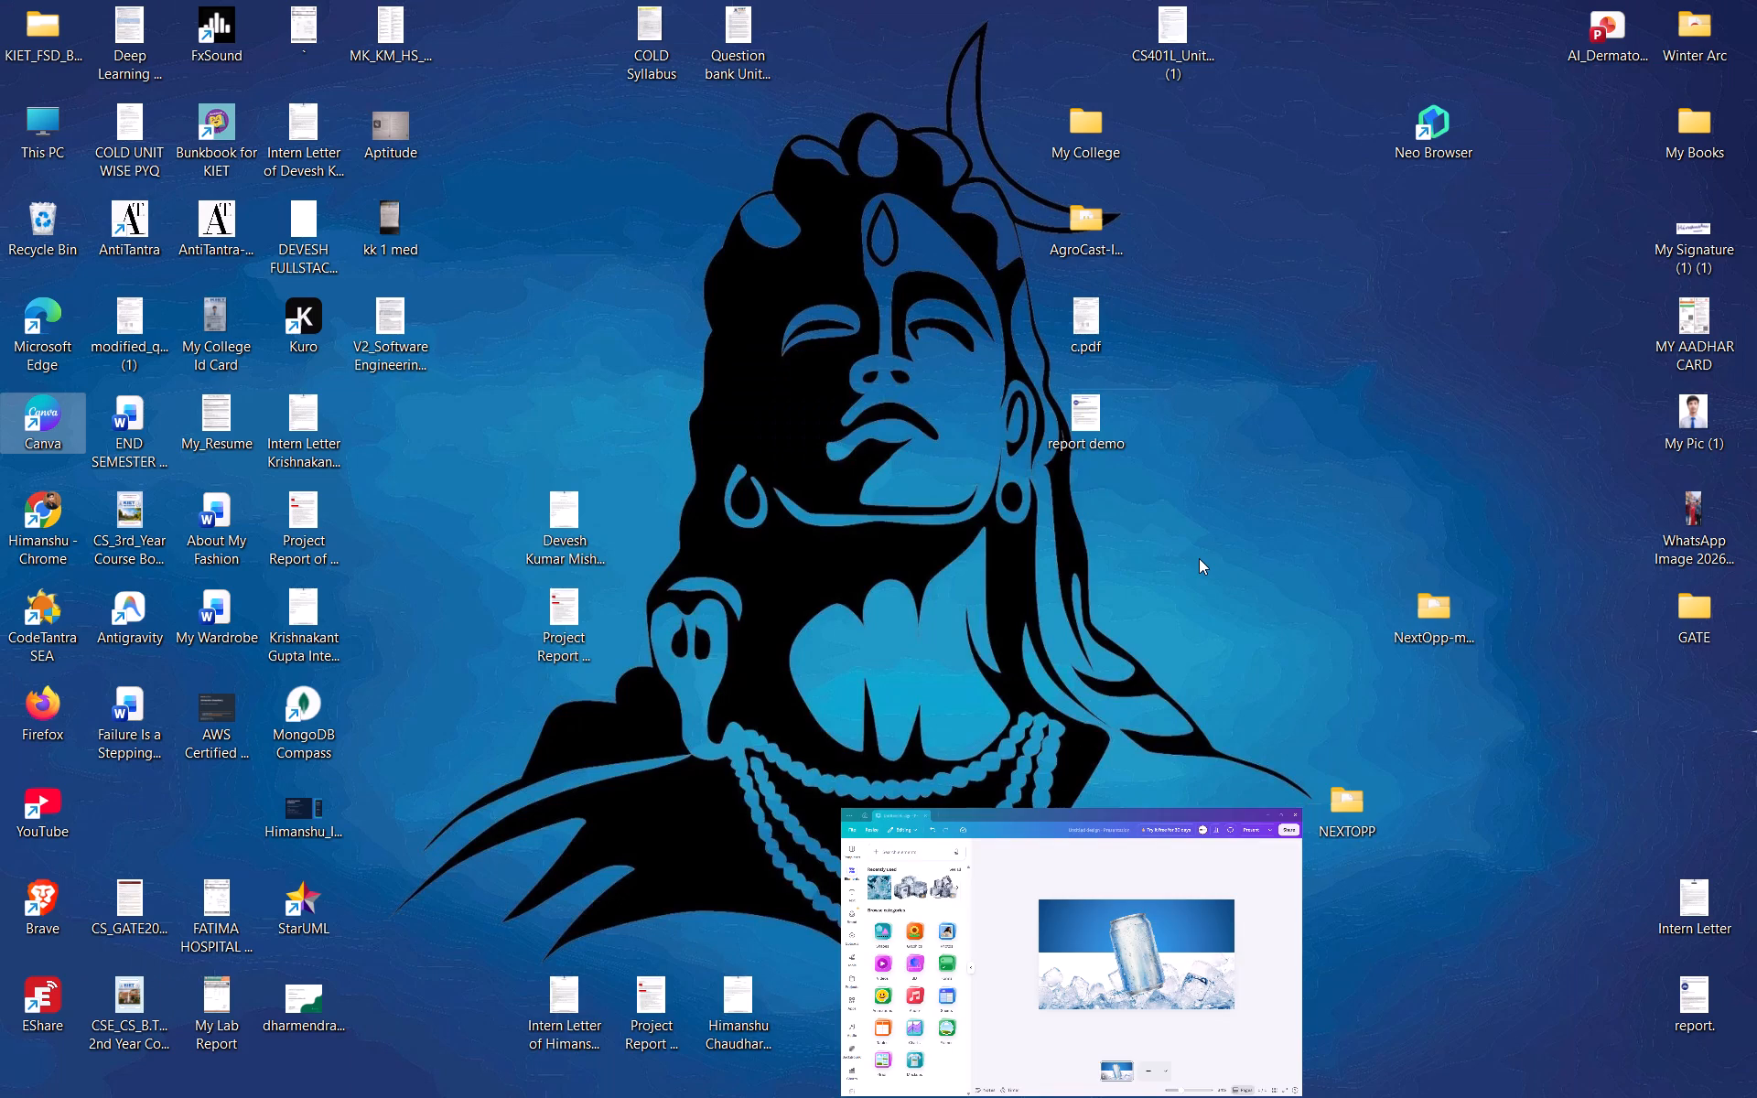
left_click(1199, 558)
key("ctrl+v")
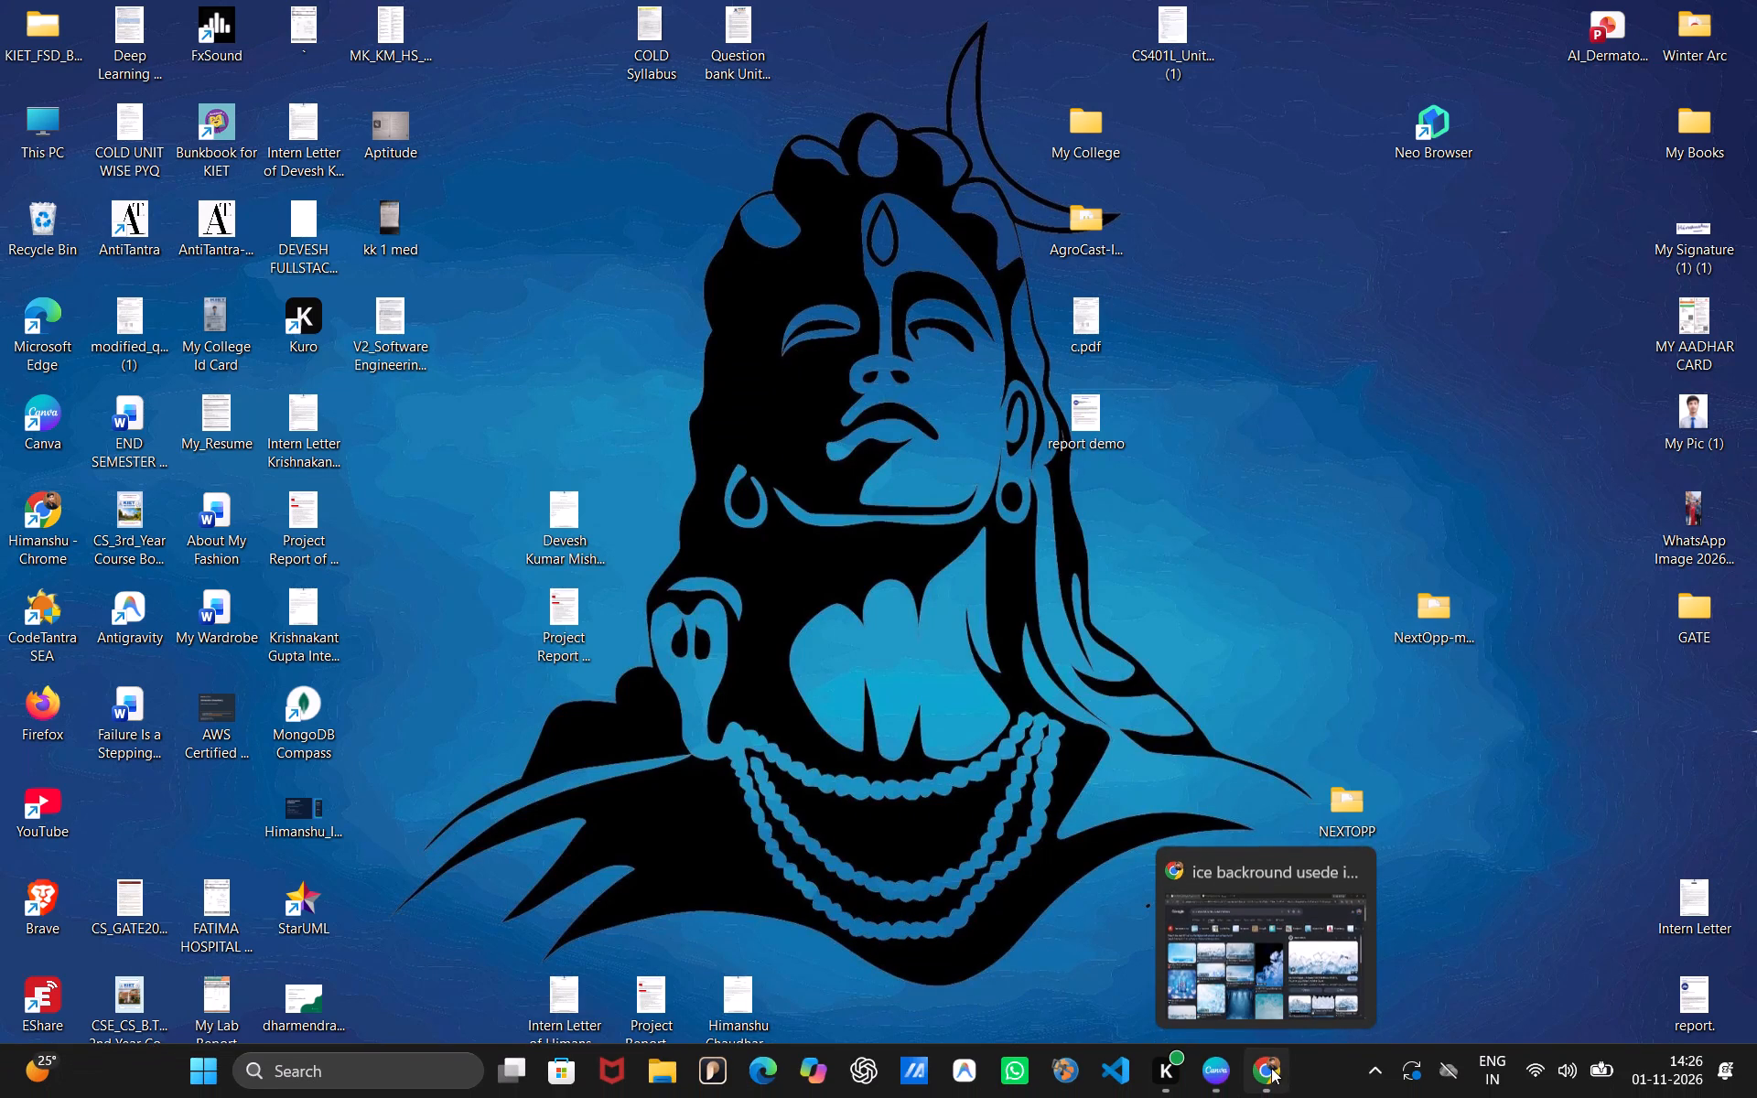
Switch back to Google Chrome and open the ice cube picture's source page on Adobe Stock.
left_click(1271, 1068)
left_click(1376, 537)
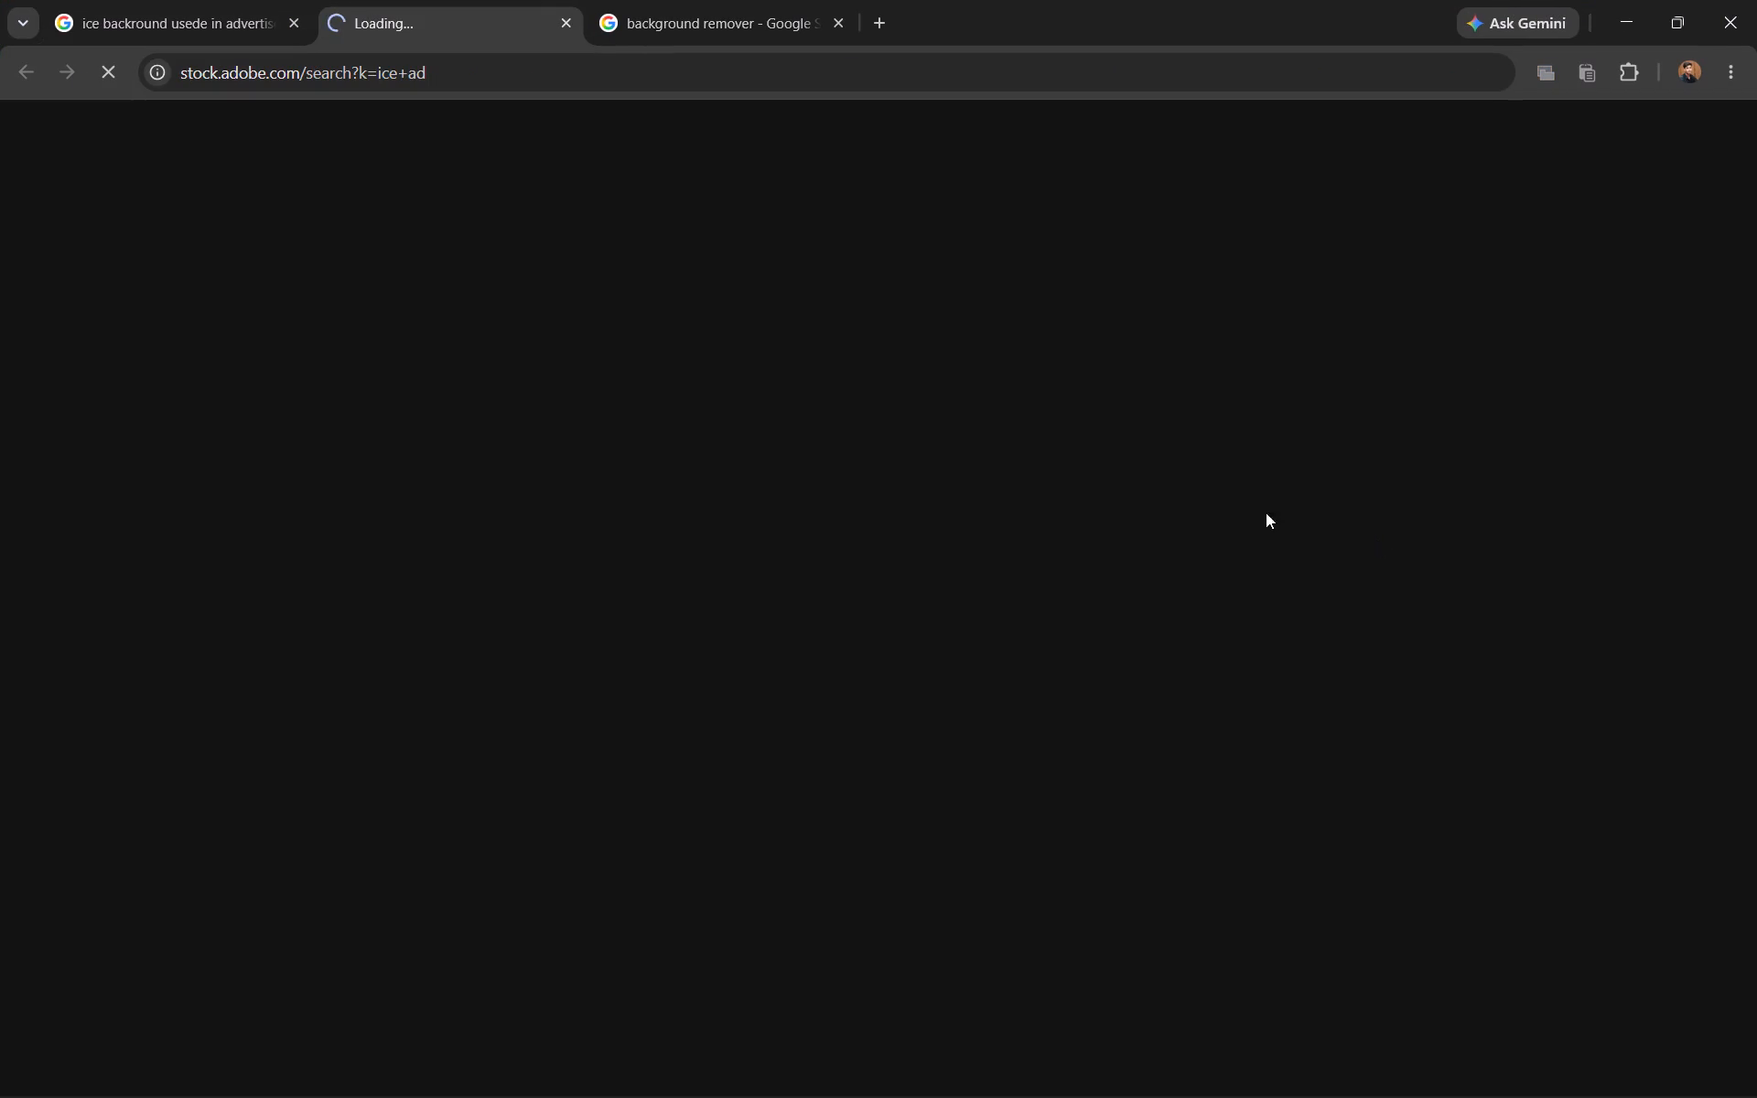
left_click(743, 642)
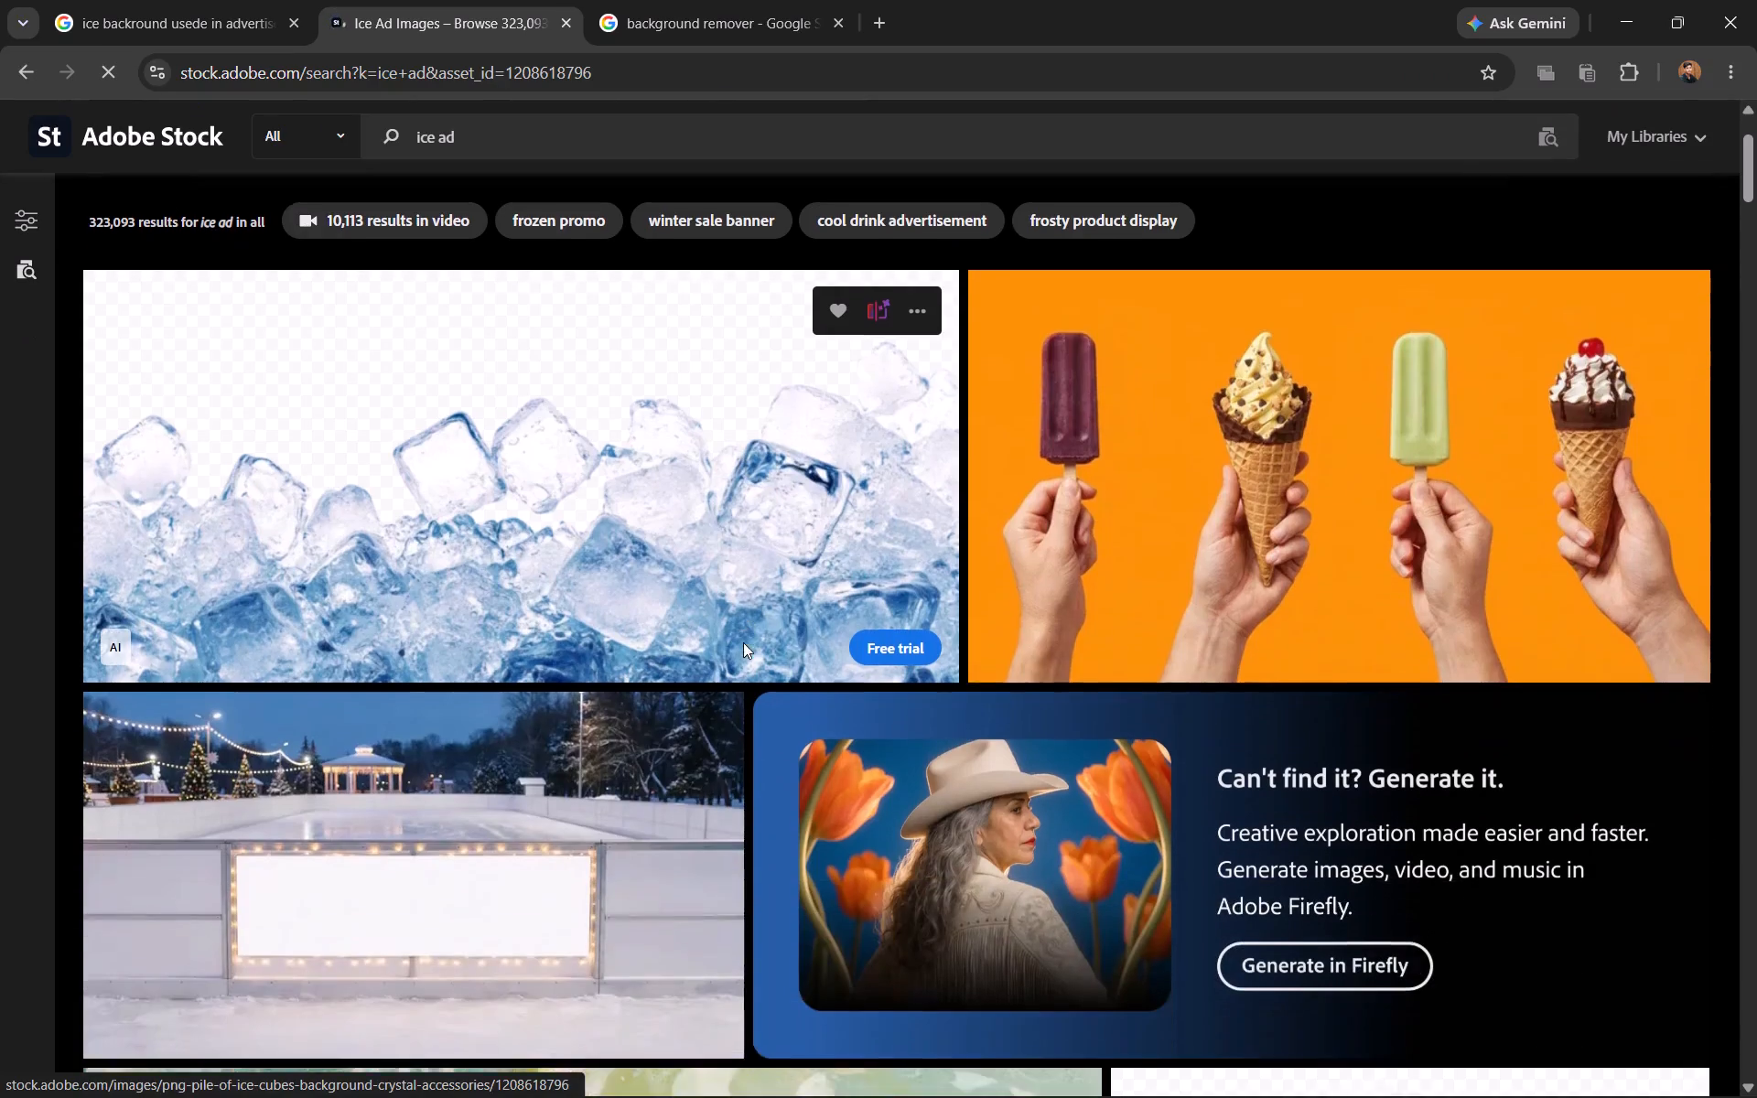
left_click(760, 368)
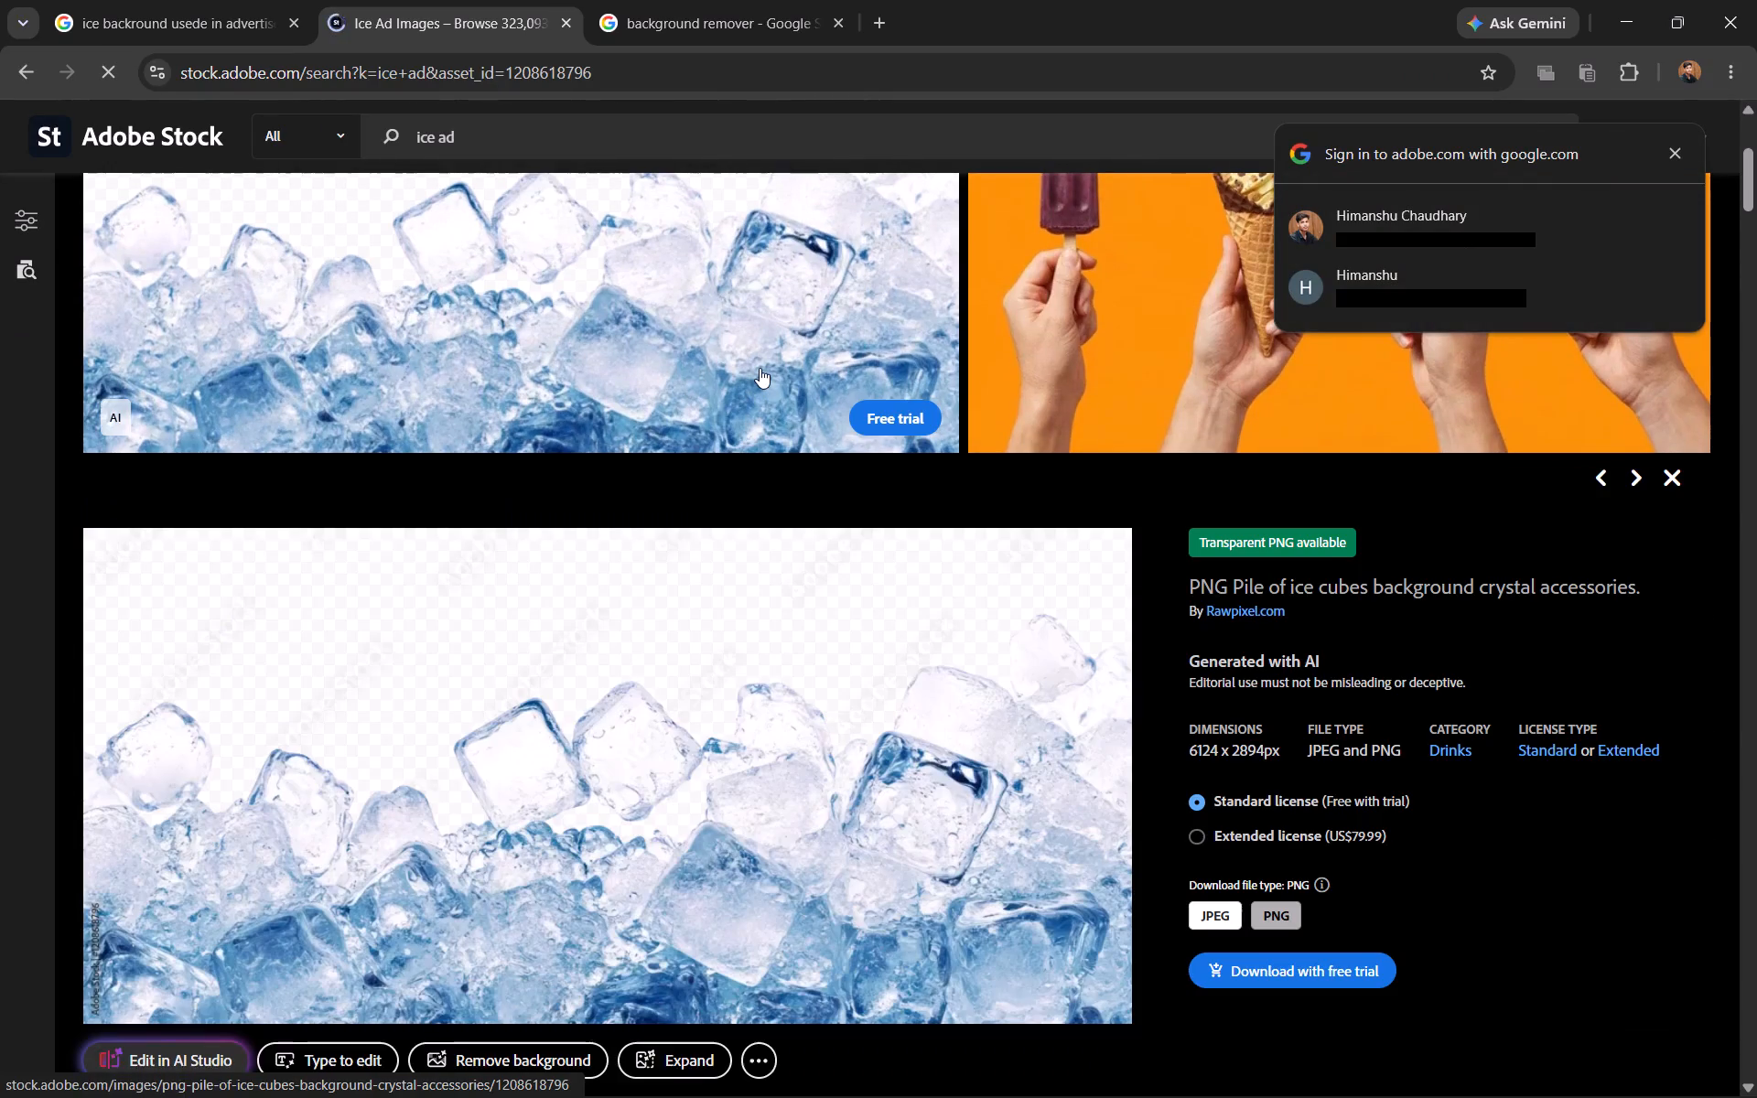
scroll(760, 368, "up", 3)
Save the ice cube image from the Adobe Stock results to the Desktop with the file type All Files.
right_click(760, 368)
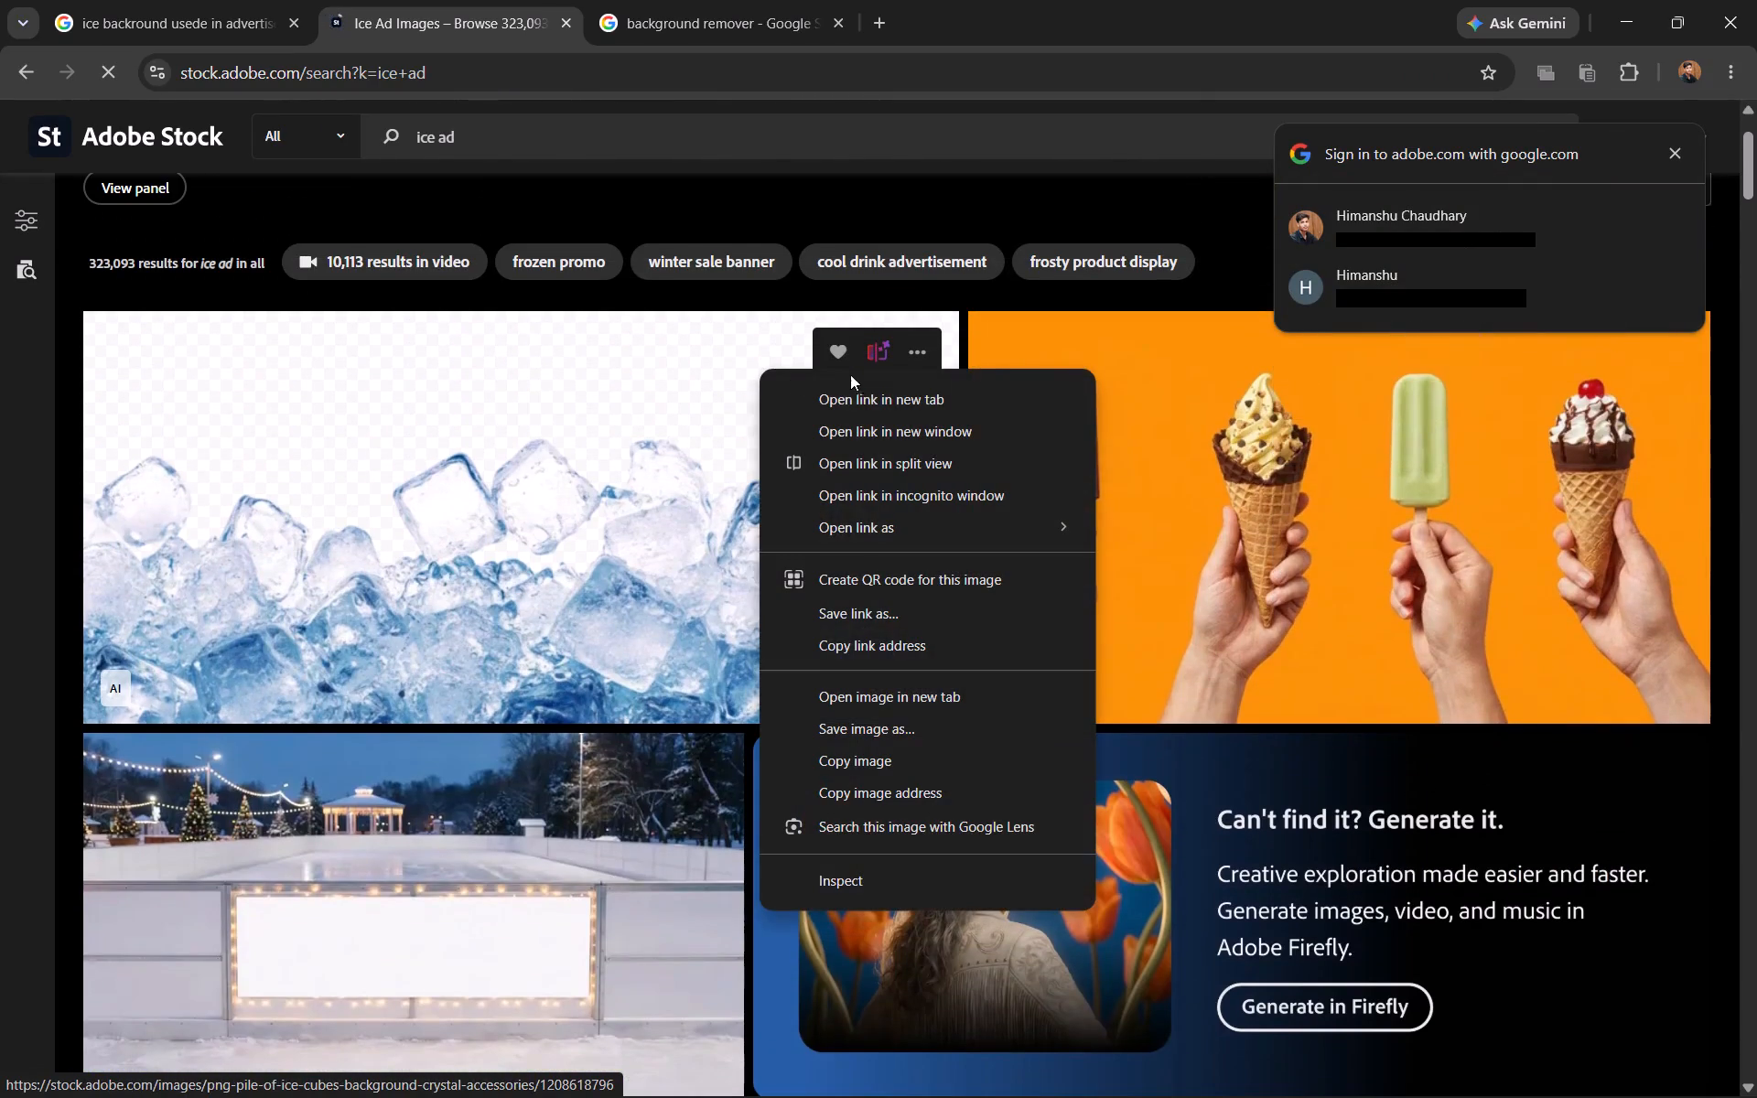
left_click(887, 718)
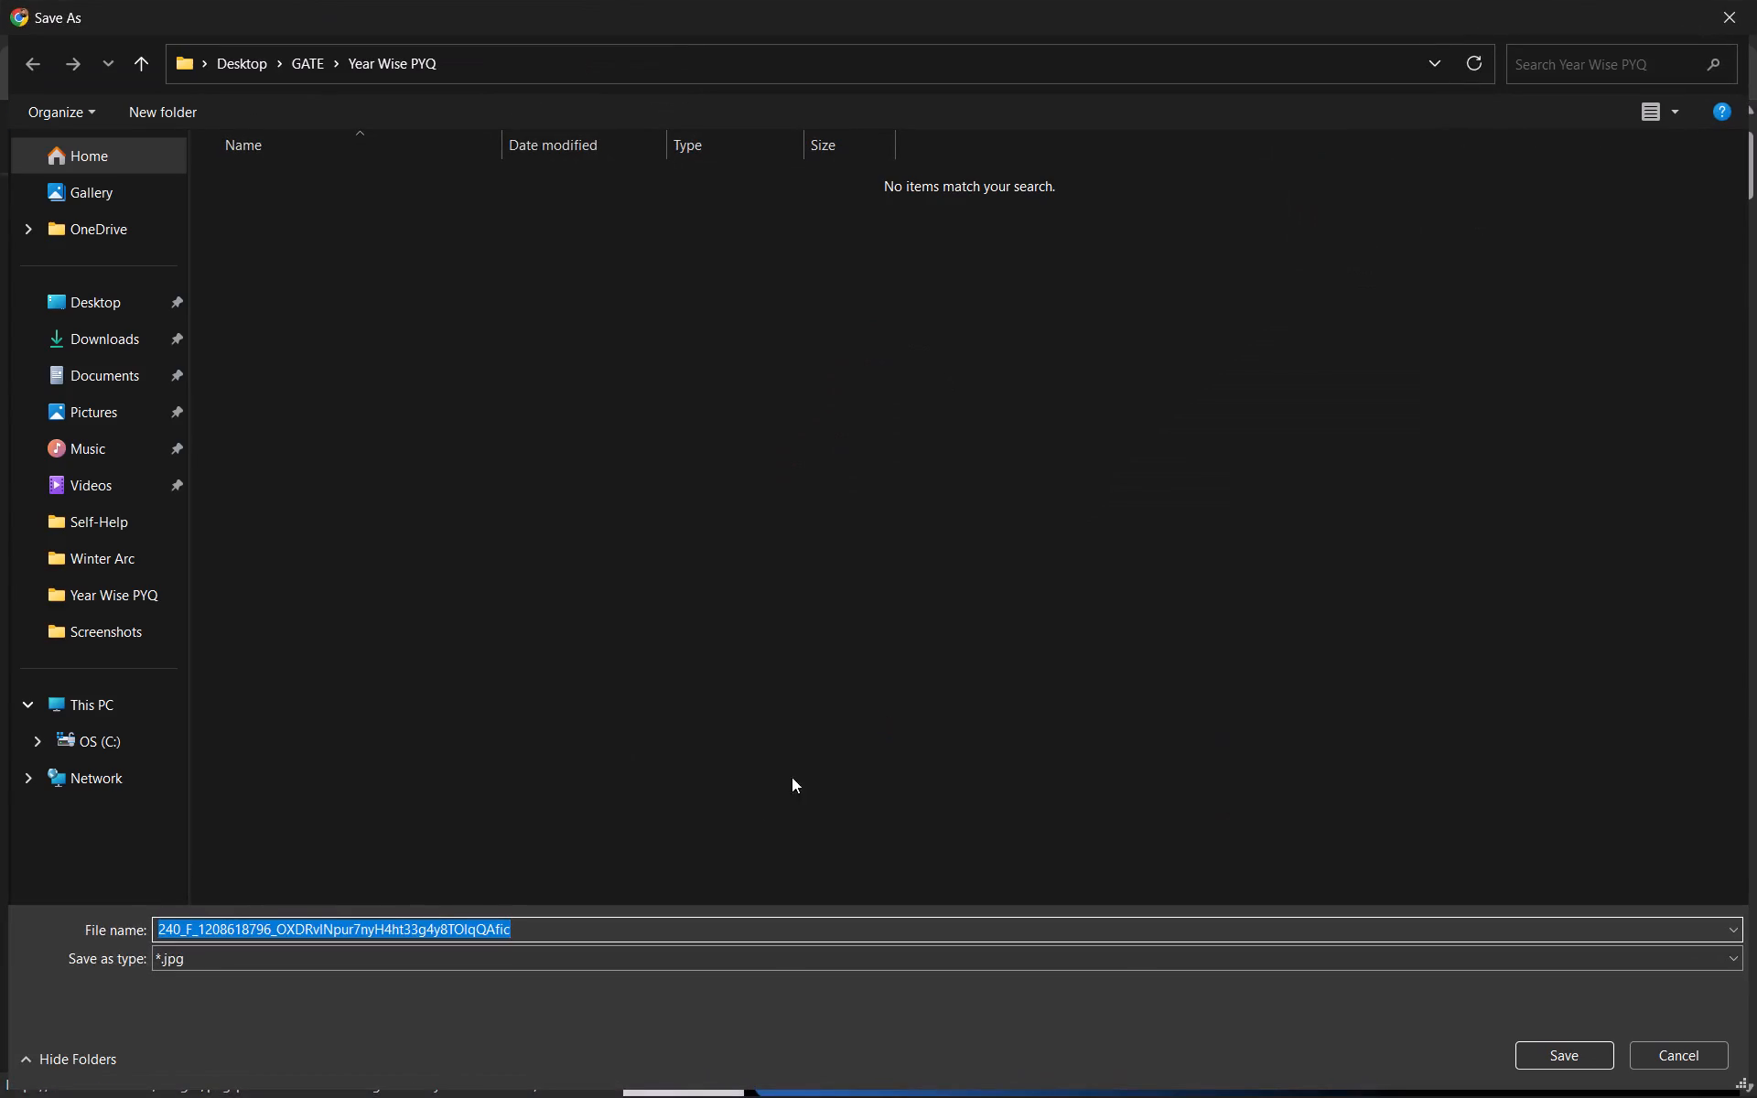
left_click(644, 950)
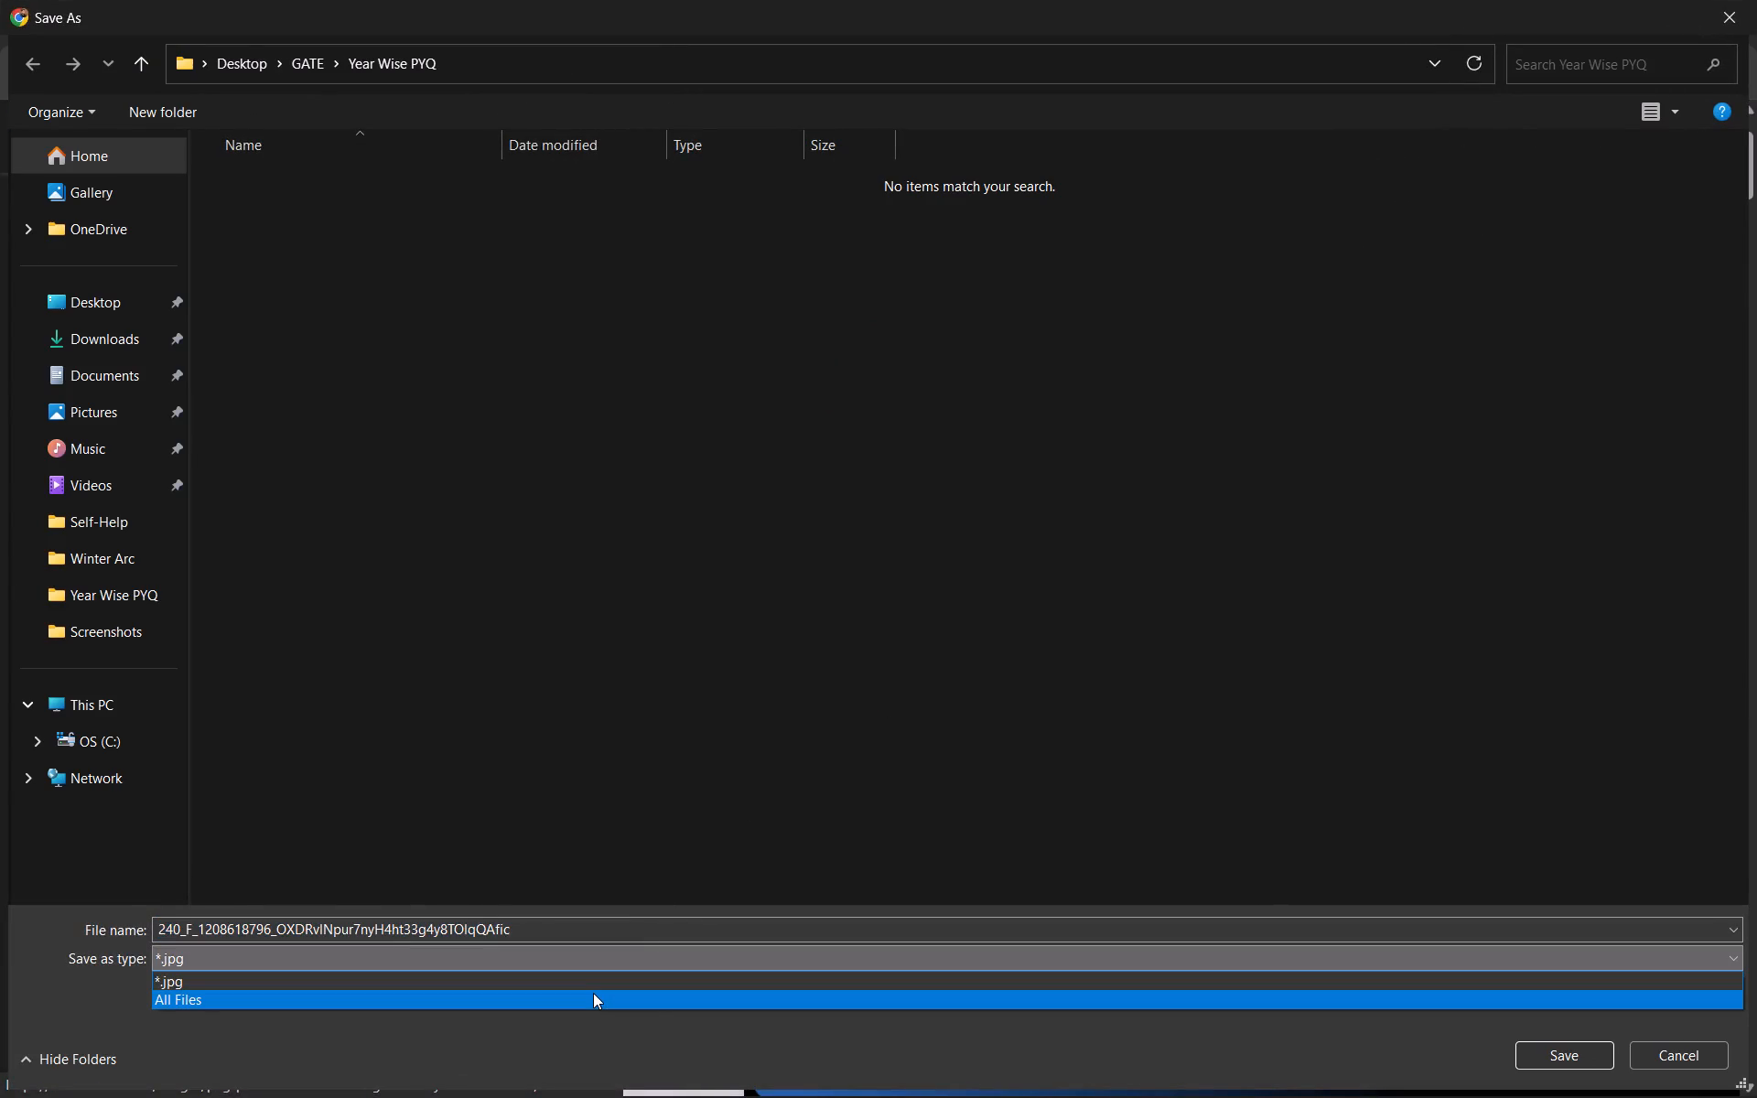
left_click(593, 993)
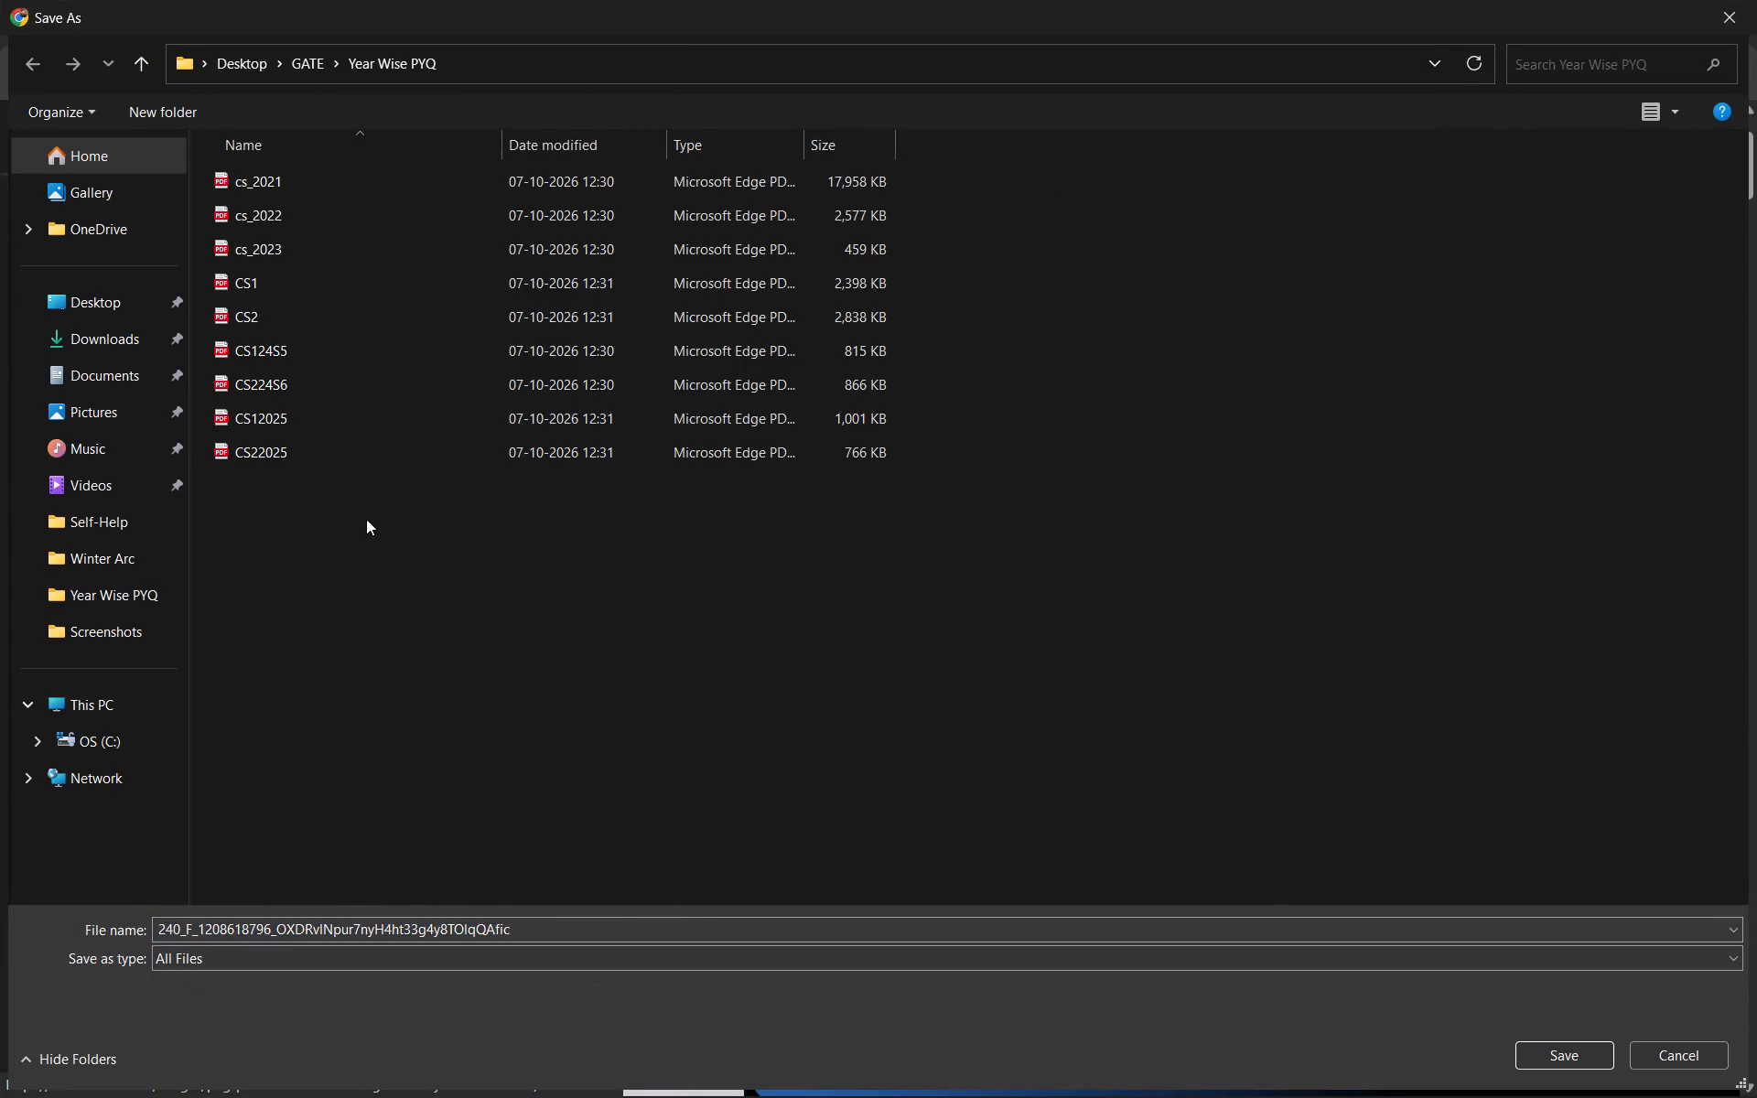
left_click(133, 296)
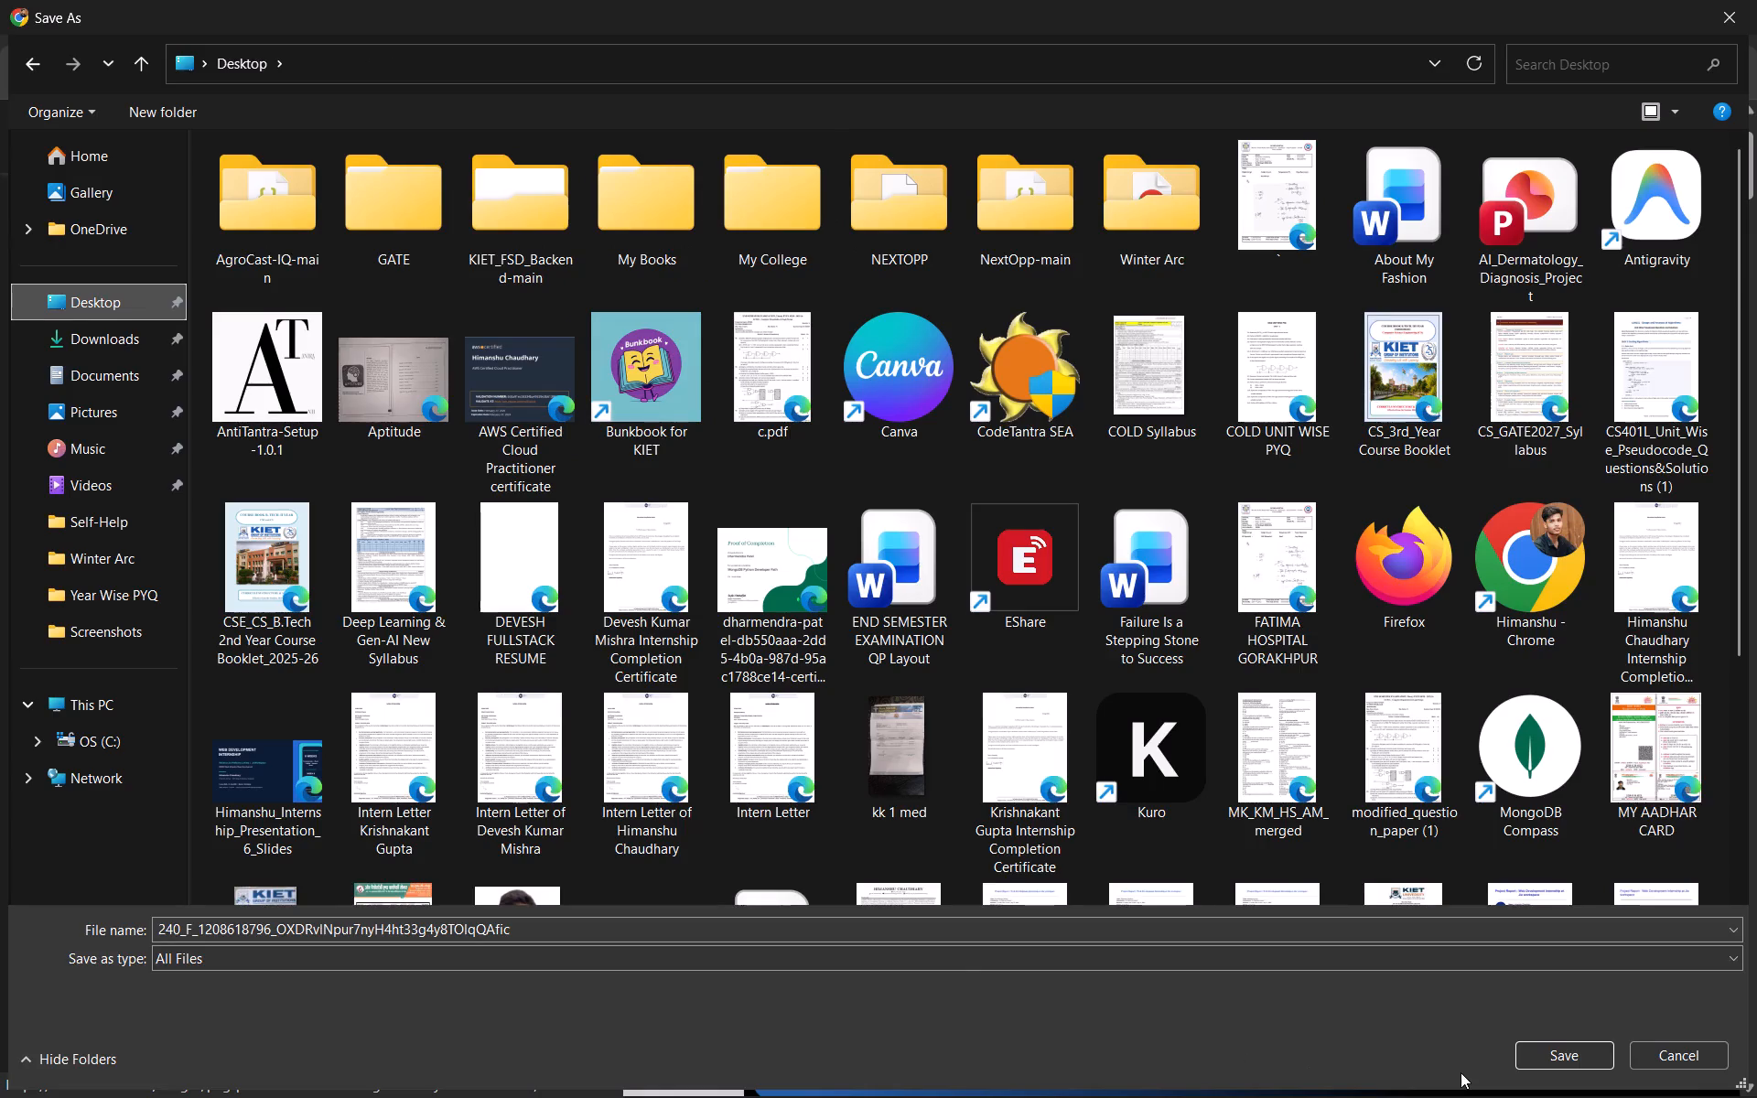
left_click(1546, 1048)
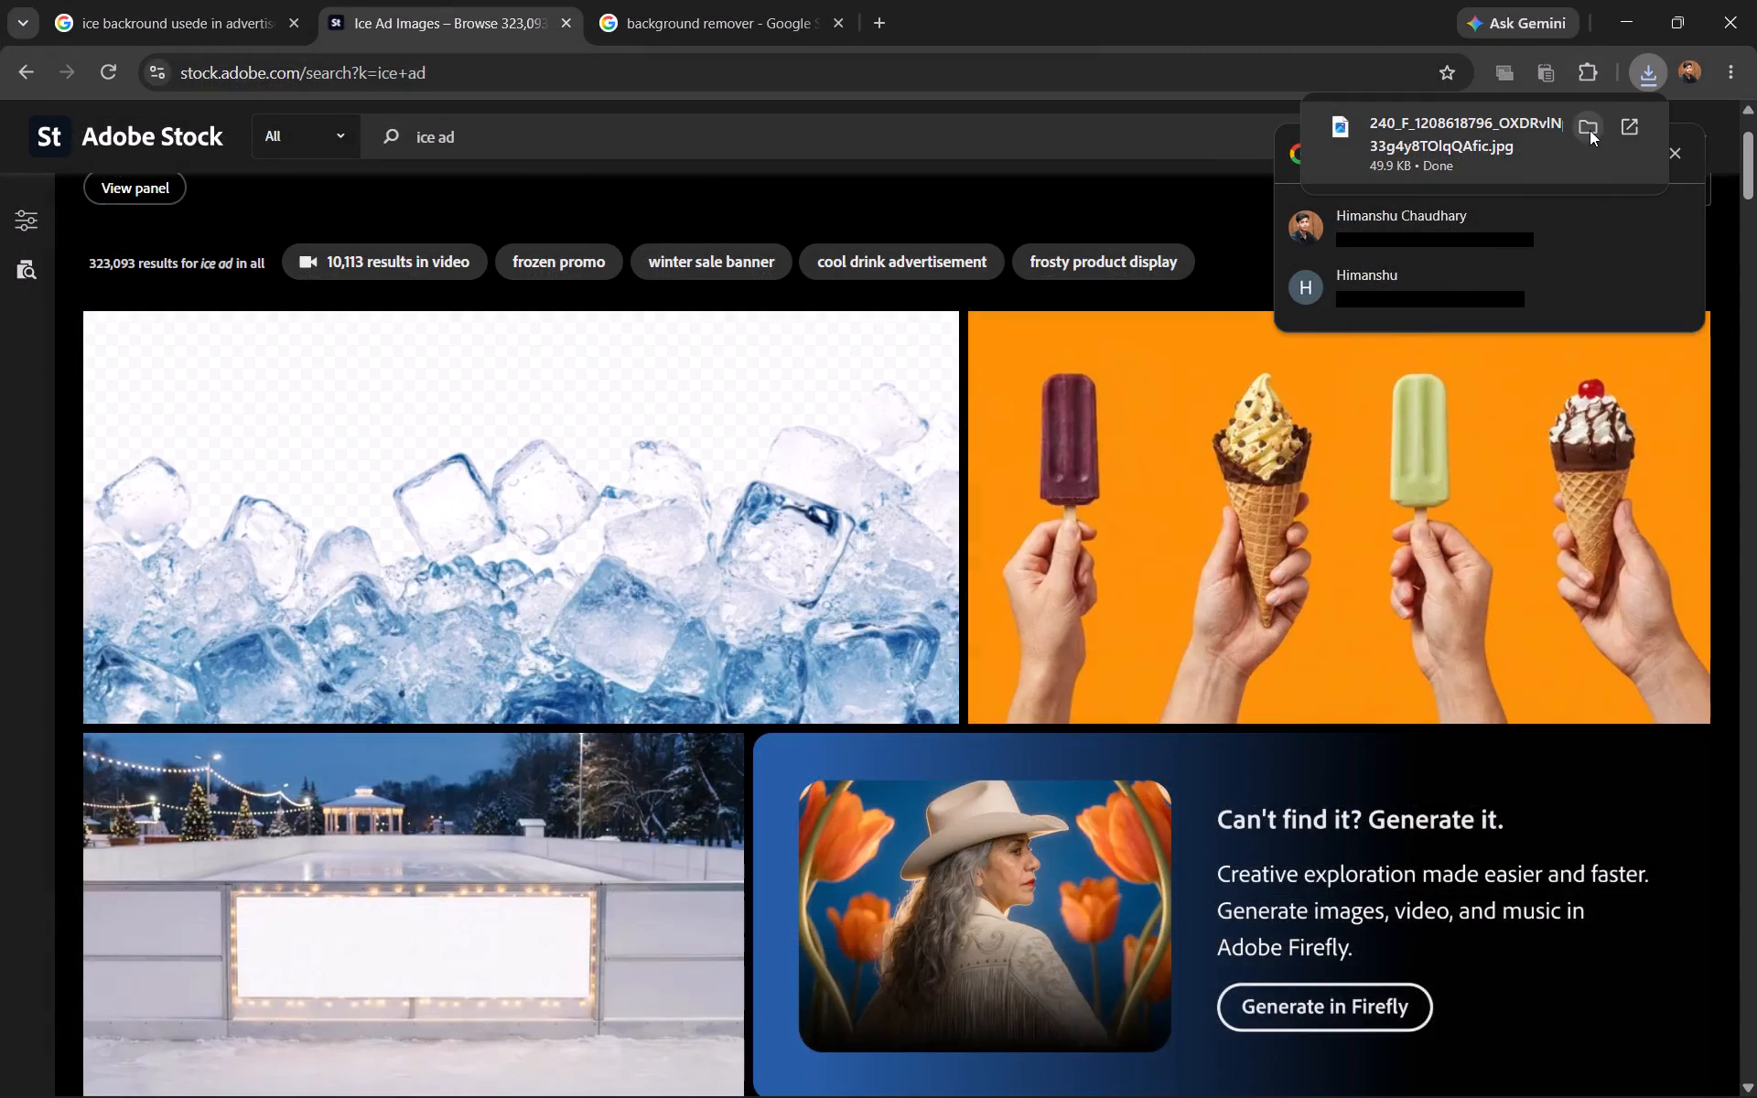
Show the downloaded ice cube image in its folder, preview it and rename the file as ice.
left_click(1586, 129)
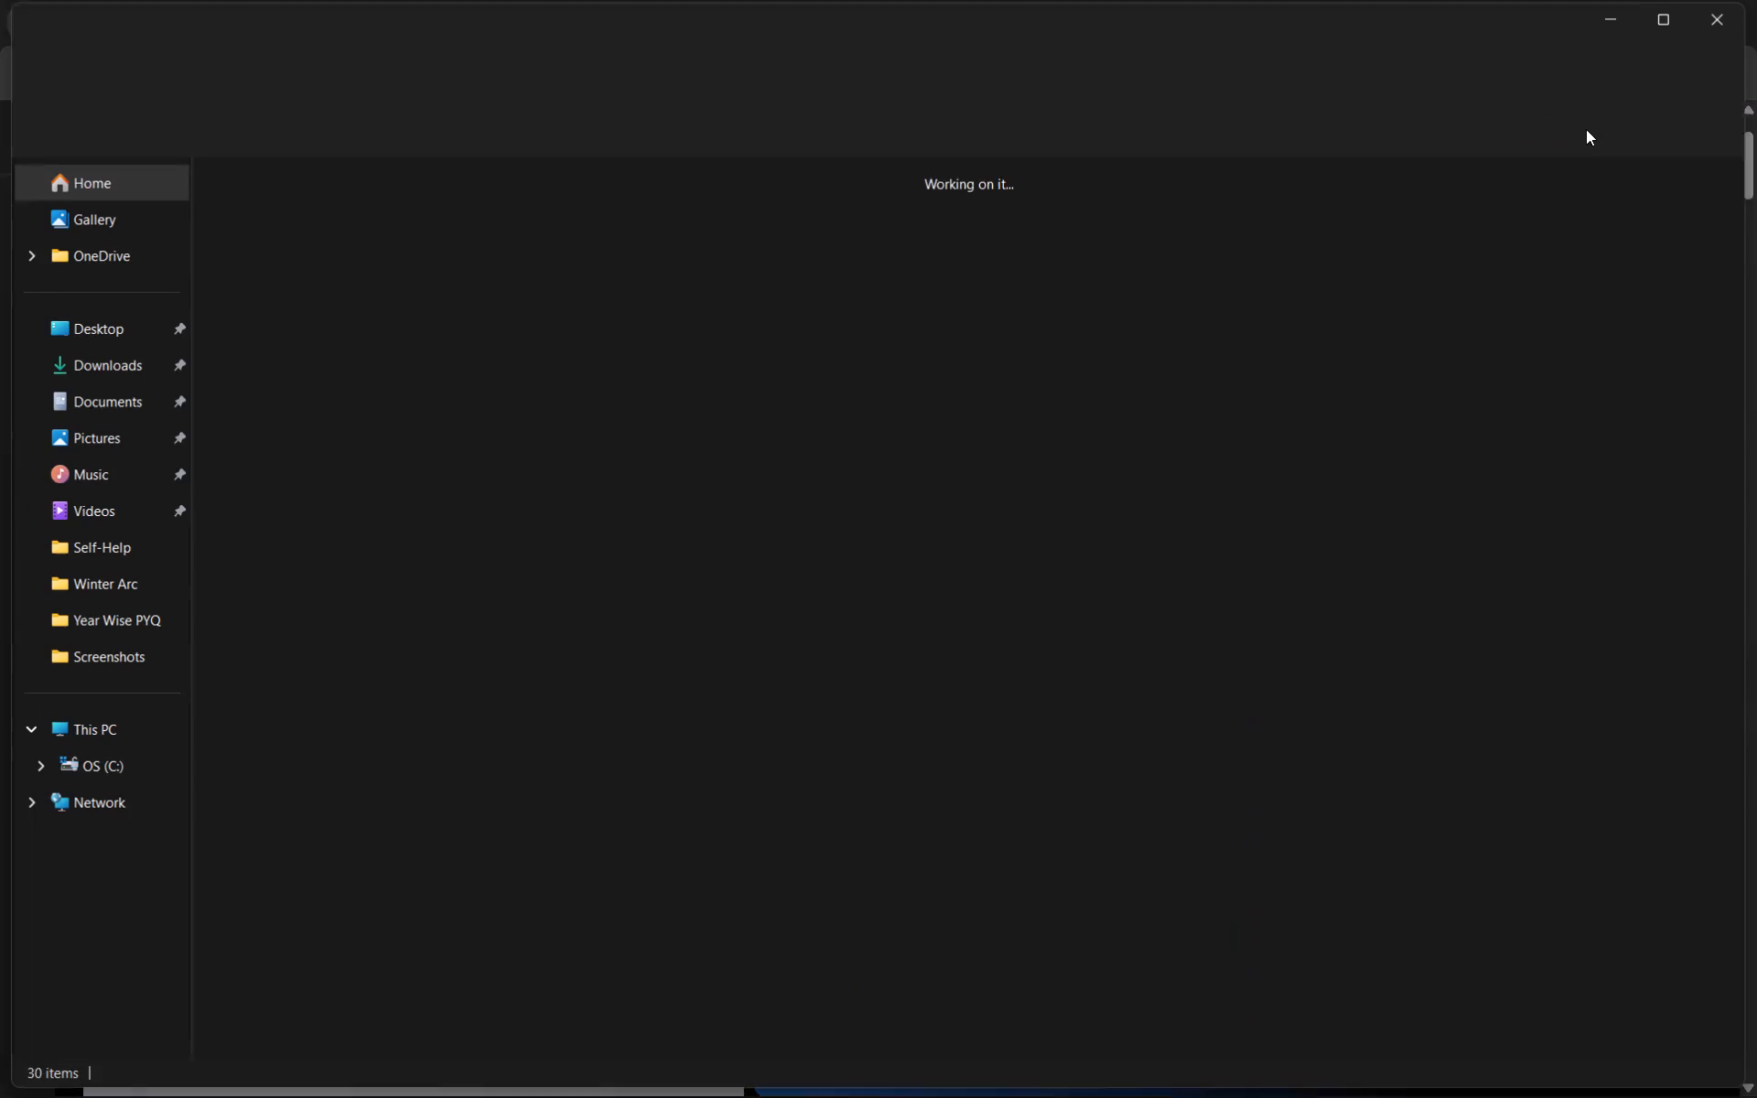
triple_click(718, 249)
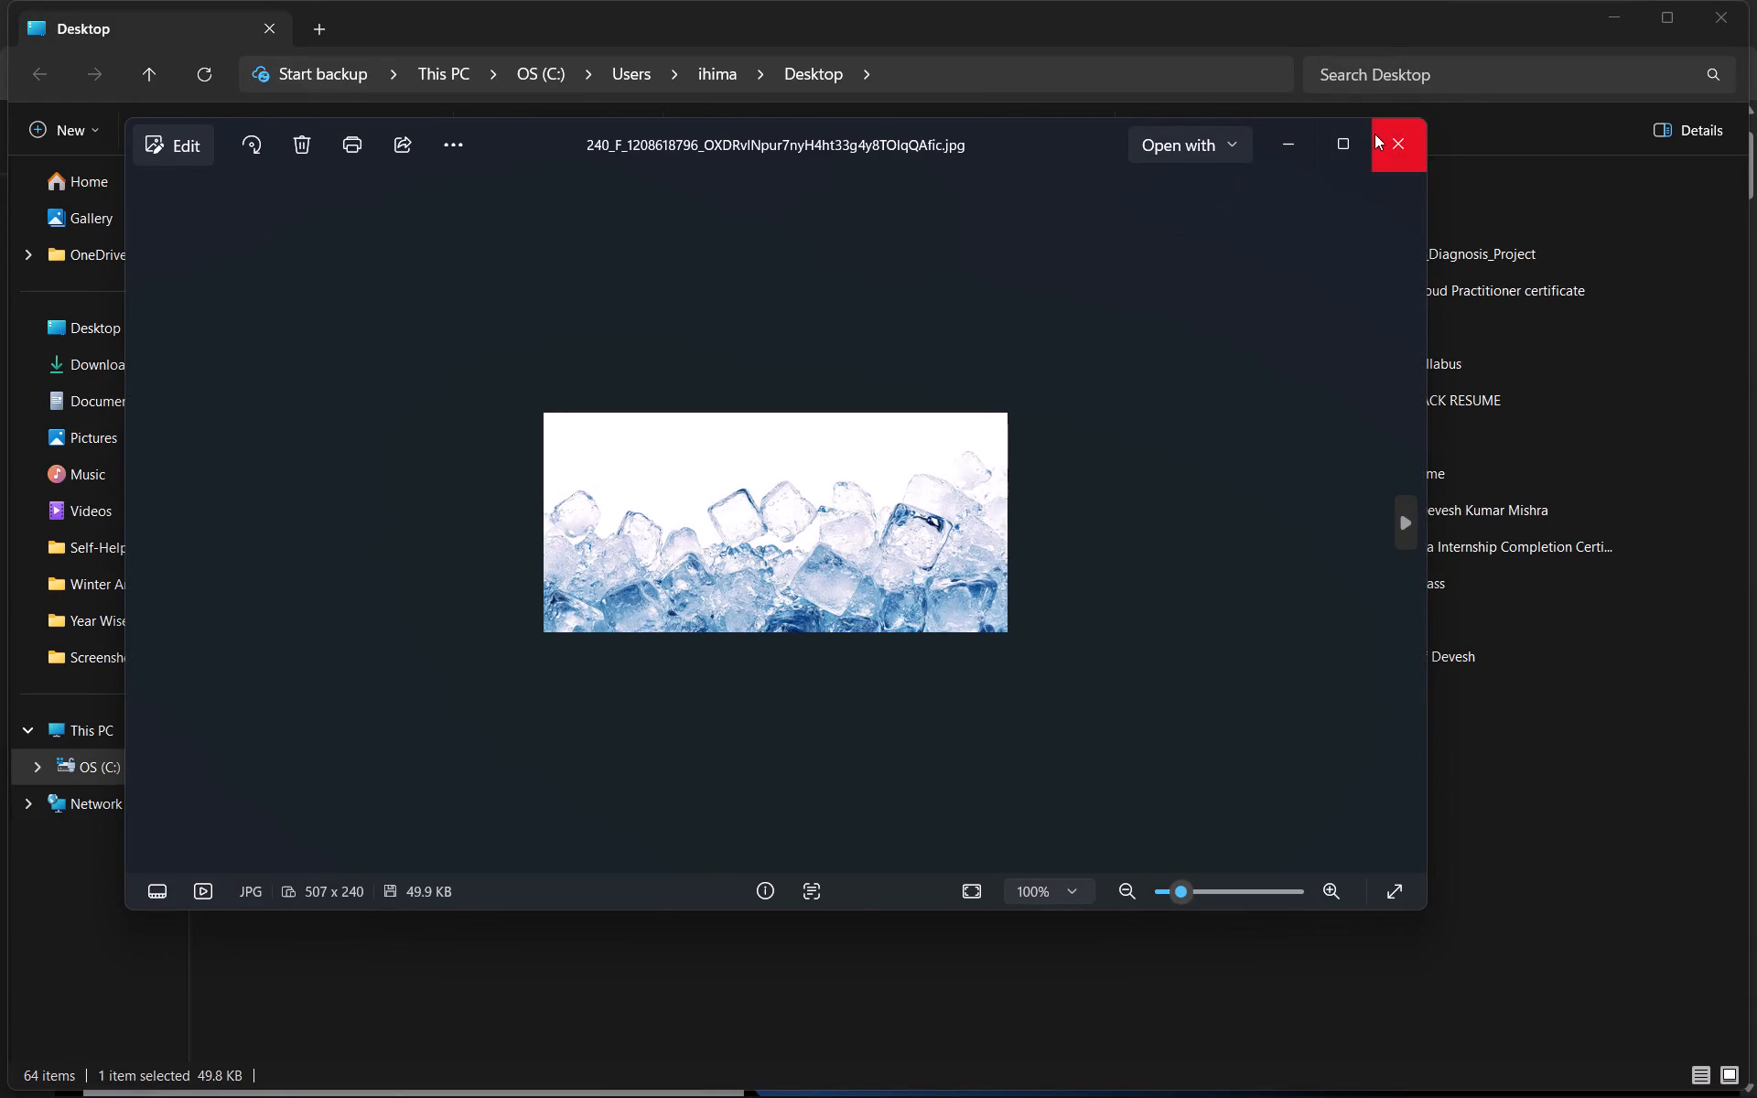
left_click(1374, 134)
right_click(814, 253)
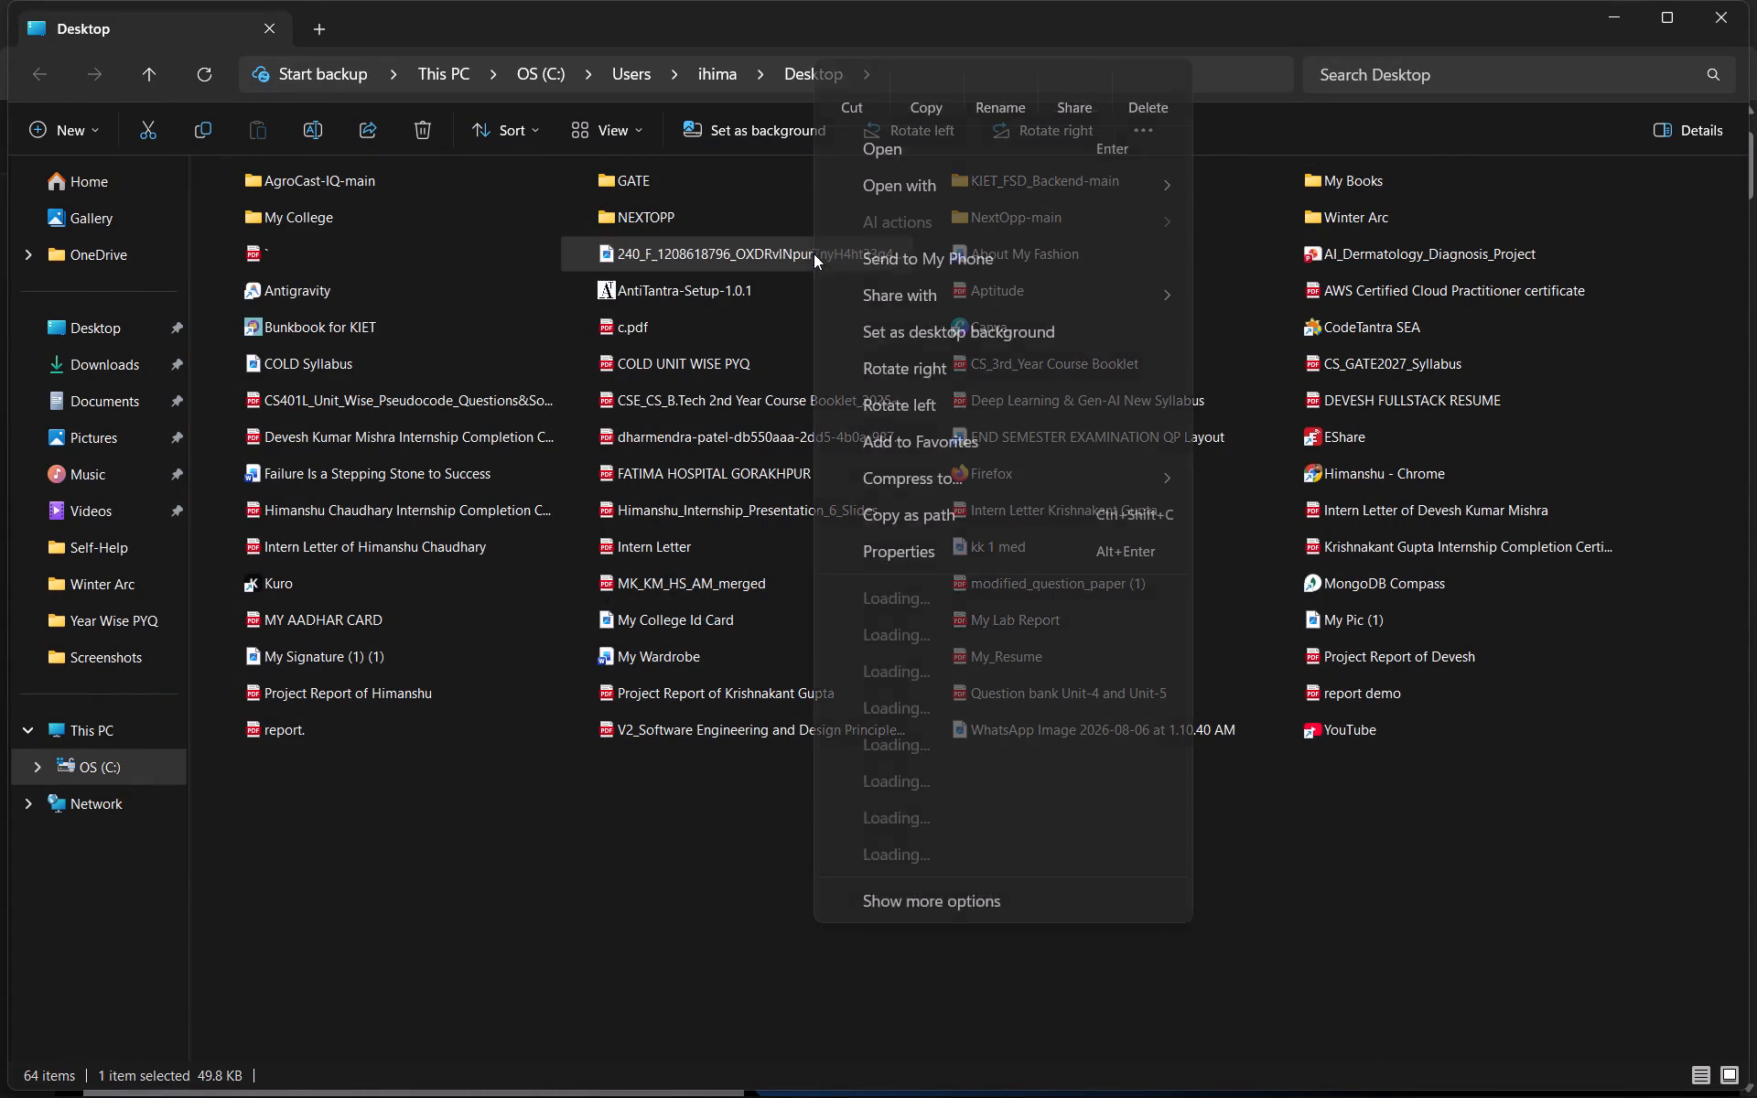
left_click(990, 105)
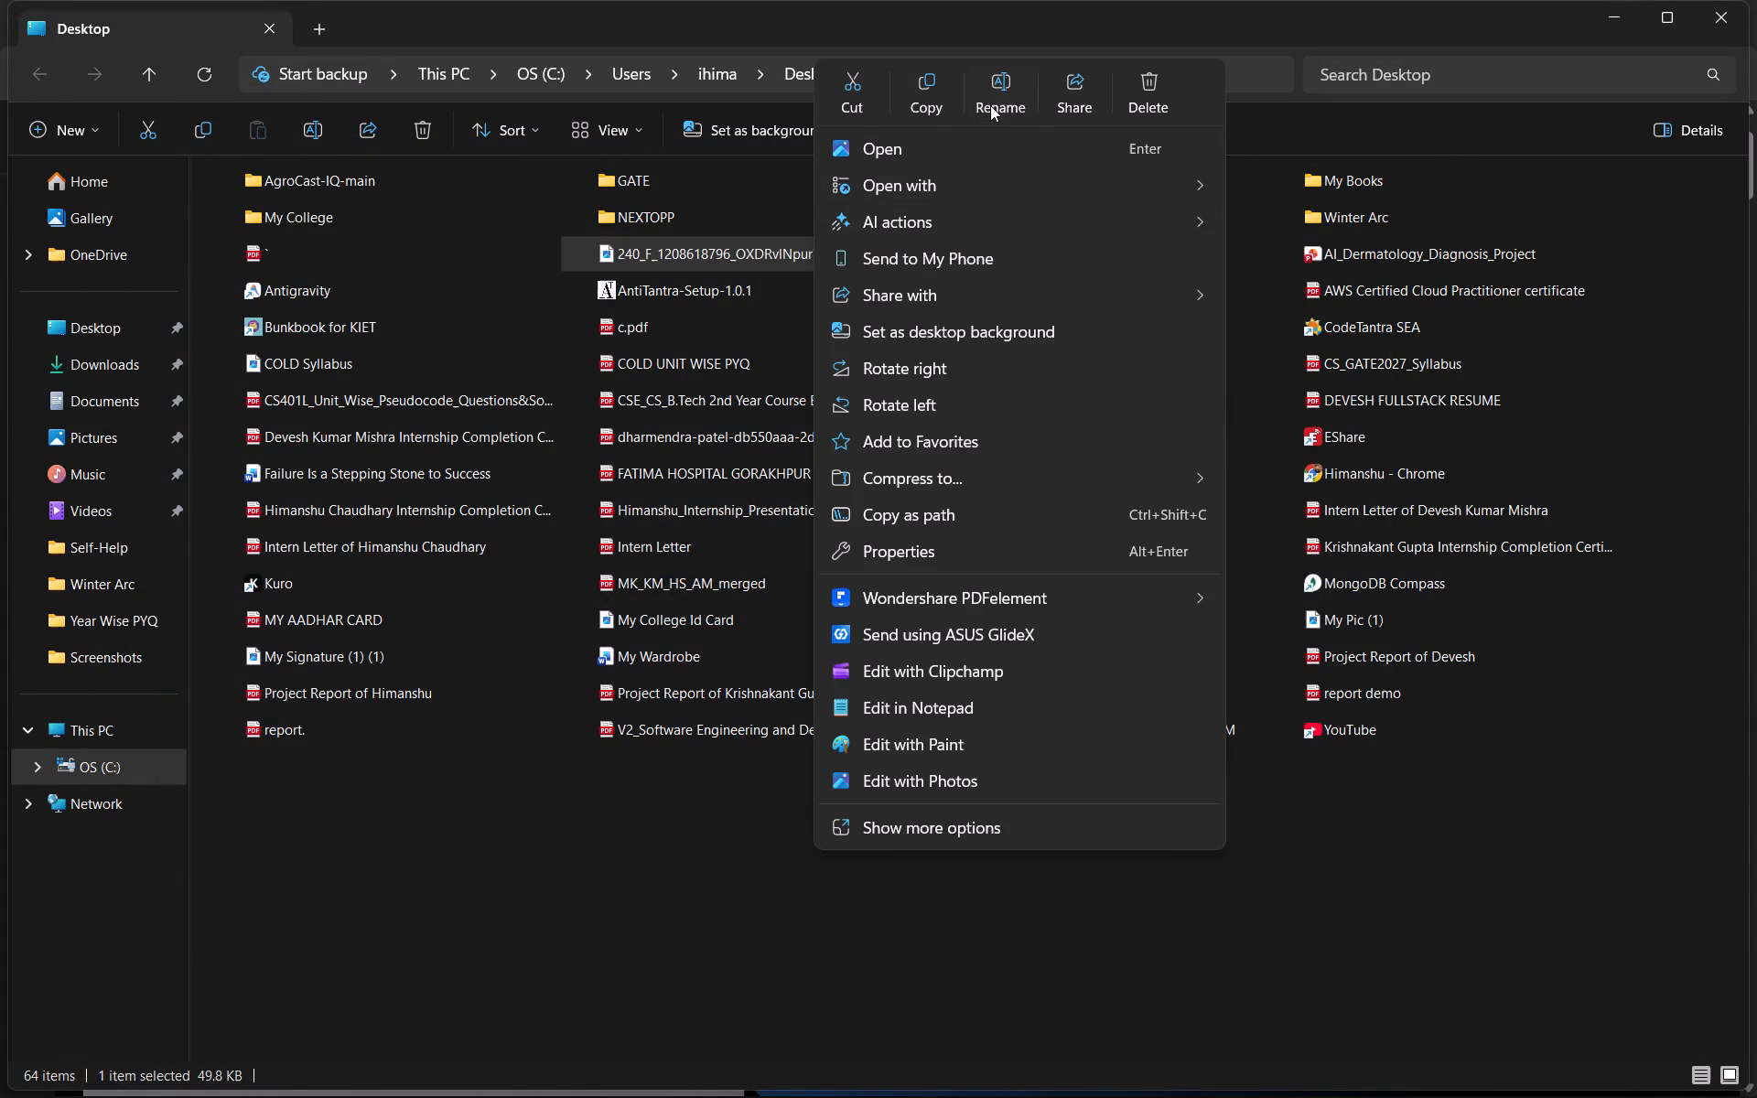
left_click(990, 105)
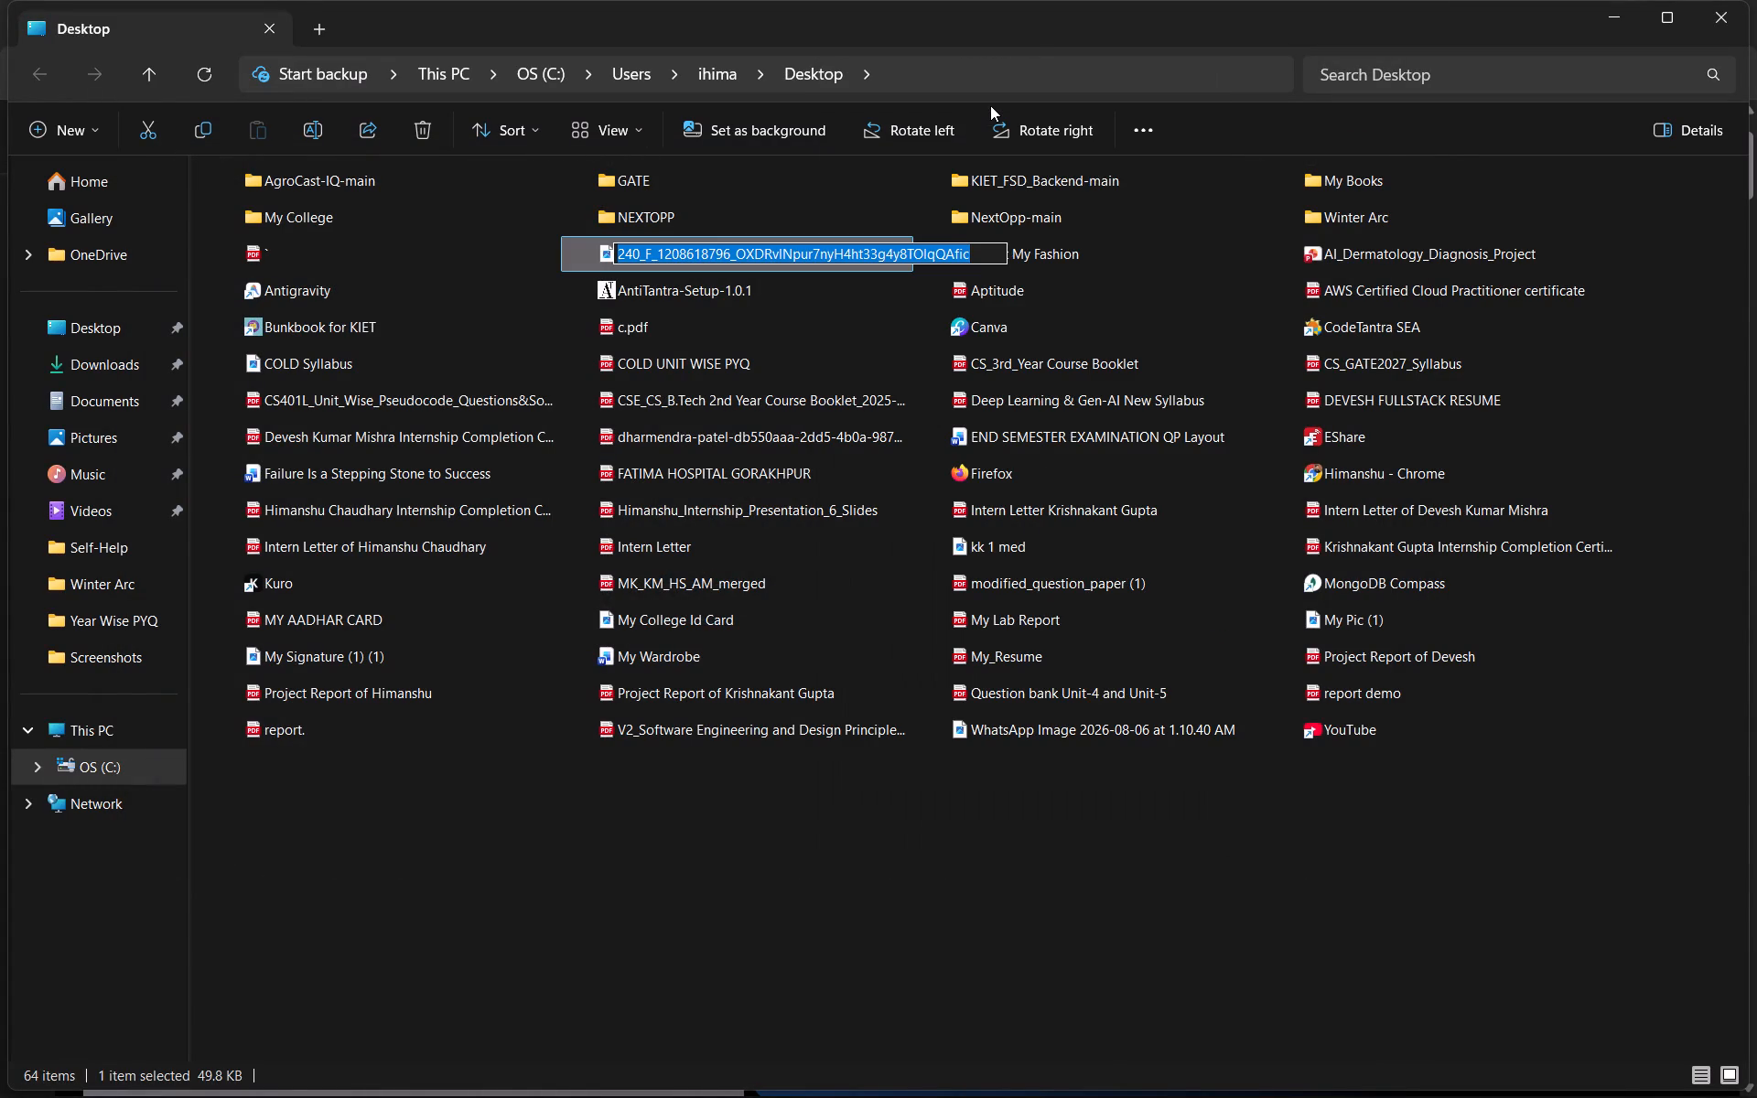
type("ice")
key("Return")
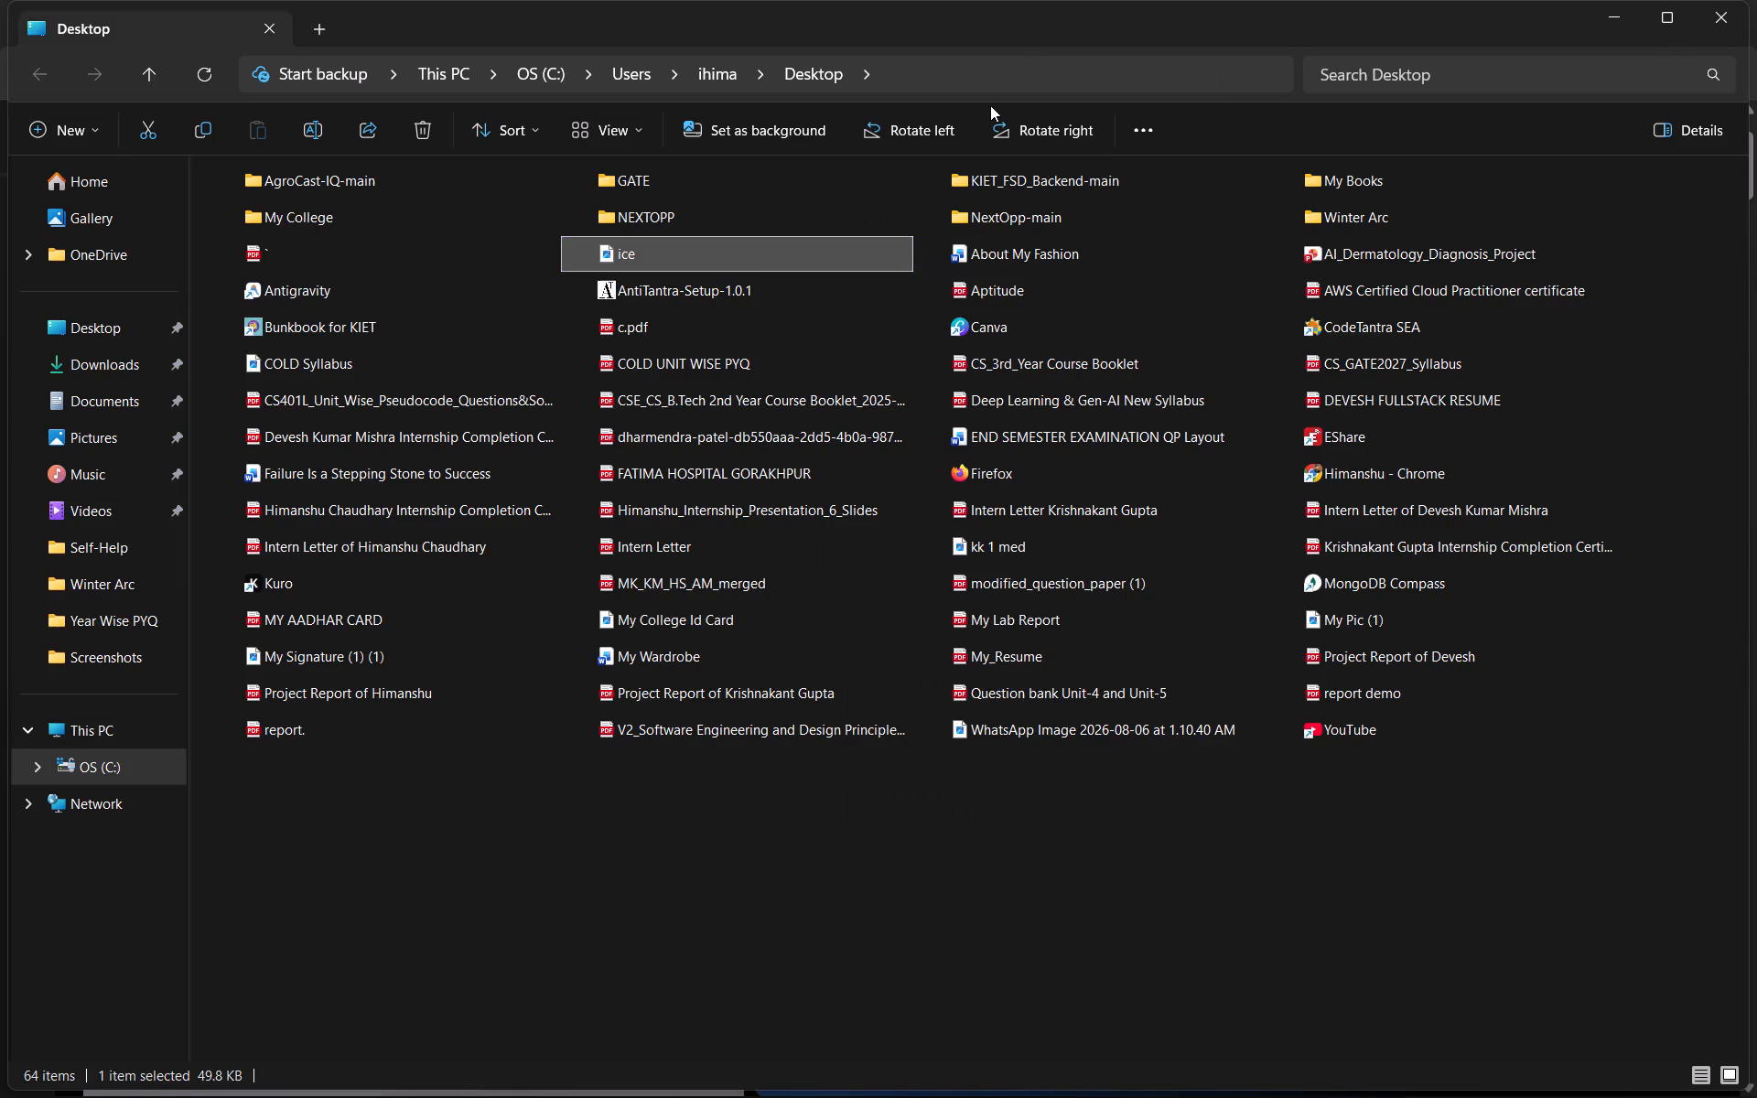
left_click(1718, 21)
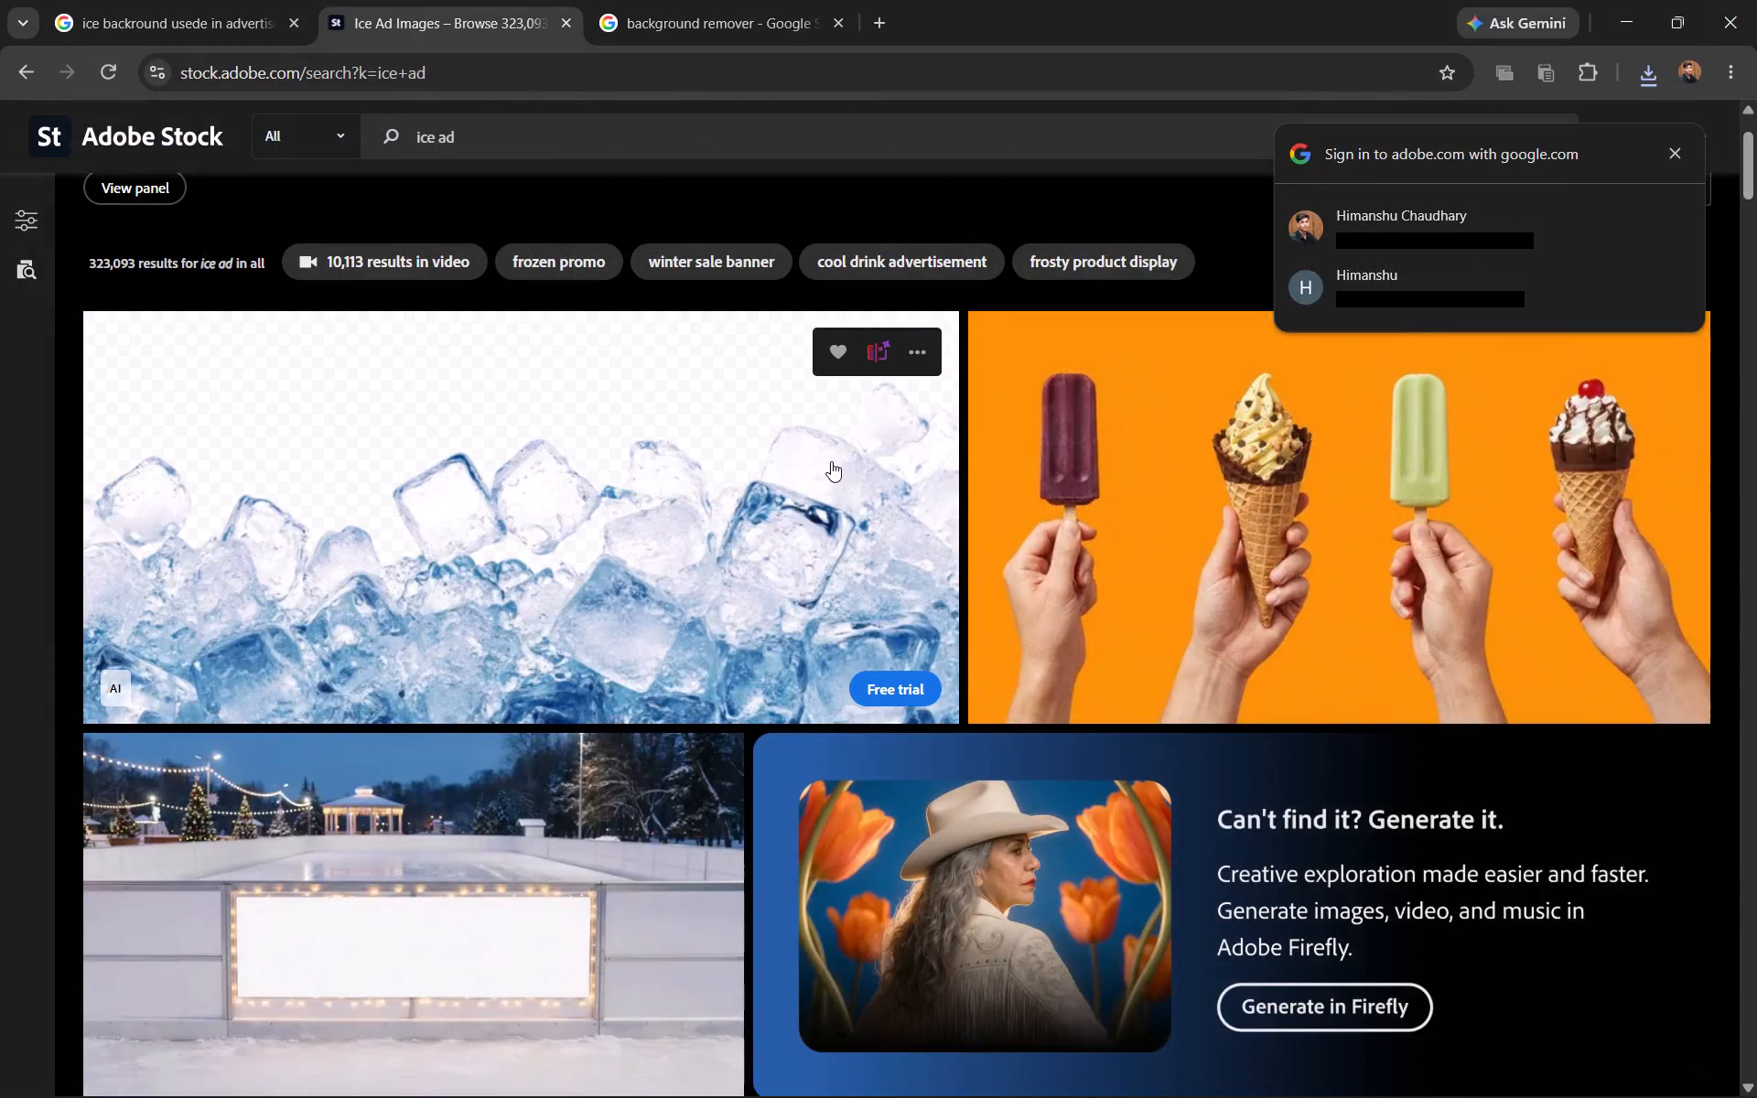
Close the Adobe Stock page and open remove.bg from the background remover search results.
left_click(565, 21)
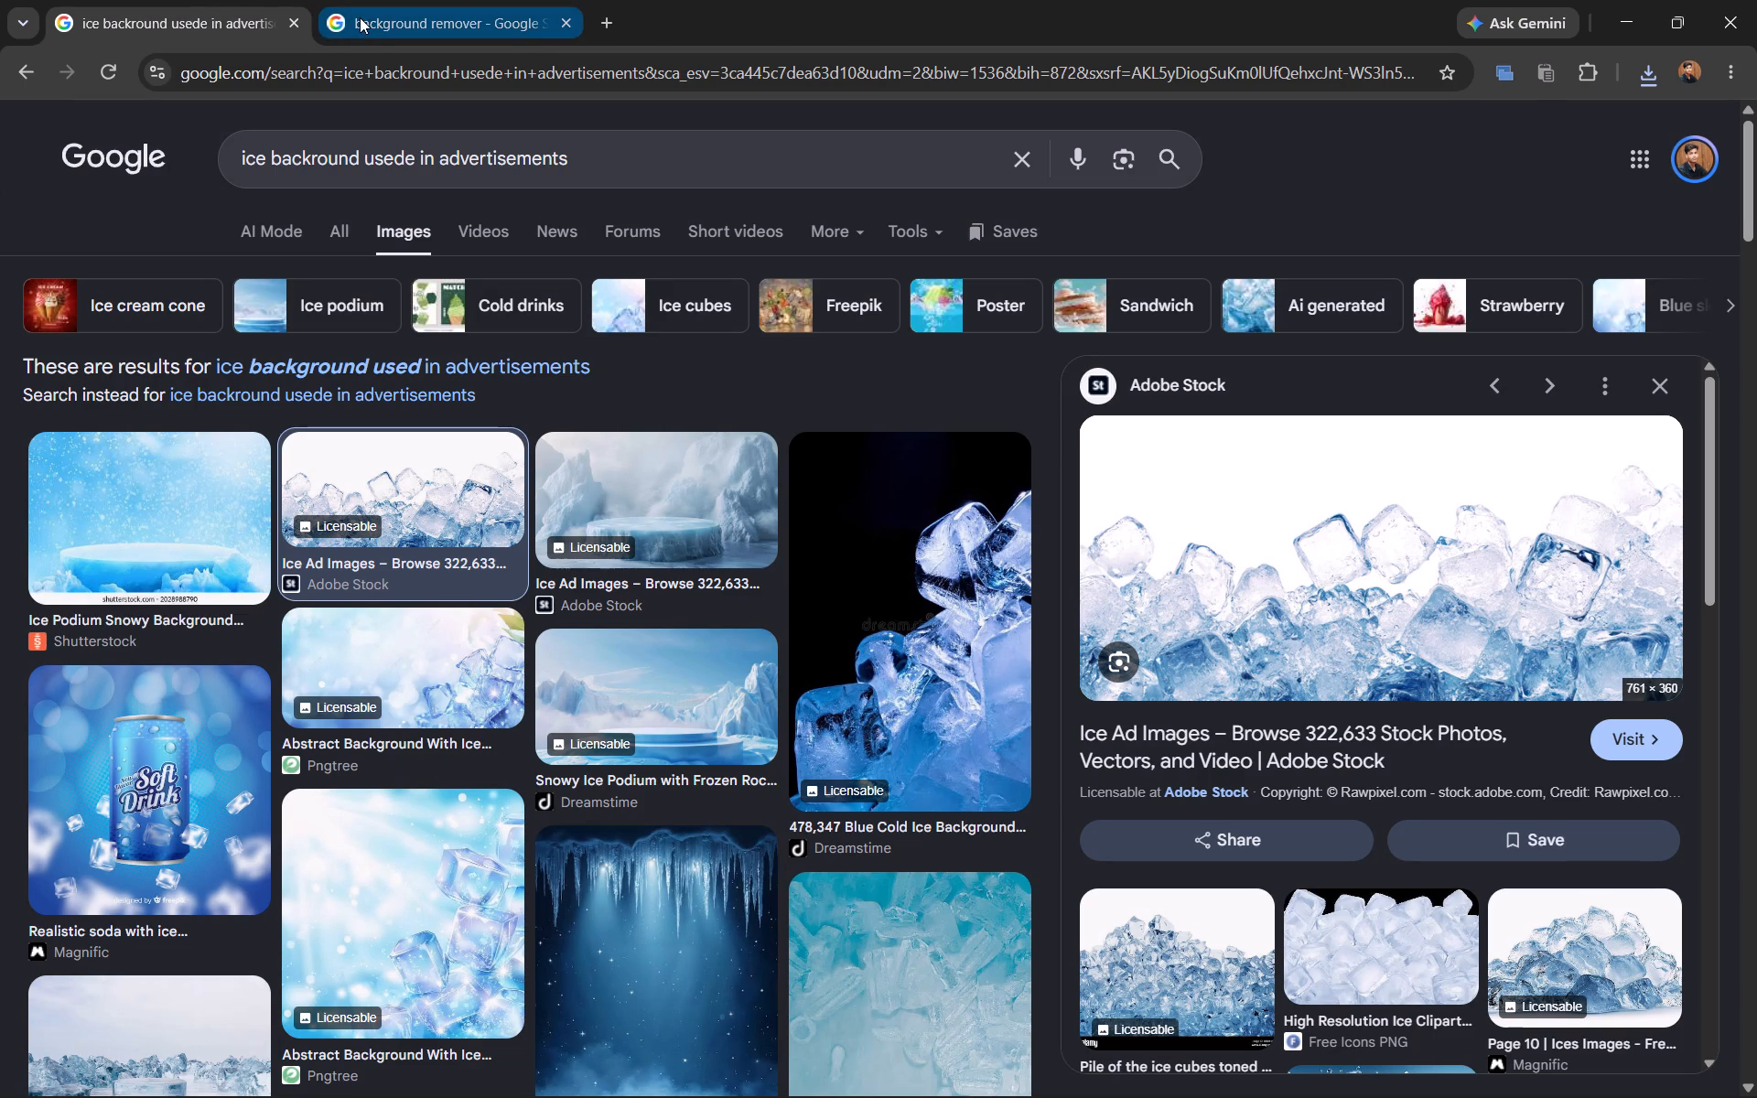
left_click(360, 17)
left_click(729, 353)
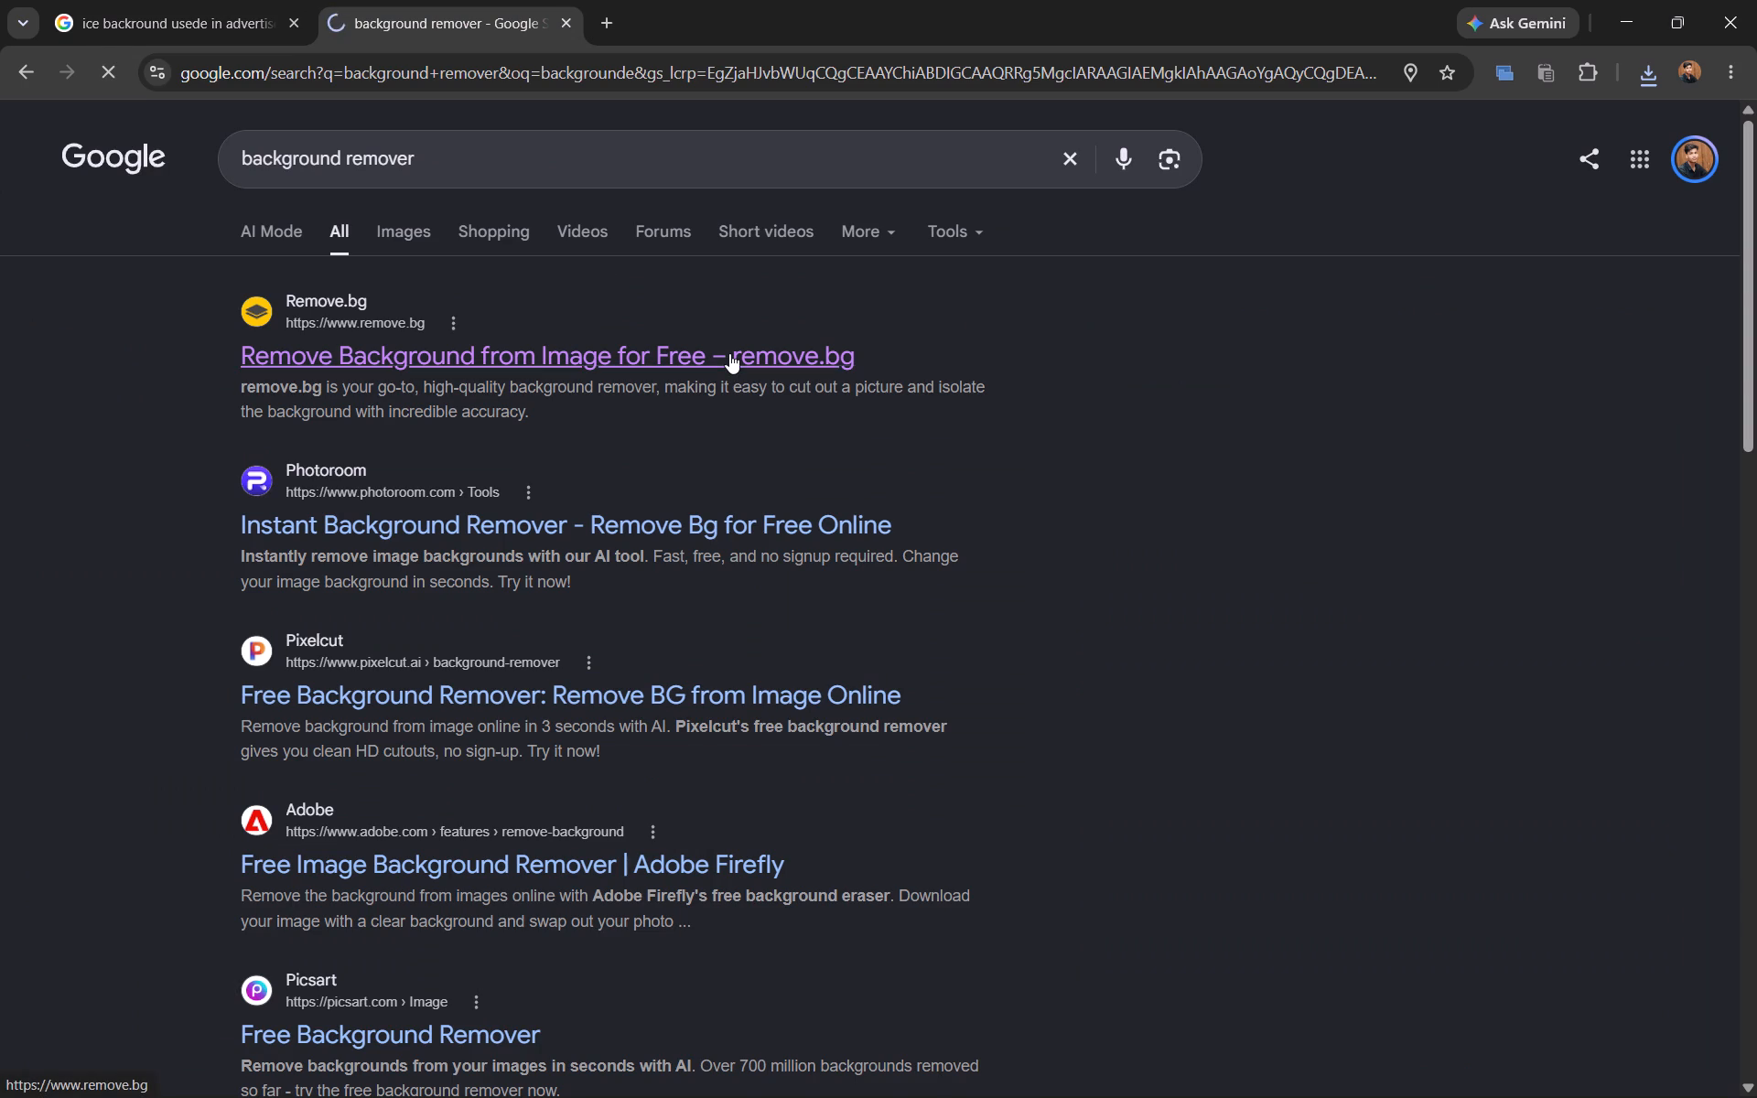
Upload the ice picture from the Desktop to remove.bg for background removal and dismiss the cookie notice.
left_click(1158, 746)
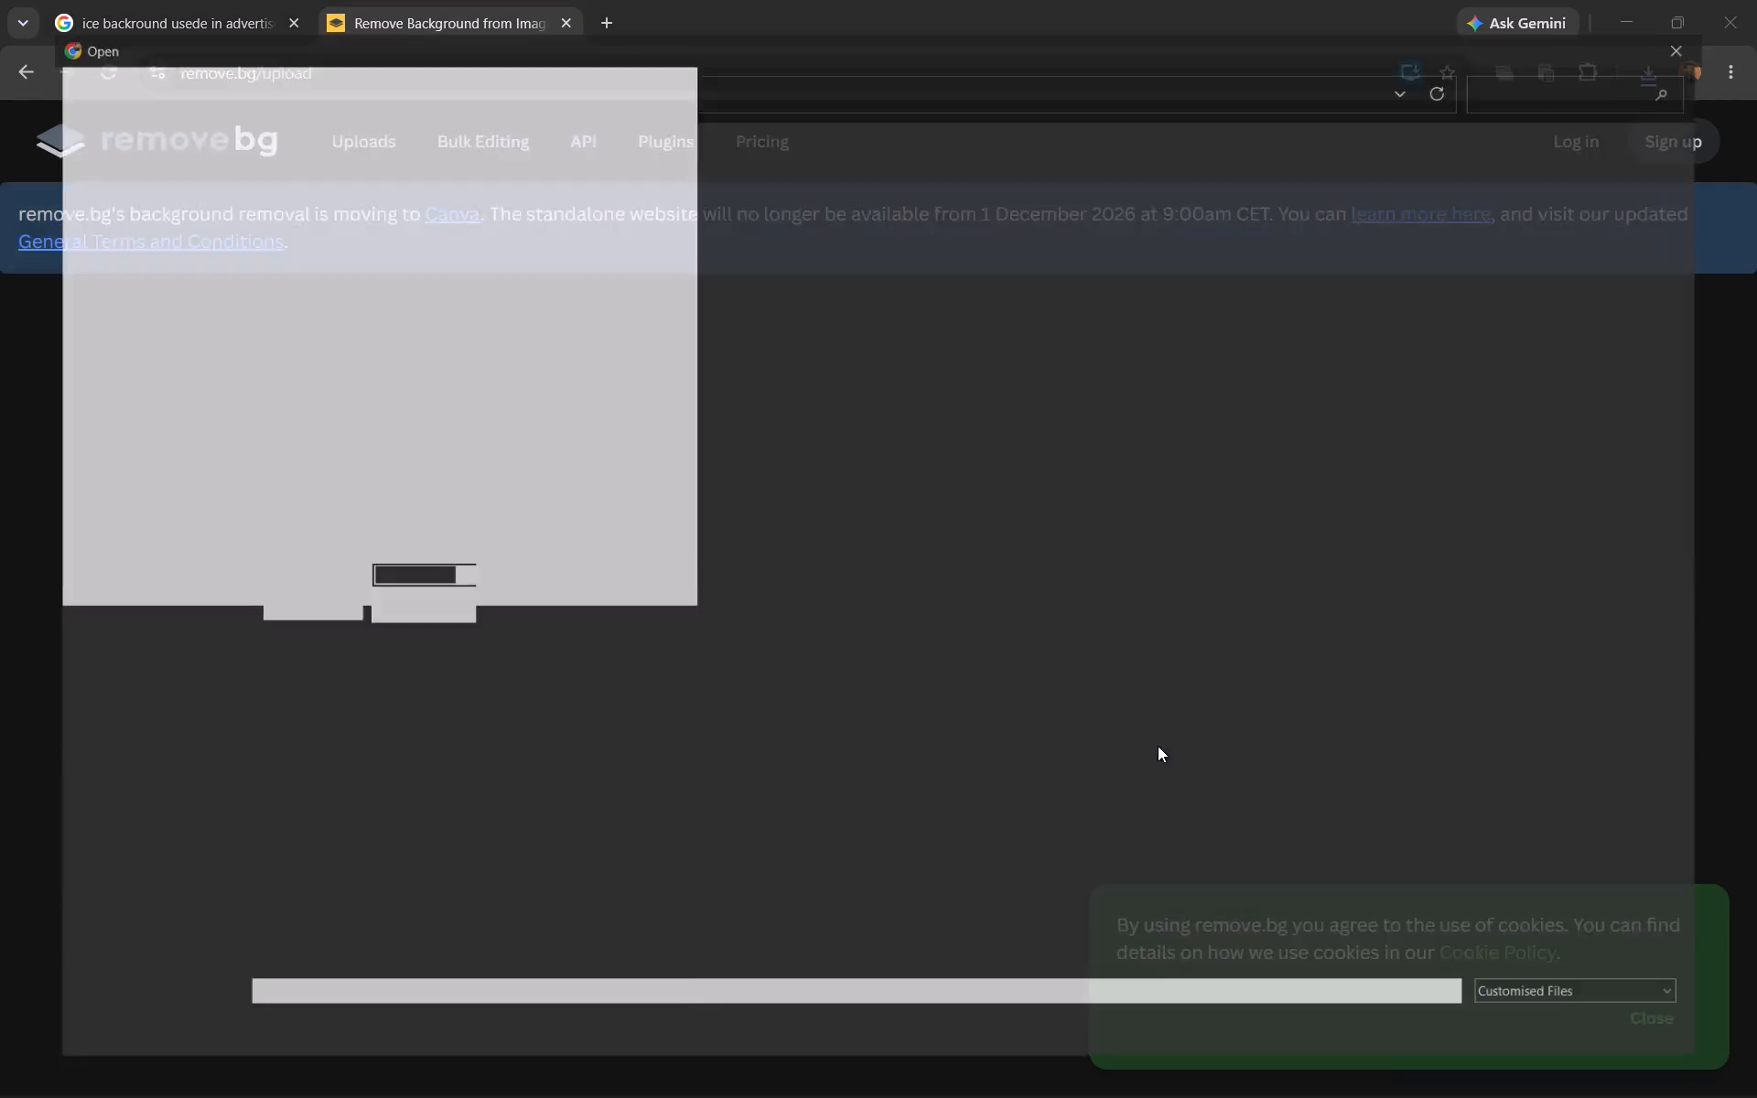
left_click(1362, 234)
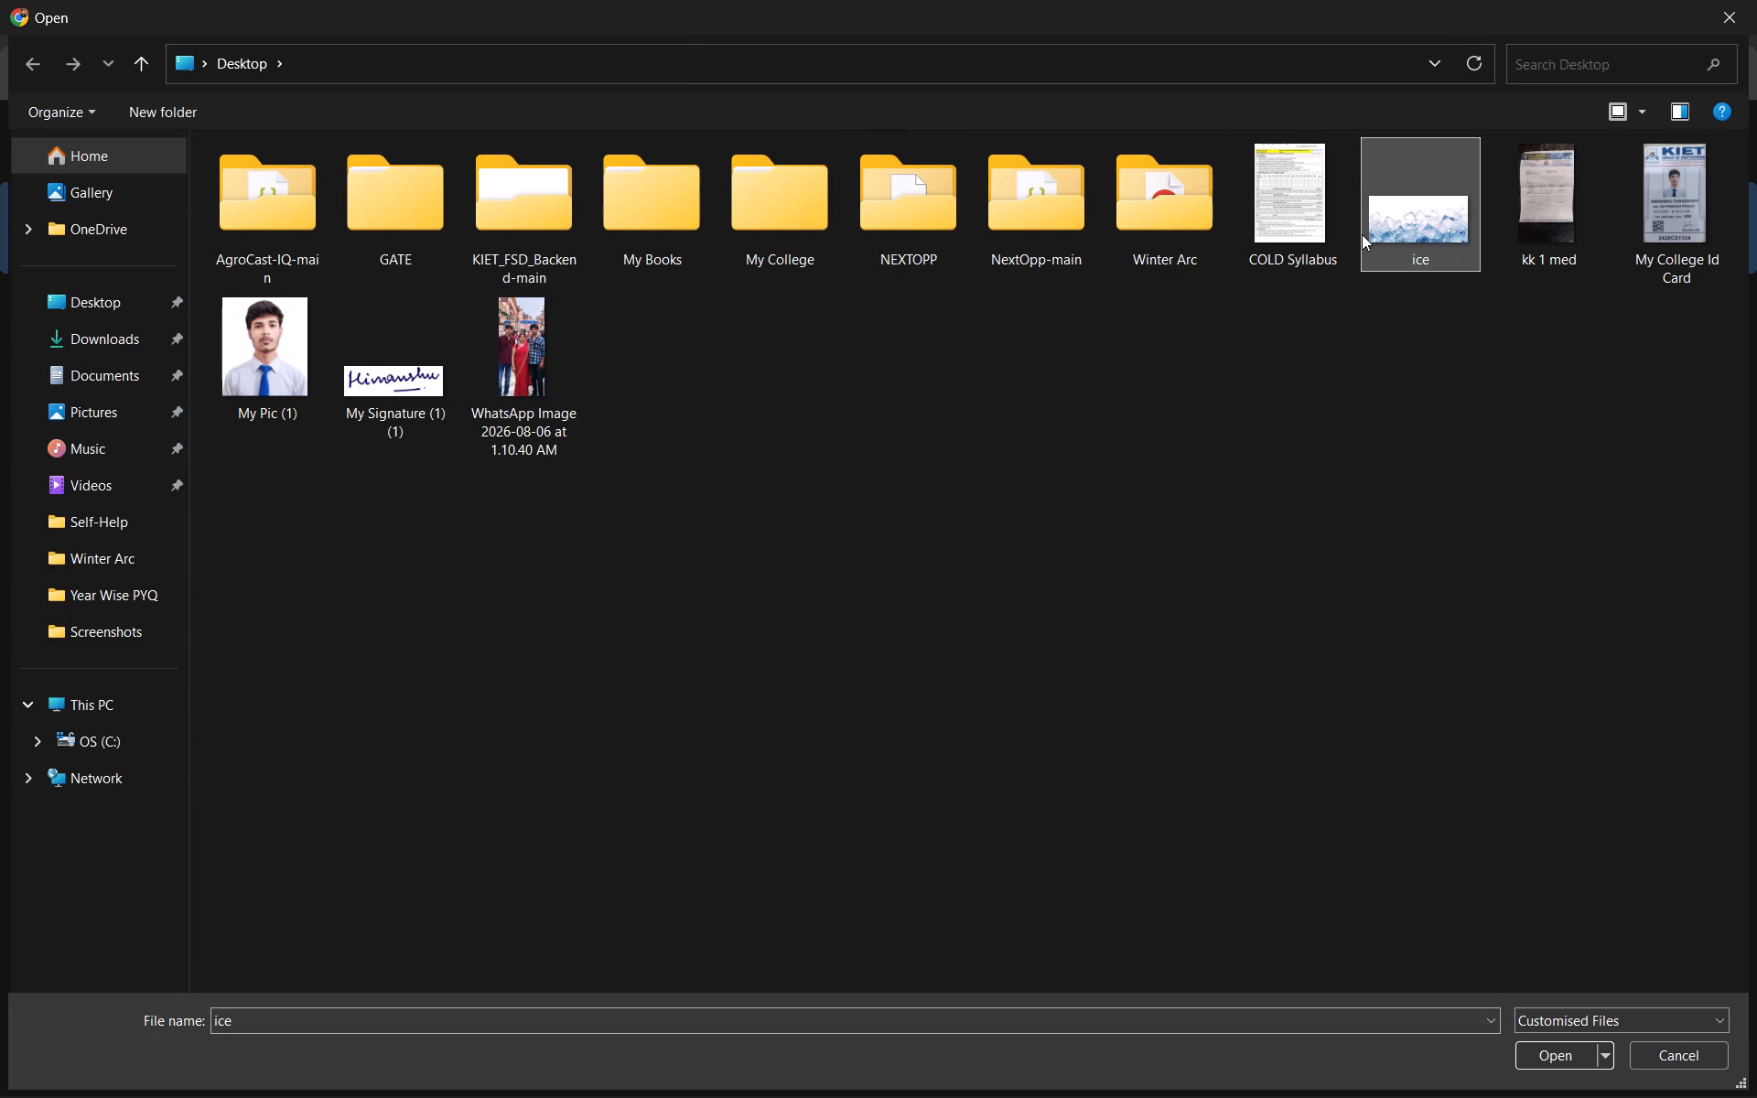
left_click(1553, 1060)
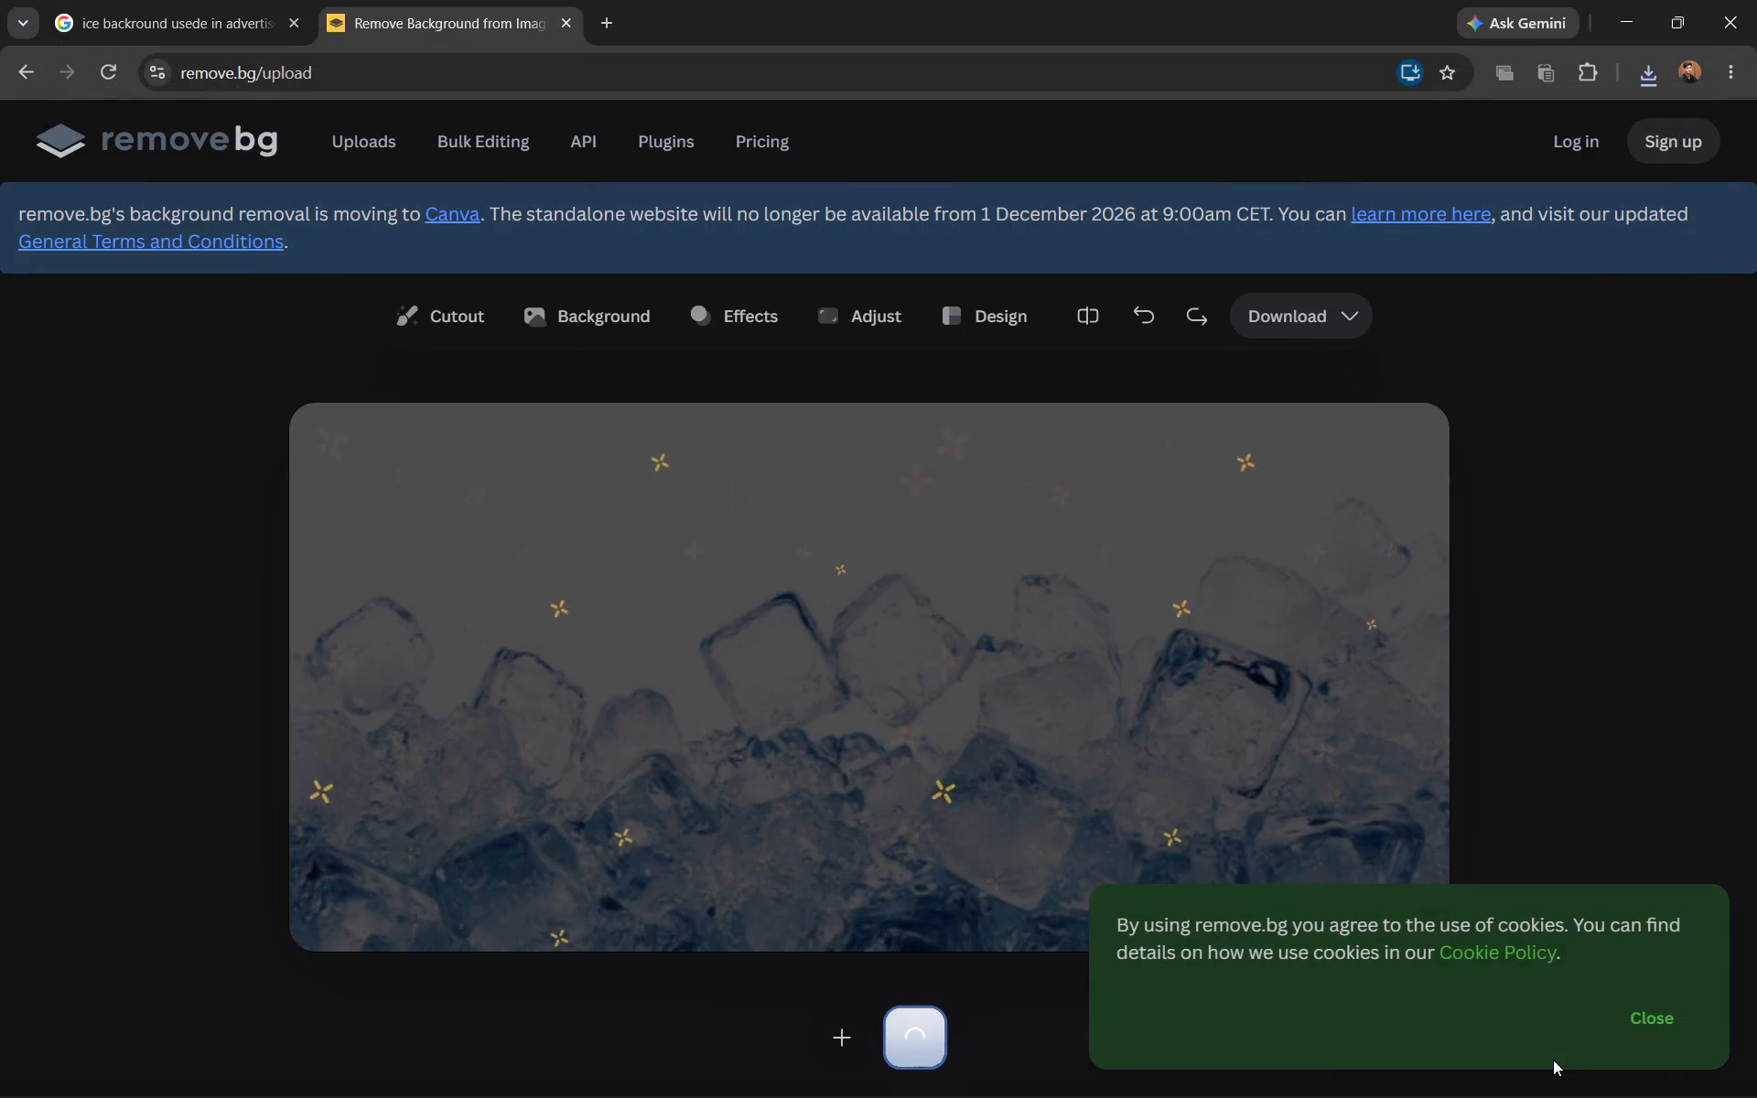
left_click(1660, 1019)
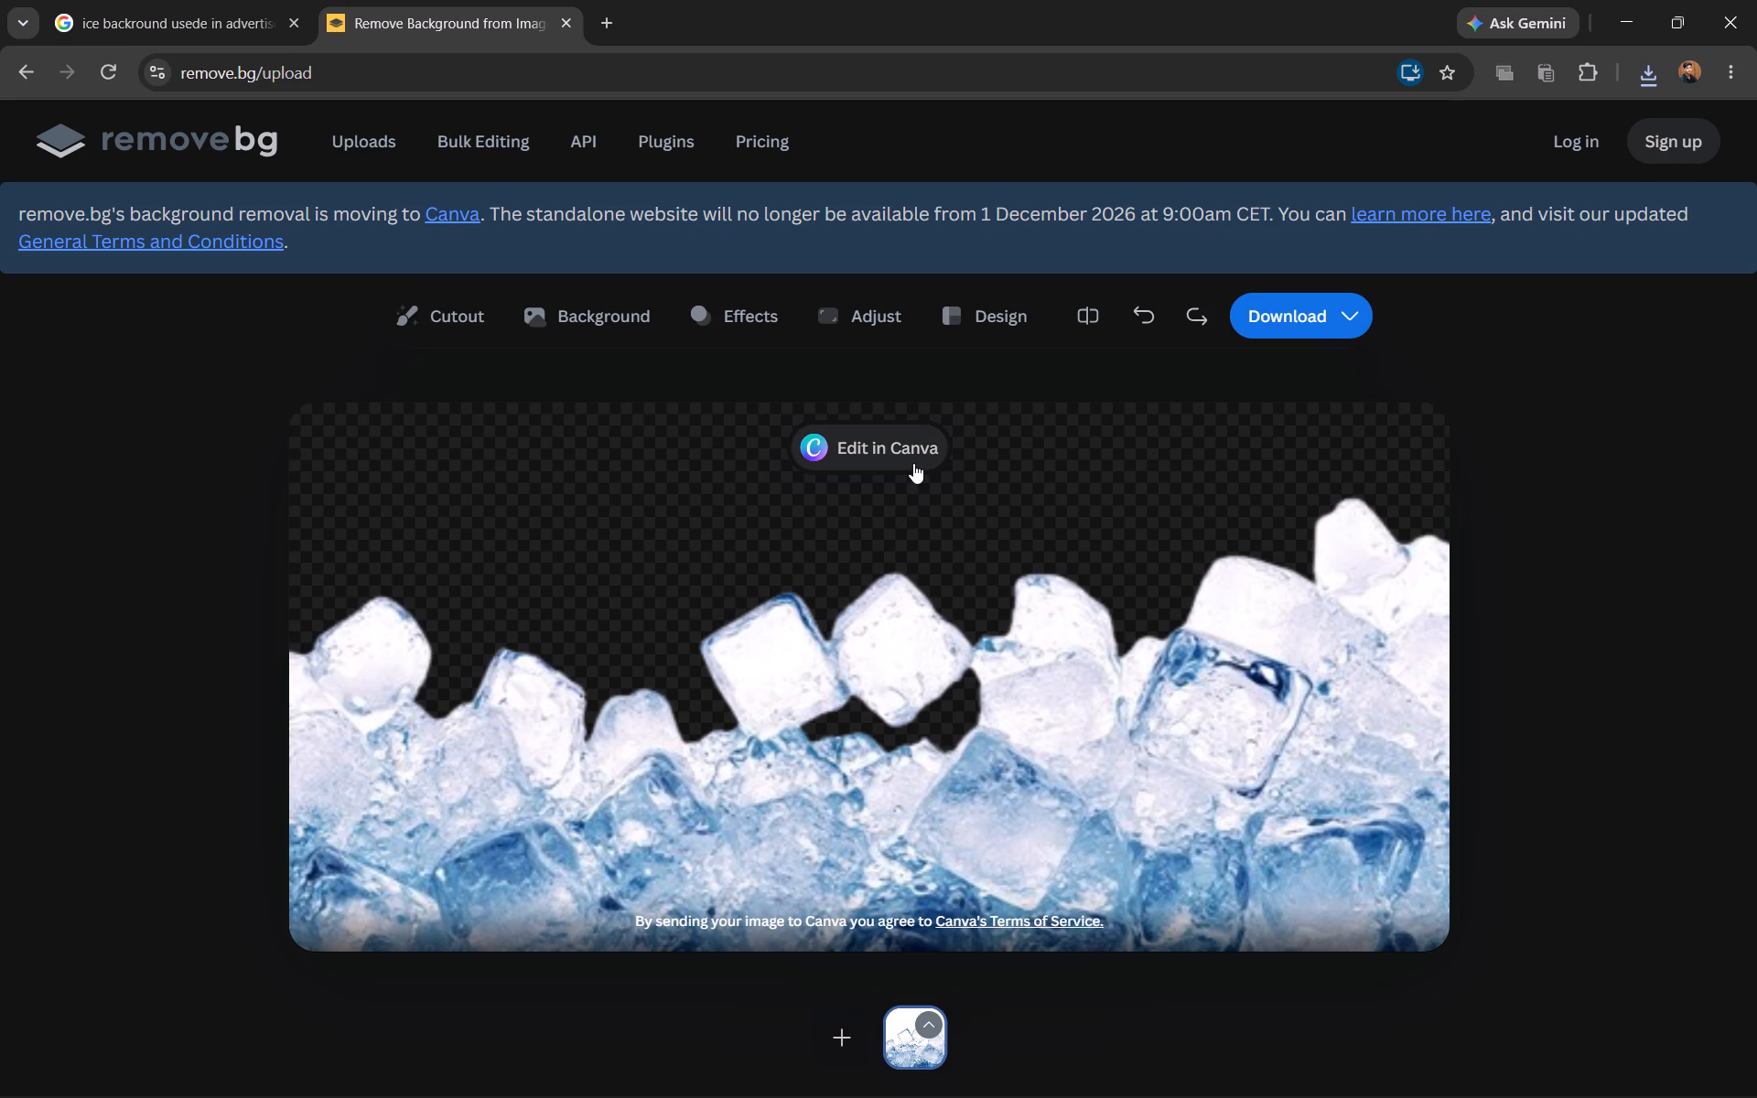
left_click(954, 716)
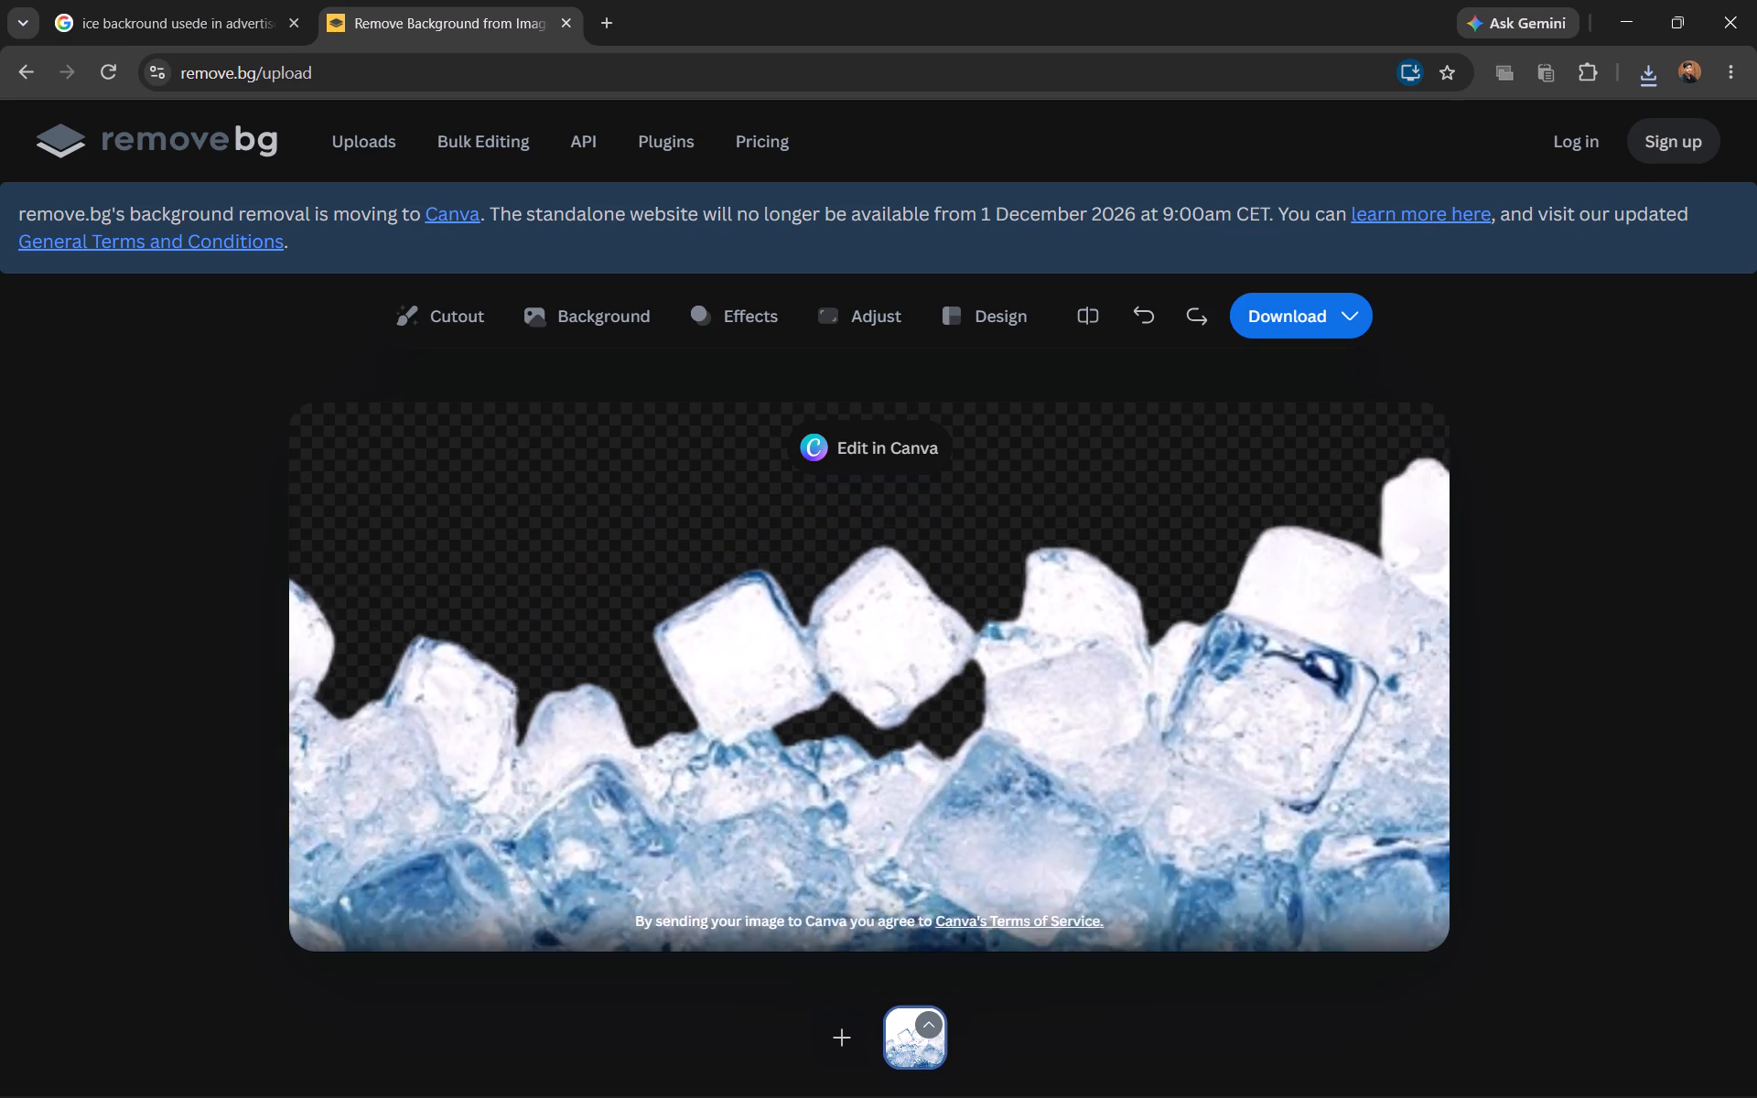
Download the free 507 x 240 preview of the ice cutout and show the downloaded file in its folder.
left_click(1299, 325)
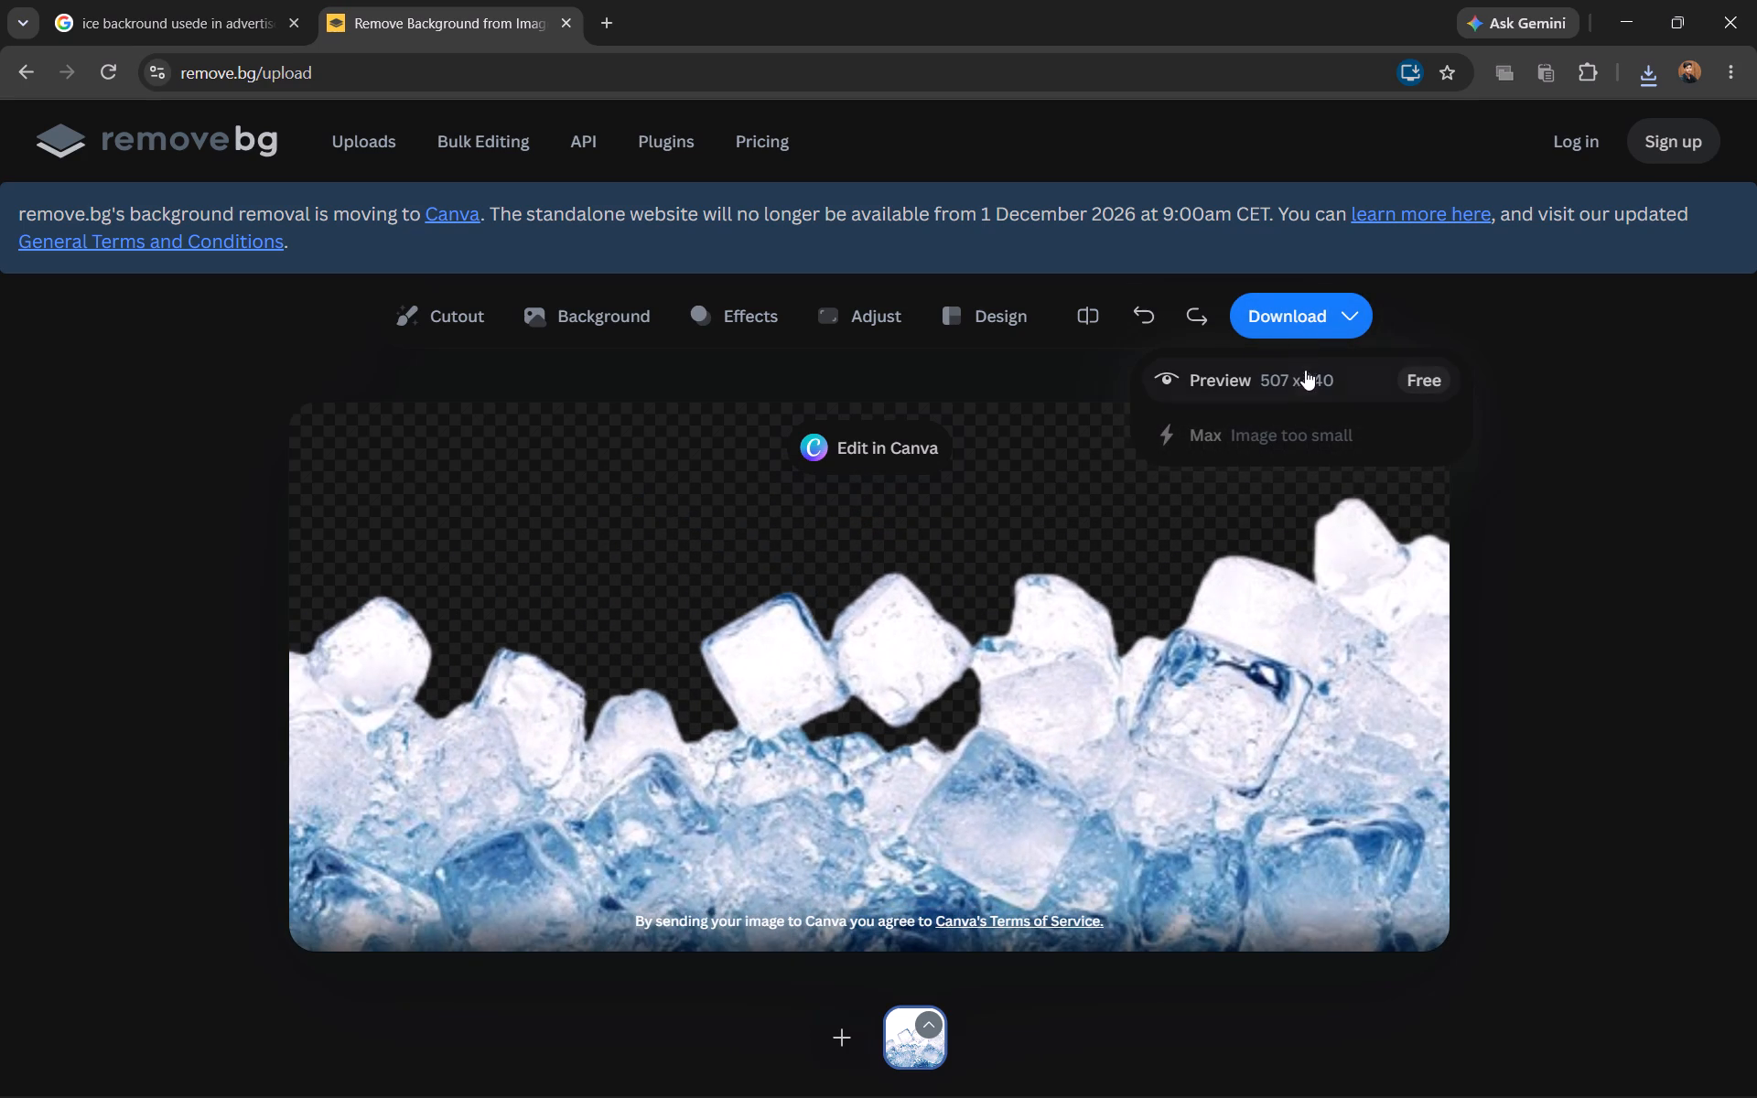
left_click(1309, 379)
left_click(1590, 126)
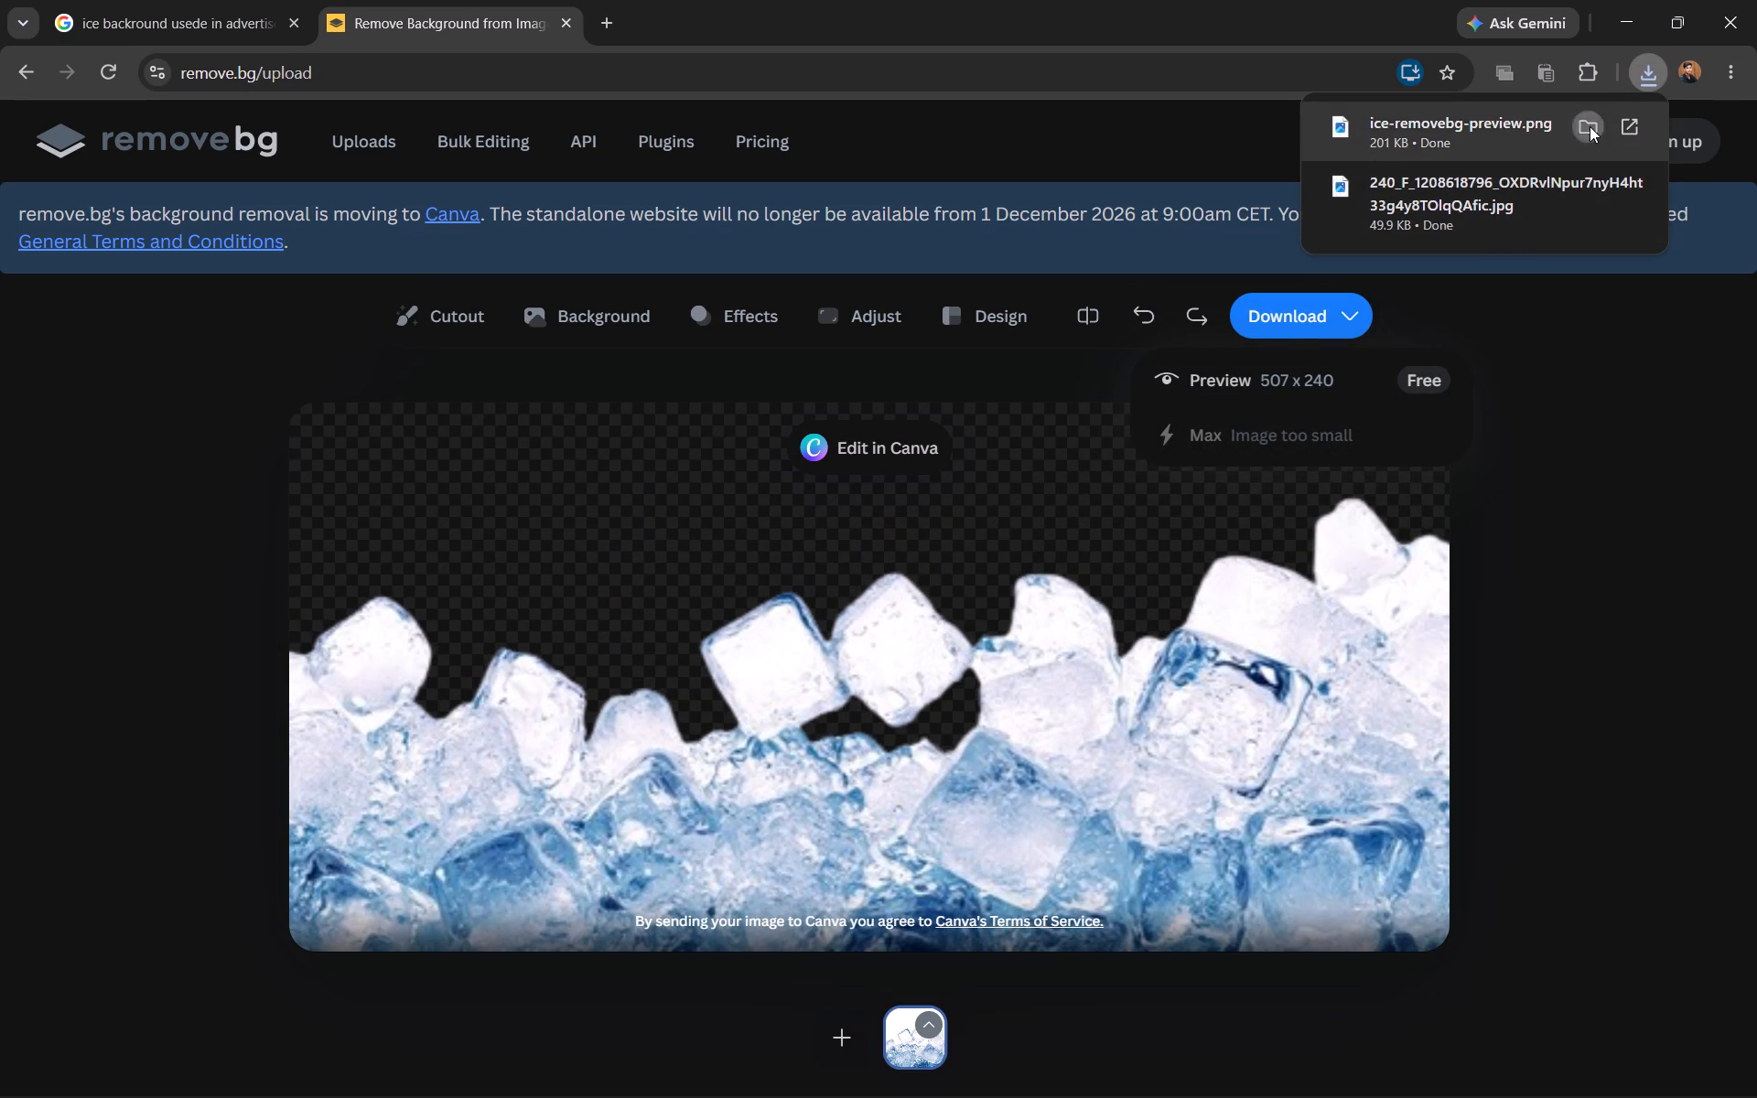
Open the ice-removebg-preview image in Photos, copy it to the clipboard, and minimise the Downloads folder and image viewer windows.
double_click(797, 239)
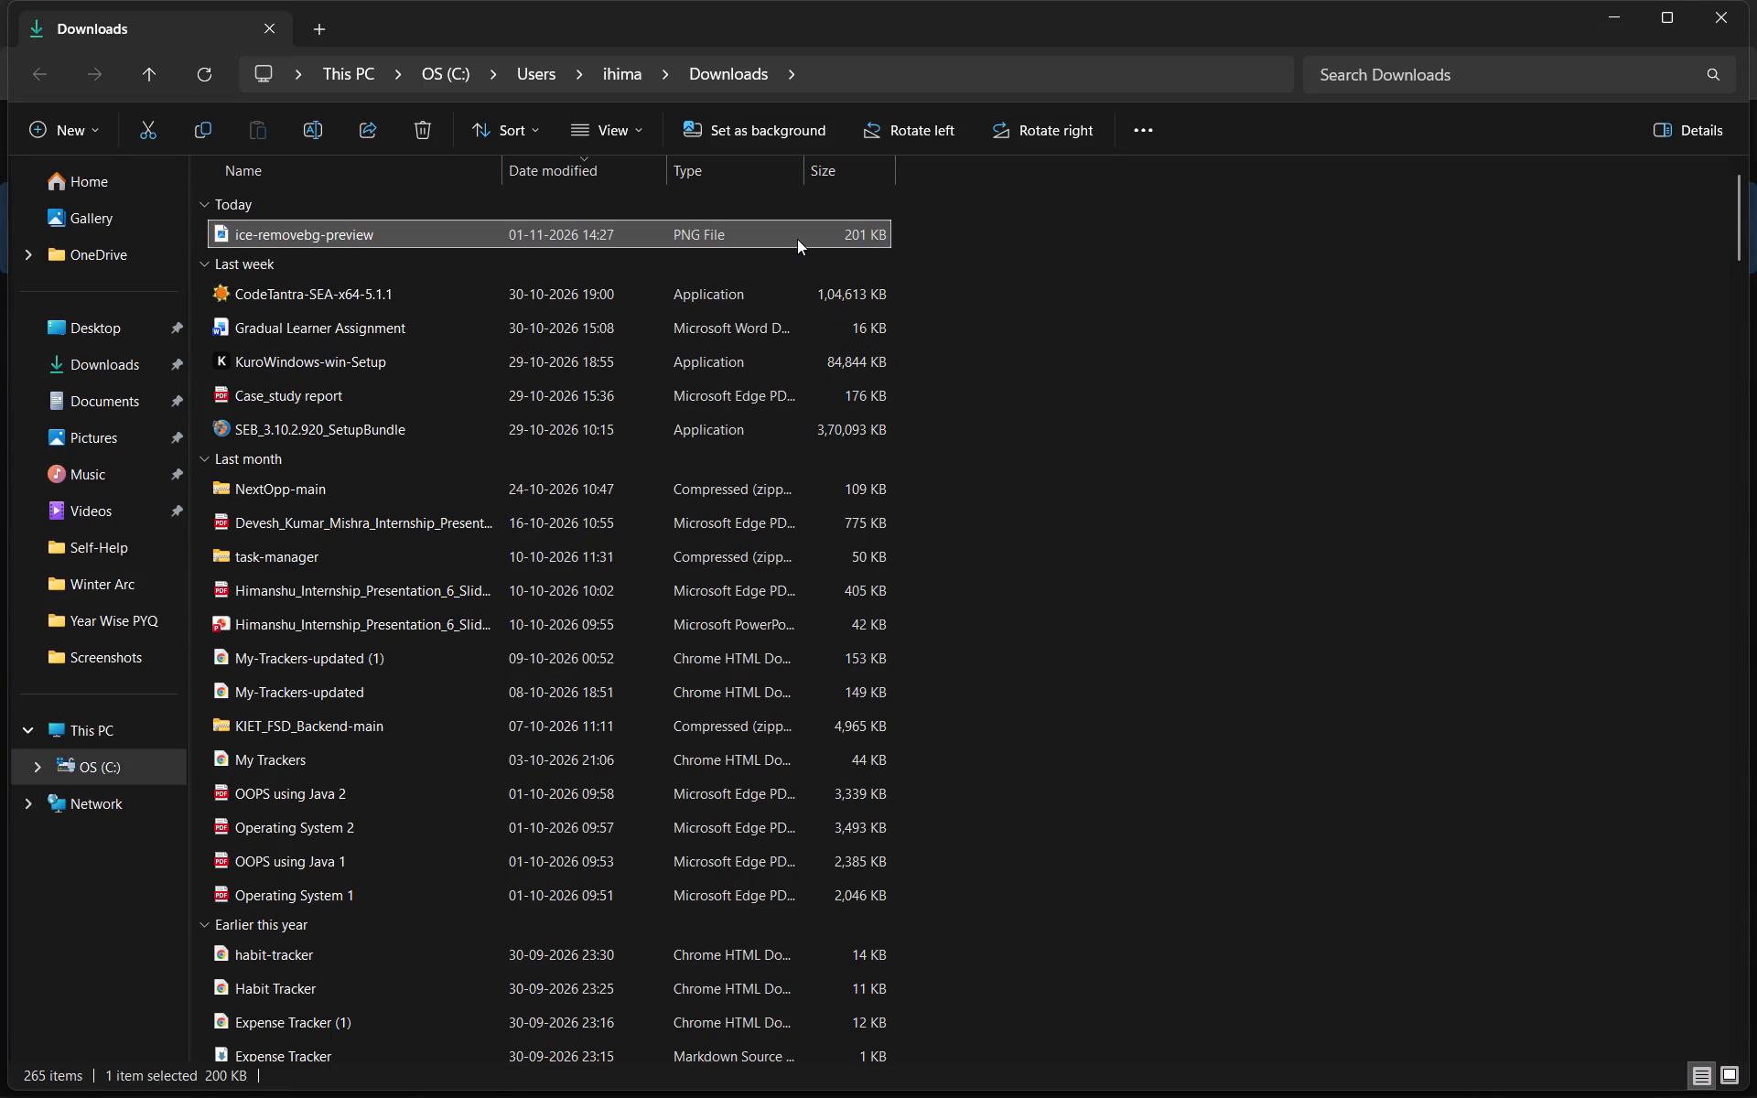
right_click(828, 557)
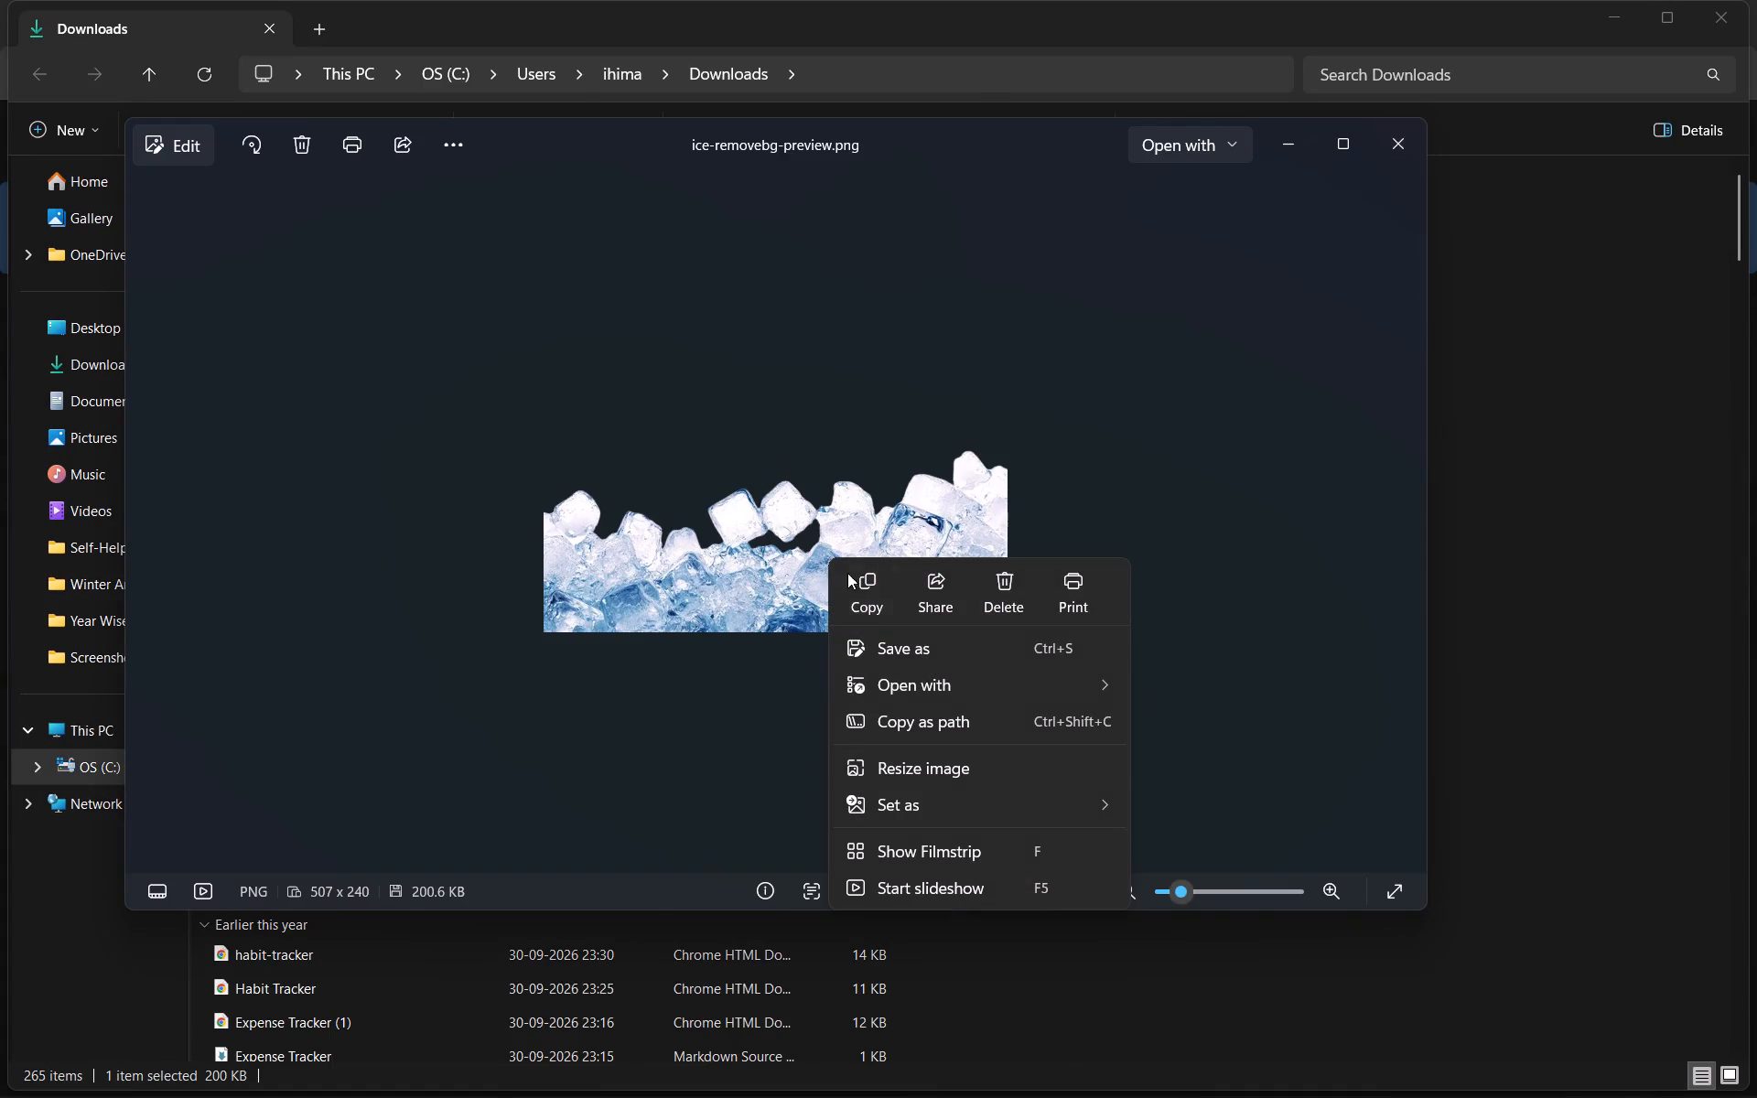
left_click(868, 596)
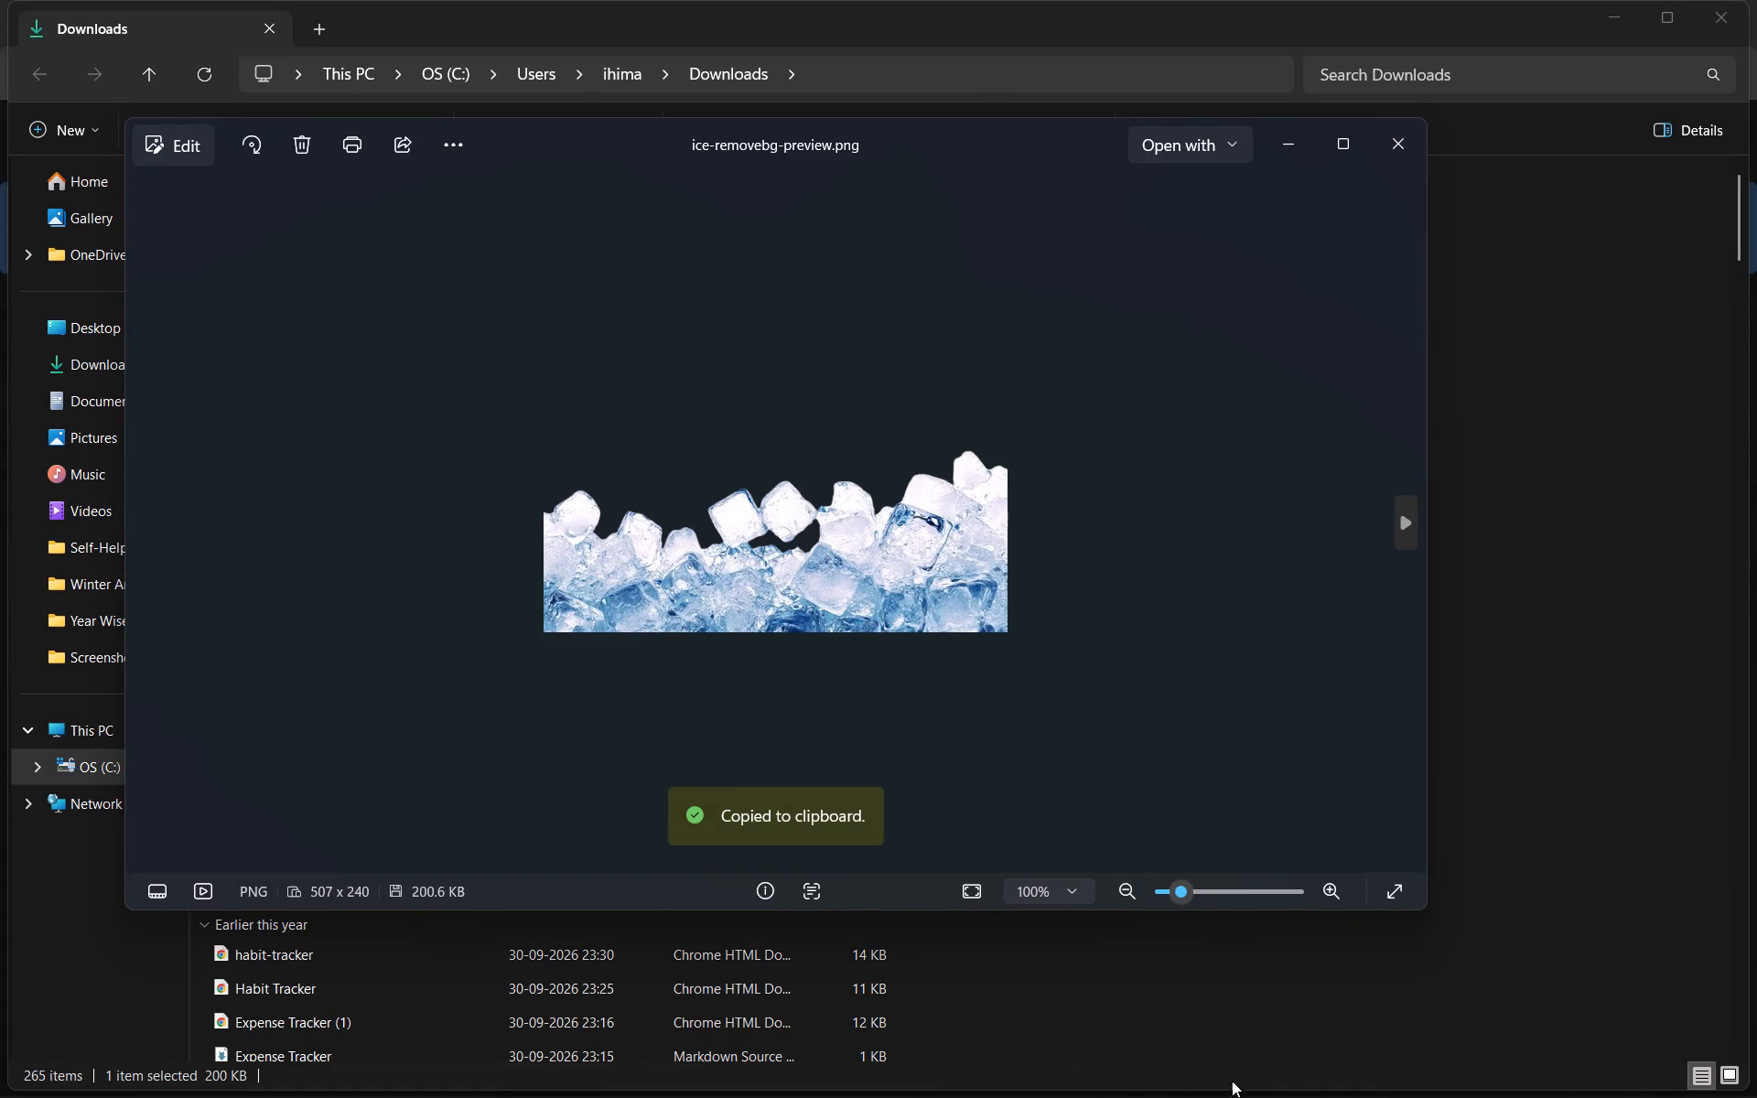
left_click(1605, 39)
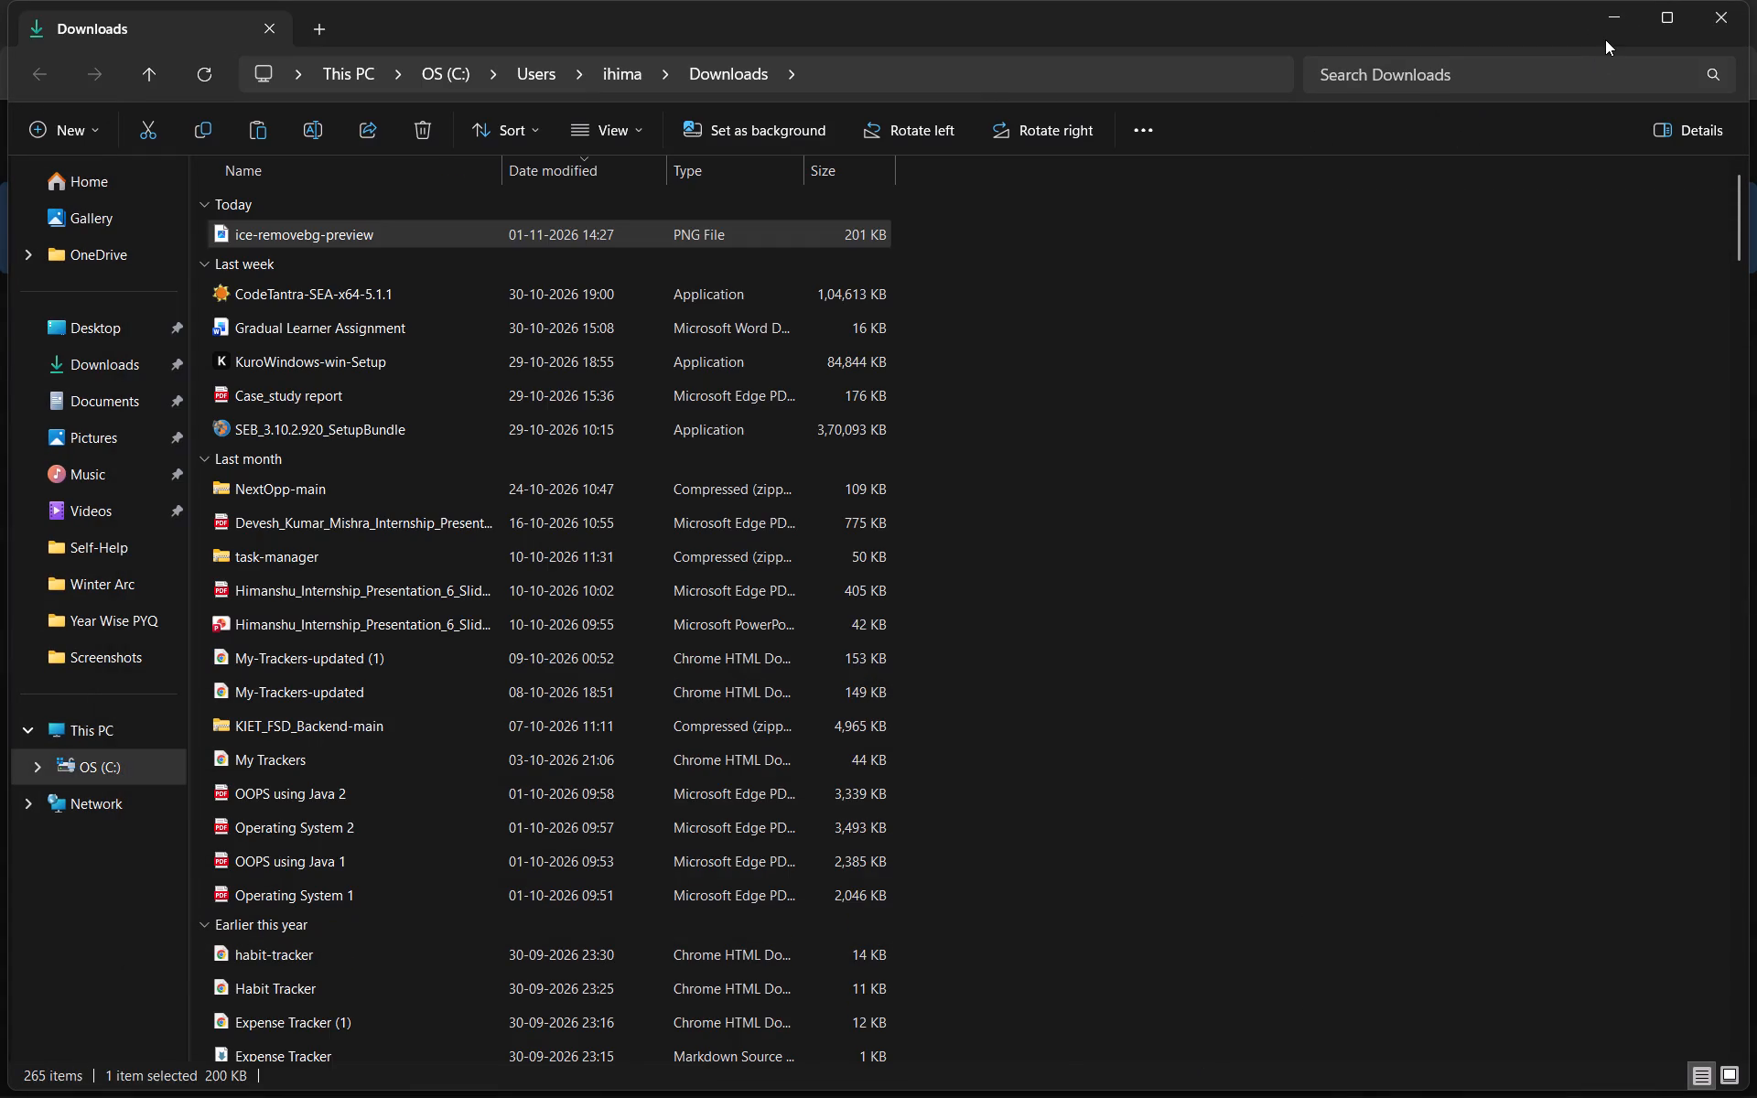
left_click(1605, 34)
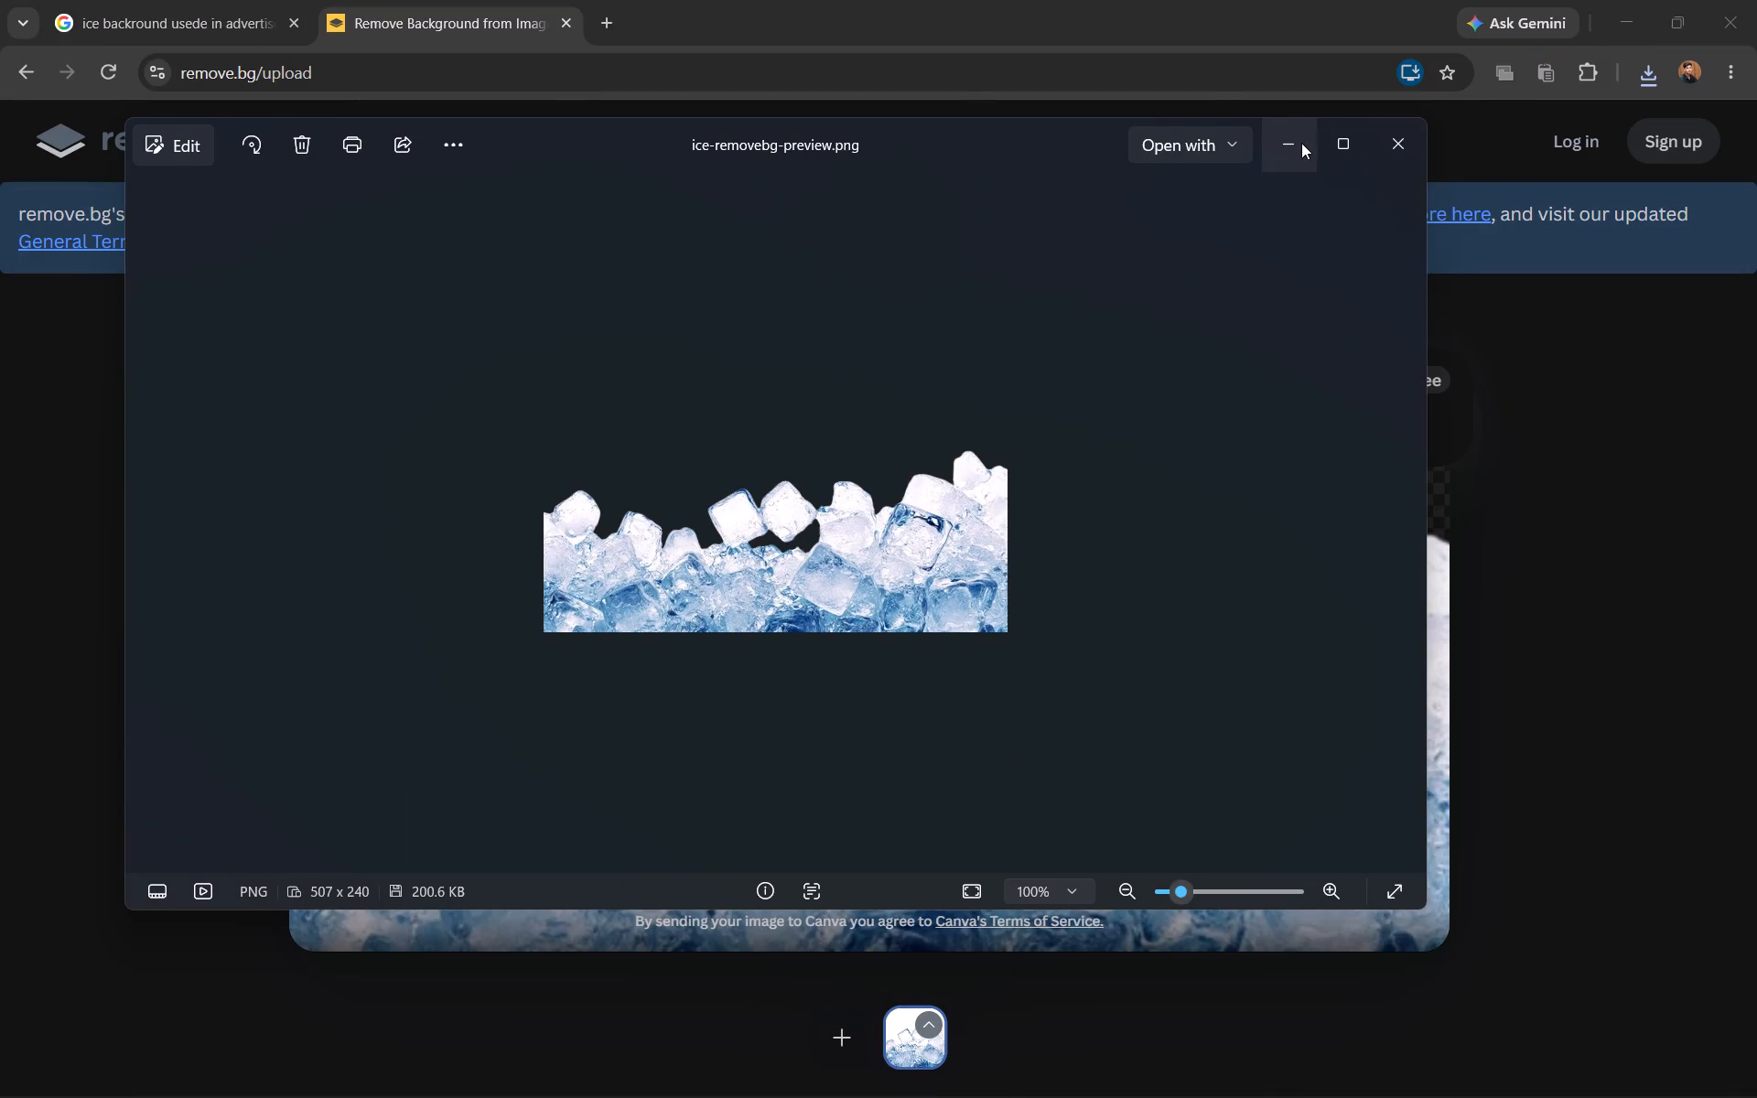
left_click(1285, 143)
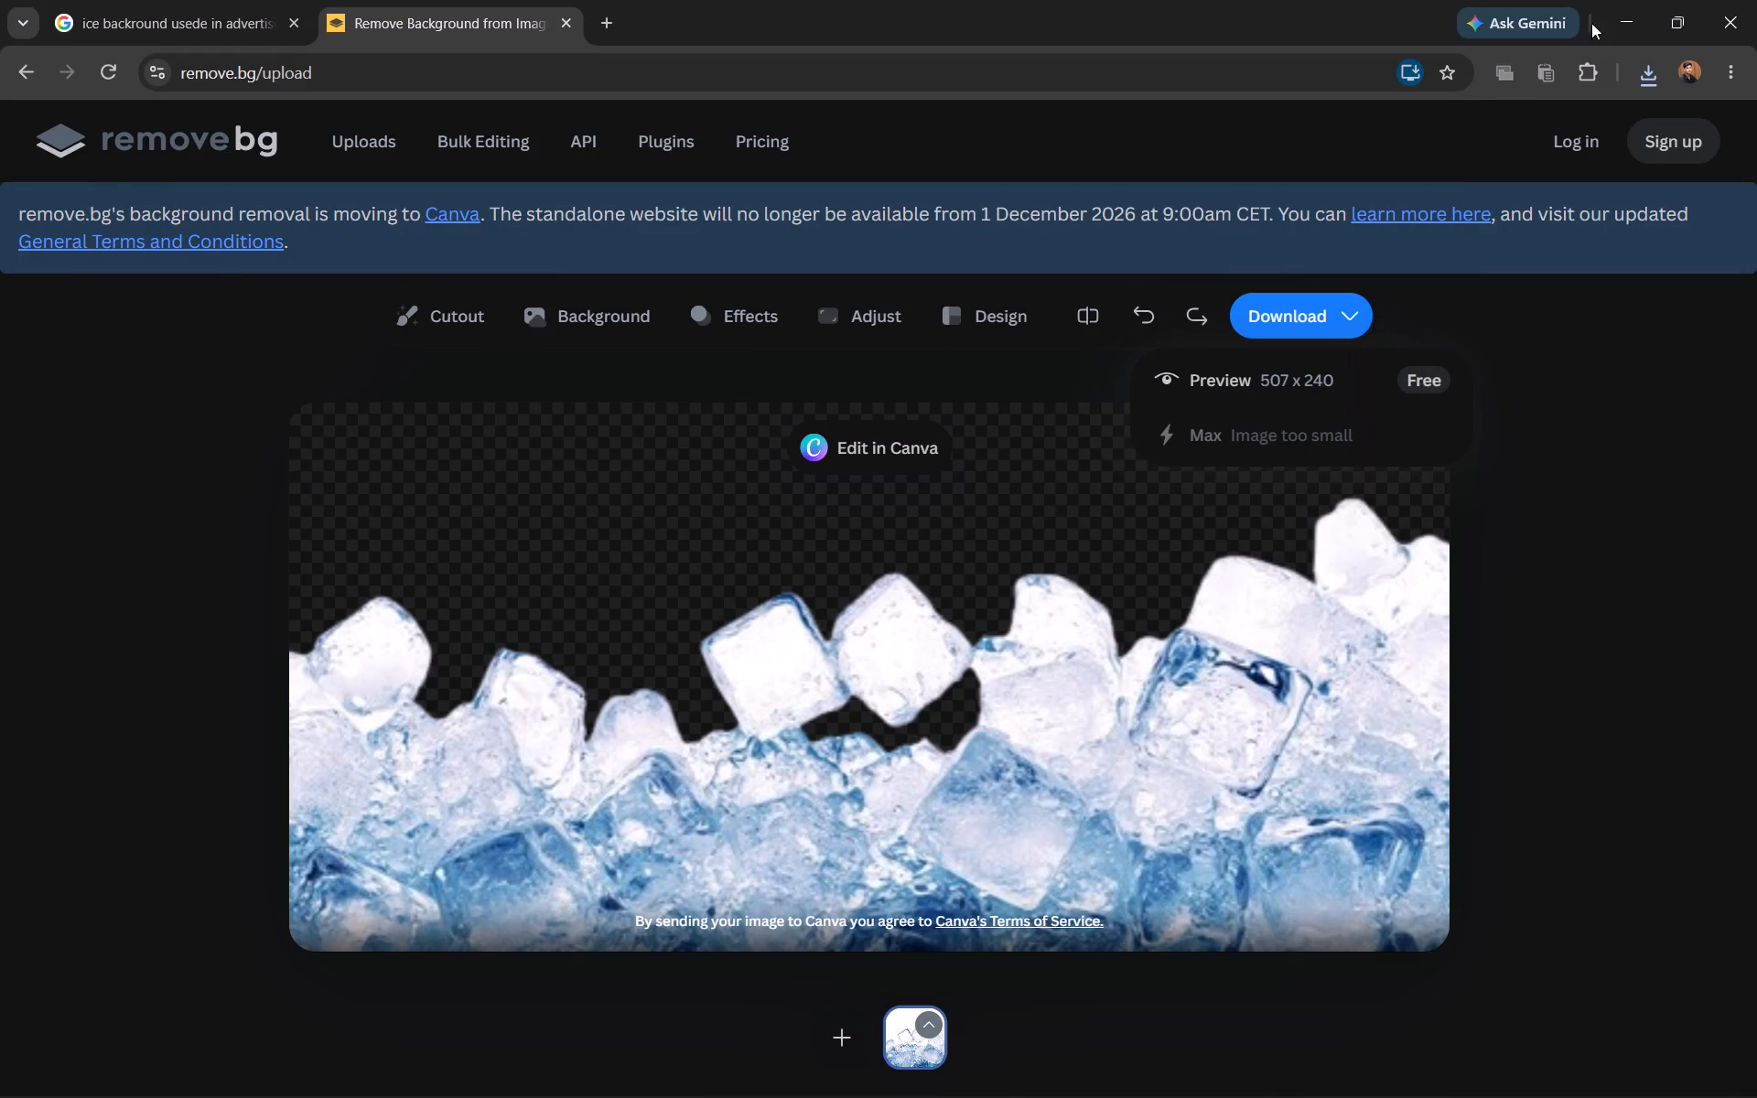
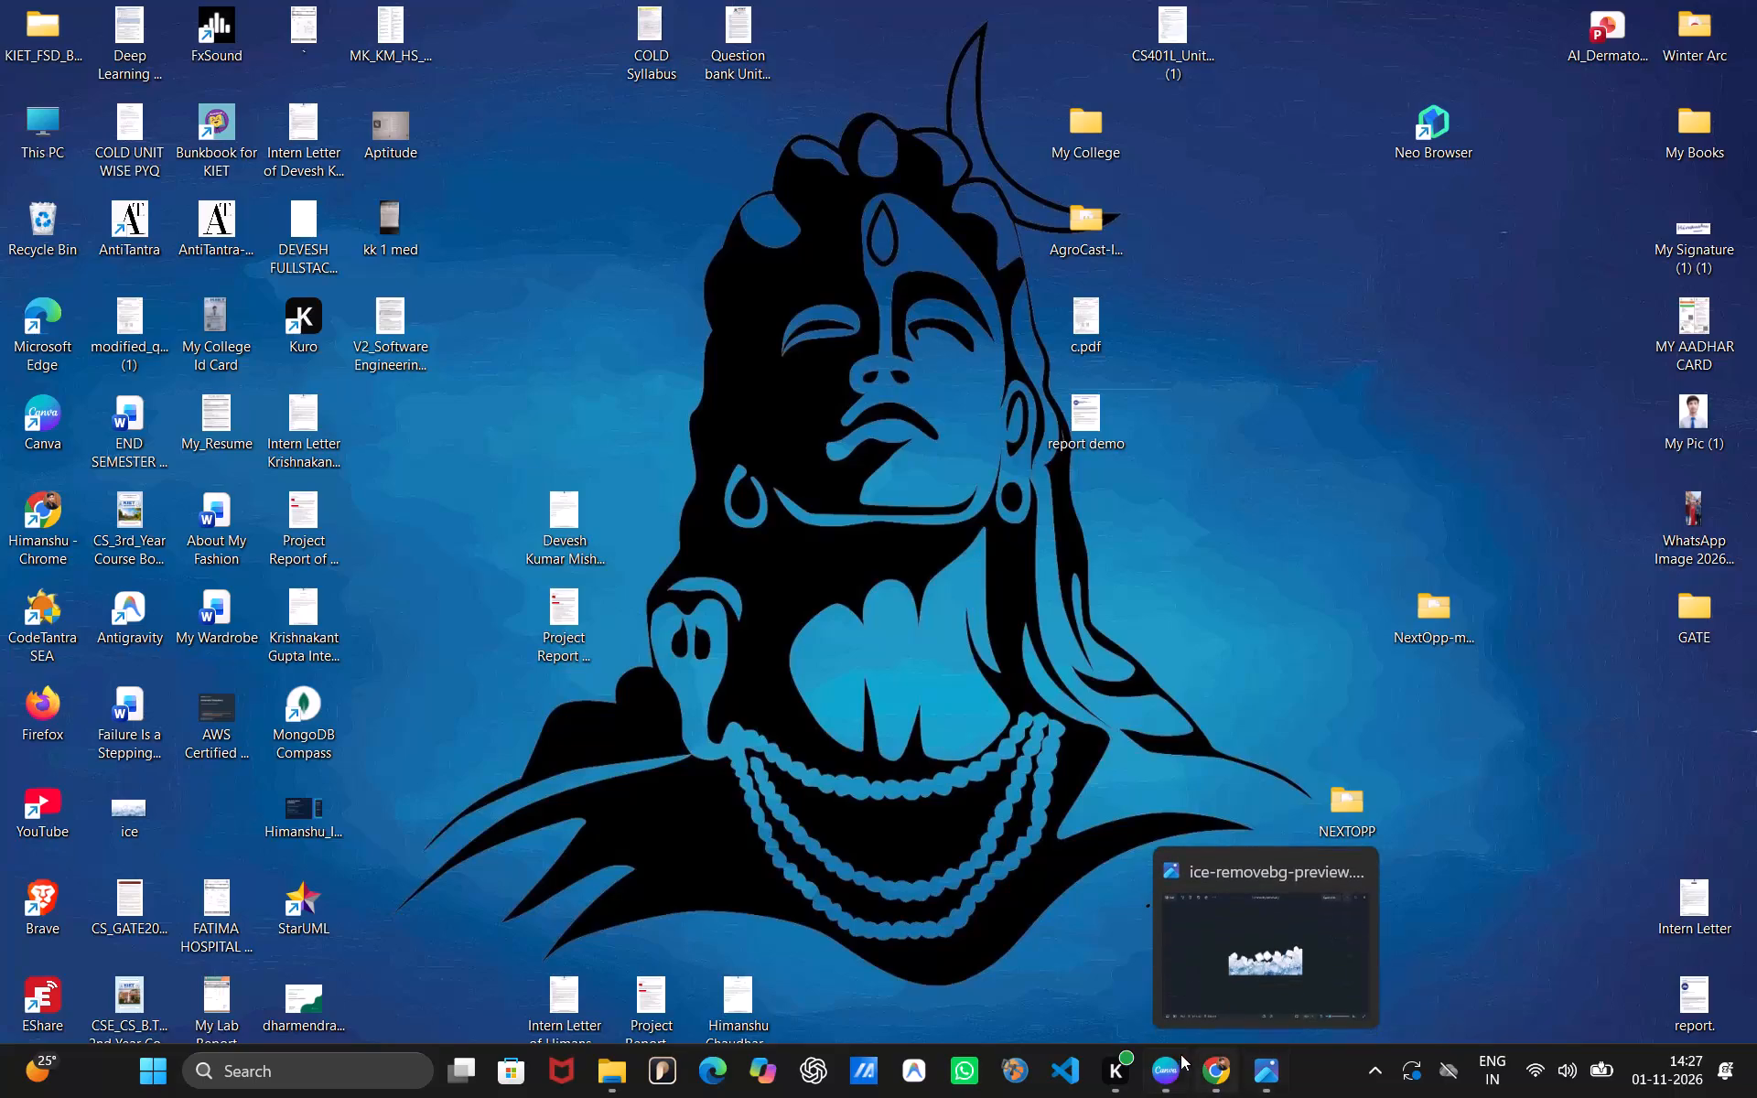
Switch to Canva and replace the white-background ice image with the copied transparent ice cutout.
left_click(1174, 1054)
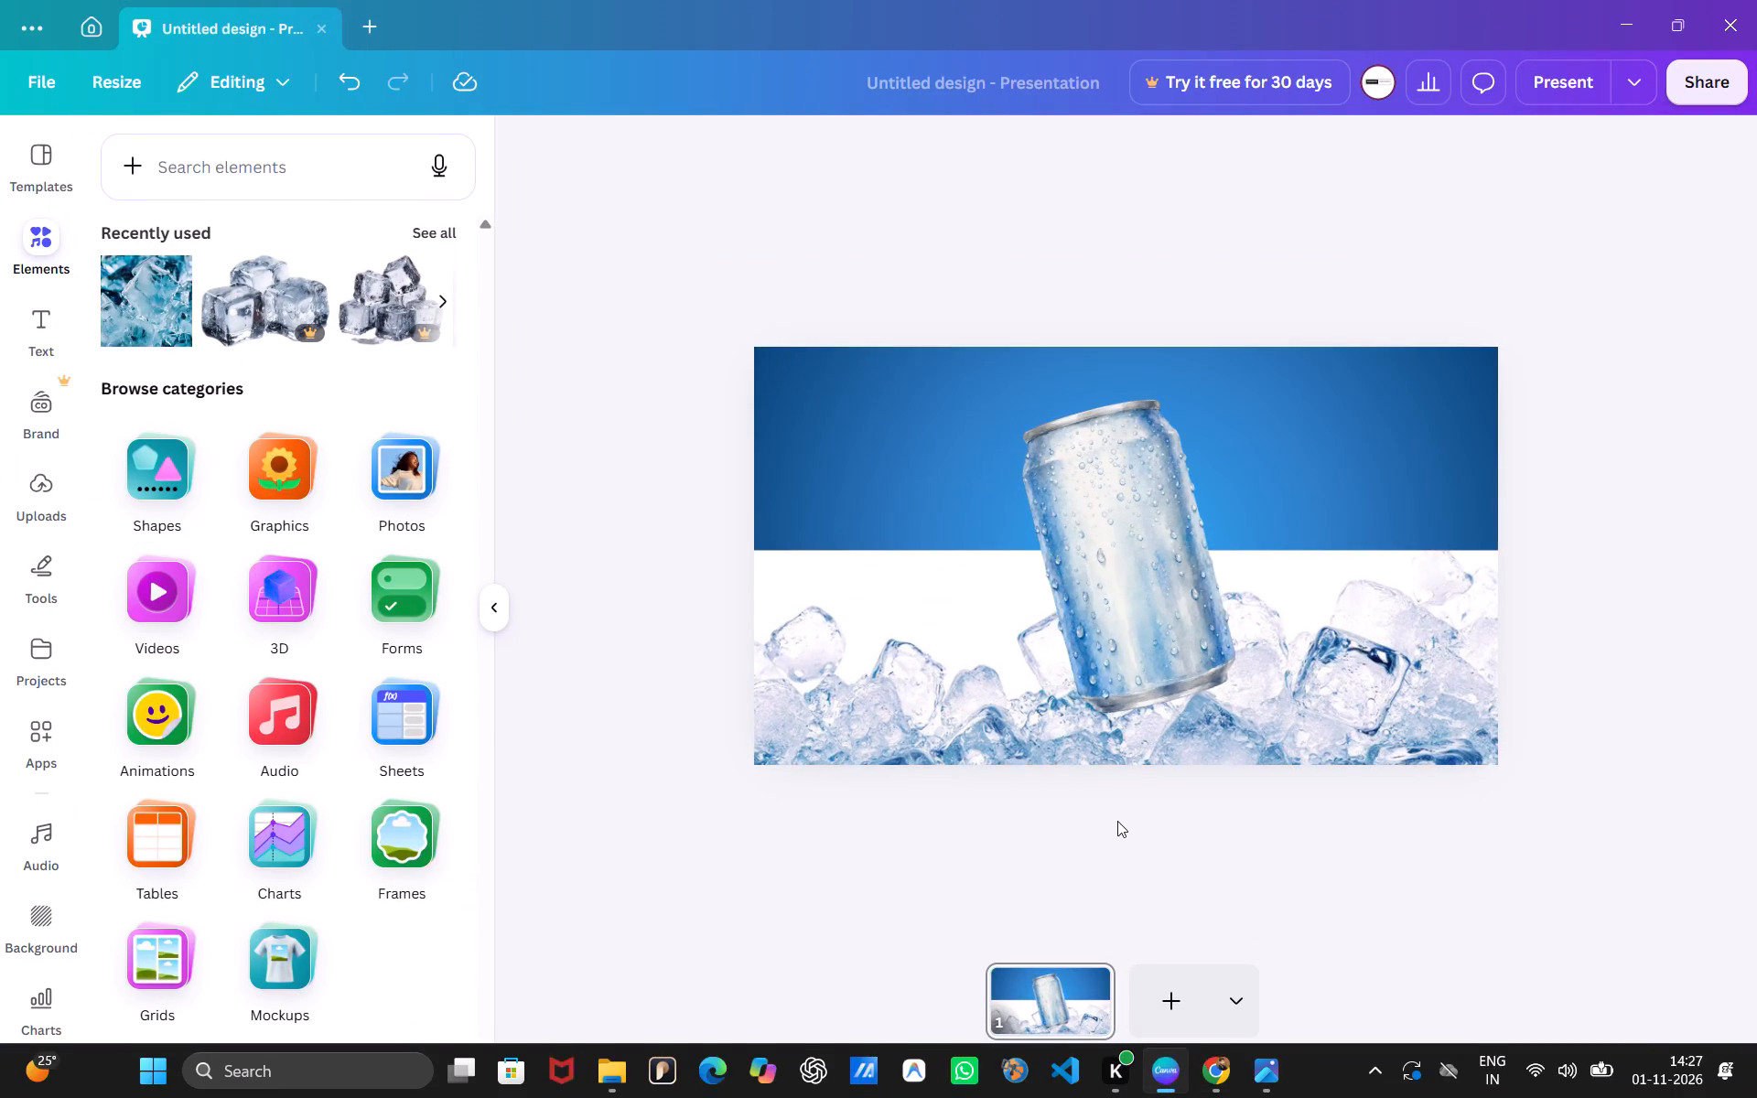
left_click(940, 685)
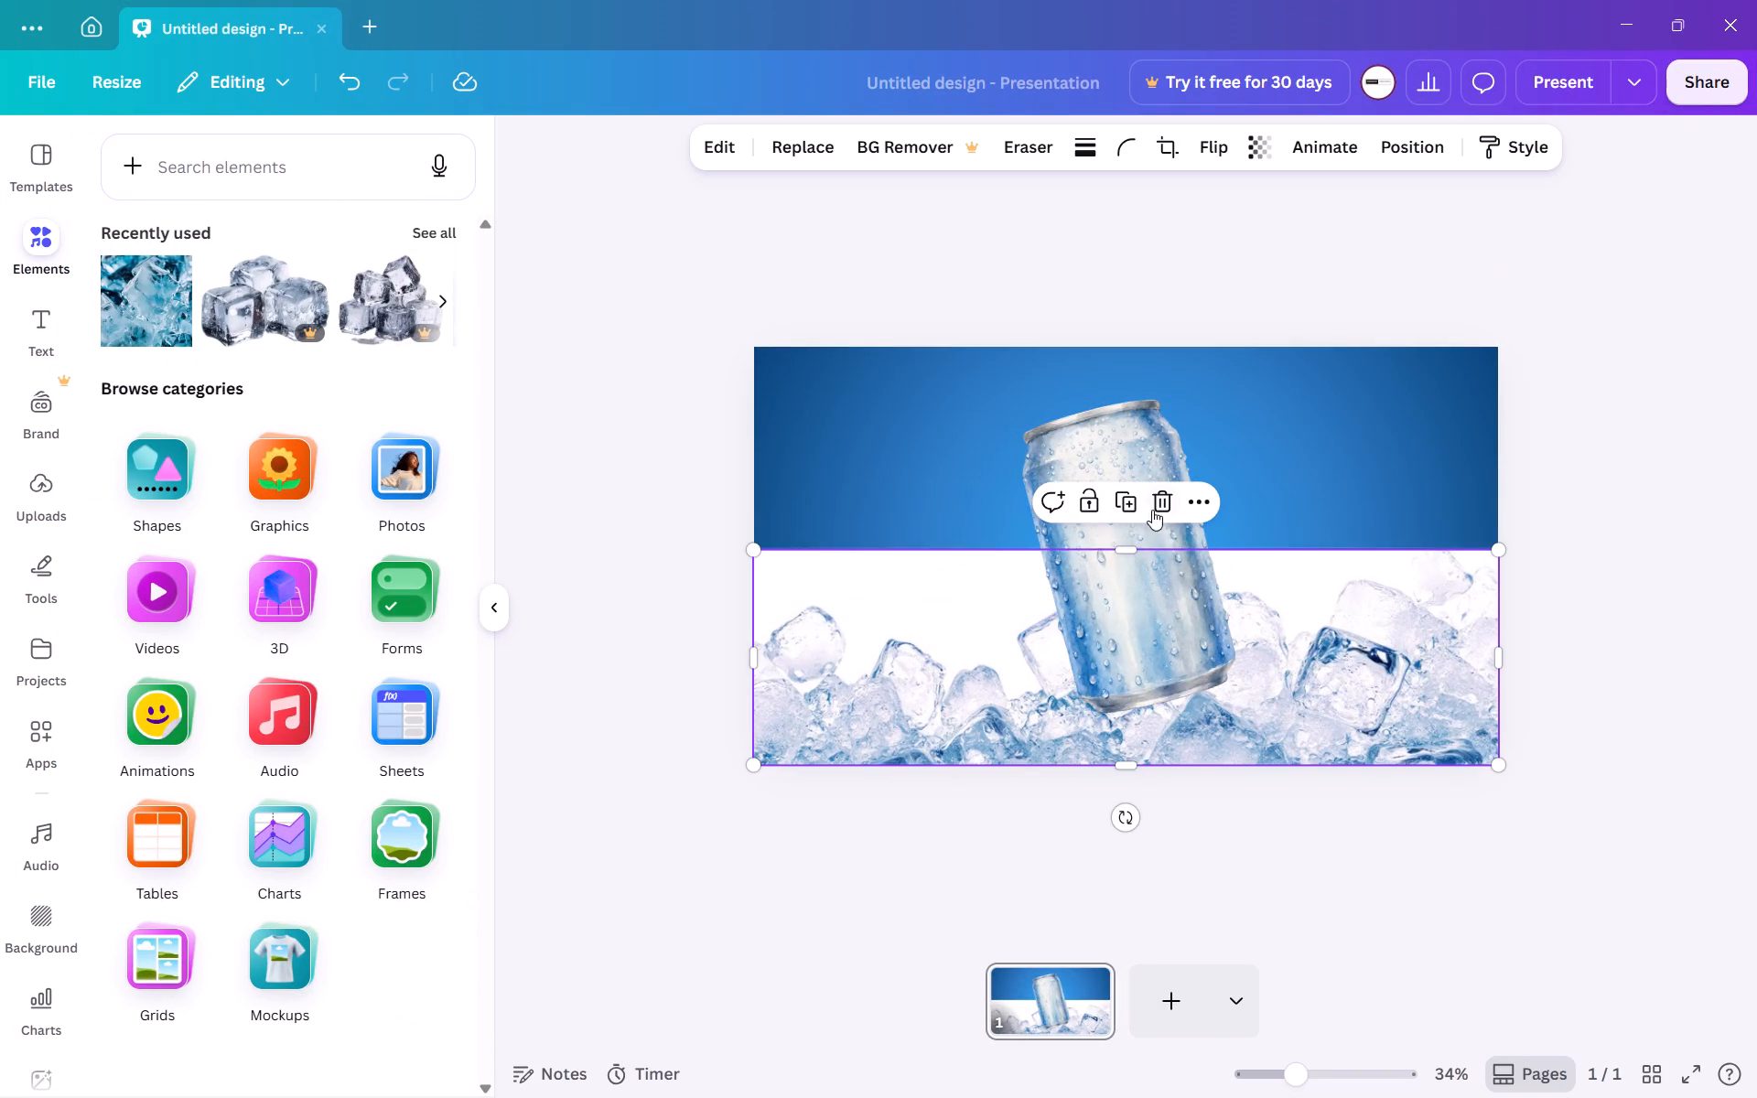
left_click(1160, 506)
left_click(956, 652)
key("ctrl+v")
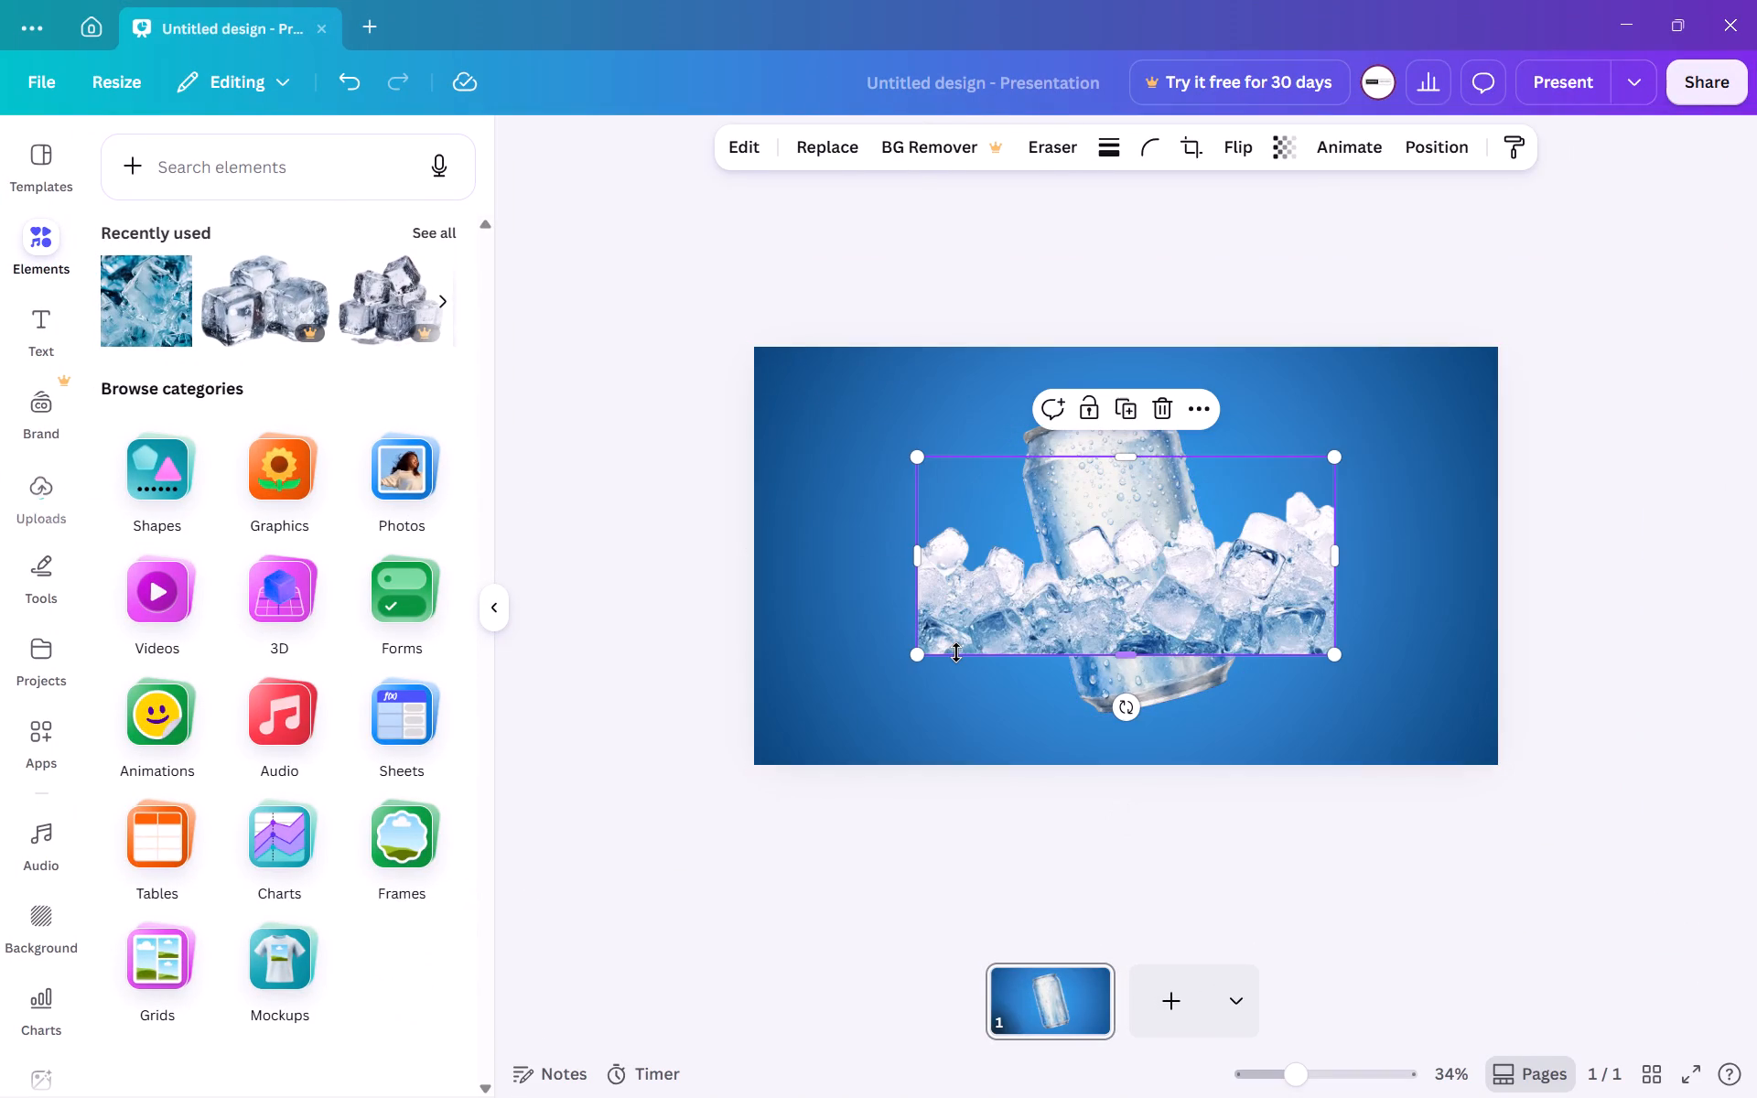
Place the ice cutout in the page's bottom-left corner and widen it to the full page width, about 1,920.
left_click_drag(1090, 609, 949, 716)
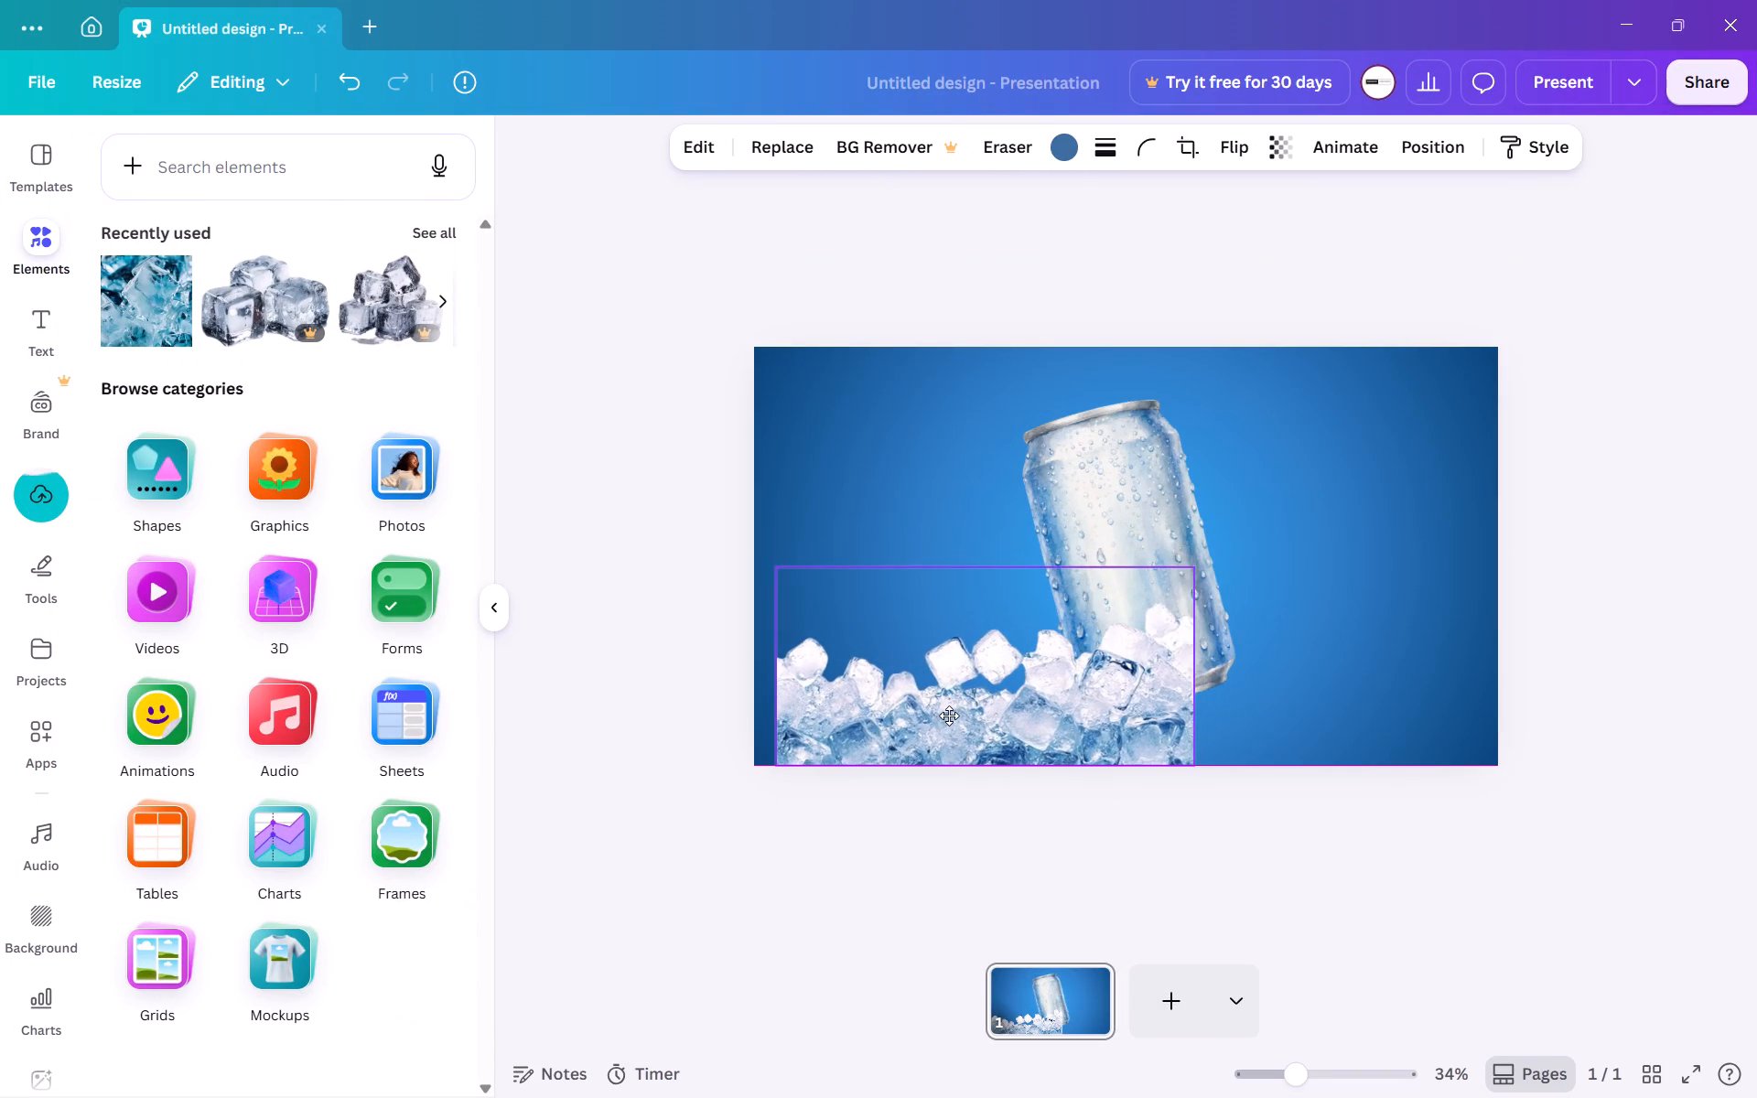
left_click_drag(949, 716, 925, 711)
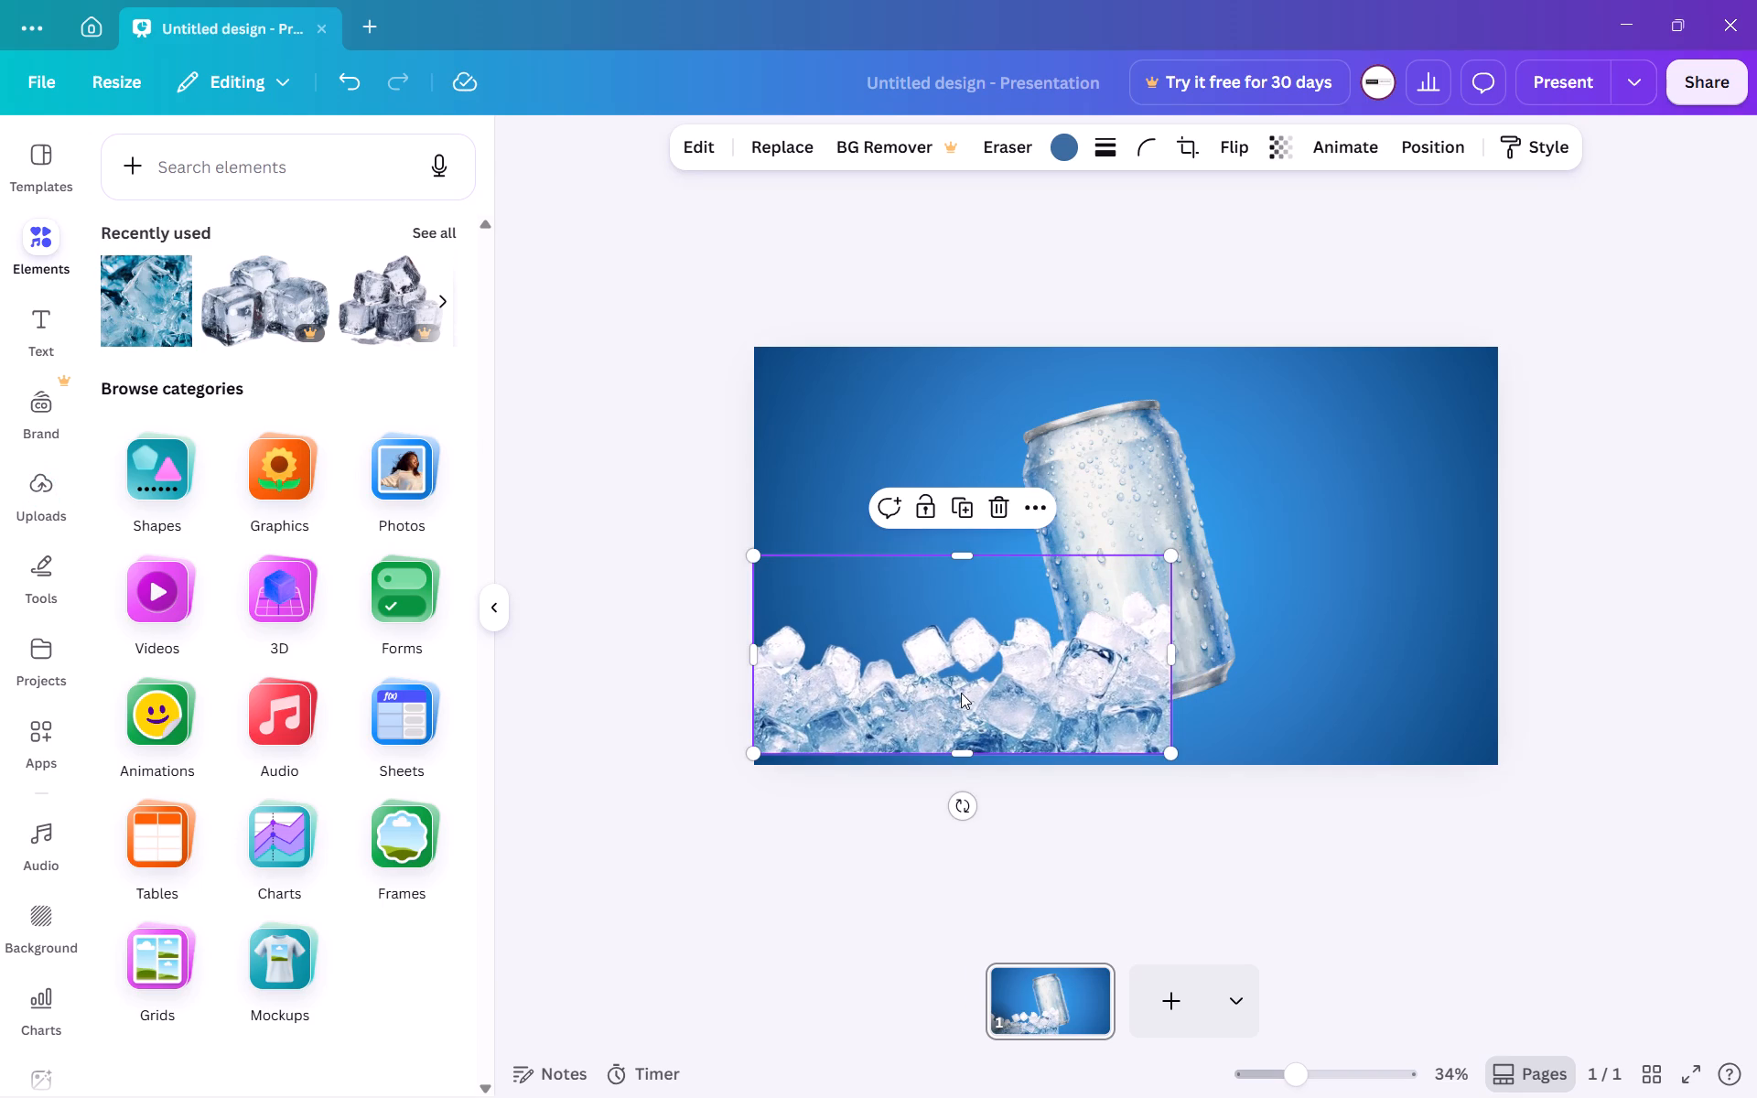
left_click_drag(961, 693, 961, 706)
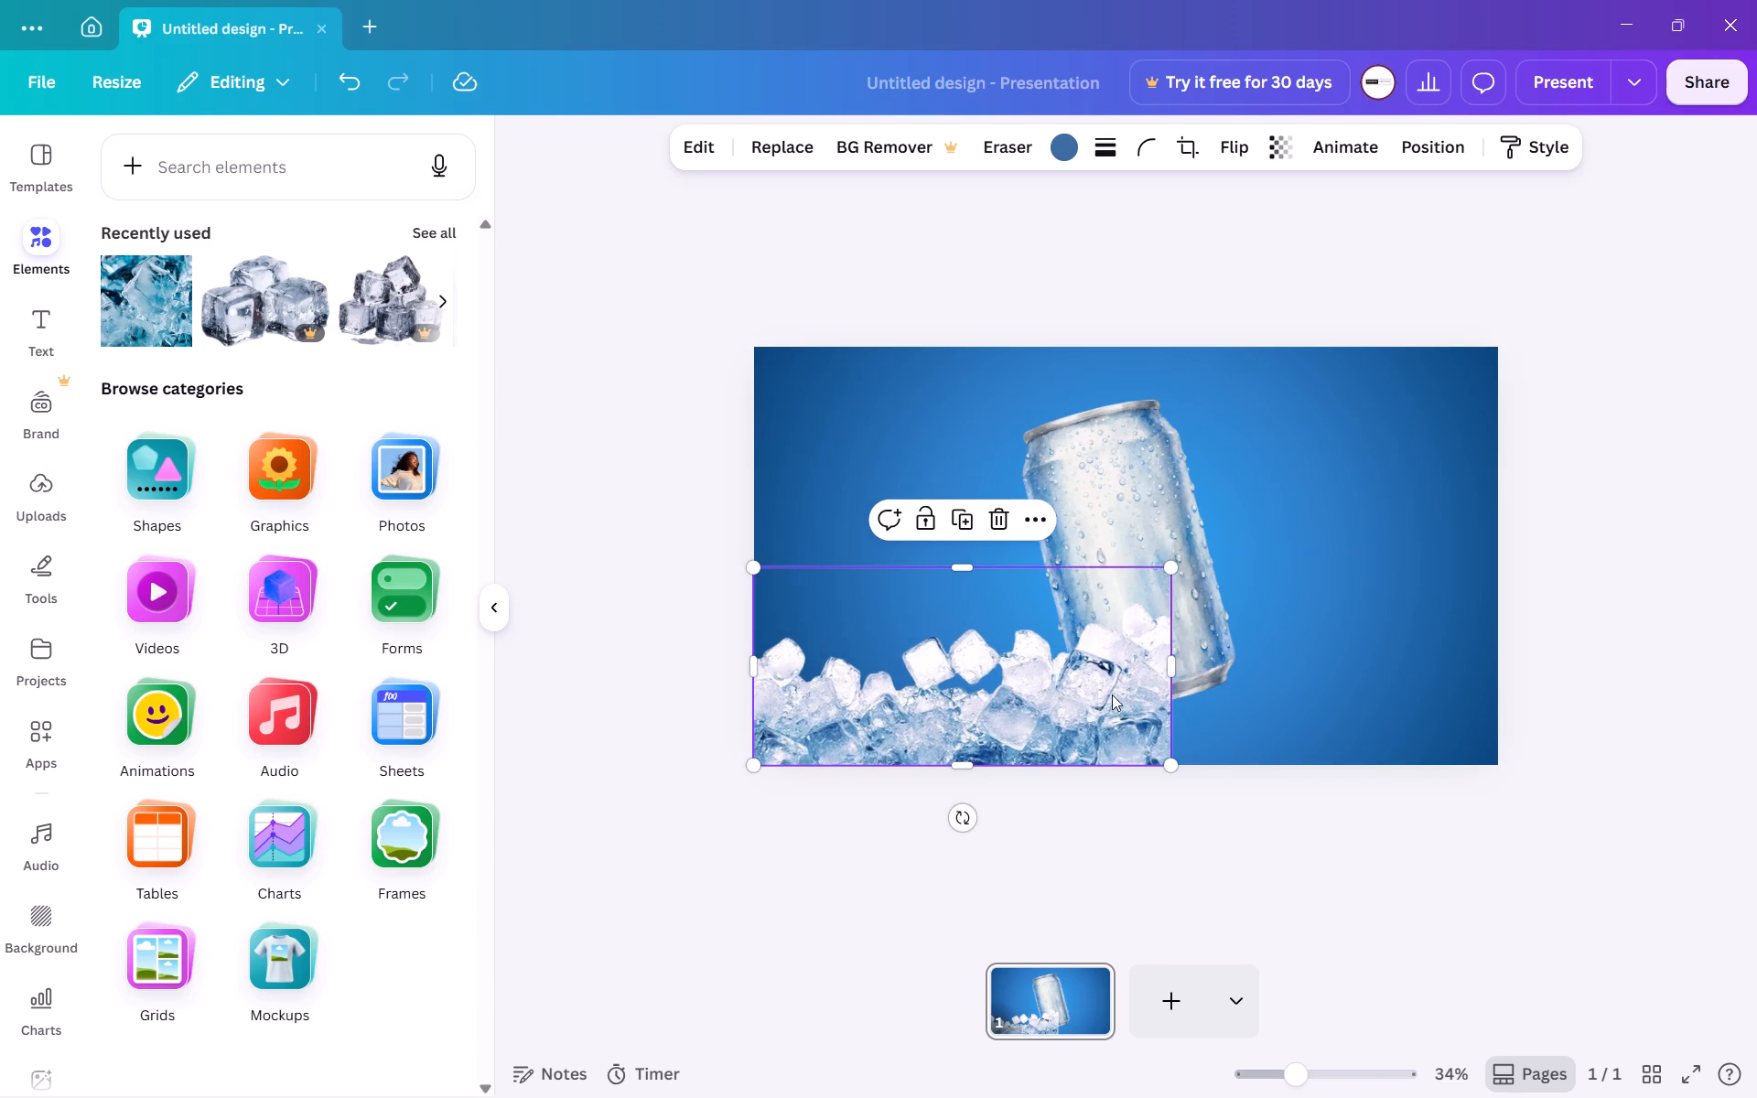
left_click_drag(1170, 667, 1526, 703)
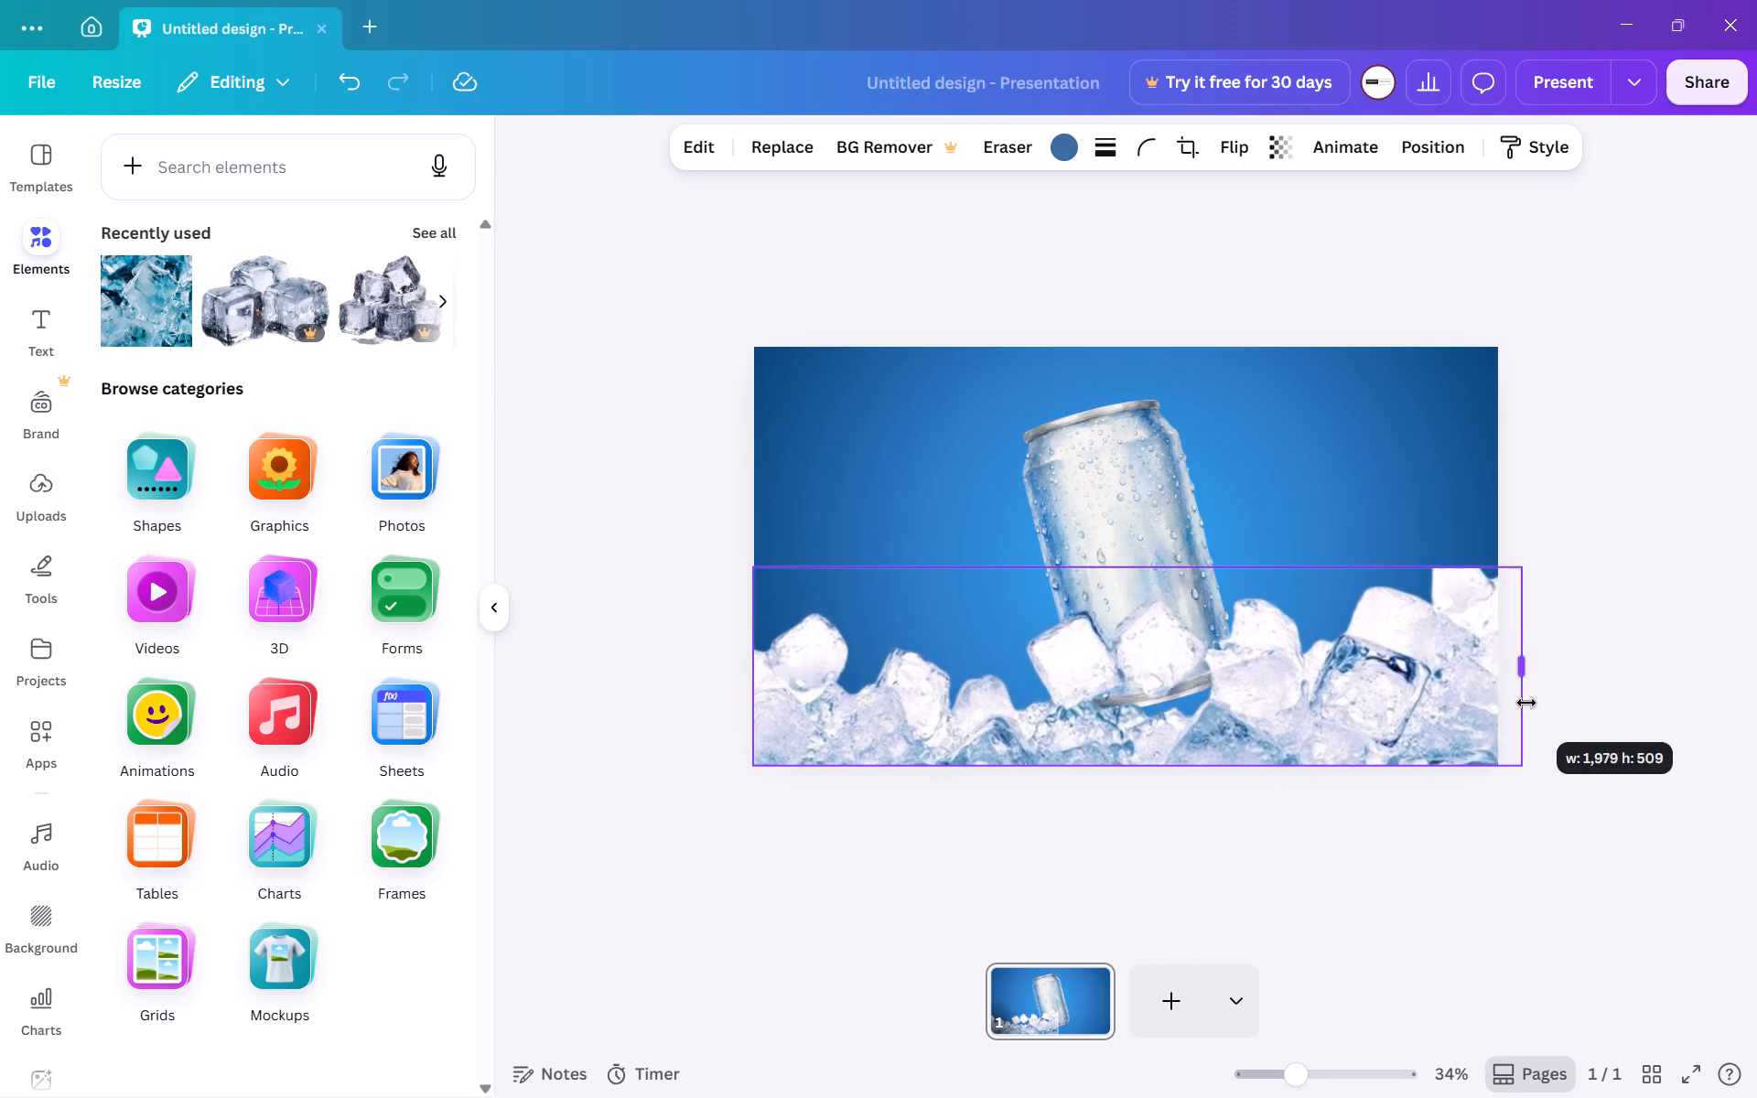
left_click_drag(1526, 703, 1493, 705)
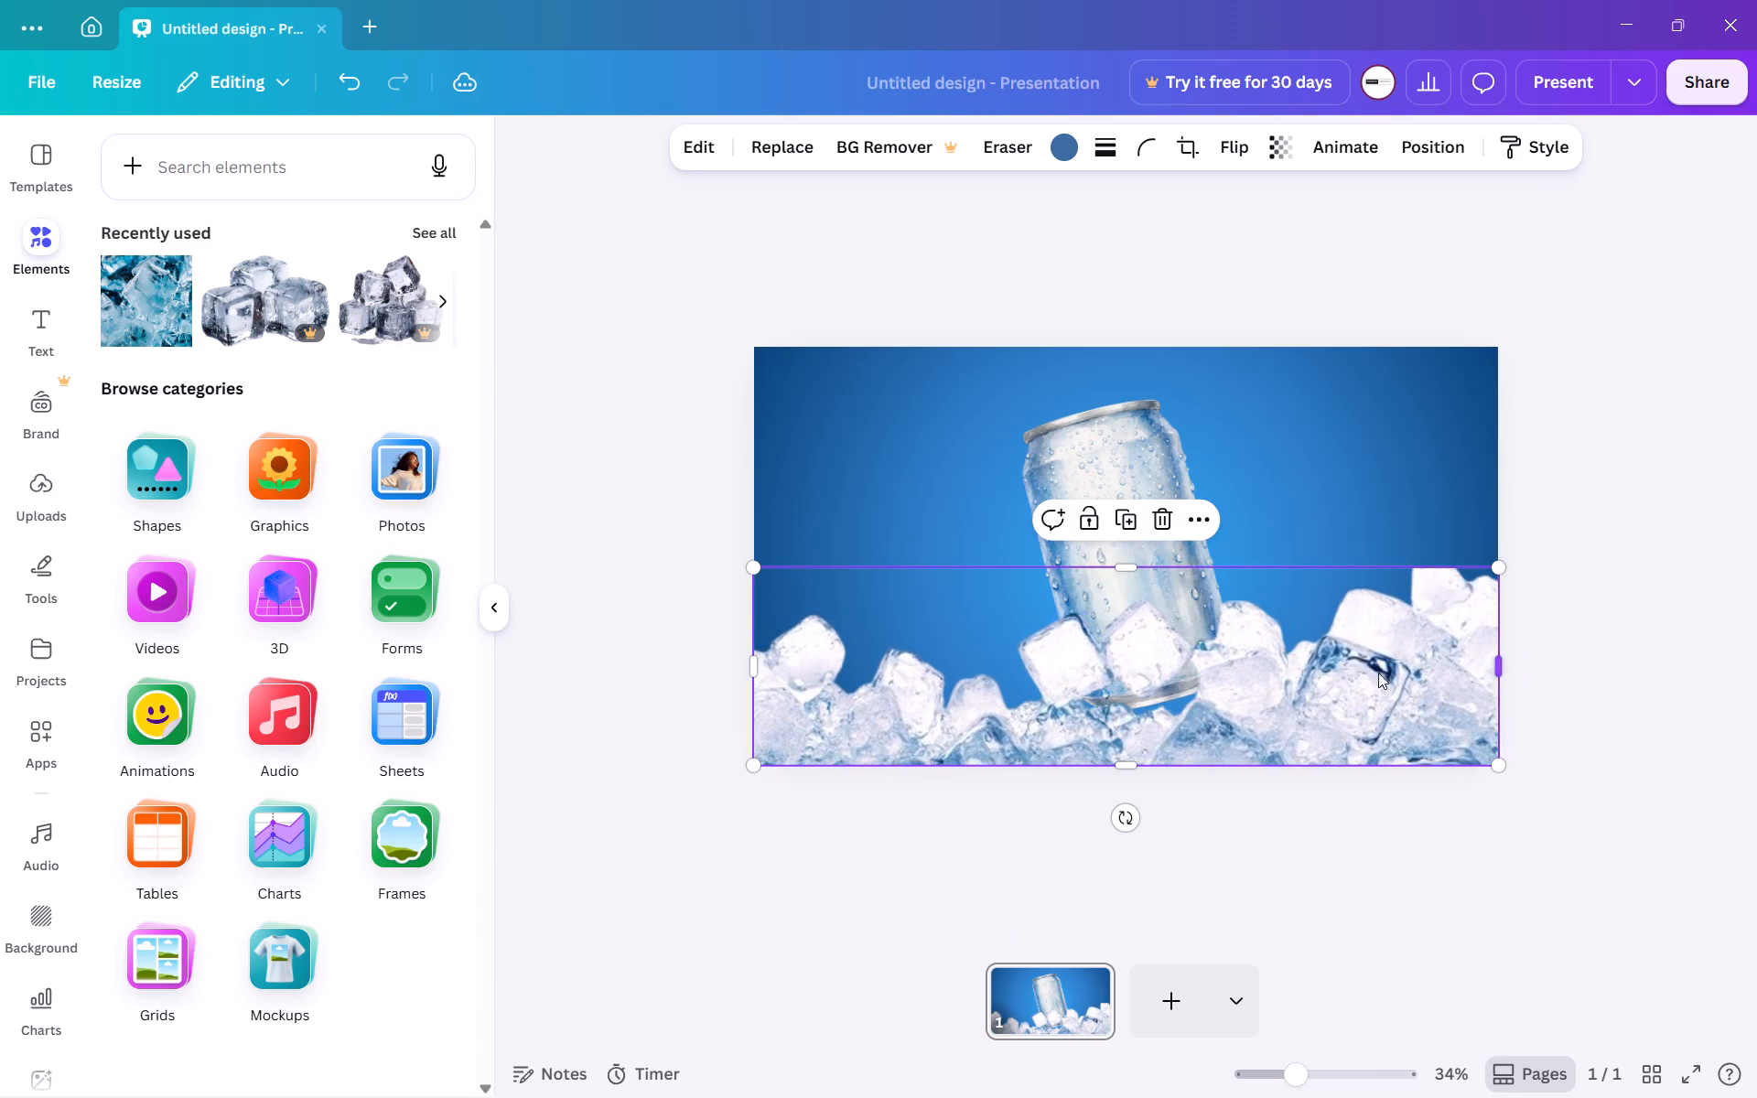
right_click(1186, 670)
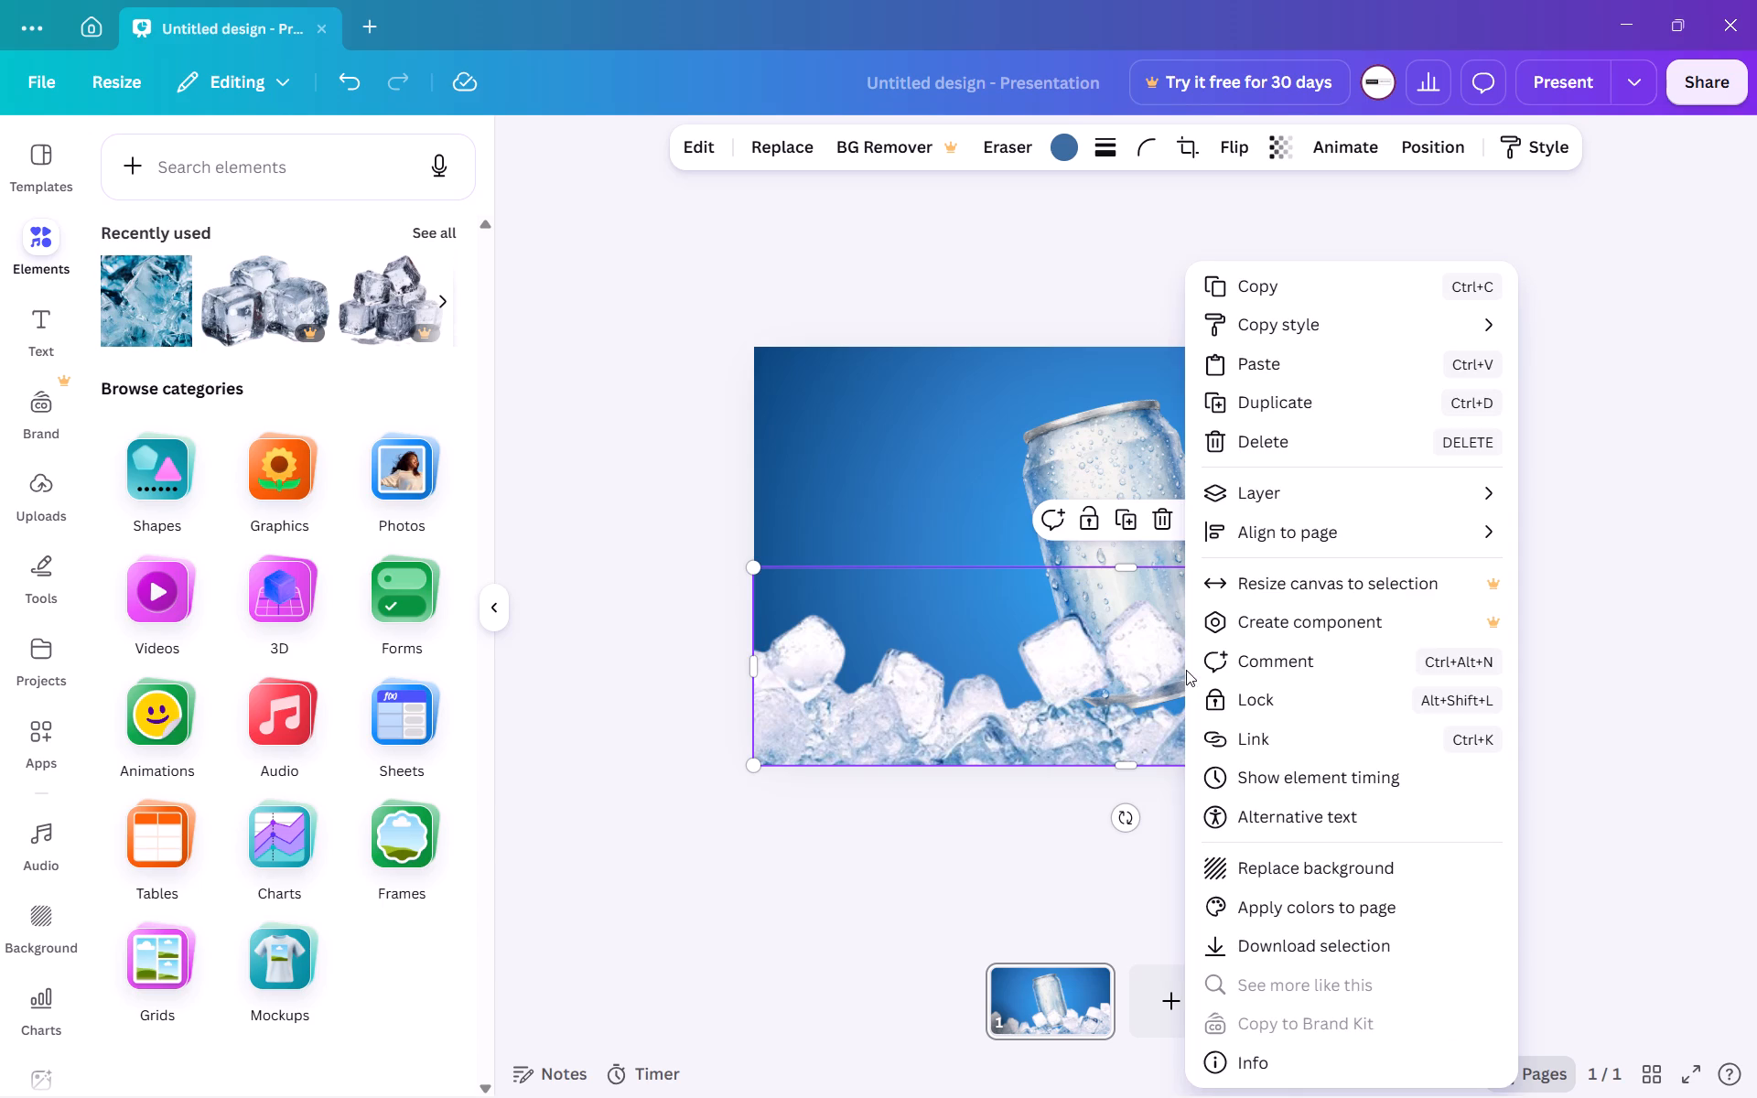
left_click(705, 729)
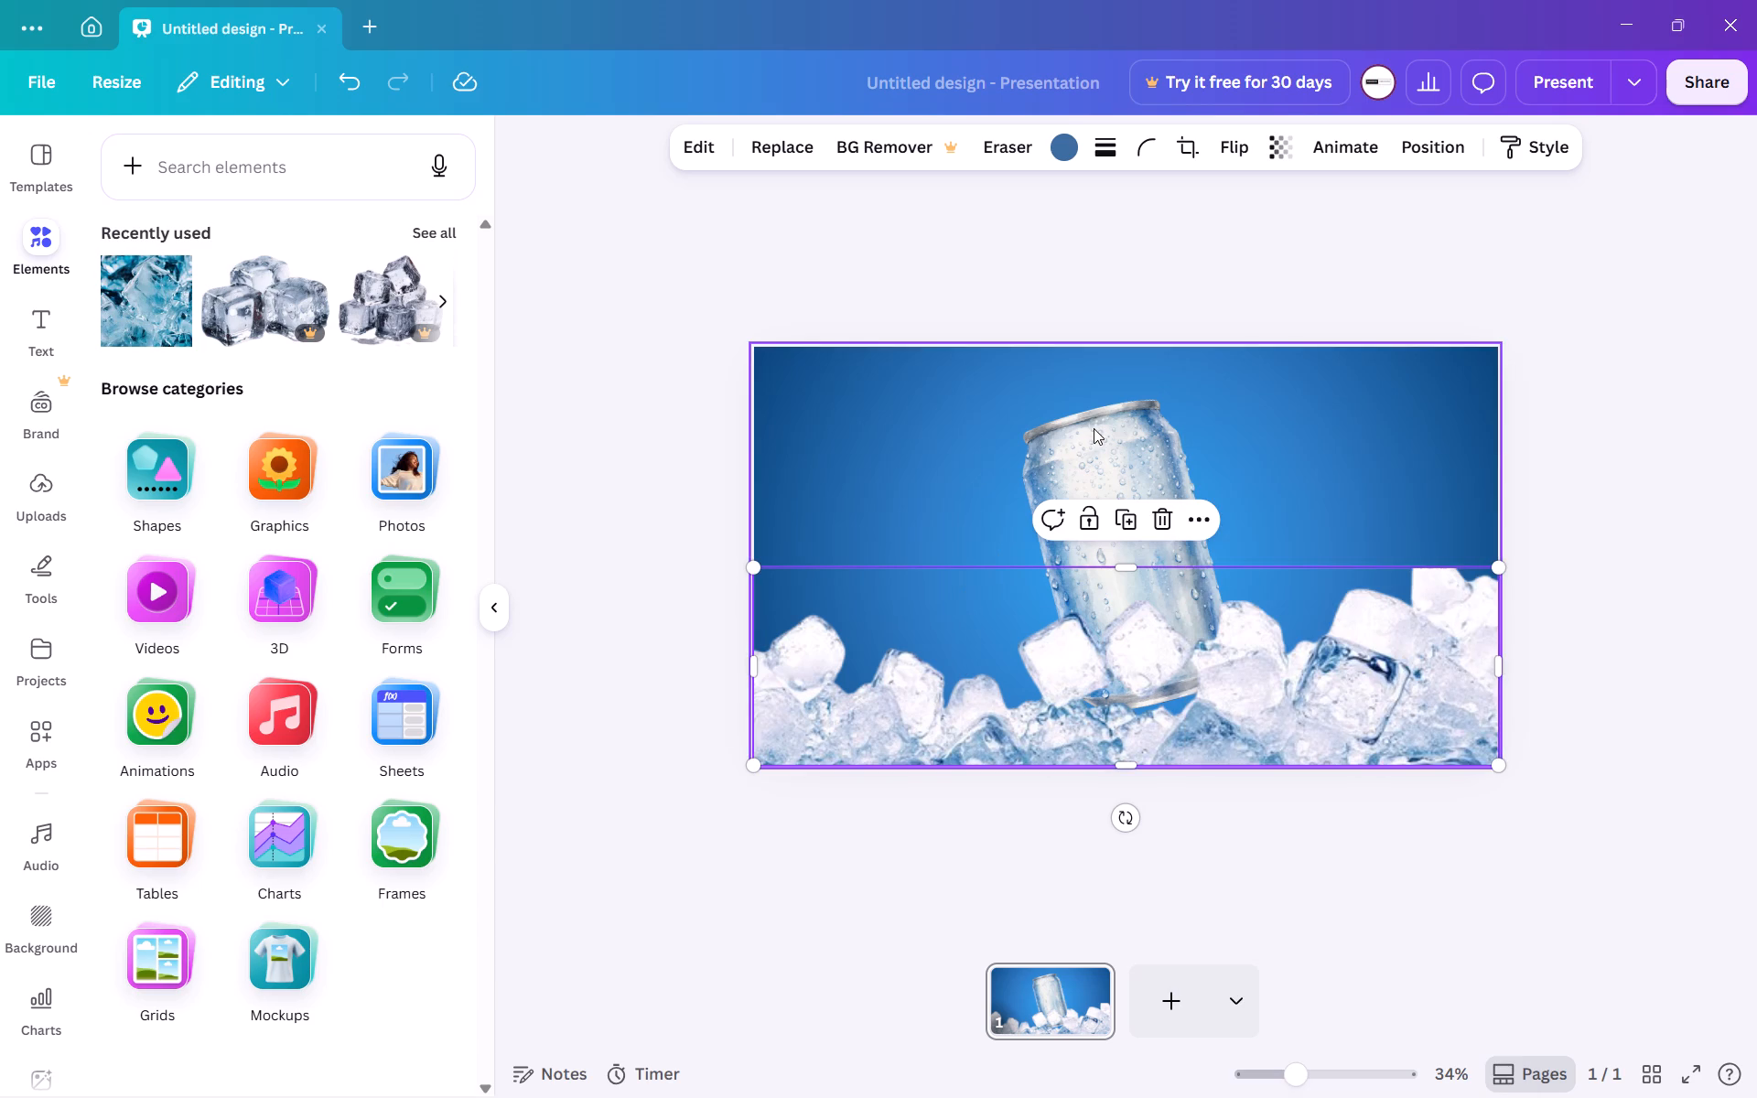
Lower the tilted can into the ice and enlarge it to about 472 x 843.
left_click_drag(1094, 428, 1097, 471)
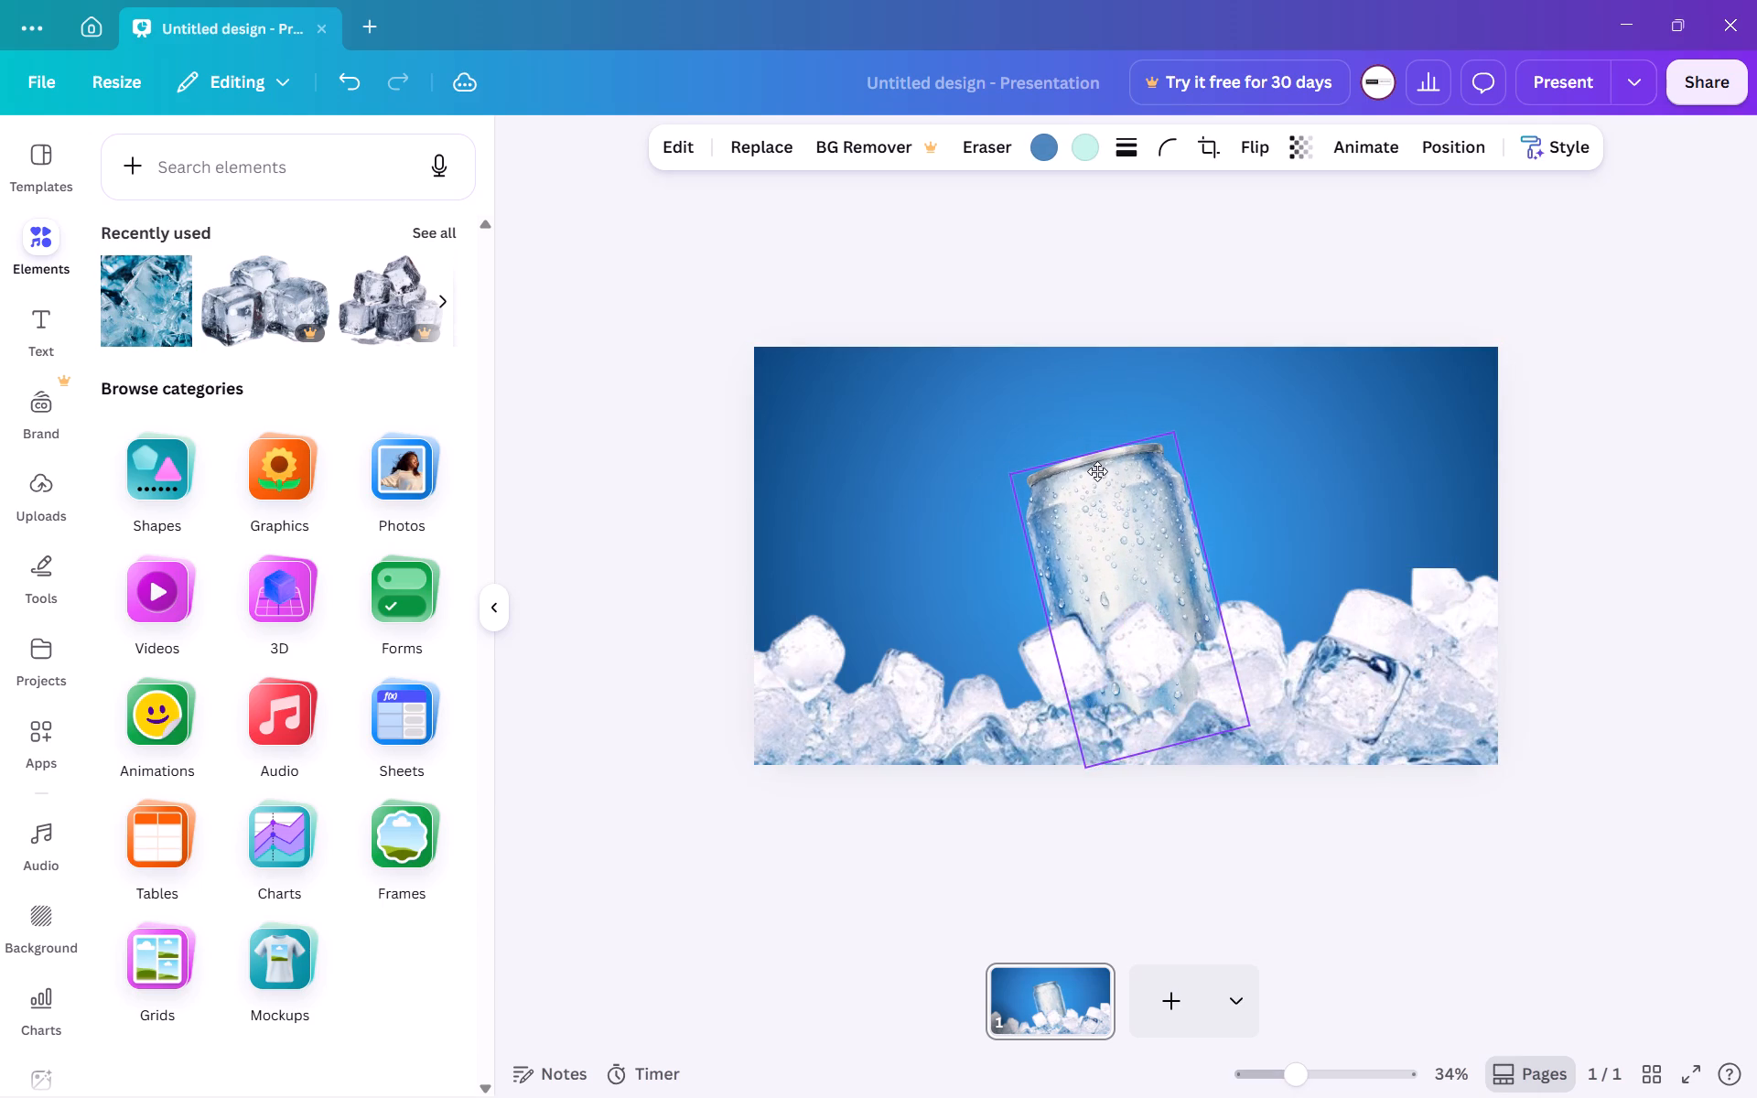
left_click_drag(1097, 471, 1100, 459)
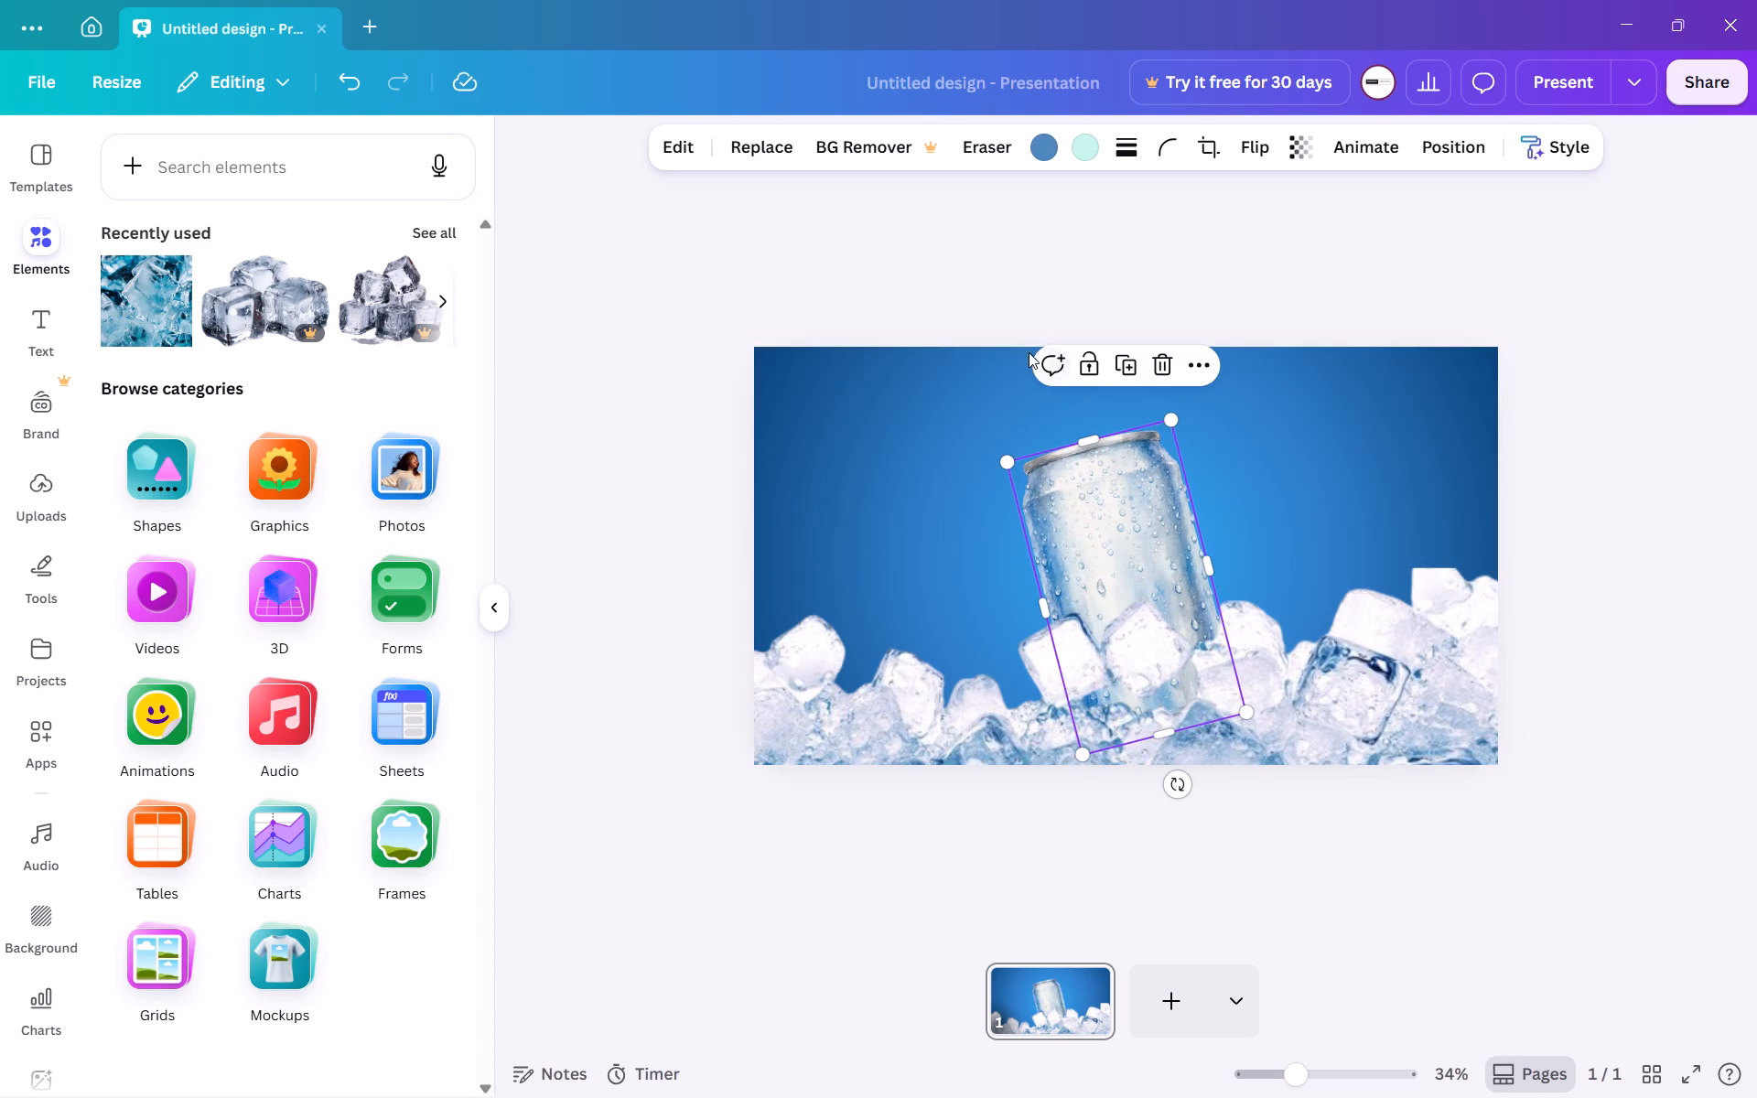
left_click_drag(1007, 455, 995, 439)
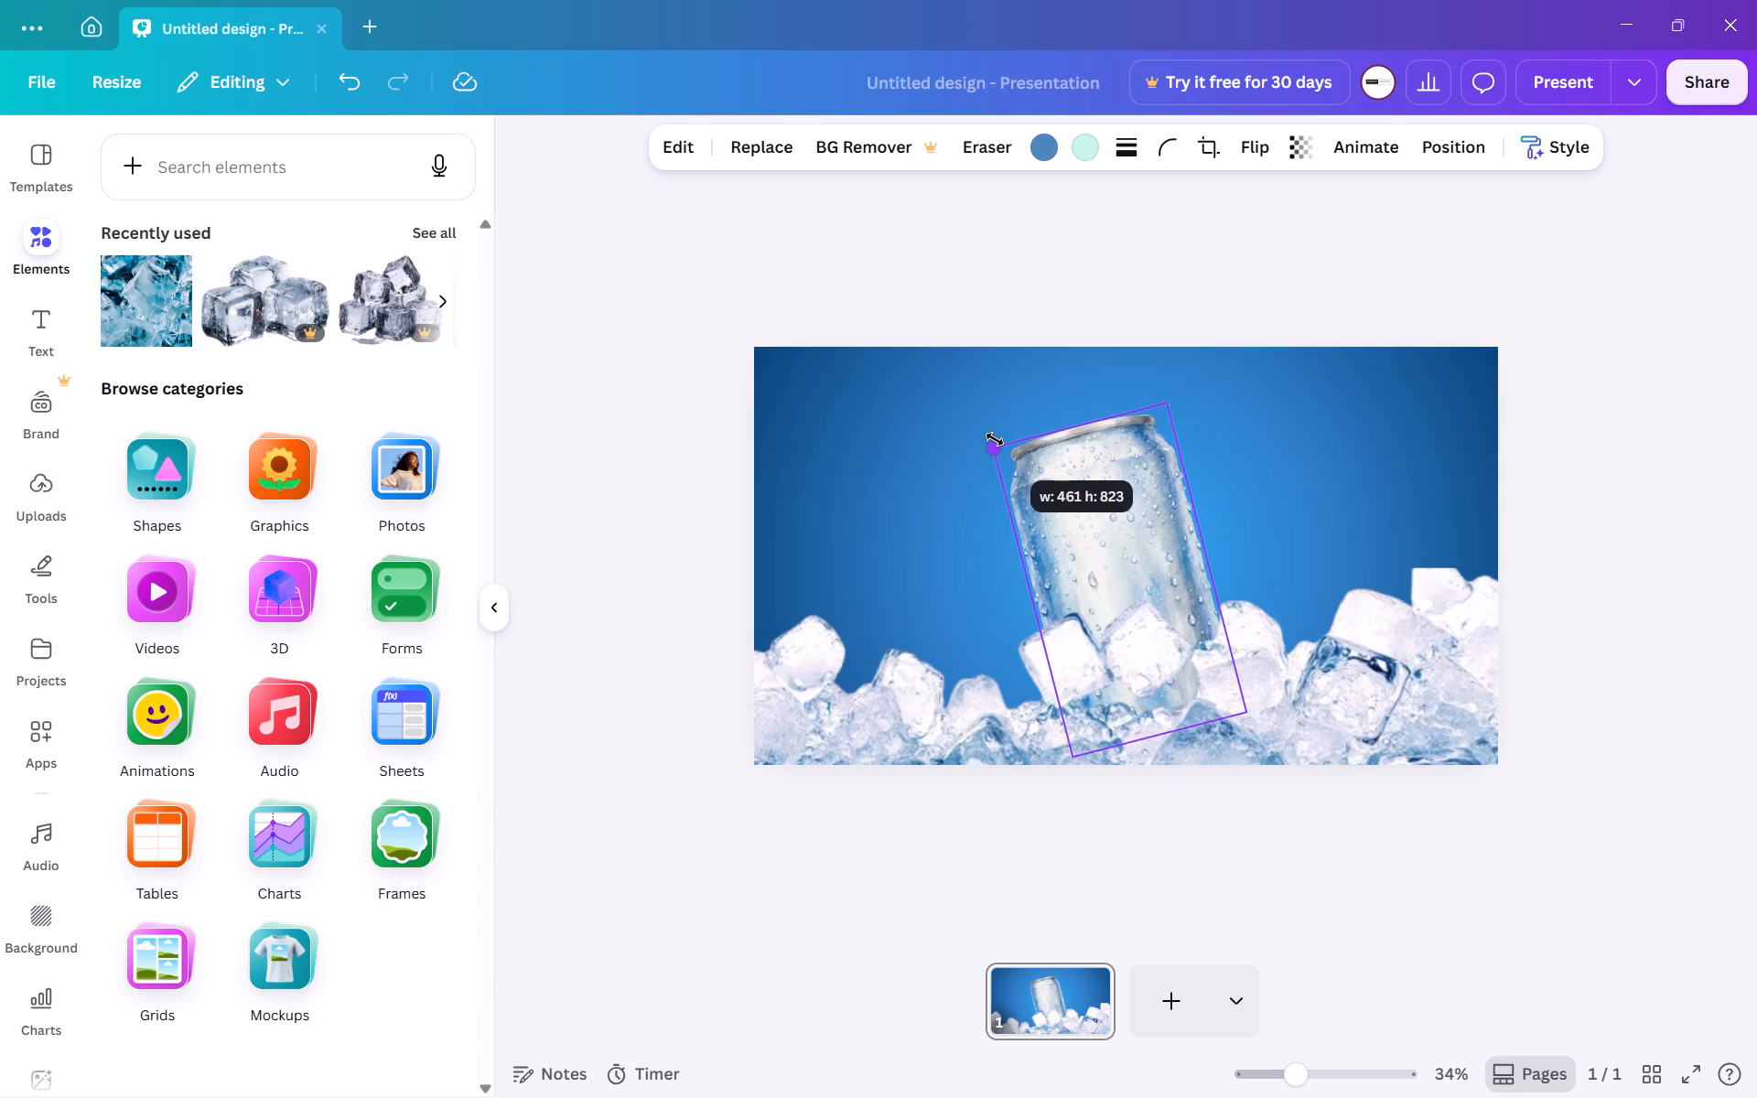
left_click_drag(995, 439, 981, 449)
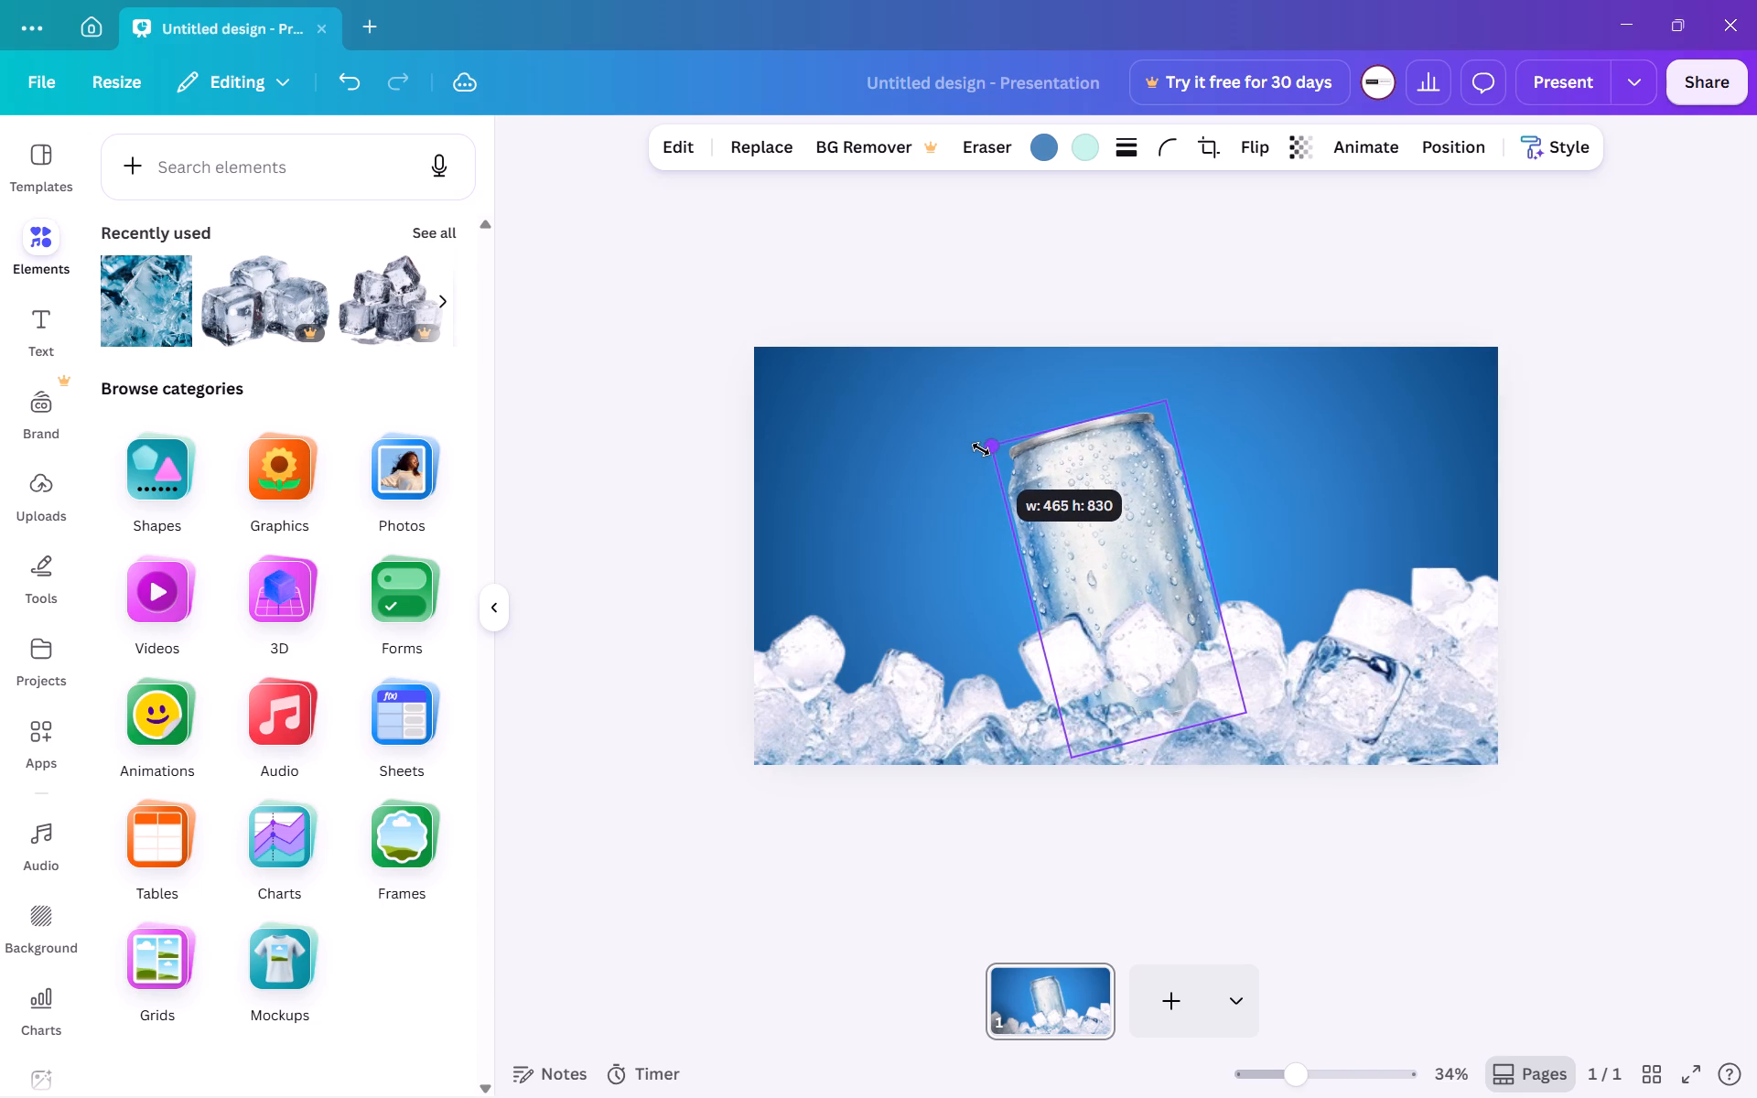
left_click_drag(981, 449, 977, 444)
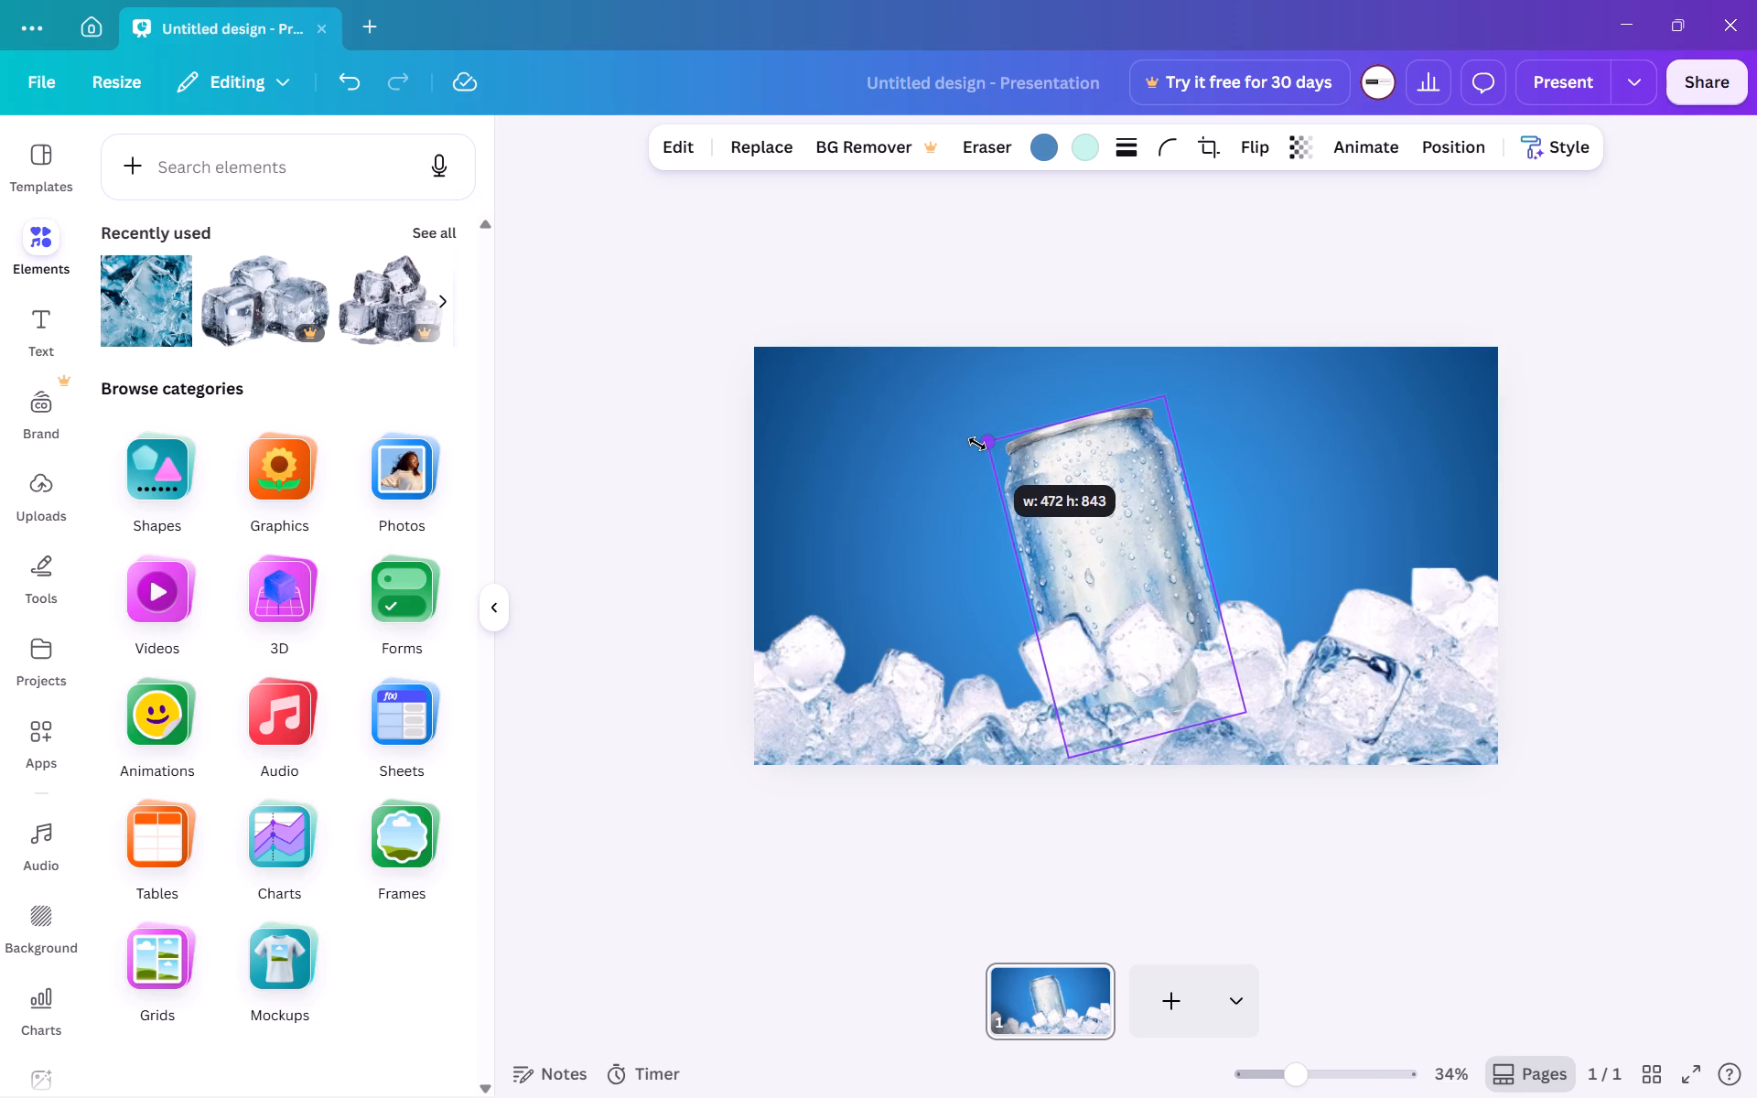
left_click_drag(977, 444, 981, 439)
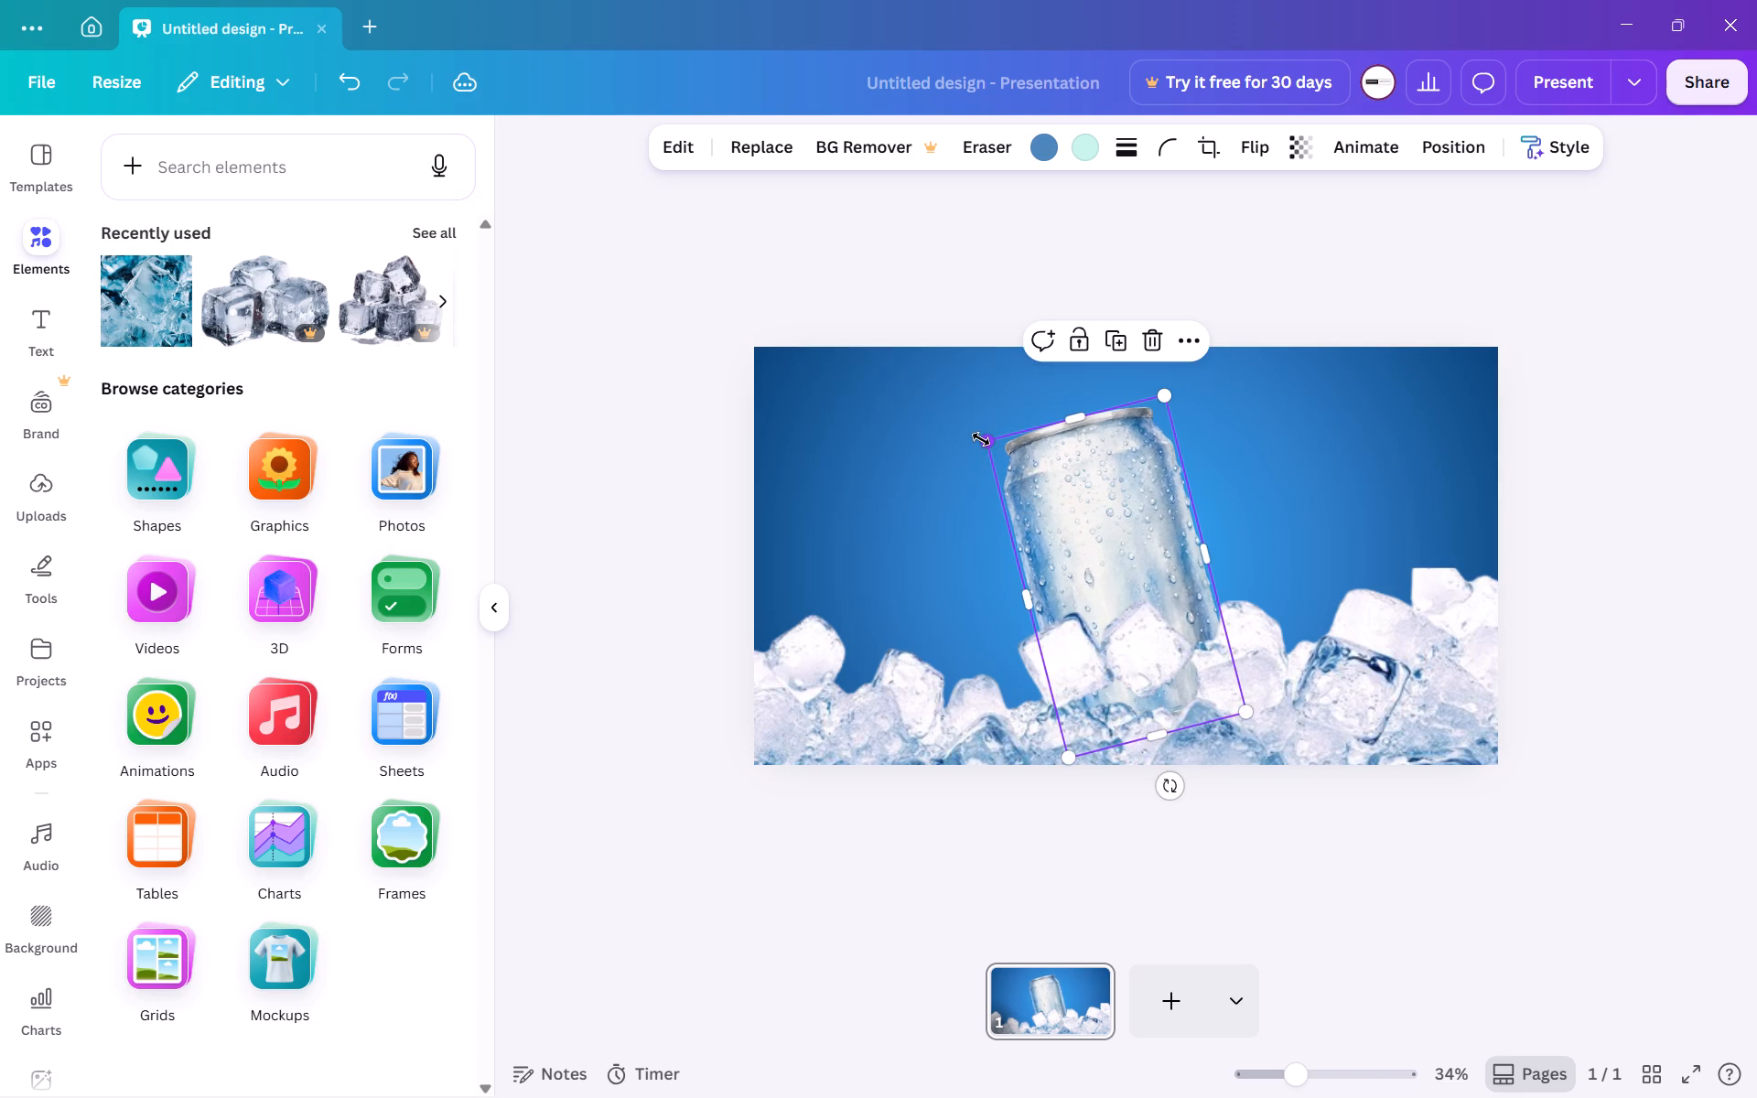
left_click(686, 455)
Shift the can slightly left so its base sits behind the two central ice cubes, with its lowest corner on the page's bottom edge.
left_click_drag(1029, 540, 998, 560)
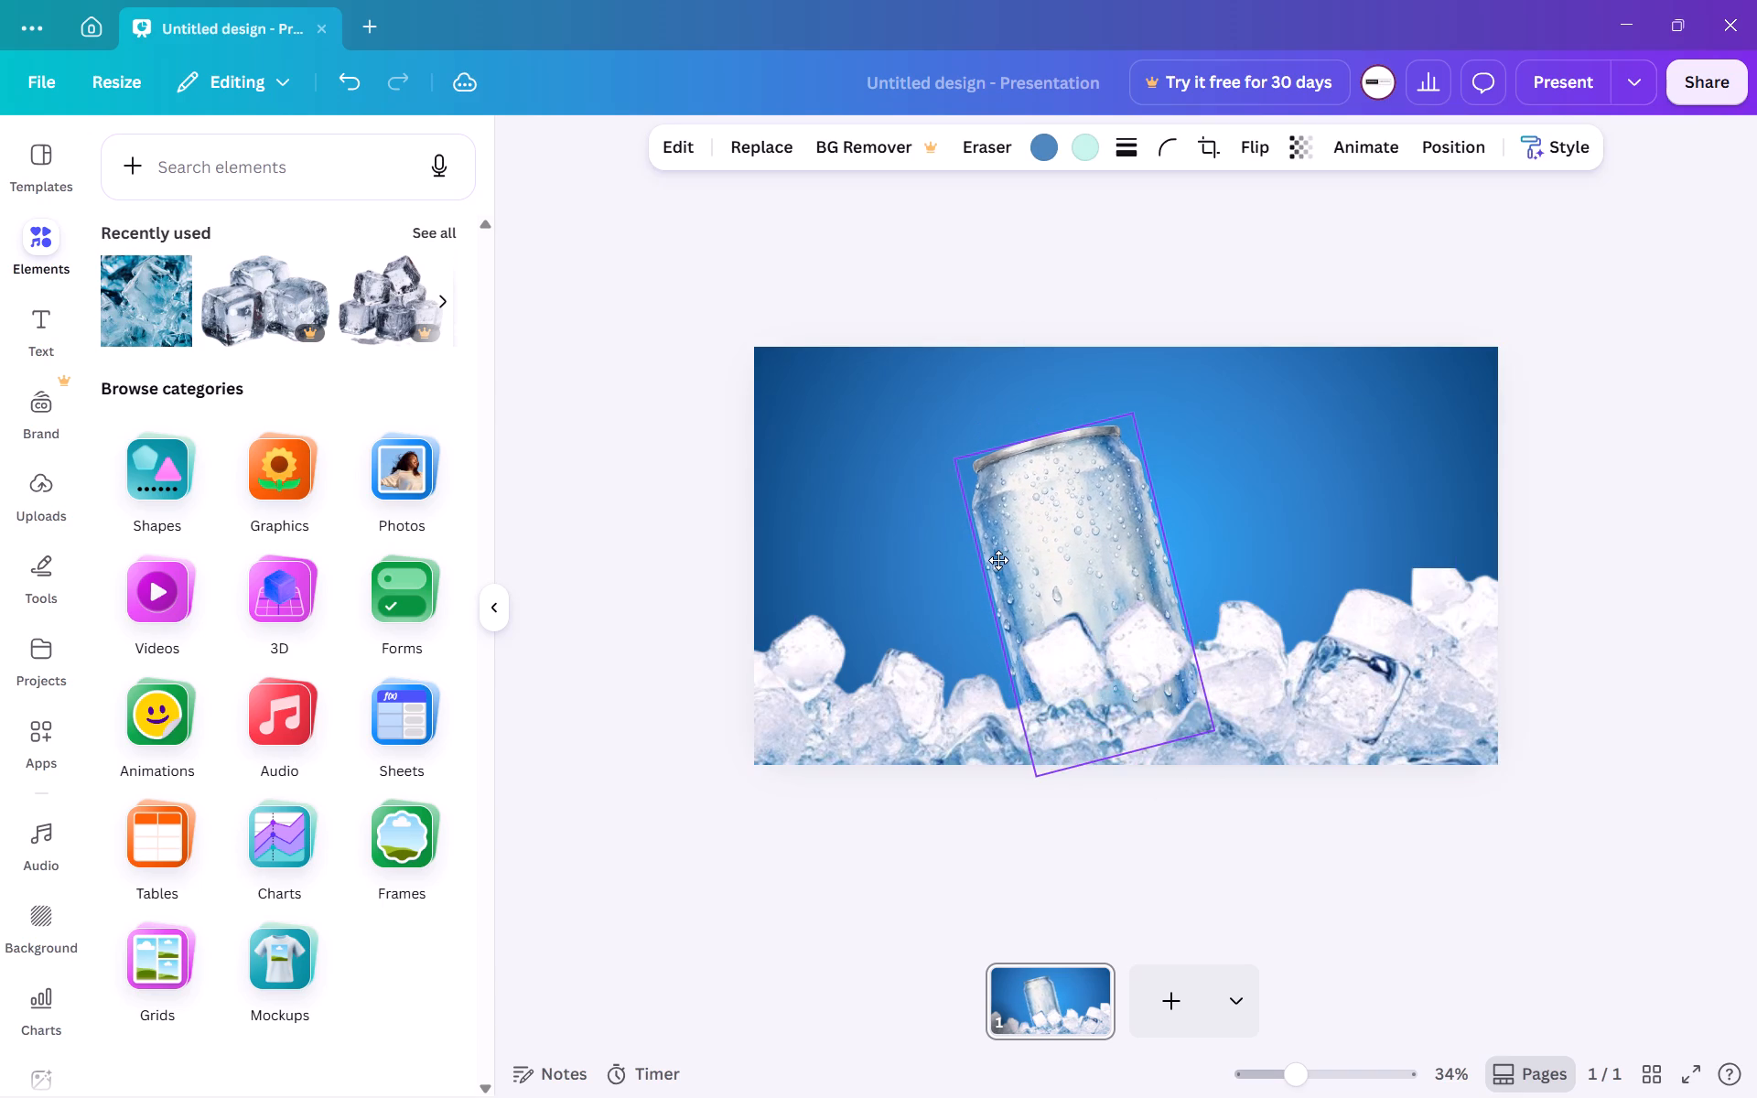
left_click_drag(998, 560, 985, 557)
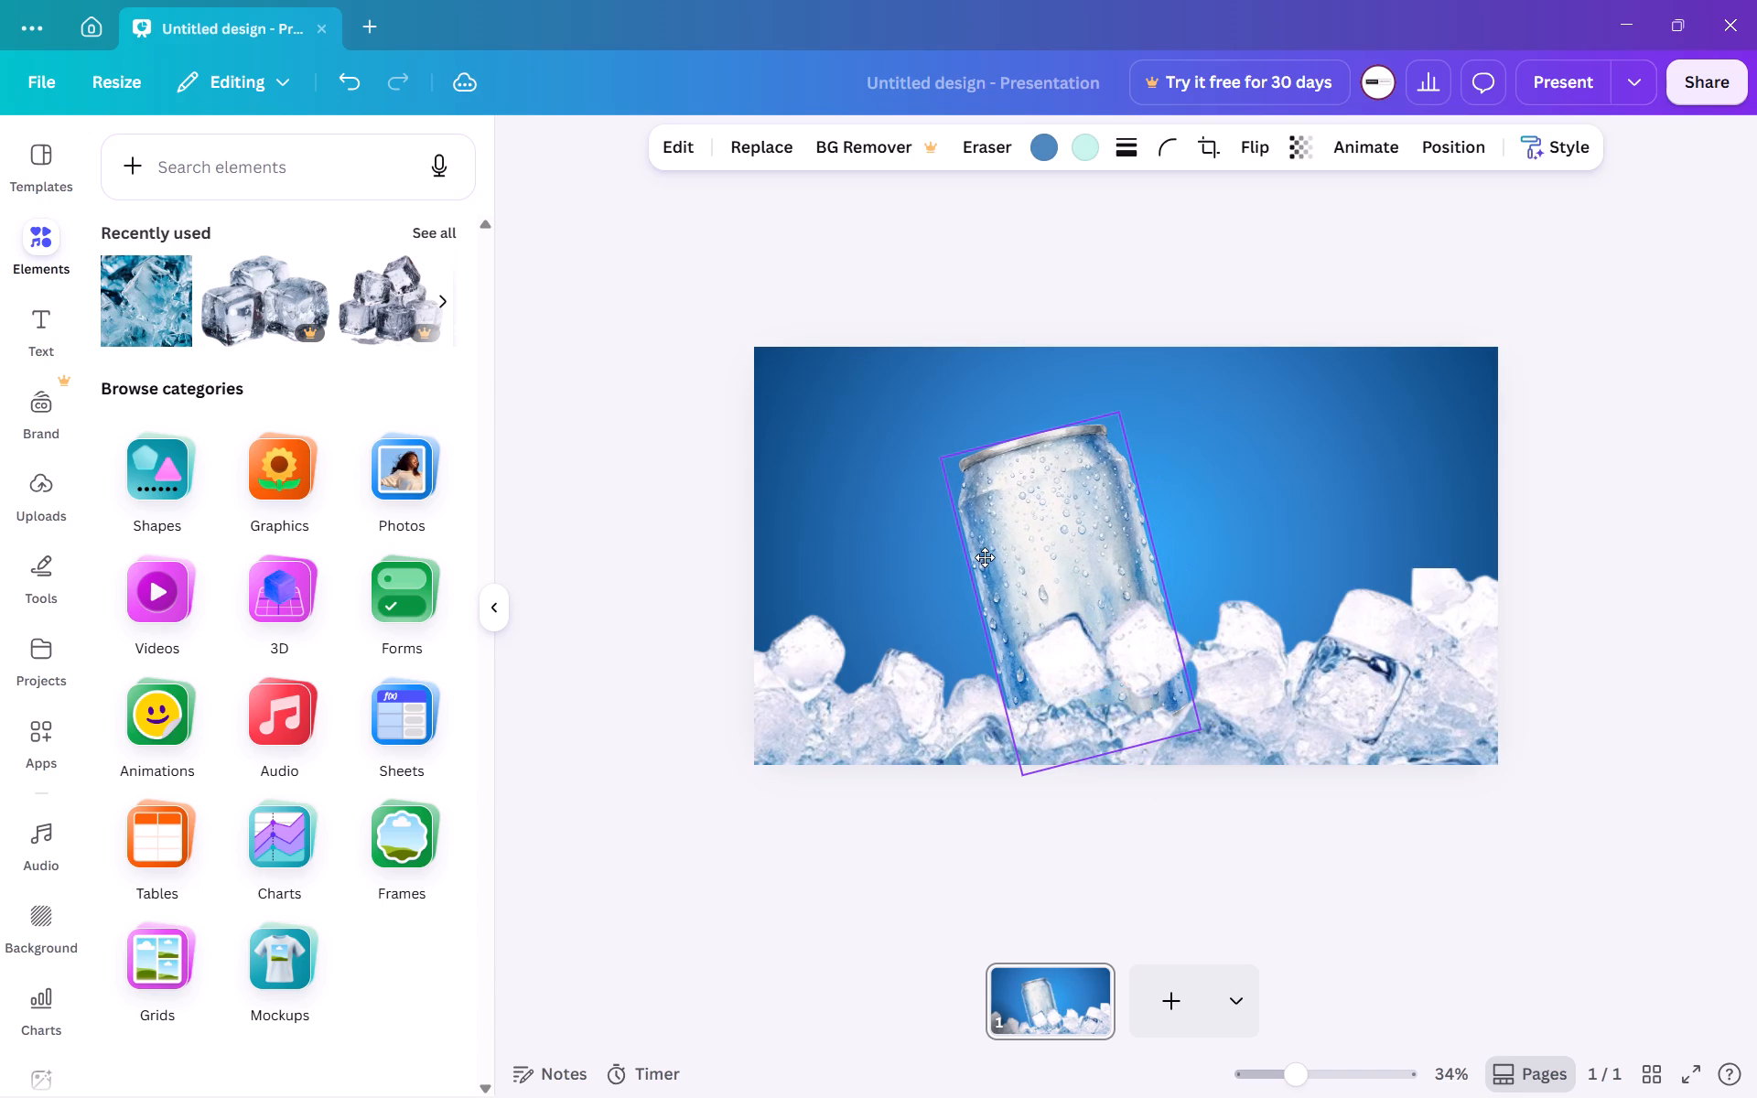
left_click_drag(985, 557, 1006, 557)
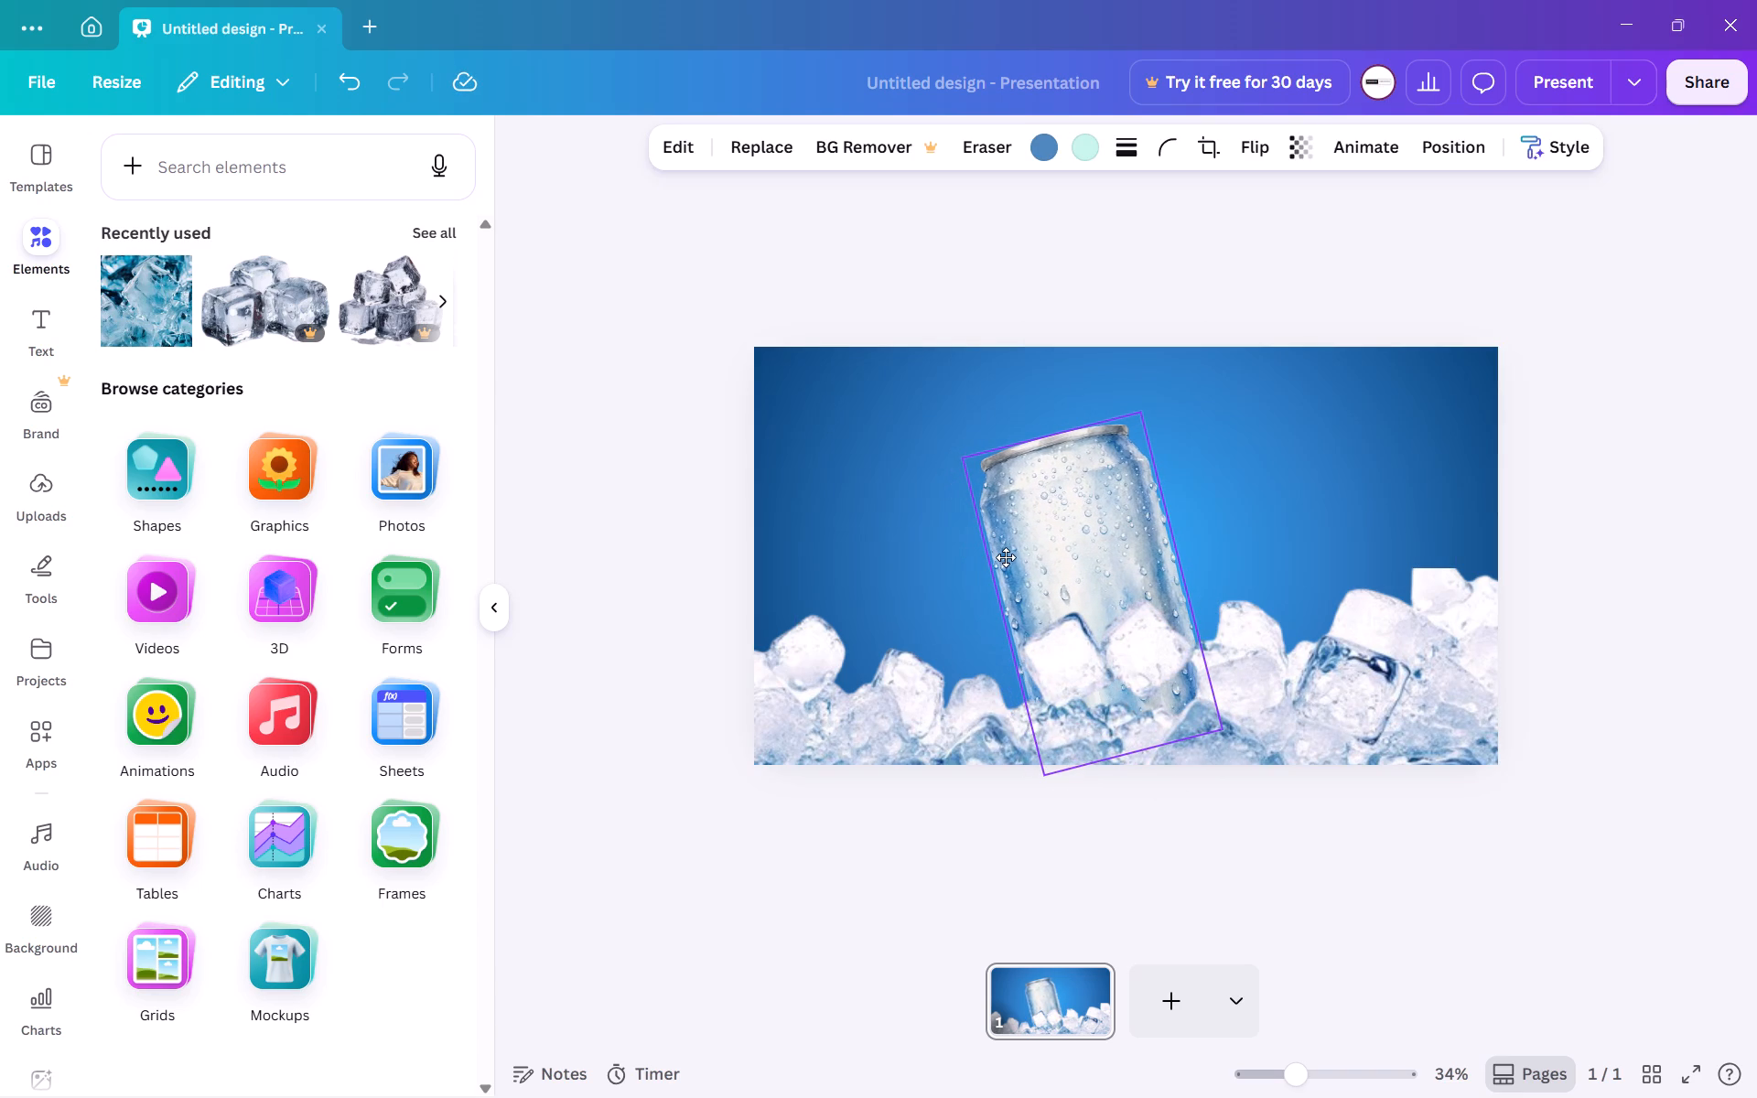
left_click_drag(1006, 557, 1023, 552)
left_click_drag(1023, 552, 990, 552)
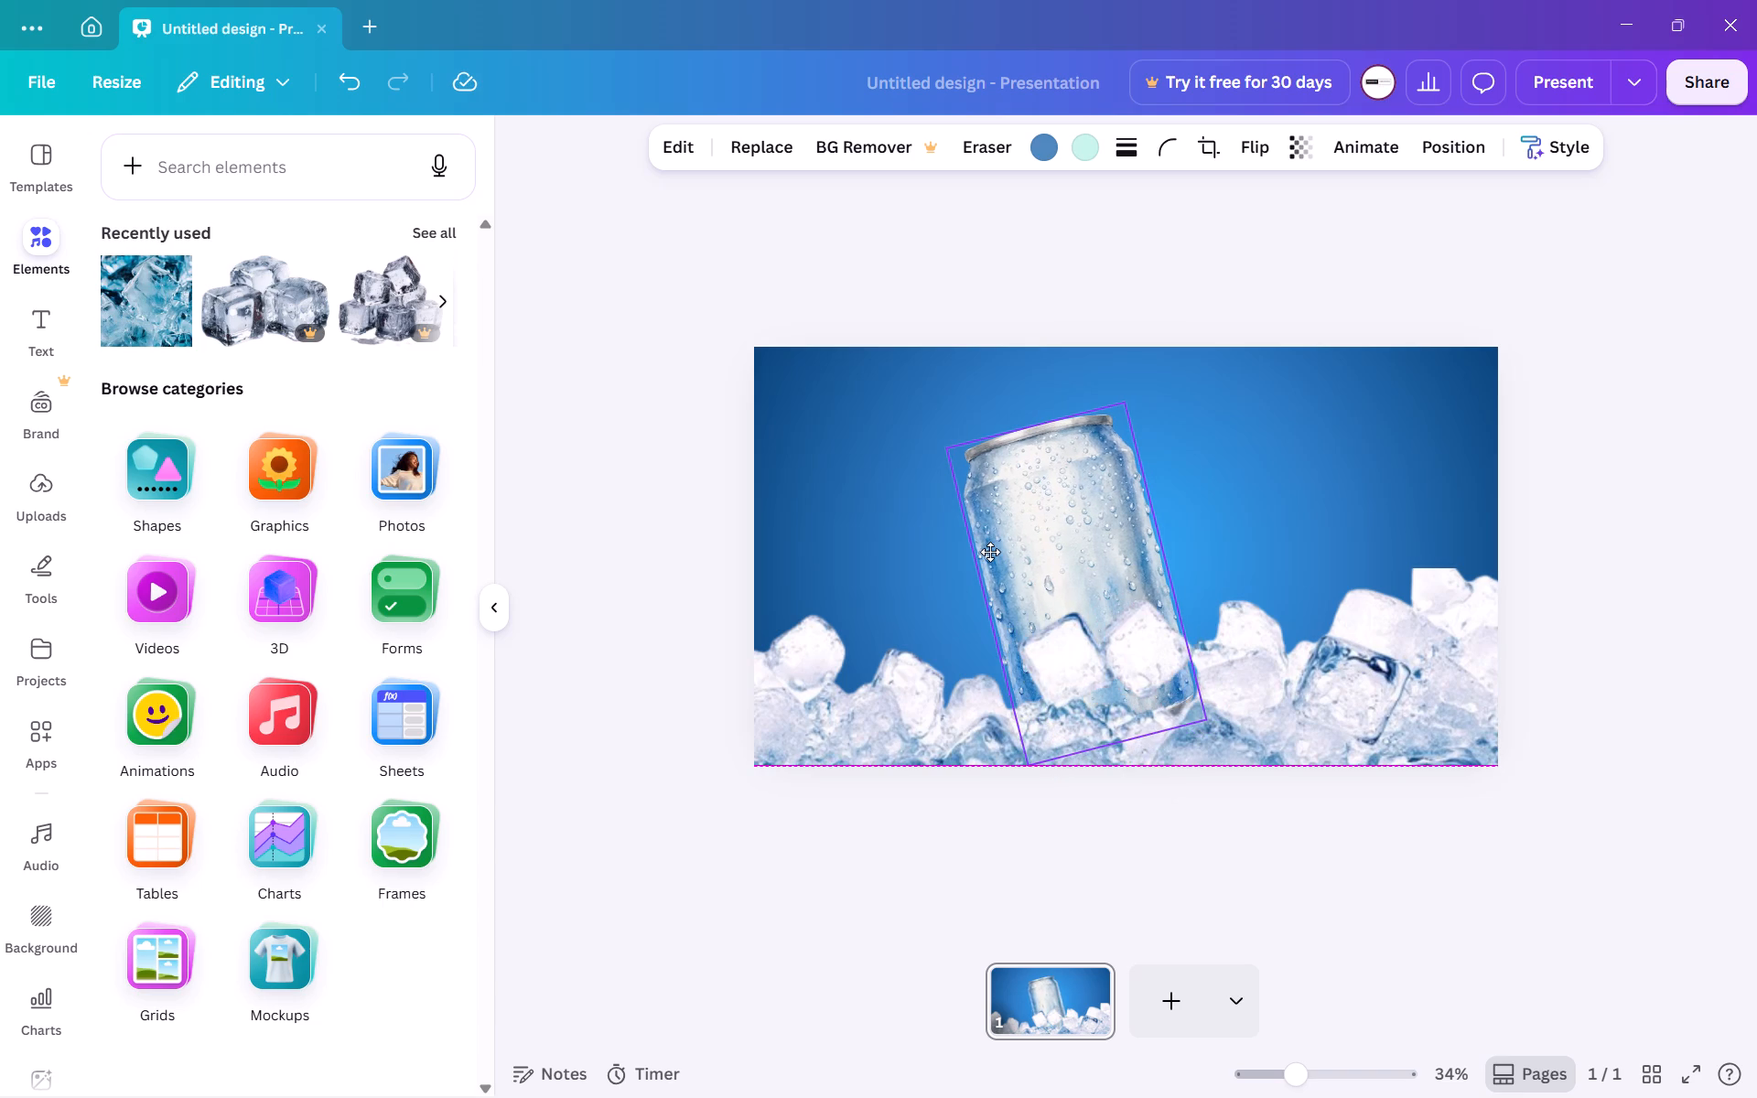
left_click_drag(990, 552, 998, 557)
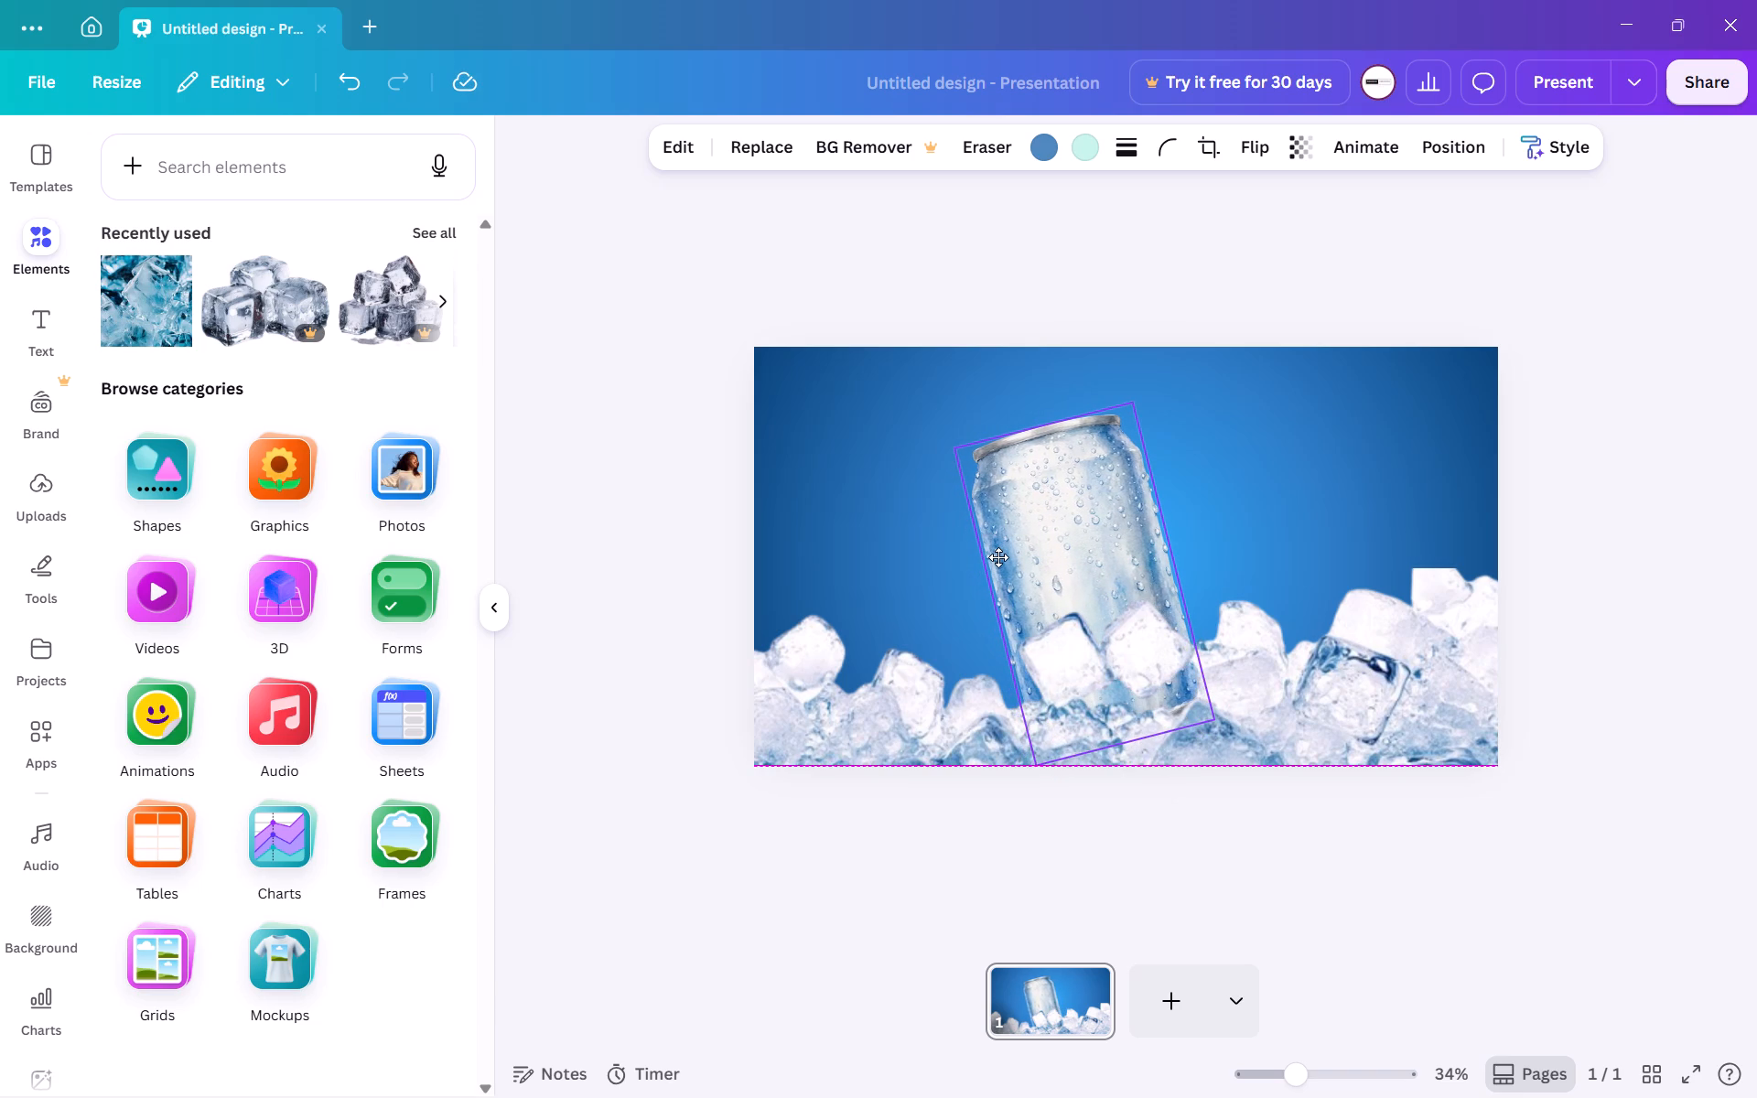
left_click_drag(998, 557, 999, 557)
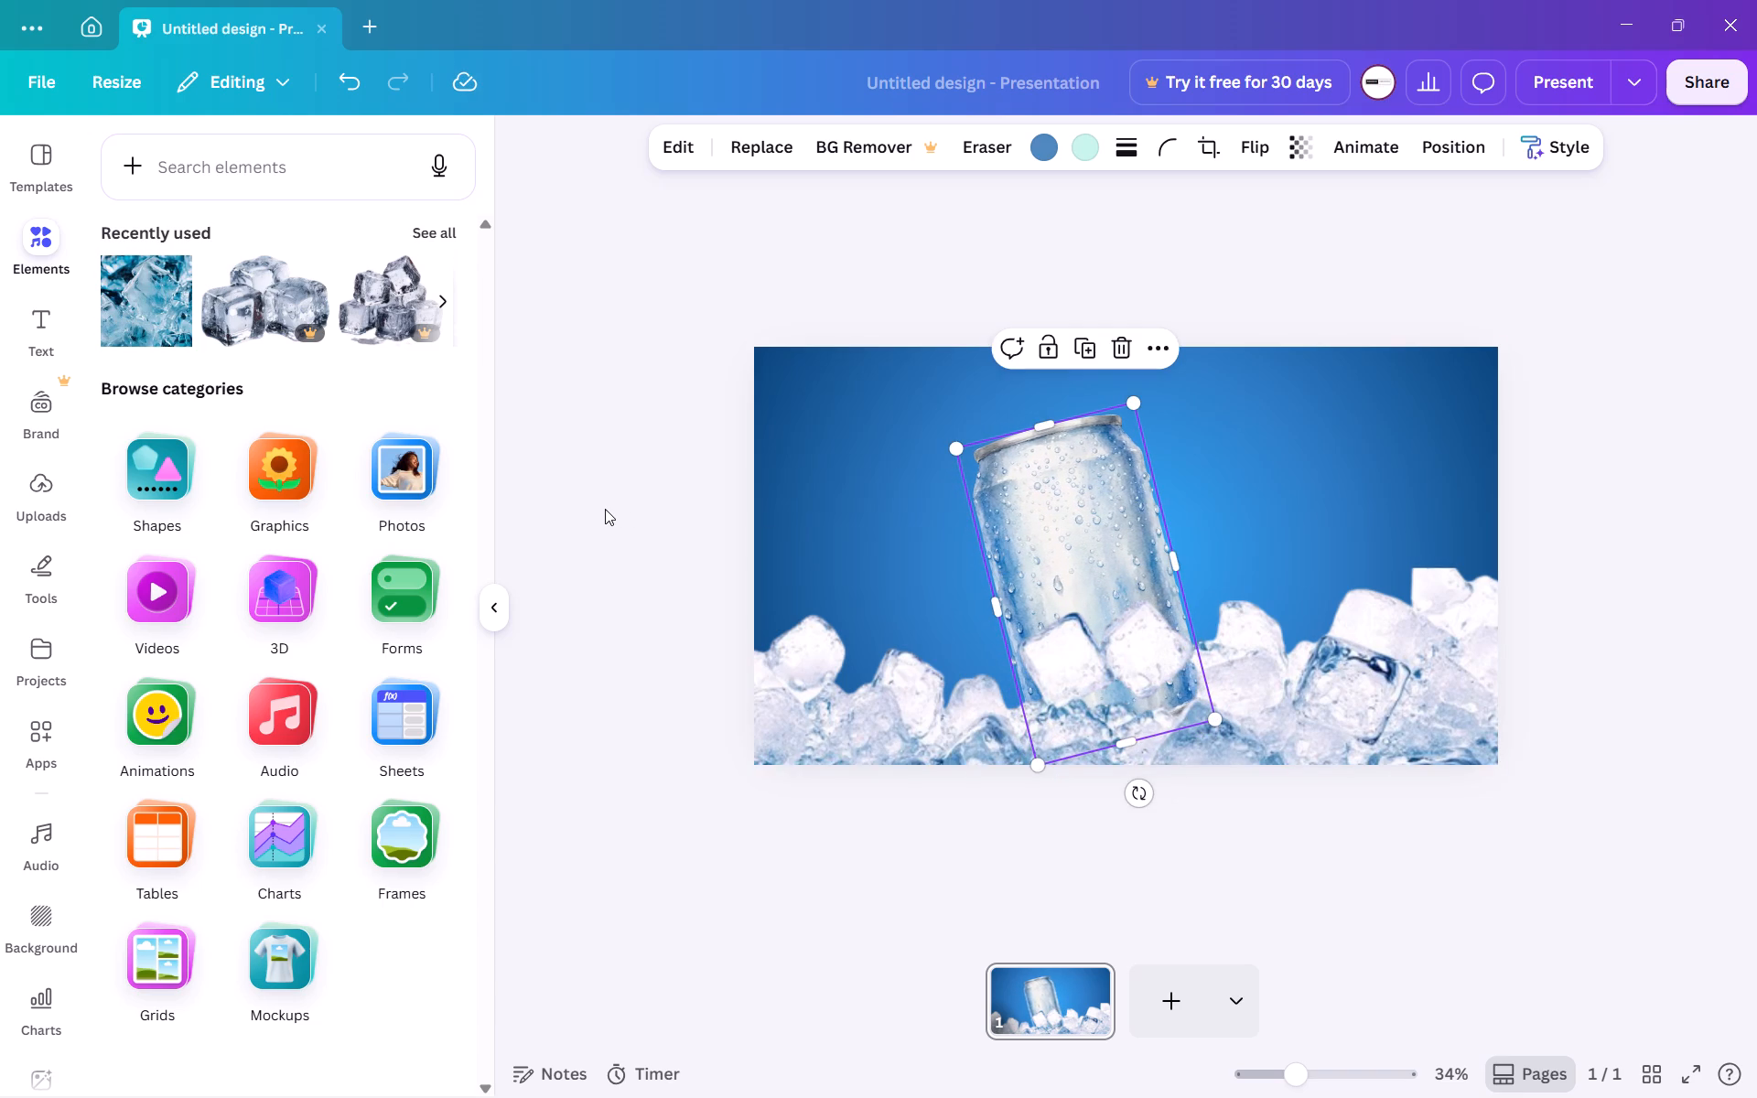
left_click(600, 508)
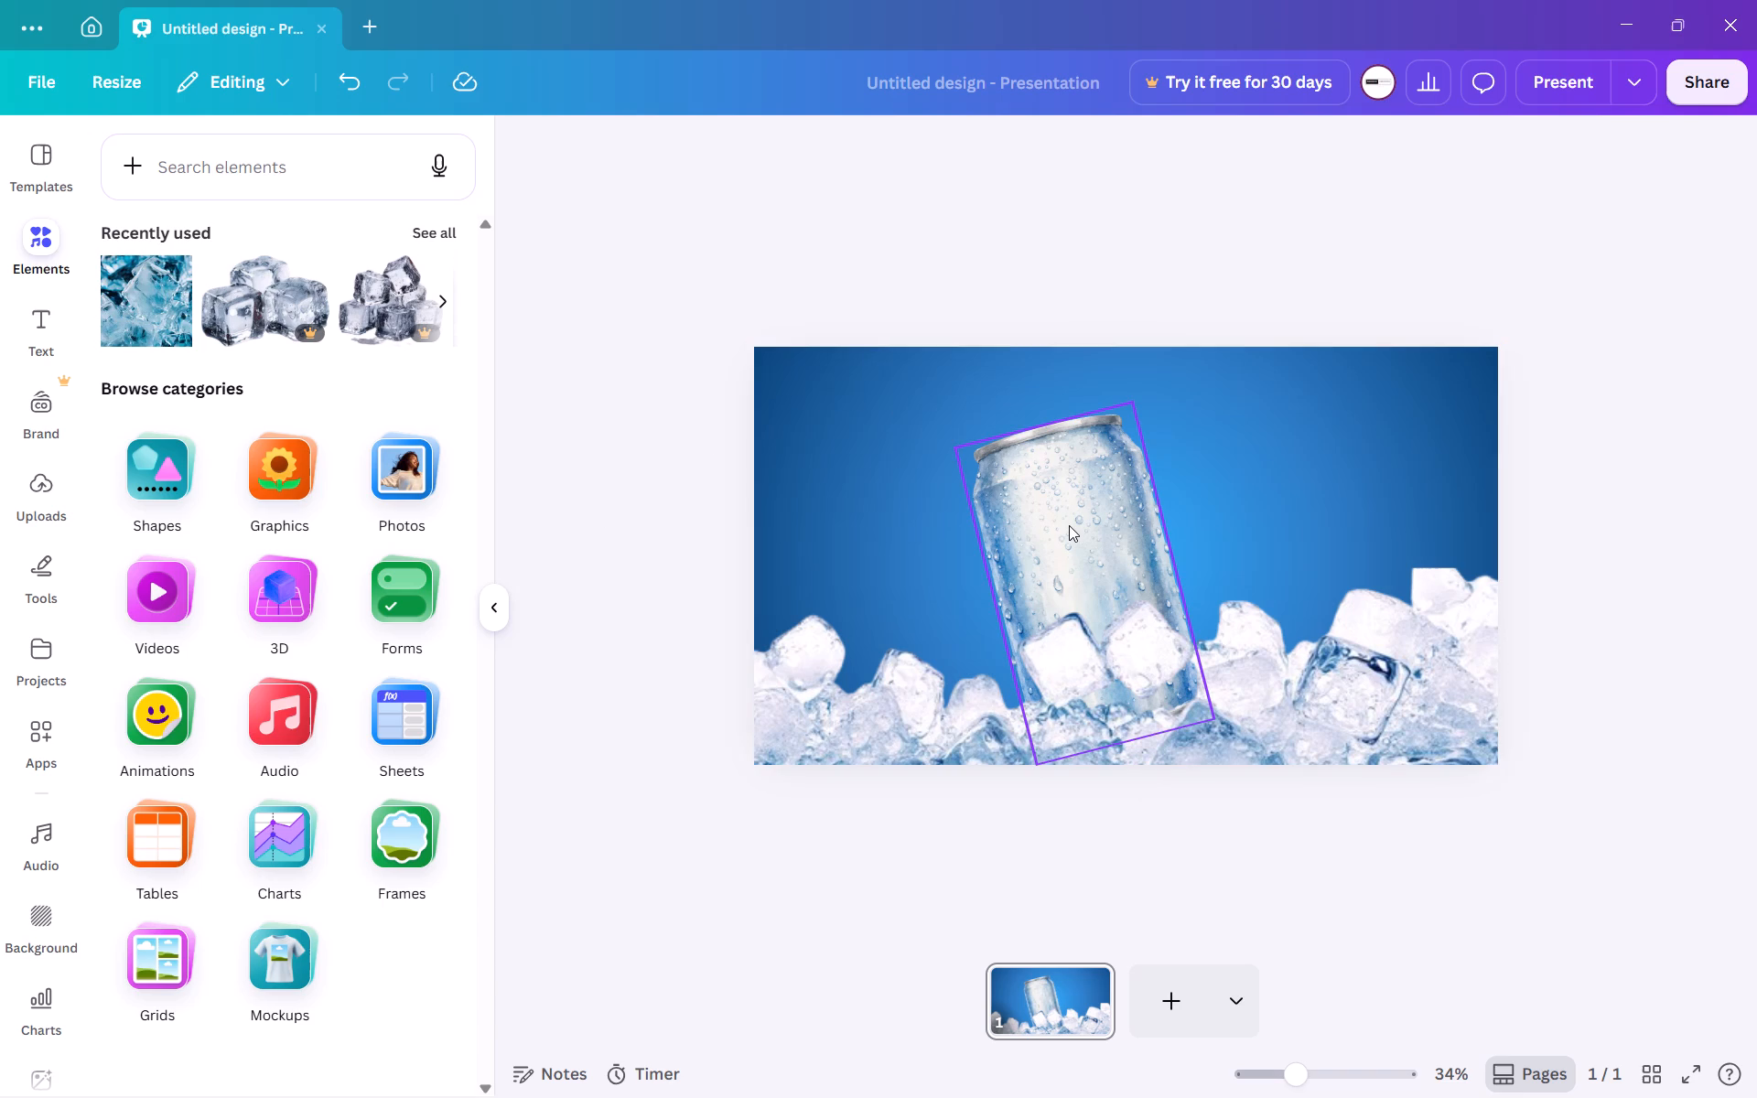
Enlarge the can to about 509 x 909 and nudge it slightly right, keeping its base in the ice.
left_click(1124, 546)
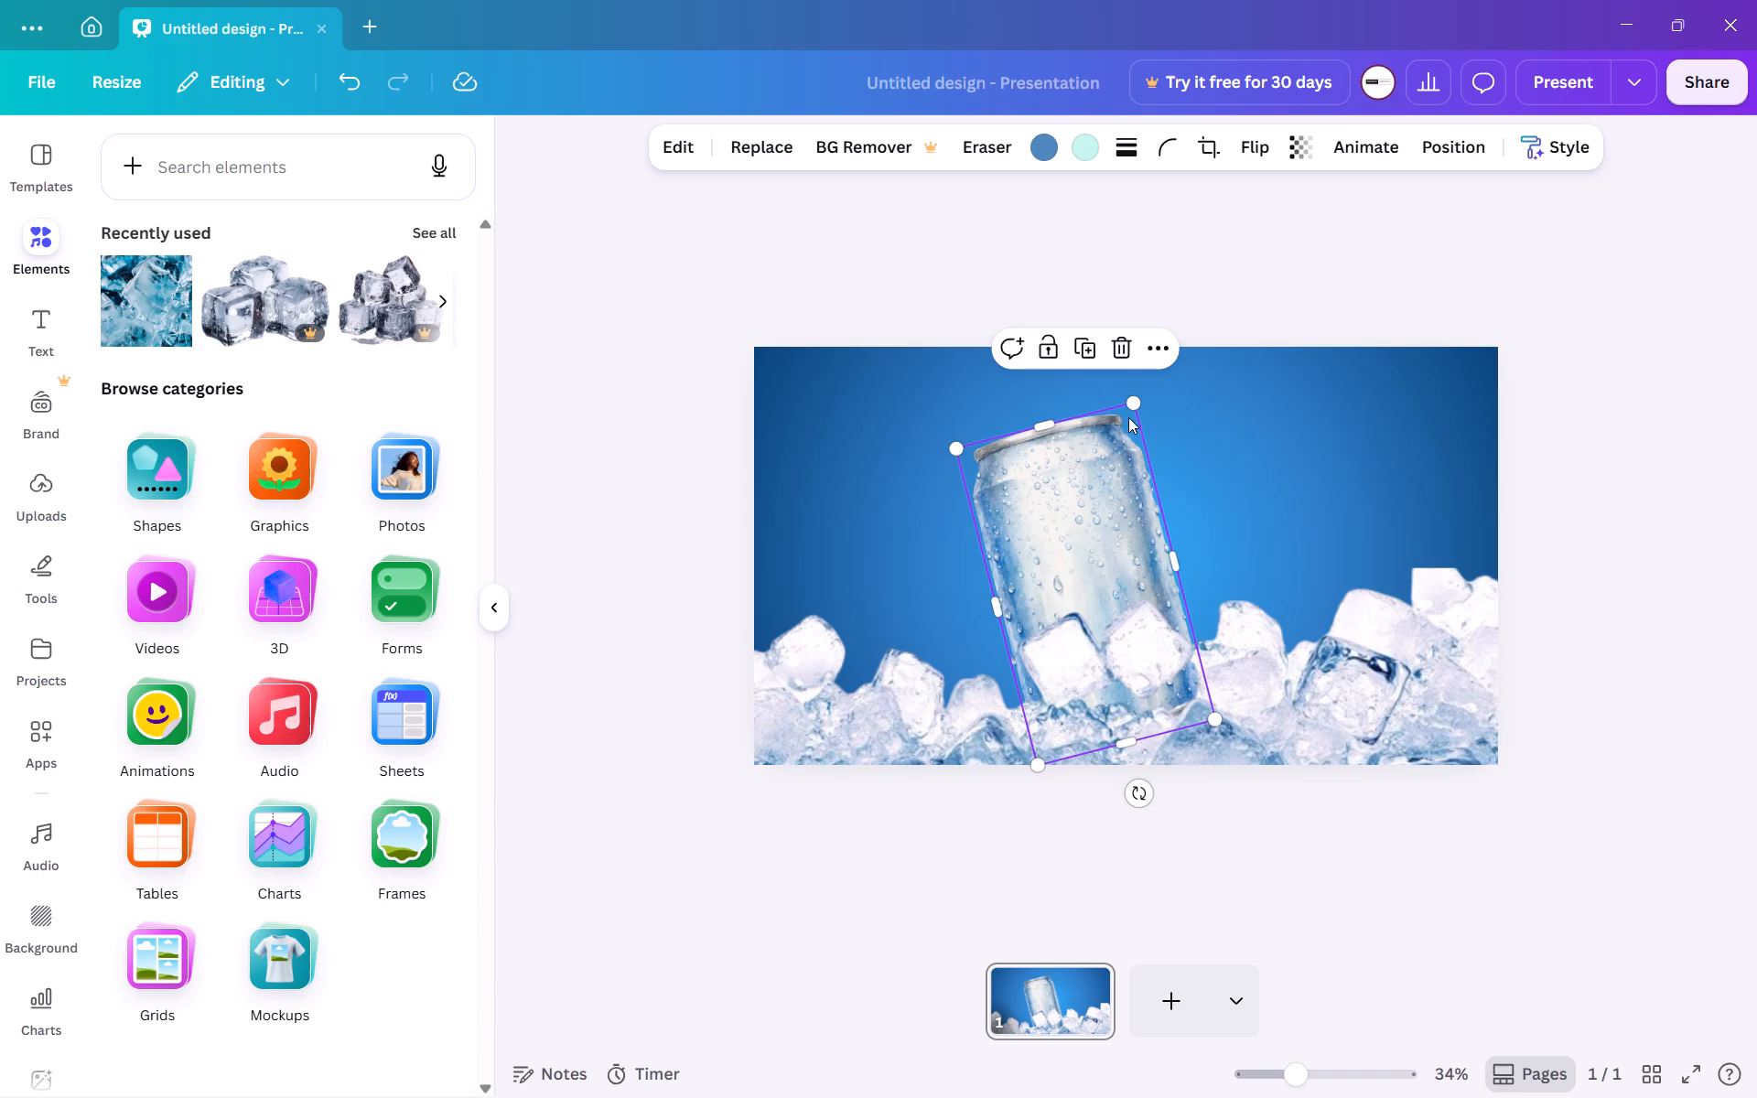
left_click_drag(1137, 397, 1157, 390)
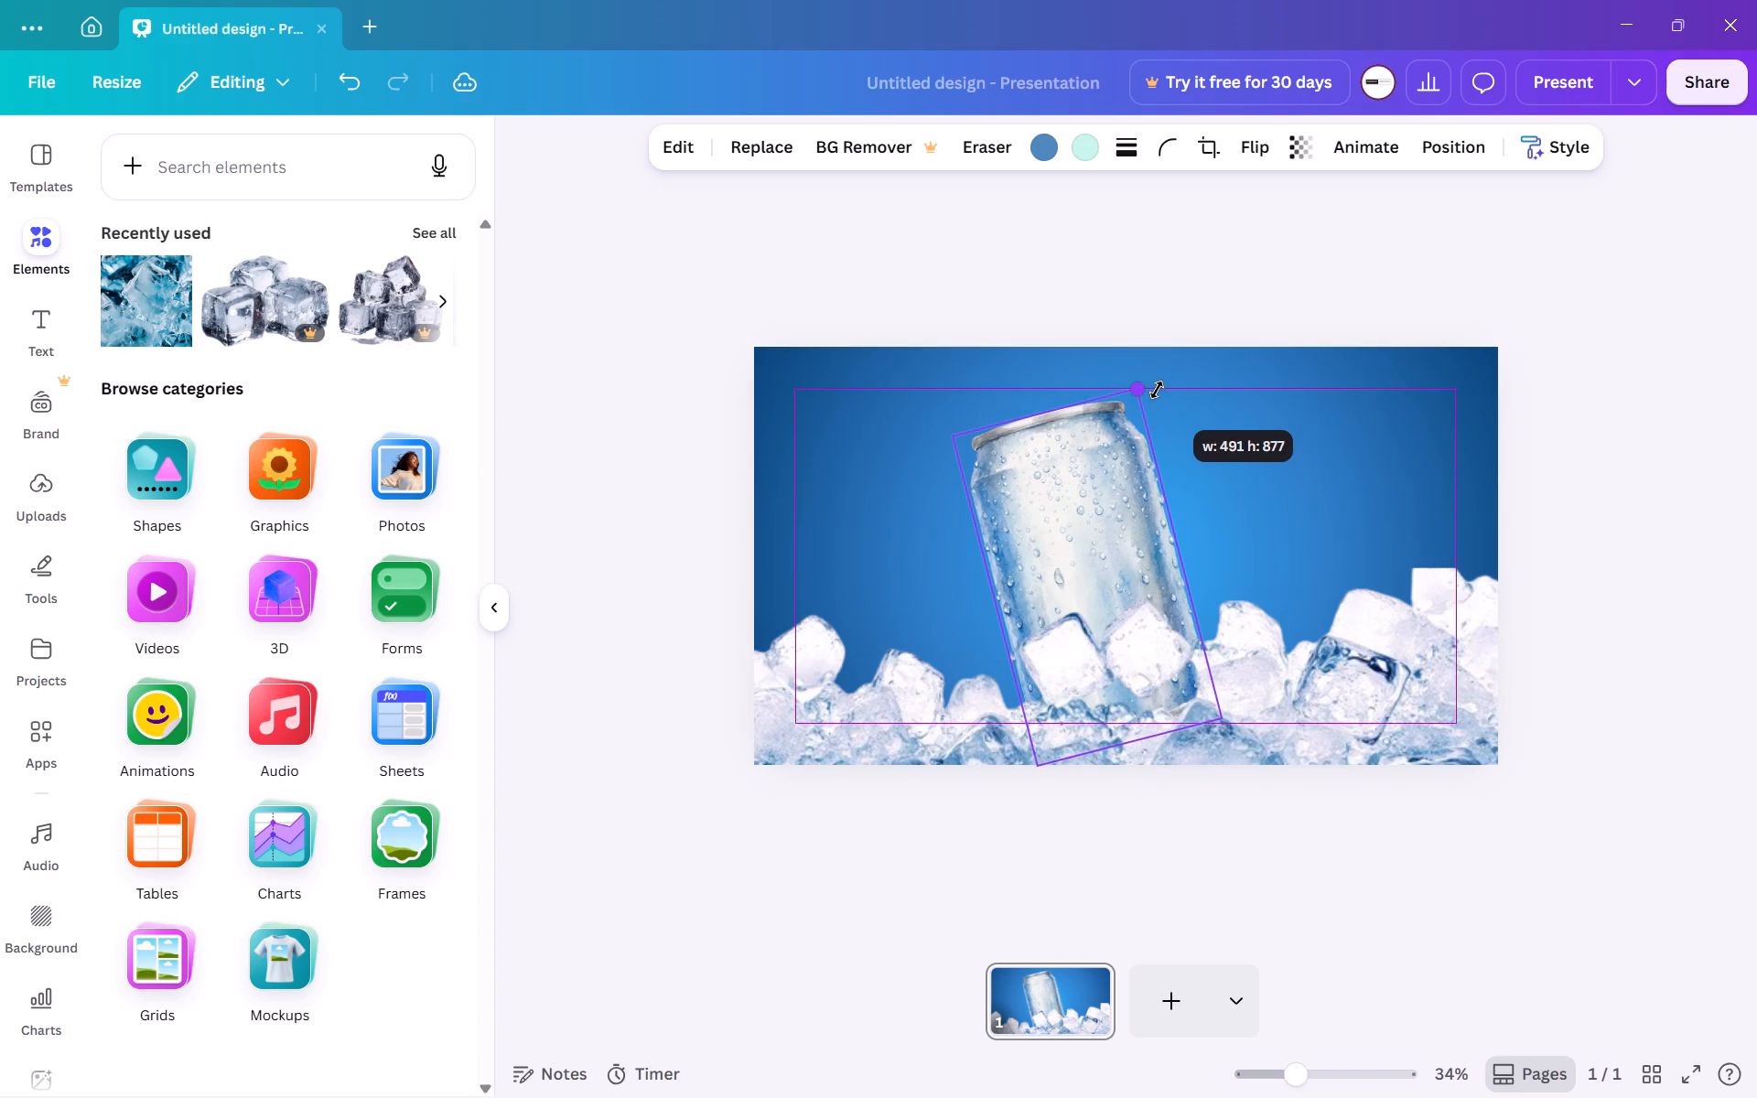
left_click_drag(1157, 390, 1157, 387)
left_click(1119, 500)
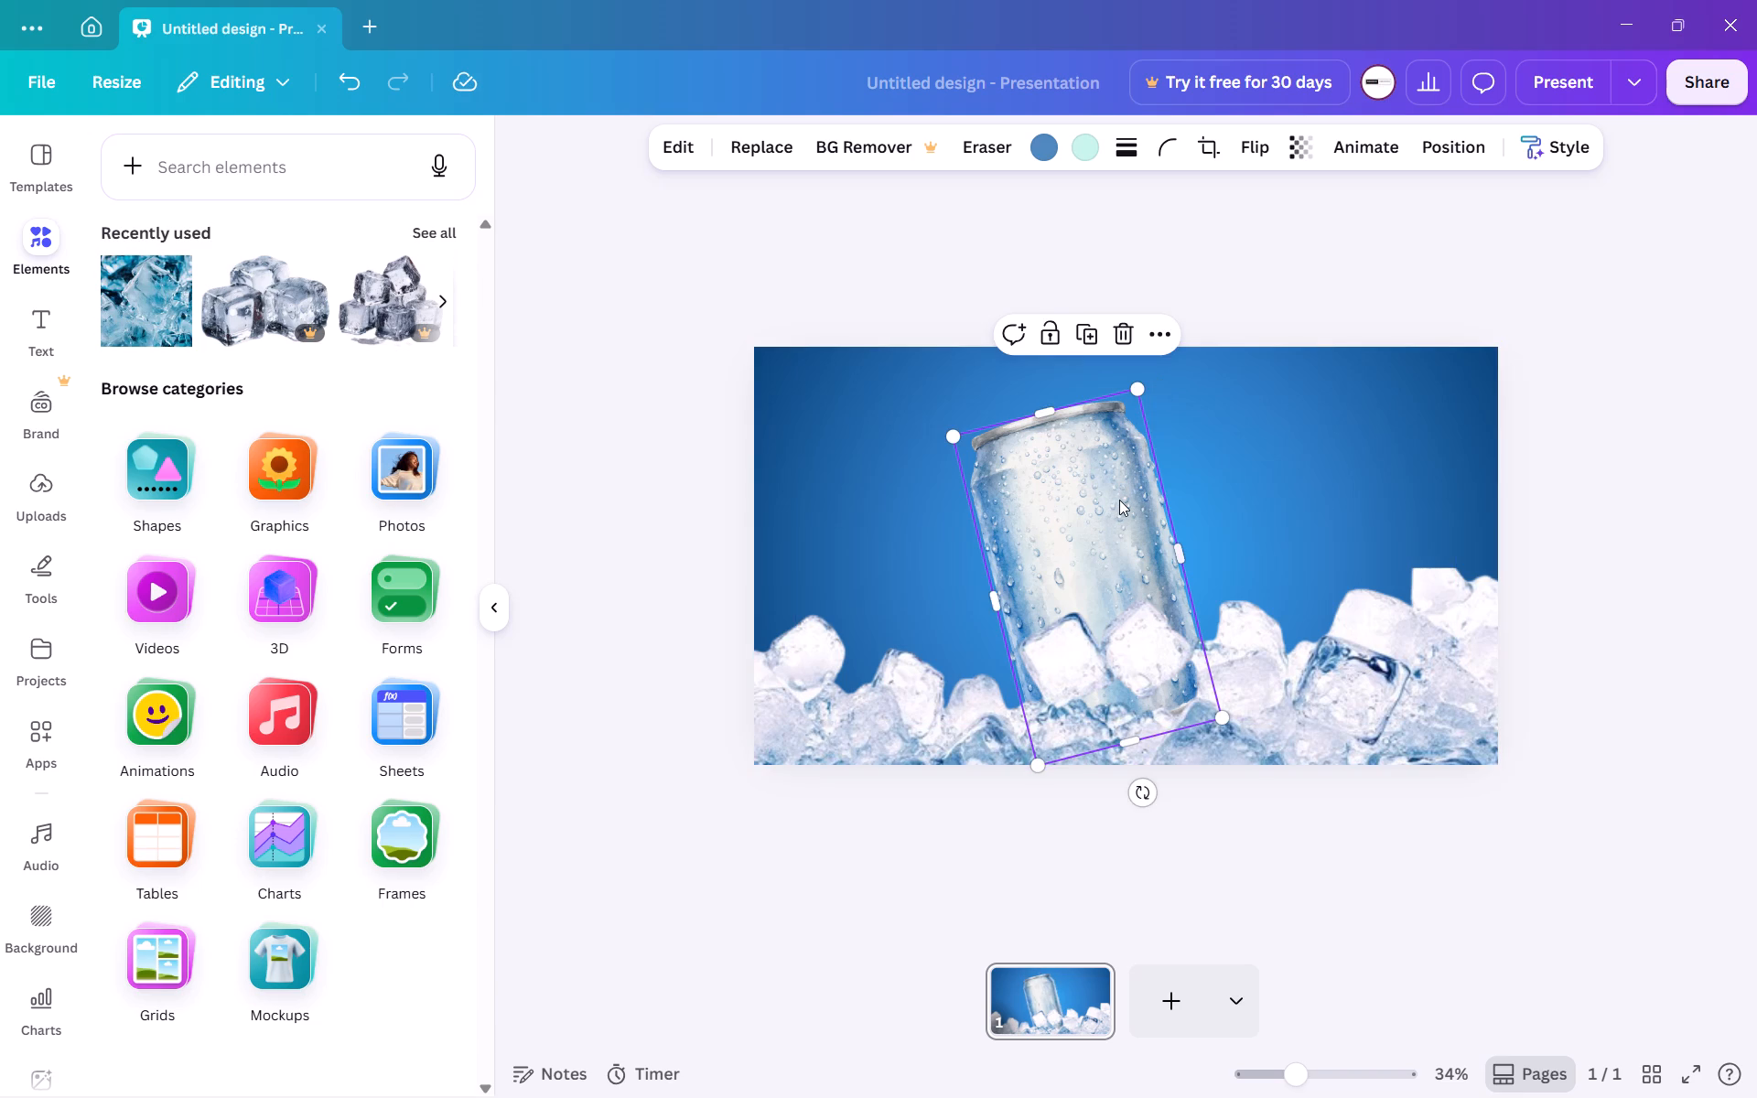
left_click_drag(1055, 492, 1070, 494)
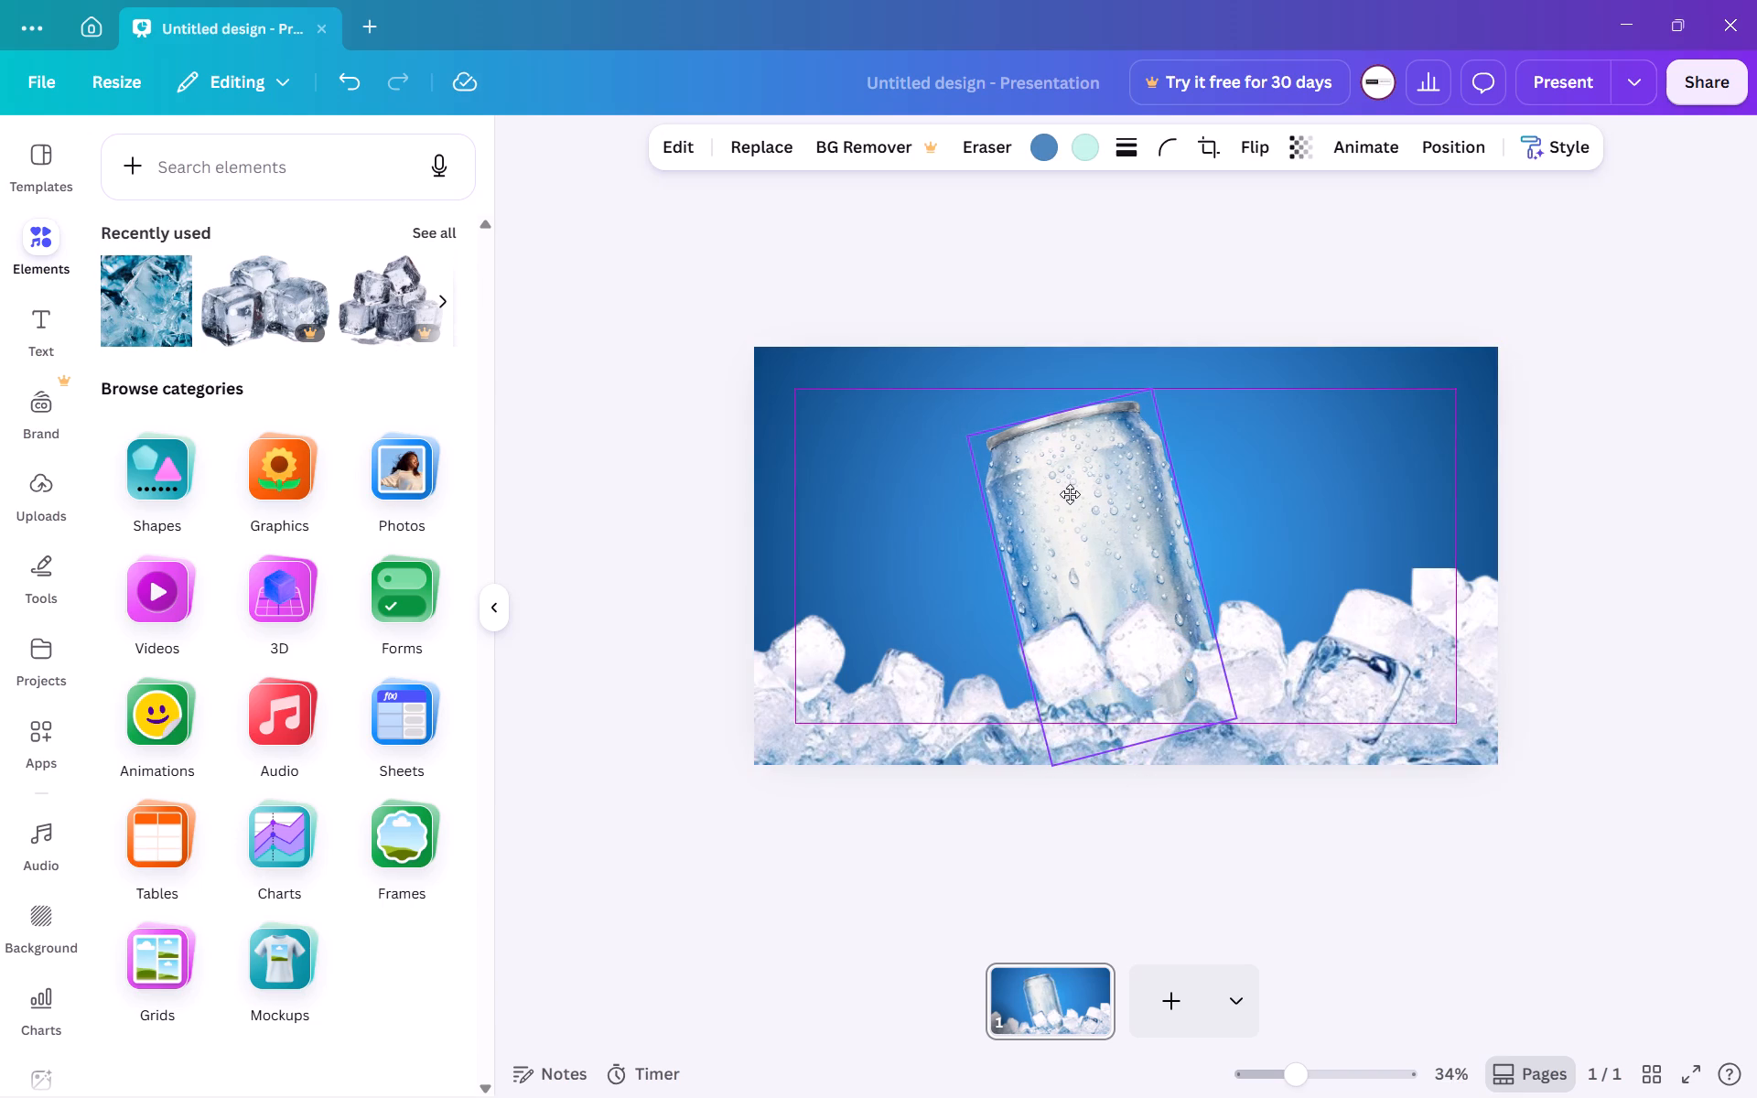
left_click_drag(1070, 494, 1070, 498)
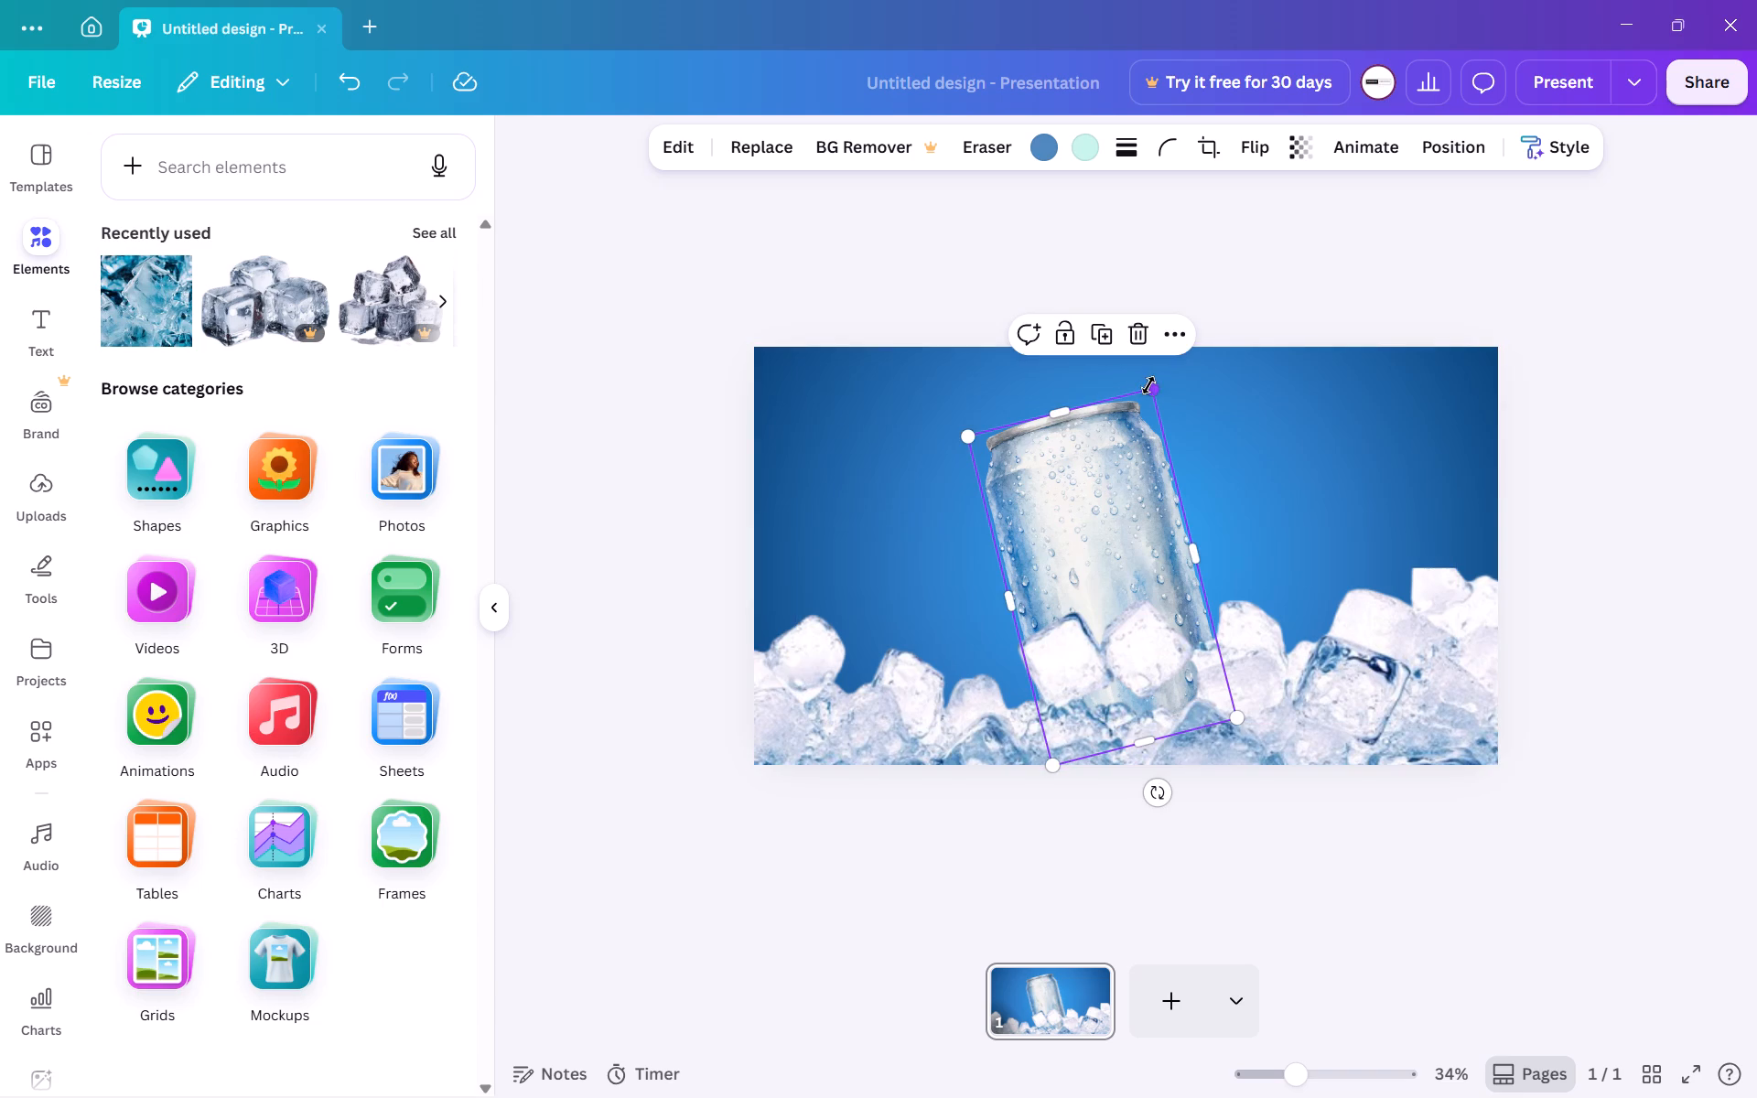
left_click_drag(1155, 385, 1168, 373)
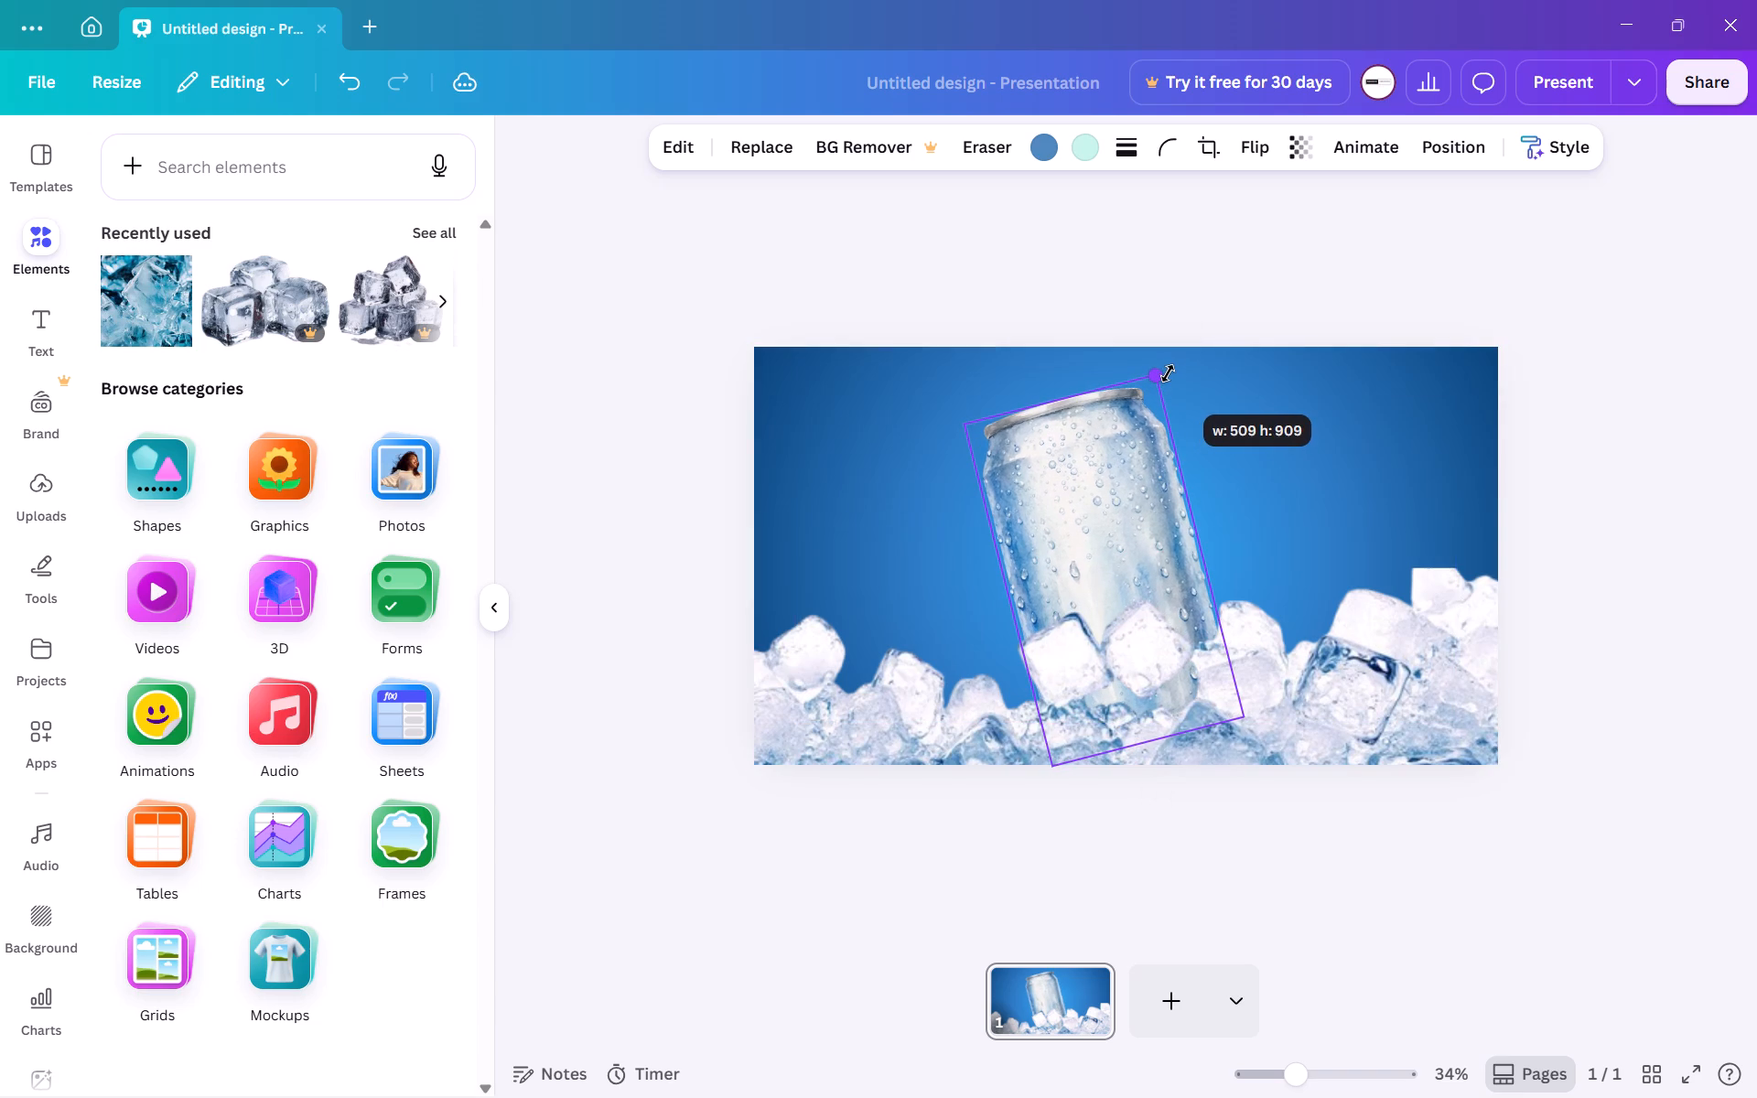
left_click_drag(1168, 373, 1168, 374)
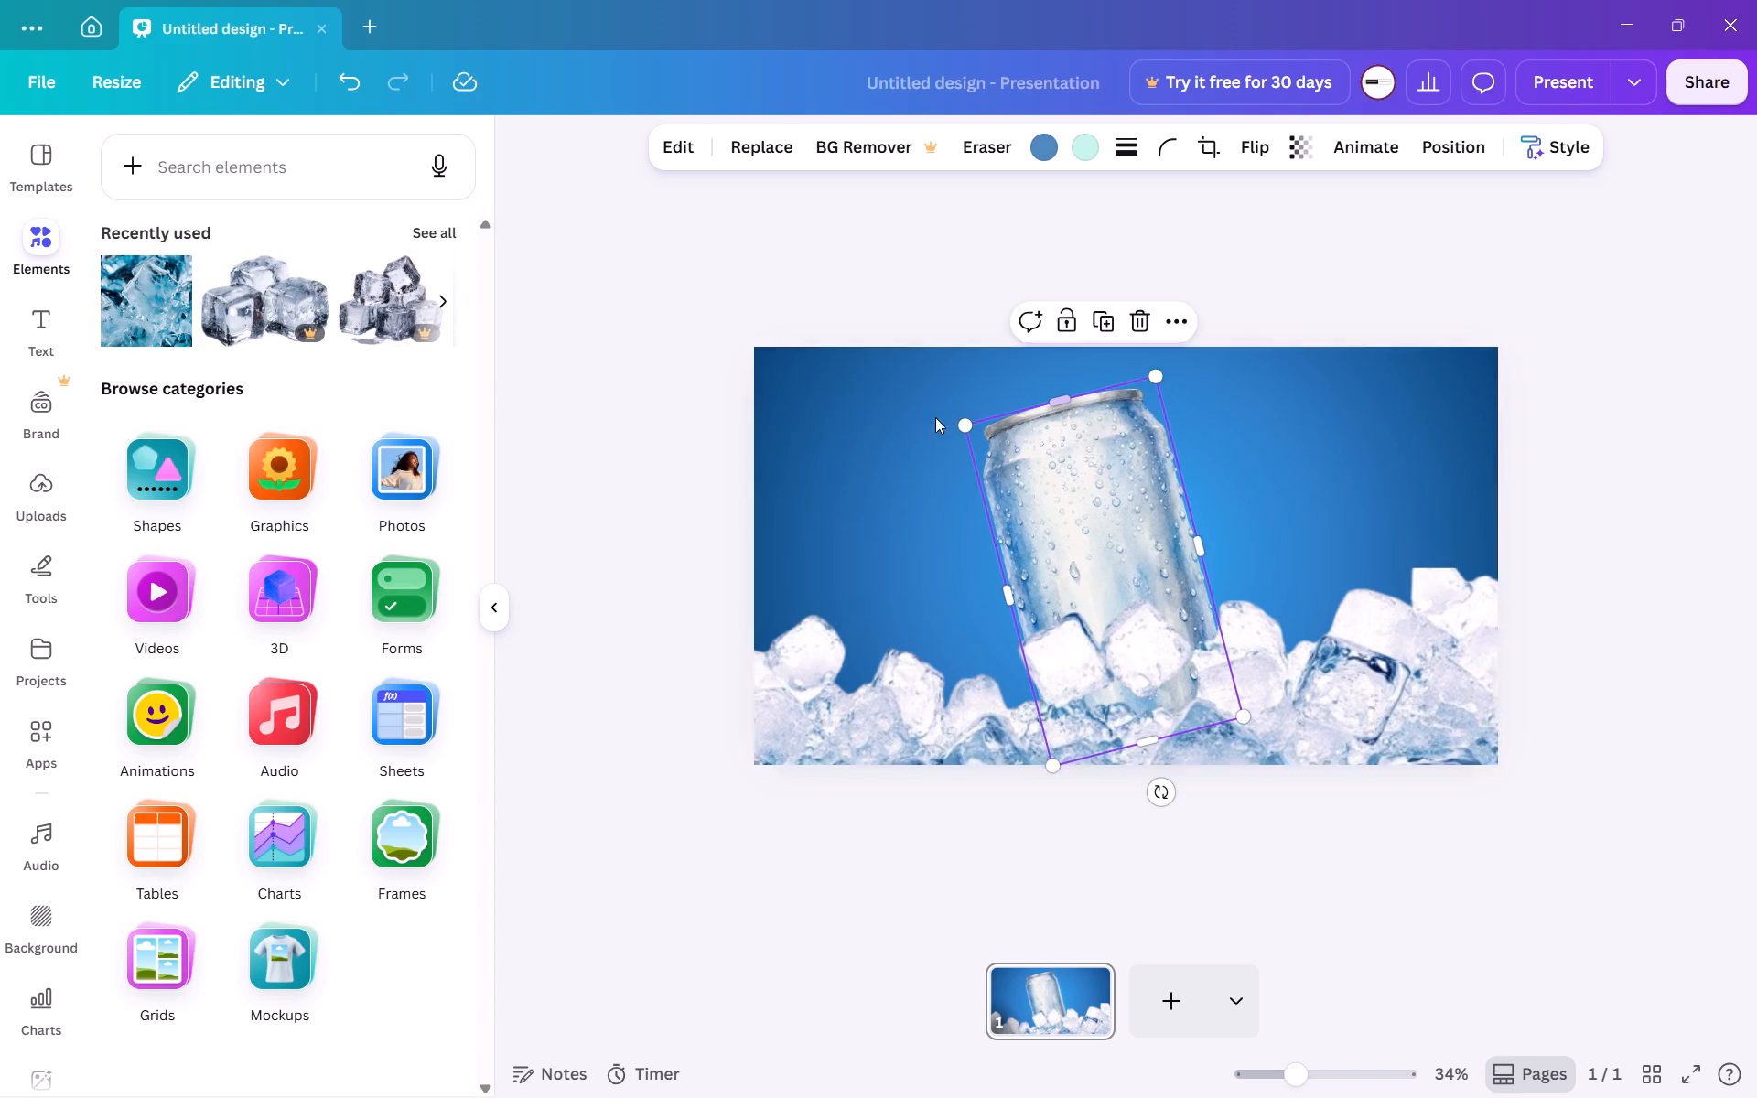
left_click(727, 449)
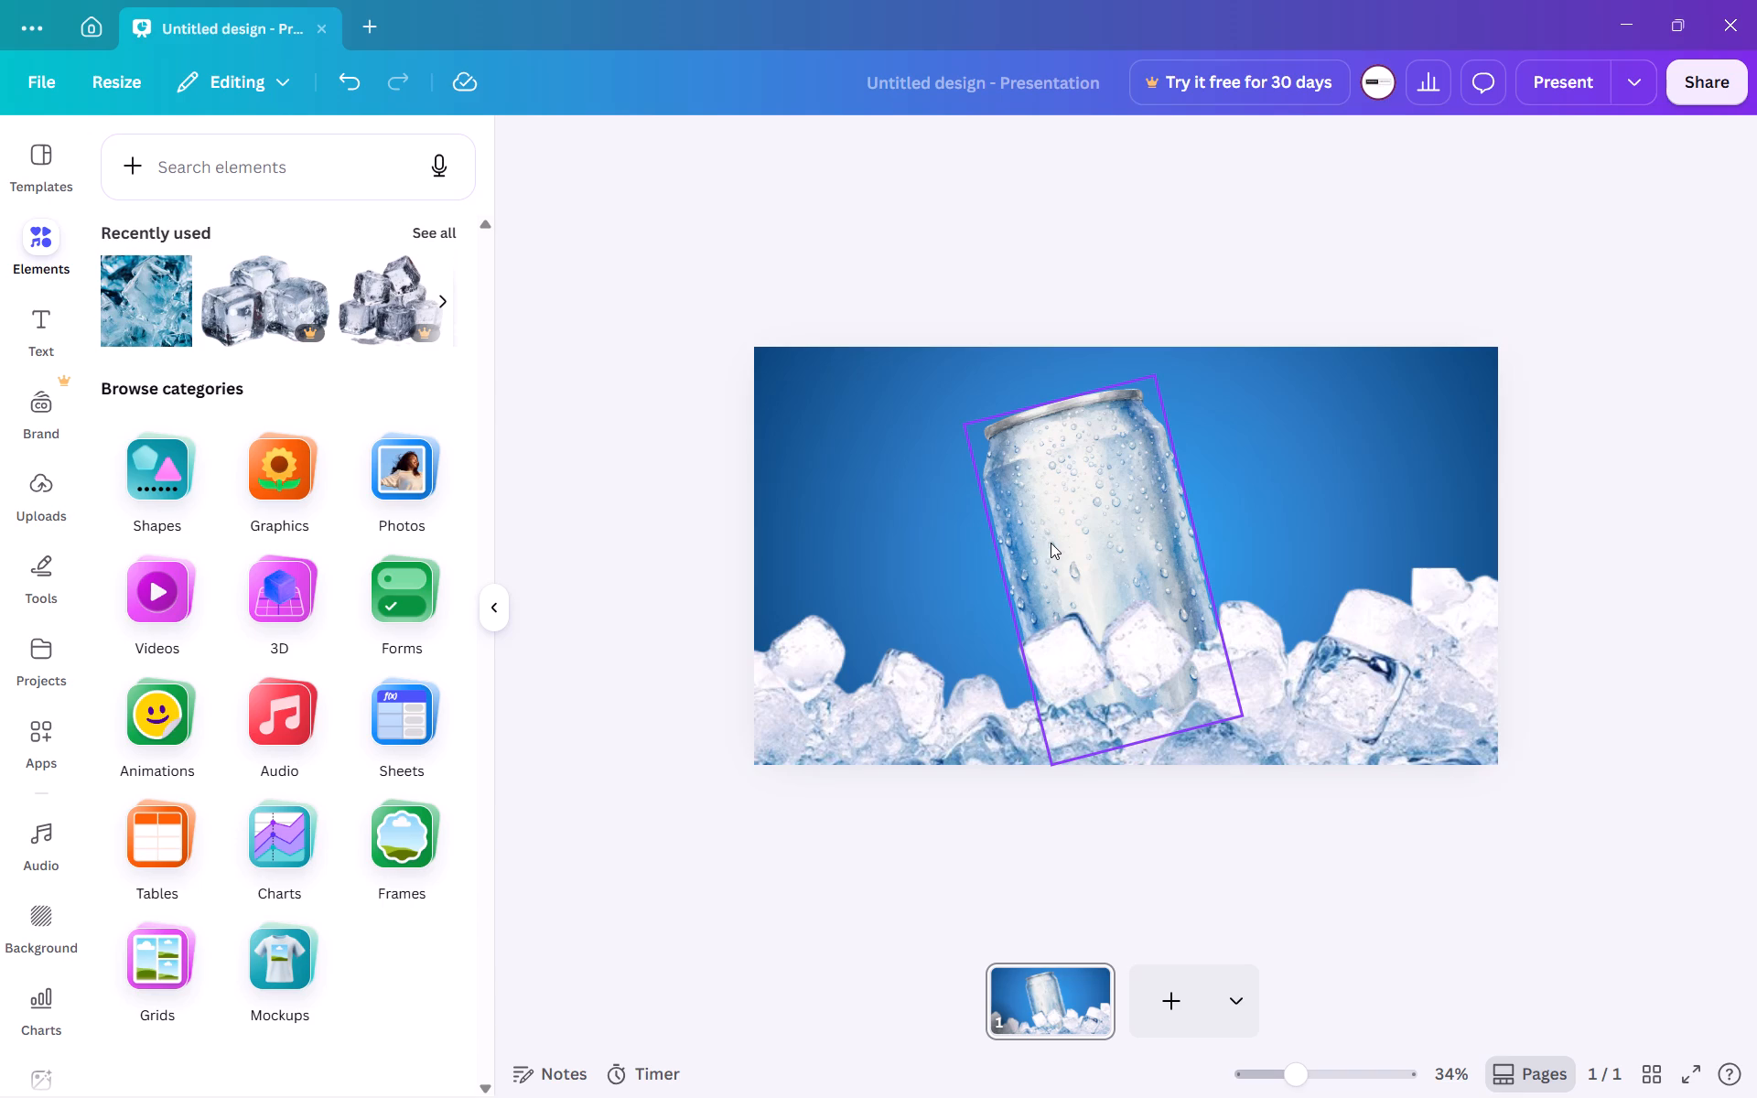
Raise the ice cutout slightly and extend its lower edge below the page, to about 1,920 x 716.
left_click_drag(912, 702, 914, 678)
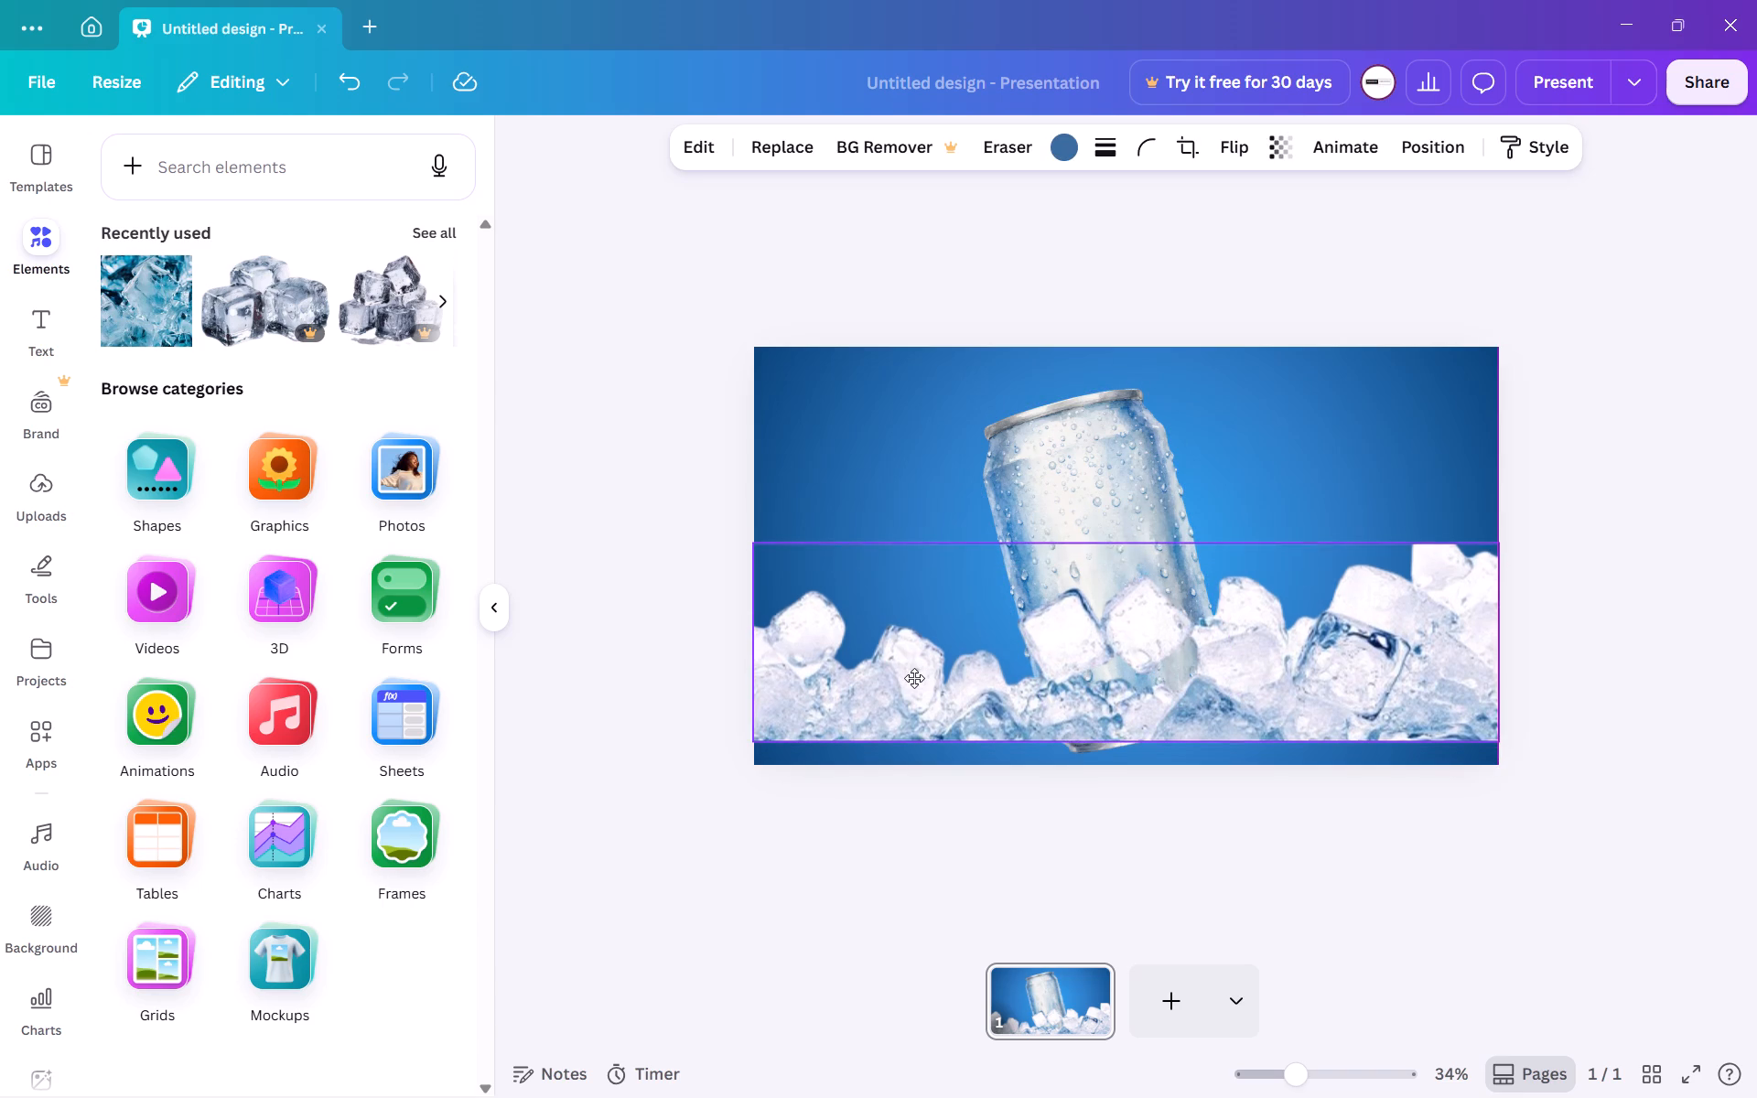
left_click_drag(914, 678, 916, 673)
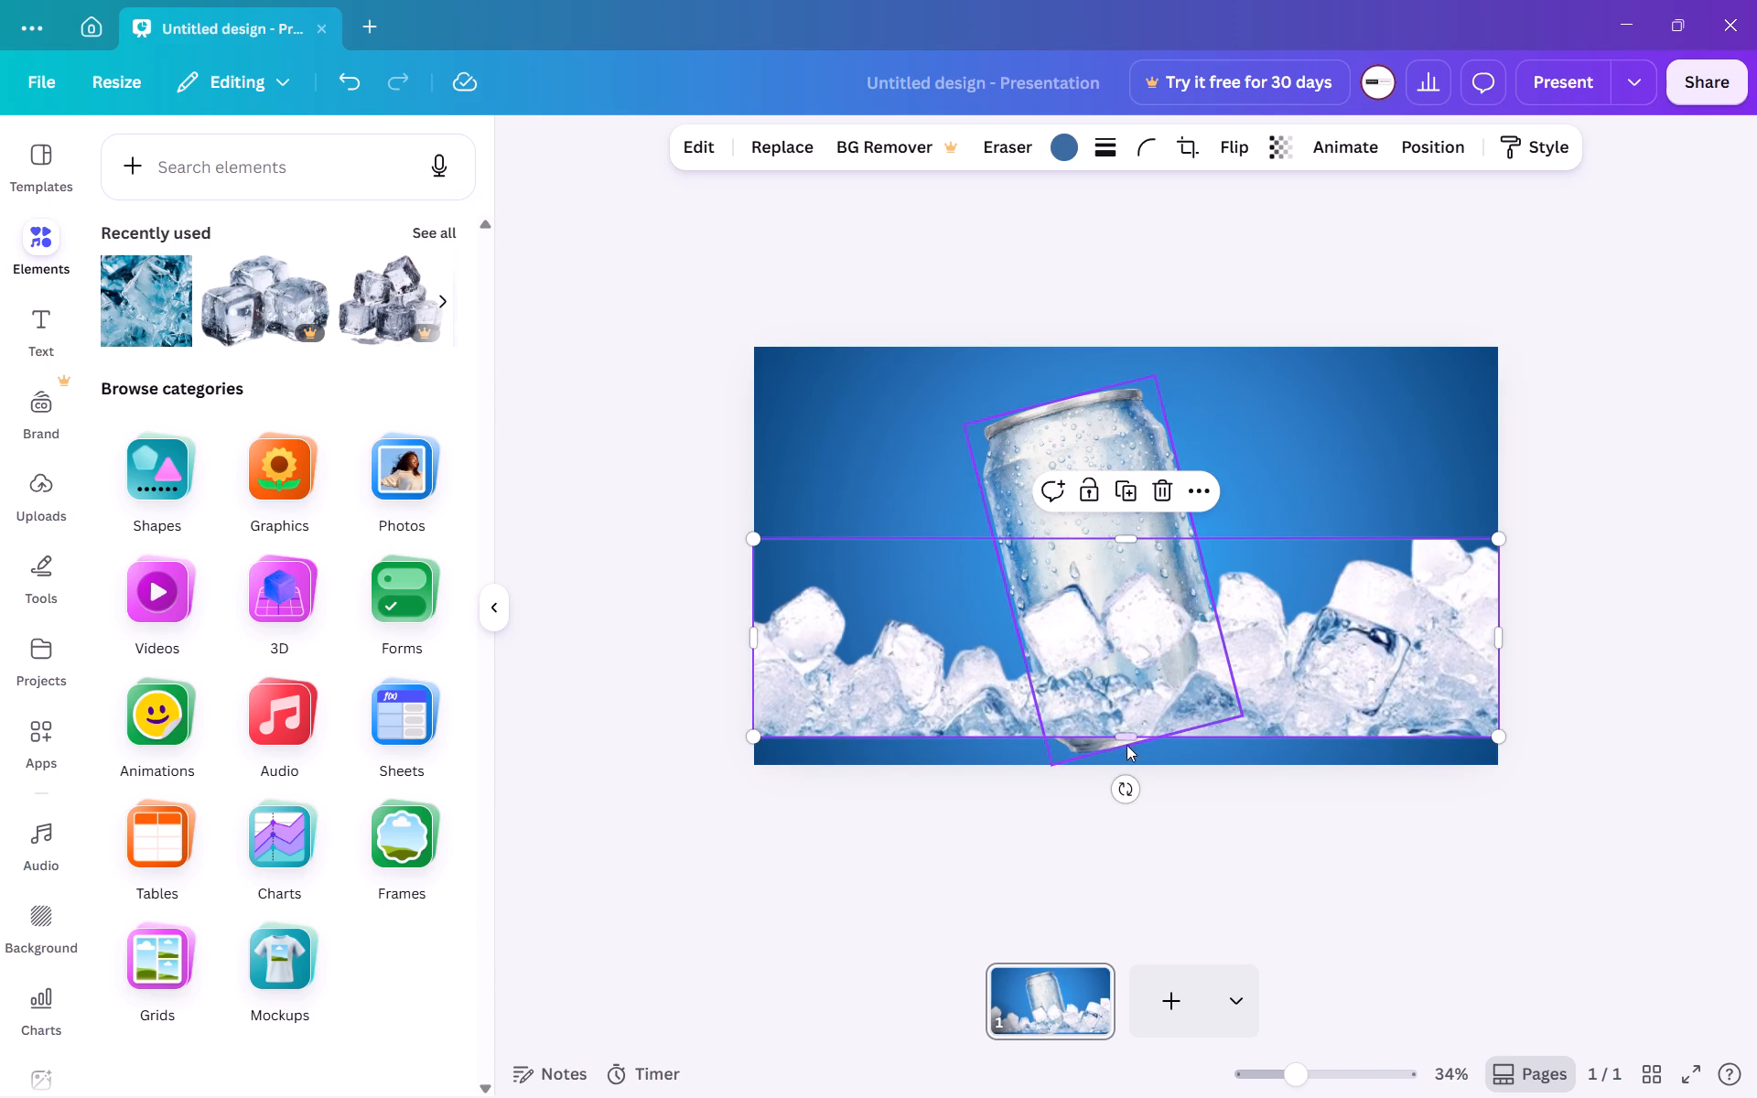
left_click_drag(1127, 728, 1119, 770)
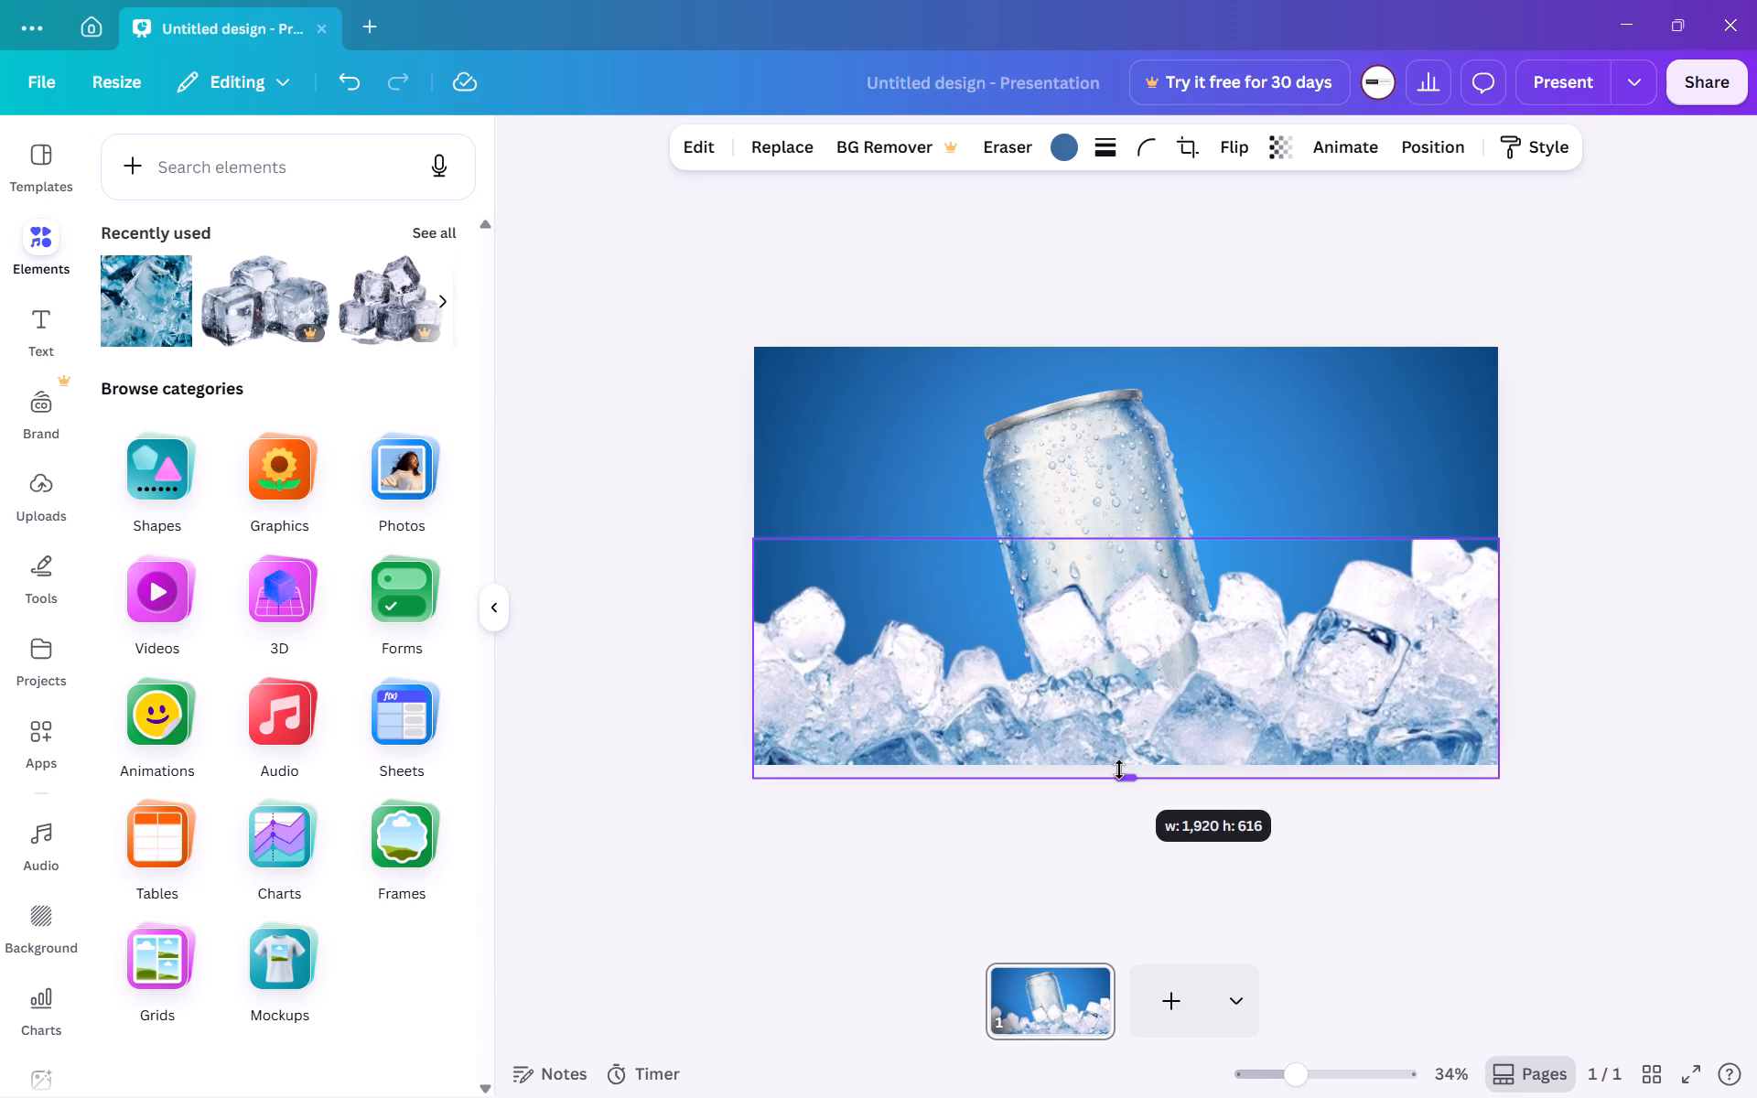
left_click_drag(1119, 770, 1116, 799)
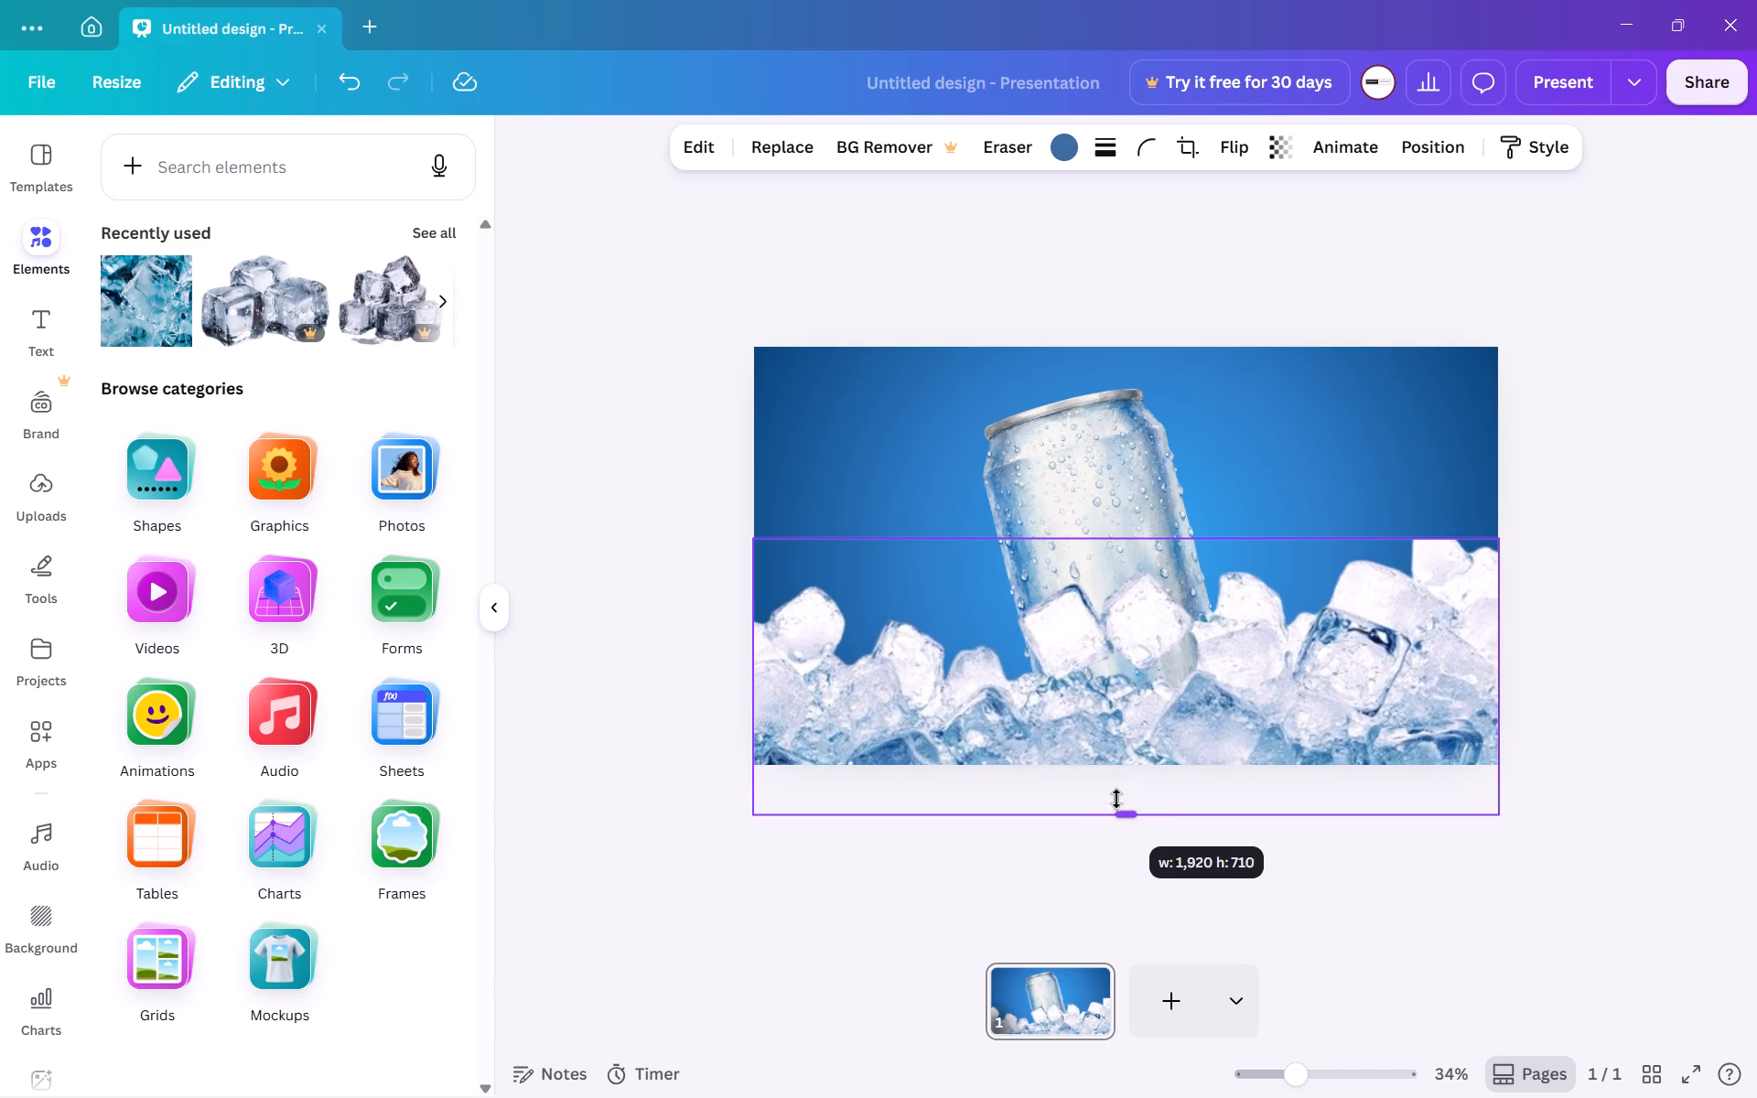
left_click_drag(1116, 799, 1118, 805)
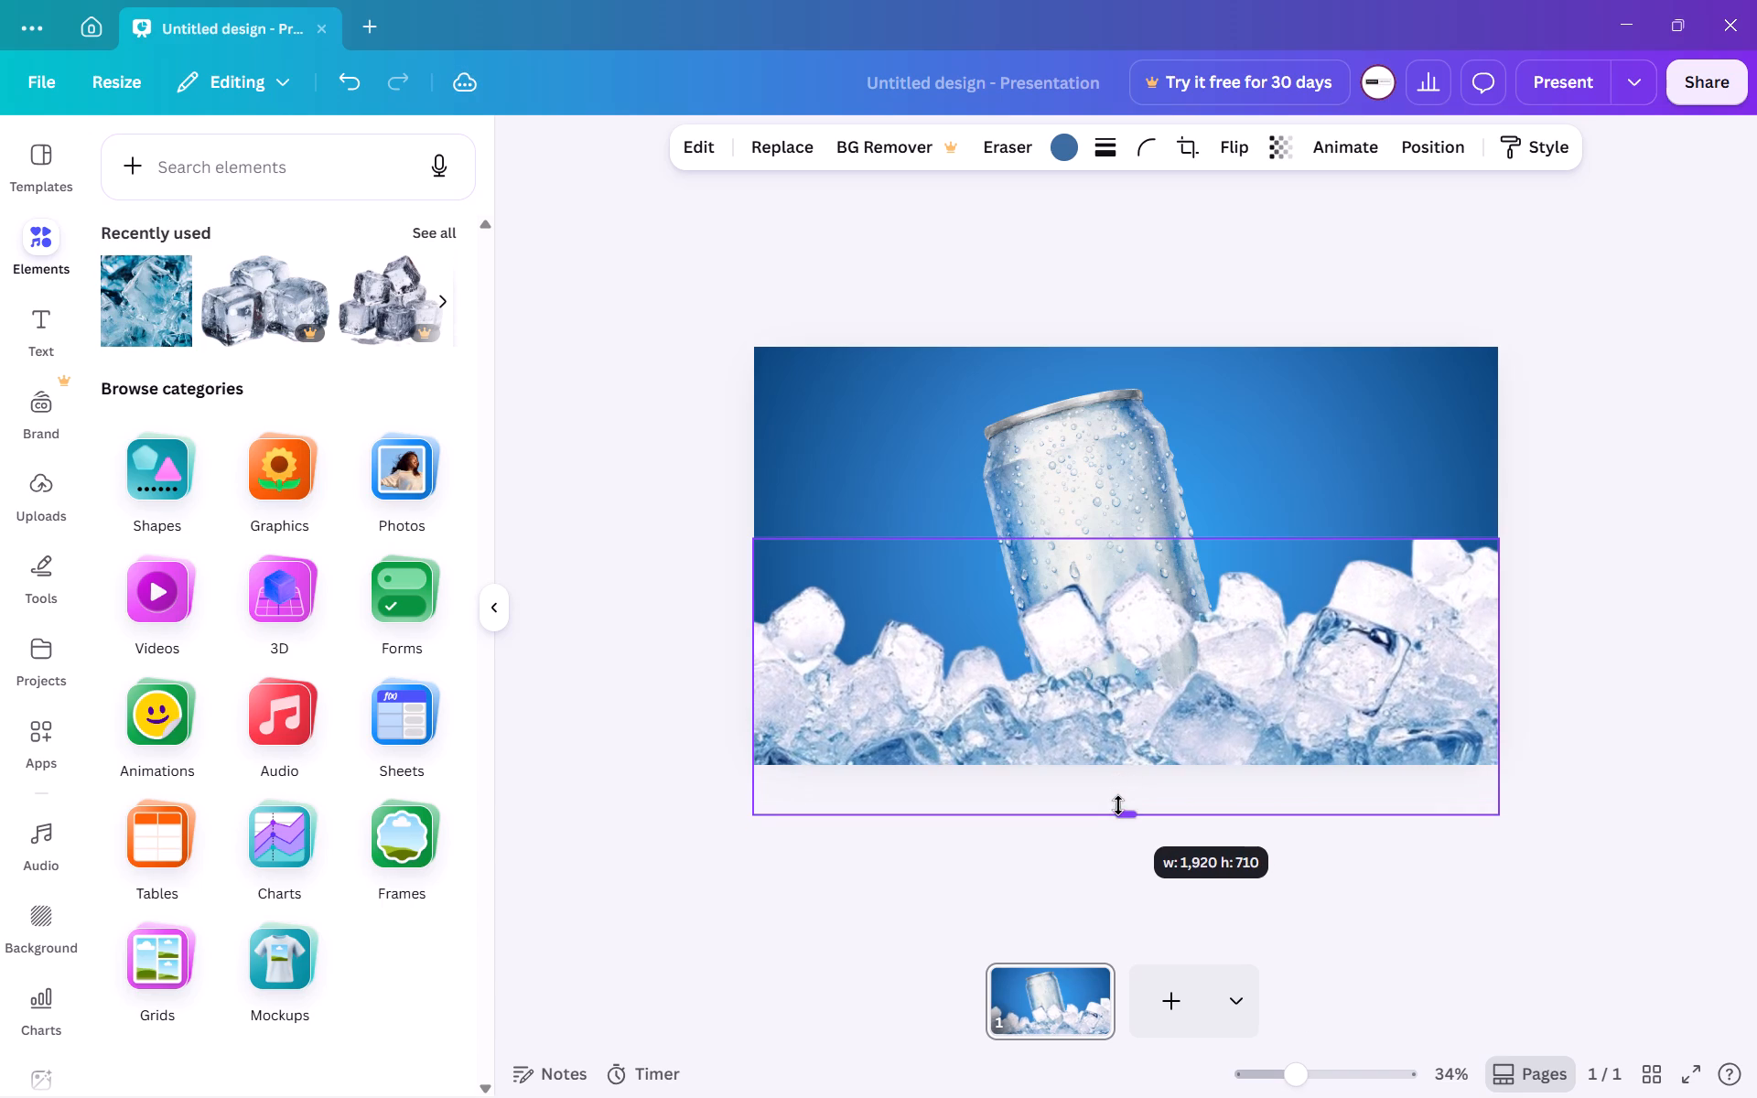
left_click_drag(1118, 805, 1118, 808)
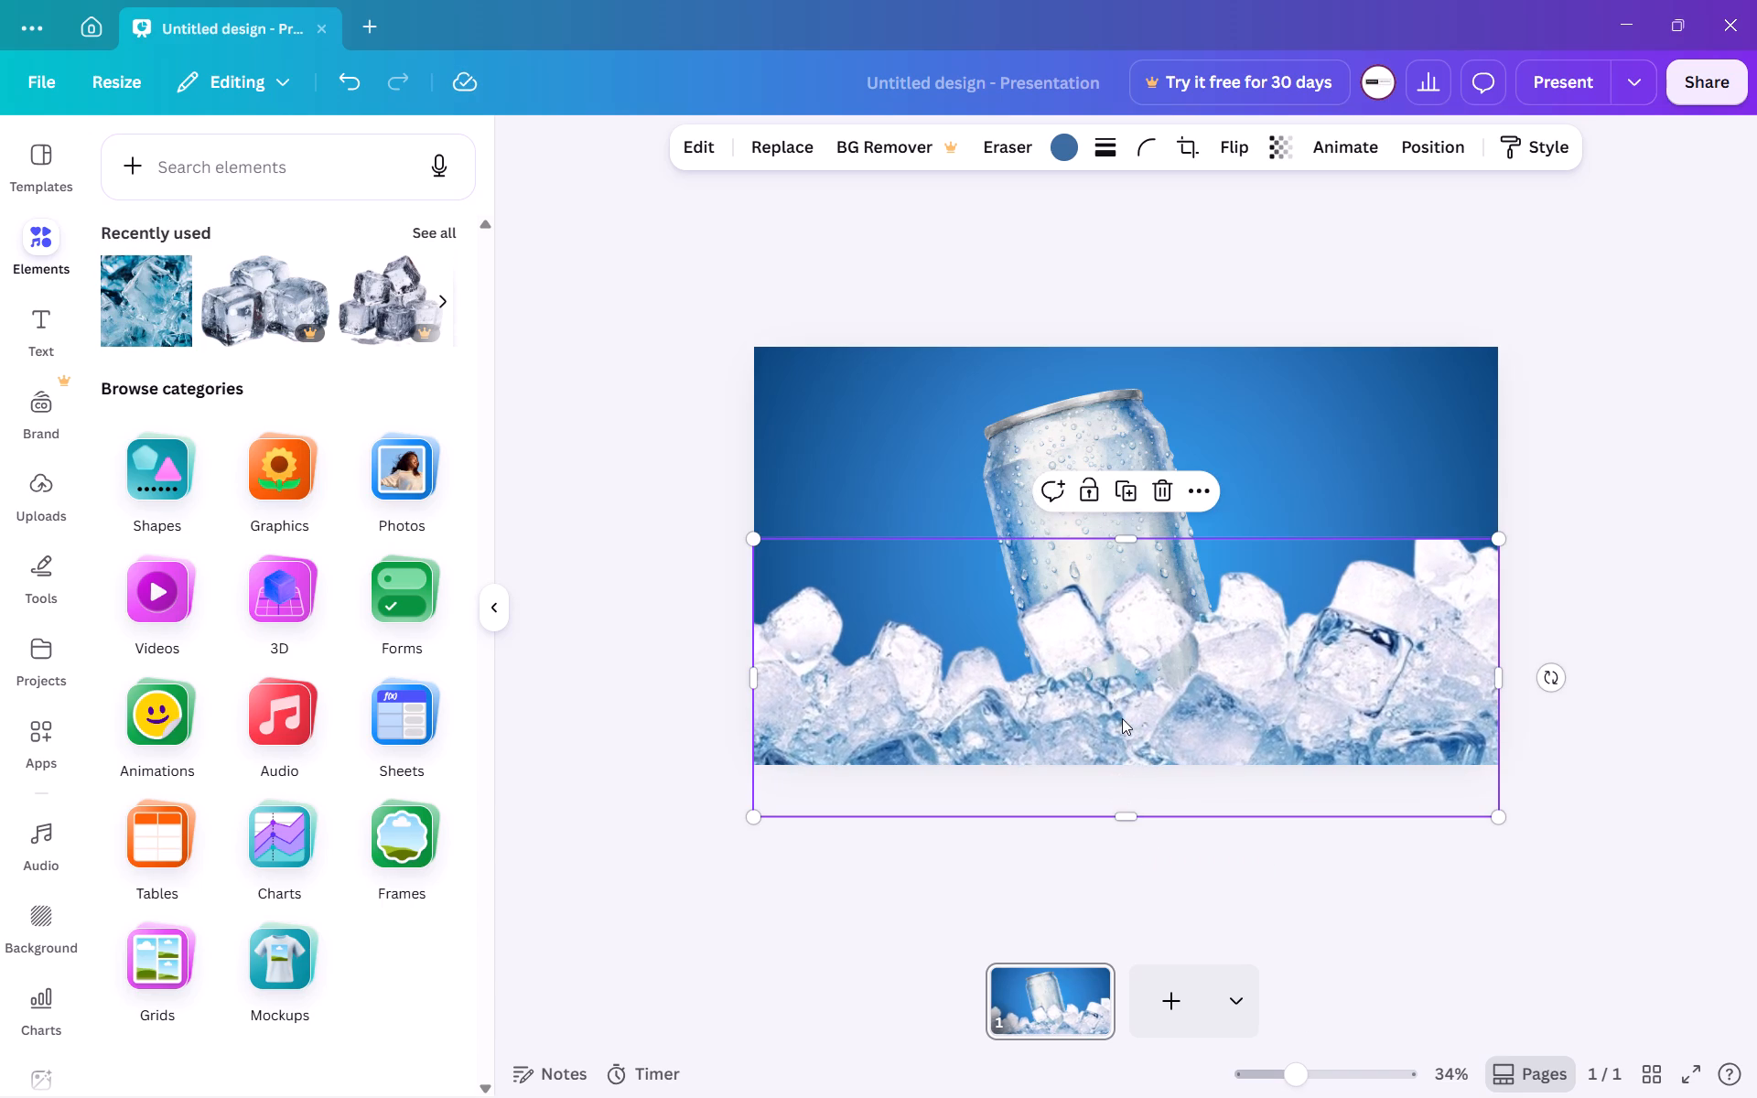
Shift the ice cutout slightly down and left, and widen it past the page's right edge to about 2,029 x 716.
left_click_drag(1117, 704, 1094, 709)
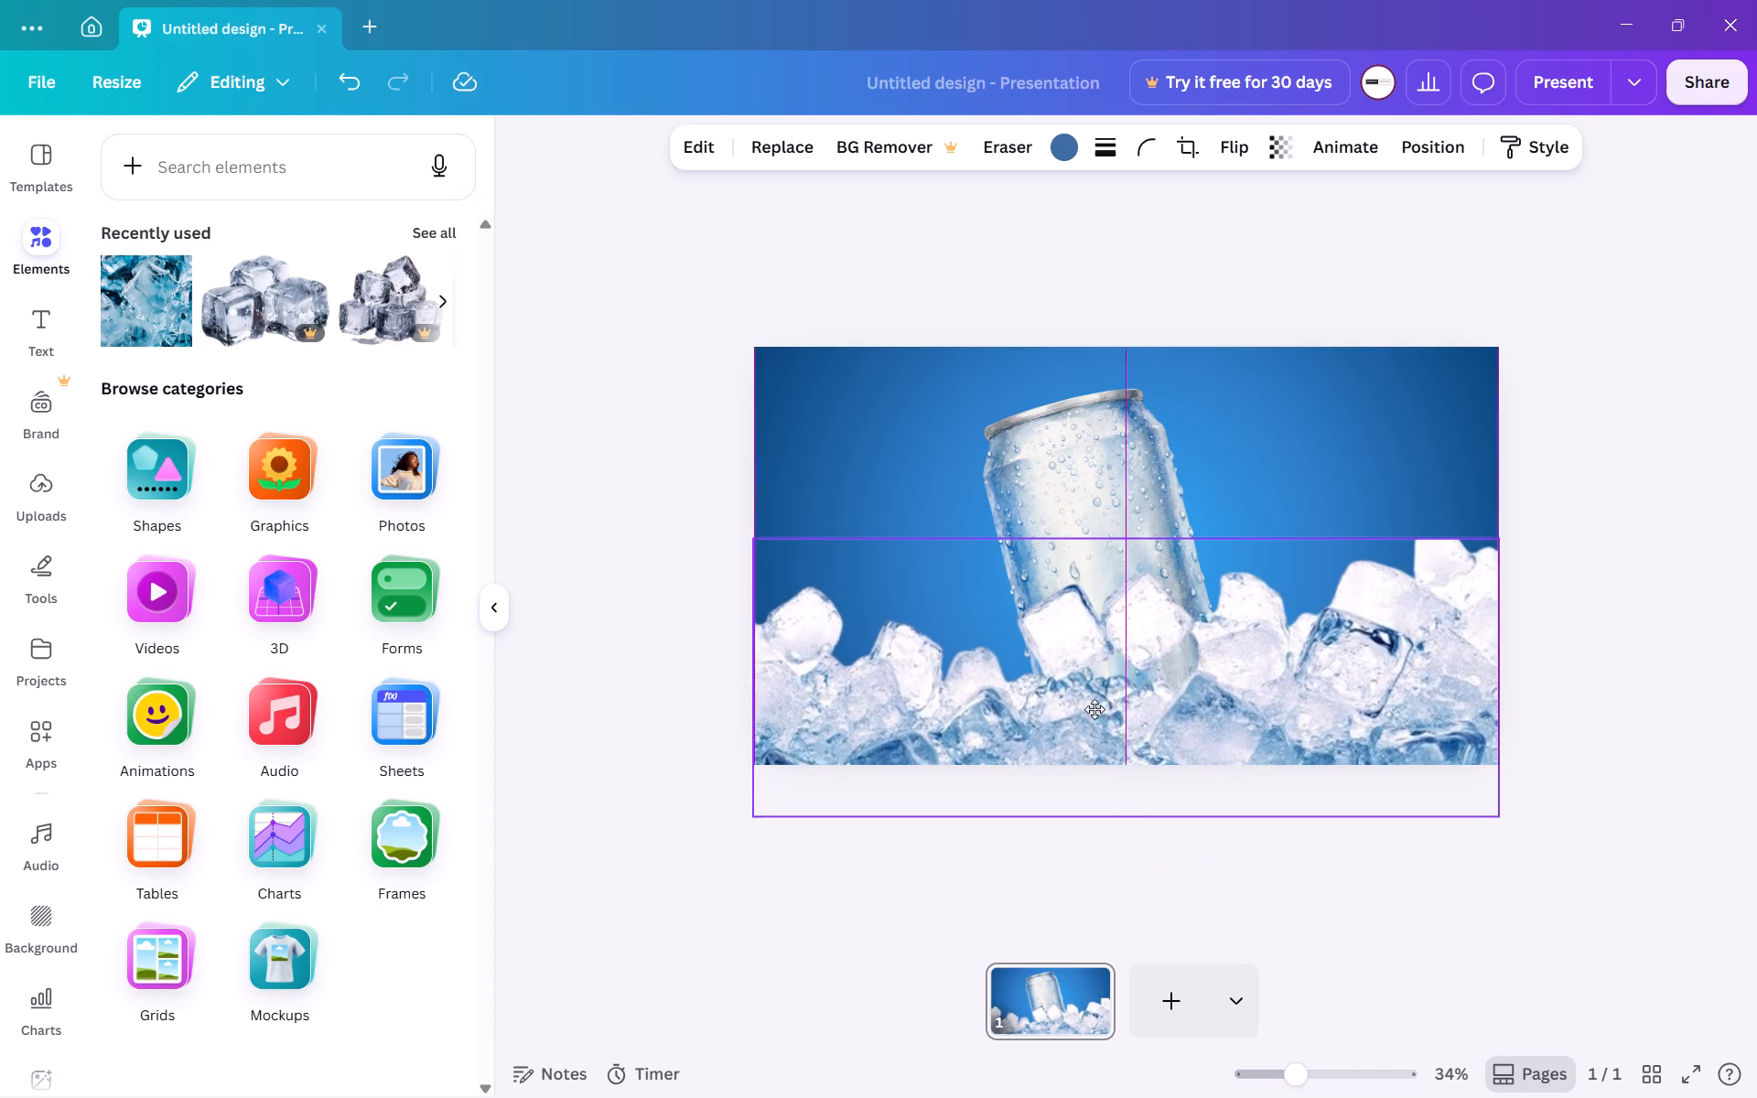
left_click_drag(1094, 709, 1140, 731)
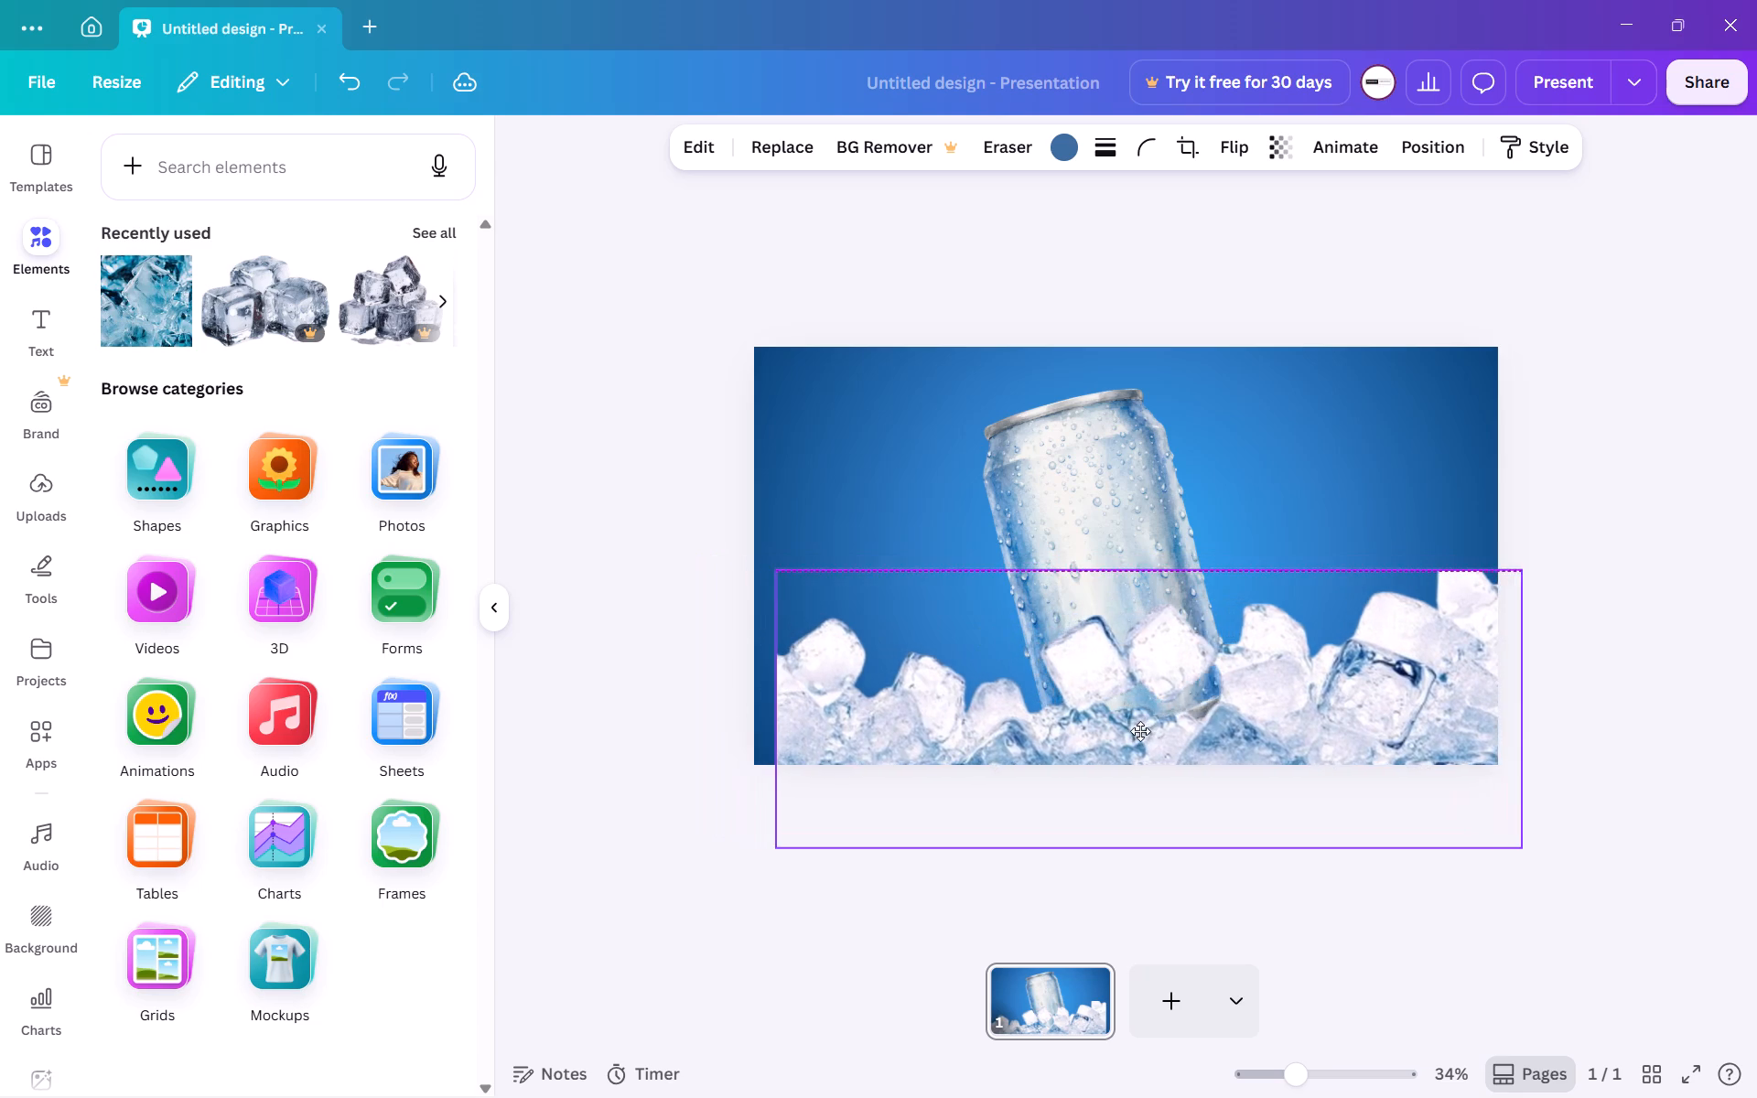
left_click_drag(1140, 731, 1114, 722)
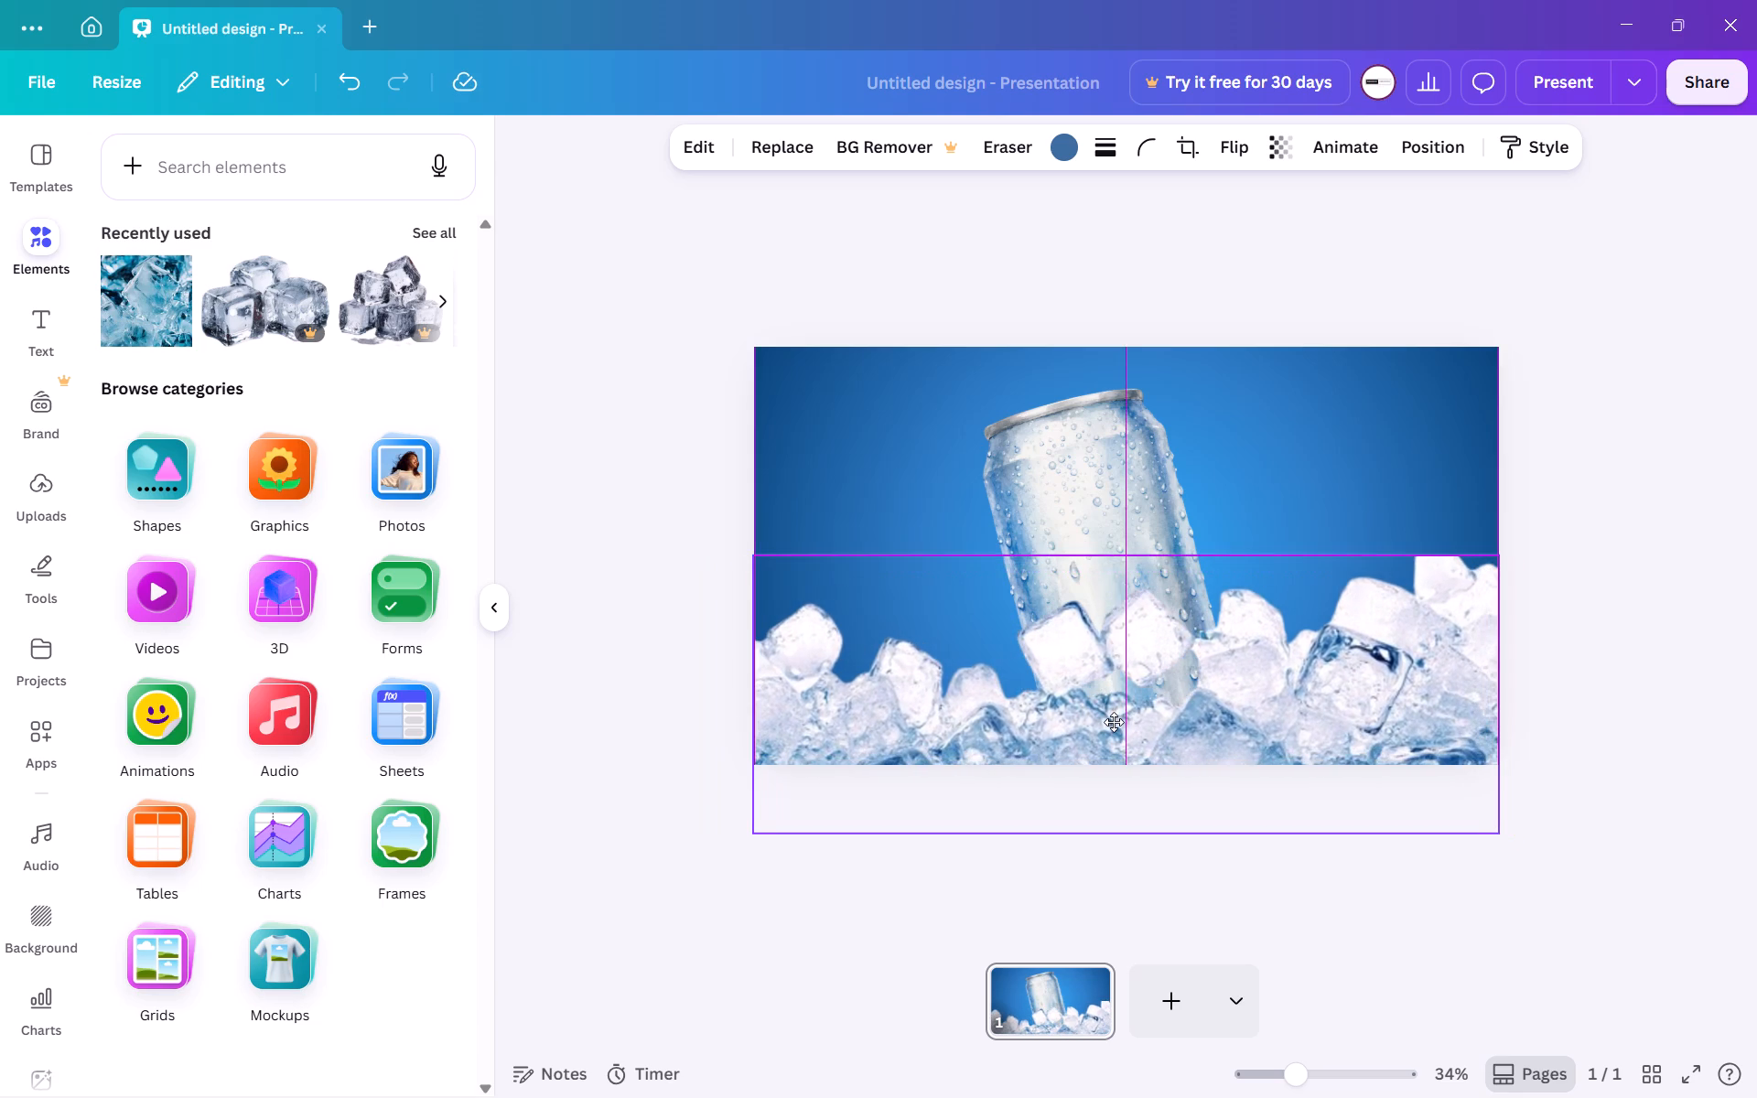
left_click_drag(1114, 722, 1097, 720)
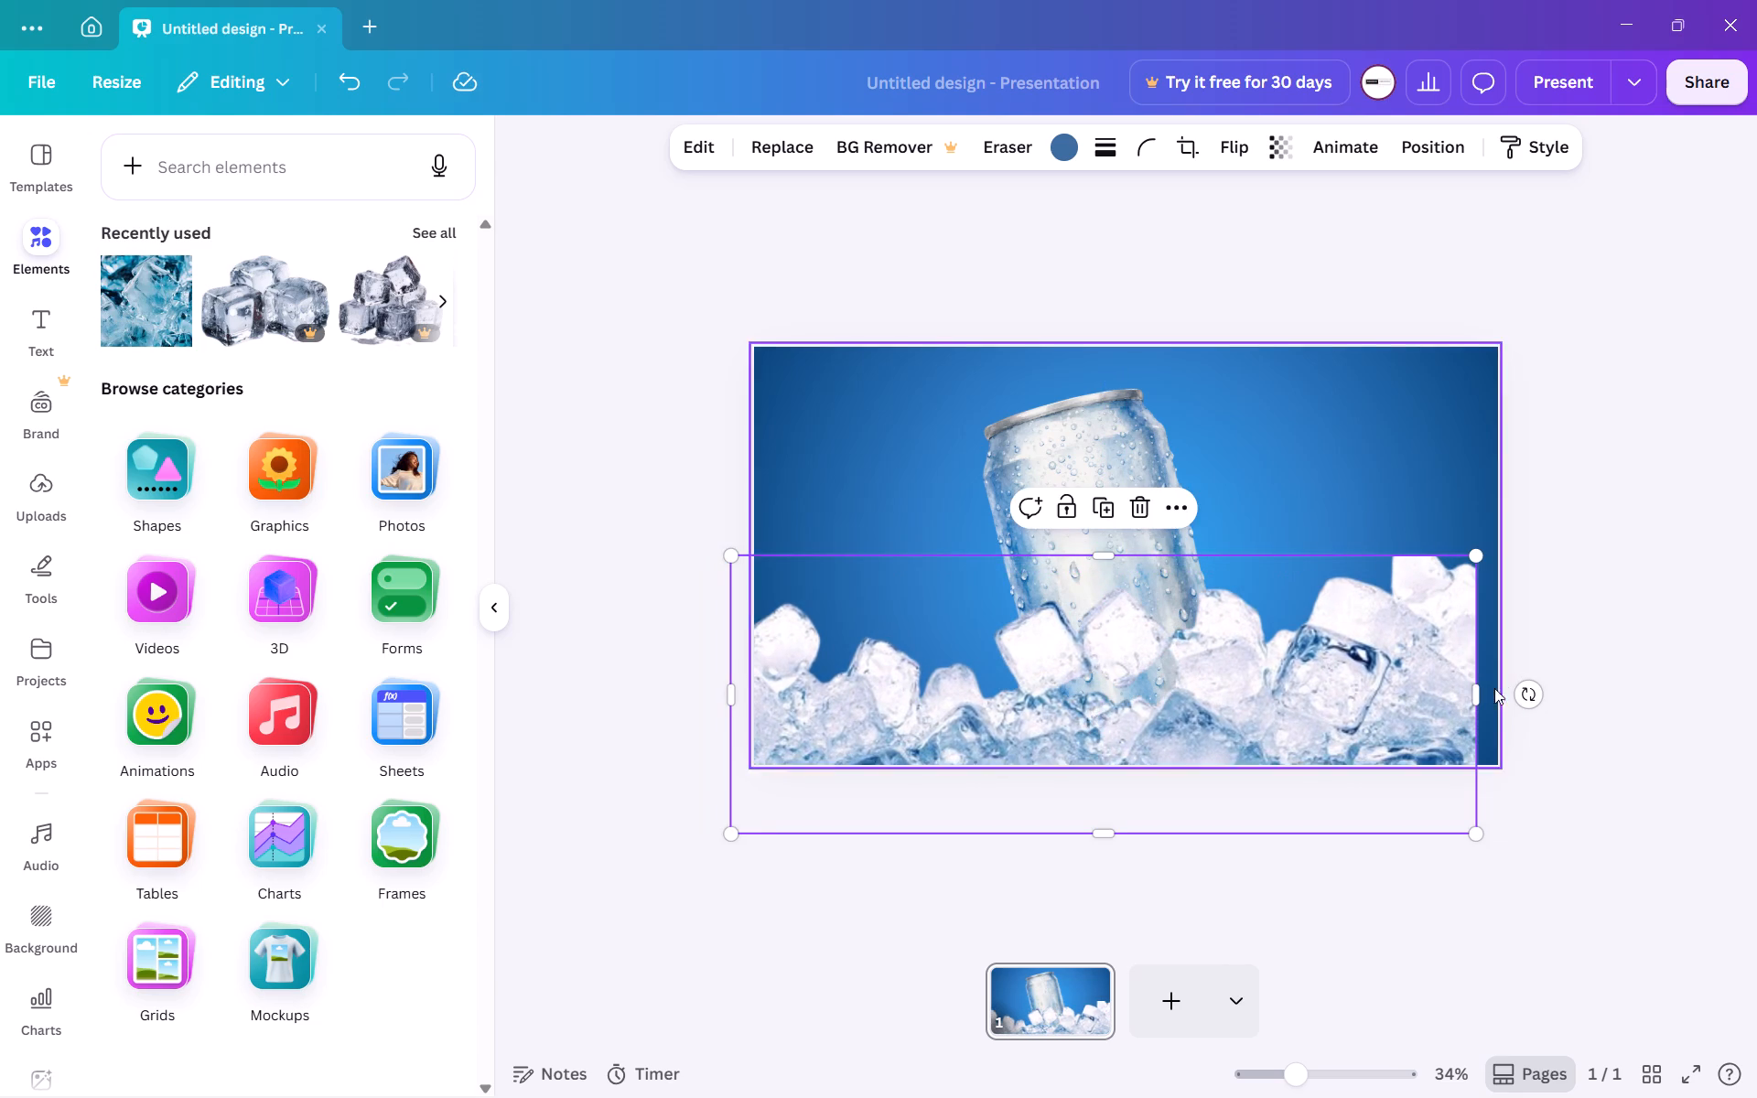
left_click_drag(1478, 687, 1526, 684)
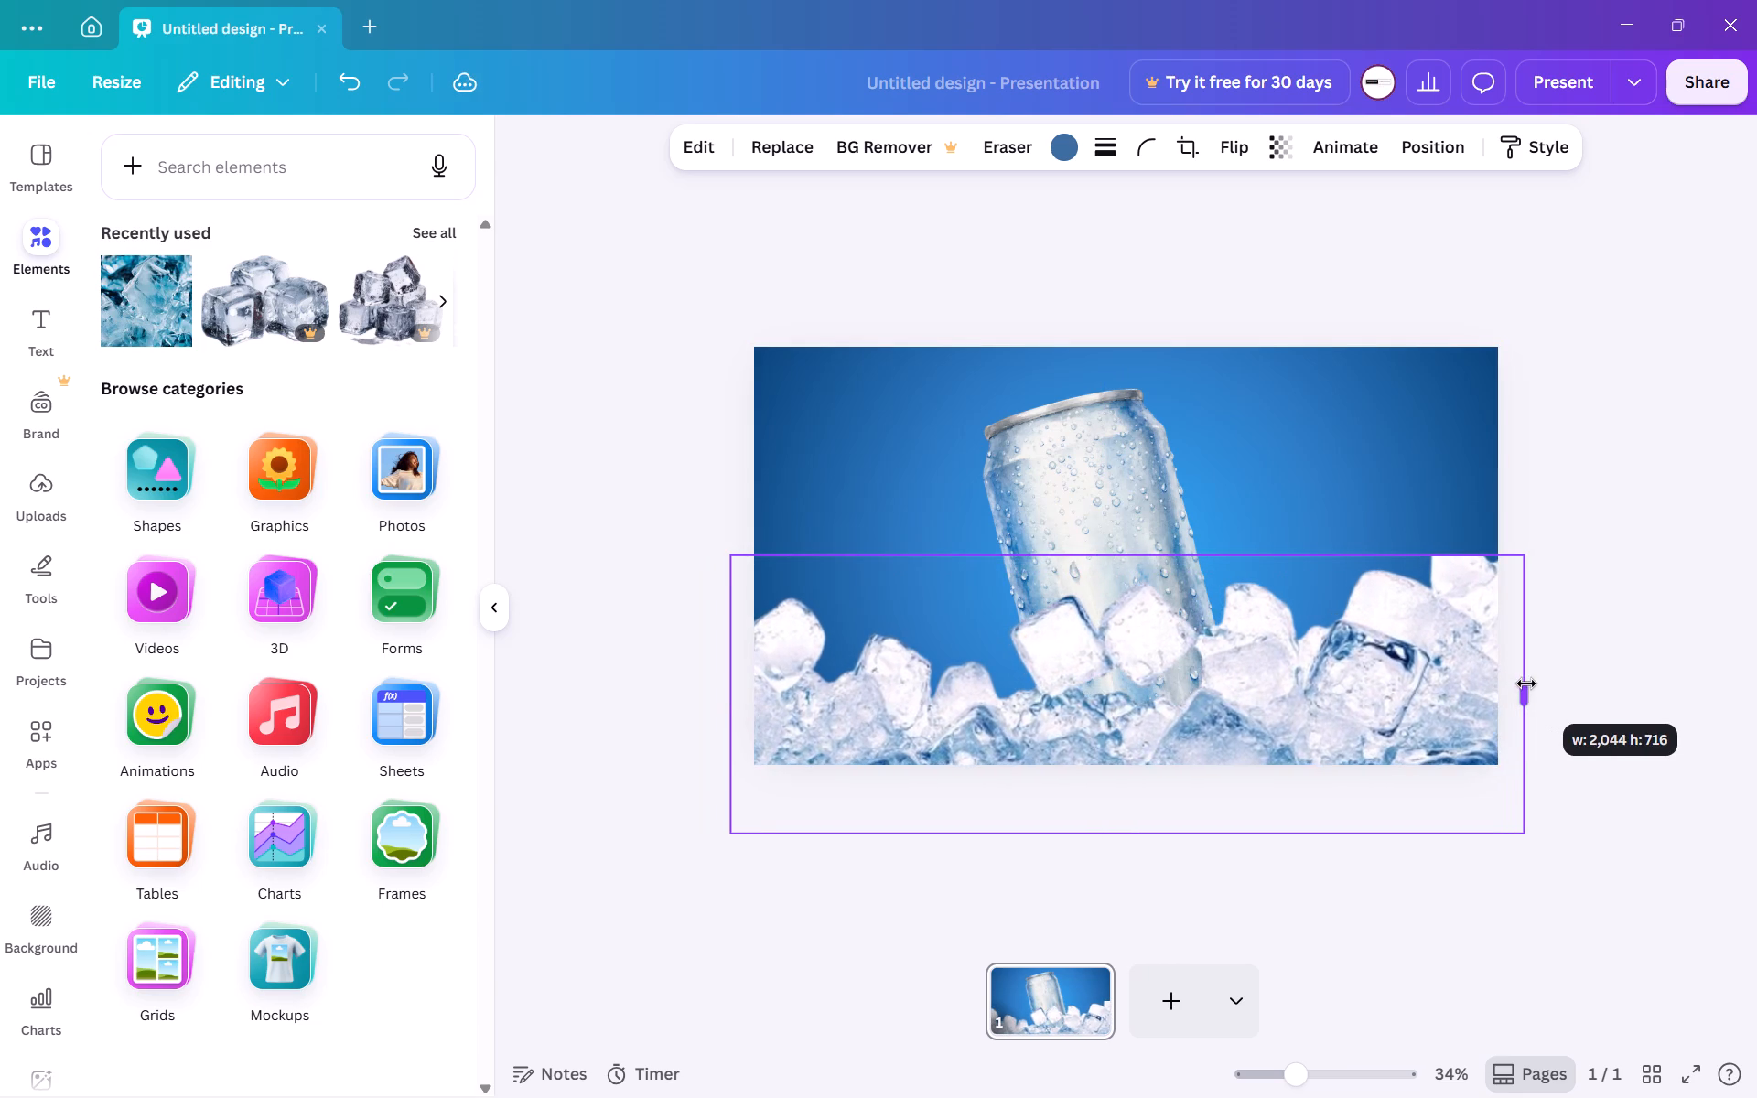
left_click_drag(1526, 684, 1521, 684)
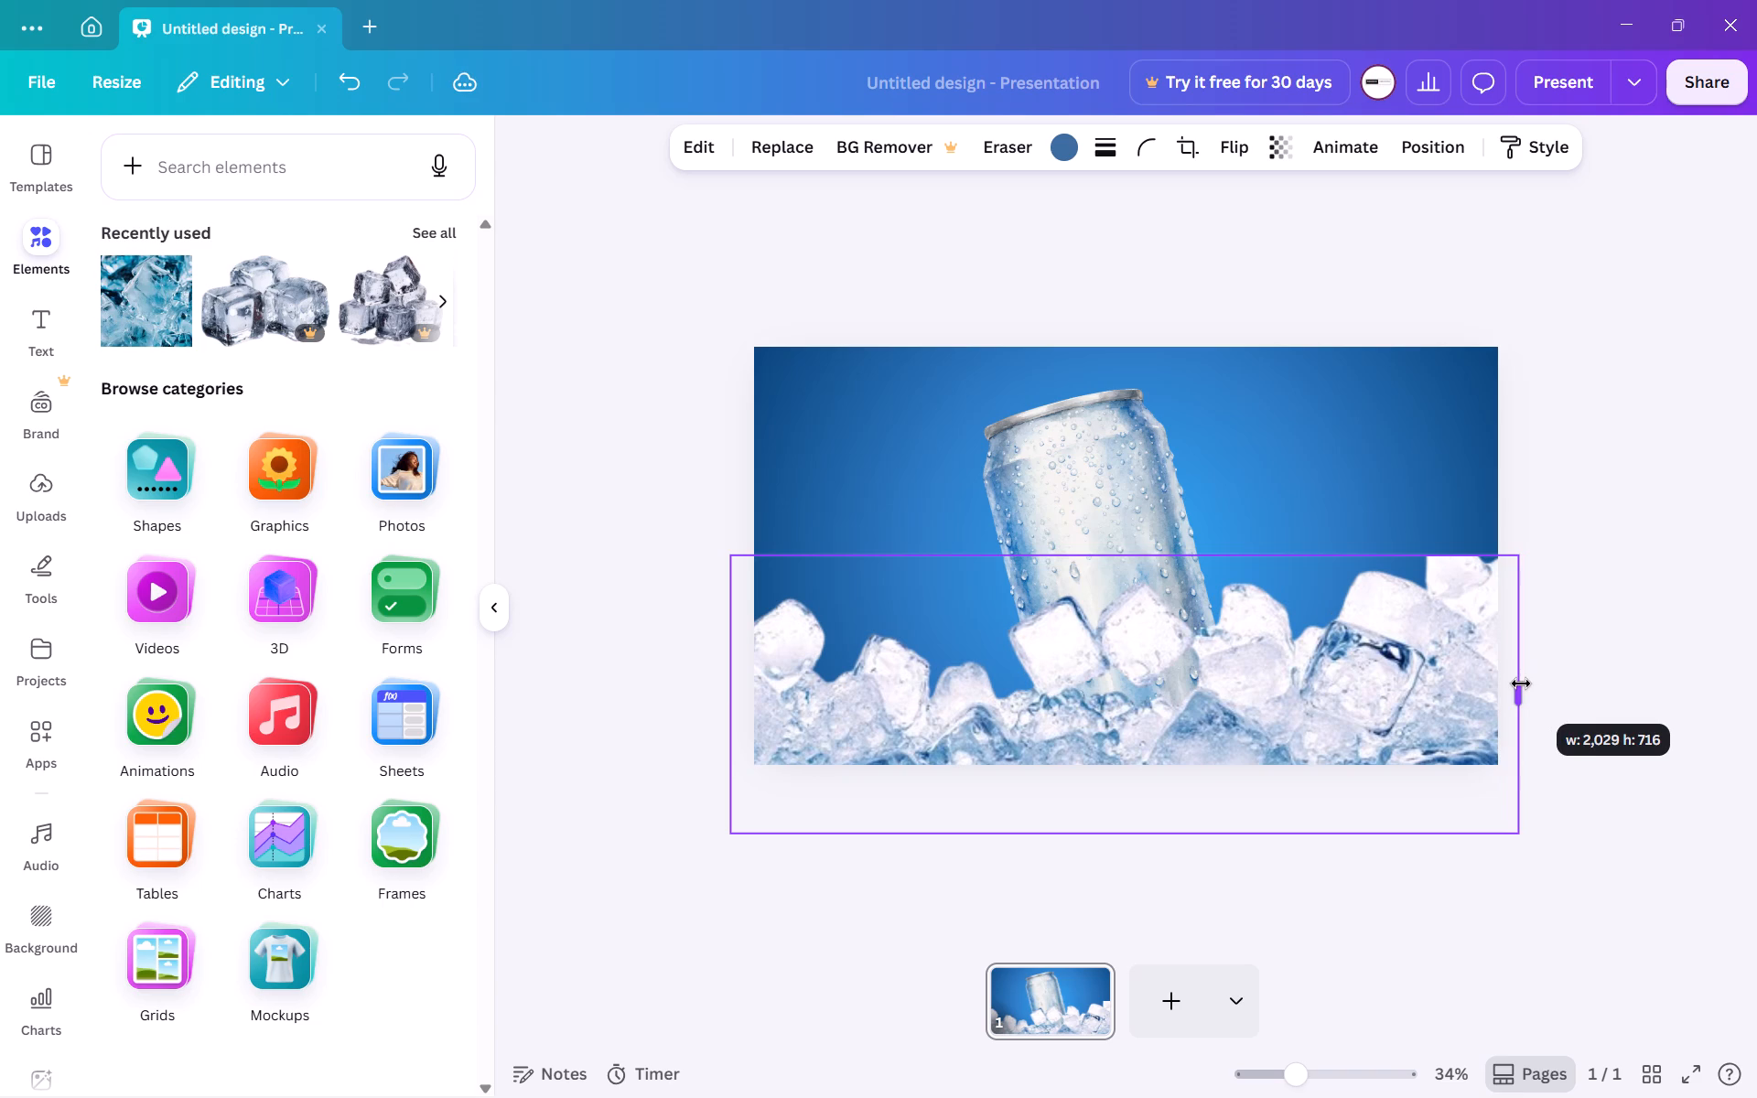
left_click_drag(1521, 684, 1521, 683)
left_click(1606, 386)
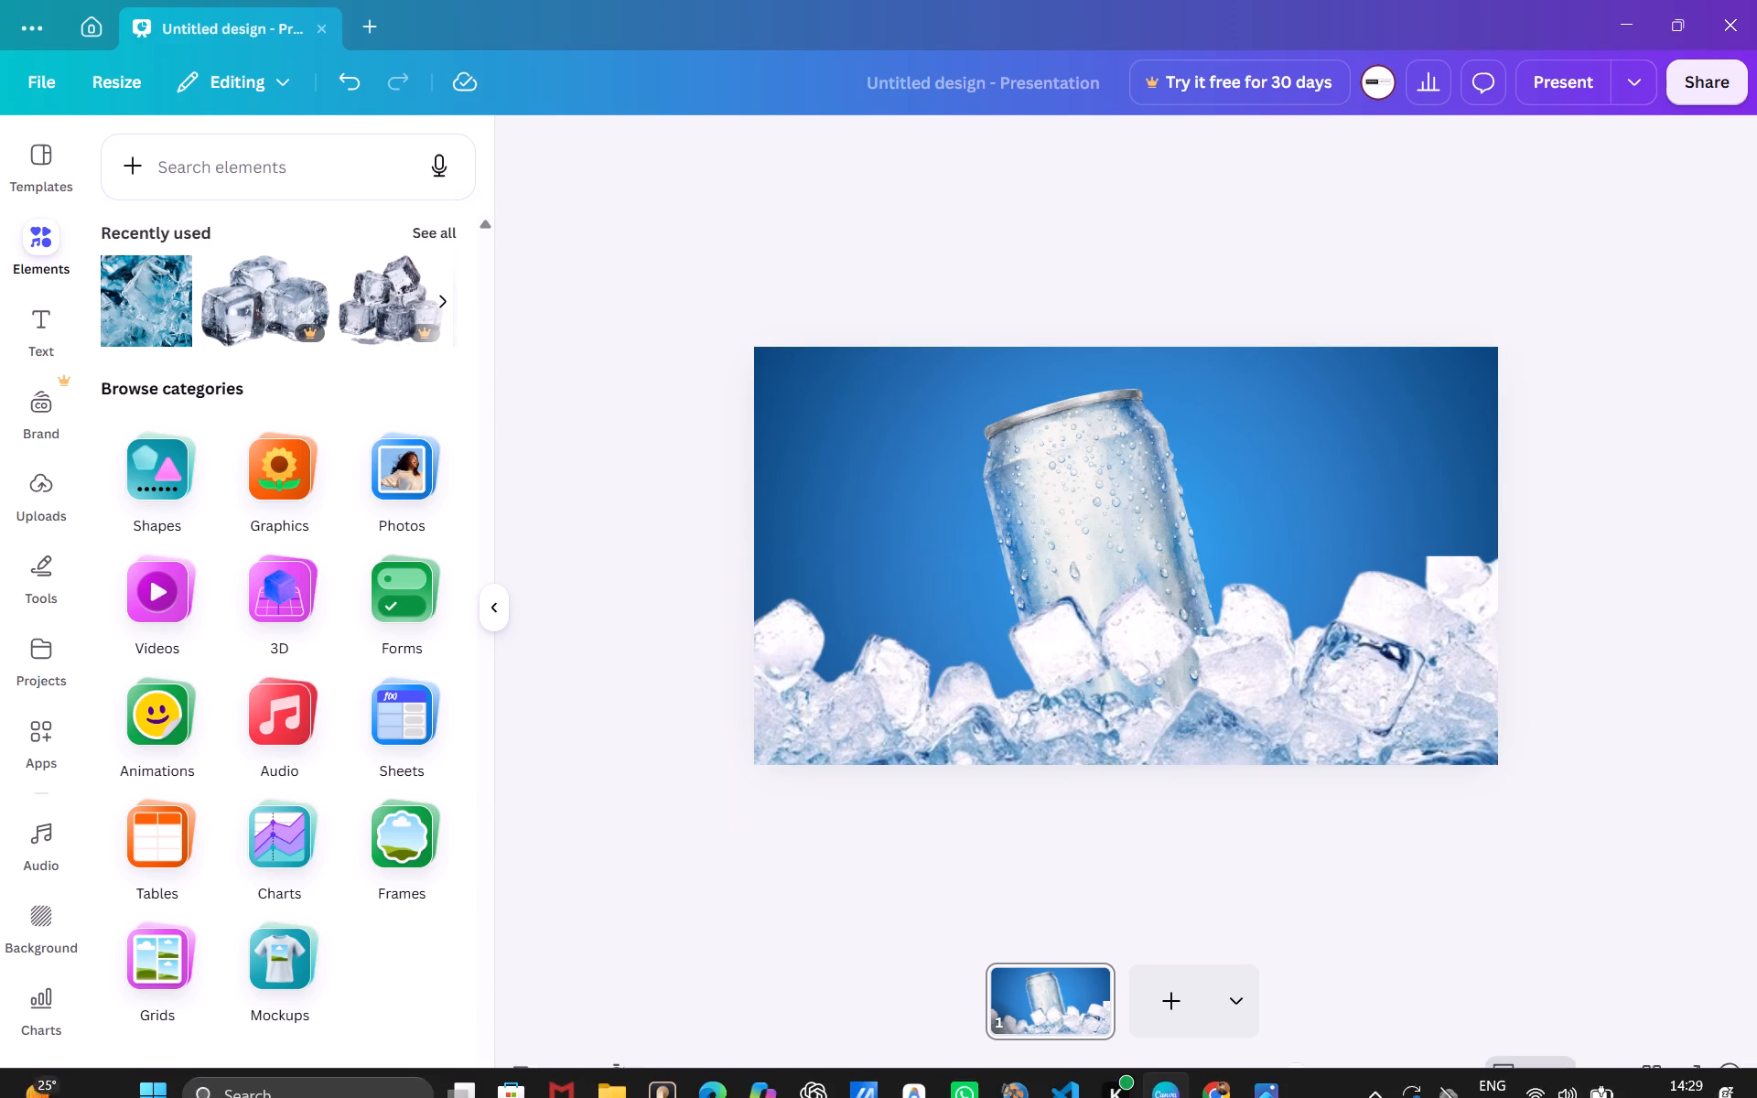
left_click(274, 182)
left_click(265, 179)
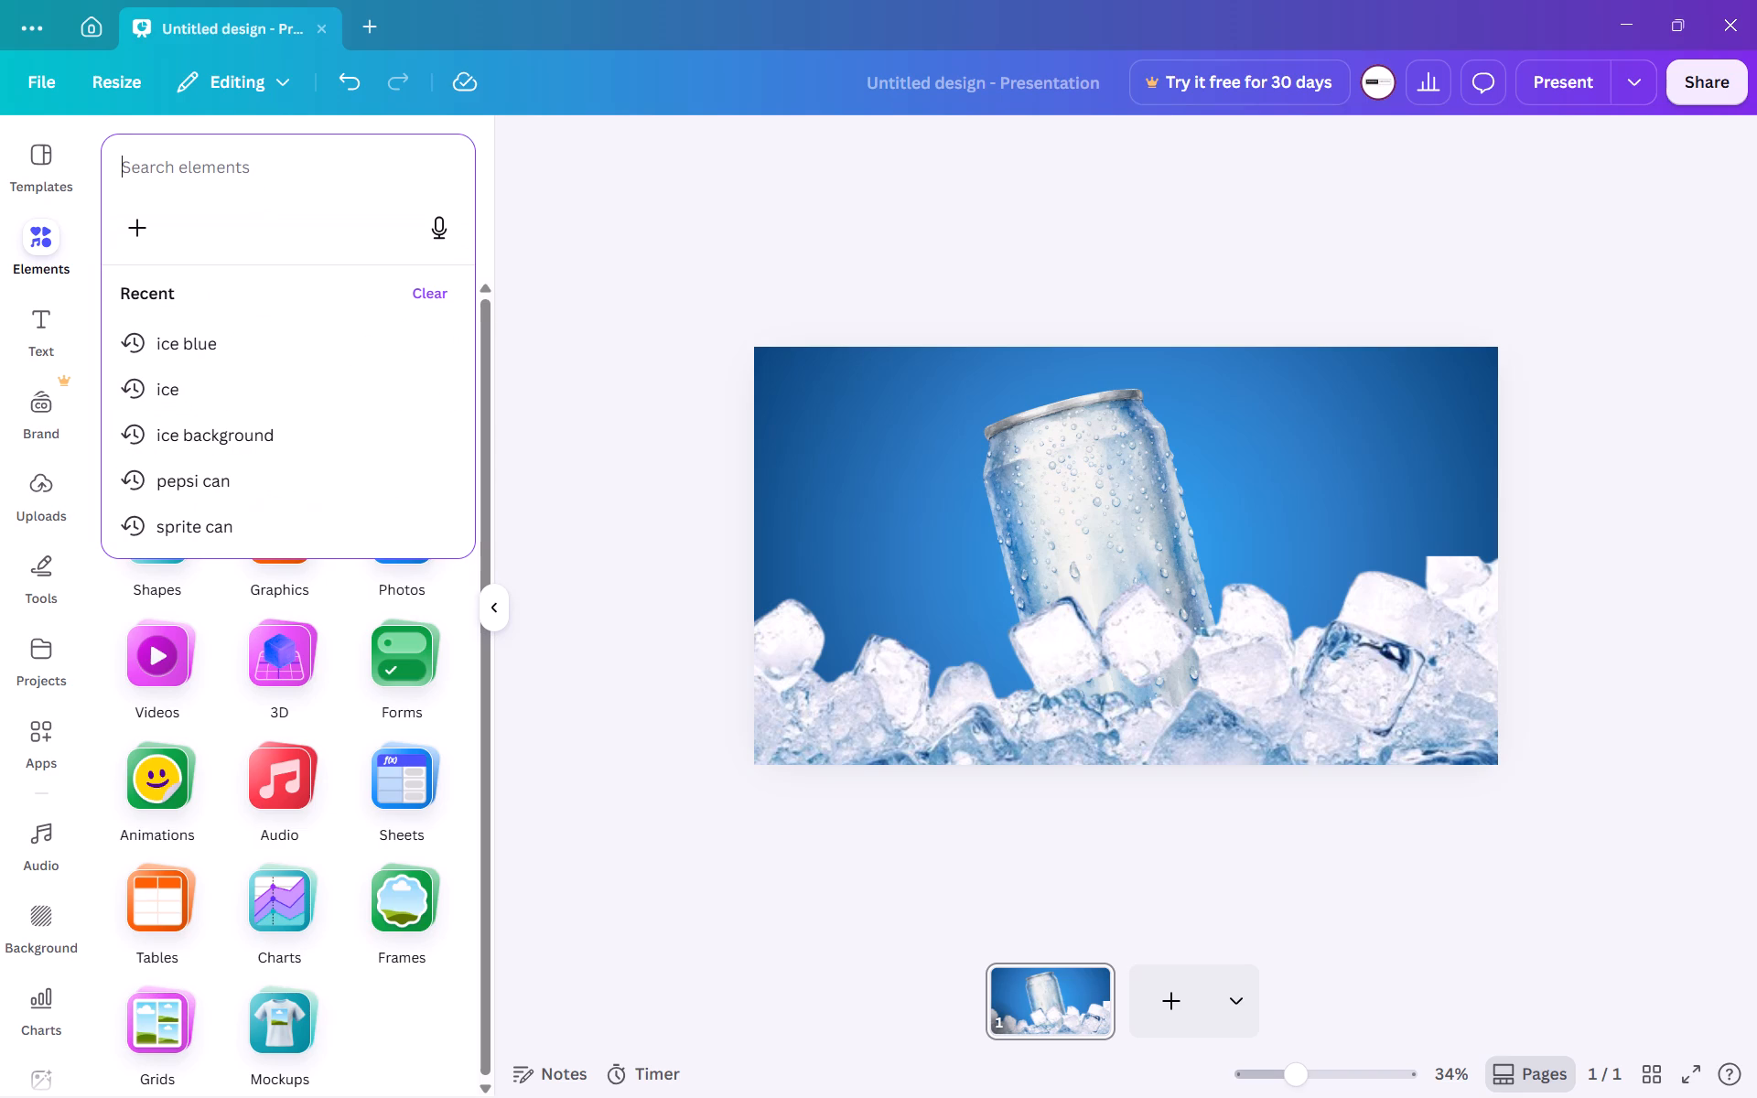
Bring the tilted can to the front, ahead of the ice cutout.
left_click(1075, 508)
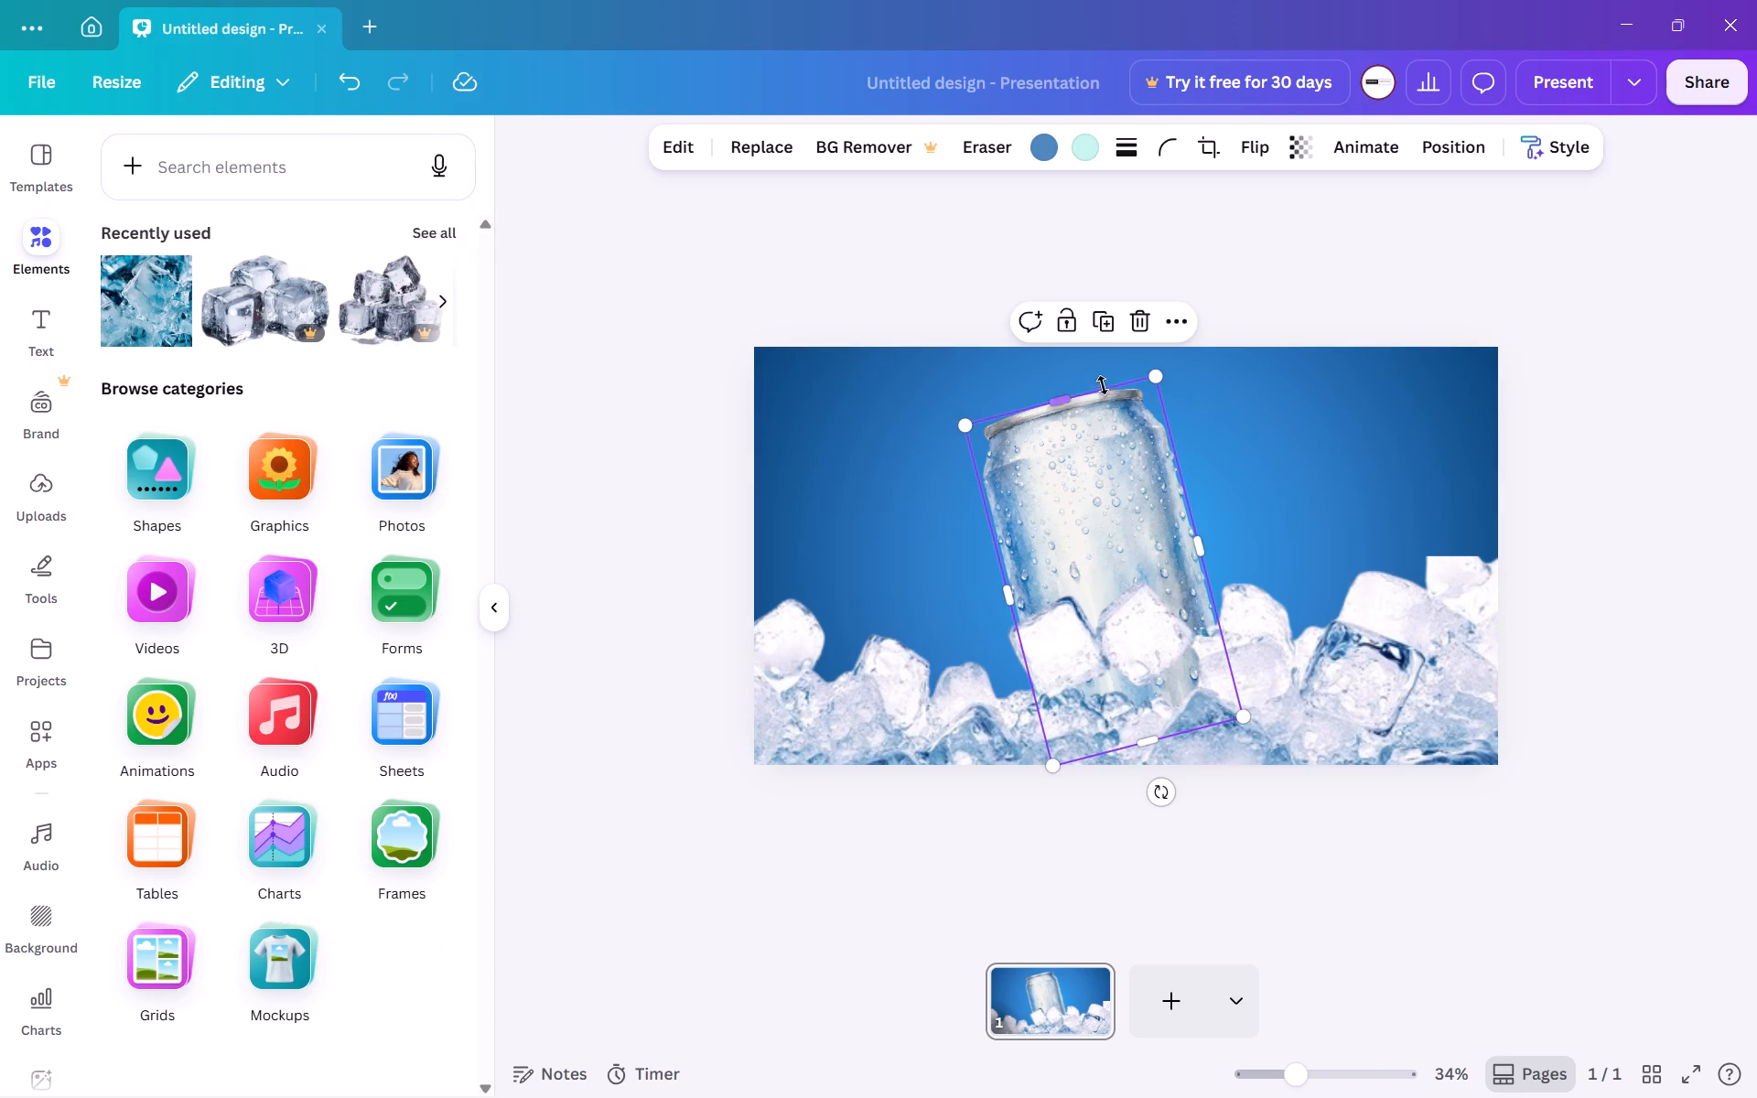
left_click(1179, 319)
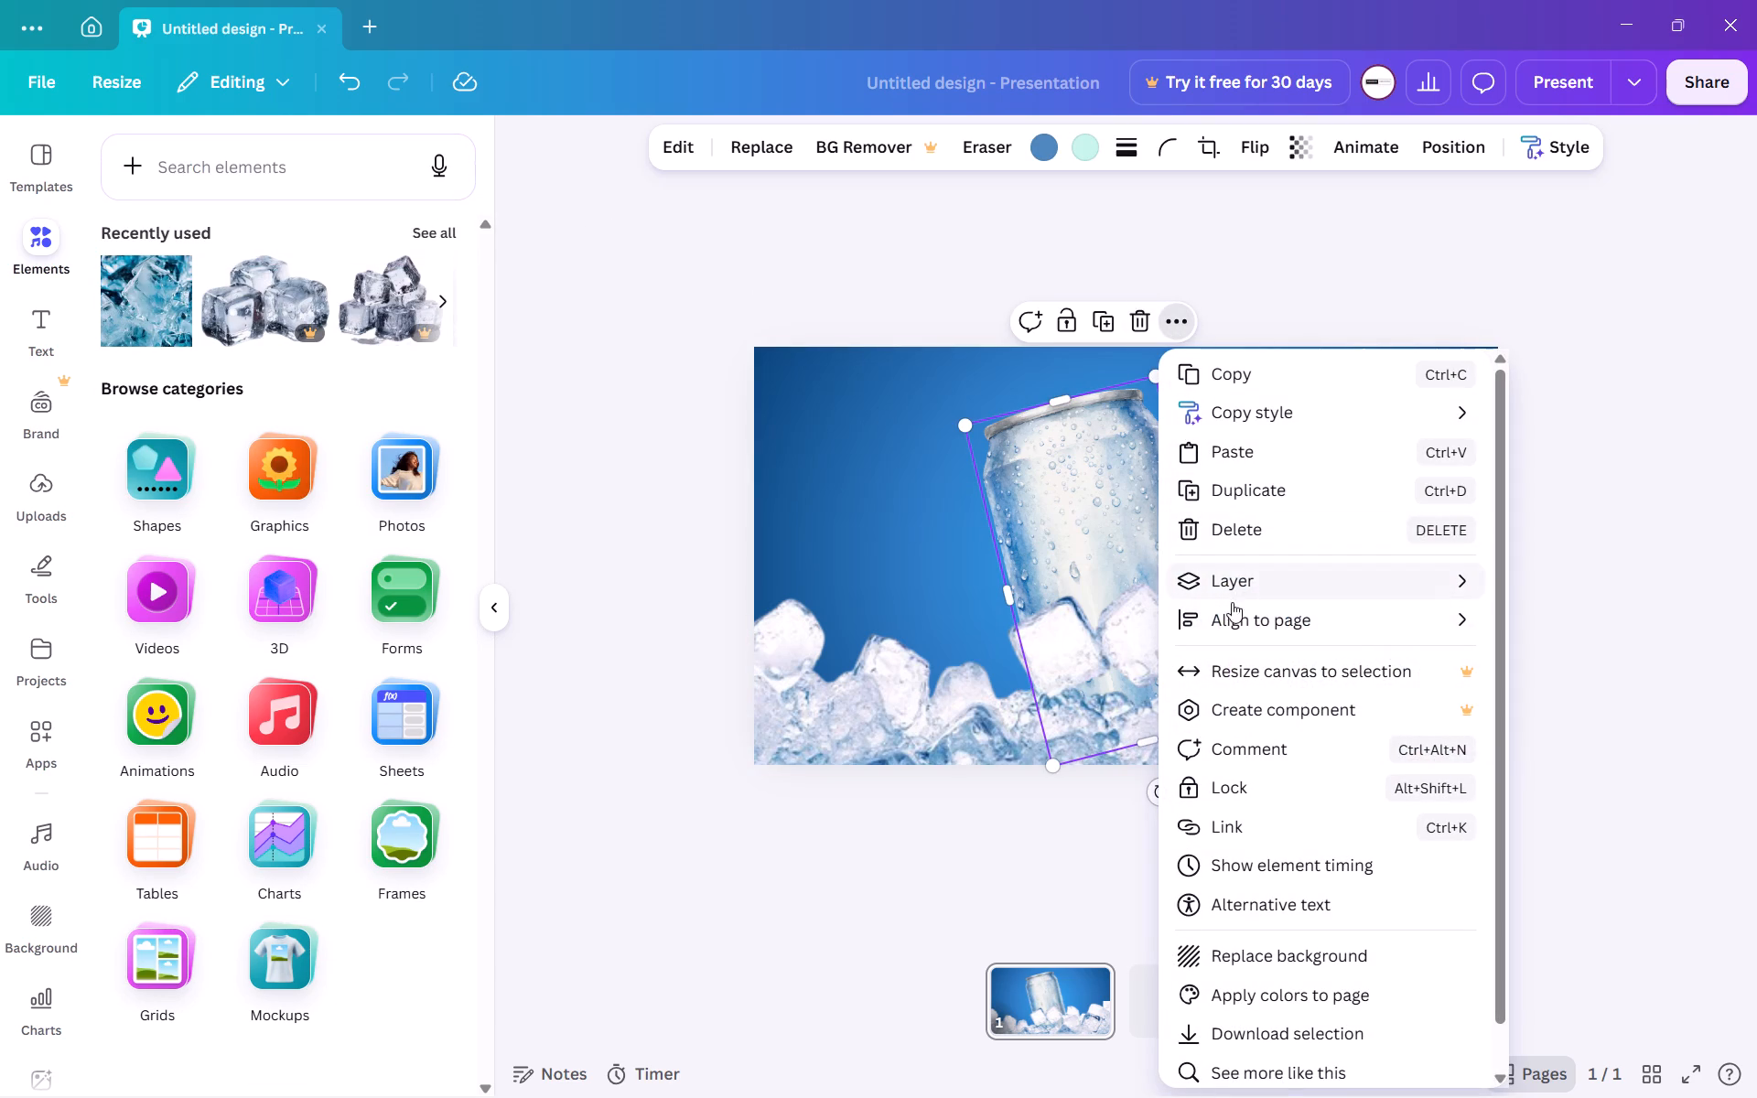
left_click(1249, 579)
left_click(1098, 565)
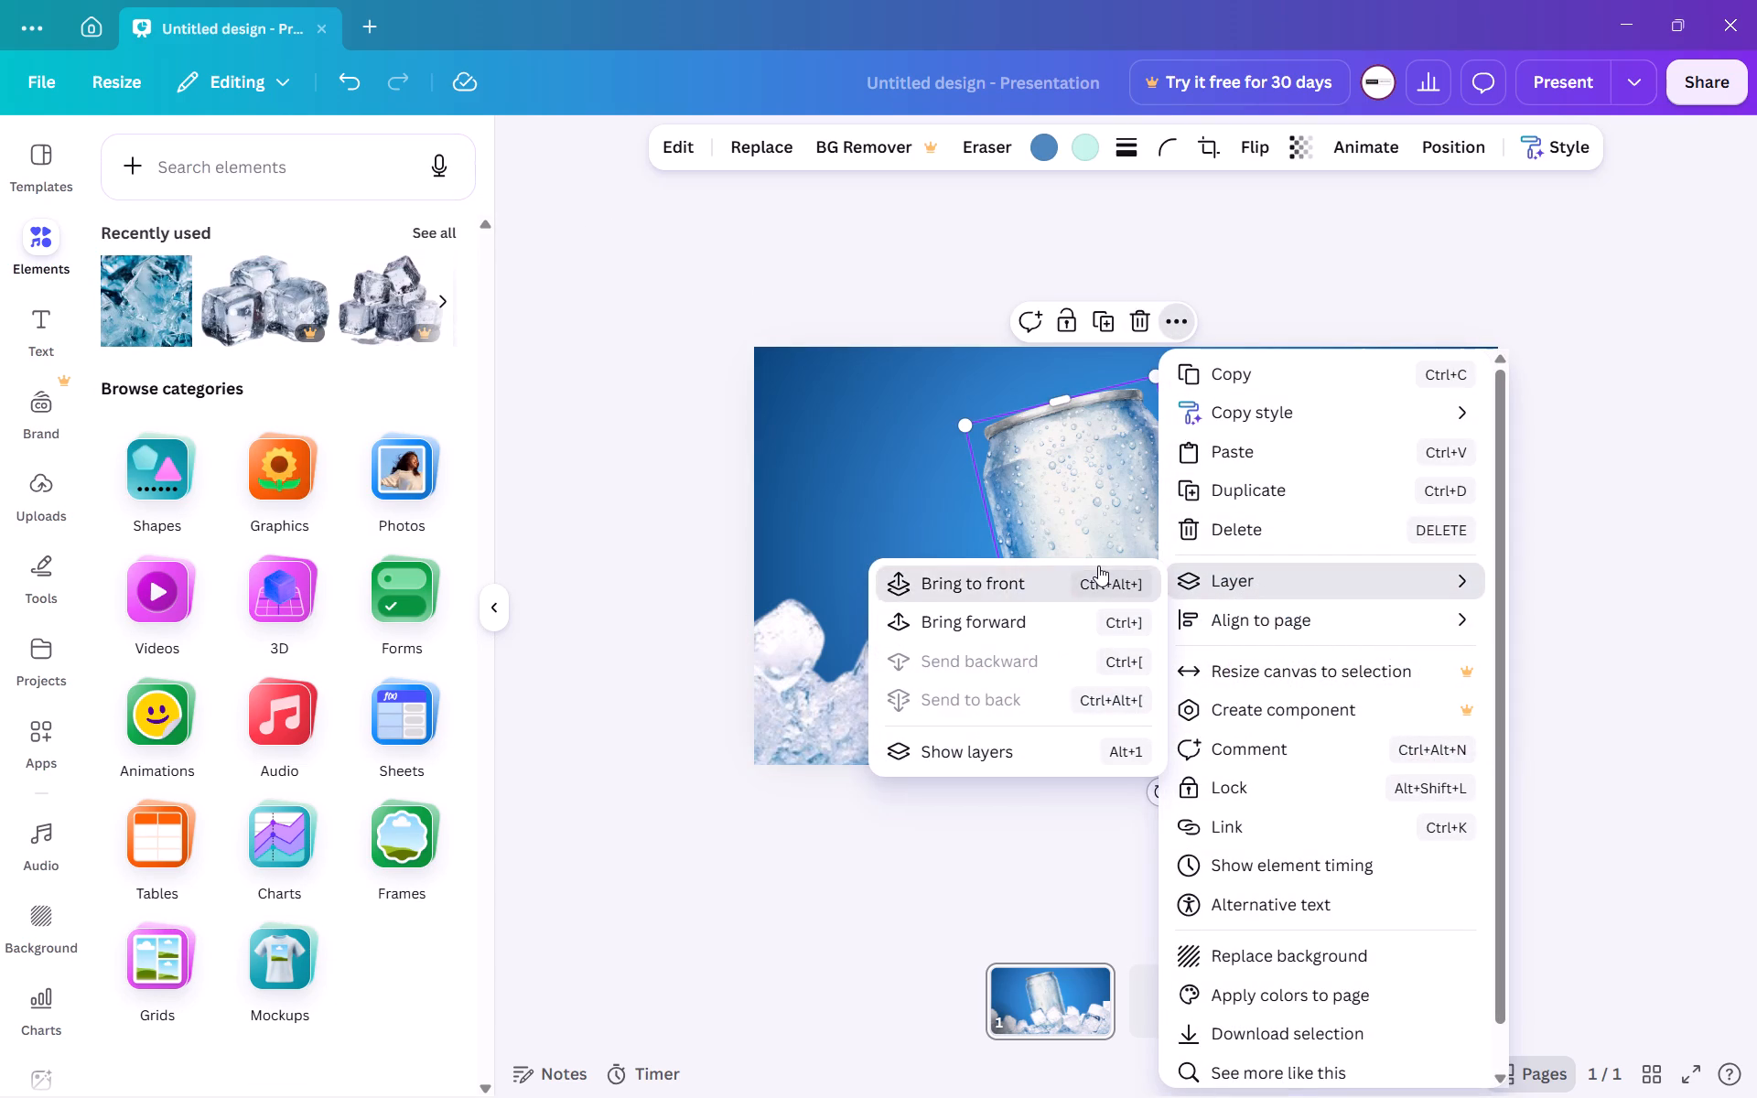
left_click(695, 641)
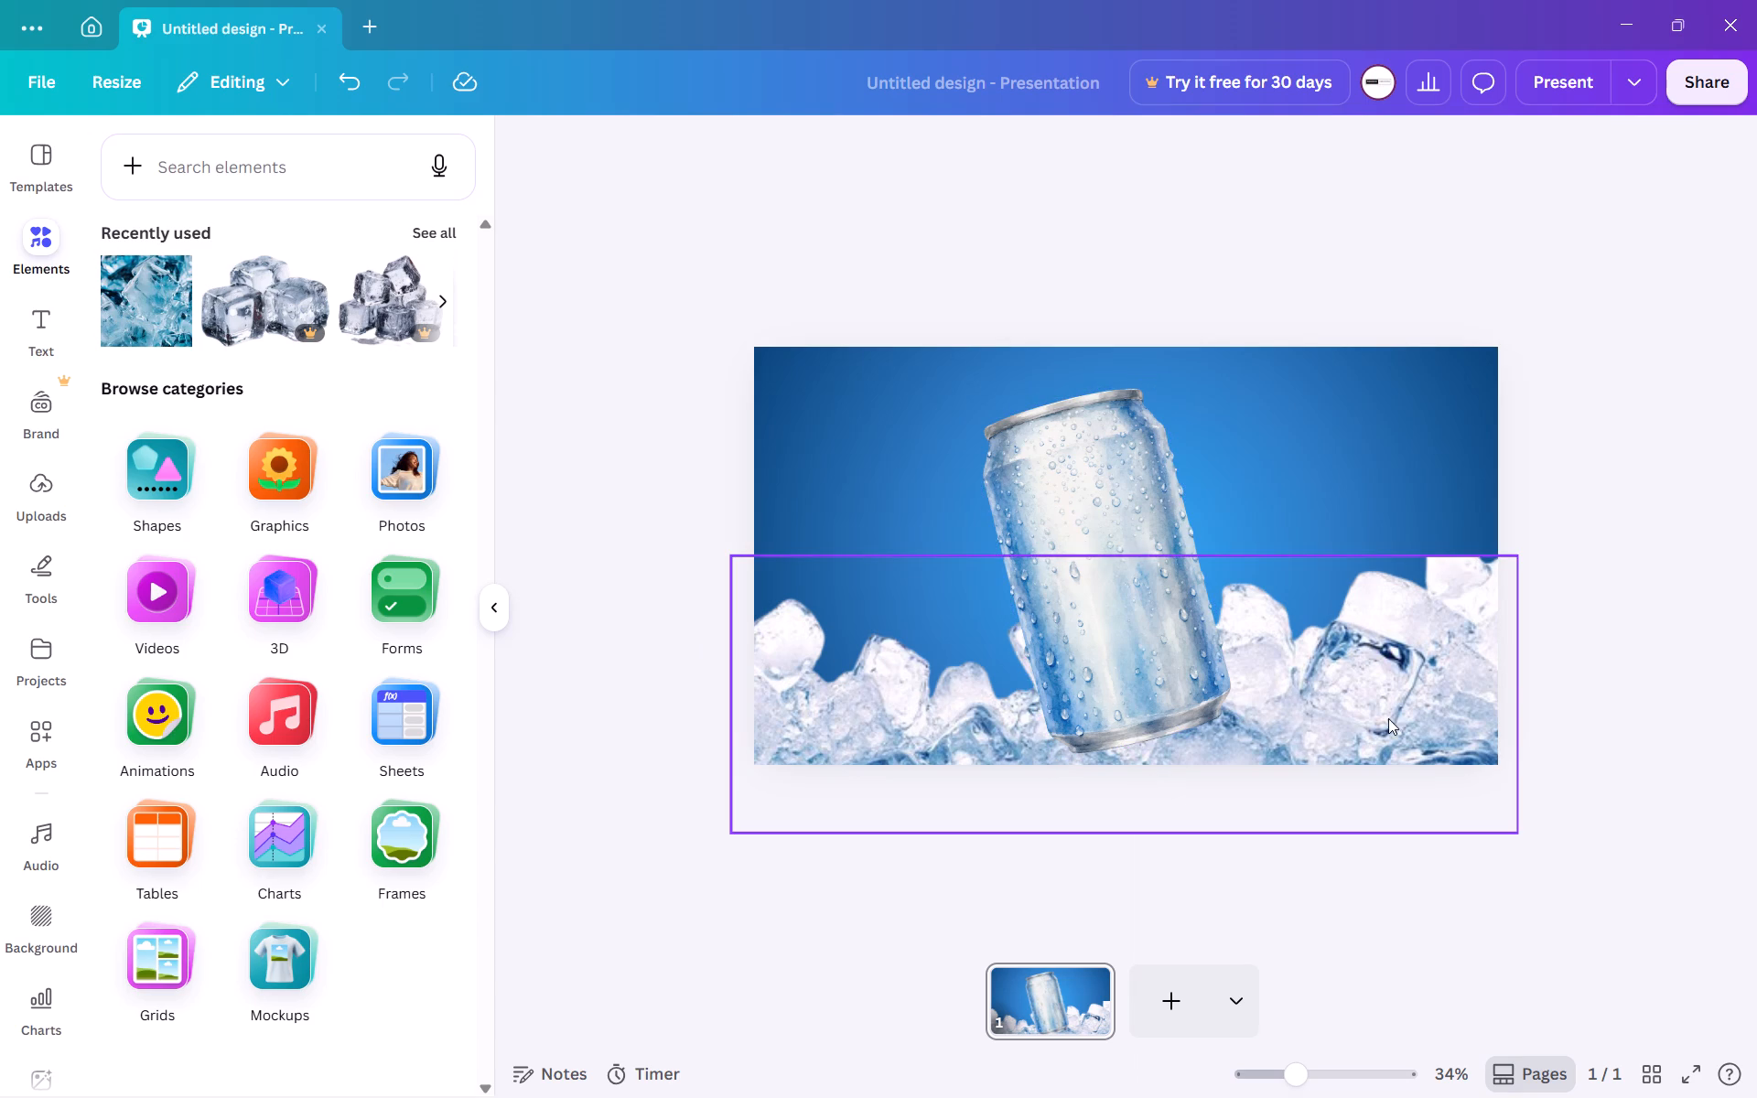
Scale the ice cutout down to about 1,889 x 687, and extend its right side almost to the page's right edge.
left_click(1392, 715)
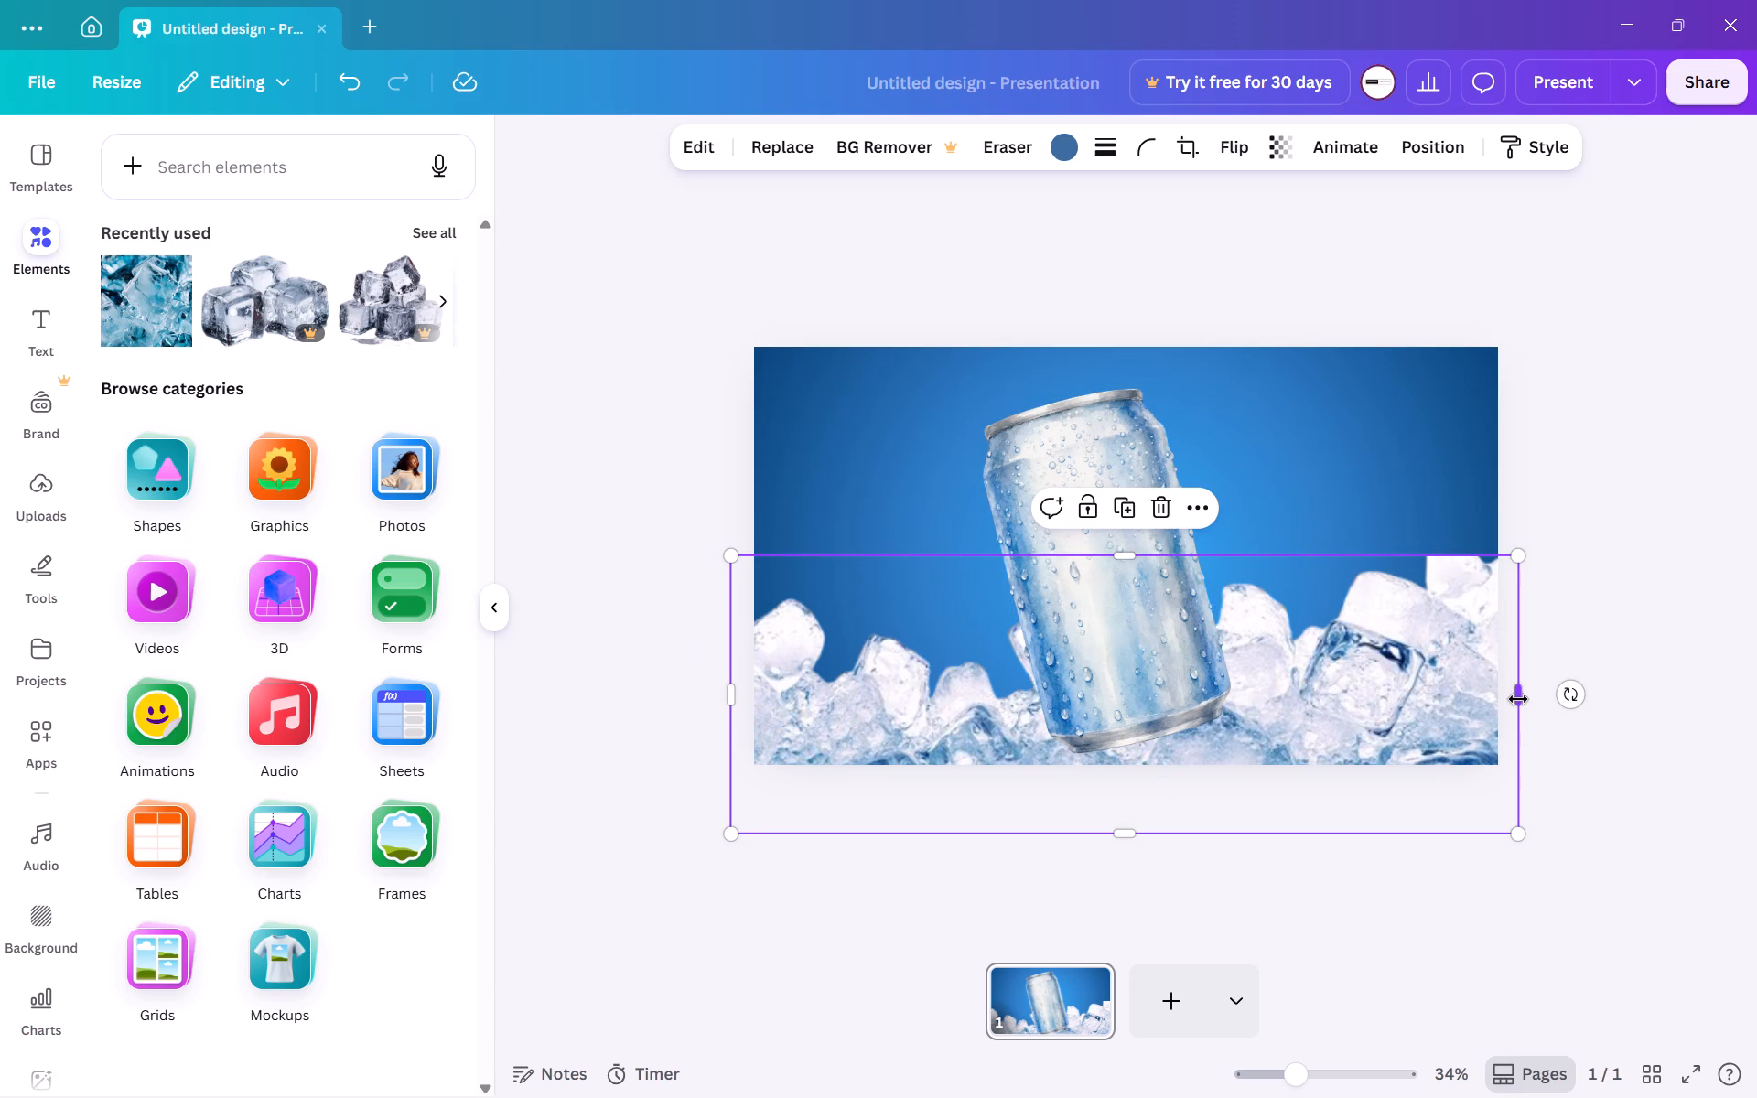
left_click_drag(1518, 699, 1493, 698)
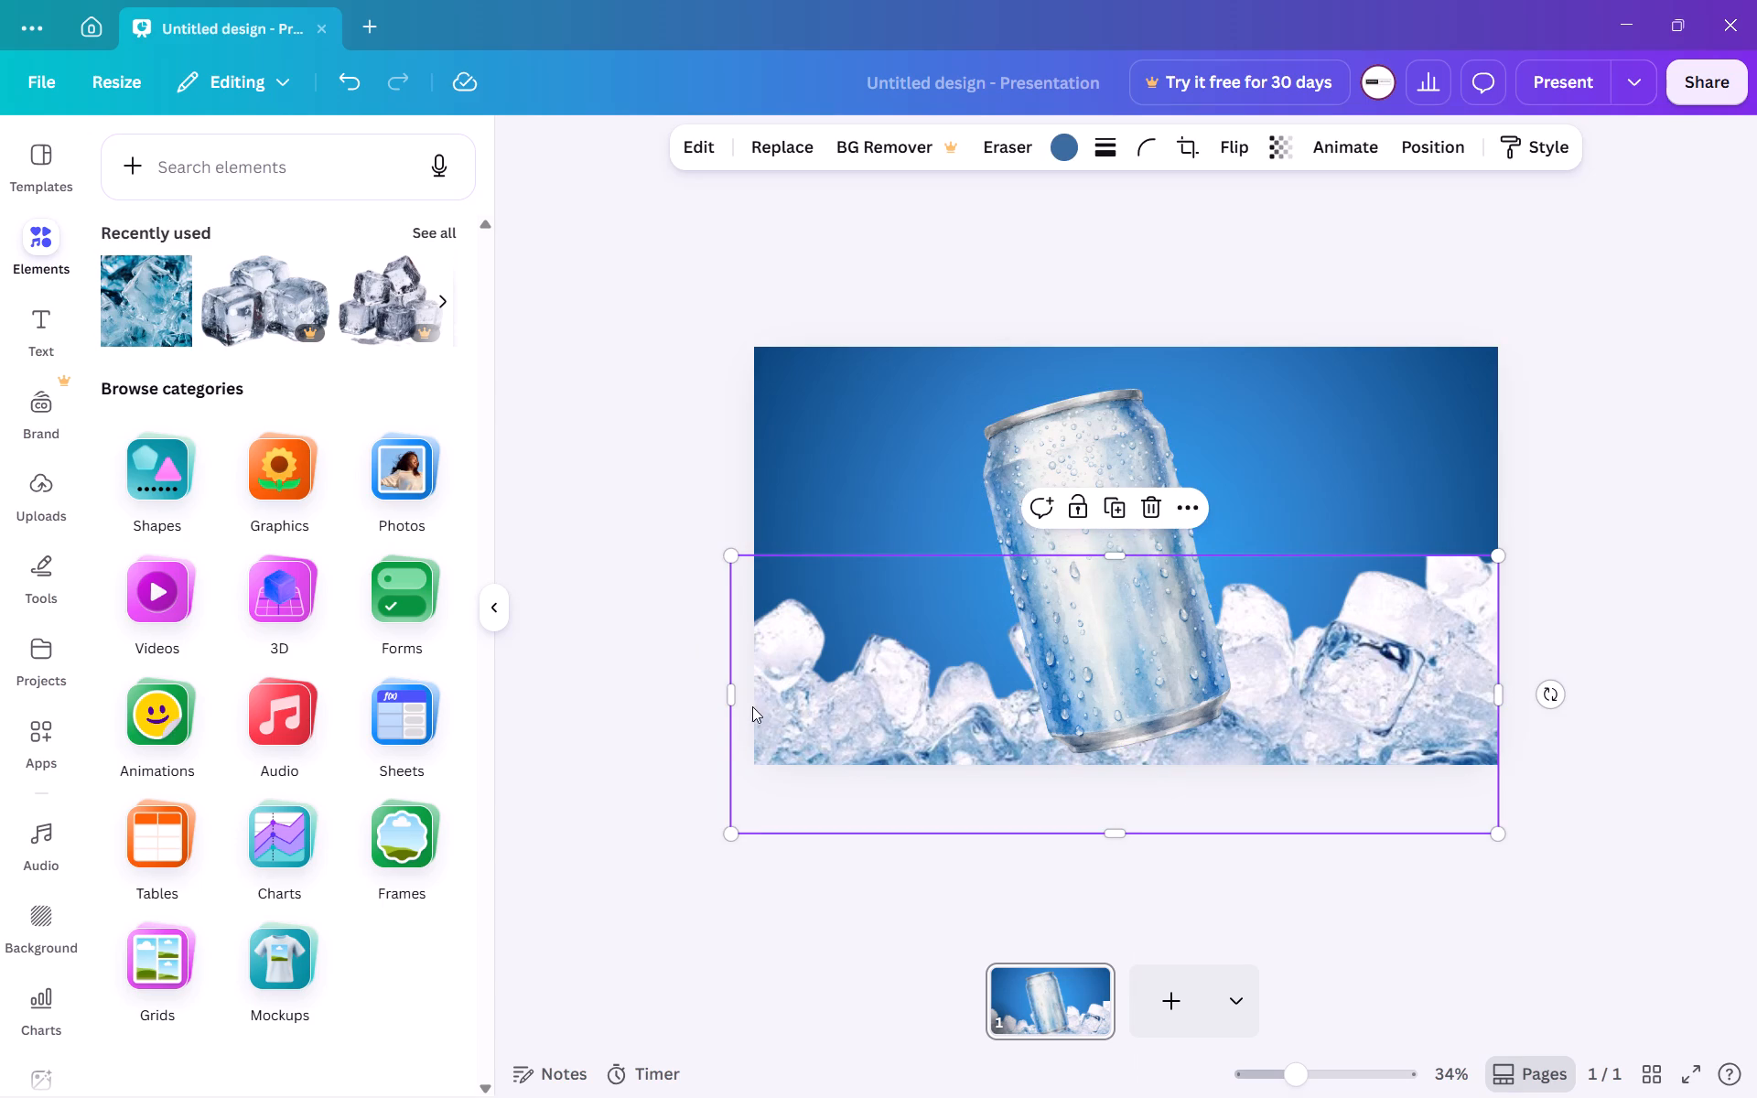
left_click_drag(1502, 691, 1510, 701)
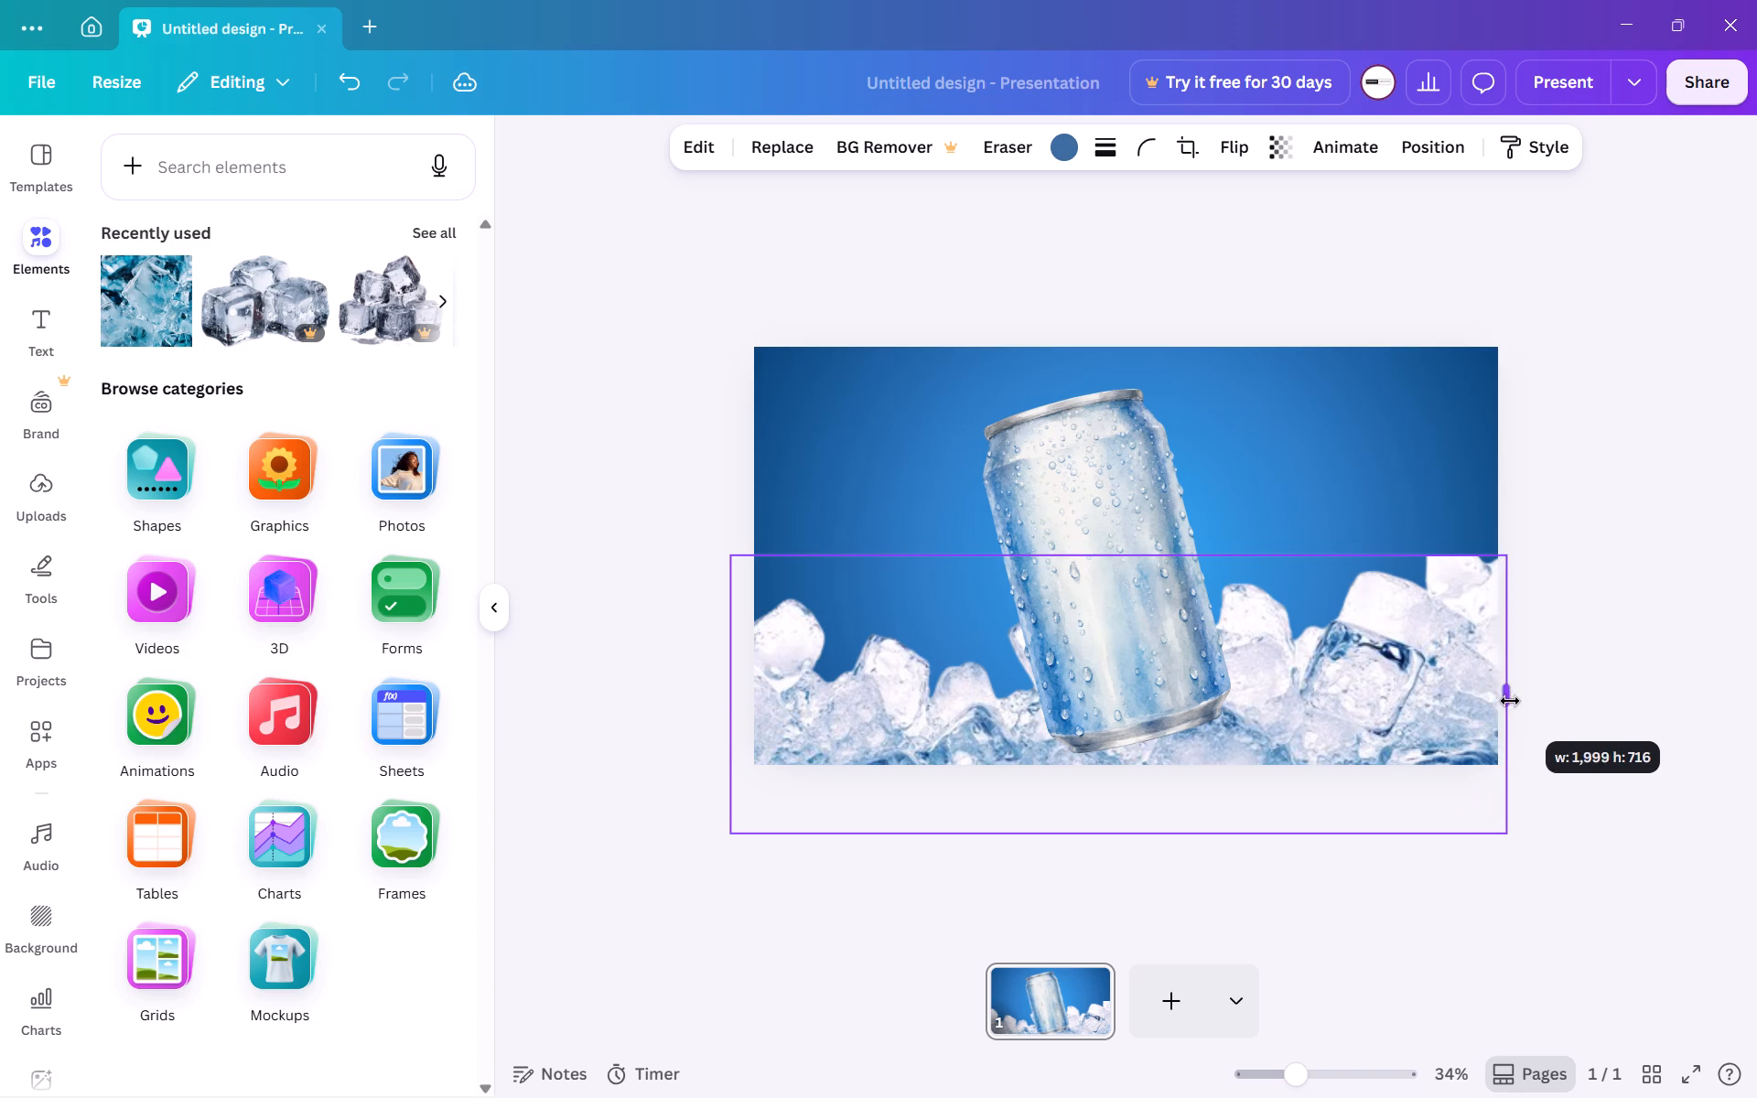
left_click_drag(1510, 701, 1498, 711)
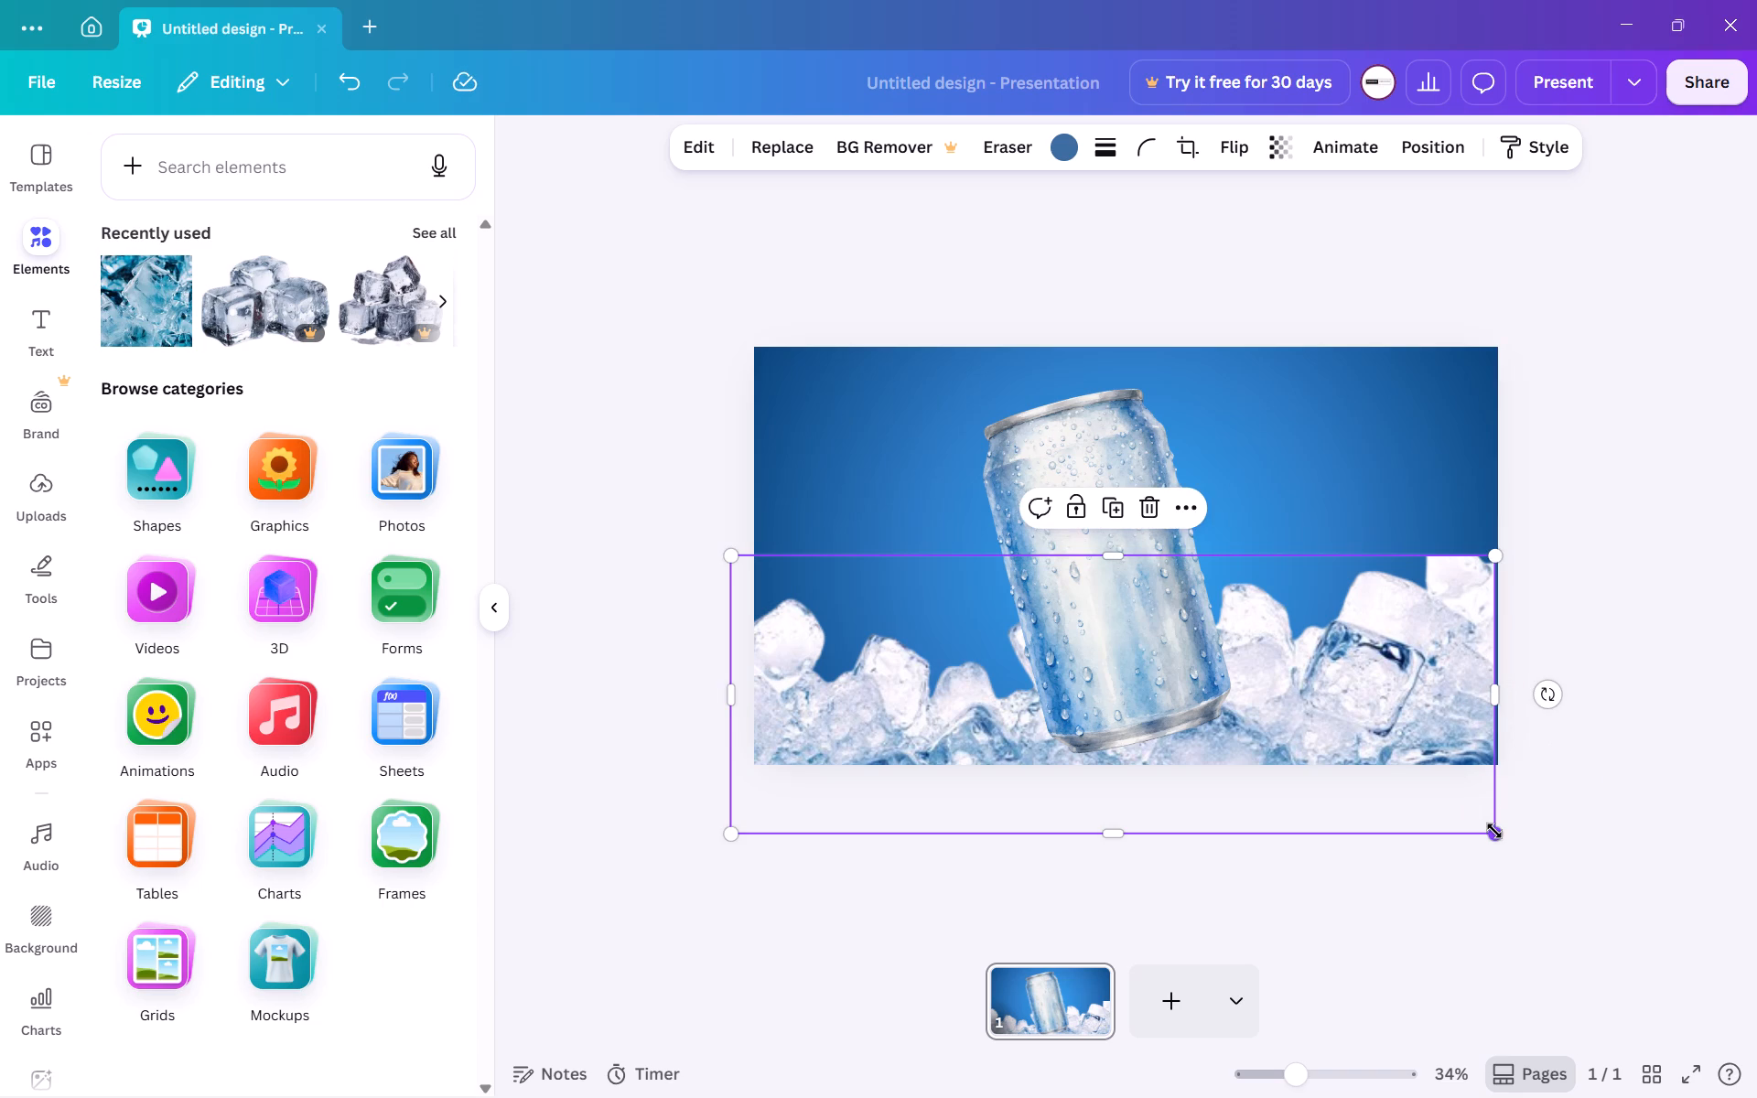
left_click_drag(1494, 831, 1465, 816)
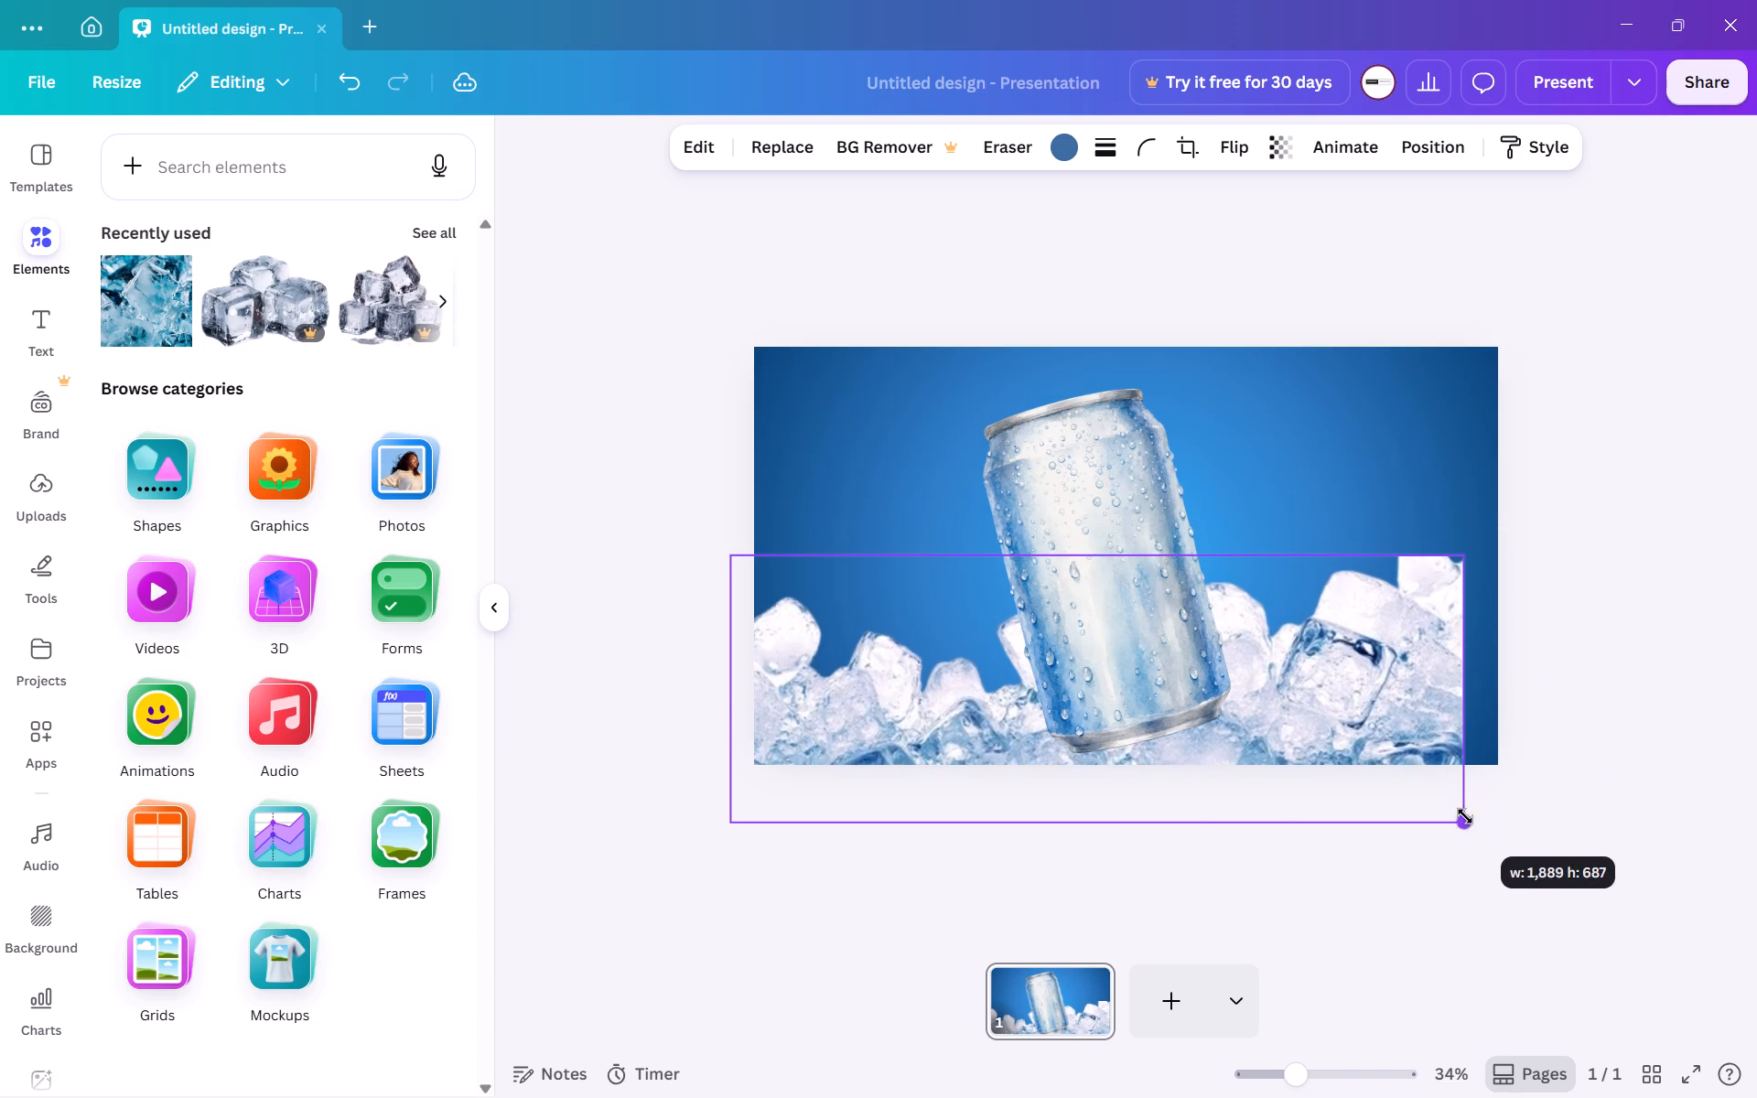
left_click(1550, 777)
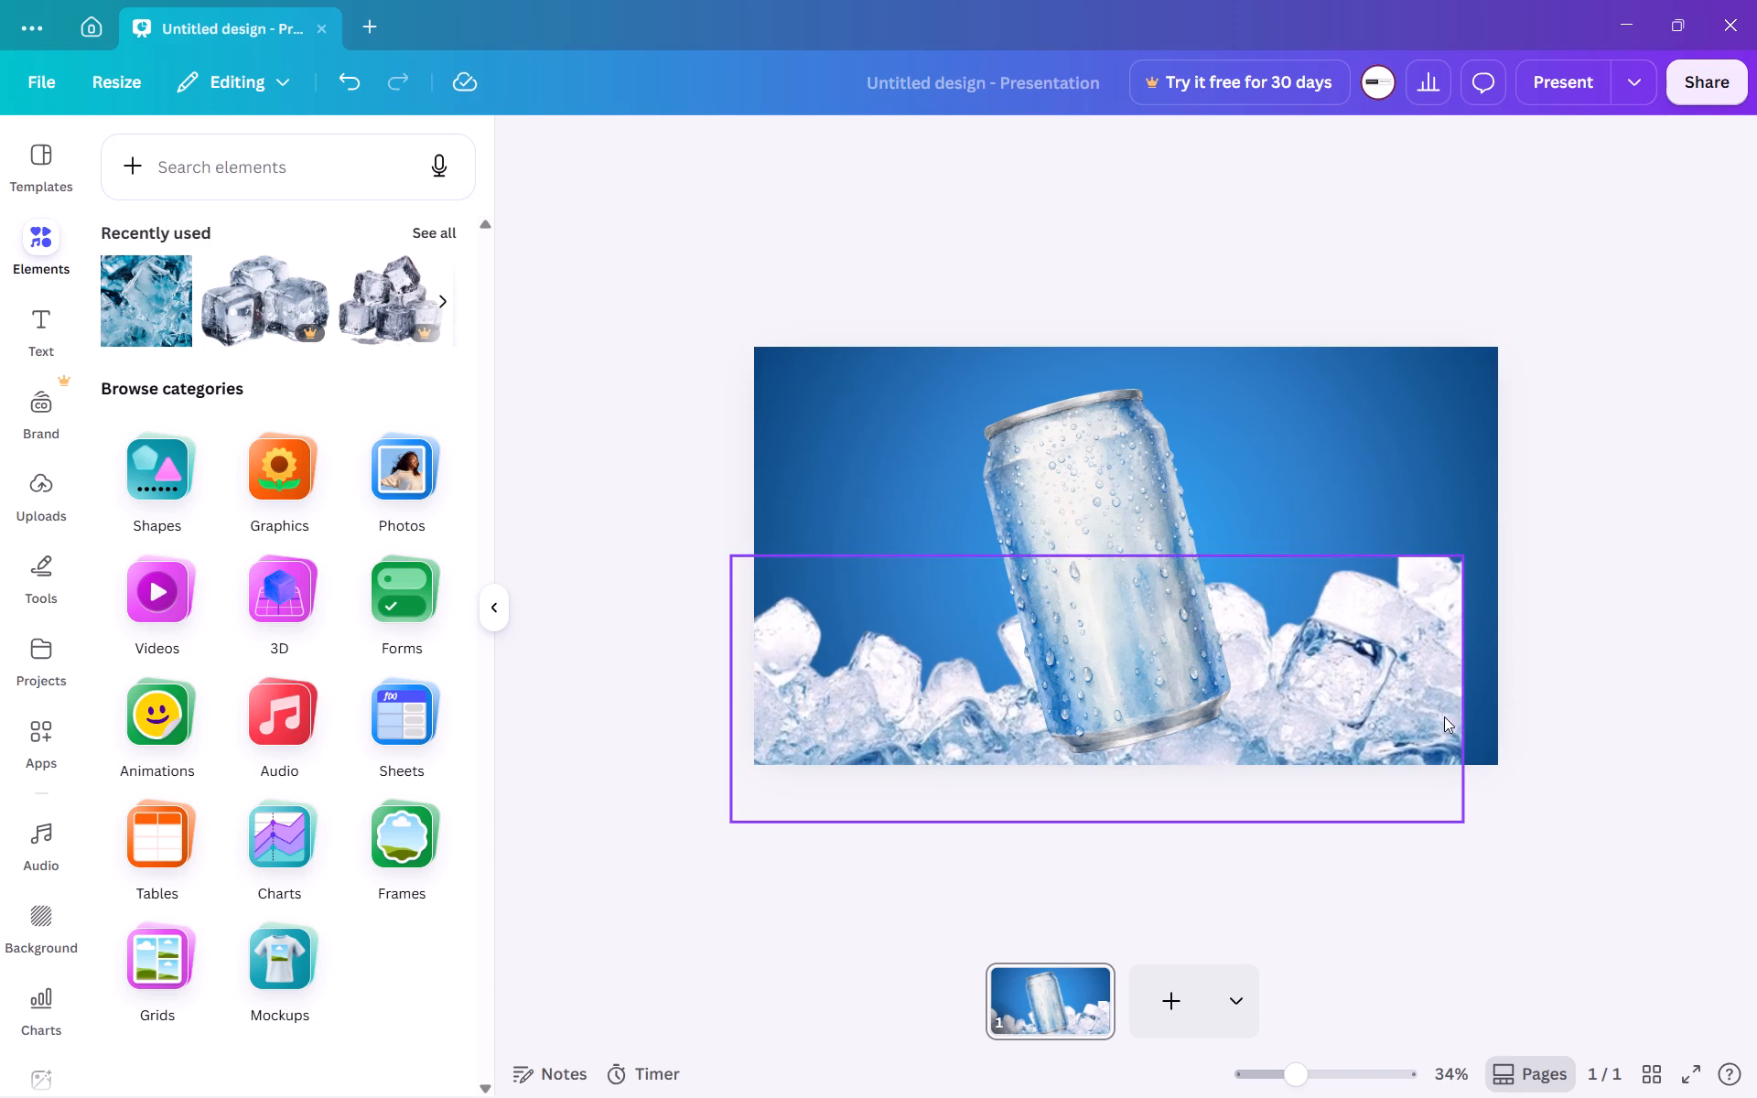
left_click(1441, 708)
left_click_drag(1469, 689, 1492, 693)
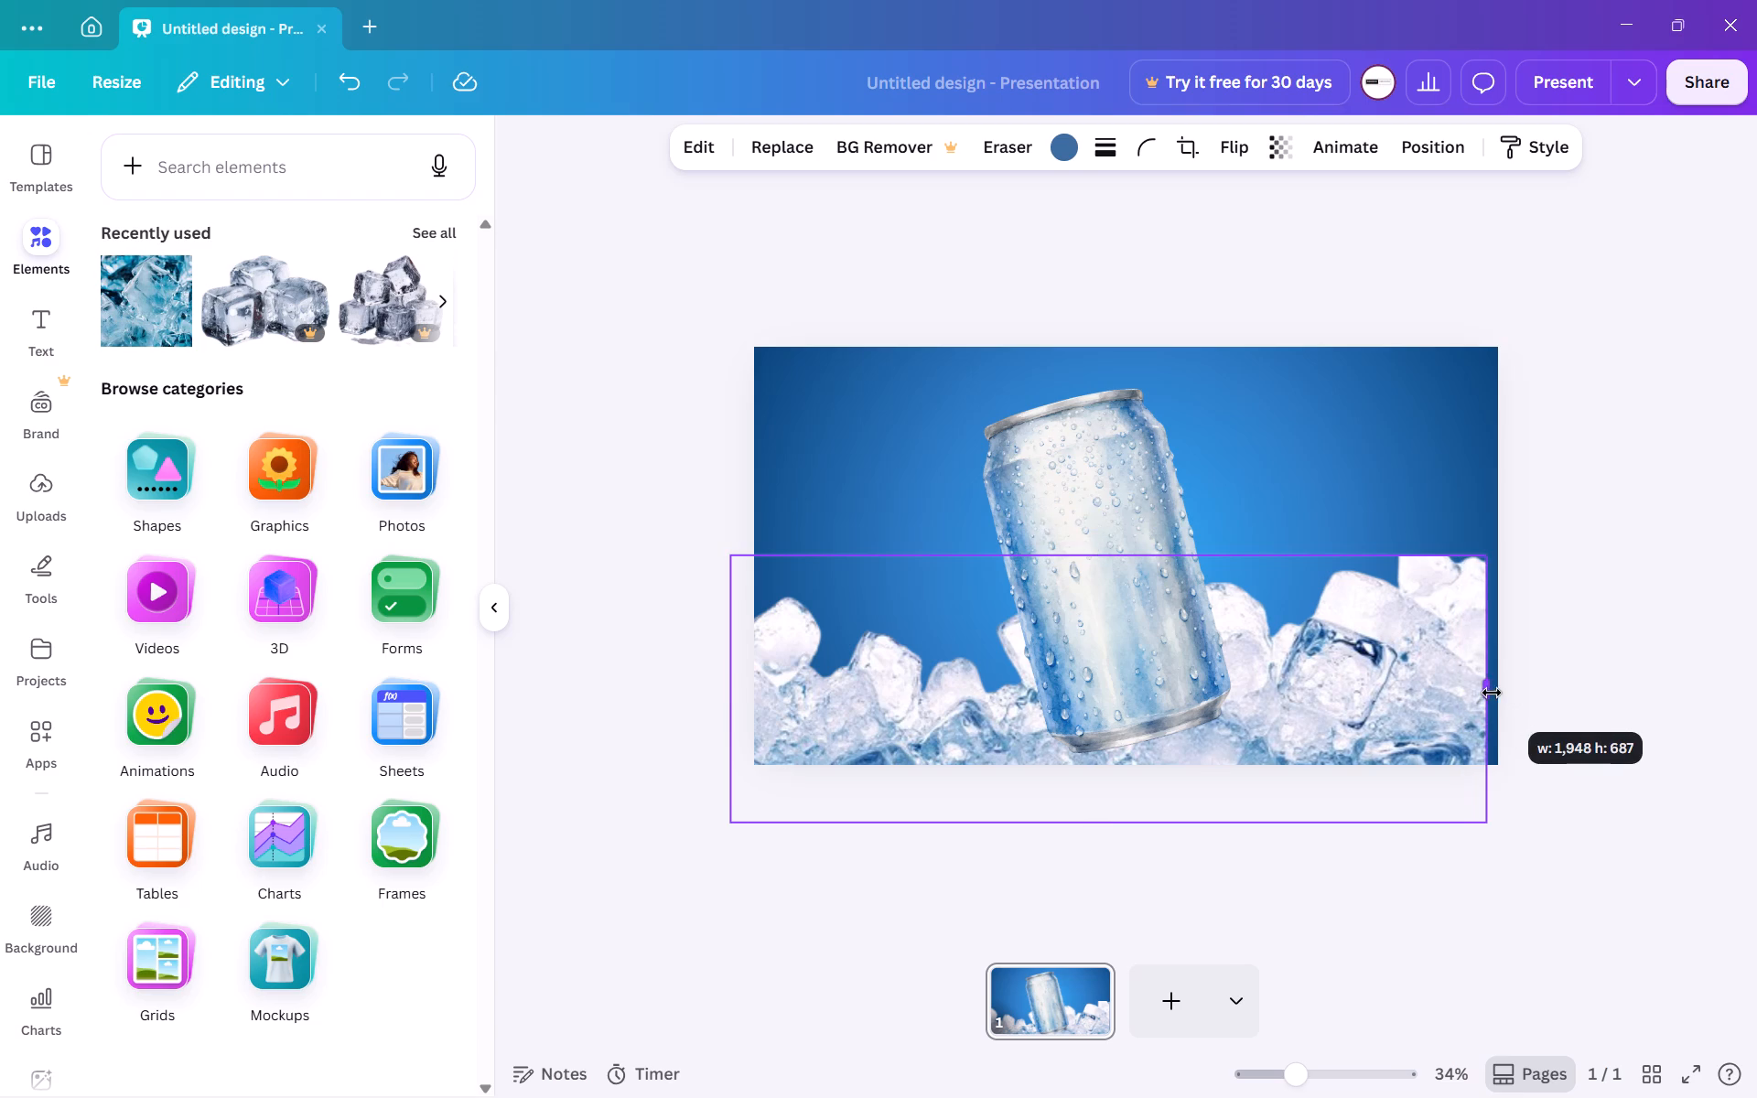
left_click_drag(1492, 693, 1497, 705)
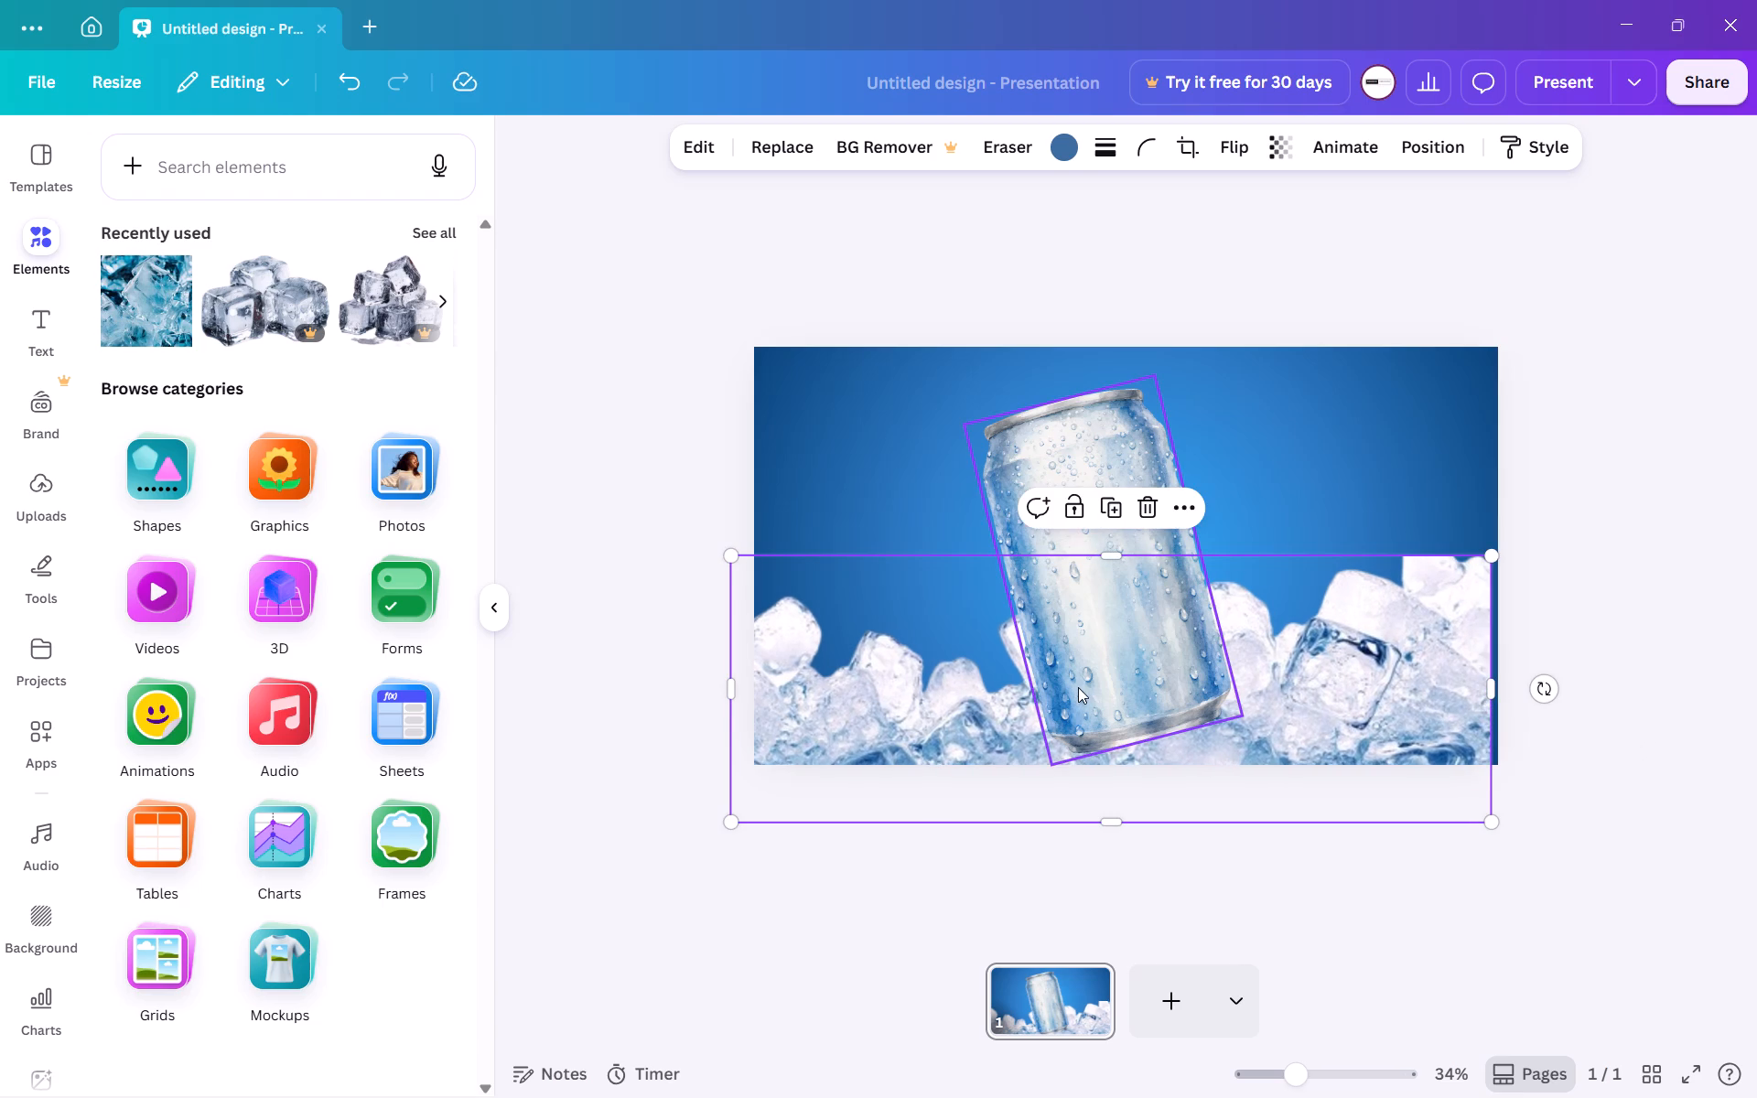
Flip the ice cutout horizontally and widen it to the page's right edge, about 1,978 wide.
left_click(1078, 687)
left_click(959, 700)
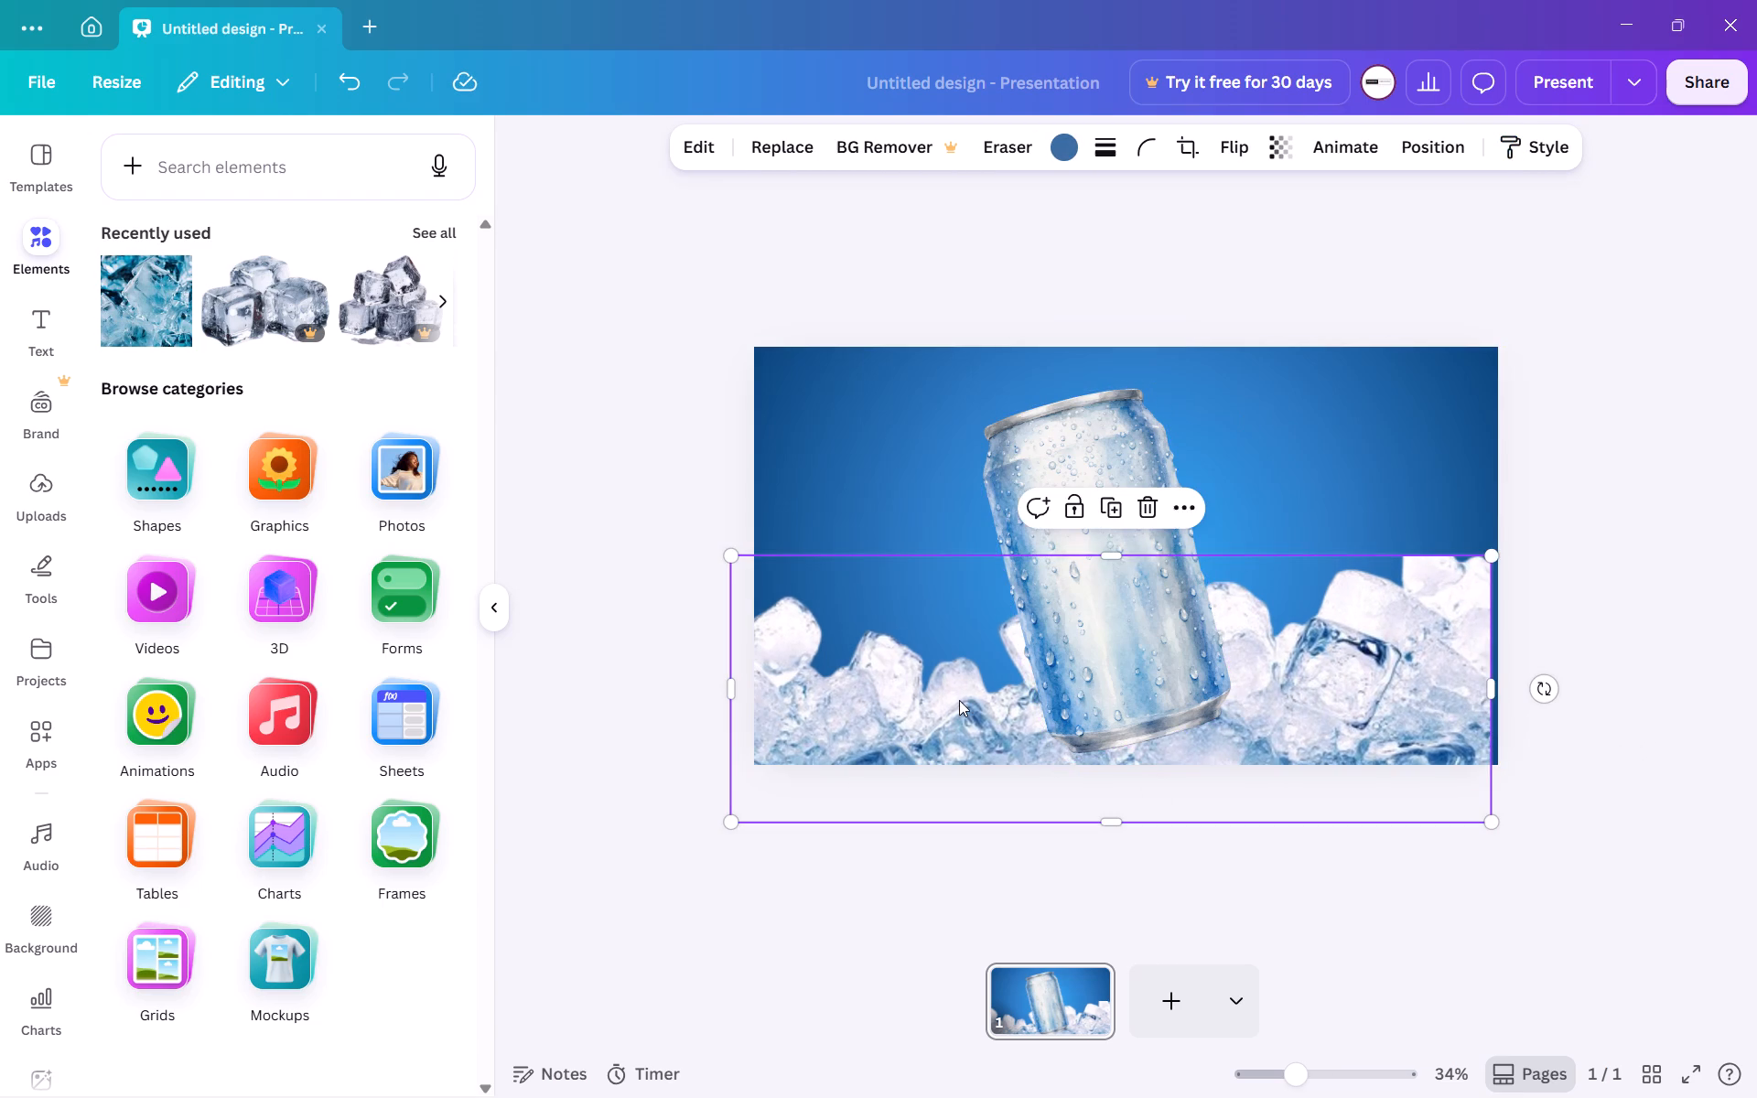
left_click(1227, 152)
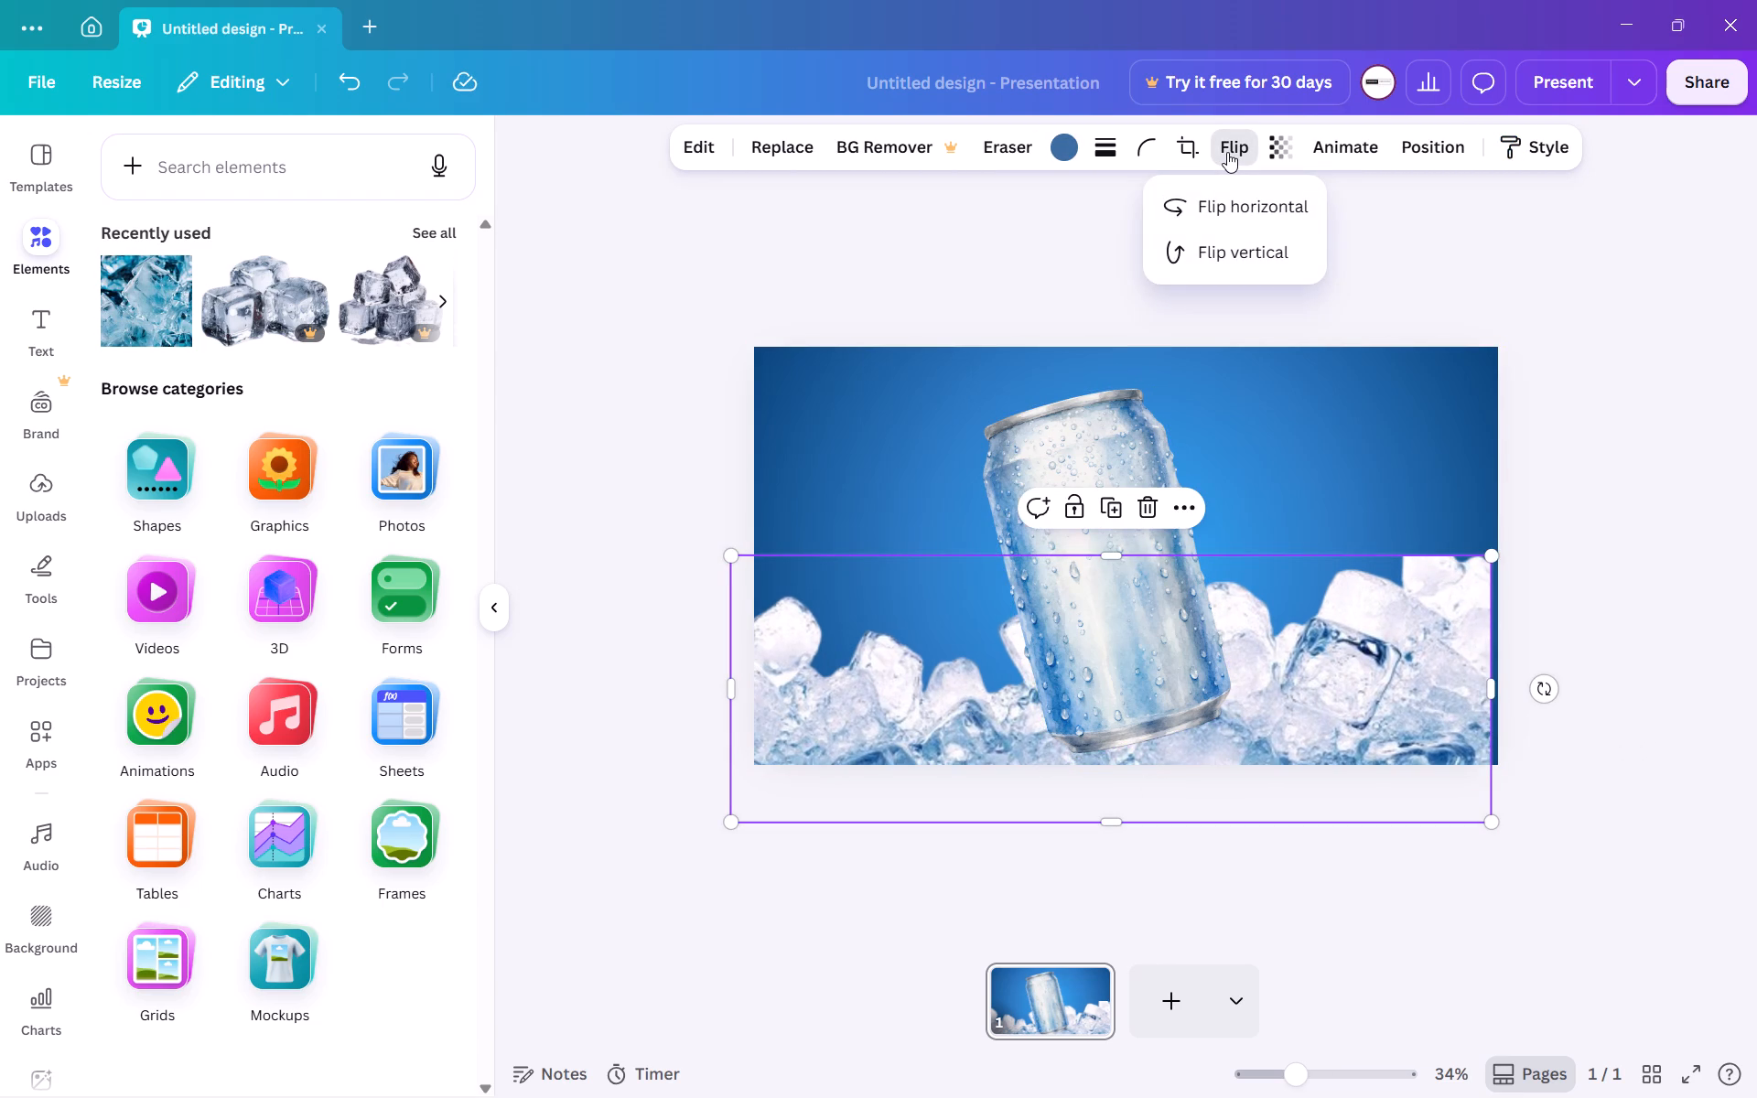
left_click(1259, 213)
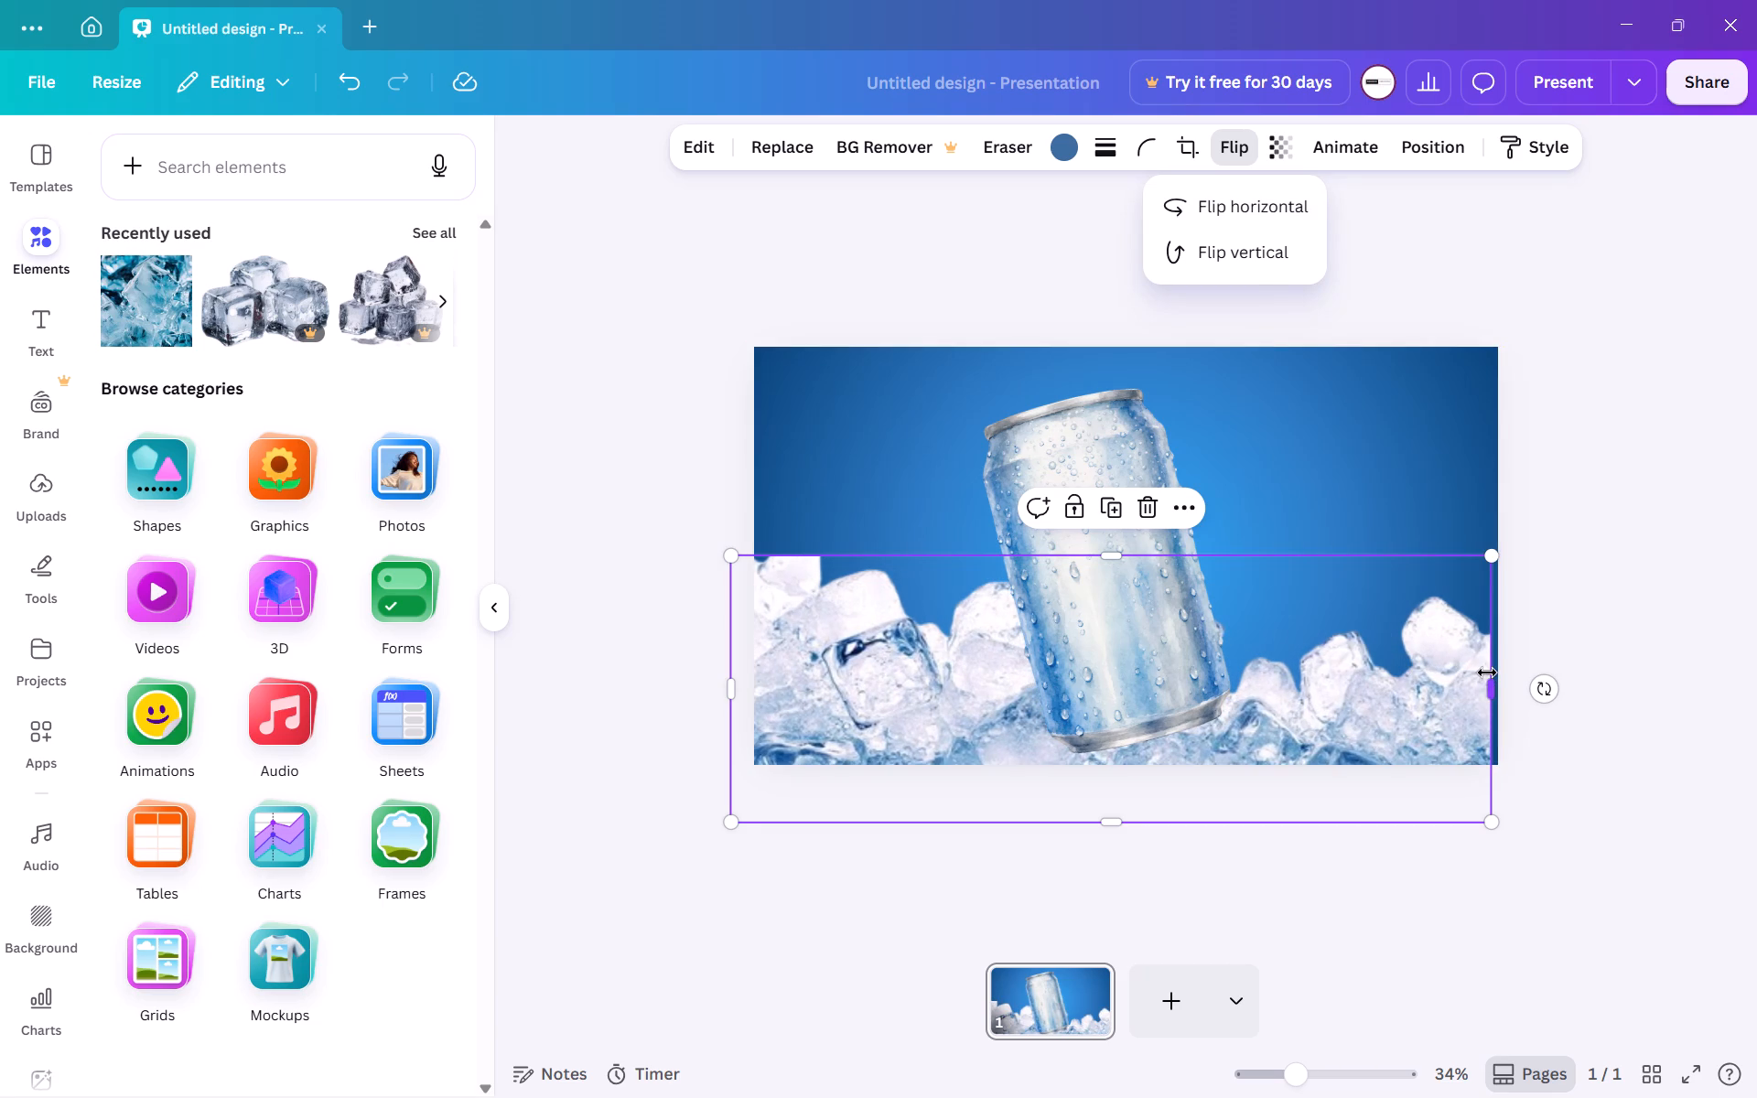
left_click_drag(1487, 673, 1495, 673)
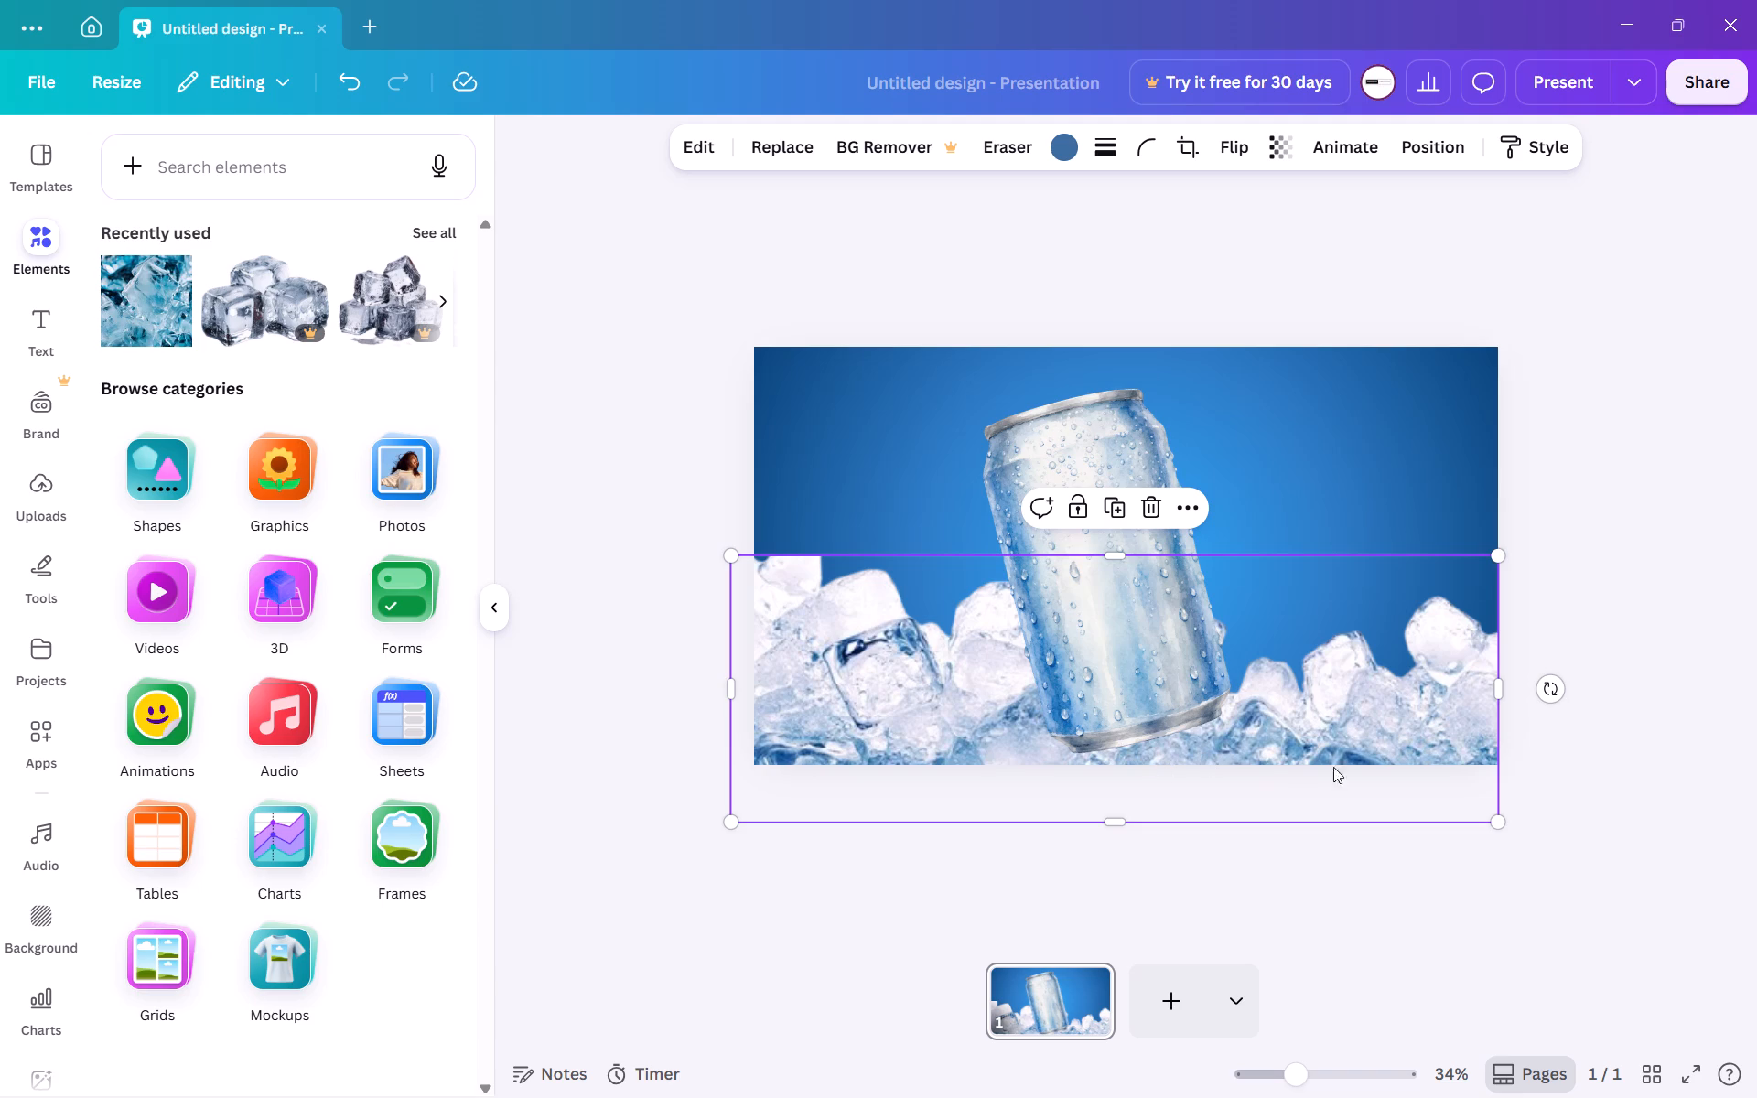
Rotate the ice cutout clockwise by about 14°.
left_click_drag(1550, 689, 1508, 742)
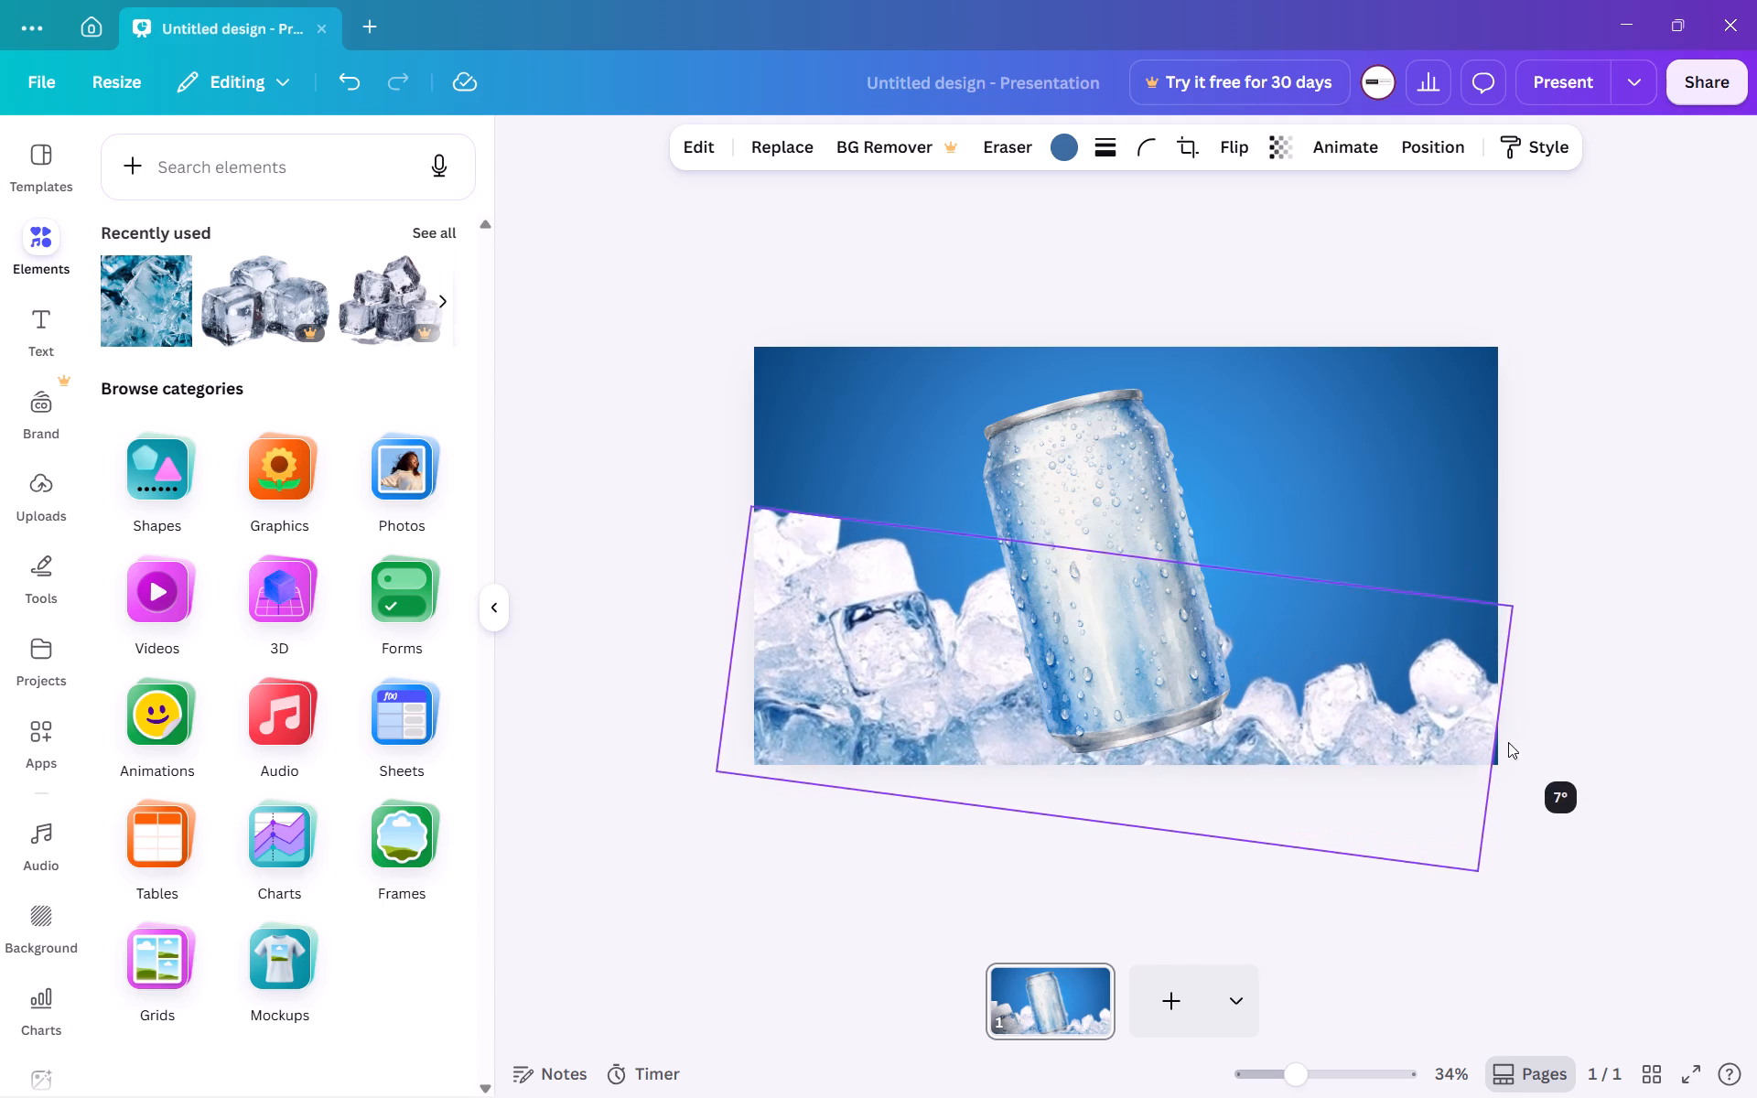
left_click_drag(1508, 742, 1465, 776)
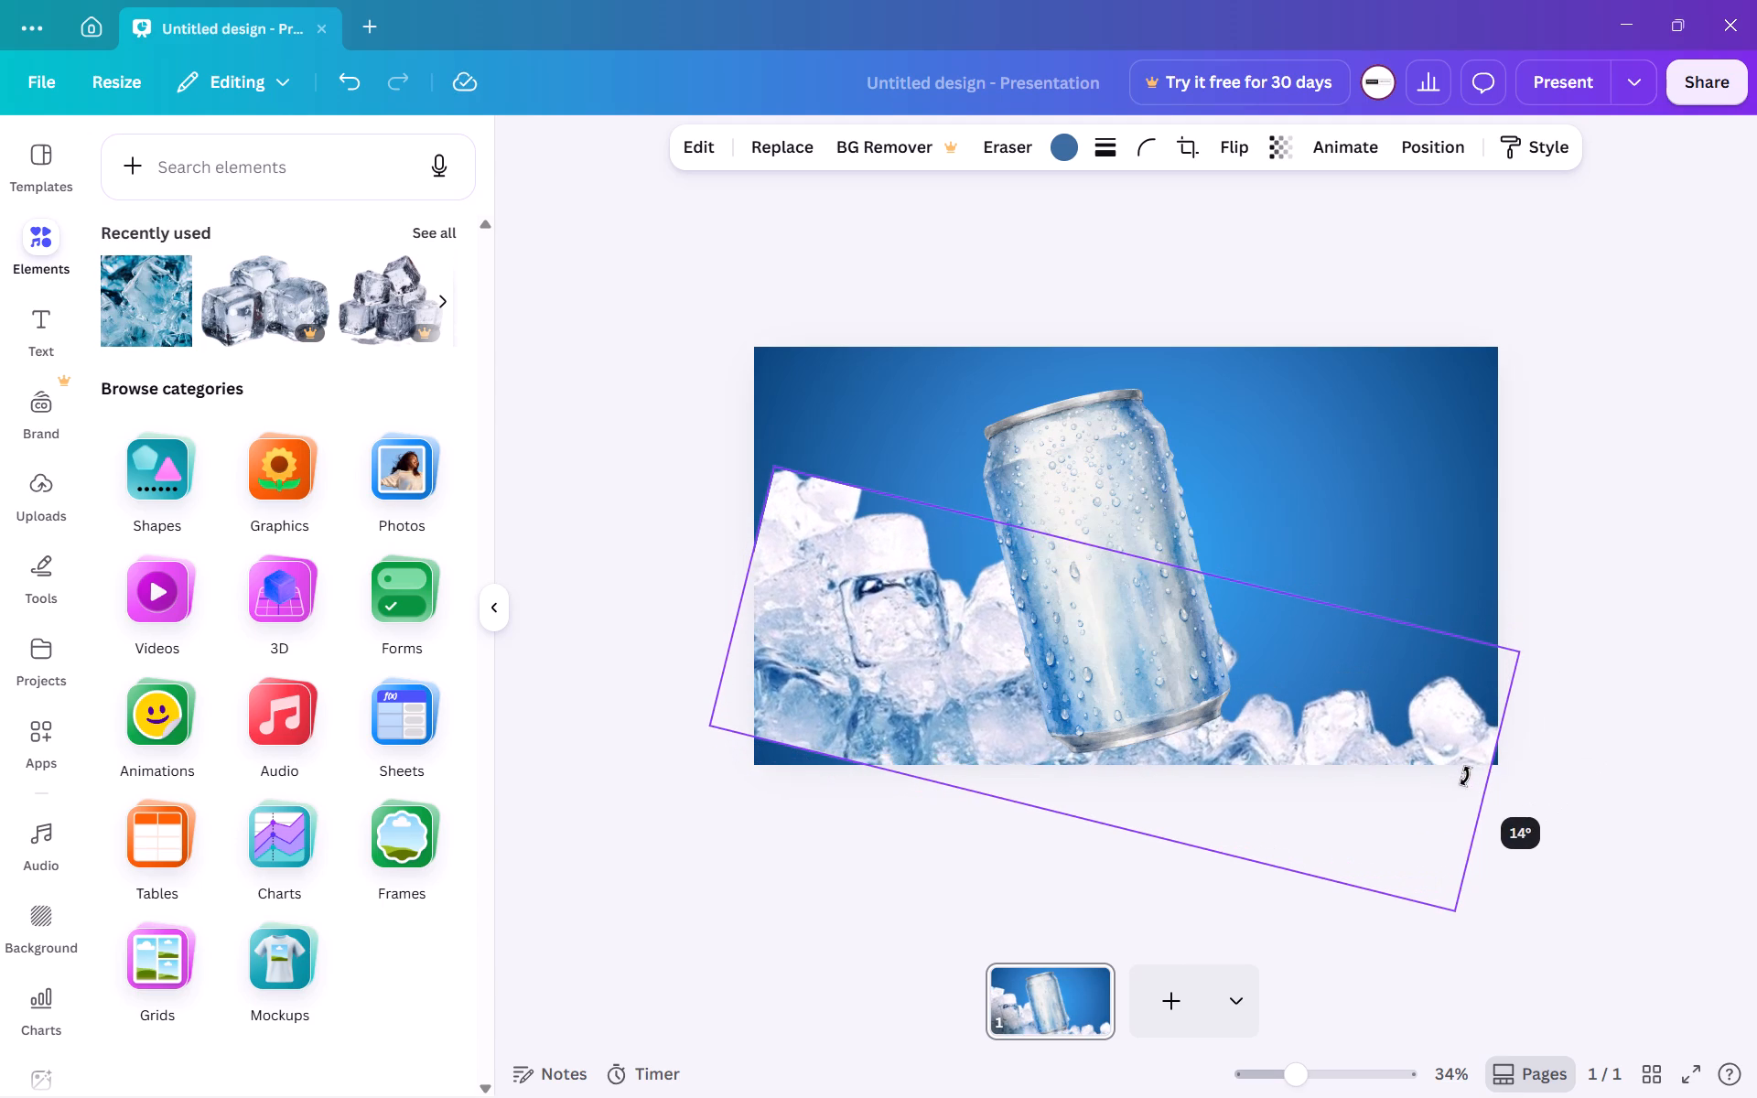
left_click_drag(1465, 776, 1461, 777)
Adjust the rotated ice cutout's height from its lower edge to about 717, keeping the width at 1,978.
left_click_drag(1091, 826, 1073, 859)
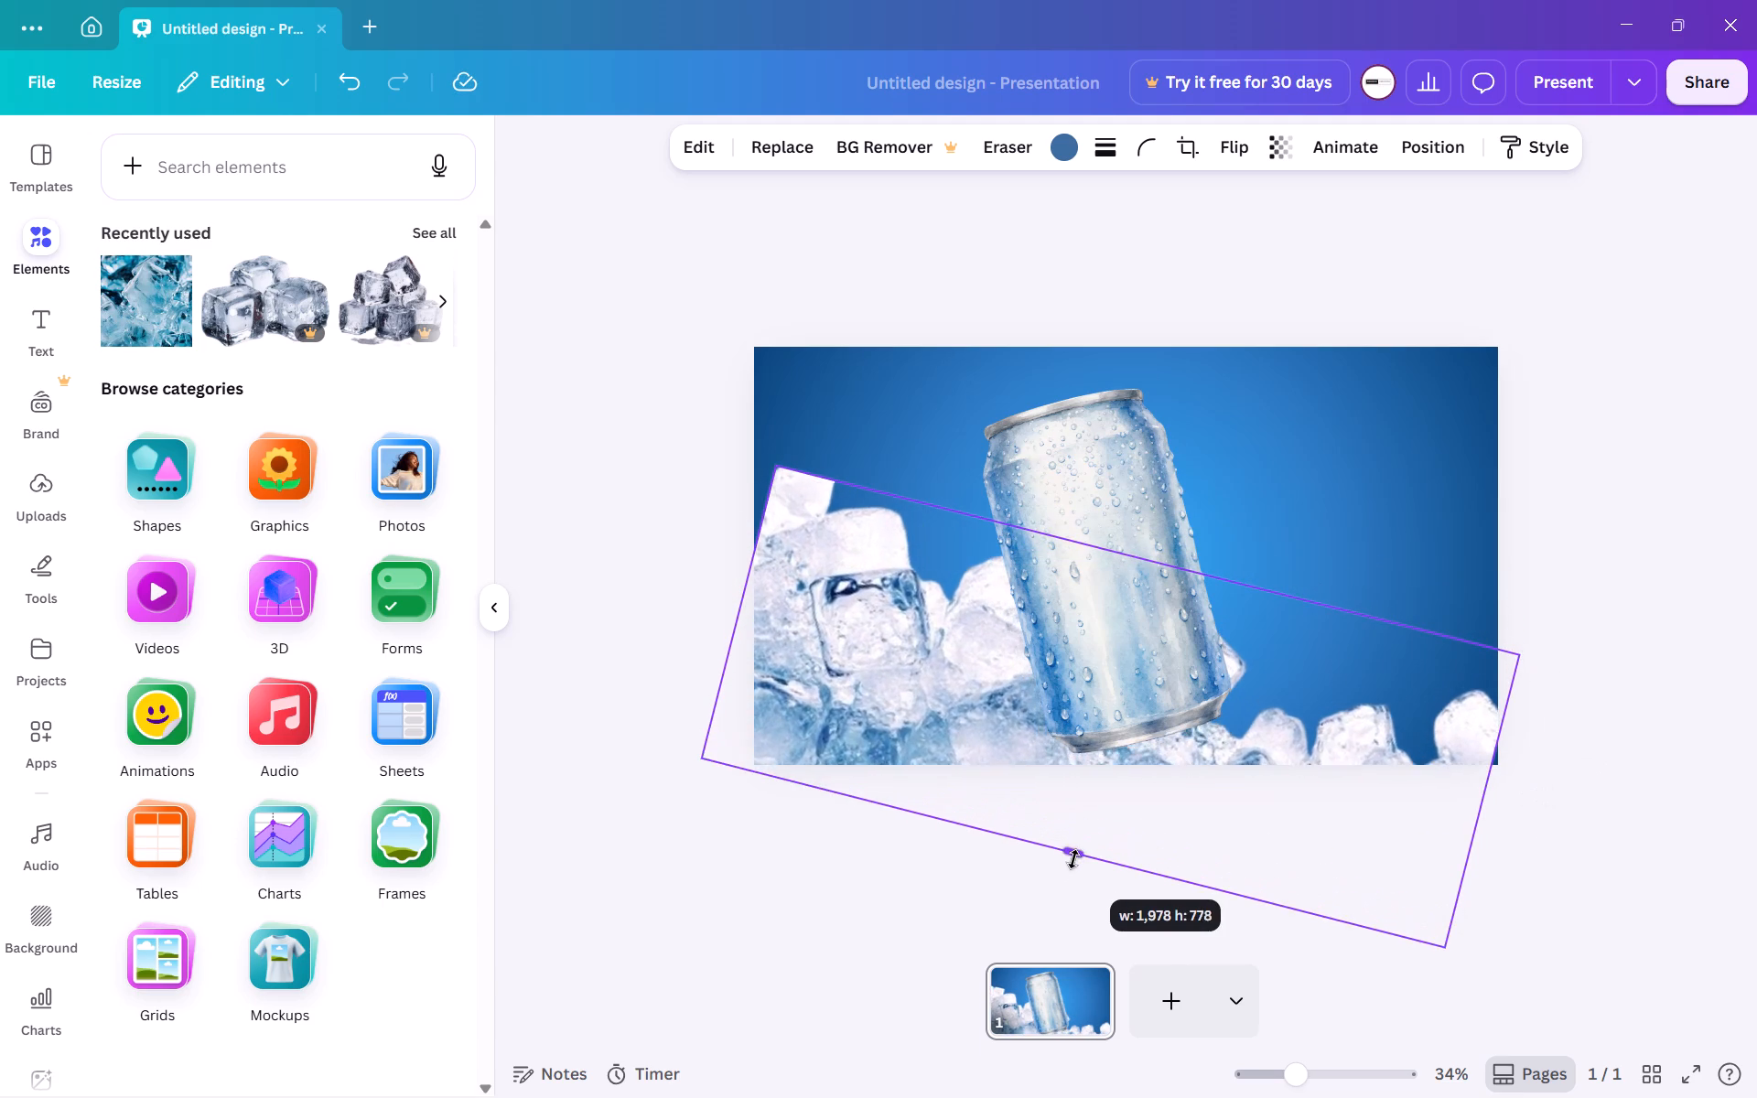
left_click_drag(1073, 859, 1070, 874)
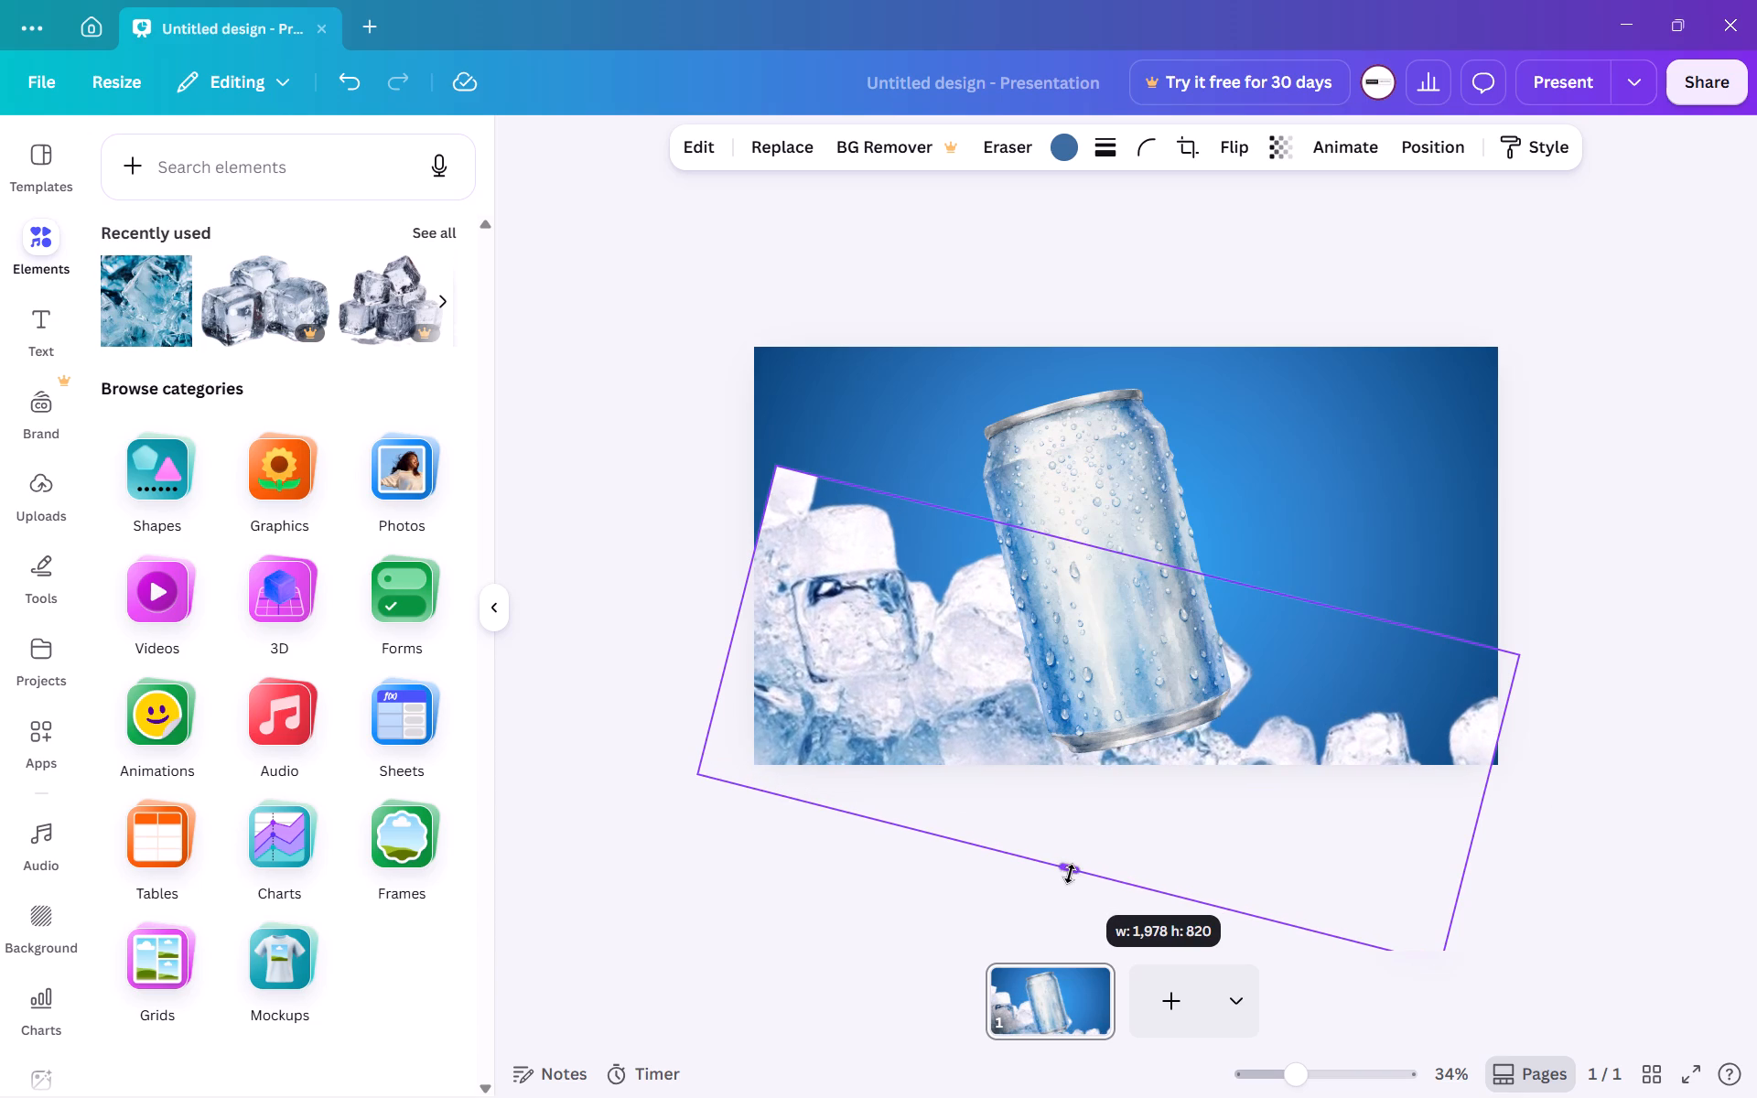
left_click_drag(1070, 874, 1088, 838)
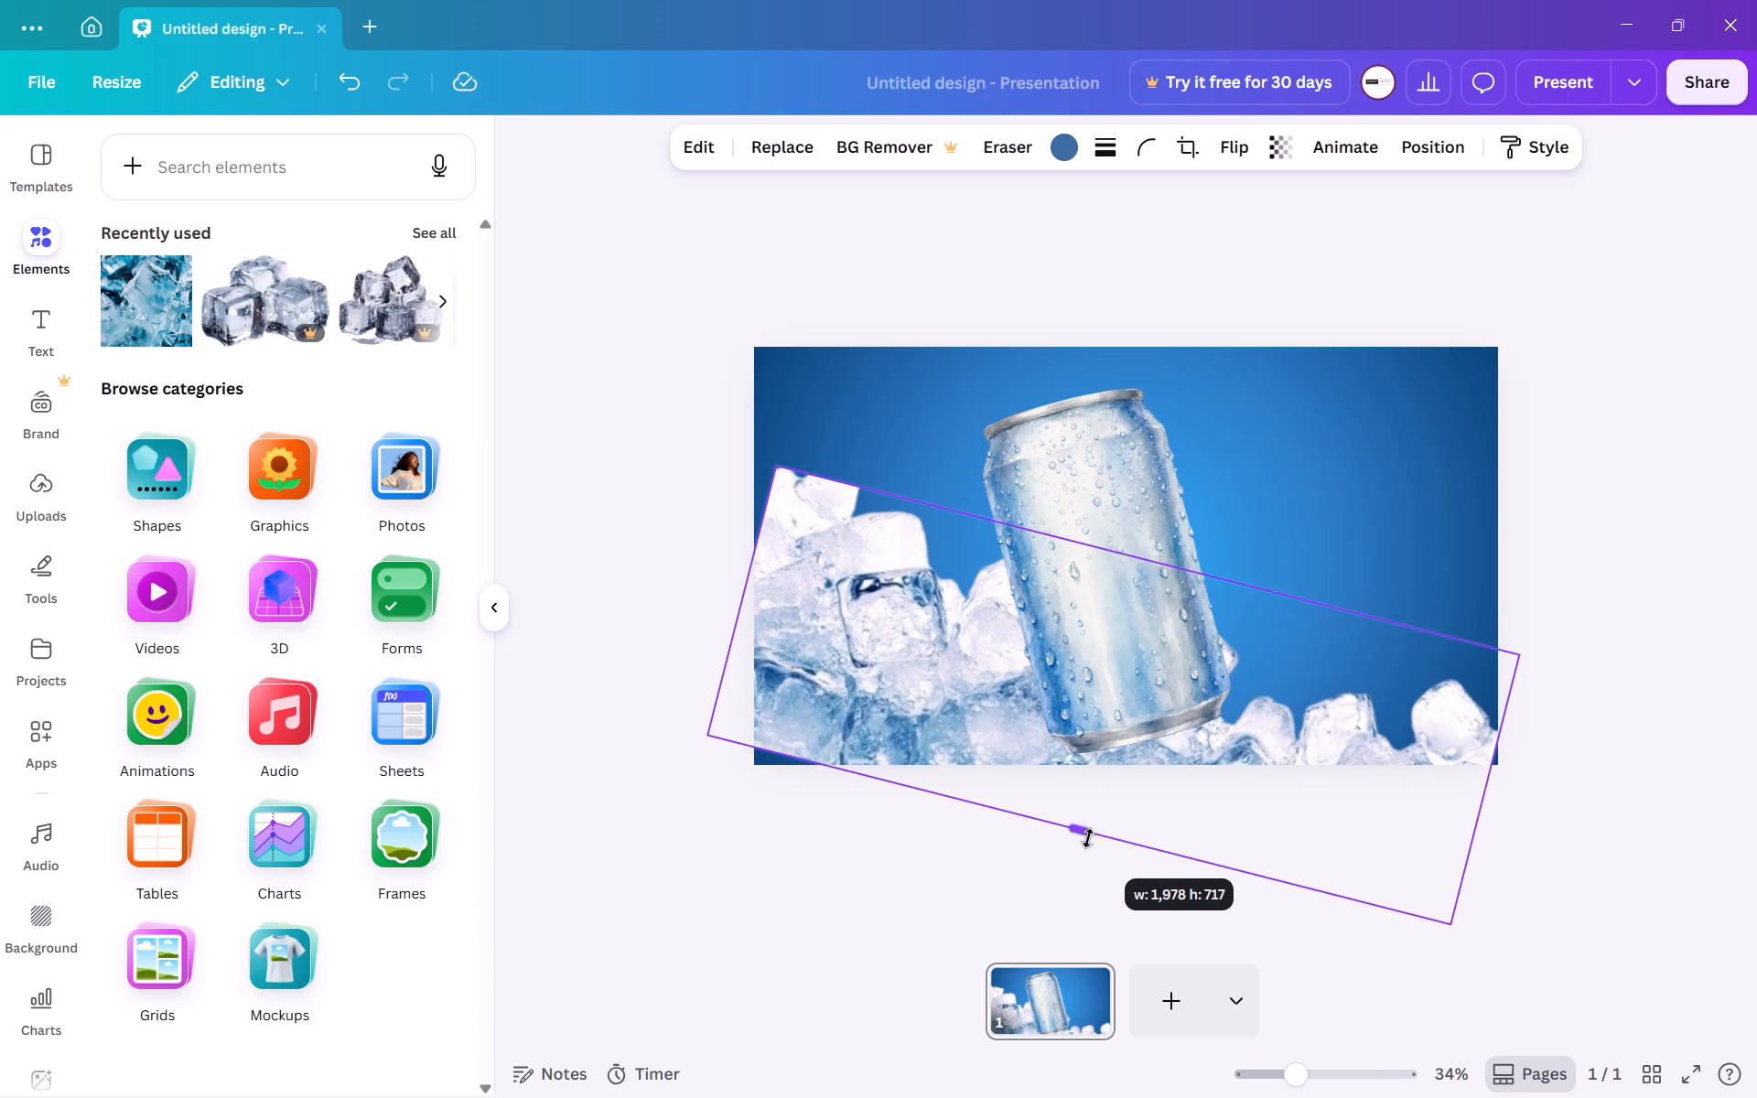
left_click_drag(1088, 838, 1097, 840)
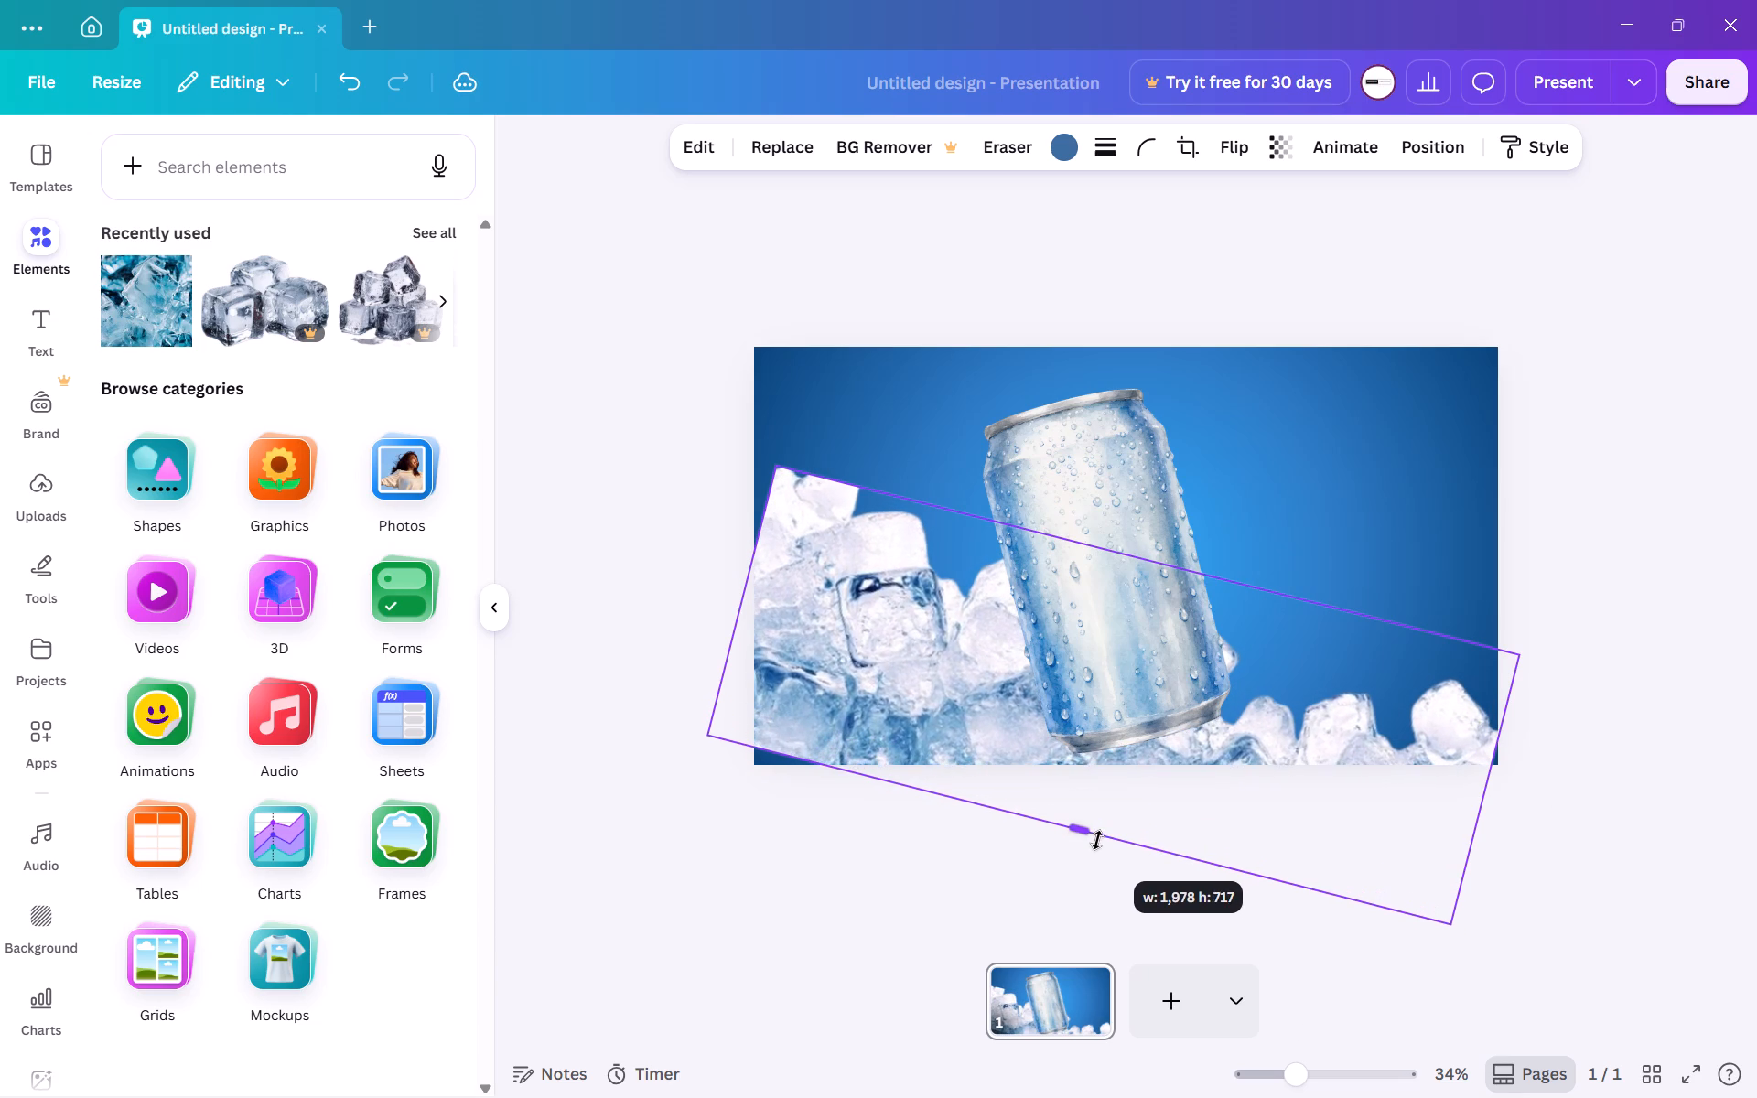
left_click_drag(1097, 840, 1096, 838)
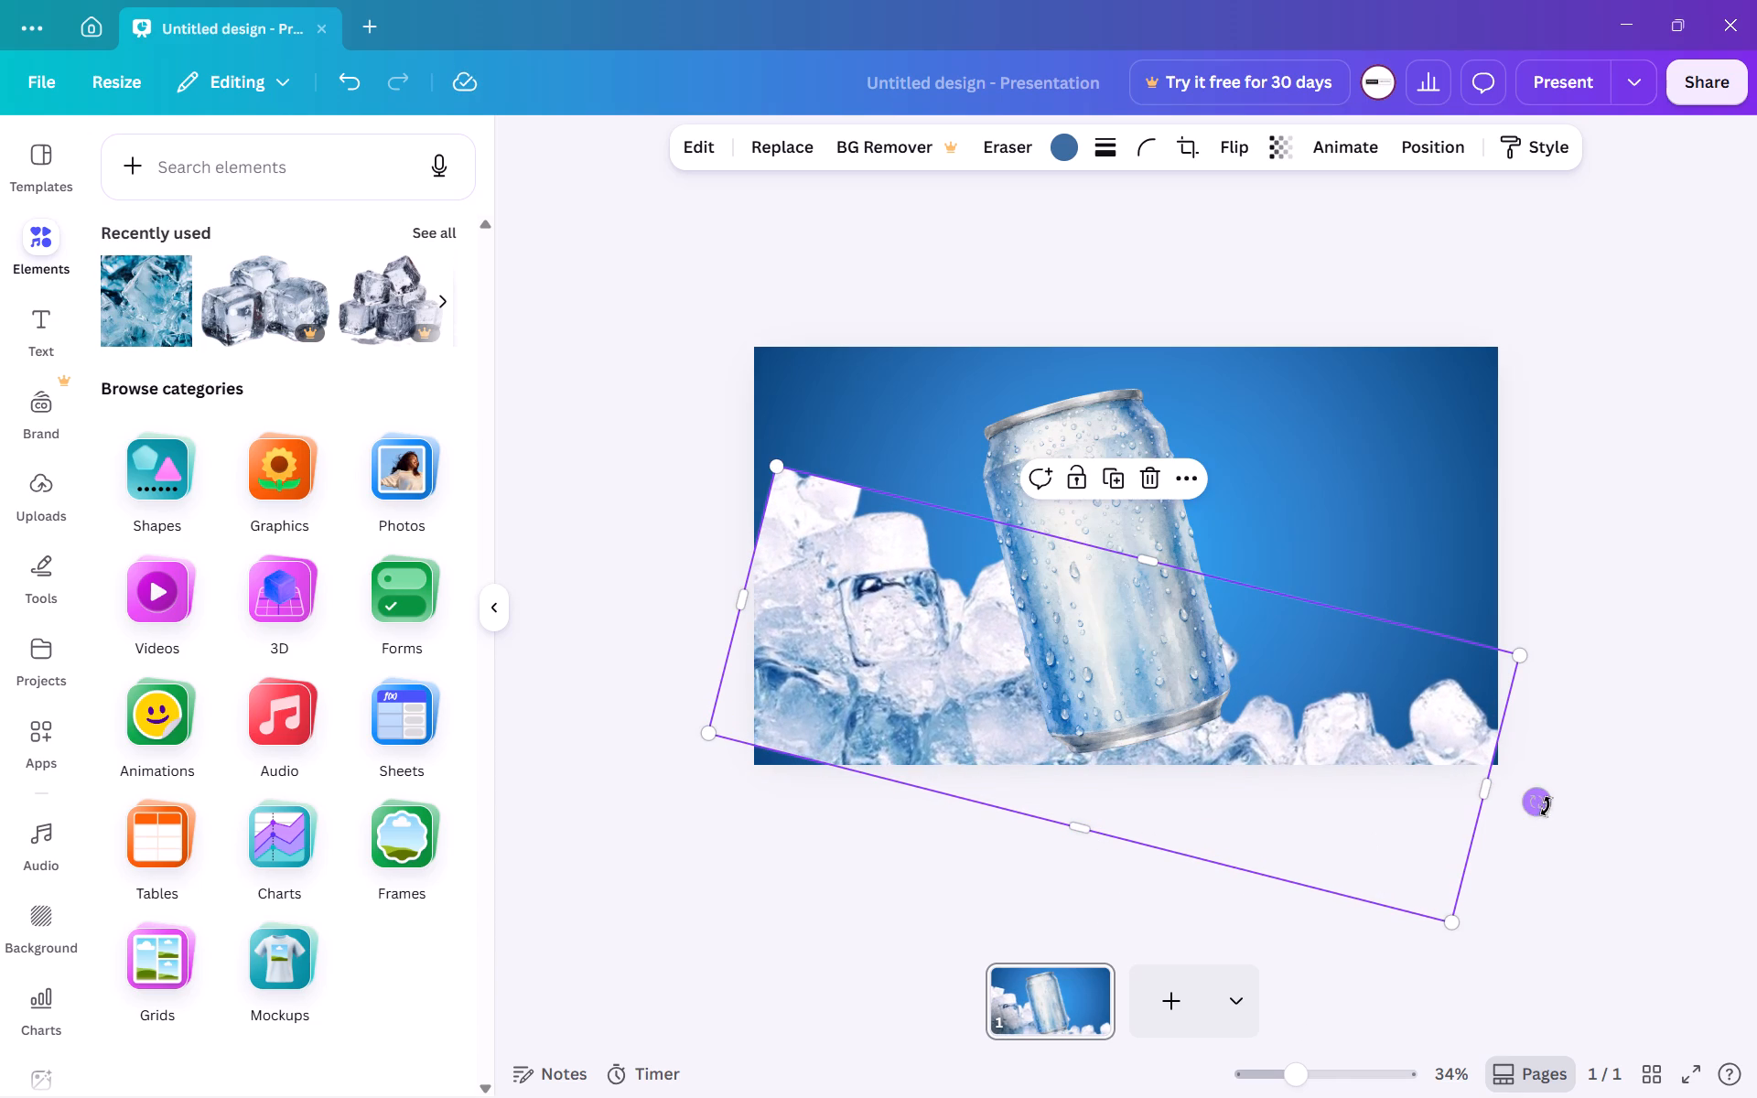
Tilt the ice cutout slightly counterclockwise, raising its right end, and shift it down, centred across the page.
left_click_drag(1546, 806, 1552, 752)
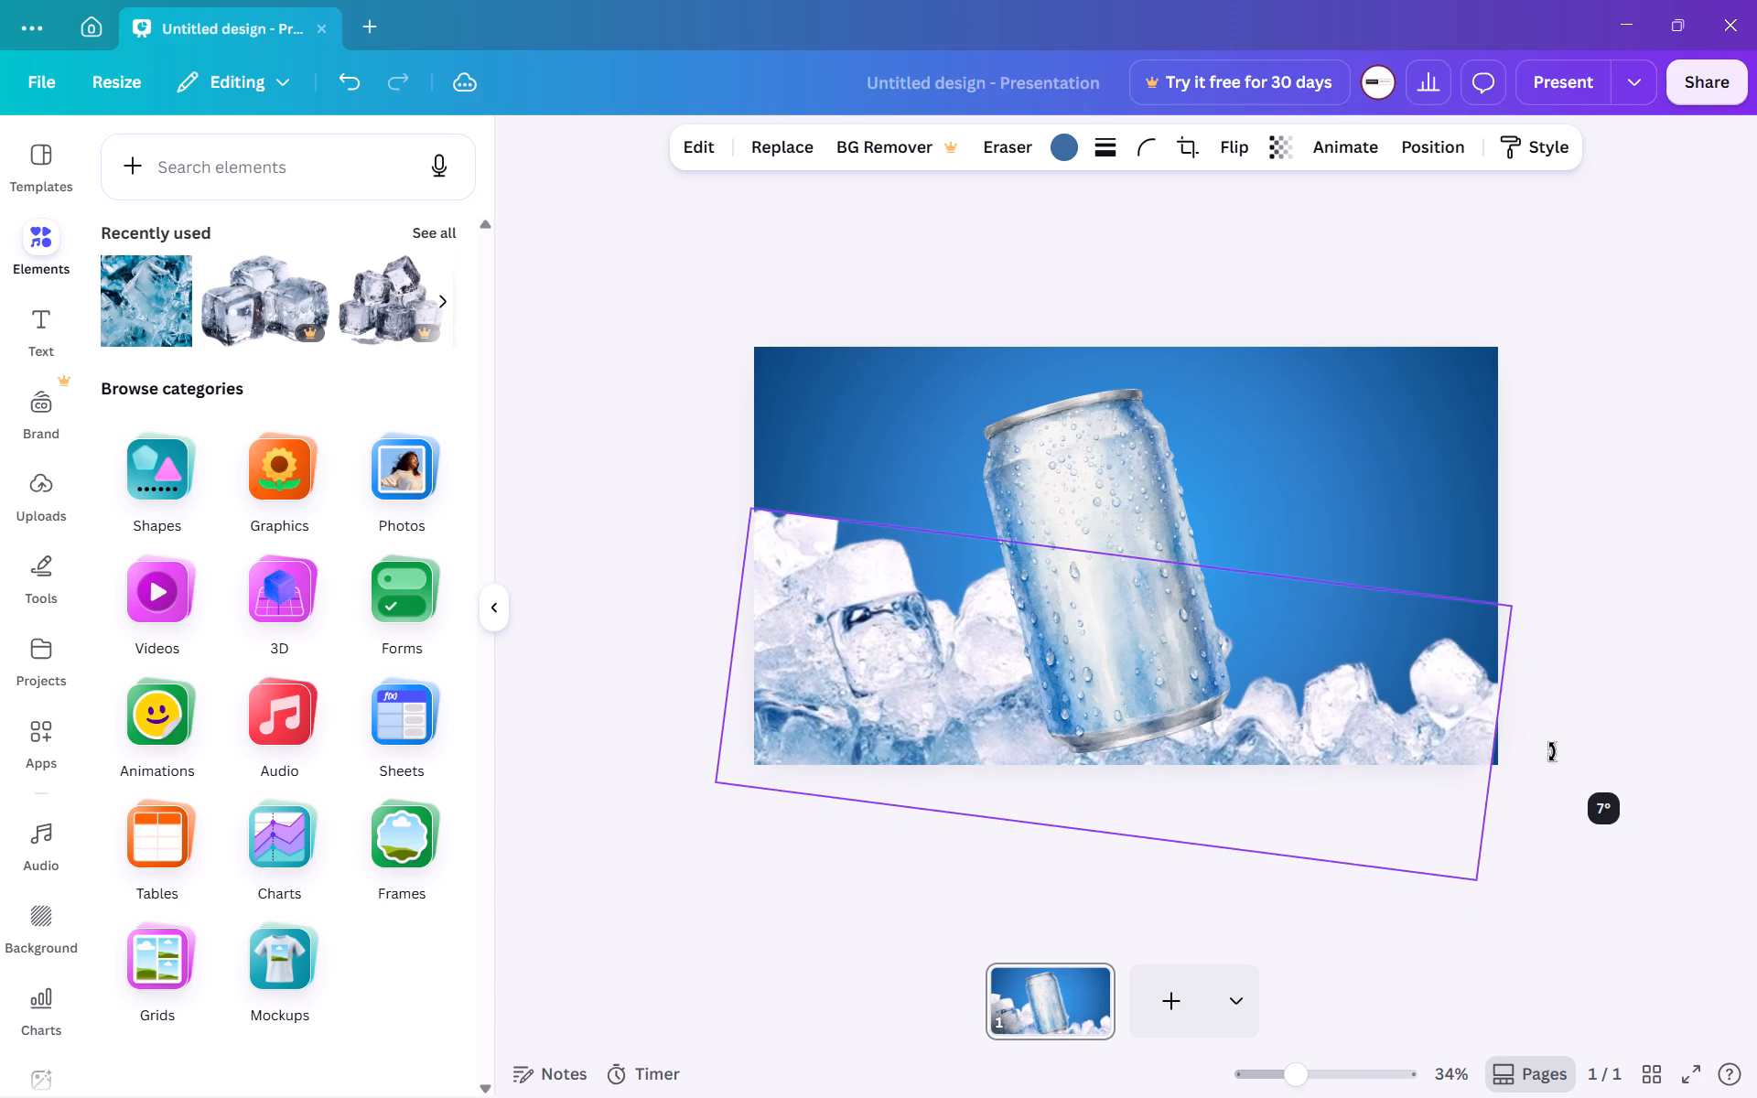
left_click_drag(1552, 752, 1536, 711)
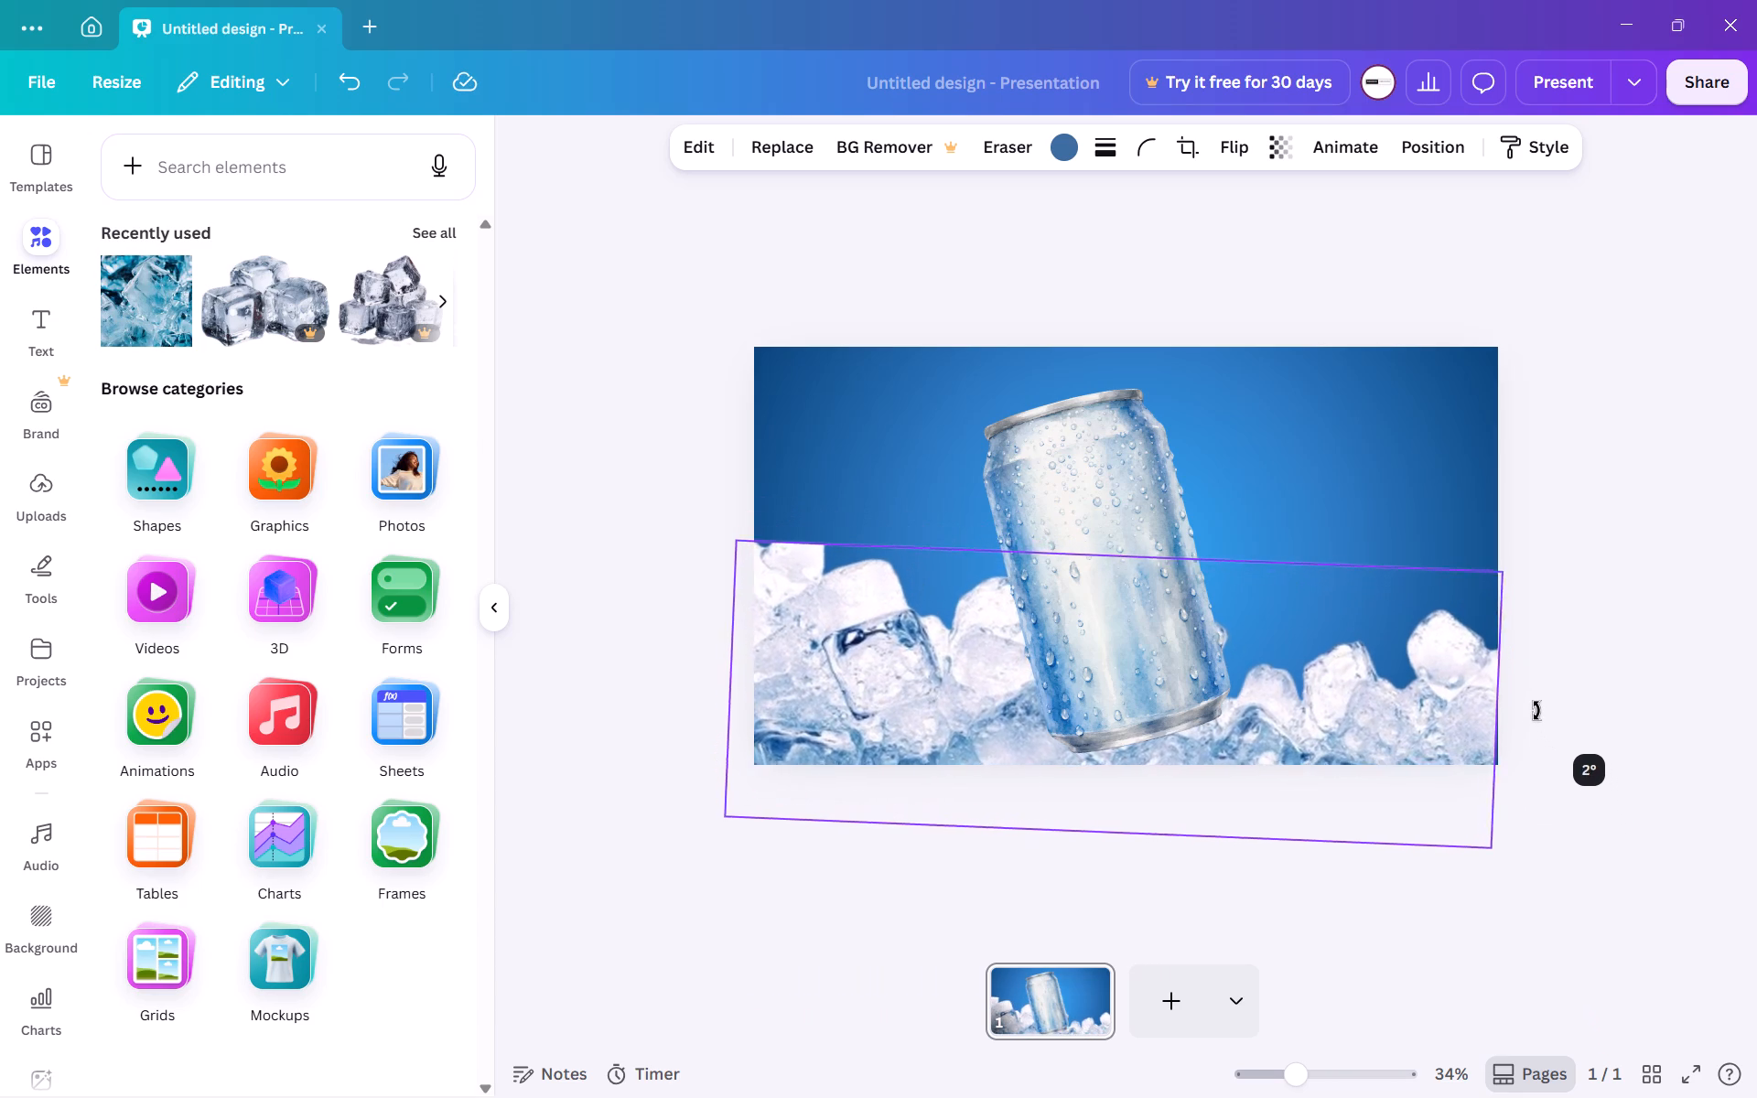
left_click_drag(1536, 711, 1514, 518)
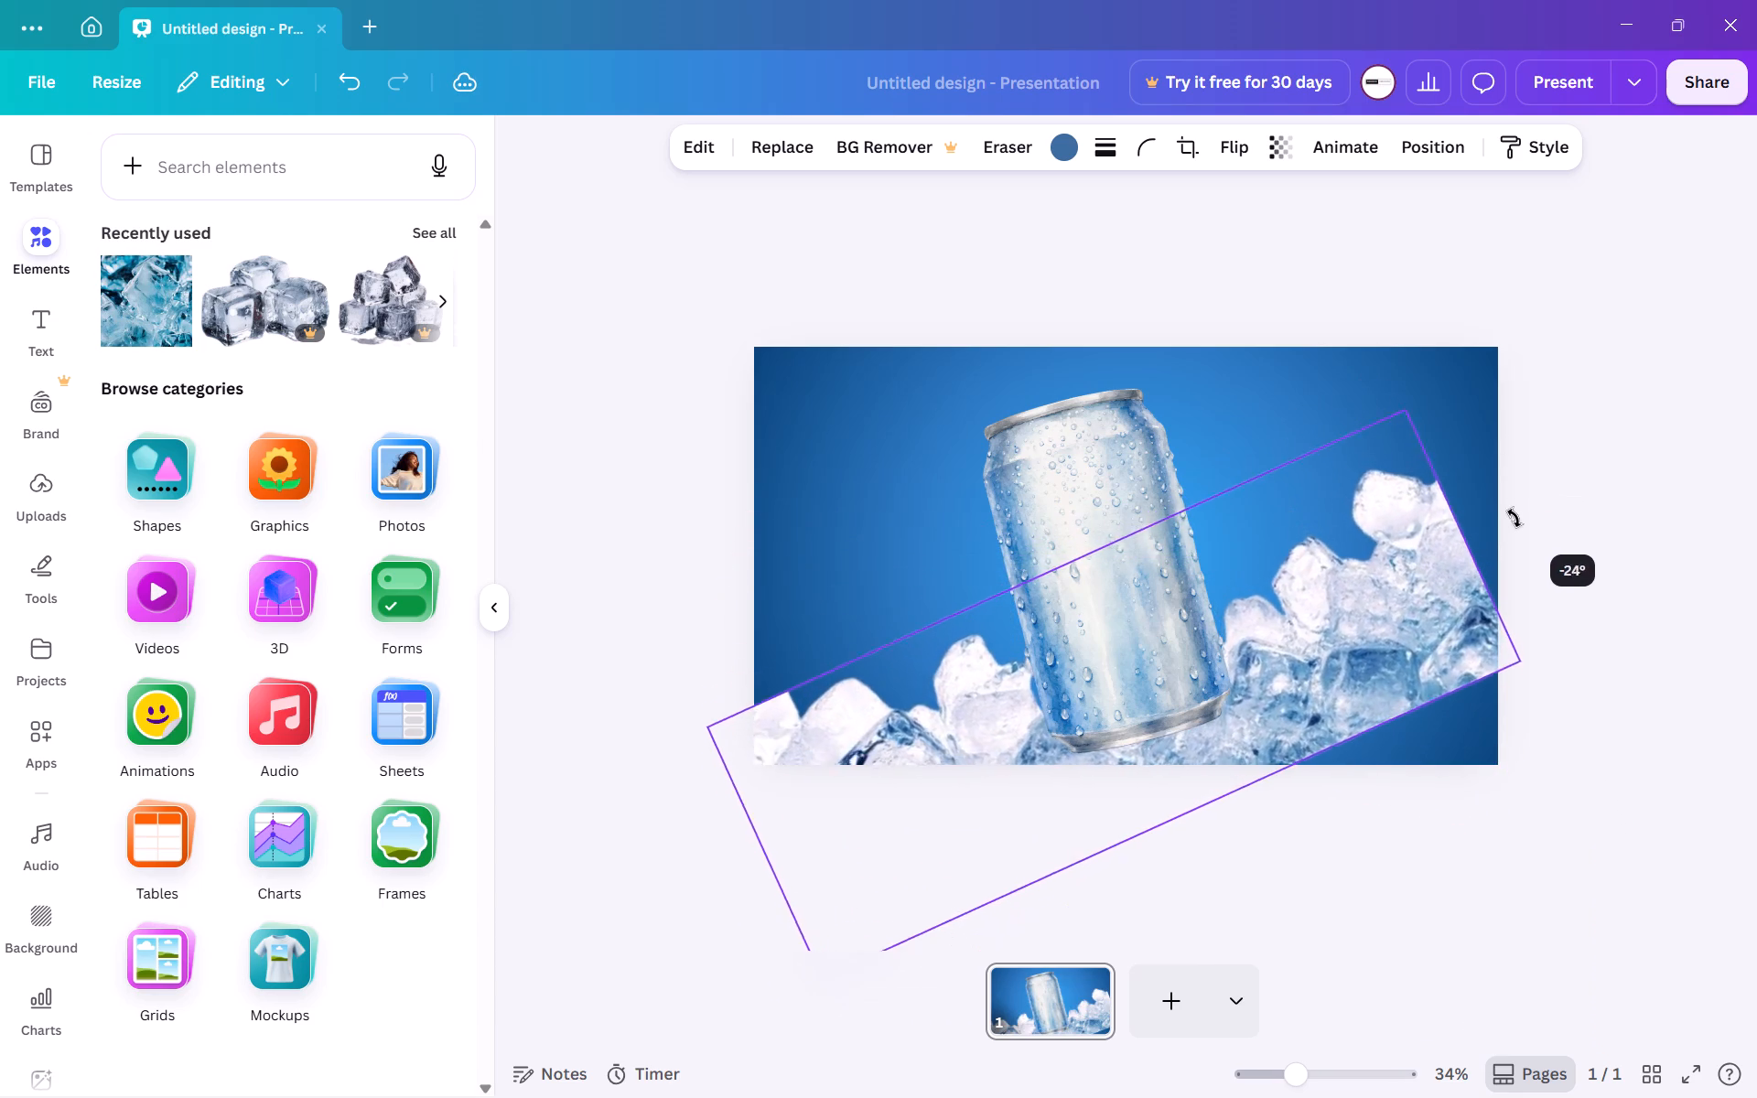
left_click_drag(1514, 518, 1514, 615)
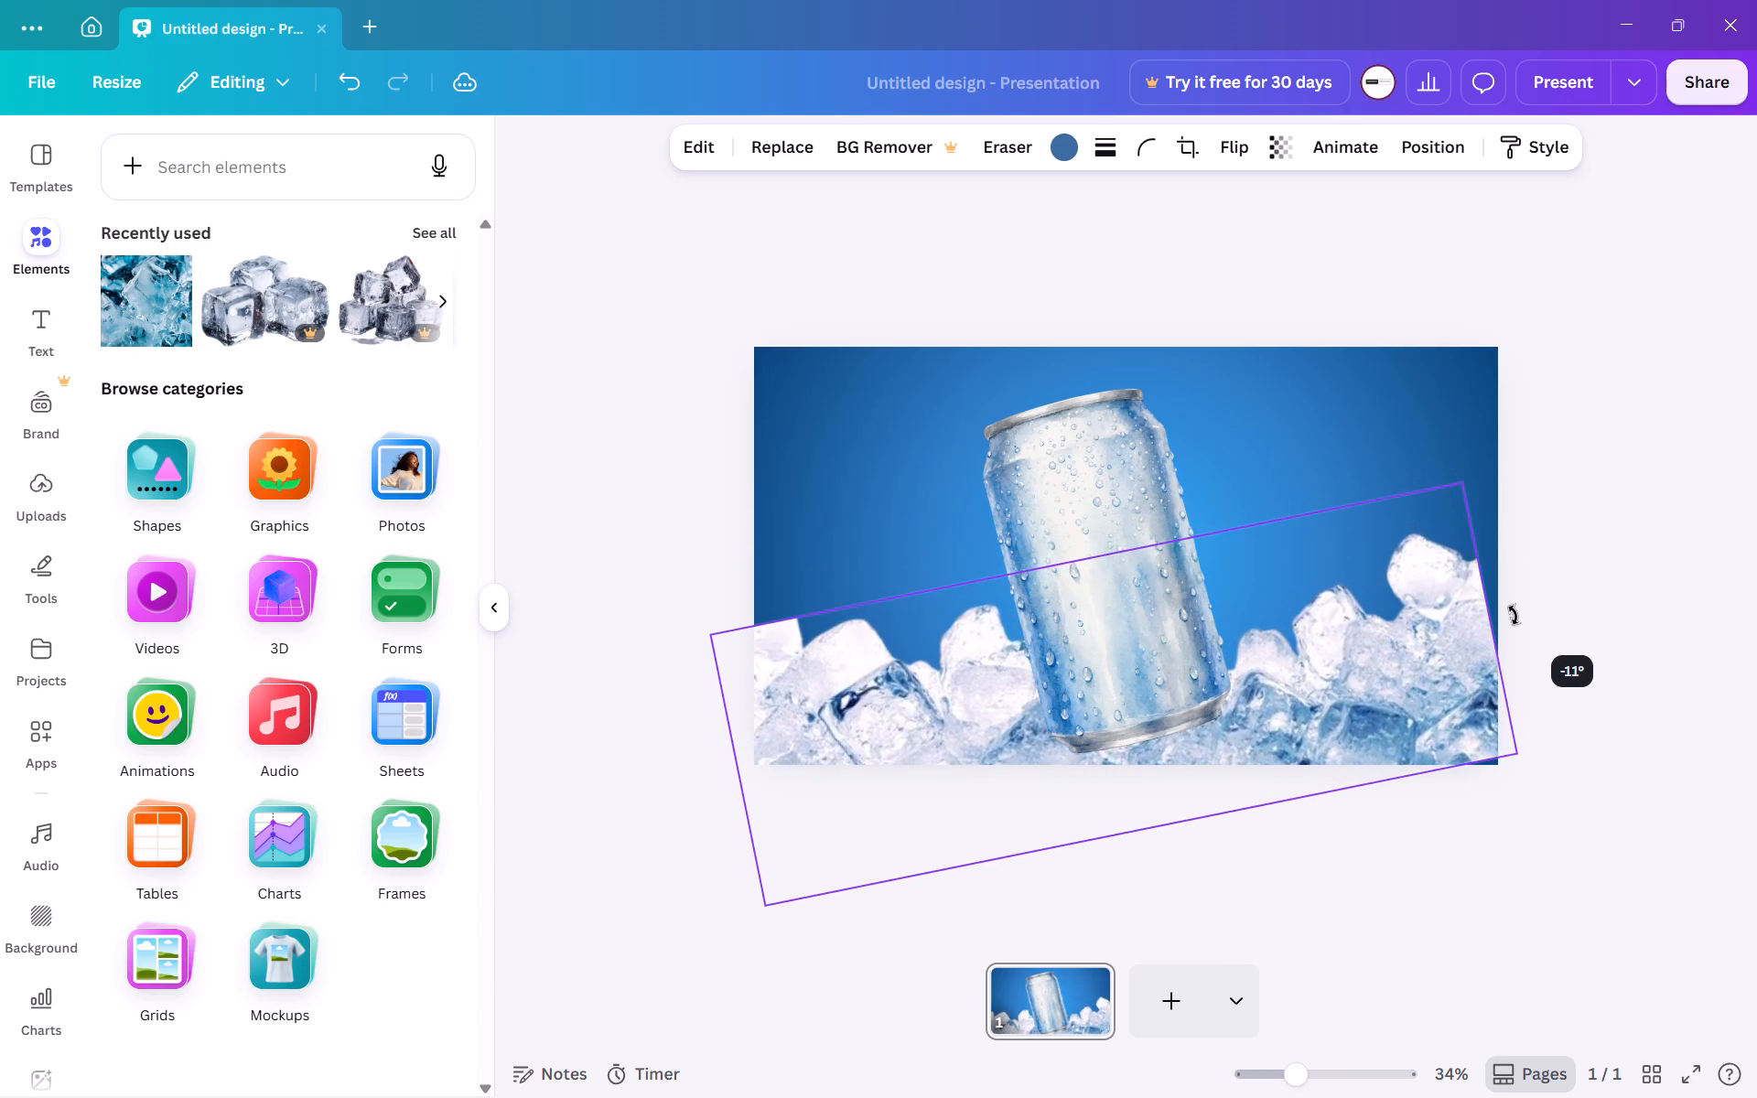
left_click_drag(1514, 615, 1489, 673)
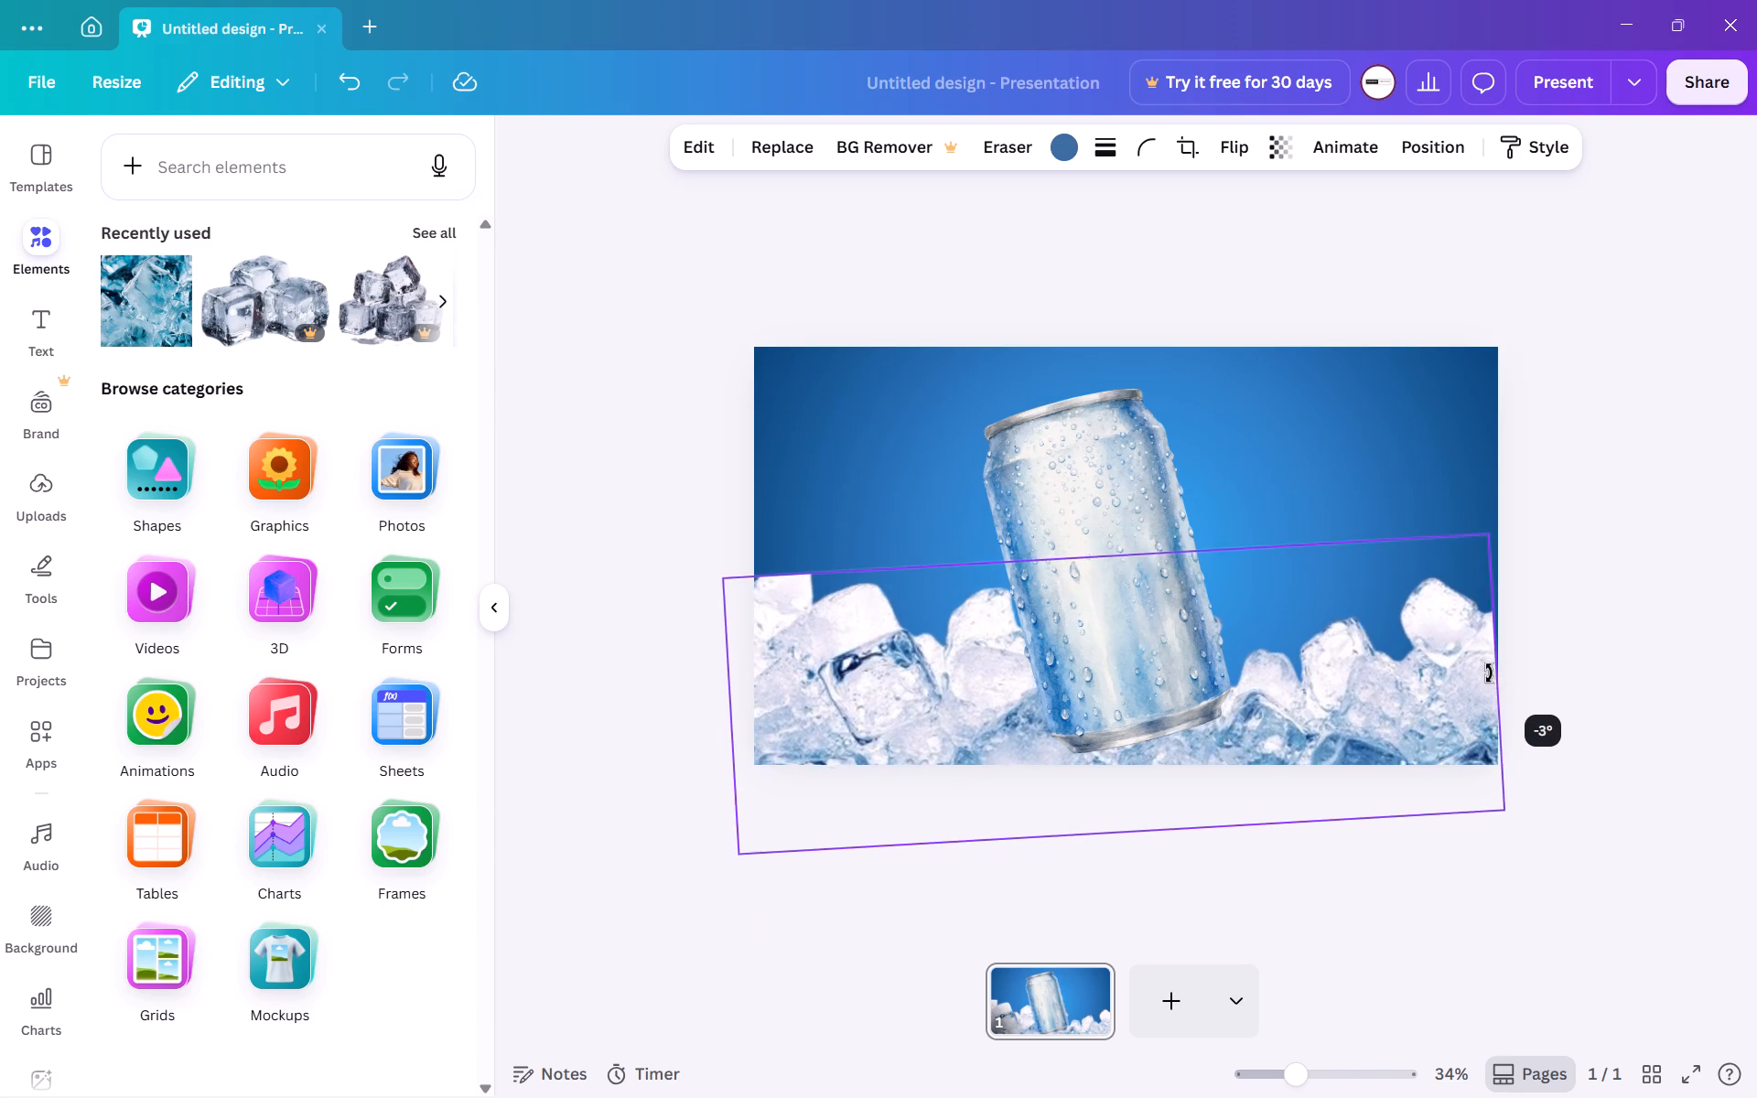
left_click_drag(1489, 673, 1490, 647)
left_click_drag(1300, 680, 1307, 702)
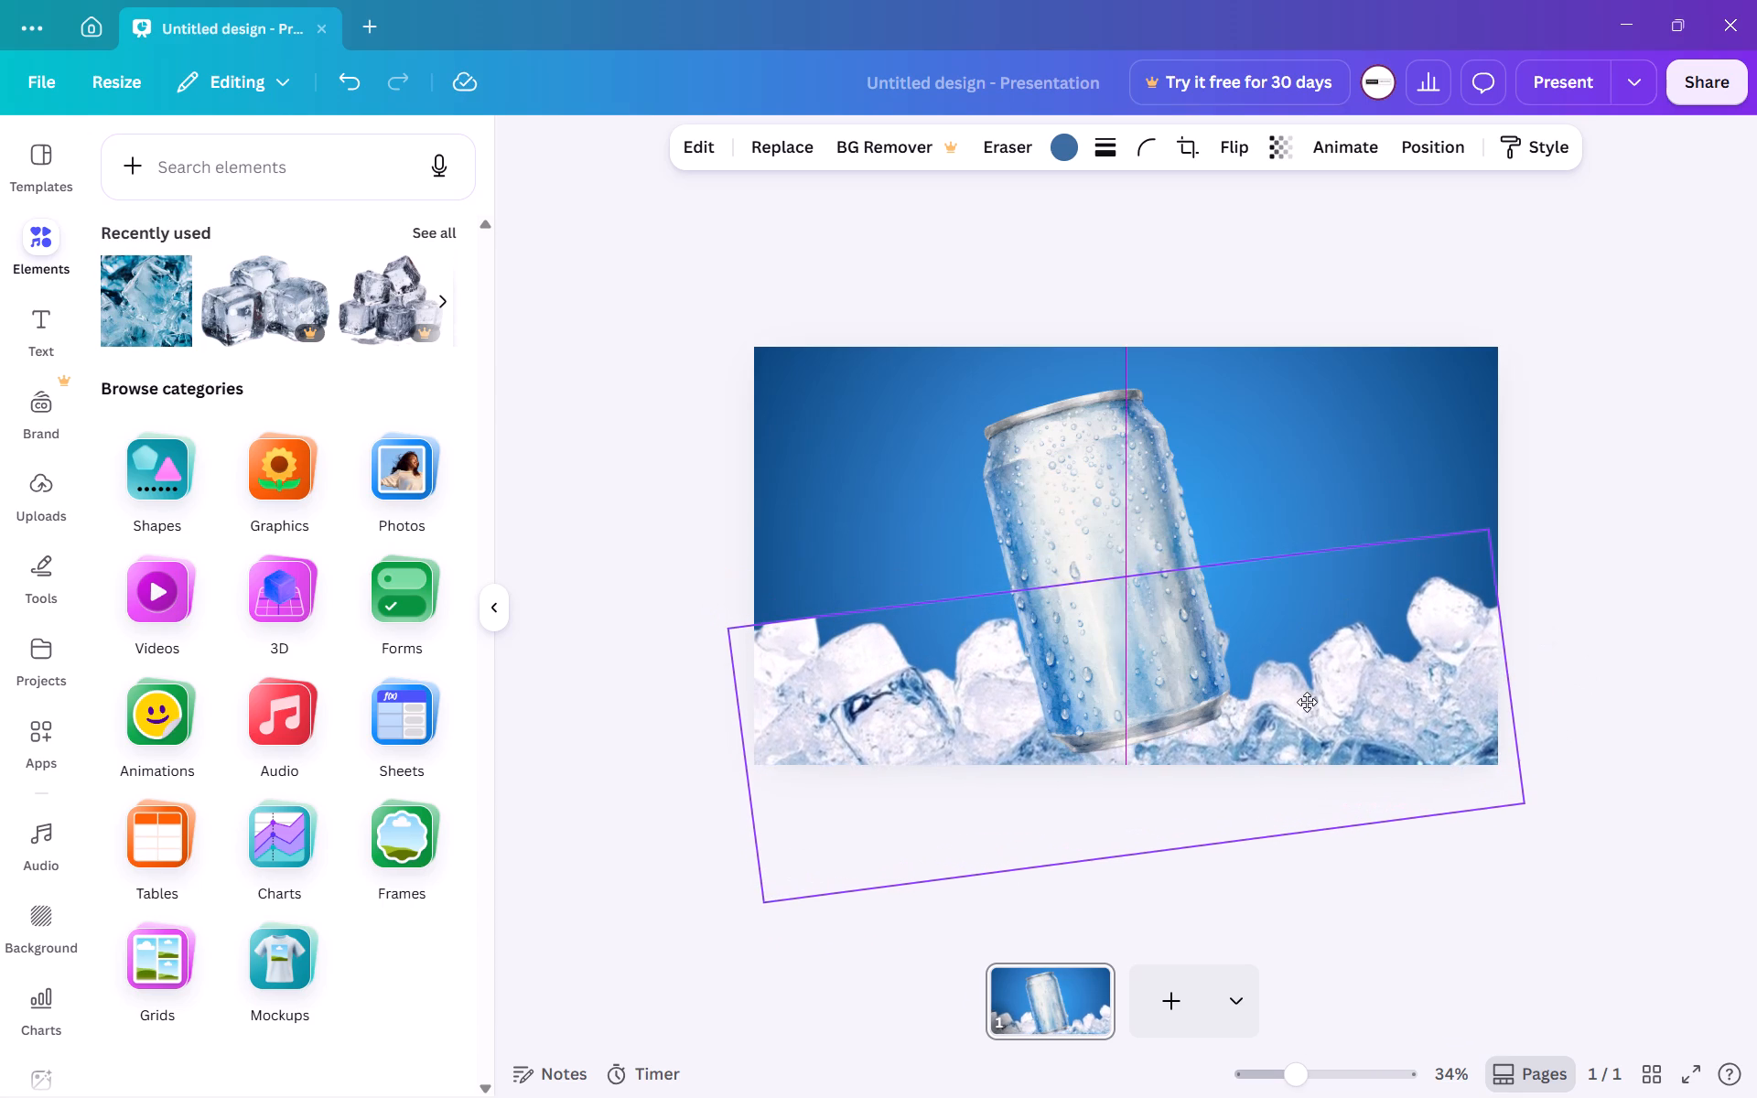
left_click_drag(1307, 702, 1309, 701)
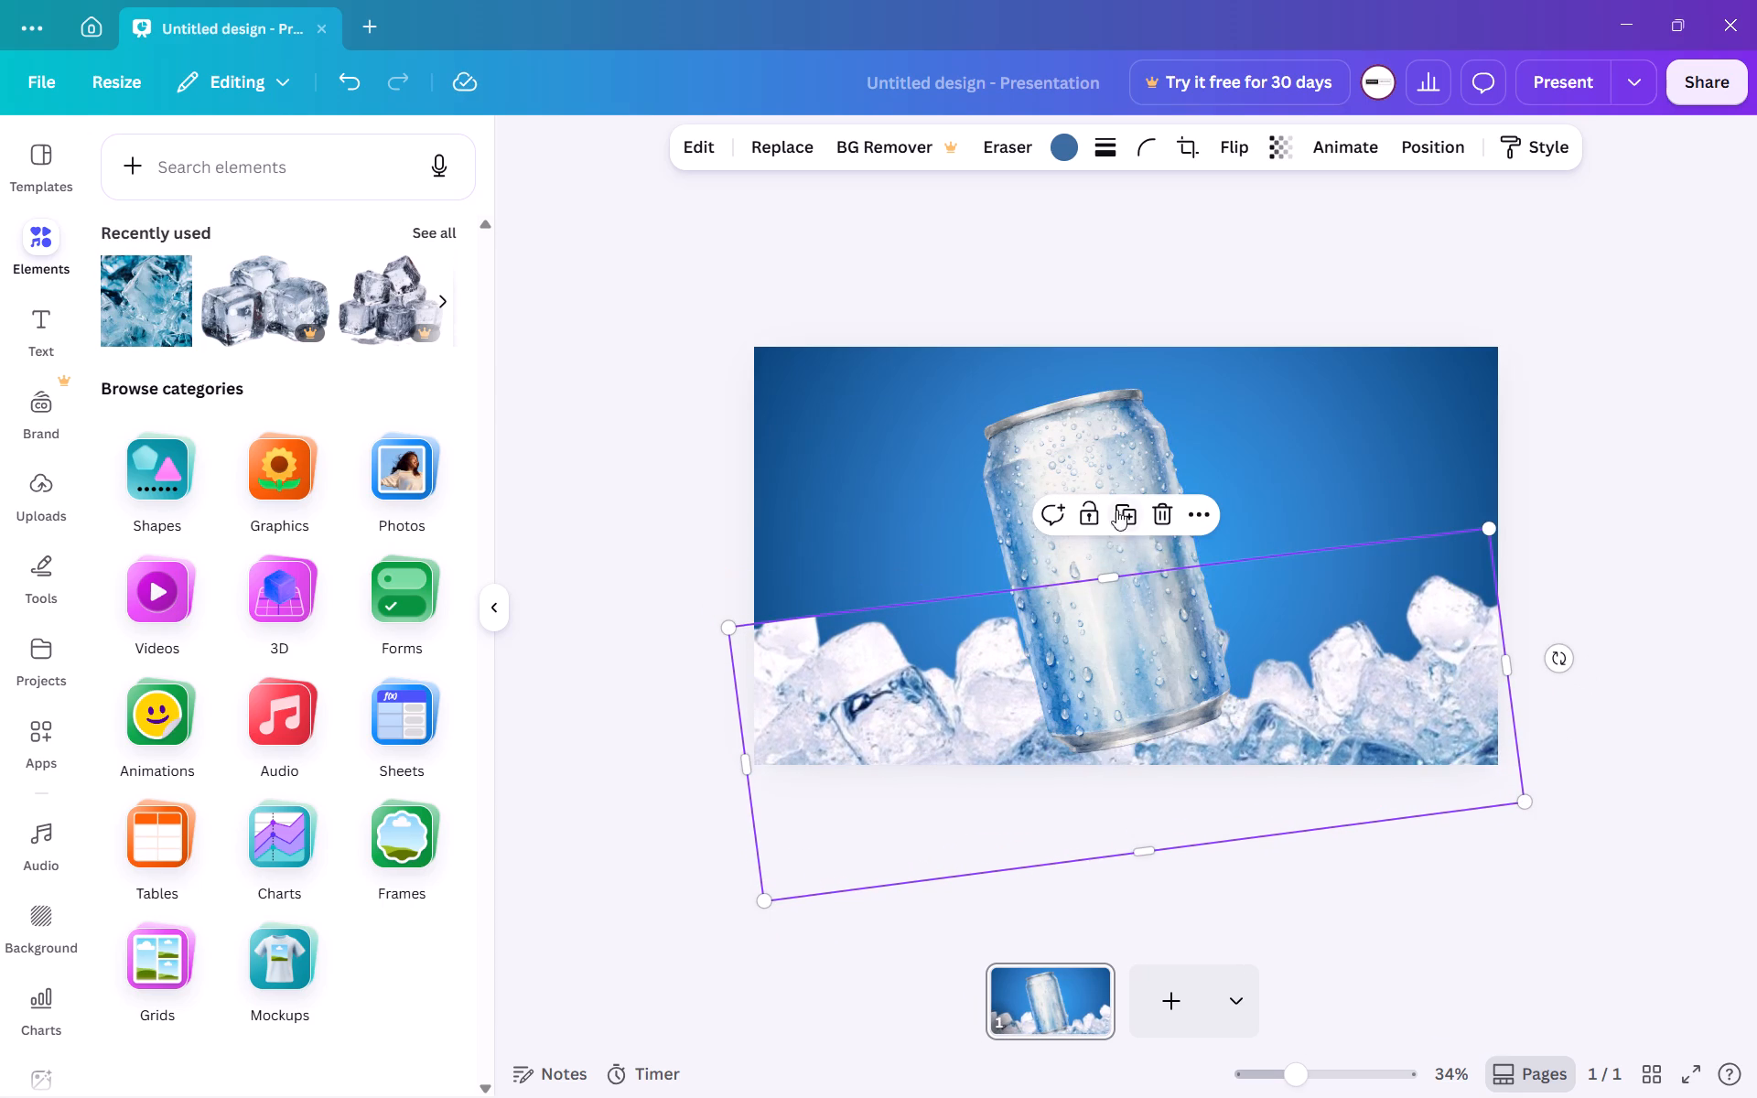
Move the tilted can slightly right to the page's horizontal centre, with its bounding box touching the bottom edge.
left_click_drag(1095, 478, 1114, 474)
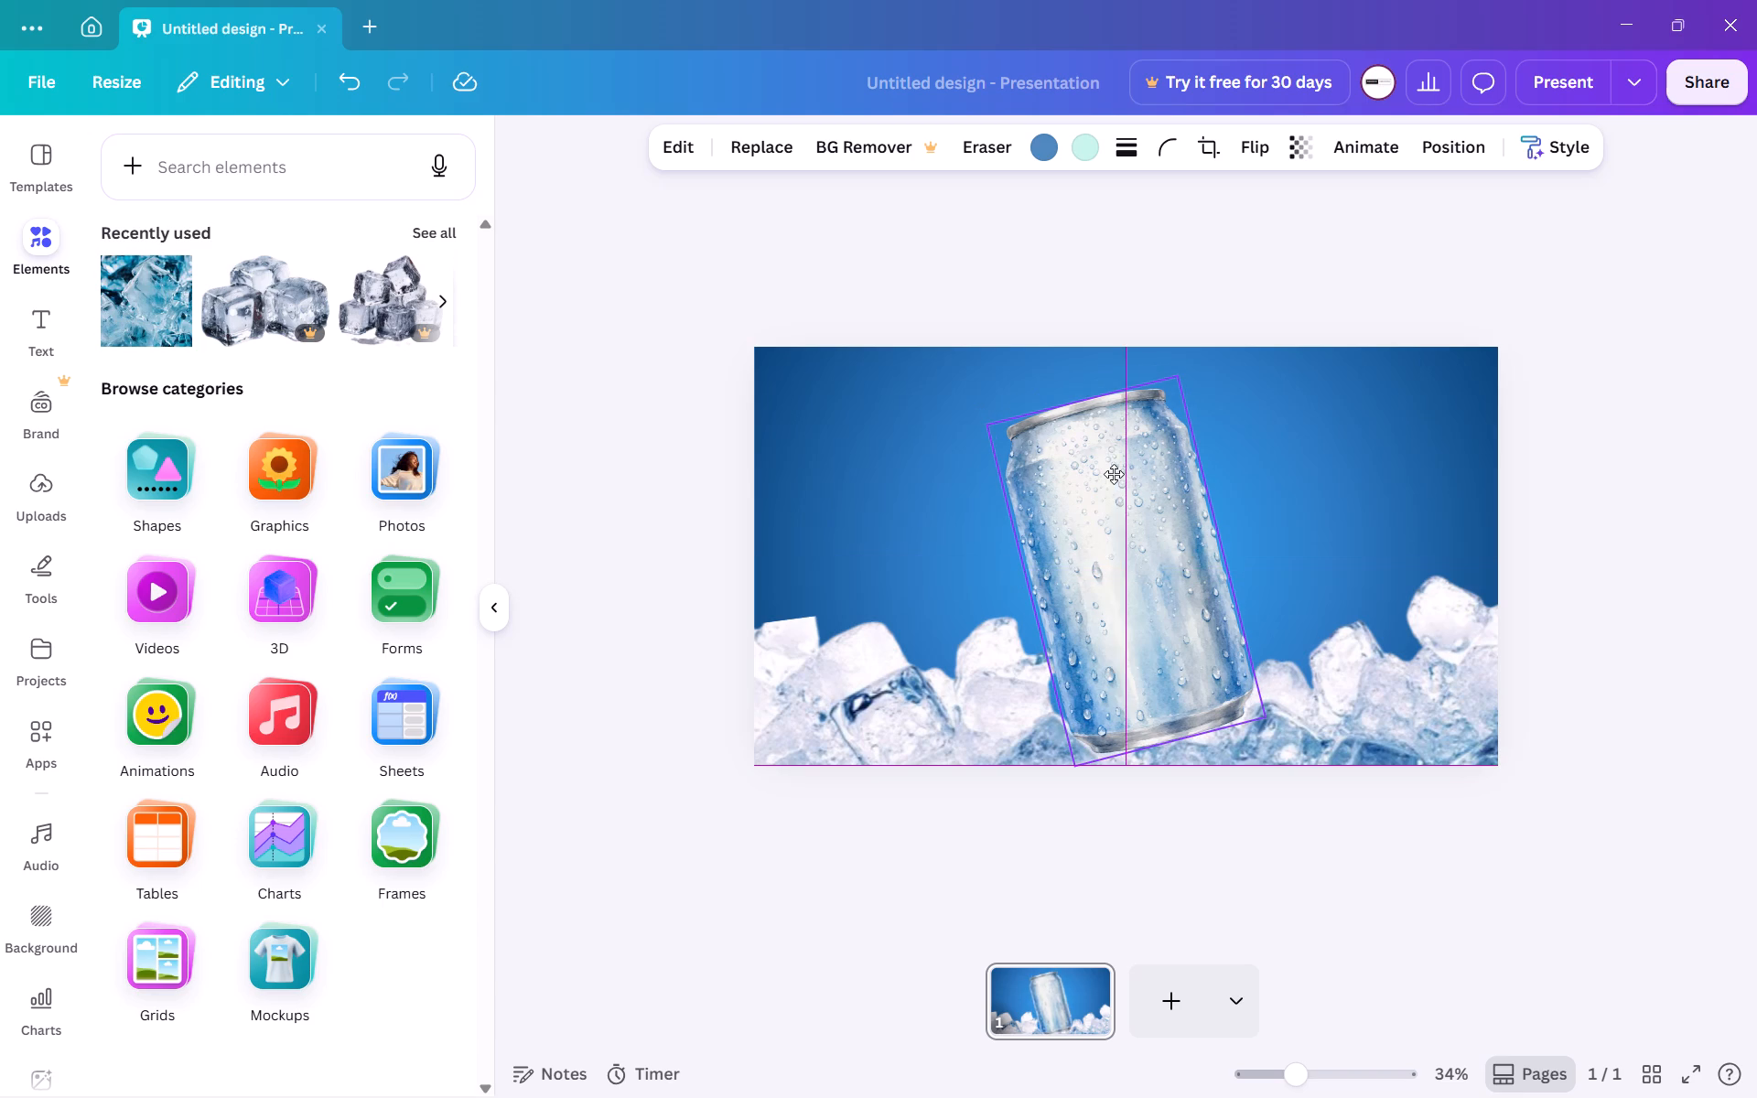
left_click_drag(1114, 474, 1110, 474)
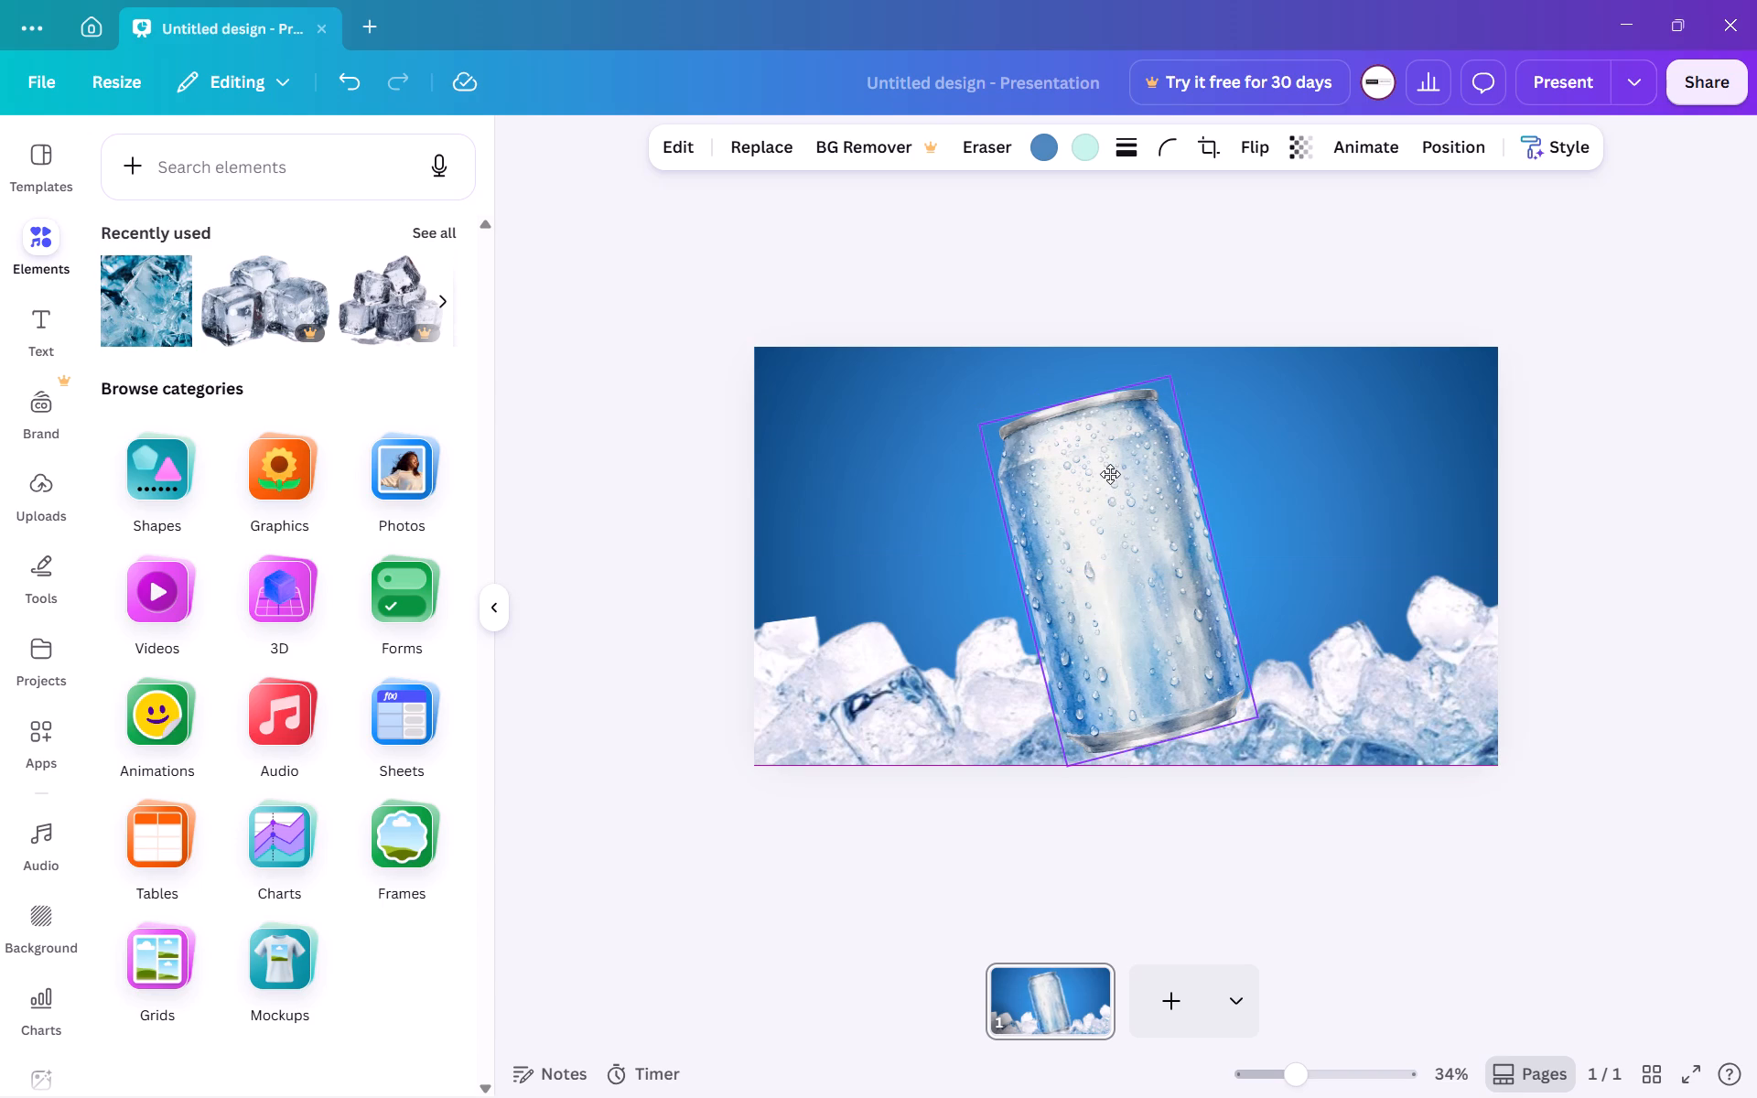
left_click_drag(1110, 474, 1111, 474)
left_click(710, 649)
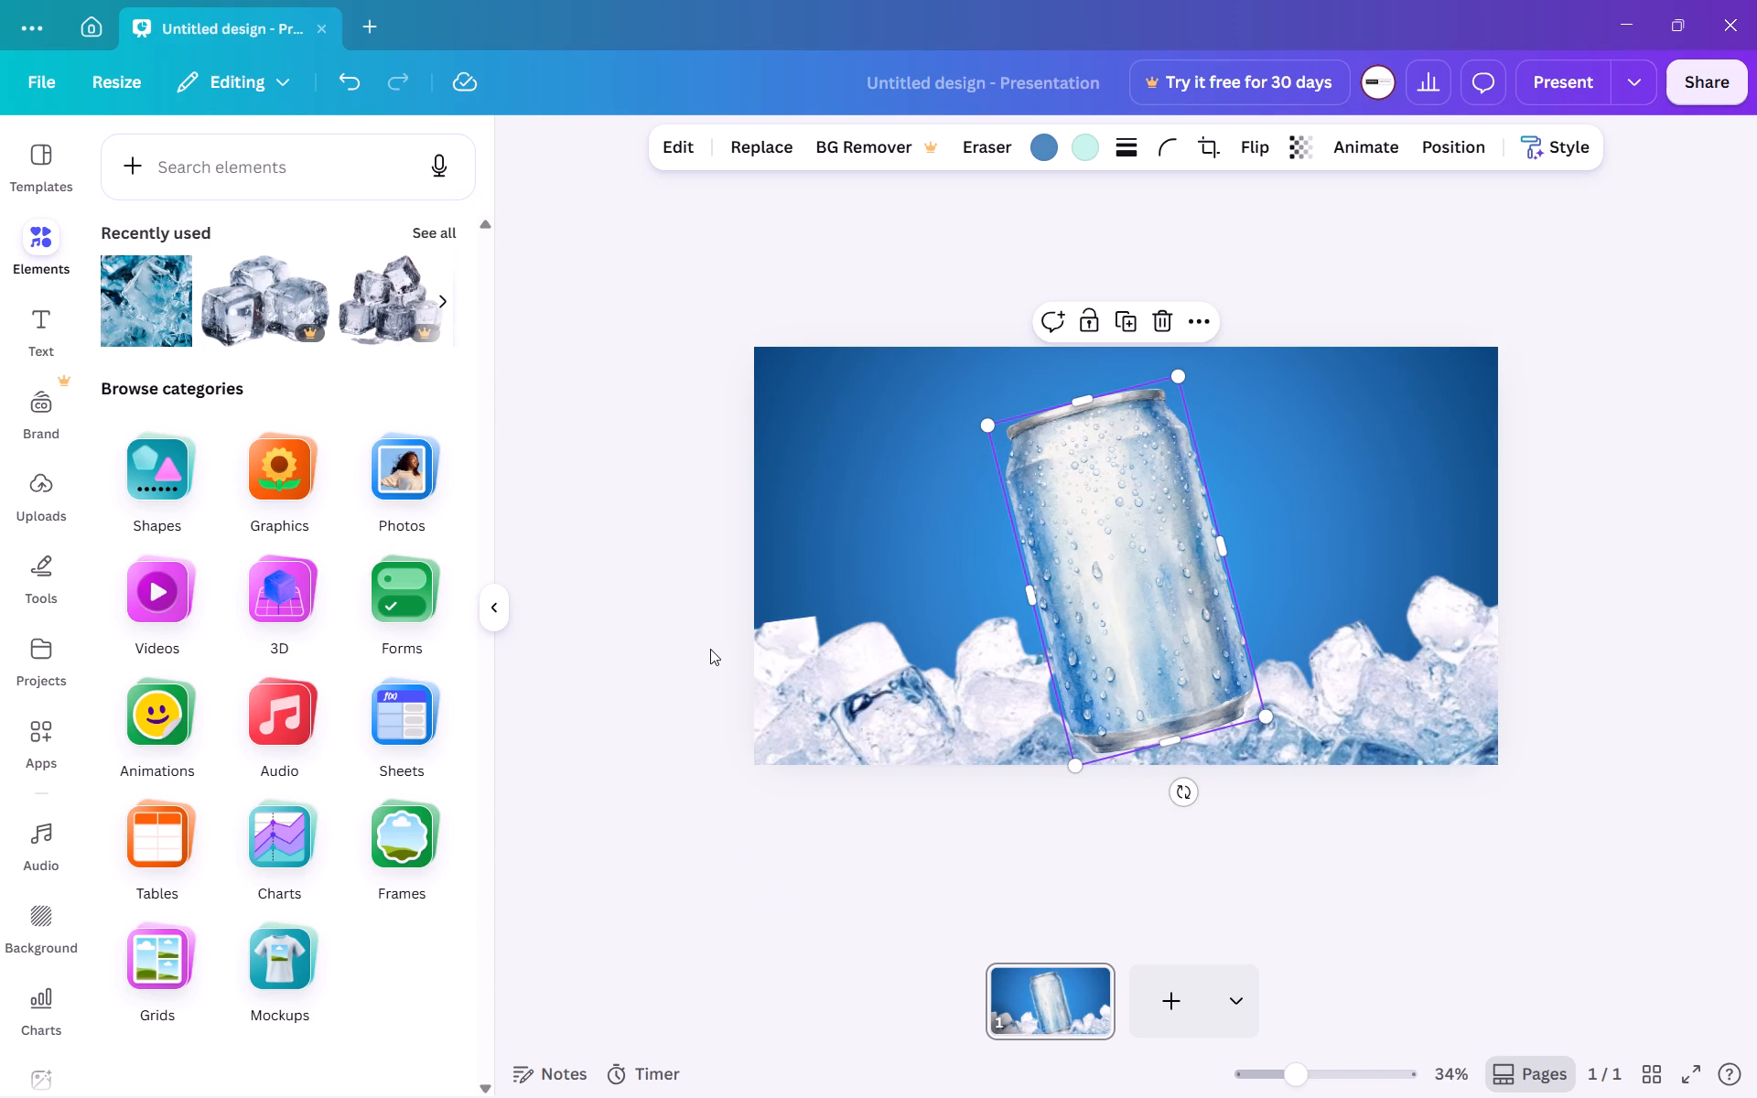
left_click(1580, 894)
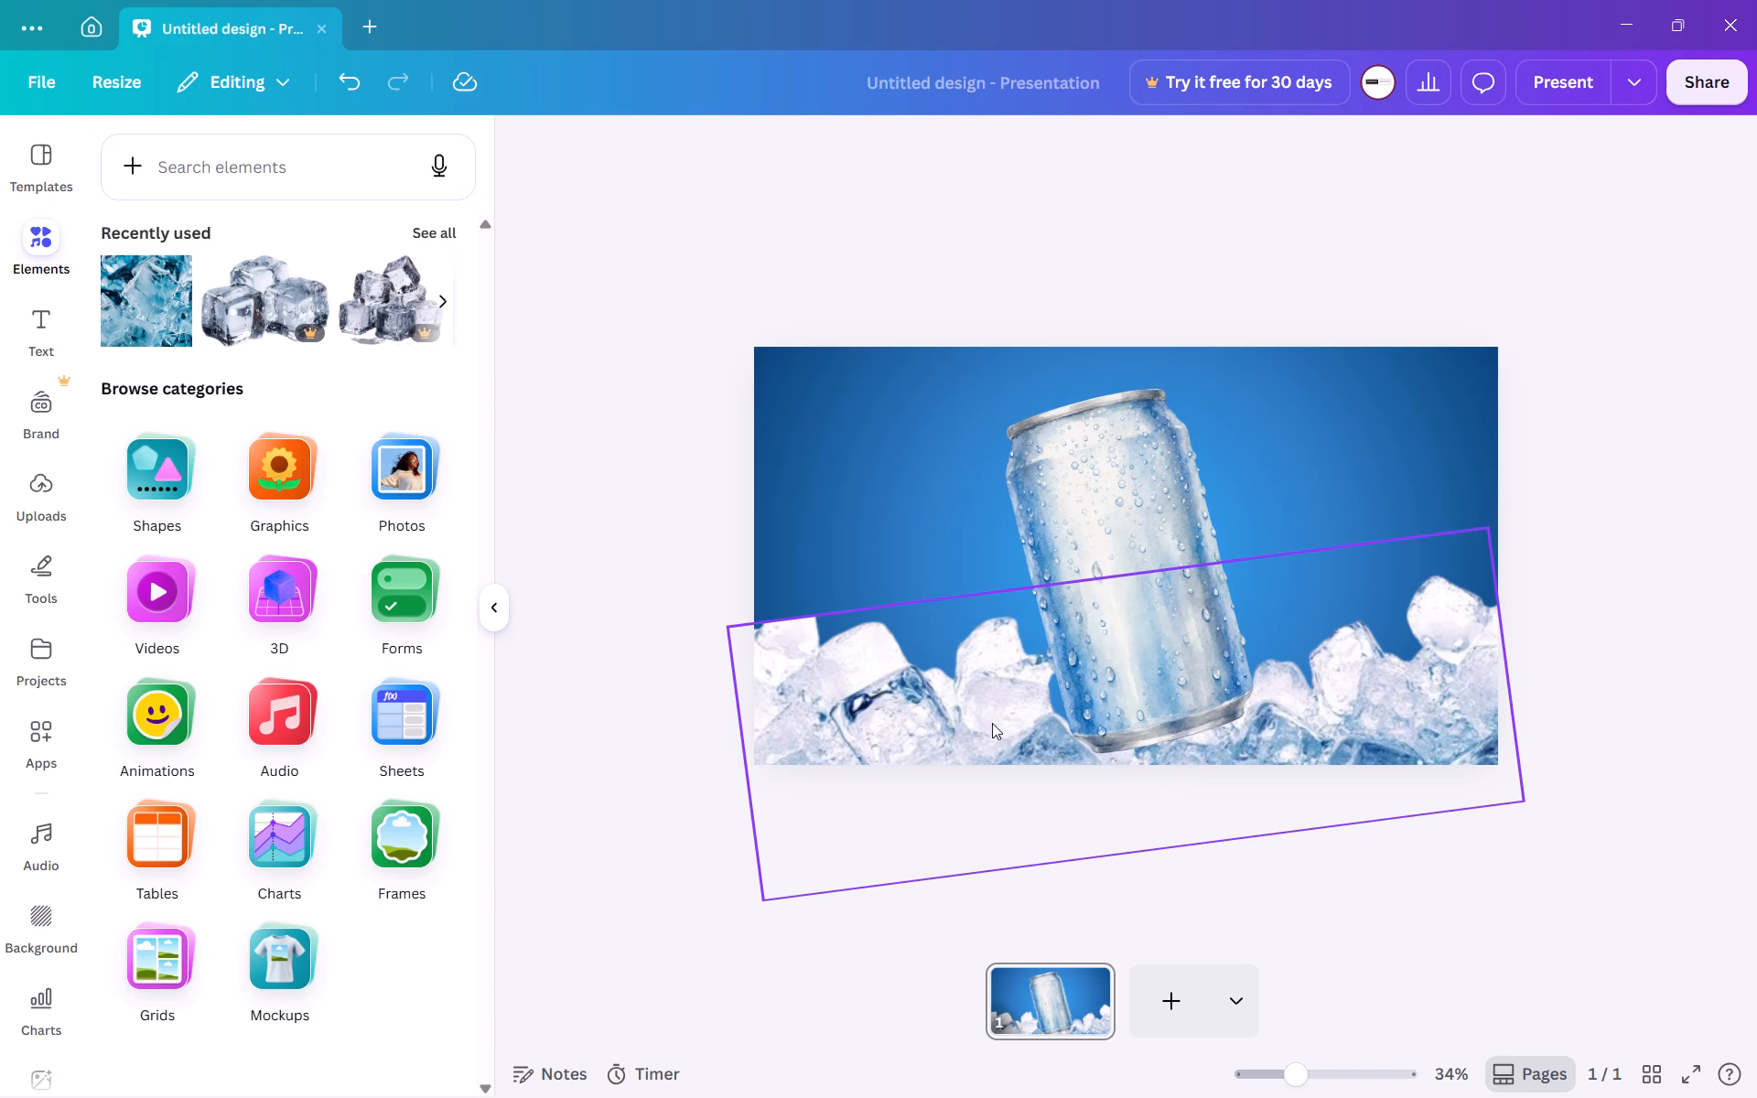
Extend the ice cutout's upper edge so that its height is about 800 and the cropped cubes show fully.
left_click(965, 684)
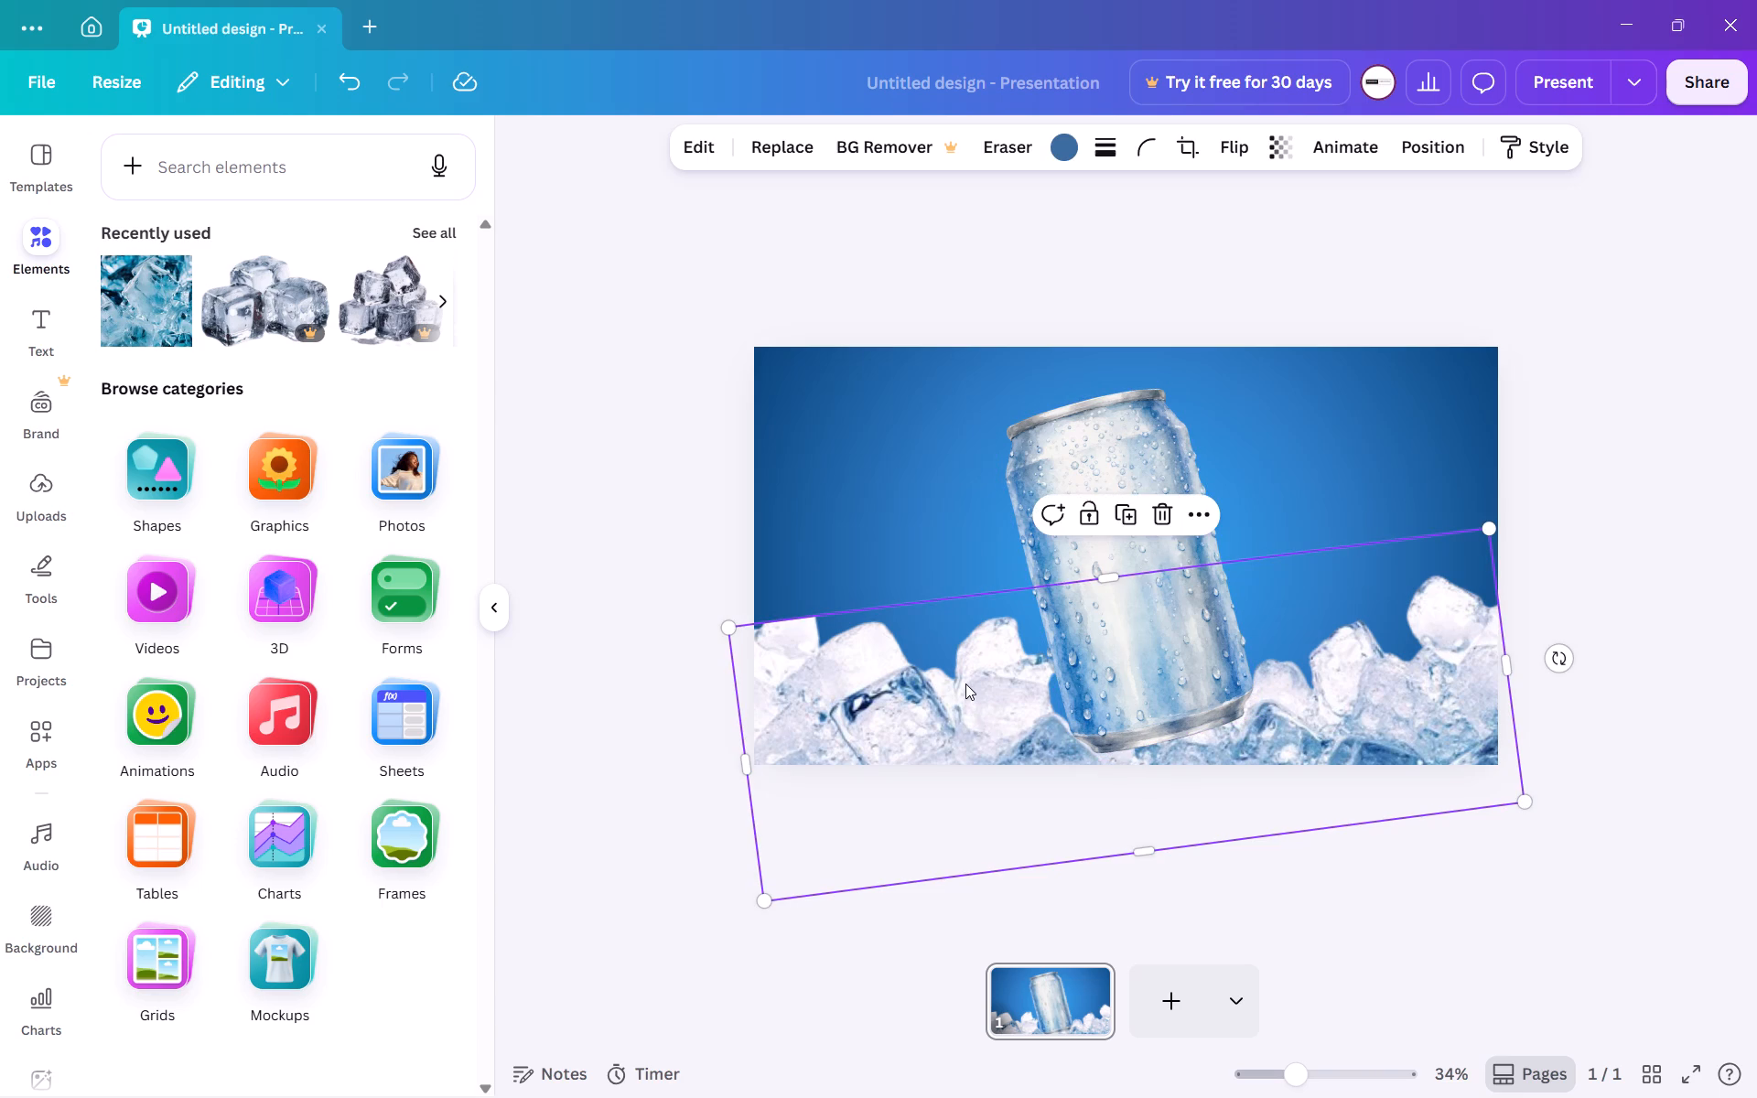
left_click_drag(1110, 569, 1115, 525)
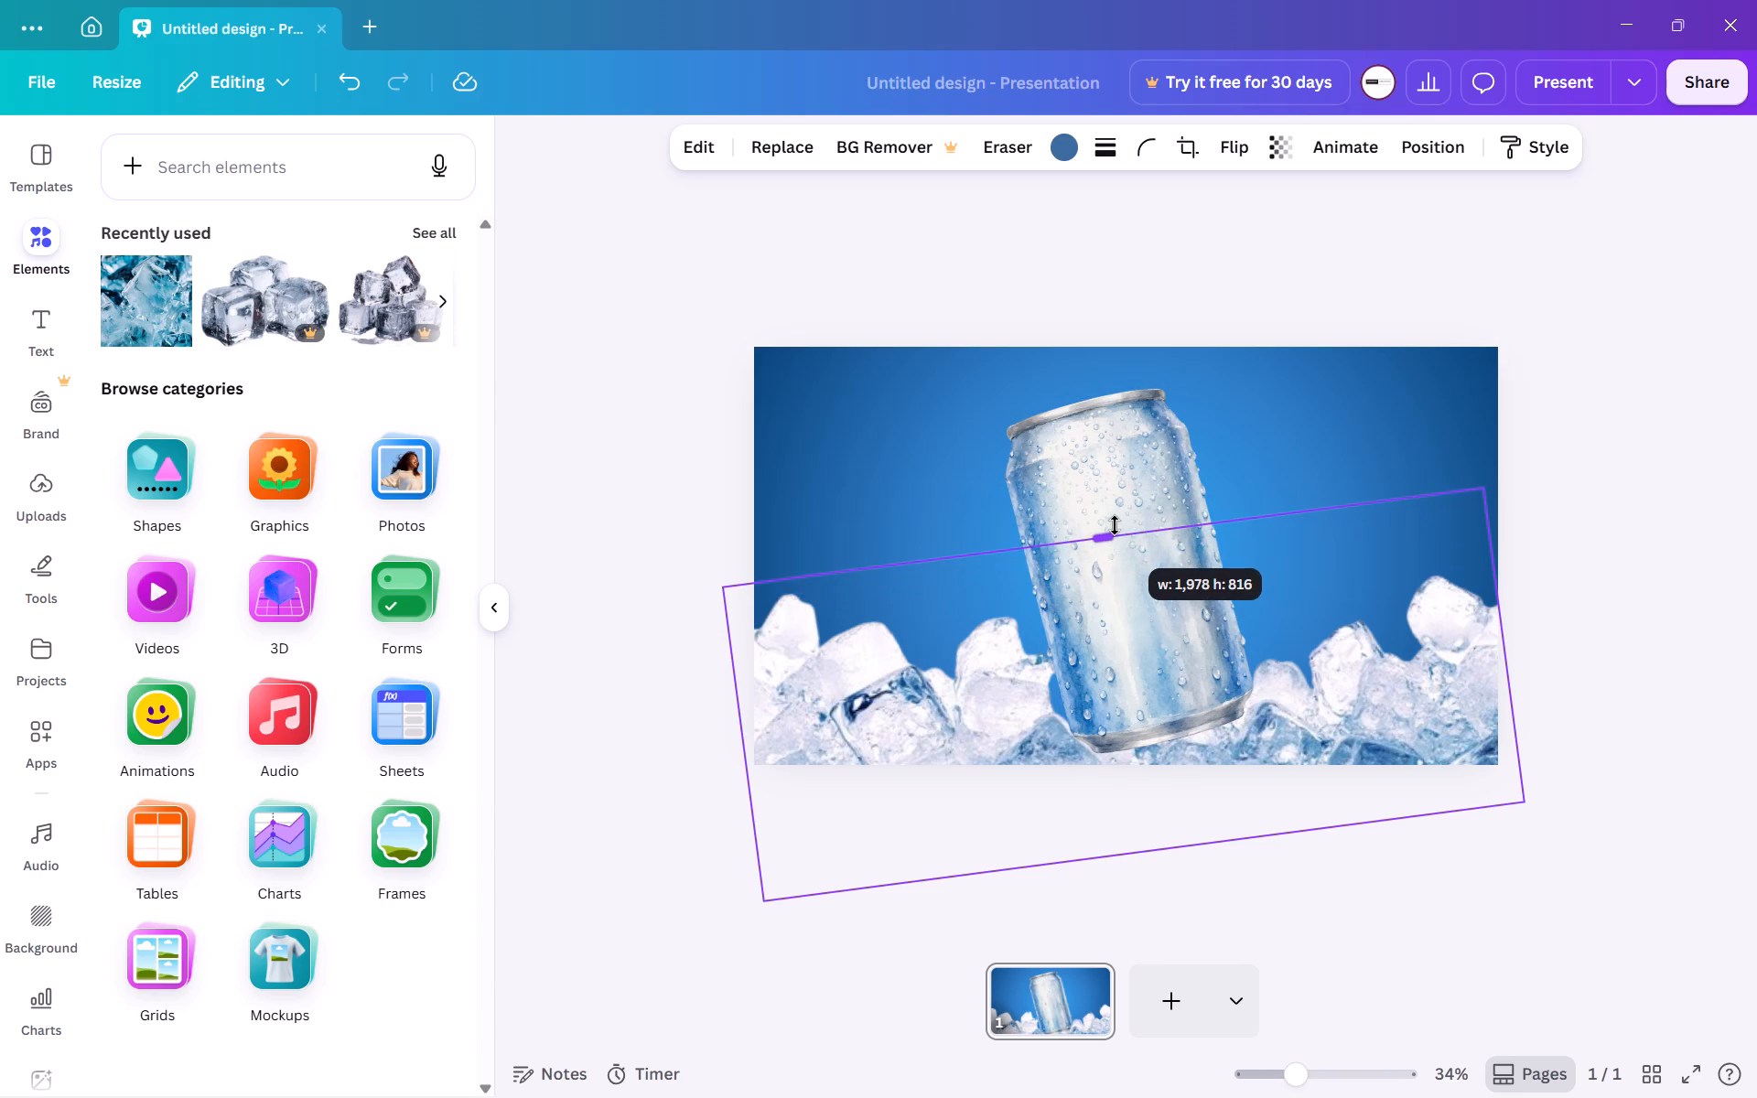
left_click_drag(1115, 525, 1115, 532)
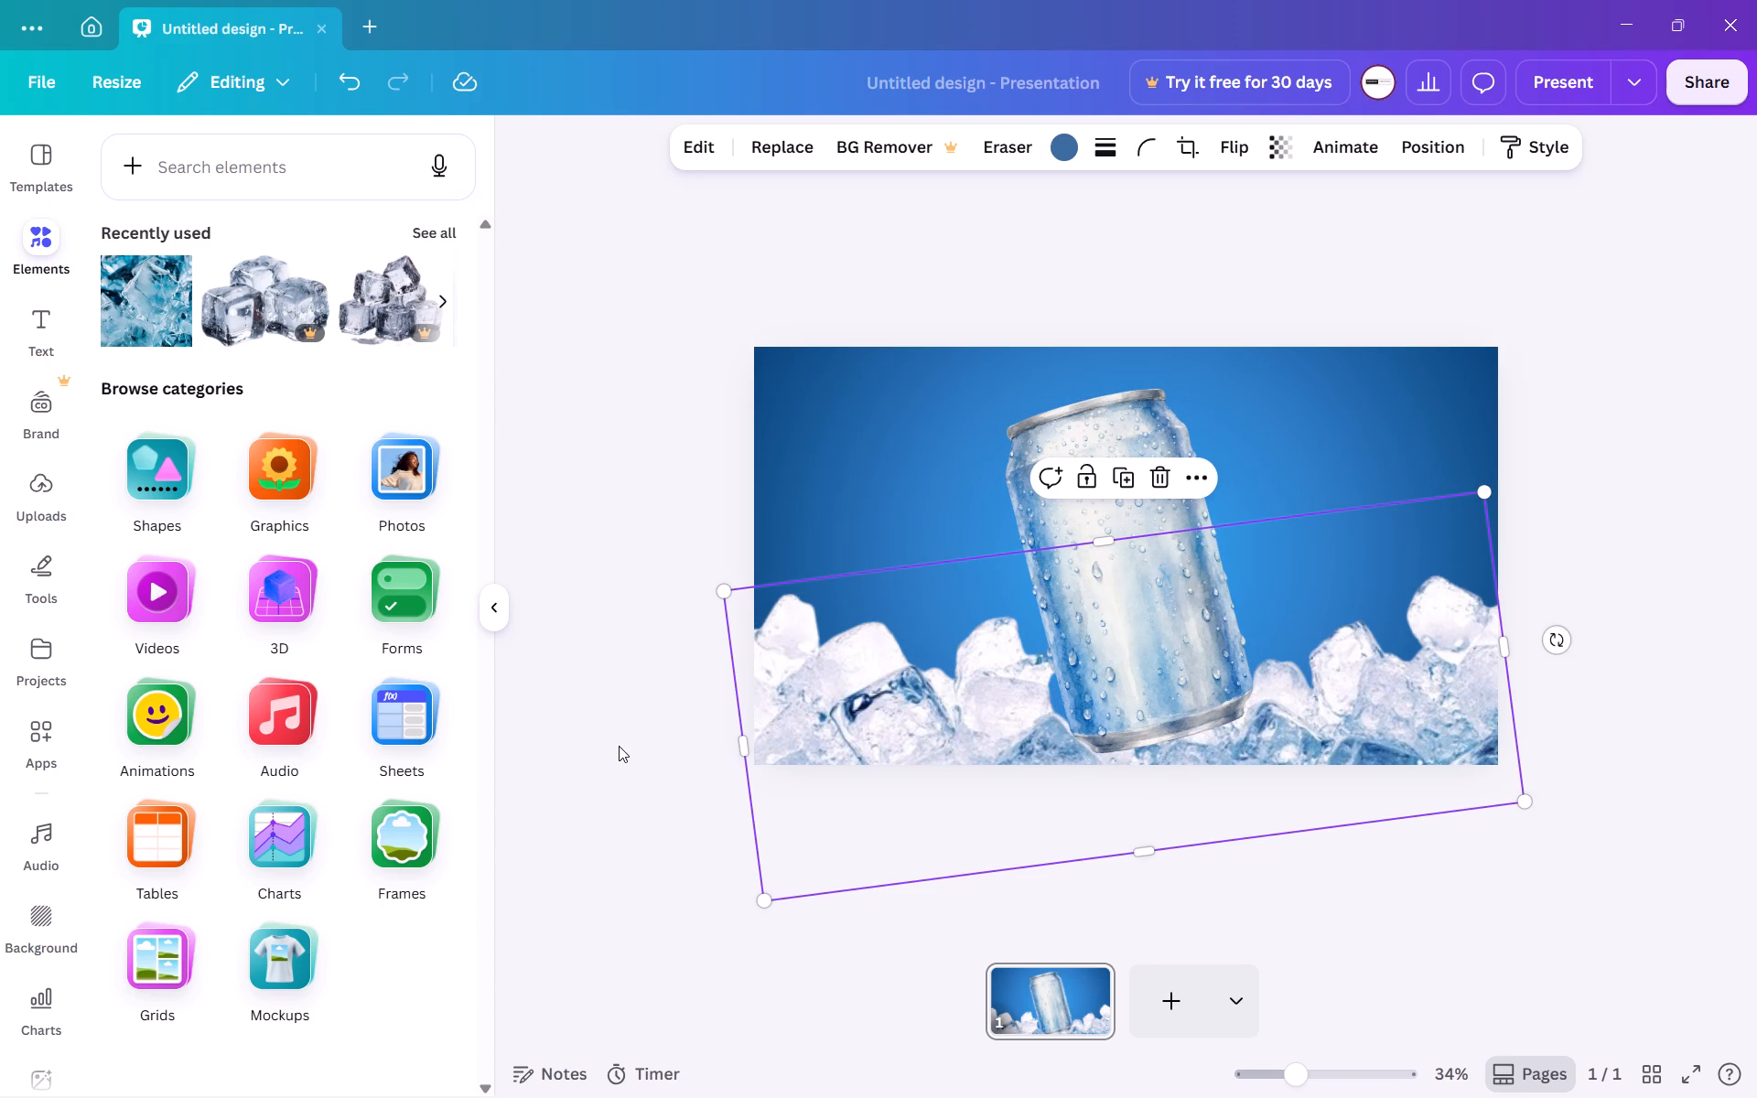
left_click(619, 746)
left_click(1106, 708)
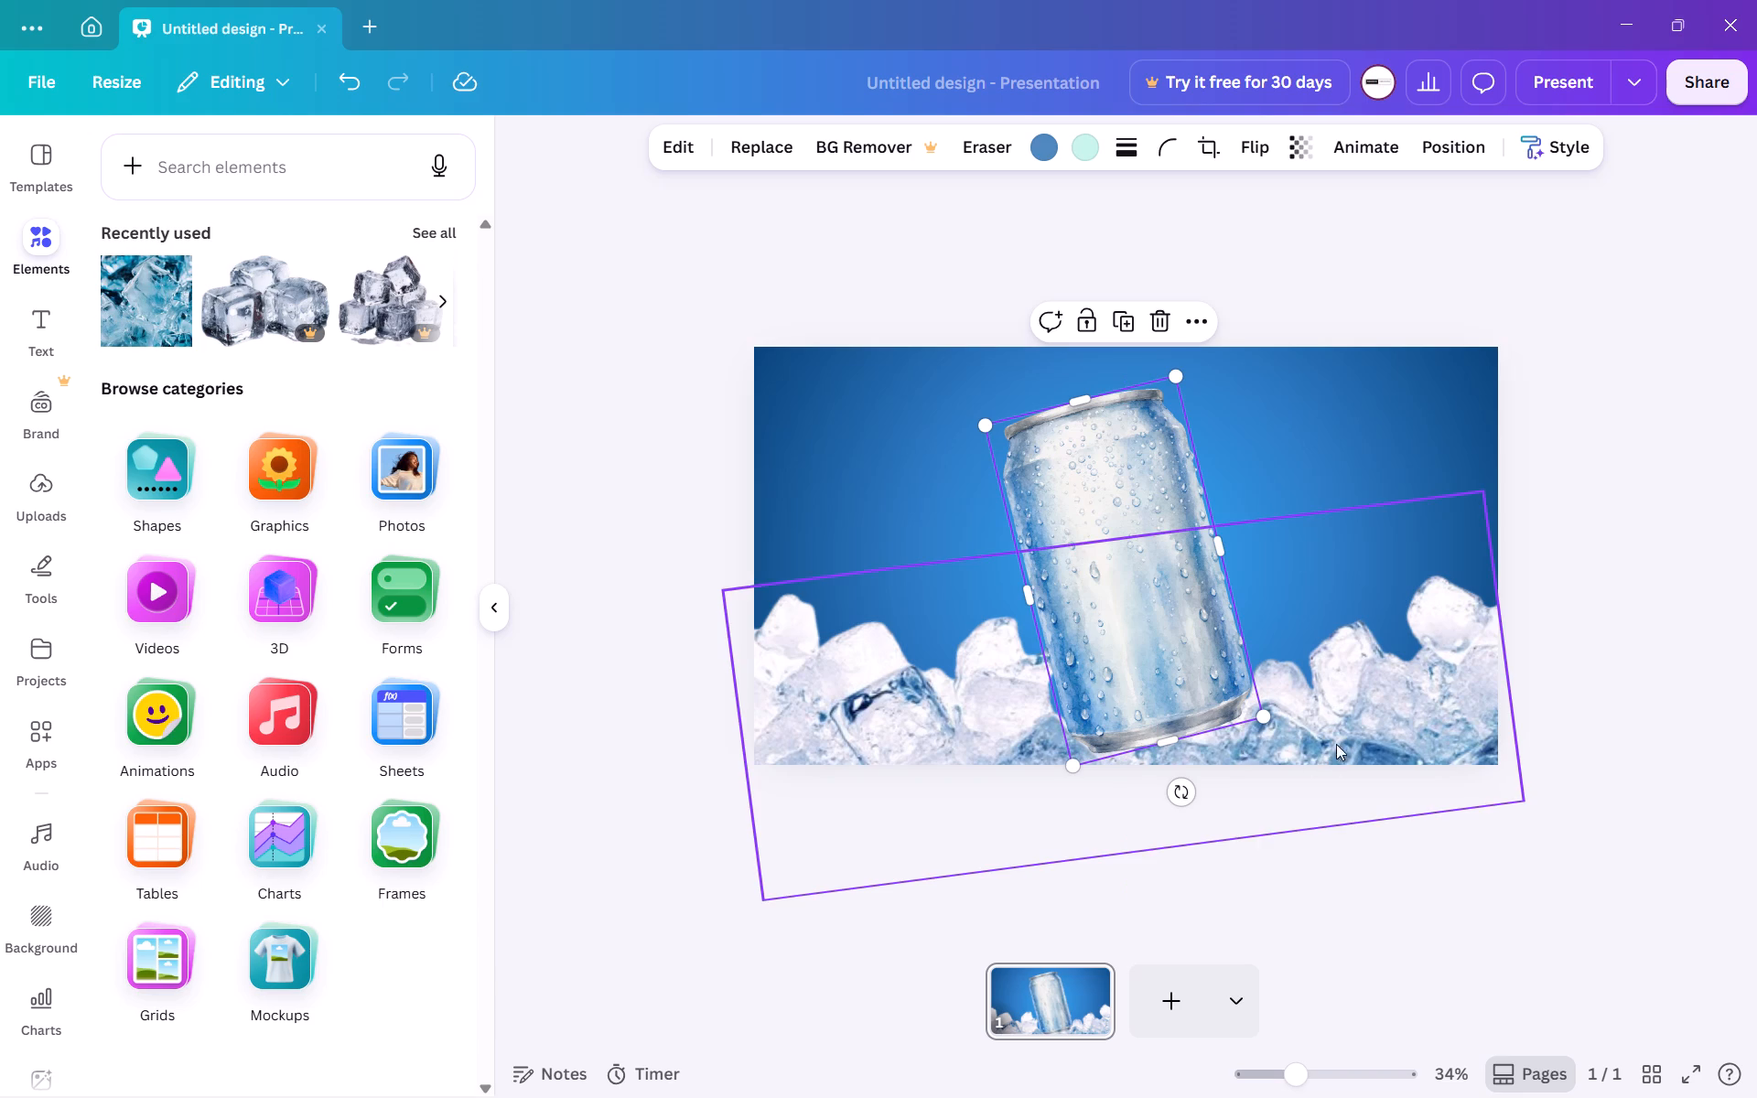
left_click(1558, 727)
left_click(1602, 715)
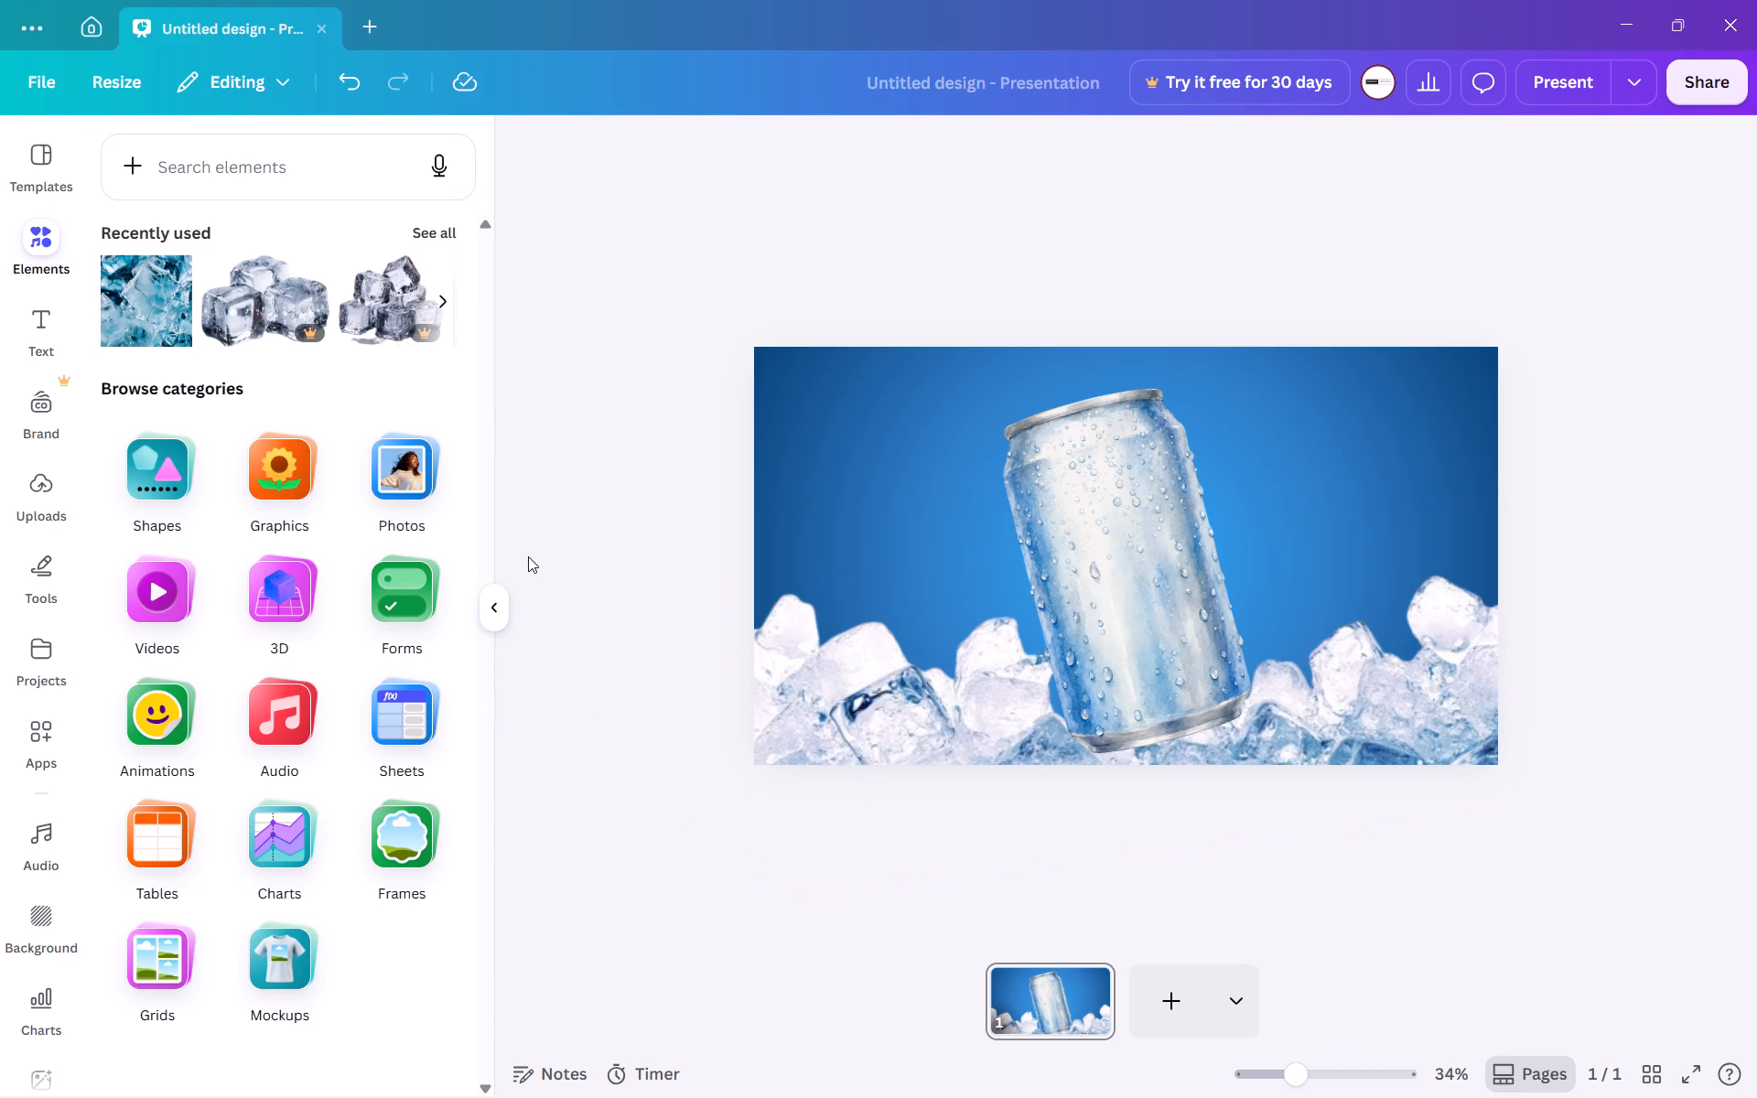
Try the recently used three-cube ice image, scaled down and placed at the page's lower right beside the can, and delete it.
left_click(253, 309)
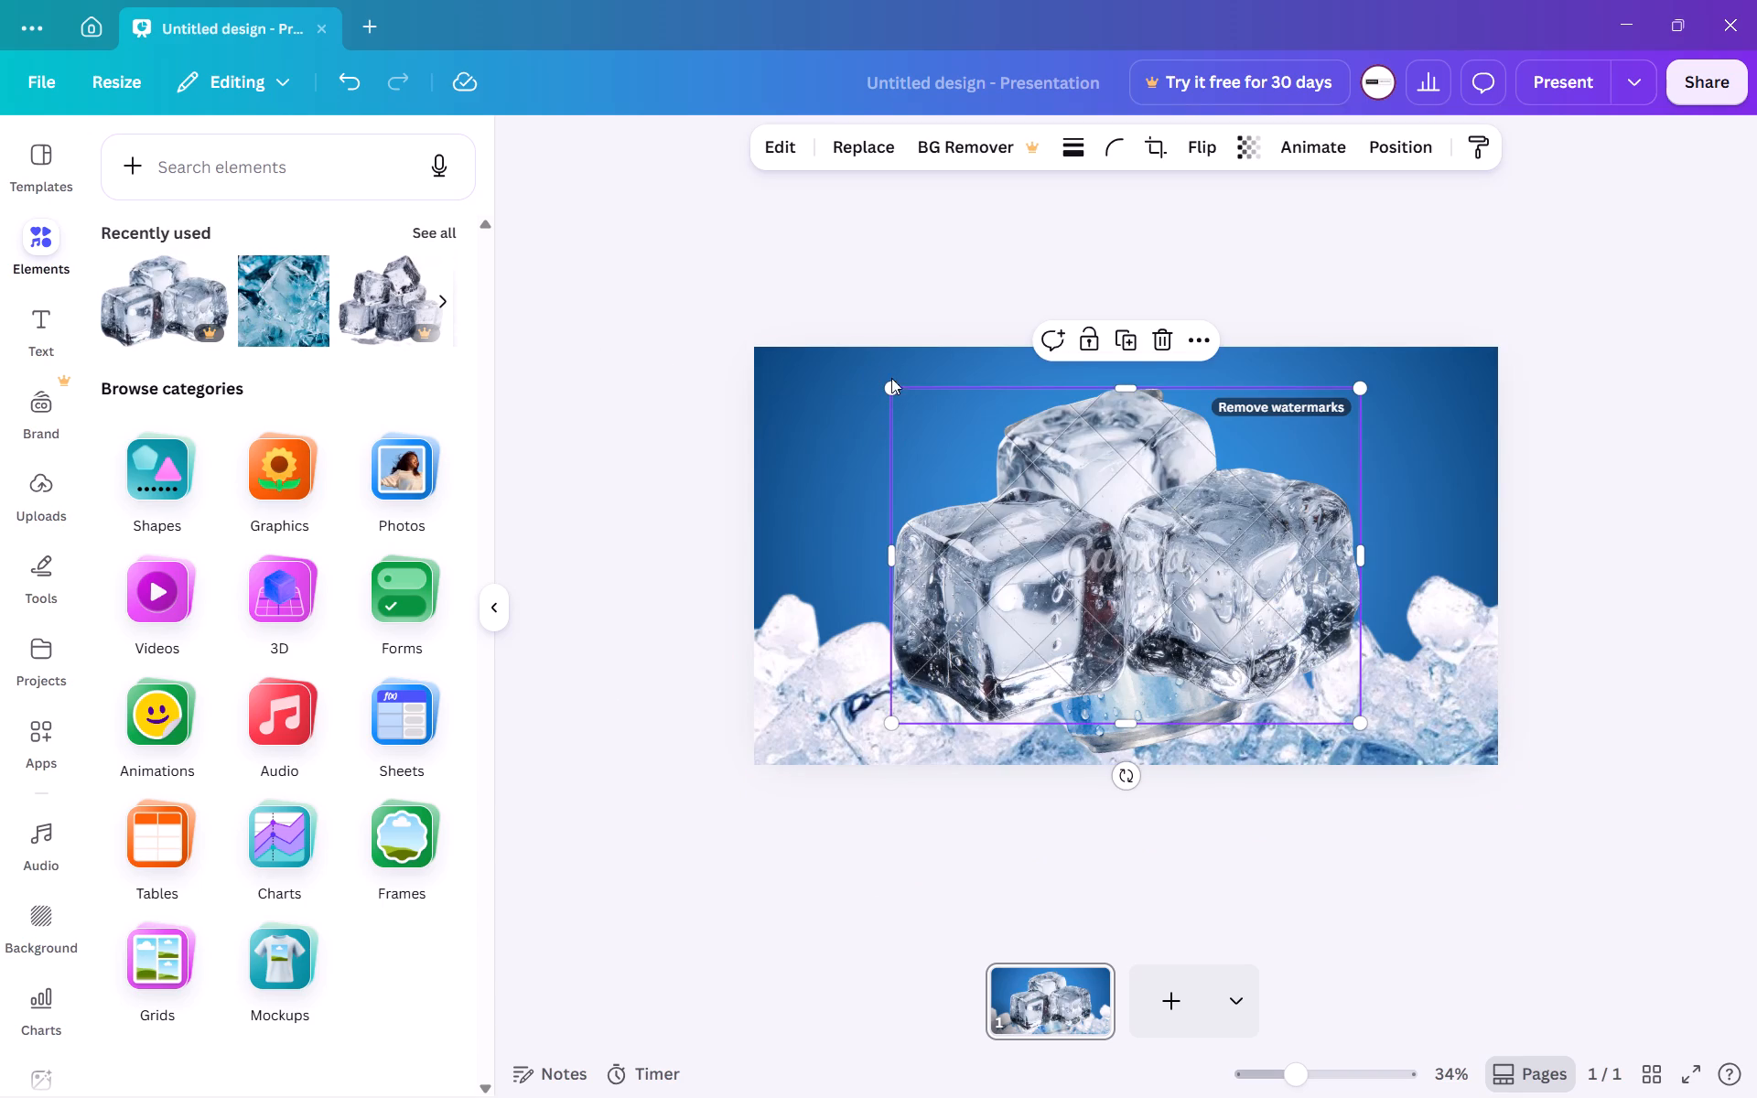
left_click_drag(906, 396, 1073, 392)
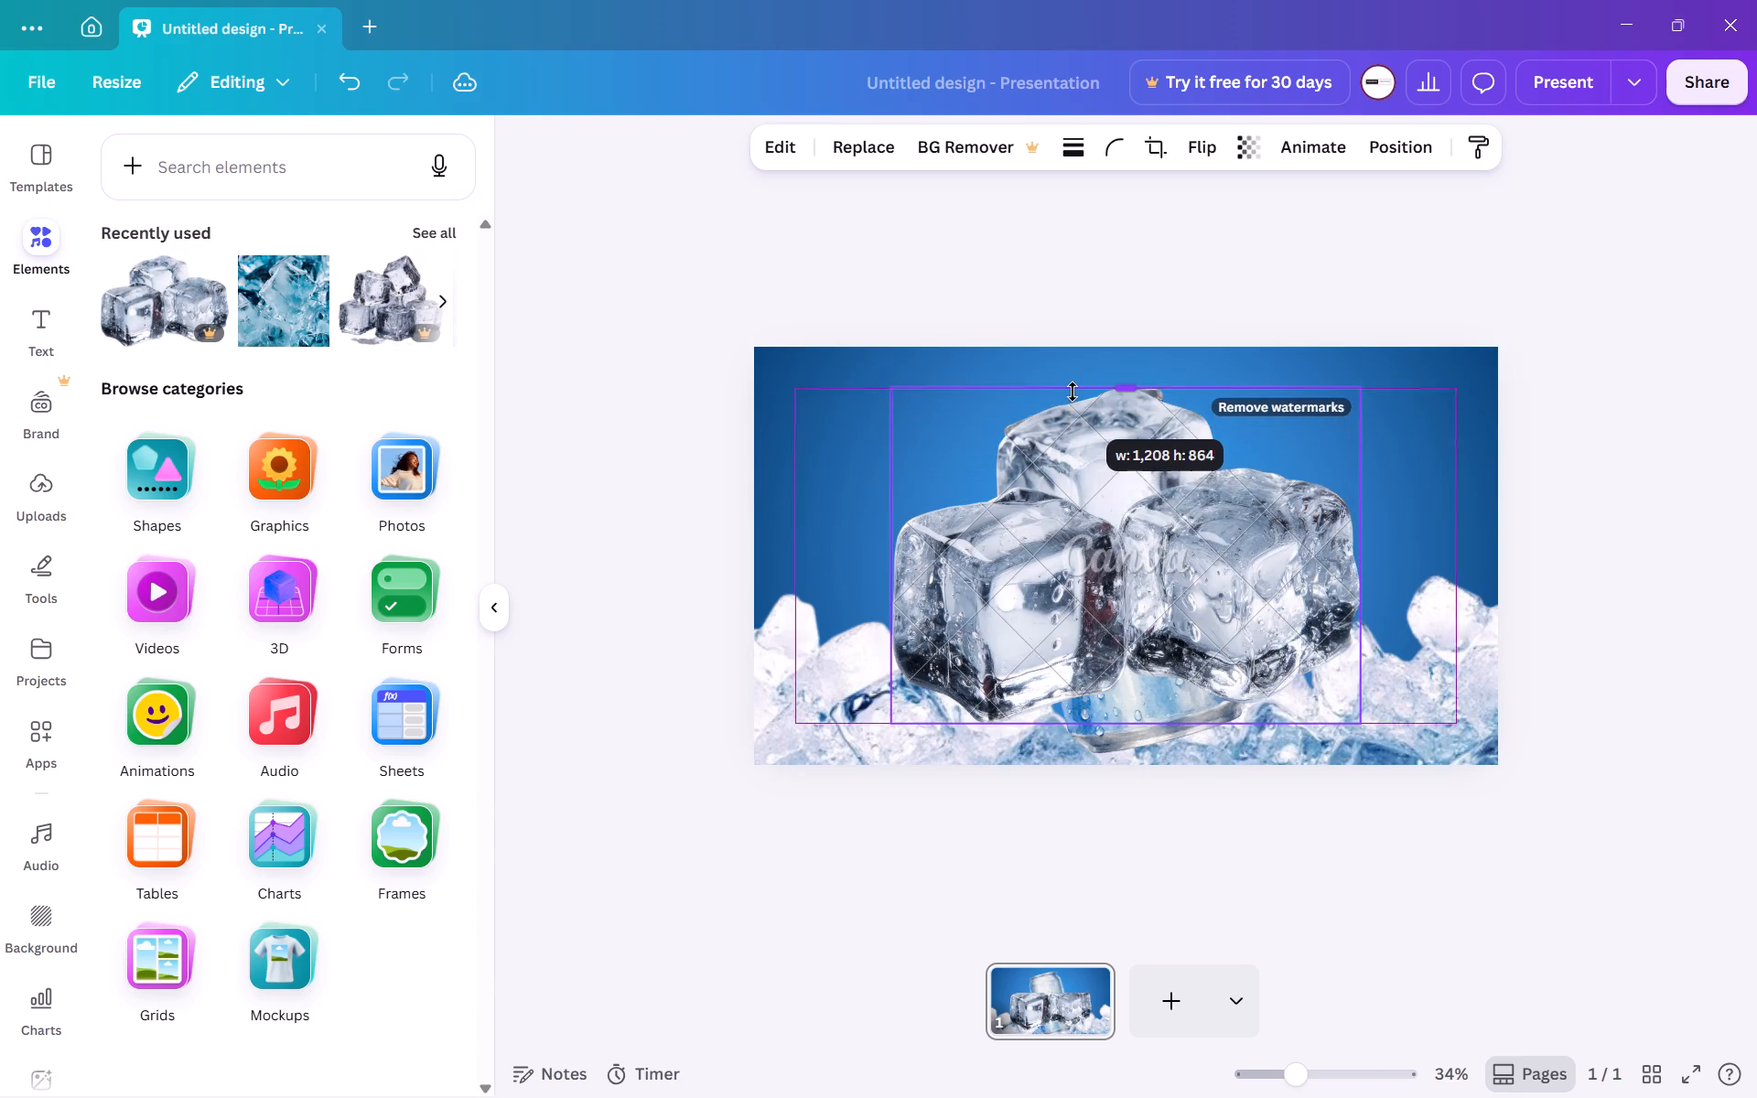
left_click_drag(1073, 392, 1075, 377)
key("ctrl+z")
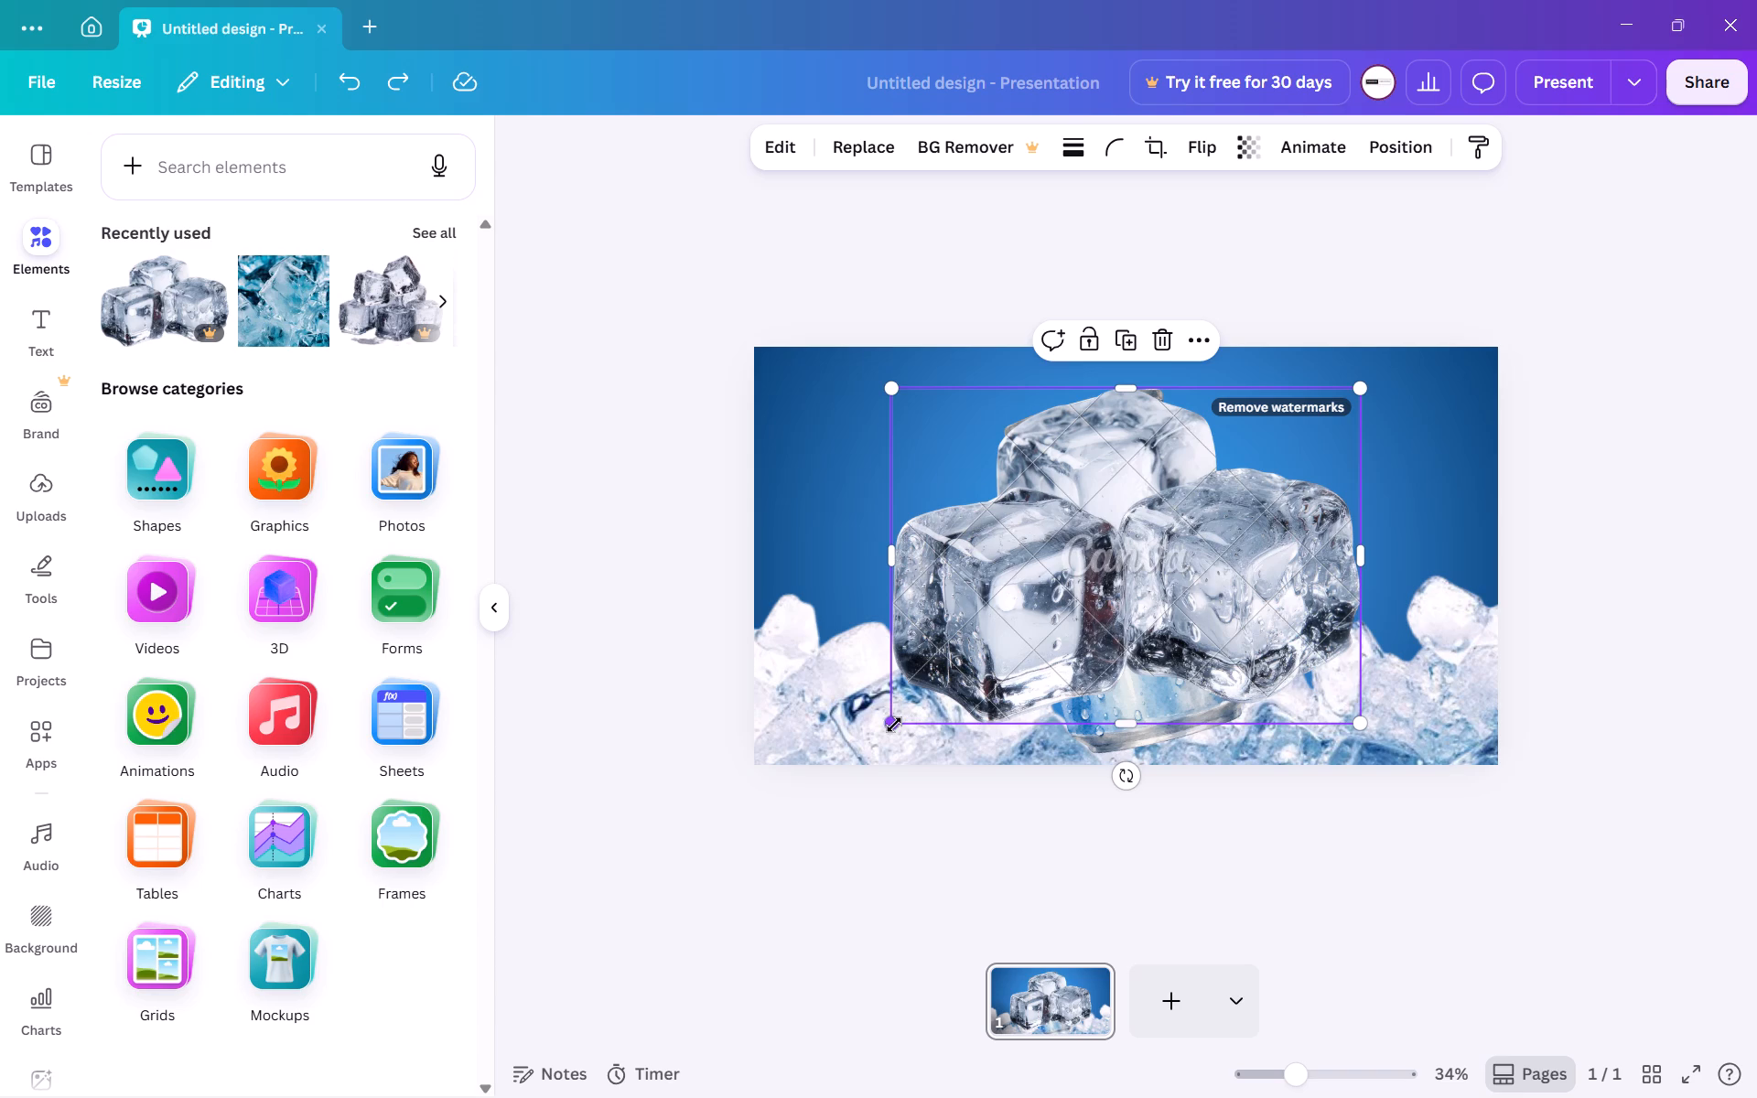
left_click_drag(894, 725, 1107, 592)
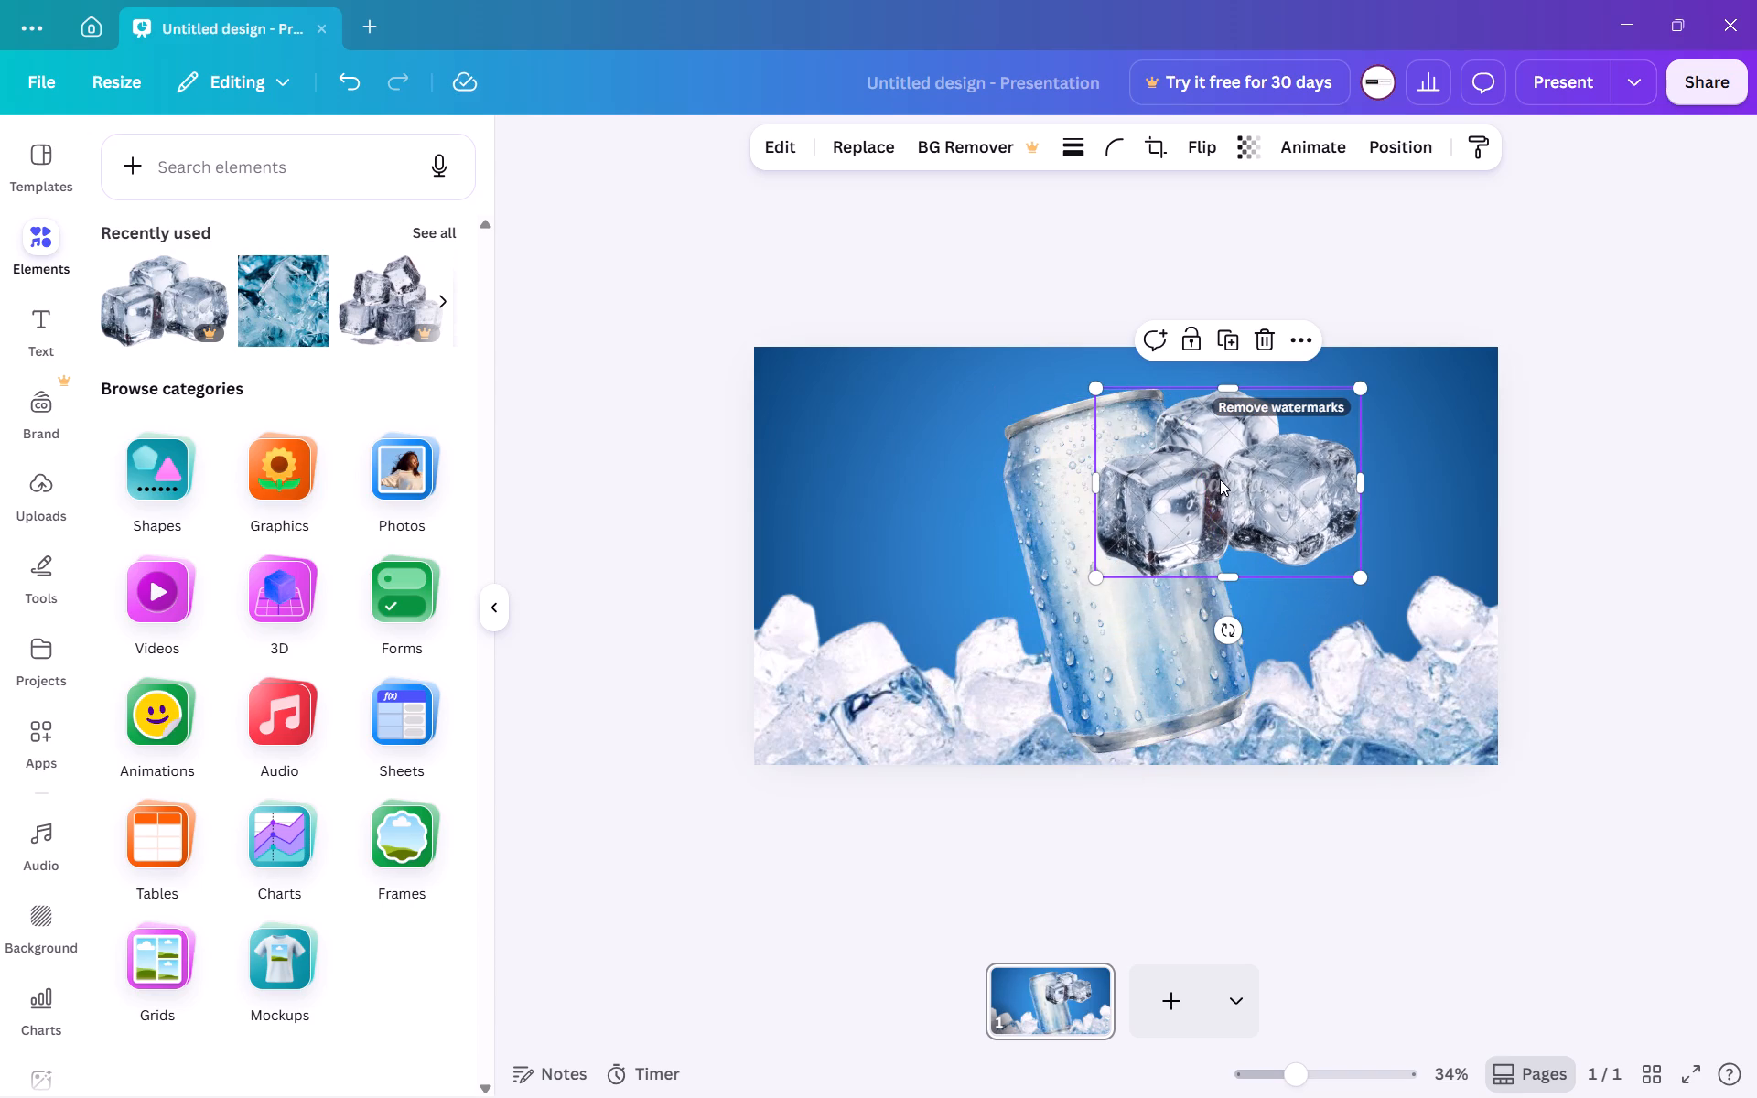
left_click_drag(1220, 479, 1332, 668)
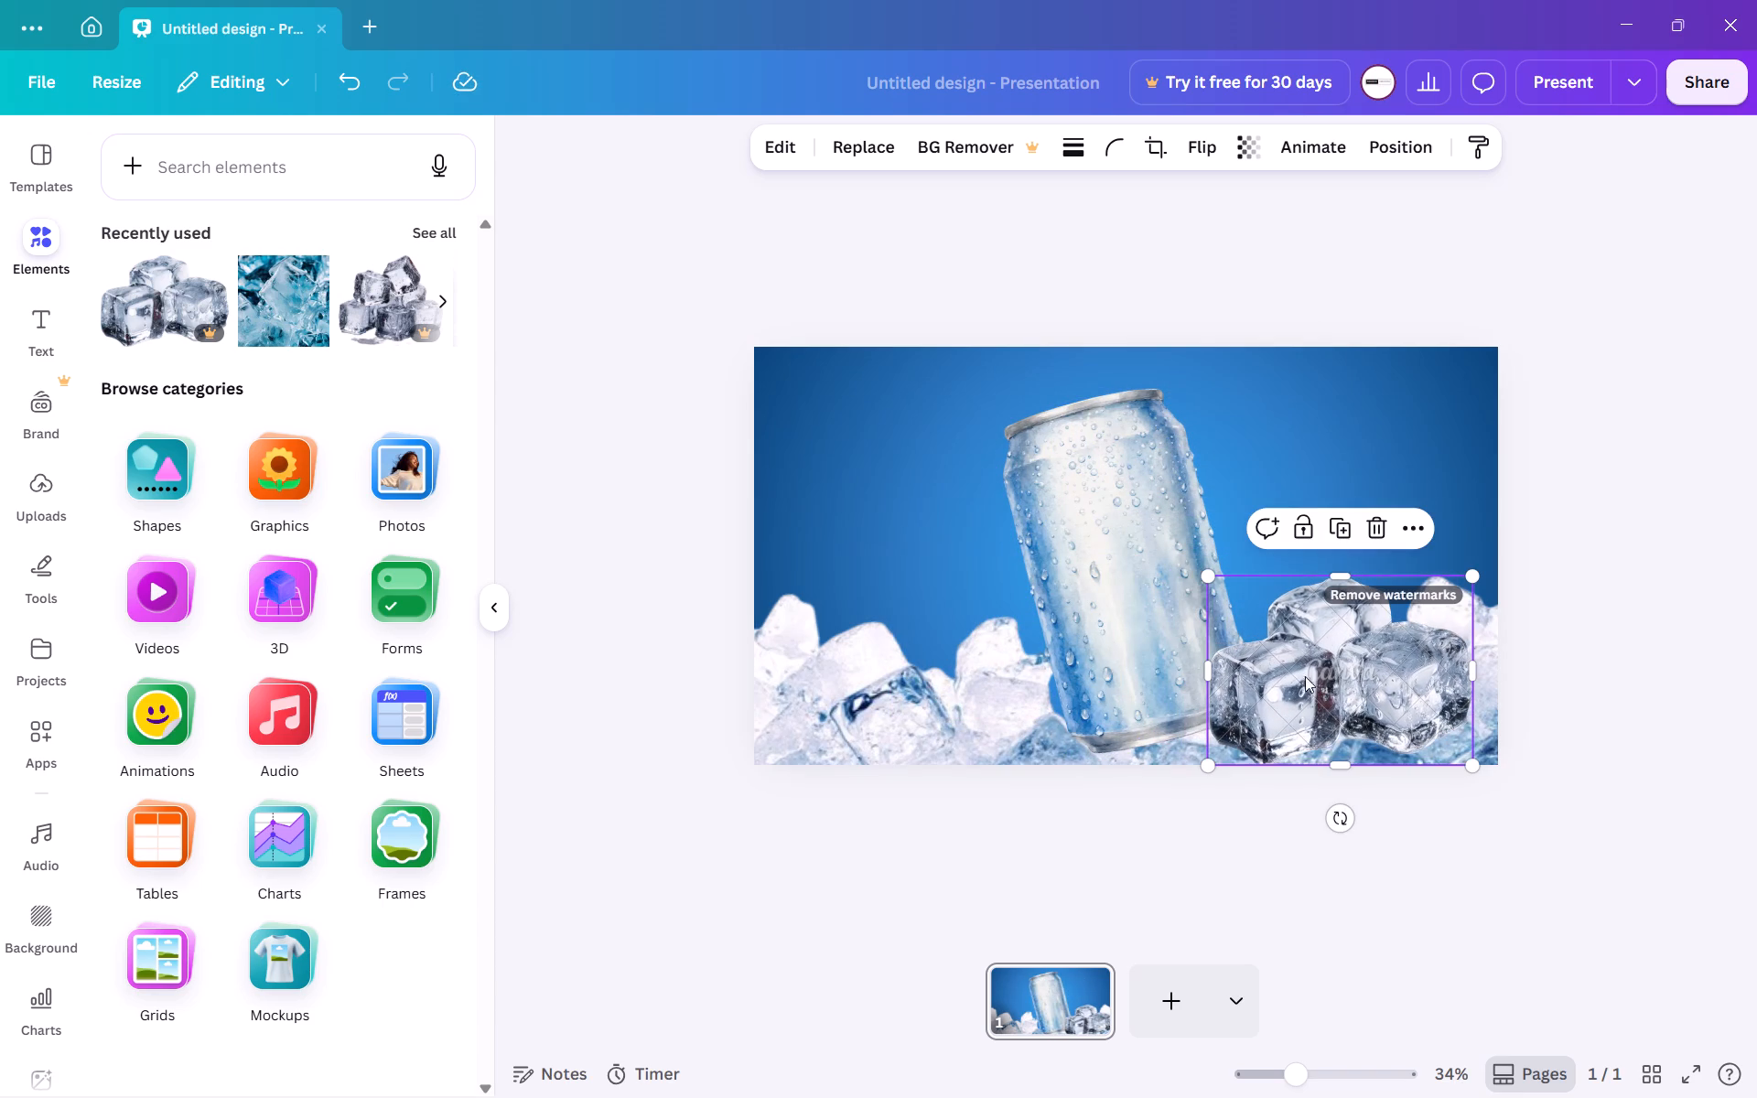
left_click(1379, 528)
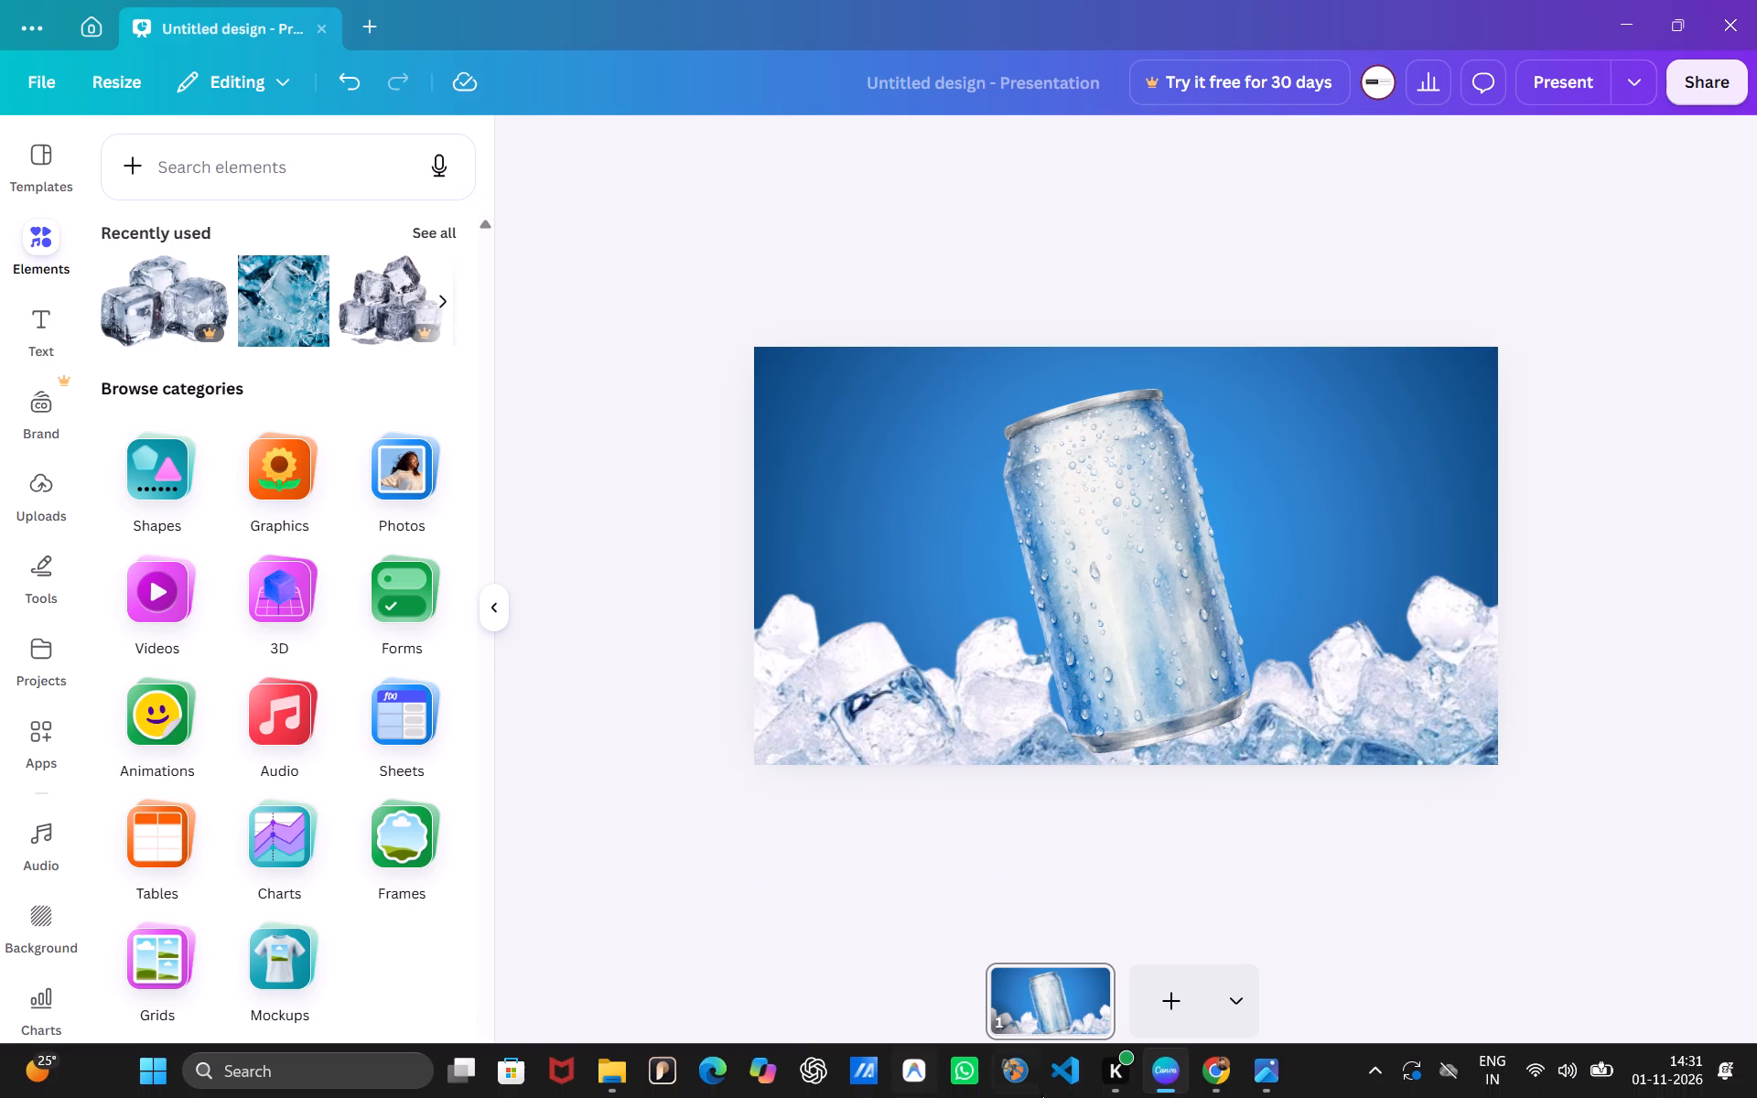
Switch to Chrome and examine the Google image results for ice advertisement backgrounds, previewing the Dreamstime blue ice cubes on black.
left_click(1223, 1075)
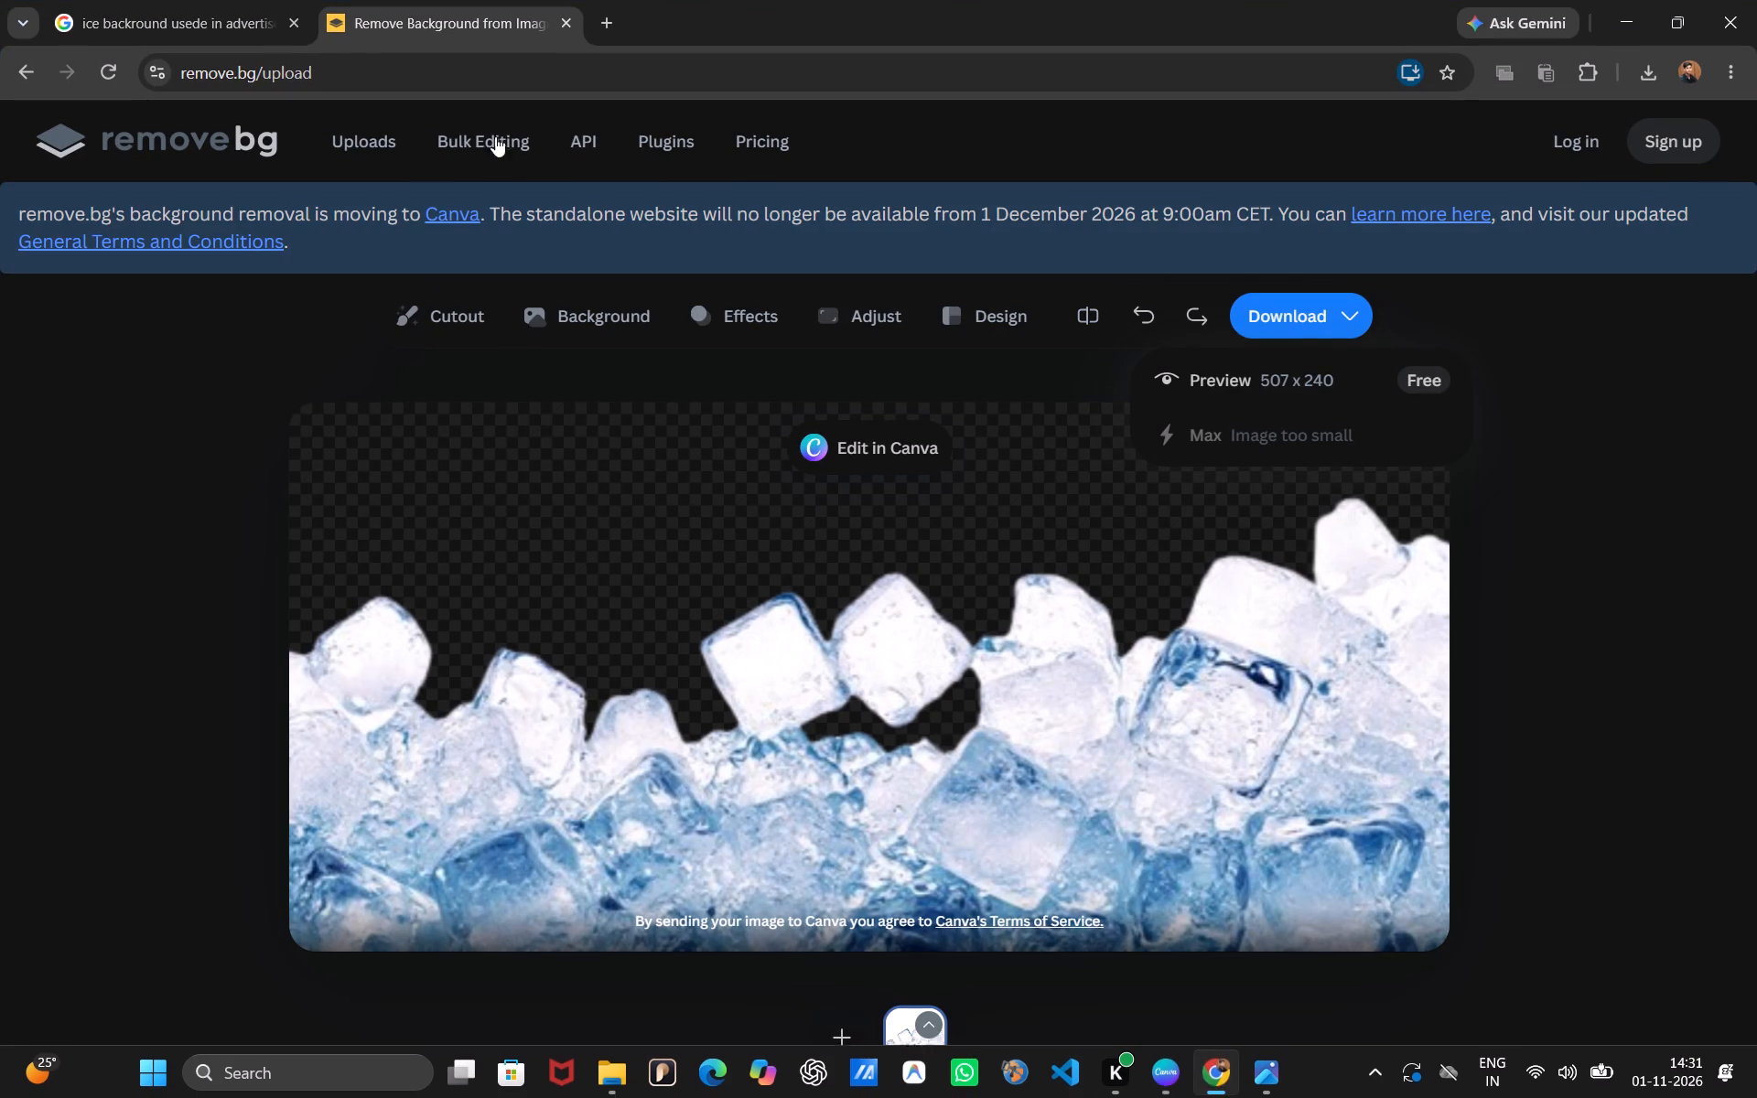
left_click(247, 0)
scroll(574, 573, "down", 1)
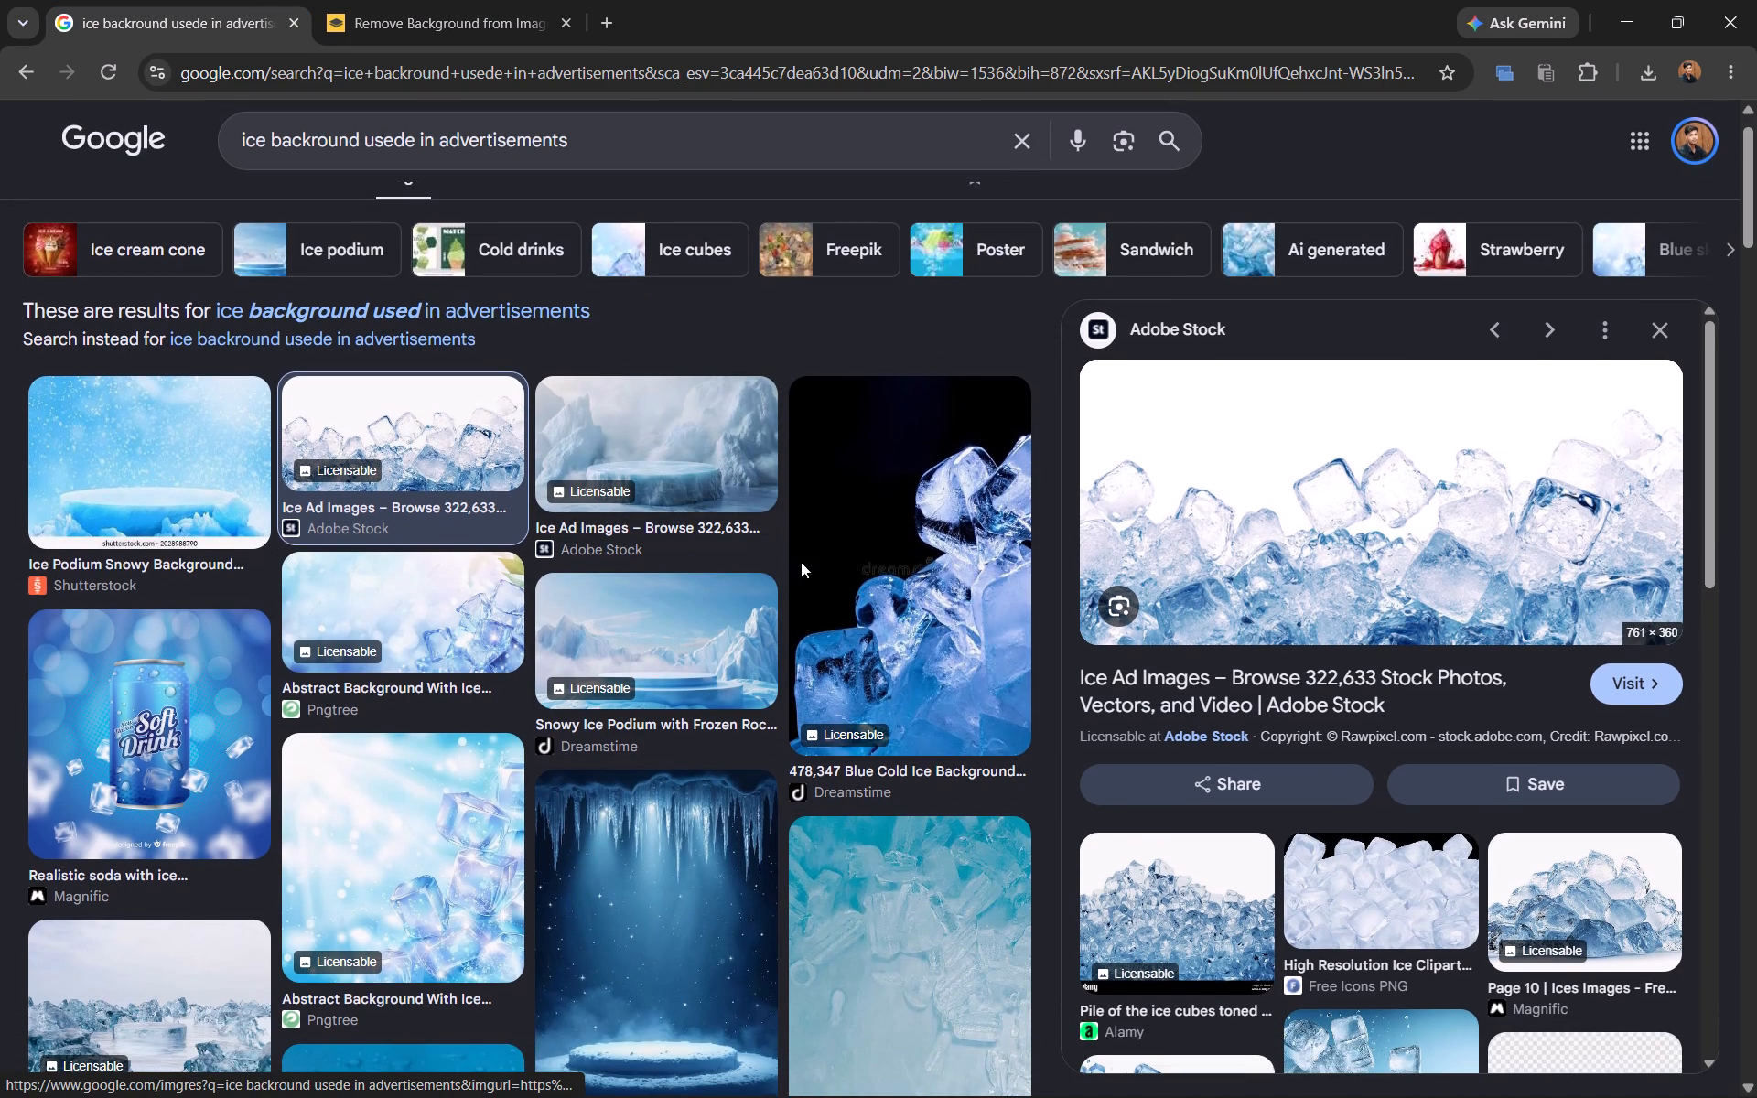
left_click(903, 562)
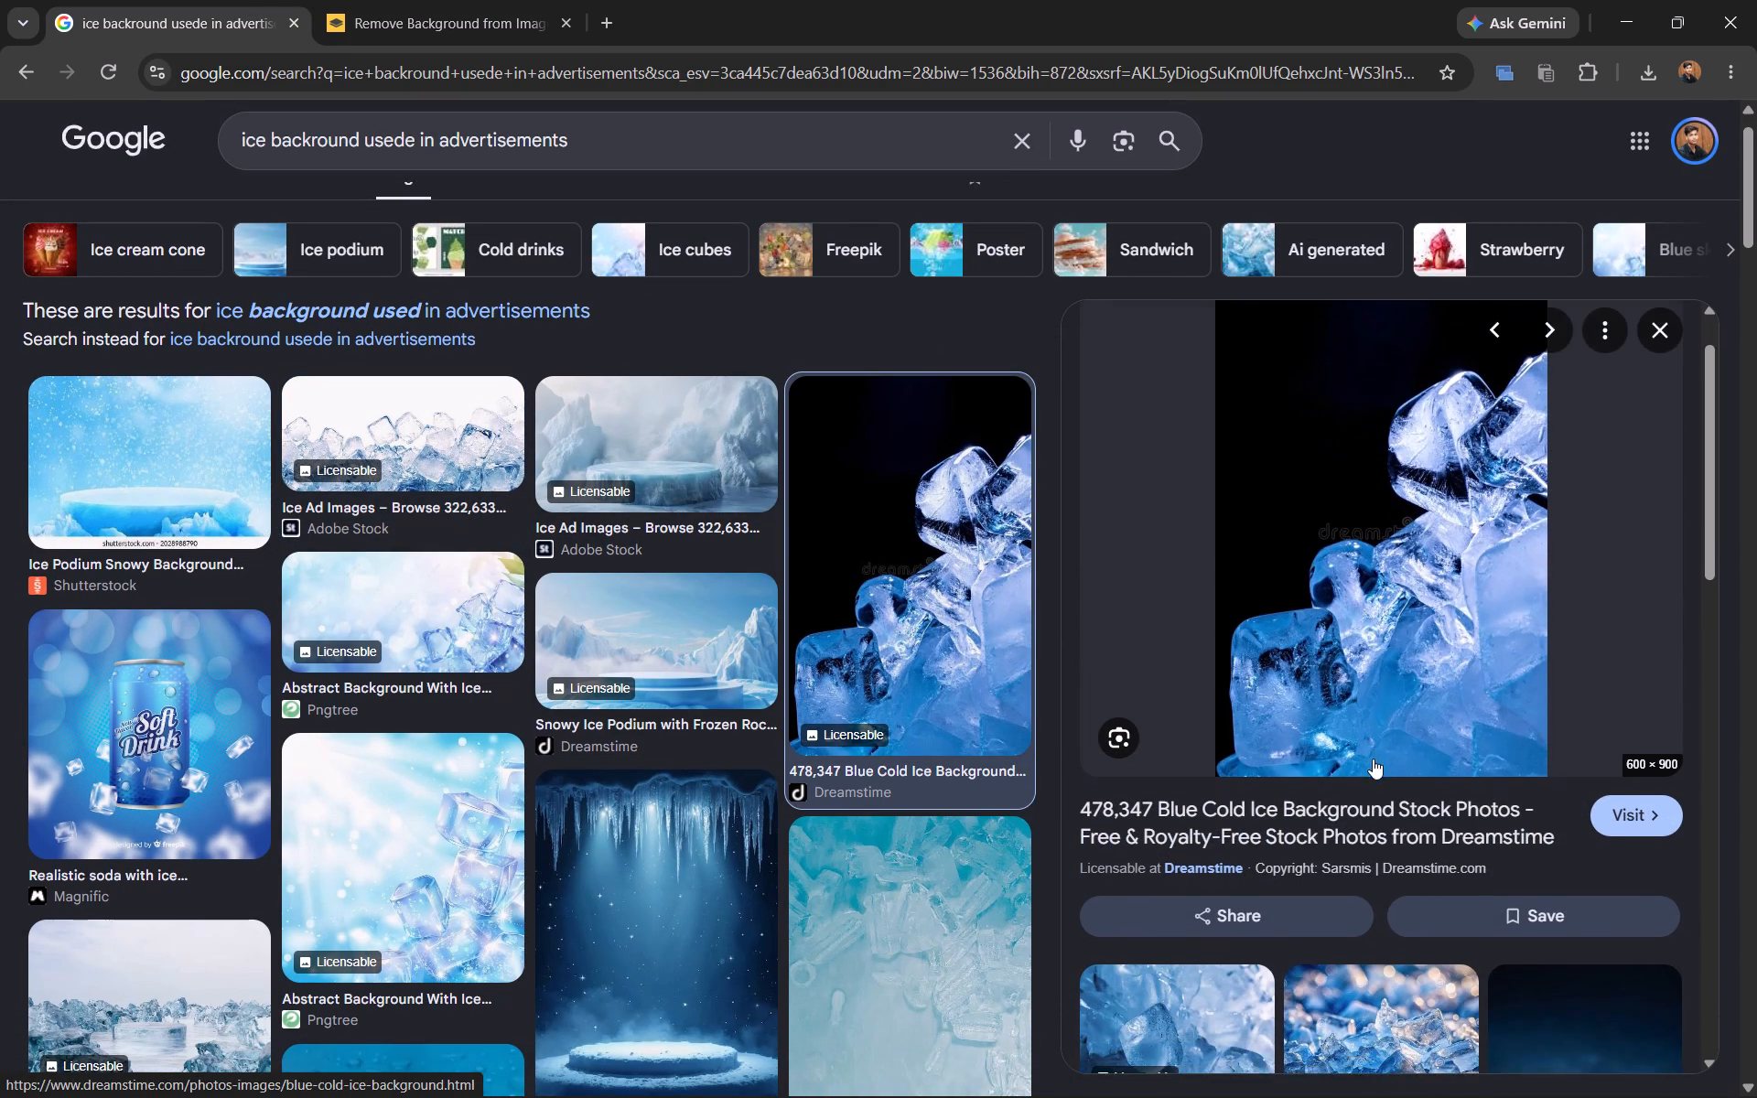
scroll(1373, 759, "down", 1)
scroll(886, 777, "down", 9)
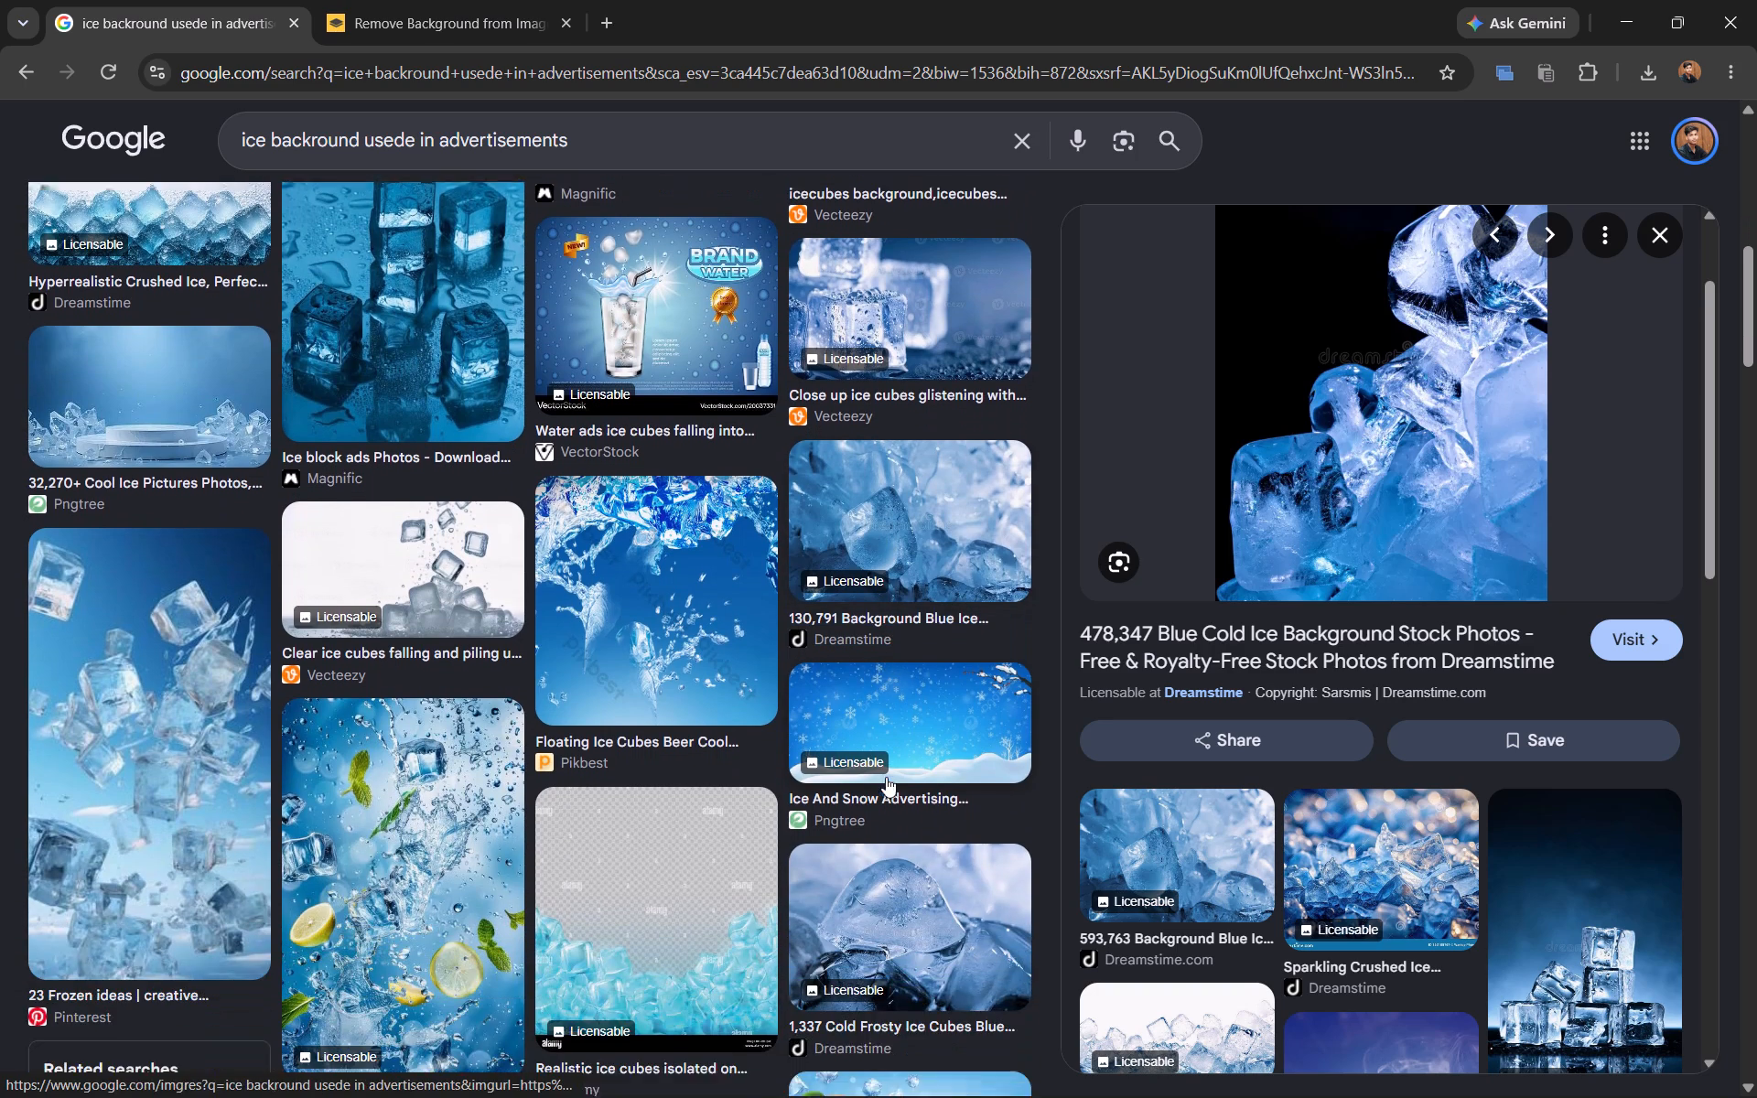
scroll(886, 777, "down", 3)
scroll(886, 777, "up", 9)
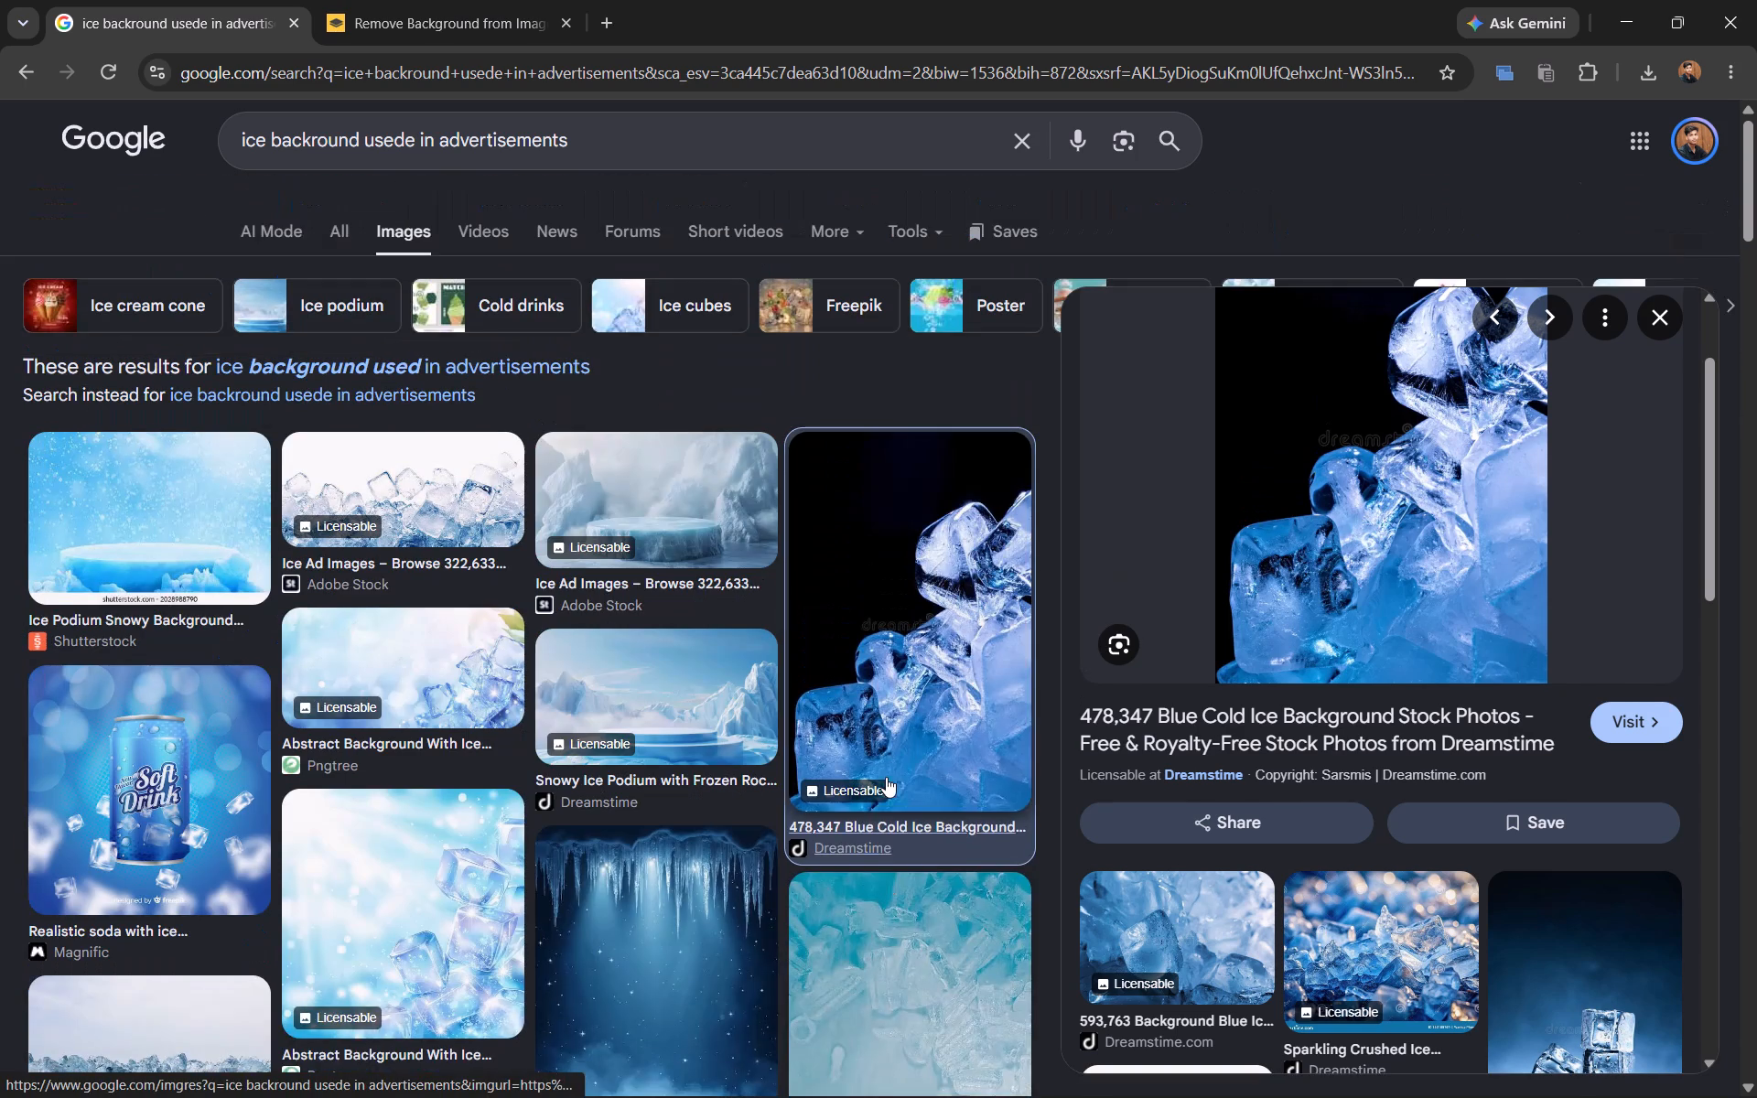
scroll(788, 619, "down", 1)
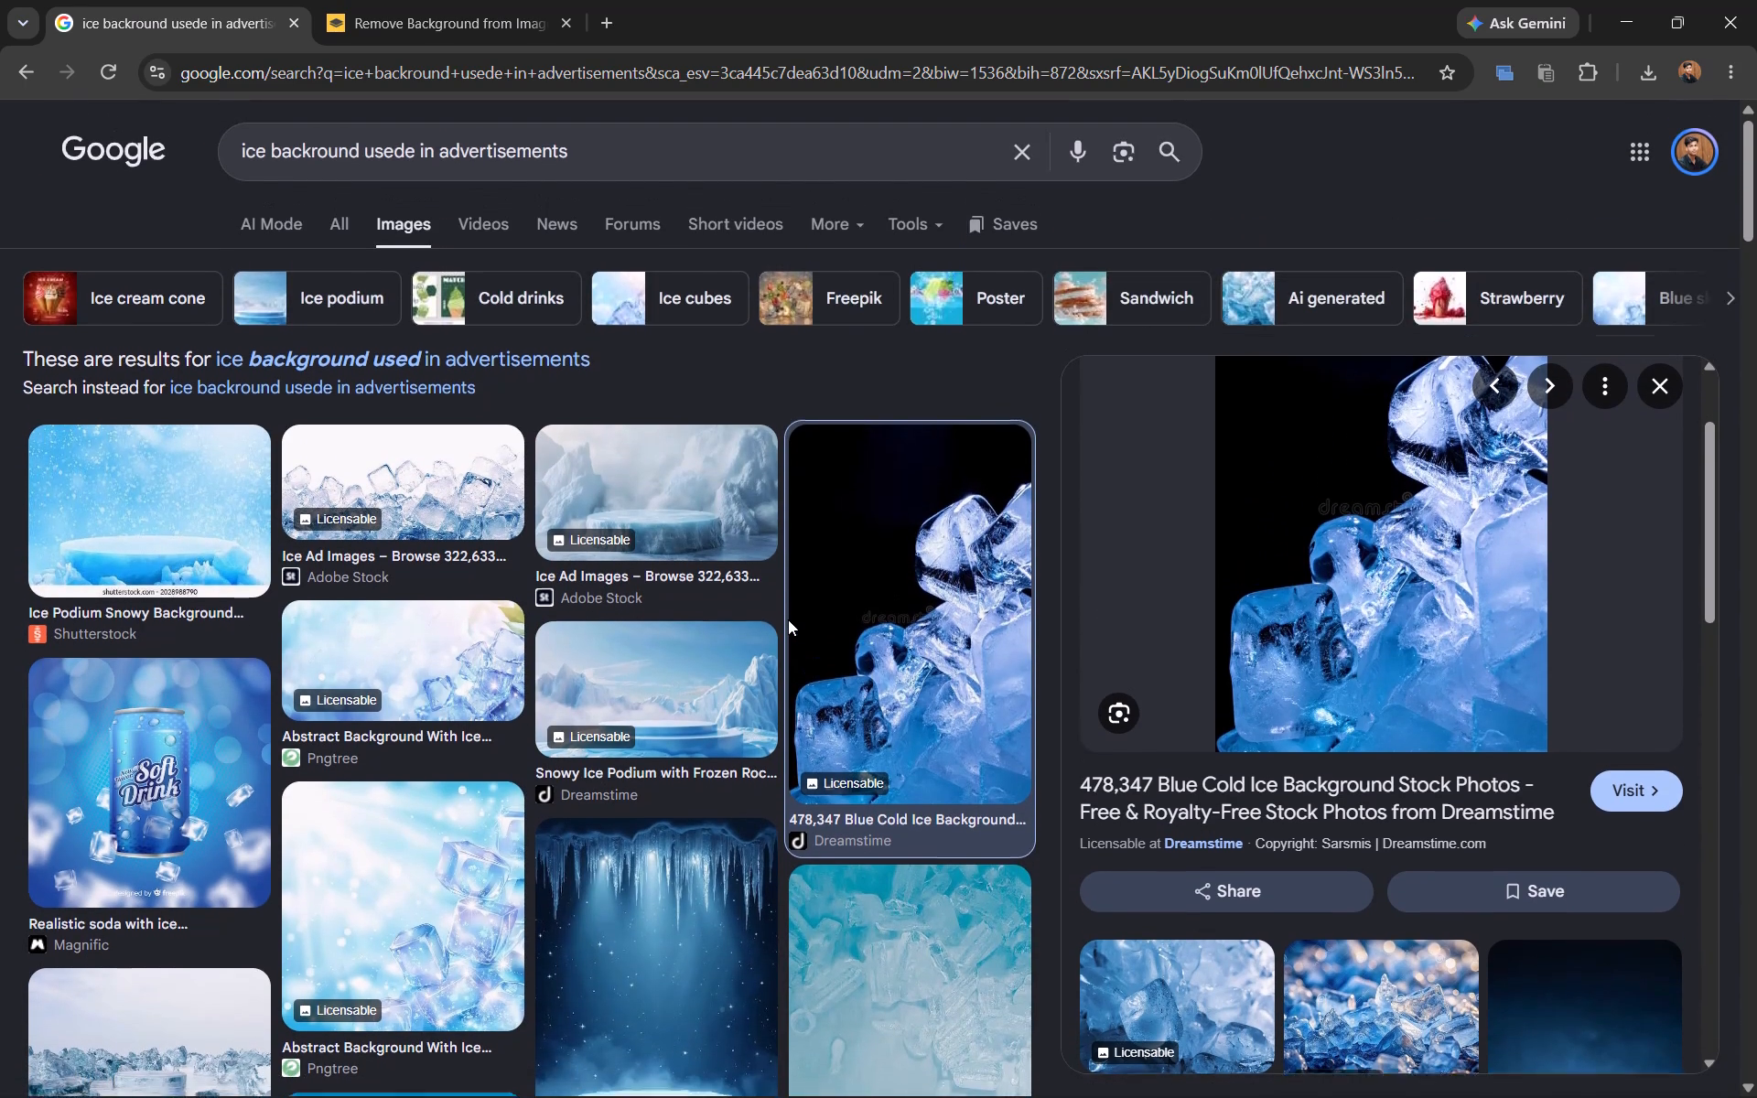
scroll(788, 619, "down", 1)
scroll(837, 722, "down", 1)
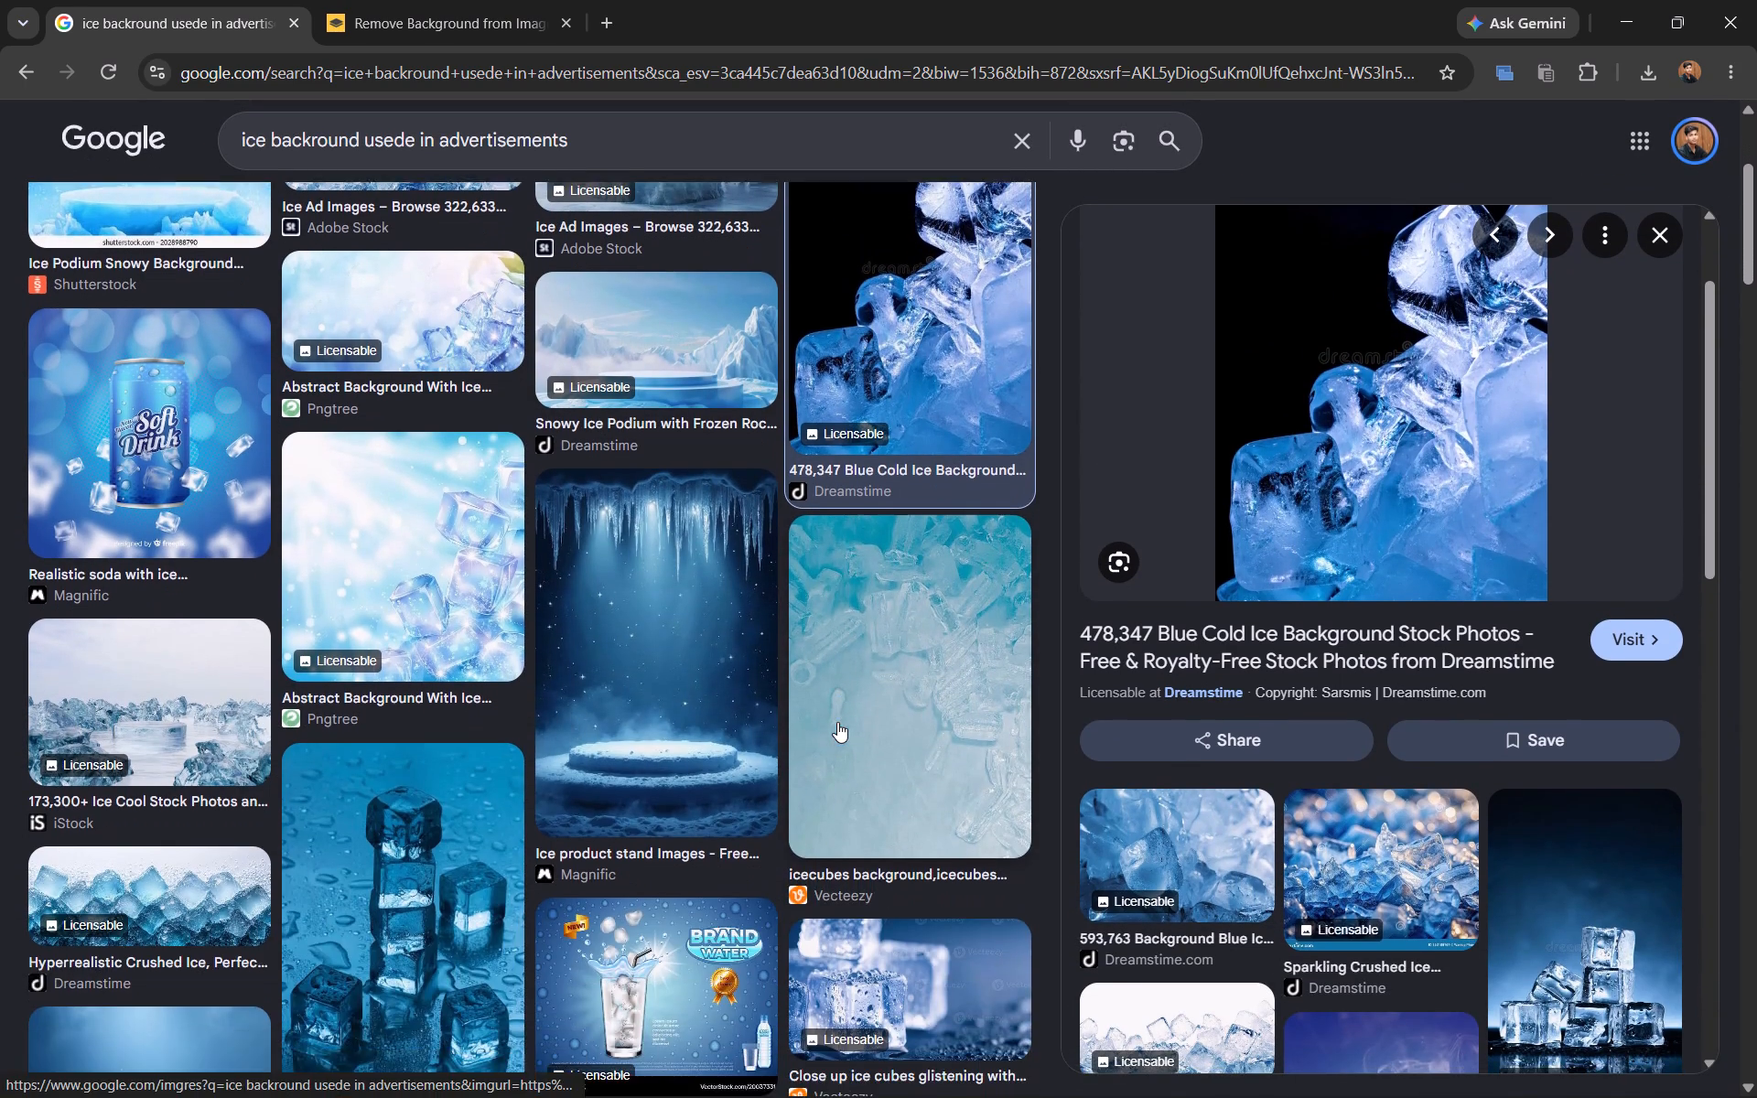
scroll(837, 722, "down", 1)
scroll(837, 722, "up", 4)
scroll(1364, 694, "down", 2)
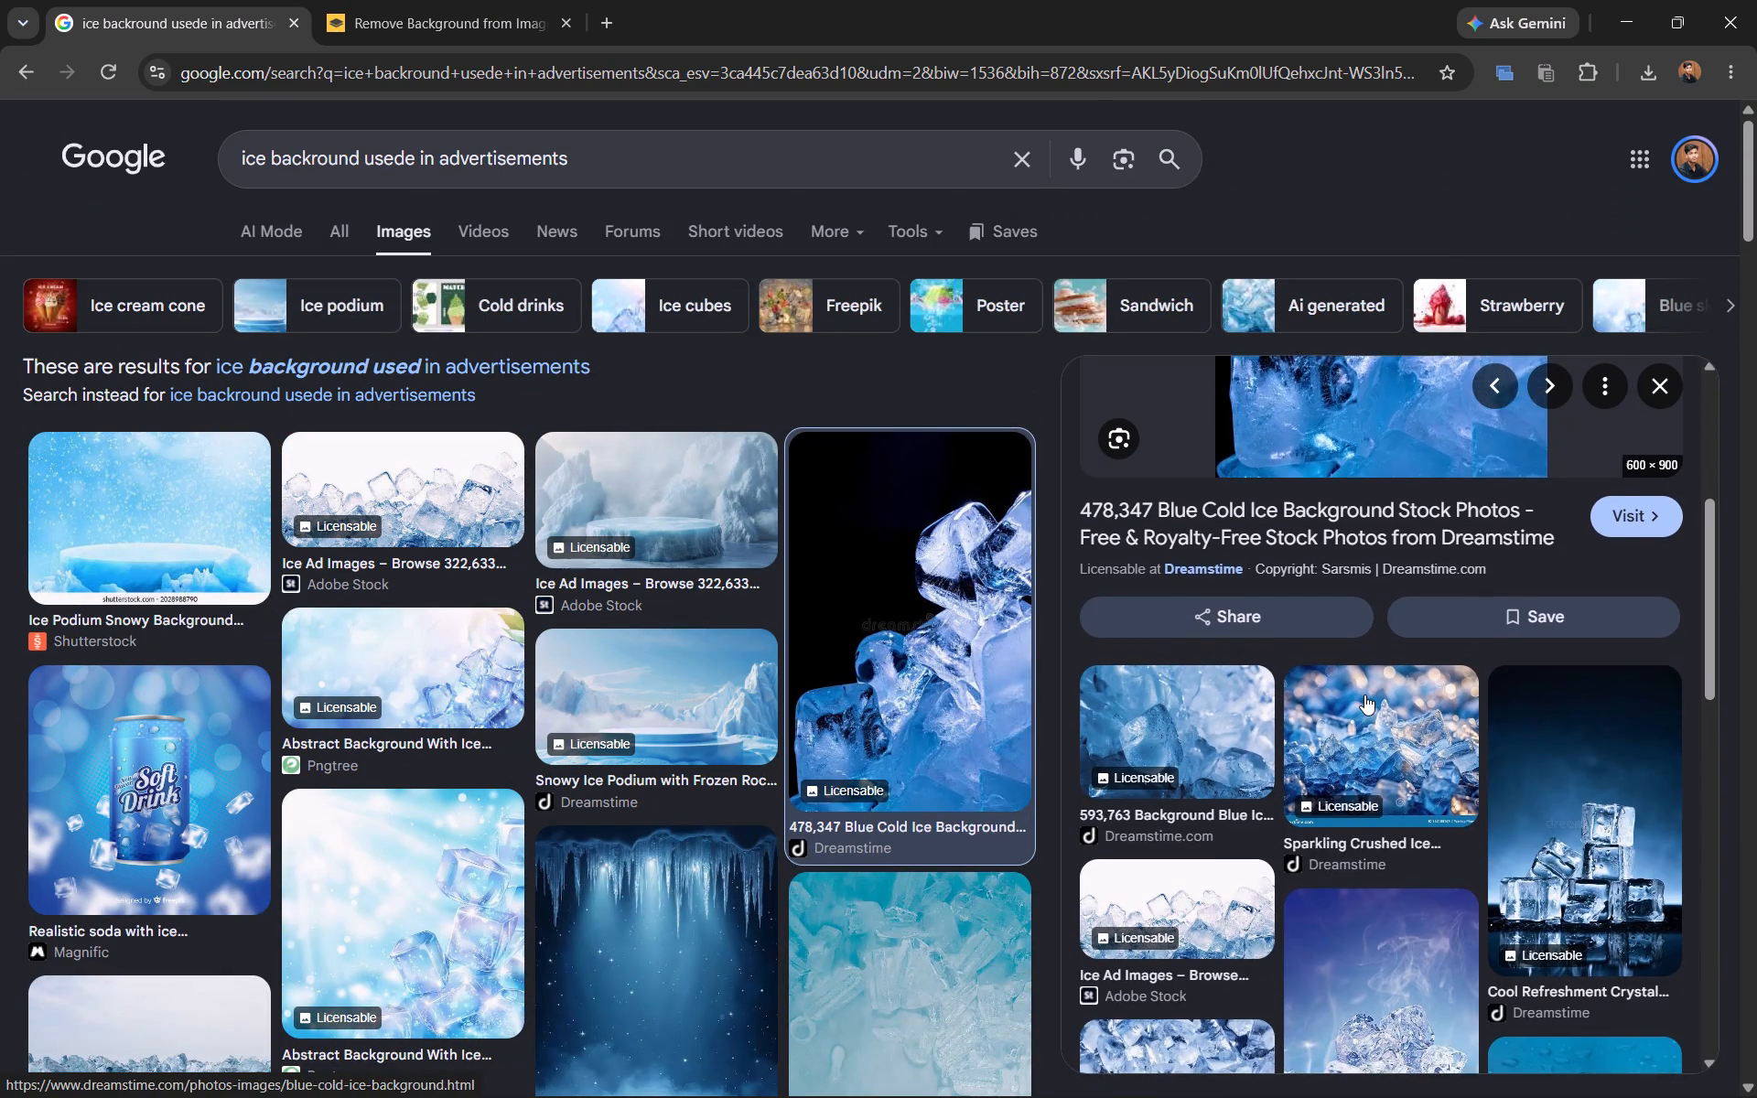
scroll(1364, 694, "down", 1)
scroll(1364, 694, "up", 4)
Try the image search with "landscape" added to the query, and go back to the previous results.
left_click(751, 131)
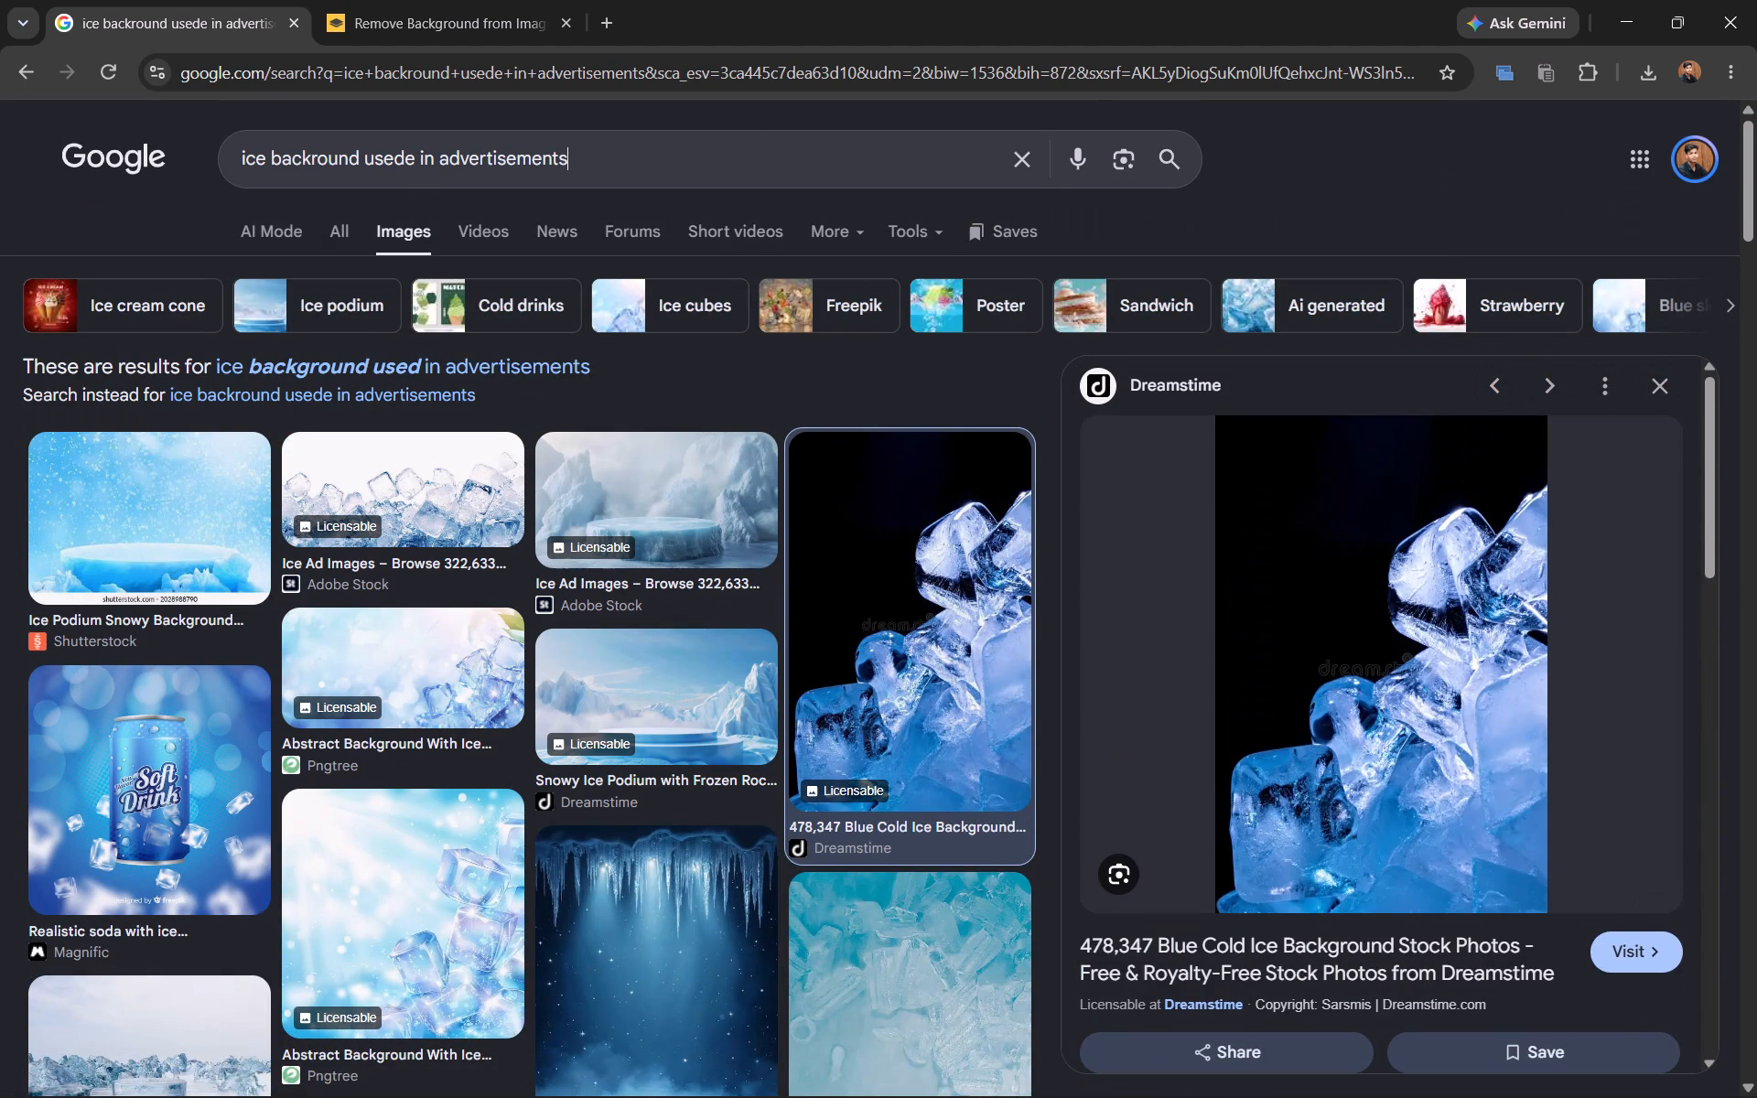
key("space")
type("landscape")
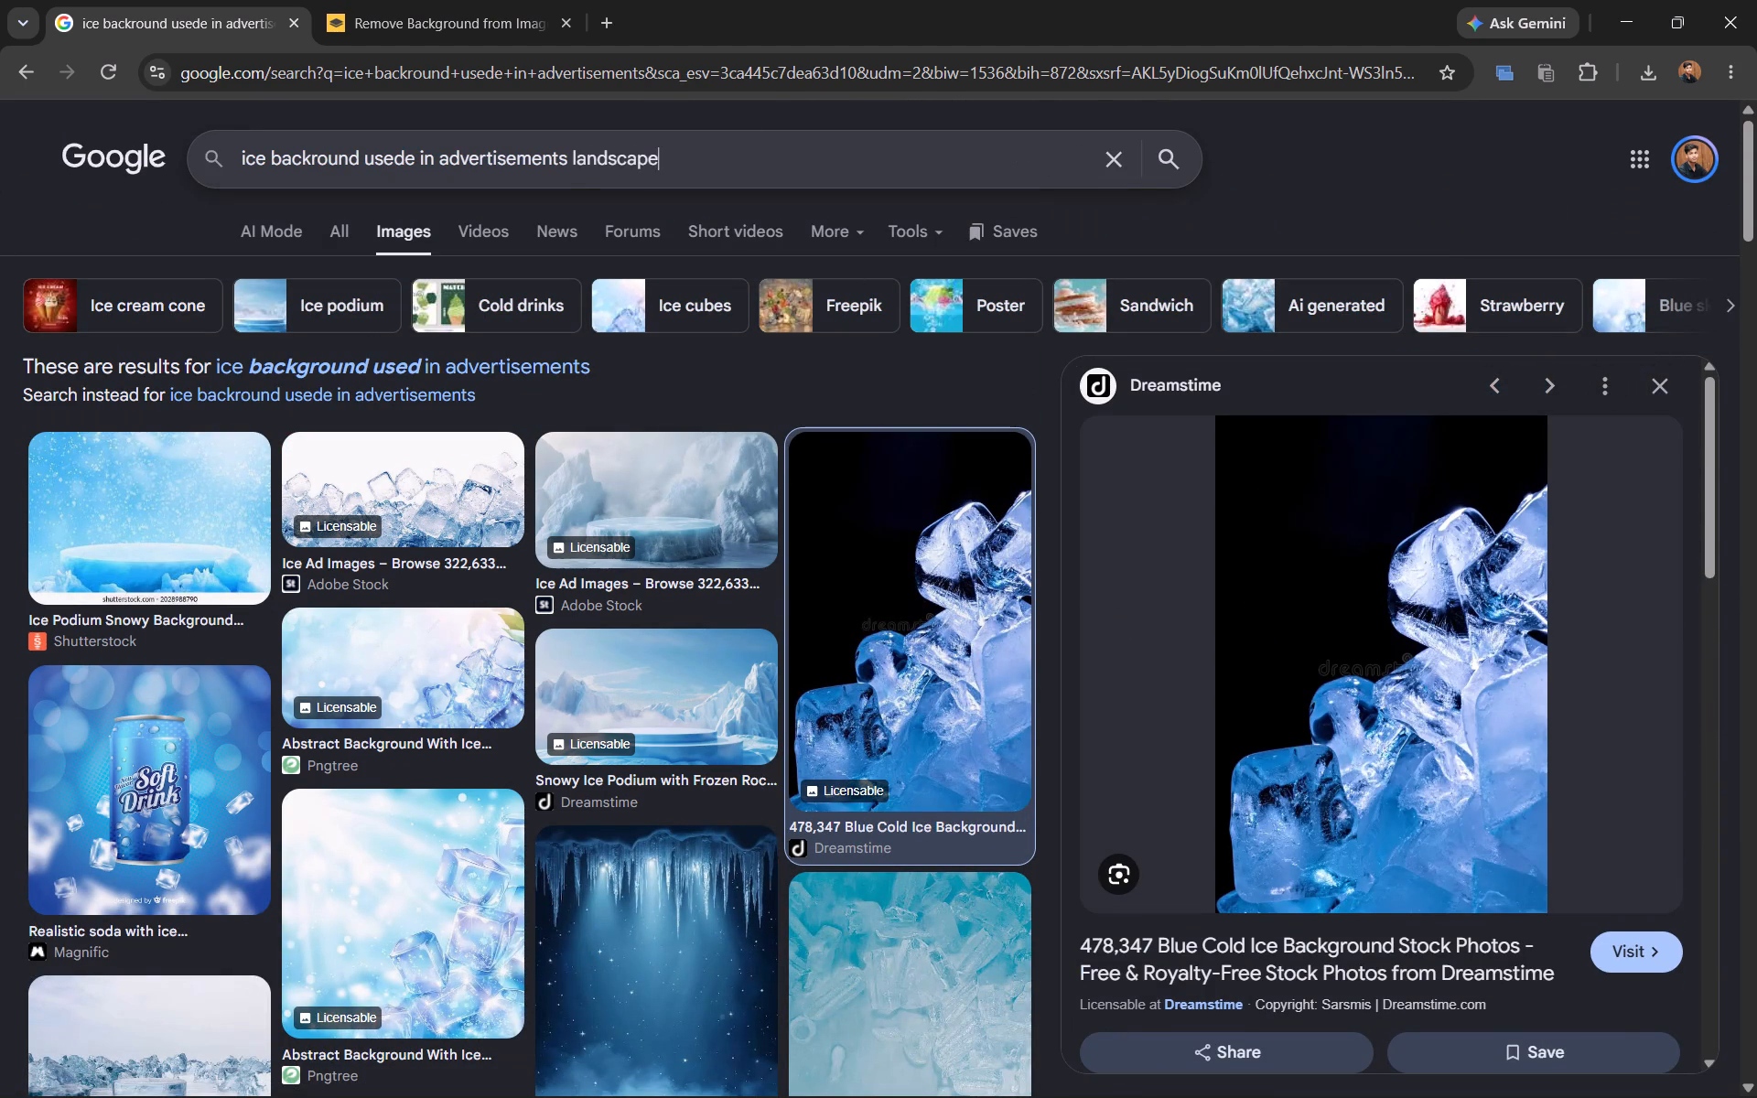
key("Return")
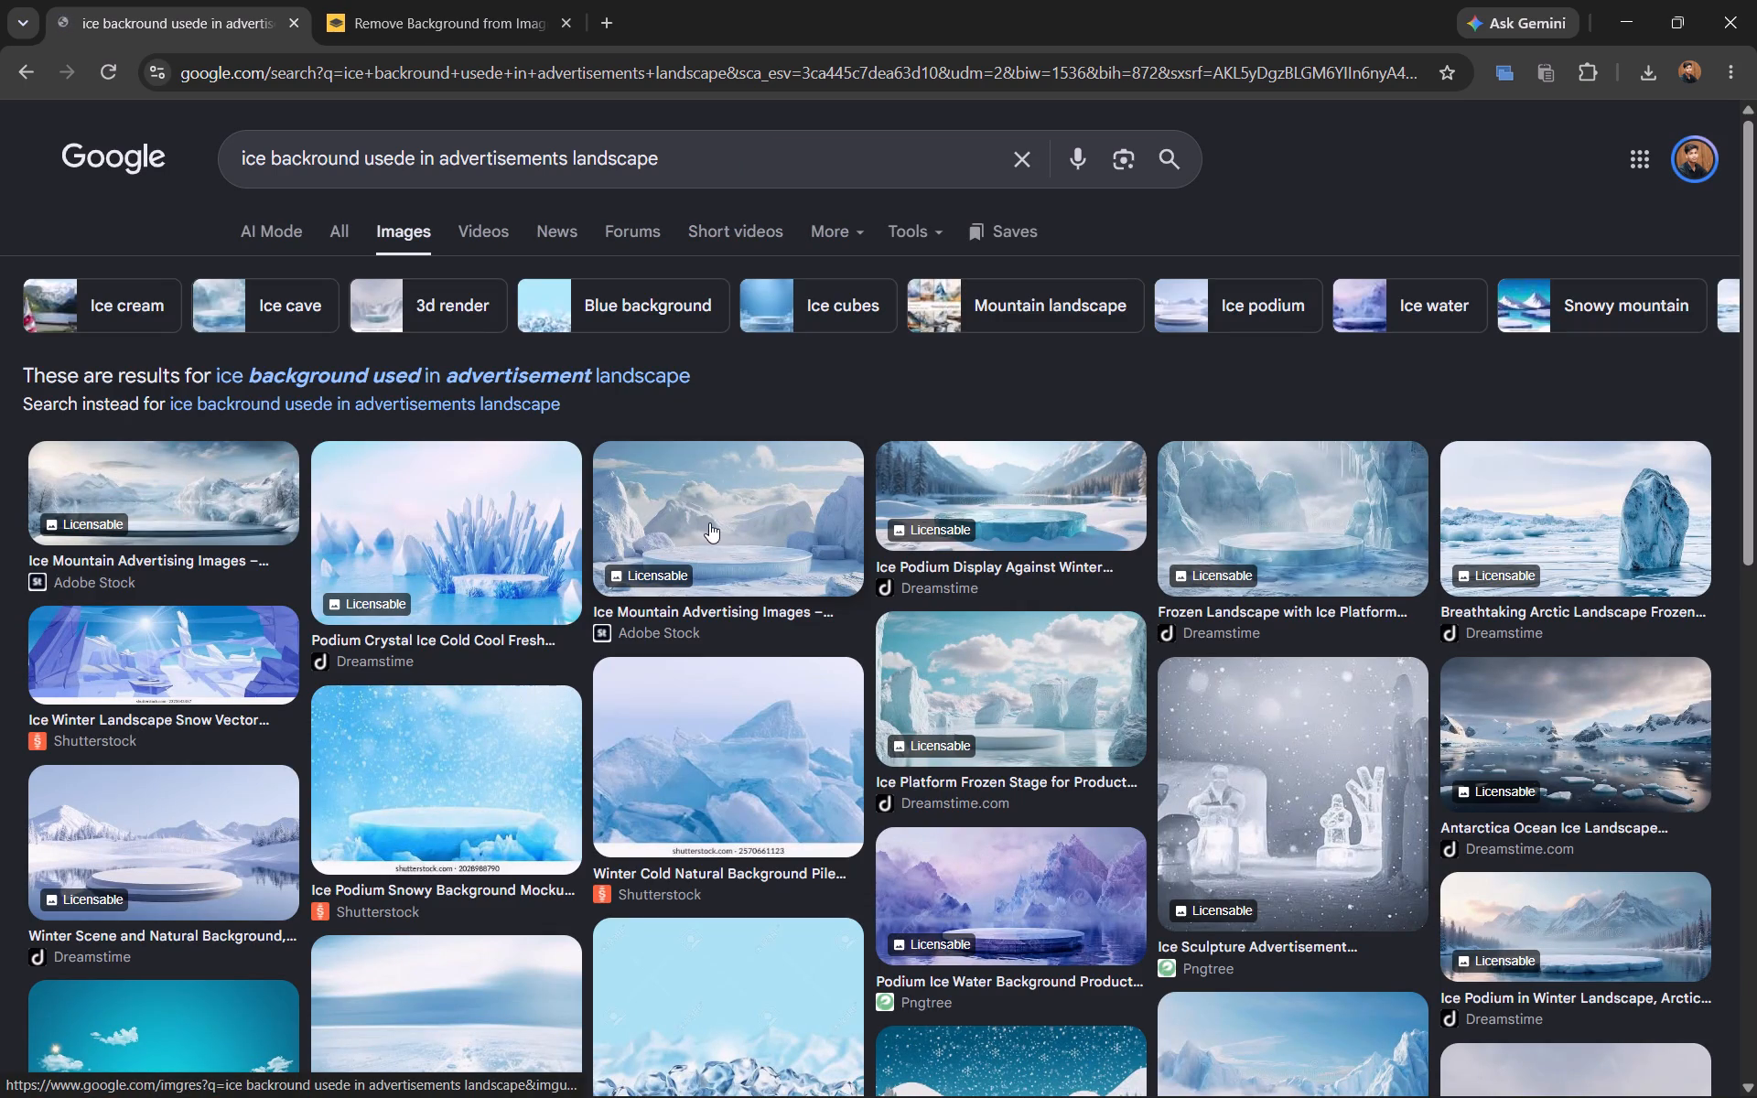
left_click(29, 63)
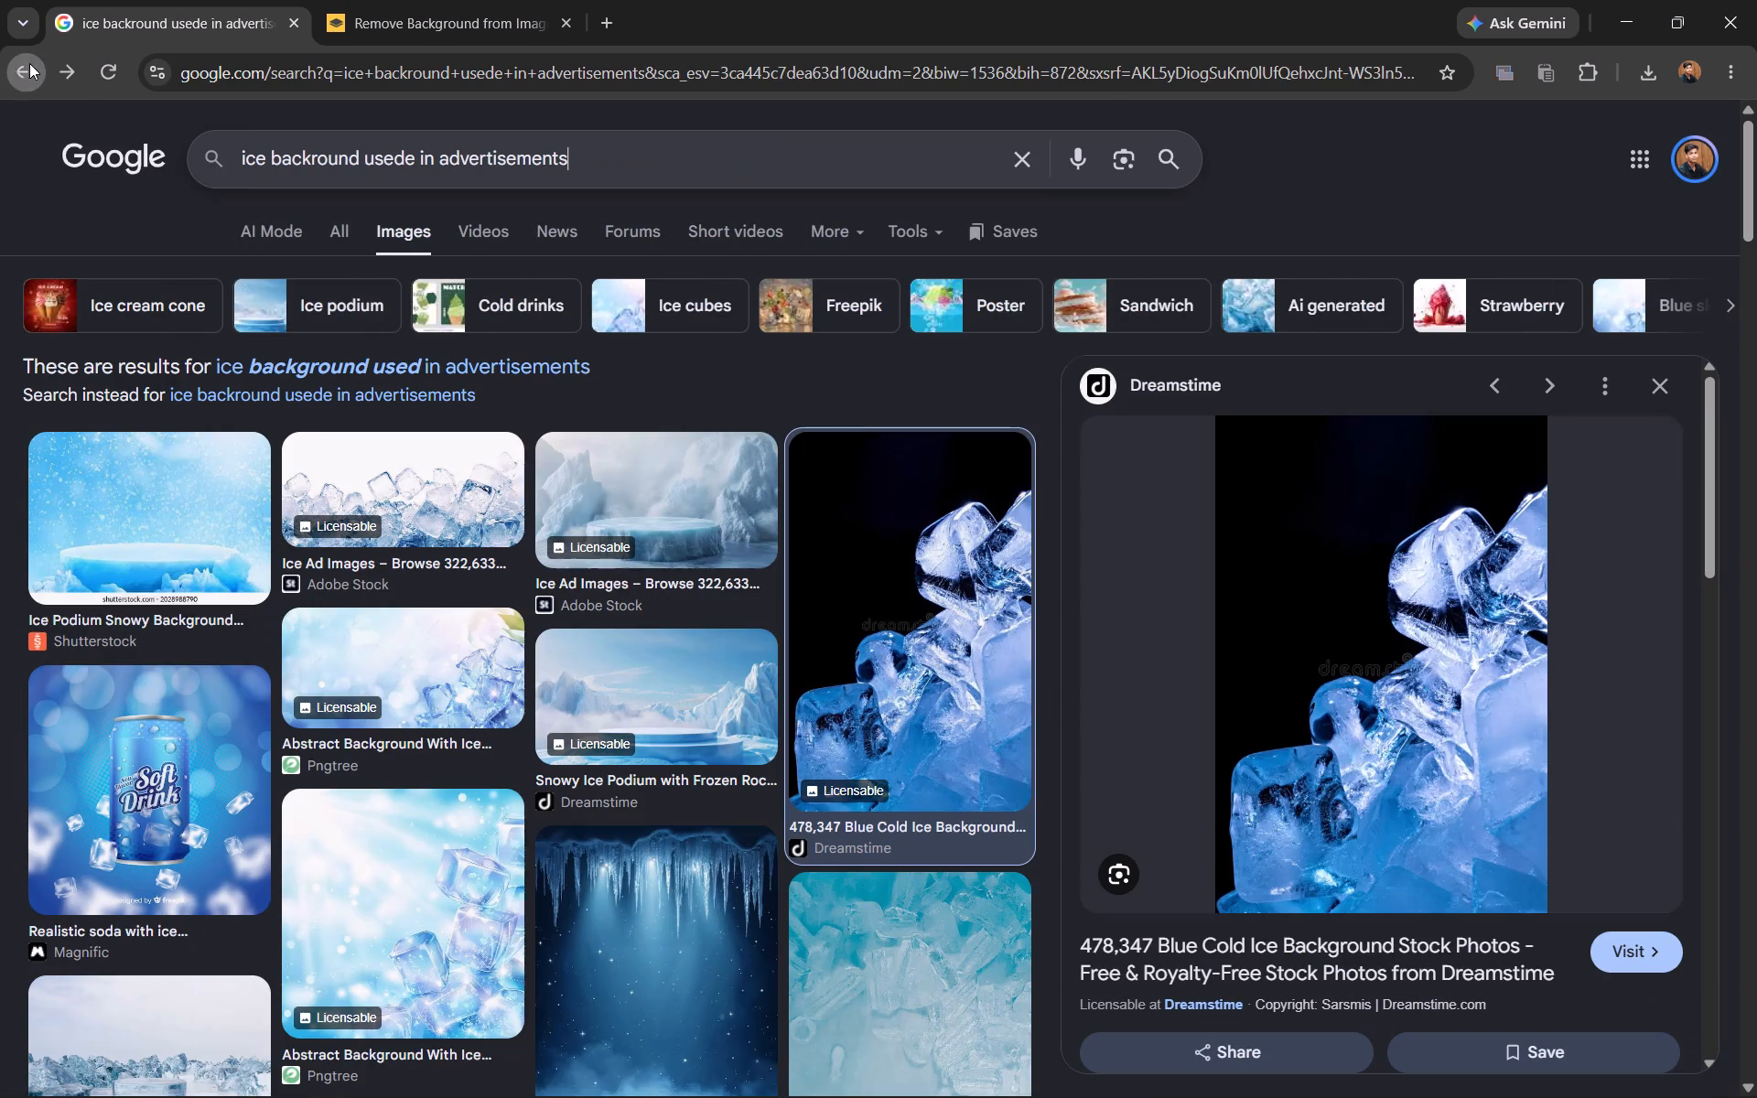
Open the previewed image's Dreamstime source page and examine its blue cold ice background photos for a suitable picture.
left_click(1281, 800)
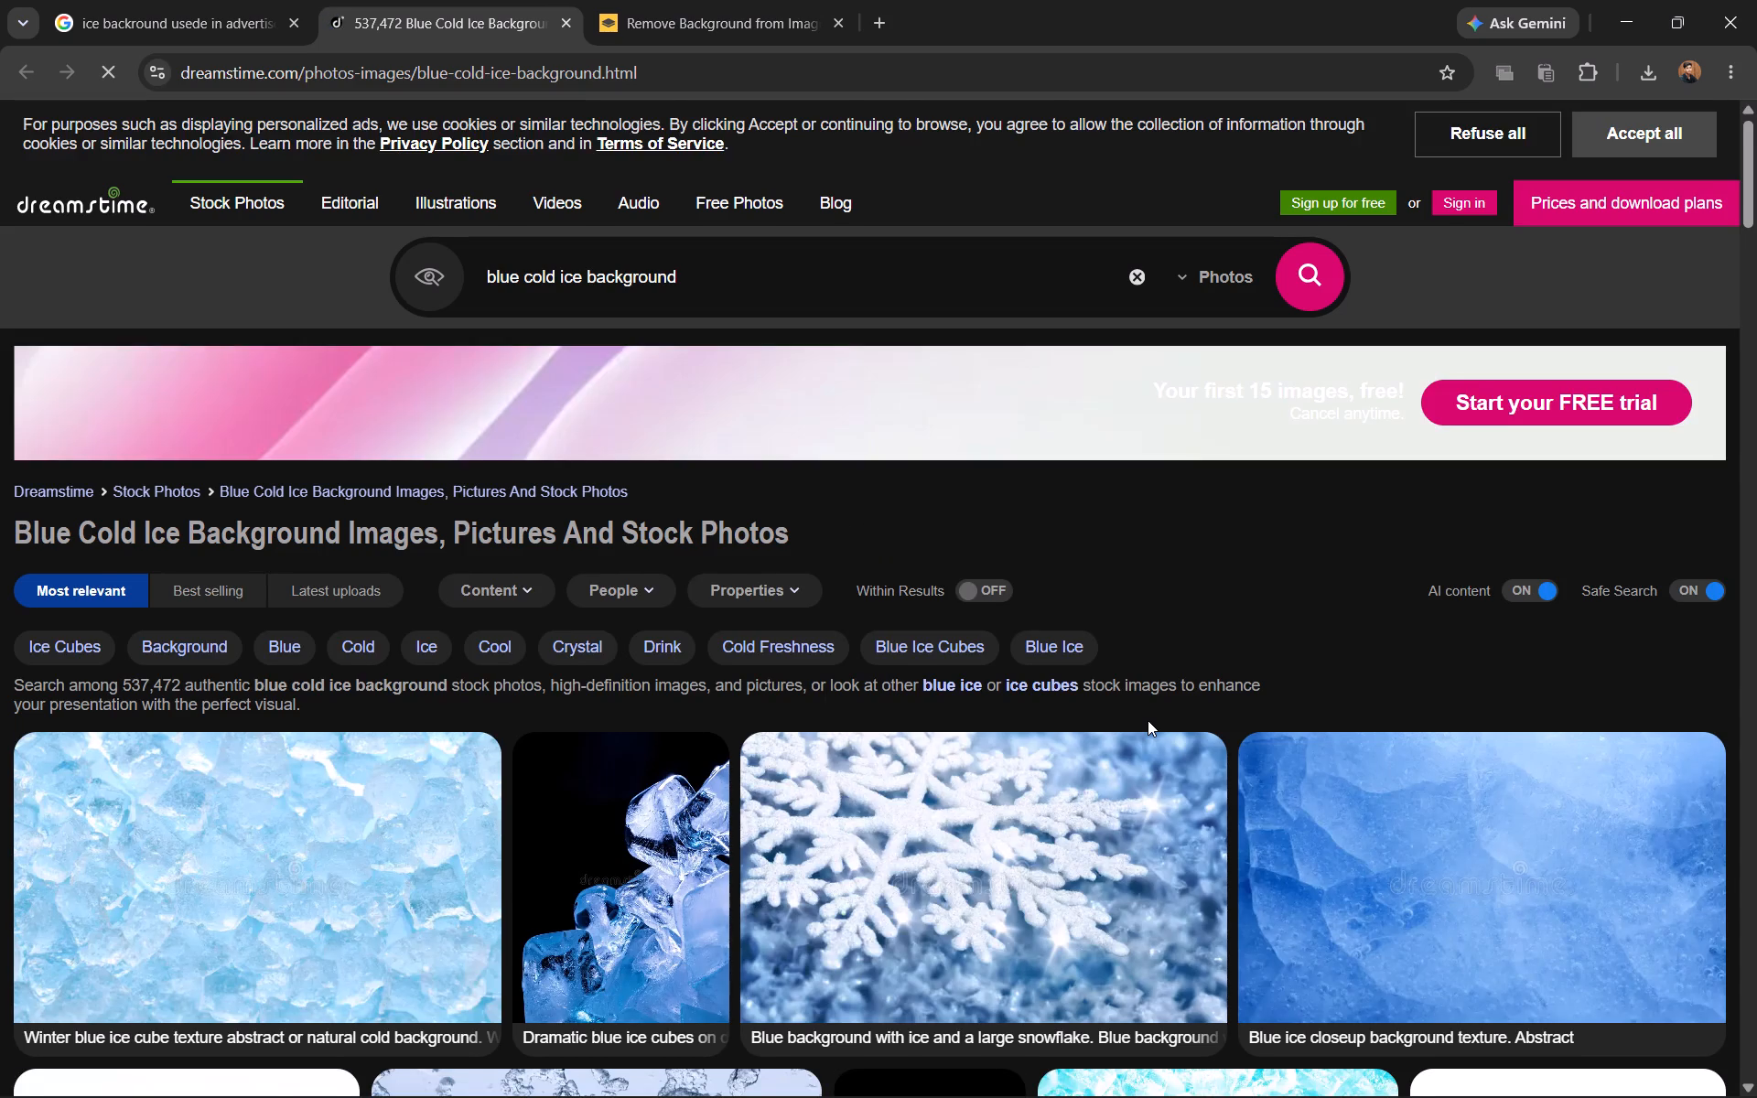
scroll(1148, 720, "down", 4)
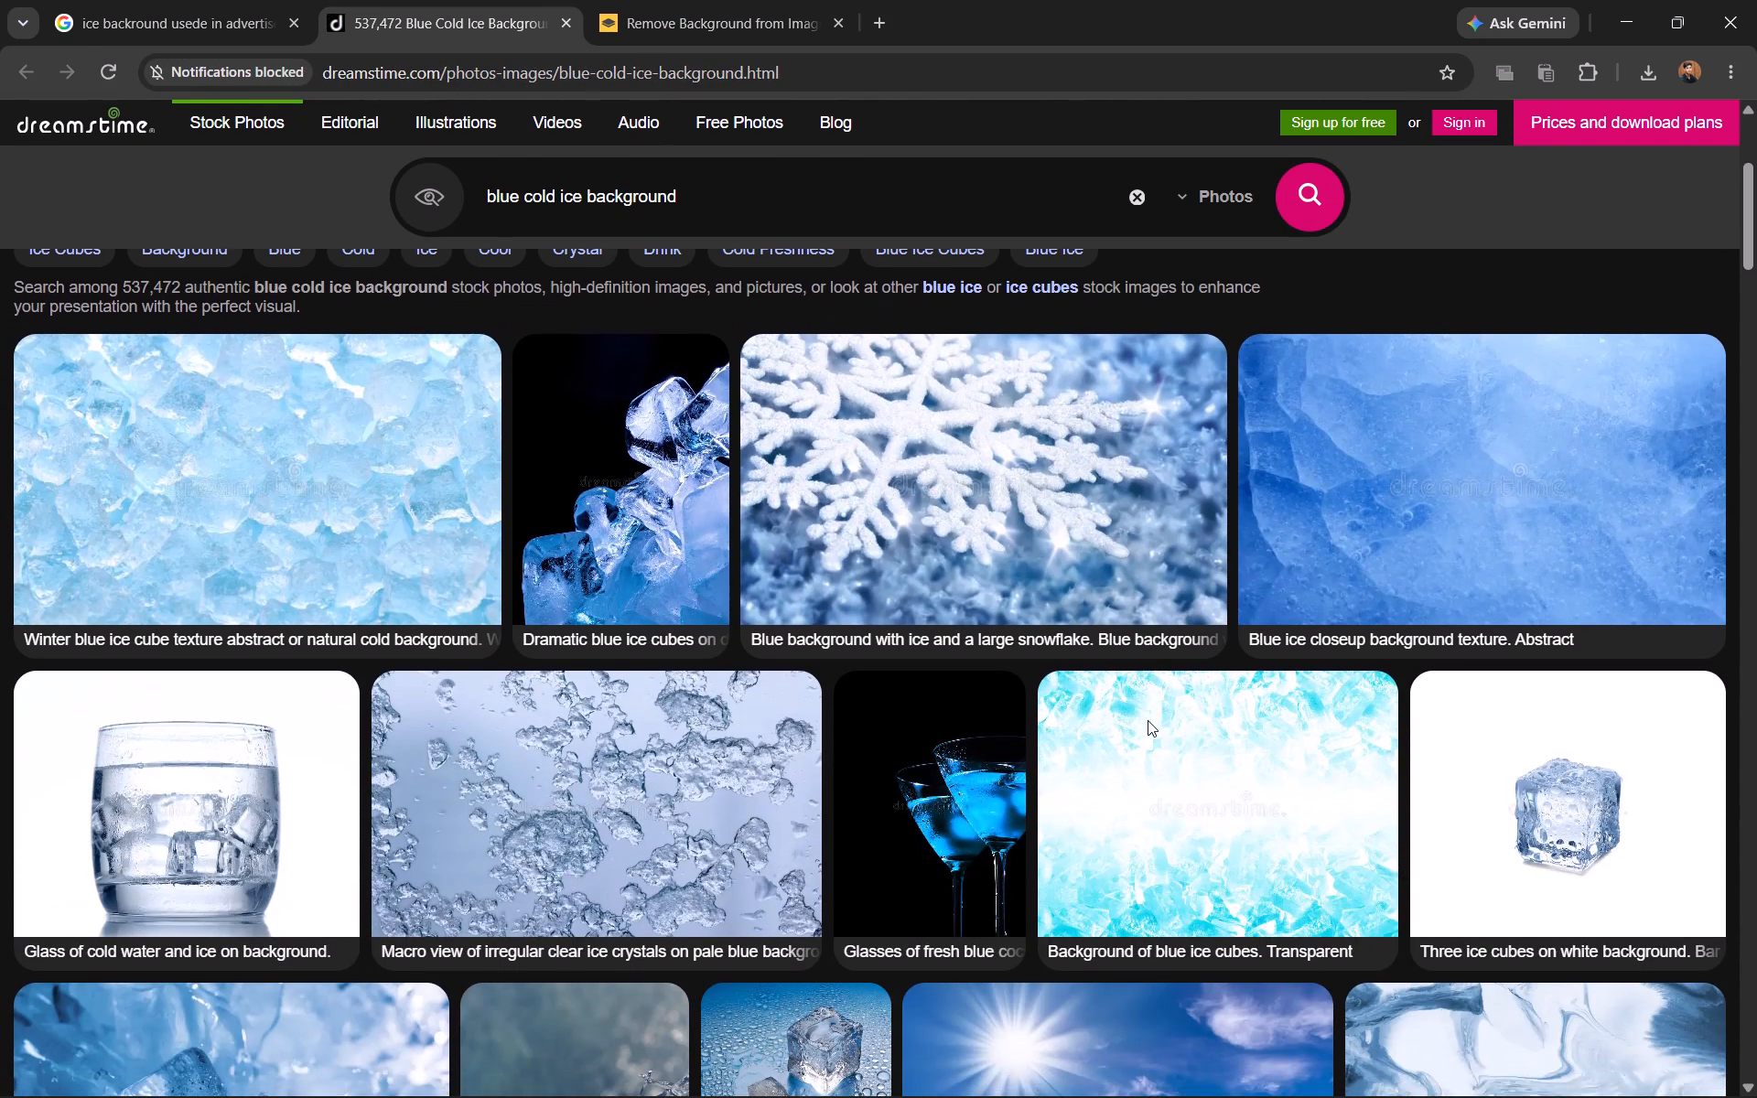
scroll(1148, 720, "down", 3)
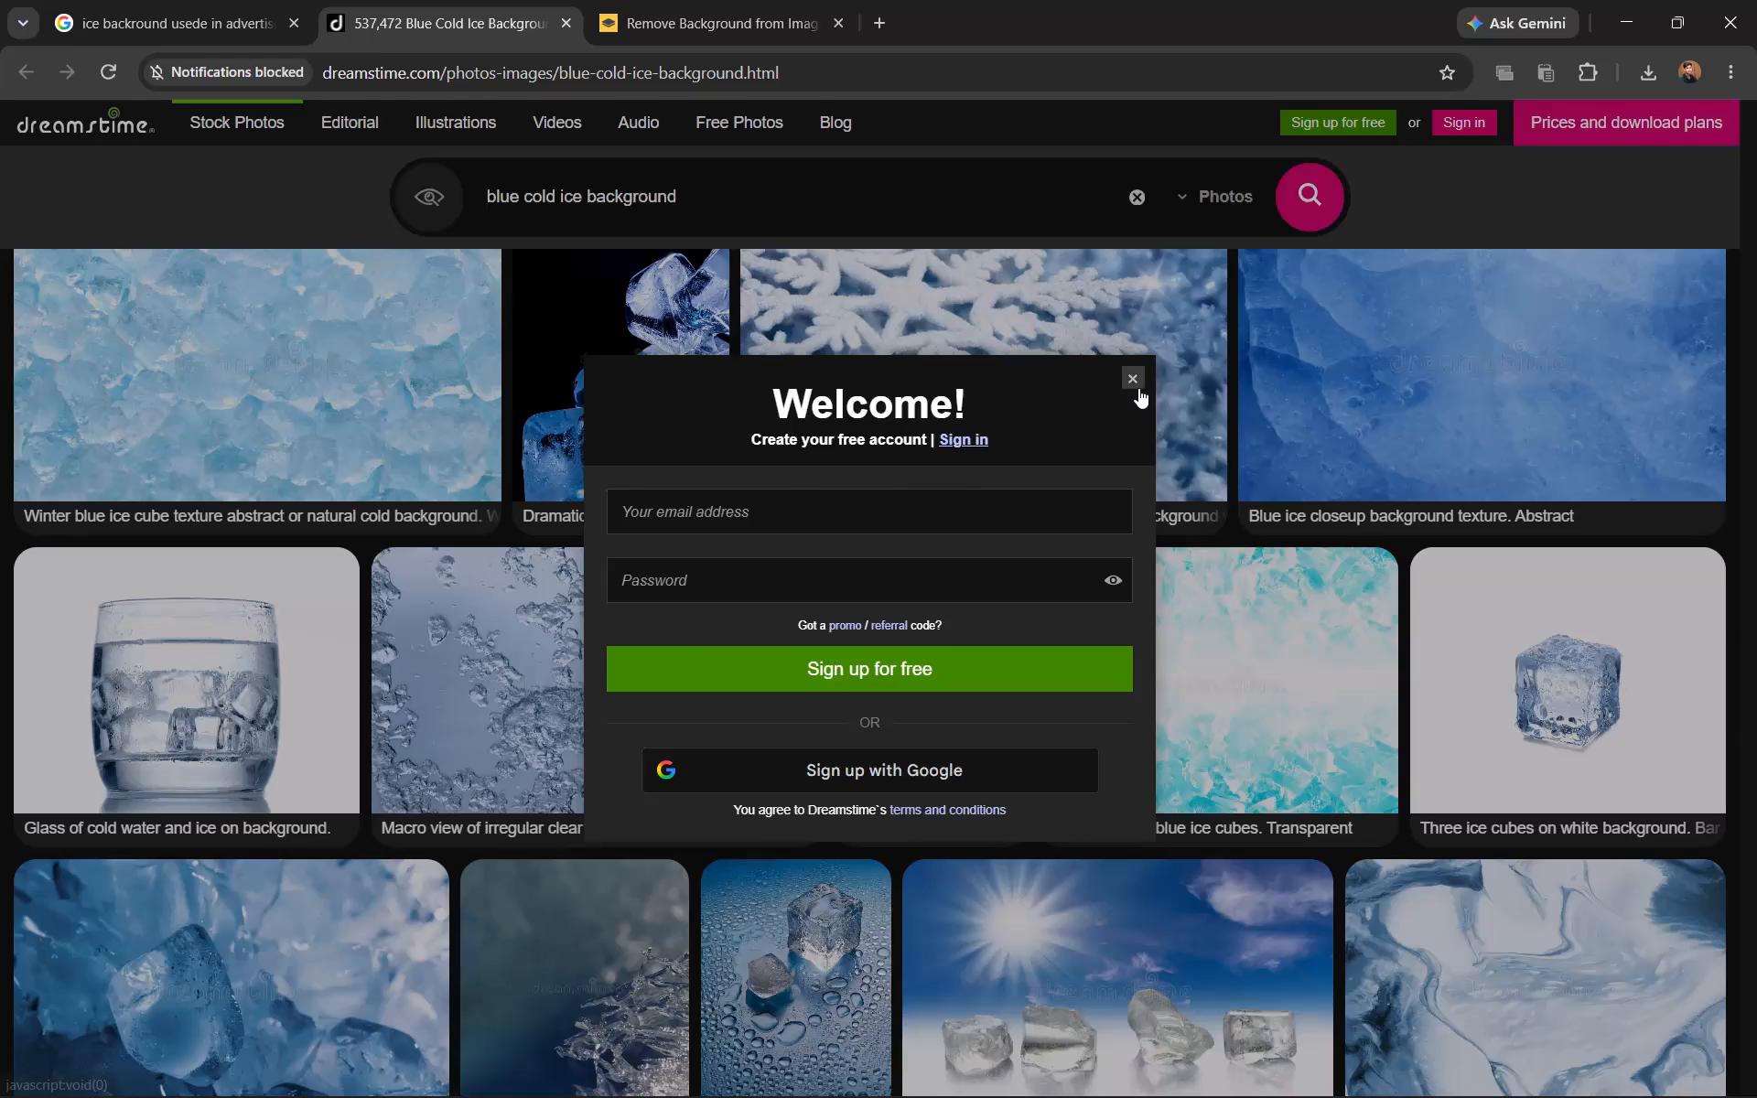
left_click(1138, 388)
scroll(1113, 554, "down", 4)
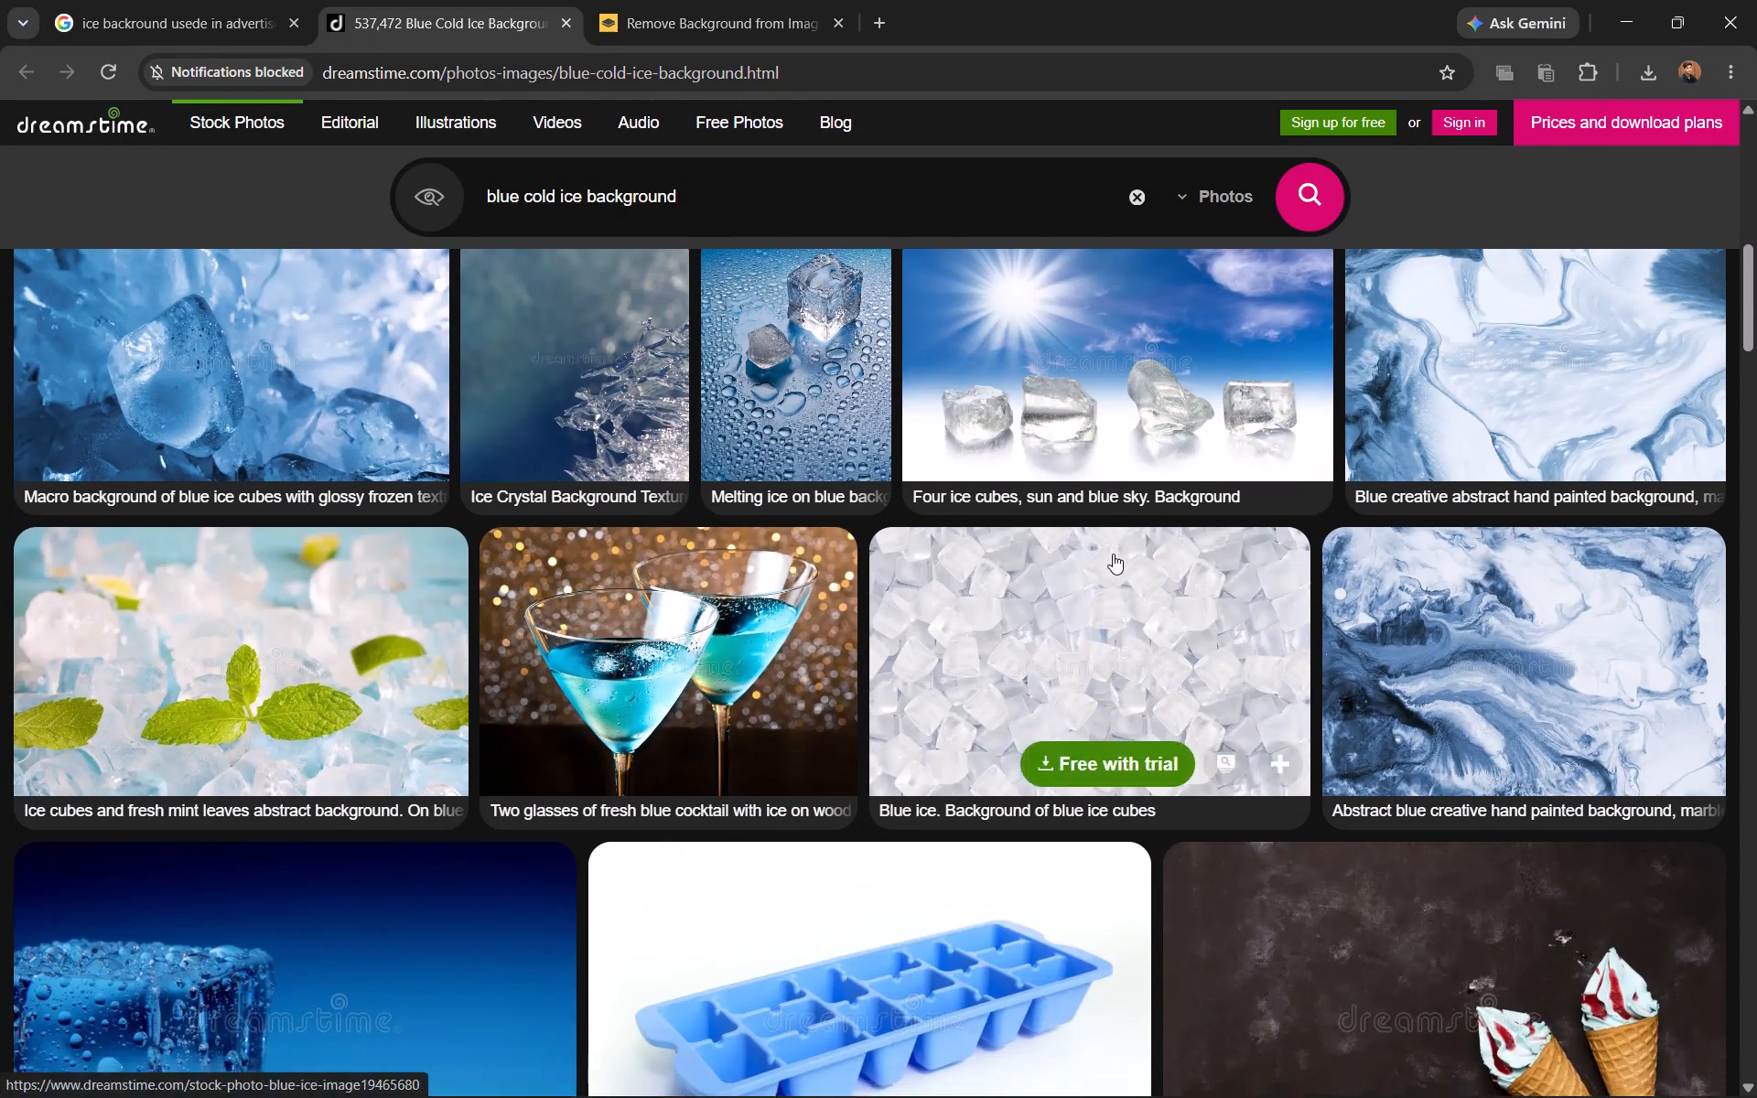
scroll(1113, 554, "up", 3)
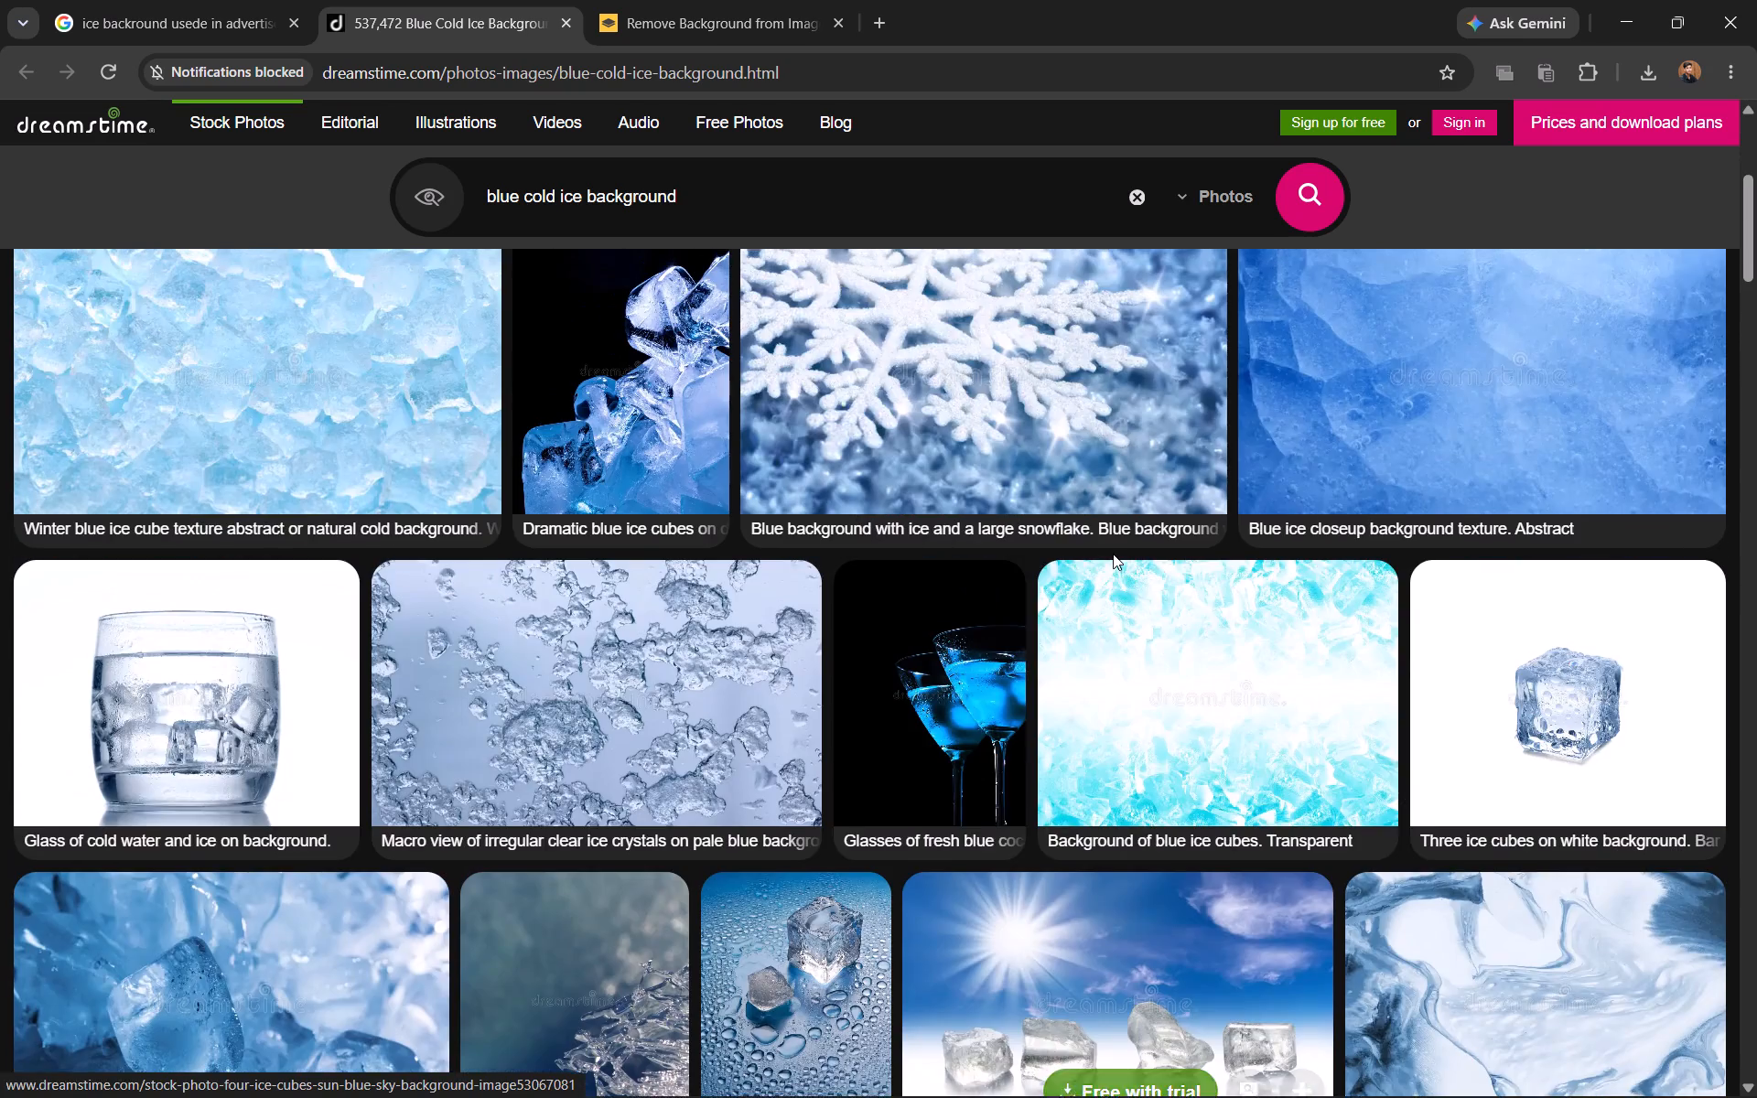
scroll(1113, 554, "up", 2)
scroll(1113, 554, "down", 7)
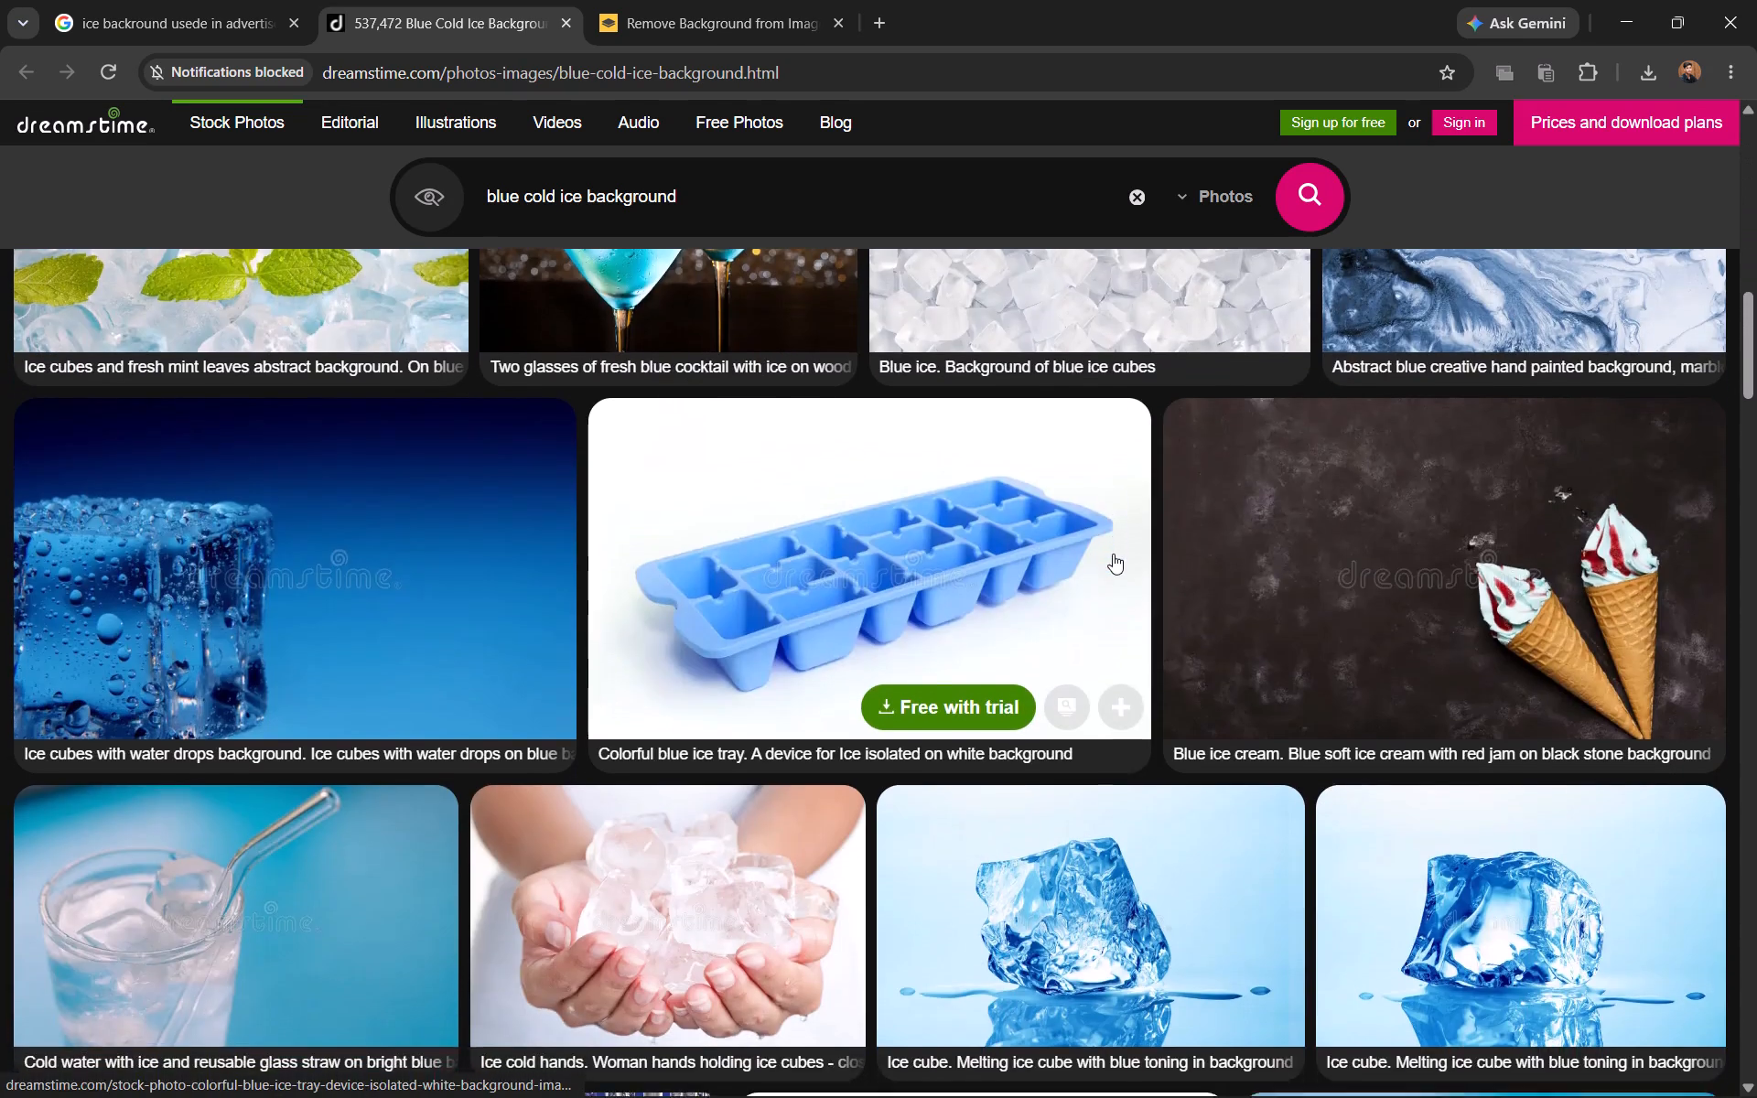
scroll(1113, 554, "down", 3)
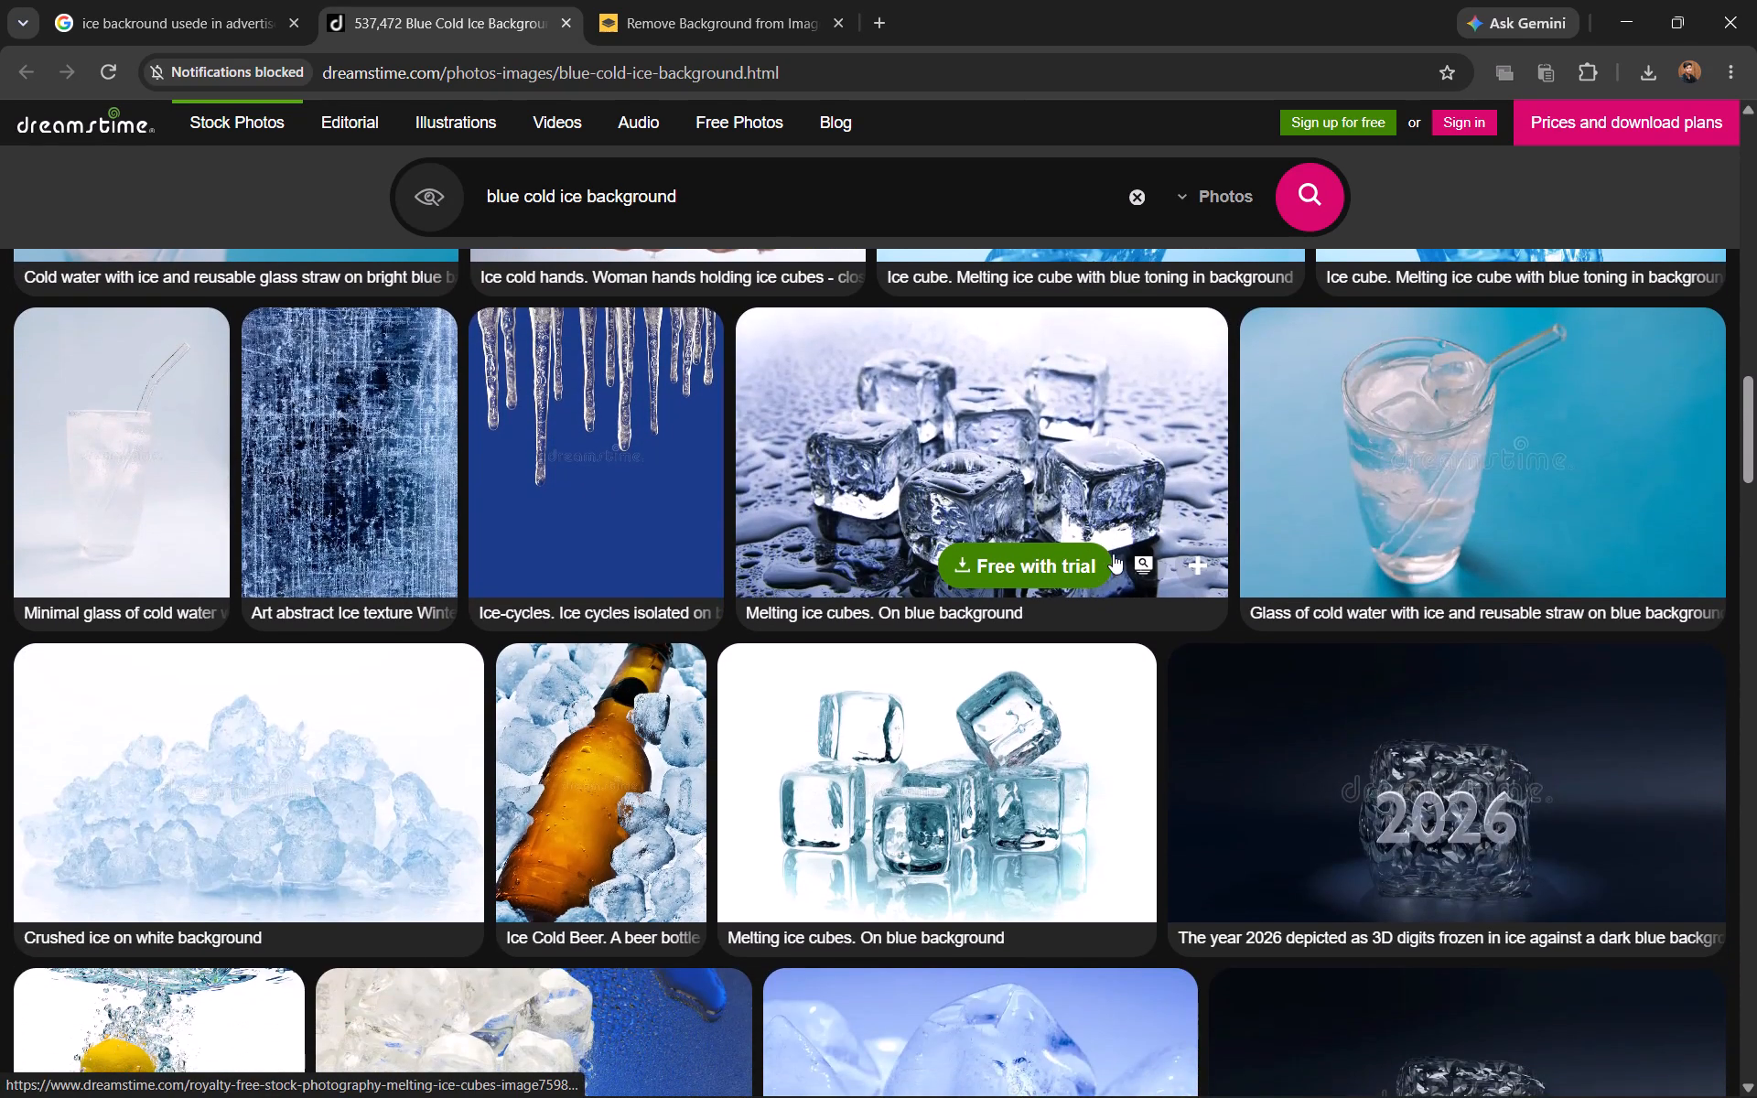
scroll(1113, 554, "down", 3)
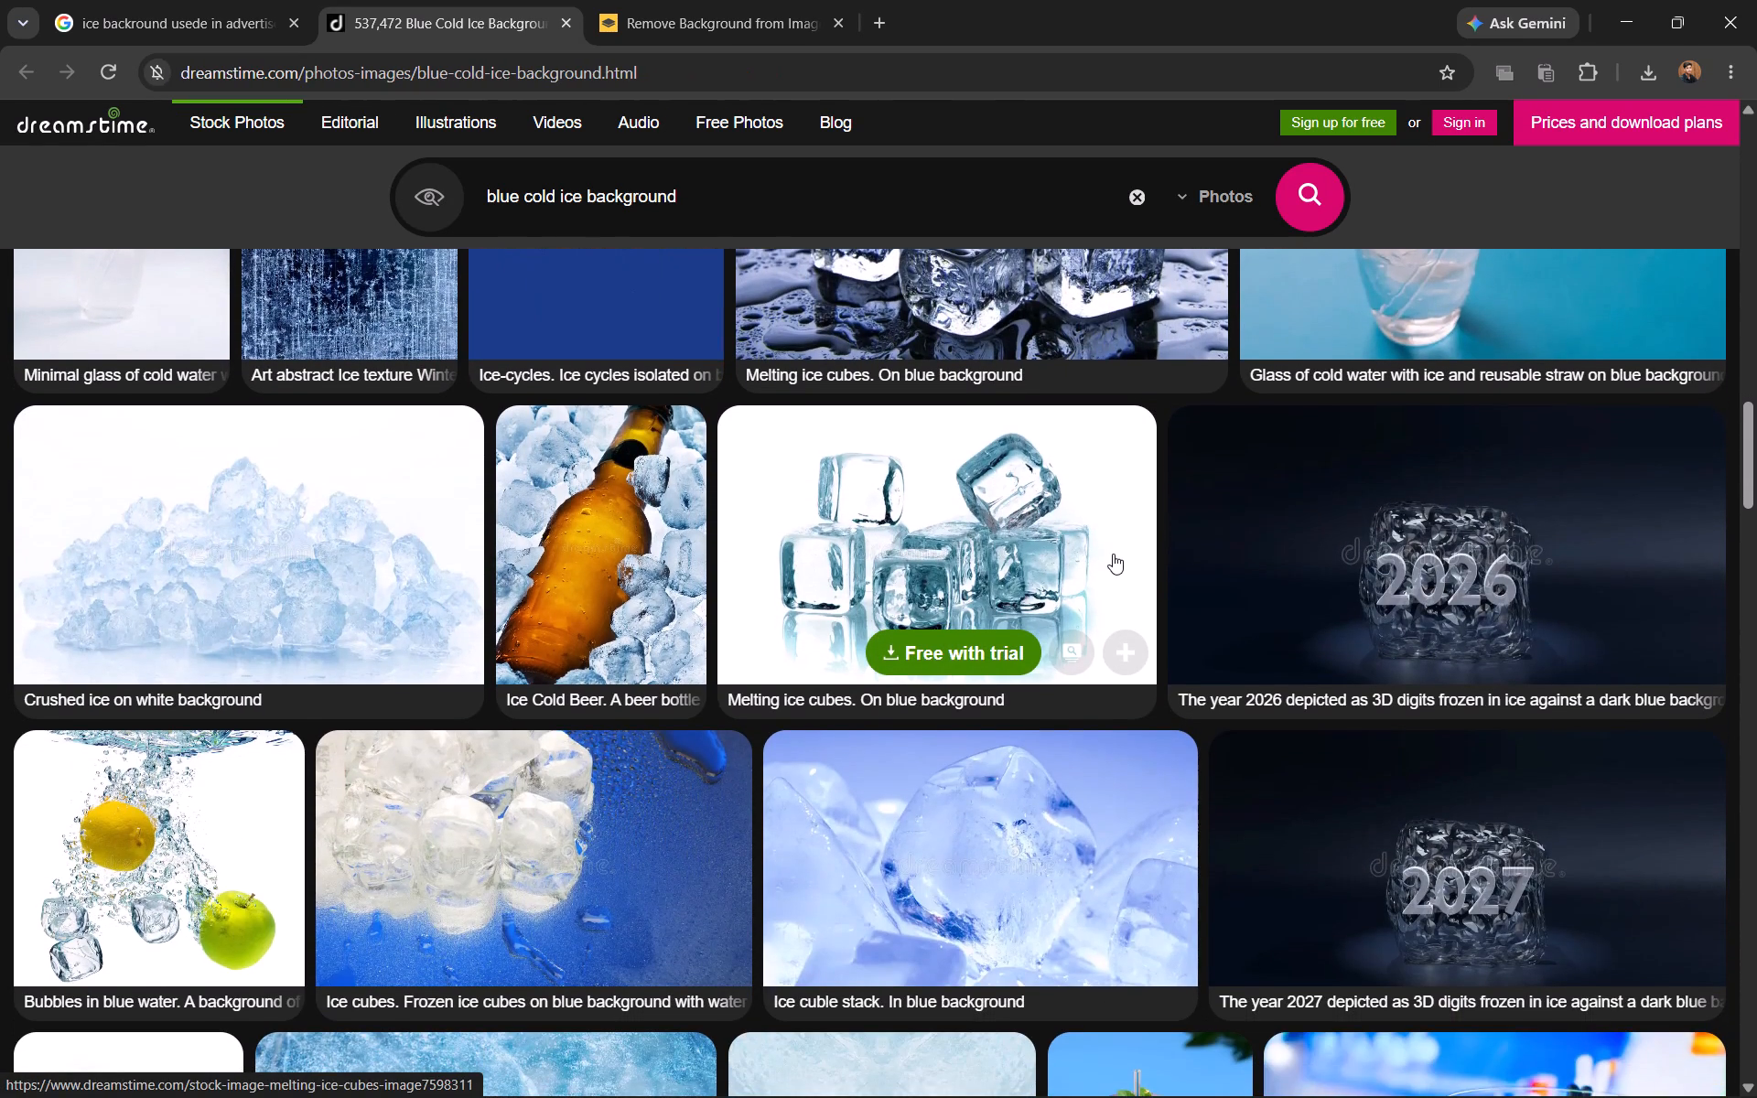
scroll(1113, 554, "down", 1)
scroll(1113, 554, "up", 8)
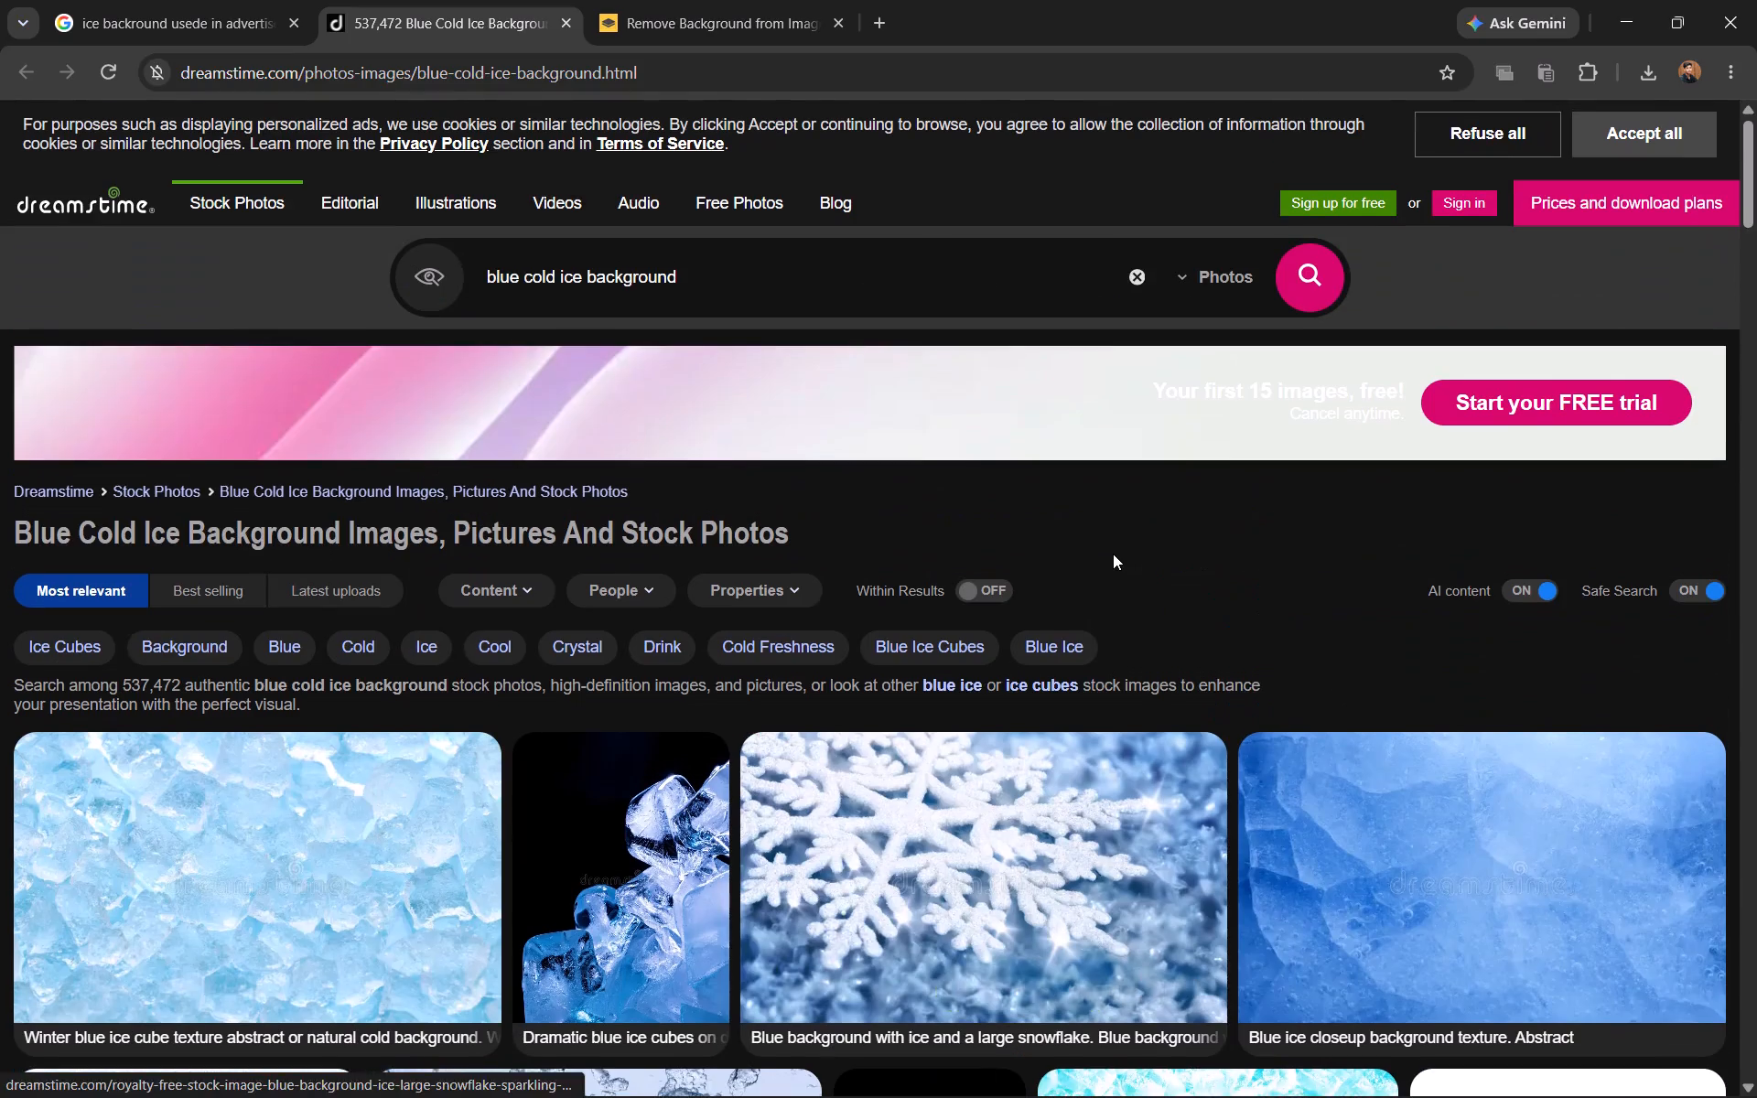
scroll(1113, 554, "up", 1)
Open the dramatic blue ice cubes photo on black, save it to the Desktop as ice2 with type All Files, and close its page.
left_click(677, 855)
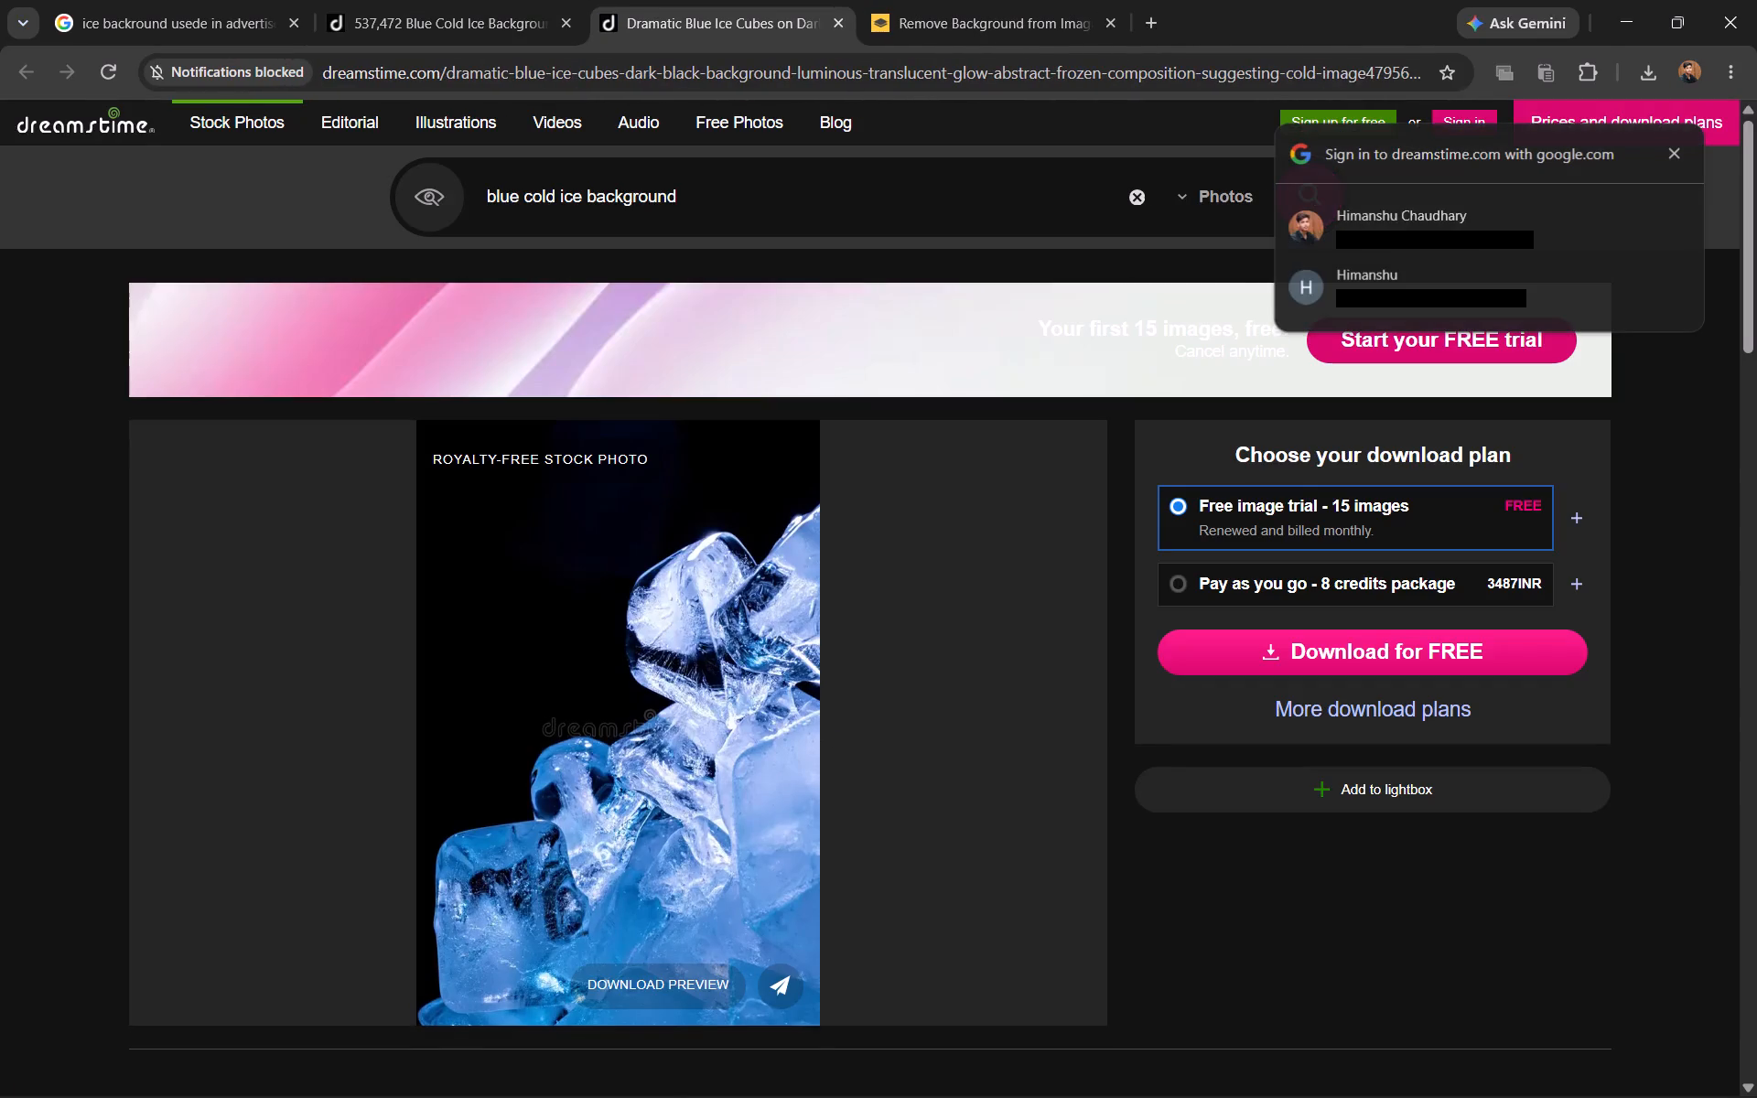
right_click(728, 726)
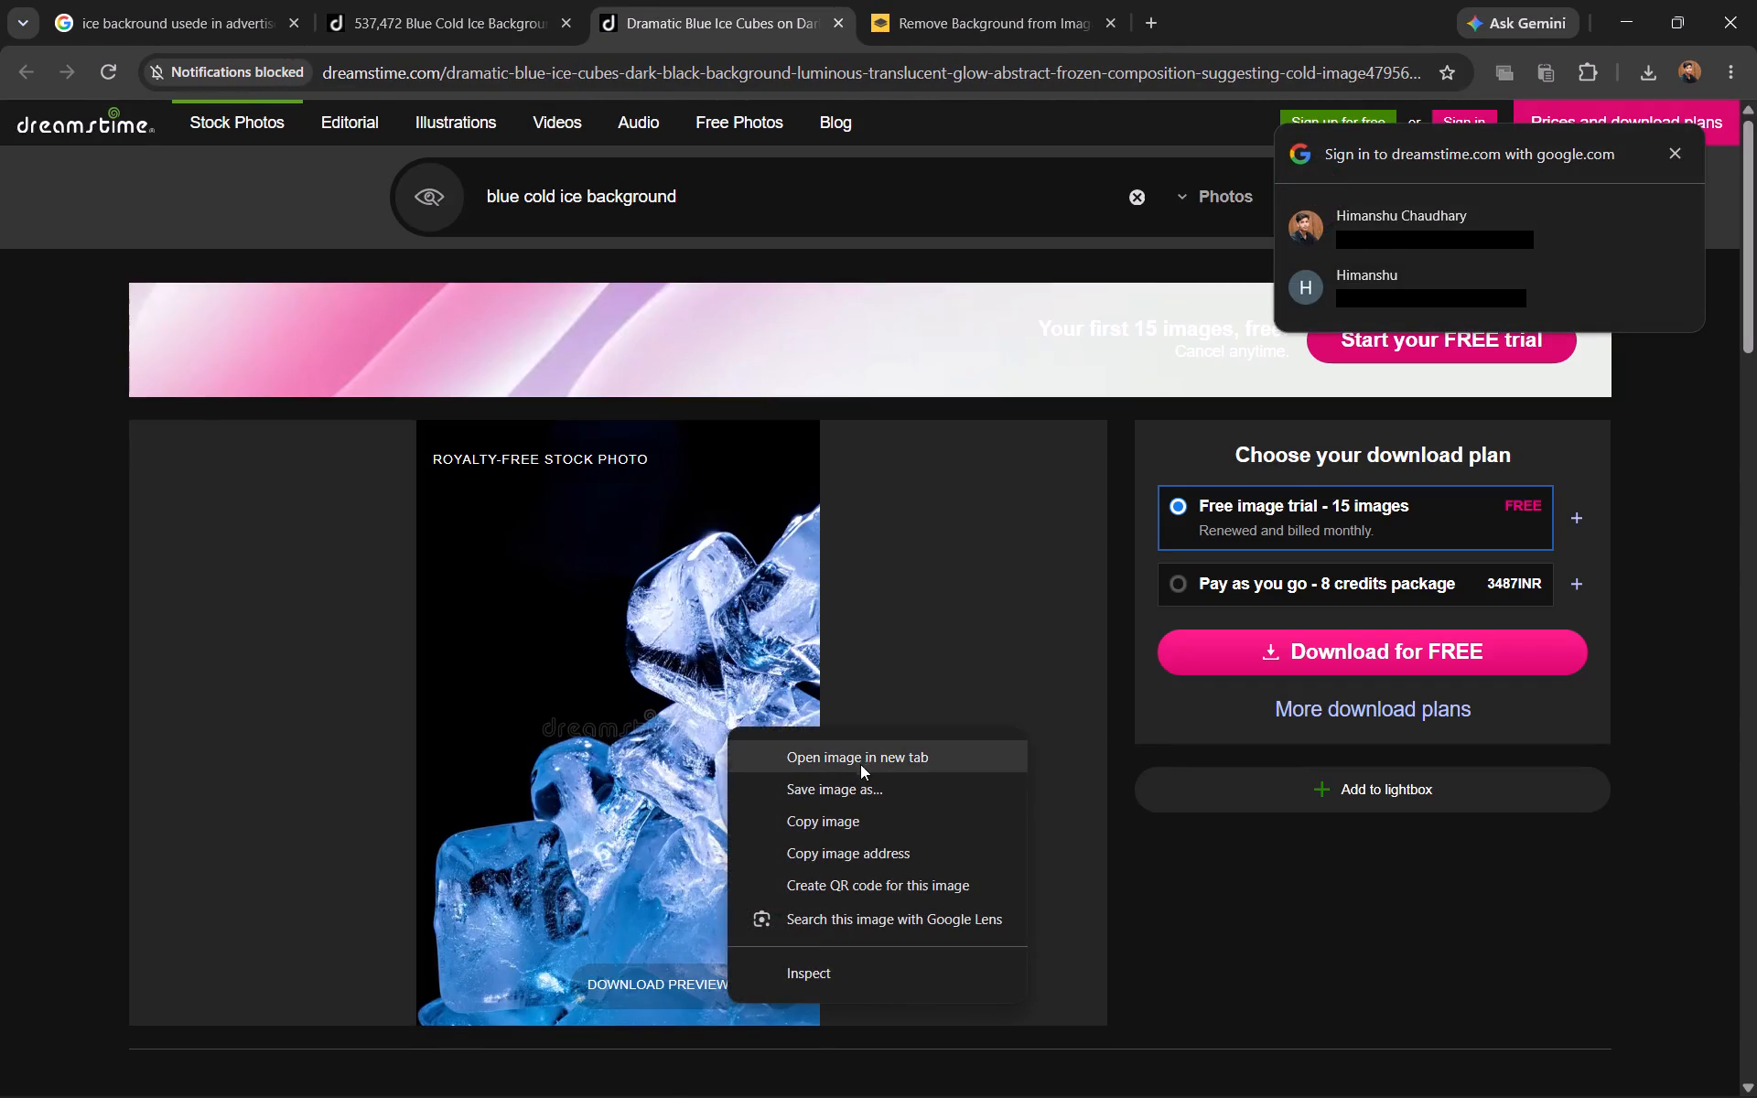
left_click(832, 791)
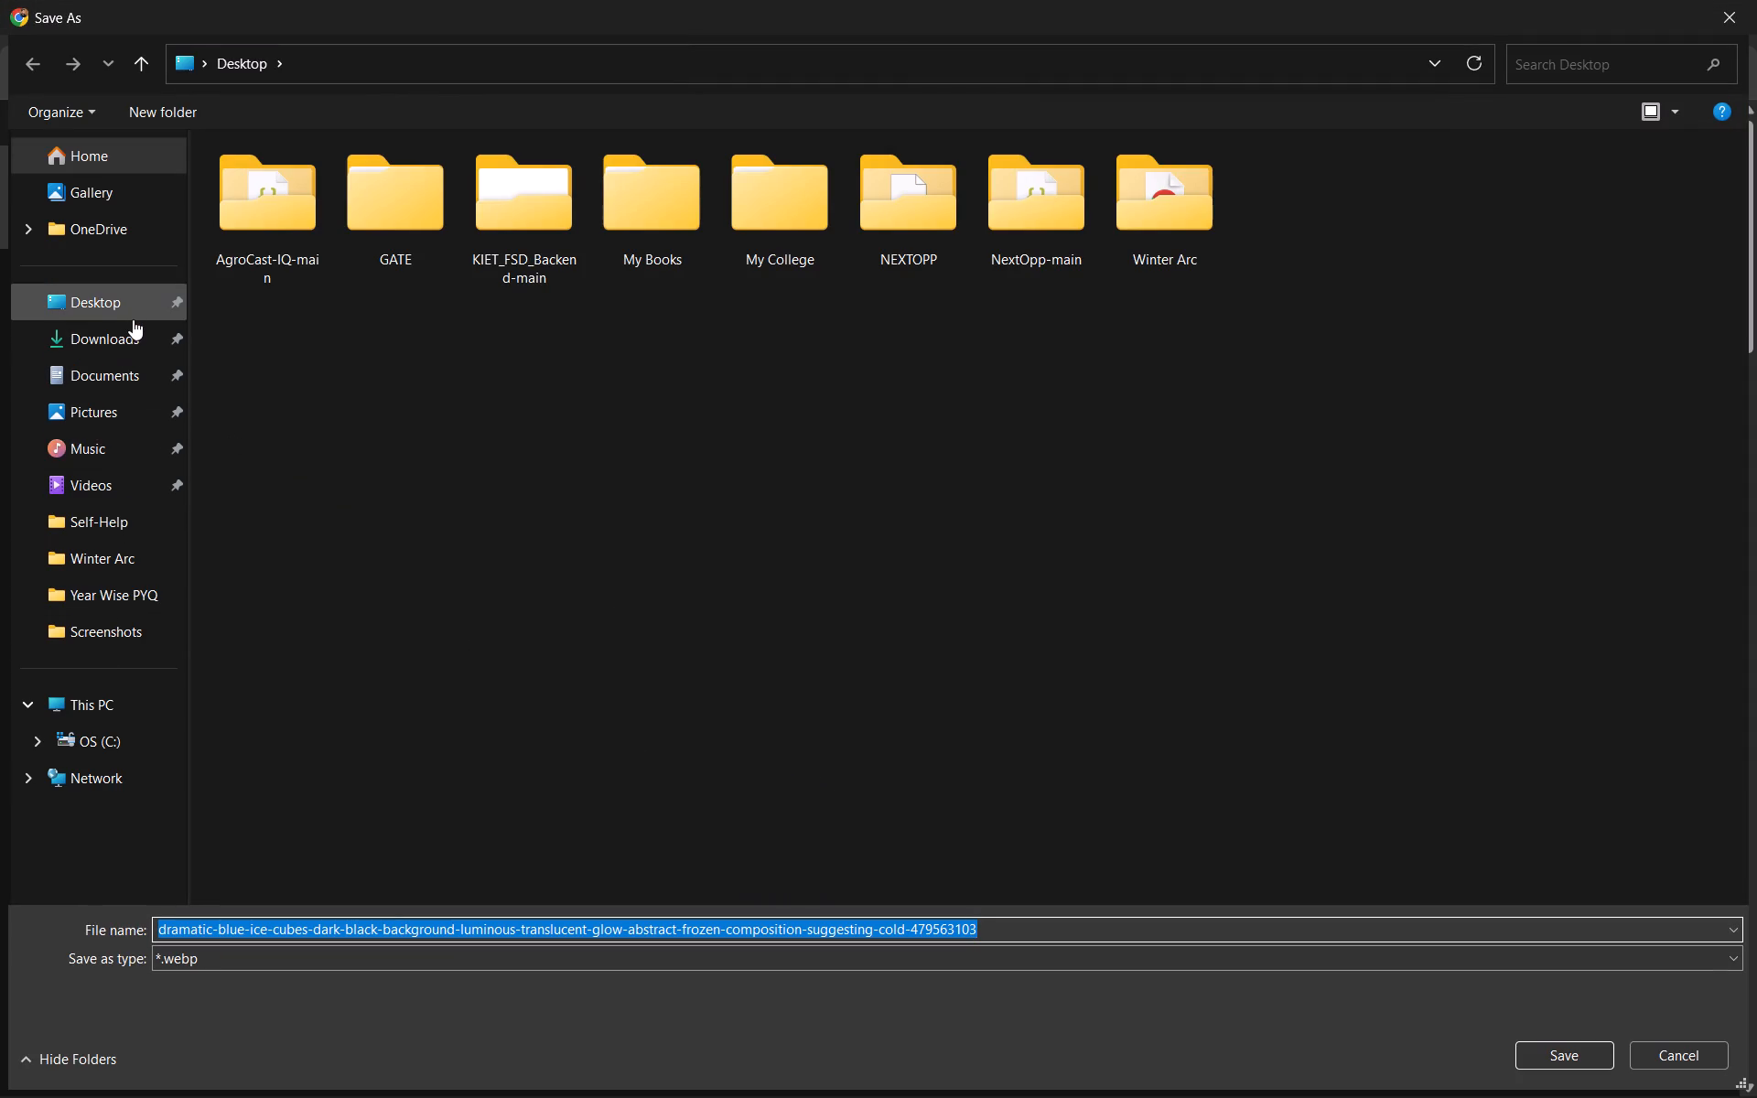
left_click(135, 315)
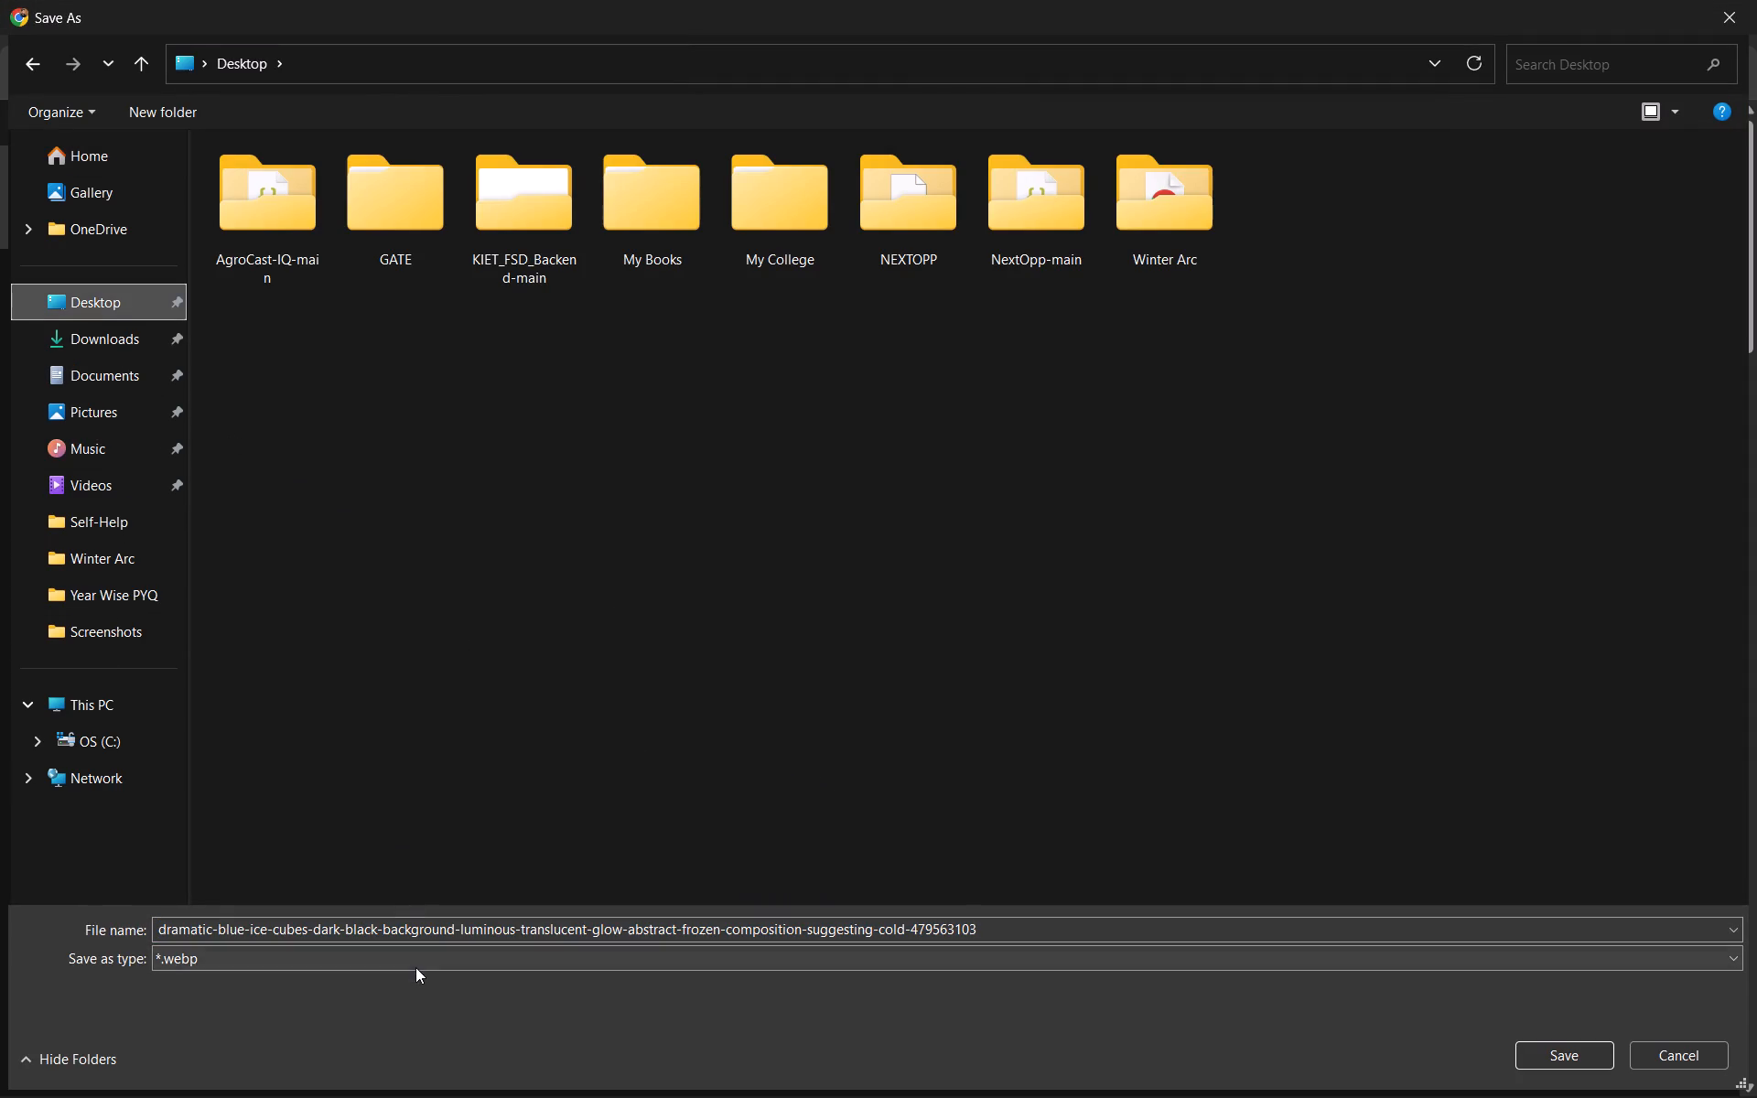
left_click(415, 967)
left_click(390, 1006)
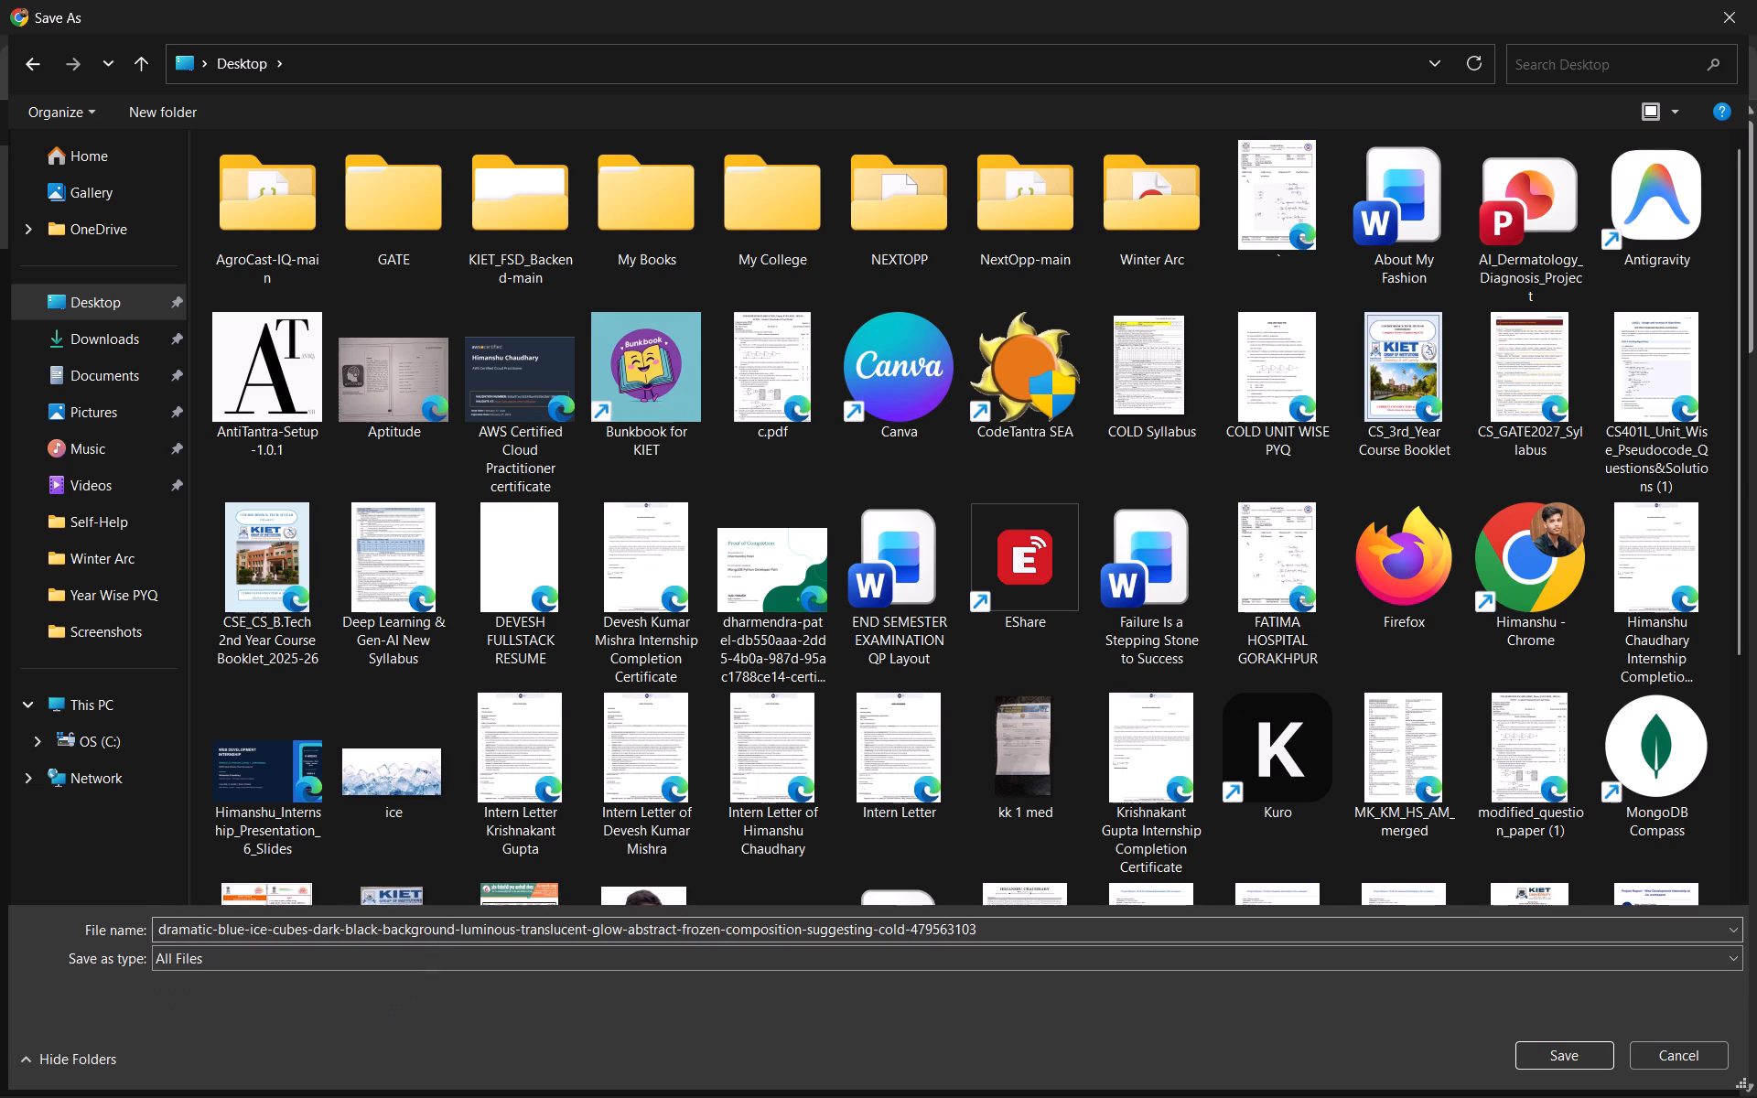
triple_click(442, 927)
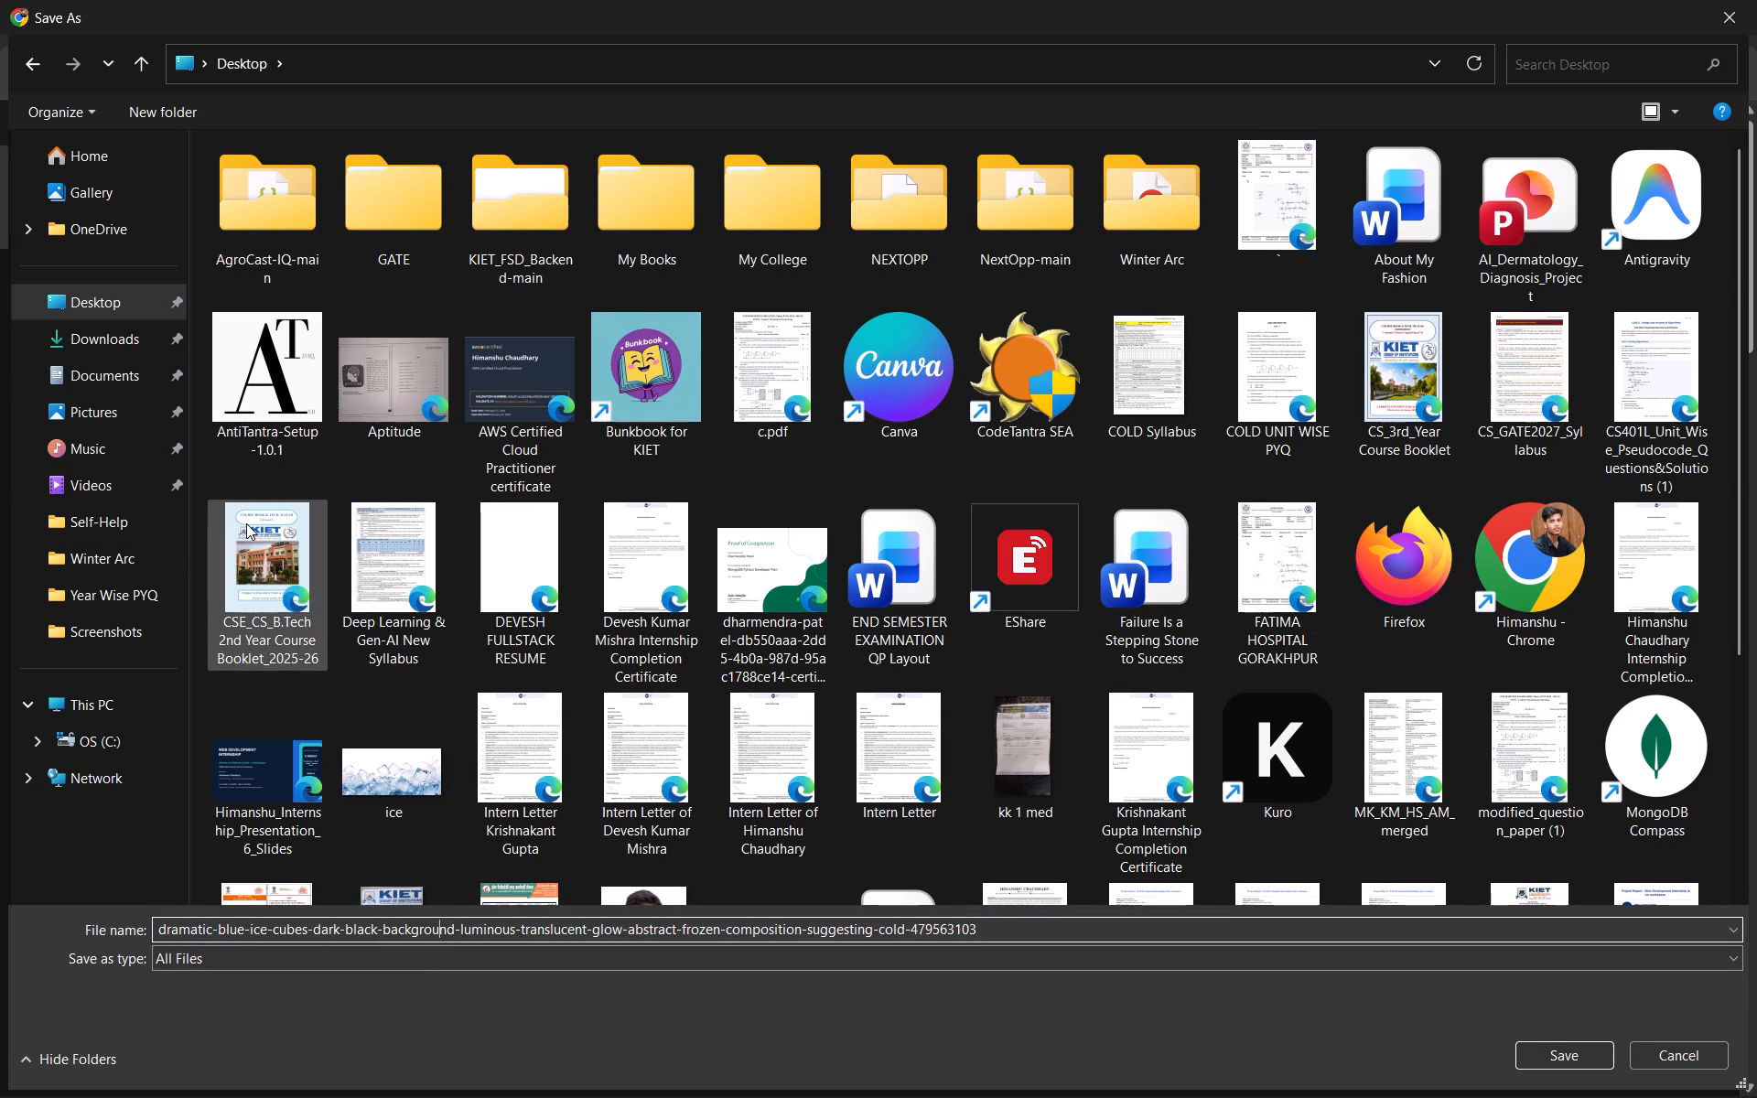
type("ice")
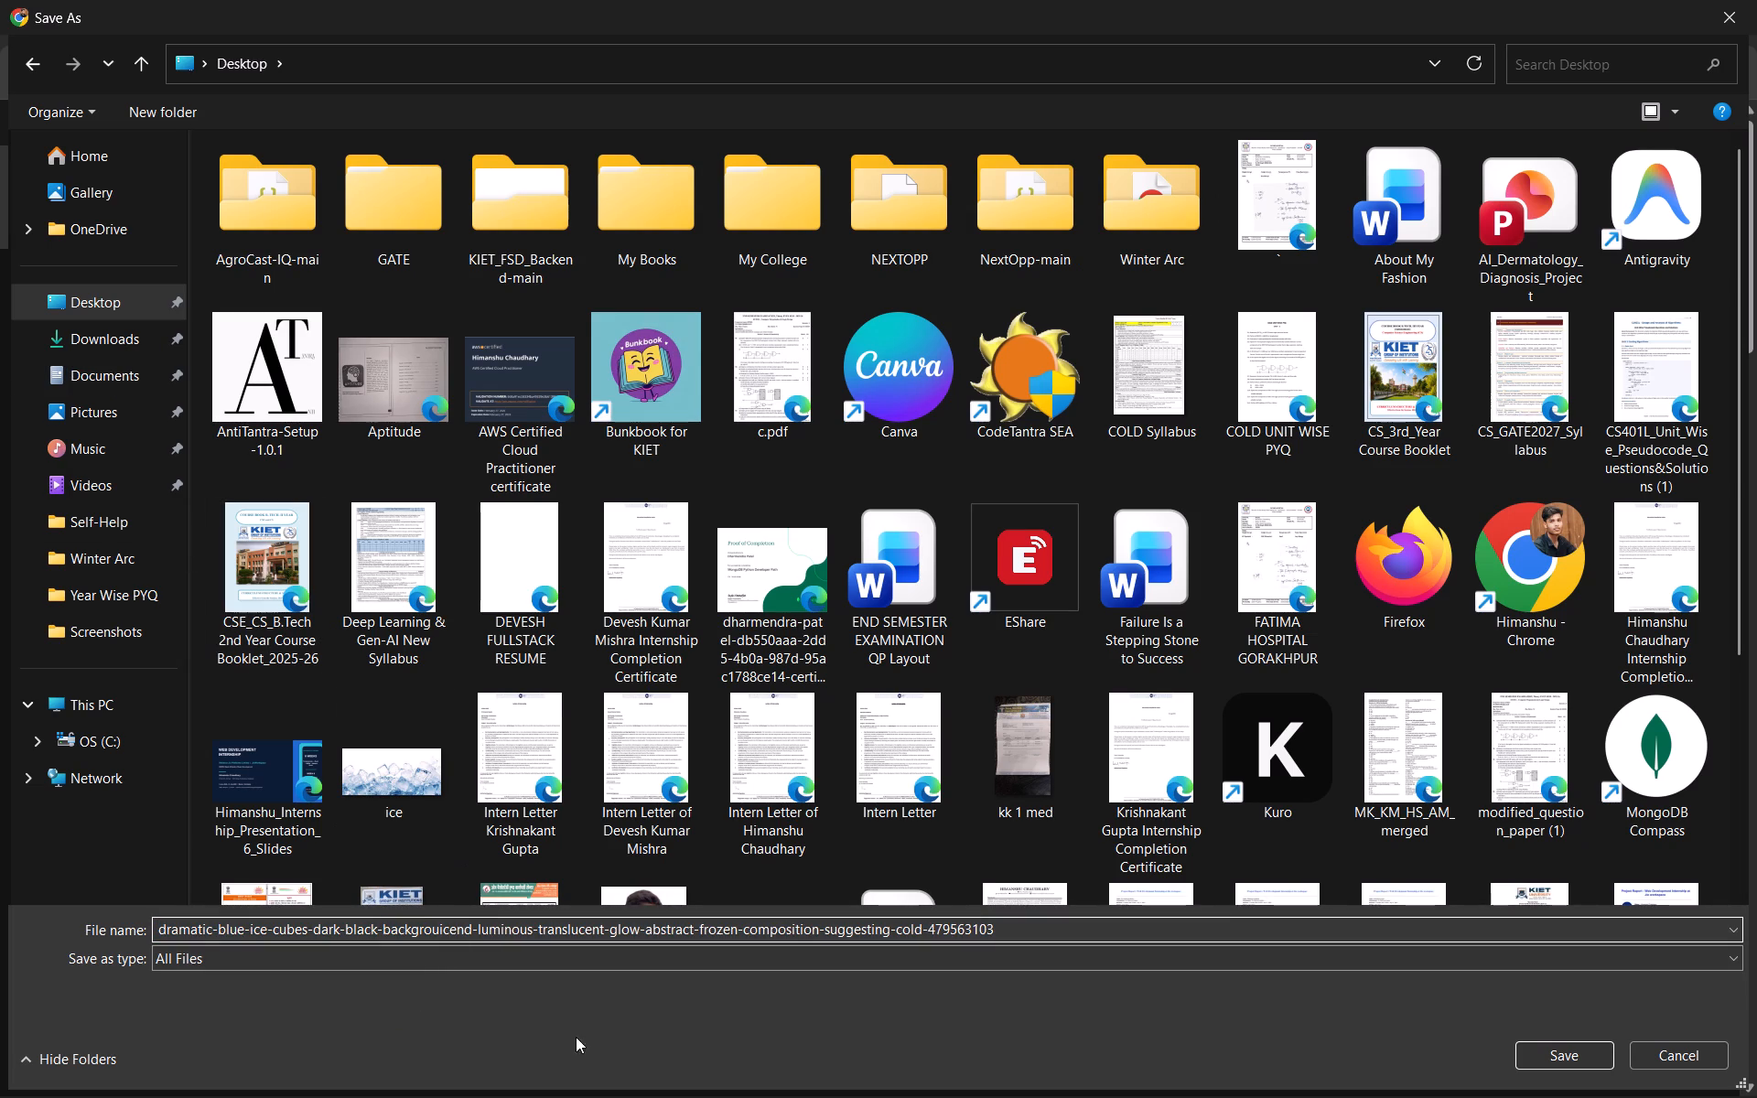
triple_click(588, 934)
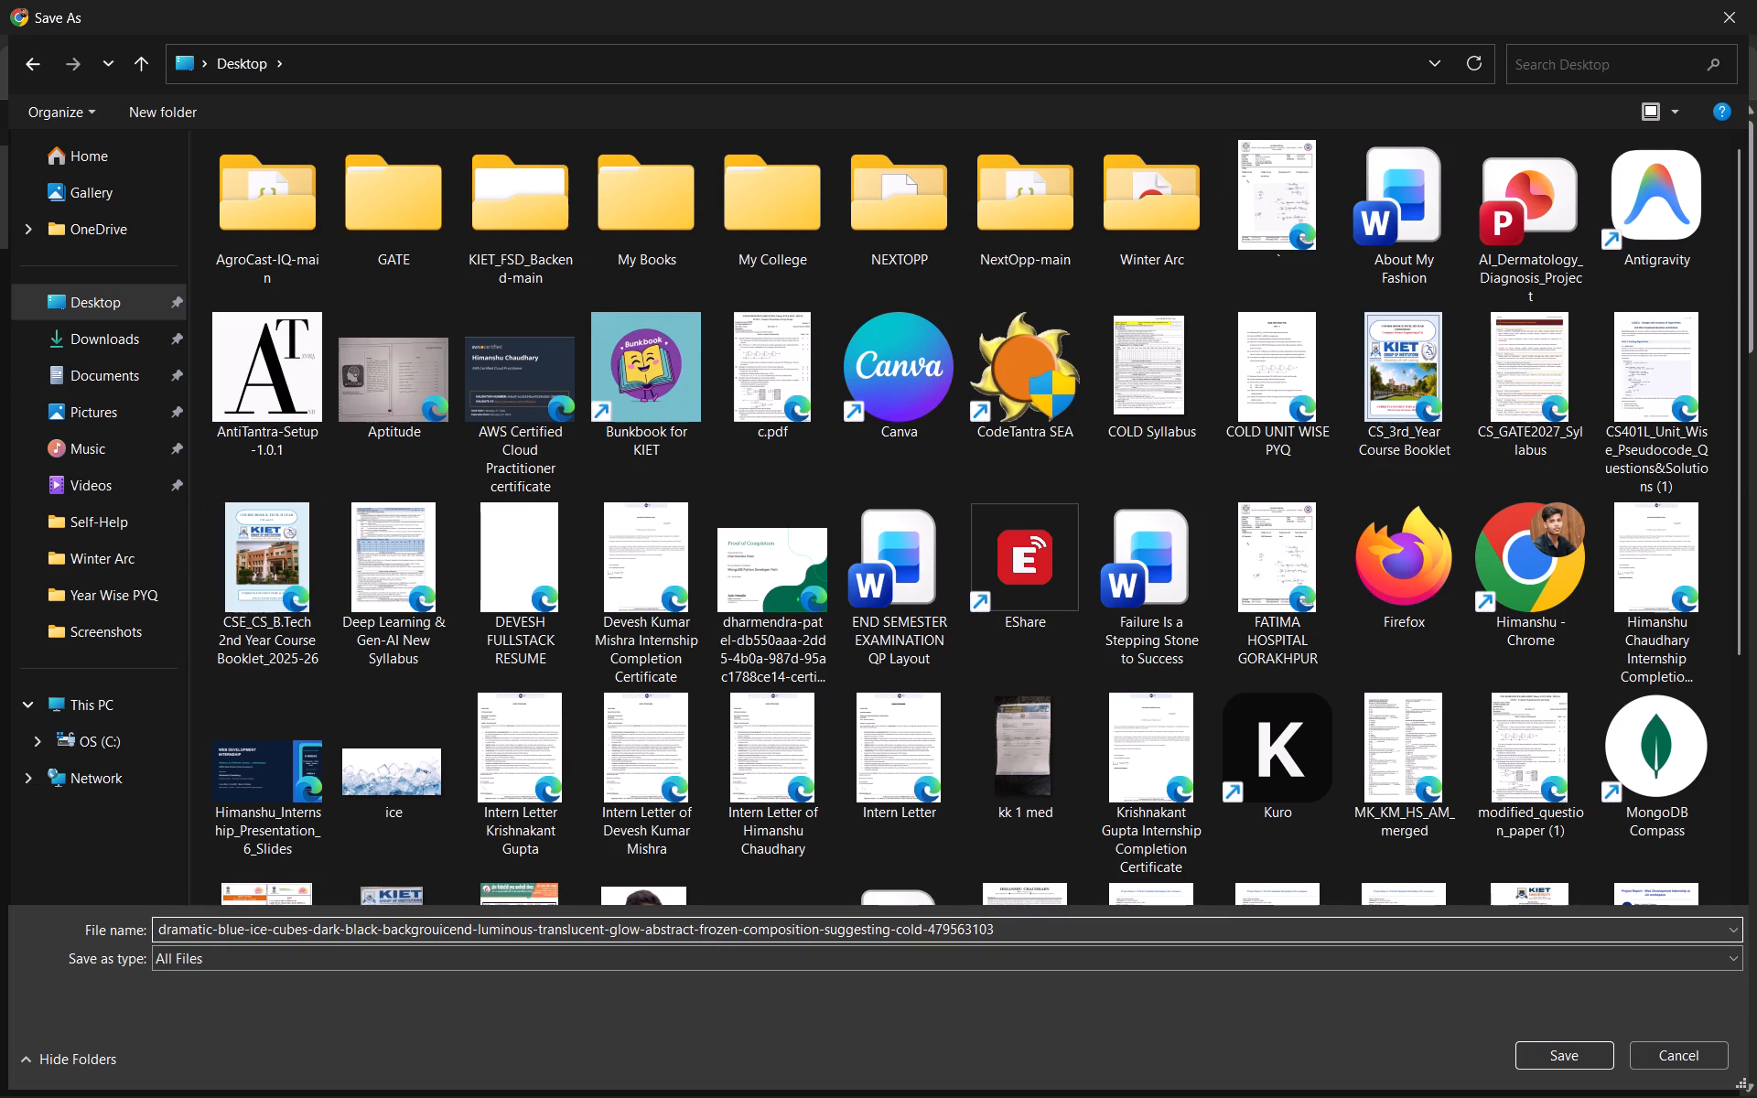
triple_click(588, 934)
triple_click(588, 934)
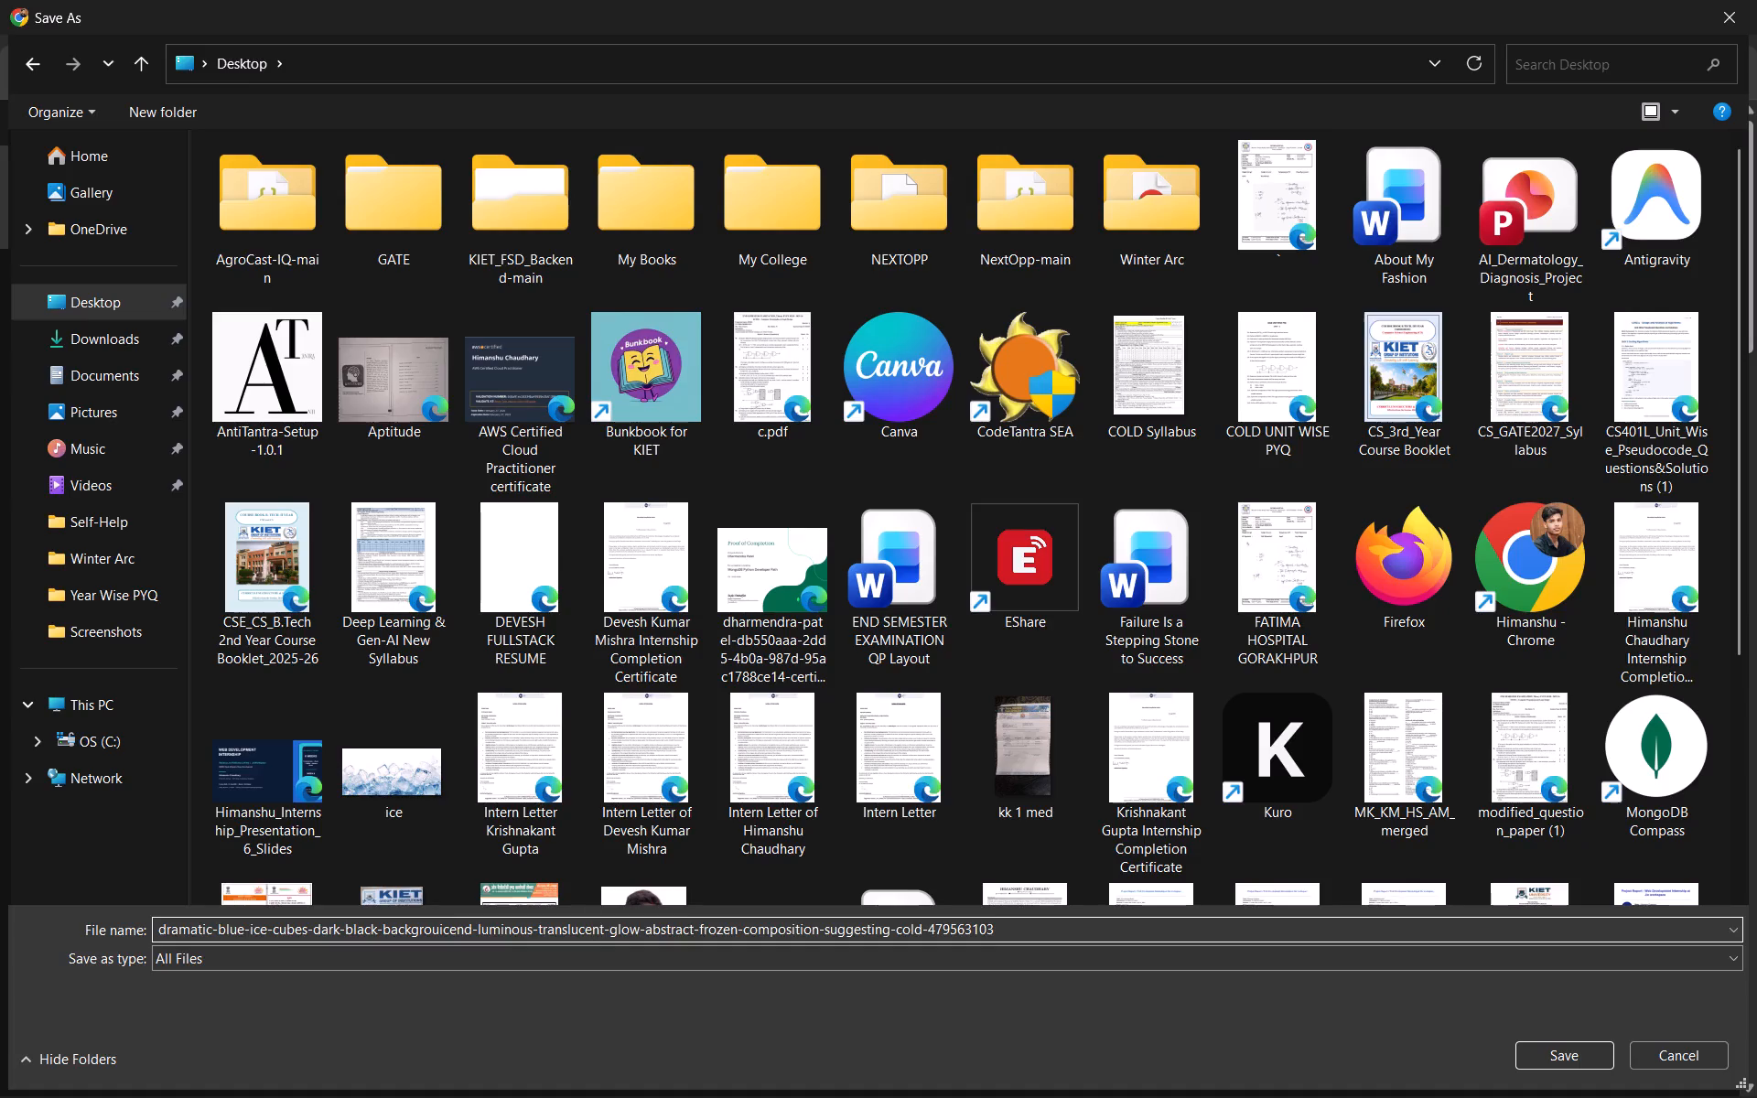
key("ctrl+a")
type("ic")
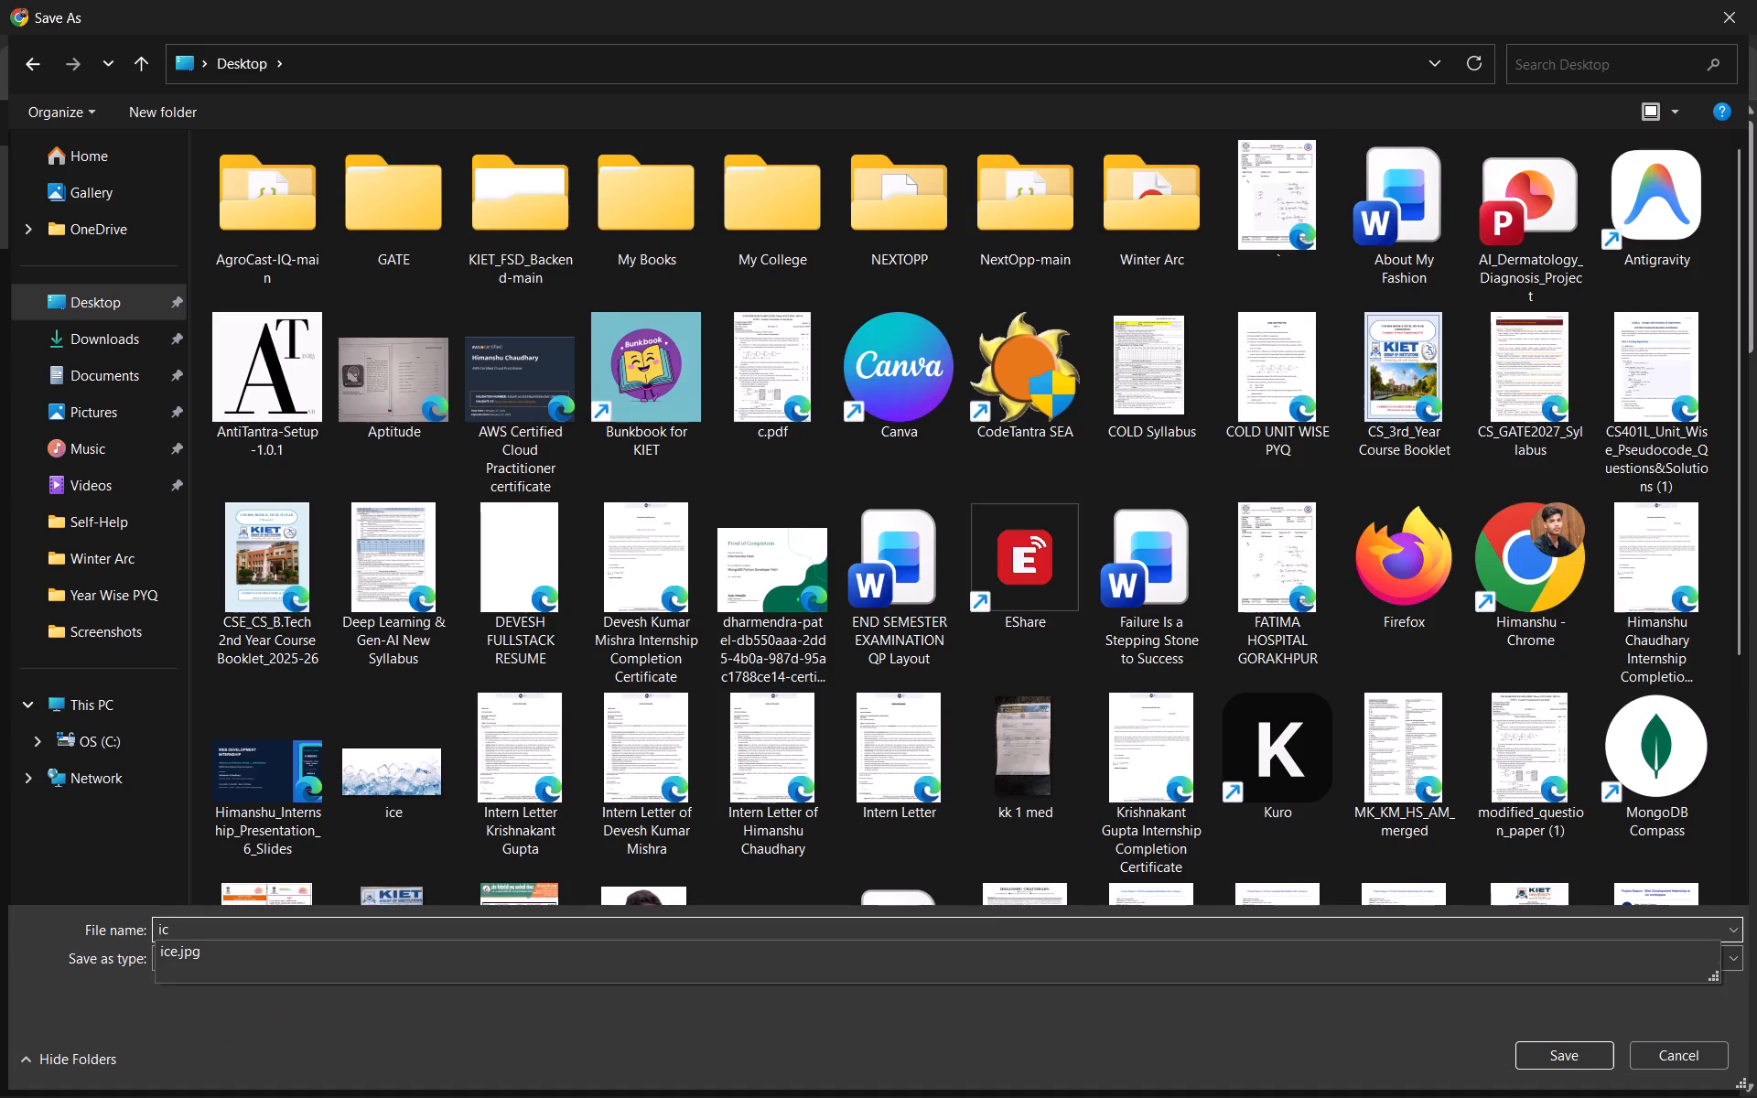
type("e2")
key("Return")
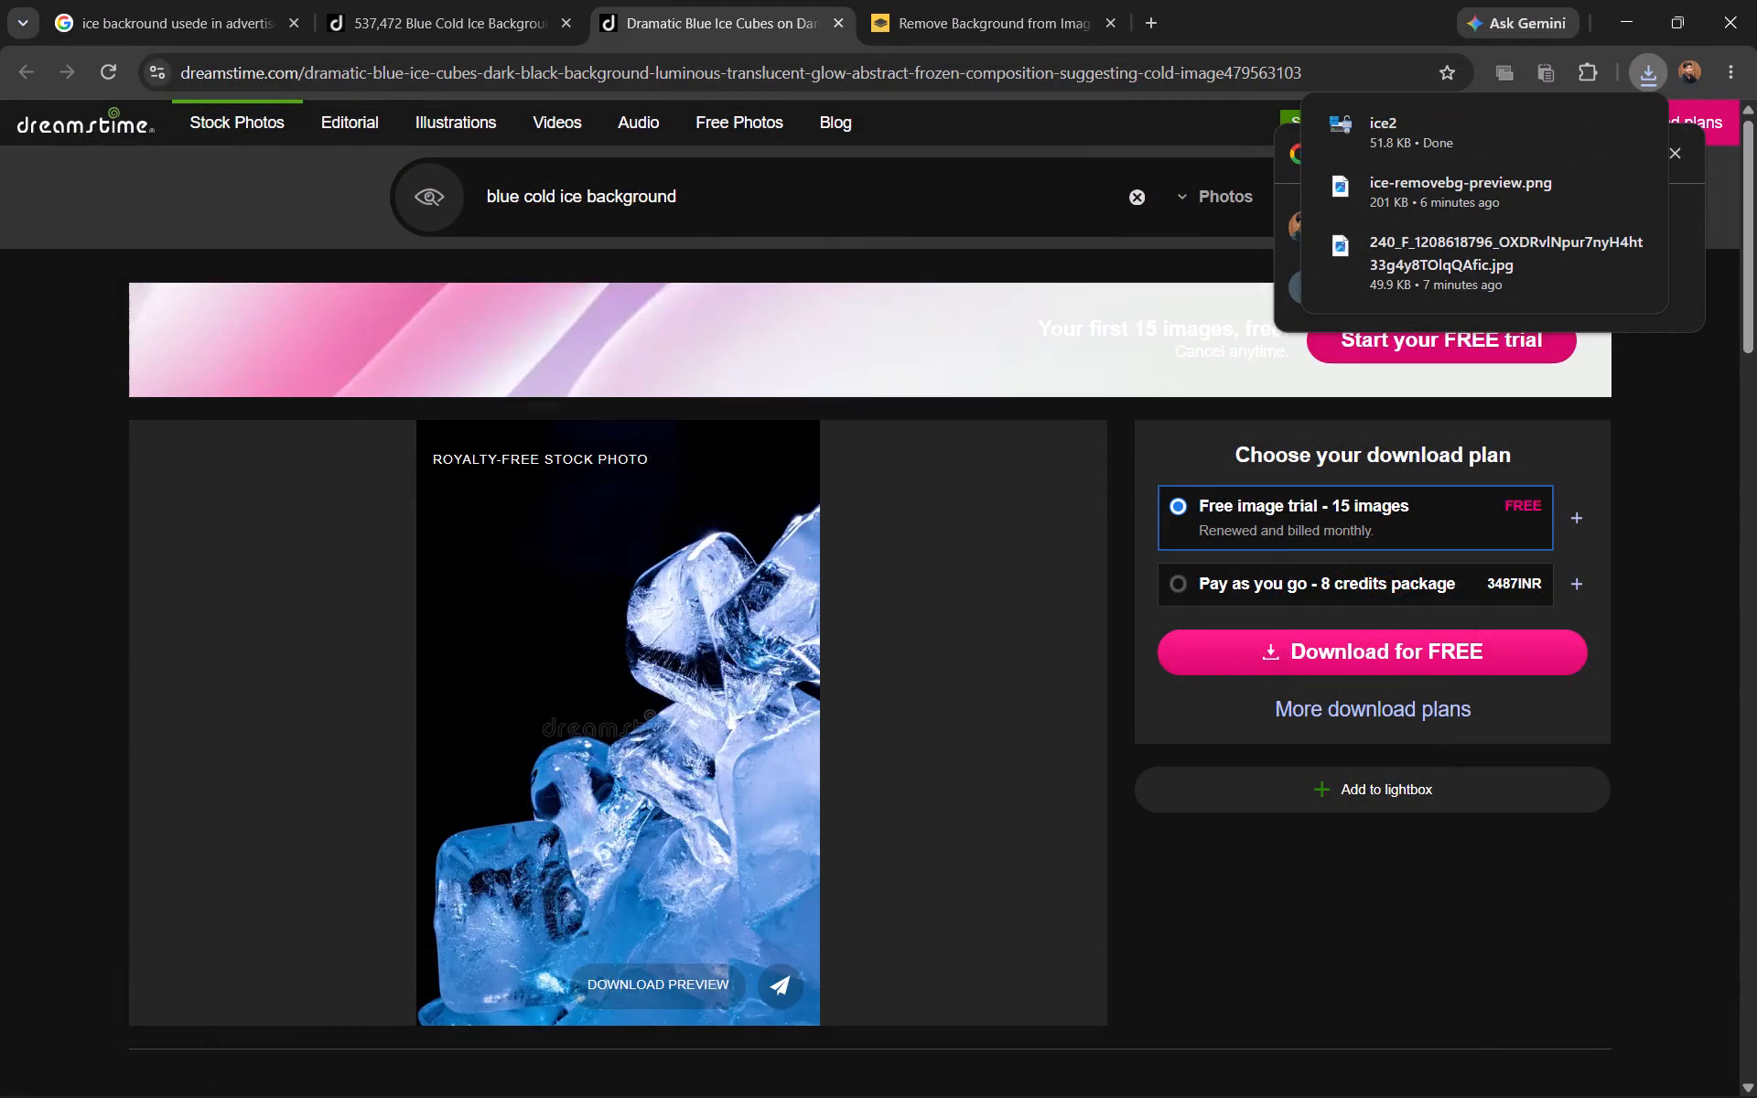
left_click(842, 22)
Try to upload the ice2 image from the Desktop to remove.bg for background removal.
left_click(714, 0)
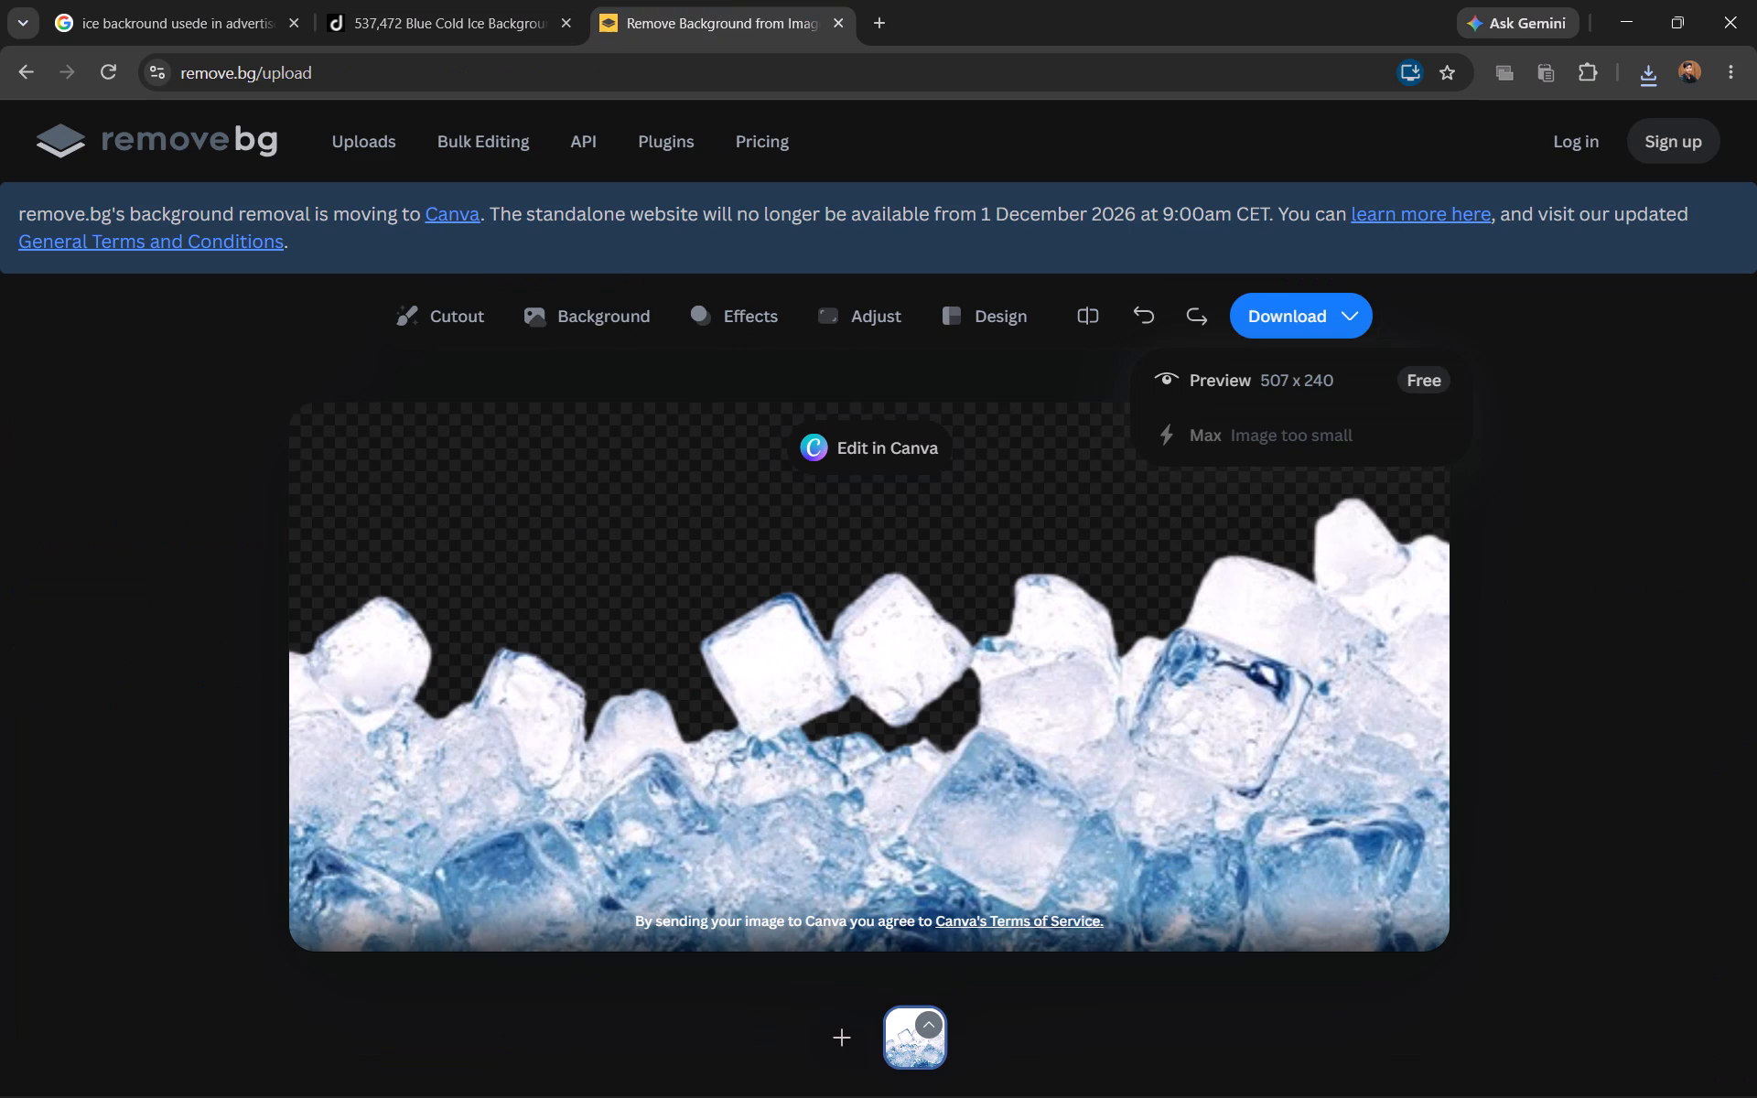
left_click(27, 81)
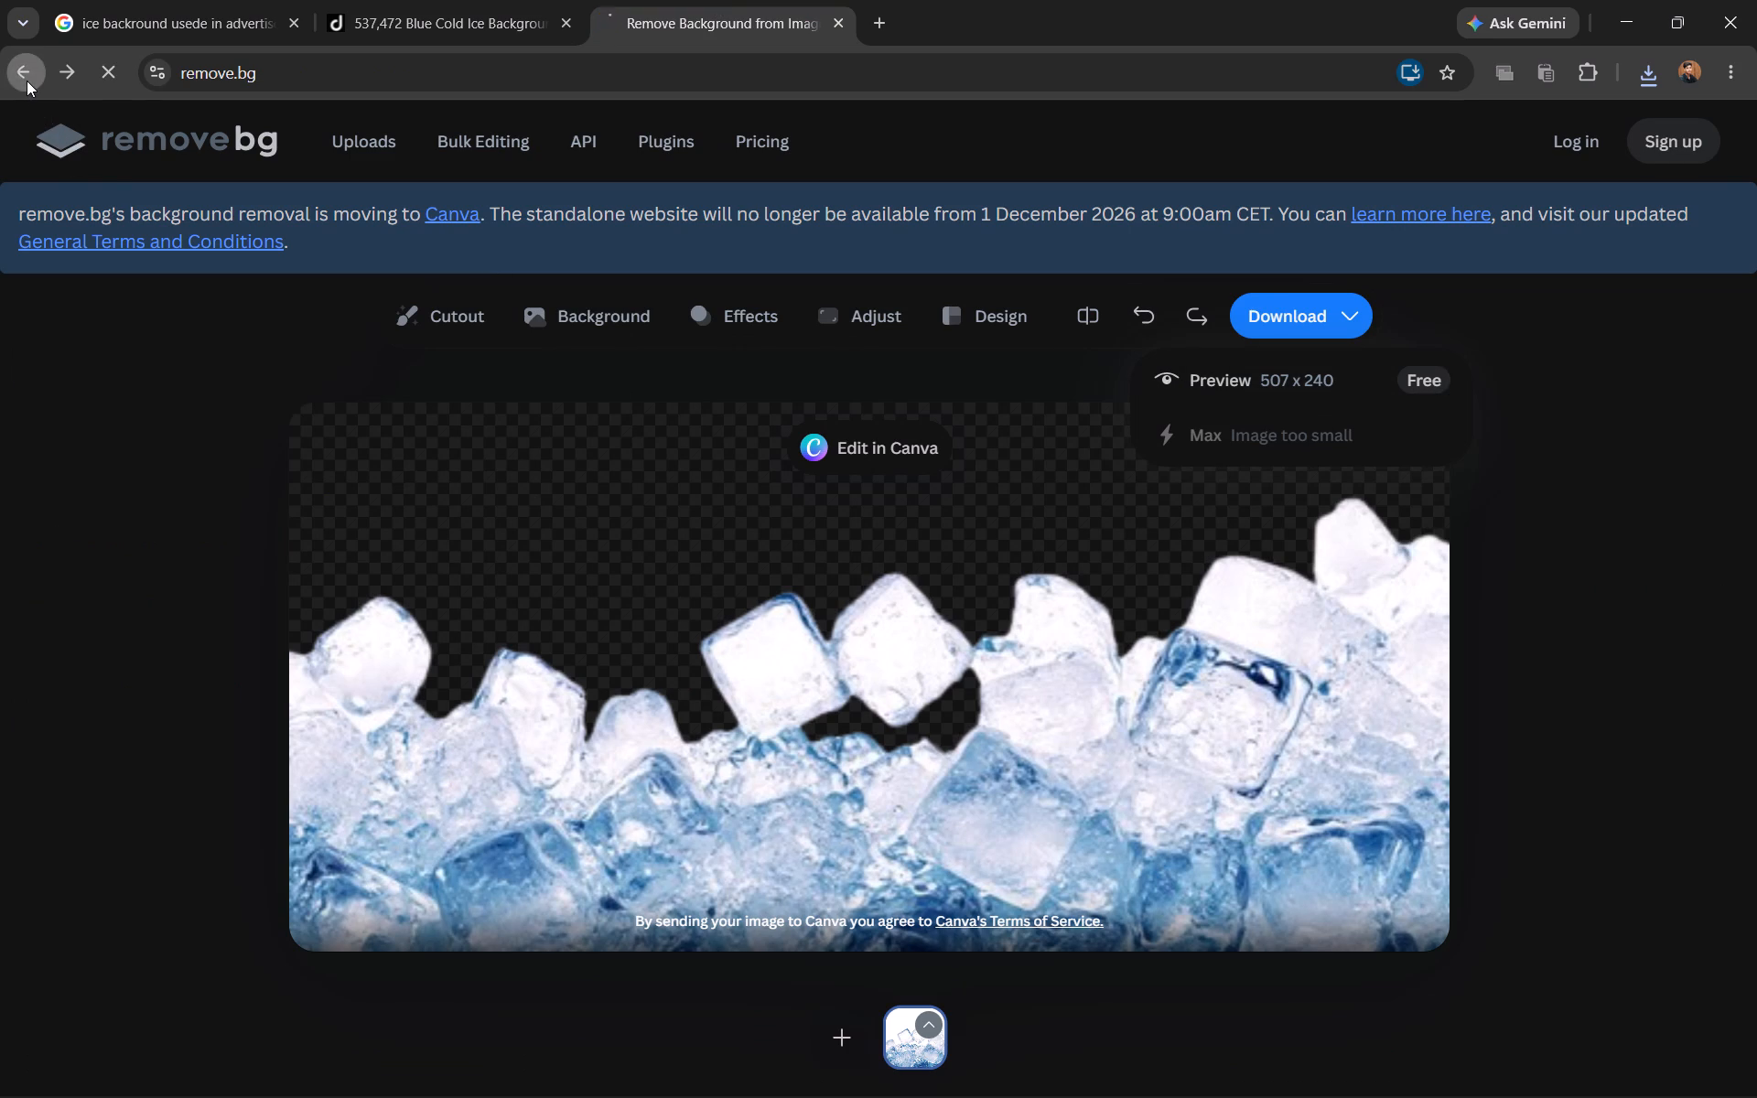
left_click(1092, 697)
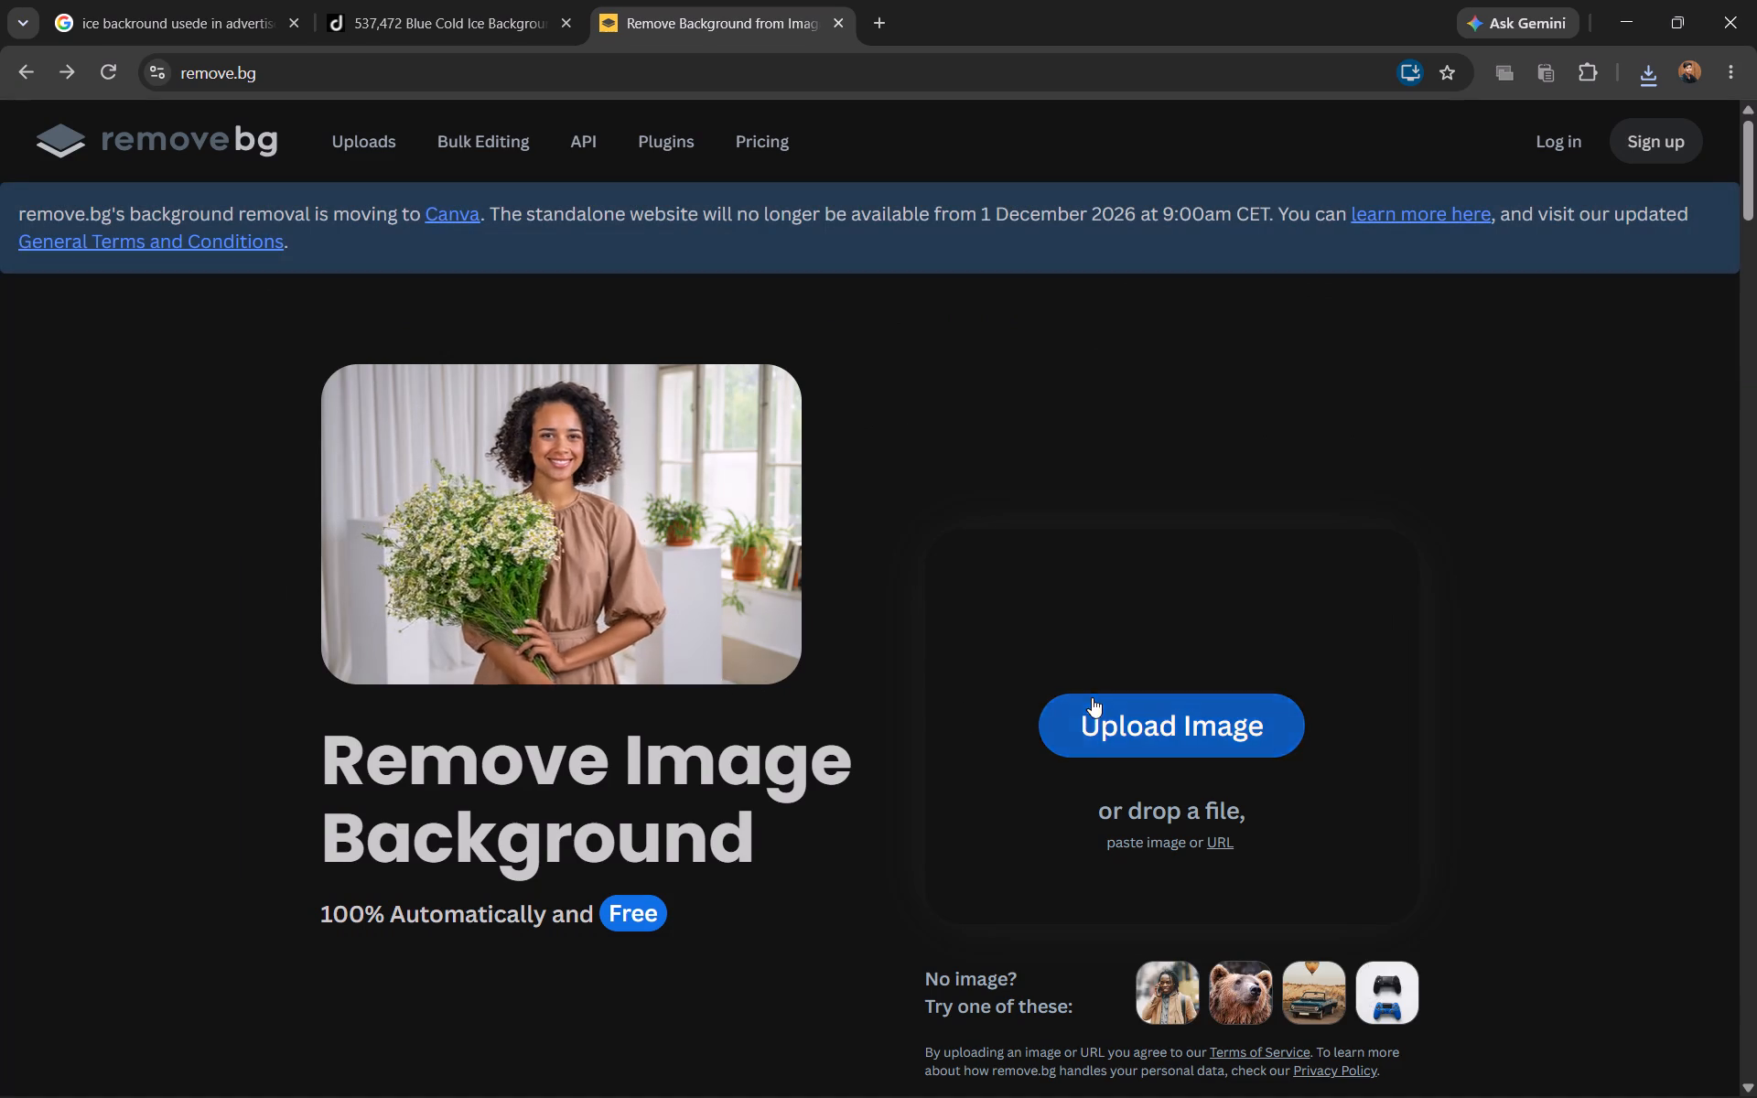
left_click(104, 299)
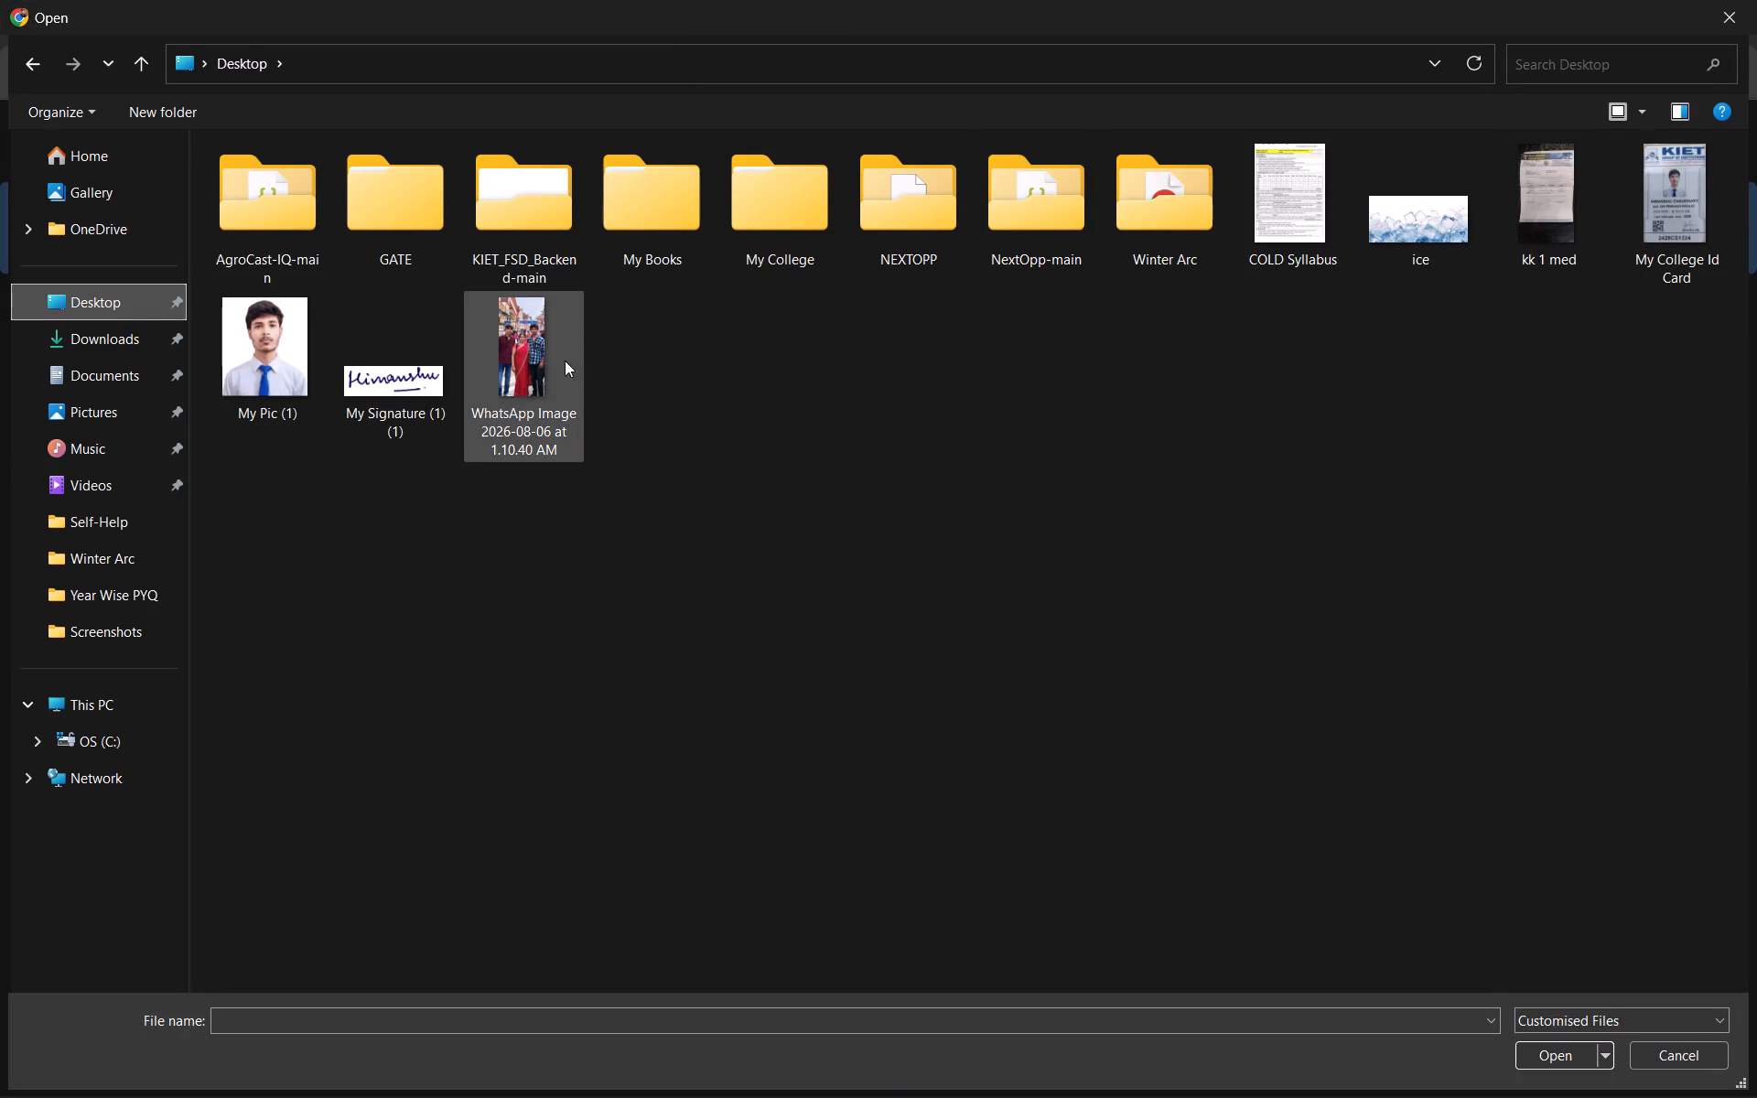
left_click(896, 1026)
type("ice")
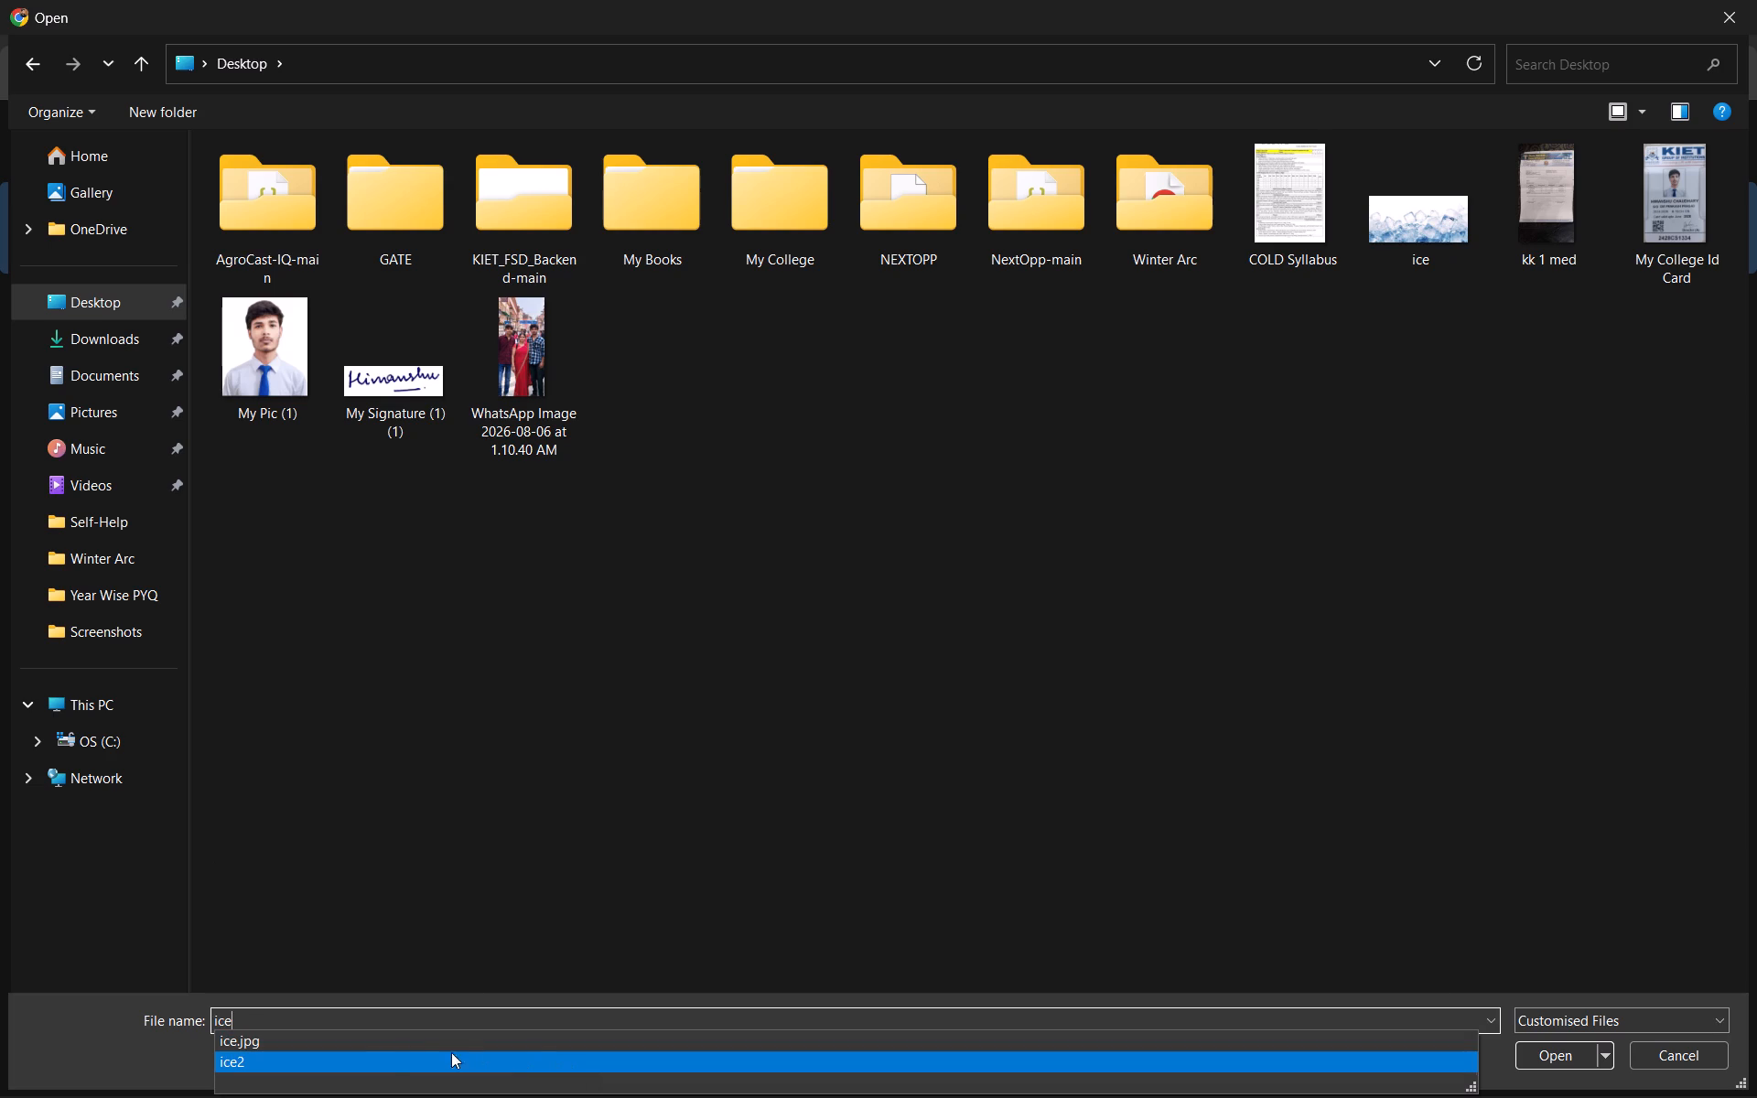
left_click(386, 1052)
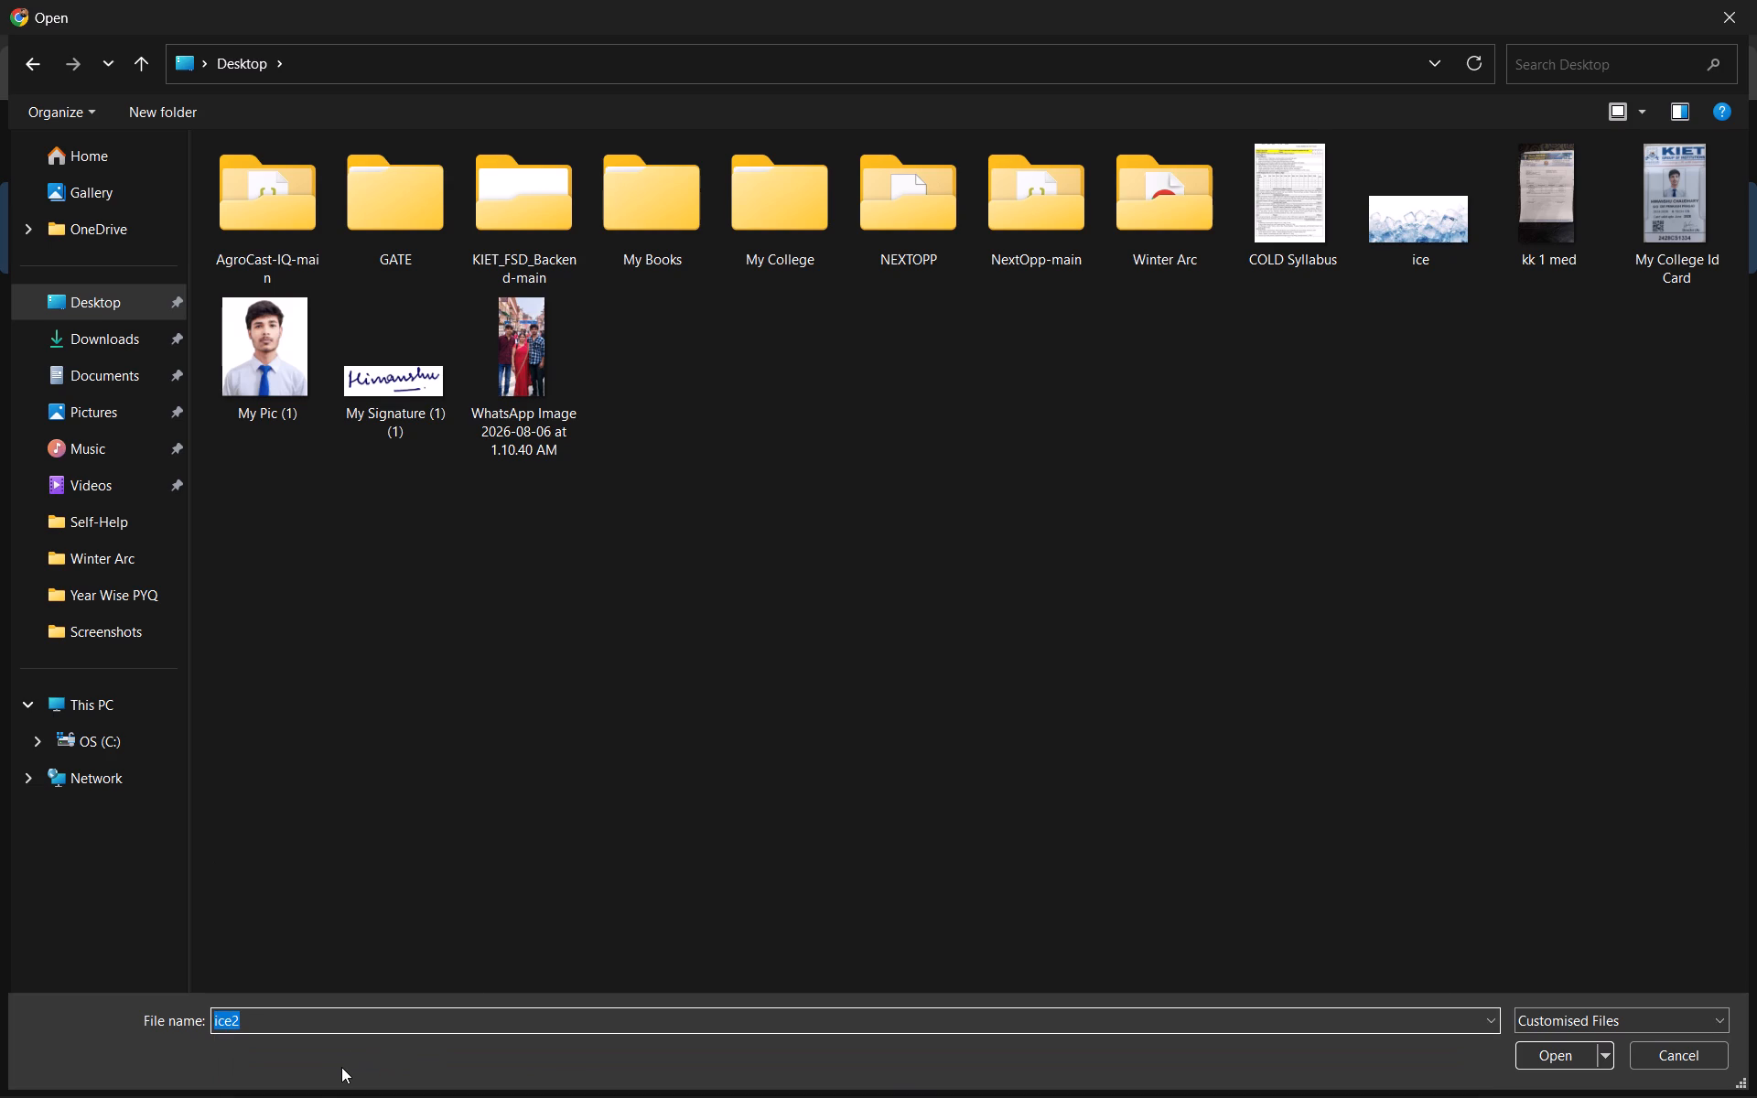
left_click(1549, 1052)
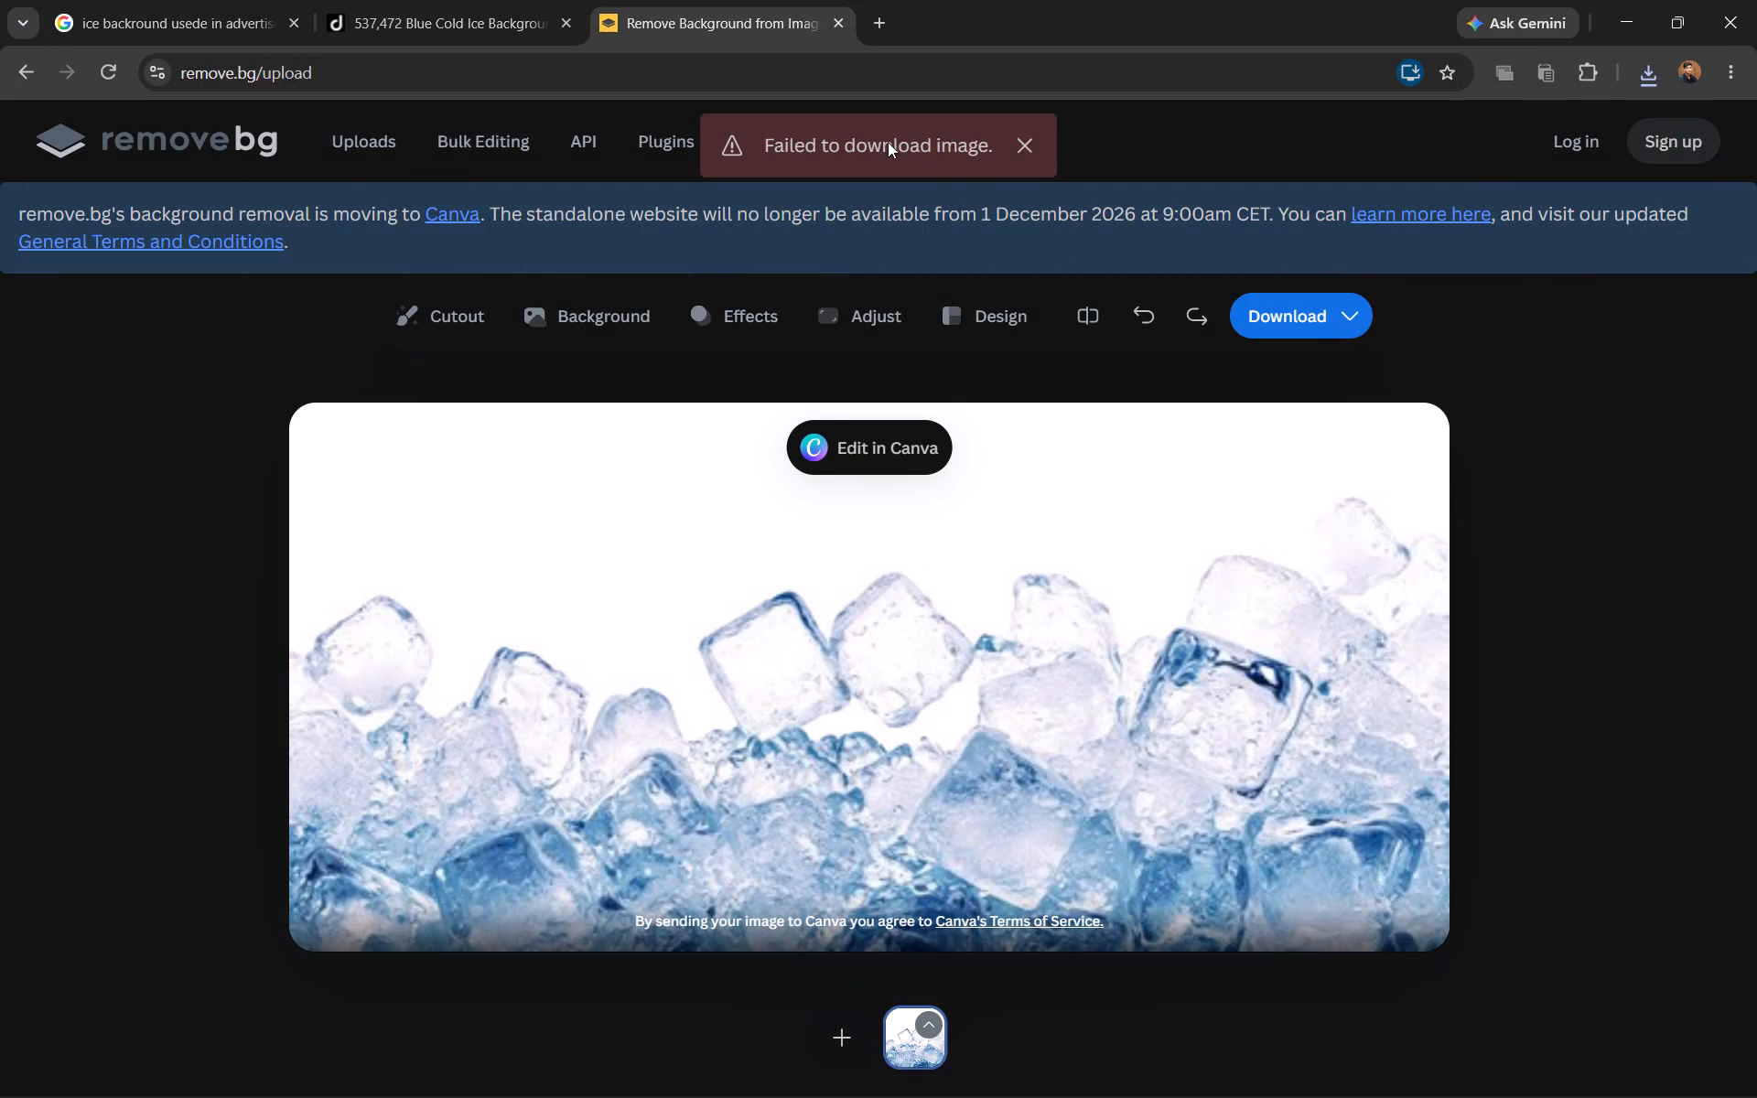
Reopen the blue ice cubes image's Dreamstime source page from the Google results and examine its blue cold ice background photos.
left_click(225, 12)
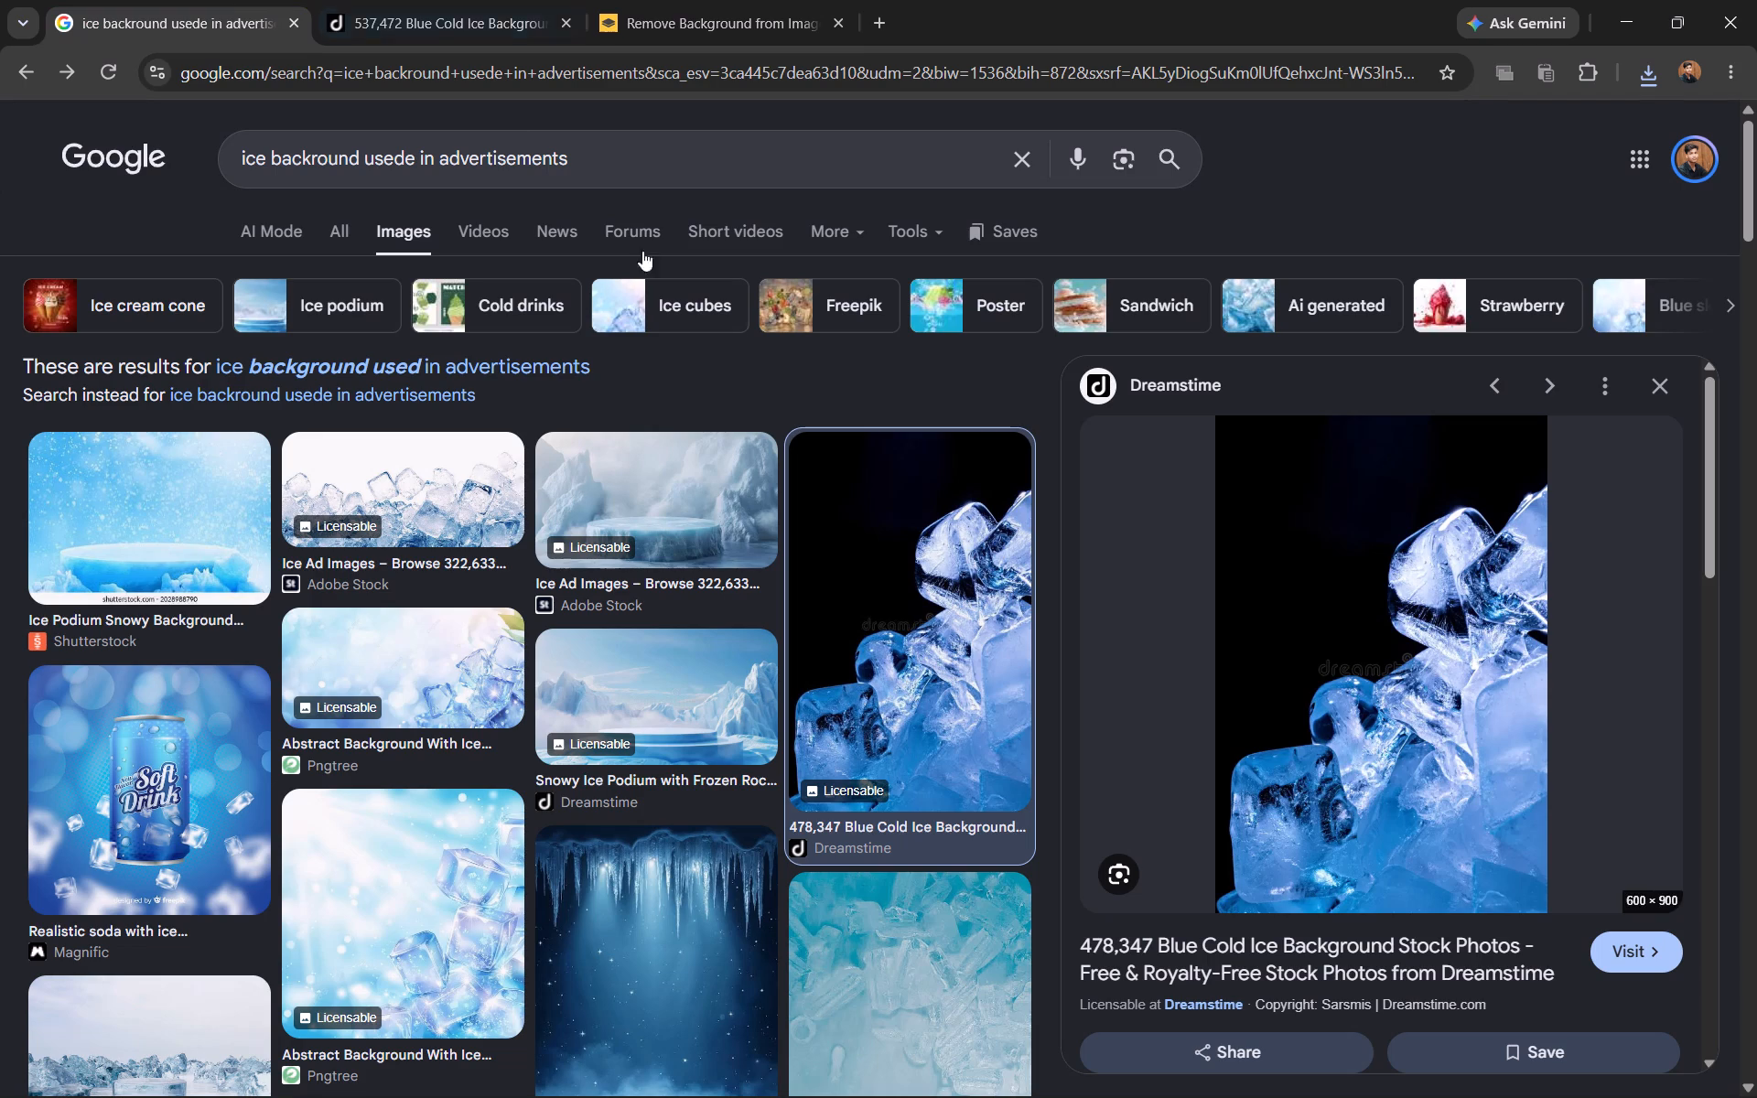
left_click(915, 686)
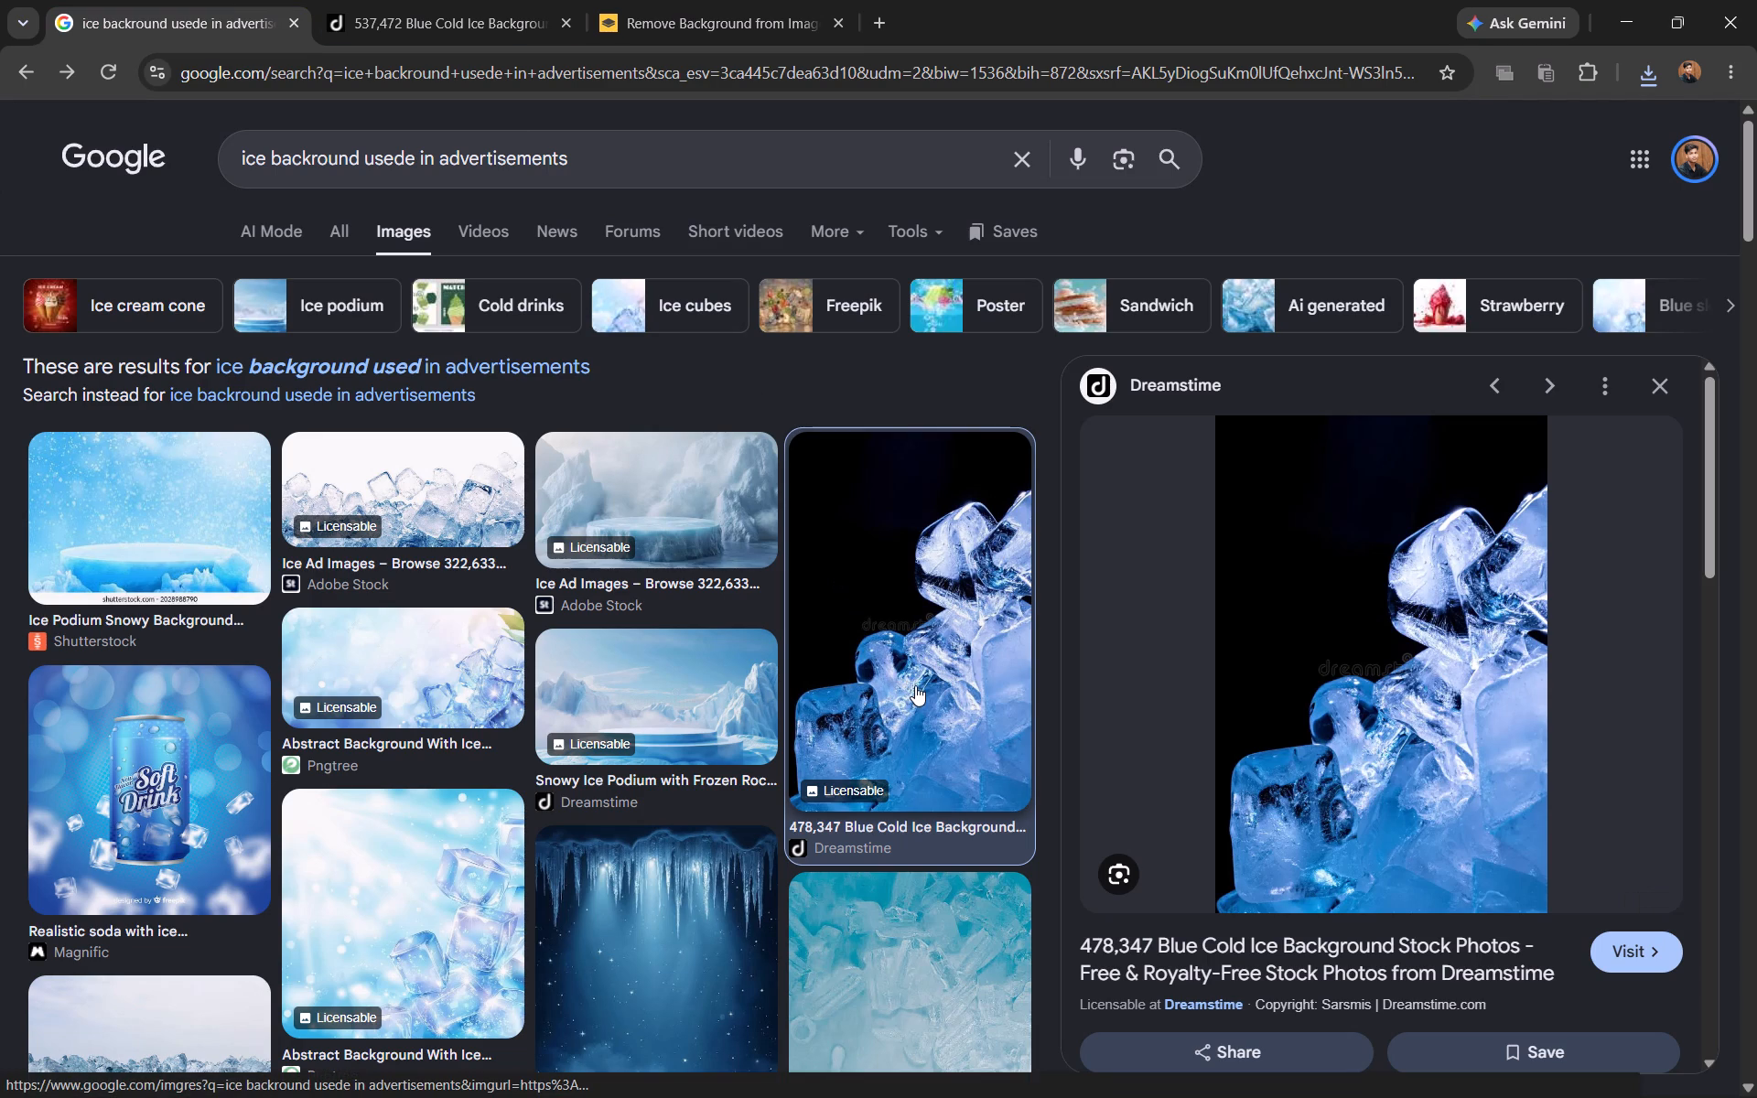
double_click(915, 685)
left_click(1320, 704)
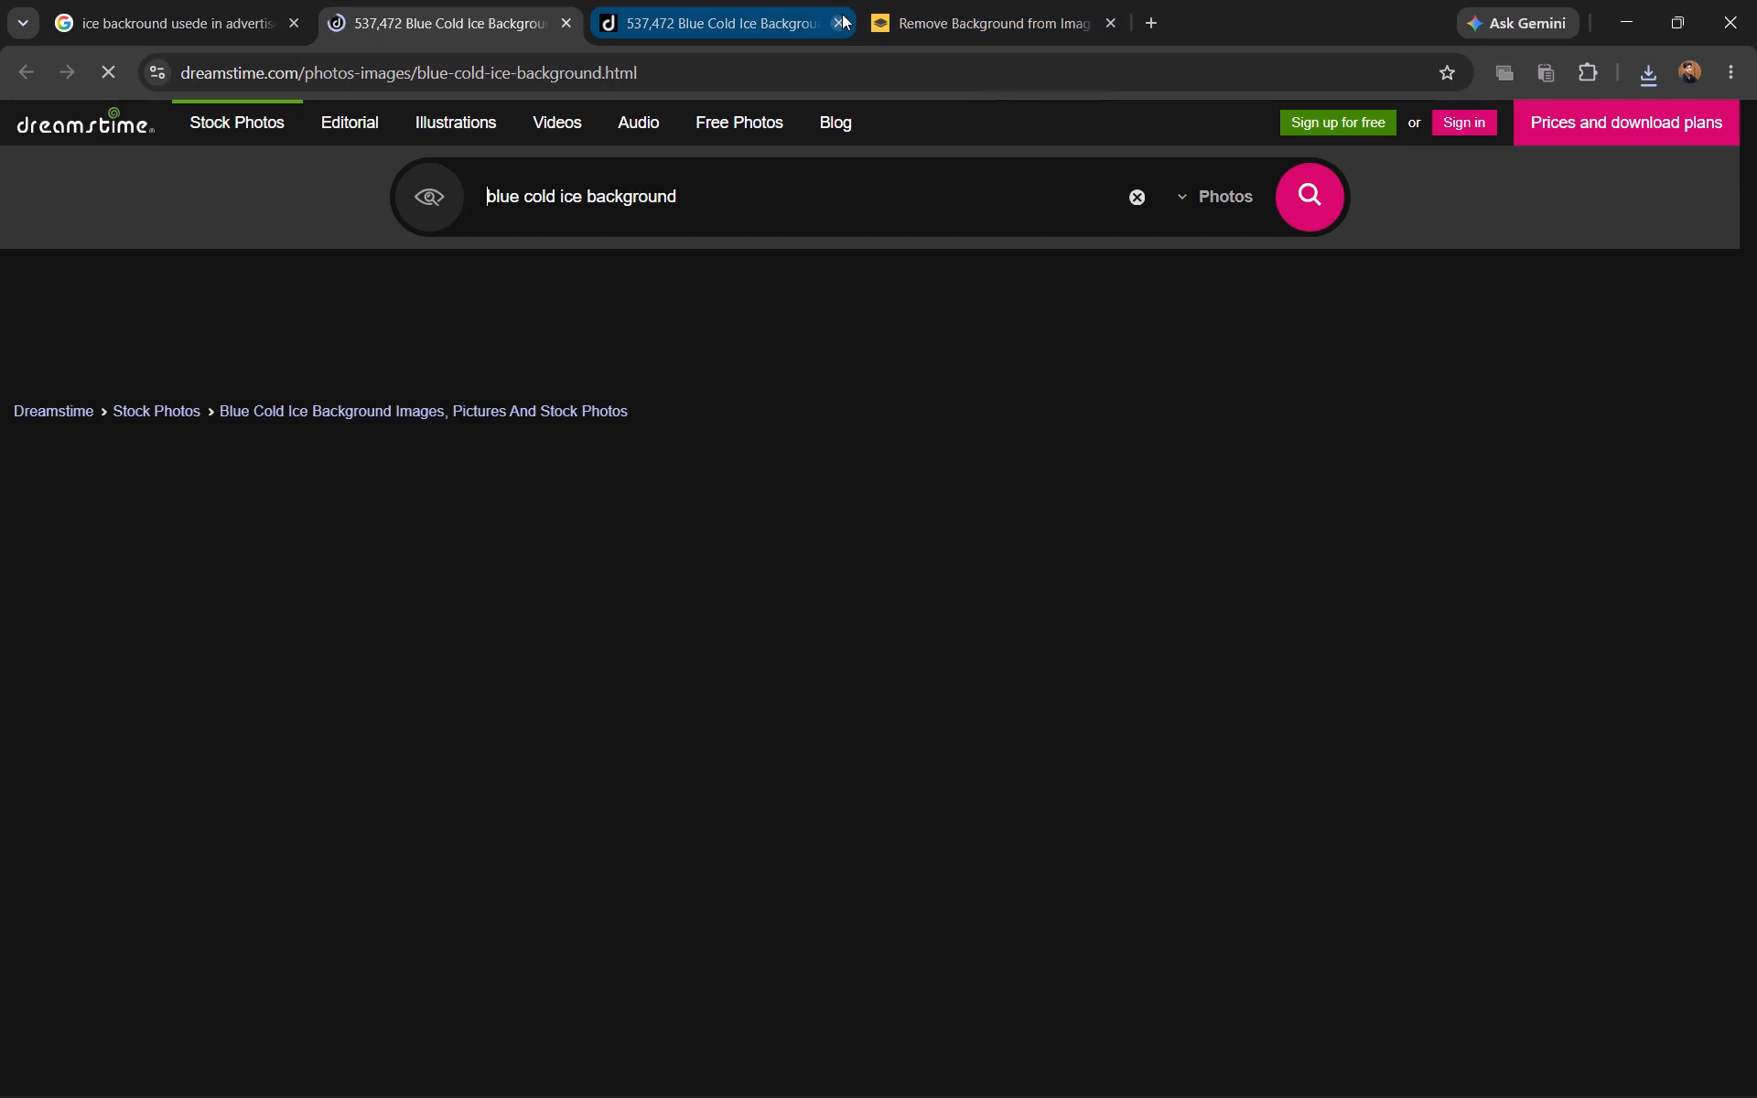
left_click(842, 14)
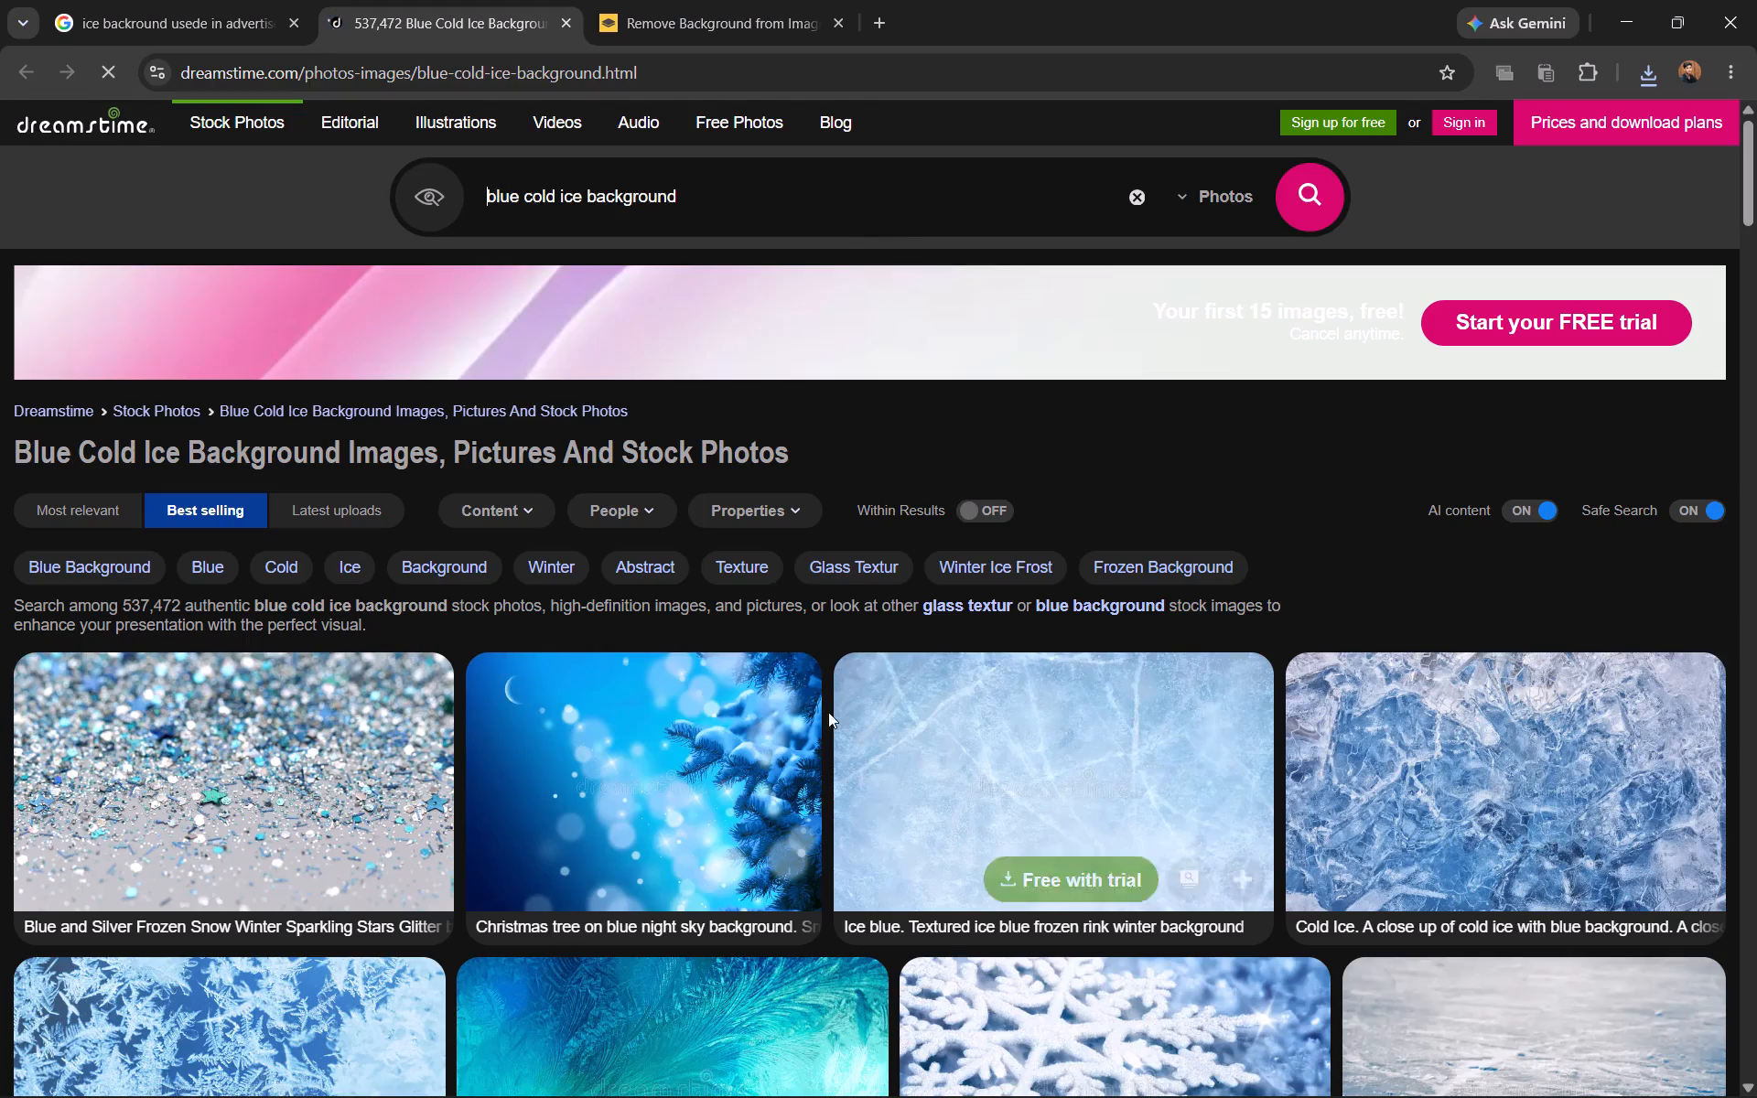
scroll(867, 717, "down", 8)
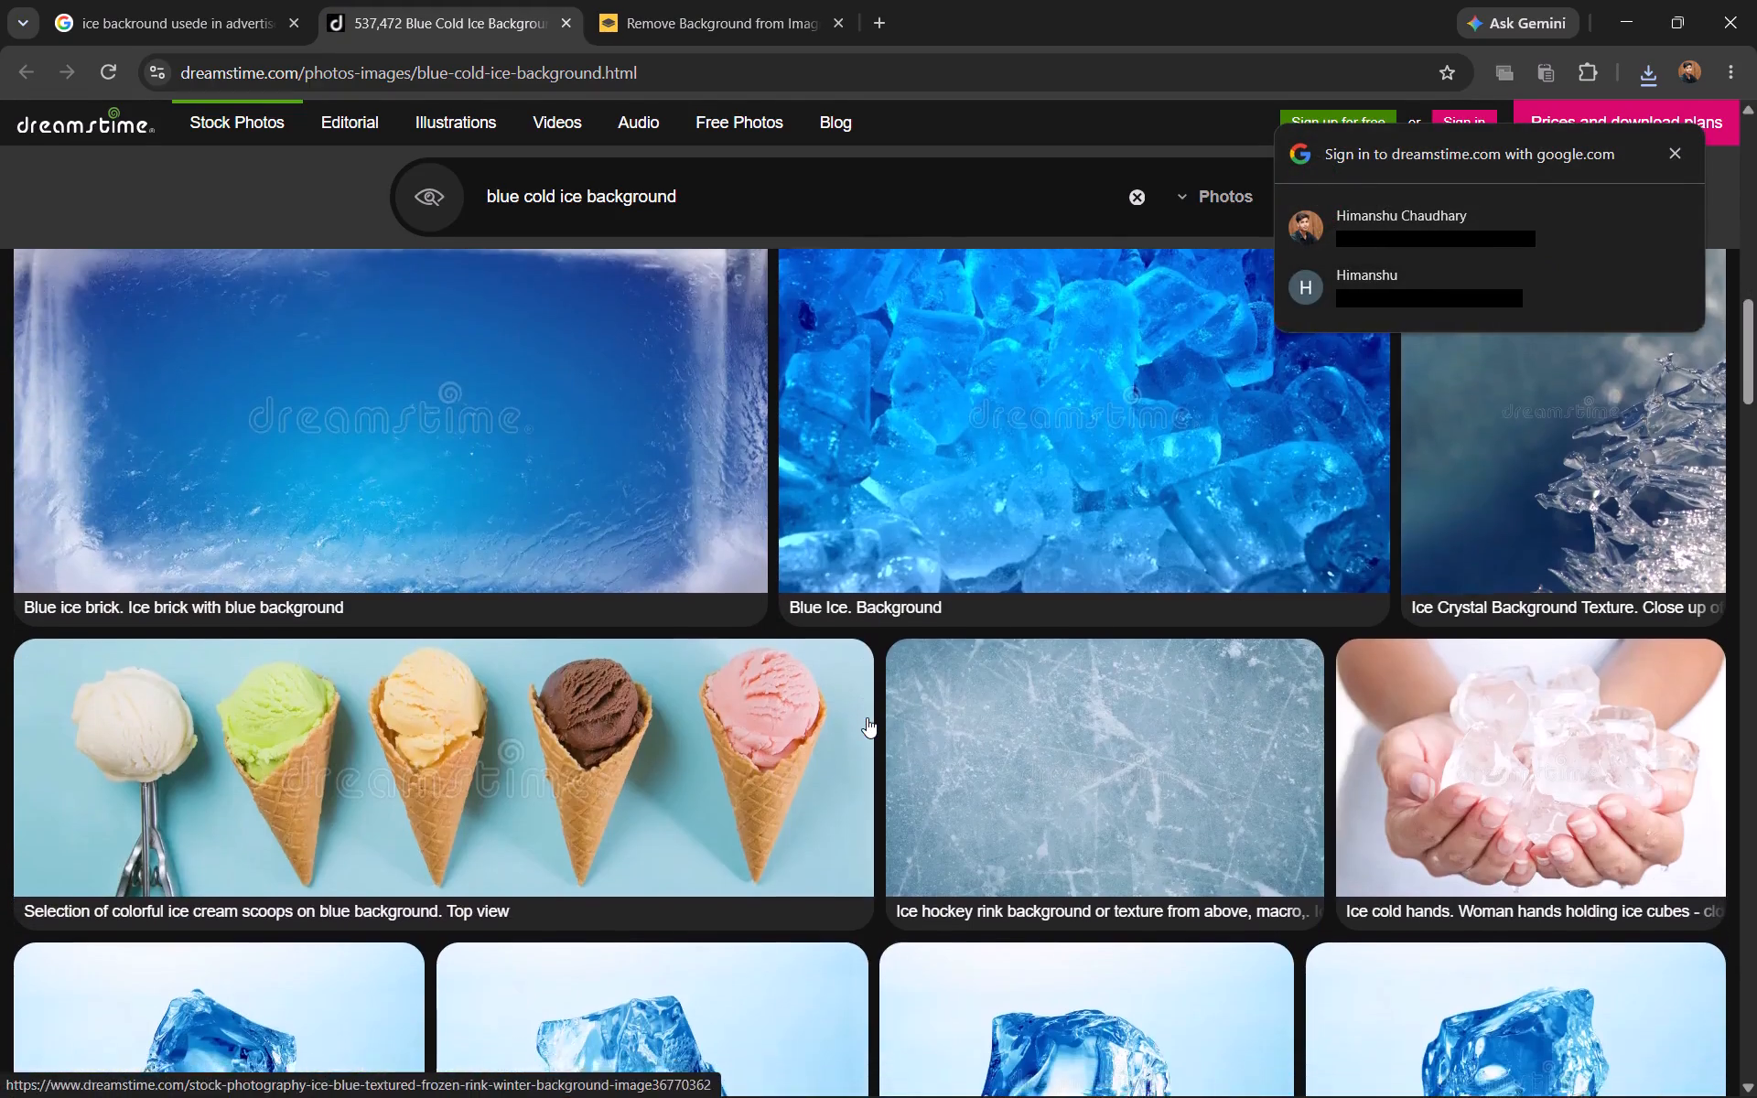
scroll(867, 717, "down", 3)
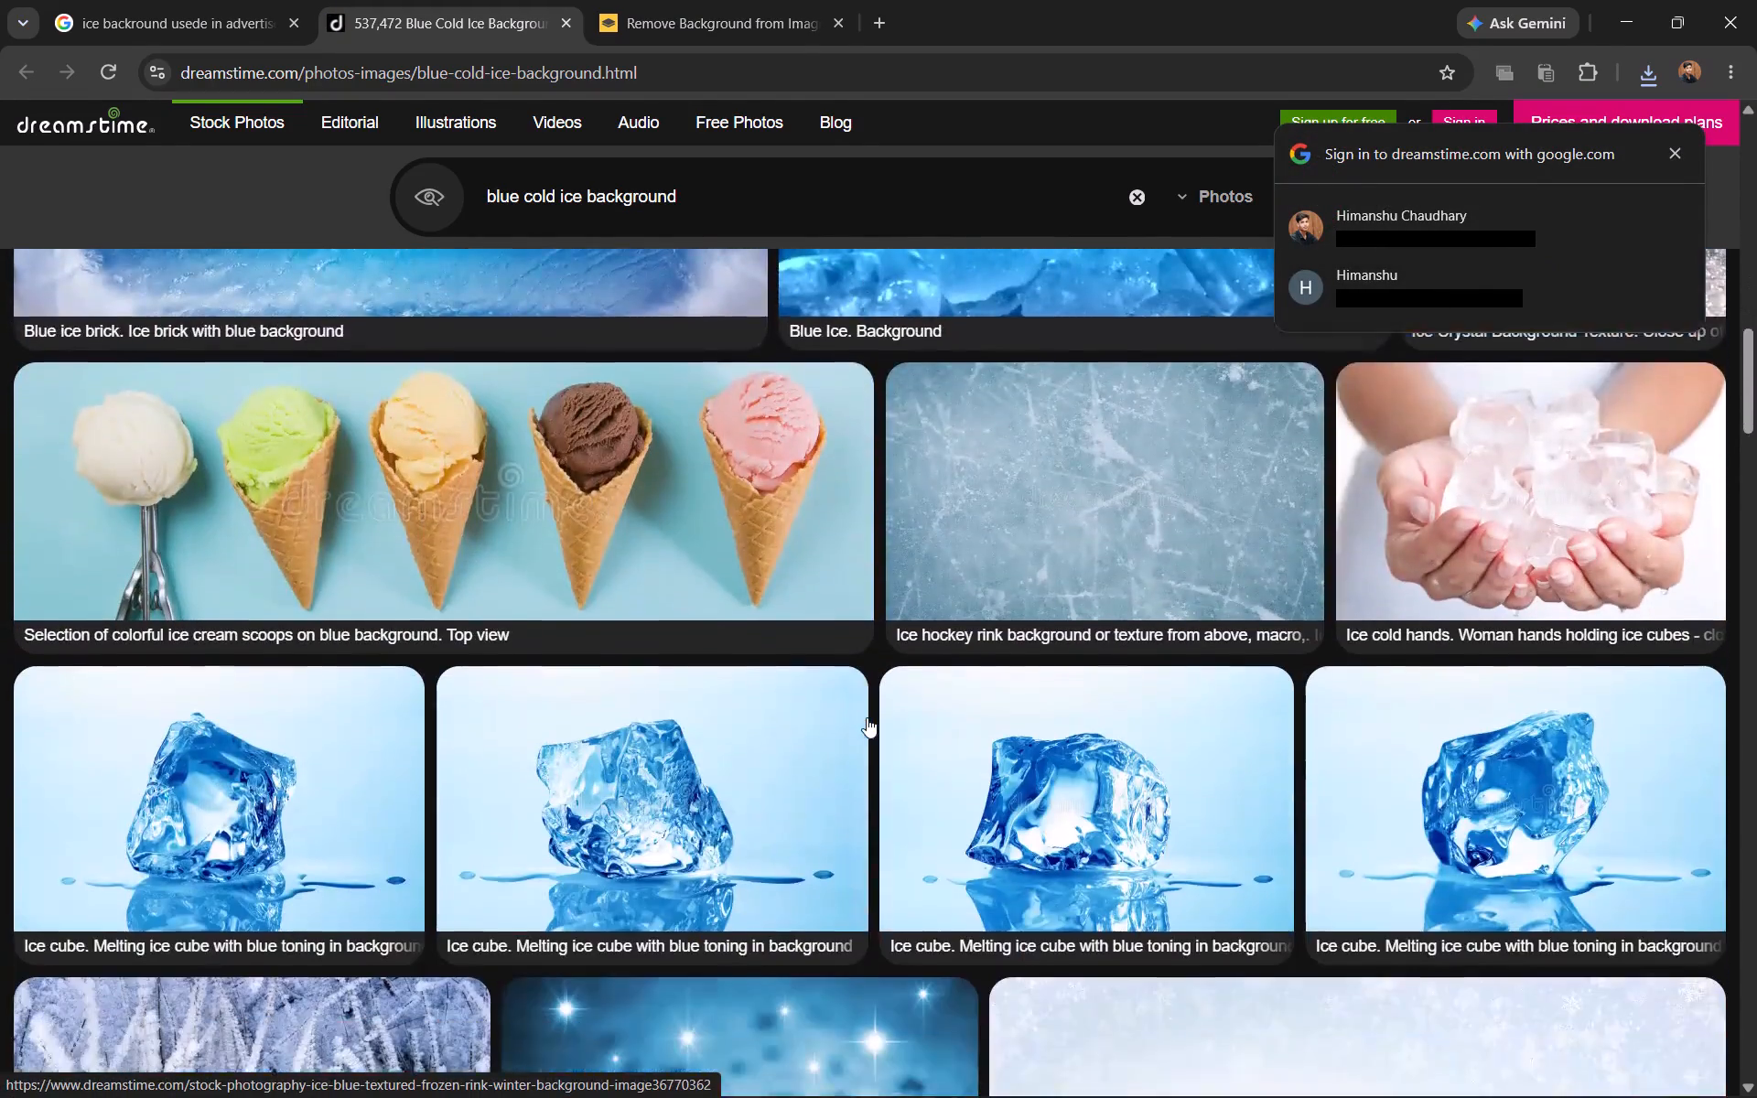
scroll(867, 717, "down", 2)
scroll(867, 717, "up", 4)
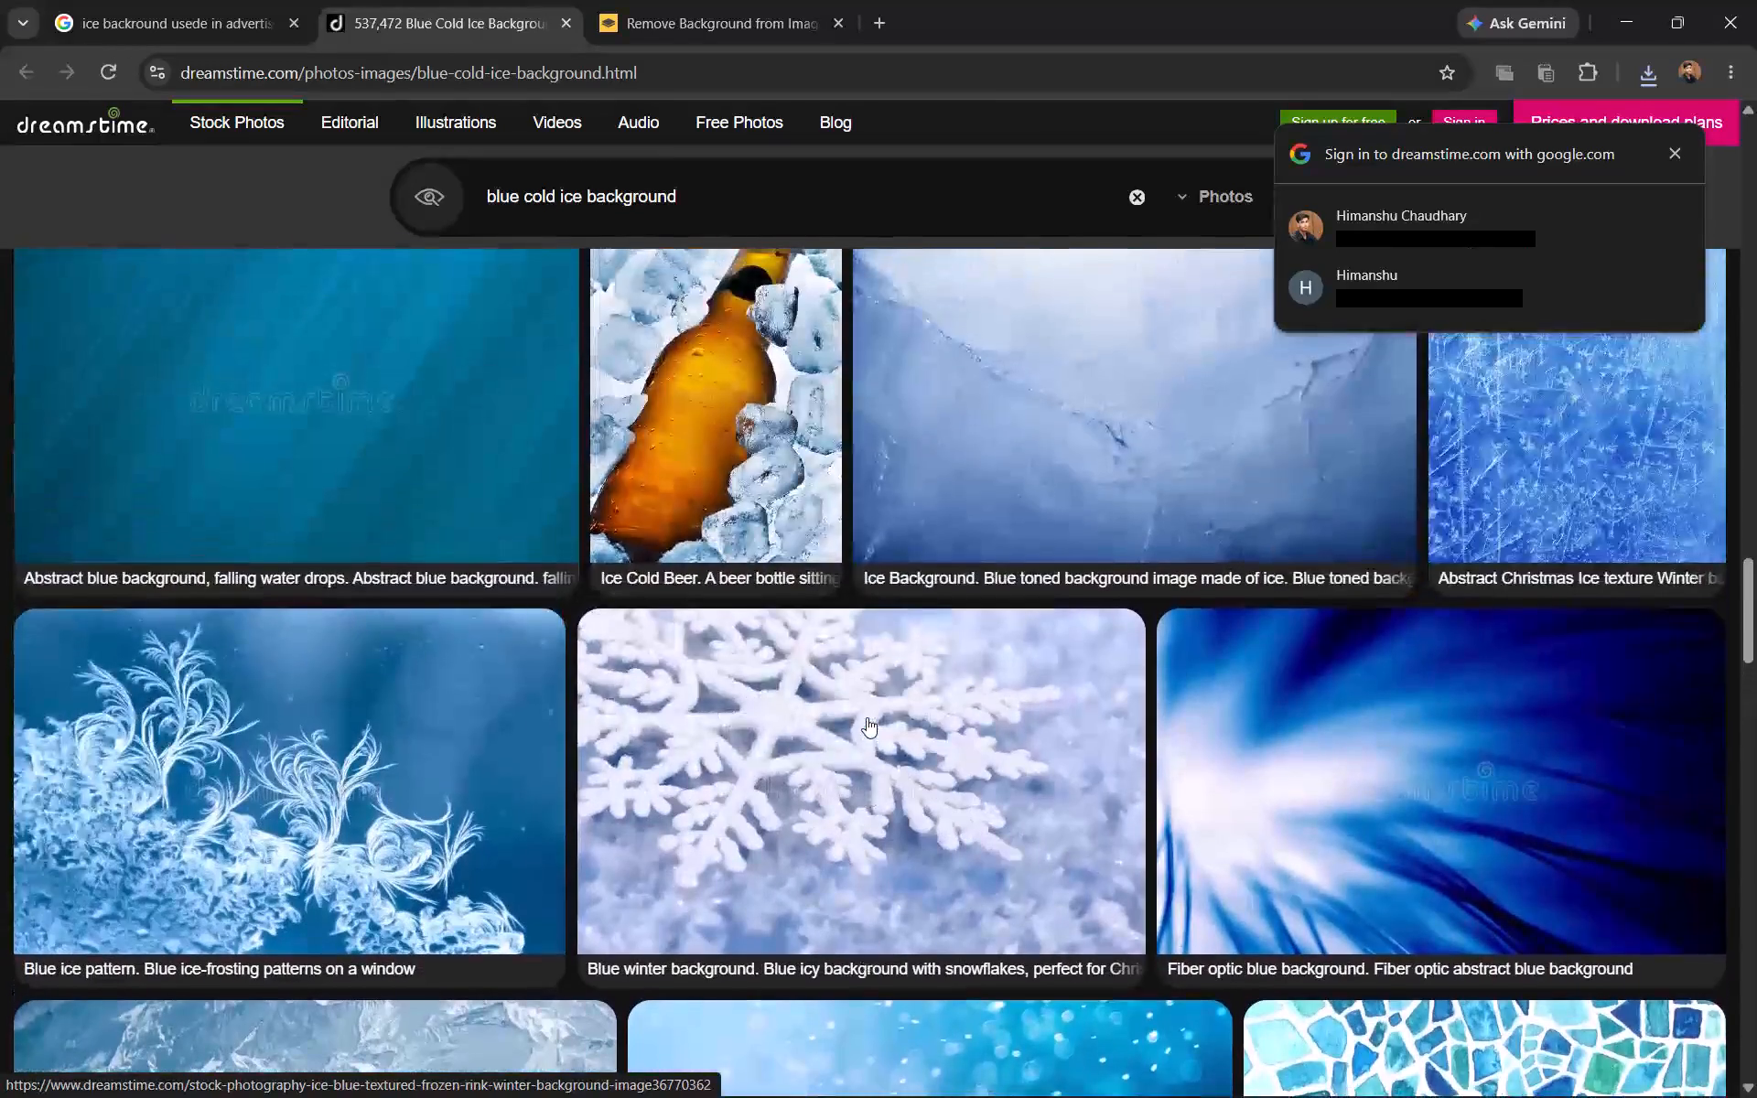
scroll(867, 717, "up", 12)
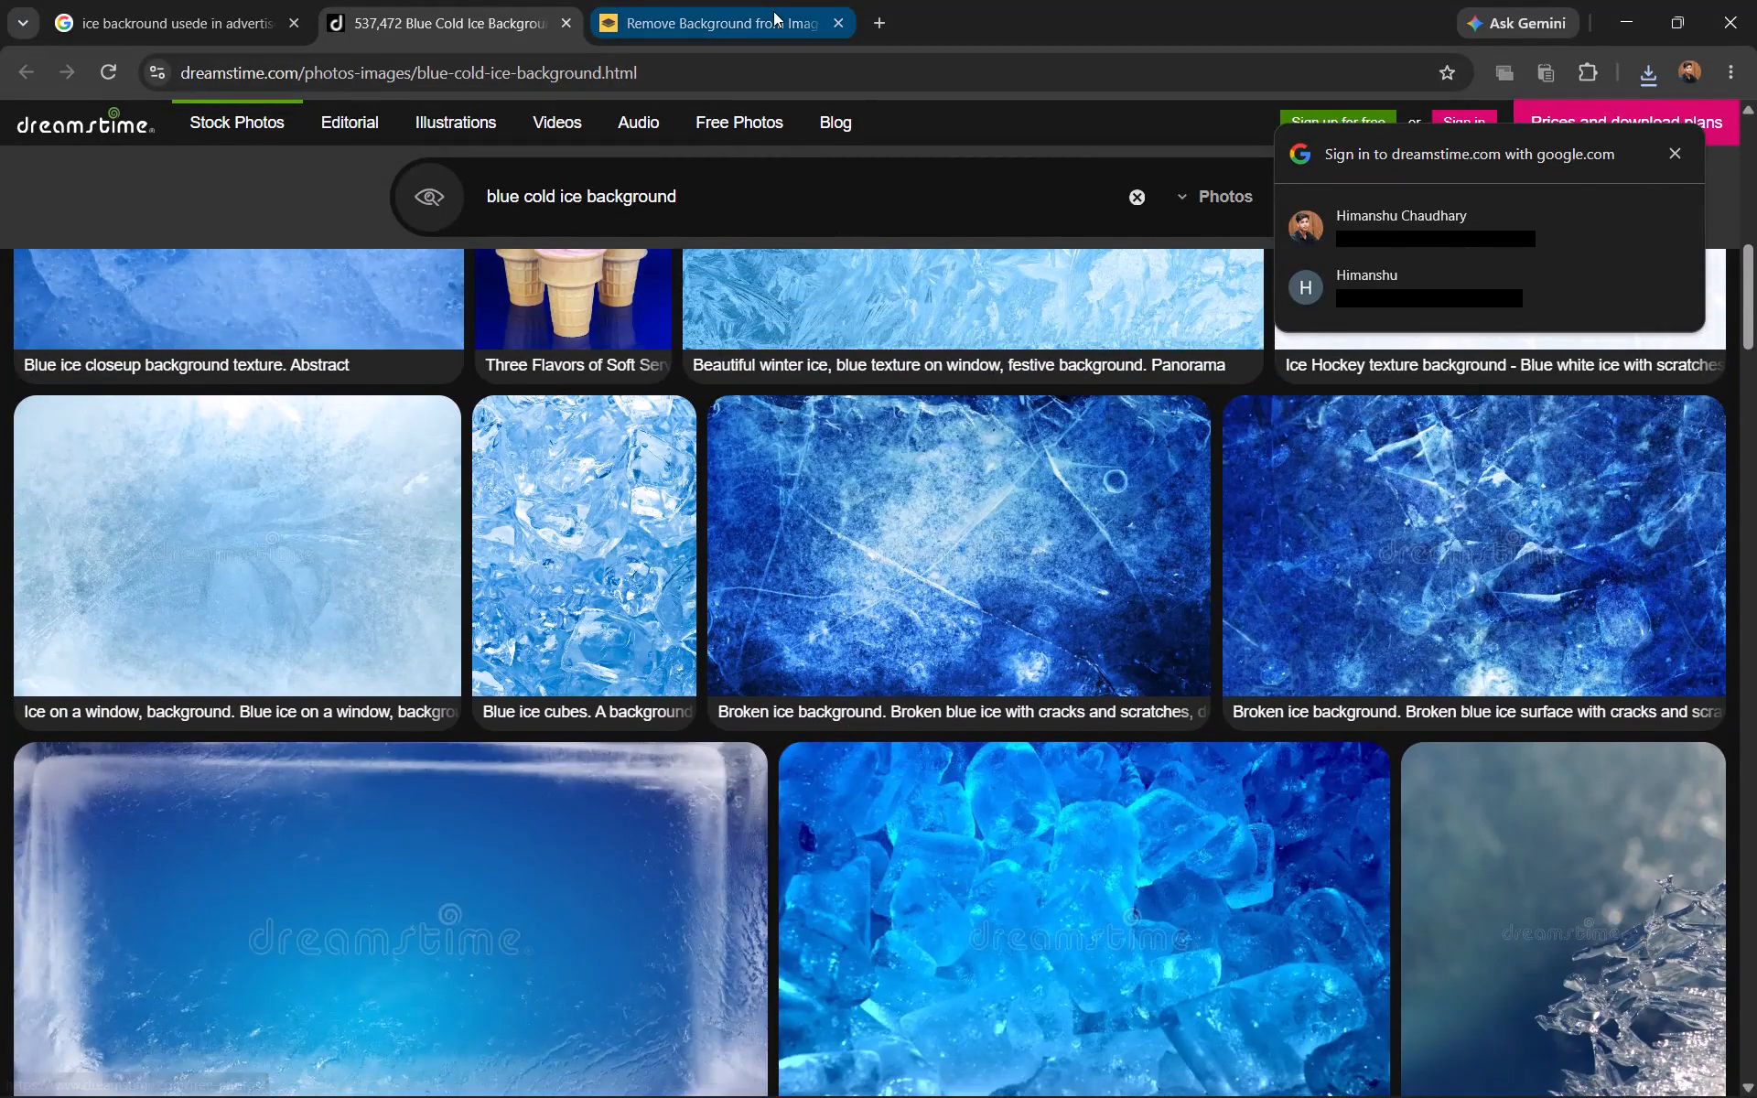
left_click(717, 16)
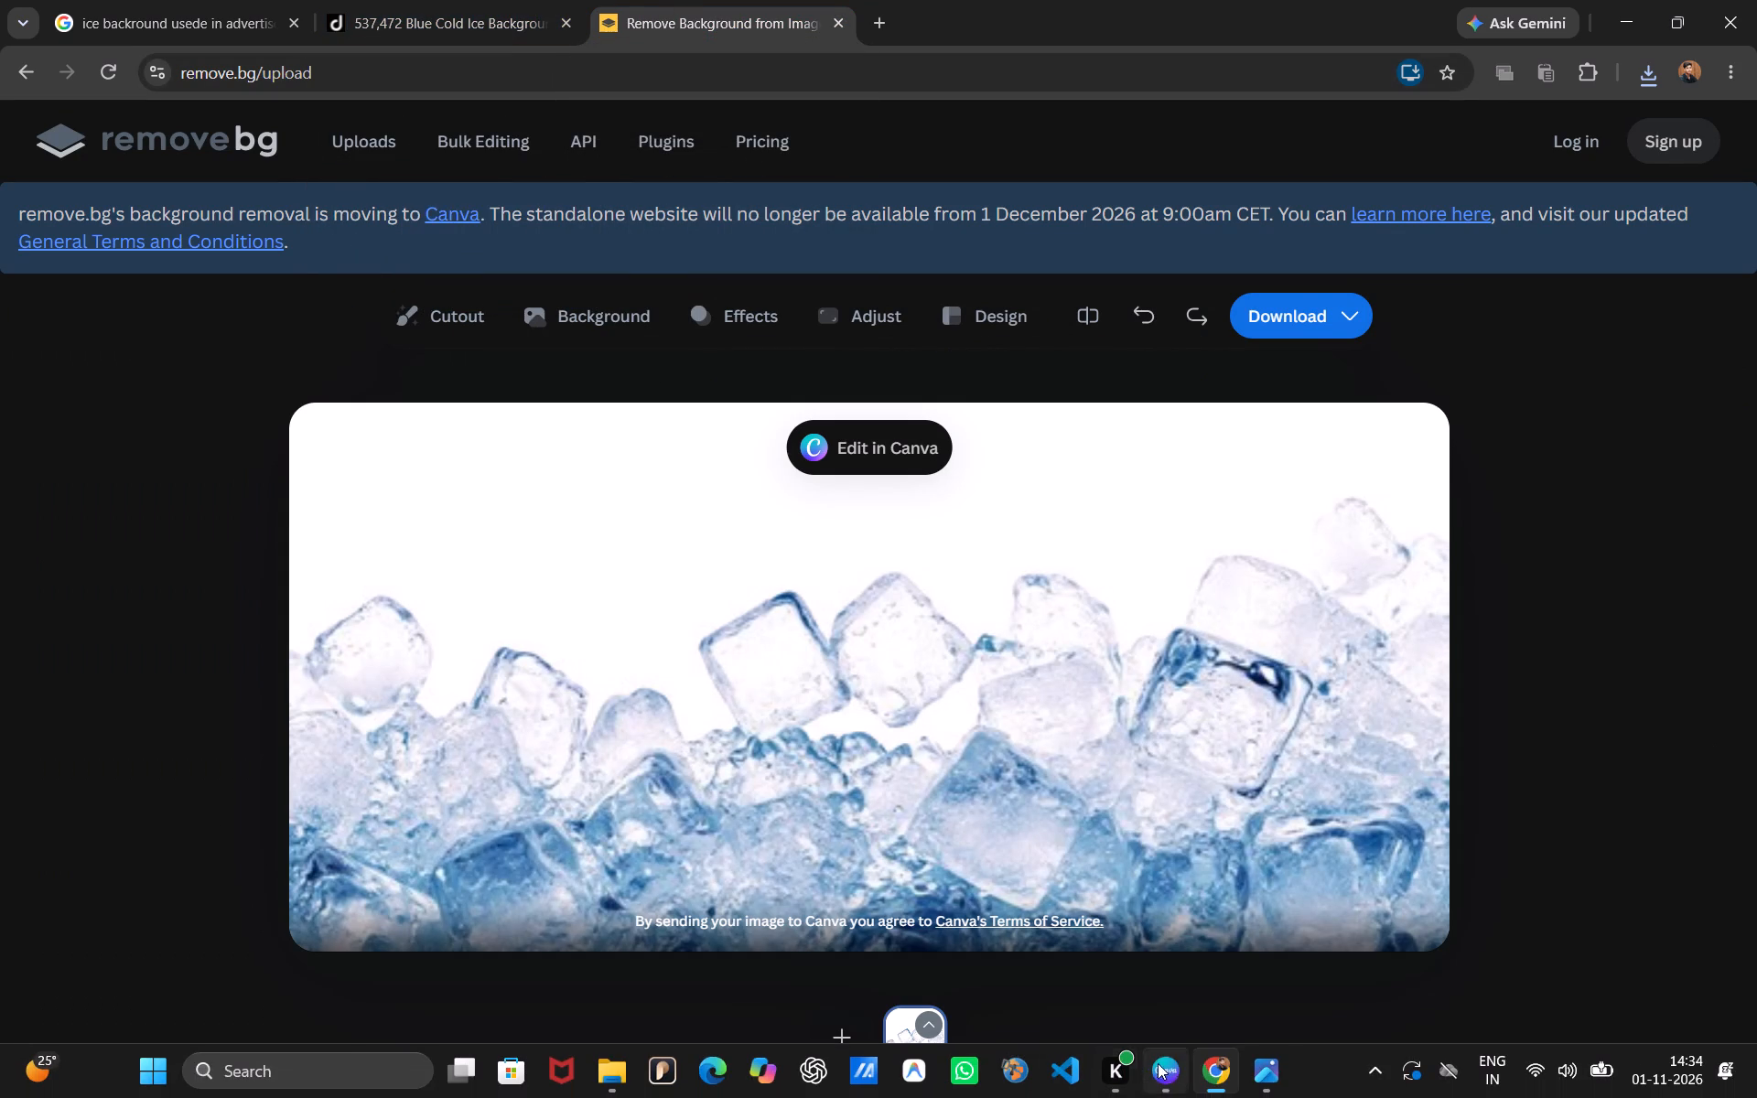
Switch to Canva, add the recently used dark ice cube stack, shrink it and place it in the page's lower-left corner.
left_click(1173, 1062)
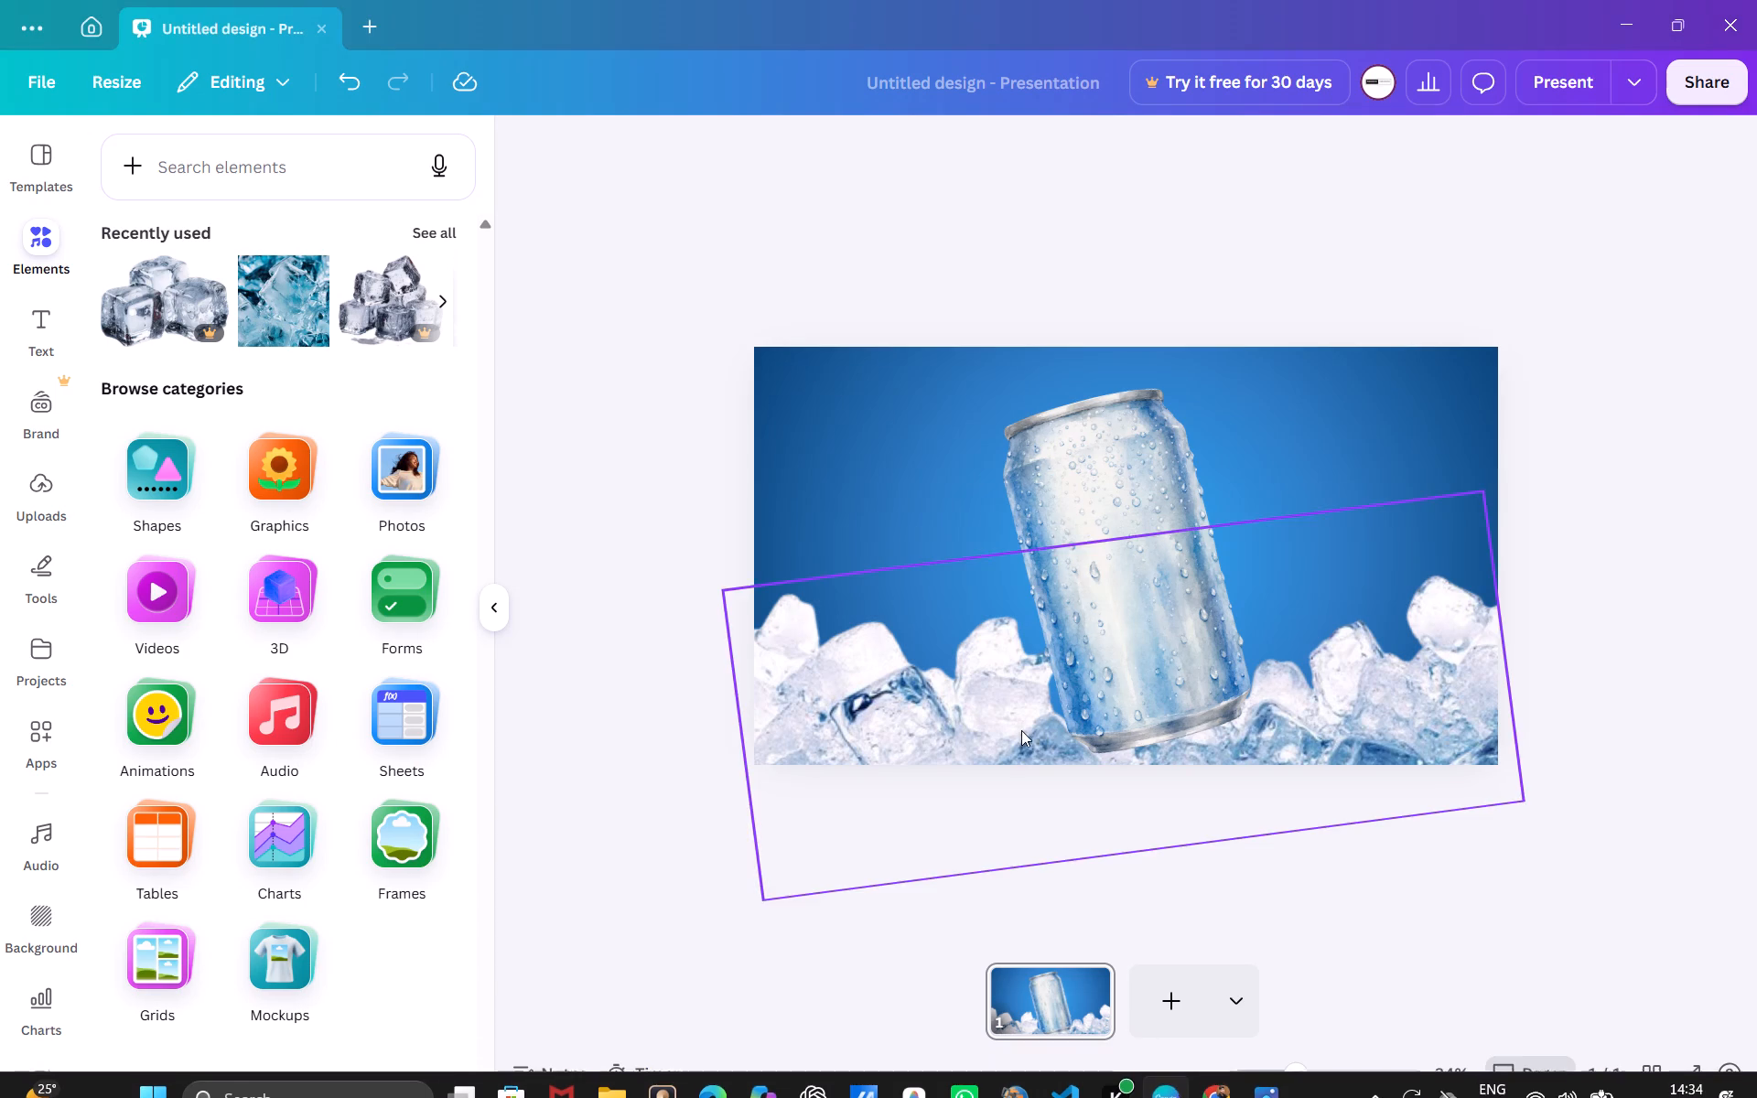
left_click(1002, 691)
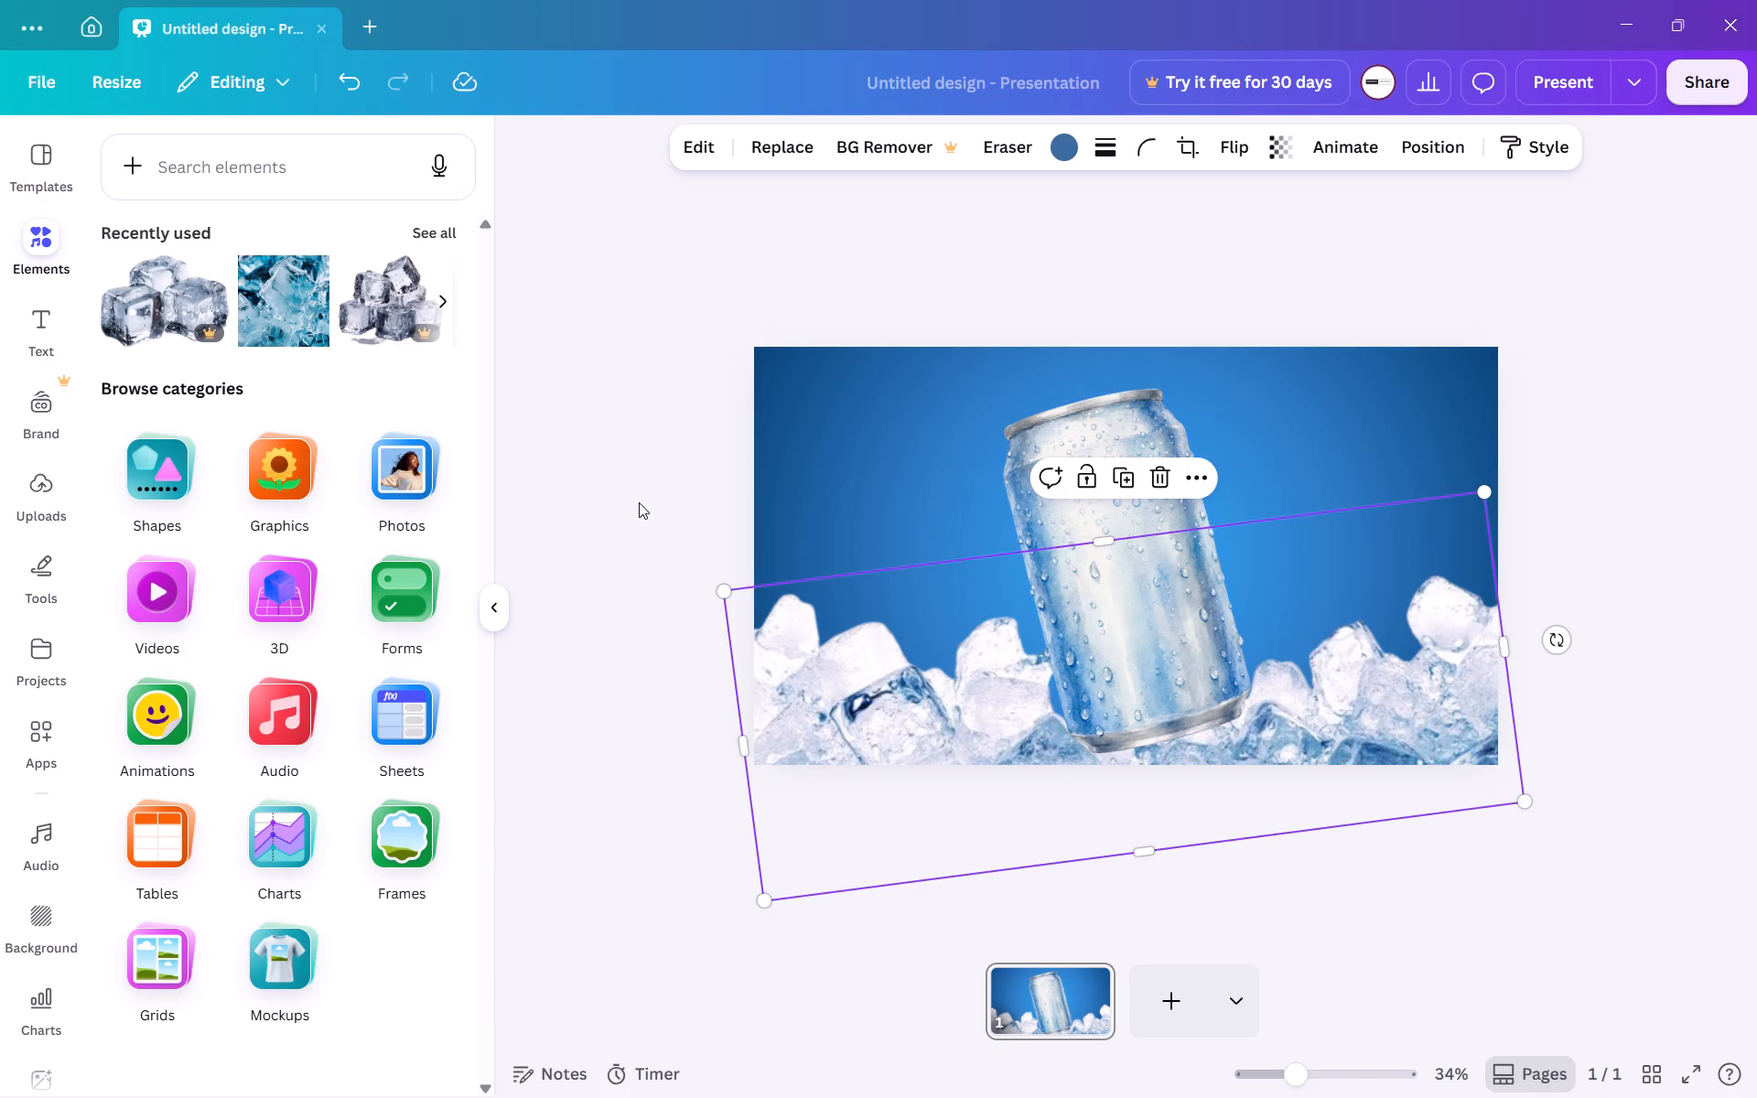
left_click(383, 296)
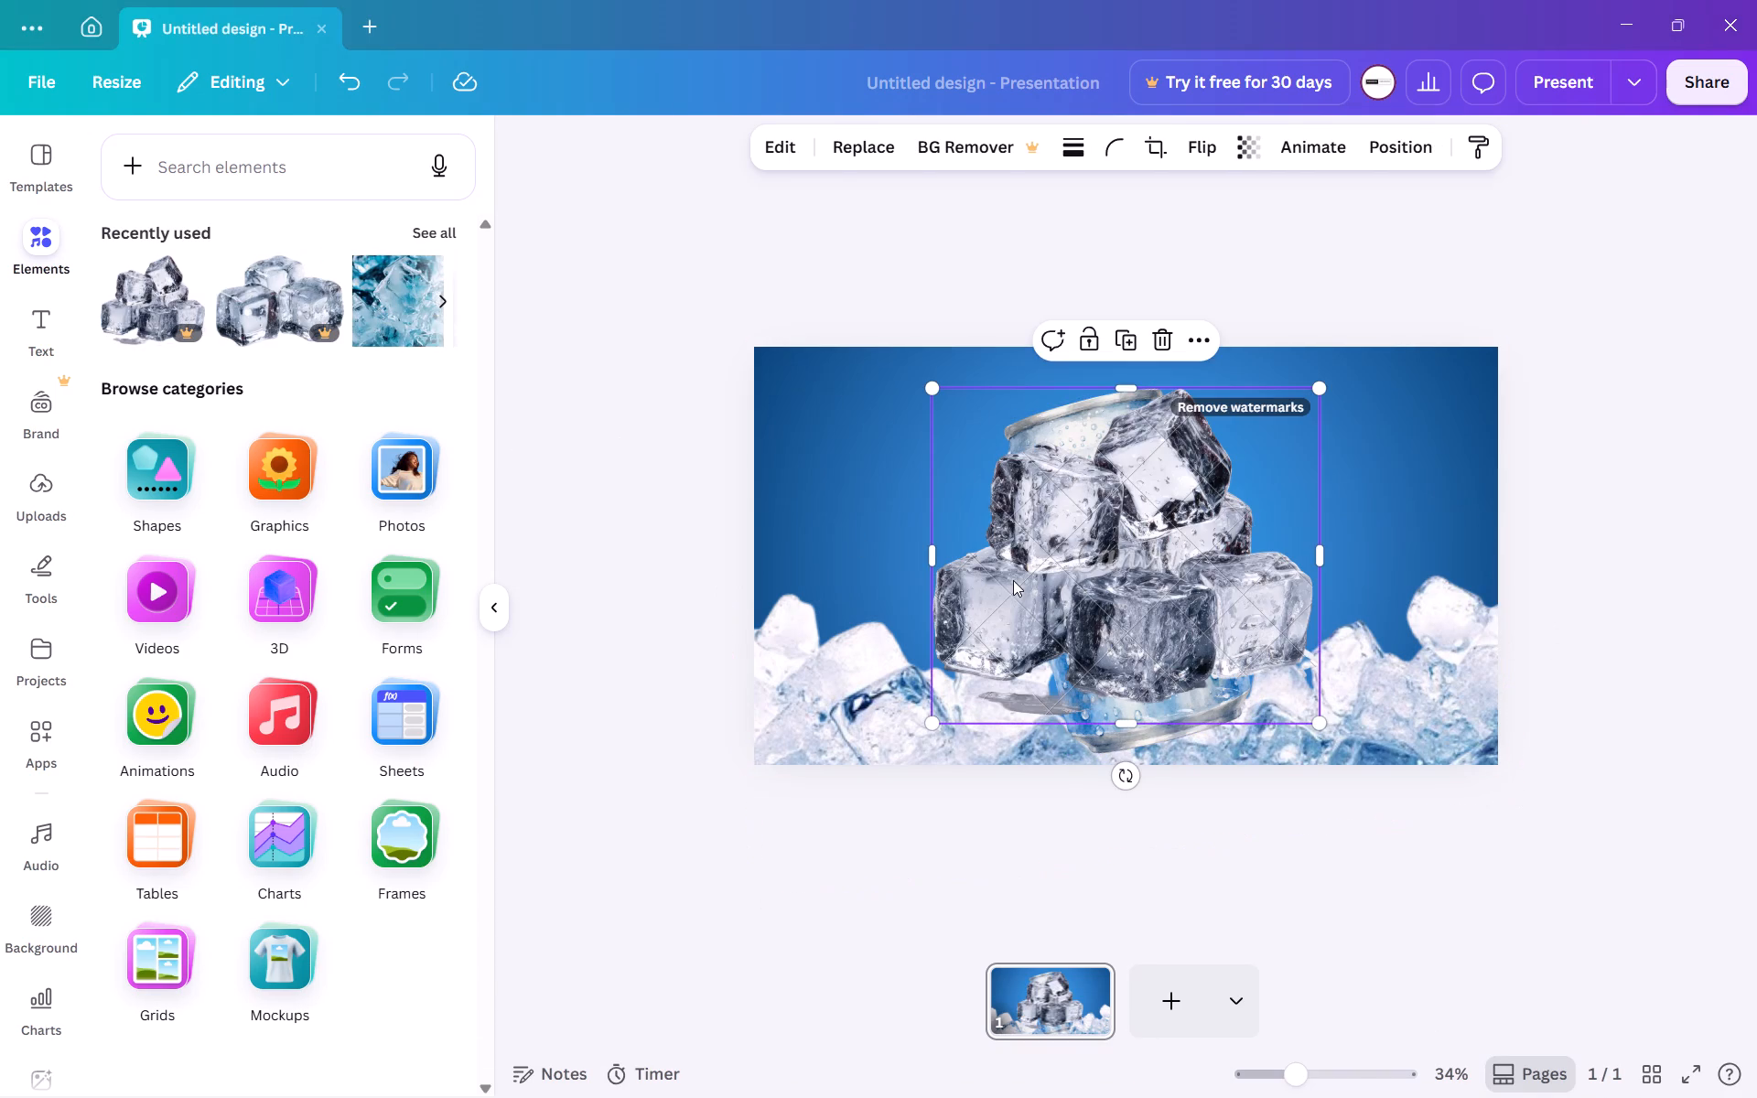
left_click_drag(1013, 580, 775, 742)
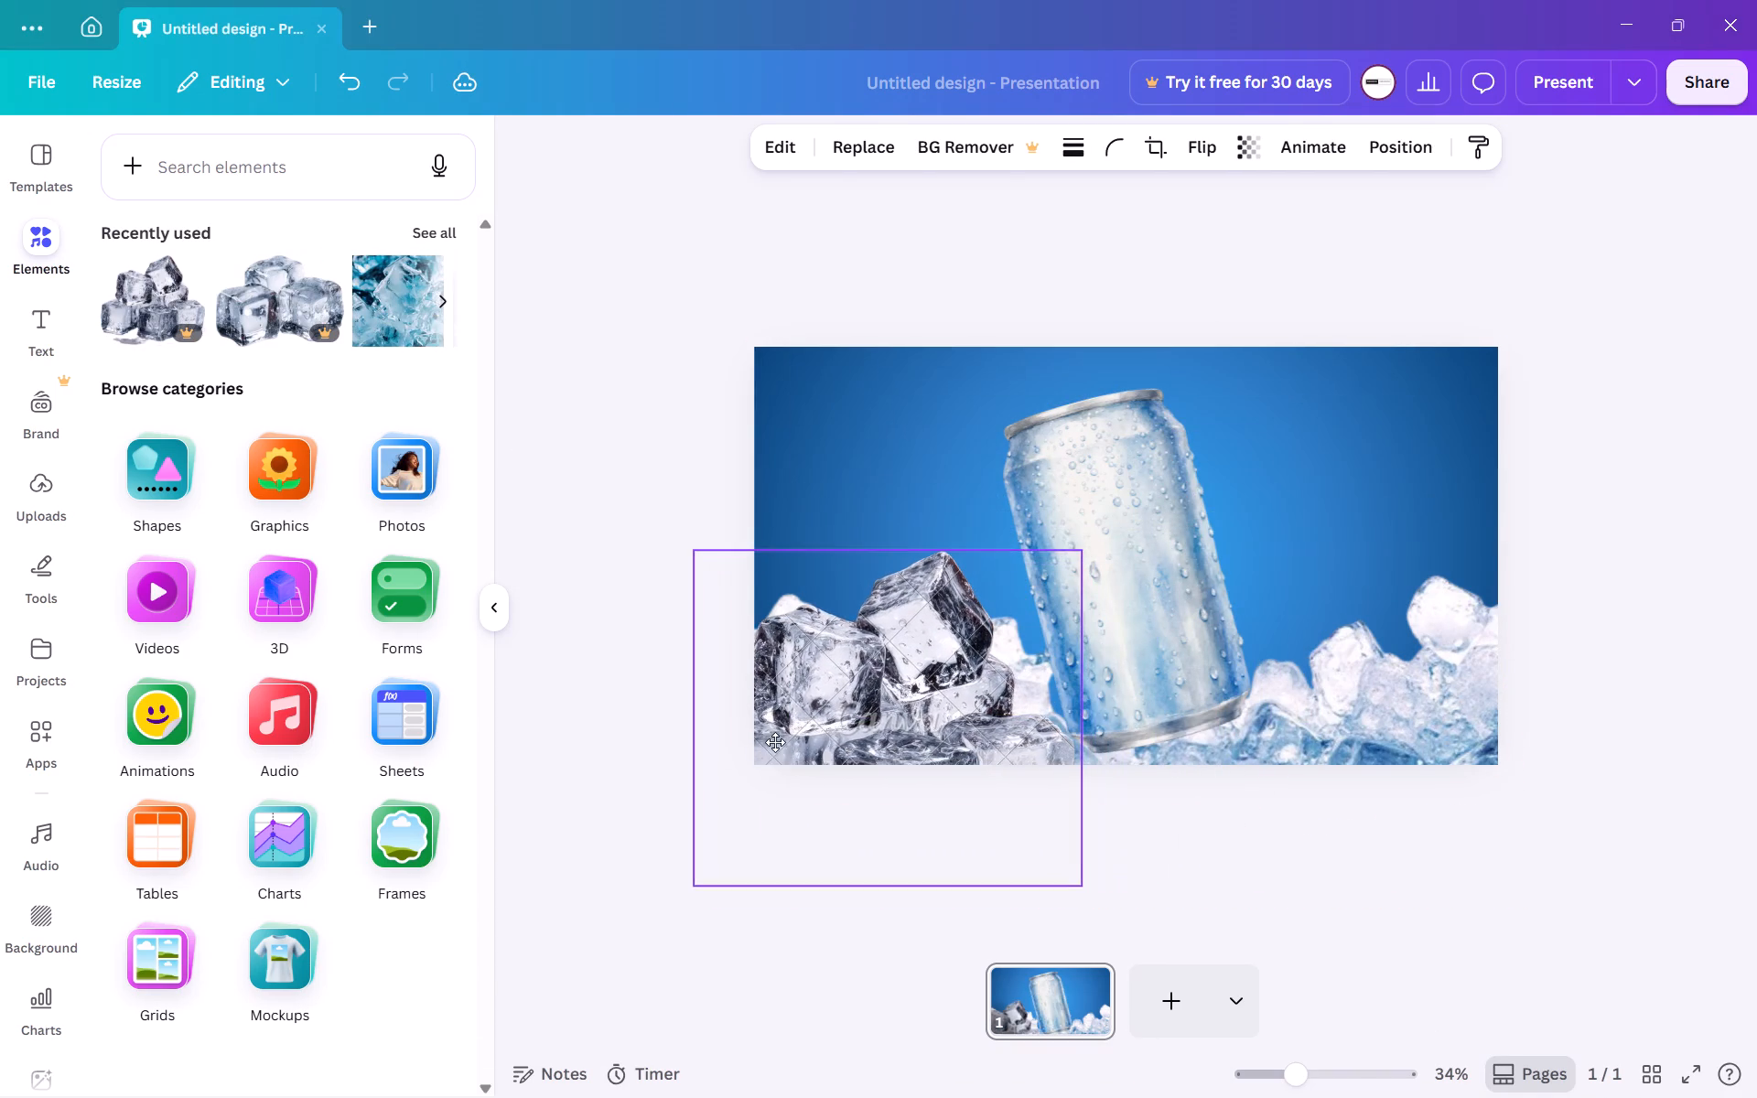
left_click_drag(775, 742, 772, 769)
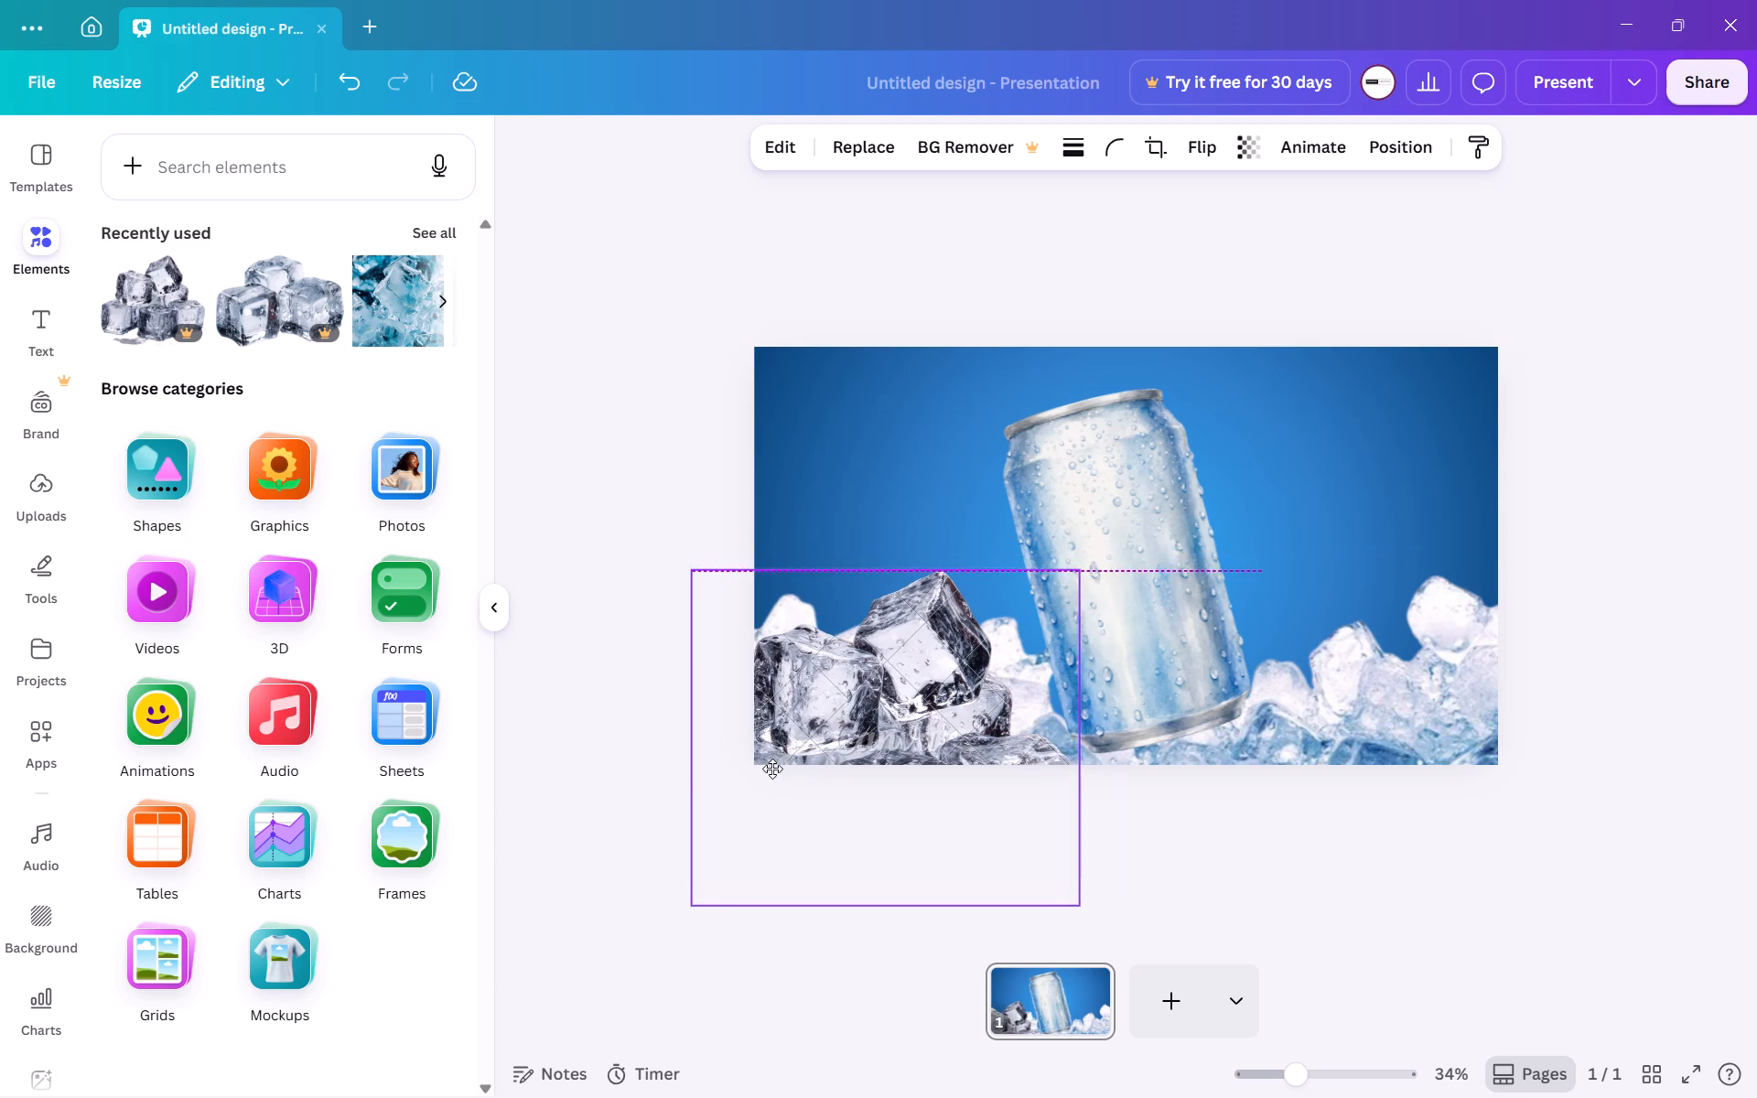
left_click_drag(772, 769, 770, 772)
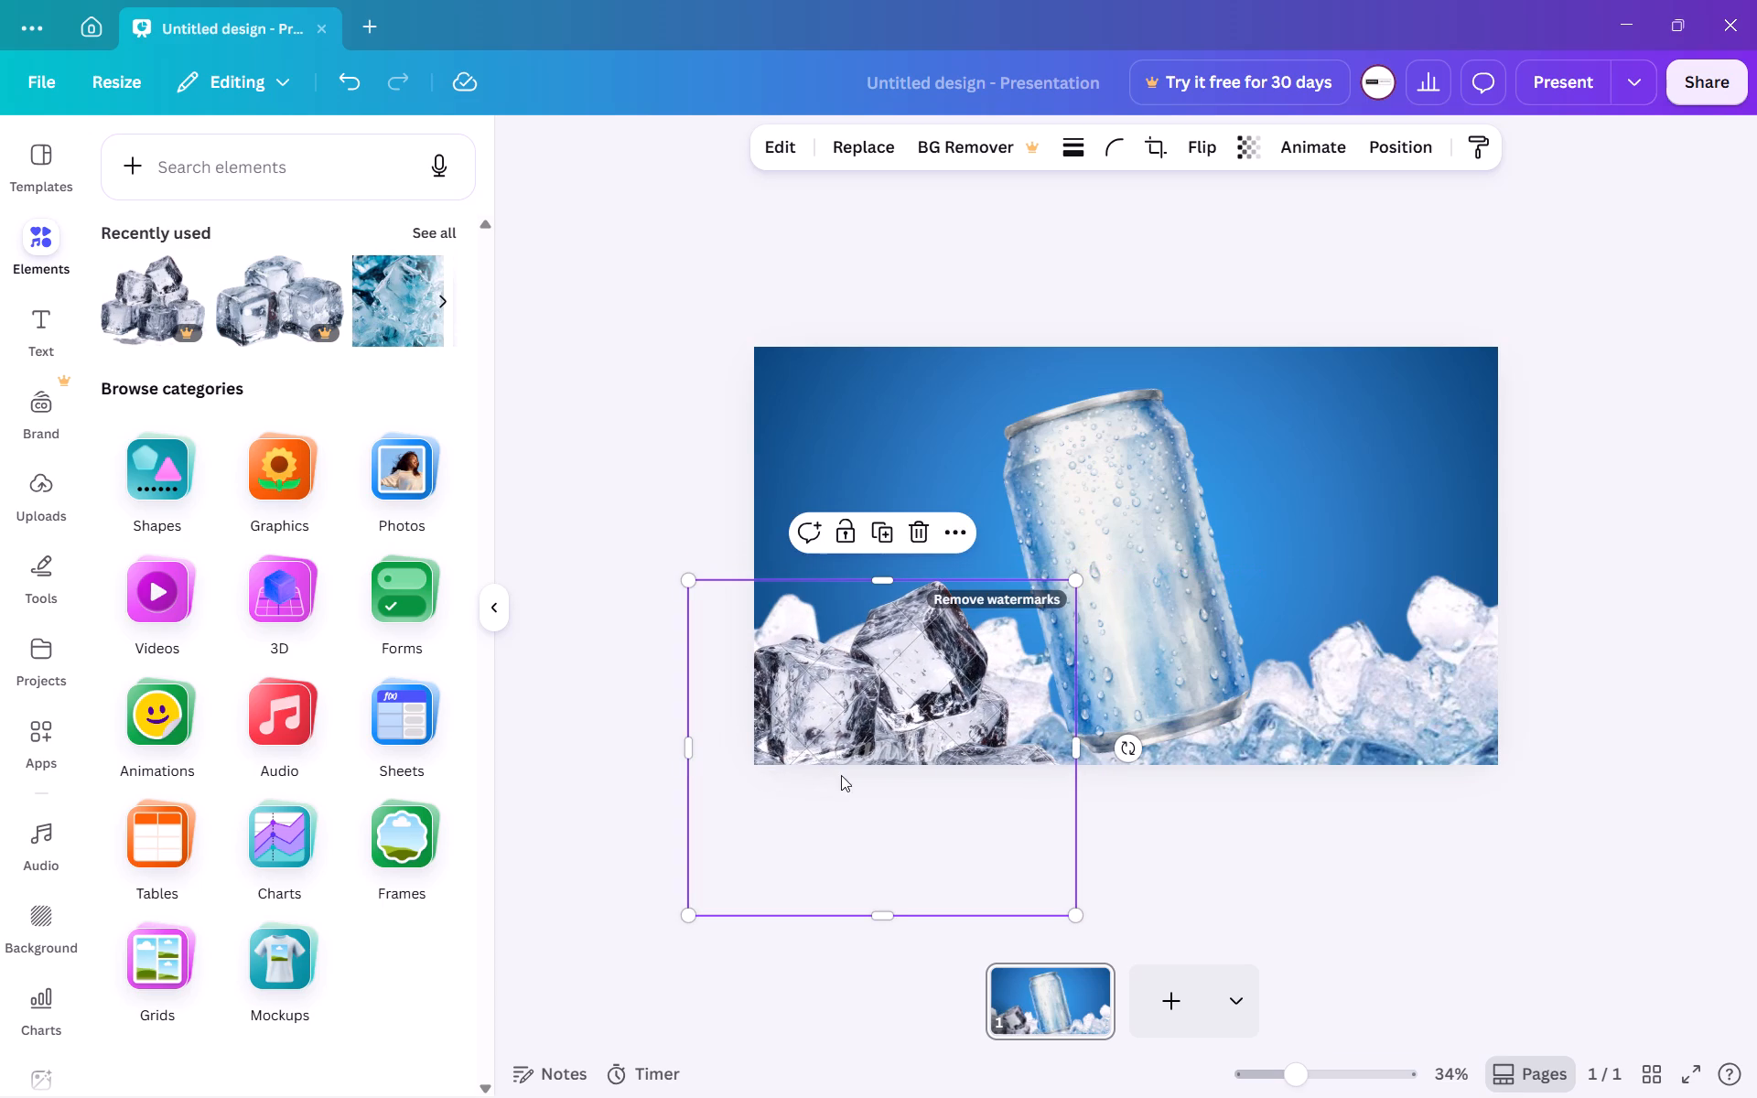
left_click_drag(695, 916, 767, 827)
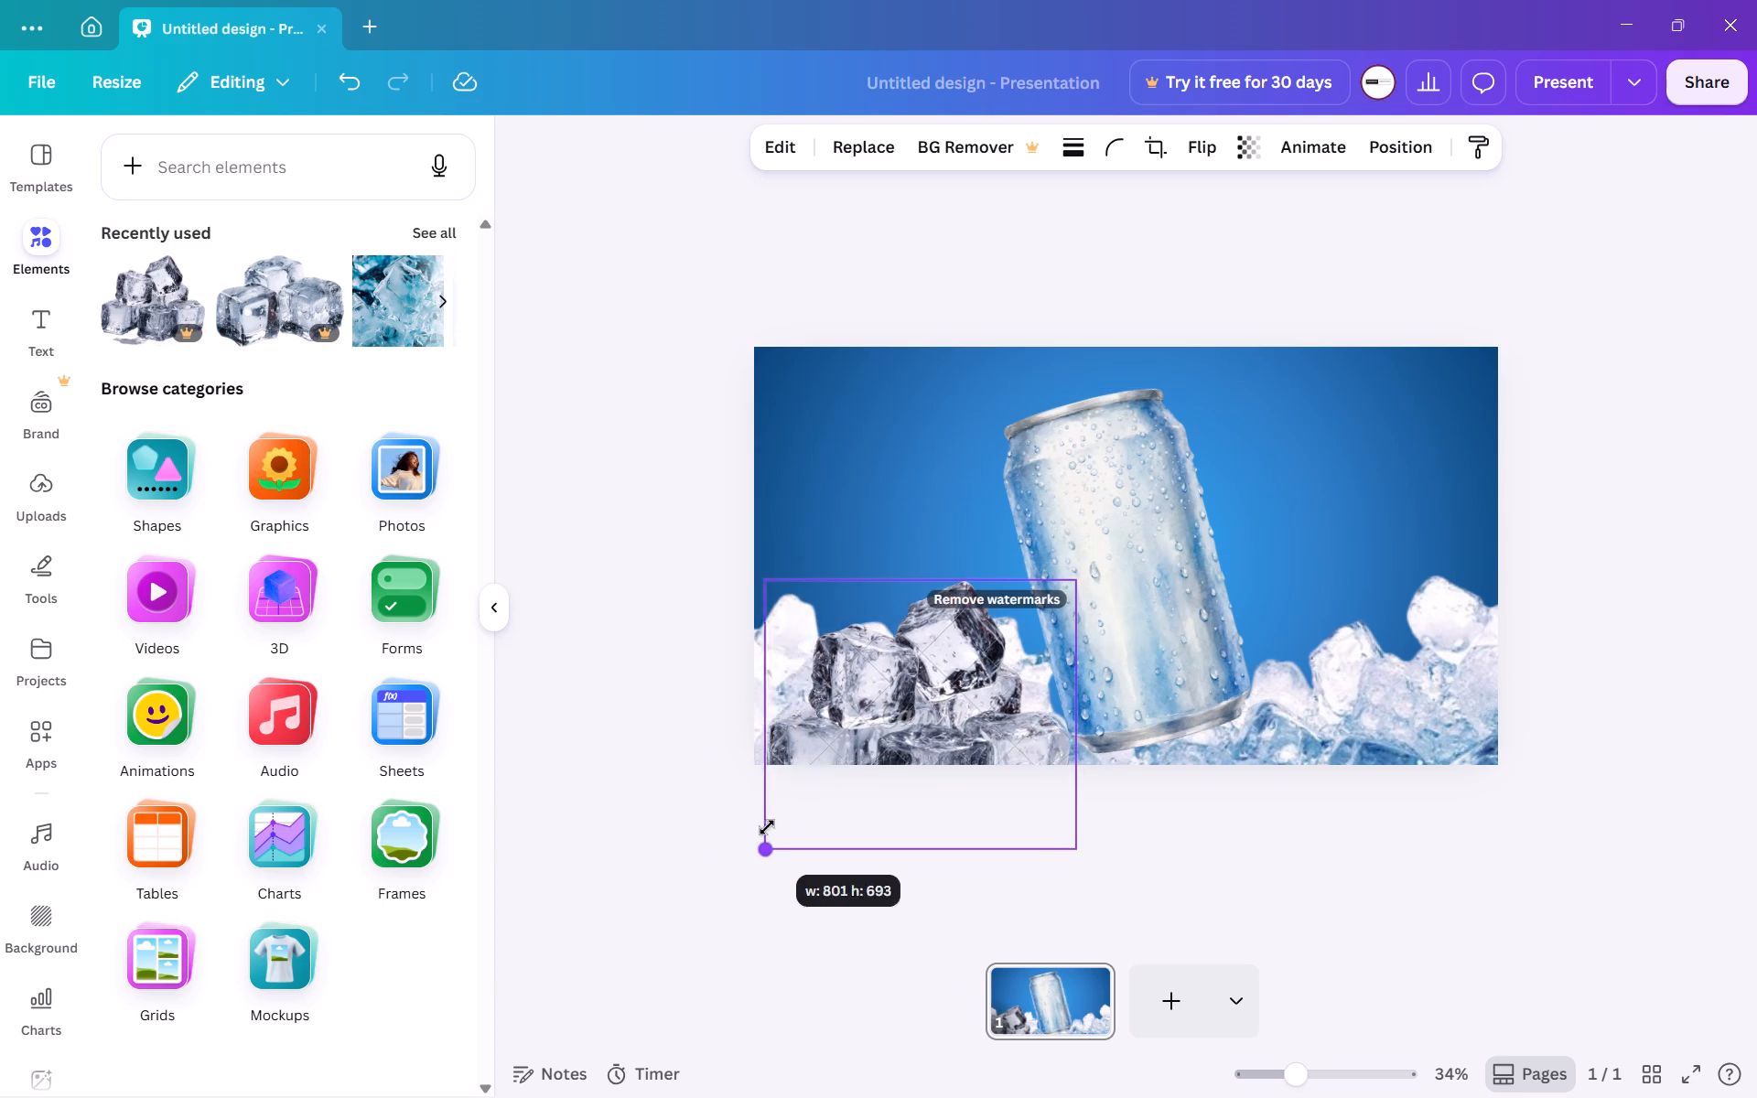
left_click_drag(767, 827, 828, 753)
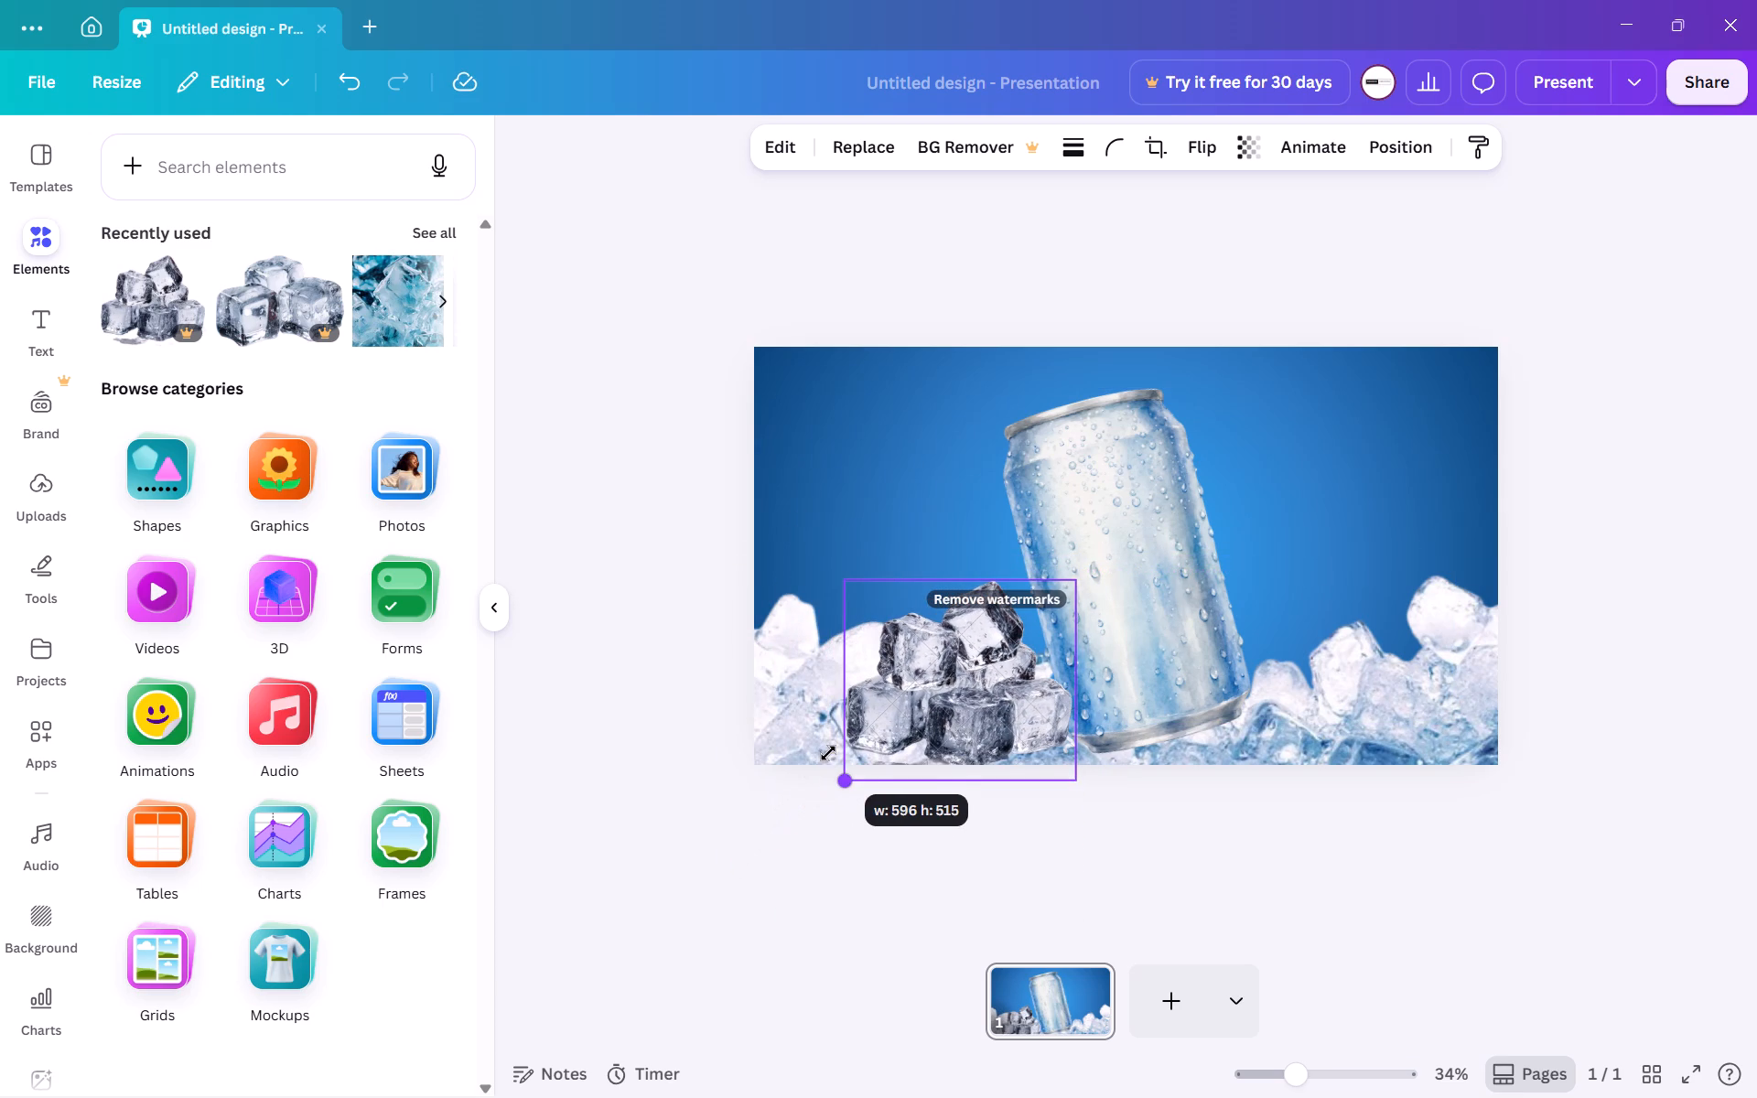
left_click_drag(828, 753, 845, 739)
left_click_drag(927, 718, 810, 745)
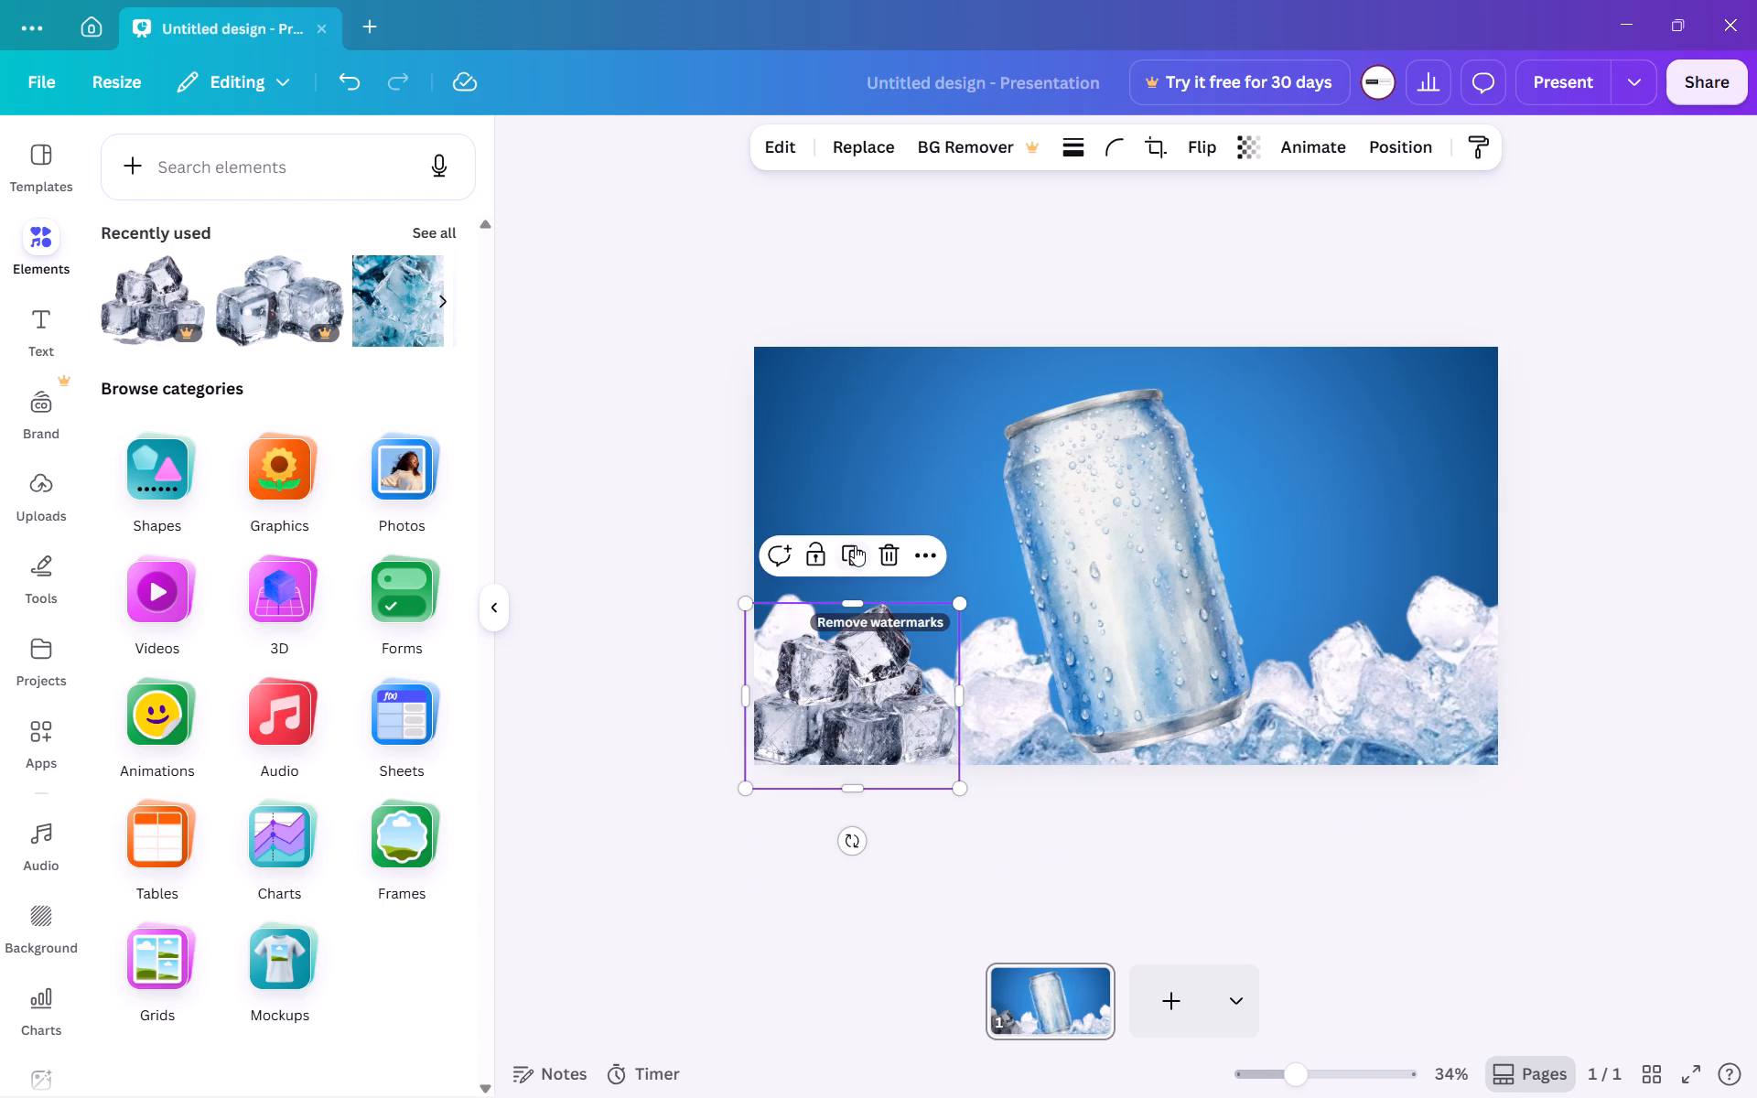
Duplicate the ice cube stack, rotate the copy about 23° and place it between the first stack and the can's base.
left_click(854, 545)
left_click_drag(878, 704, 969, 730)
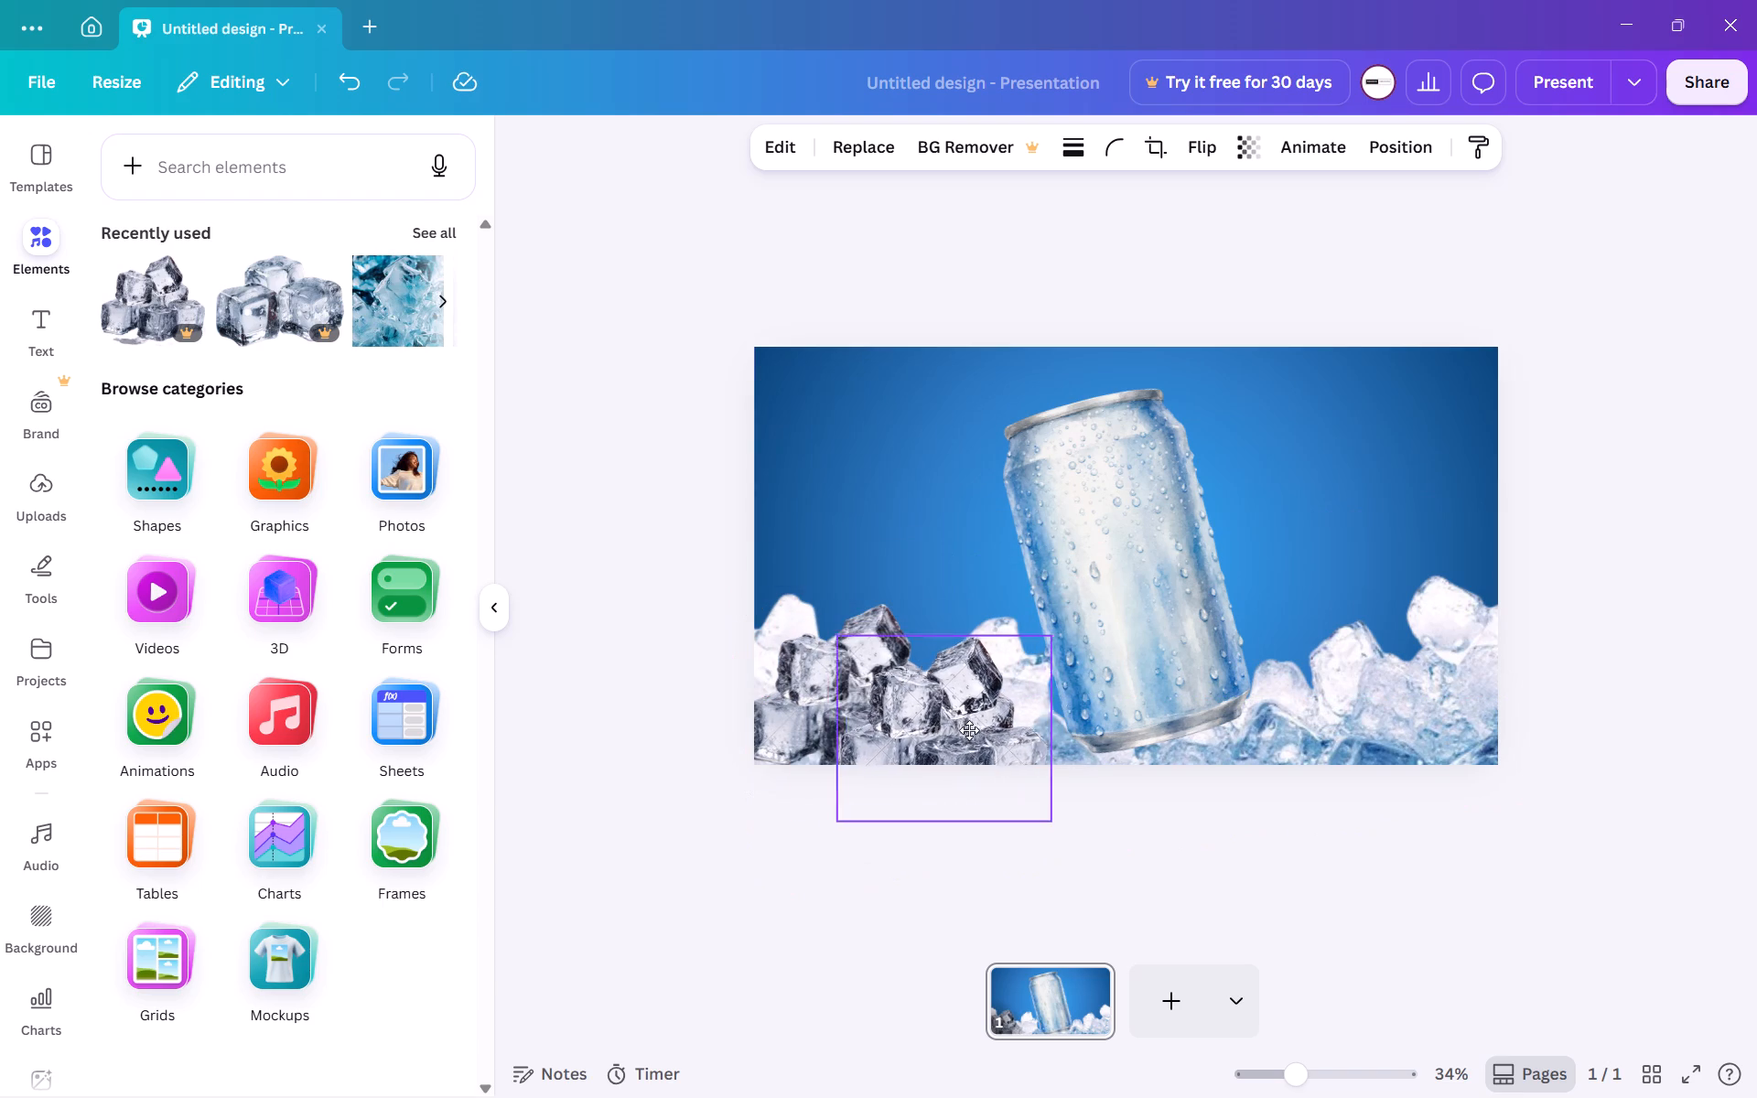
left_click_drag(969, 730, 989, 692)
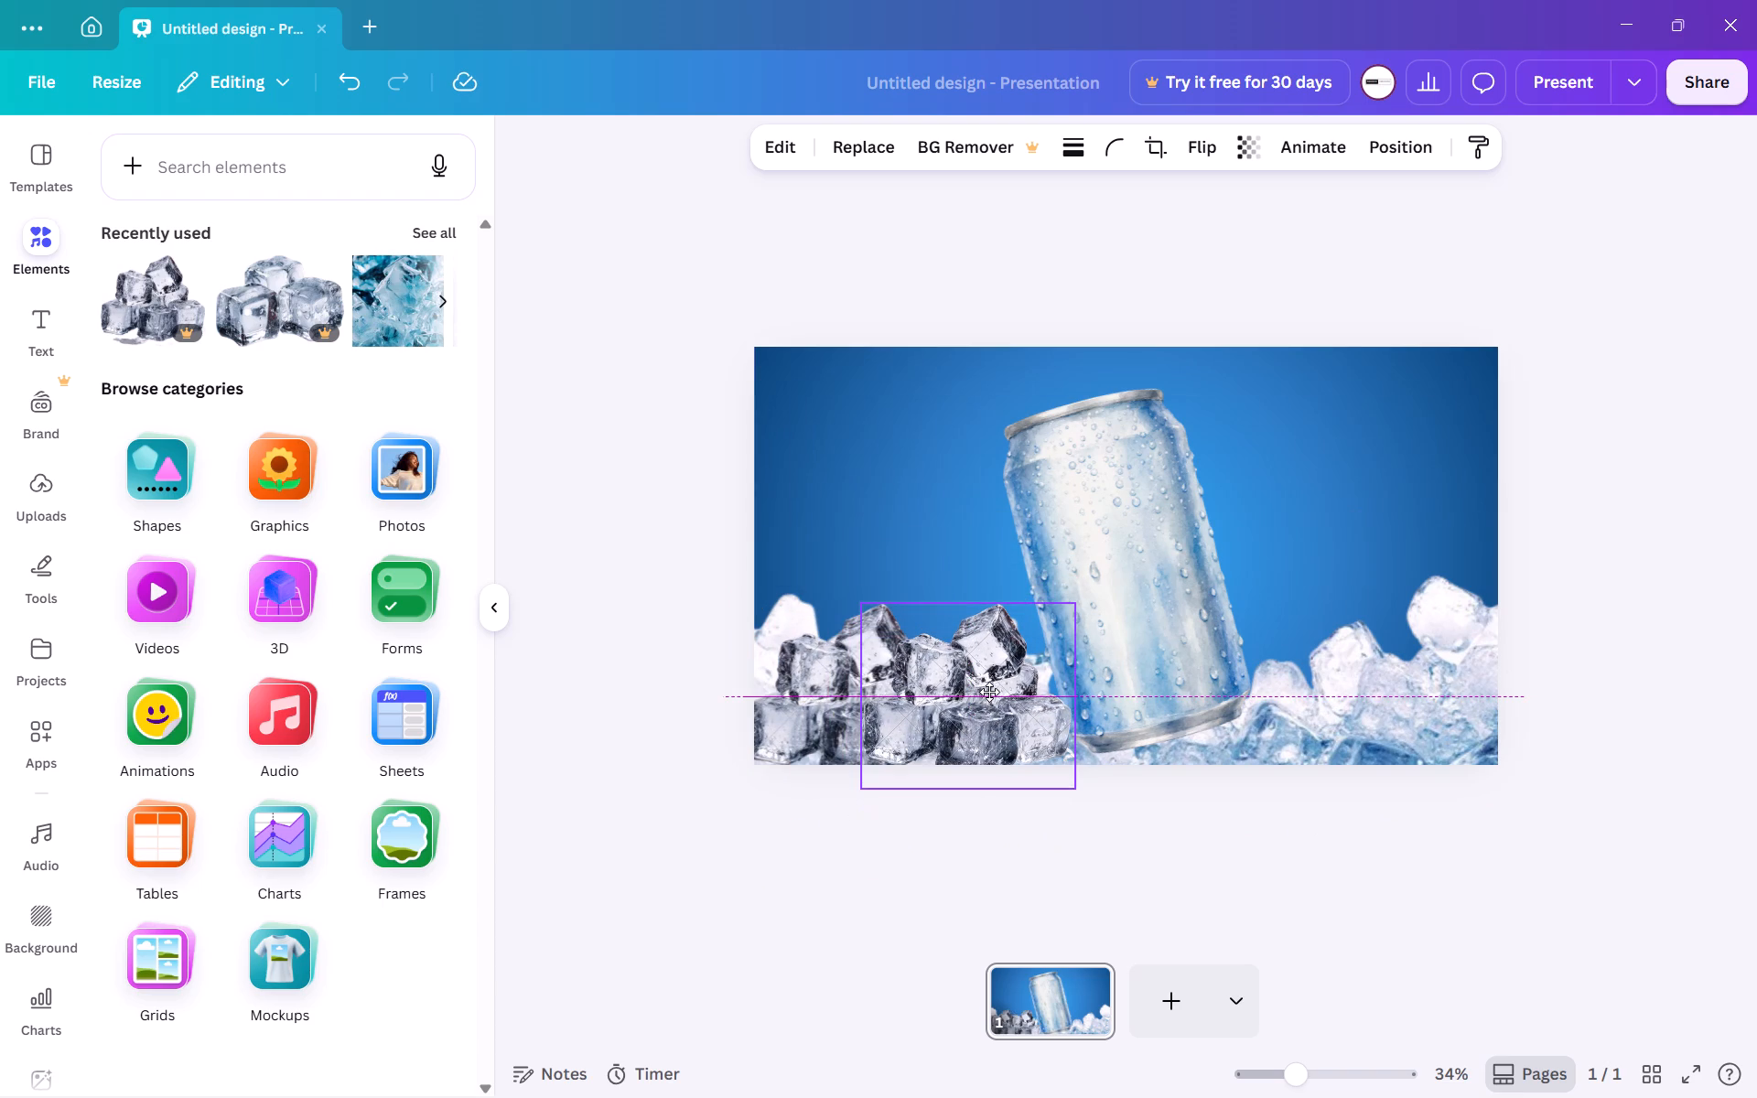
left_click_drag(989, 692, 979, 701)
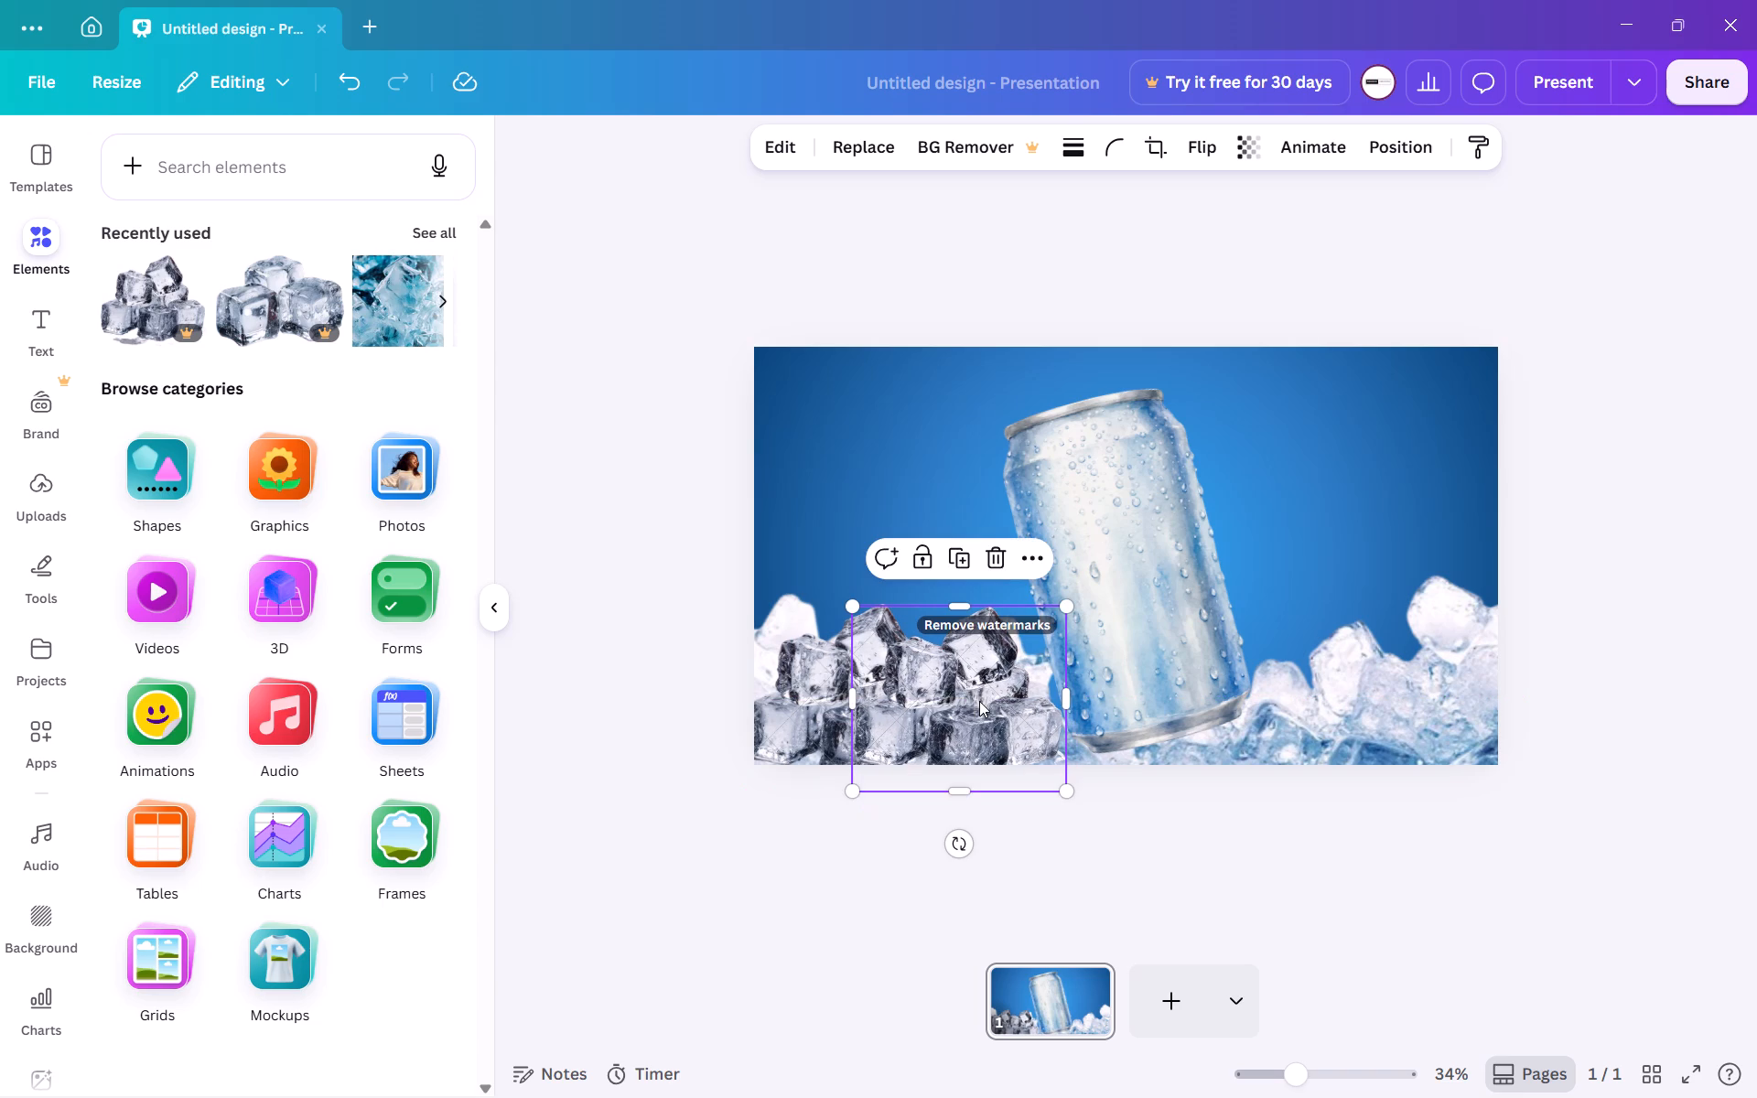
left_click_drag(956, 842, 904, 824)
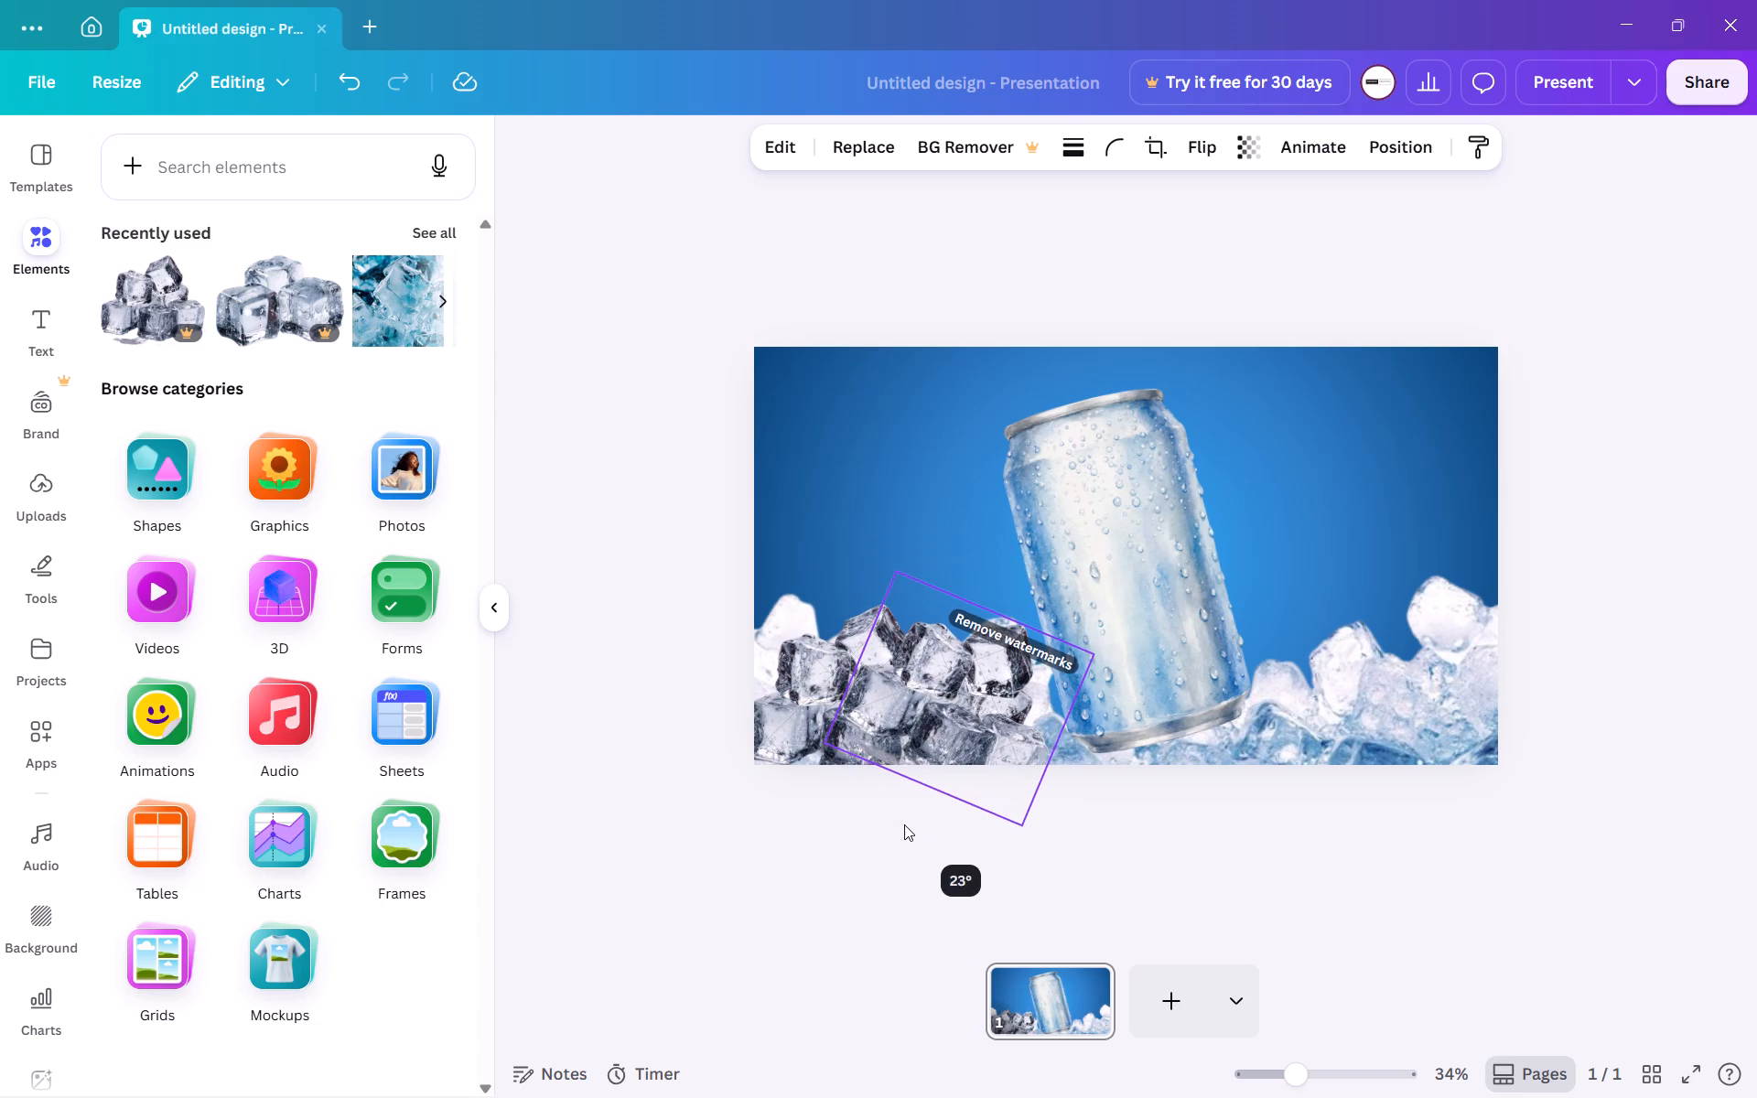
left_click_drag(904, 824, 904, 822)
left_click_drag(965, 717, 1015, 735)
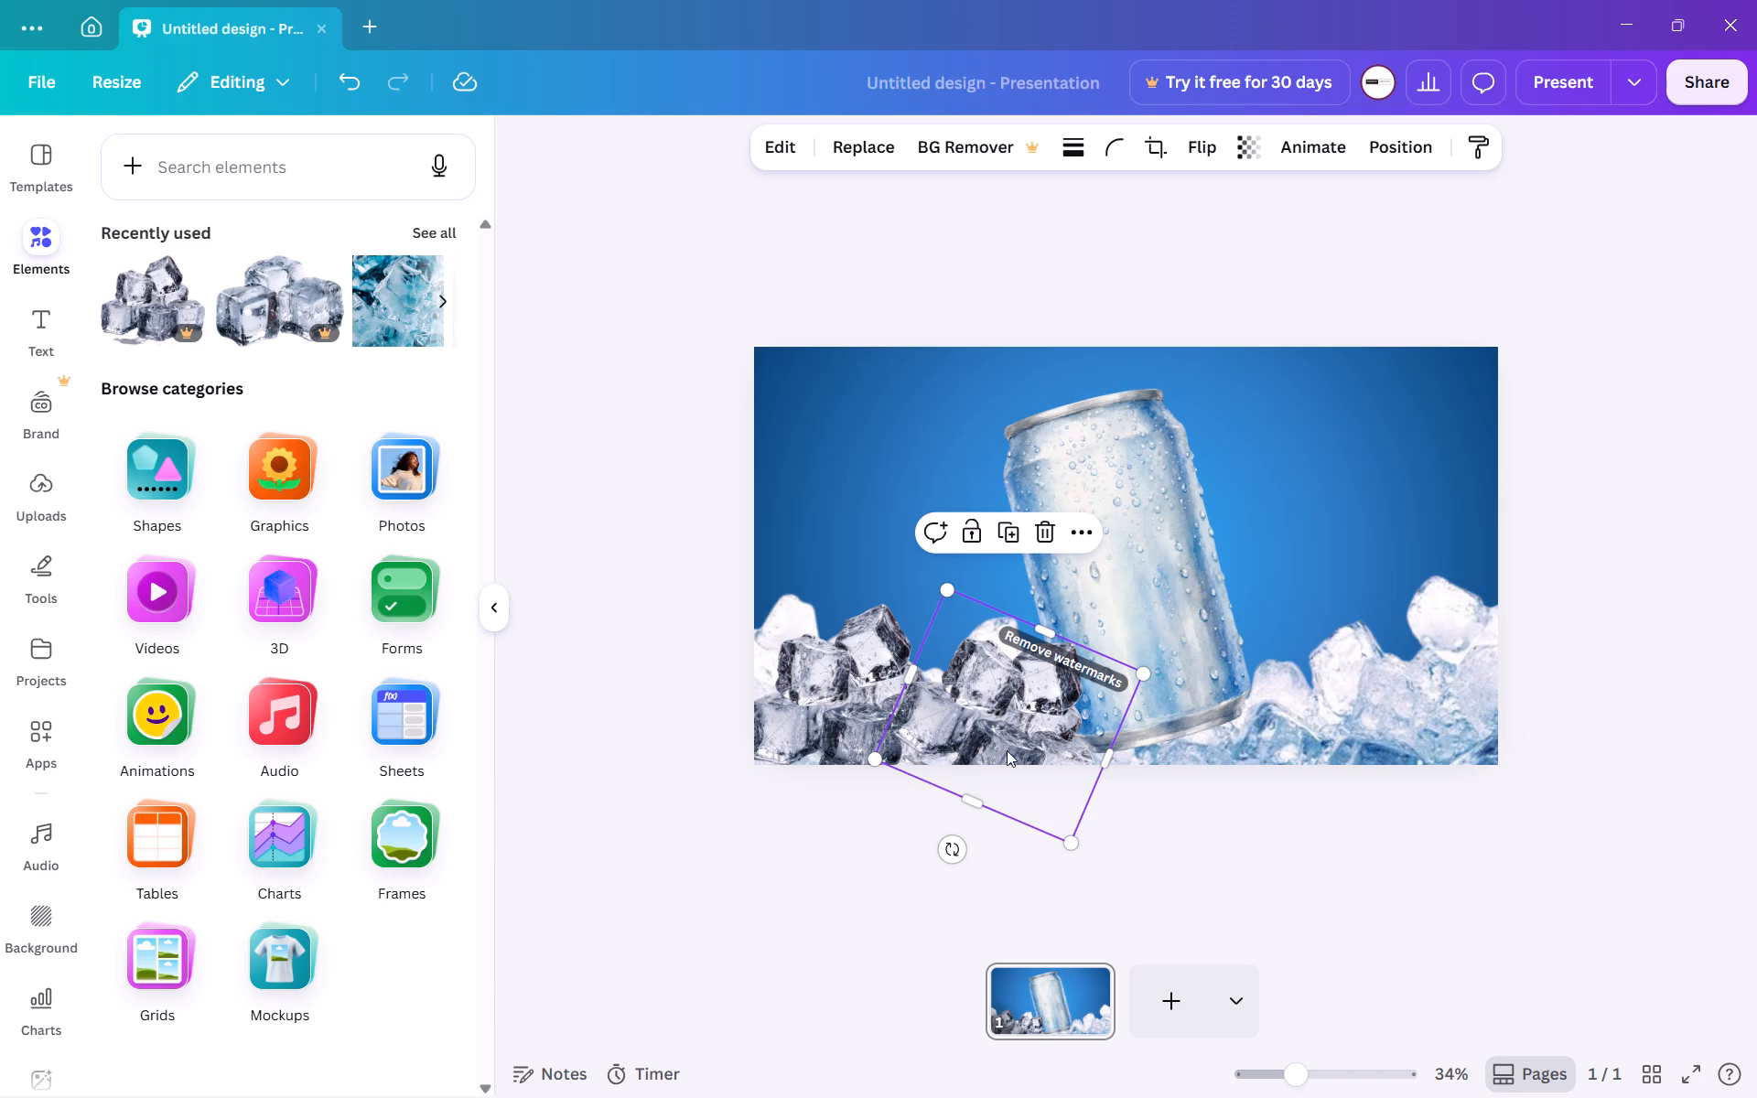
left_click(799, 873)
Duplicate the tilted ice cube stack beside the first one, rotate the copy further clockwise and place it over the can's base.
left_click(980, 707)
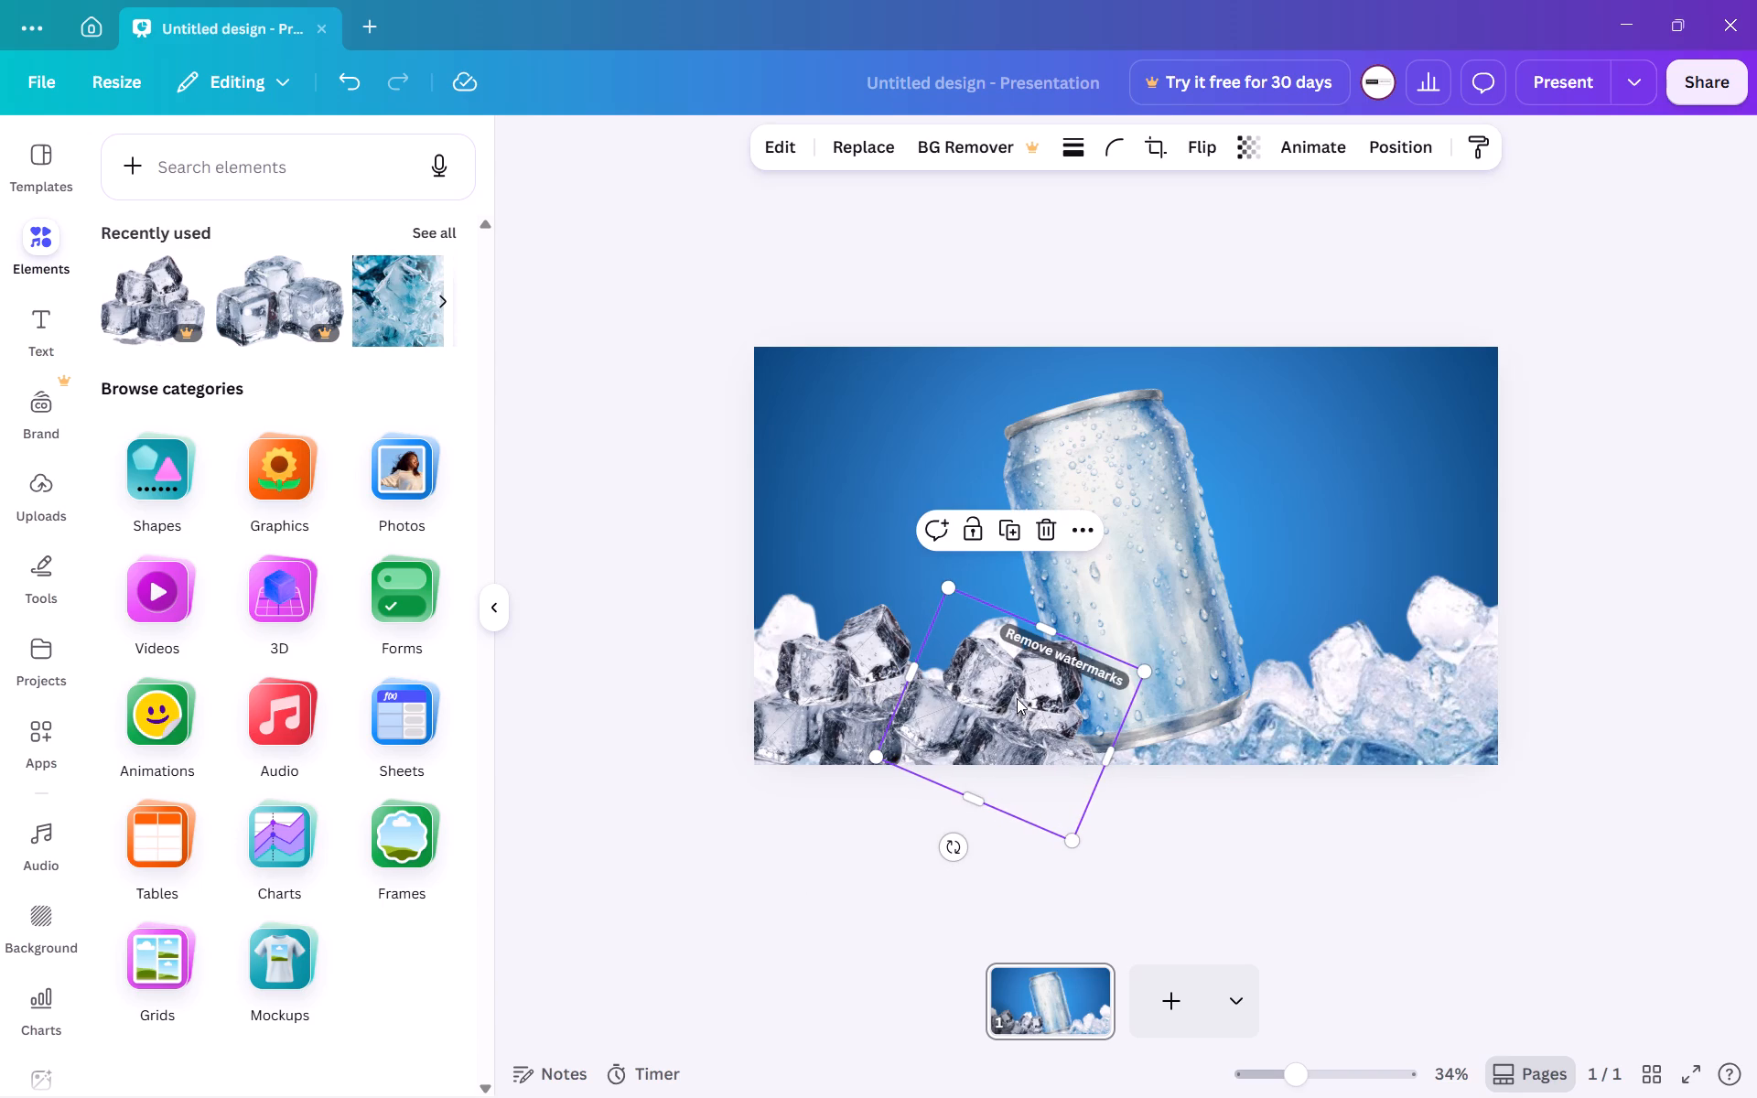
left_click(1016, 531)
left_click(1154, 673)
left_click_drag(1154, 673, 1170, 664)
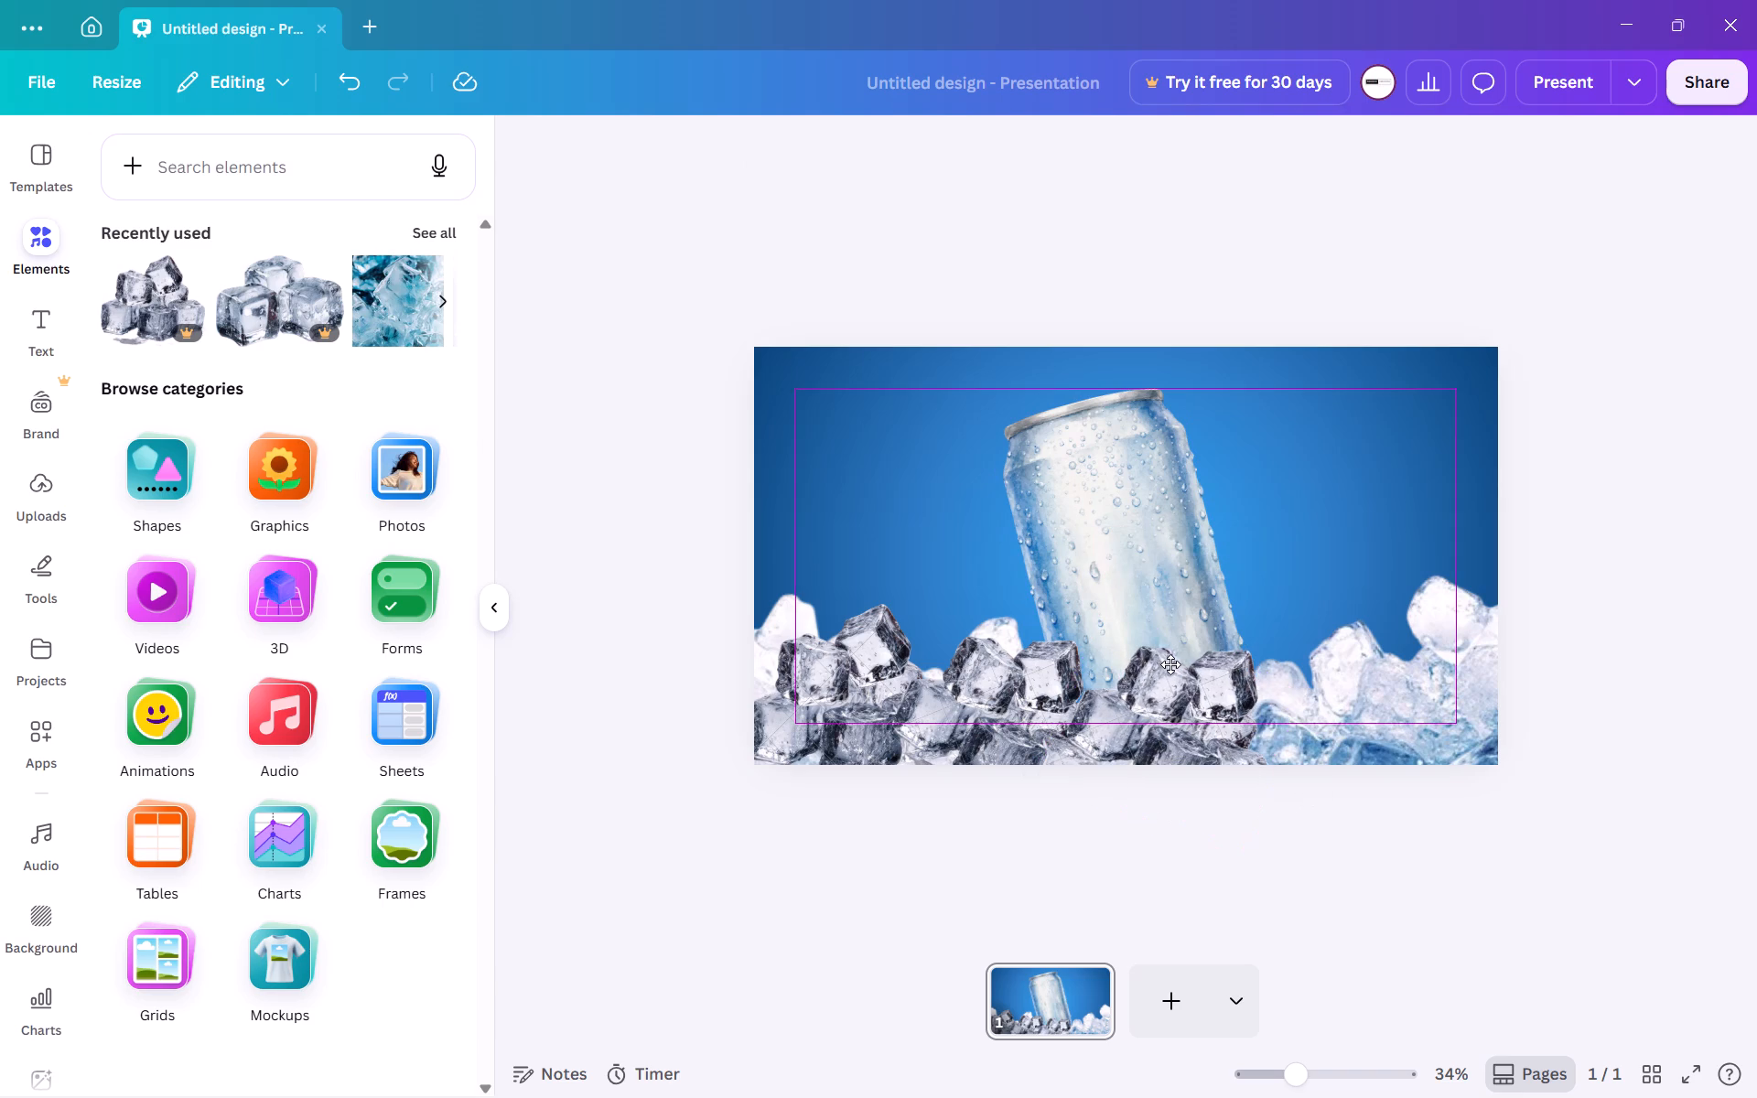
left_click_drag(1170, 664, 1165, 668)
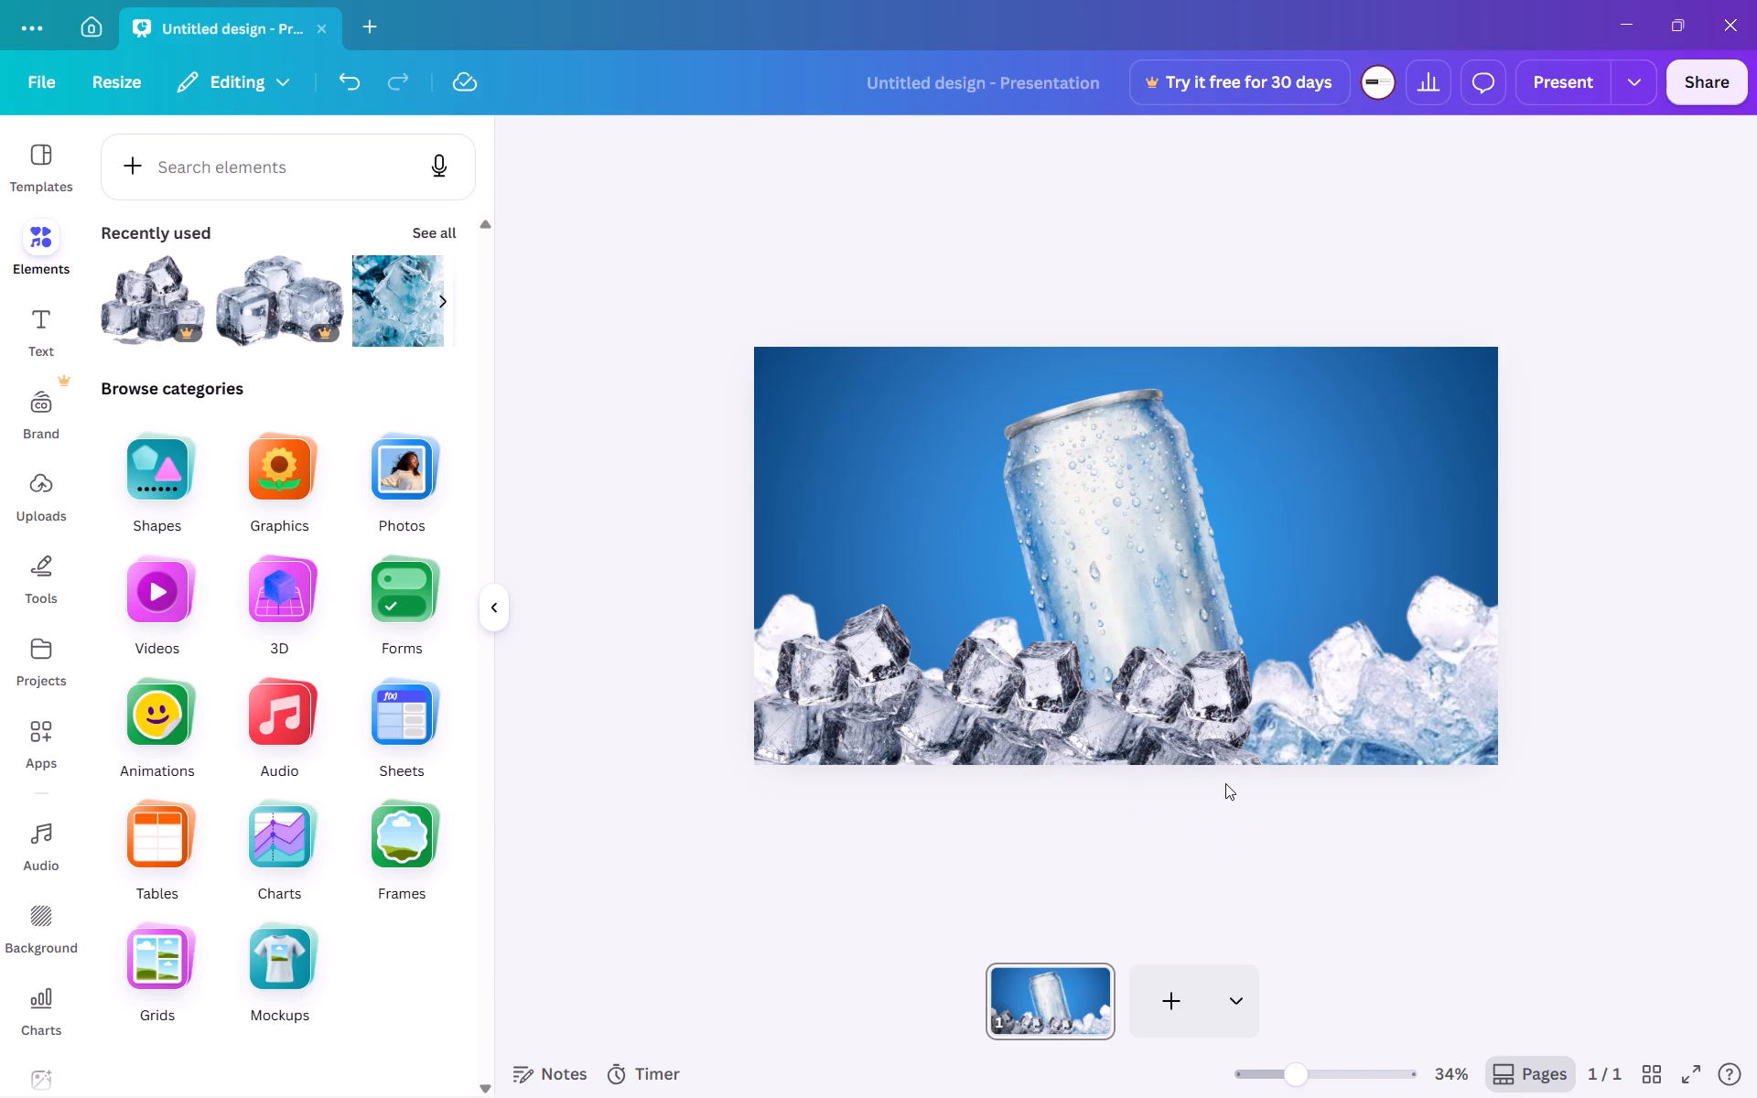
left_click(1195, 661)
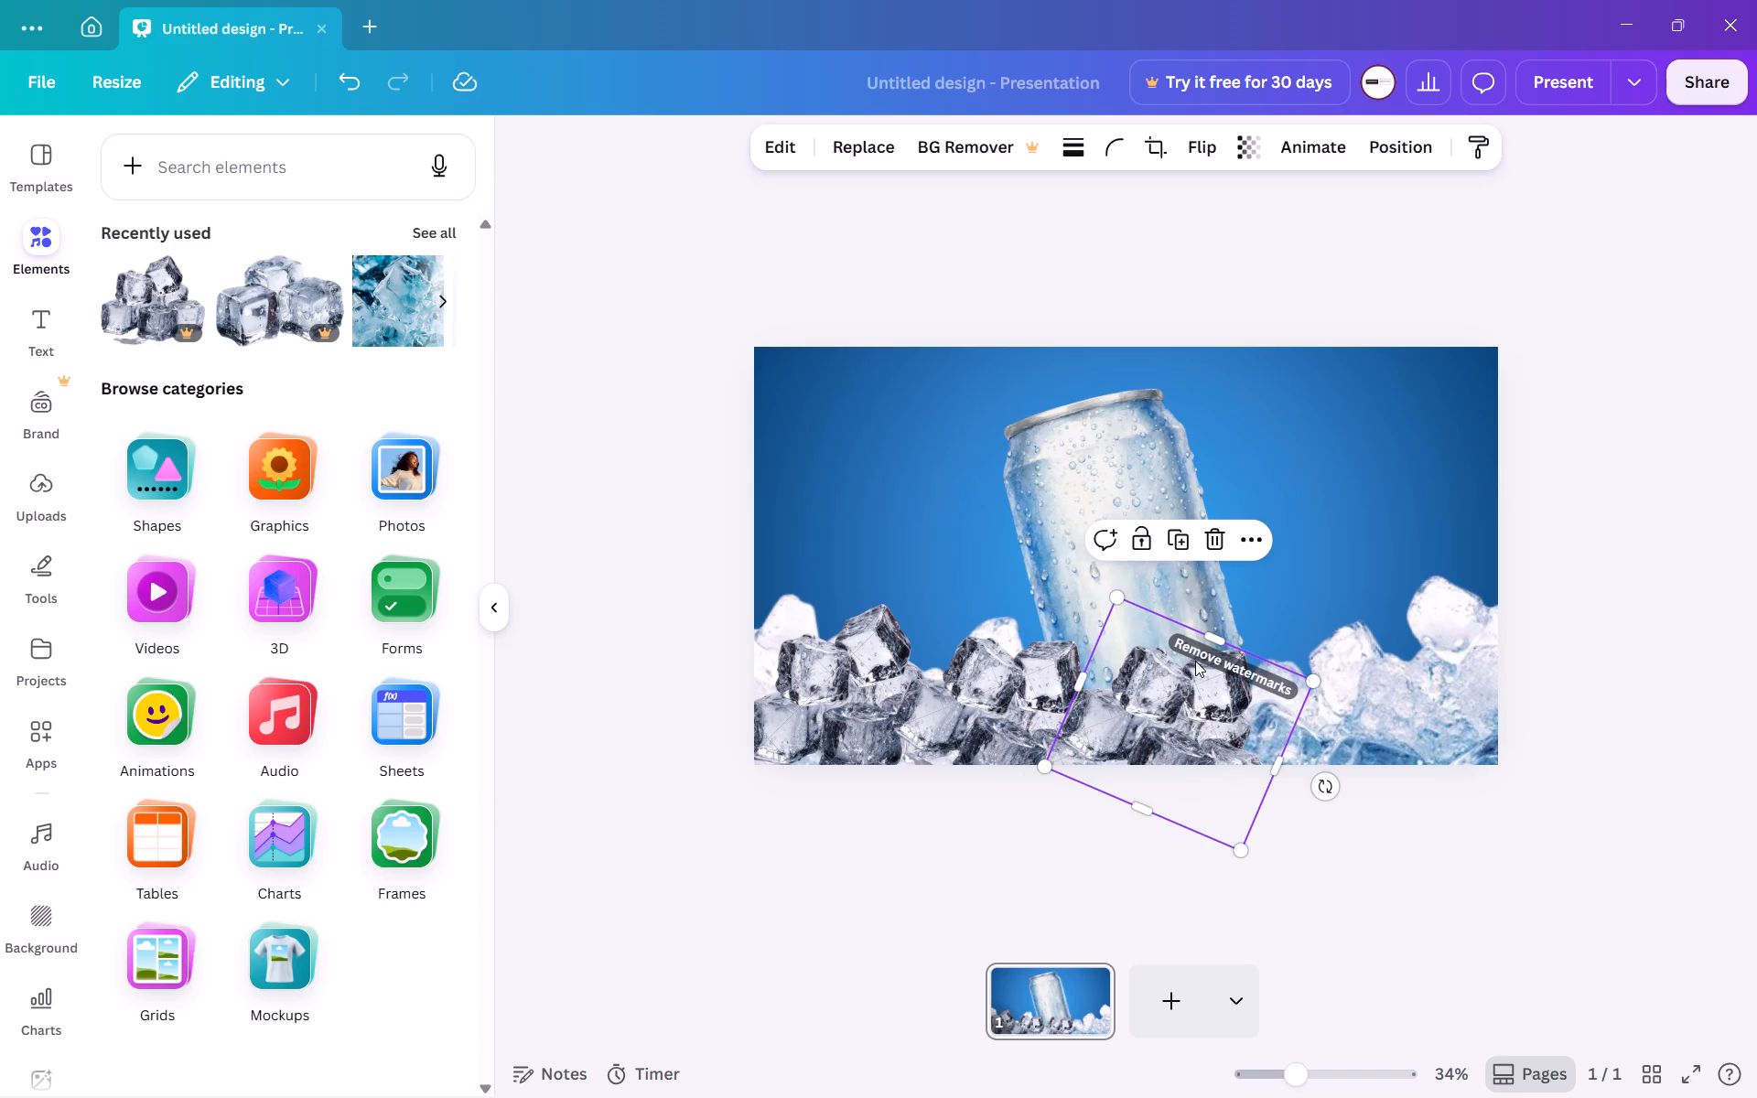
left_click_drag(1325, 786, 1301, 703)
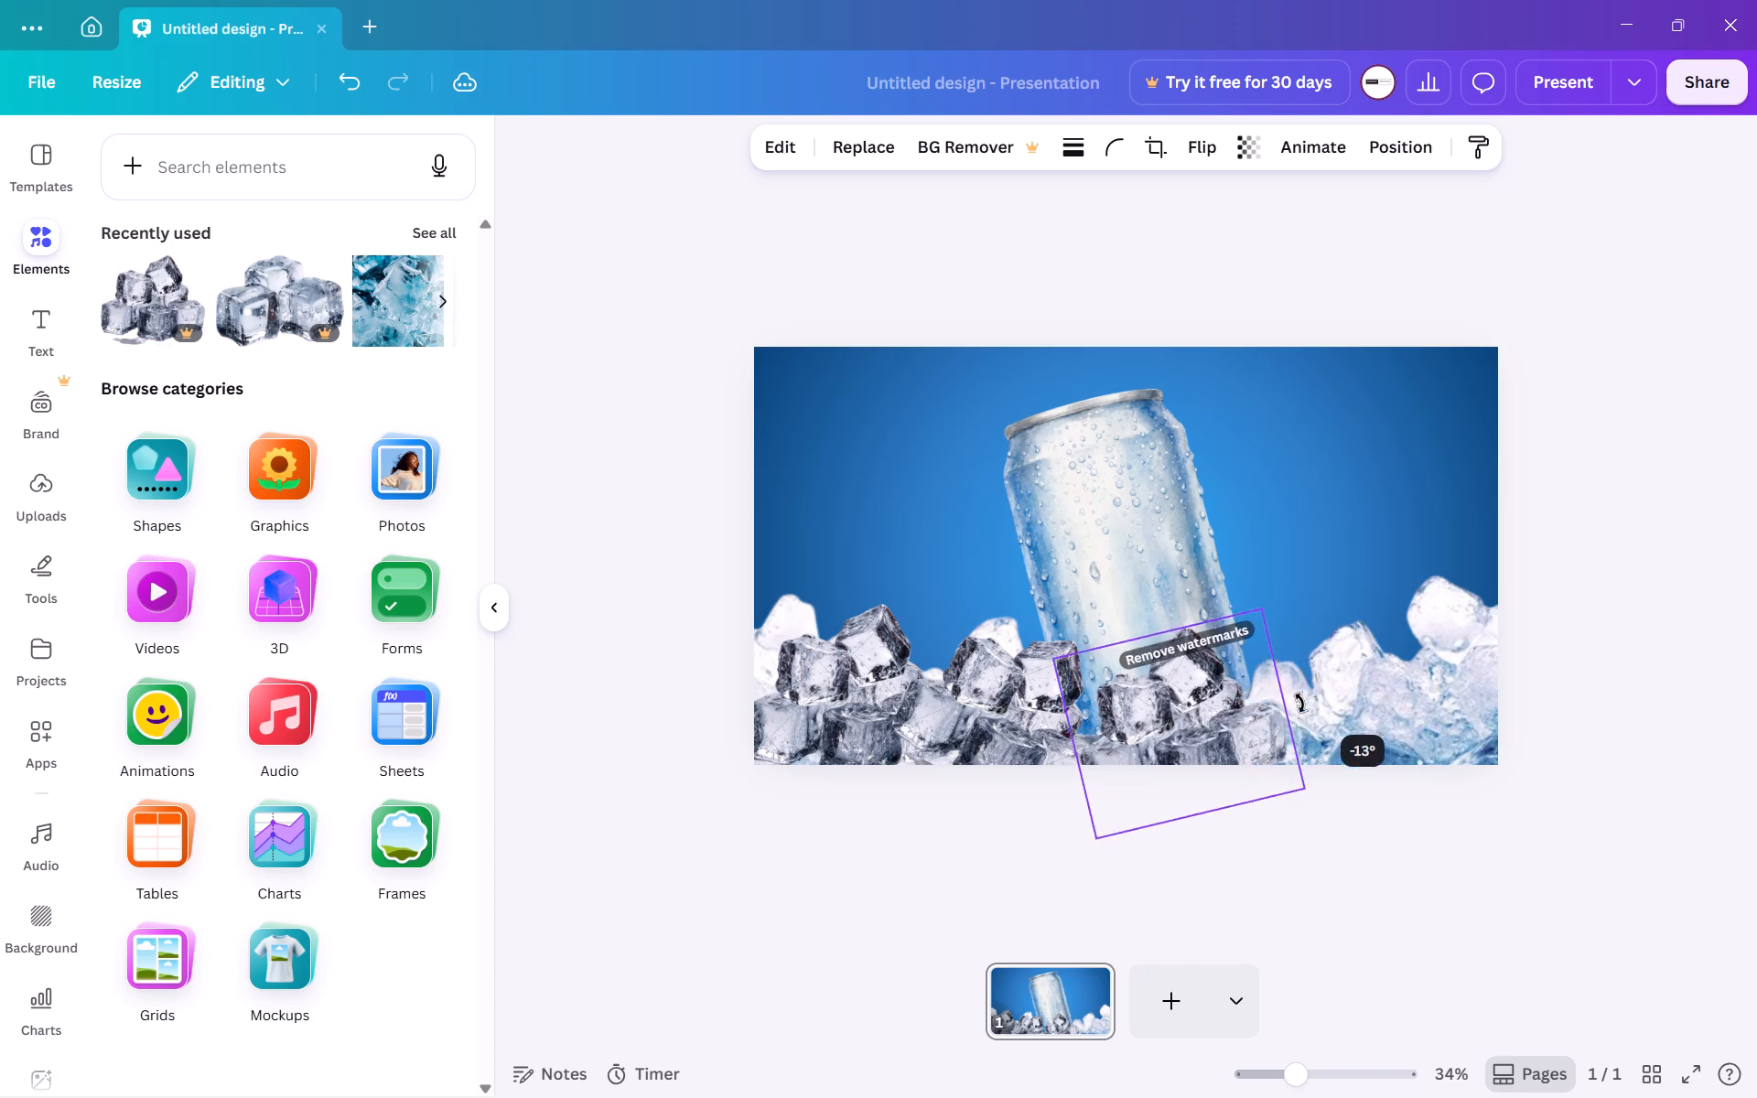
left_click_drag(1301, 703, 1213, 787)
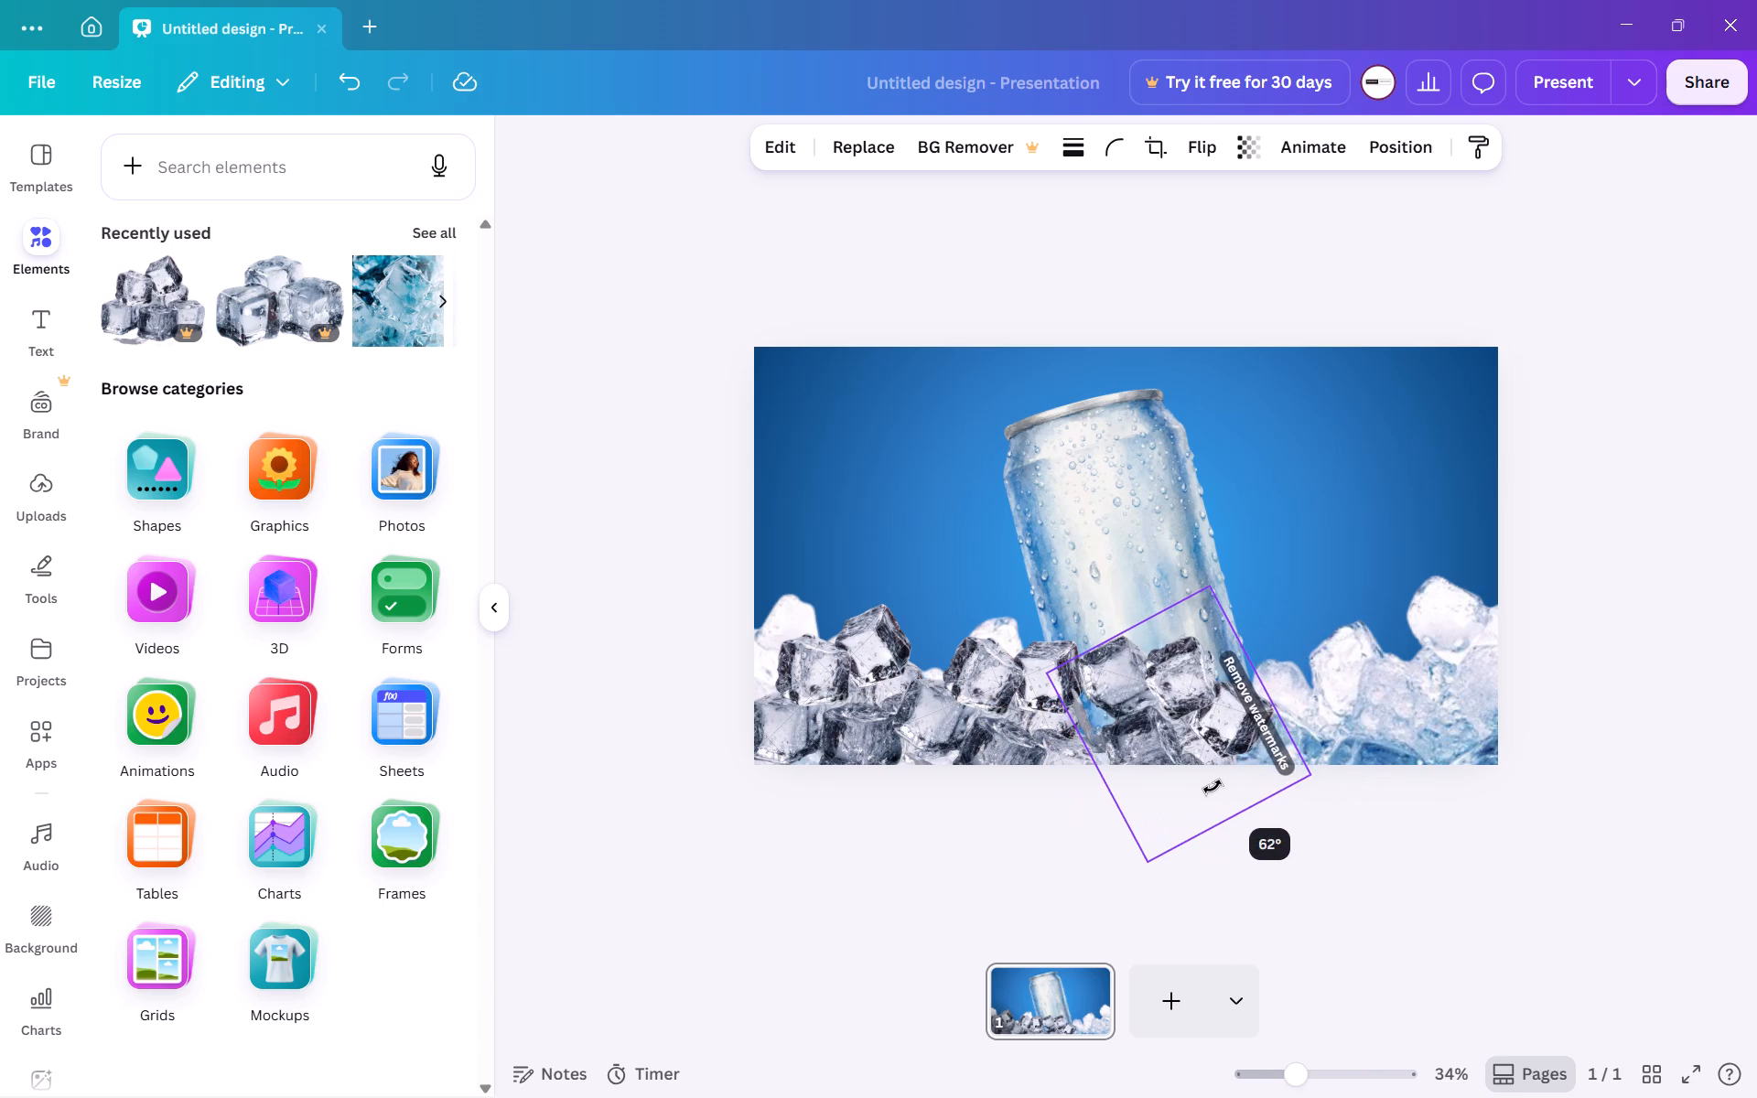
left_click_drag(1213, 787, 1230, 780)
left_click_drag(1197, 727, 1182, 727)
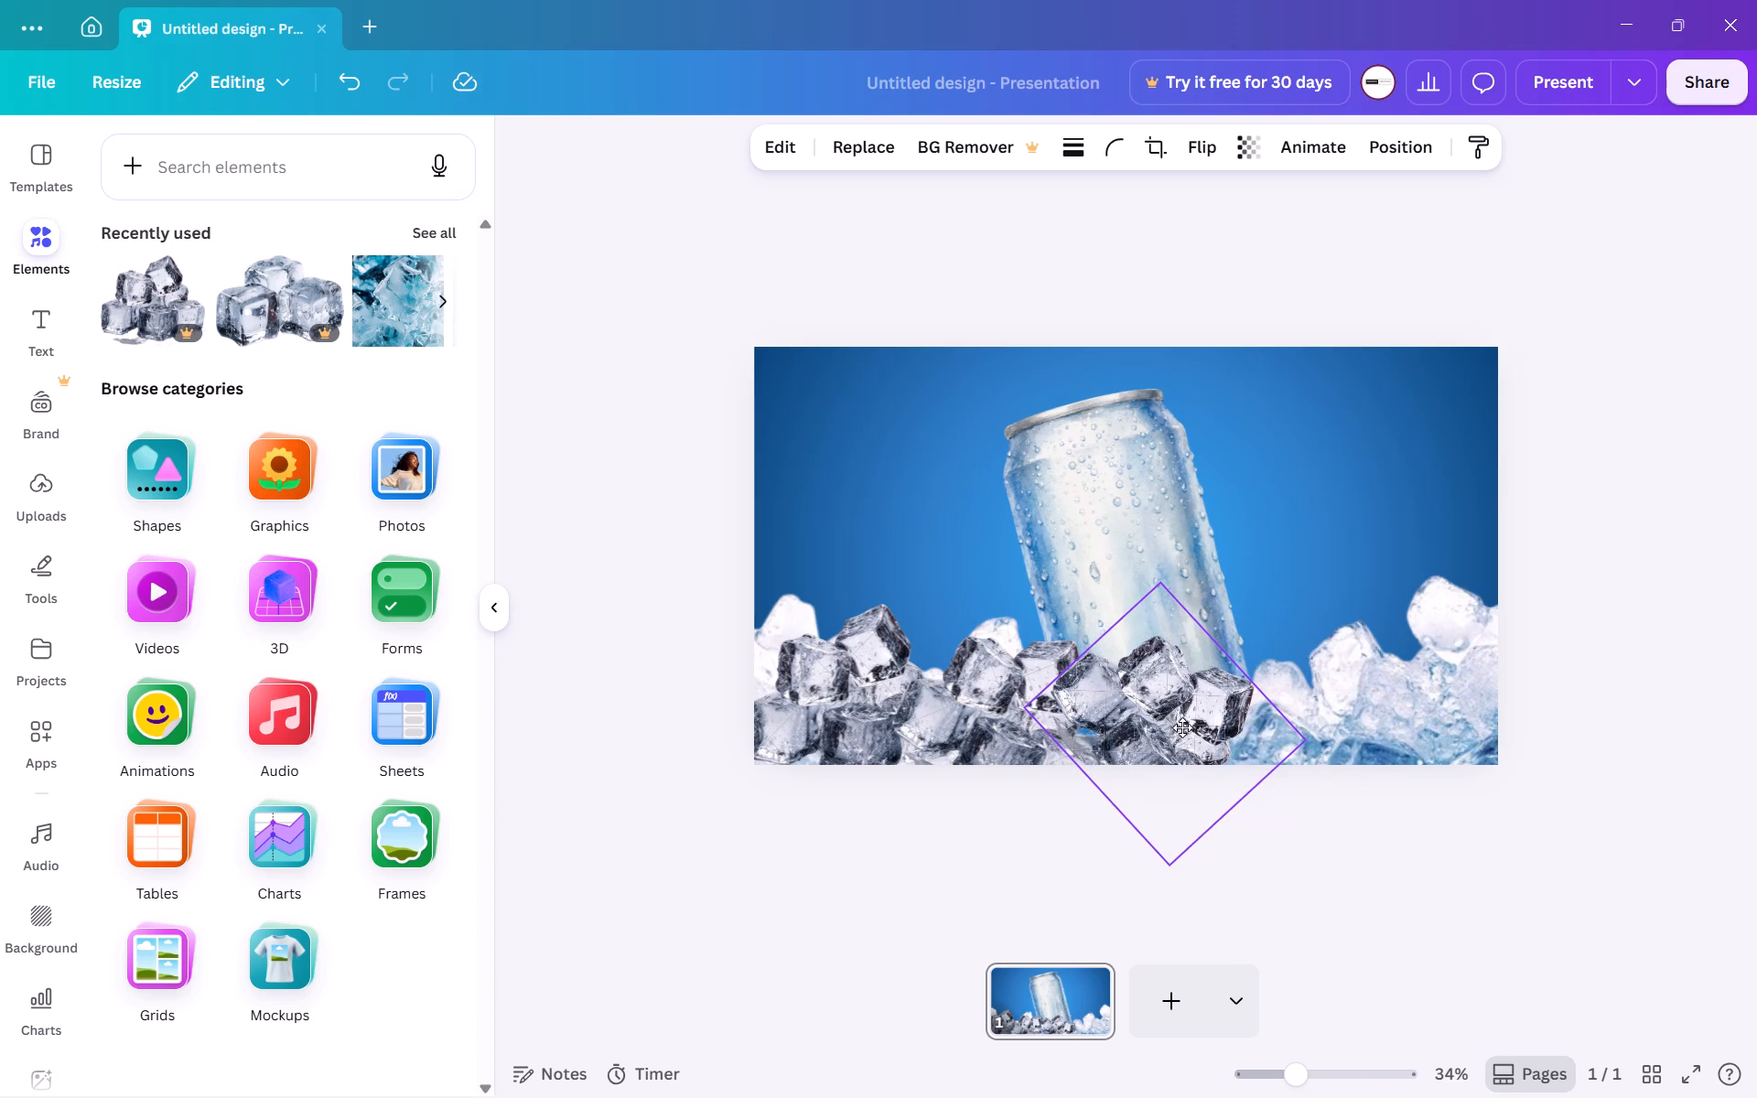
left_click_drag(1182, 727, 1174, 731)
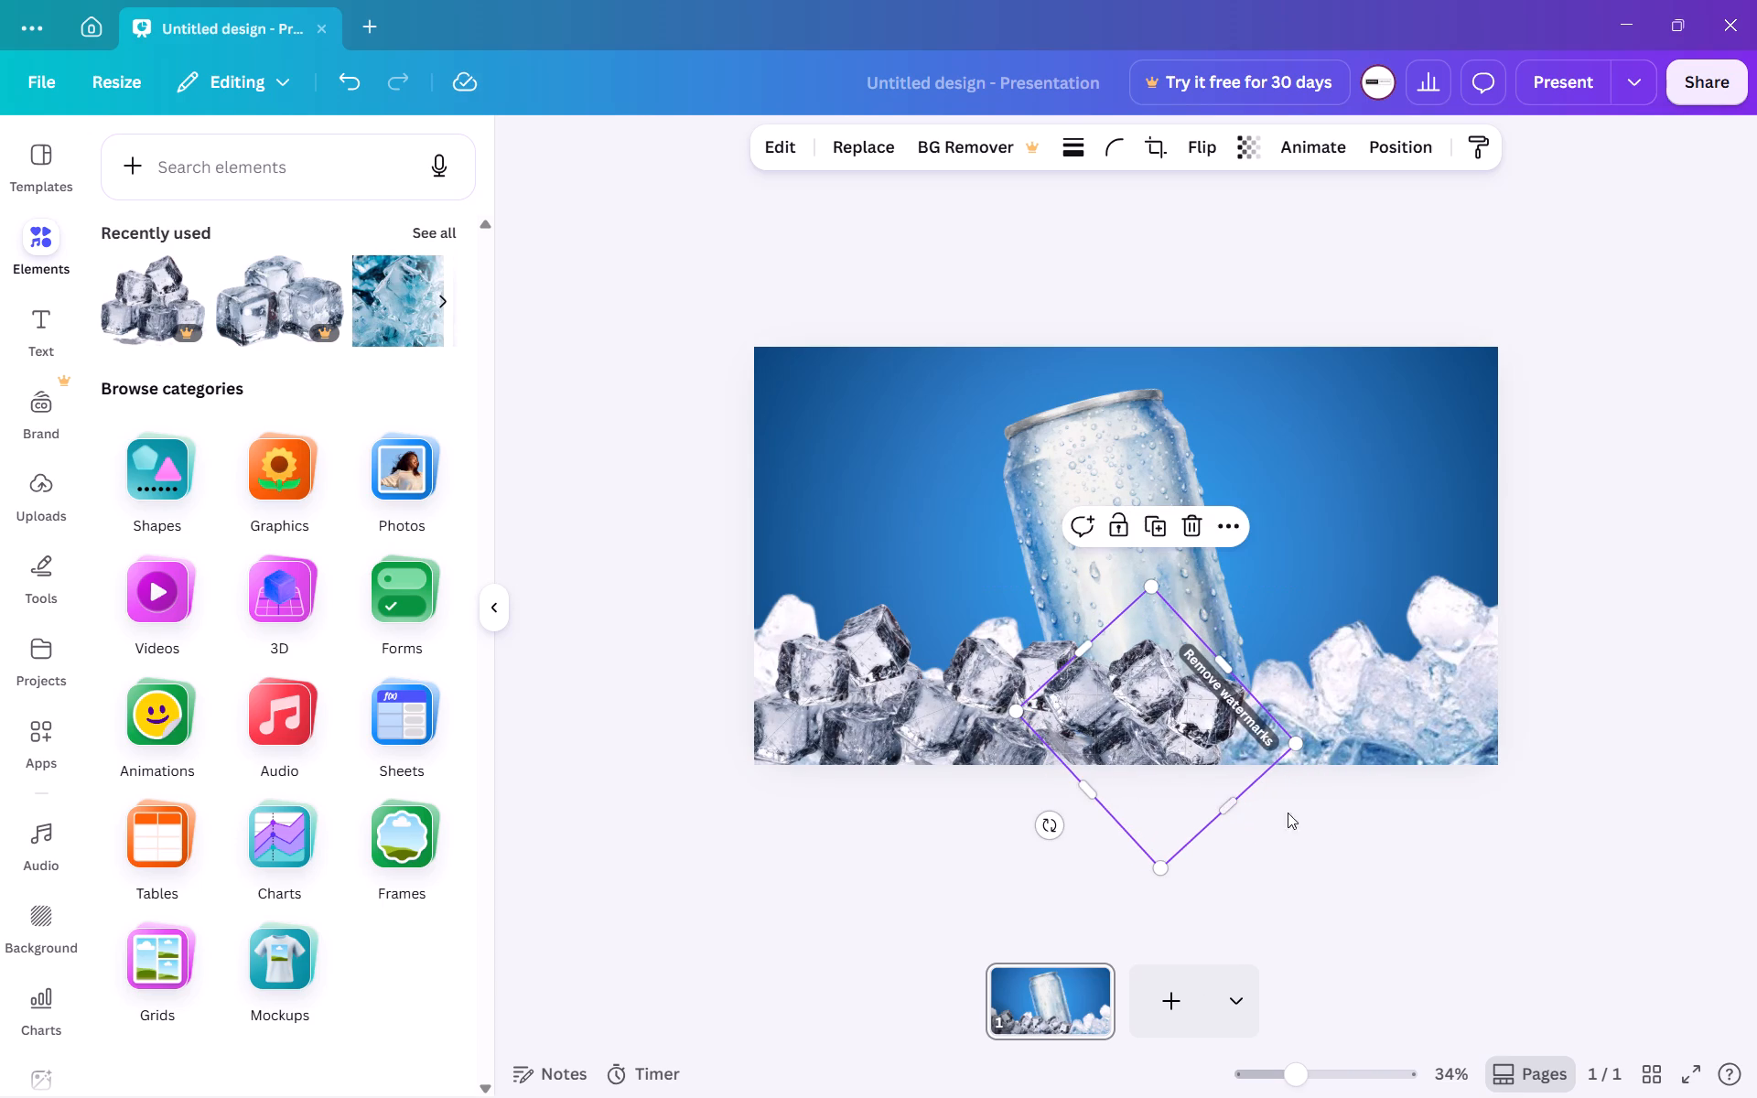
left_click(1362, 869)
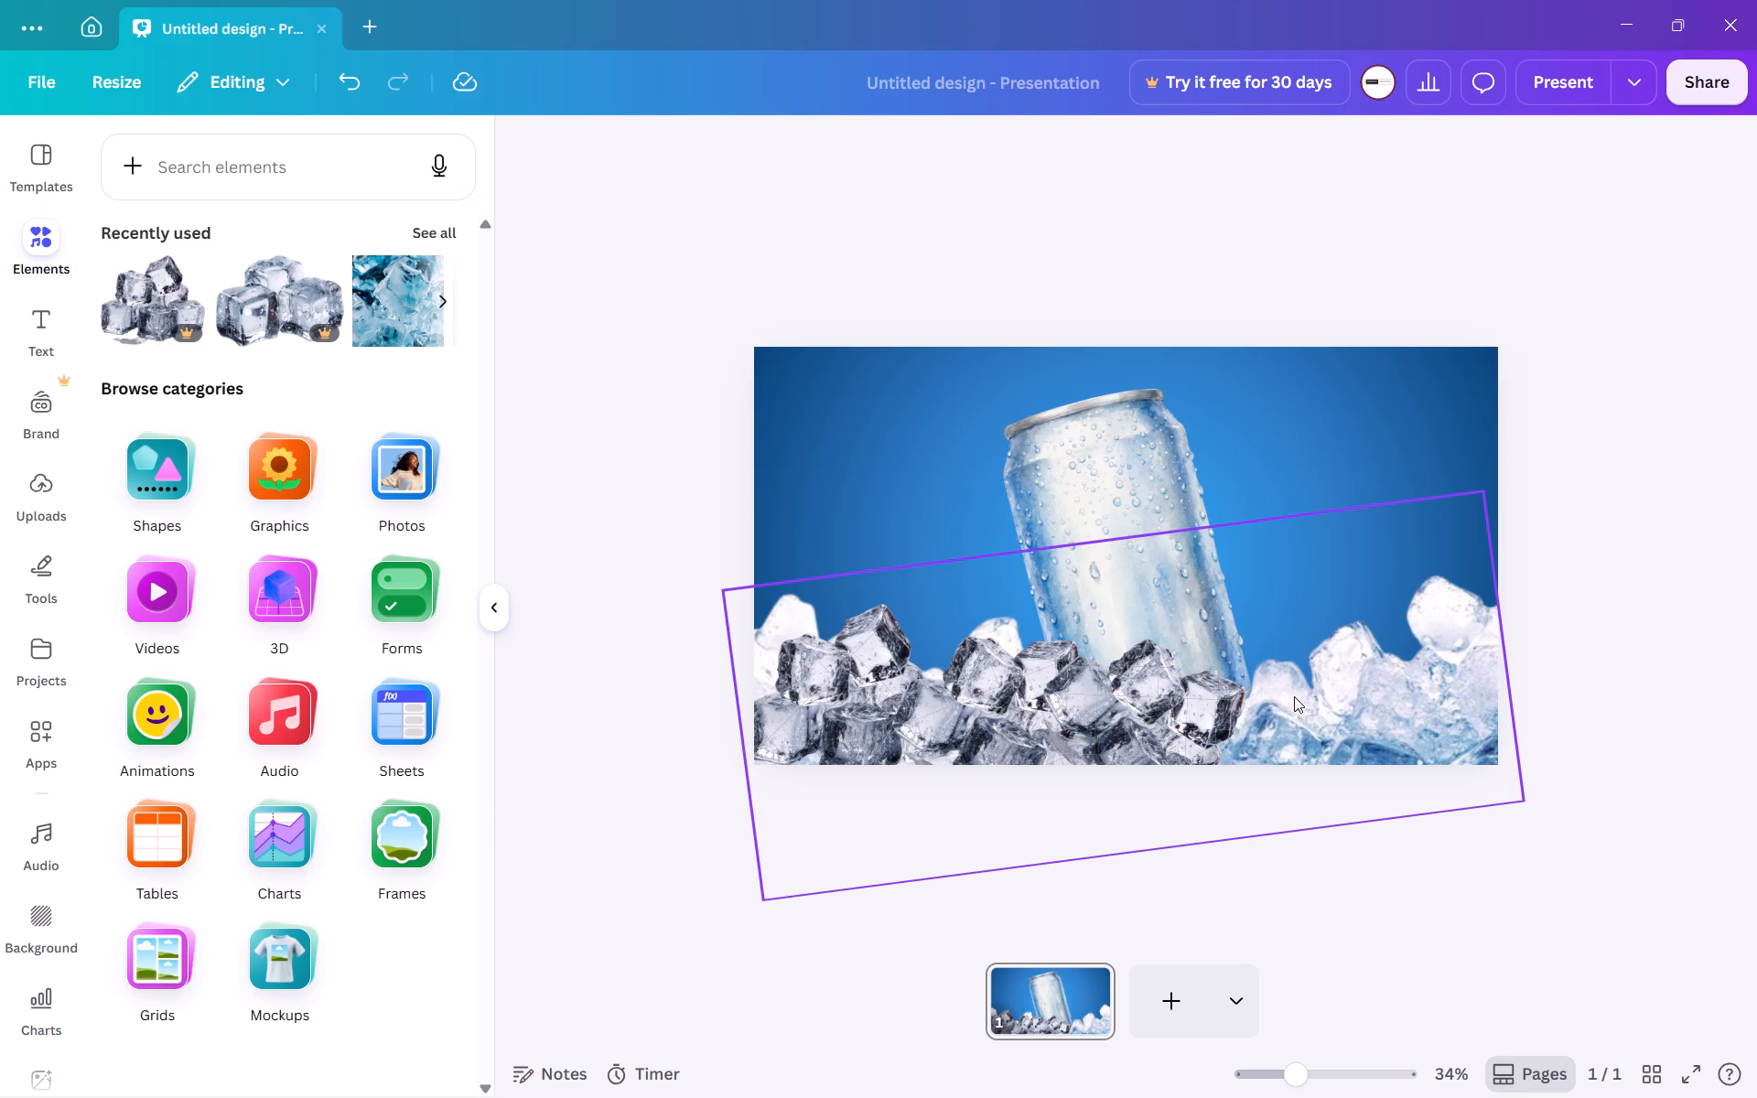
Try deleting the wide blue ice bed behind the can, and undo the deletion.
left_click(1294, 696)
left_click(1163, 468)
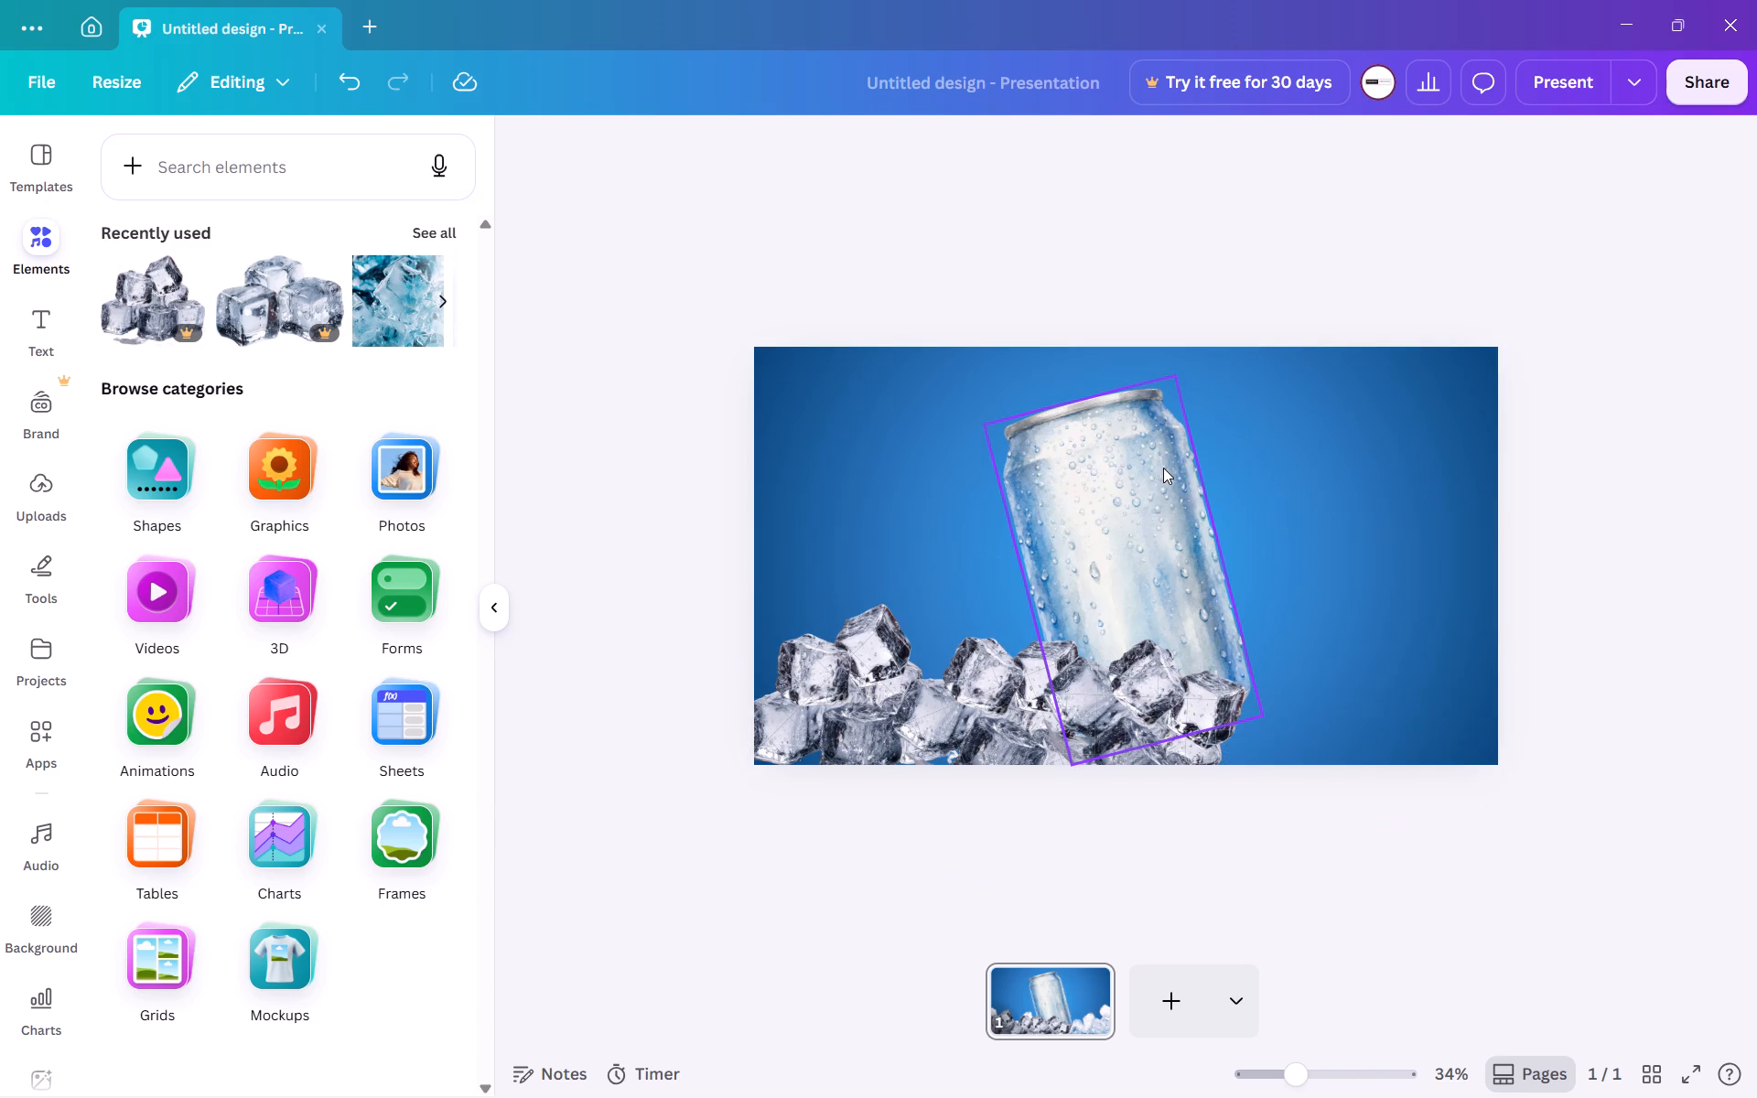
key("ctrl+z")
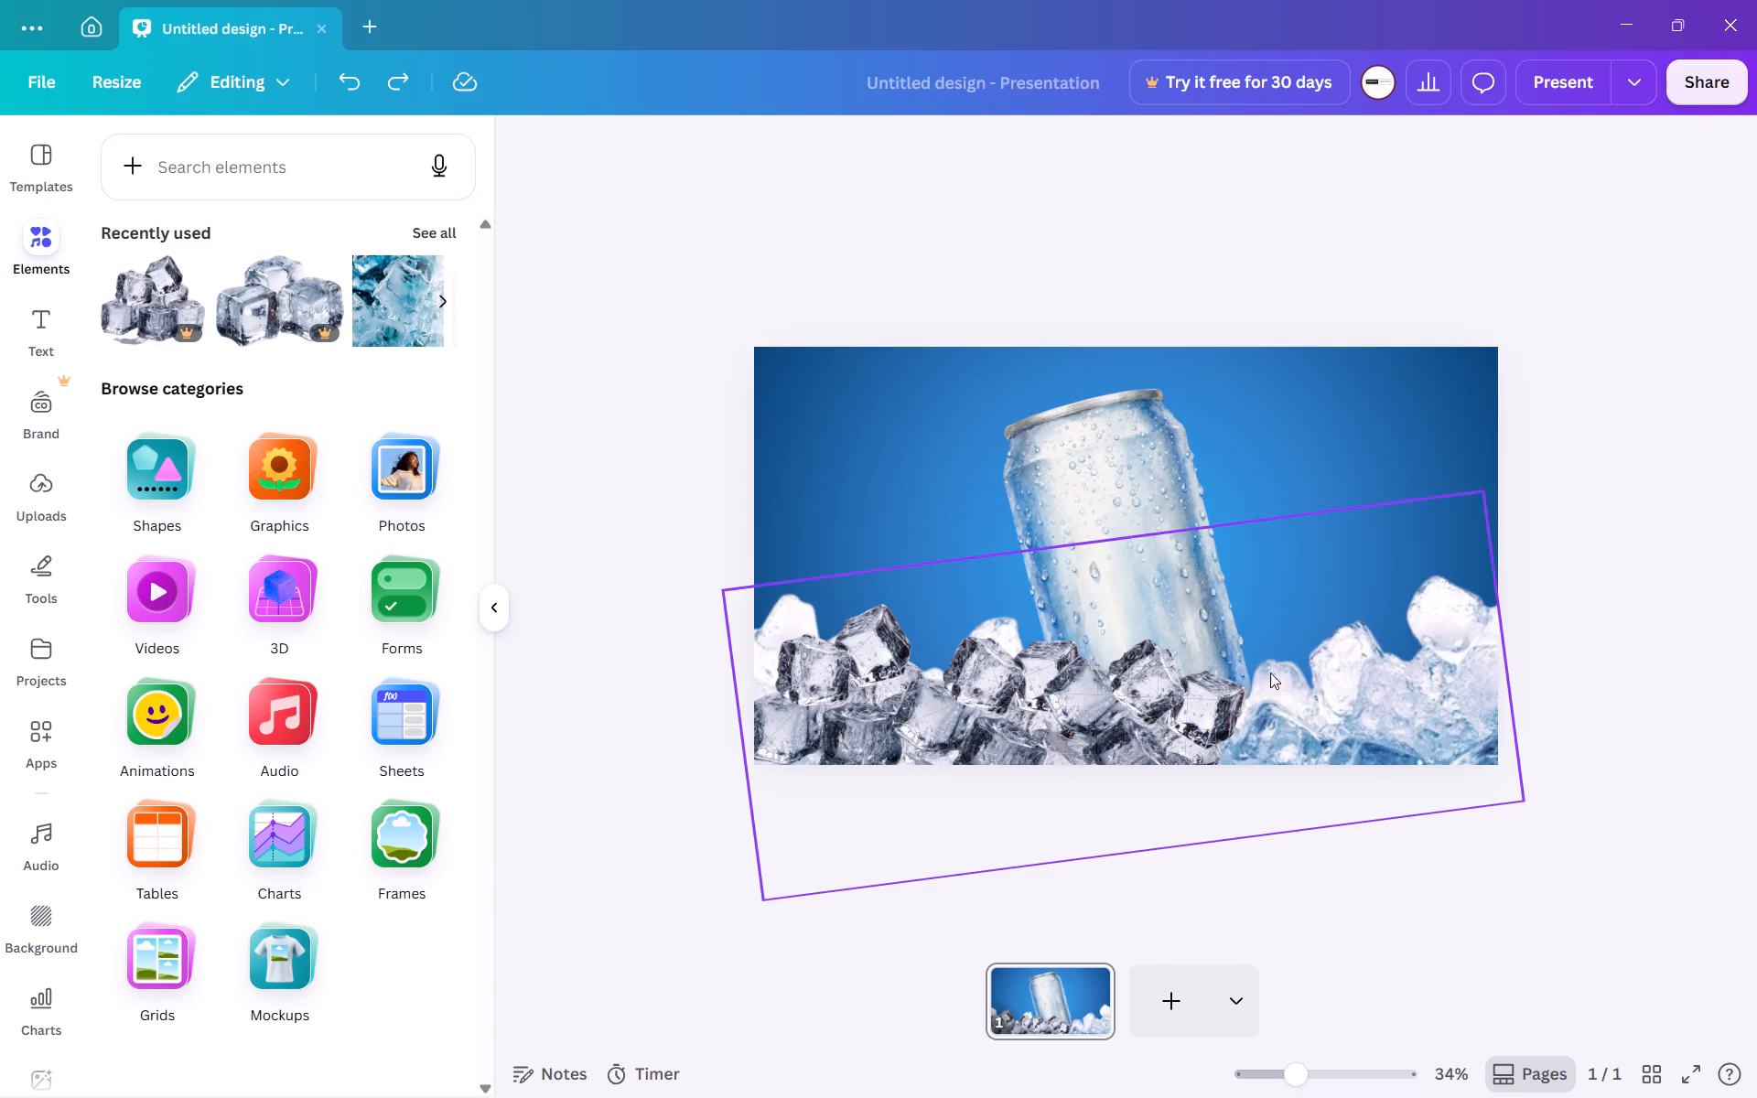
Duplicate the stack at the can's base, rotate the copy back to upright and place it just right of the can.
left_click(1121, 678)
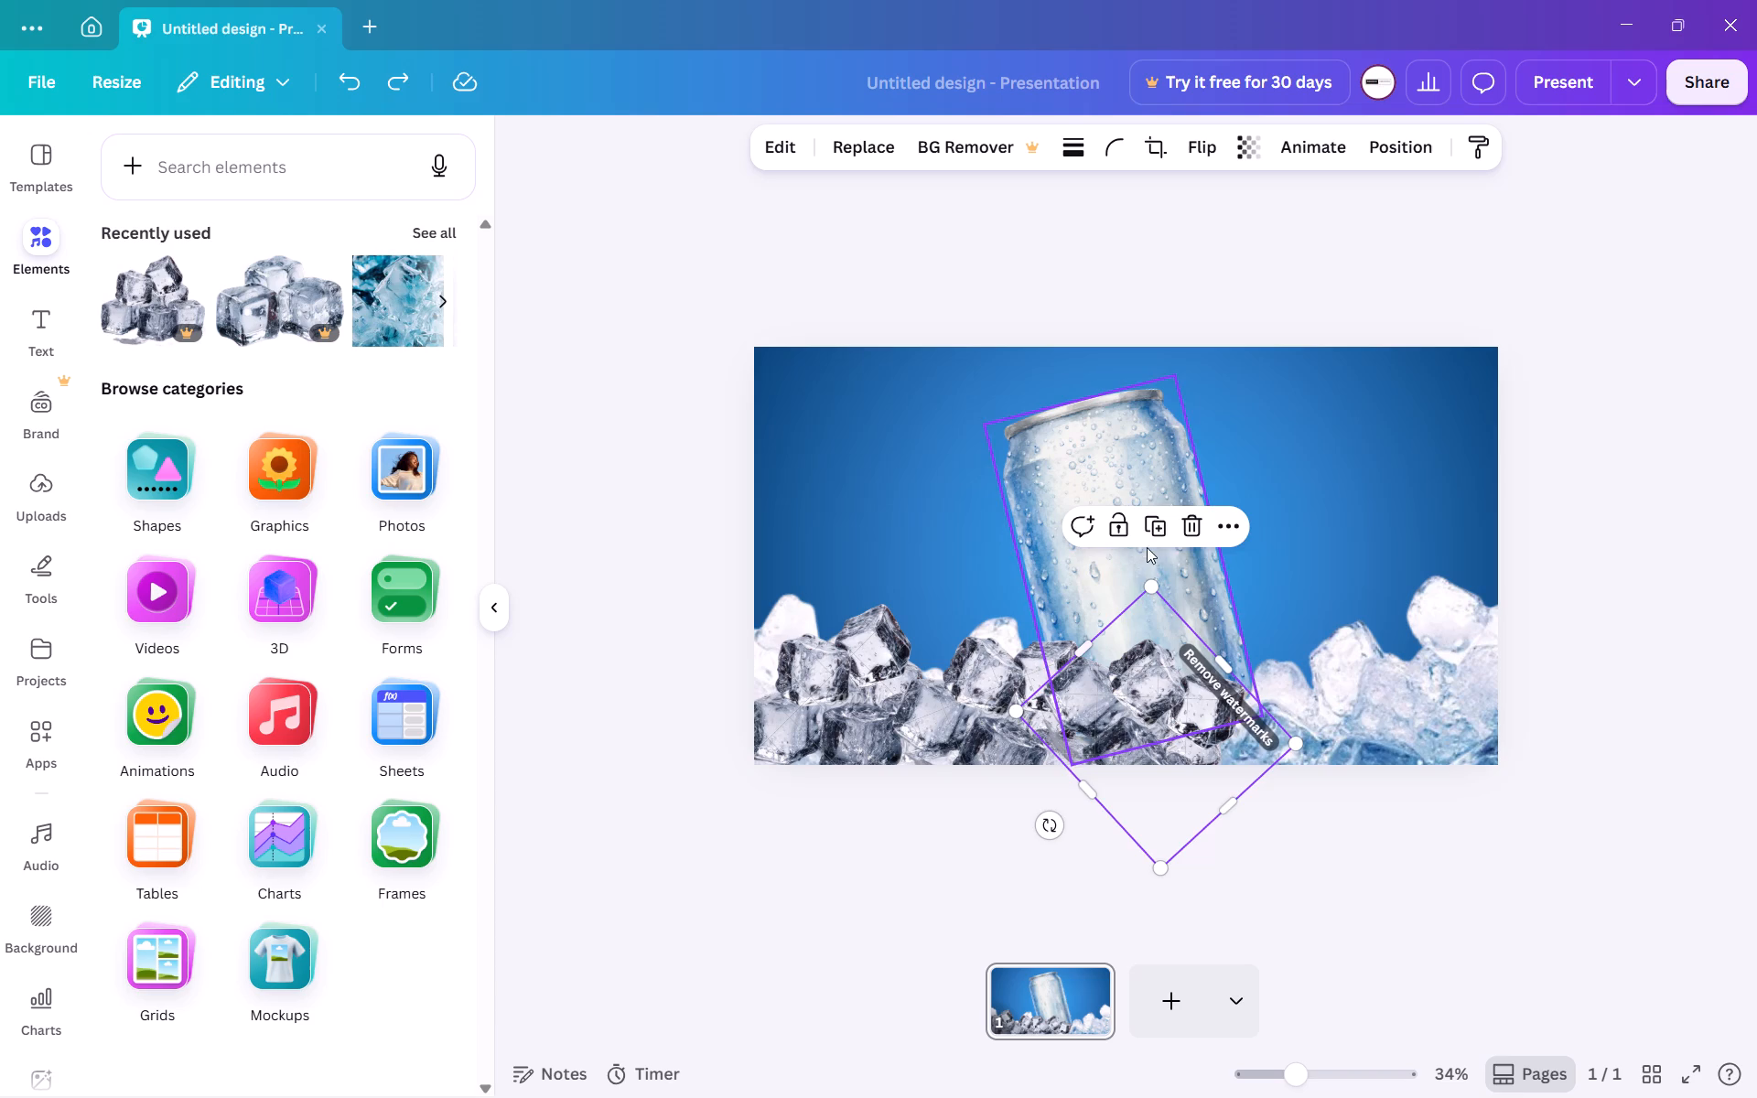
left_click(1165, 530)
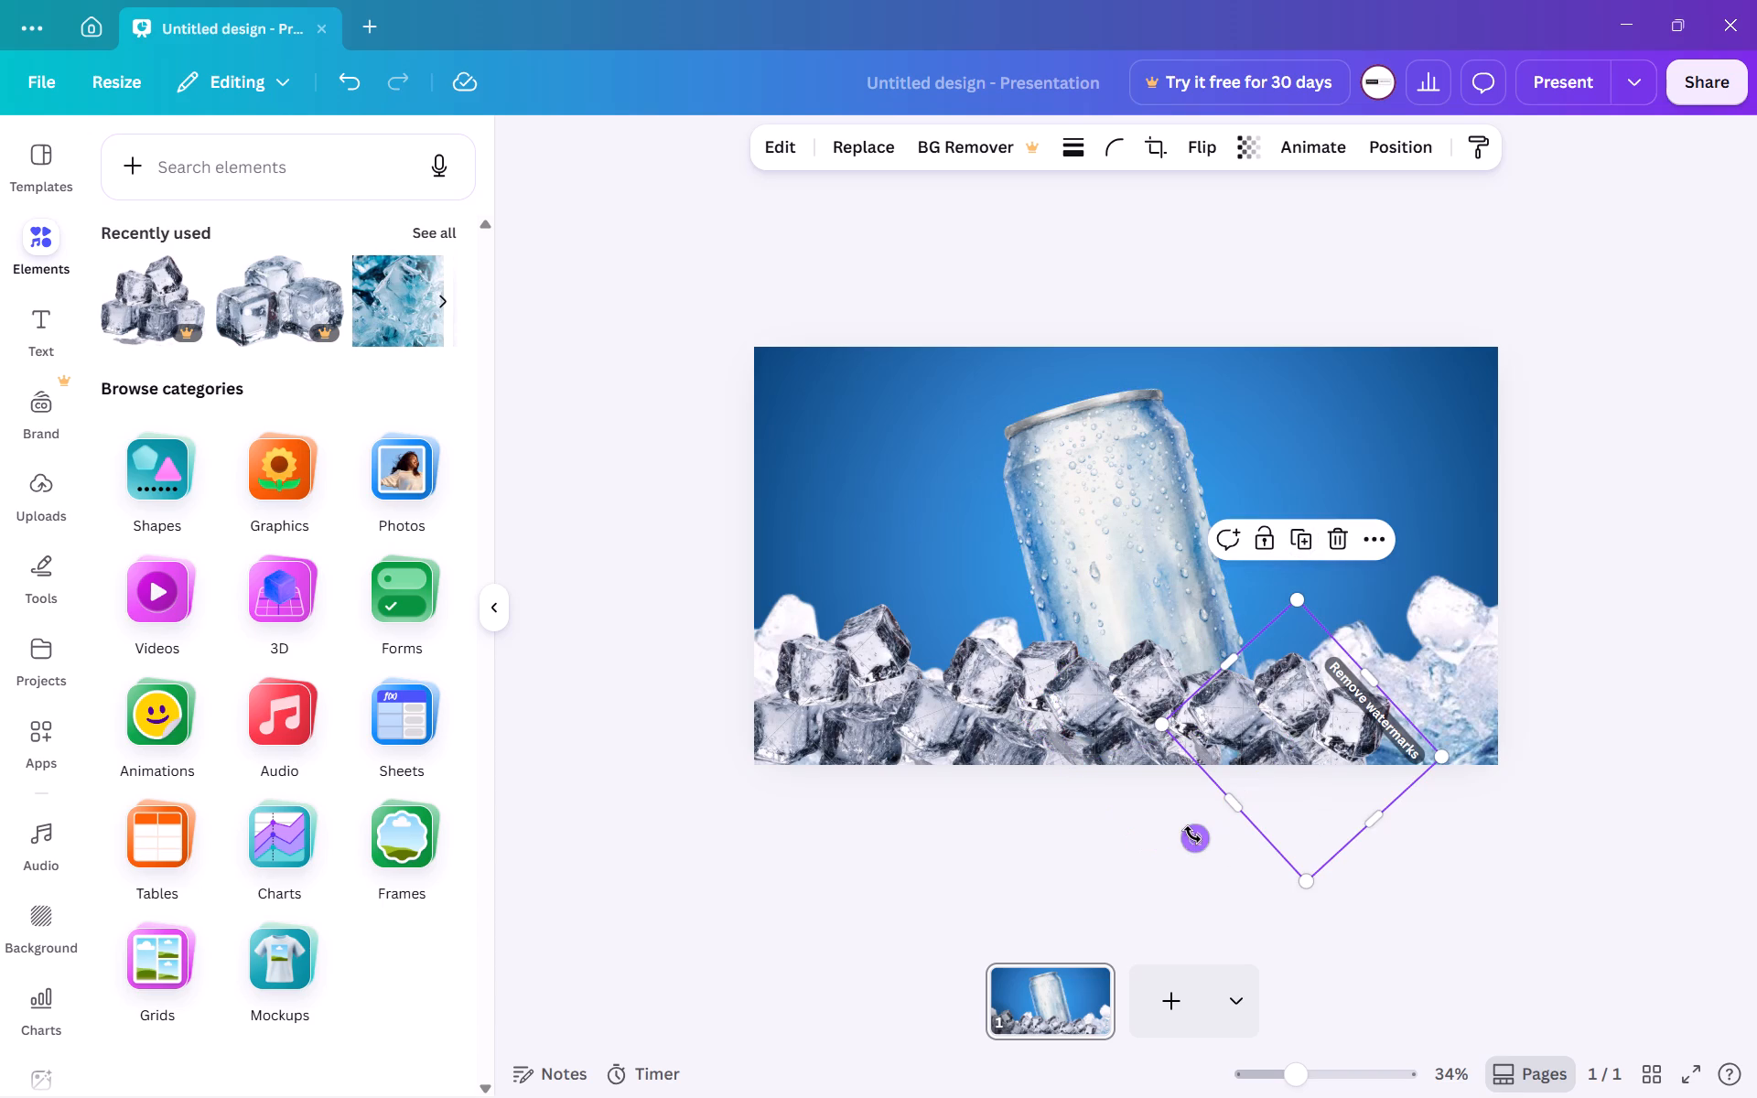
left_click_drag(1192, 834, 1296, 834)
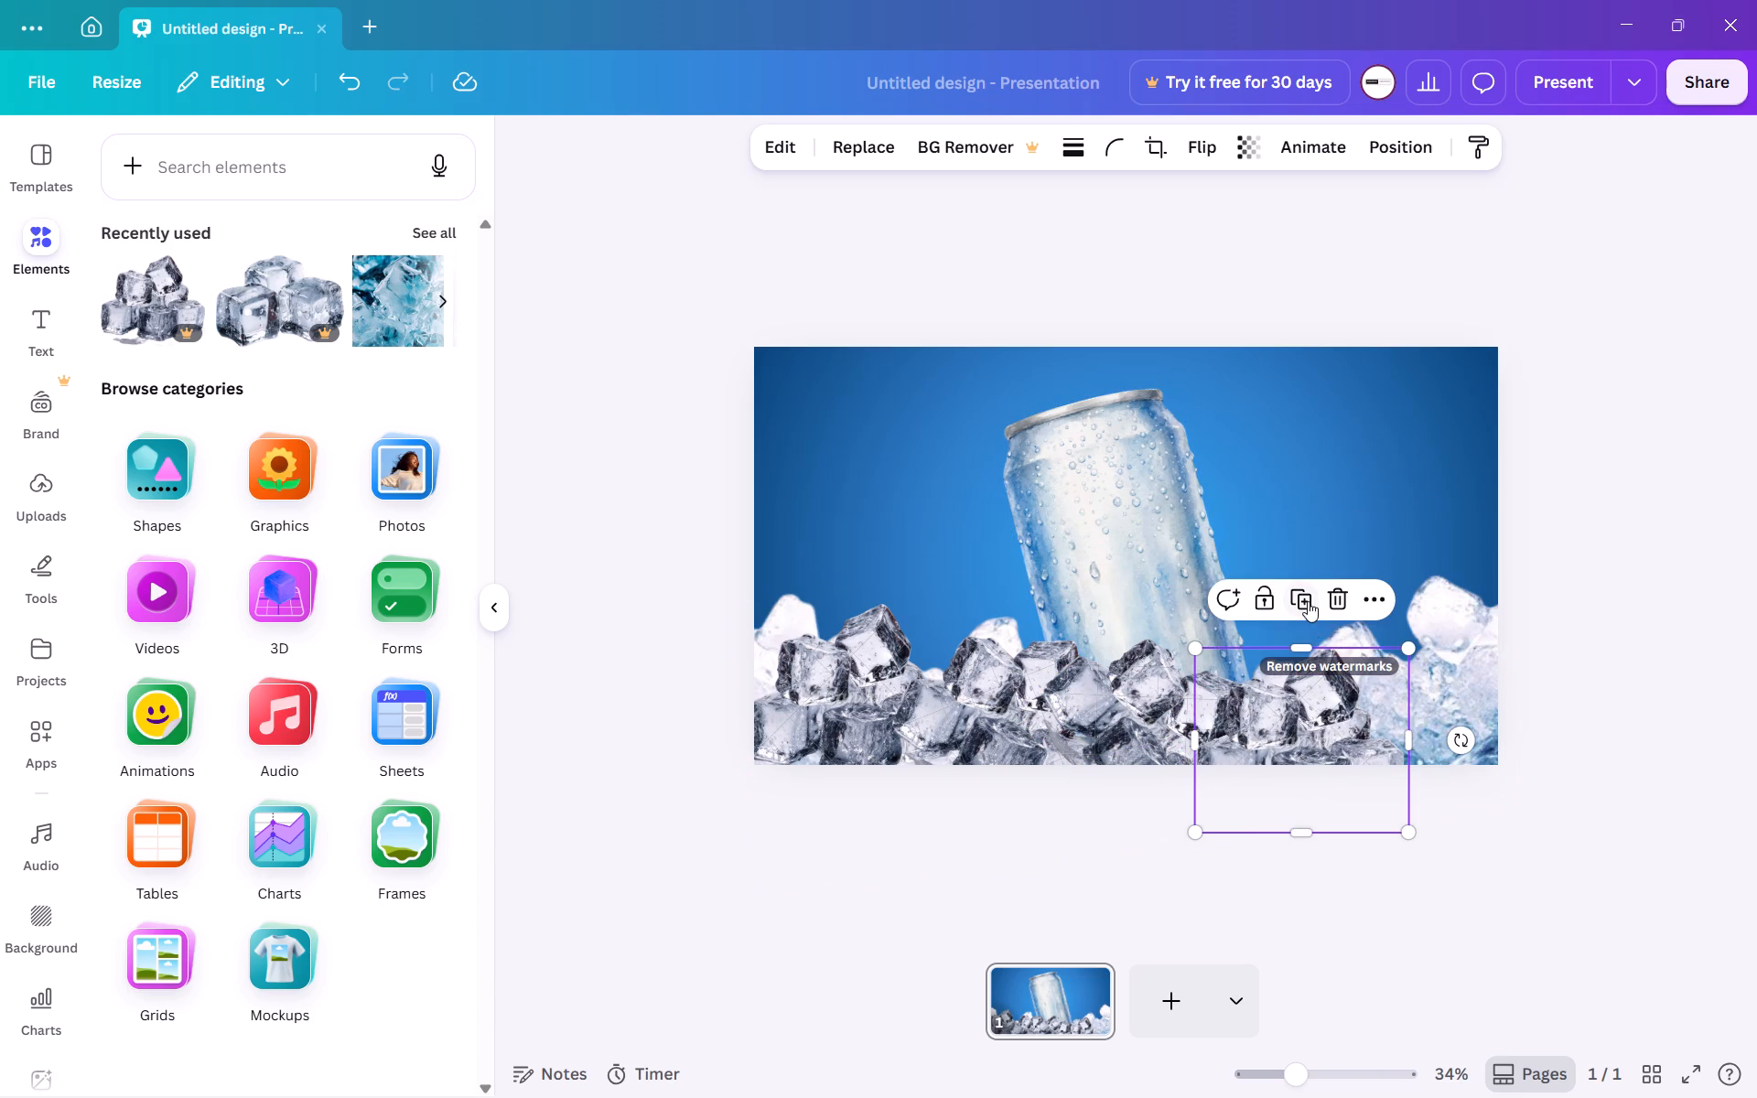
left_click(1308, 601)
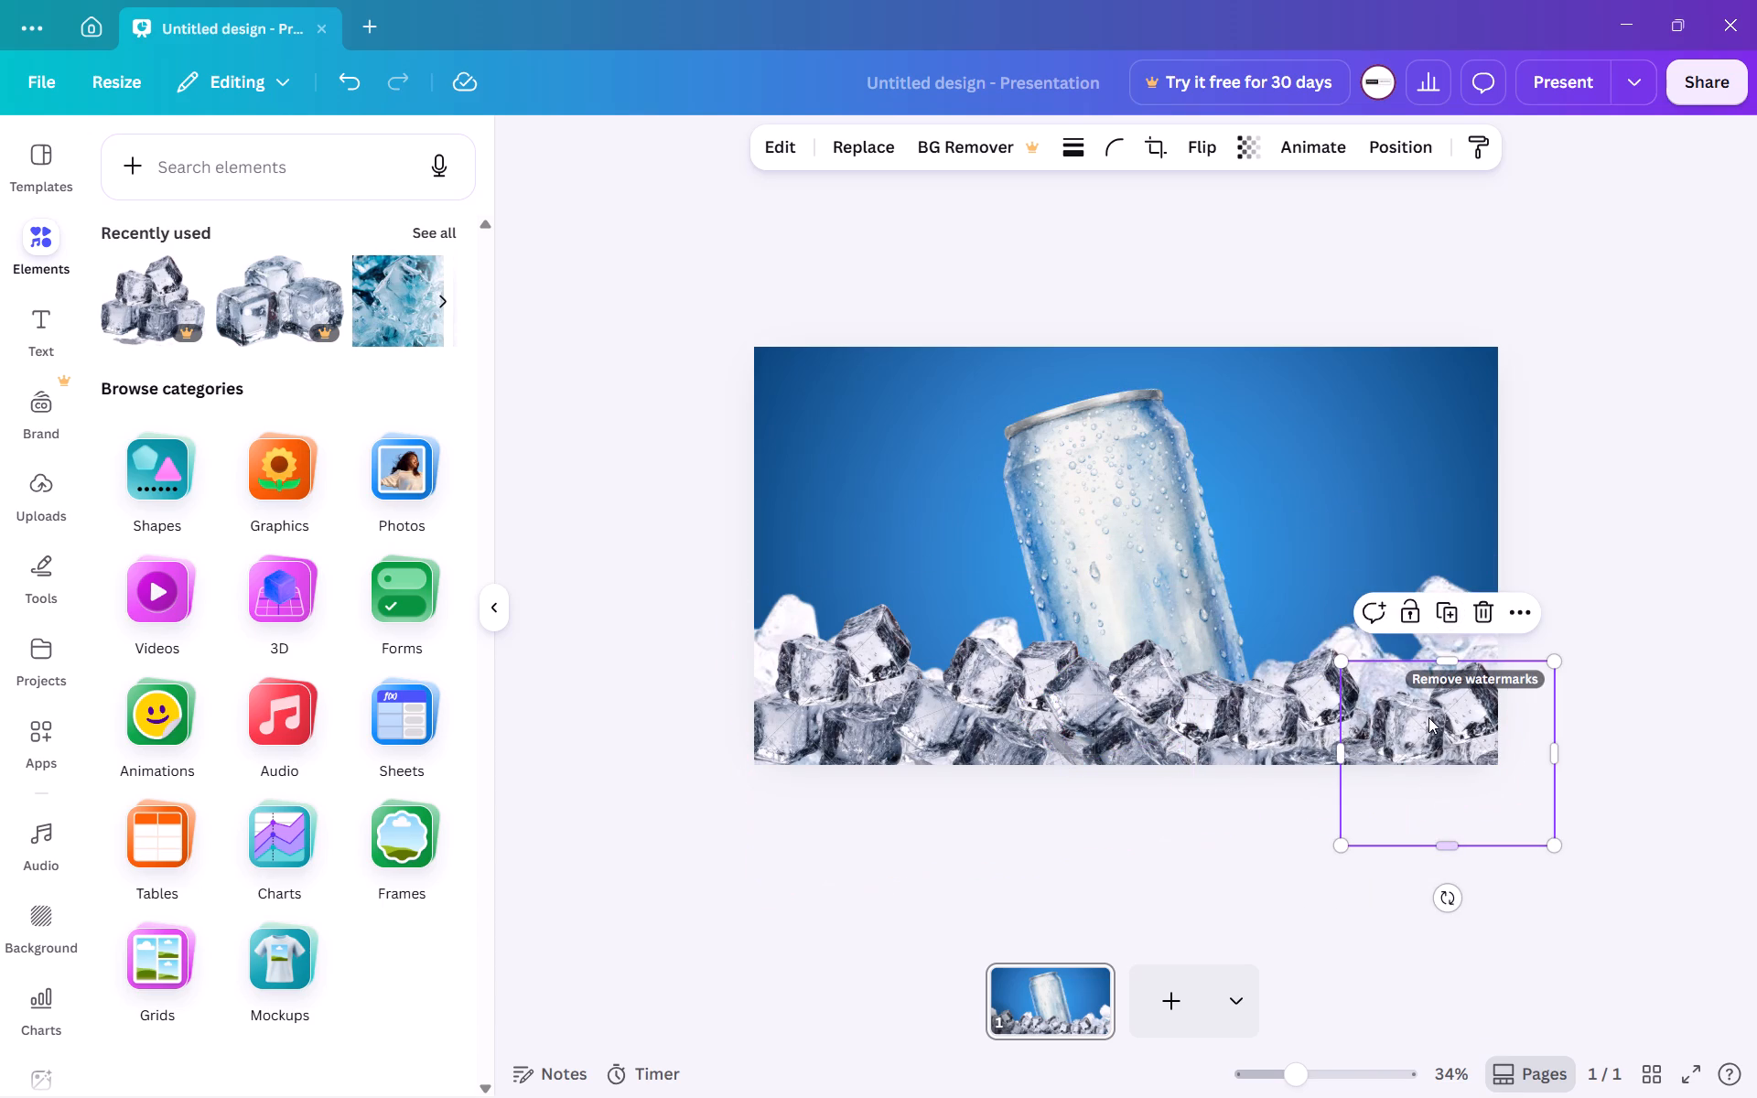
left_click(1469, 619)
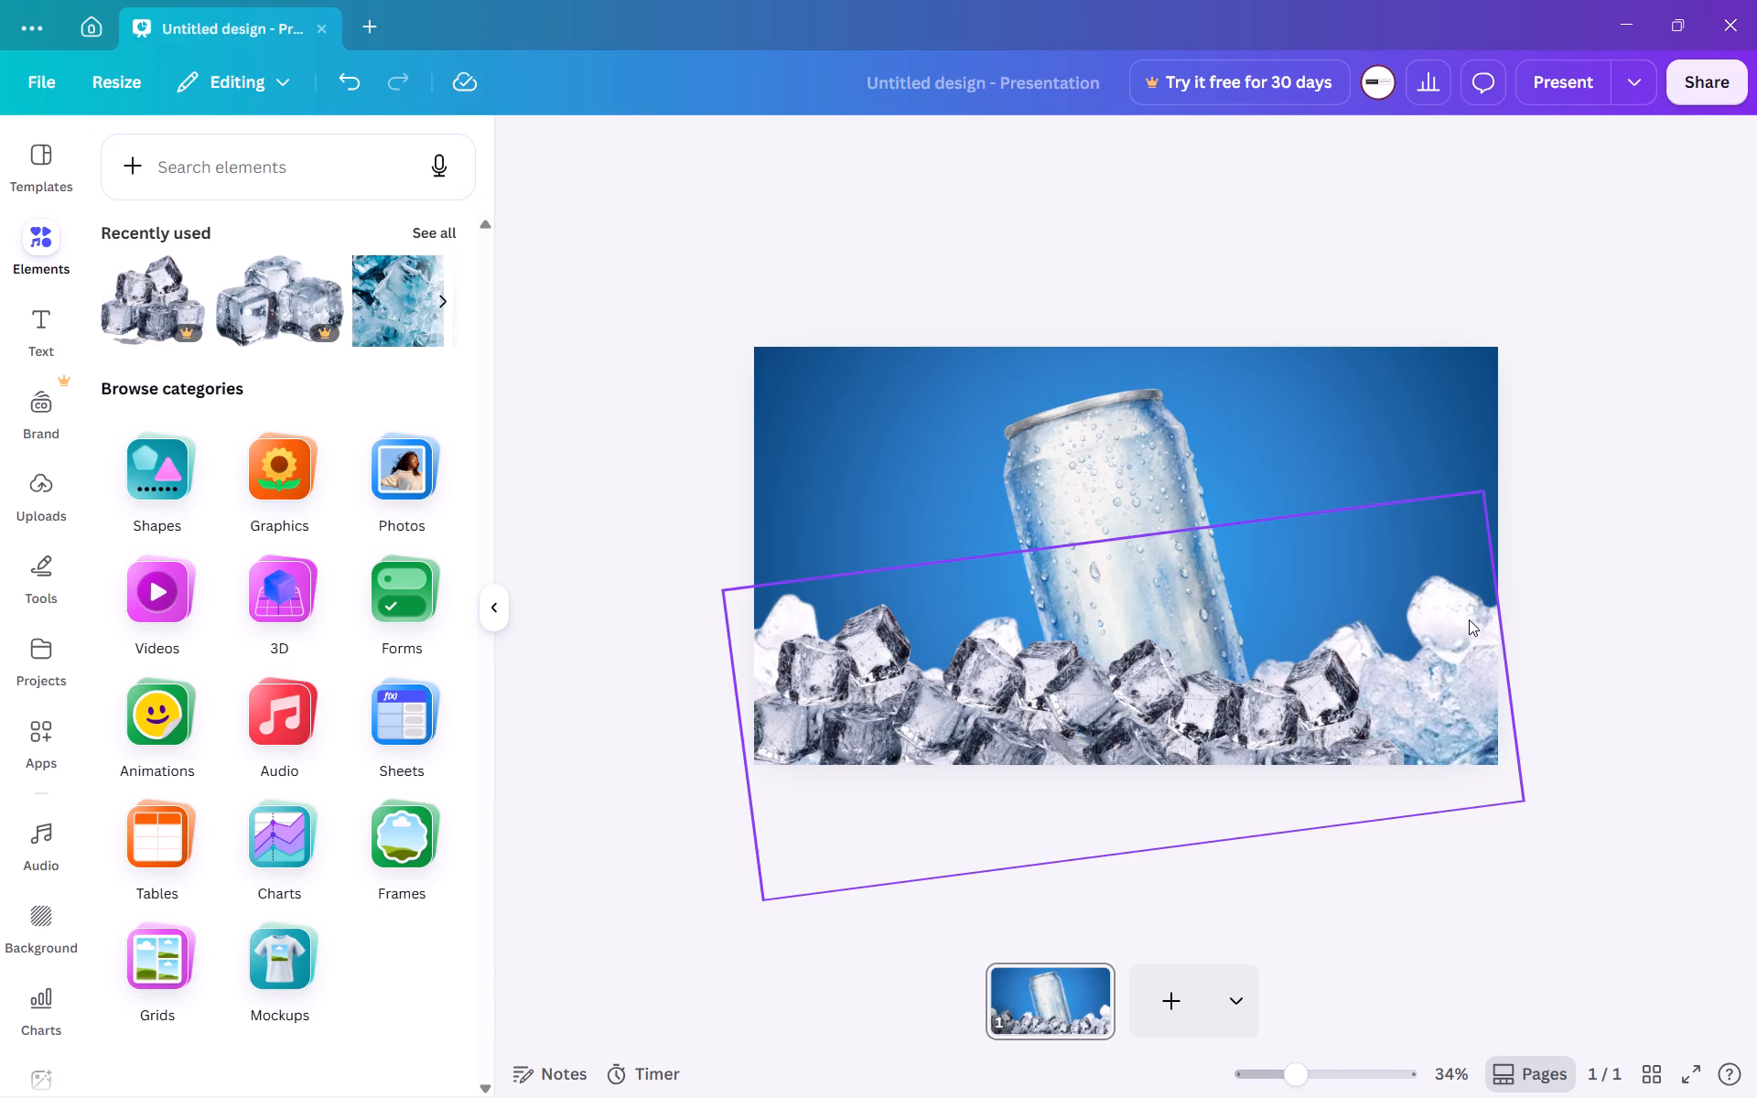
left_click_drag(1361, 725, 1391, 725)
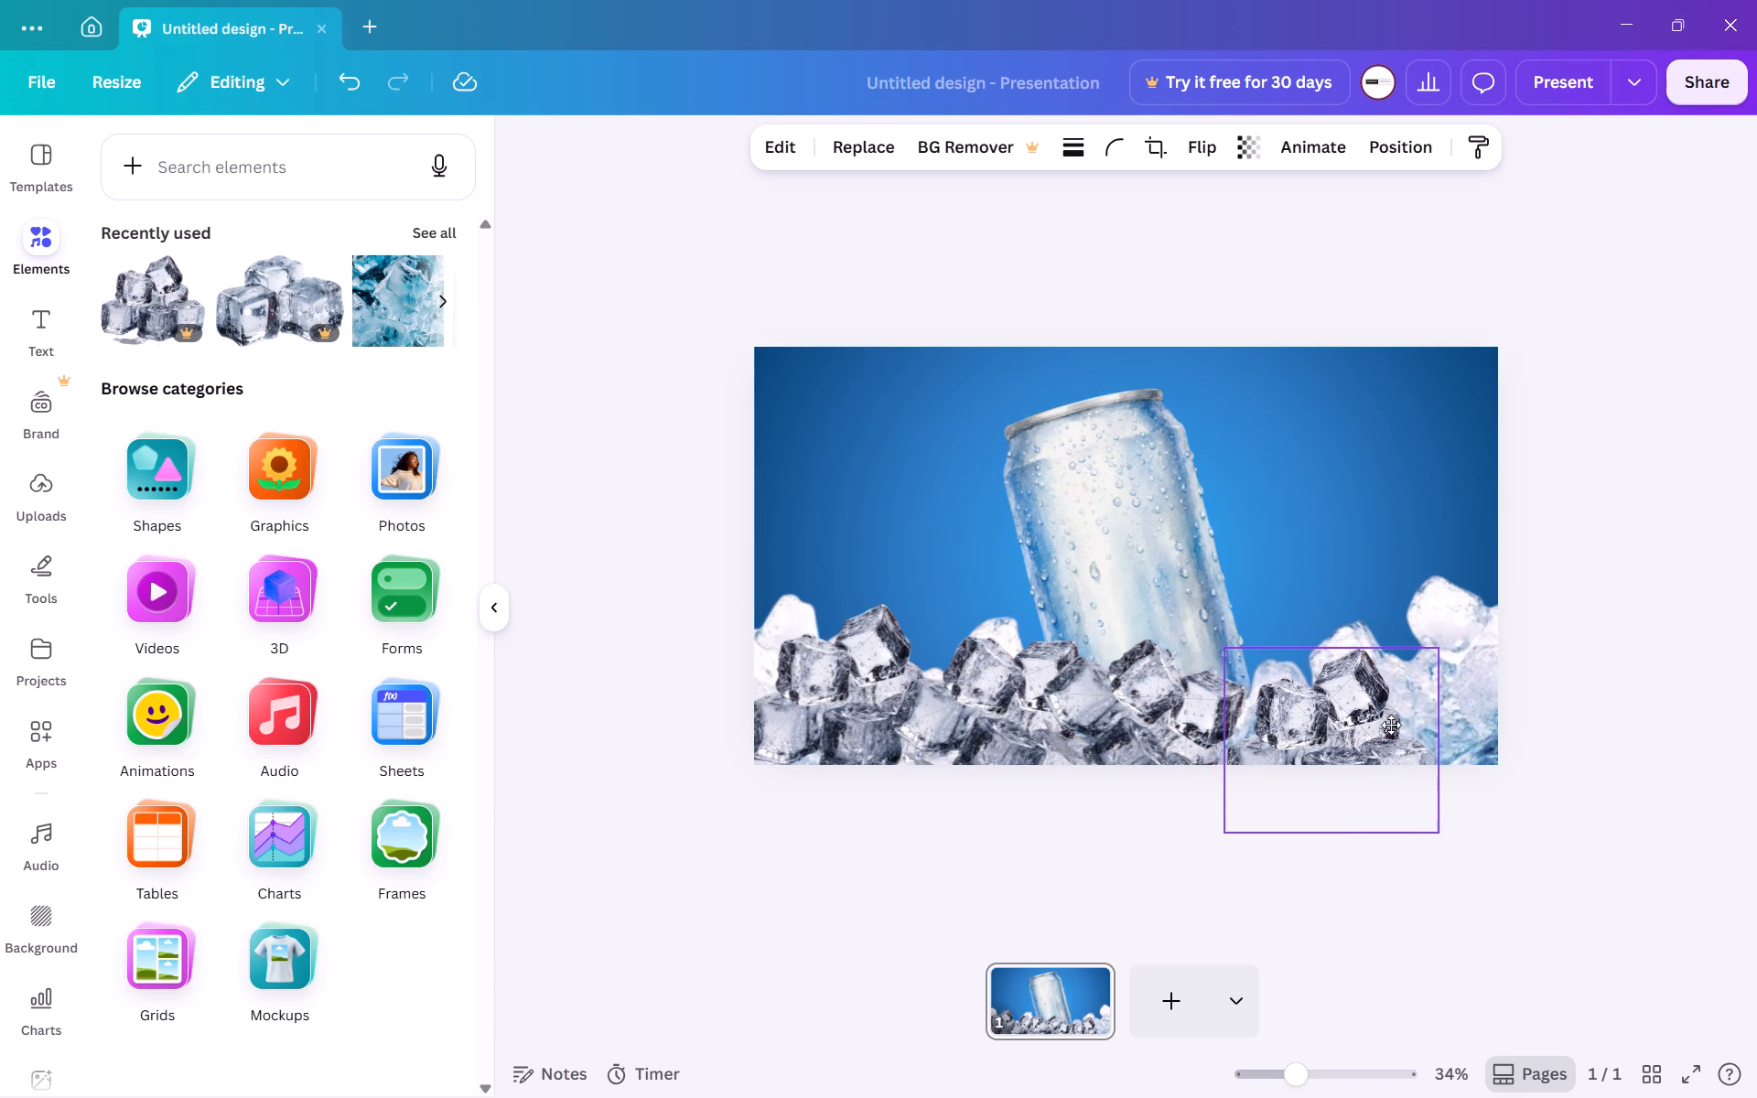
left_click_drag(1391, 725, 1371, 725)
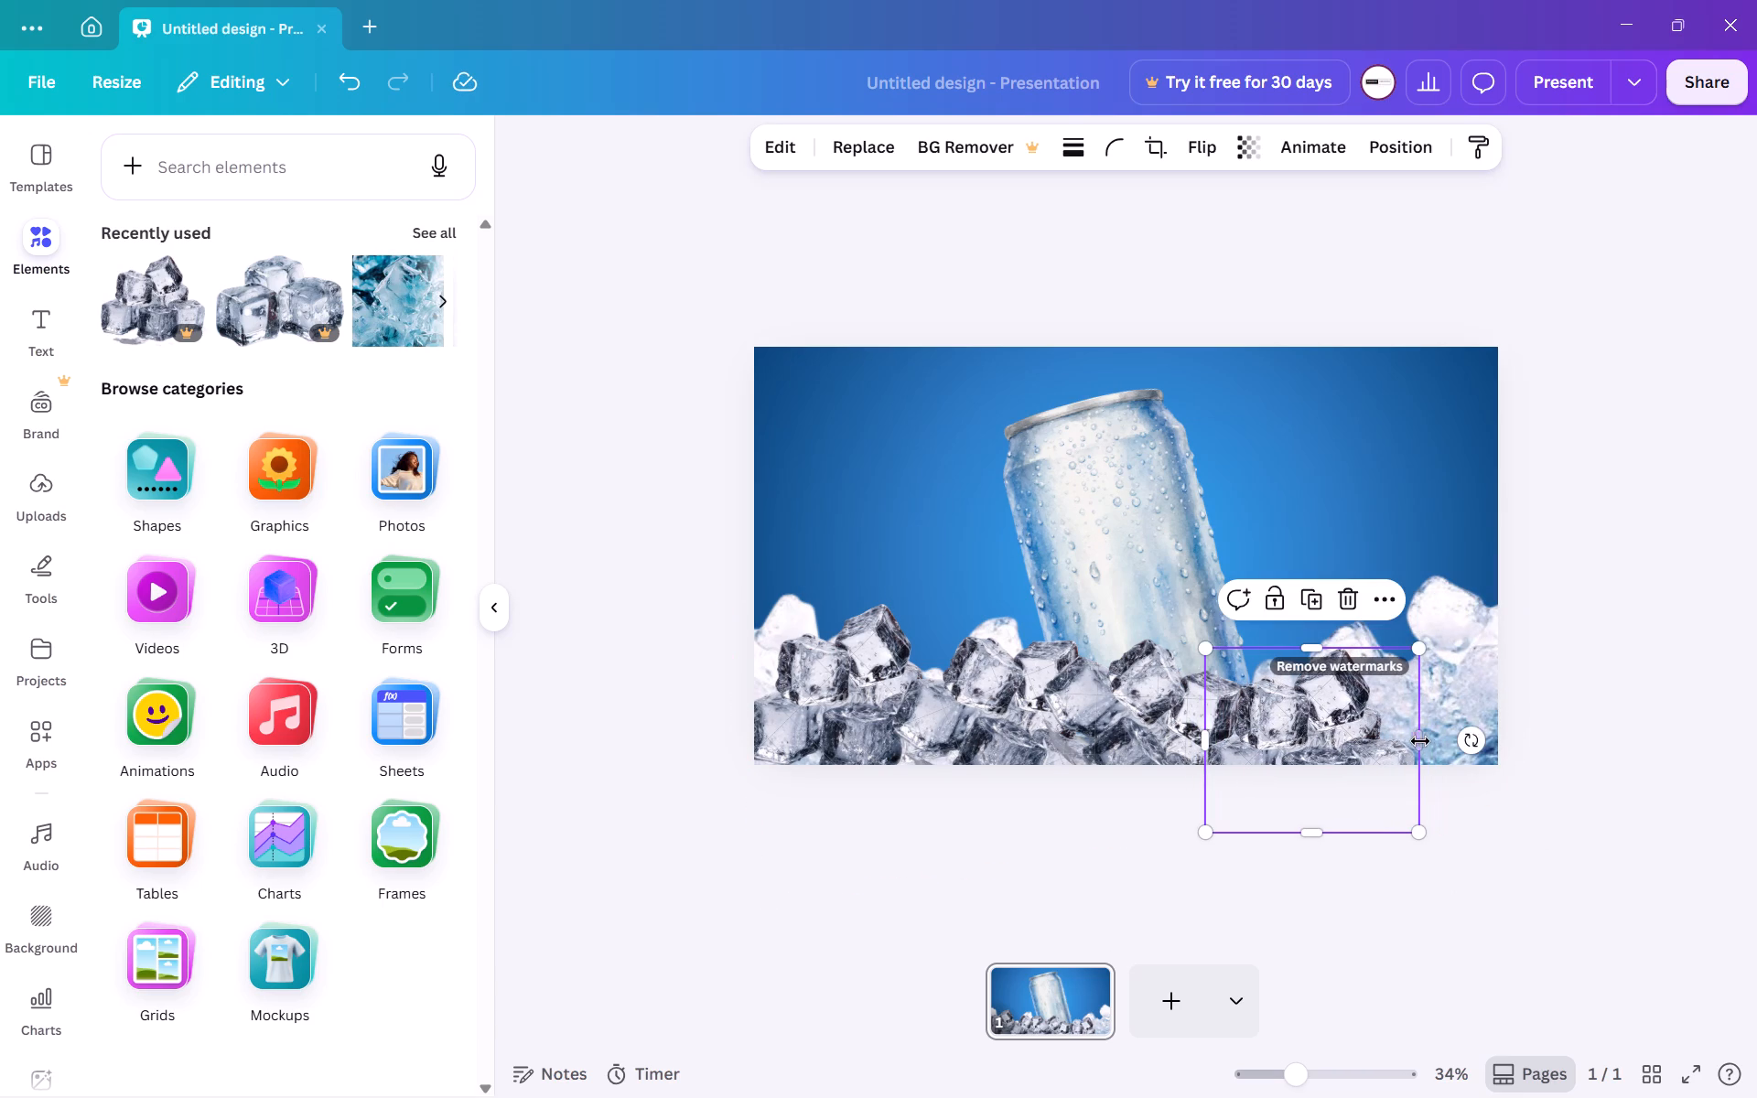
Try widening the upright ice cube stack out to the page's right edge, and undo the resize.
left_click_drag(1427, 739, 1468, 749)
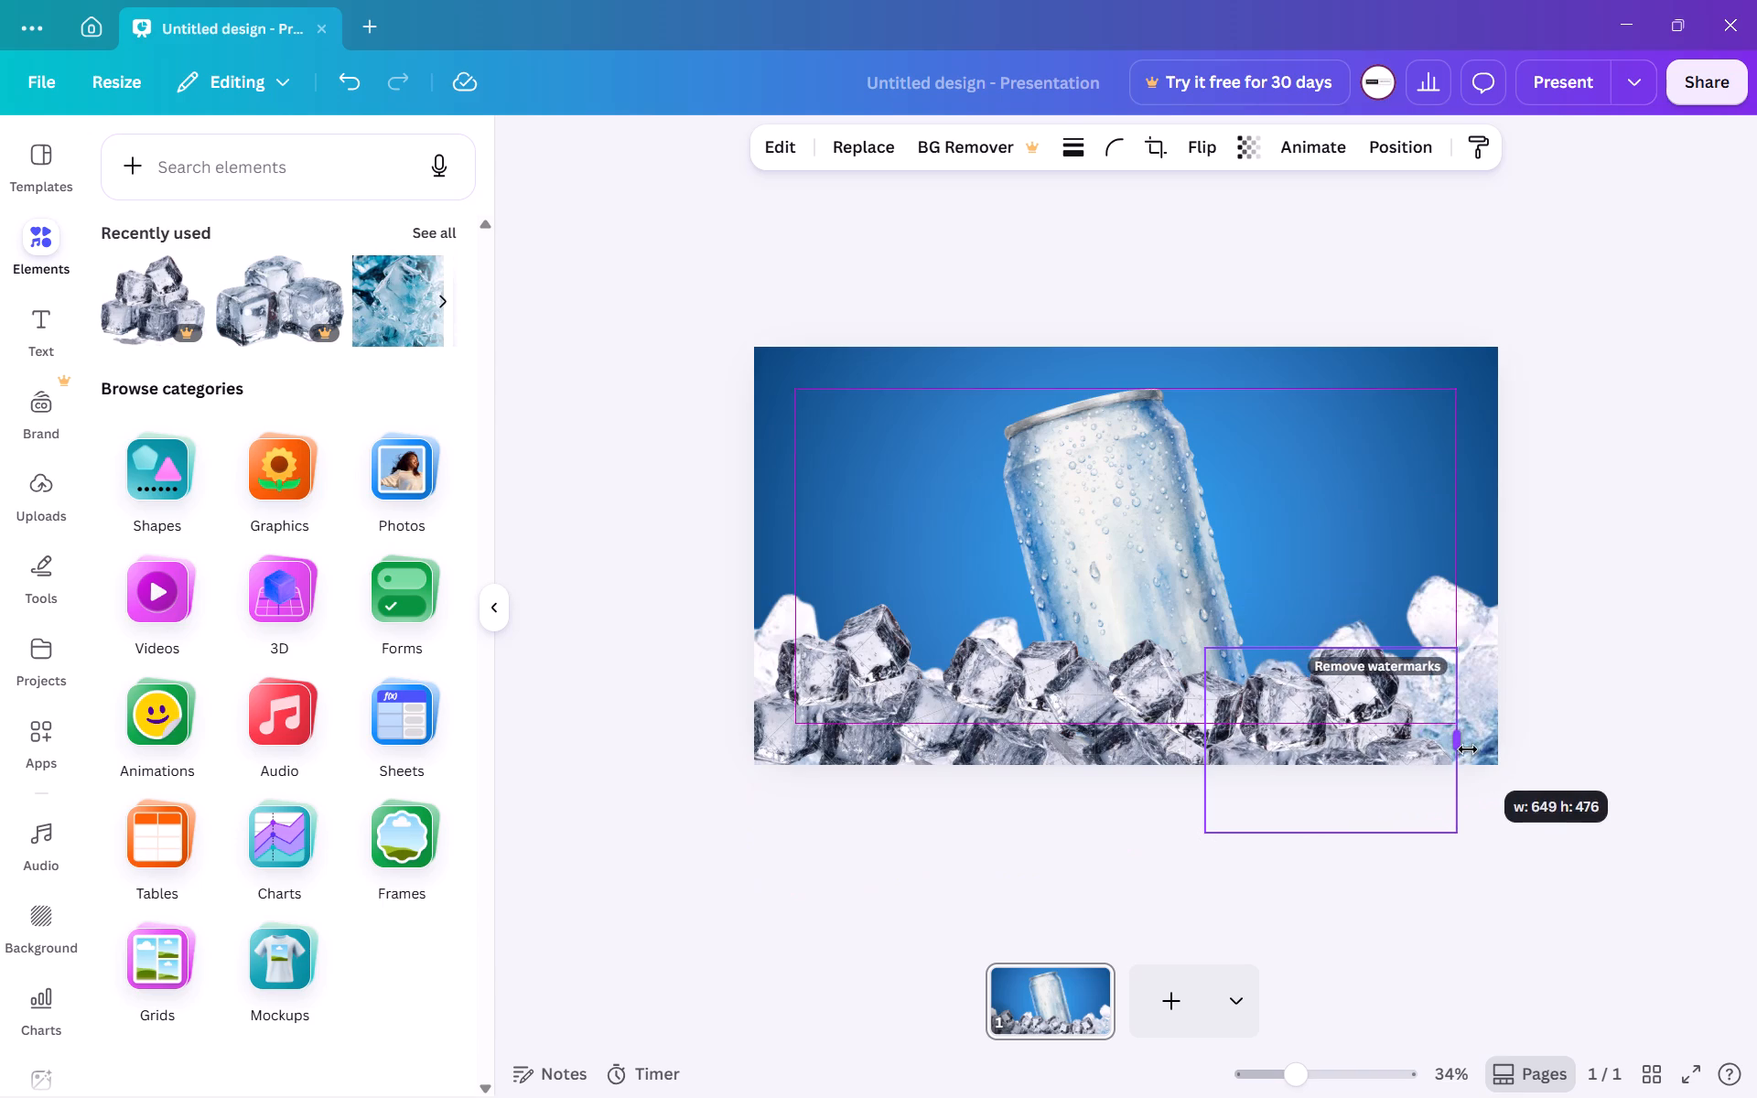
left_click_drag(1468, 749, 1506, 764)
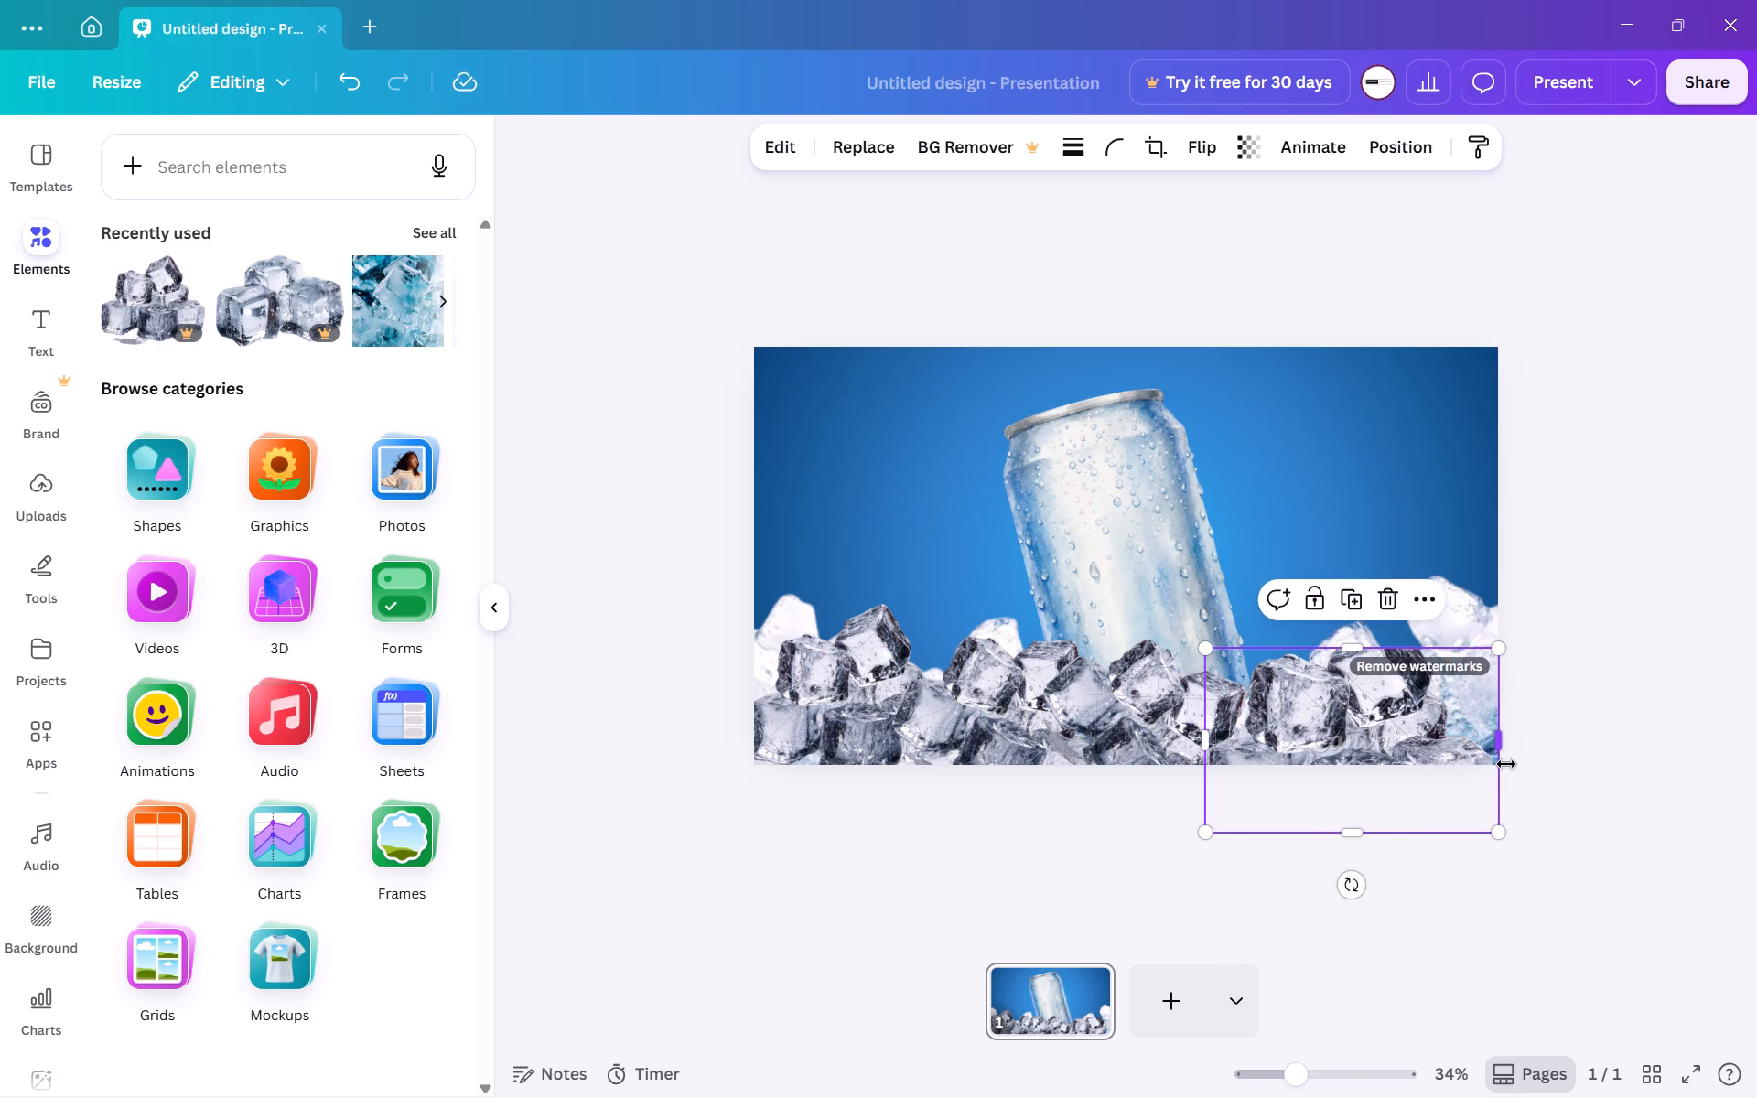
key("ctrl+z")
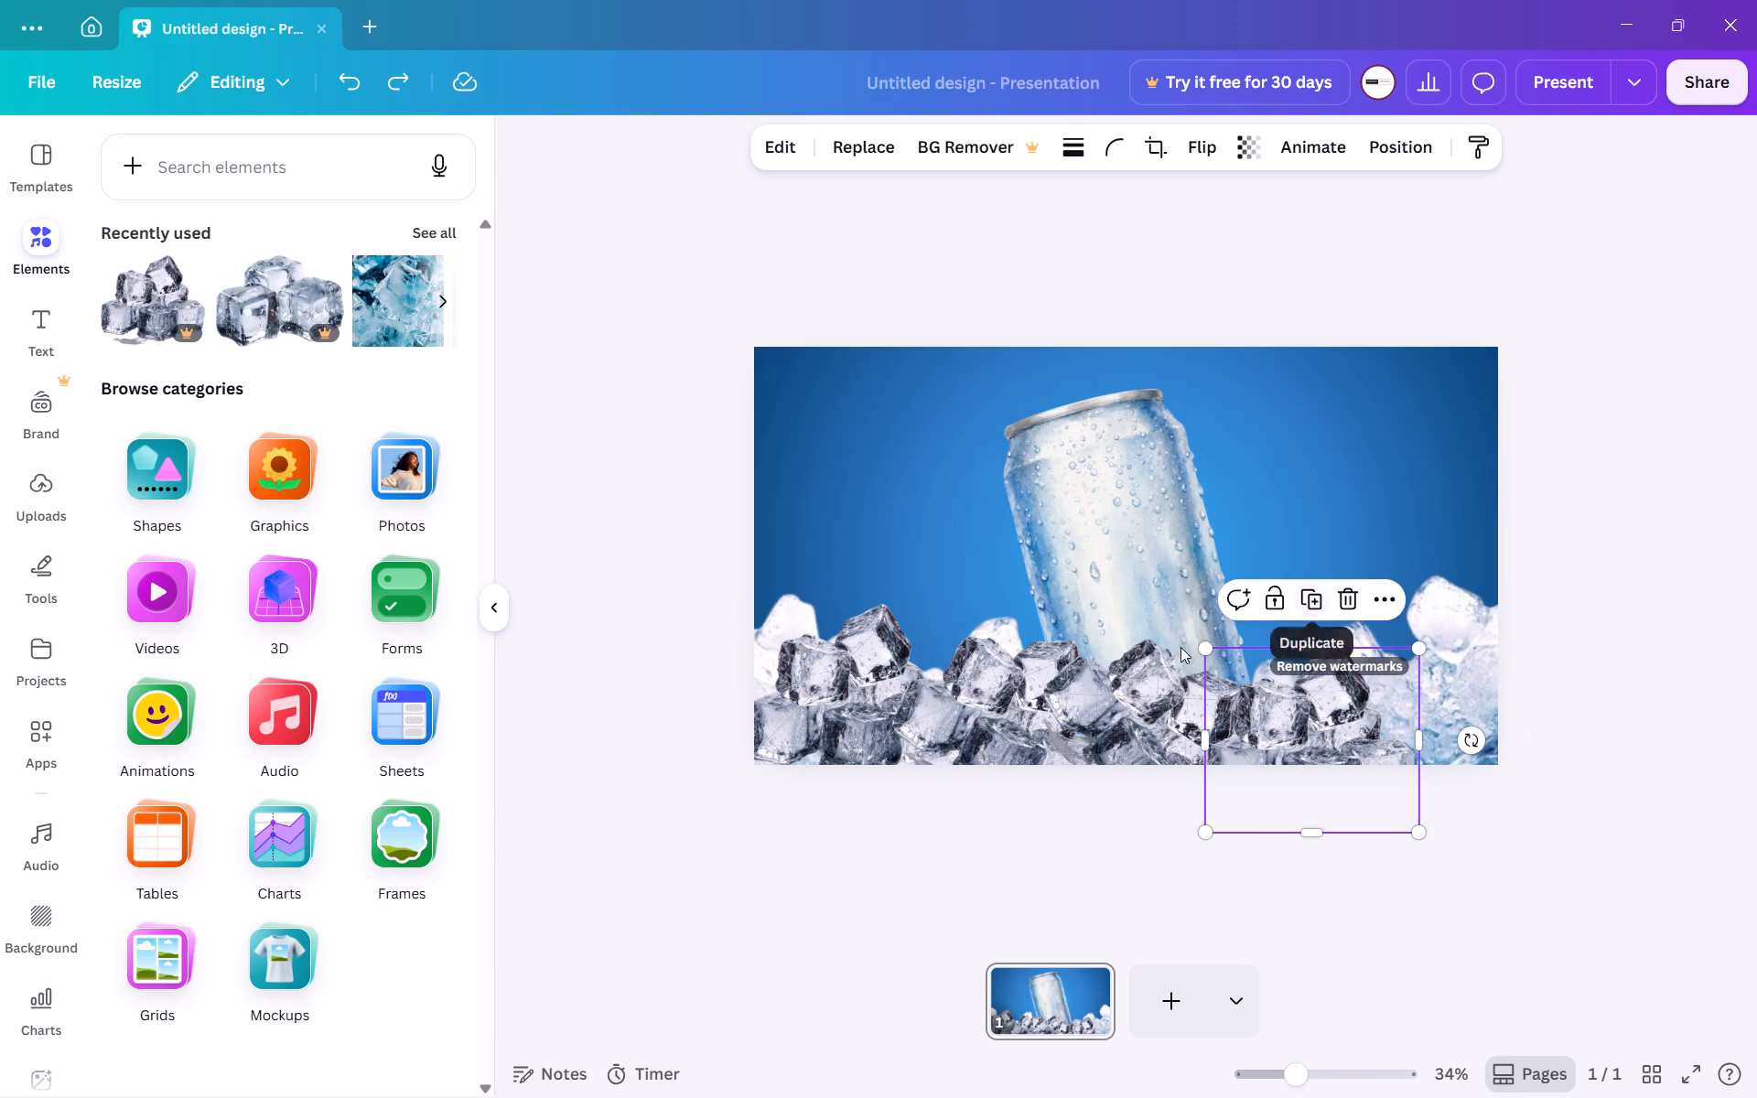
Duplicate the second ice cube stack from the left, reduce the copy's tilt and place it in the page's lower-right corner.
left_click(990, 693)
left_click(1013, 538)
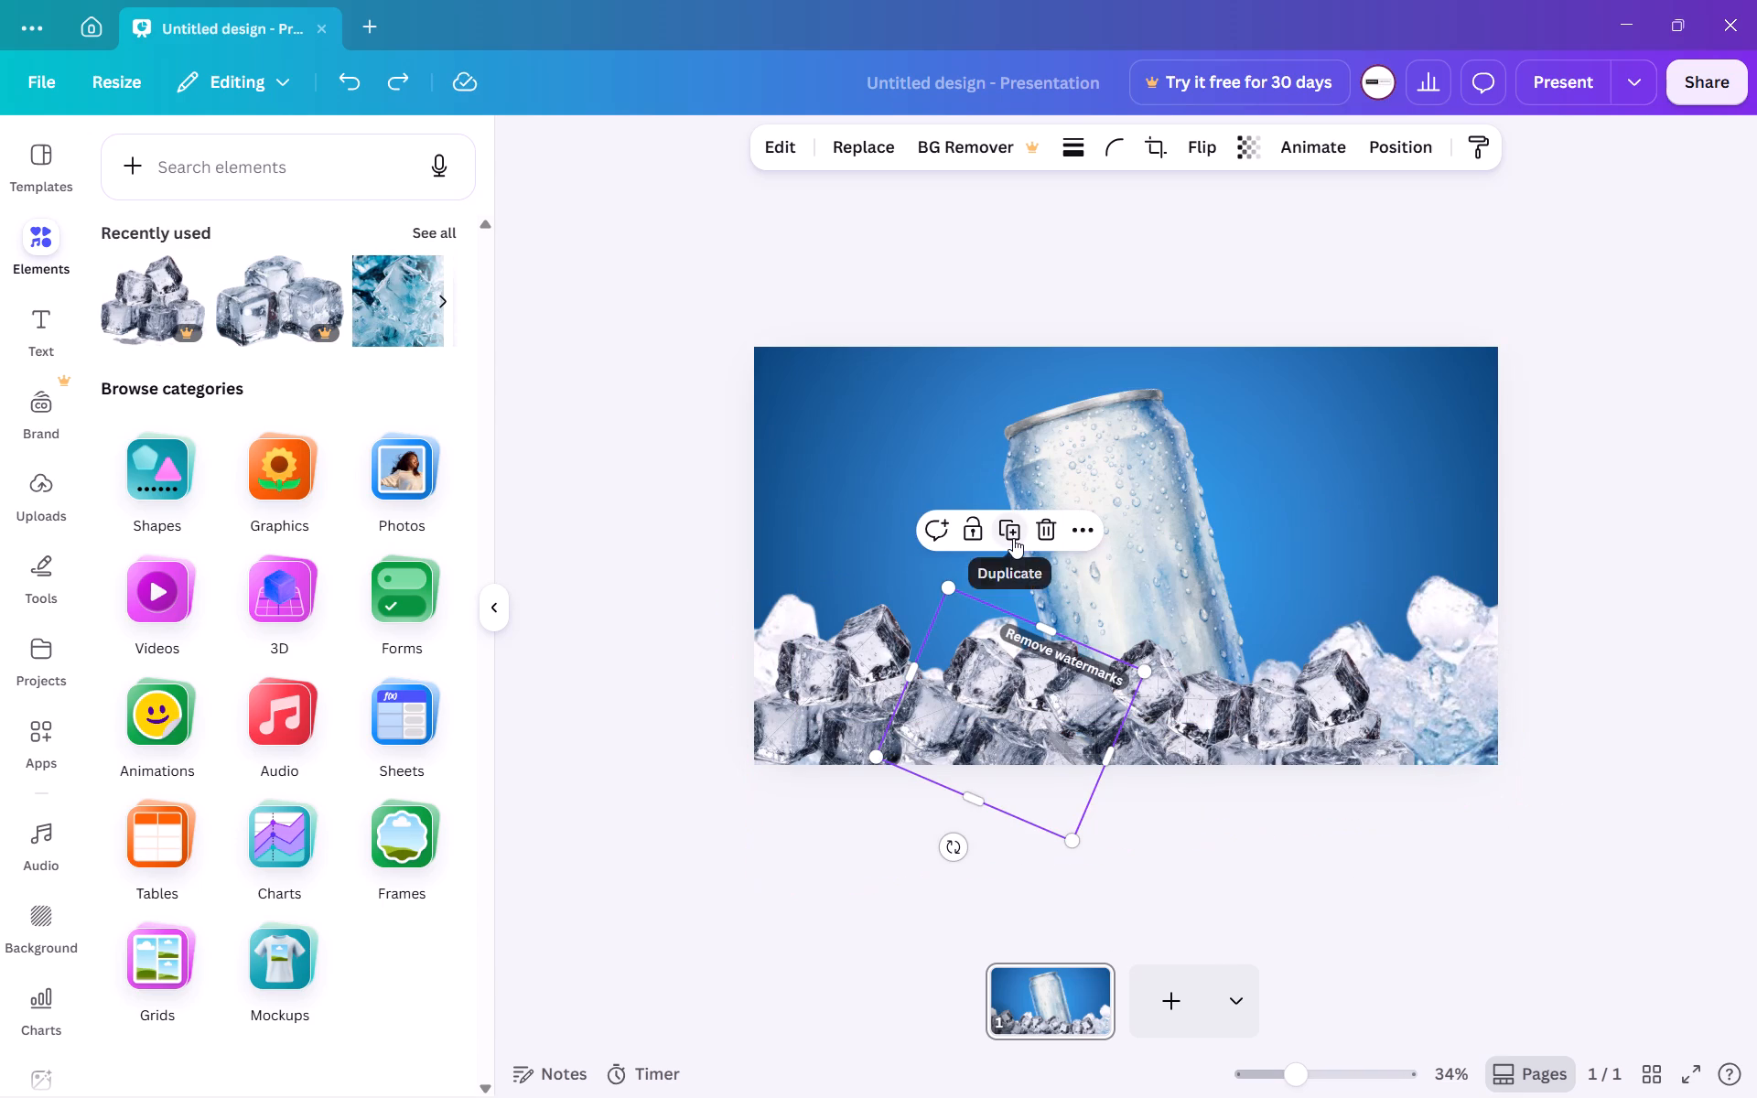
left_click_drag(1169, 775, 1167, 747)
left_click_drag(1060, 747, 1420, 784)
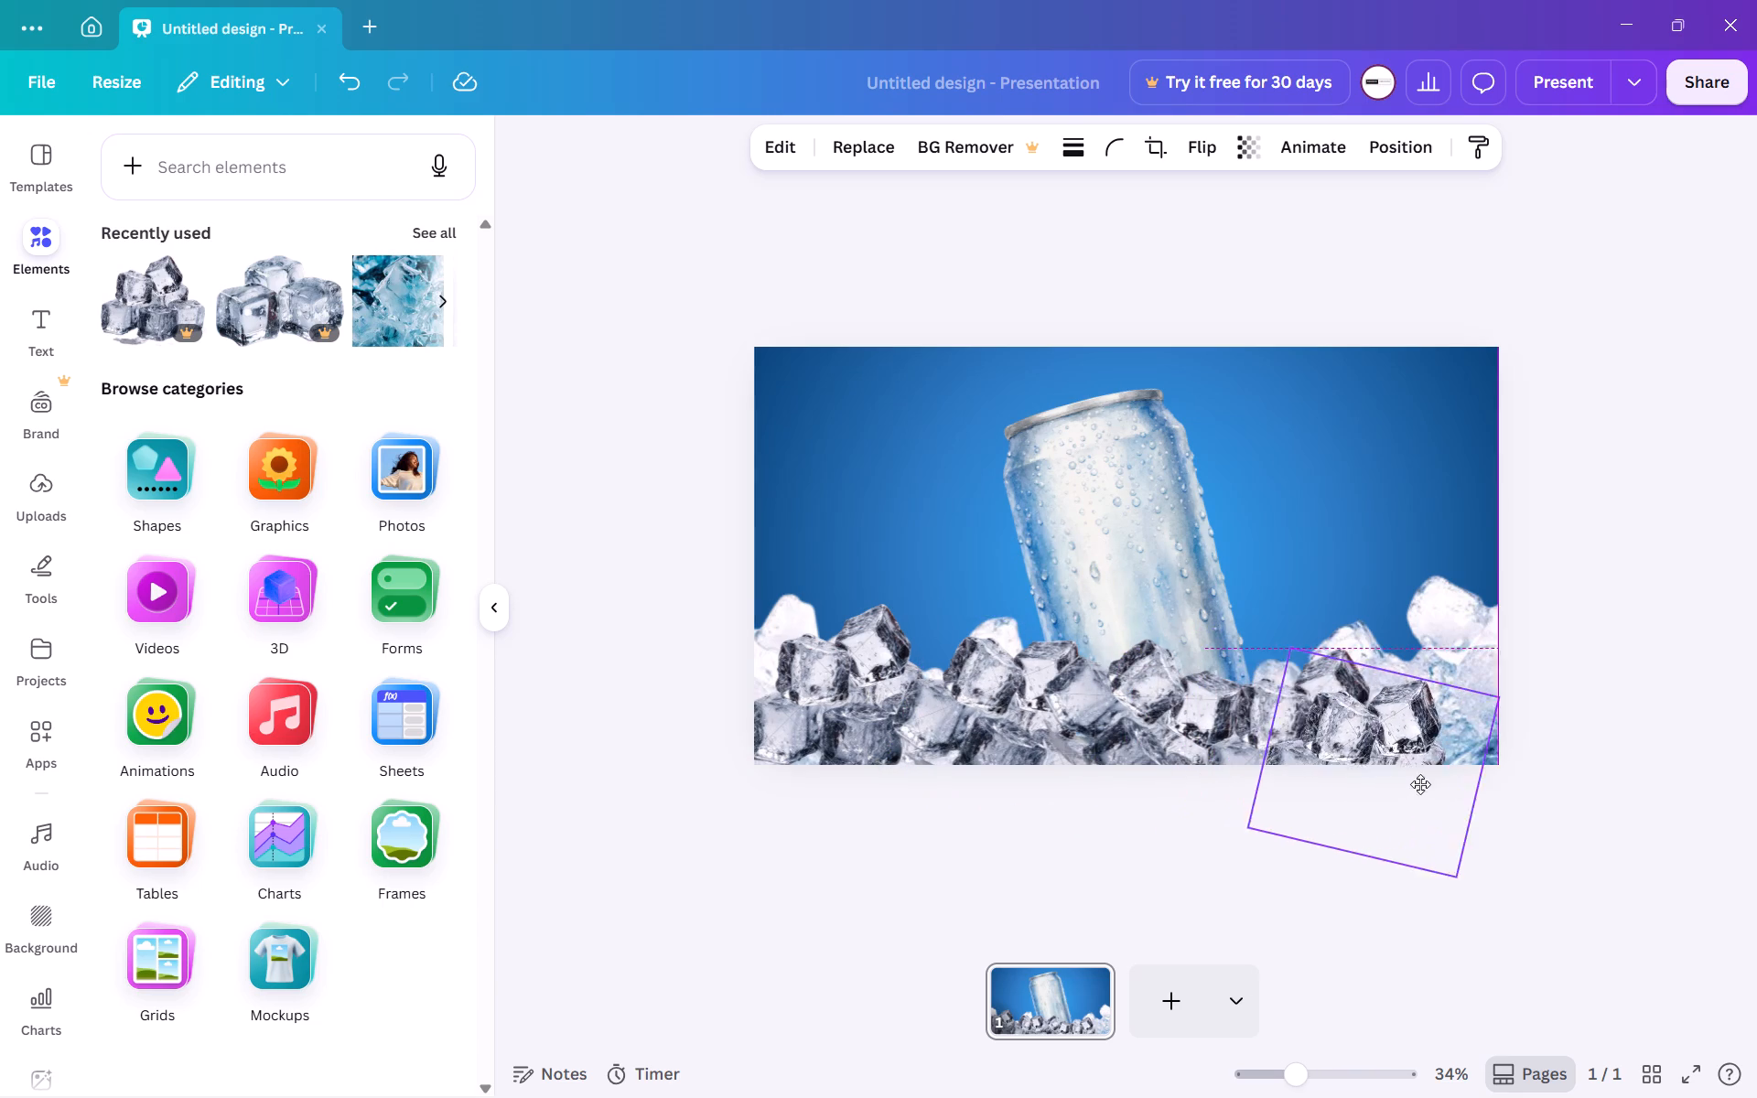
left_click_drag(1420, 784, 1457, 714)
Delete the wide blue ice bed image behind the can and the ice cube stacks.
left_click(781, 627)
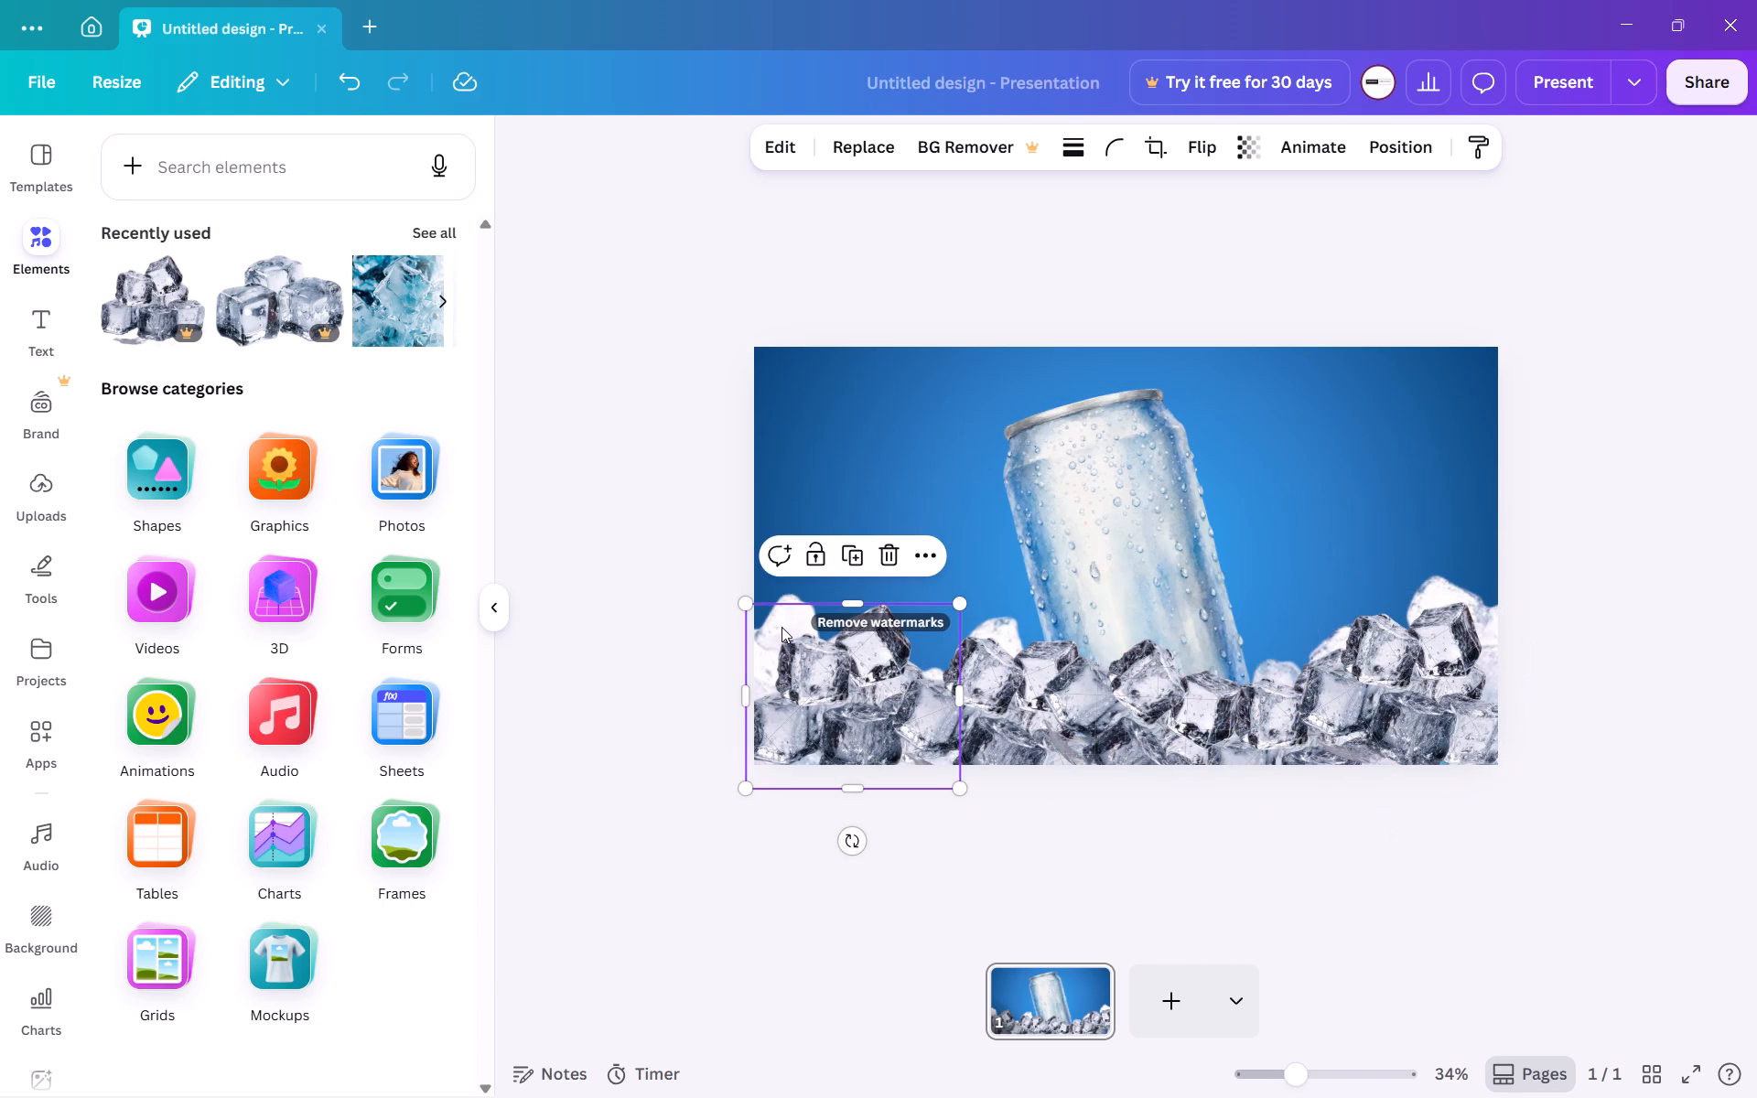
left_click(997, 577)
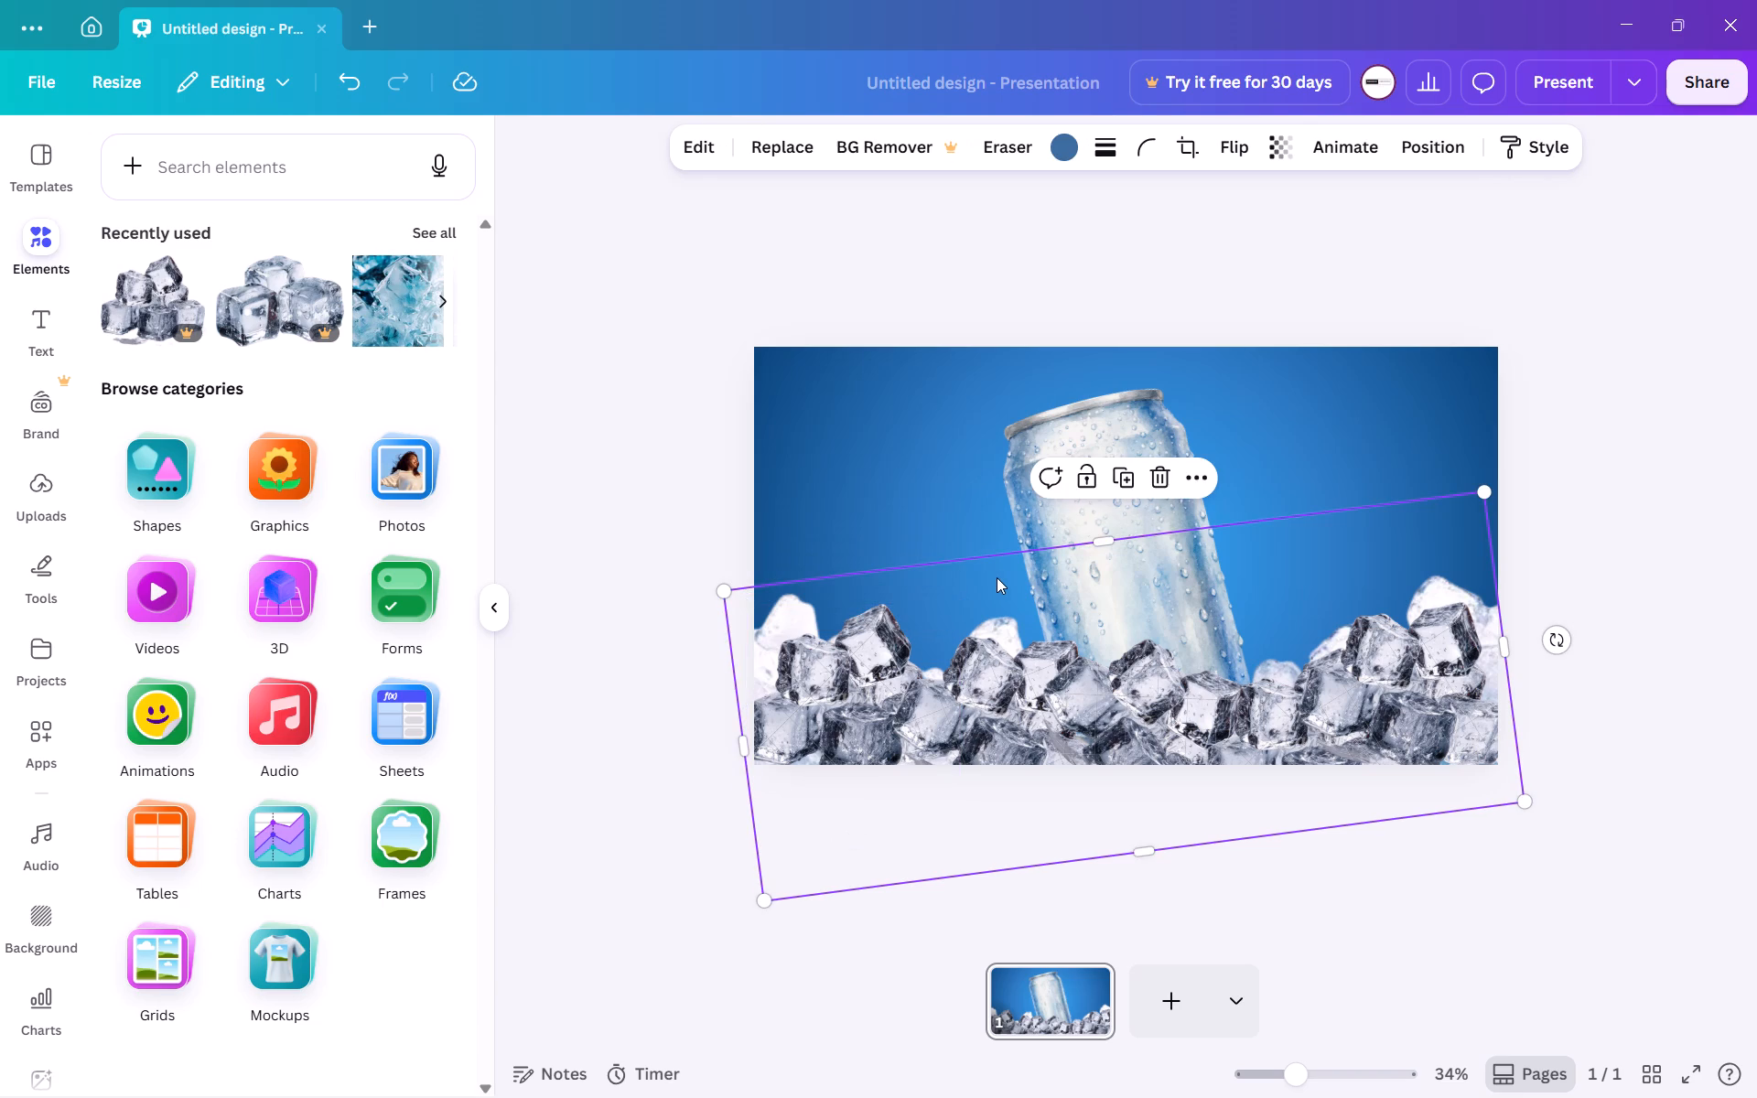
left_click(1168, 477)
left_click(1138, 477)
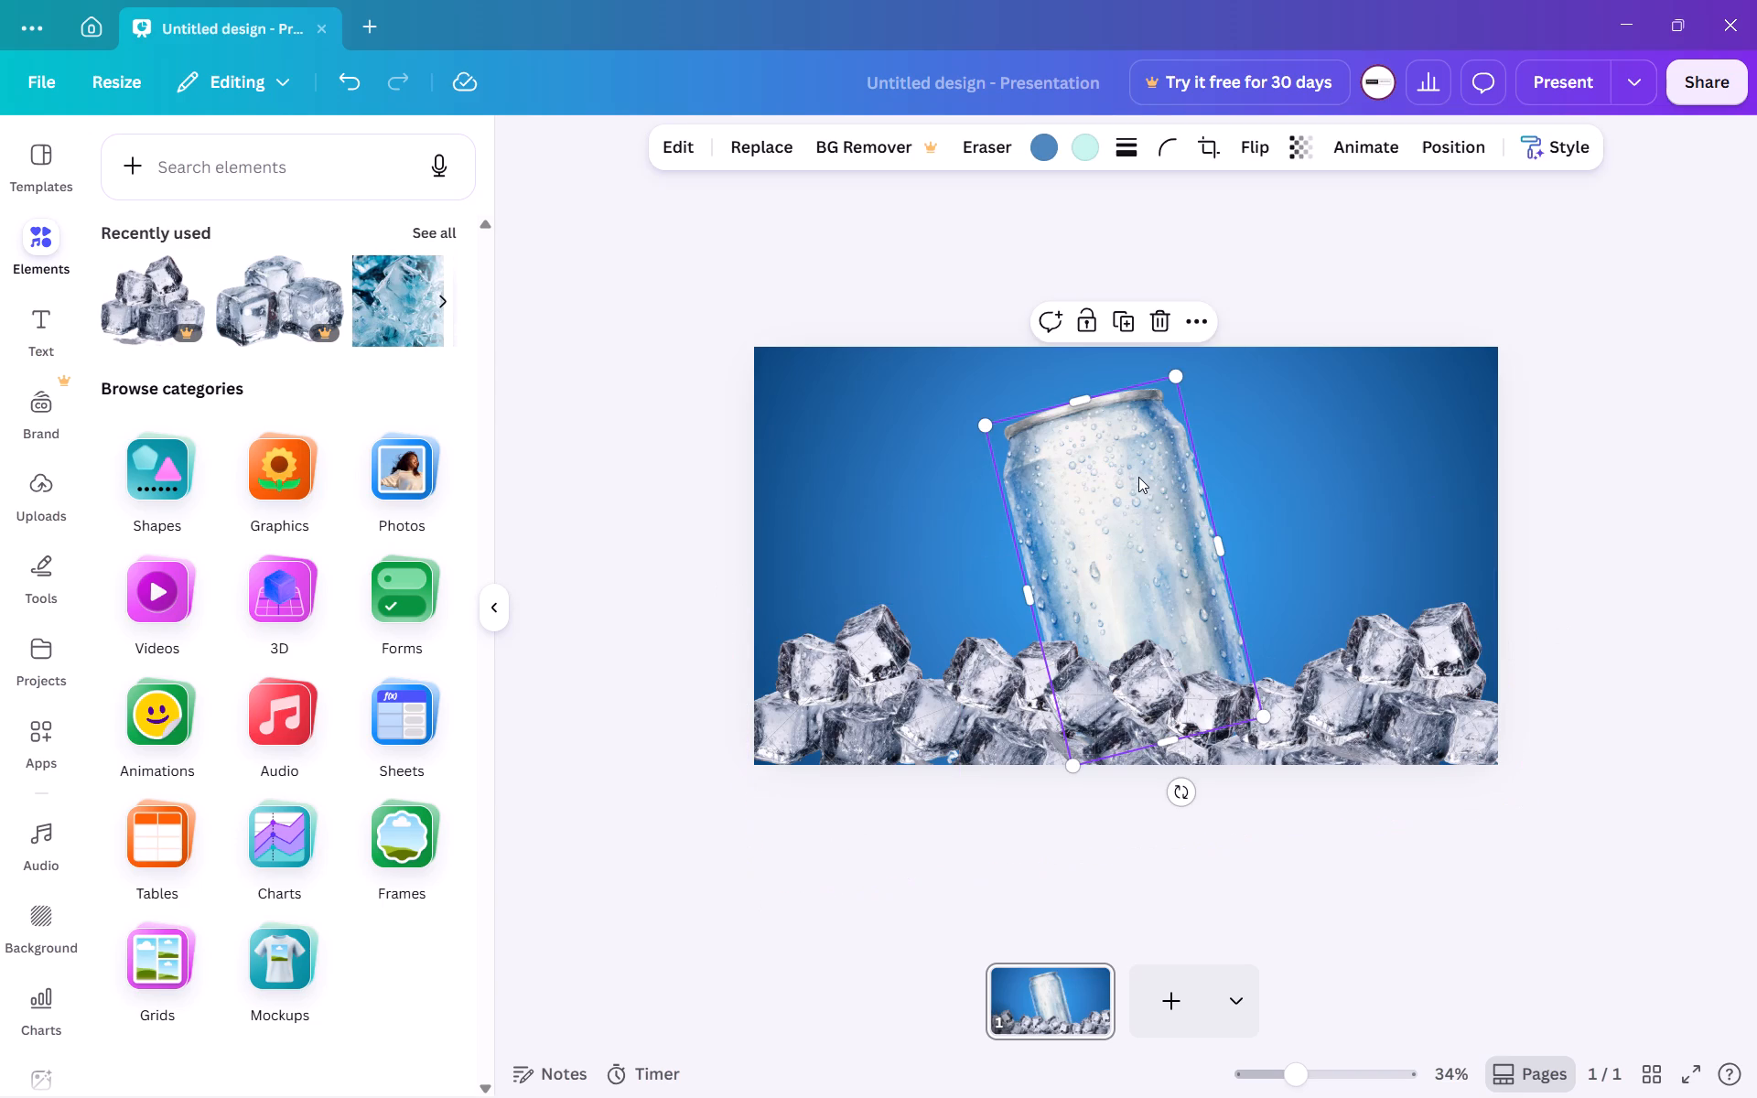
Shift the ice cube stack in the page's lower-left corner slightly left and down.
left_click(897, 651)
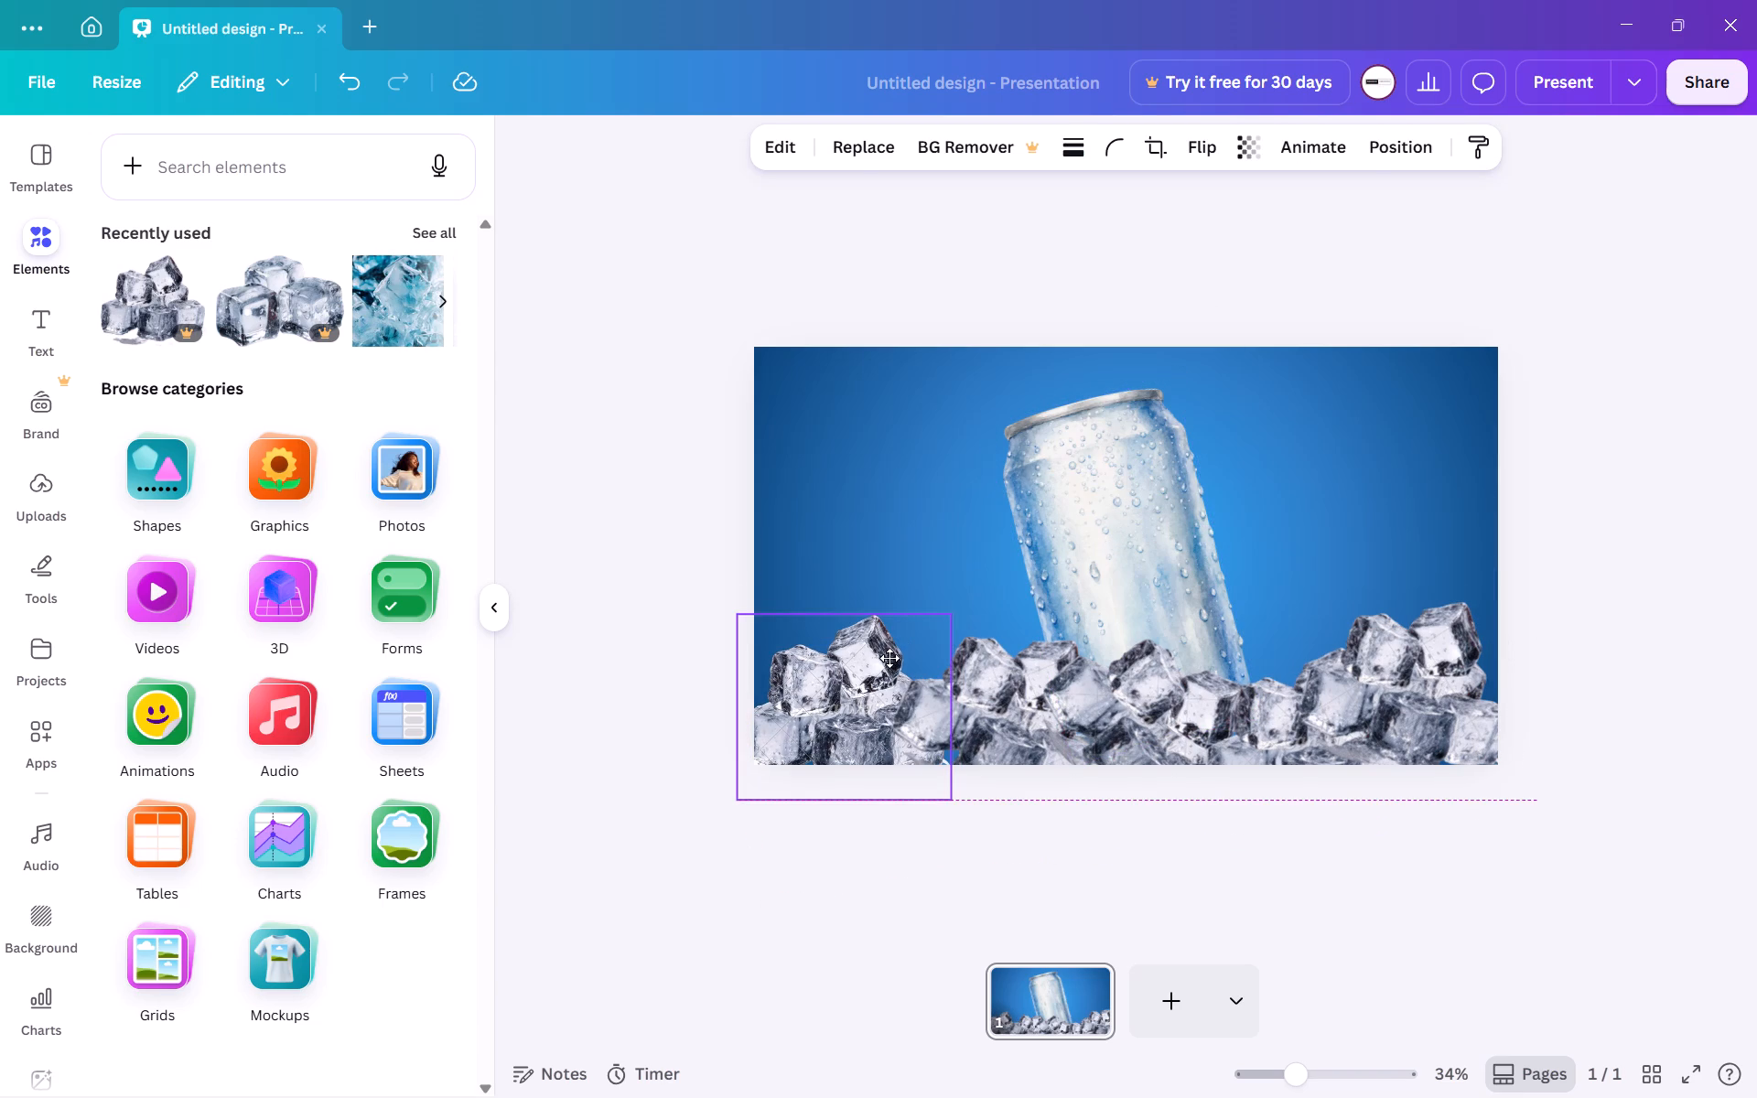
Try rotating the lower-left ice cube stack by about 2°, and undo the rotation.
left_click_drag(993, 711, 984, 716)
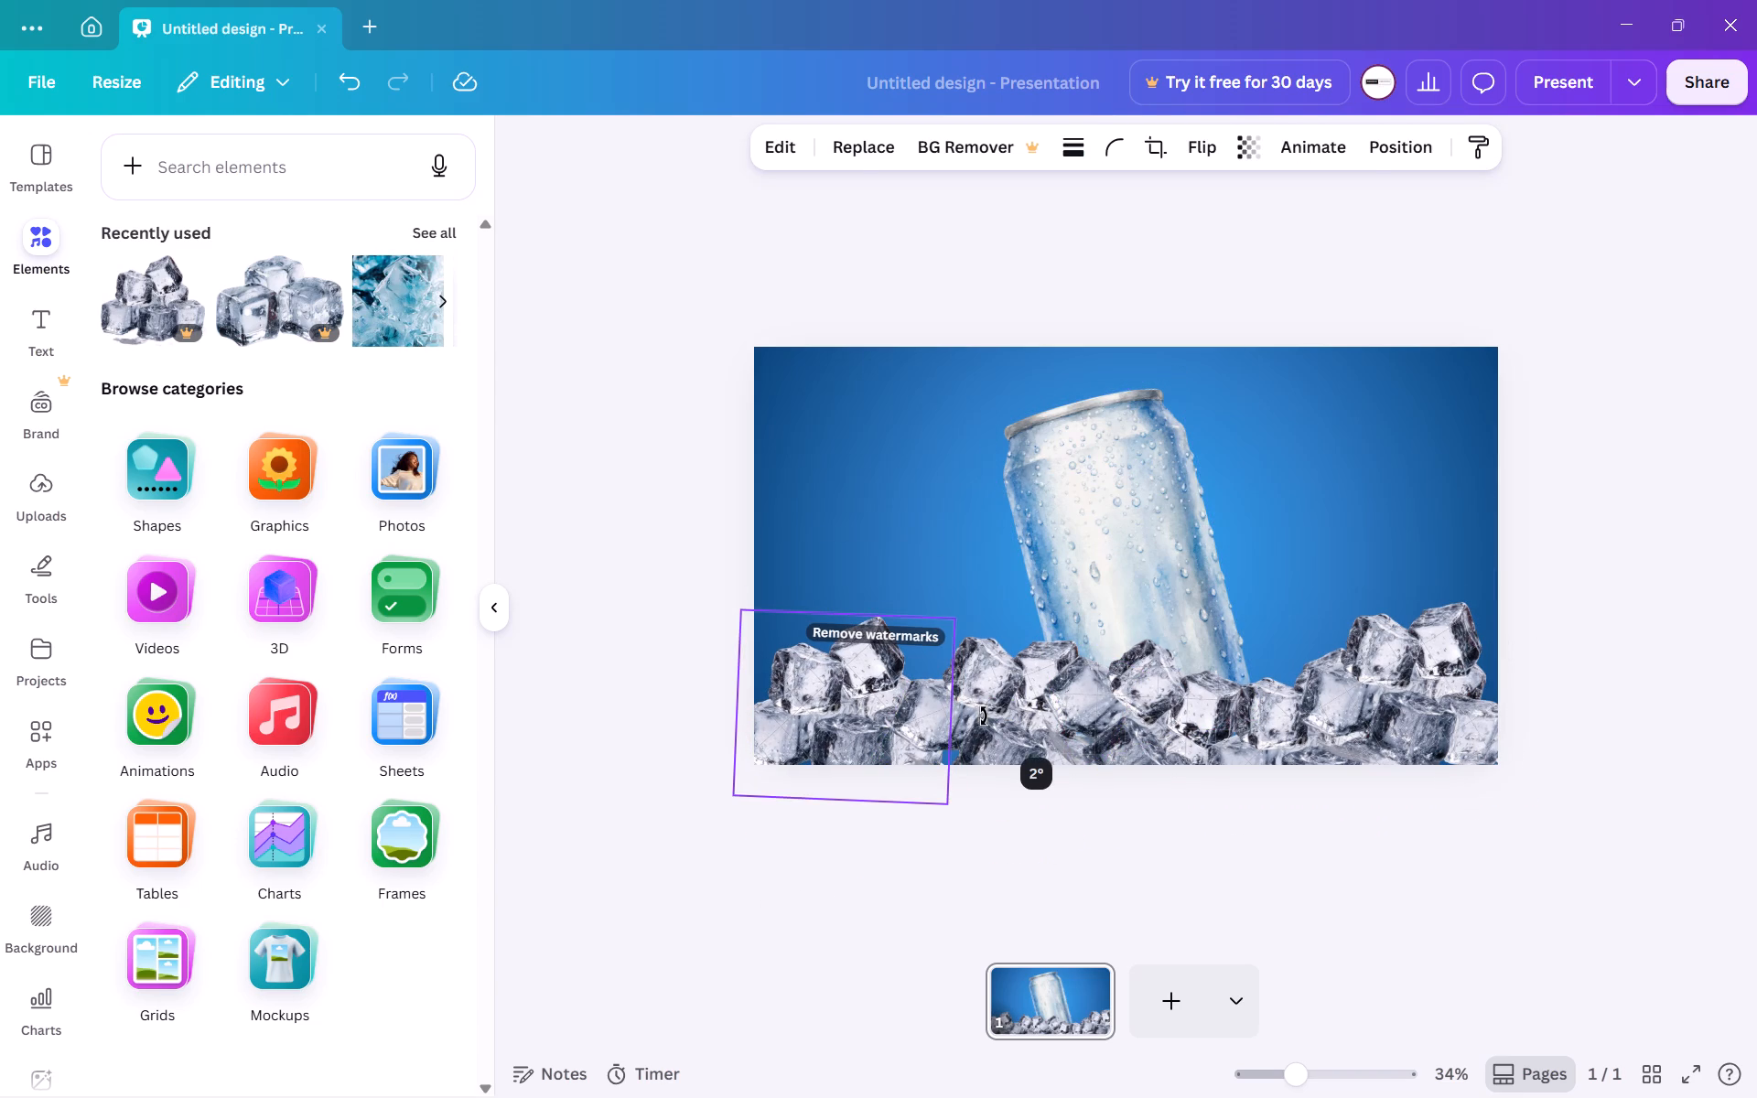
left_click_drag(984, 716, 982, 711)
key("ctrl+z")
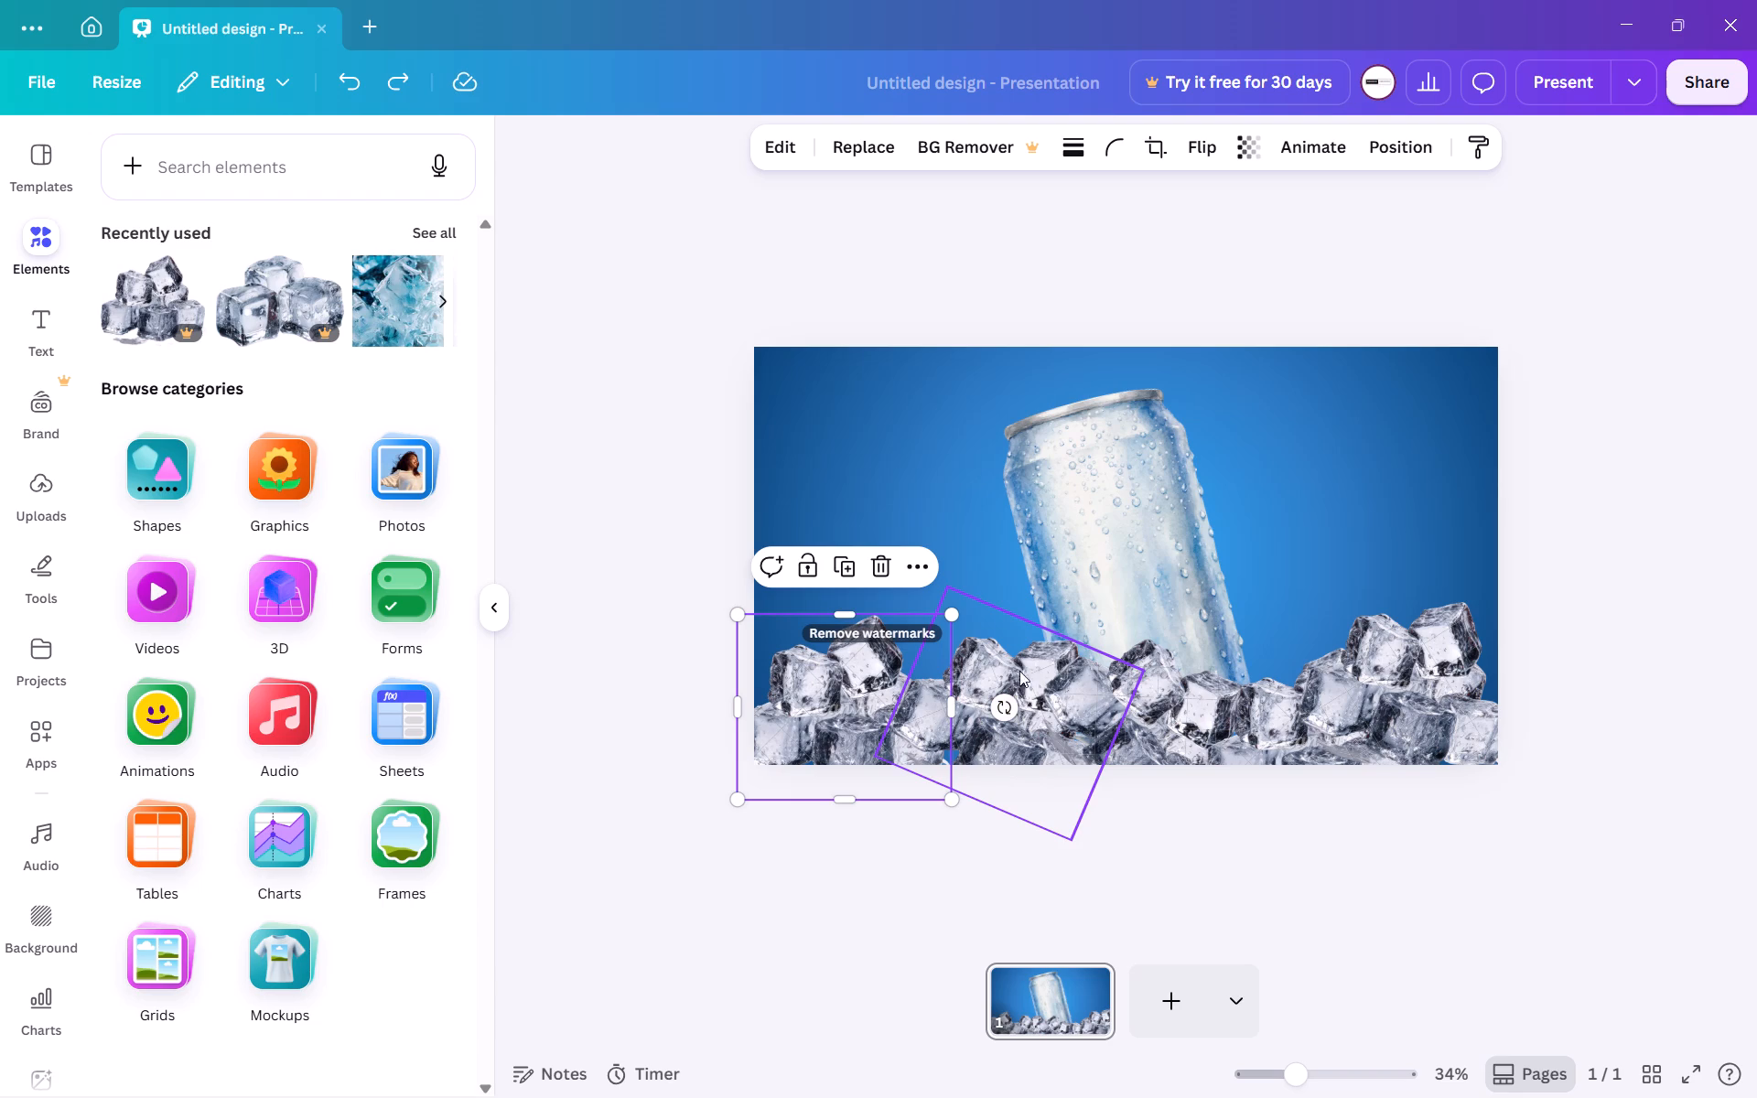
Lower the second ice cube stack from the left slightly and enlarge it to about 622 × 538.
left_click_drag(1003, 643, 997, 656)
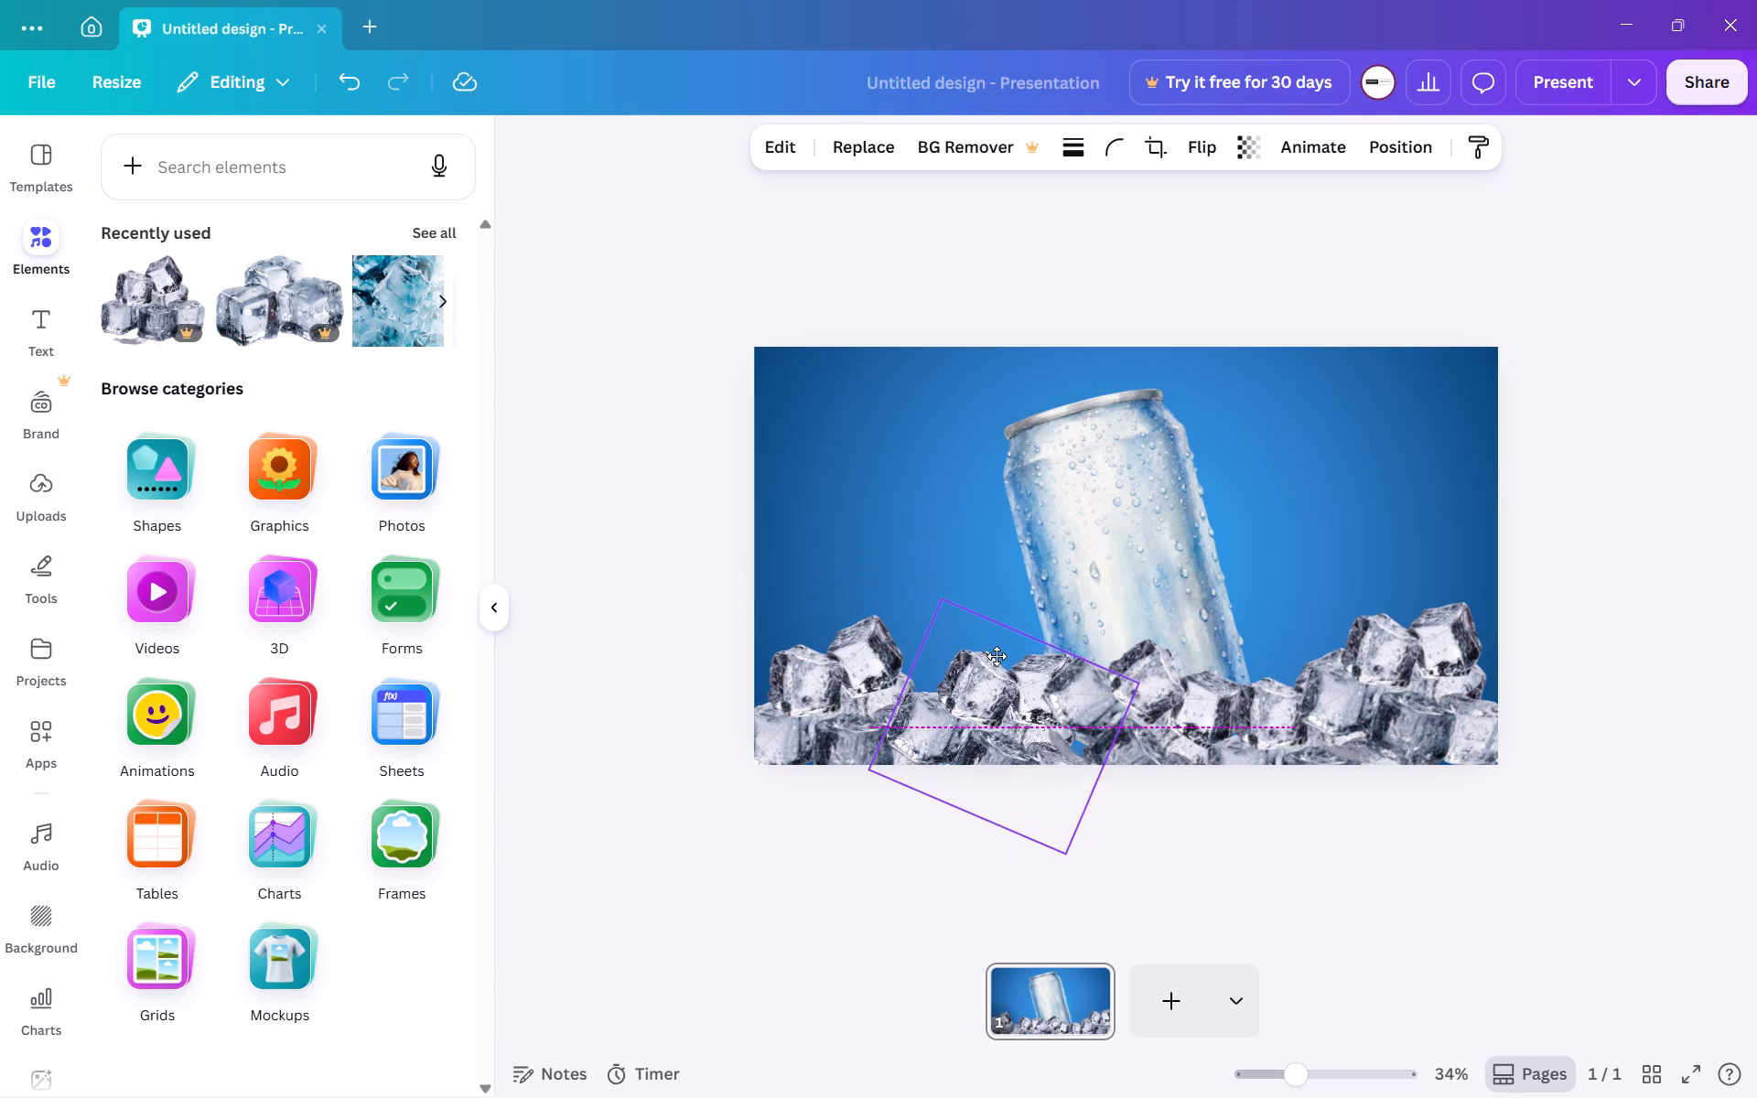
left_click_drag(997, 656, 997, 654)
left_click_drag(1141, 676, 1137, 684)
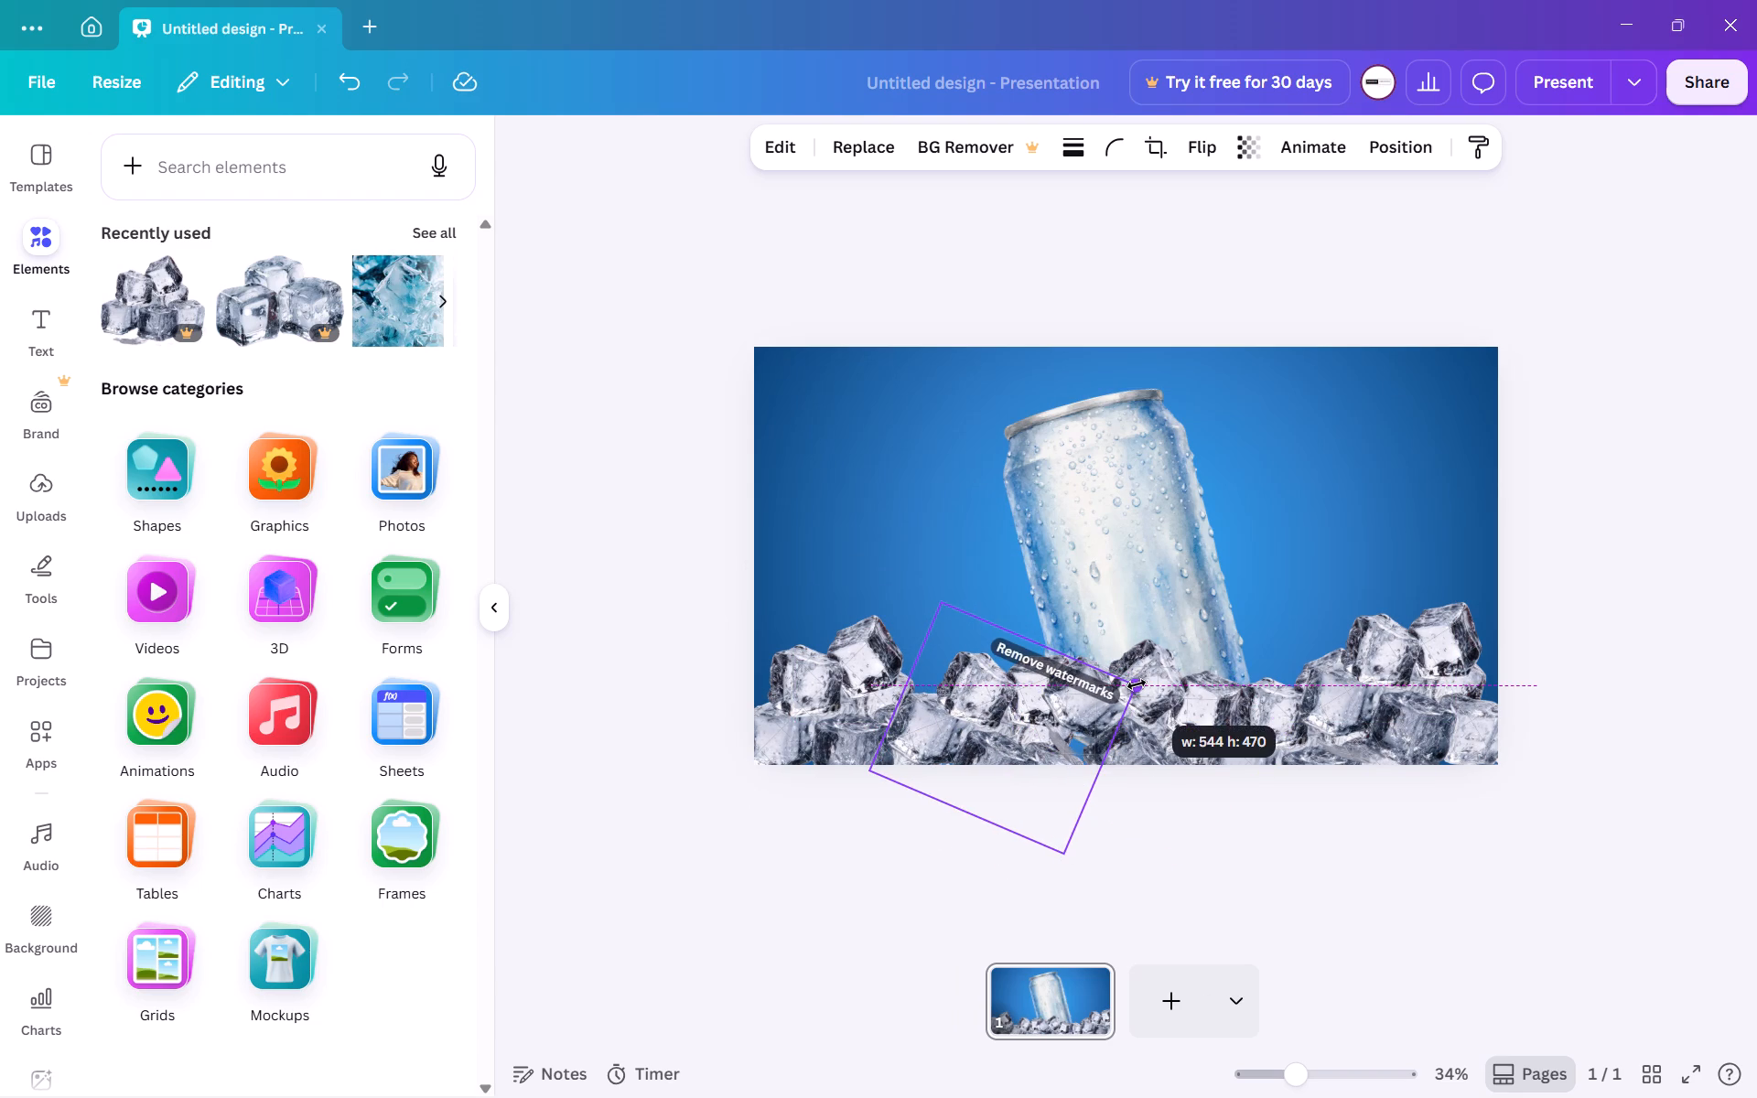
left_click_drag(1137, 684, 1178, 667)
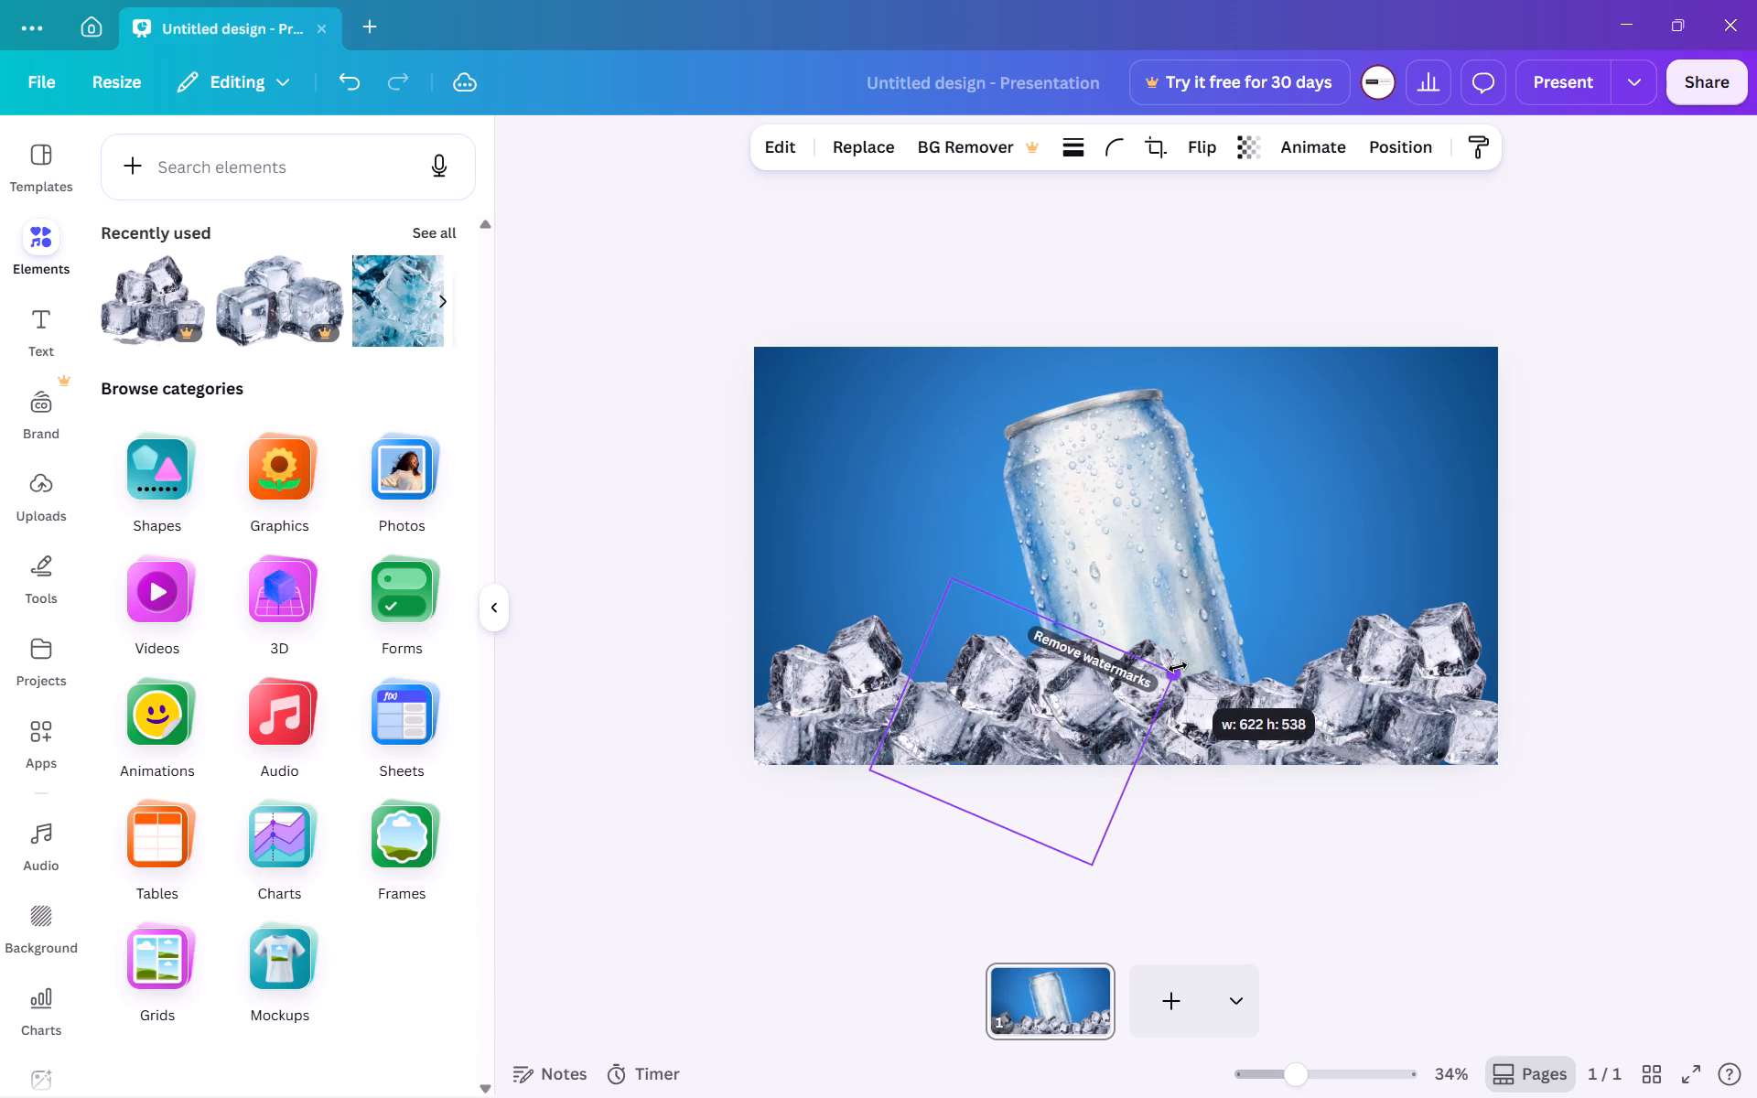
left_click_drag(1178, 667, 1178, 665)
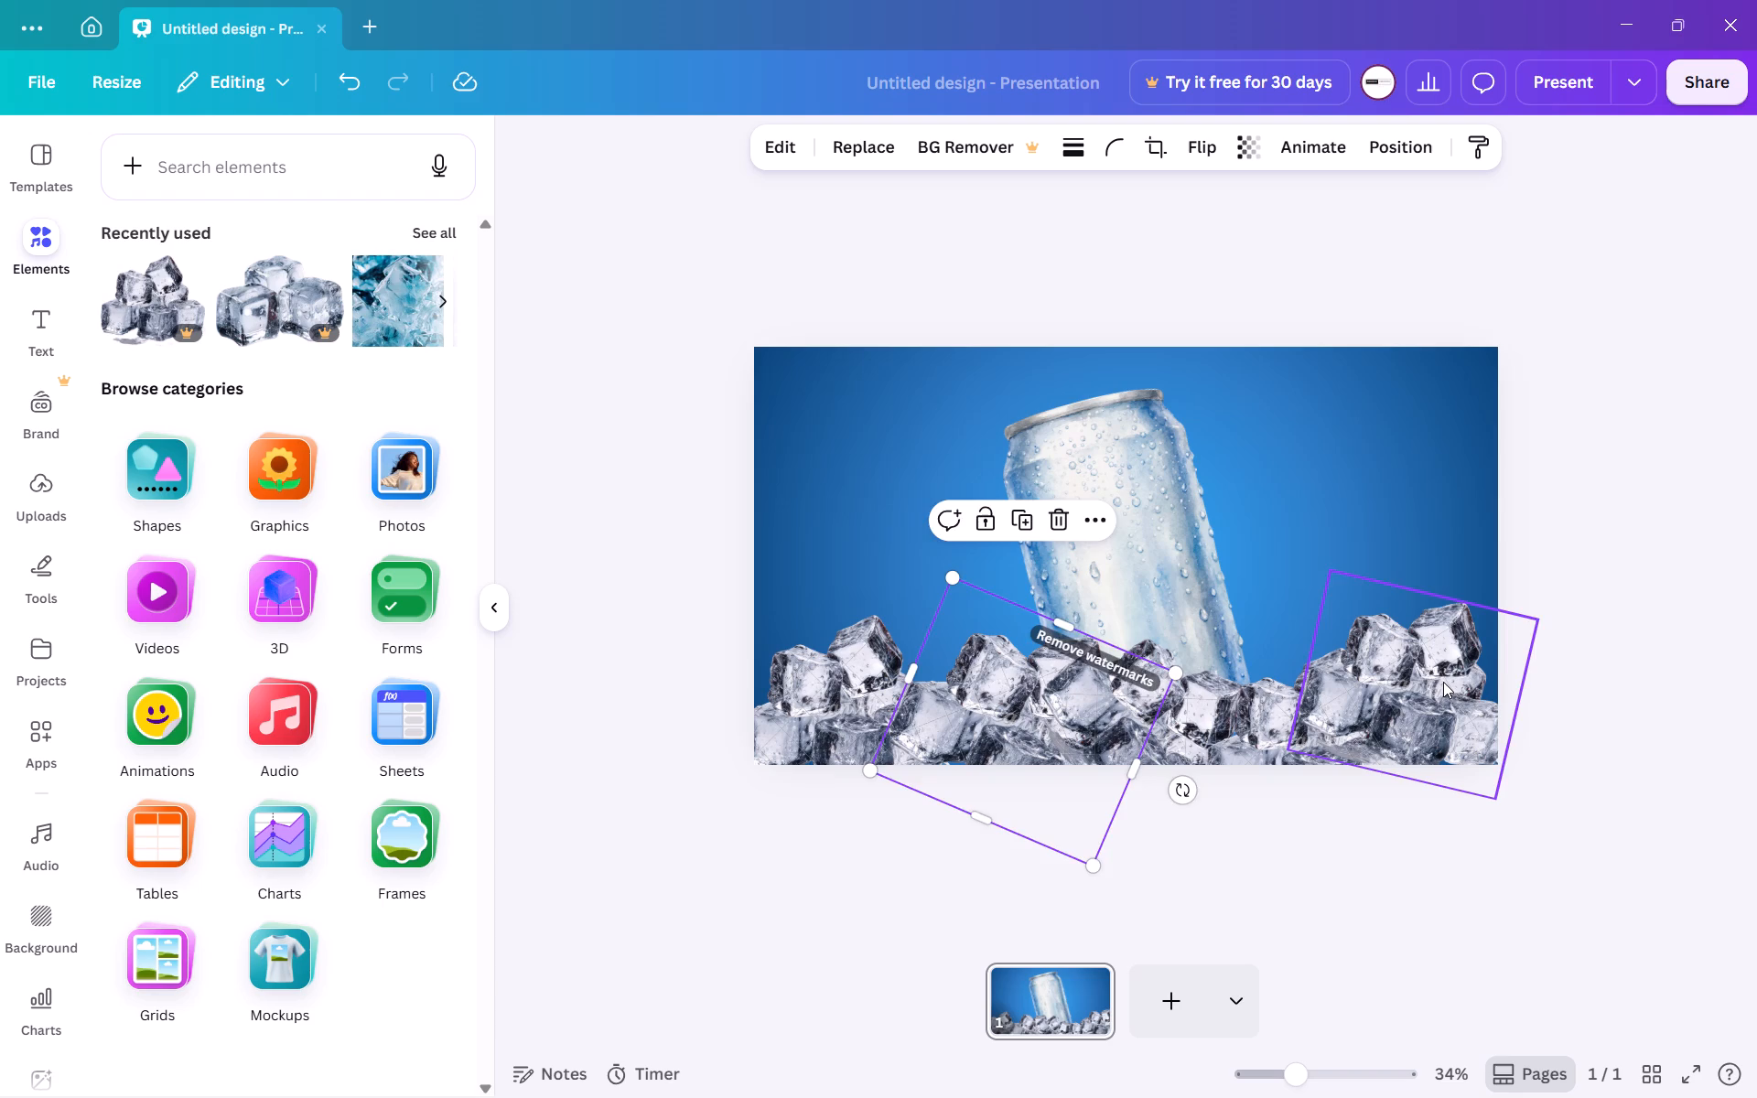
Slightly enlarge the ice cube stack in the page's lower-right corner.
left_click(1443, 682)
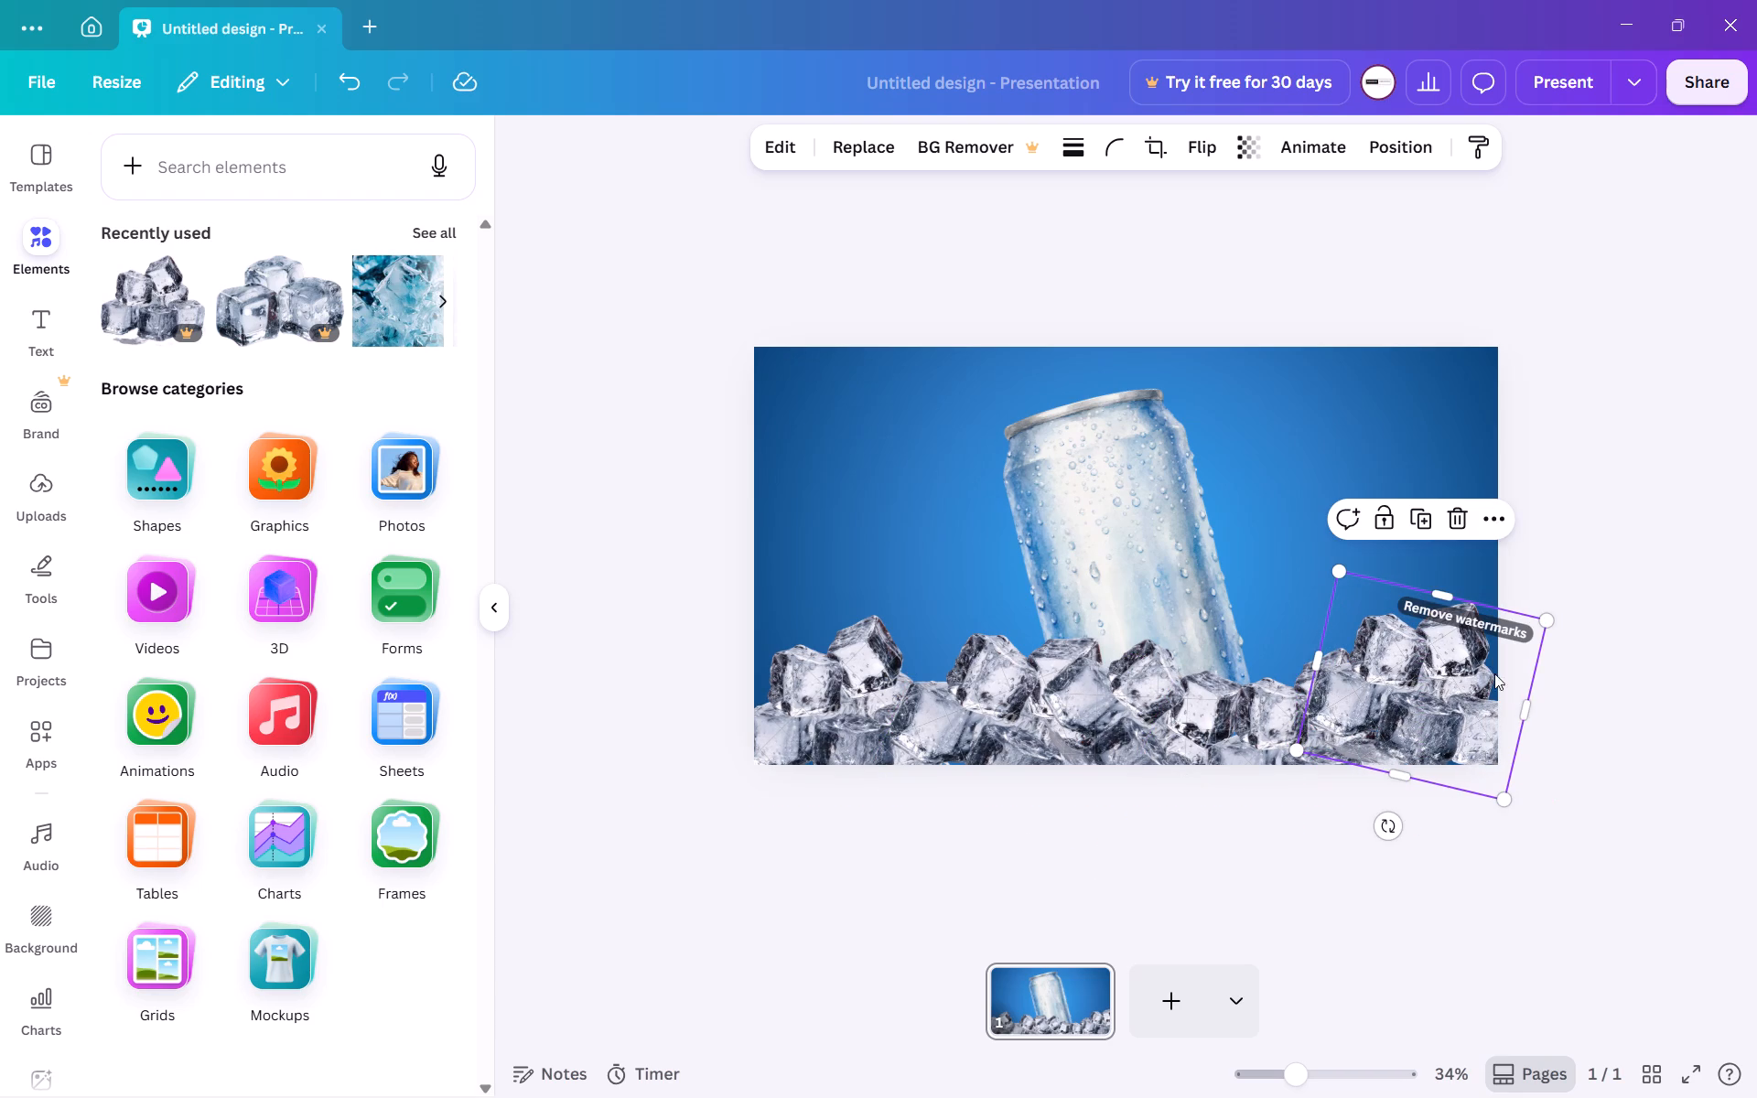
left_click_drag(1544, 626, 1570, 606)
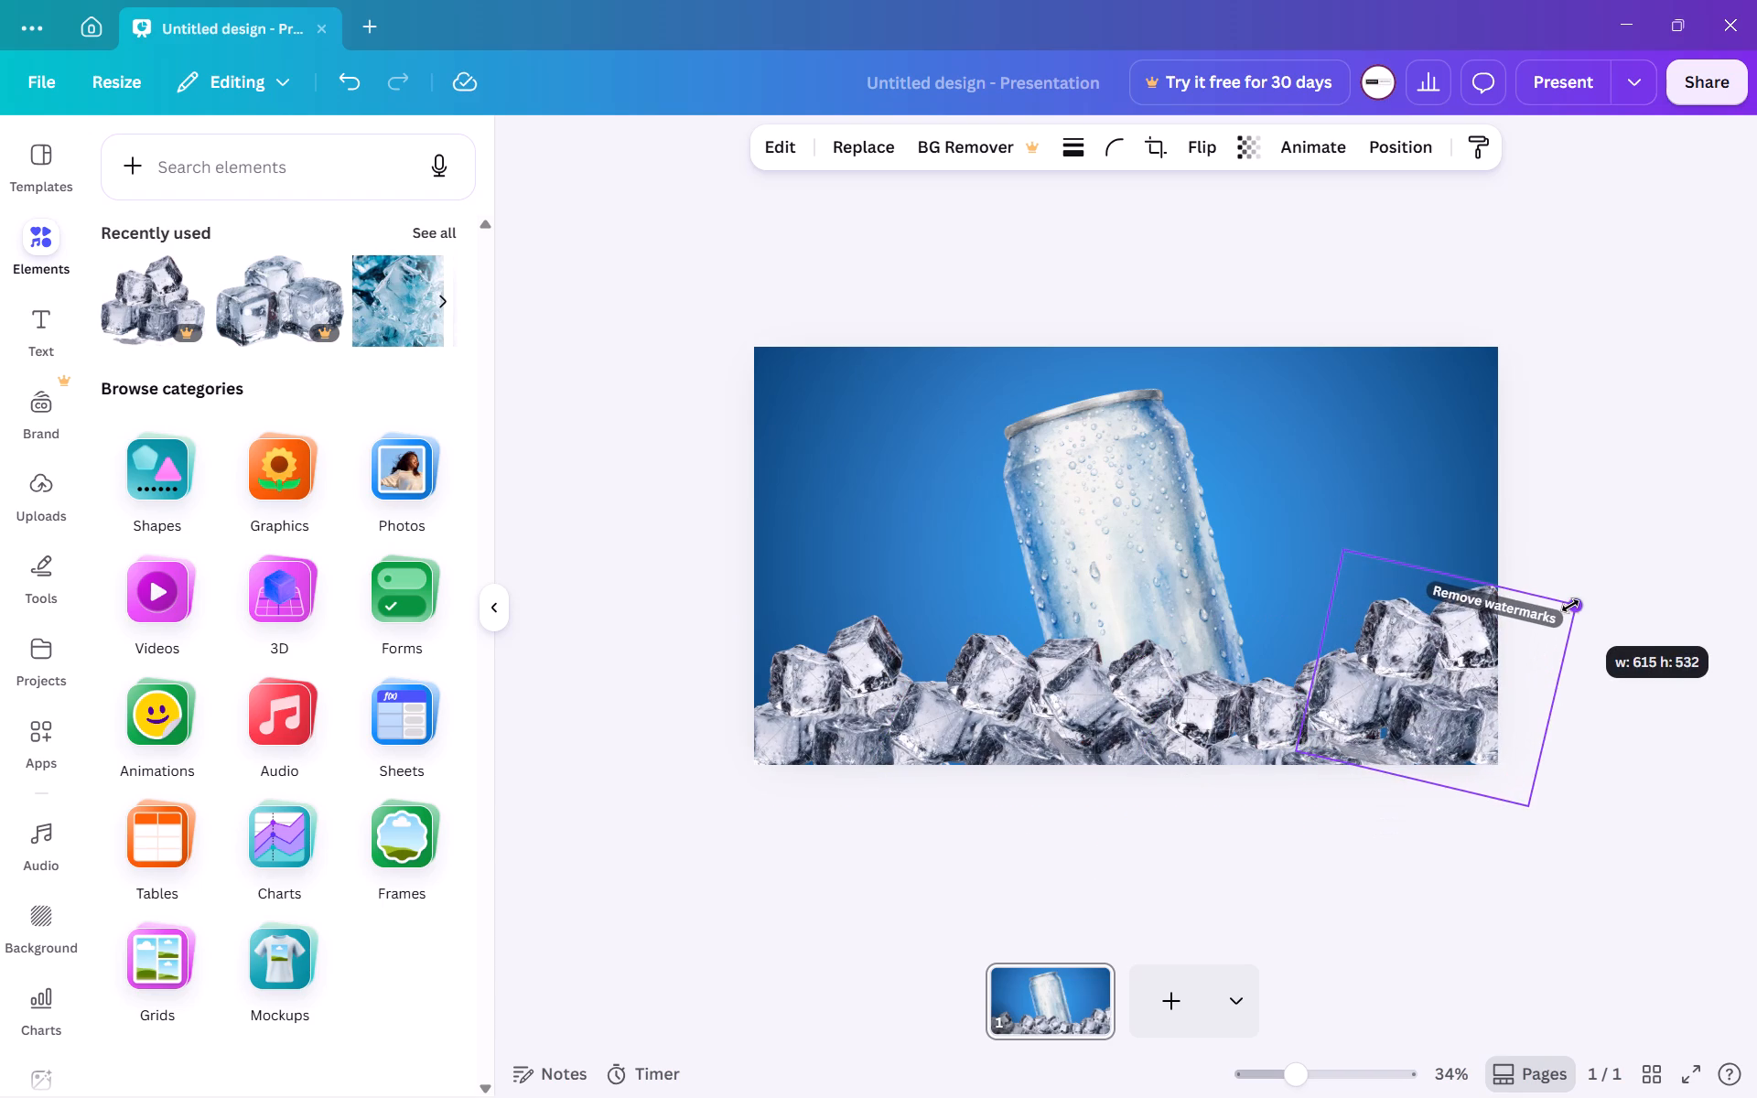
left_click_drag(1570, 606, 1560, 612)
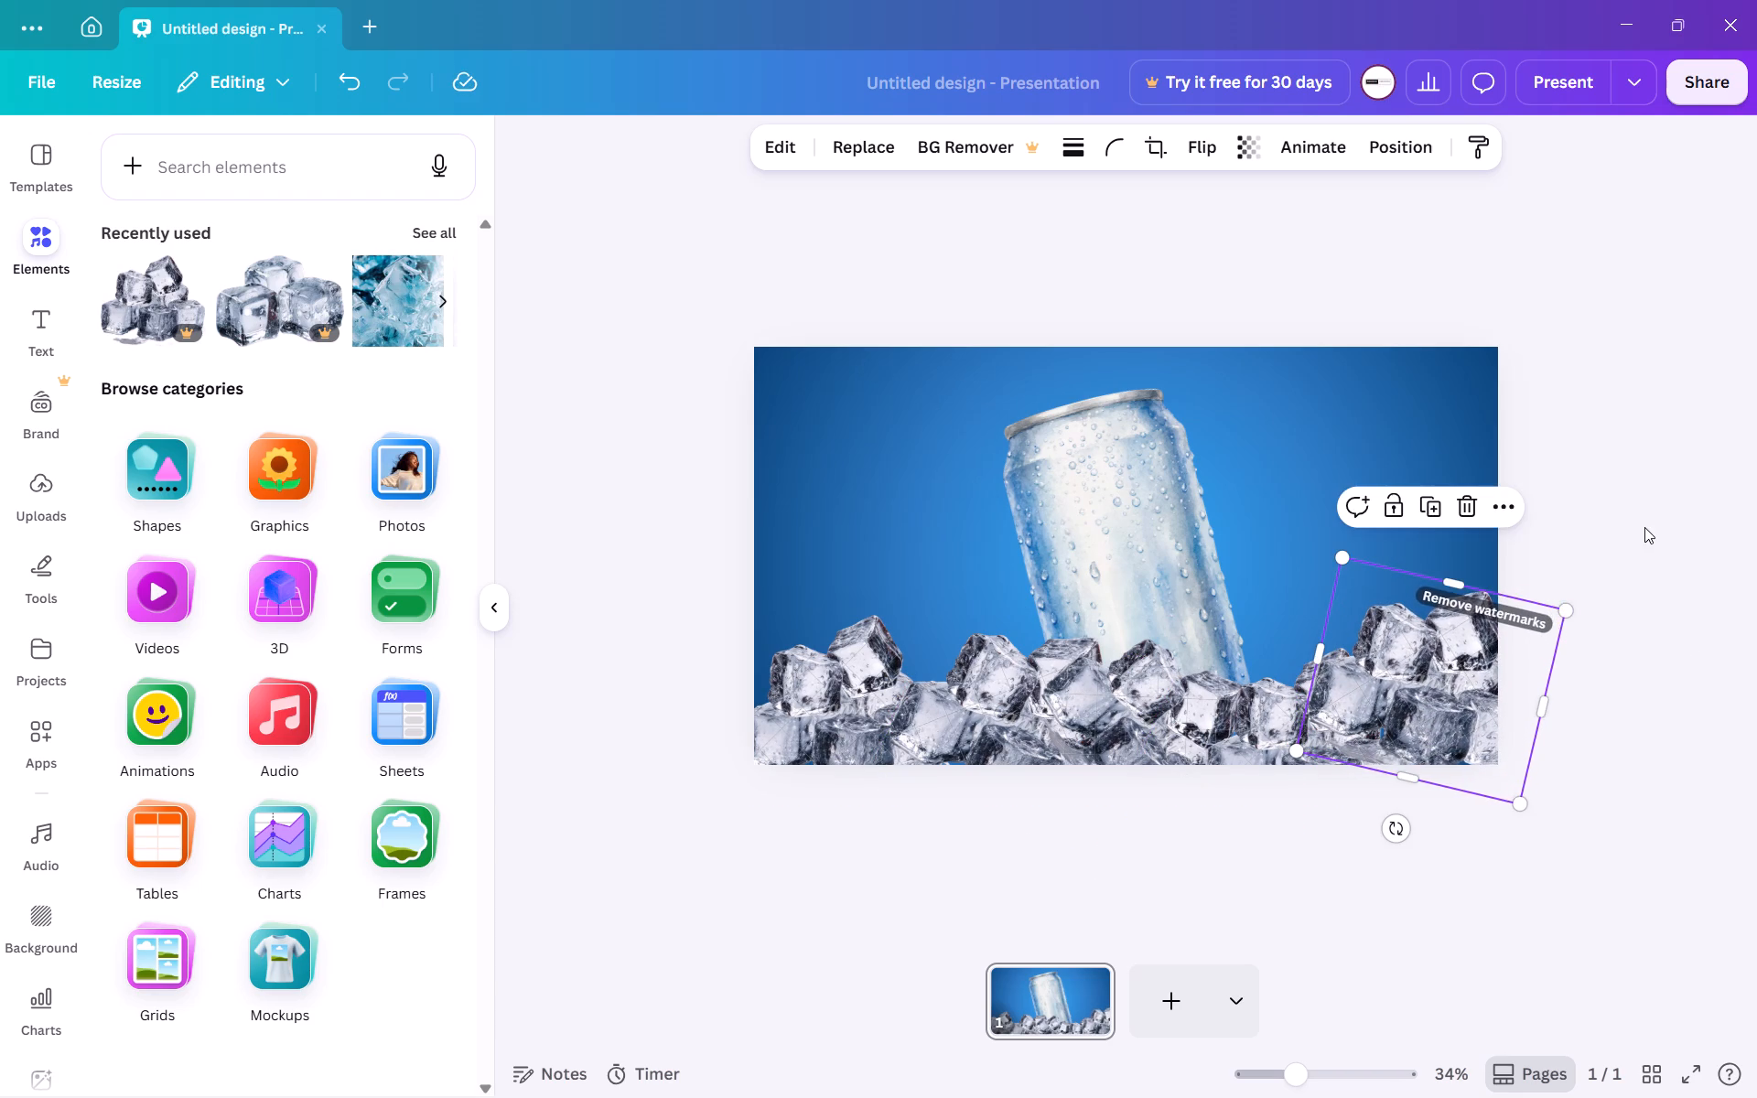
left_click(1644, 527)
Bring the tilted can to the front of the layer order, above all the ice cube stacks.
left_click(1140, 519)
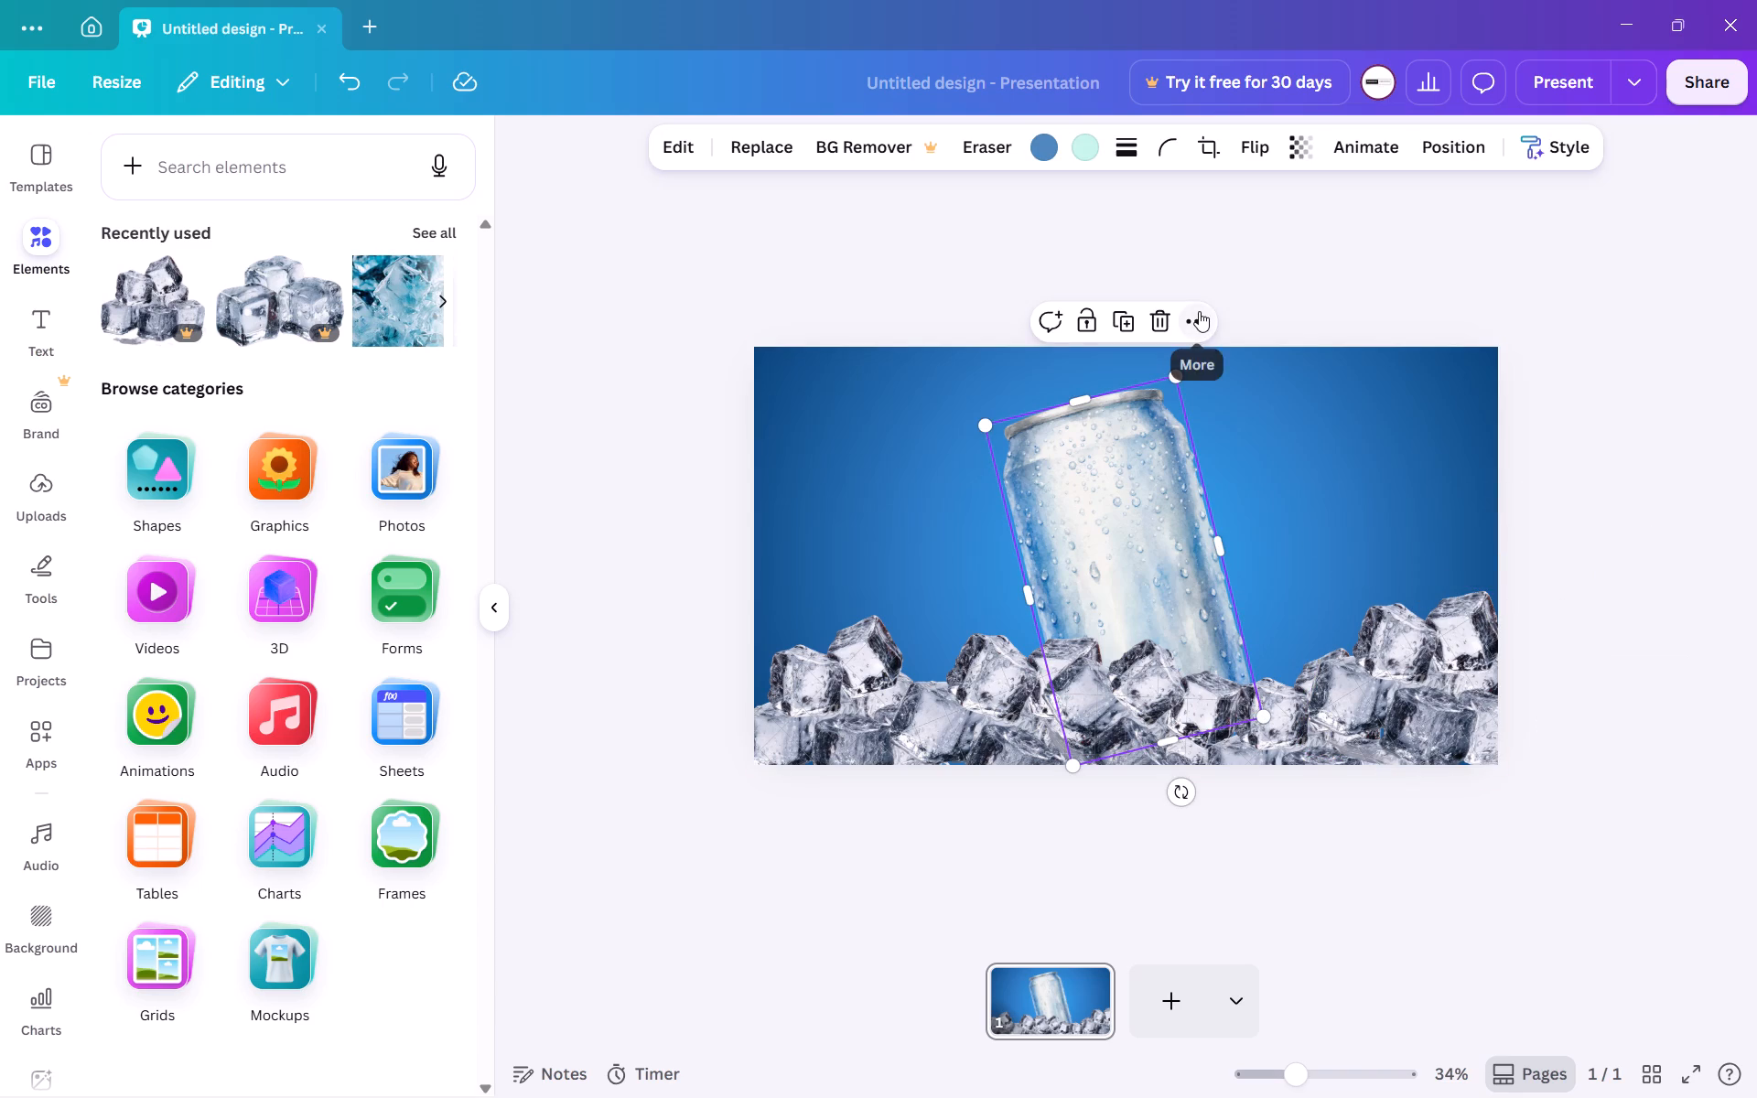
left_click(1199, 311)
left_click(1327, 587)
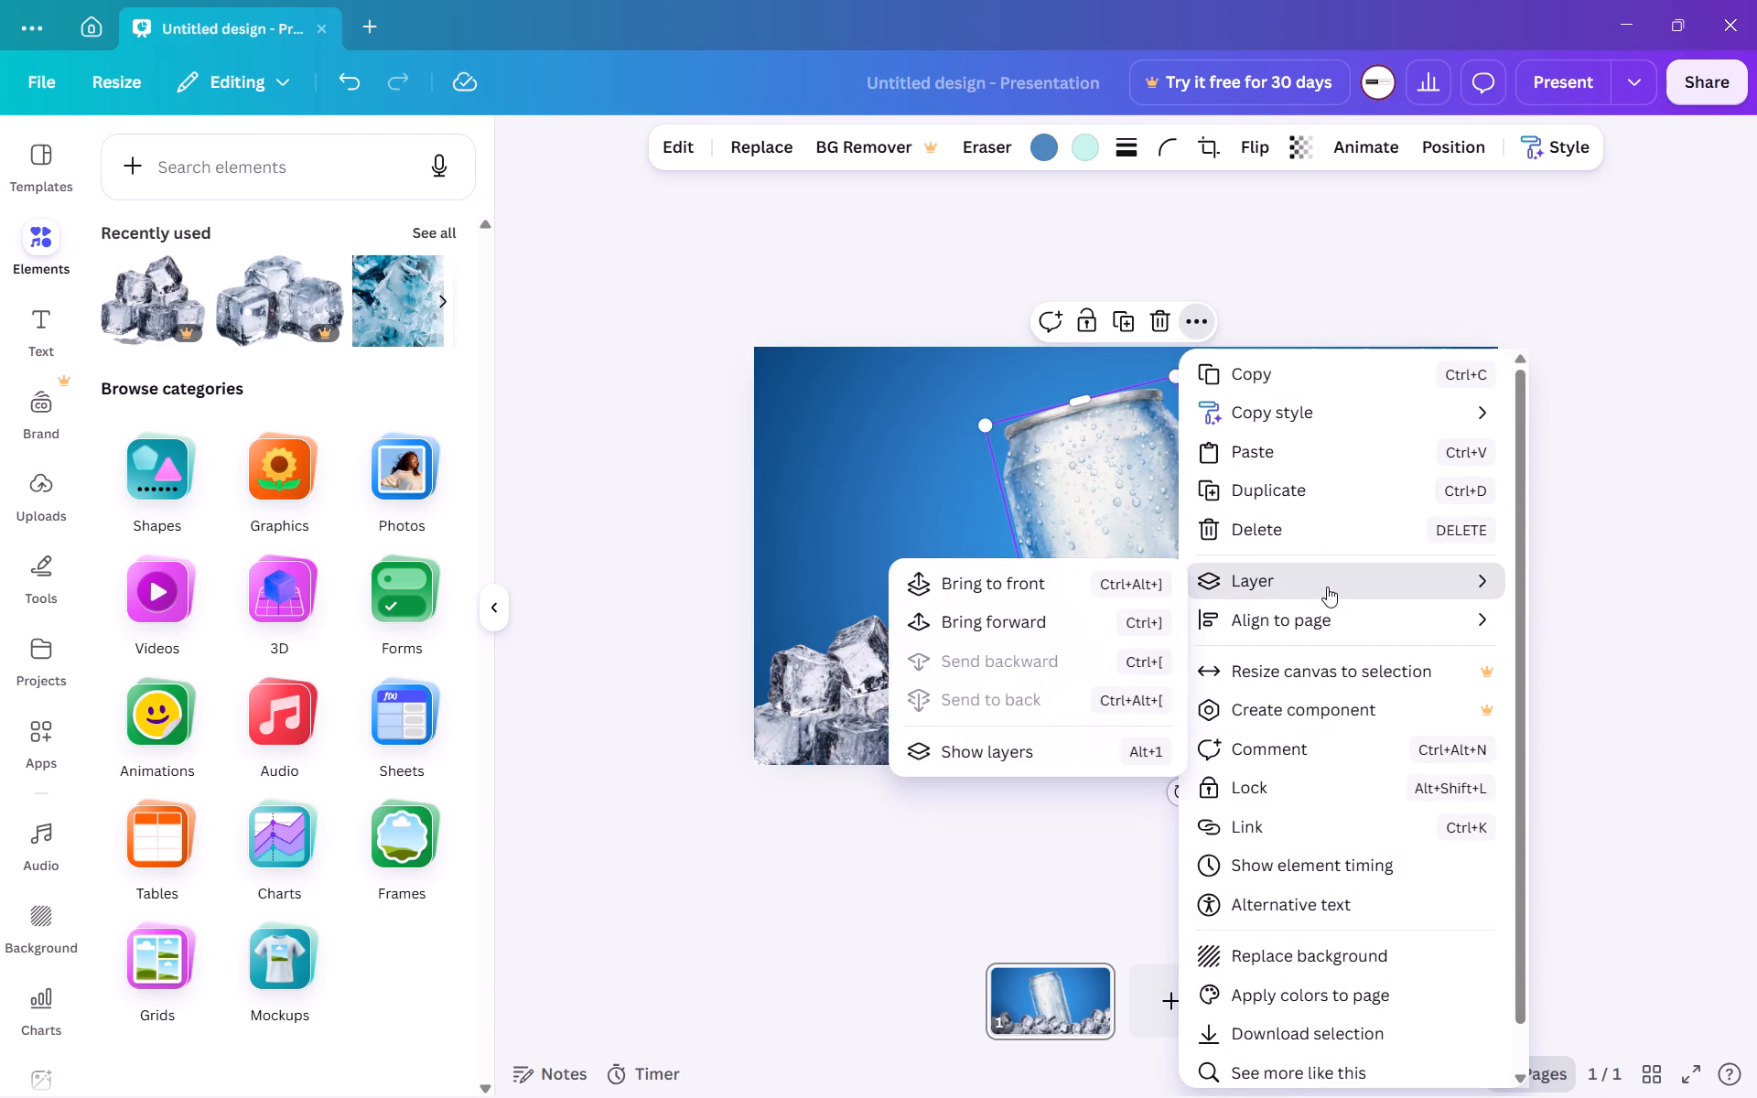
left_click(1302, 587)
left_click(1070, 576)
left_click(743, 597)
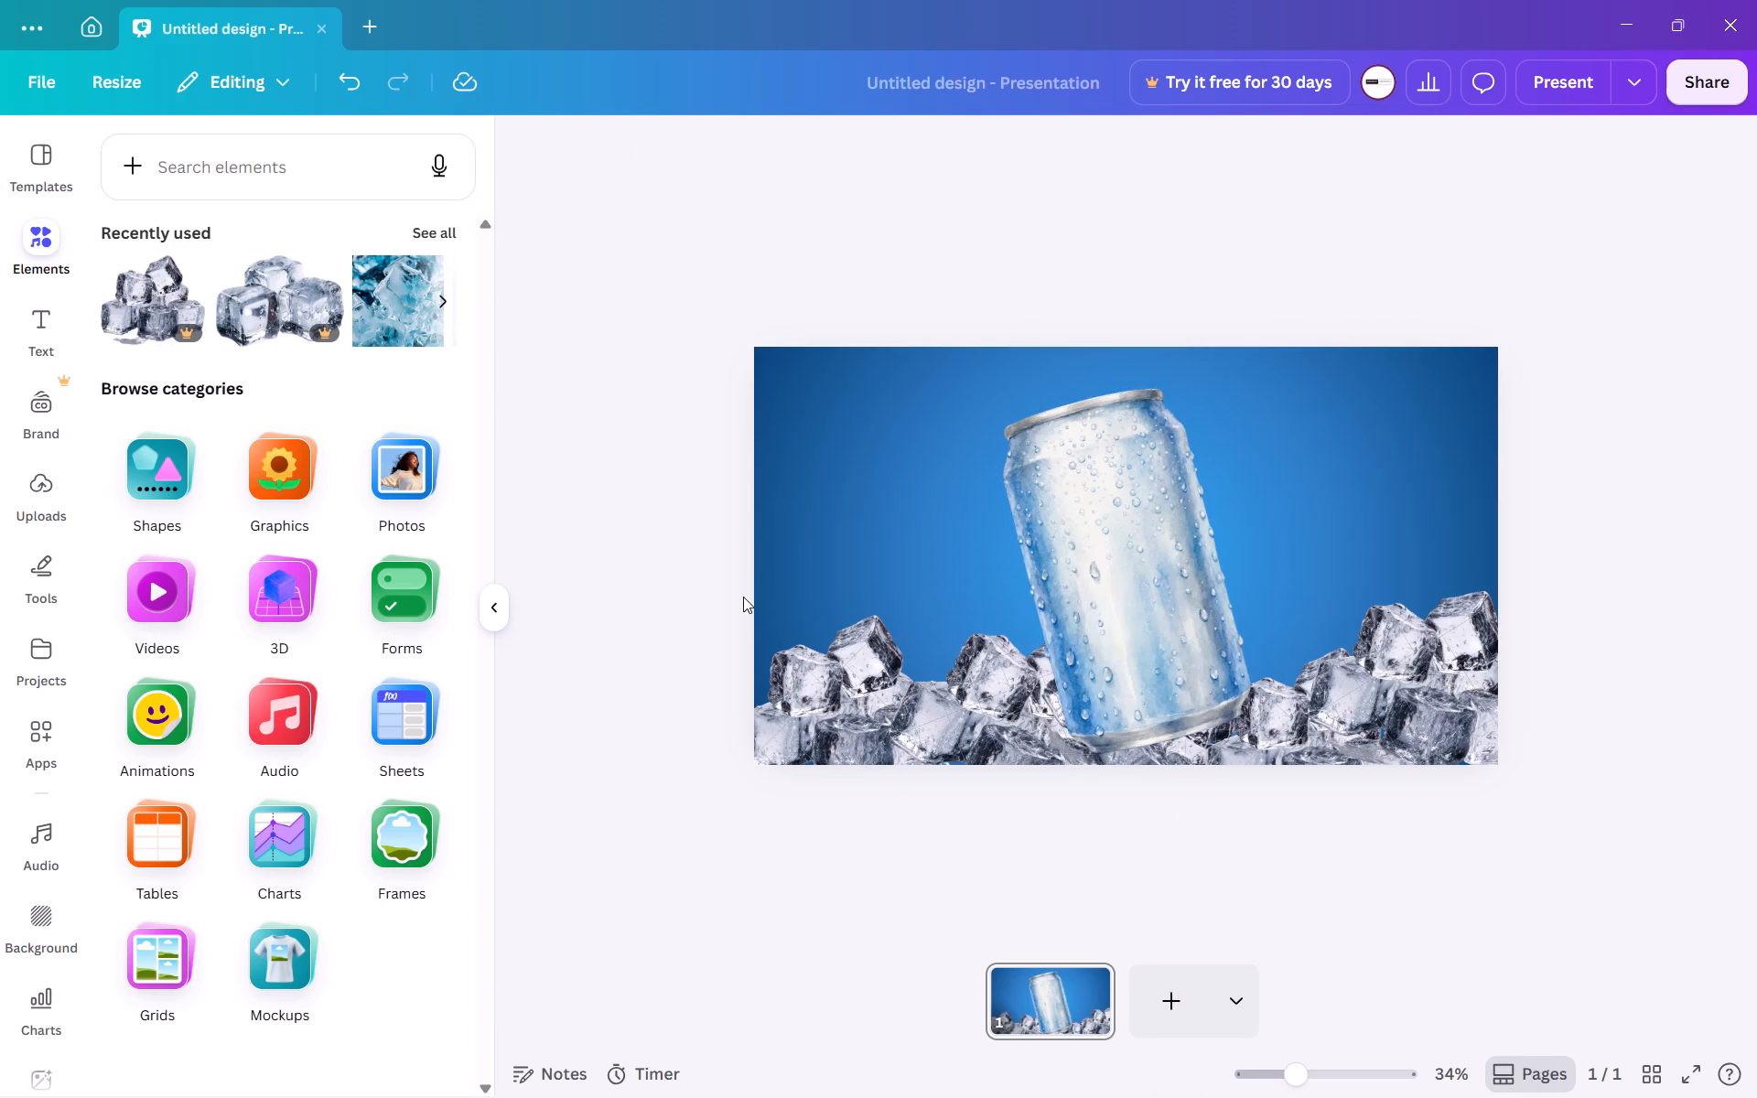
left_click(710, 643)
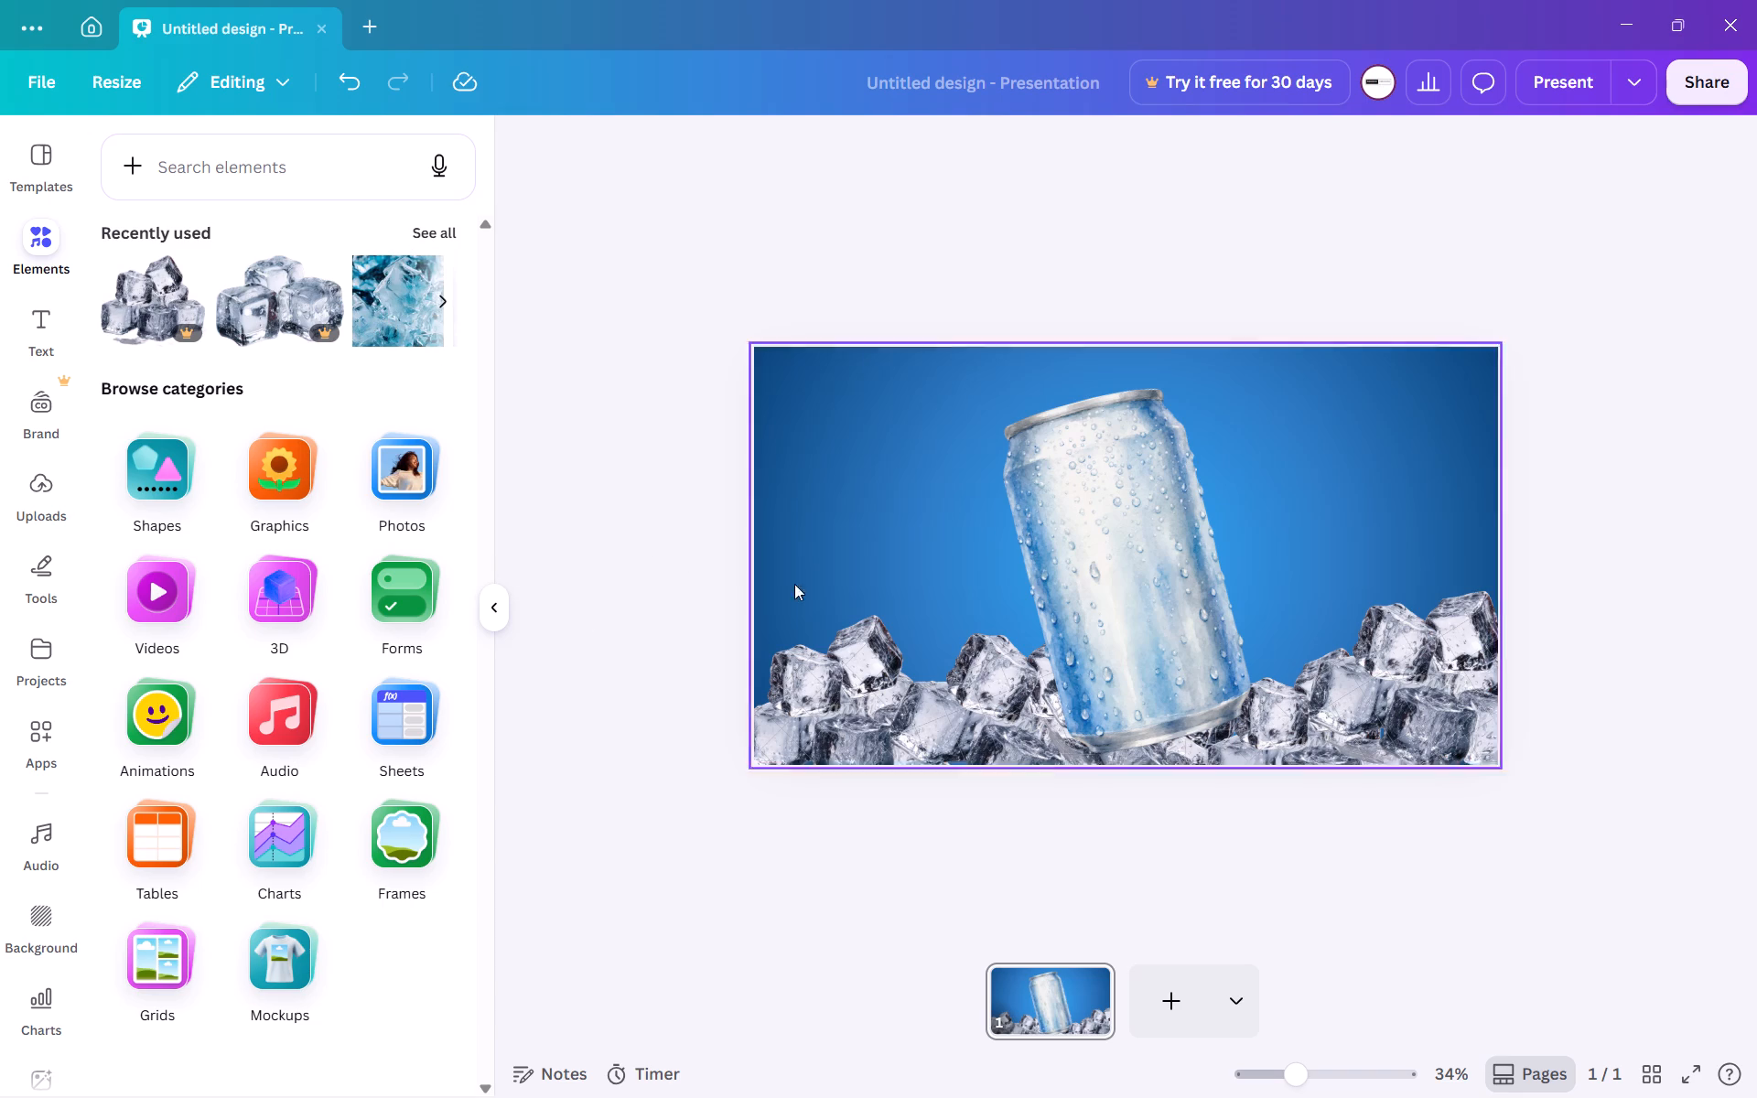
Duplicate the lower-right ice cube stack and place the copy over the base of the can.
left_click(1367, 668)
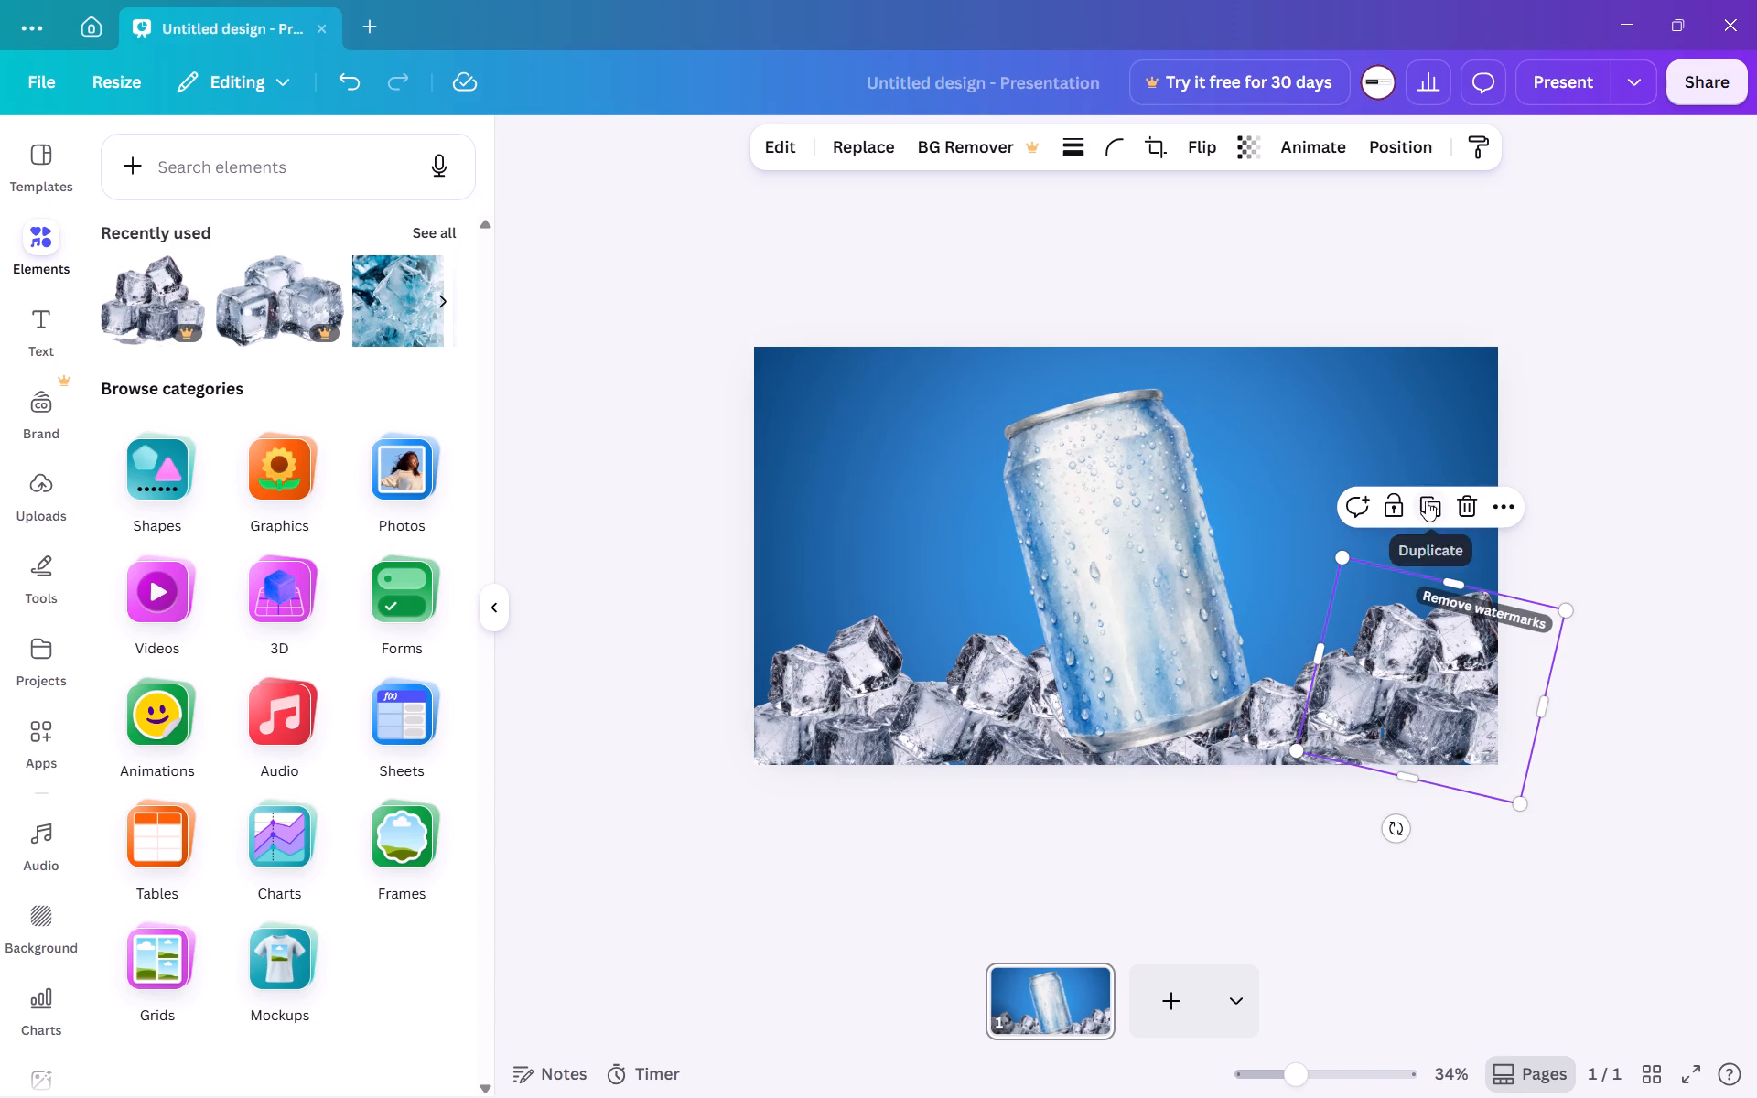
left_click(1426, 501)
left_click_drag(1409, 679, 1061, 672)
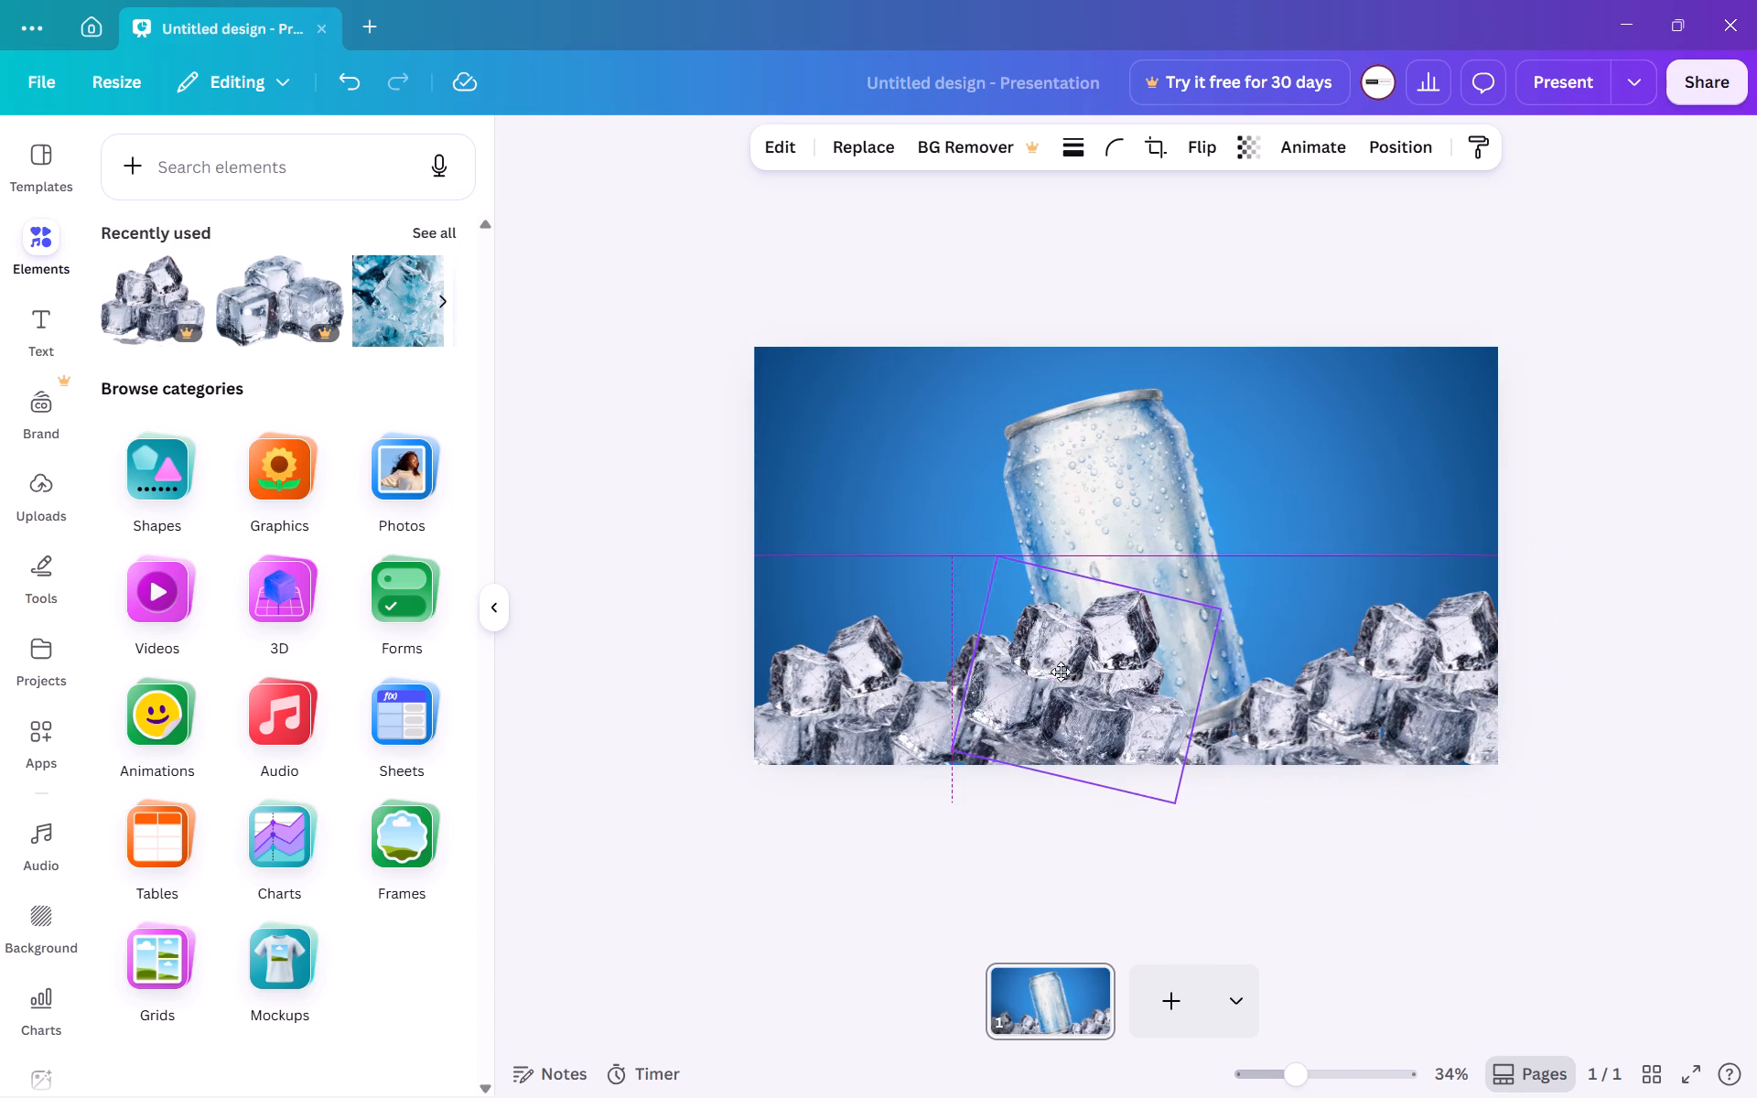
left_click_drag(1061, 672, 1071, 673)
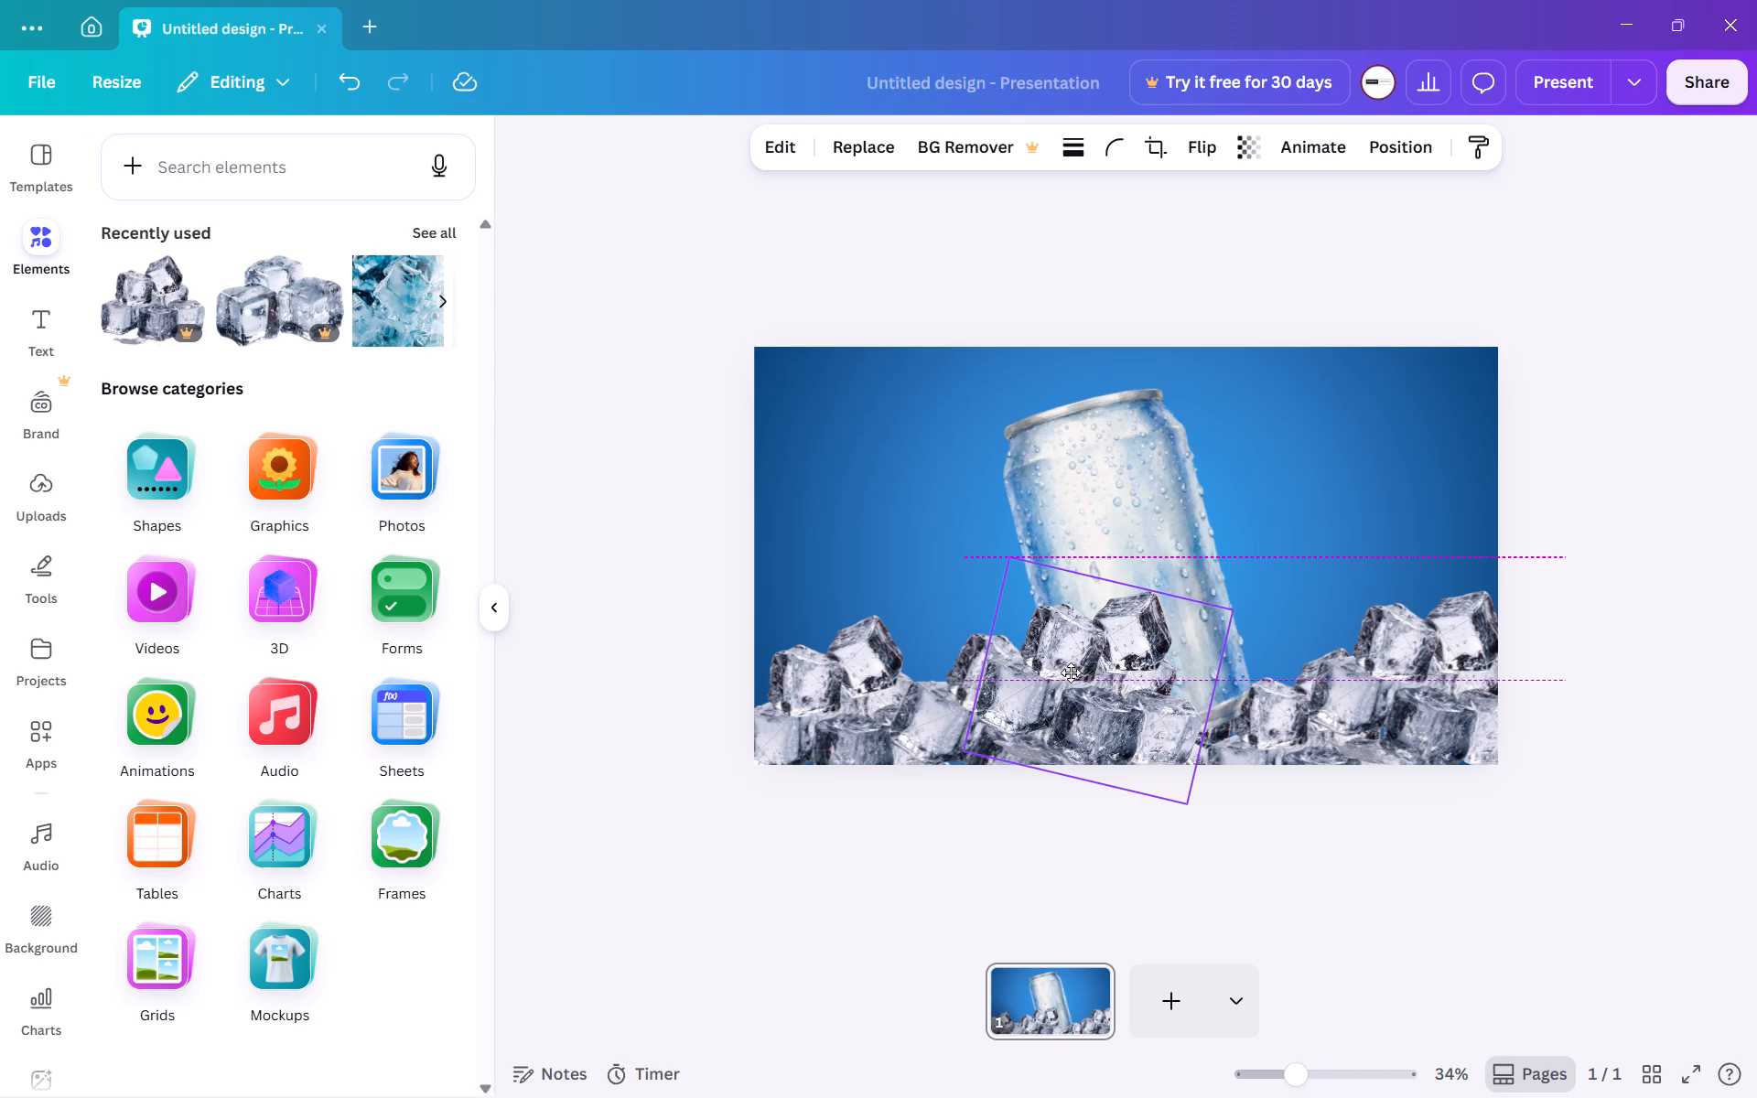
left_click_drag(1071, 673, 1098, 686)
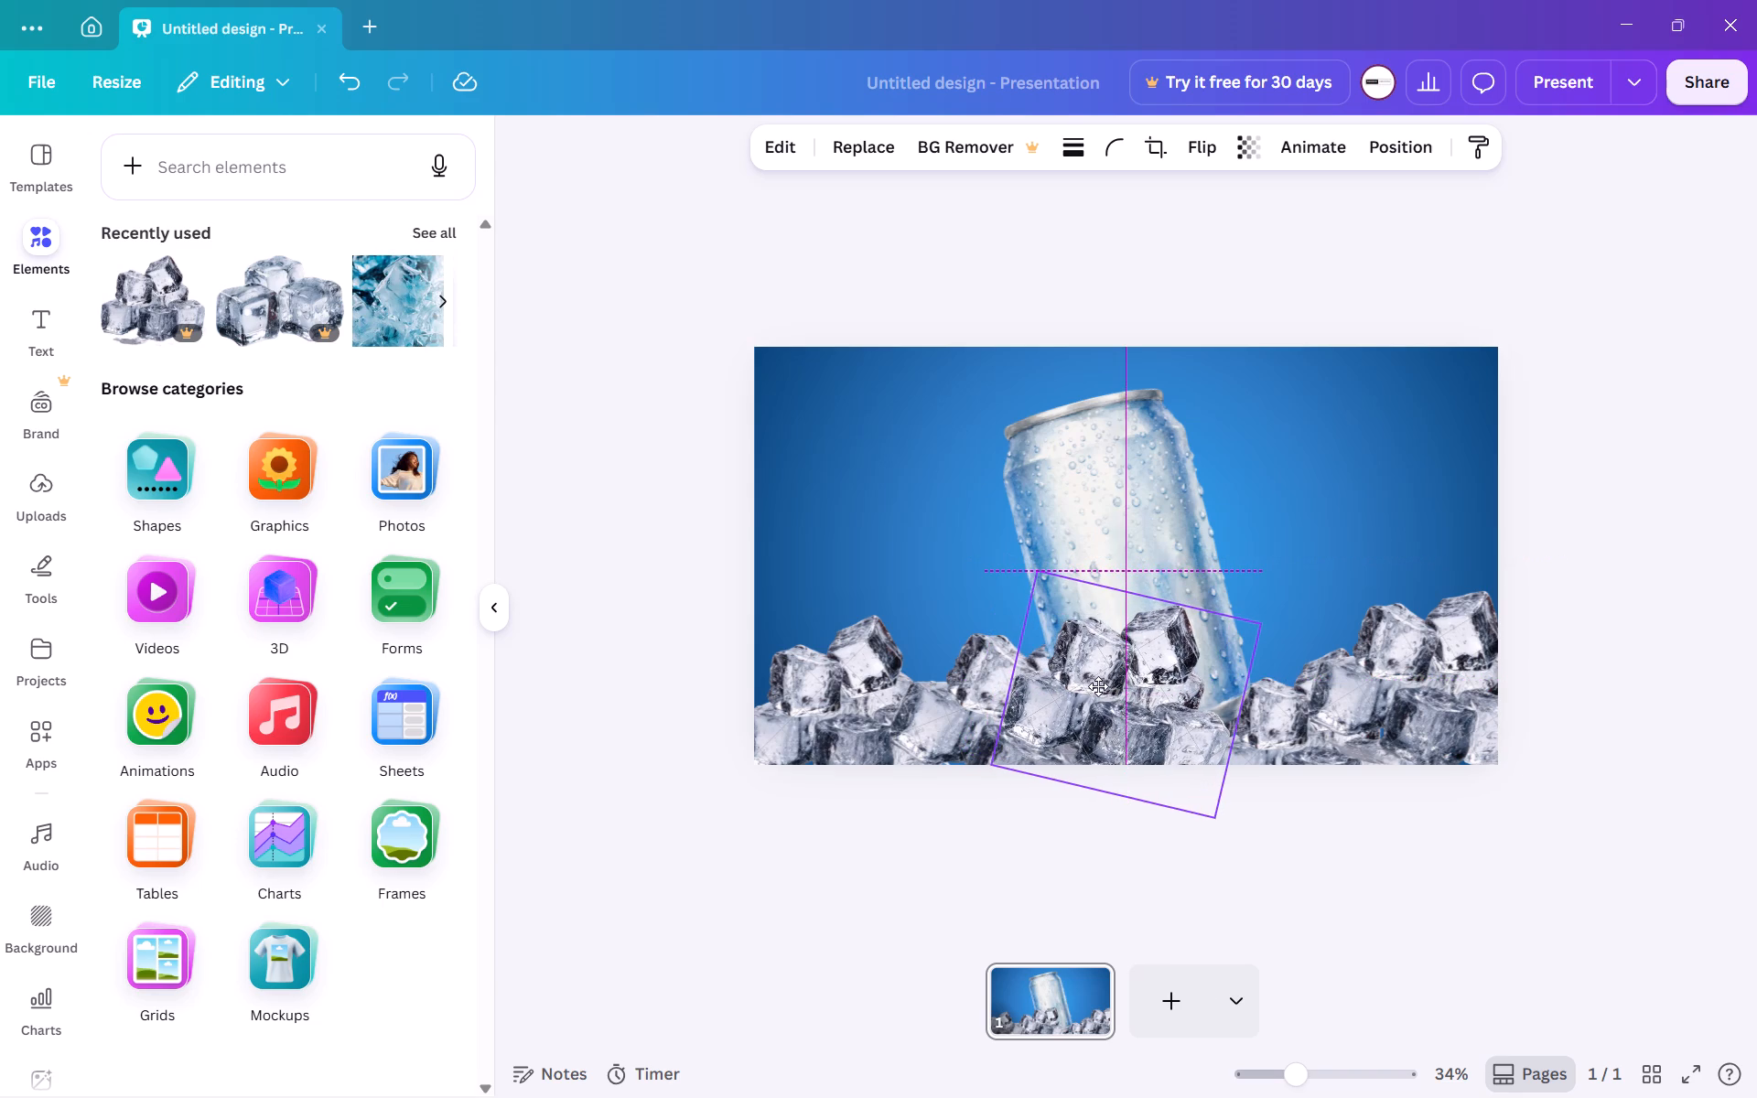
left_click_drag(1098, 686, 1100, 686)
left_click_drag(1100, 686, 1162, 697)
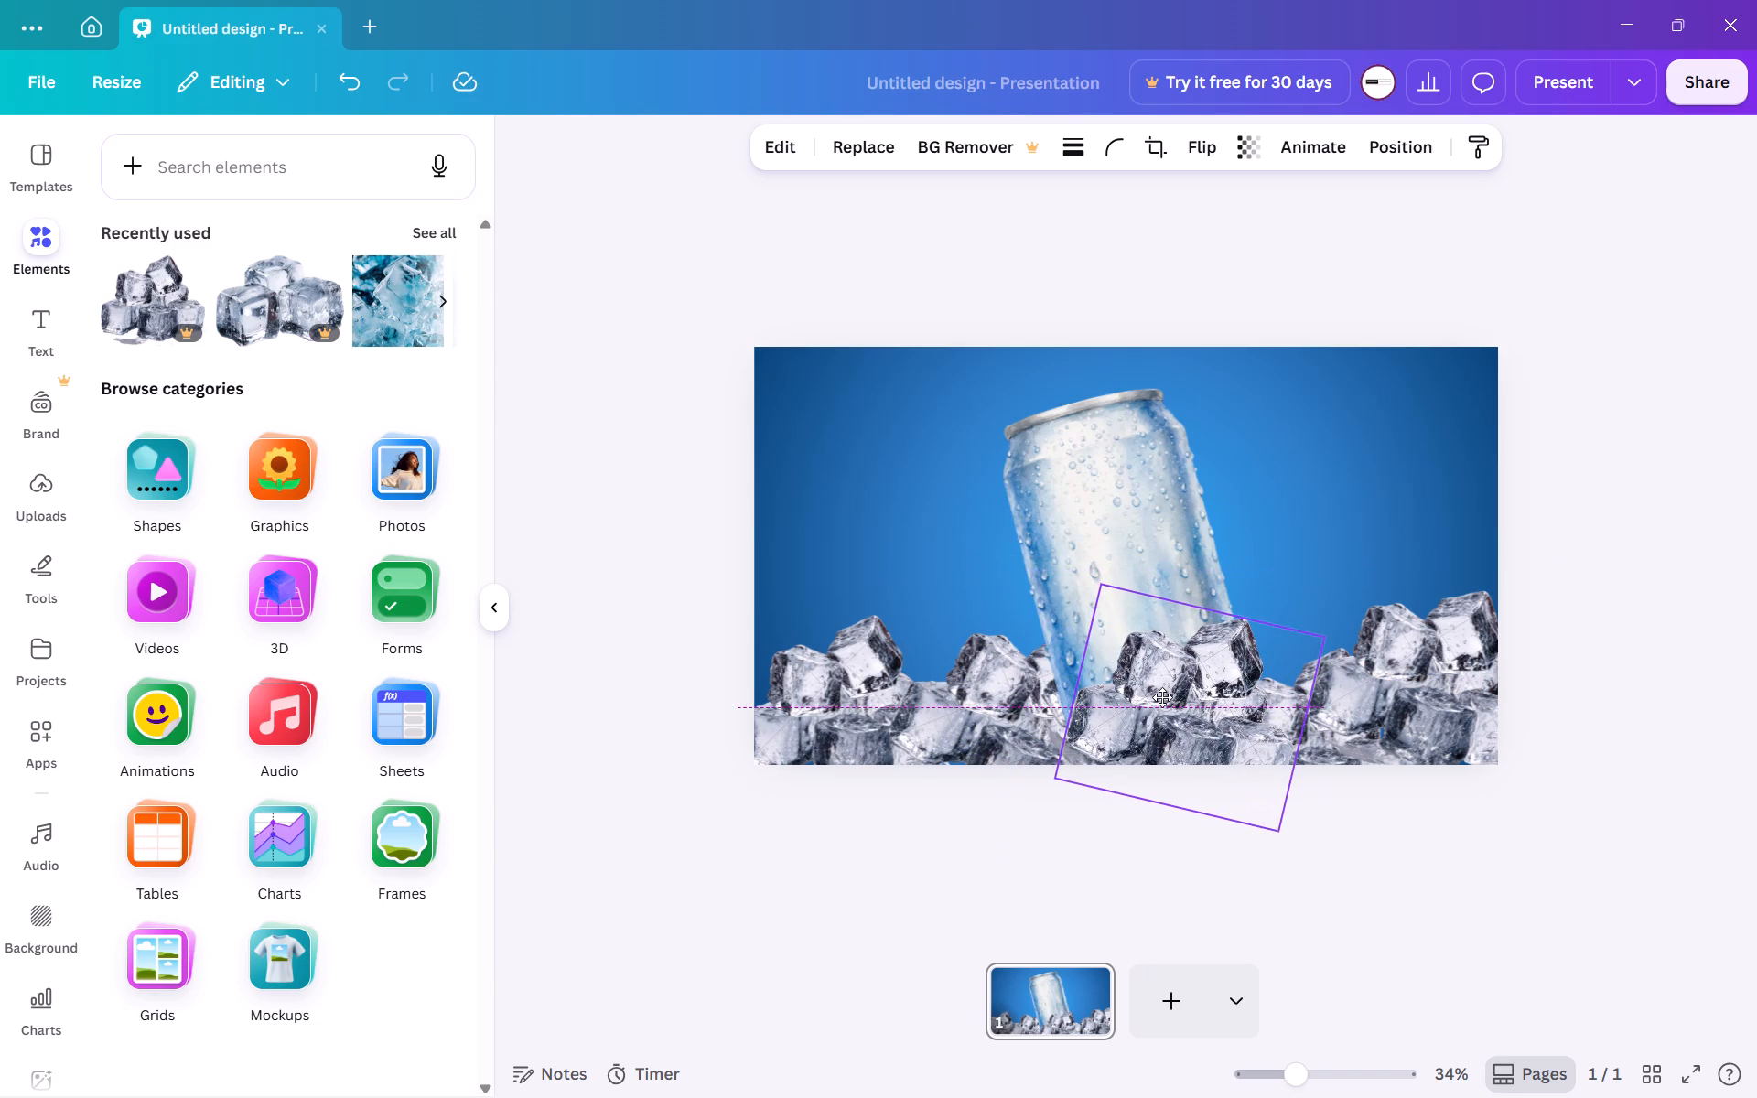
left_click_drag(1162, 697, 1140, 711)
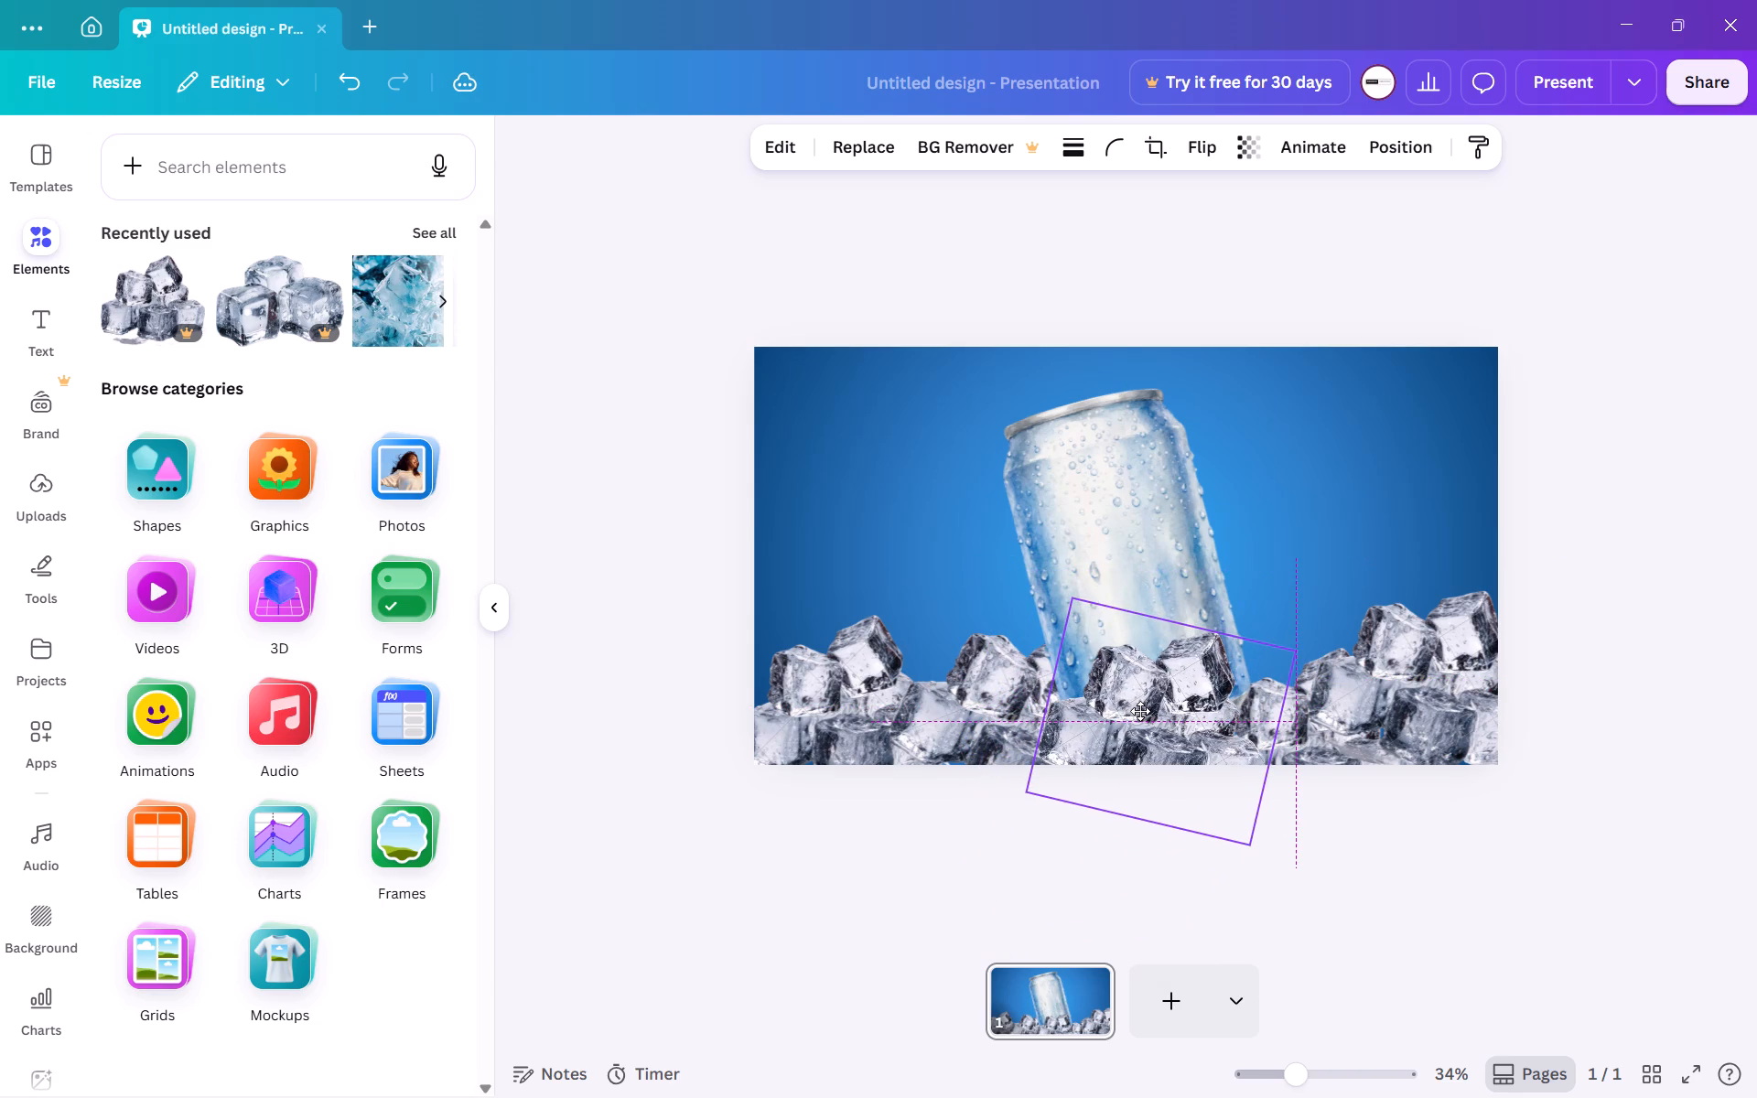
left_click_drag(1140, 711, 1141, 704)
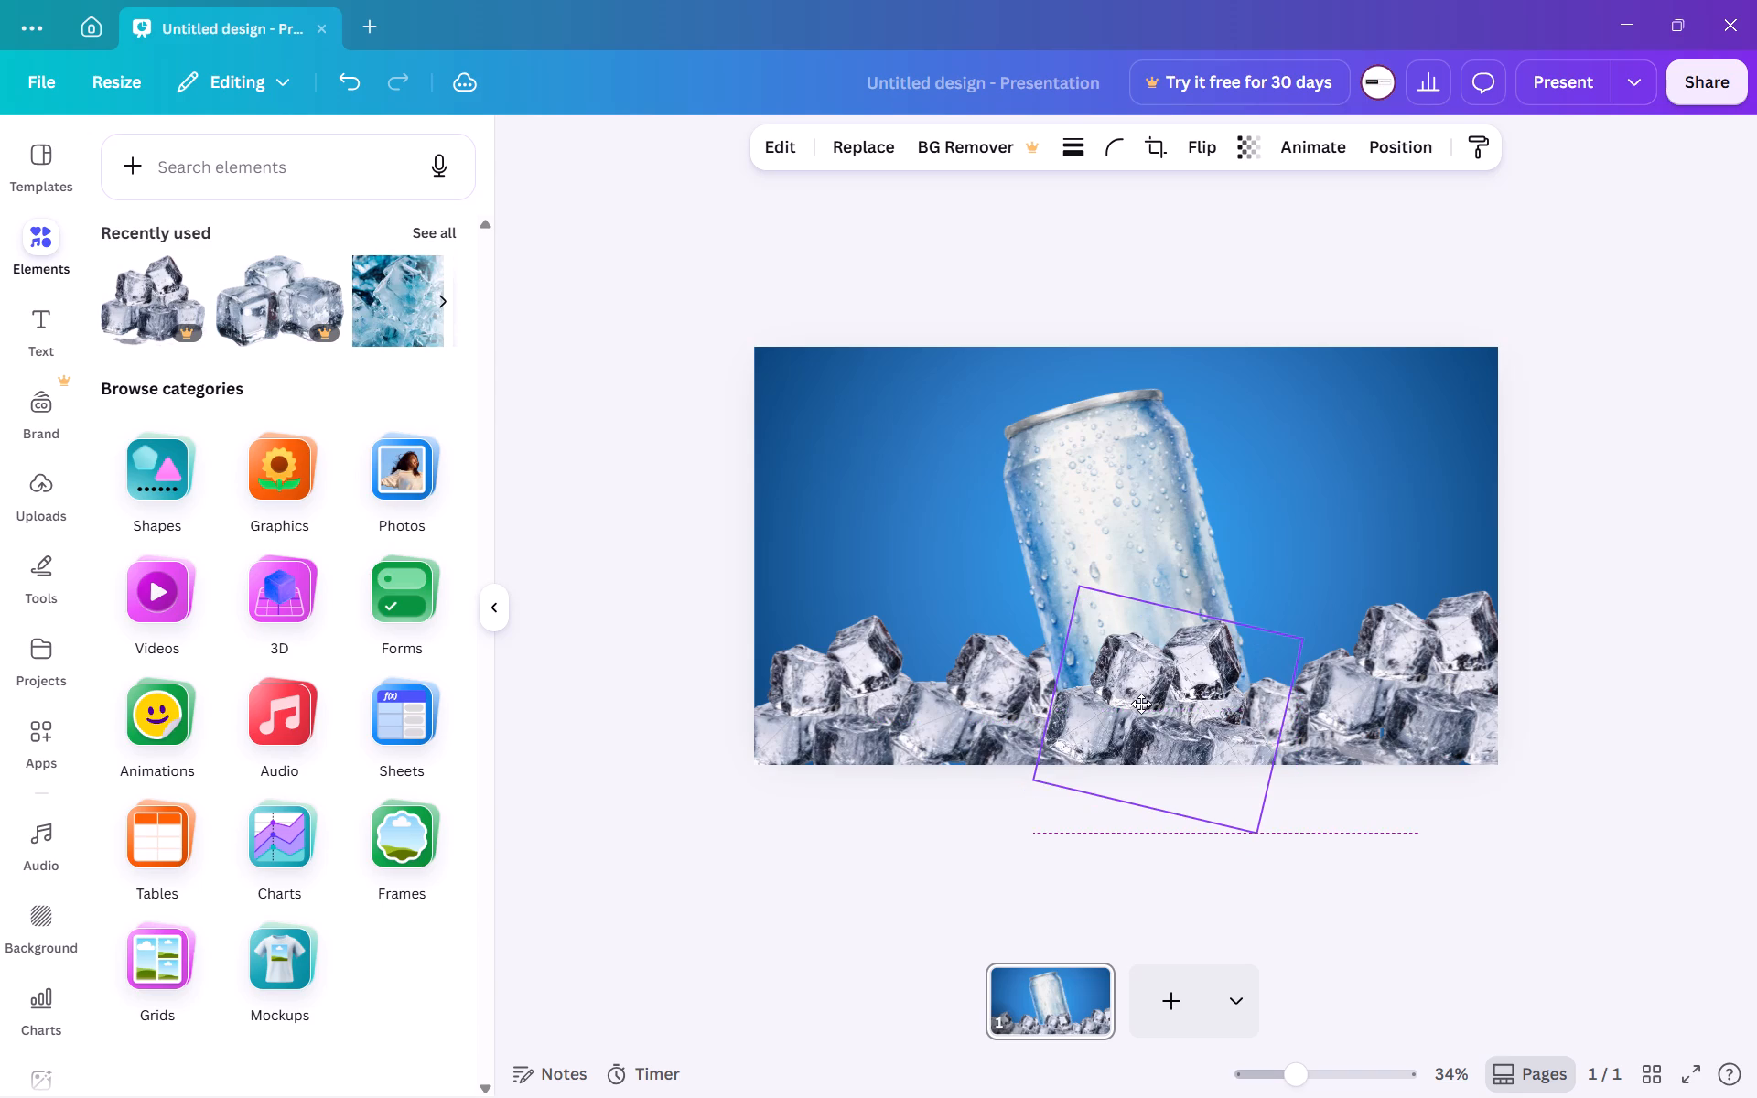
left_click_drag(1141, 704, 1143, 704)
left_click(1629, 748)
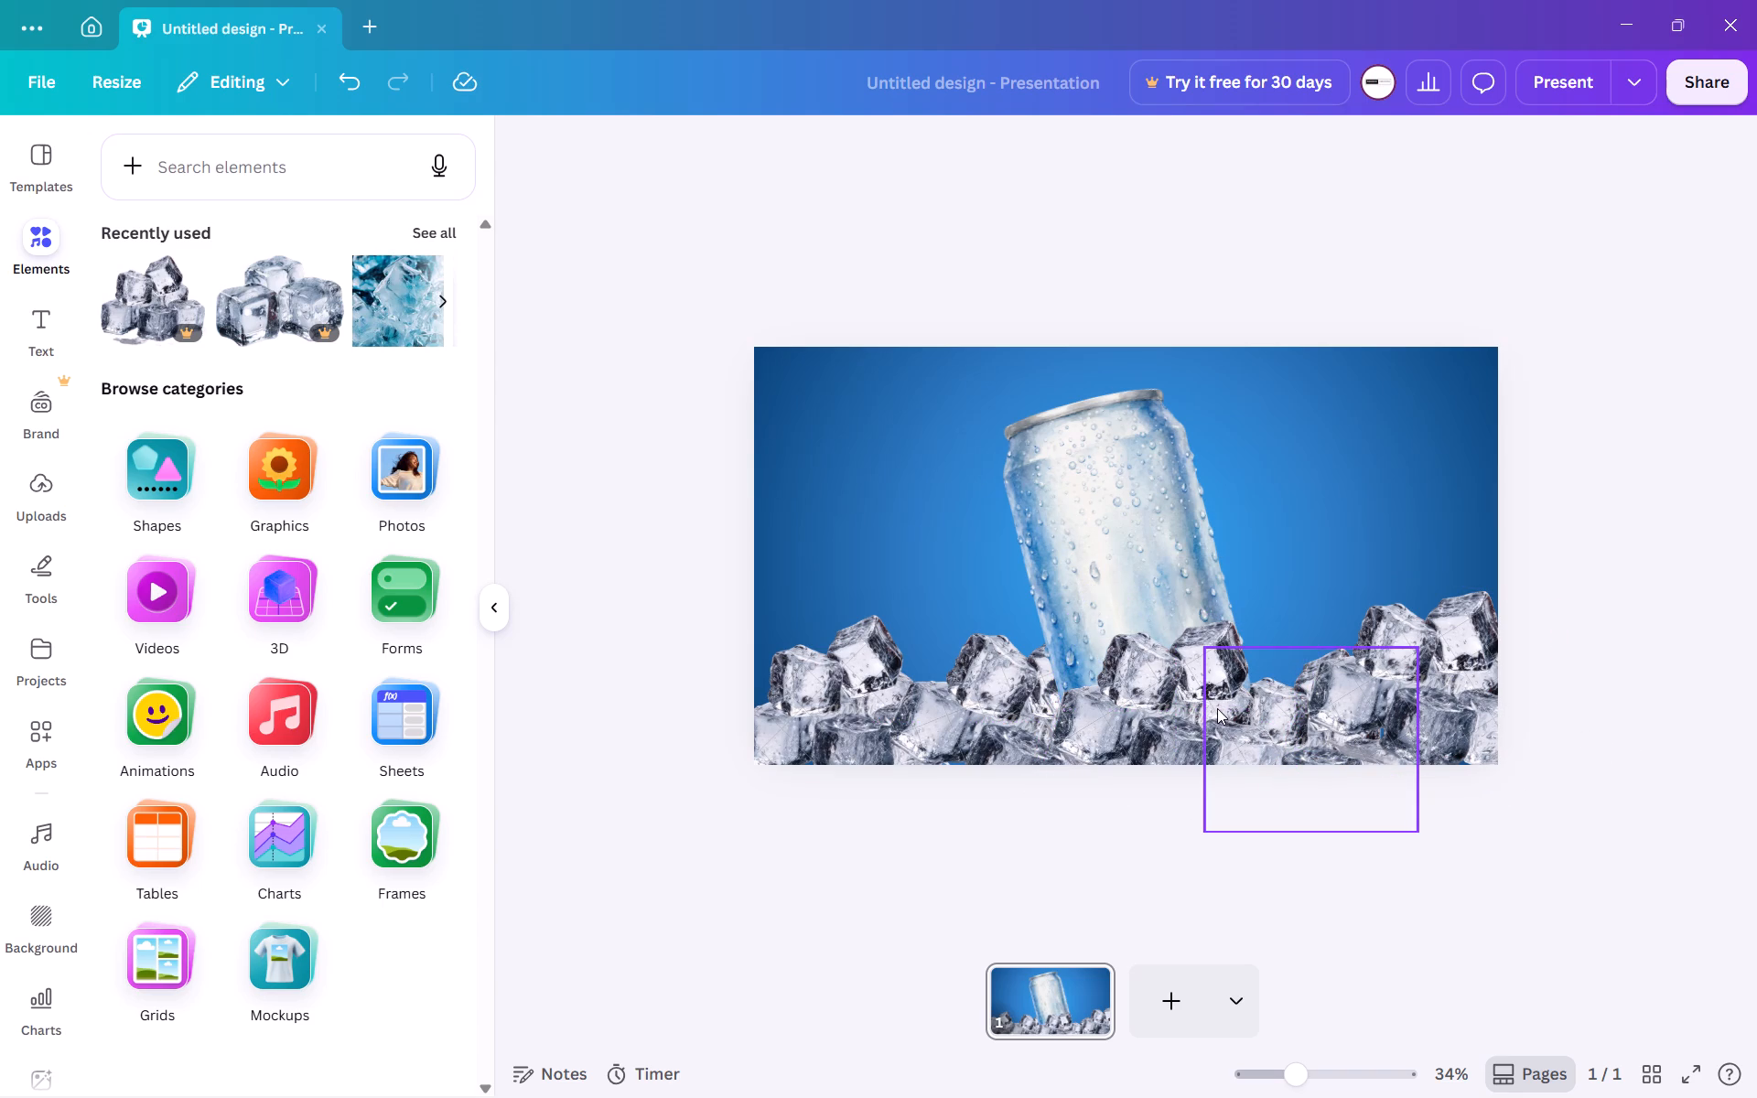
Shift the ice cube stack in front of the can's base slightly right and up, and enlarge it a little.
left_click_drag(1217, 708, 1248, 696)
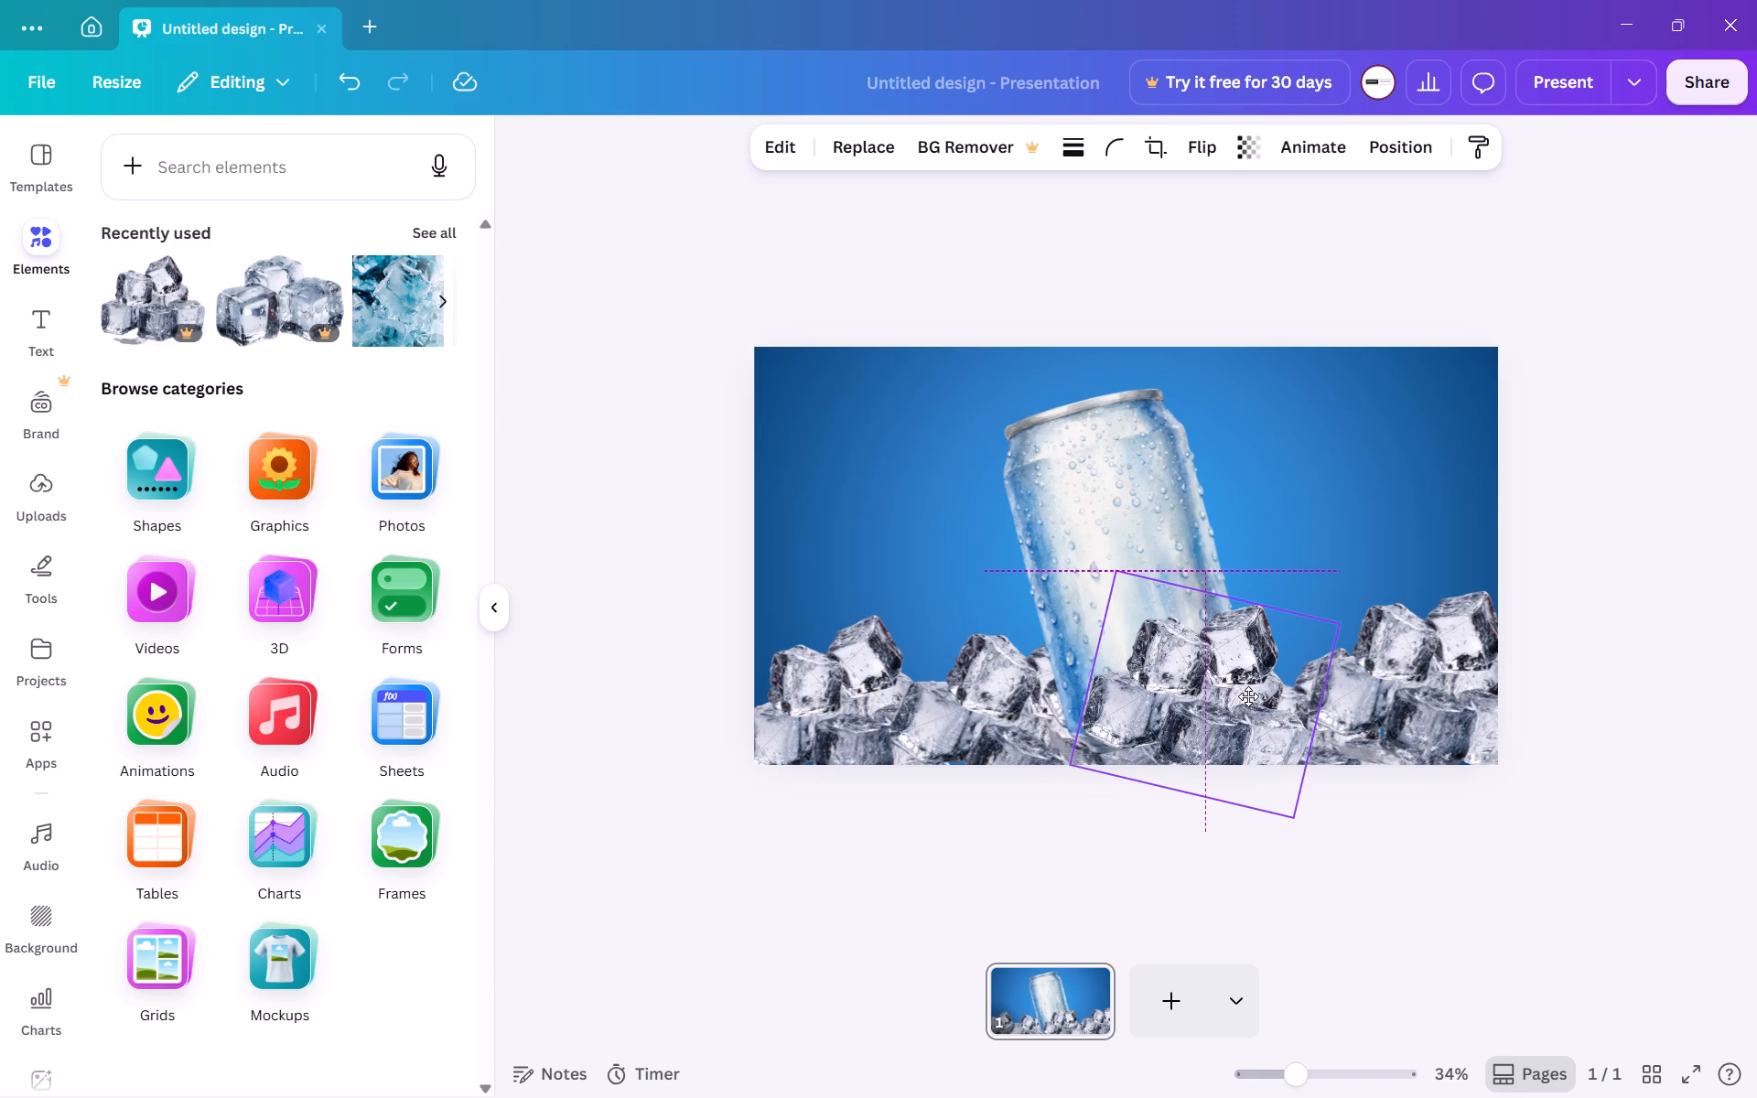
left_click_drag(1248, 696, 1238, 693)
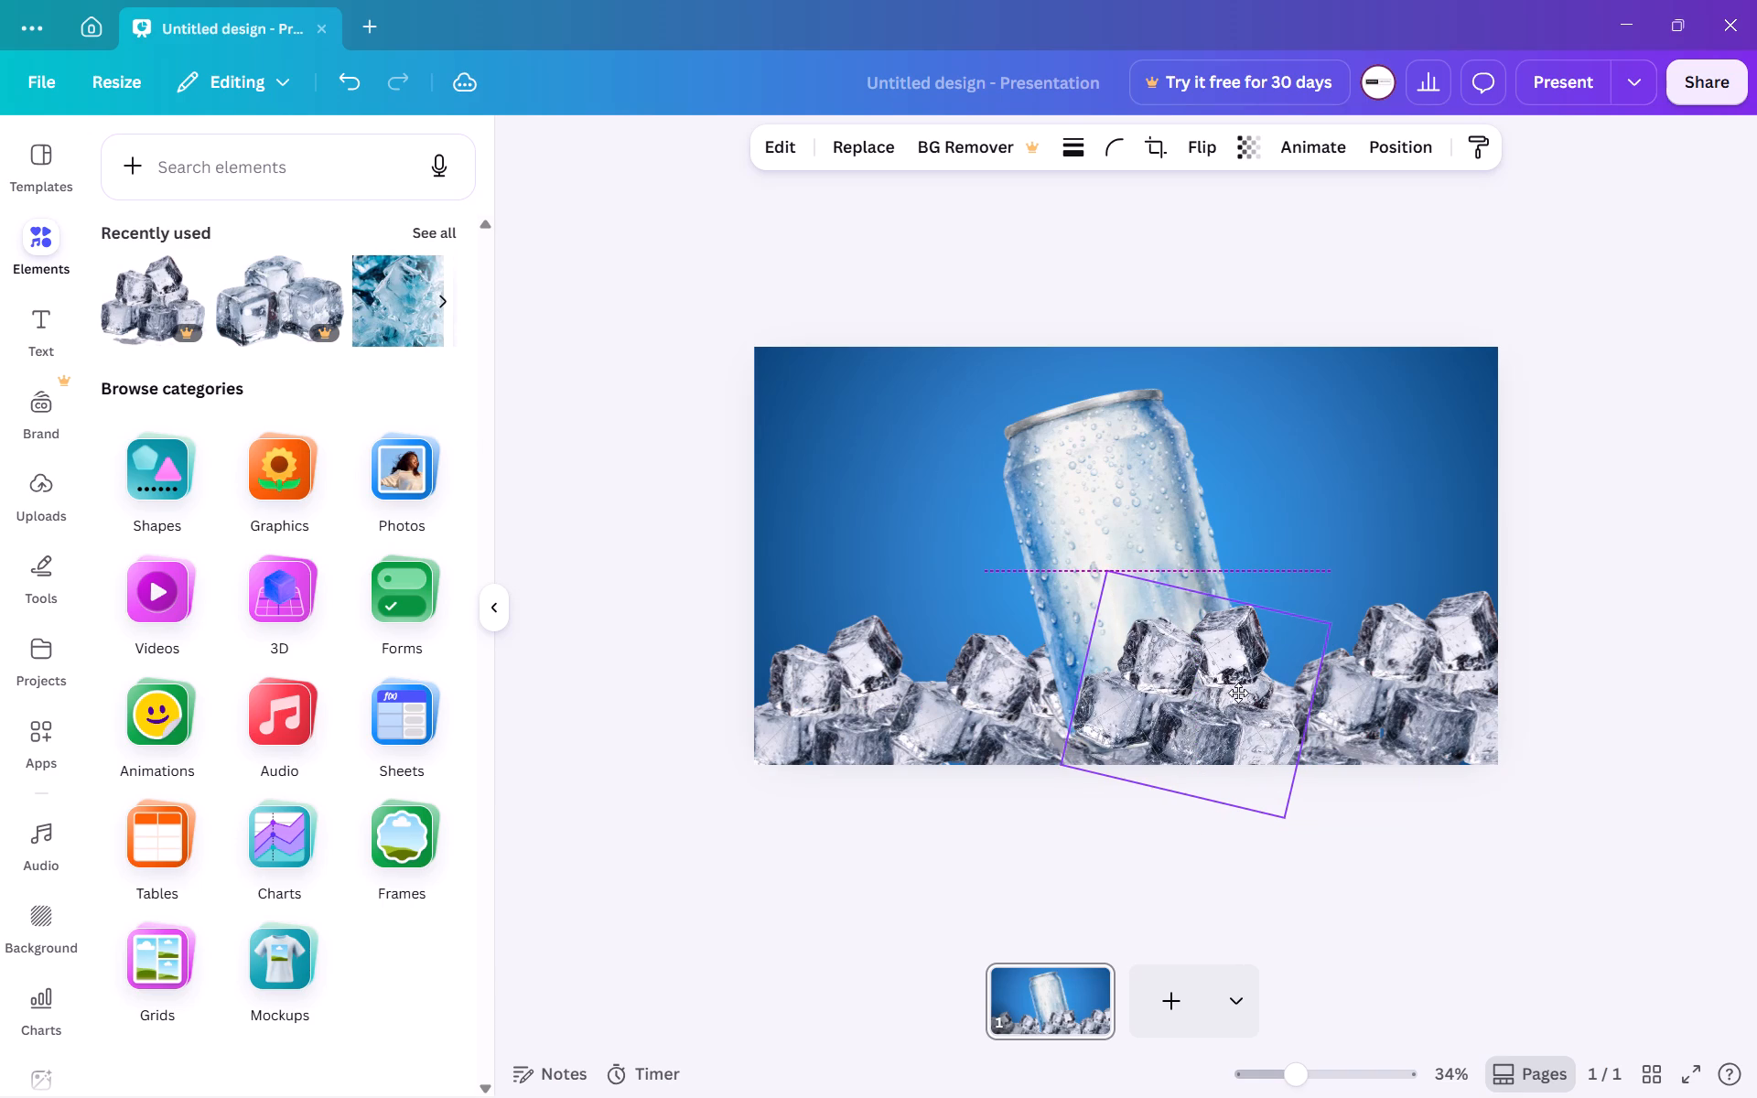
left_click_drag(1238, 693, 1238, 691)
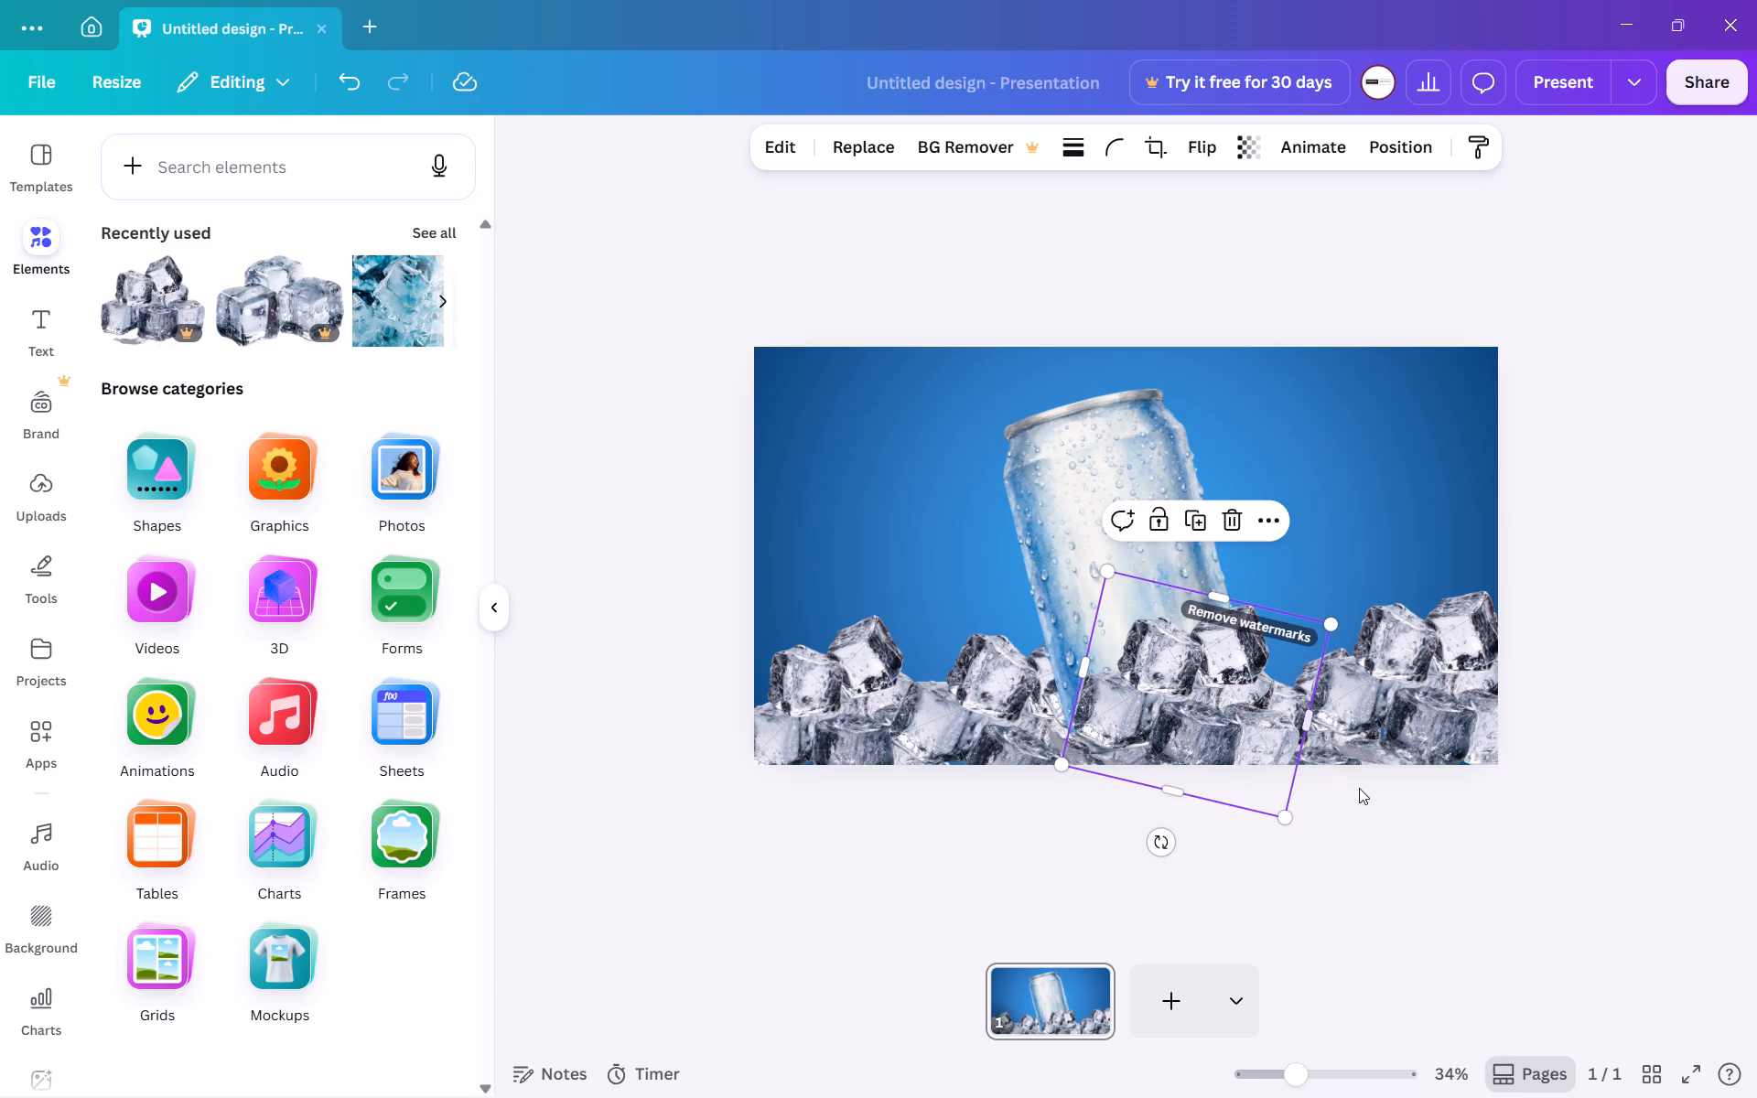
left_click_drag(1335, 616, 1341, 616)
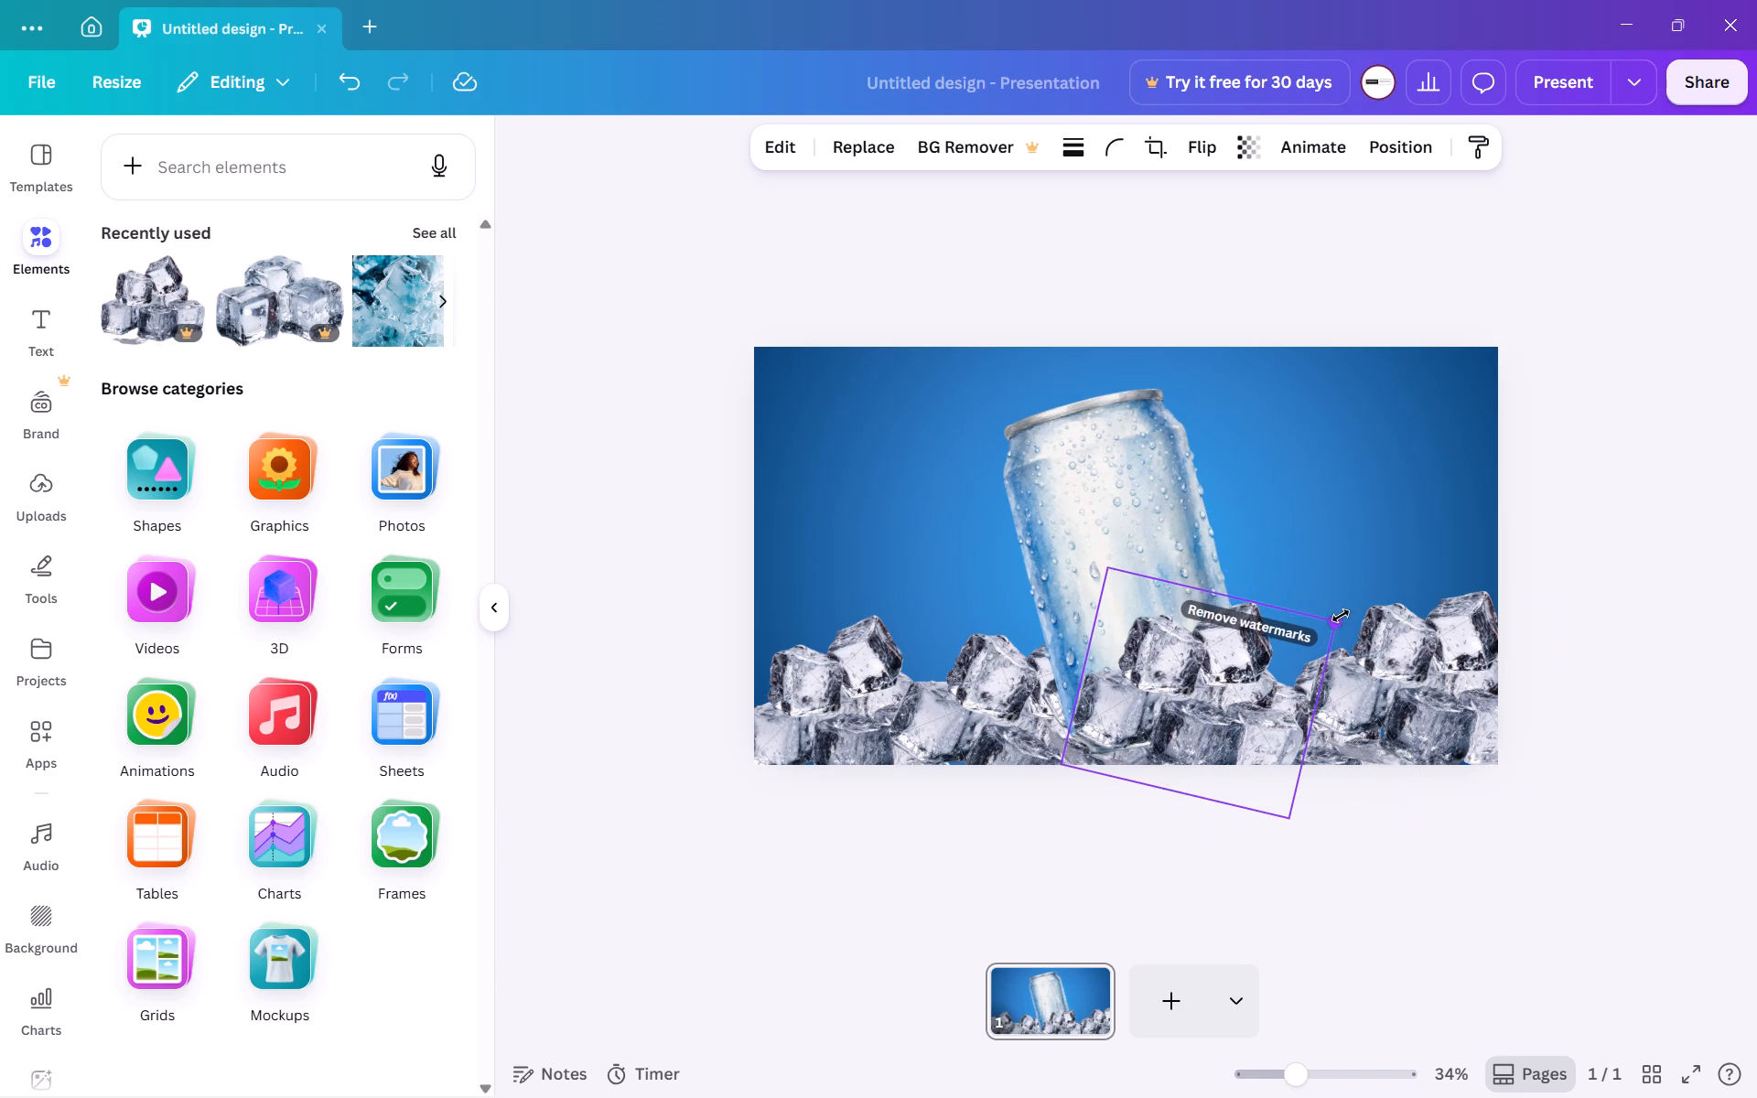
left_click_drag(1341, 616, 1344, 615)
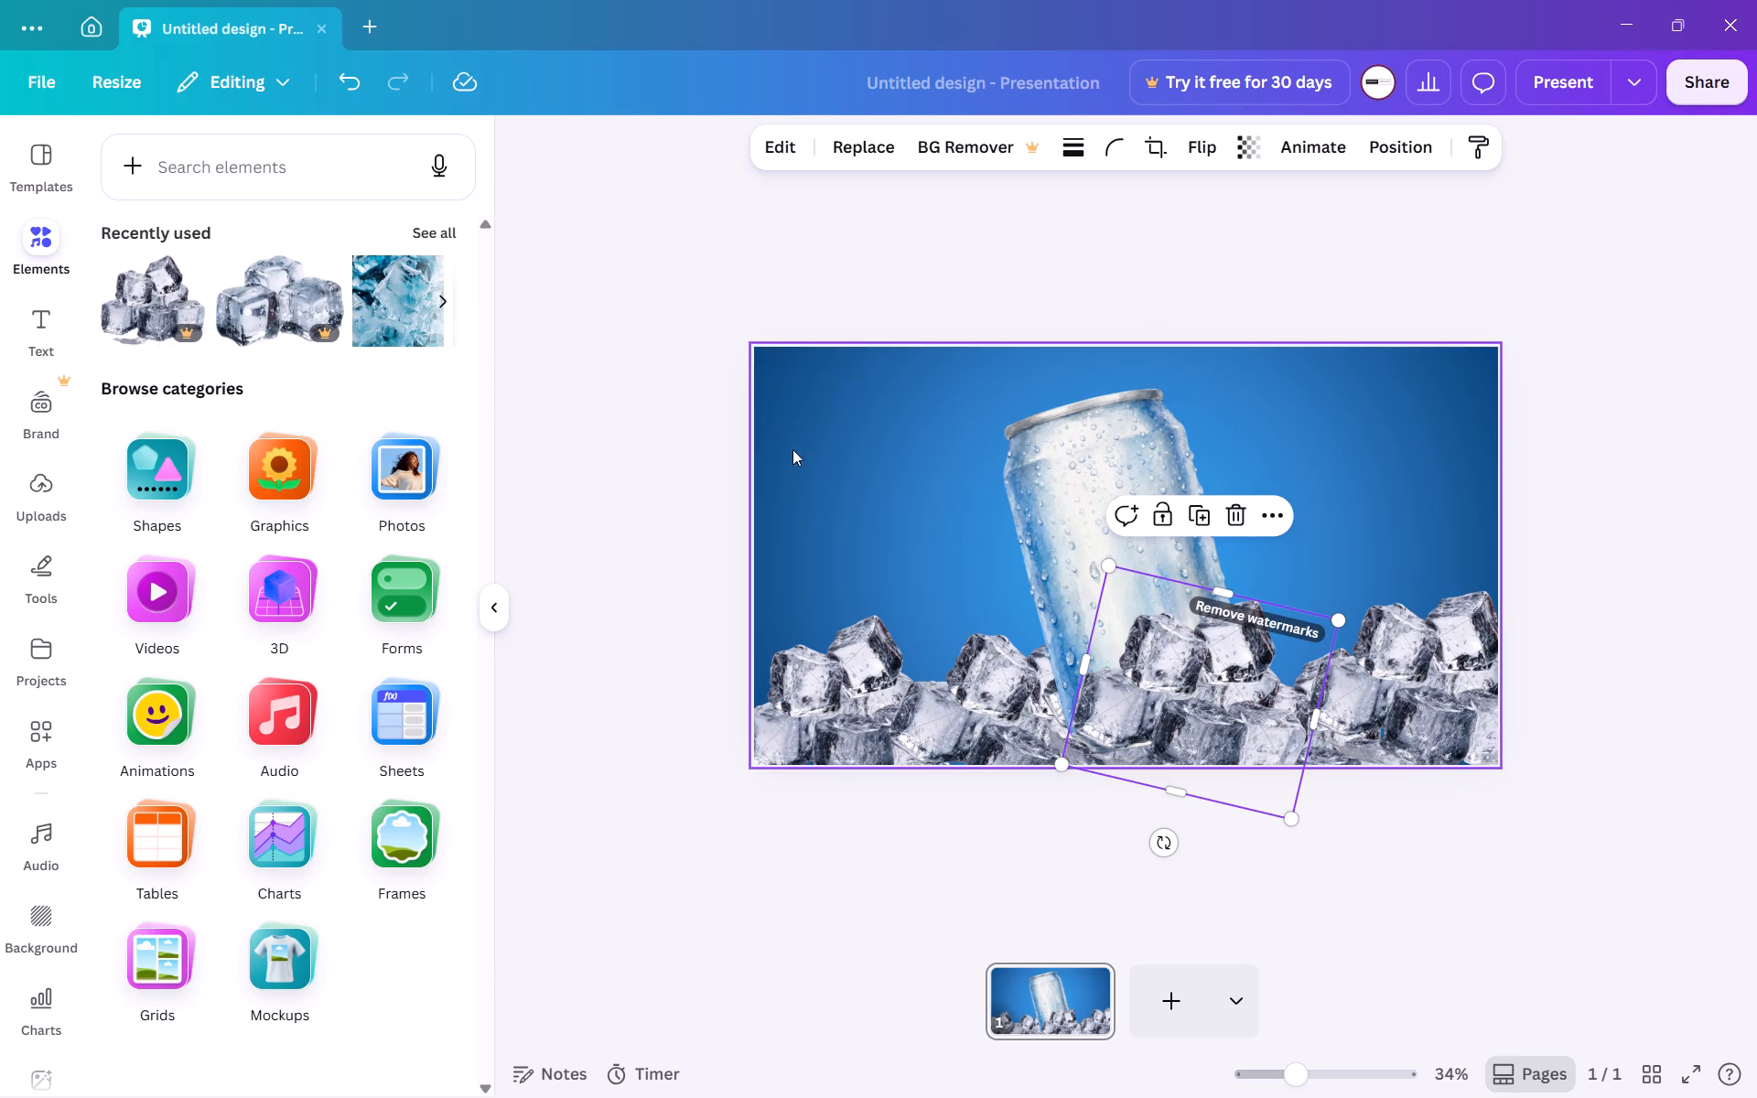
left_click(683, 513)
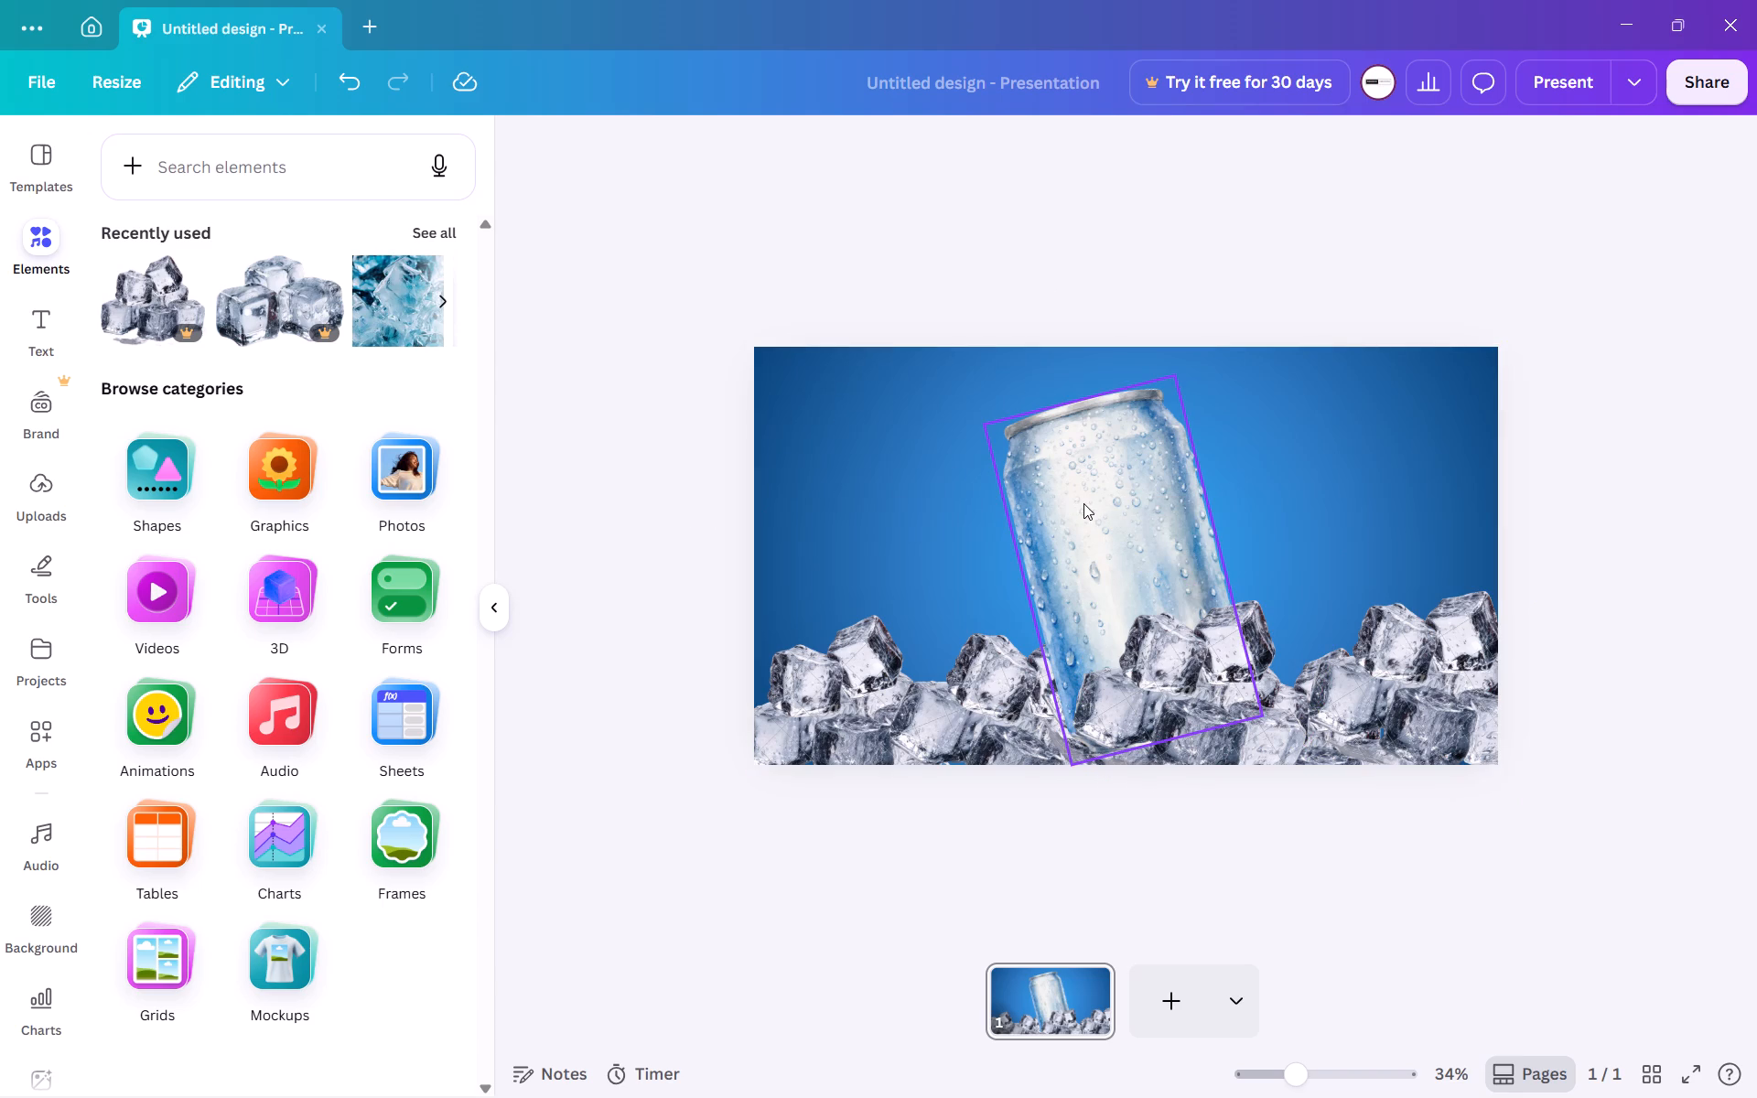
Raise the tilted can slightly, keeping its horizontal position.
left_click_drag(1083, 503, 1083, 491)
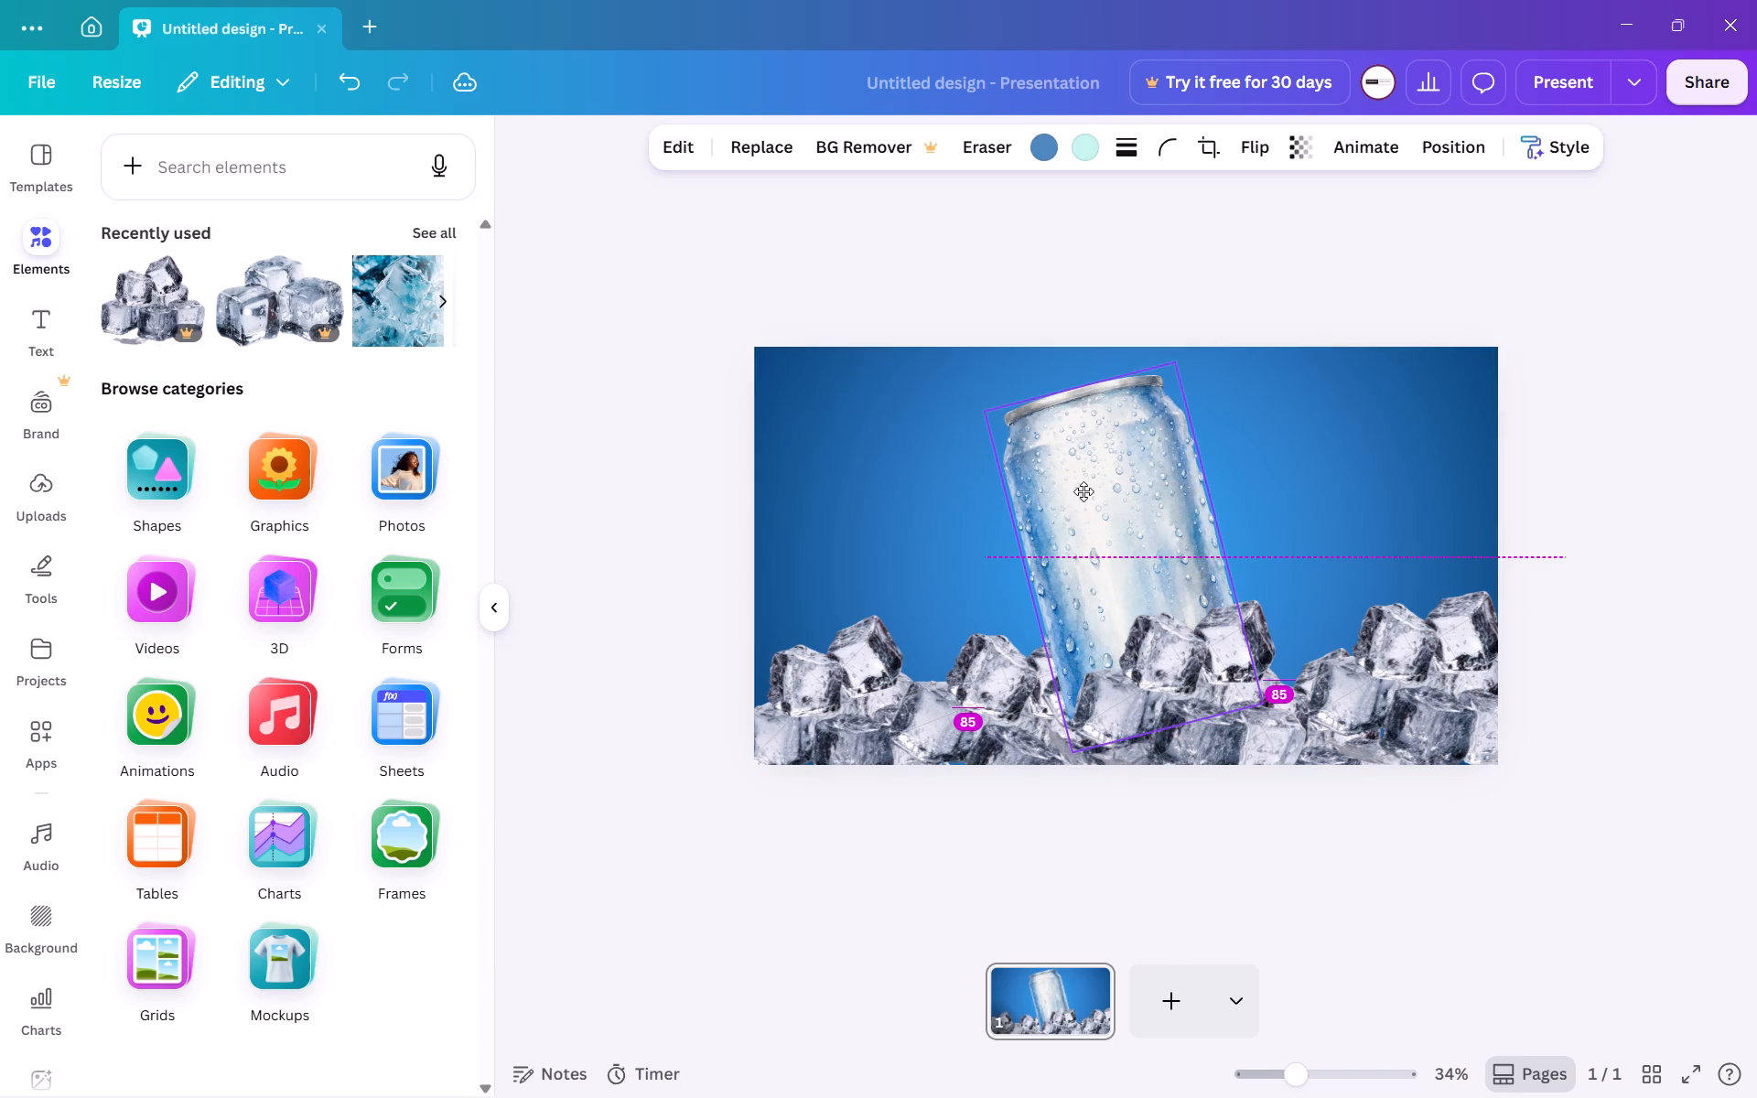
left_click_drag(1083, 491, 1083, 490)
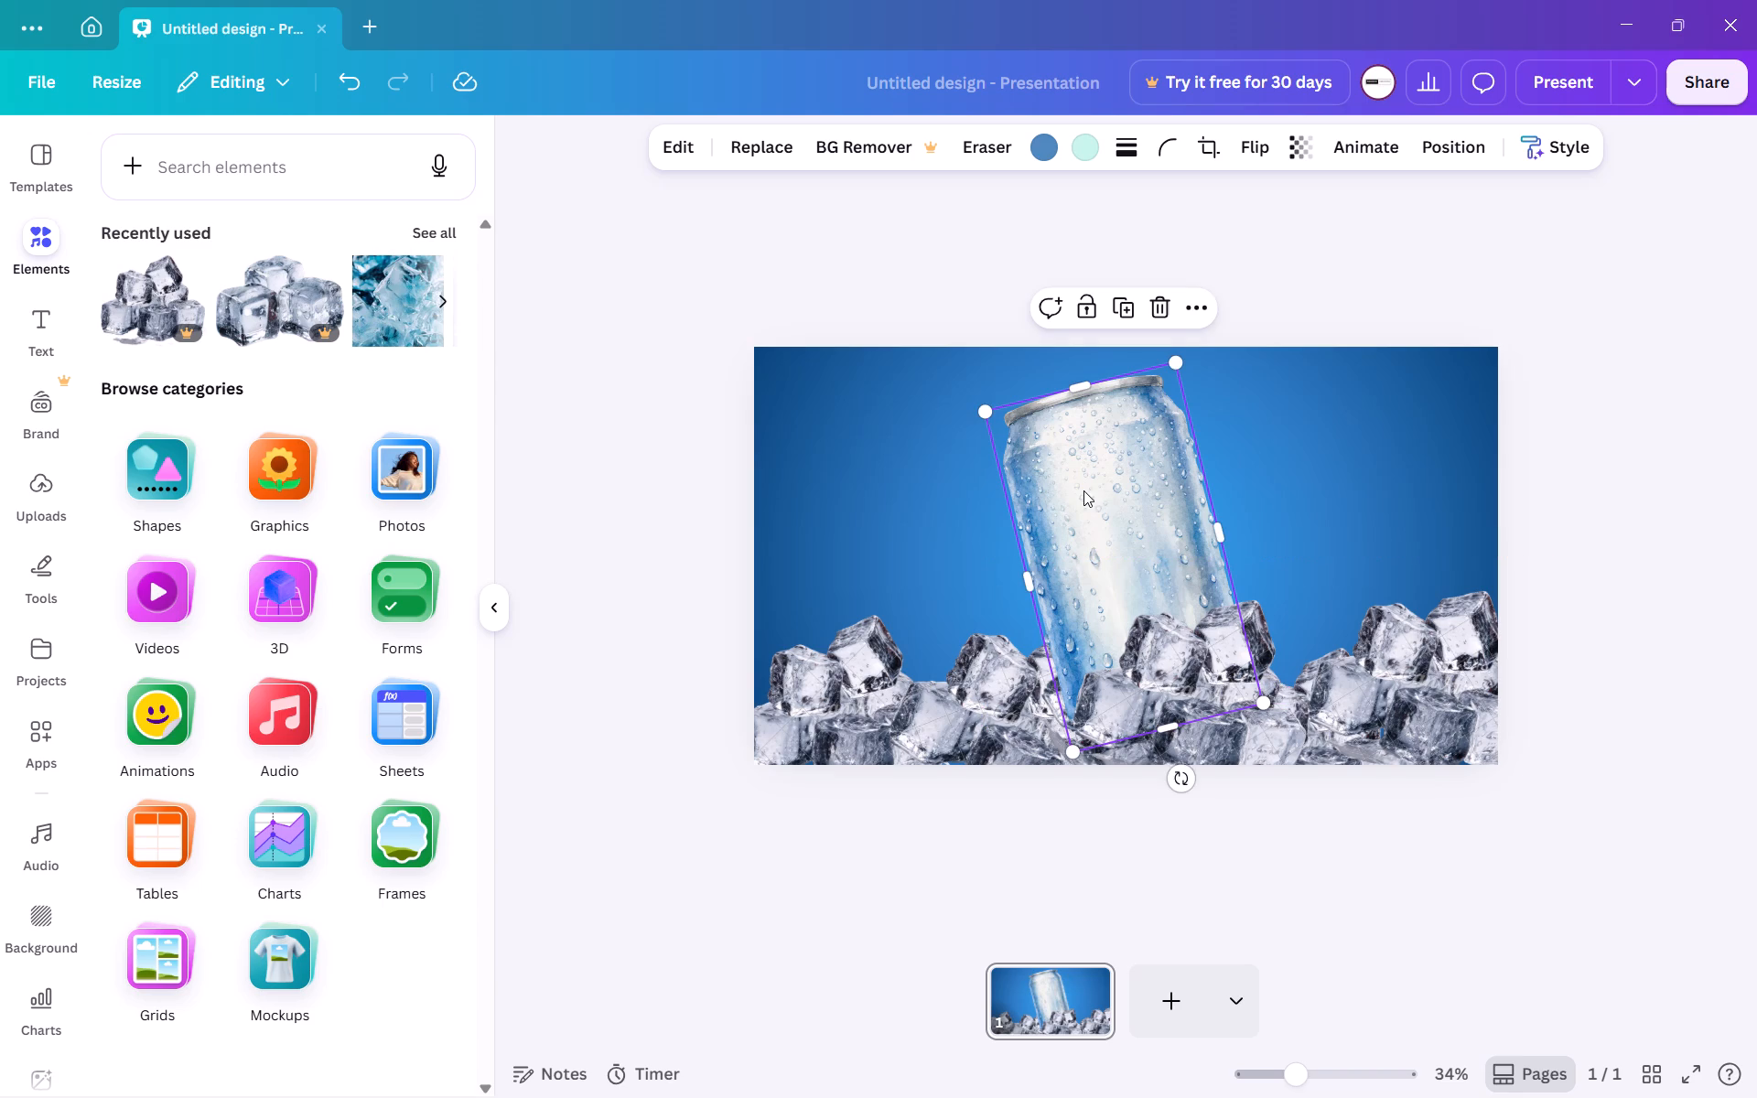
left_click(703, 488)
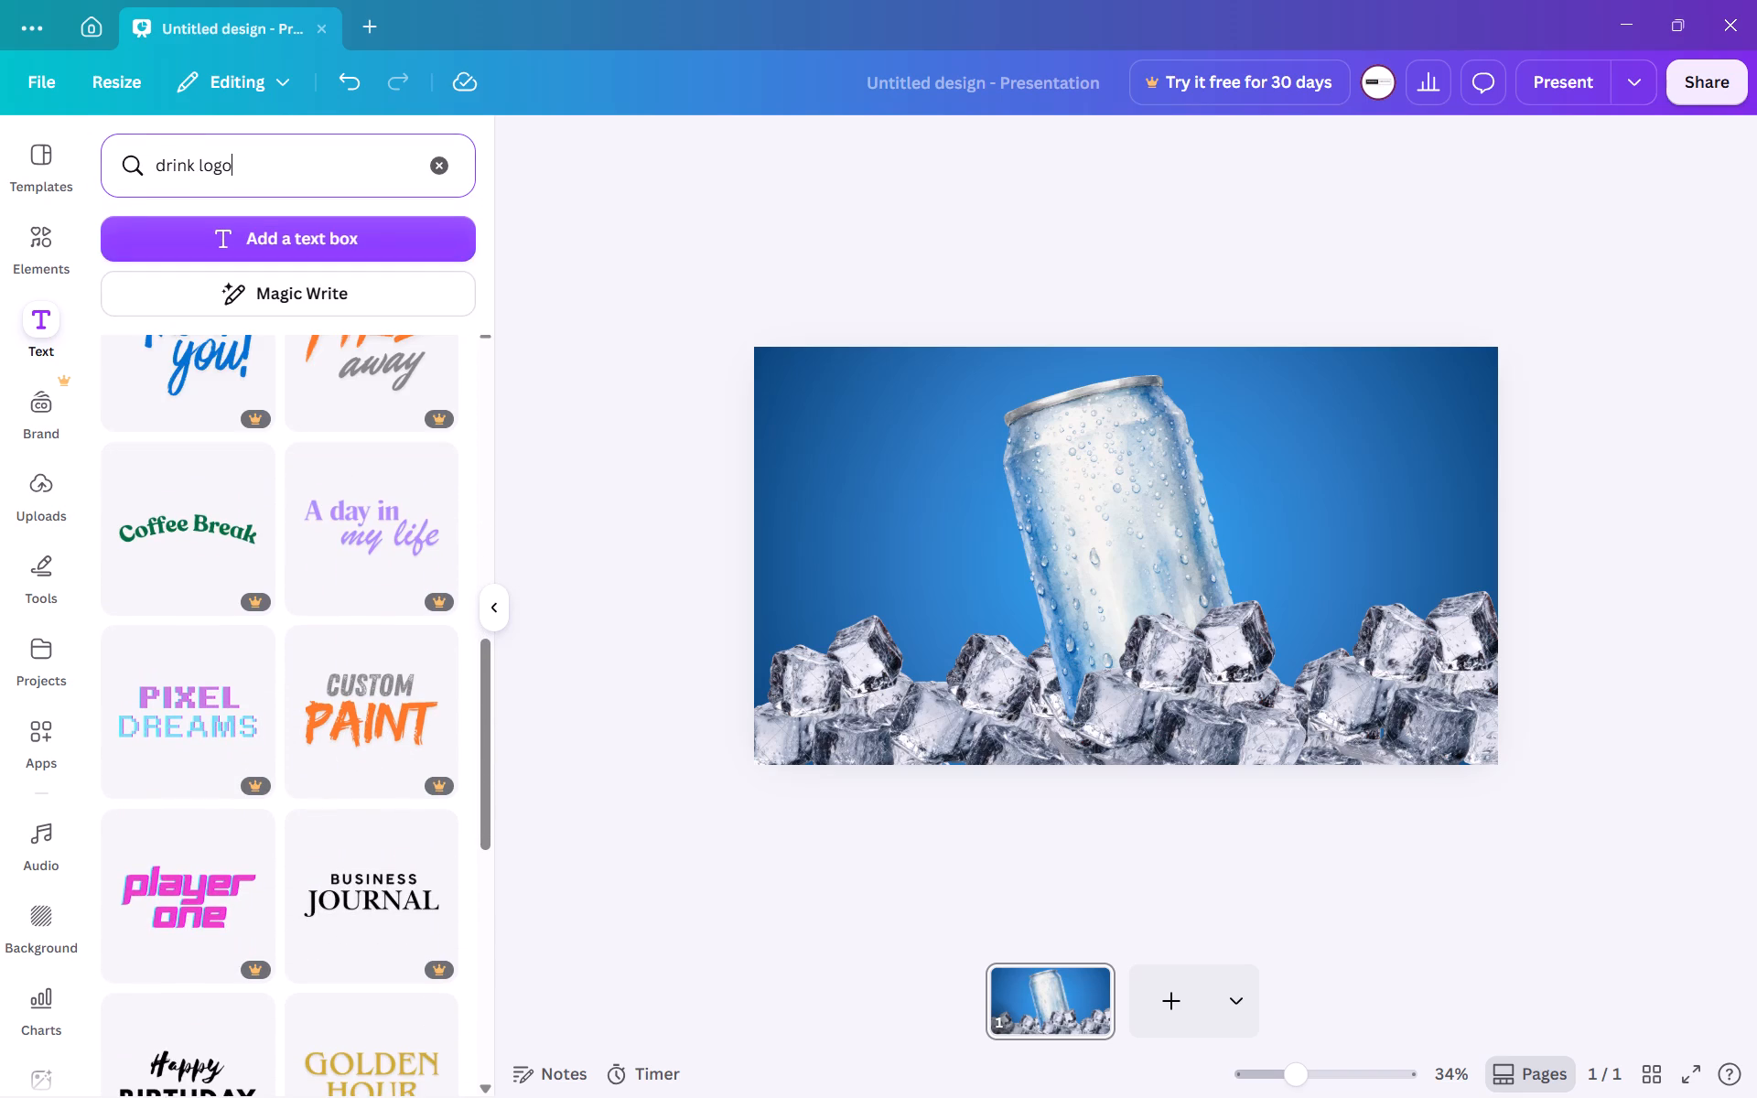
key("Return")
left_click(445, 166)
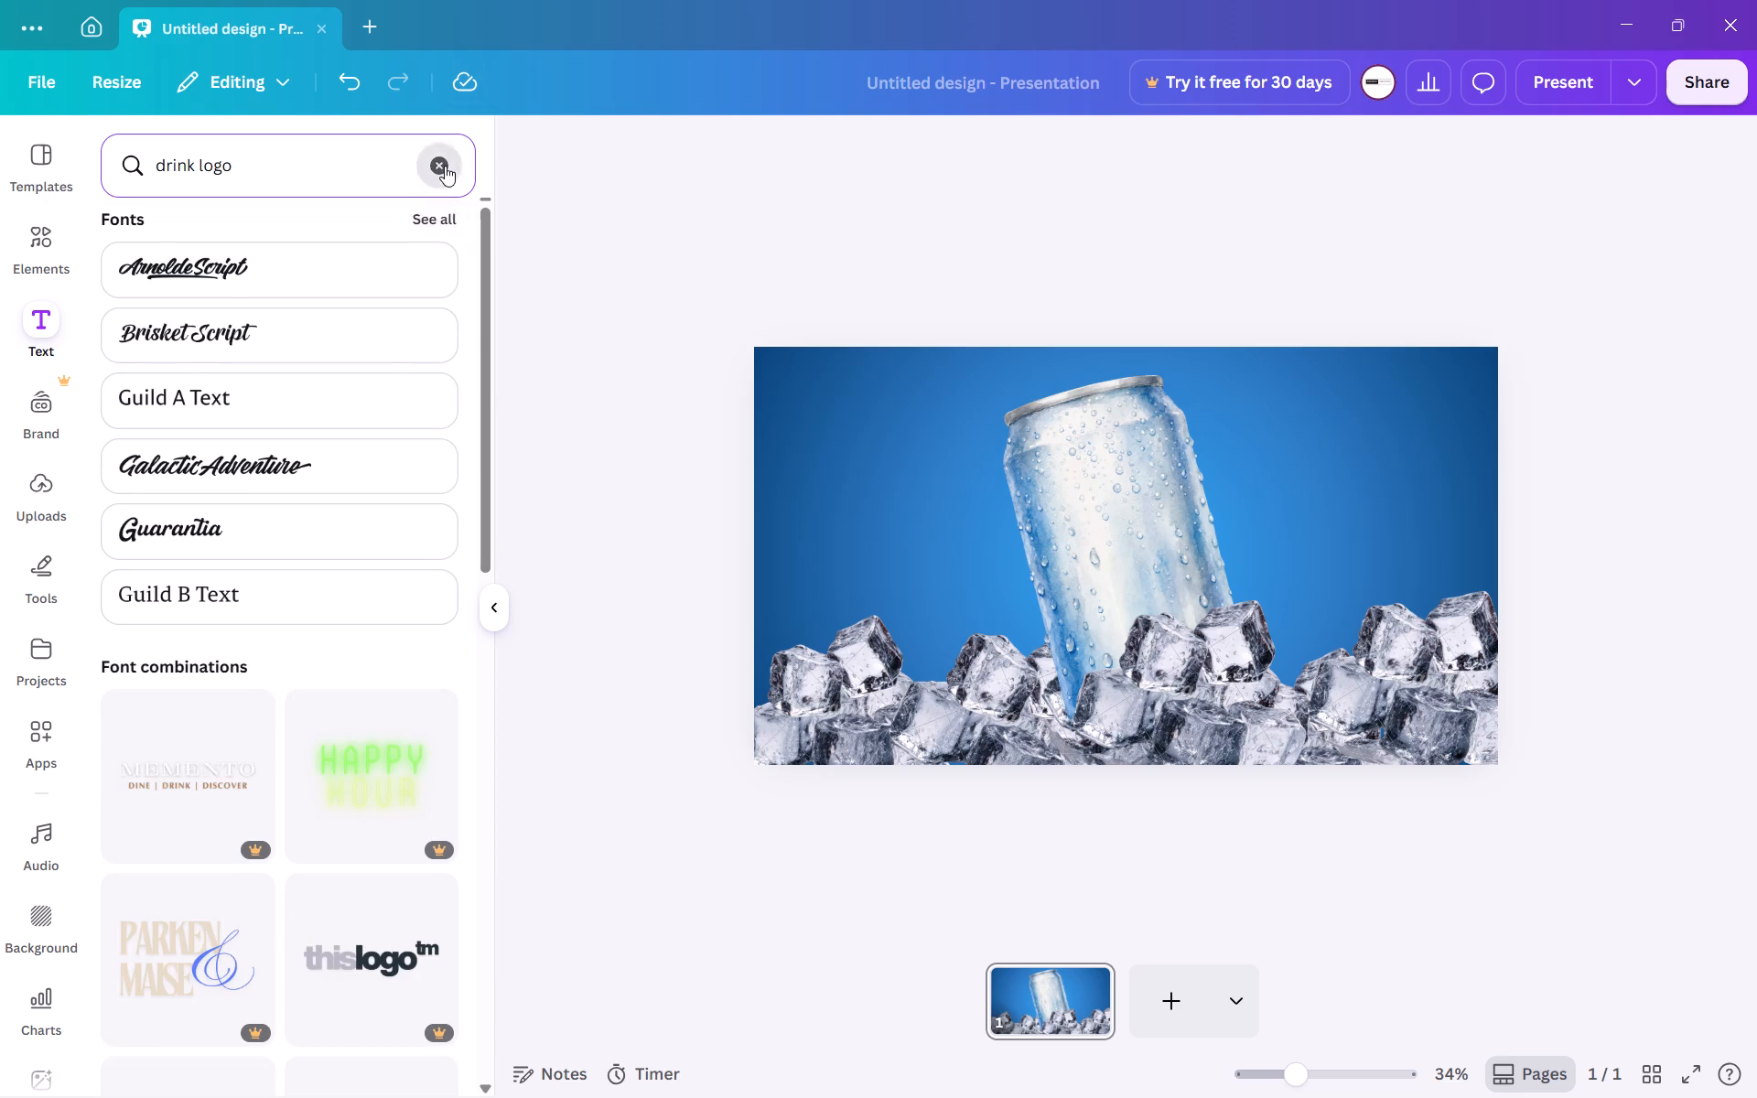
Search the elements library for "pepsi logo".
left_click(37, 267)
left_click(191, 165)
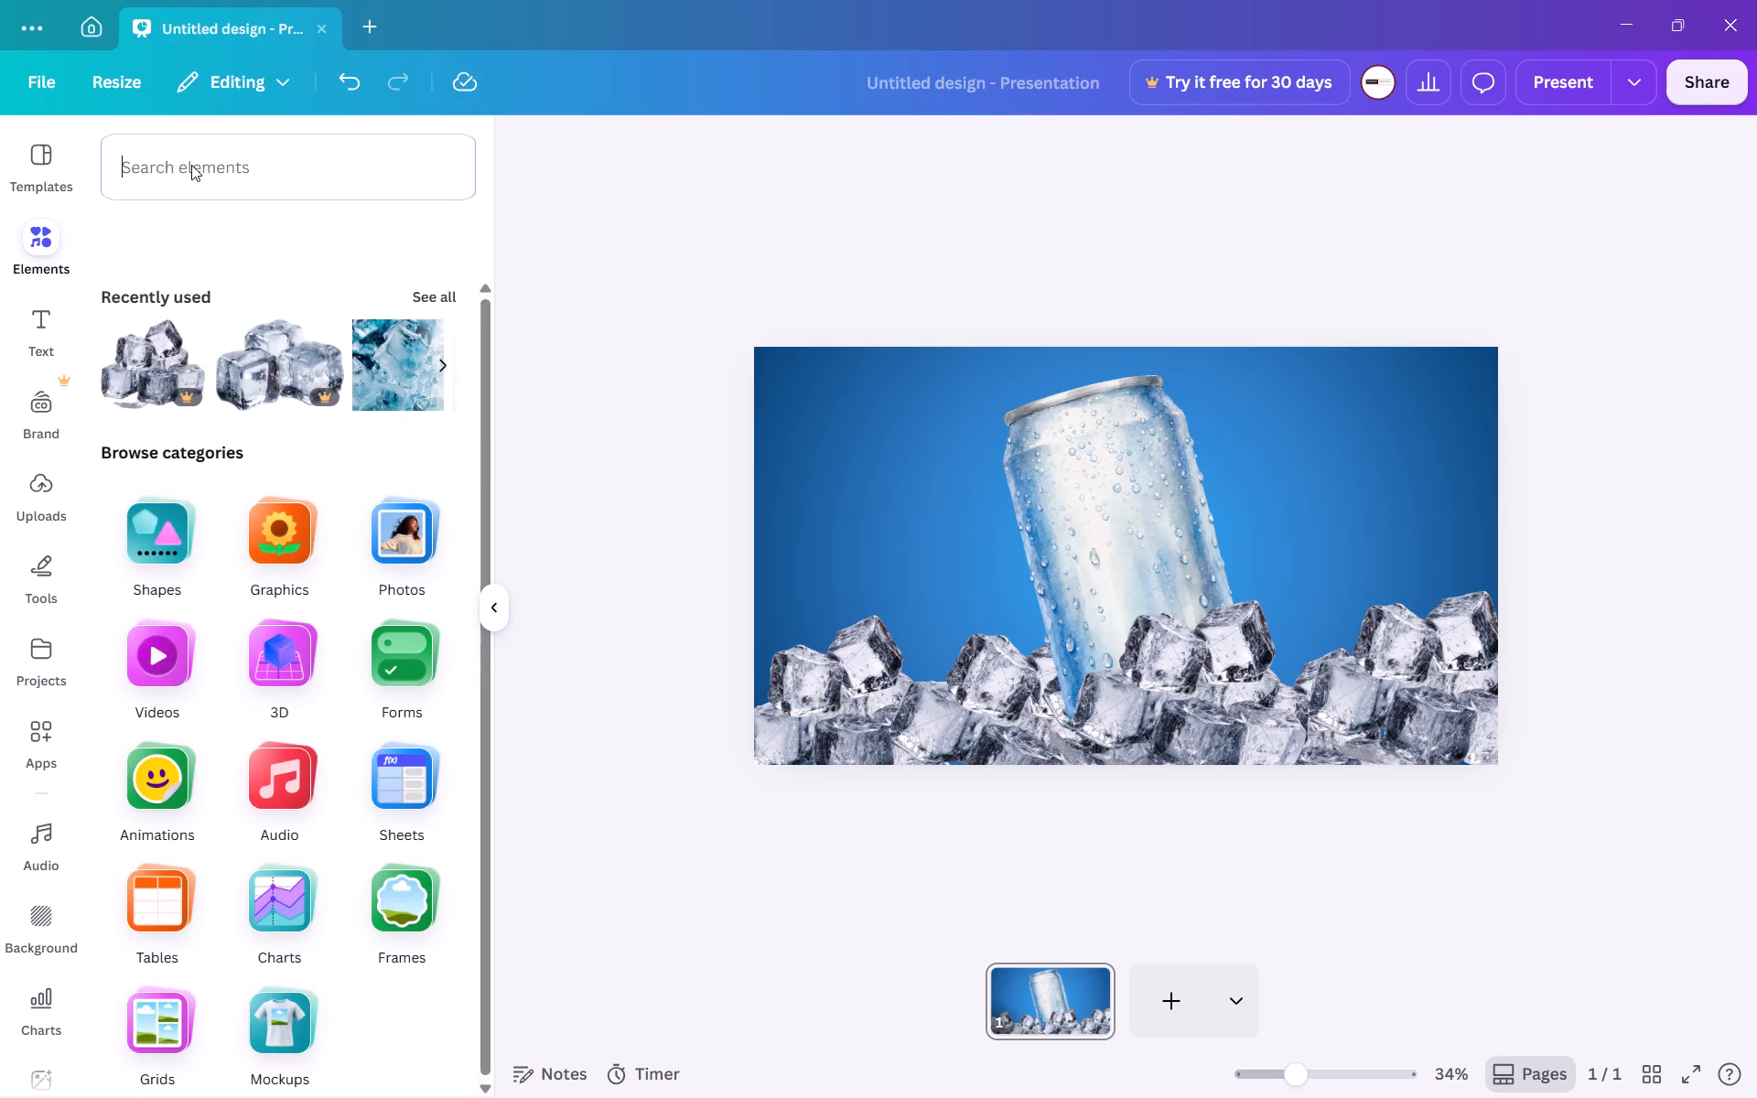
type("dr")
key("BackSpace")
key("BackSpace")
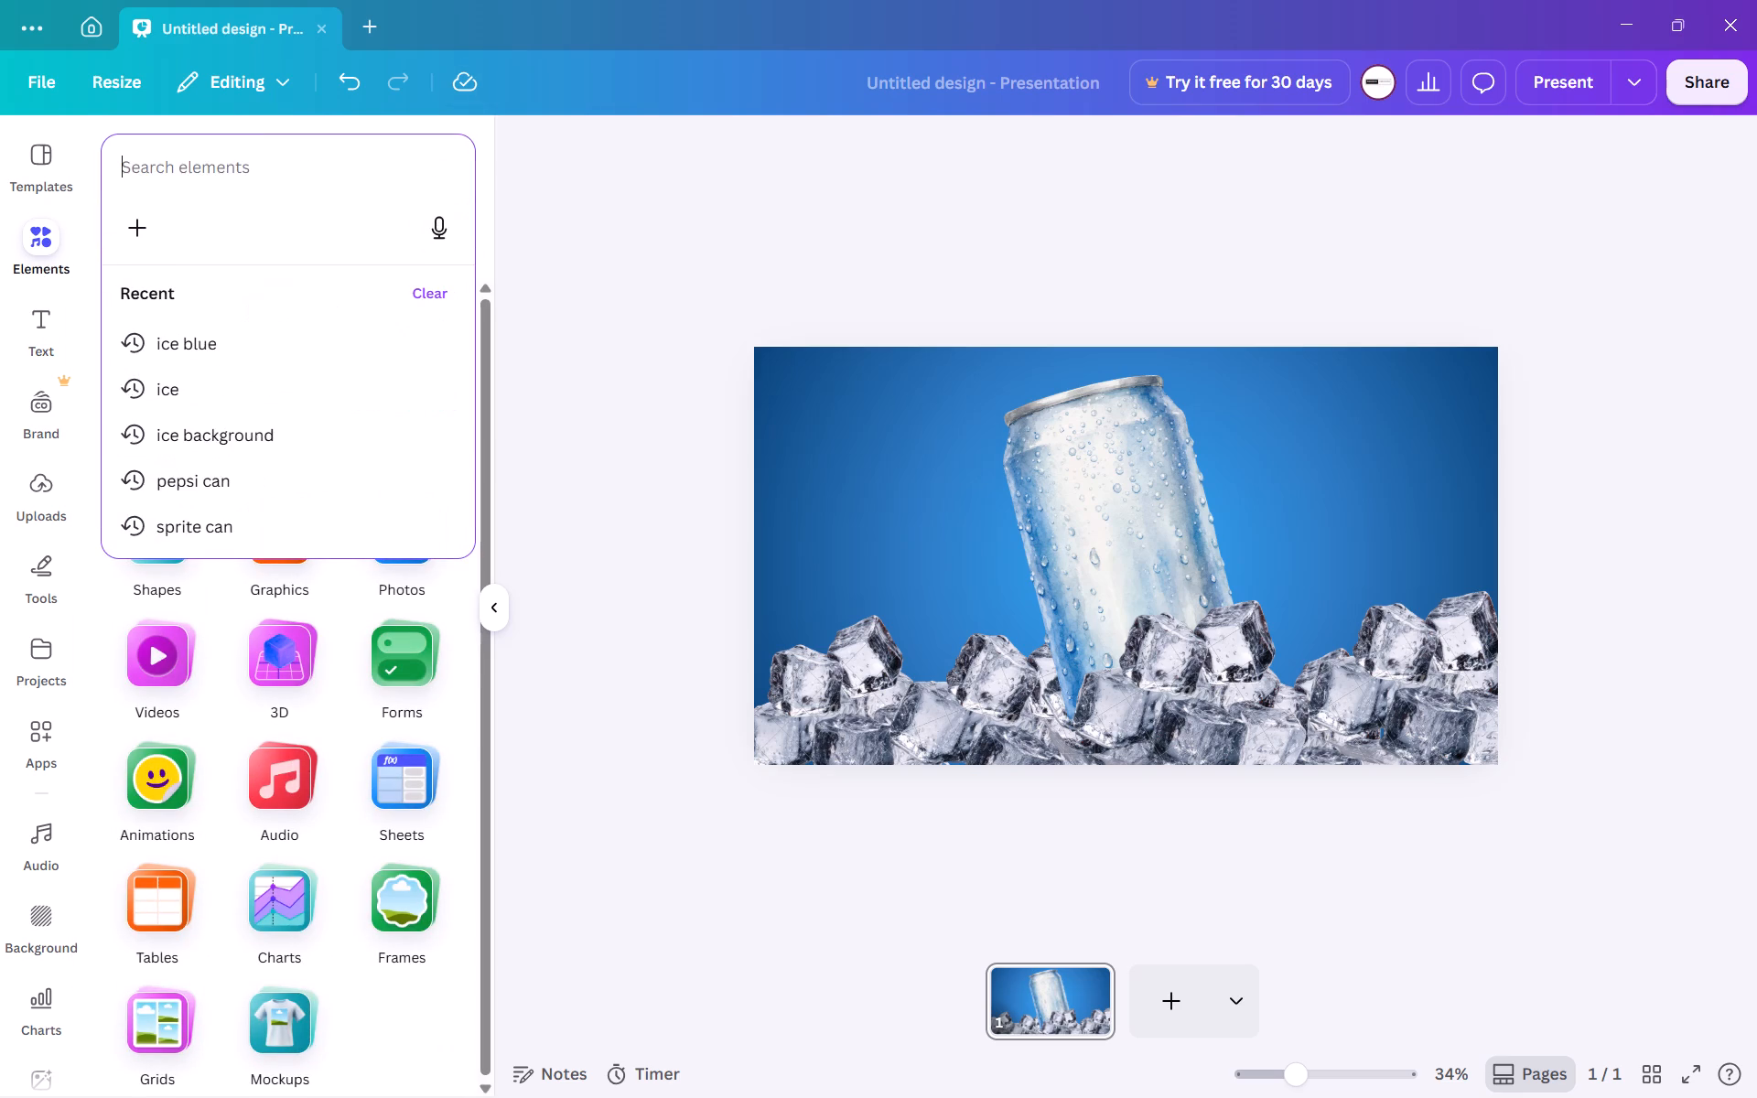
type("pp")
key("BackSpace")
type("epsi logo")
key("Return")
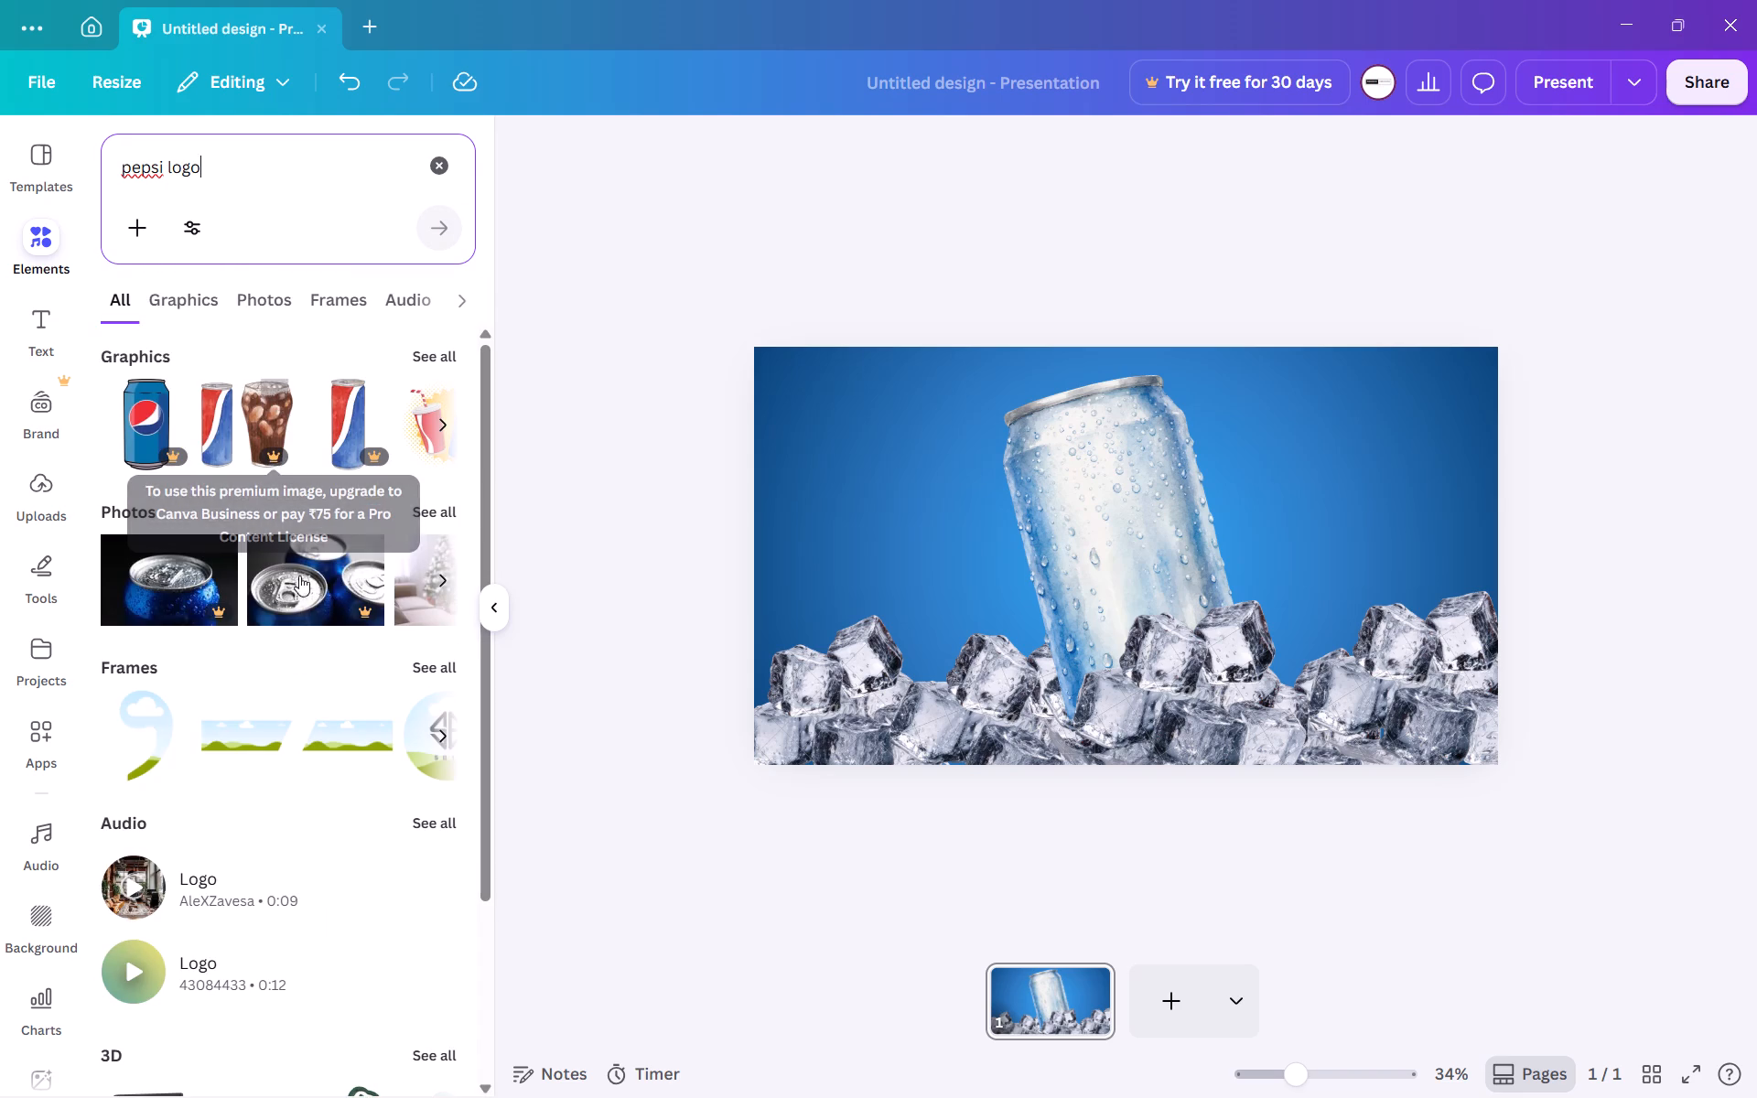
Look through the element search results, especially the graphics, for a usable Pepsi logo.
scroll(315, 441, "left", 3)
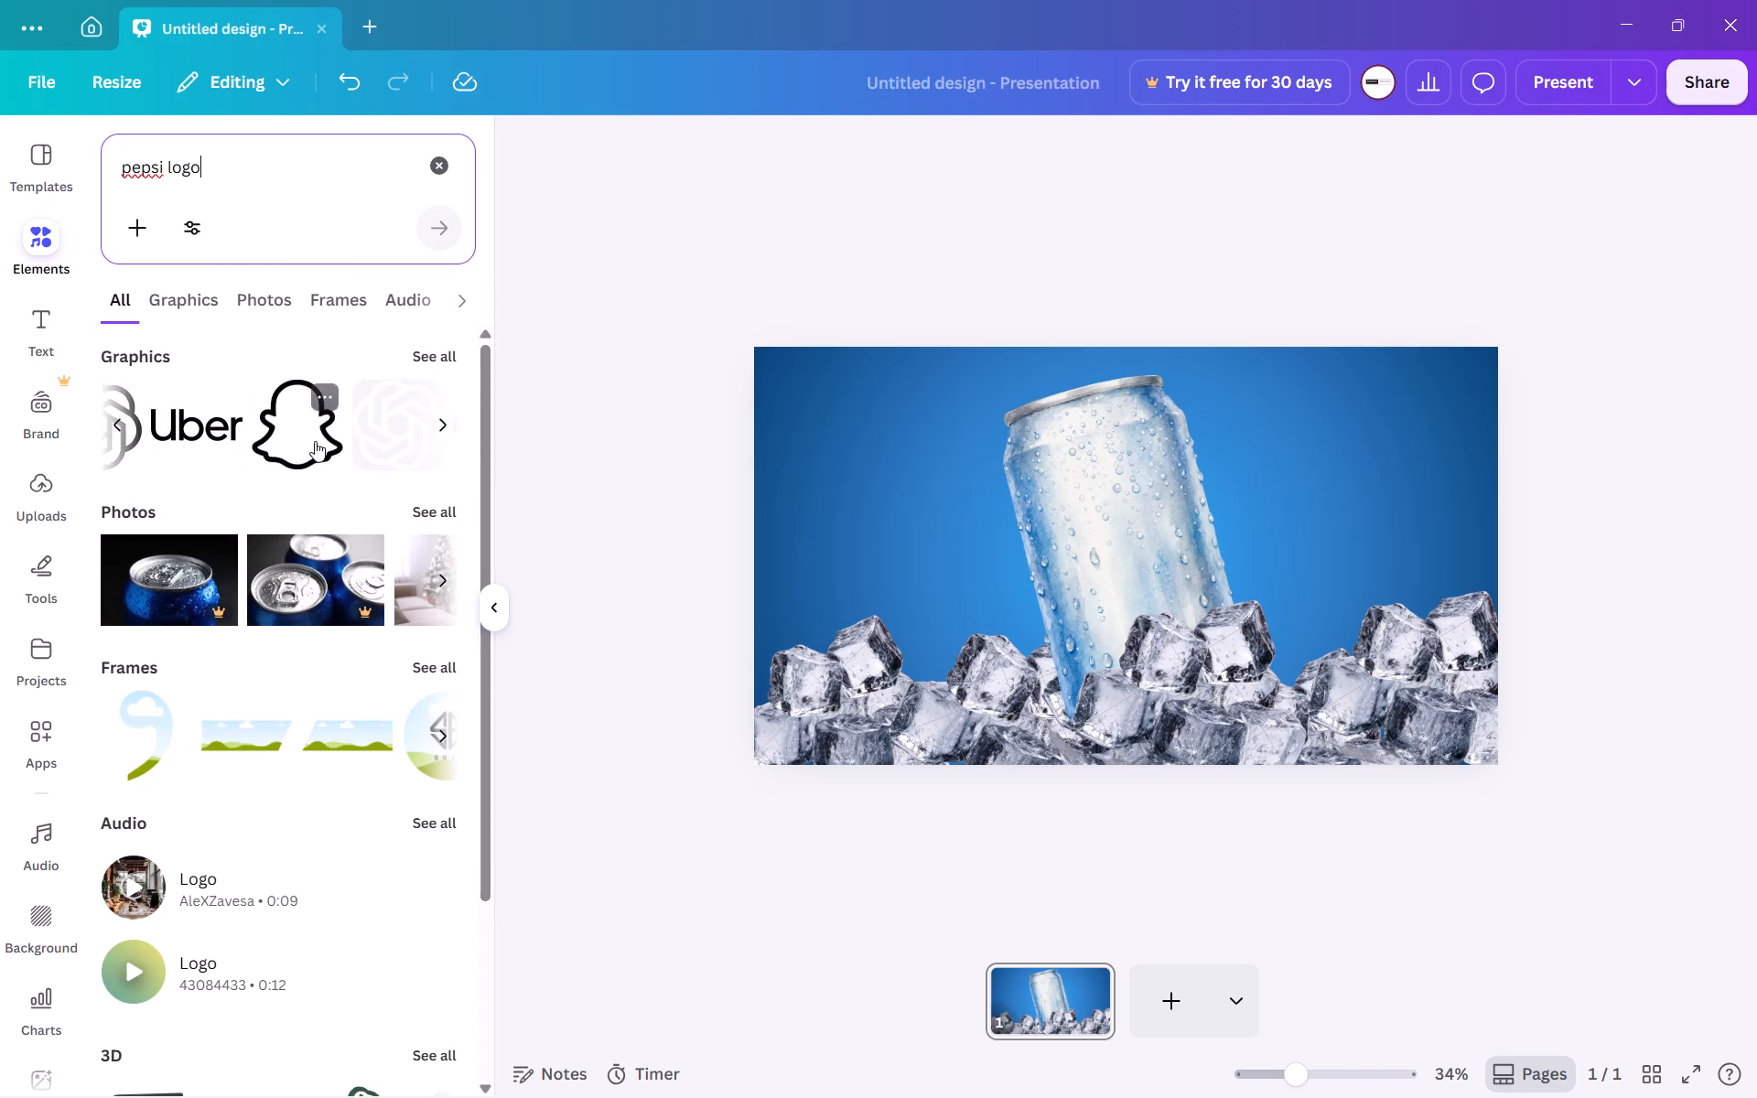
scroll(315, 441, "left", 4)
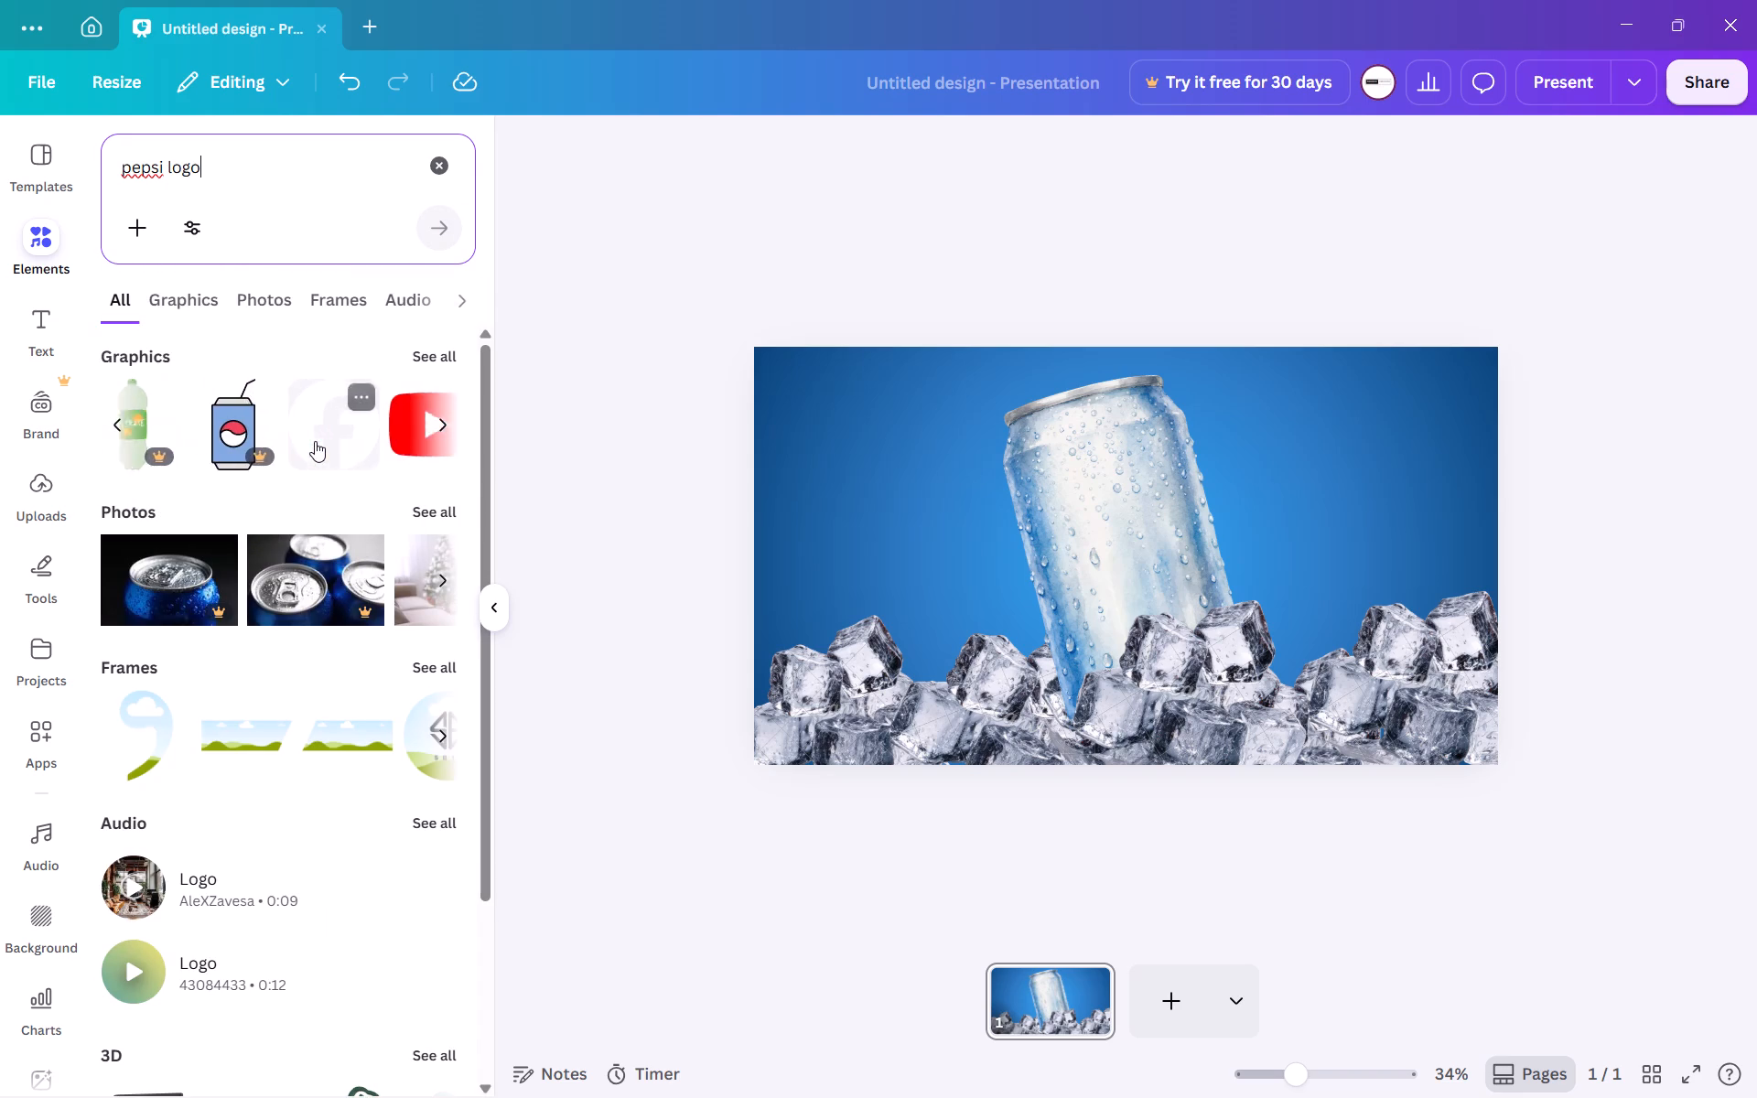
scroll(315, 441, "left", 1)
scroll(315, 441, "right", 8)
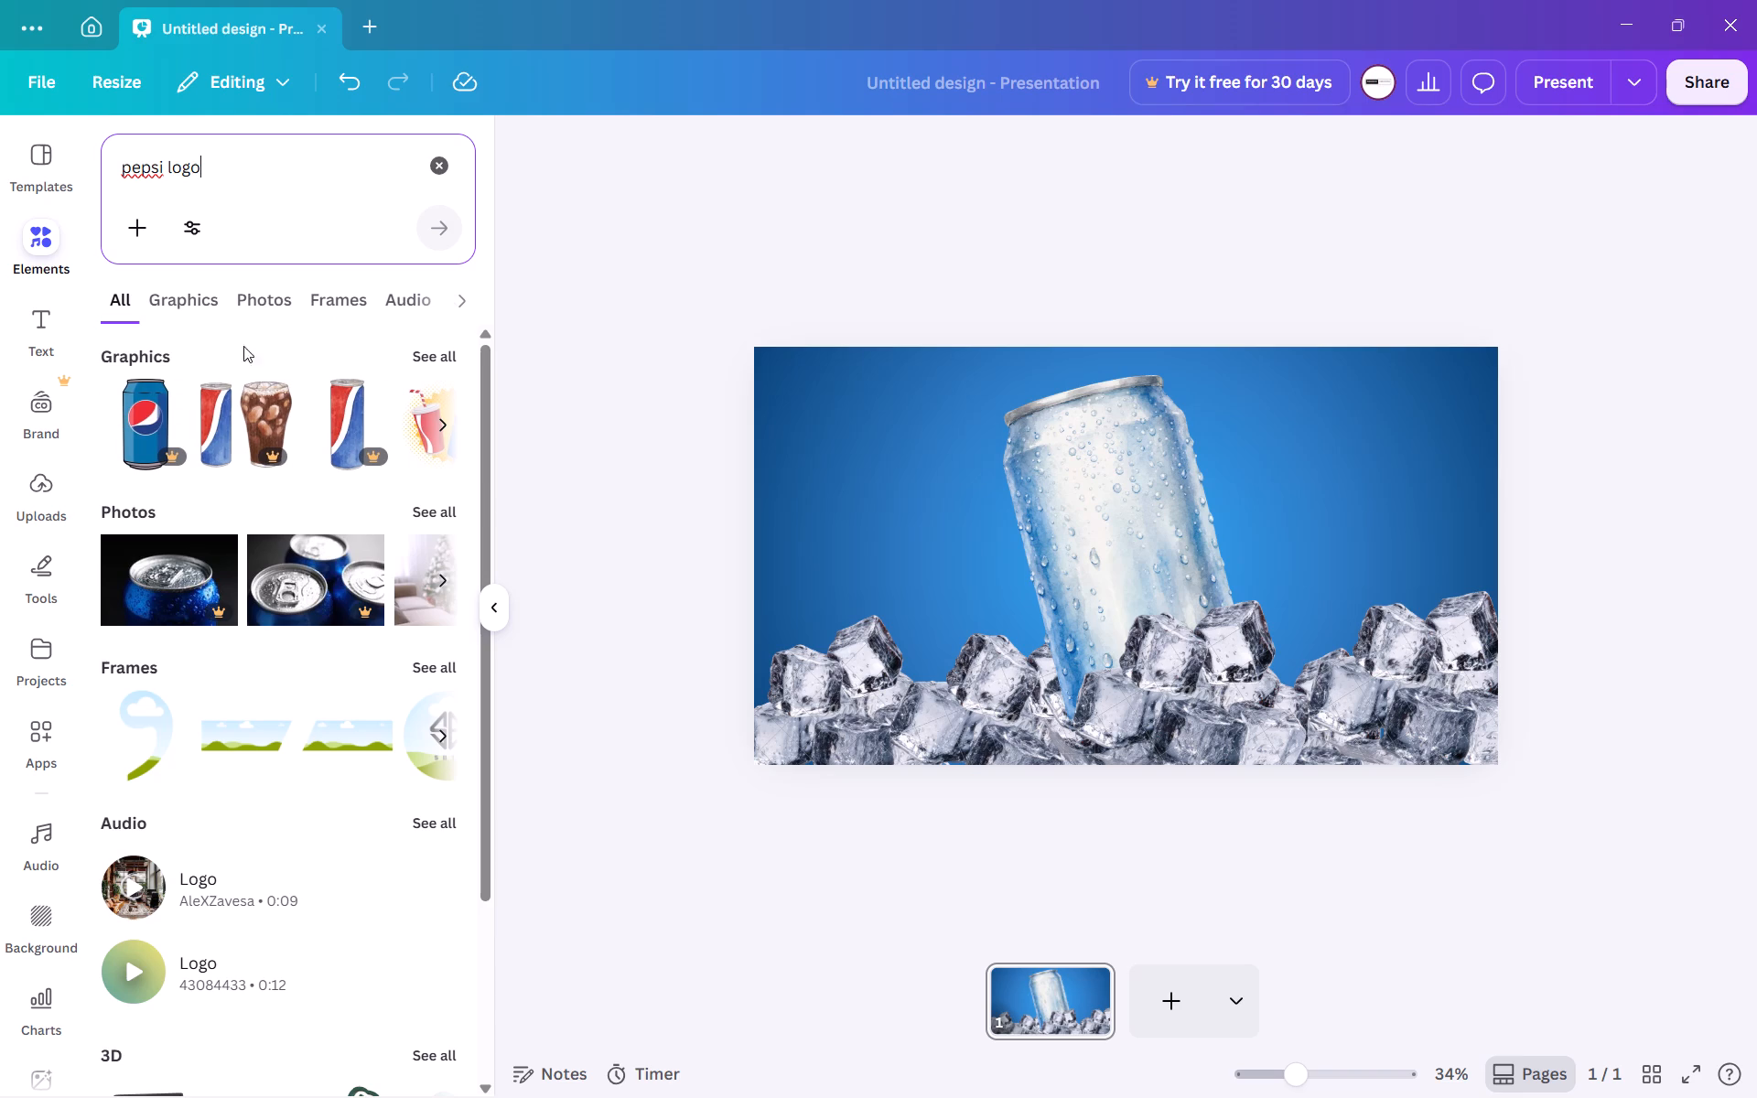
scroll(223, 585, "down", 4)
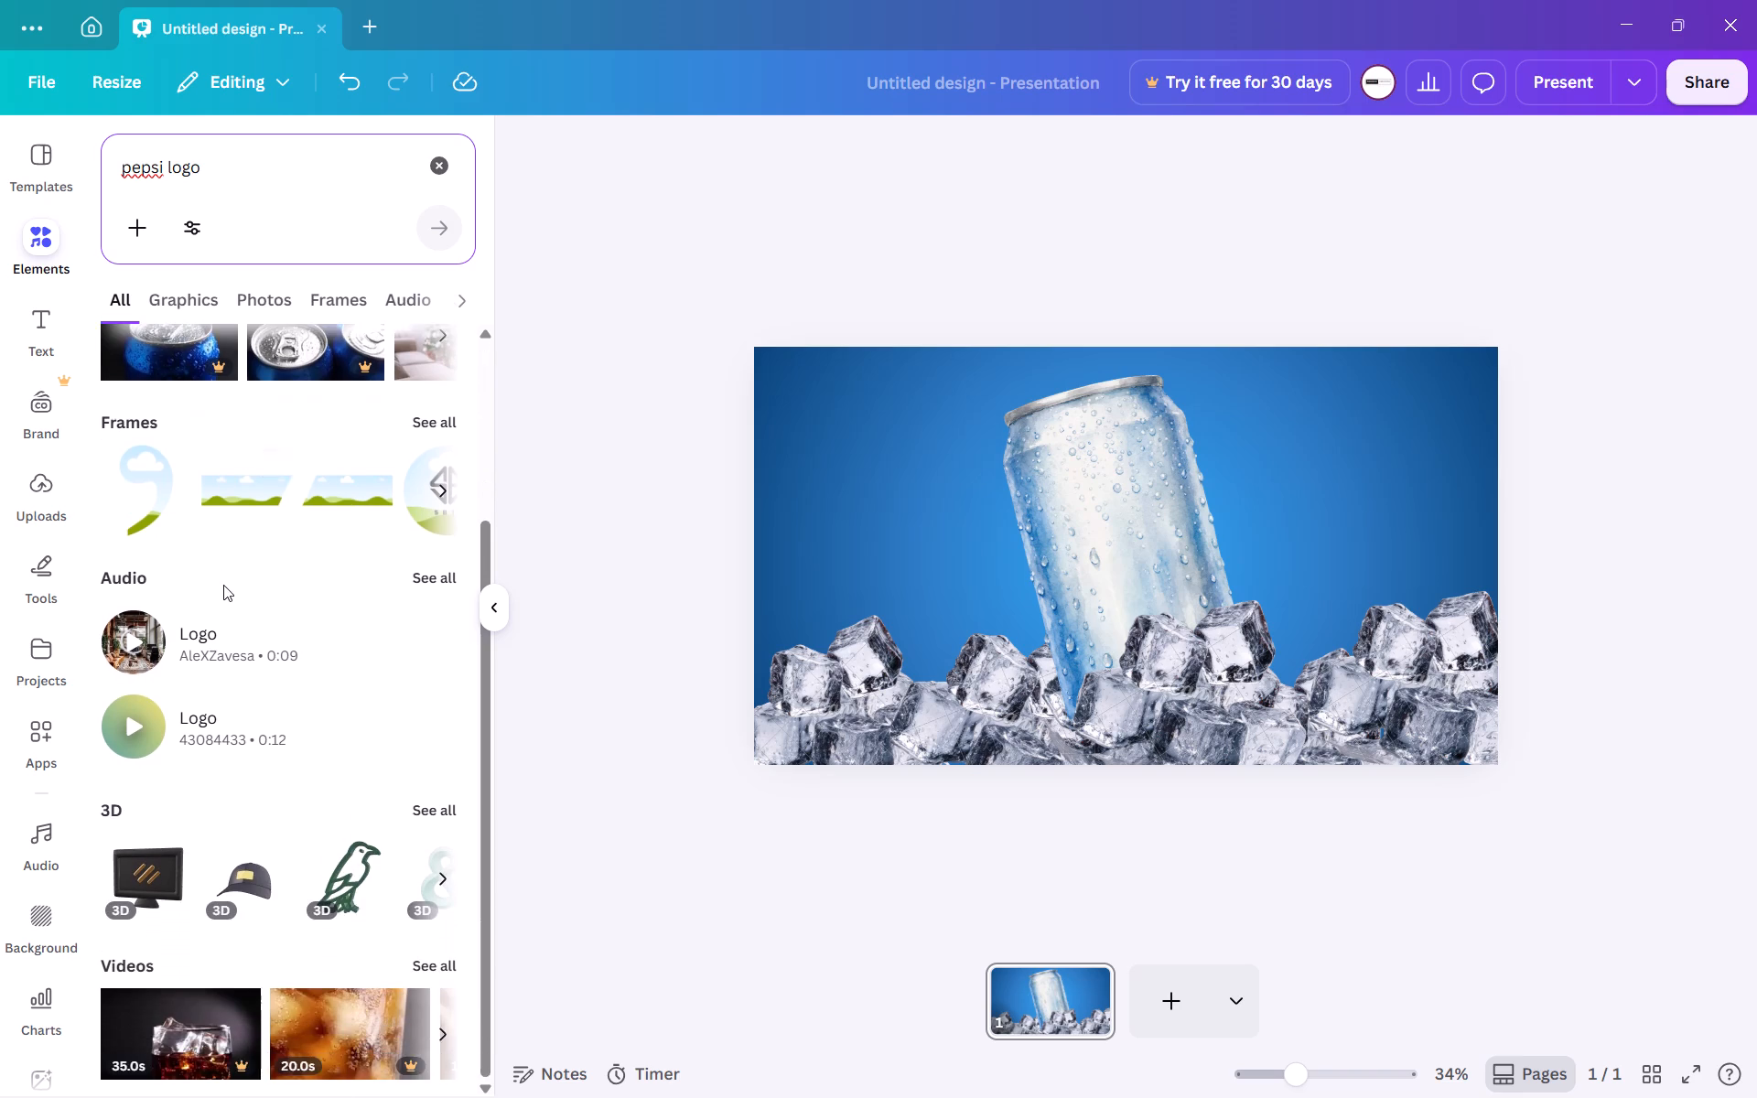
scroll(223, 585, "up", 3)
left_click(167, 174)
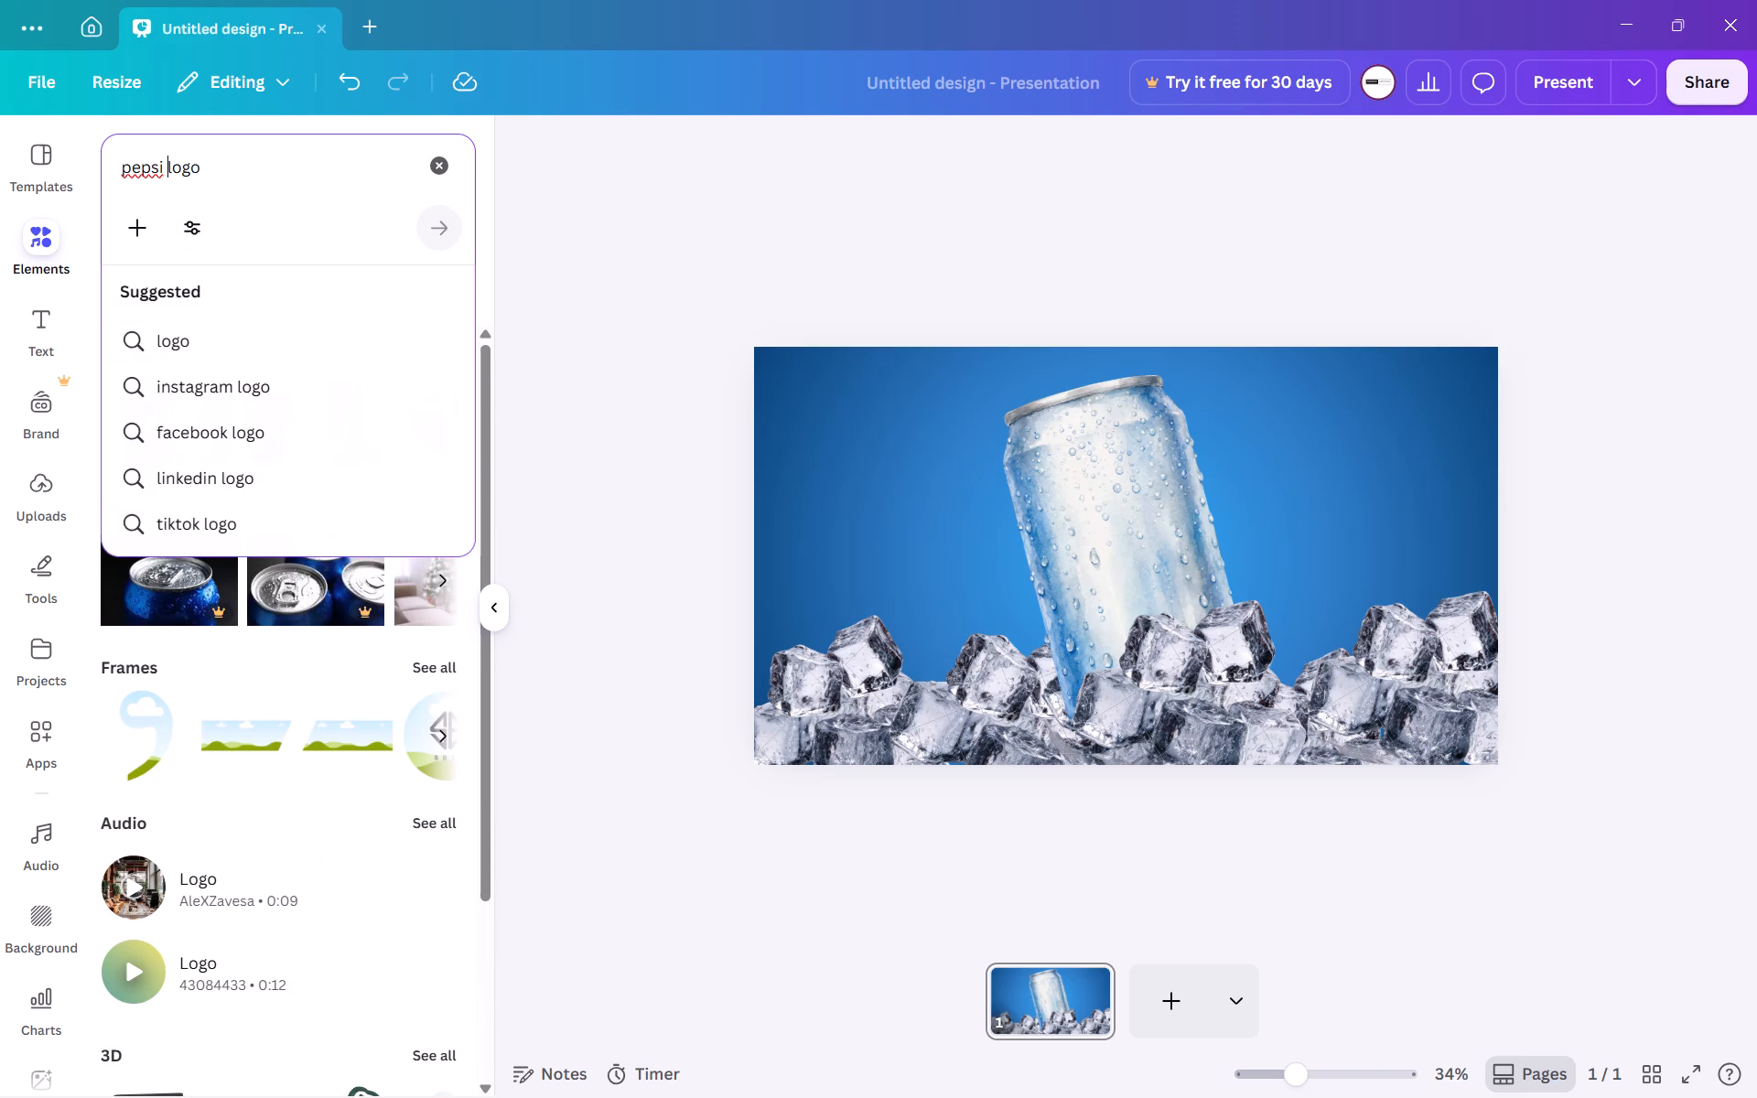
left_click(569, 284)
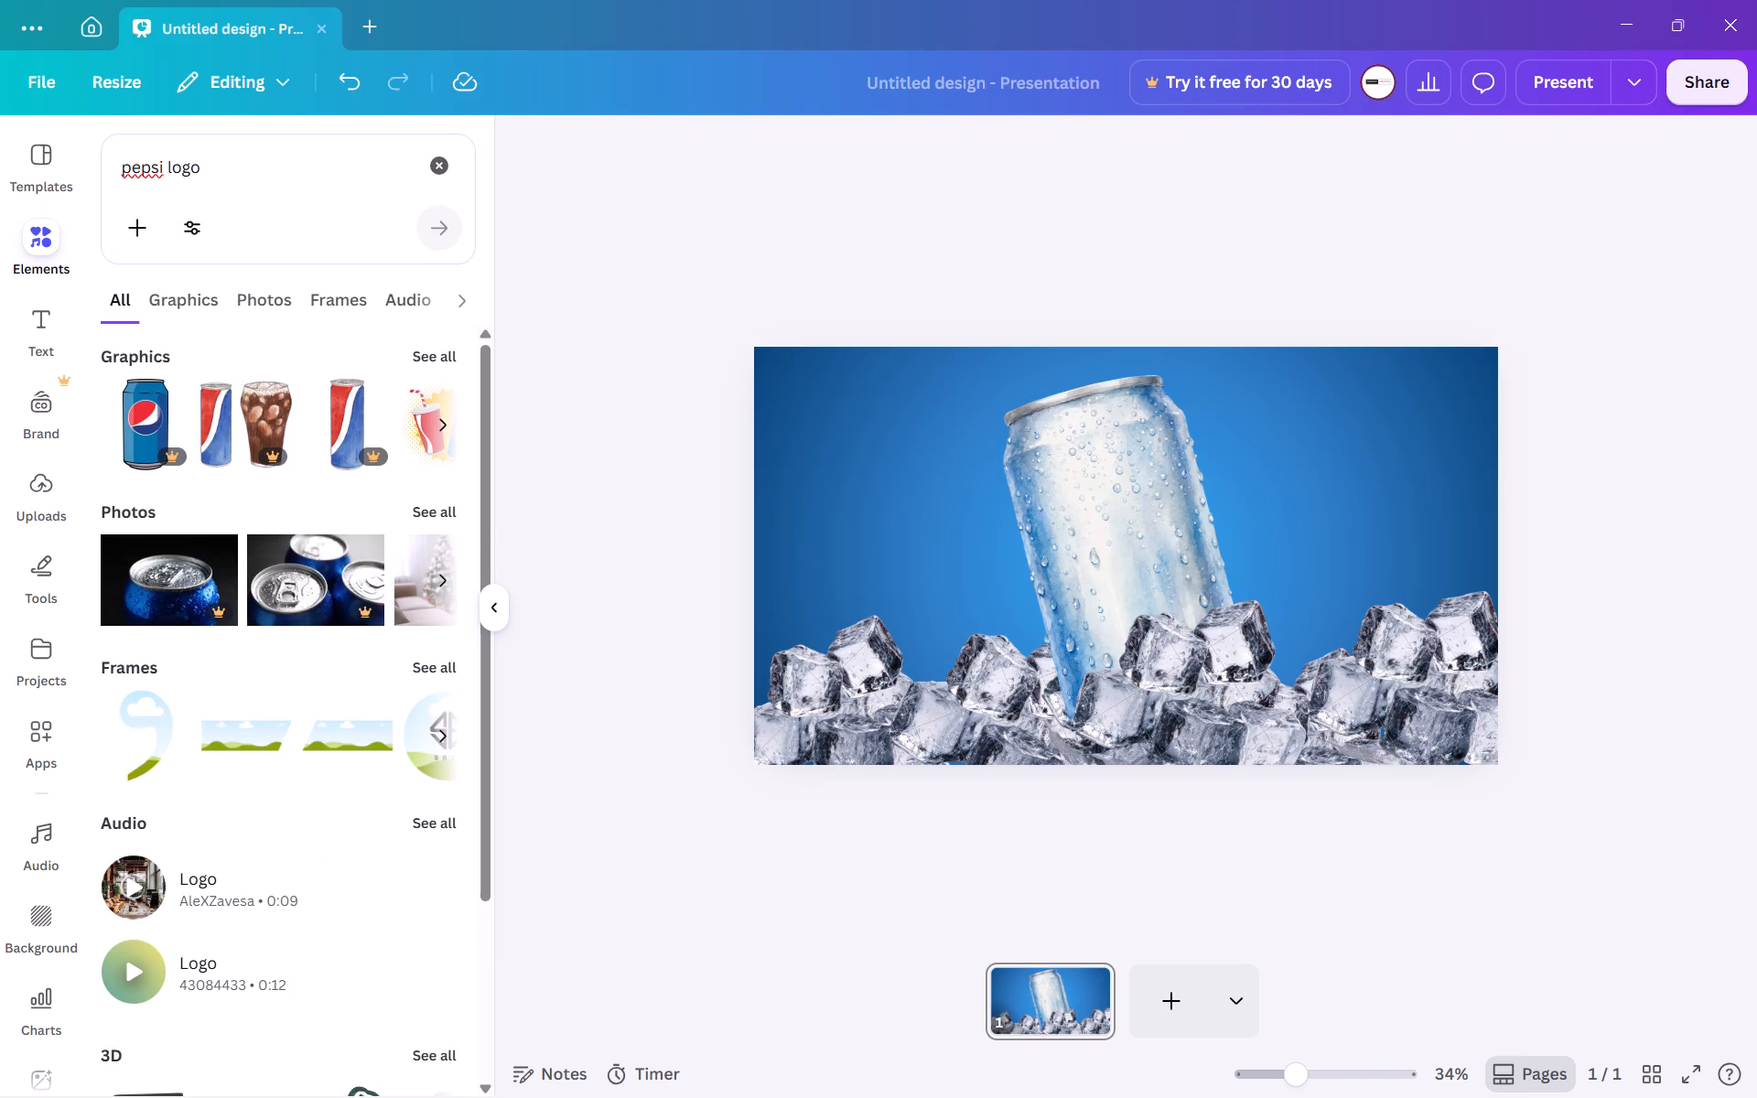
scroll(268, 366, "left", 7)
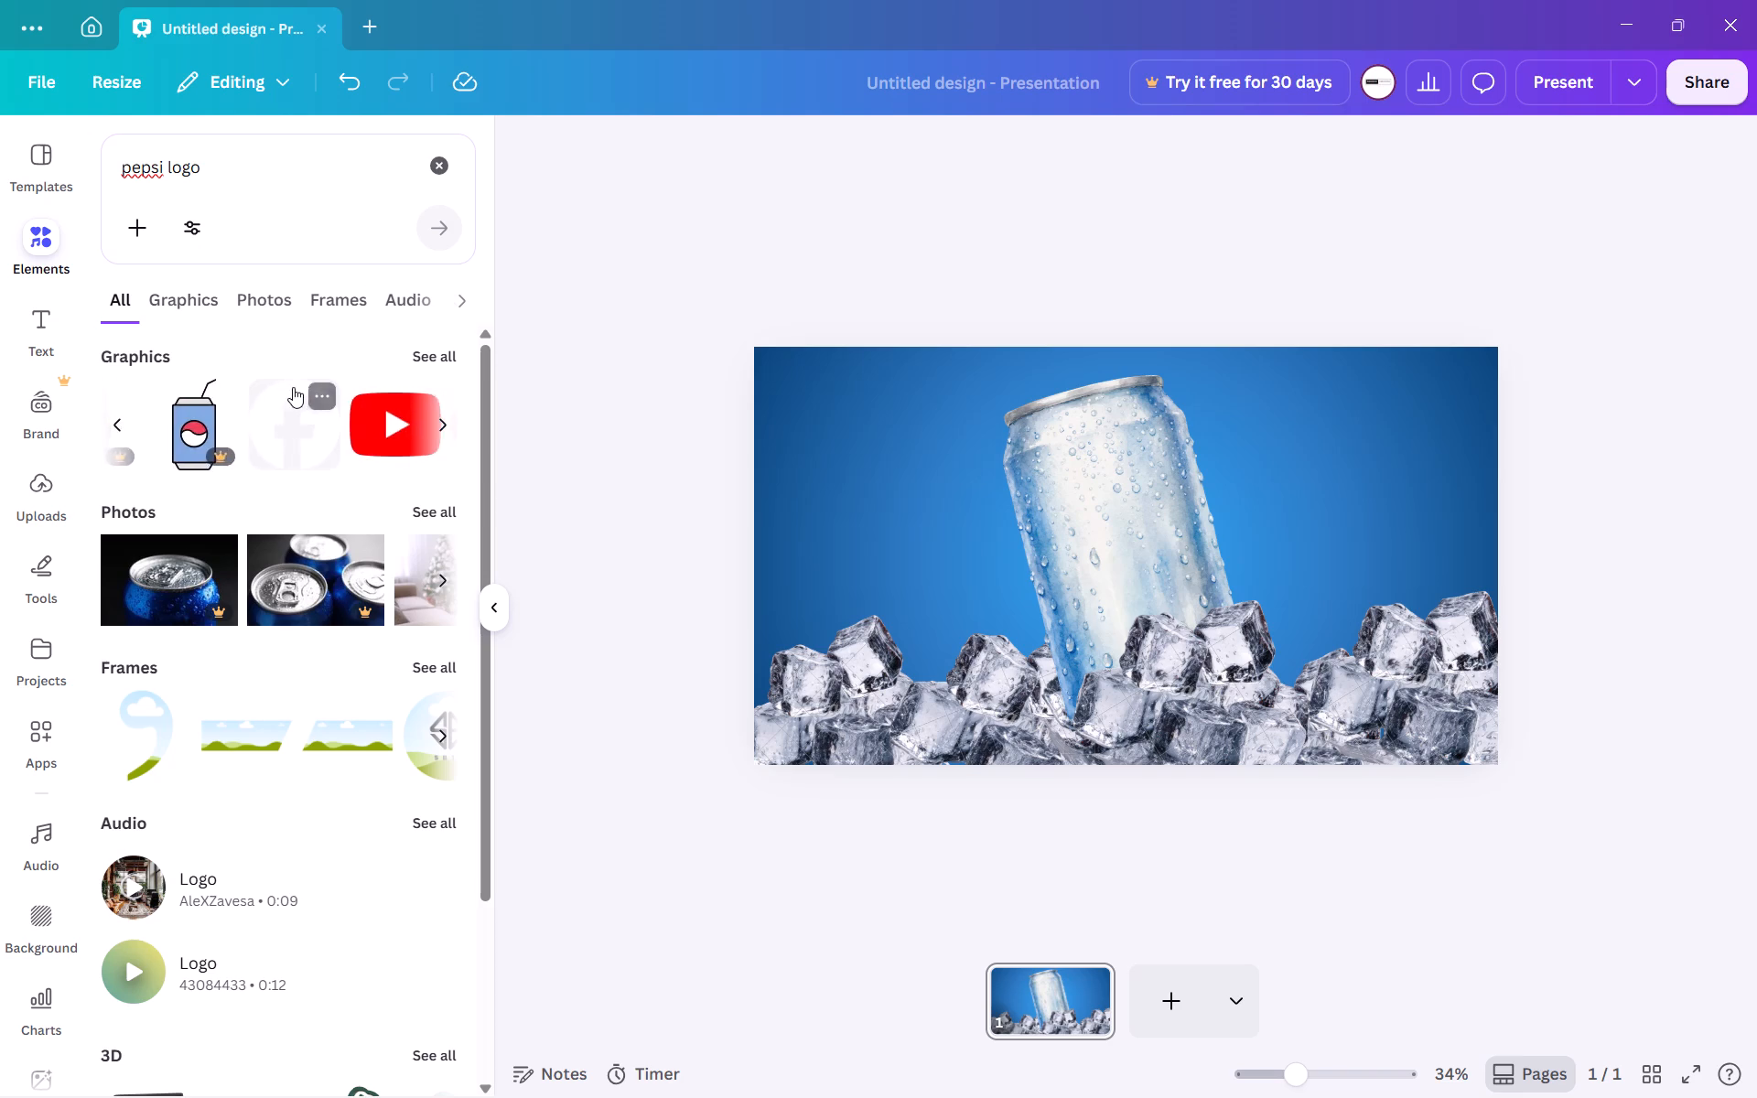
scroll(293, 387, "left", 2)
Search the elements library for "cold drink logo" and look through the graphics results.
left_click_drag(205, 178, 110, 165)
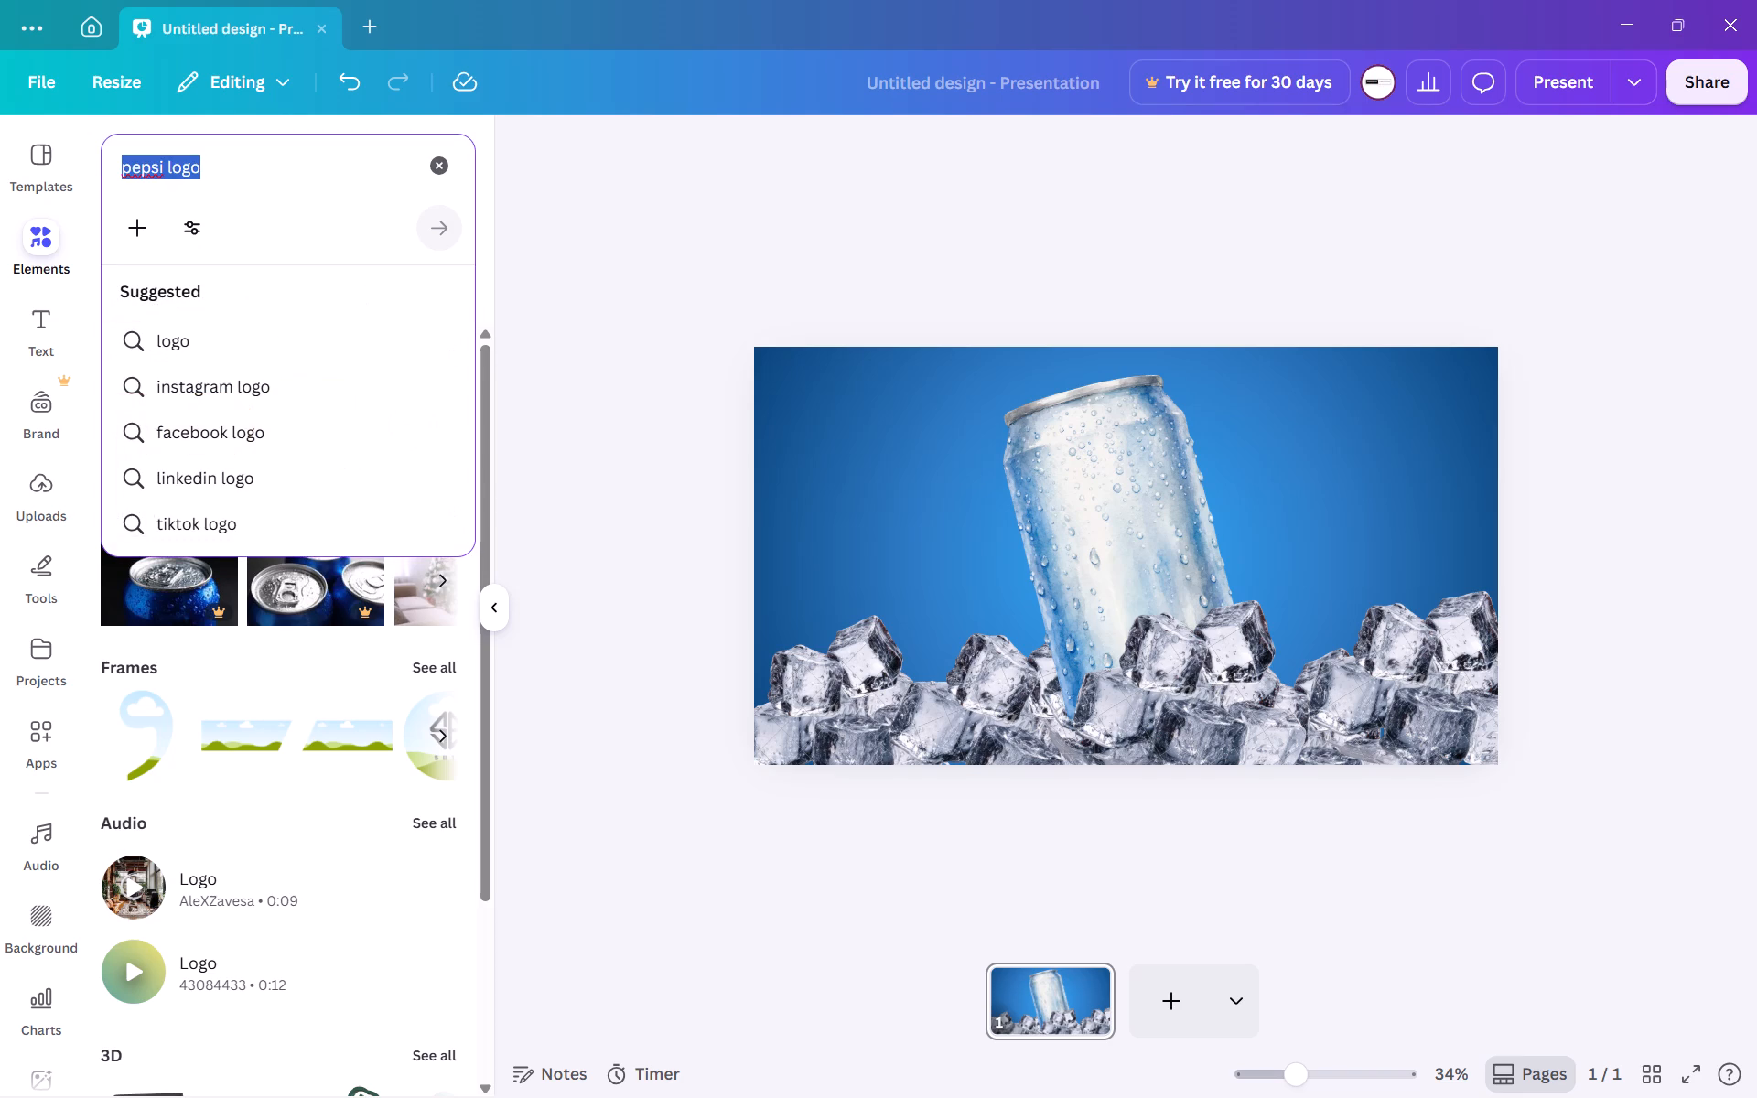
left_click_drag(110, 165, 92, 165)
type("cold drink logo")
key("Return")
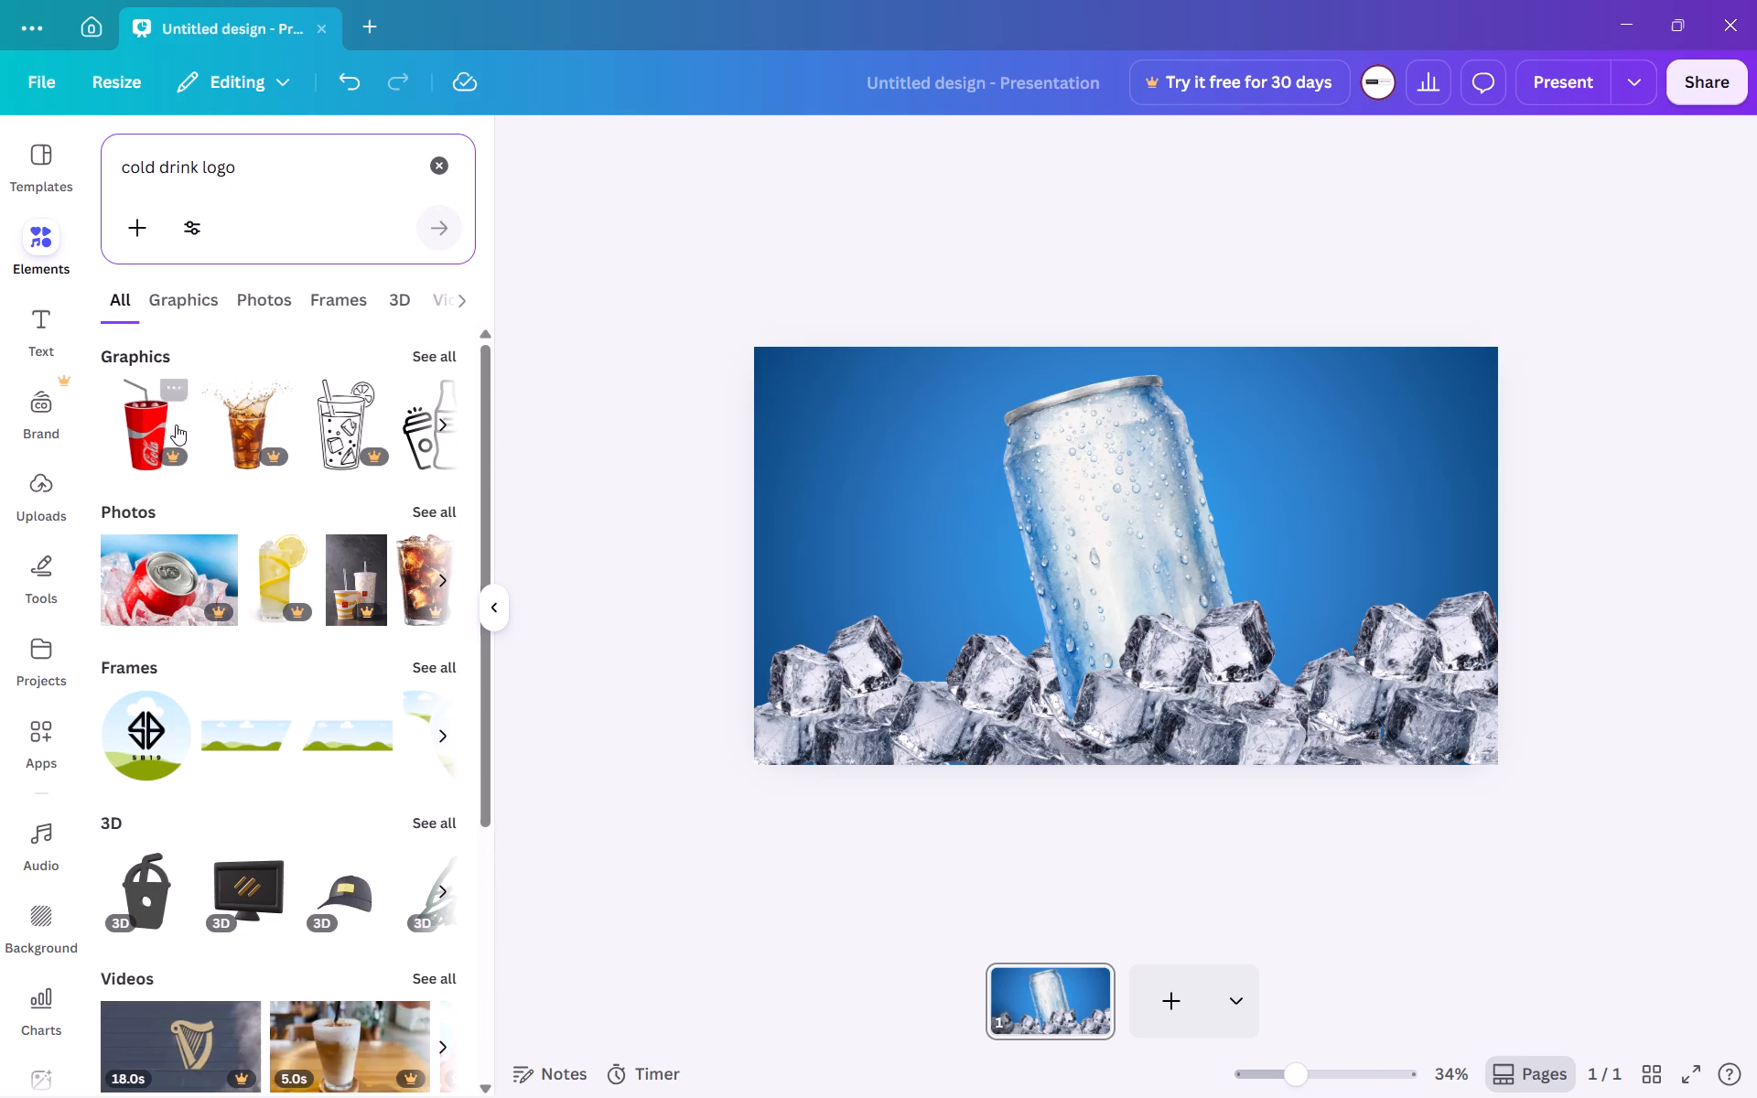
scroll(272, 513, "left", 2)
scroll(346, 472, "left", 8)
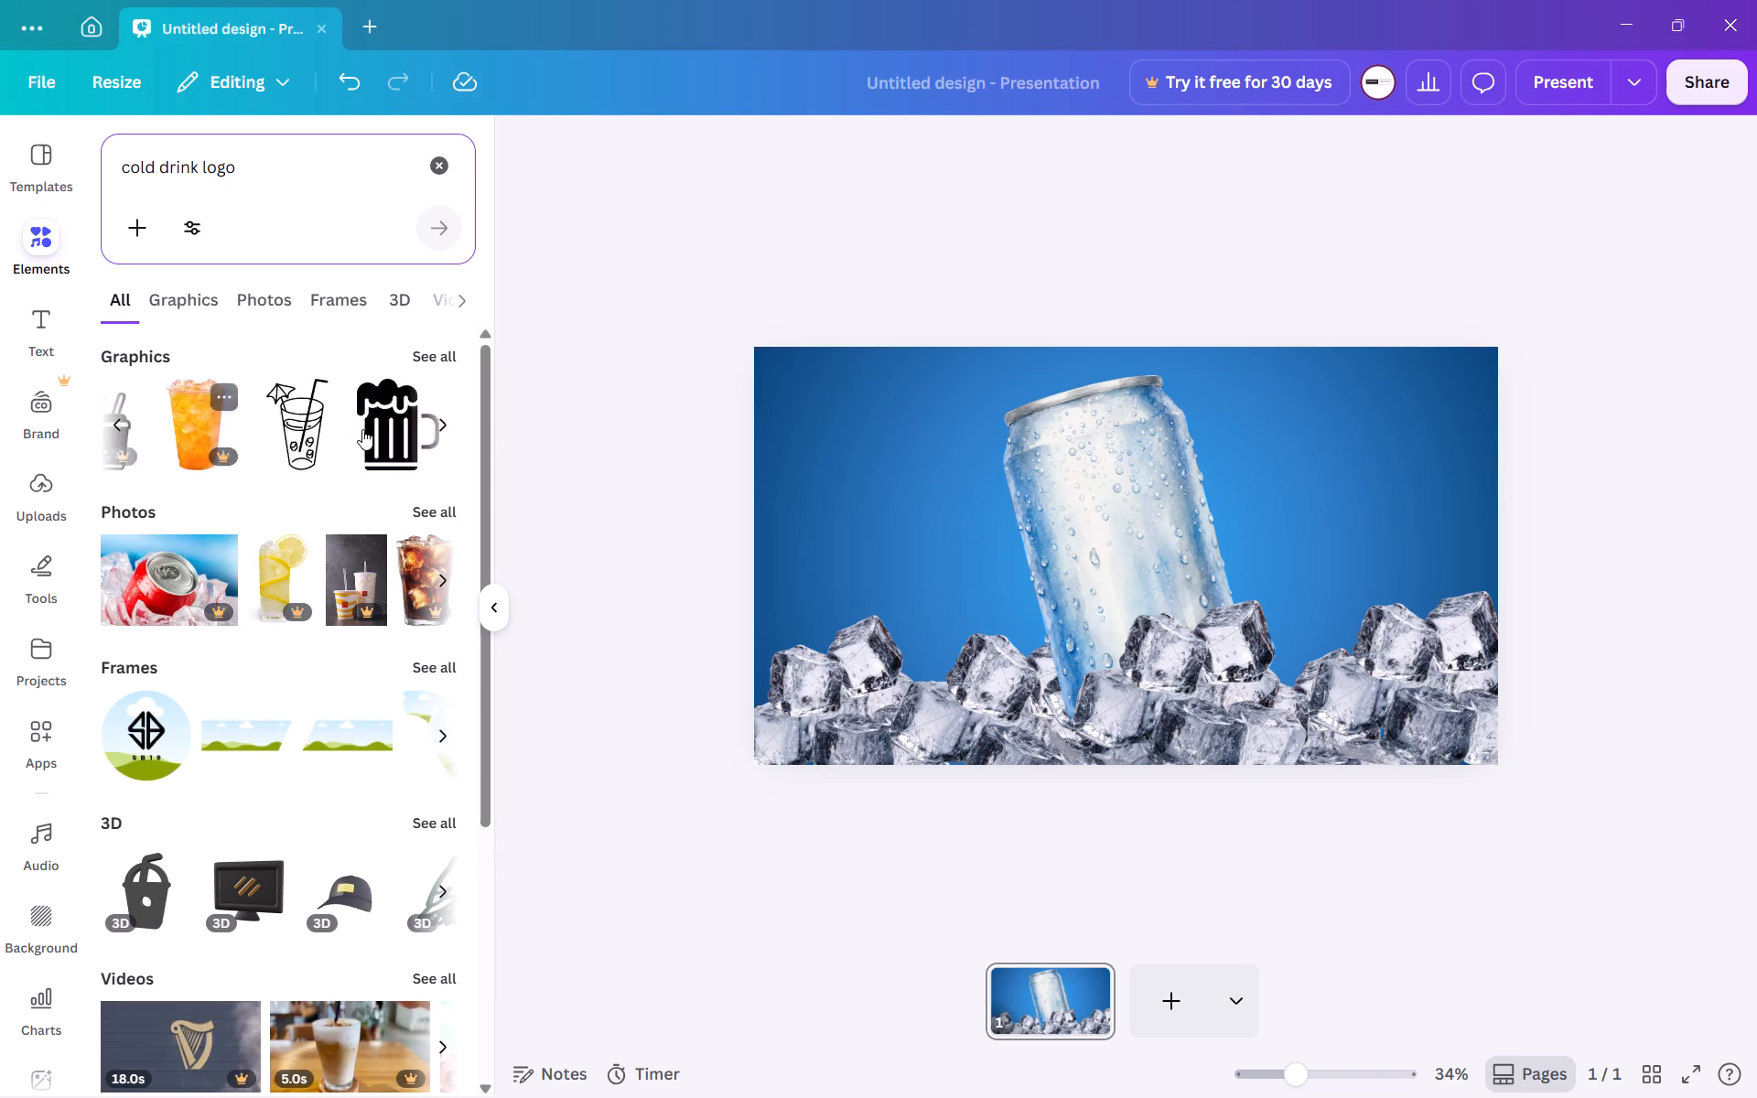
scroll(362, 429, "left", 1)
scroll(247, 426, "left", 1)
scroll(247, 426, "right", 2)
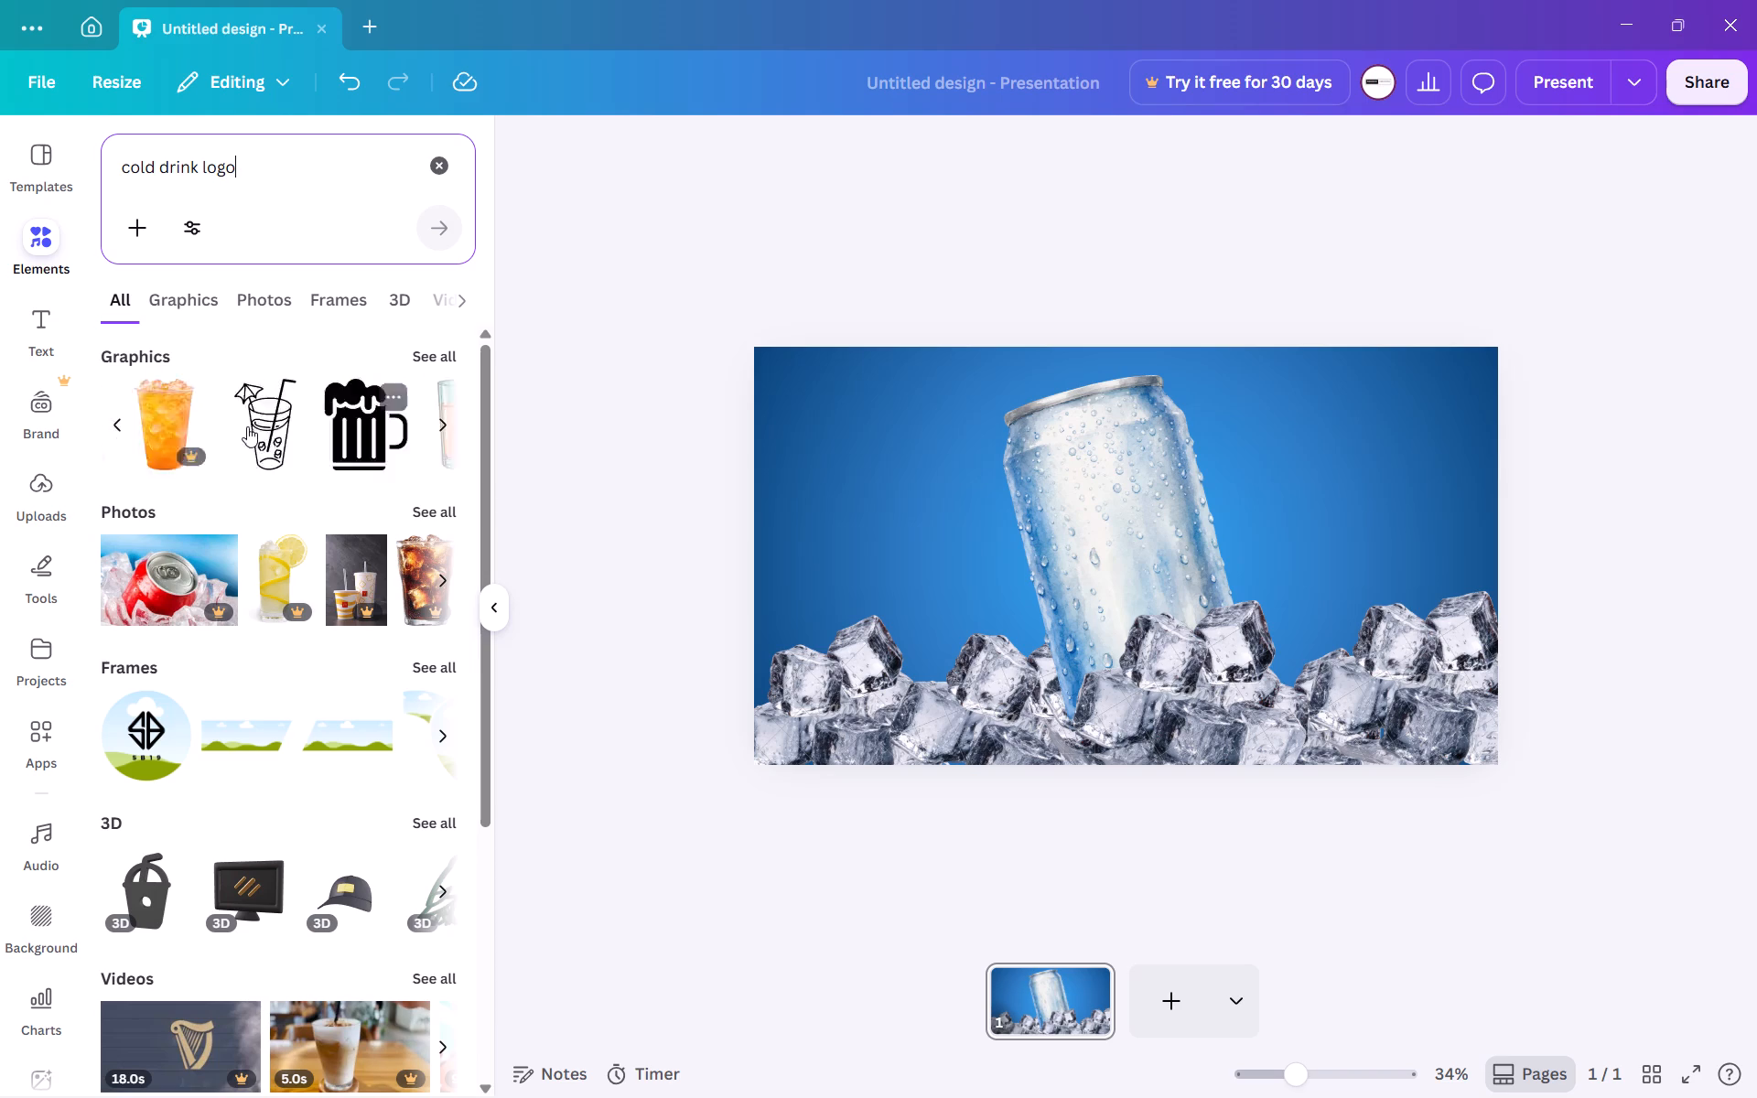
scroll(247, 426, "right", 7)
Search the elements library for "cola logo" and look through the graphics results.
triple_click(184, 175)
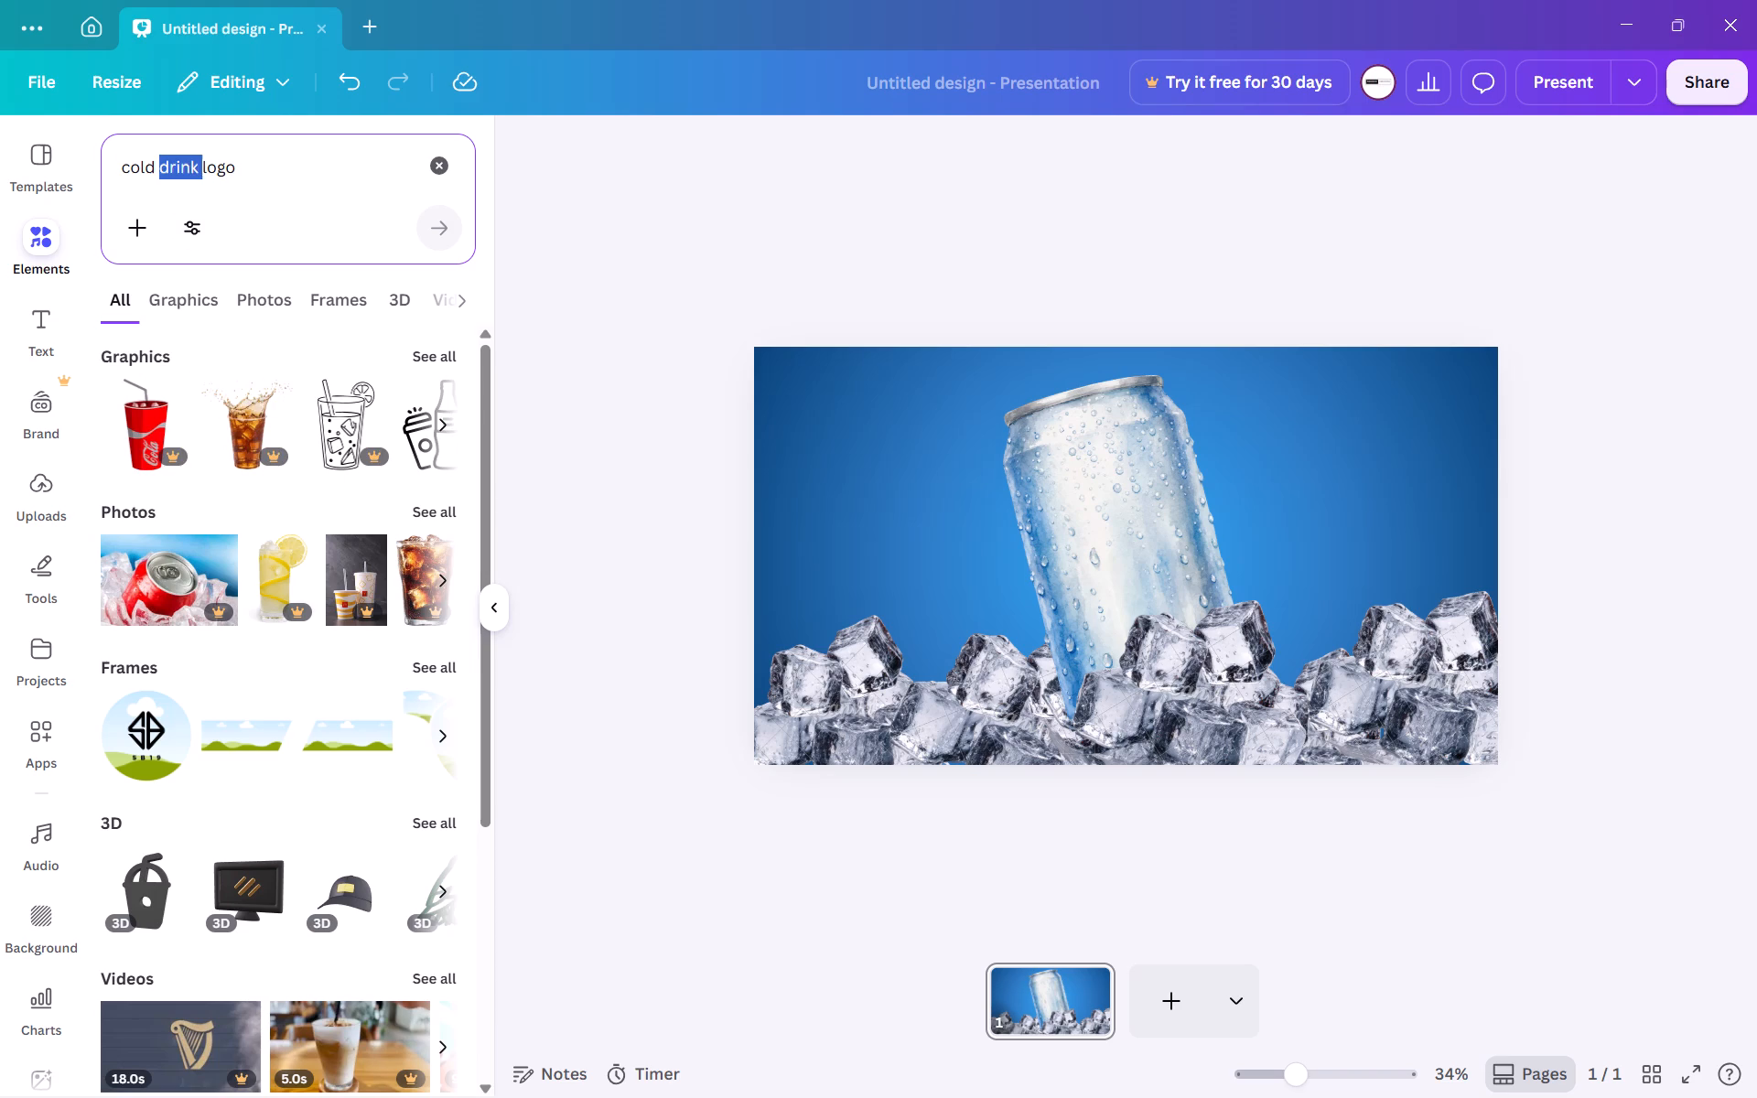
type("cola logo")
key("Return")
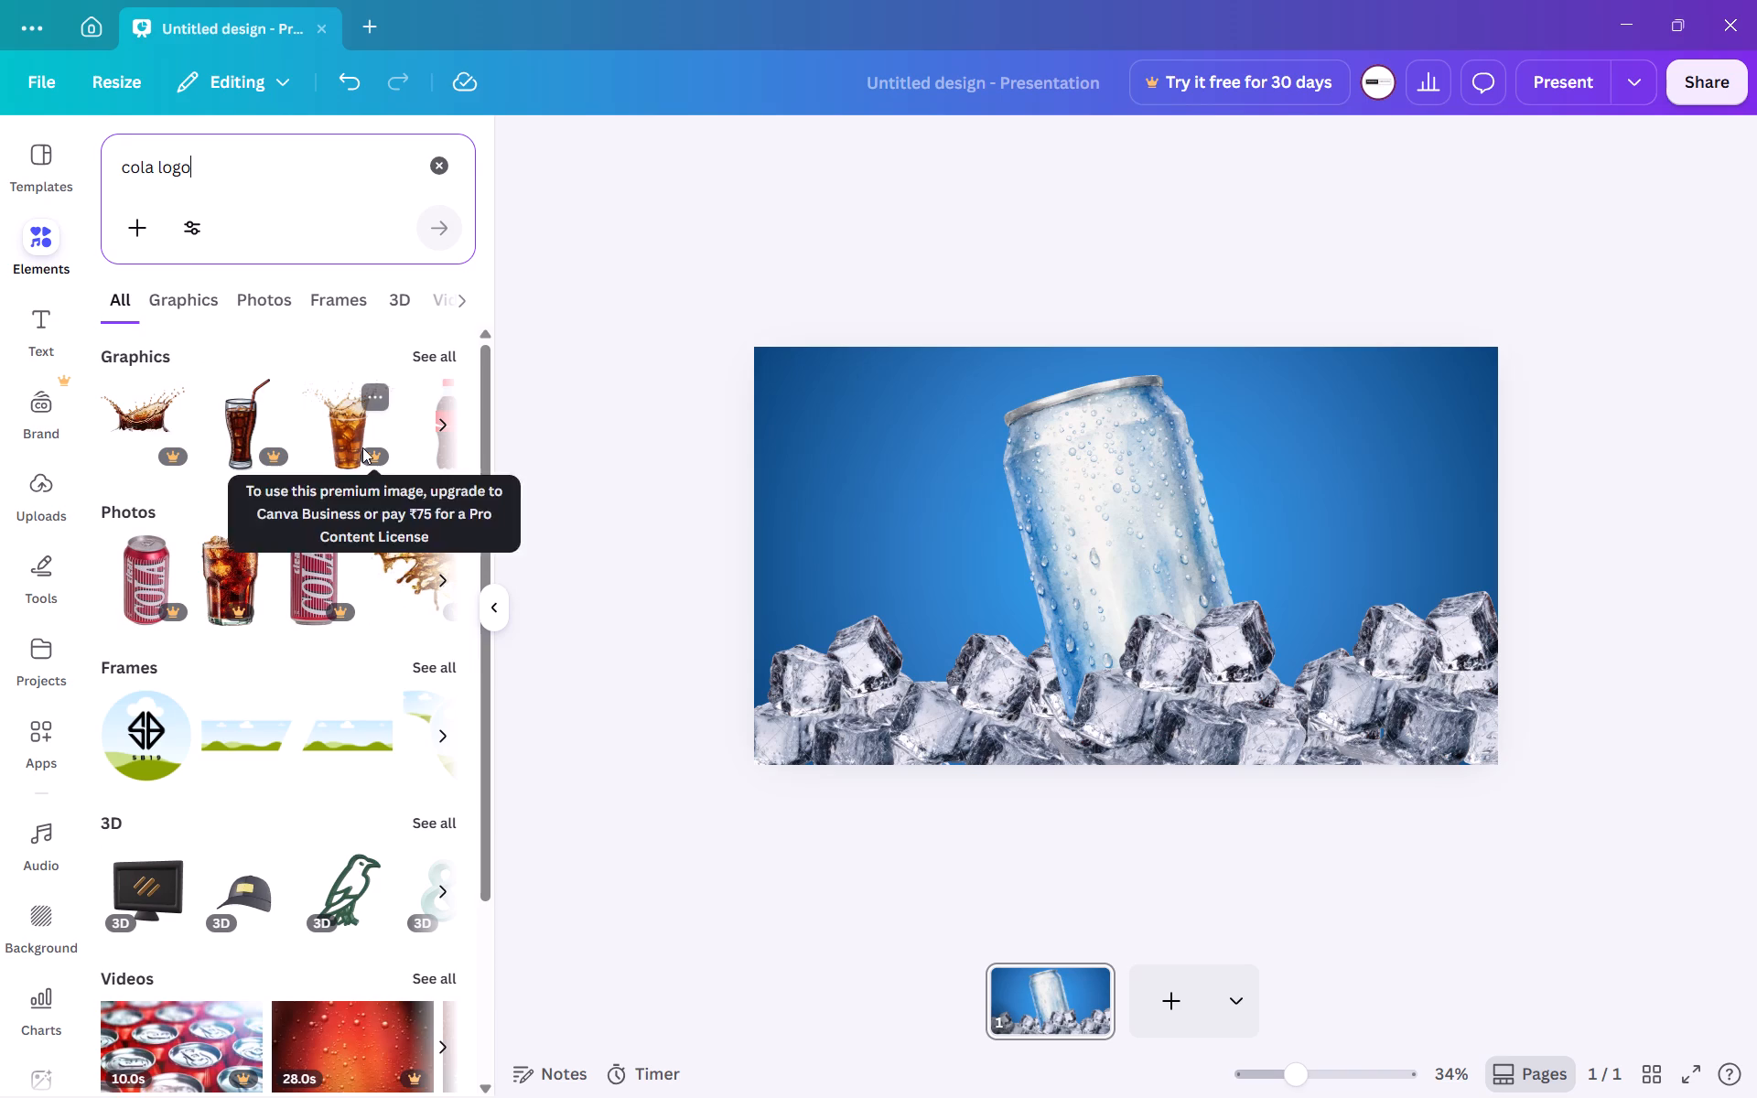
scroll(362, 447, "left", 4)
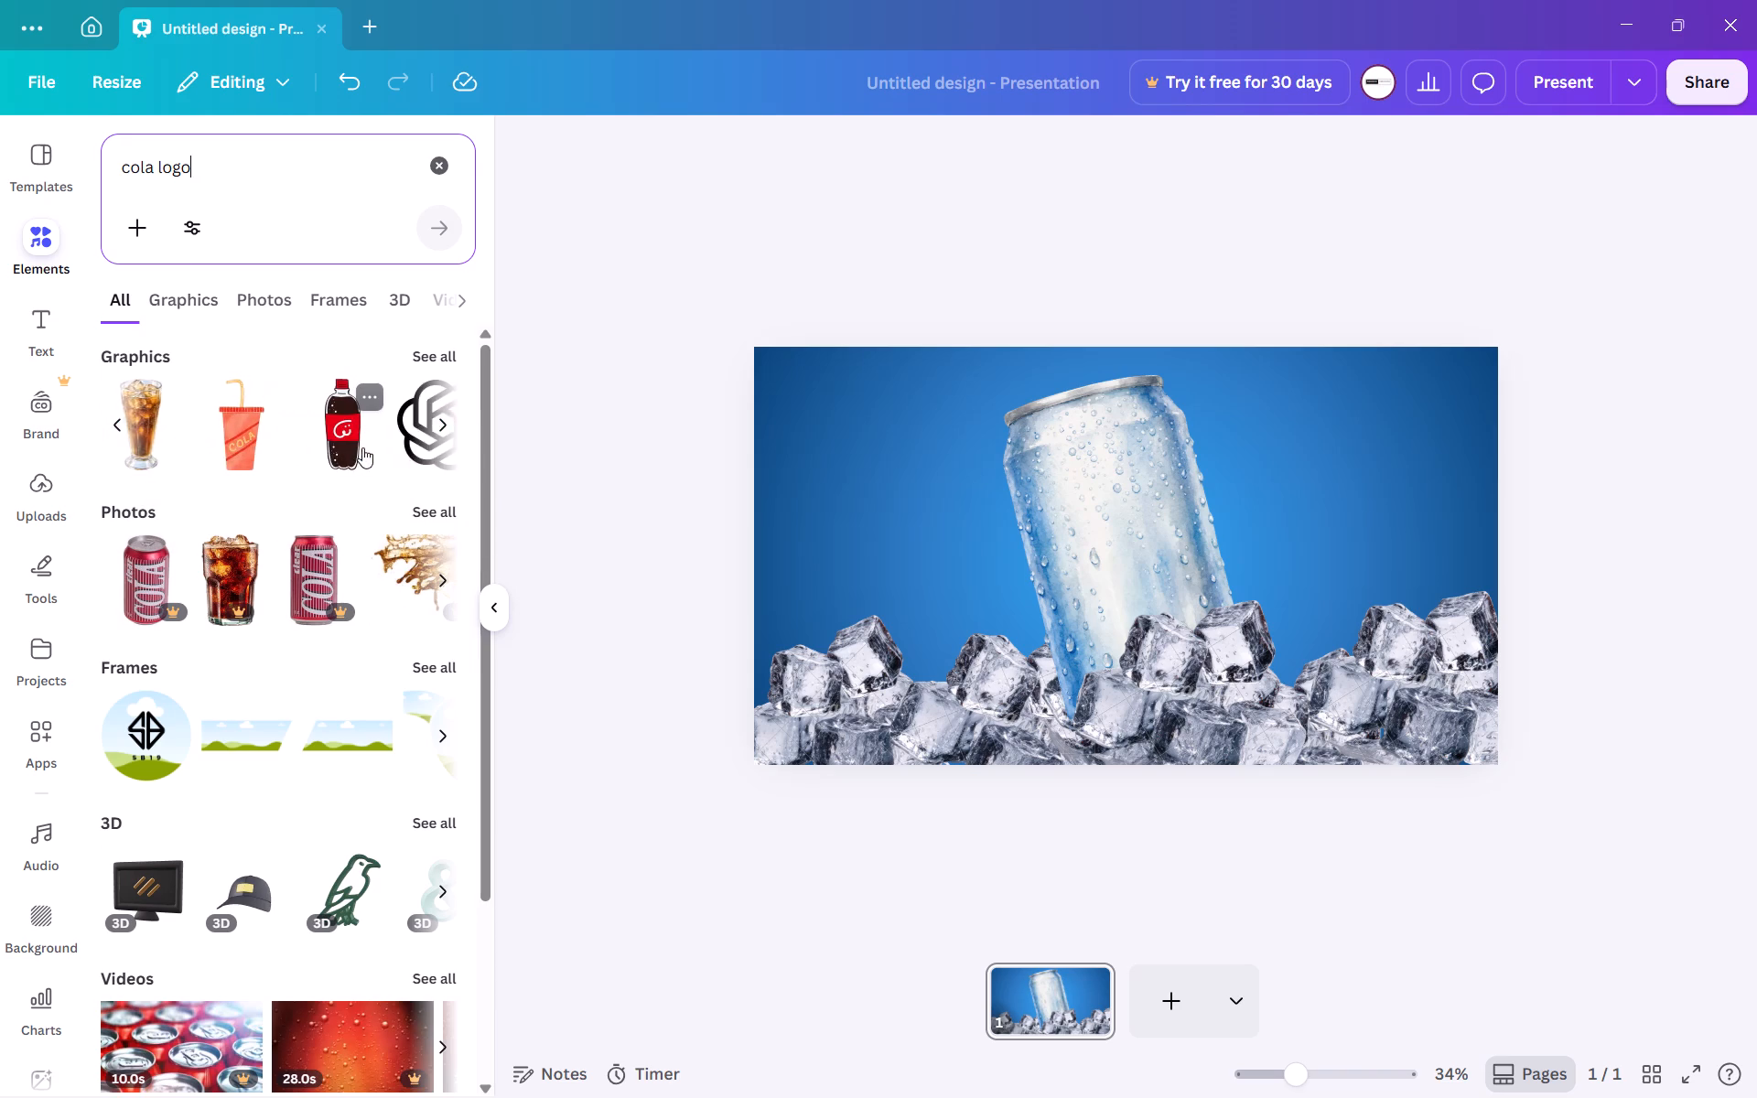
scroll(362, 447, "left", 2)
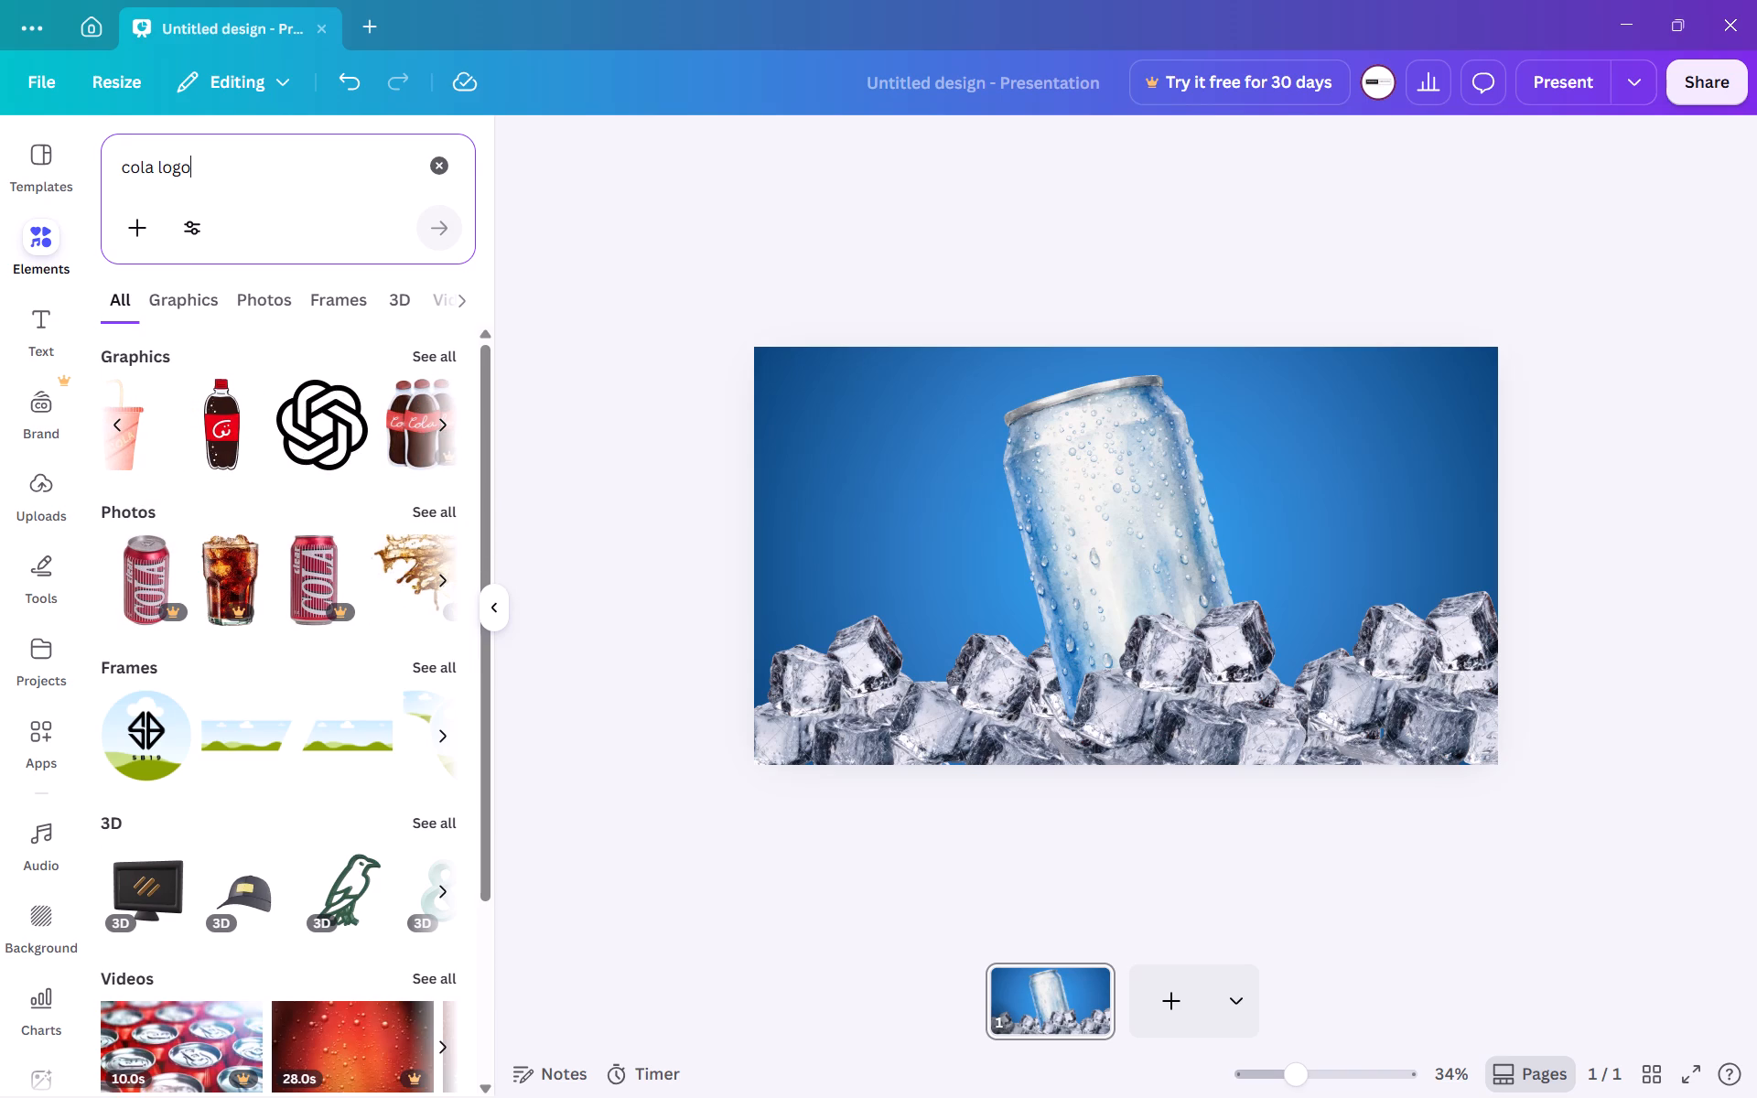
Search the elements library for "pepesi logo".
left_click_drag(210, 167, 74, 183)
type("pepeso")
key("BackSpace")
key("BackSpace")
type("i")
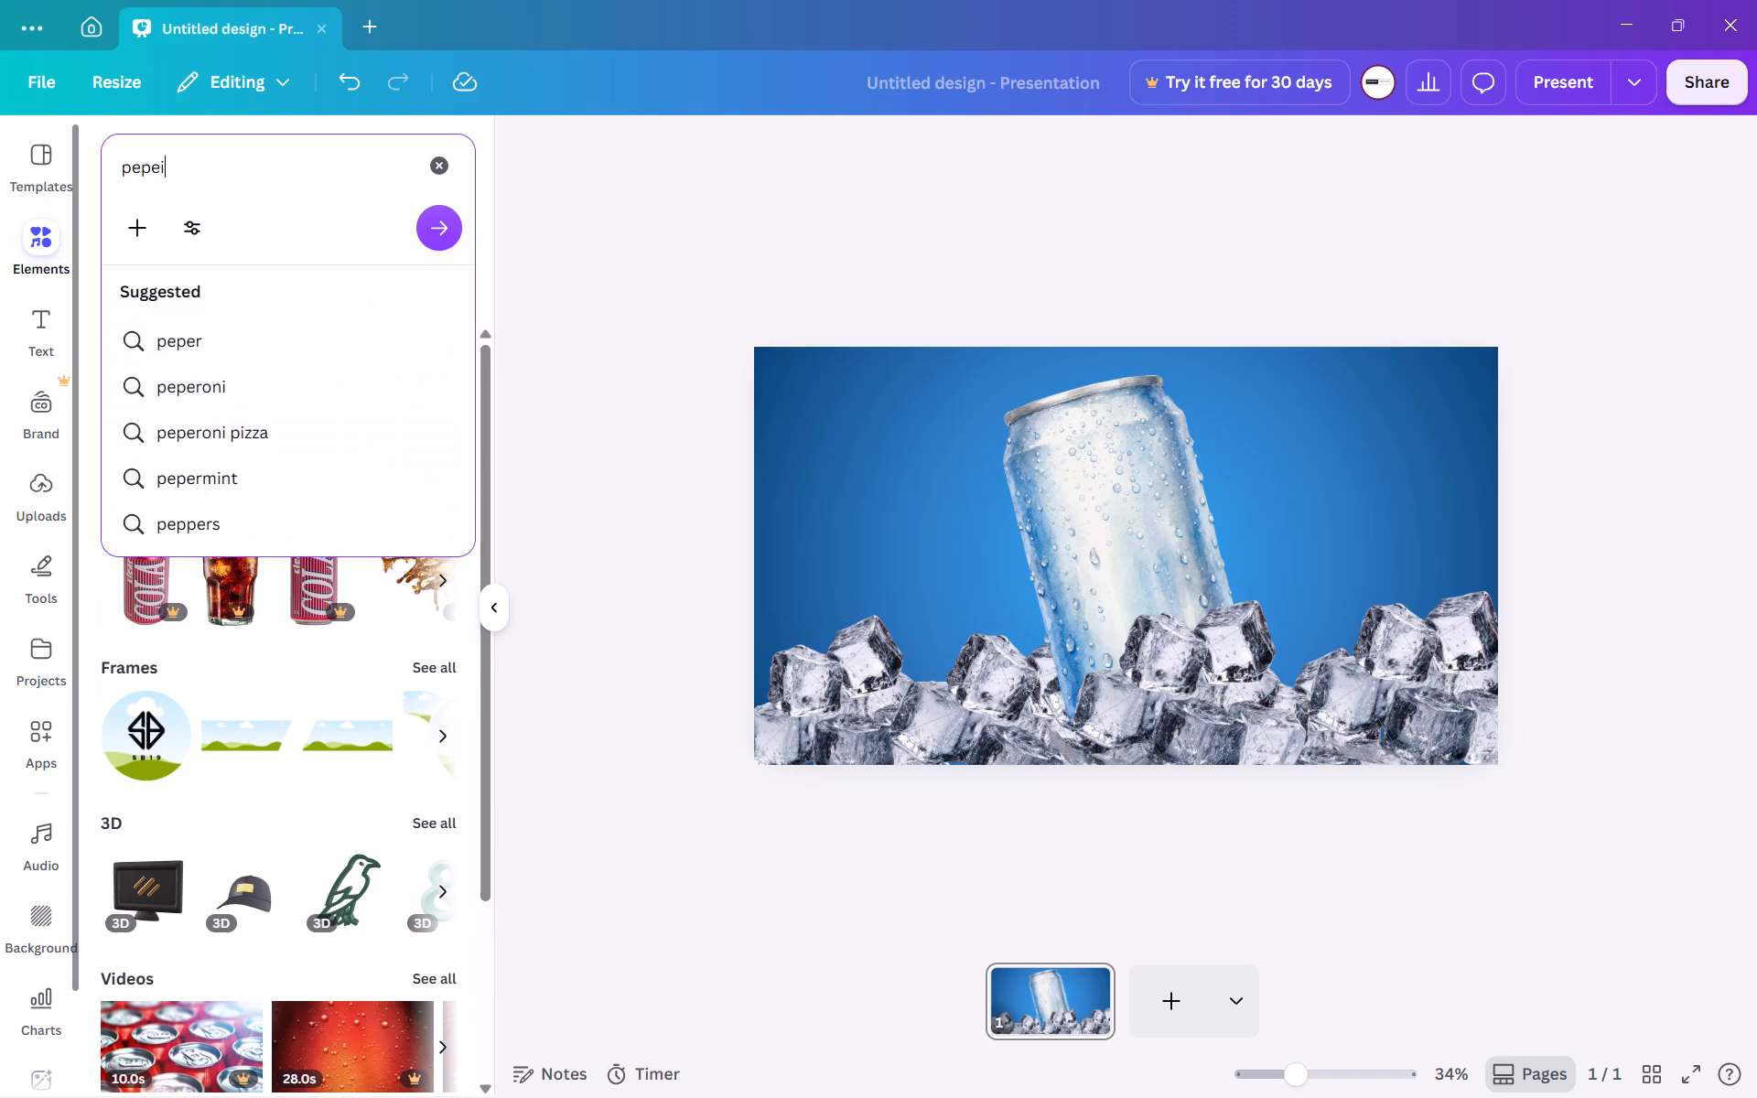
key("space")
key("BackSpace")
key("BackSpace")
type("si logo")
key("Return")
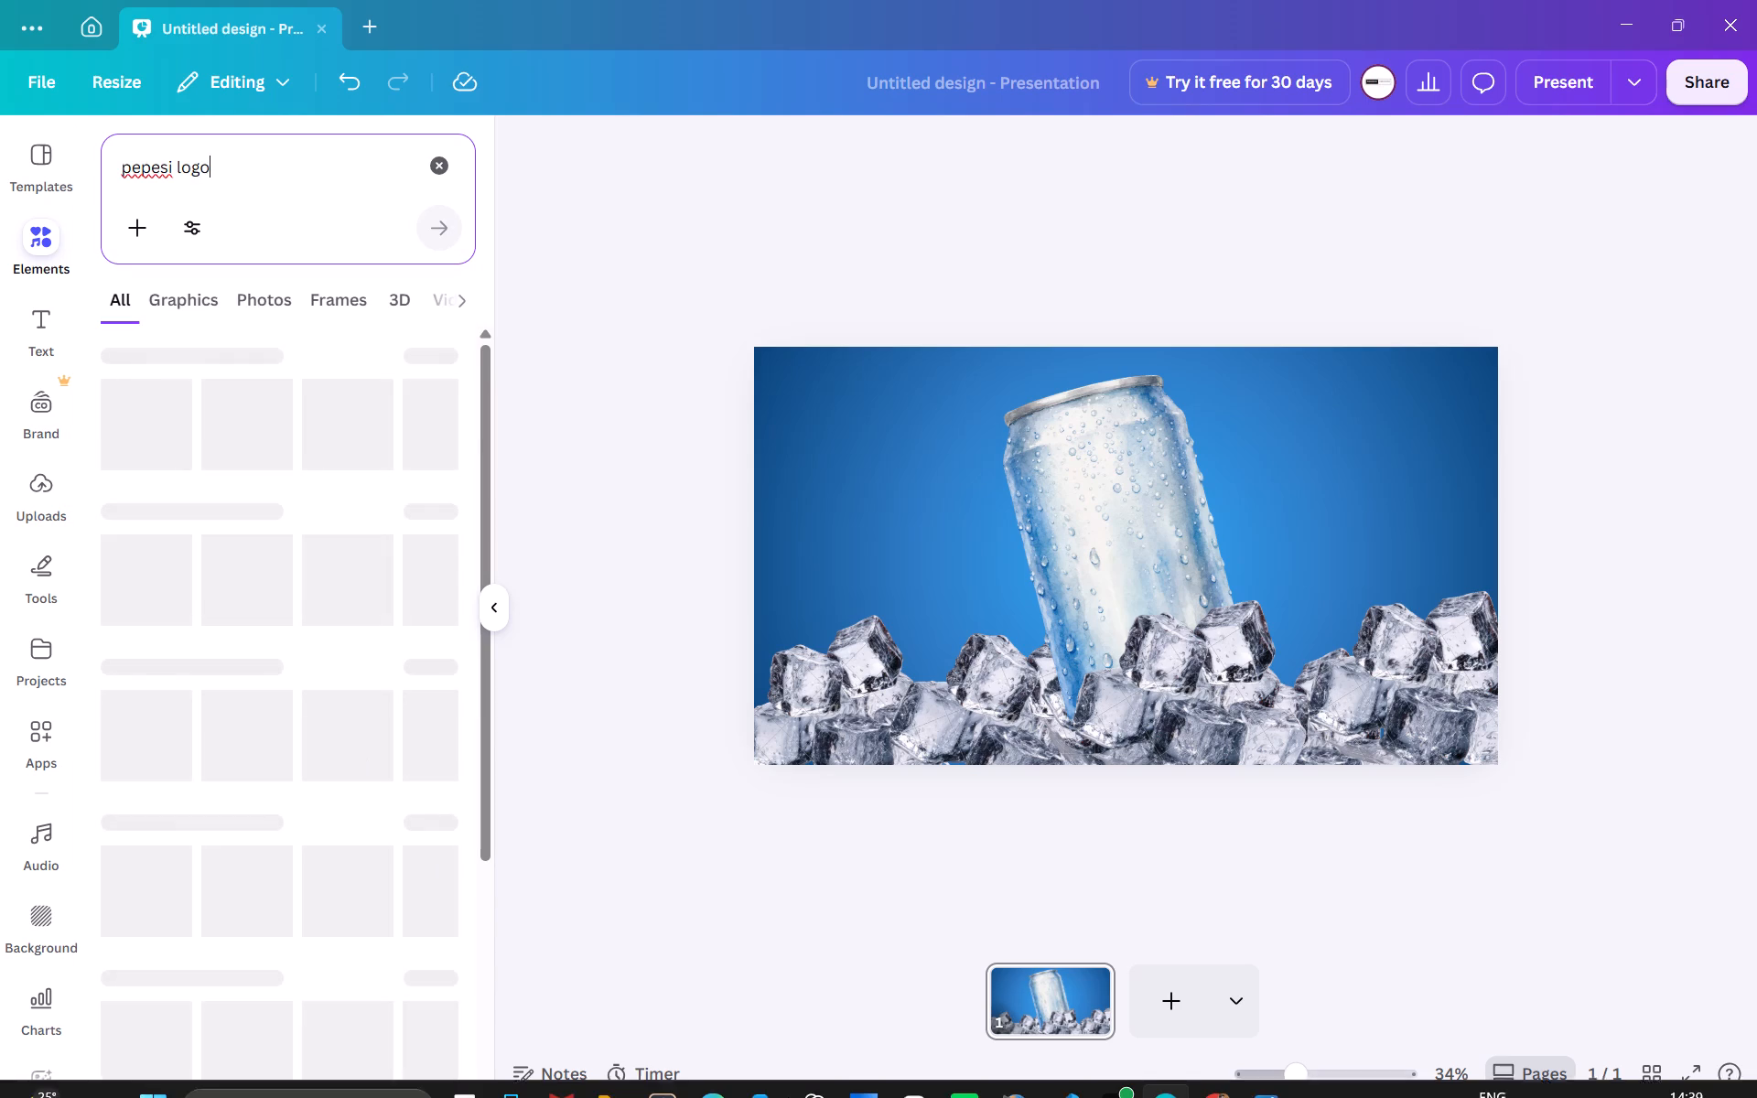
Switch to Chrome, search Google for "pepso logo" and preview the Vistaprint and Wikimedia Commons logo images.
left_click(1213, 1078)
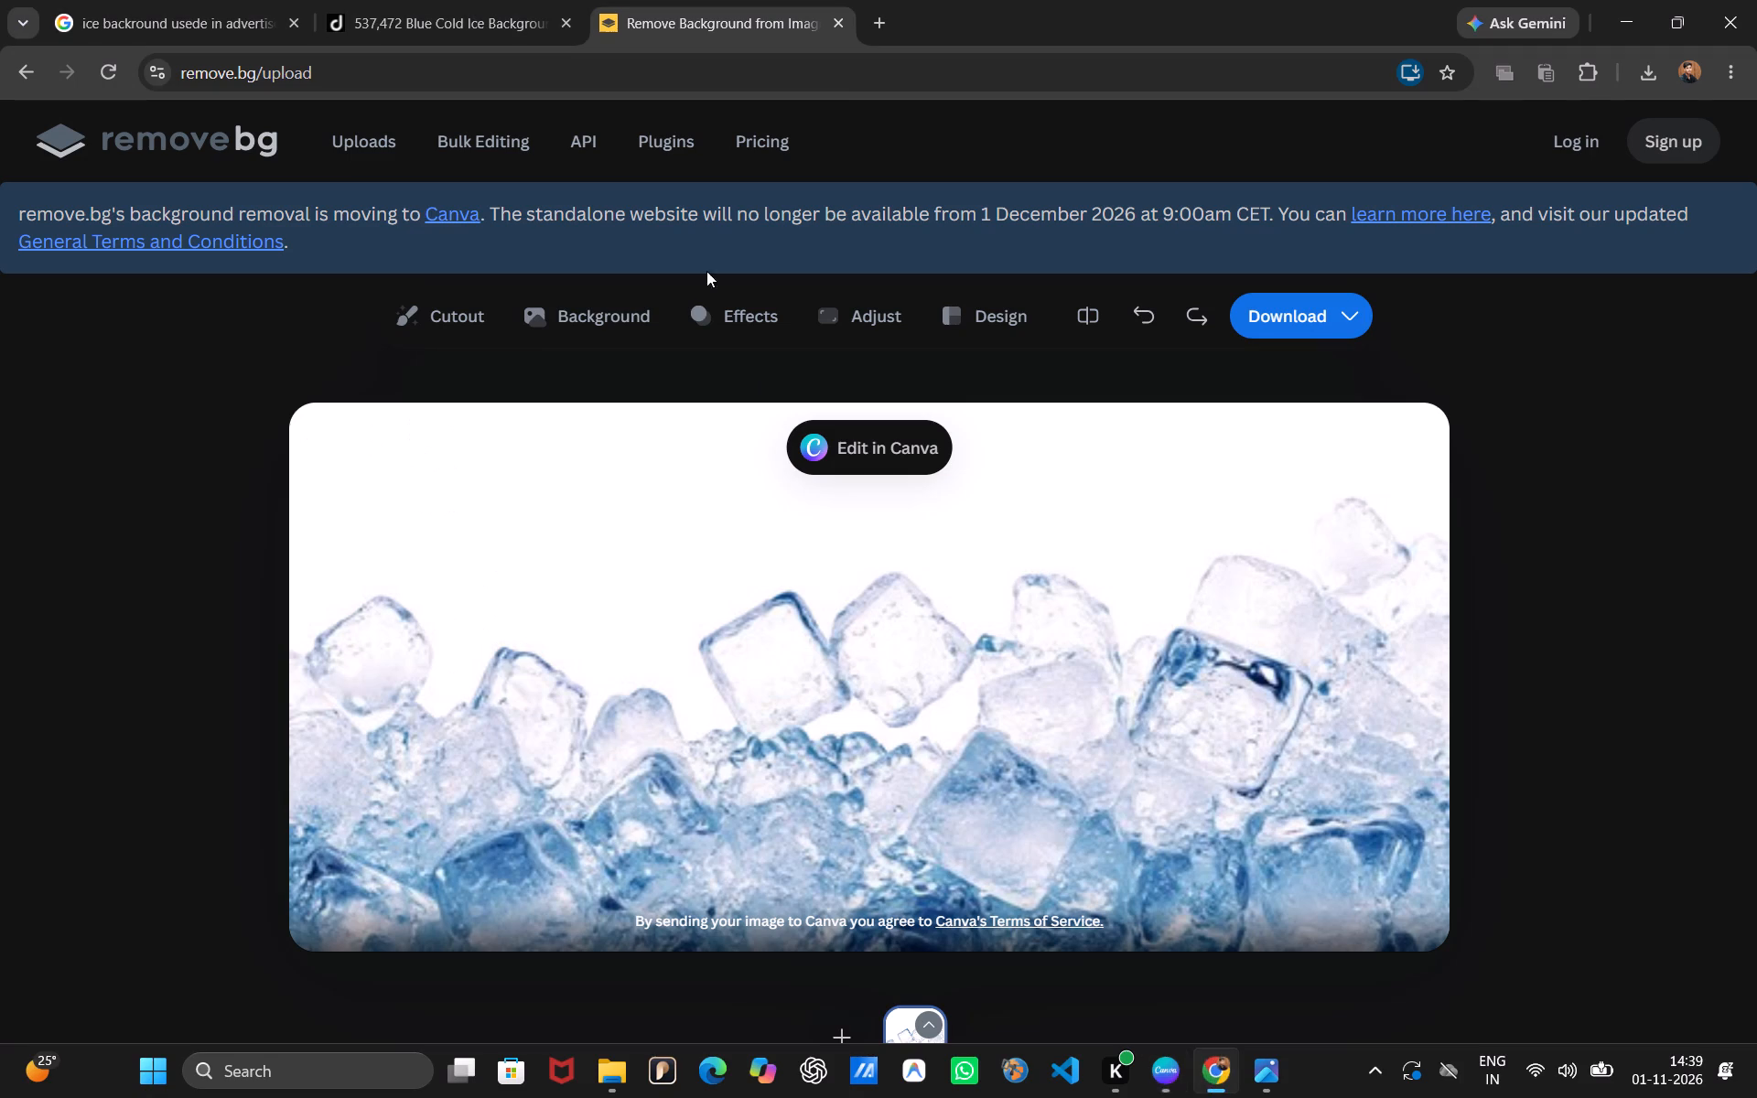
left_click(886, 23)
type("pepso logo")
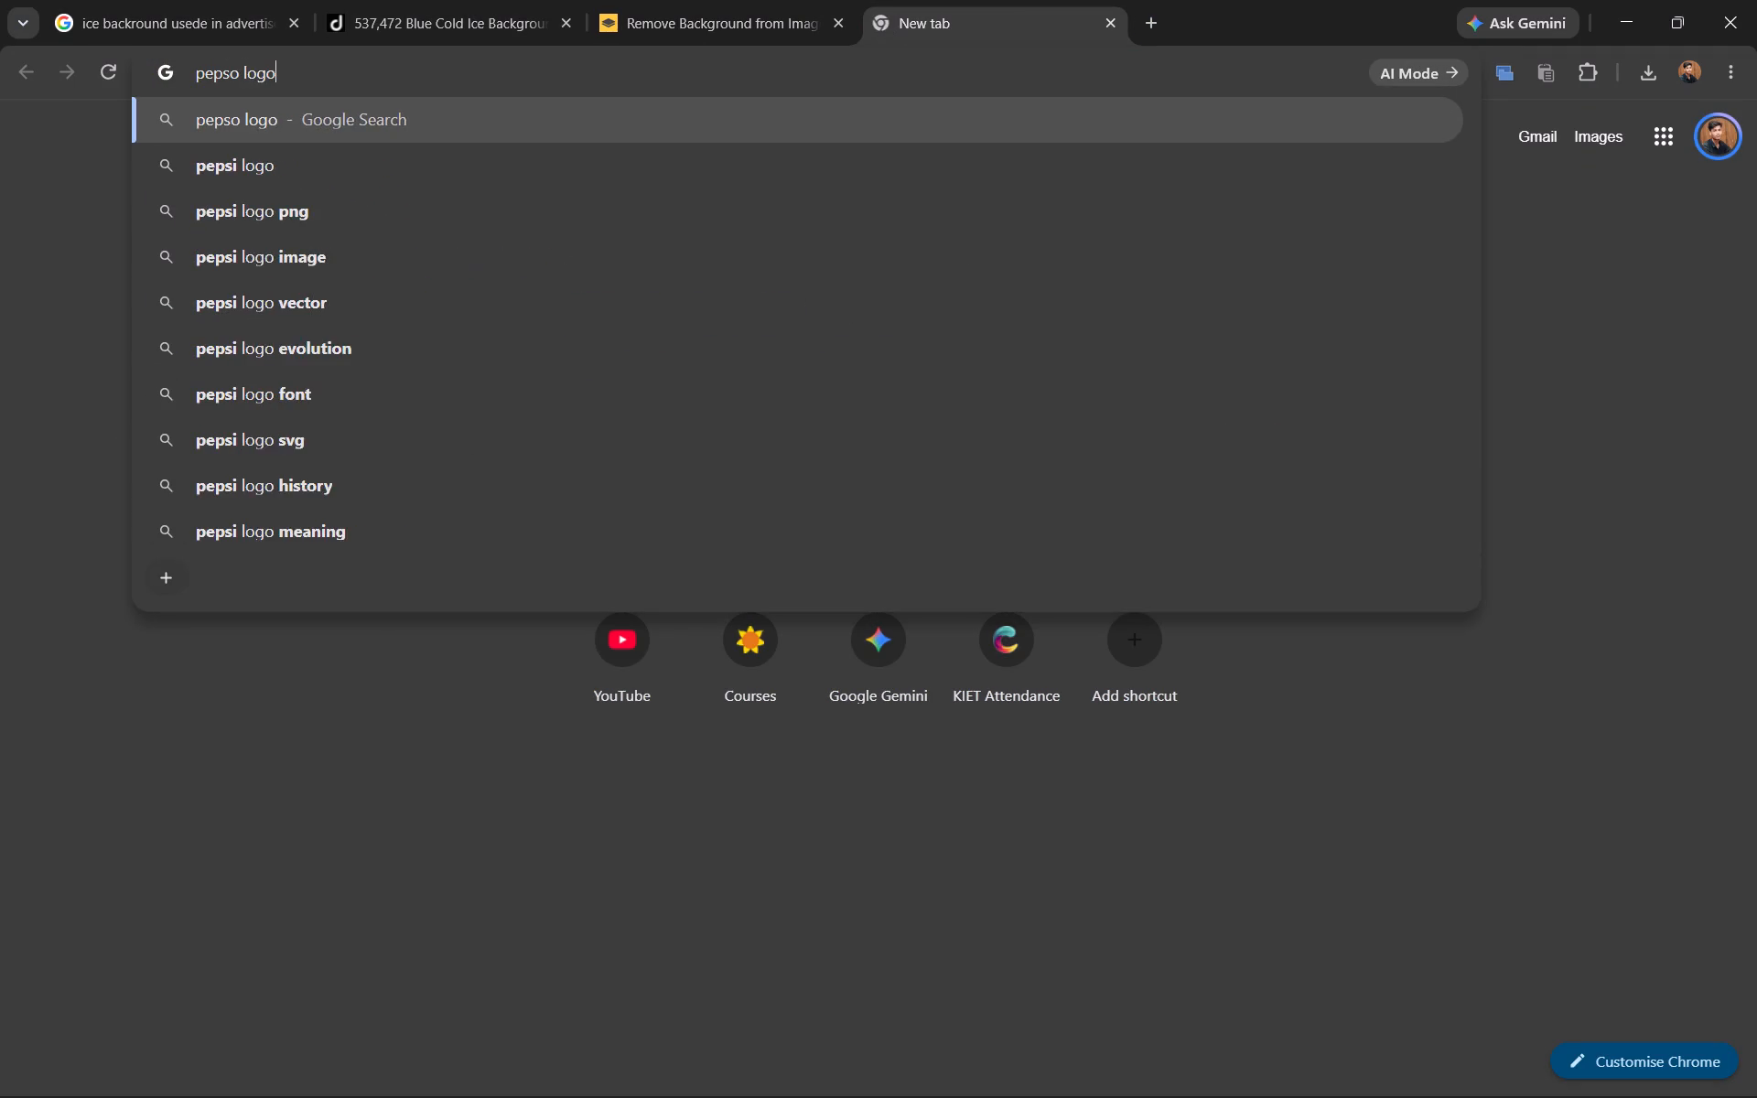
key("Return")
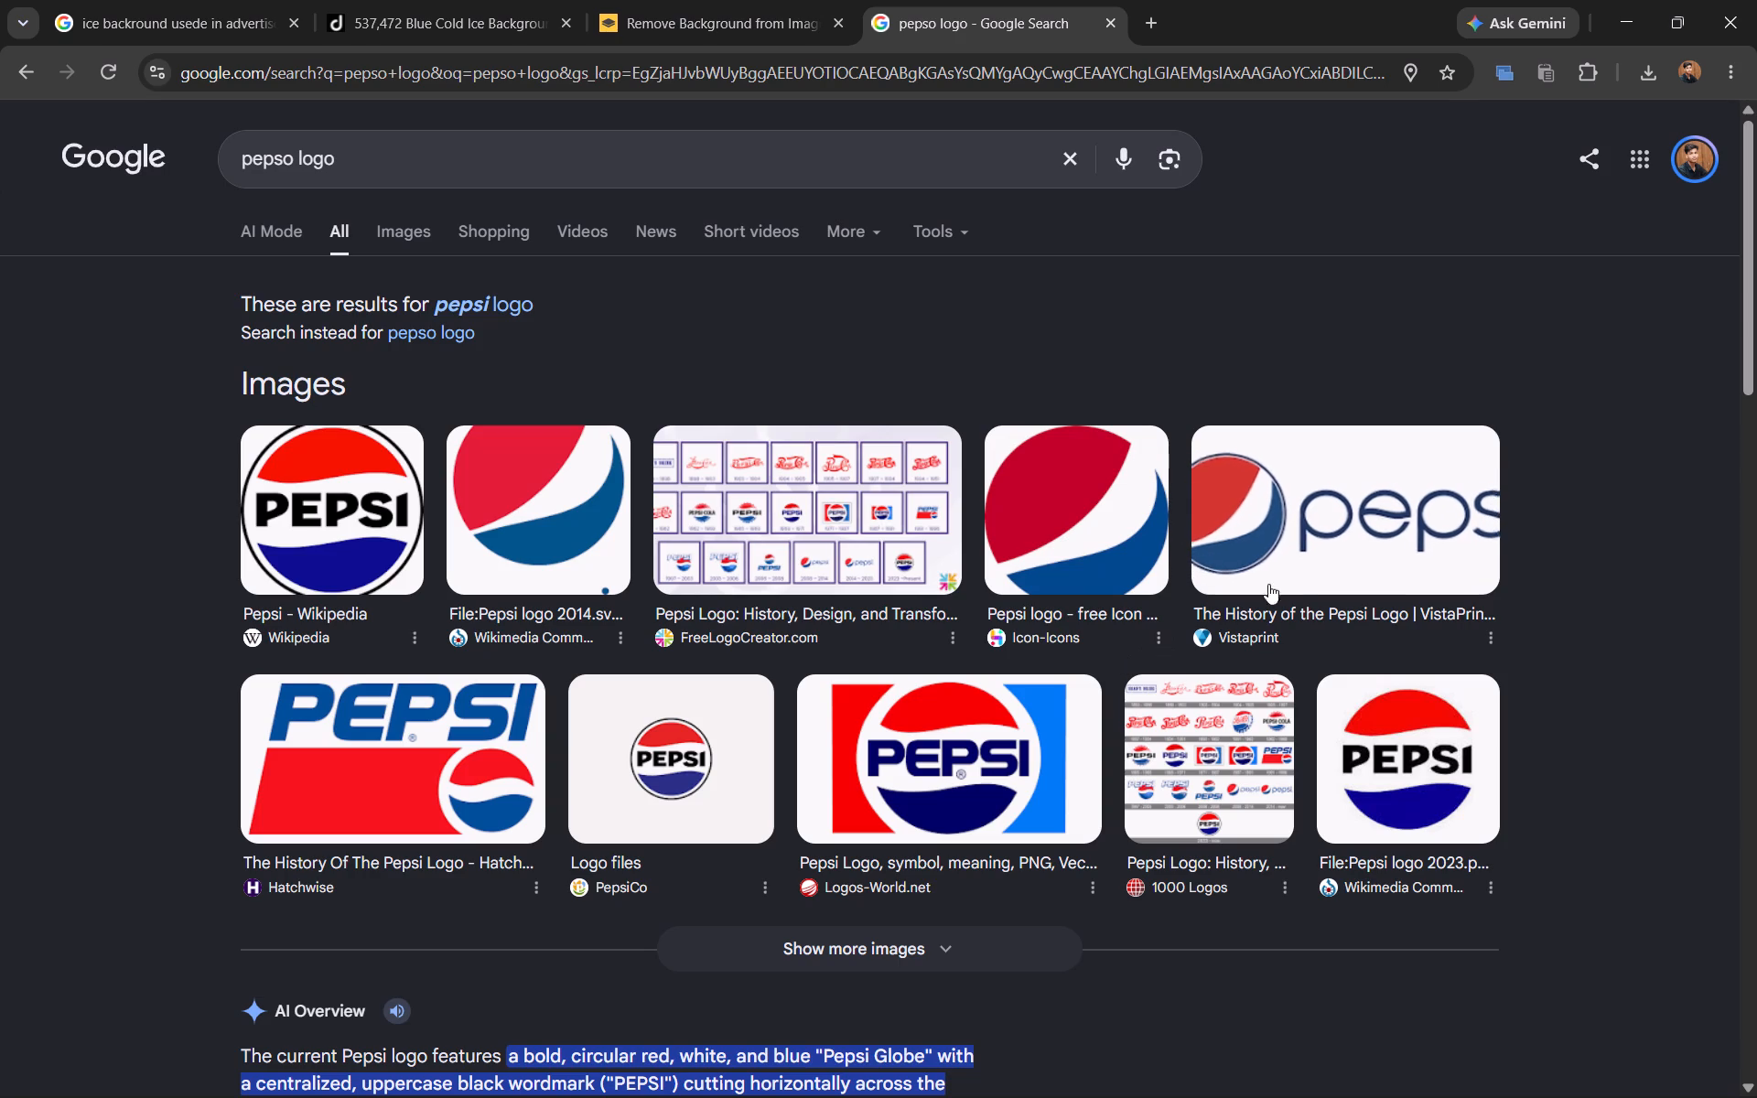
left_click(1313, 559)
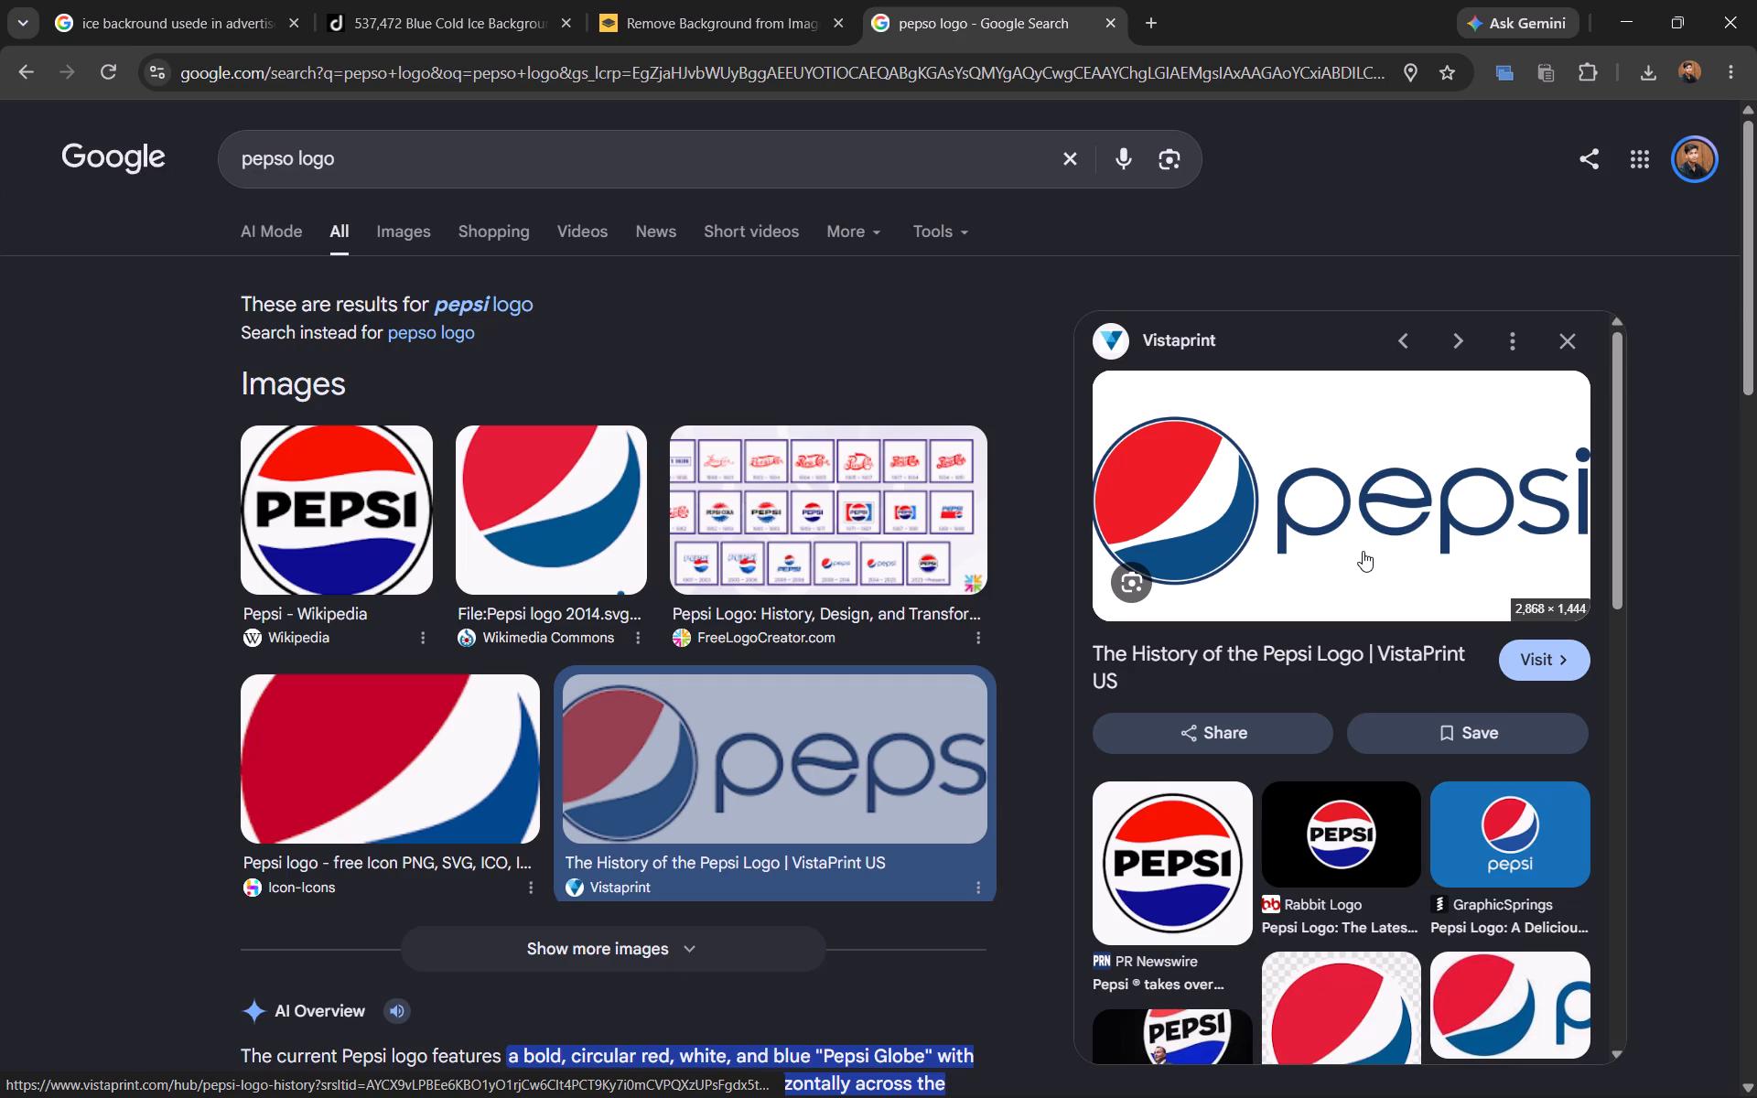
left_click(553, 522)
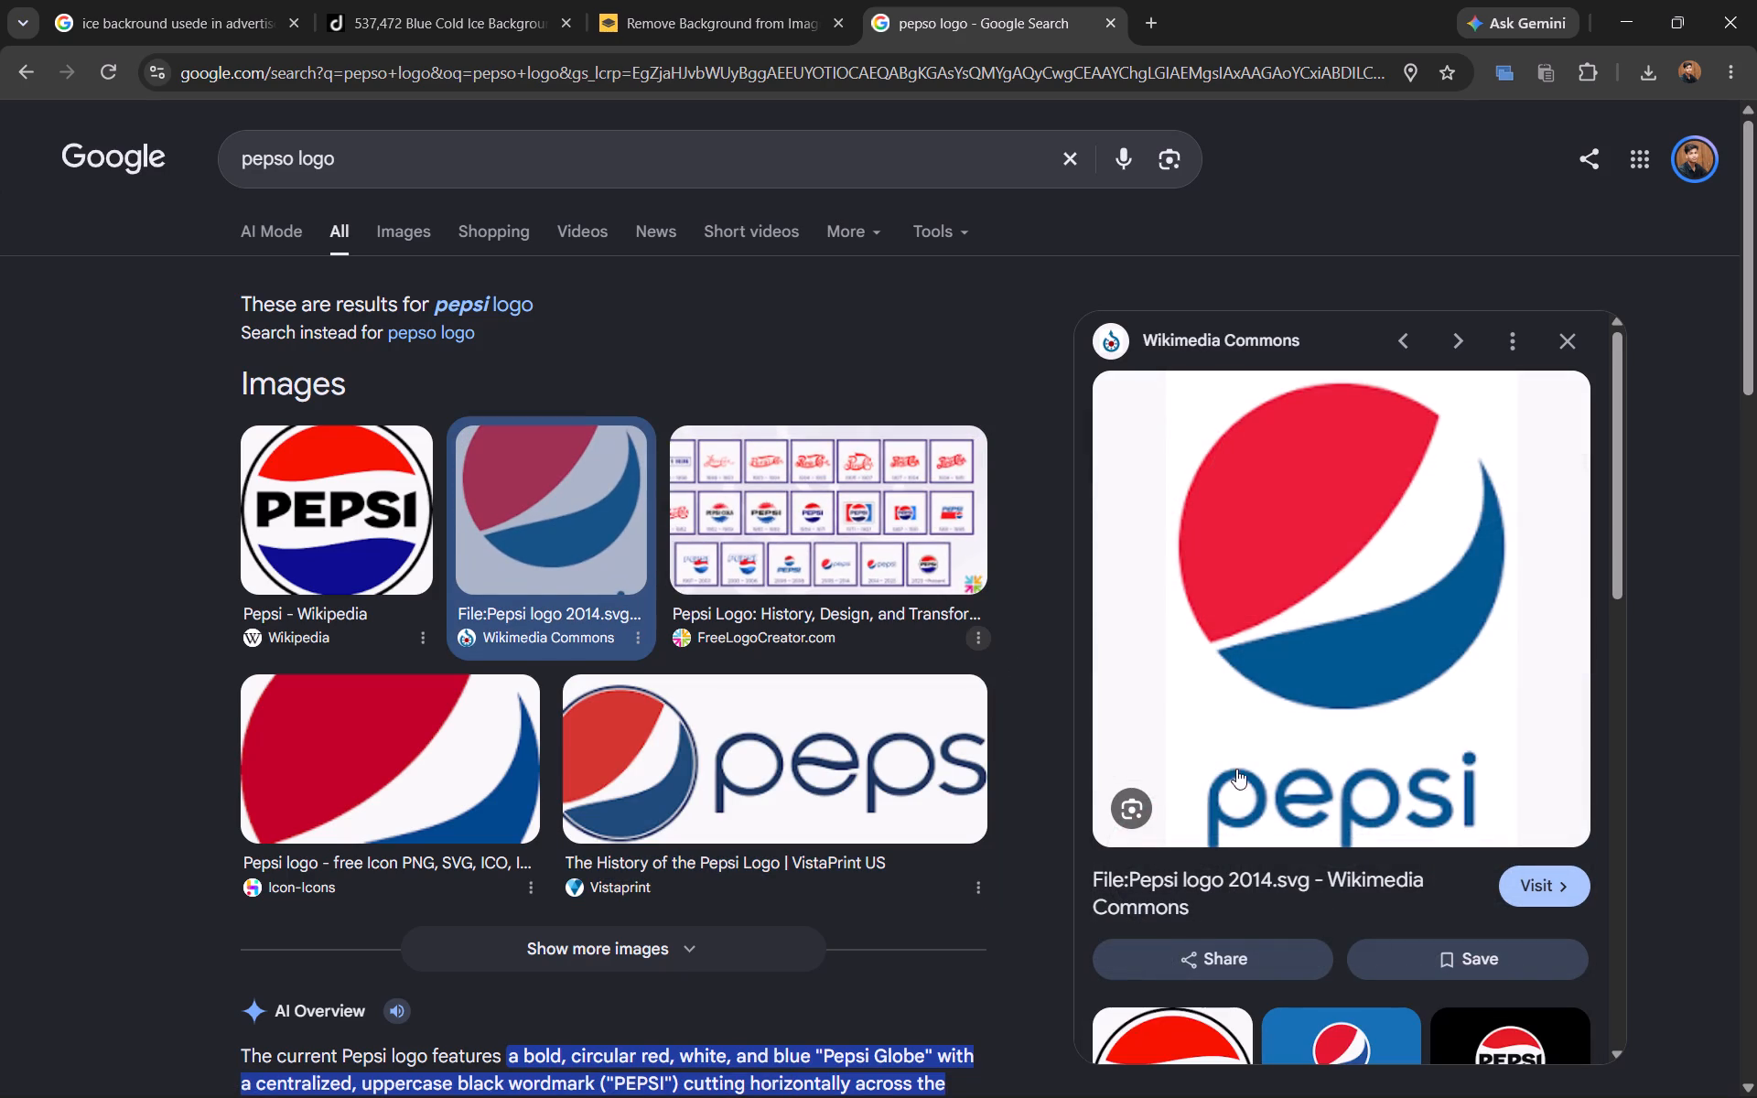
left_click(1568, 339)
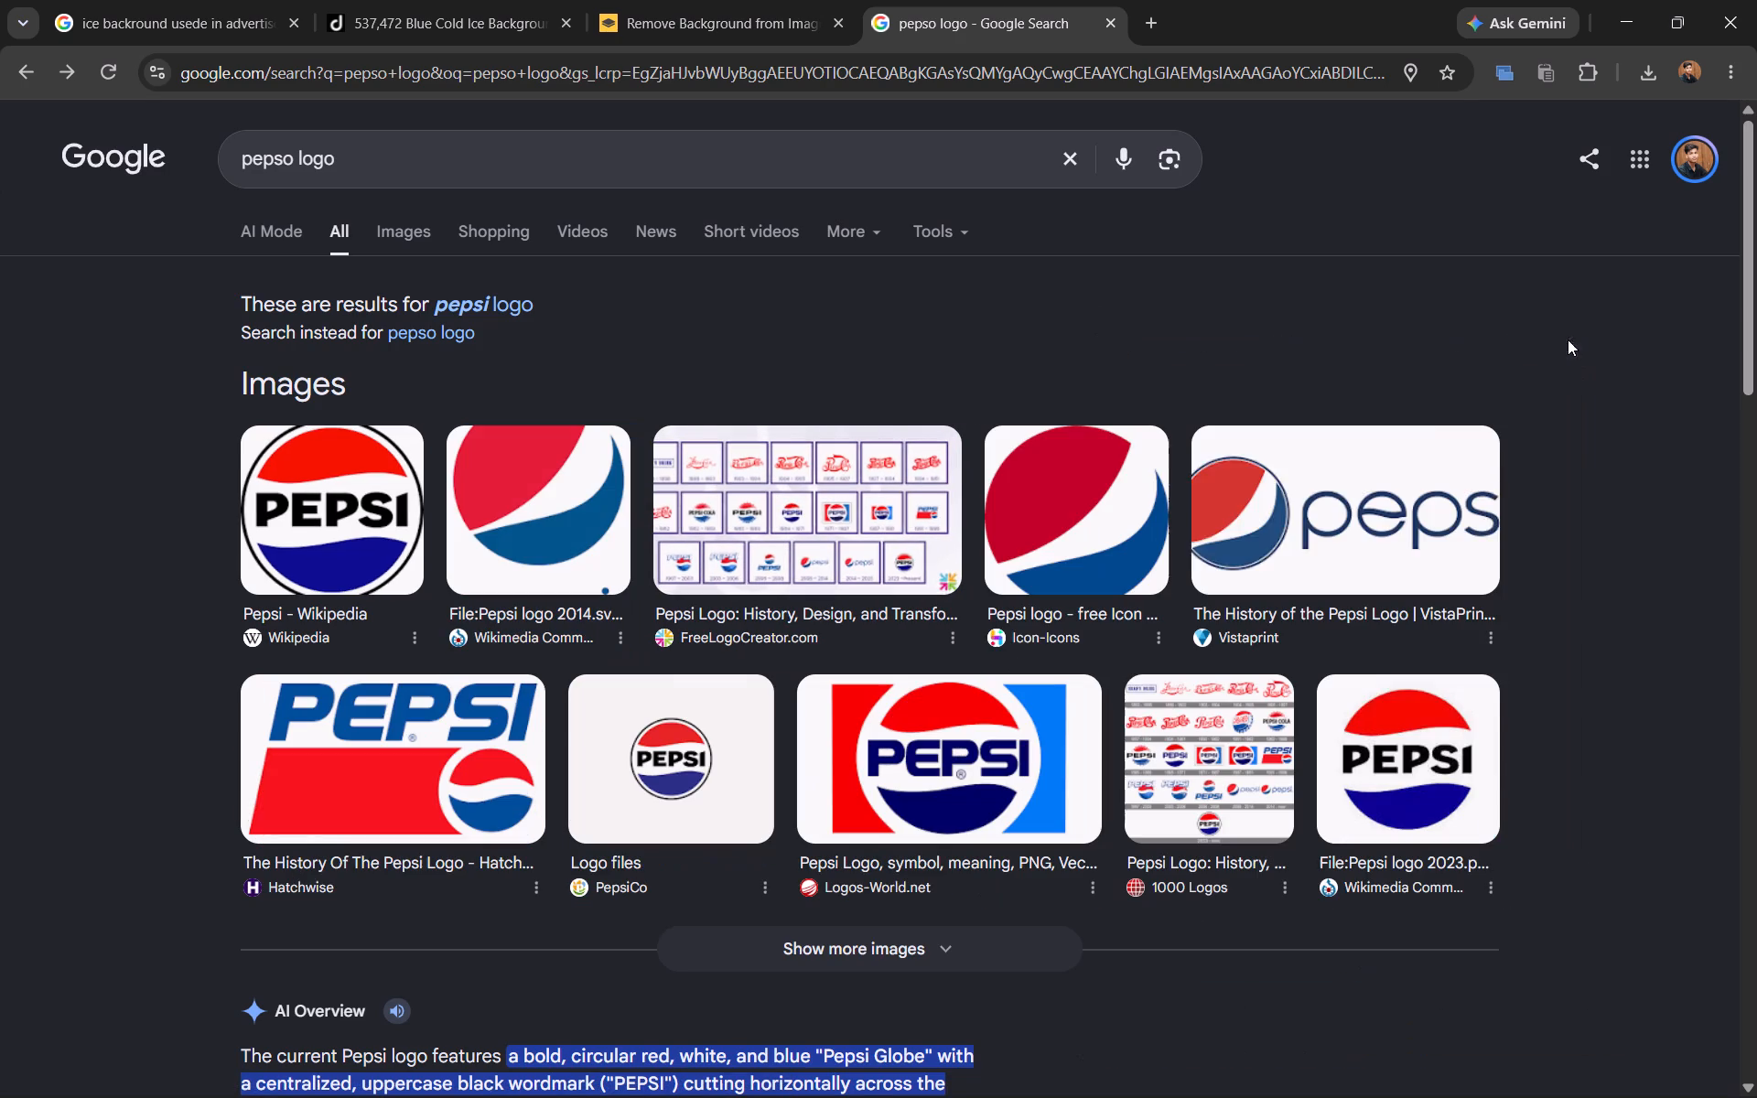
Save the Vistaprint Pepsi logo image to the Desktop as "pepsi logo" with the file type All Files.
left_click(1332, 564)
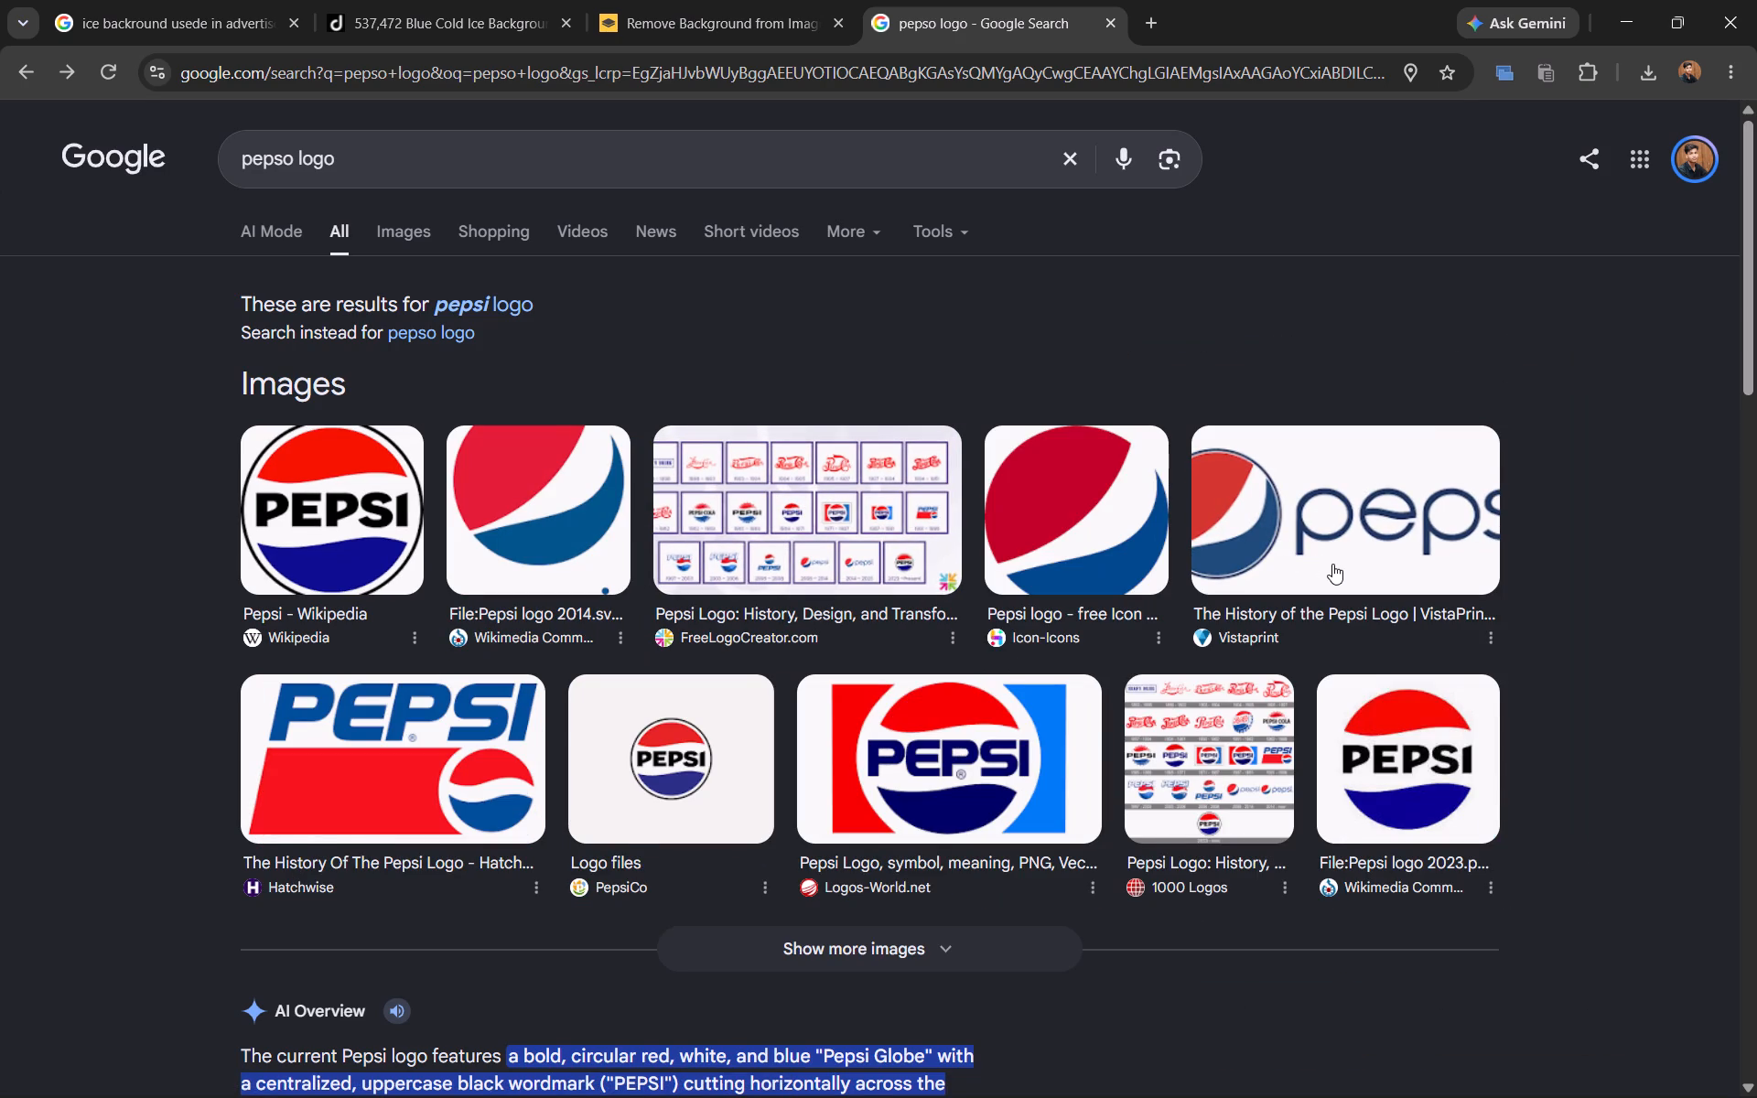
right_click(1332, 564)
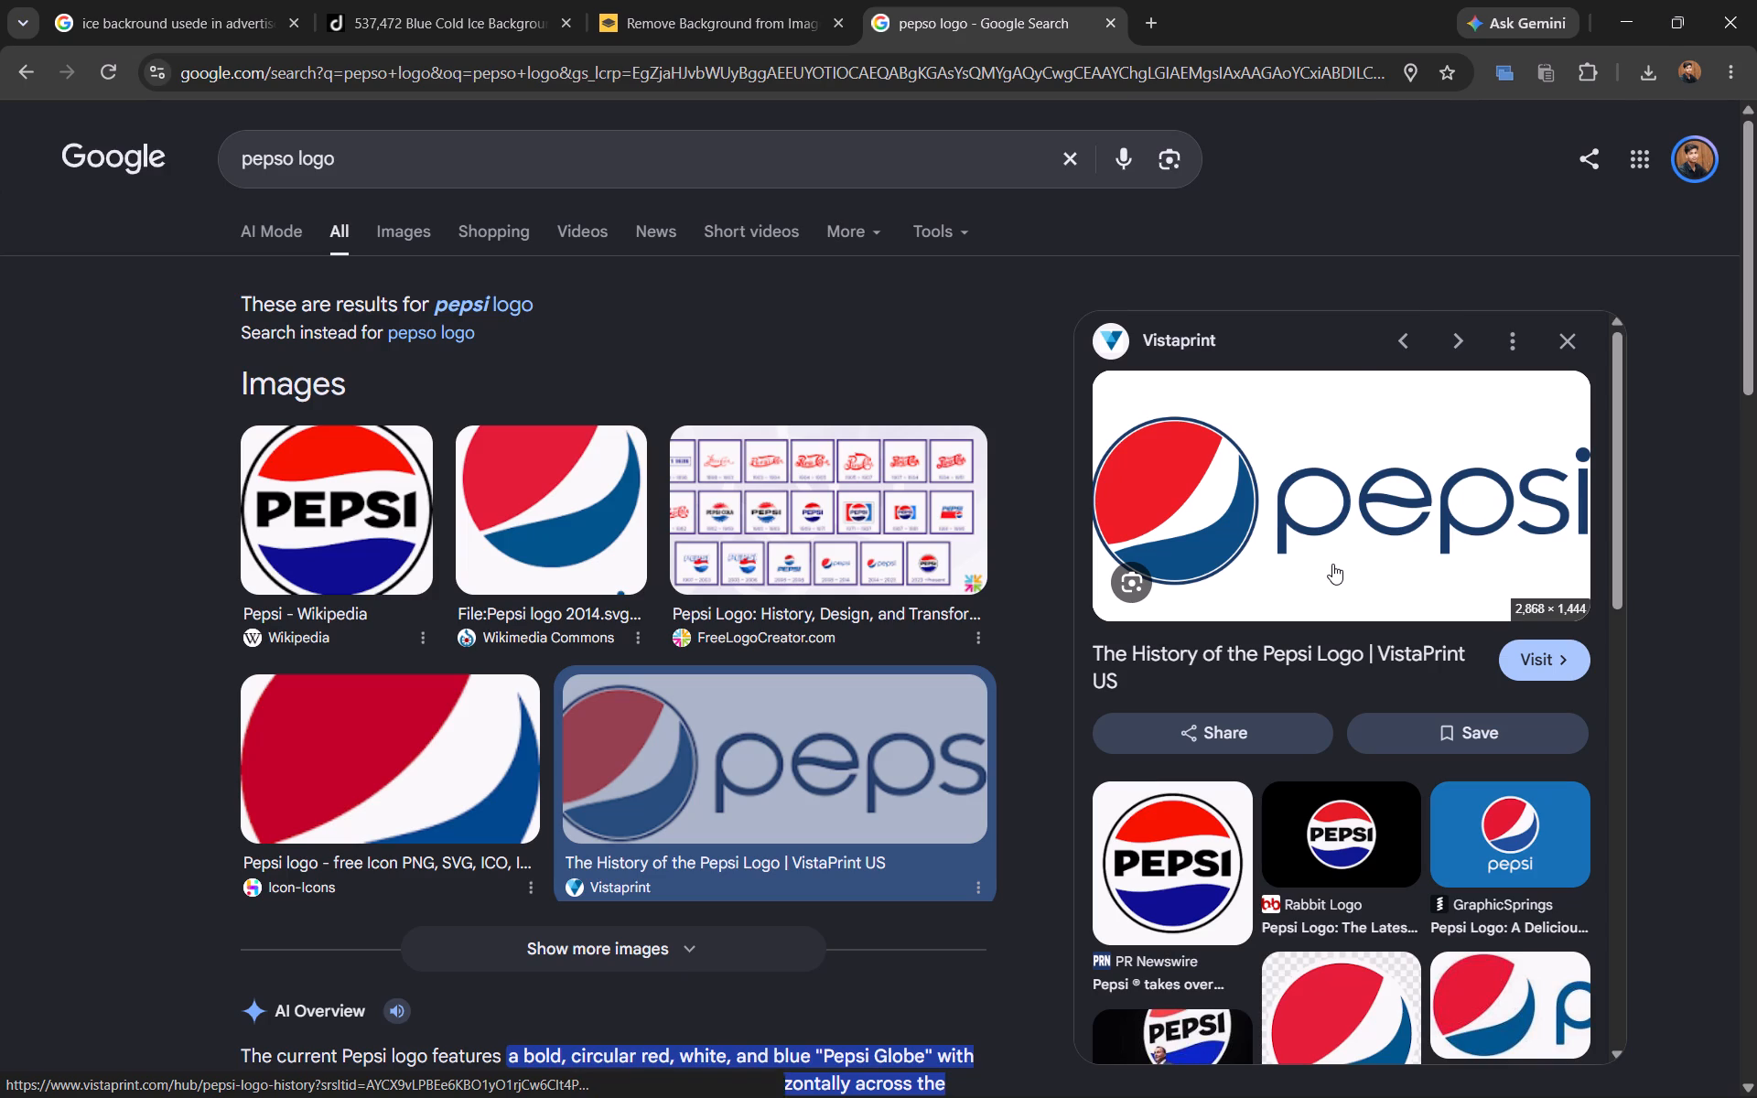
left_click(1420, 382)
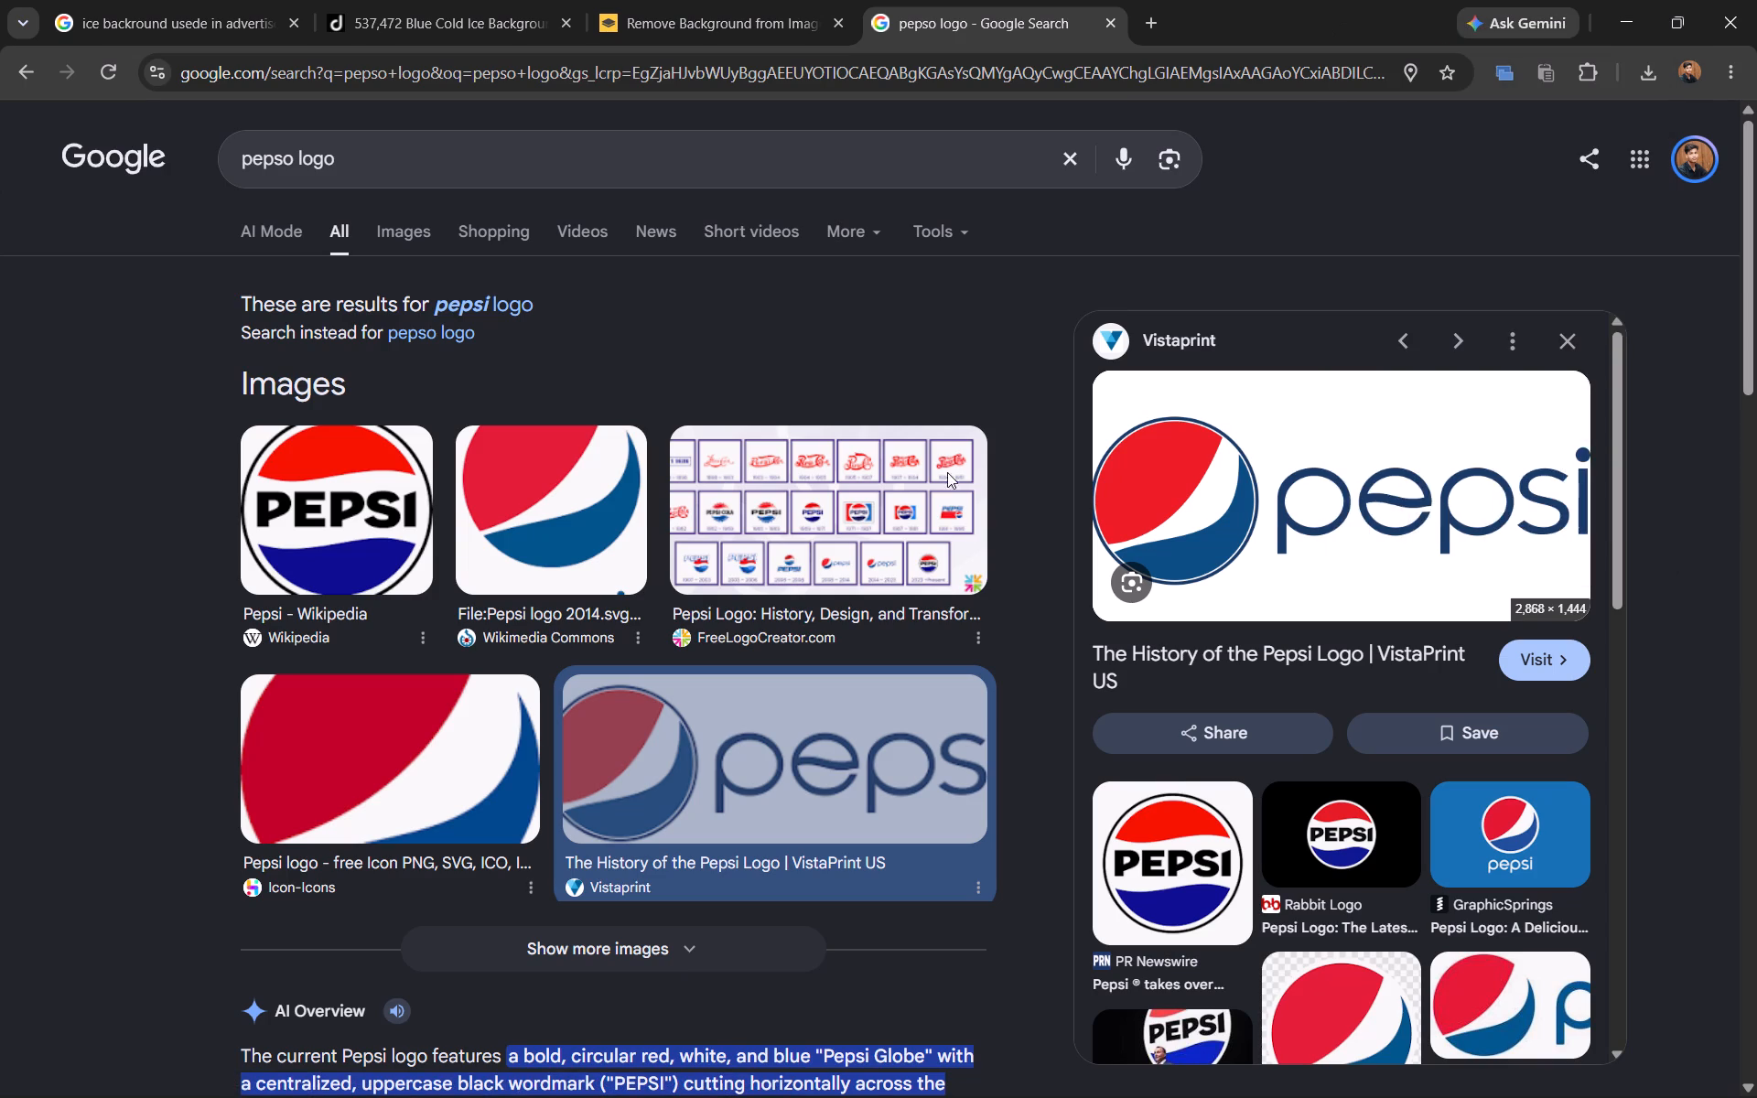
left_click(122, 307)
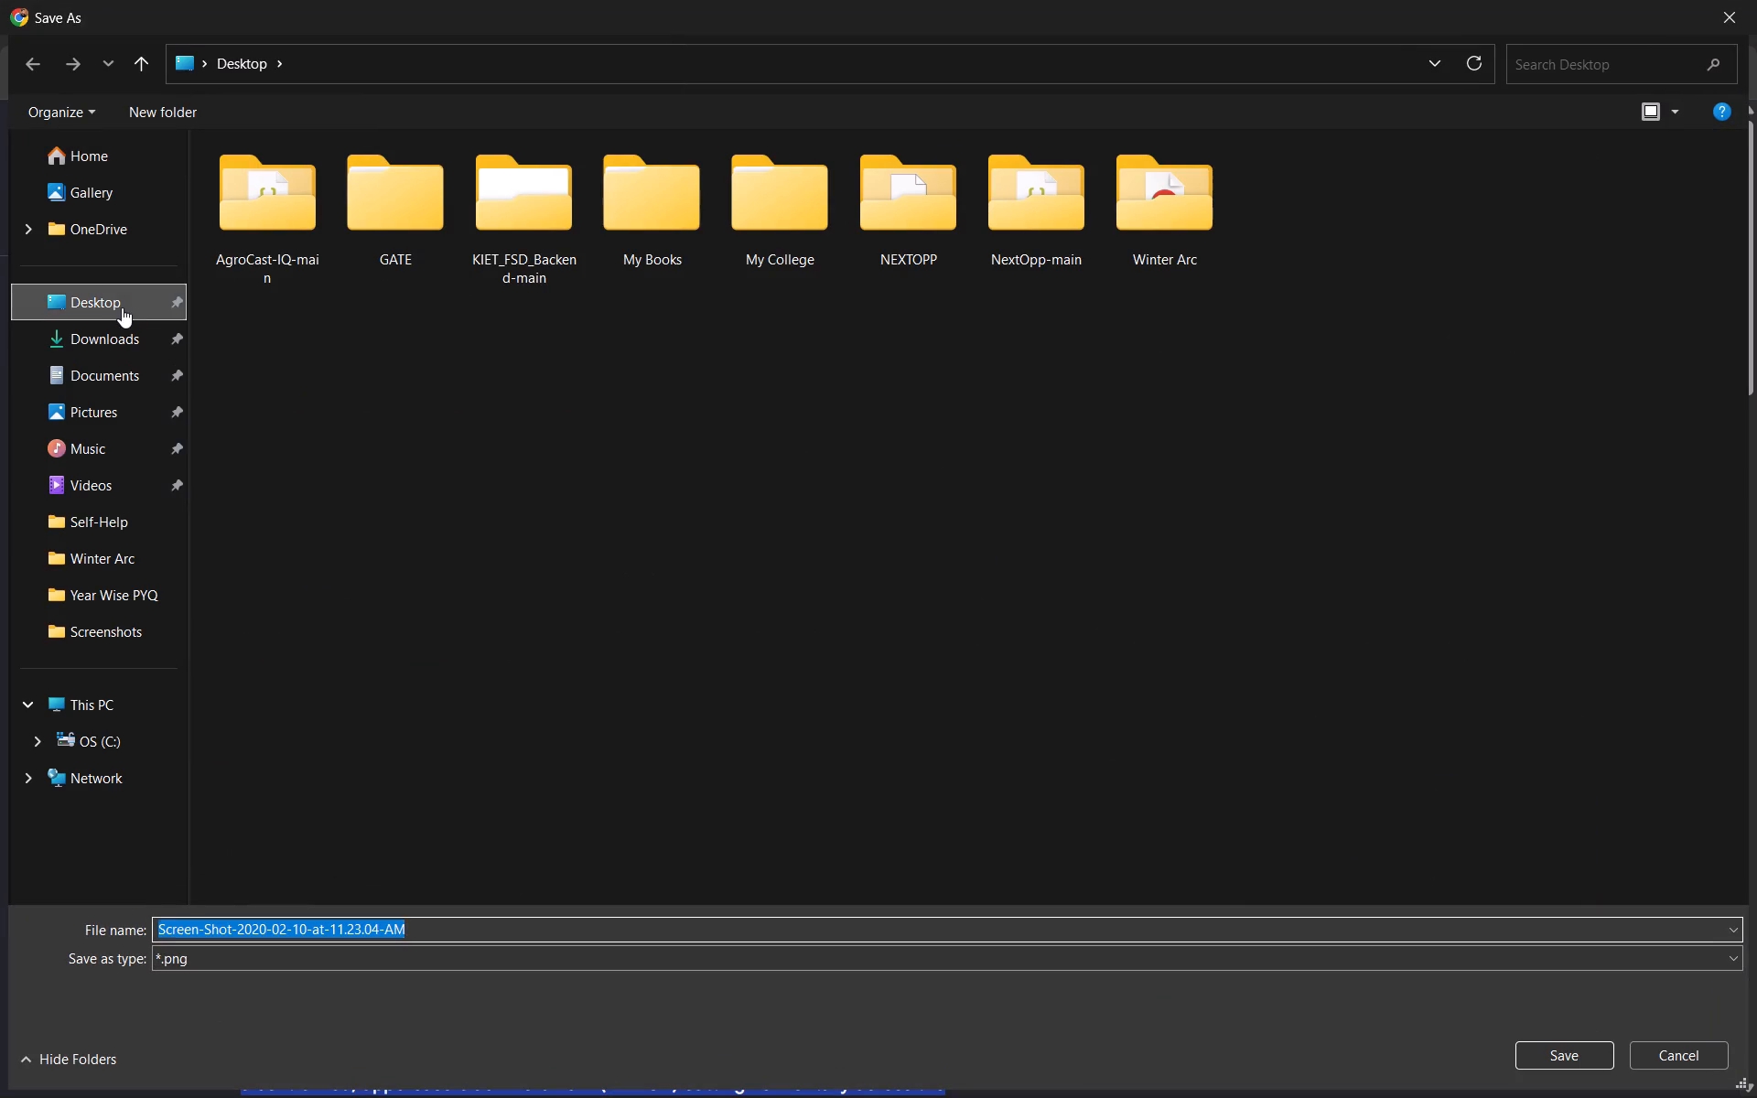
left_click(332, 957)
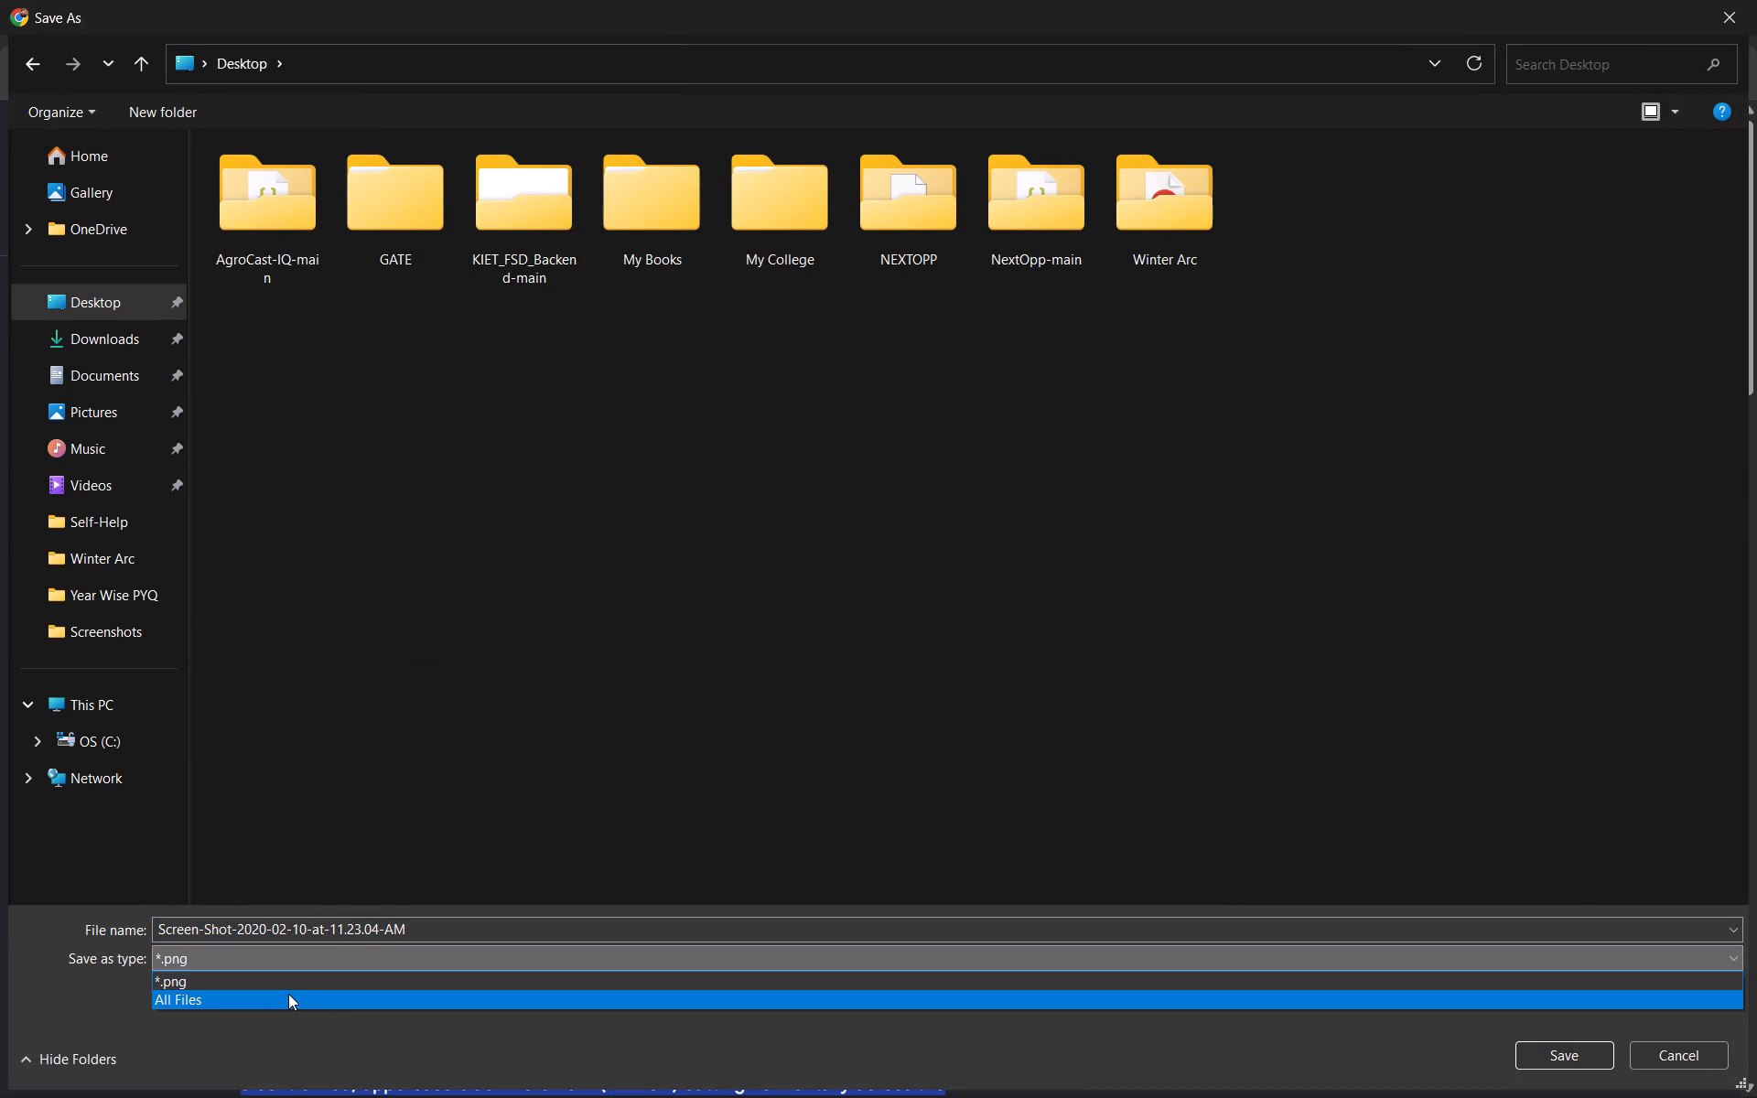
left_click_drag(288, 994, 332, 1001)
left_click(332, 1001)
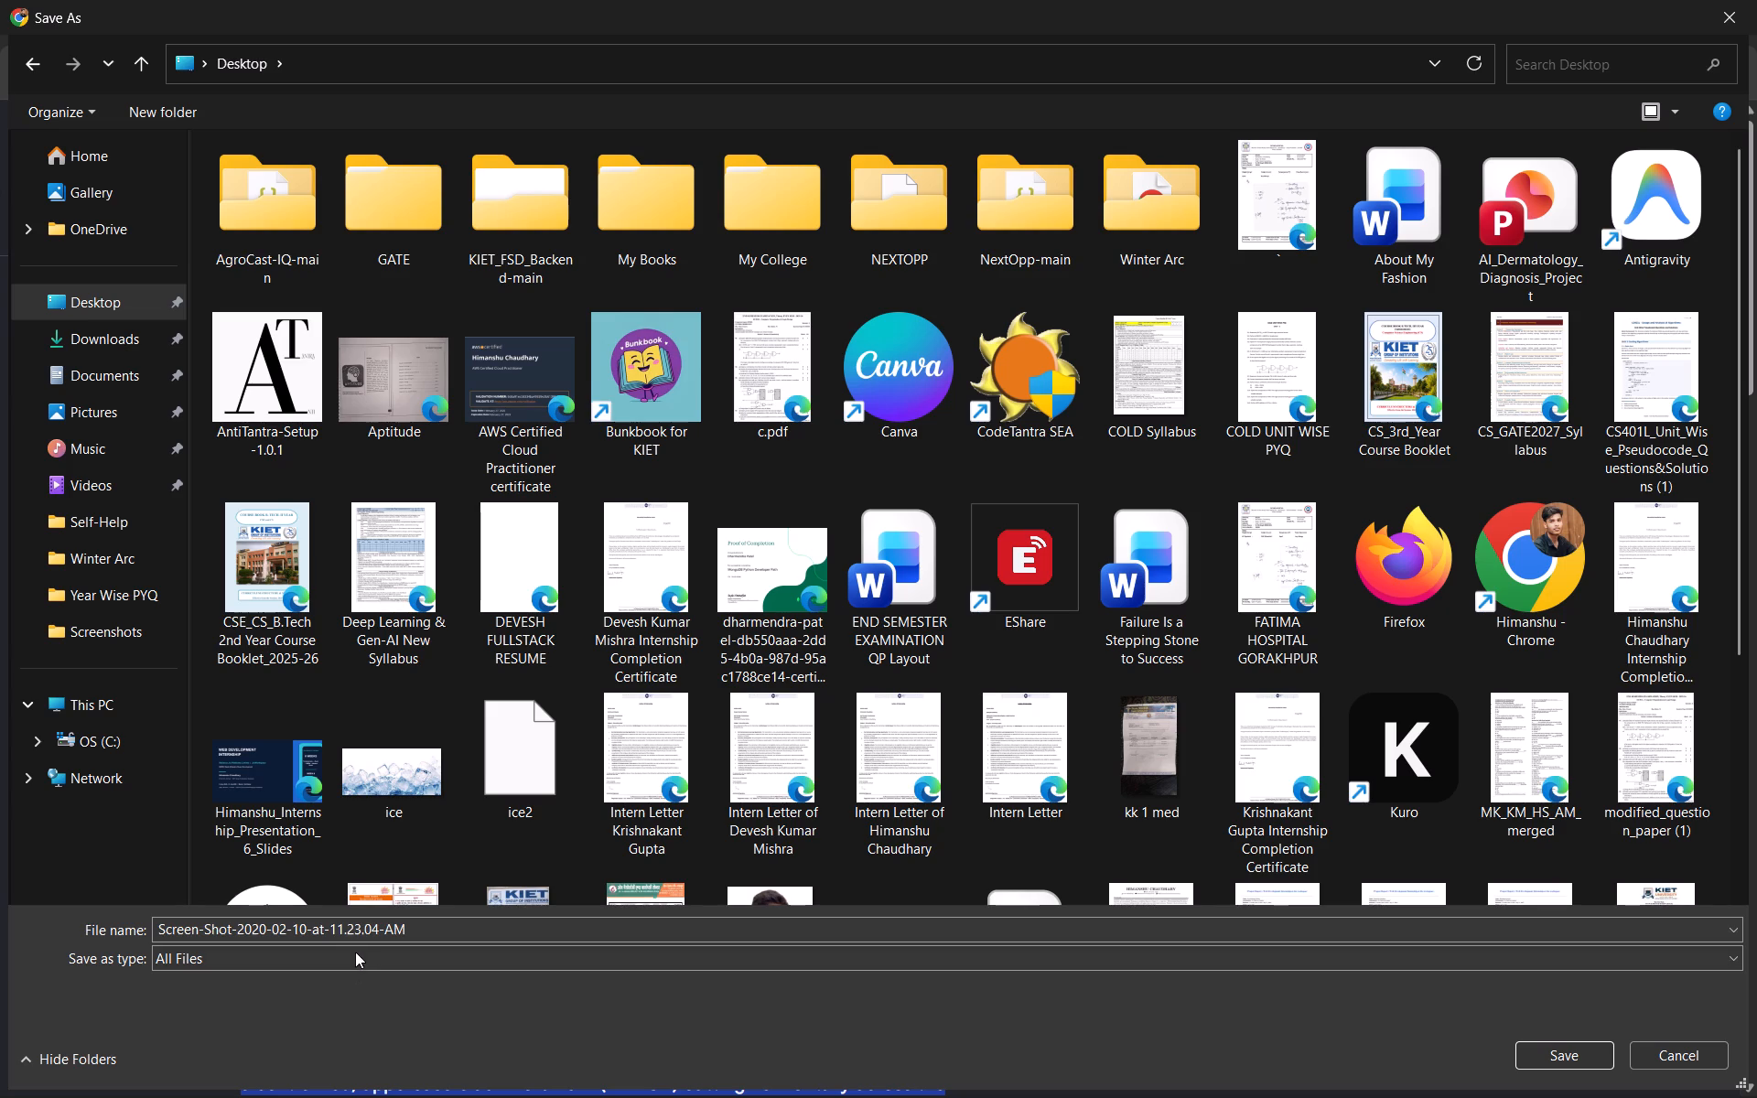
double_click(366, 934)
triple_click(366, 934)
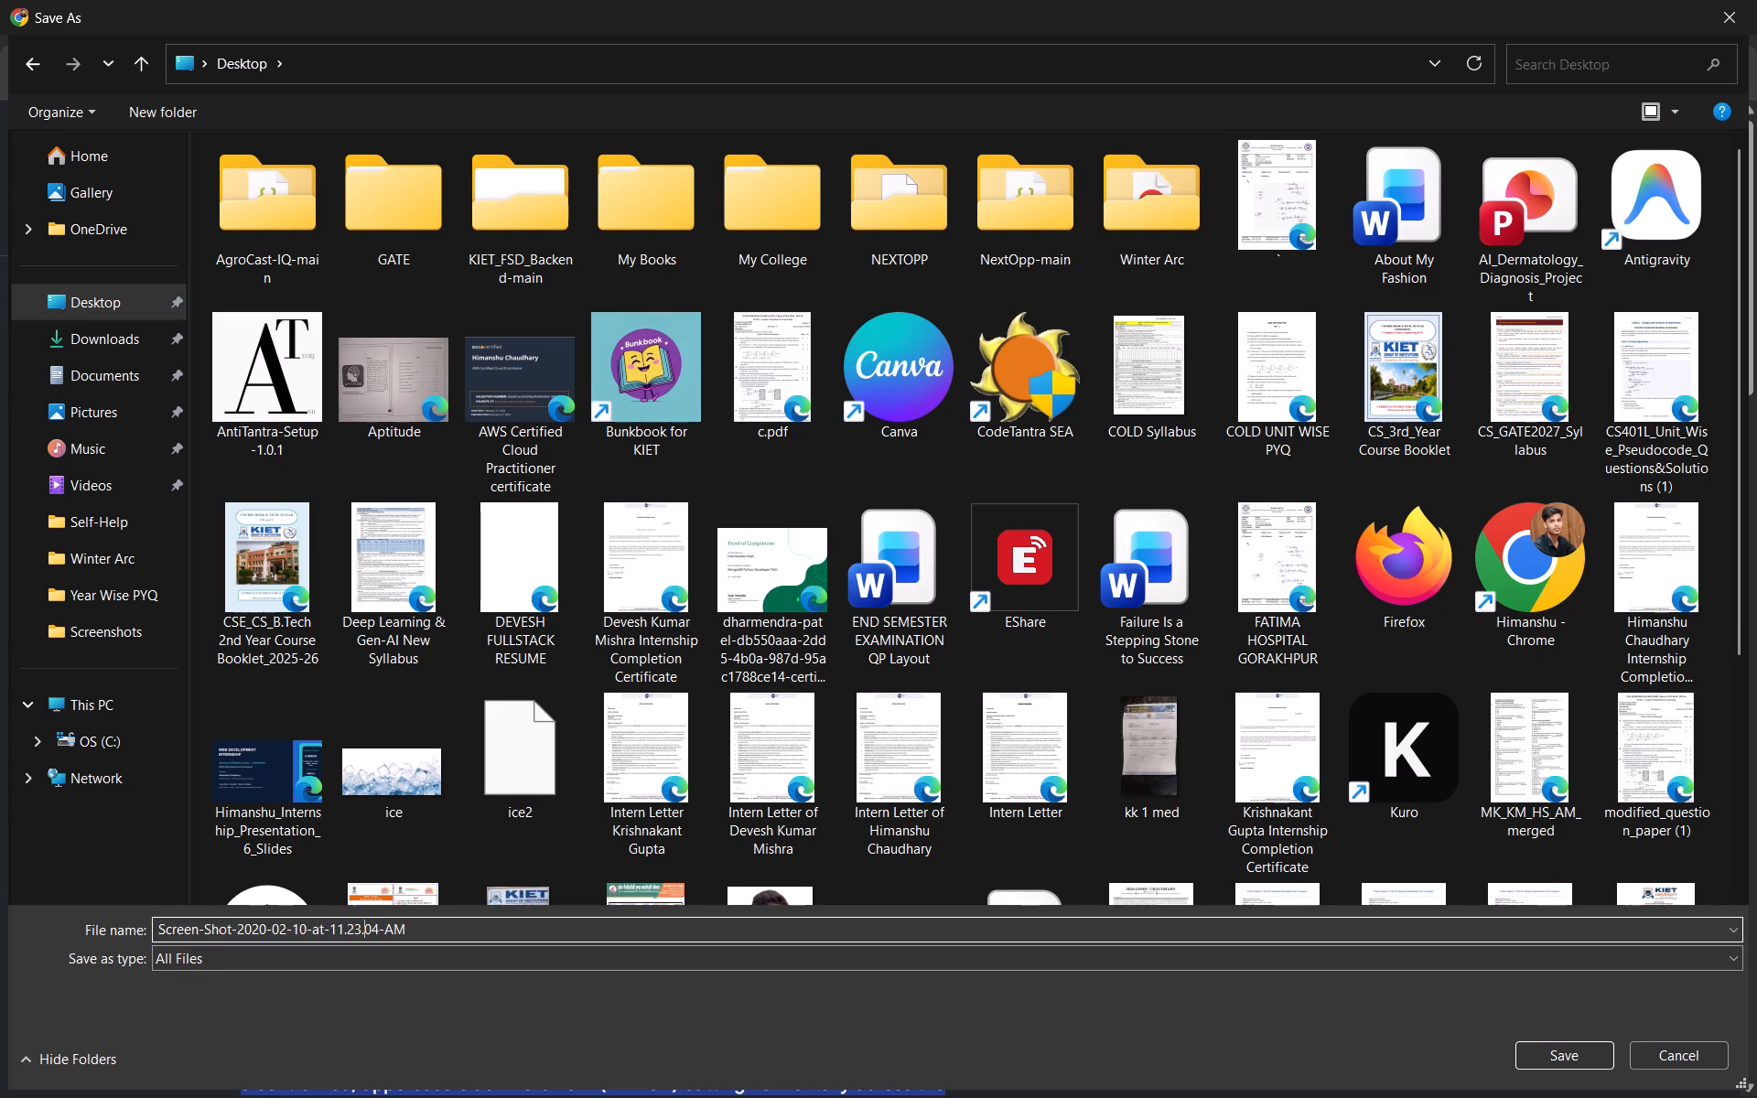
triple_click(366, 934)
key("ctrl+a")
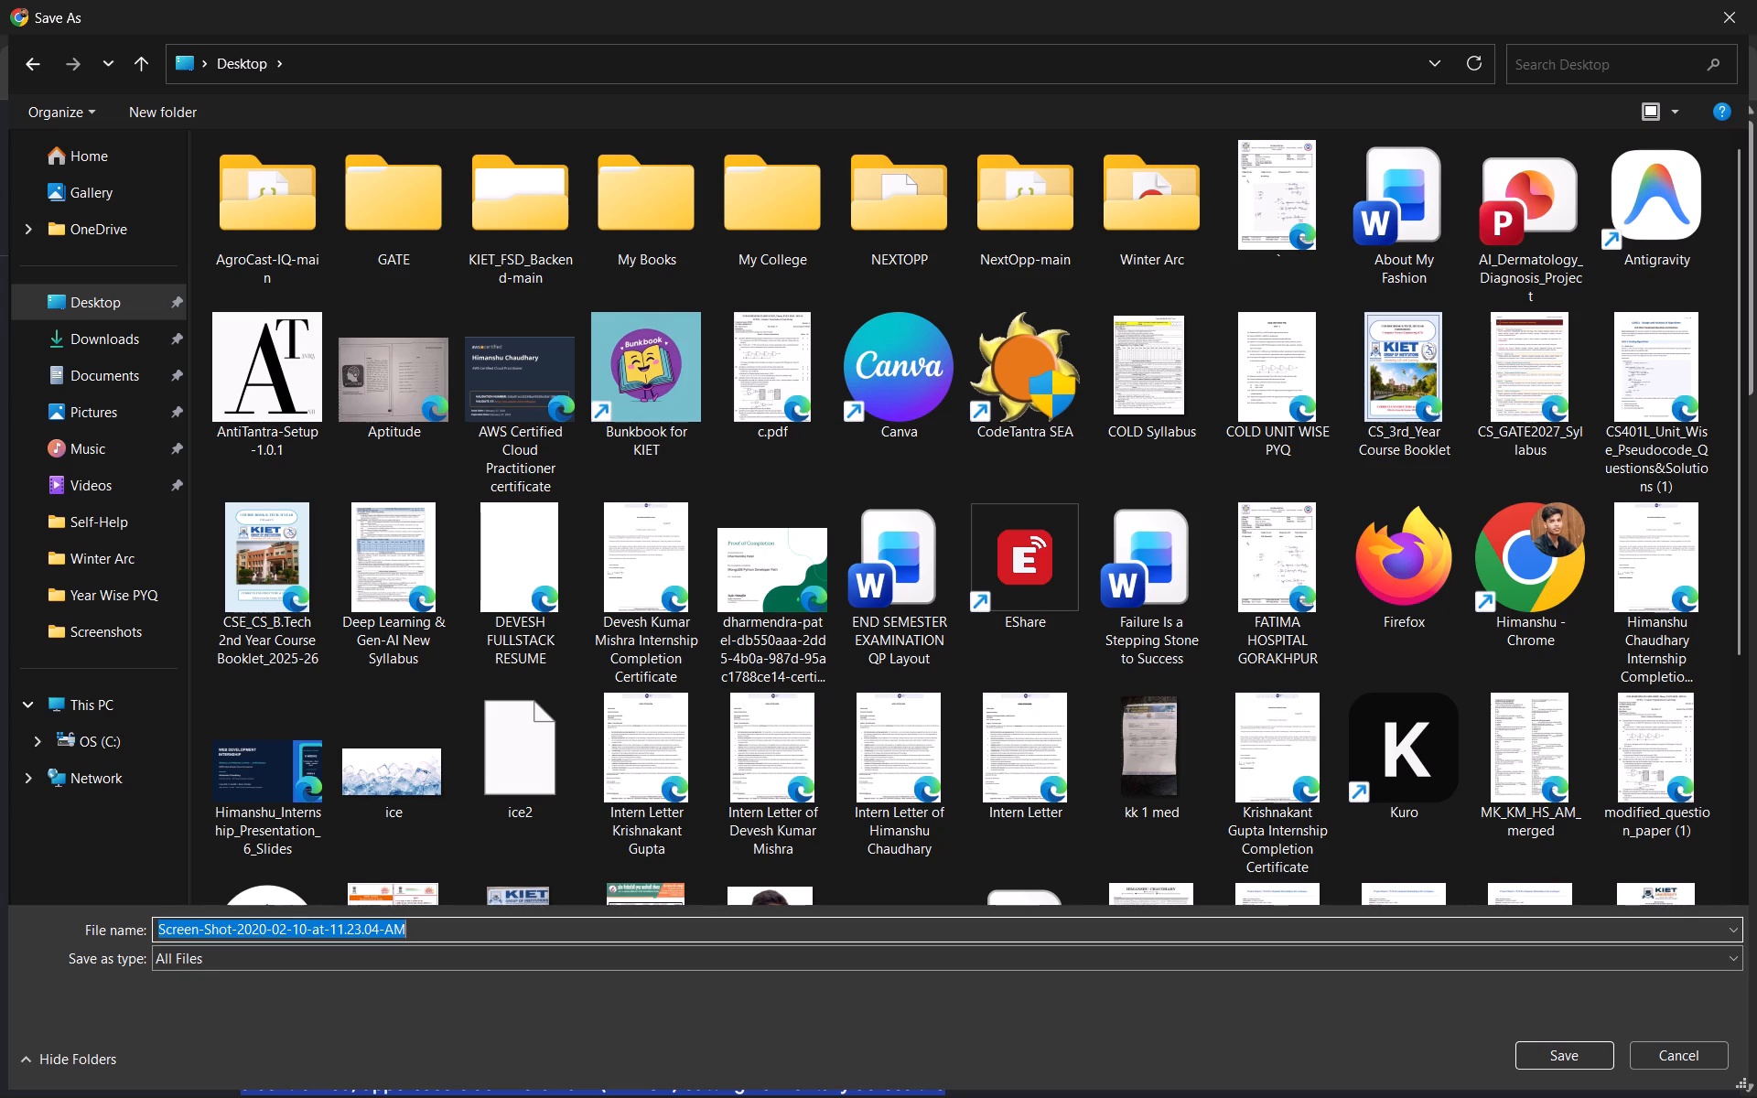
type("pepe")
key("BackSpace")
type("si logo")
key("Return")
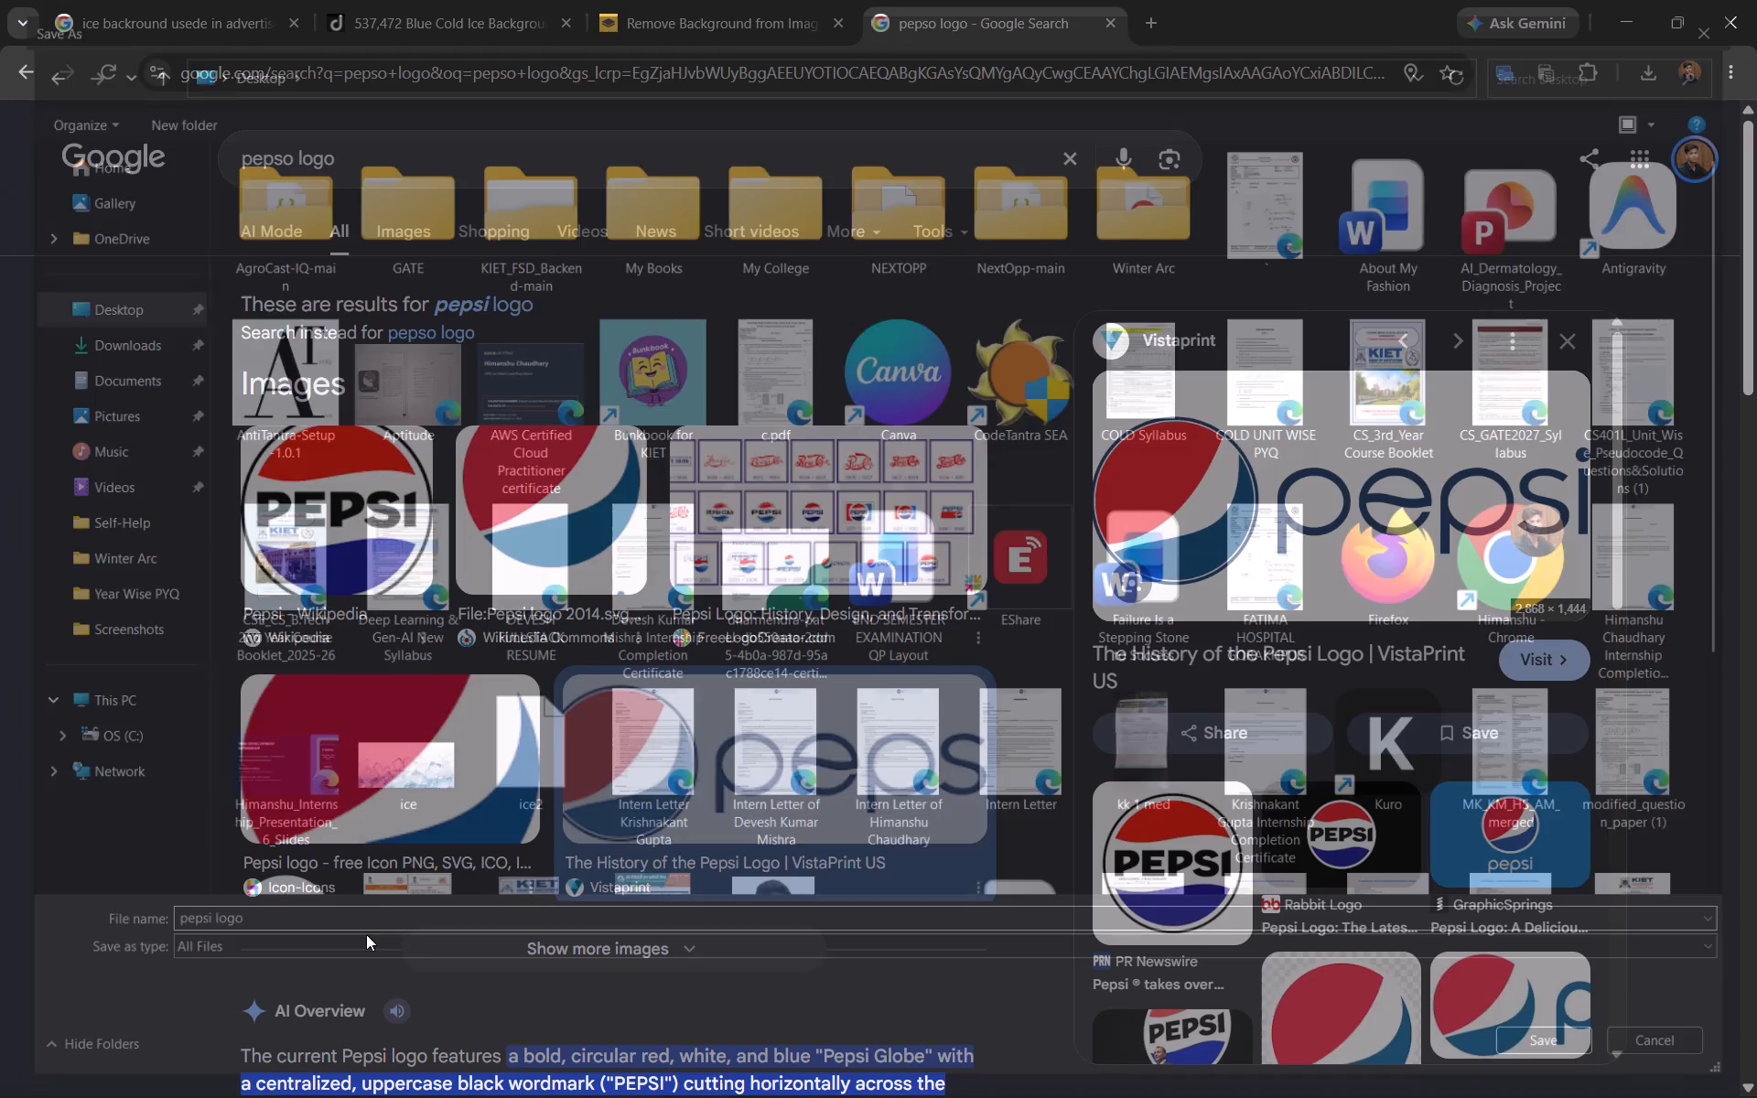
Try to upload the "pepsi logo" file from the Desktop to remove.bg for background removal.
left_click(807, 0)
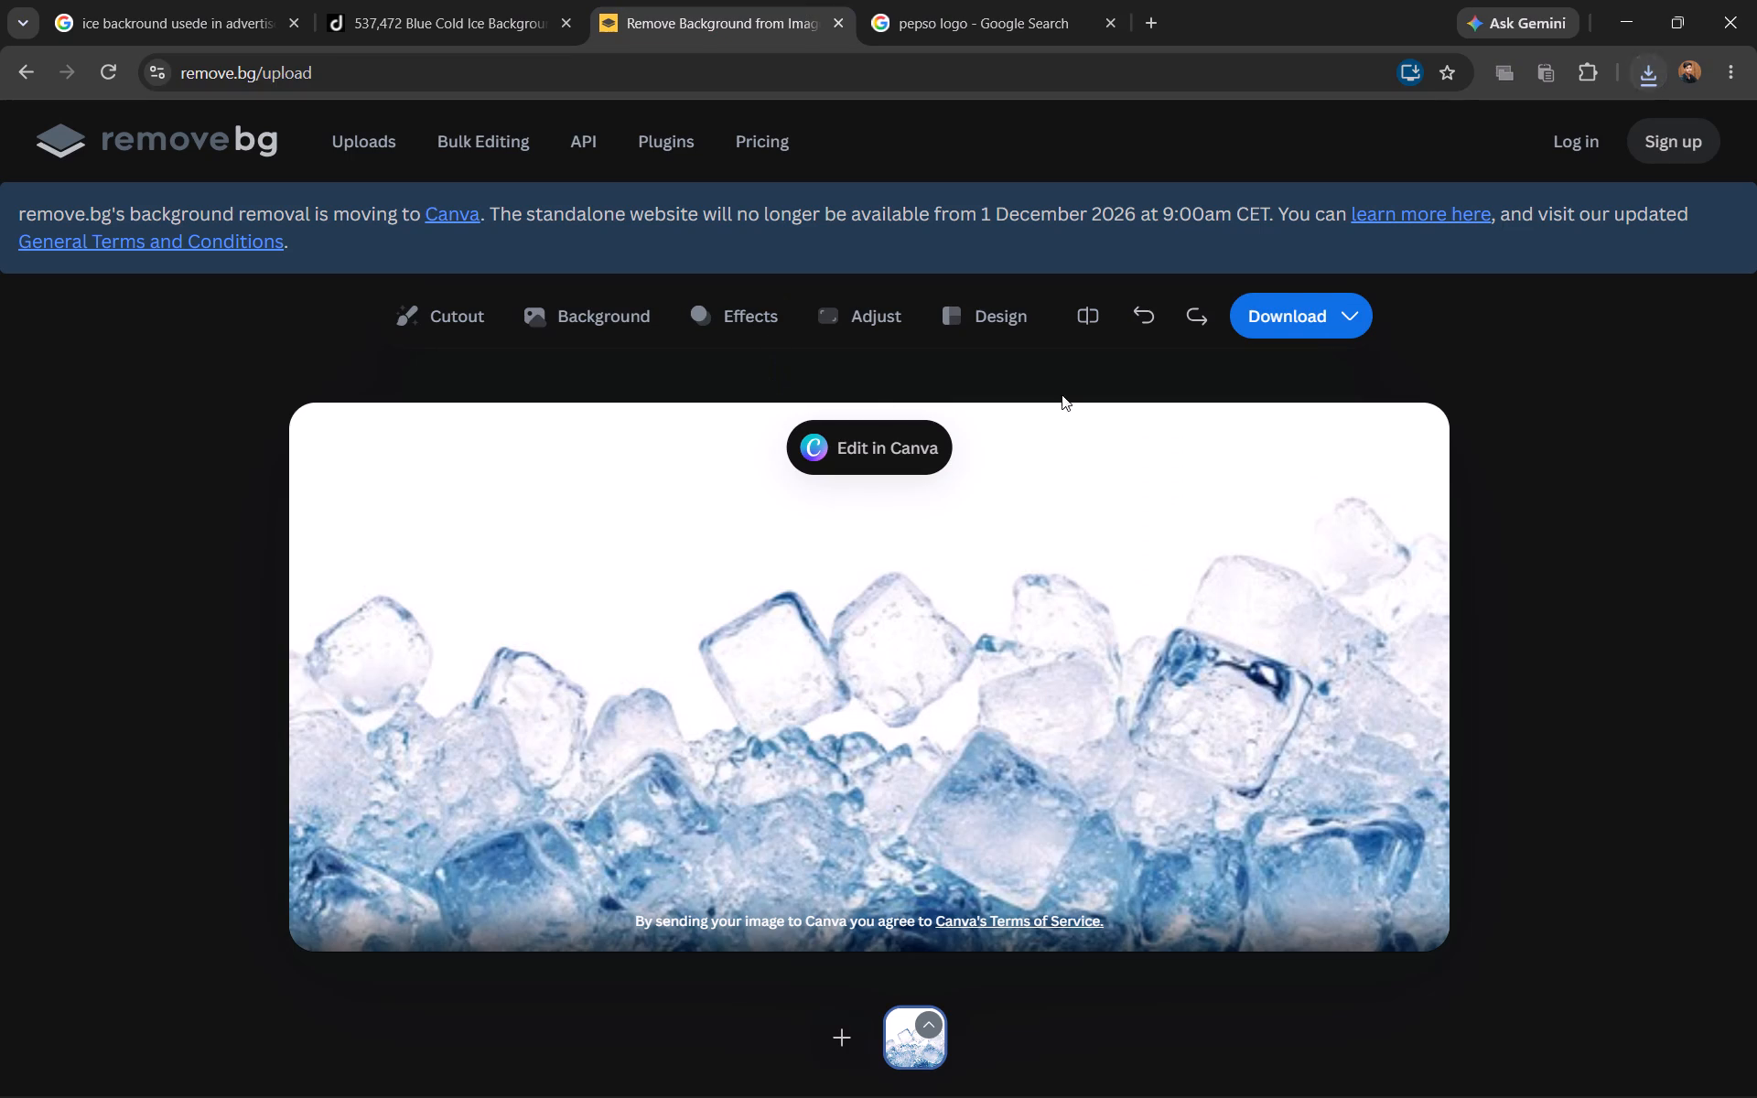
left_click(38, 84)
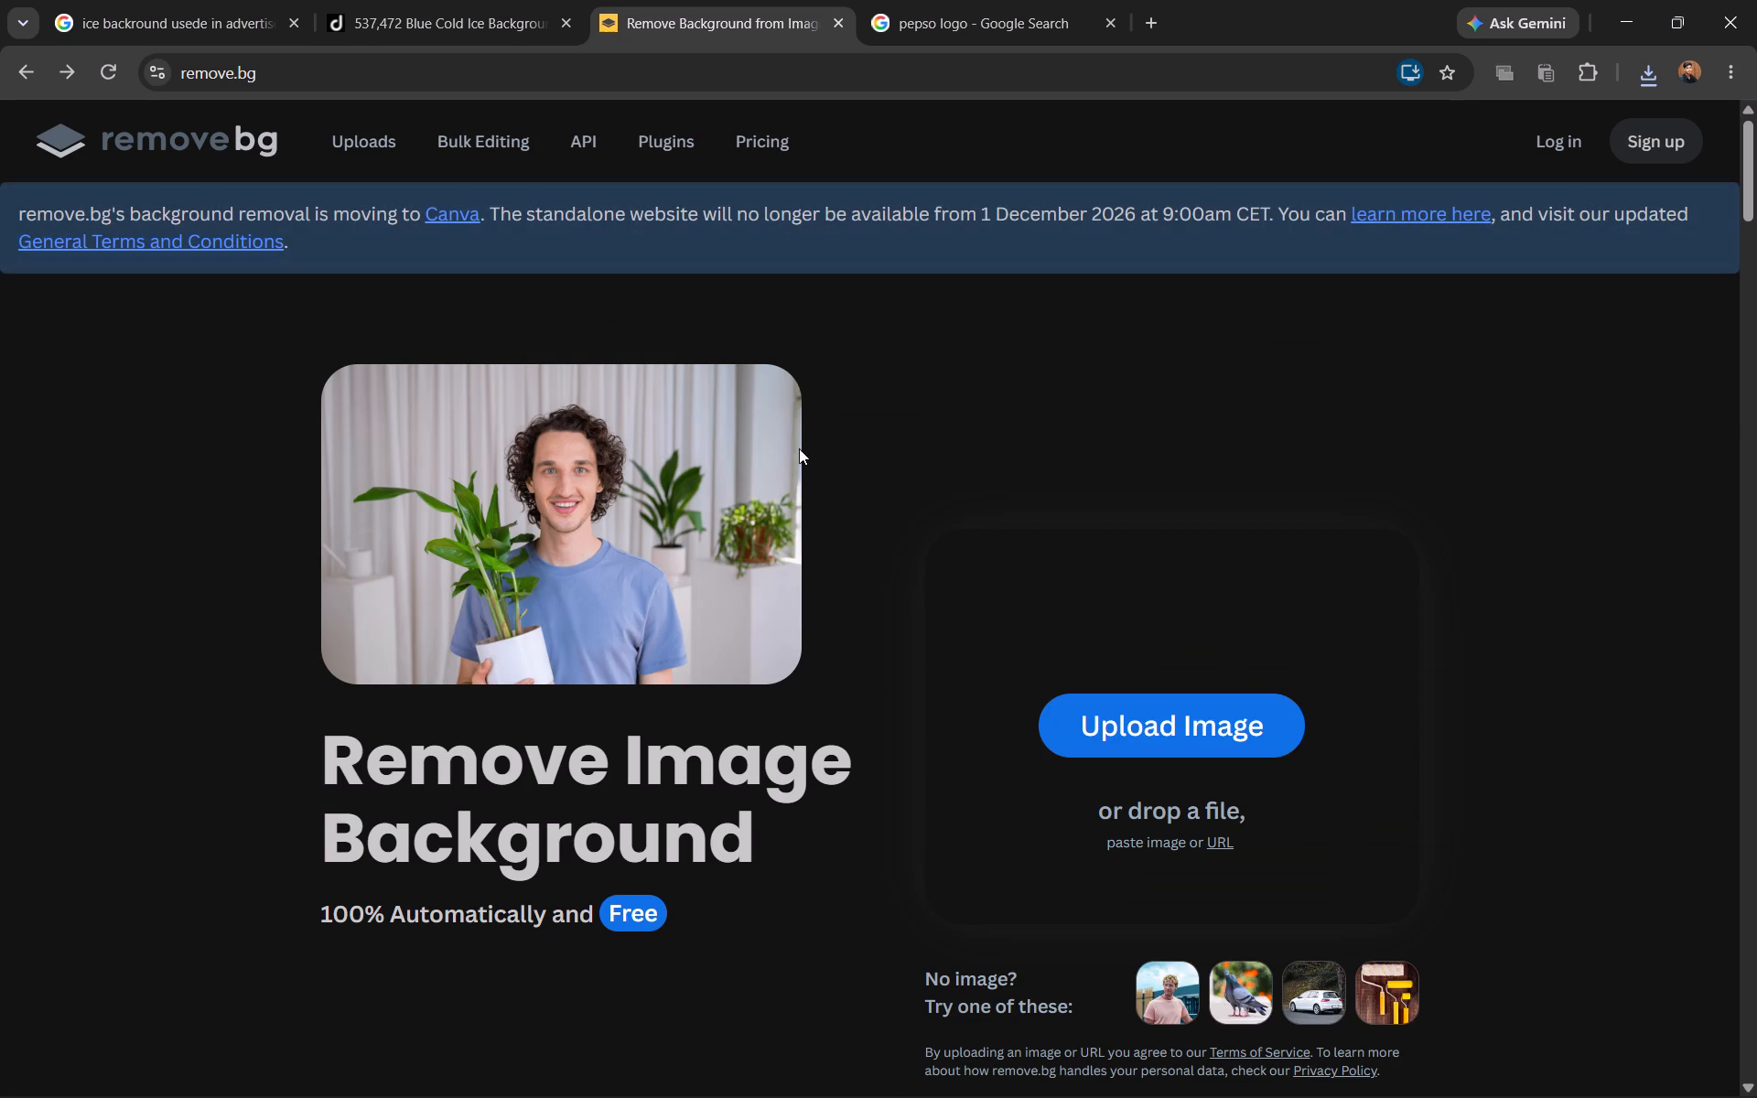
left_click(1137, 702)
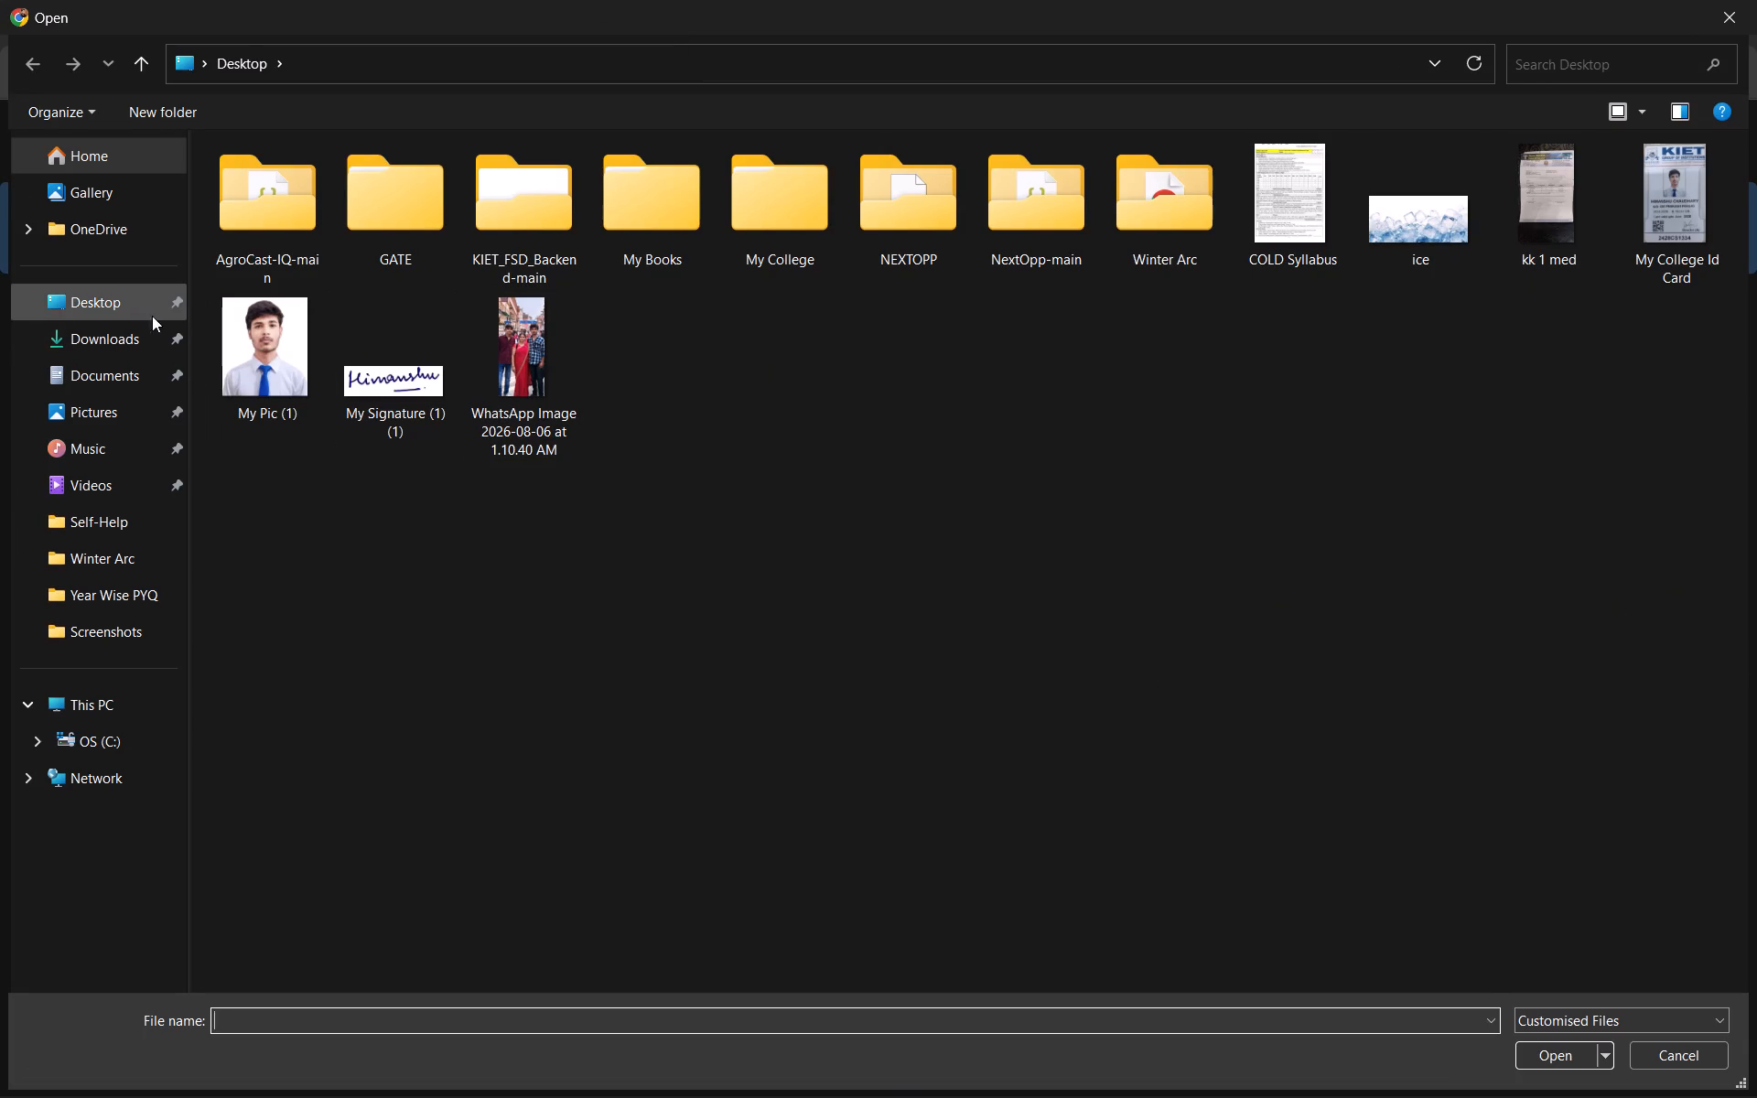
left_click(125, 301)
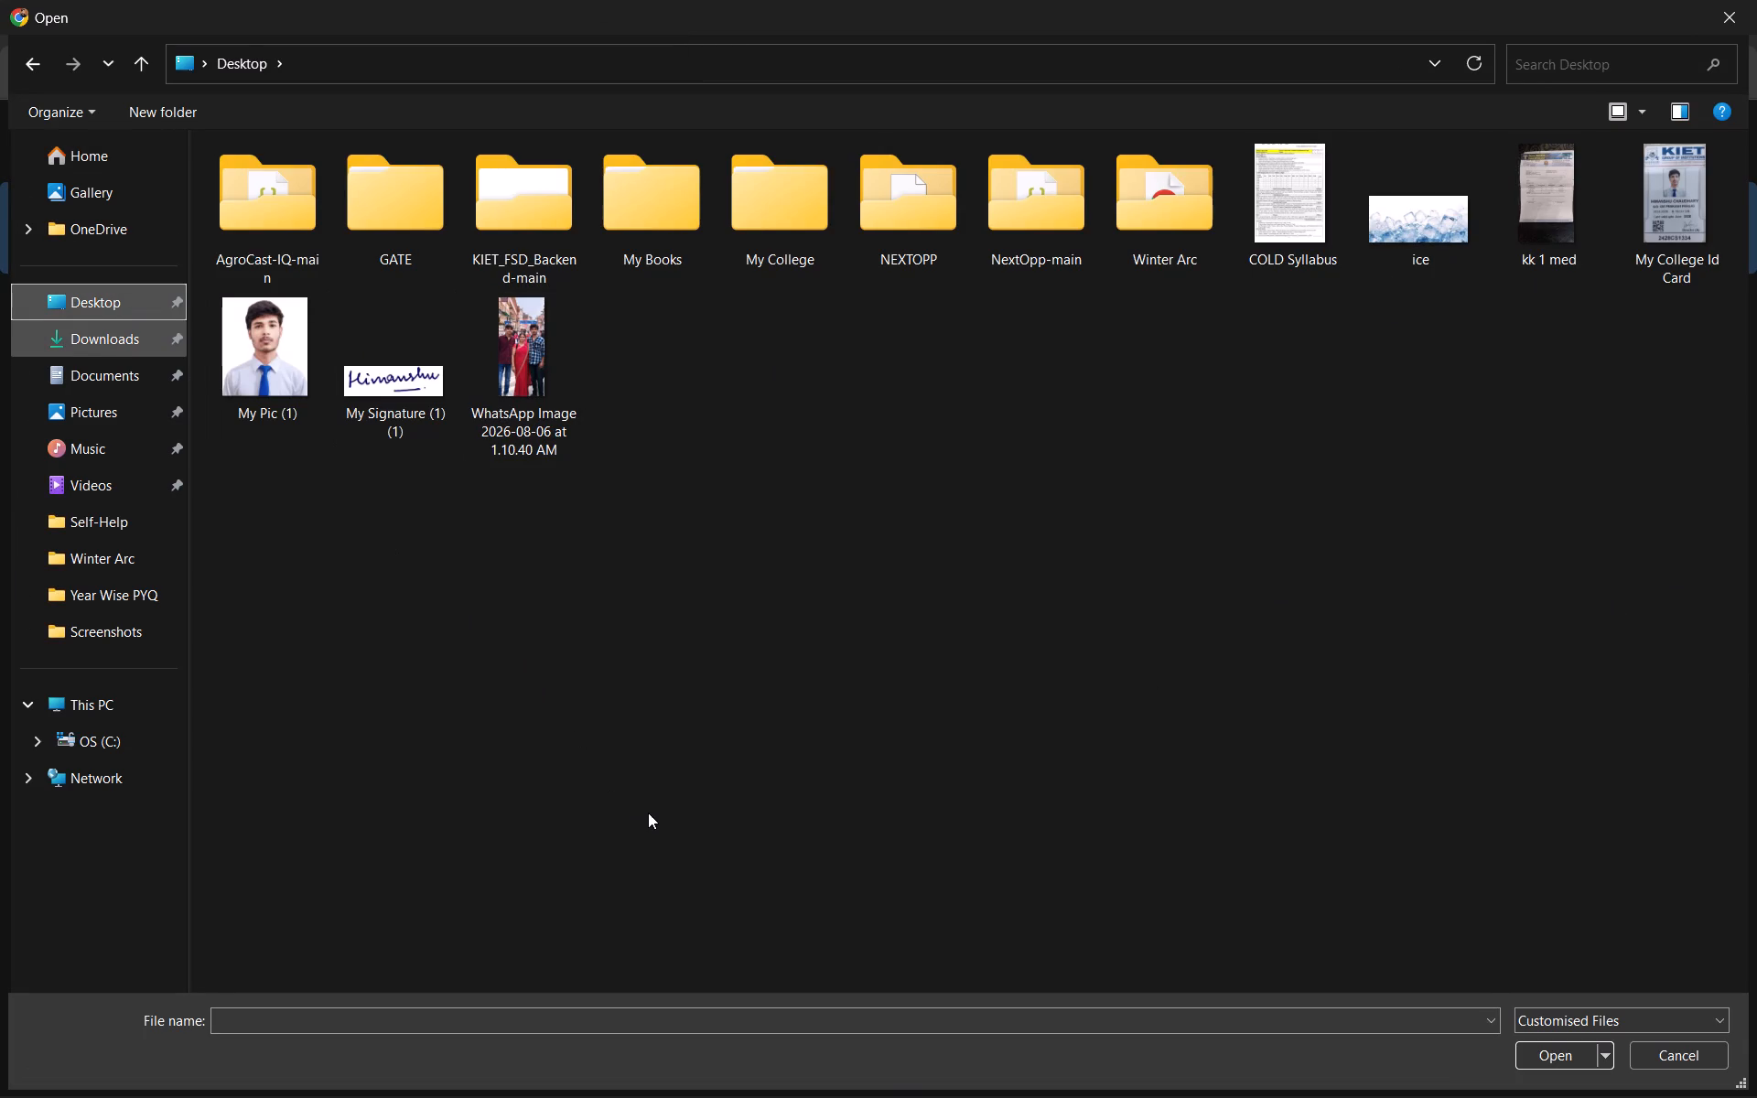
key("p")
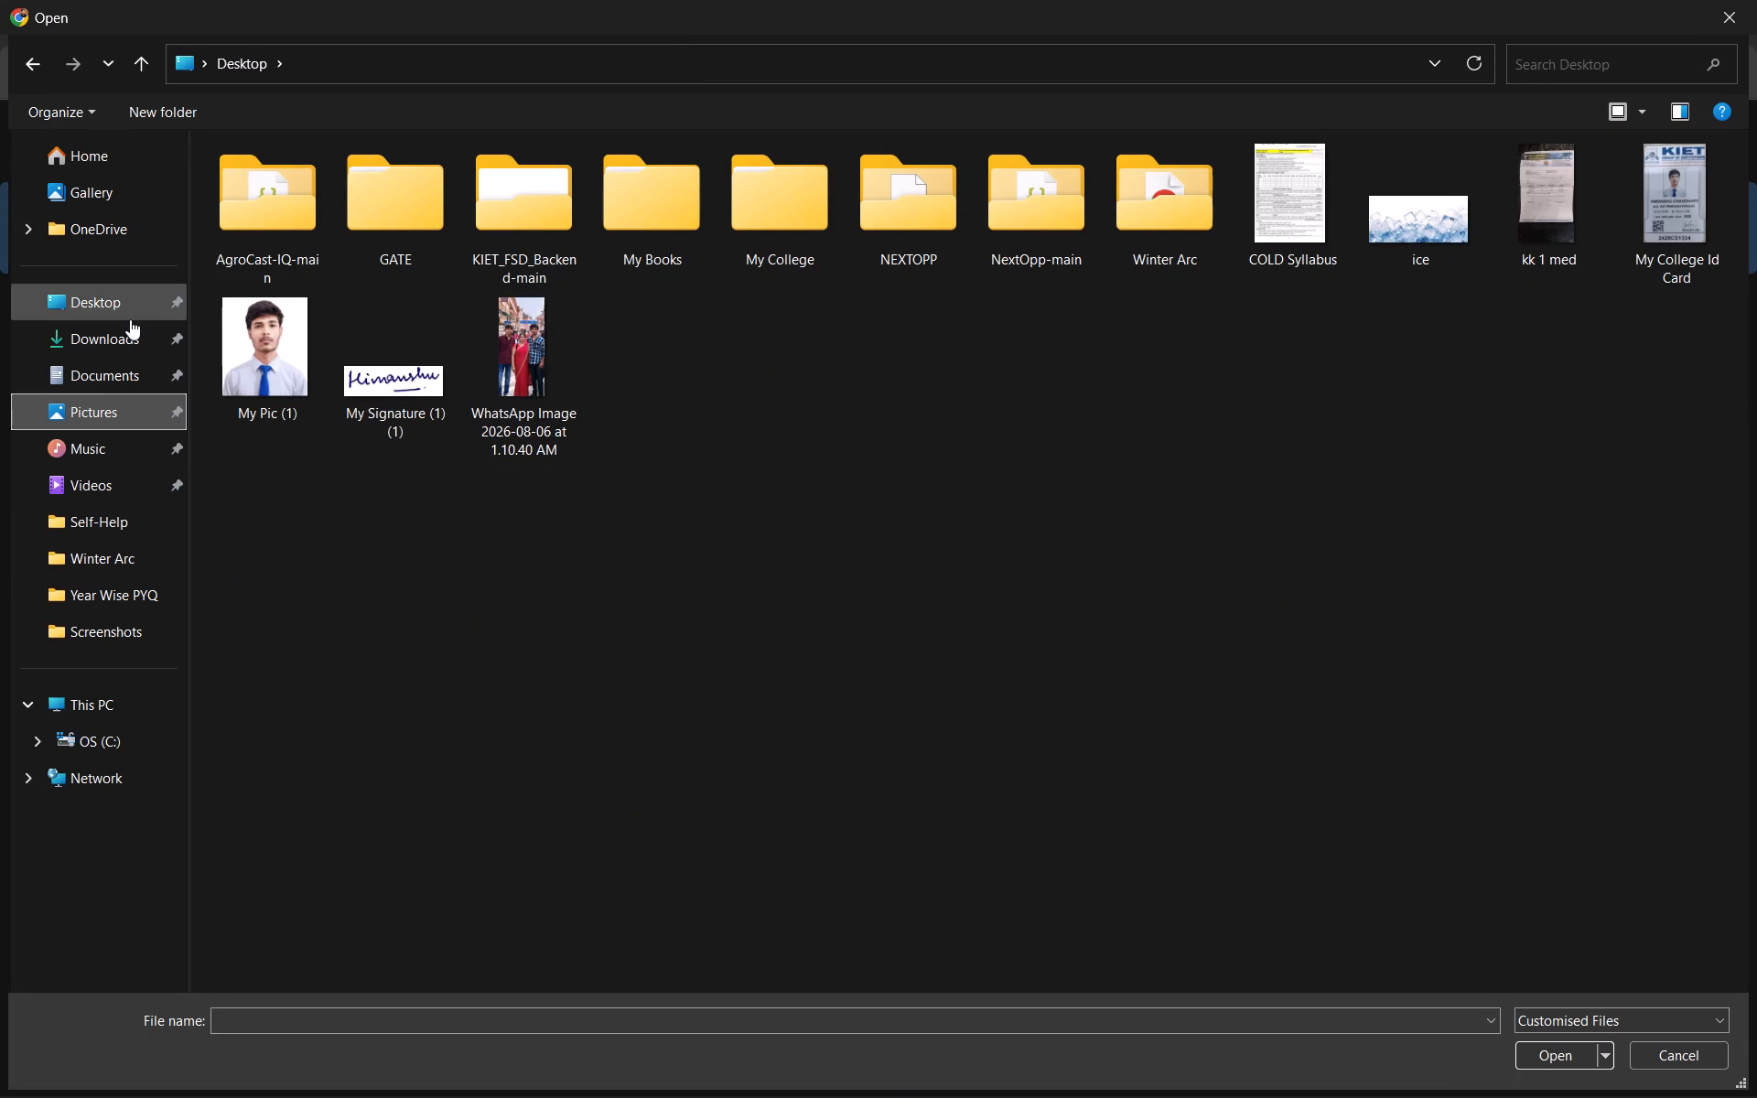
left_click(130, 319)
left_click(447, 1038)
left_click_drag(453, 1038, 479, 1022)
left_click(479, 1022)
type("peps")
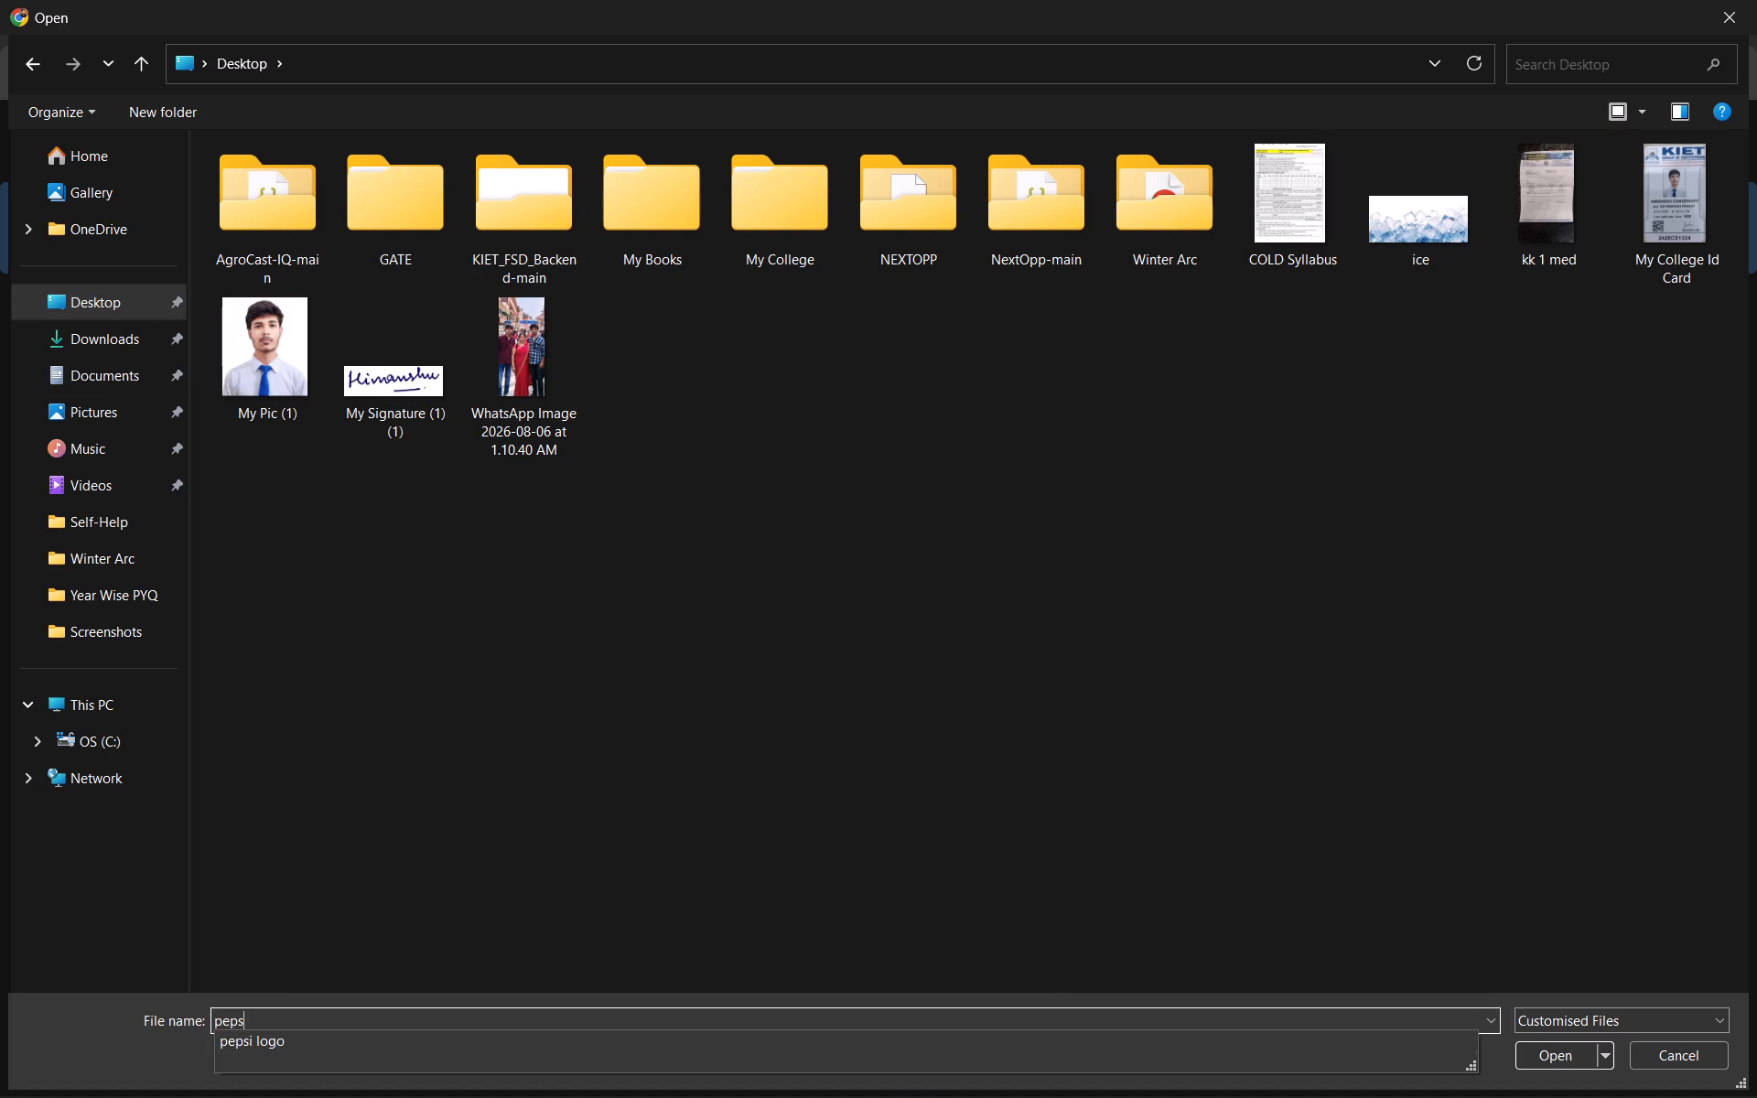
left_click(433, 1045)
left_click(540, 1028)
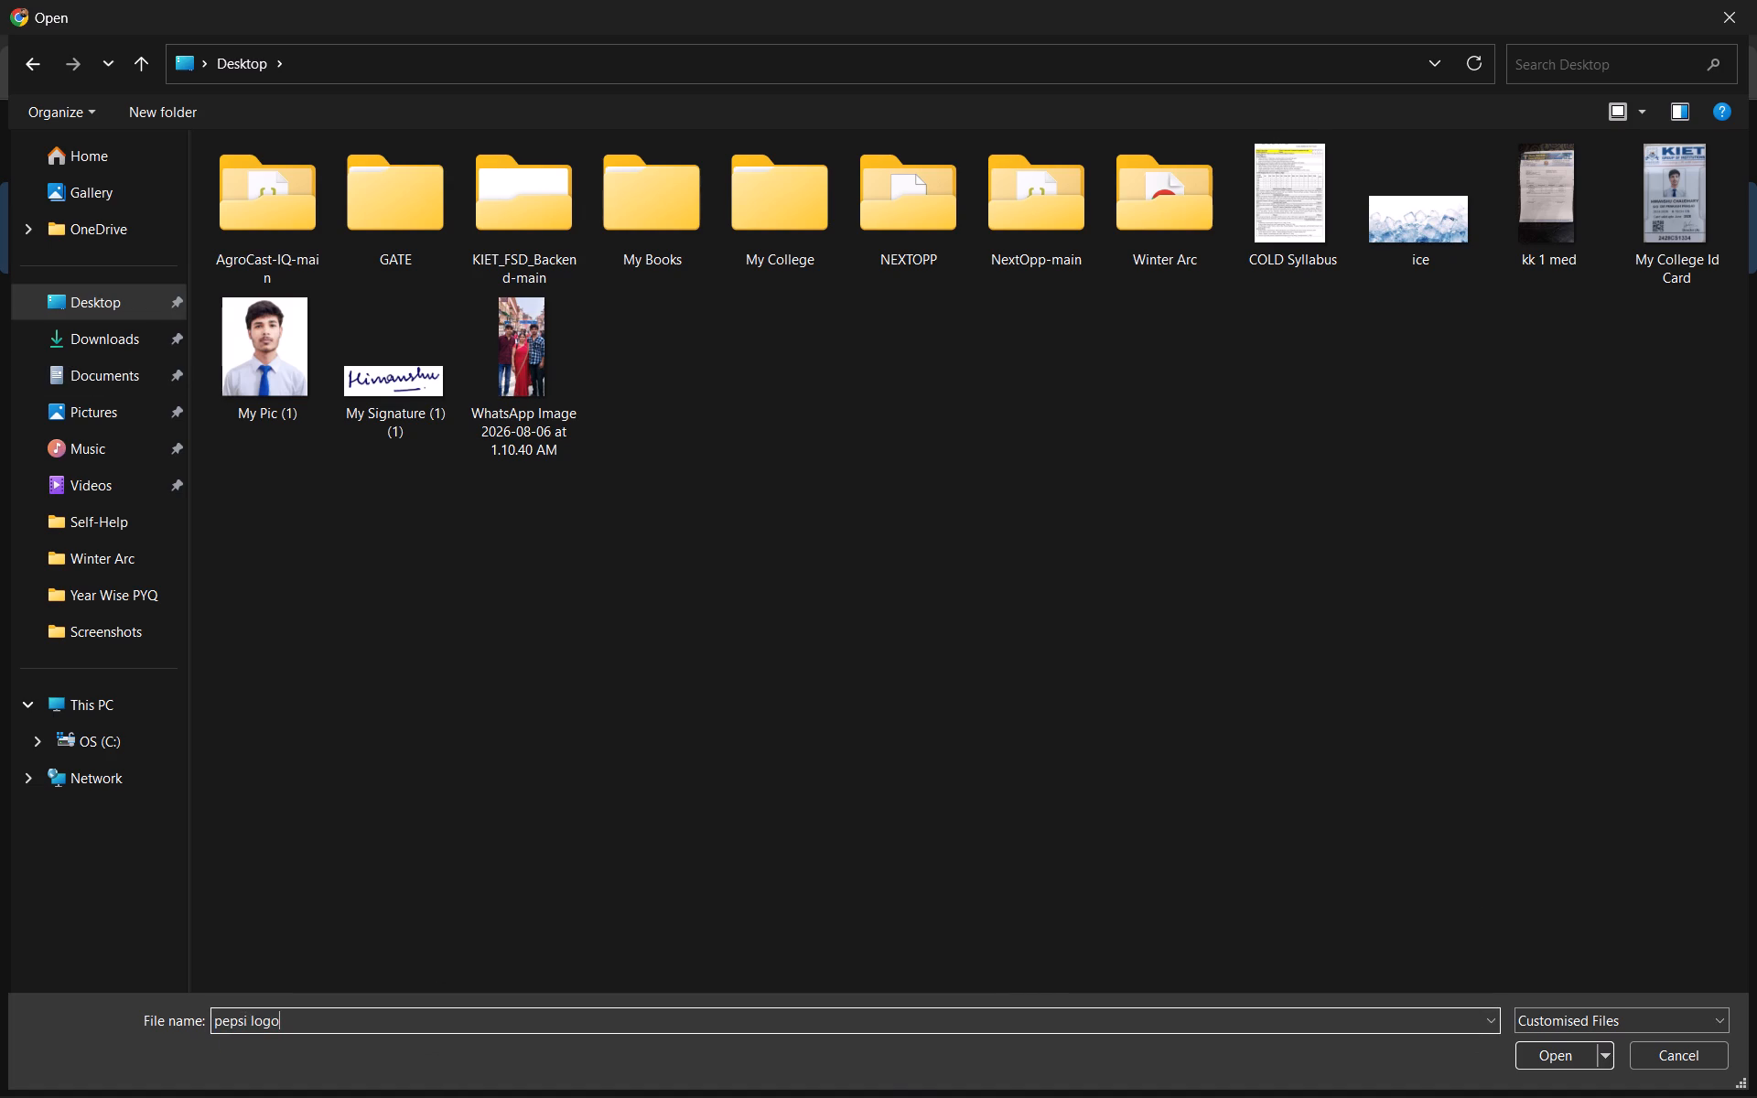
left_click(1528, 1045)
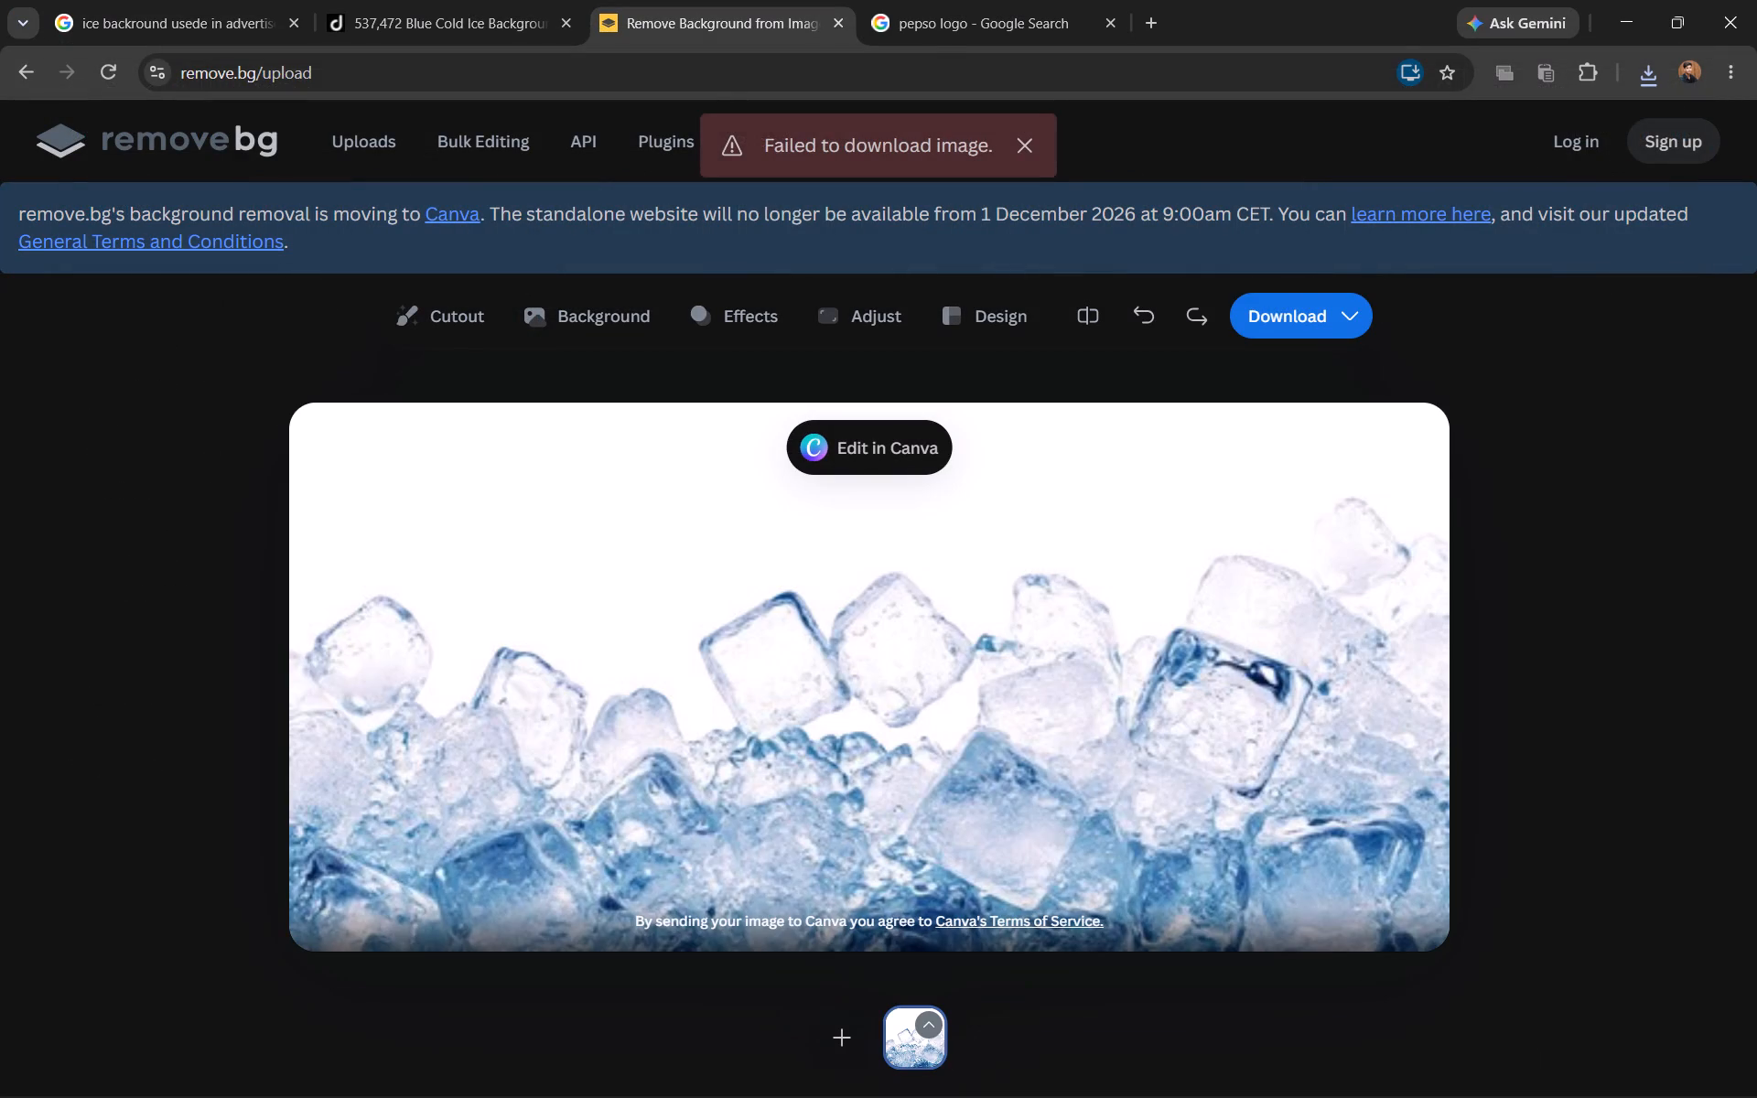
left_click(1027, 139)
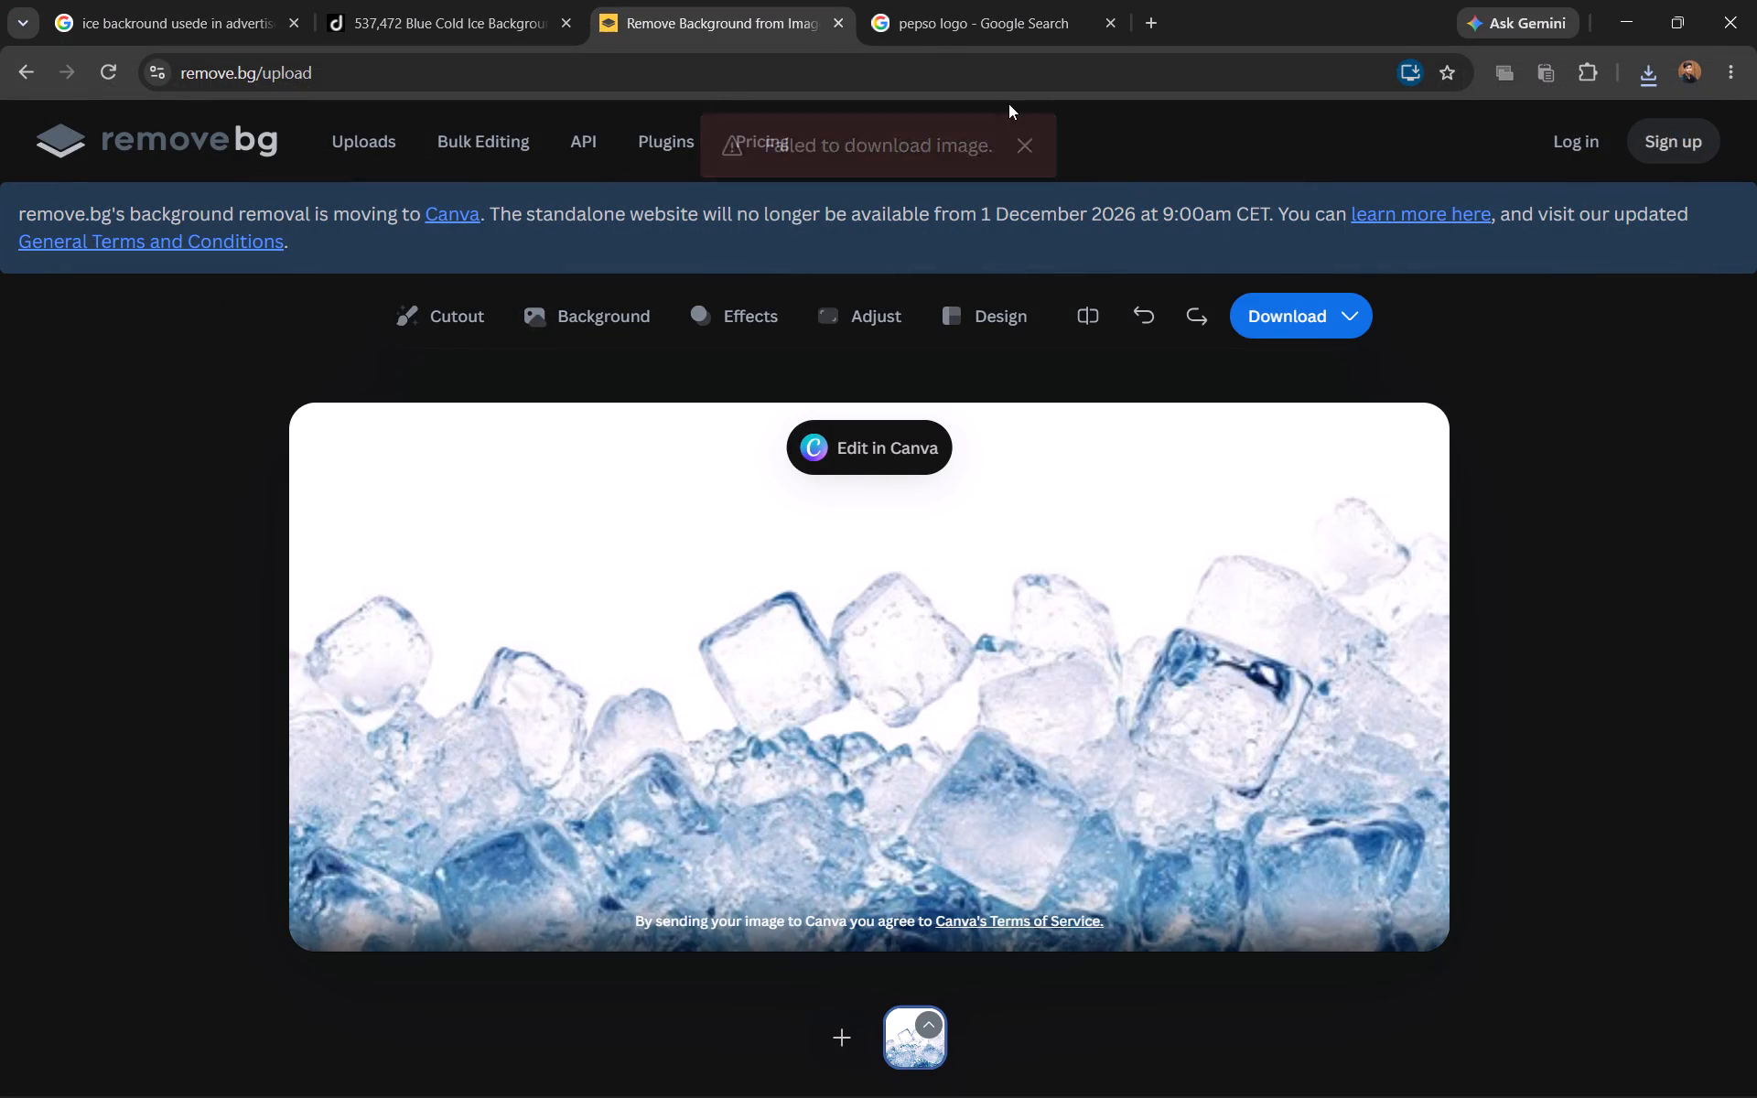
Close the remove.bg page, search Google for "background remove" and open Photoroom's Instant Background Remover.
left_click(845, 11)
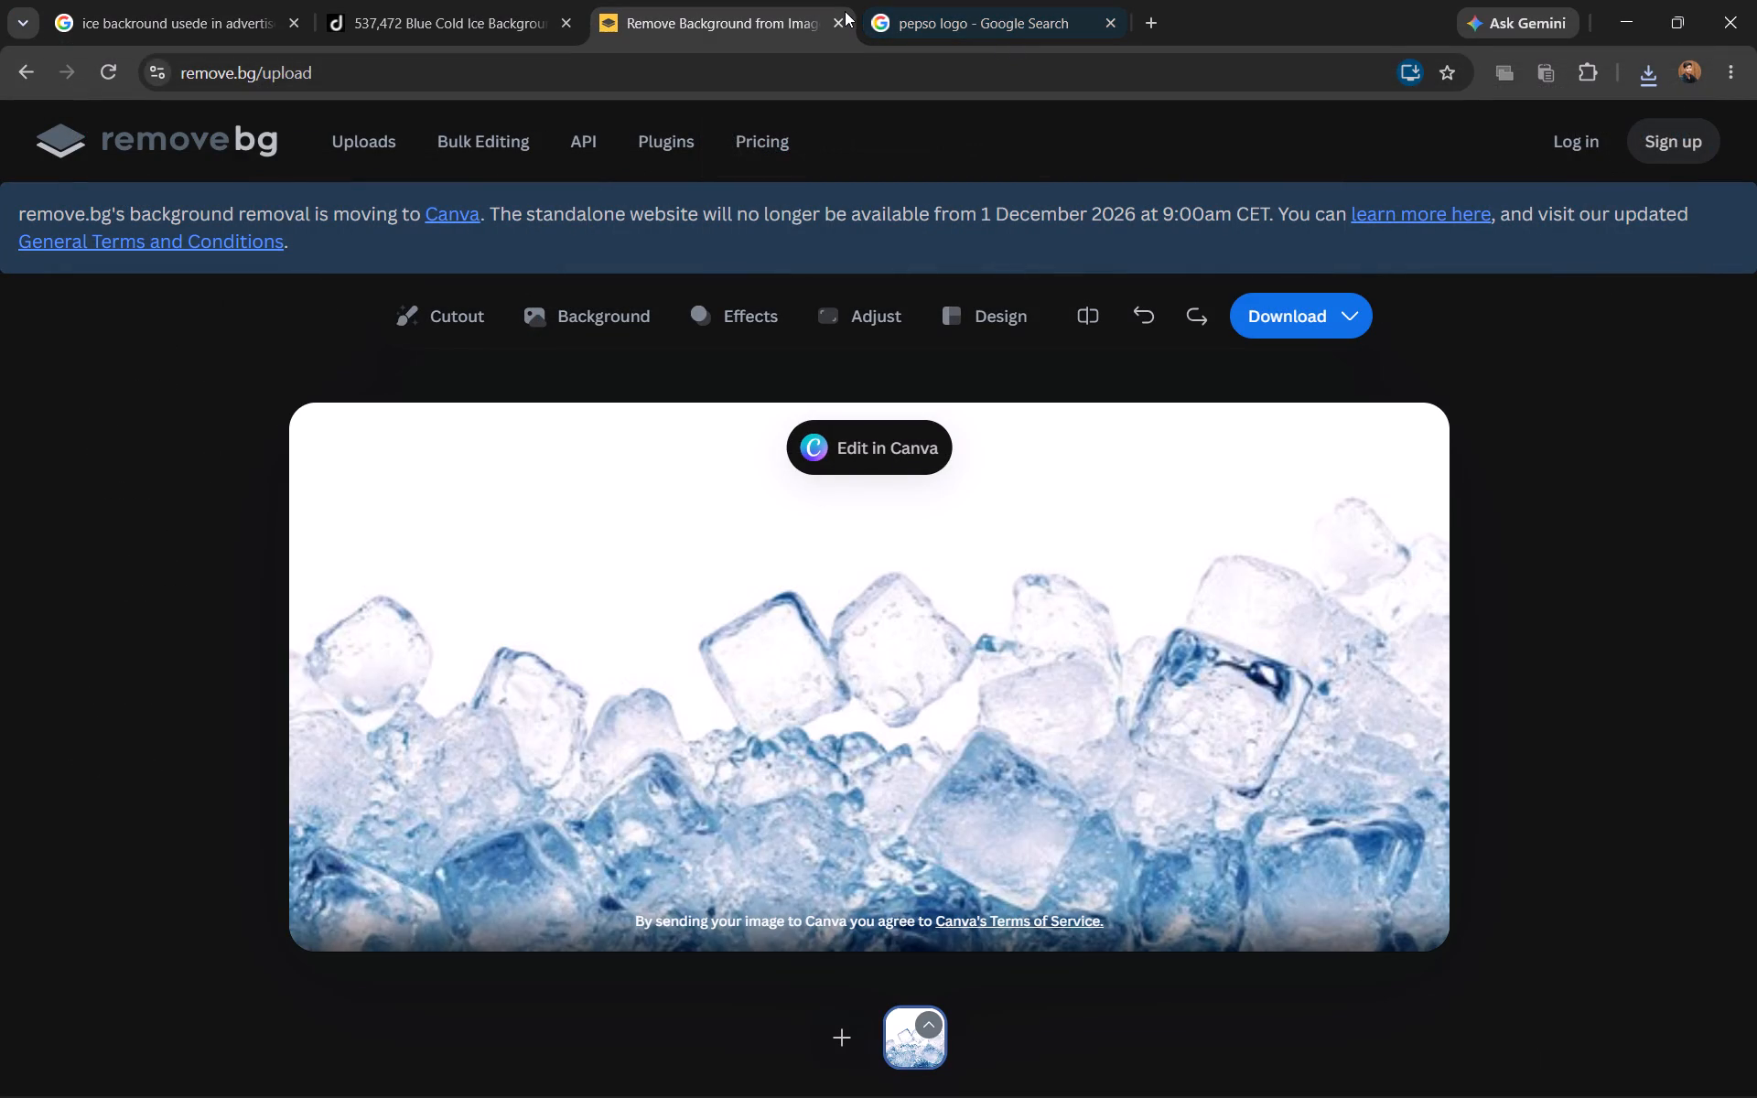
left_click(842, 16)
left_click(880, 19)
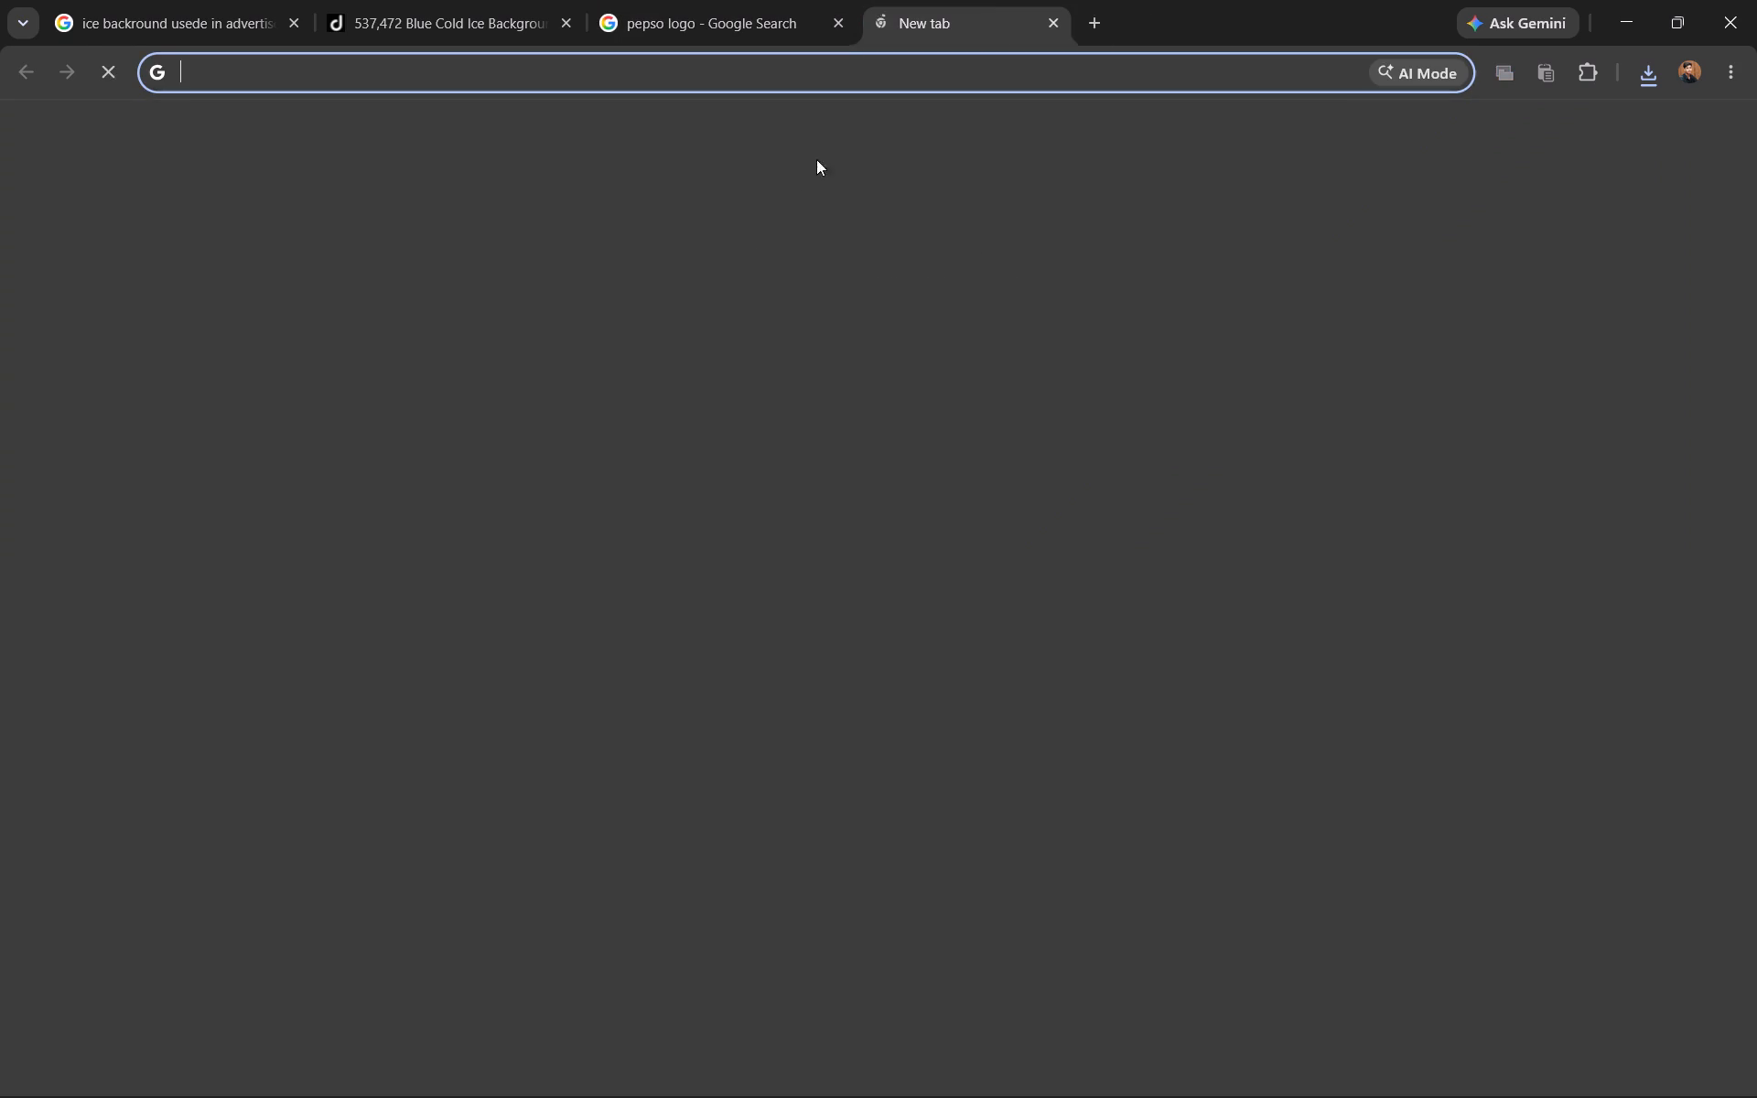
left_click(729, 450)
type("back")
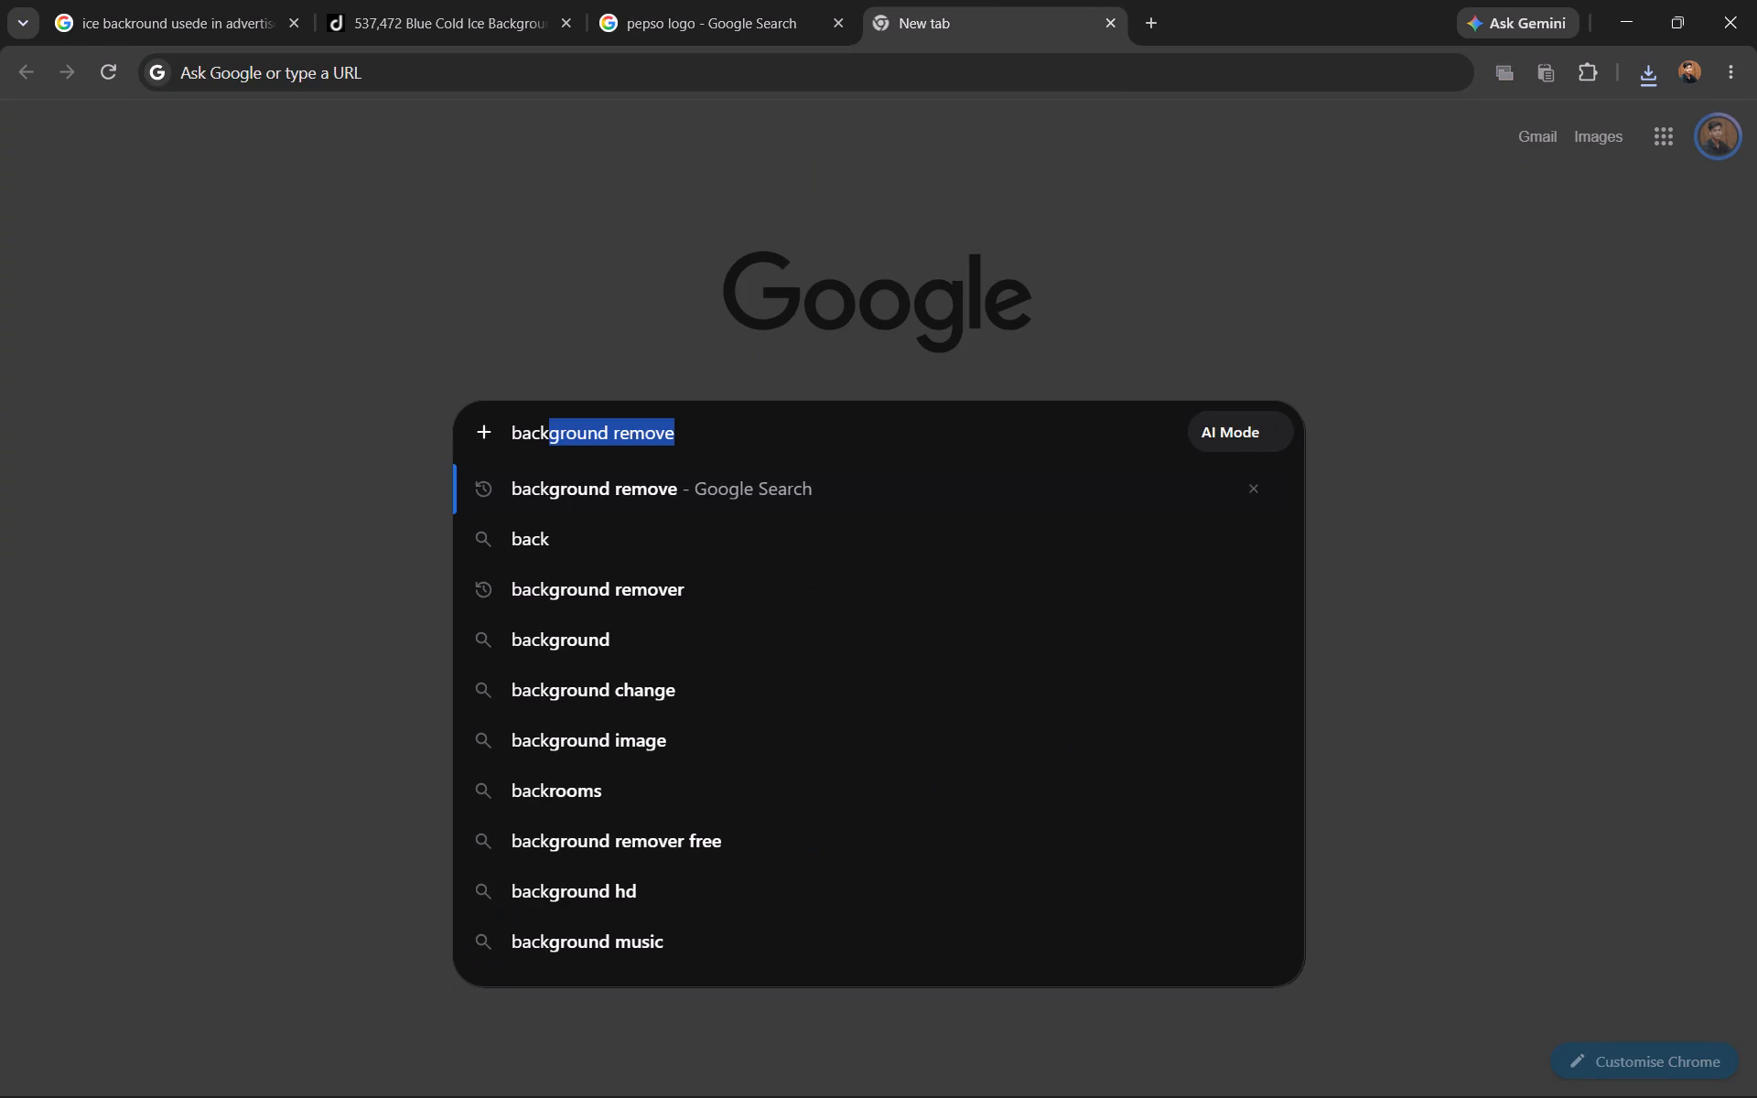
key("Return")
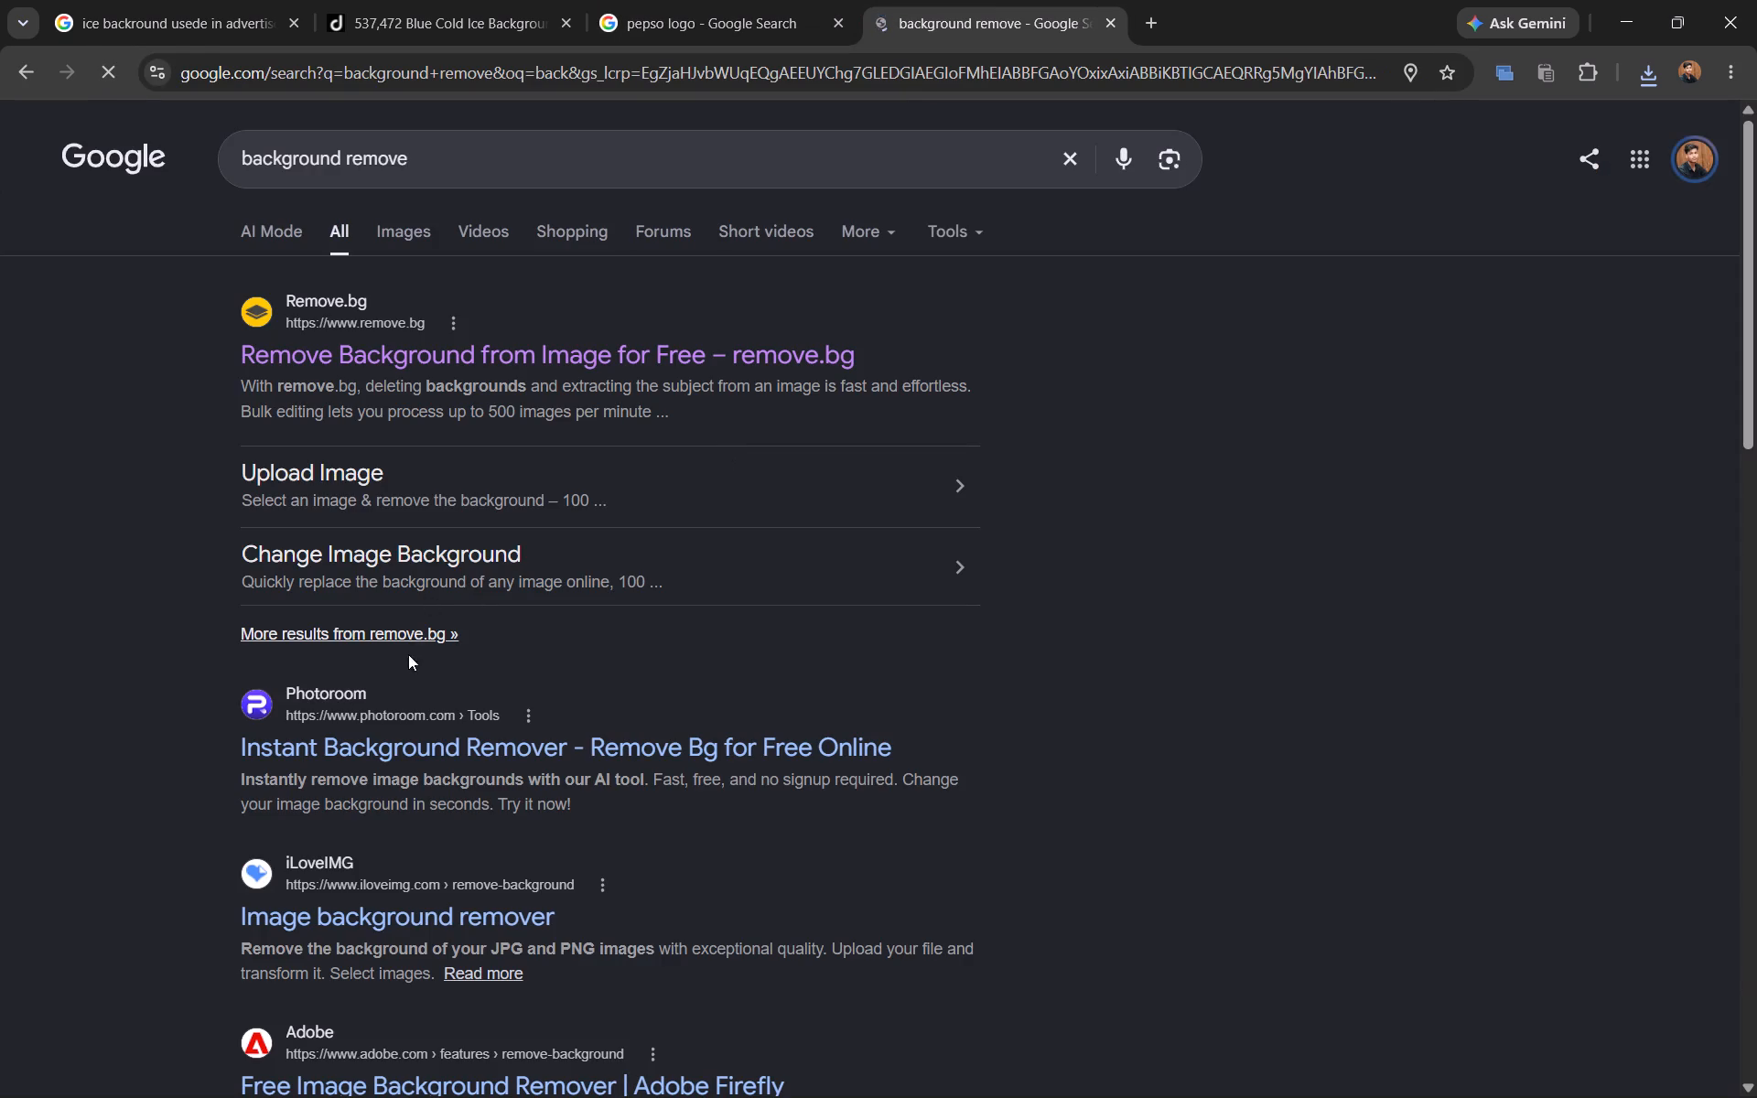
left_click(416, 732)
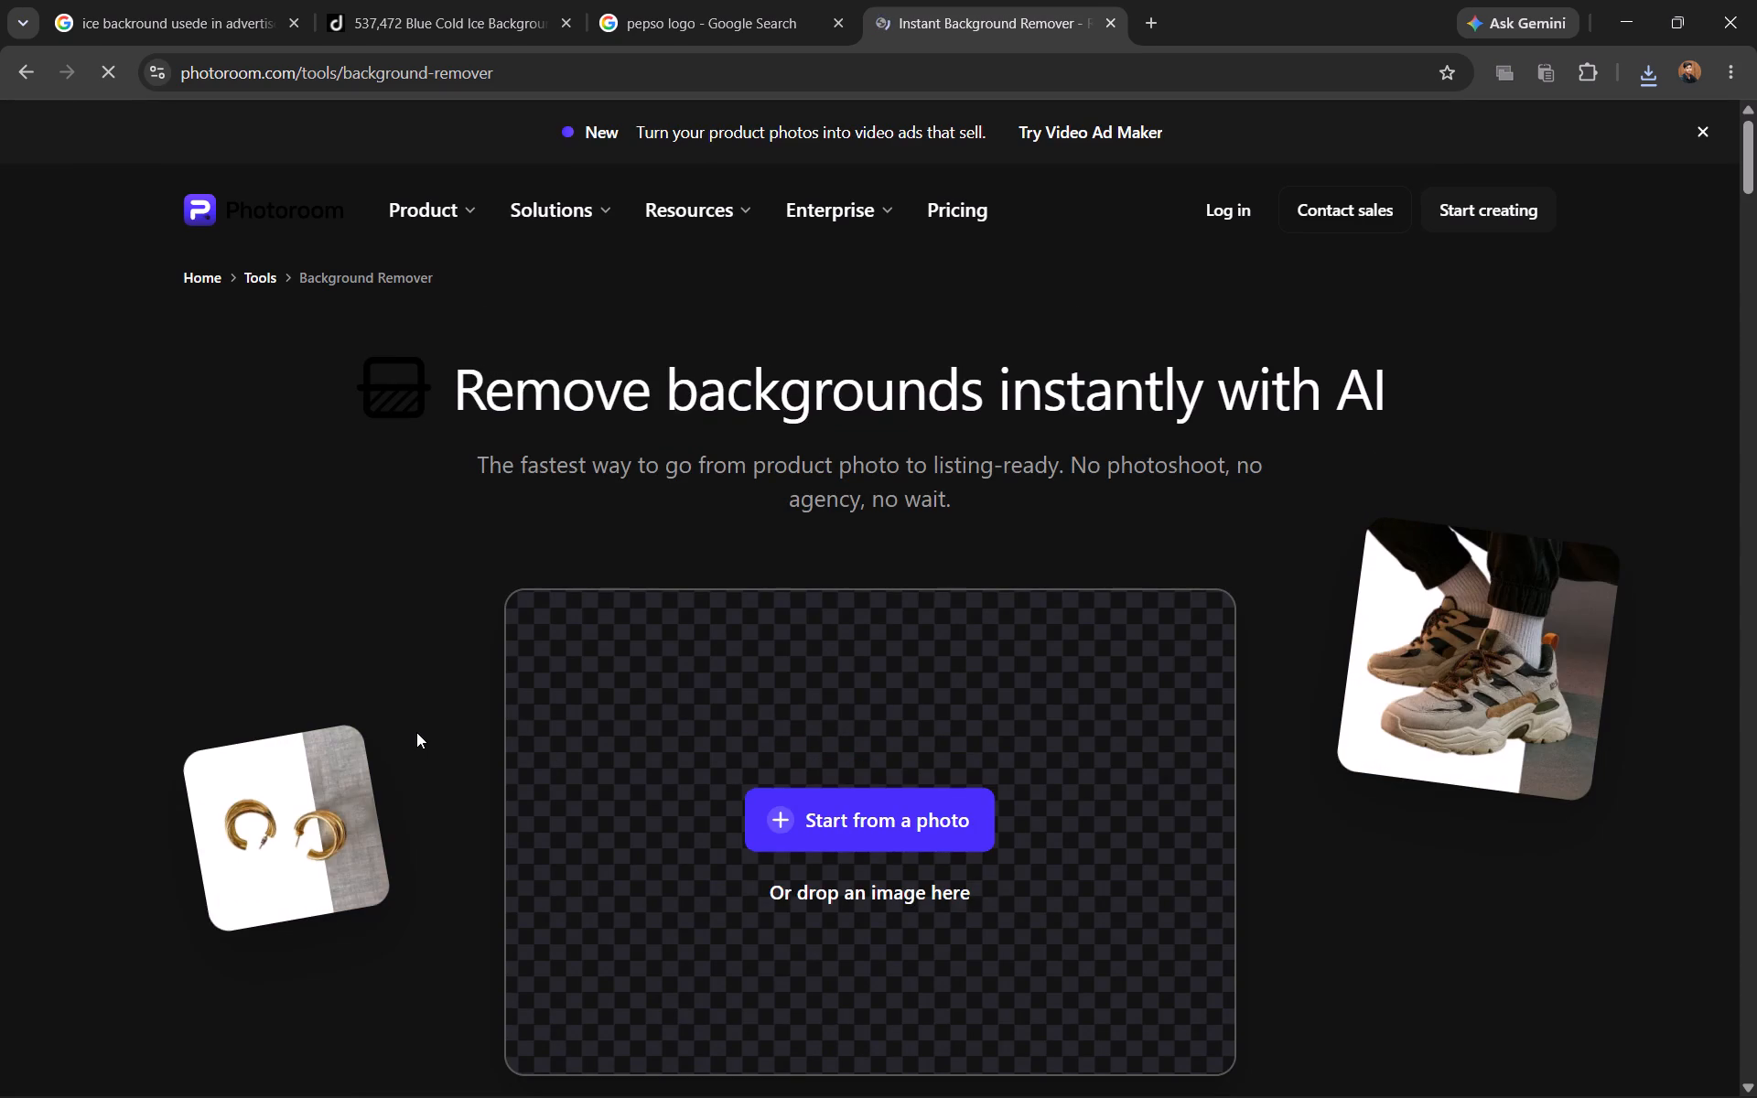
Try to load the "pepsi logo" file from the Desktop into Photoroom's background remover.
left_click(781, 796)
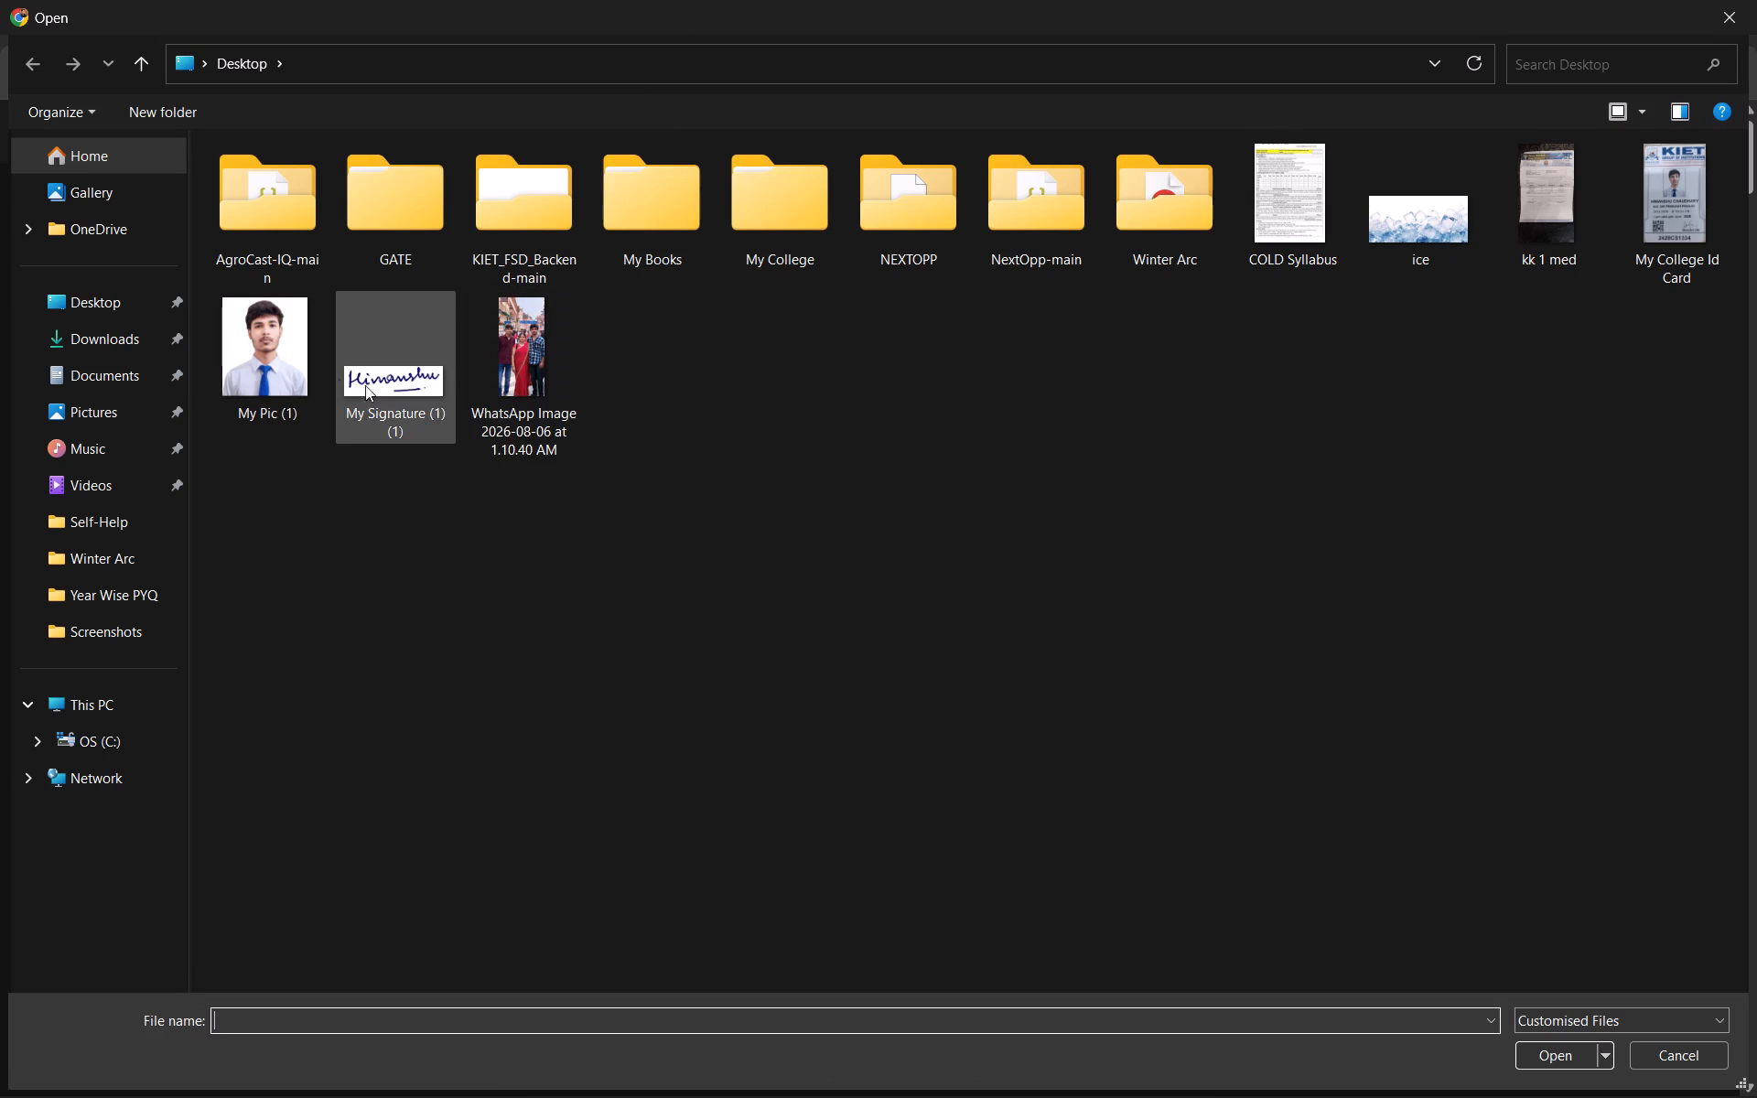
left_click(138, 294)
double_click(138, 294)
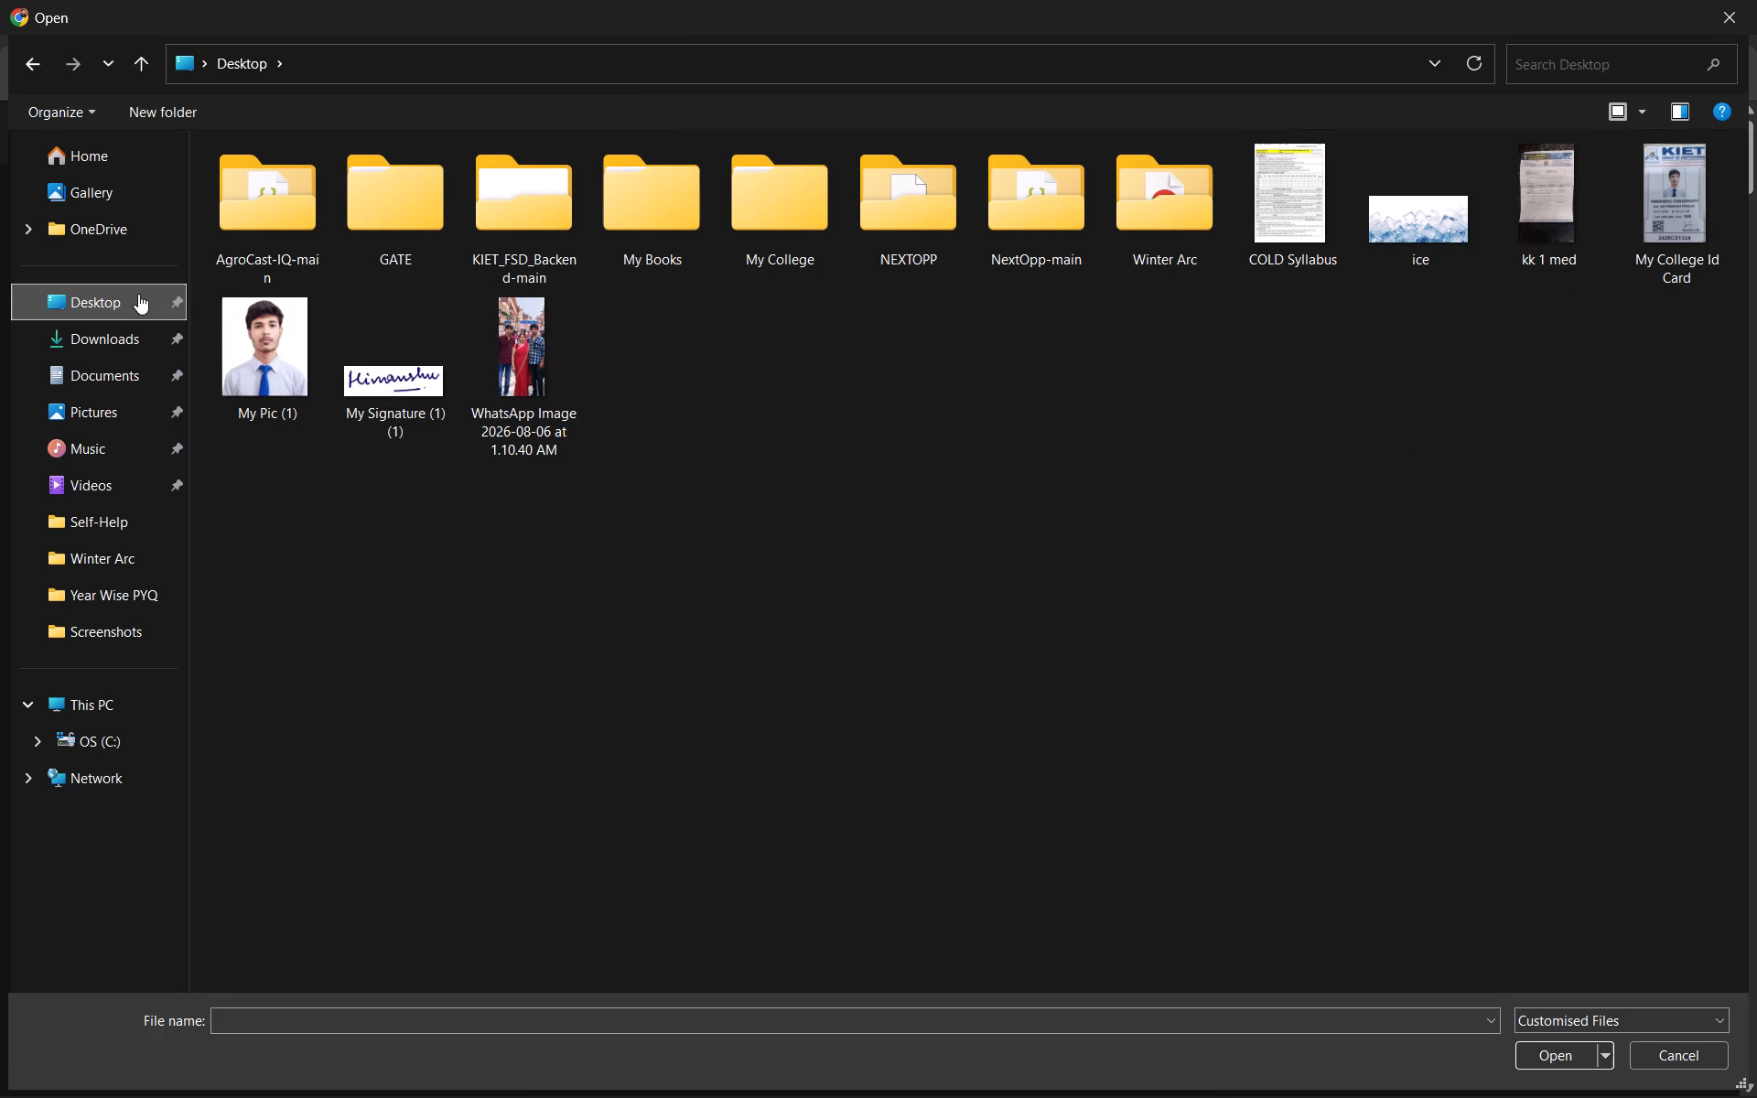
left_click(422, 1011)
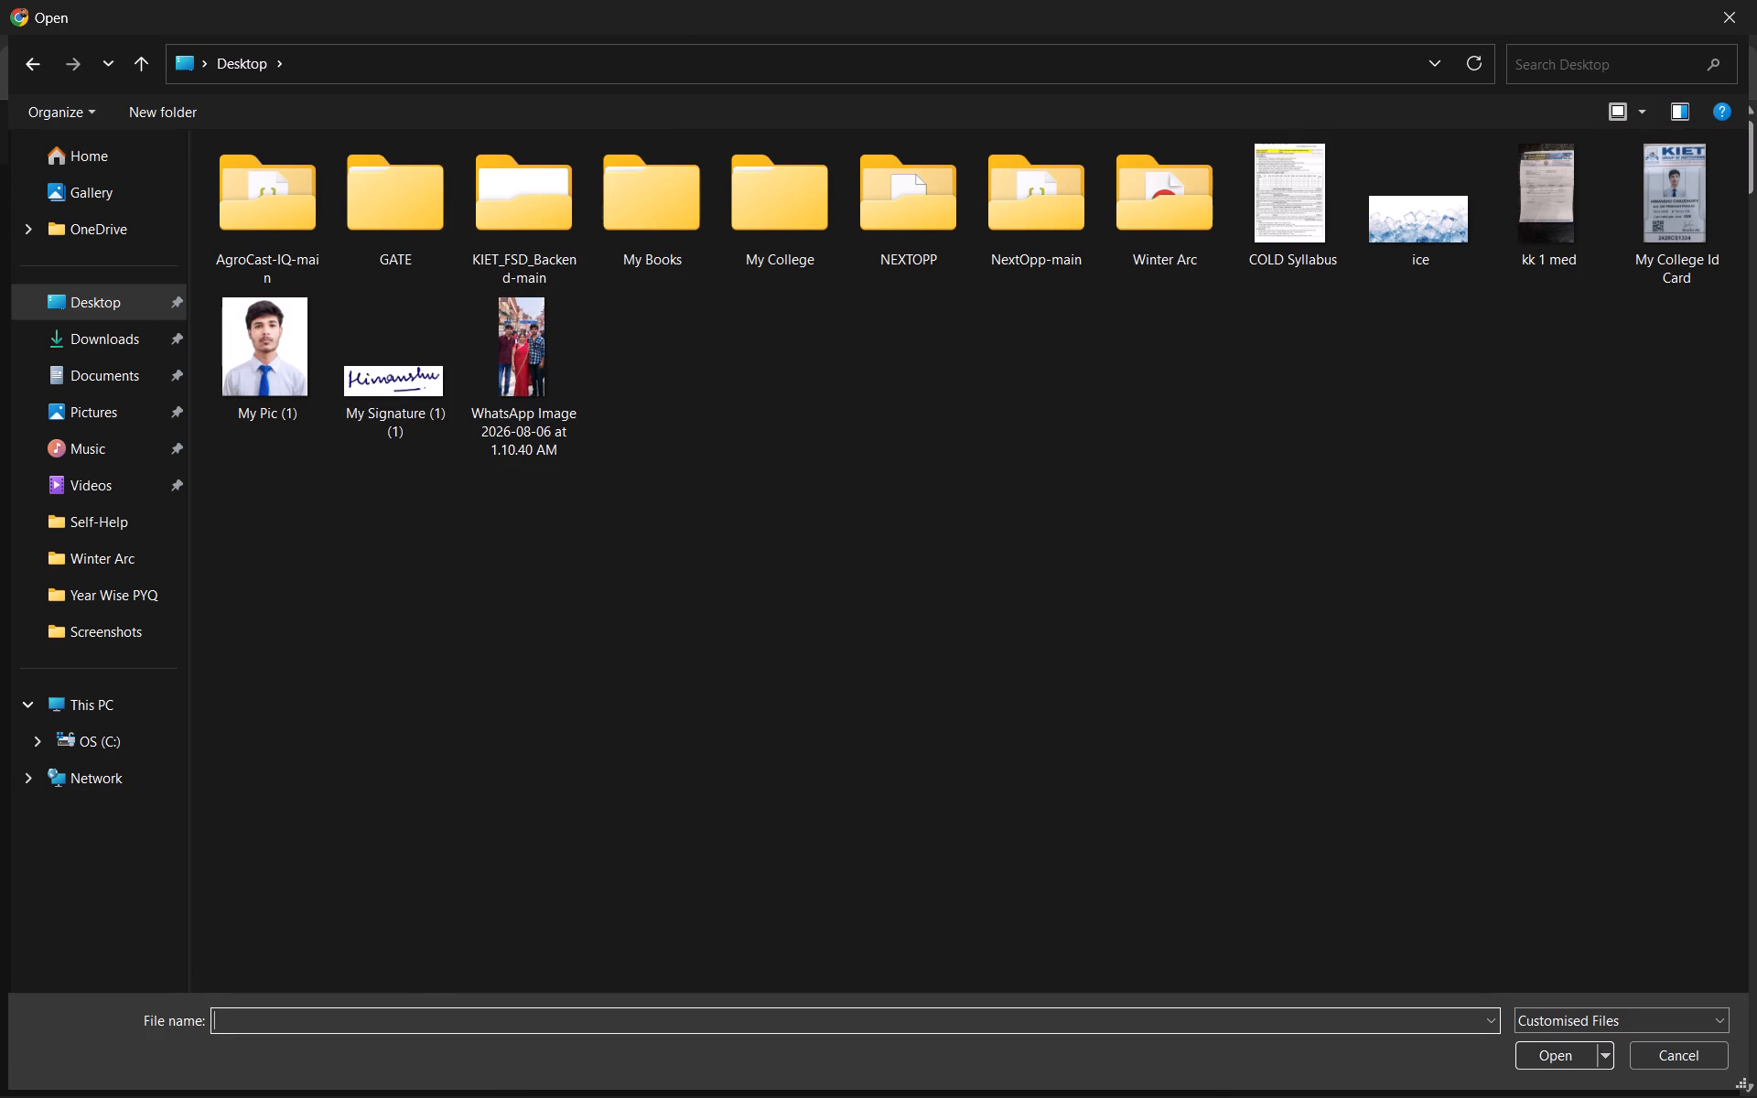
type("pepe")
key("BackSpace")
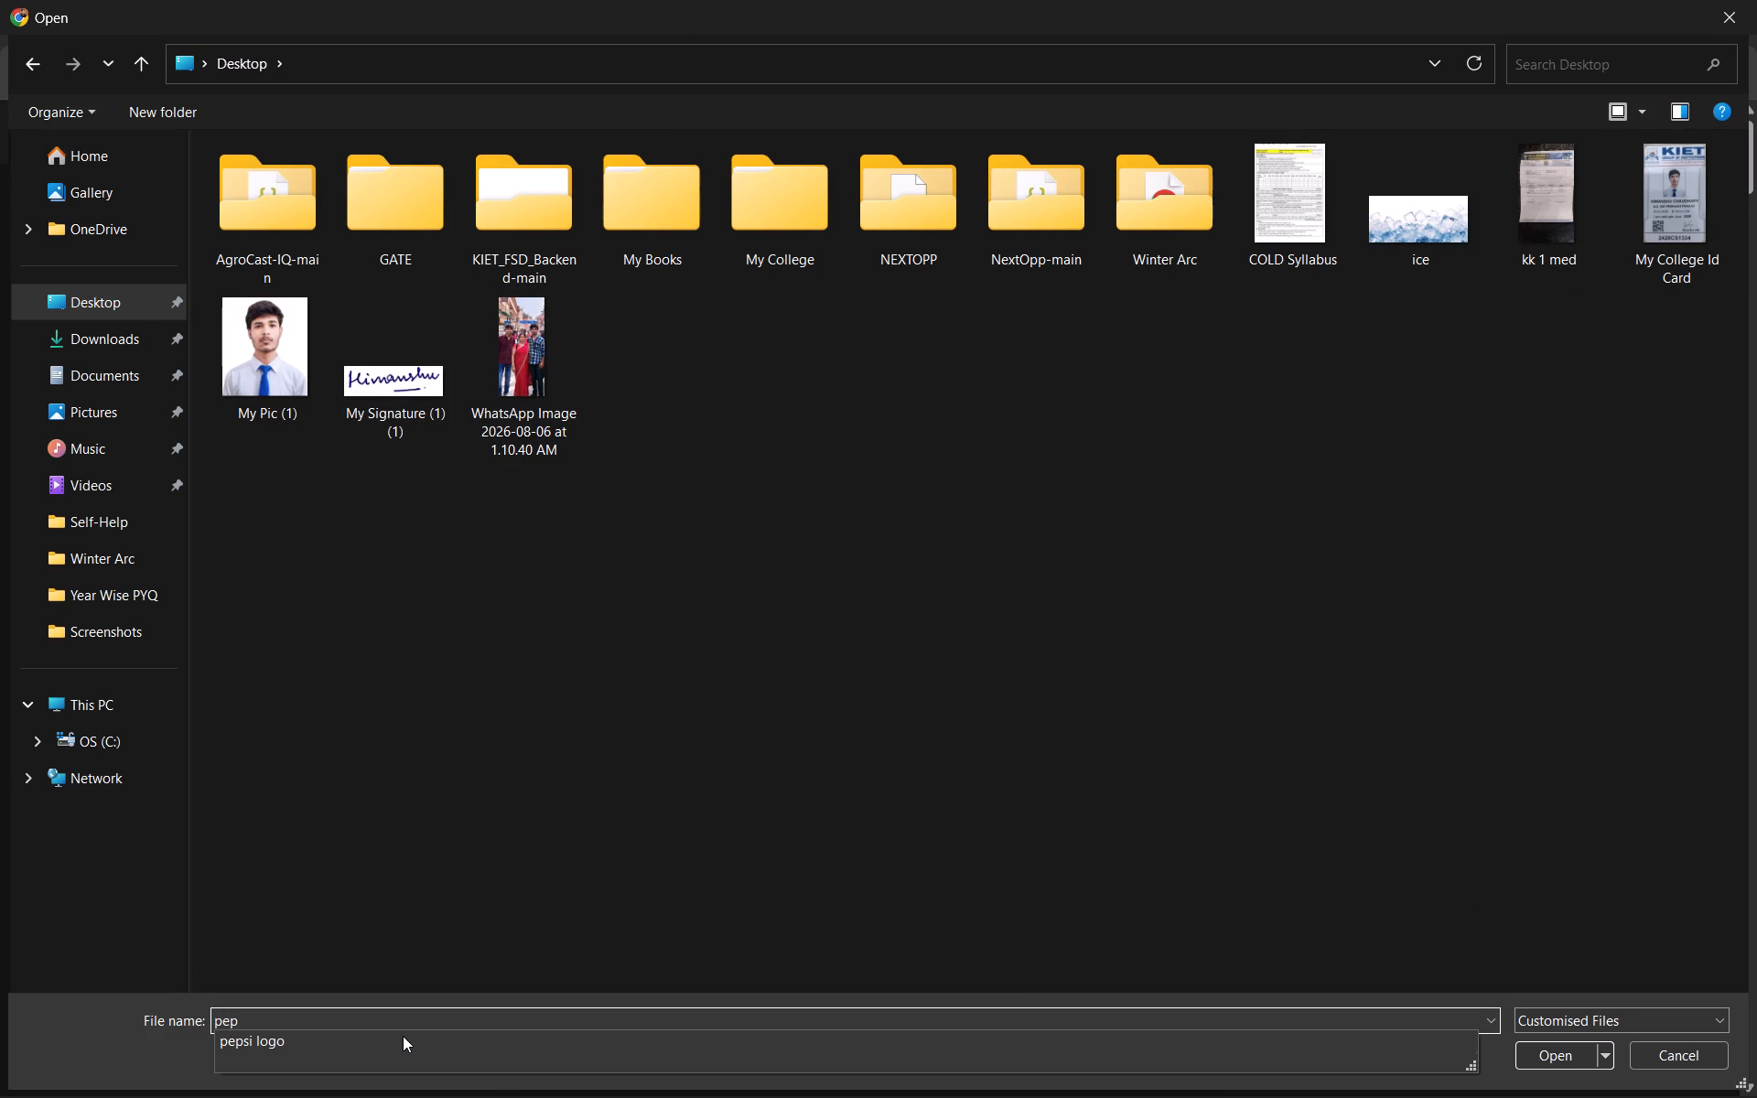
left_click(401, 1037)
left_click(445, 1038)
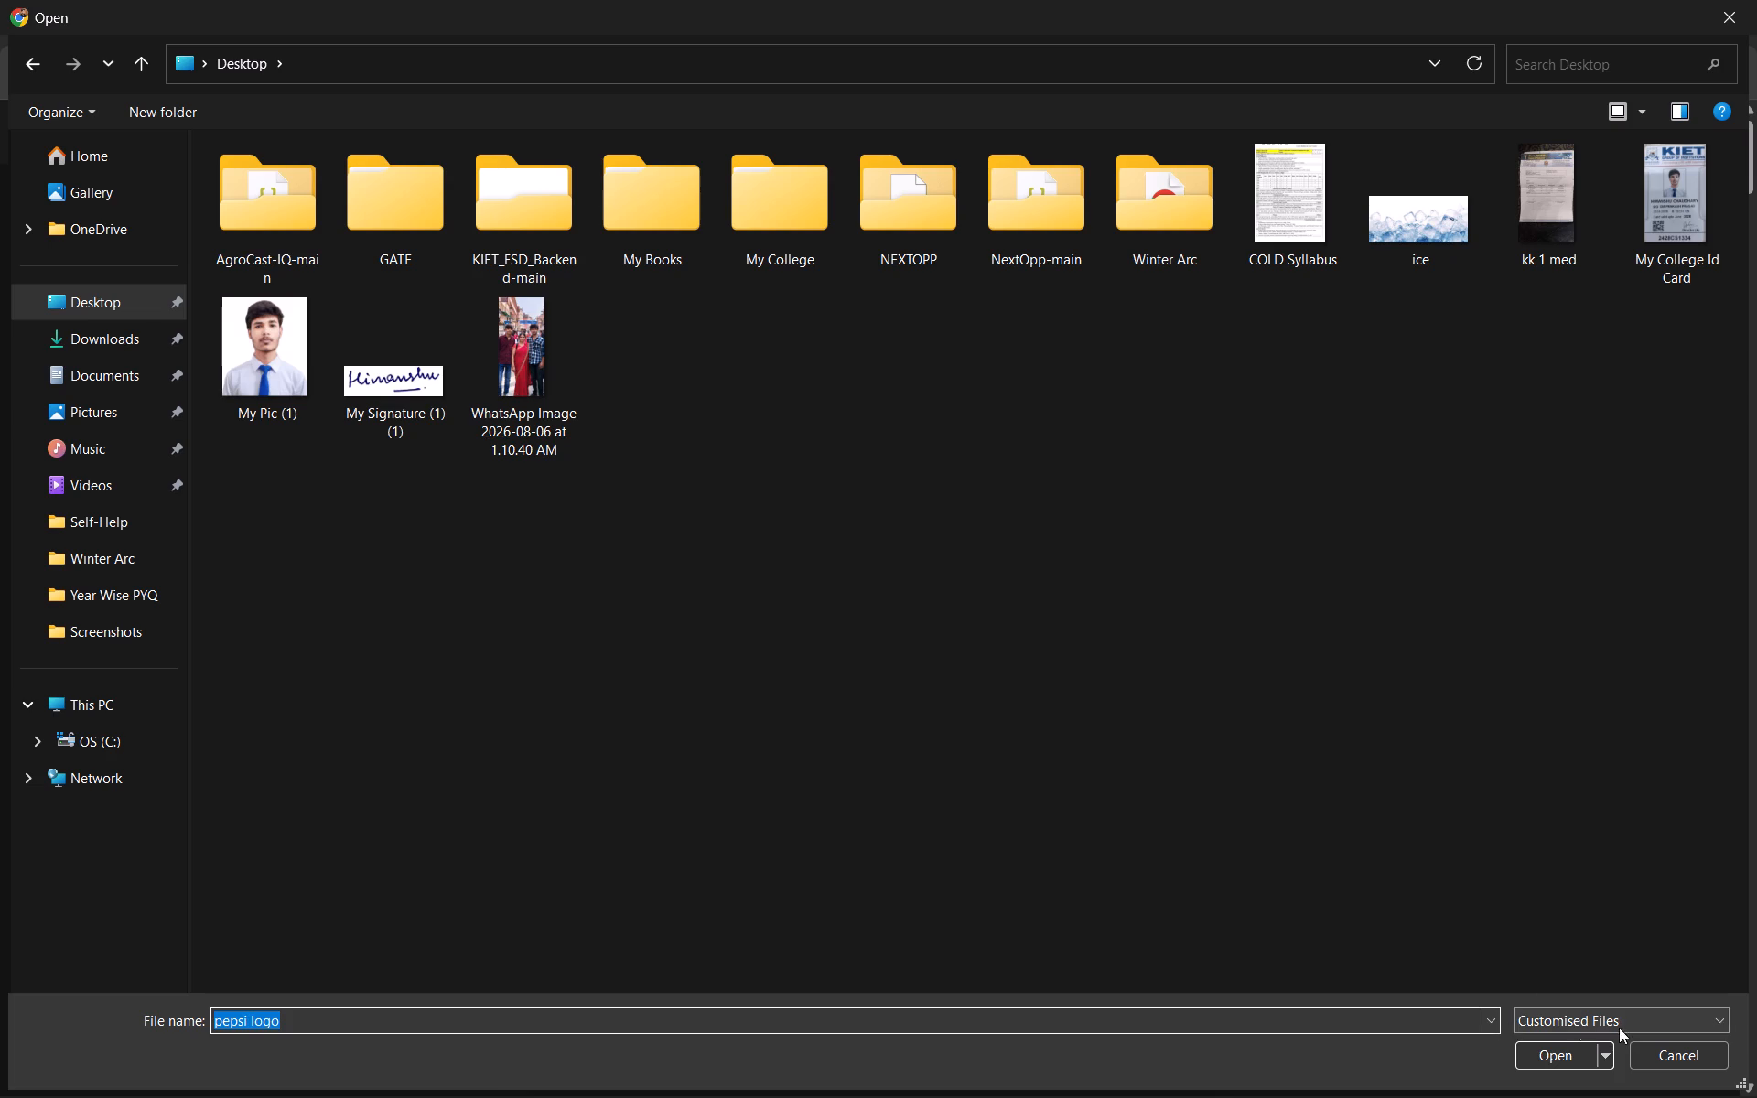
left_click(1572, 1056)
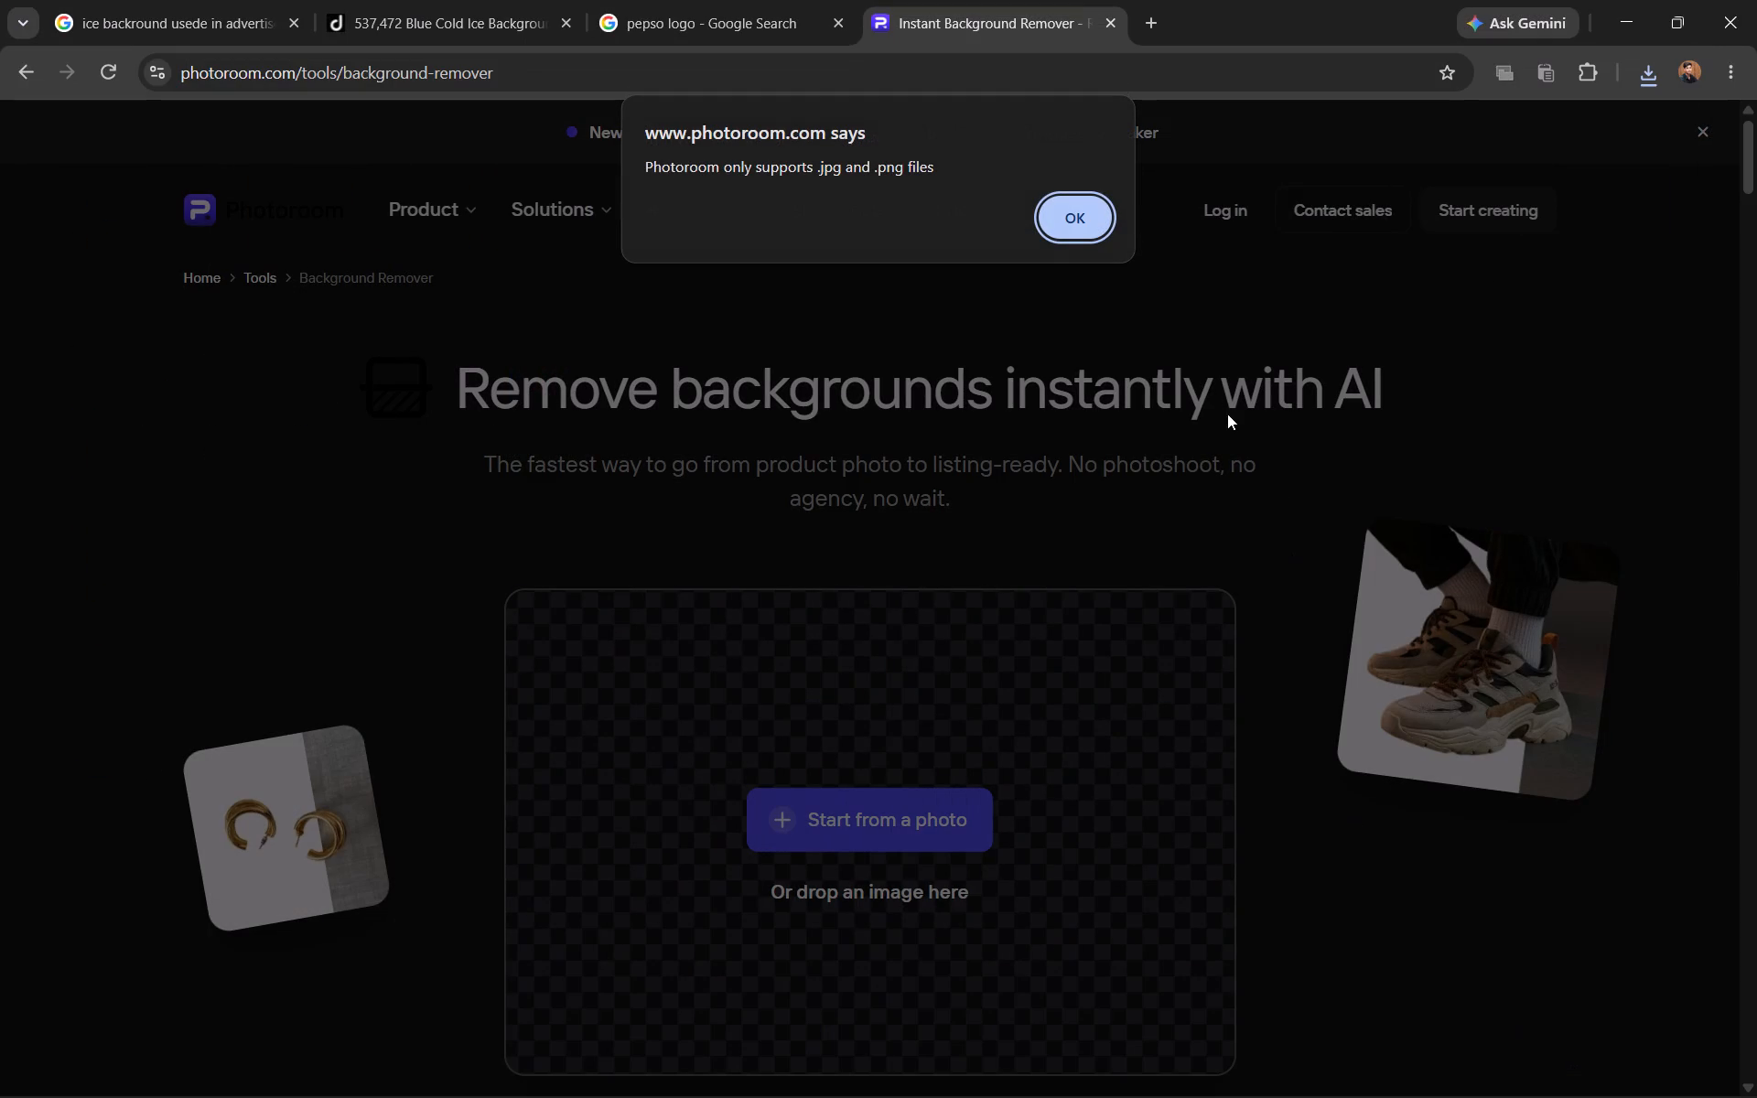
Return to the Pepsi logo search results, open Vistaprint's Pepsi logo history page and look through it for the logo image.
left_click(1073, 212)
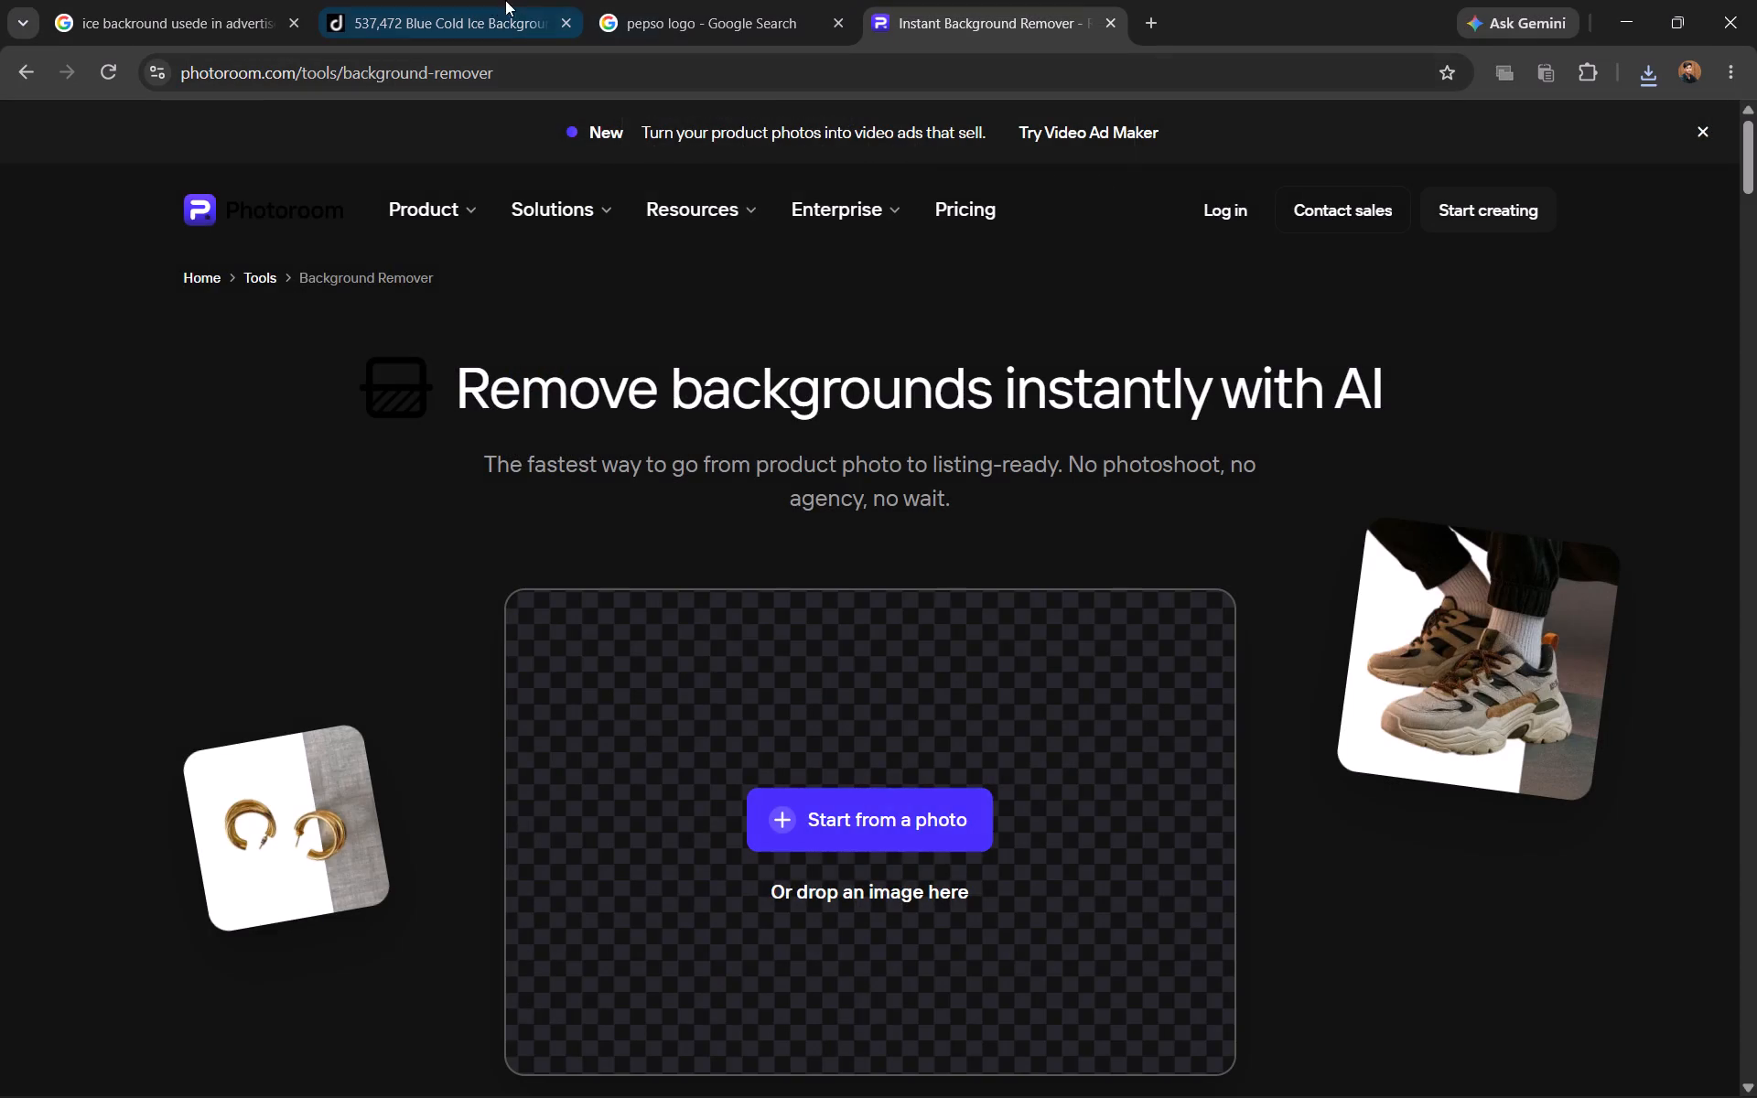
left_click(485, 0)
left_click(655, 1)
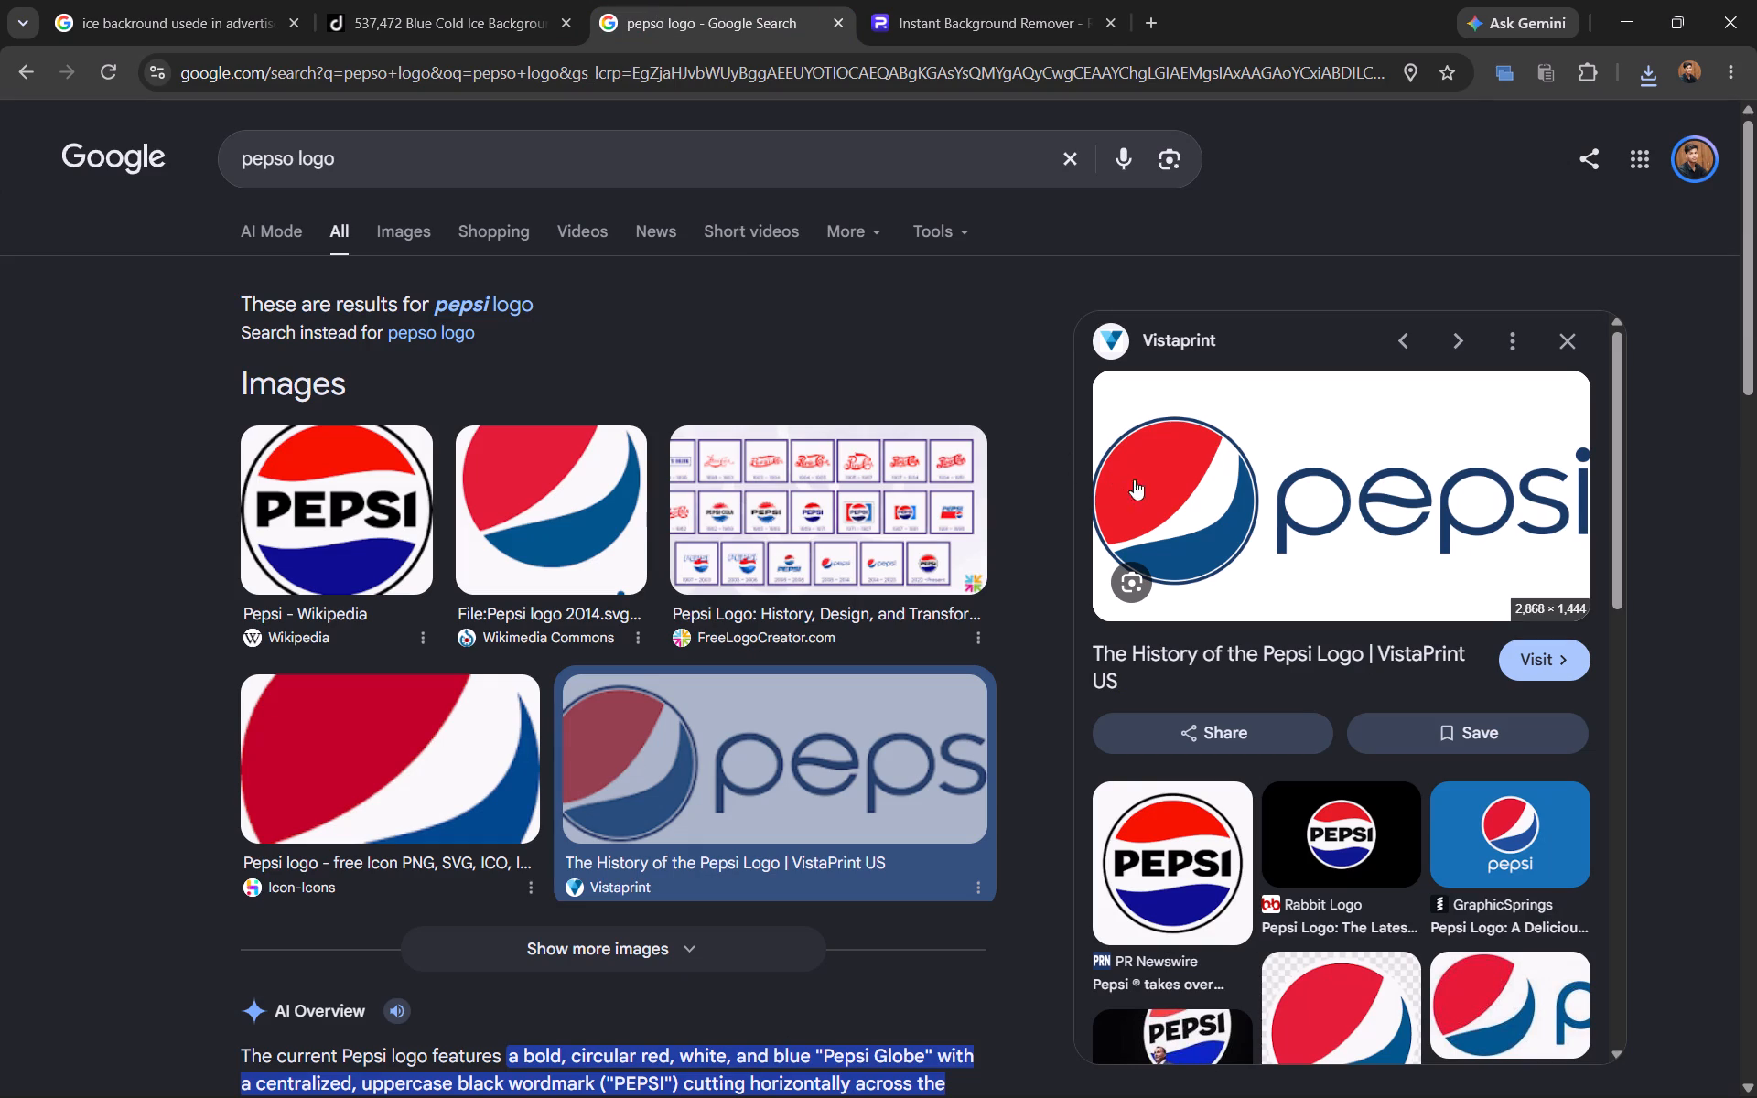
left_click(1159, 485)
right_click(1159, 485)
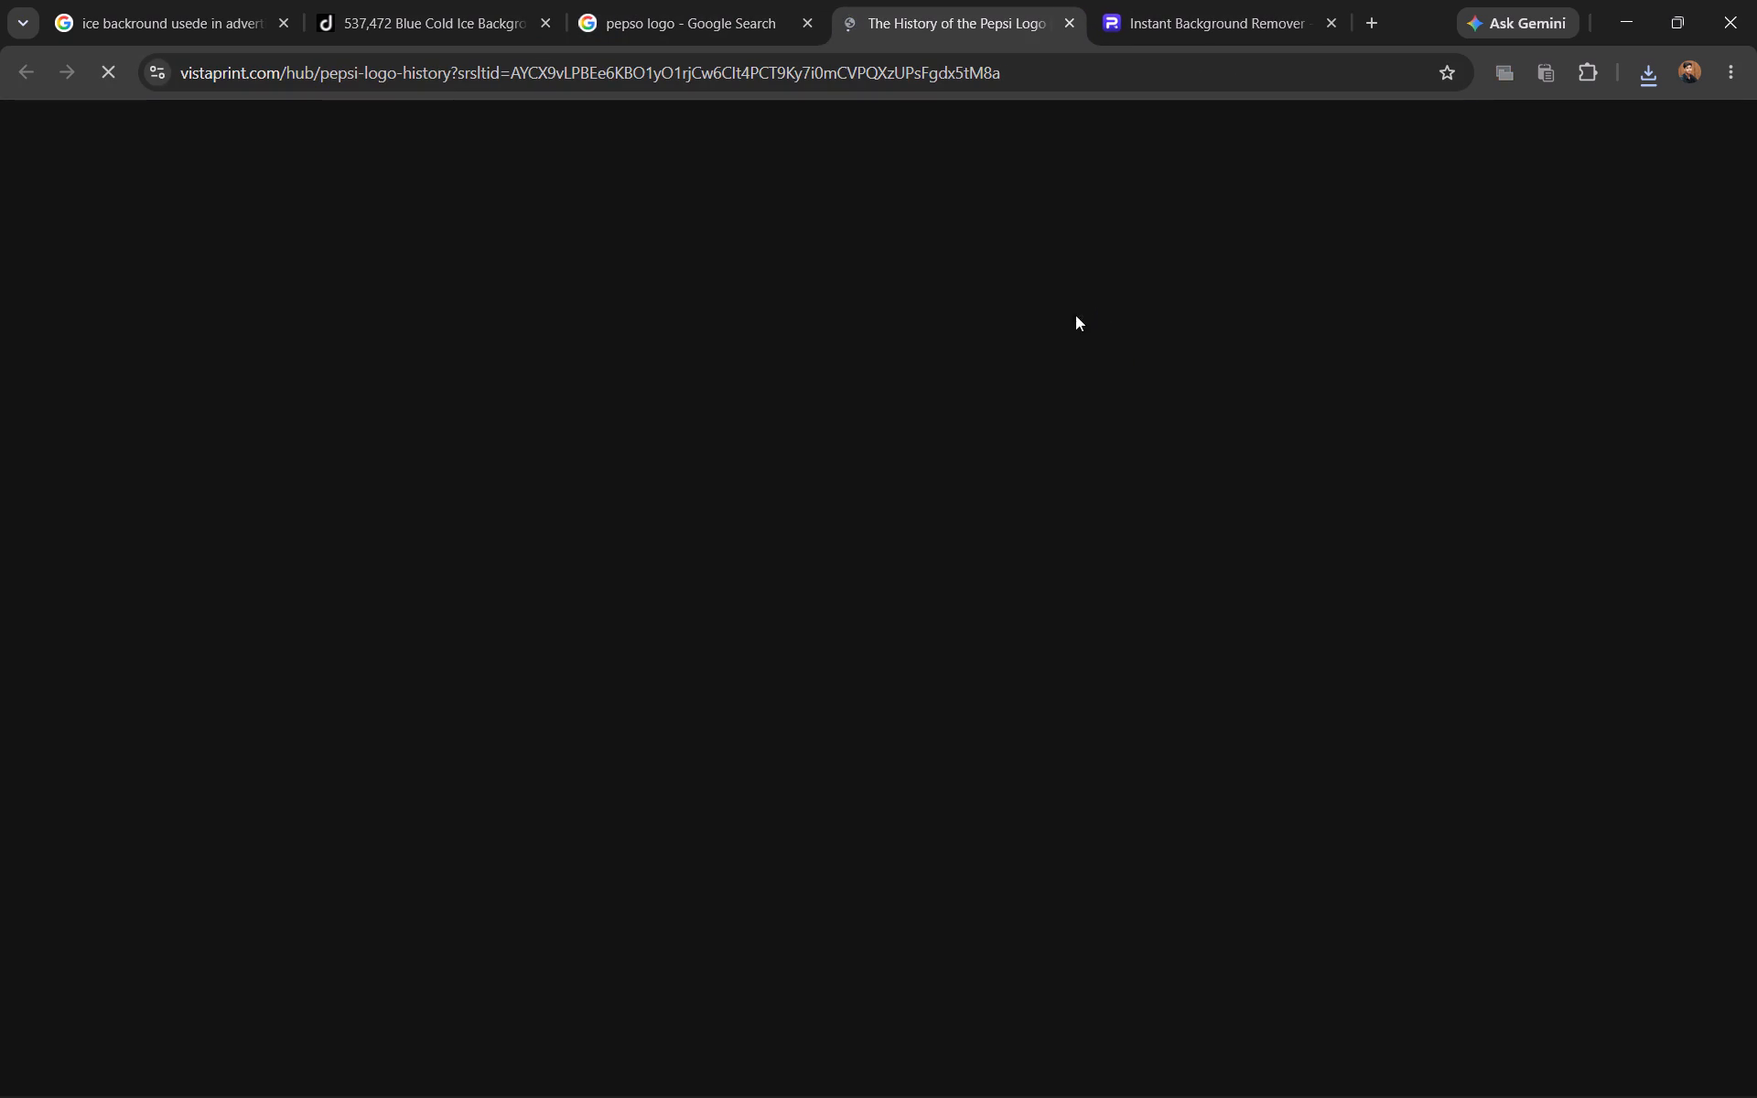
scroll(937, 842, "down", 4)
scroll(937, 842, "up", 2)
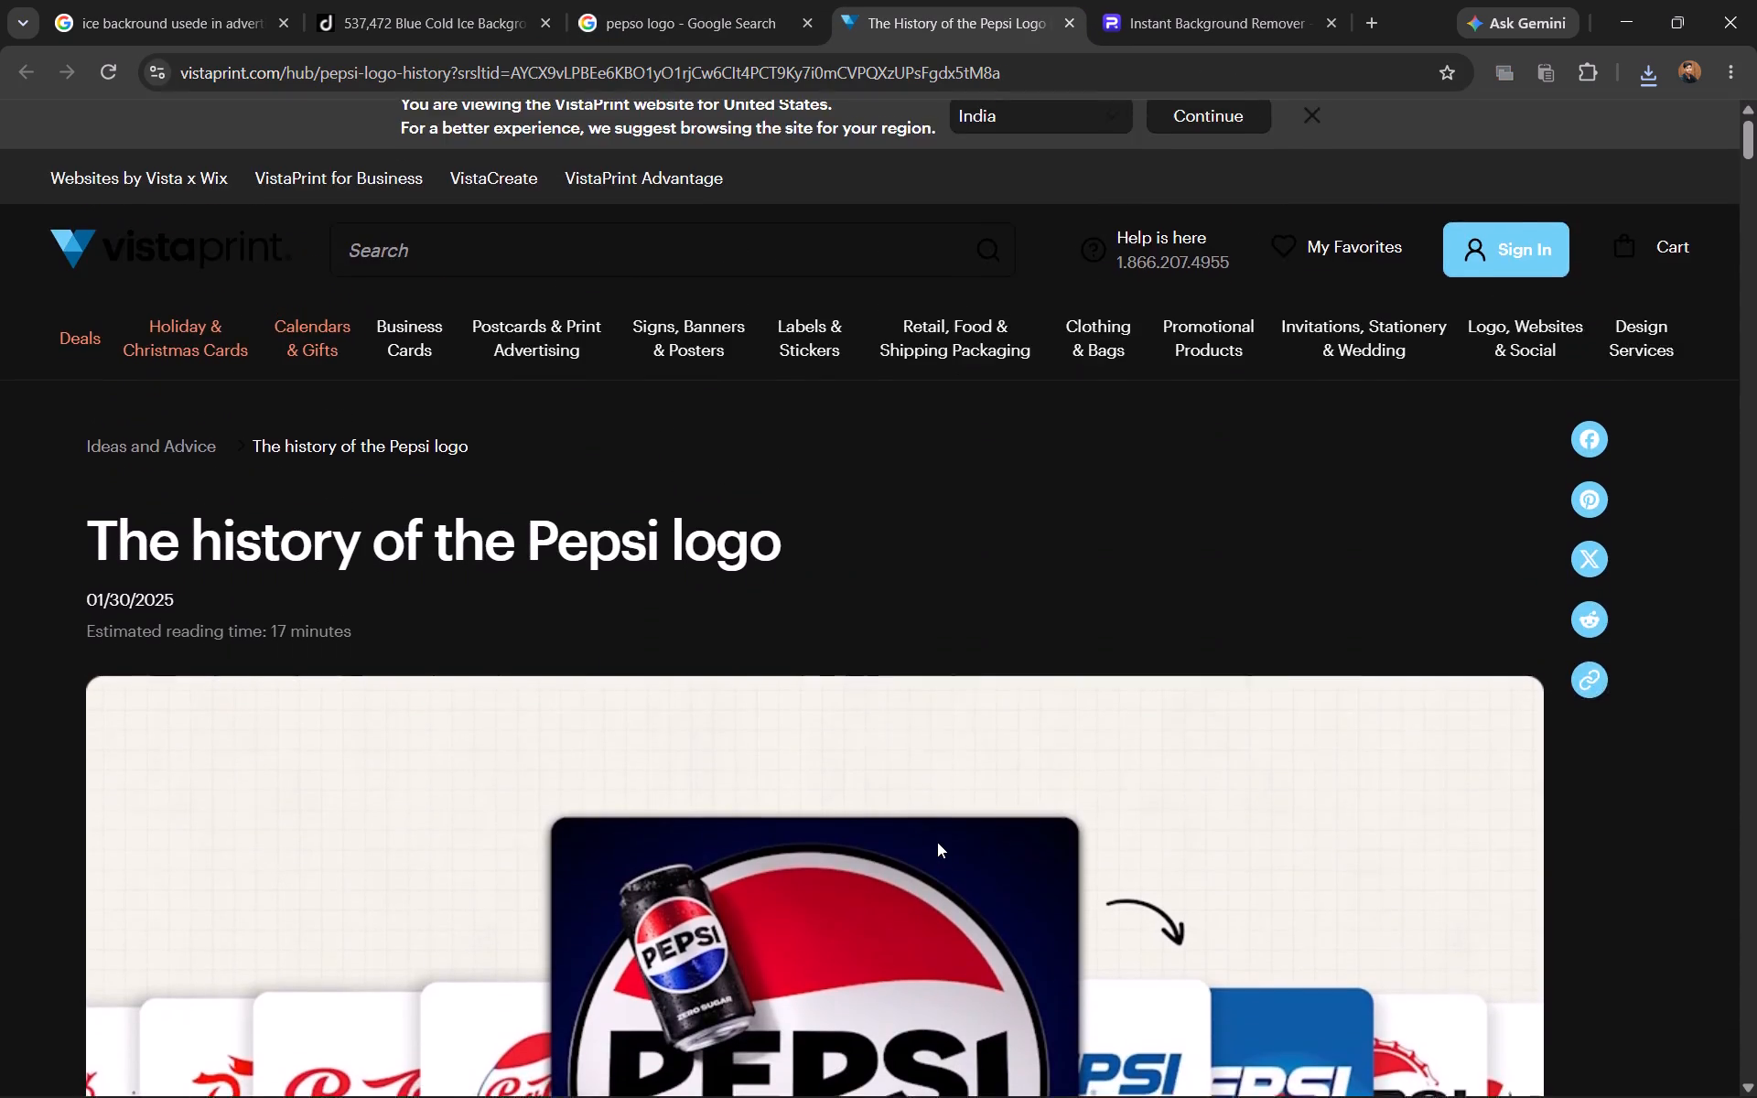
scroll(937, 842, "down", 10)
scroll(937, 842, "up", 2)
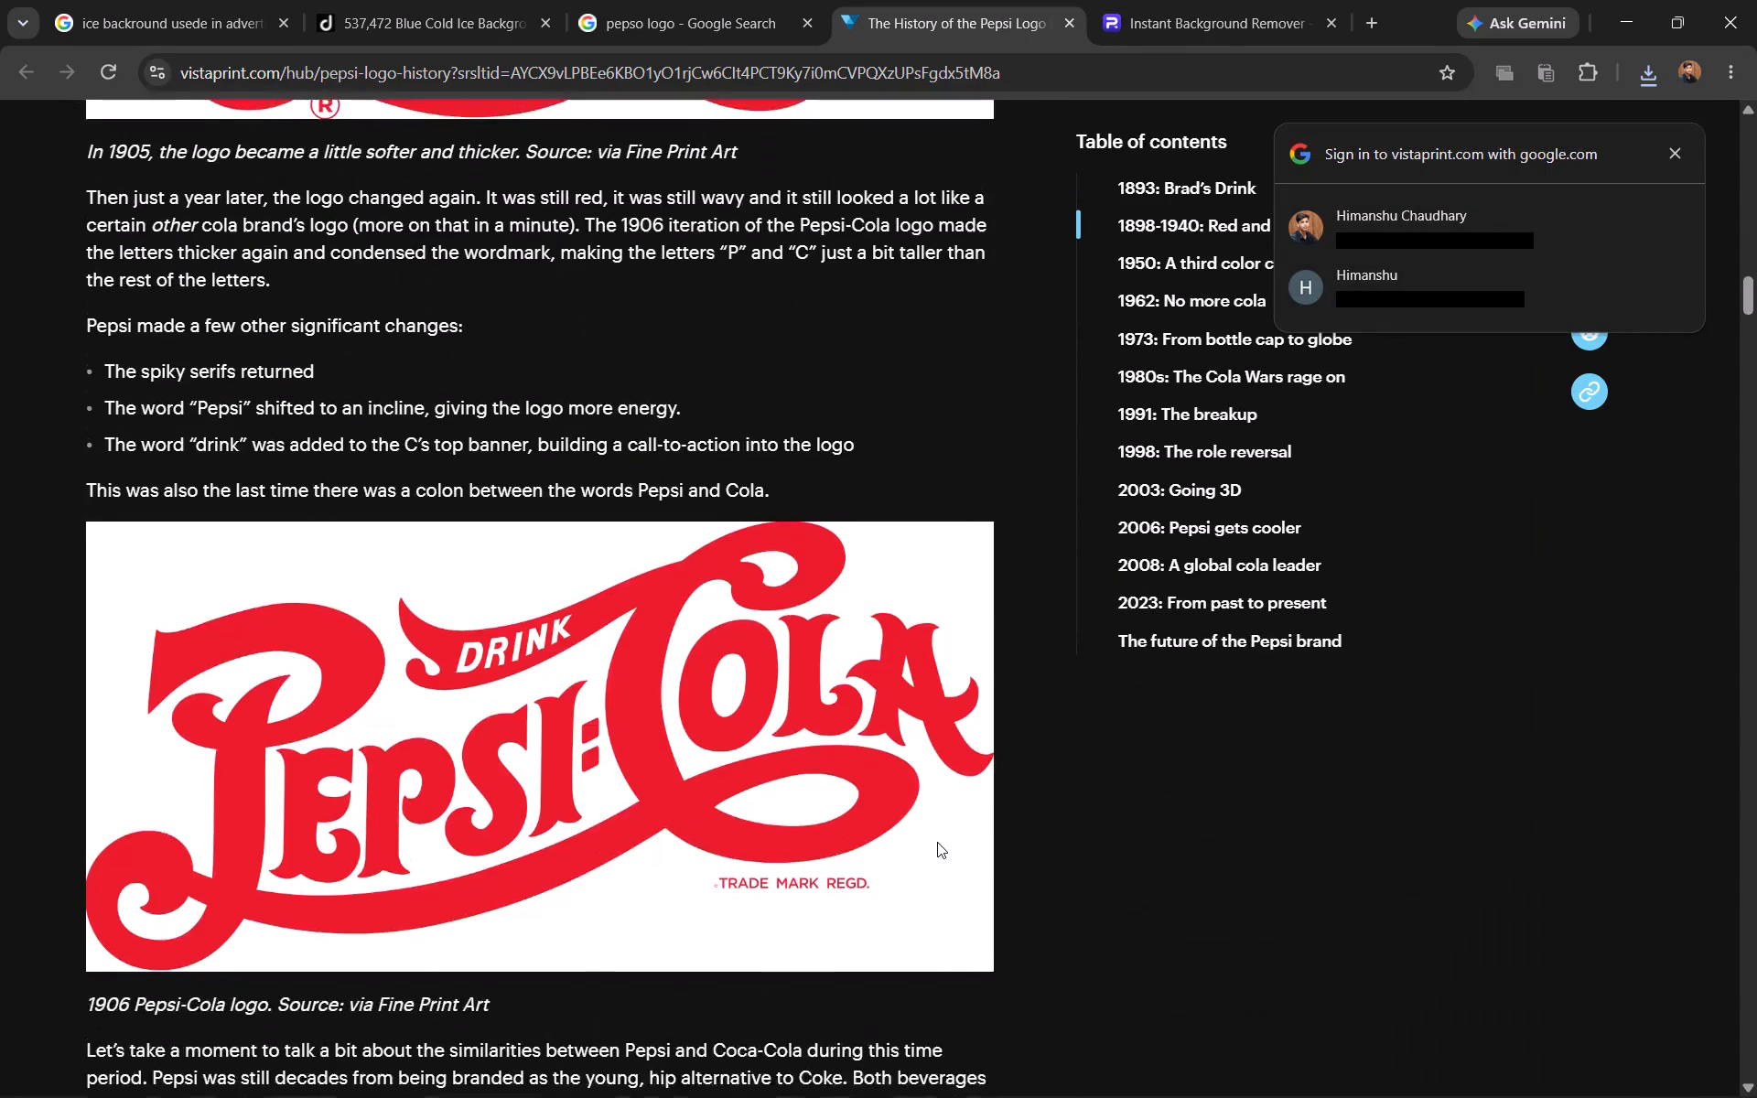
scroll(937, 842, "up", 4)
scroll(937, 842, "down", 7)
scroll(937, 842, "up", 1)
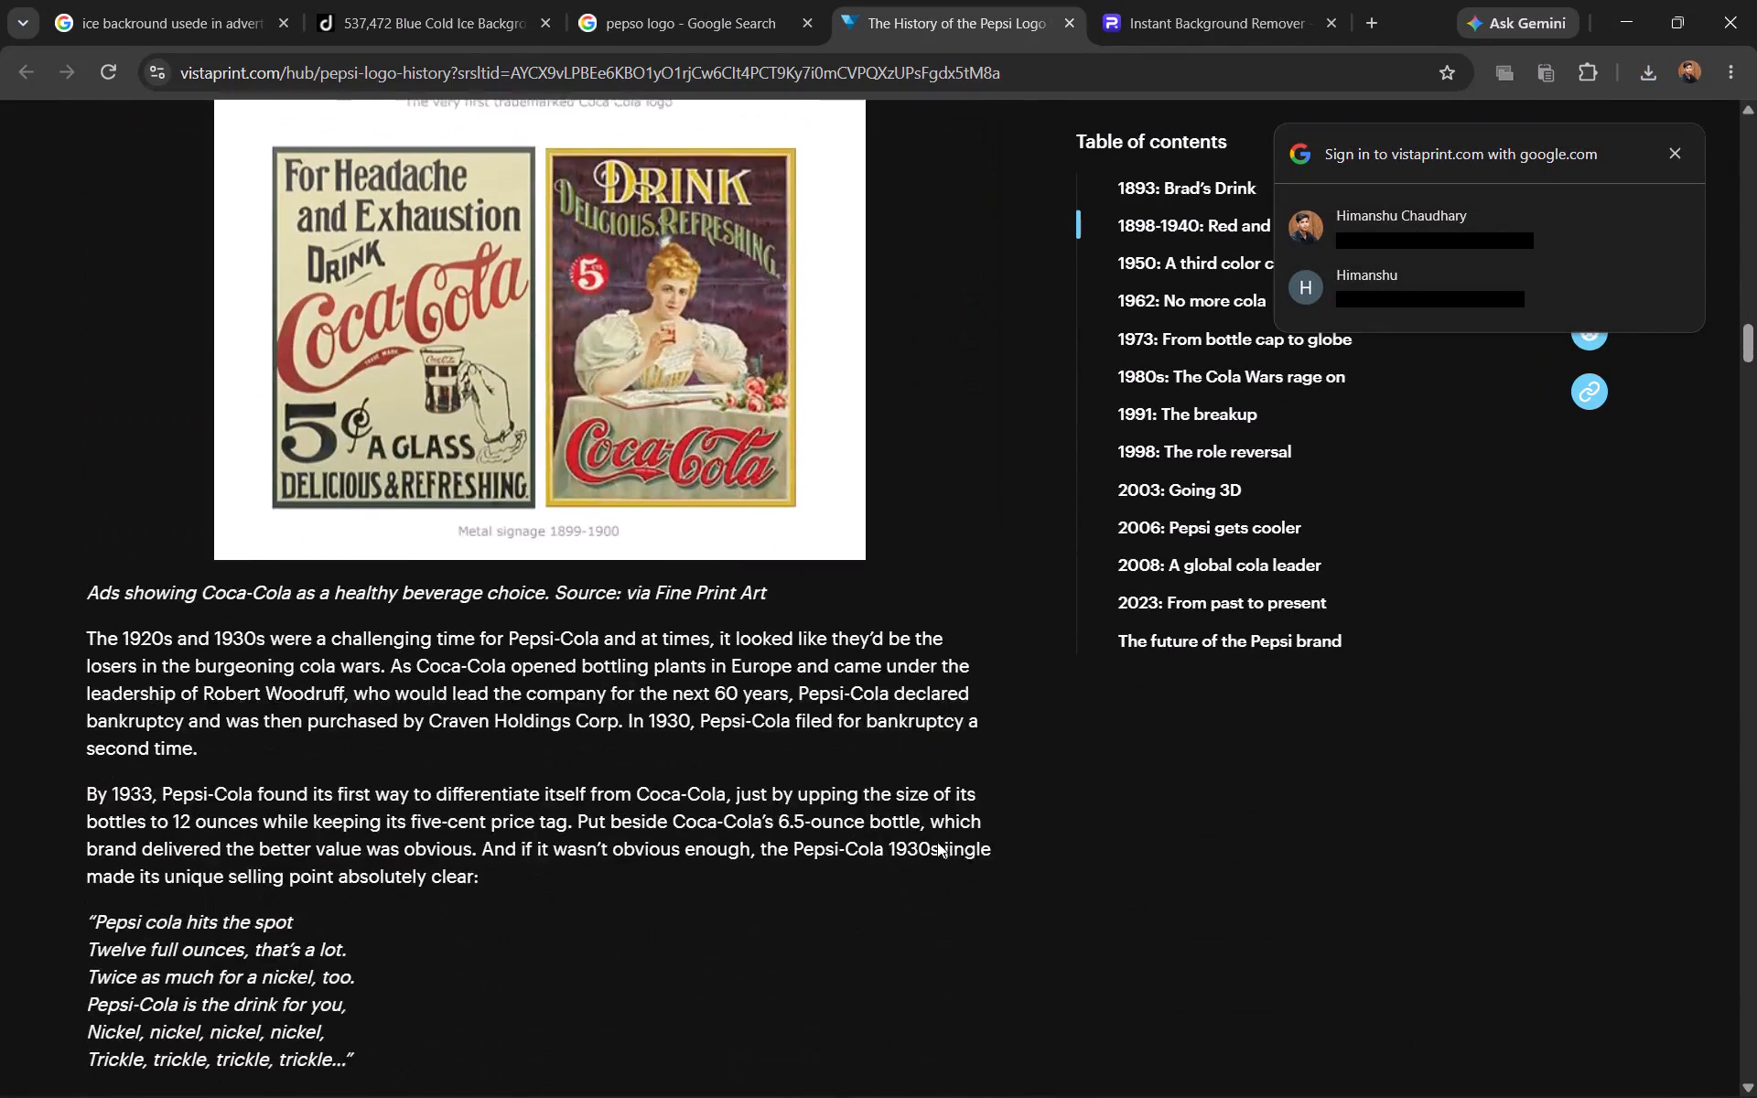
scroll(937, 842, "up", 1)
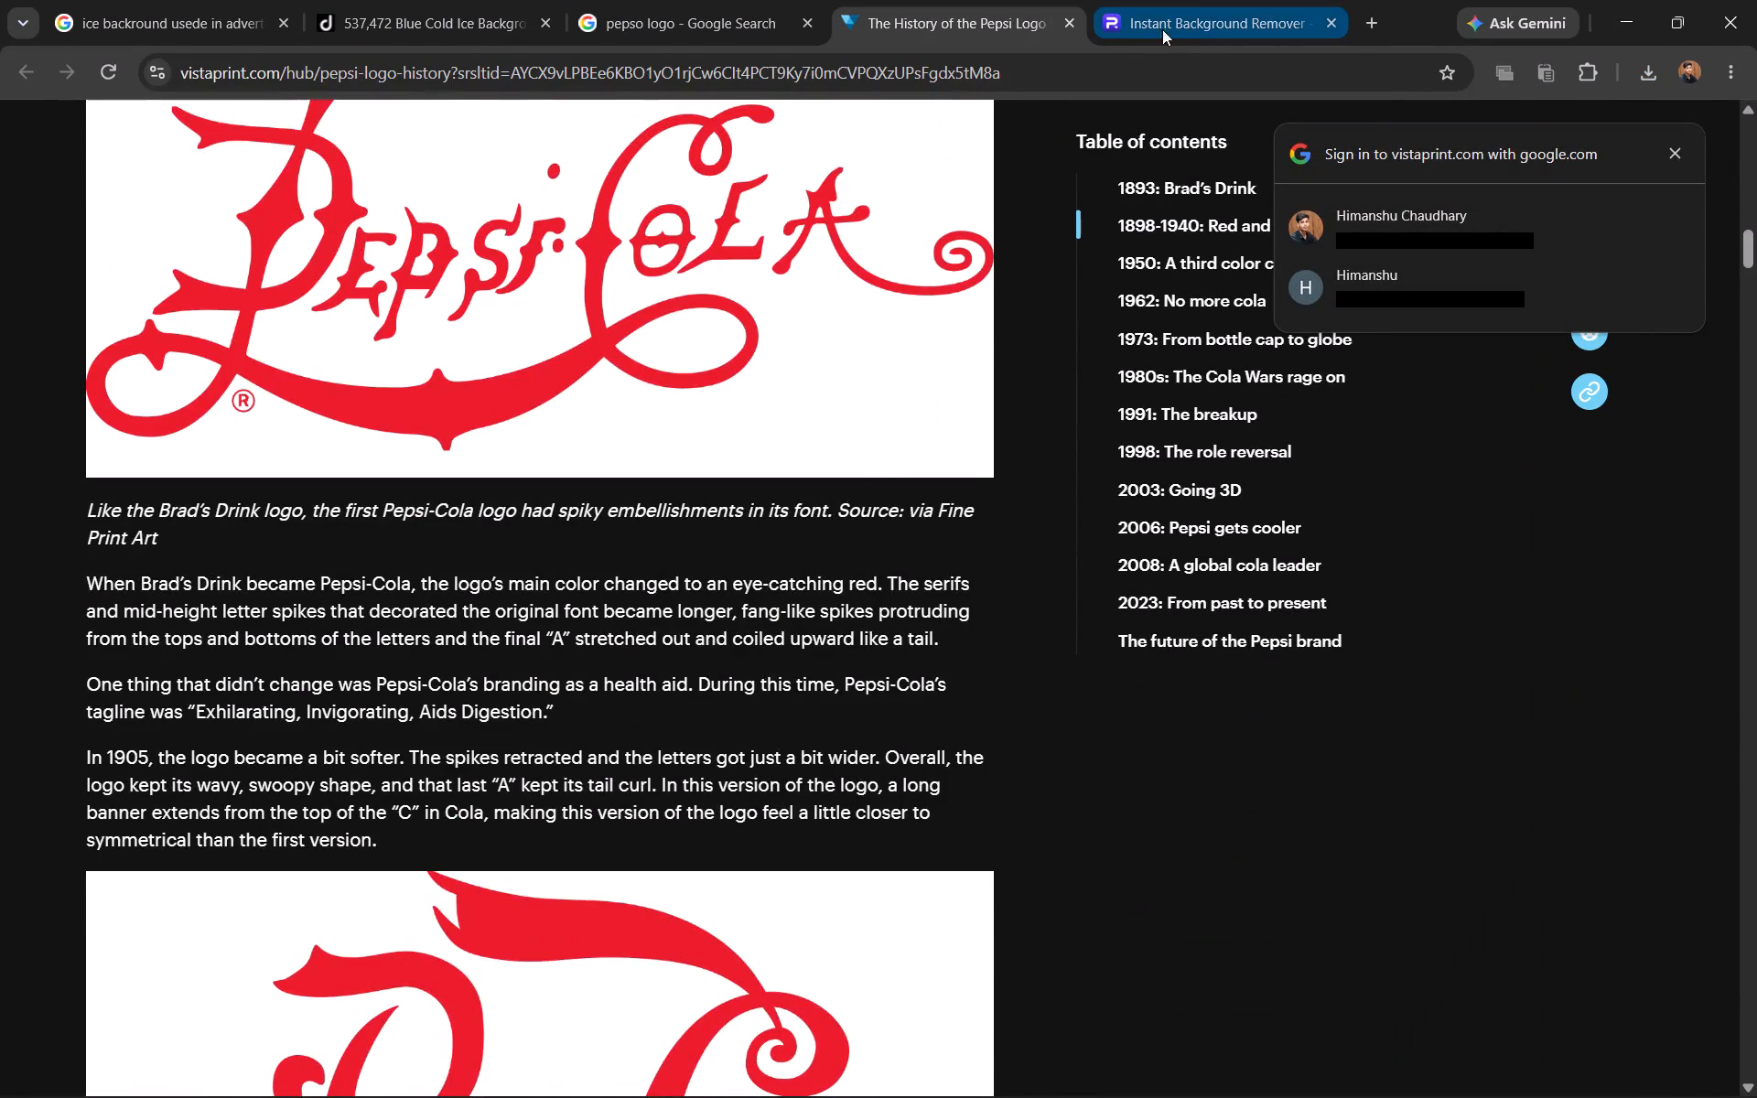
left_click(1070, 18)
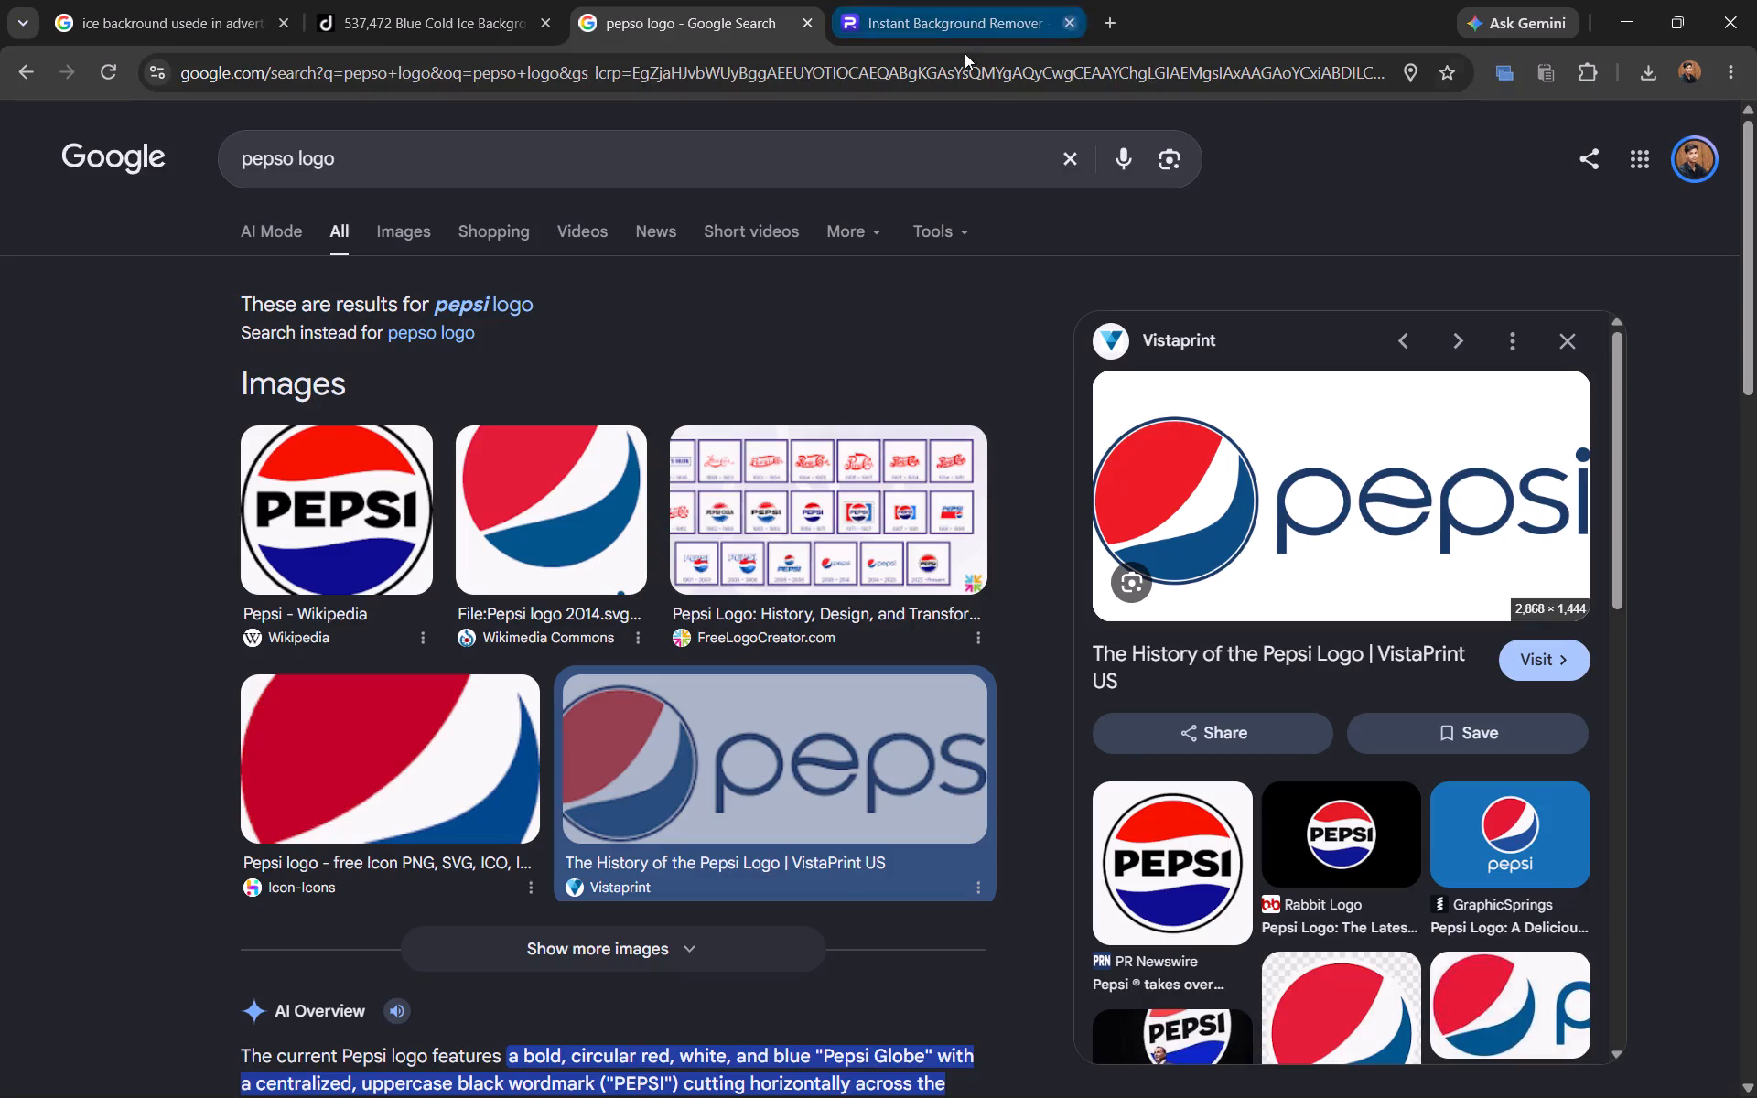
left_click(1348, 493)
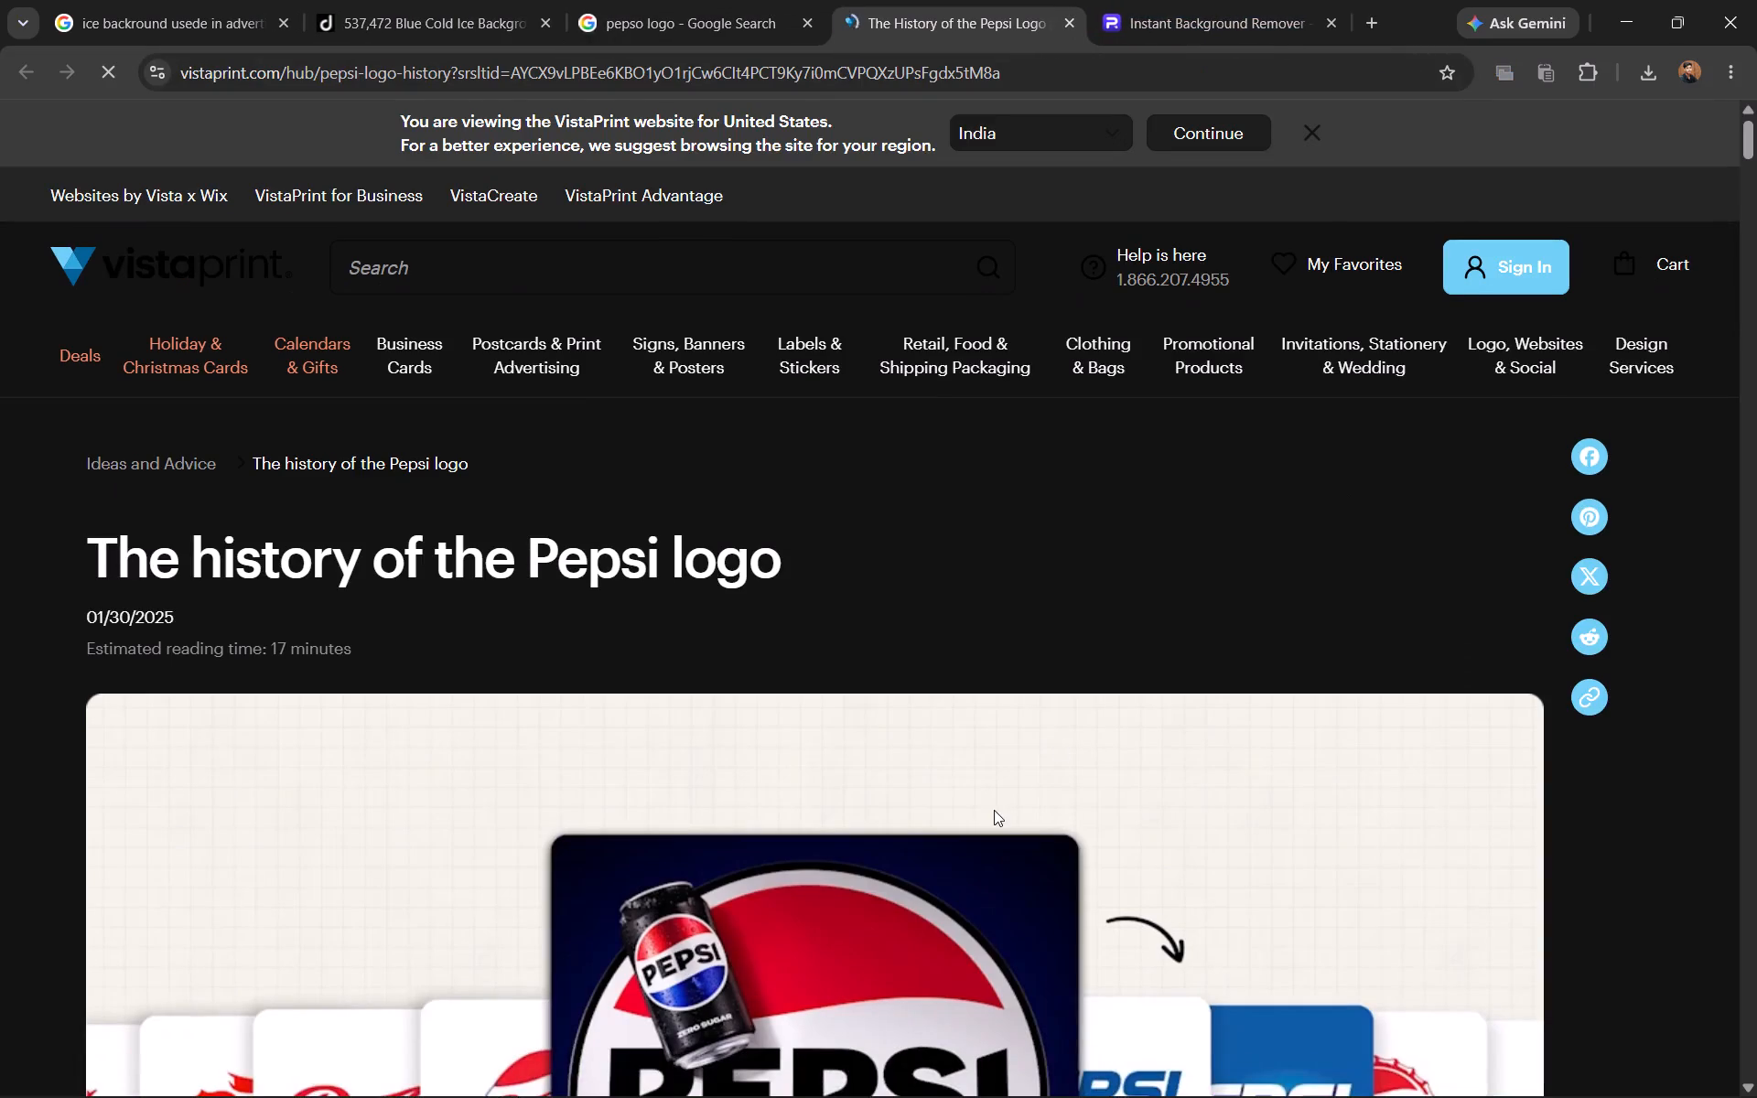
left_click(1073, 20)
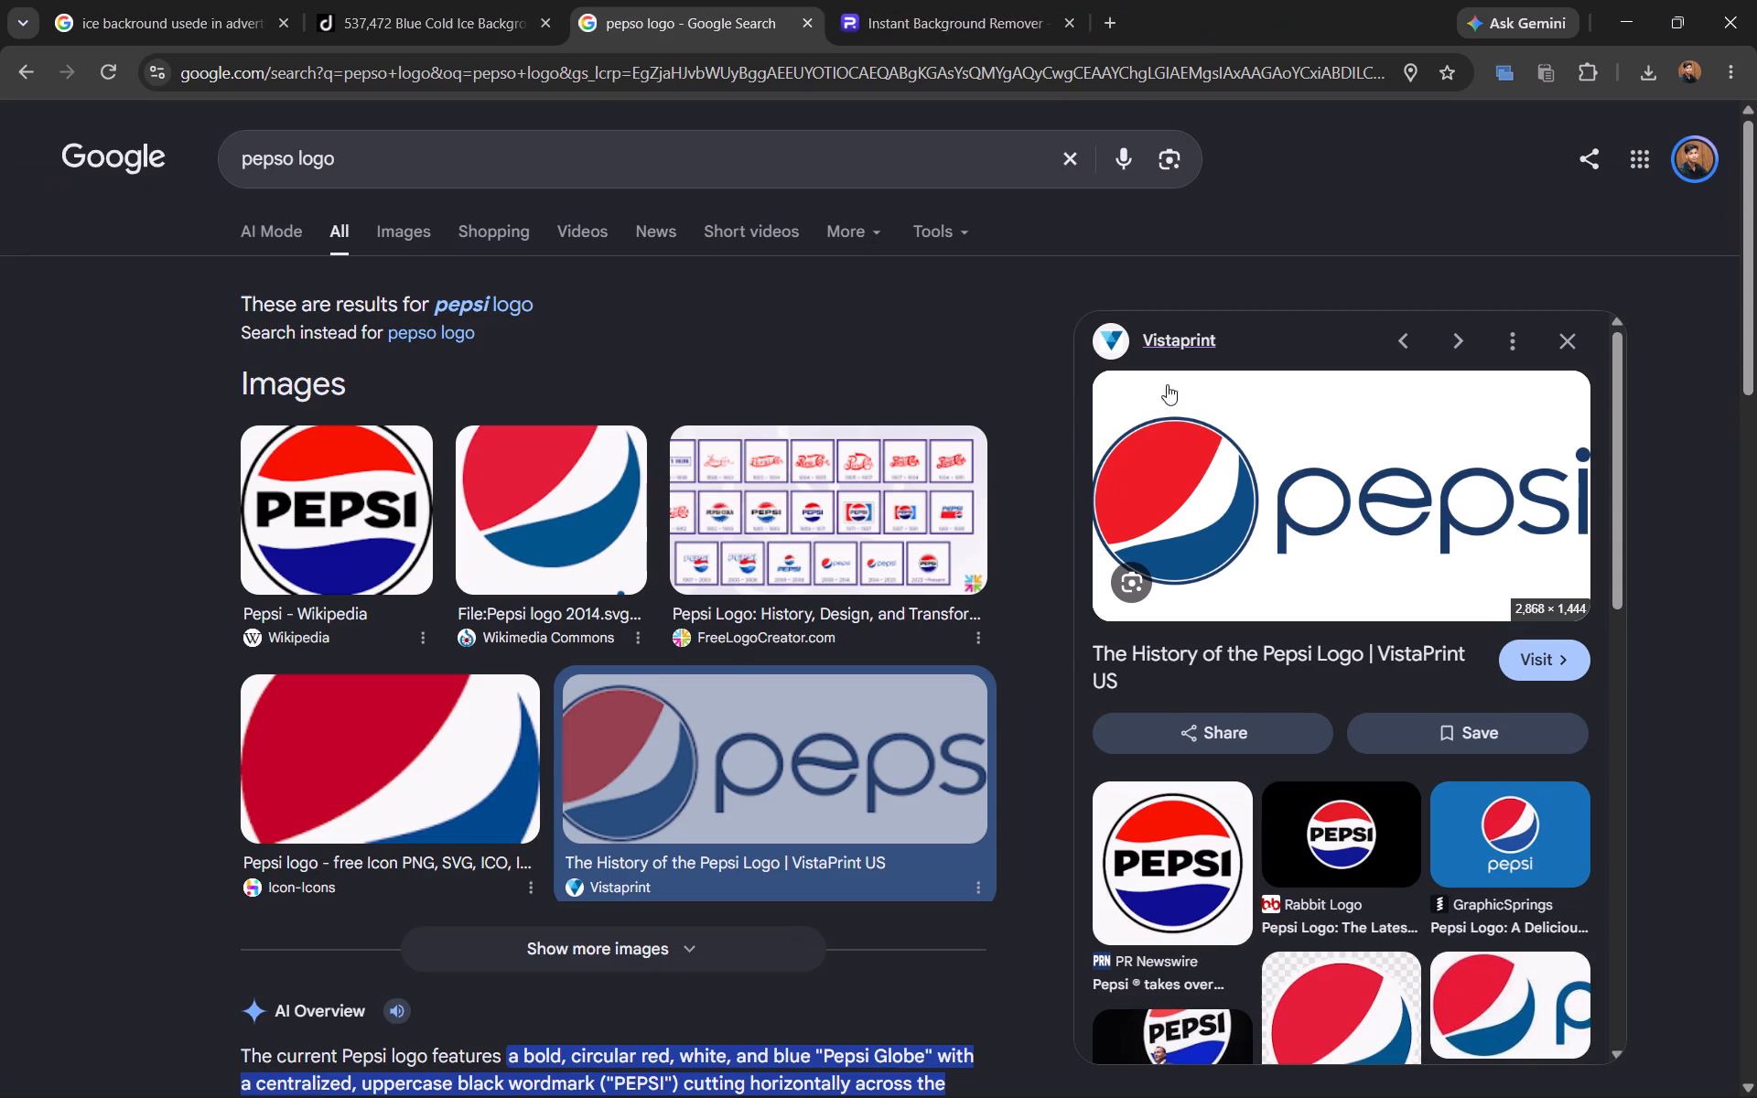
Save the Vistaprint Pepsi logo preview image to the Desktop as "pepsi logo1" in PNG format.
right_click(1285, 516)
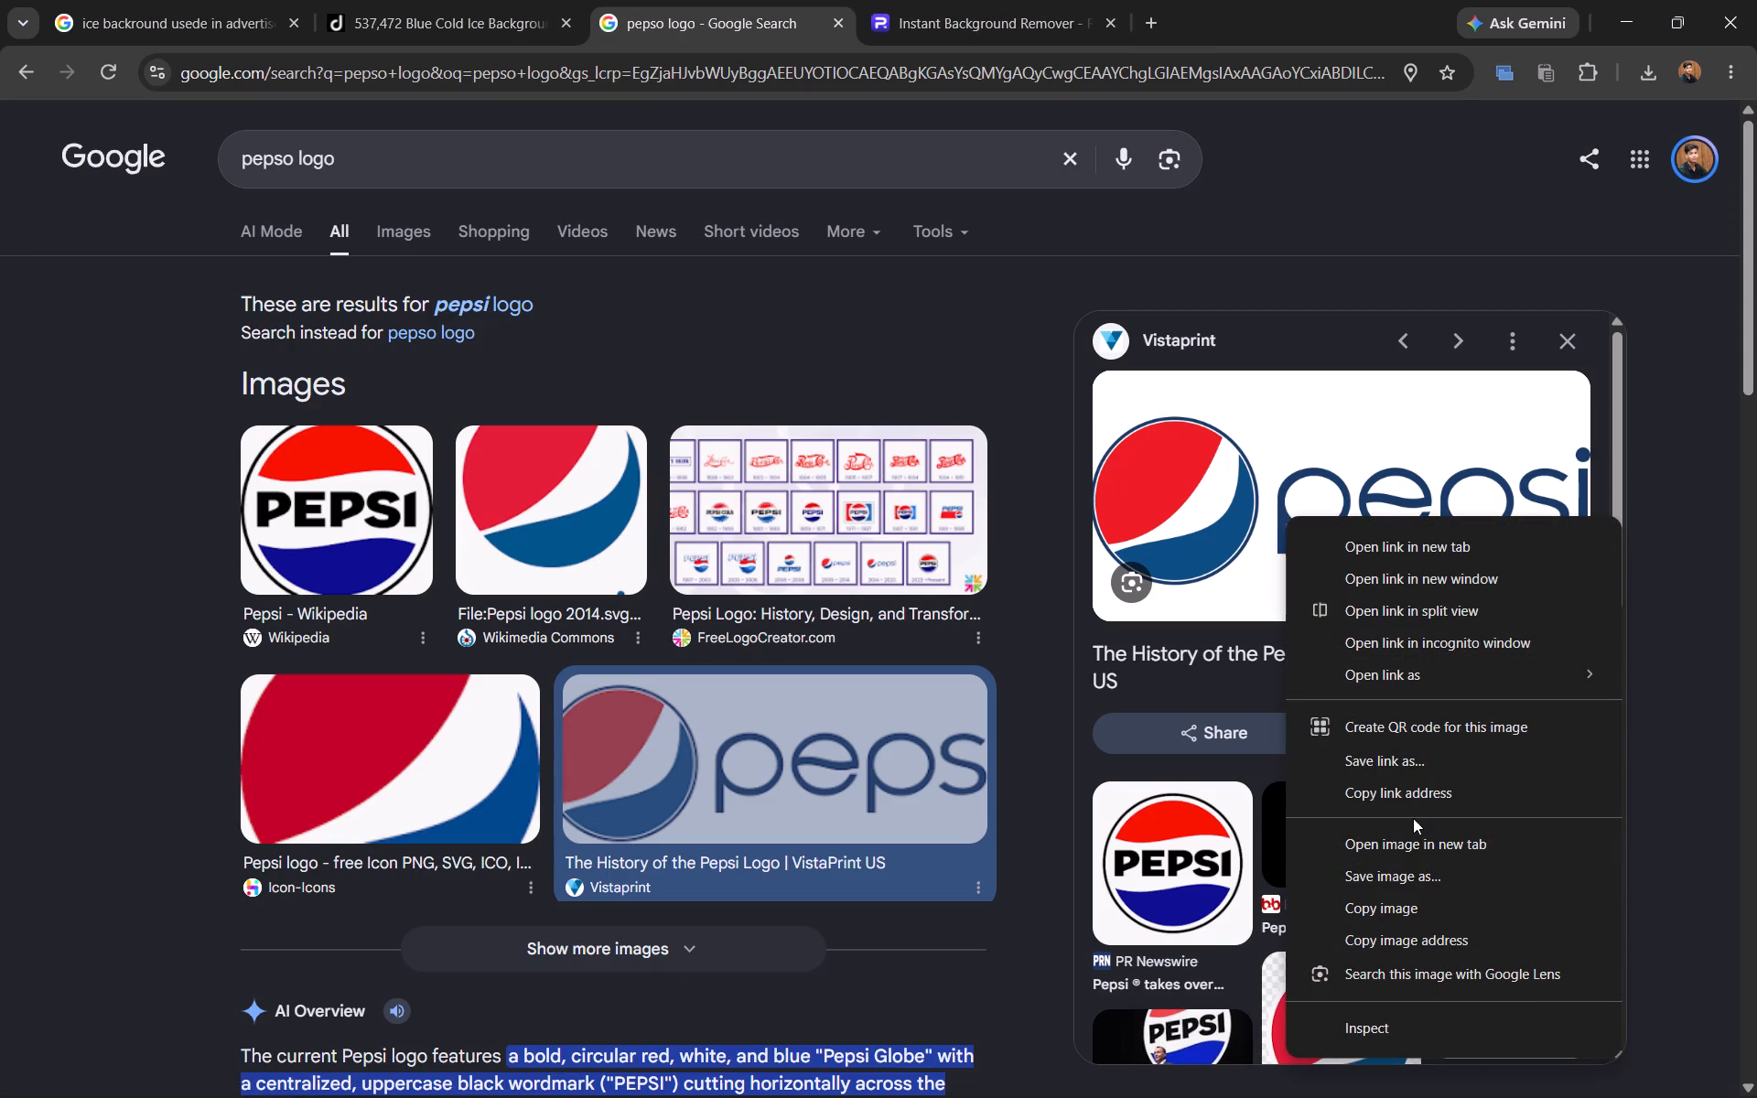
left_click(1395, 875)
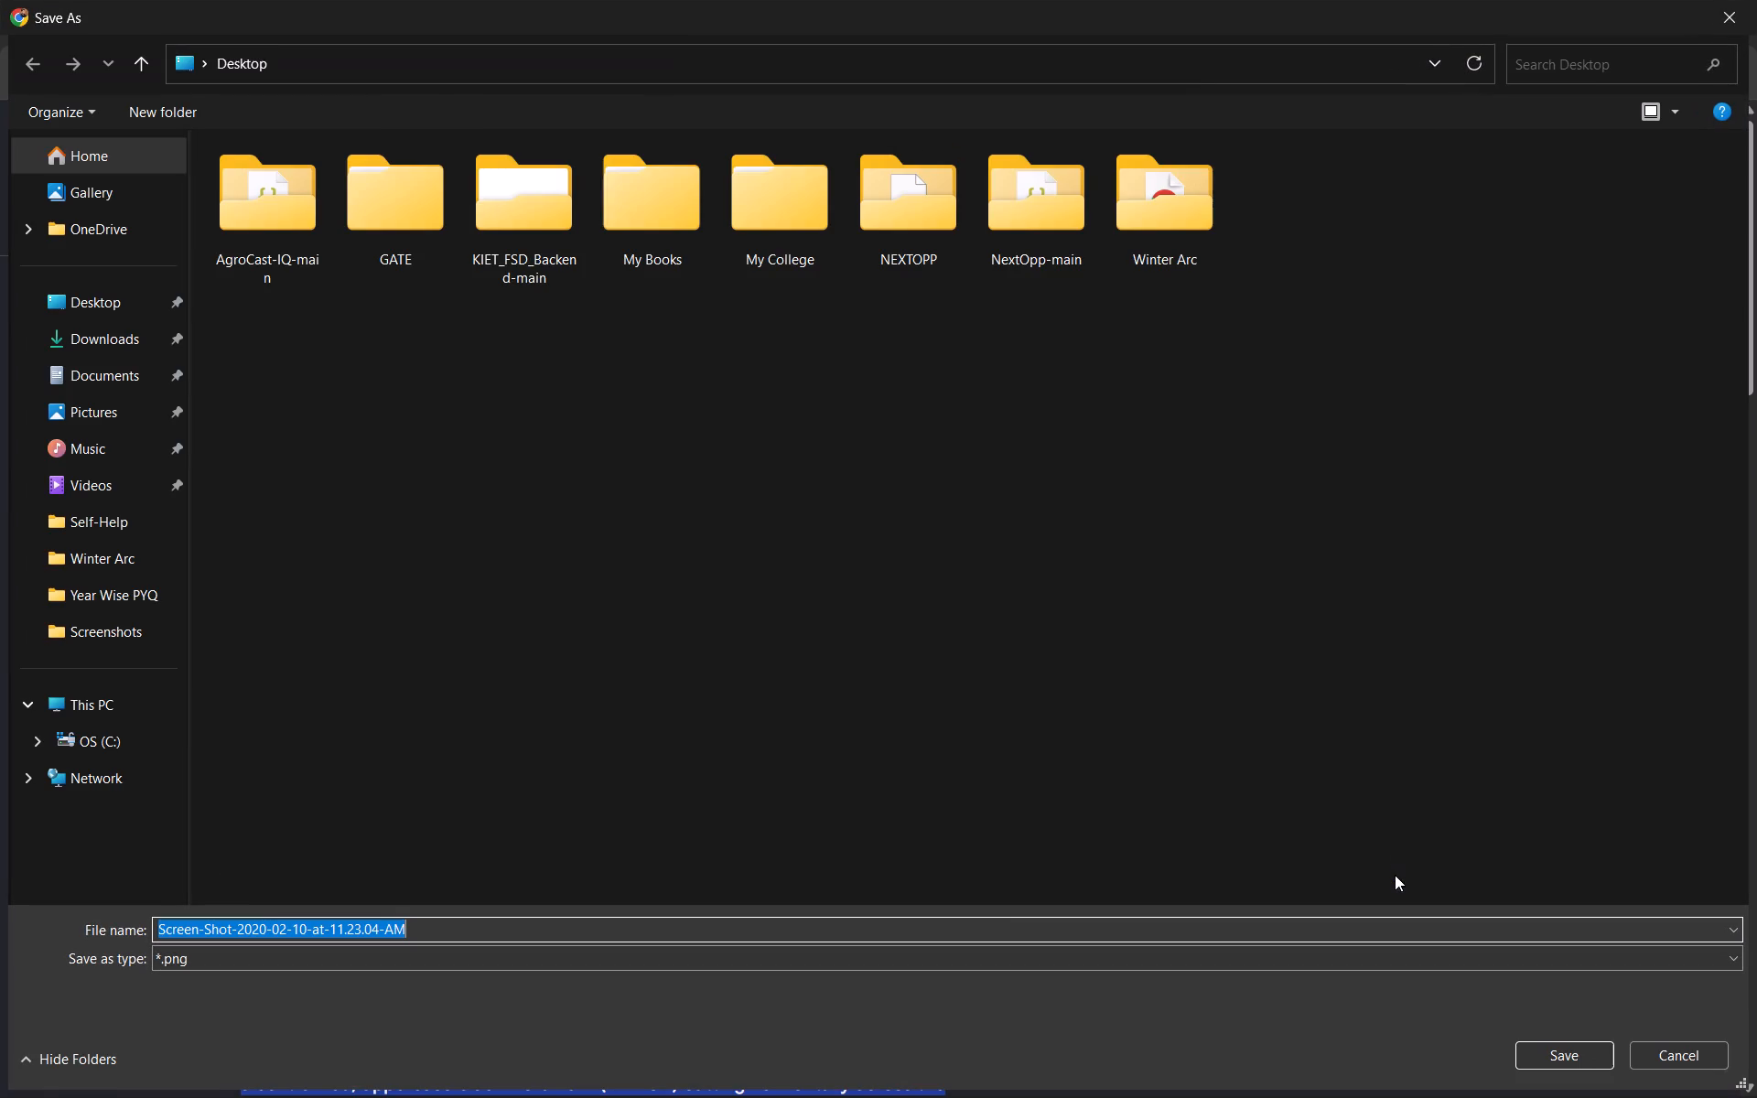
left_click(878, 915)
type("pep")
type("si logo")
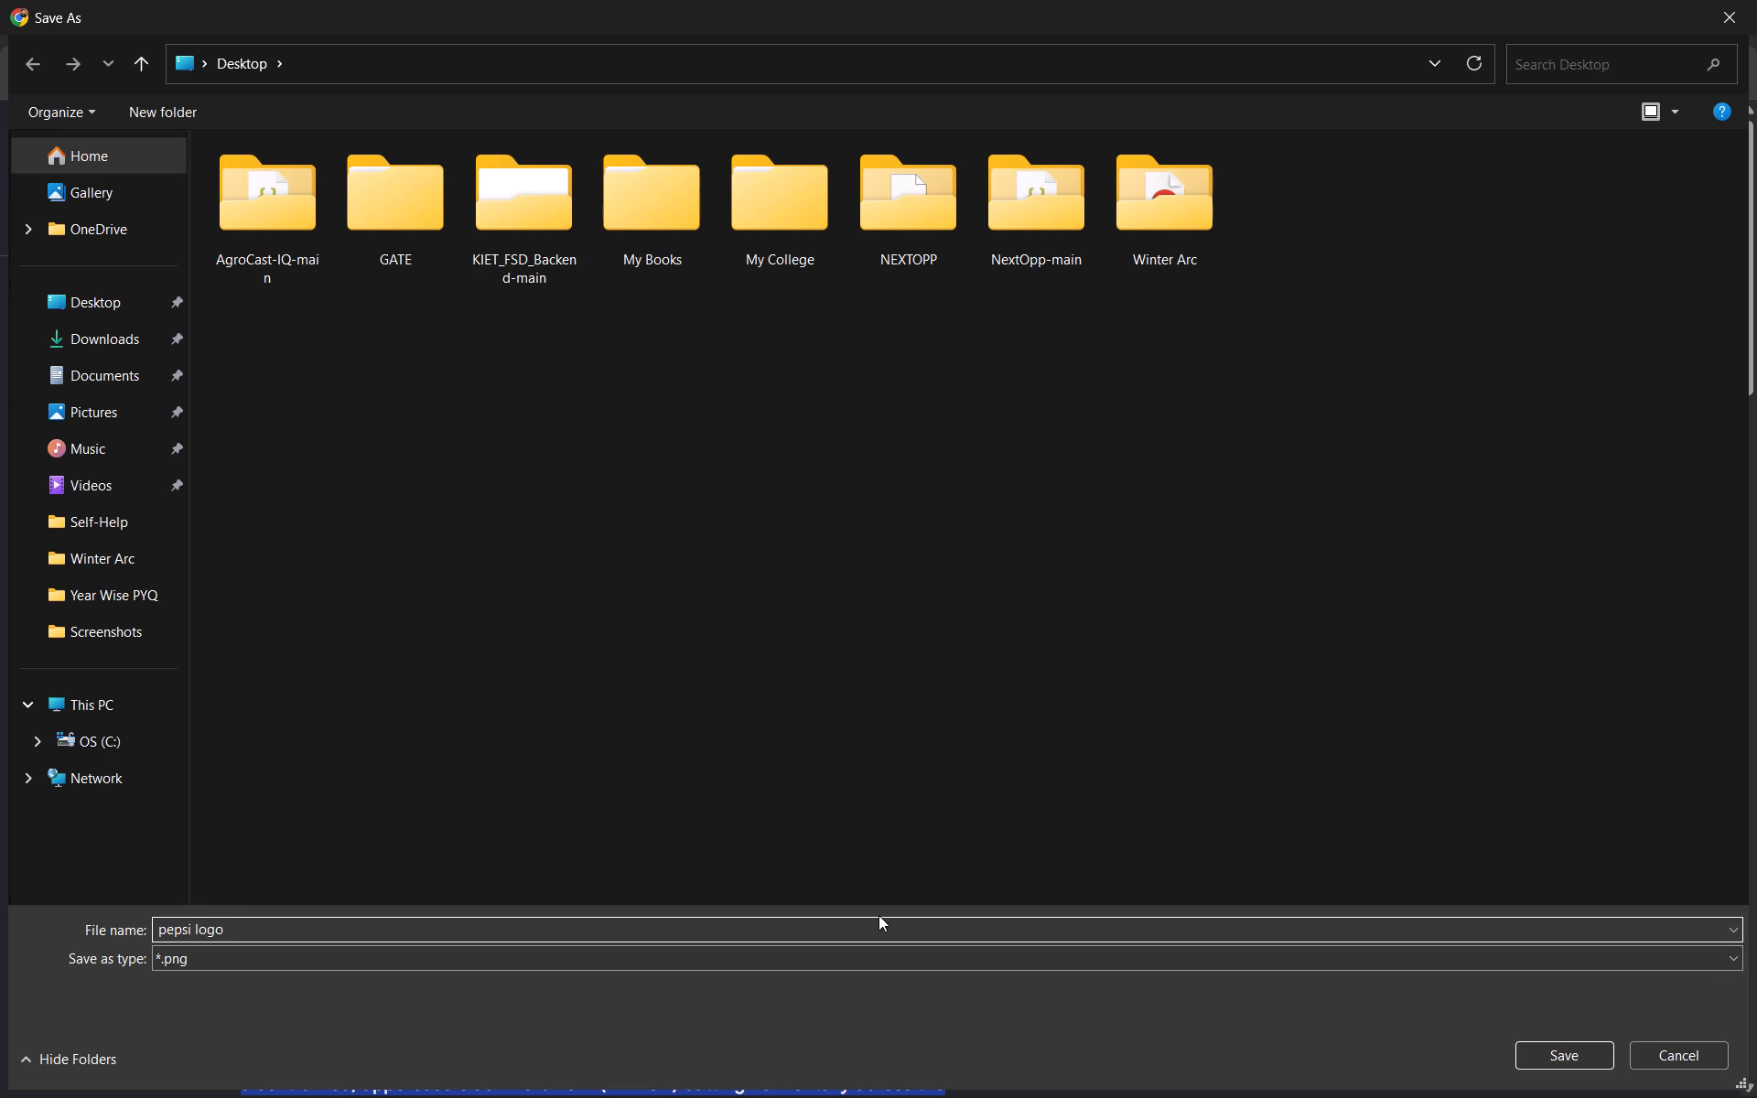
key("1")
left_click(123, 307)
key("Return")
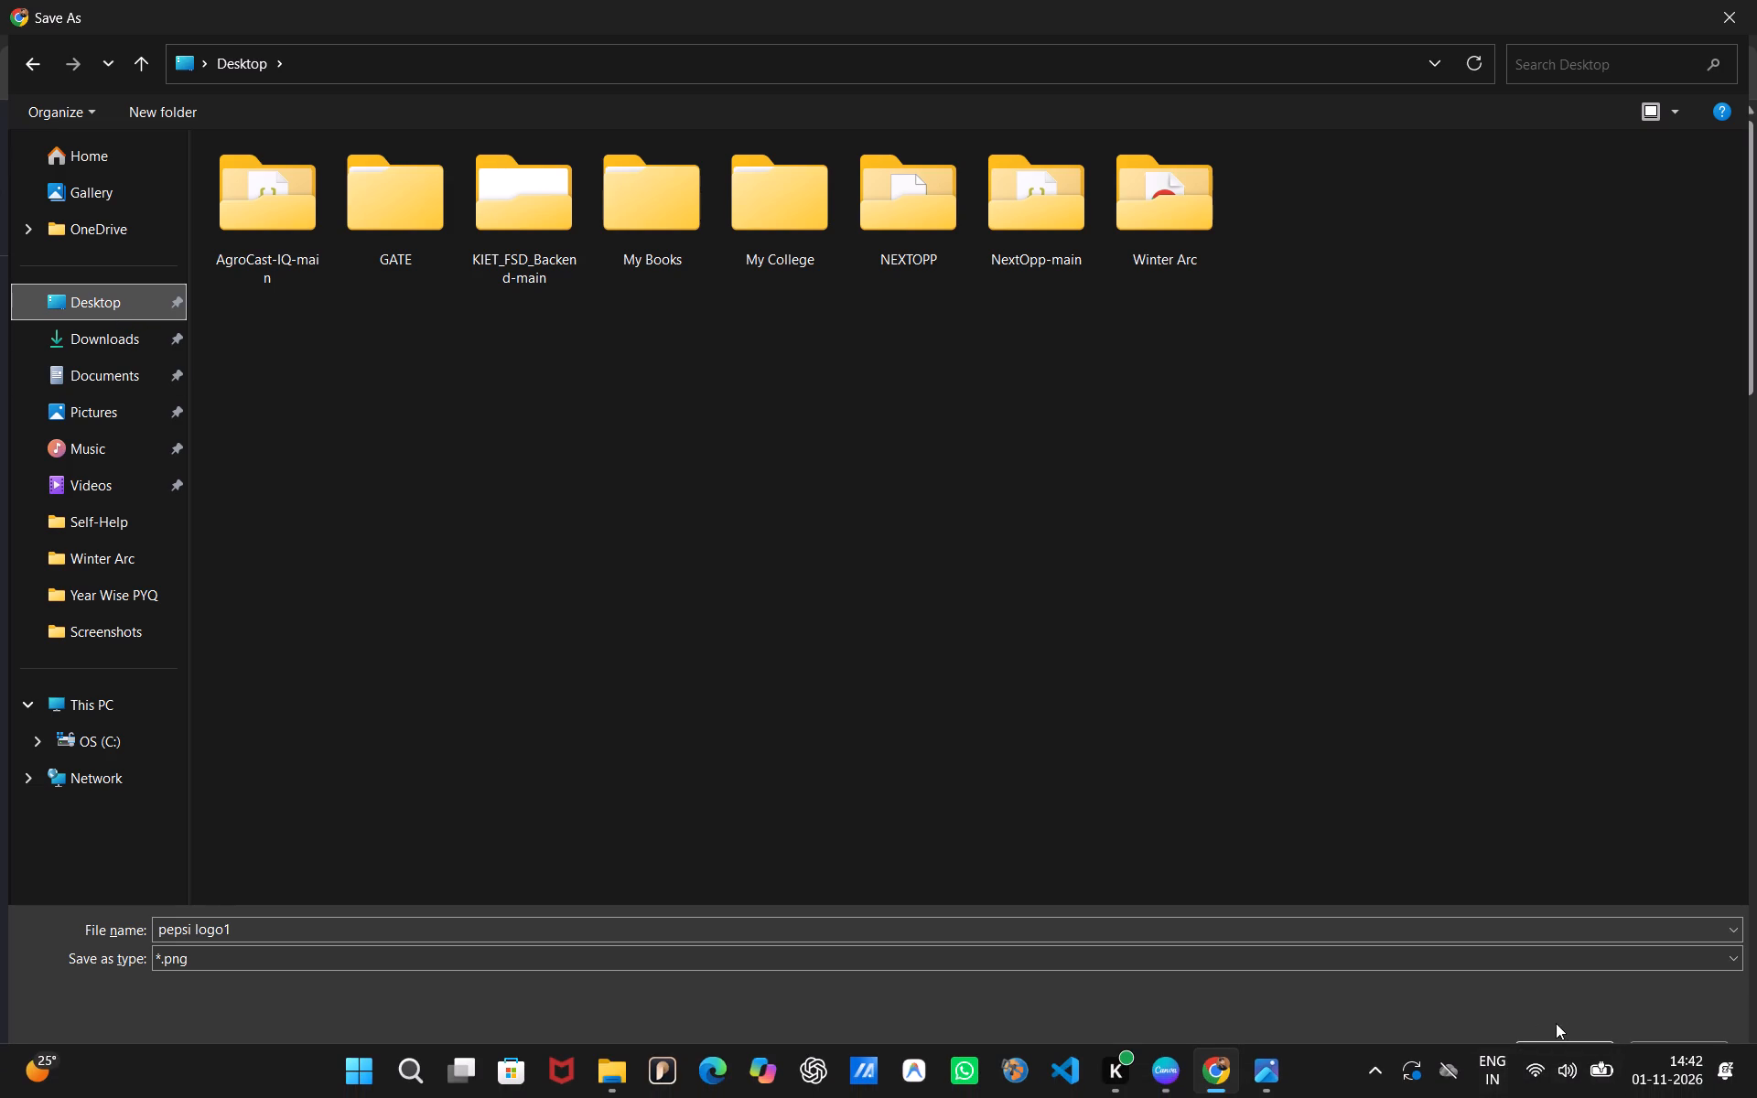
left_click(1547, 1052)
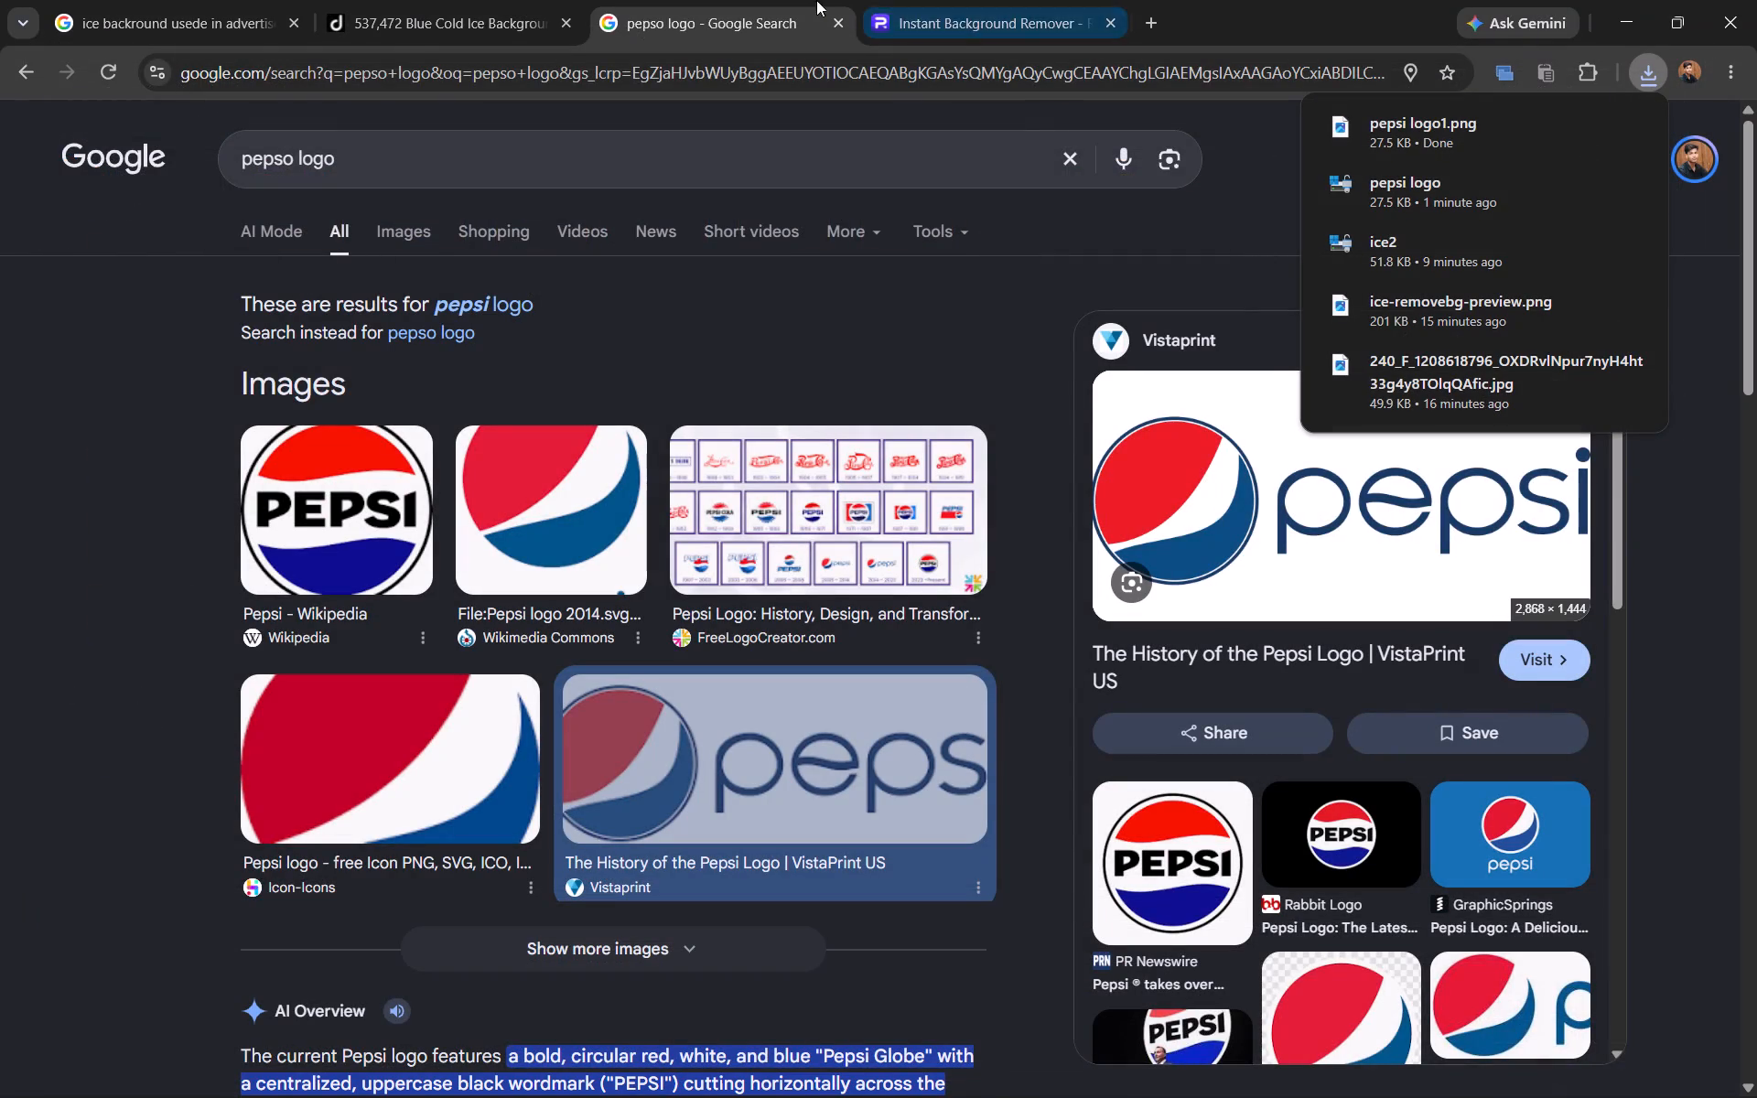
Load the "pepsi logo1" file from the Desktop into Photoroom's background remover.
left_click(898, 6)
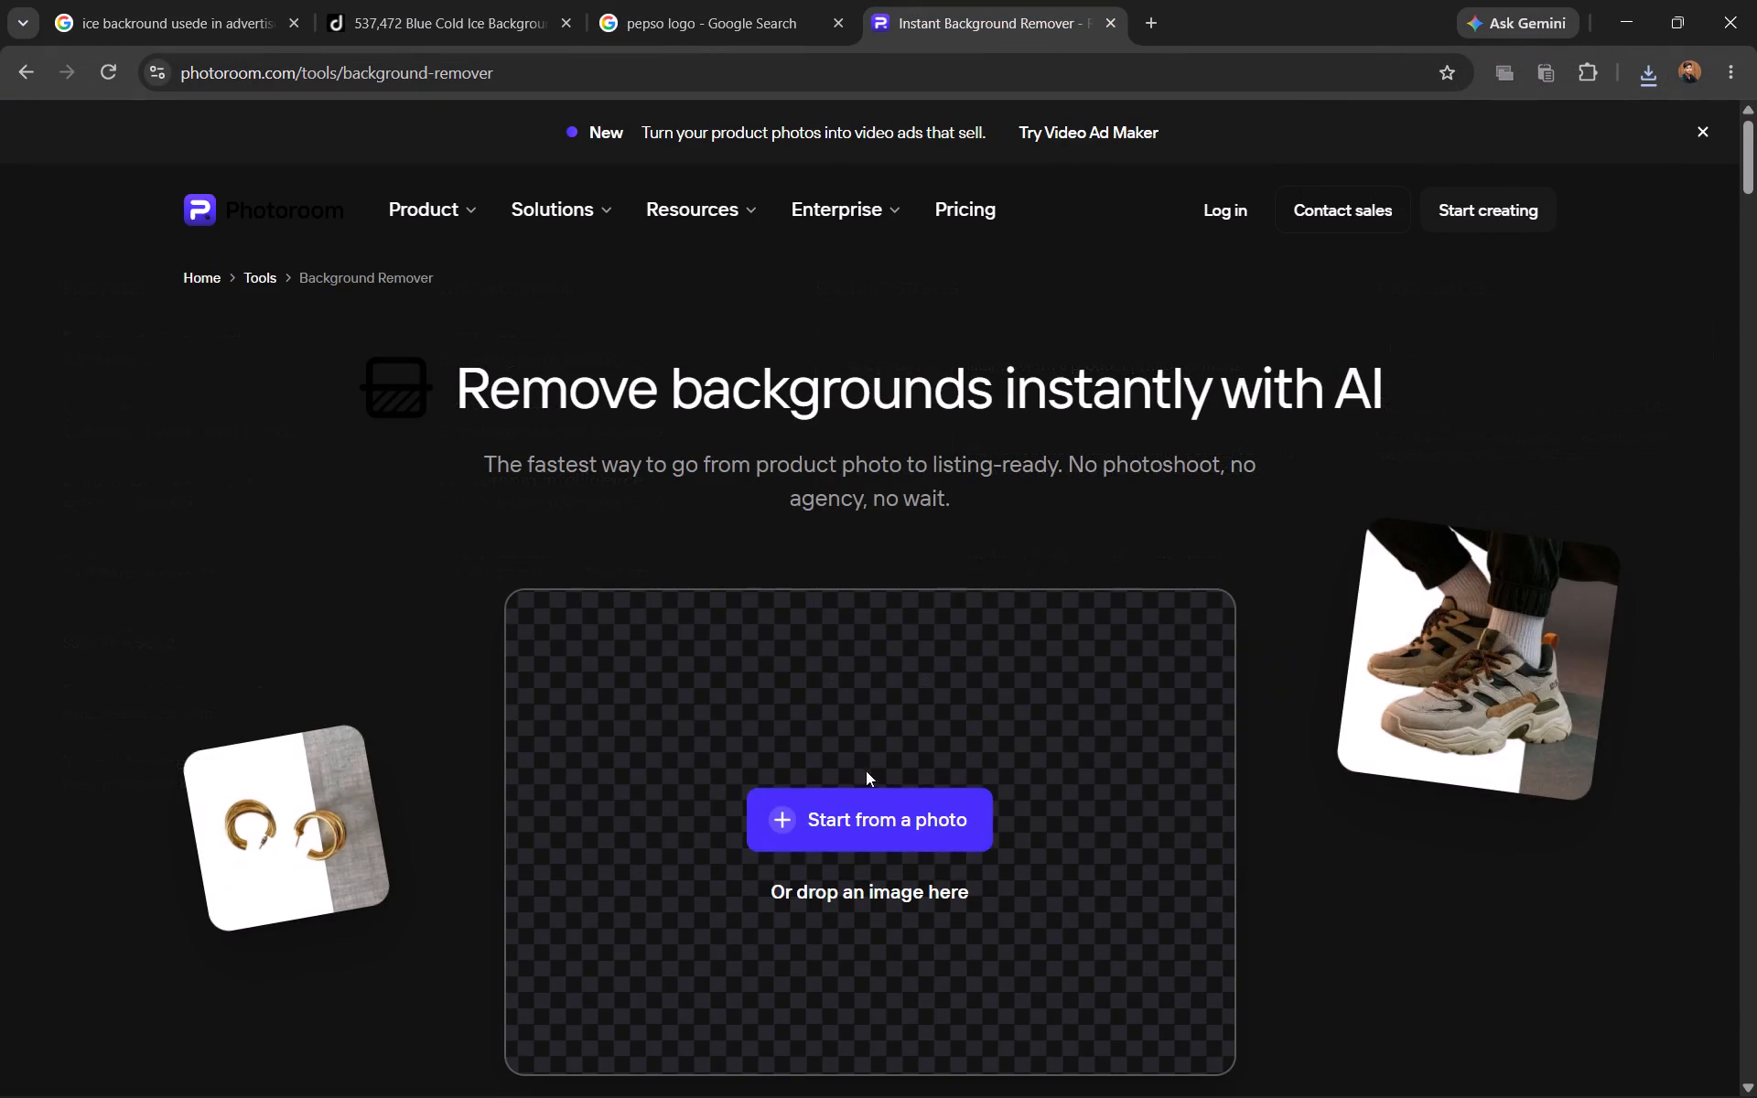
left_click(864, 788)
left_click(864, 815)
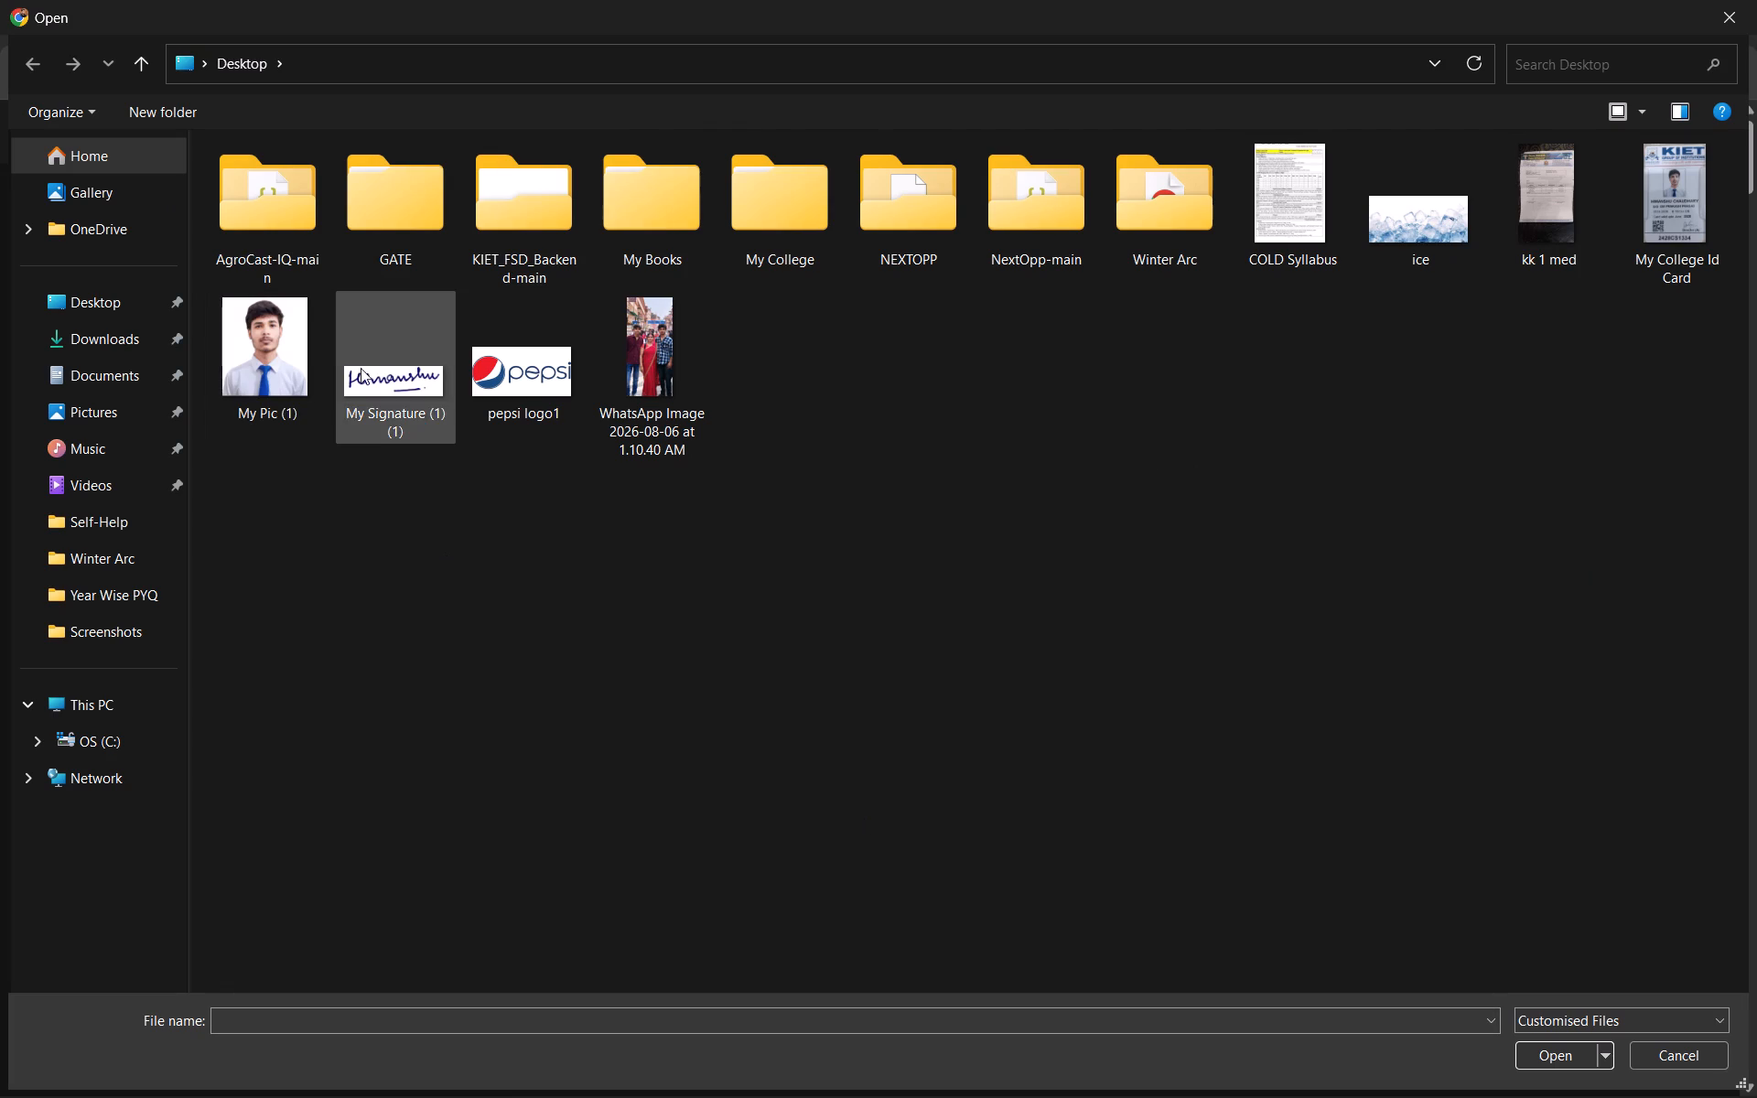
left_click(551, 382)
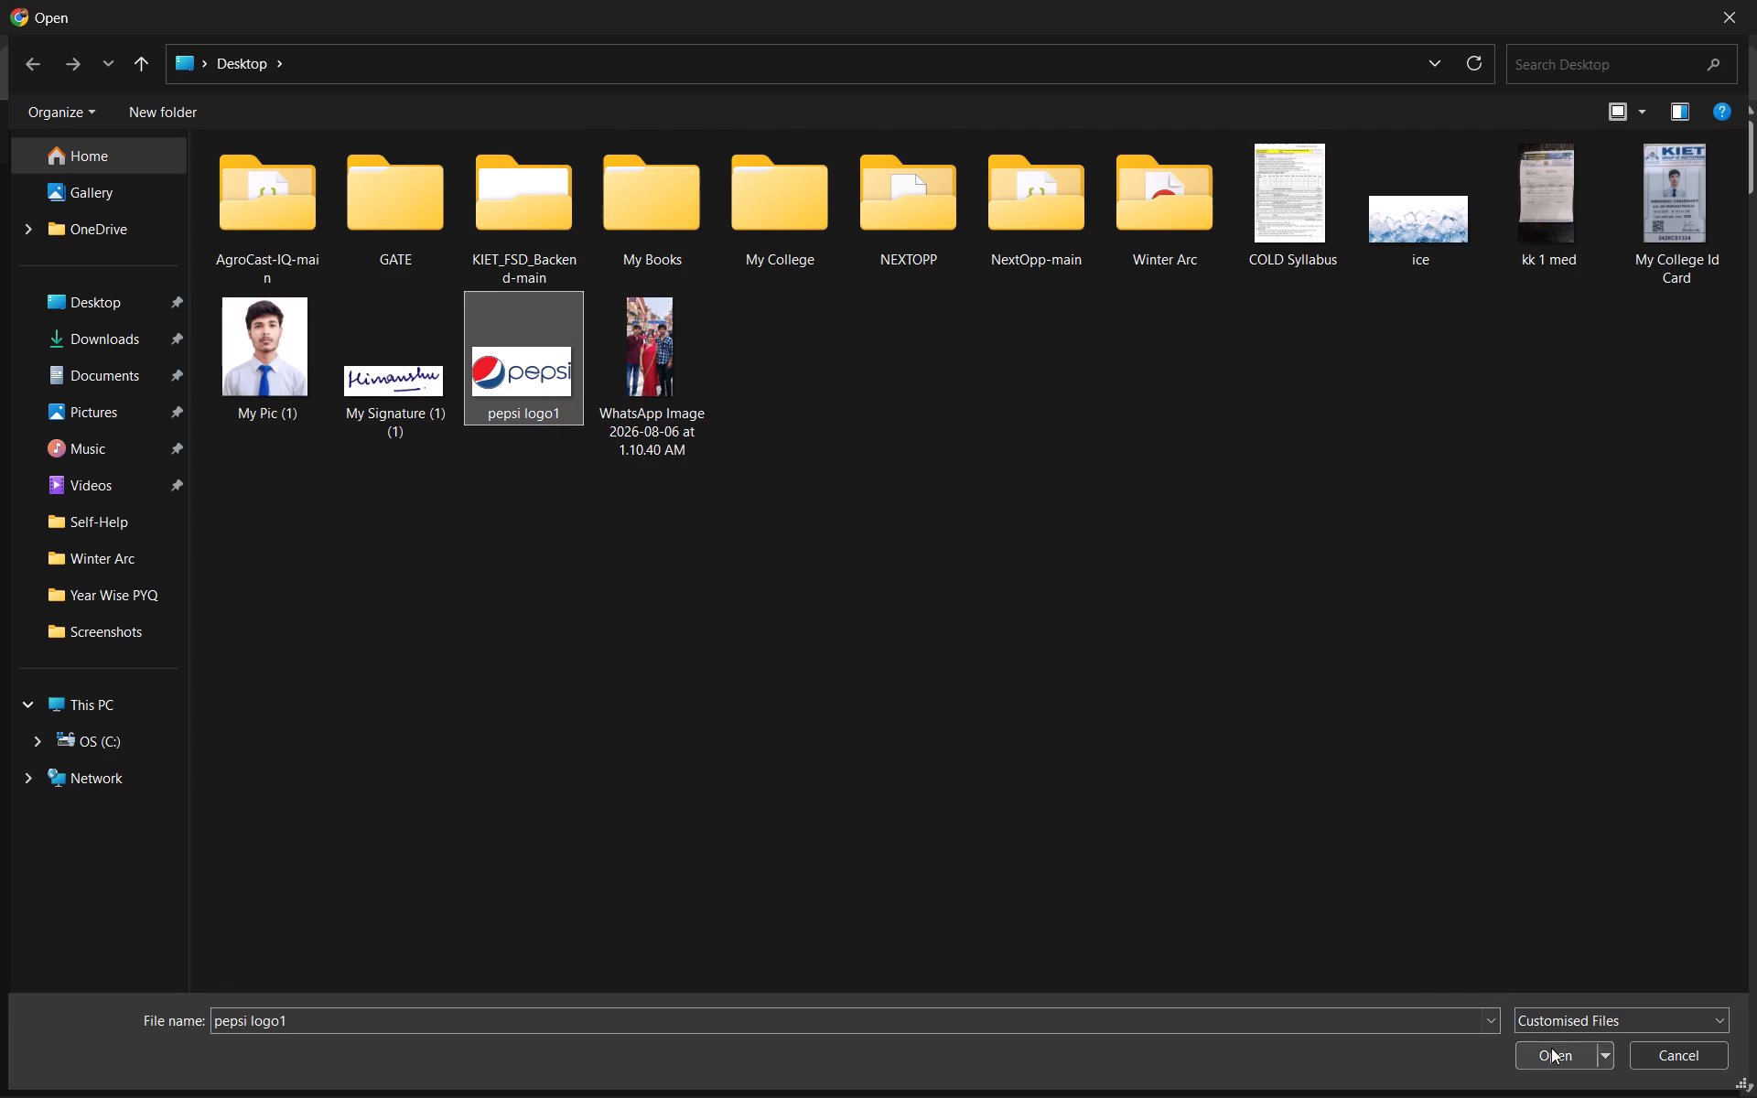
left_click(1551, 1048)
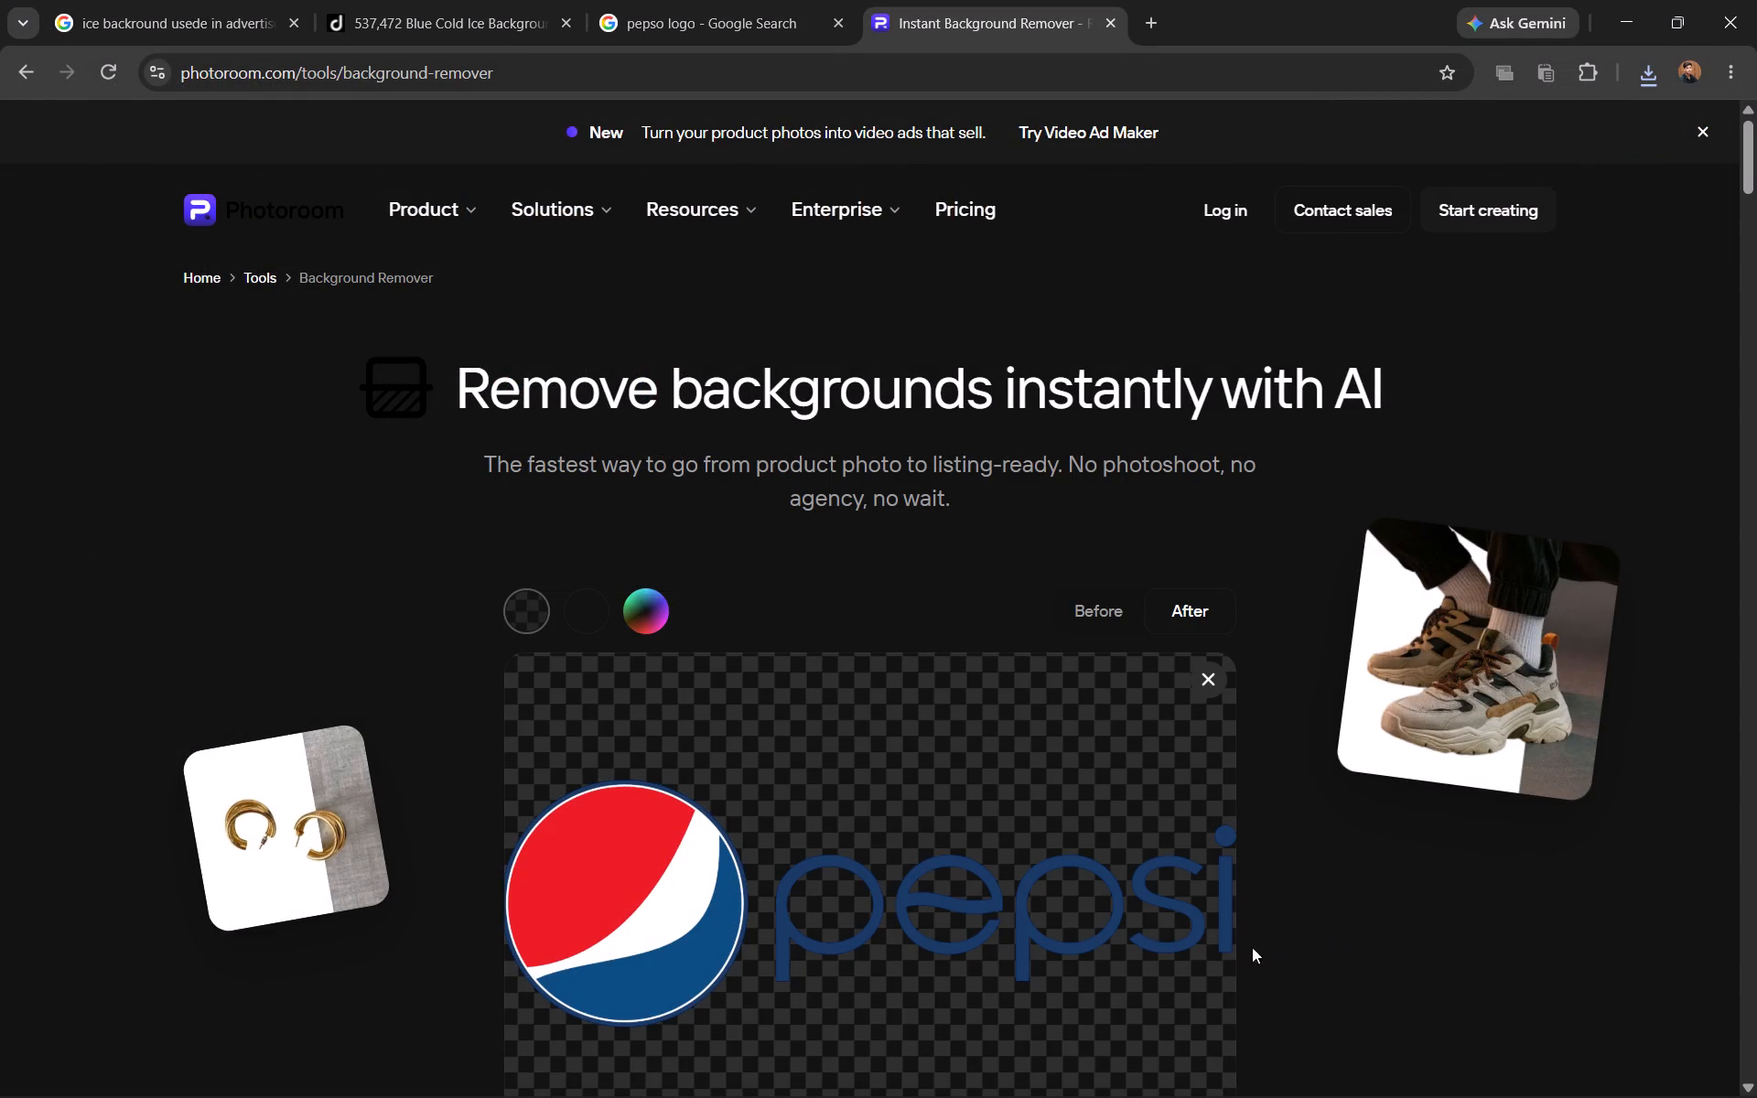
Download the background-free Pepsi logo from Photoroom and dismiss the promotional pop-up.
scroll(964, 795, "down", 1)
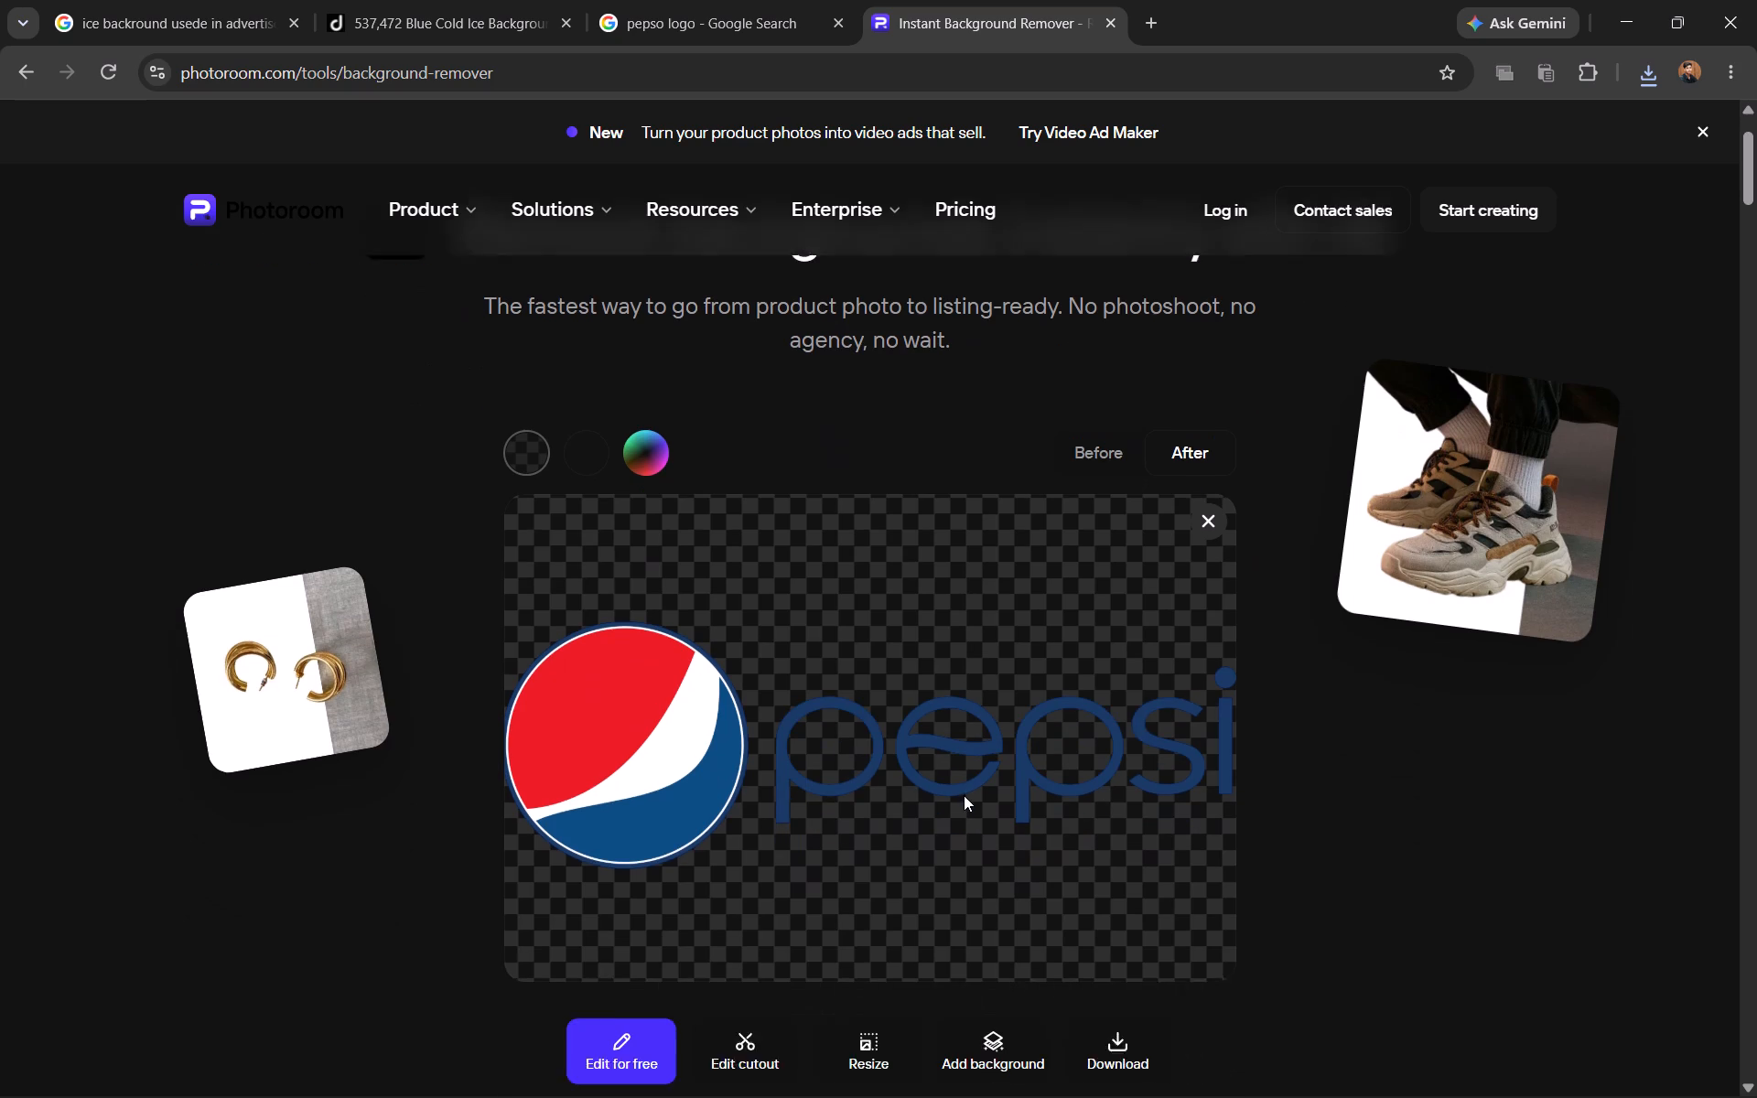
scroll(964, 795, "down", 2)
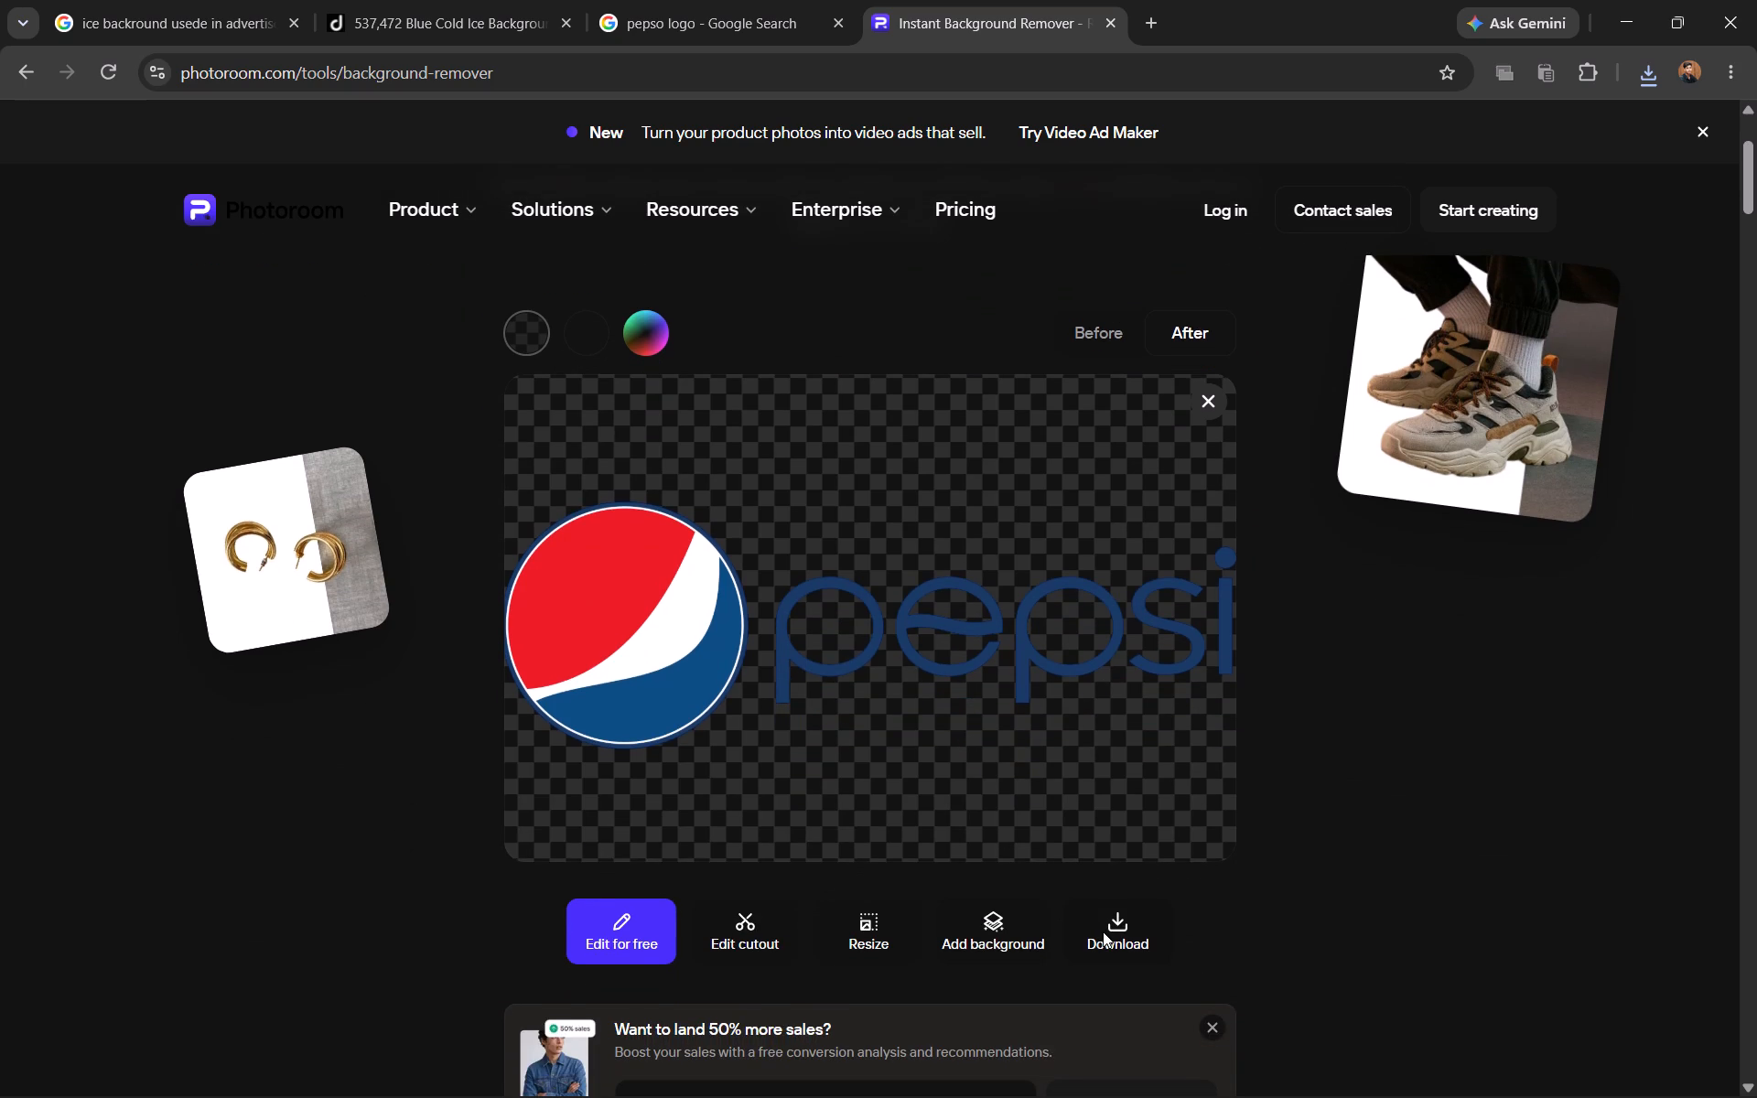
left_click(1103, 931)
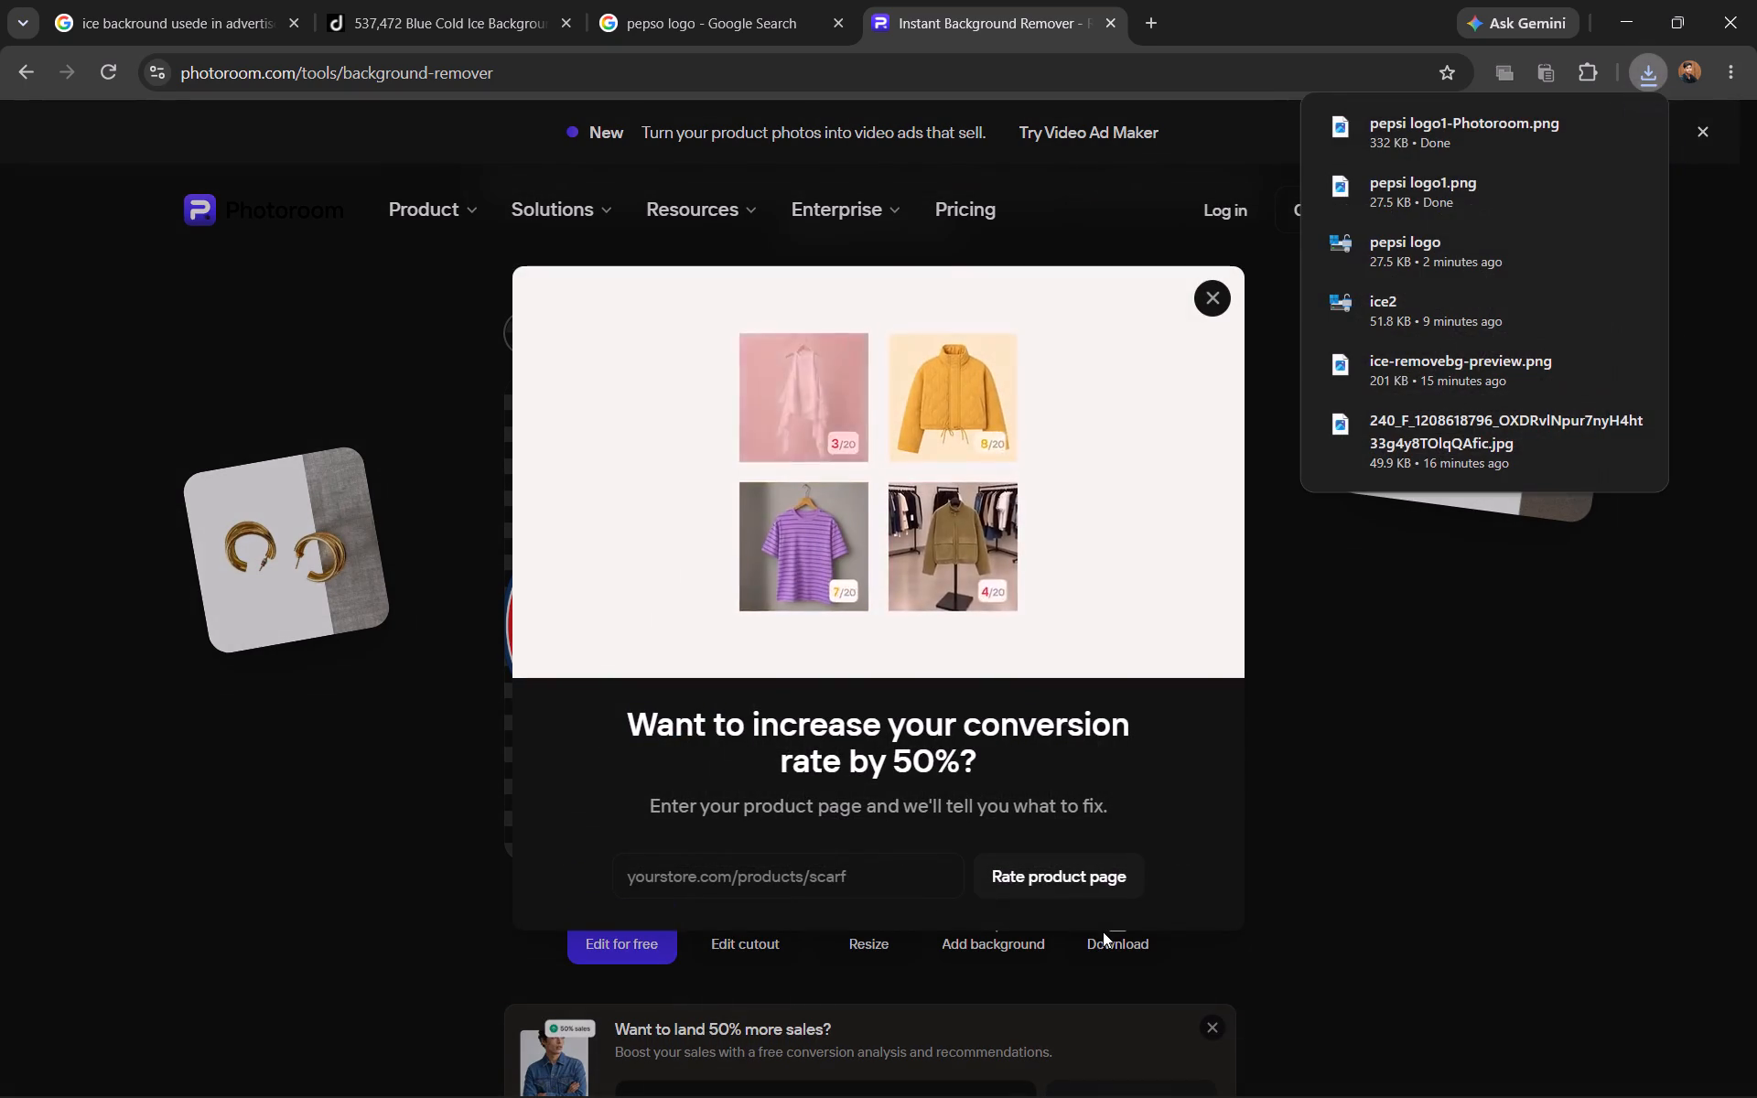
left_click(1217, 282)
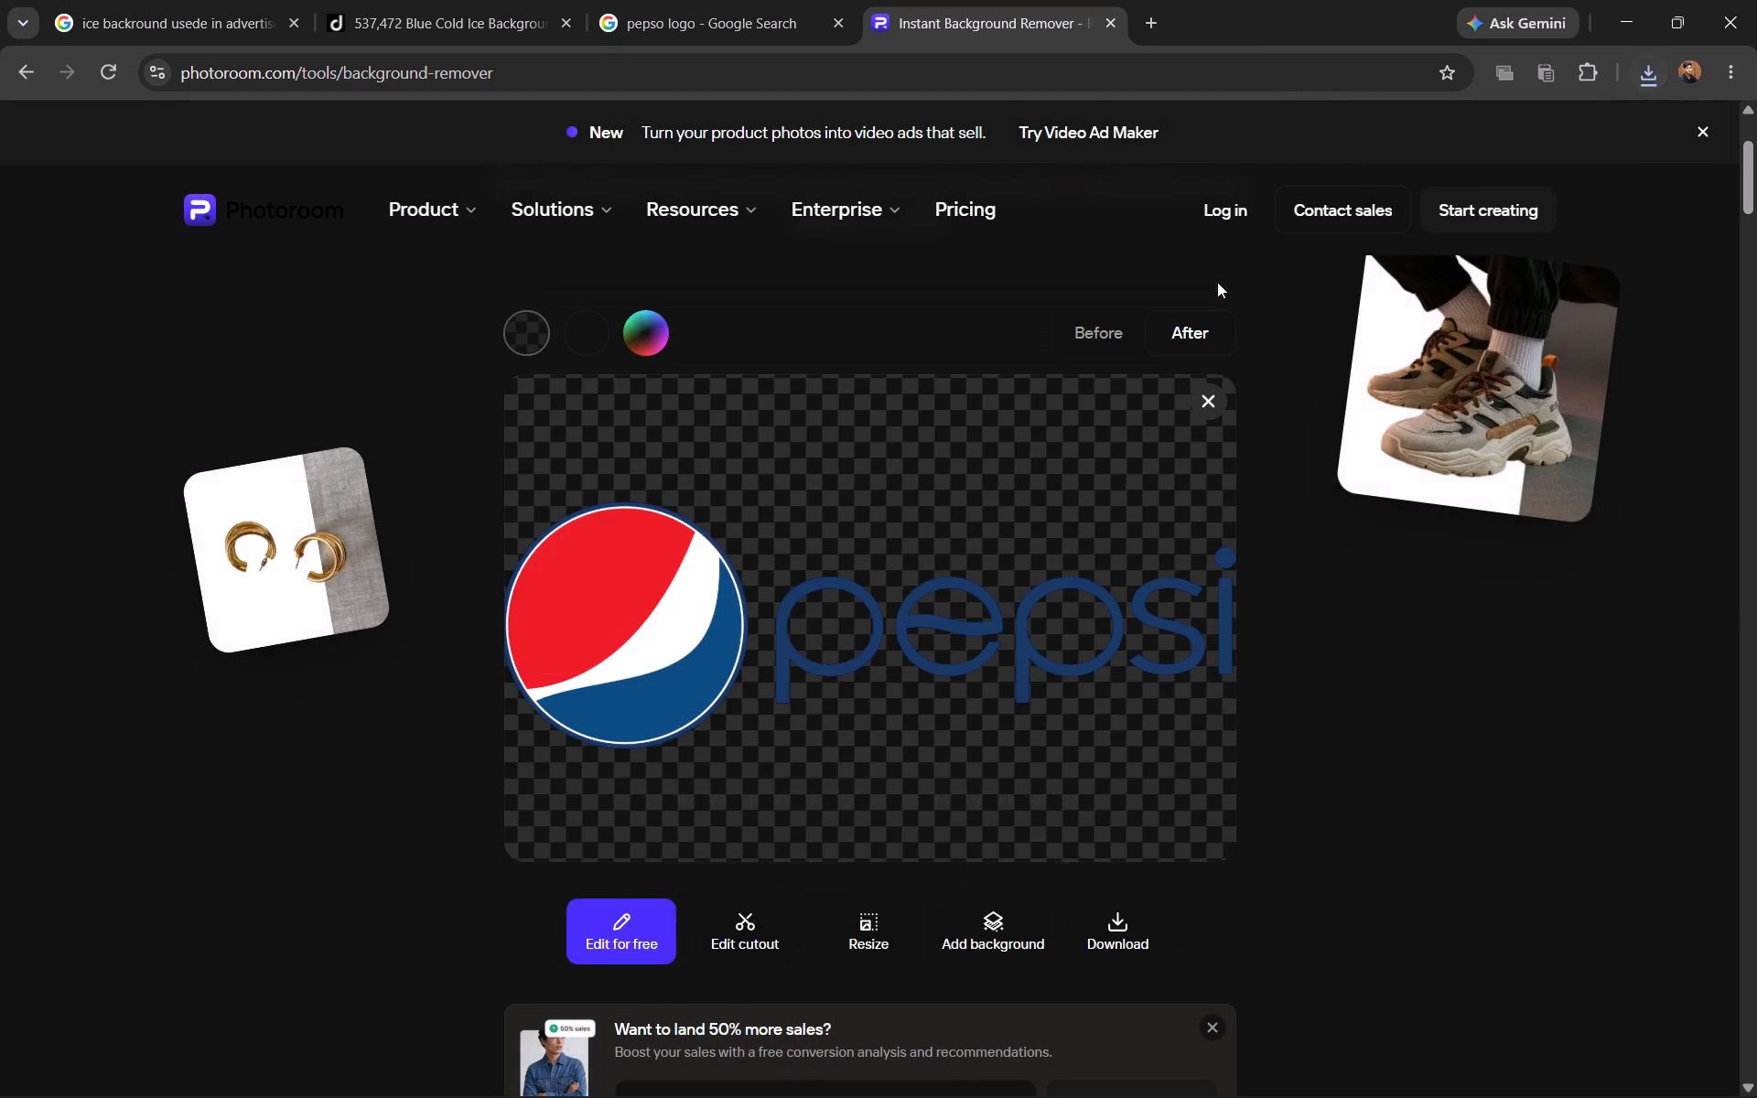
Open the downloaded logo's location from the browser's download history and copy the "pepsi logo1-Photoroom" file in the Downloads folder.
left_click(1169, 1068)
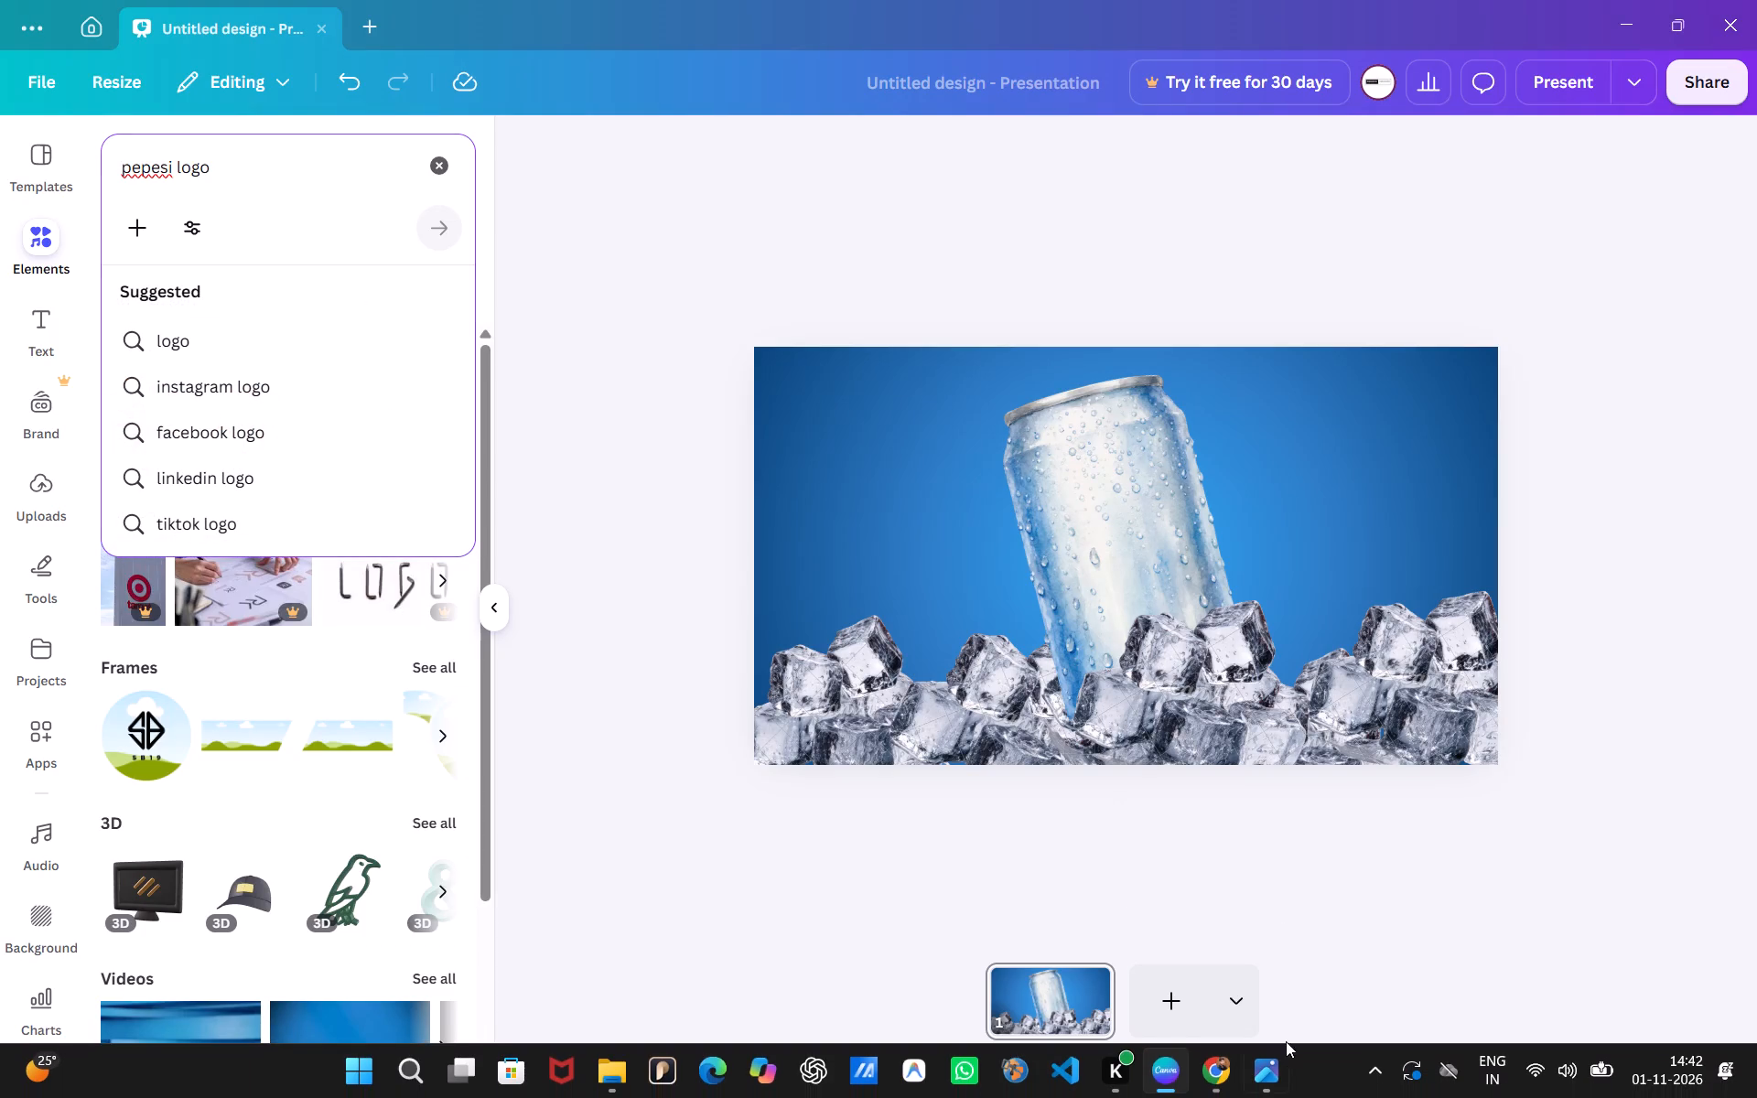
left_click(1229, 1069)
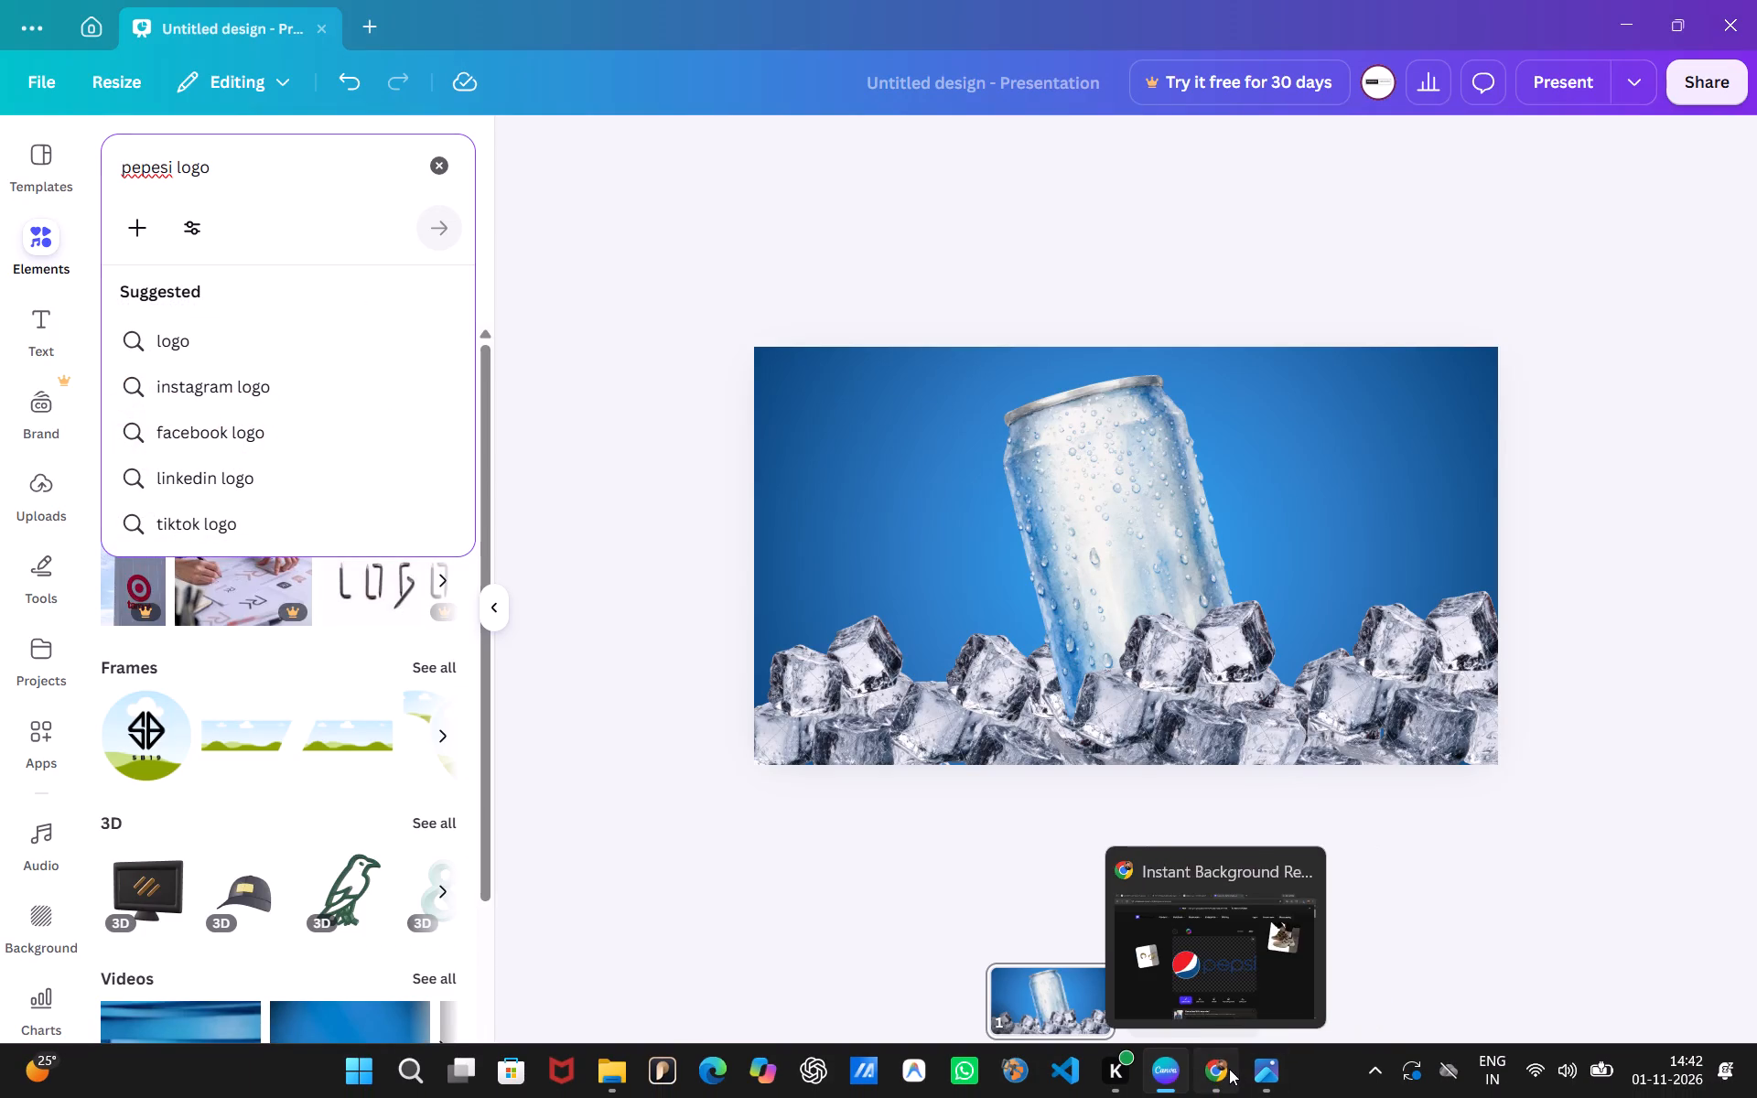
left_click(1655, 77)
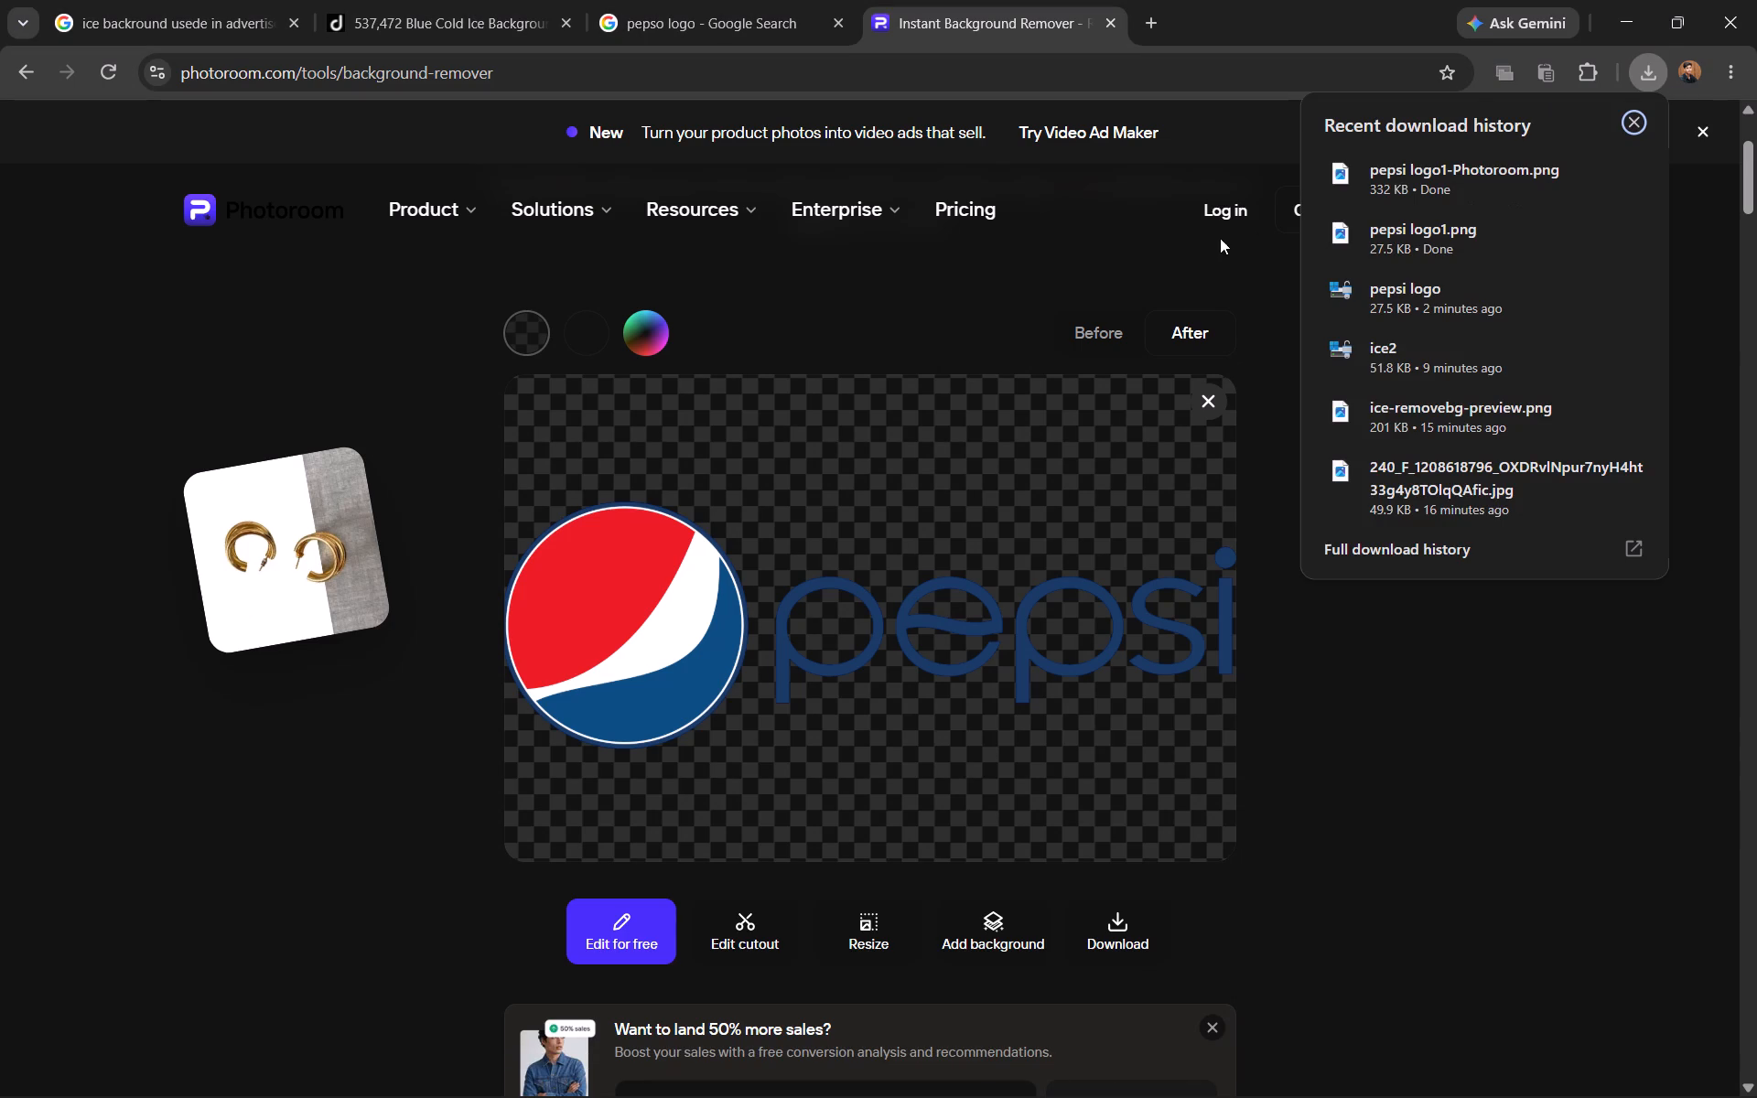
left_click(1579, 174)
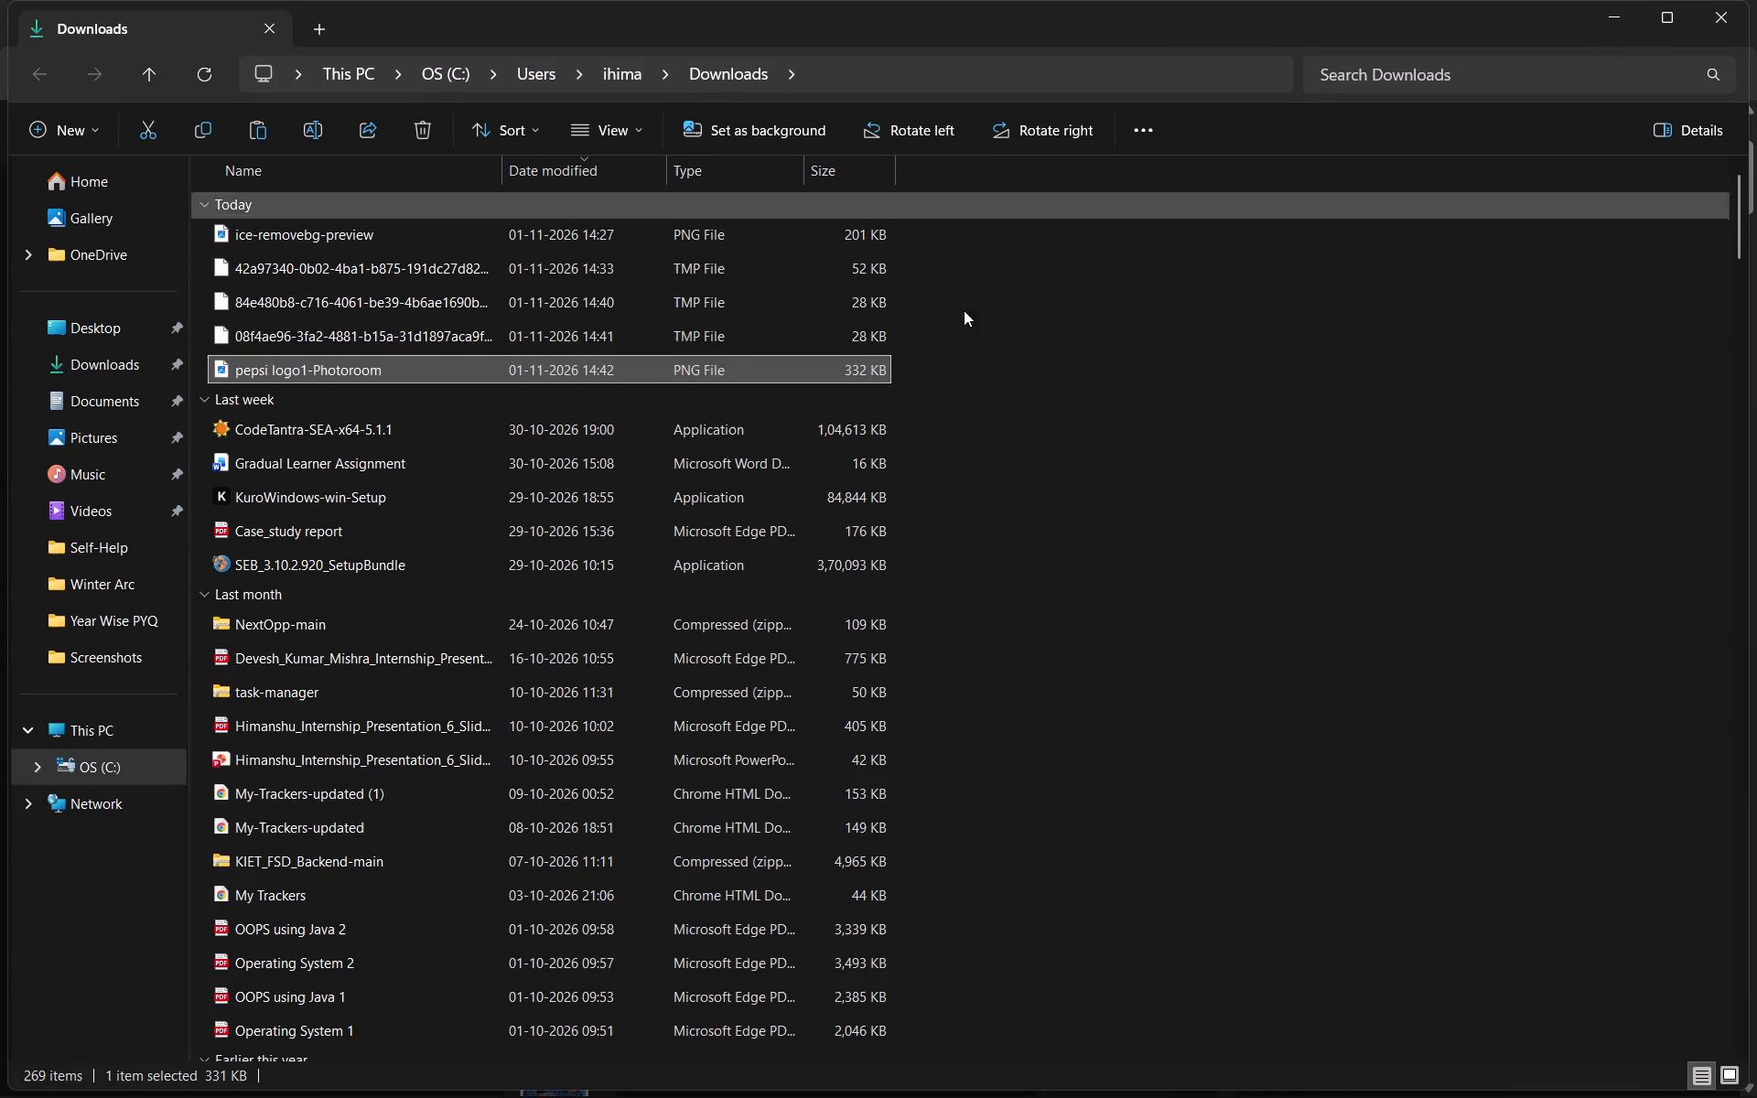
right_click(640, 371)
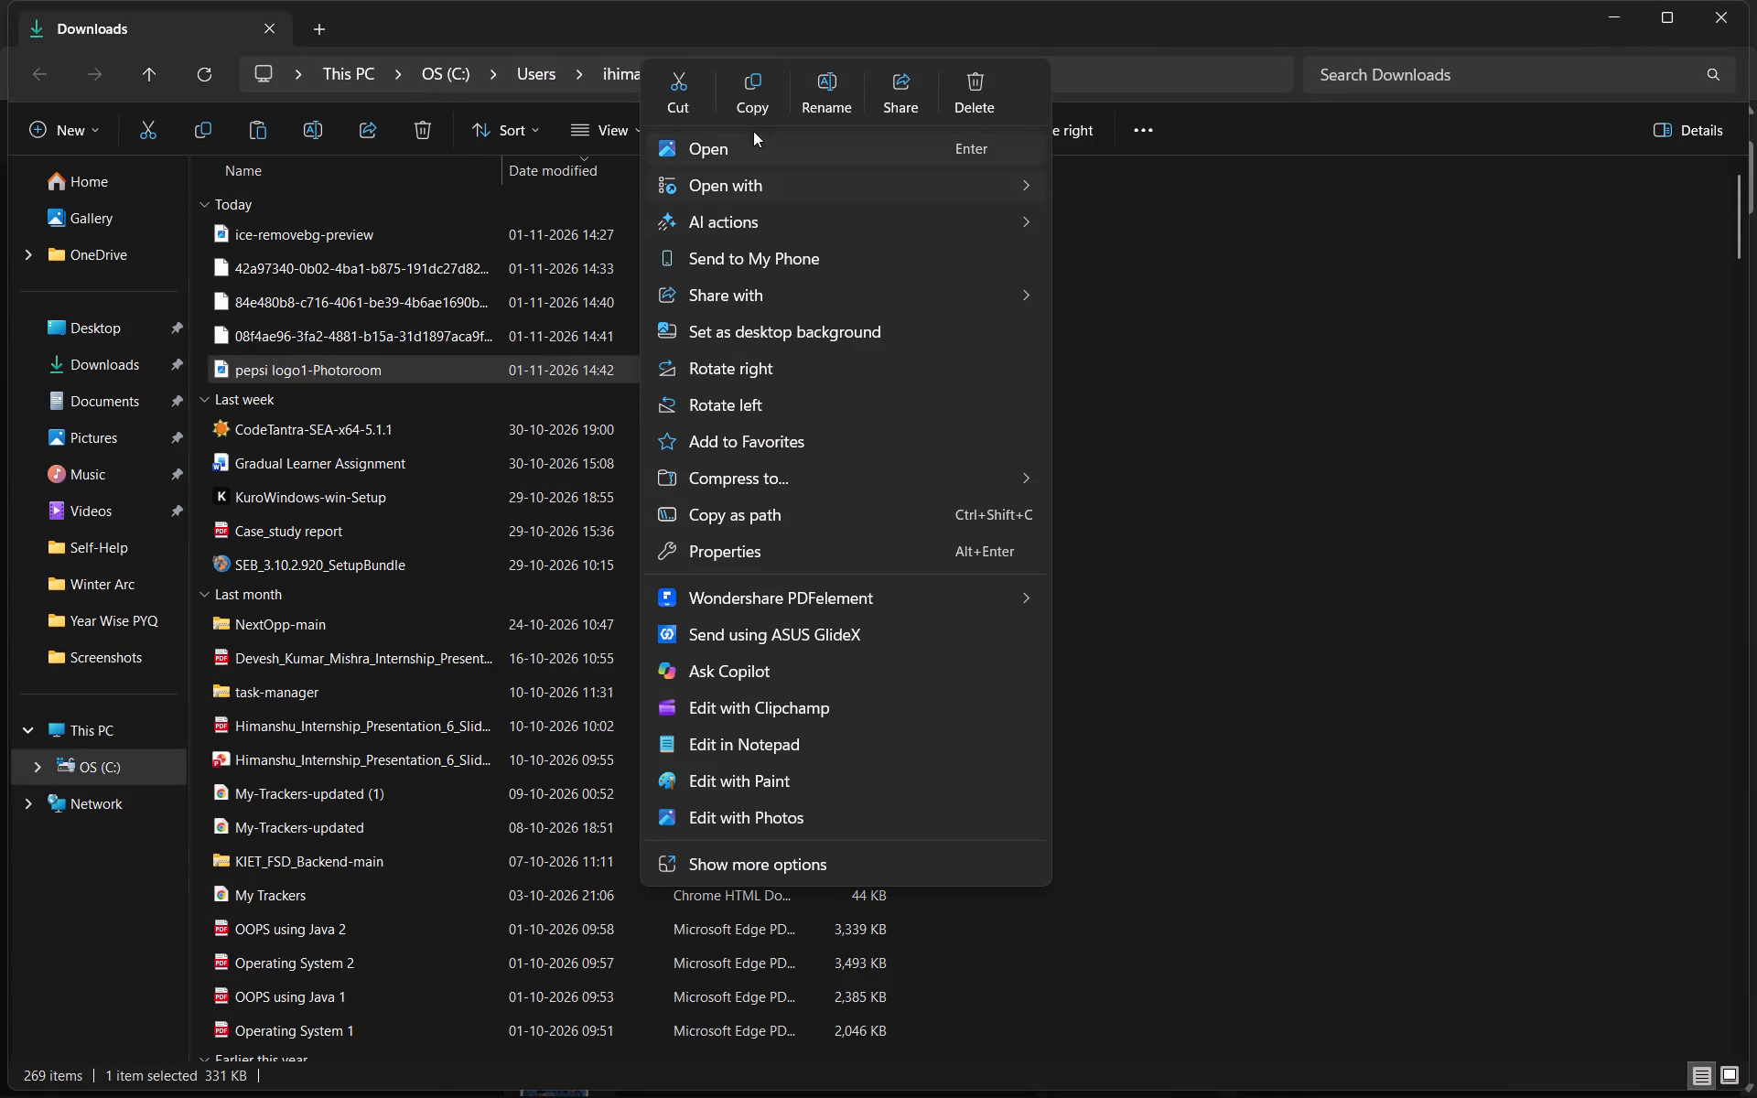
left_click(749, 107)
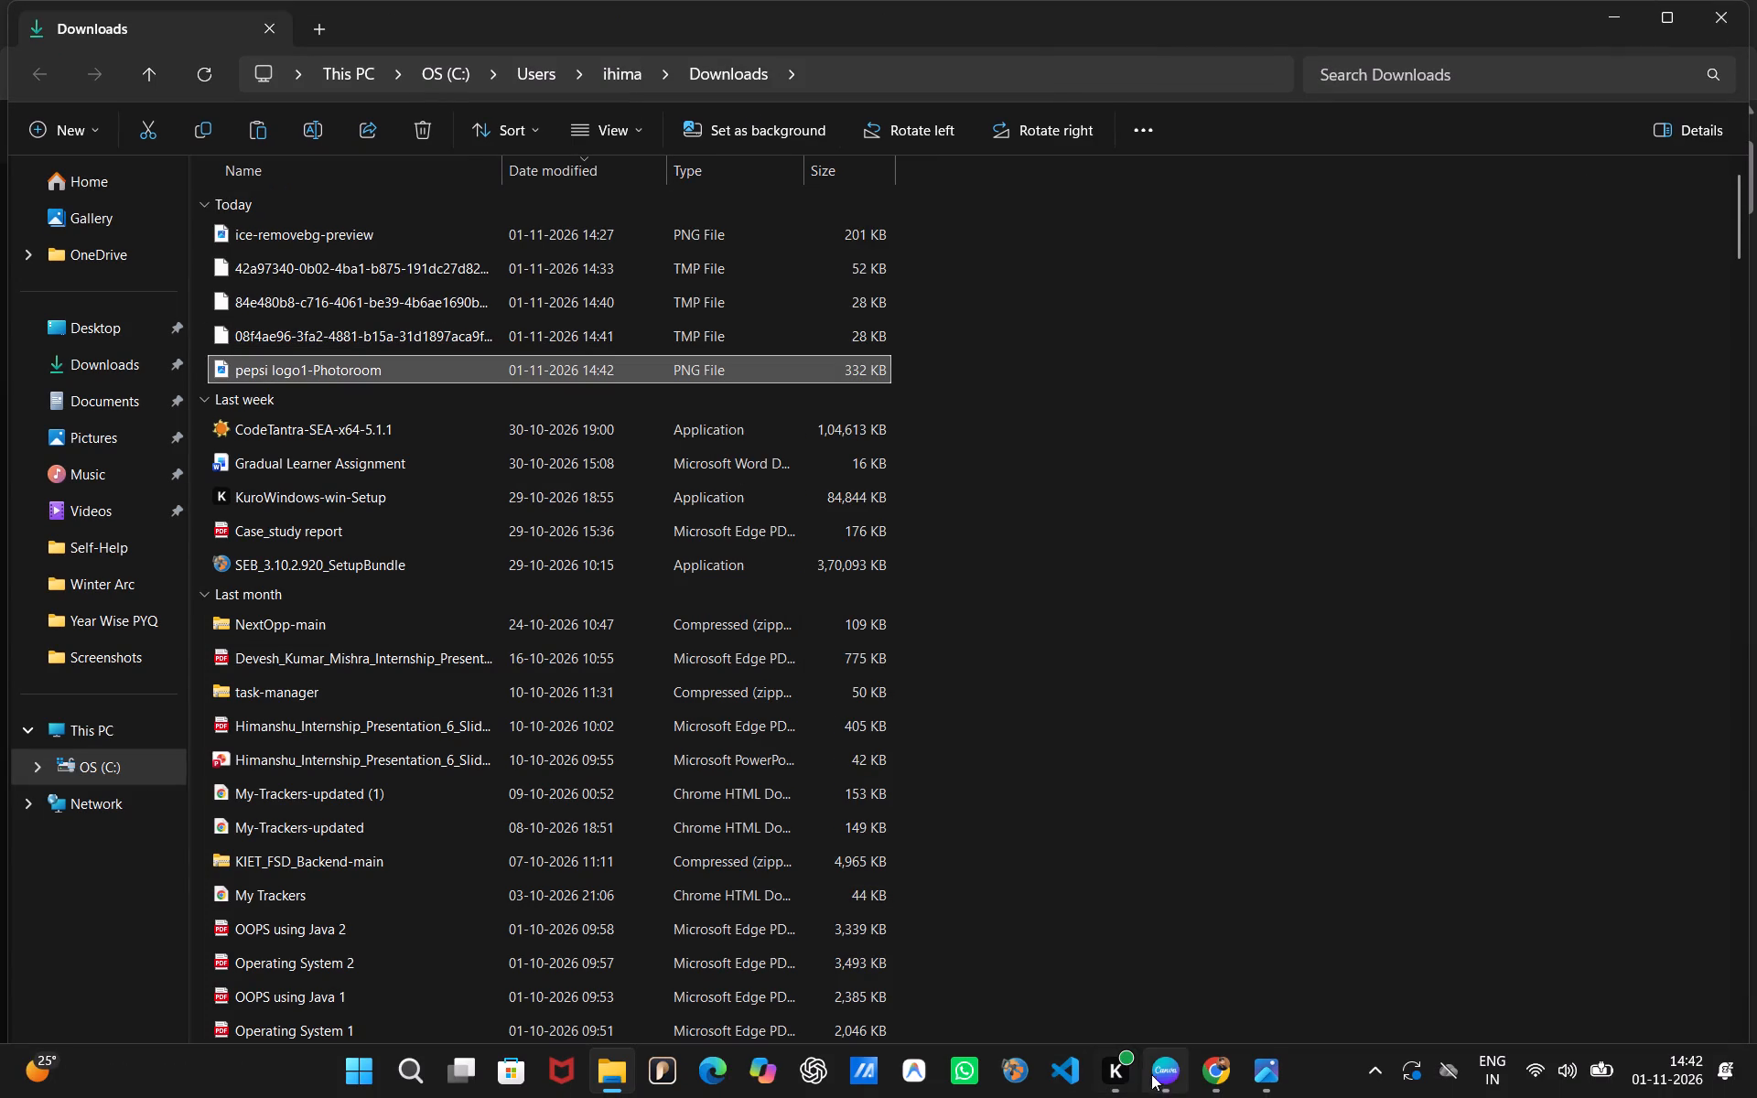
Switch to Canva and select the tilted can on the slide.
left_click(1160, 1070)
left_click(1150, 535)
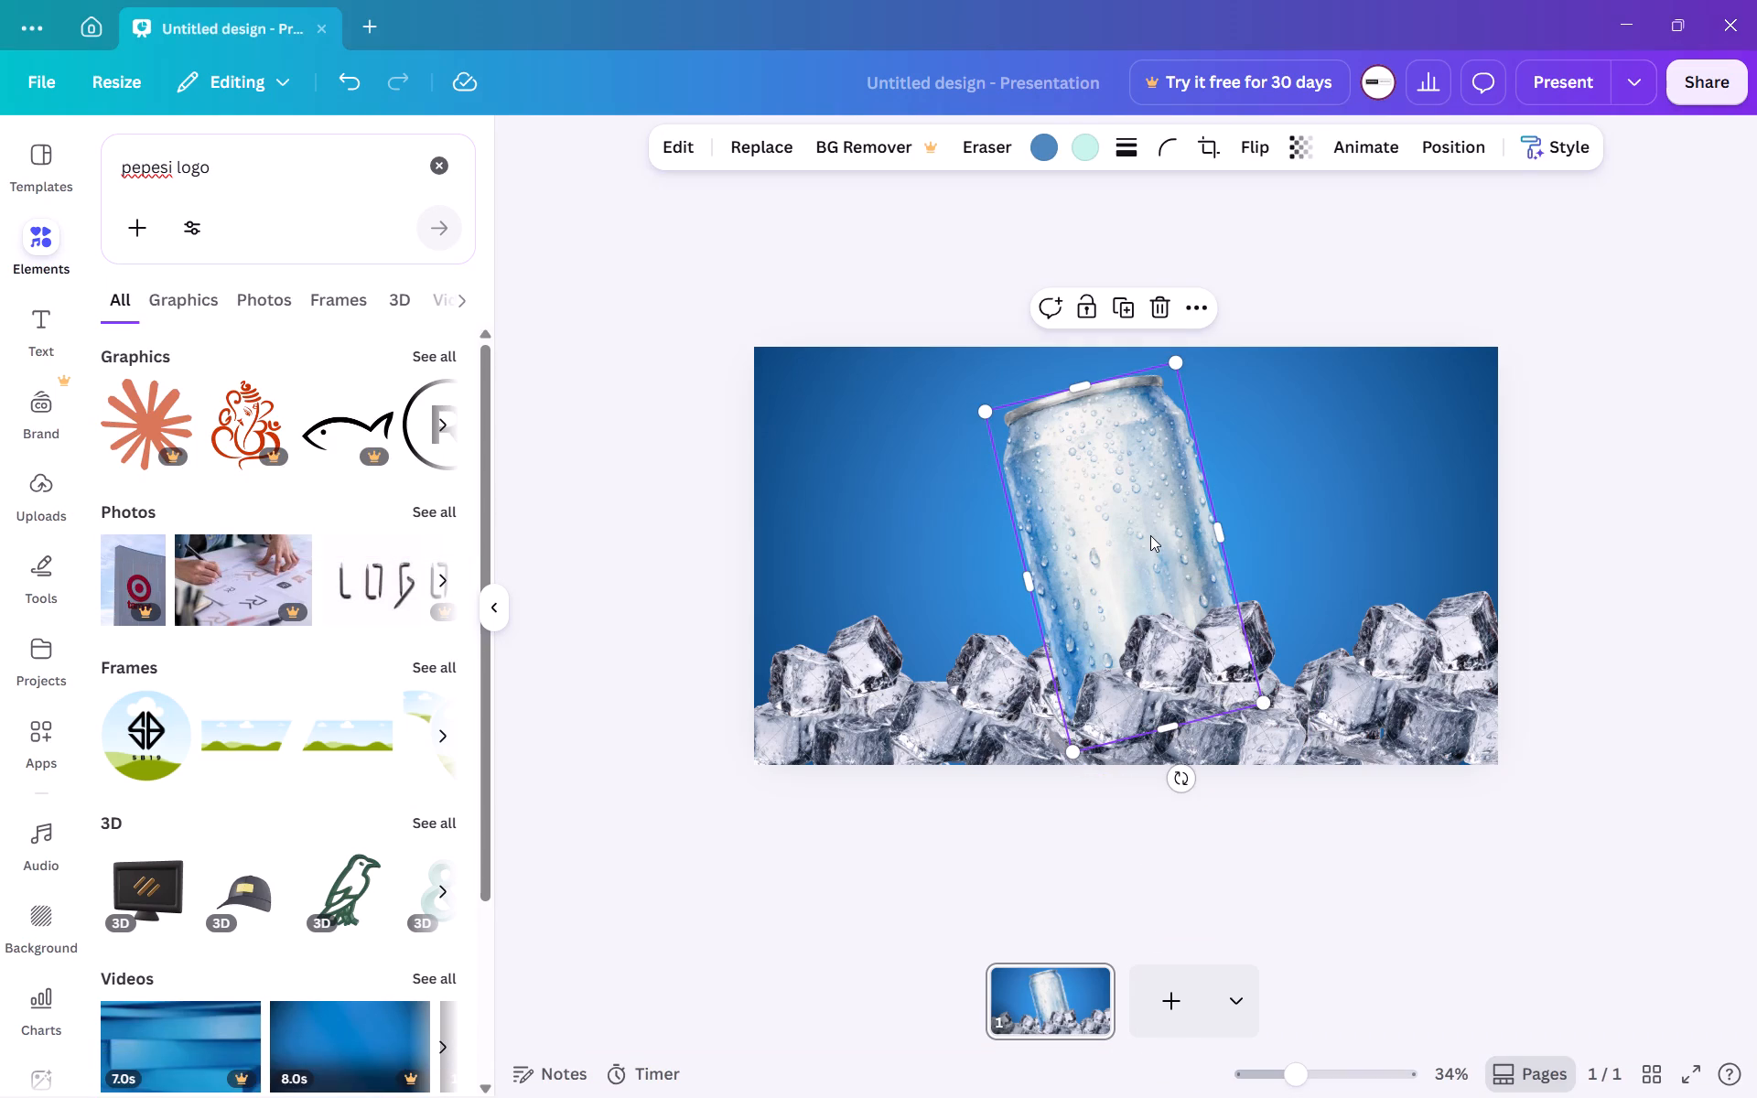
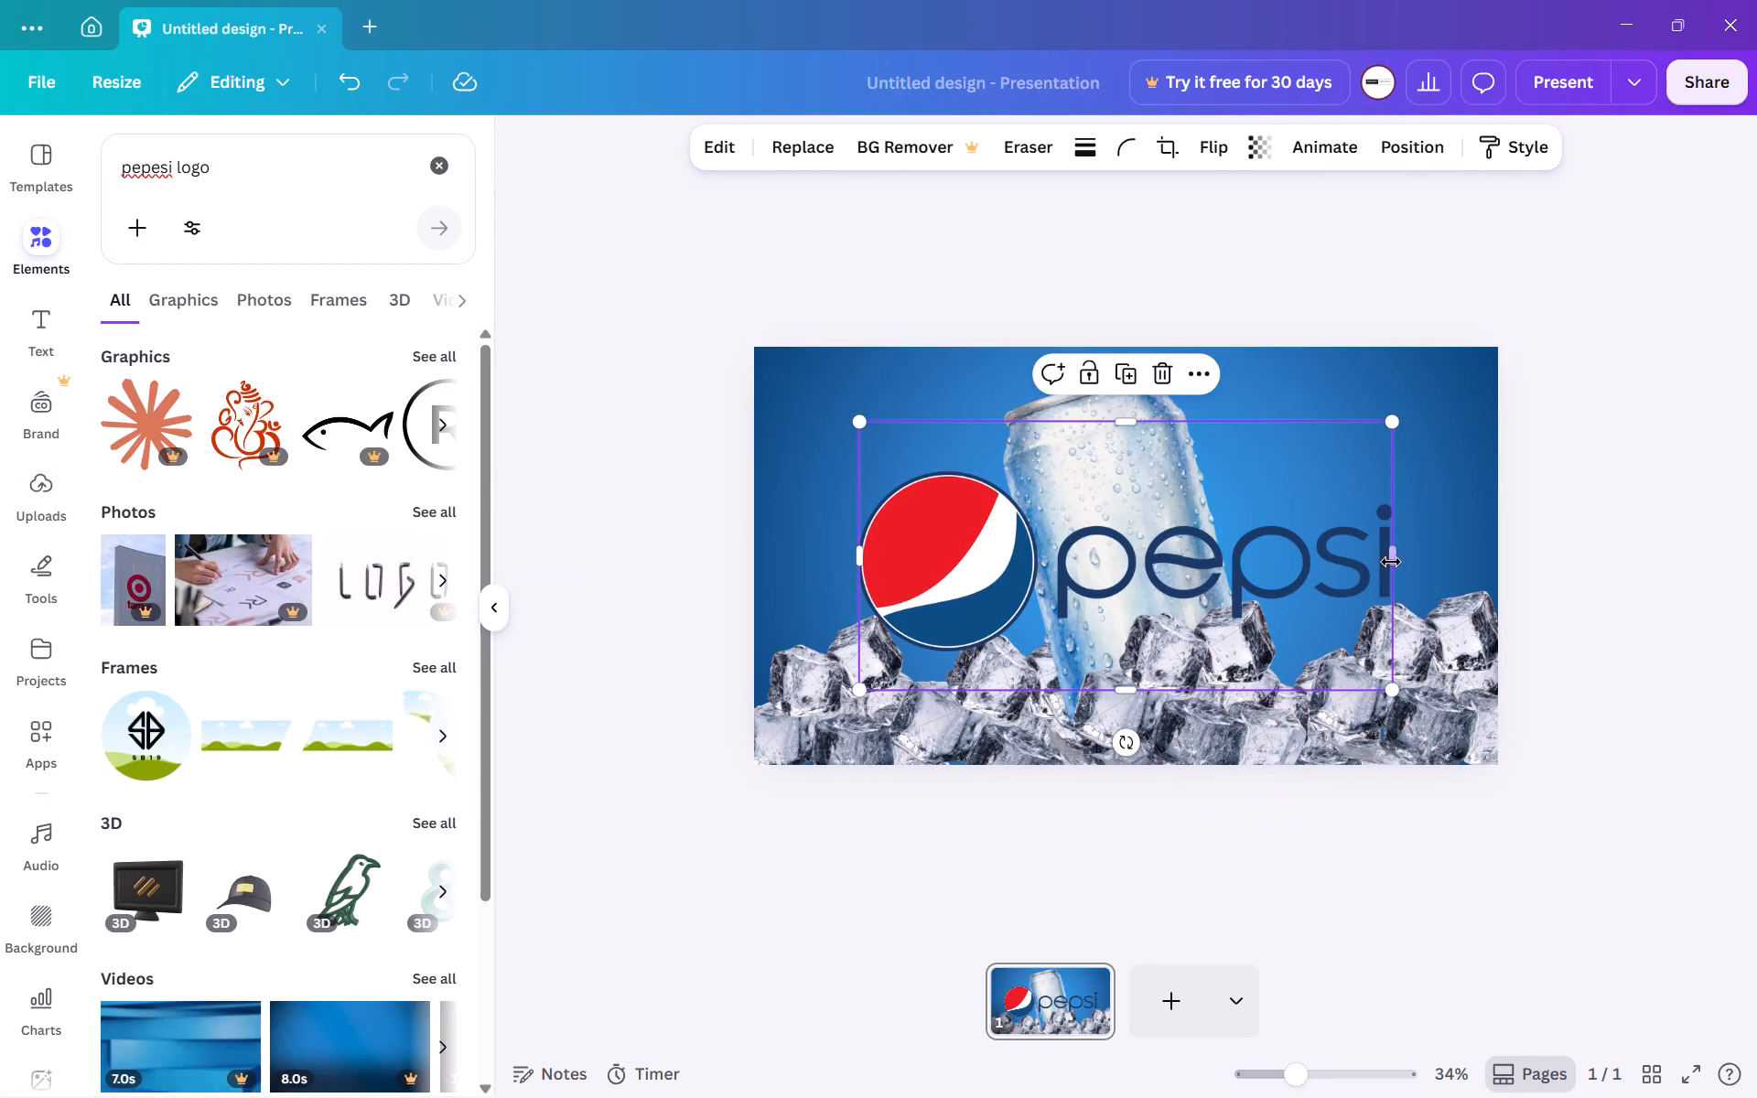
Duplicate the full Pepsi logo and place the copy below the original, overlapping the ice cubes.
left_click(1129, 359)
left_click_drag(1155, 505, 1130, 712)
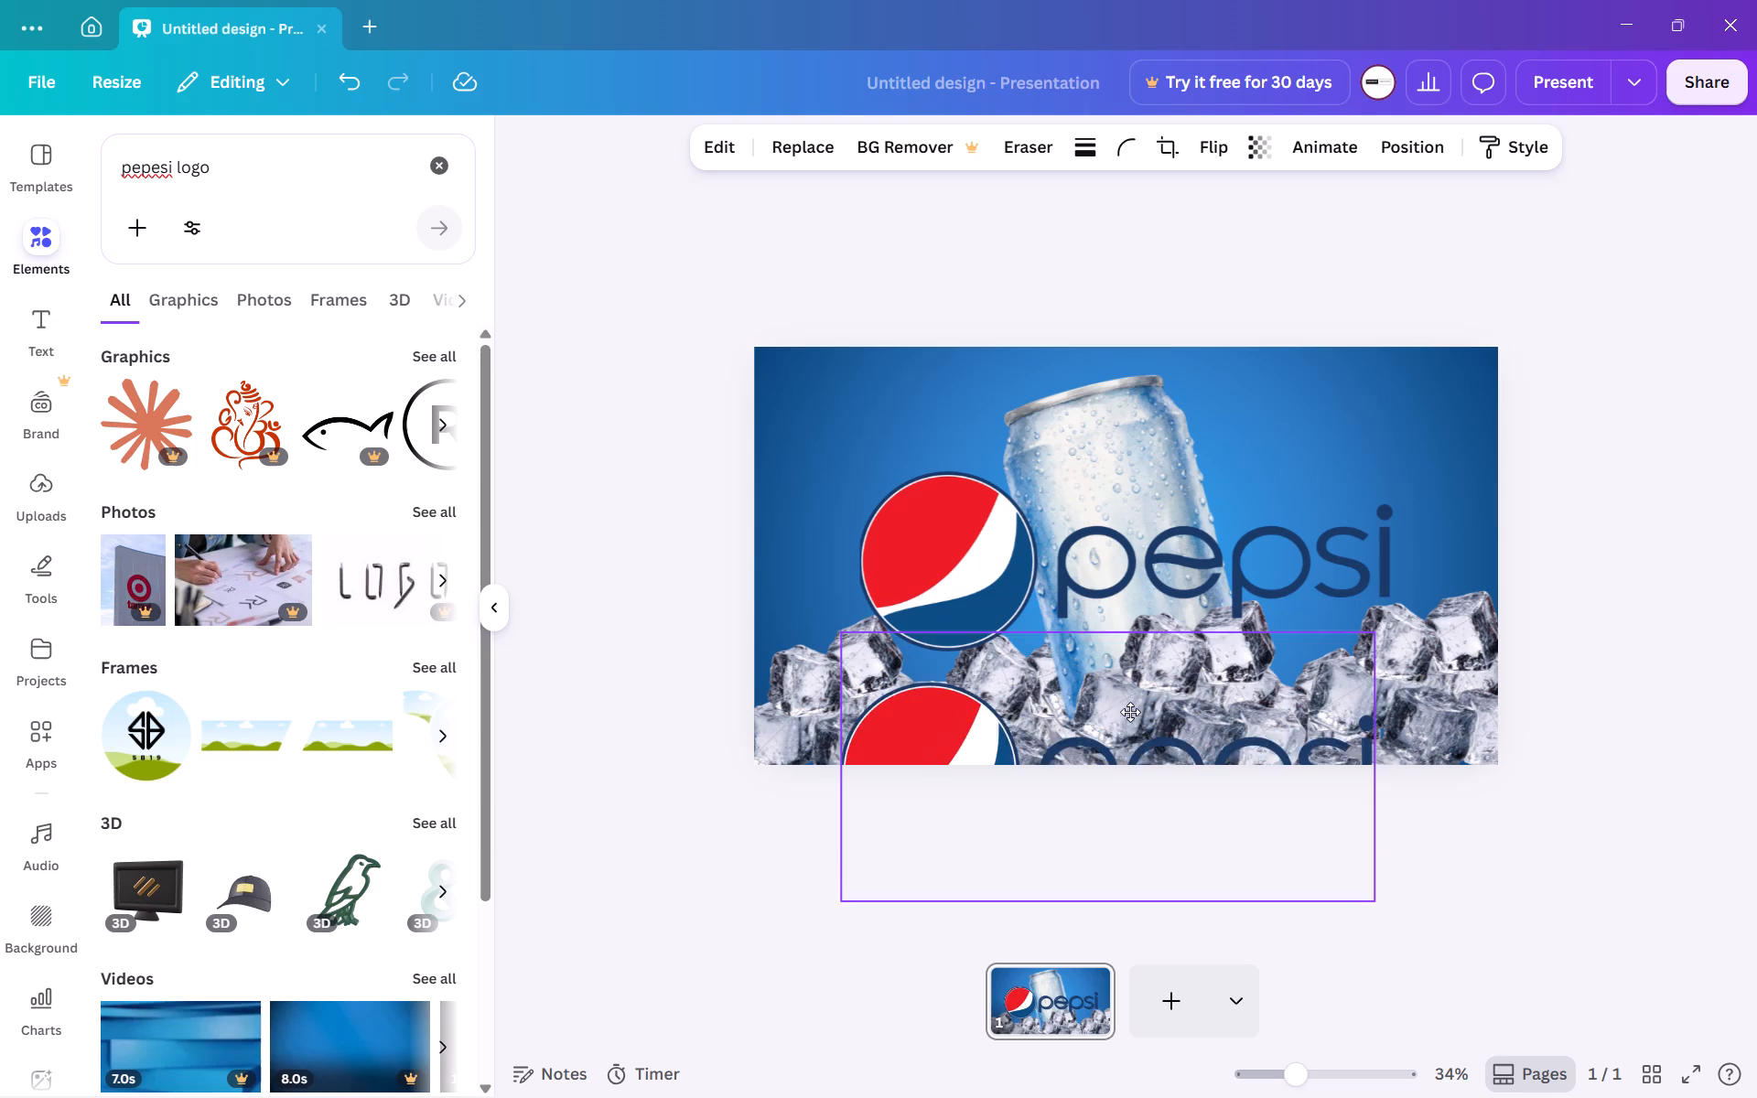
left_click_drag(1130, 712, 1183, 445)
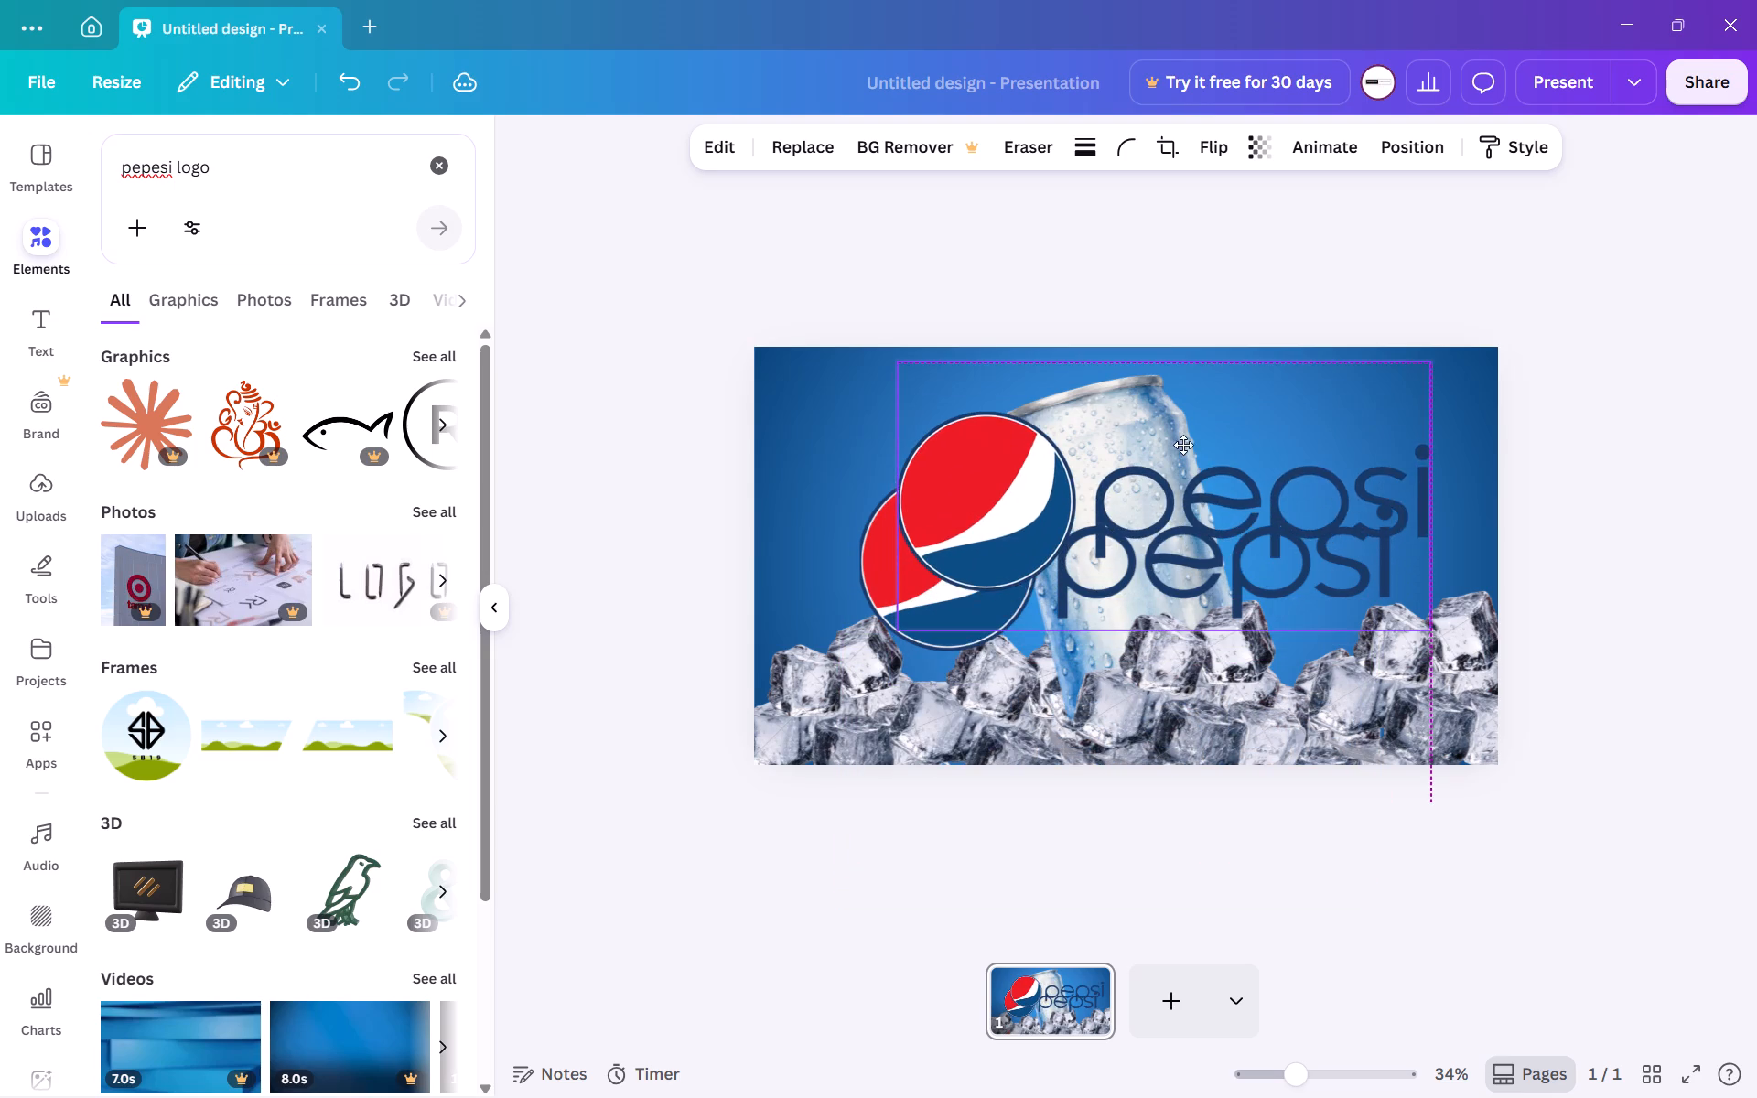
left_click_drag(1183, 445, 1296, 608)
Crop the original logo down to its round emblem and move it to the left of the can.
left_click(944, 546)
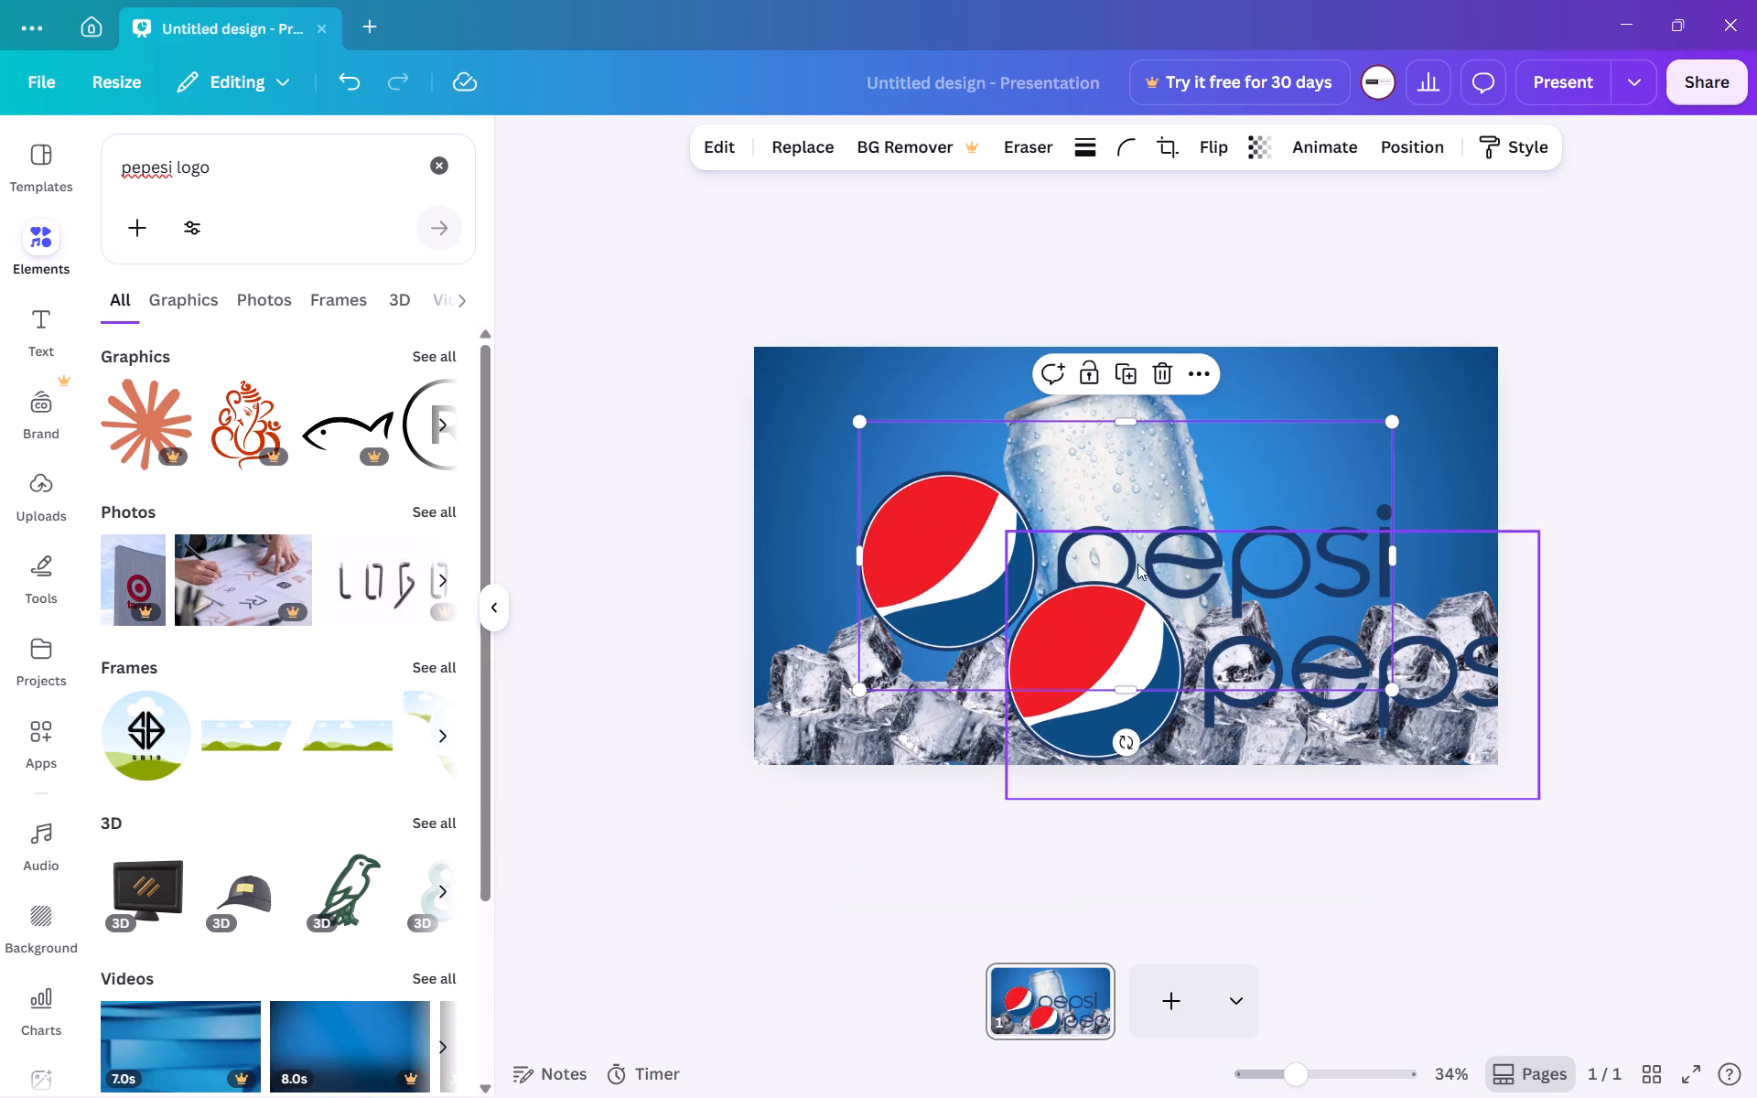
left_click_drag(1395, 574, 1051, 604)
left_click_drag(961, 562, 898, 524)
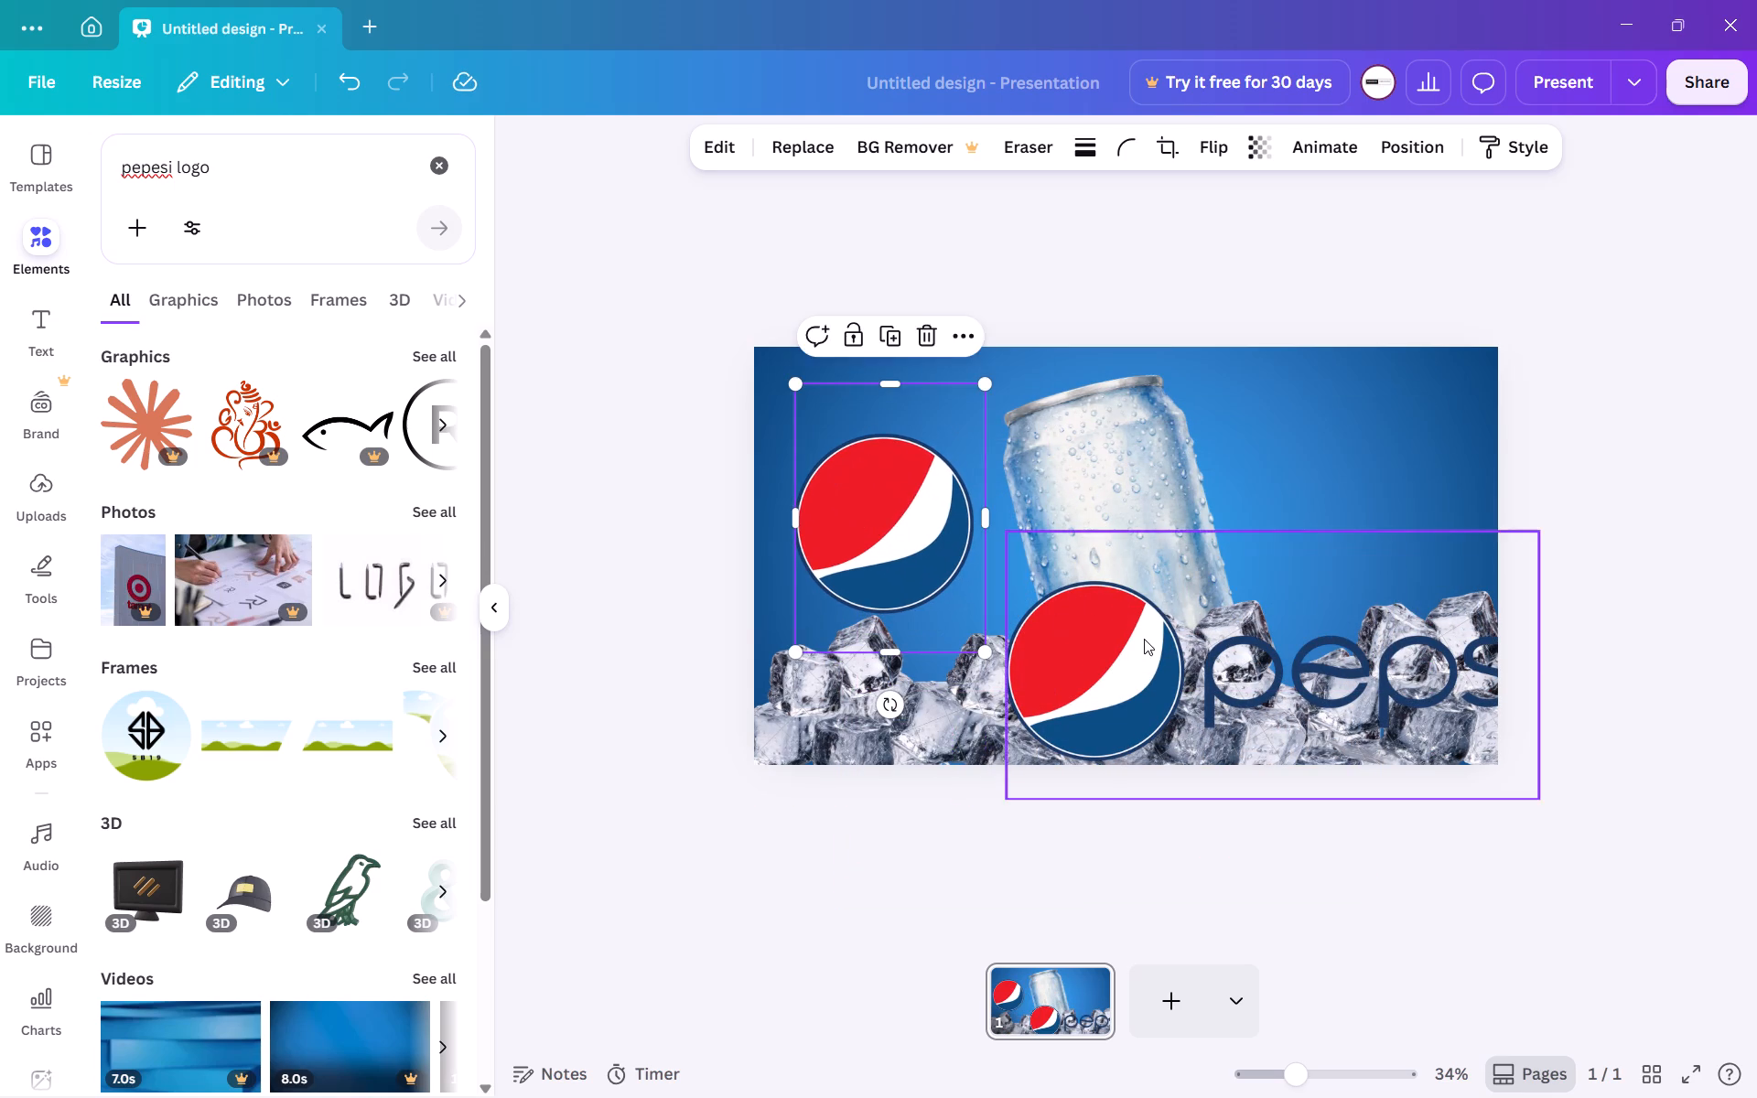
Move the duplicate logo up clear of the ice and crop it tightly to just the pepsi wordmark.
left_click_drag(1144, 639, 1082, 525)
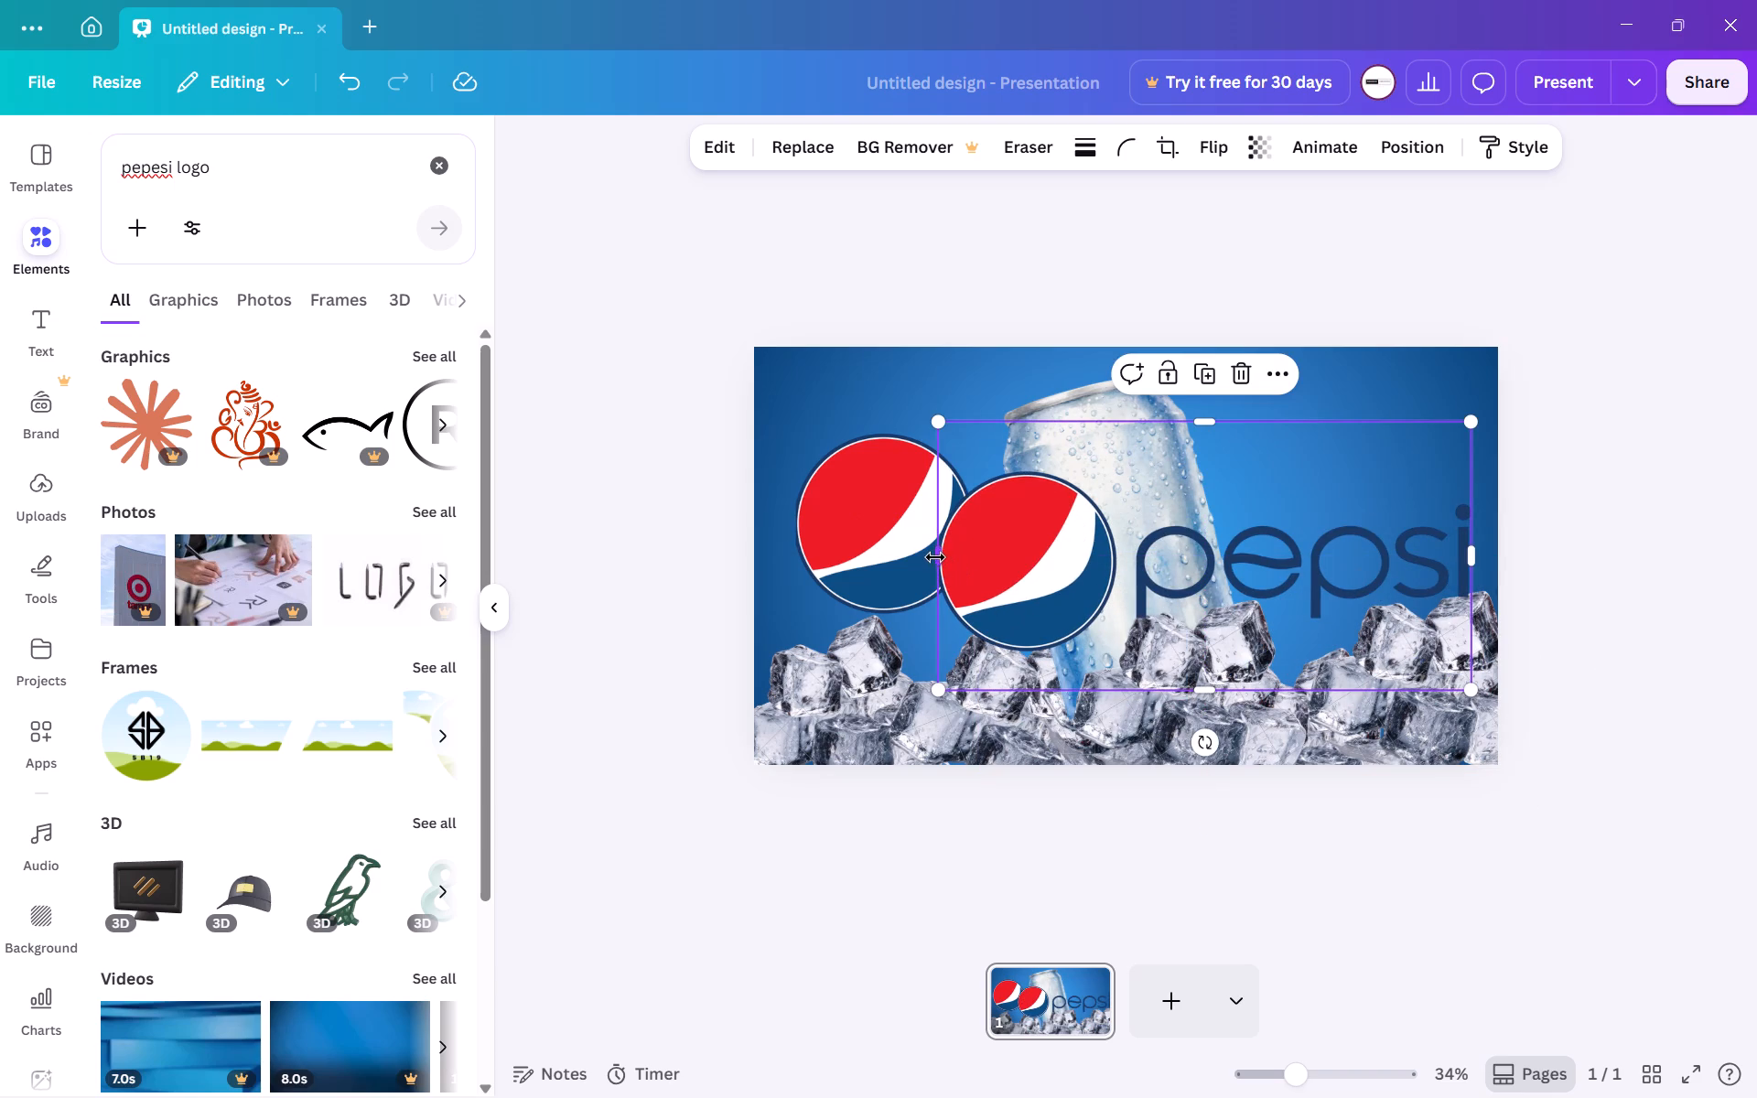
left_click_drag(935, 557, 1118, 562)
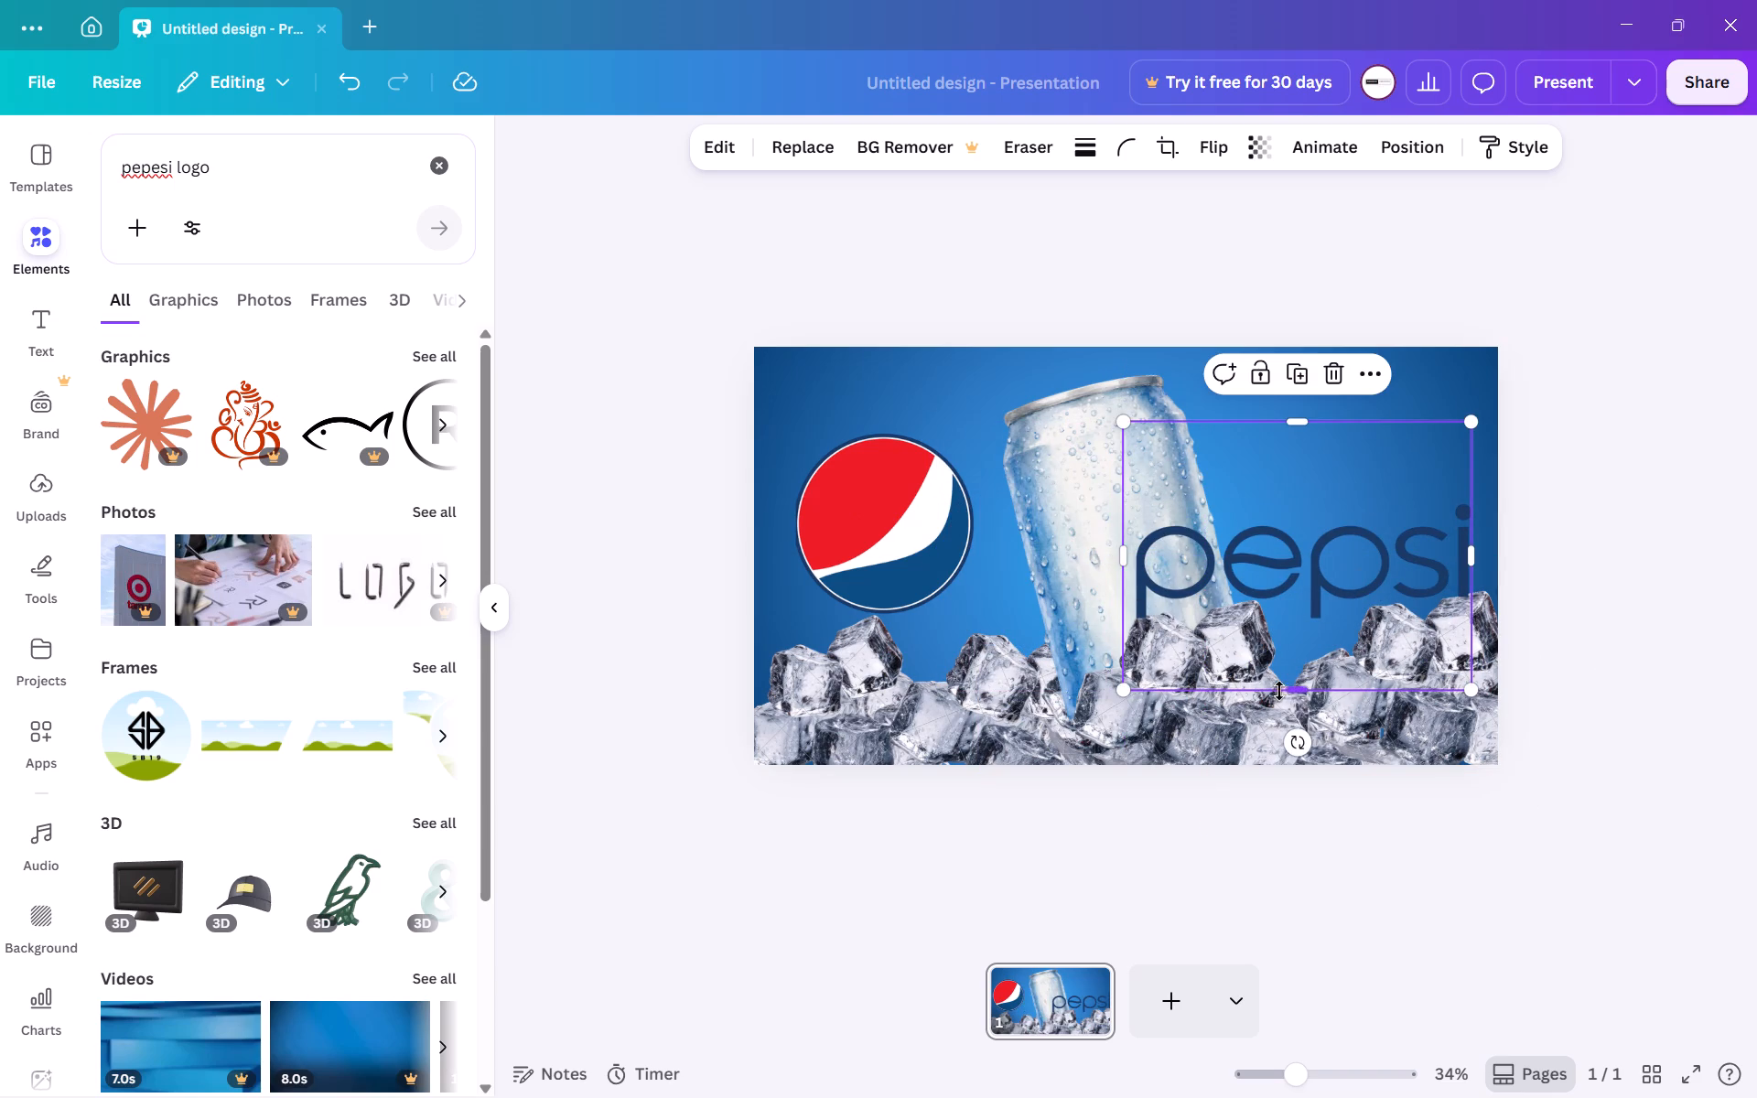
left_click_drag(1293, 691, 1298, 626)
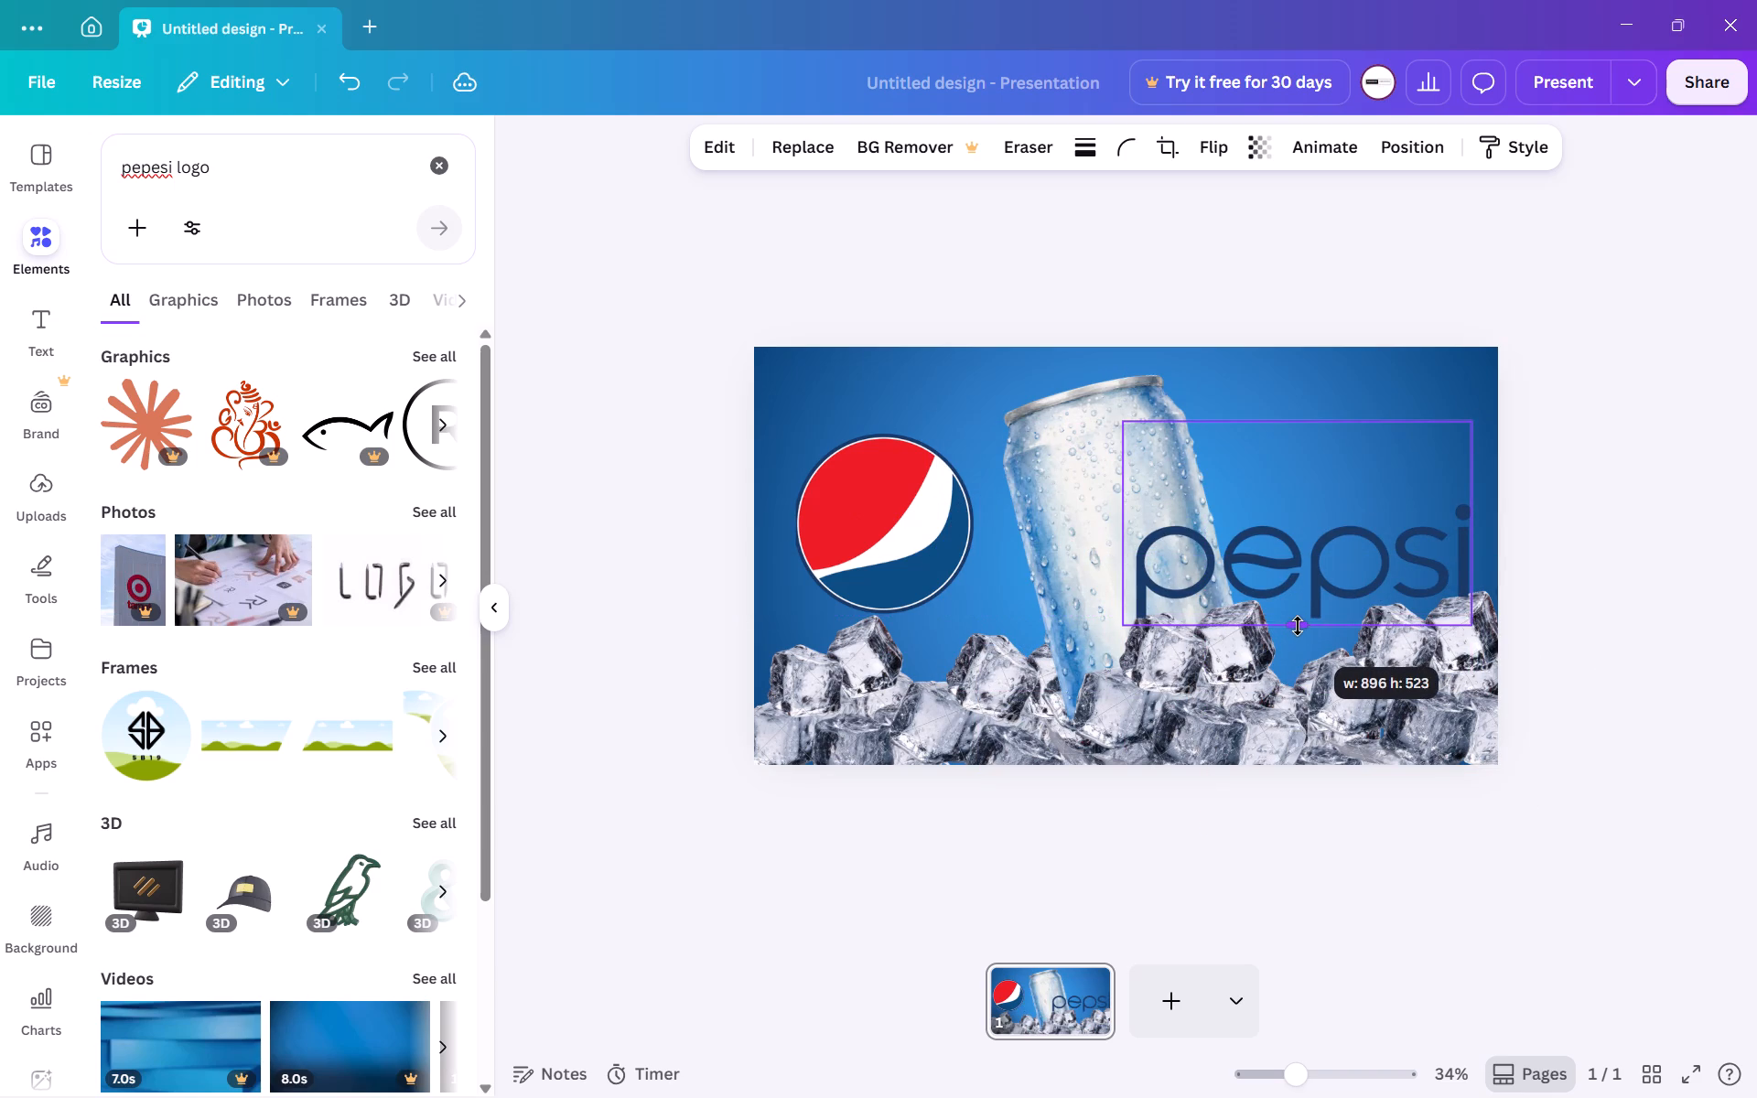
left_click_drag(1298, 626, 1298, 621)
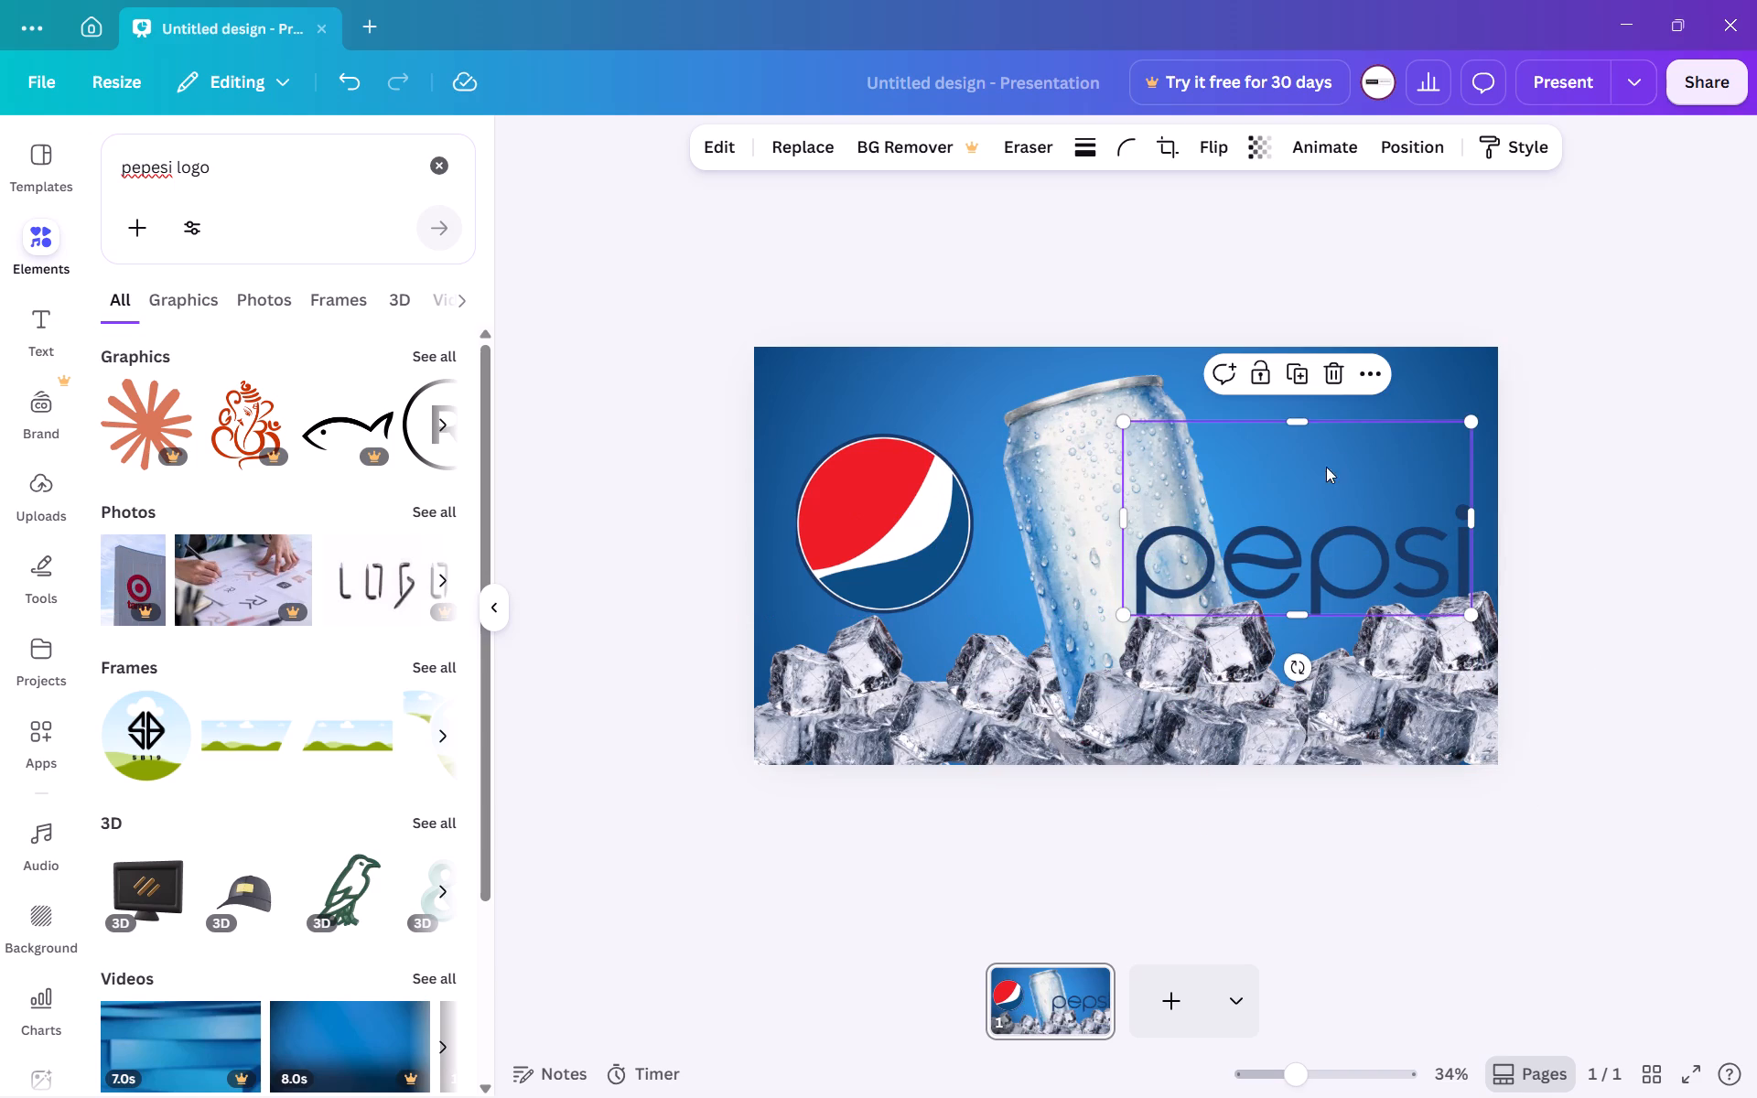
left_click_drag(1299, 422, 1312, 502)
Move the pepsi wordmark onto the can and rotate it to run upward along the can's tilted body.
left_click(909, 529)
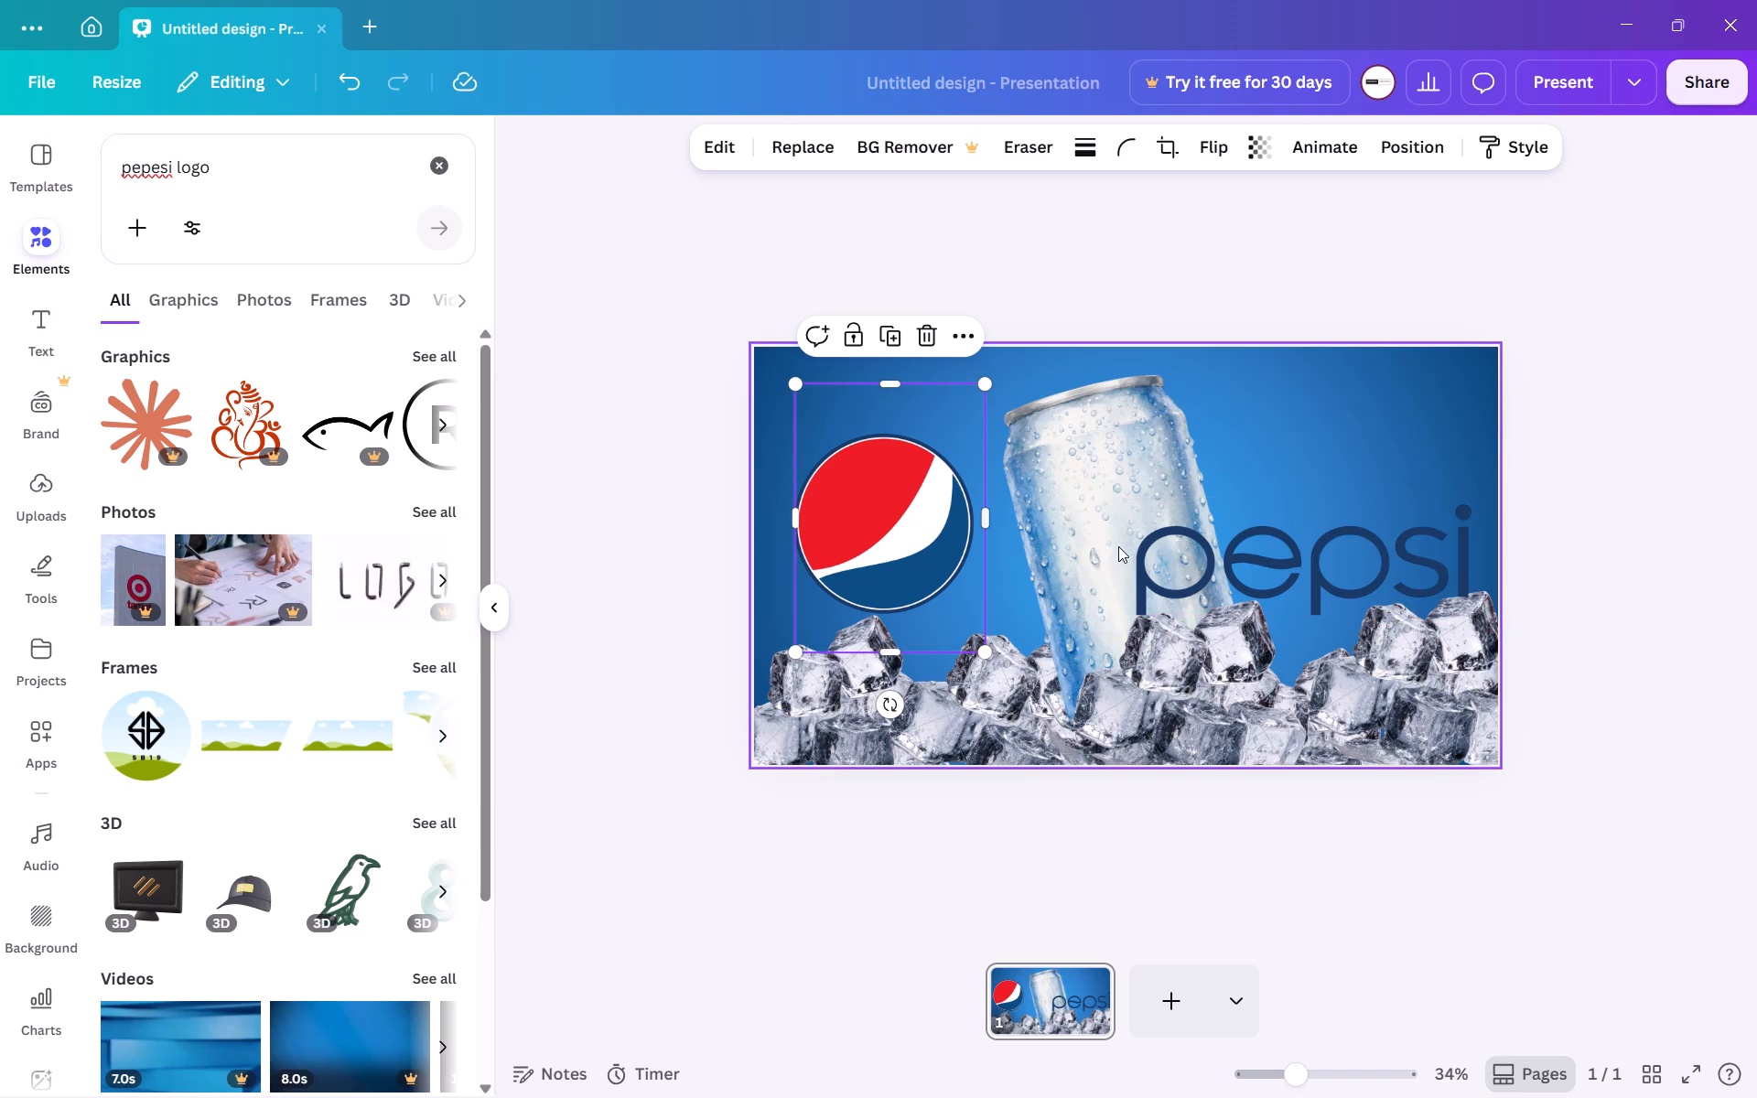
left_click_drag(1313, 594, 1212, 624)
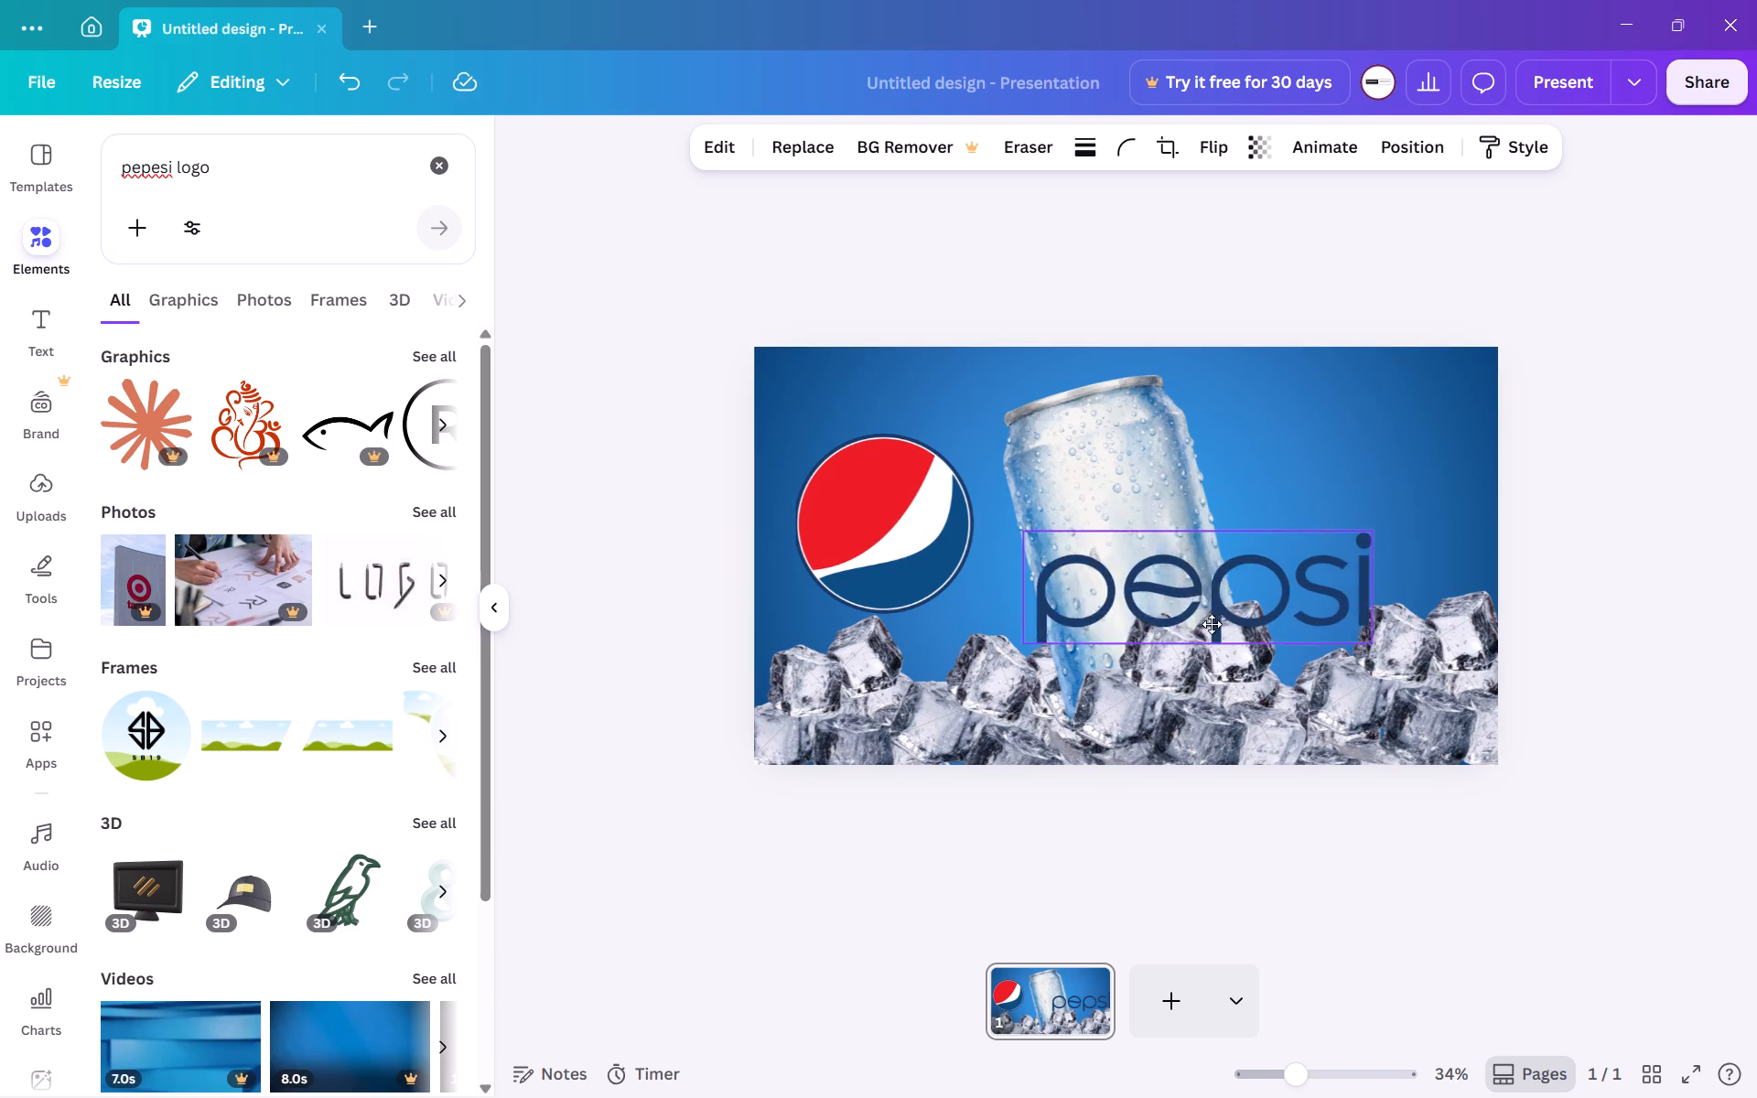
left_click_drag(1212, 624, 1185, 631)
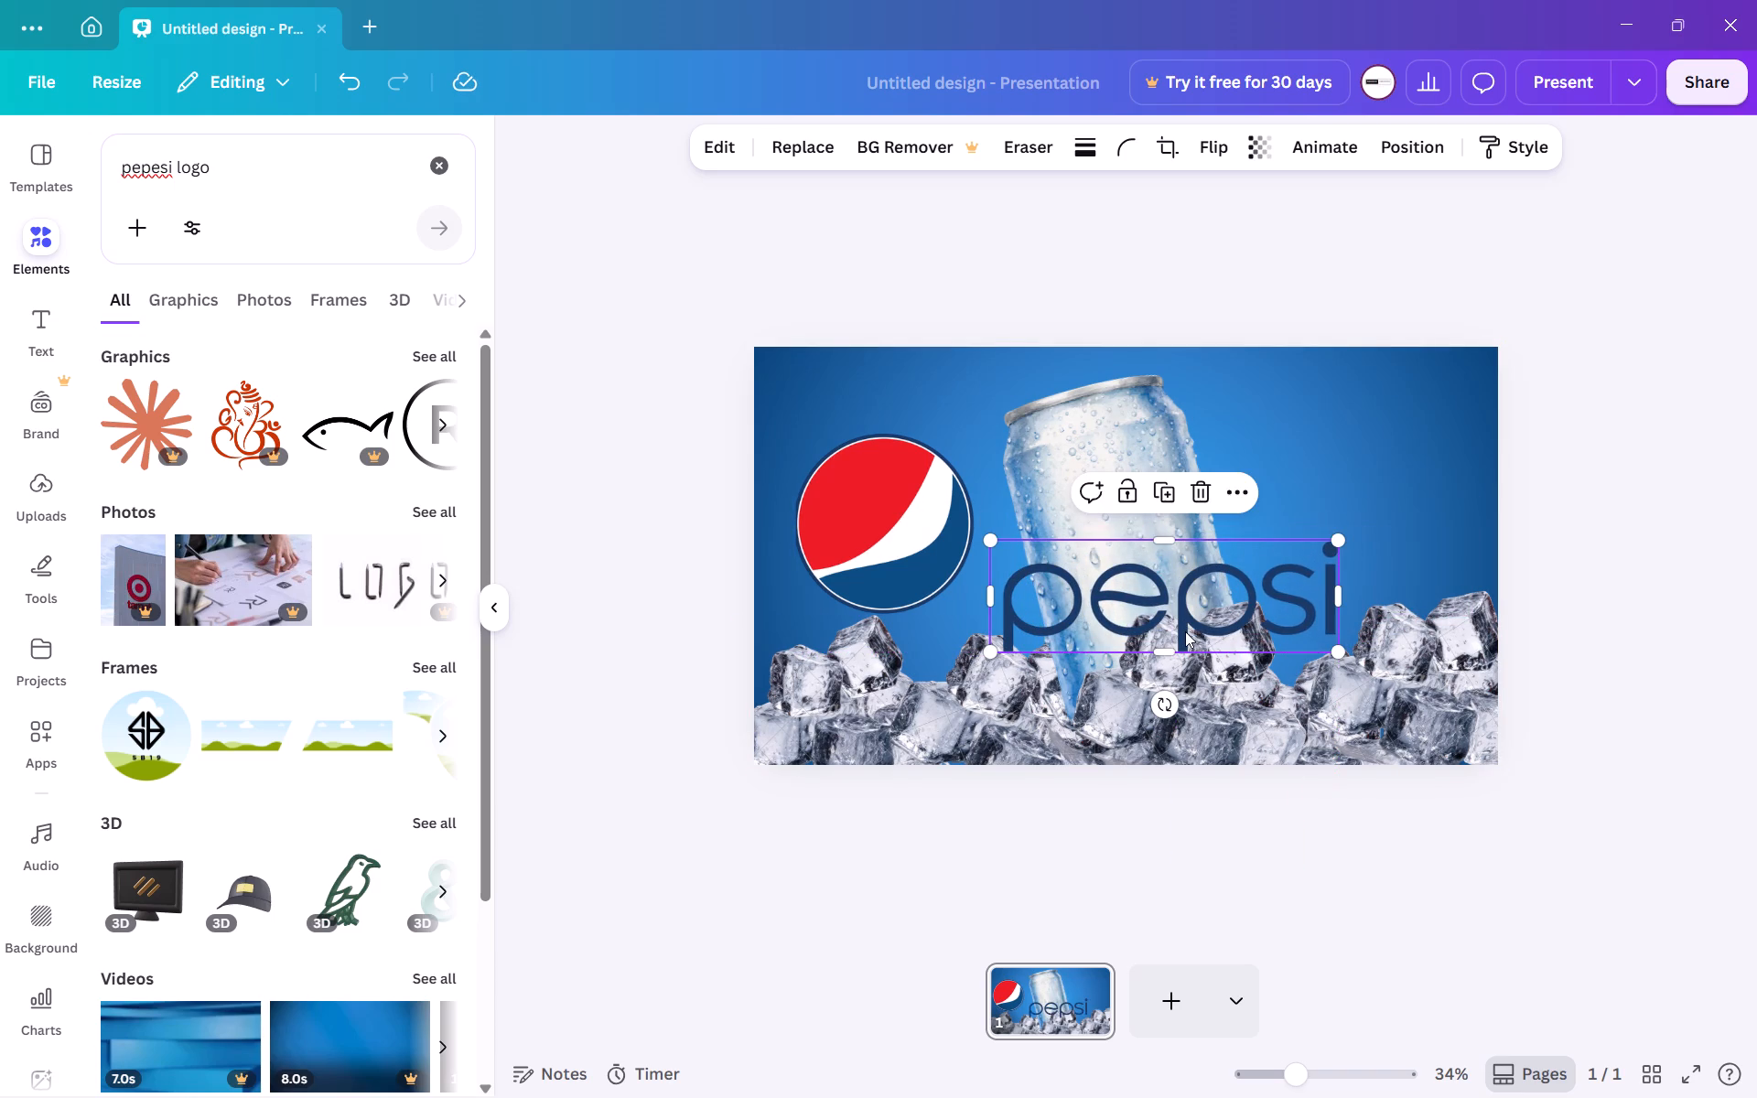
left_click_drag(1170, 716, 1261, 617)
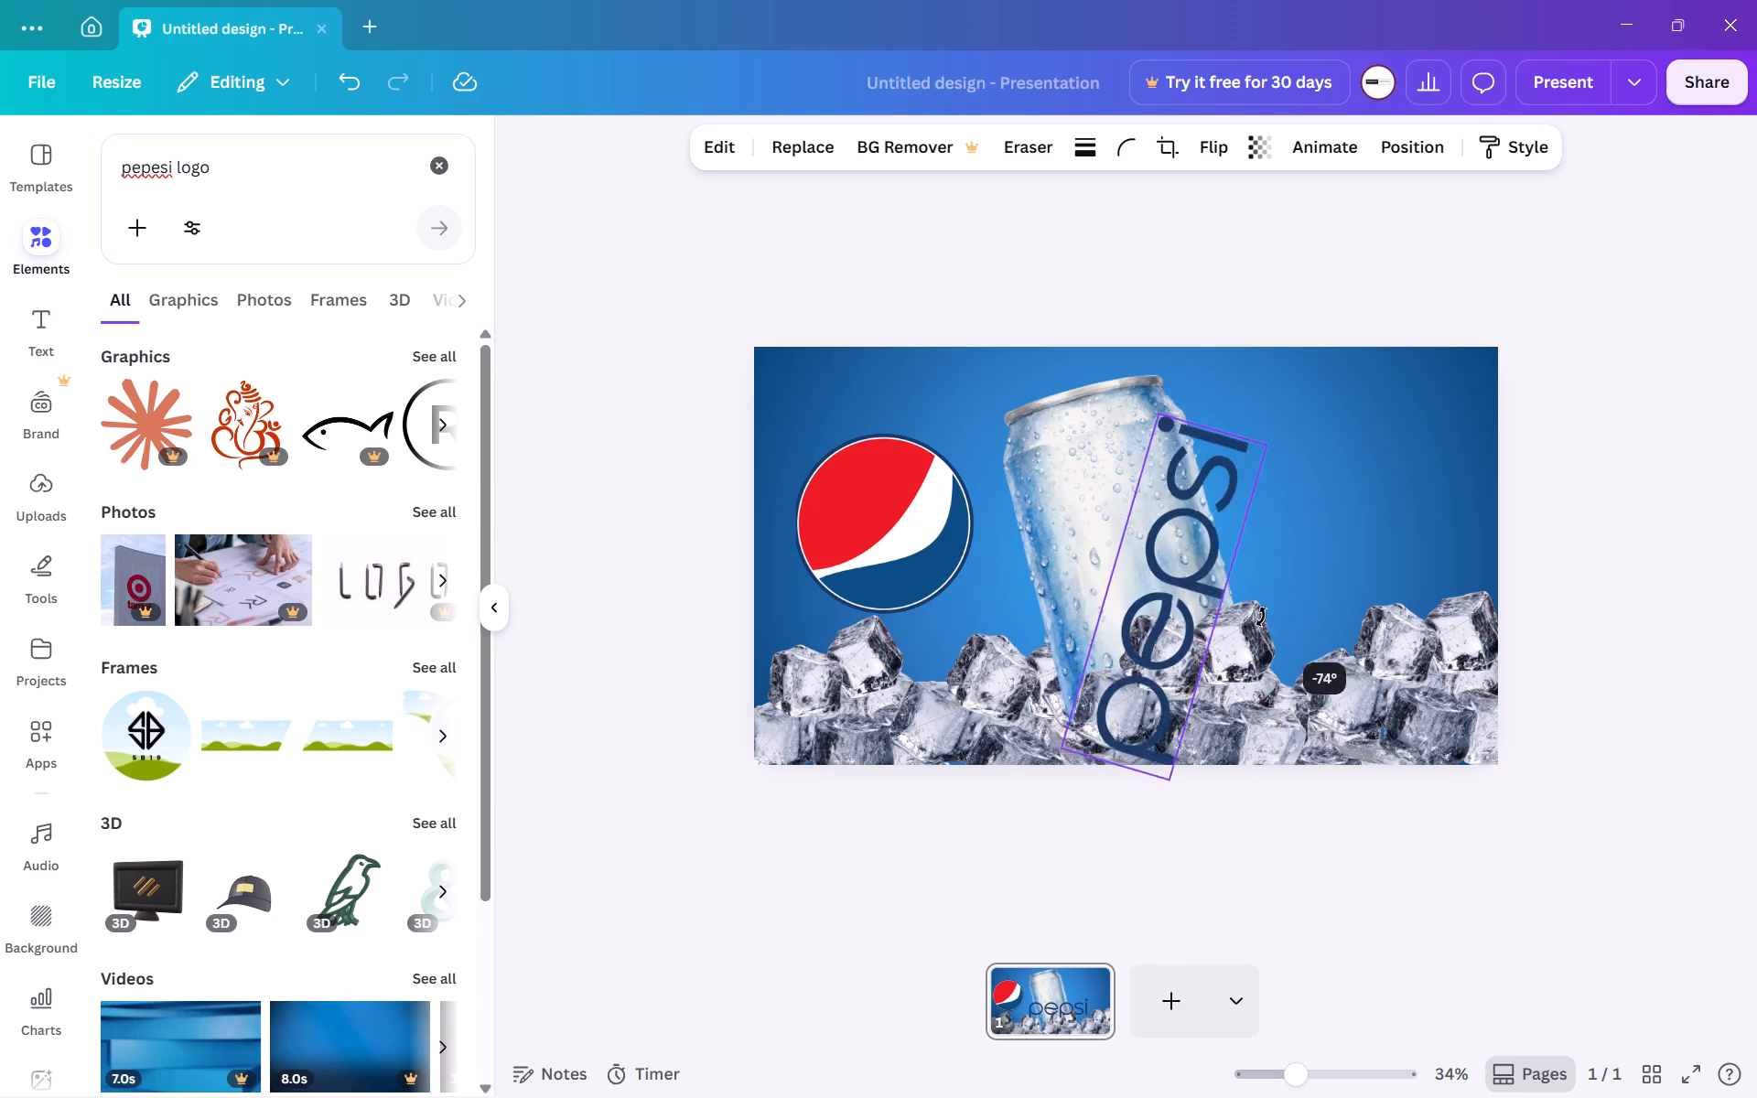
left_click_drag(1261, 617, 1244, 566)
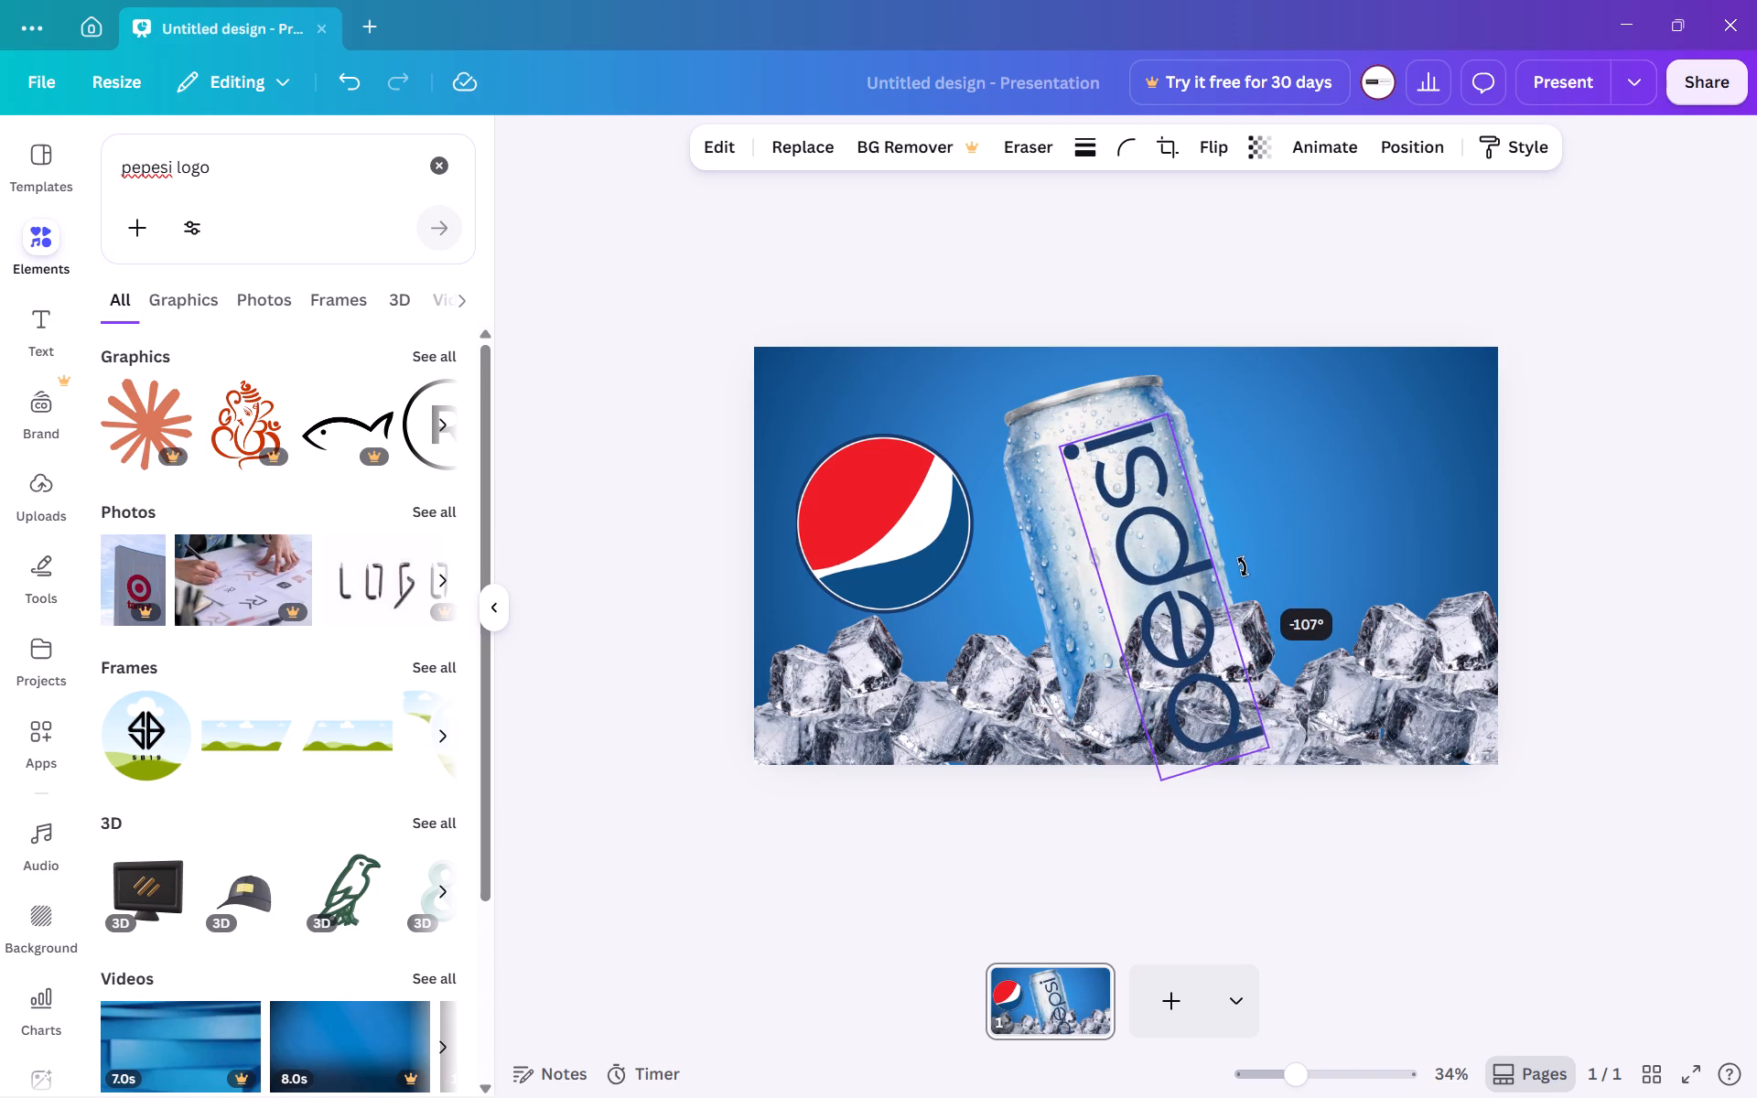
left_click_drag(1244, 566, 1244, 563)
left_click_drag(1173, 563, 1140, 563)
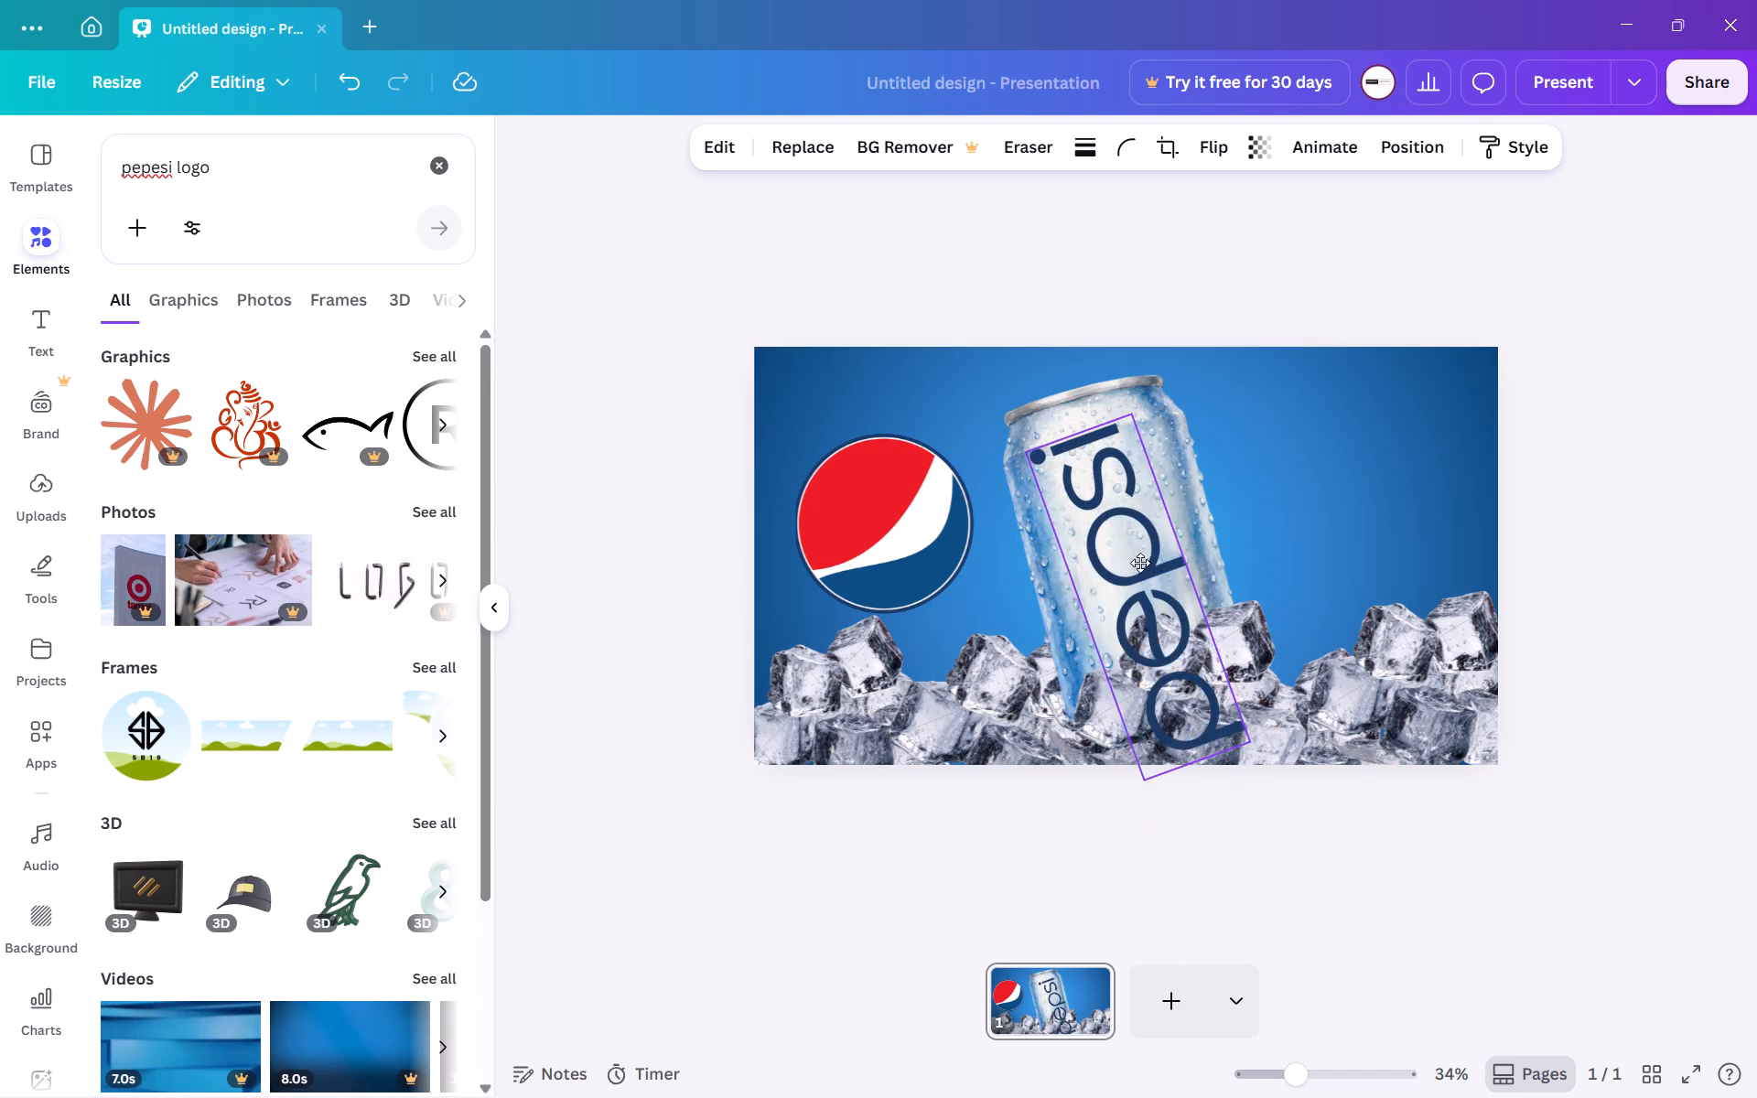
left_click_drag(1140, 563, 1121, 560)
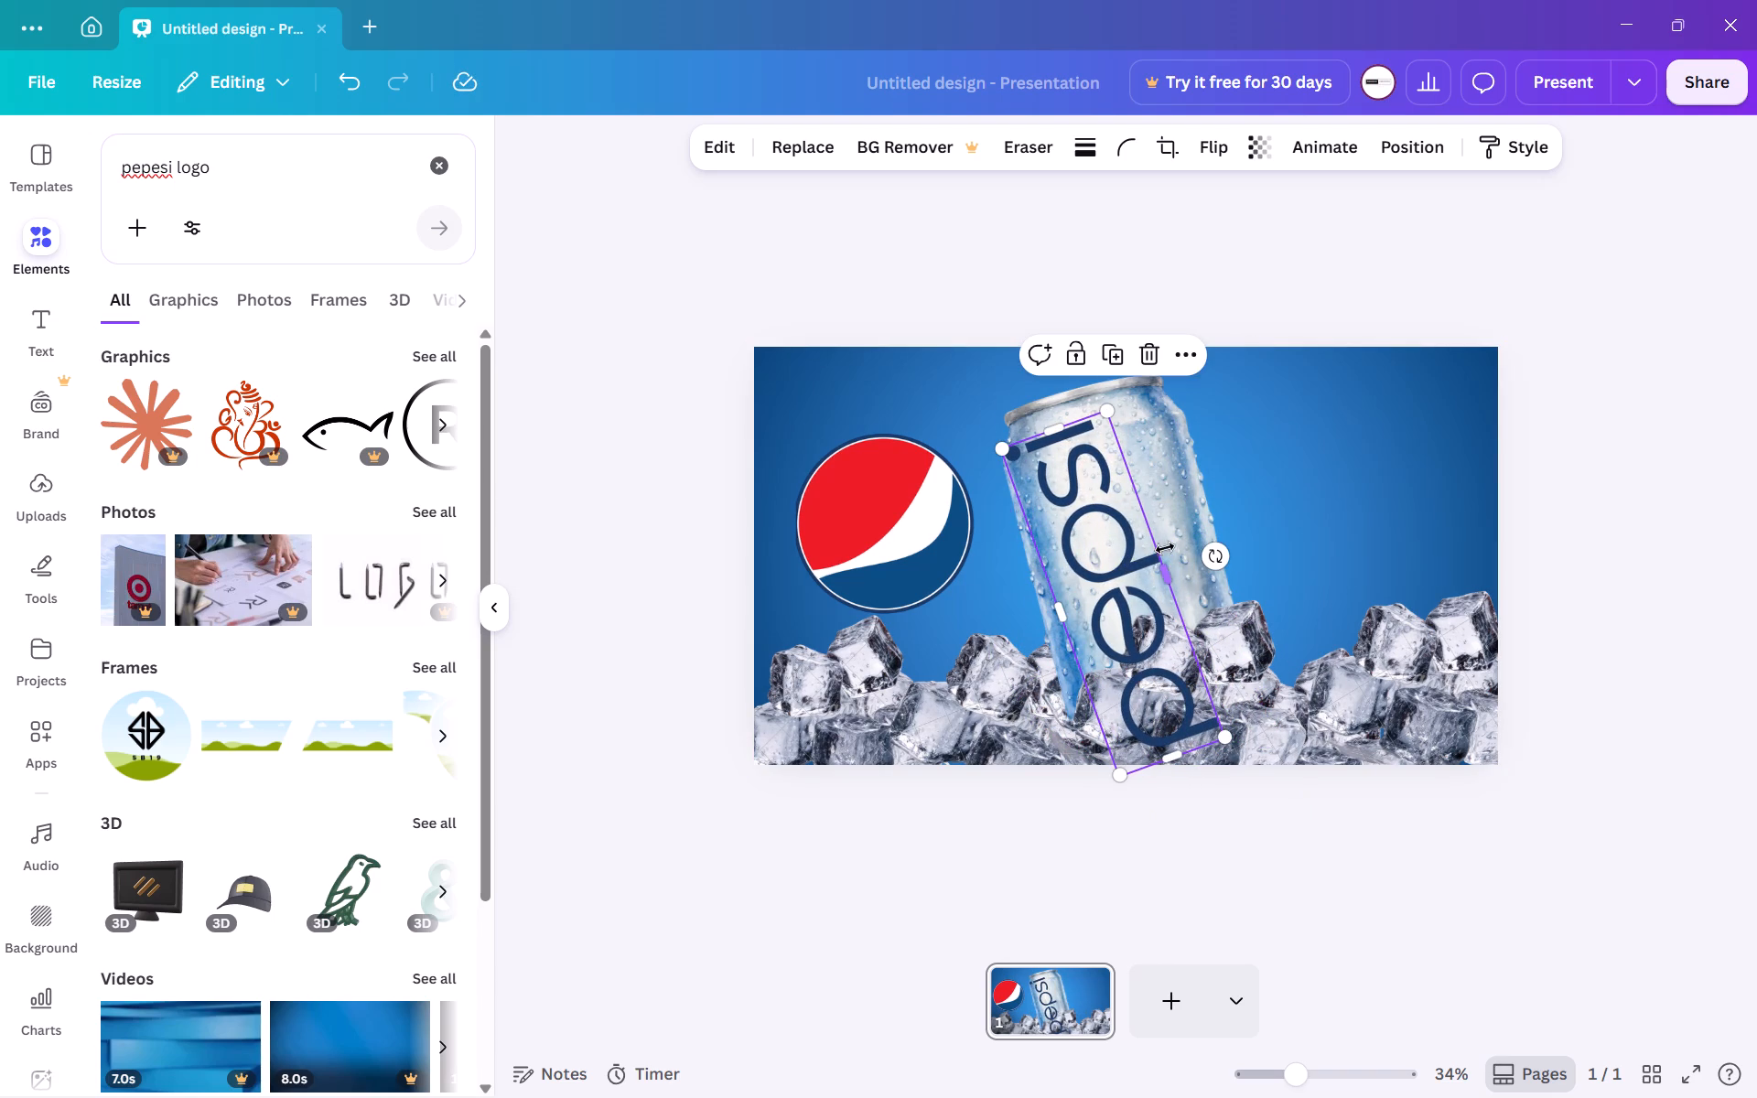
Fine-tune the wordmark's rotation to about -105° and shift it against the can's left edge.
left_click(1212, 556)
left_click_drag(1212, 556, 1204, 567)
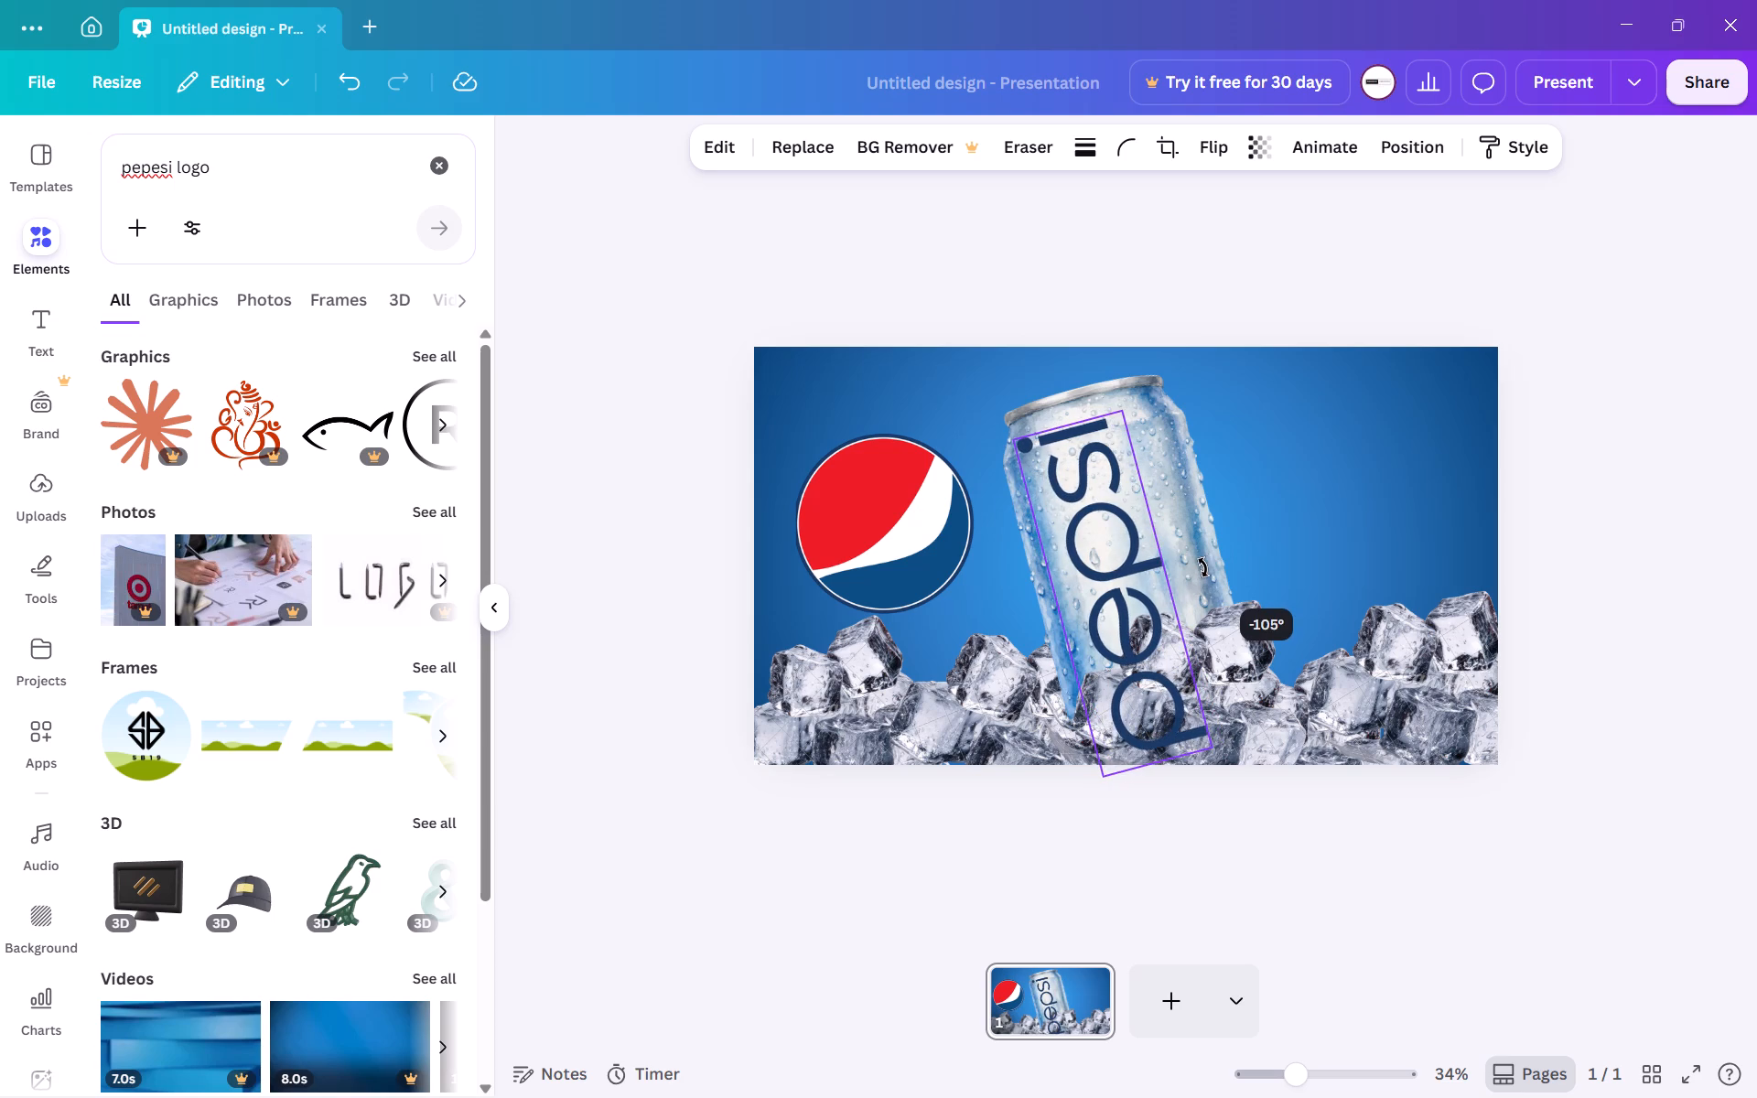
left_click_drag(1204, 567, 1204, 565)
left_click_drag(1133, 600, 1118, 600)
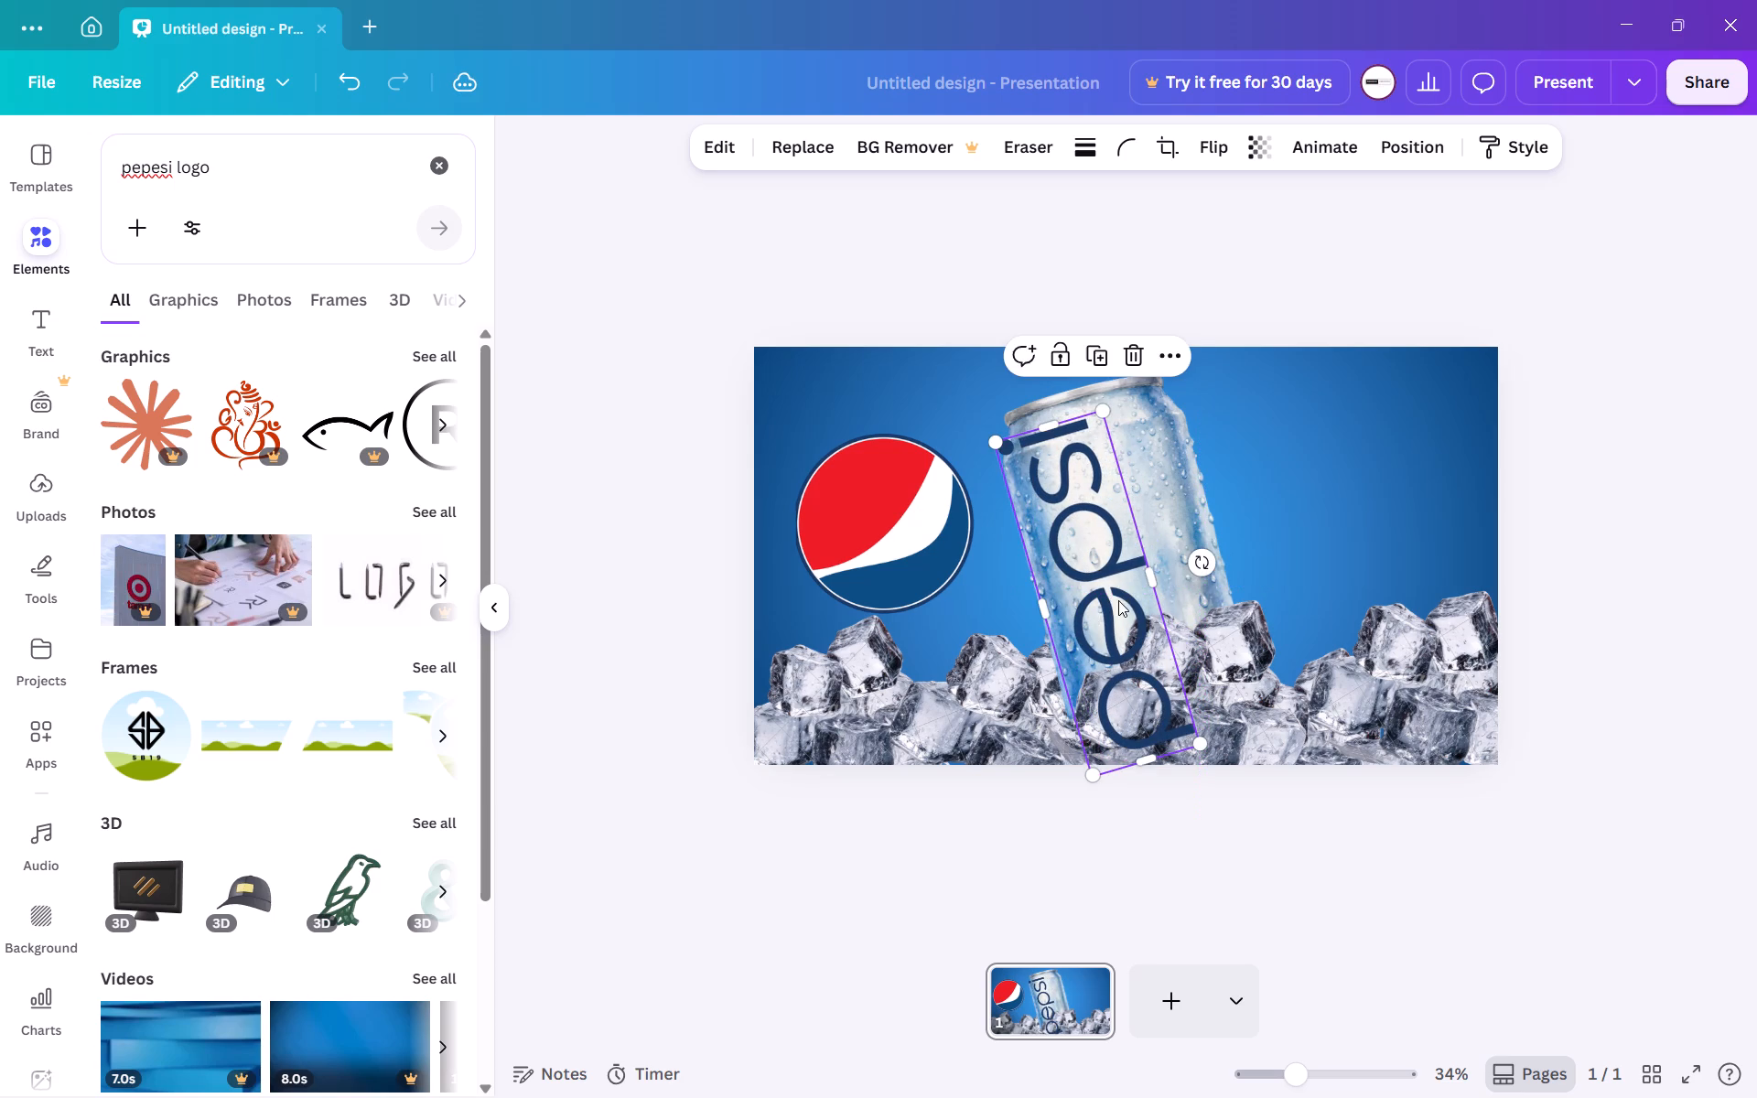
left_click(1208, 565)
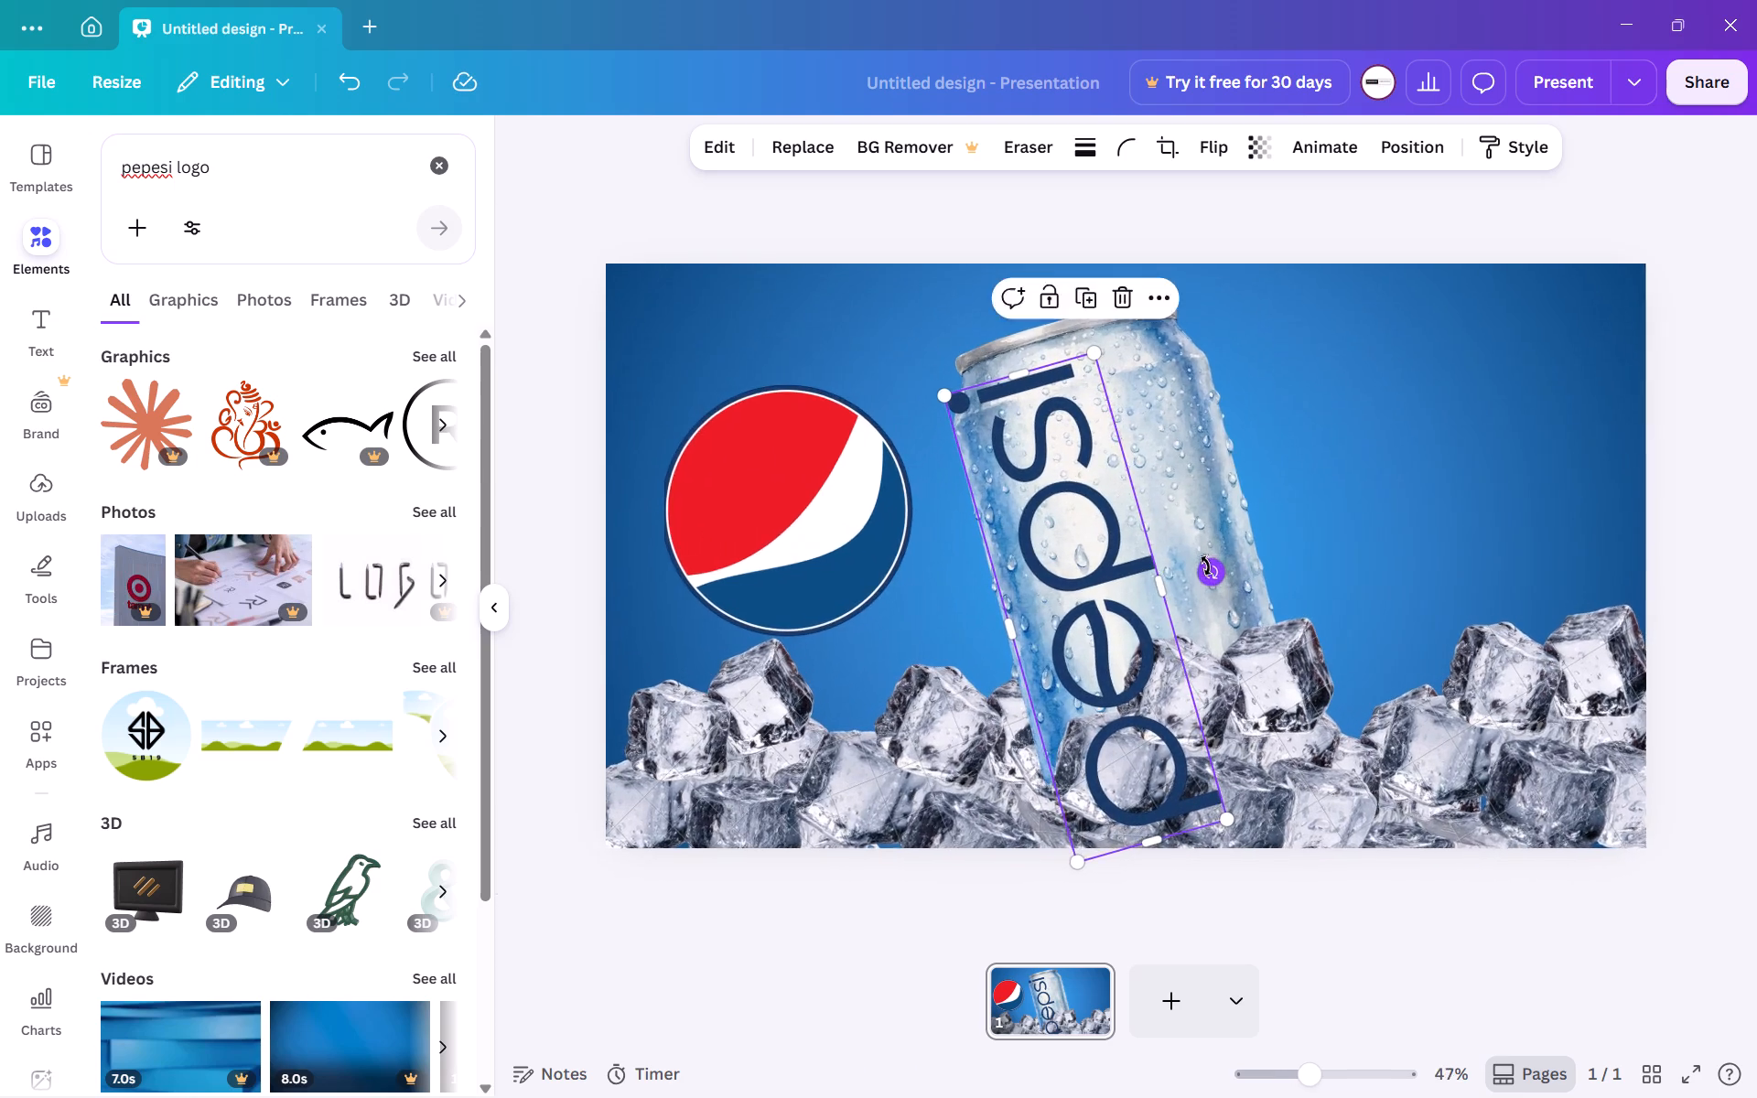
scroll(1163, 595, "down", 1)
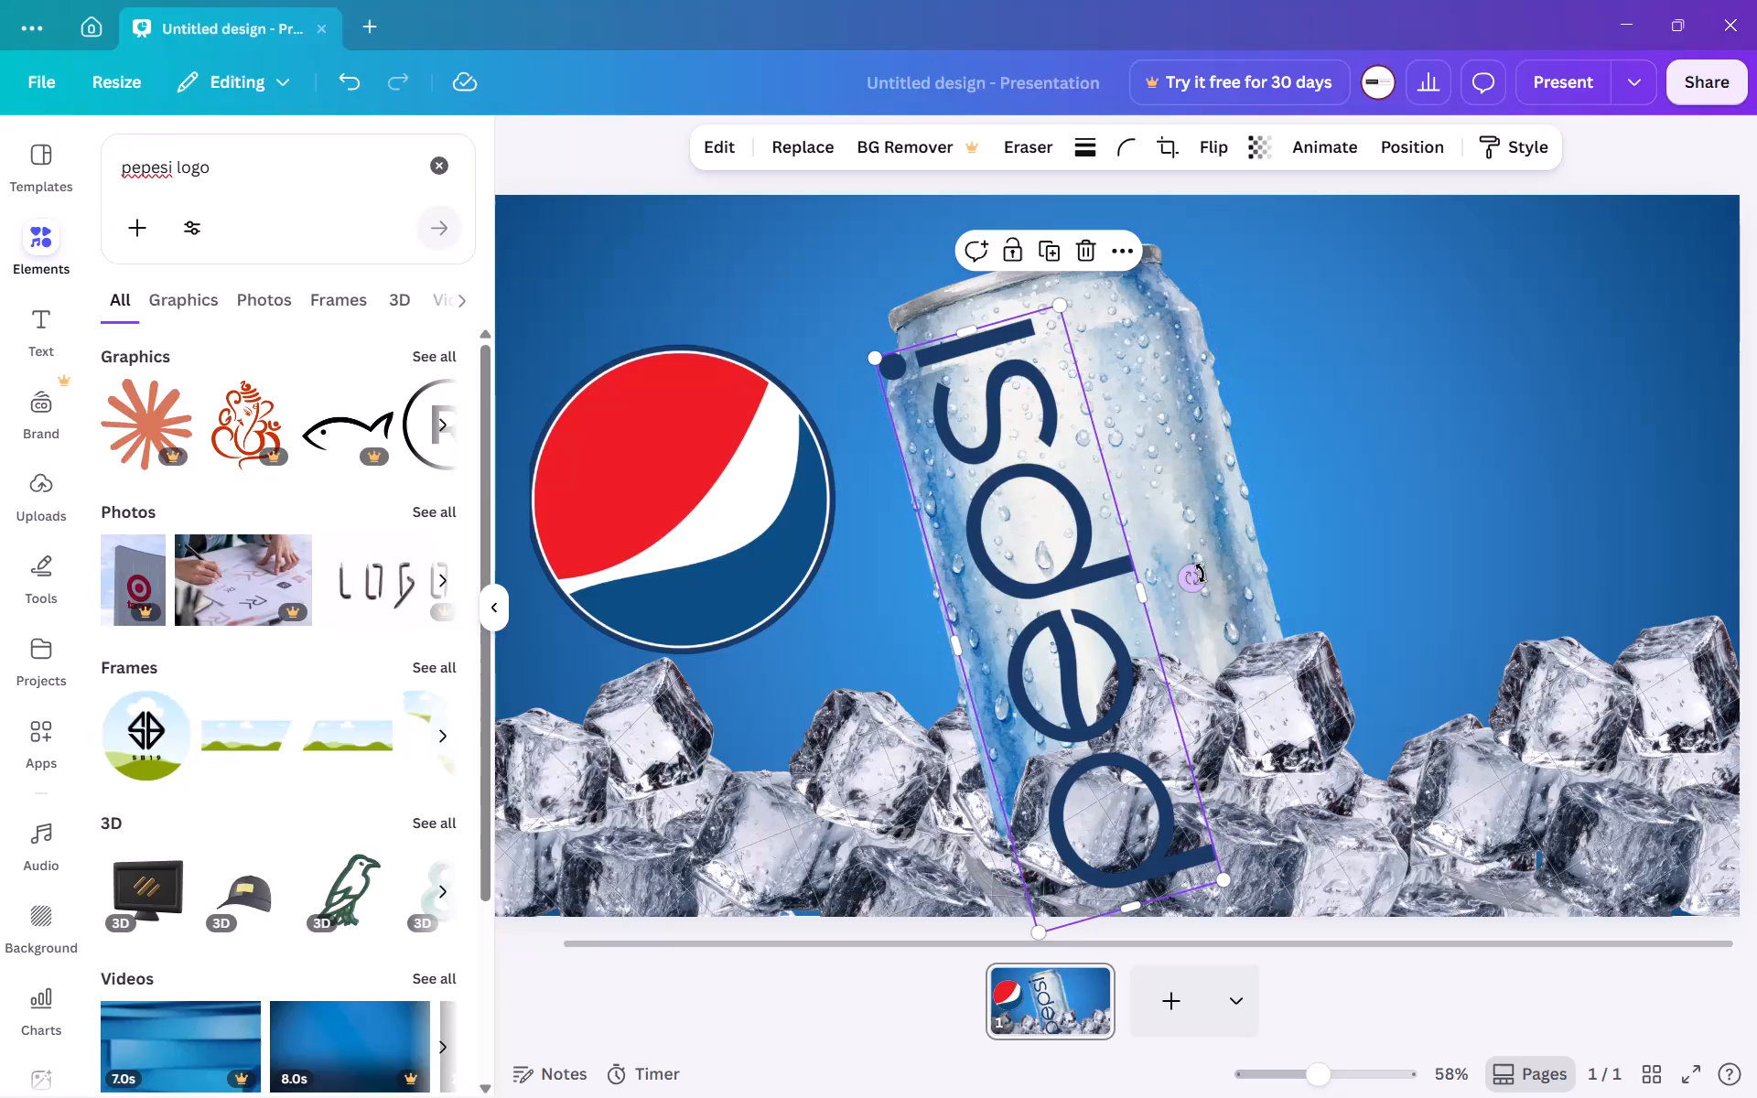
left_click(1199, 574)
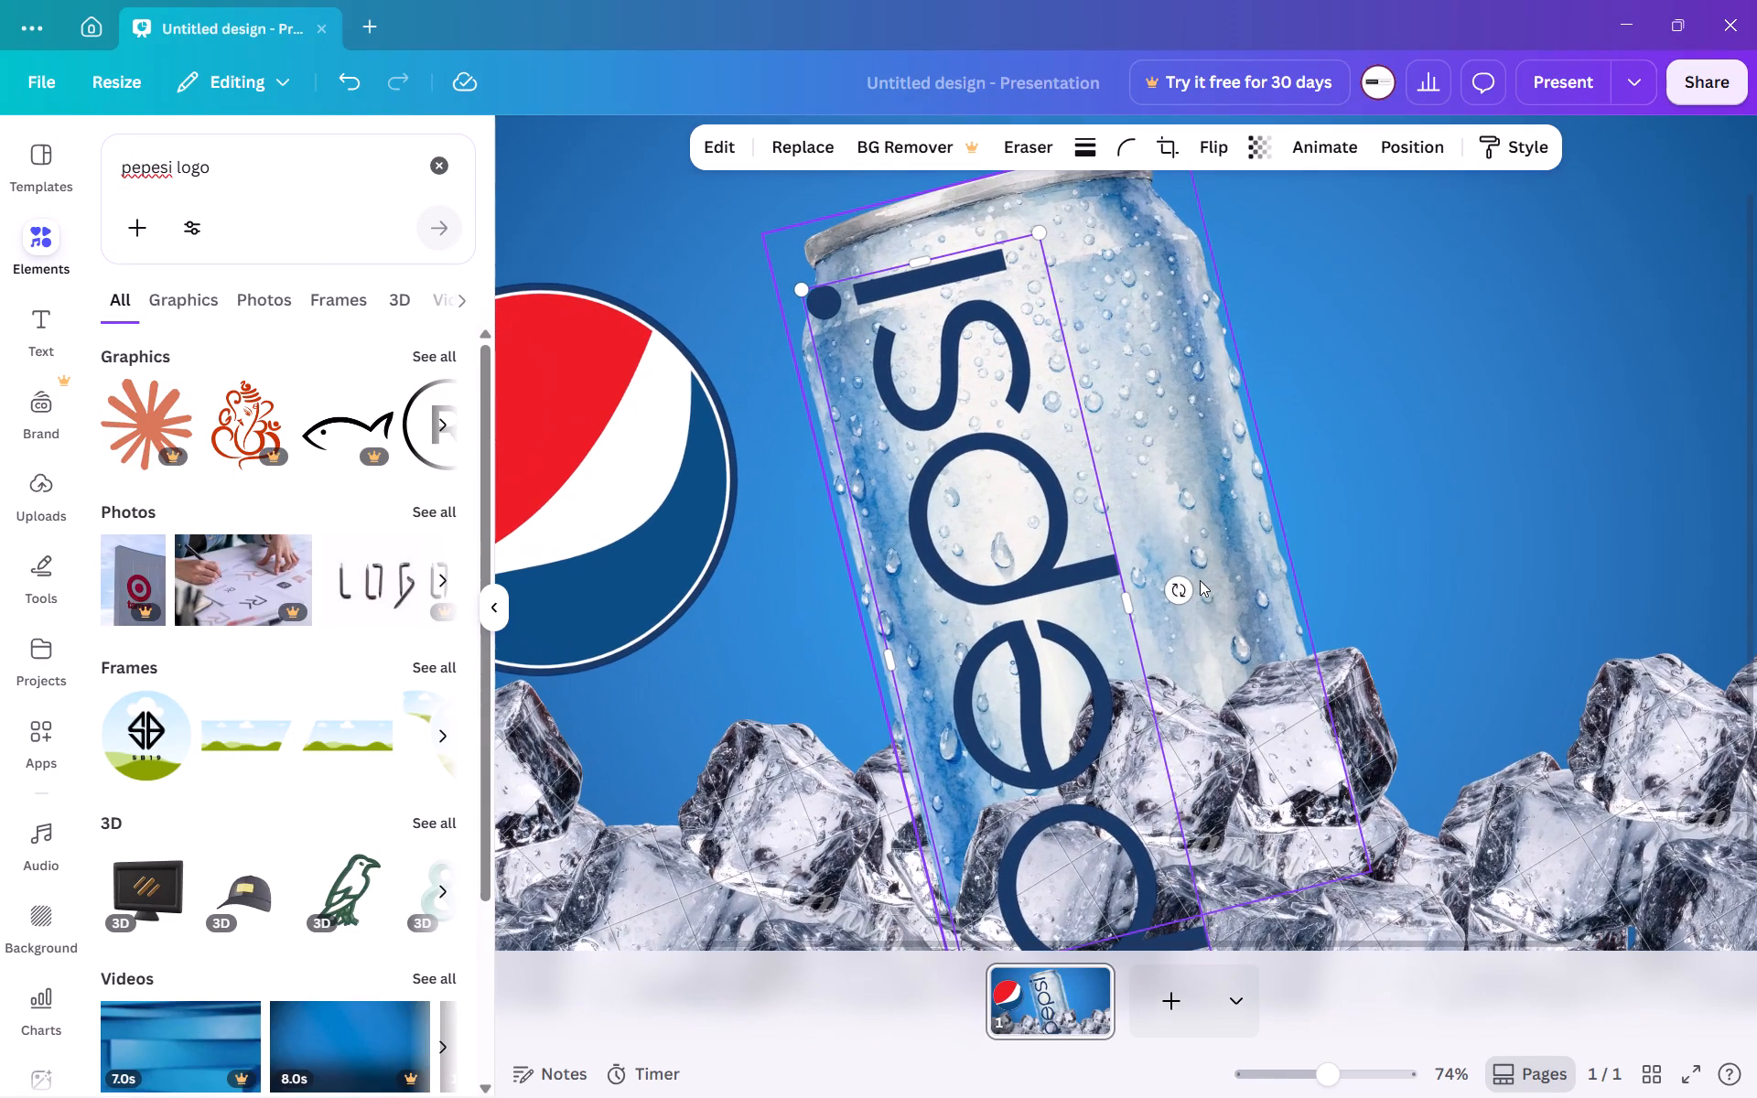
left_click(1182, 595)
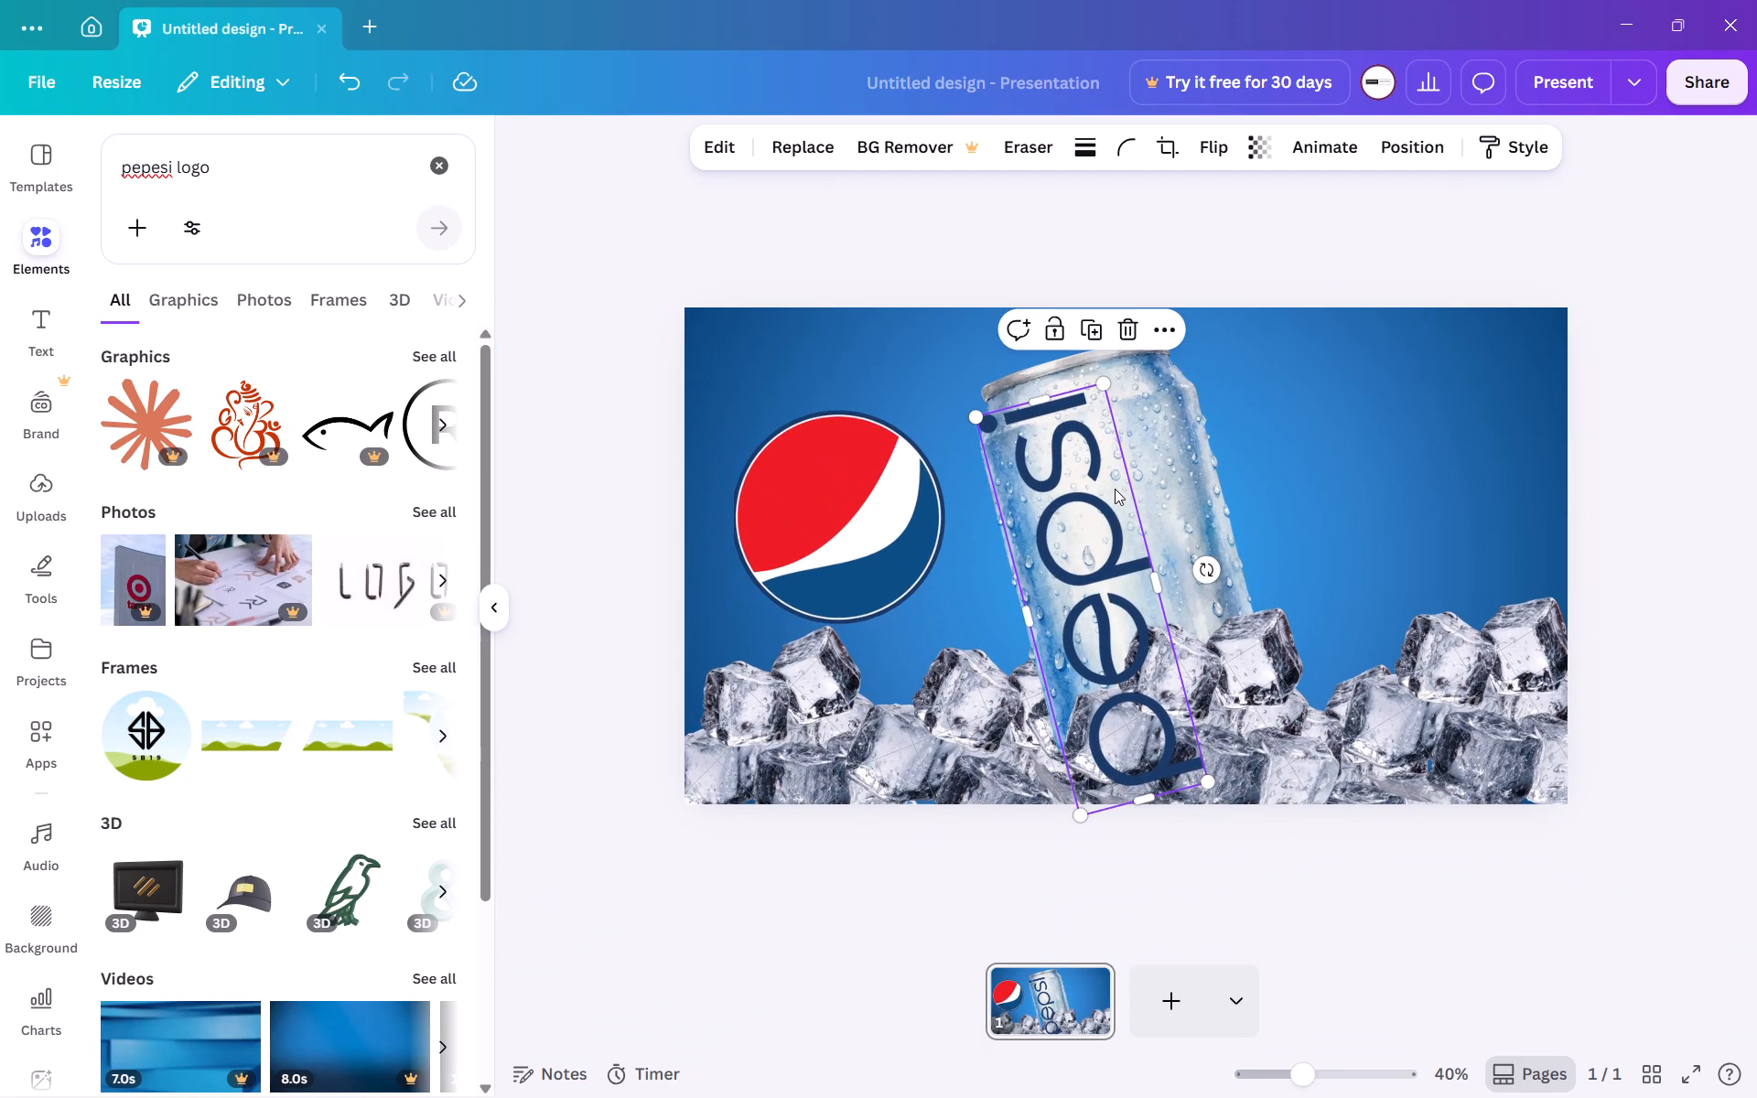
Shrink the rotated wordmark to roughly a third of its size and place it along the can's lower left side.
left_click_drag(1105, 382, 1104, 497)
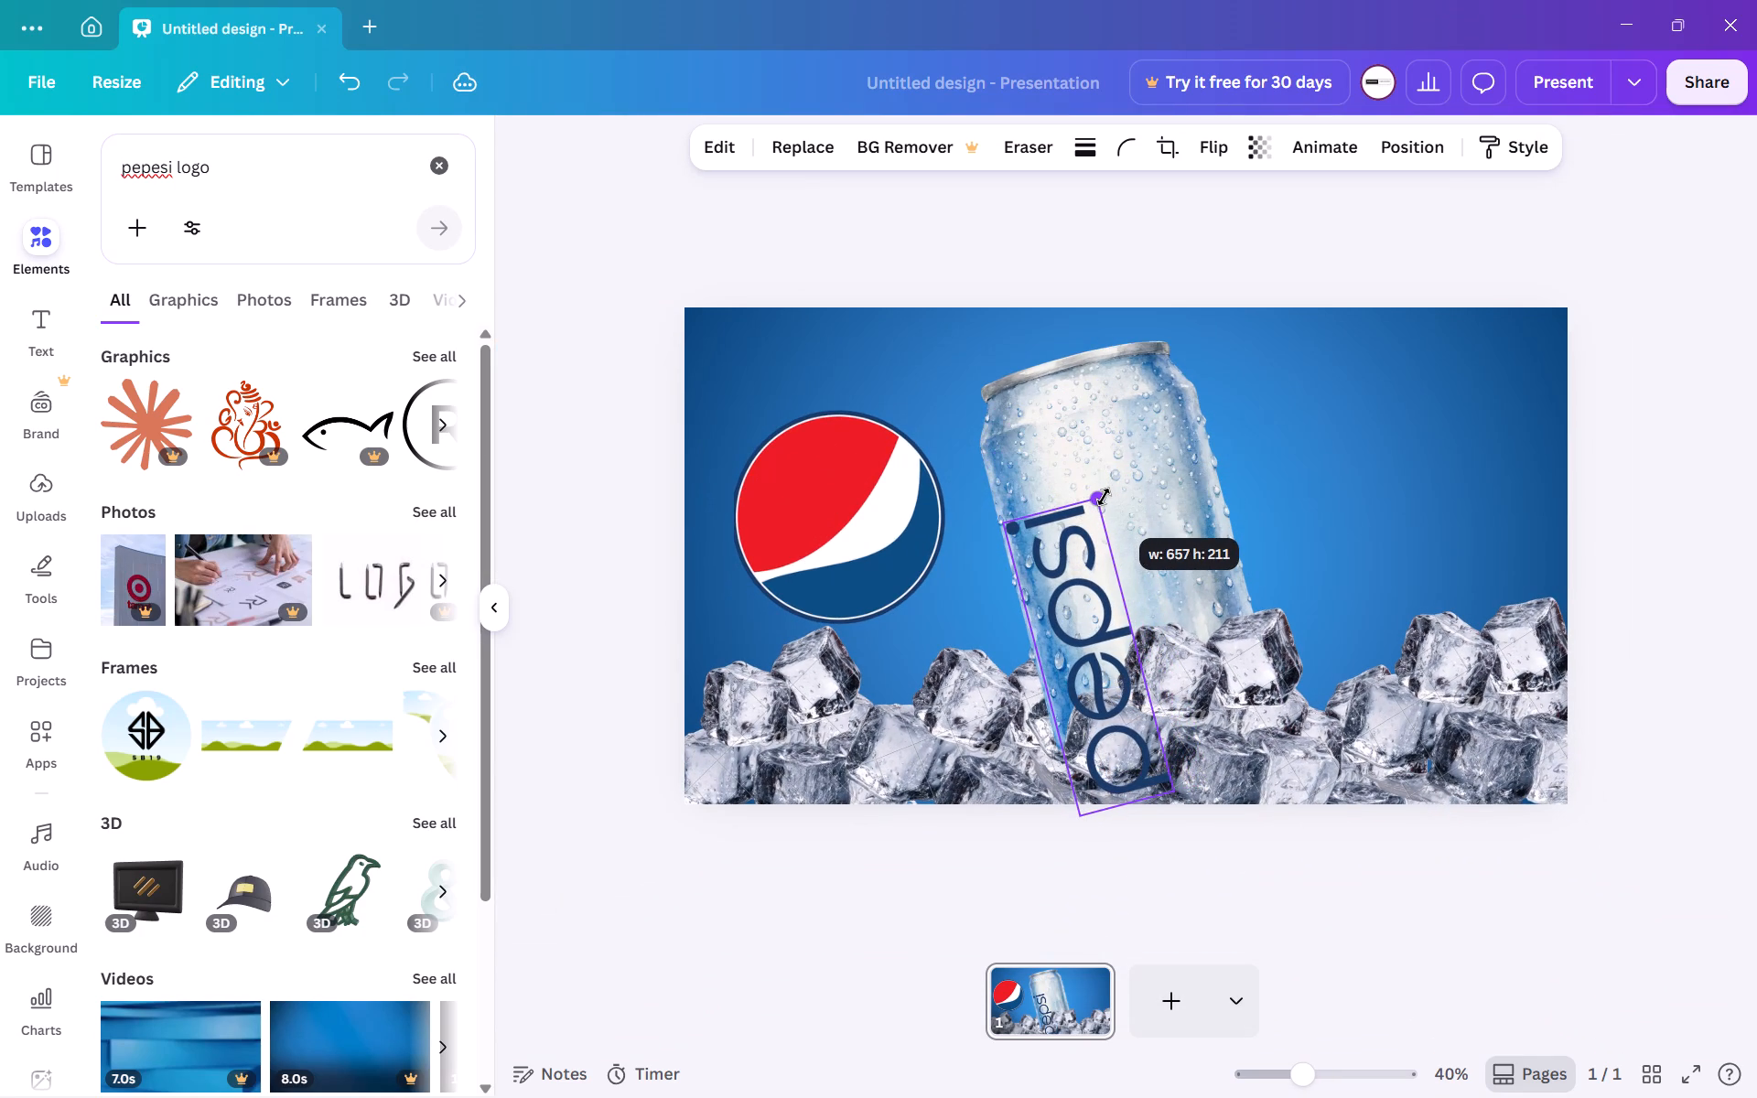
left_click_drag(1104, 497, 1108, 508)
left_click(1093, 818)
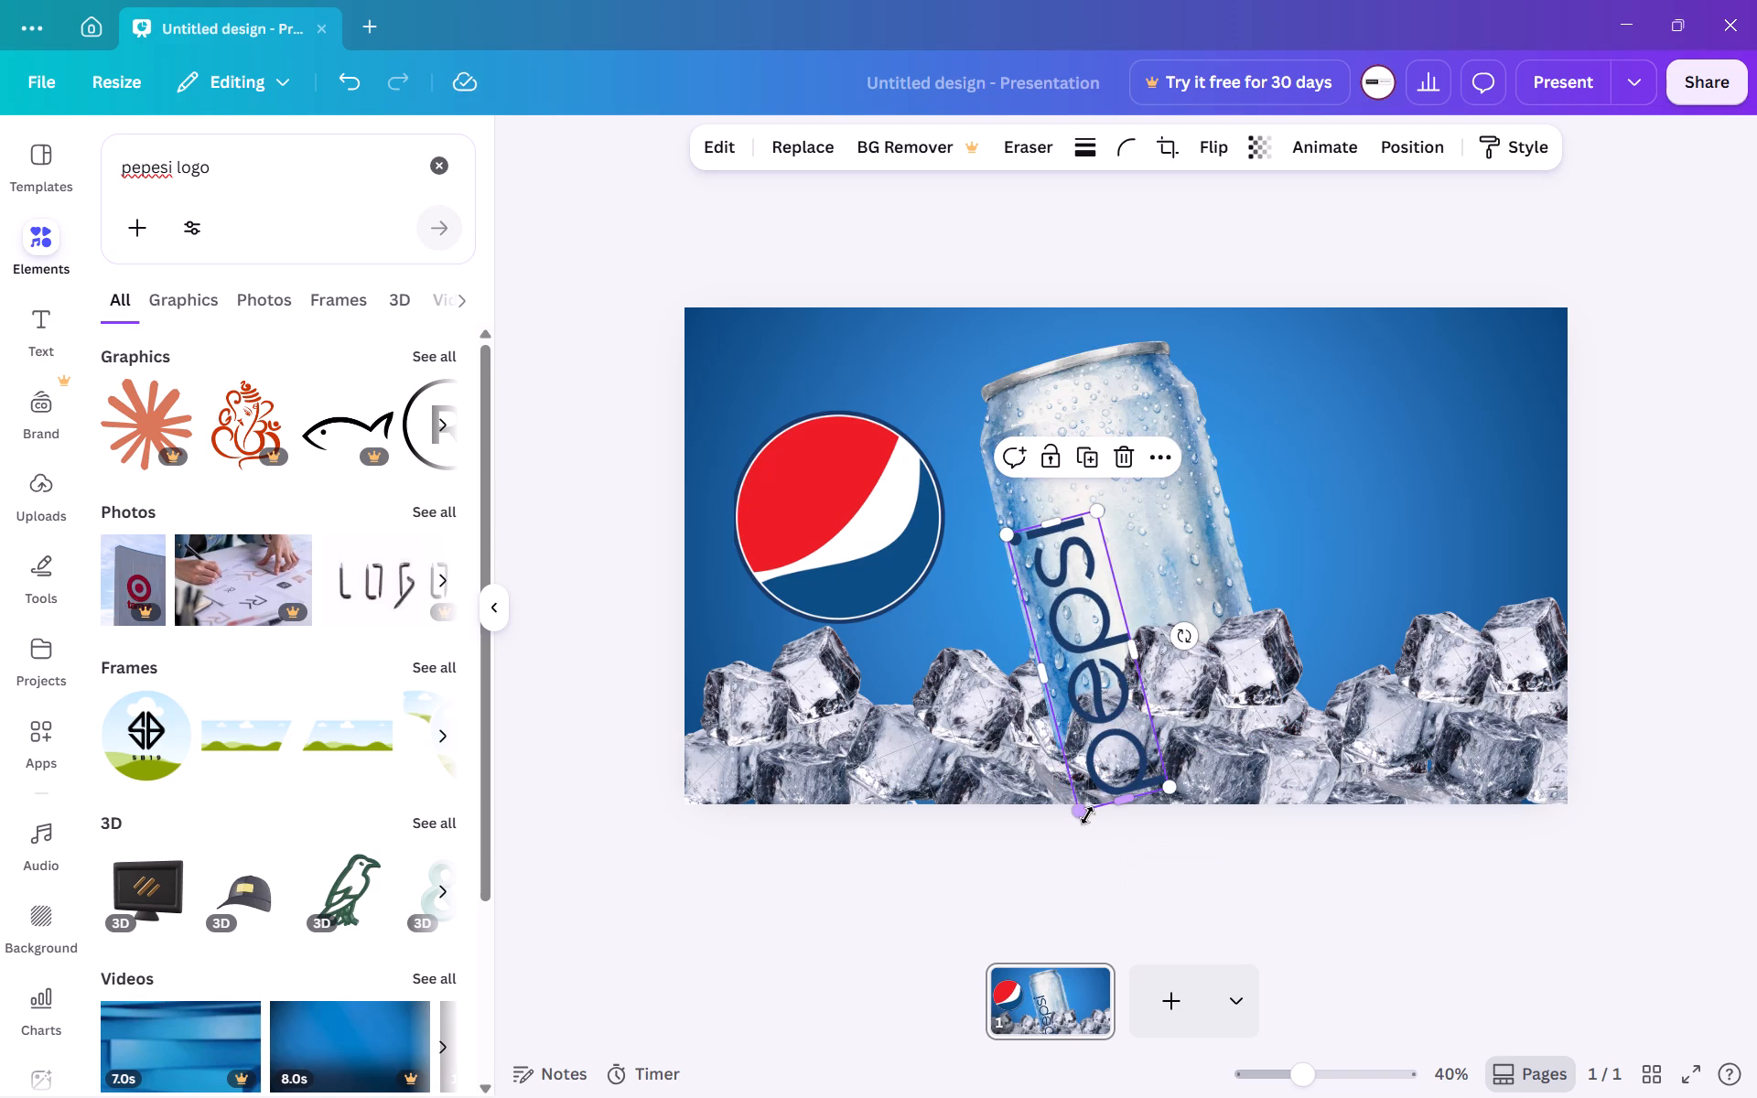
left_click_drag(1081, 814, 1094, 686)
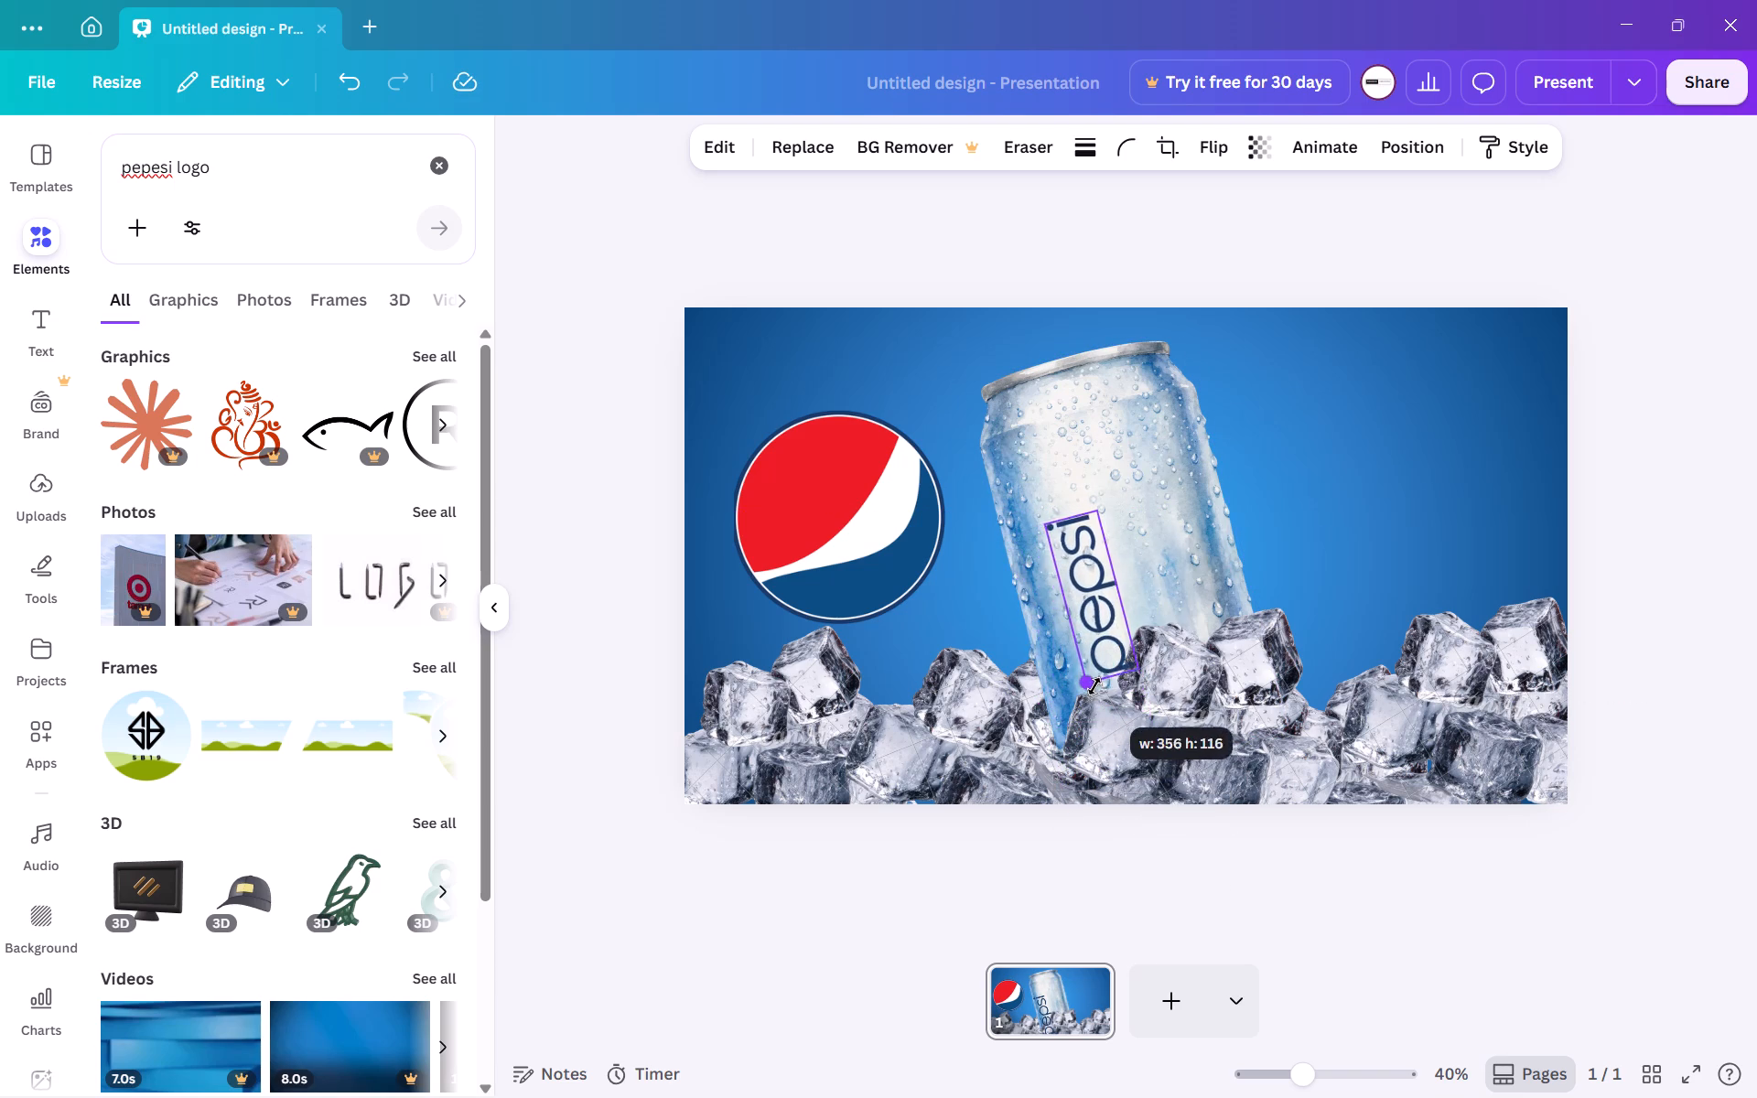
left_click_drag(1094, 686, 1094, 671)
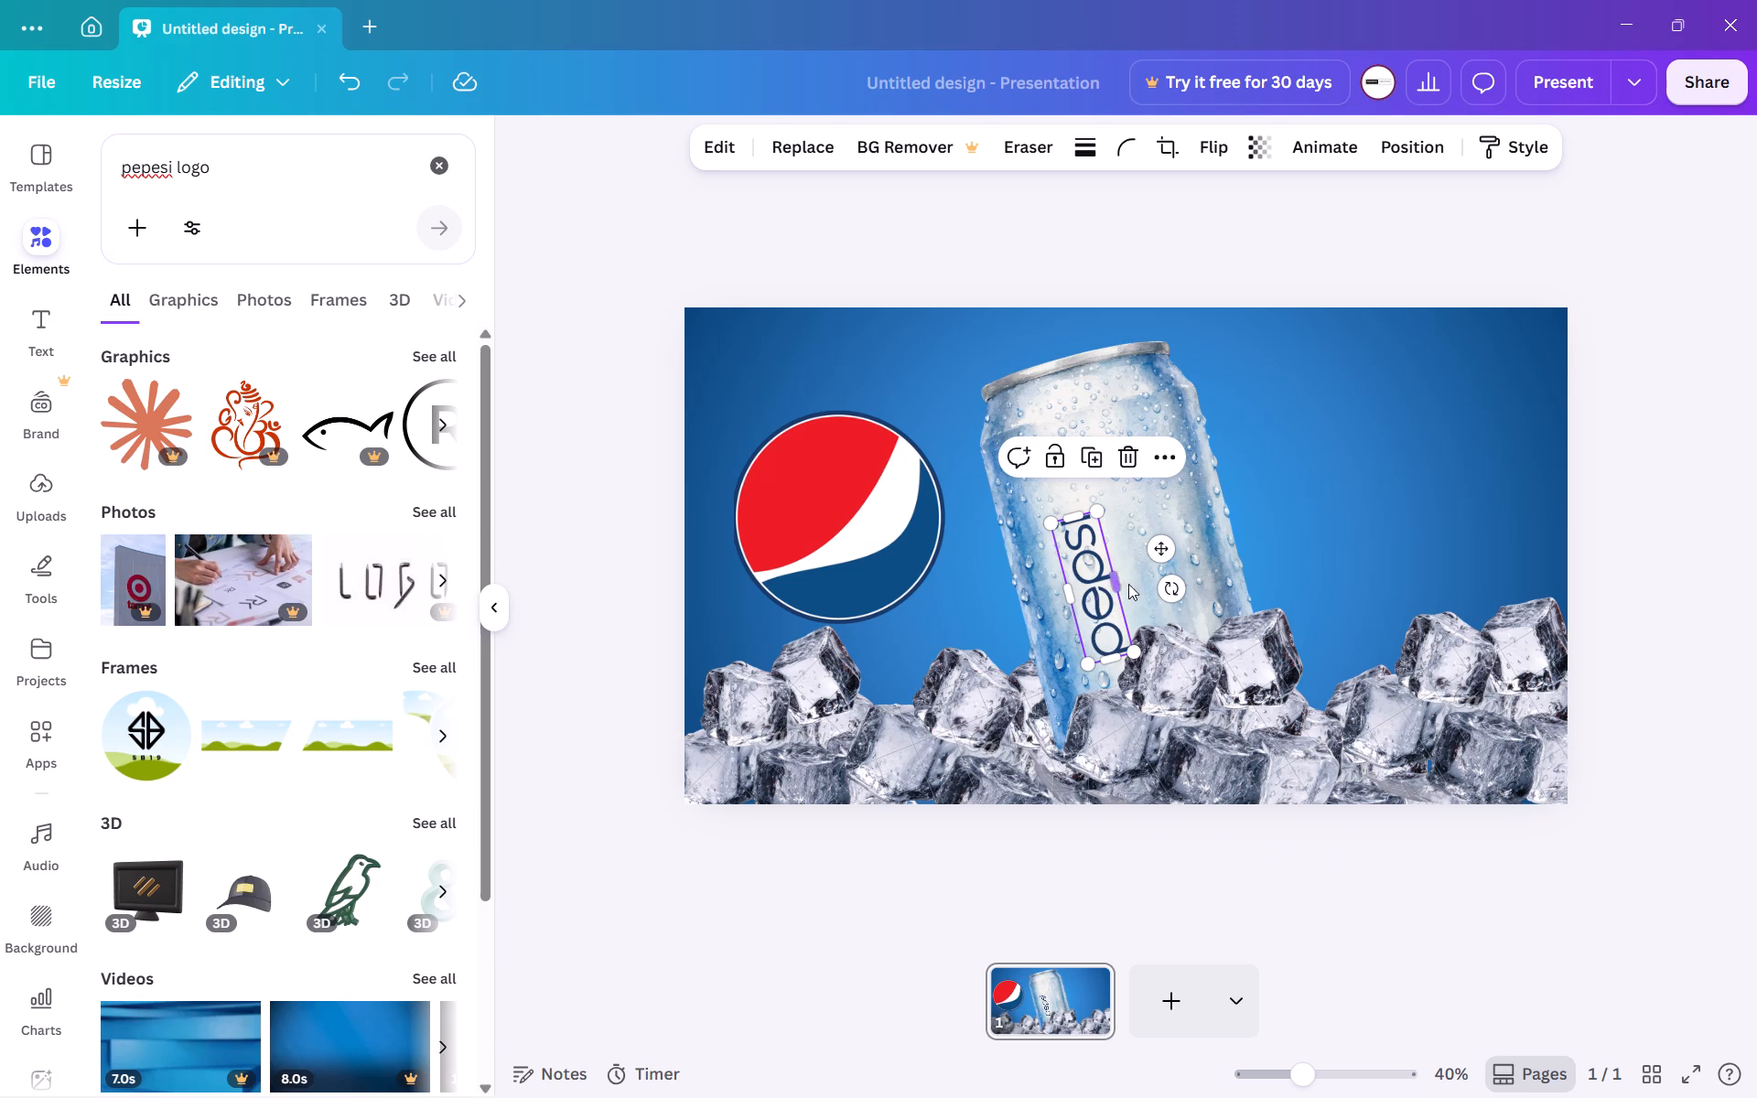
left_click_drag(1163, 554, 1141, 572)
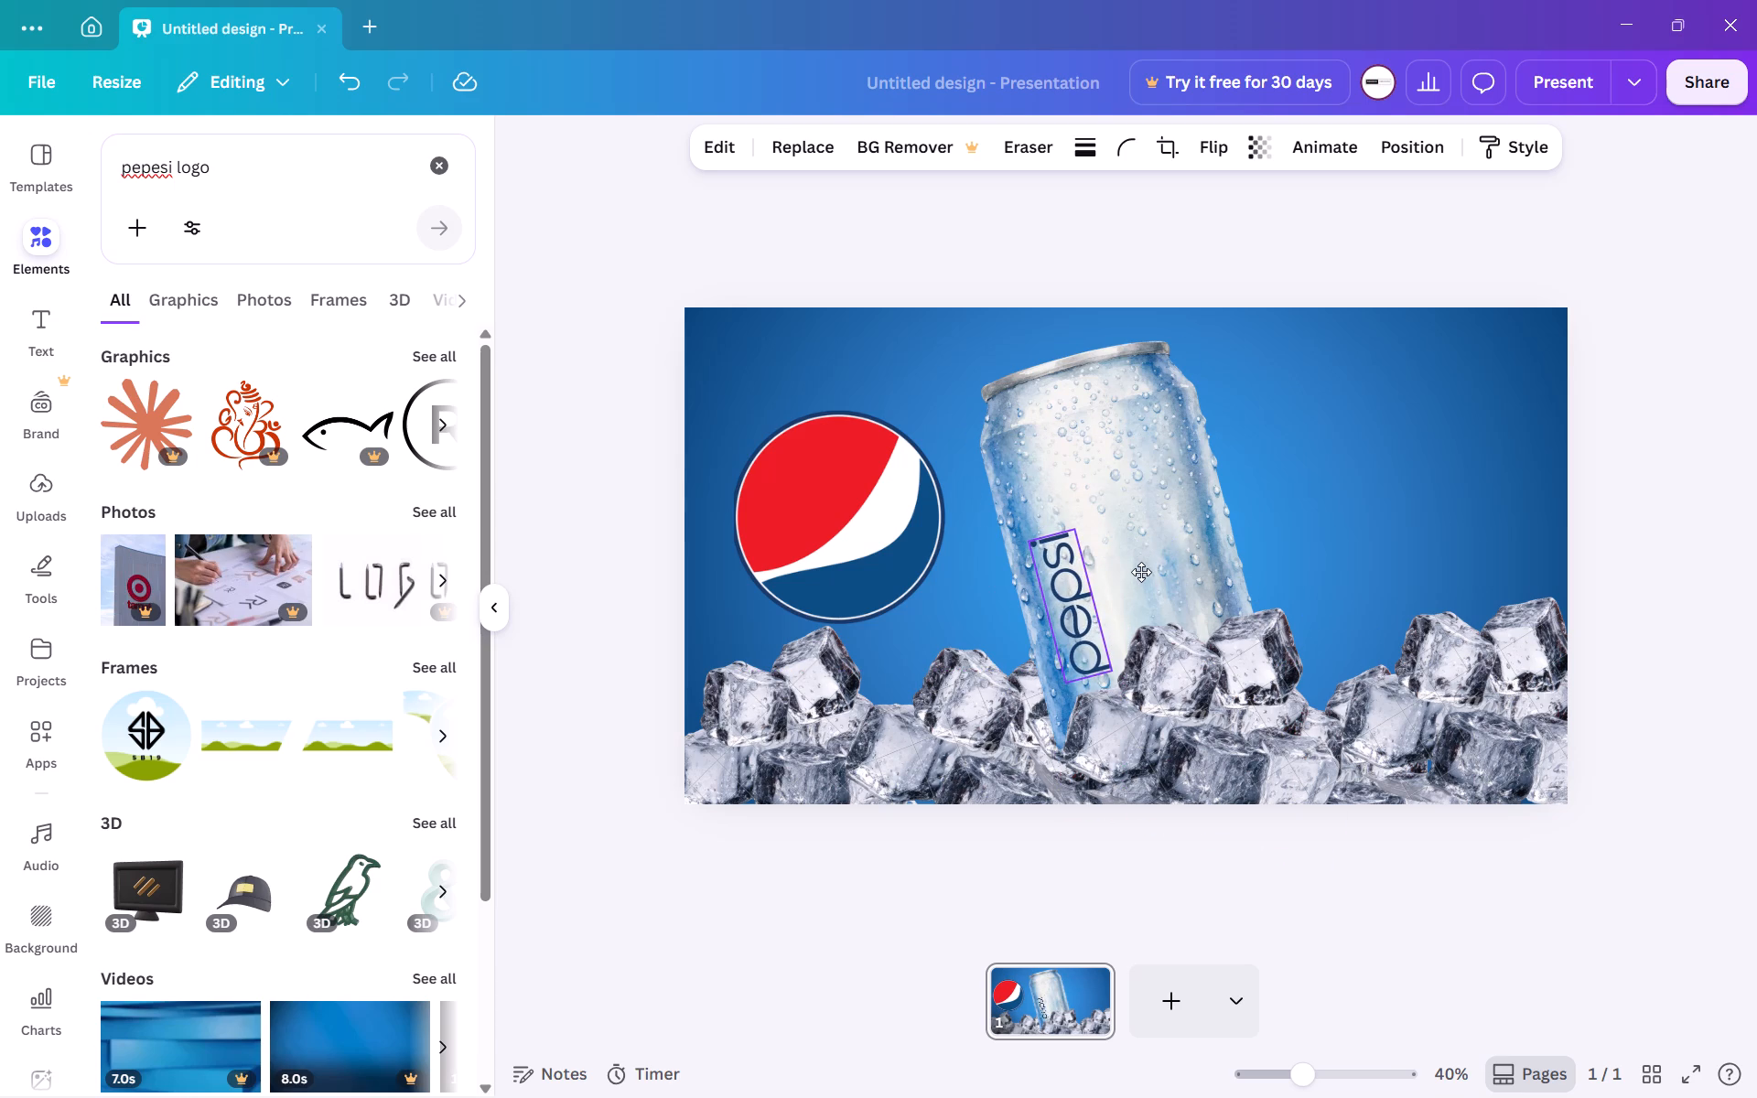
left_click_drag(1141, 572, 1146, 565)
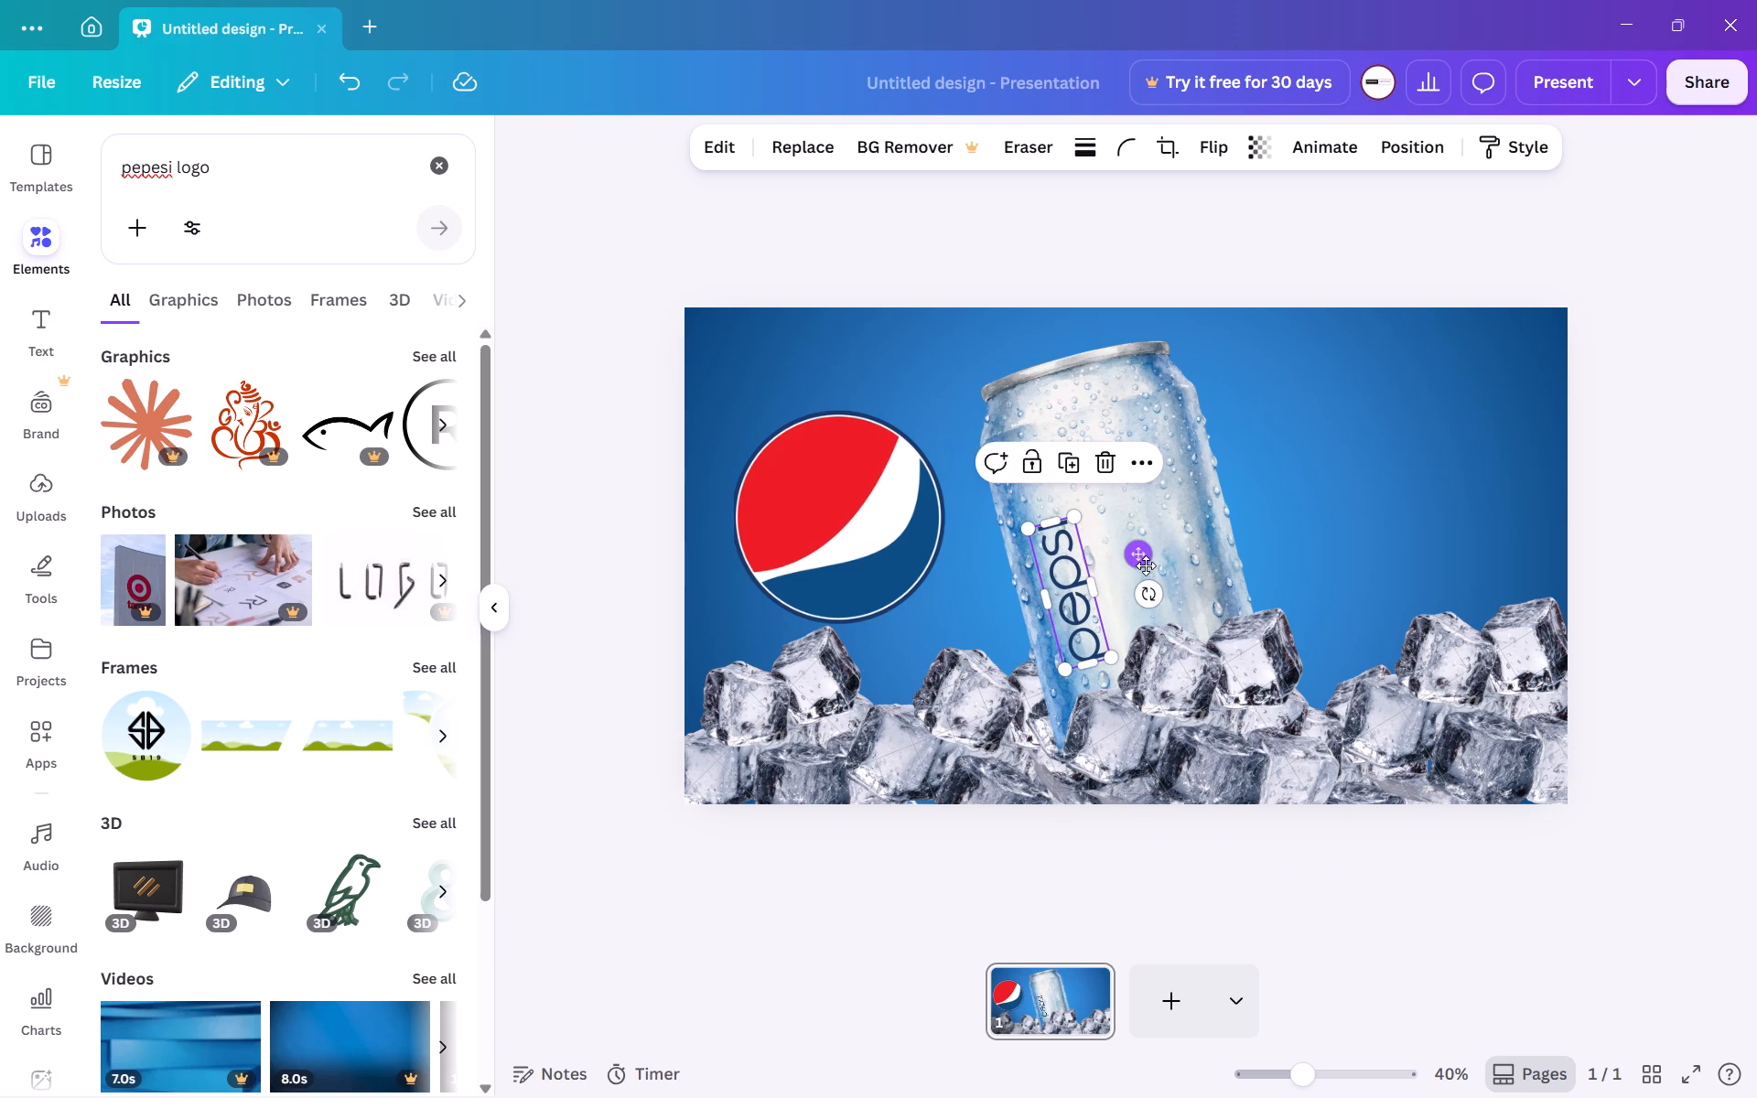
left_click(1146, 565)
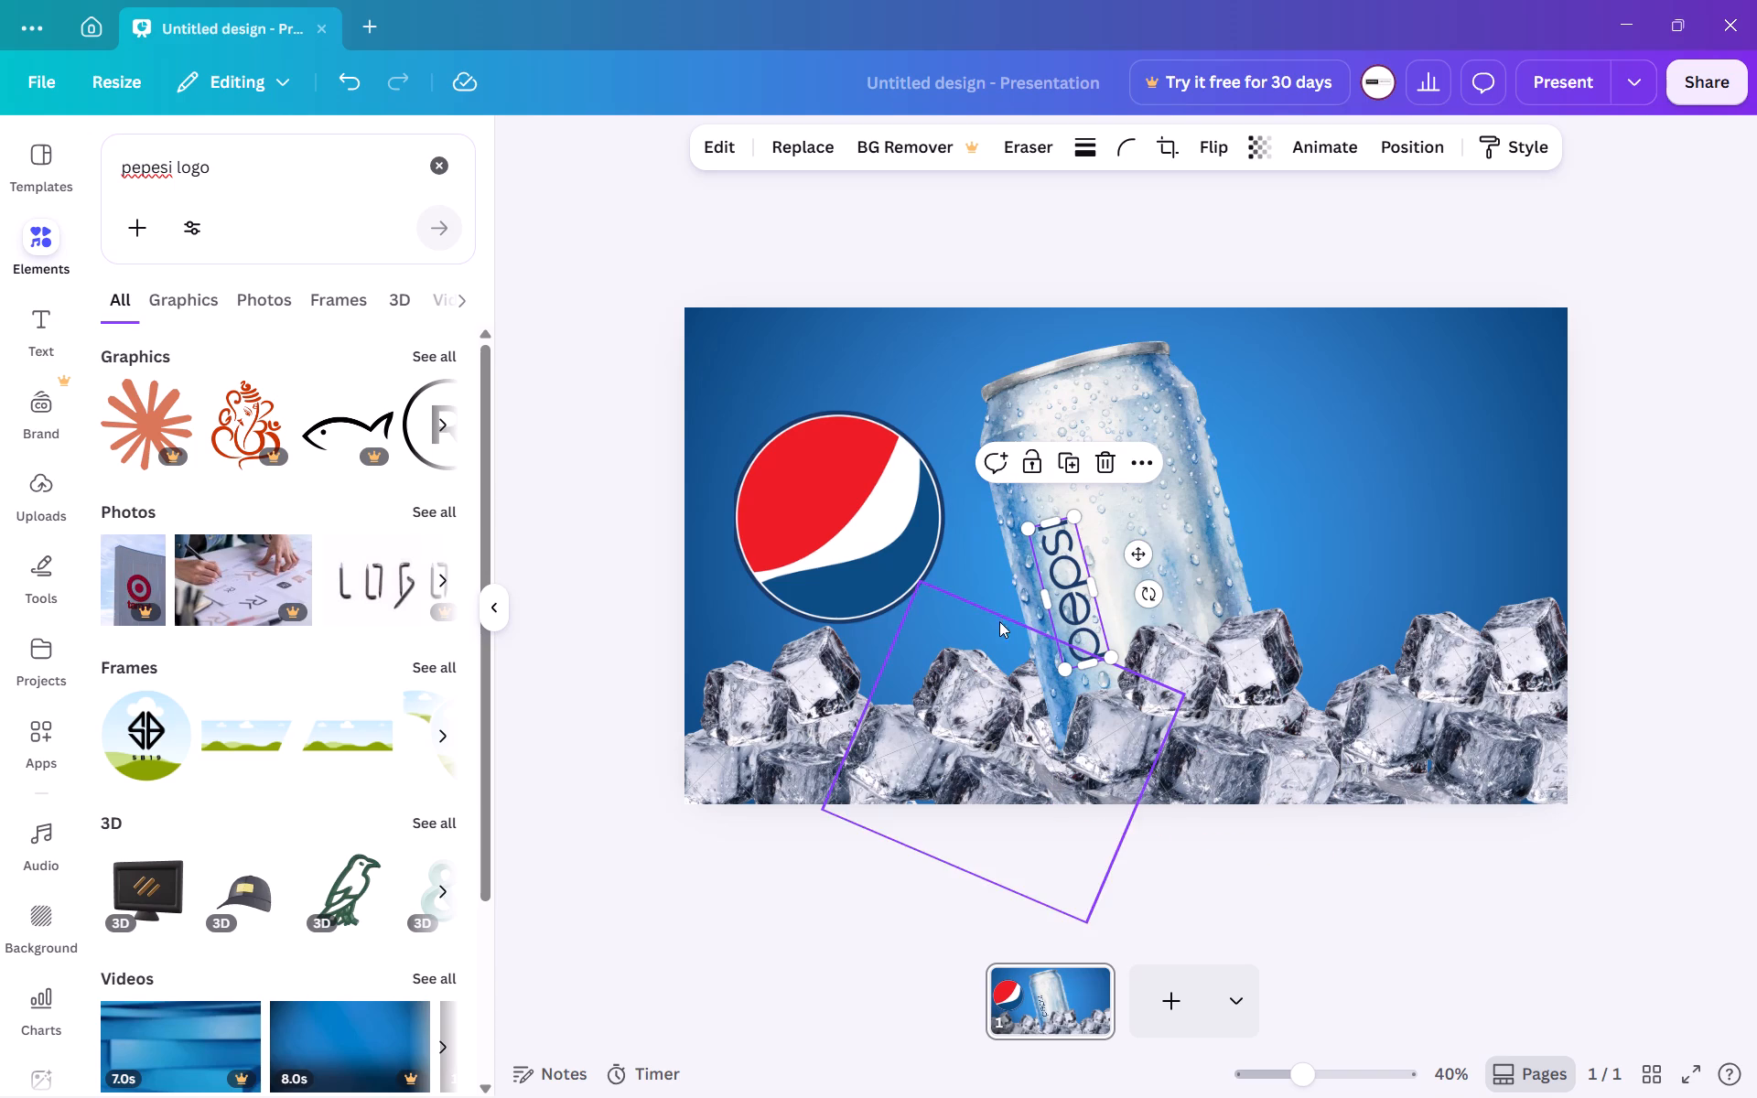
Move the circular Pepsi emblem from beside the can onto the upper part of the can.
left_click_drag(874, 539, 1136, 507)
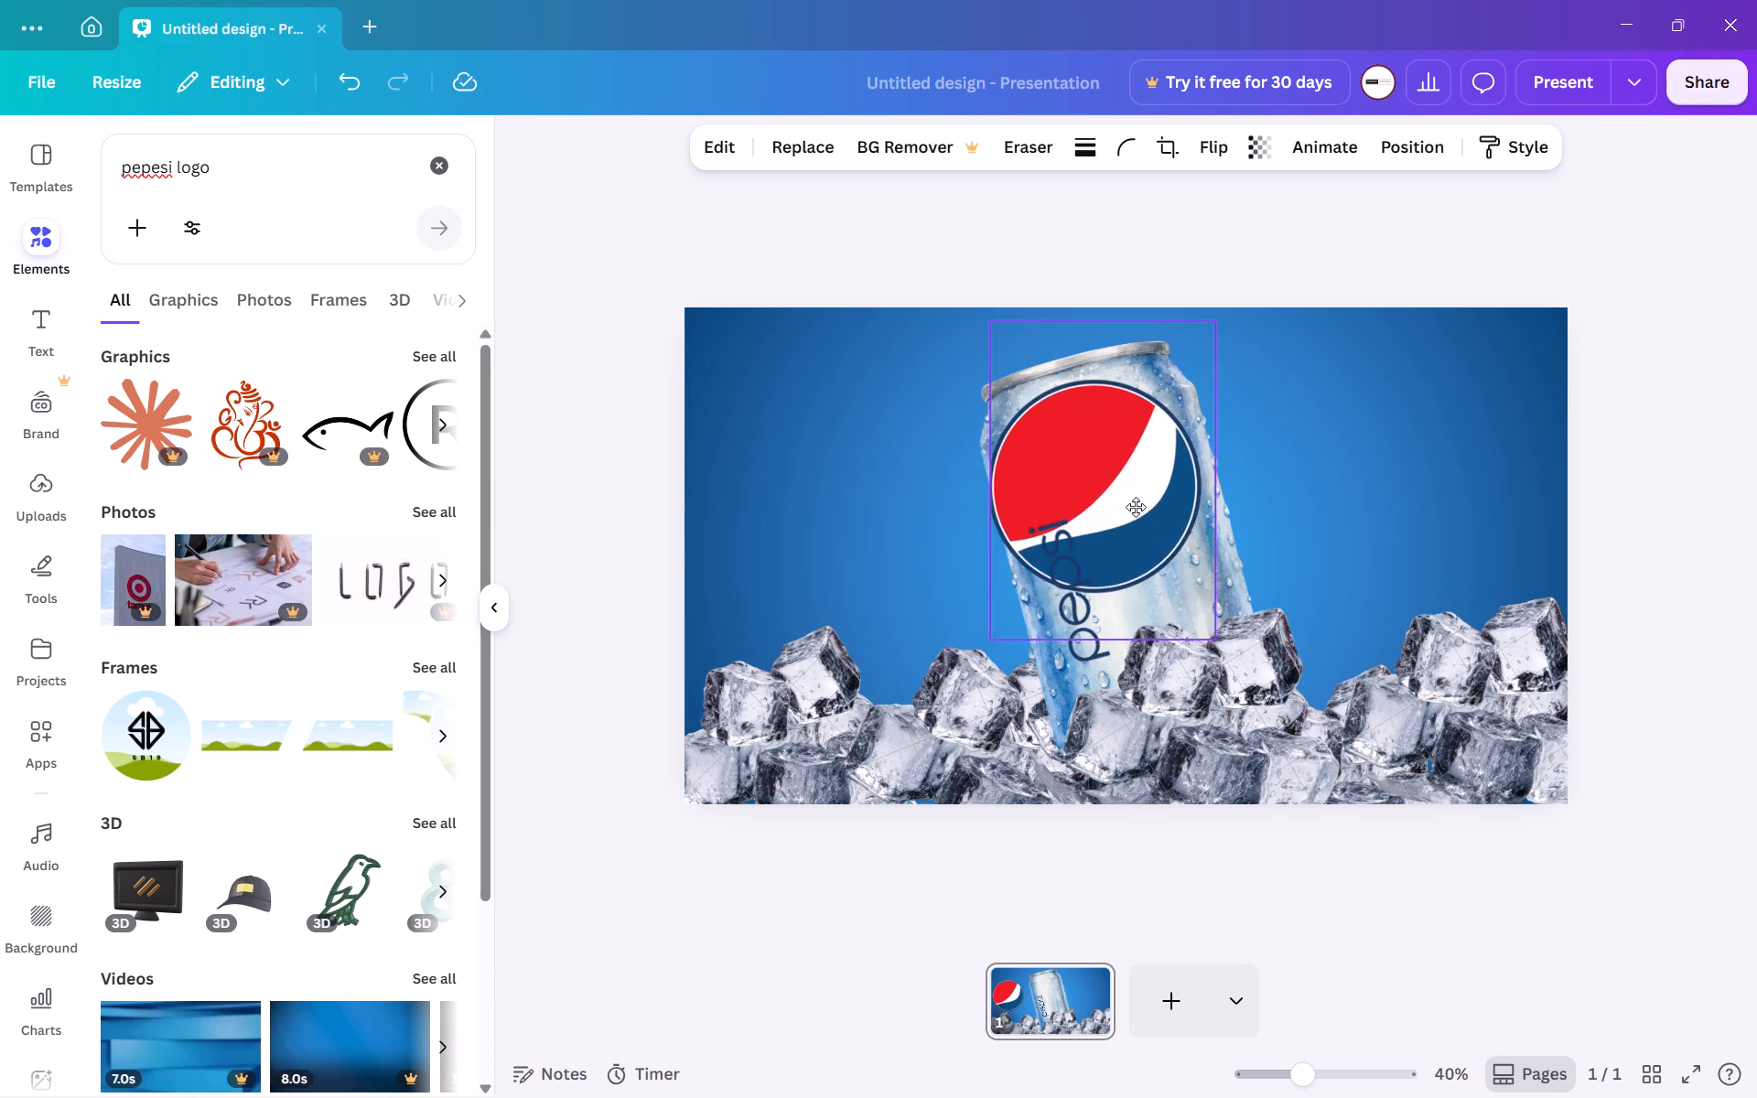
left_click_drag(1136, 507, 1144, 506)
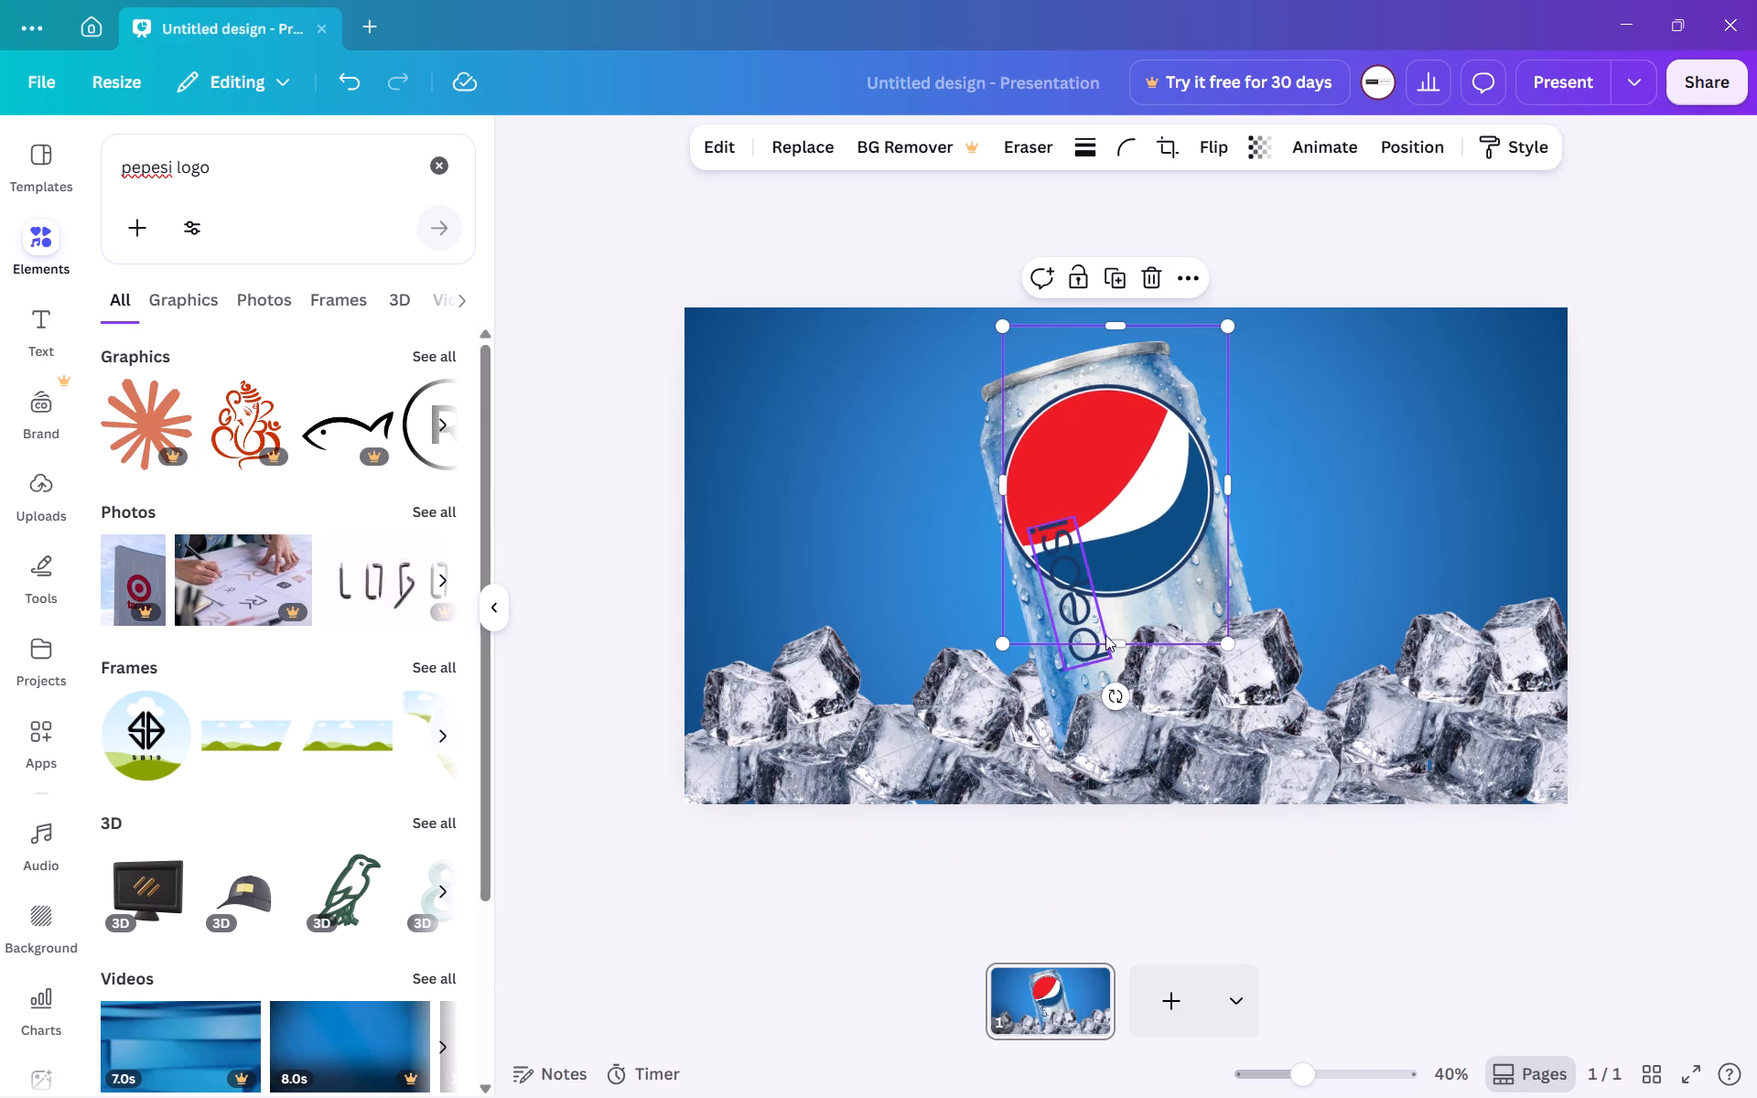
Crop the emblem's frame on all four sides to fit closely around the circle, about 471 by 482.
left_click_drag(1122, 641, 1139, 598)
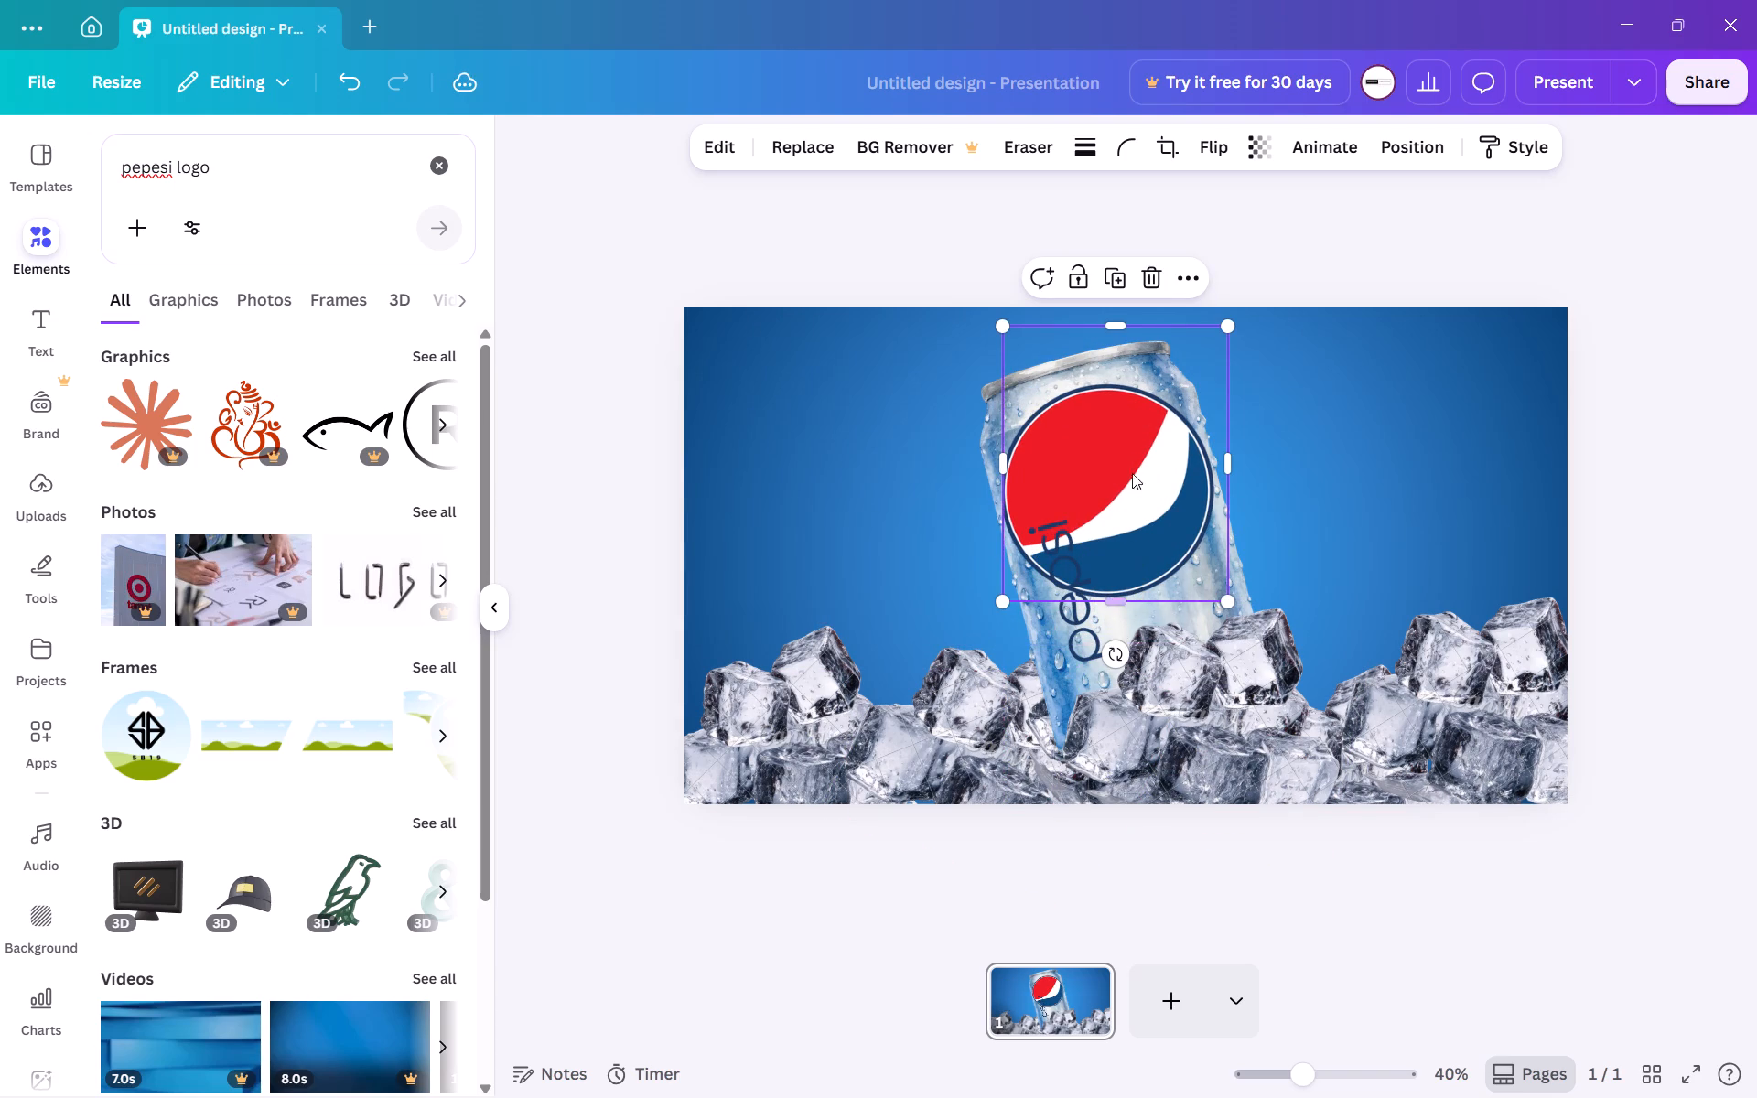
left_click_drag(1108, 321, 1119, 363)
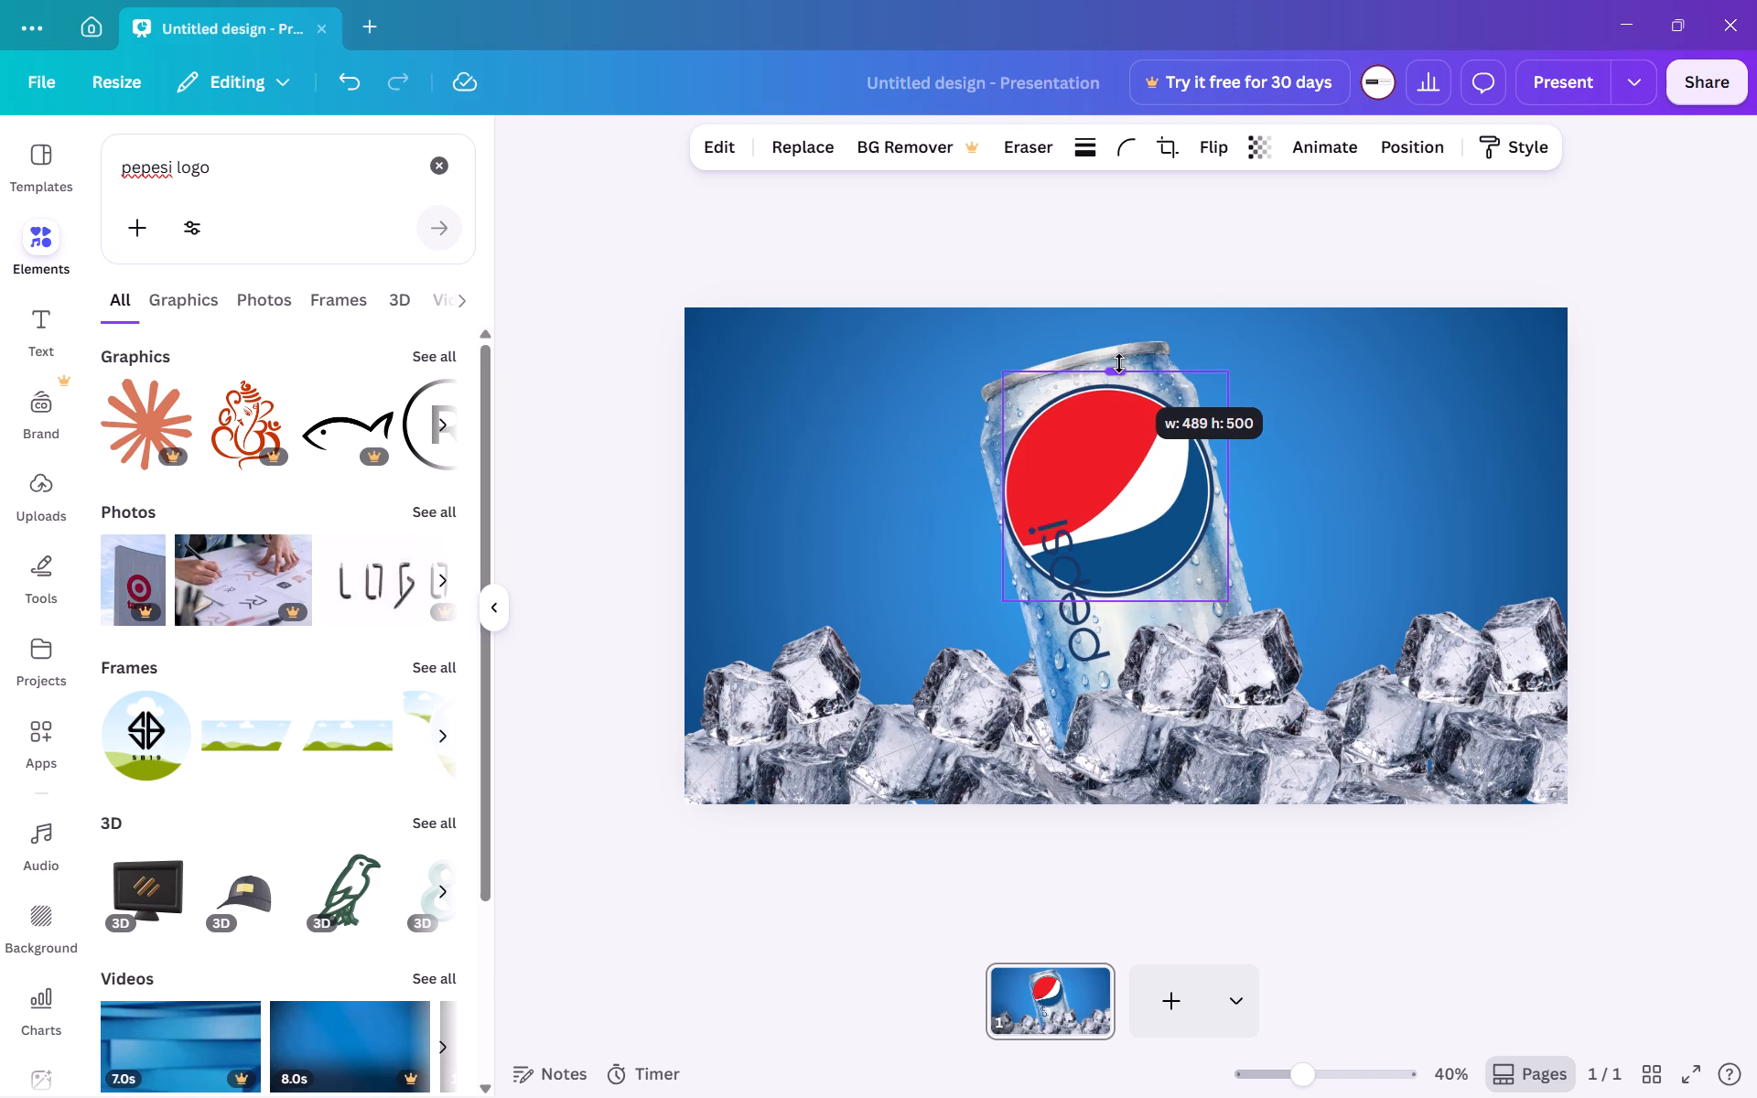
left_click_drag(1119, 363, 1122, 374)
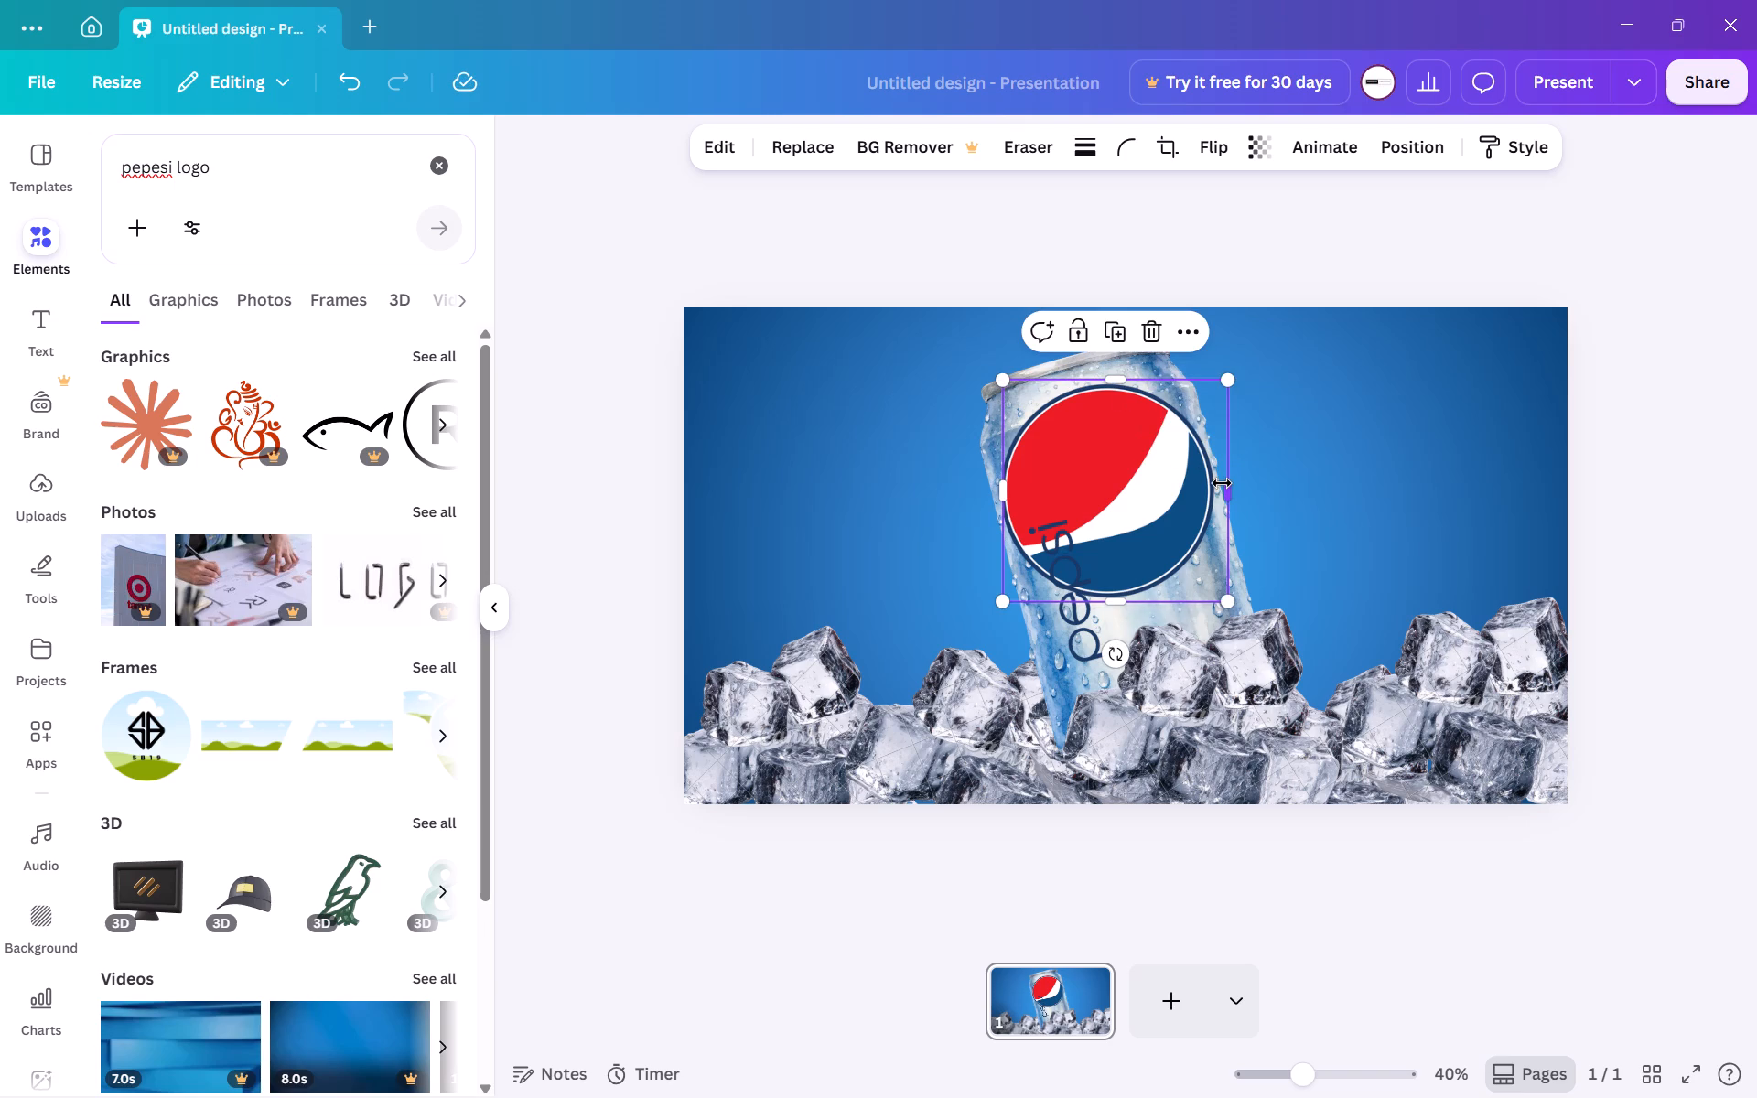
left_click_drag(1222, 483, 1213, 483)
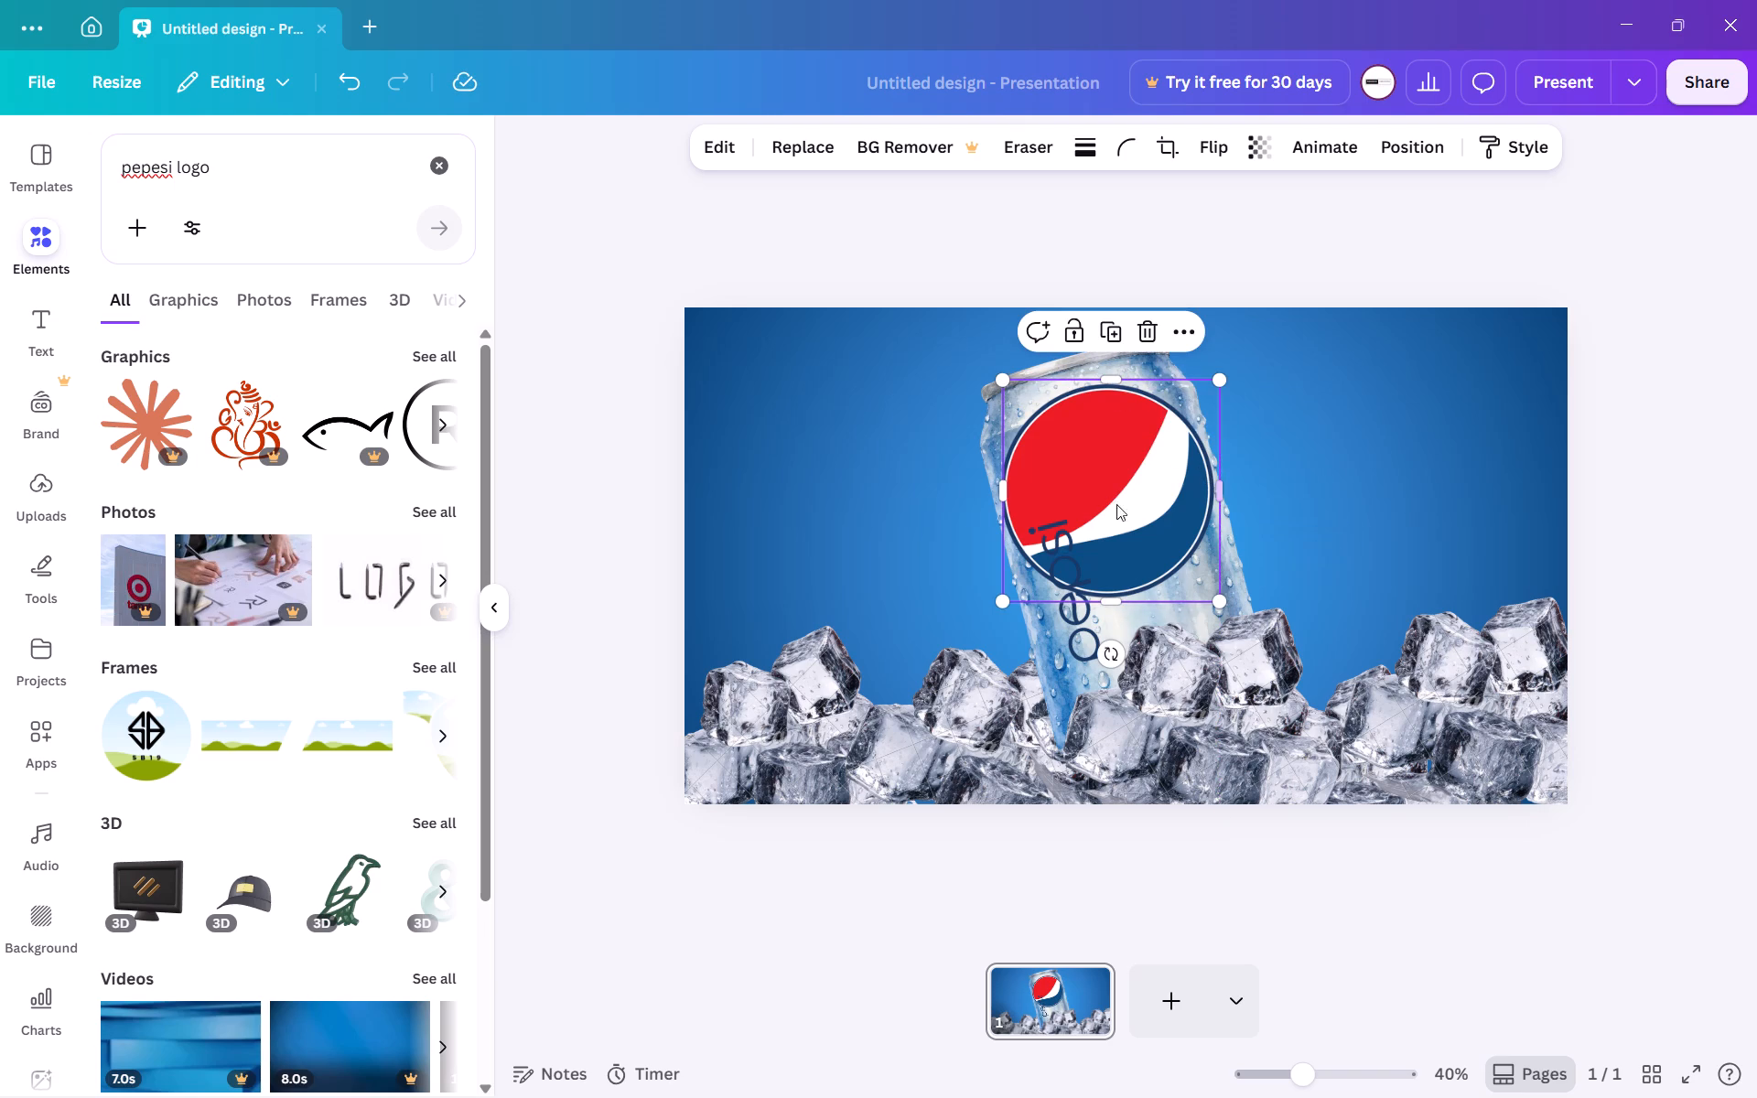
left_click_drag(1003, 494, 995, 503)
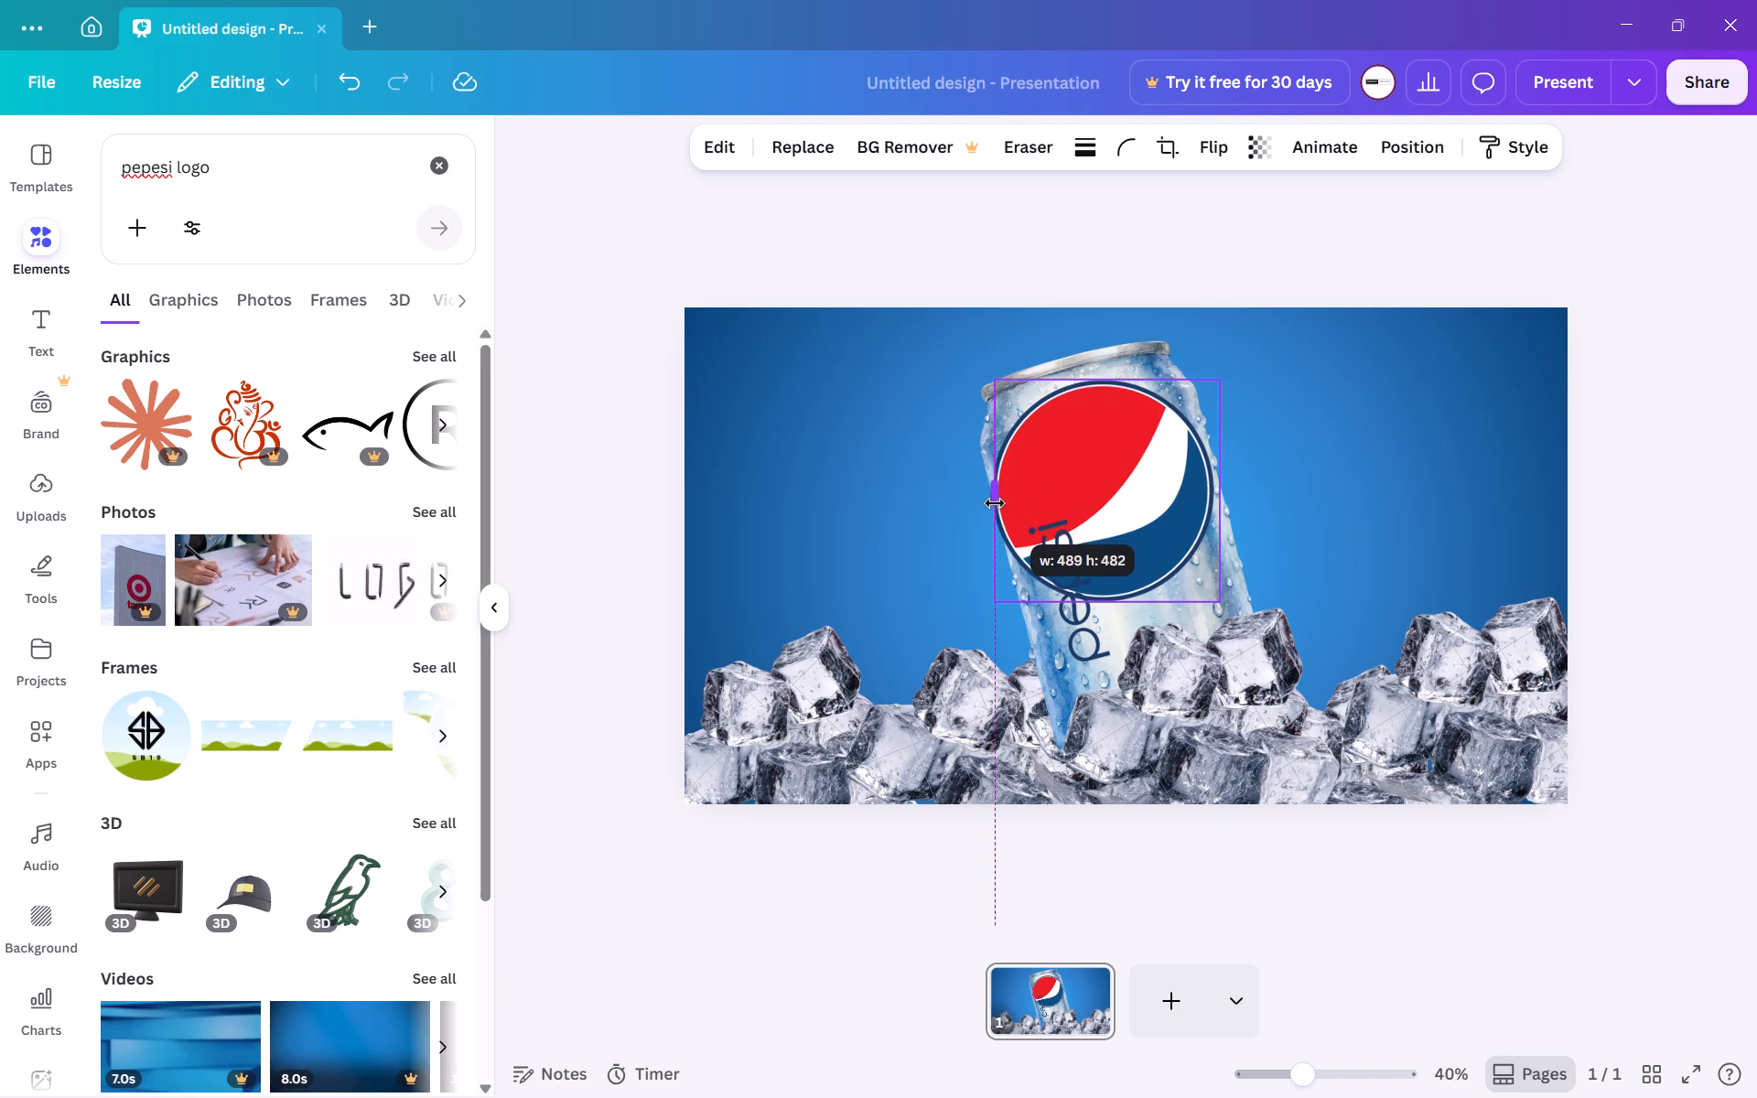
left_click_drag(995, 503, 1004, 503)
left_click(911, 547)
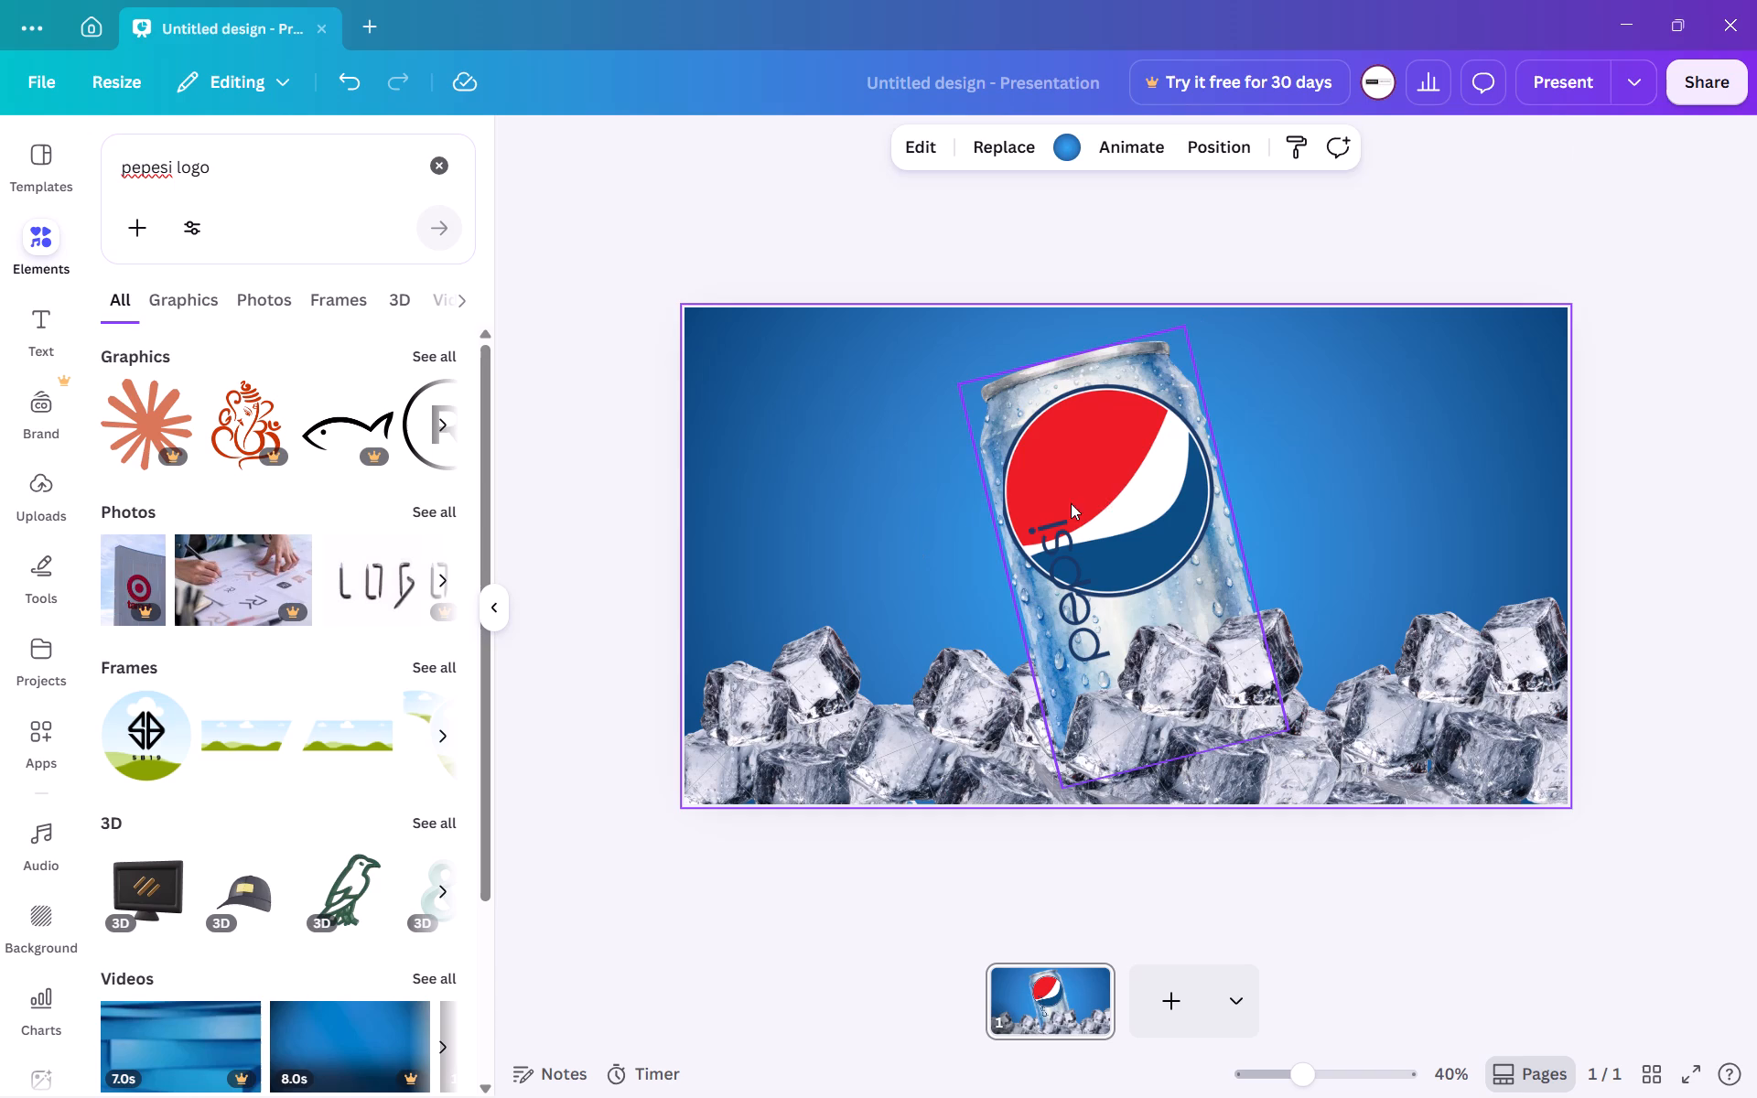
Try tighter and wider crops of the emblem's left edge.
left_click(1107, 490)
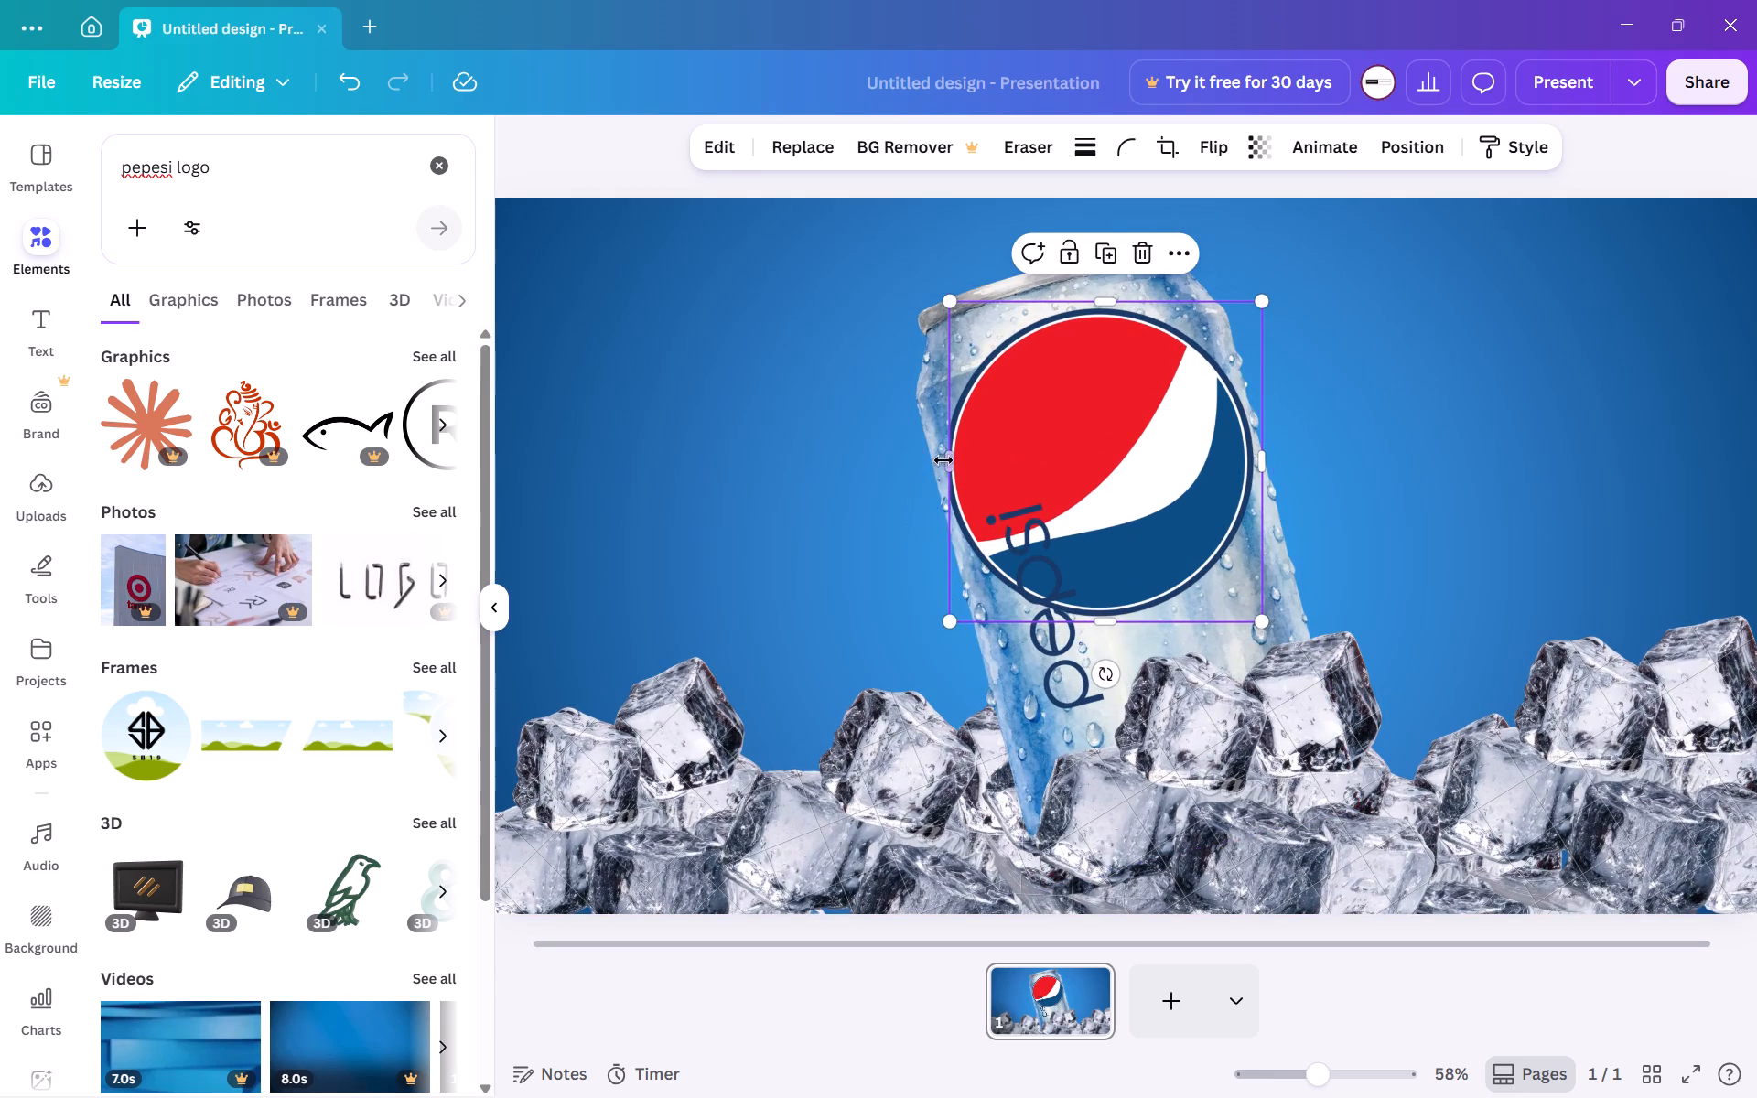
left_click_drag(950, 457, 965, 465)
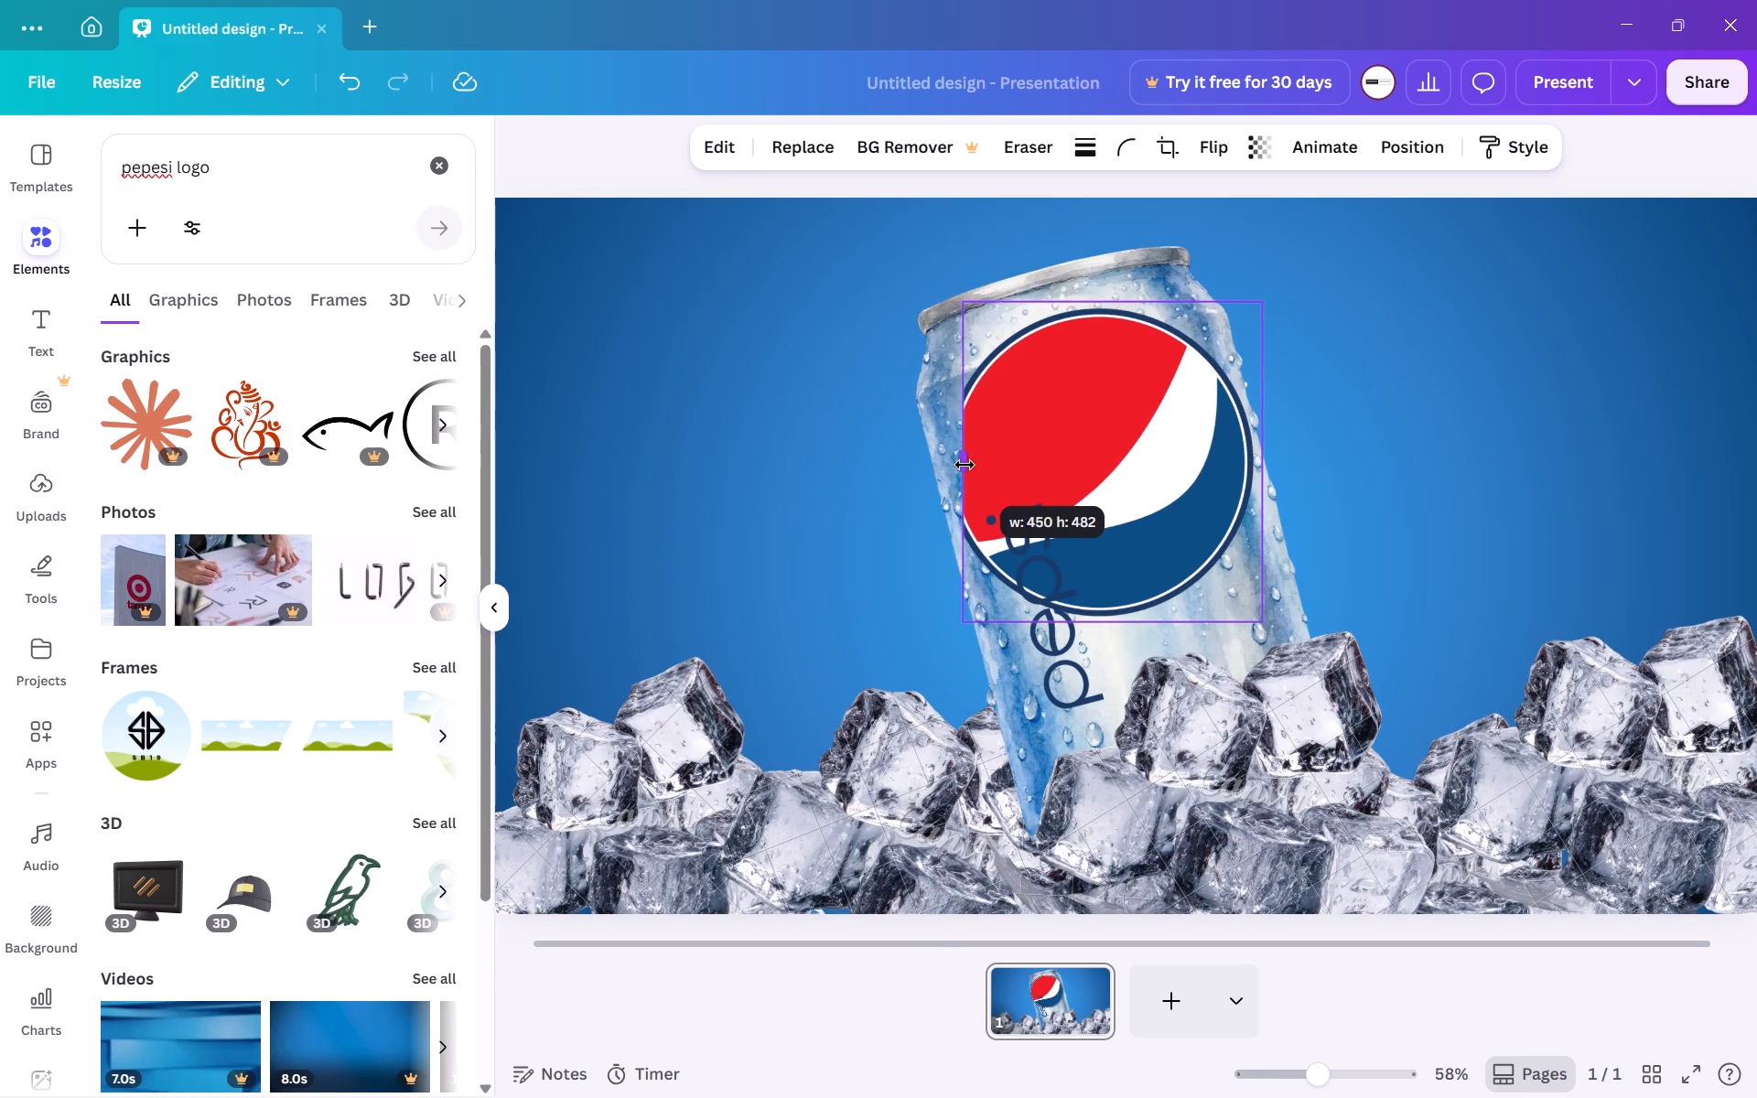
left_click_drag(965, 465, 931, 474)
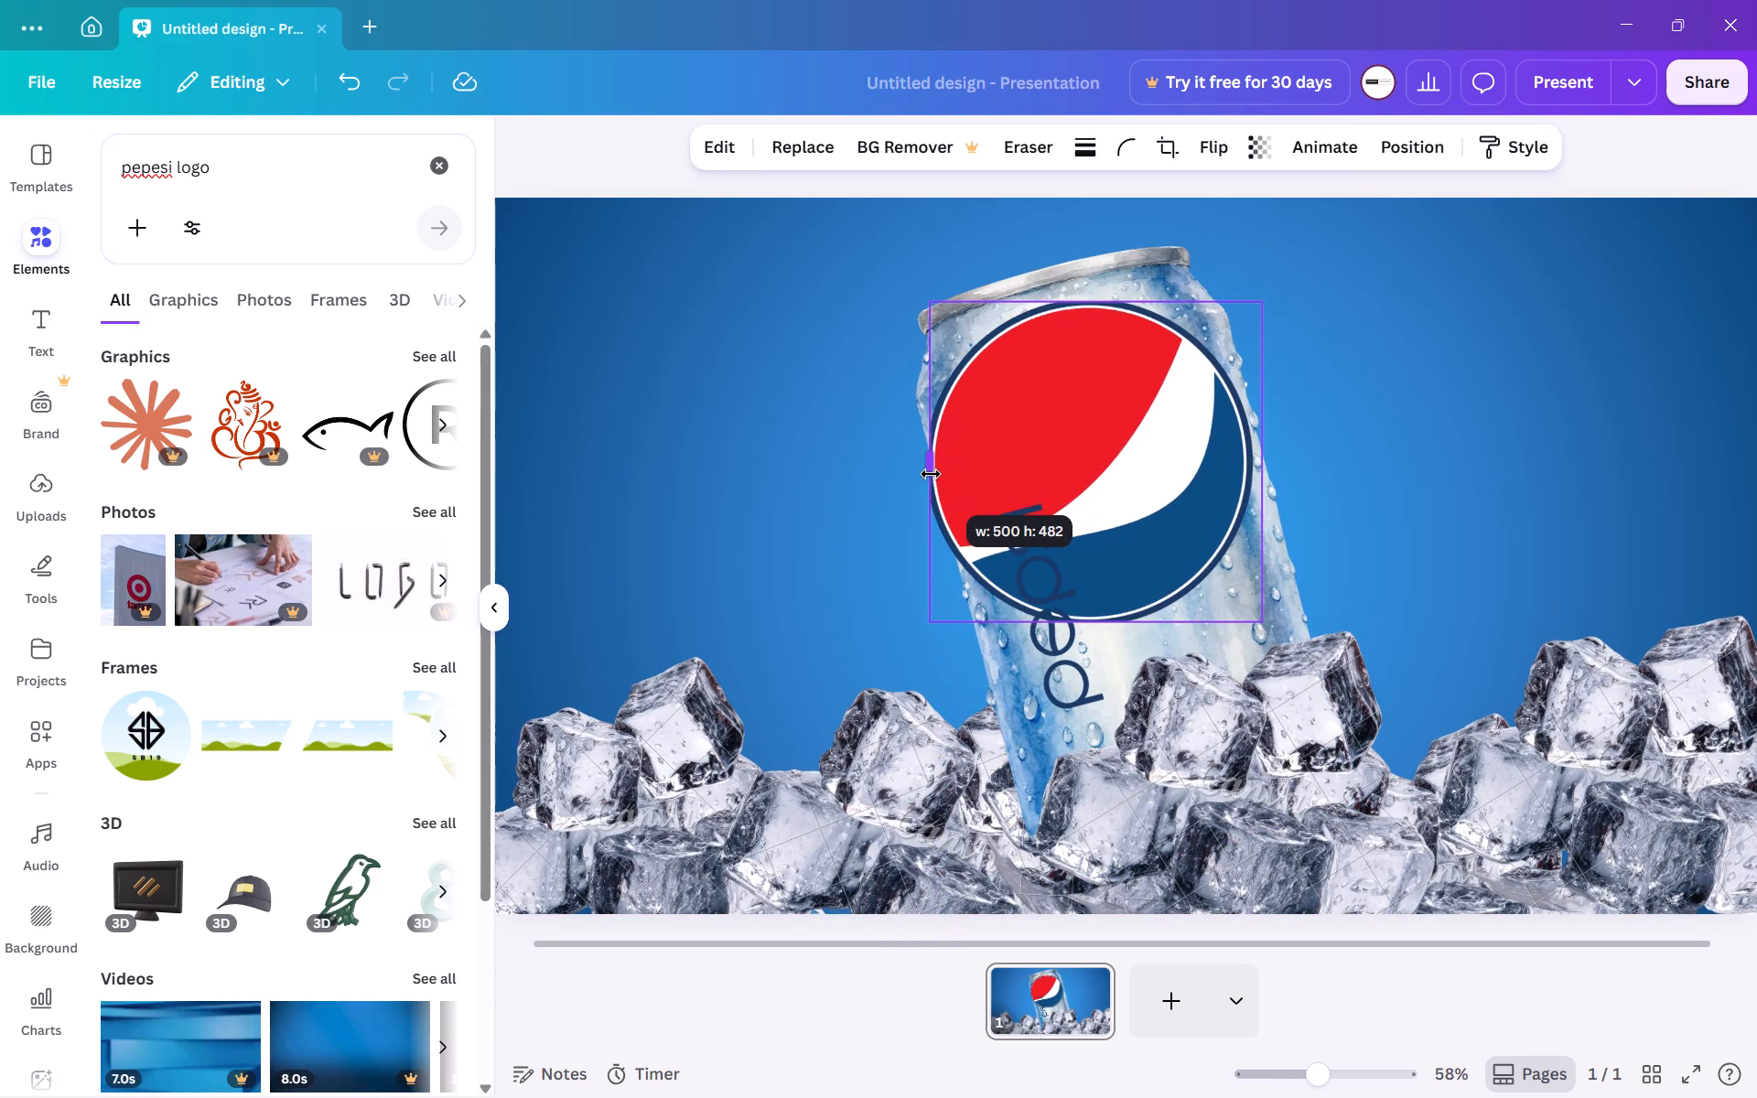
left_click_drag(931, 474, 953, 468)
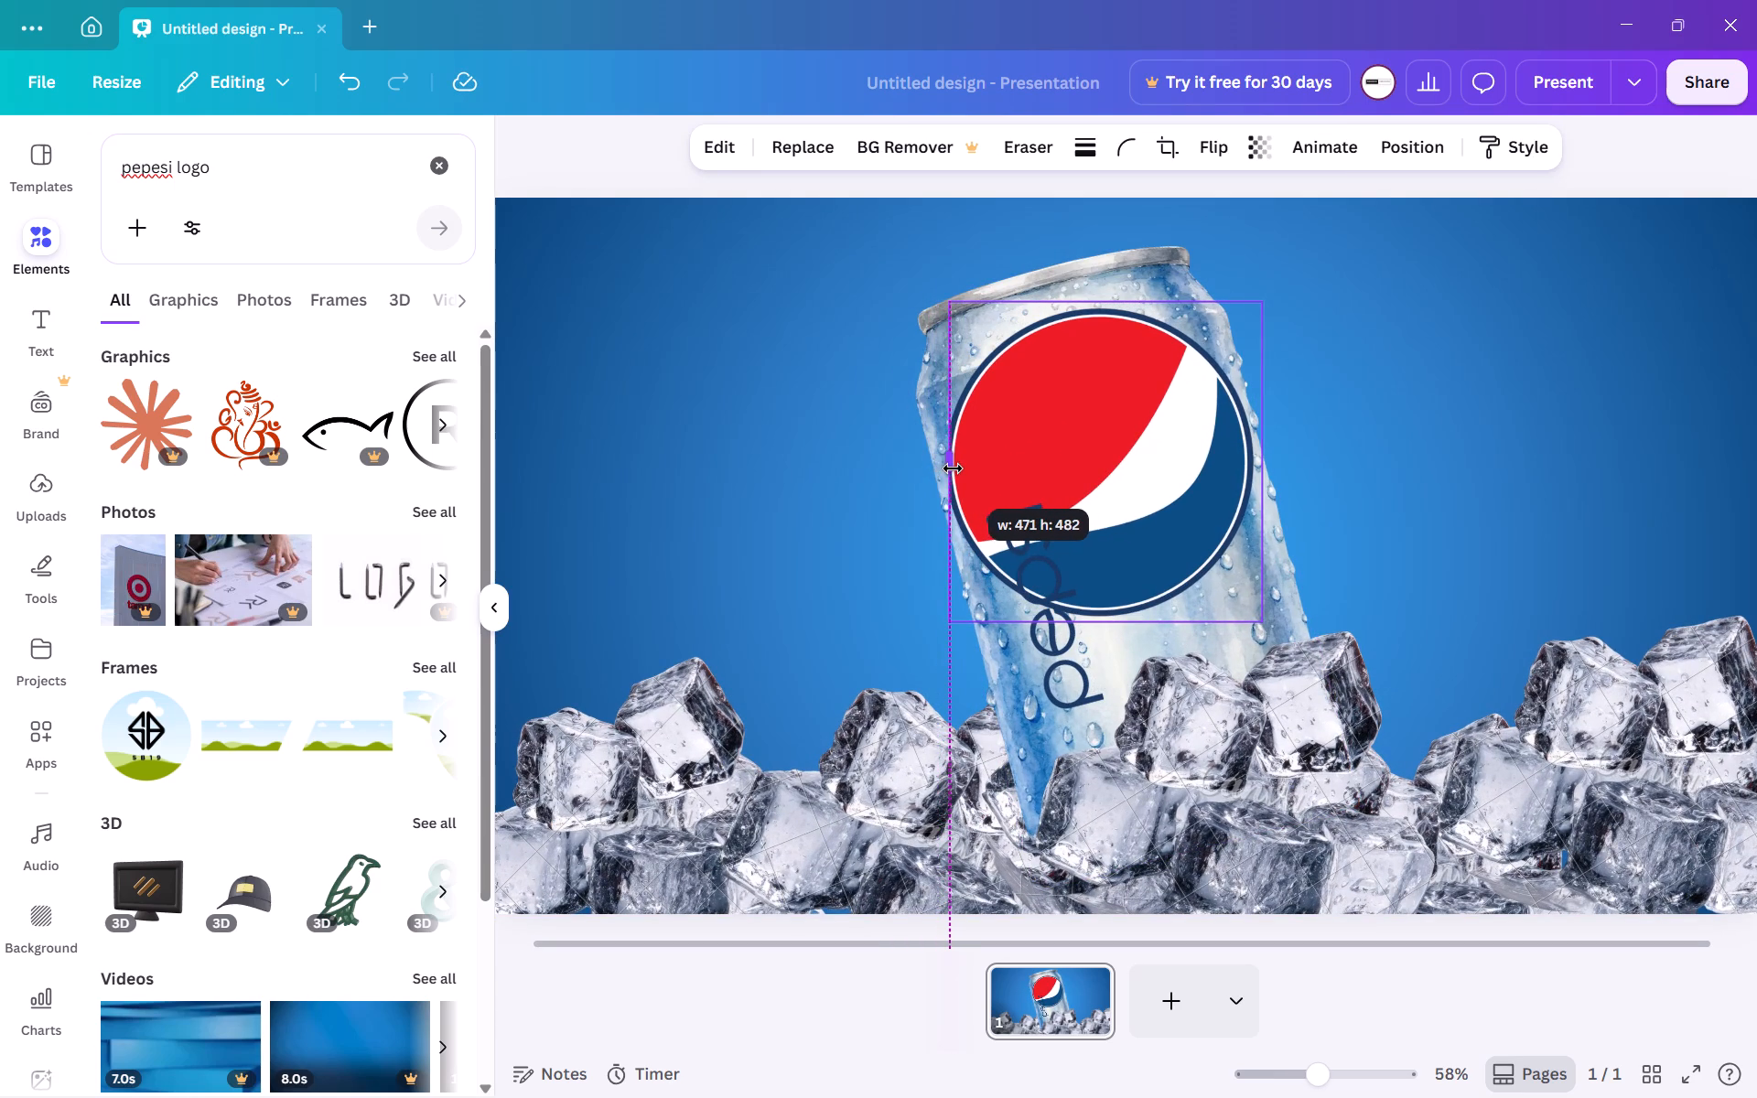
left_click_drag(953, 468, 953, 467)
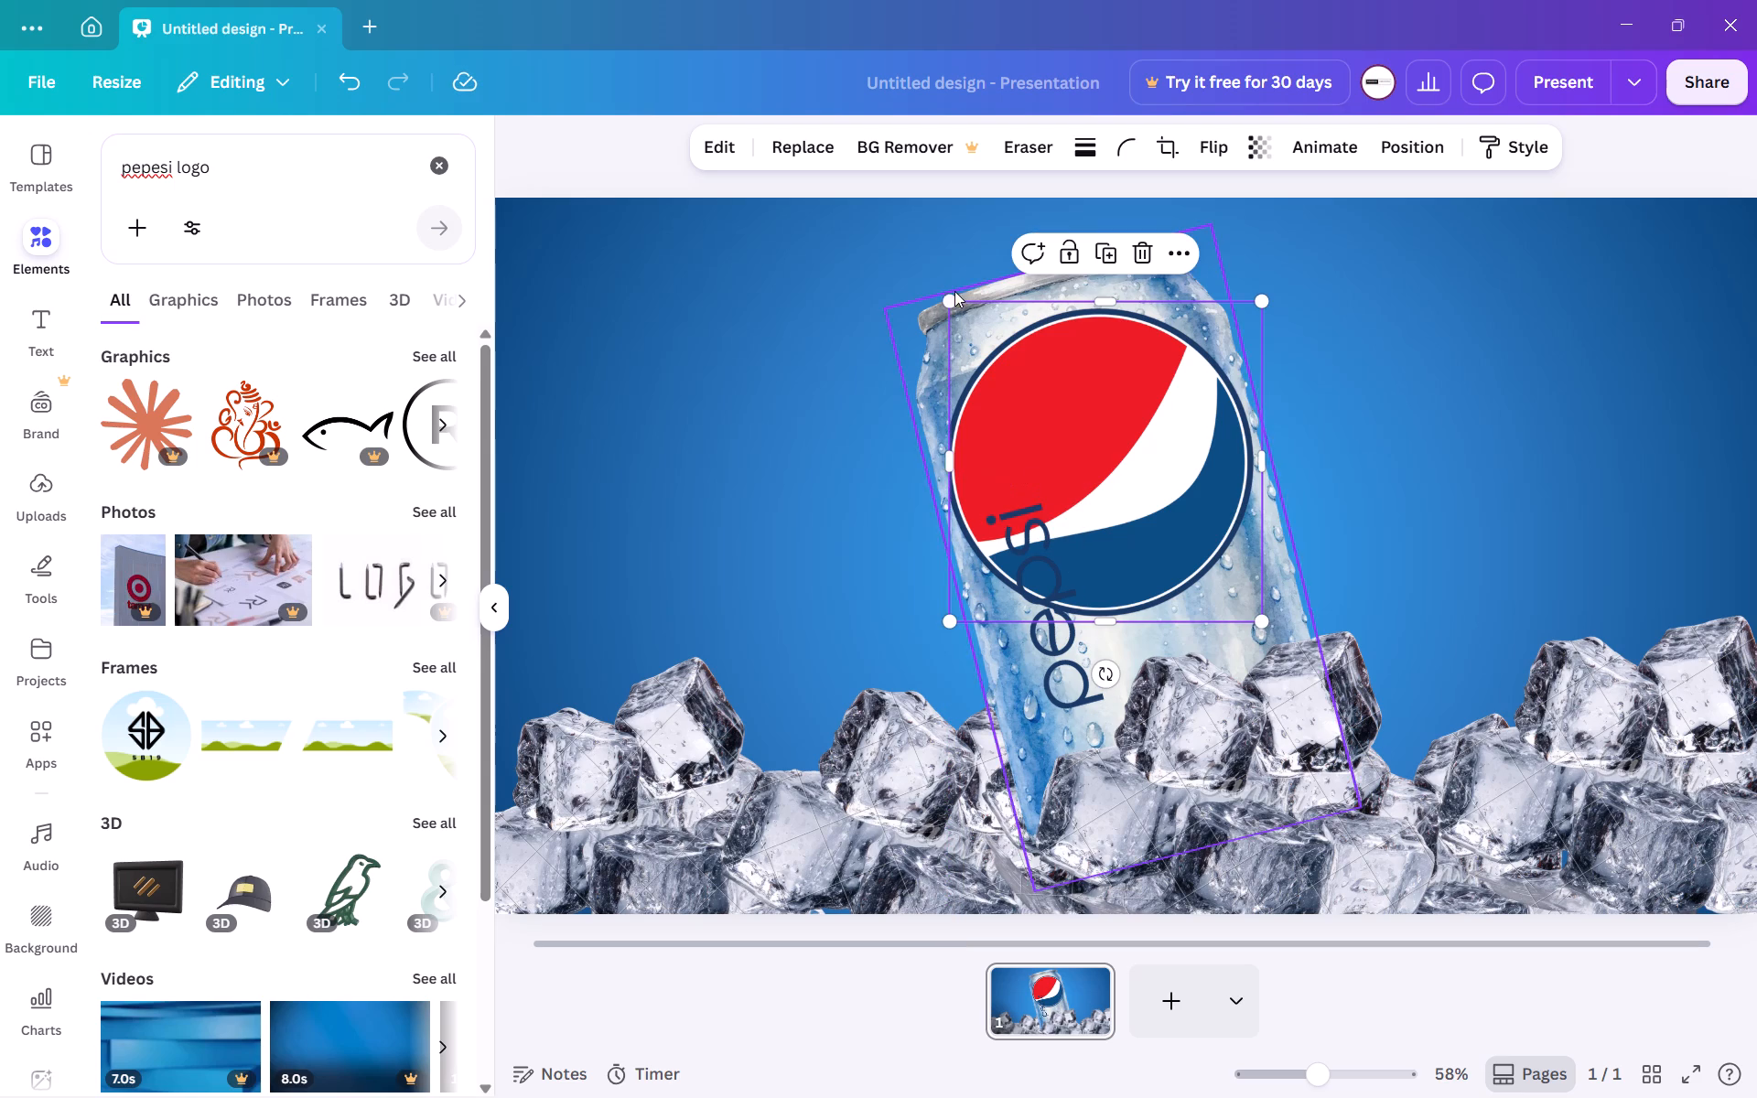
Shrink the emblem to about 271 high and place it on the can's upper body, just above the vertical pepsi wordmark.
left_click(953, 310)
left_click_drag(953, 307, 1055, 391)
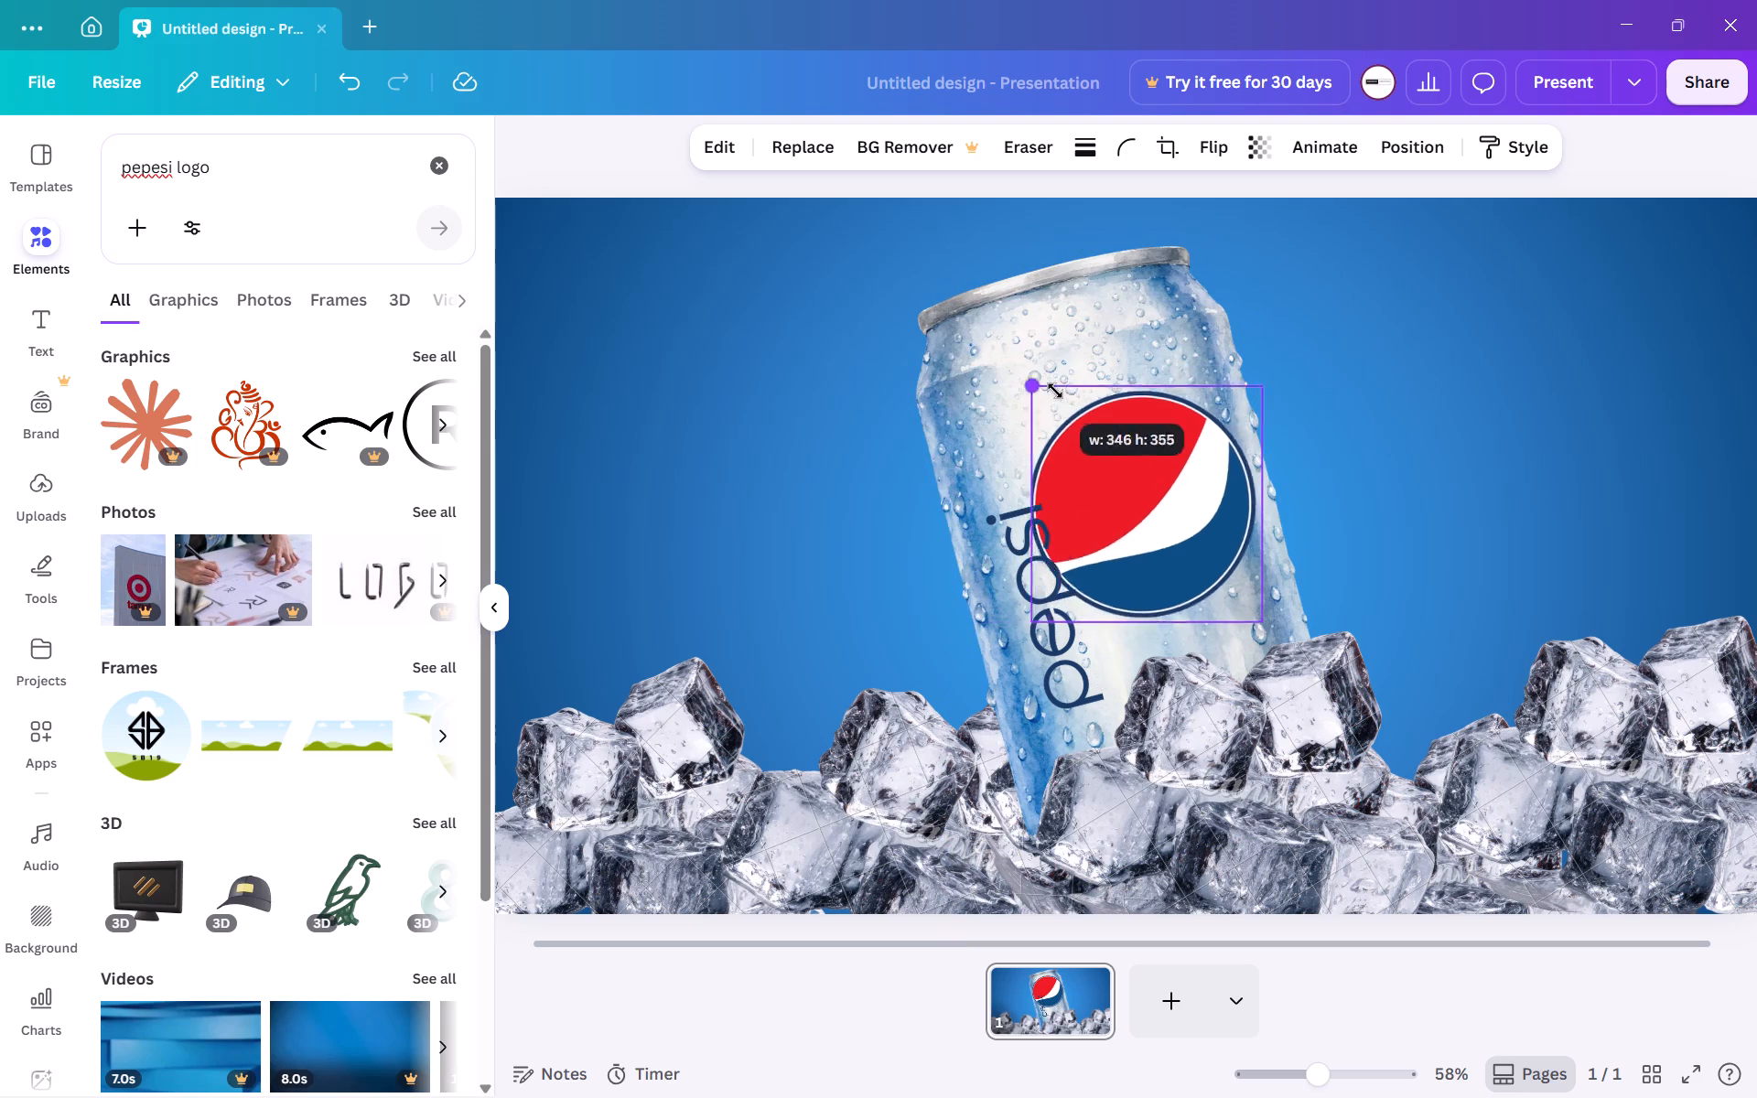
left_click_drag(1055, 391, 1111, 425)
left_click_drag(1169, 536, 1139, 481)
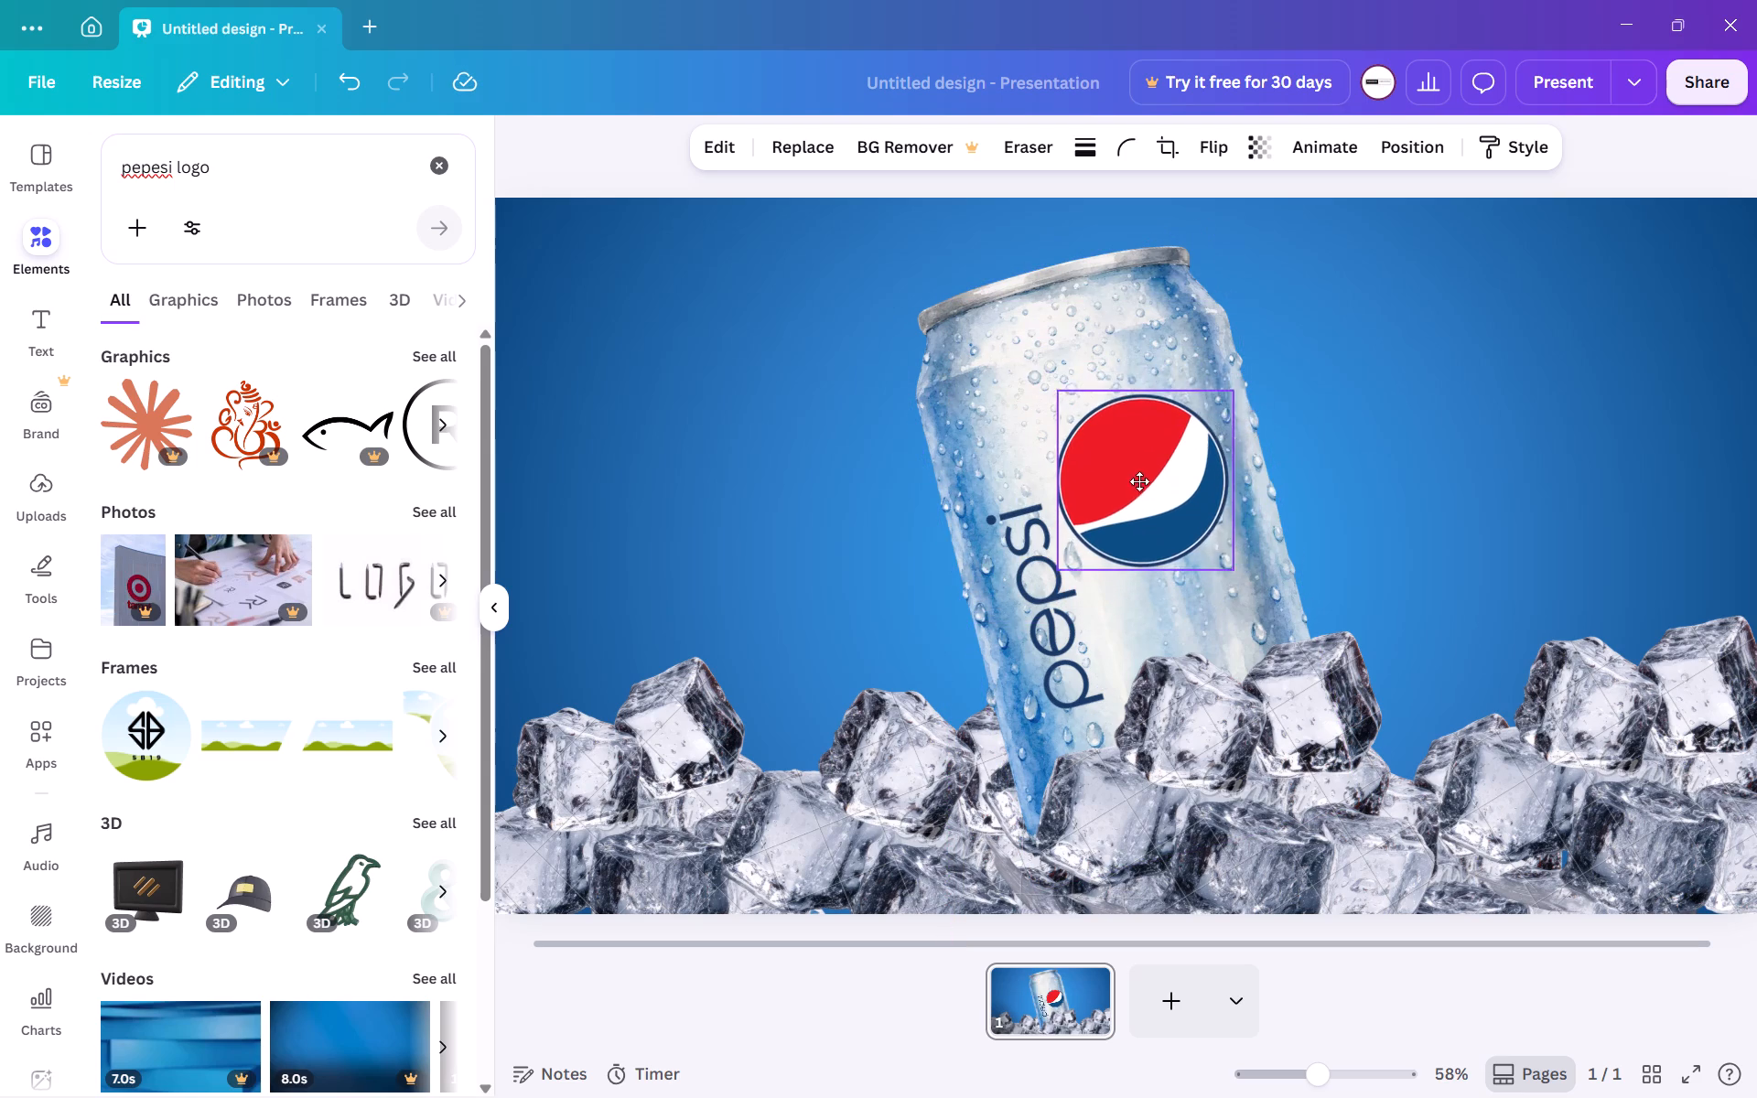
left_click_drag(1139, 481, 1106, 420)
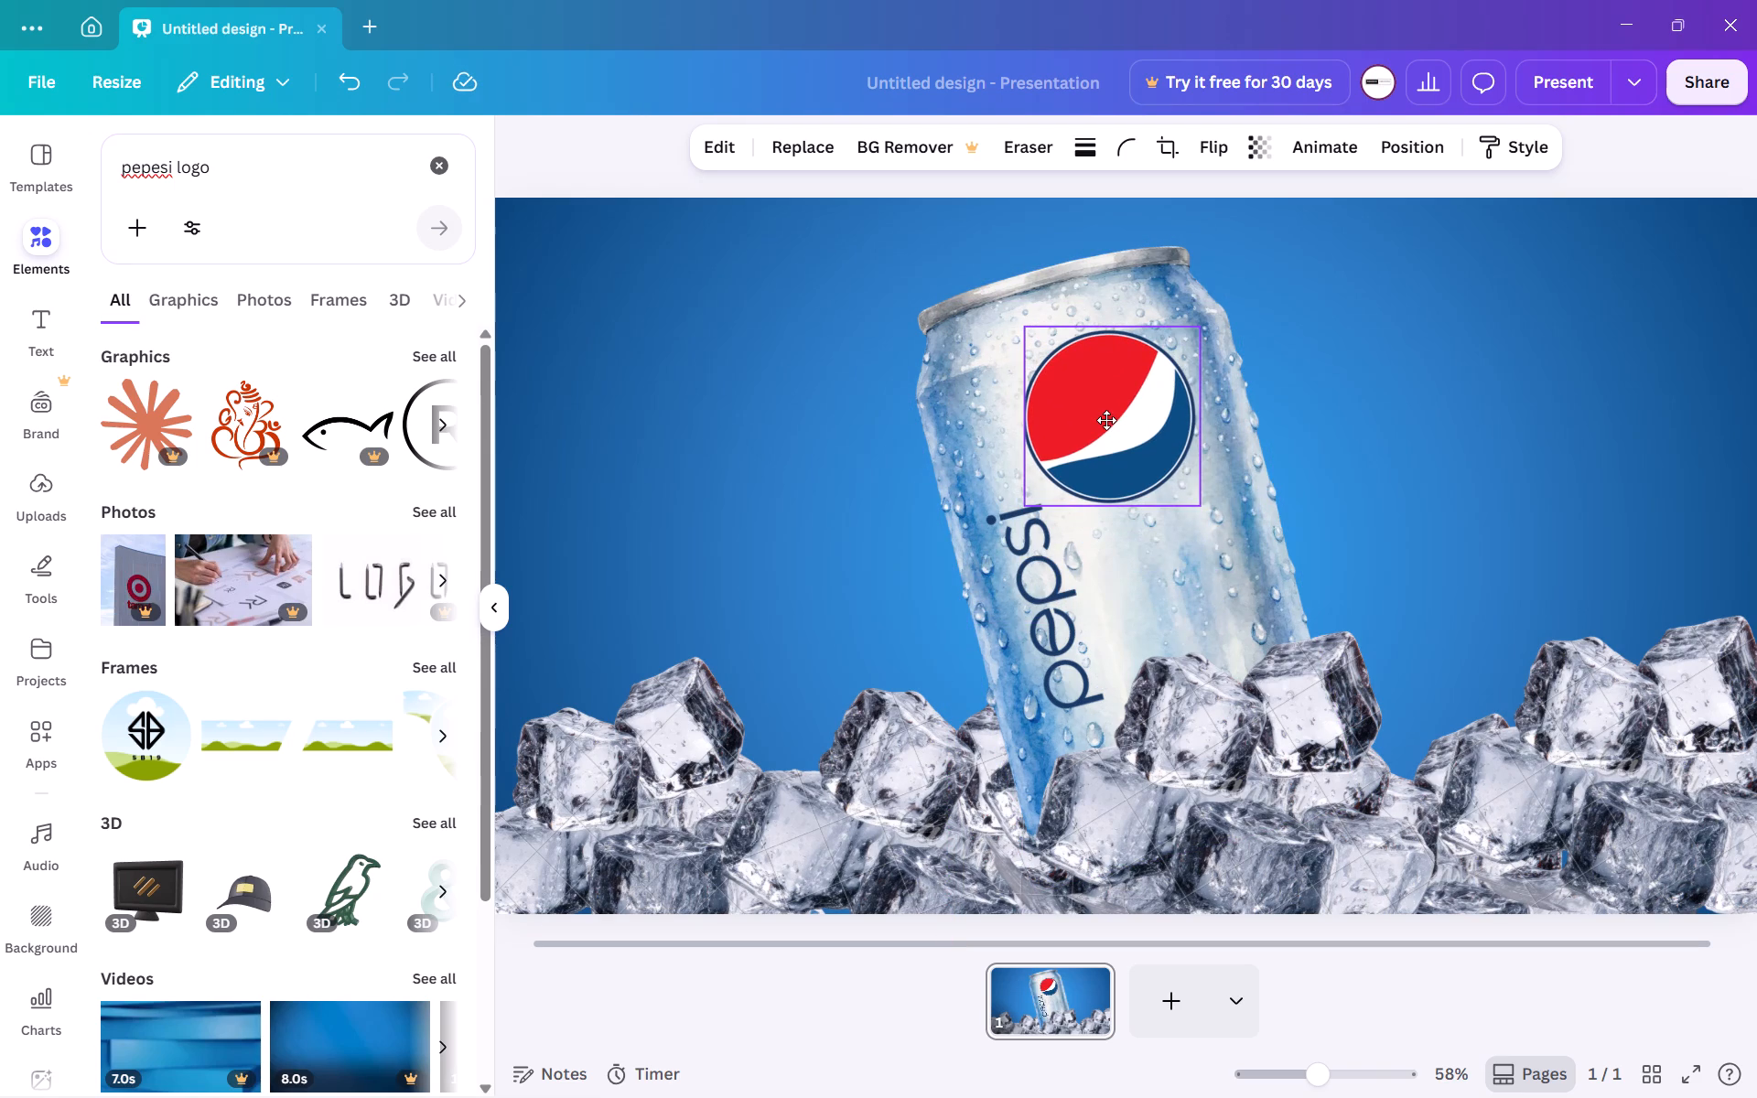
left_click_drag(1106, 420, 1113, 435)
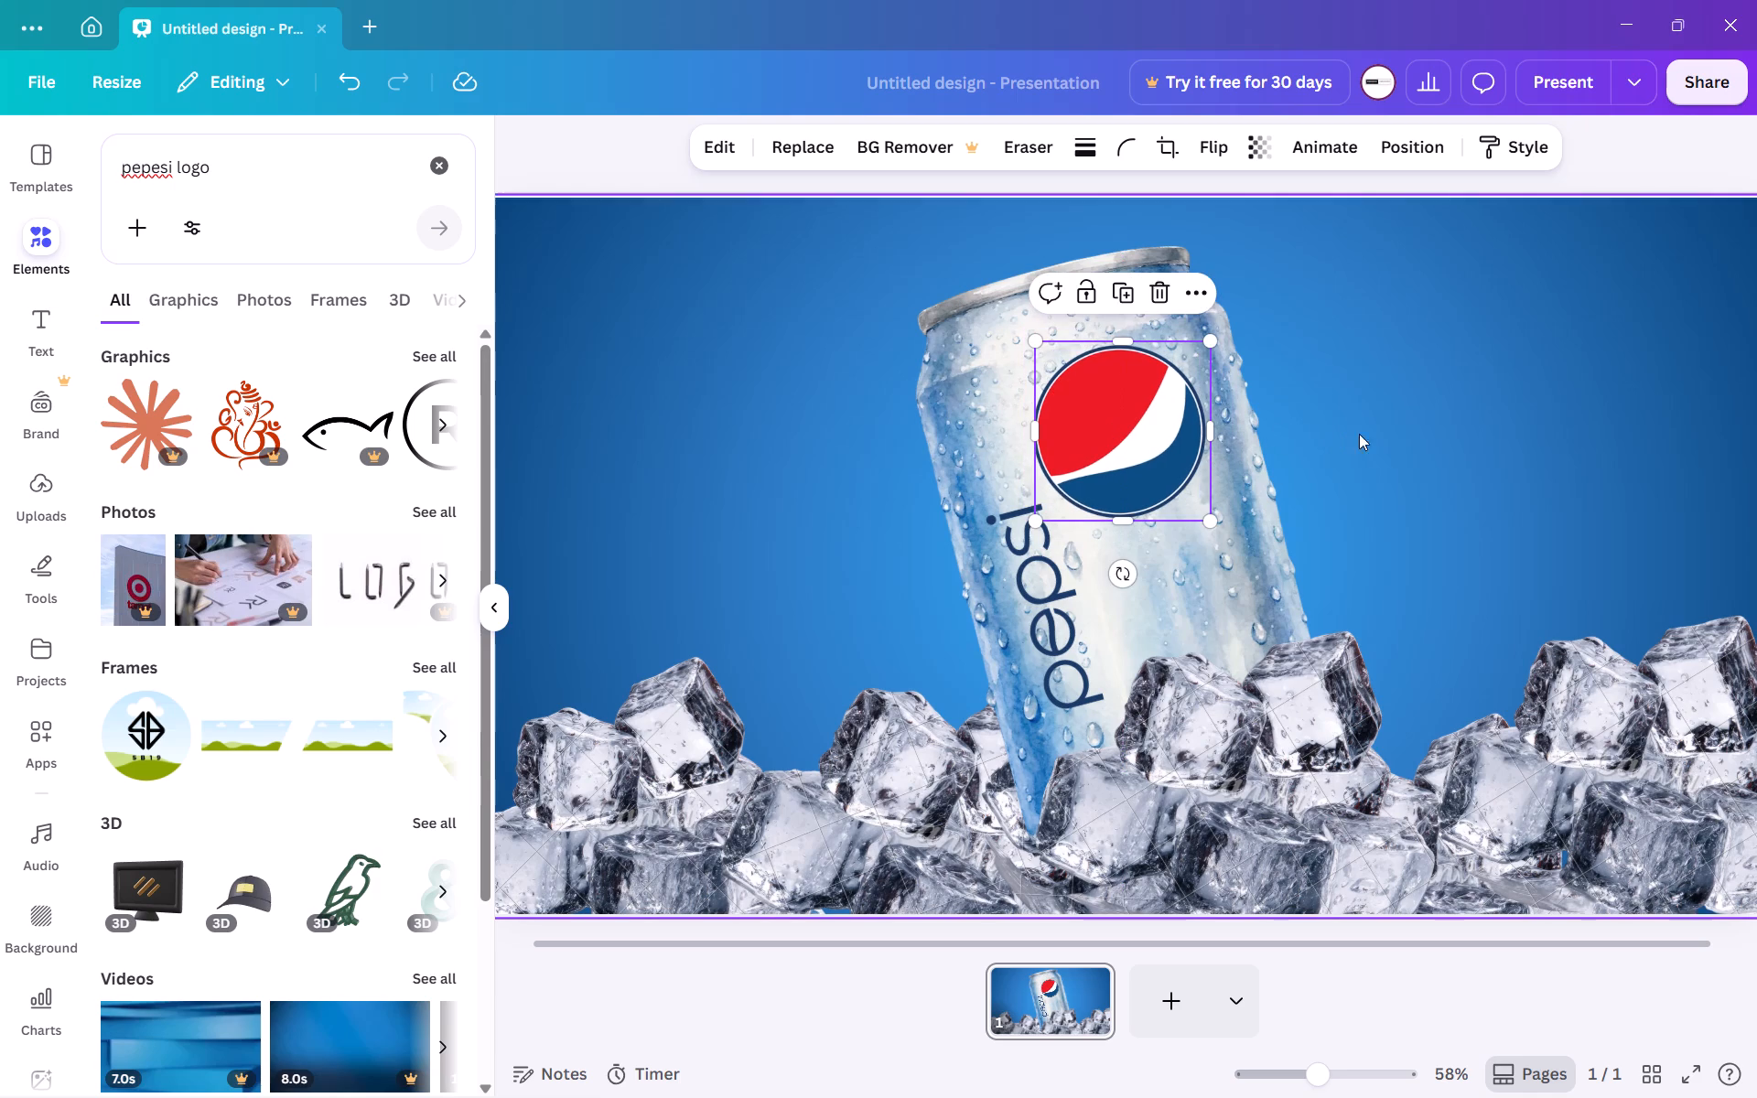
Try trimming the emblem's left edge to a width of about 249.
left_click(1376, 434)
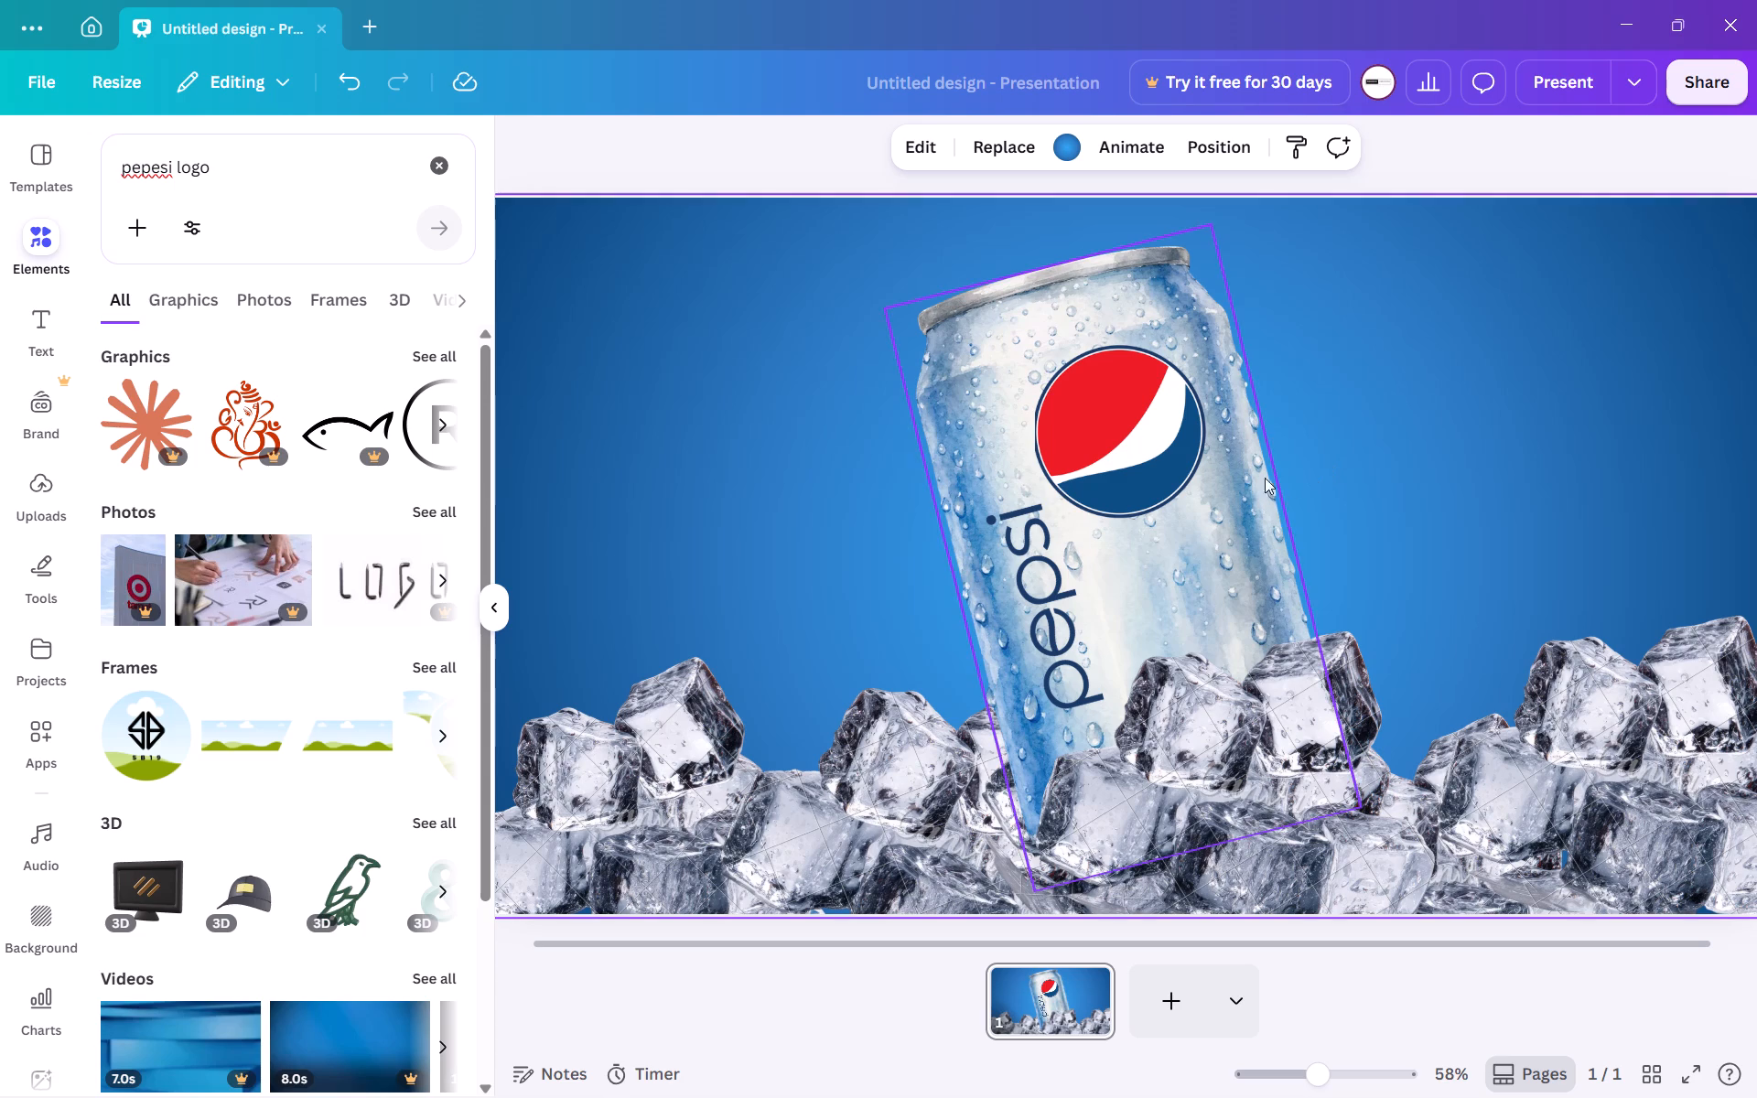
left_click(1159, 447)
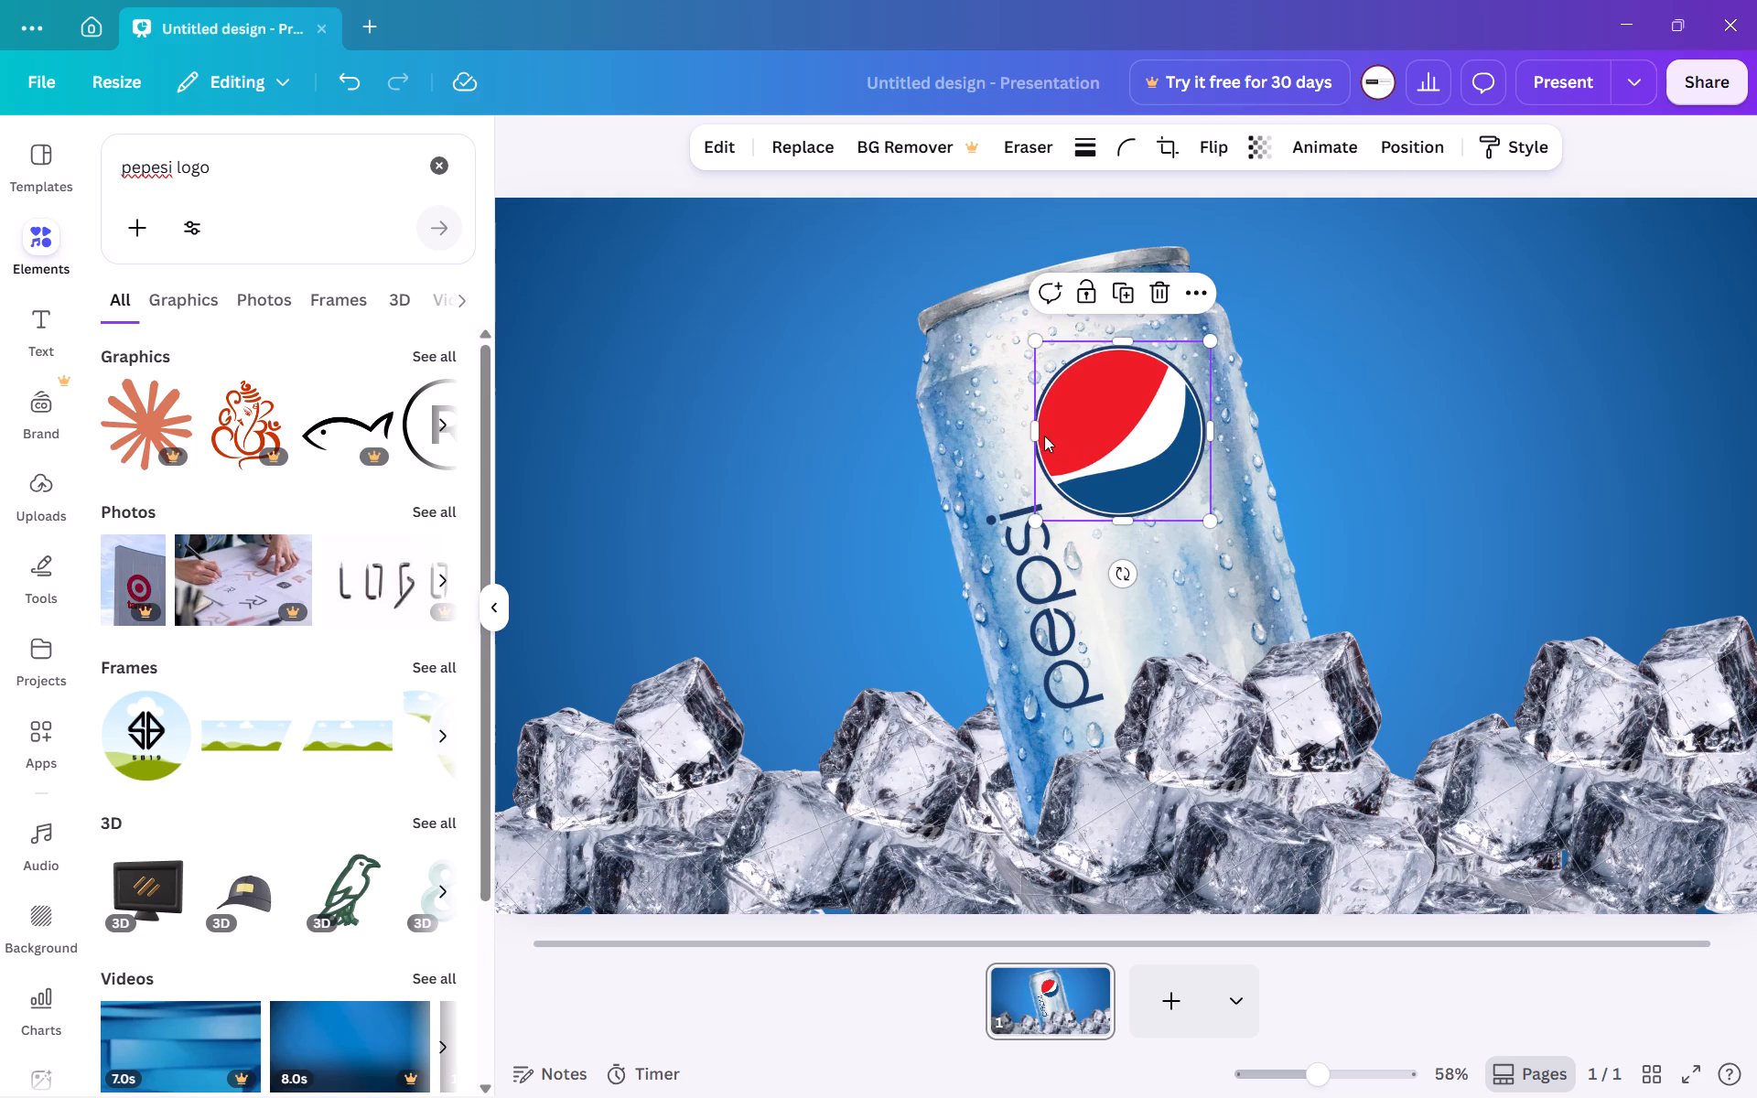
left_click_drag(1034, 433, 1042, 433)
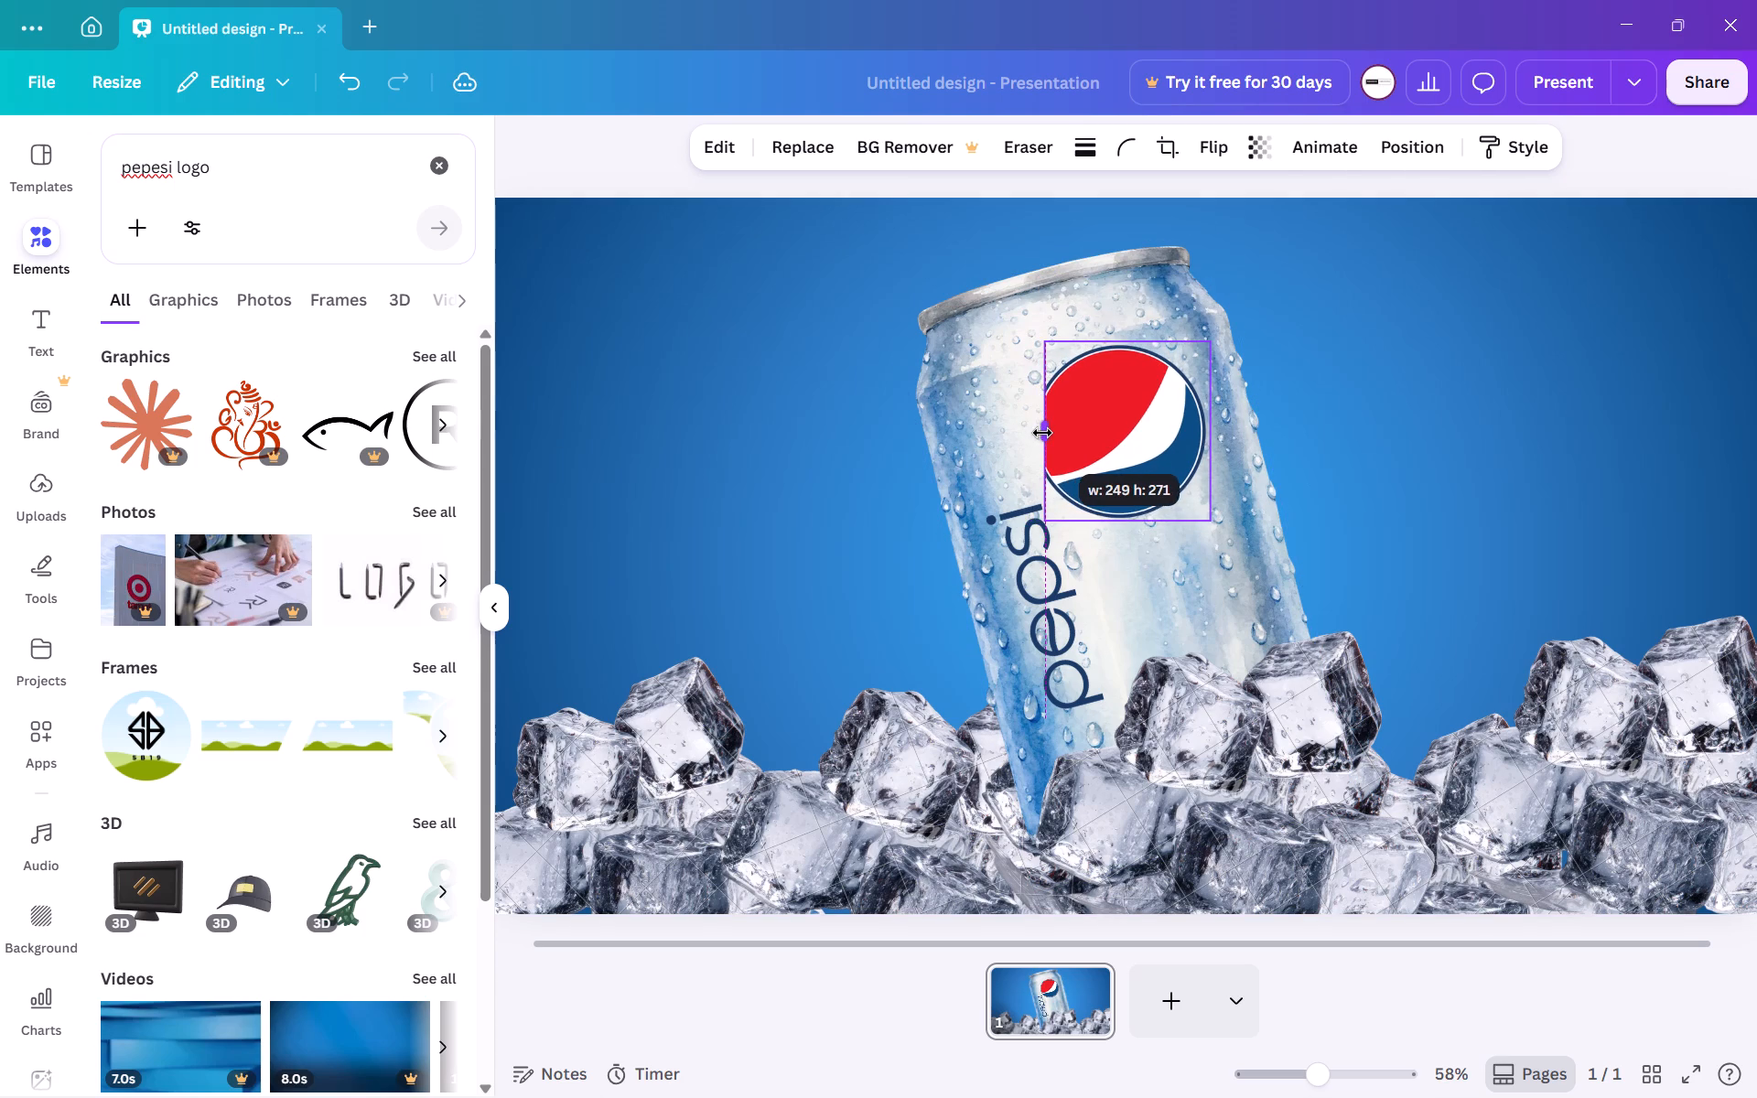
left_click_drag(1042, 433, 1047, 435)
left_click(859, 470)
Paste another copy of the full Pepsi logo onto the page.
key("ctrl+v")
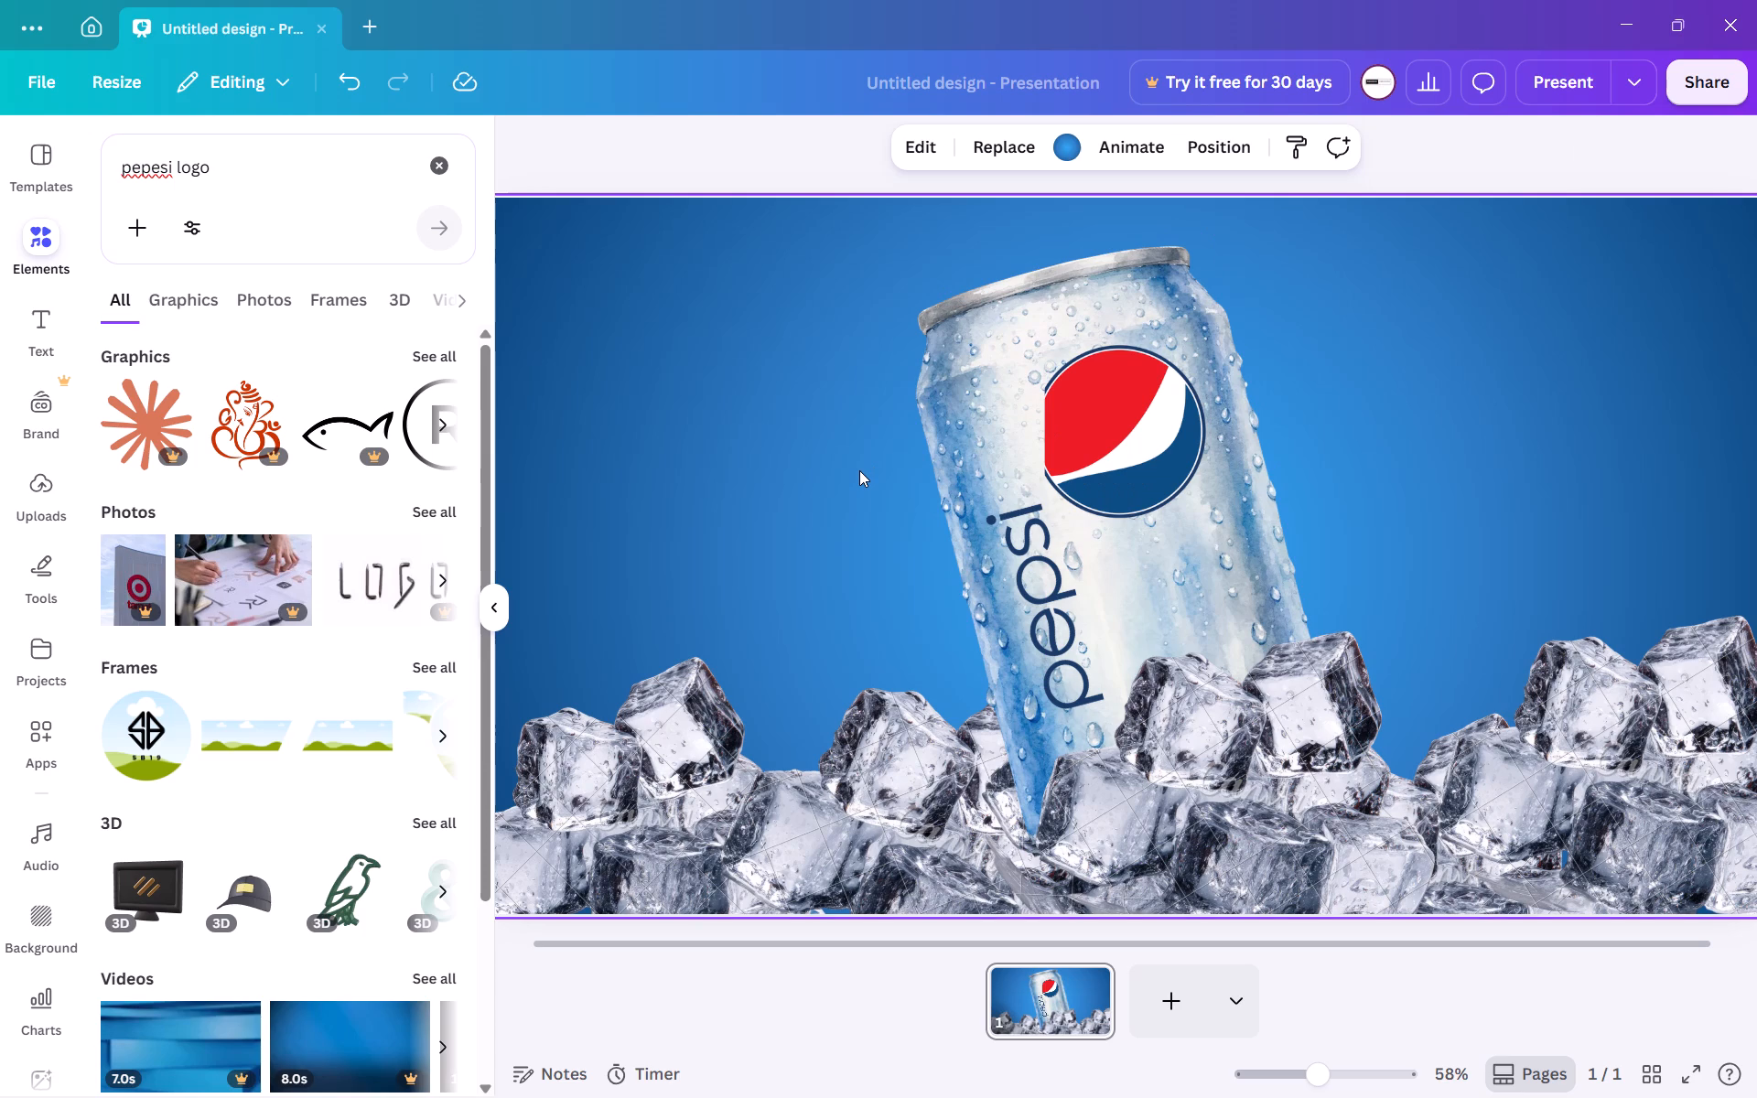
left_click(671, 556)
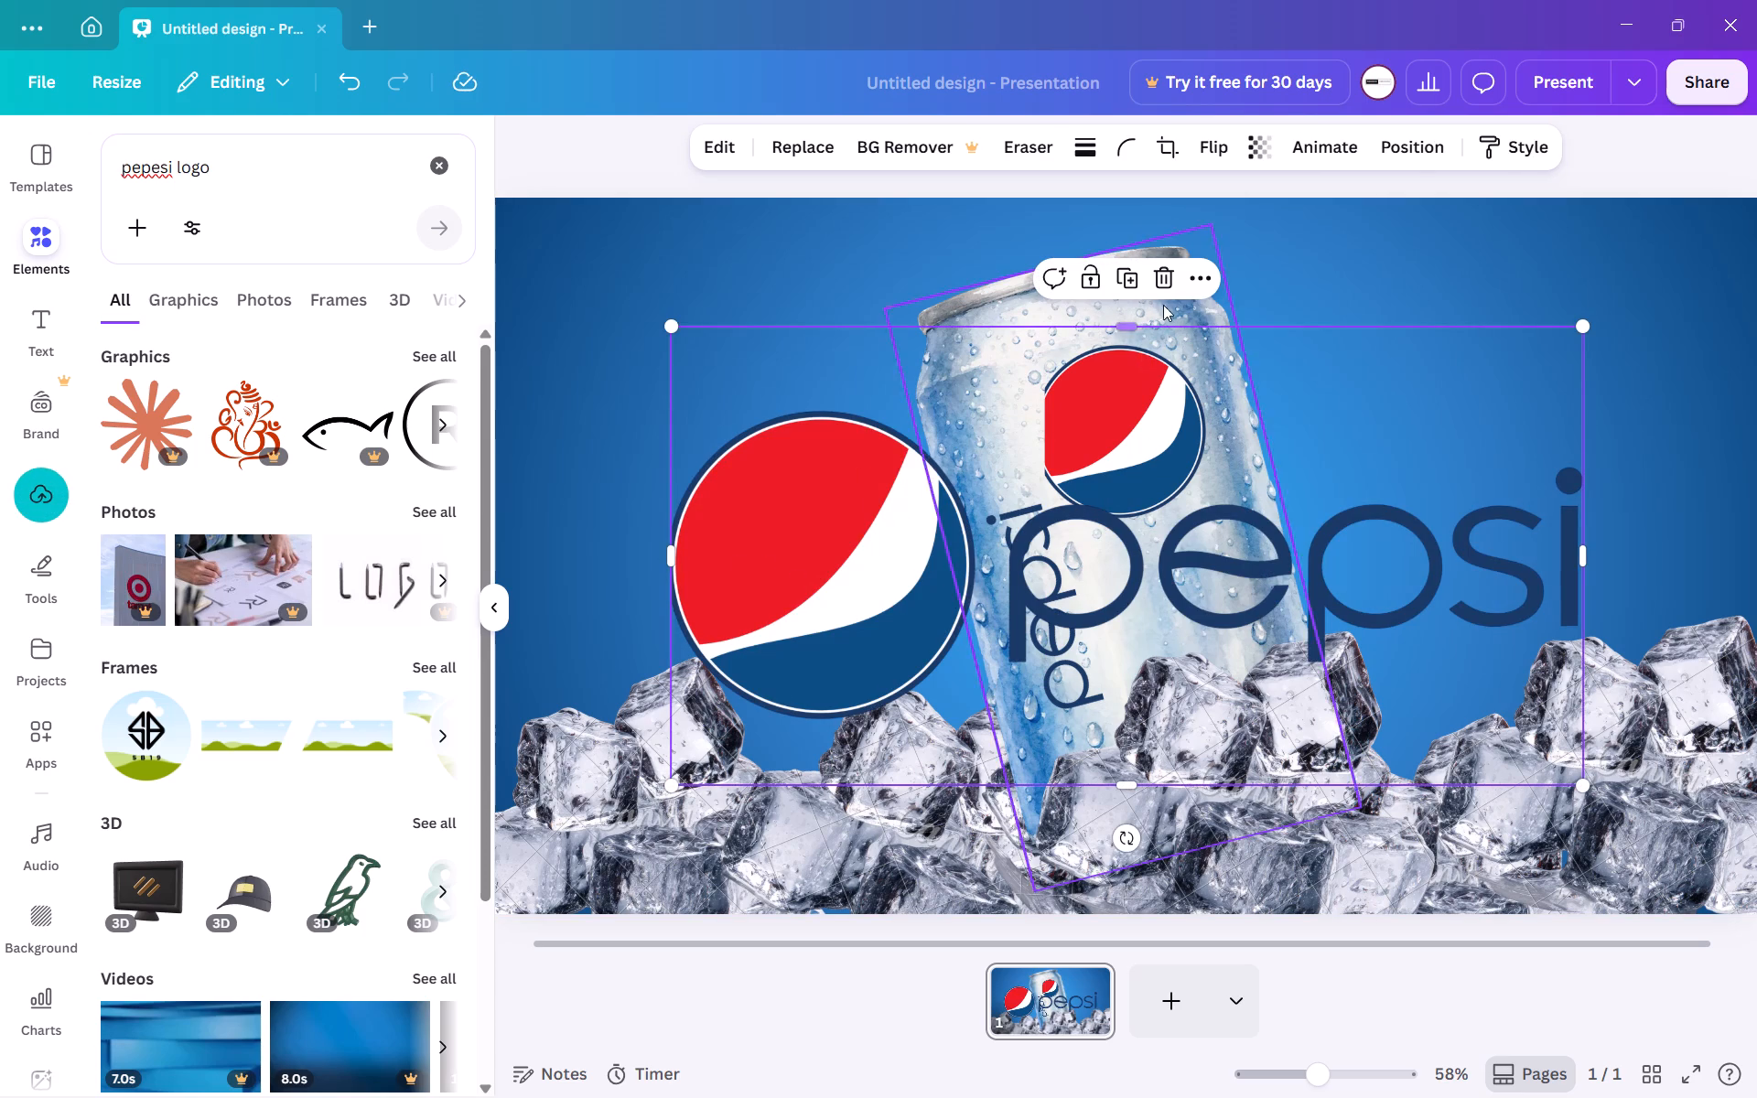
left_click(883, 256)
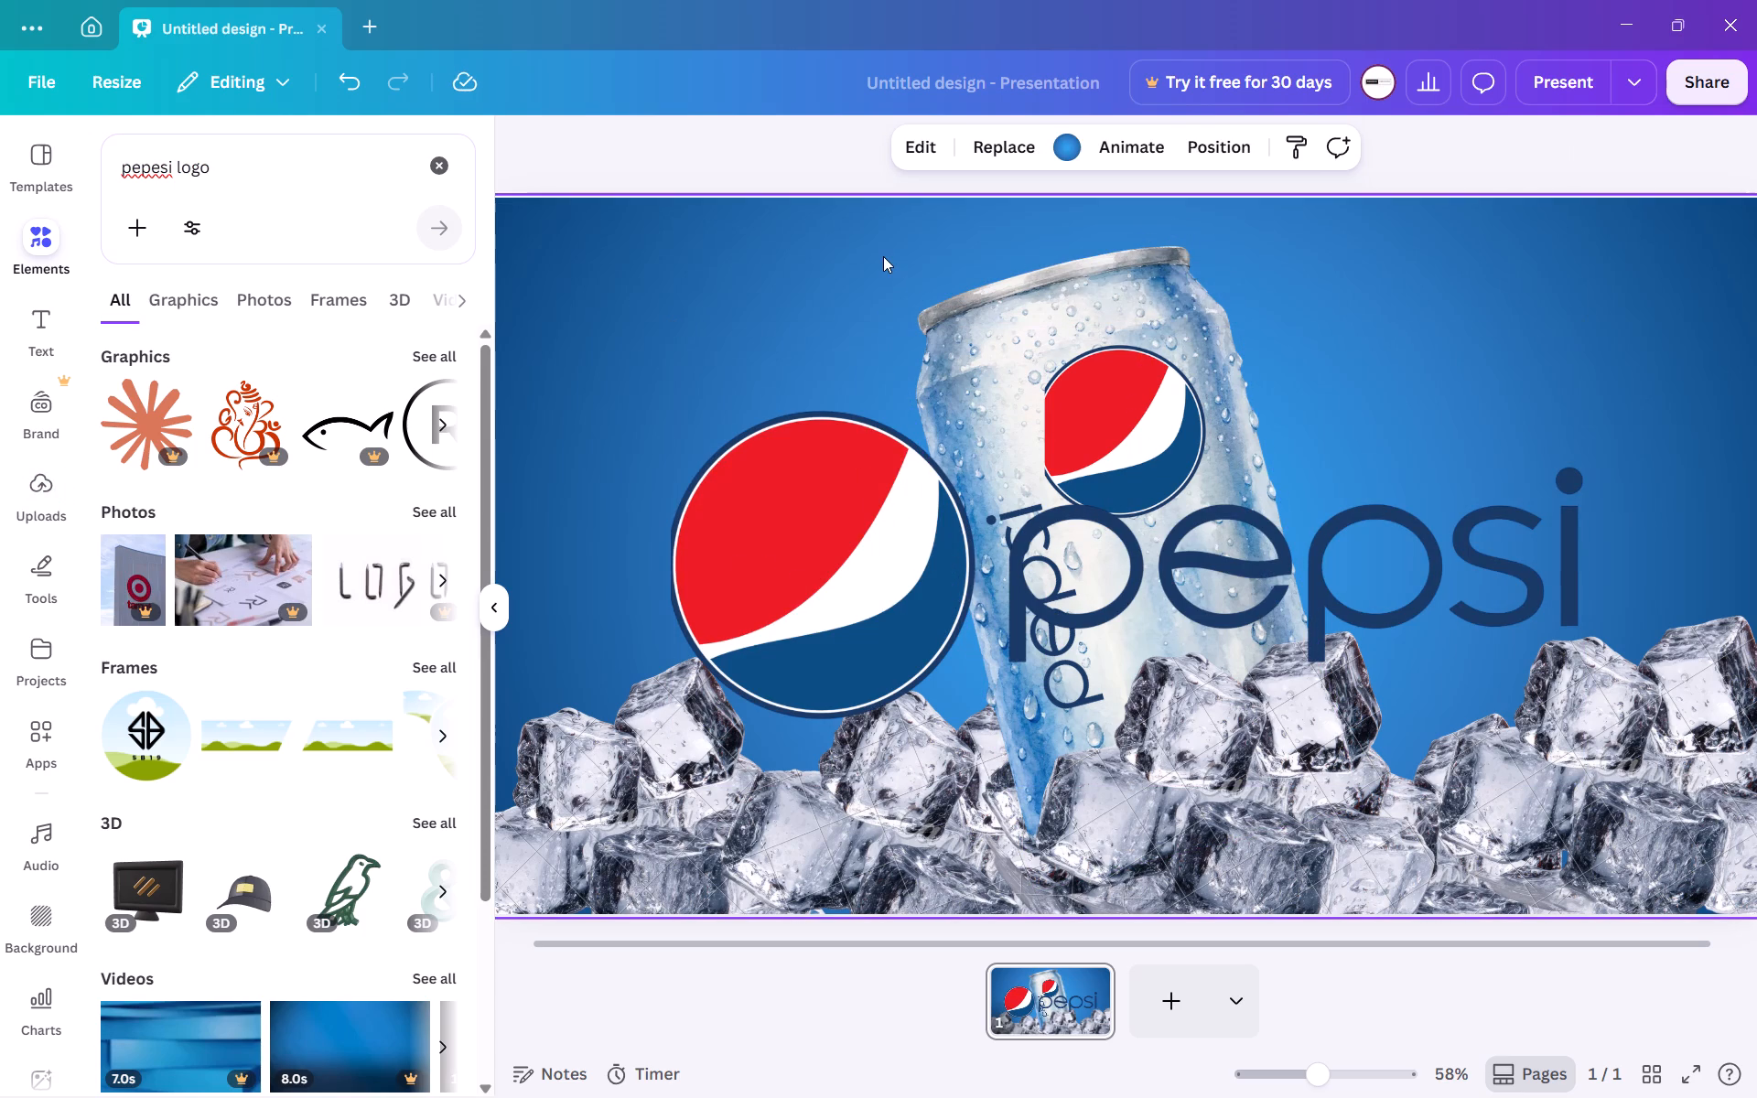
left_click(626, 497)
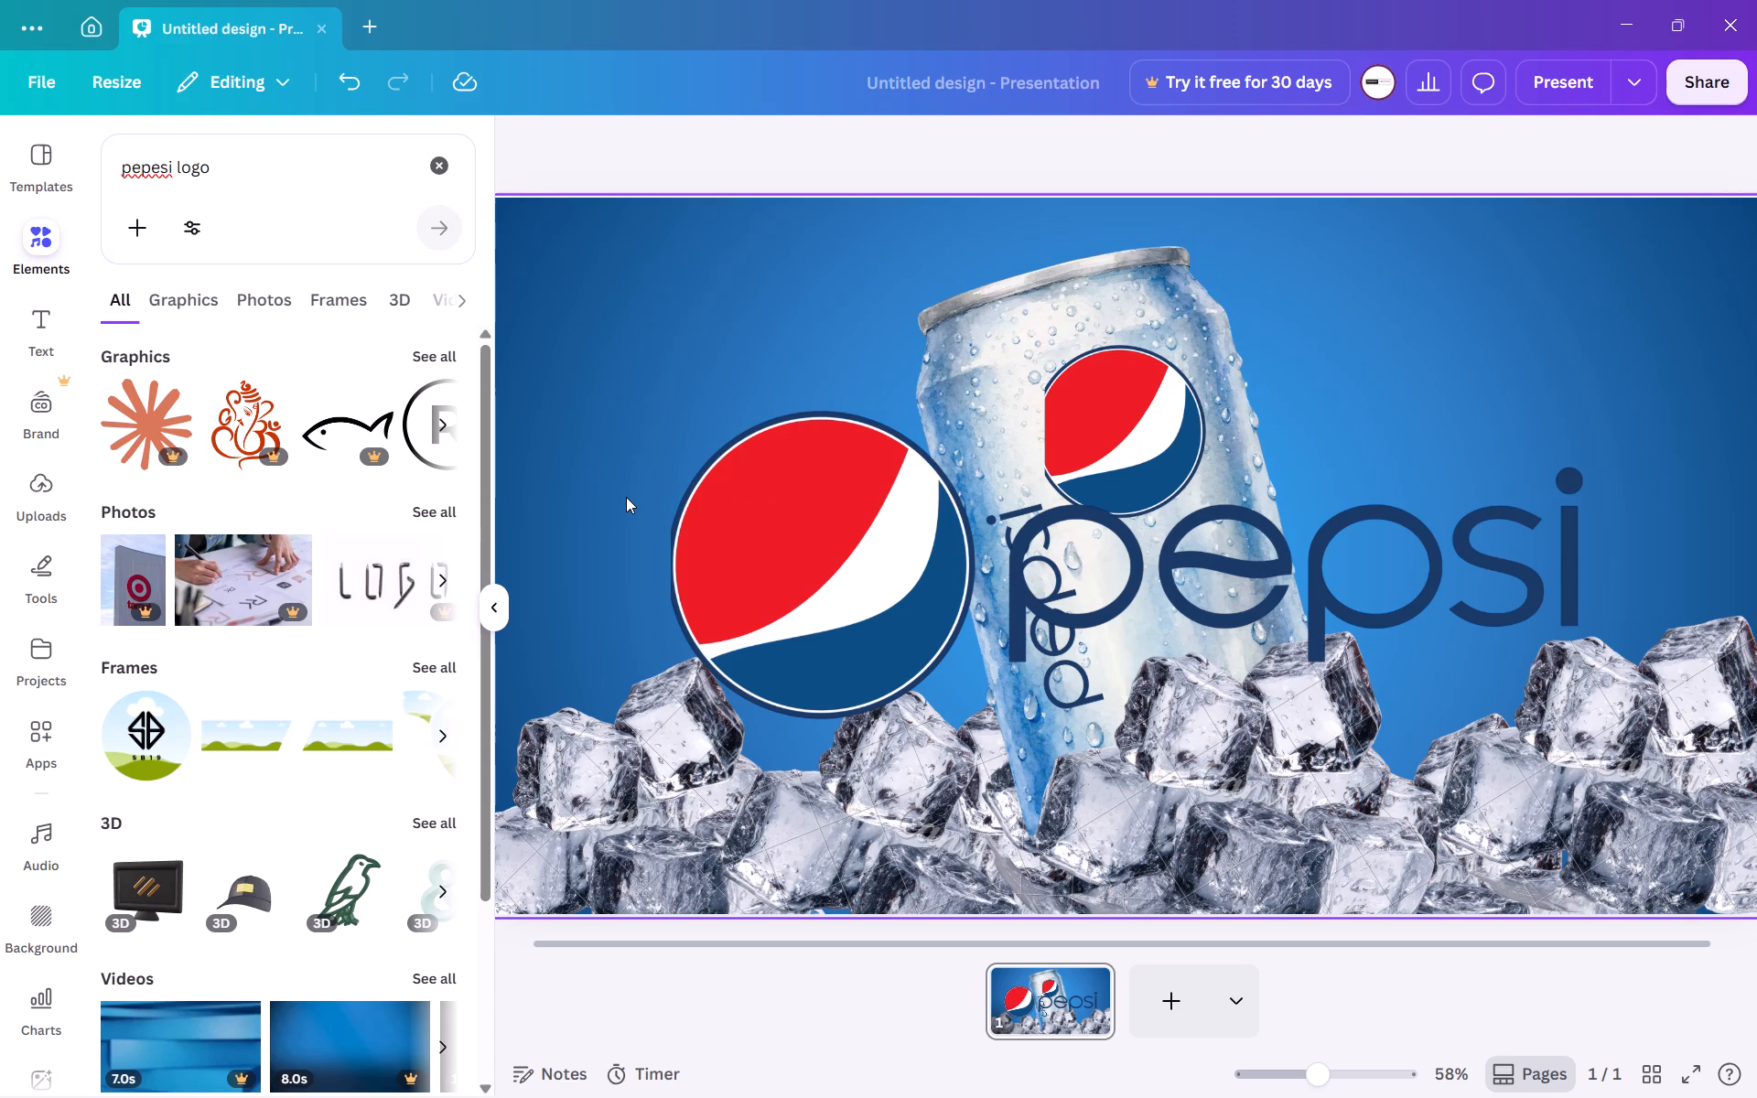
Add a second page with only the blue gradient background.
scroll(626, 497, "down", 1)
left_click(1157, 1004)
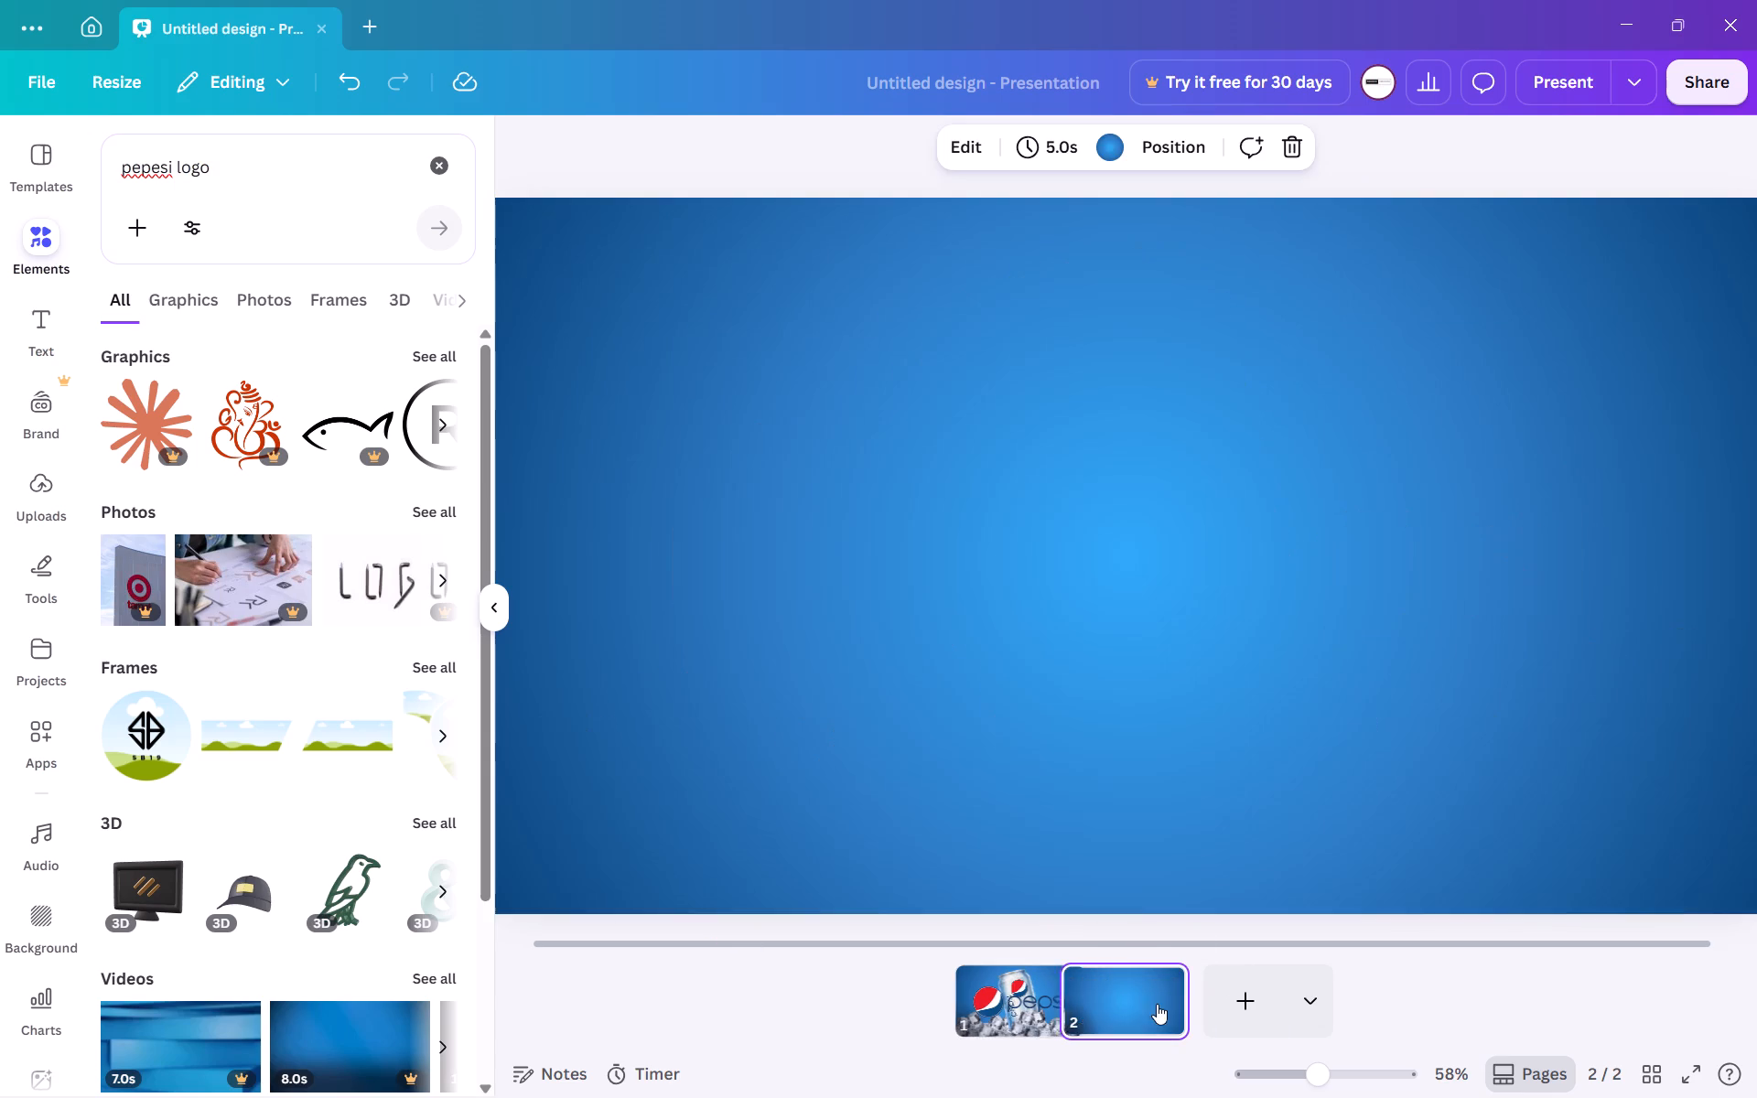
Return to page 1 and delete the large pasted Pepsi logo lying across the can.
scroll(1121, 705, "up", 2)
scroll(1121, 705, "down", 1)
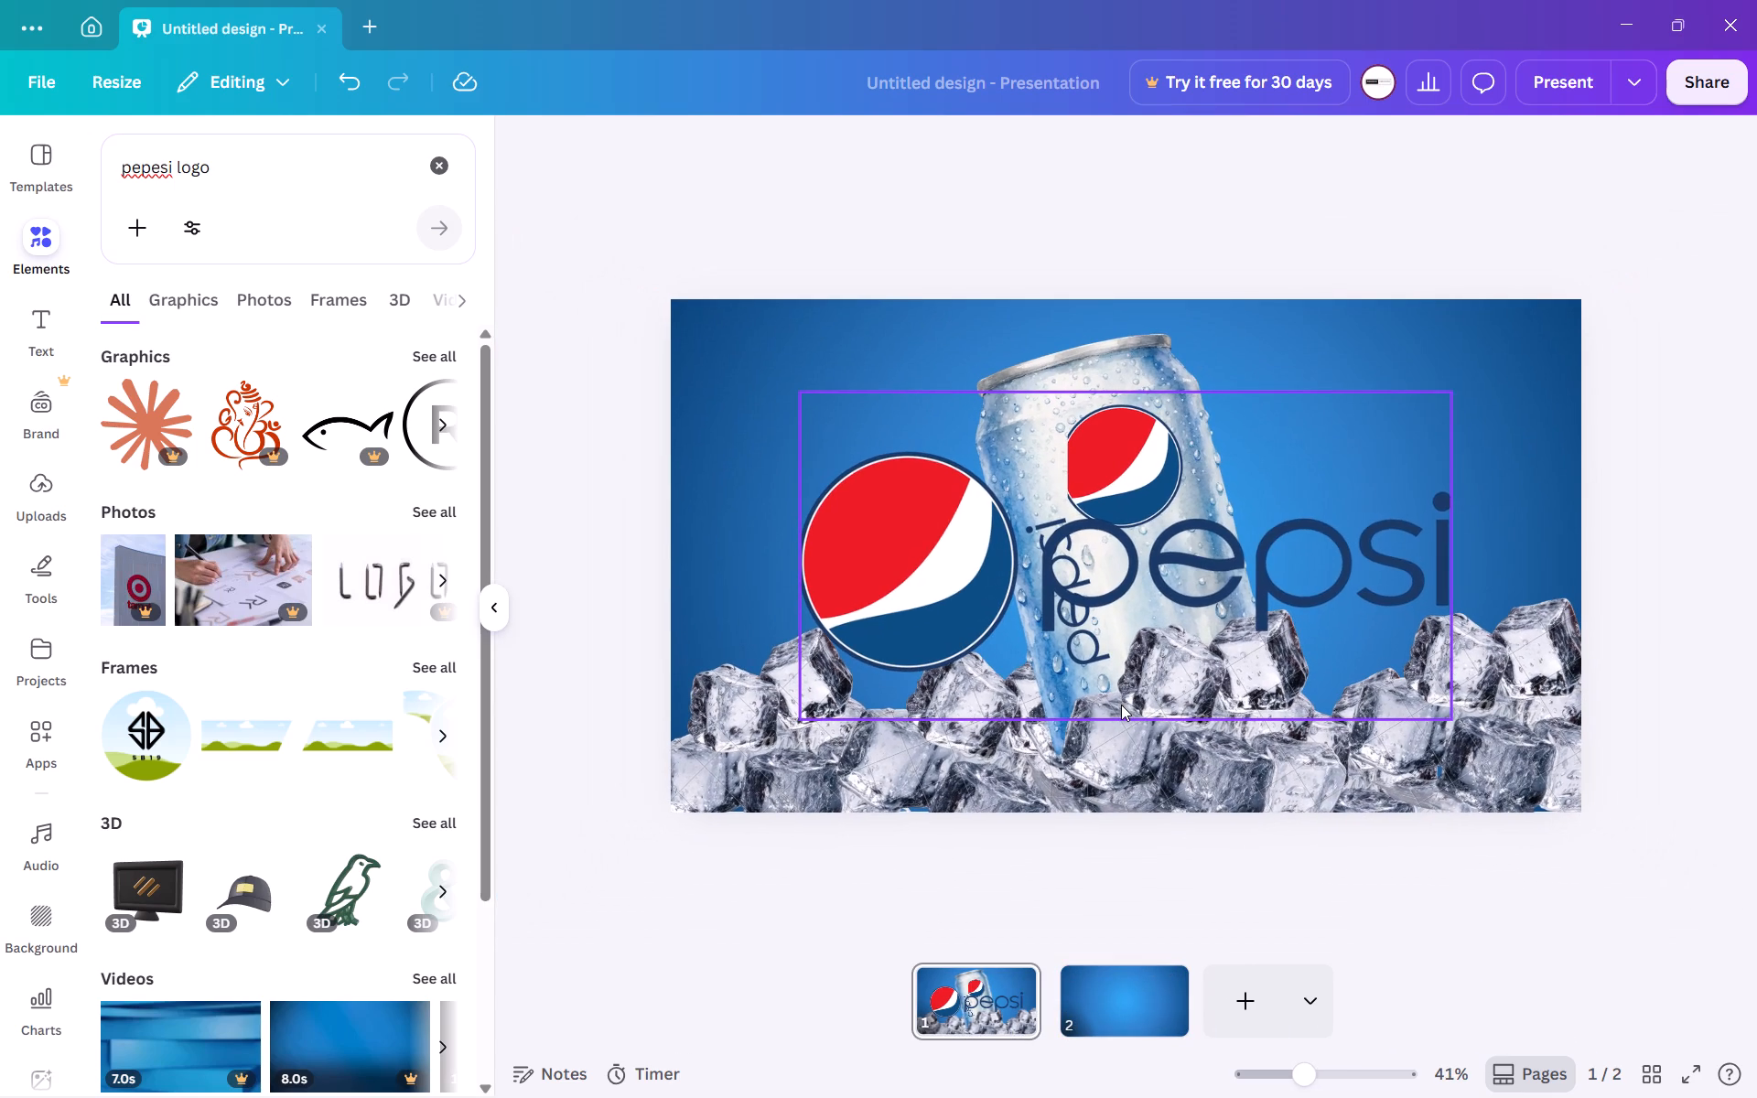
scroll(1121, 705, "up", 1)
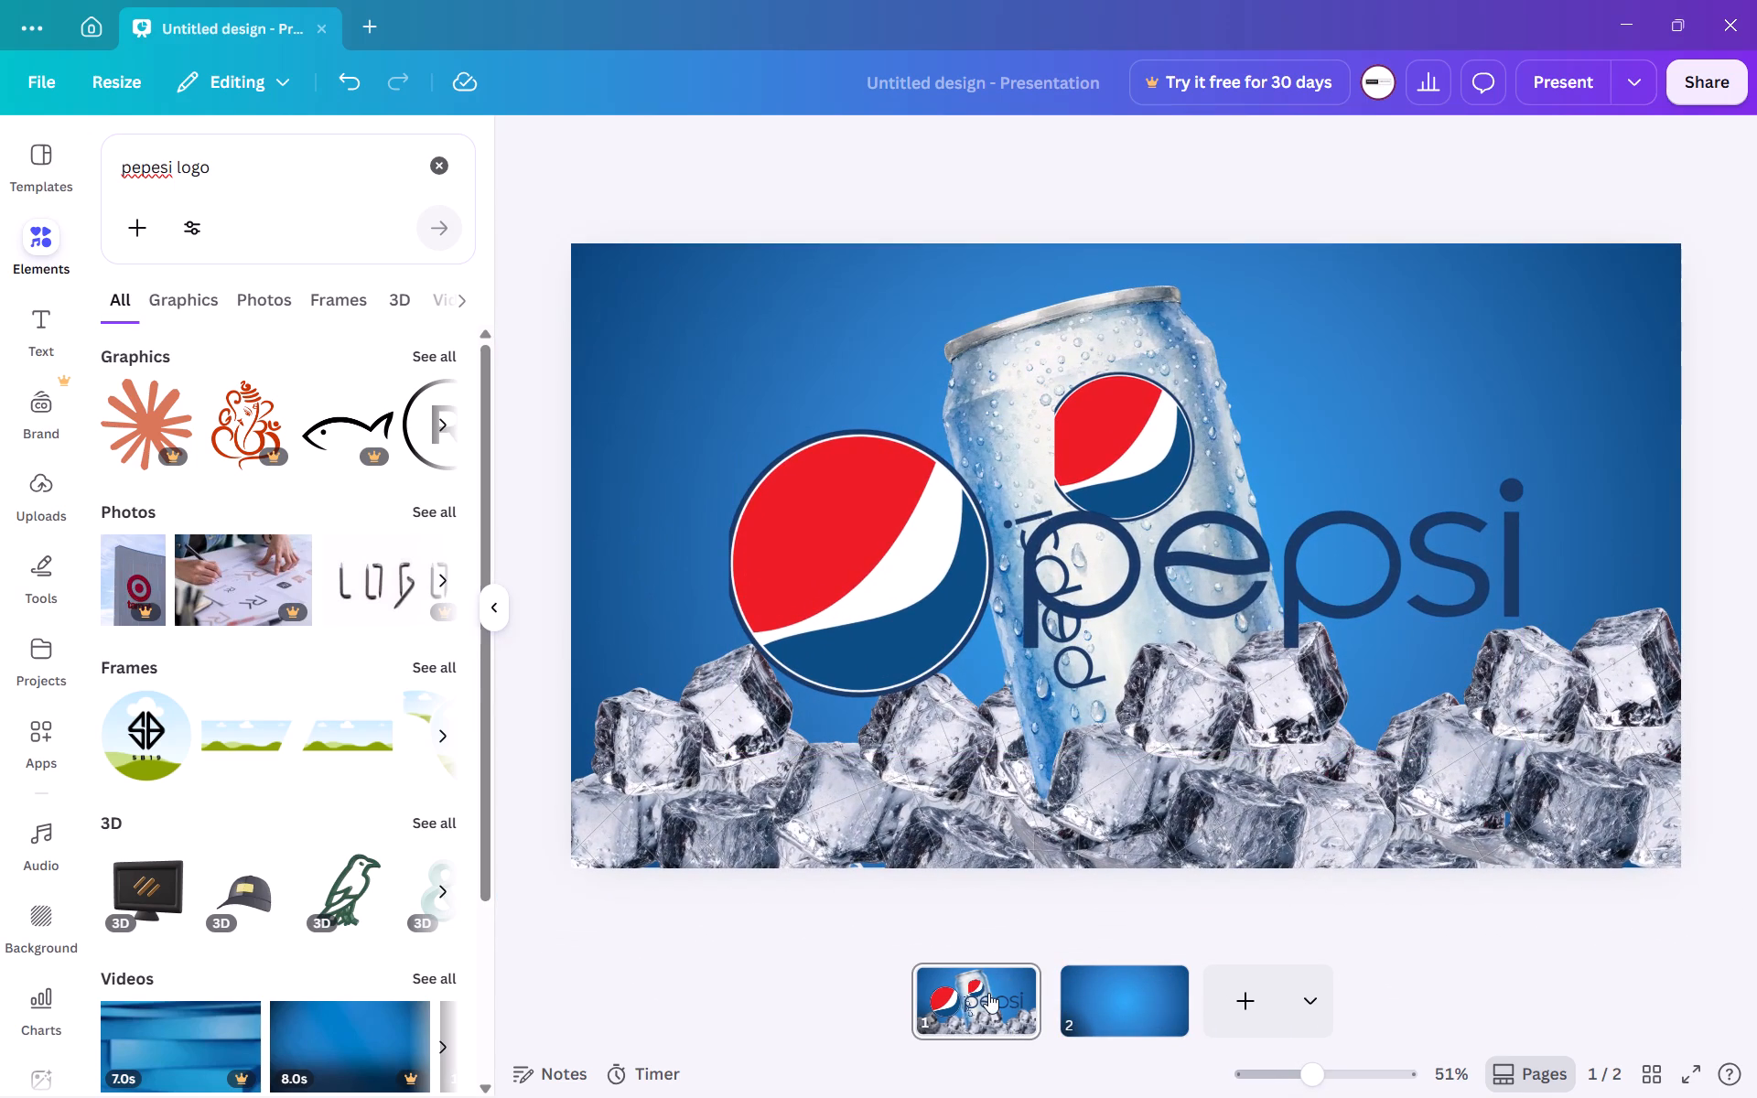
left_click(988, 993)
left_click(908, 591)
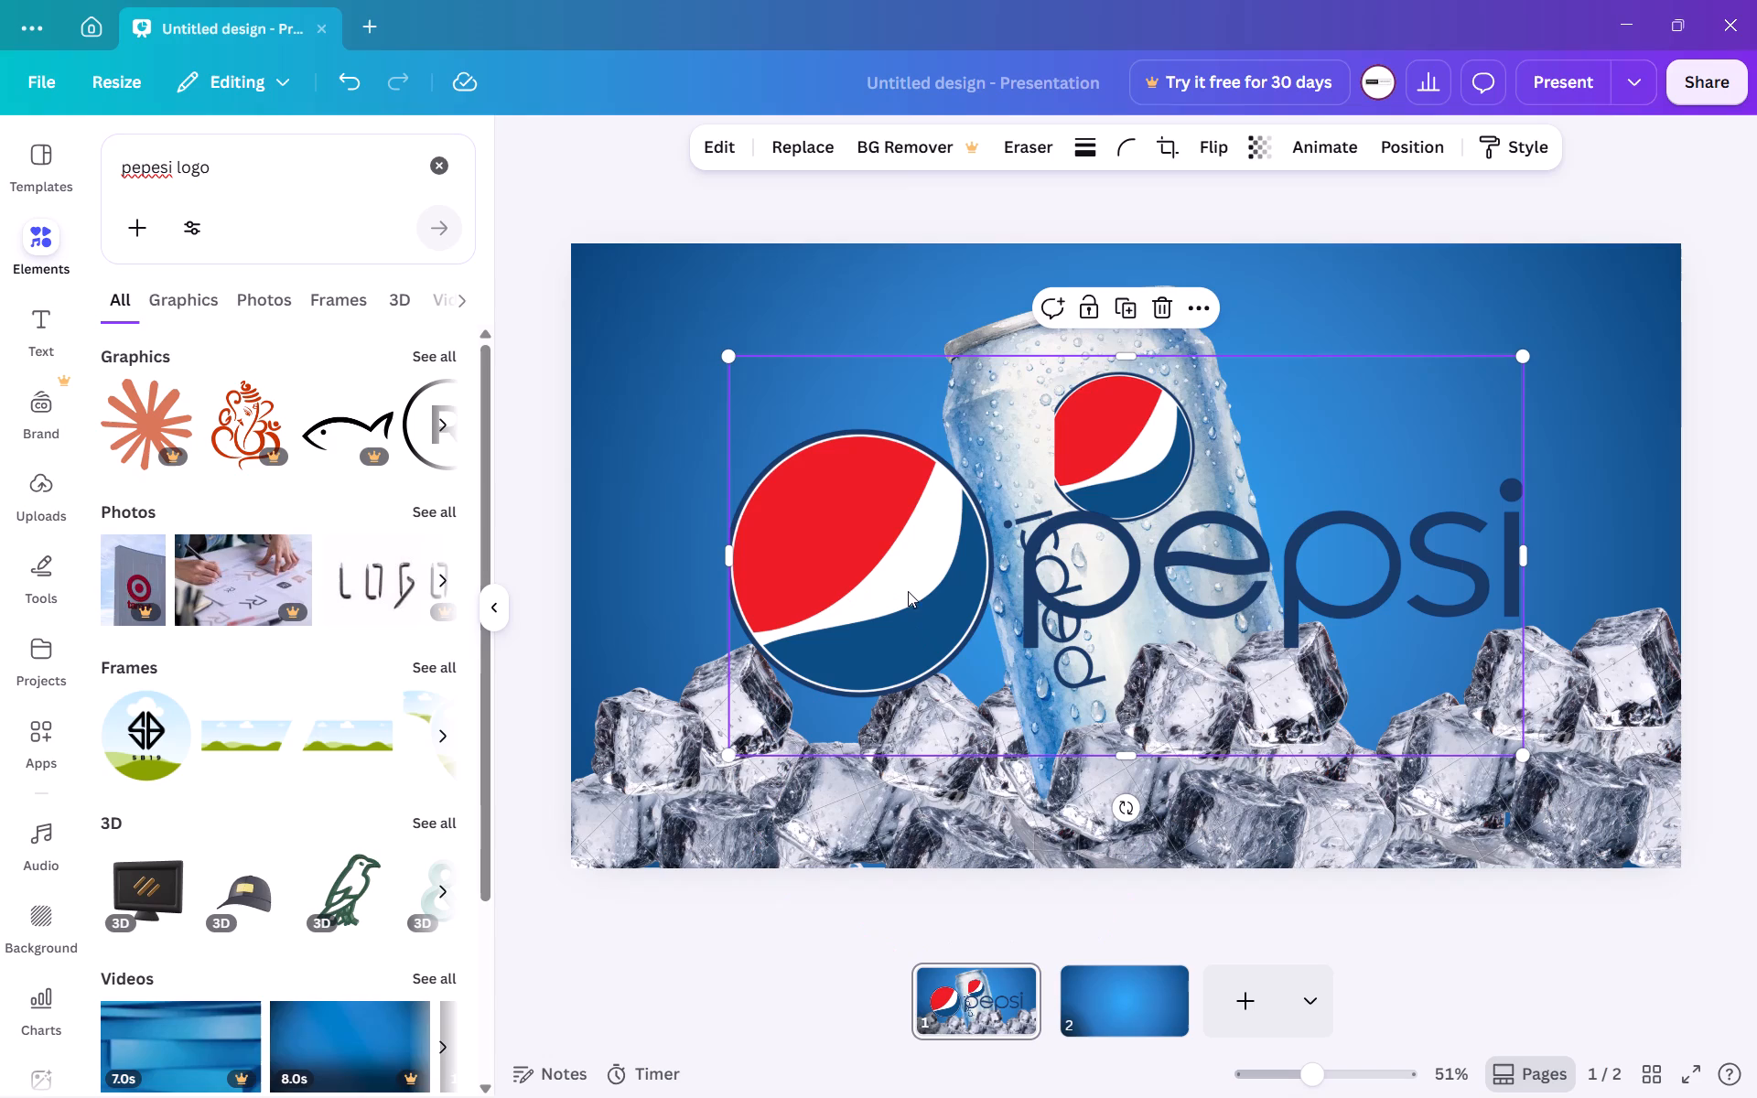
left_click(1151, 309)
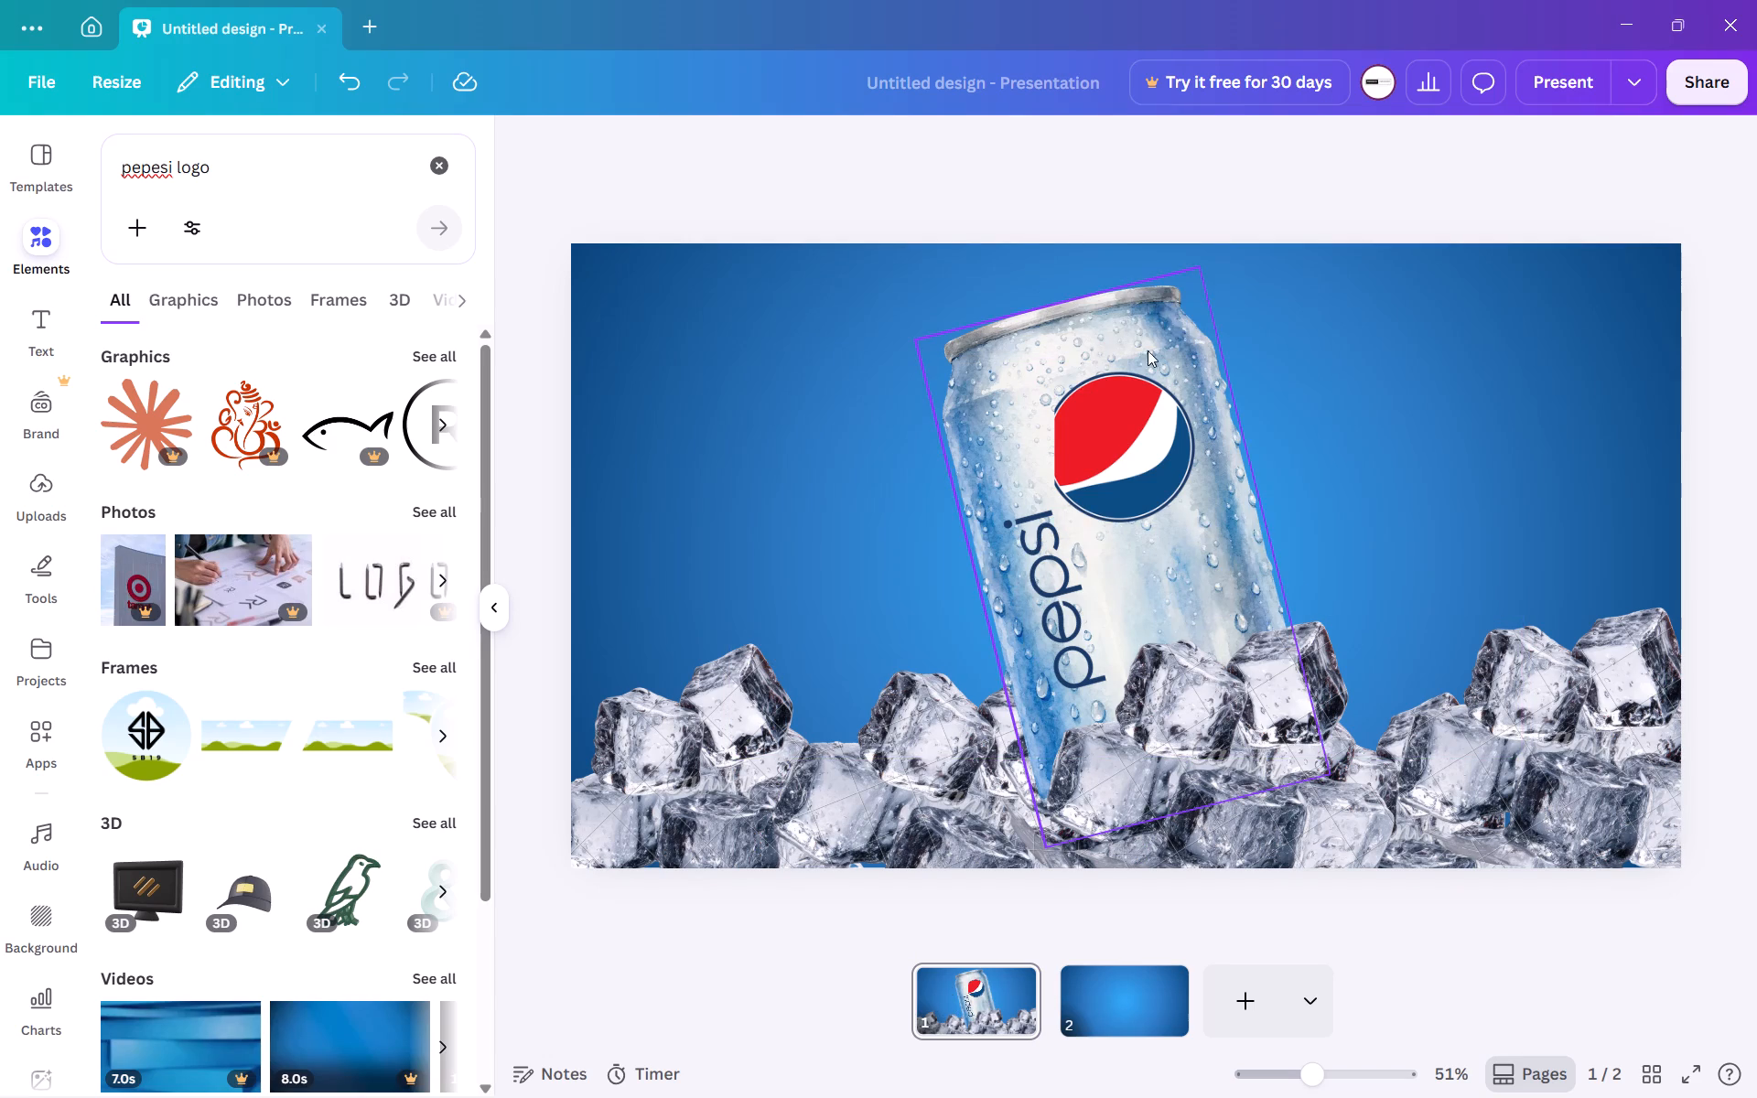
Extend the emblem's left crop edge to a width of about 263 so the full circle is included.
left_click(1148, 397)
left_click_drag(1056, 446, 1048, 447)
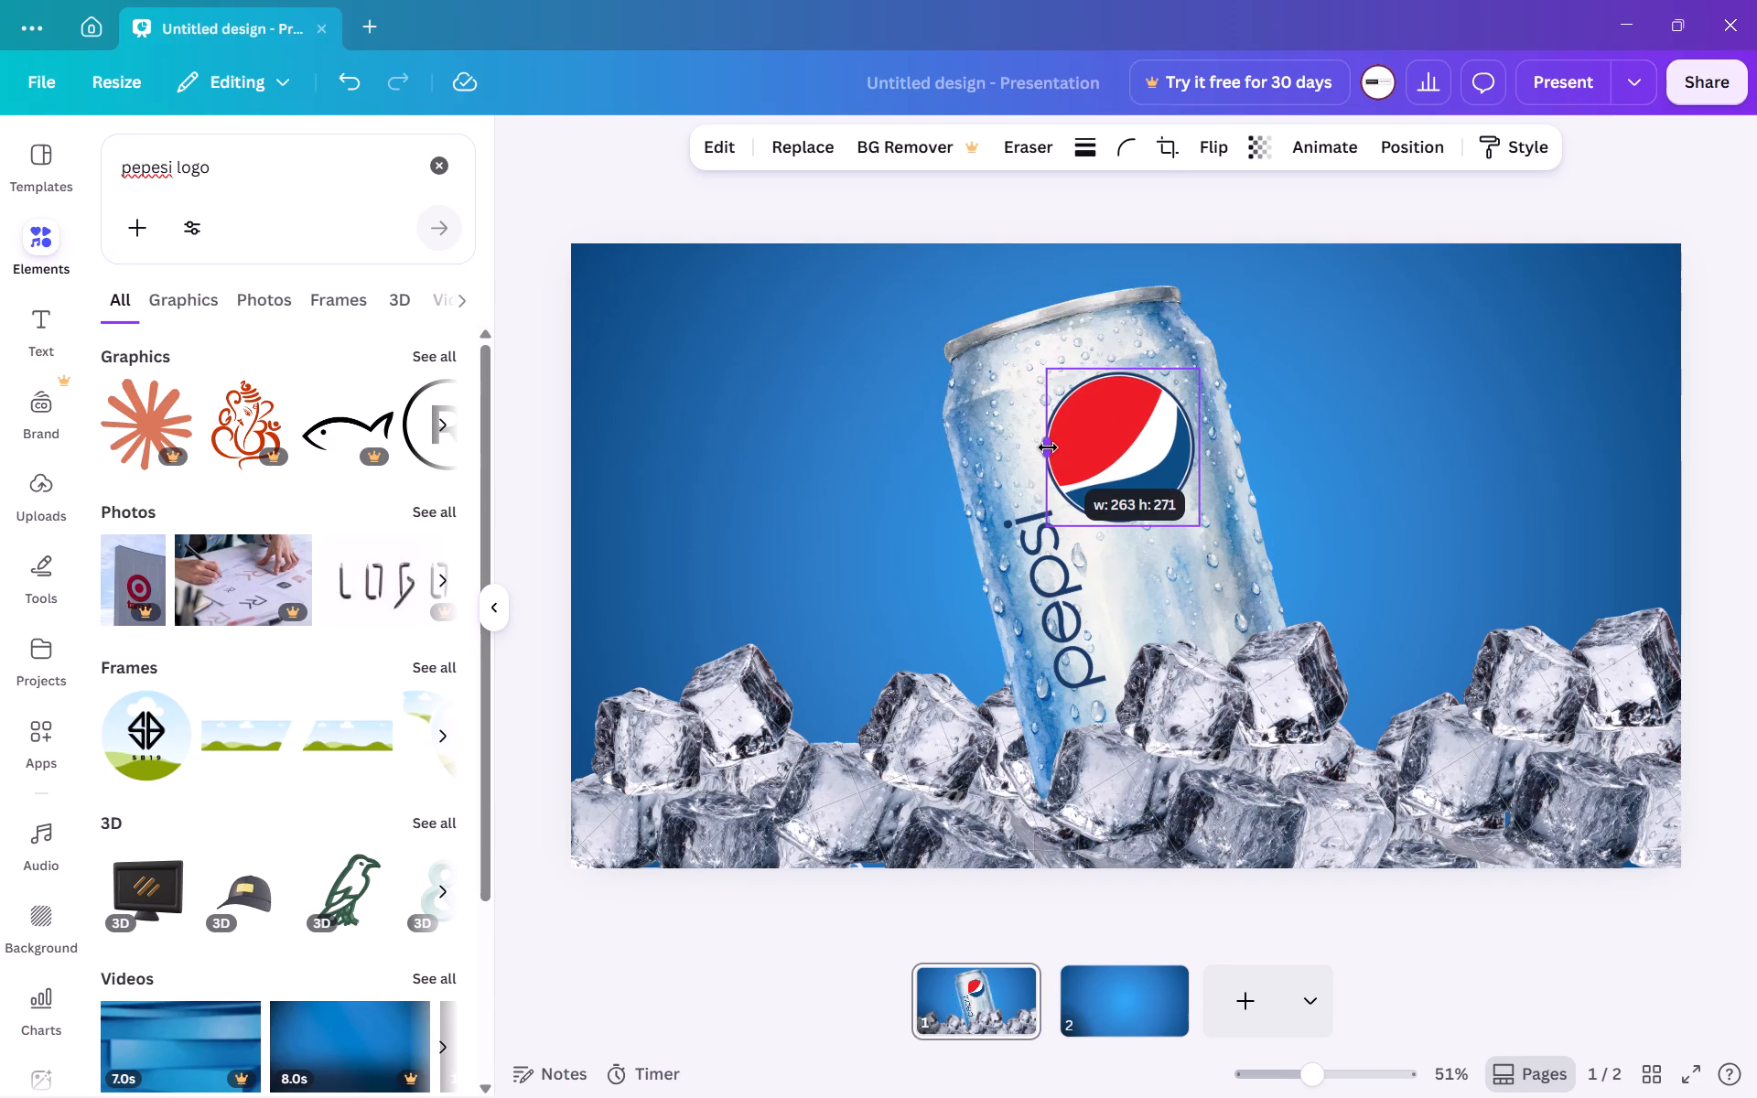
left_click_drag(1048, 447, 1049, 448)
left_click_drag(1049, 448, 1044, 448)
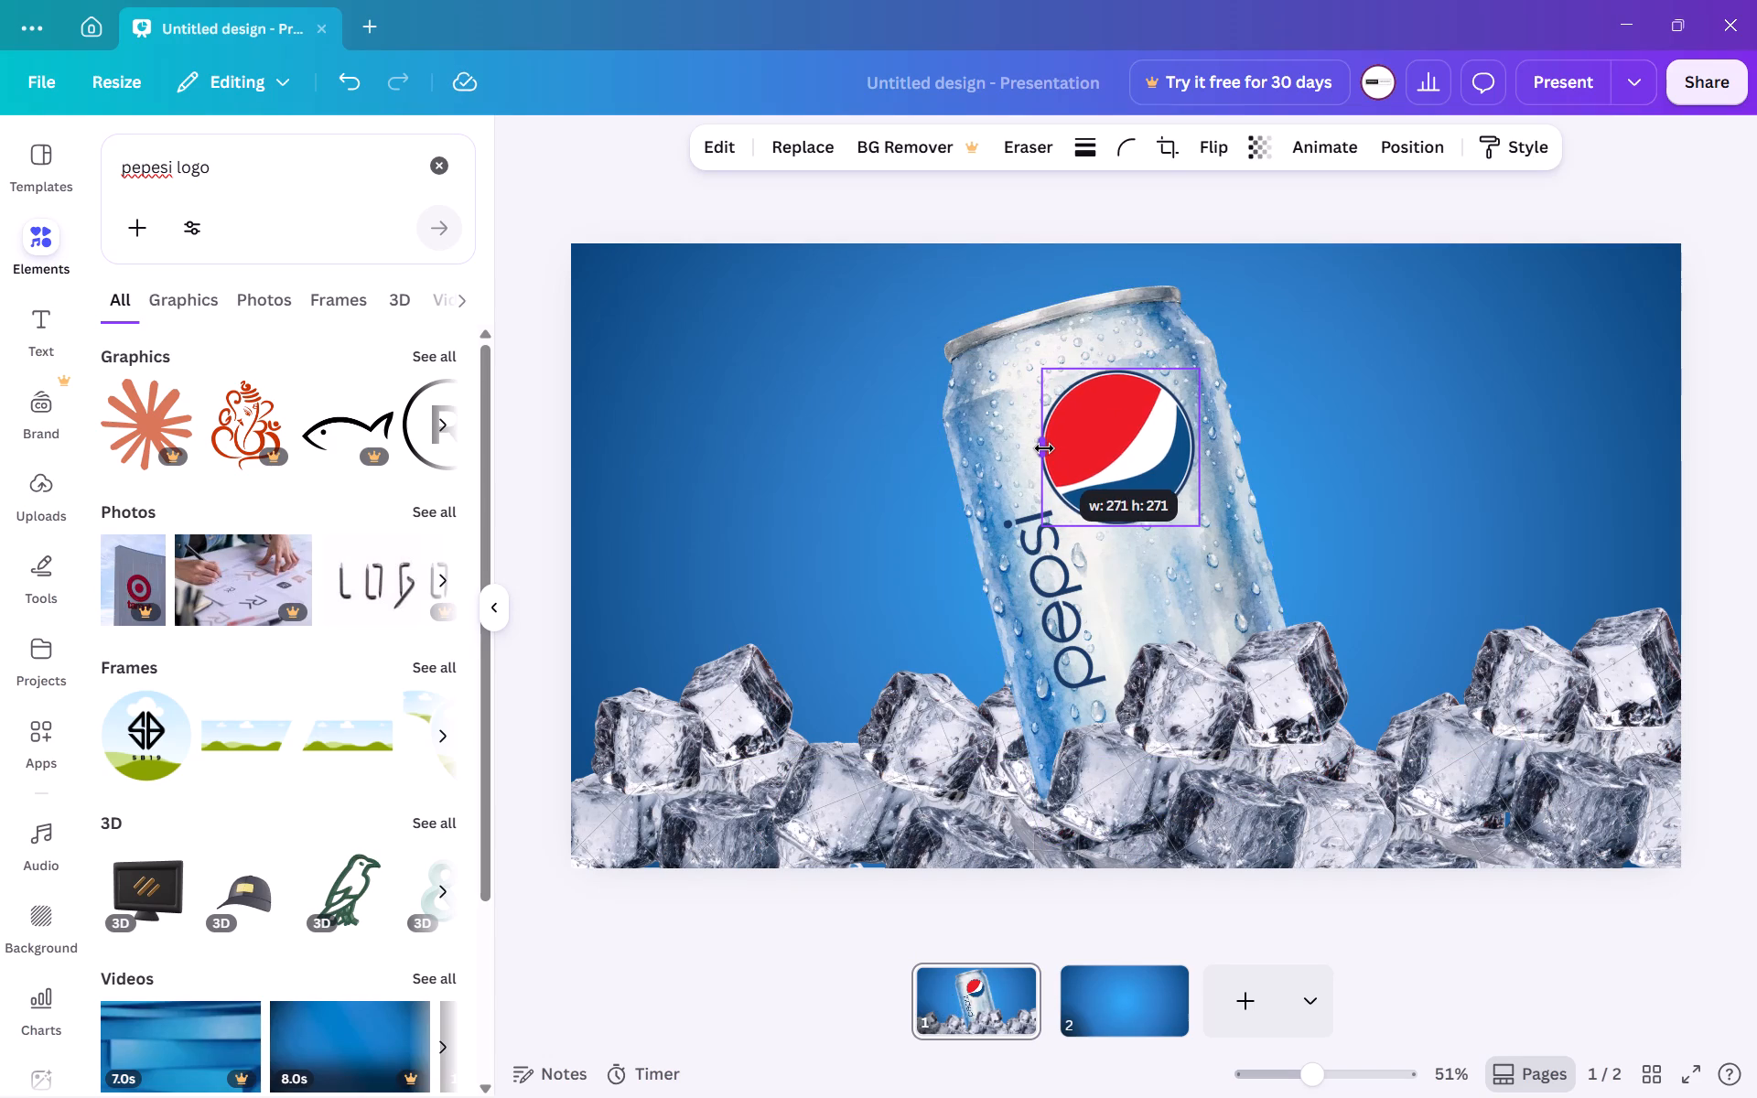
left_click_drag(1044, 448, 1058, 450)
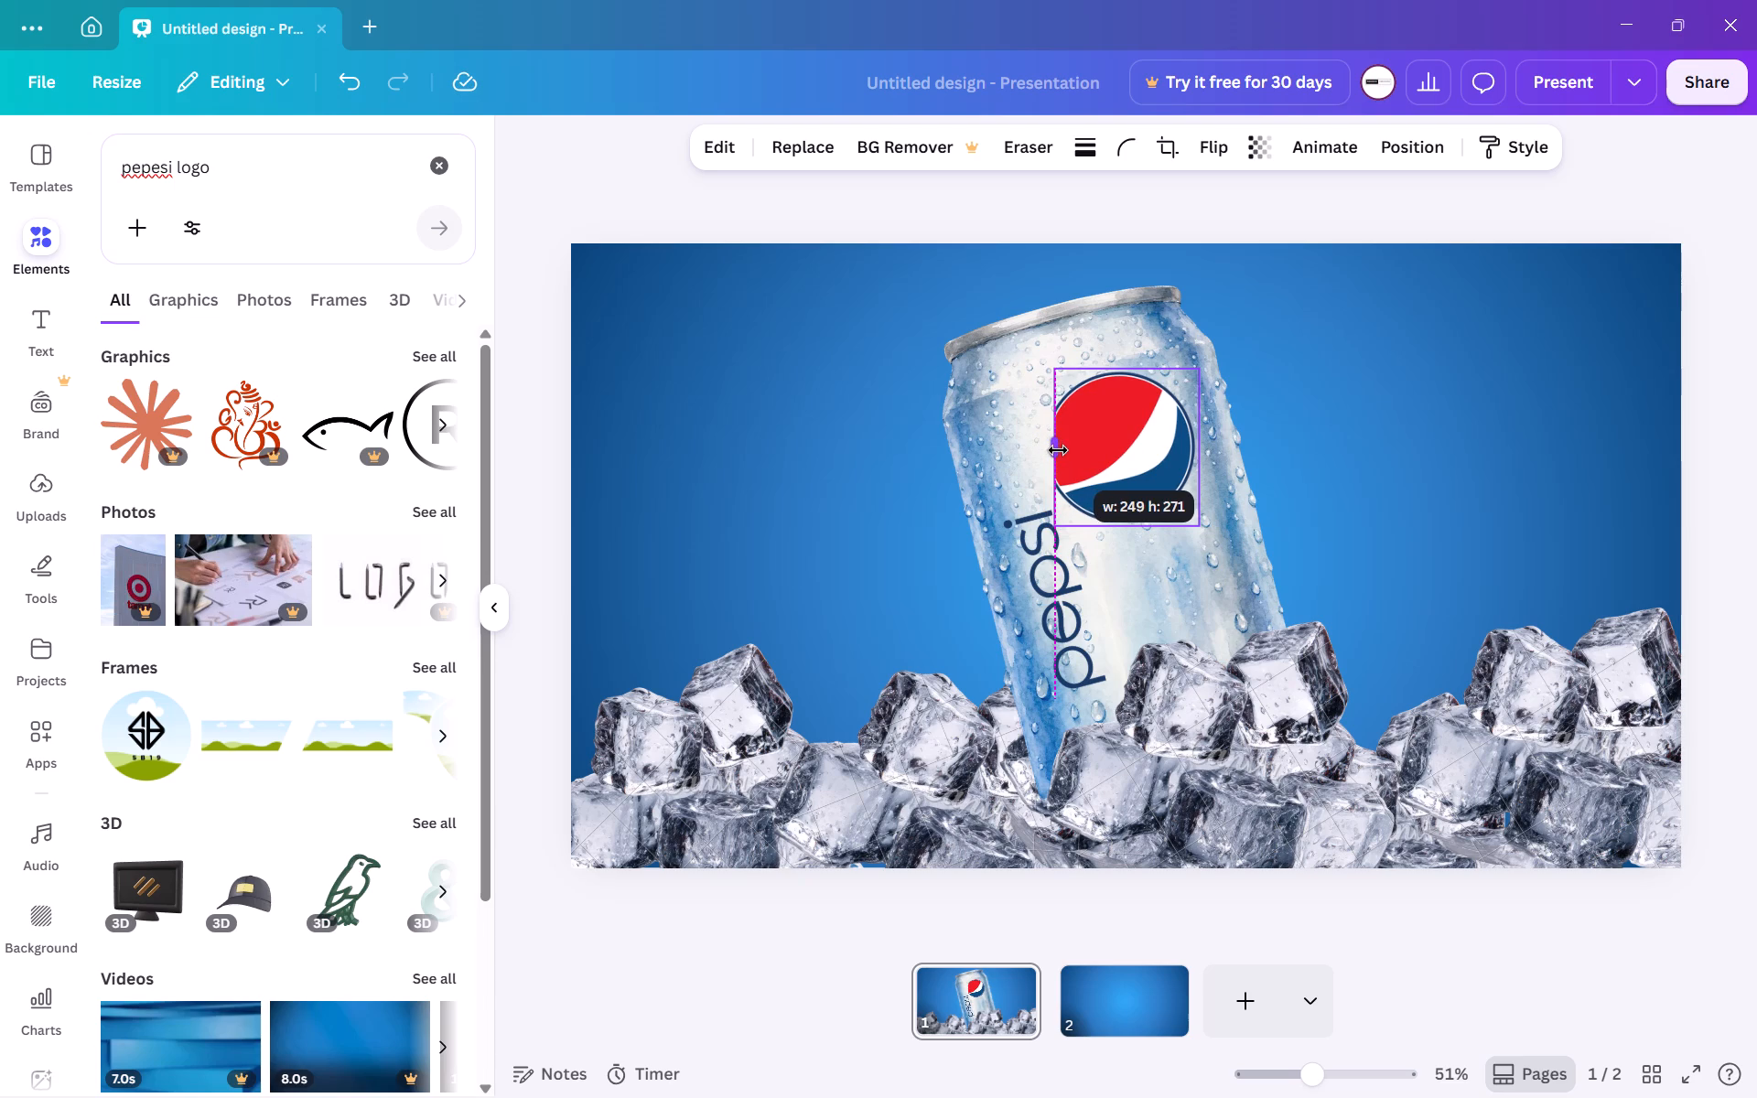
left_click_drag(1058, 450, 1048, 451)
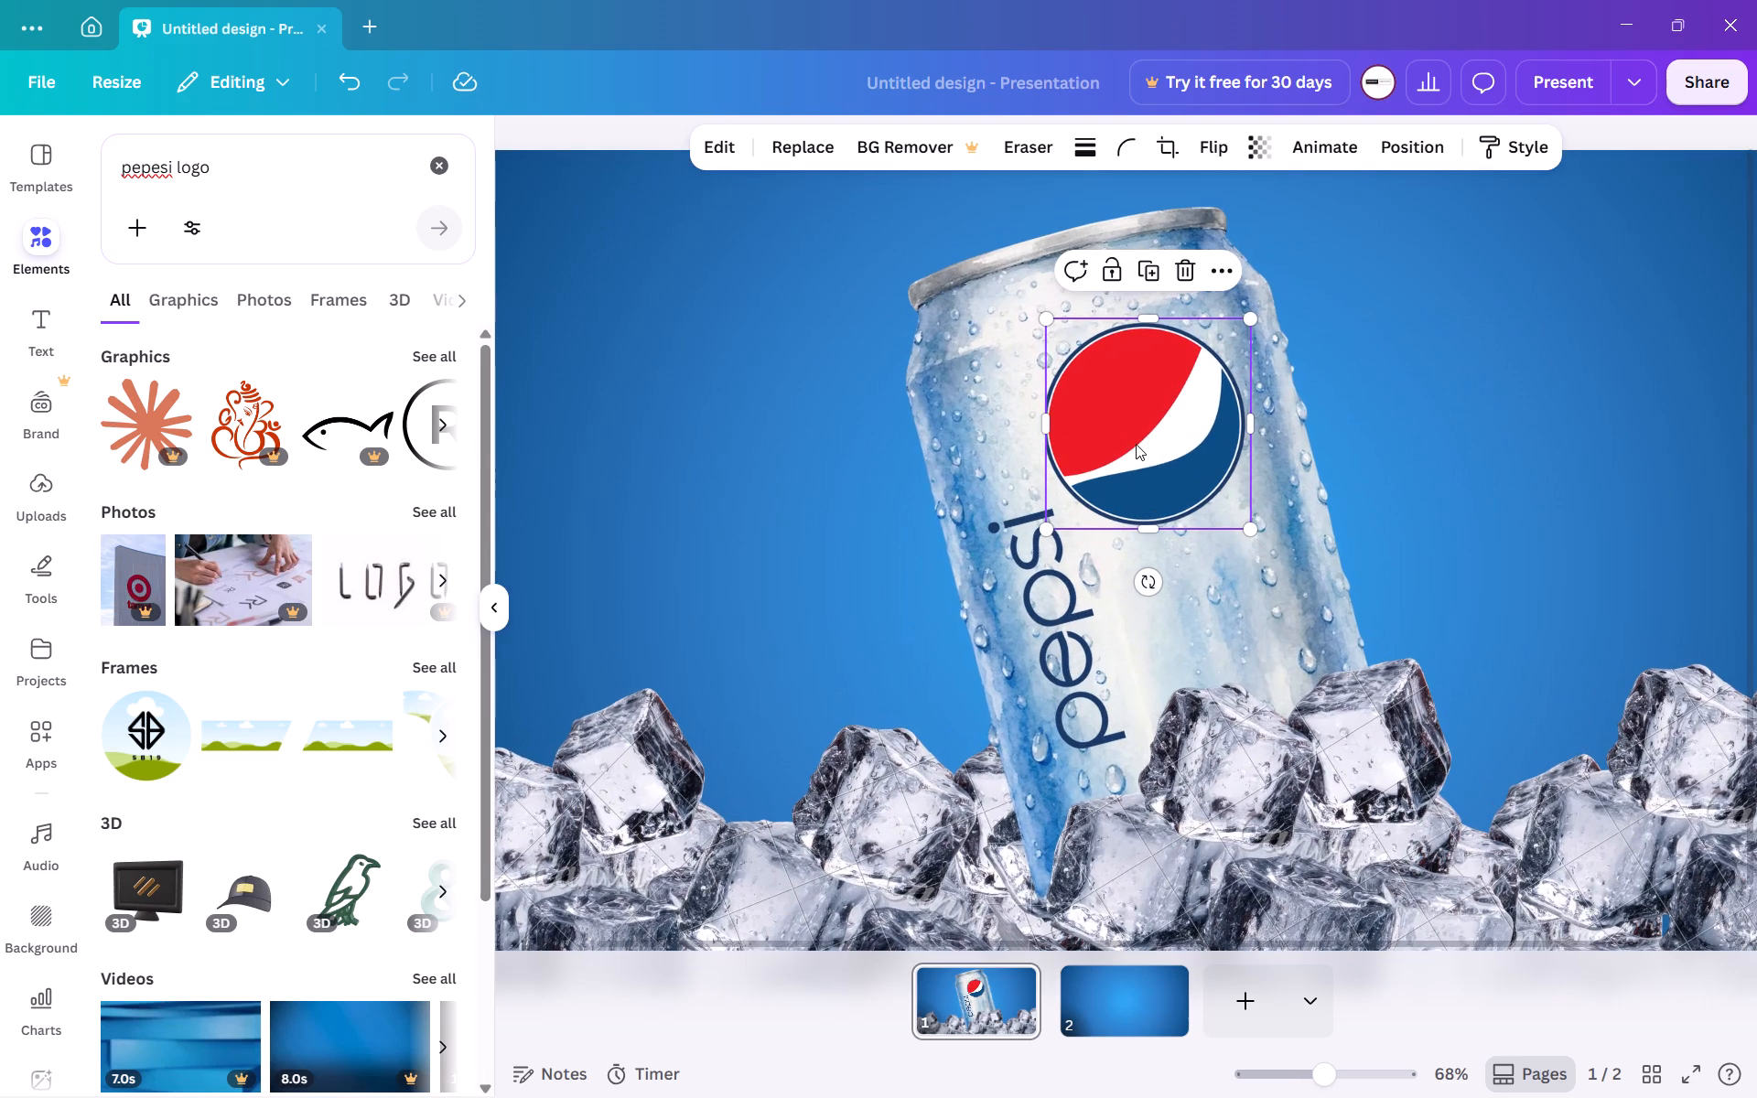
left_click(1136, 444)
left_click(1390, 485)
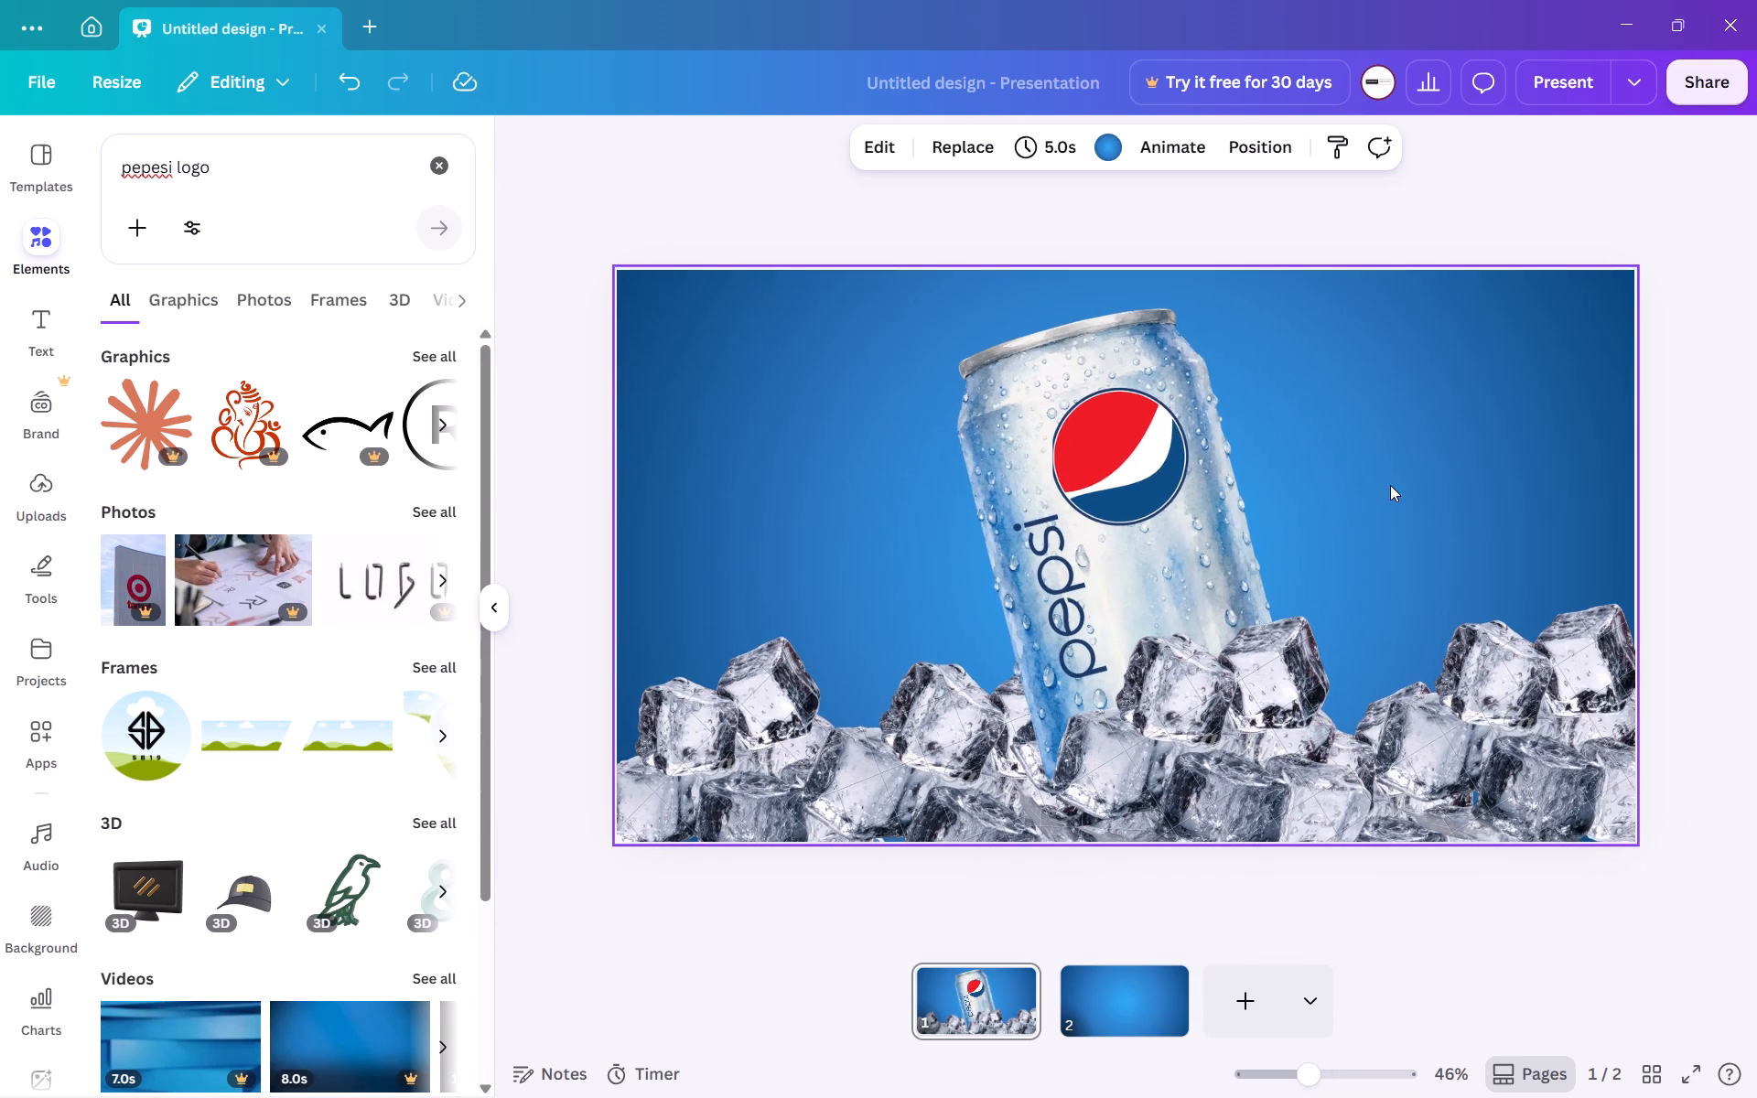
Rotate the round Pepsi emblem to -20° so it tilts with the can.
left_click(1140, 456)
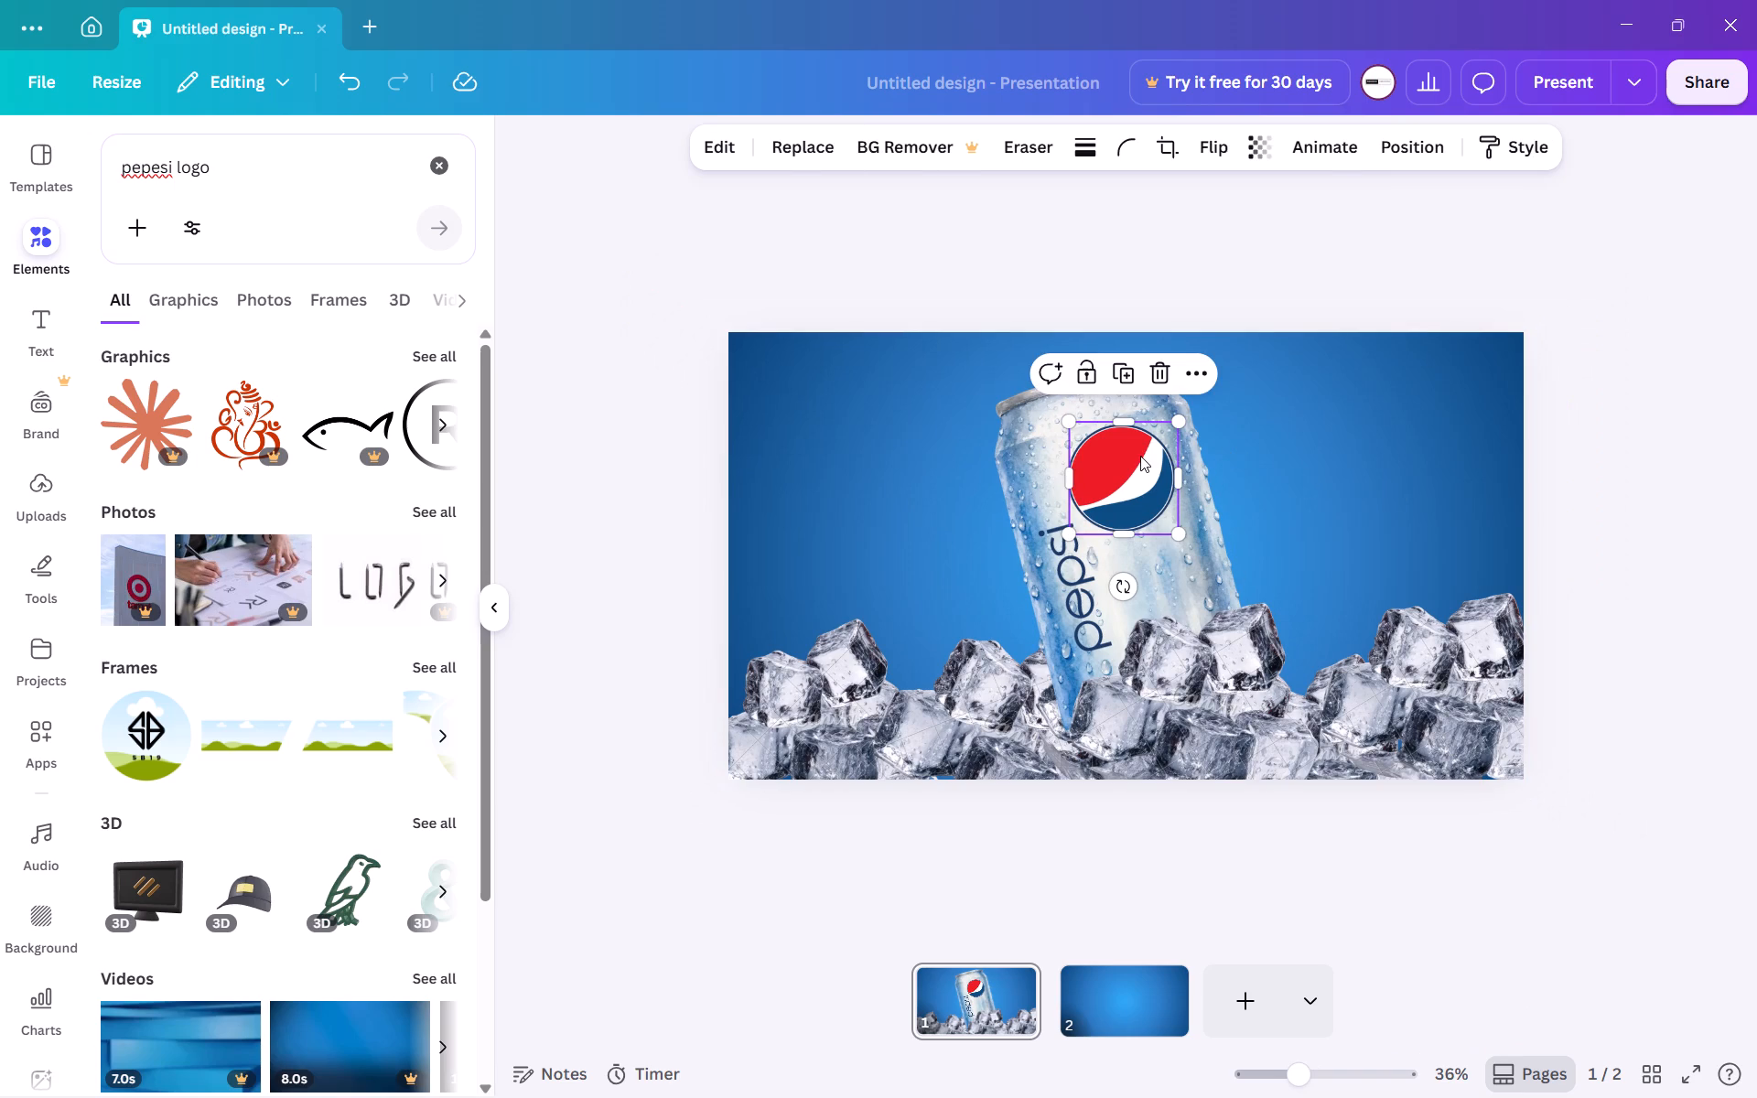
left_click(1299, 514)
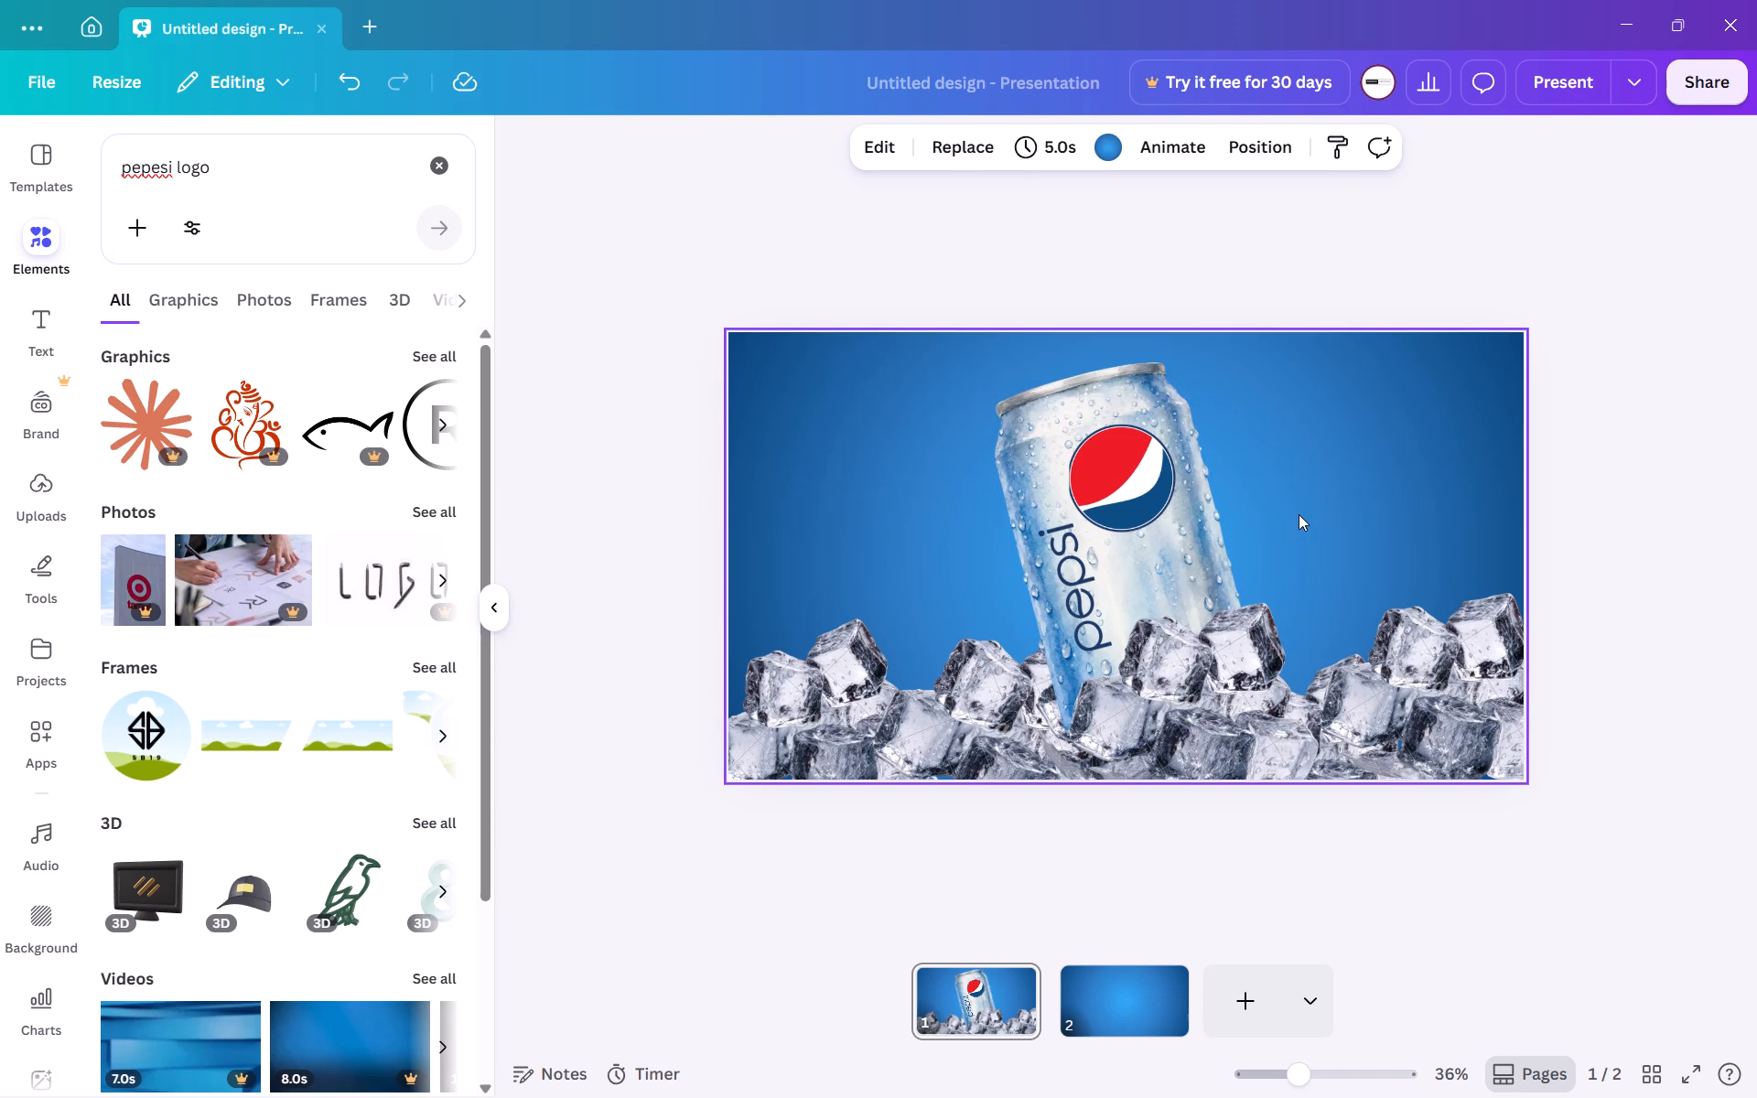
left_click(1133, 477)
left_click_drag(1122, 580, 1153, 568)
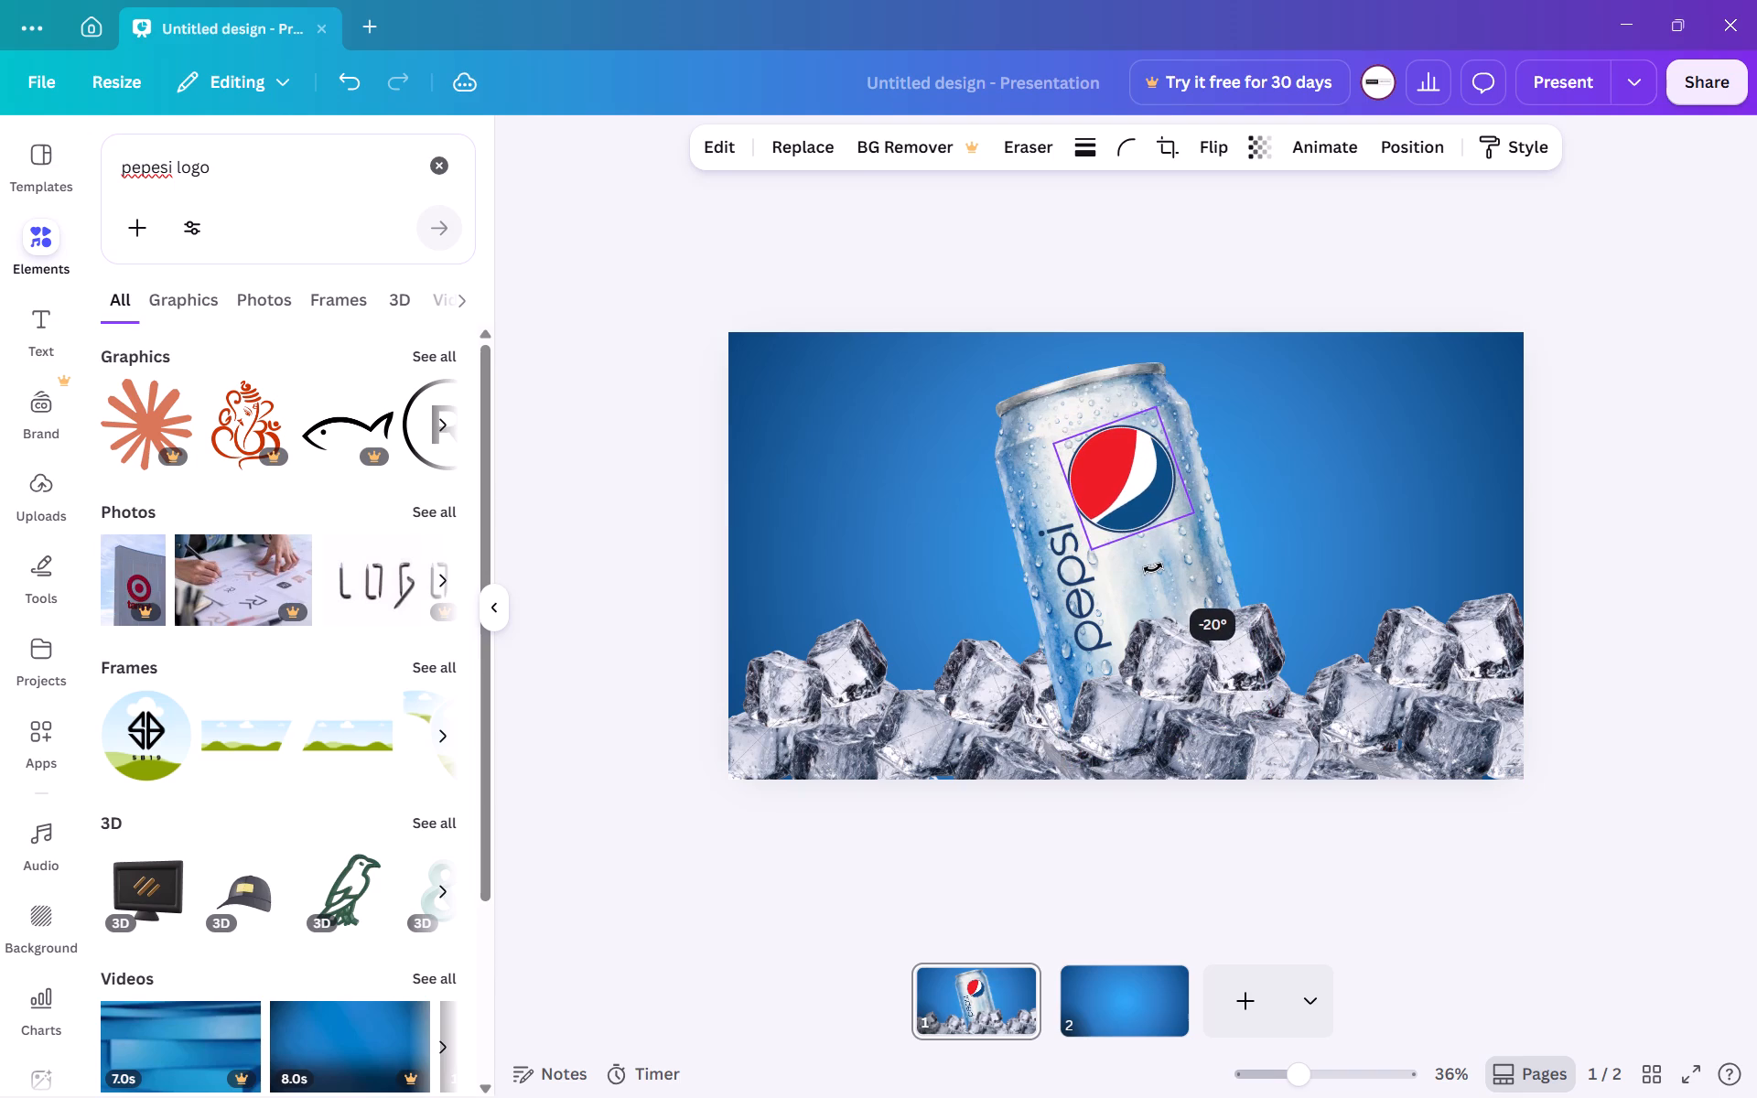
left_click_drag(1153, 568, 1153, 567)
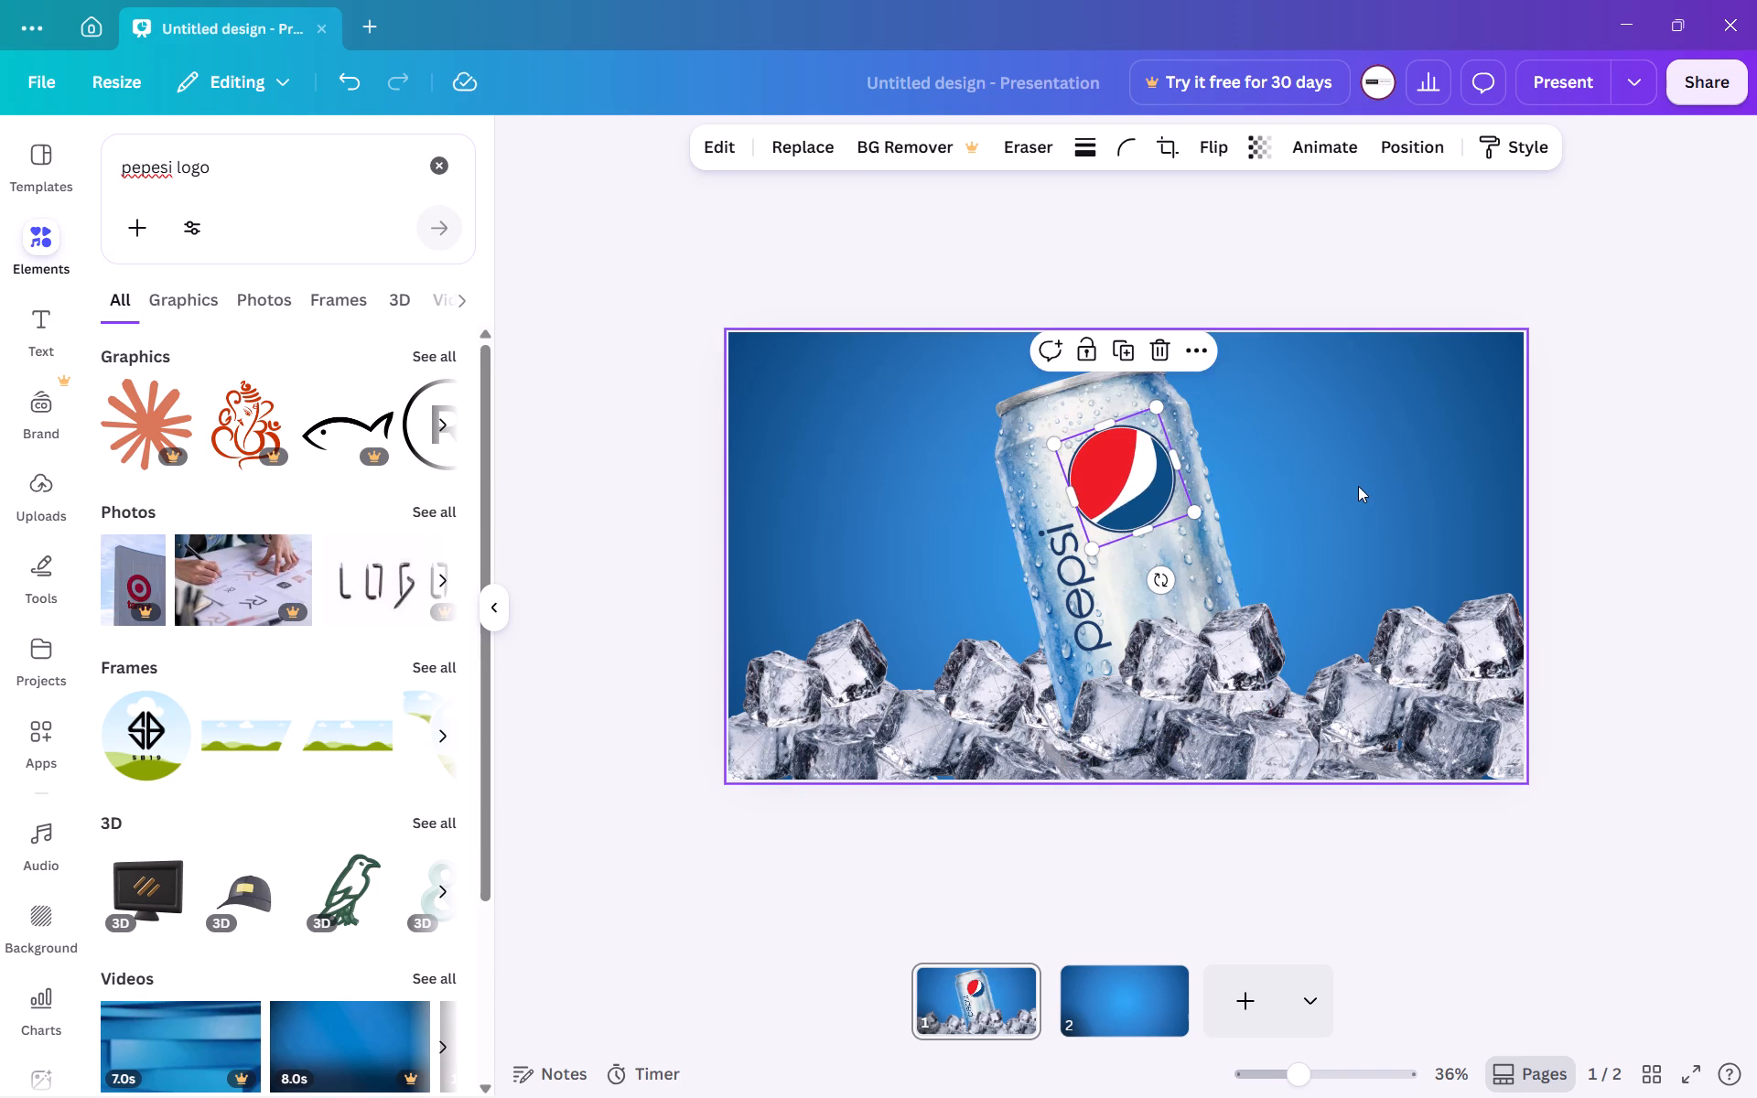
left_click(1358, 486)
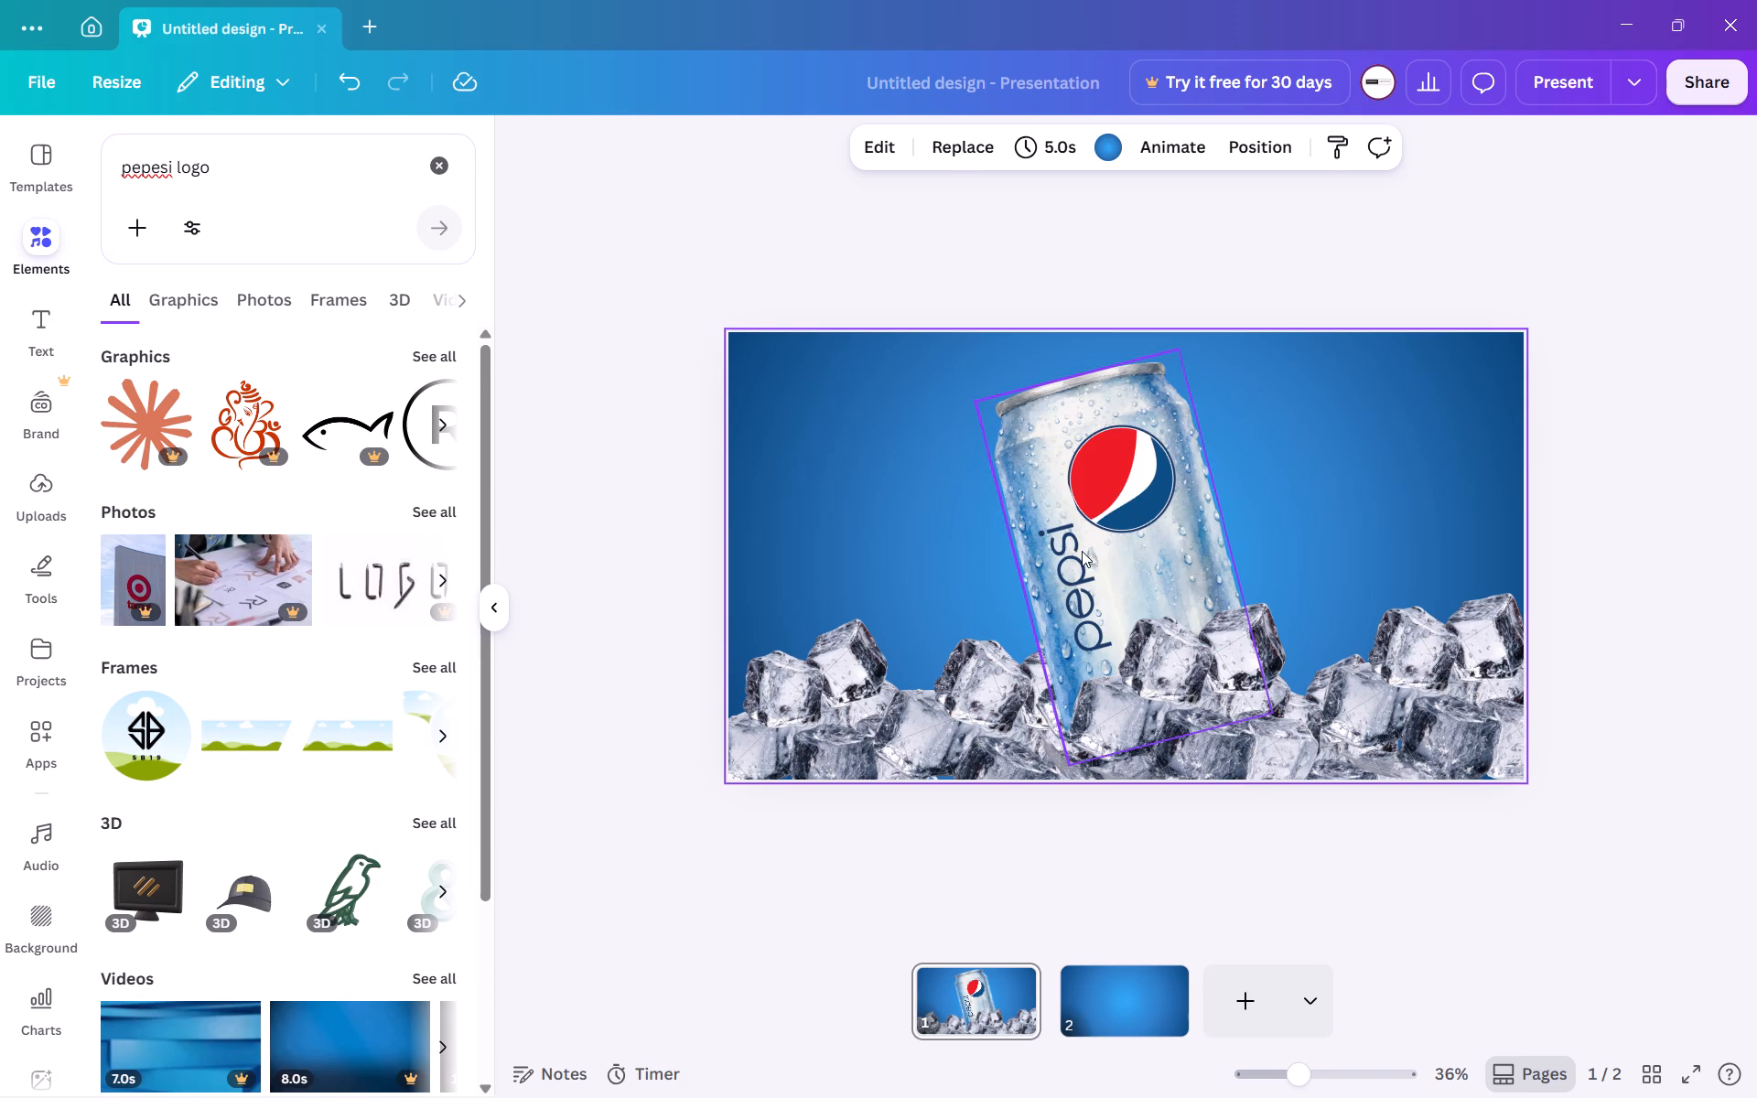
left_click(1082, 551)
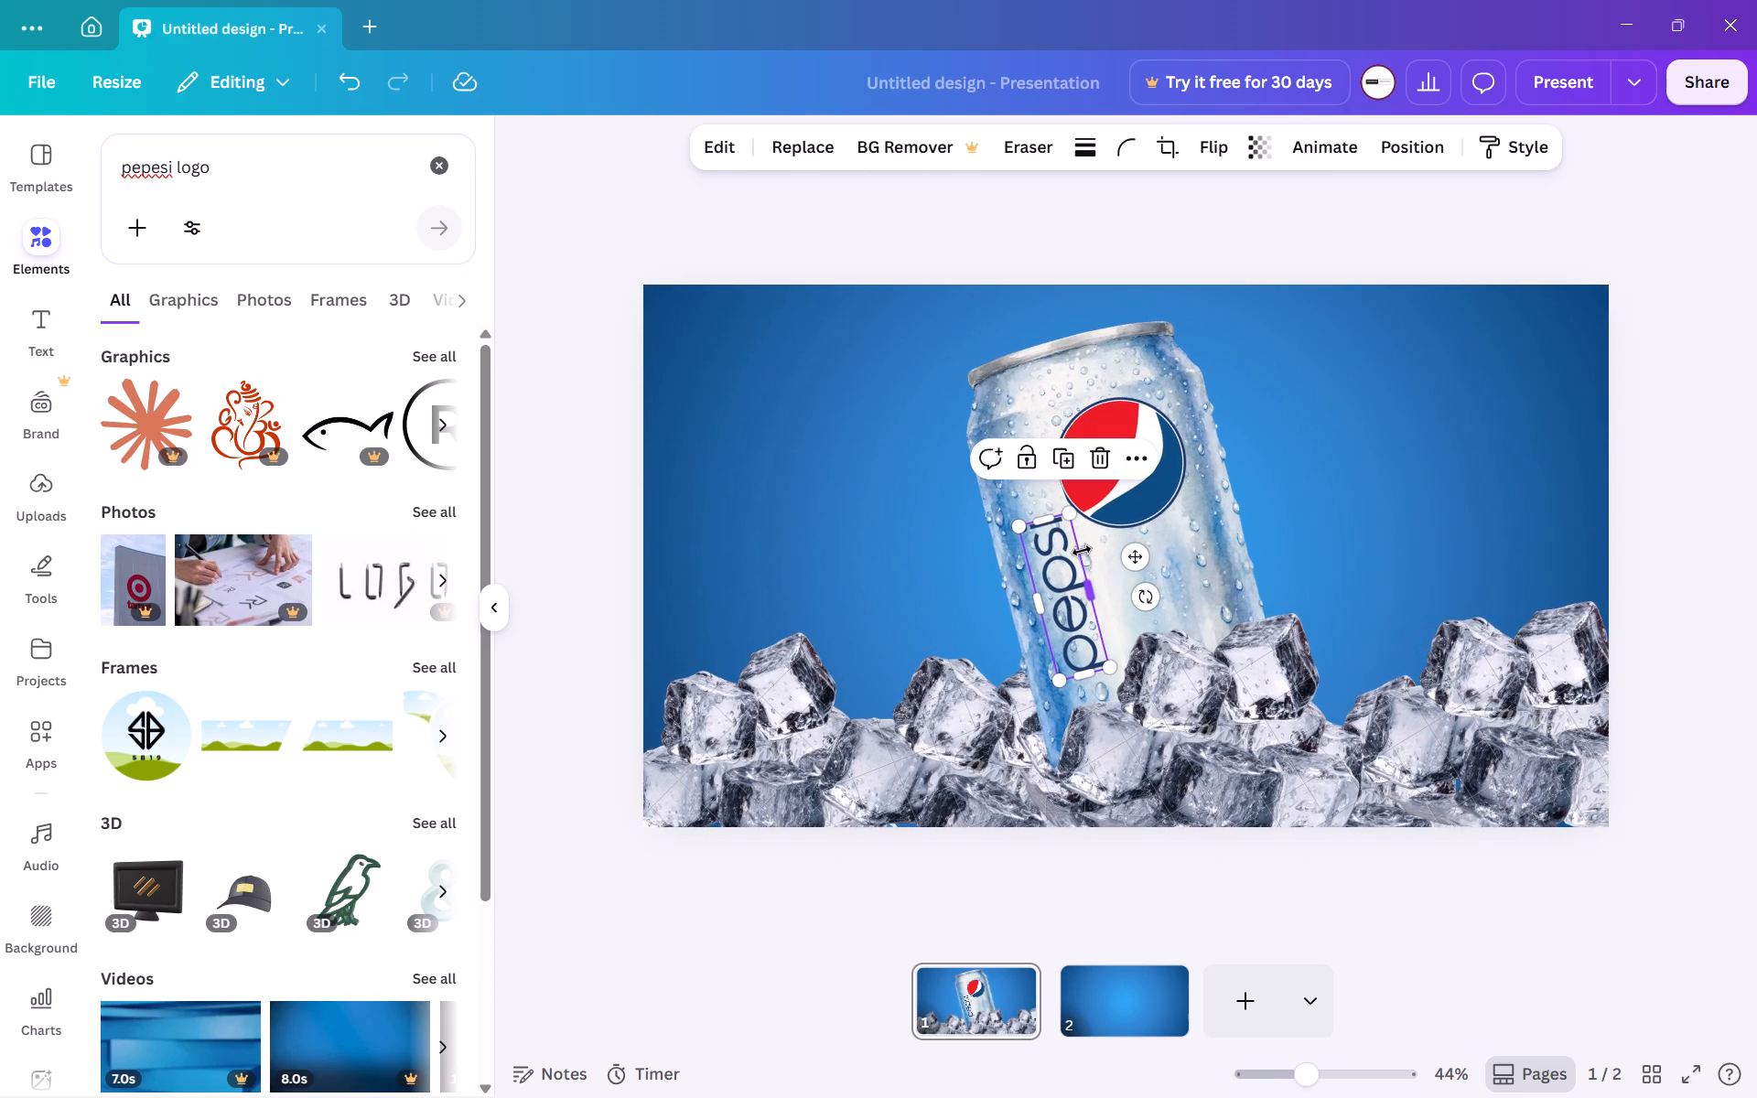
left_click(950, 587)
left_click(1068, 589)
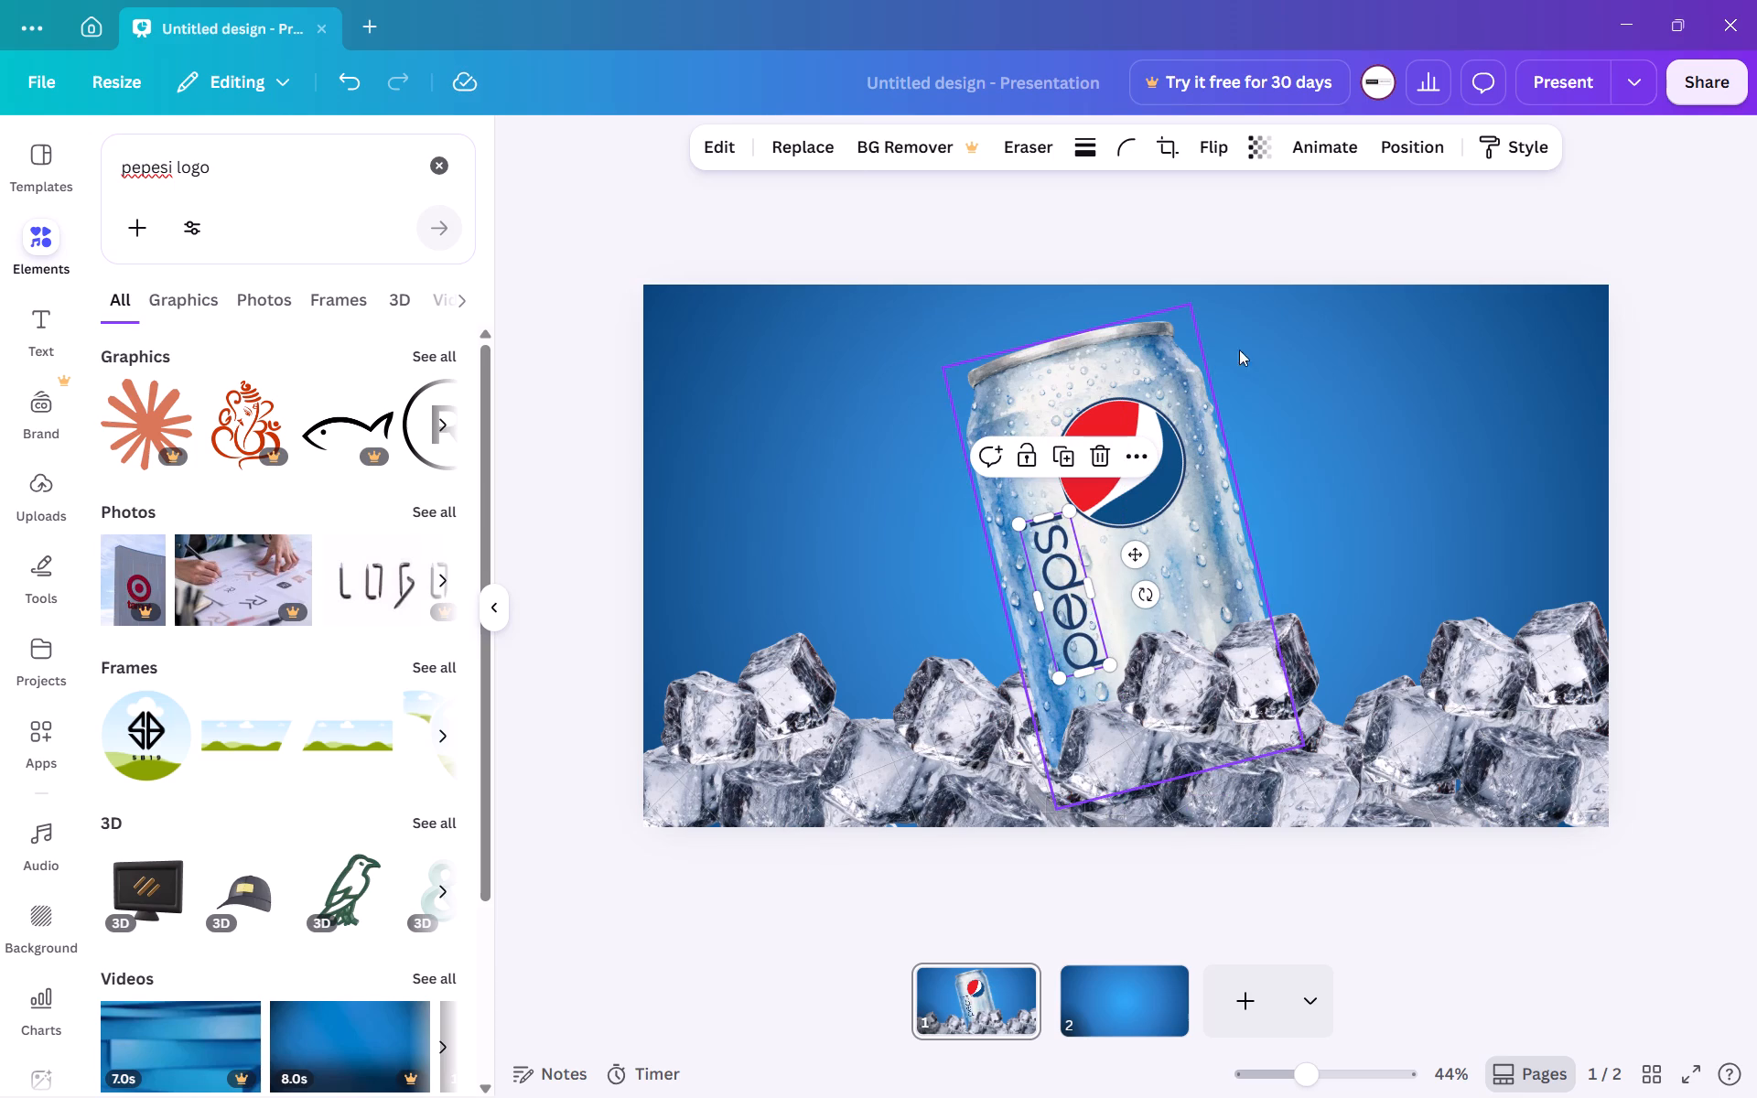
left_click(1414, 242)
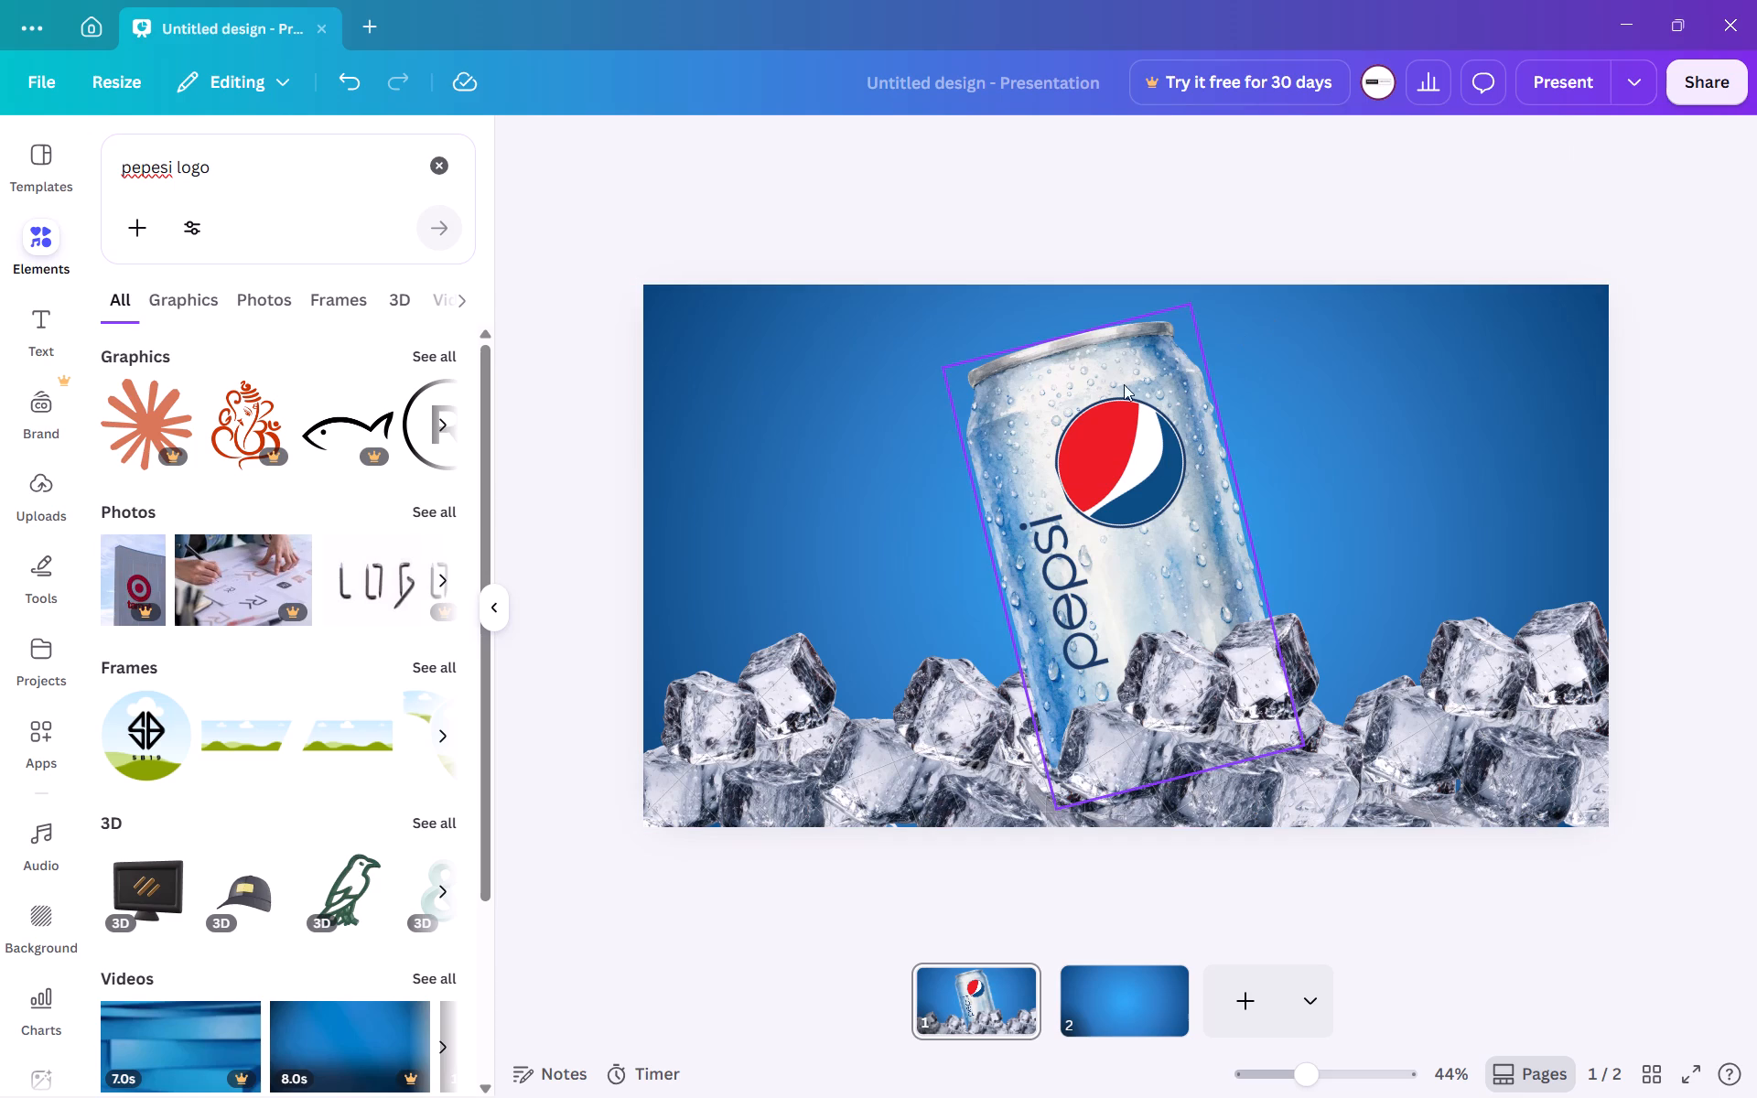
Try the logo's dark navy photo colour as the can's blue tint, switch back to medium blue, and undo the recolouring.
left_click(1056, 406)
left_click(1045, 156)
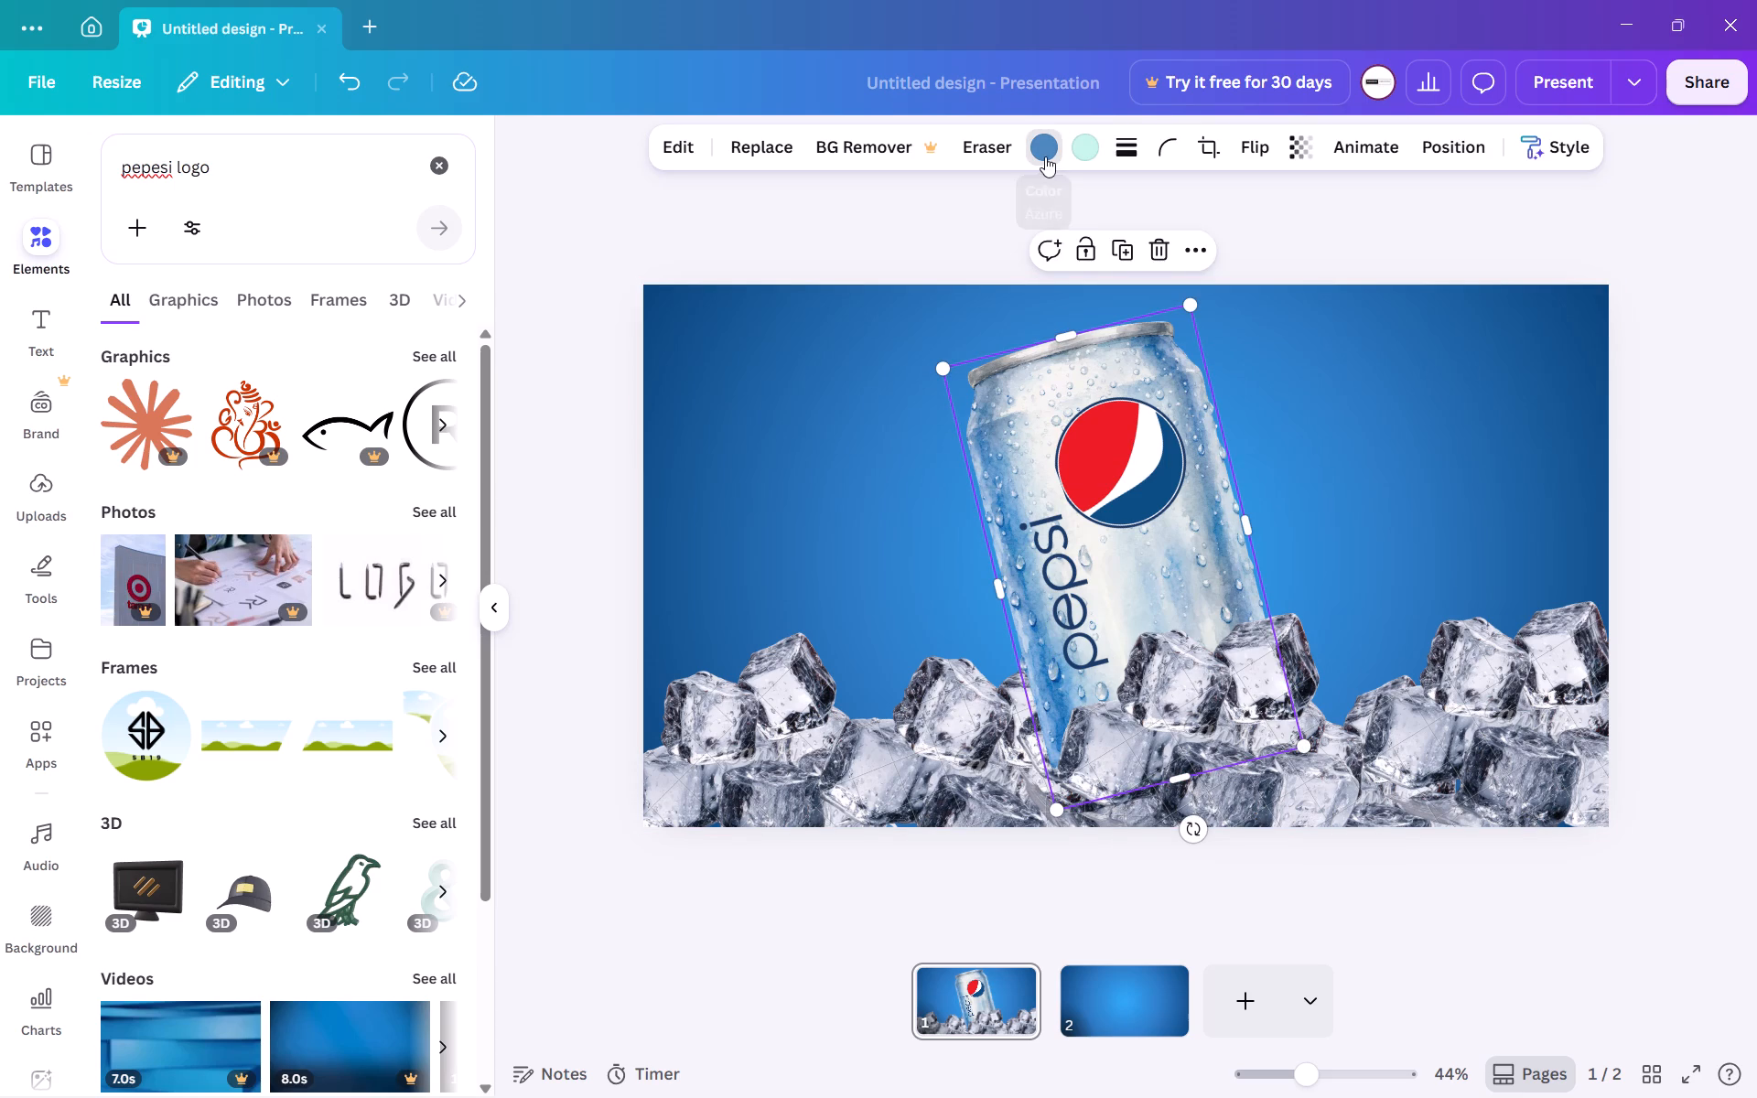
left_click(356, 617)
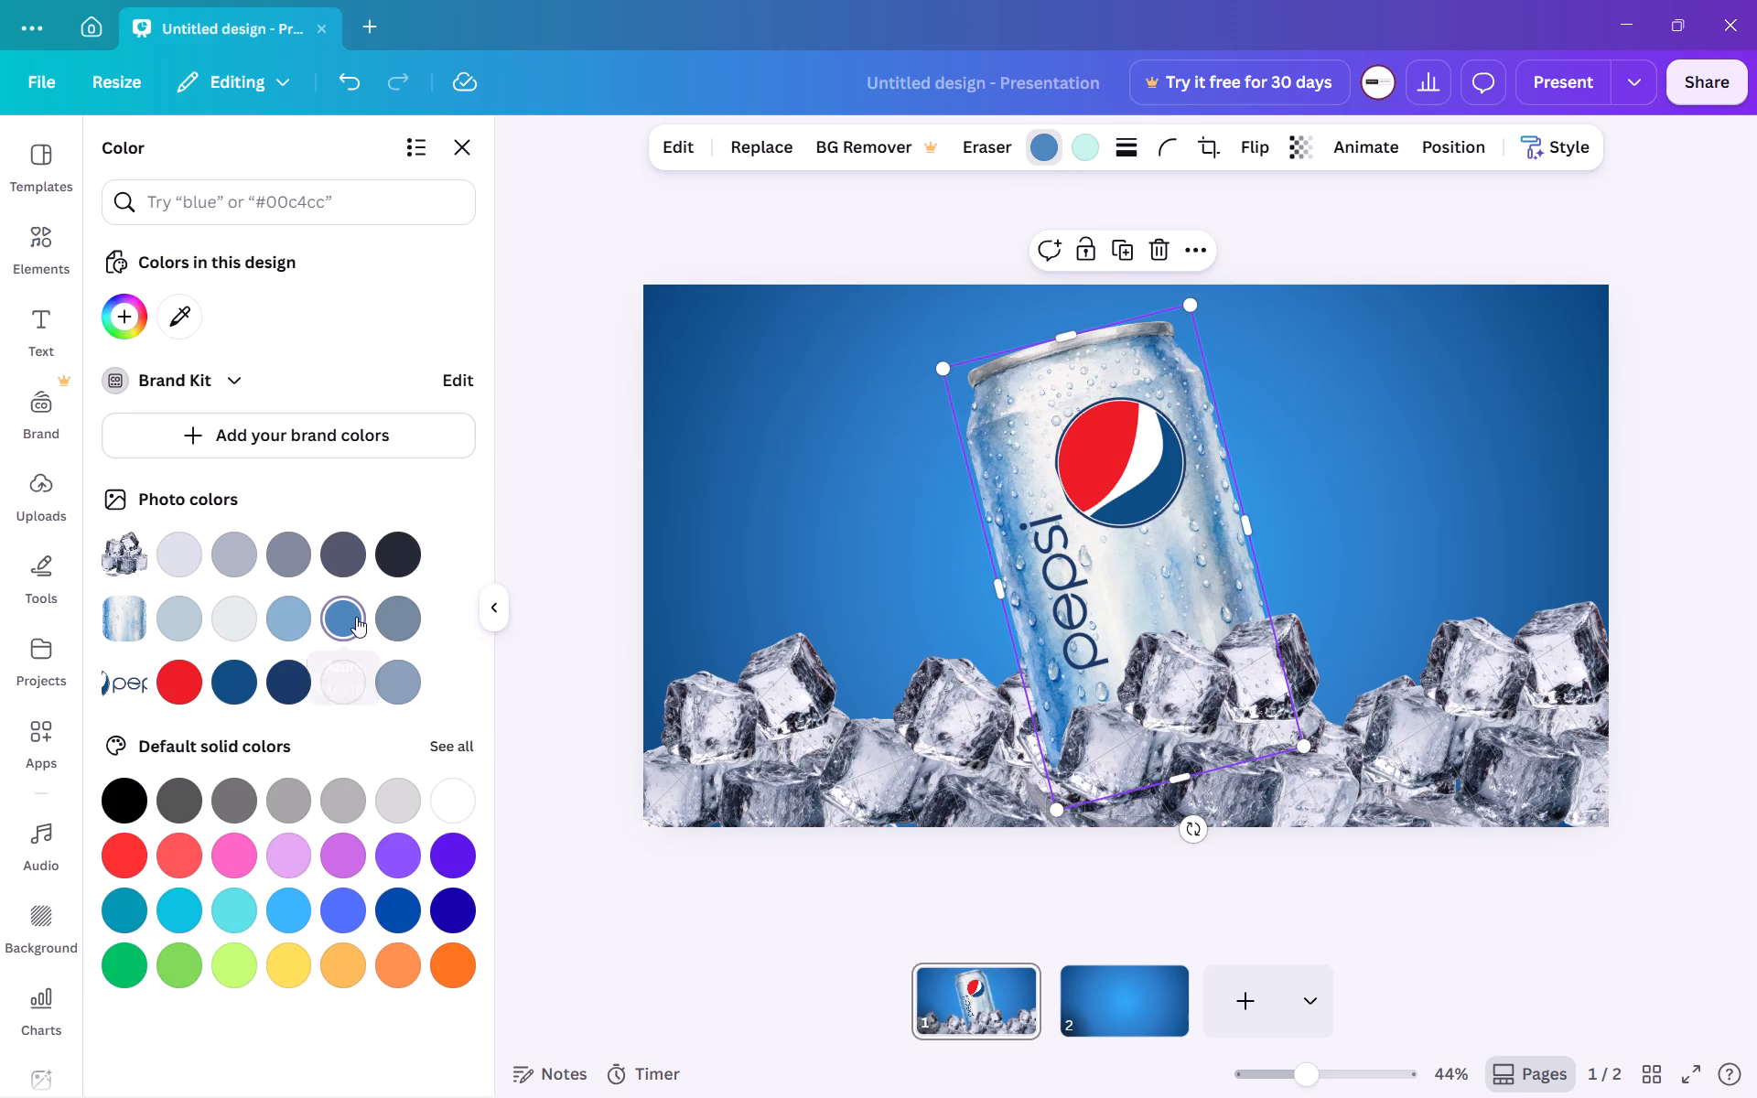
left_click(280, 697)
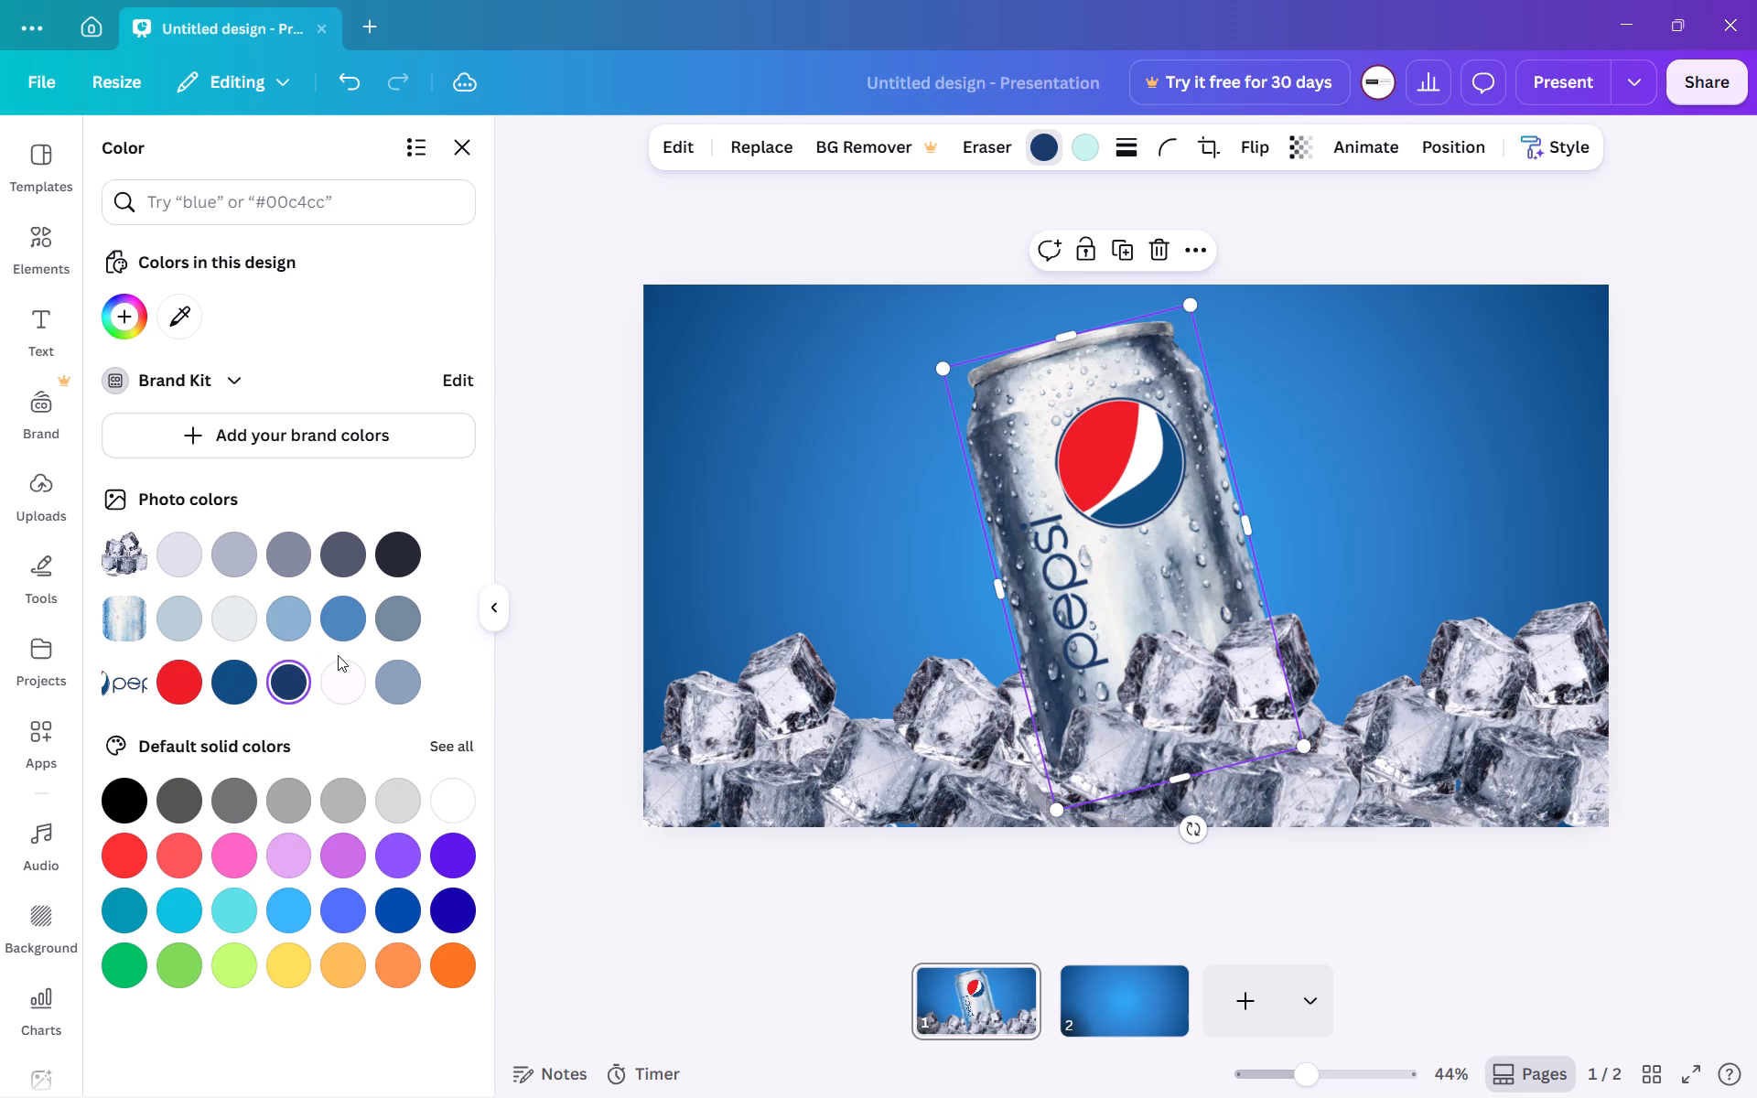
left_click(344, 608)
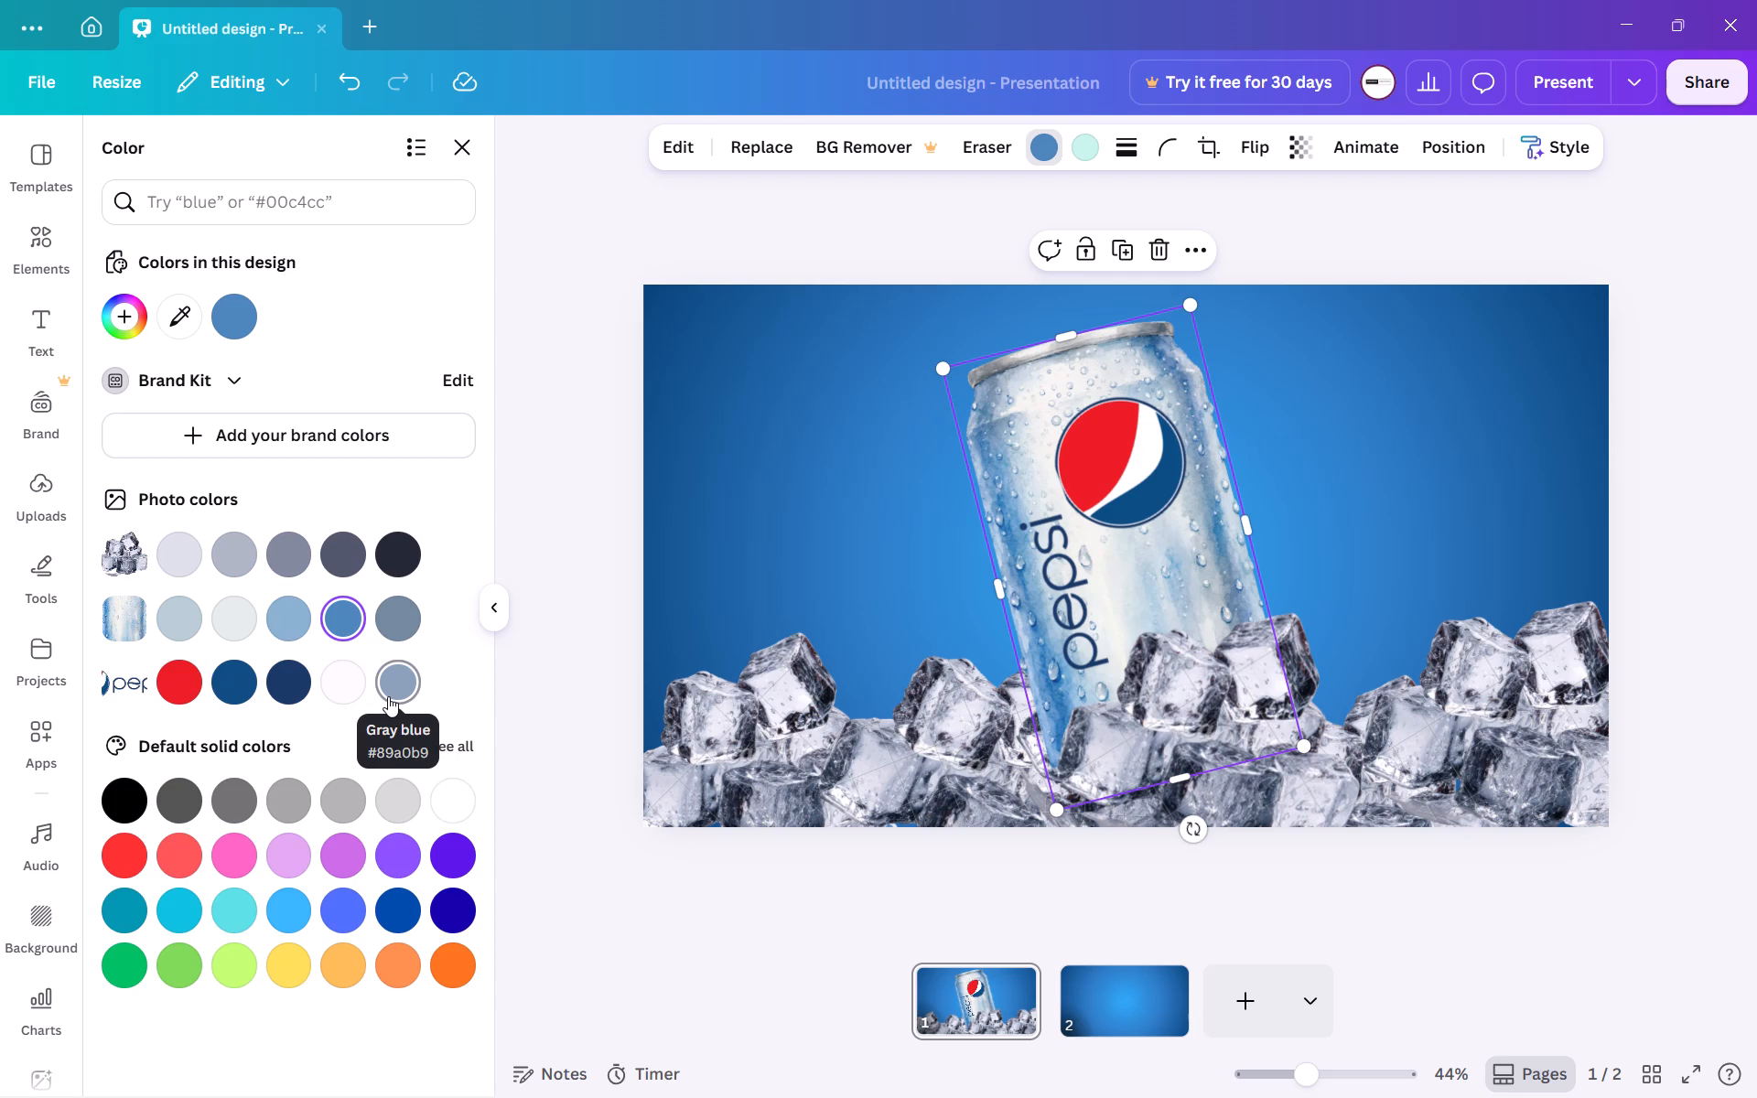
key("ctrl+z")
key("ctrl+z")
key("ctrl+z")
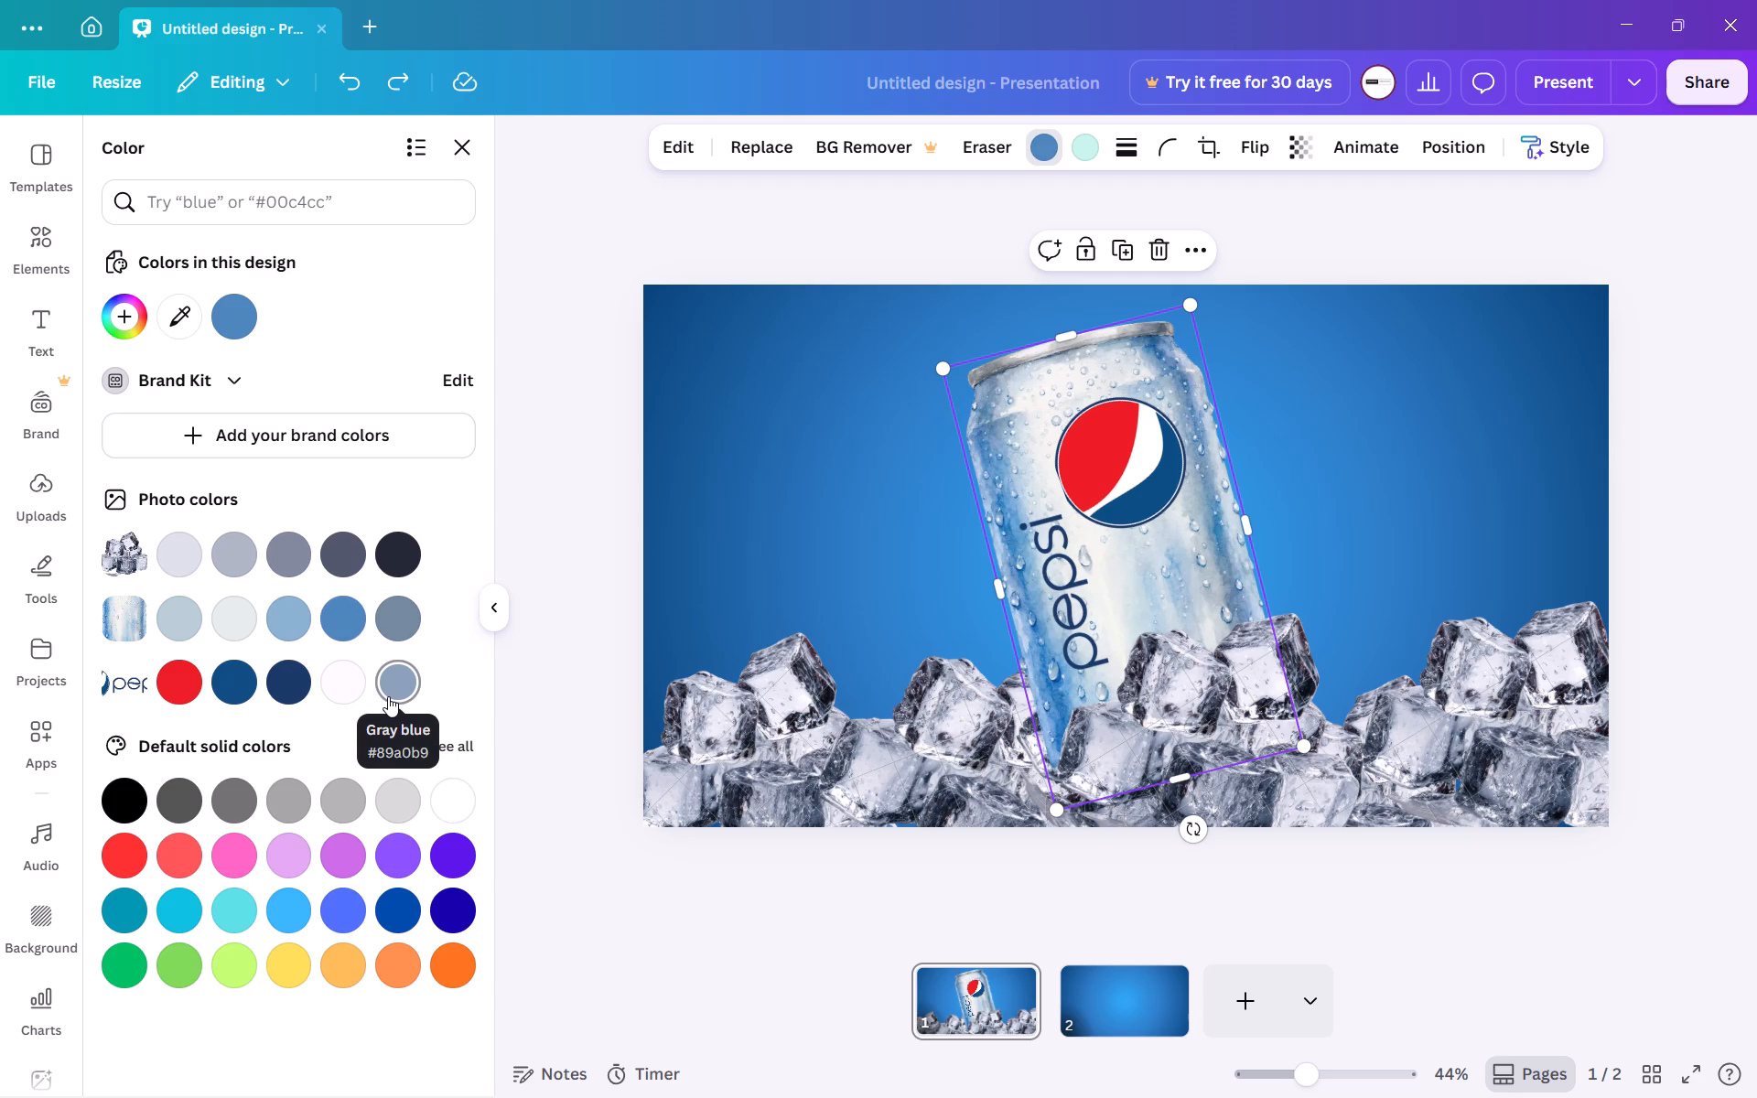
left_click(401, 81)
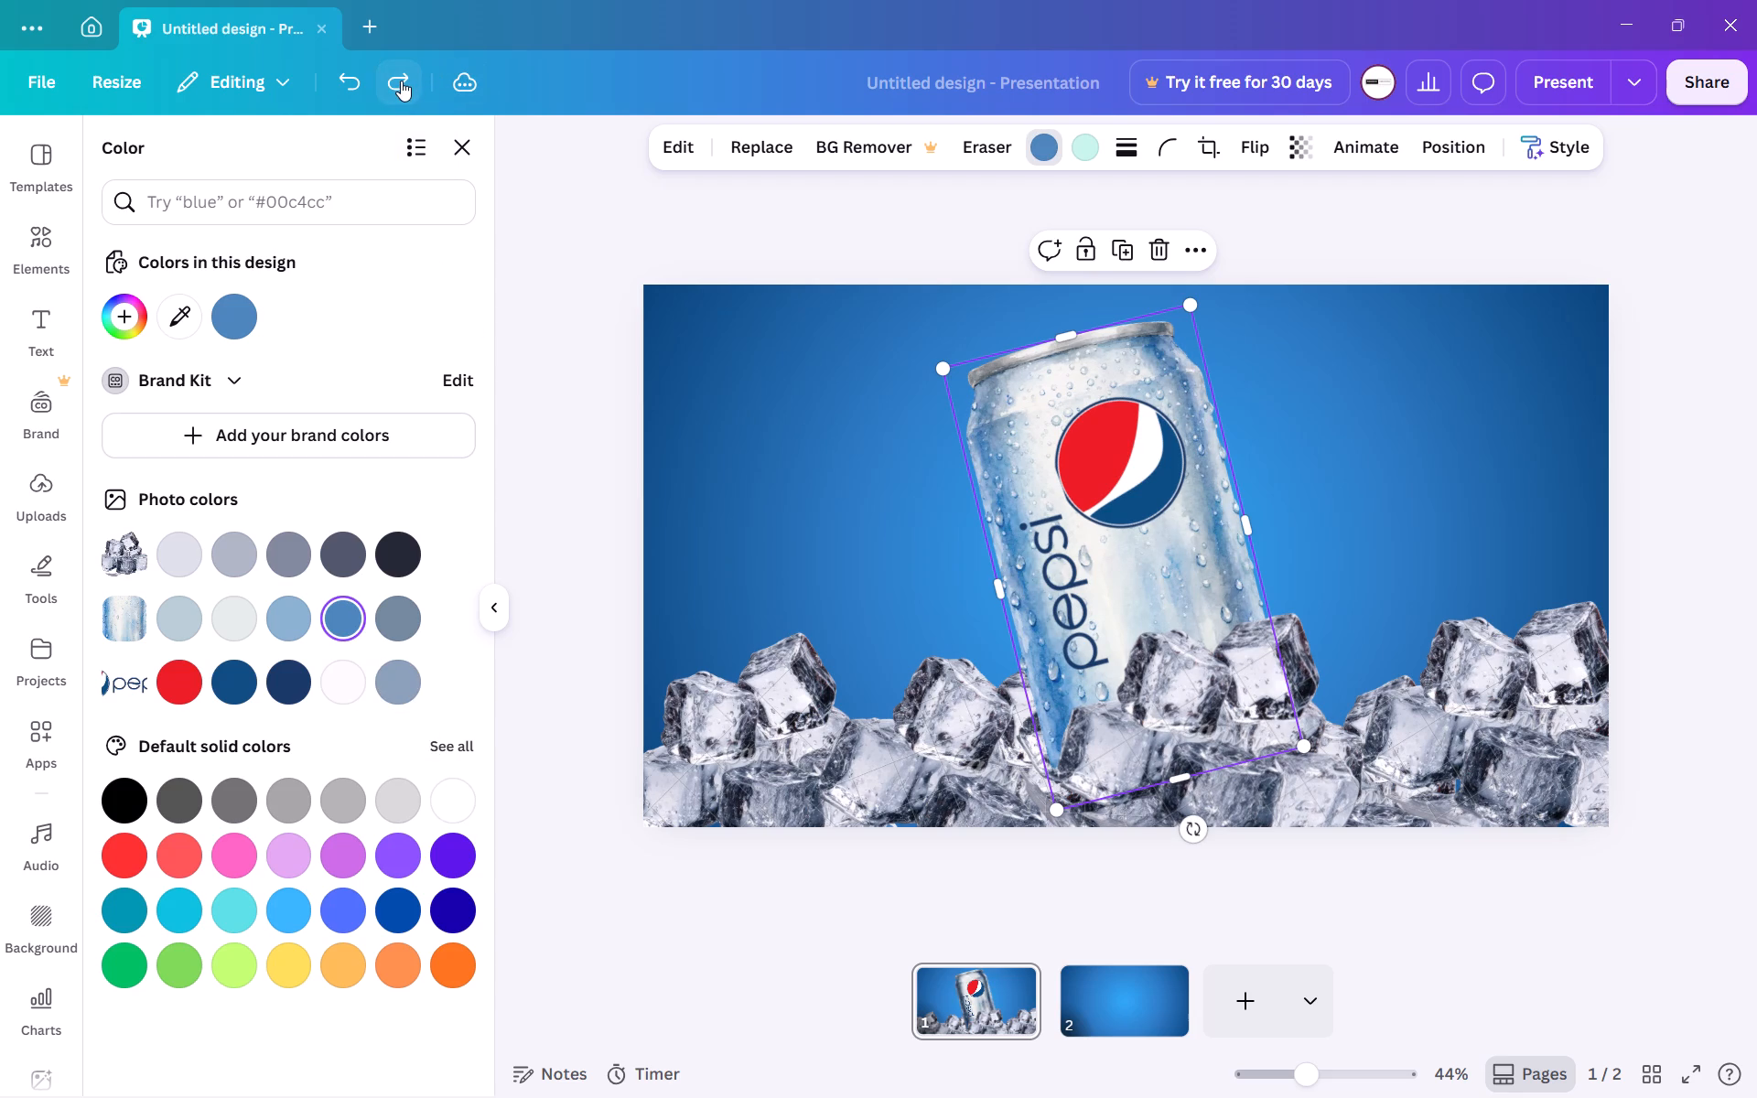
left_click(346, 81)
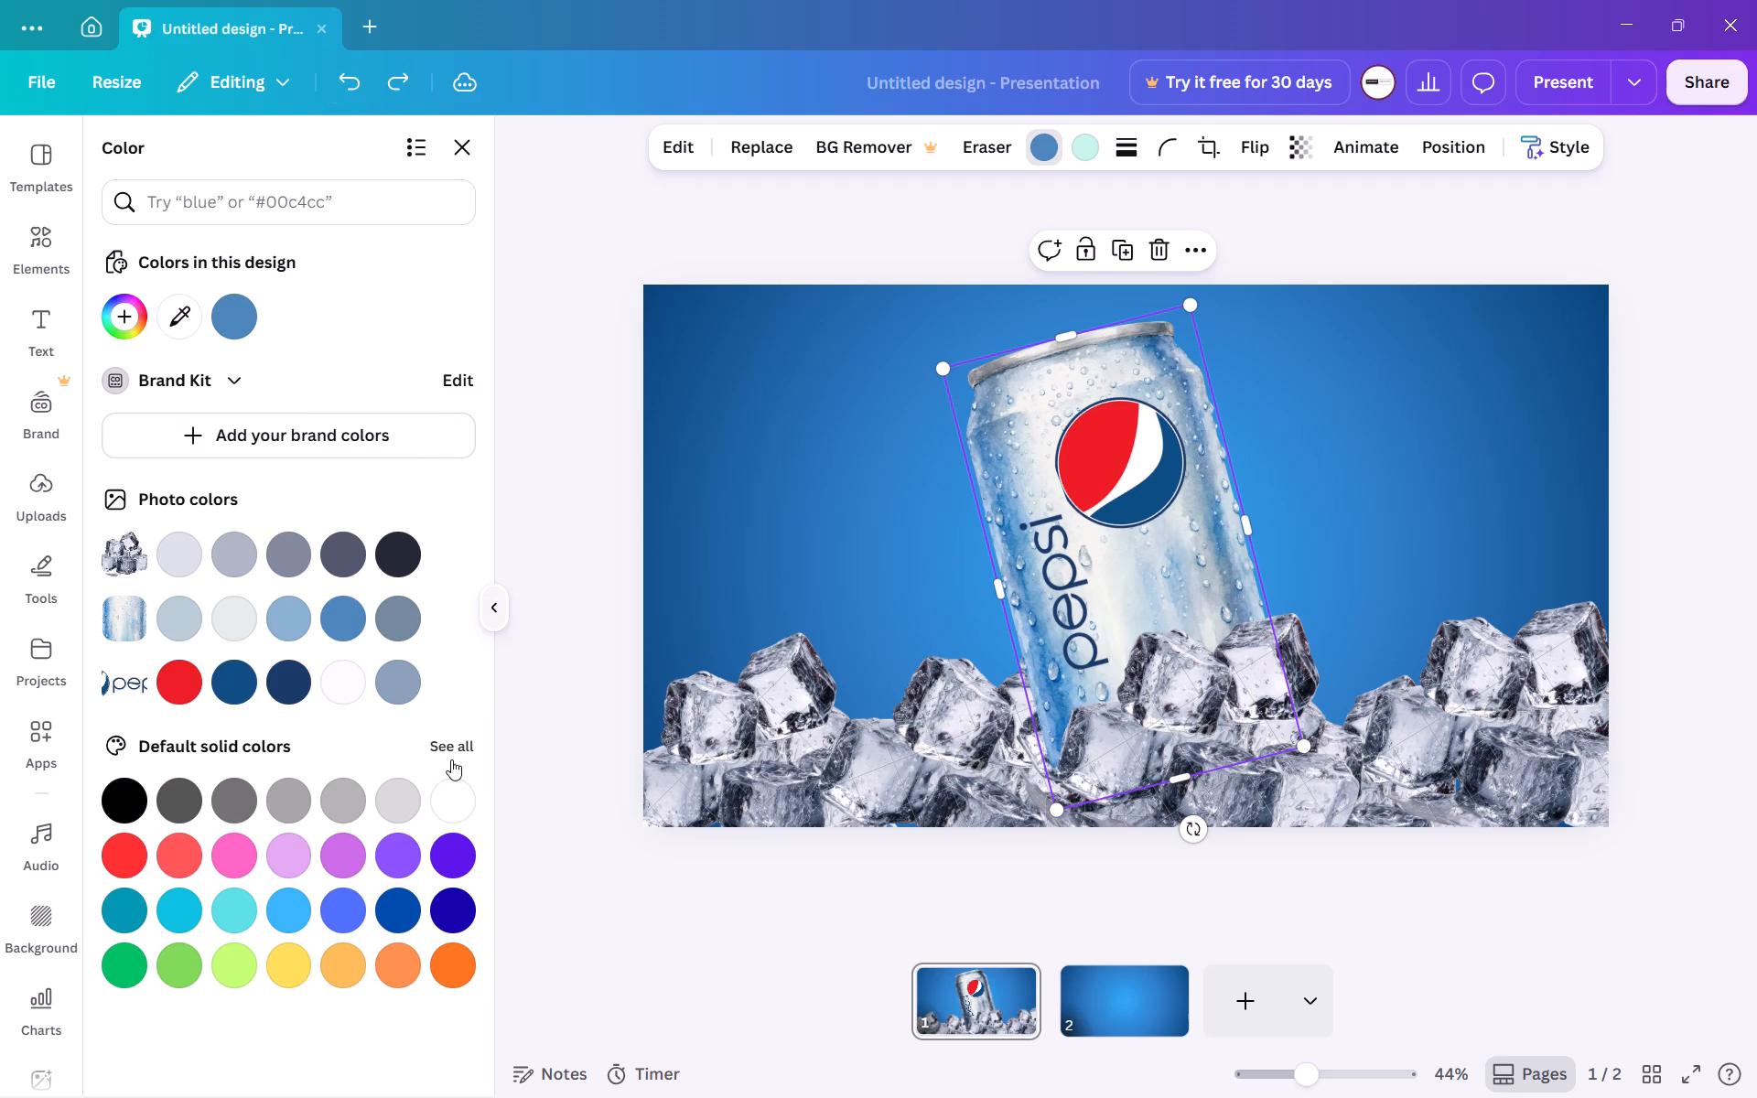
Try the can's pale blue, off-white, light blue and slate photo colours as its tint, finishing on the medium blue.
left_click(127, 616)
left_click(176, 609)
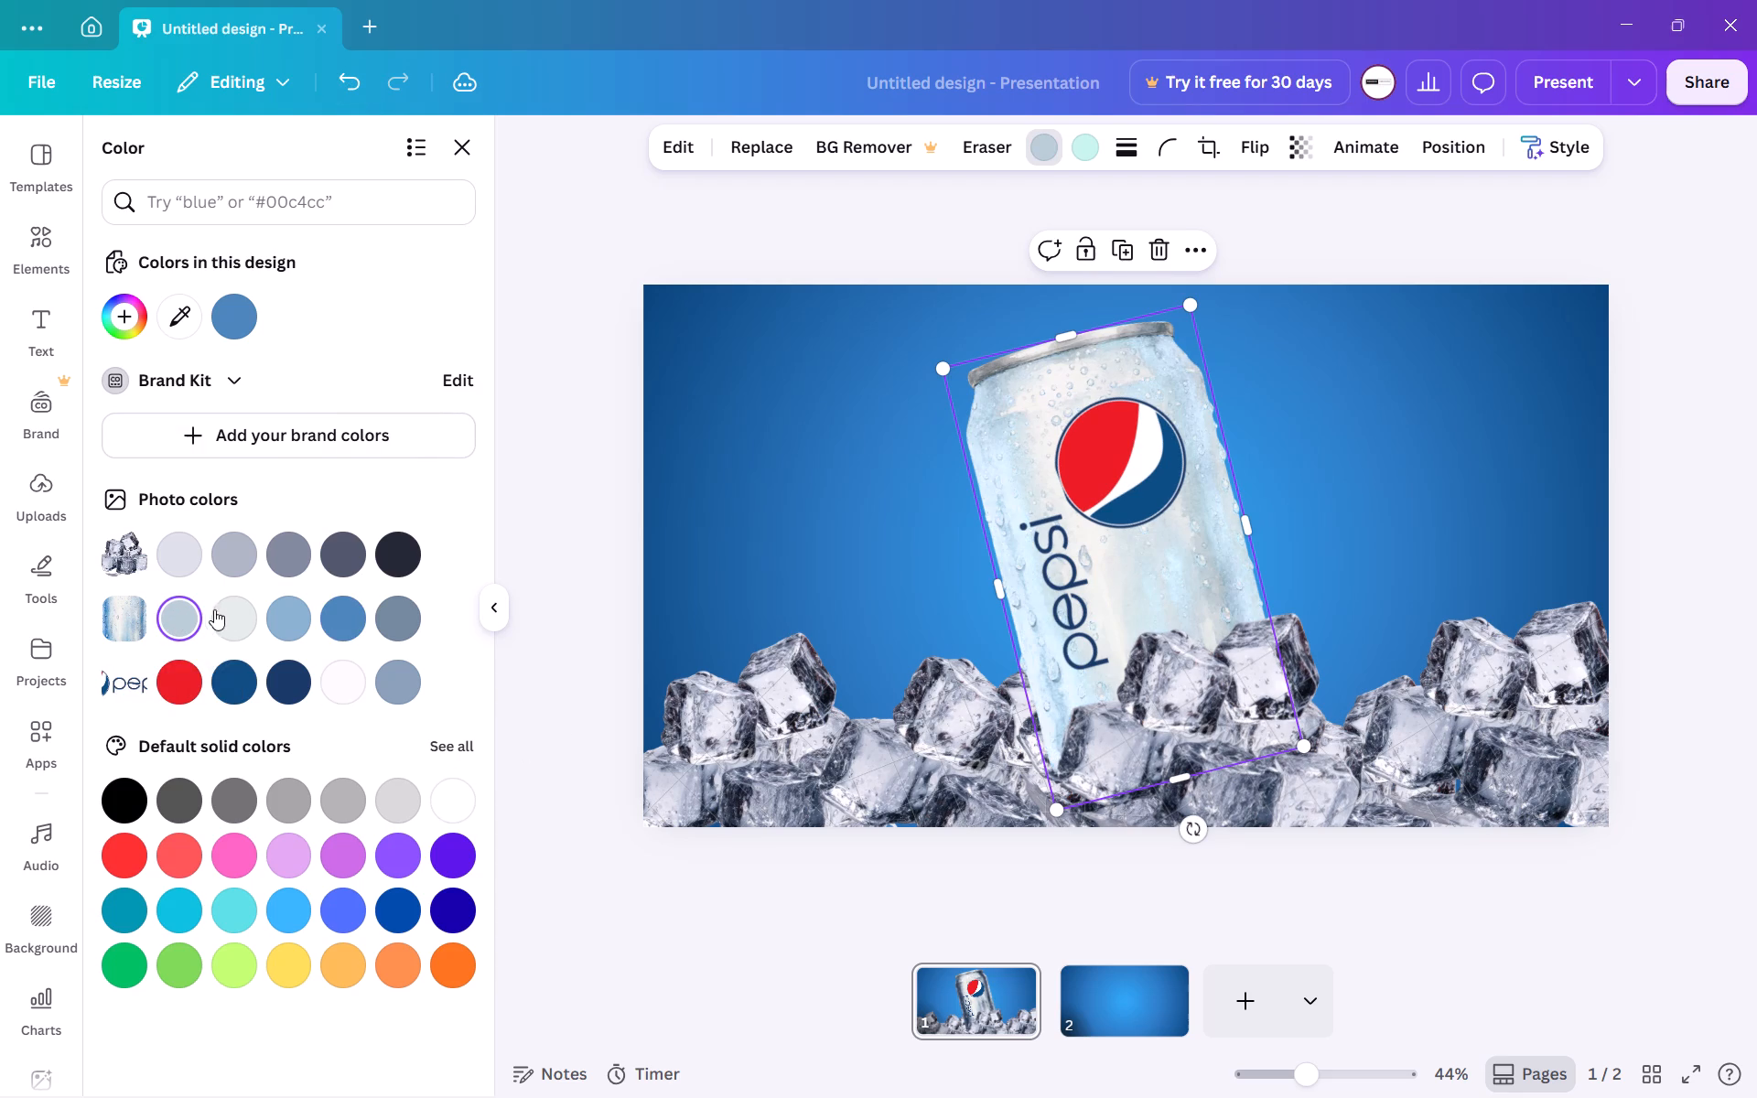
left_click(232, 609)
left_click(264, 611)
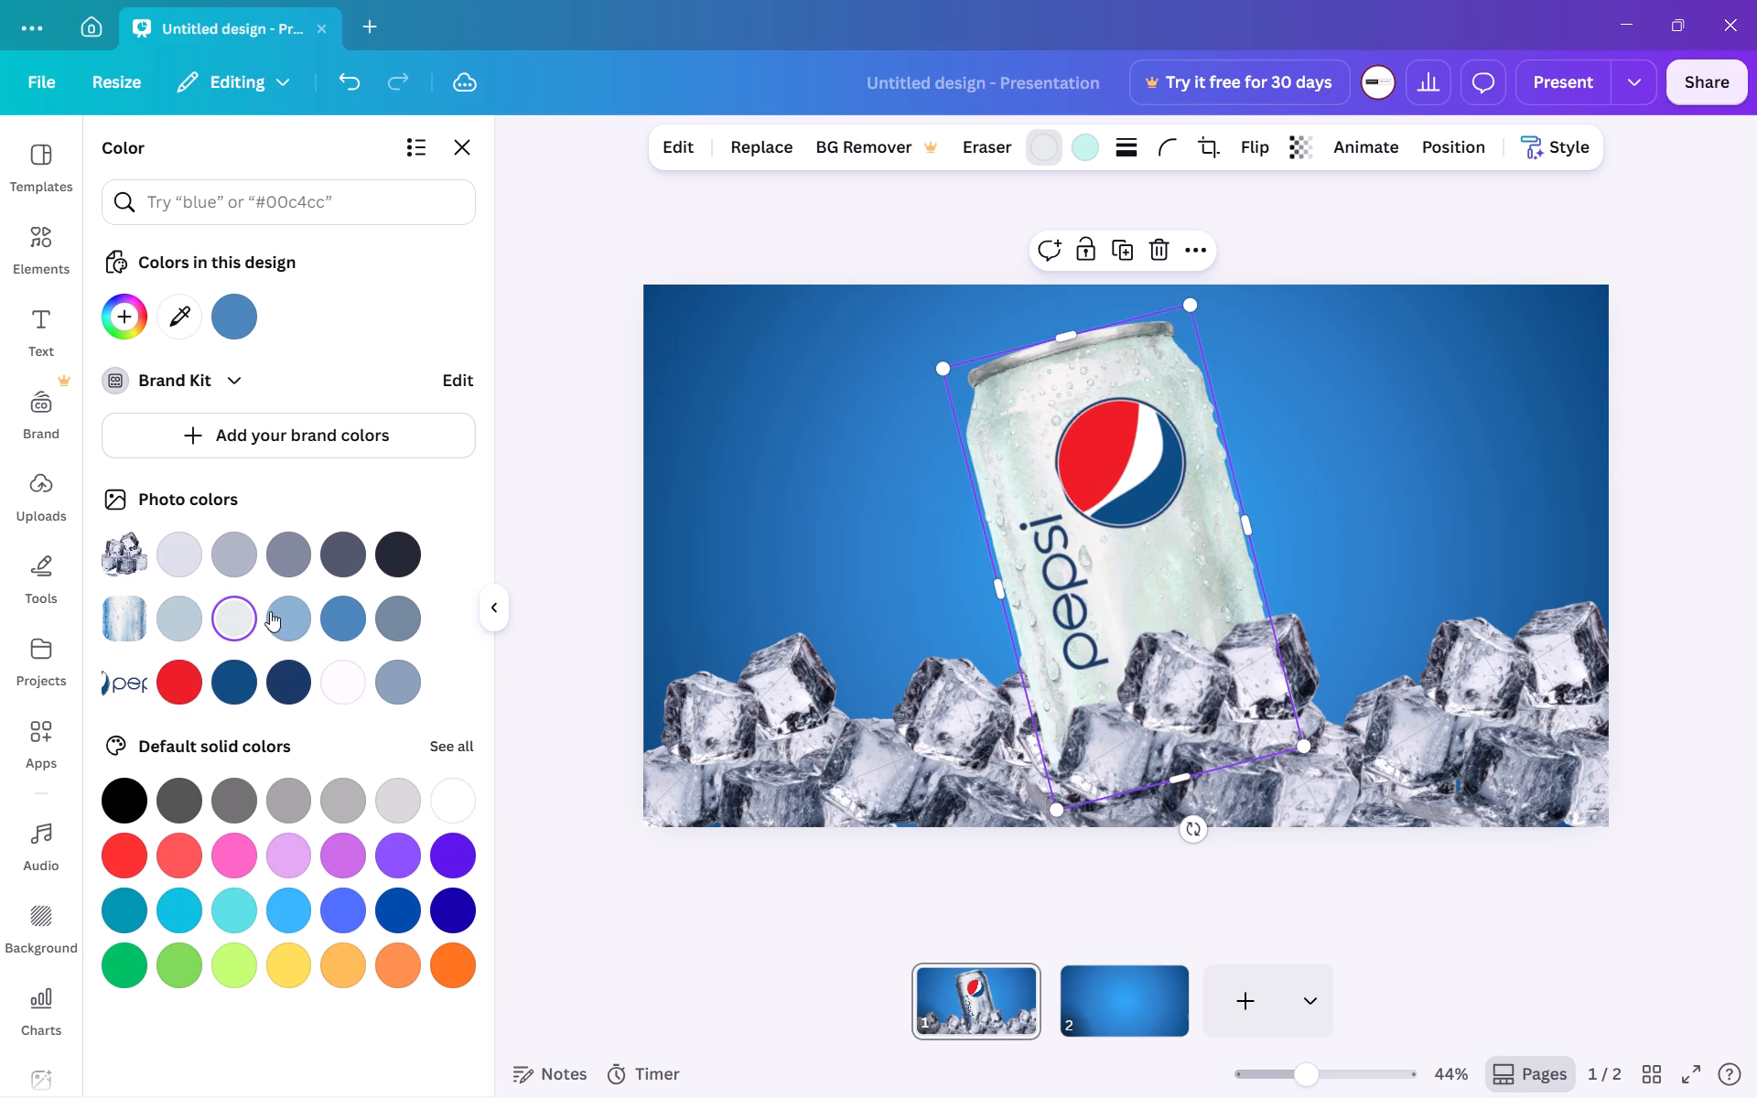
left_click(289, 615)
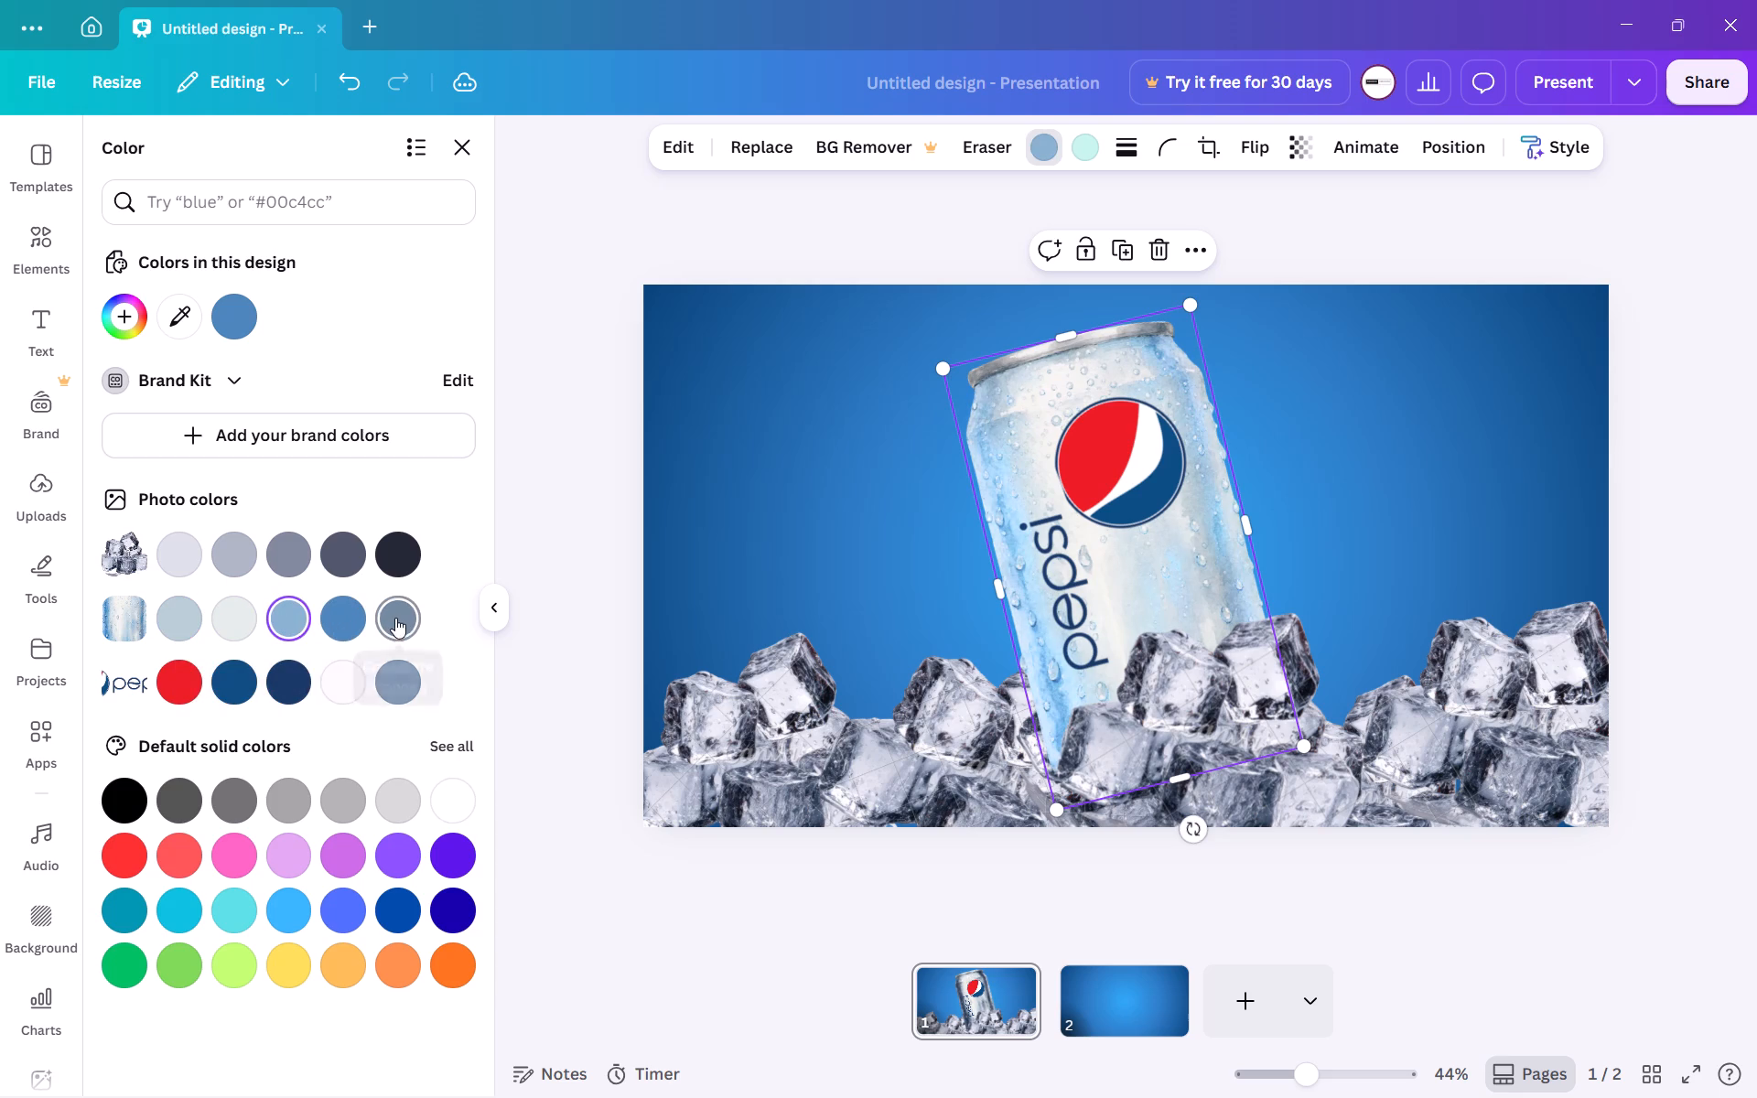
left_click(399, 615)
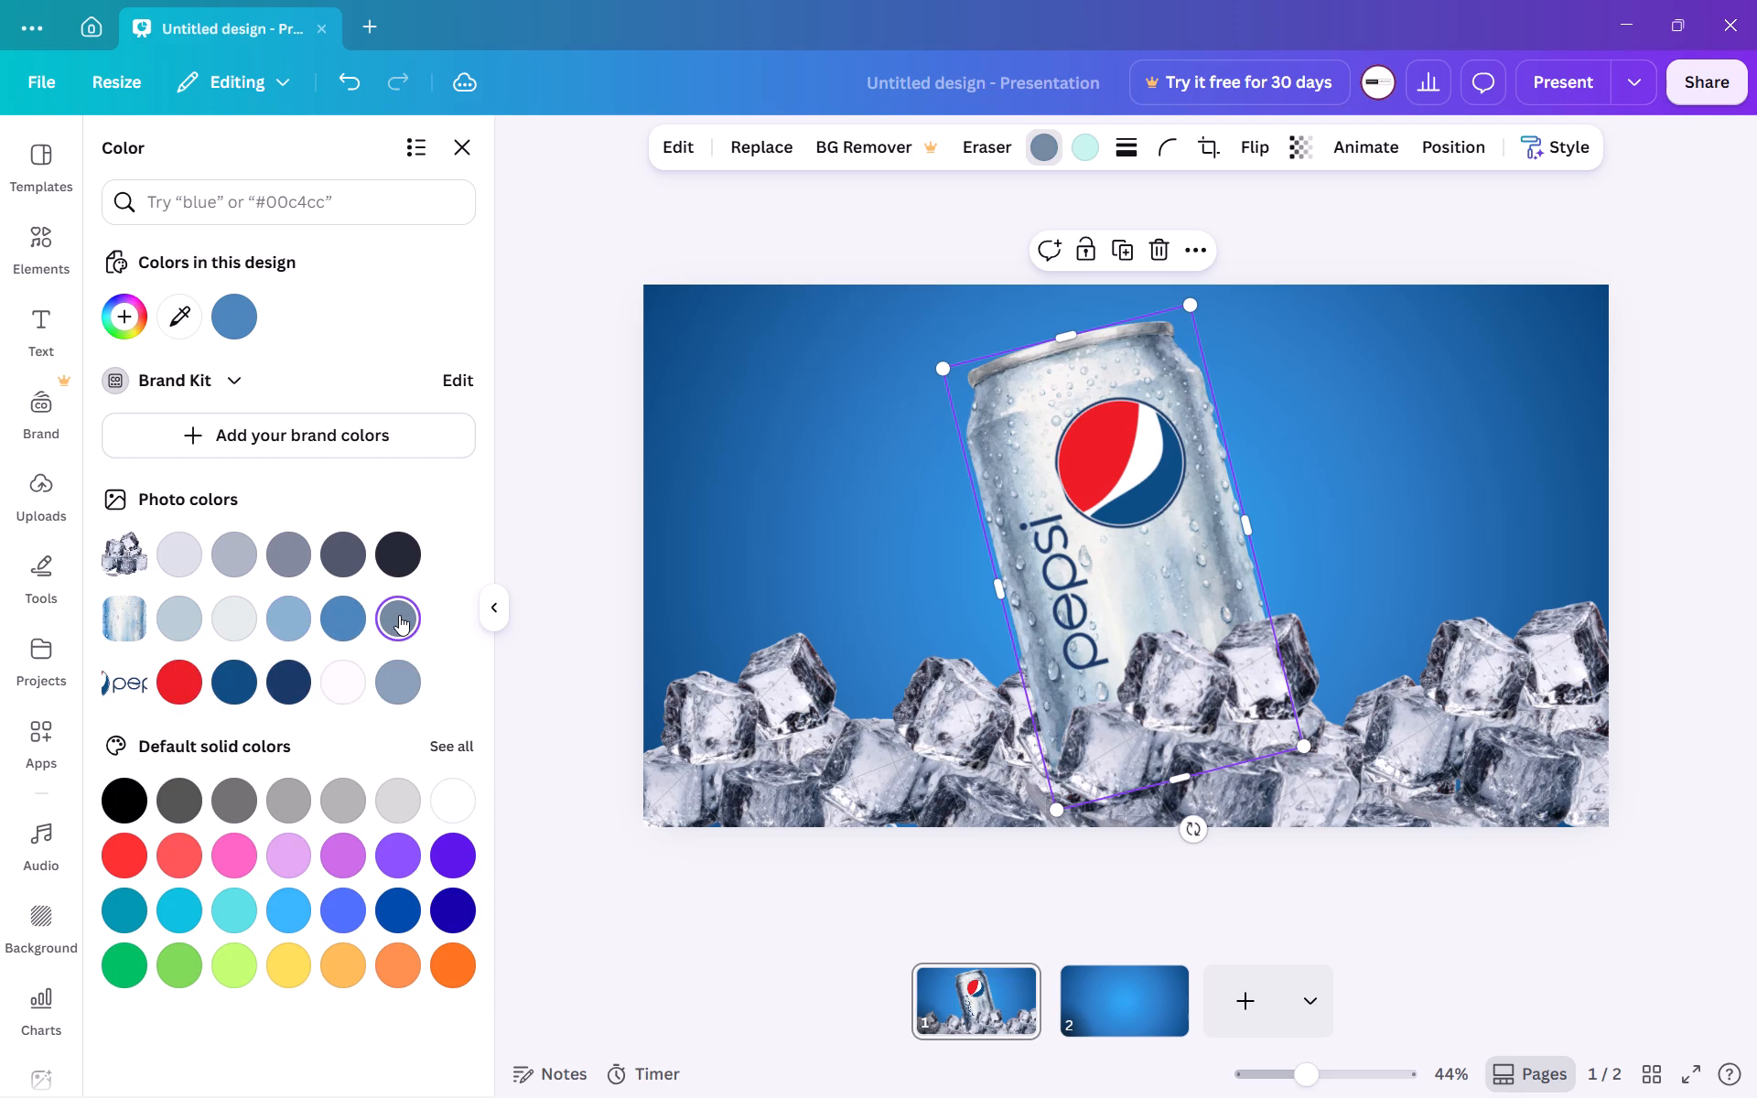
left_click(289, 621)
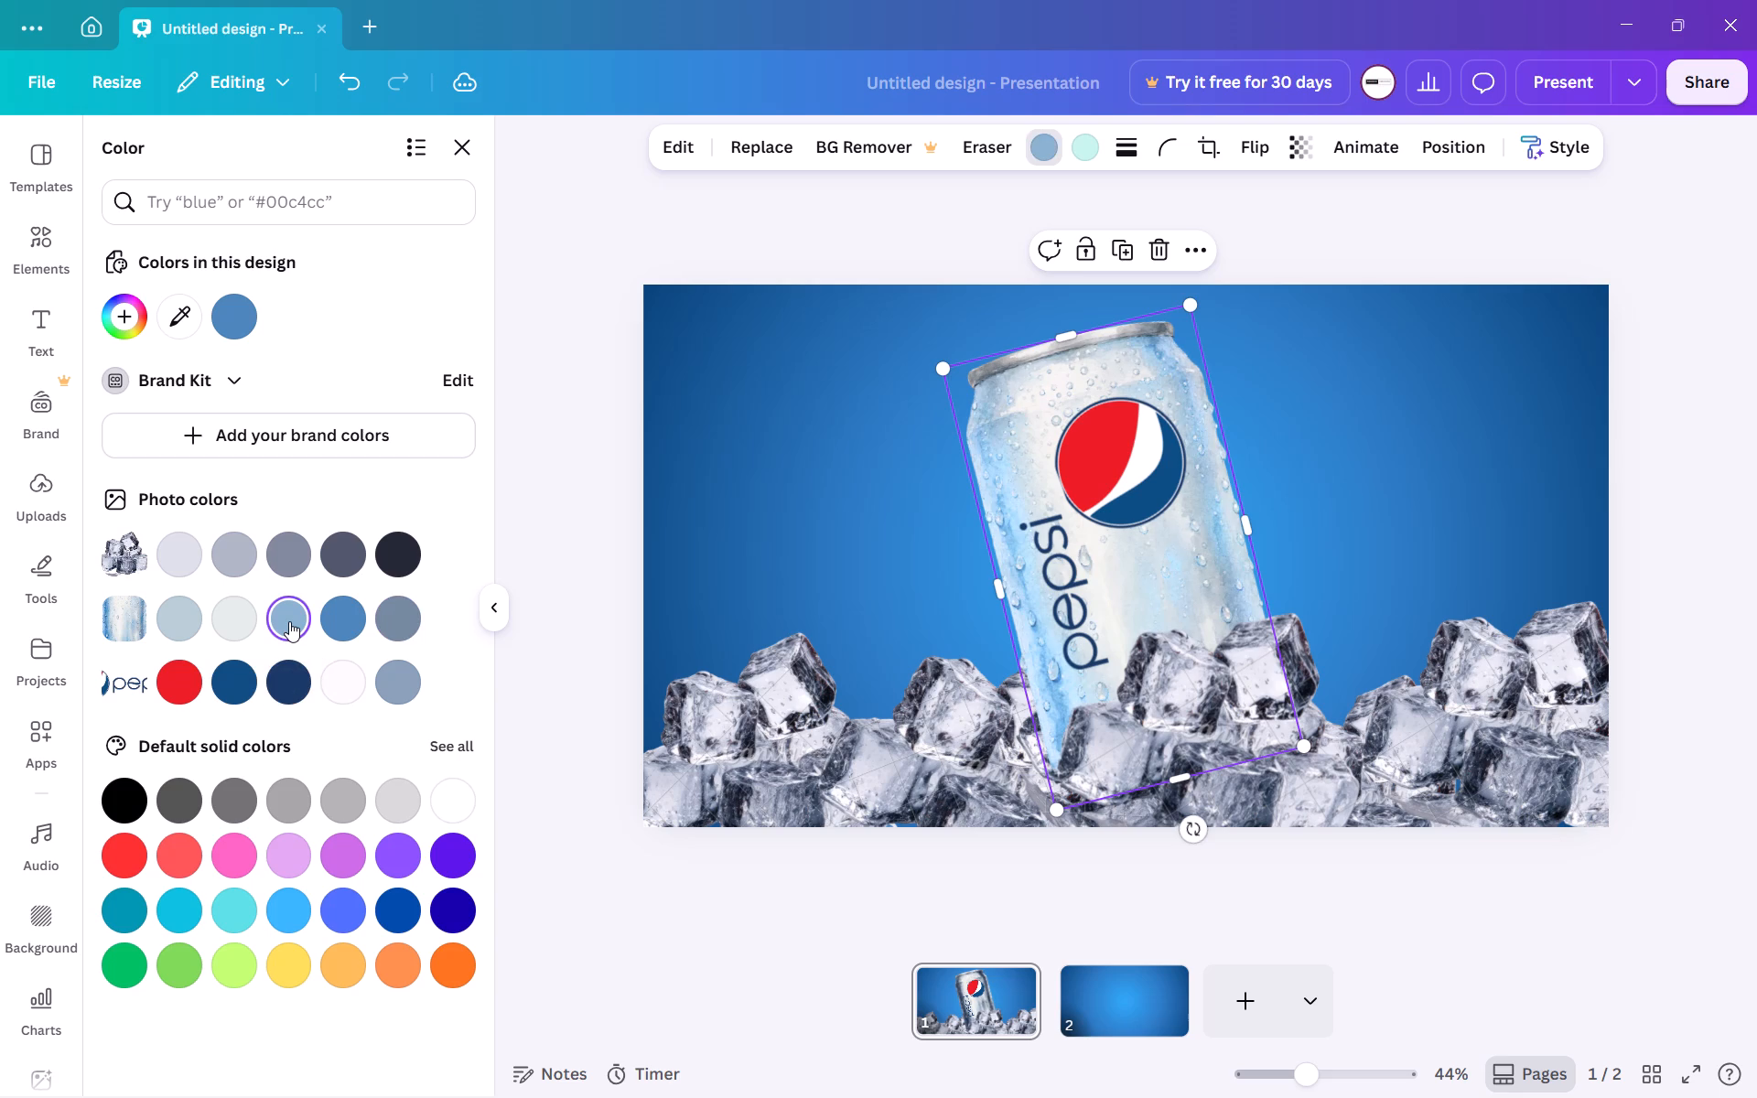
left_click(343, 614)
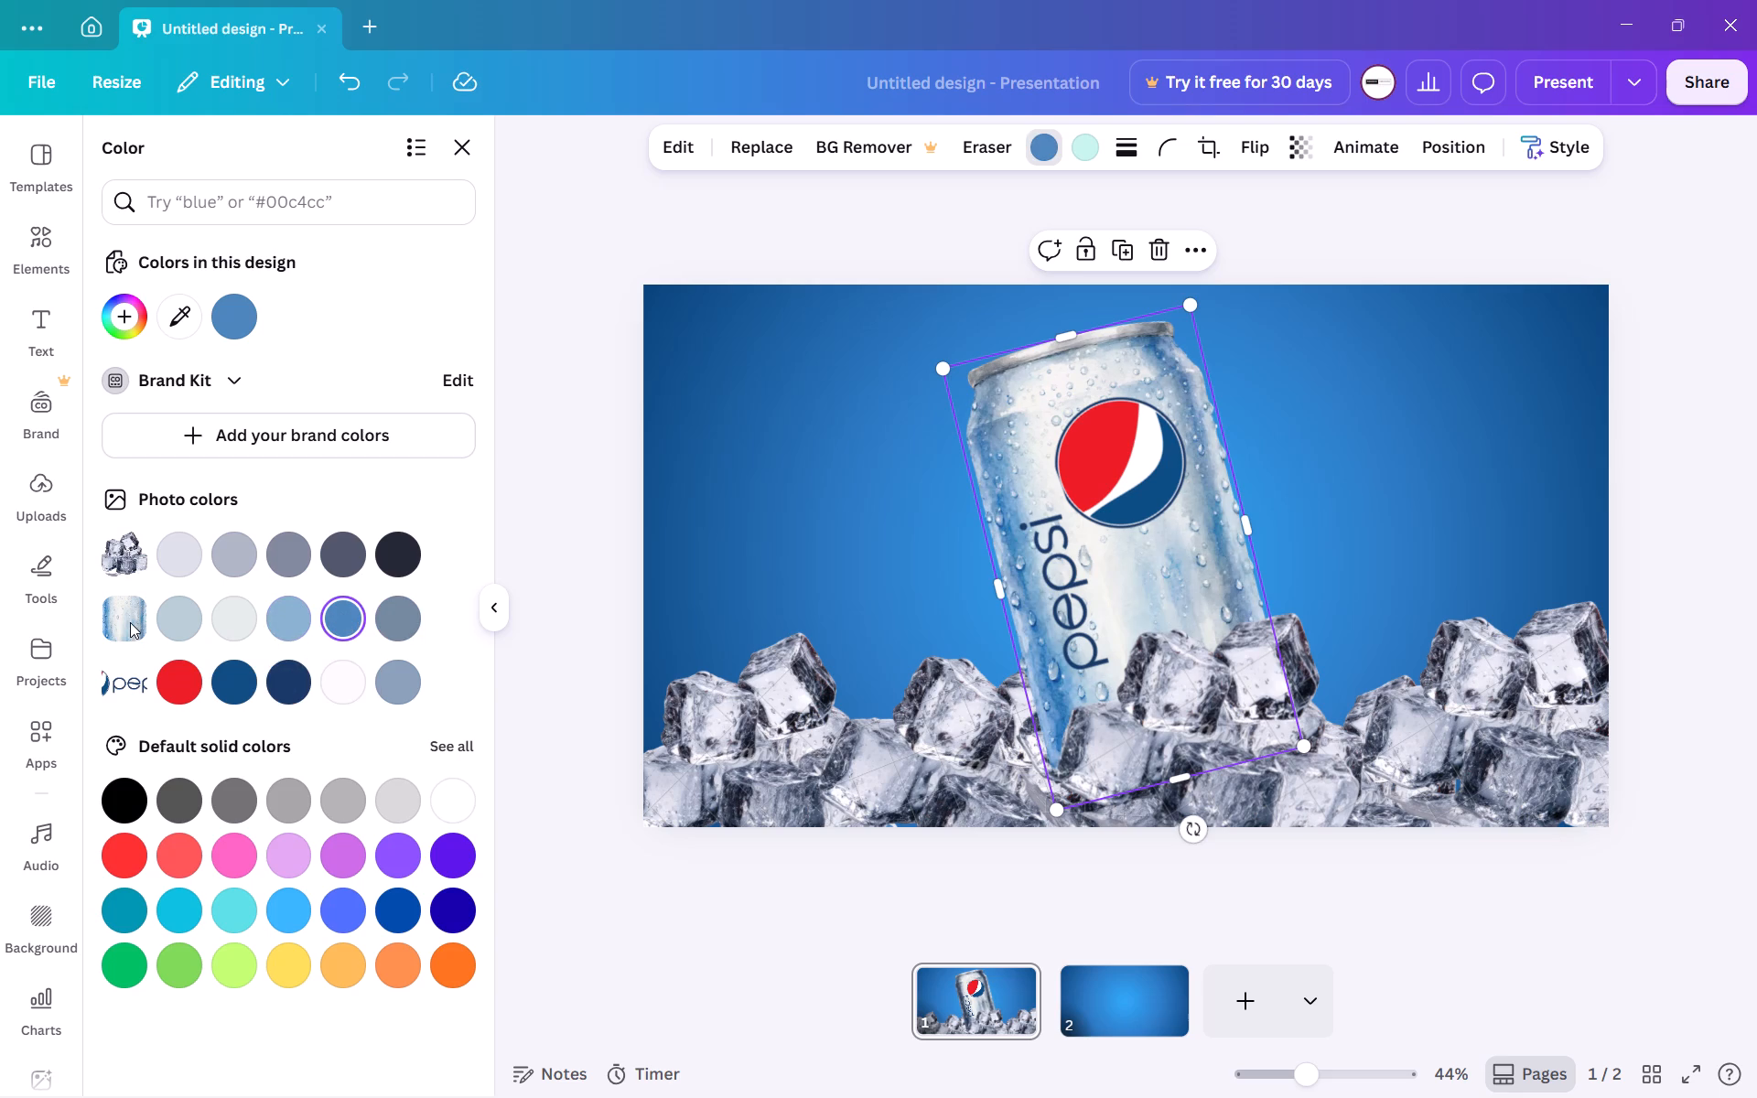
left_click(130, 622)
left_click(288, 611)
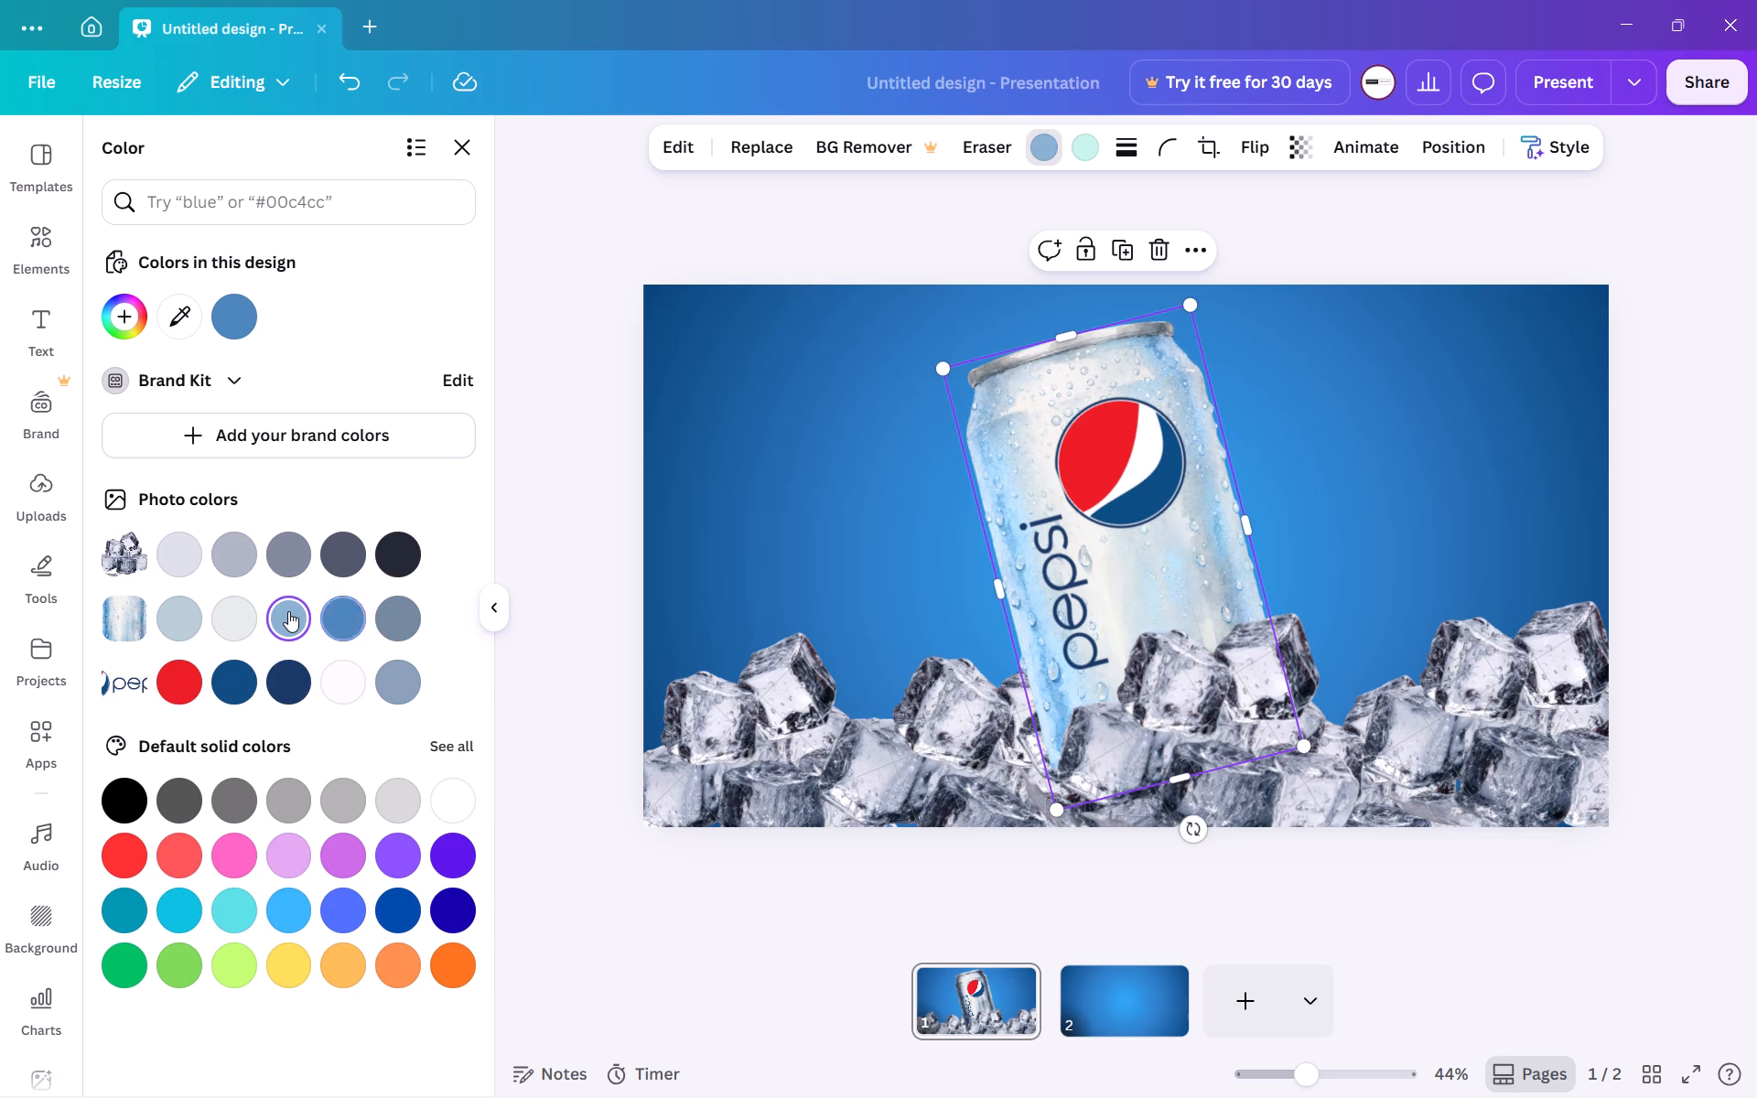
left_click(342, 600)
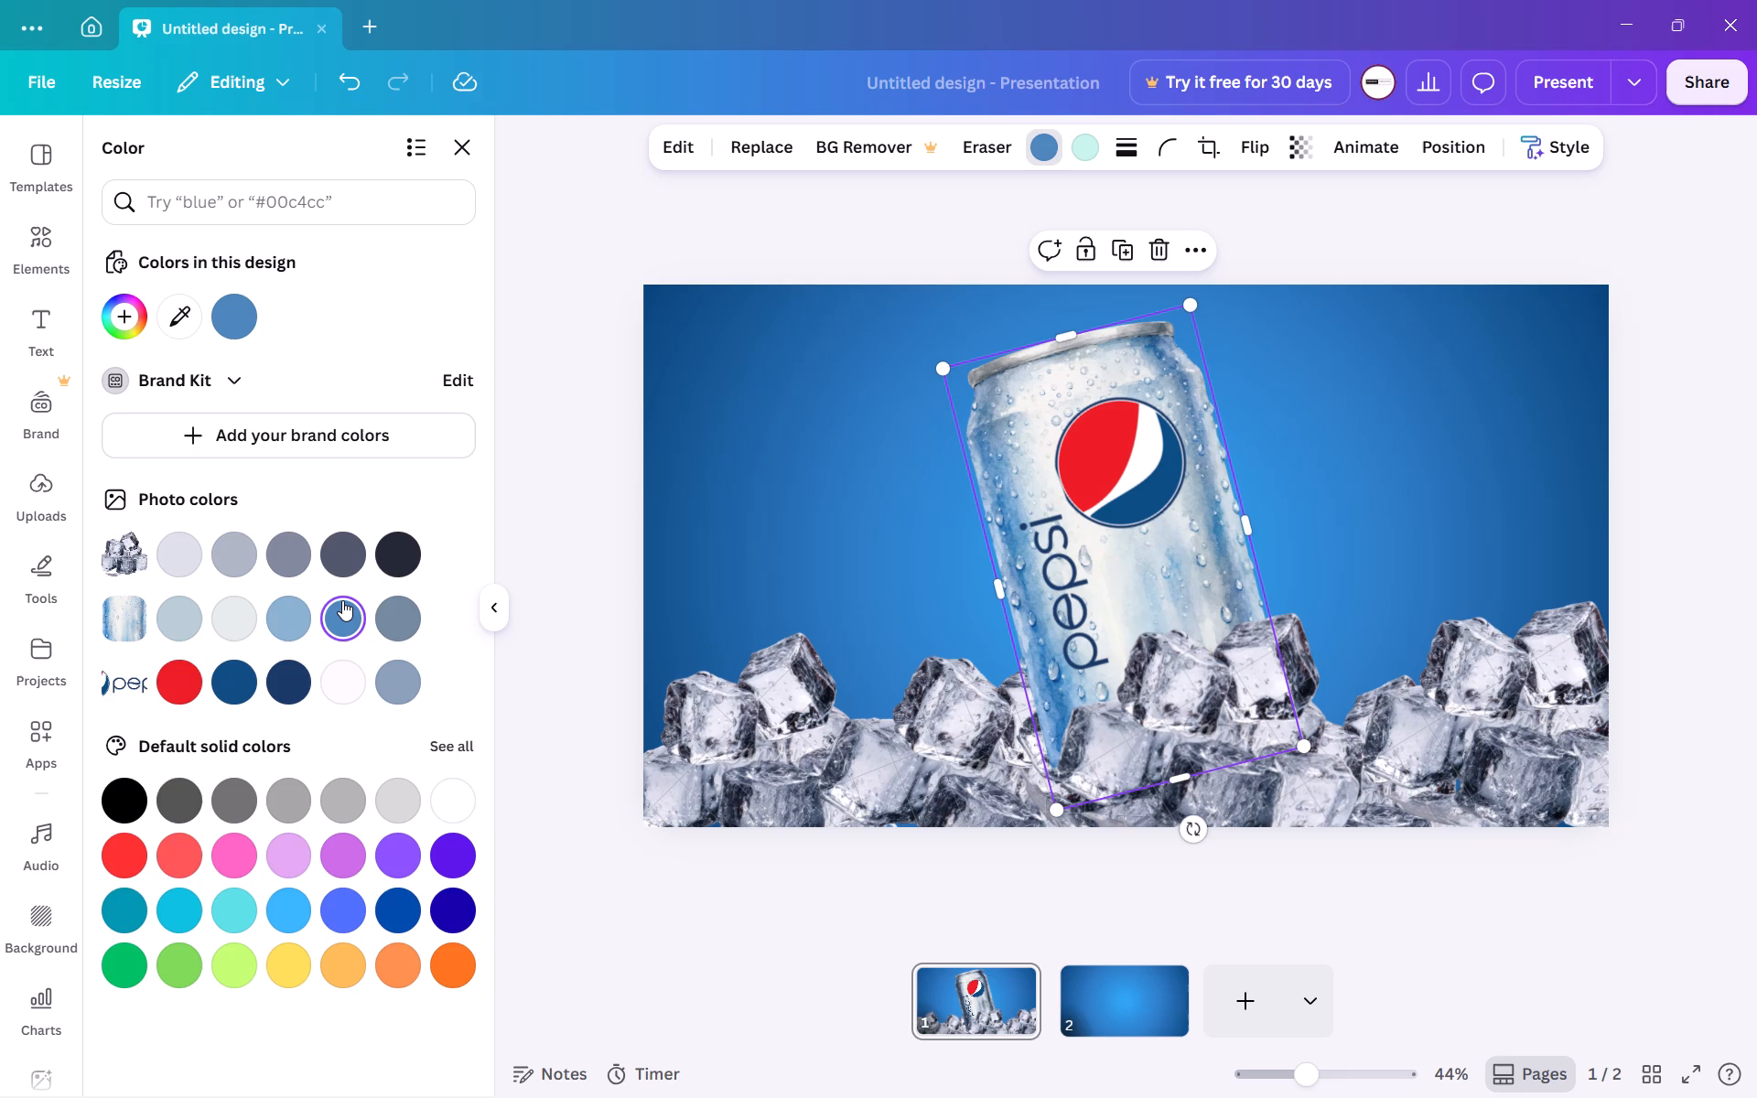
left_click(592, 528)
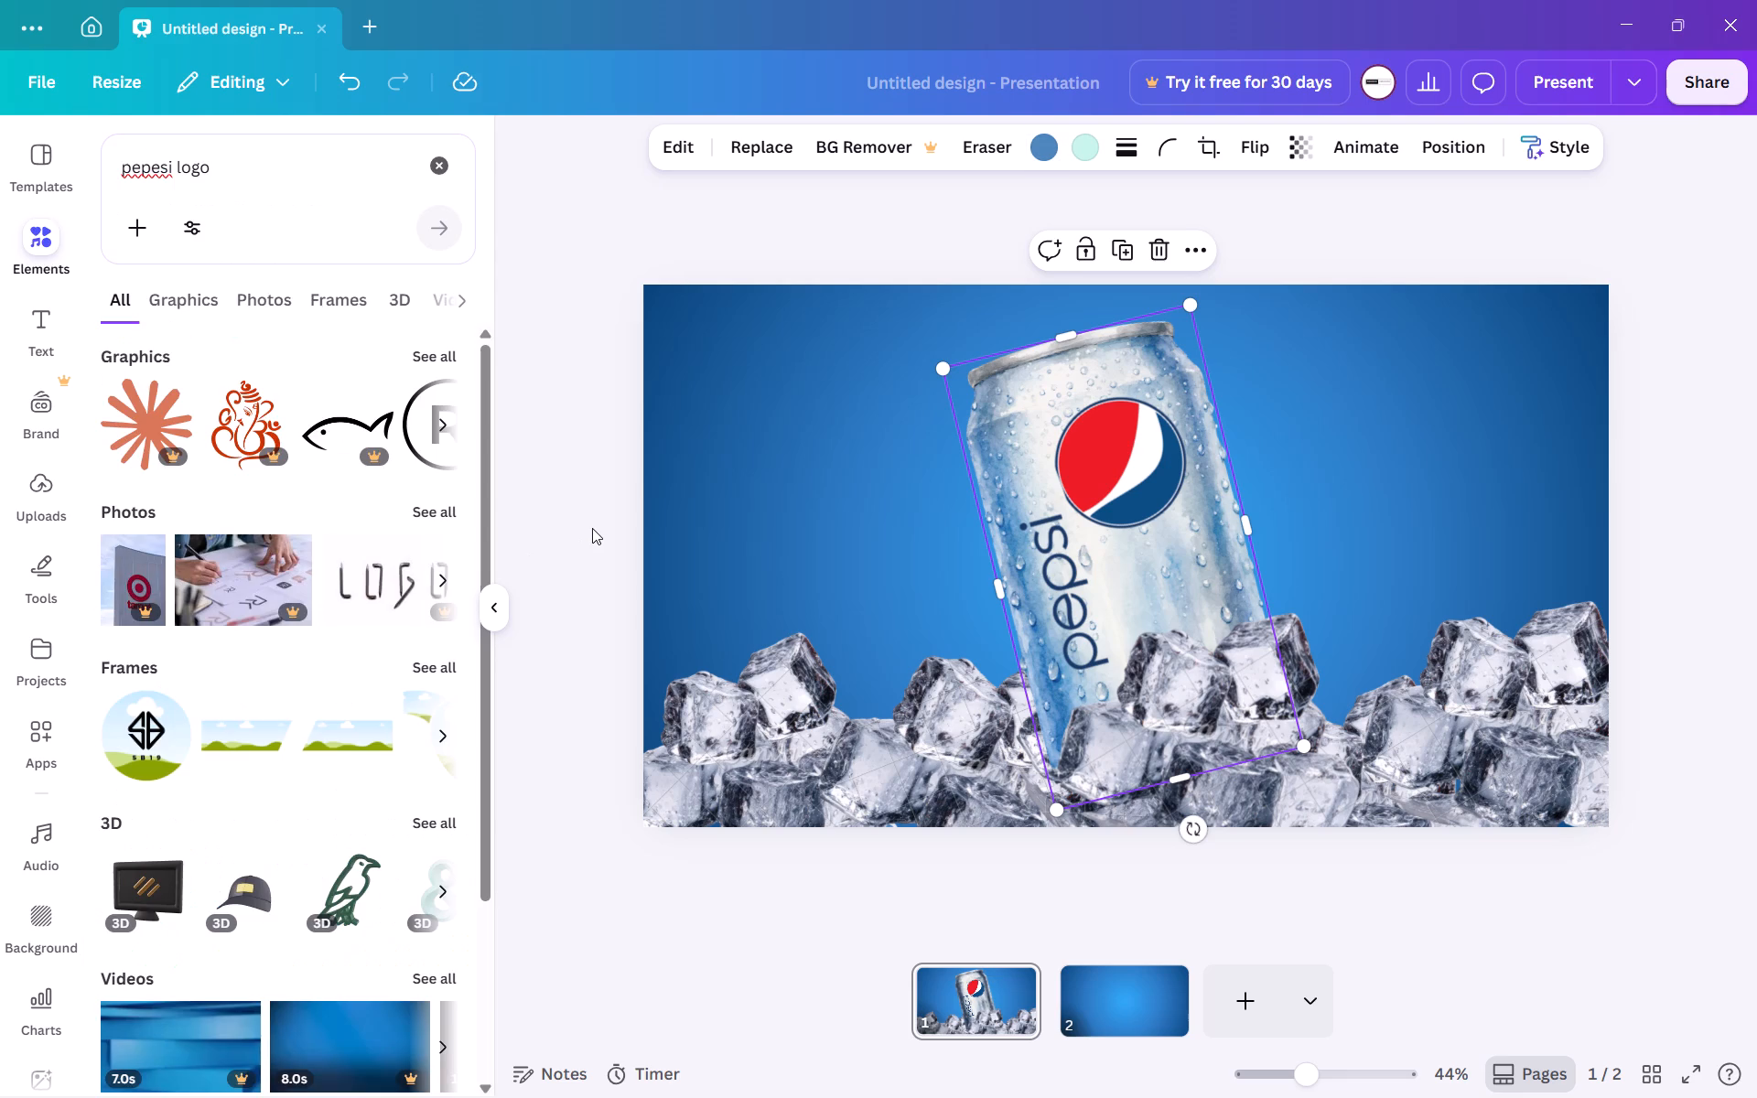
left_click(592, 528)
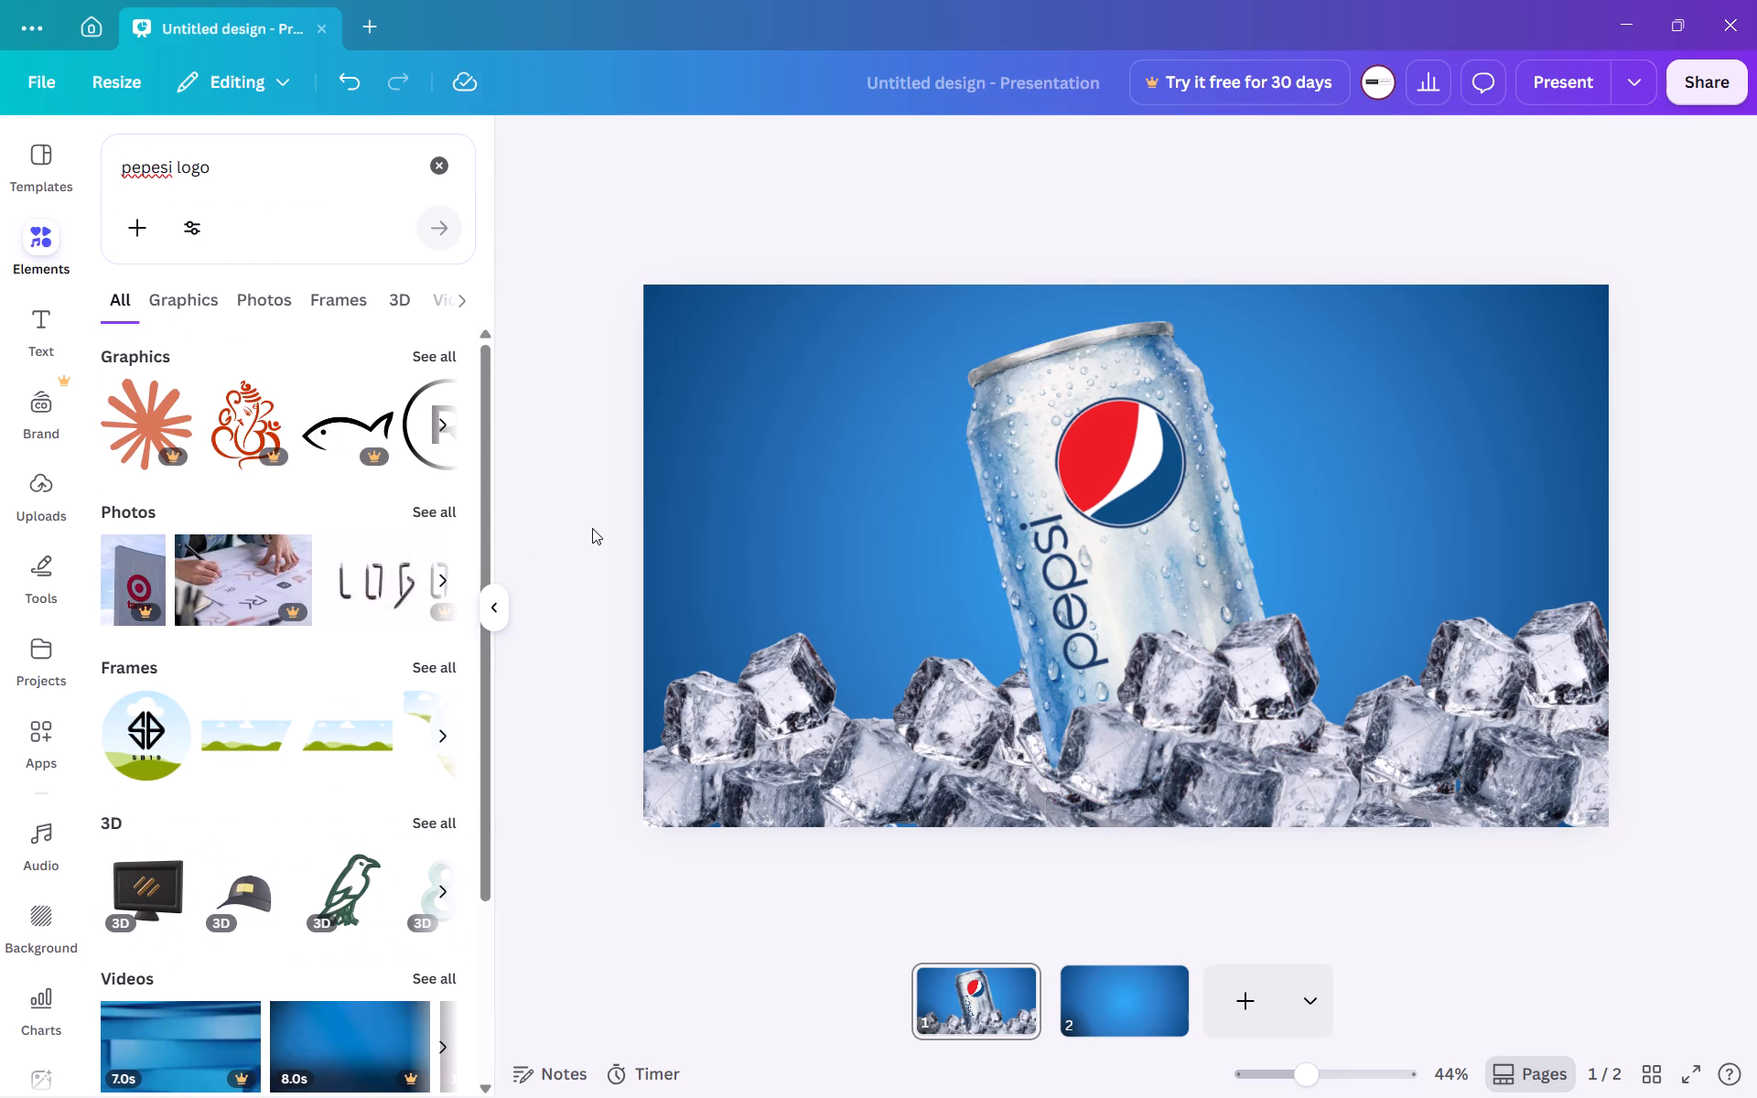
Replace the element search with "water splash".
left_click(436, 163)
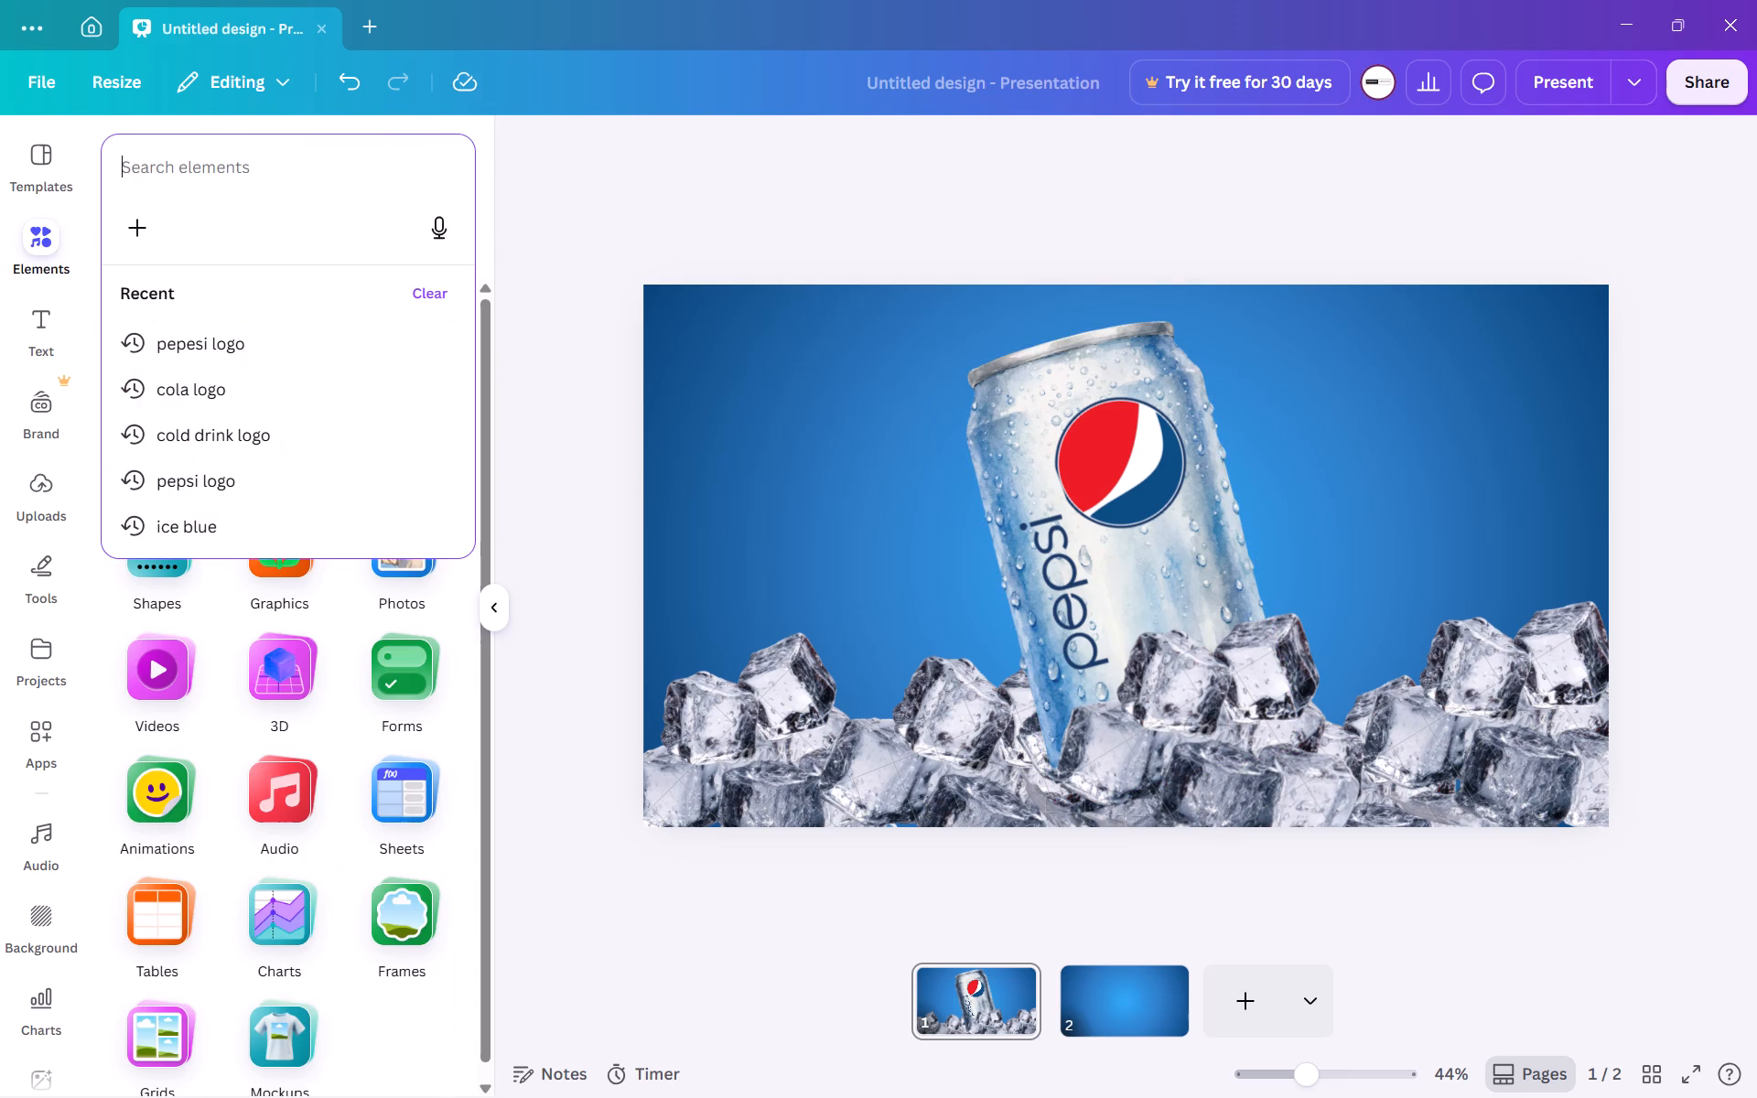
left_click(298, 178)
type("water splash")
key("Return")
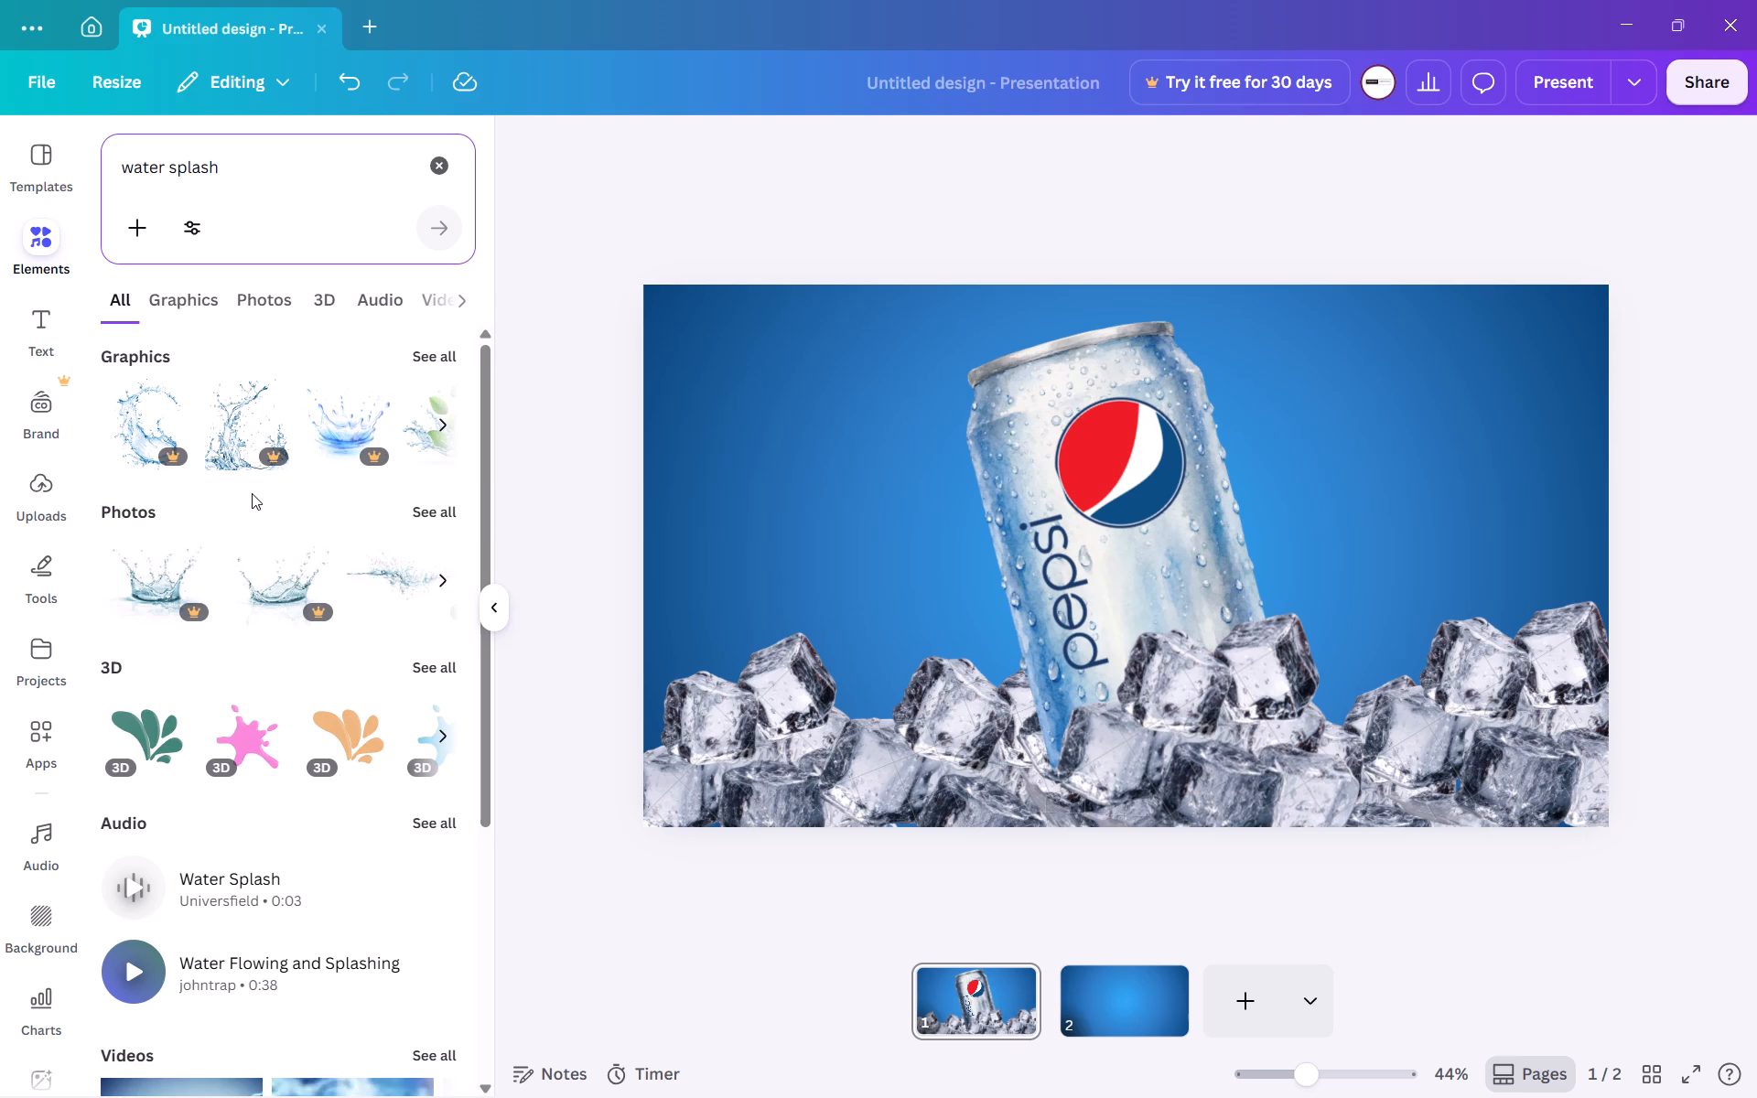
Browse the water splash photos and graphics for a splash that suits the can.
scroll(252, 493, "up", 2)
left_click(288, 304)
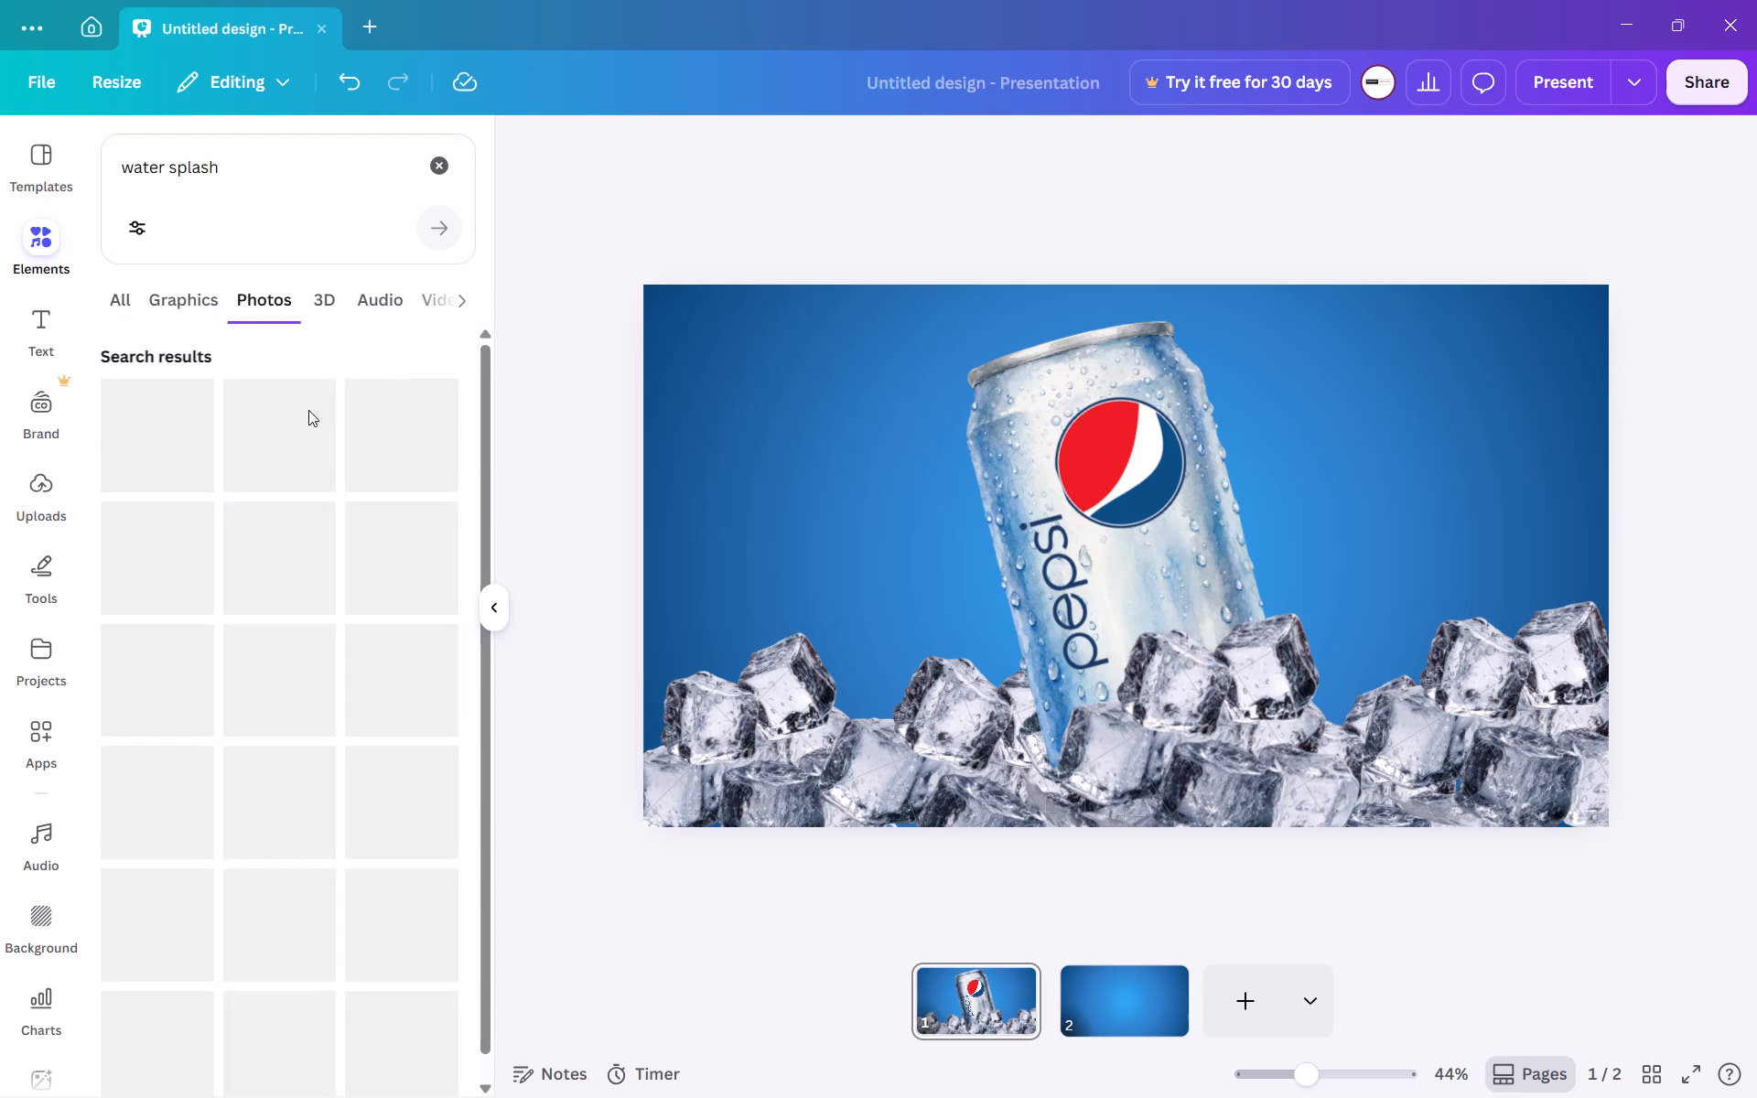
scroll(340, 507, "up", 1)
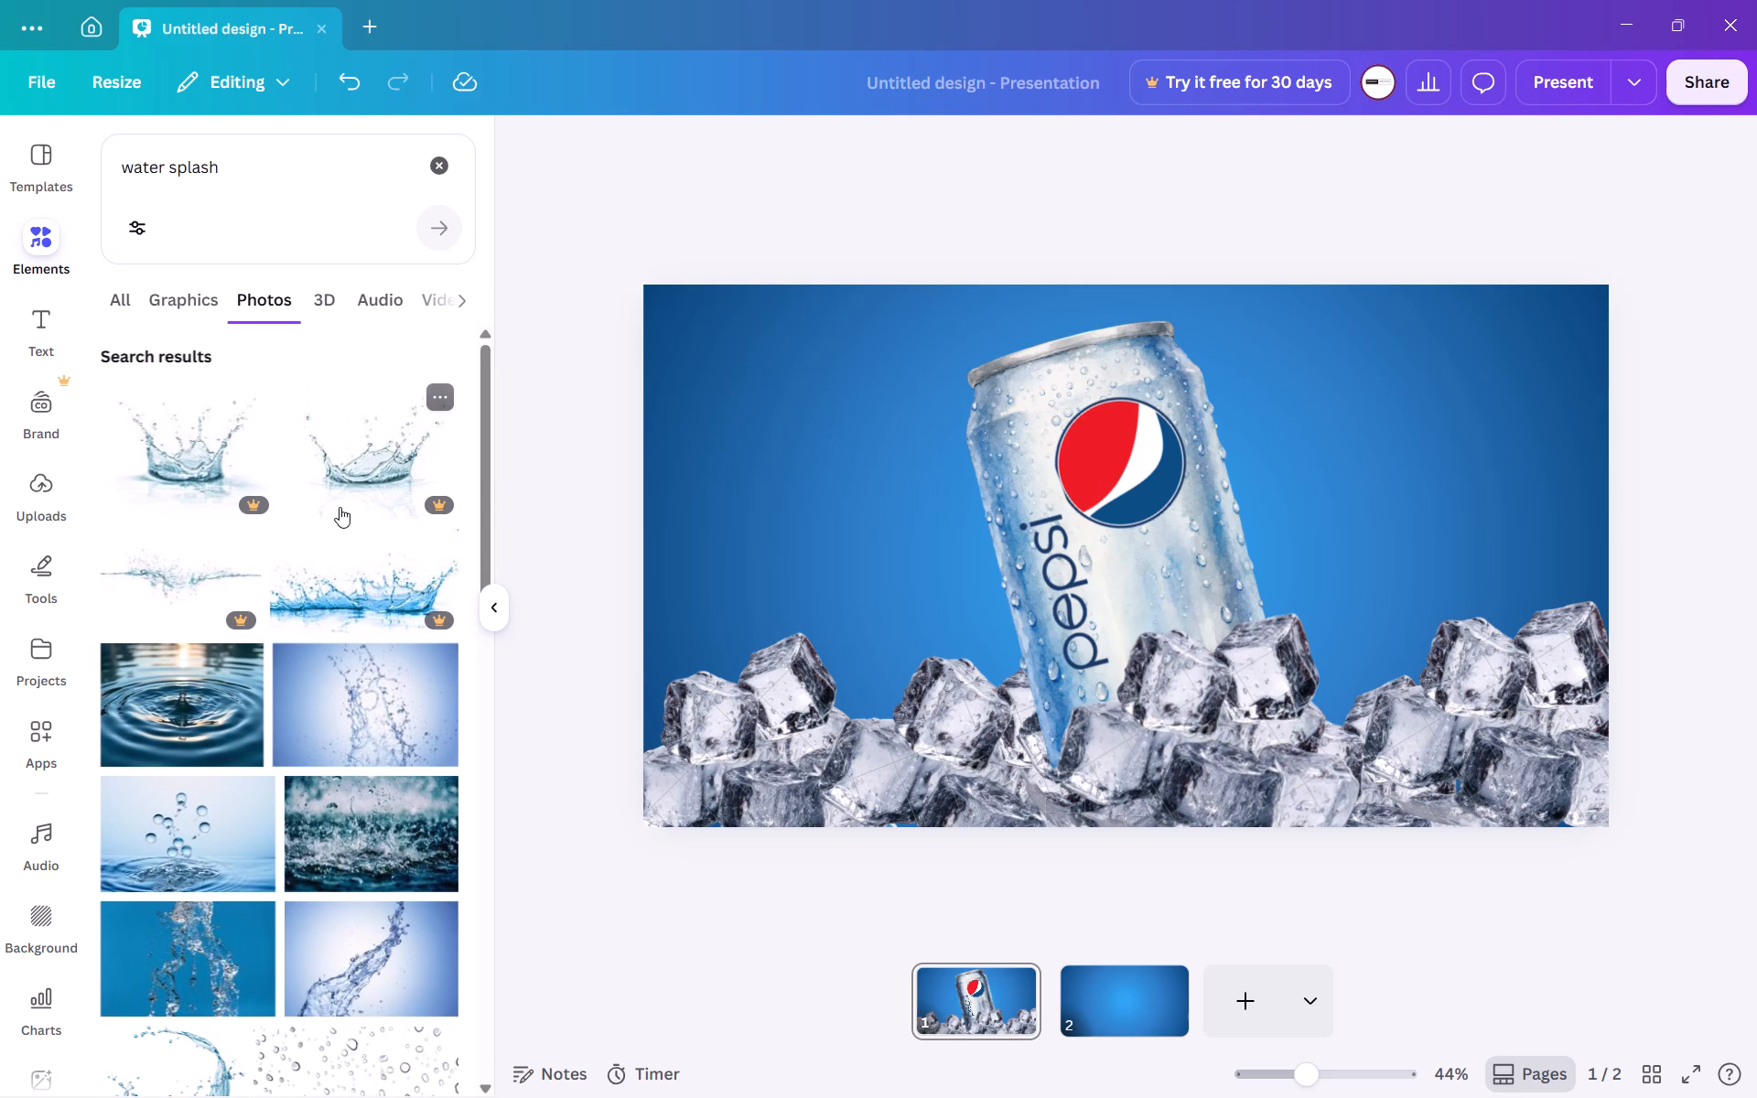
left_click(115, 302)
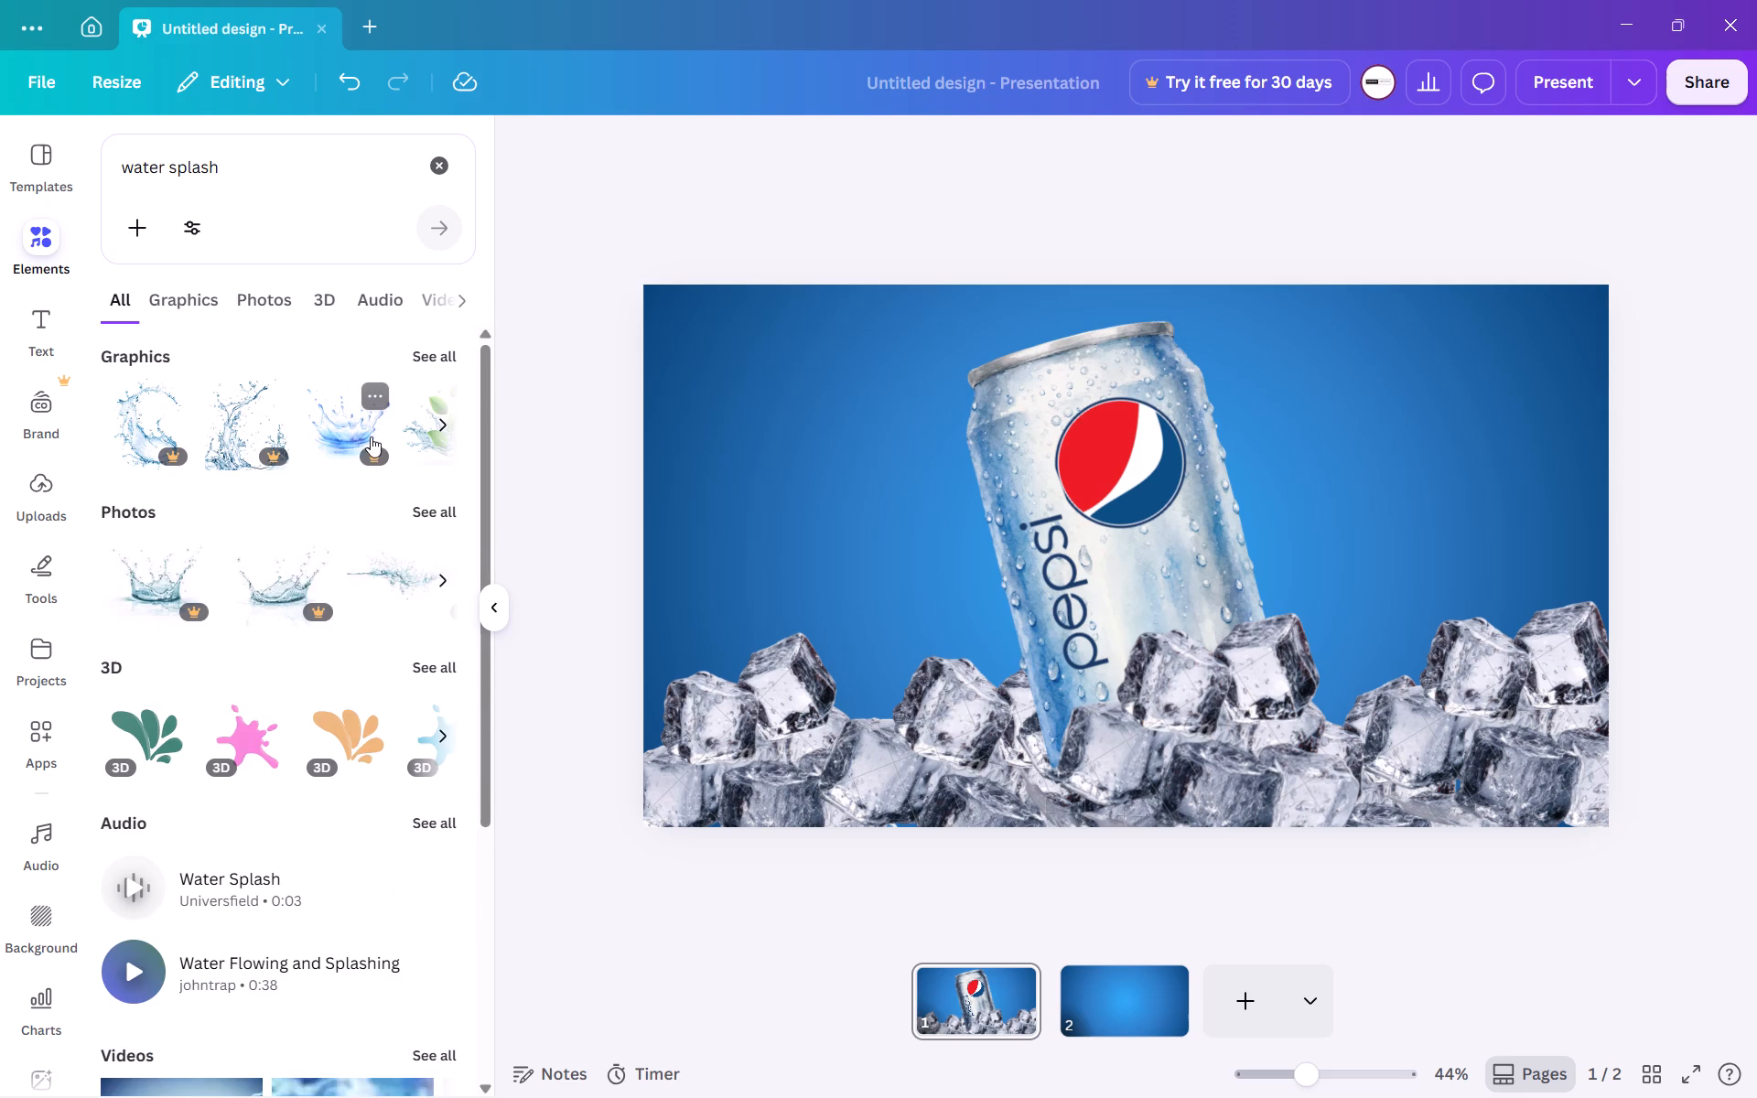
scroll(371, 436, "left", 2)
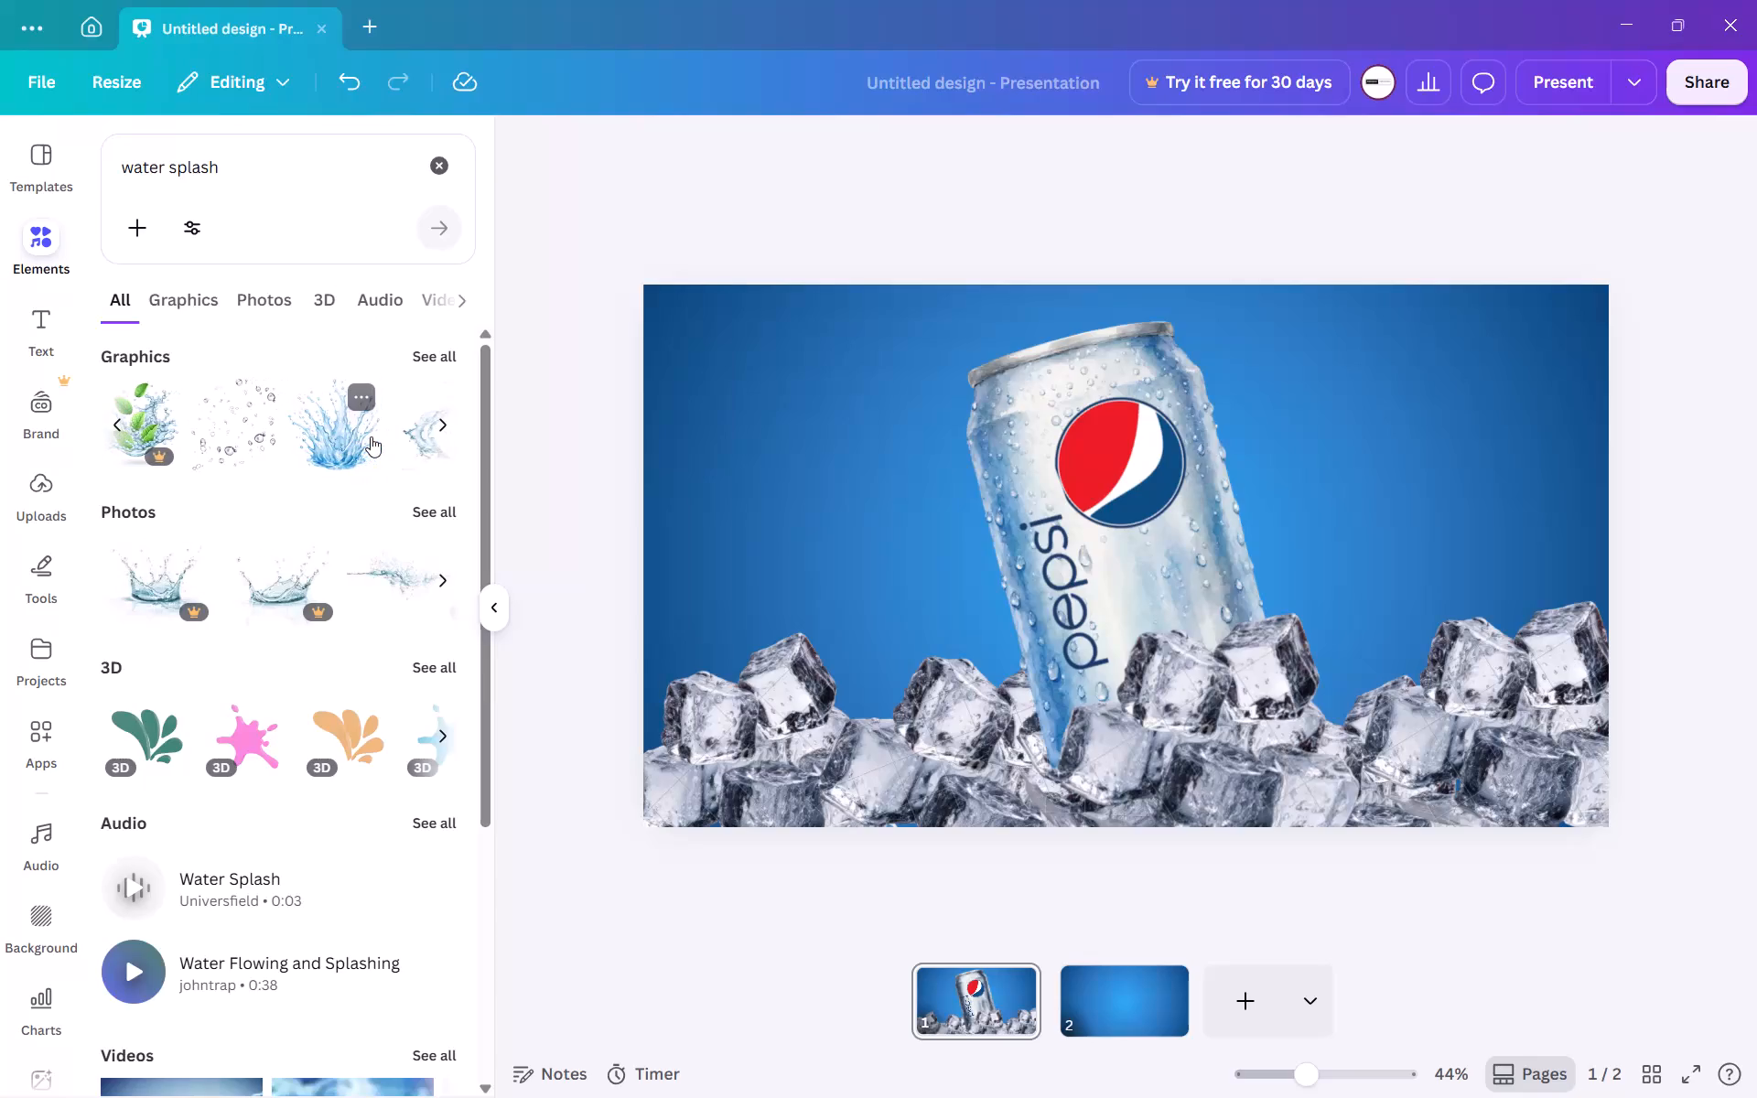
scroll(371, 436, "left", 2)
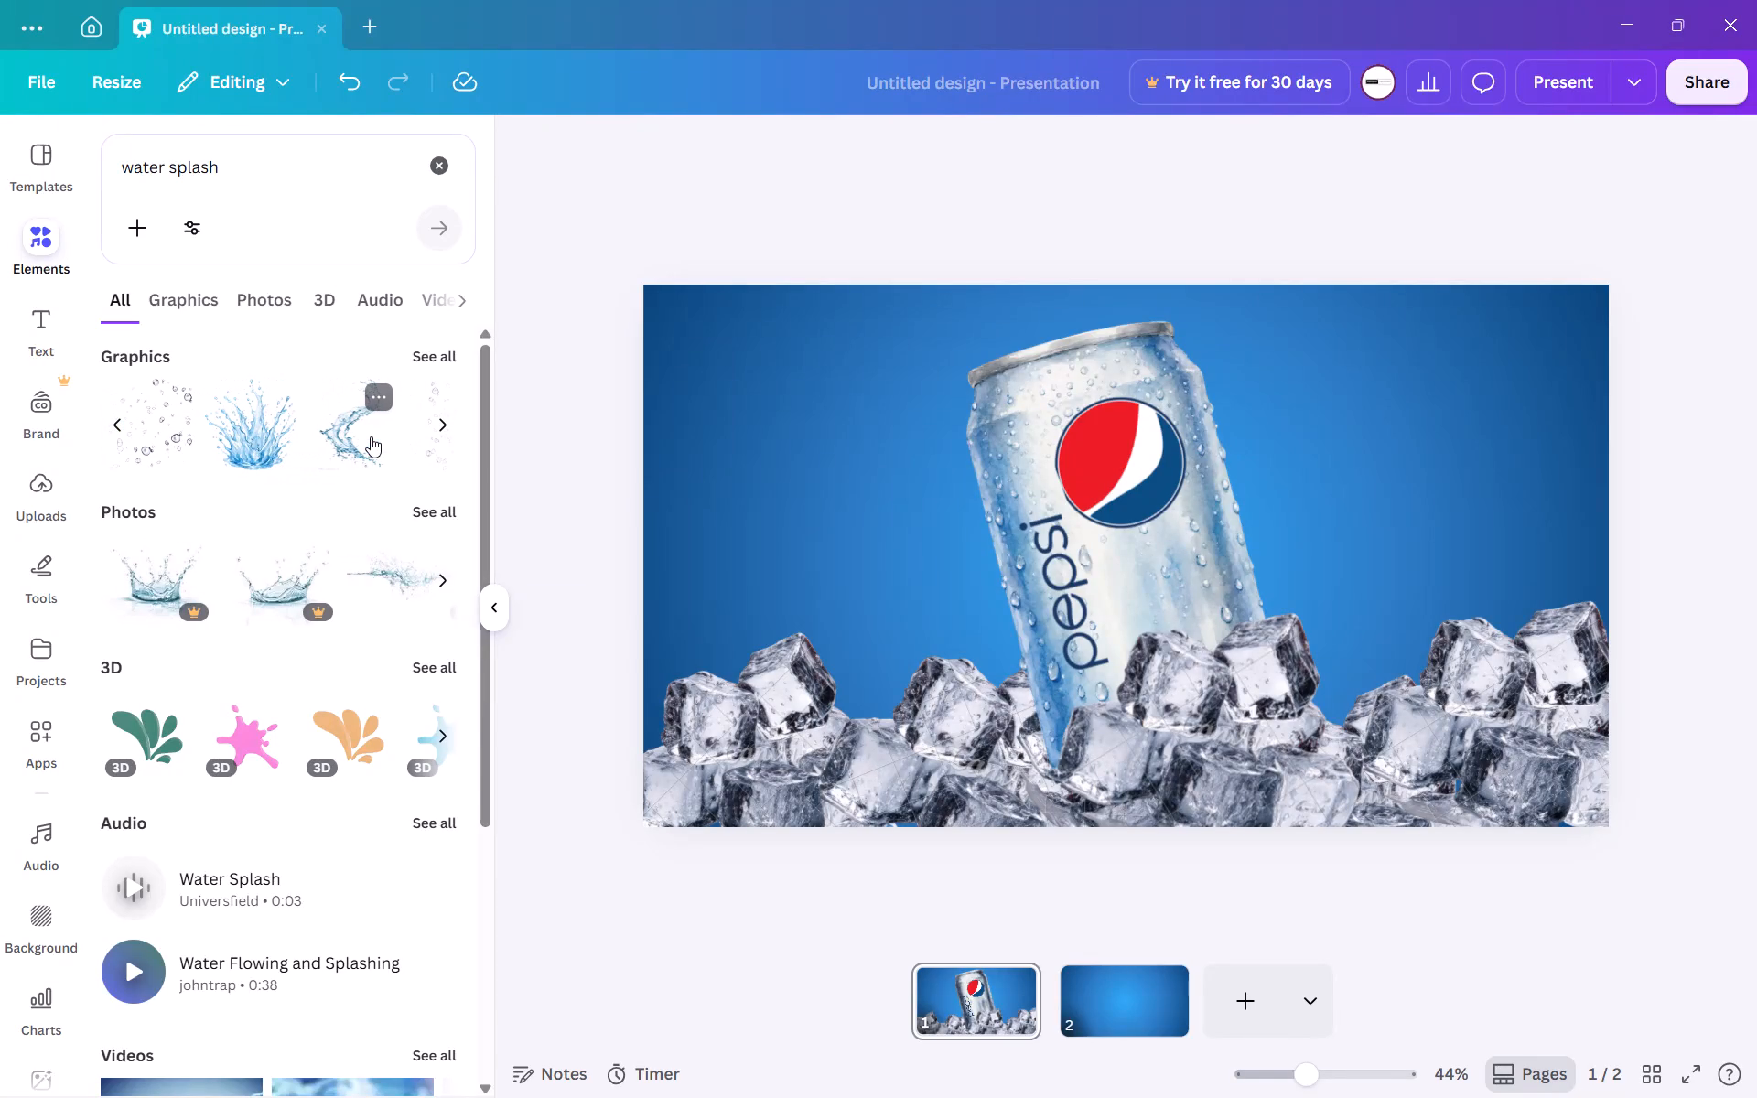
scroll(371, 436, "left", 2)
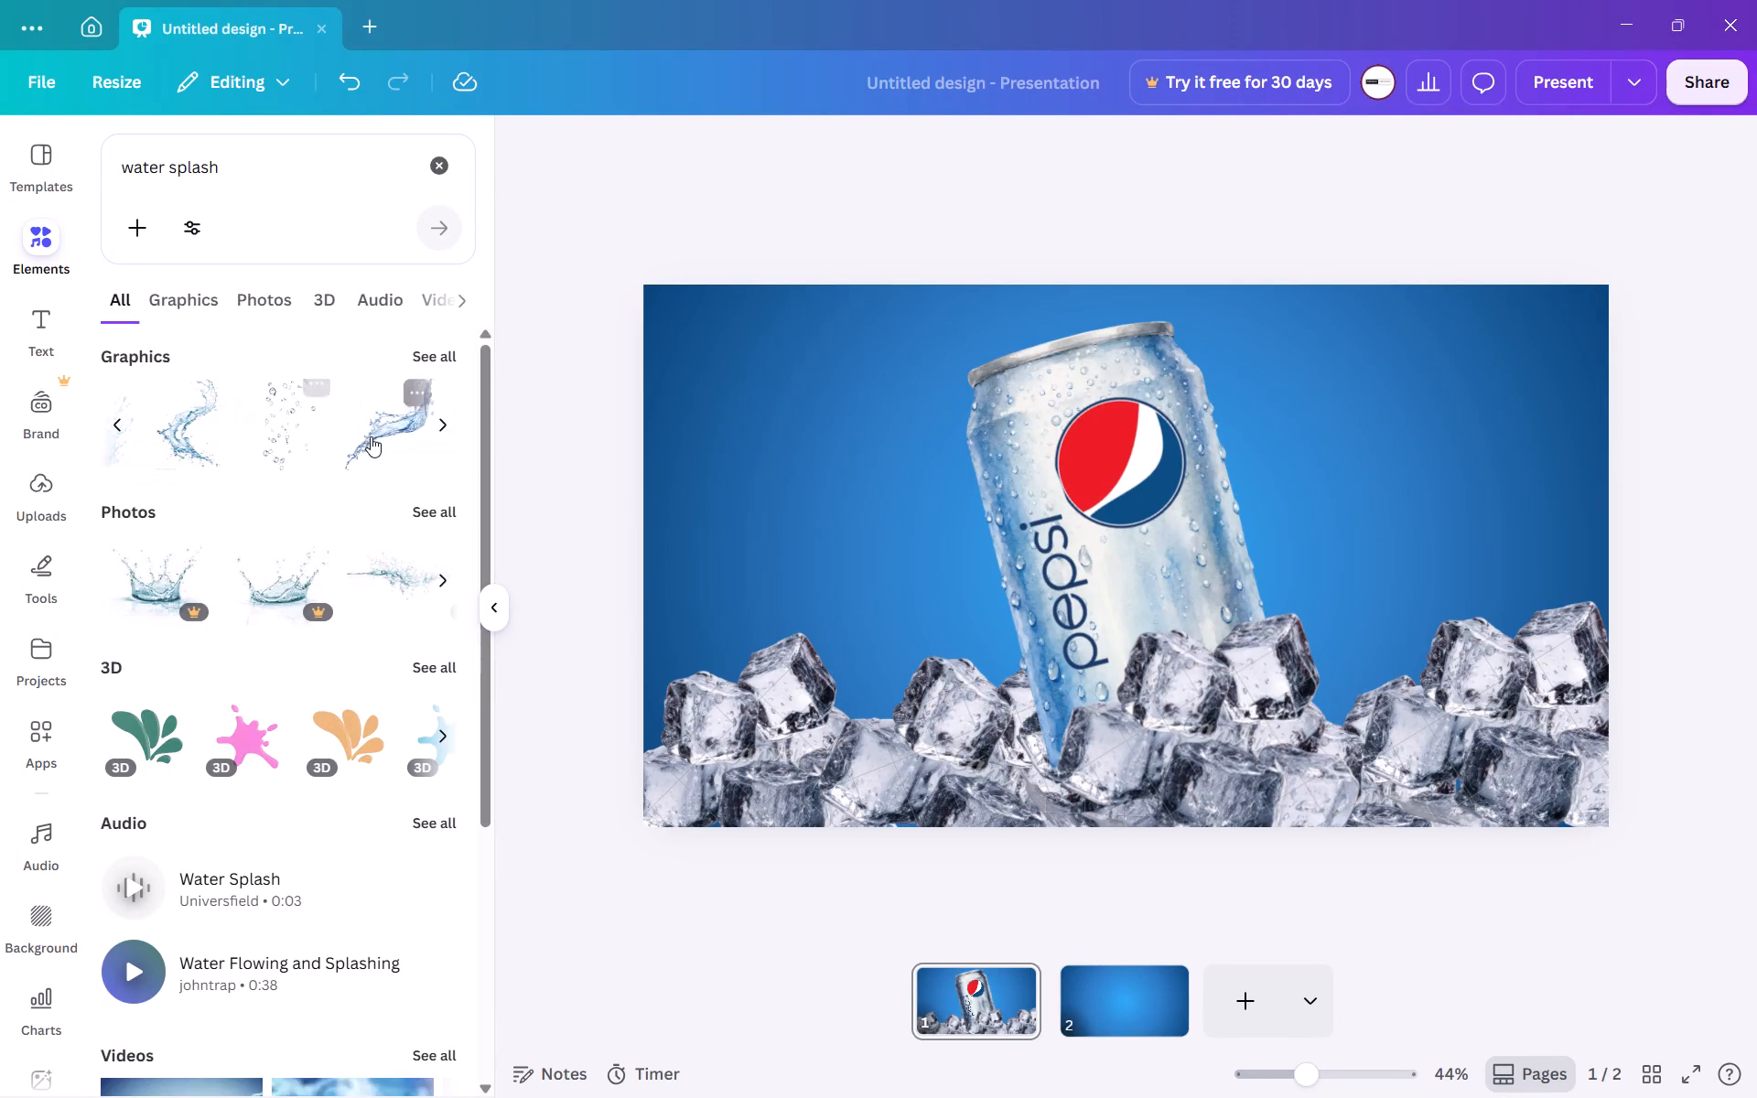
scroll(371, 436, "left", 3)
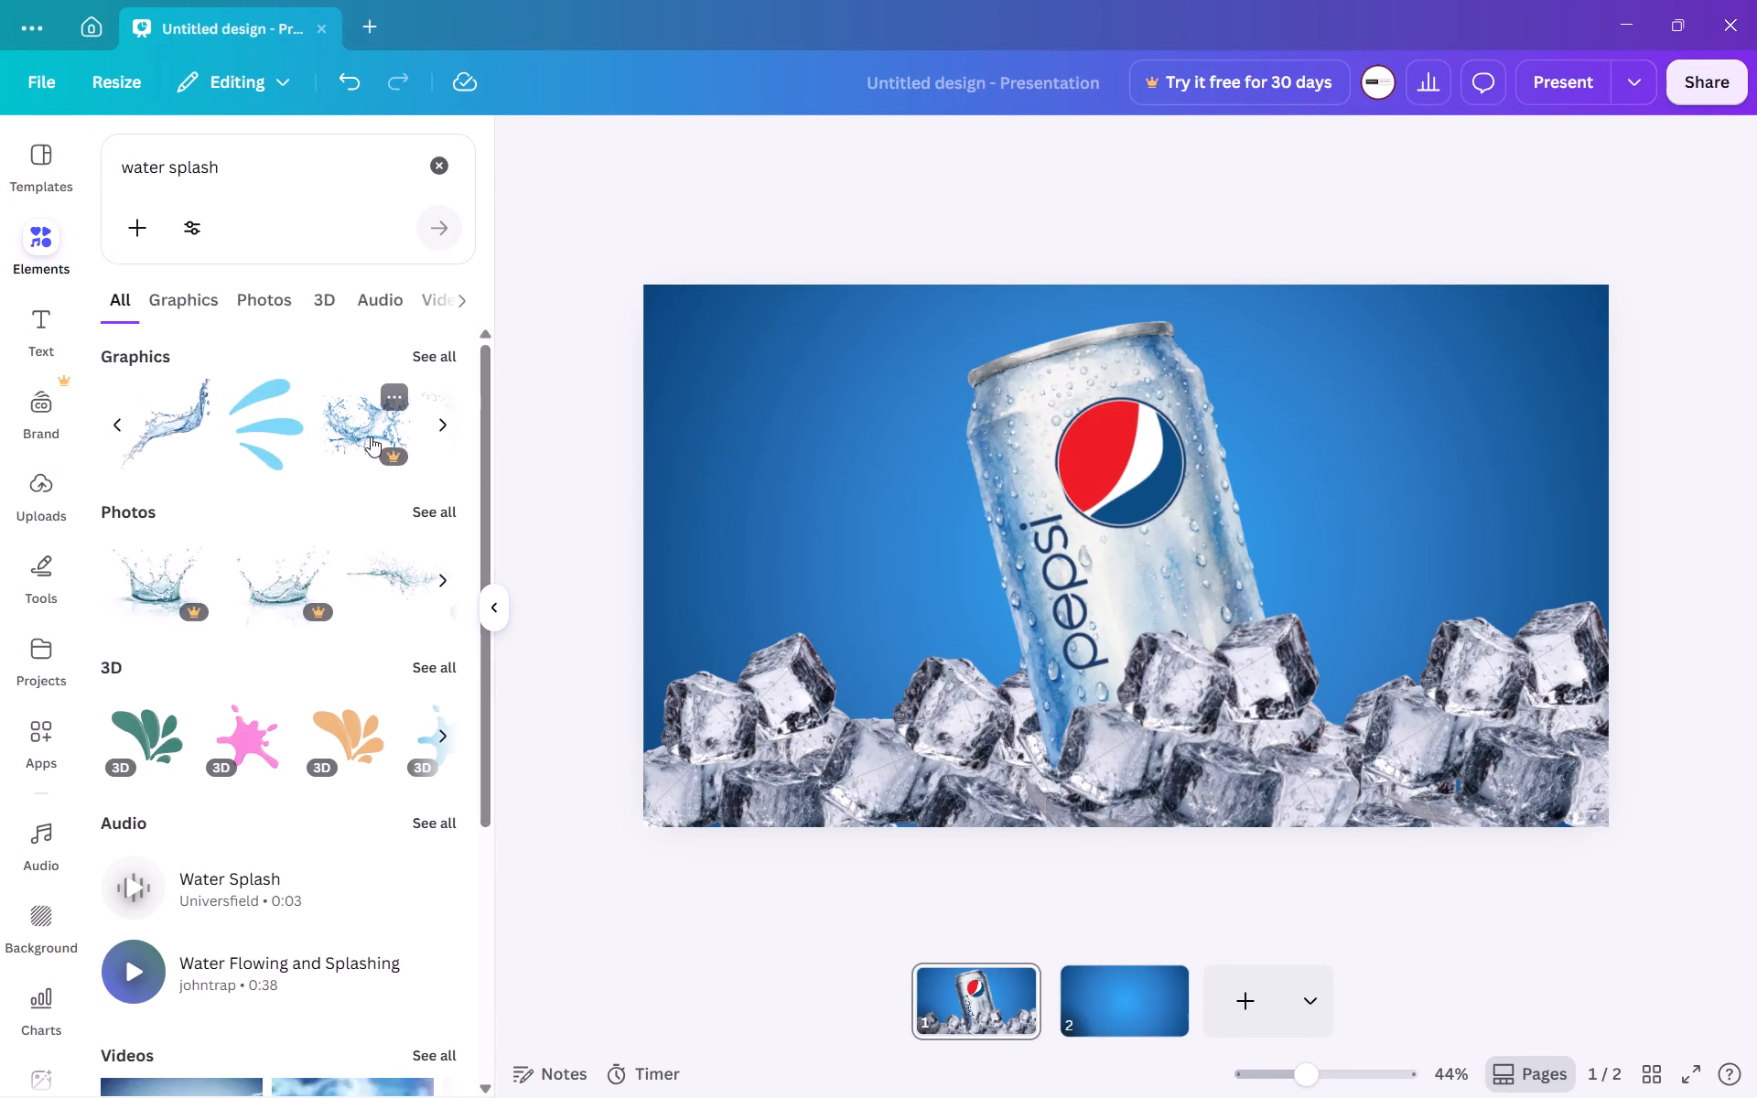
scroll(371, 436, "left", 1)
scroll(371, 436, "up", 1)
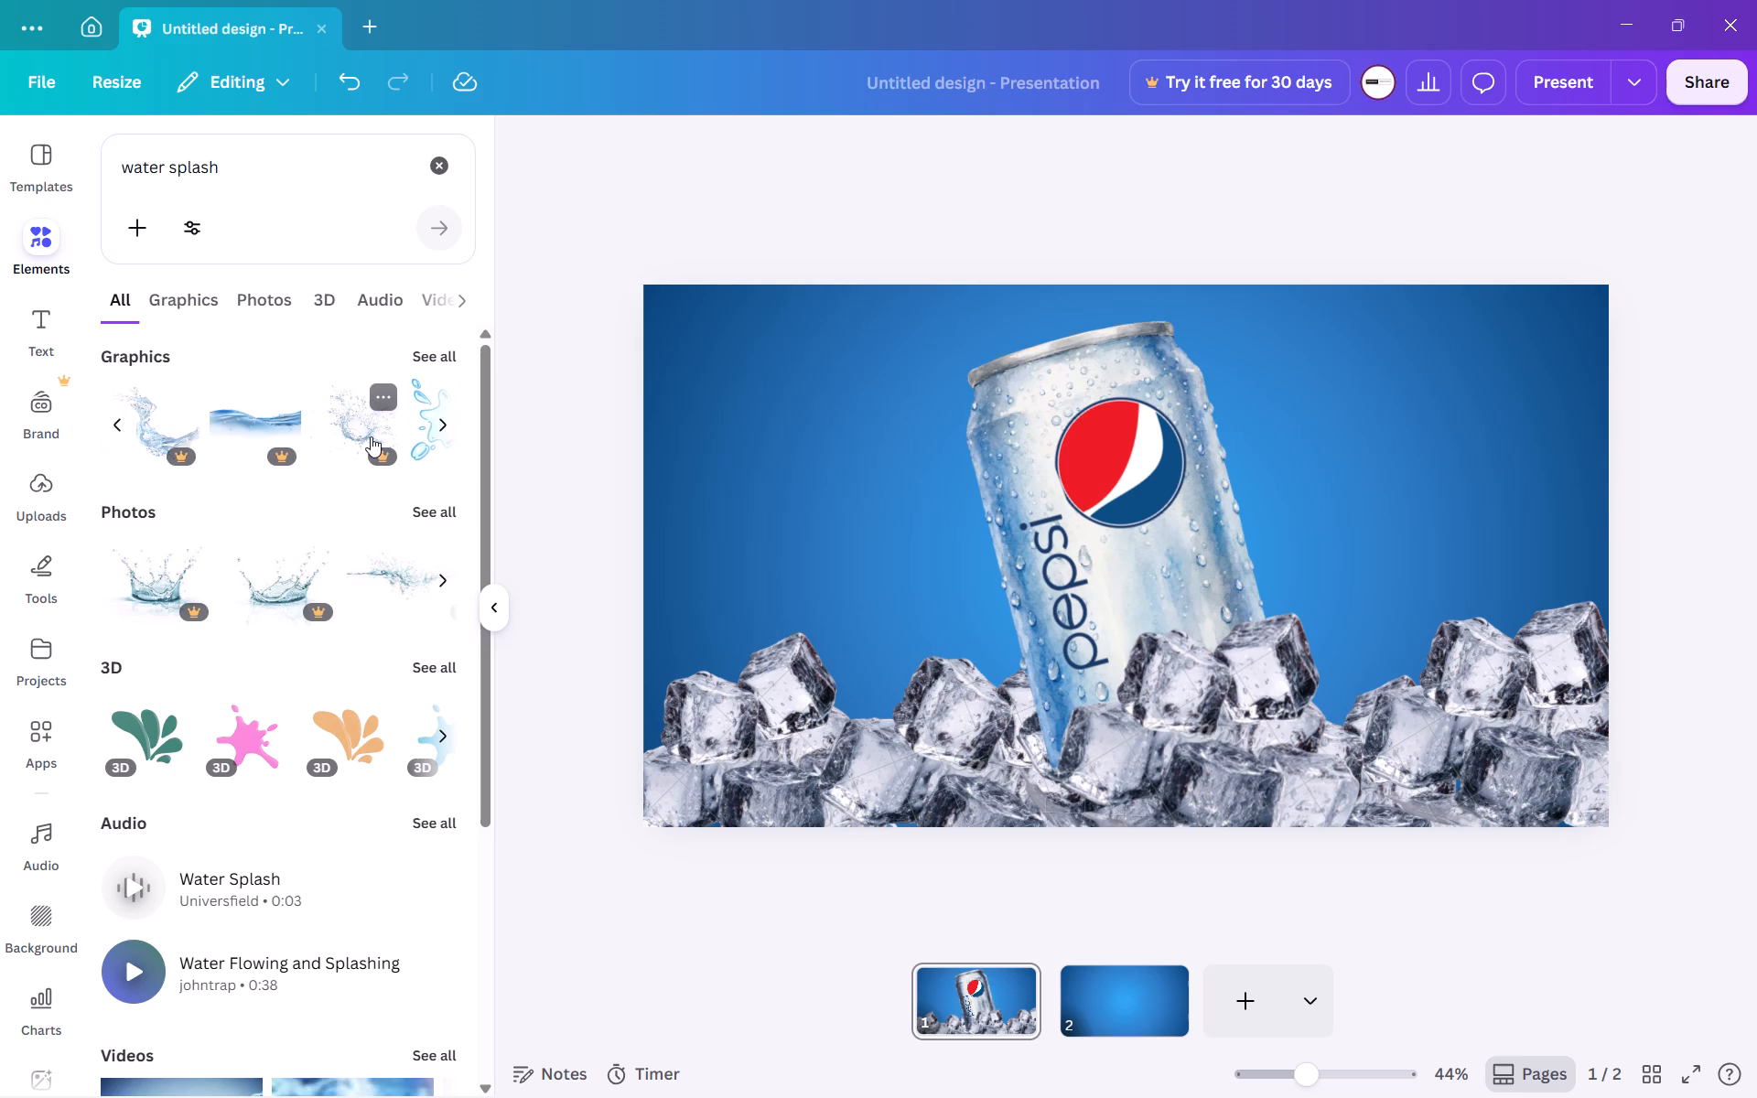
scroll(371, 436, "up", 1)
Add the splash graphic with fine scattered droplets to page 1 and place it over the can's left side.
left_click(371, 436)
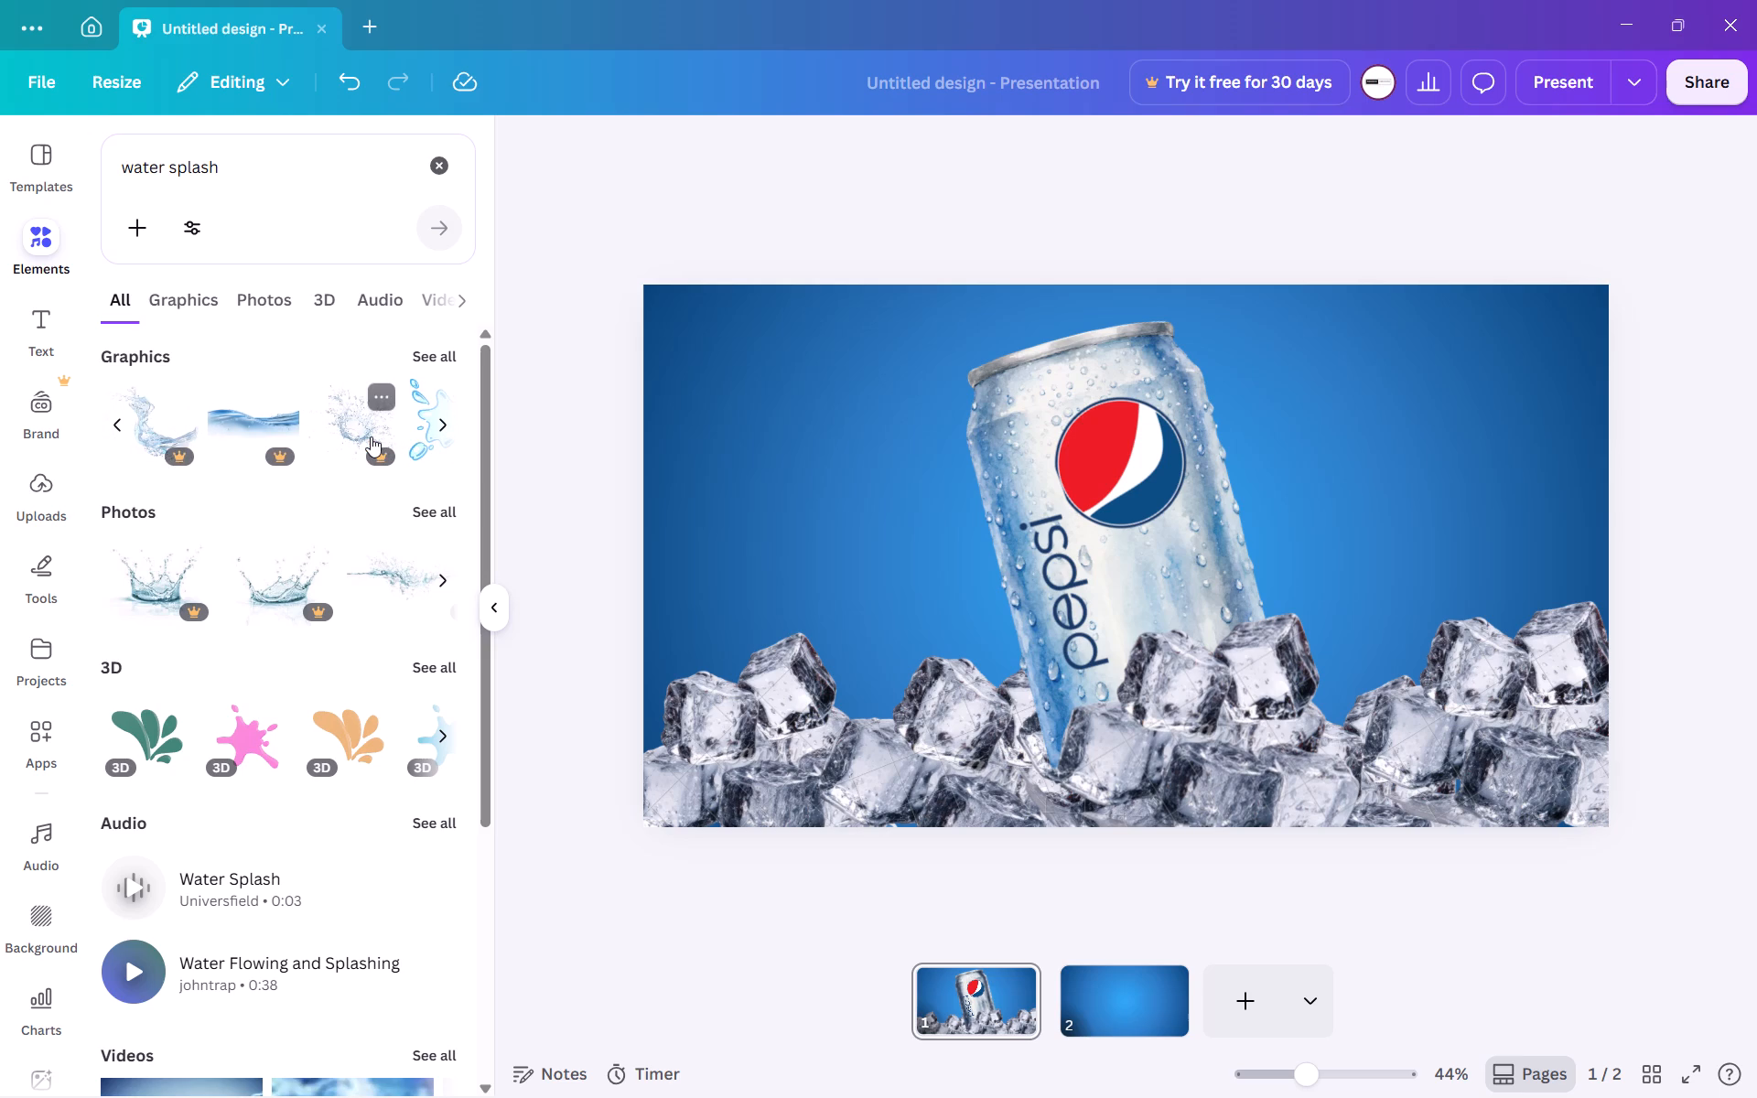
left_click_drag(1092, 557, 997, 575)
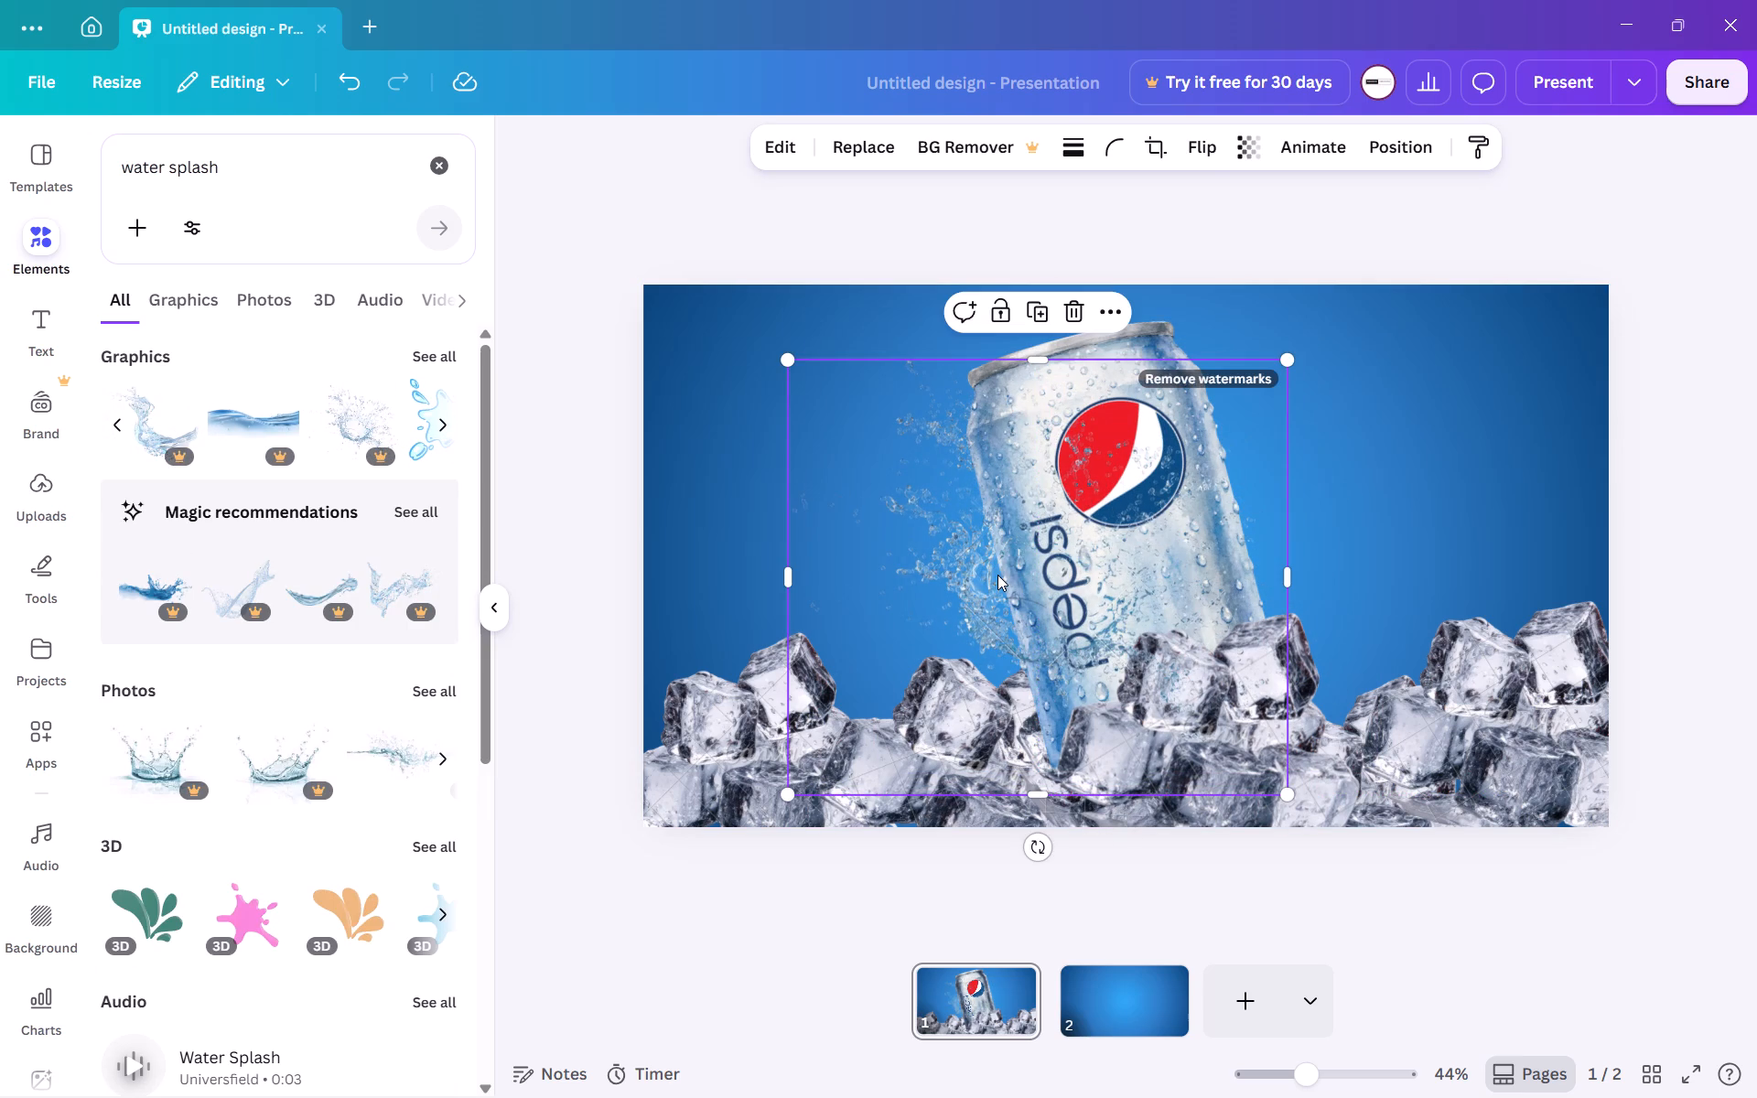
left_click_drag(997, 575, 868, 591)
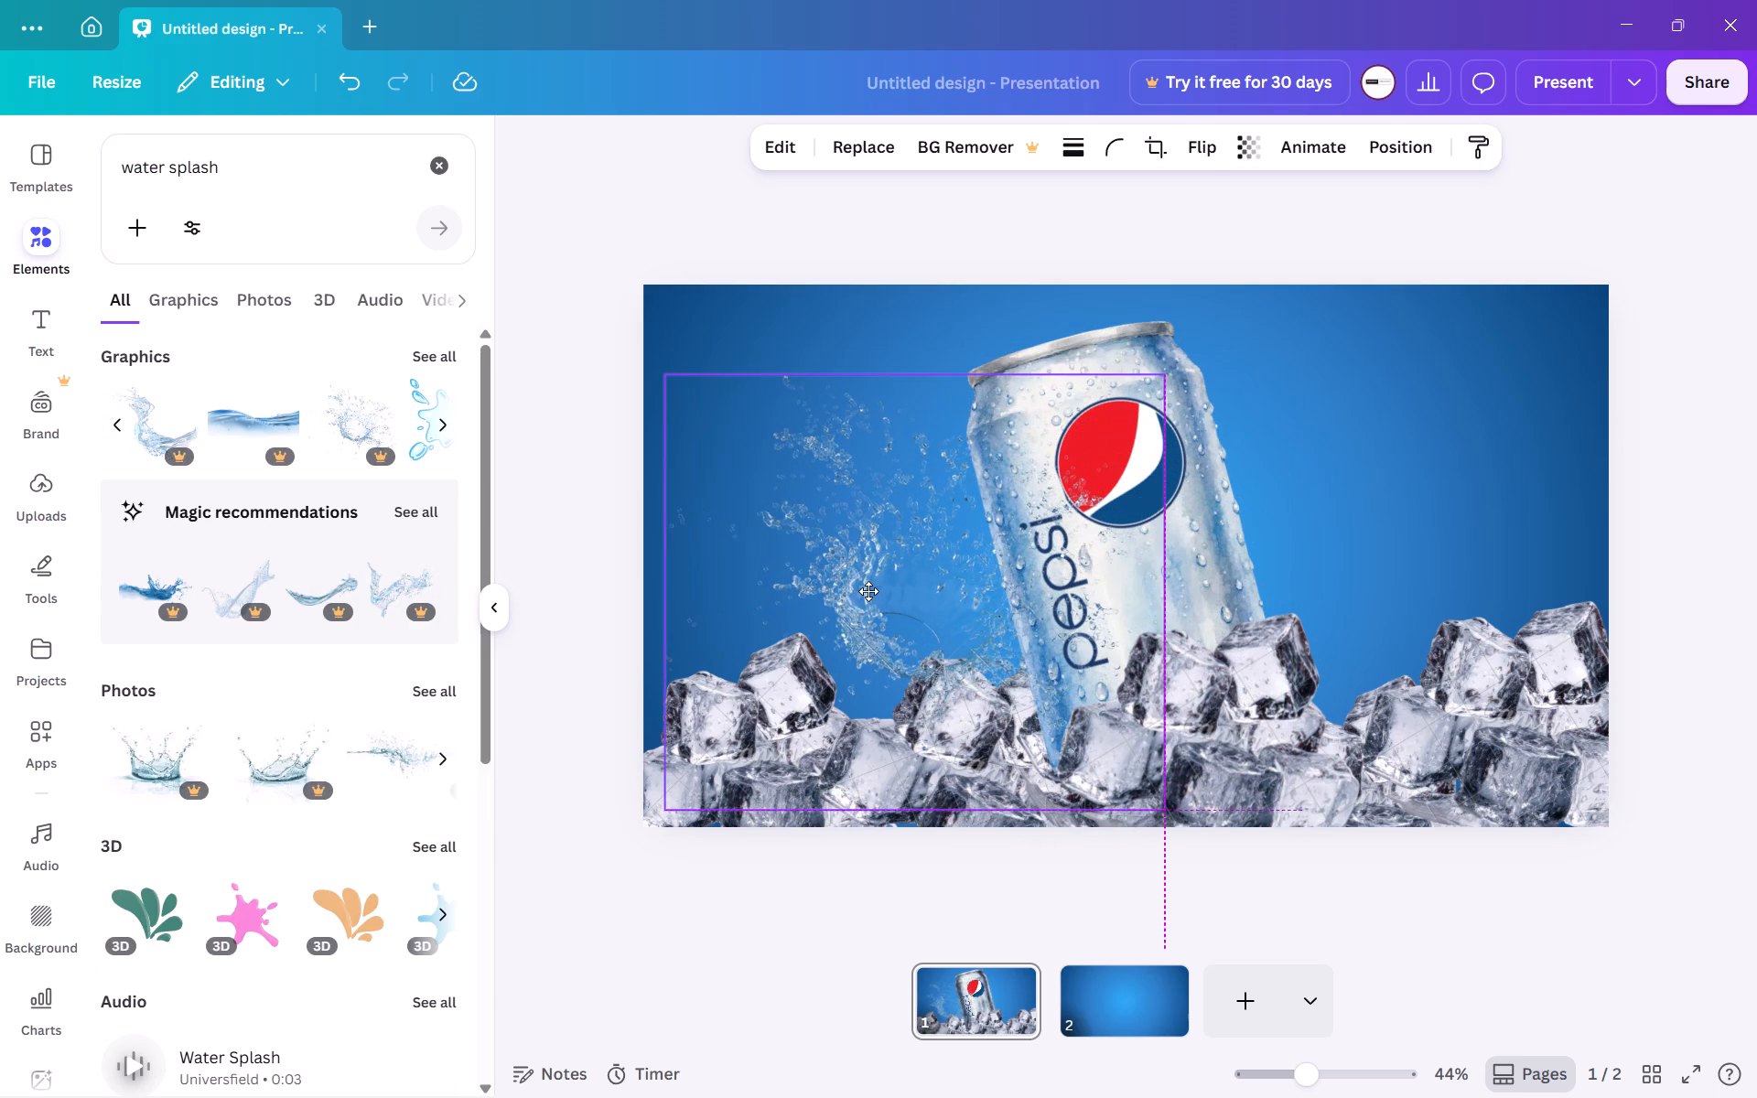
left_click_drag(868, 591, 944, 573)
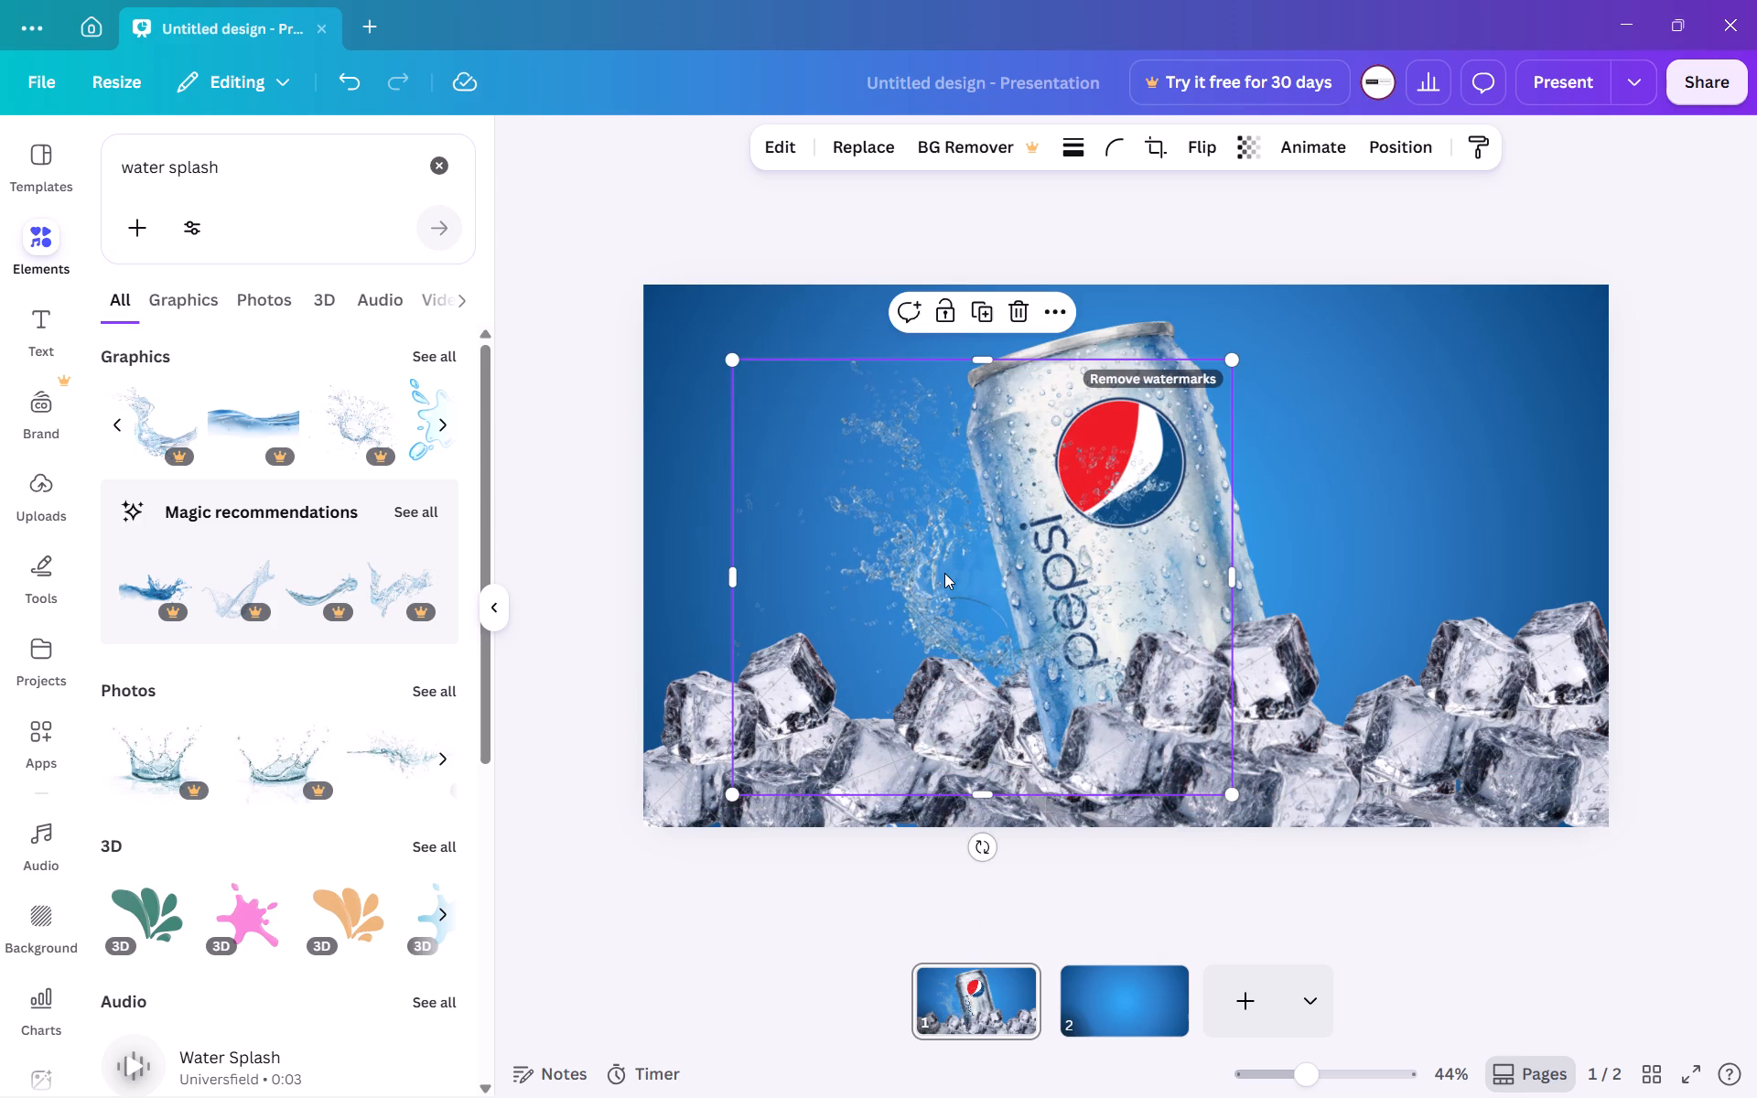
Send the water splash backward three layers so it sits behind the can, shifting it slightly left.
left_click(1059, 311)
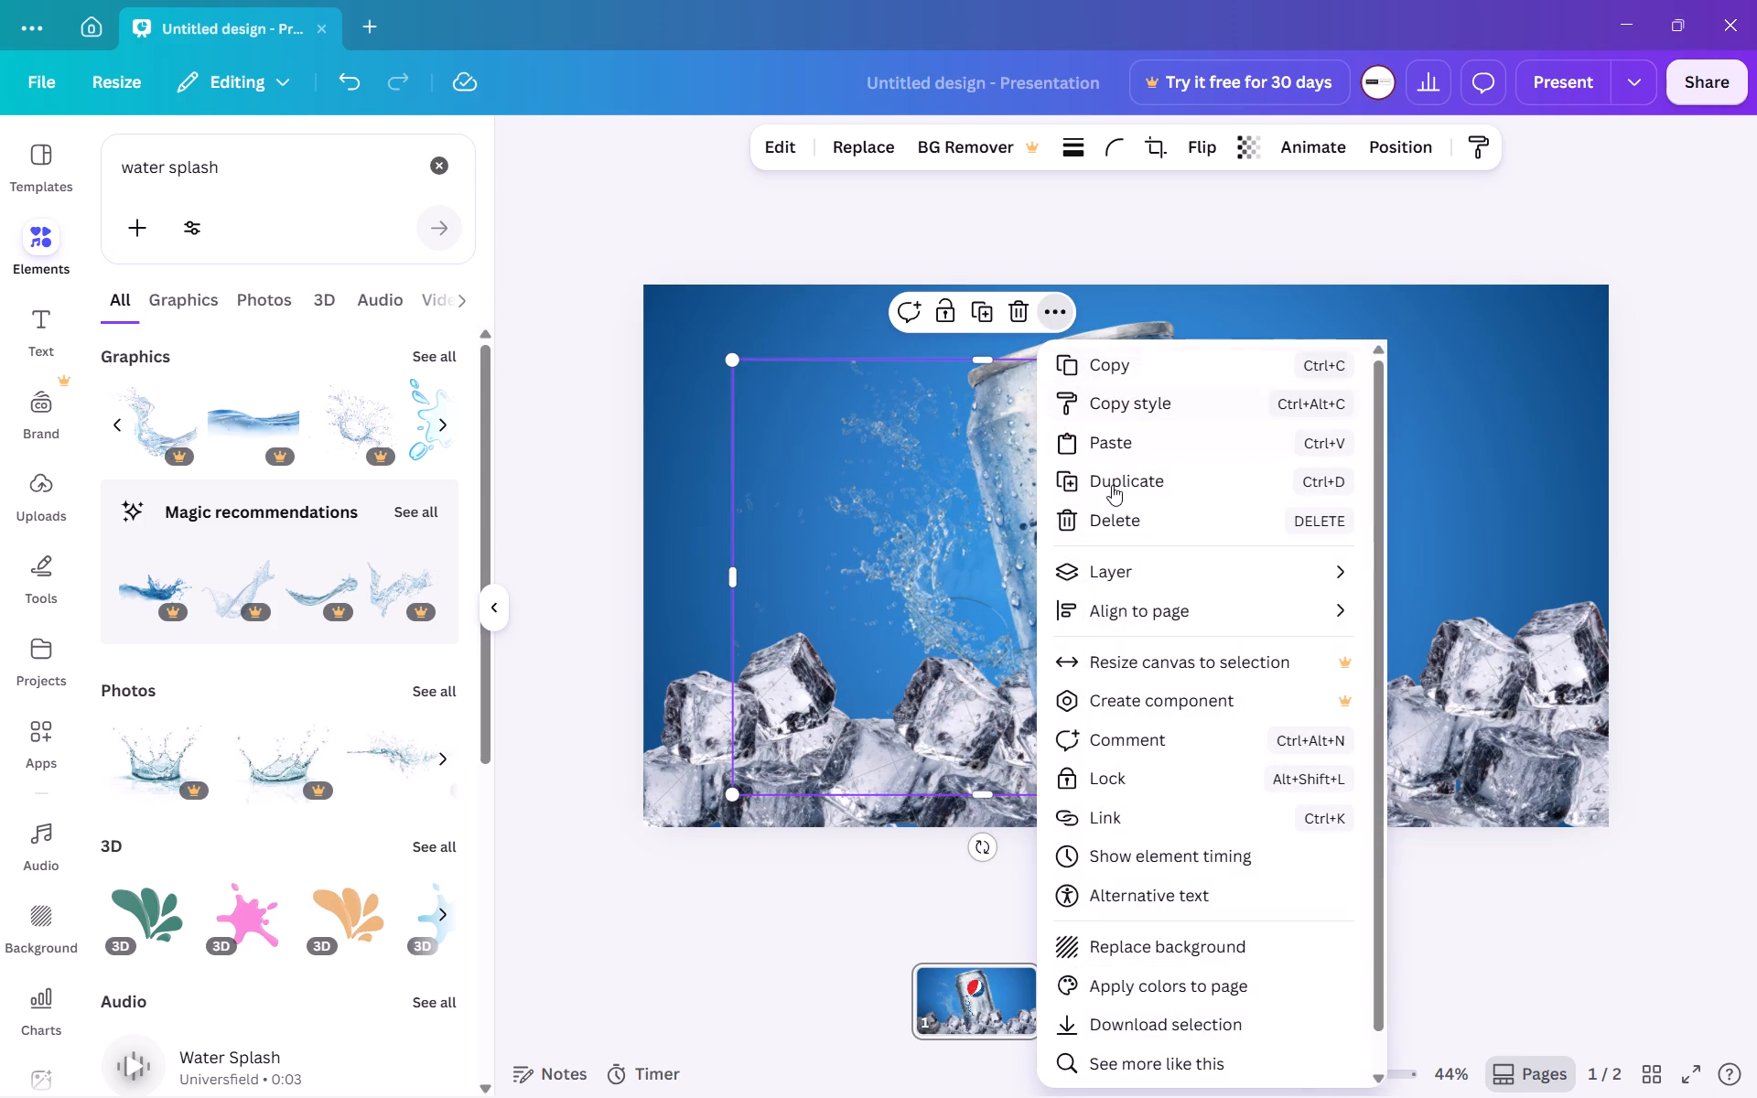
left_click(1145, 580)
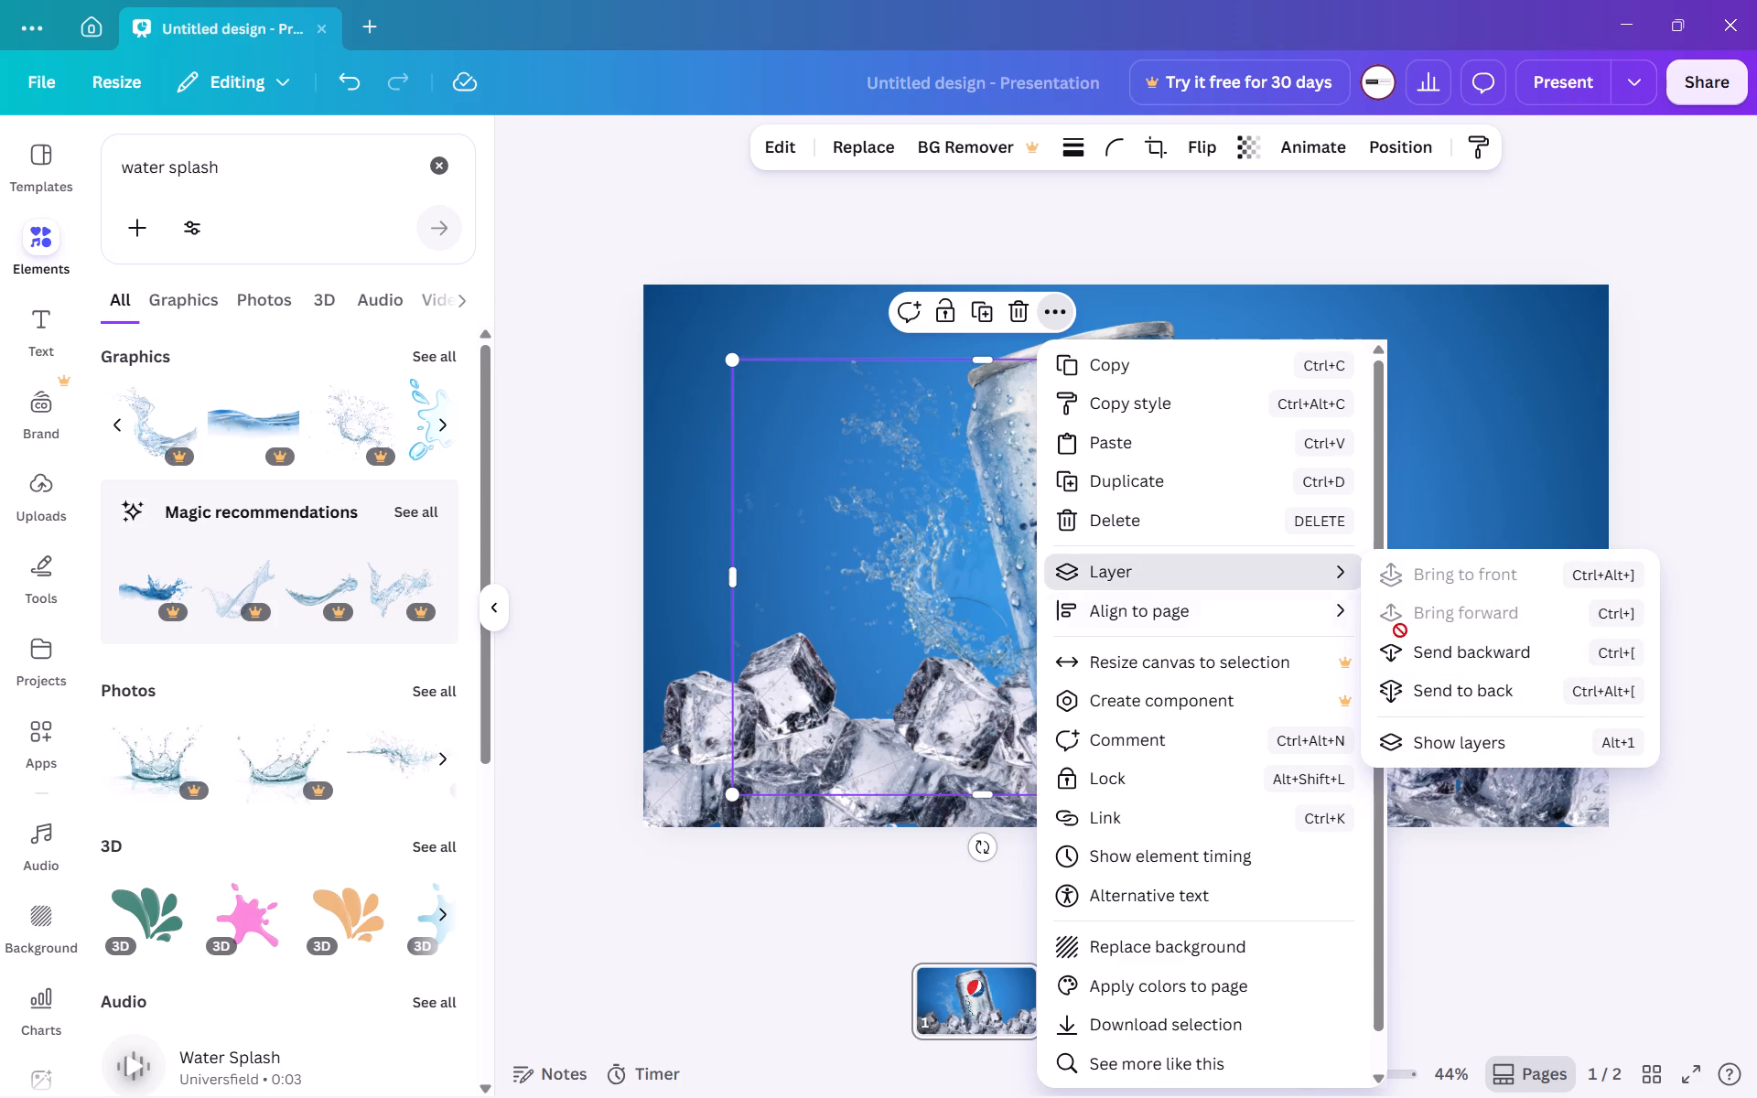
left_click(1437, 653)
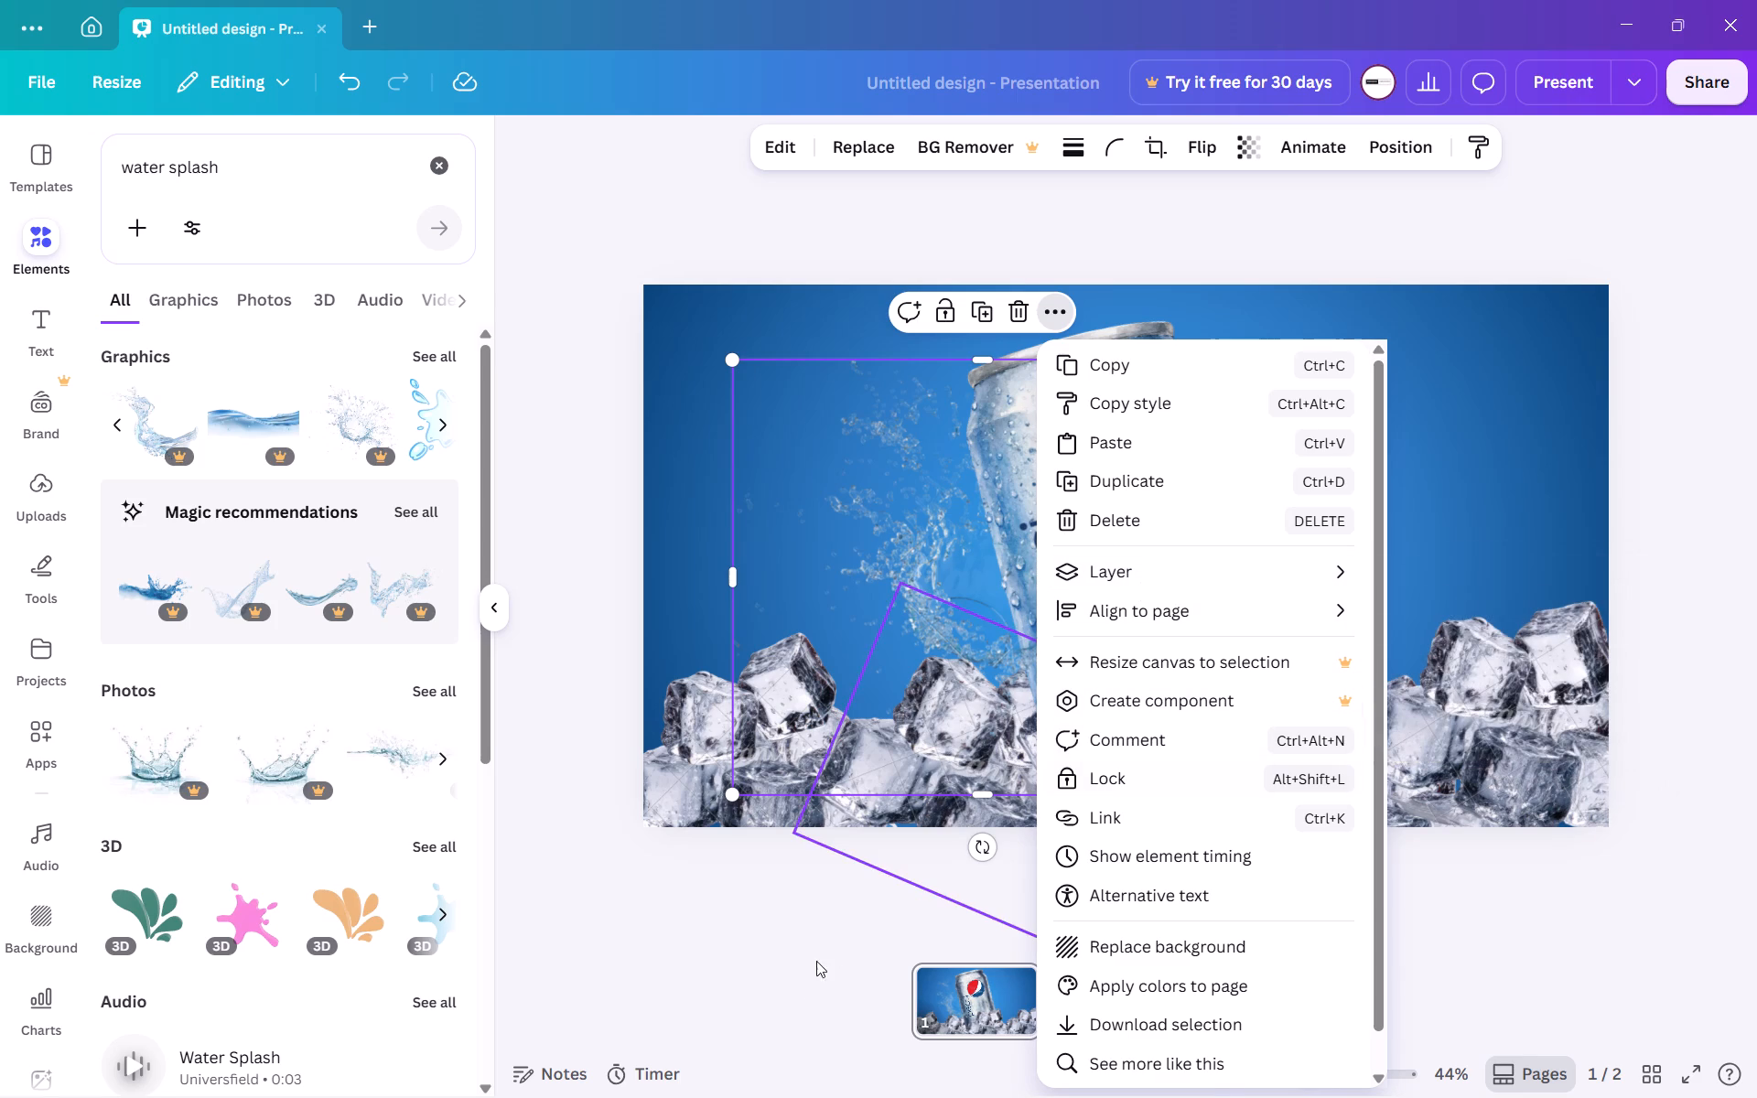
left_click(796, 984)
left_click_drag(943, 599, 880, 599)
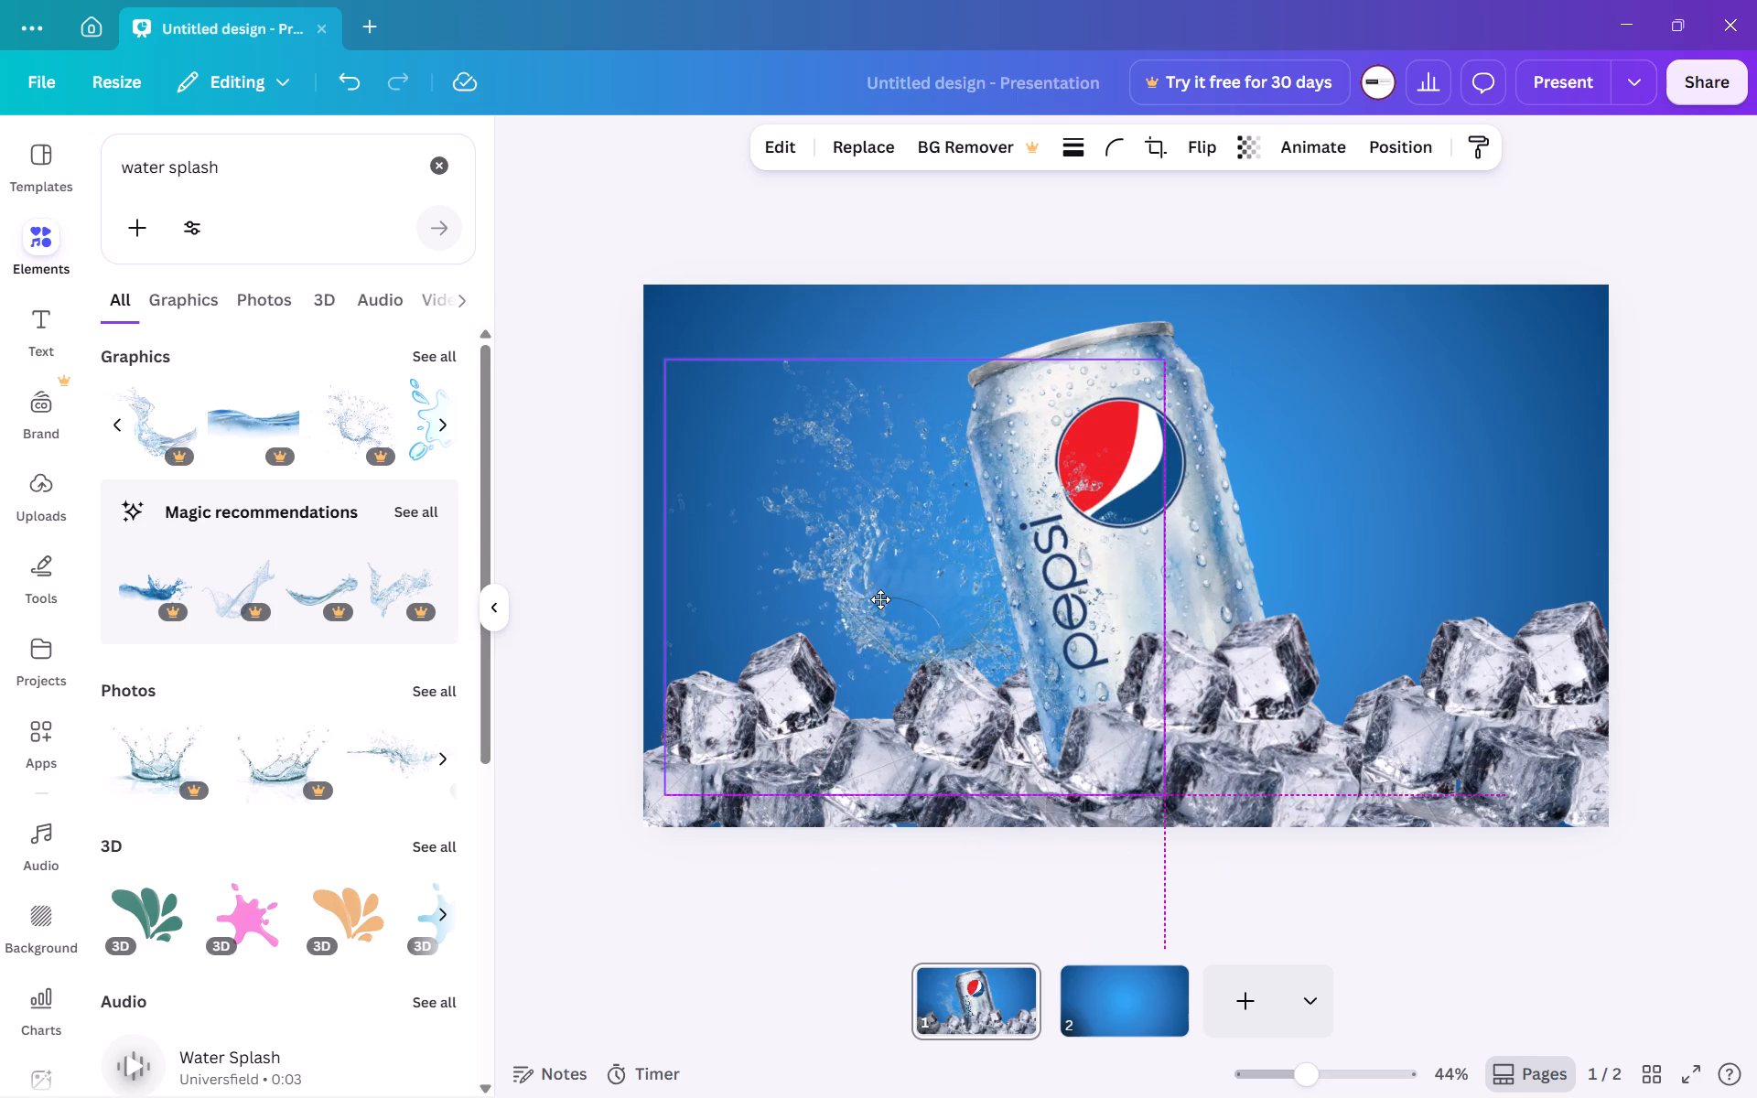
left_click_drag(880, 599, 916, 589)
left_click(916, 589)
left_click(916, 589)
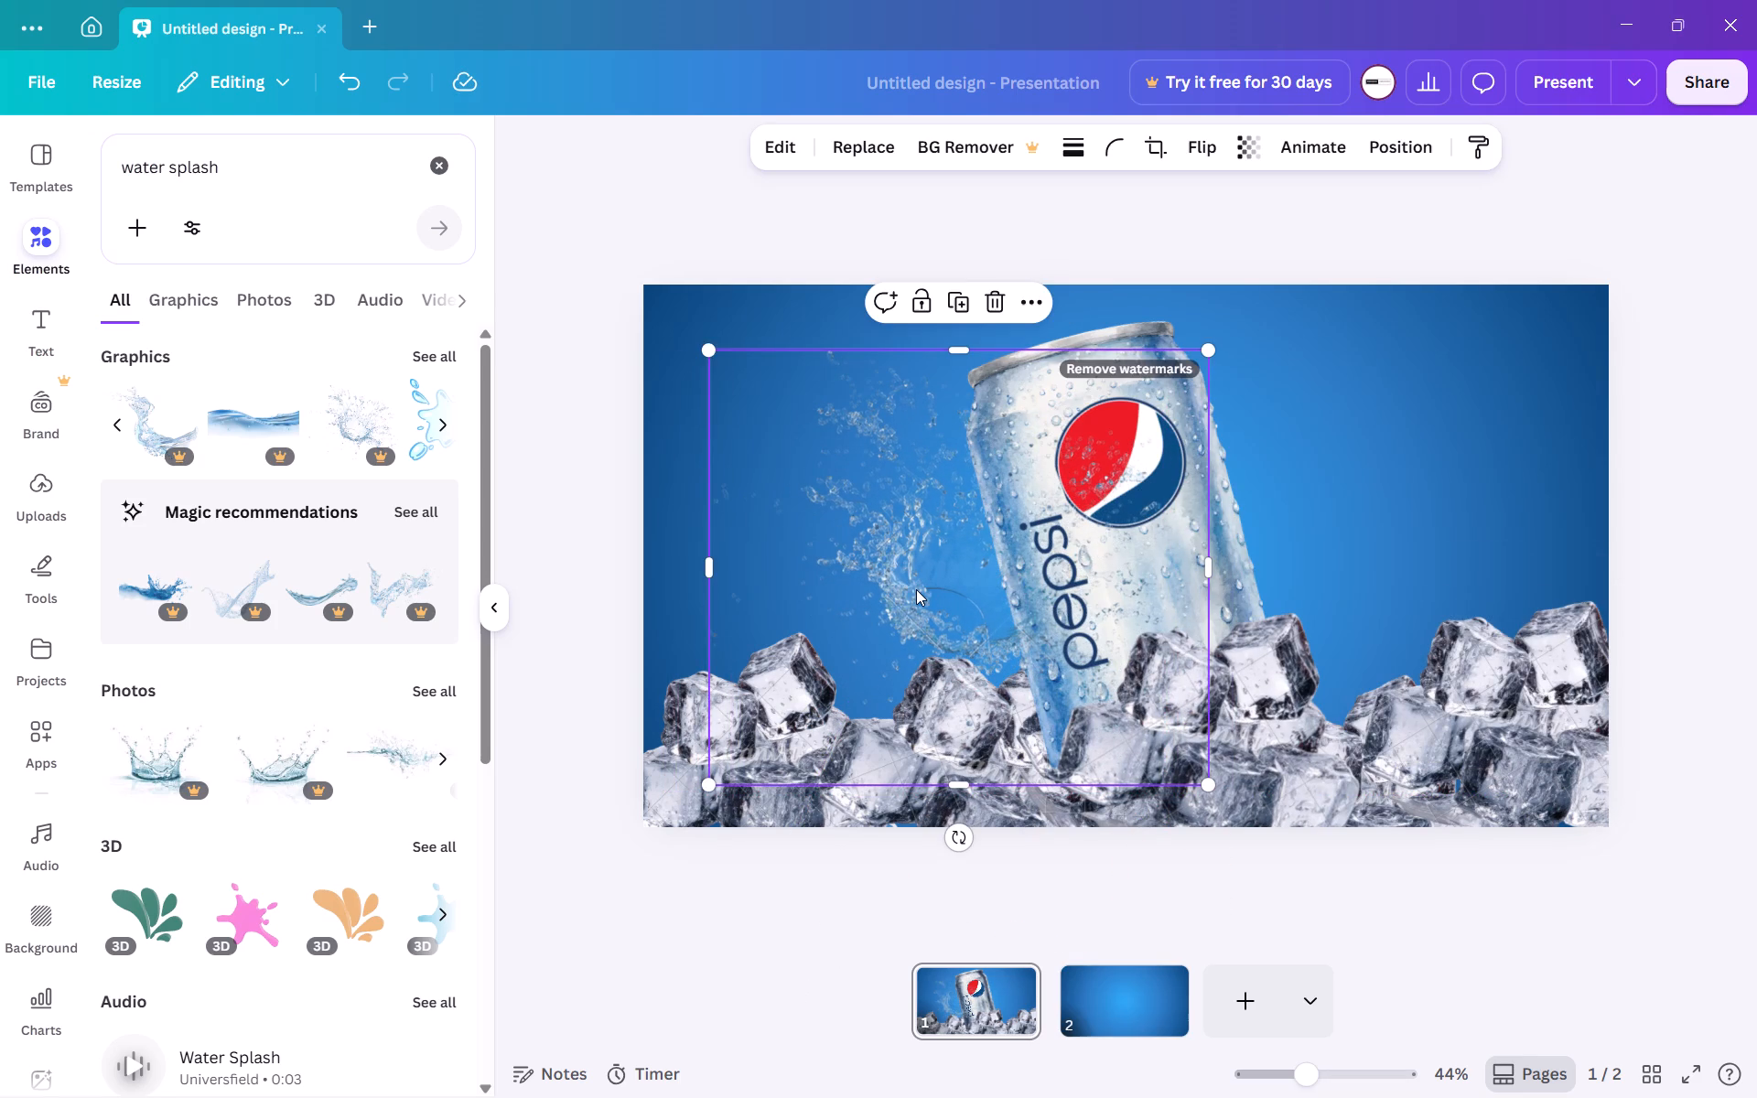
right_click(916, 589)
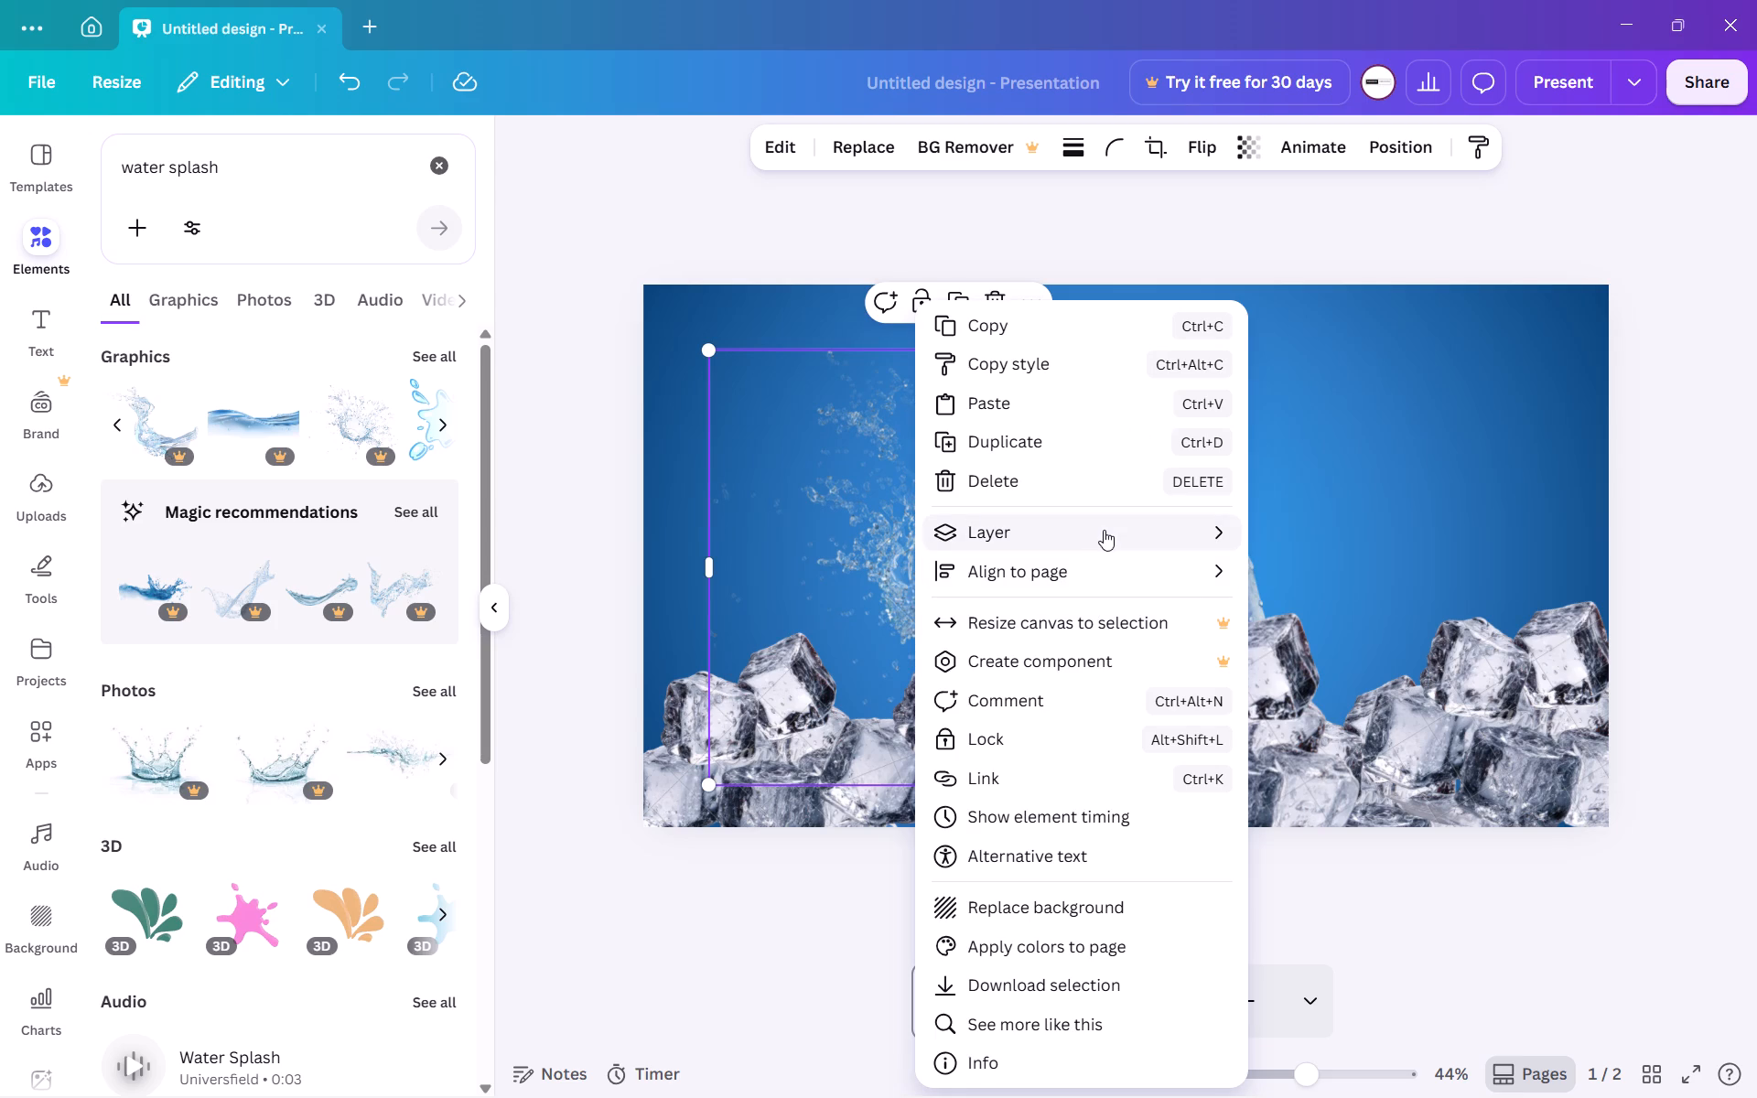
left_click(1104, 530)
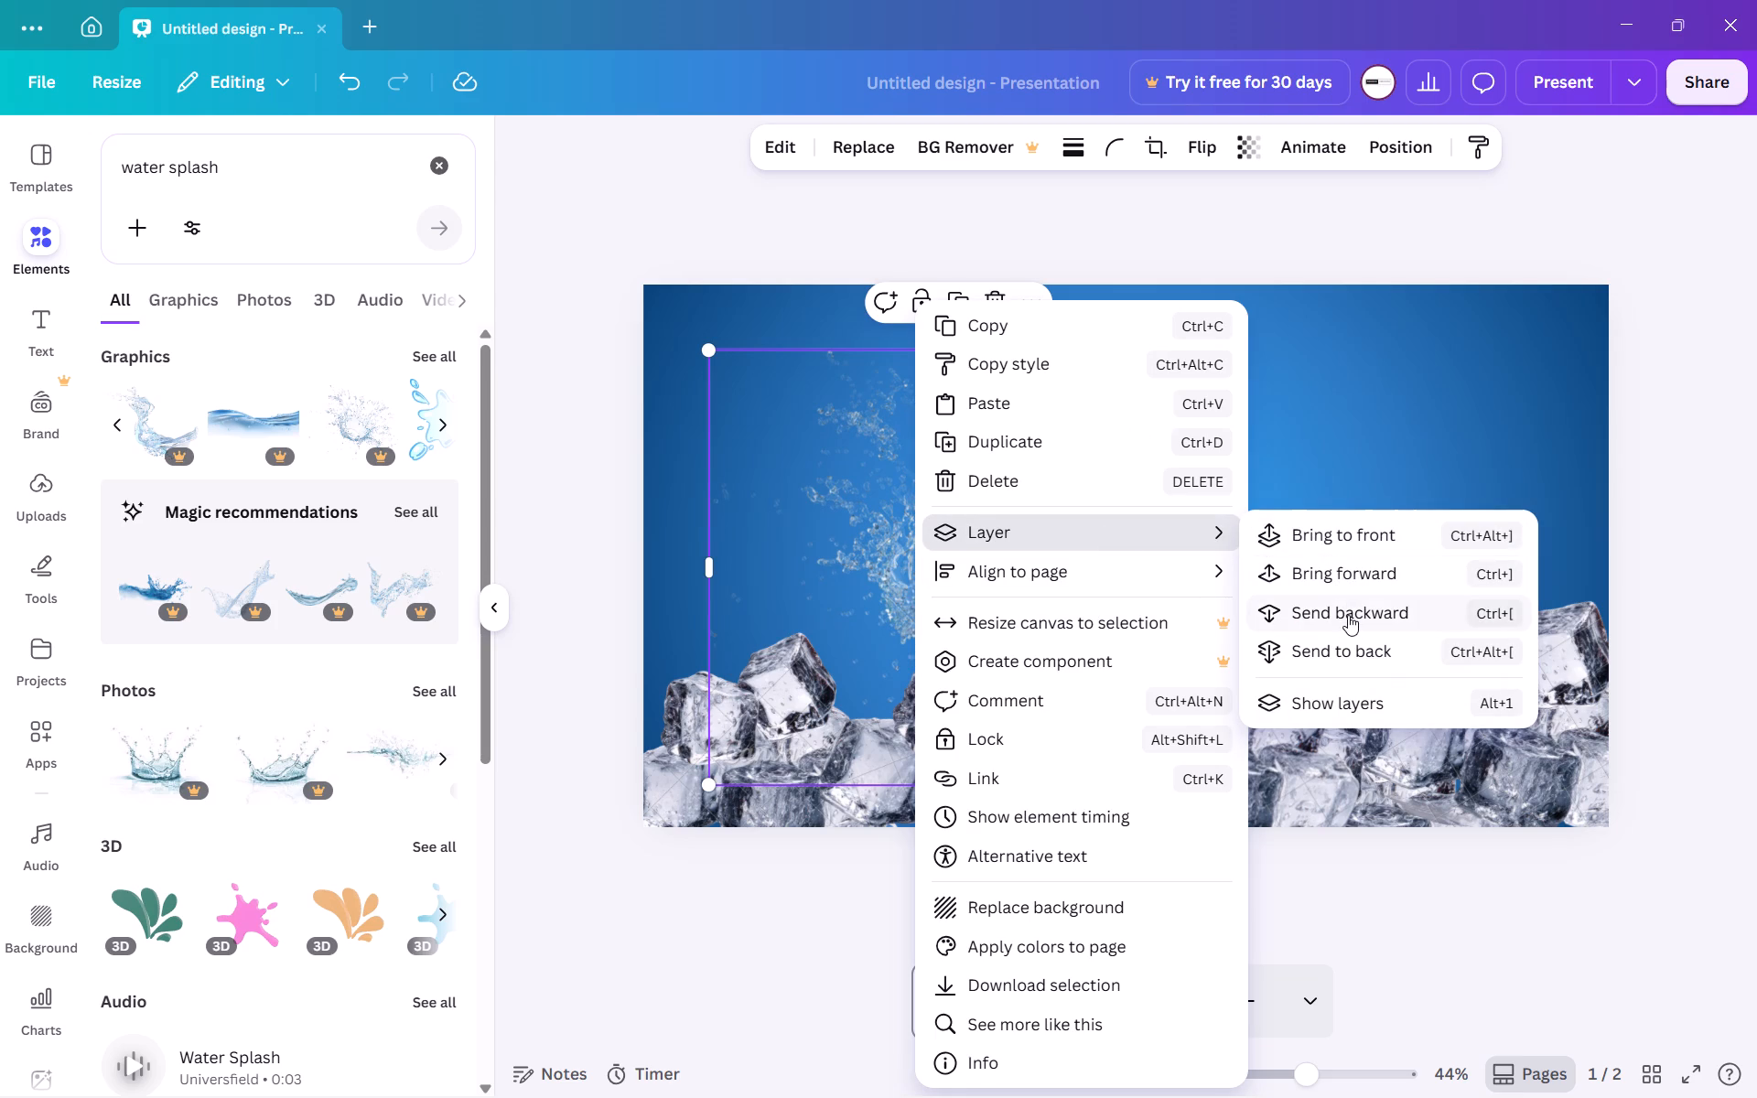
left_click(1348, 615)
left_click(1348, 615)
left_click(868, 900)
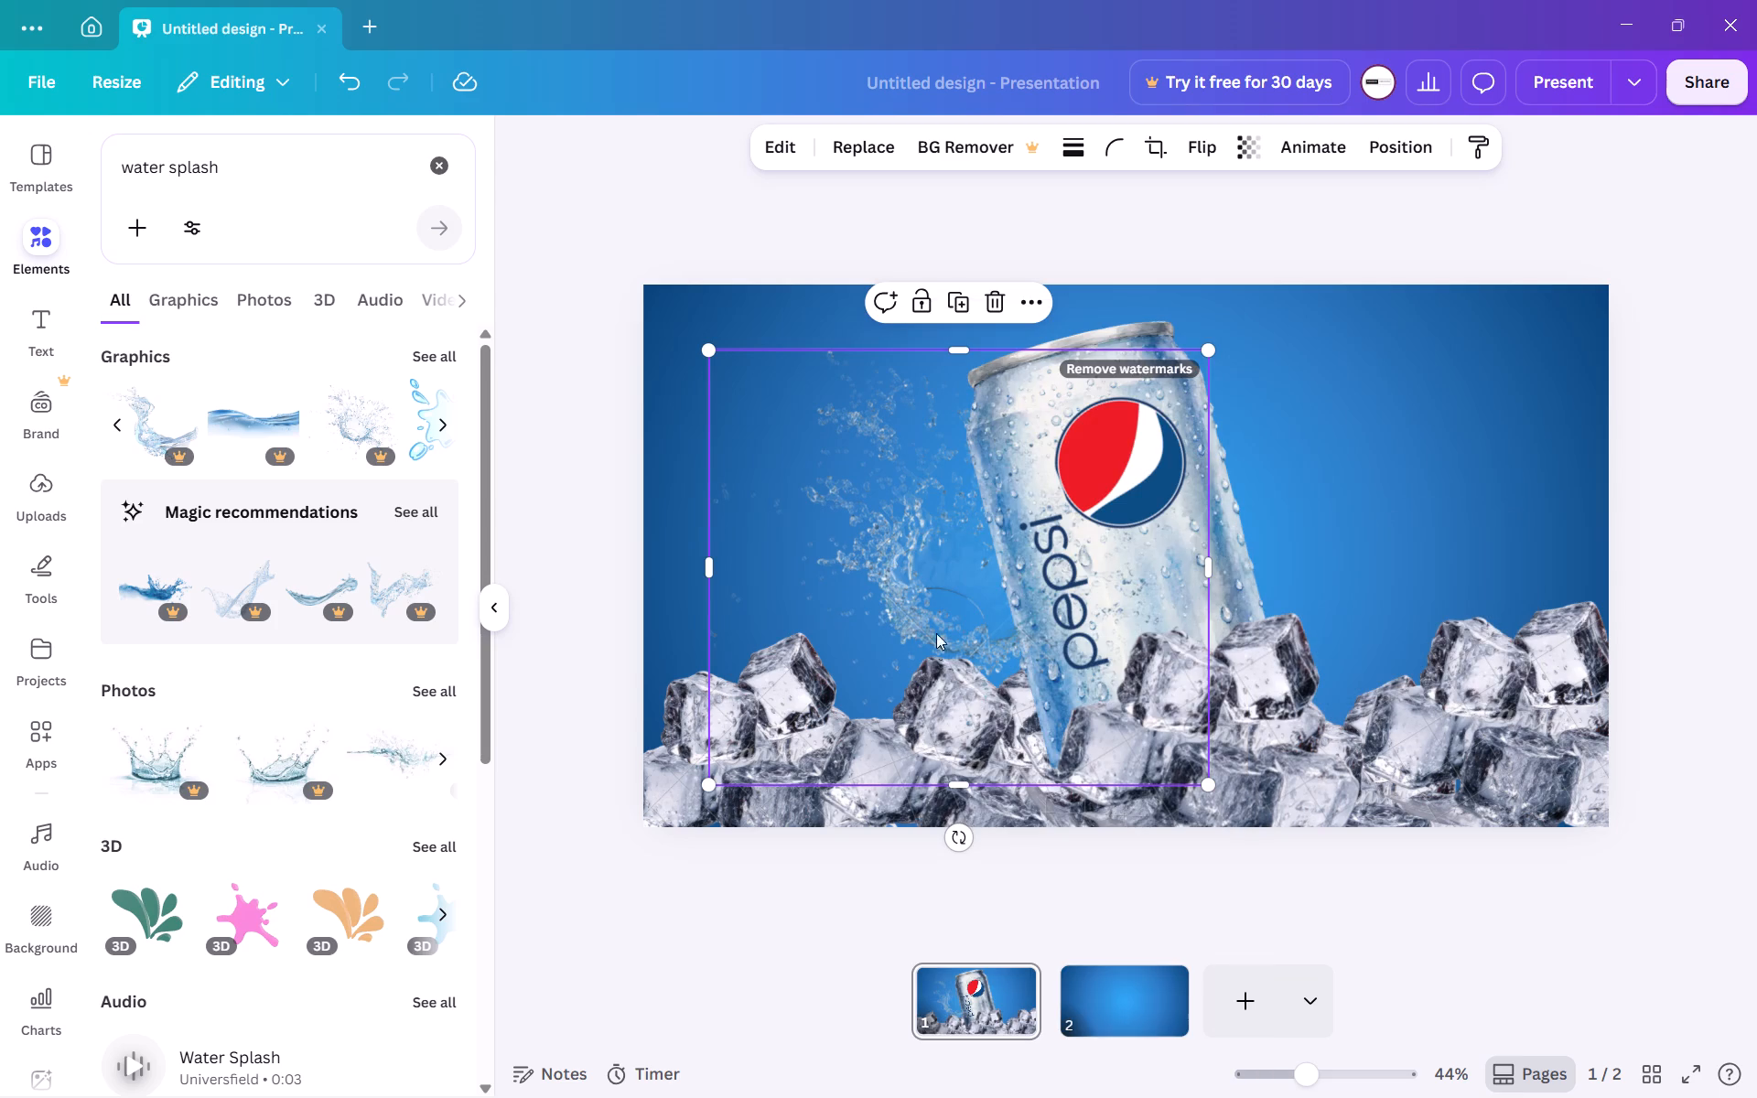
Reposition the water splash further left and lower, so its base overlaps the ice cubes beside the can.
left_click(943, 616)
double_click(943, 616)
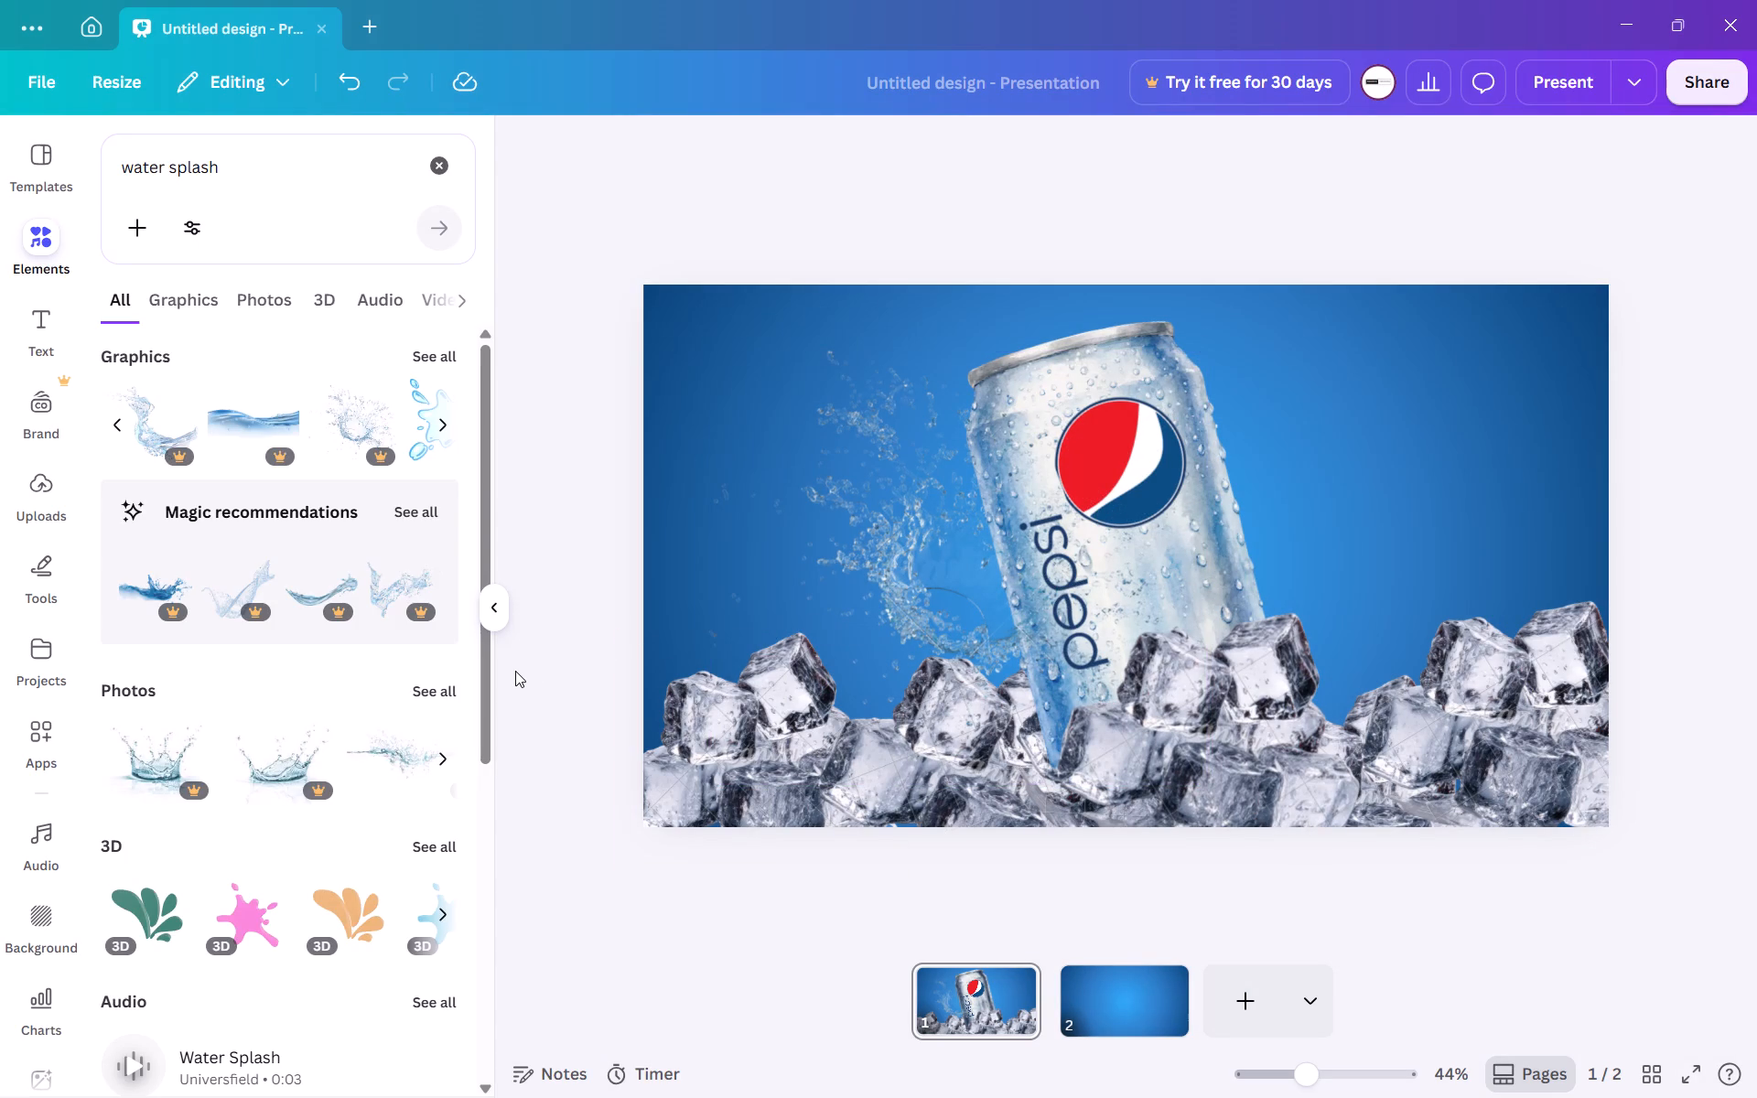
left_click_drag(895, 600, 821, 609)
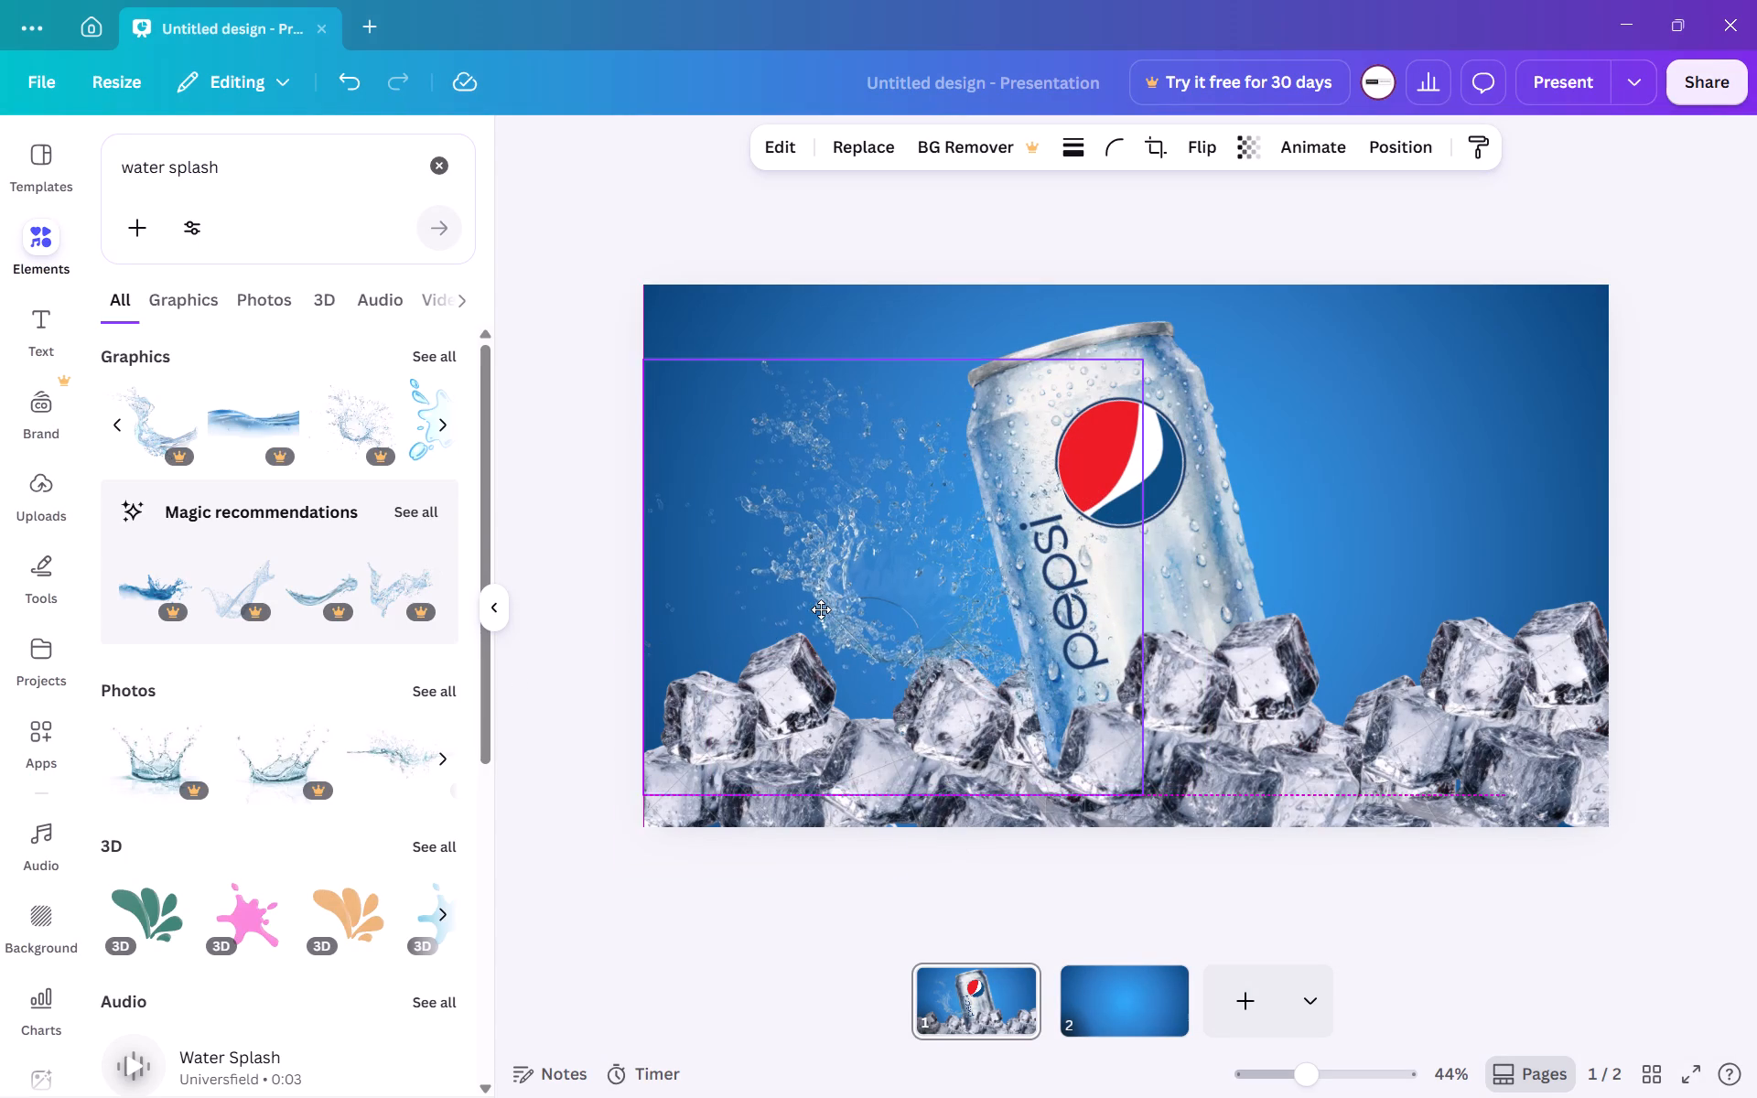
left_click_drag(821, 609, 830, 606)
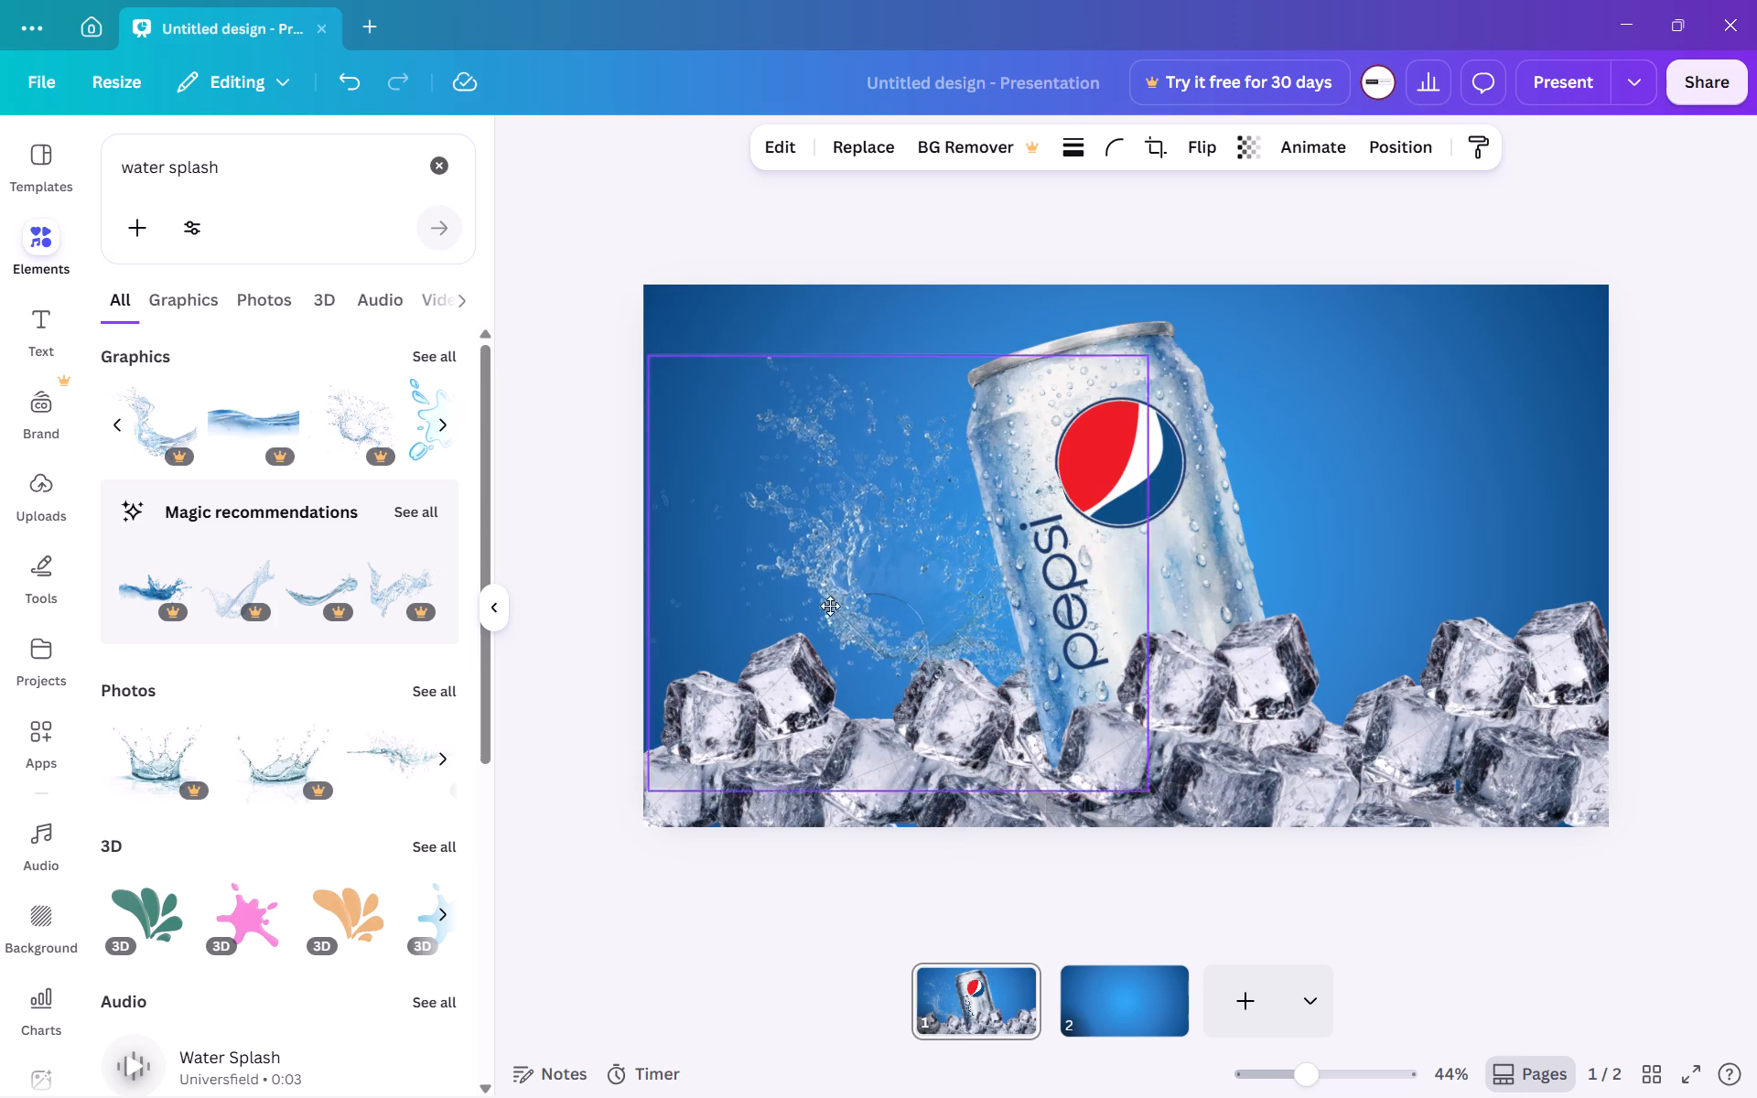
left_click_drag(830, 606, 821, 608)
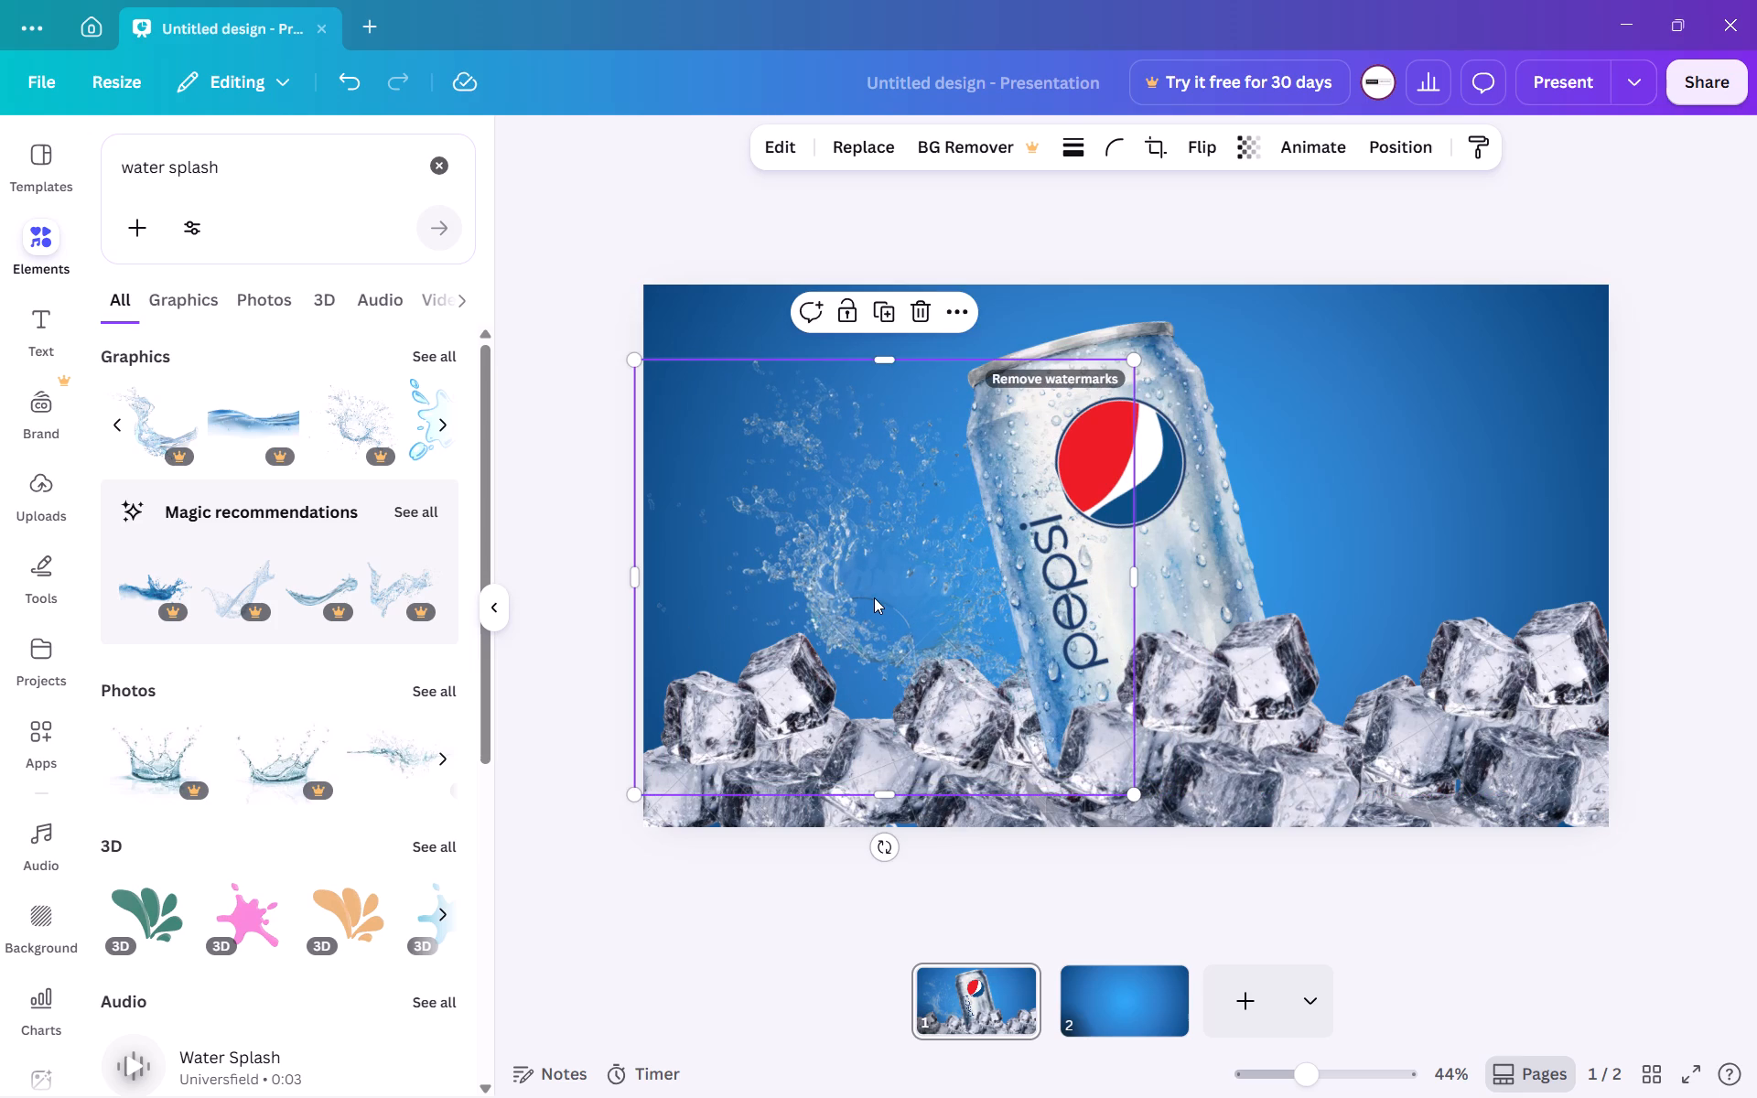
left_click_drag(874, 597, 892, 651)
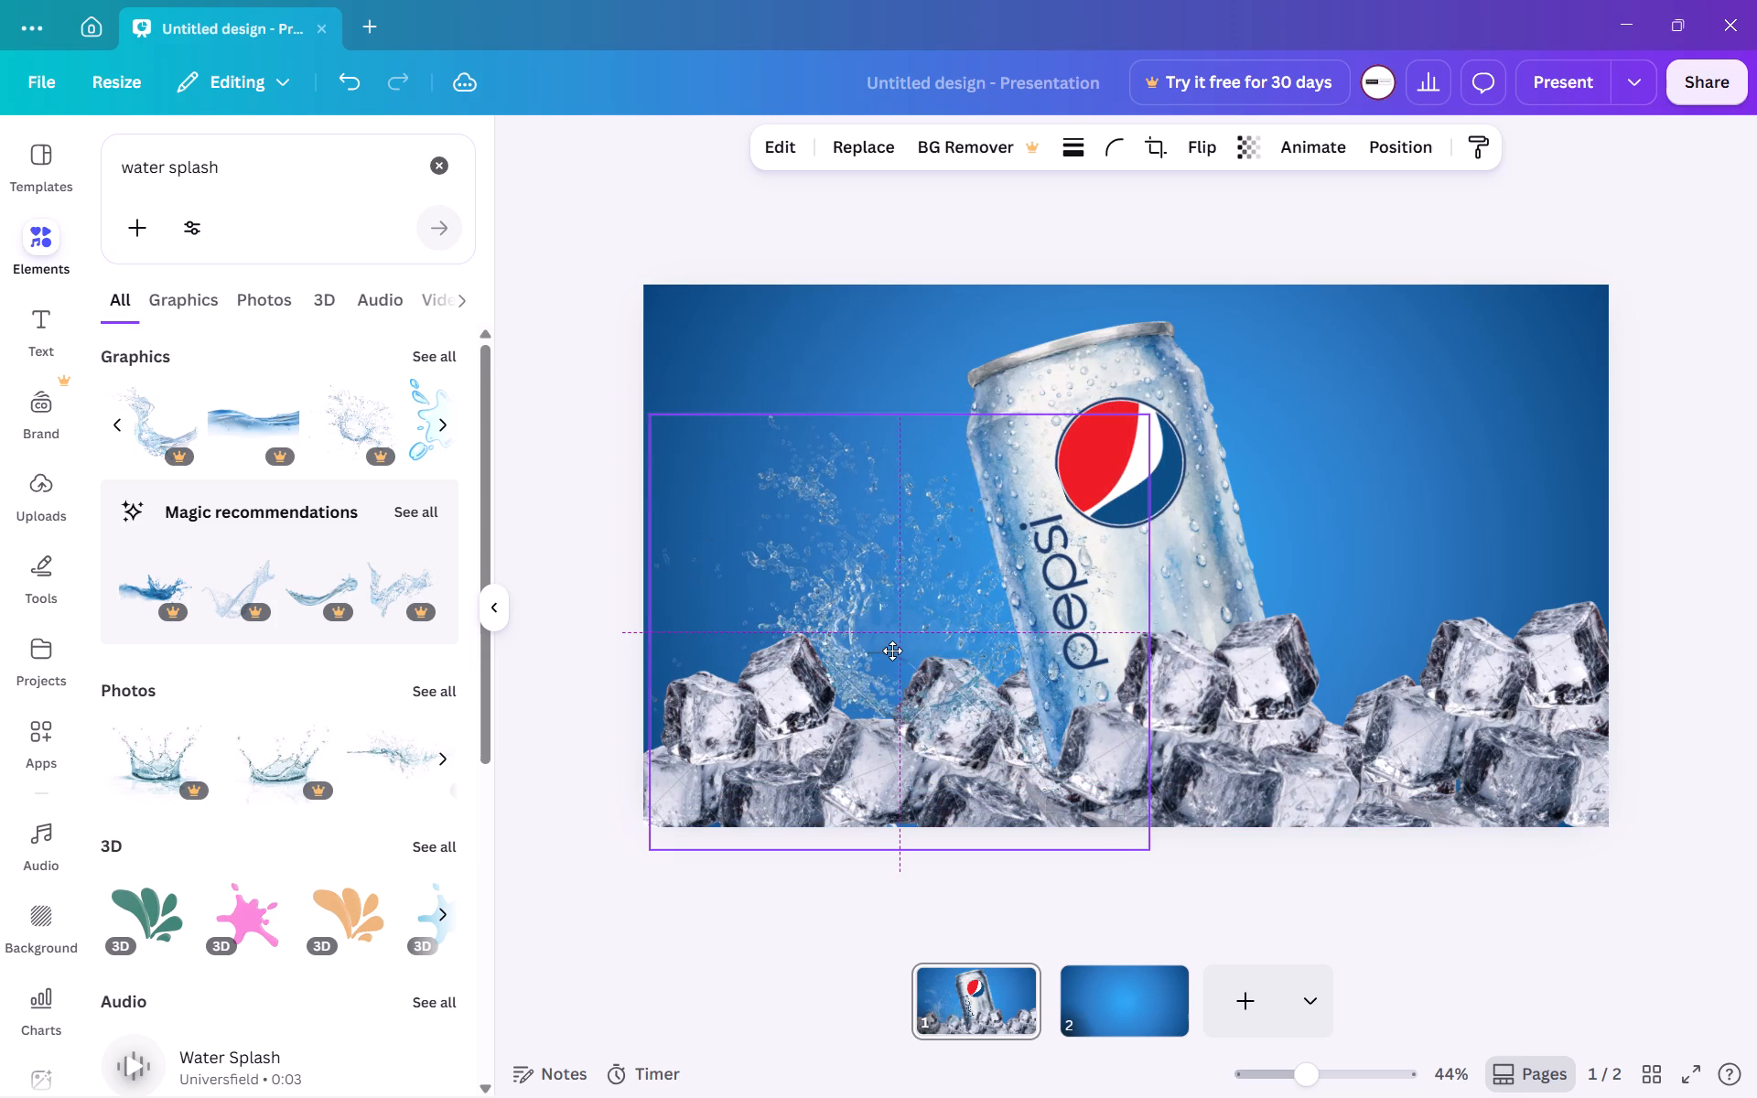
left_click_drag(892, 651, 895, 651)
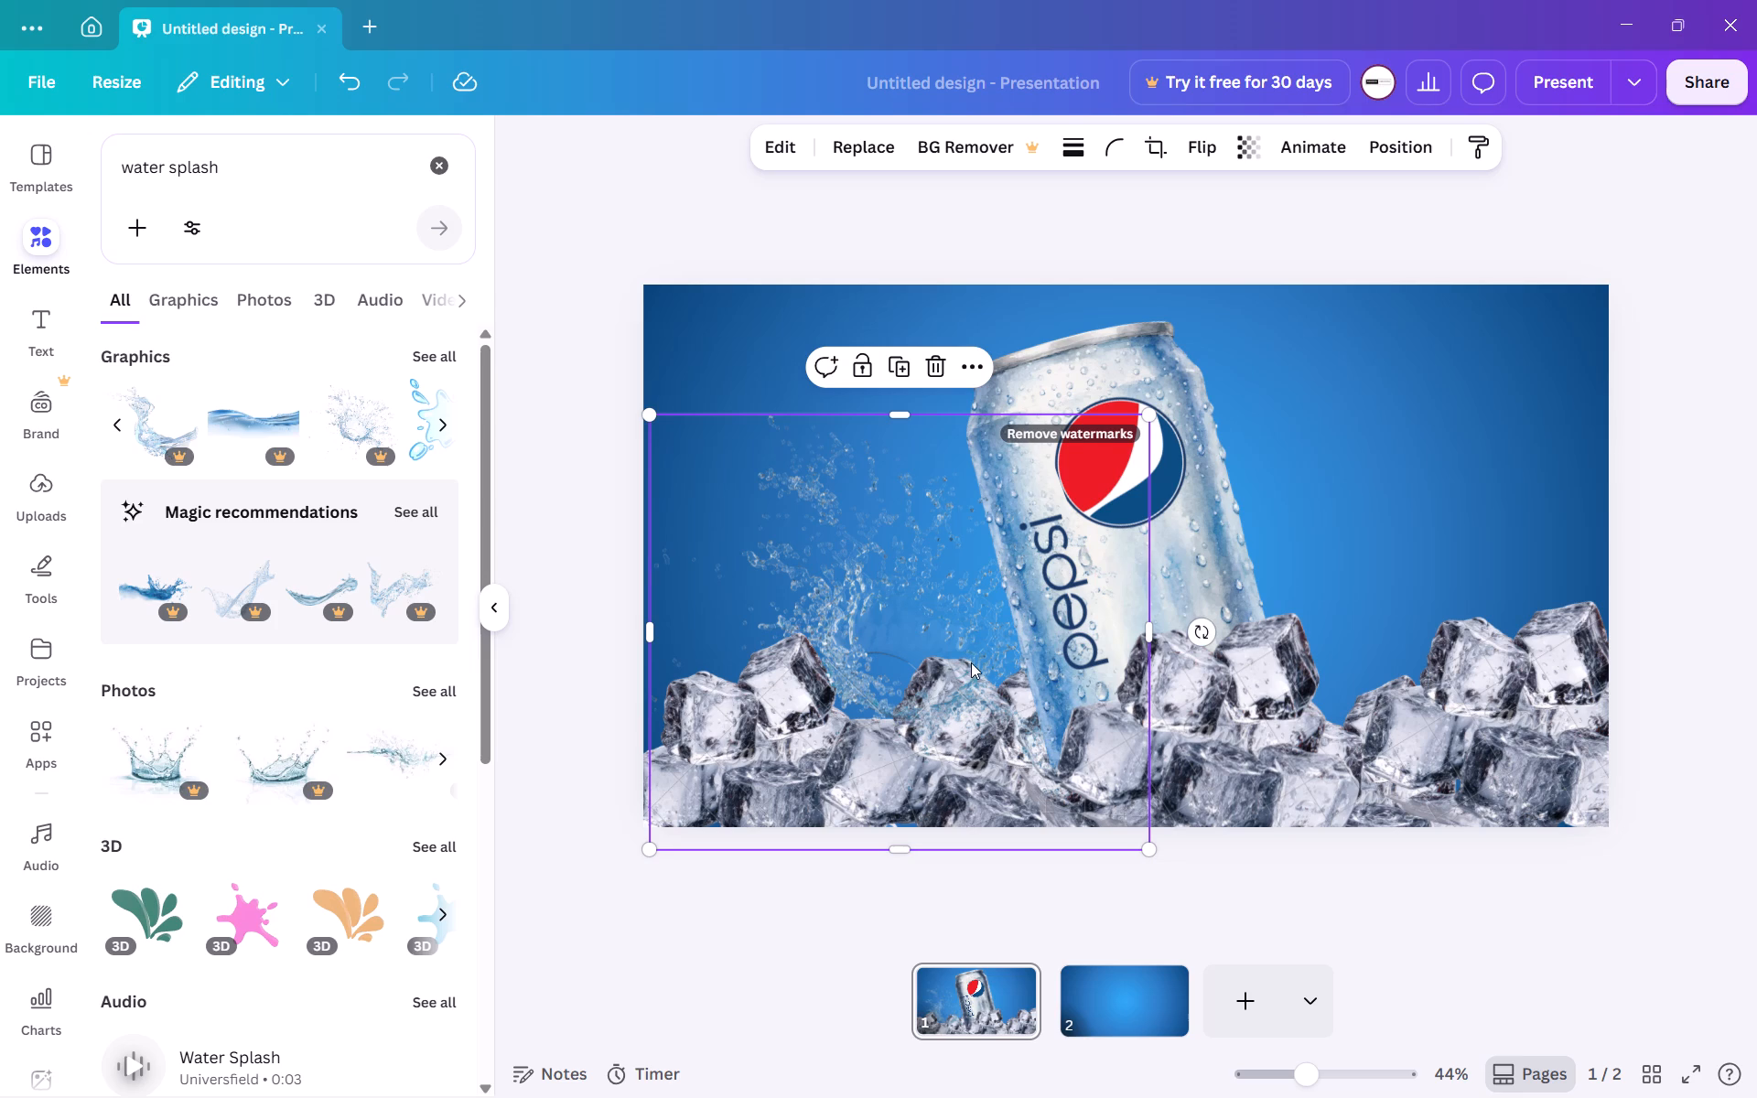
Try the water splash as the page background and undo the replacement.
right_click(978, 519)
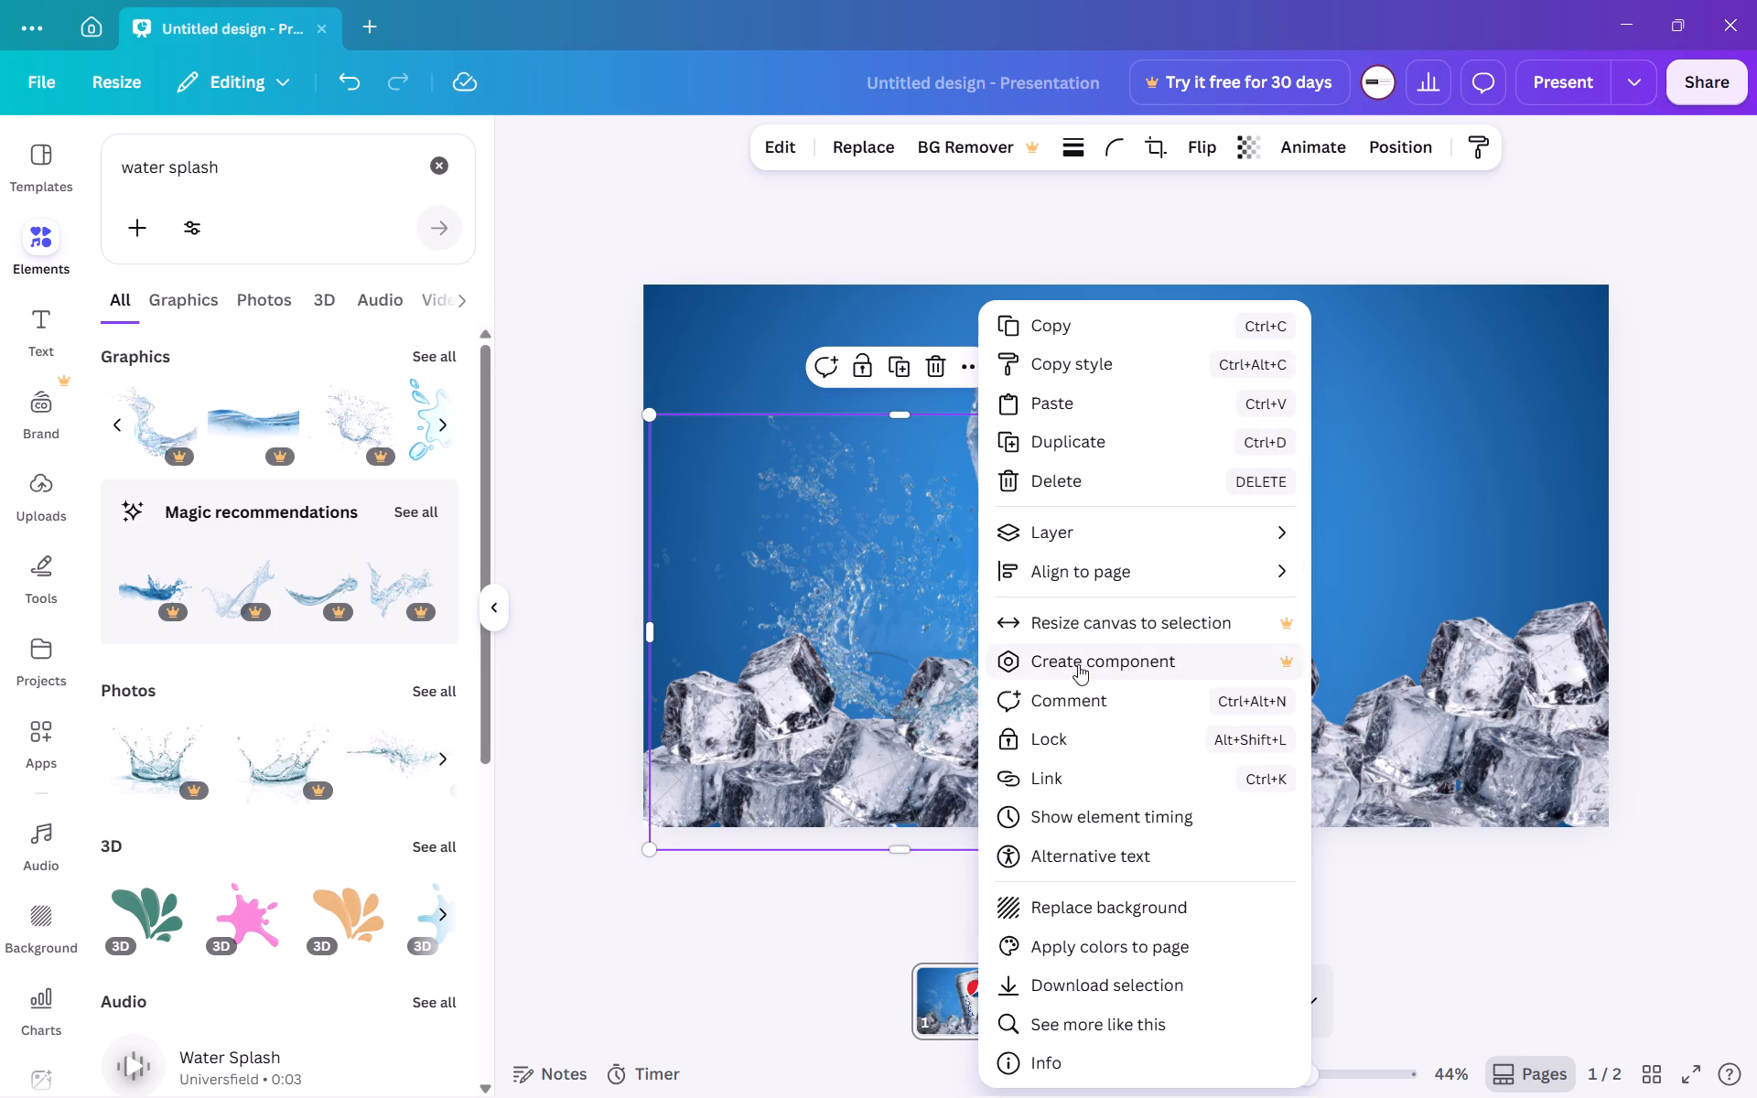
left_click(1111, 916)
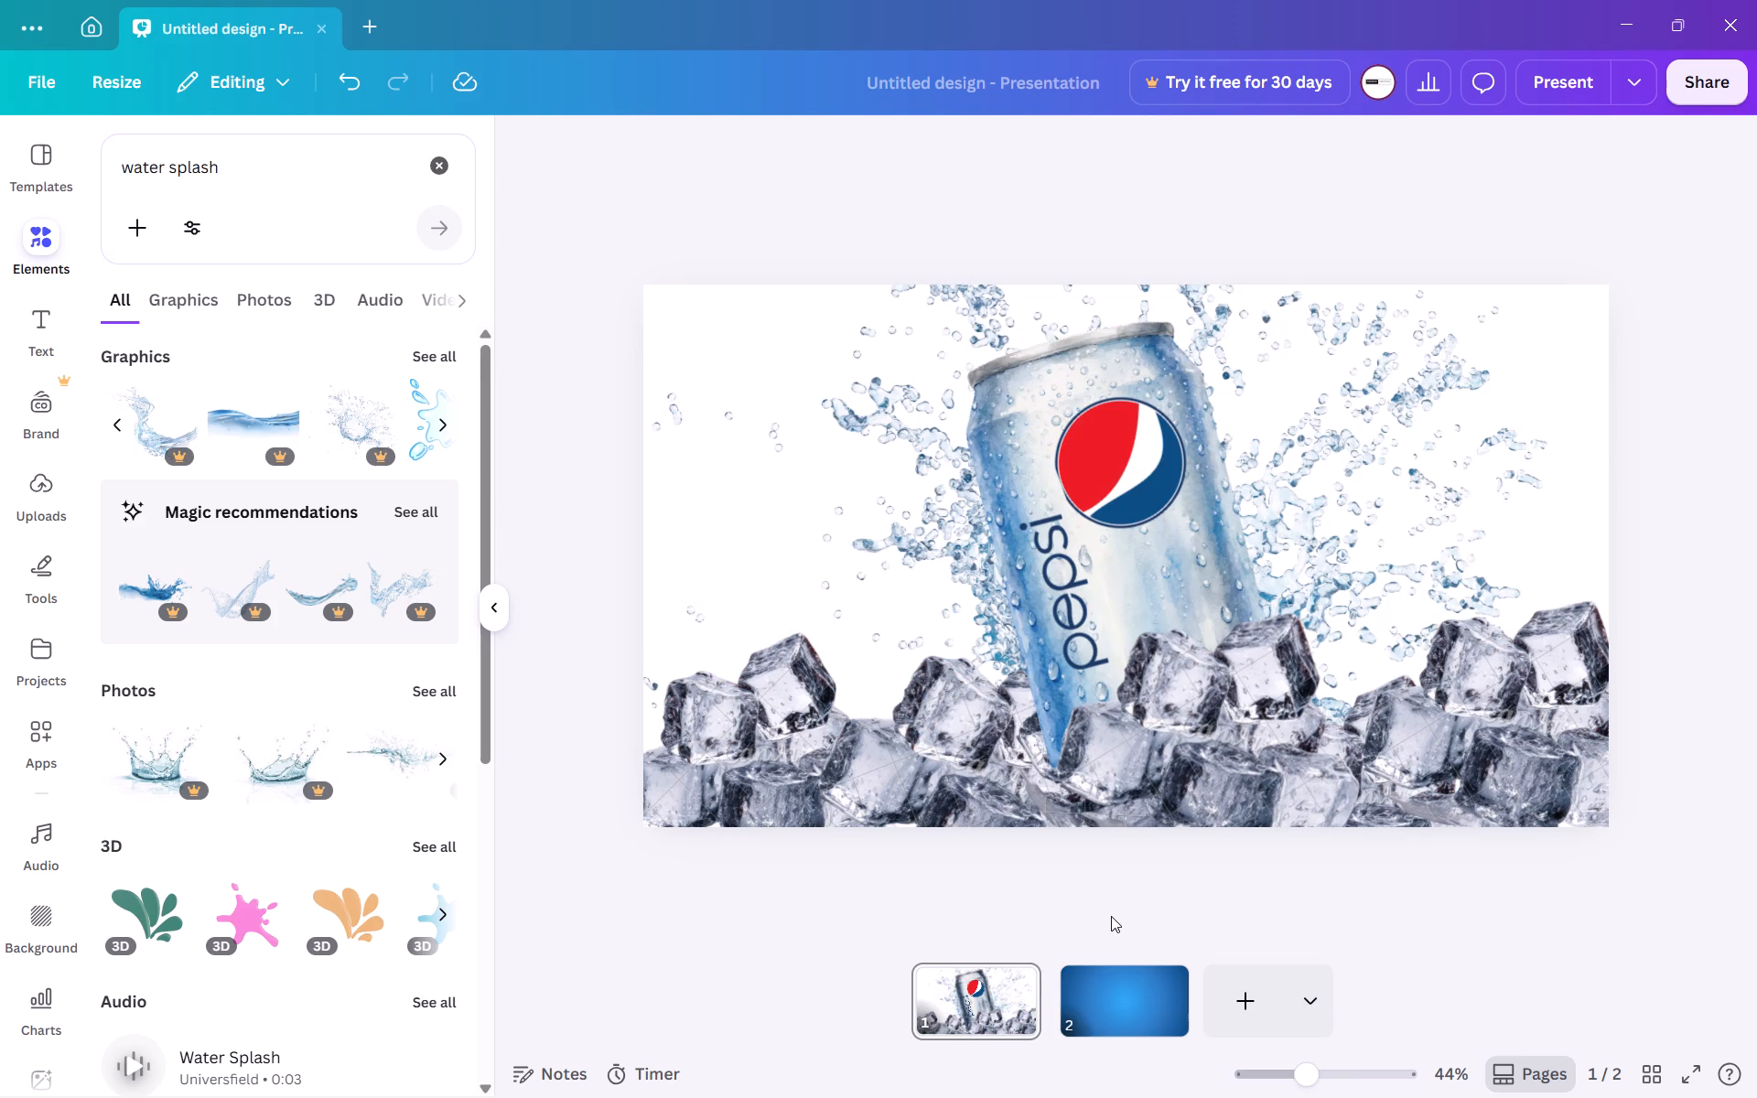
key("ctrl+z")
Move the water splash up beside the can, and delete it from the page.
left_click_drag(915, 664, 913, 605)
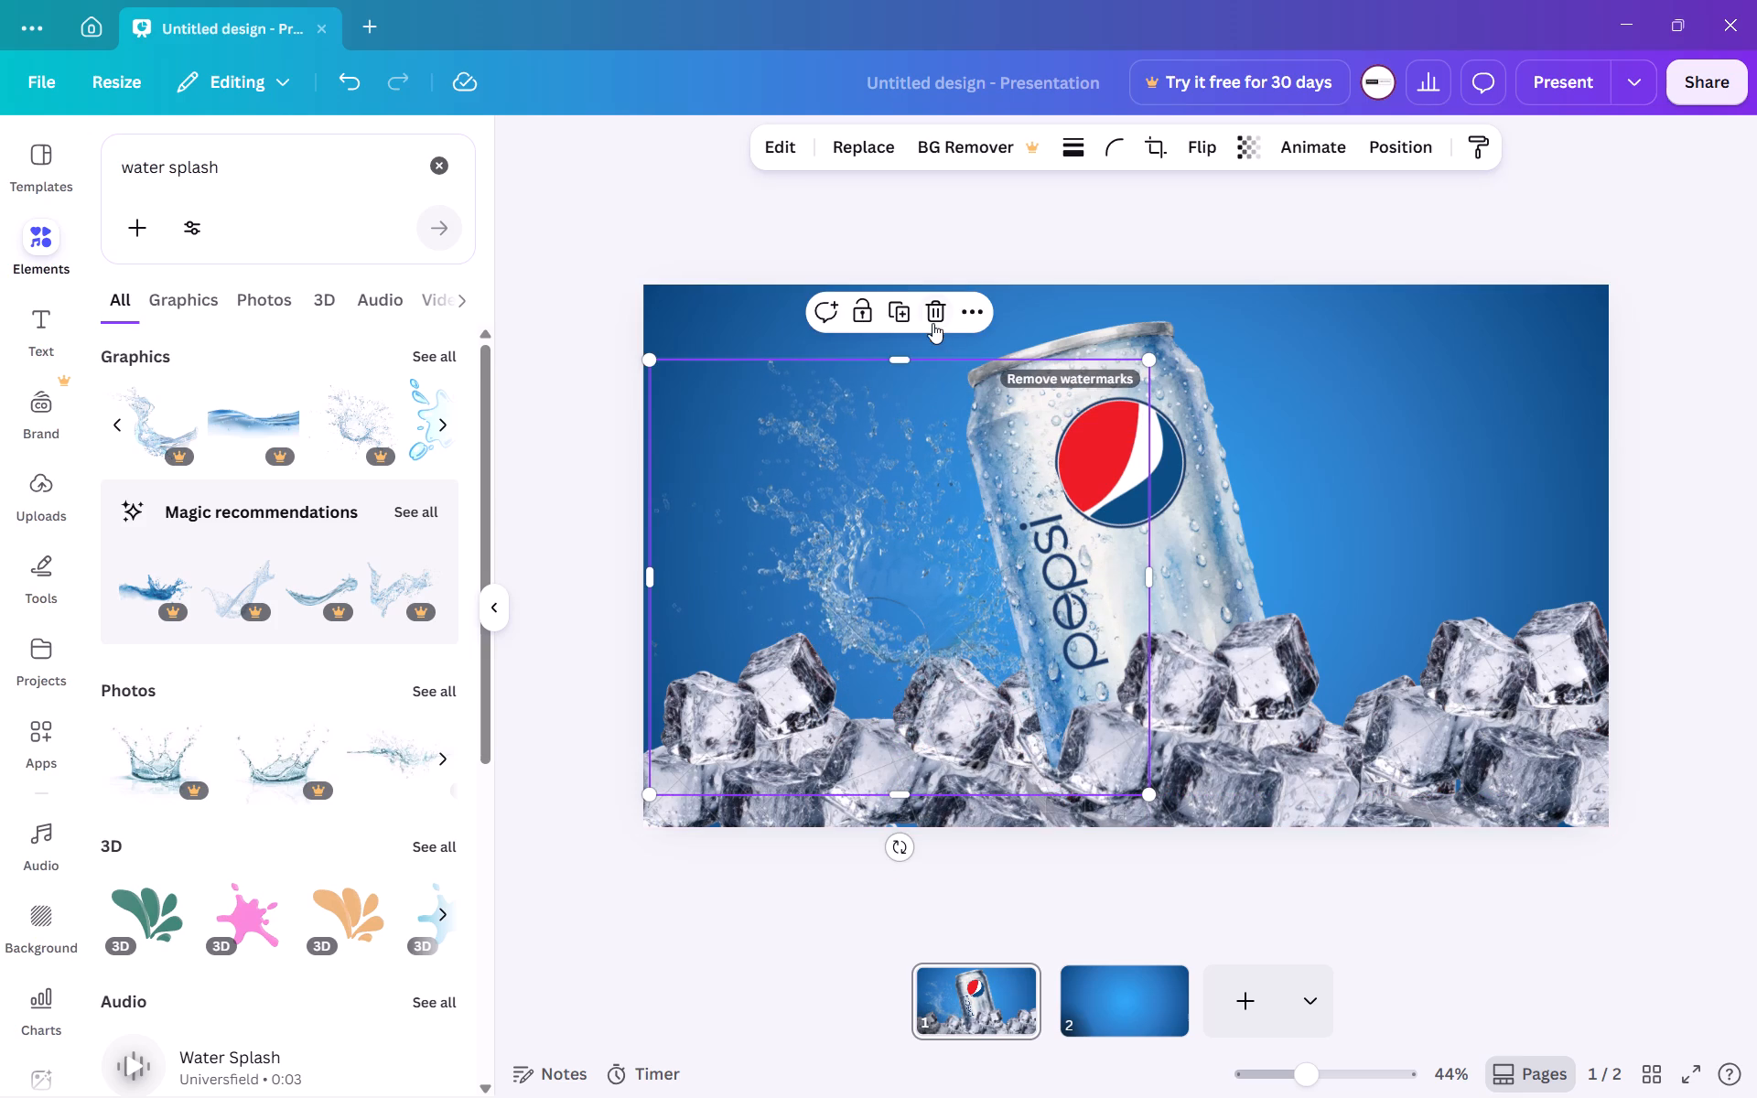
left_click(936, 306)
Add the wide low blue water splash from the end of the splash graphics and place it over the can, slightly left of centre.
scroll(327, 424, "left", 2)
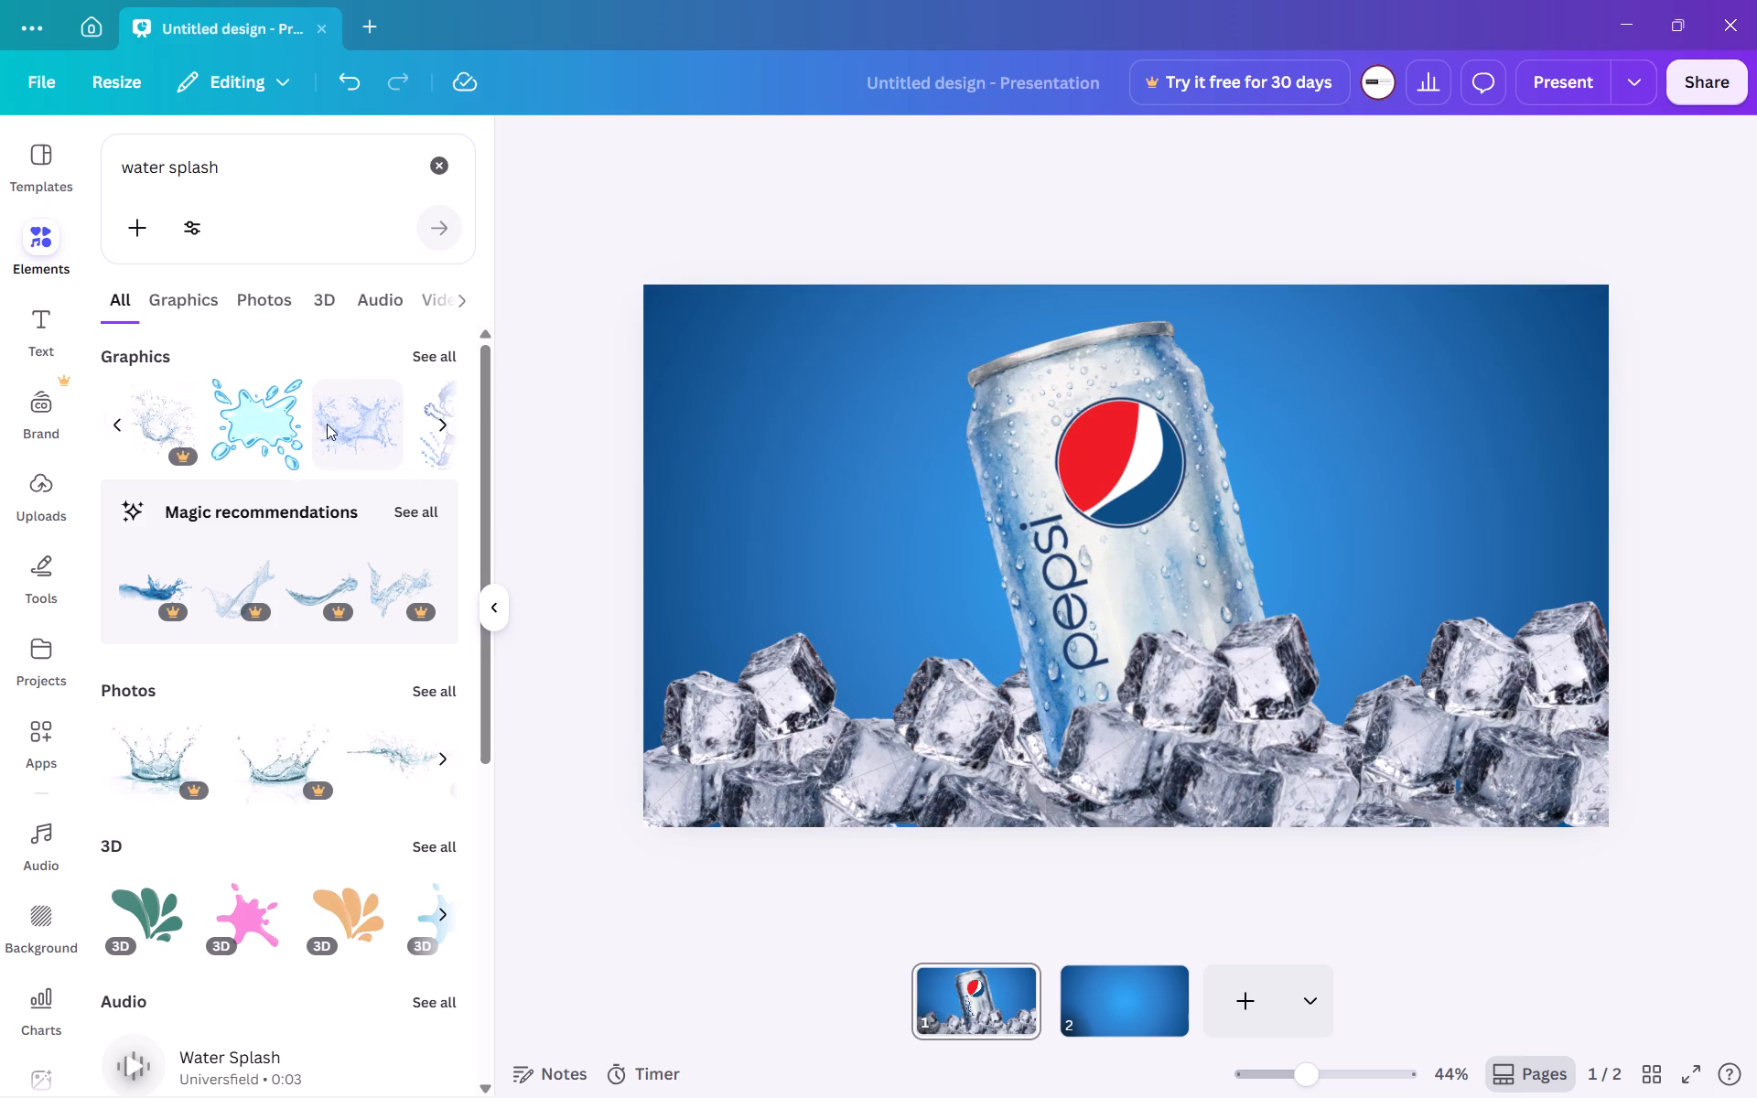
scroll(327, 424, "left", 1)
scroll(207, 429, "left", 1)
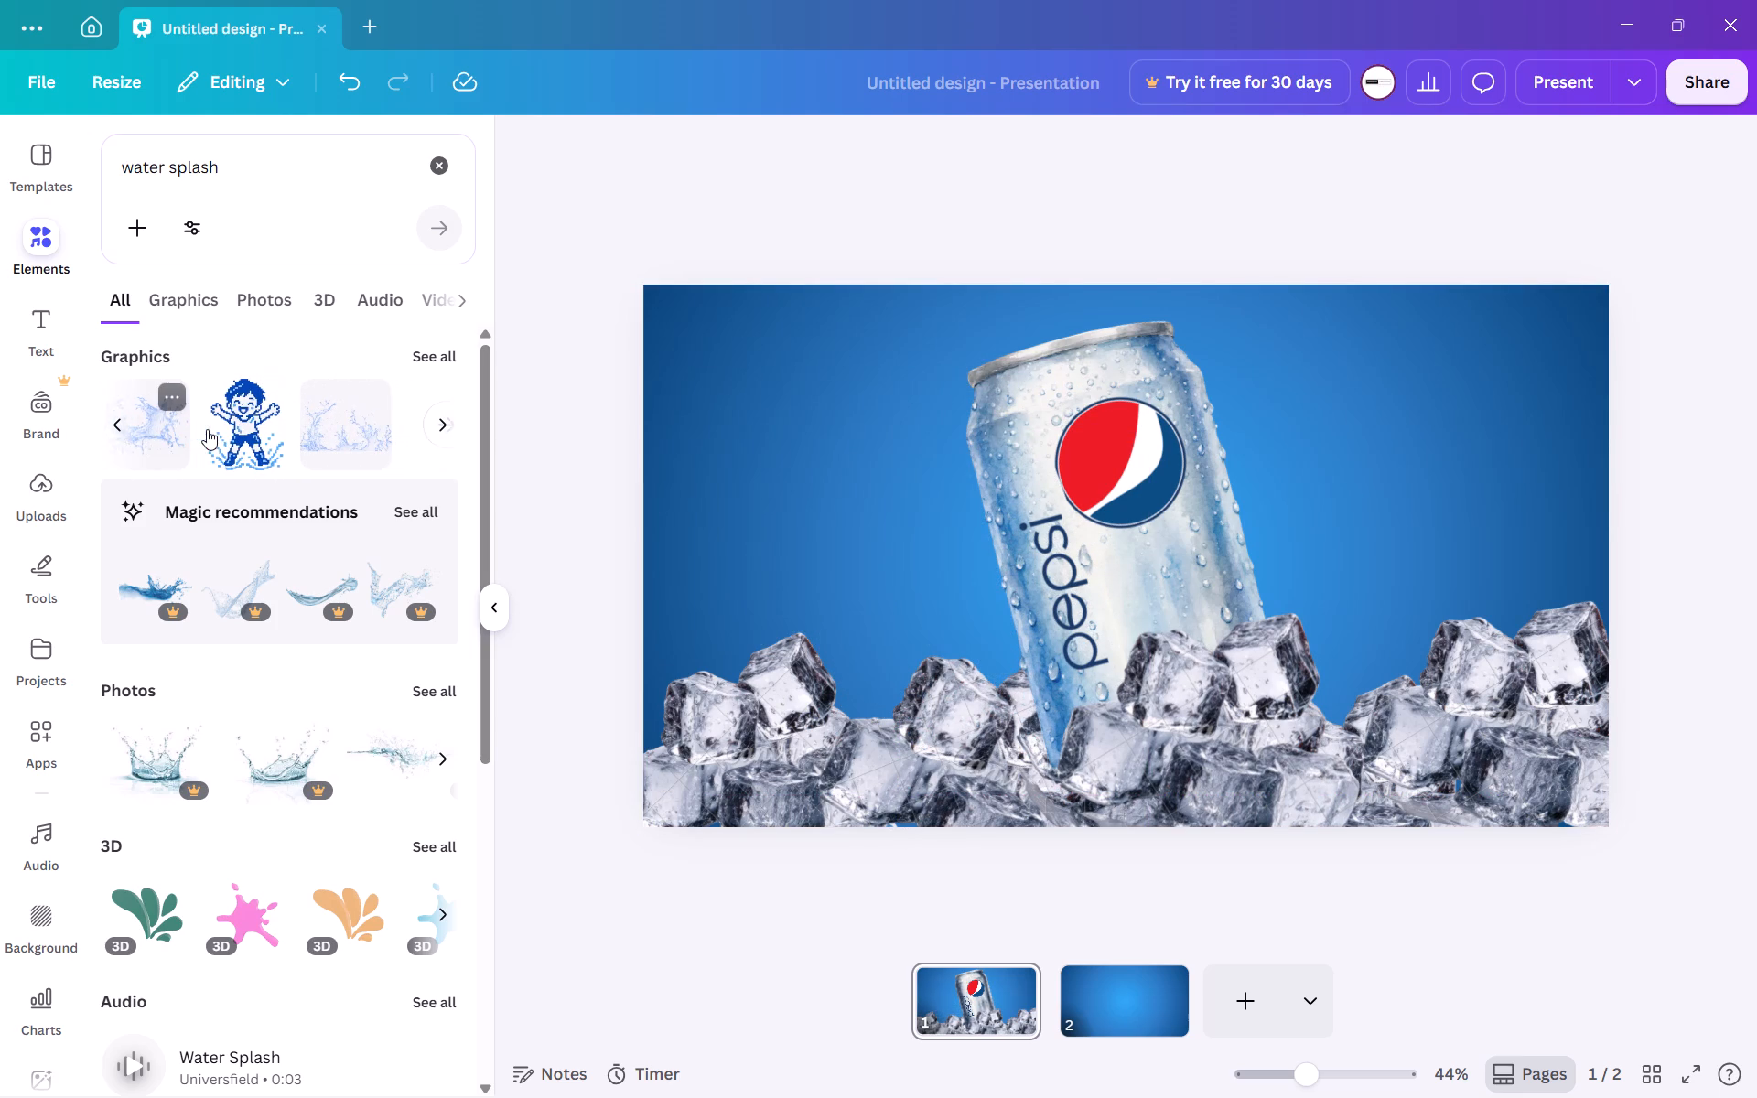
scroll(207, 429, "left", 1)
left_click(334, 415)
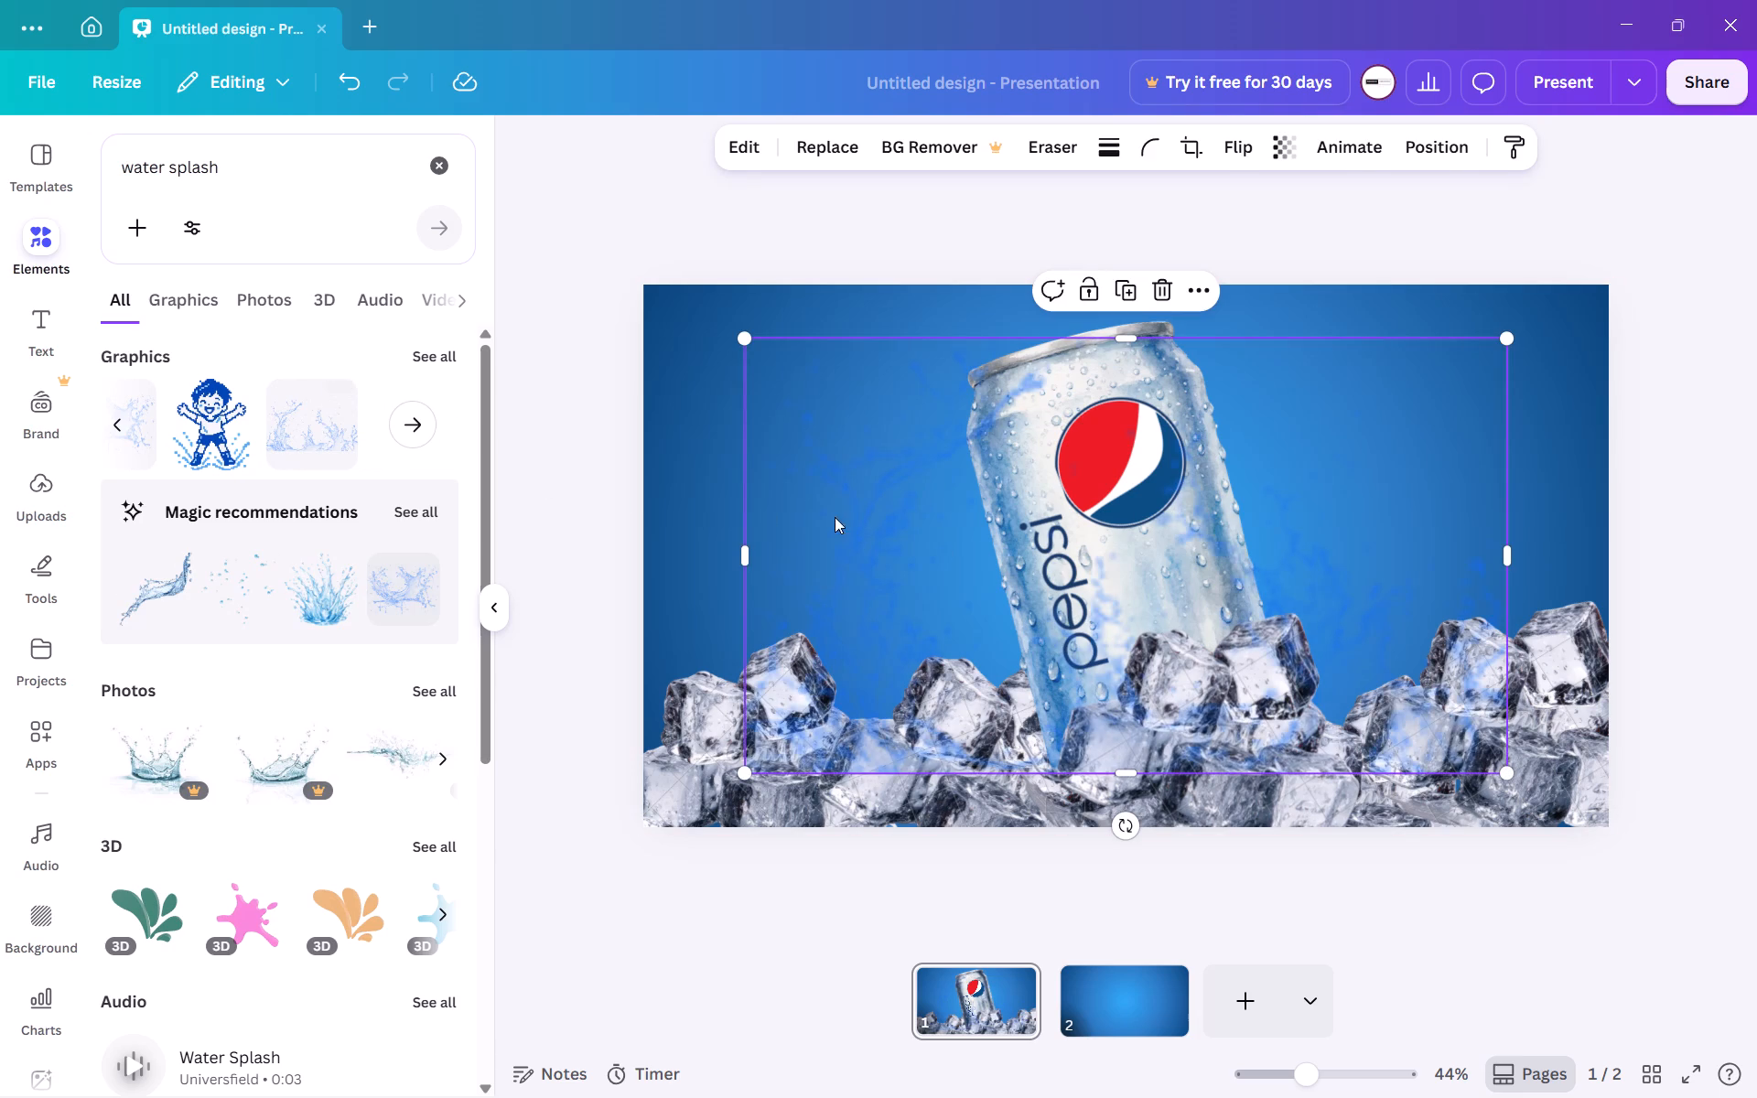
left_click_drag(1020, 569, 962, 587)
Recolour the water splash from blue to light azure #A0DCFF, trying a few blue shades first.
left_click(1061, 137)
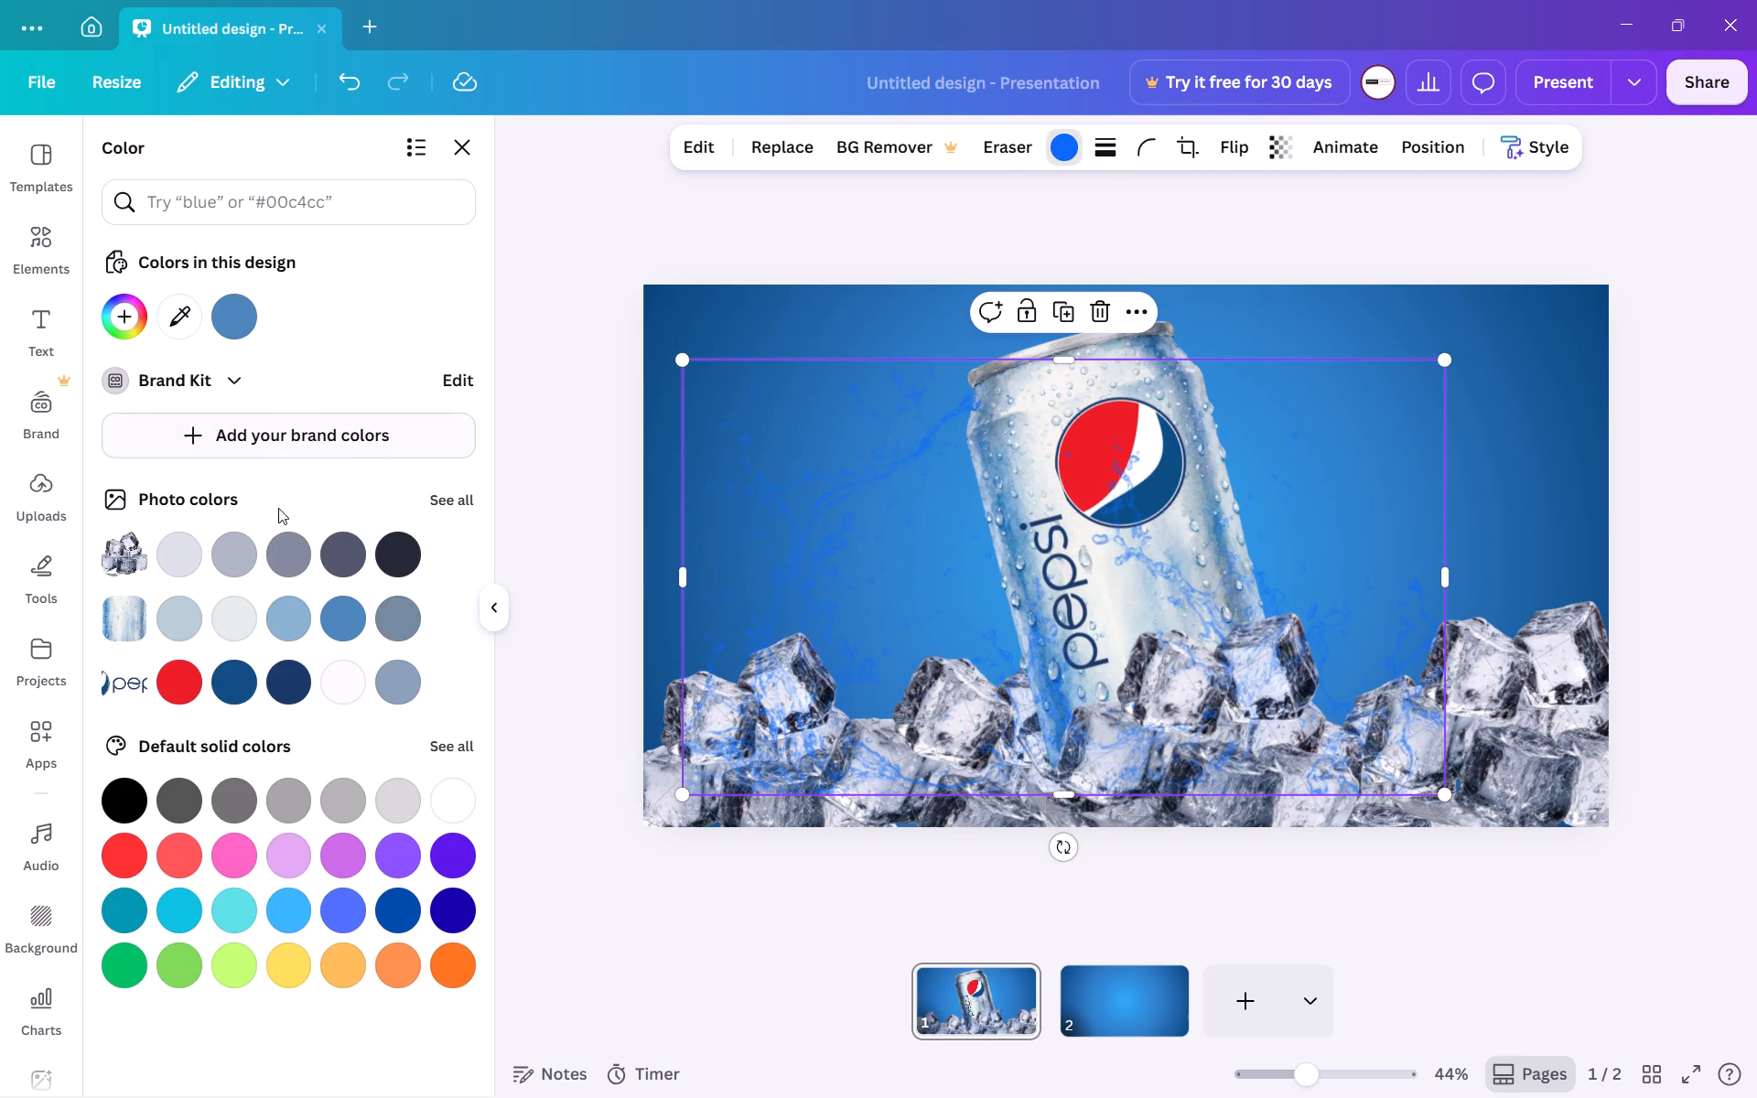
left_click(341, 600)
left_click(296, 910)
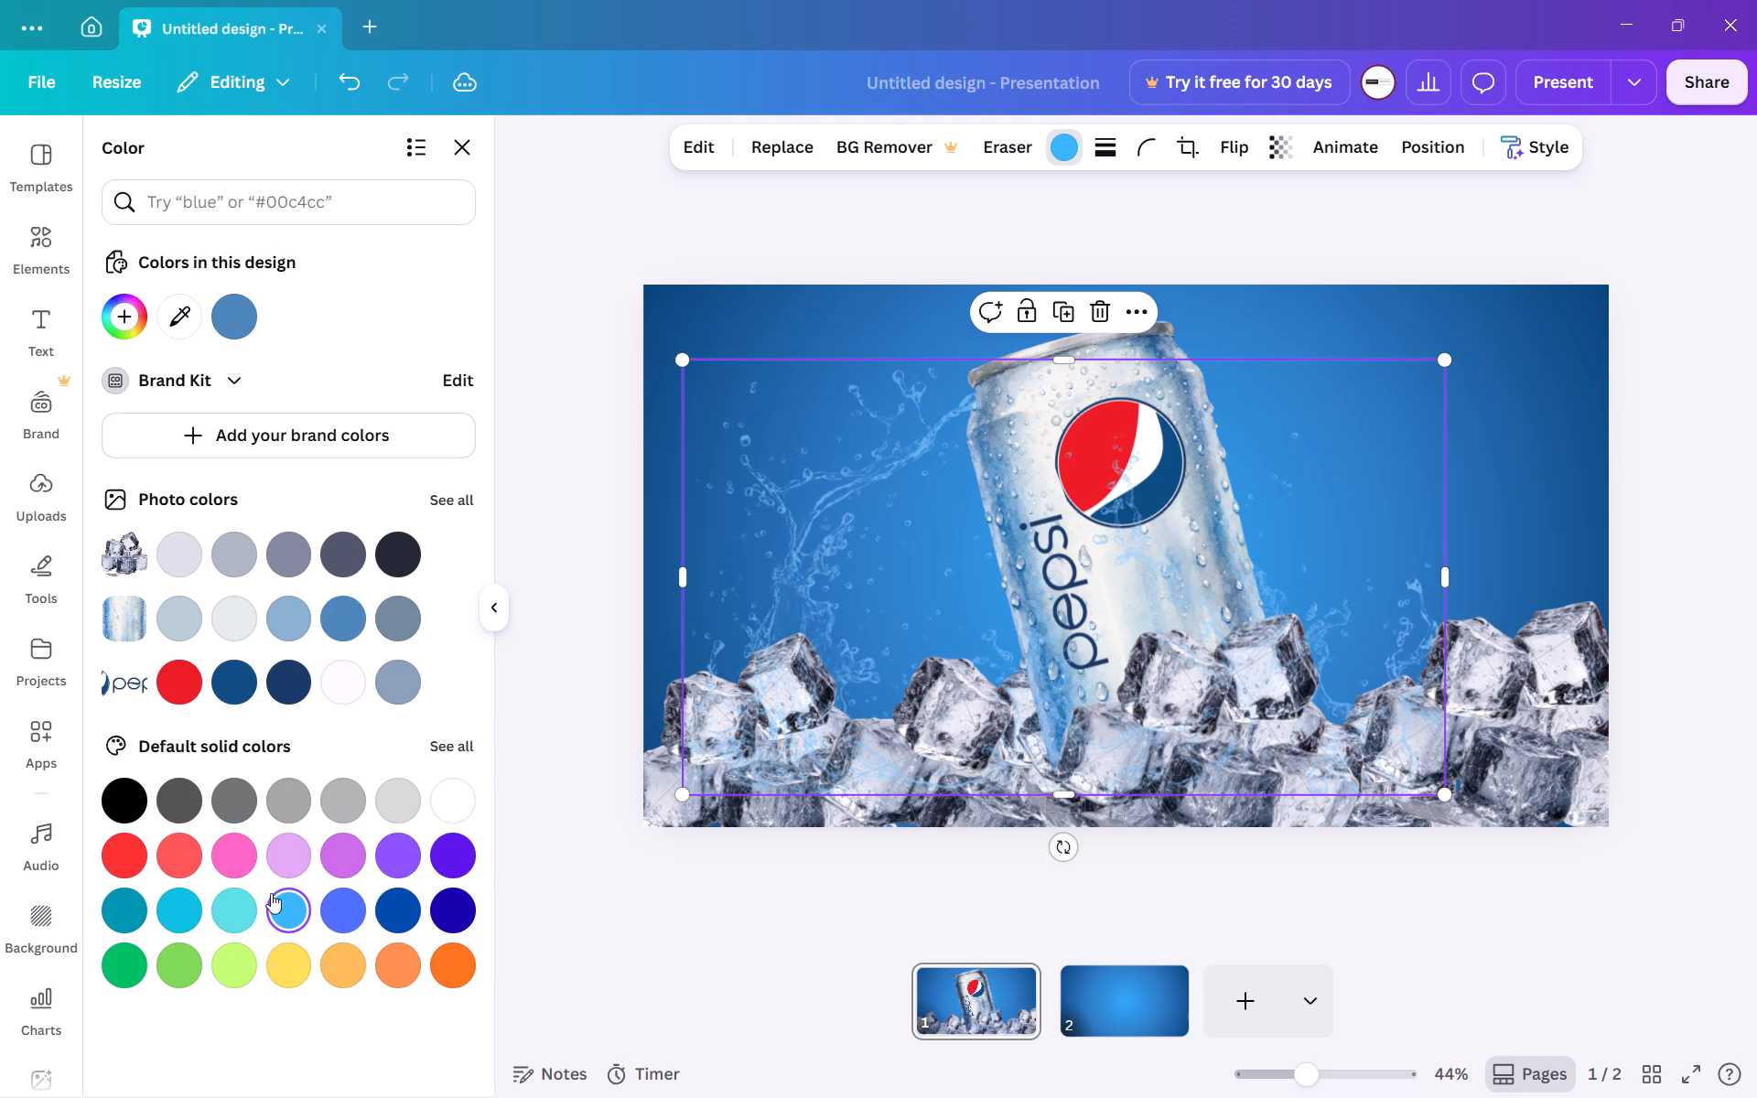
left_click(126, 299)
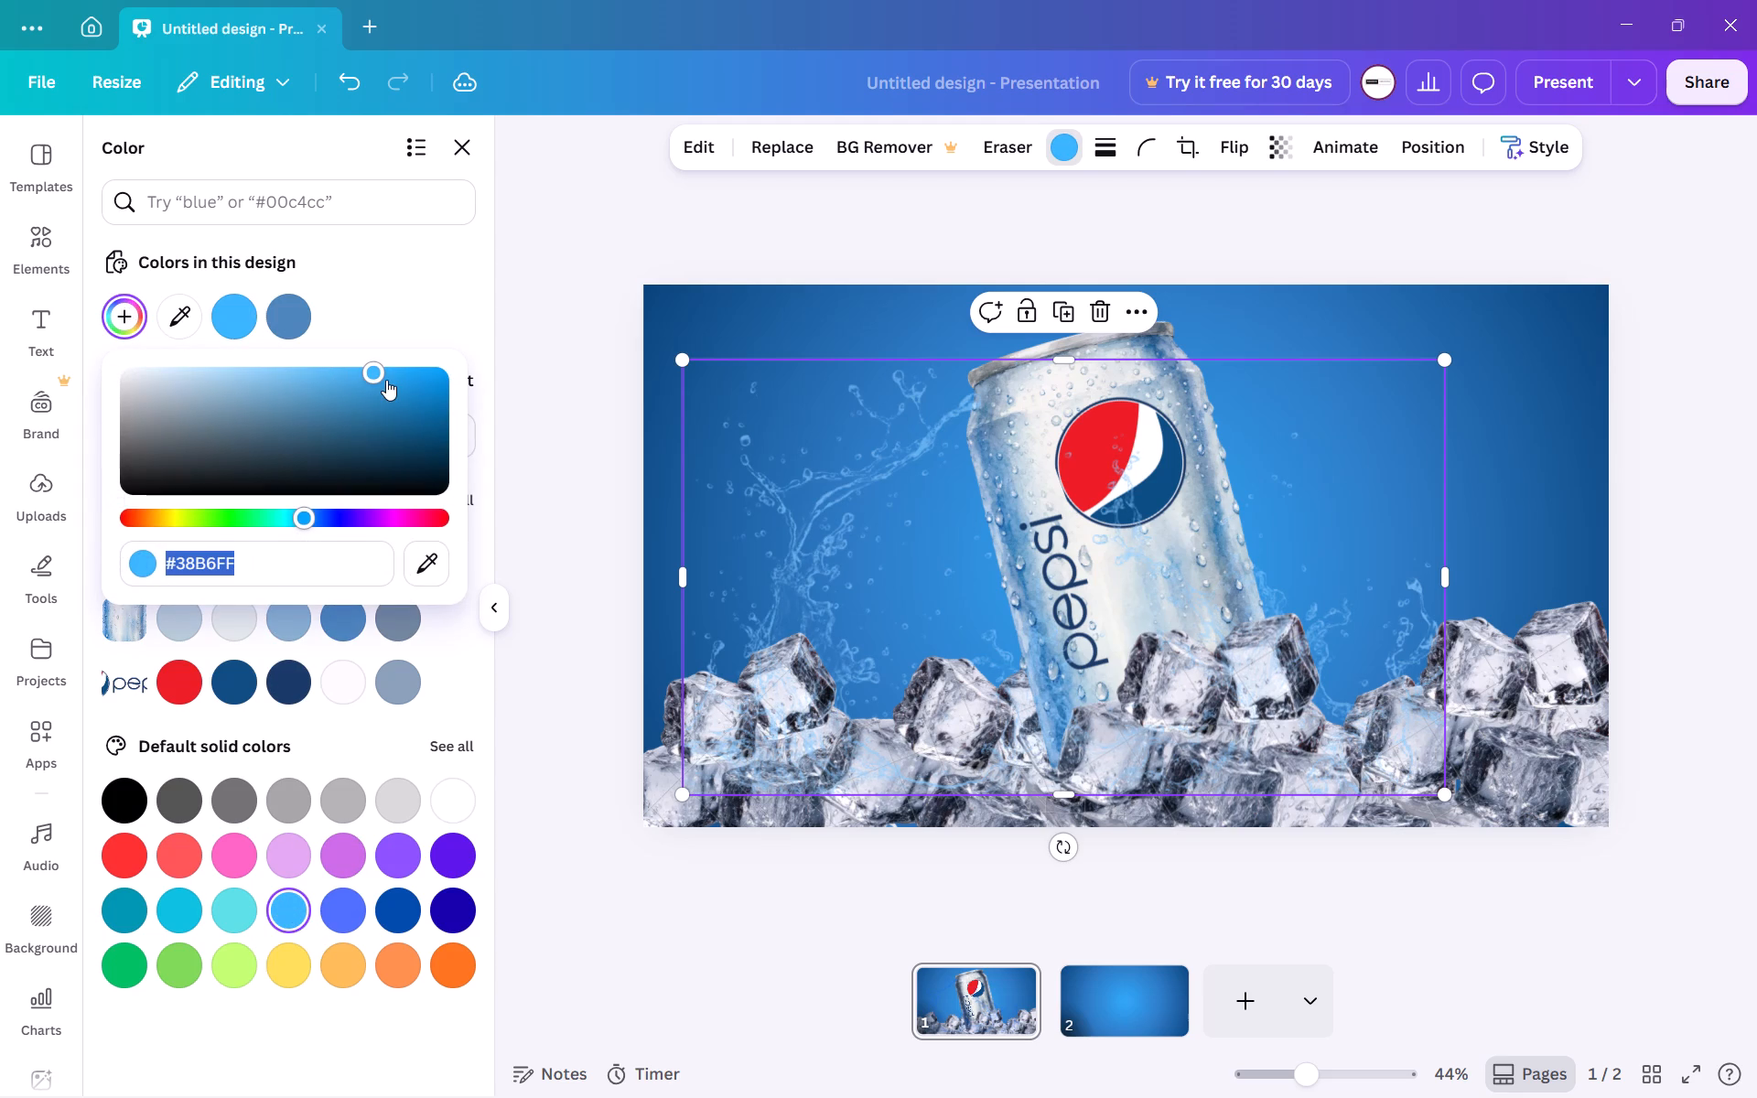
left_click_drag(374, 379, 185, 386)
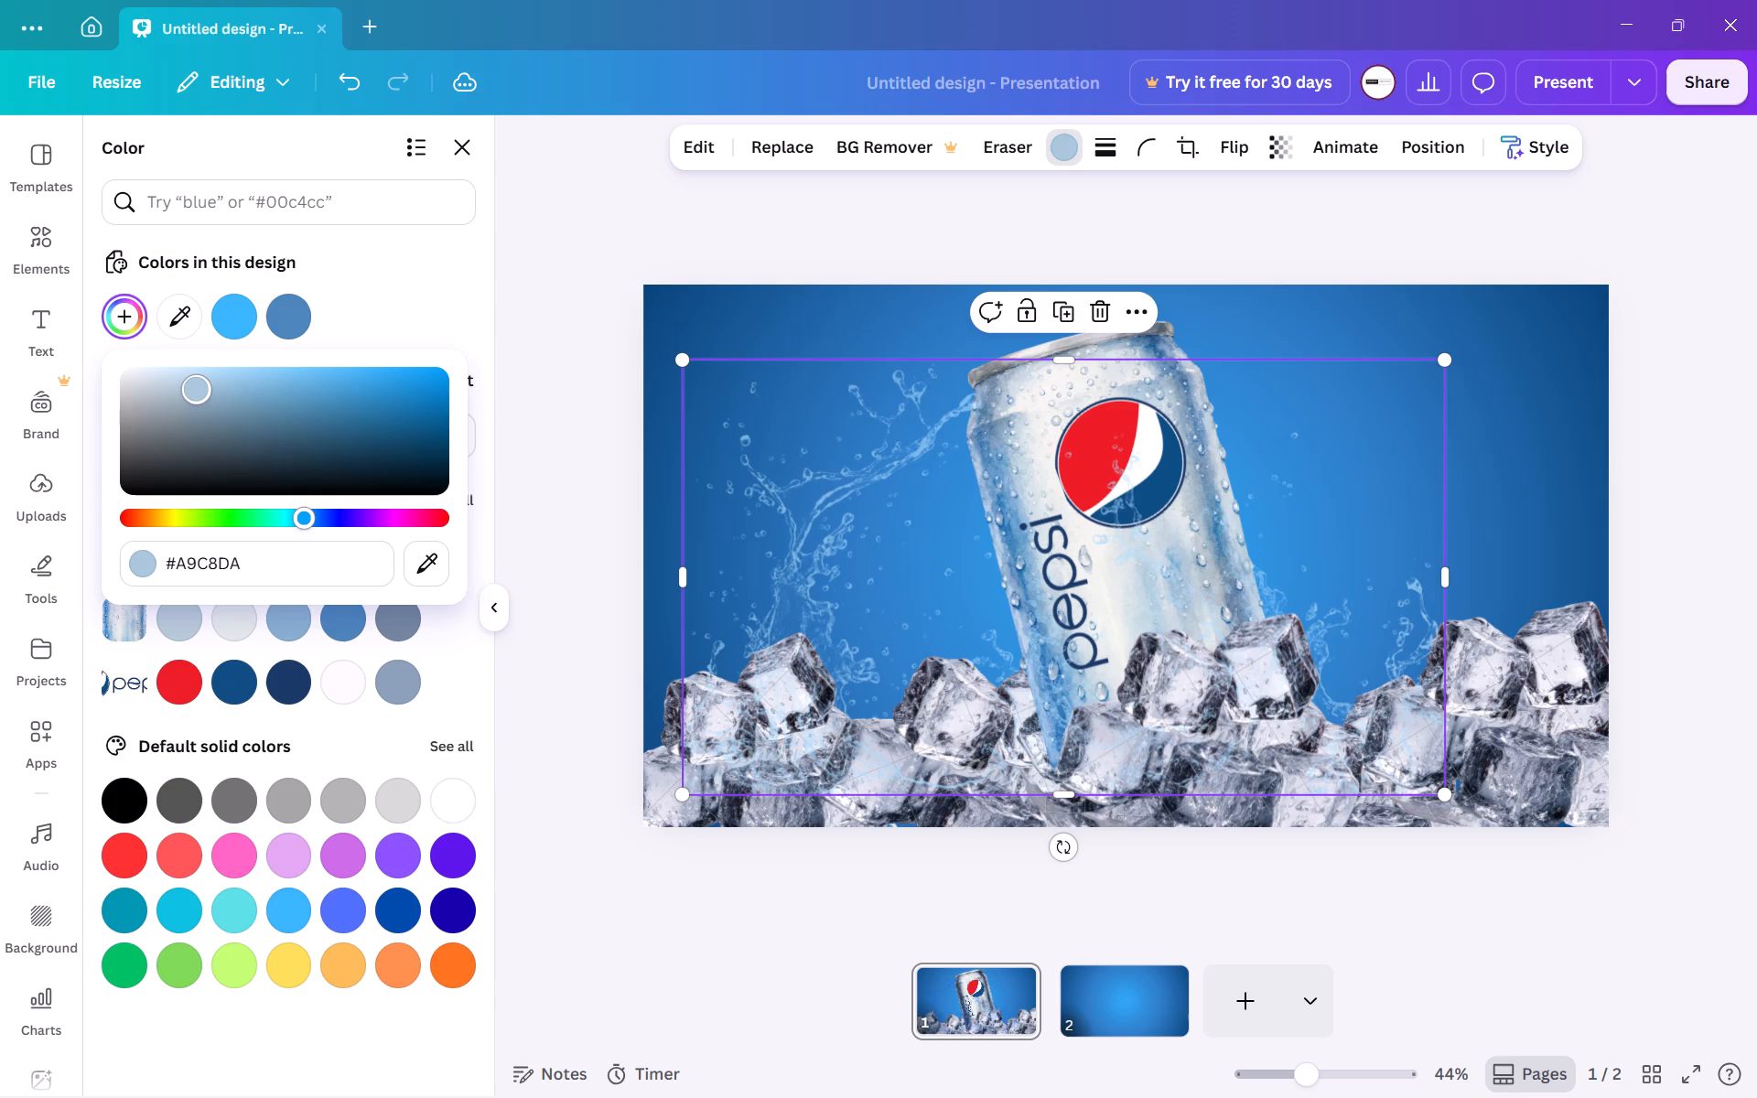
left_click_drag(185, 386, 743, 356)
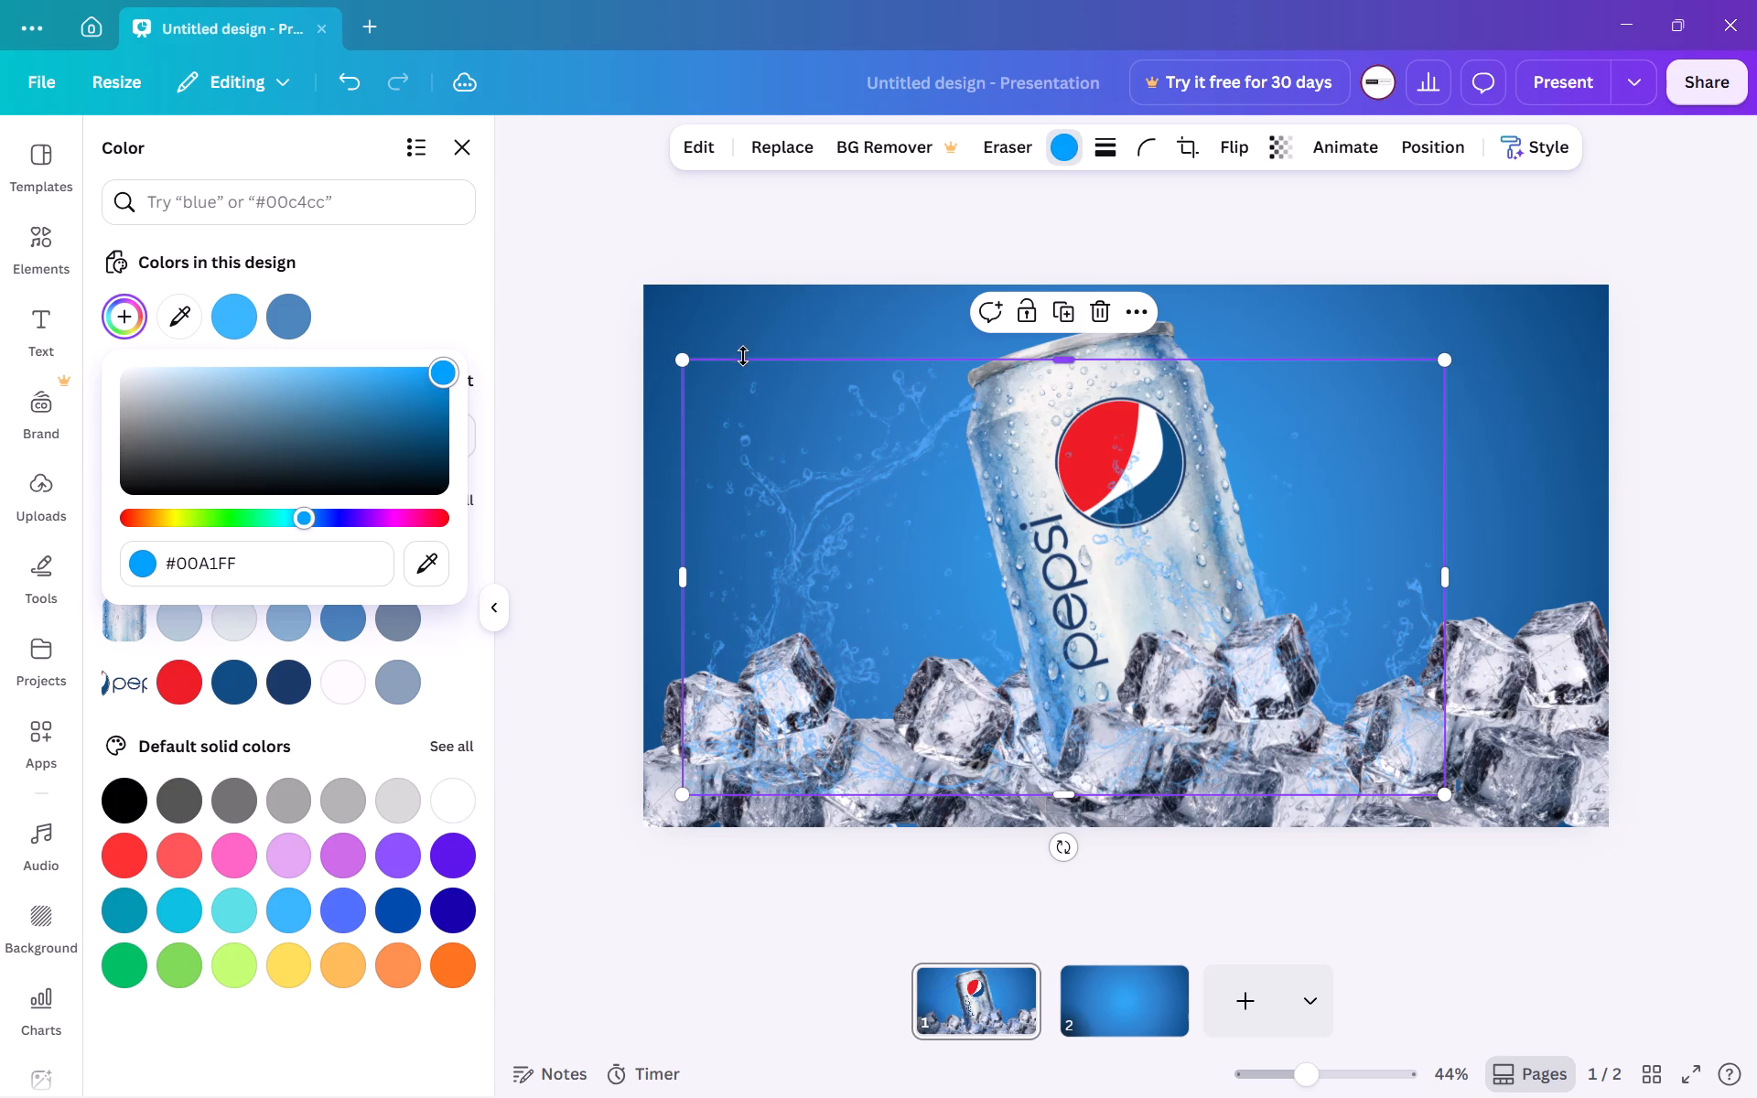
left_click_drag(743, 356, 350, 349)
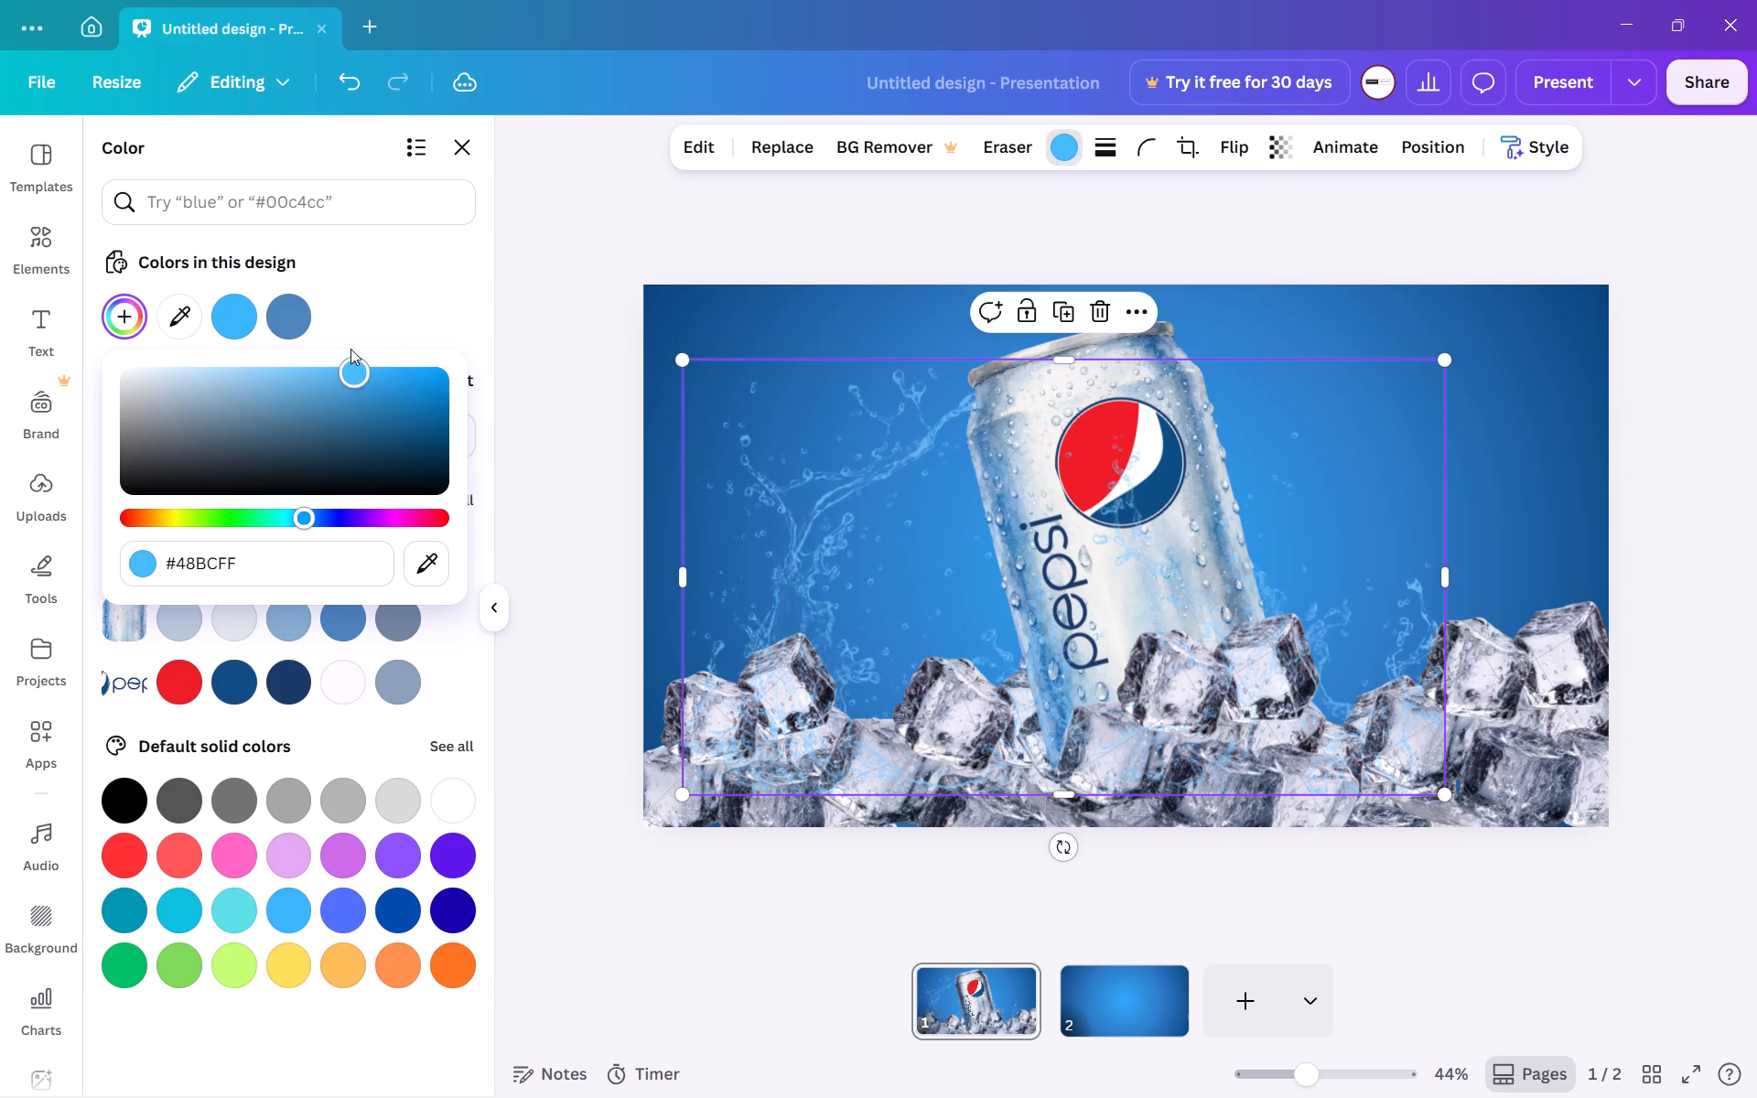
left_click_drag(350, 349, 243, 339)
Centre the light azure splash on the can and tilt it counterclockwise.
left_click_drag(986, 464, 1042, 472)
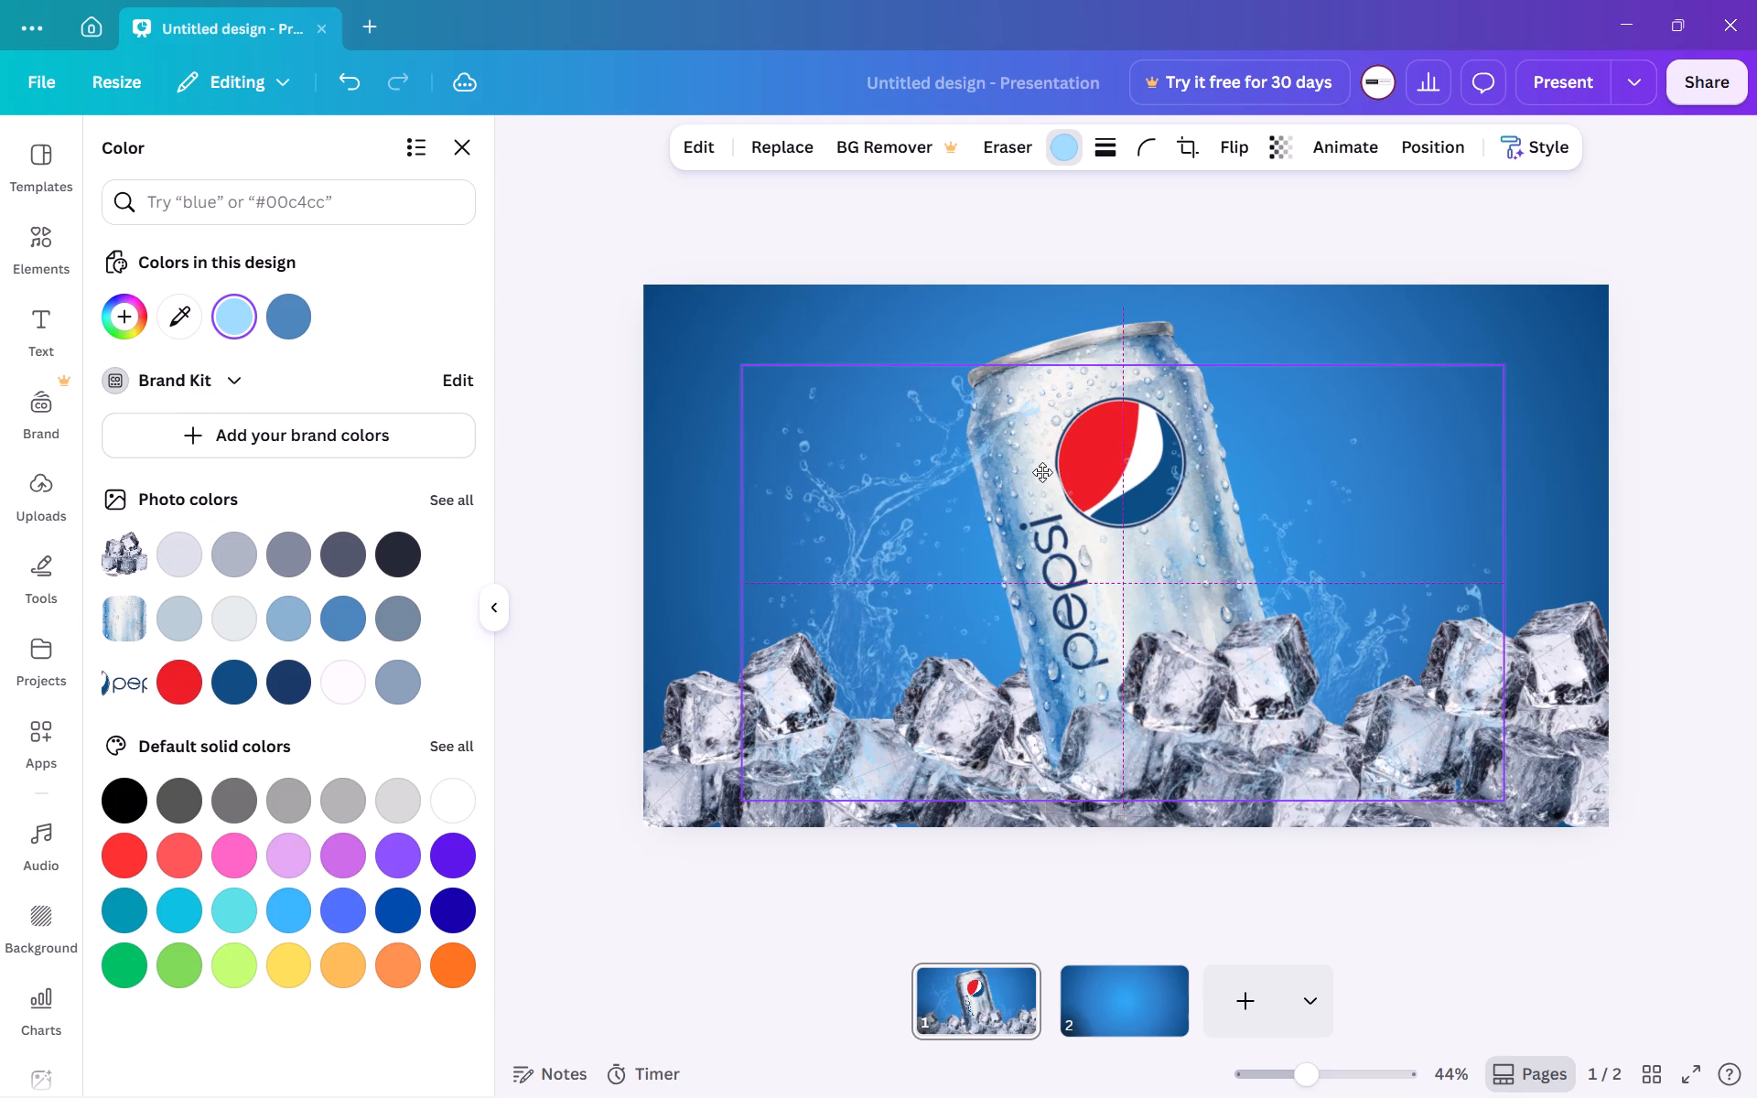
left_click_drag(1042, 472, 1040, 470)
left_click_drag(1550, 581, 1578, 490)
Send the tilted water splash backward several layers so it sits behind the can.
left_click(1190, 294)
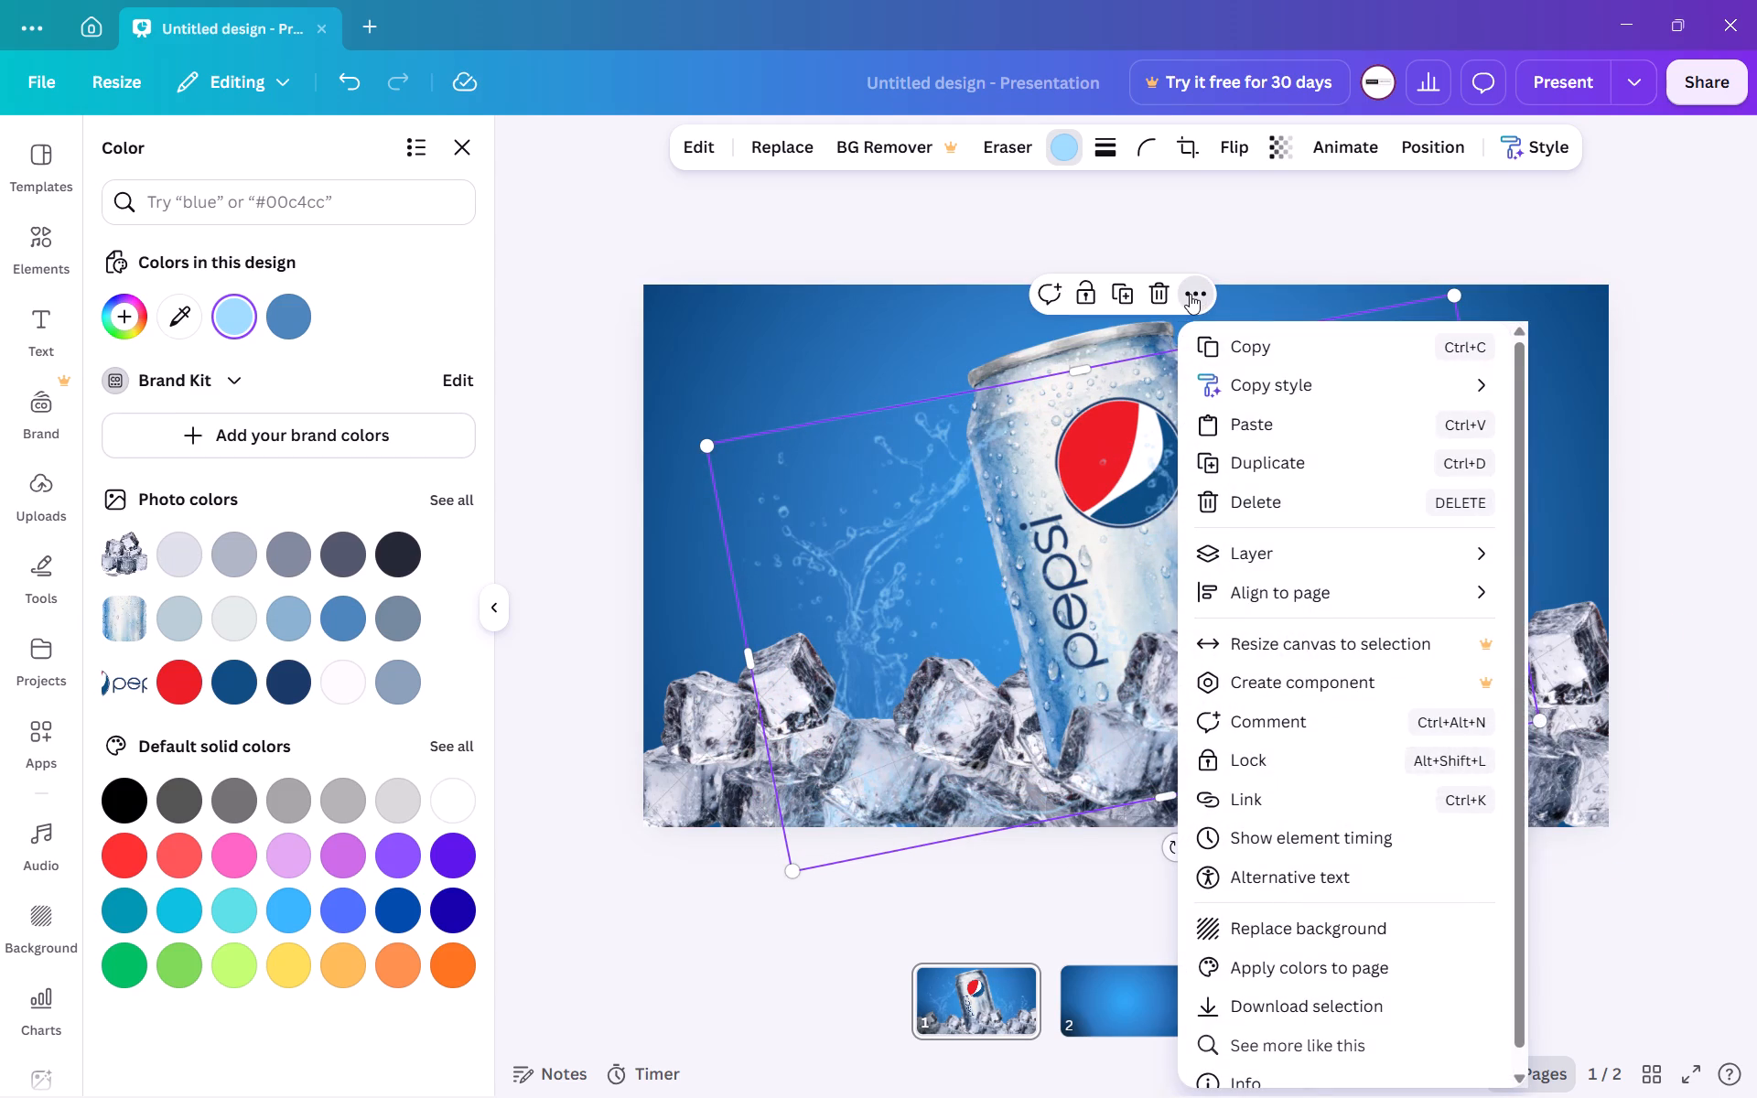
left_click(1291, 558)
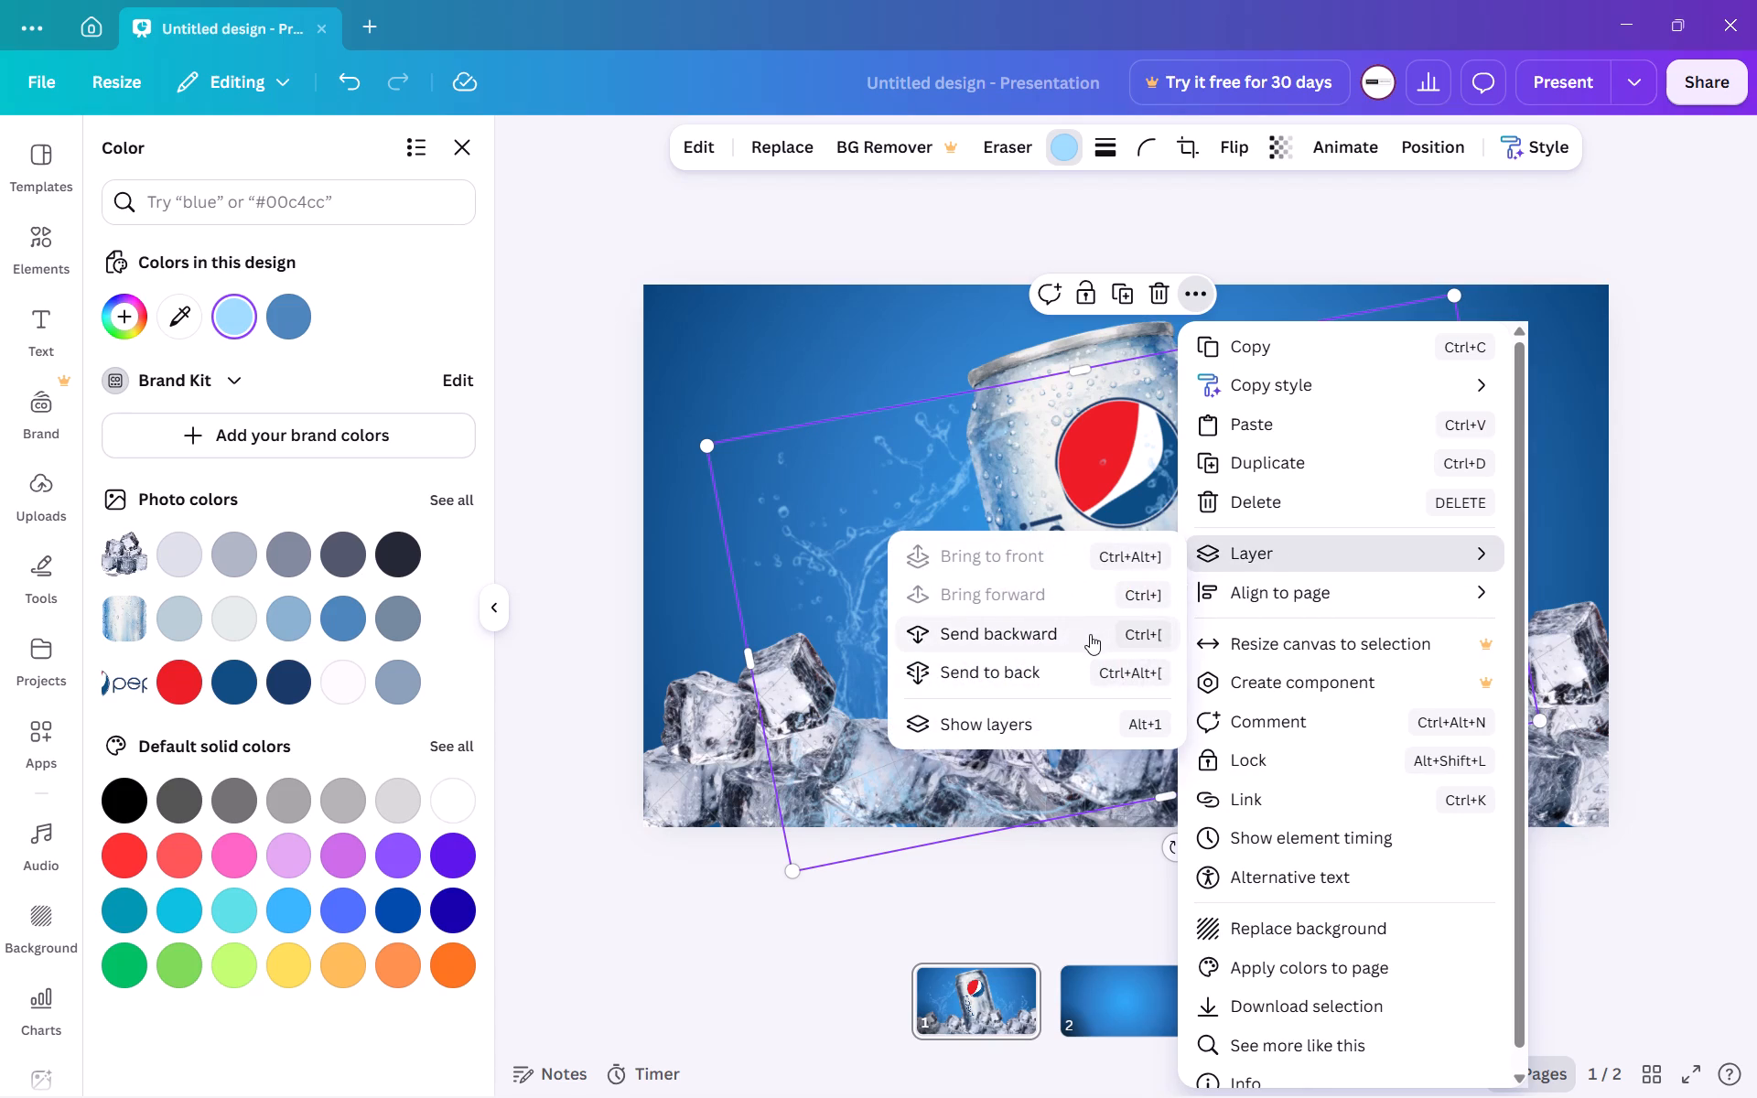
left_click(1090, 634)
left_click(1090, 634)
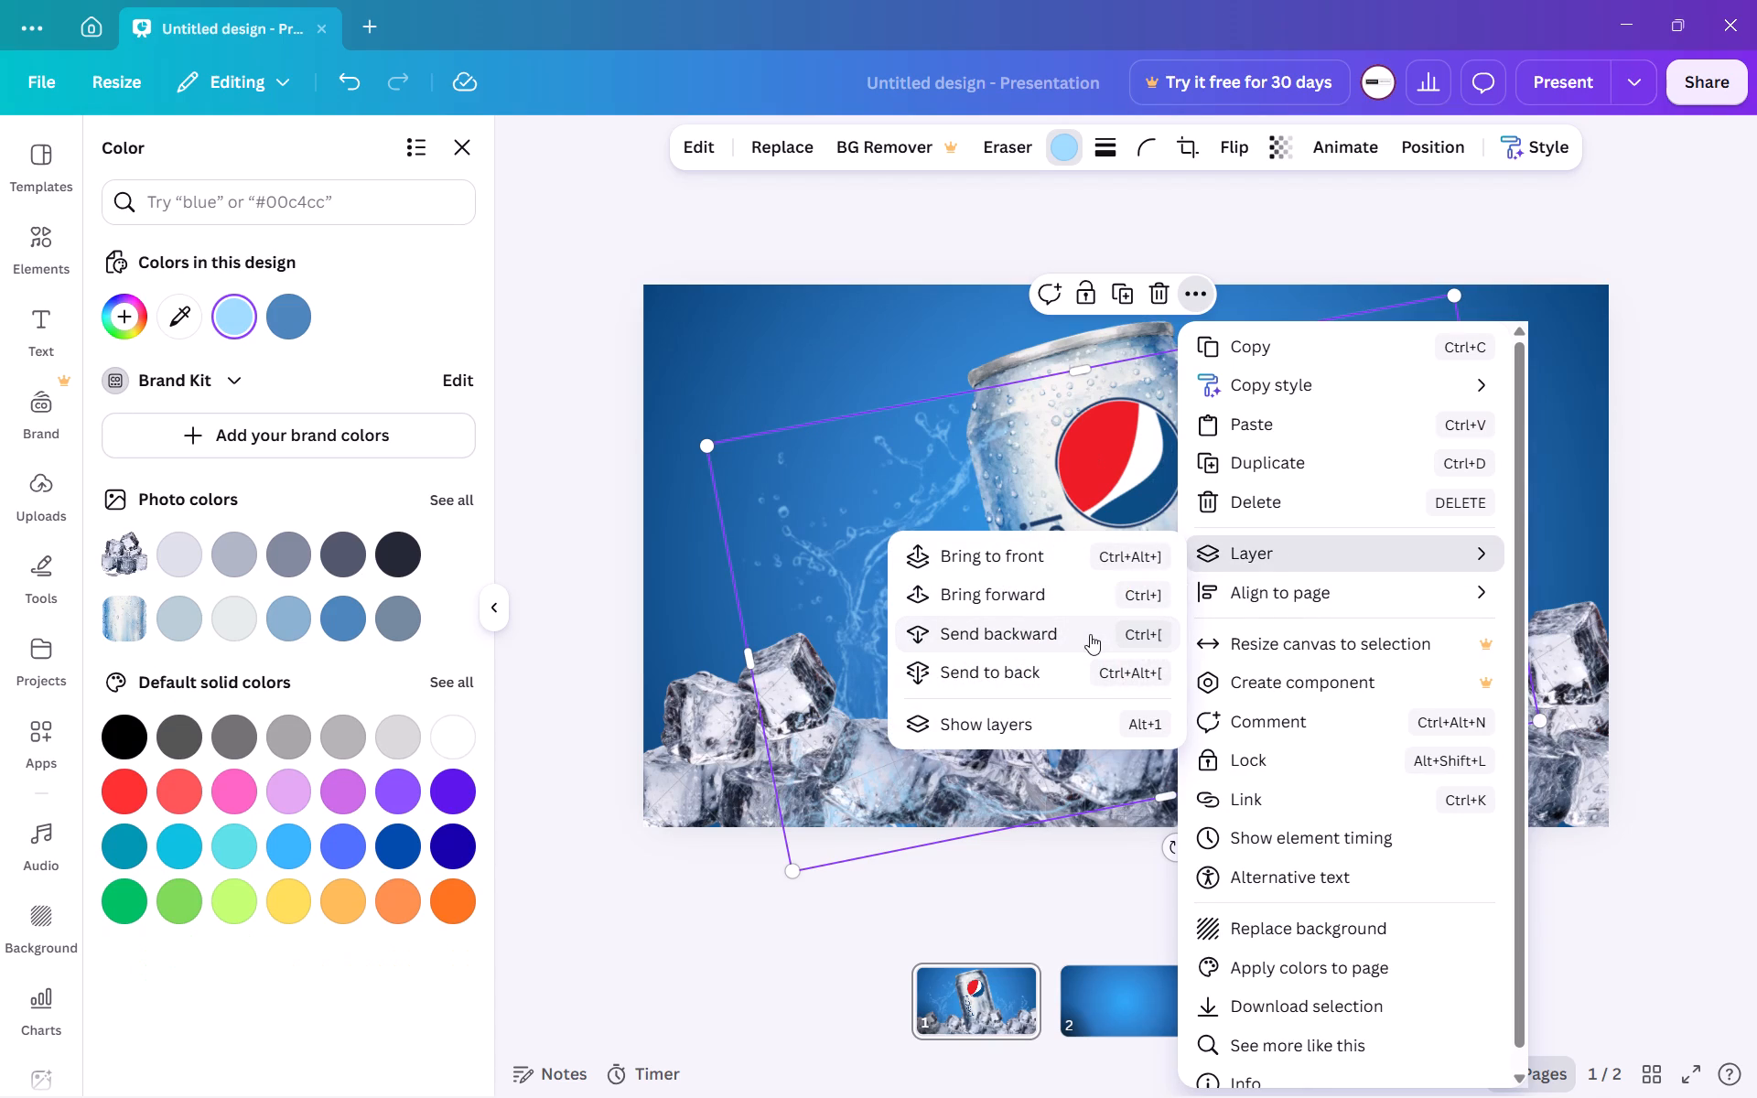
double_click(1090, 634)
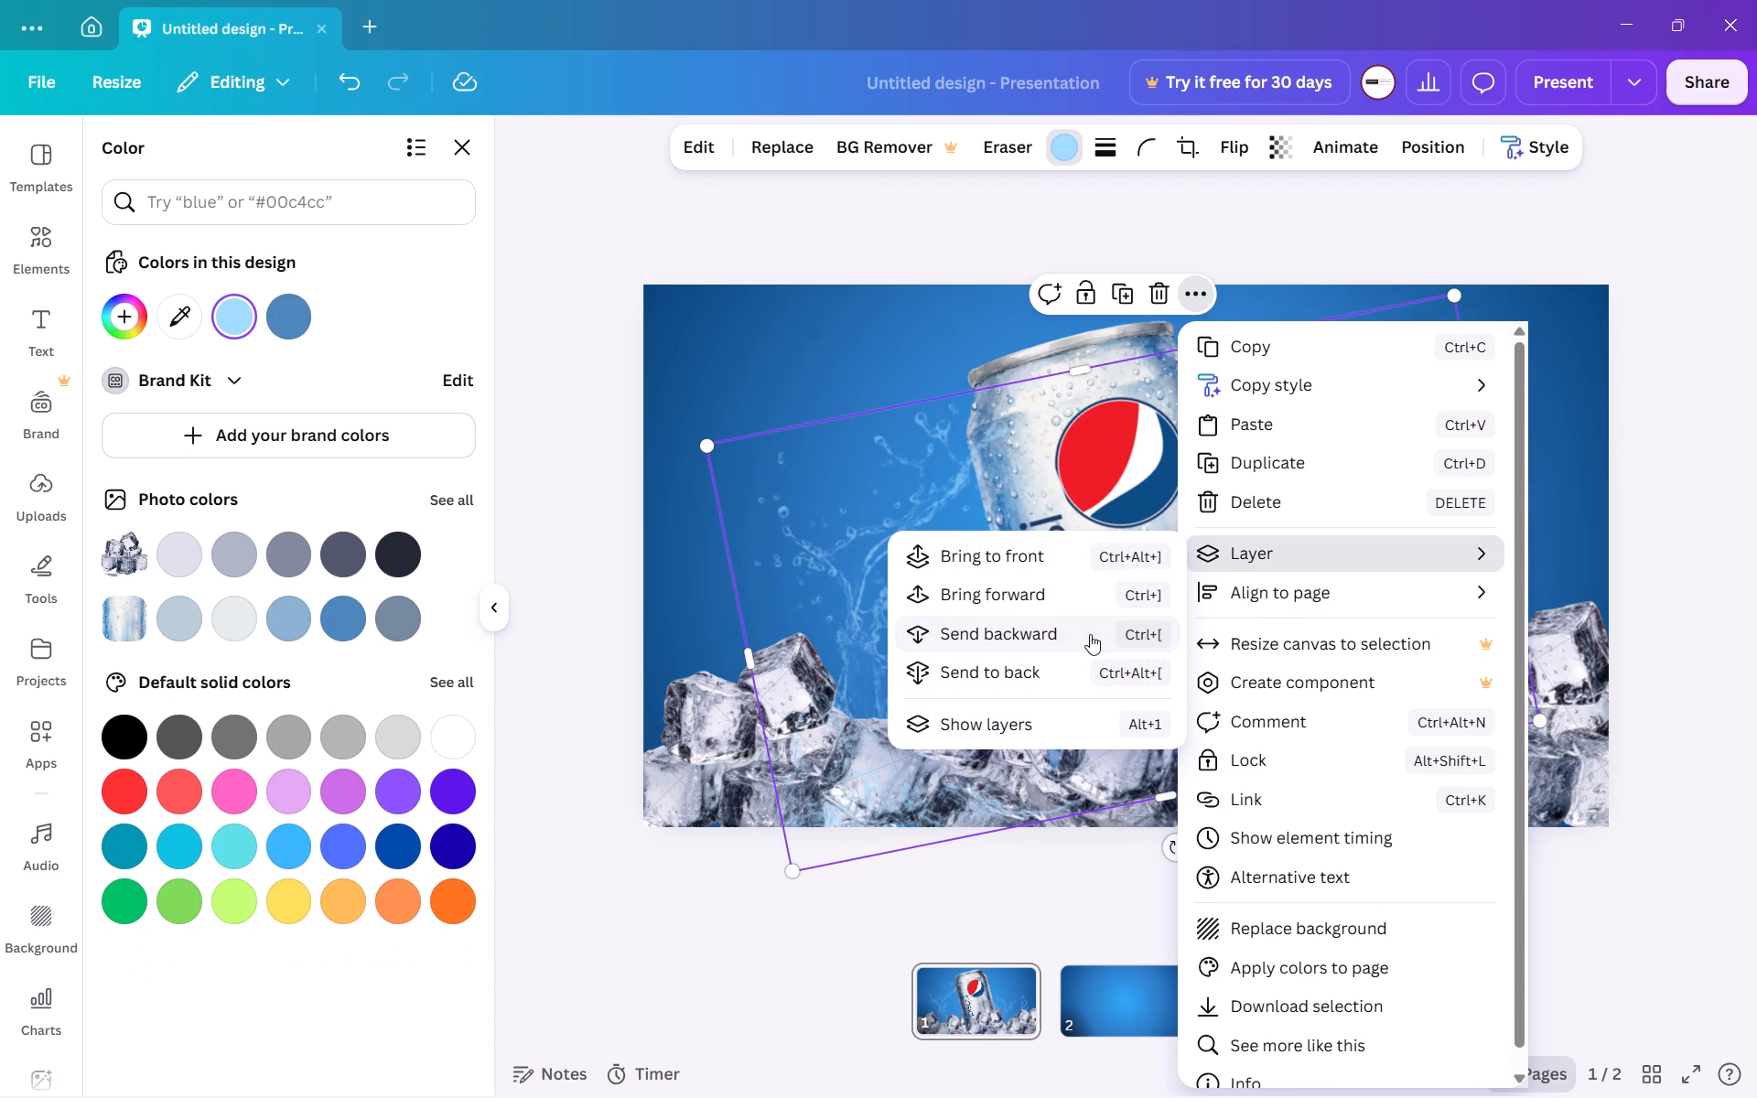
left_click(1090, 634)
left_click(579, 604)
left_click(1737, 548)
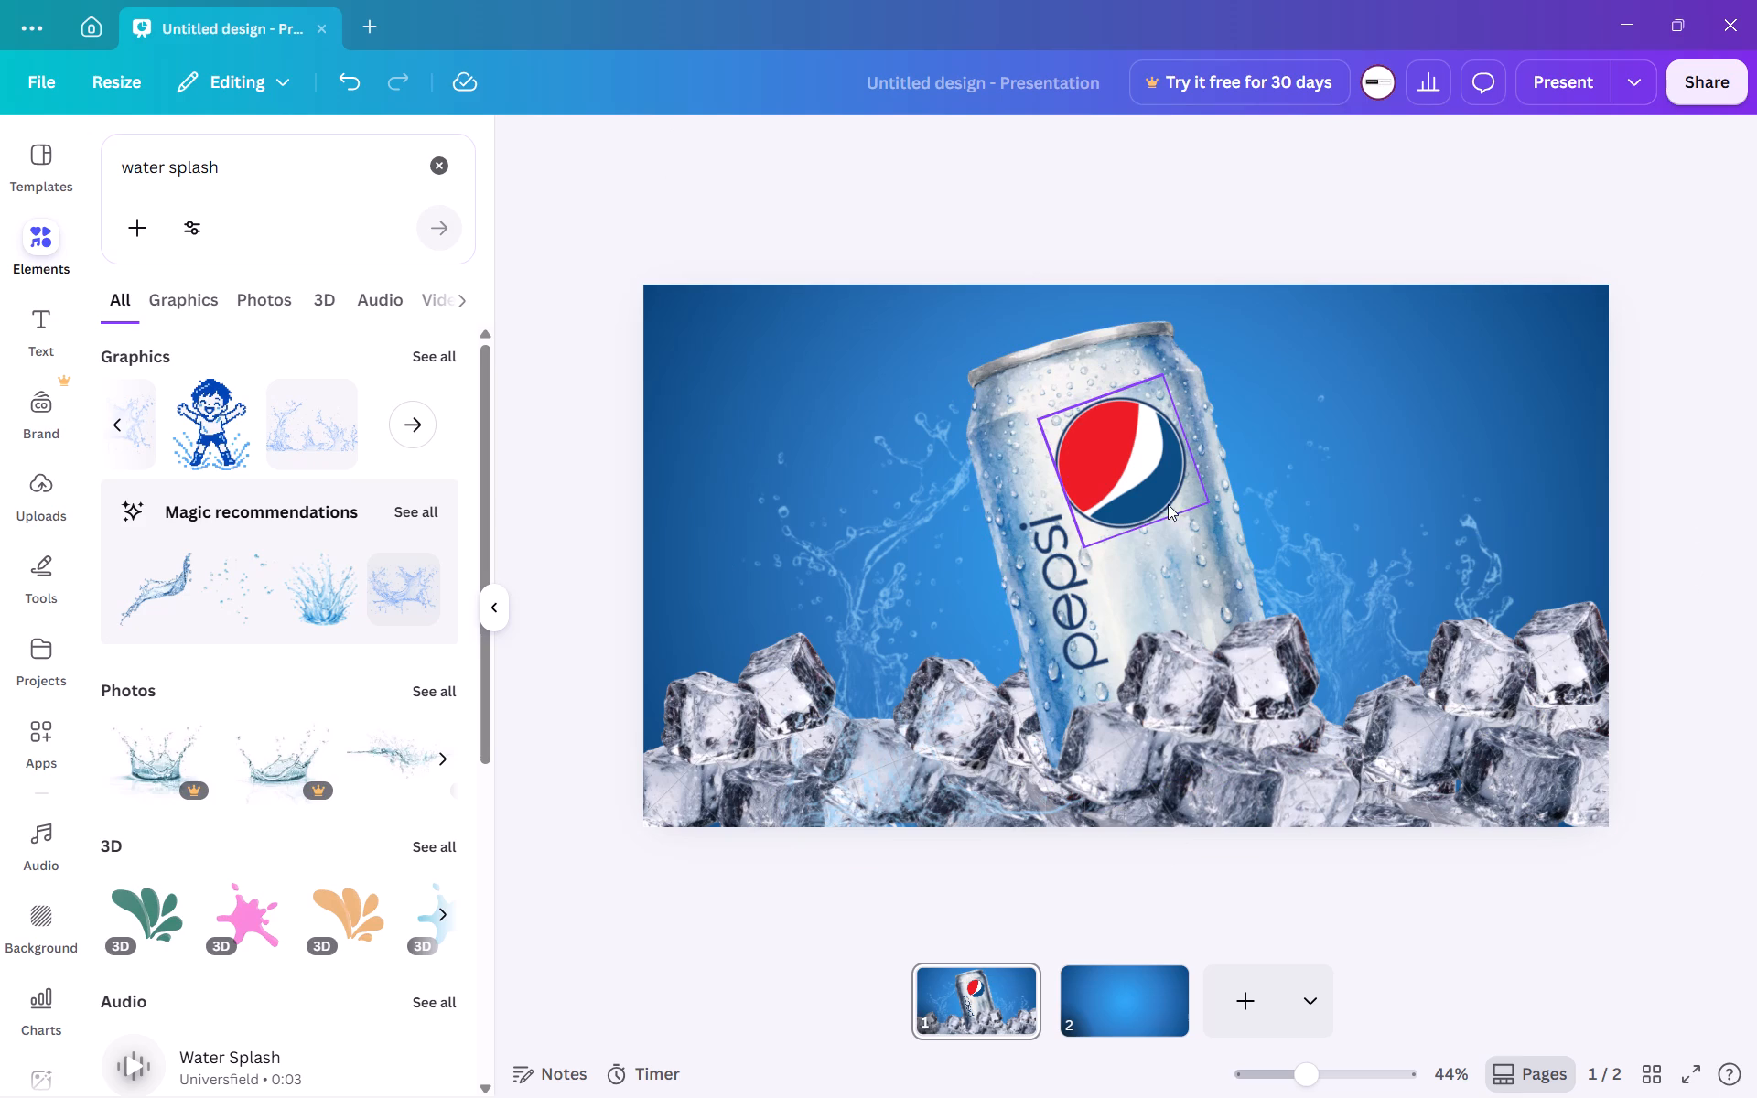
Add the blue bursting water splash from the magic recommendations and recolour it light azure #A0DCFF.
left_click(1085, 513)
left_click(890, 546)
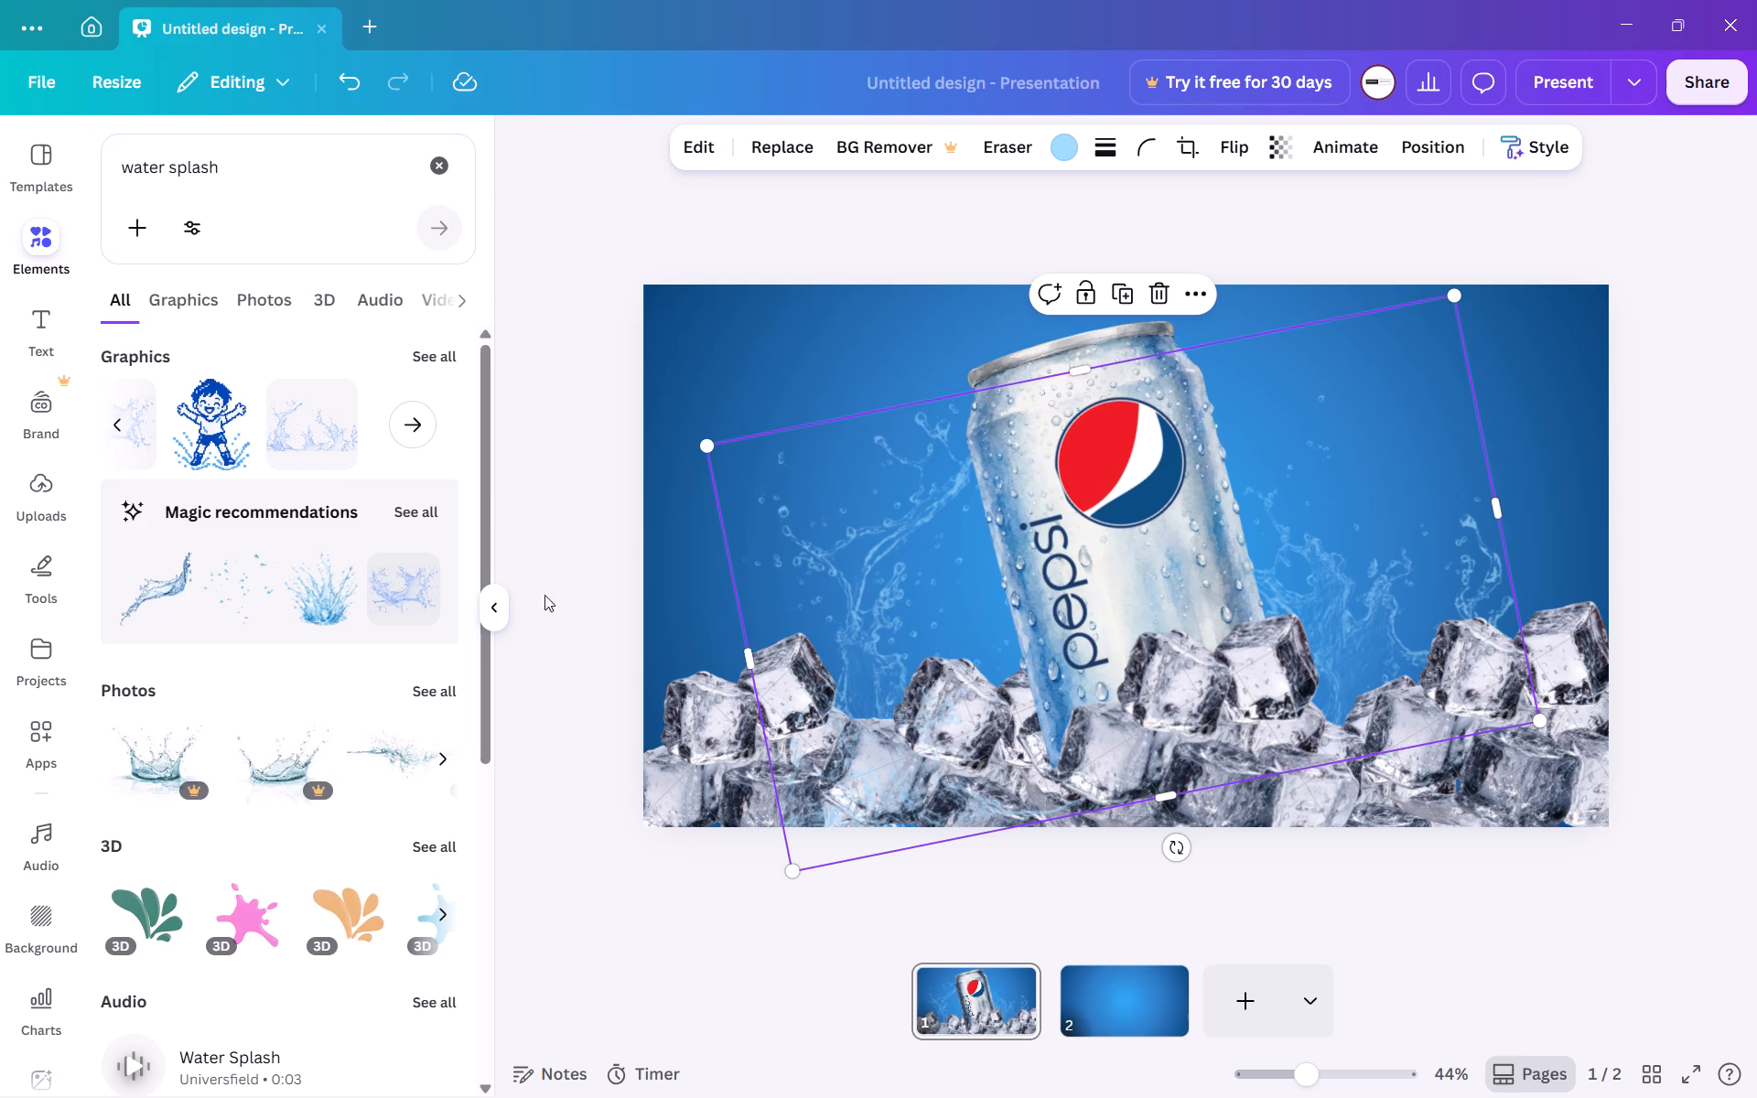
left_click(424, 596)
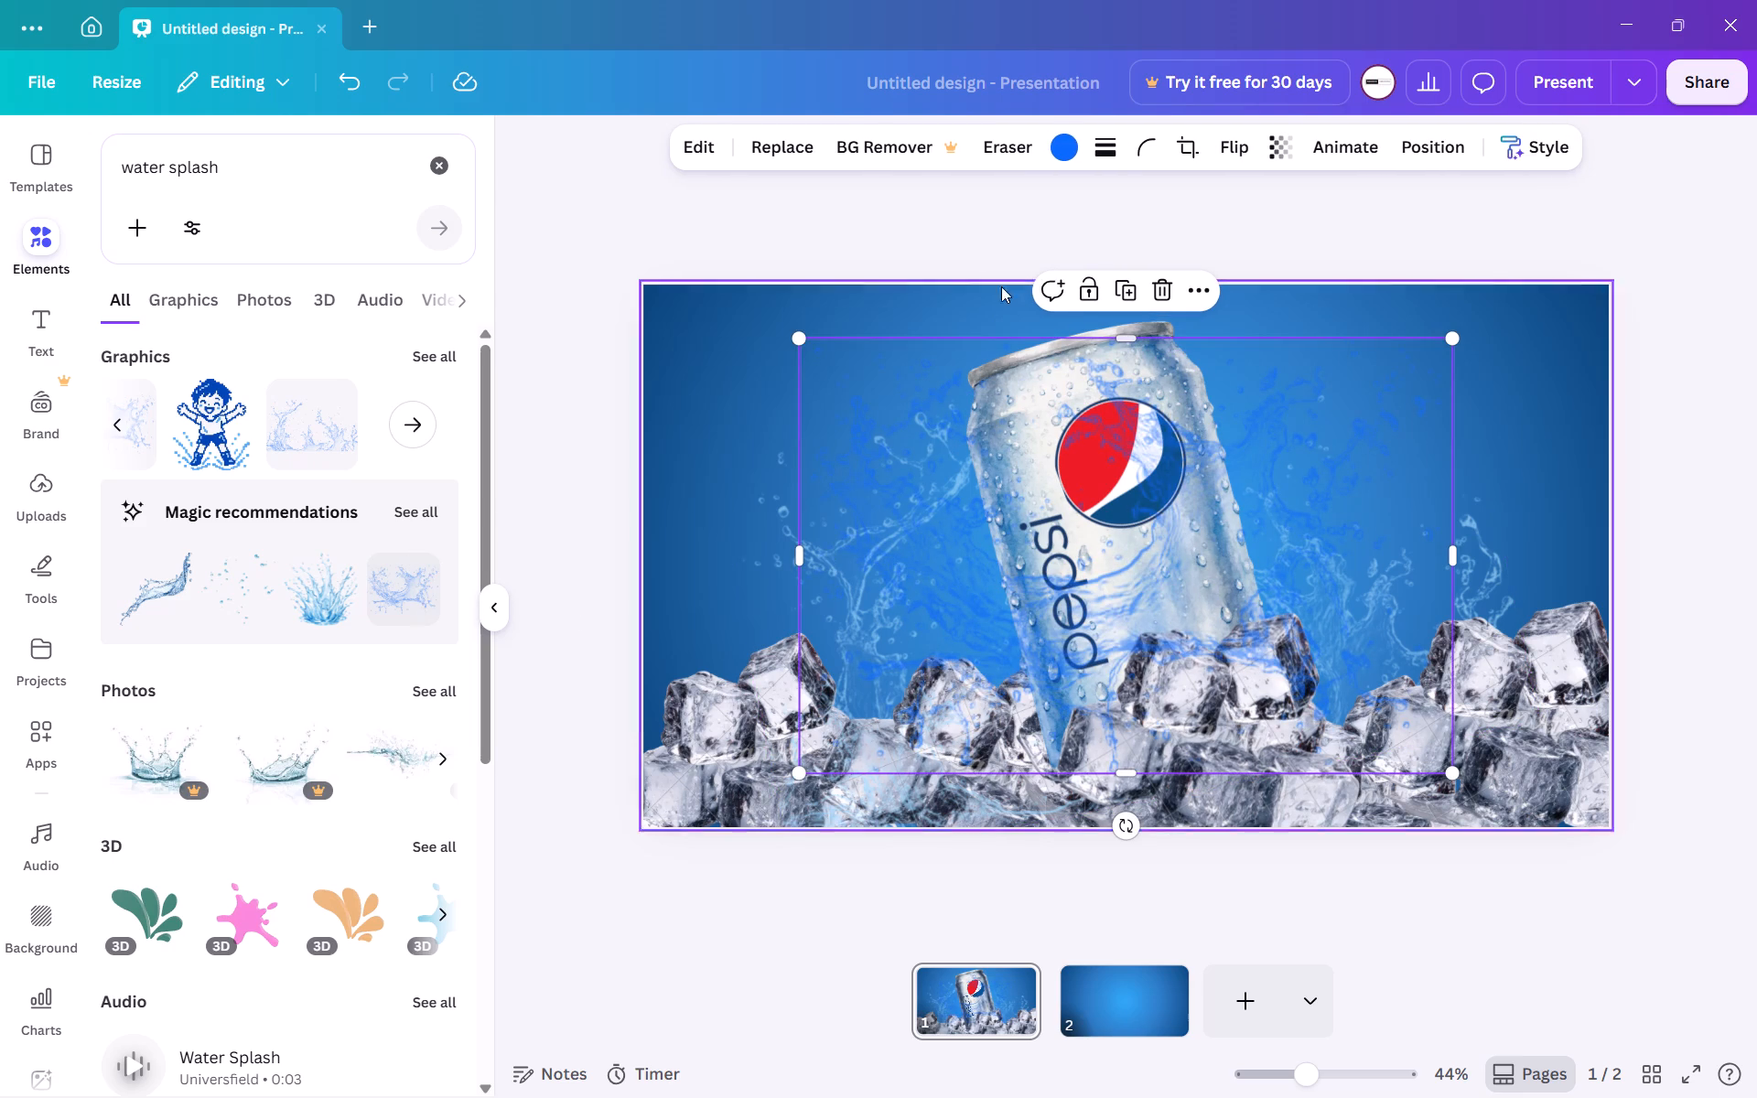
left_click(1078, 149)
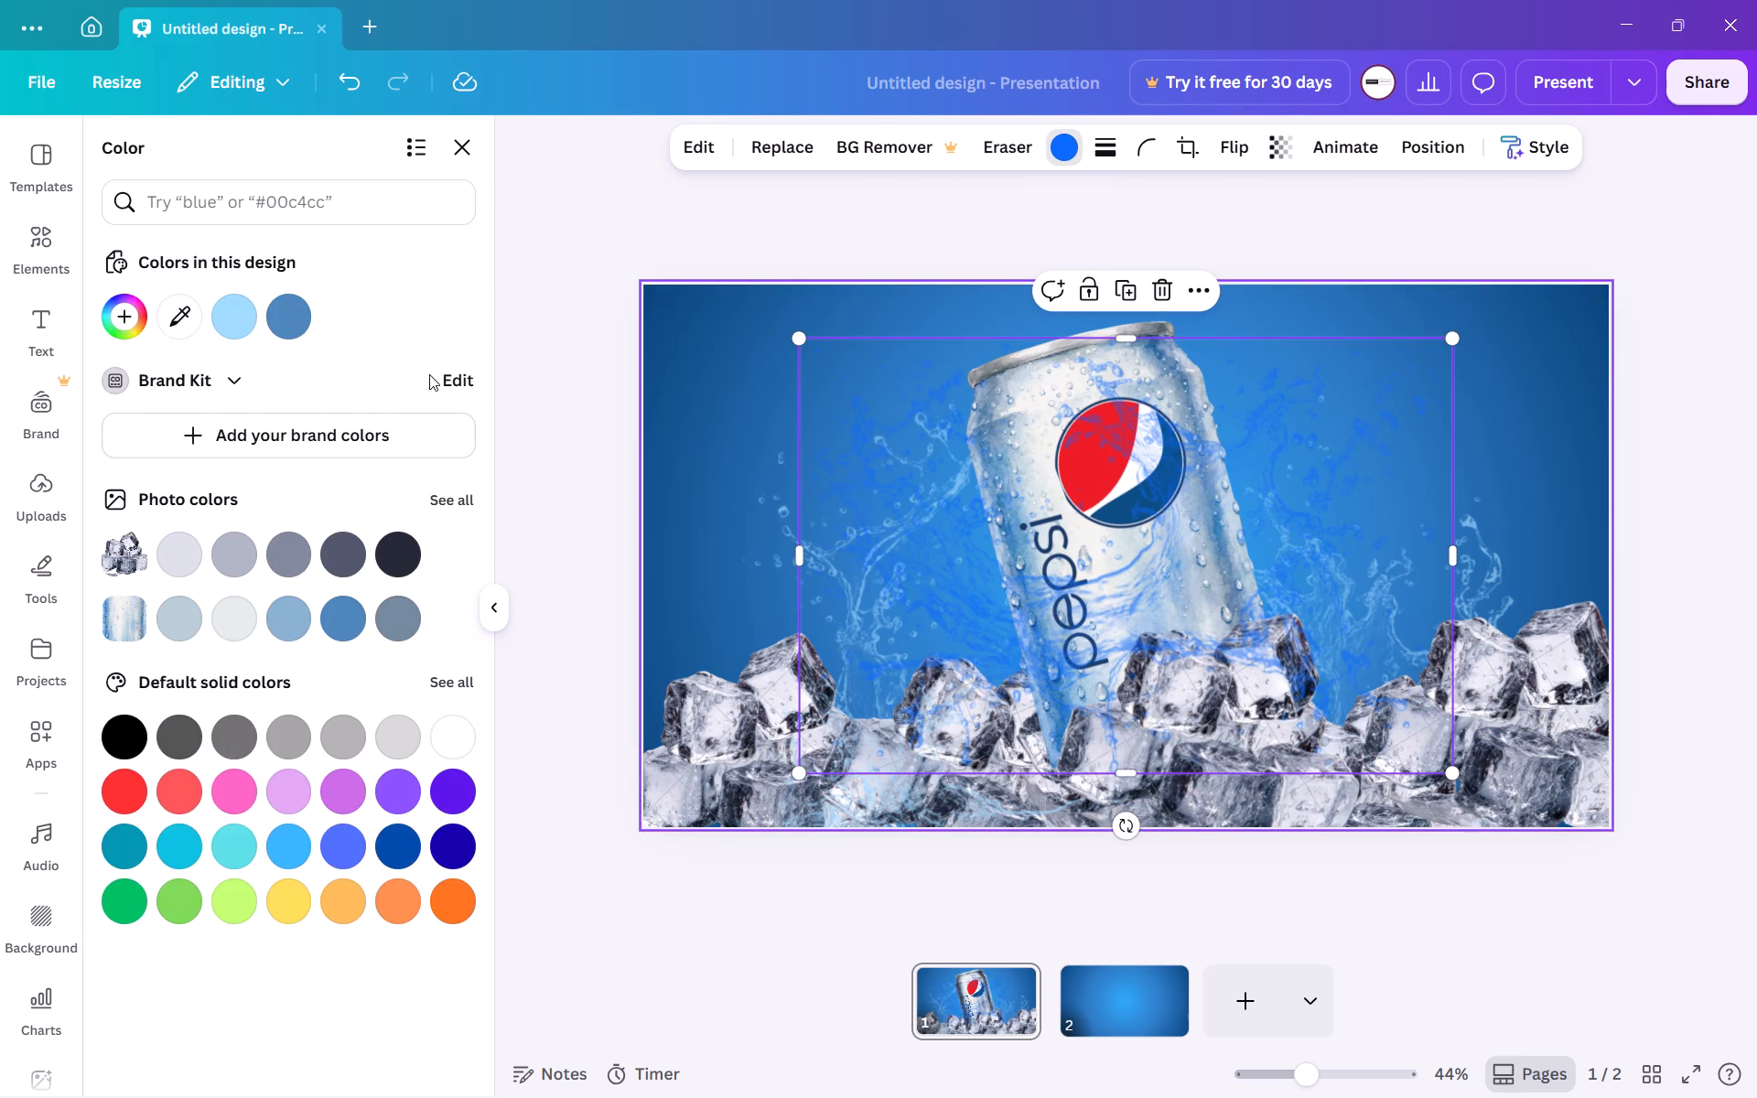
left_click(224, 311)
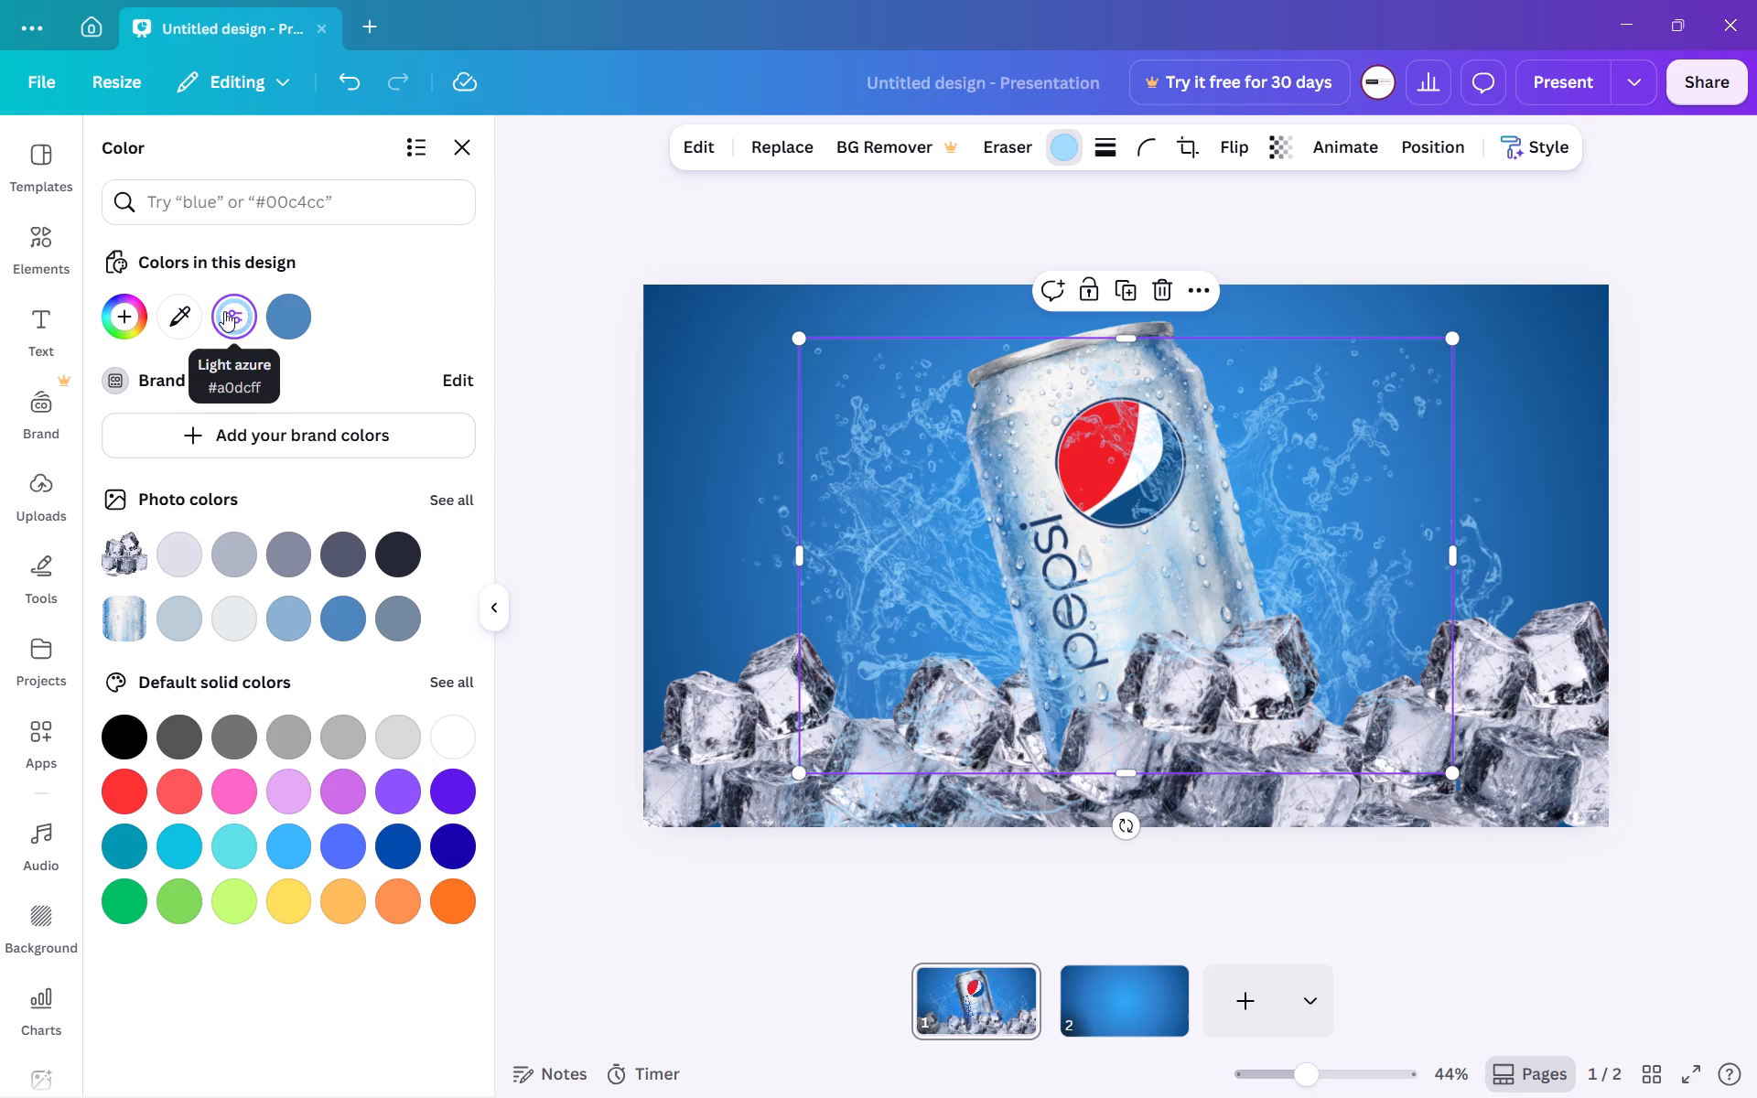
Shift the new splash to the right of the can and delete the earlier tilted splash.
left_click(591, 454)
left_click_drag(858, 530, 963, 532)
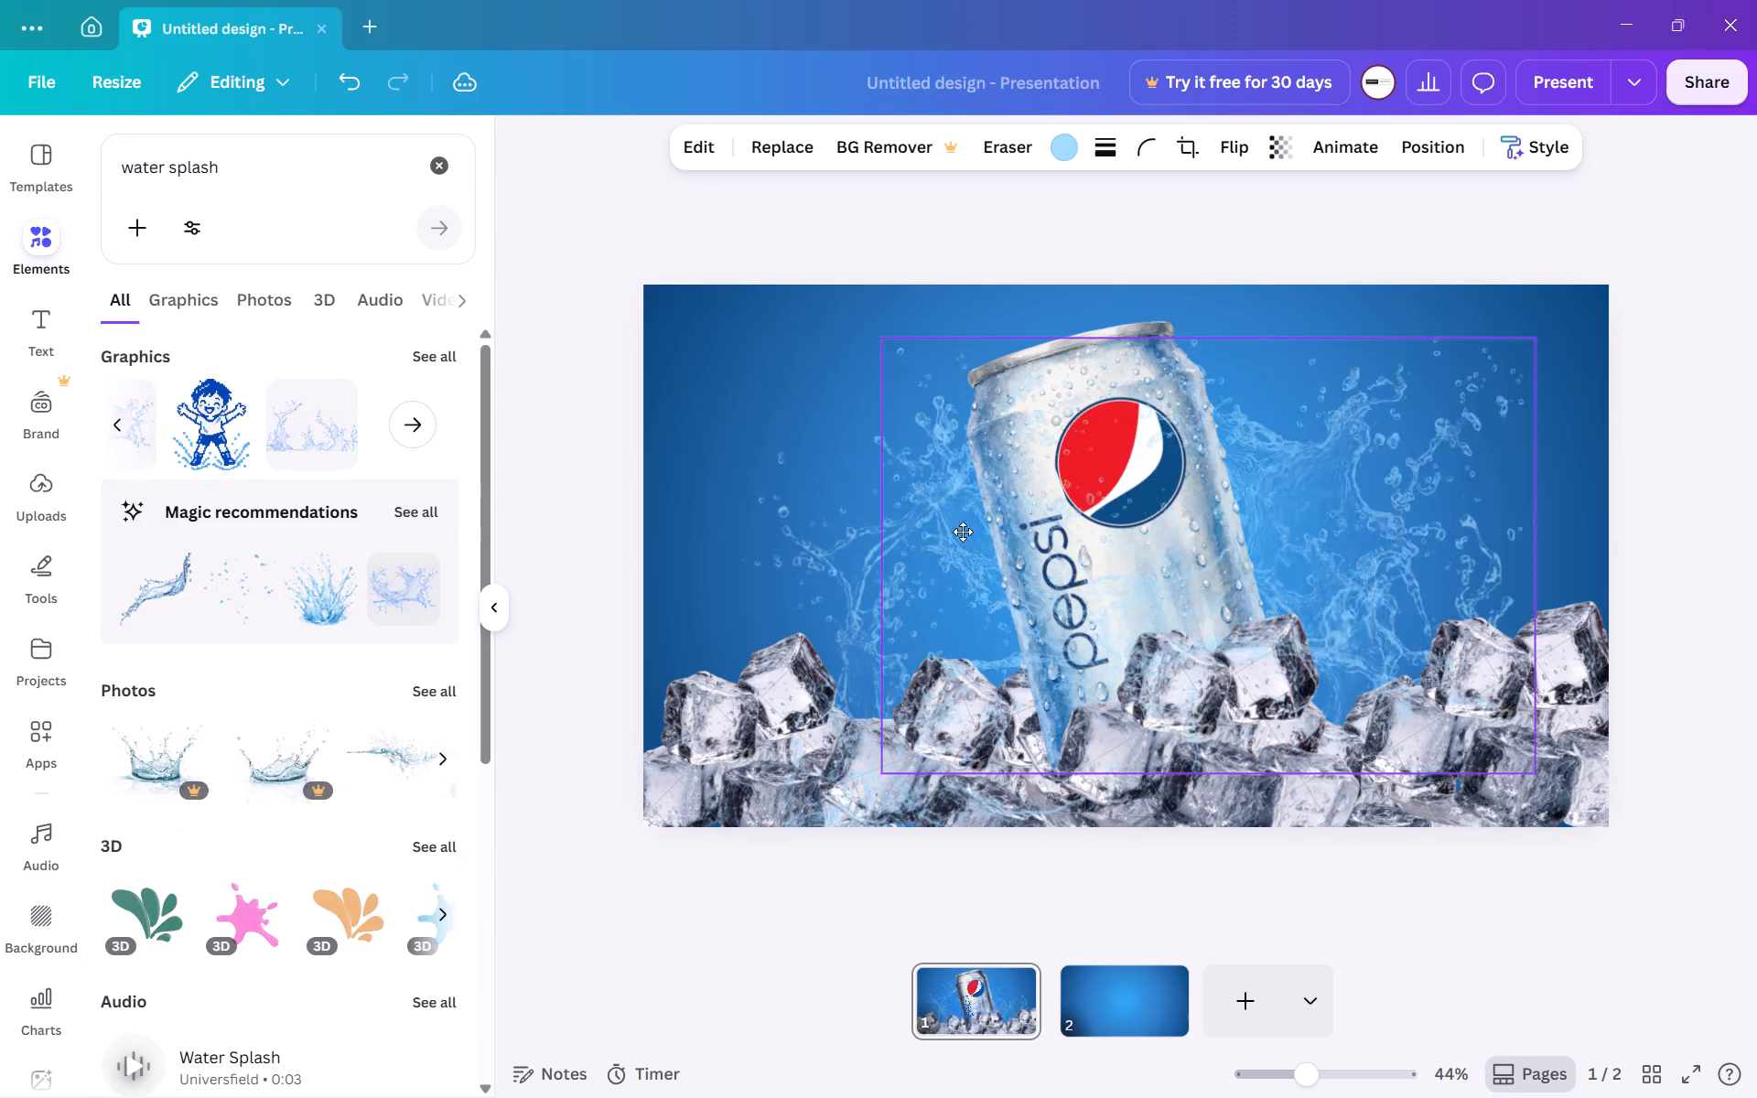
left_click_drag(963, 532, 1073, 533)
left_click(900, 553)
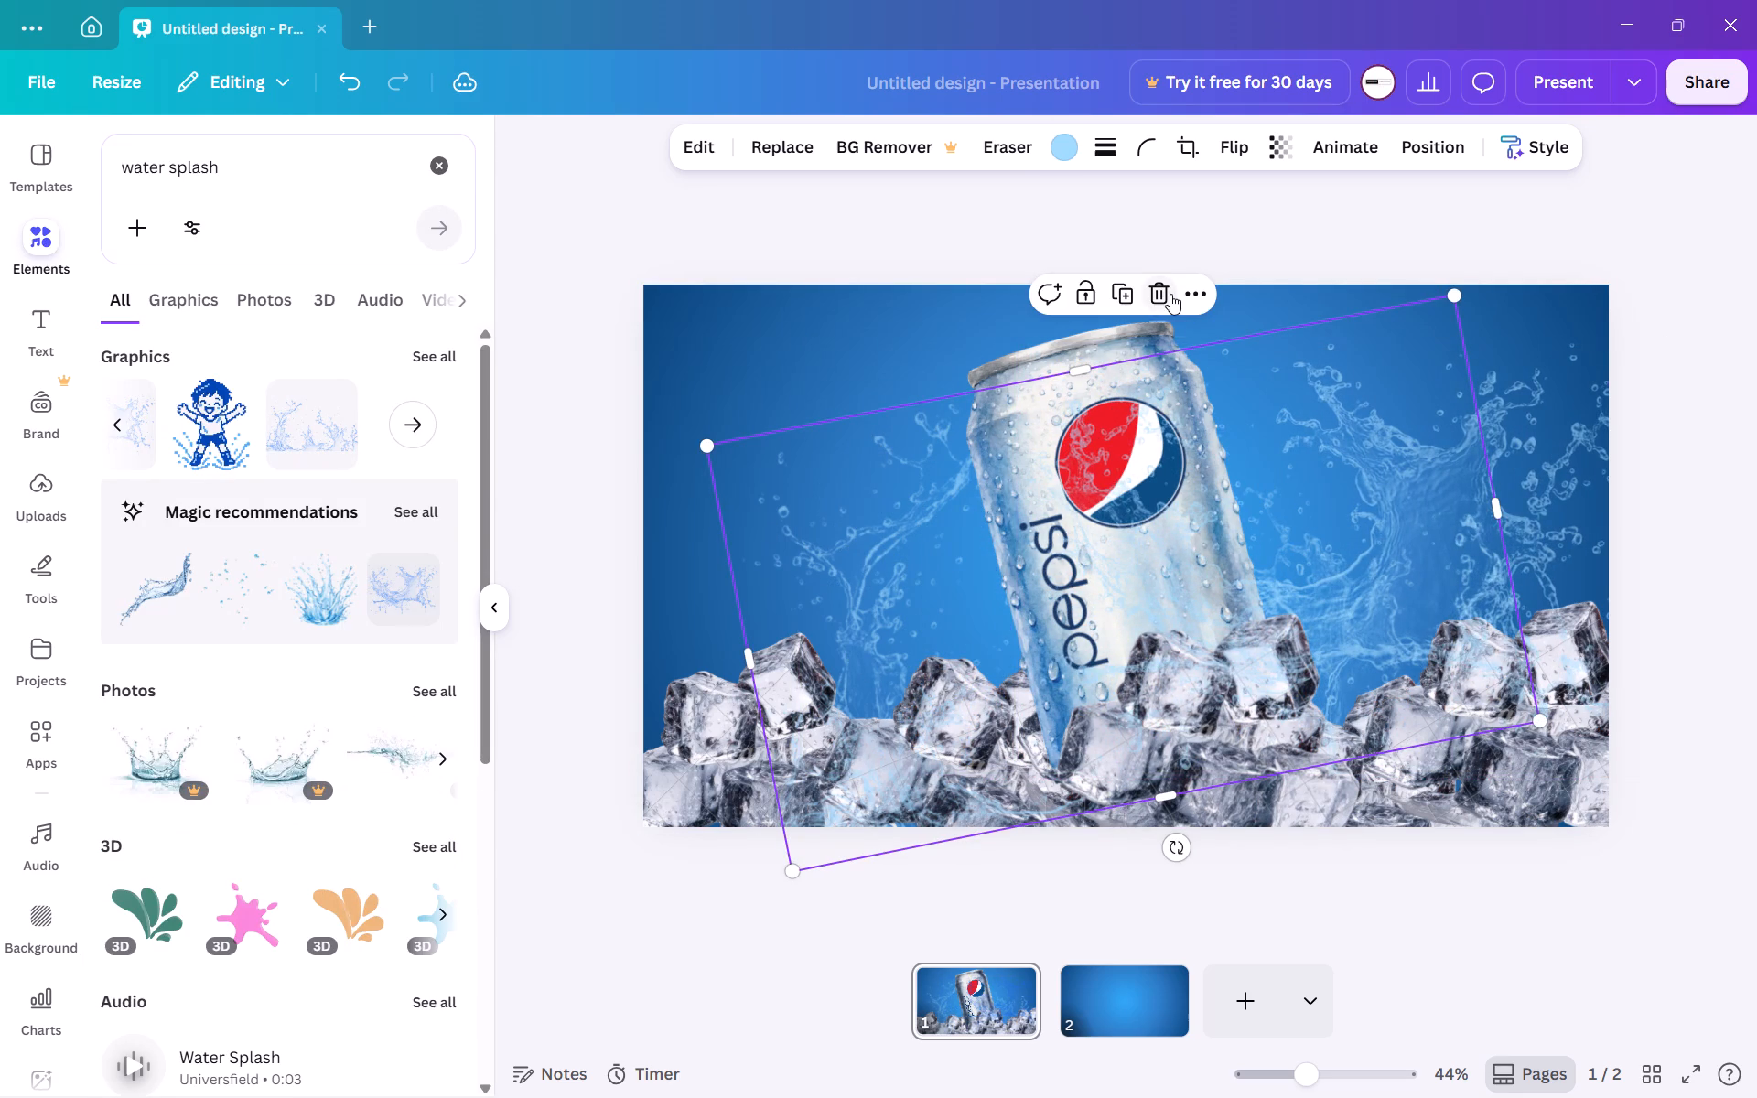
left_click(1170, 293)
Move the remaining water splash to the lower left of the page, overlapping the can and ice cubes.
left_click_drag(1231, 461, 913, 455)
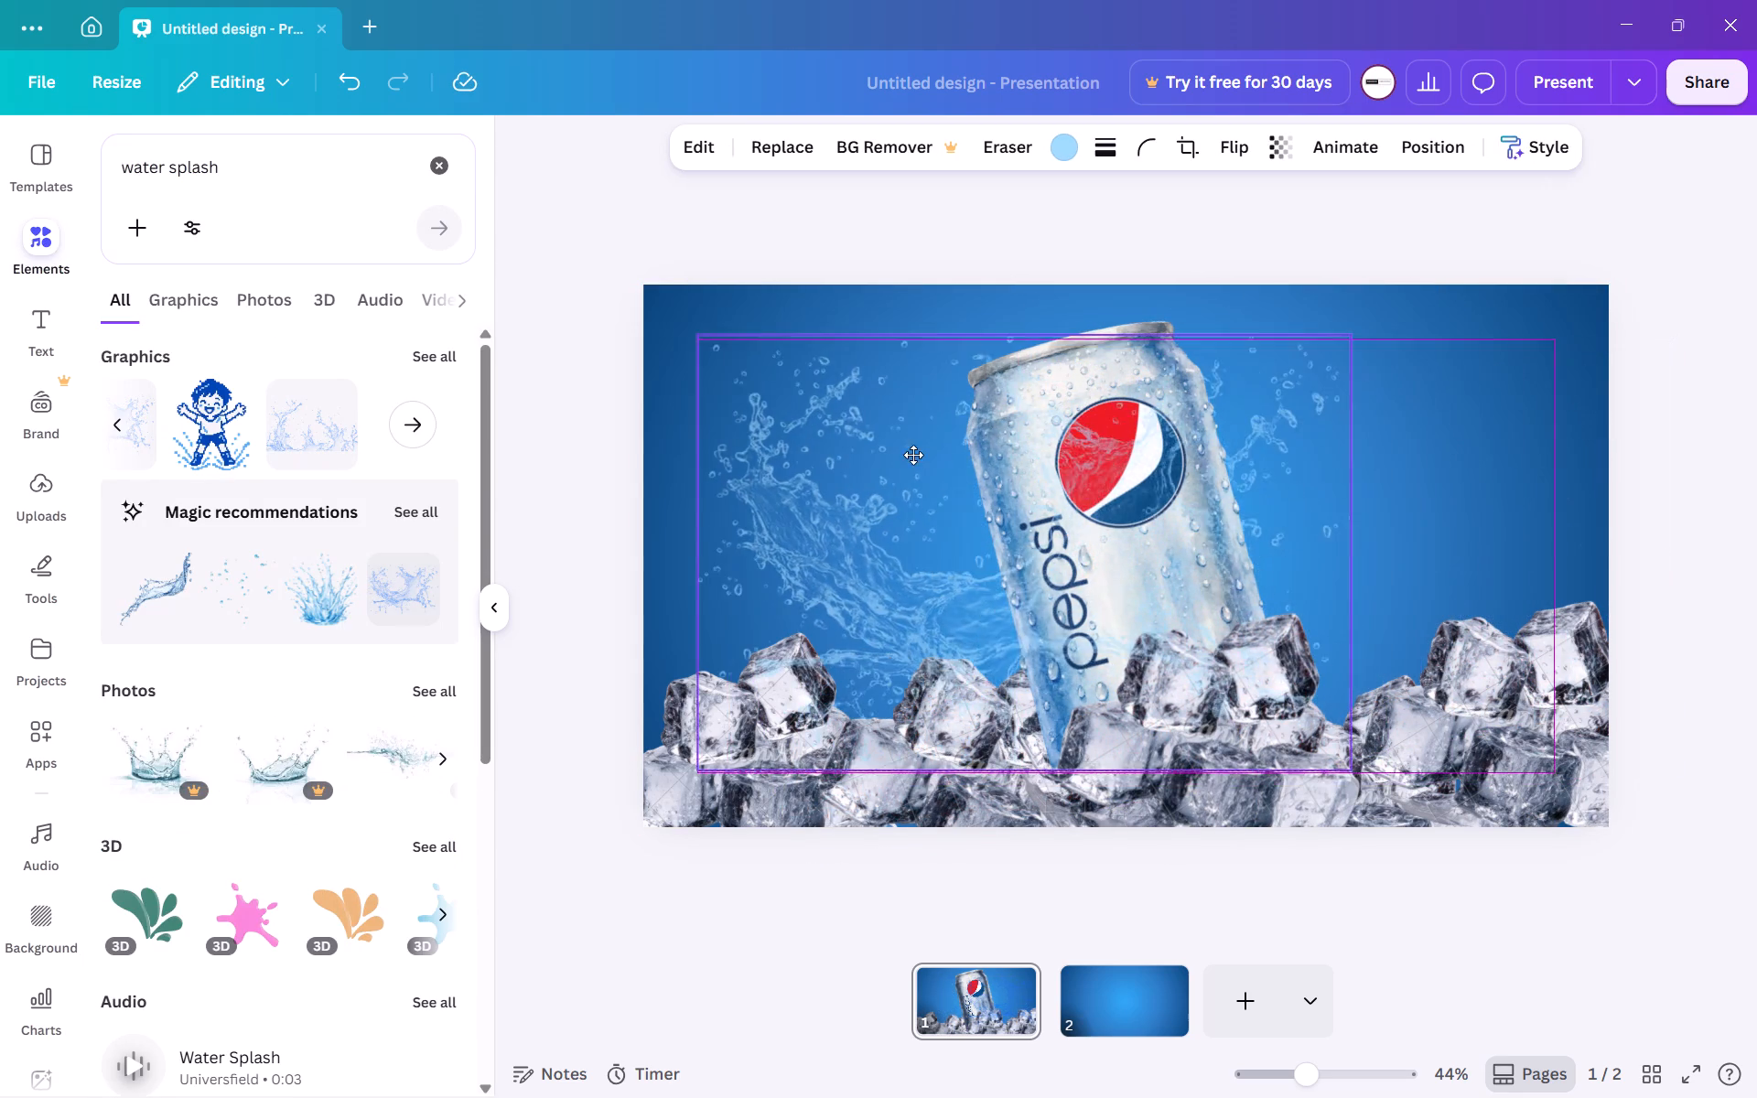
left_click_drag(913, 455, 868, 510)
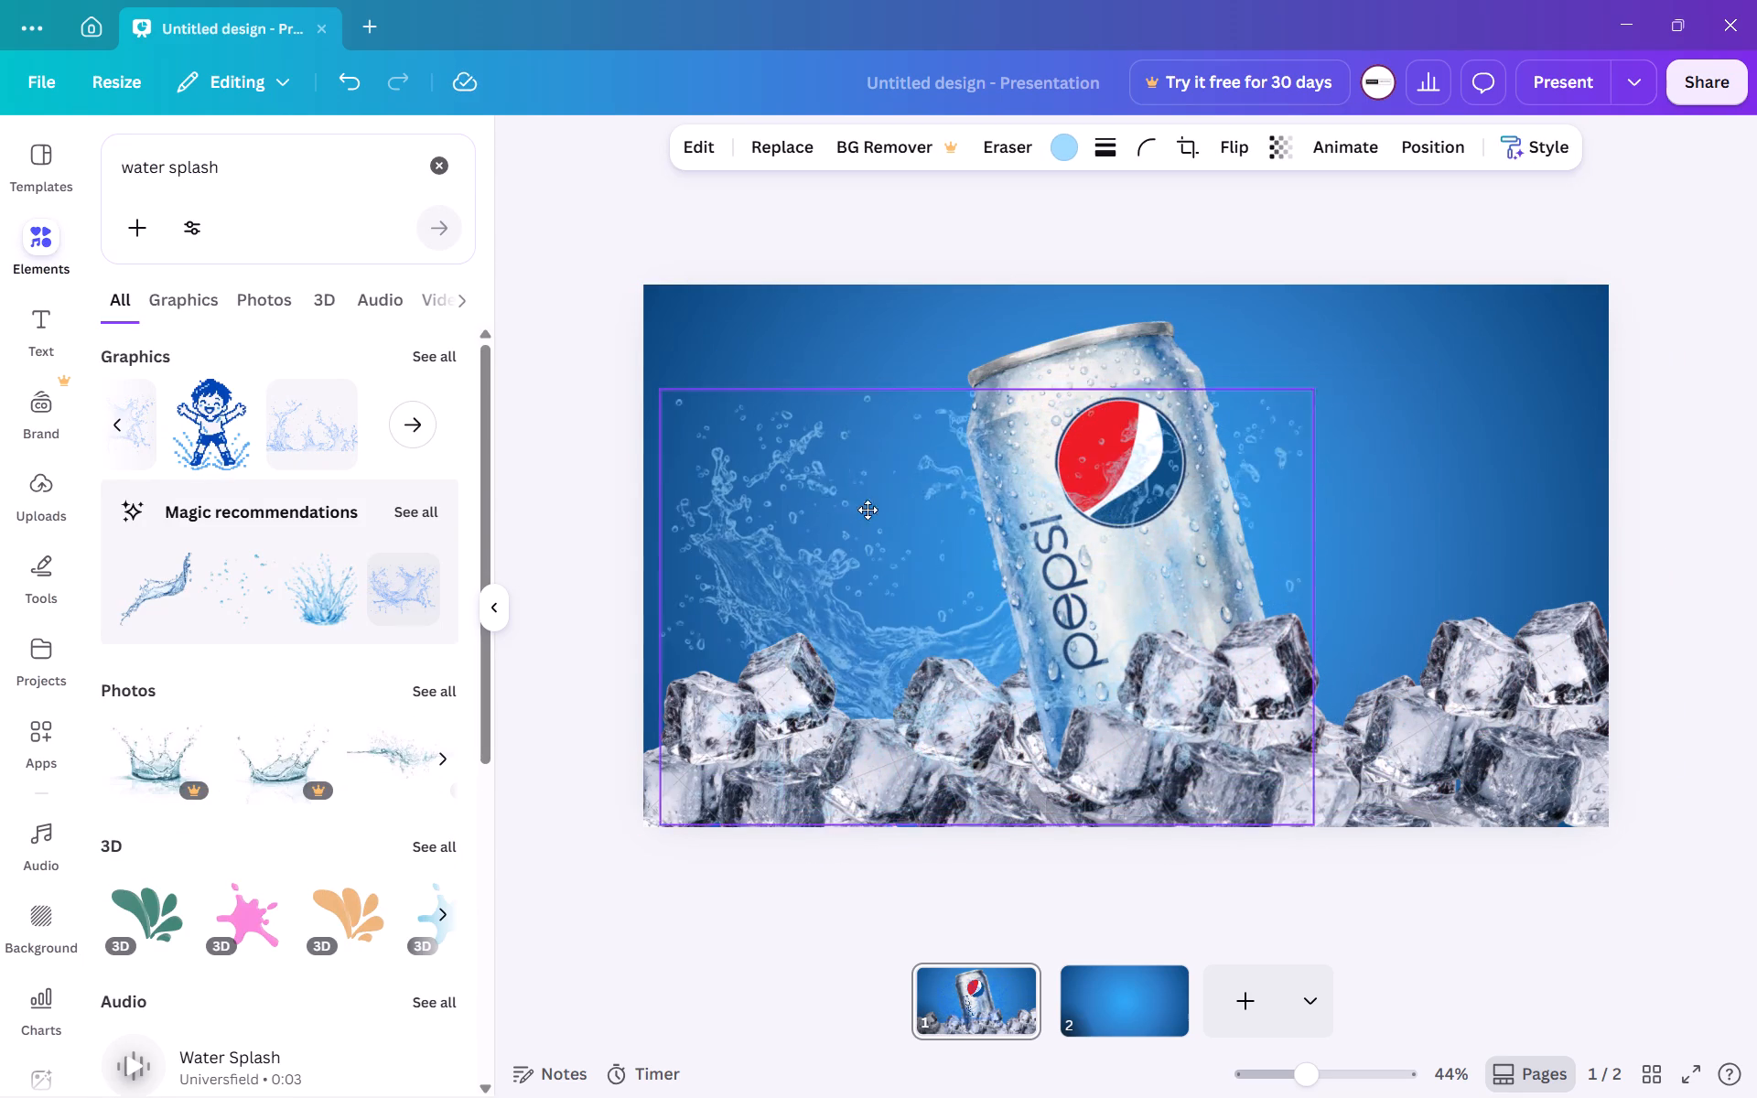
left_click_drag(868, 510, 875, 514)
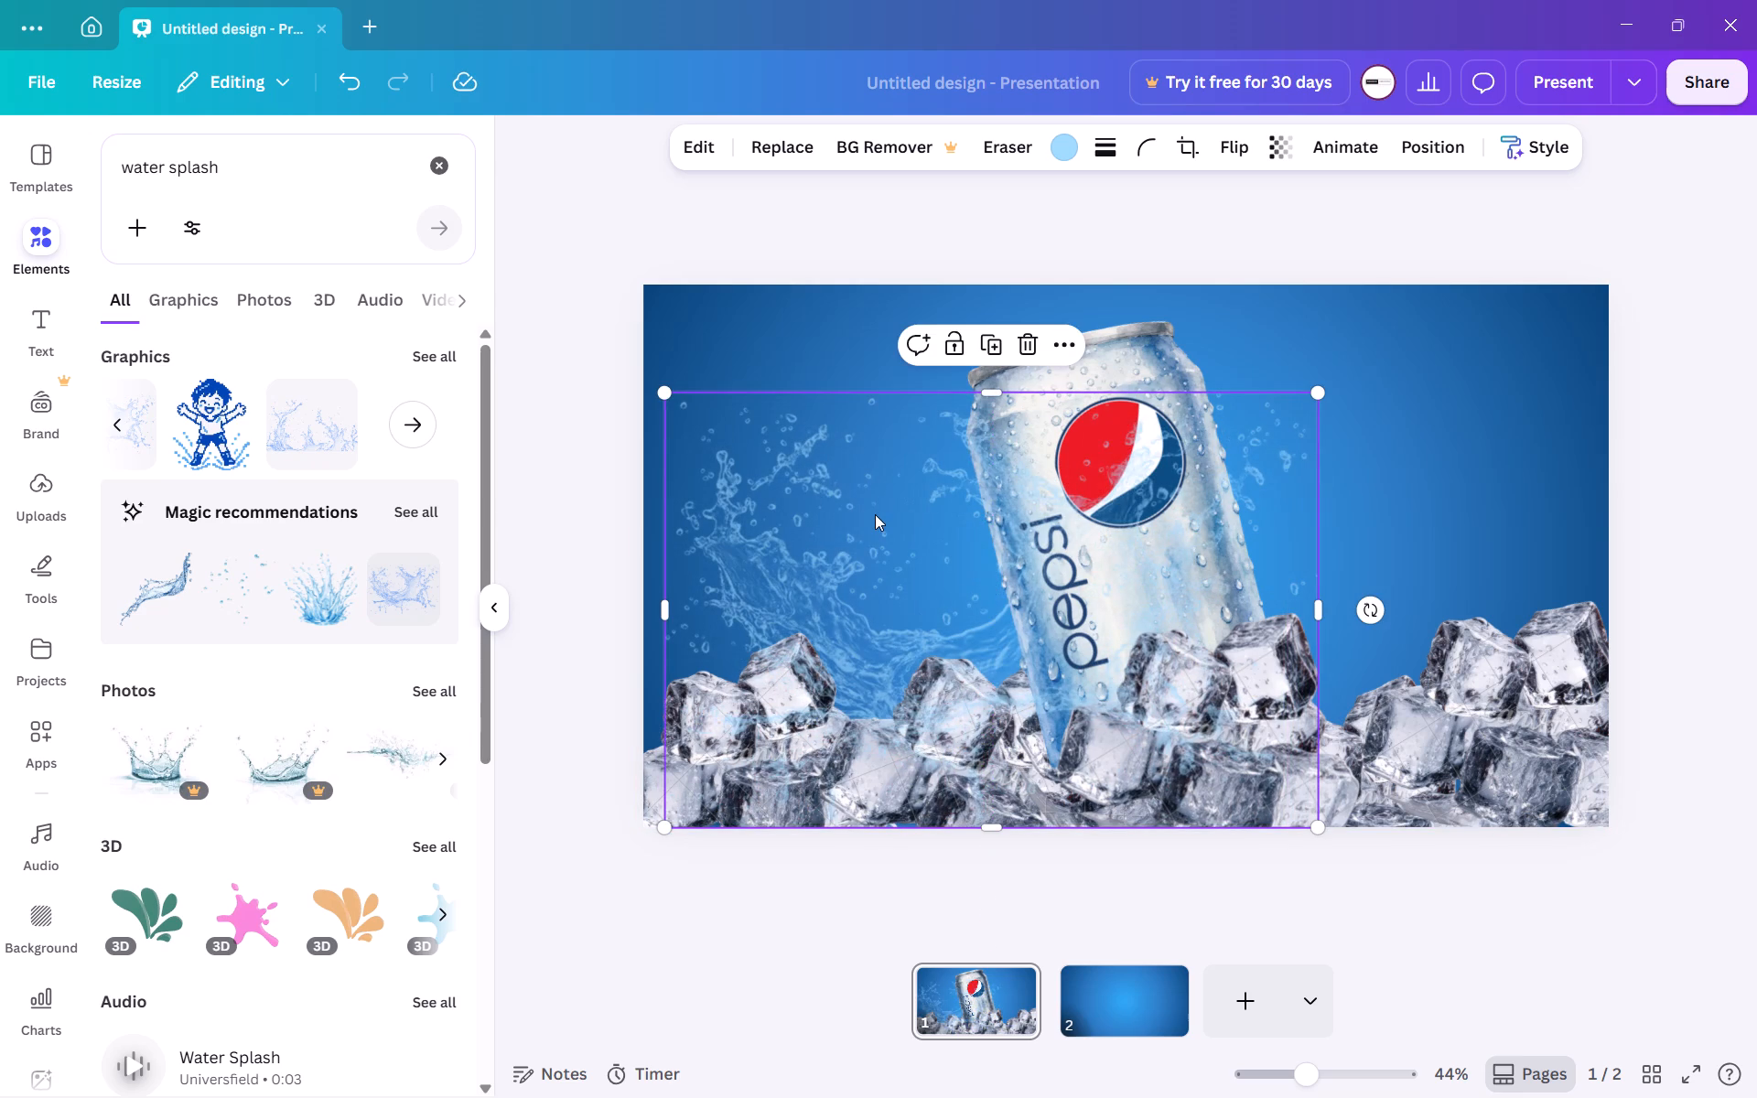
Tilt the splash counterclockwise, shrink it, move it toward the can, and extend its left side toward the page edge.
left_click_drag(1373, 604, 1374, 552)
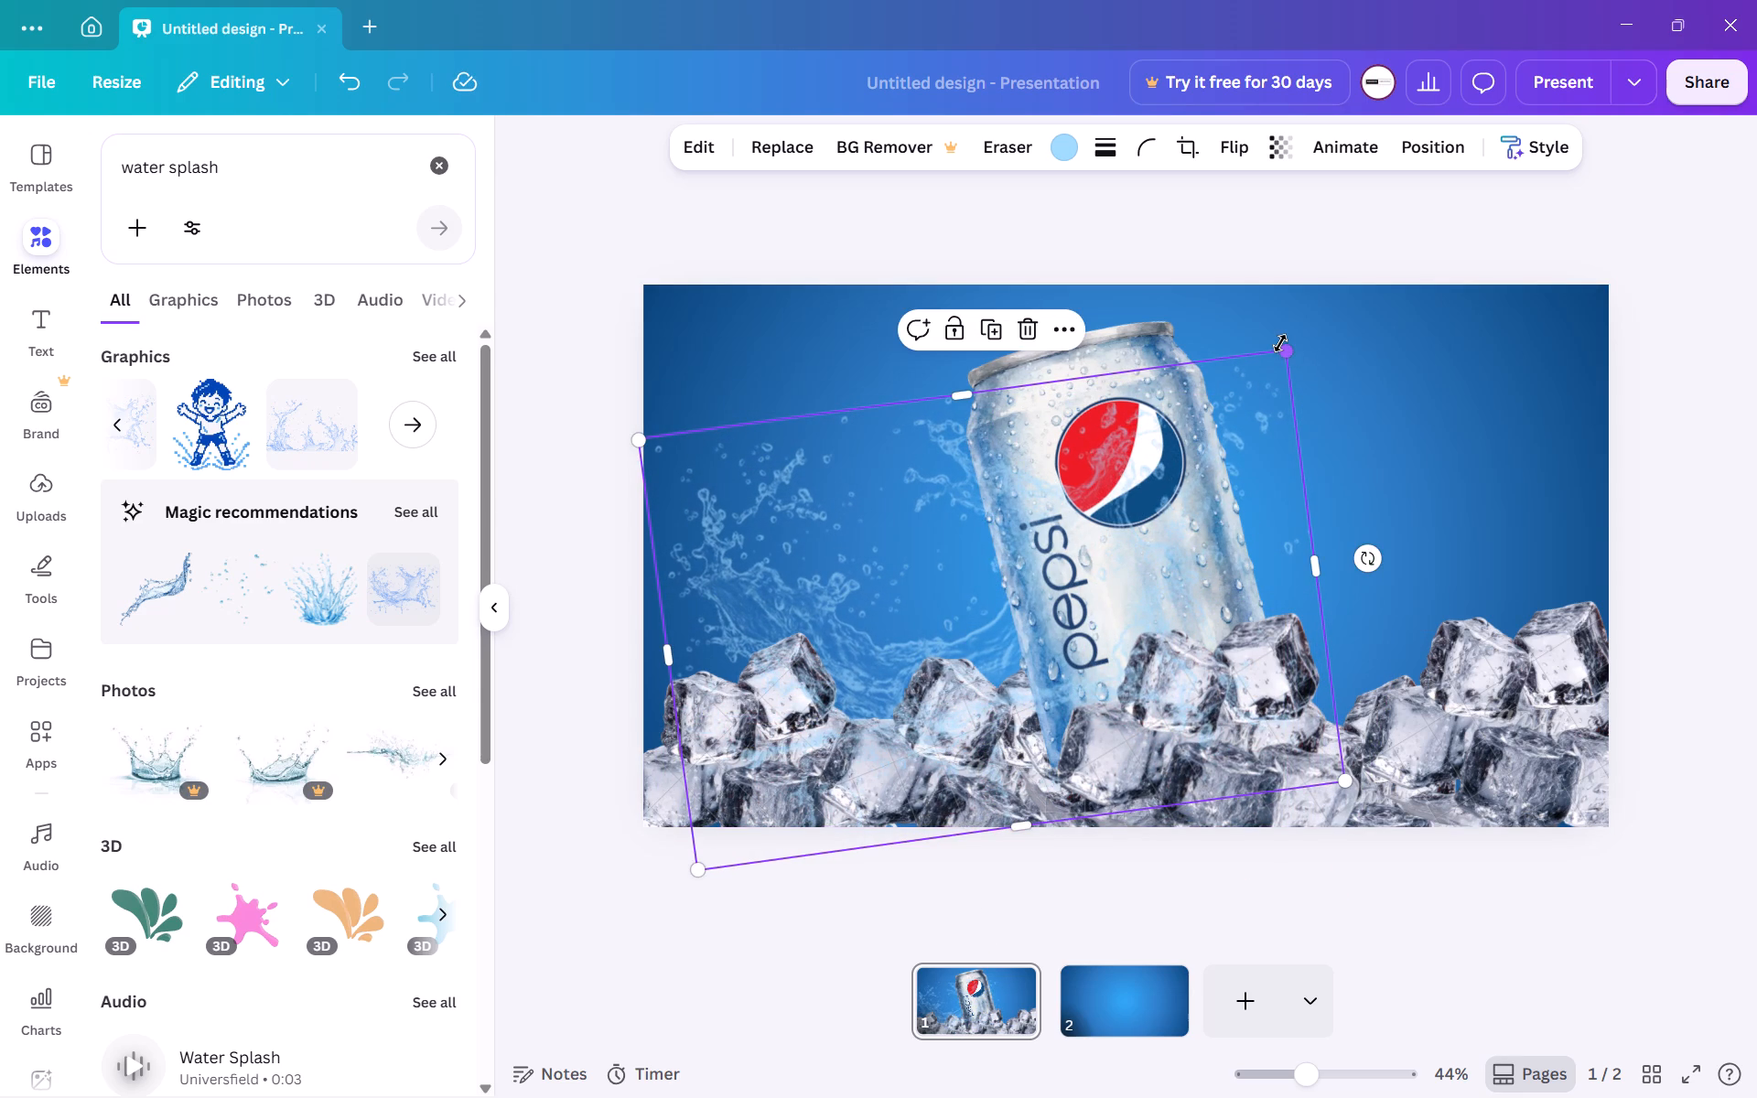
left_click_drag(1280, 343, 1181, 440)
left_click_drag(1087, 520, 1146, 505)
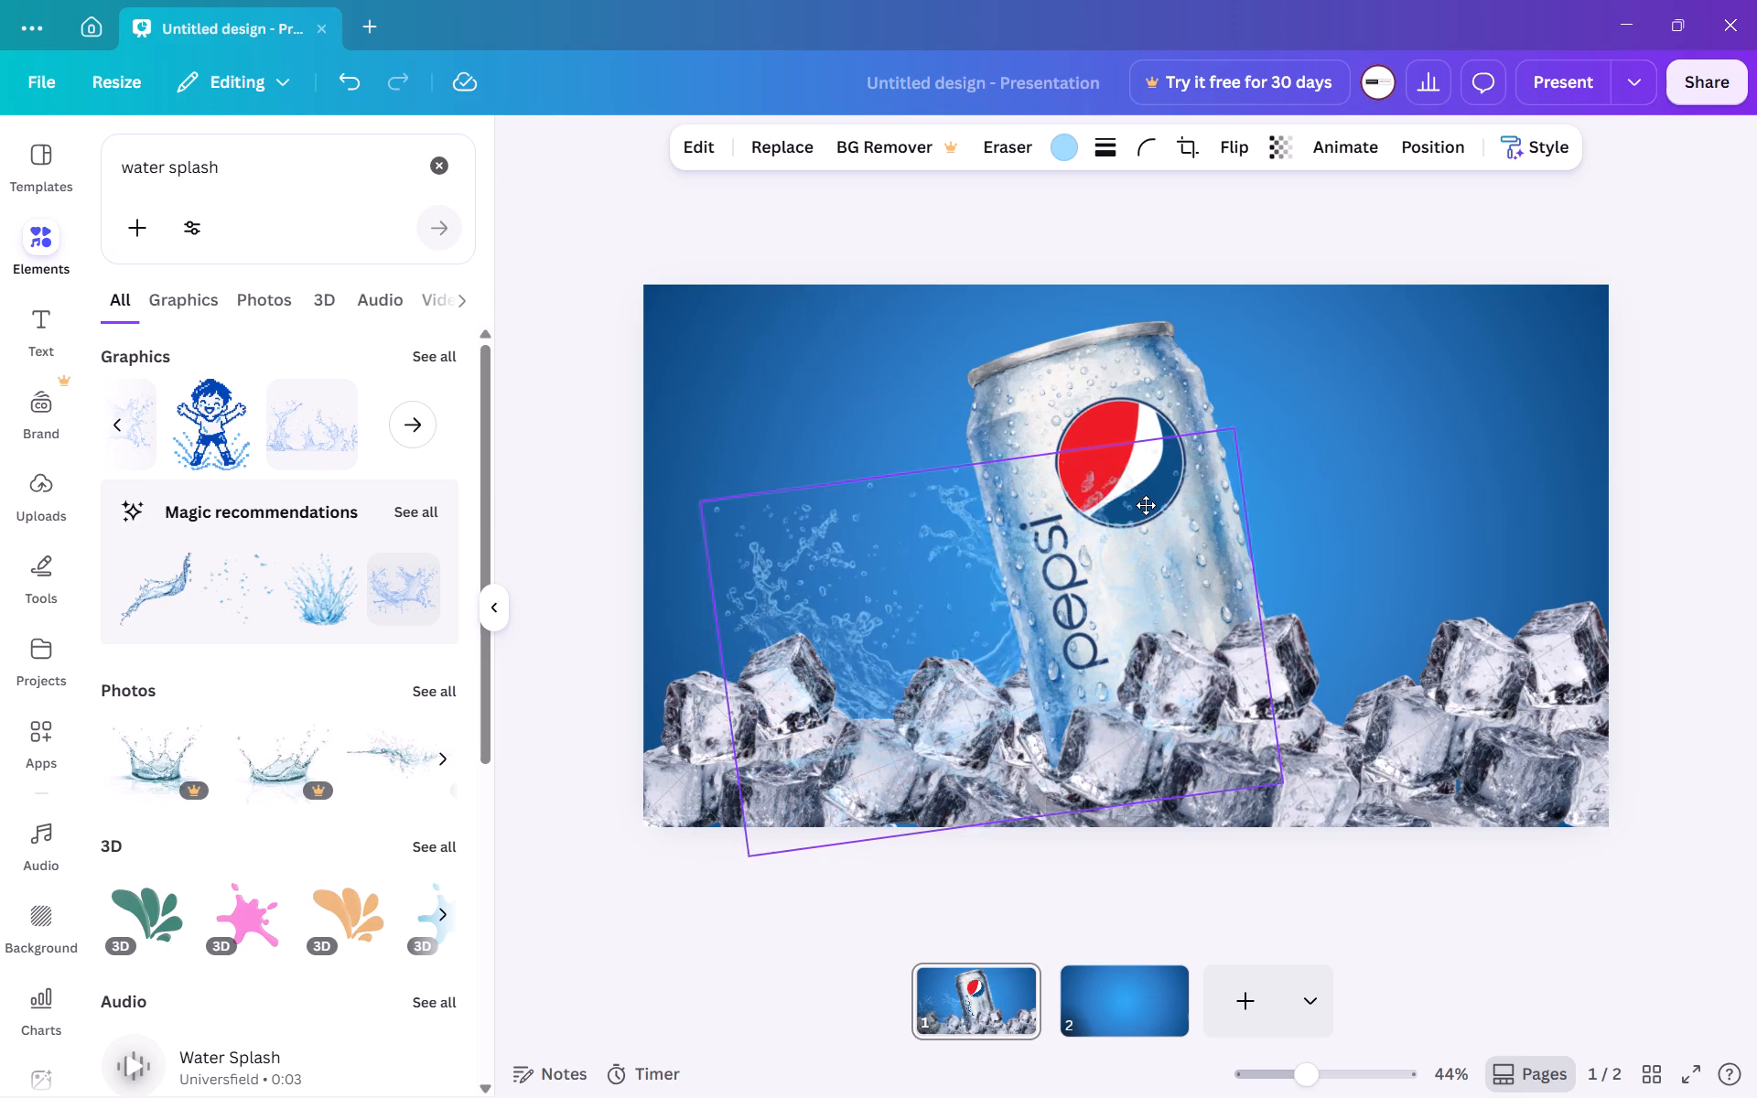
left_click_drag(1146, 505, 1171, 500)
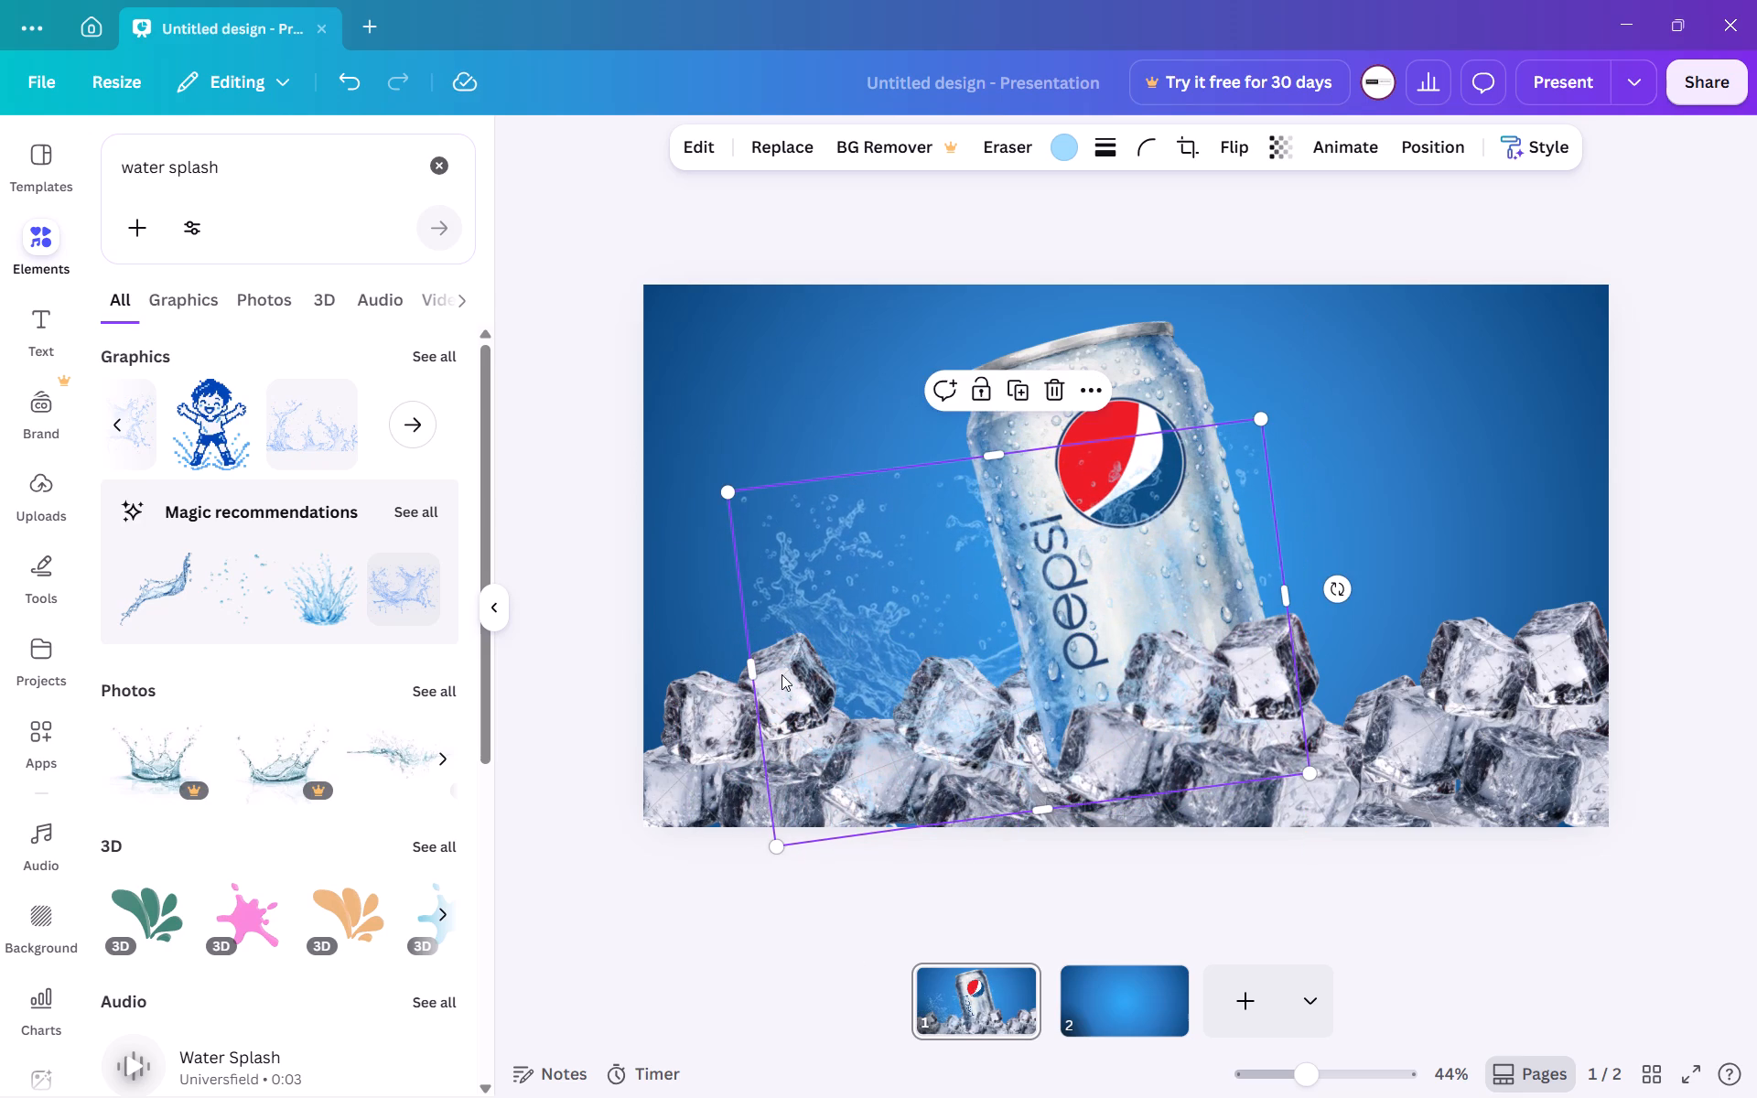
left_click_drag(756, 664, 687, 697)
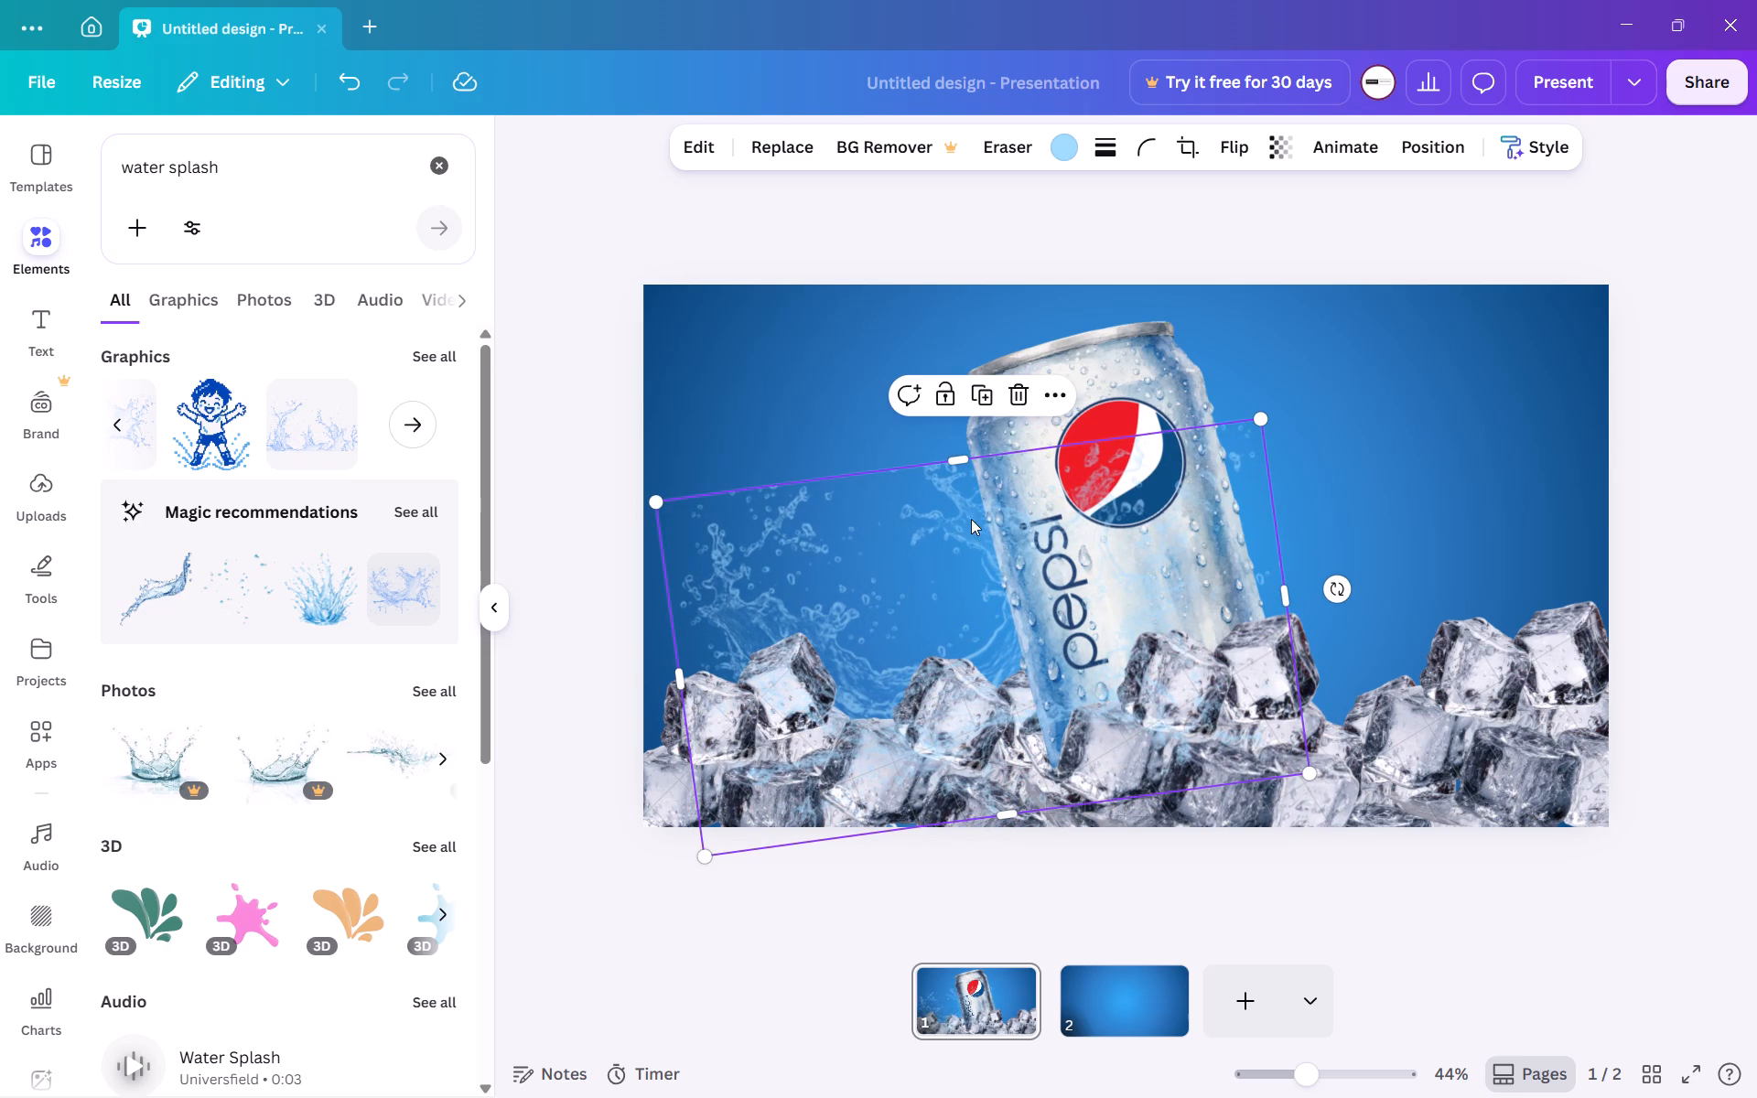
Send the water splash backward several layers so it sits behind the can and its logo.
left_click(1051, 406)
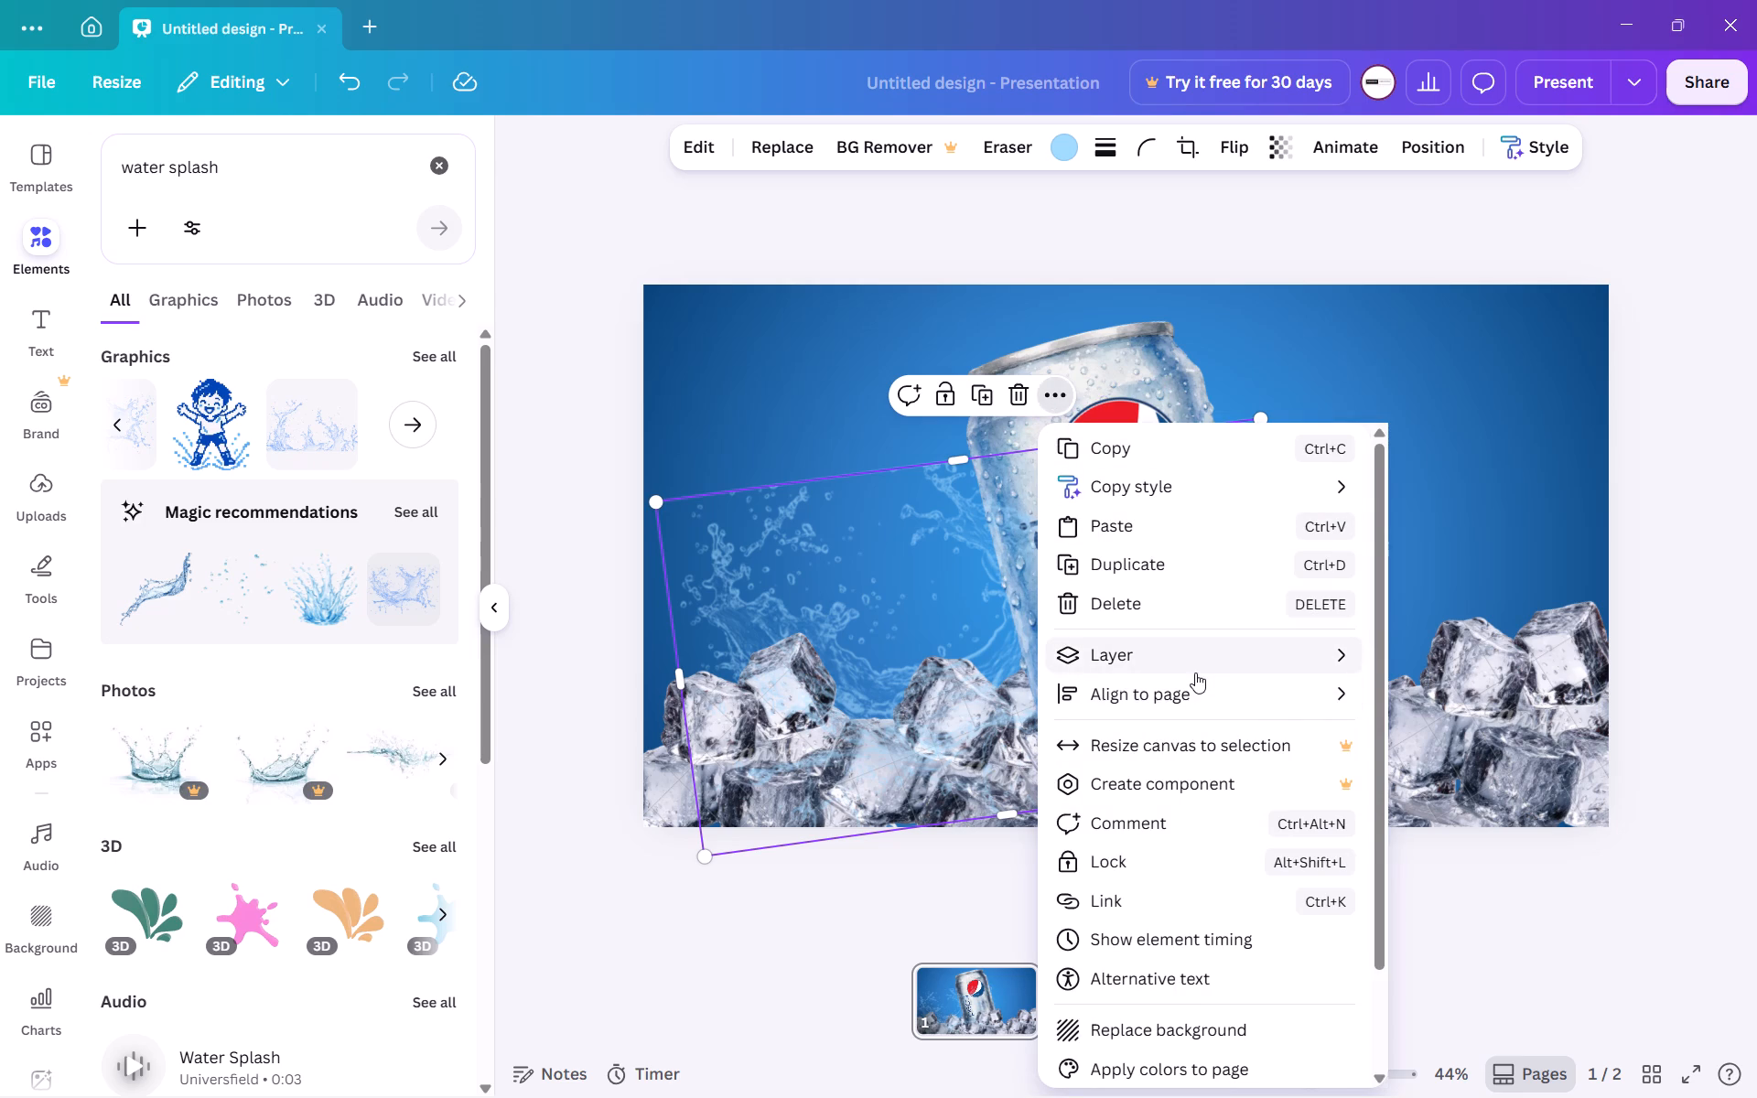
left_click(1195, 670)
left_click(1439, 737)
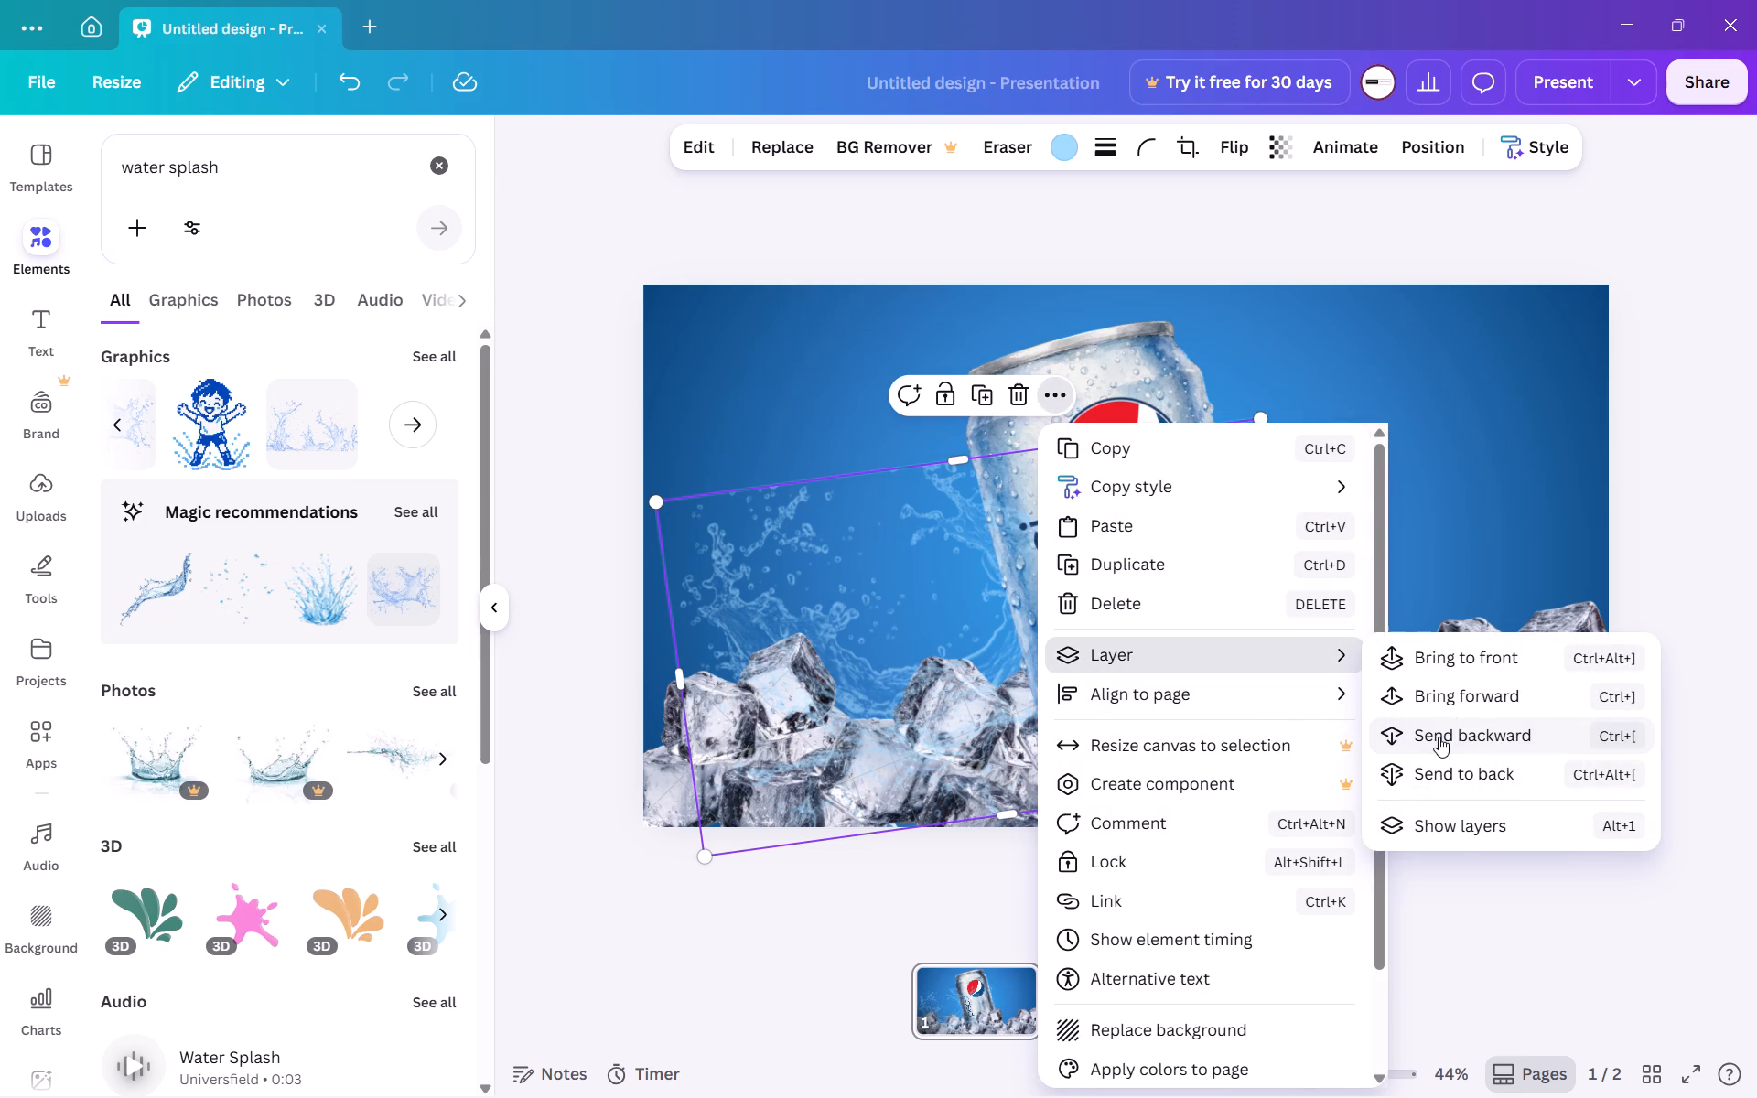
left_click(1439, 737)
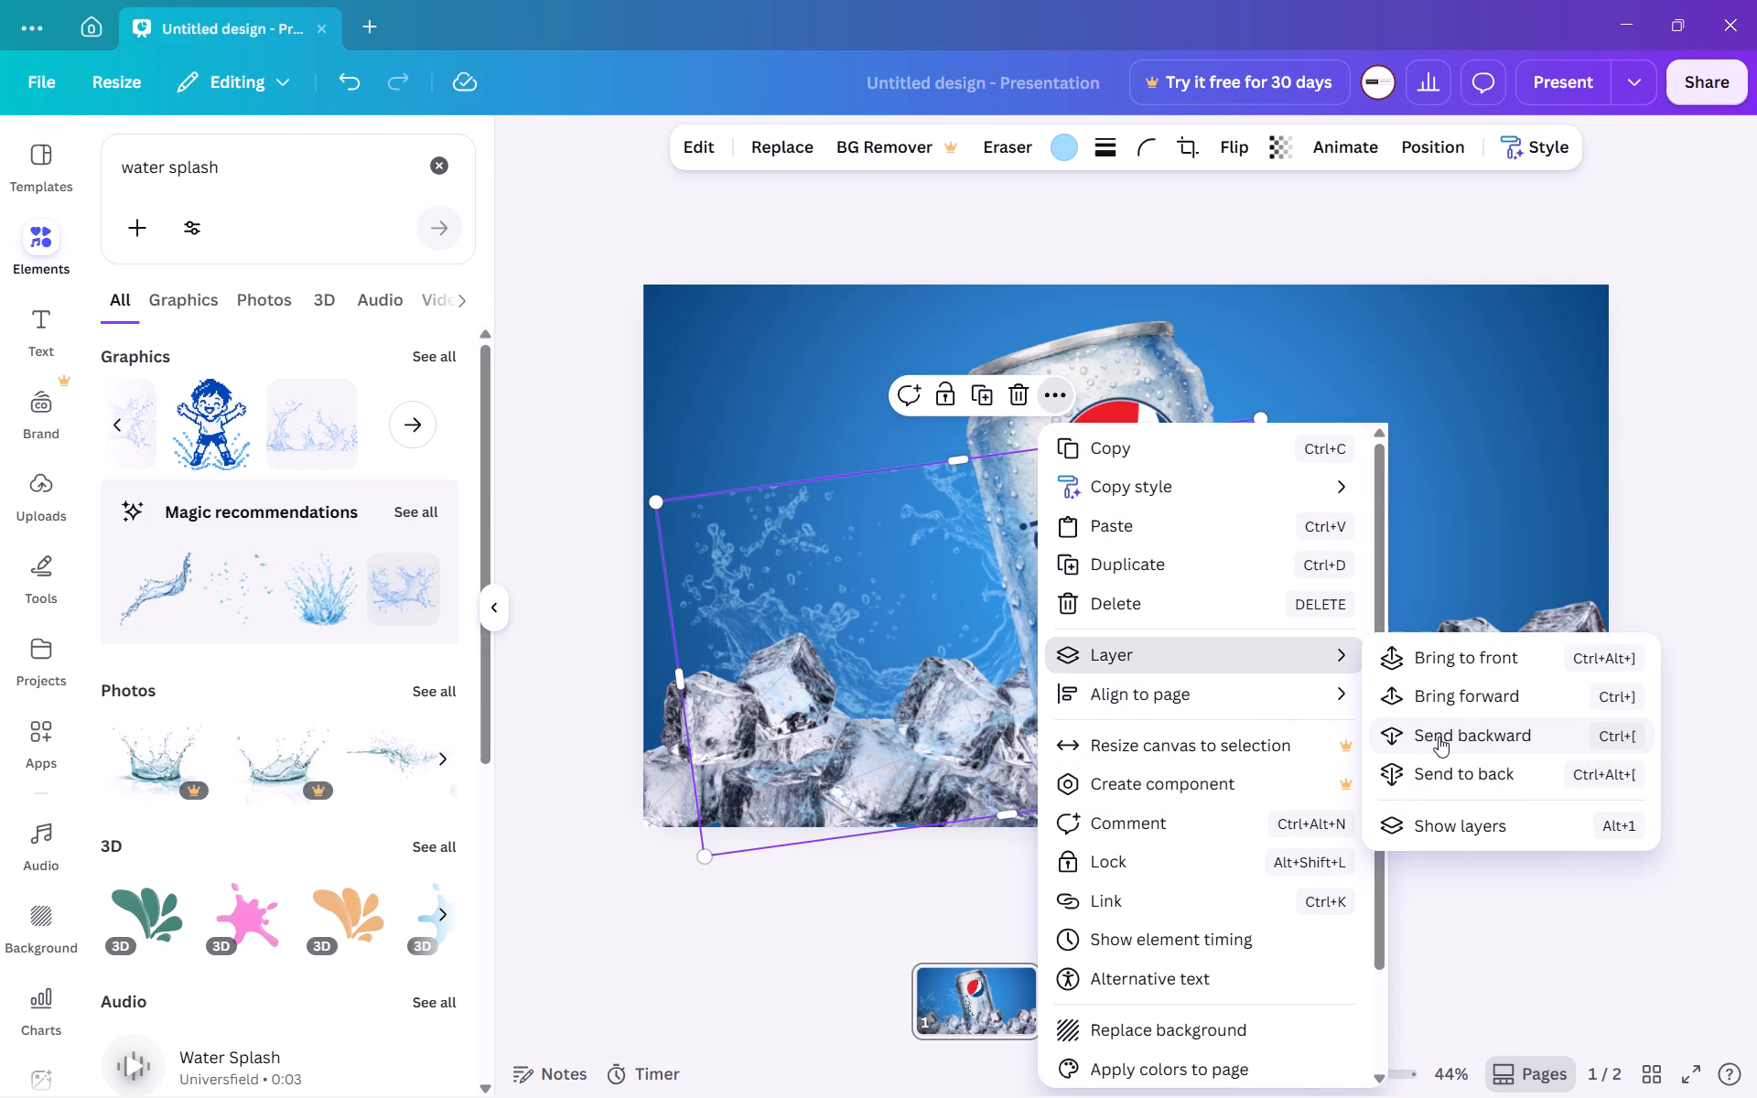
left_click(1439, 737)
double_click(1439, 737)
left_click(934, 747)
left_click(934, 747)
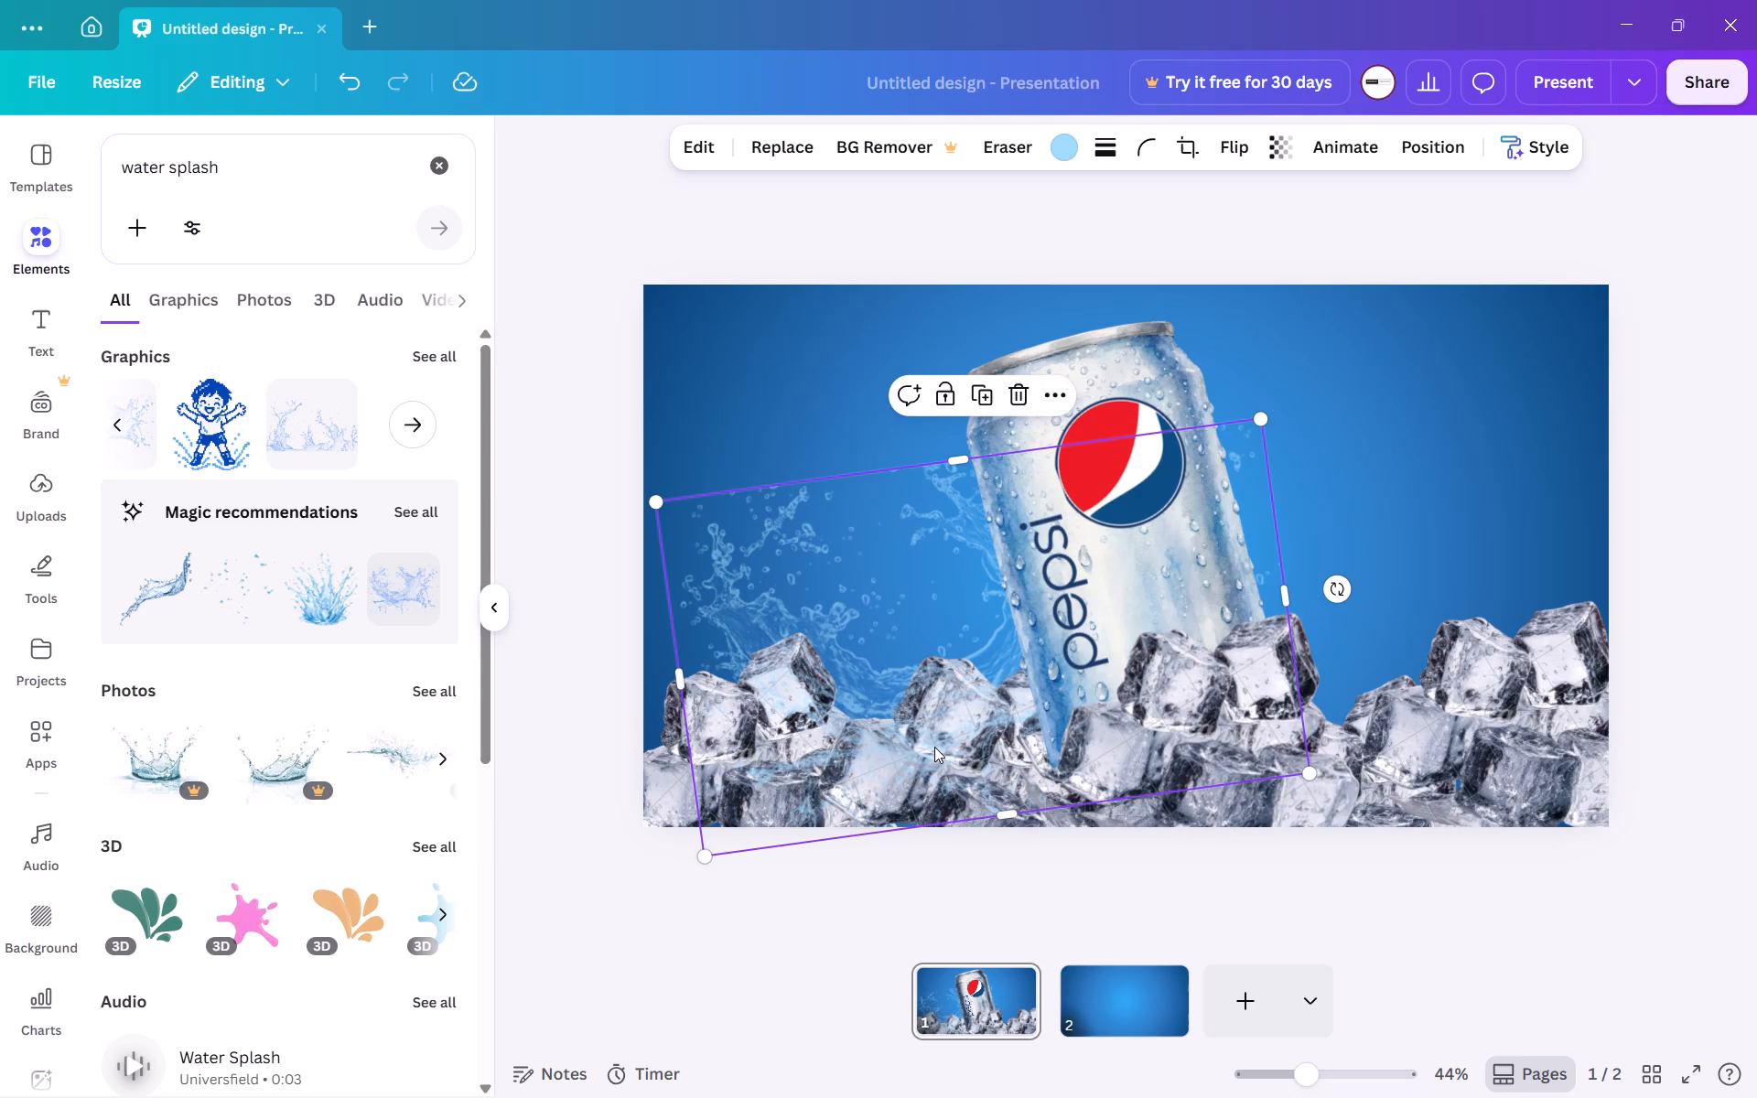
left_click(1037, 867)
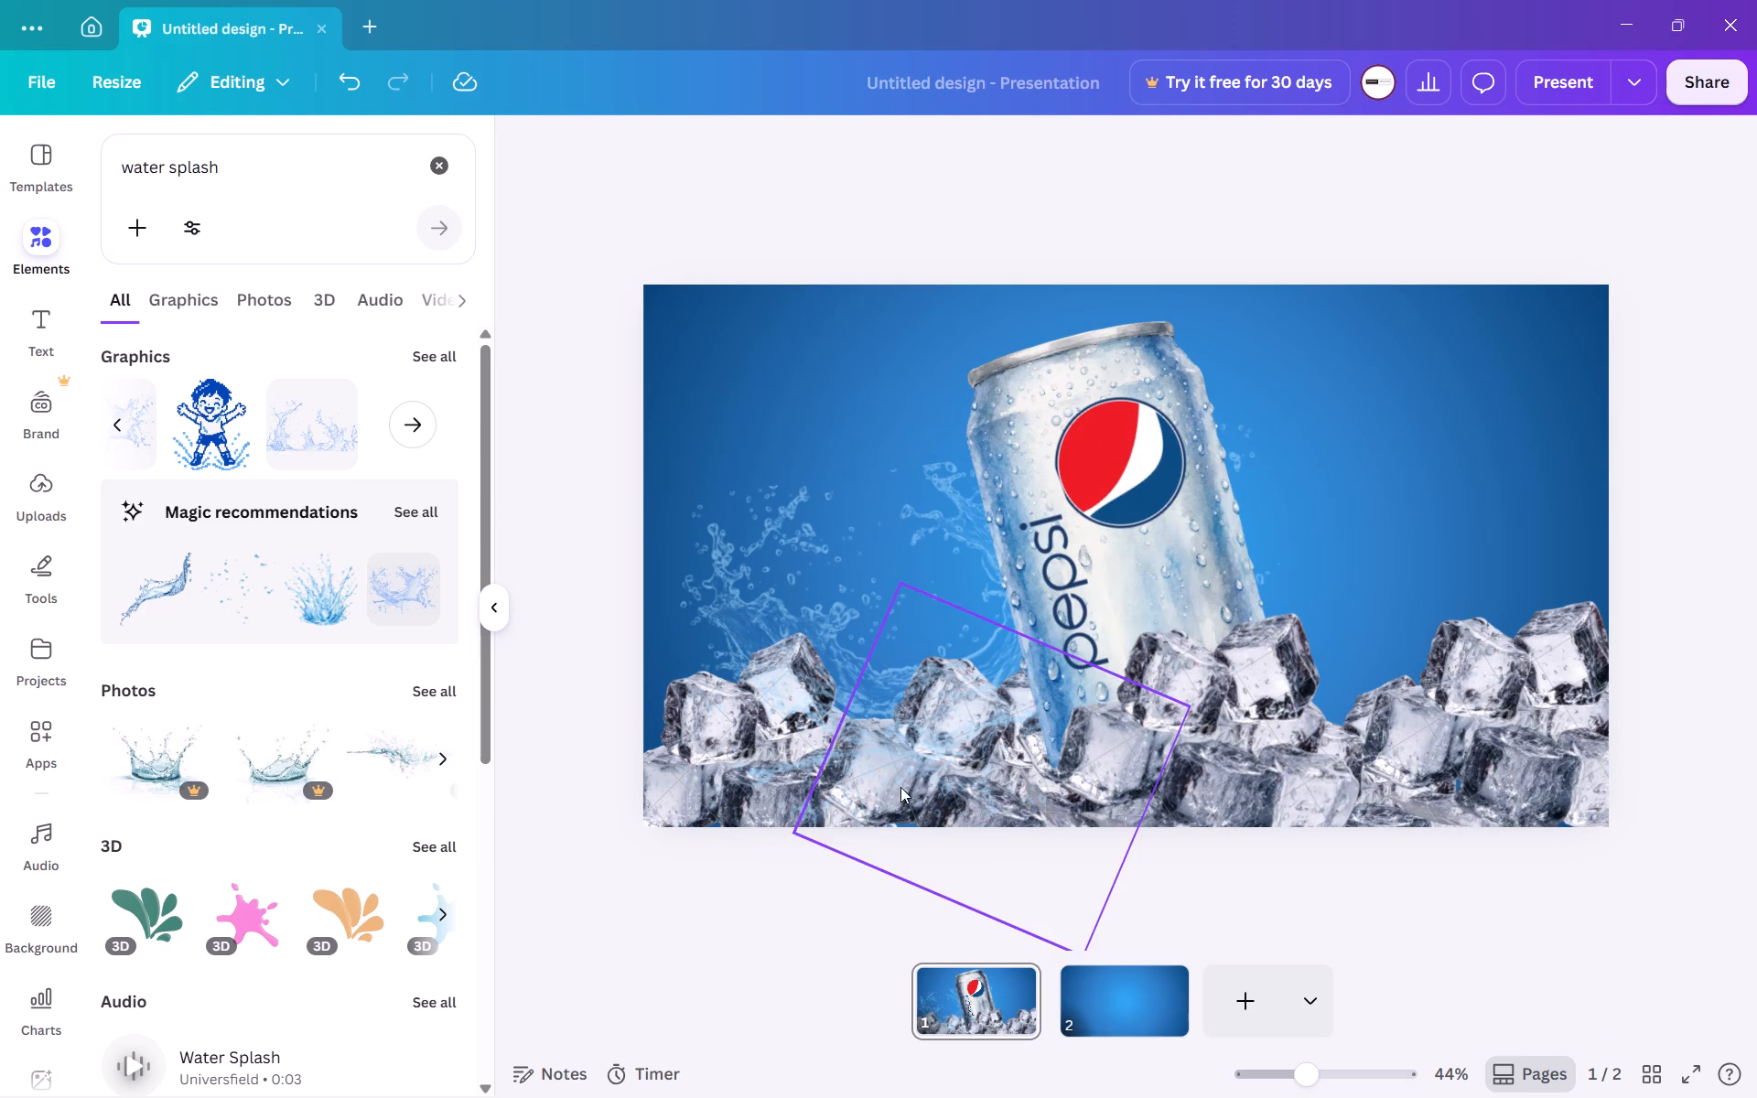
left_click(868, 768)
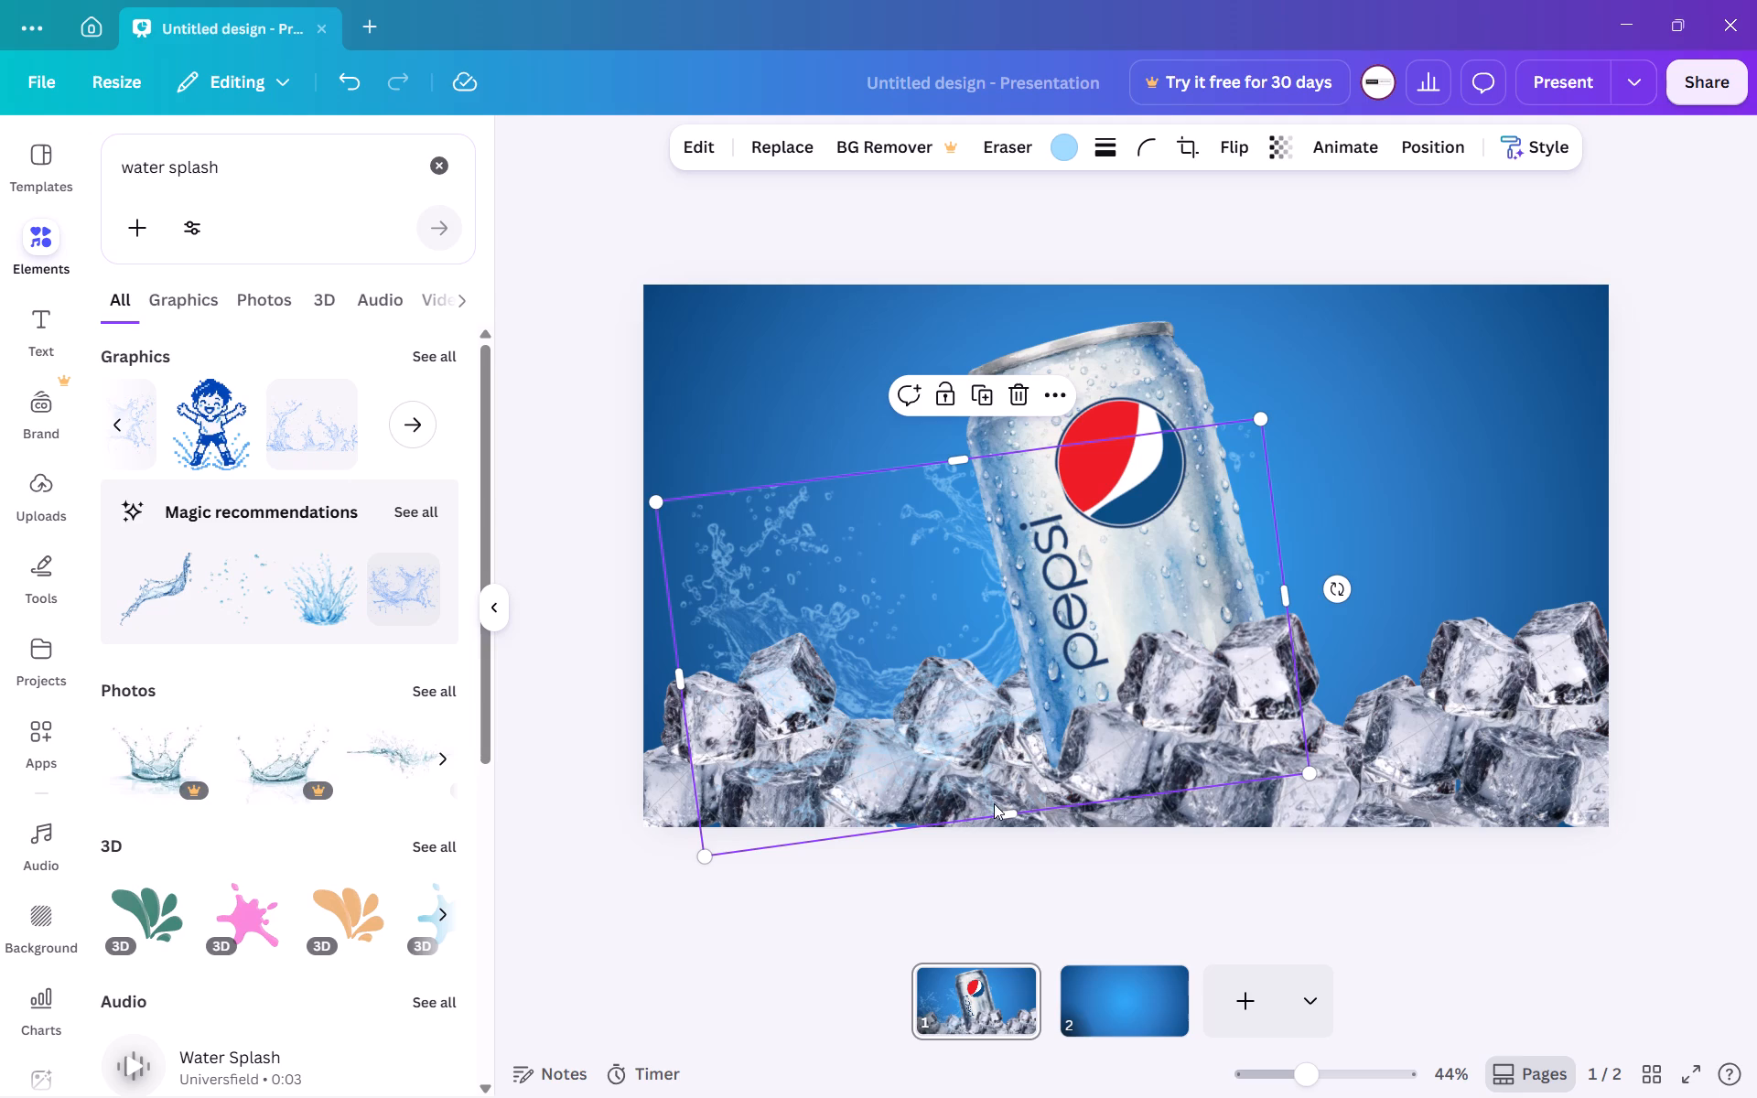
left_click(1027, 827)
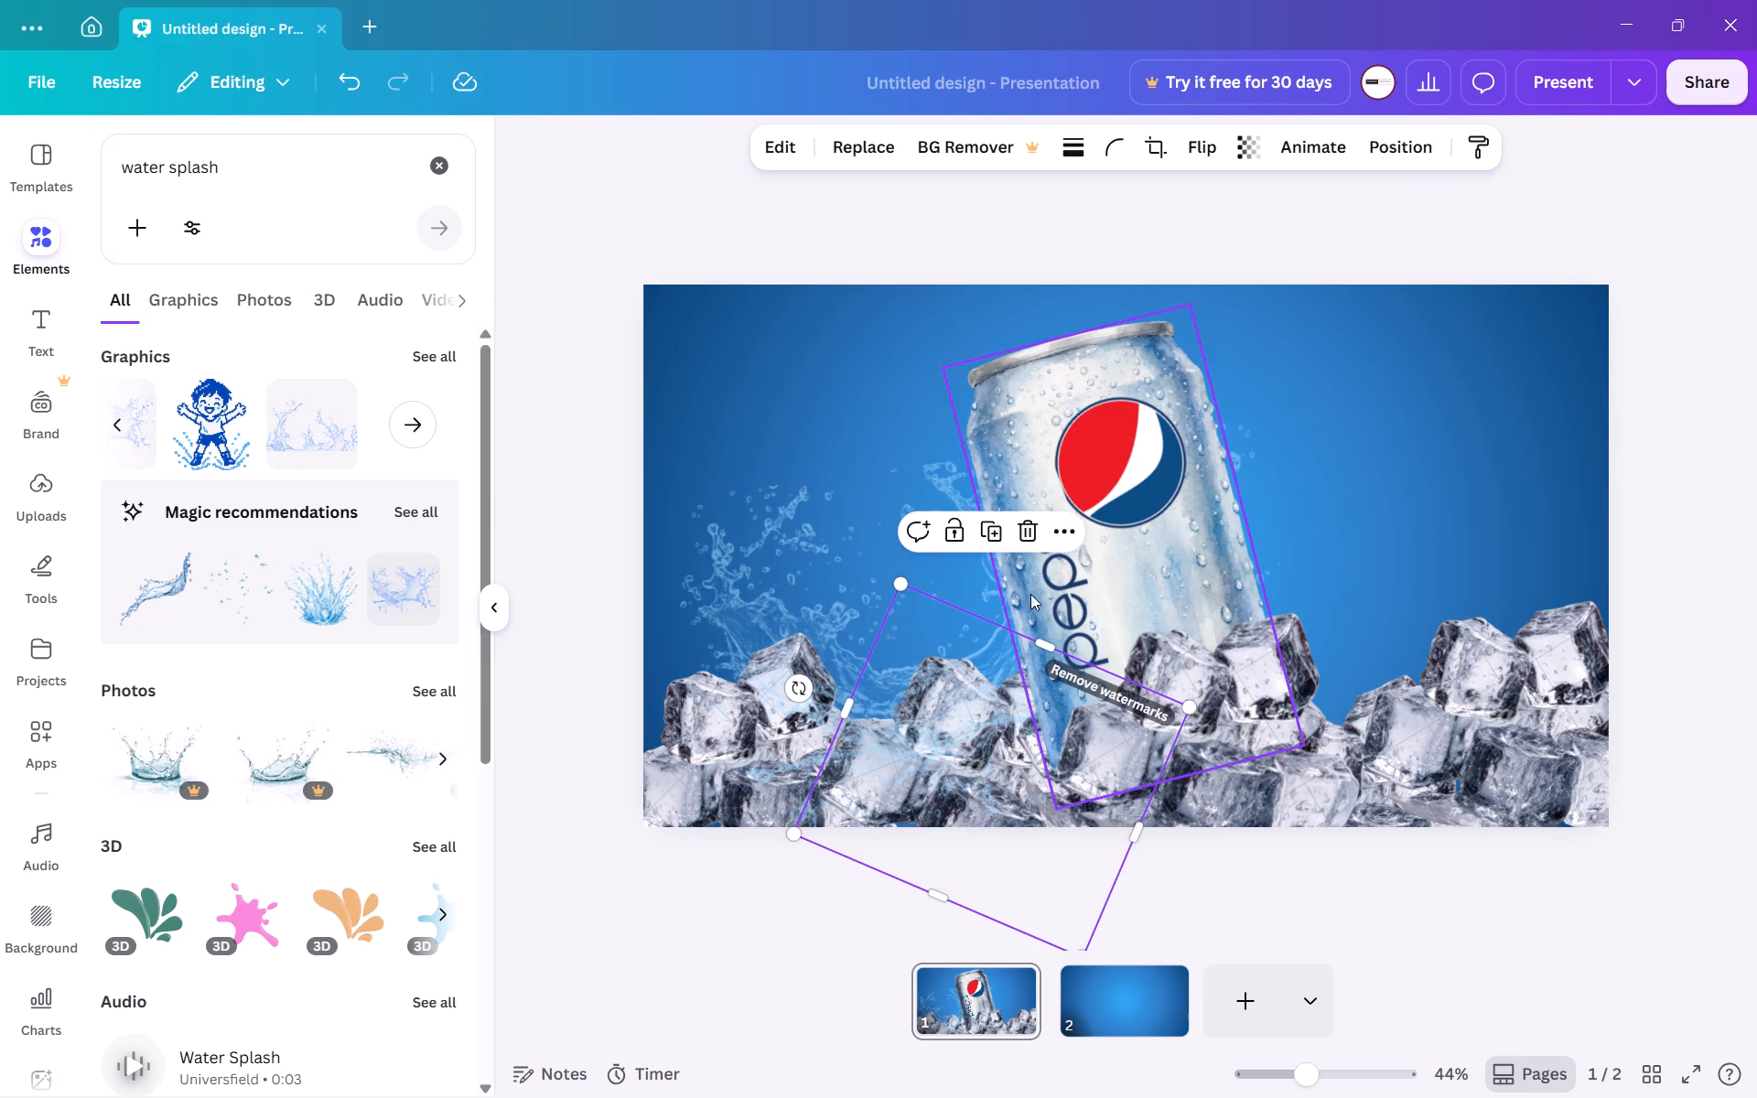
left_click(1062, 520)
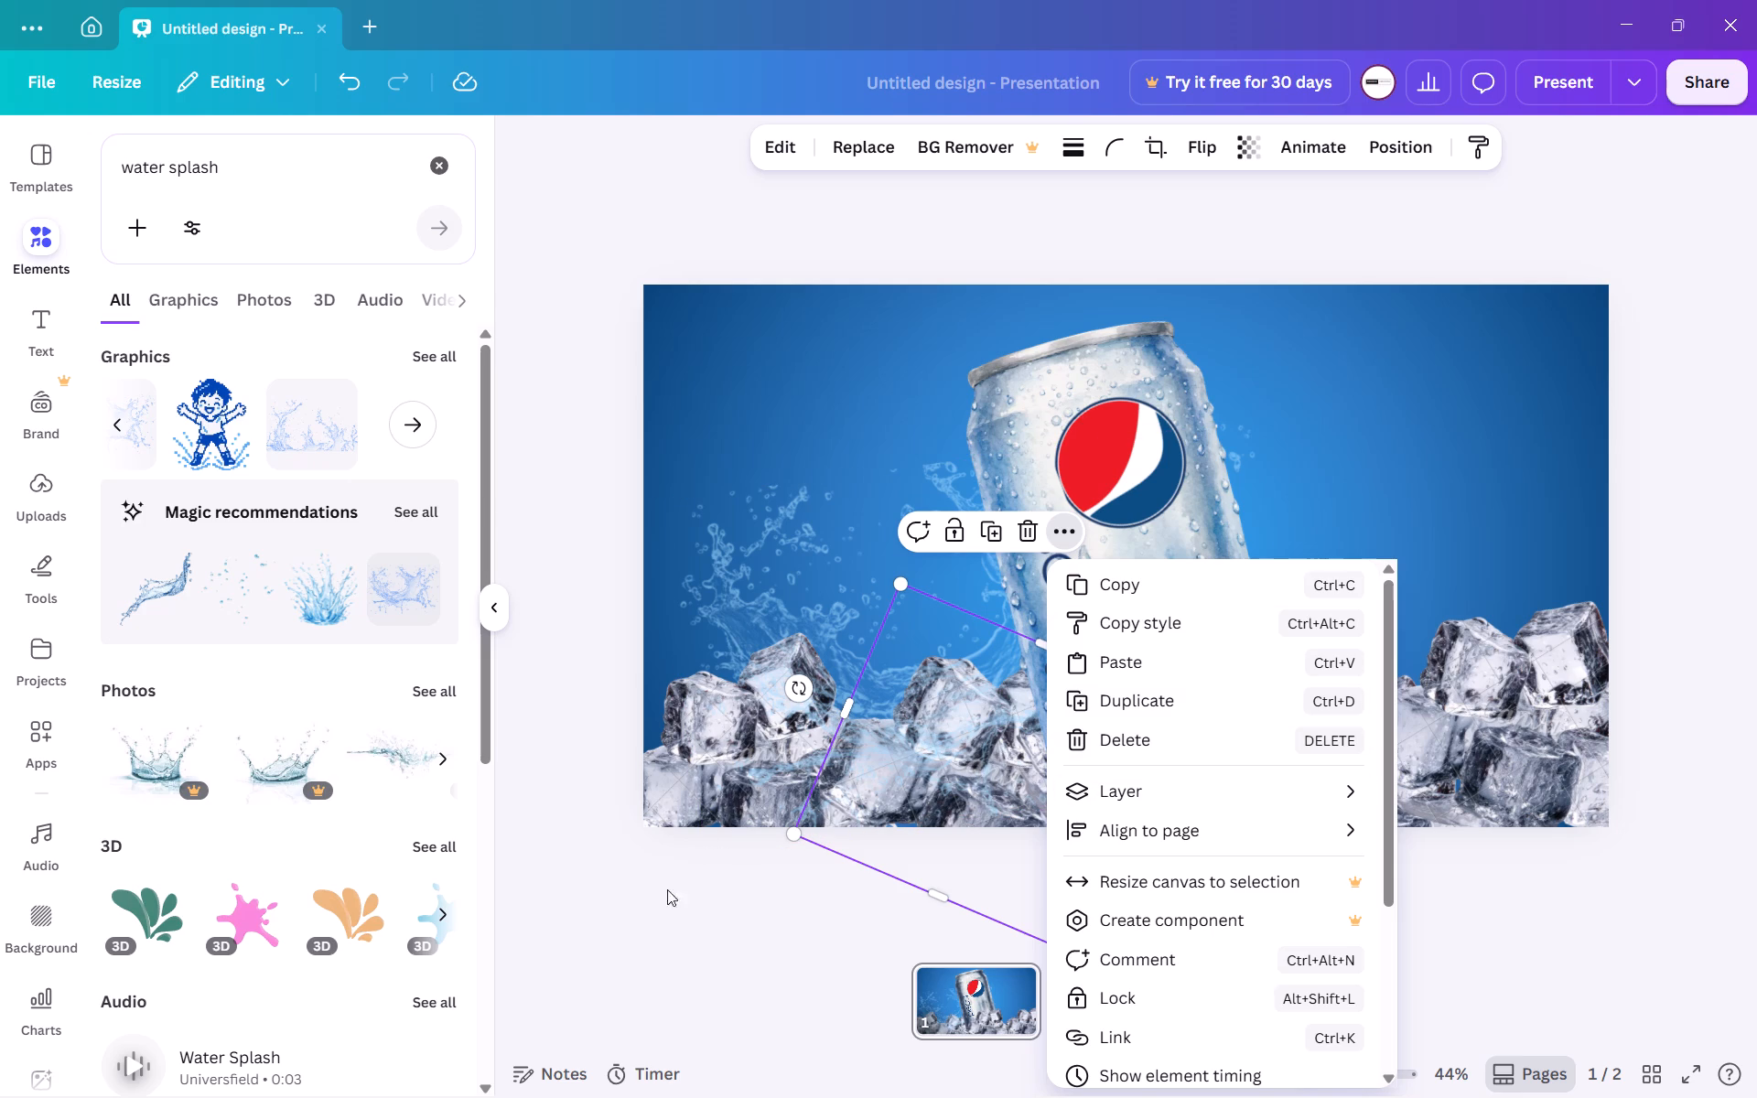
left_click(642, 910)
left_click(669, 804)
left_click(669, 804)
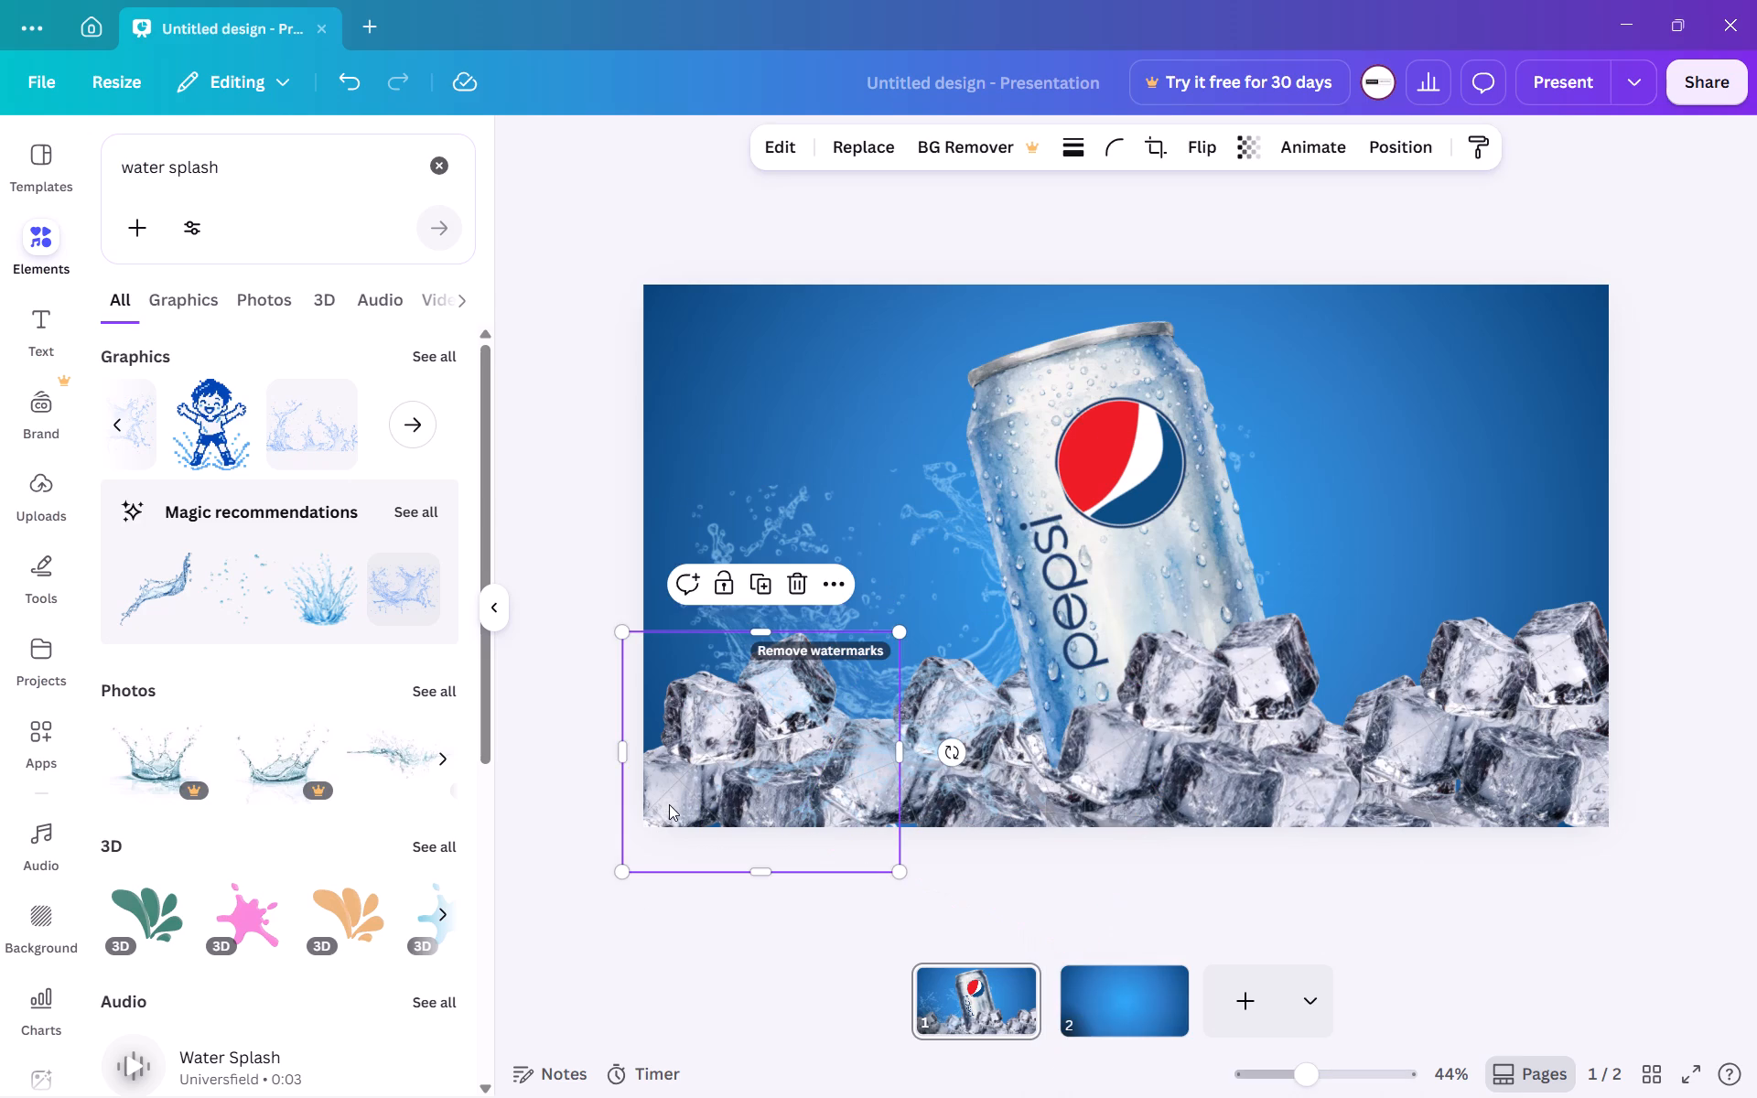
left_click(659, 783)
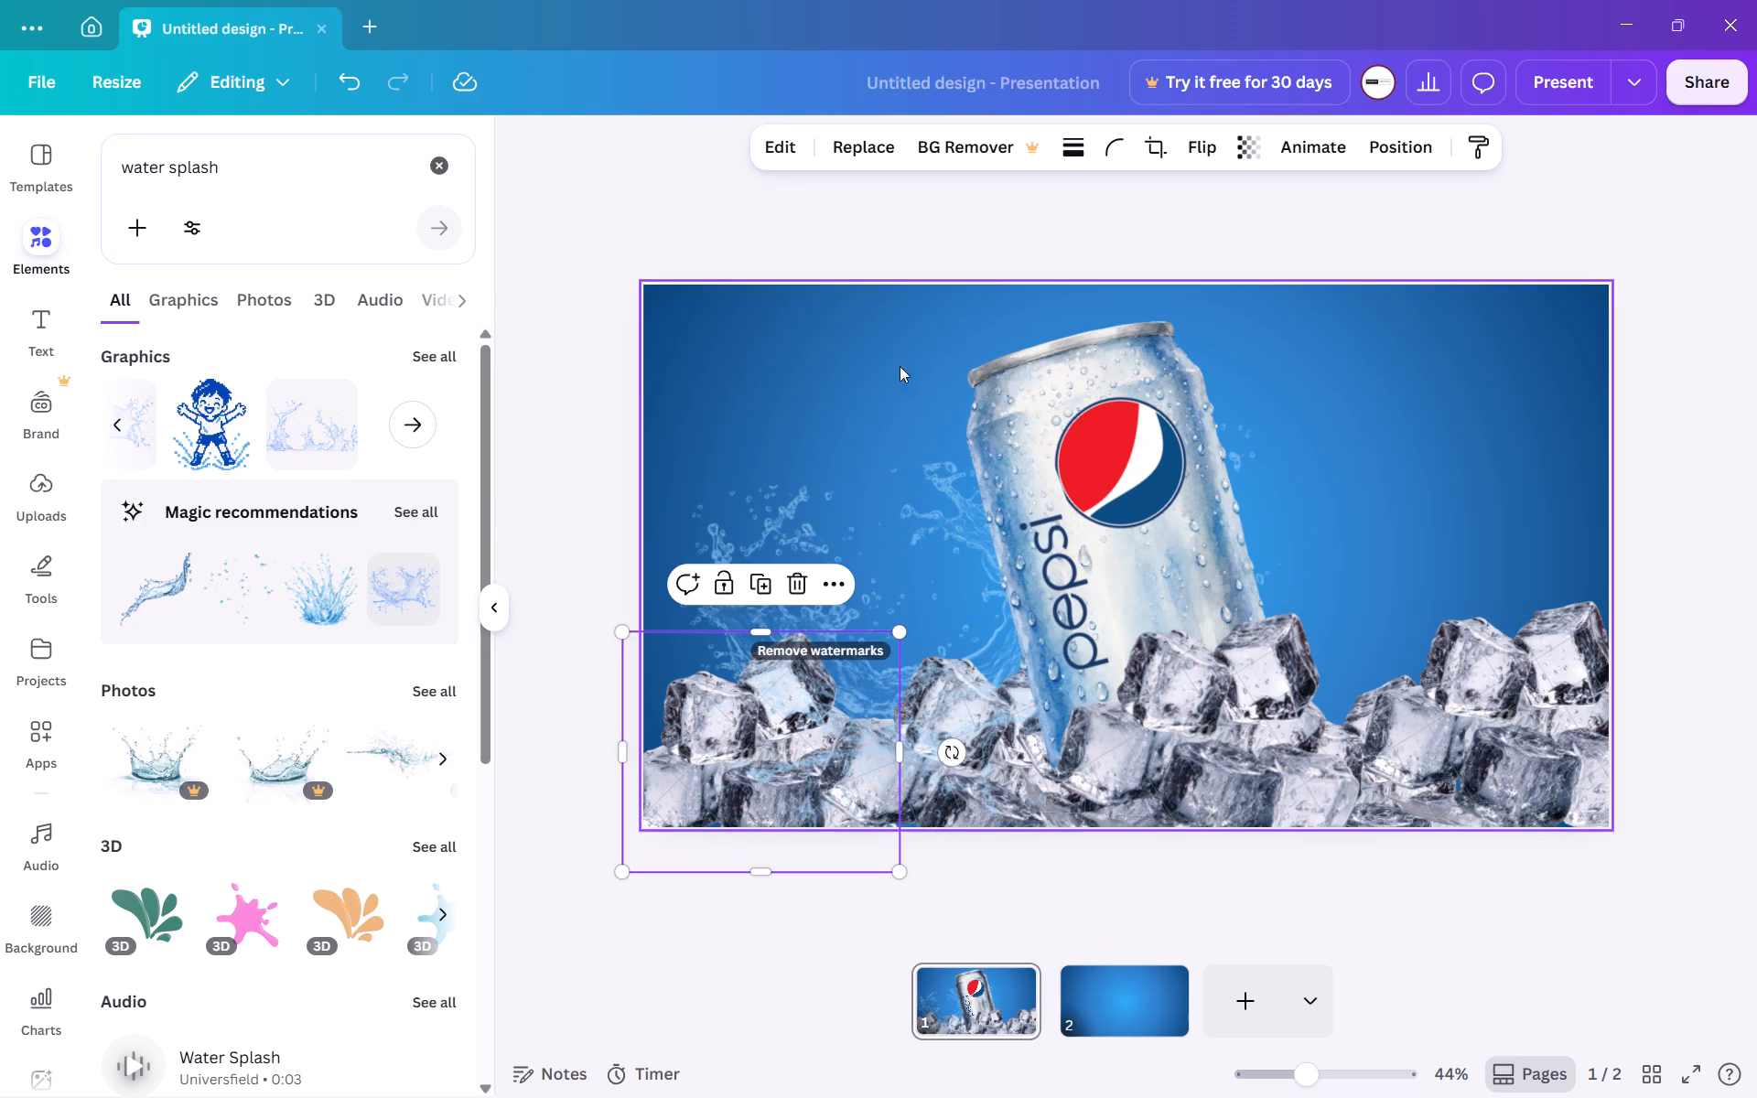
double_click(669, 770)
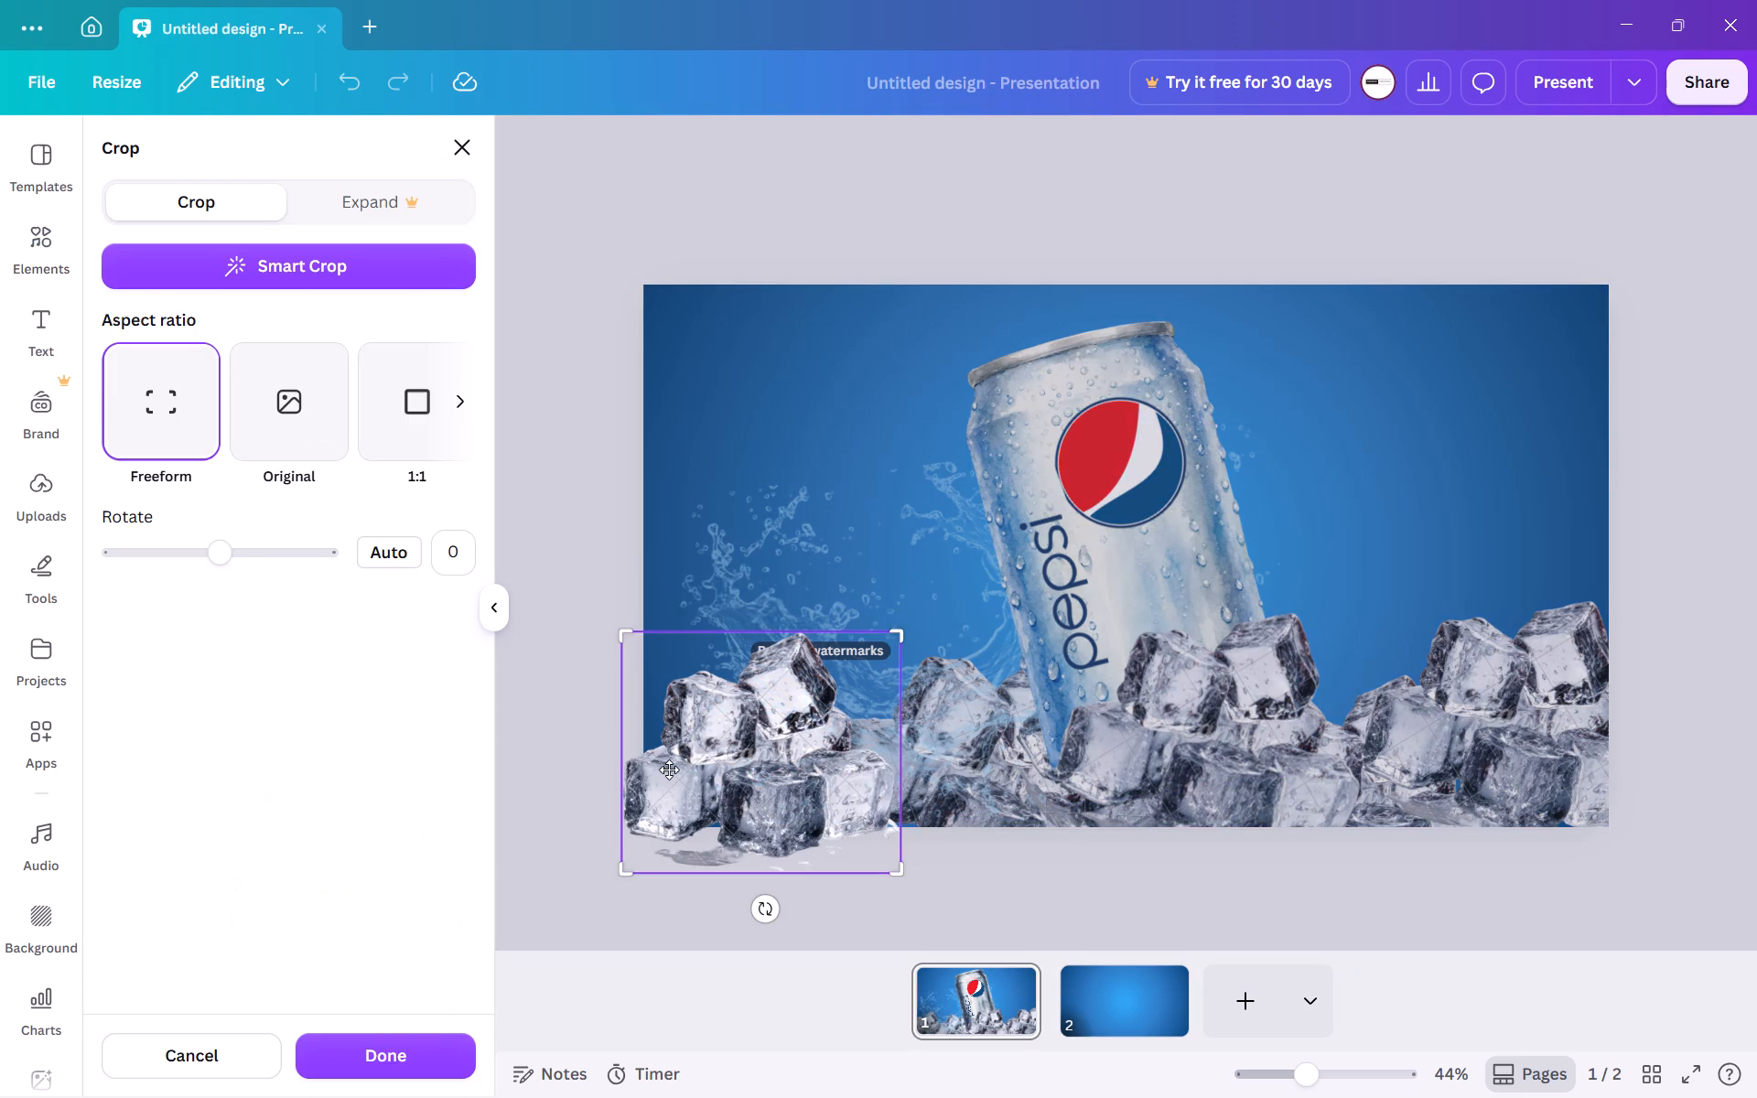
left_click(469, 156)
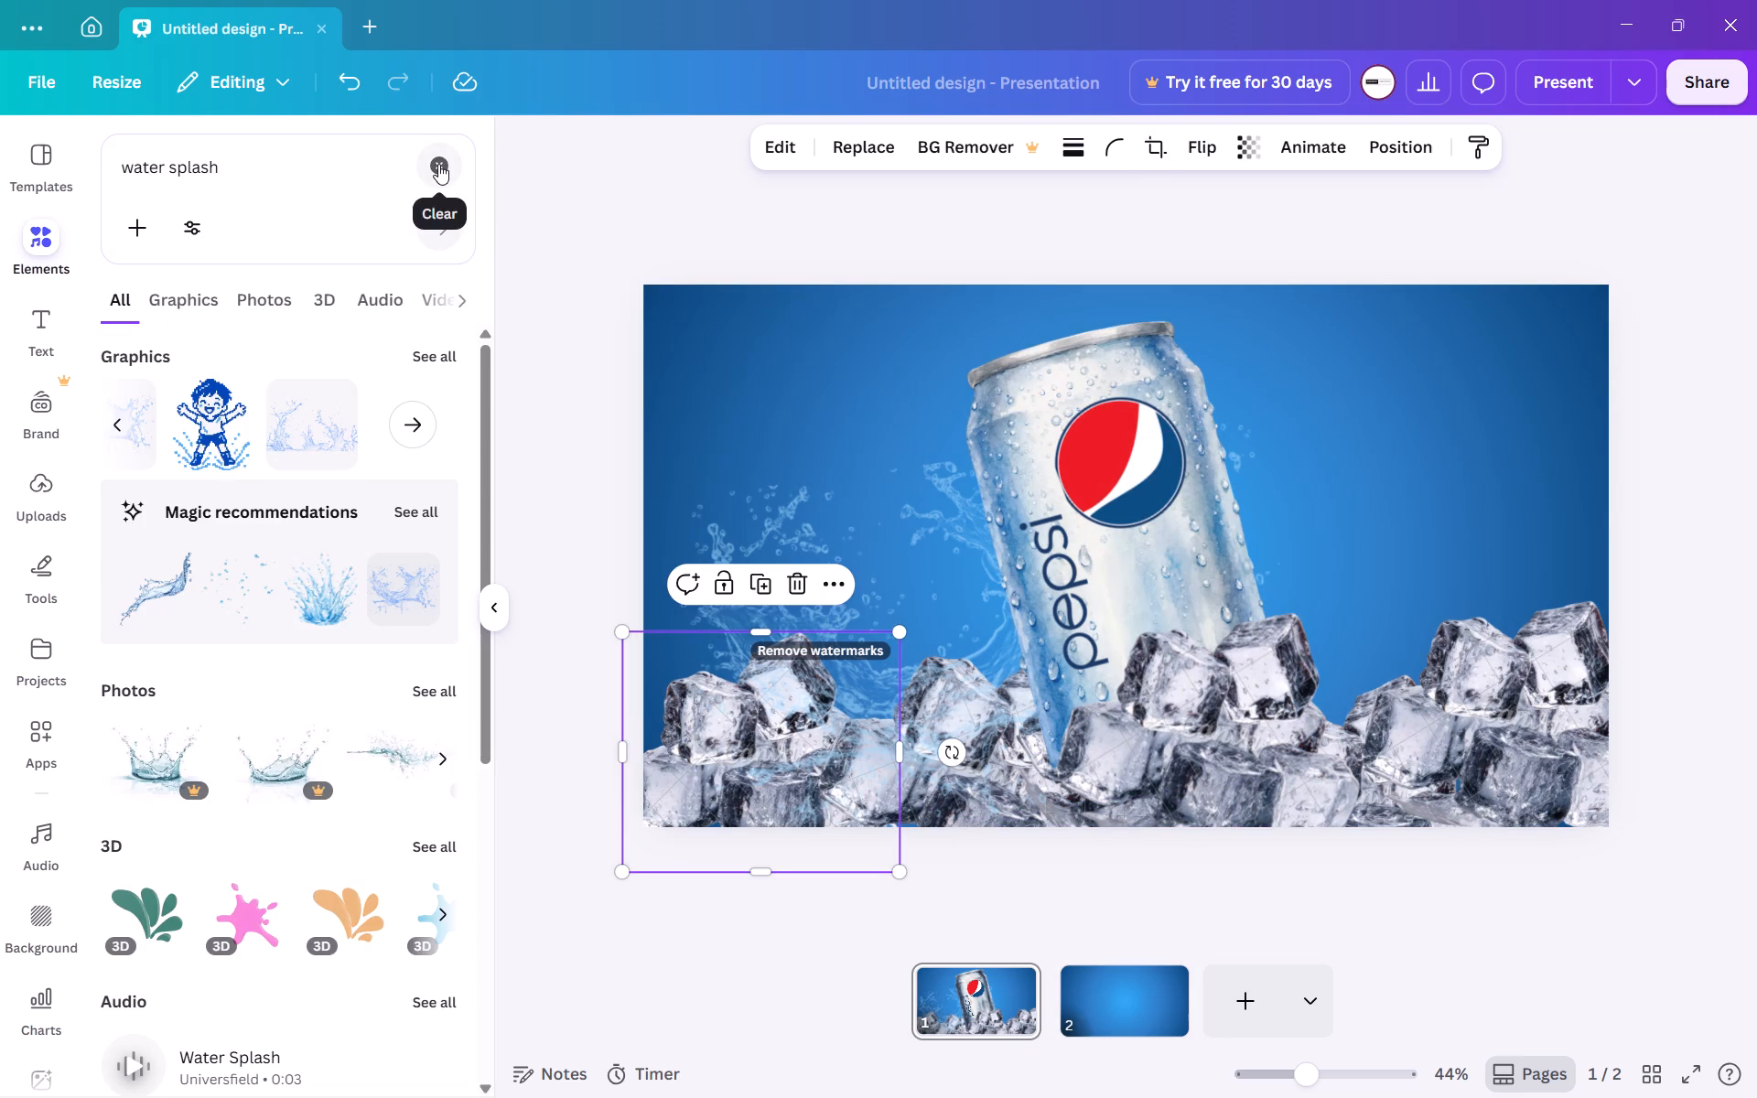
Add the tall branching splash graphic from the water splash results to the page and clear the element search.
scroll(292, 526, "right", 4)
scroll(258, 428, "right", 9)
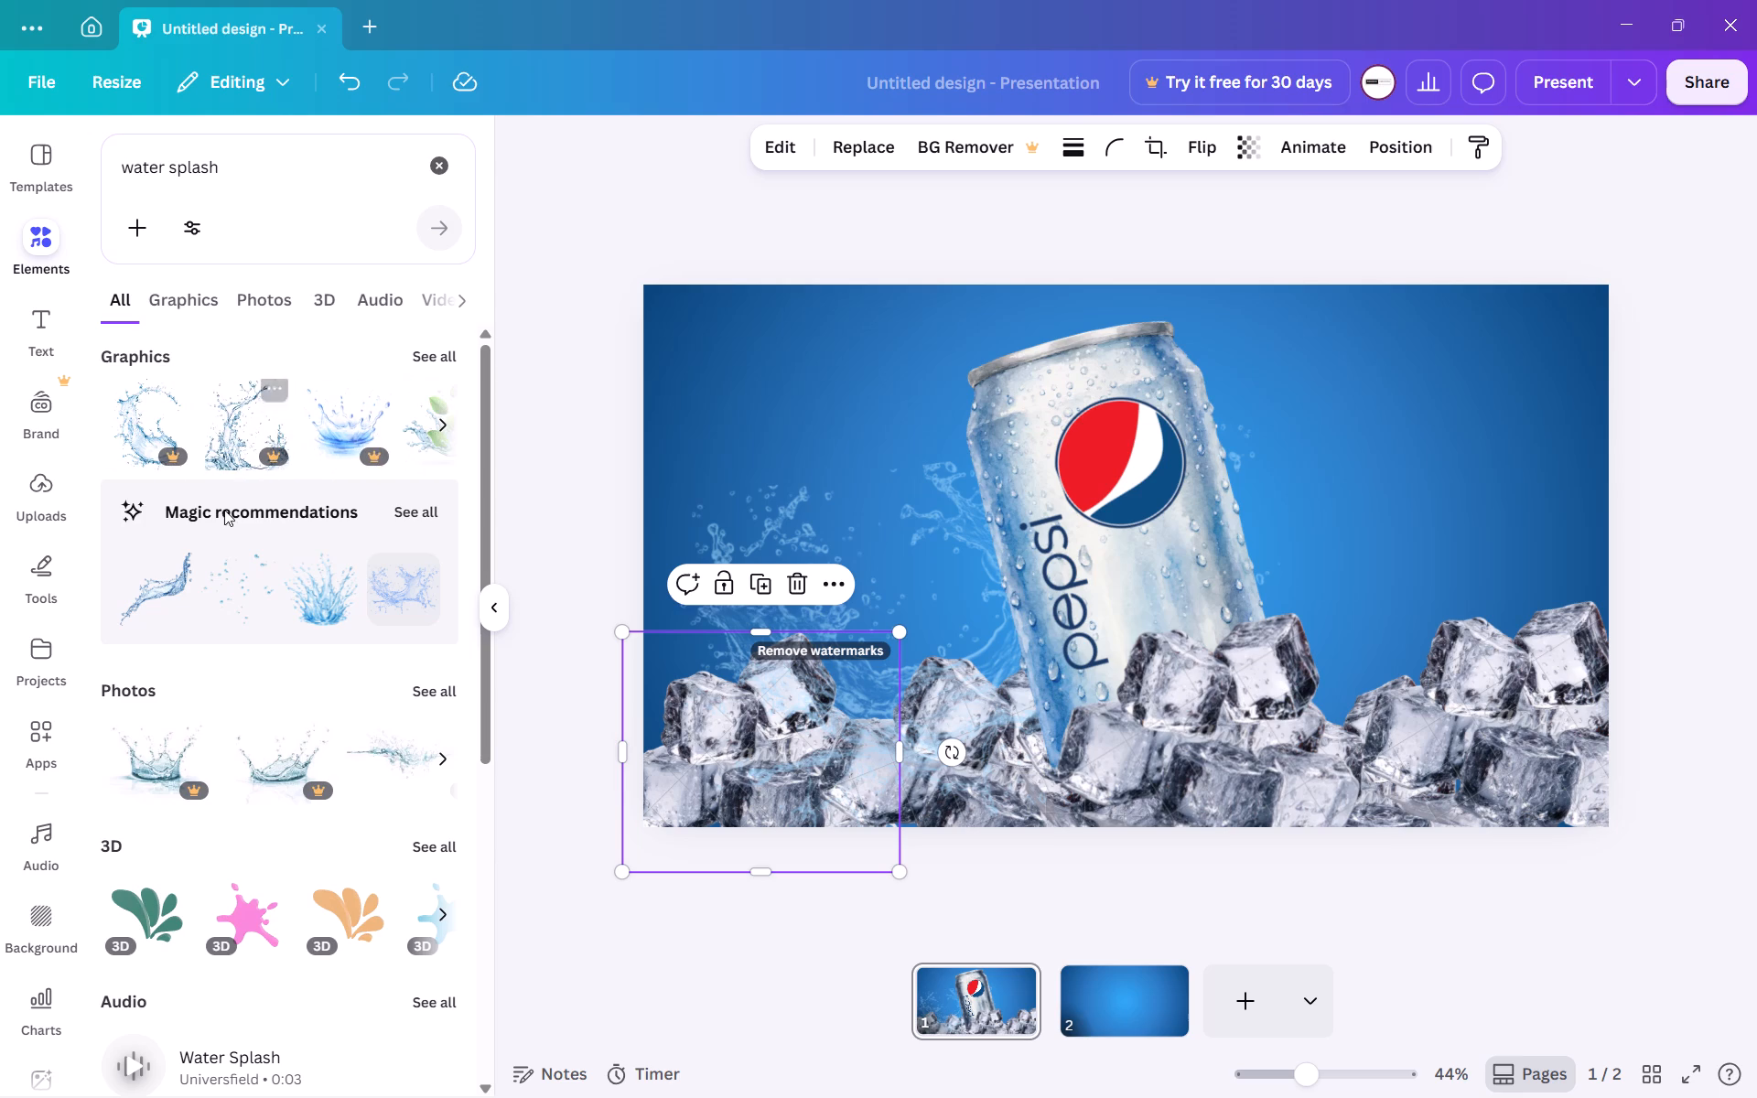
scroll(218, 579, "down", 6)
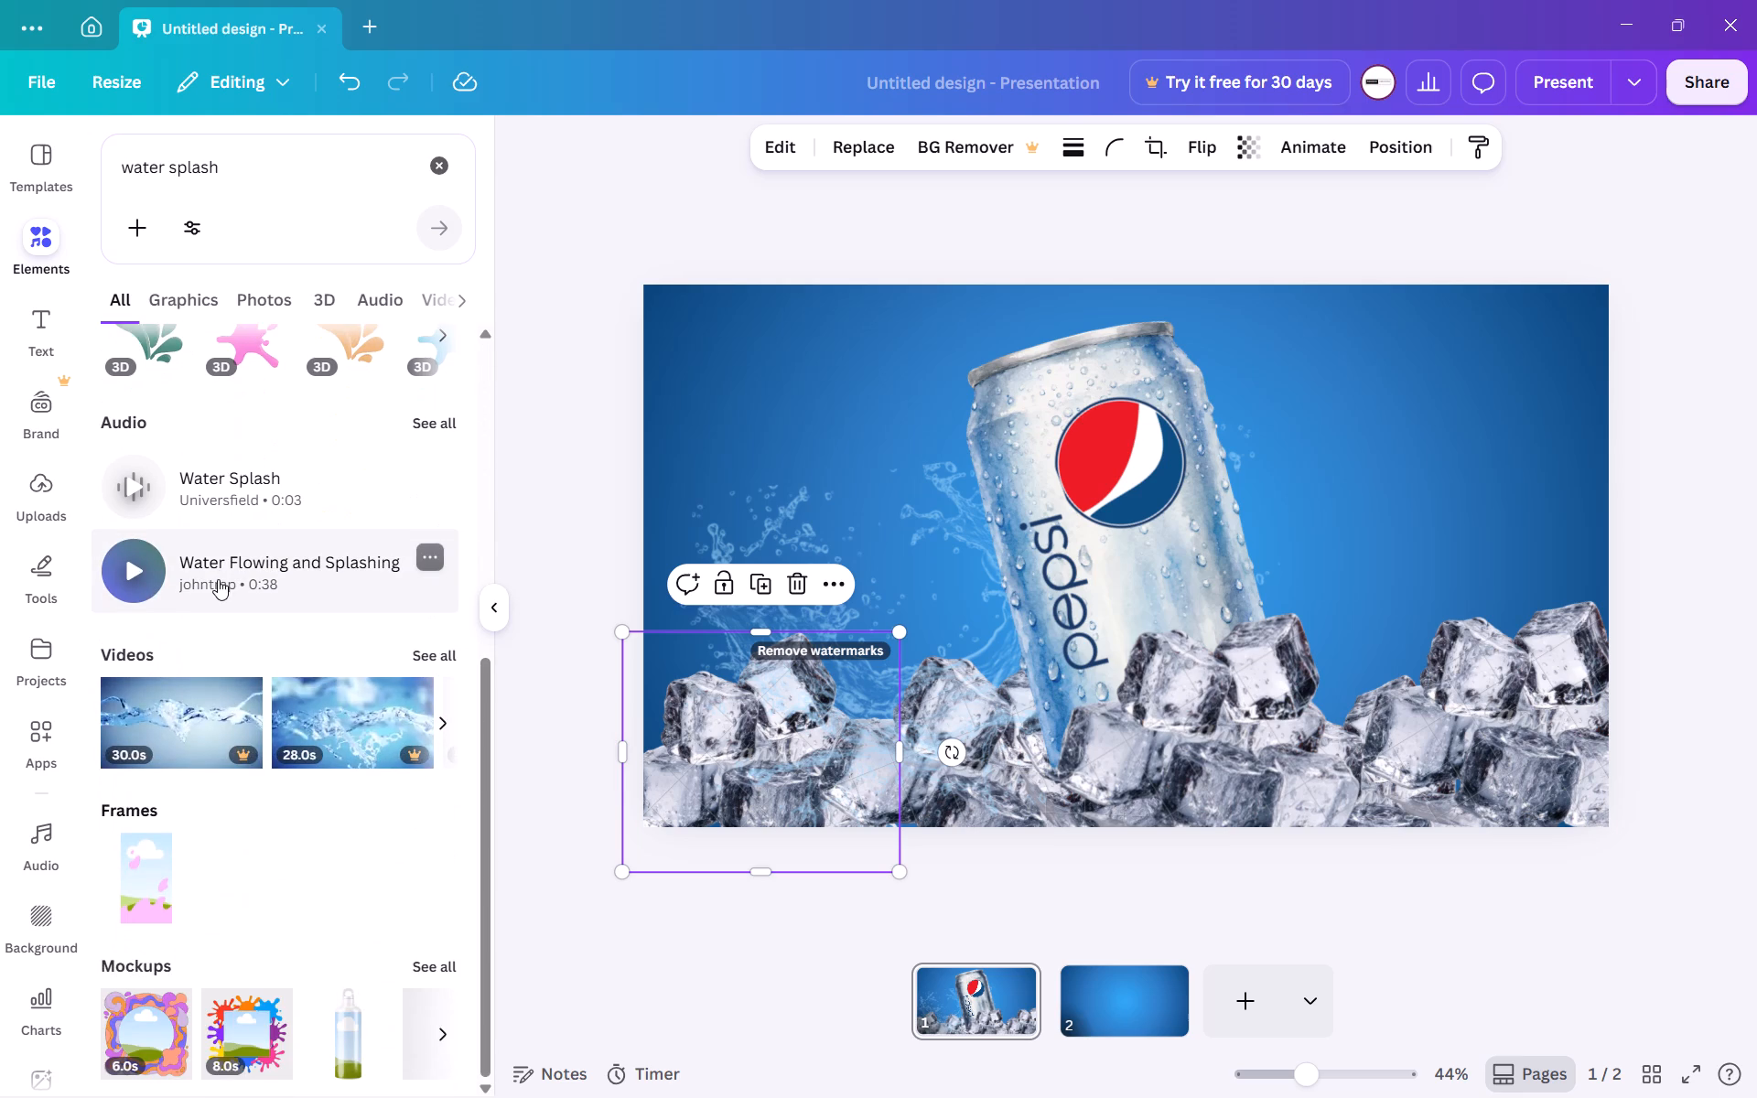
scroll(218, 579, "up", 4)
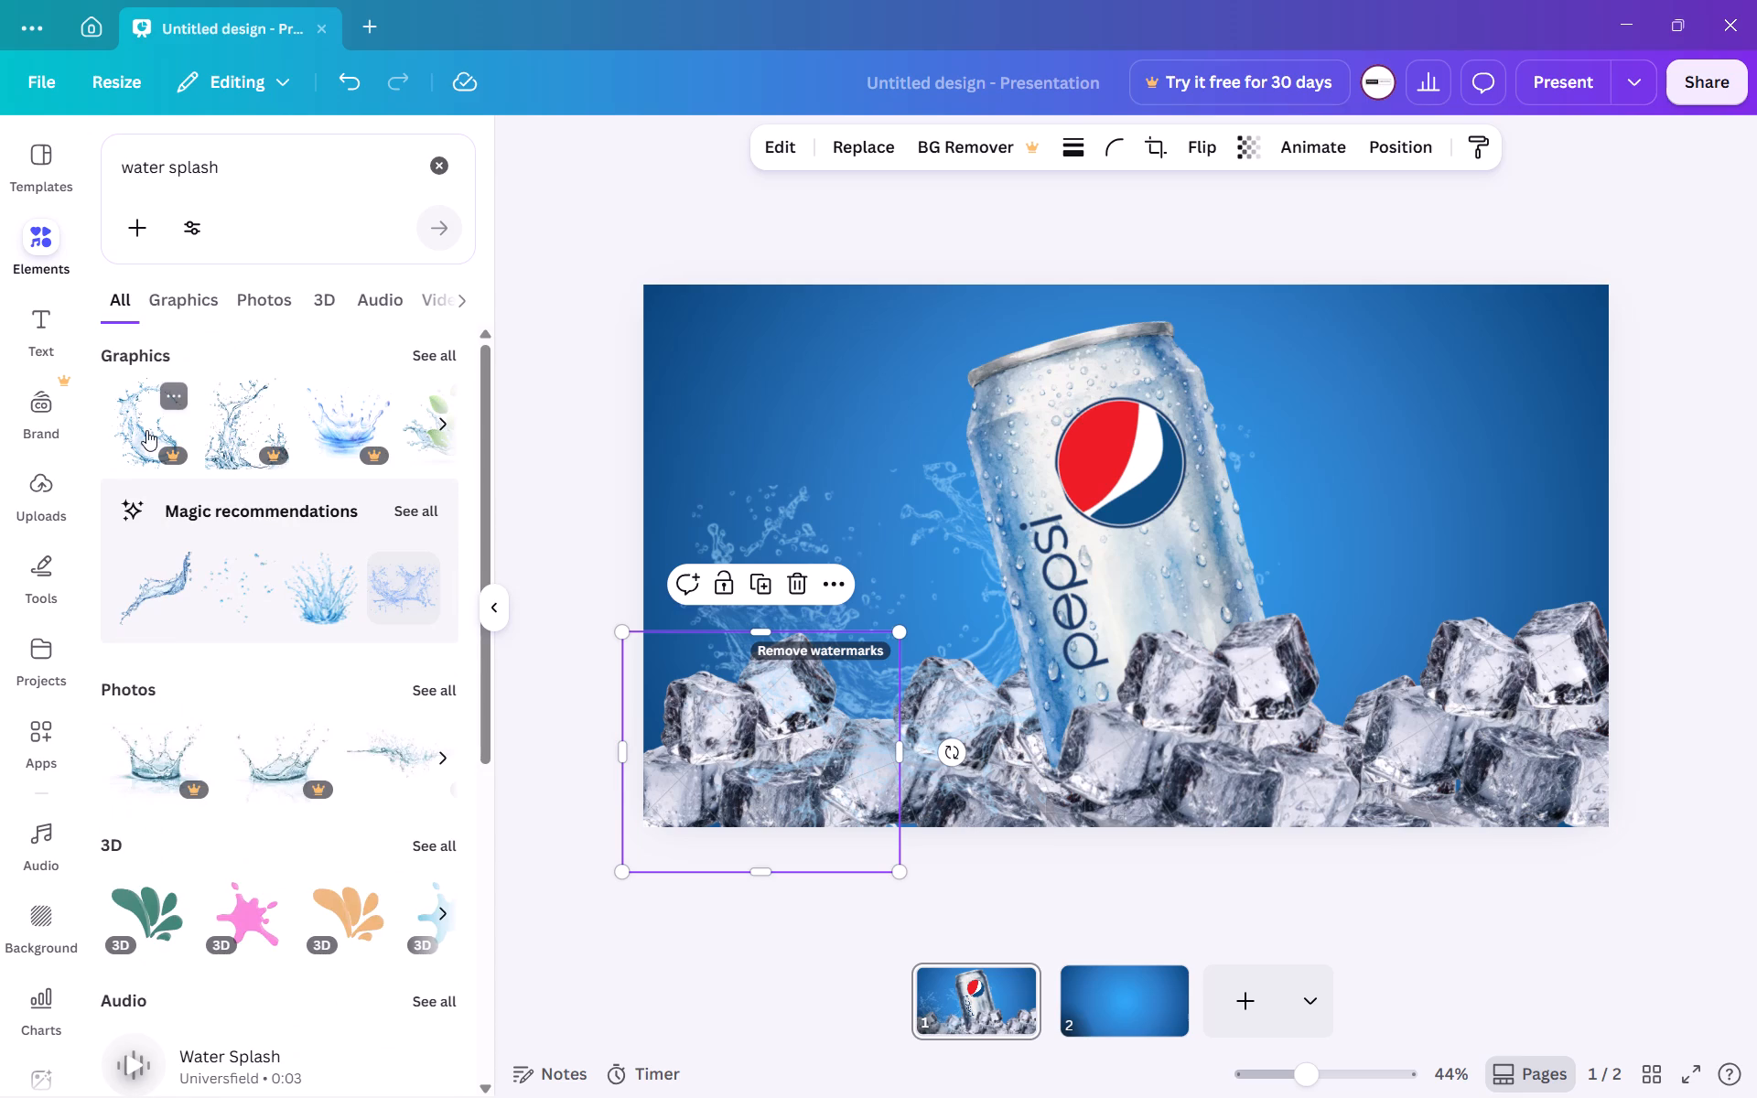
left_click(224, 433)
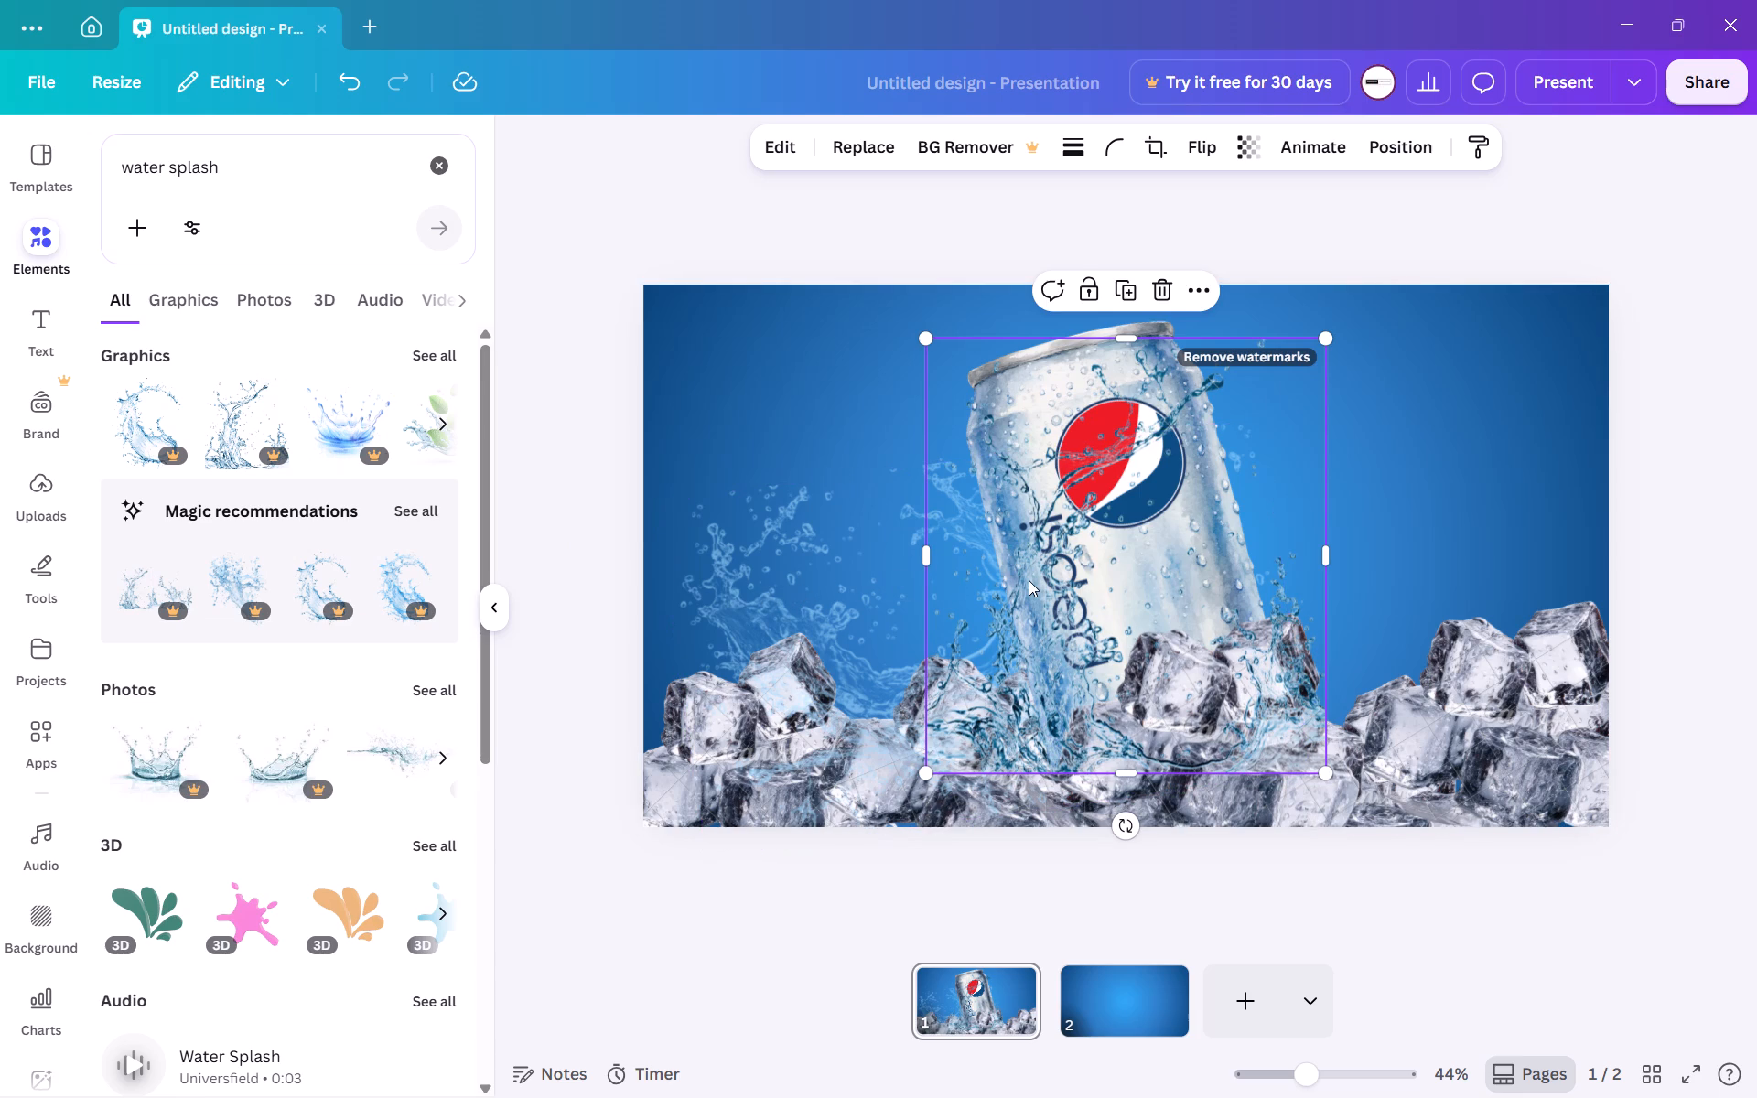
left_click(1055, 572)
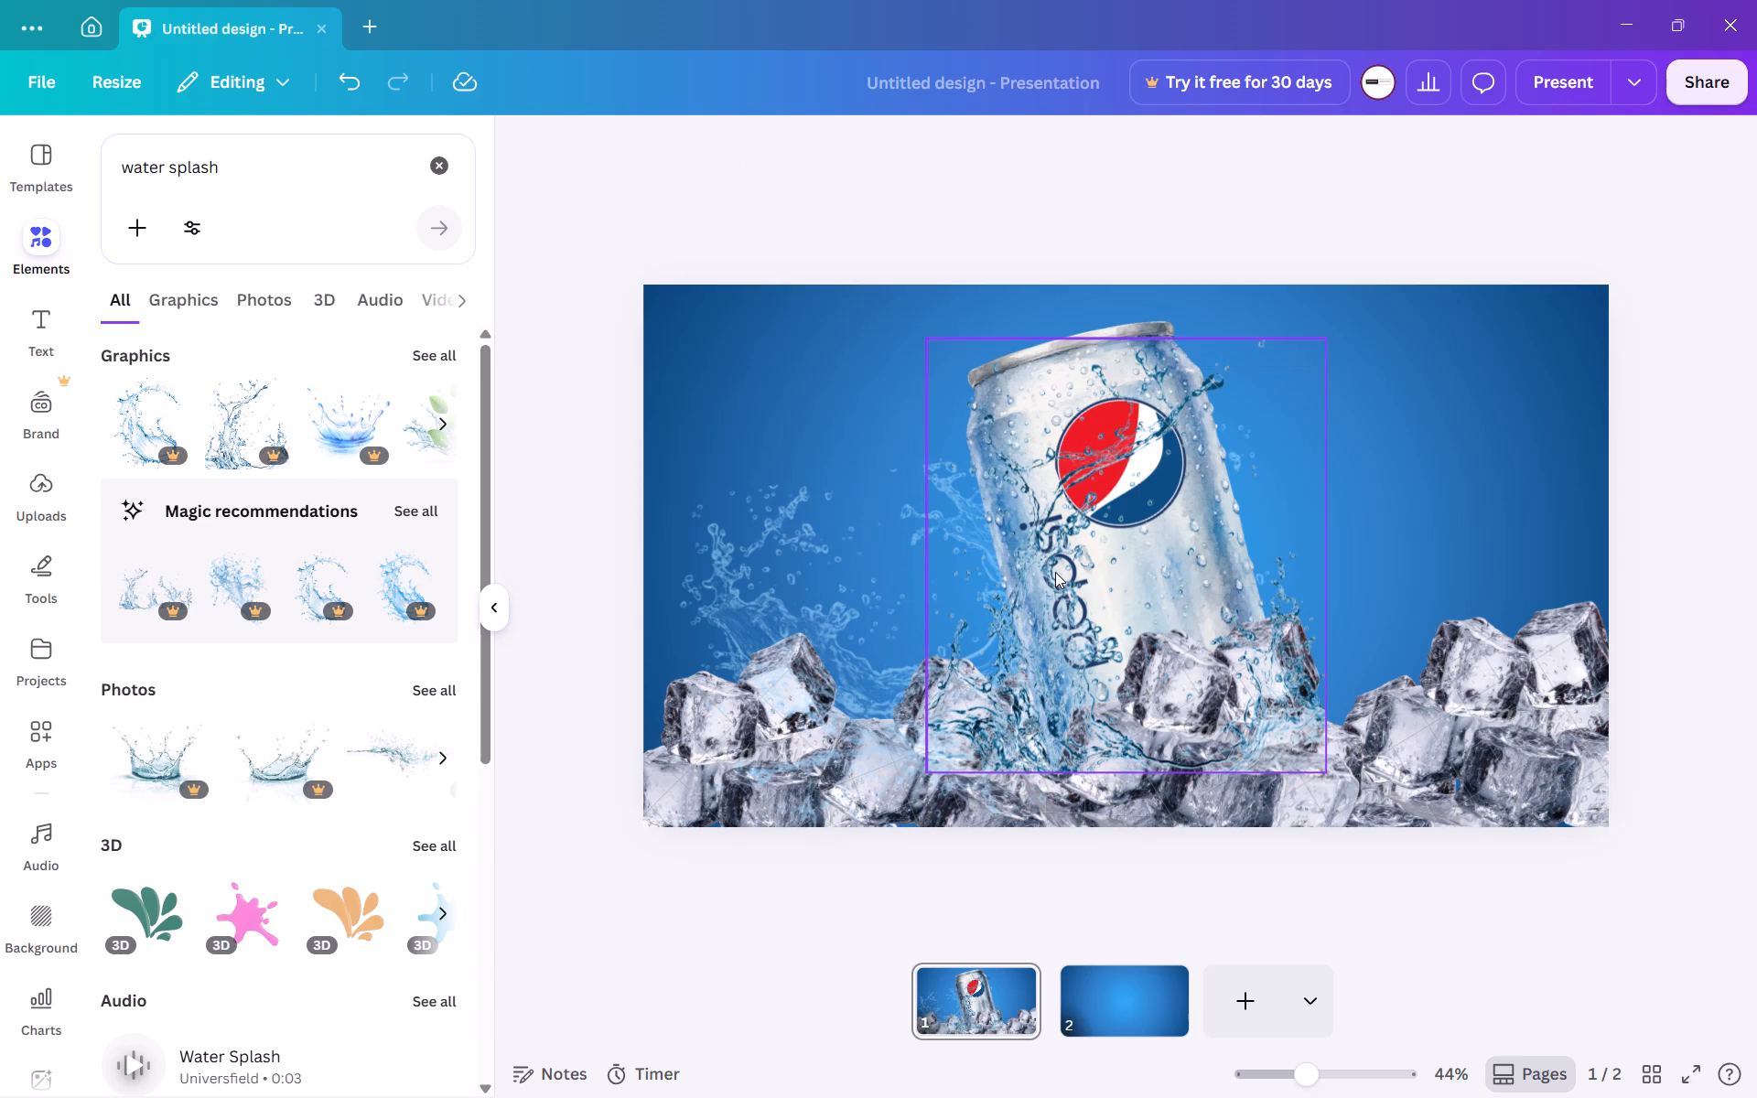
left_click(432, 153)
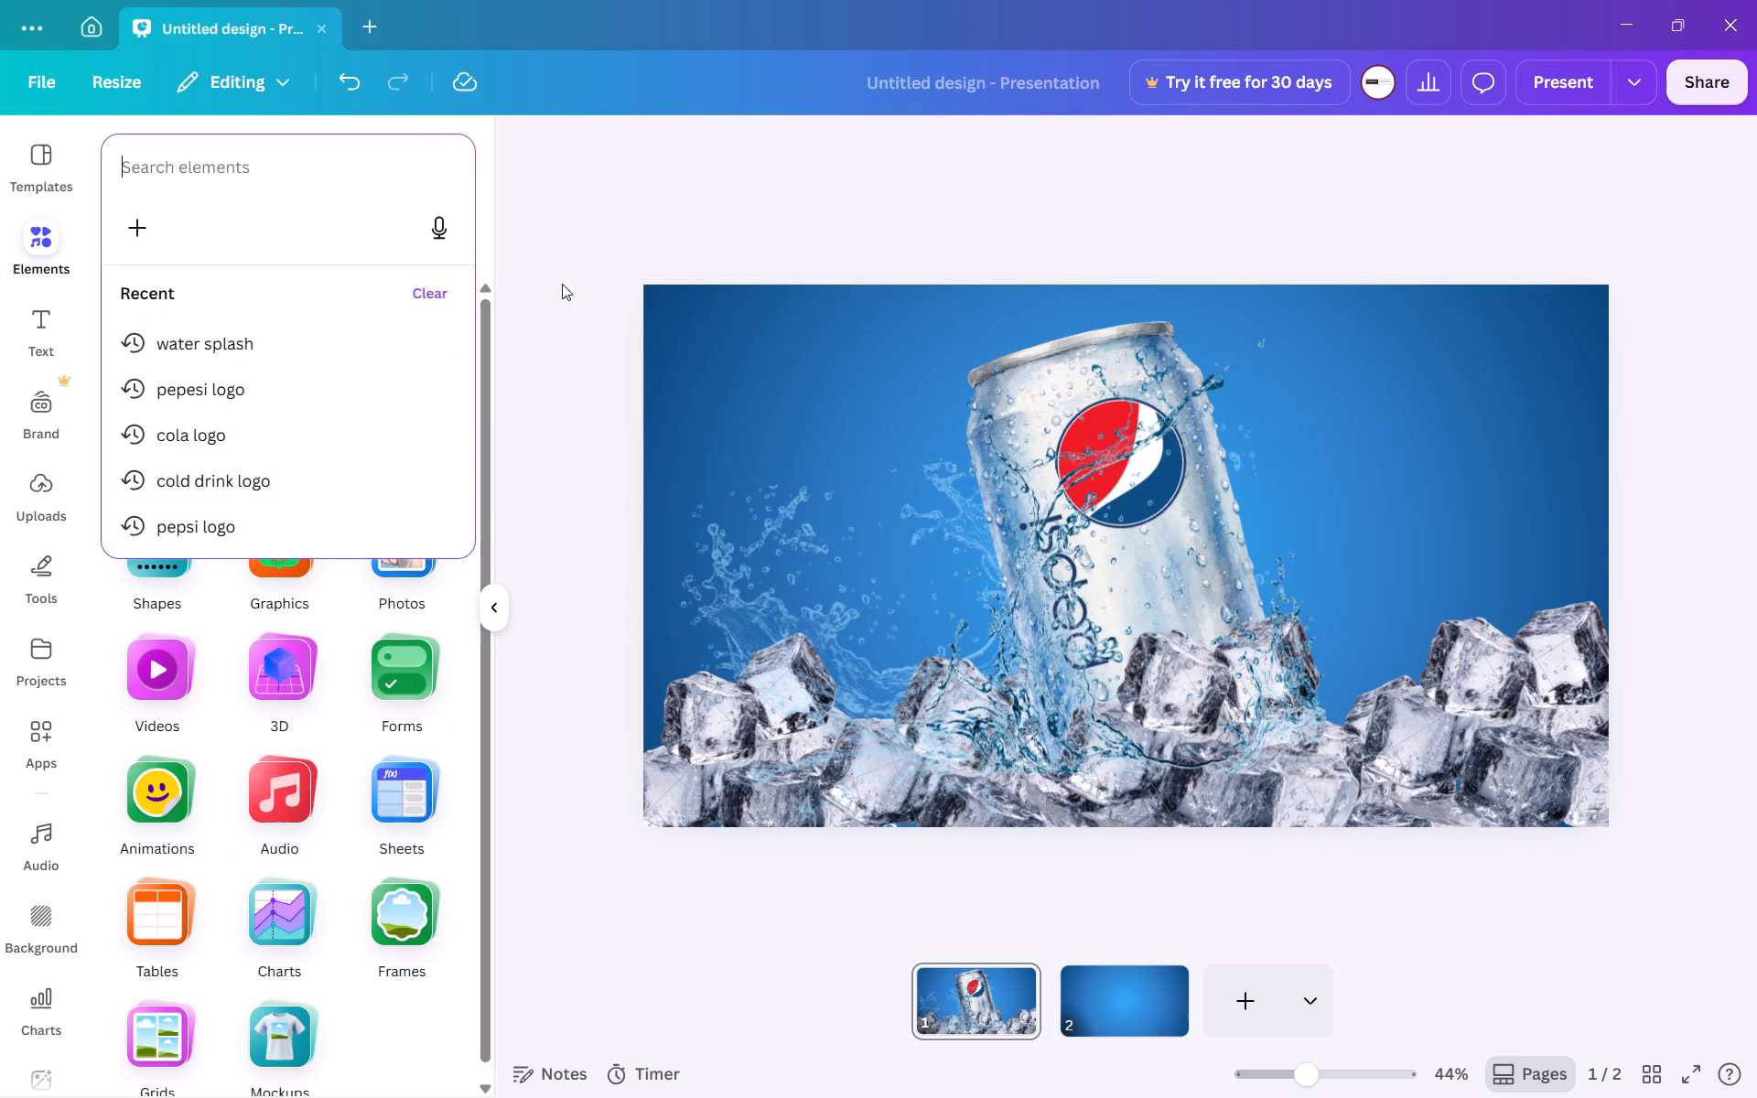
left_click(608, 358)
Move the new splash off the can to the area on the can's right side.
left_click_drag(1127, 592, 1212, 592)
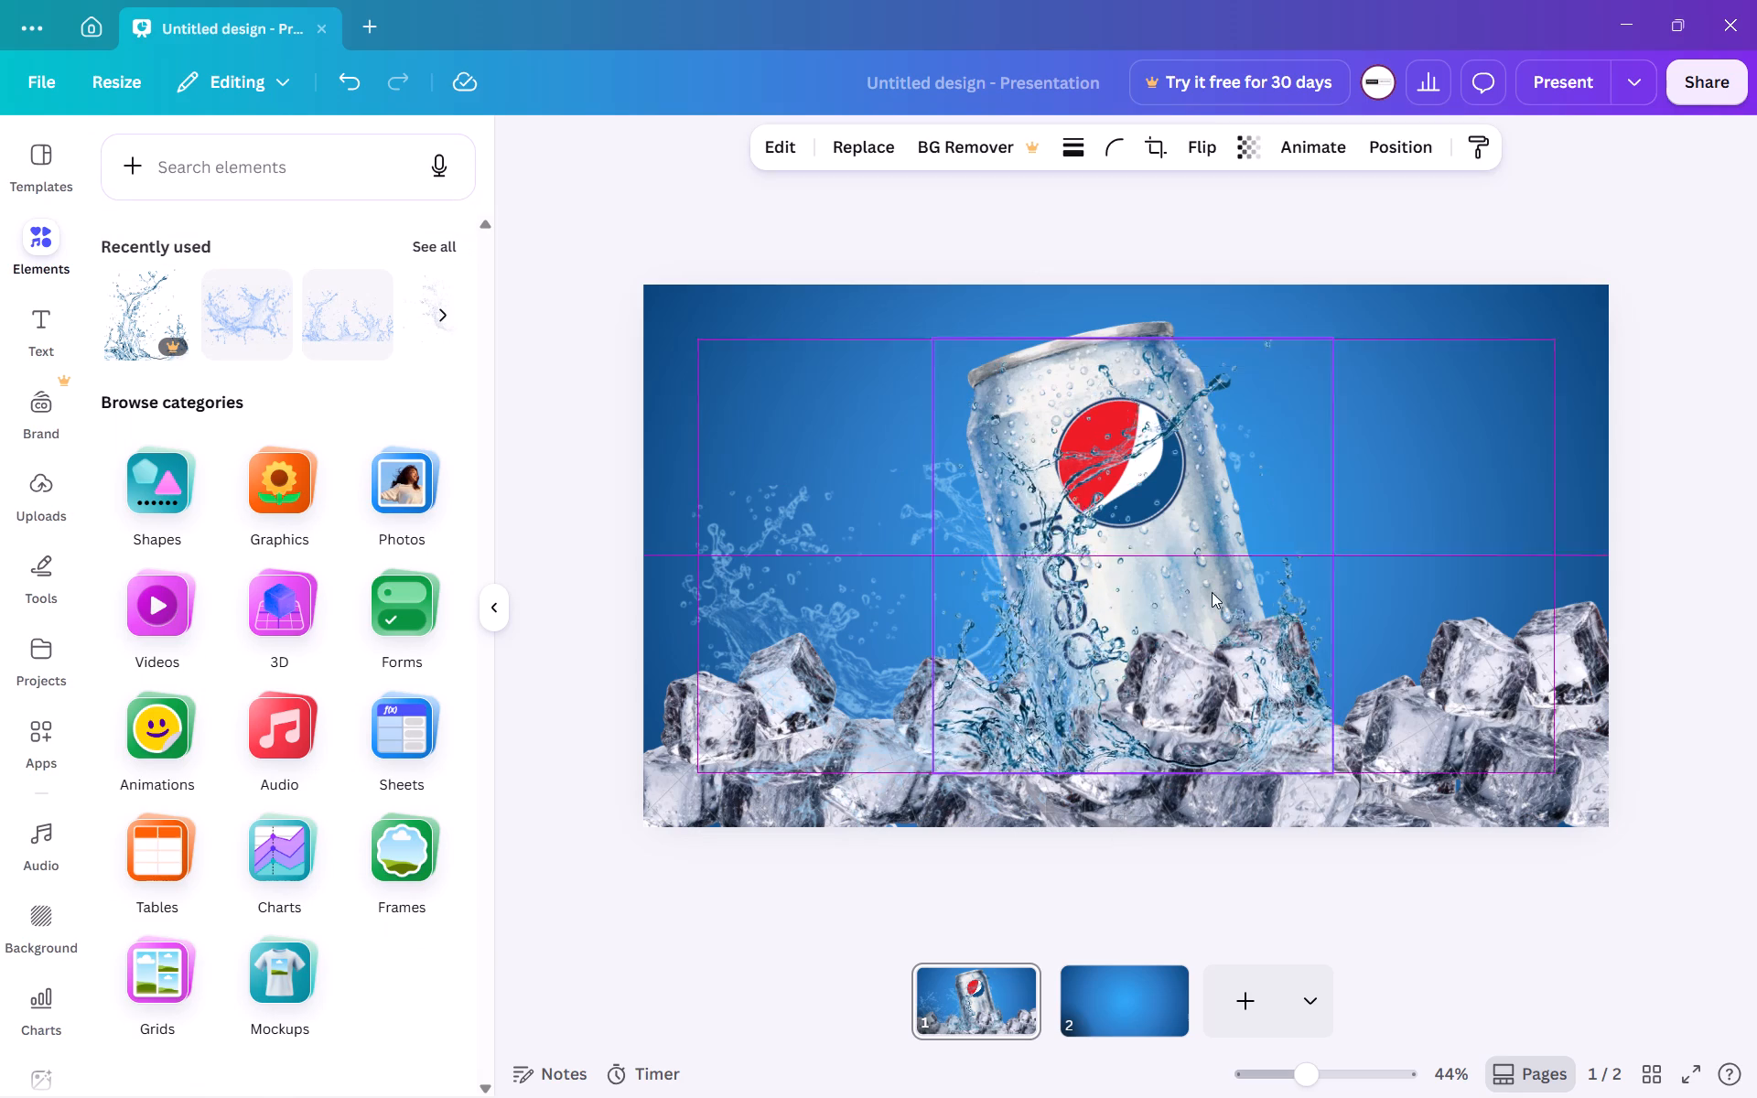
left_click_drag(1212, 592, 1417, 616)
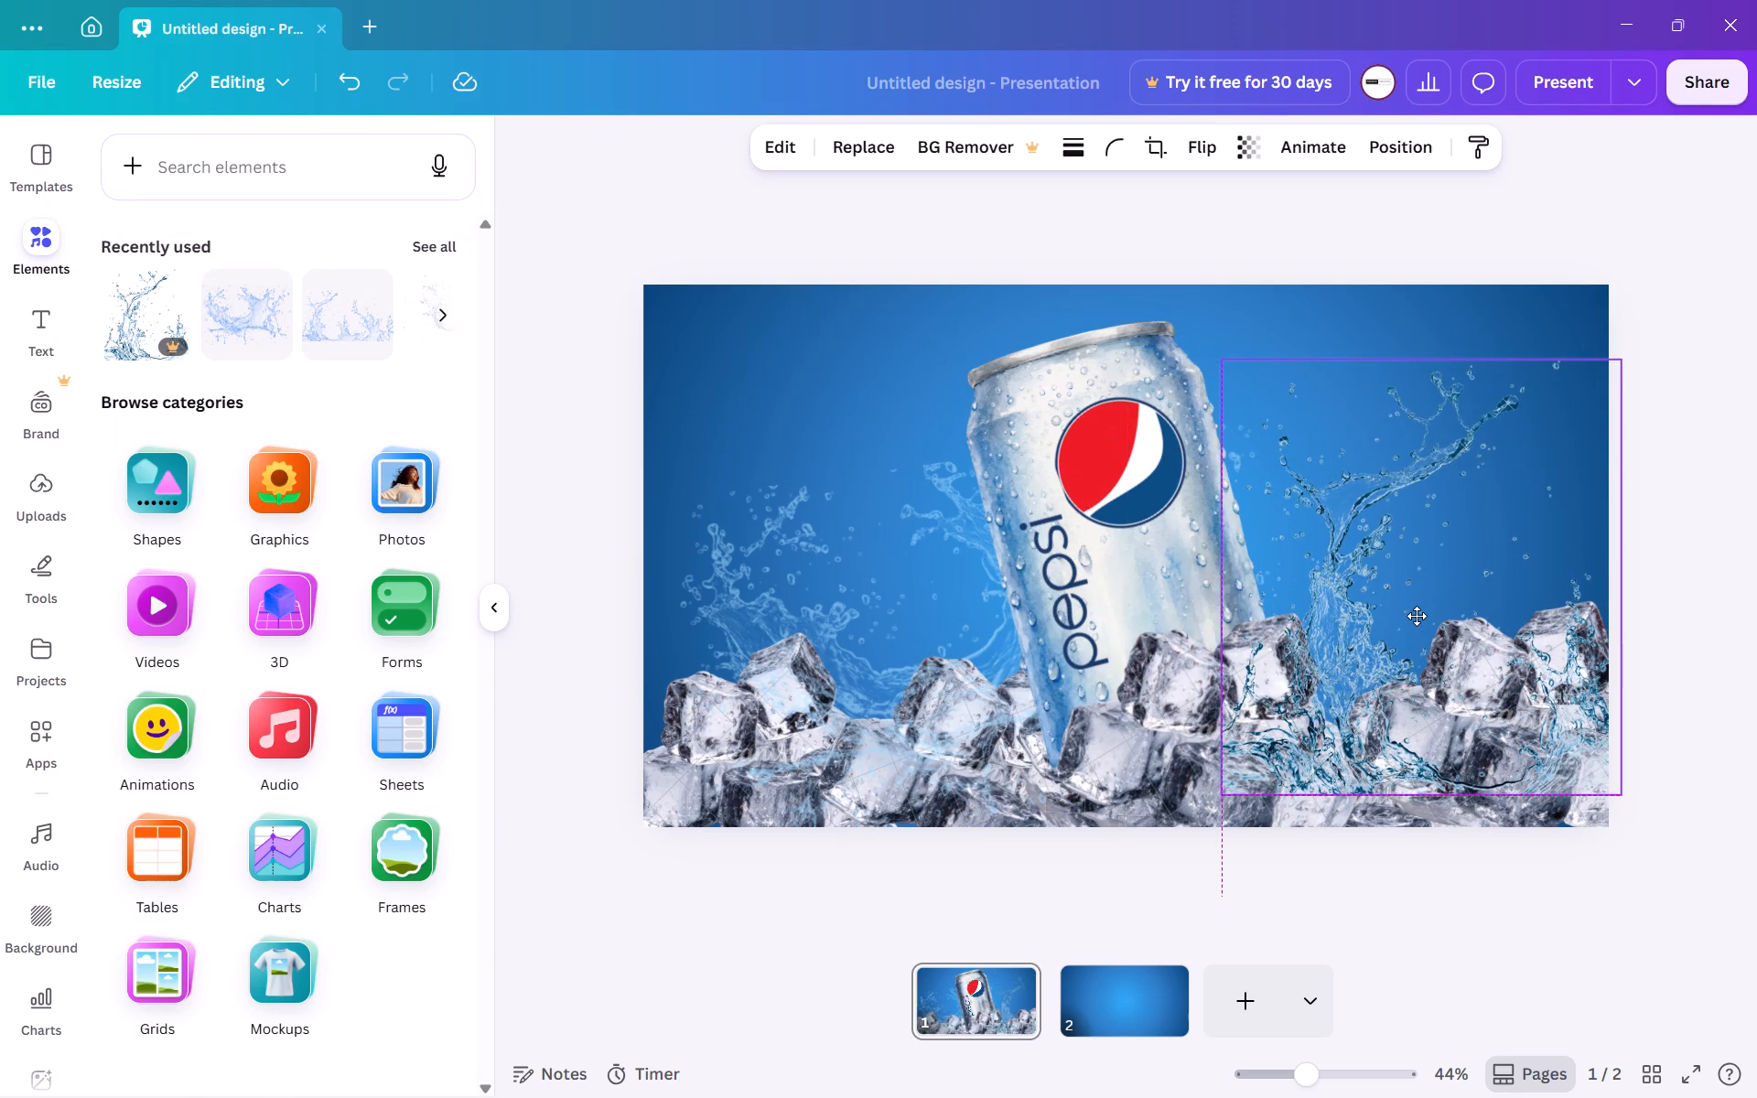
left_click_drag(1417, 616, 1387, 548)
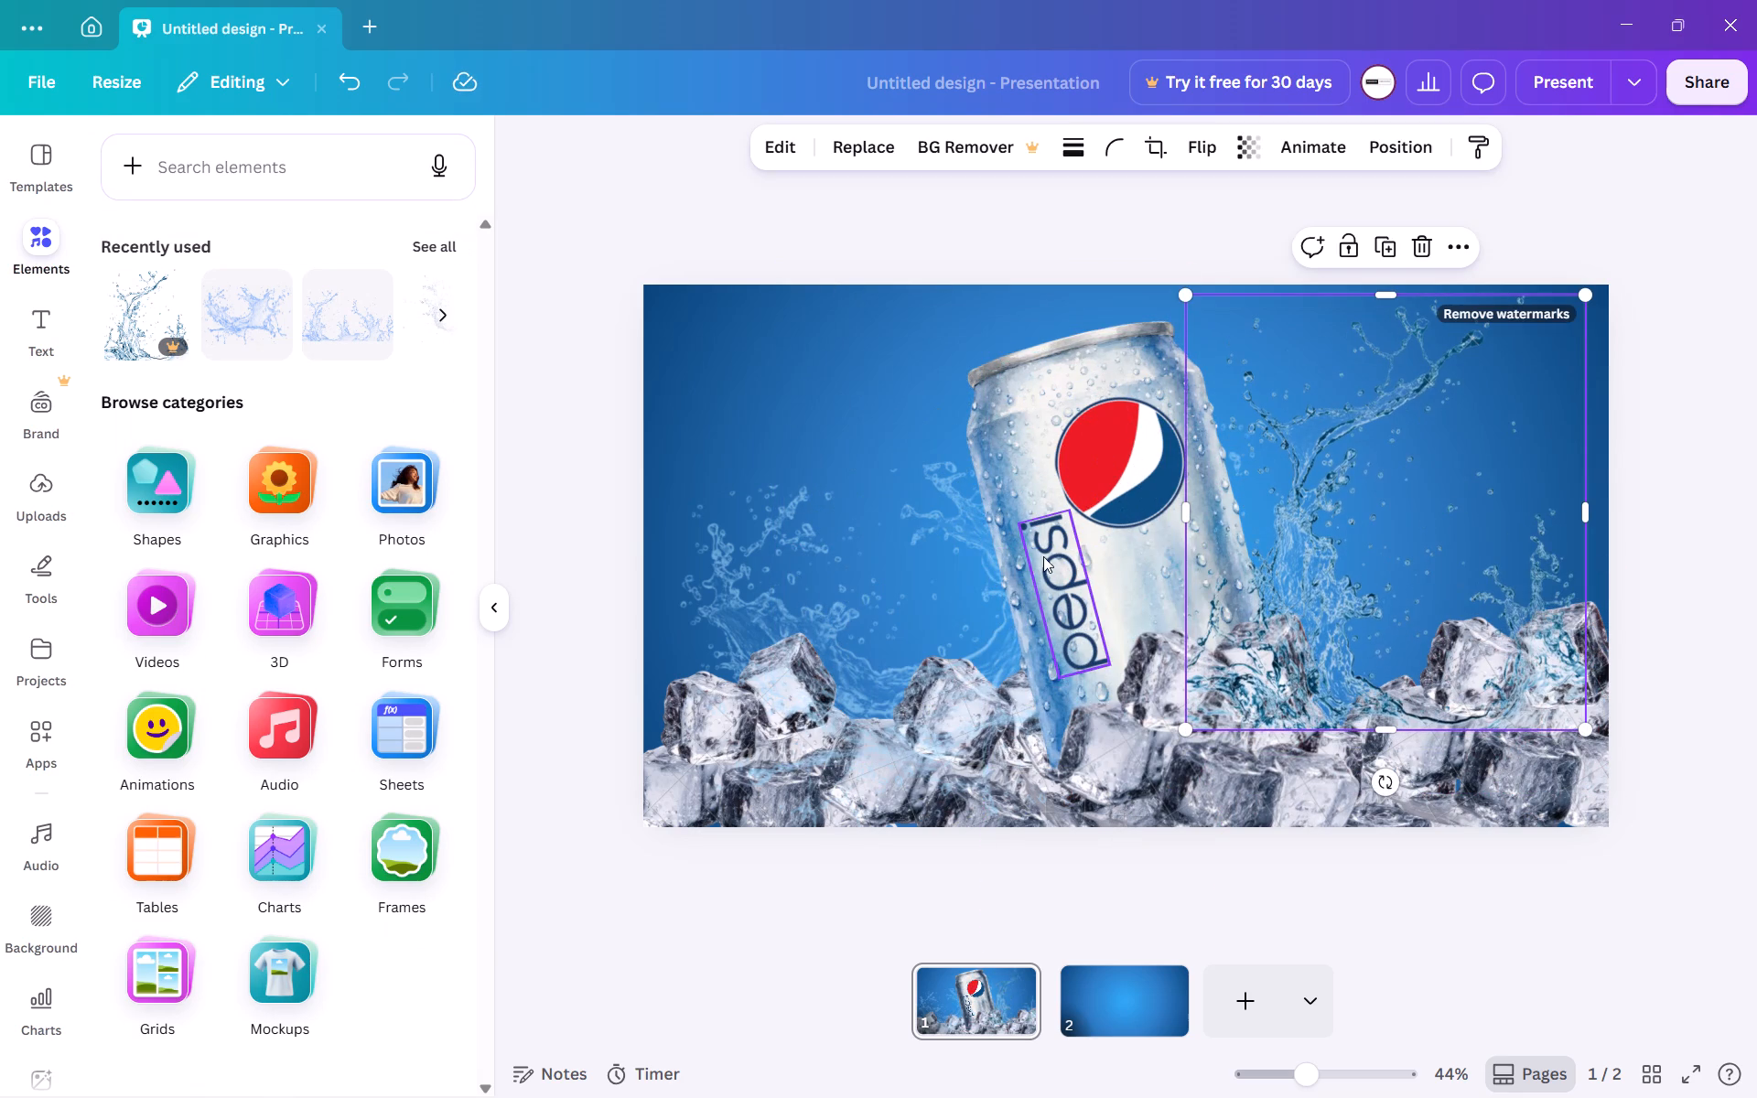
Delete the earlier light azure water splash behind the left side of the can.
left_click(870, 591)
left_click(1010, 403)
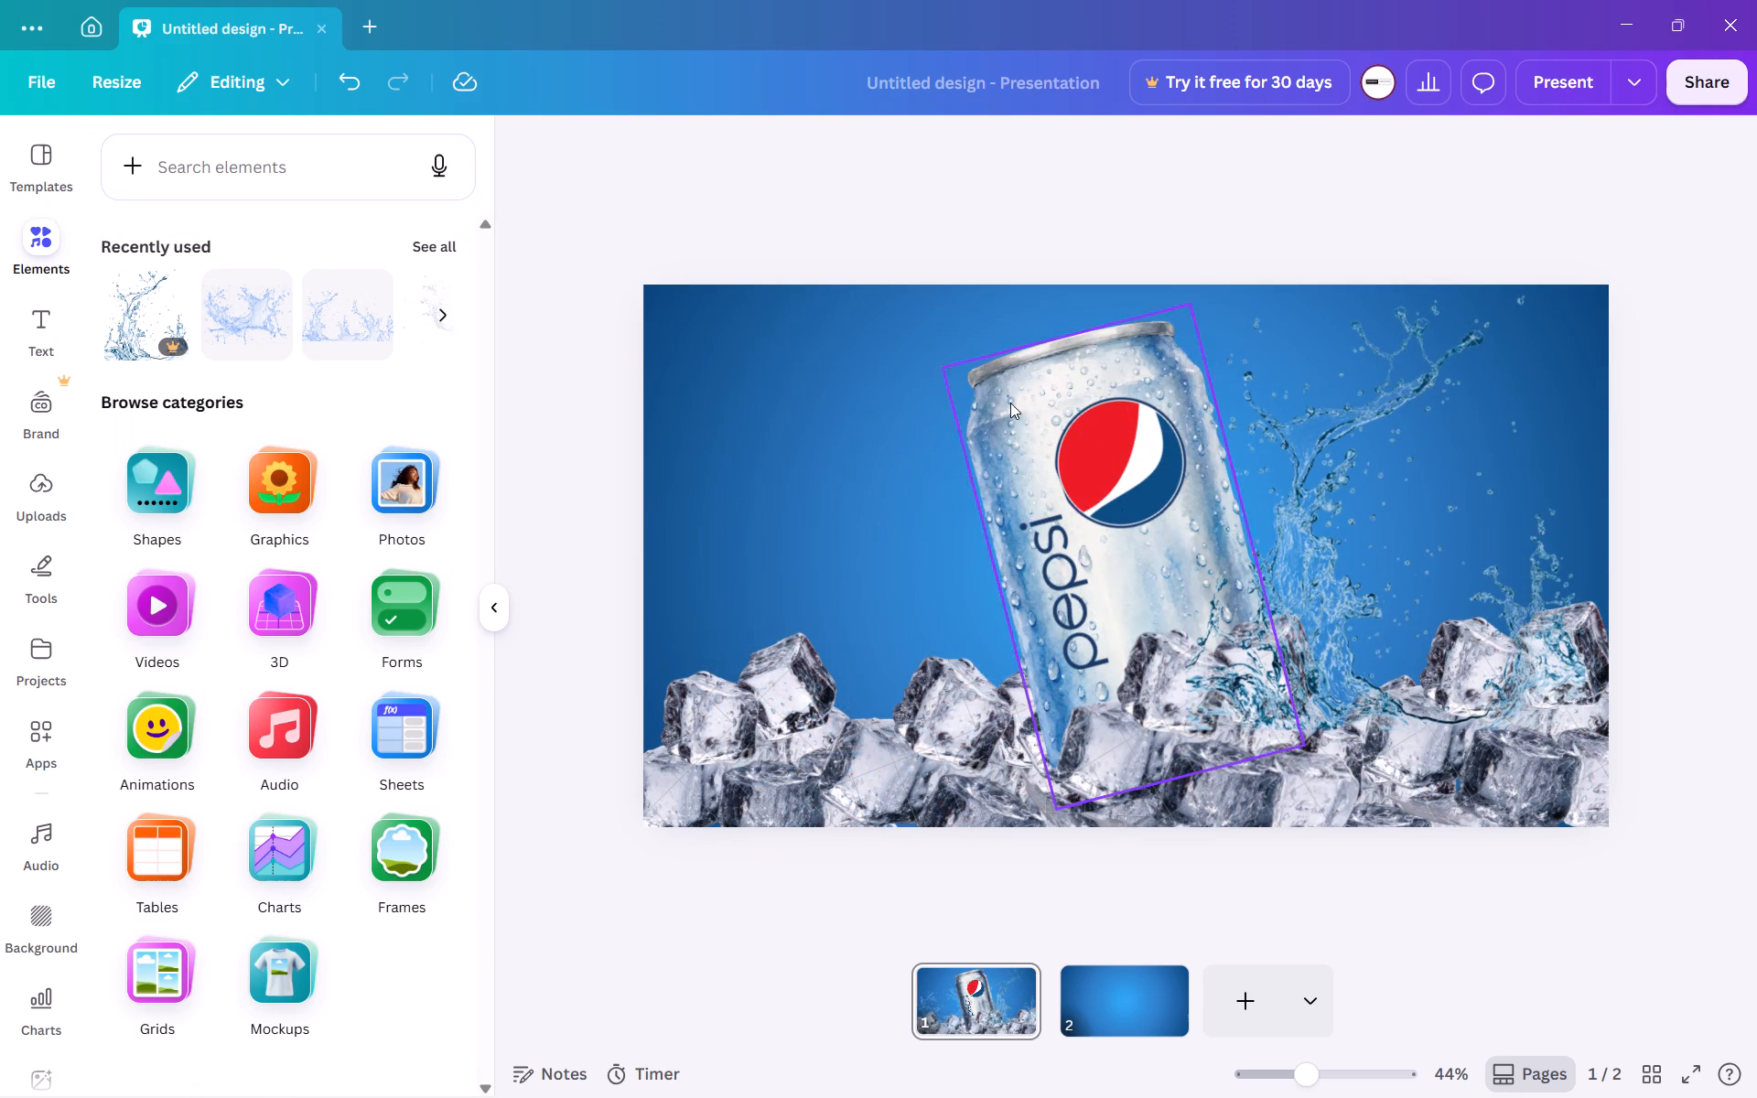
Move the new splash to the left side of the can, overlapping the can and the ice cubes.
left_click_drag(1383, 503, 953, 571)
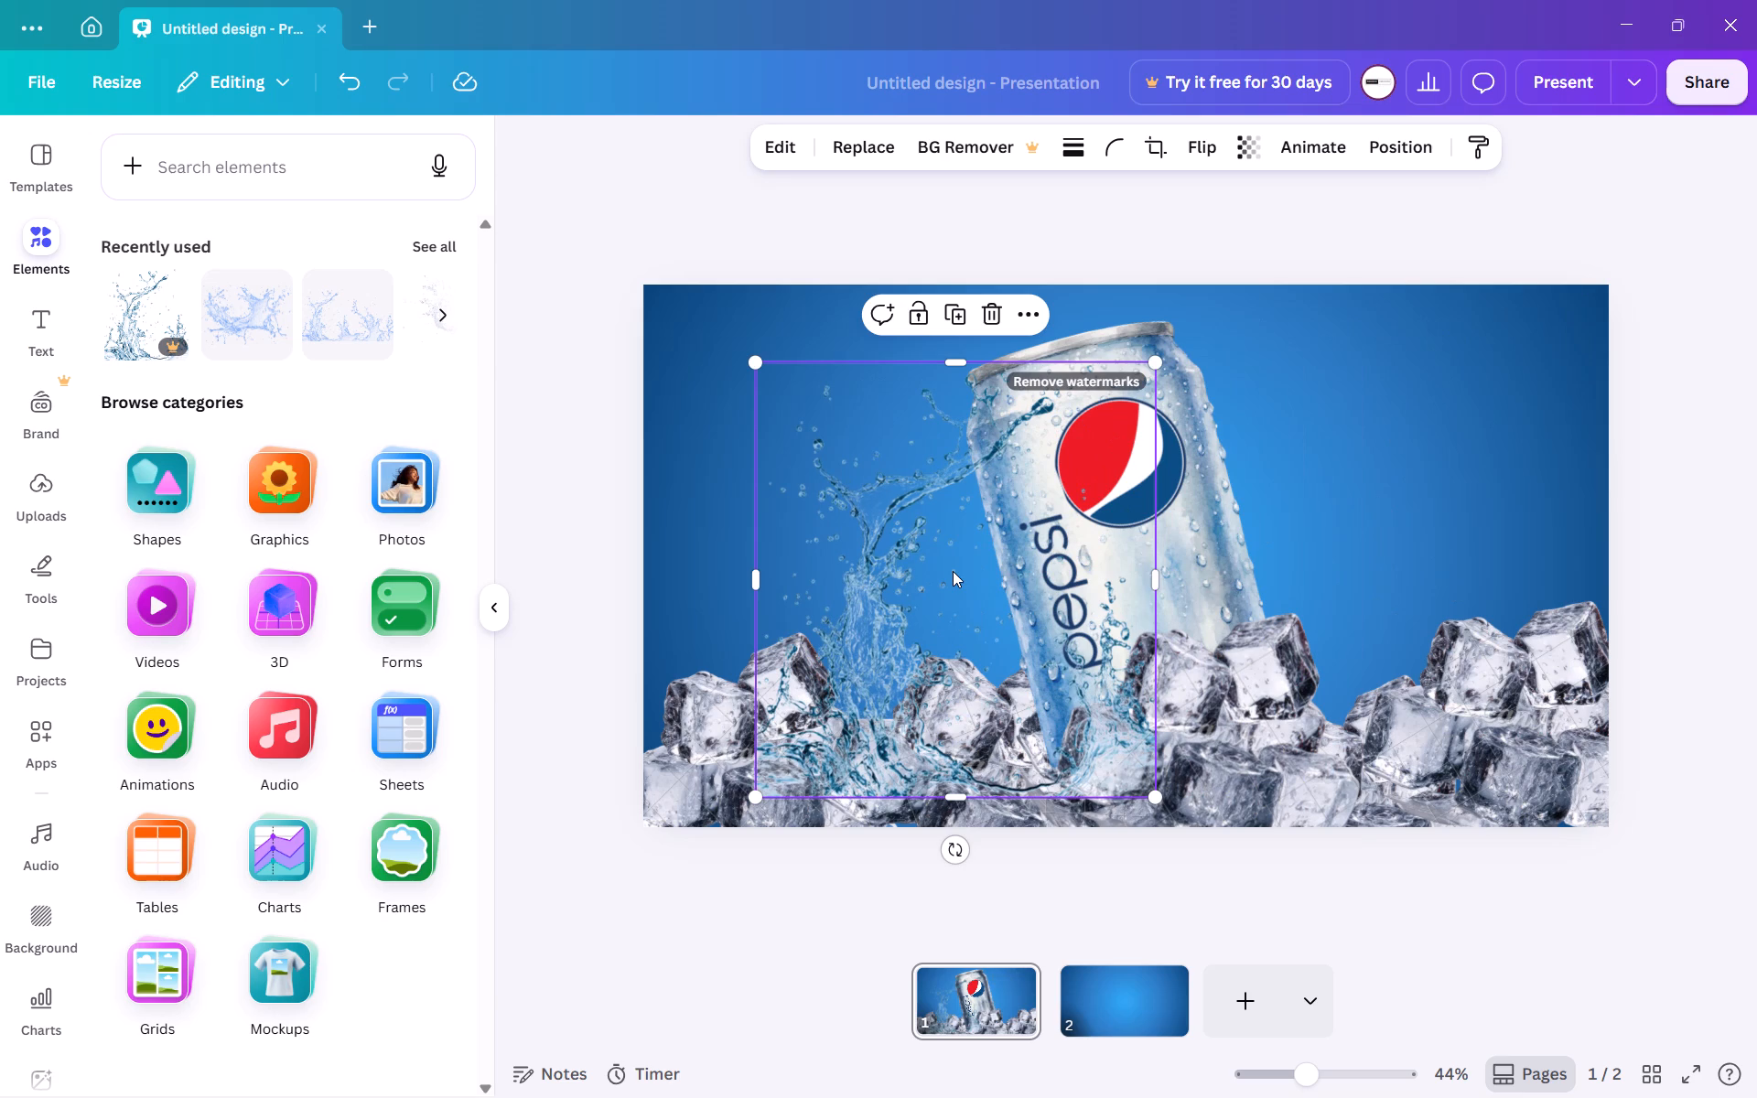
left_click_drag(983, 593, 1477, 582)
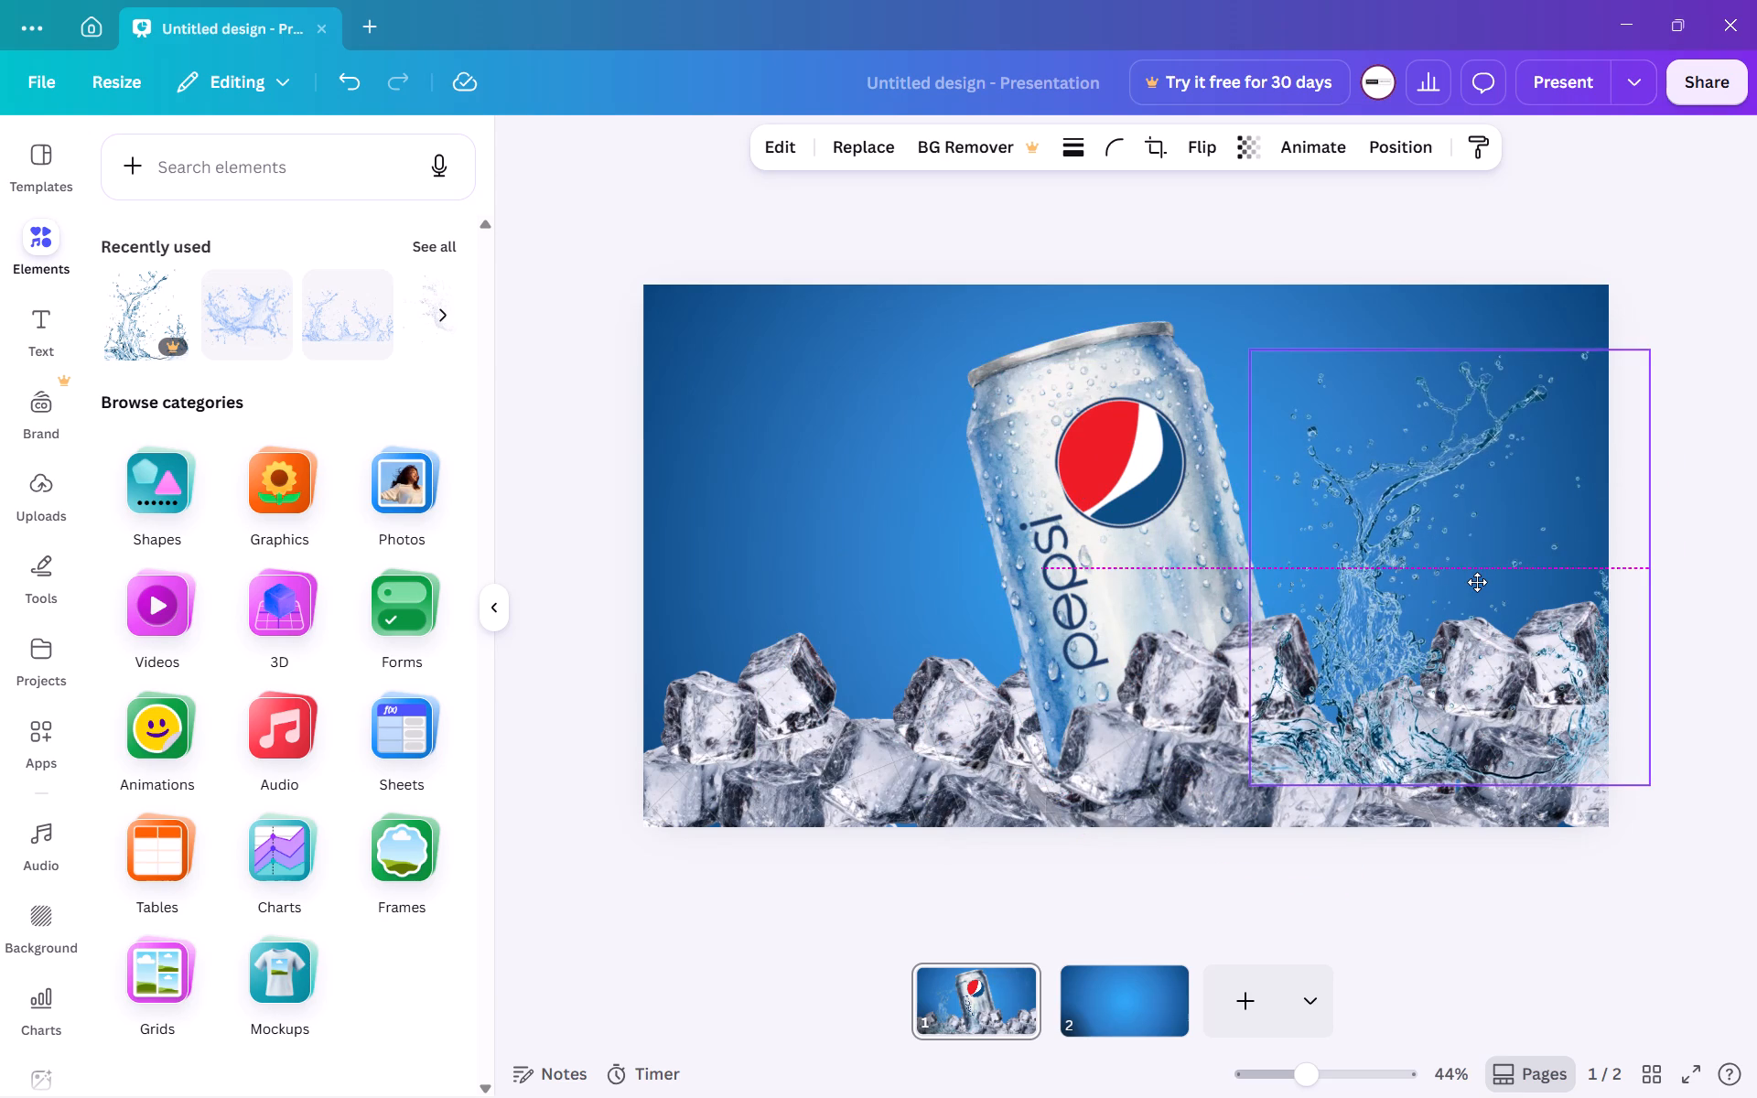
left_click_drag(1477, 582, 1018, 580)
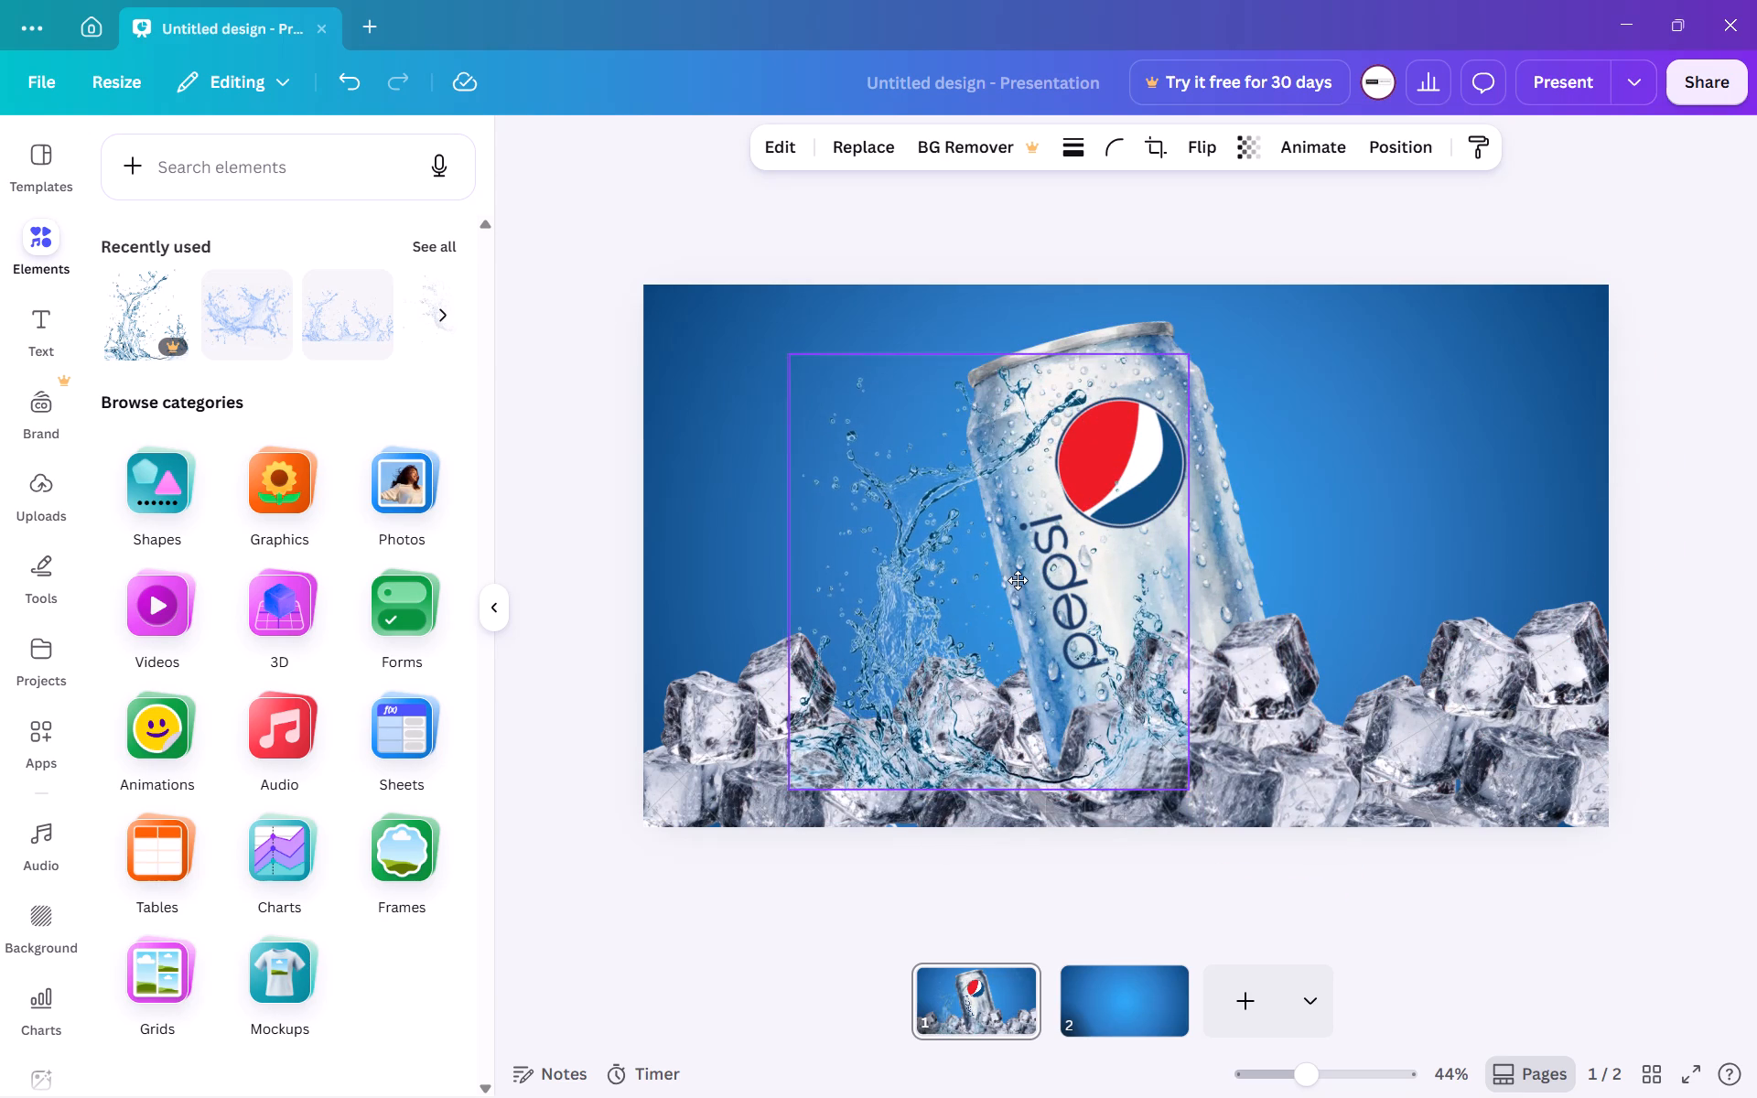
left_click_drag(1018, 580, 1020, 578)
left_click_drag(1013, 644, 1007, 657)
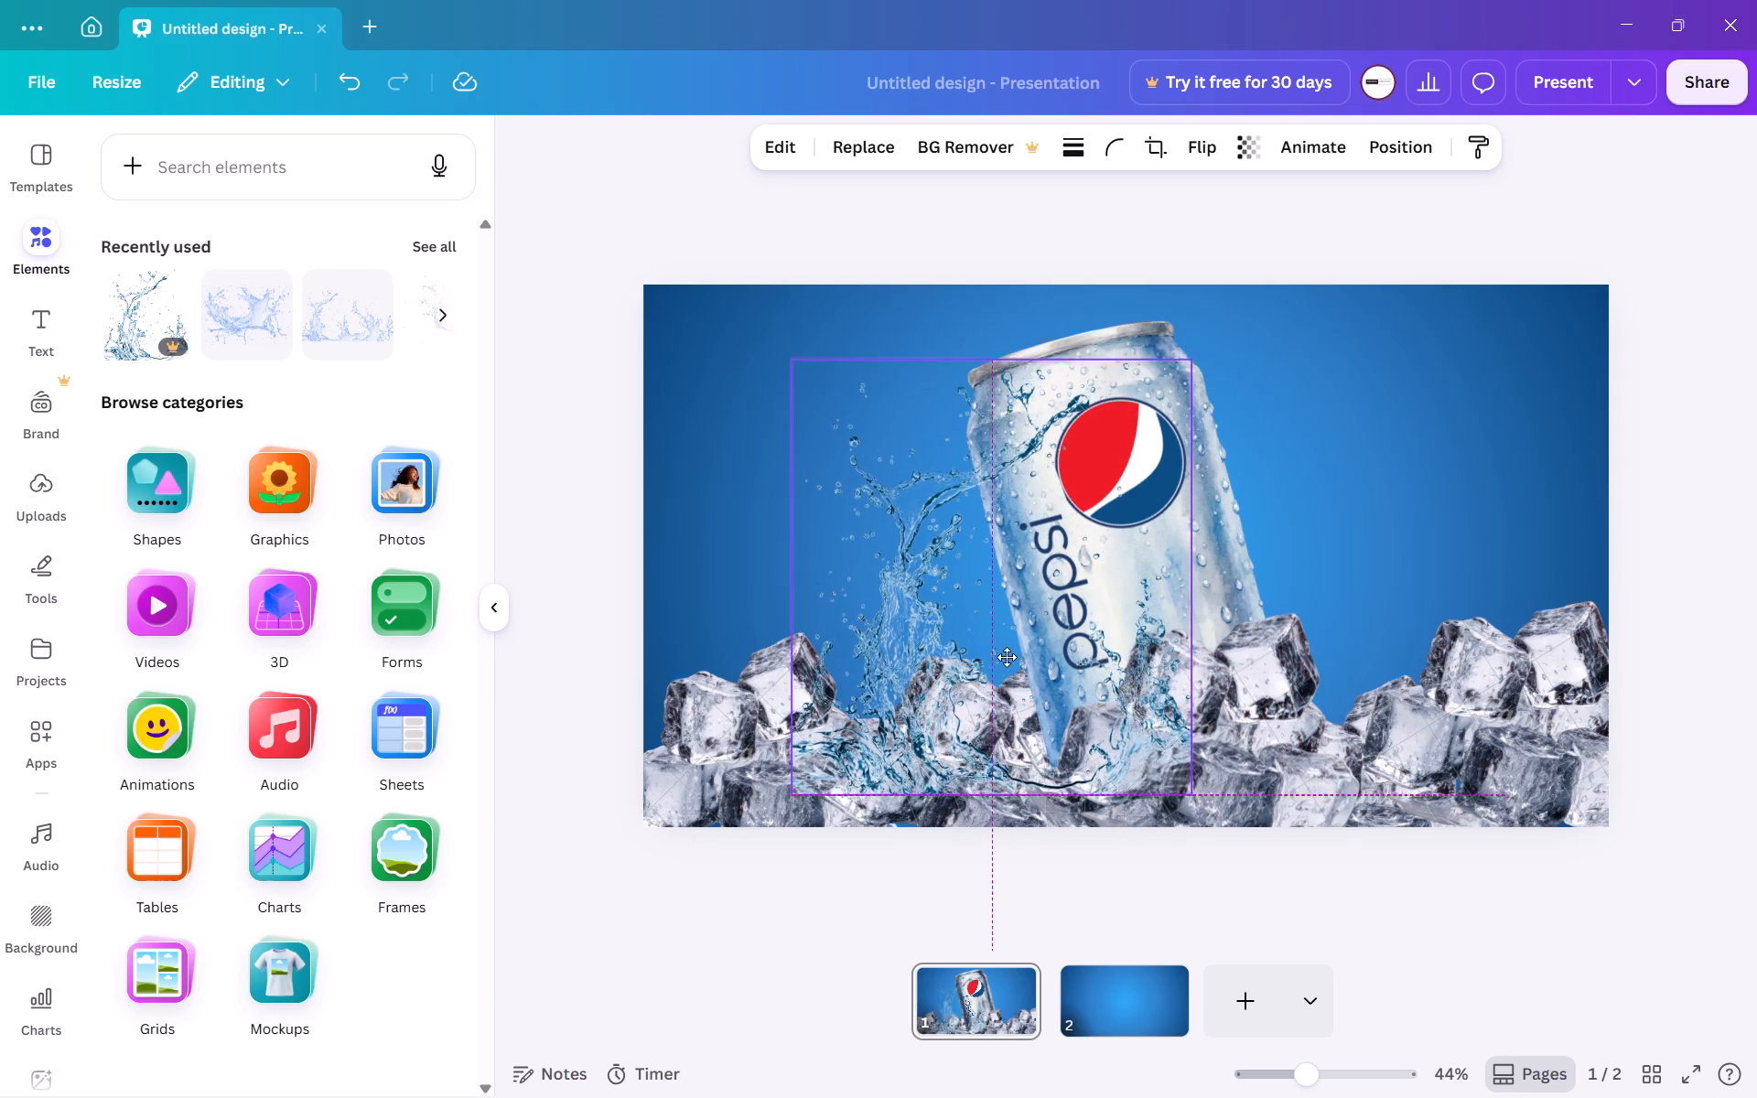
left_click_drag(1007, 657, 997, 662)
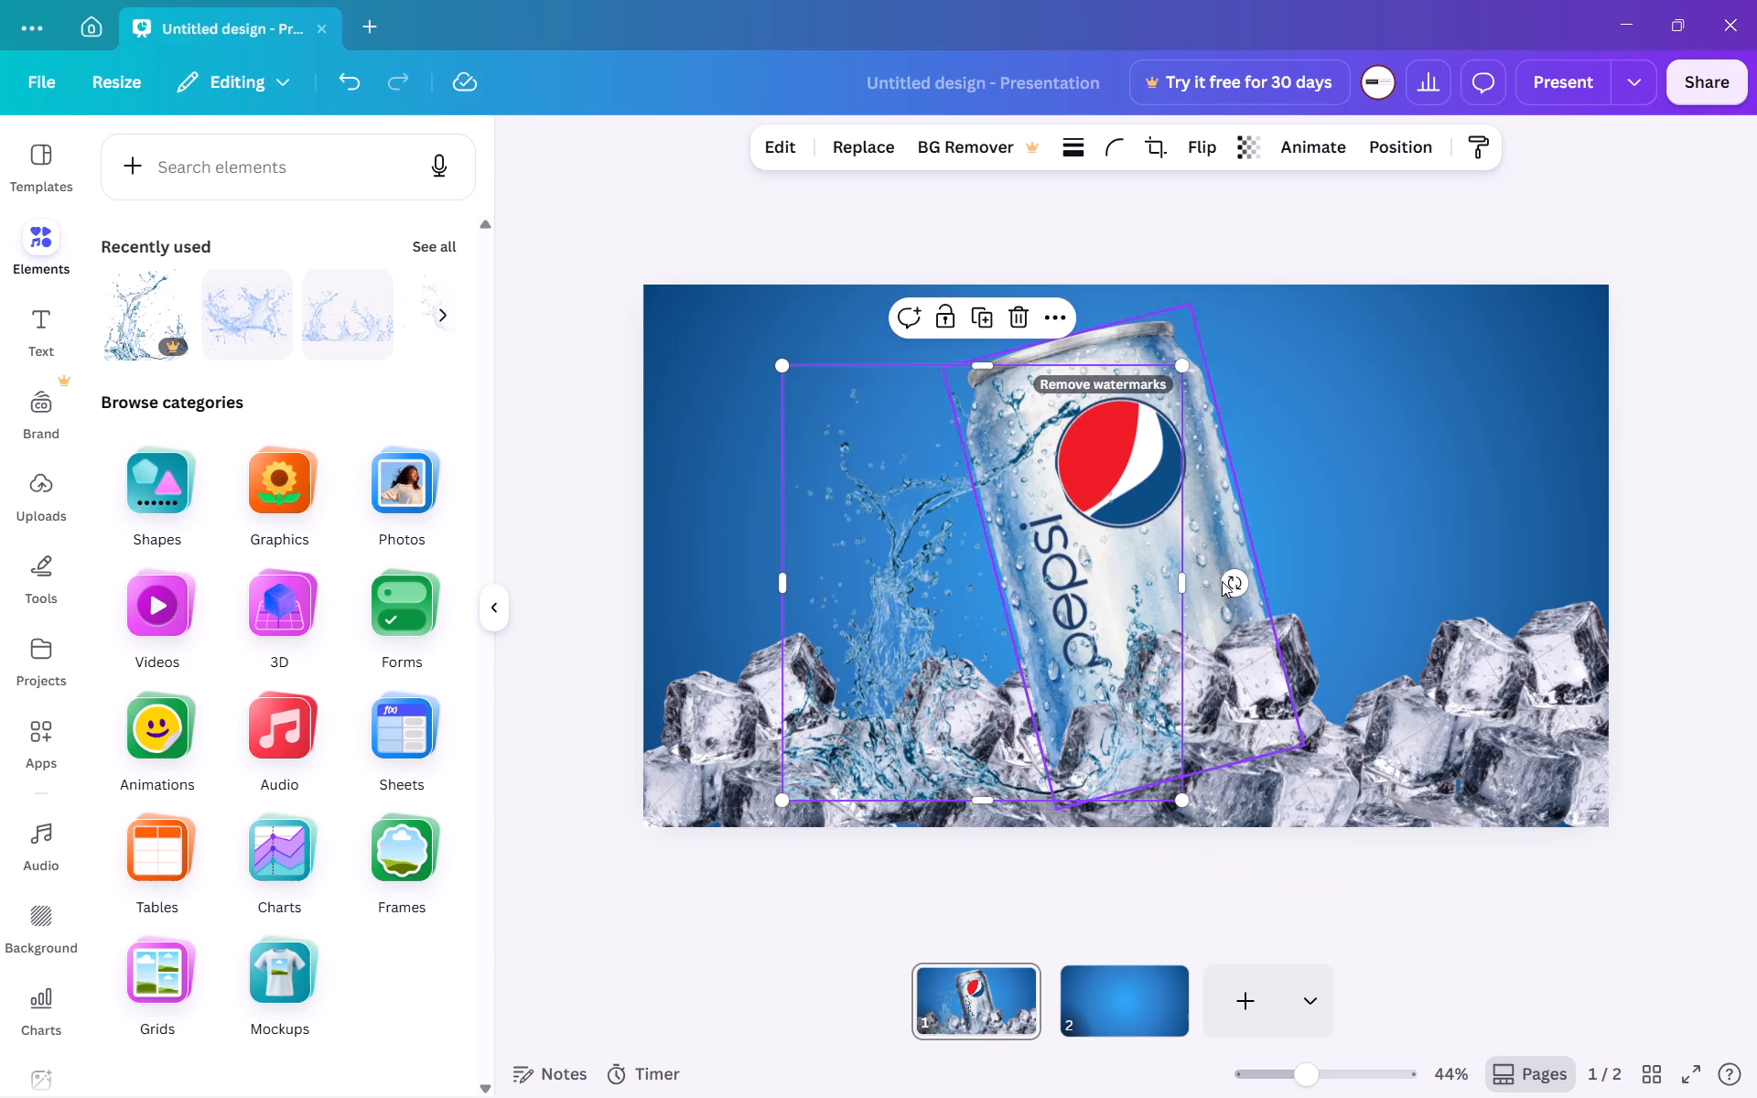
Tilt the splash counterclockwise and lower it so its upper branch meets the can's left edge.
left_click_drag(1238, 579, 1218, 494)
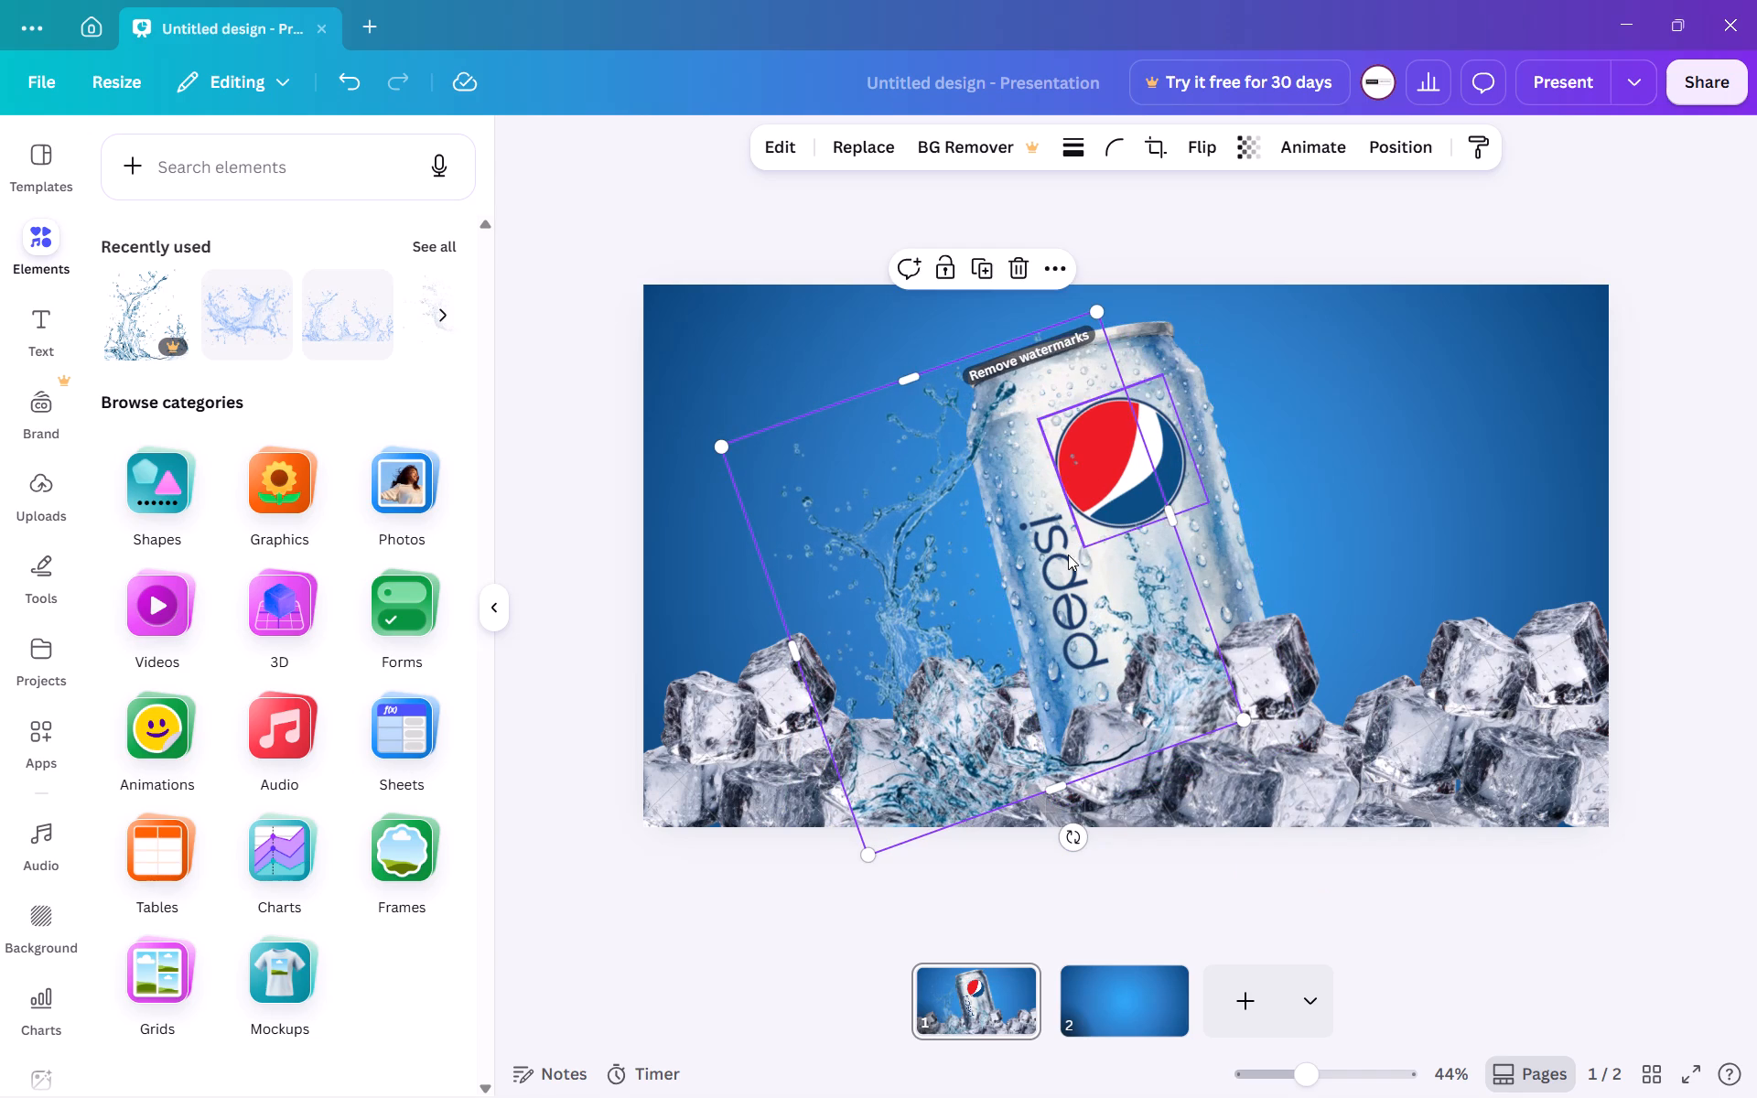
left_click_drag(954, 589, 919, 601)
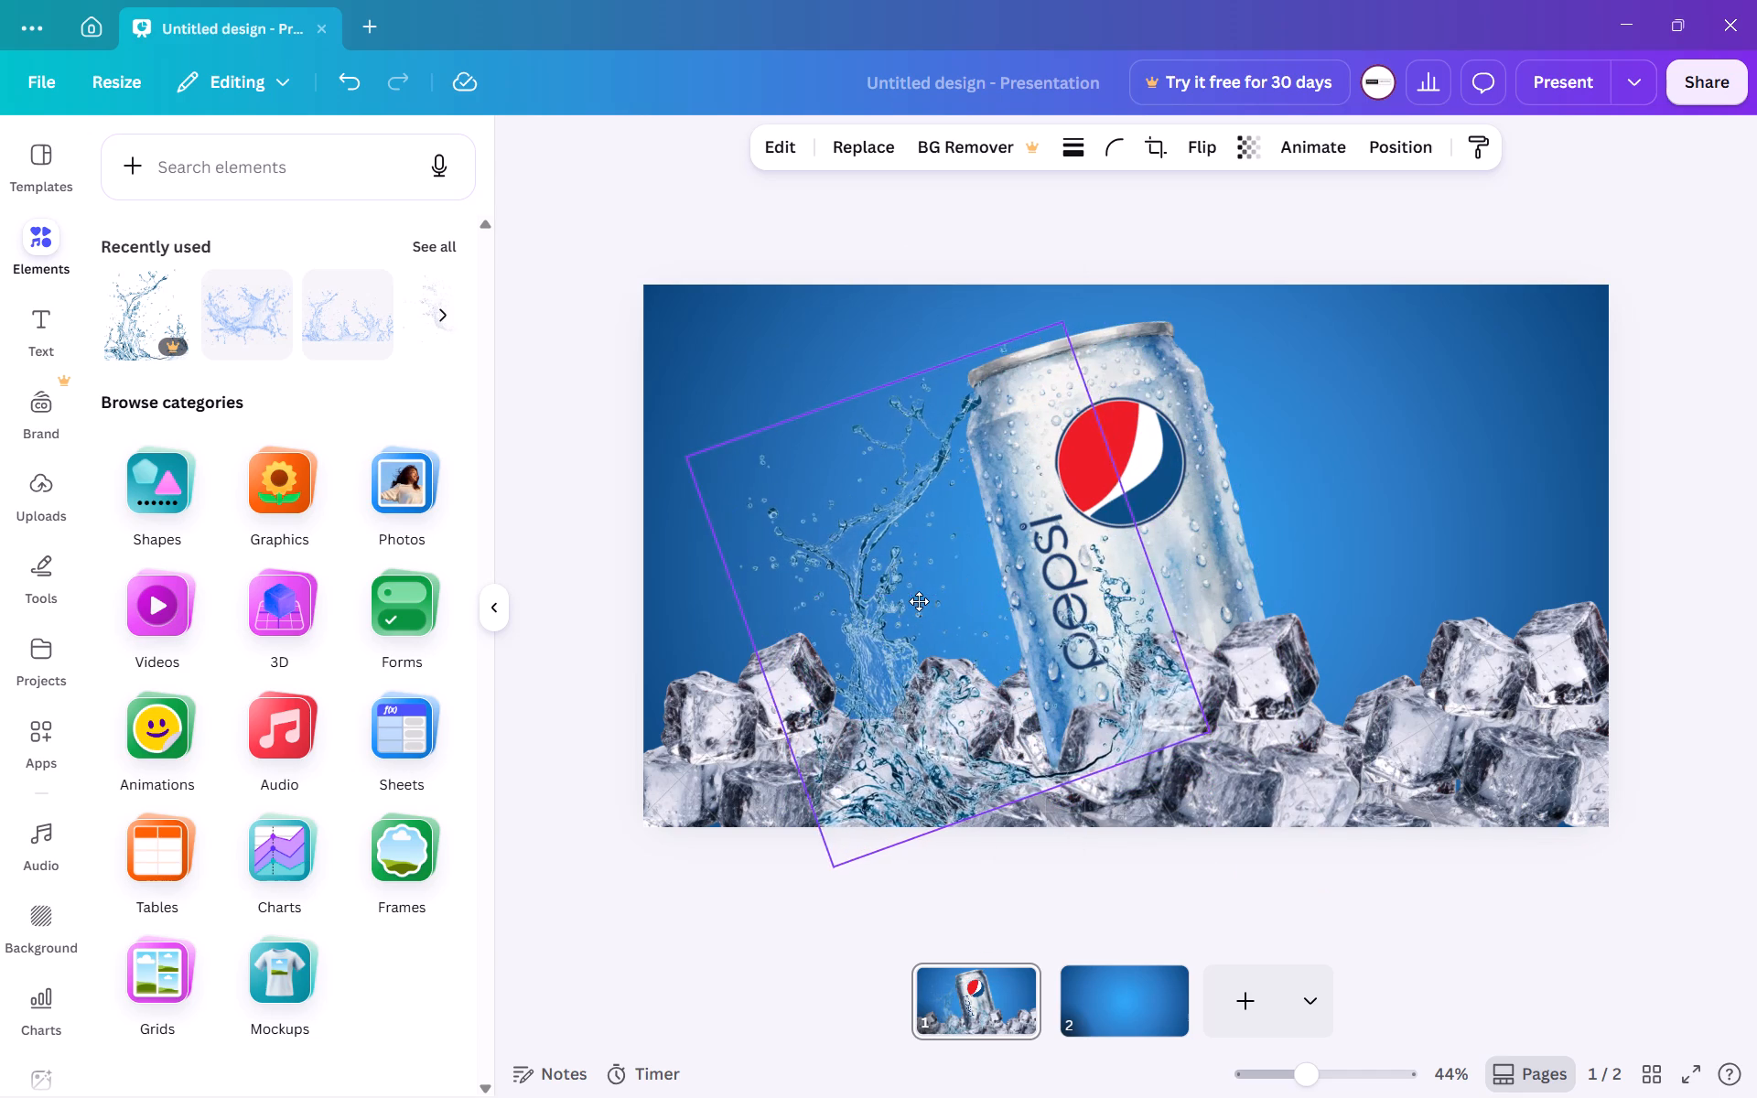
left_click_drag(919, 601, 902, 603)
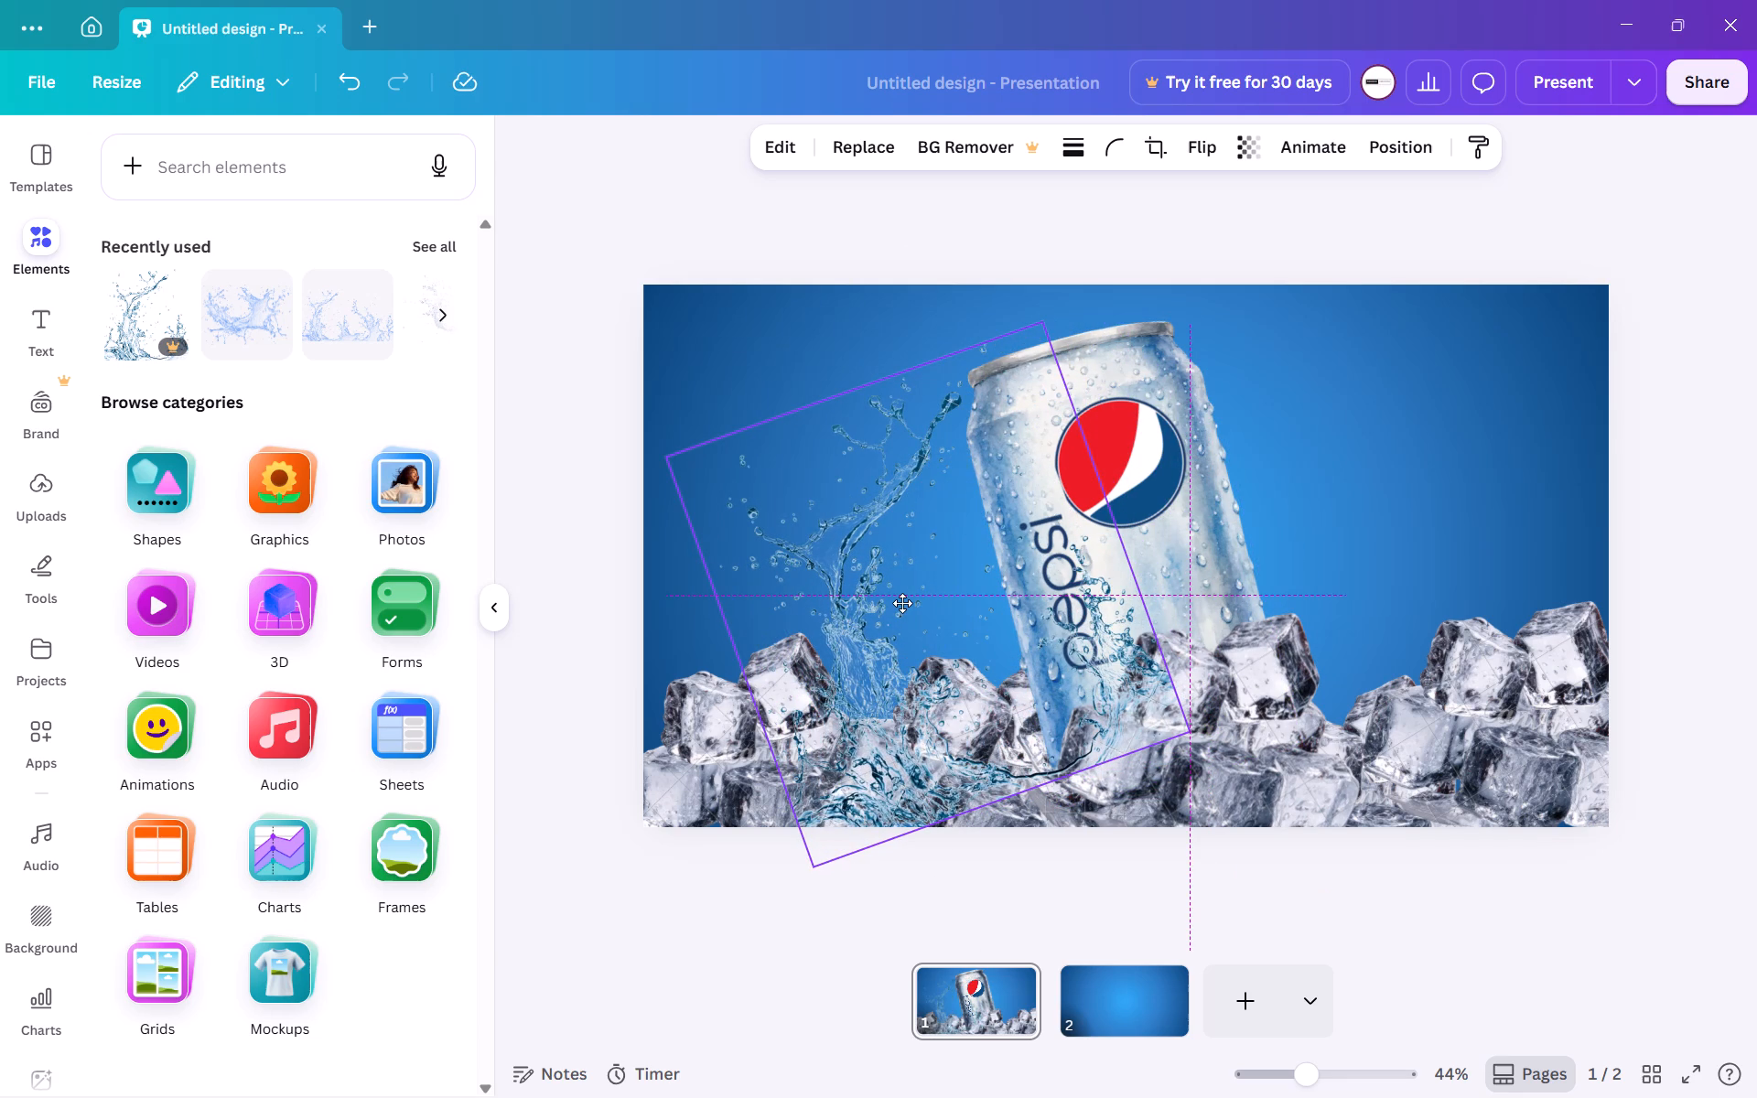
left_click_drag(902, 603, 922, 655)
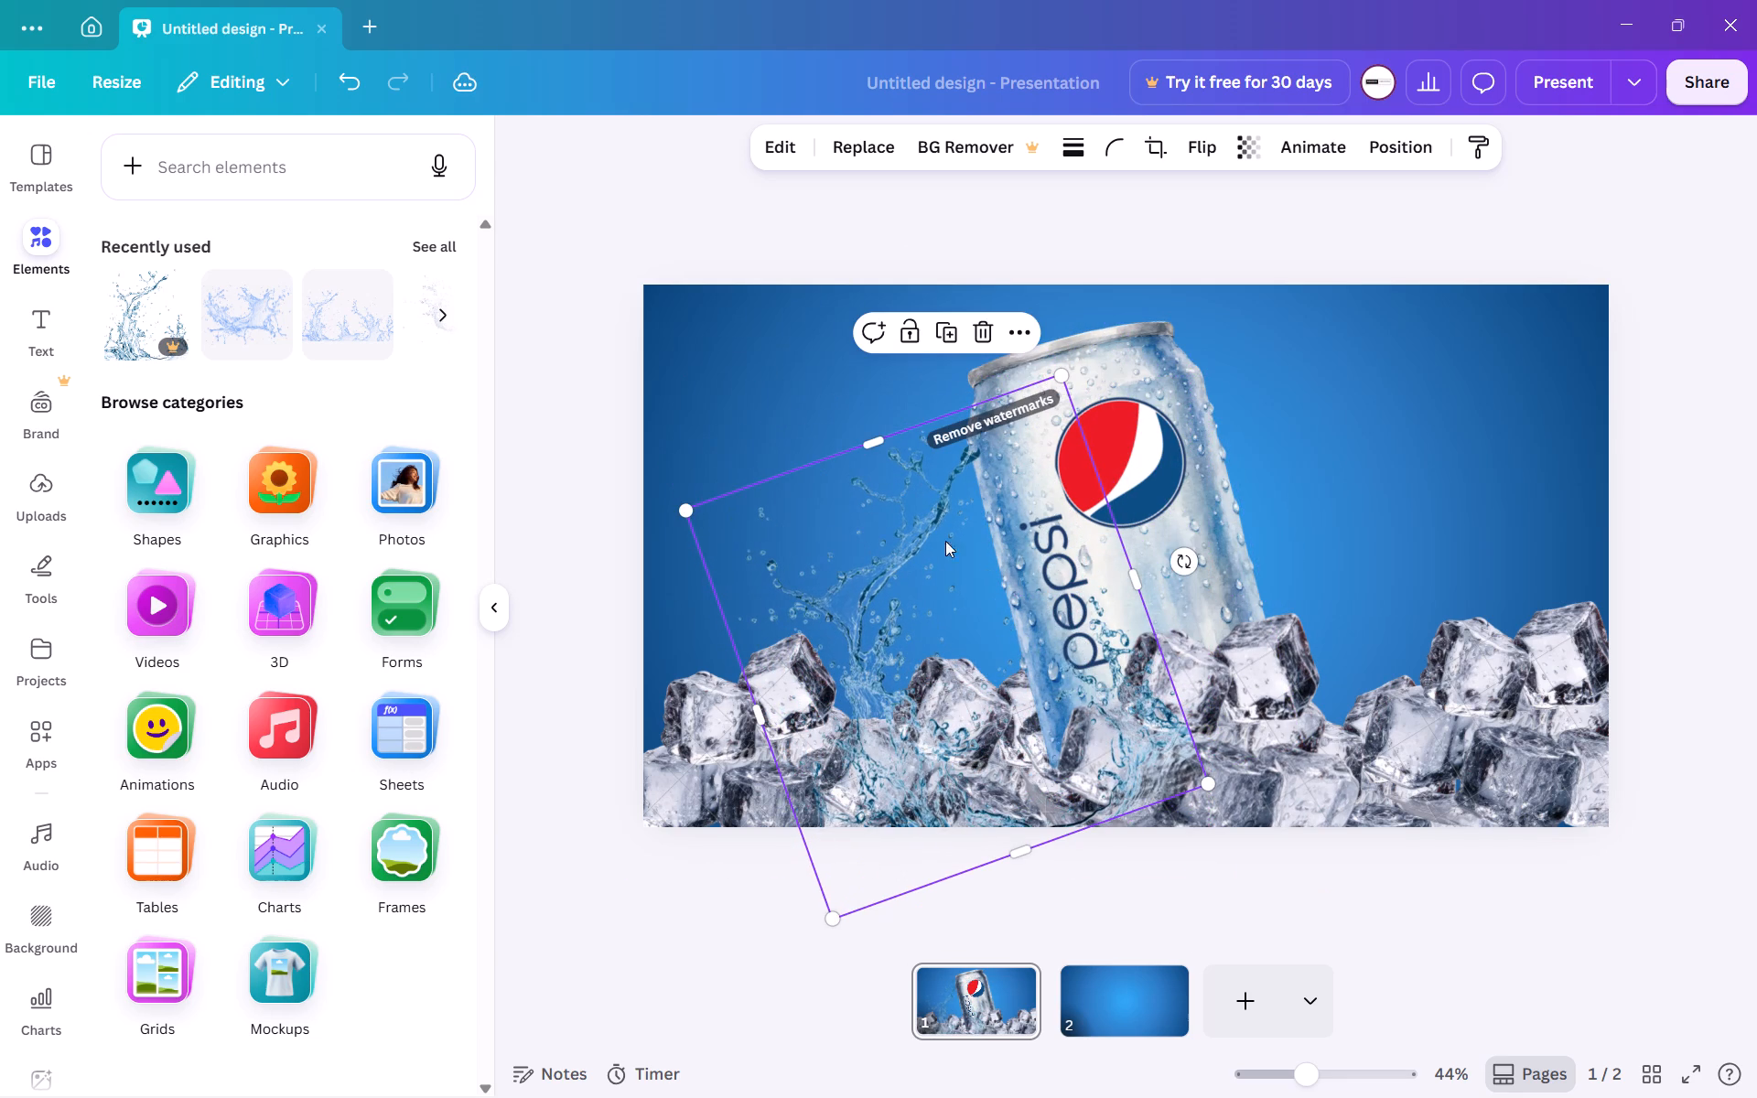
Send the tilted splash backward several layers so it sits behind the can and the ice cubes.
left_click(1021, 312)
left_click(1020, 334)
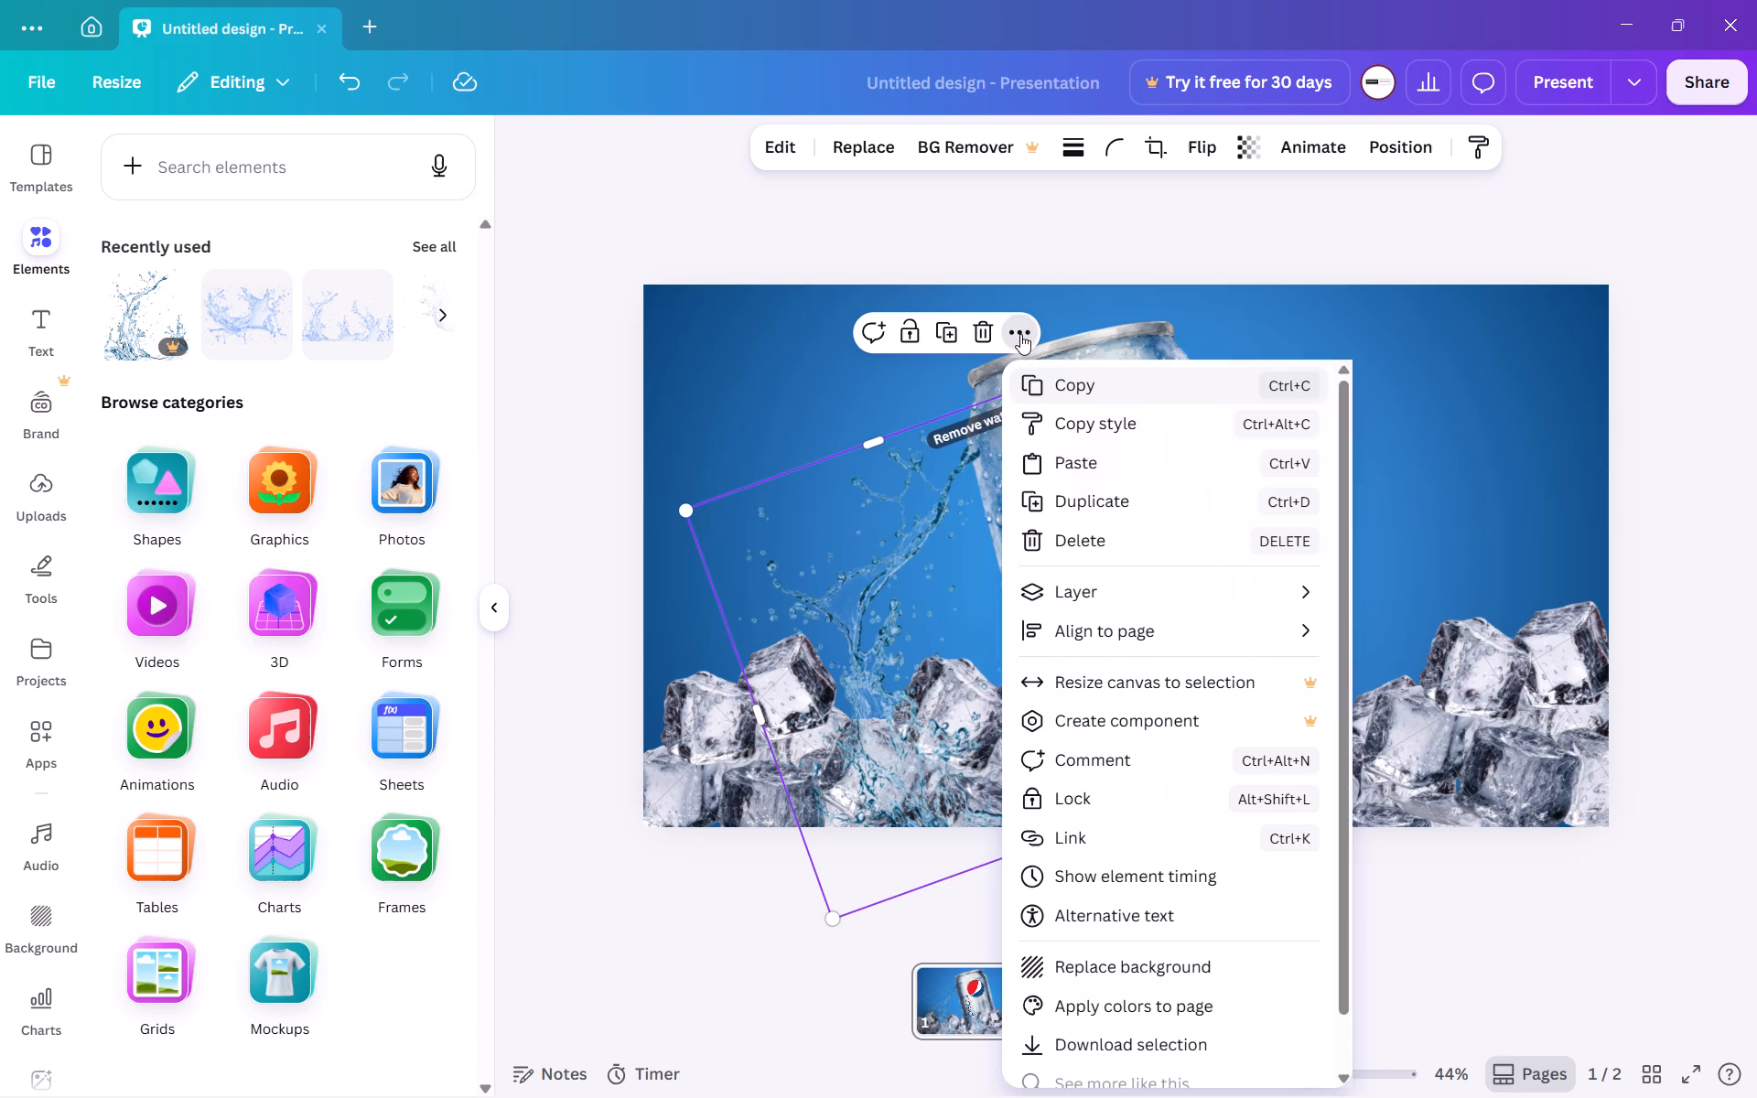
left_click(1136, 587)
left_click(1468, 674)
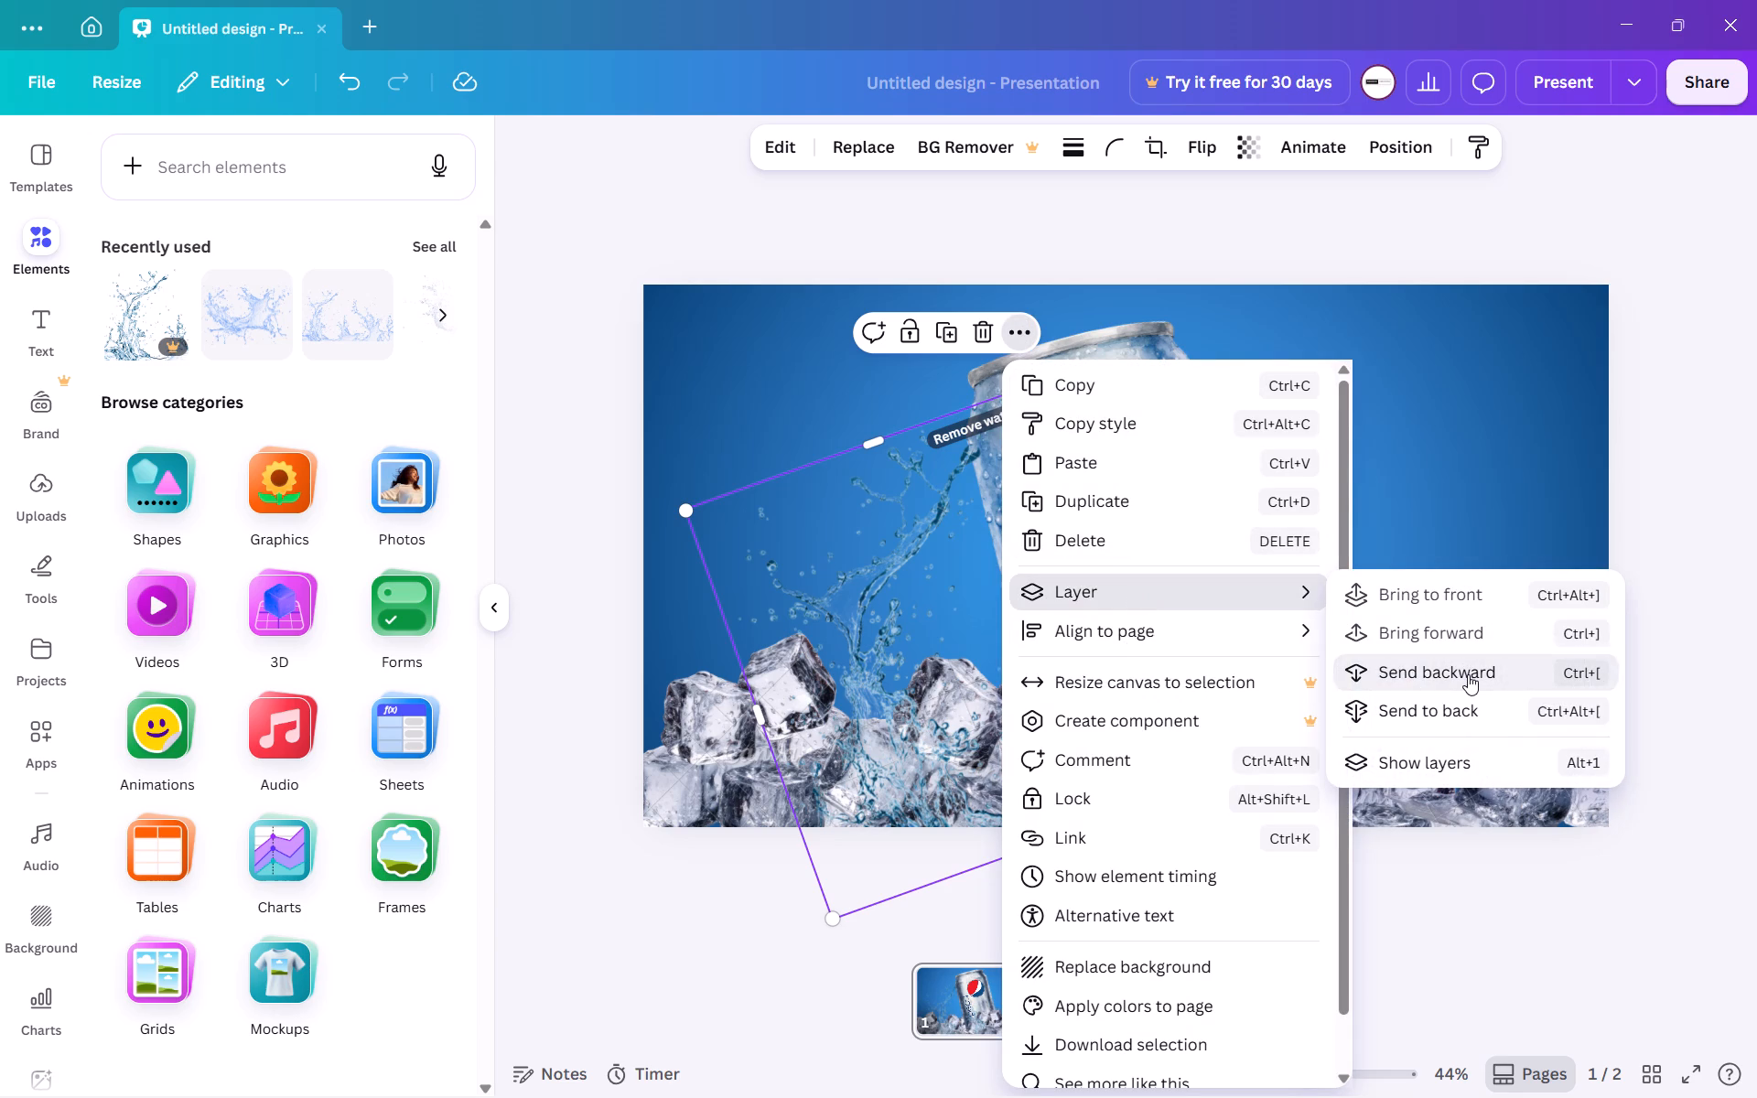
left_click(1468, 674)
left_click(1468, 674)
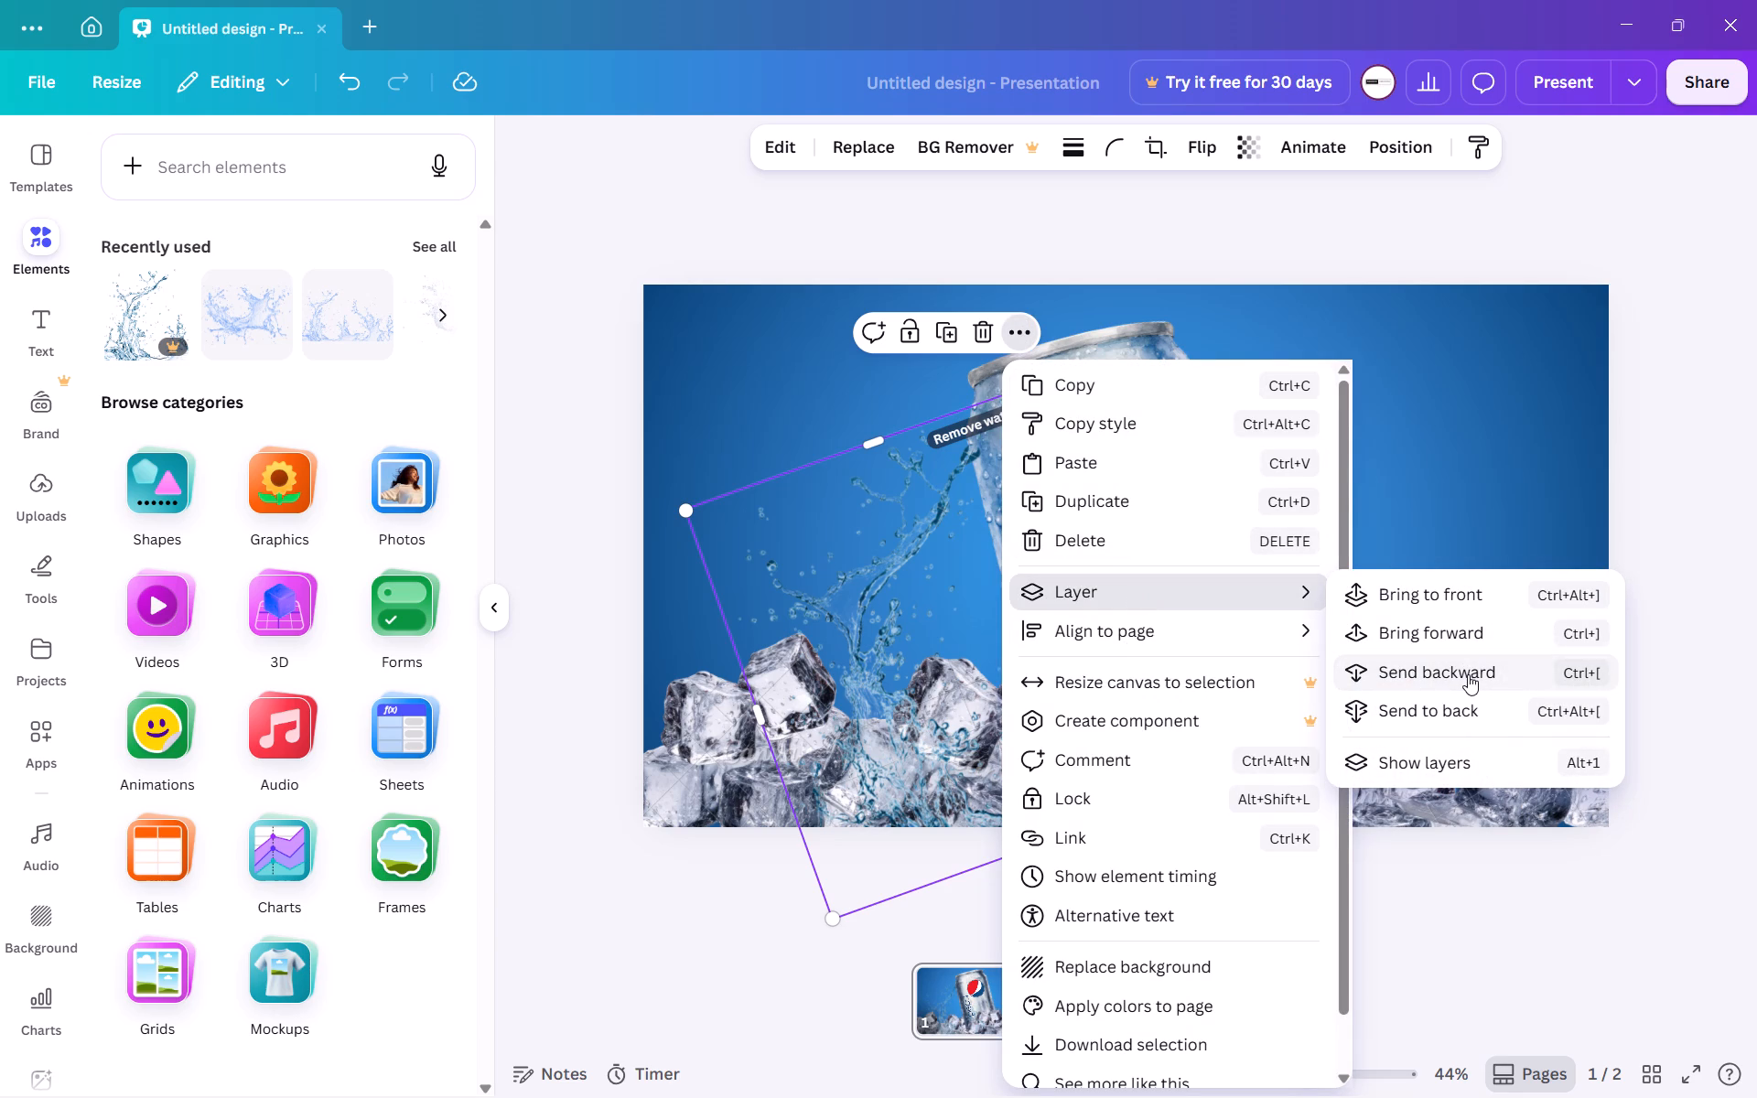
double_click(1468, 674)
left_click(1468, 674)
left_click(1468, 674)
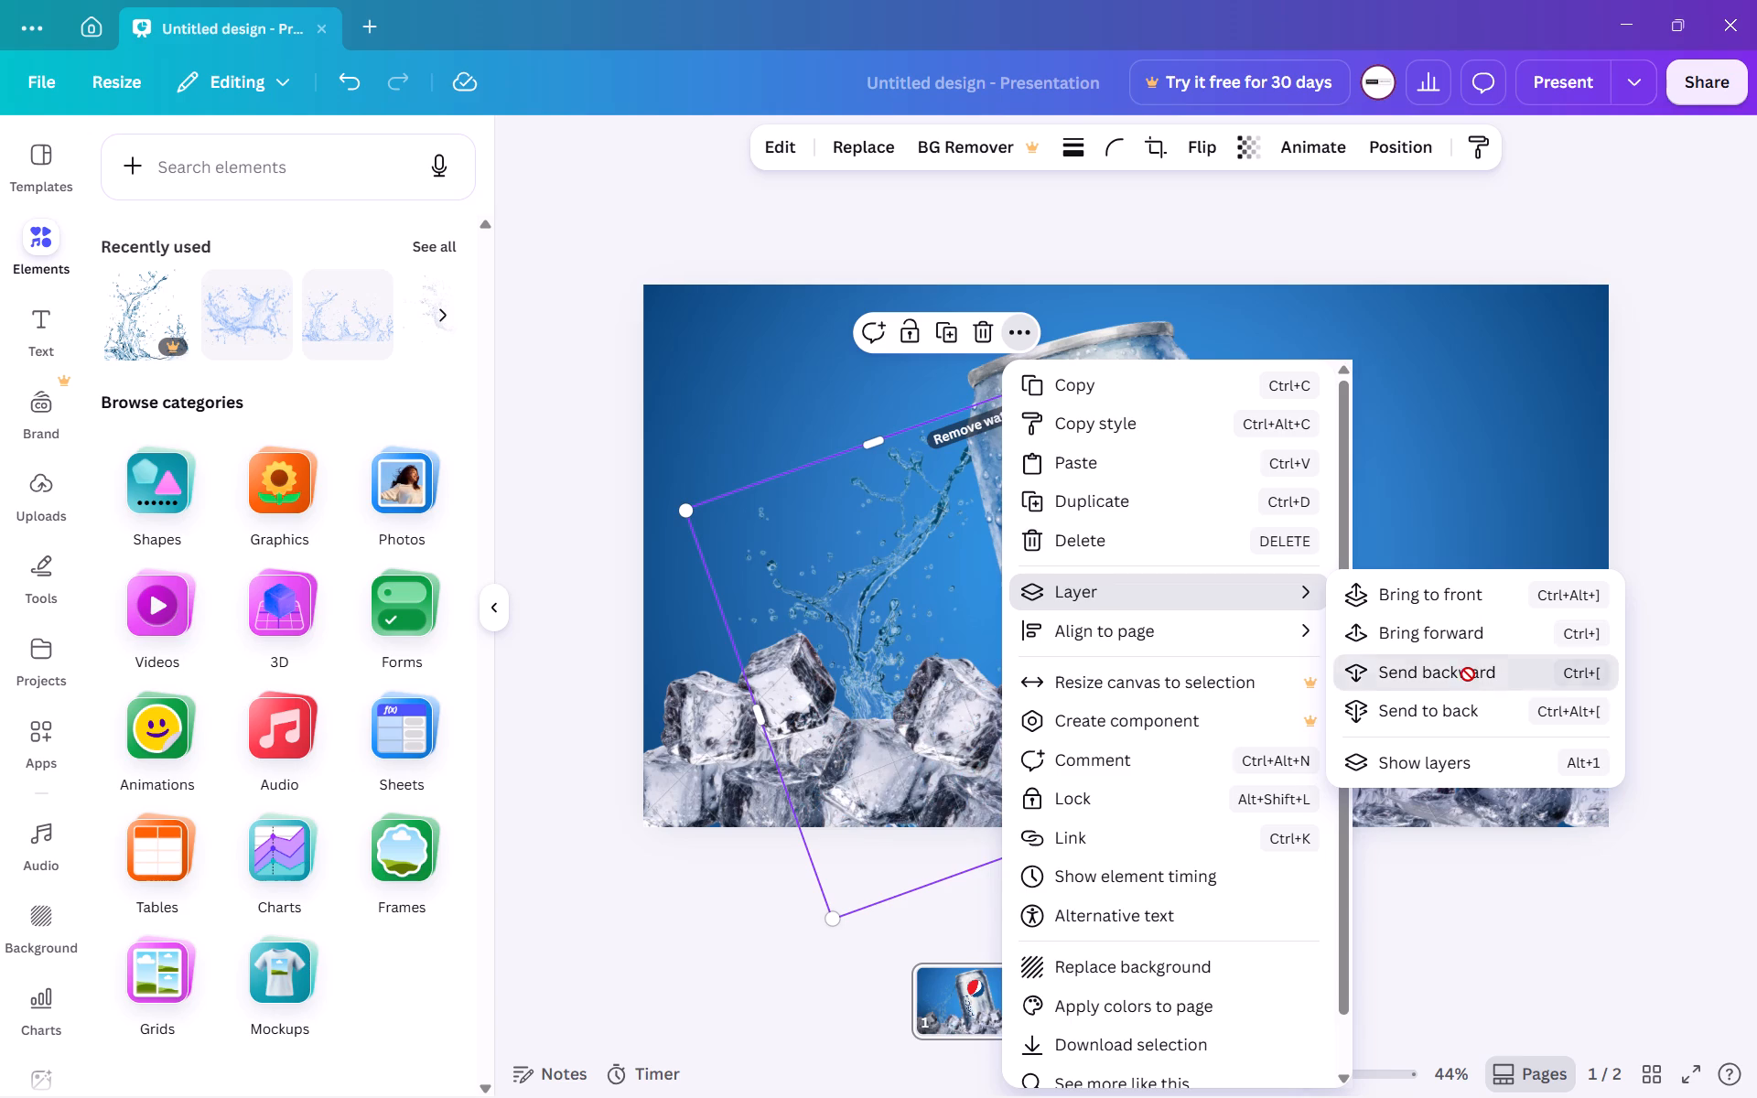
left_click(1468, 674)
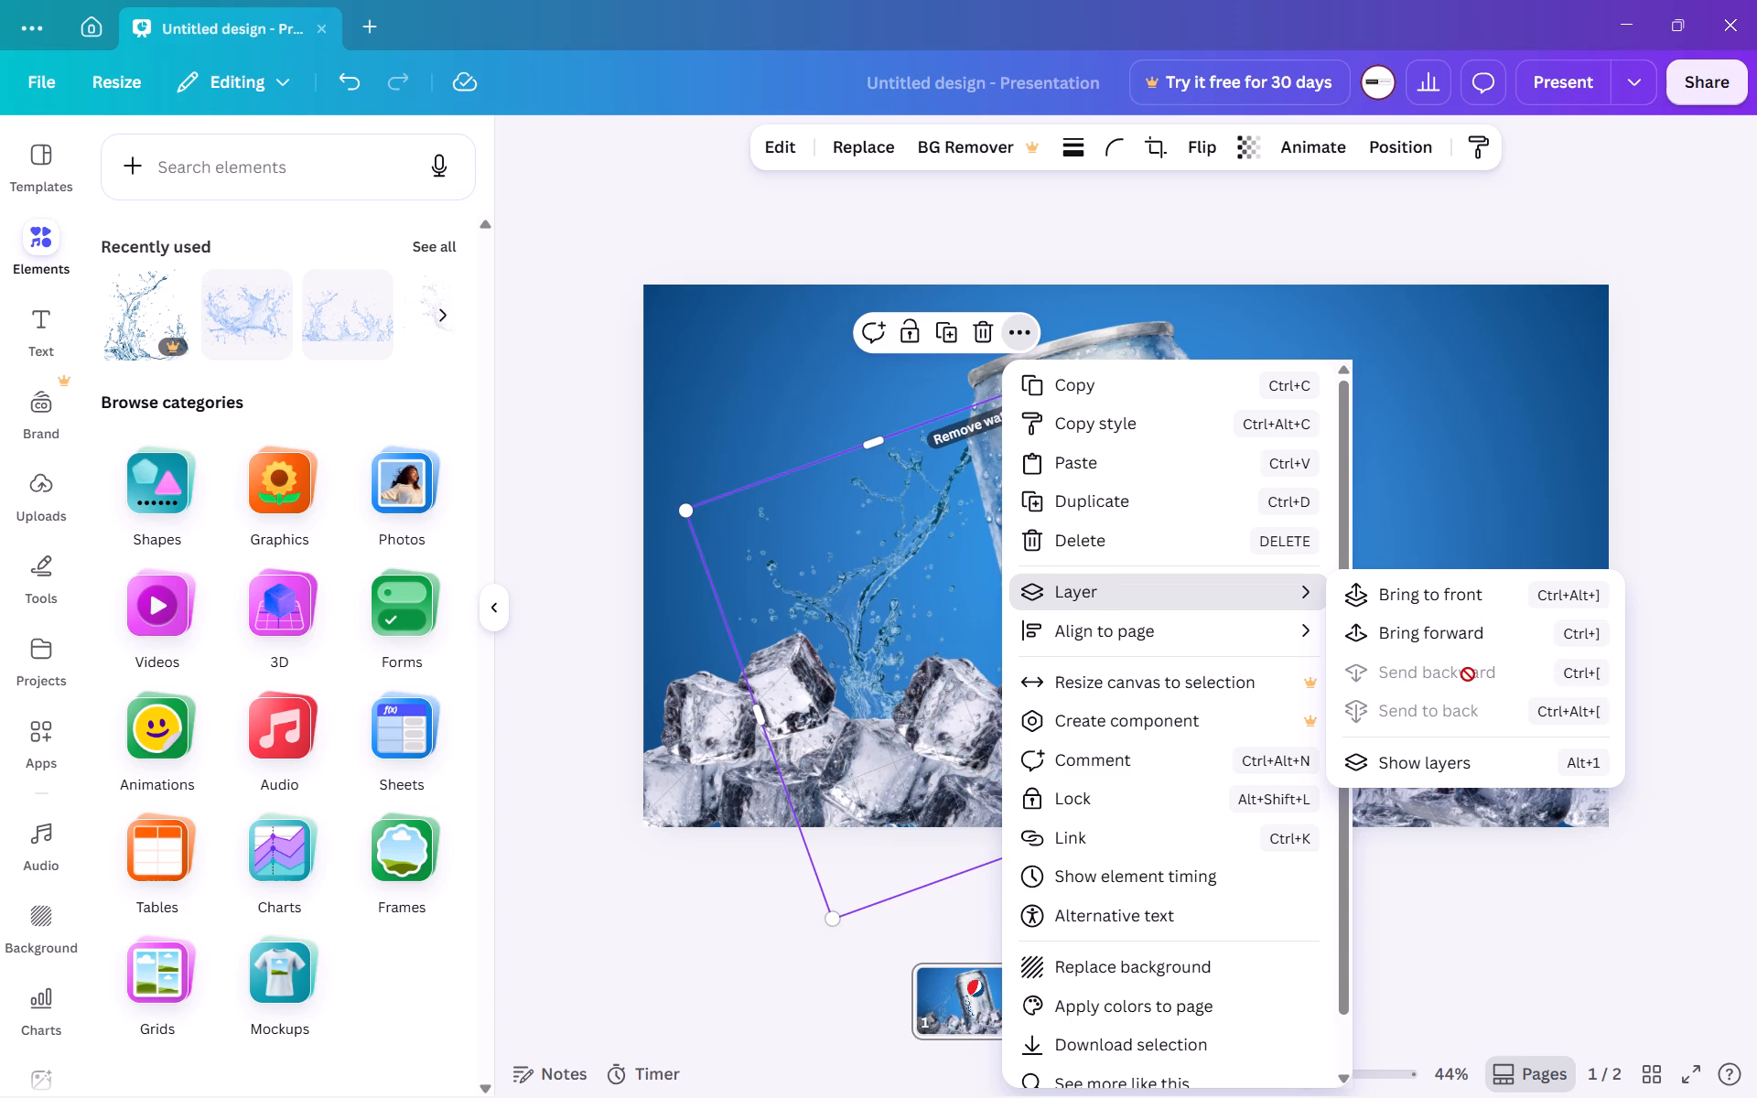
left_click(631, 826)
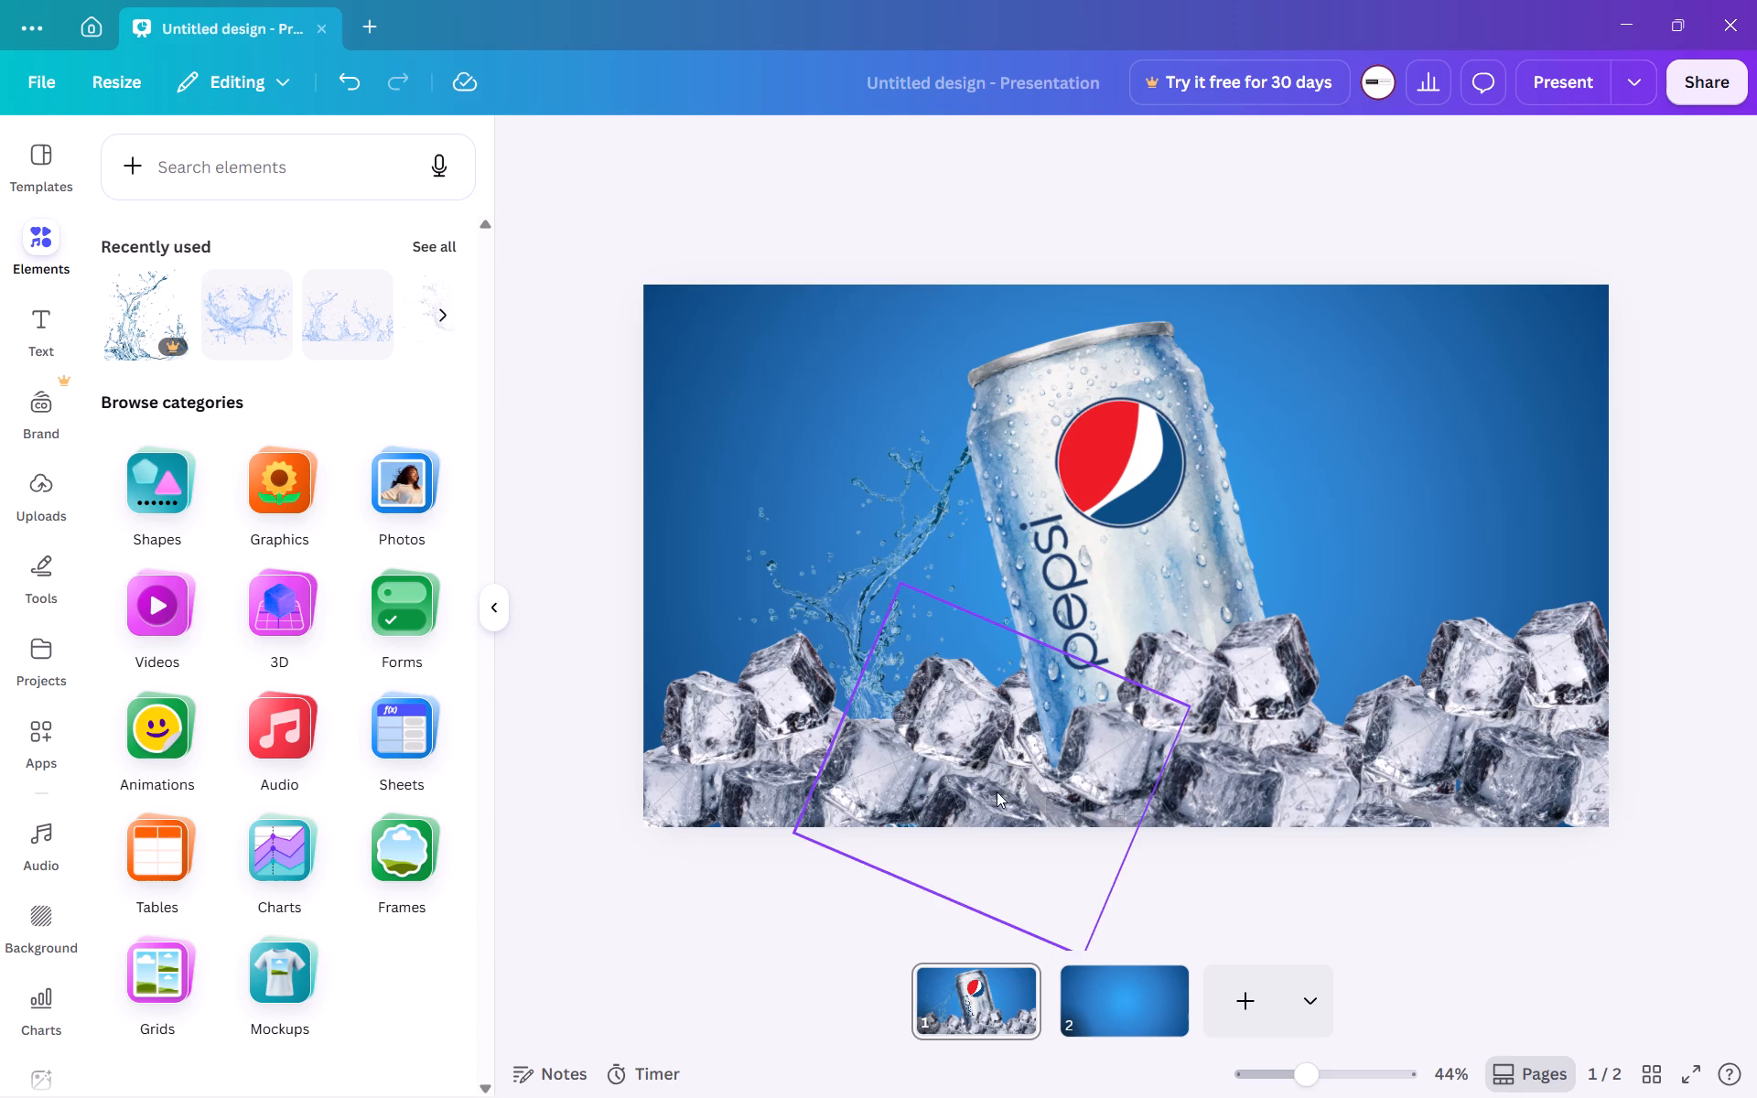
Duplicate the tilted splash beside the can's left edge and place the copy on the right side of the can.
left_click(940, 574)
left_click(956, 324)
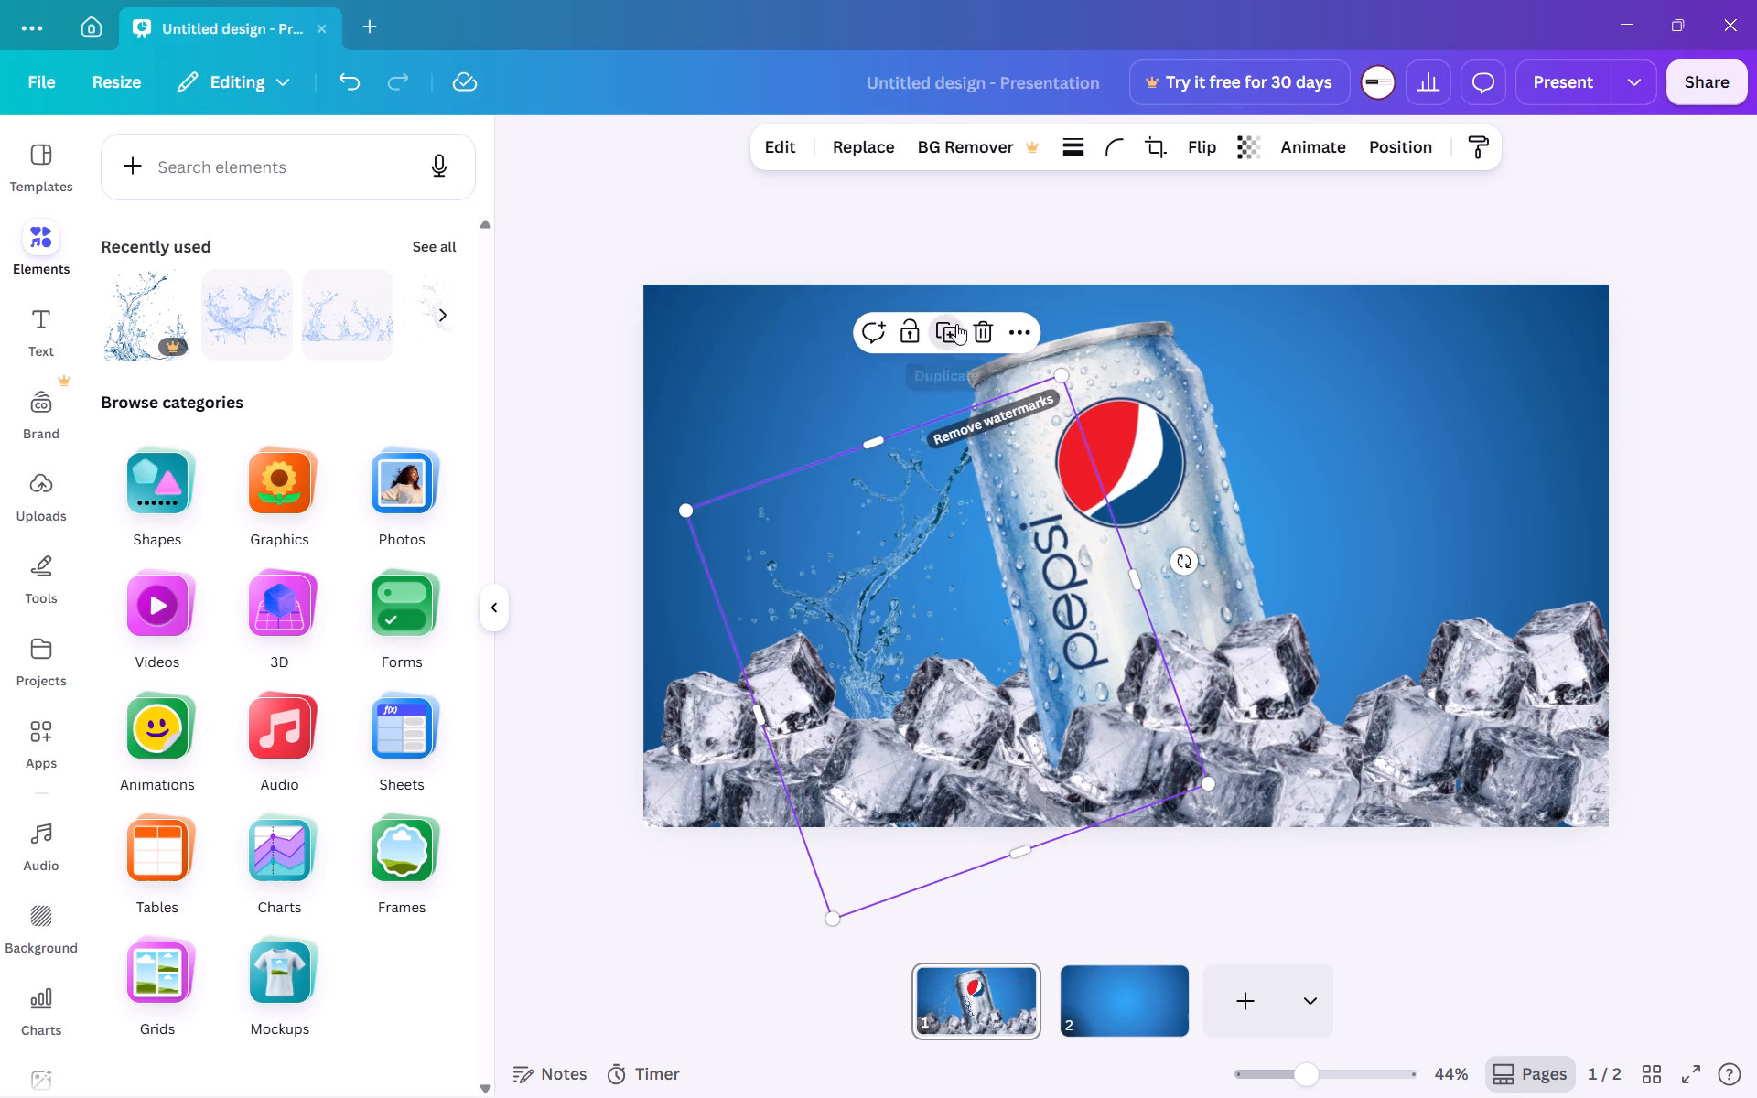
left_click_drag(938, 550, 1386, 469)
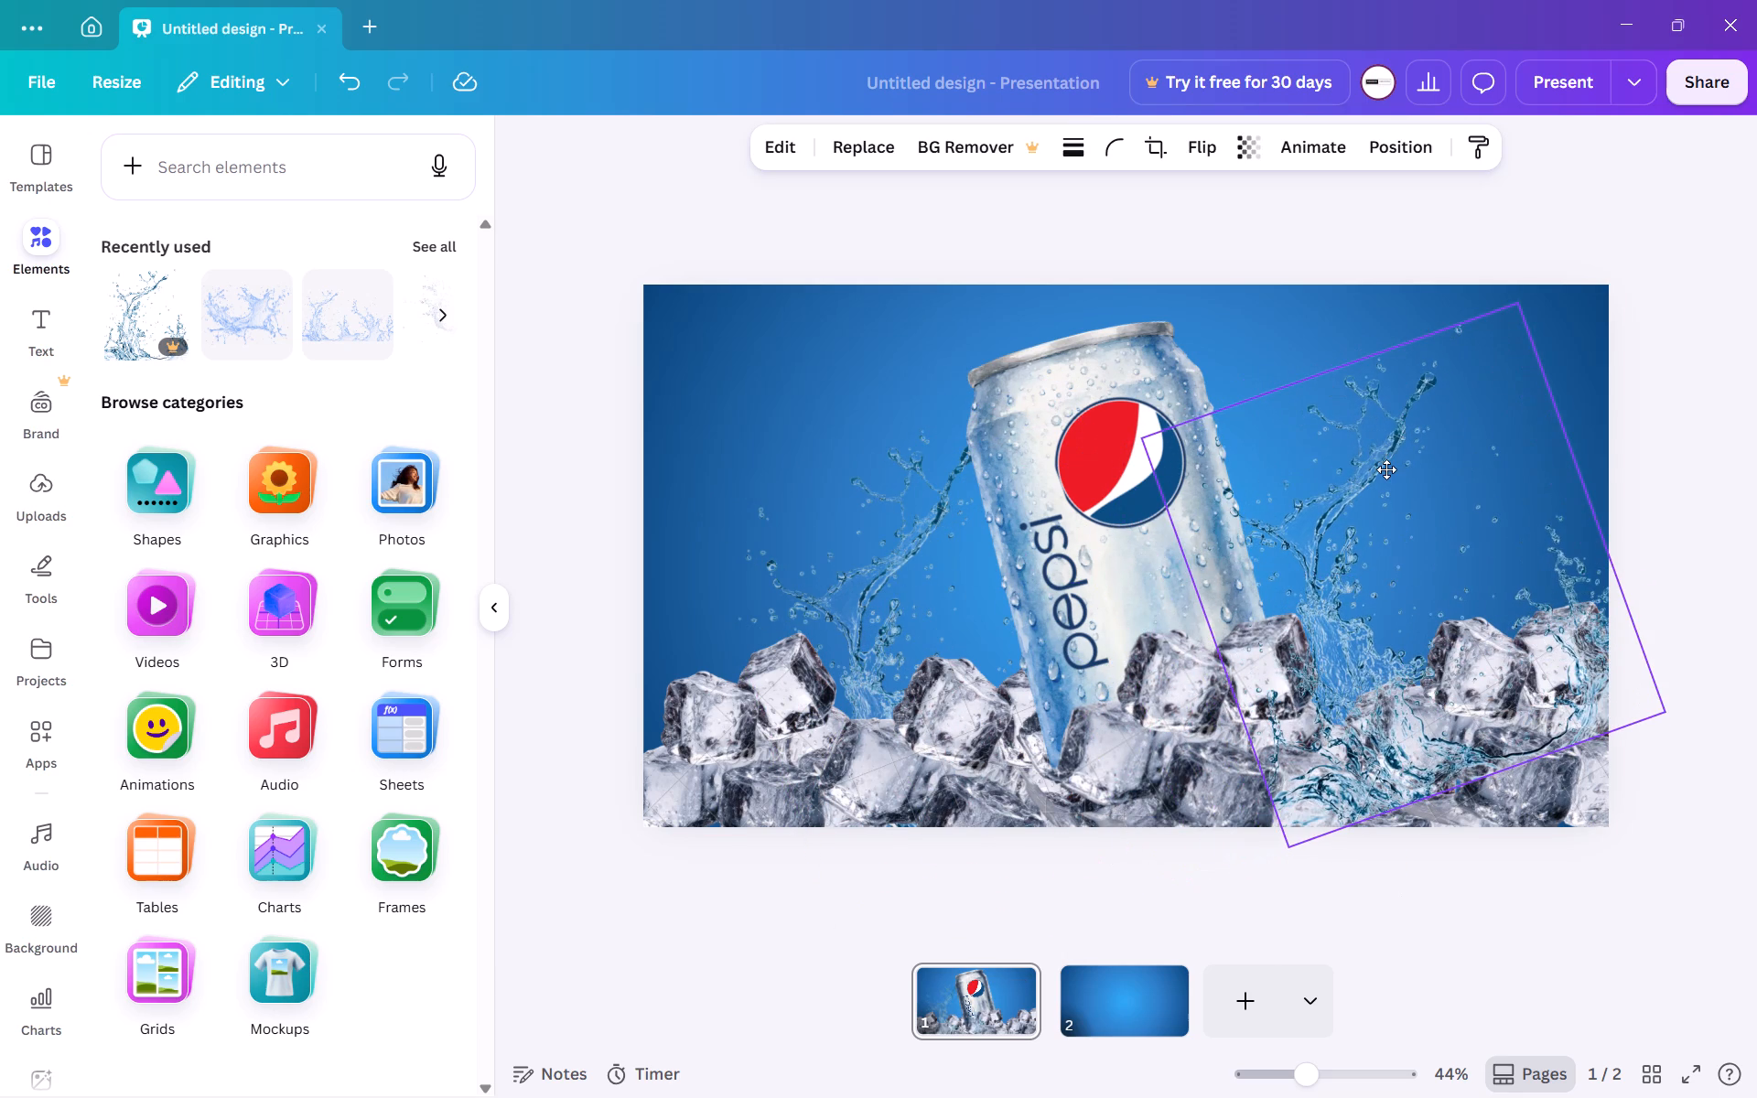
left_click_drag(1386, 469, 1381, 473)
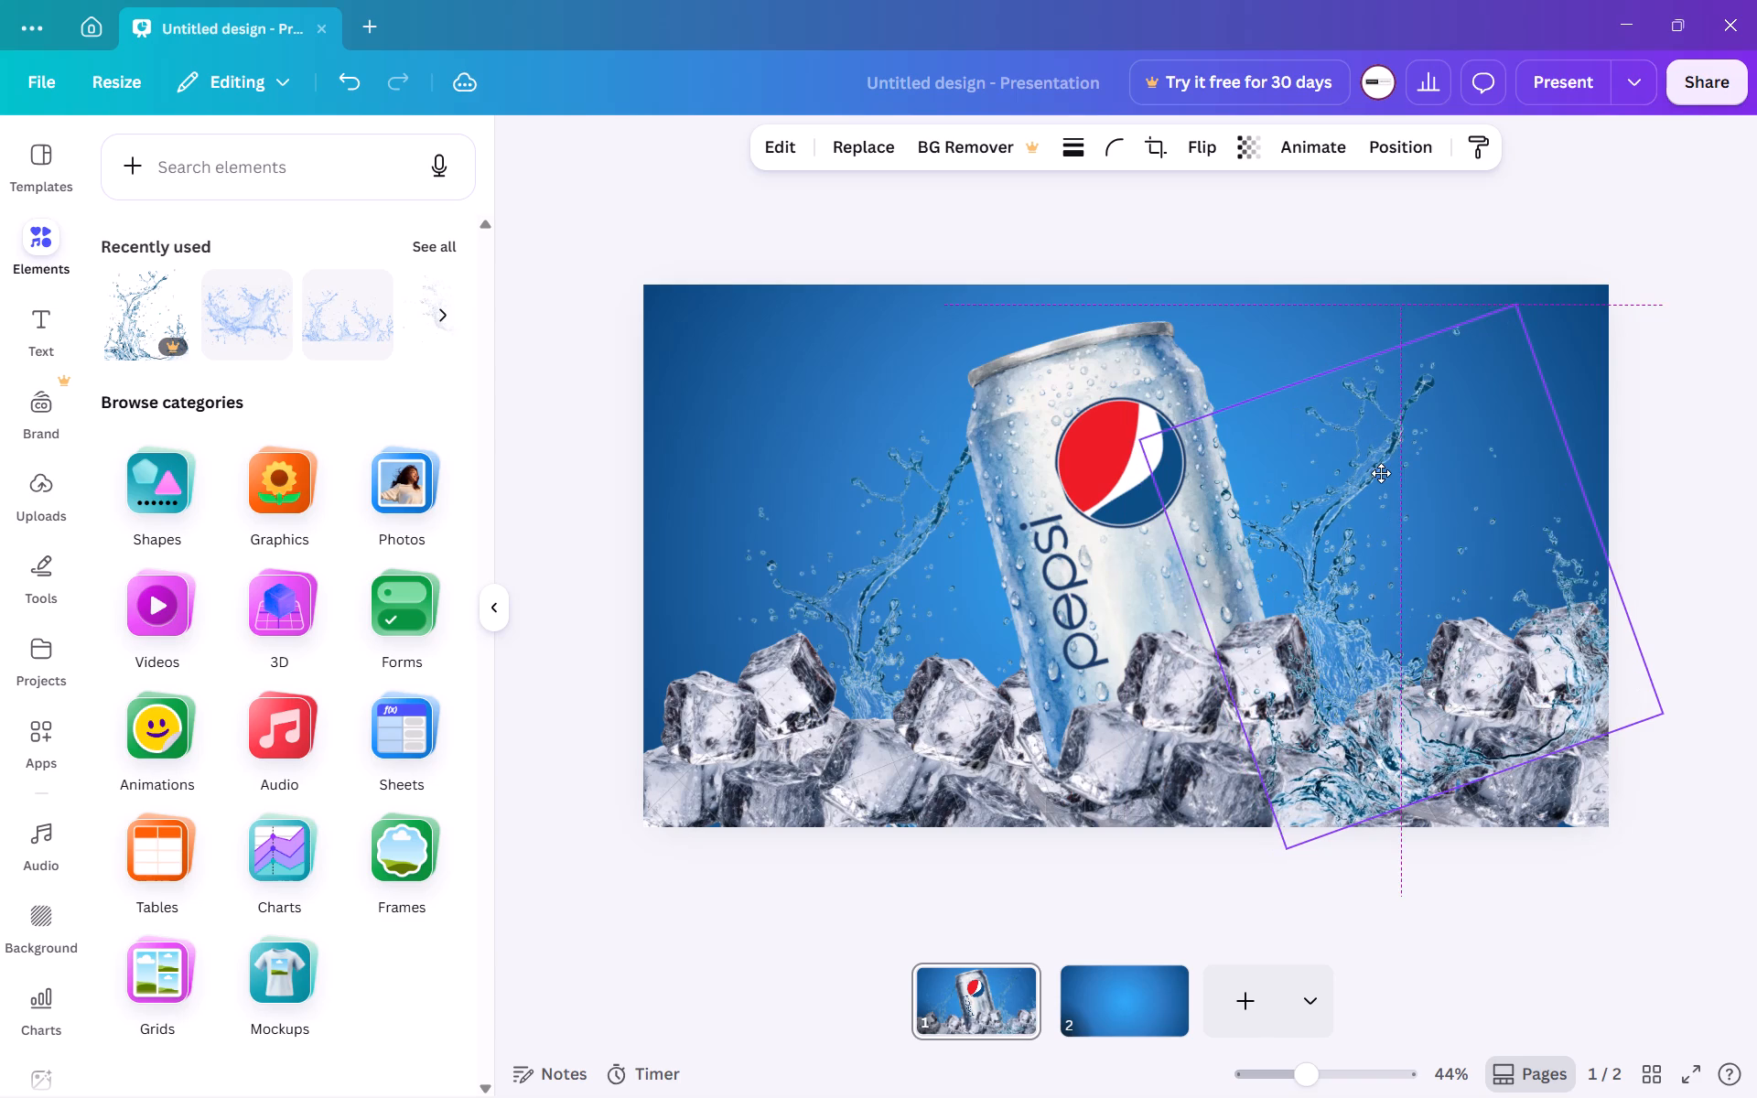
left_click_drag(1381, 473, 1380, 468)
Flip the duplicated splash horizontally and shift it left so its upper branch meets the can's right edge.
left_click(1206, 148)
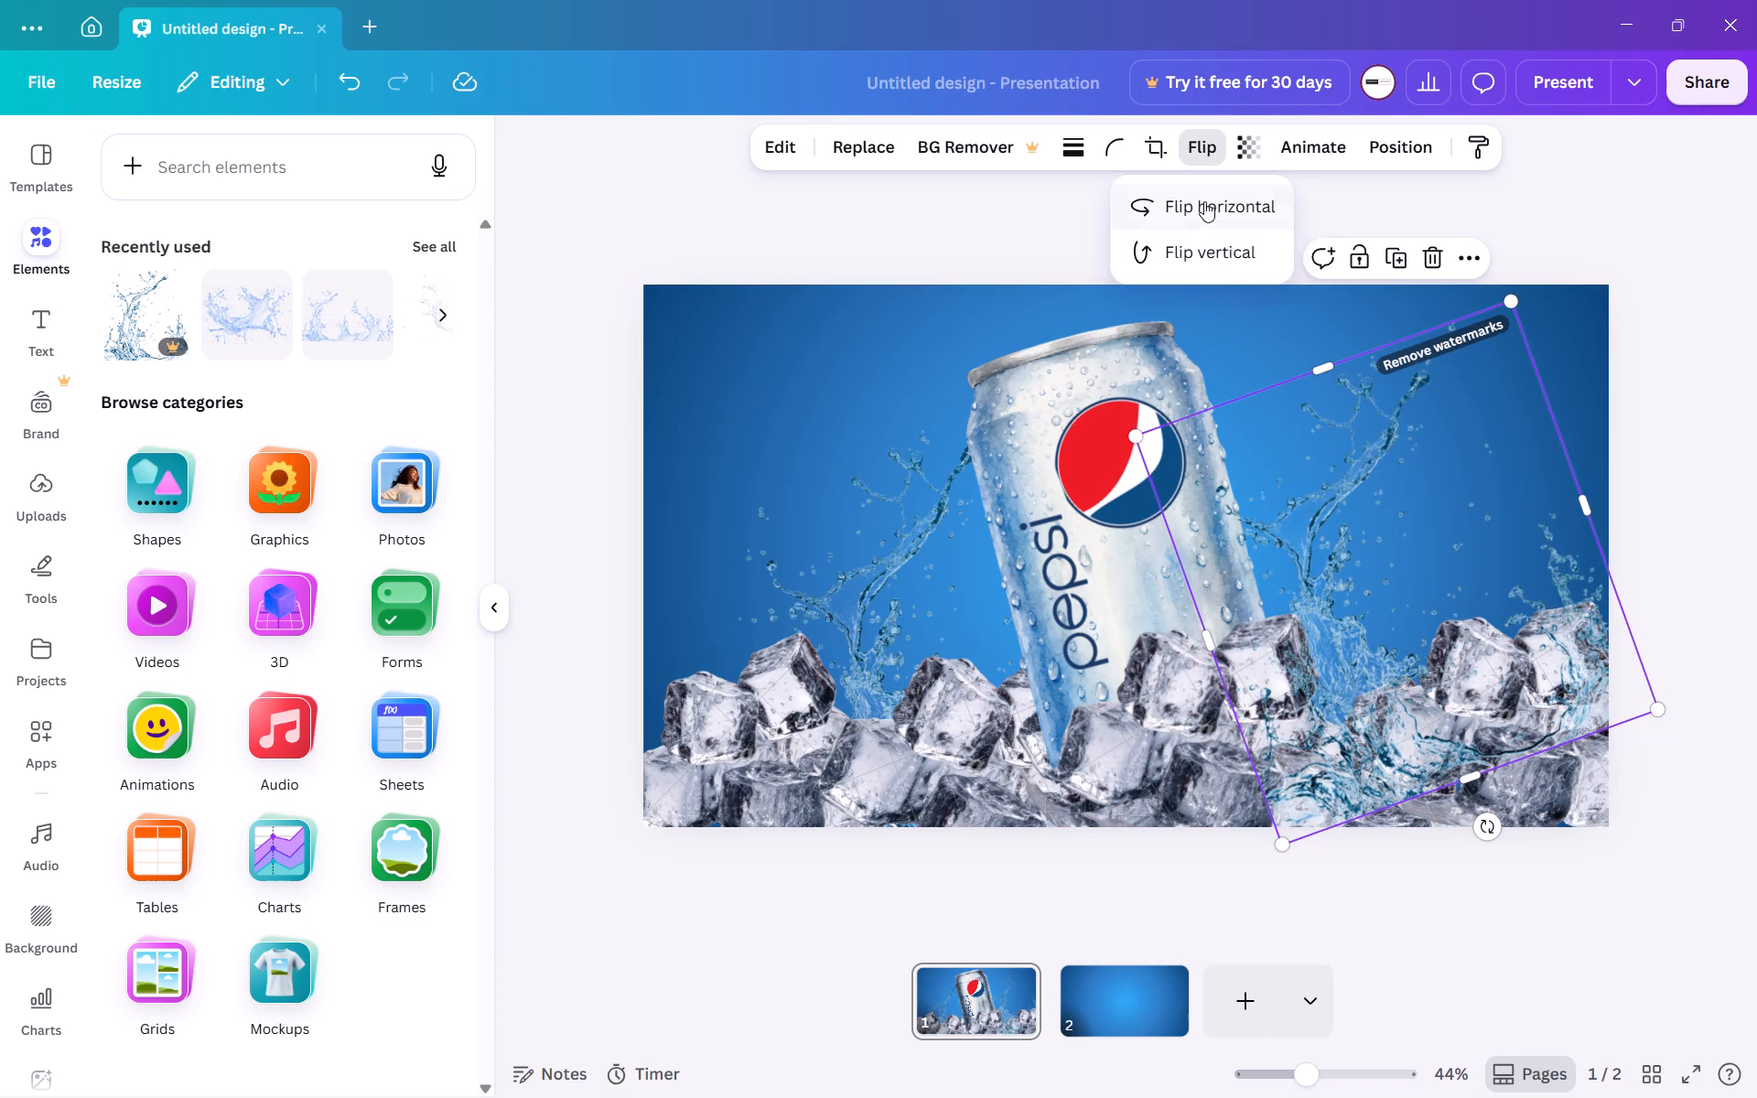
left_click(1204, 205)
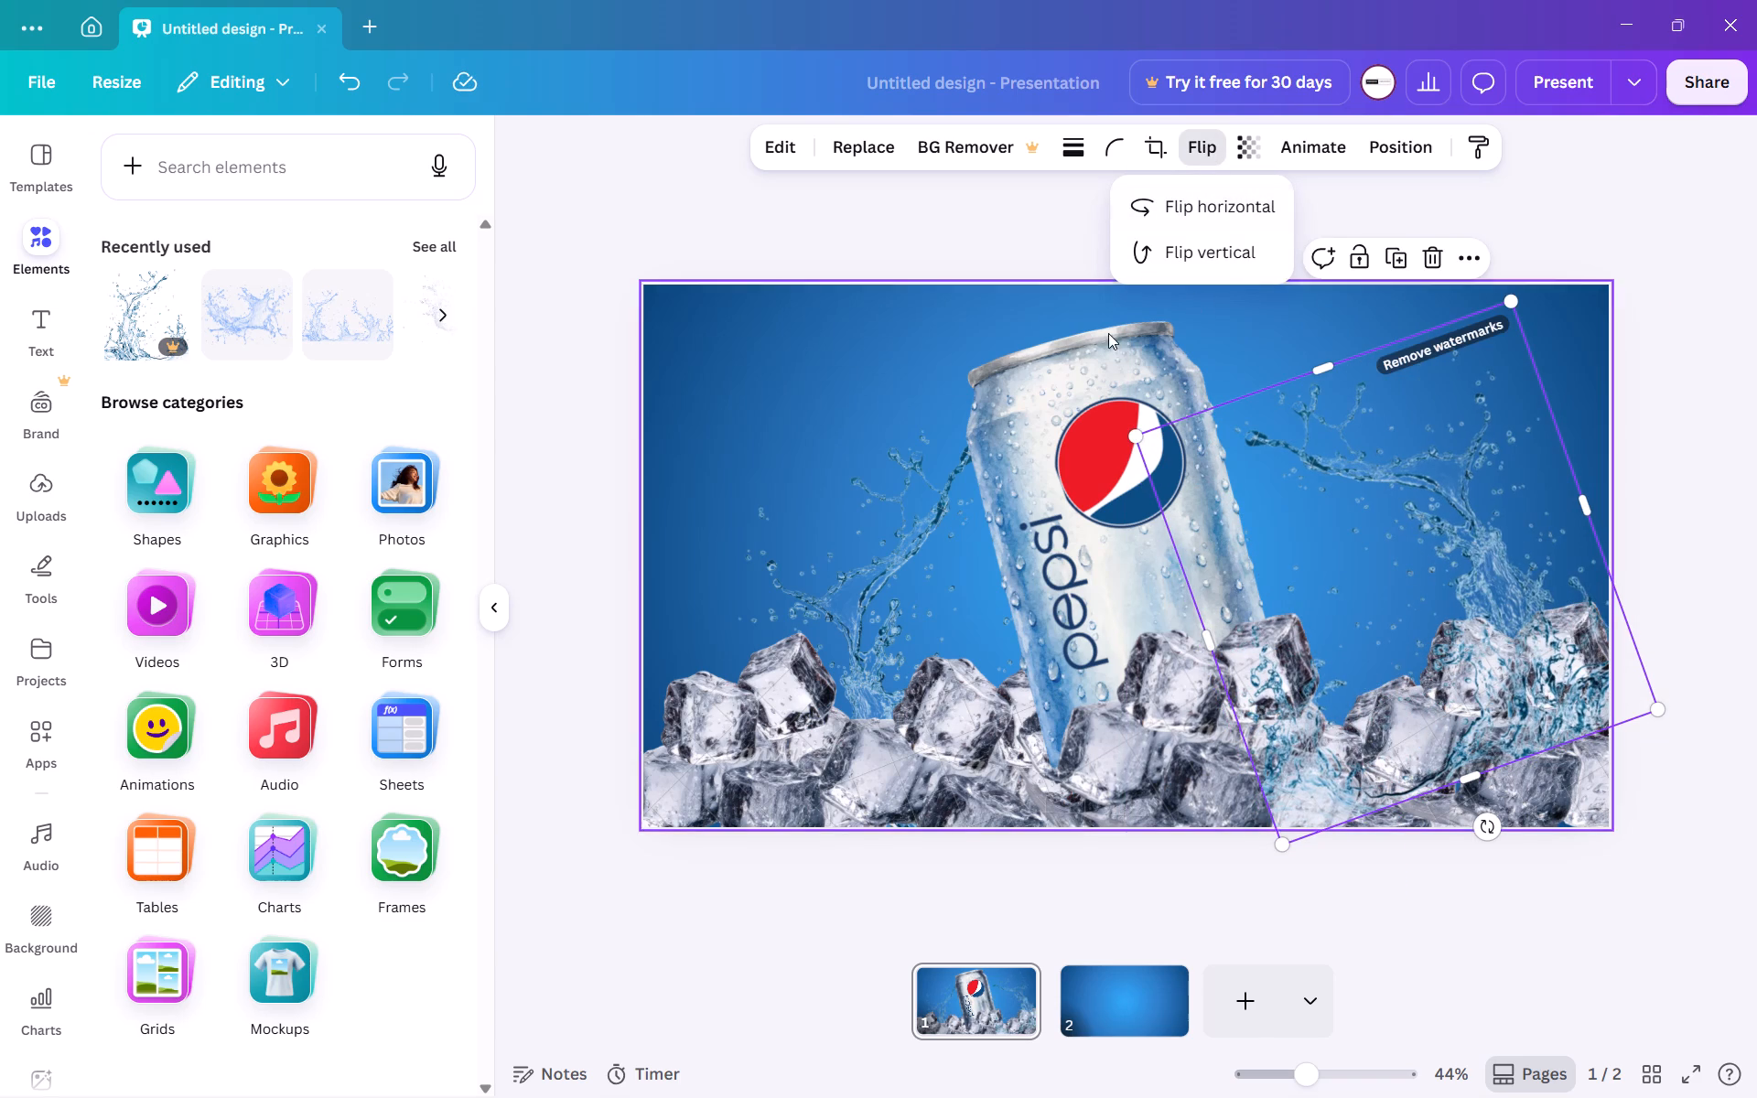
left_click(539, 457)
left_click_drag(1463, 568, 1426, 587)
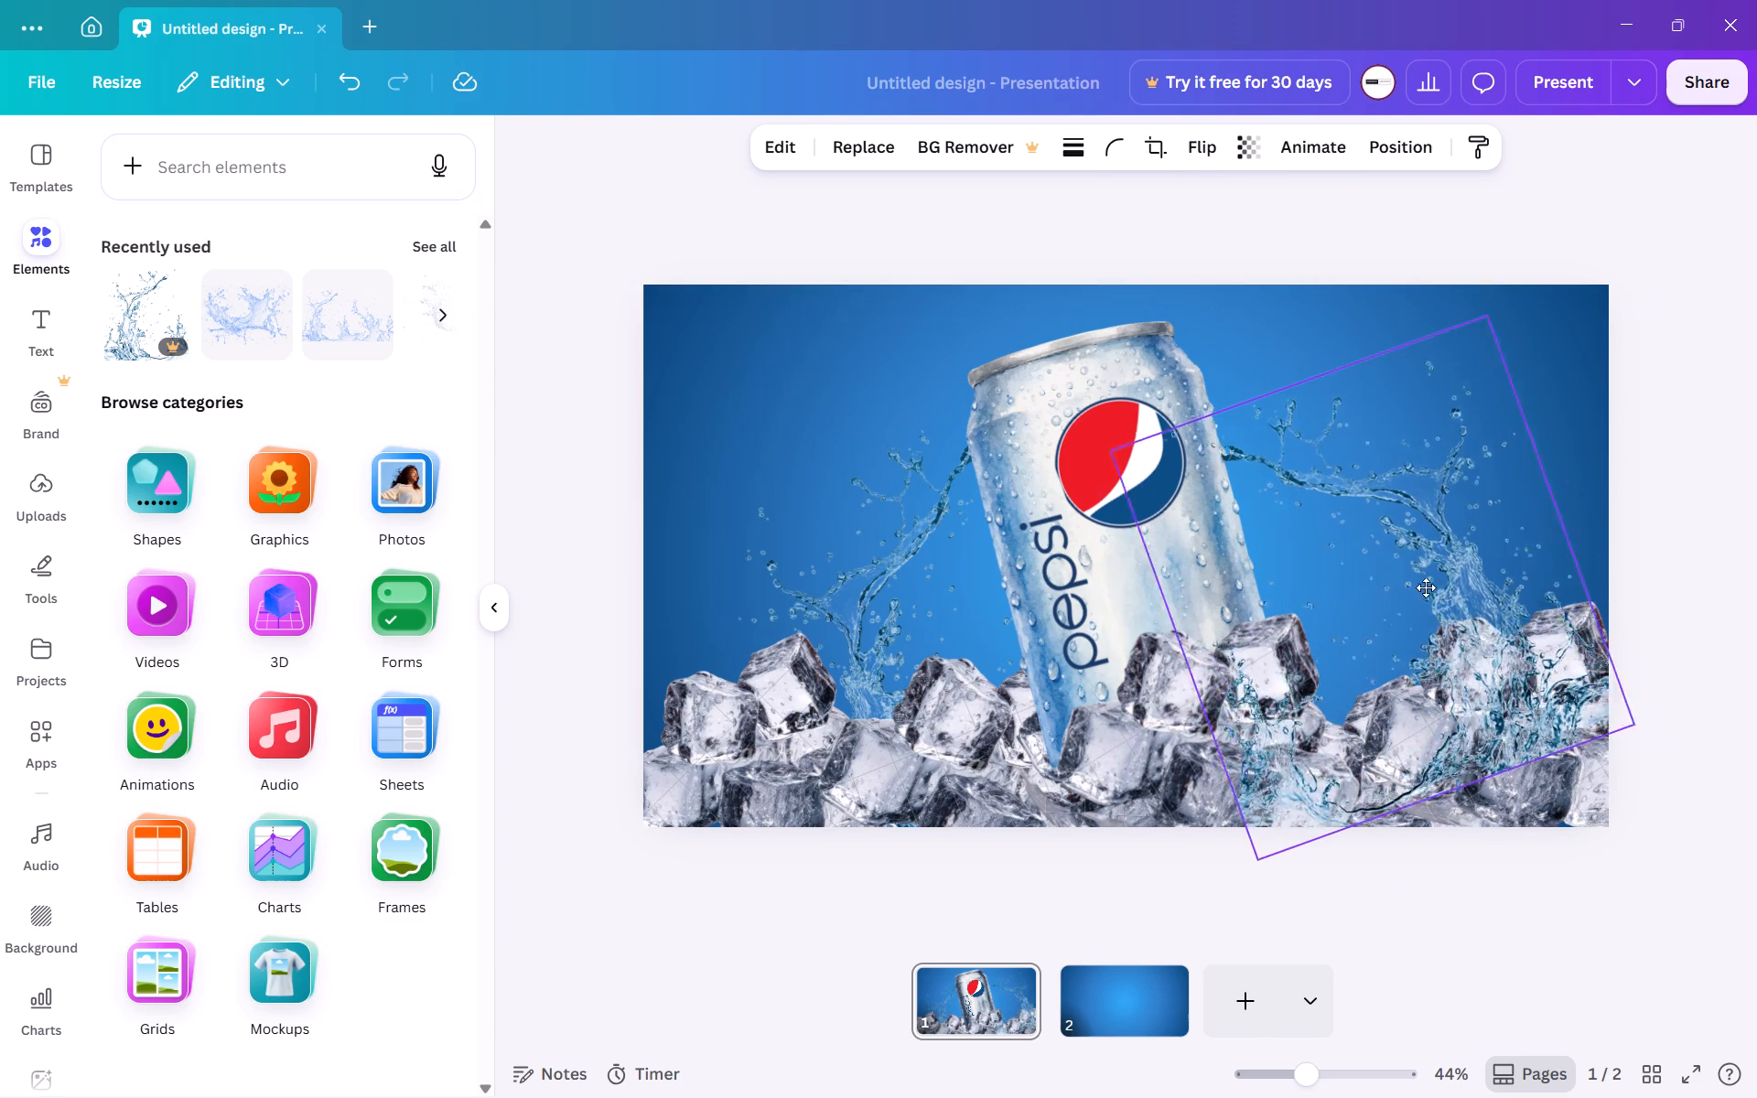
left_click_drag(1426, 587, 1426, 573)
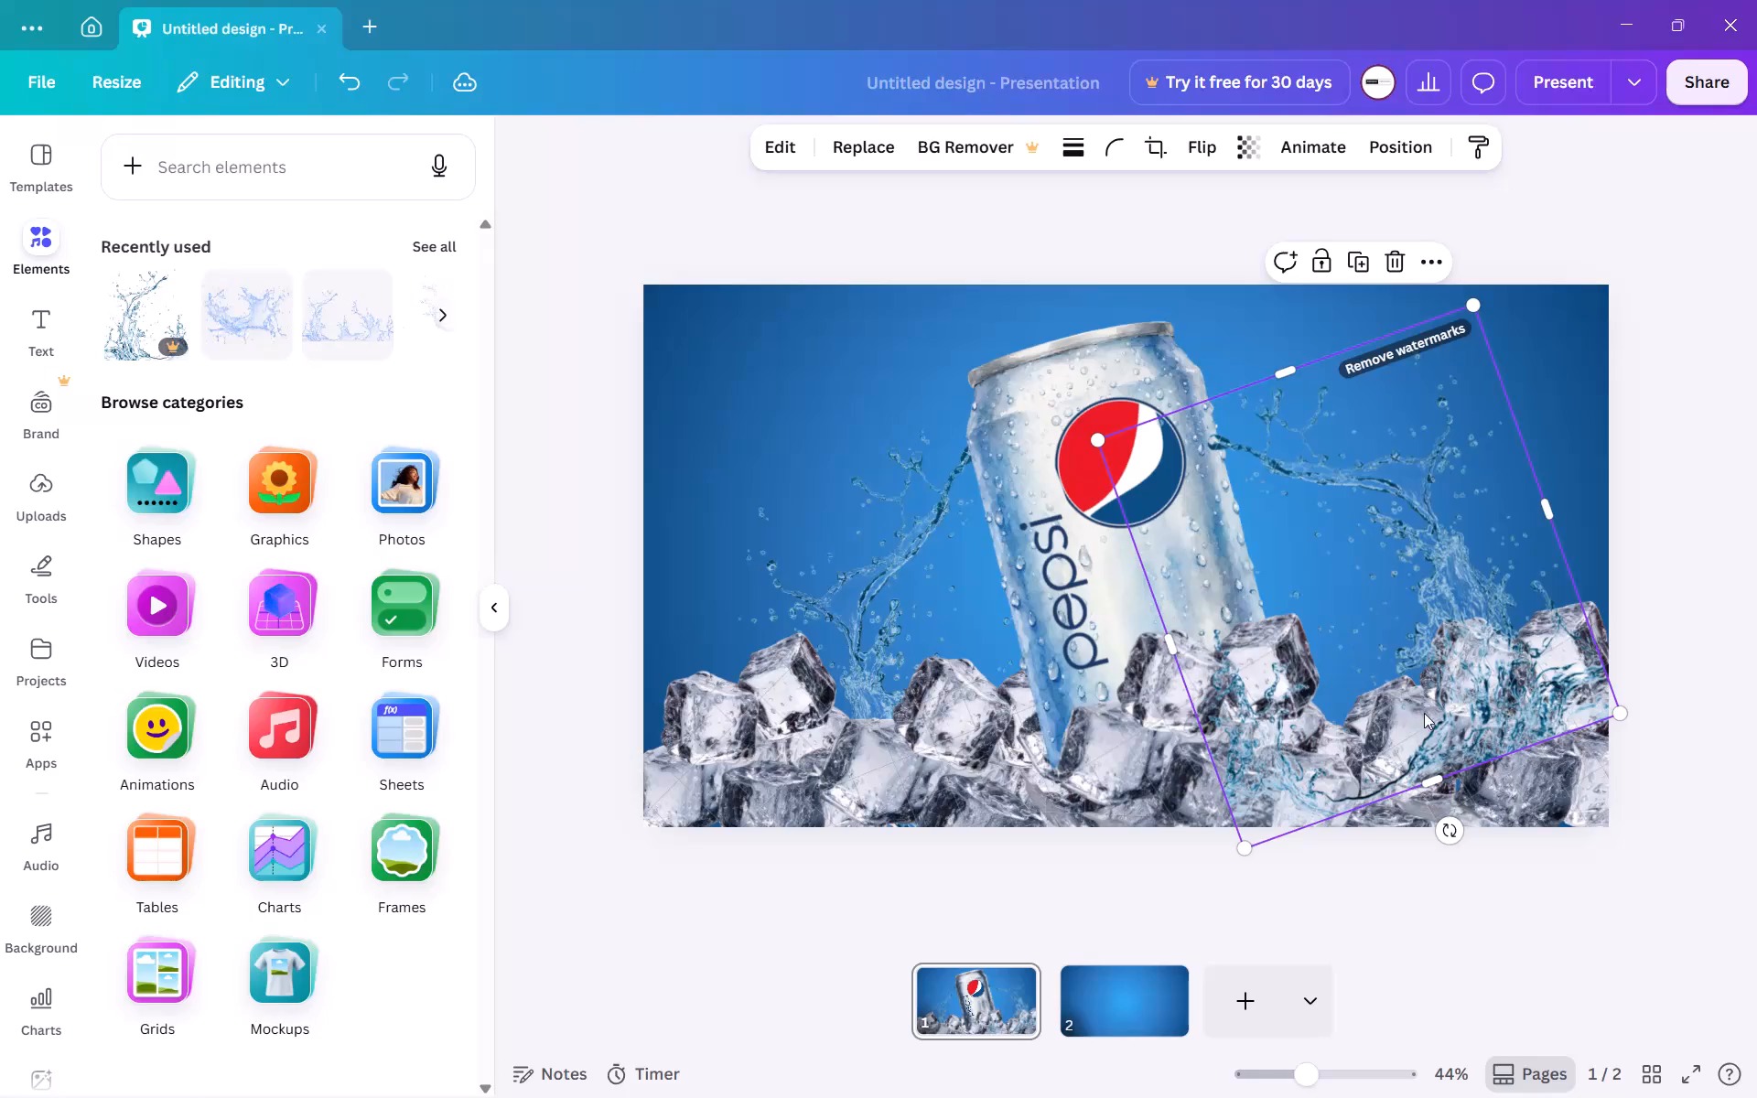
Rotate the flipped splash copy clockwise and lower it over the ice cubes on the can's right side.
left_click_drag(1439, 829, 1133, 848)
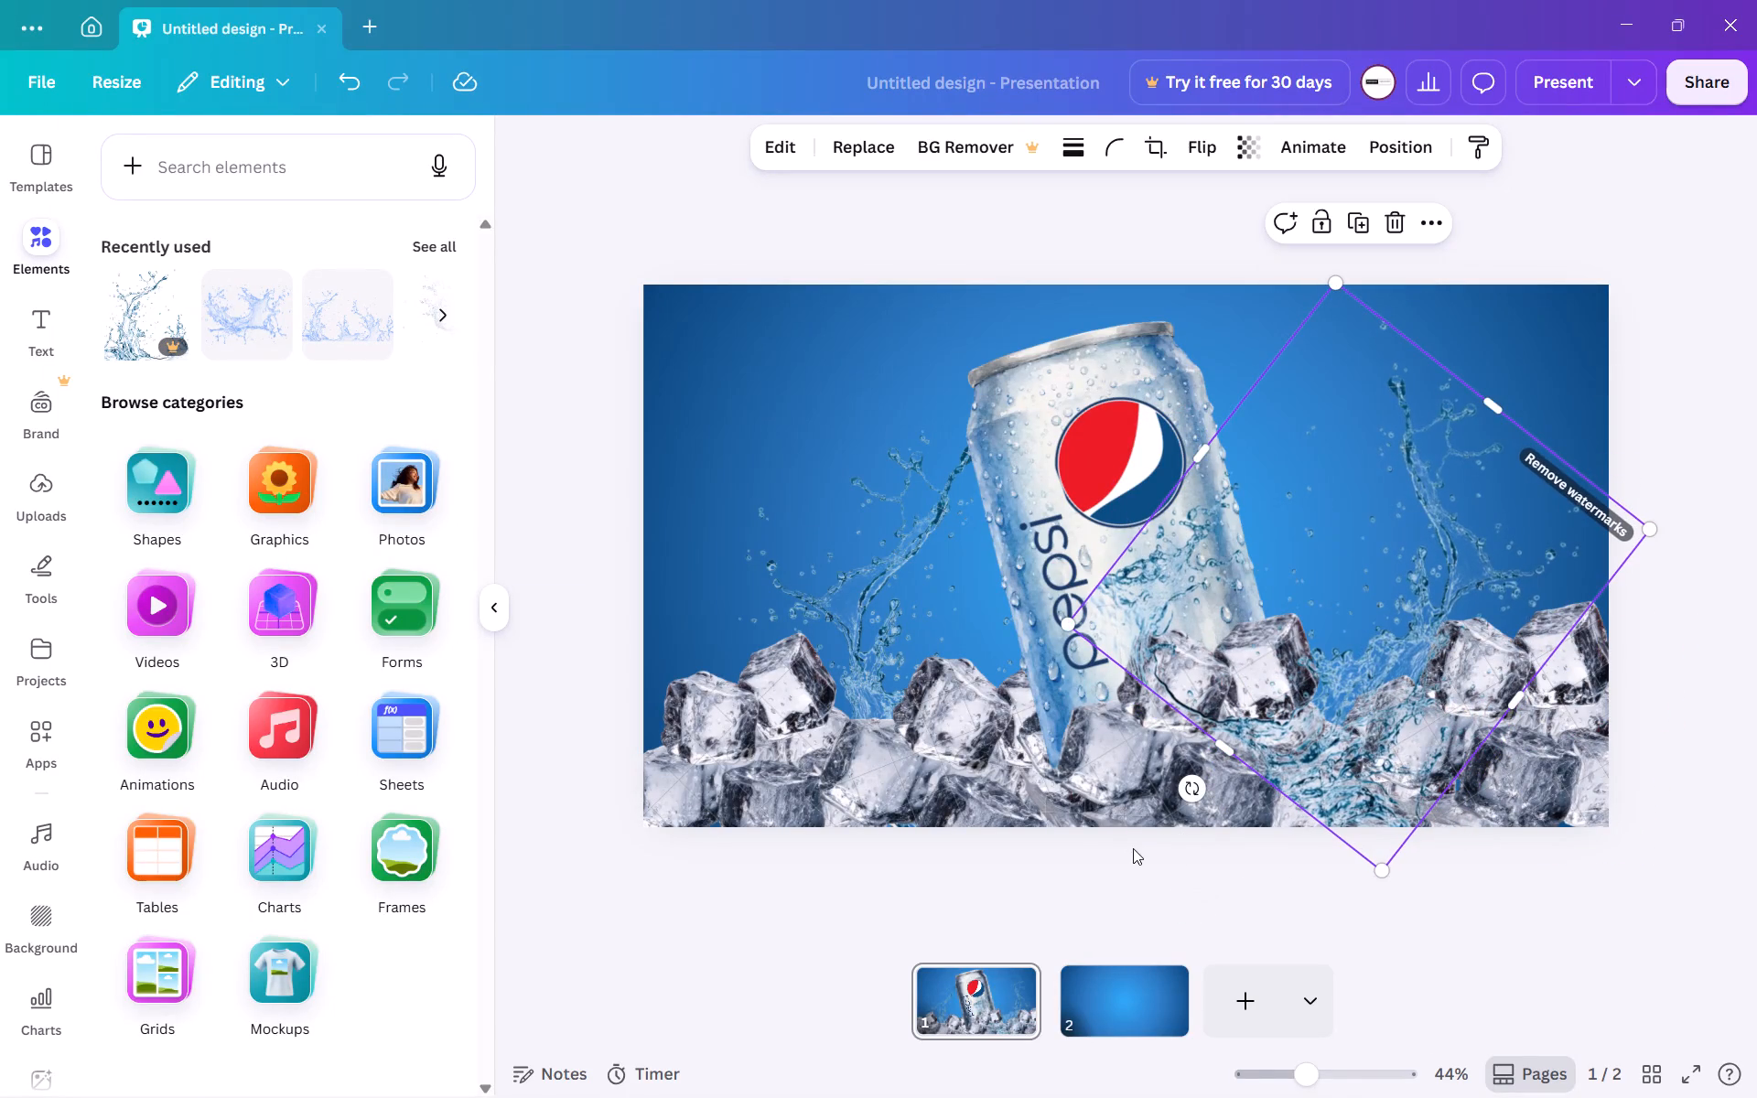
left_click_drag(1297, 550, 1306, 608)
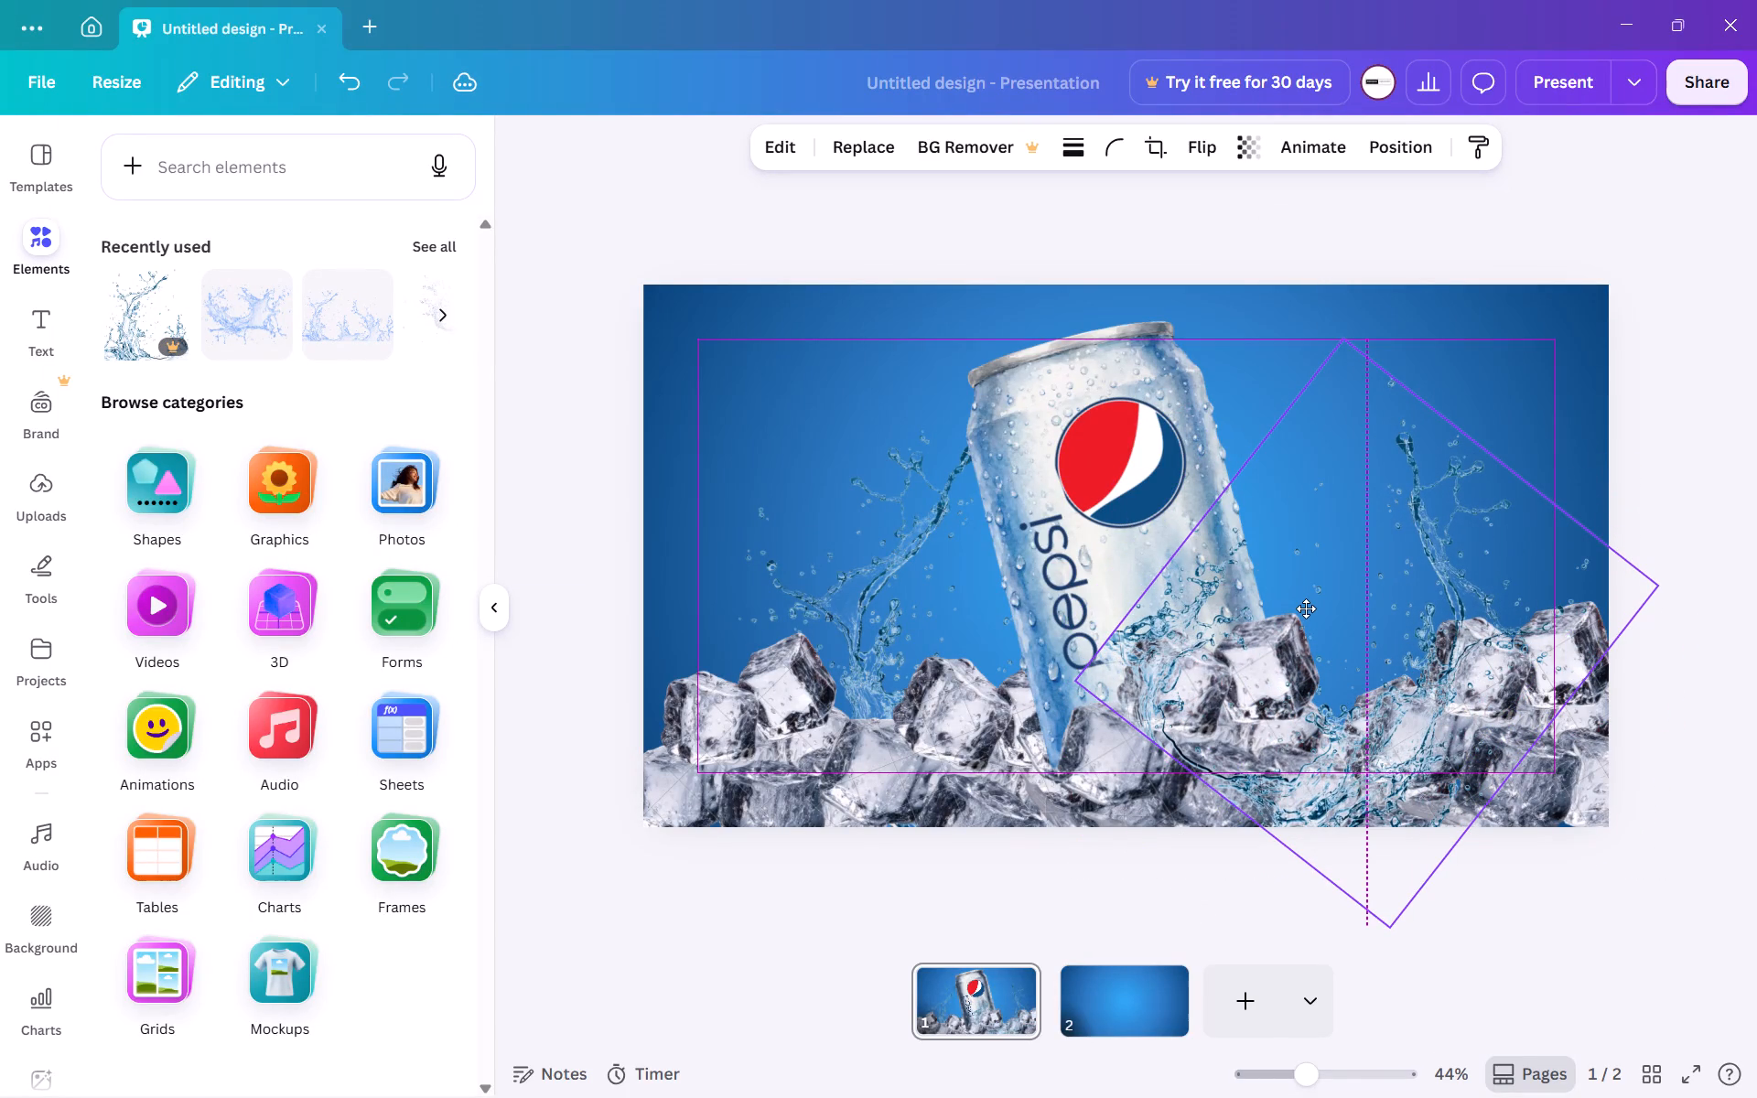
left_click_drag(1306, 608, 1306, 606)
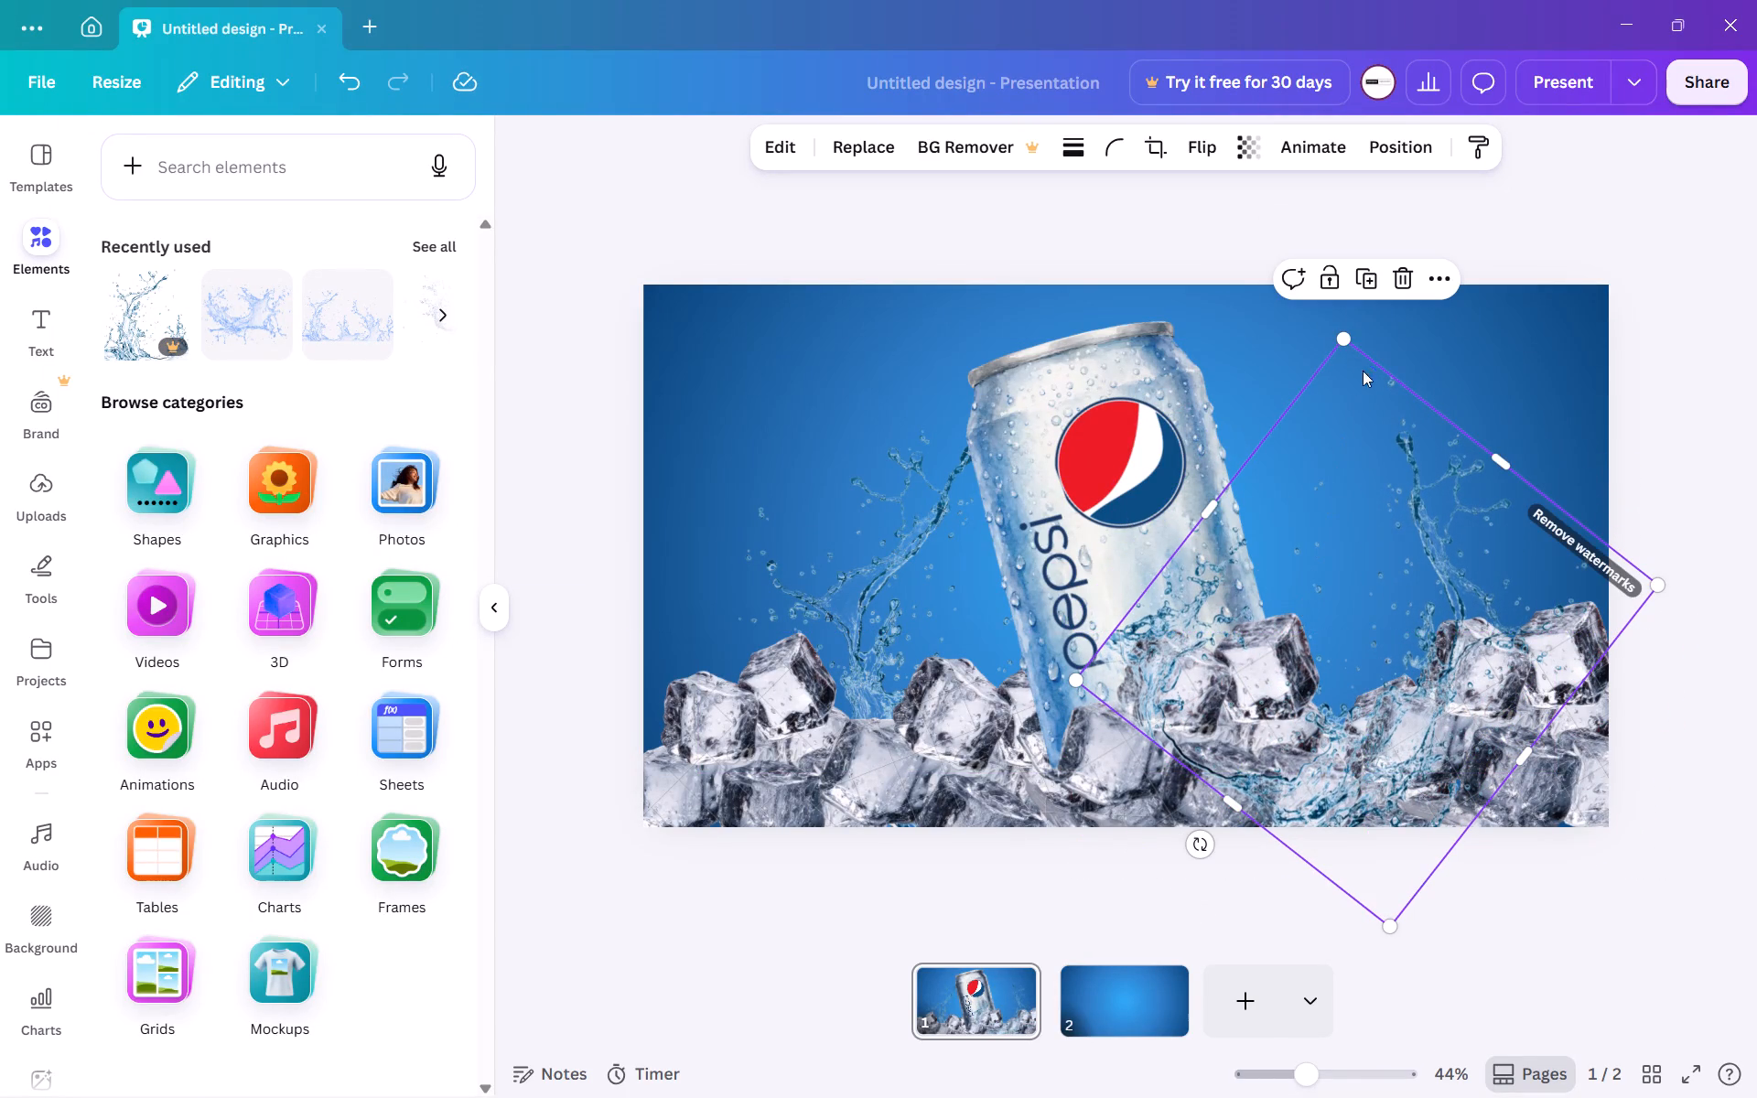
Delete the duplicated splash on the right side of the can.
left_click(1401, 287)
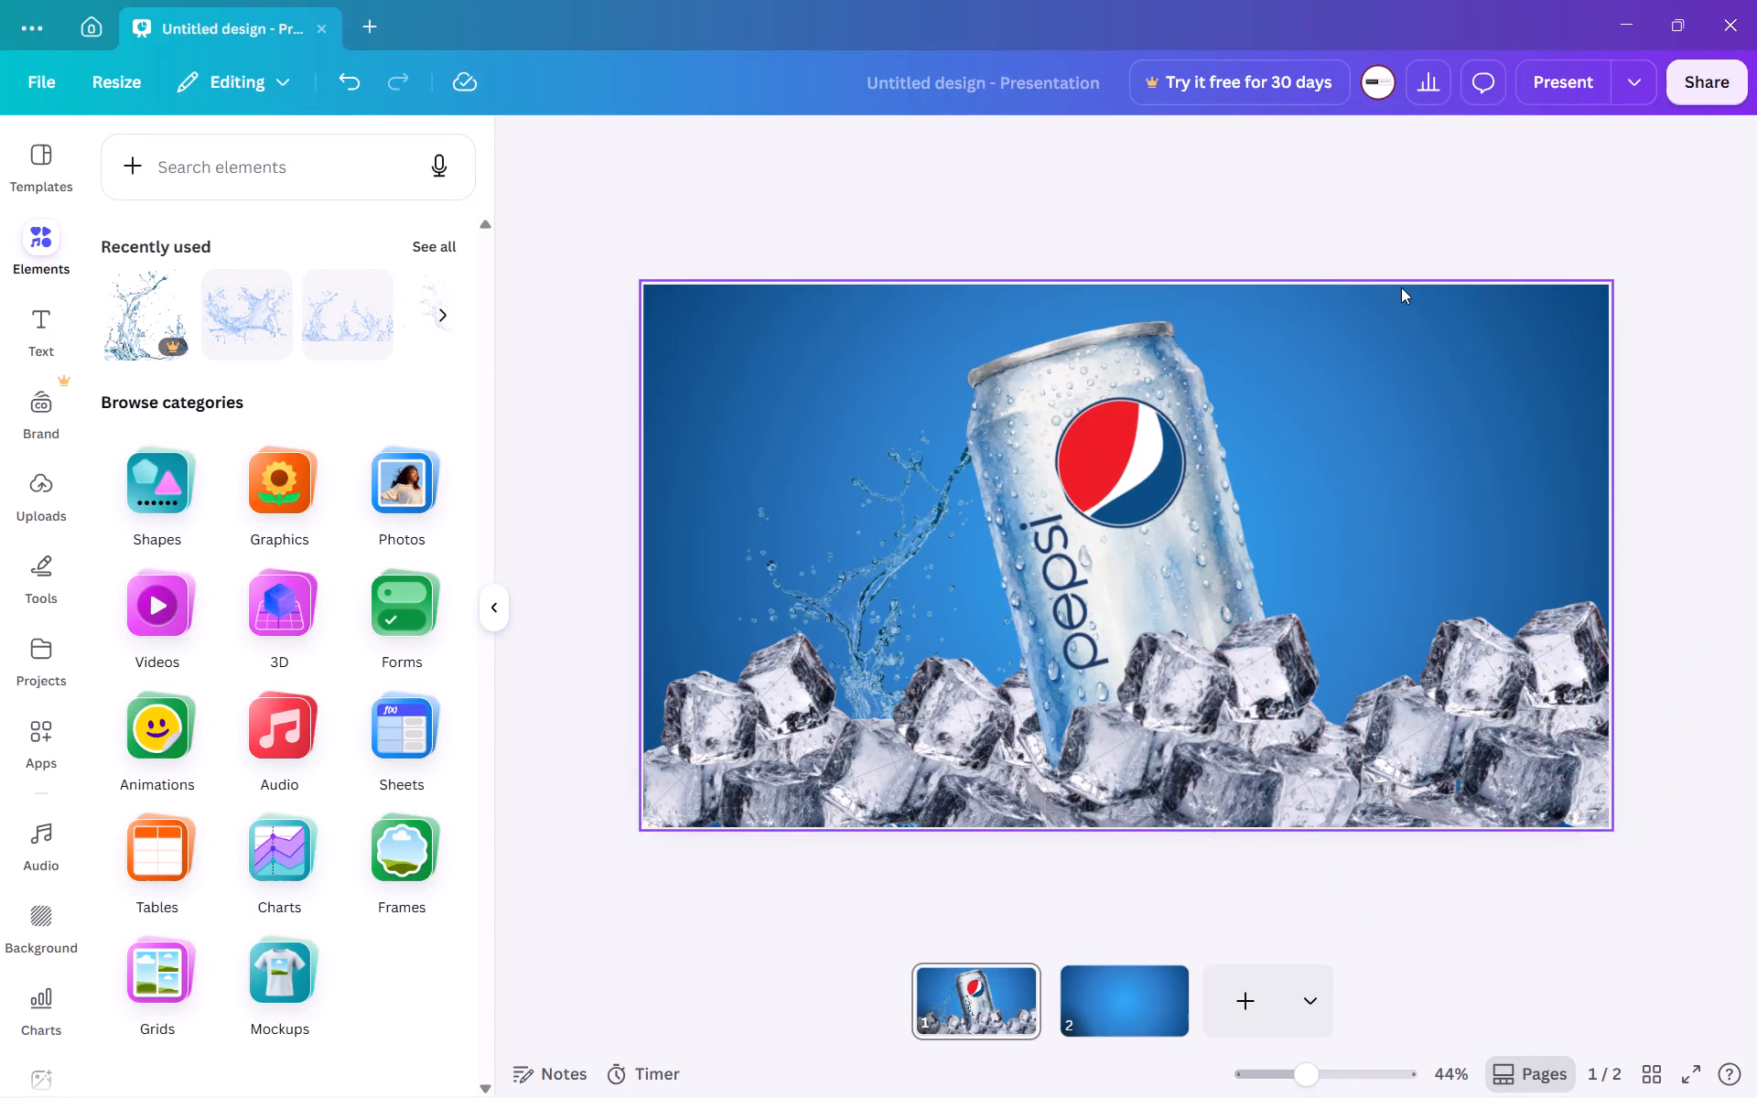
Nudge the remaining splash slightly right so its branch tucks closer behind the can's left edge.
left_click_drag(839, 608, 873, 609)
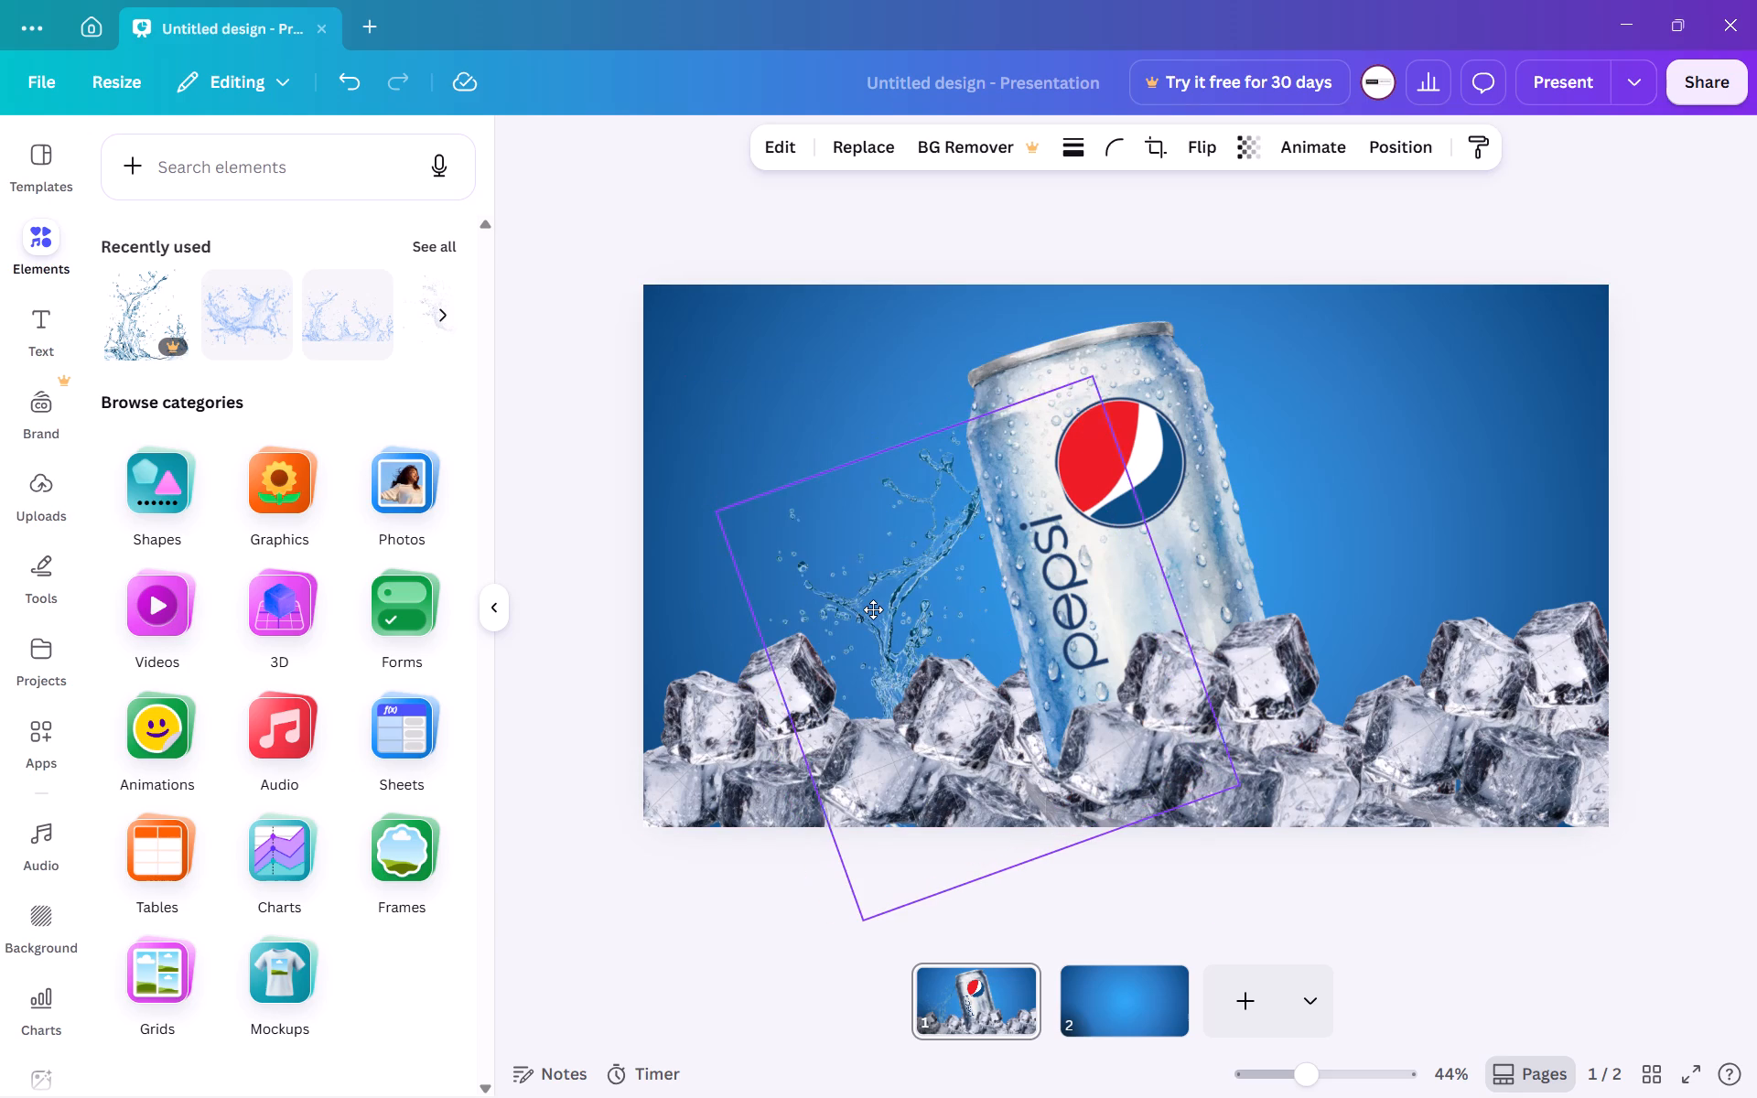
left_click_drag(873, 609, 876, 610)
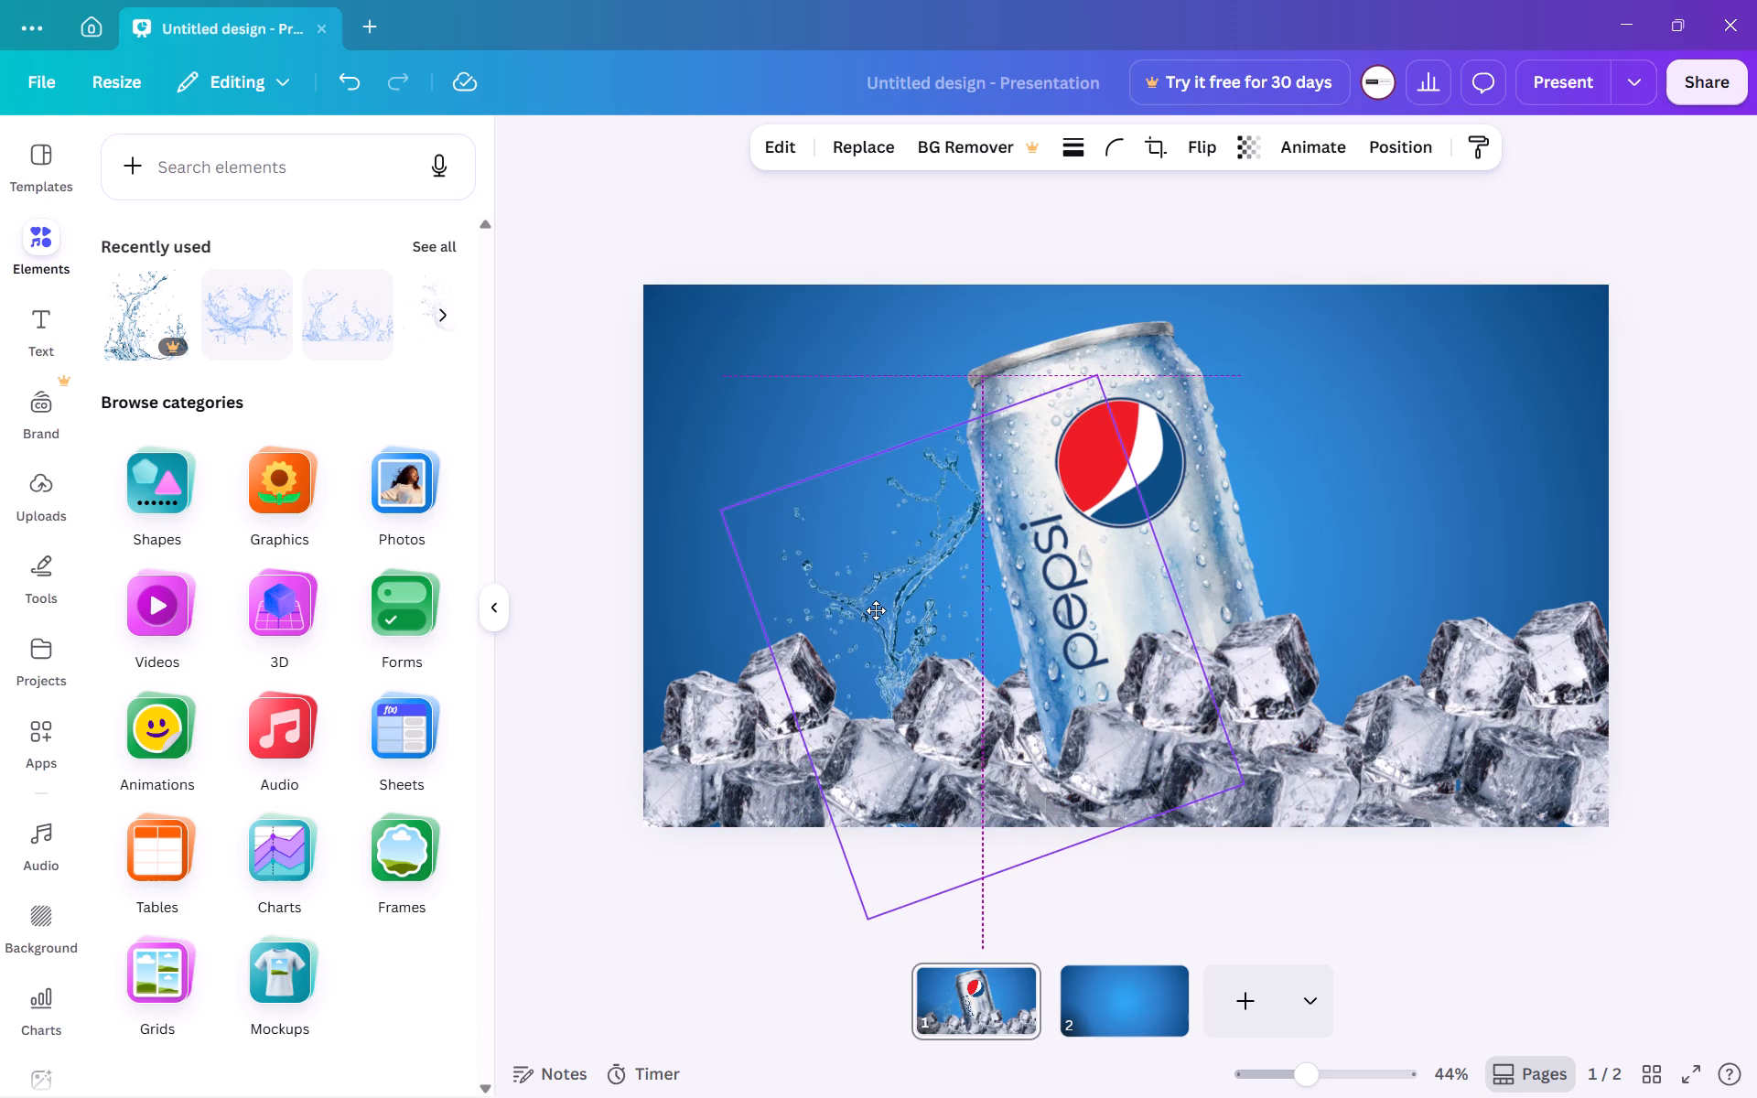
left_click_drag(876, 610, 875, 610)
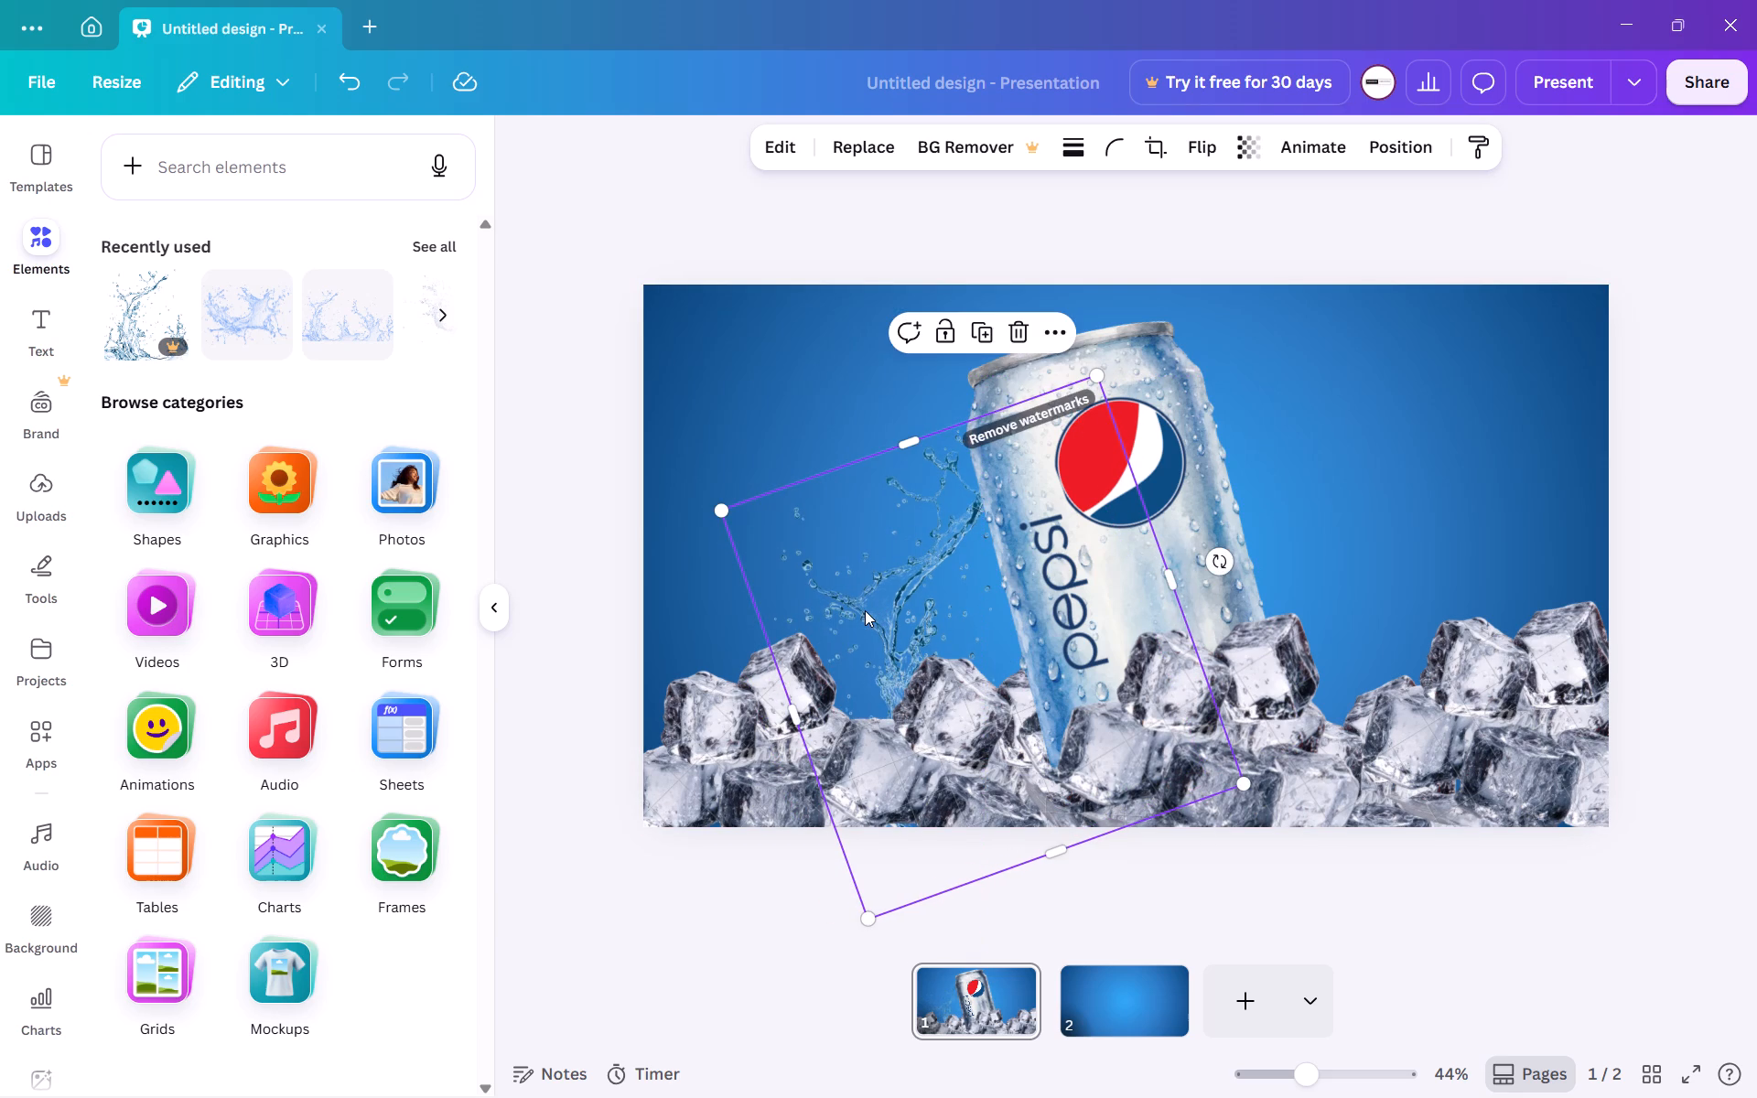
left_click_drag(865, 610, 853, 611)
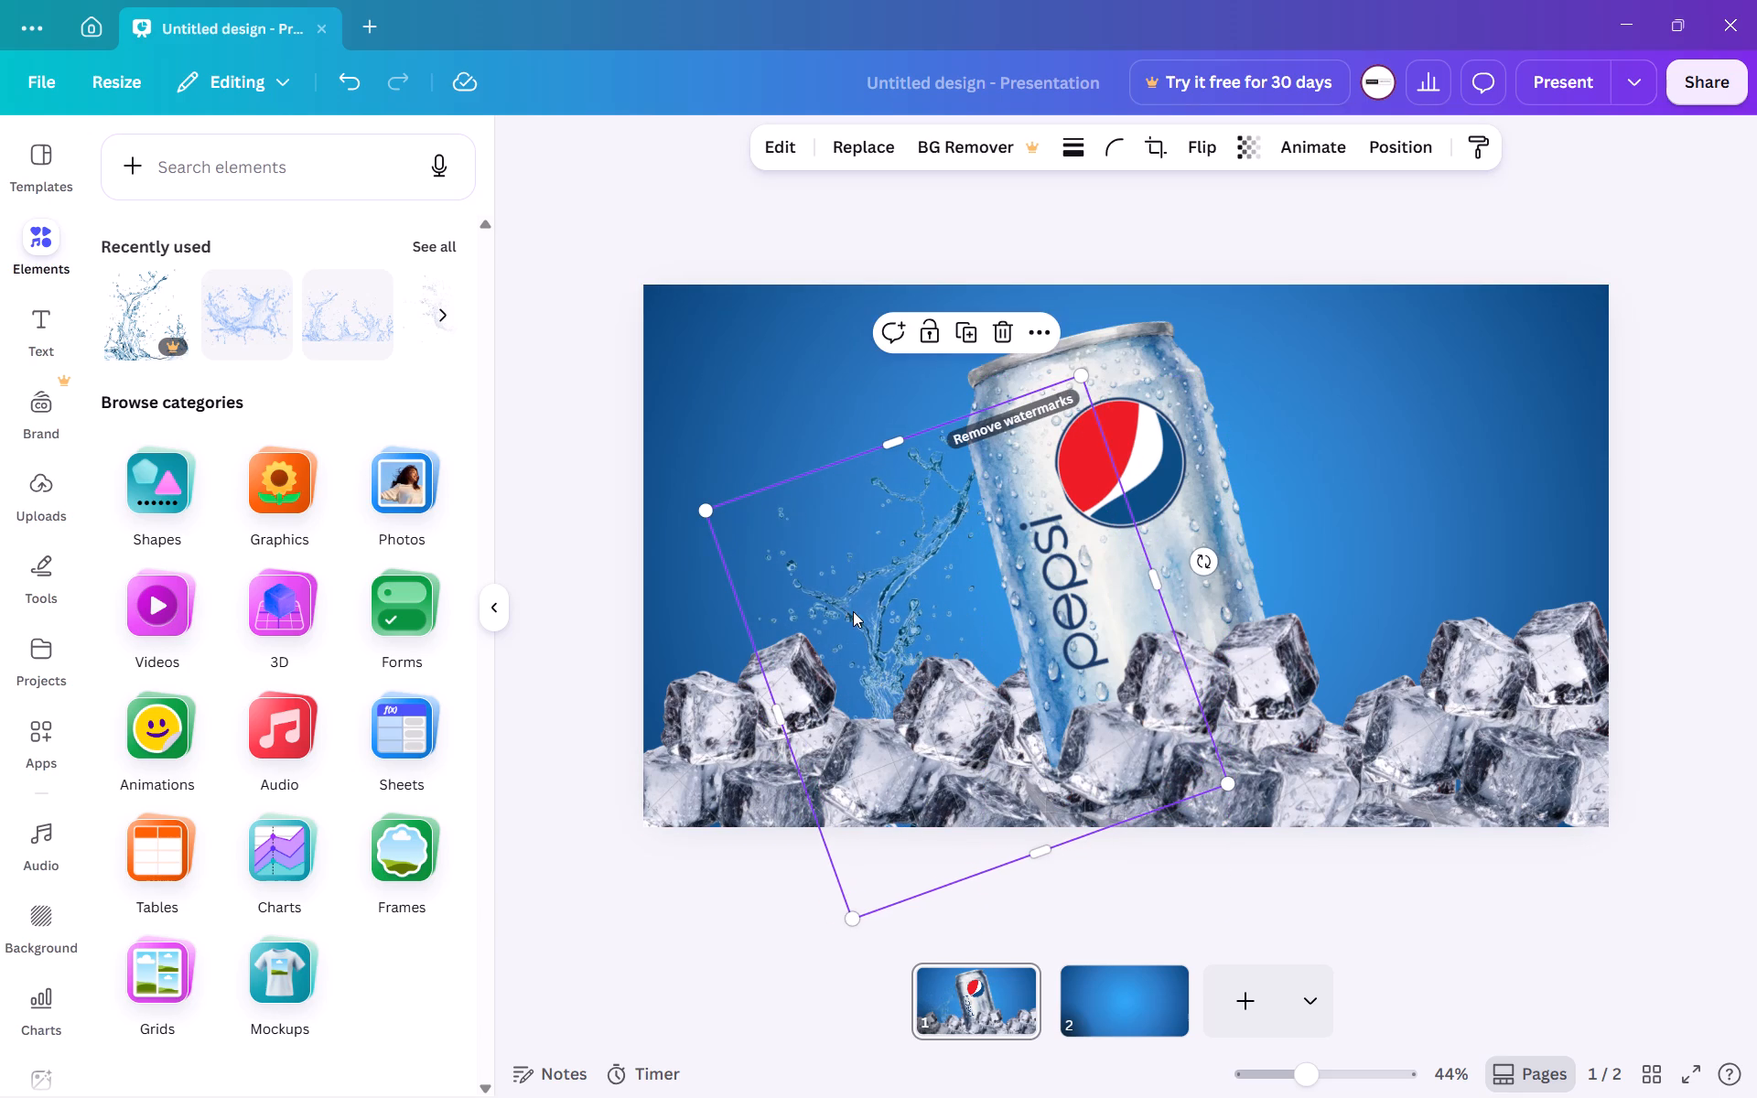
Look through the recently used elements for a splash that suits the can's right side.
scroll(301, 305, "left", 1)
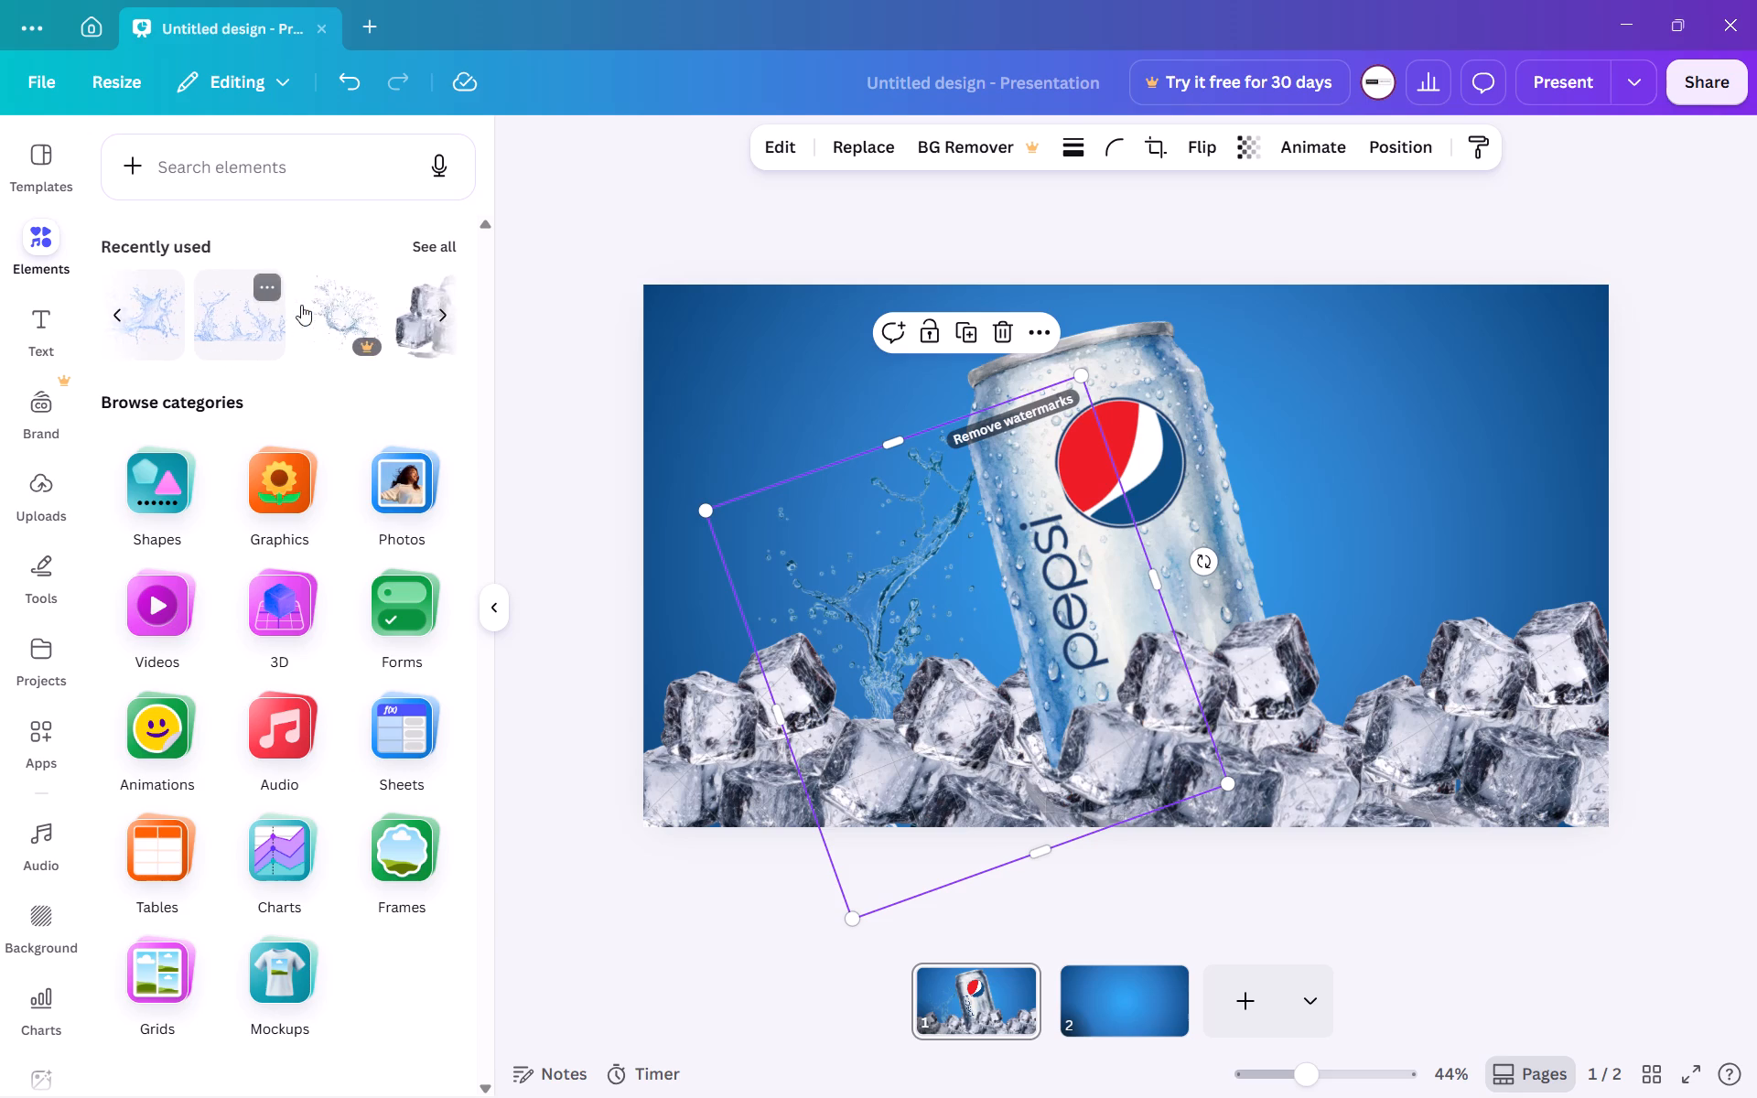
scroll(301, 305, "right", 3)
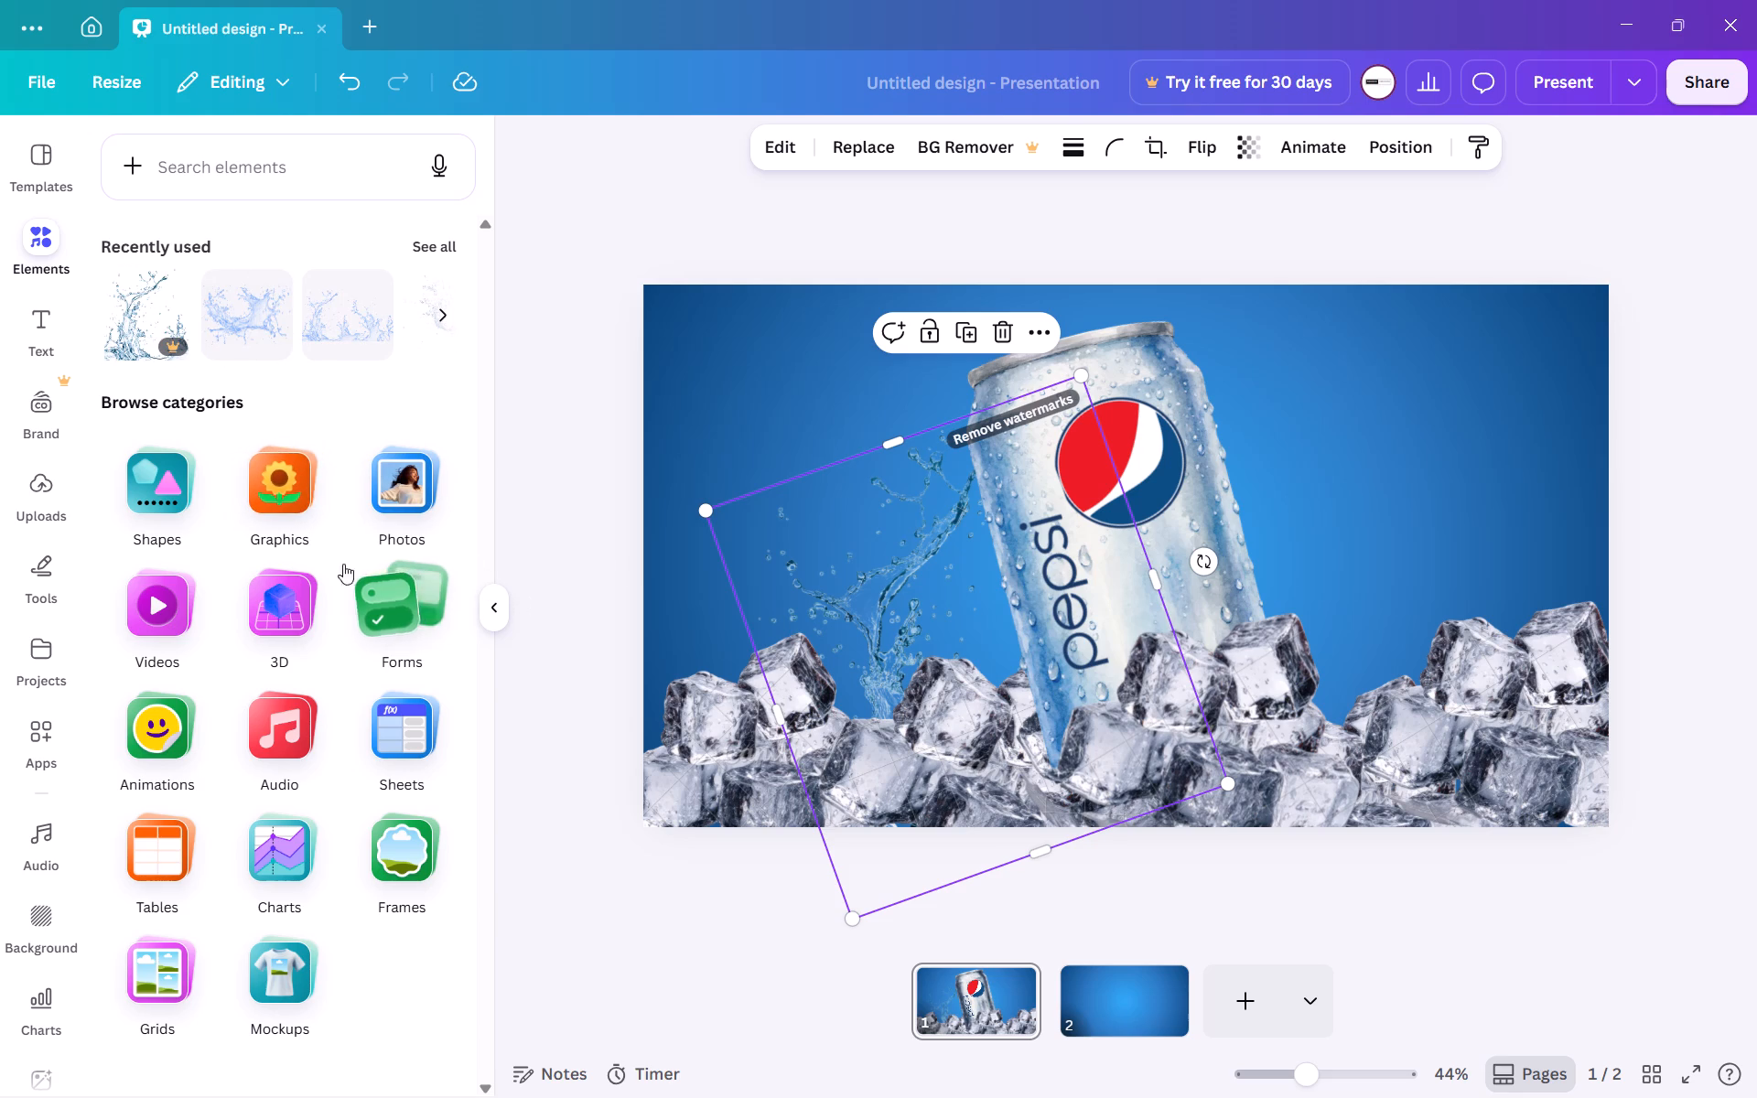
scroll(251, 322, "left", 1)
scroll(251, 322, "right", 2)
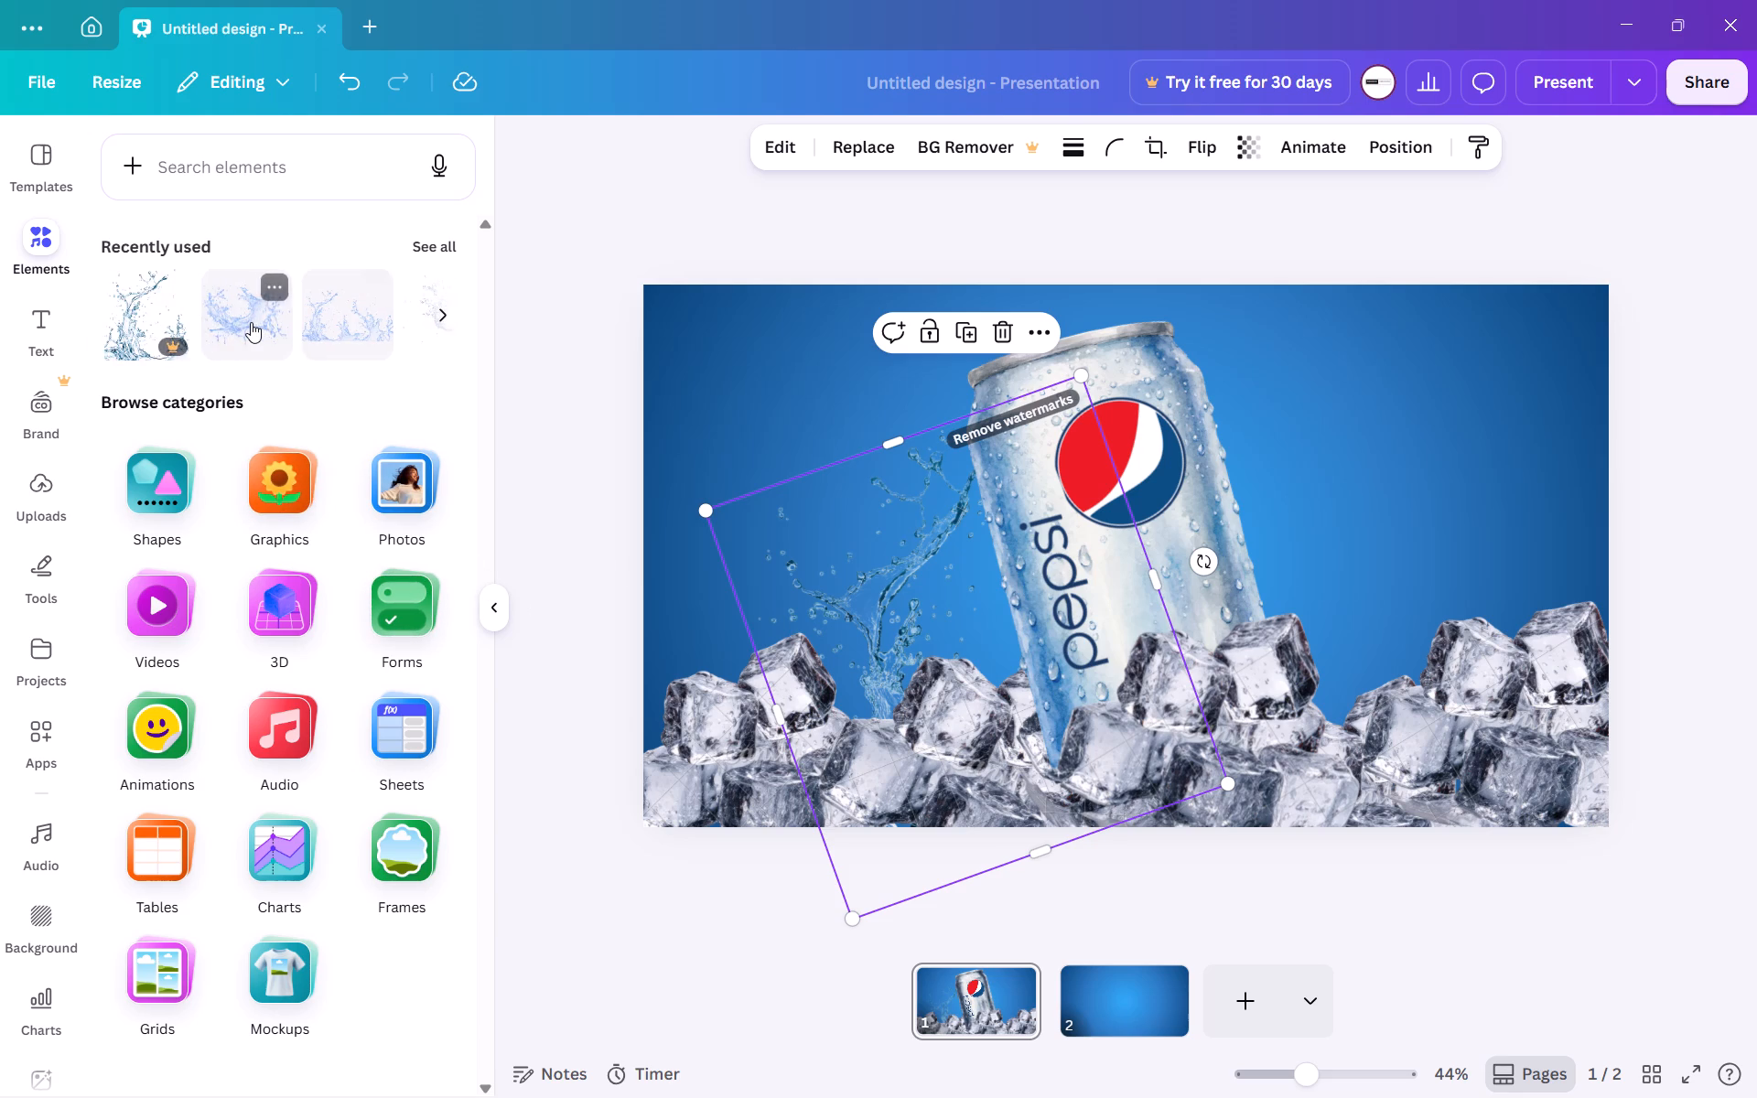
scroll(251, 322, "left", 5)
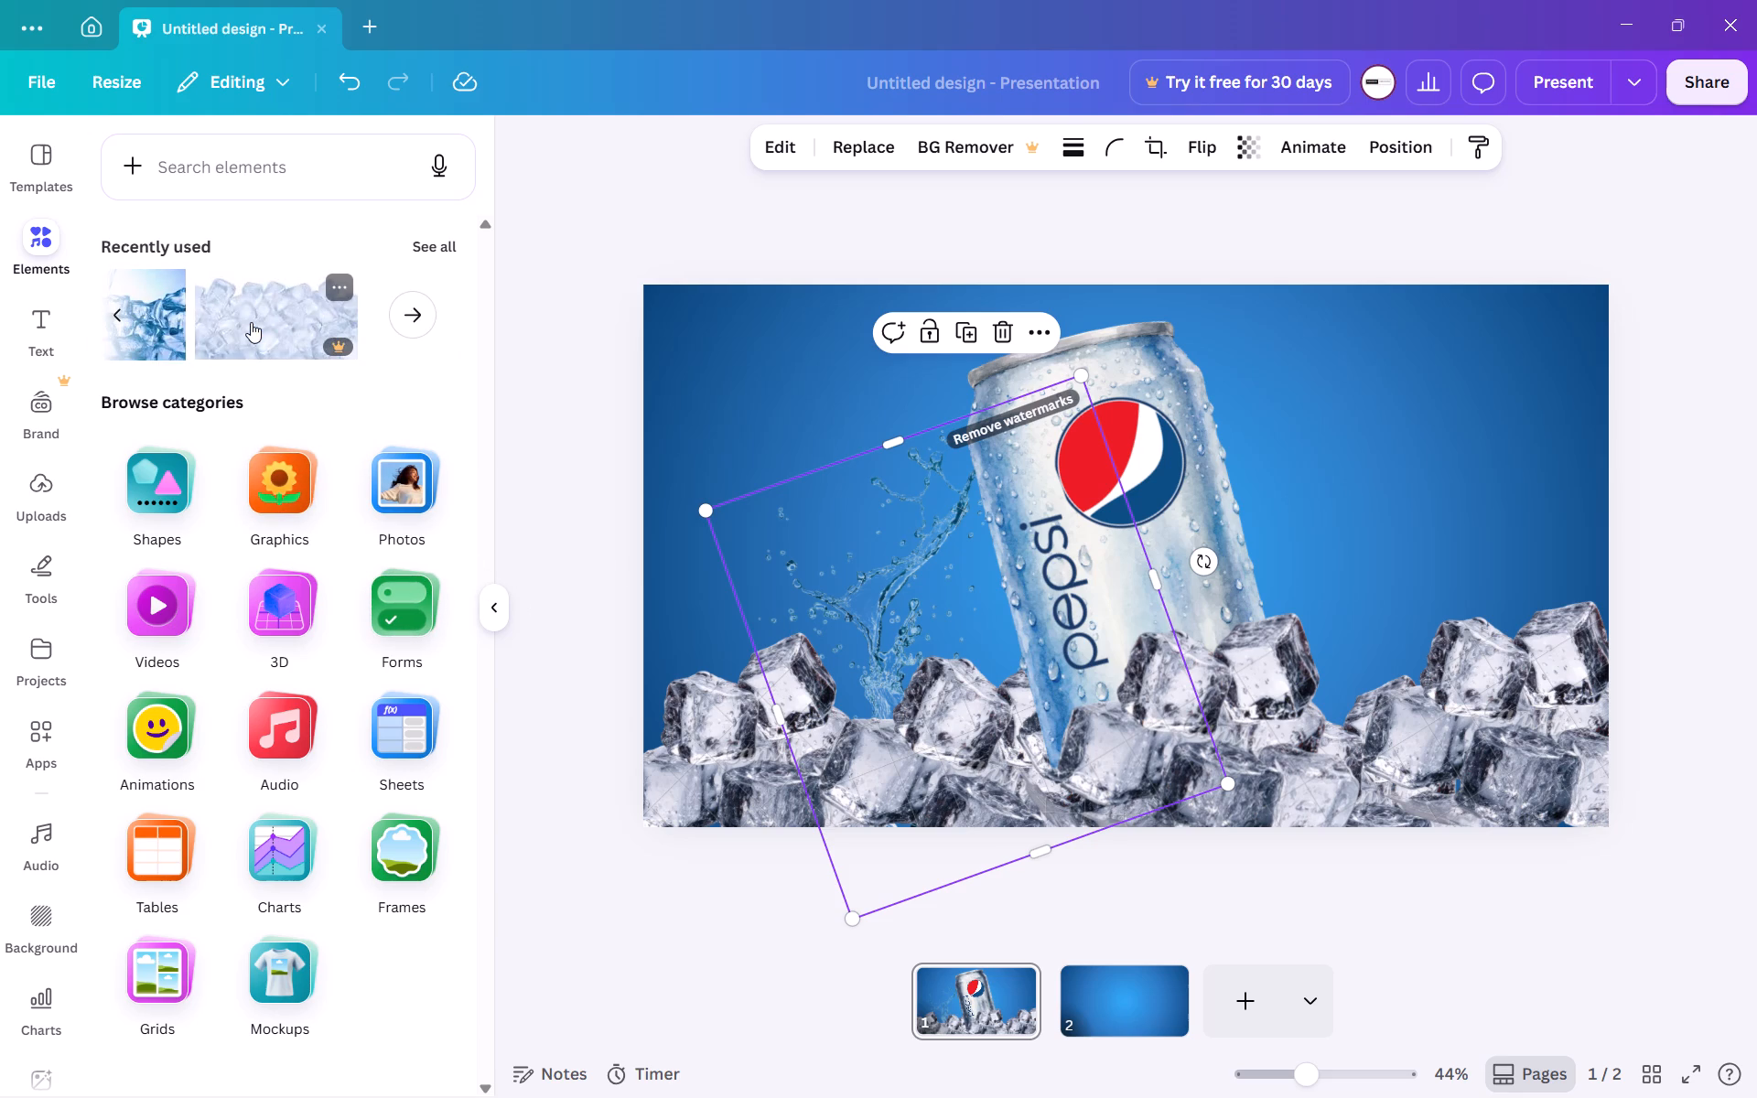
scroll(251, 322, "left", 1)
scroll(251, 322, "right", 6)
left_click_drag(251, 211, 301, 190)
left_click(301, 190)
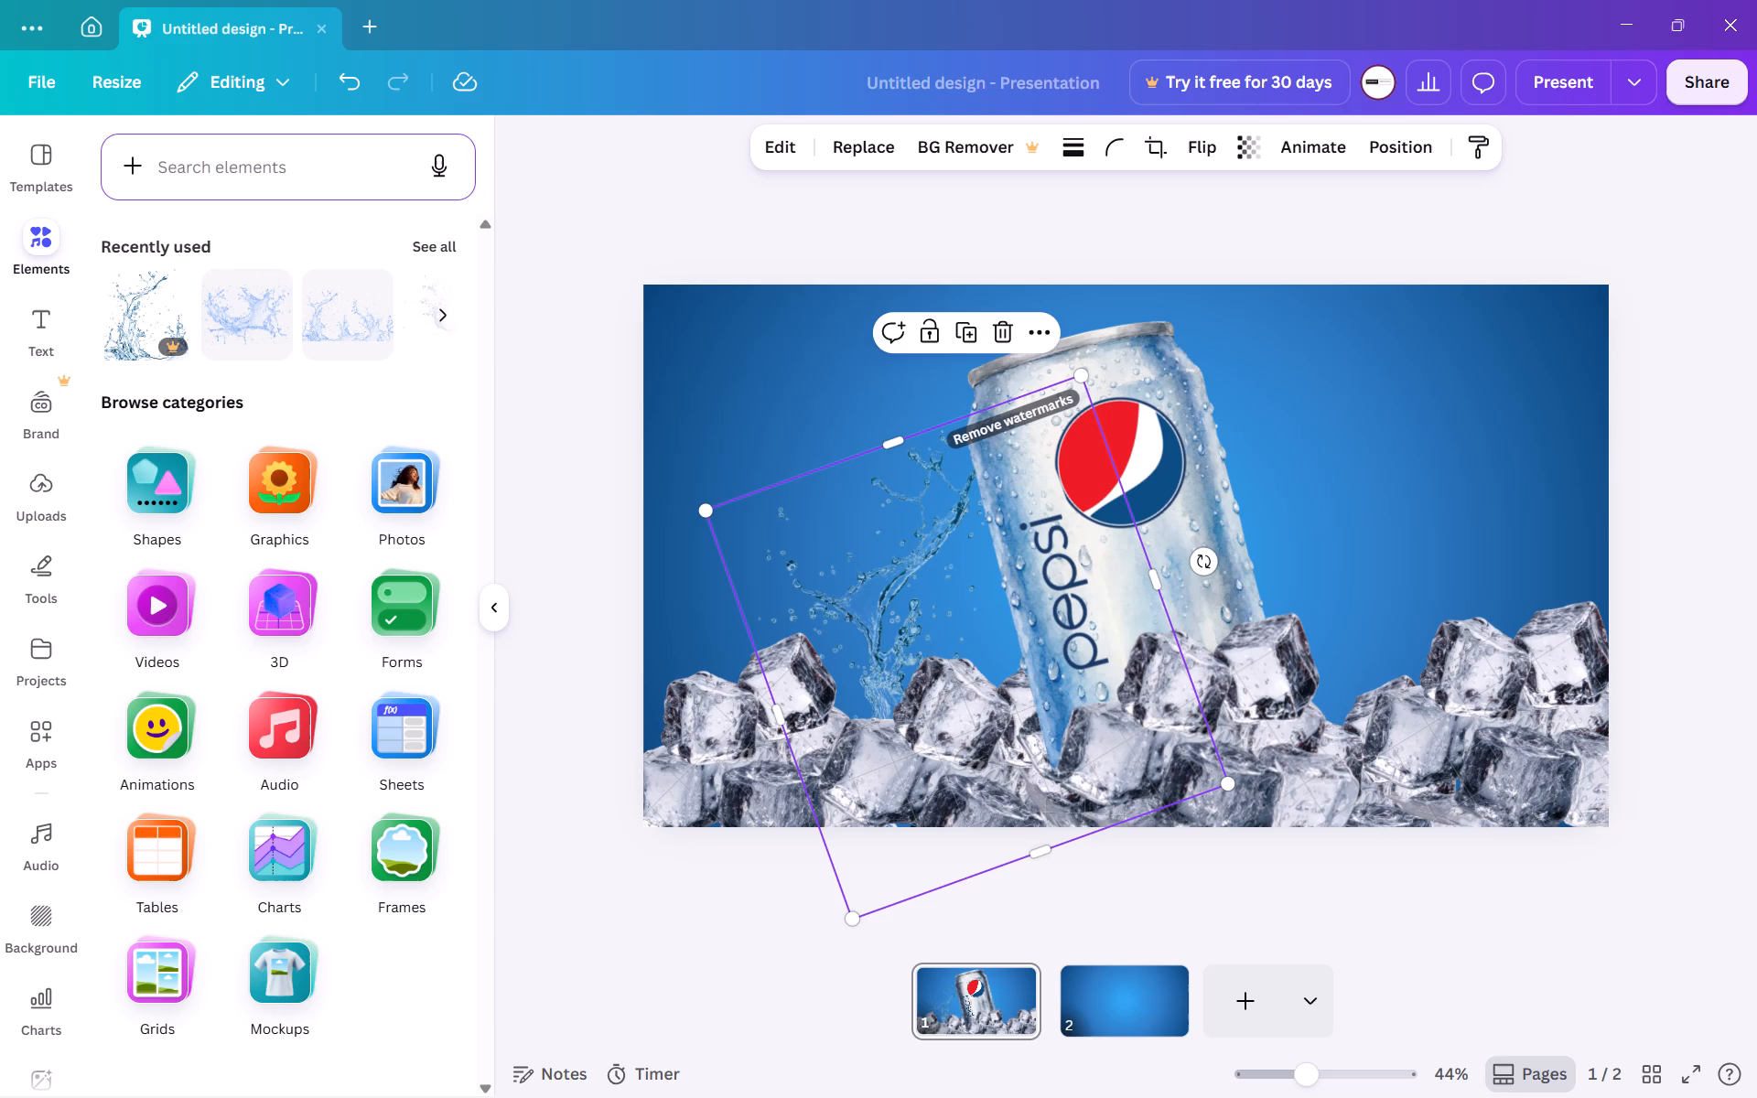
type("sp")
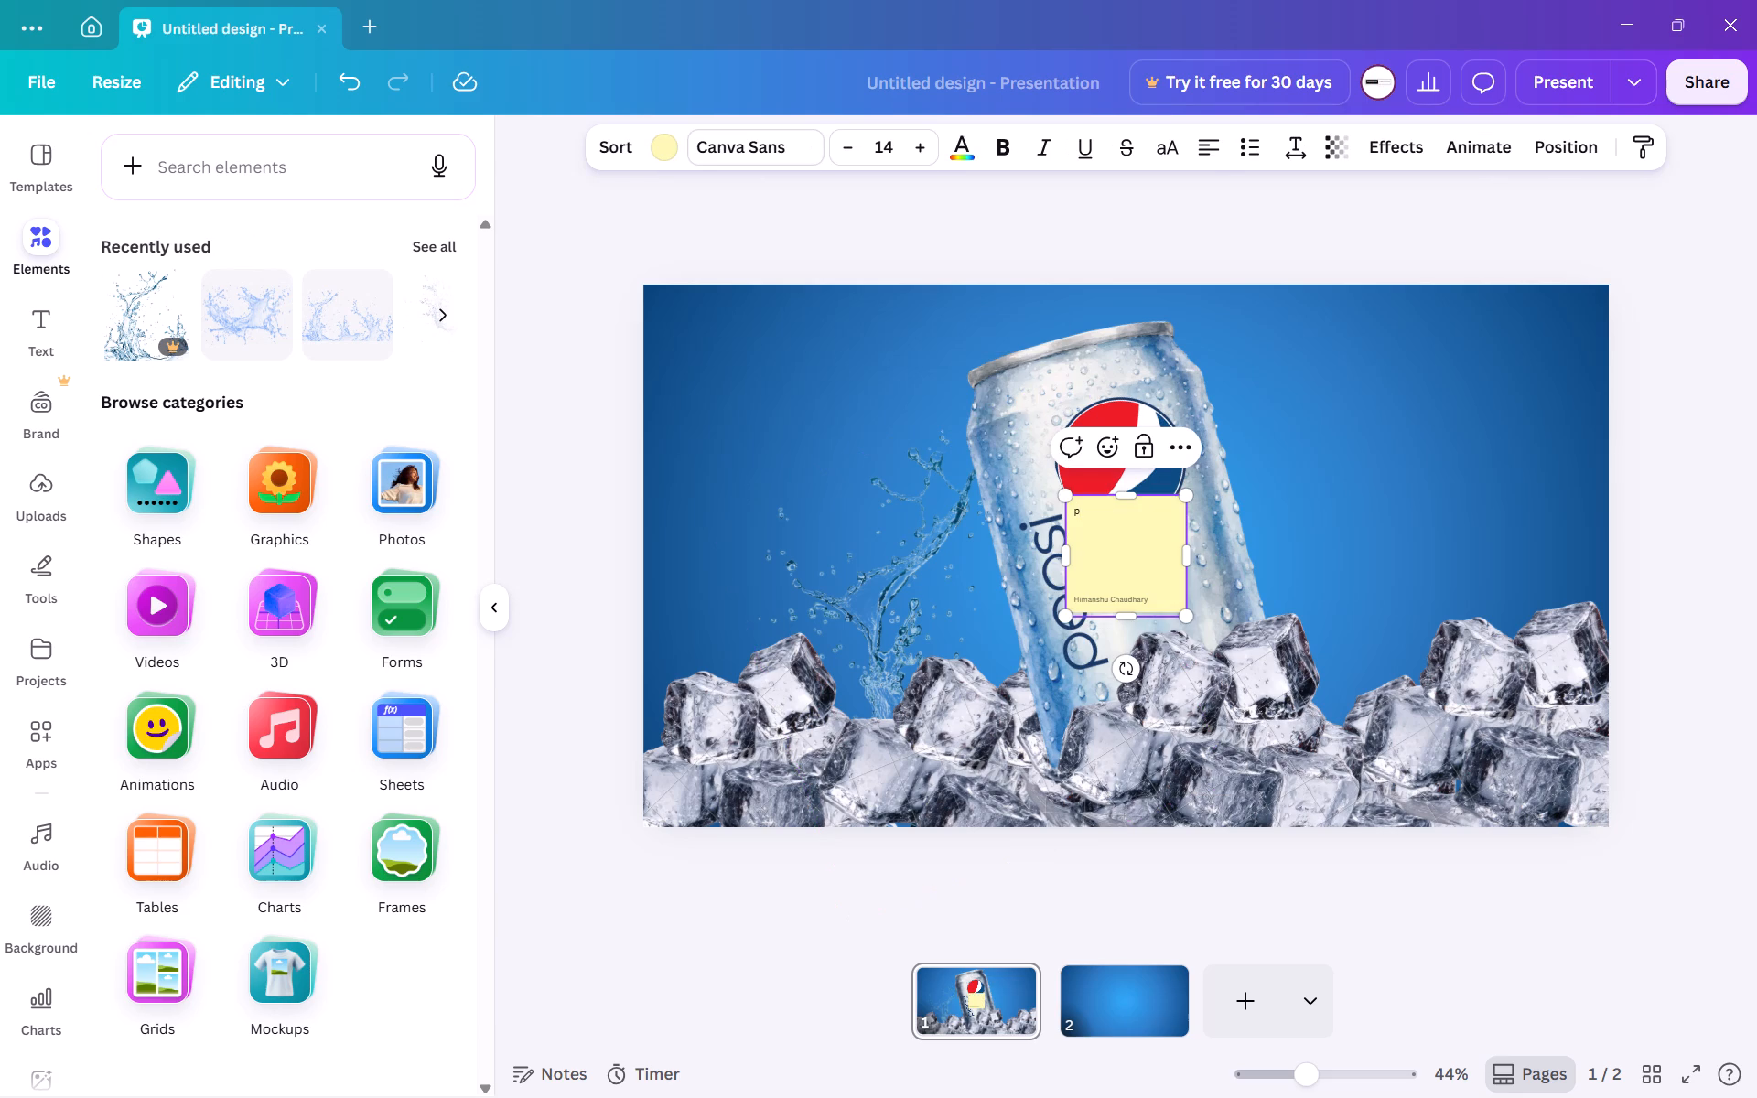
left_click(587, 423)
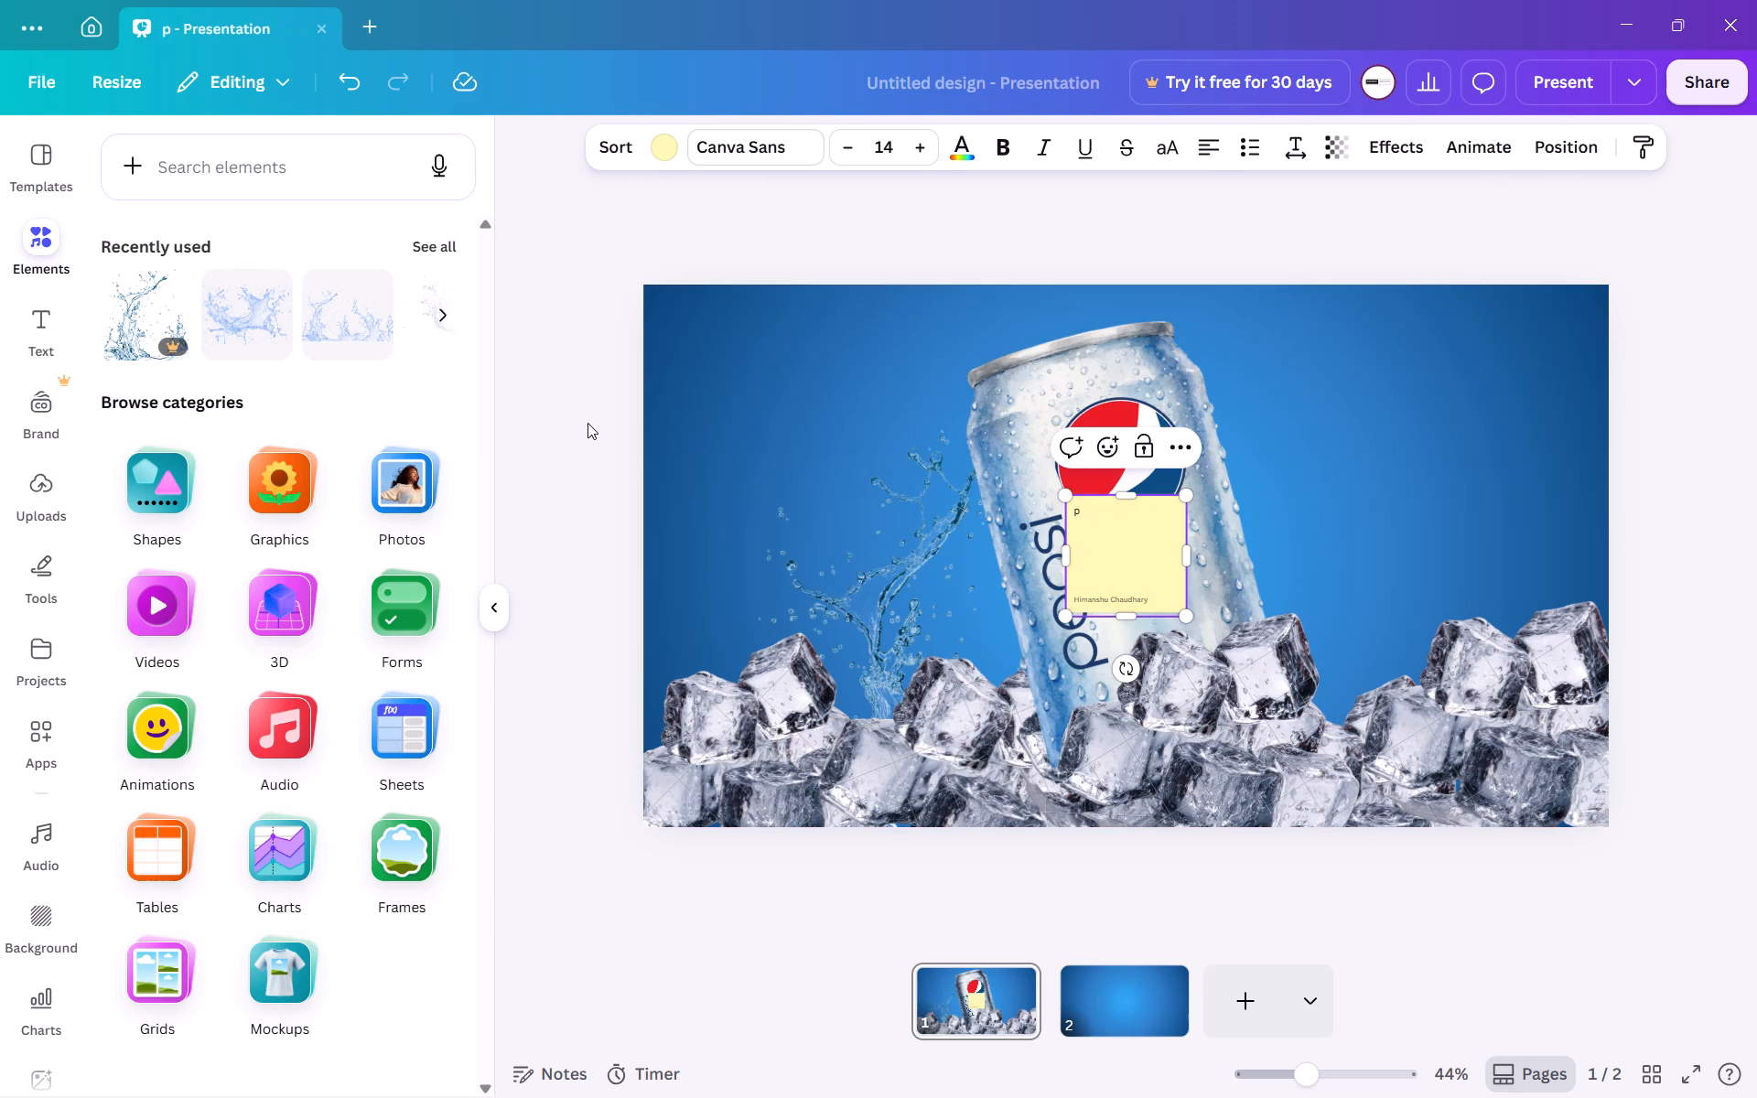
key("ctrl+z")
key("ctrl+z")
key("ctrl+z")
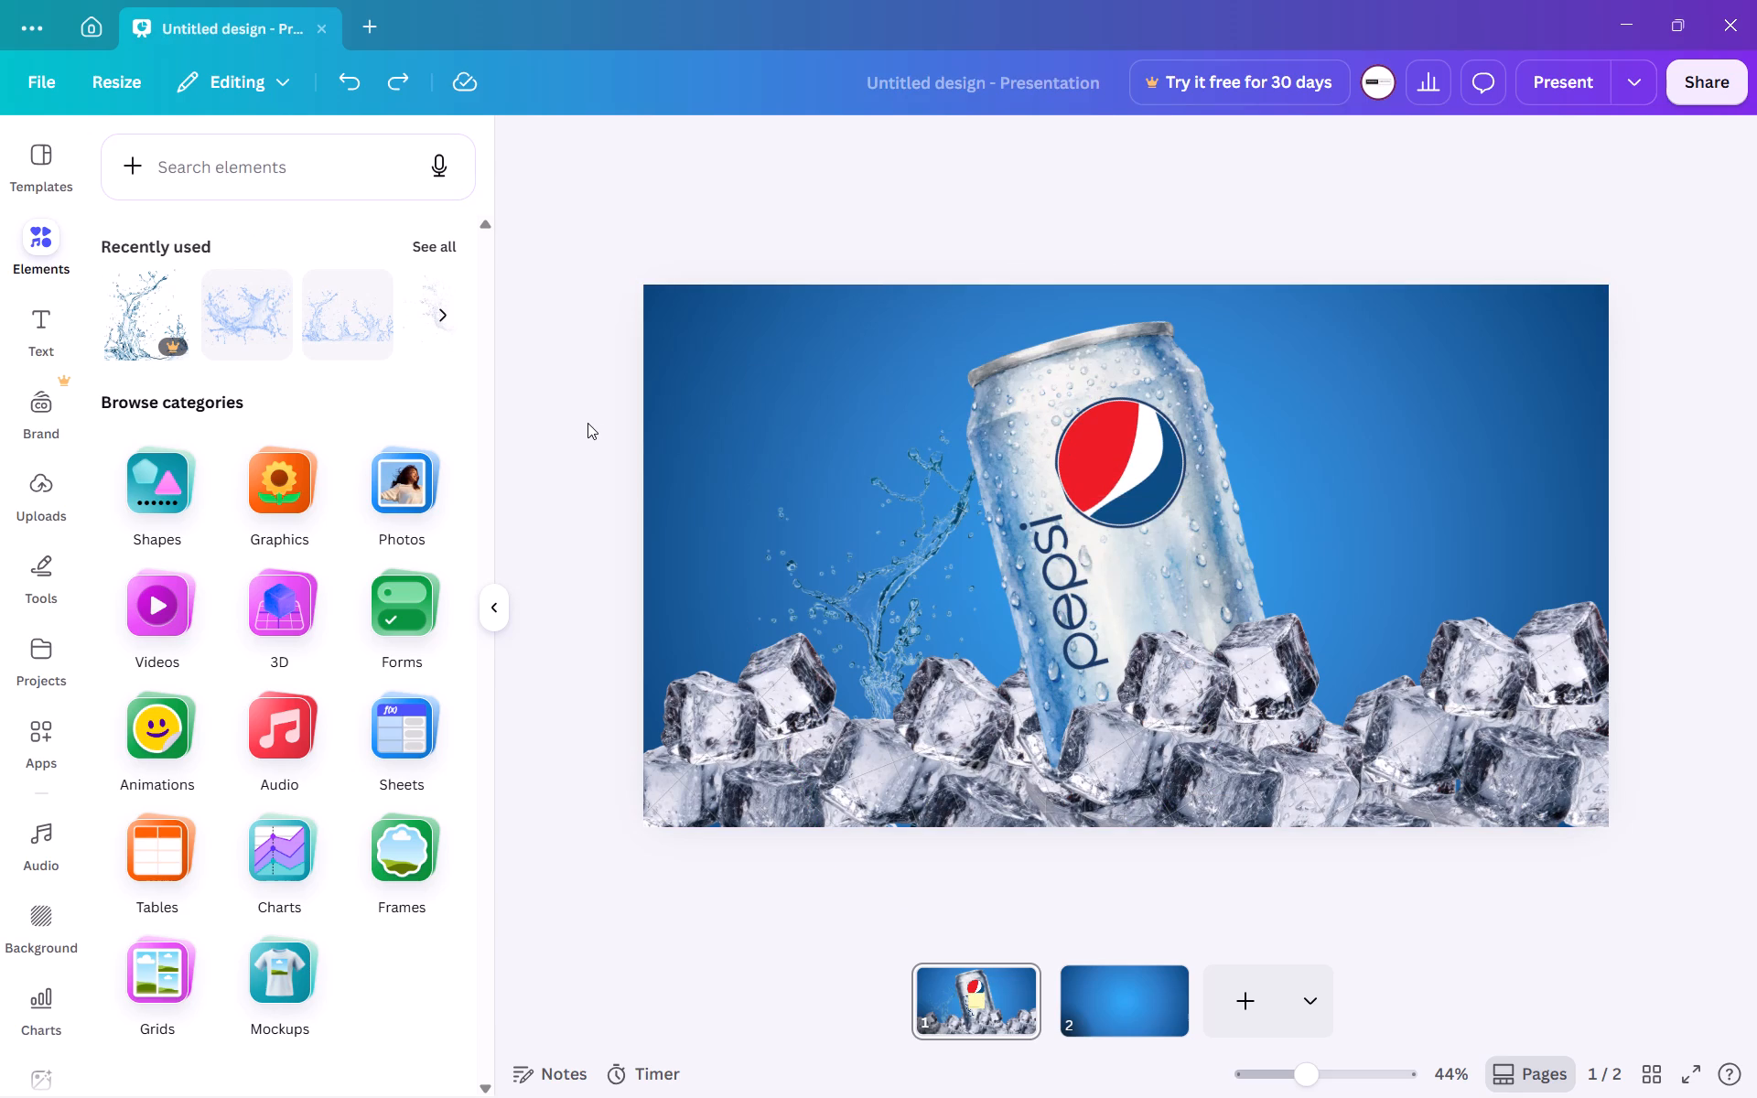
Search the elements for "water splash".
left_click(206, 141)
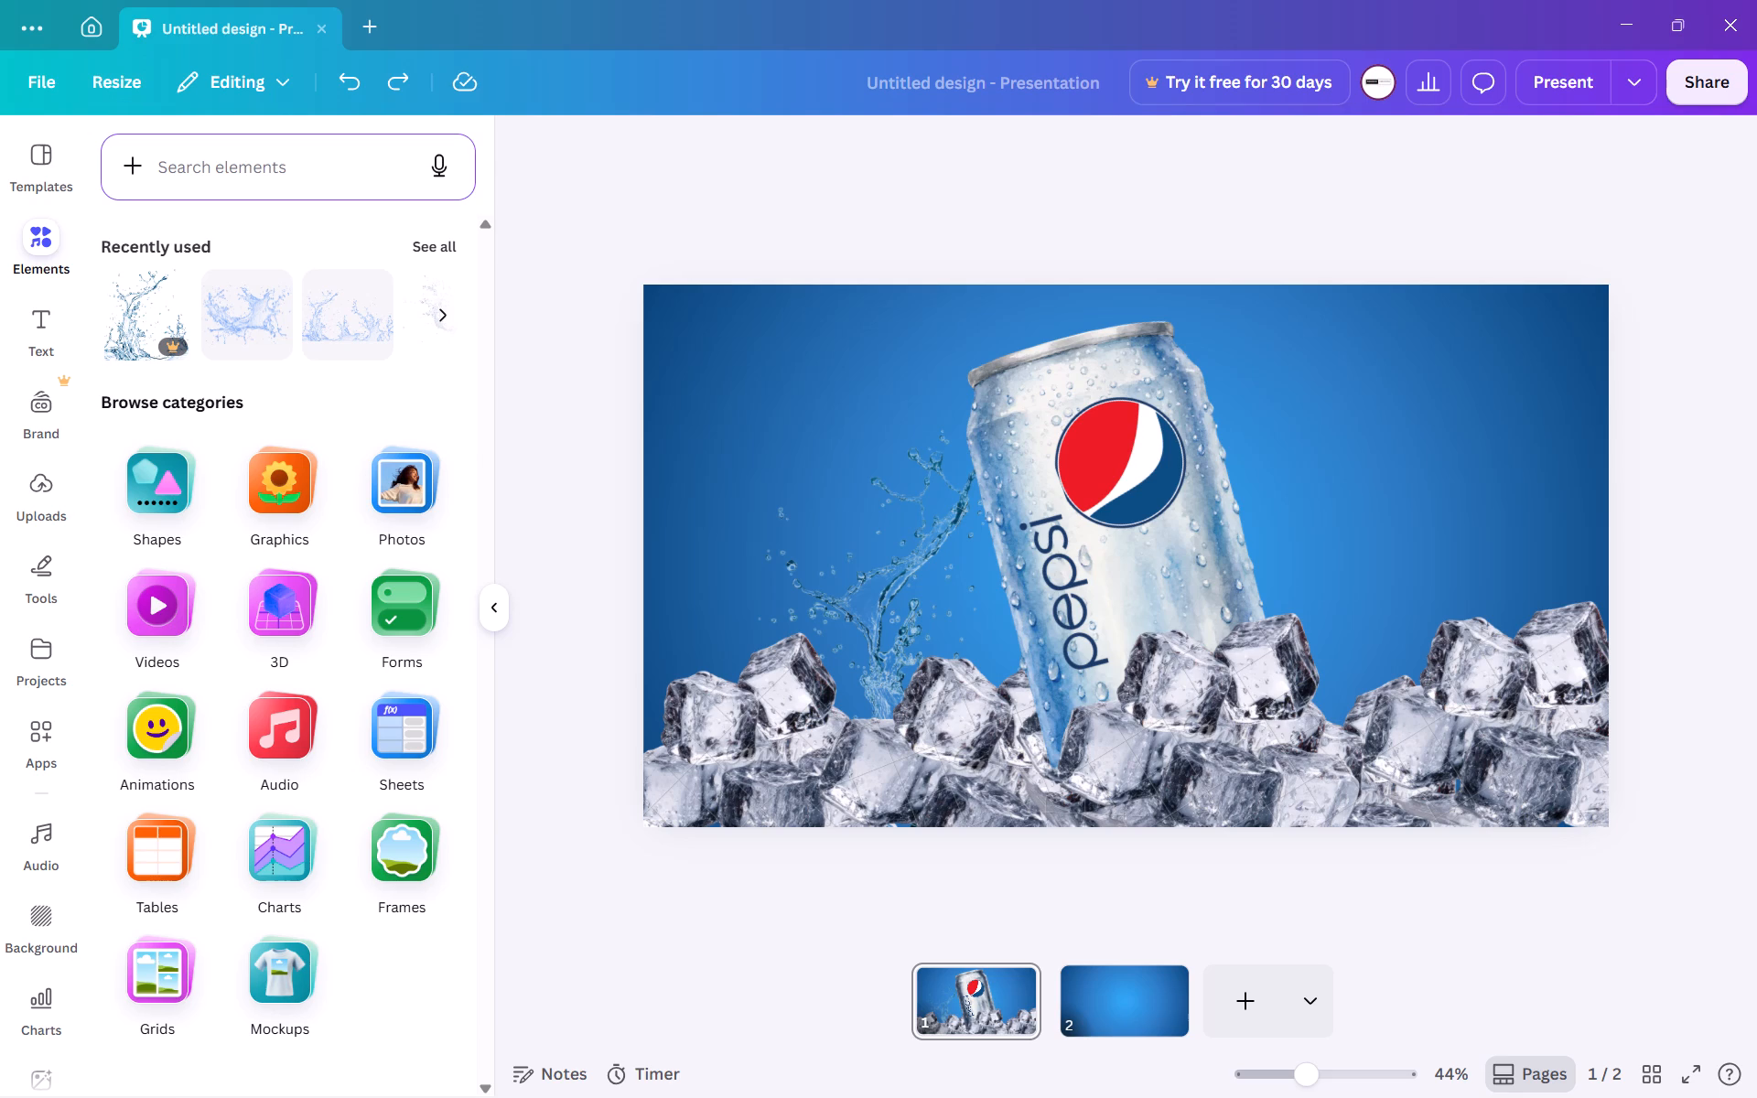
left_click(242, 169)
type("water splash")
key("Return")
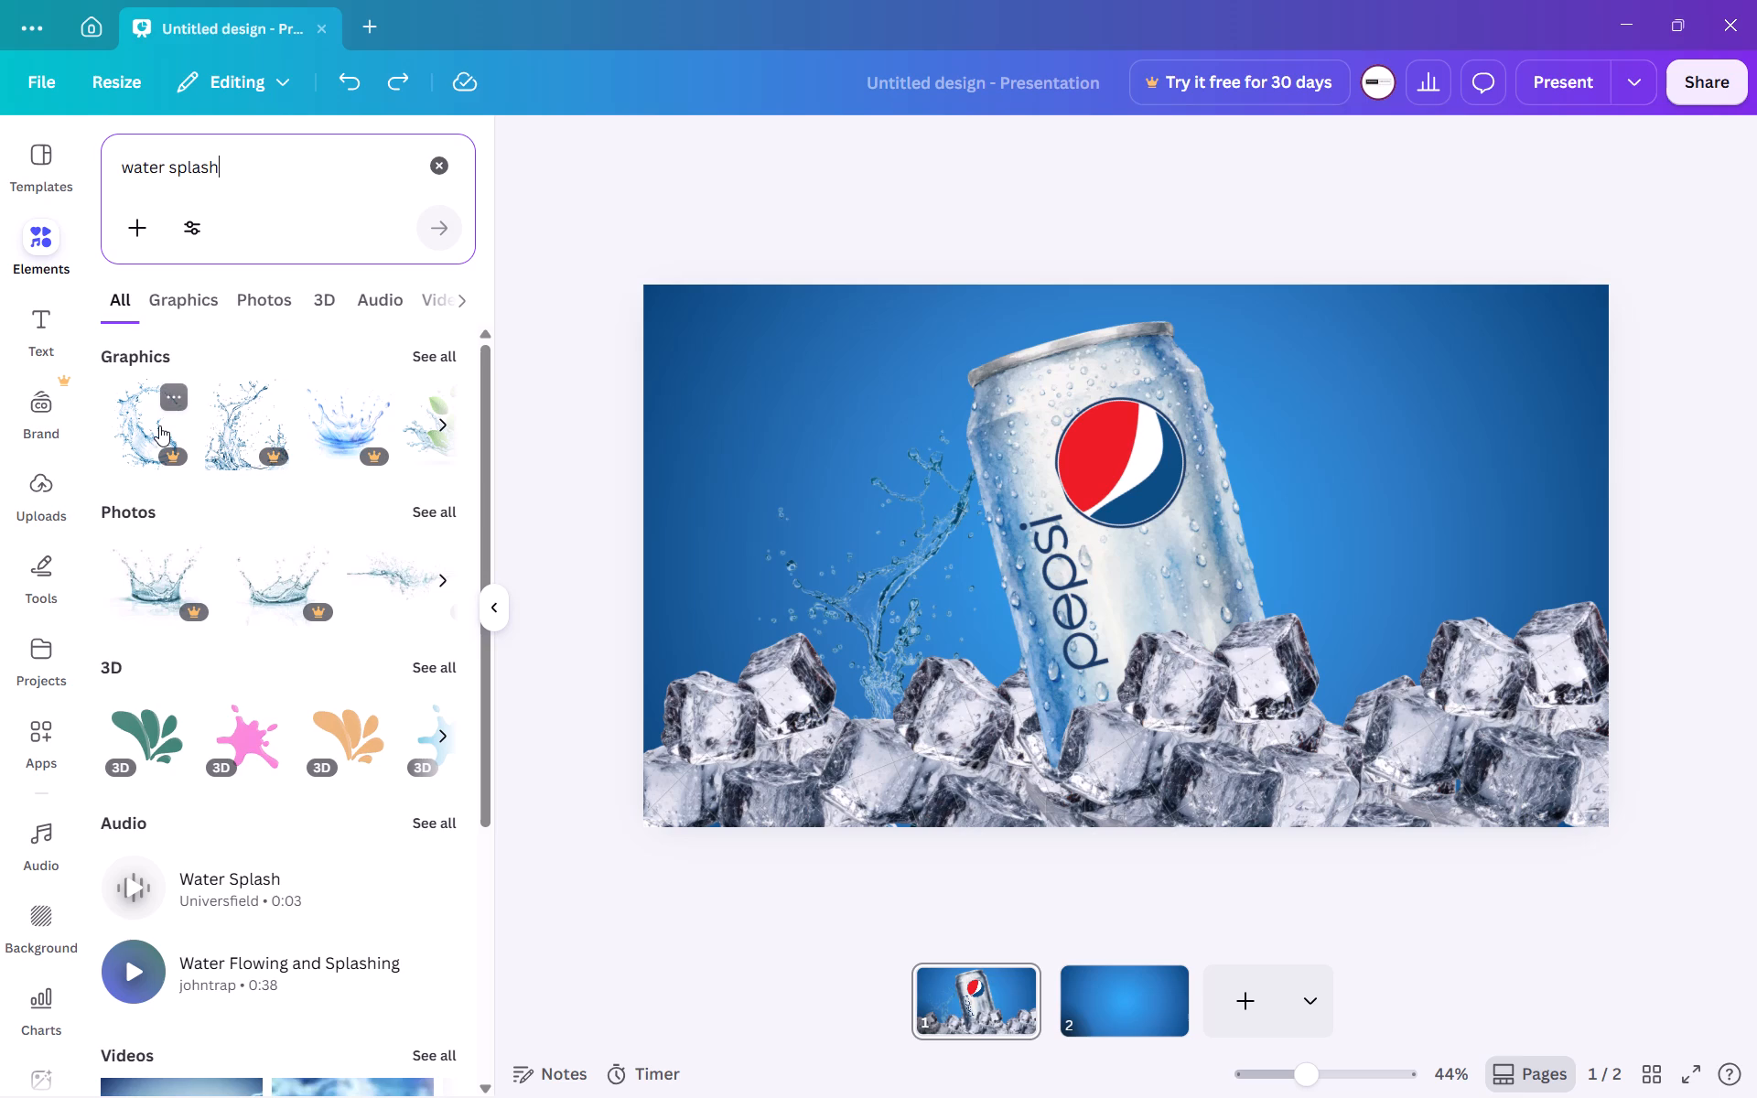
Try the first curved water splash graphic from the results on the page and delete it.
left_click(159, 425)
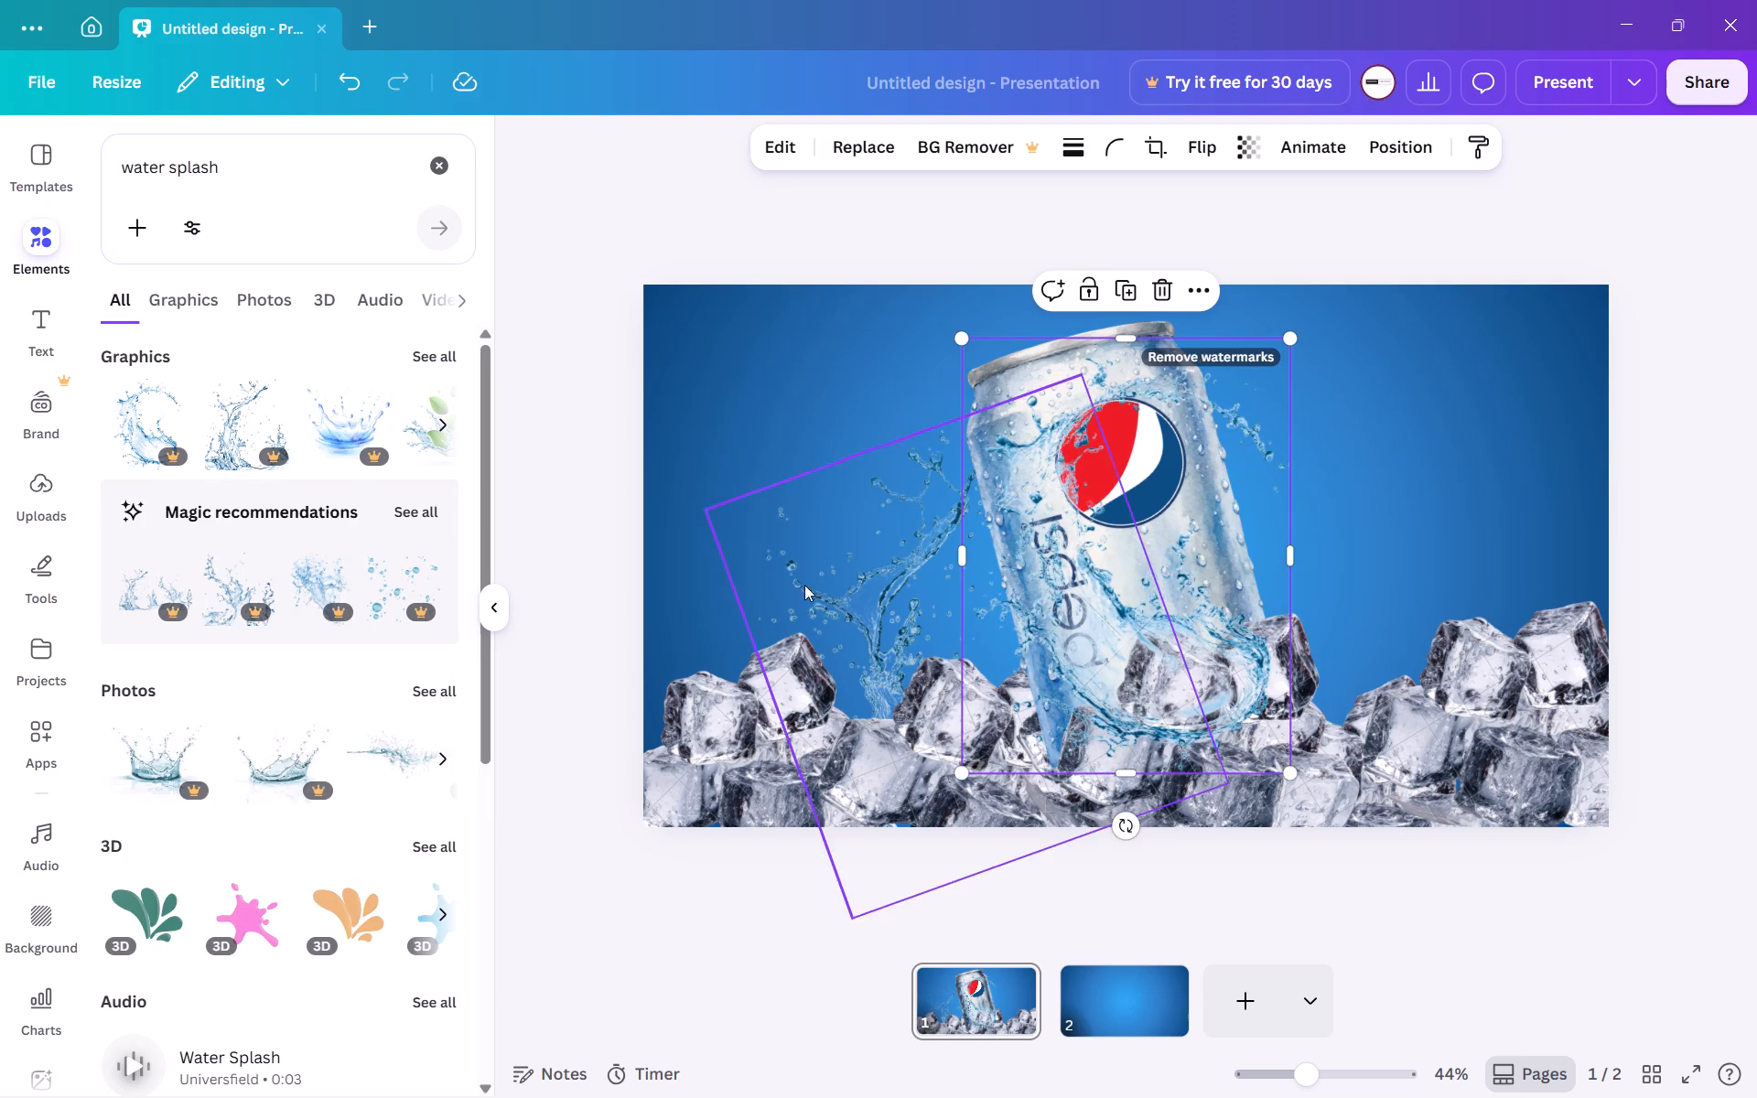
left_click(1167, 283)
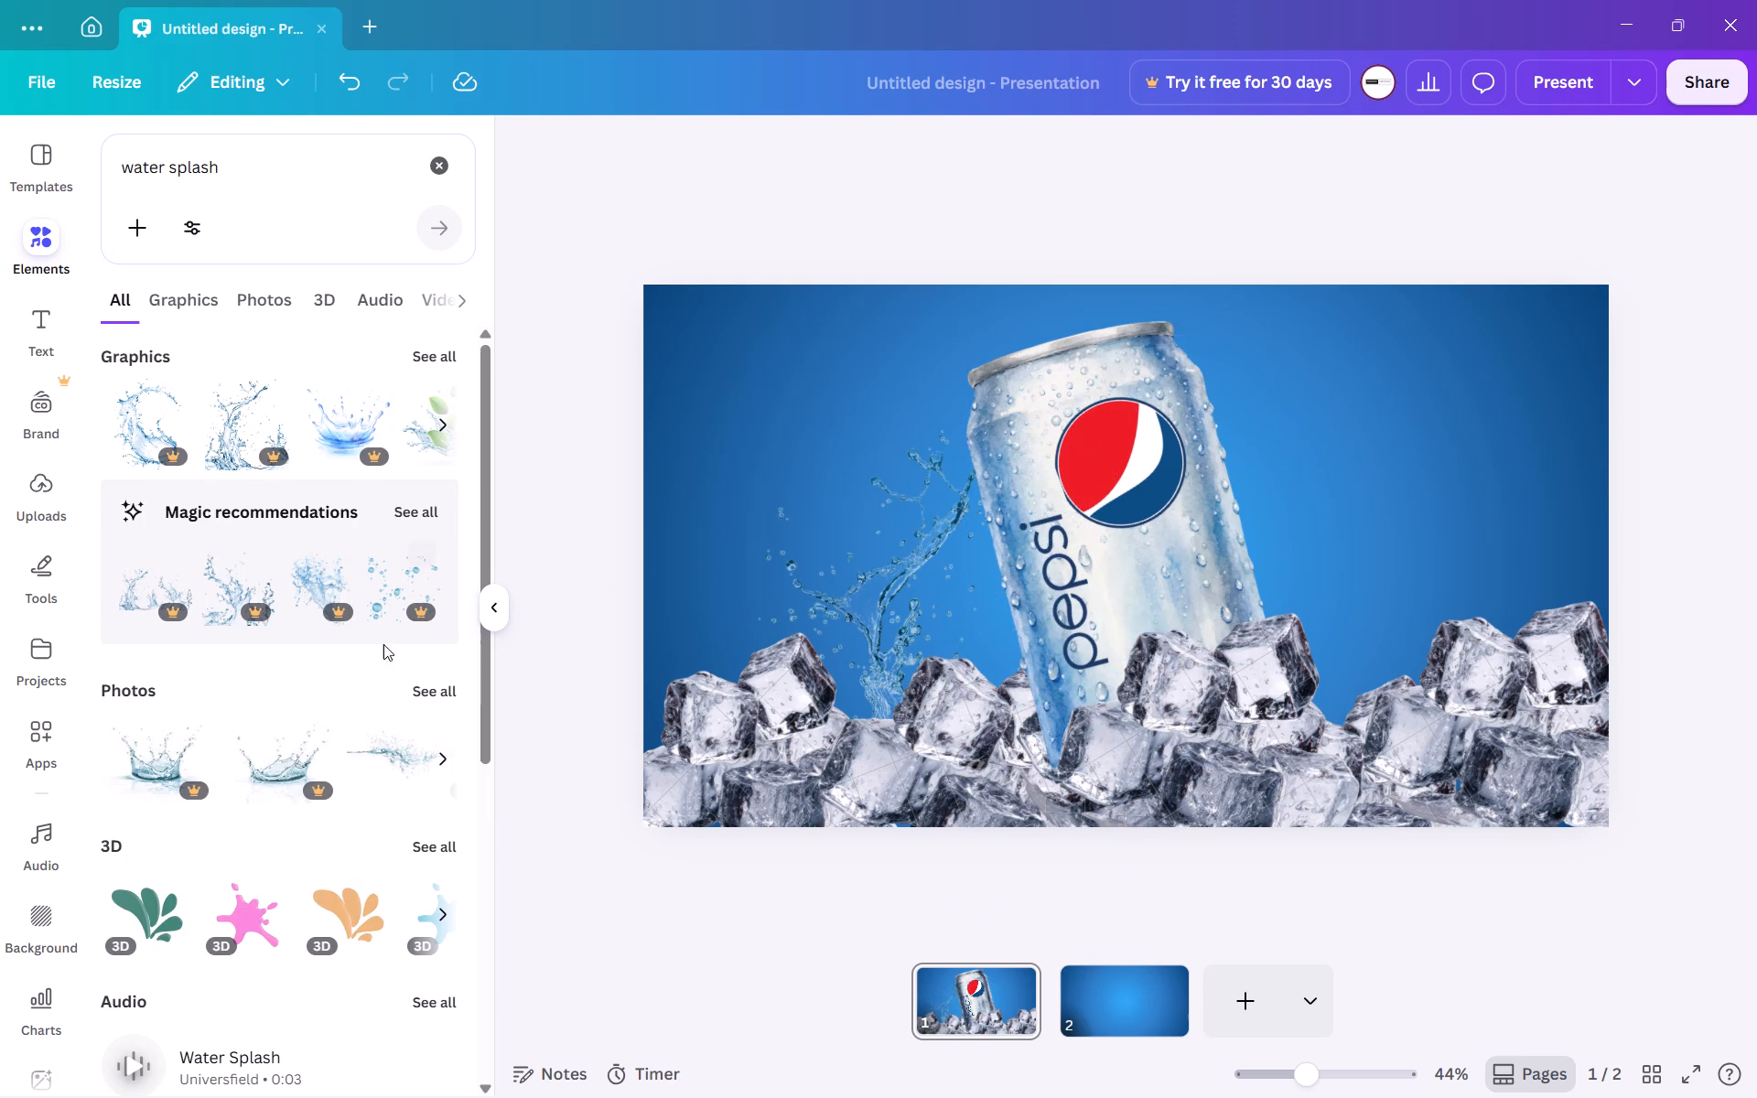
Find the free curved, swirling water splash among the graphics results and add it to the page.
scroll(290, 701, "down", 1)
scroll(290, 701, "up", 2)
scroll(295, 382, "left", 3)
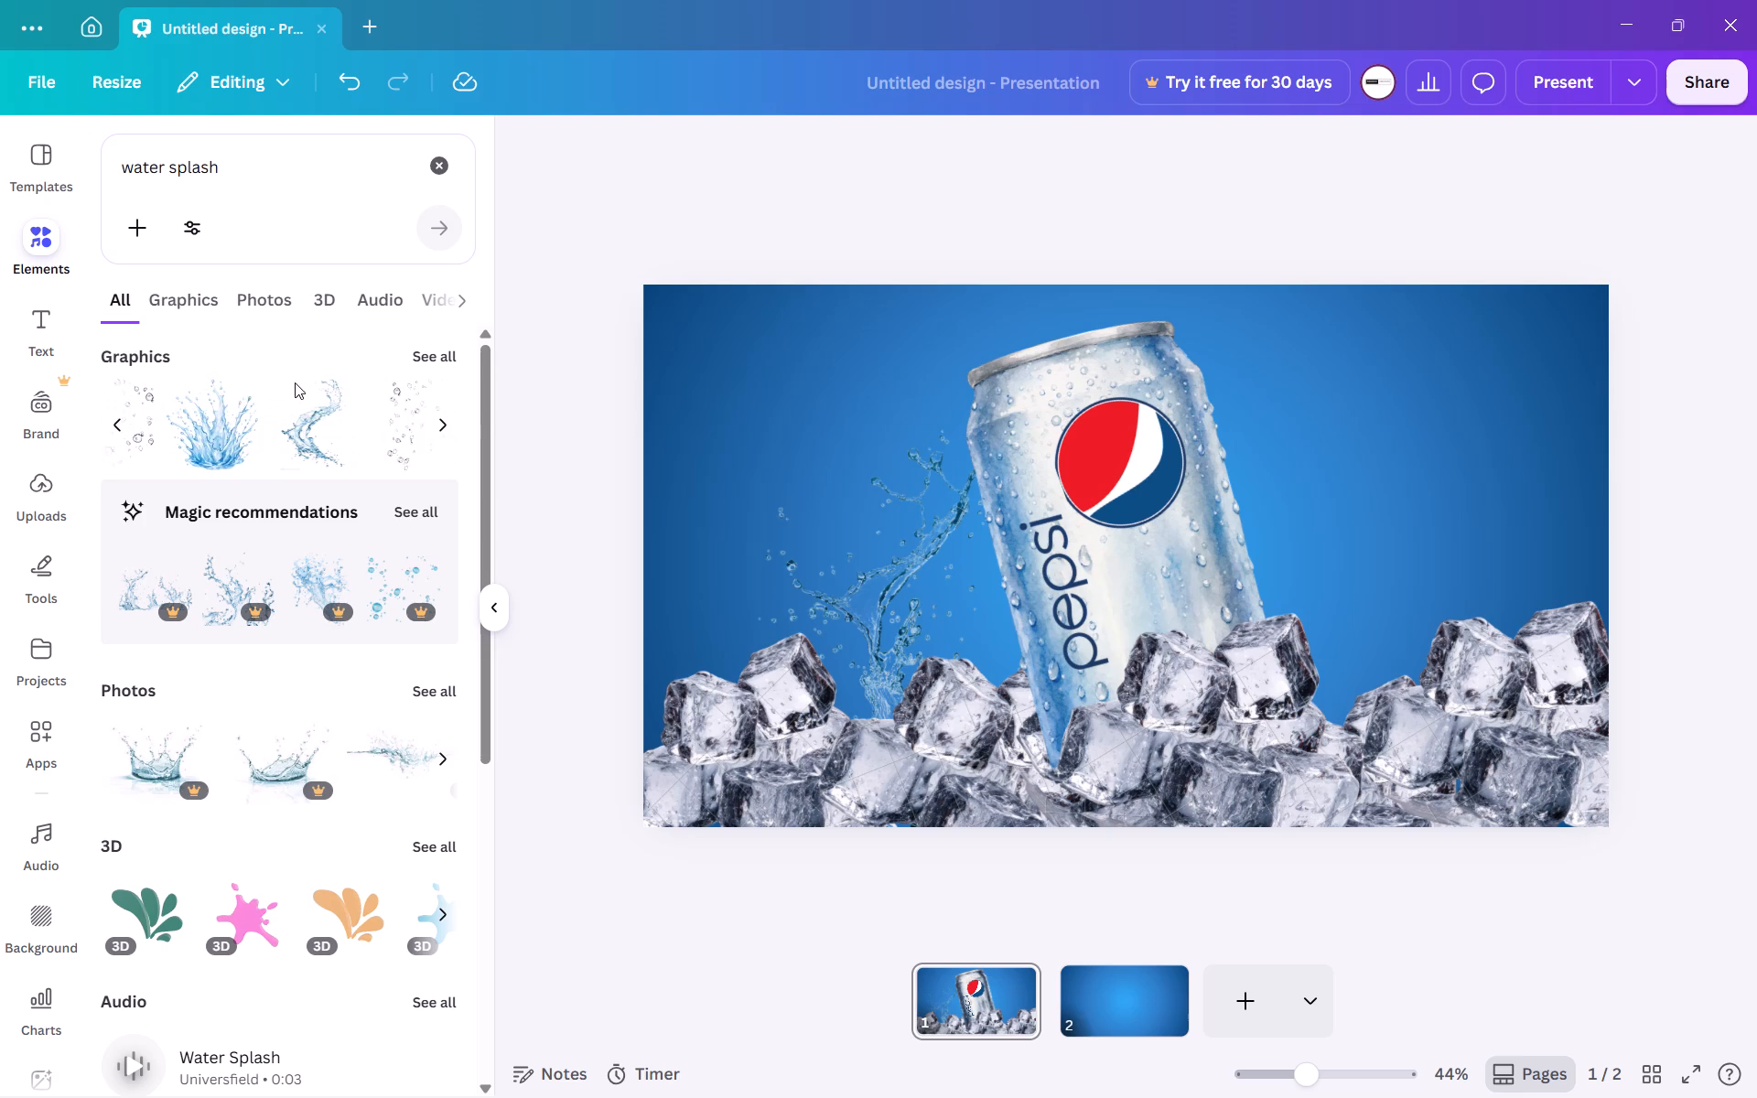
scroll(295, 382, "left", 2)
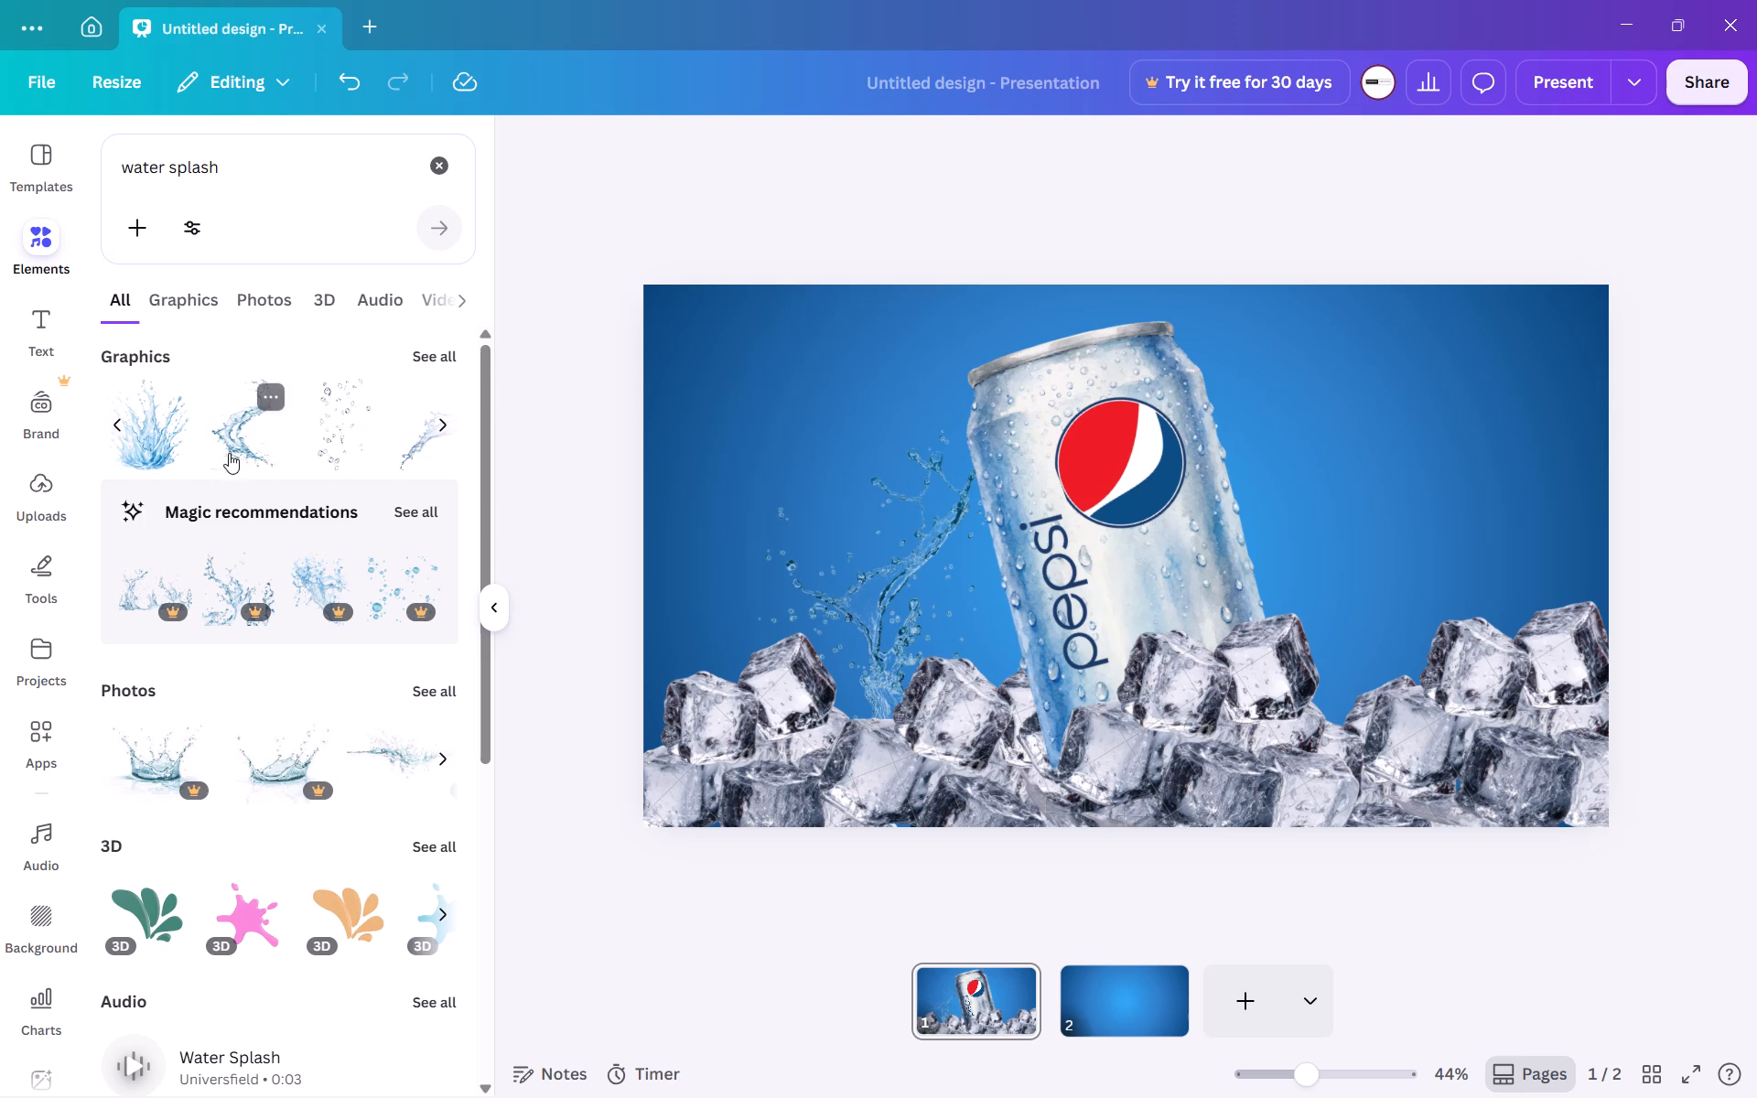
left_click(227, 453)
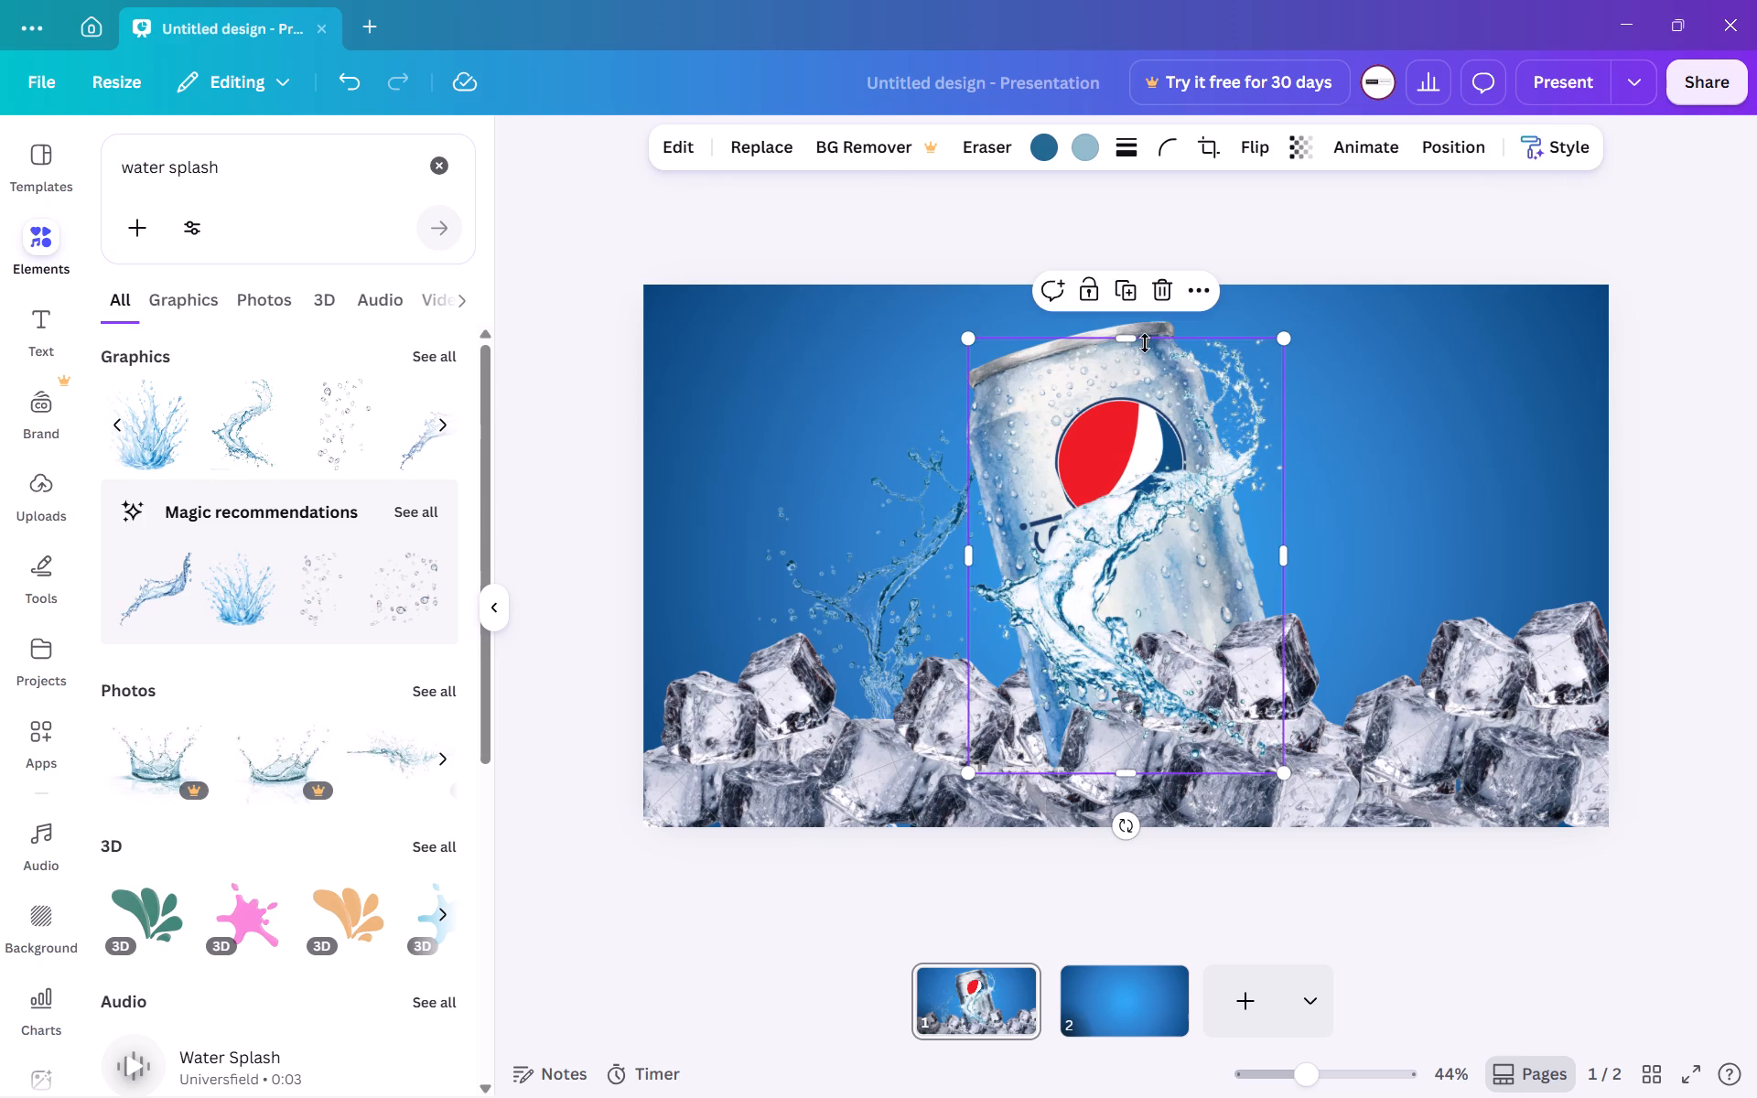
Flip the new curved splash horizontally and place it over the ice cubes to the right of the can.
left_click(1257, 144)
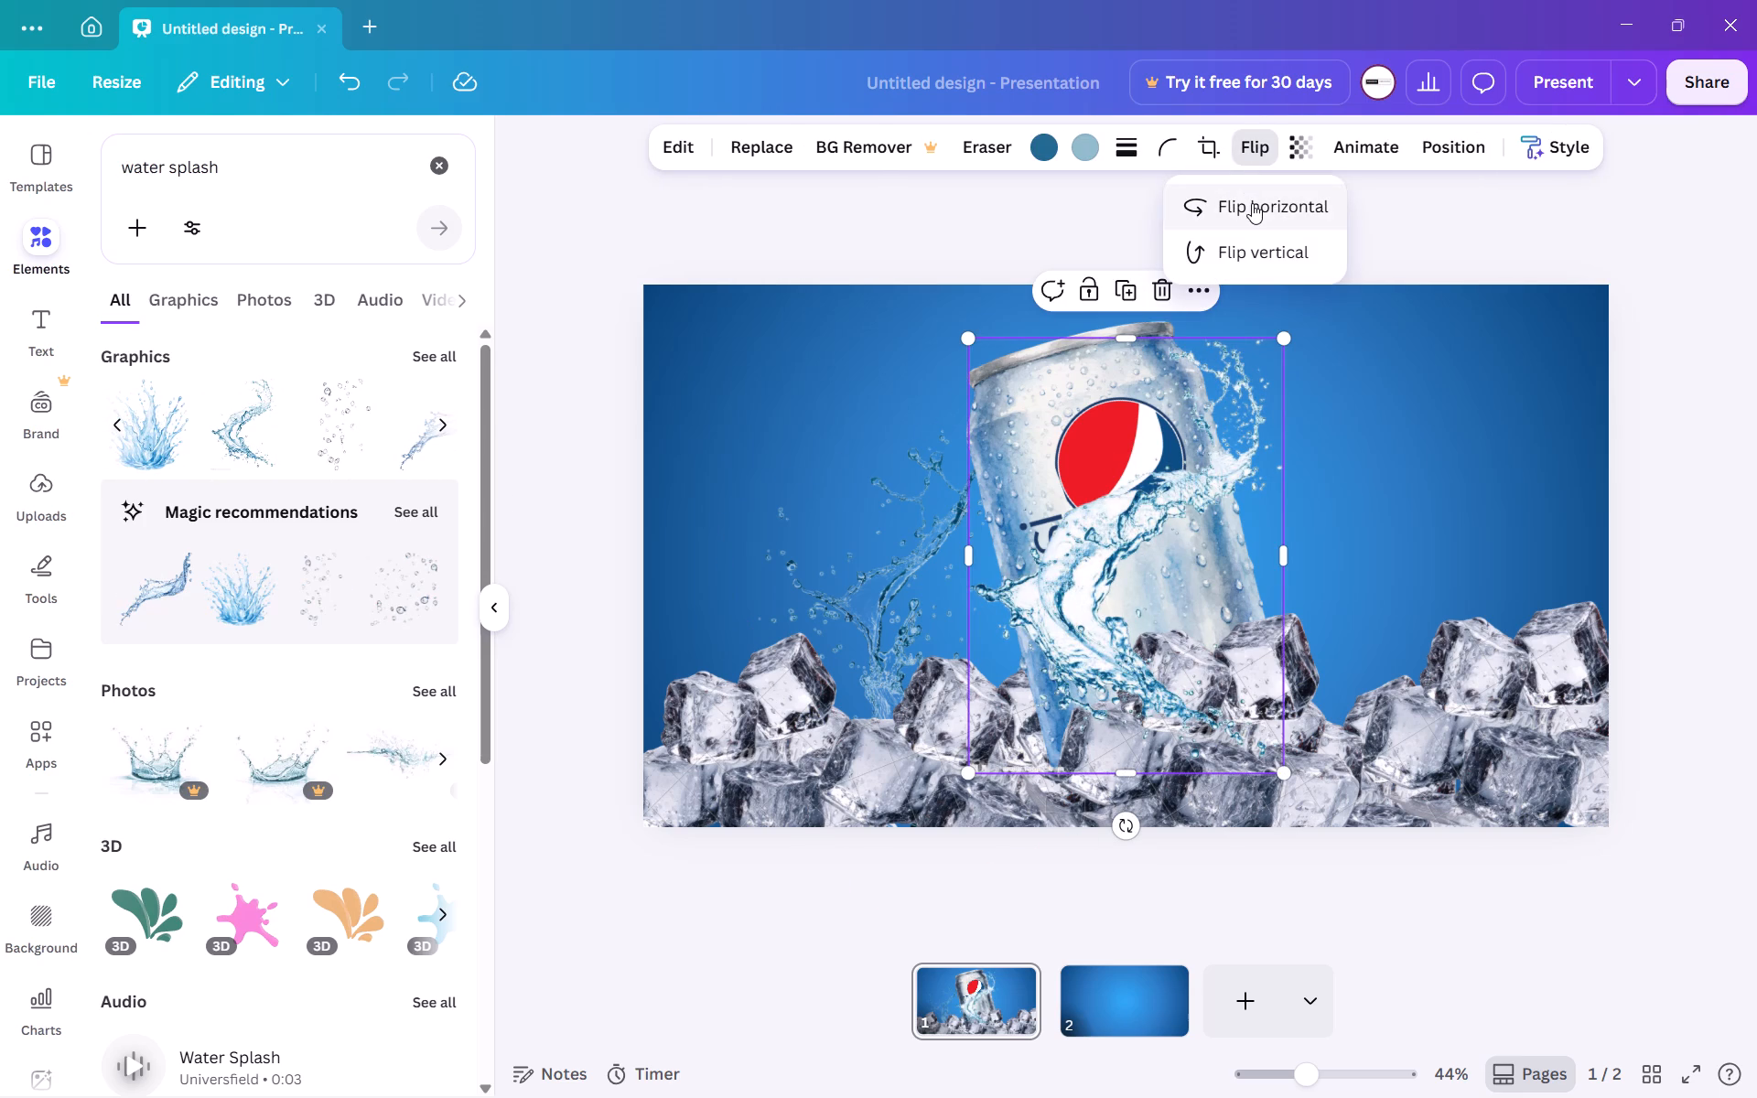
left_click(1252, 203)
left_click(1187, 658)
left_click_drag(1187, 658, 1321, 684)
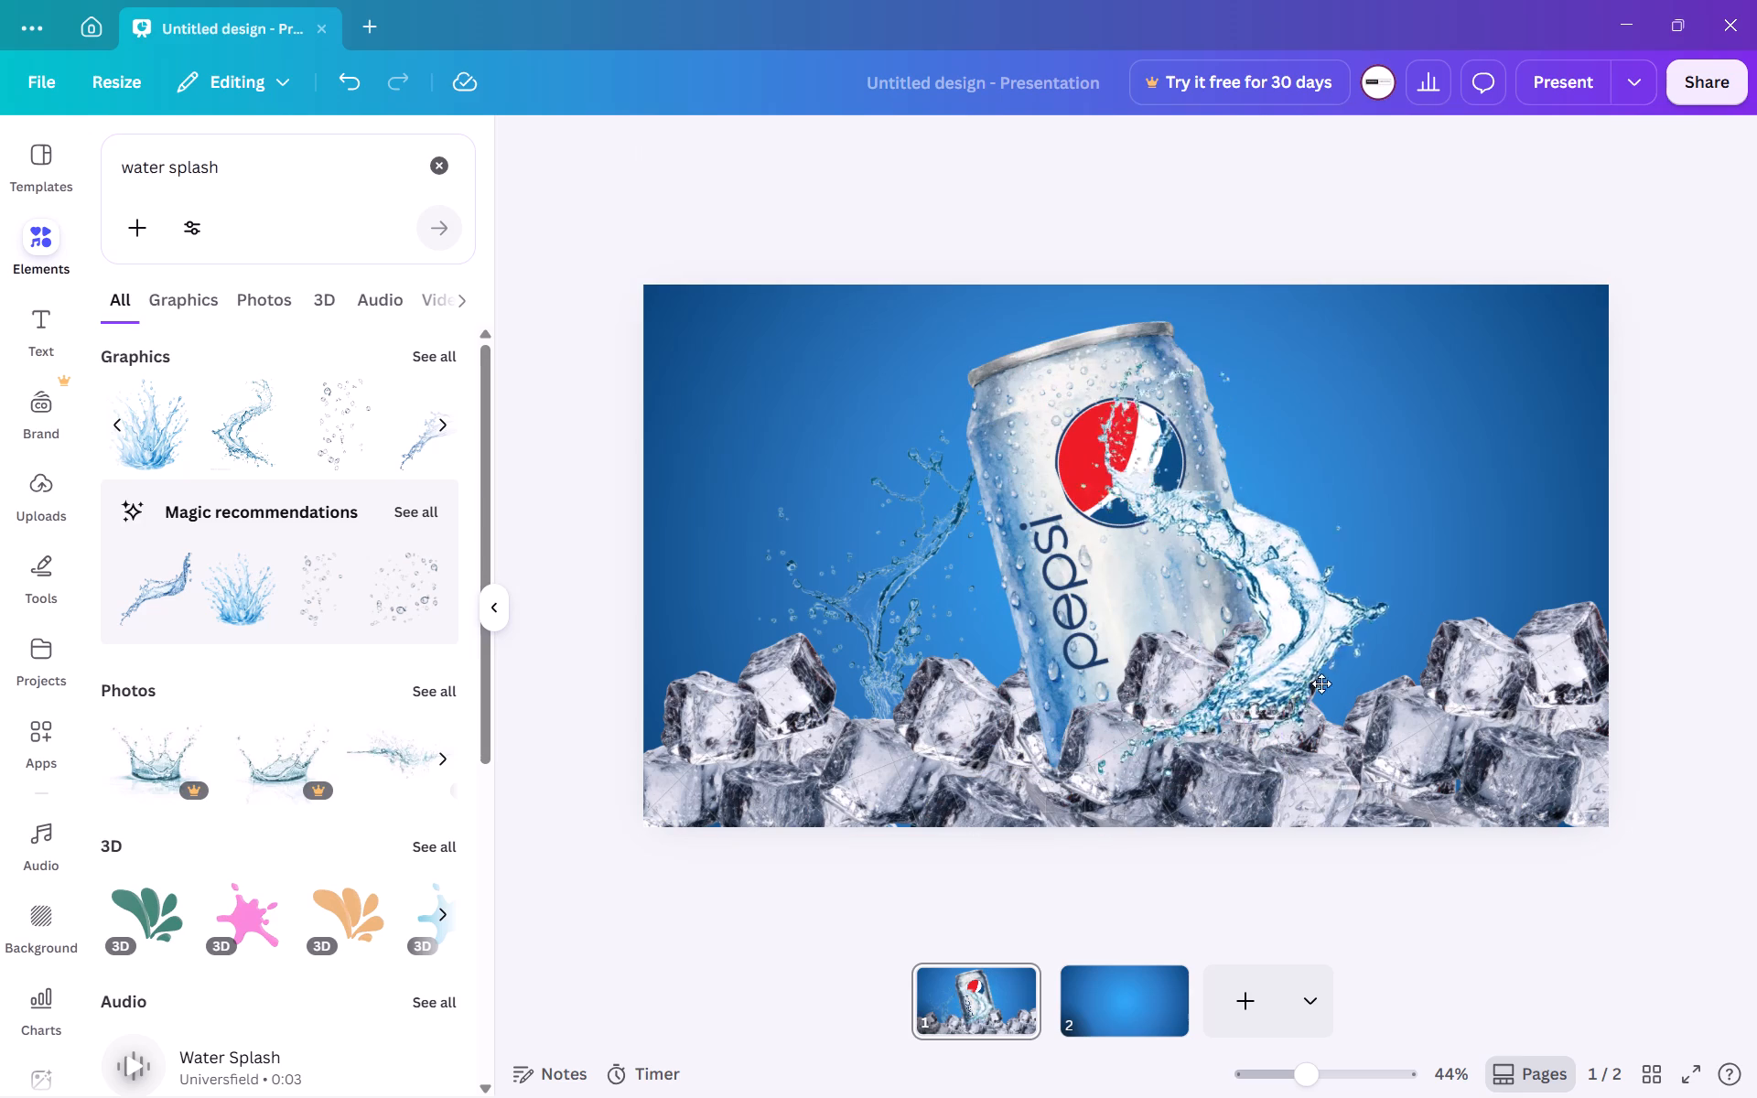
left_click_drag(1321, 684, 1478, 696)
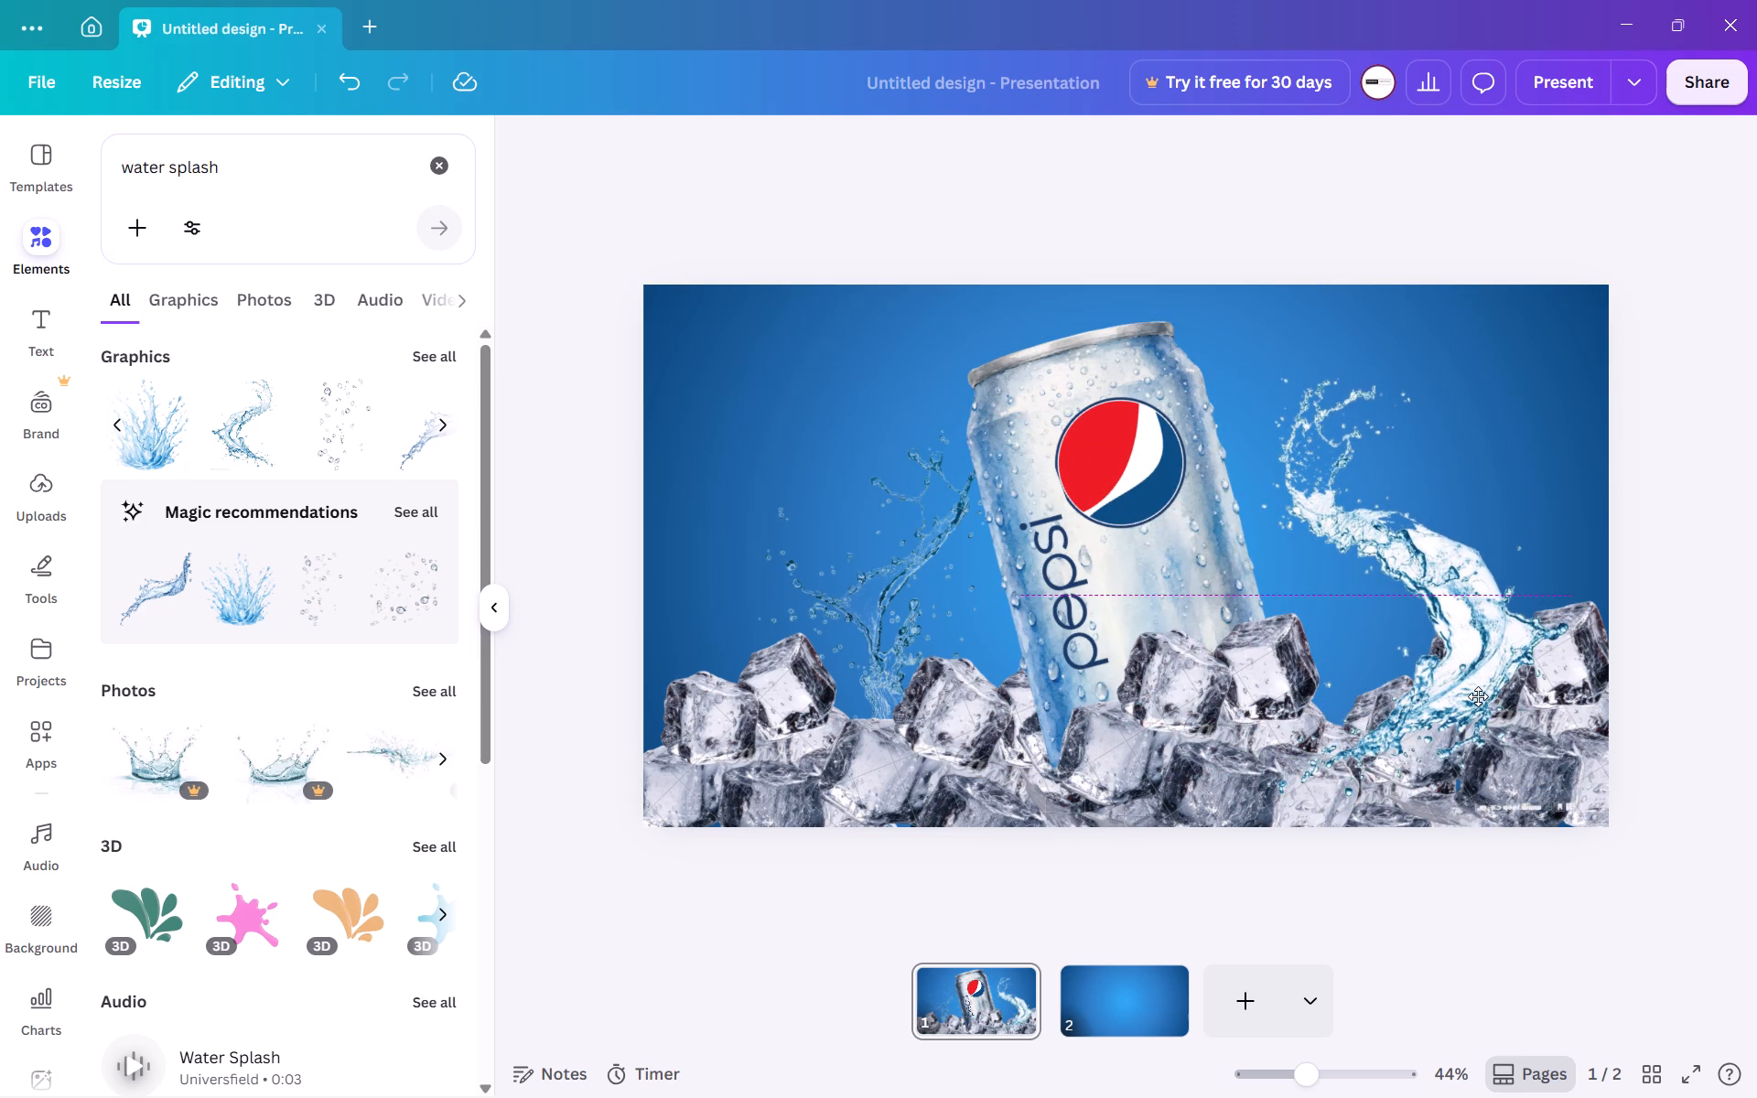
left_click_drag(1478, 696, 1475, 693)
left_click(1402, 507)
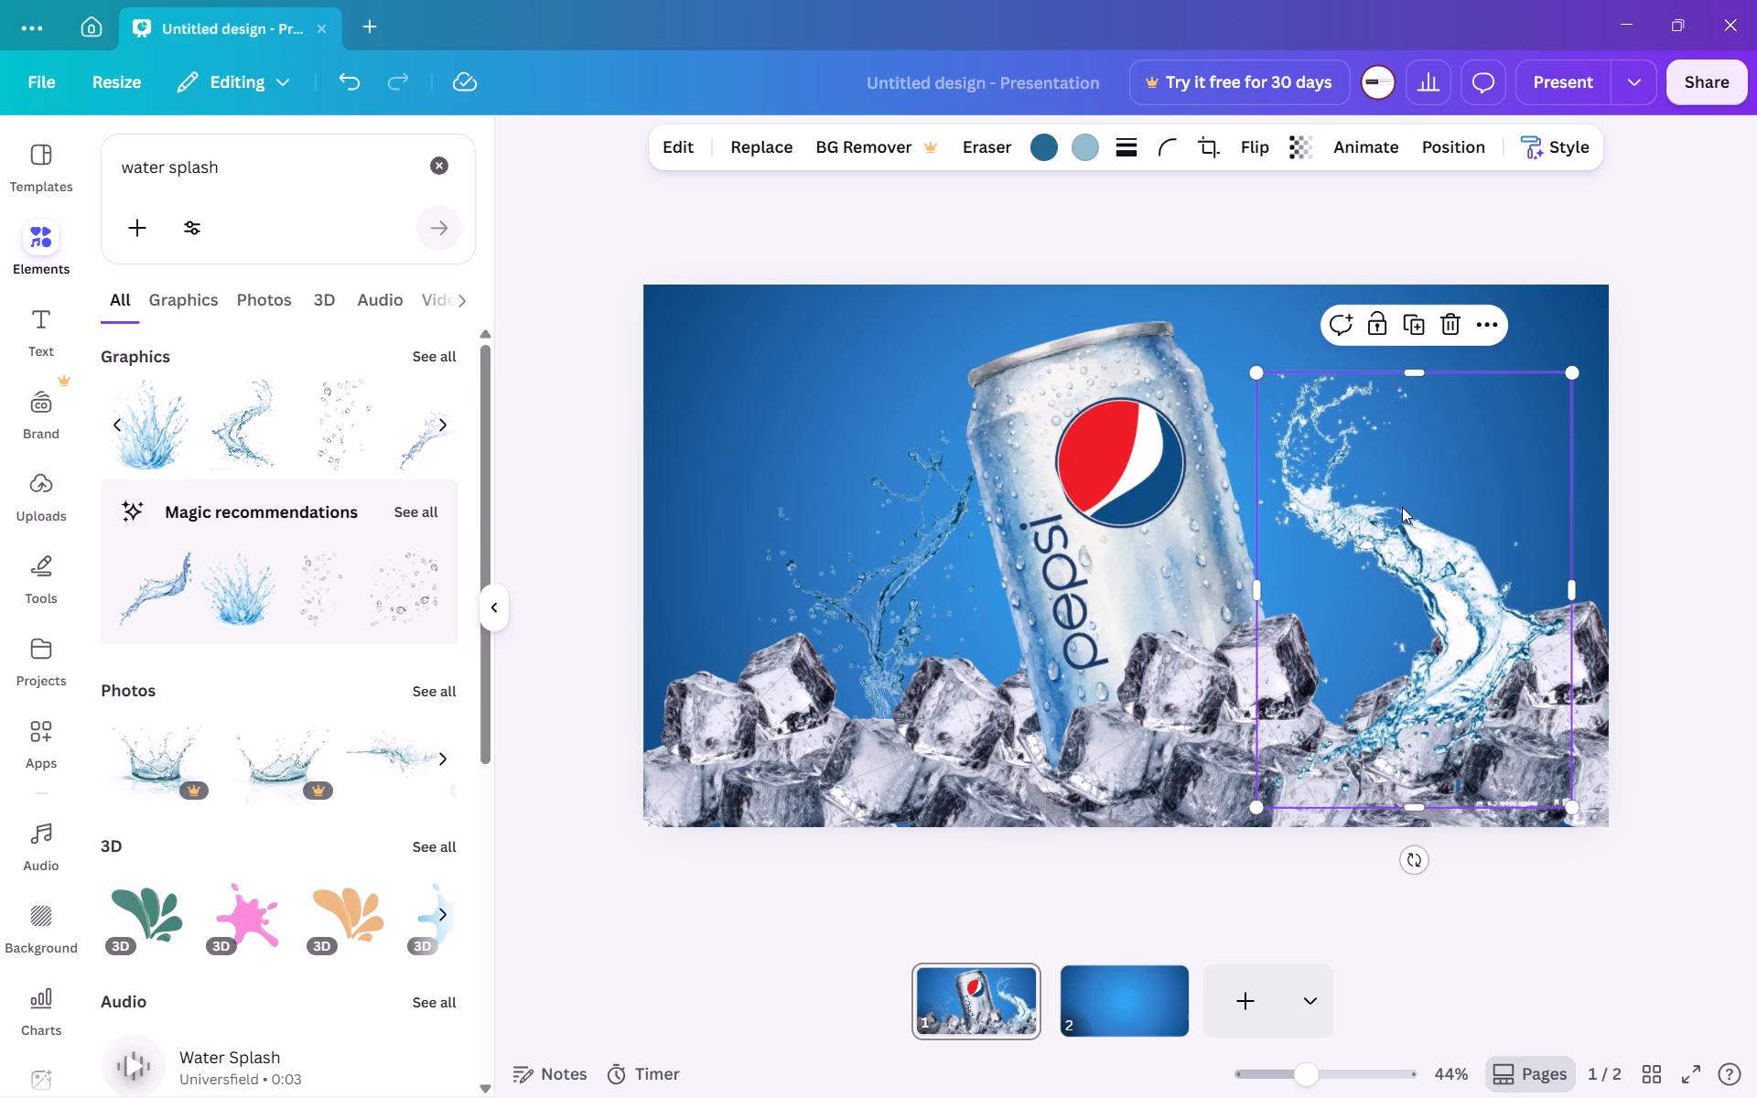
Set the transparency of the splash to the right of the can to 80, and then reduce it to 70.
left_click(1328, 153)
left_click(1305, 146)
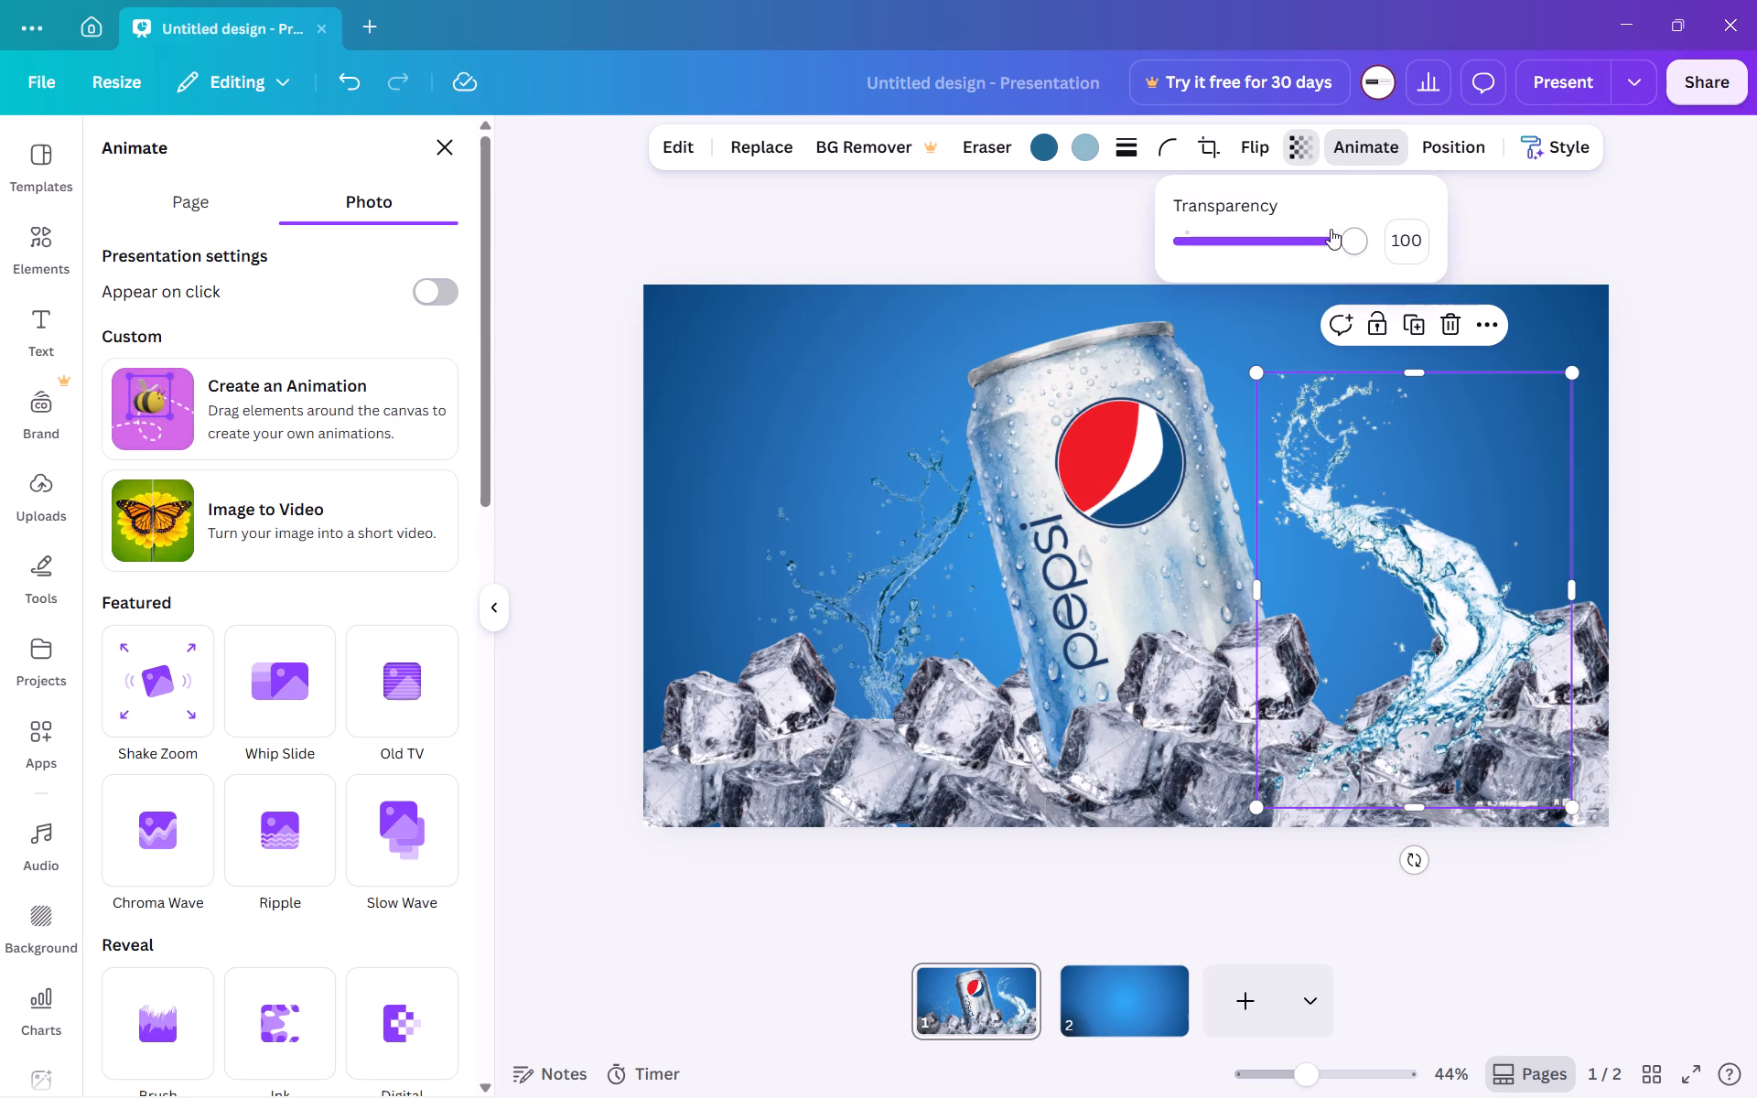
left_click(1401, 247)
type("80")
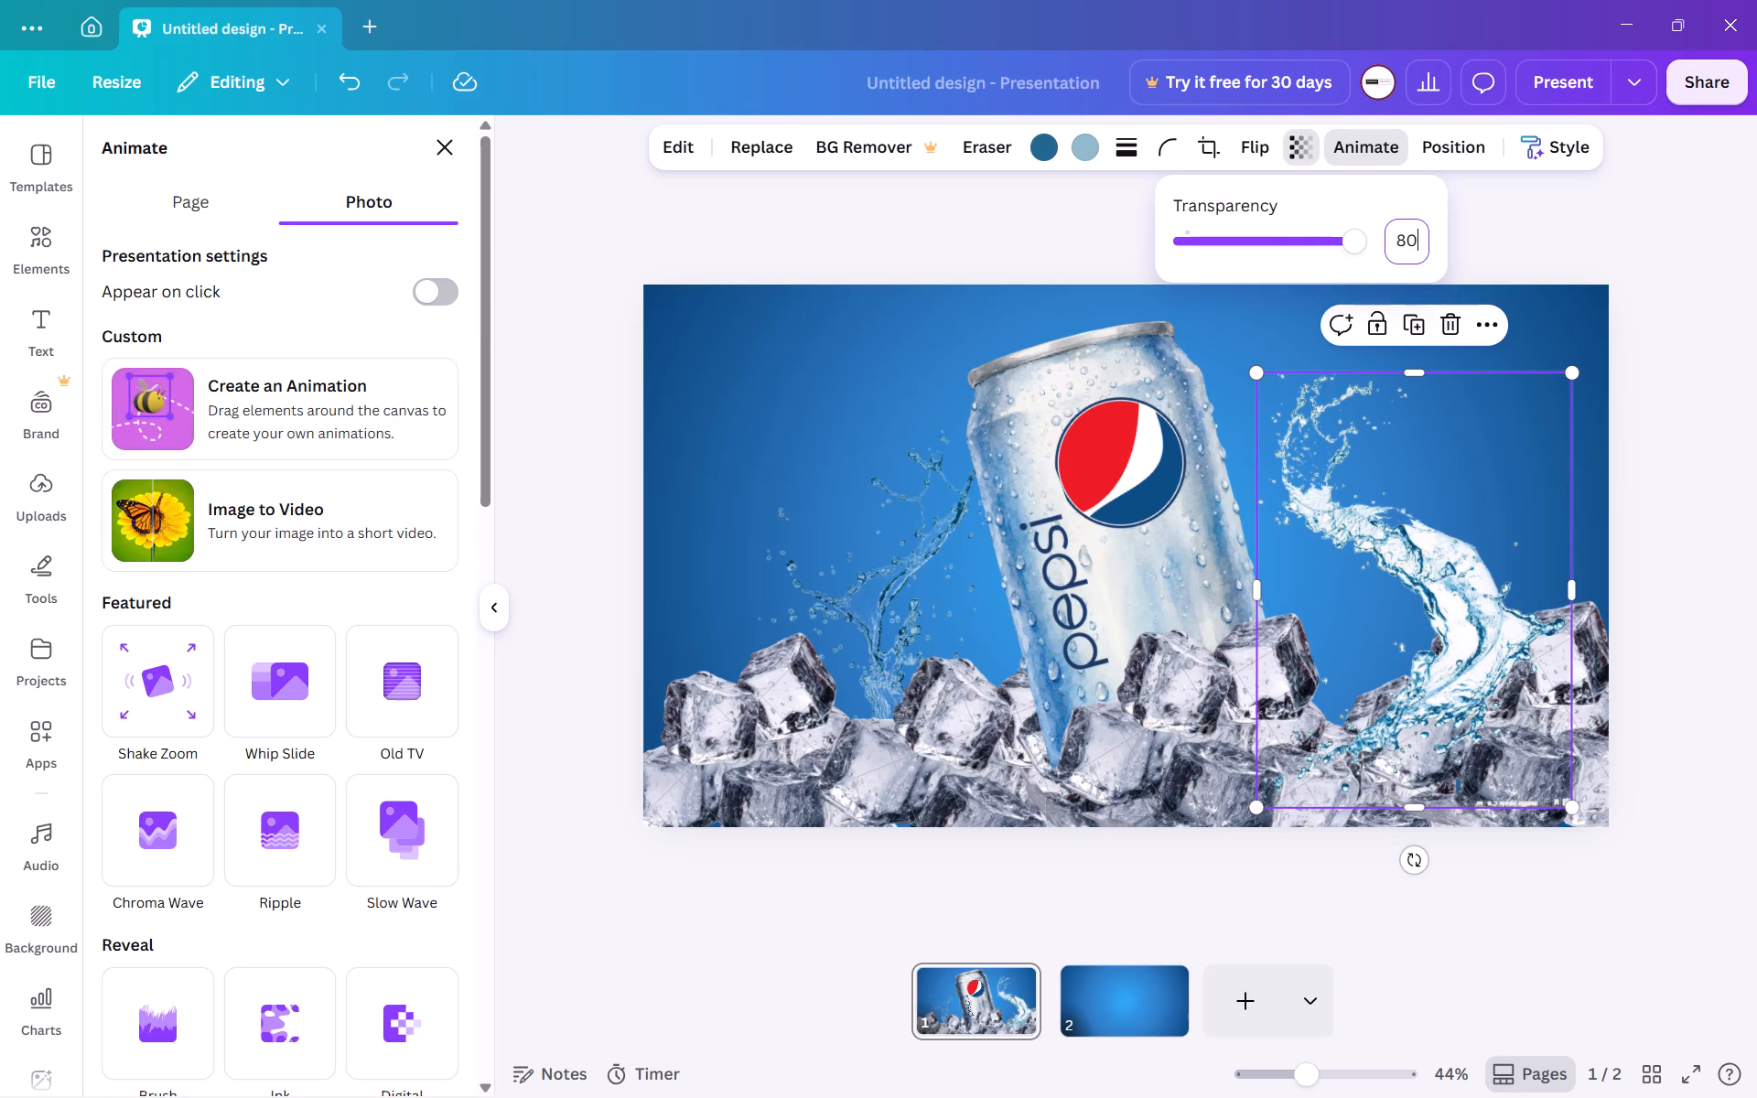
key("Return")
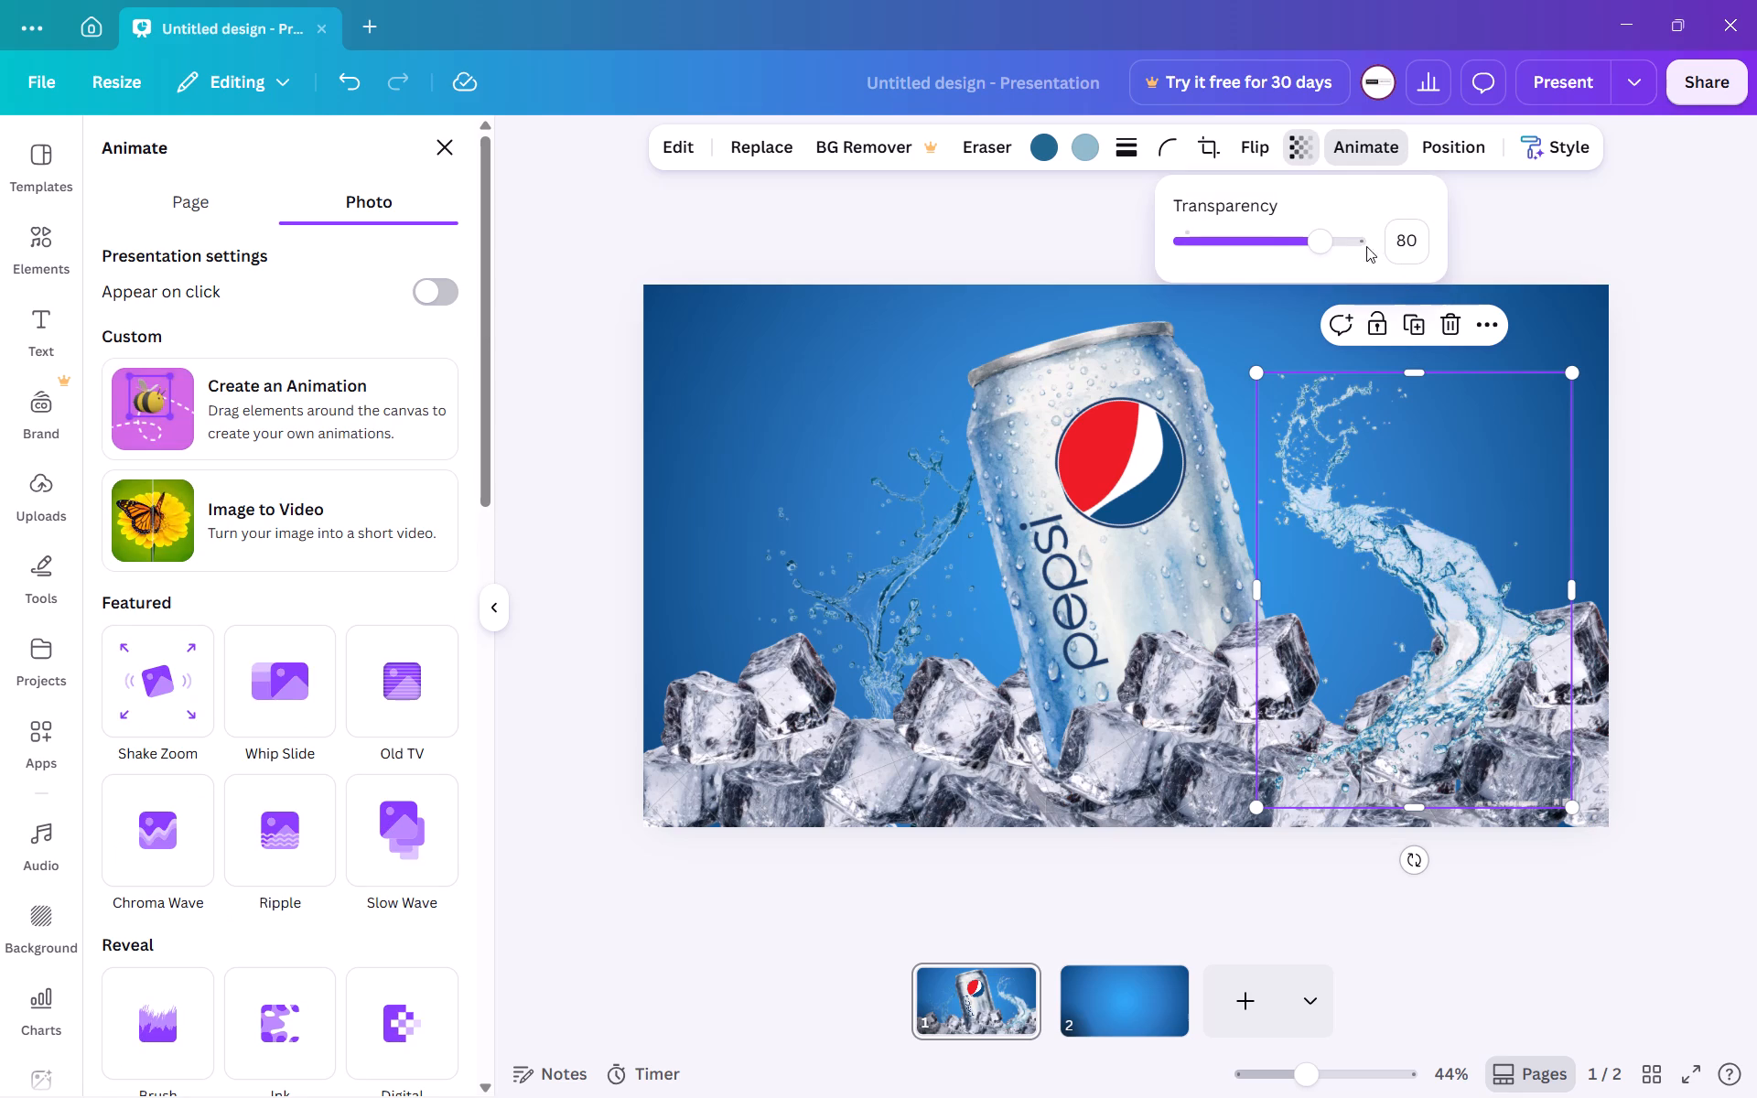
triple_click(1402, 241)
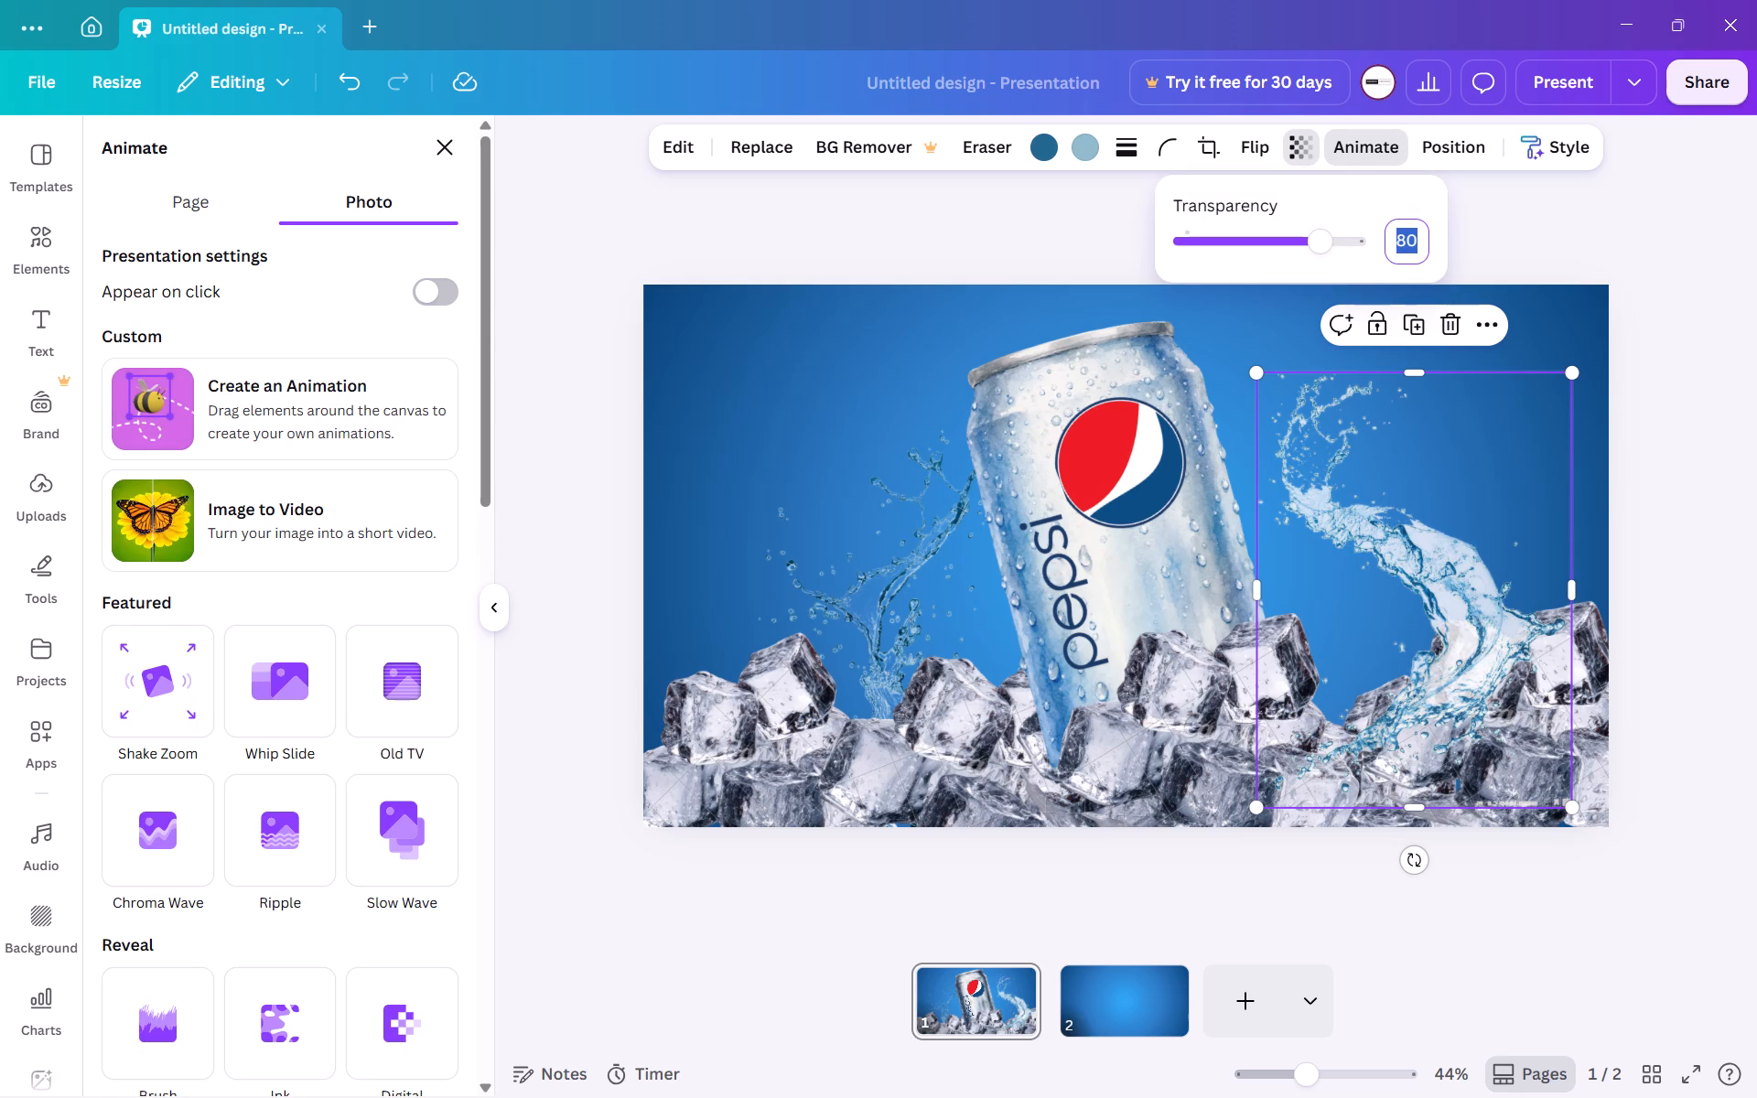
type("70")
key("Return")
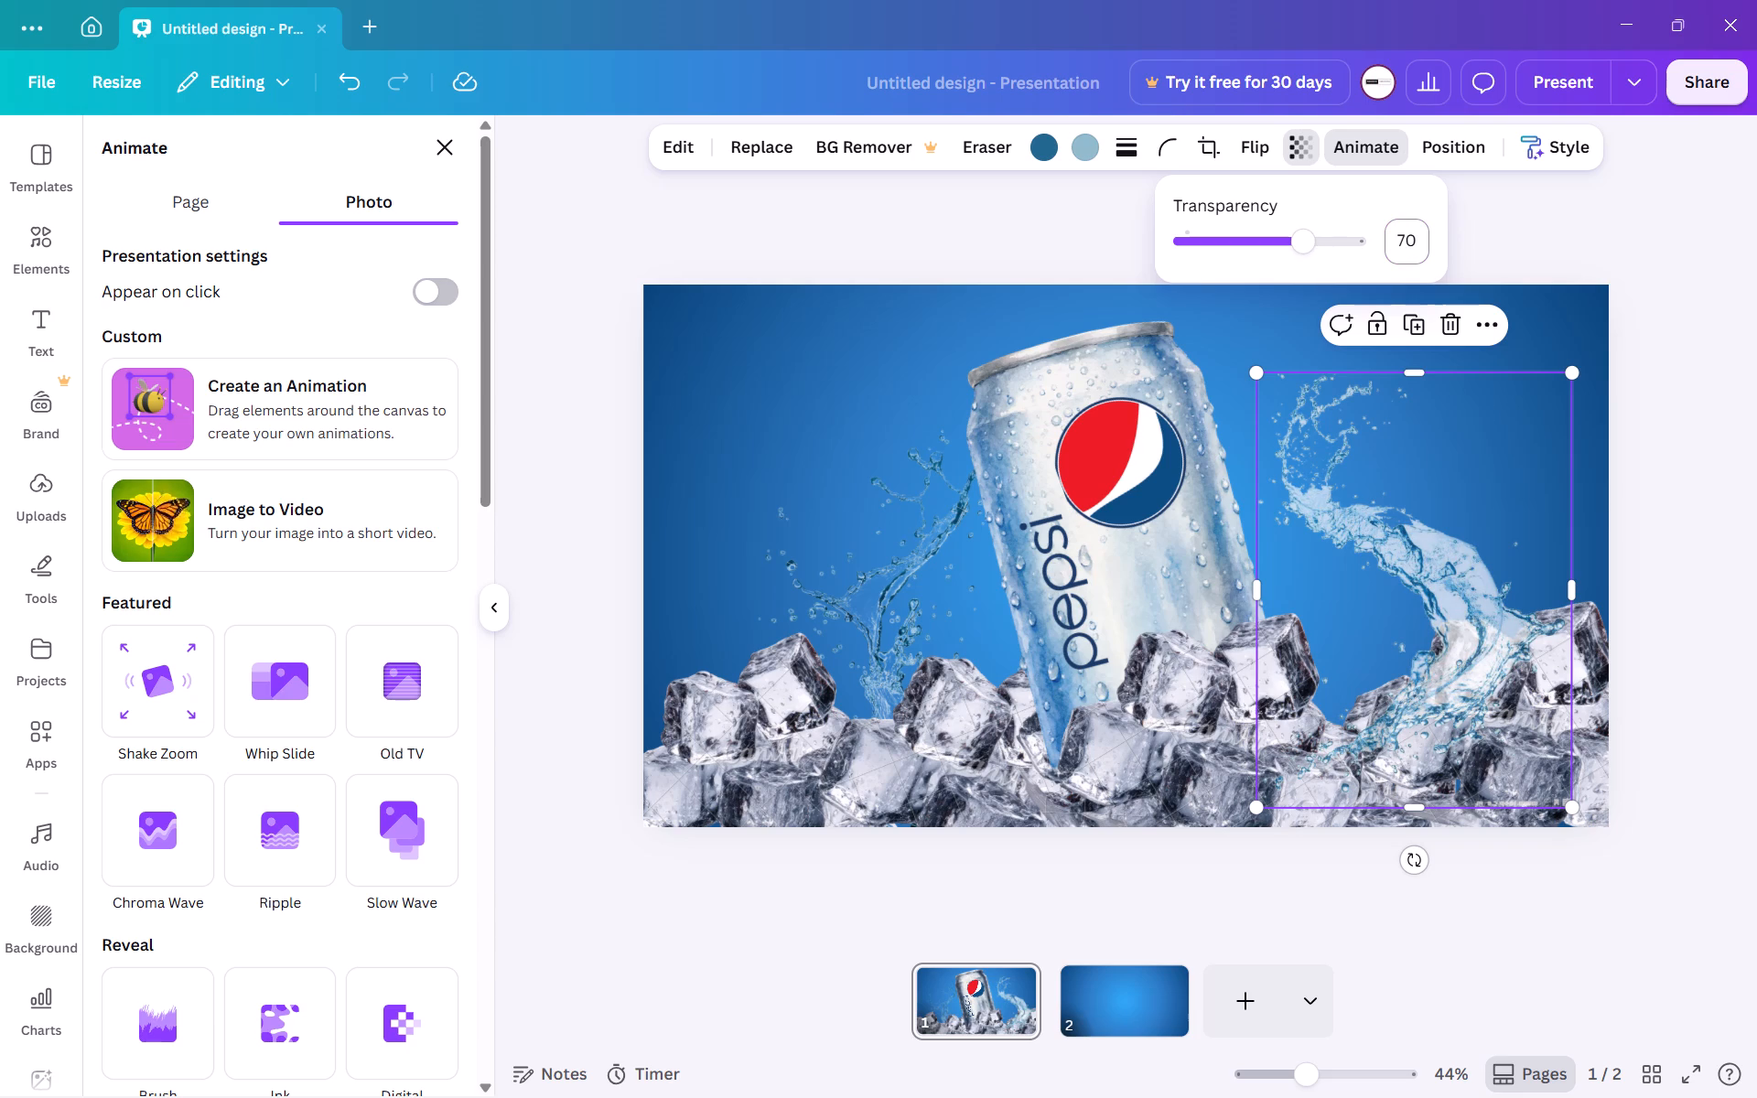
left_click(1756, 555)
left_click(1643, 571)
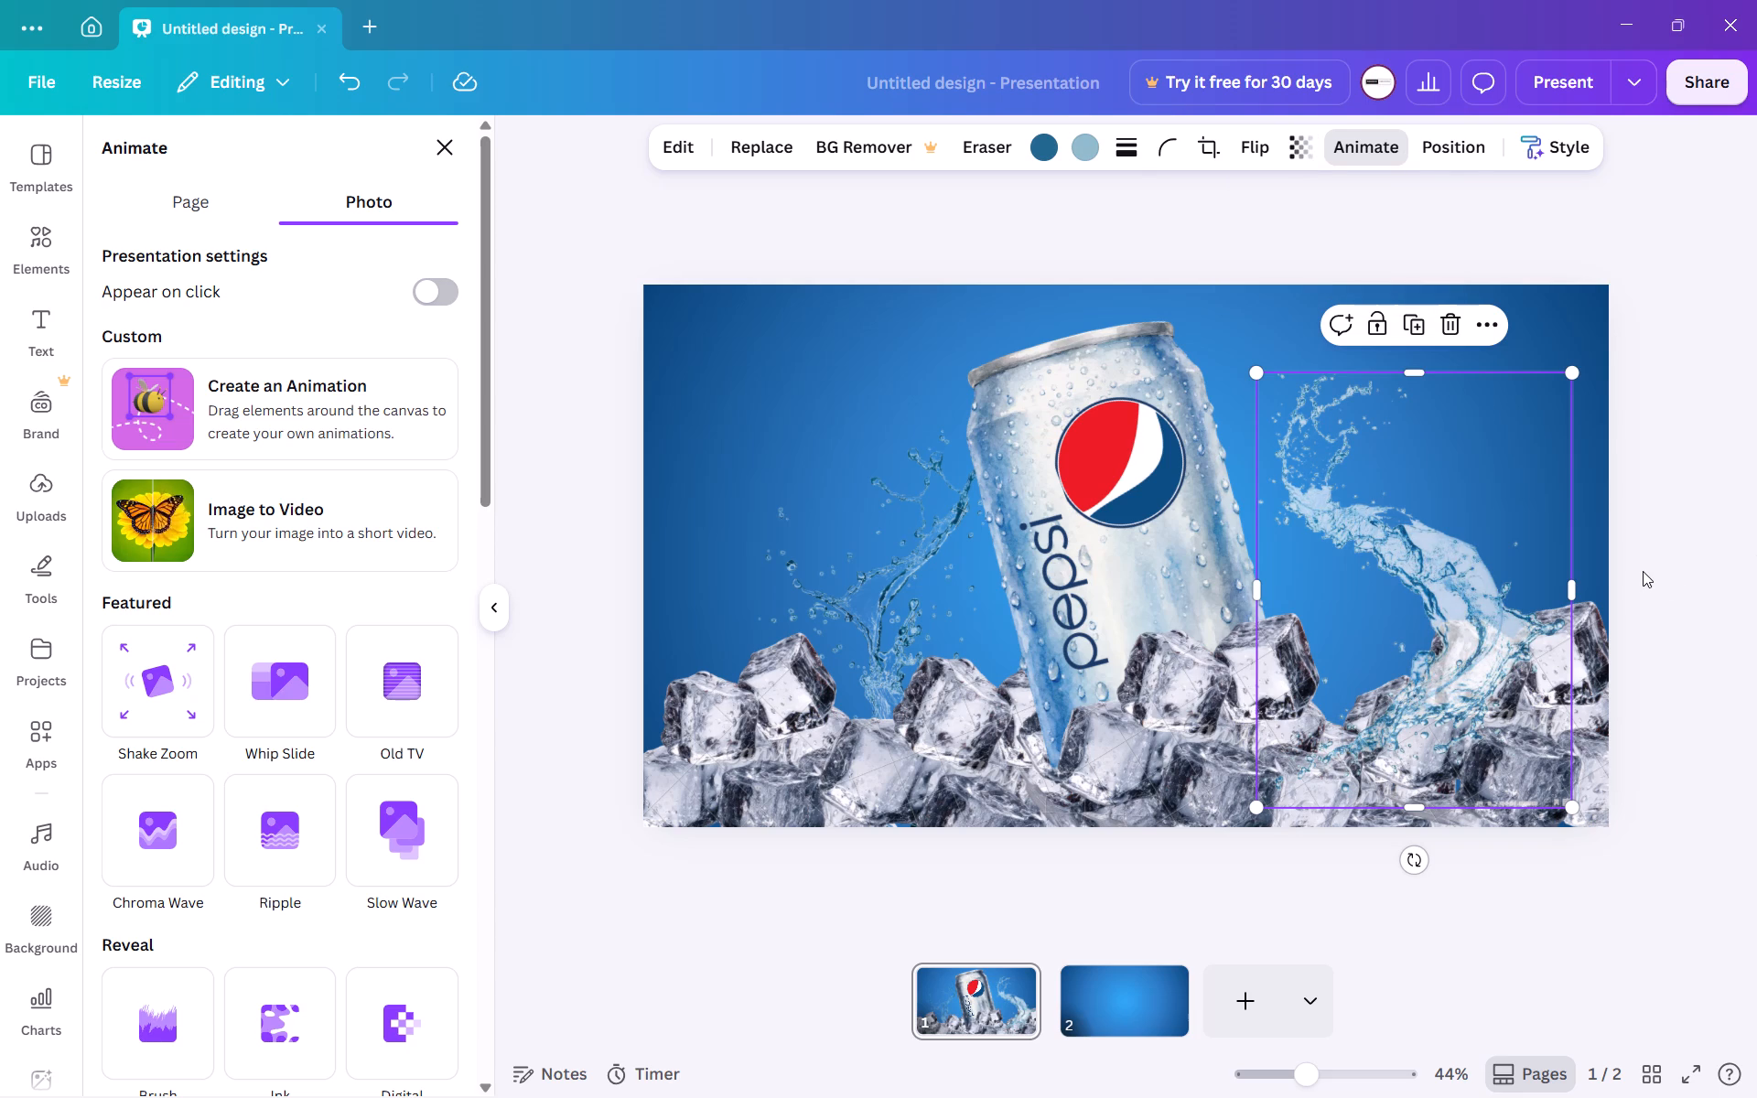
Rotate the splash to the right of the can counter-clockwise and move it so its thin end overlaps the can.
left_click(1422, 697)
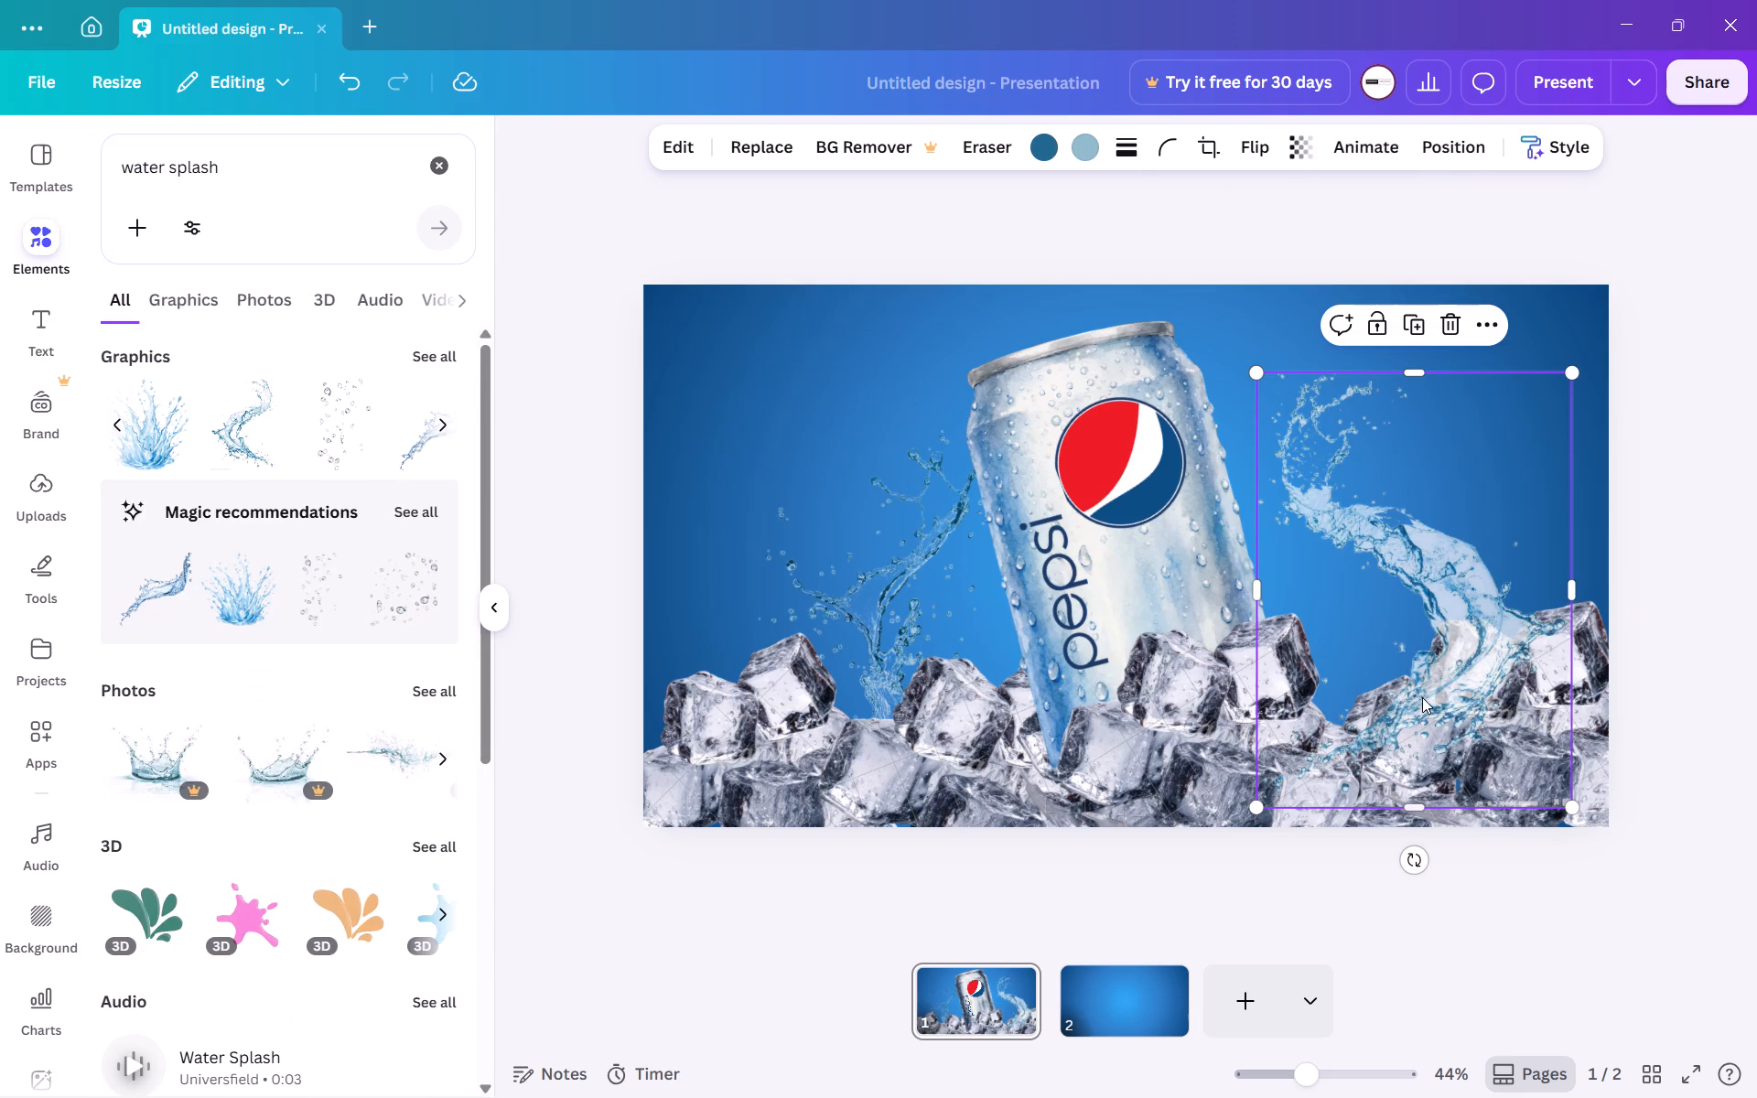
left_click(1444, 853)
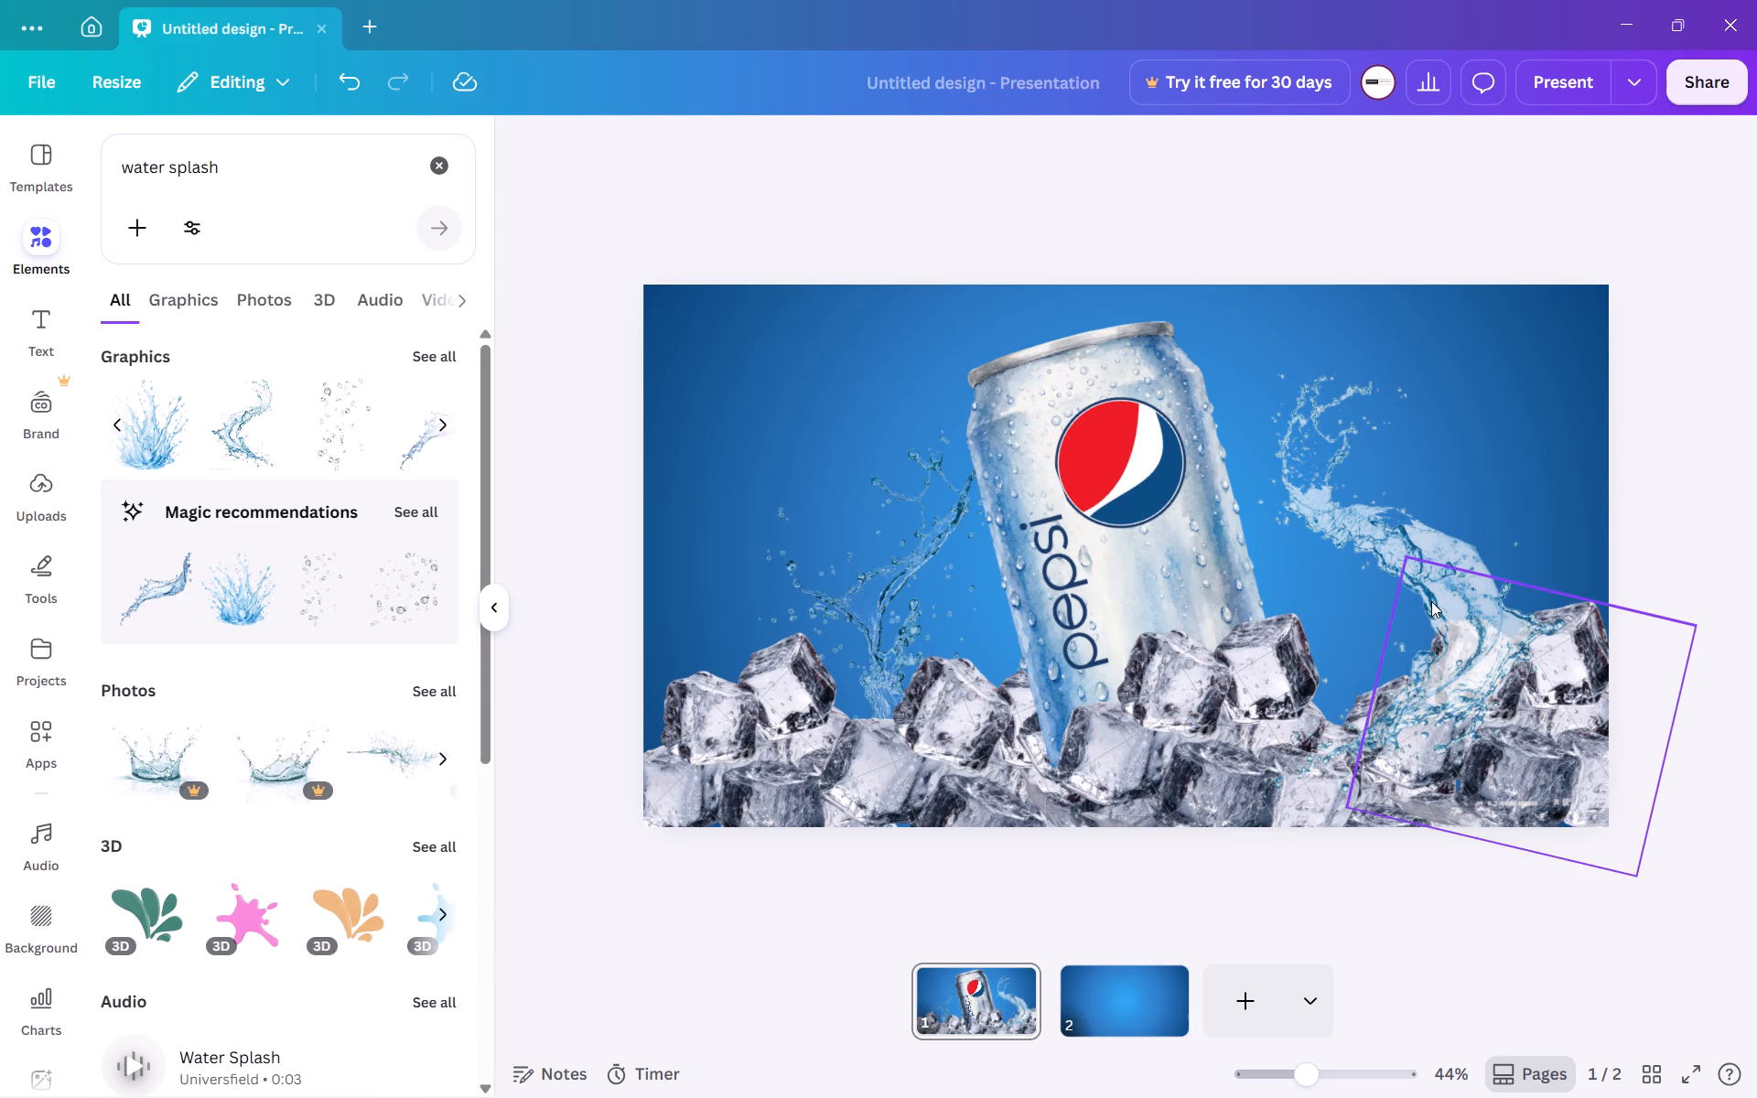
left_click(1431, 601)
left_click_drag(1431, 601, 1419, 601)
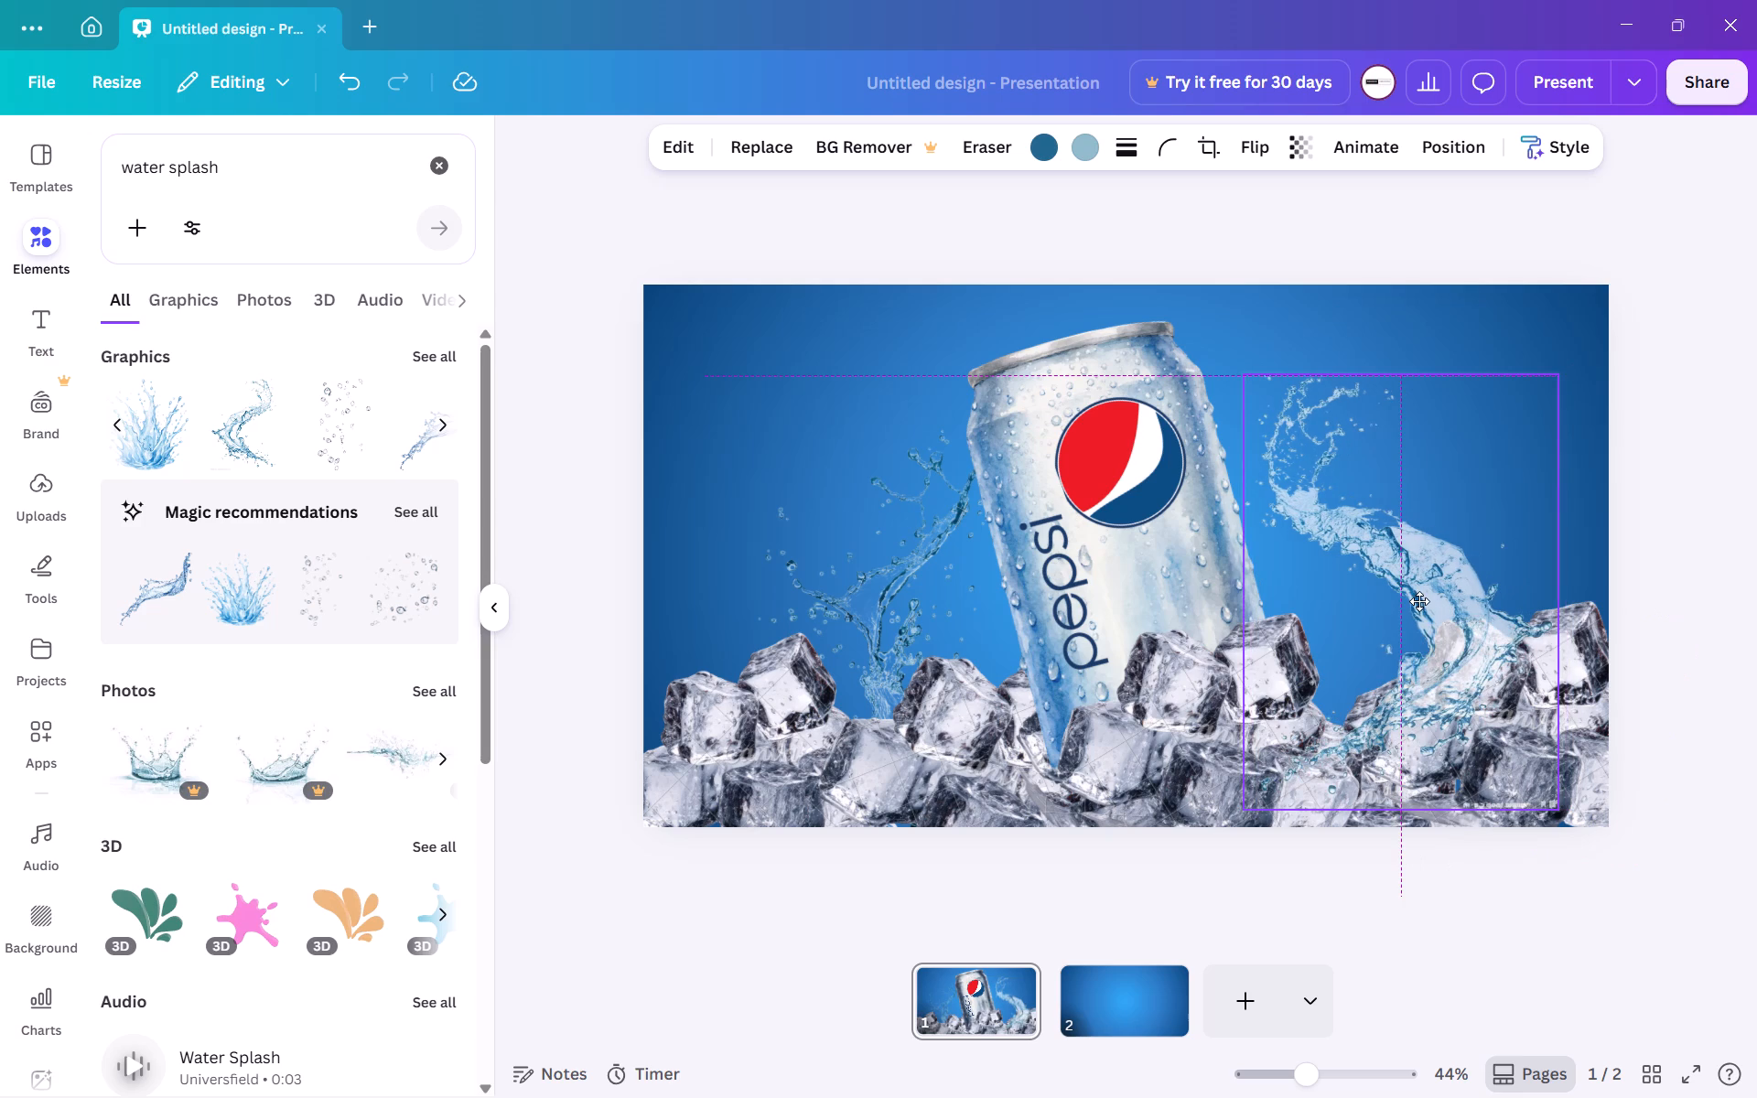
left_click_drag(1419, 601, 1434, 588)
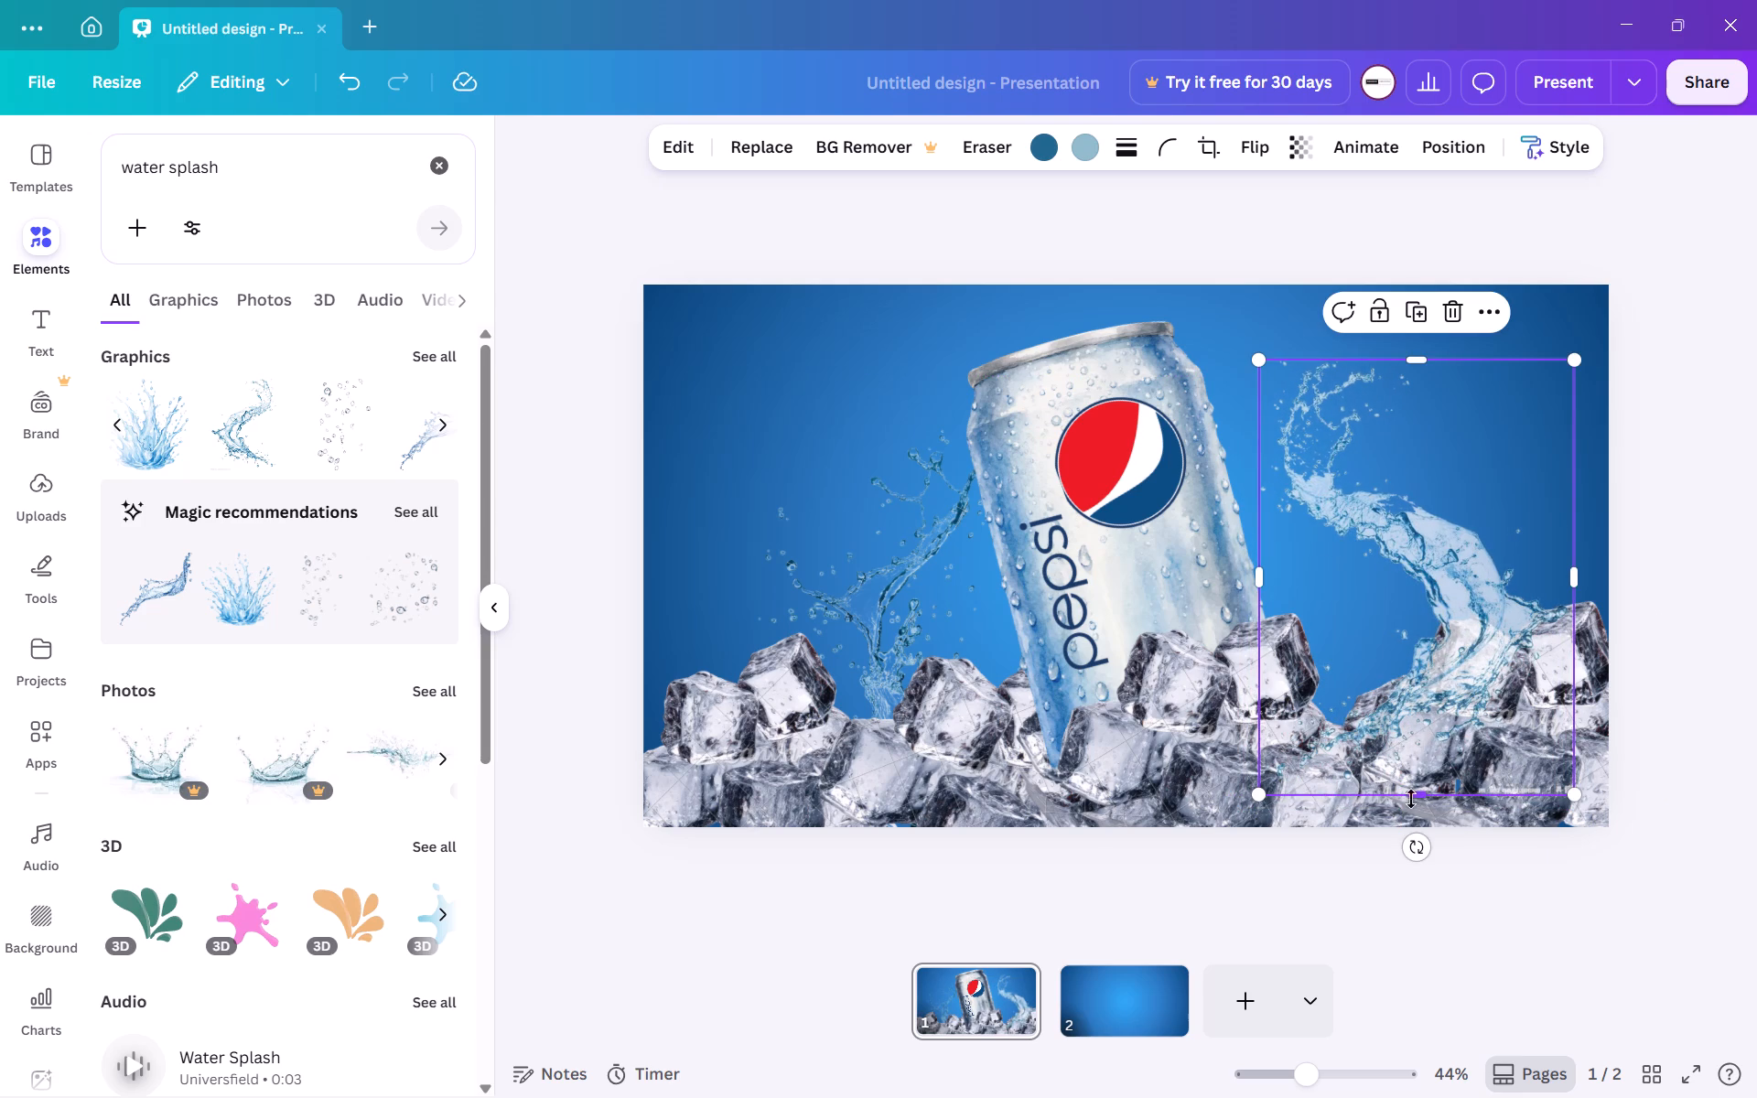
left_click_drag(1420, 839, 1516, 799)
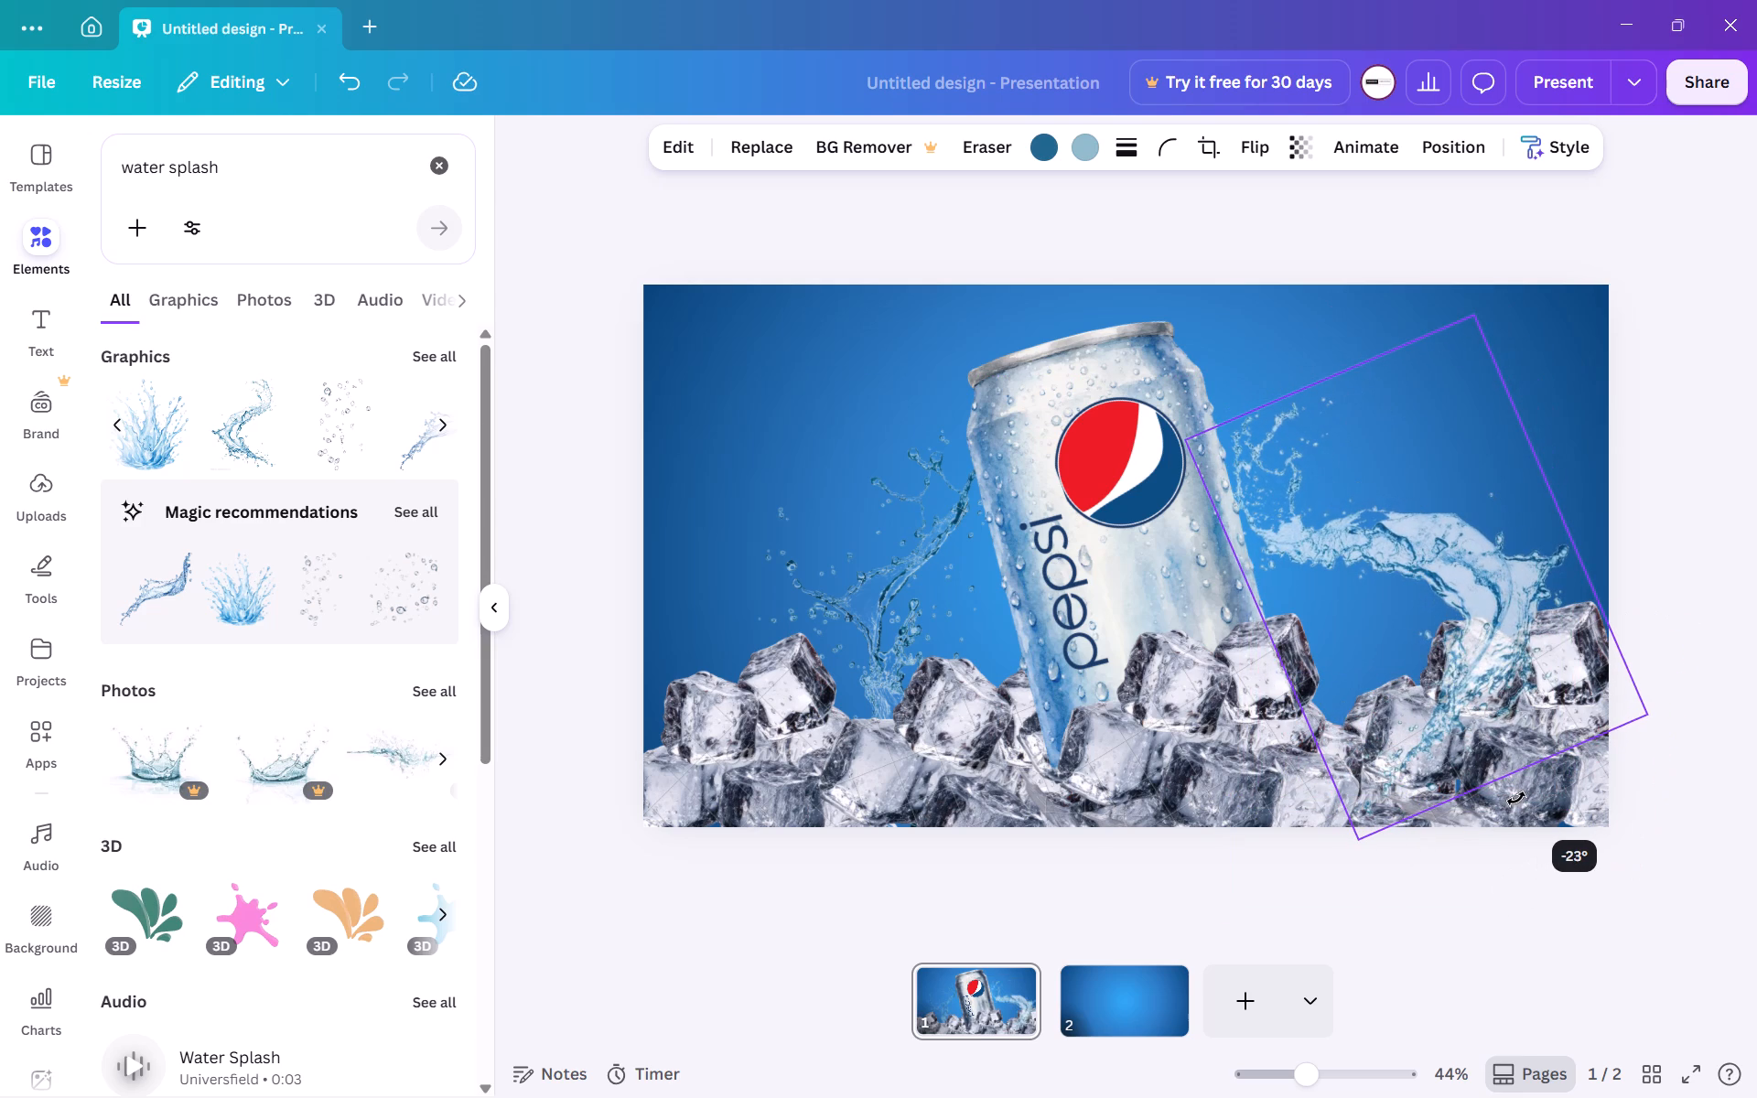
left_click_drag(1516, 799, 1554, 740)
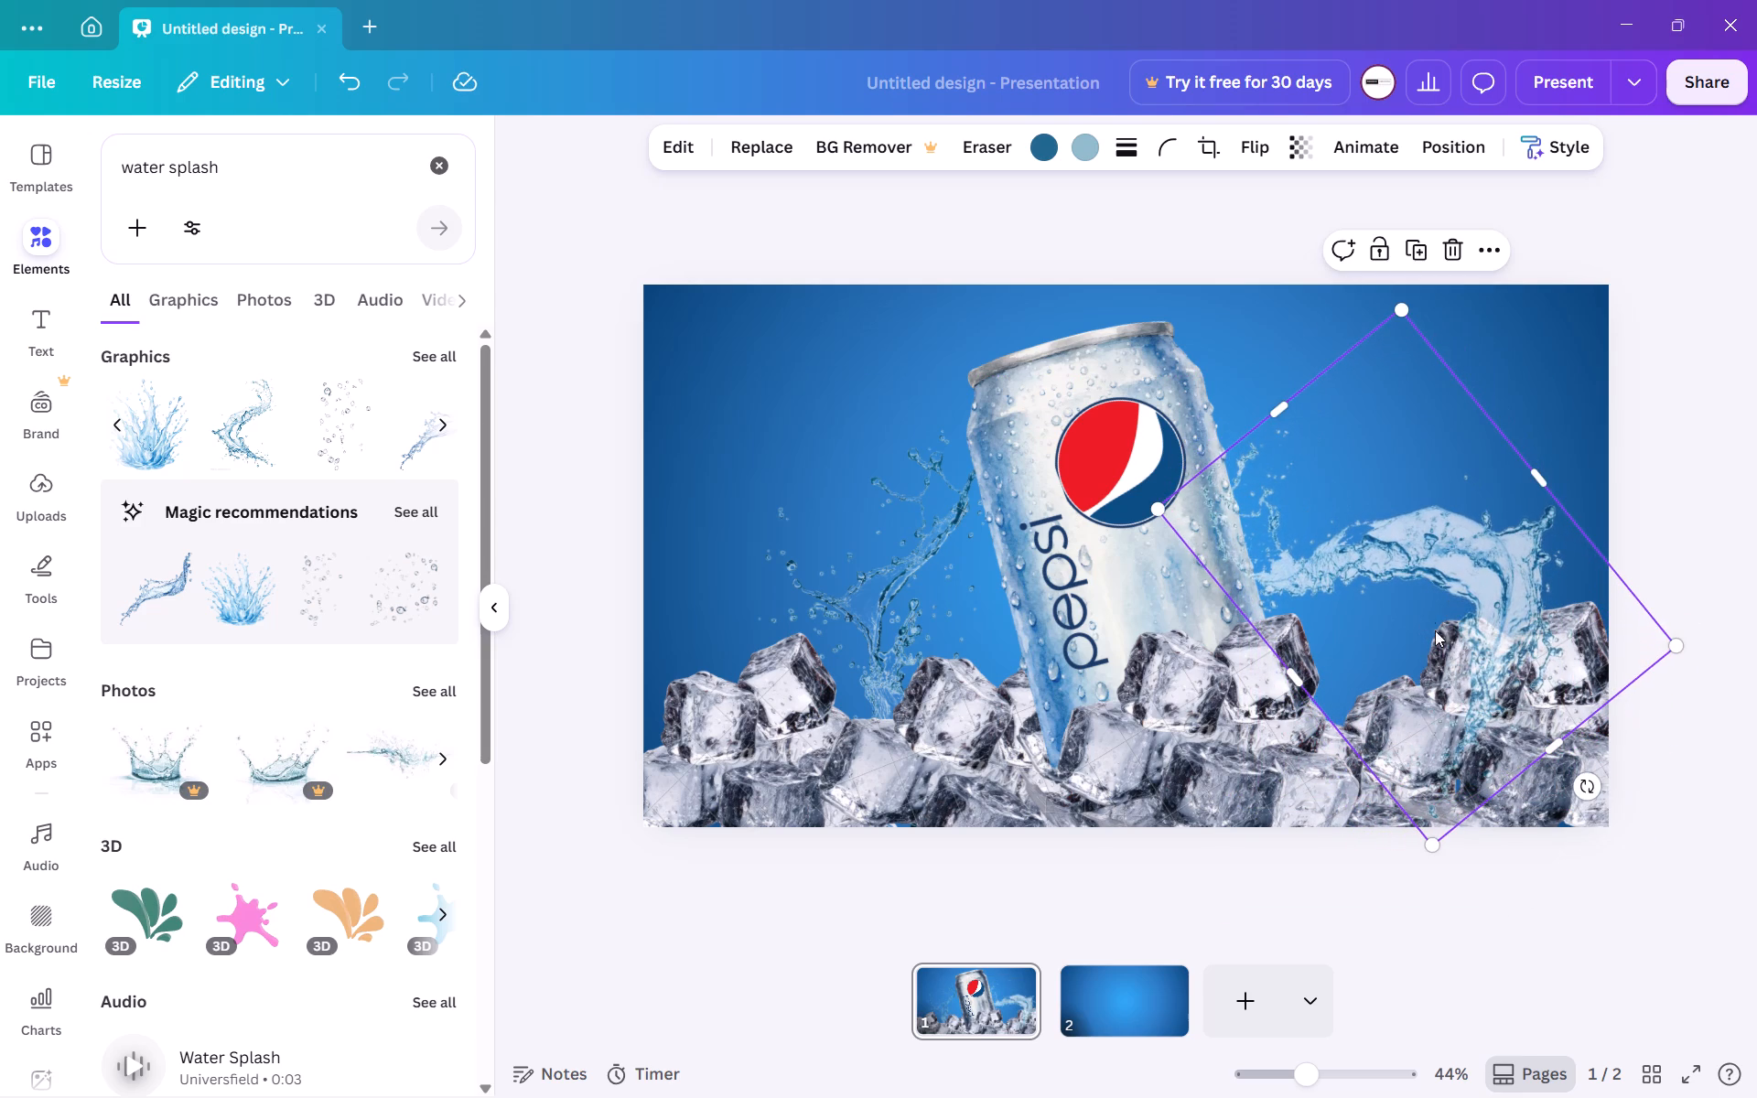
left_click_drag(1419, 458, 1399, 441)
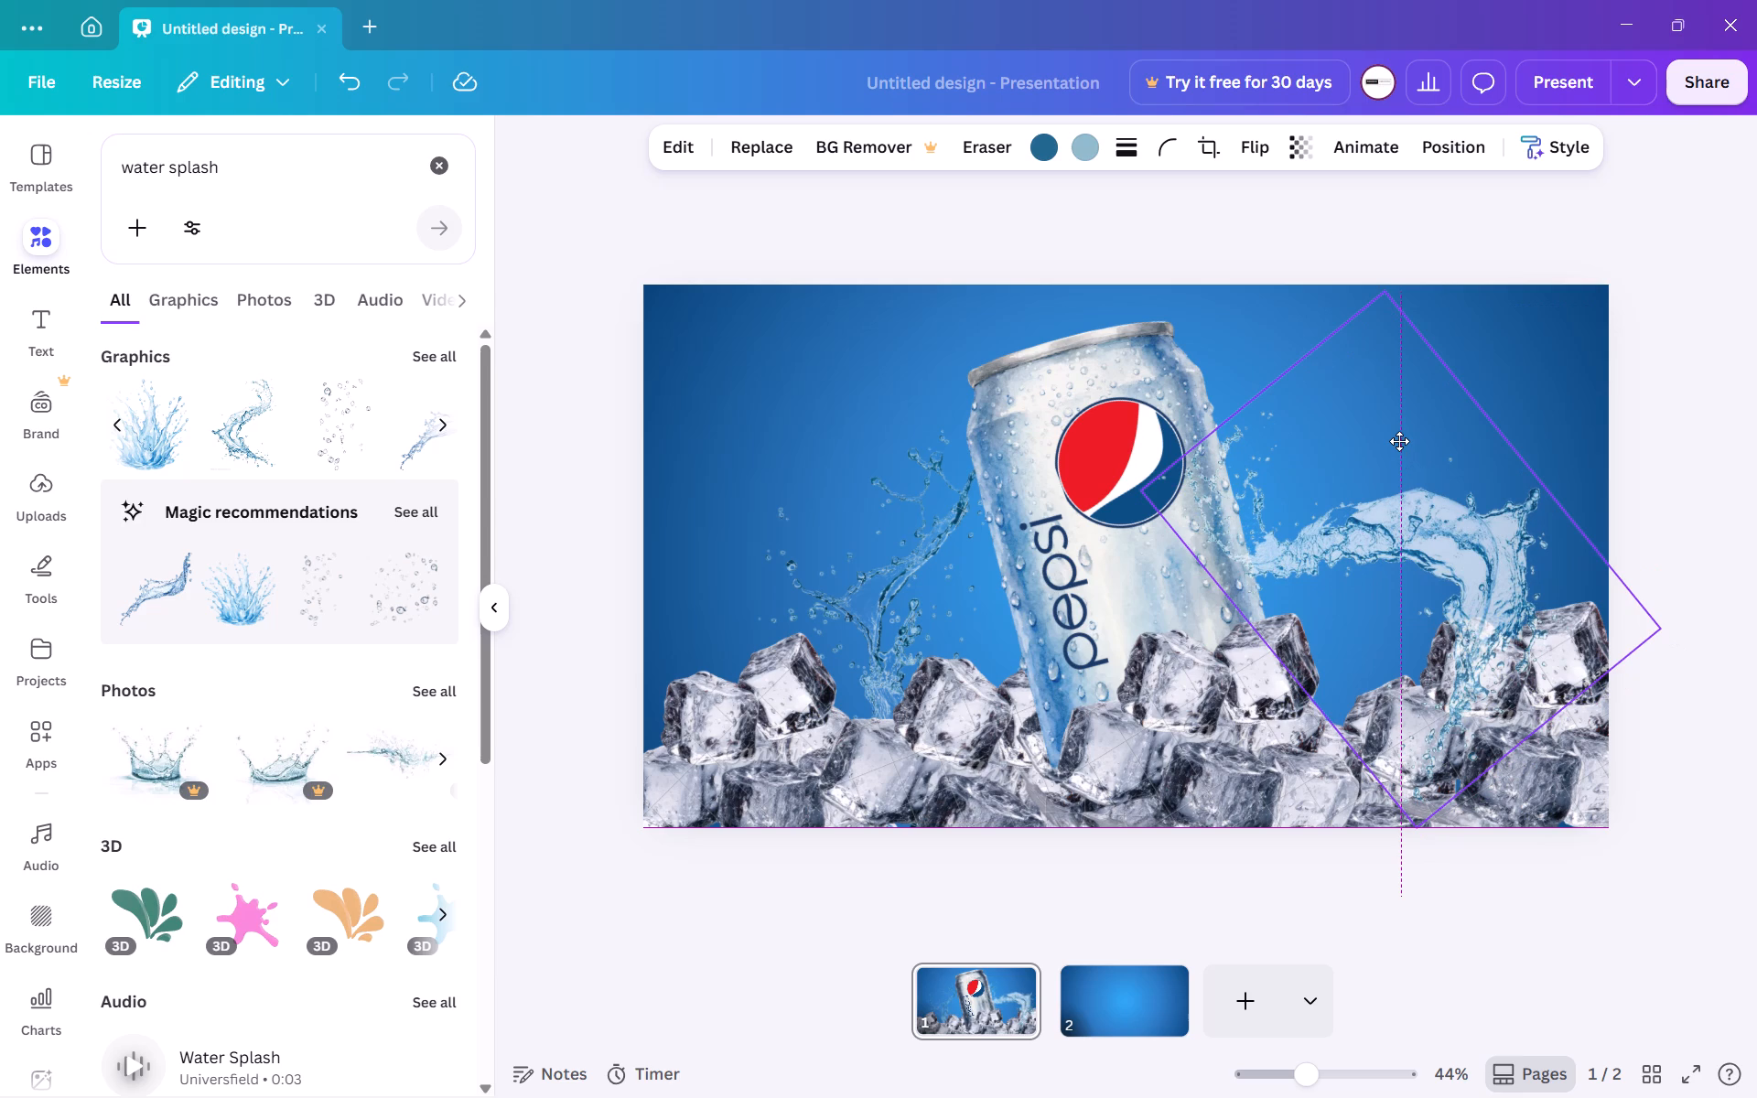
left_click_drag(1399, 441, 1399, 438)
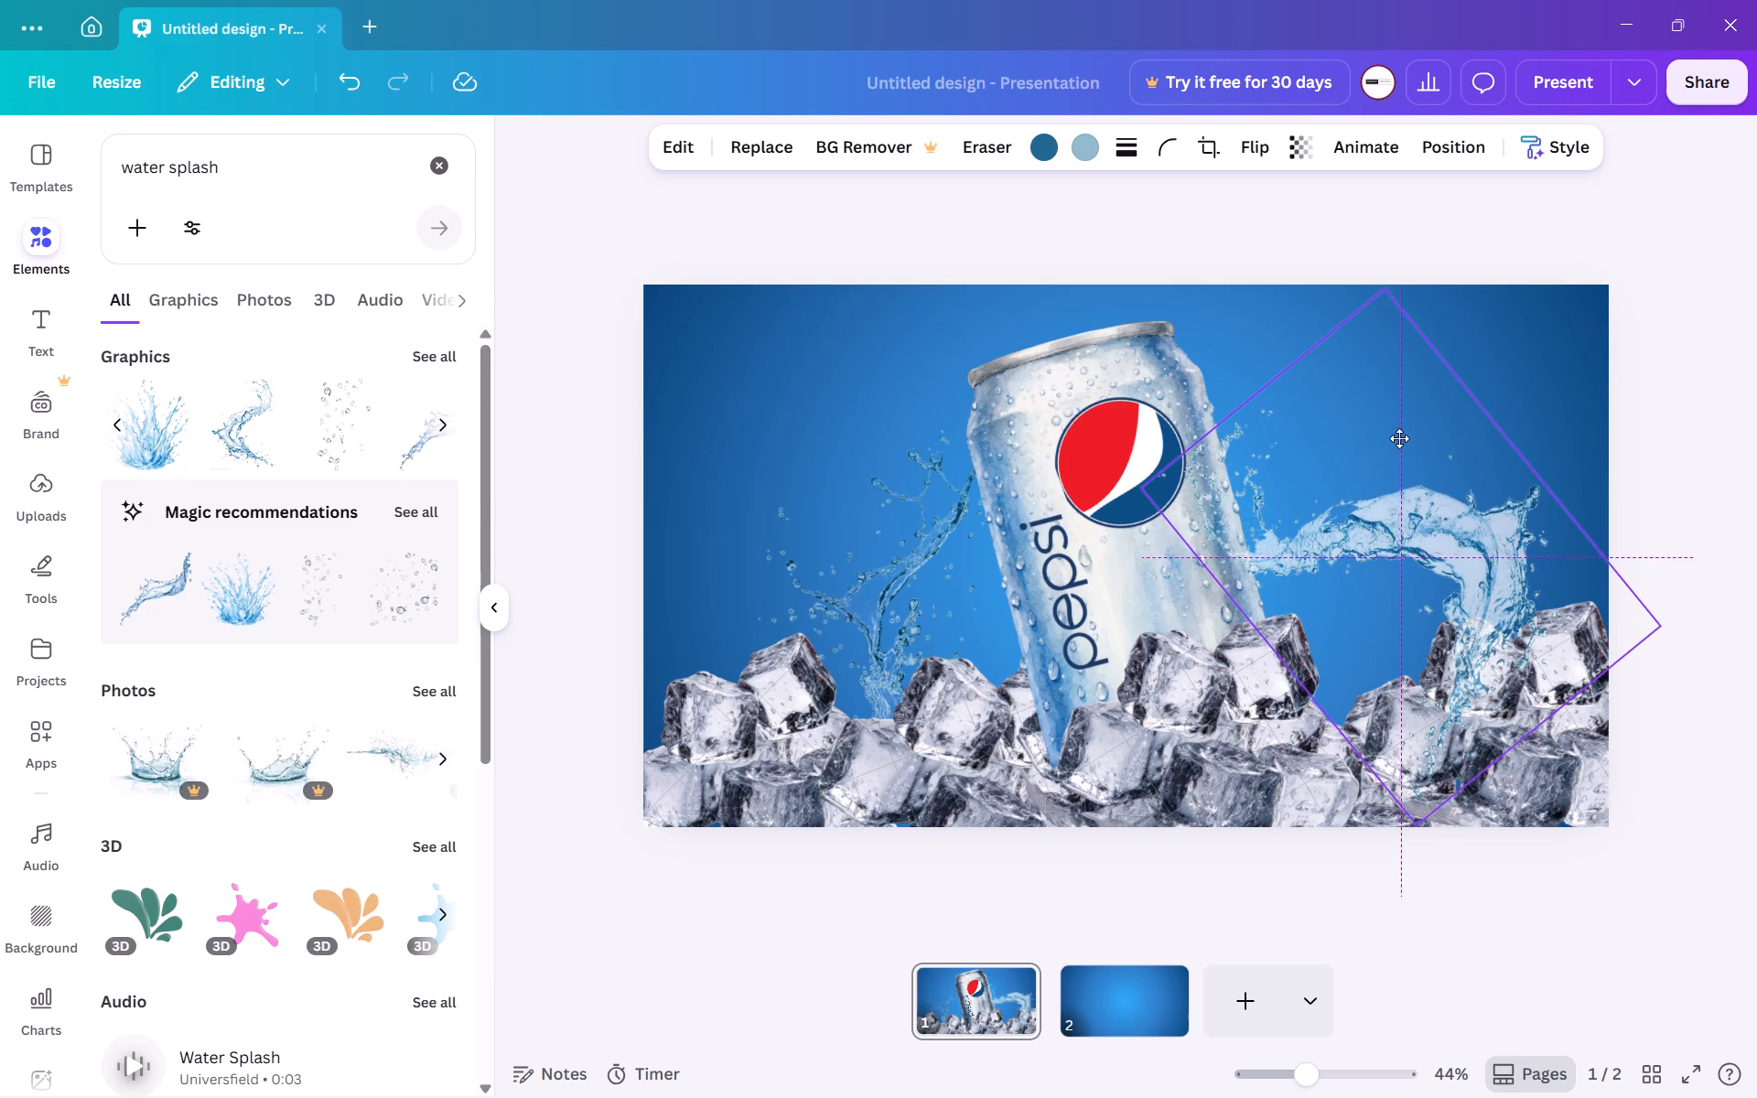
left_click_drag(1399, 438, 1399, 437)
left_click_drag(1399, 437, 1394, 366)
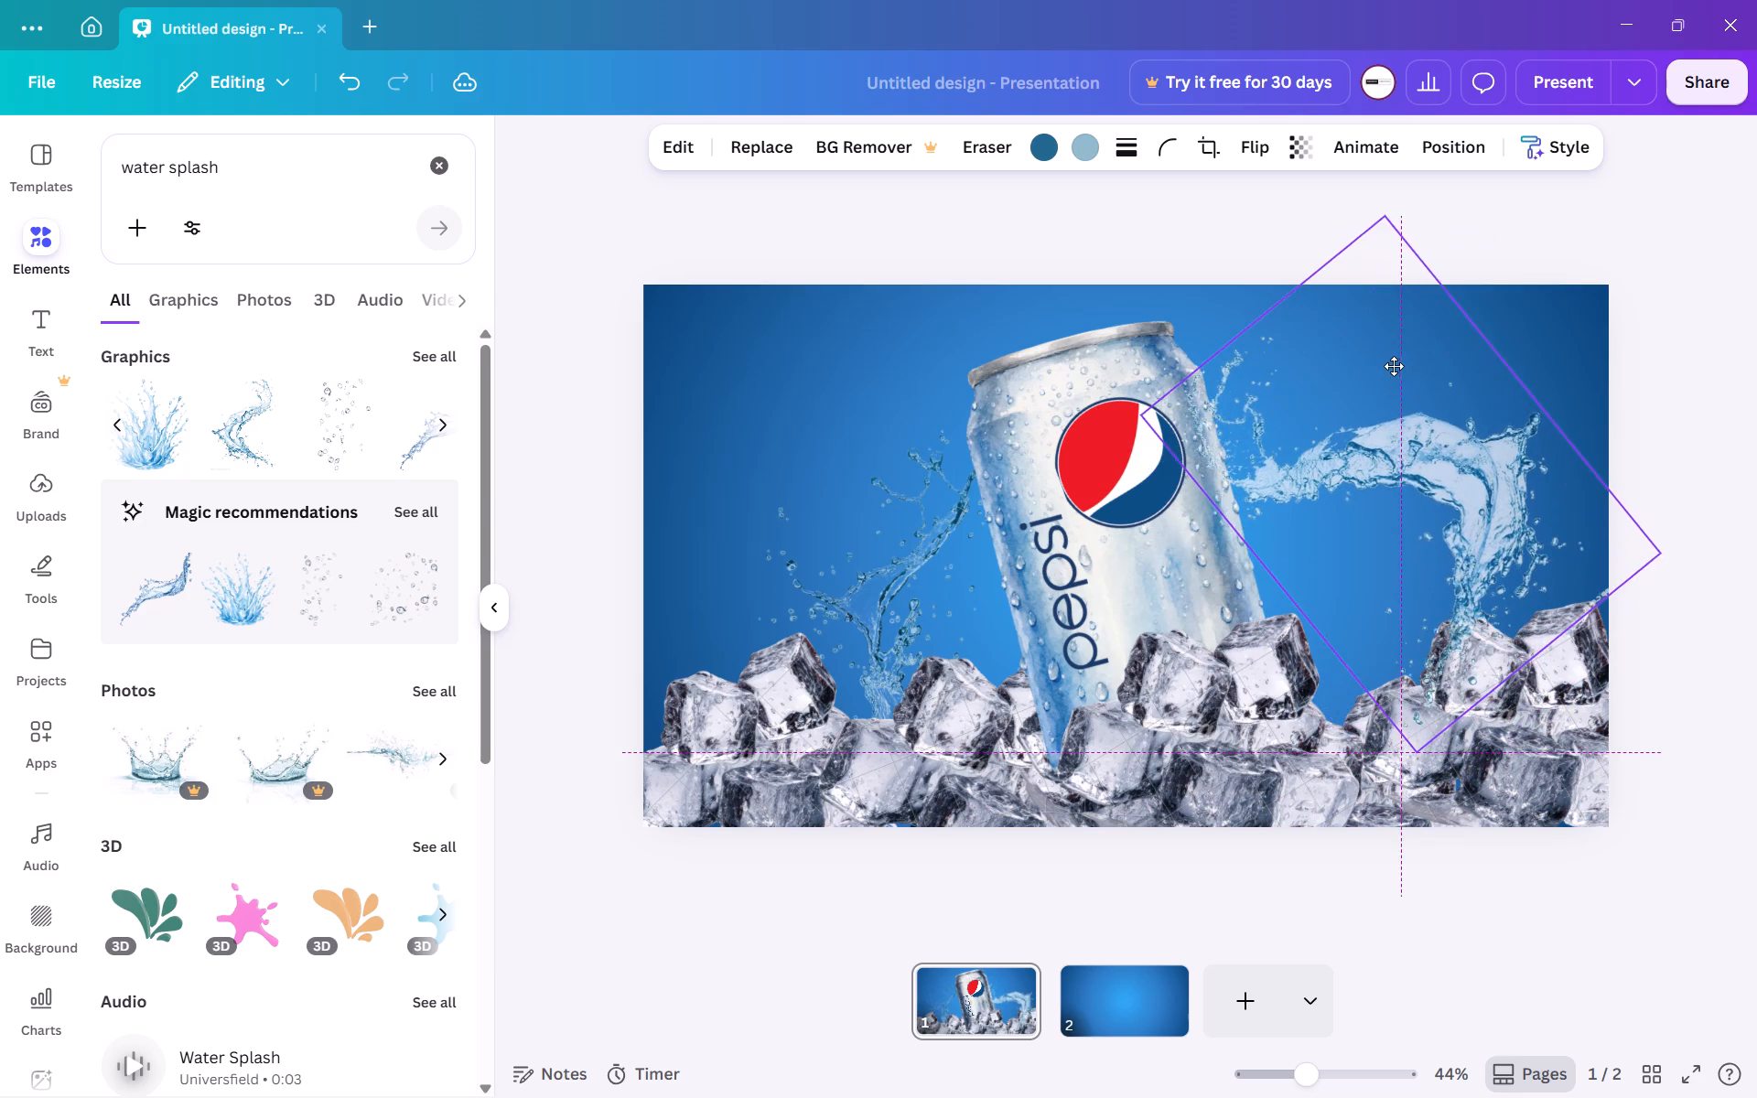
left_click_drag(1394, 366, 1350, 411)
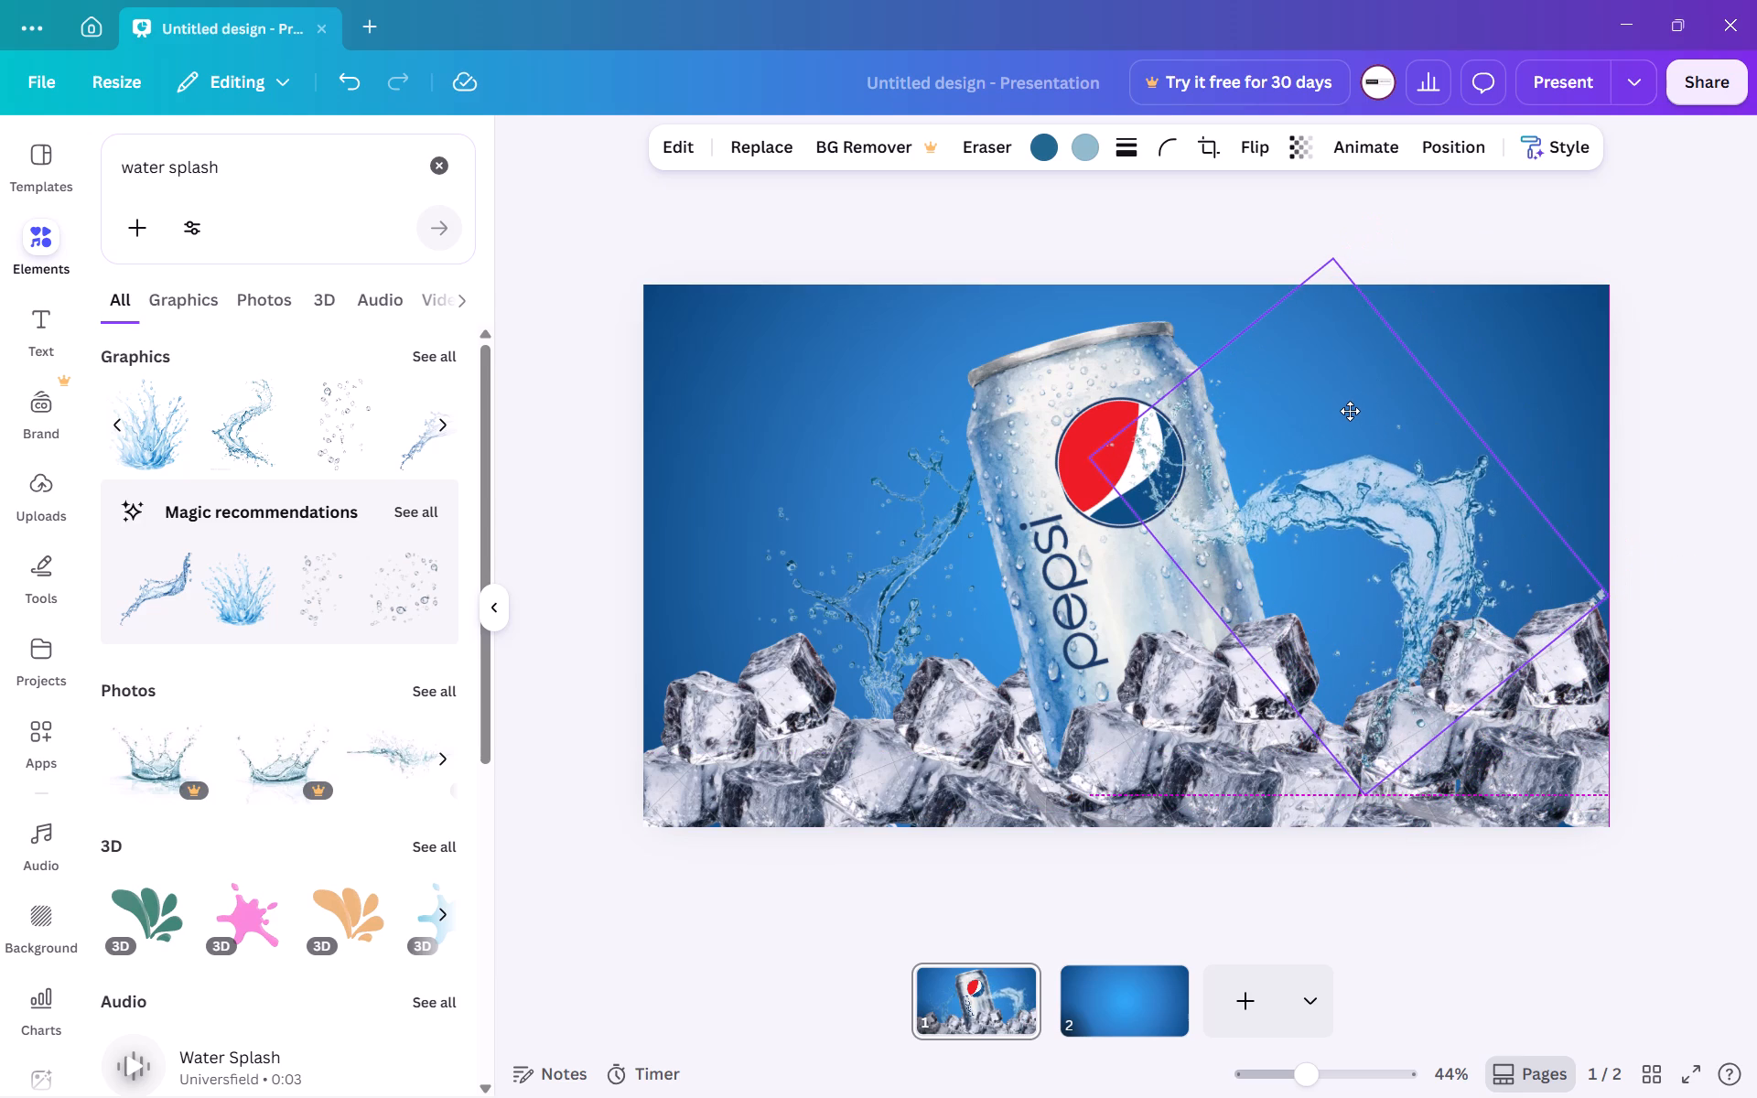
left_click_drag(1350, 411, 1350, 409)
Shift the ice cube cluster in front of the can's base slightly to the right.
left_click_drag(1206, 664, 1213, 664)
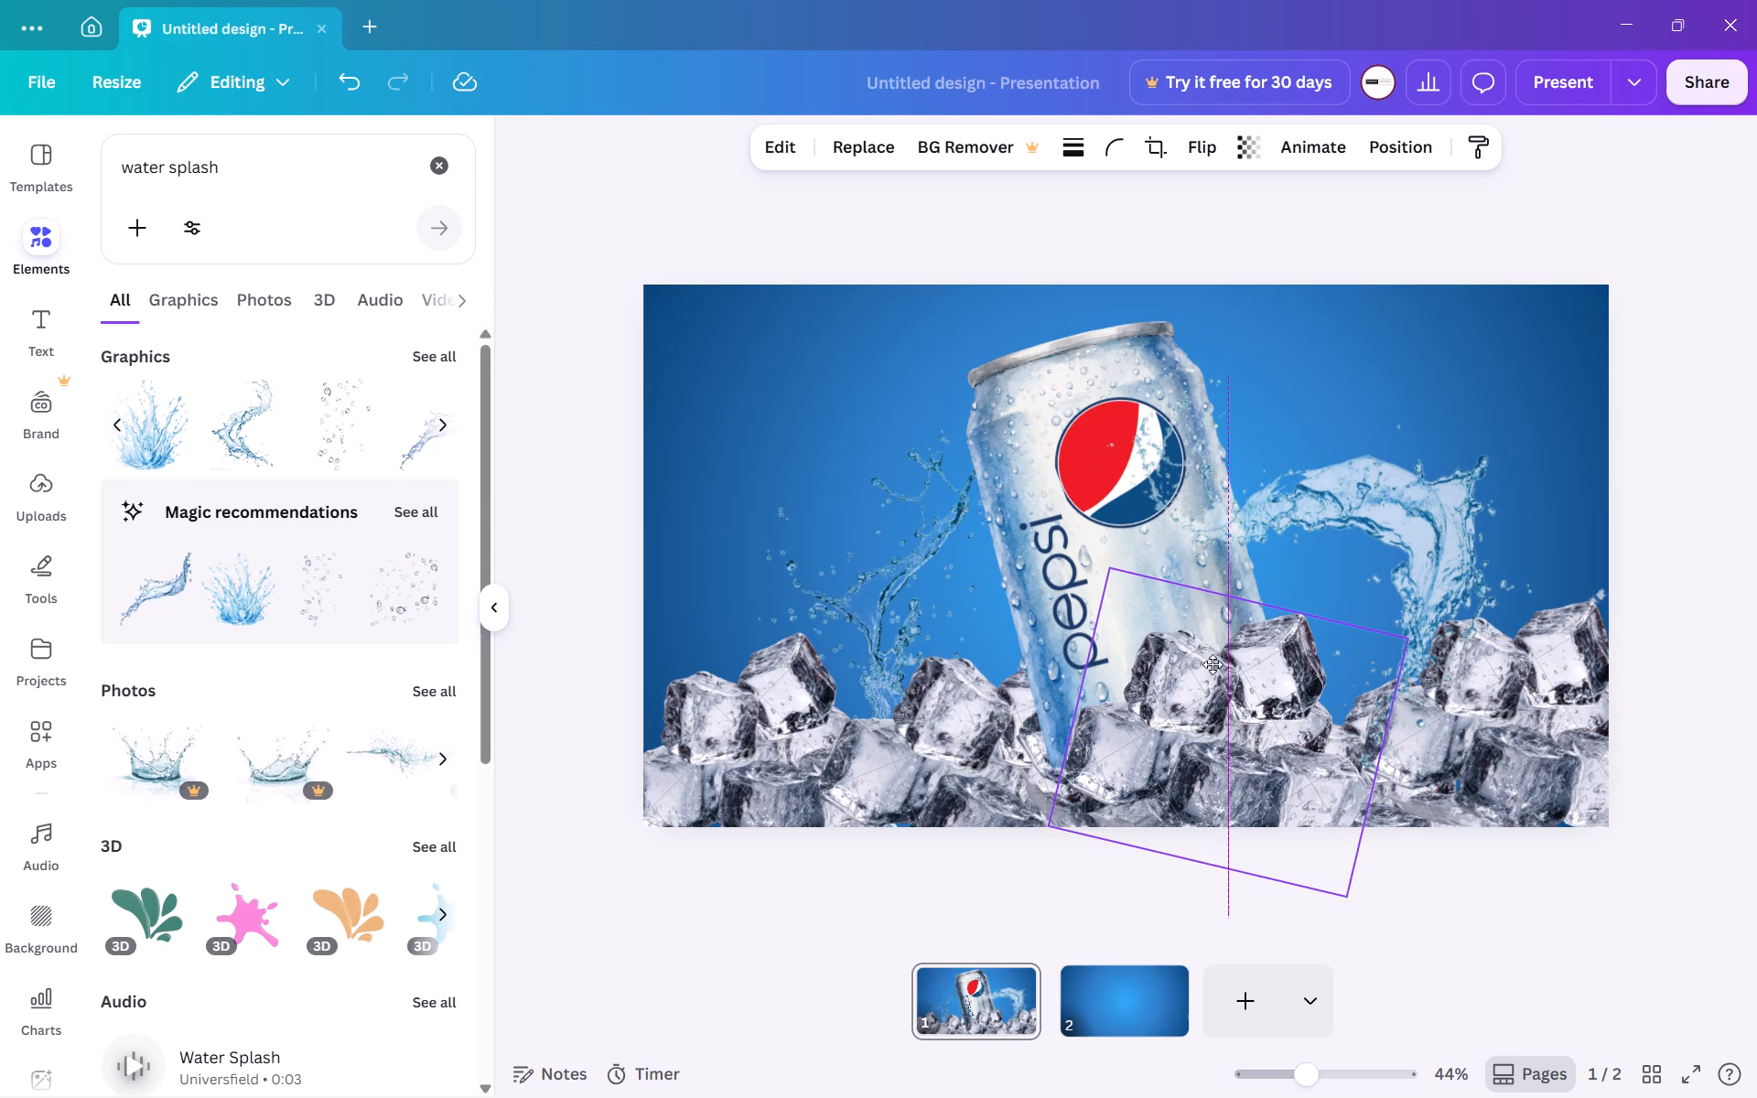
left_click_drag(1213, 664, 1240, 663)
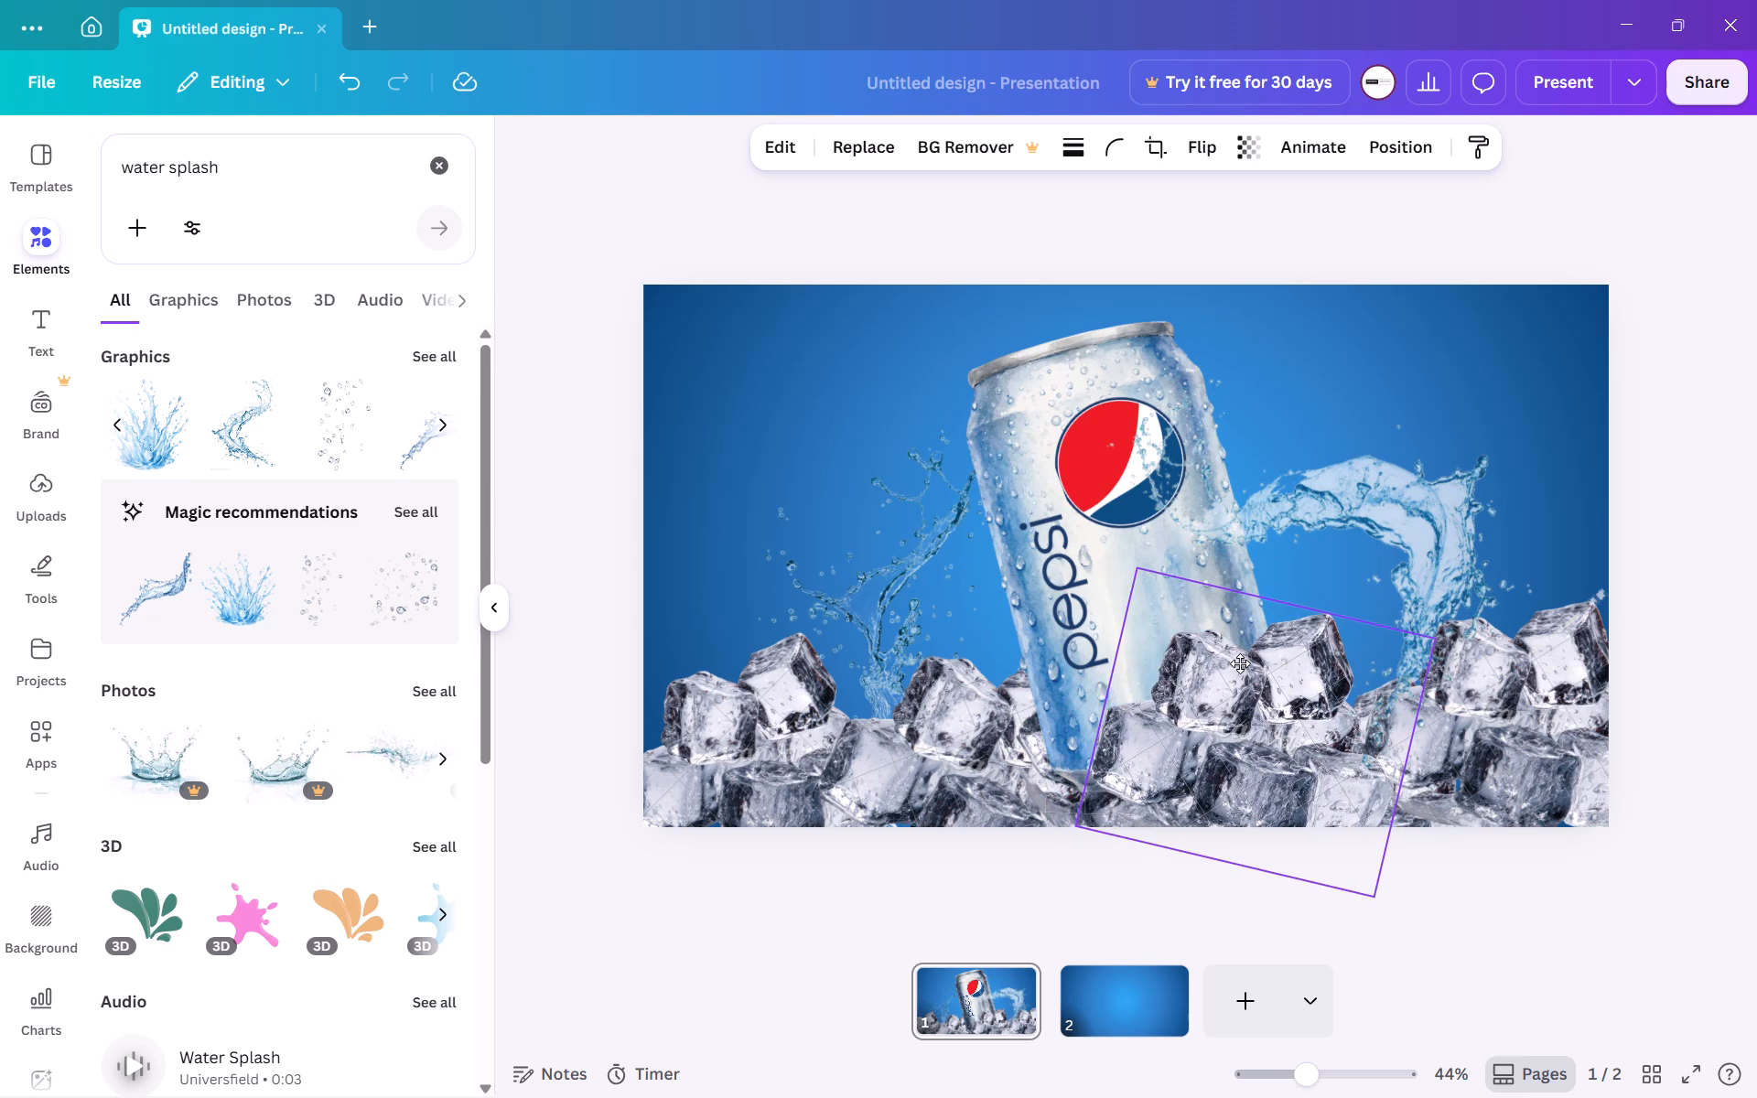
left_click_drag(1240, 663, 1240, 662)
left_click(1409, 982)
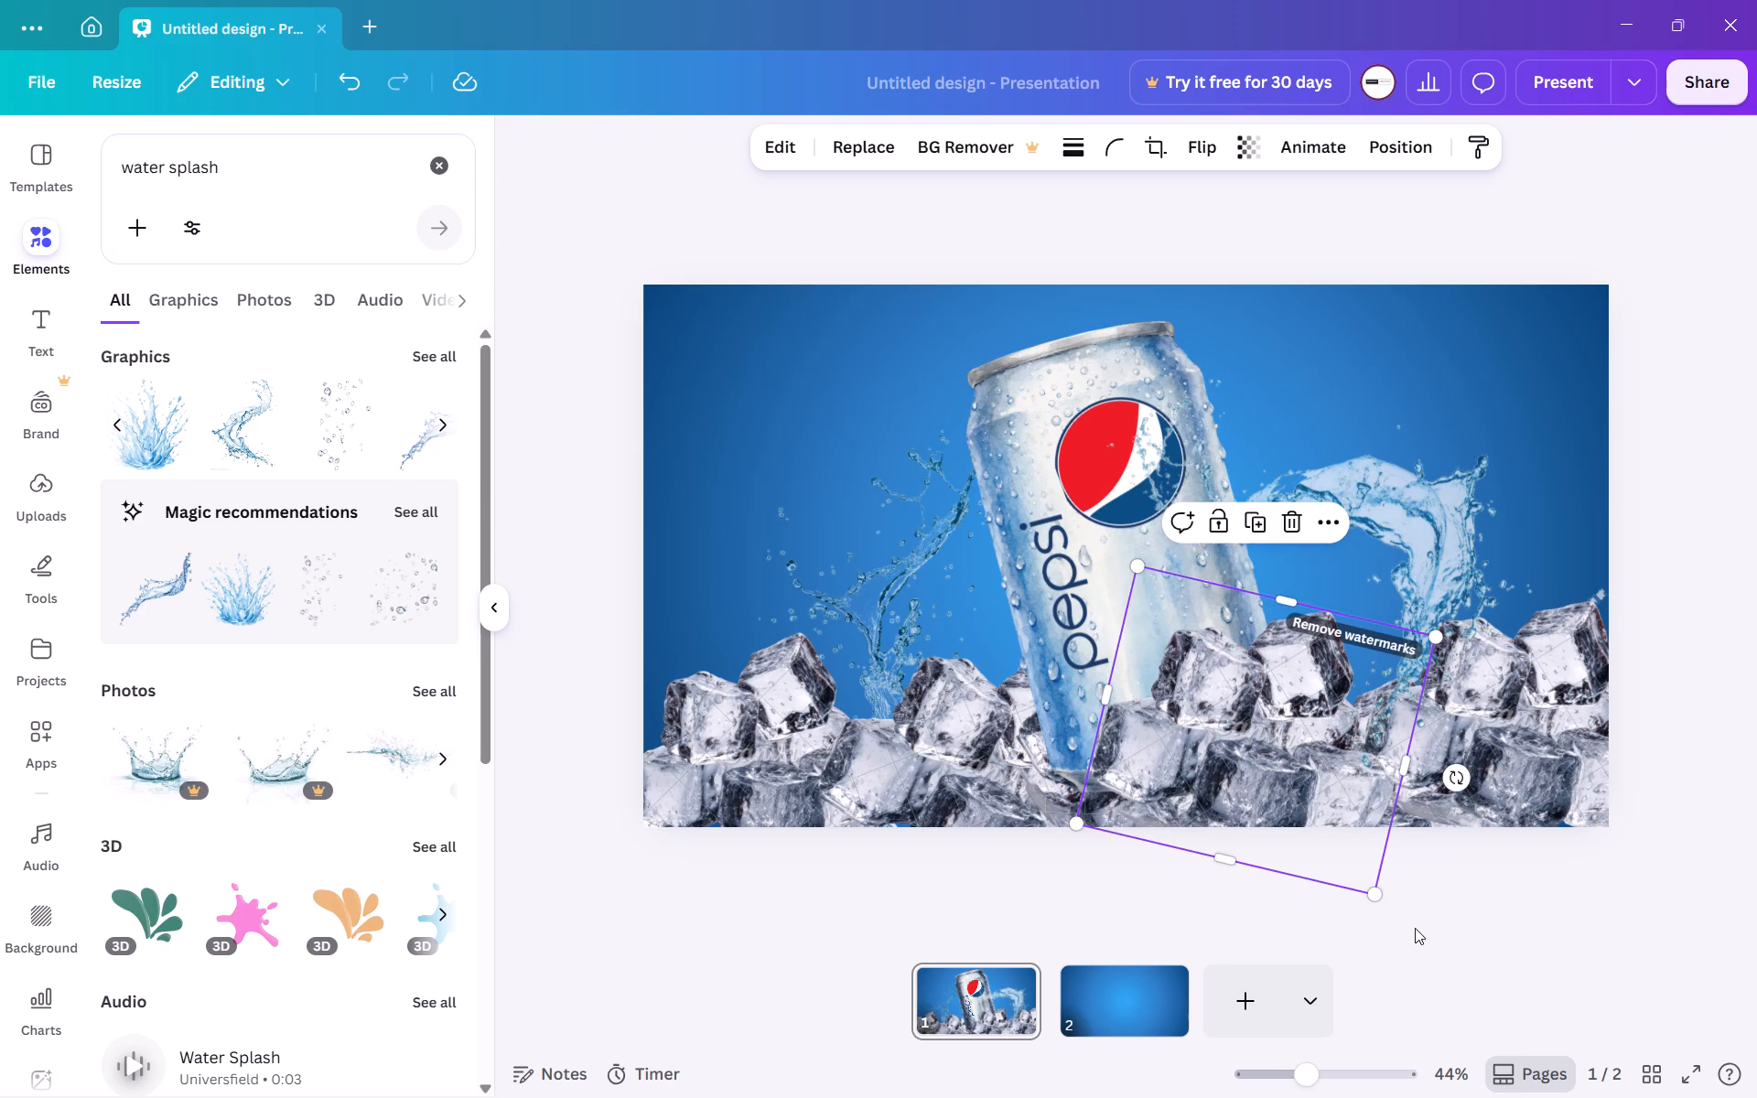
left_click(1416, 926)
Enlarge the rotated splash and position it with its thin end across the Pepsi logo and its base over the ice cubes.
left_click_drag(1414, 539, 1408, 539)
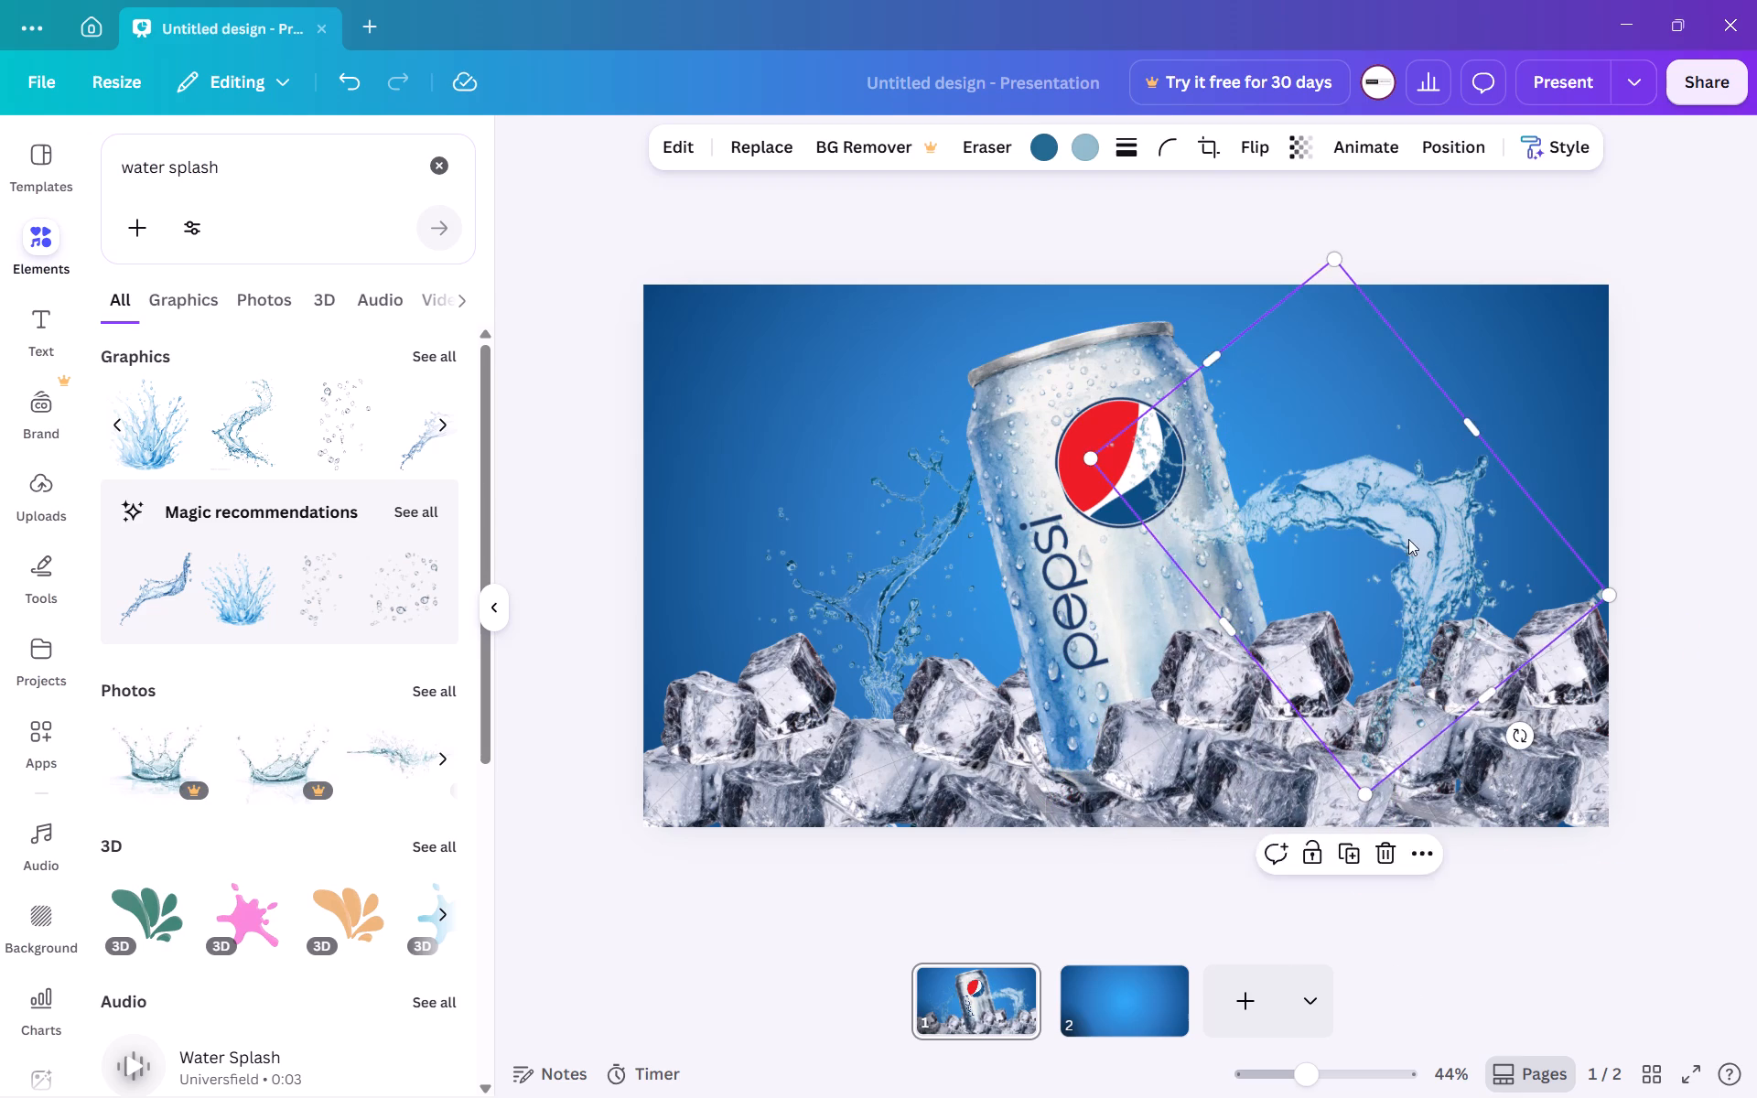
left_click_drag(1408, 539, 1376, 552)
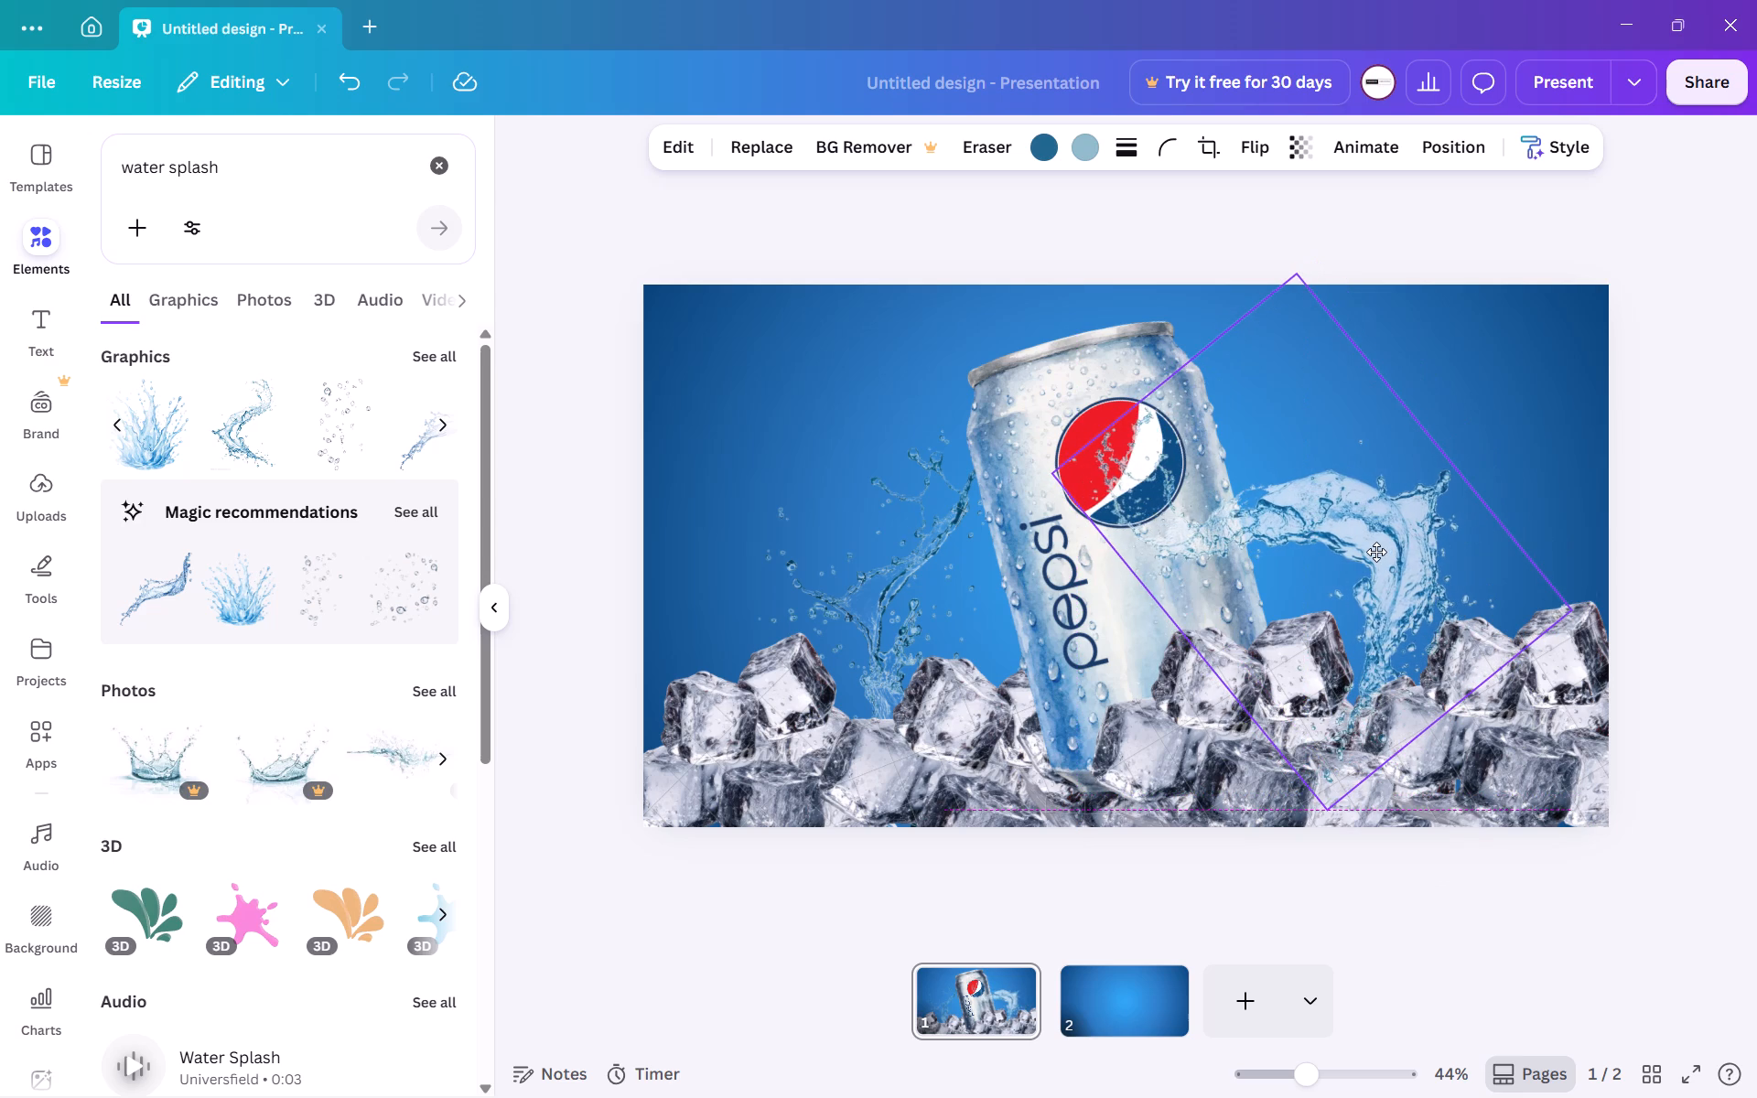
left_click_drag(1376, 552, 1376, 551)
left_click_drag(1376, 551, 1376, 550)
left_click_drag(1577, 608, 1685, 654)
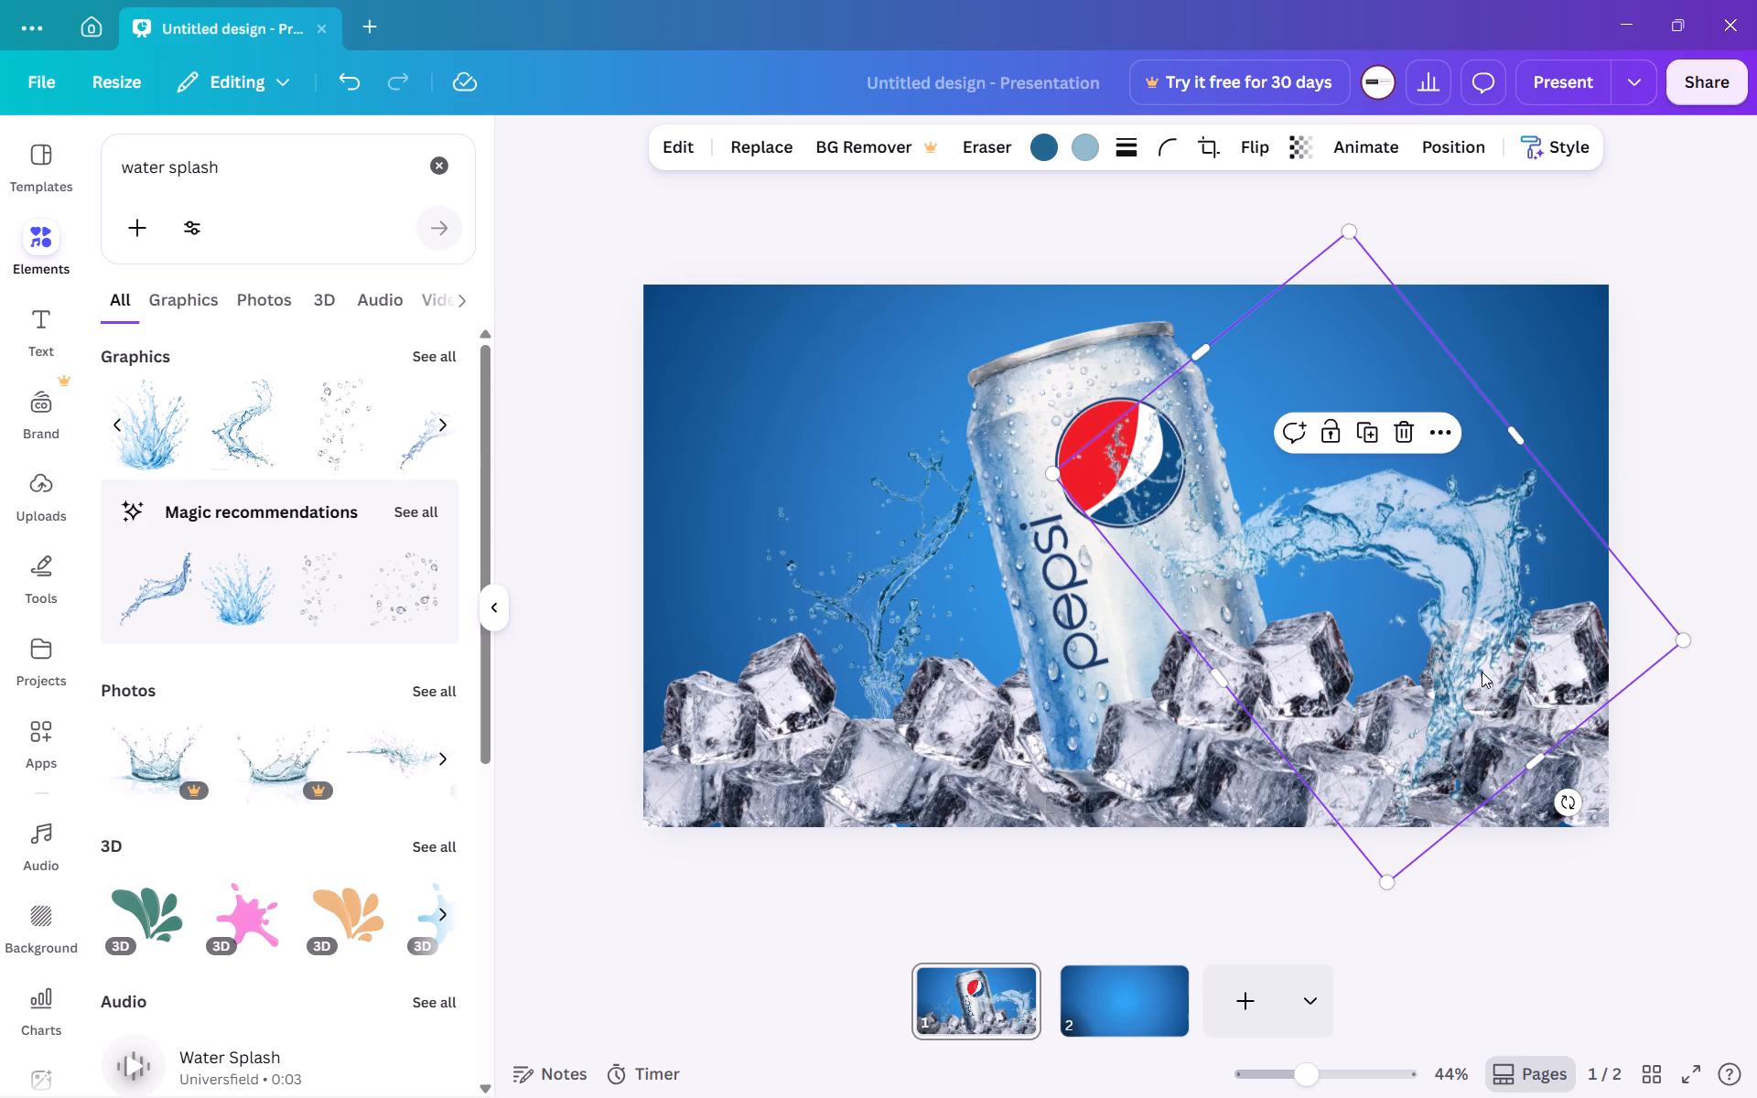
left_click_drag(1456, 672, 1435, 672)
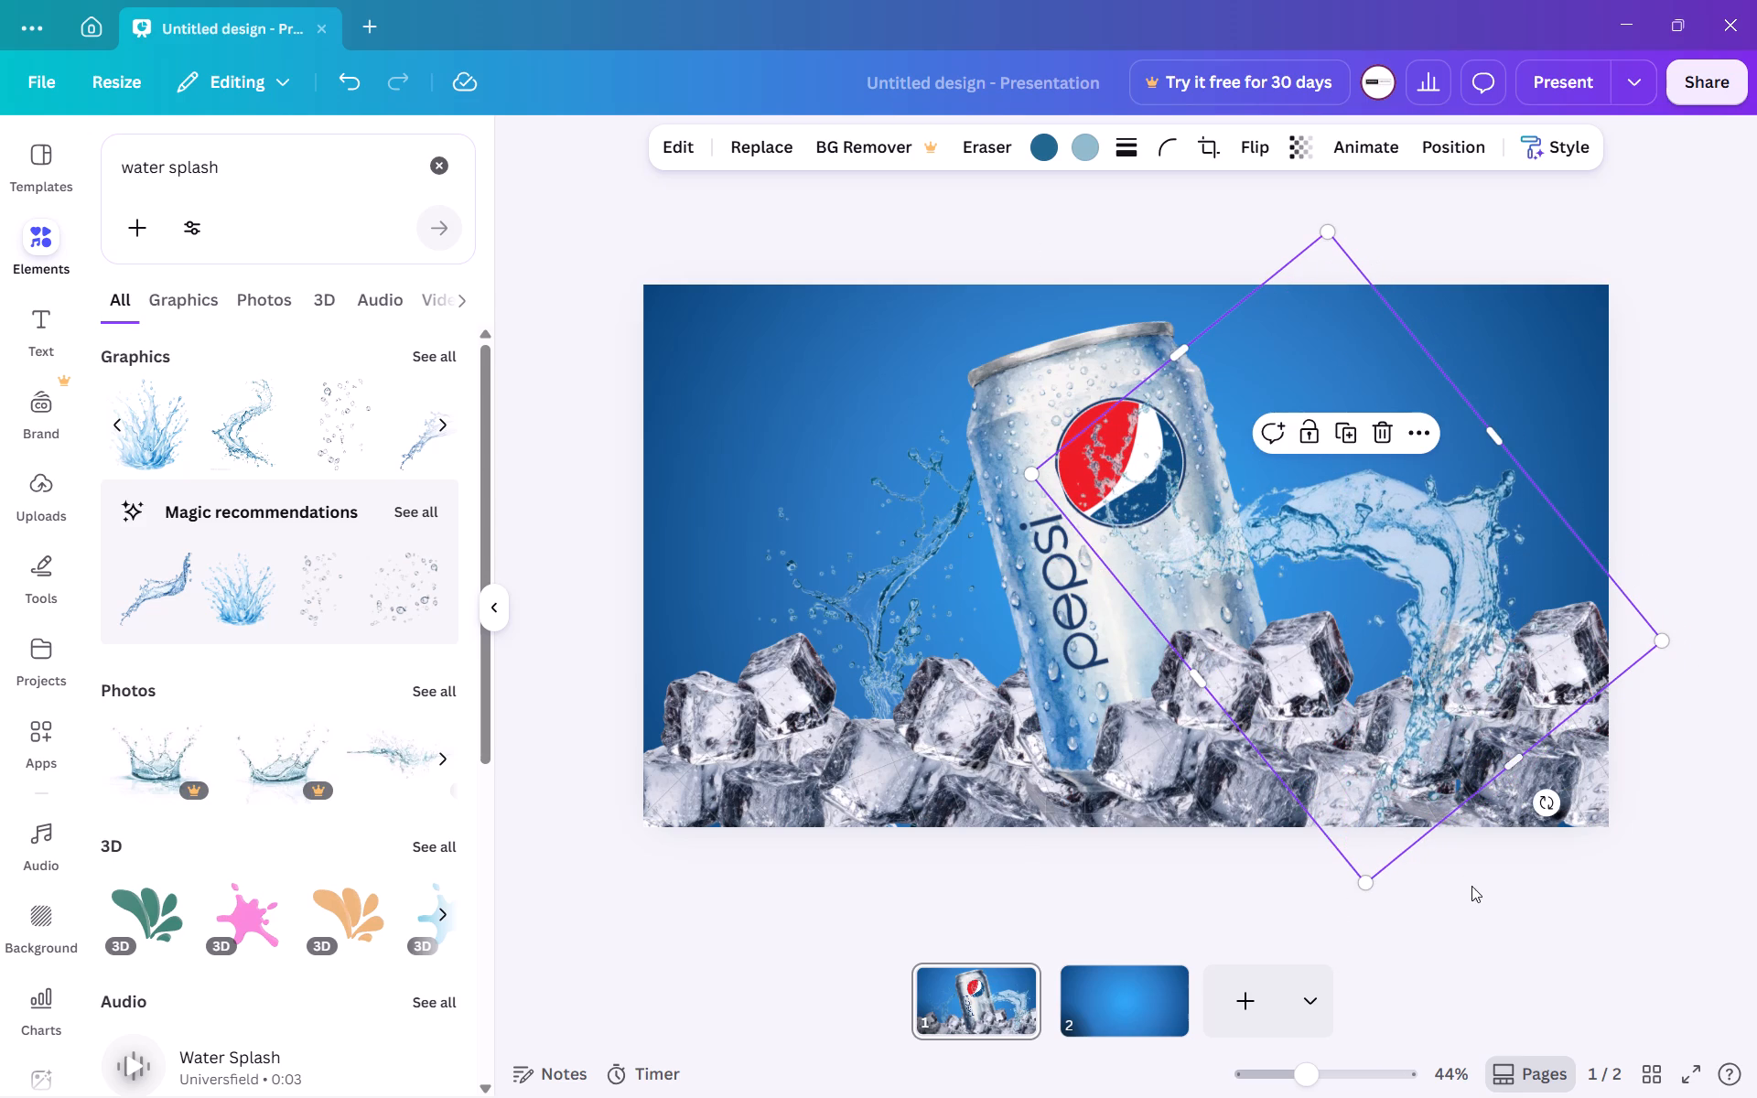
left_click(1477, 890)
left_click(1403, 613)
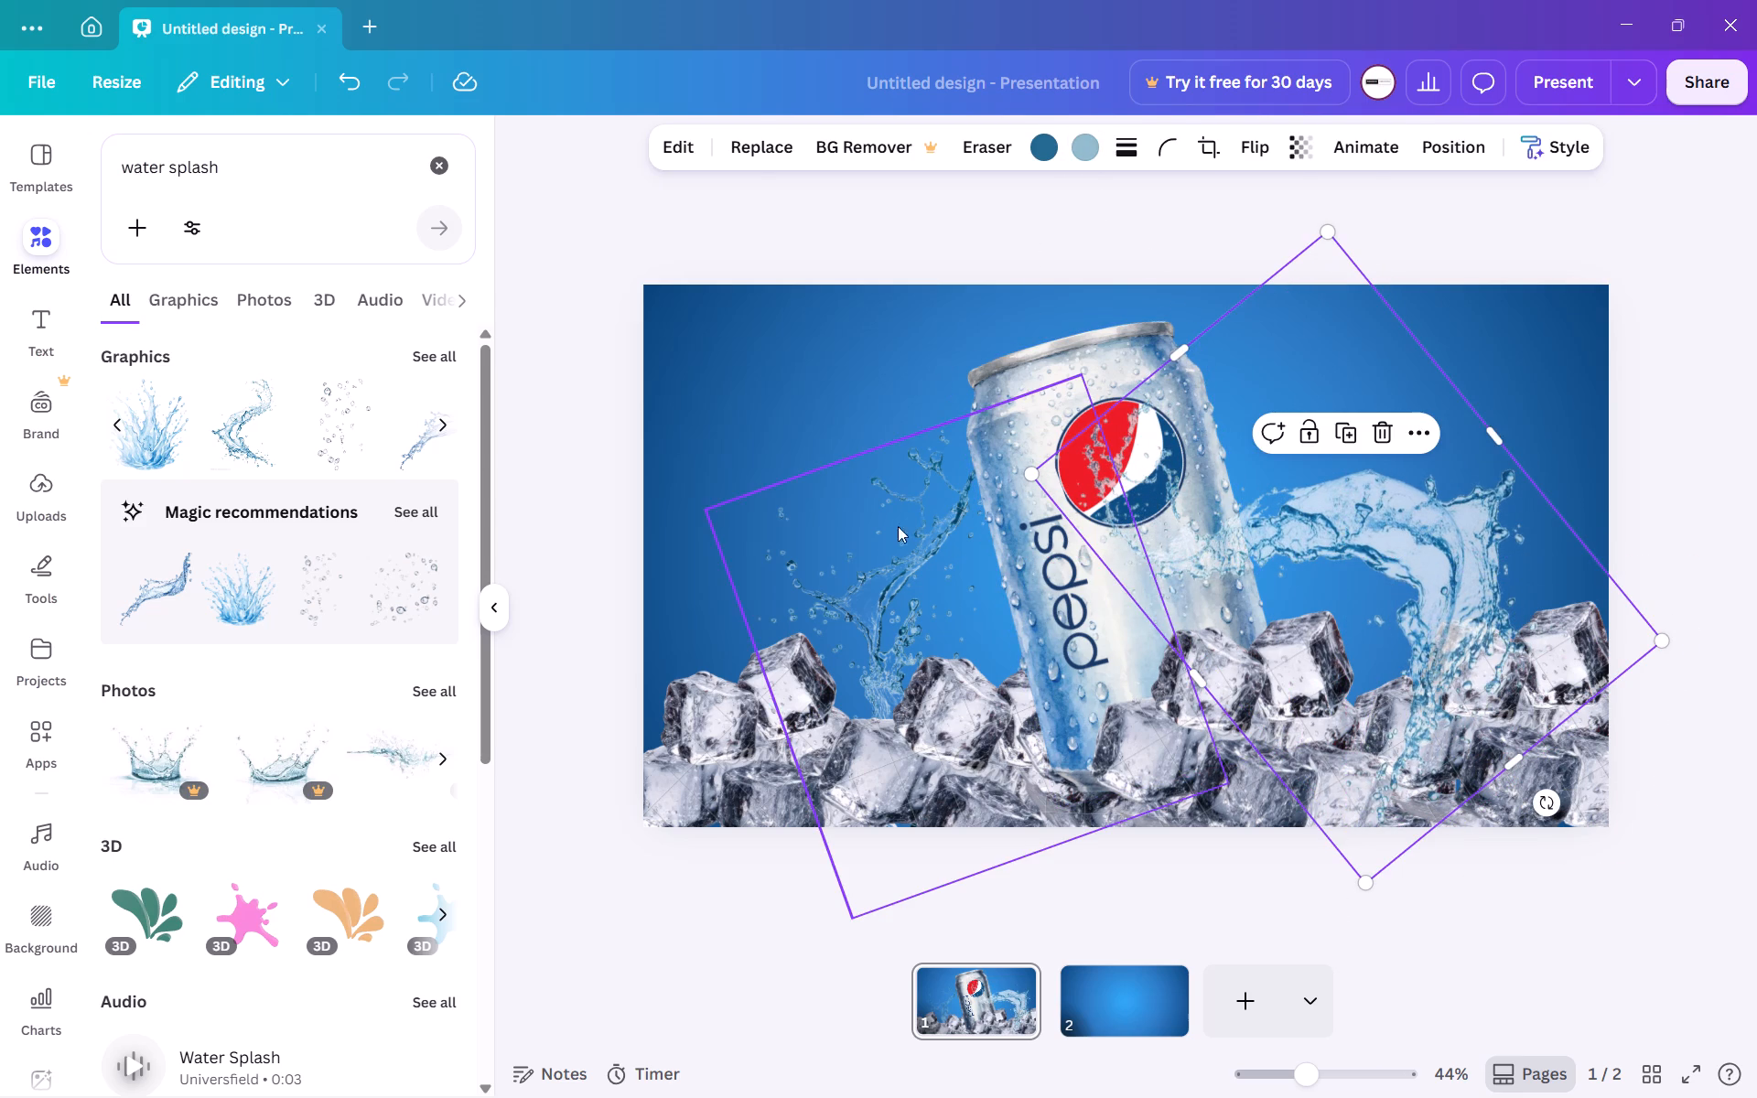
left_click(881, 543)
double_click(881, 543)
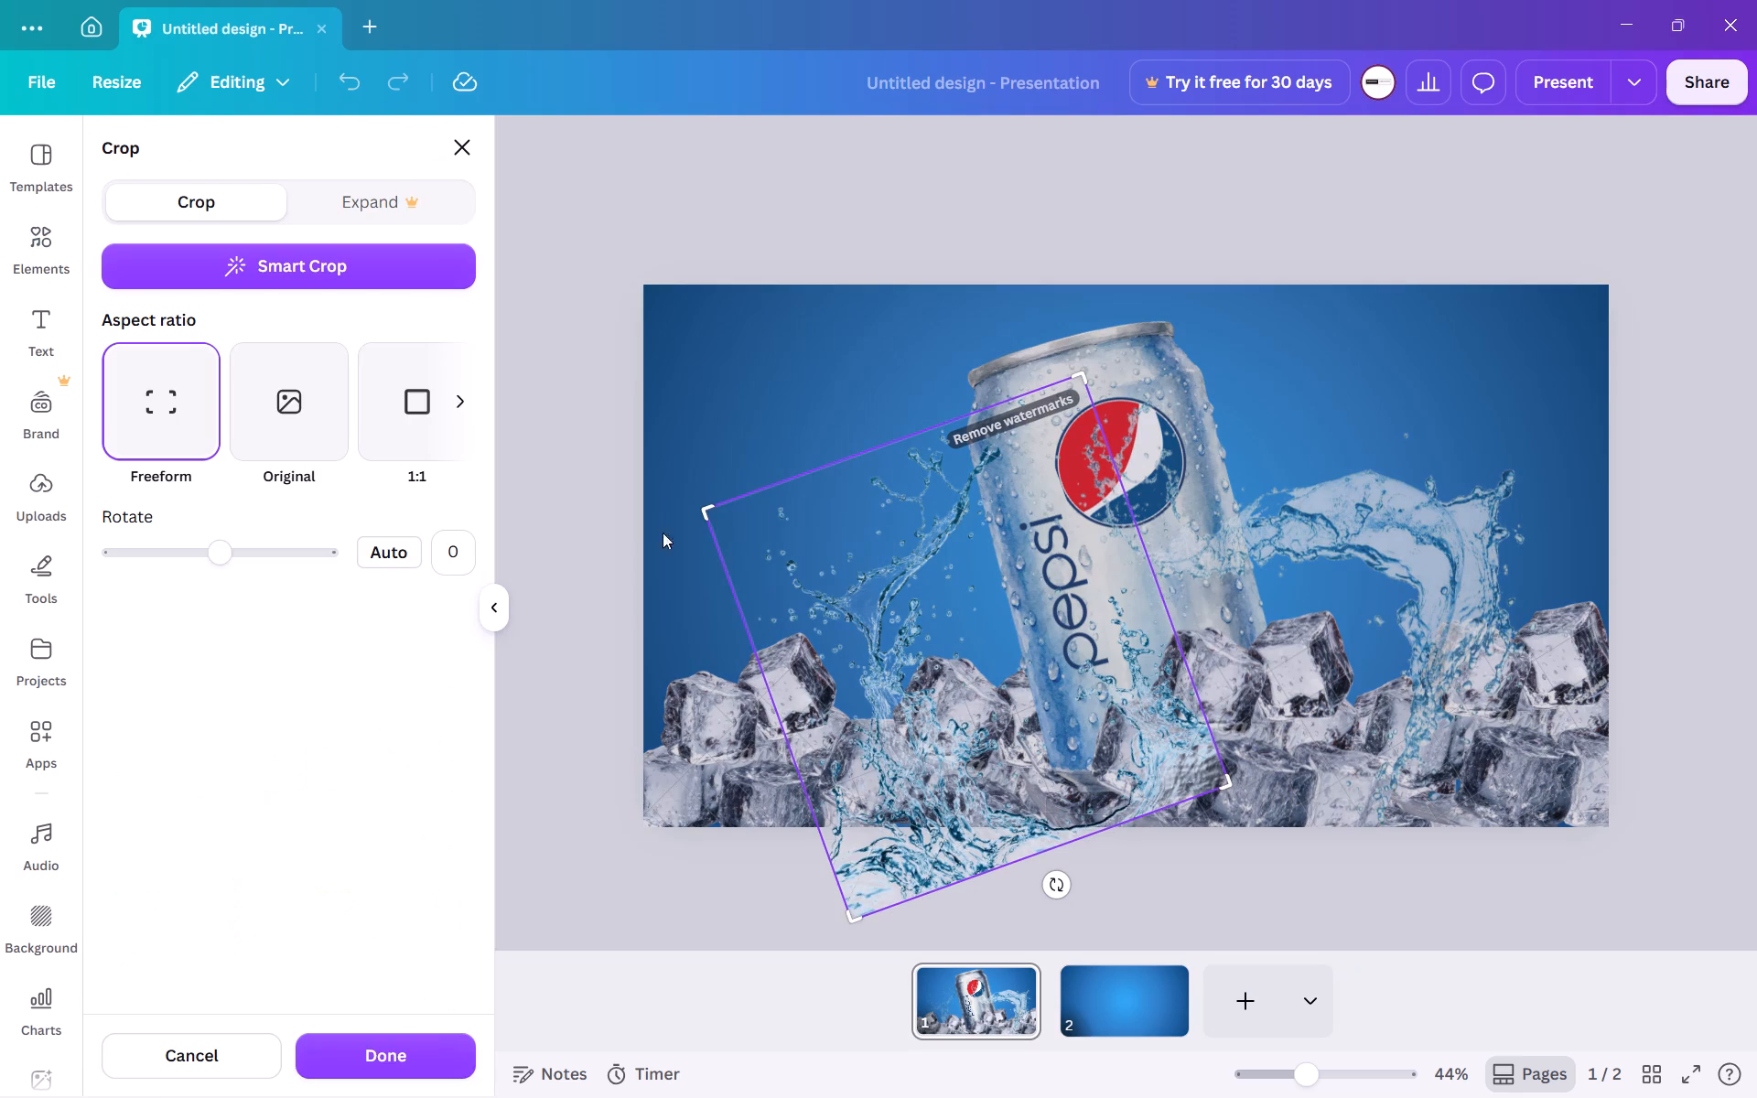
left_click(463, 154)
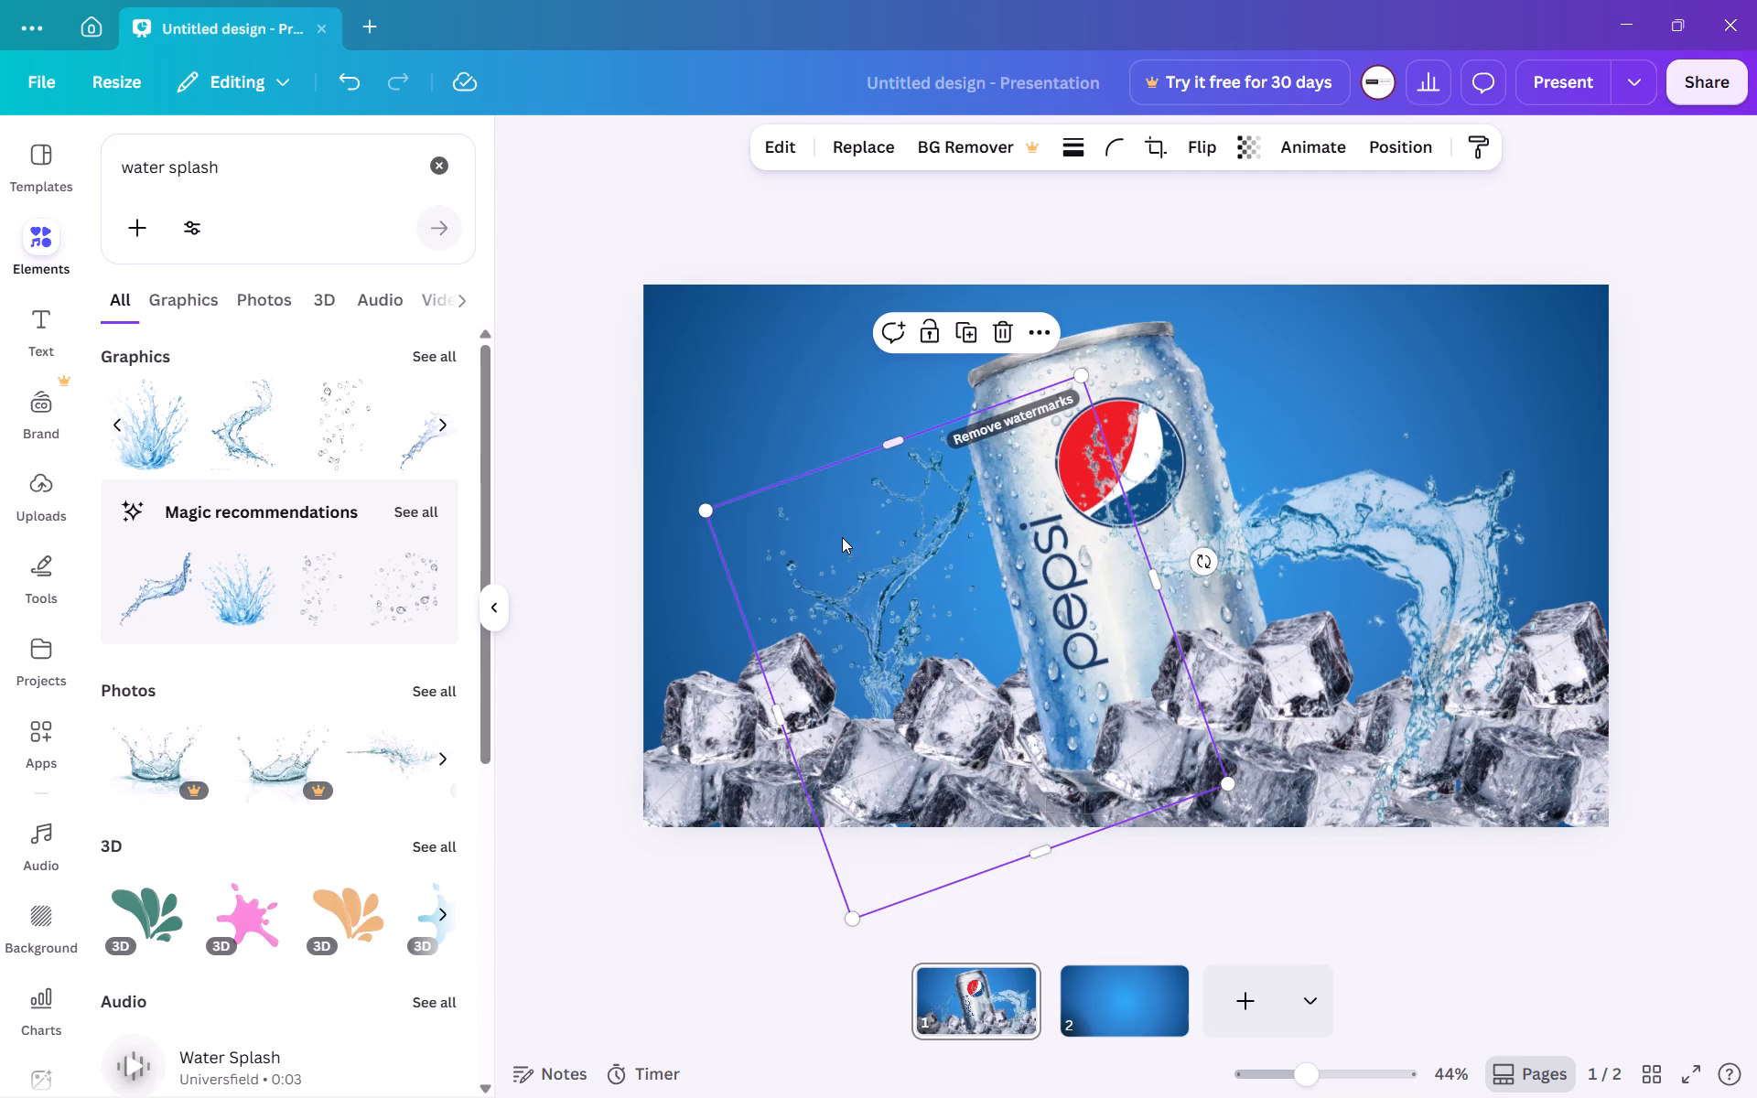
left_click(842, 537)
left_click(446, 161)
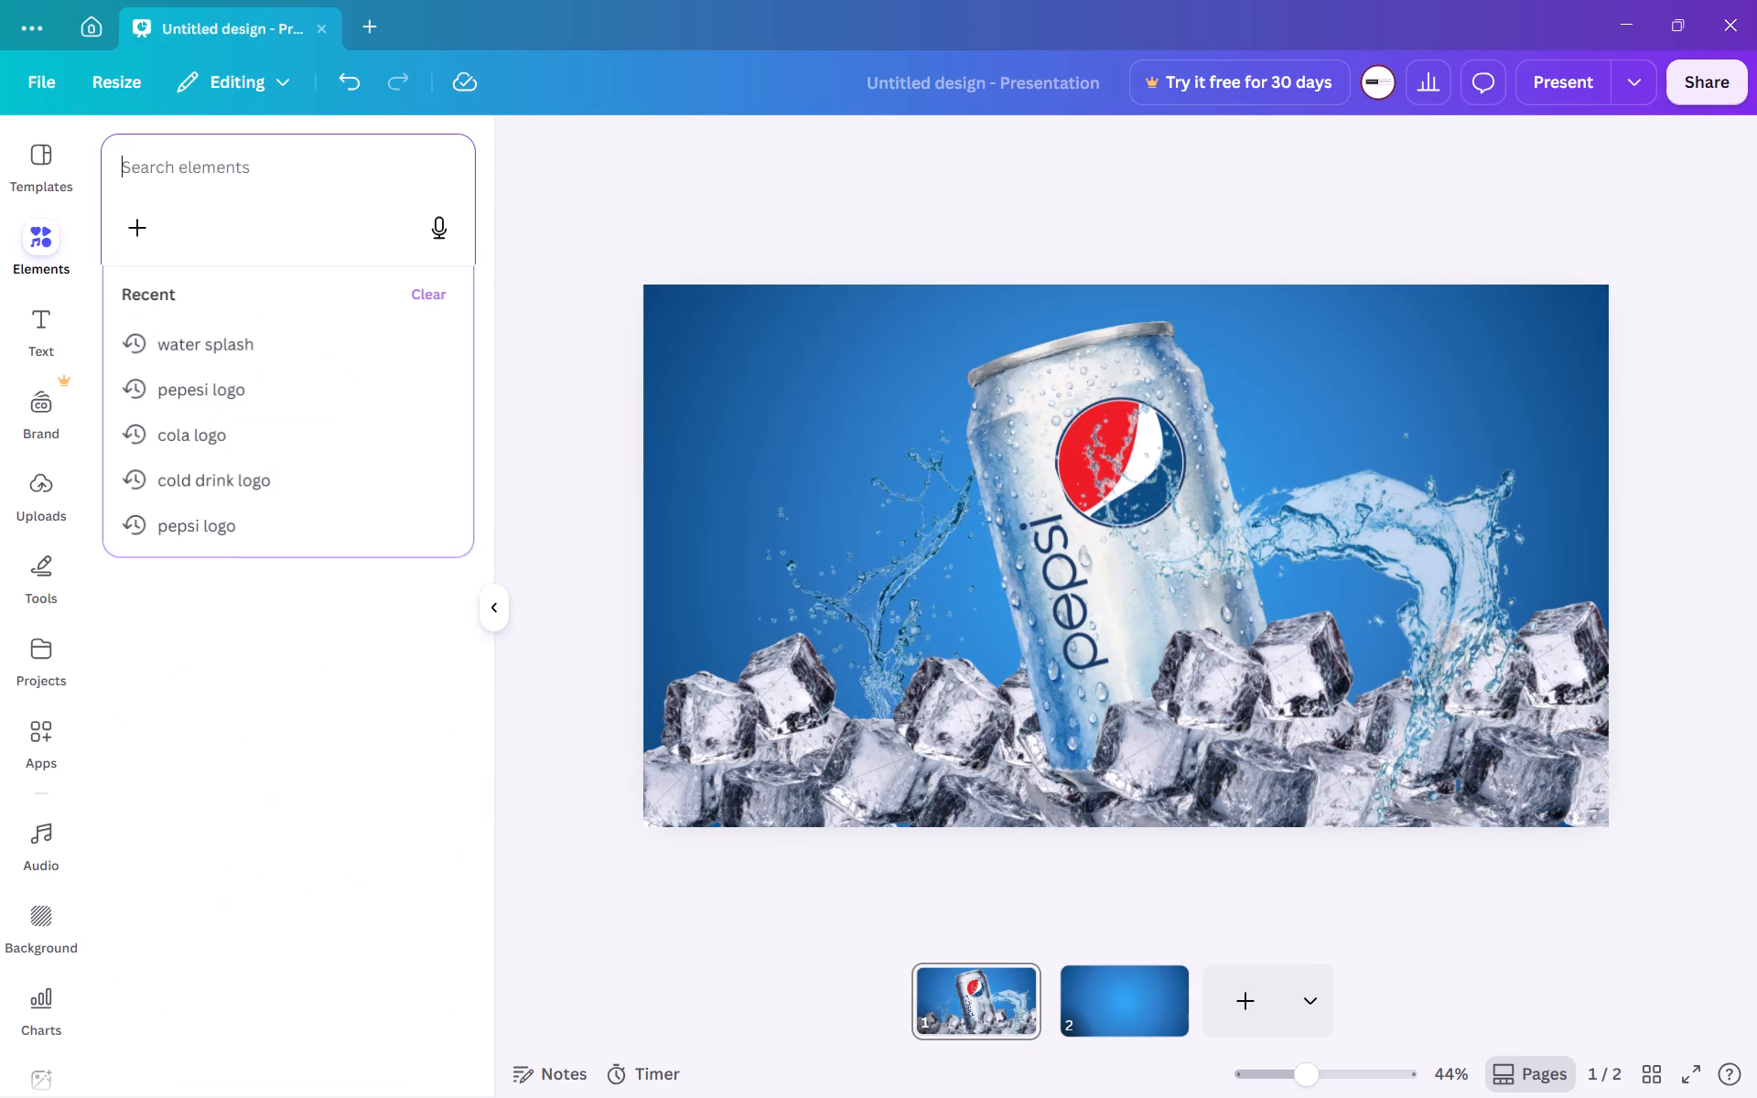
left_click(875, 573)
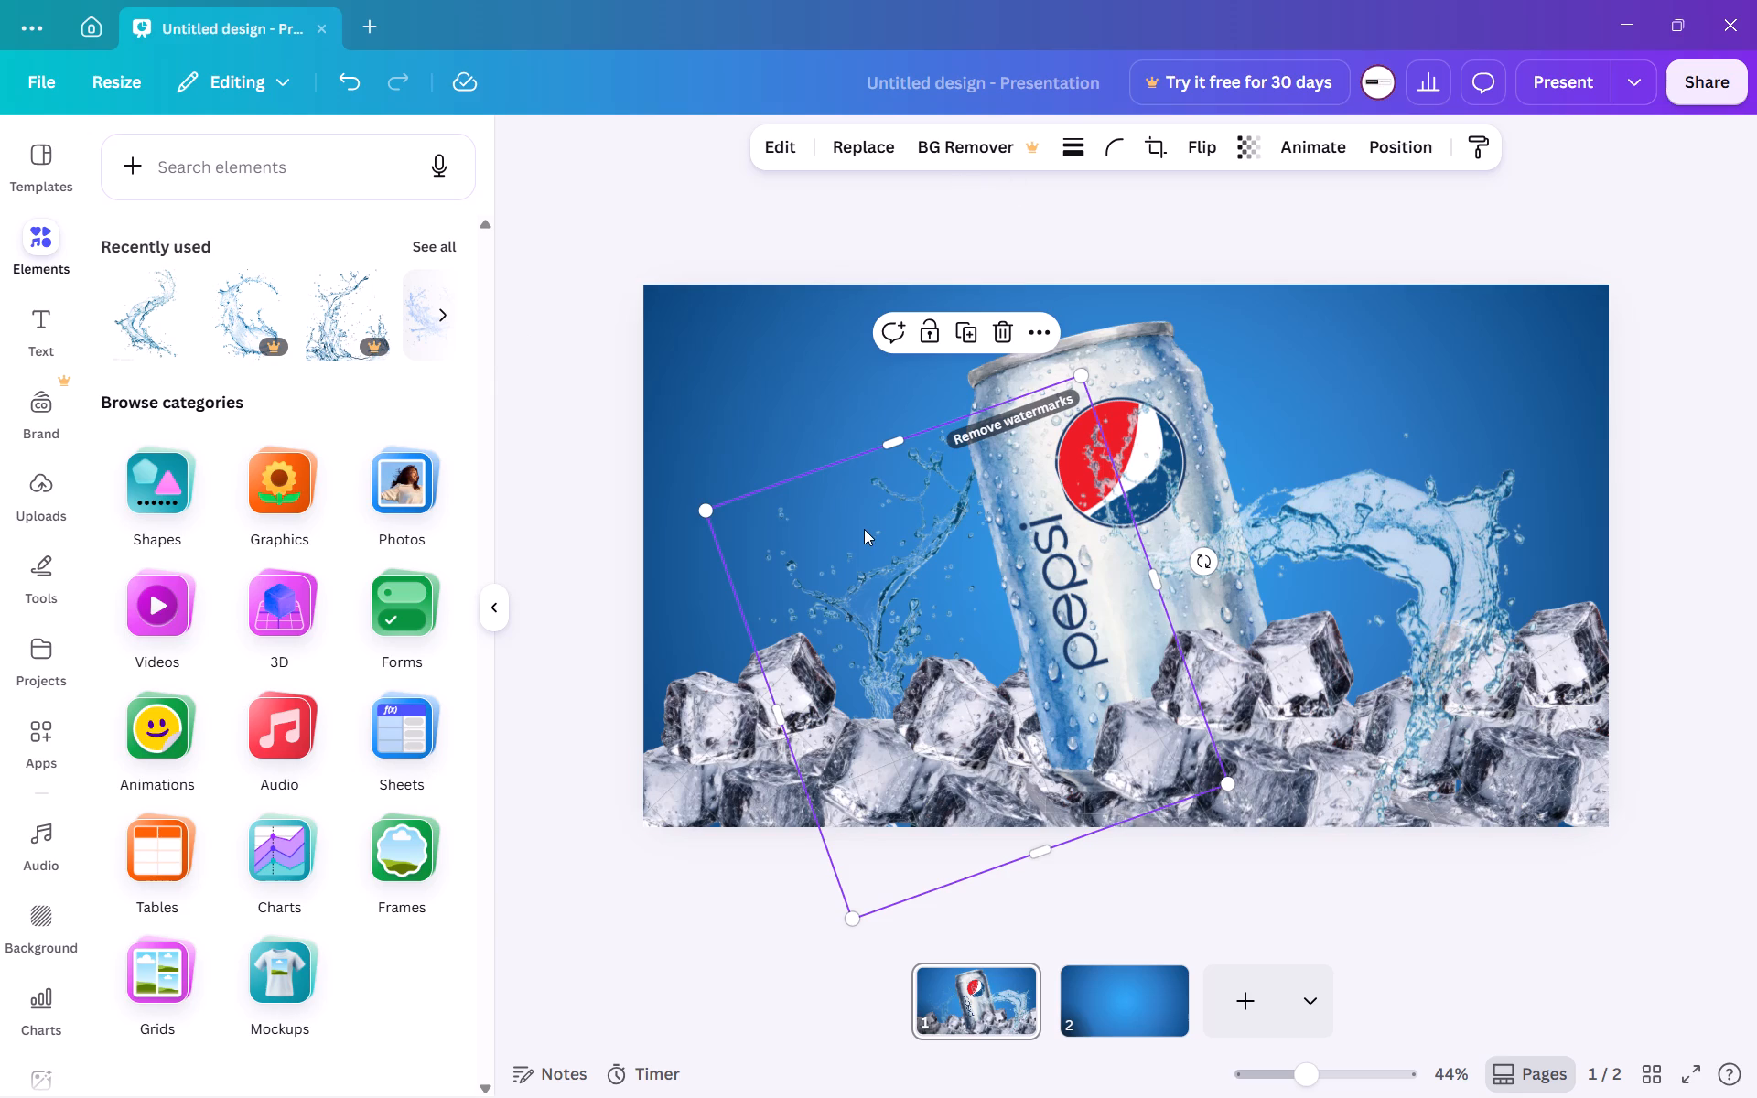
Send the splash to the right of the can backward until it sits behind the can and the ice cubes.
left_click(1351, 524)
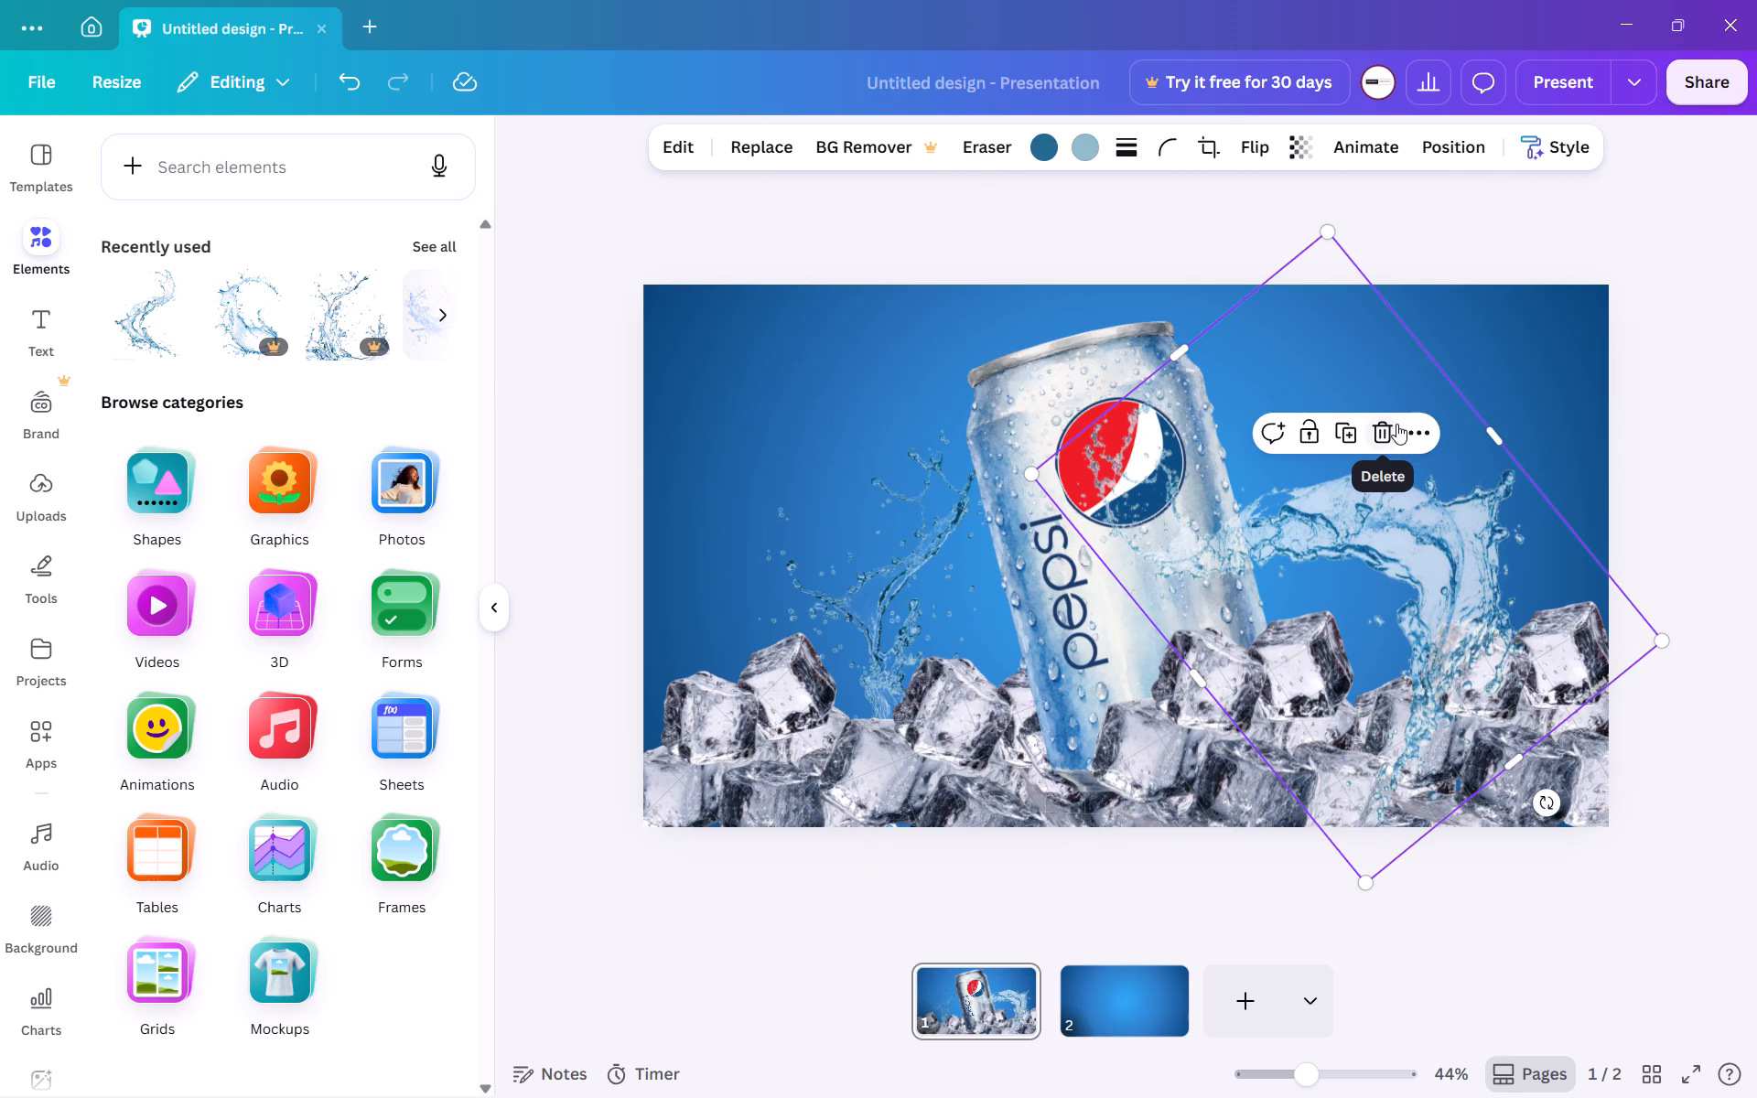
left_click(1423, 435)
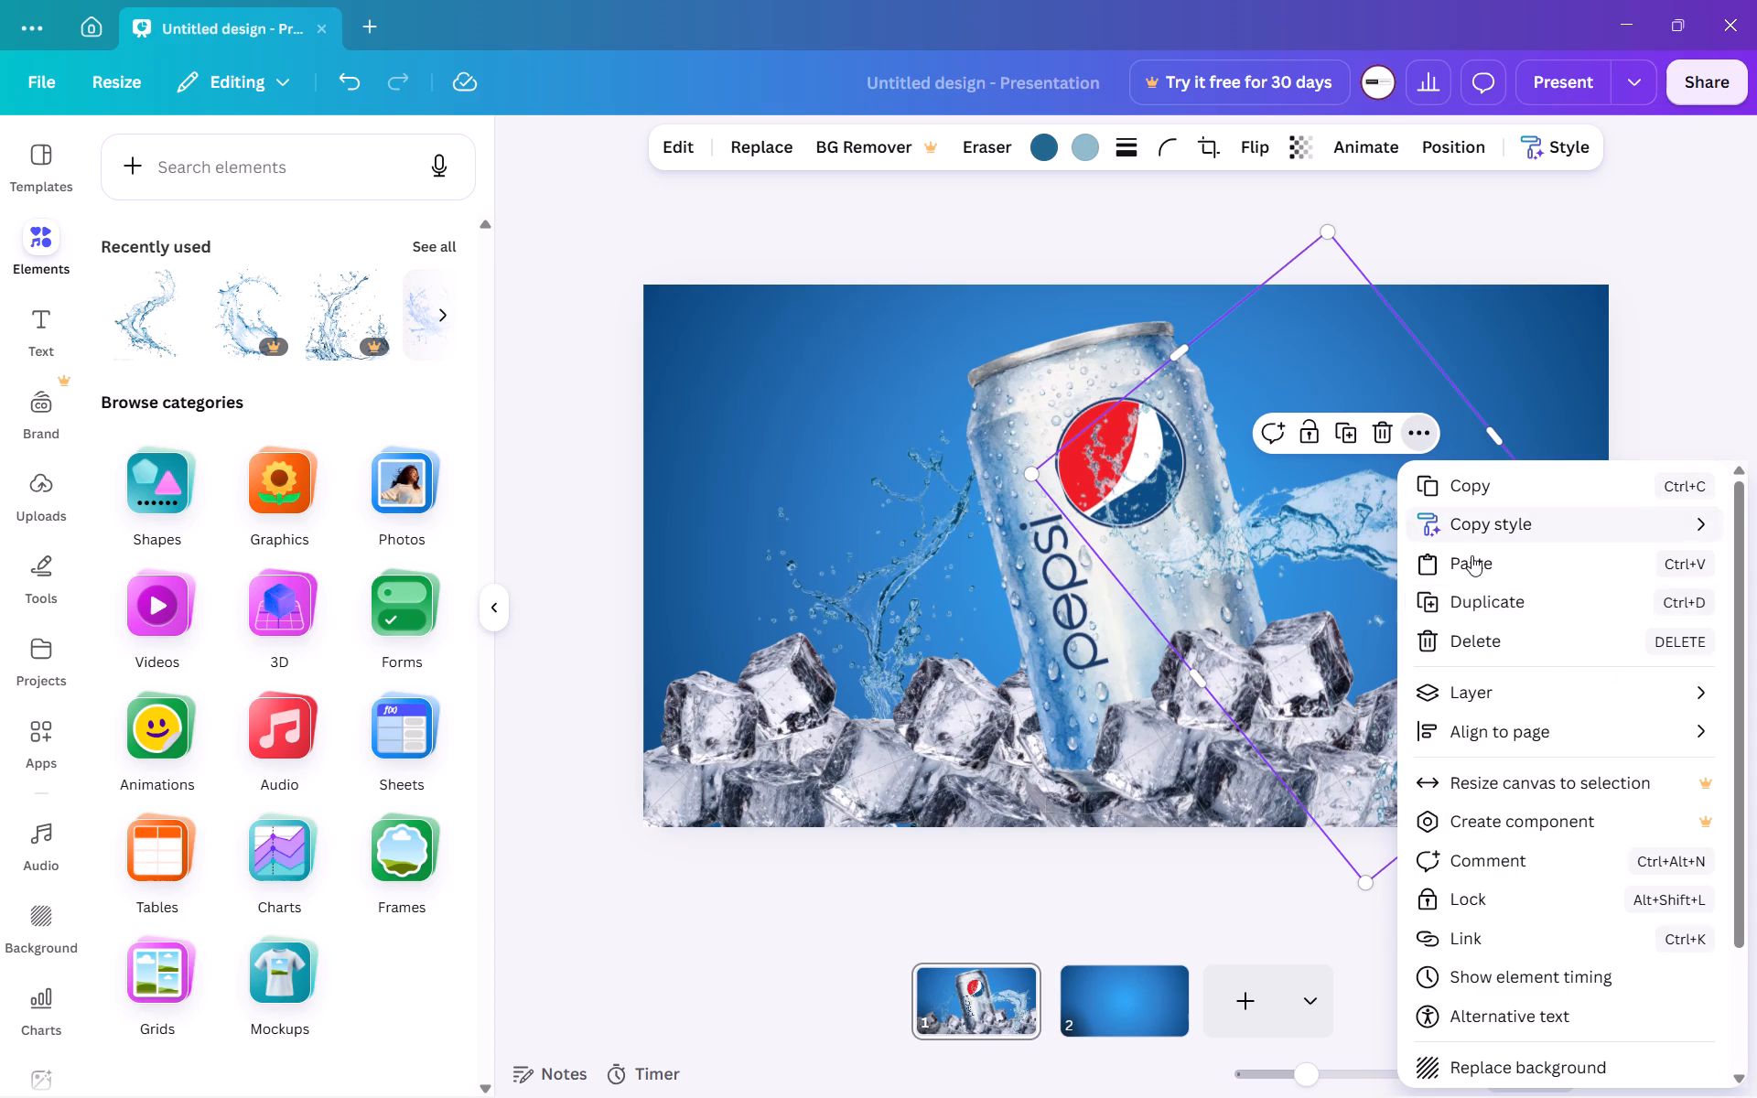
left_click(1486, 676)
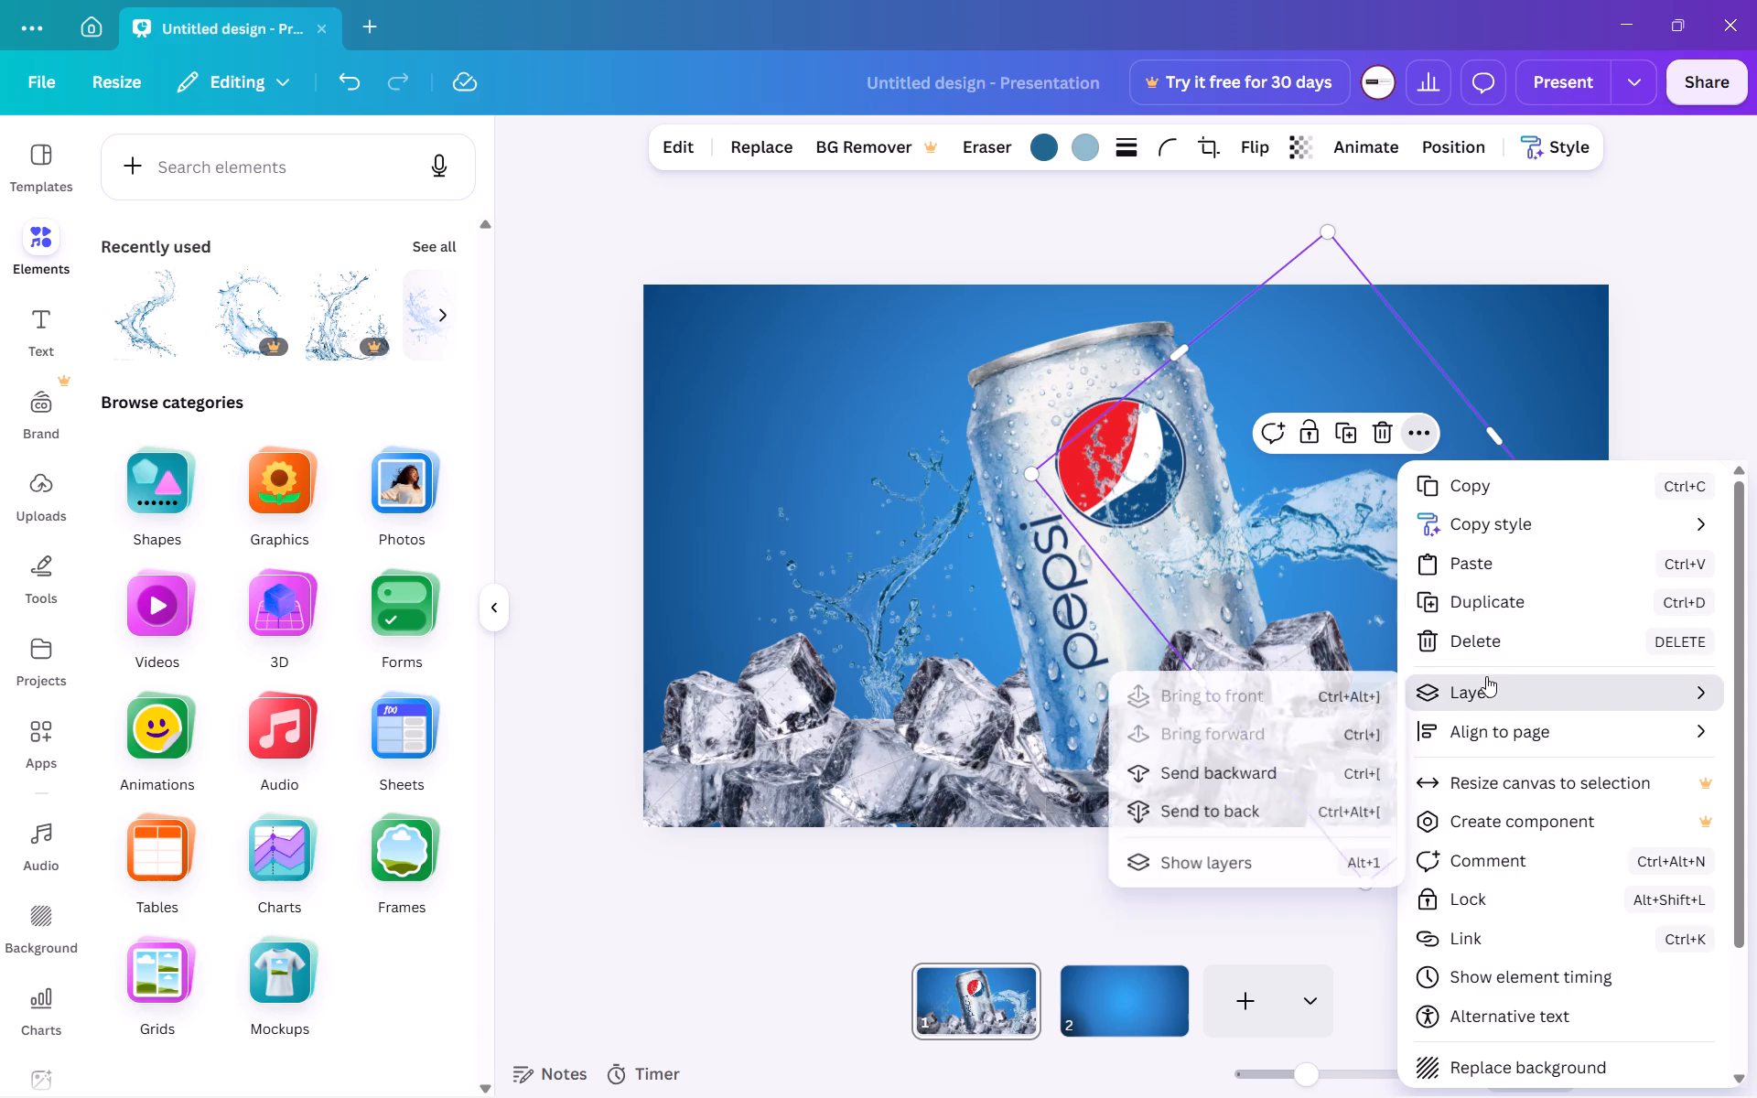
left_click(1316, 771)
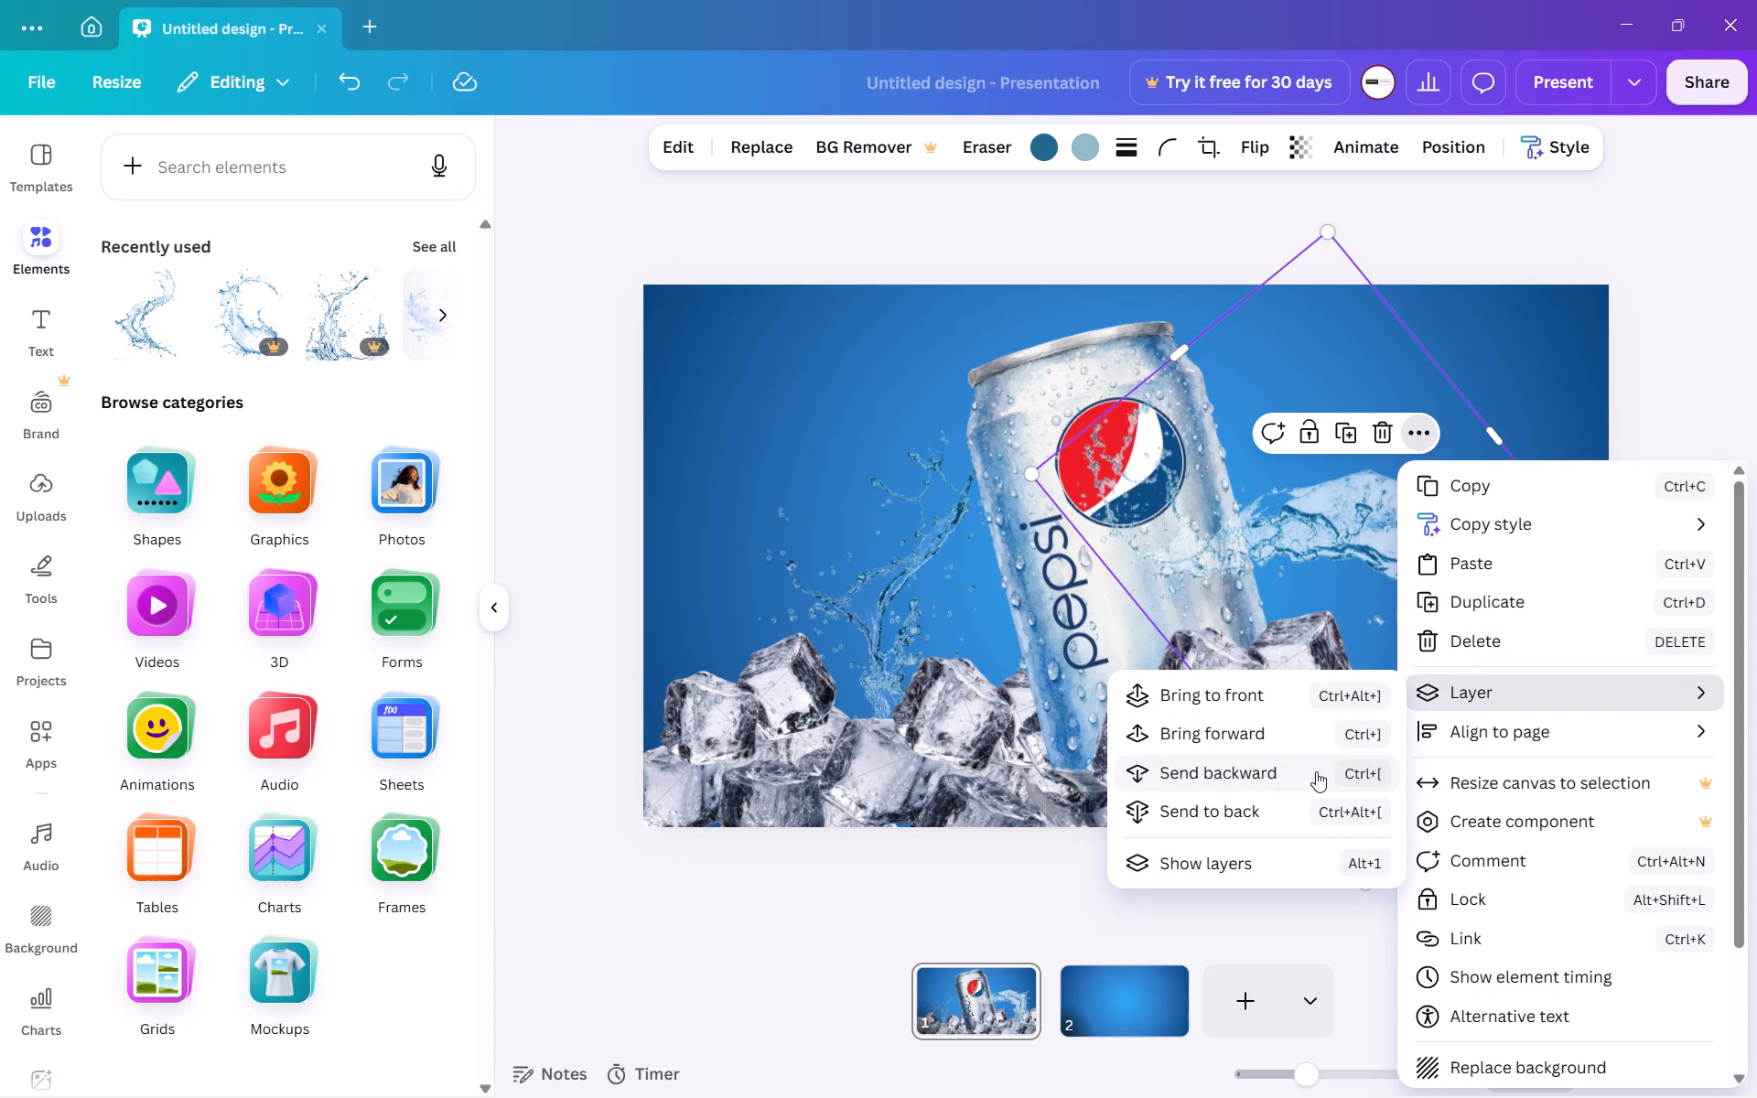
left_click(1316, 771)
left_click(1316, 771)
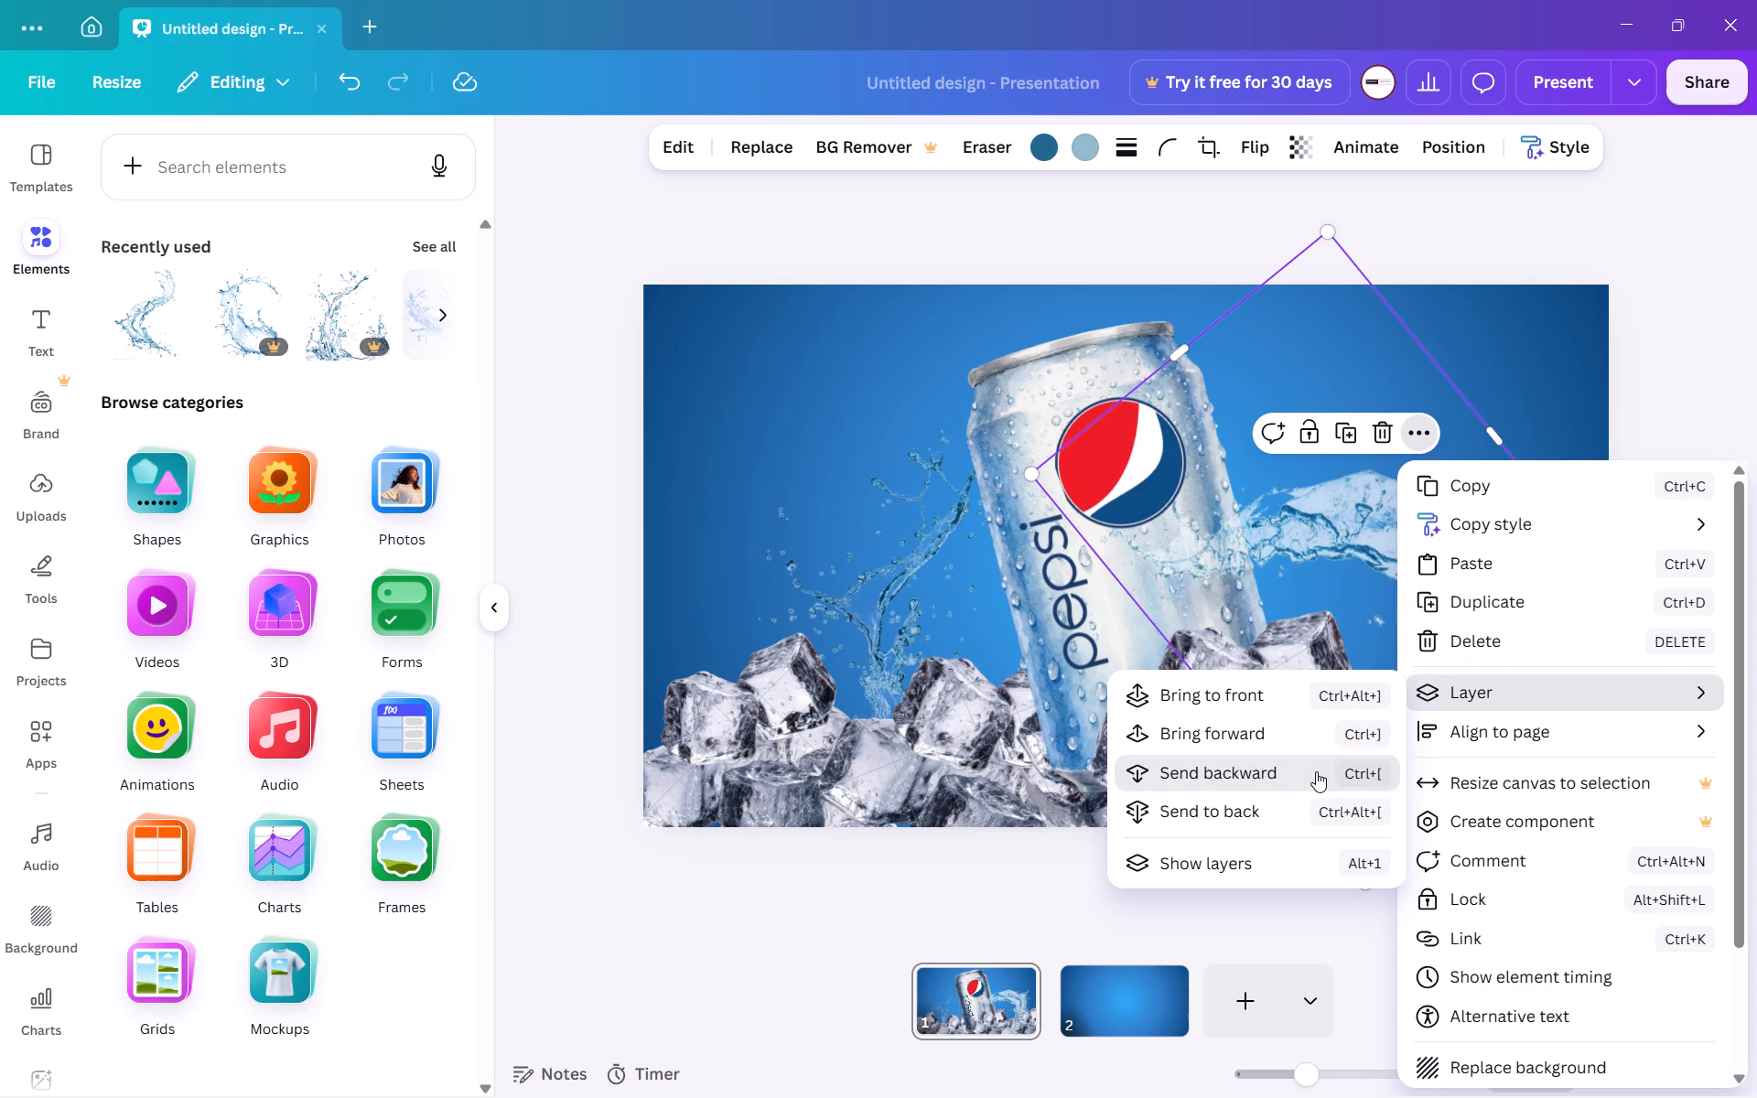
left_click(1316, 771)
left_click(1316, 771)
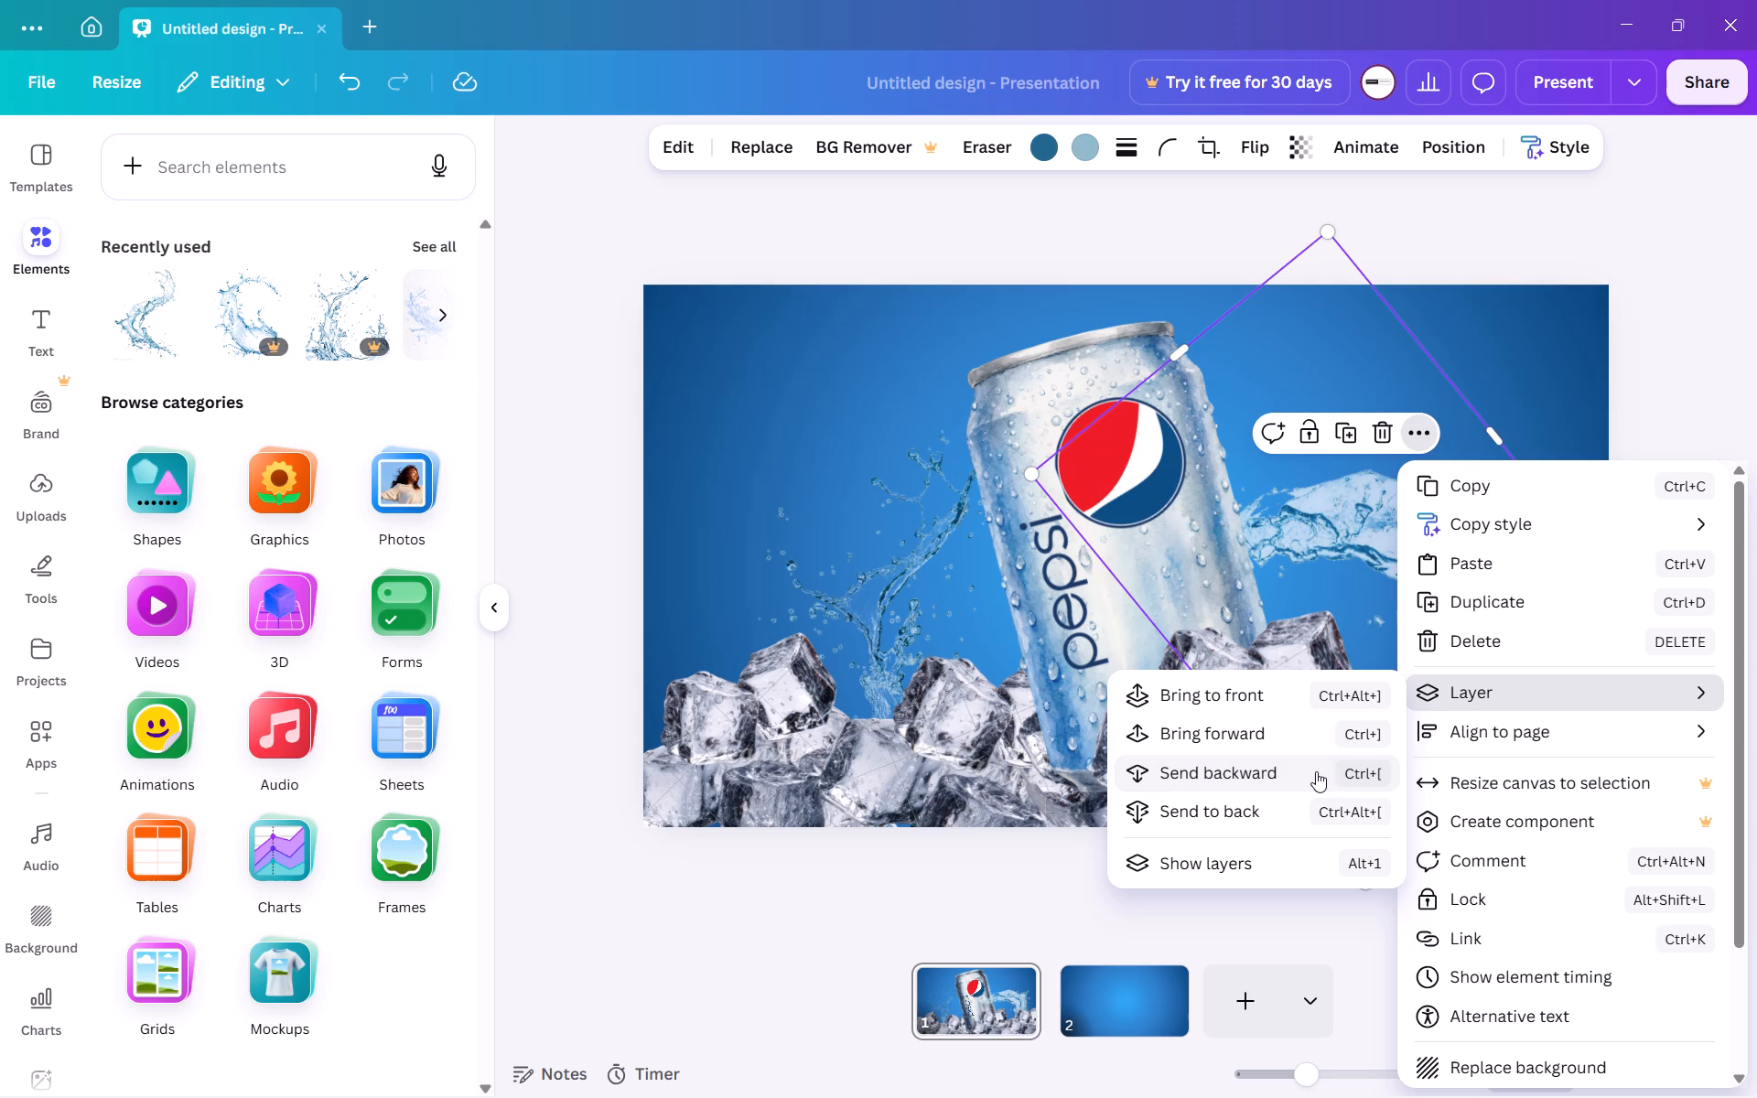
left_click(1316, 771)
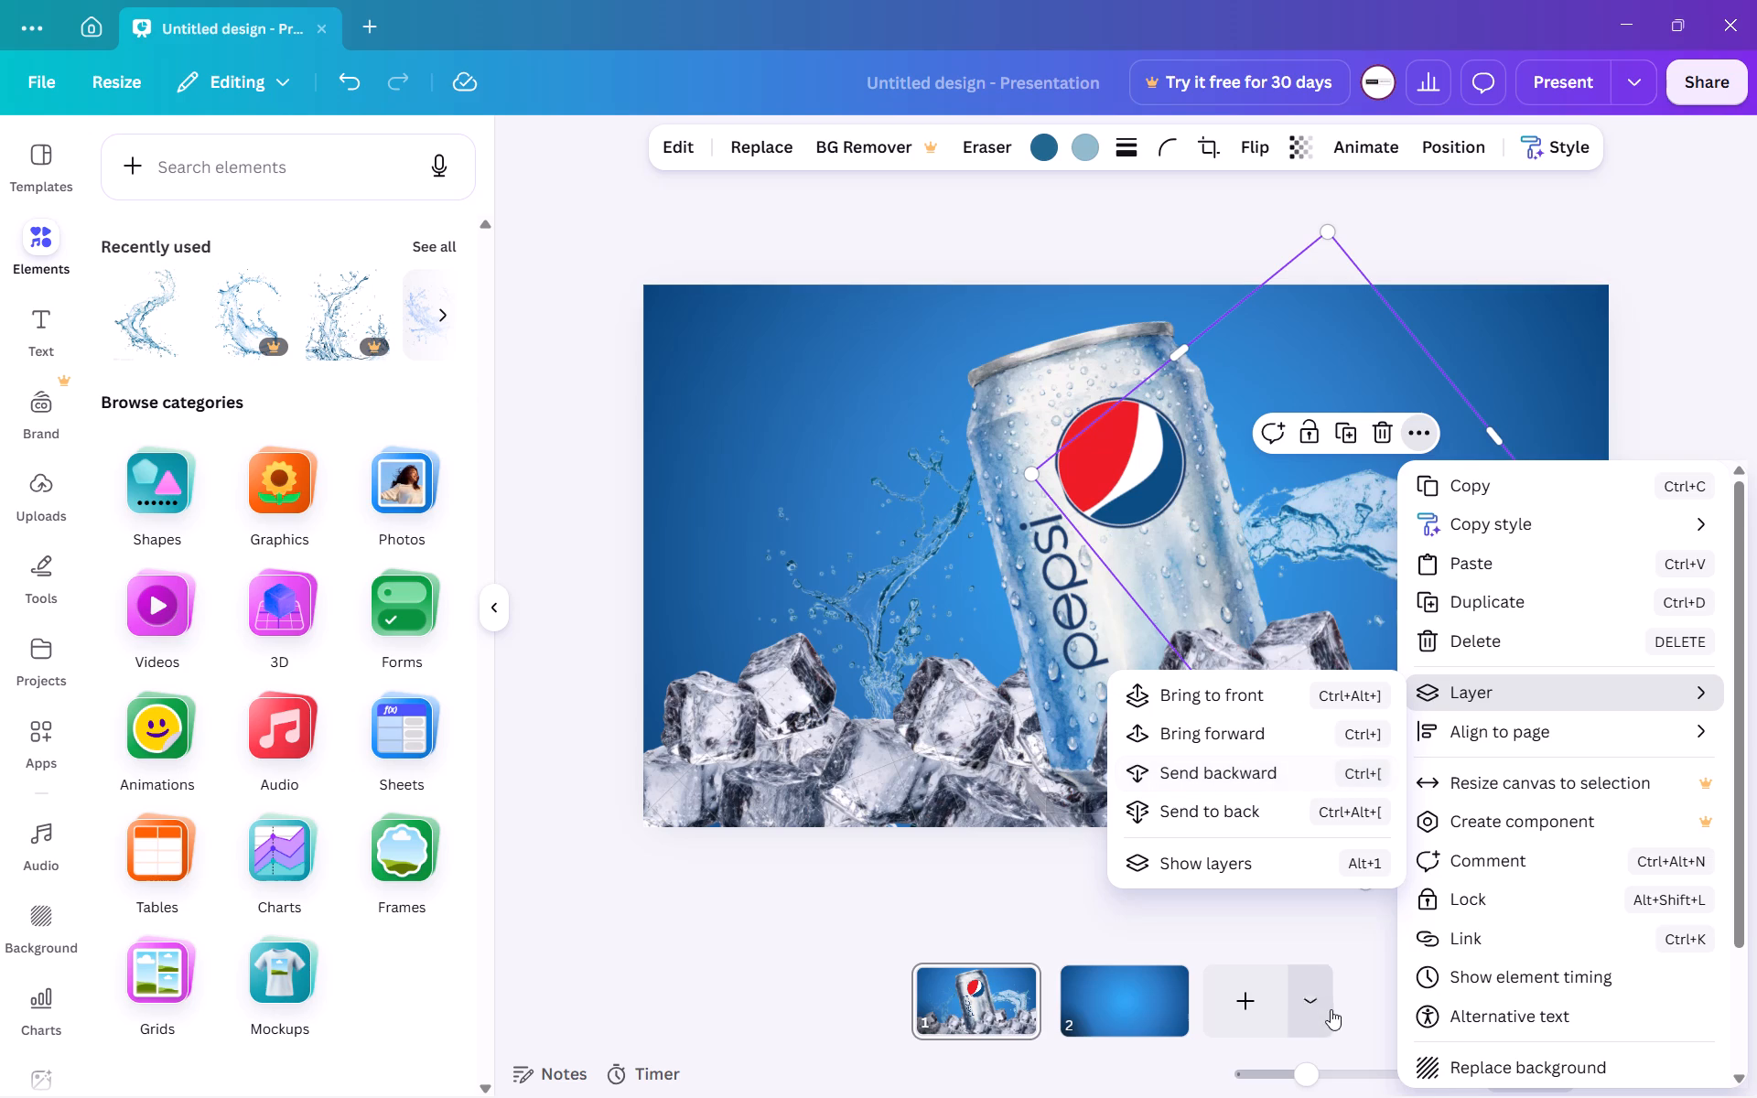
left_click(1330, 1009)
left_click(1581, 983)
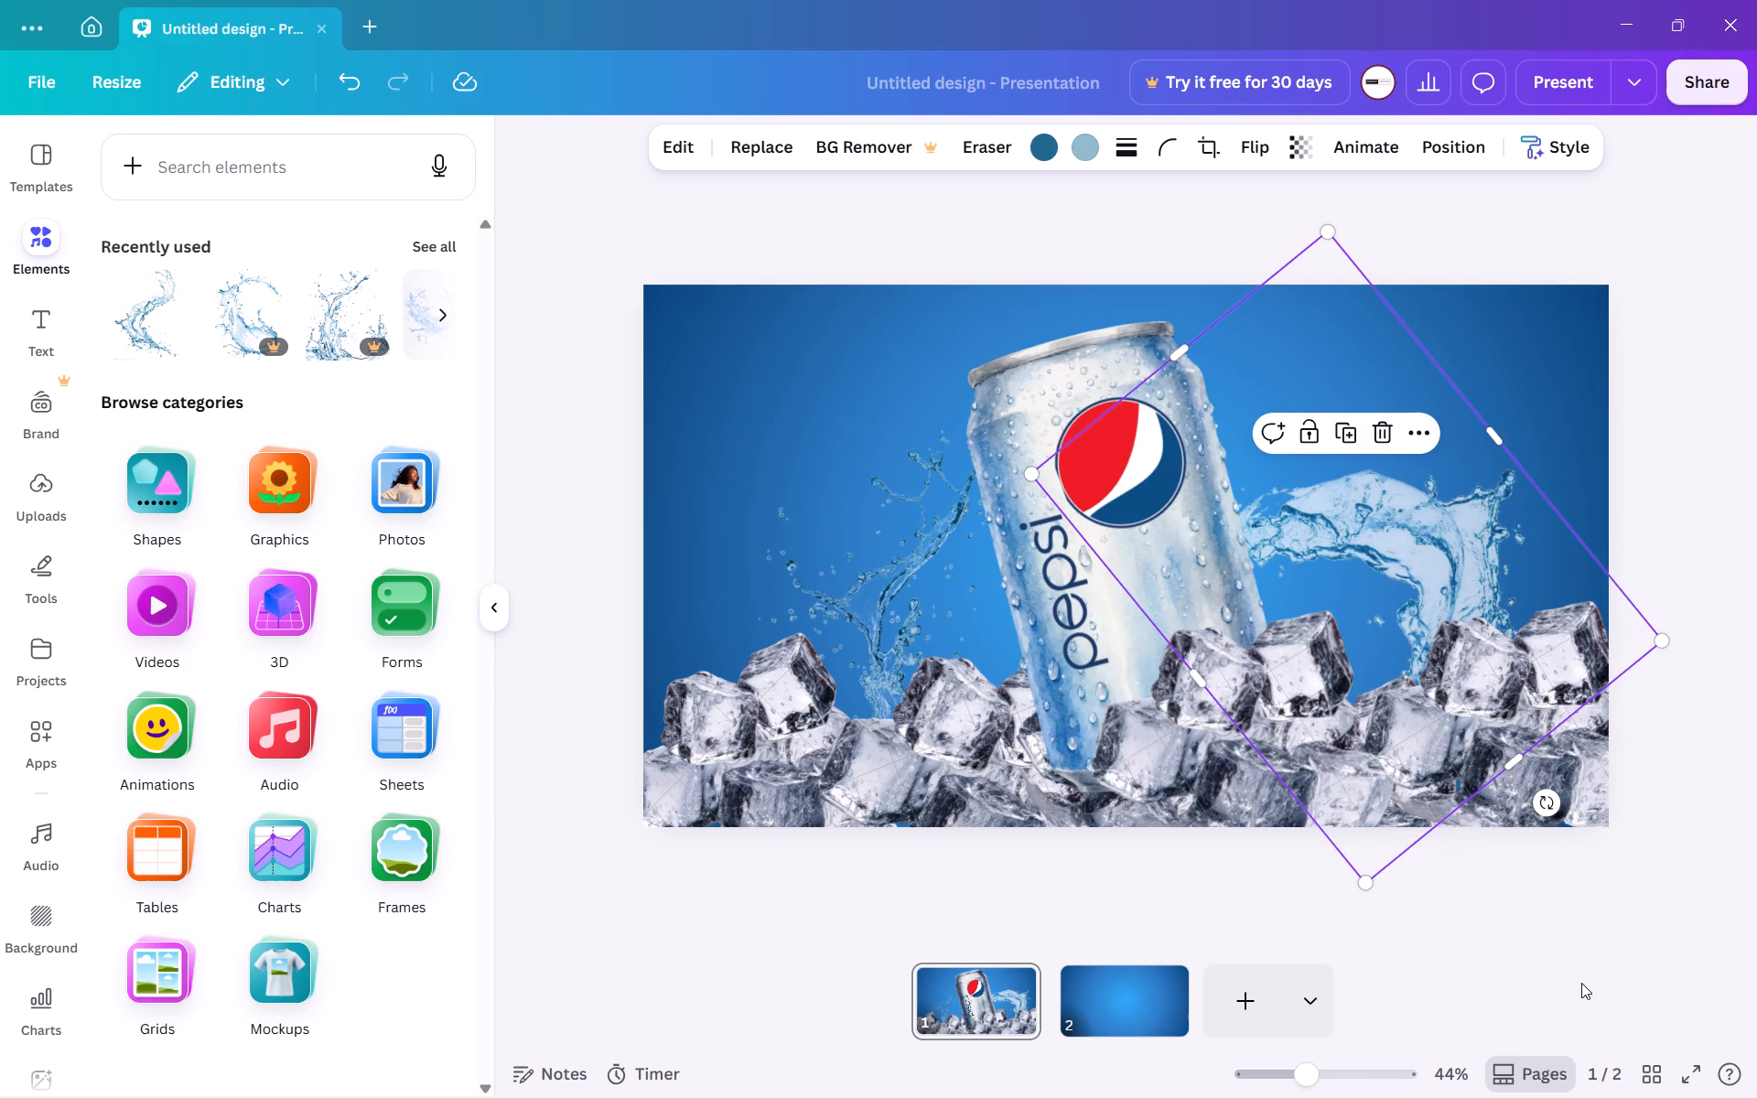
Delete the large splash to the right of the can.
left_click(1428, 515)
left_click(1391, 515)
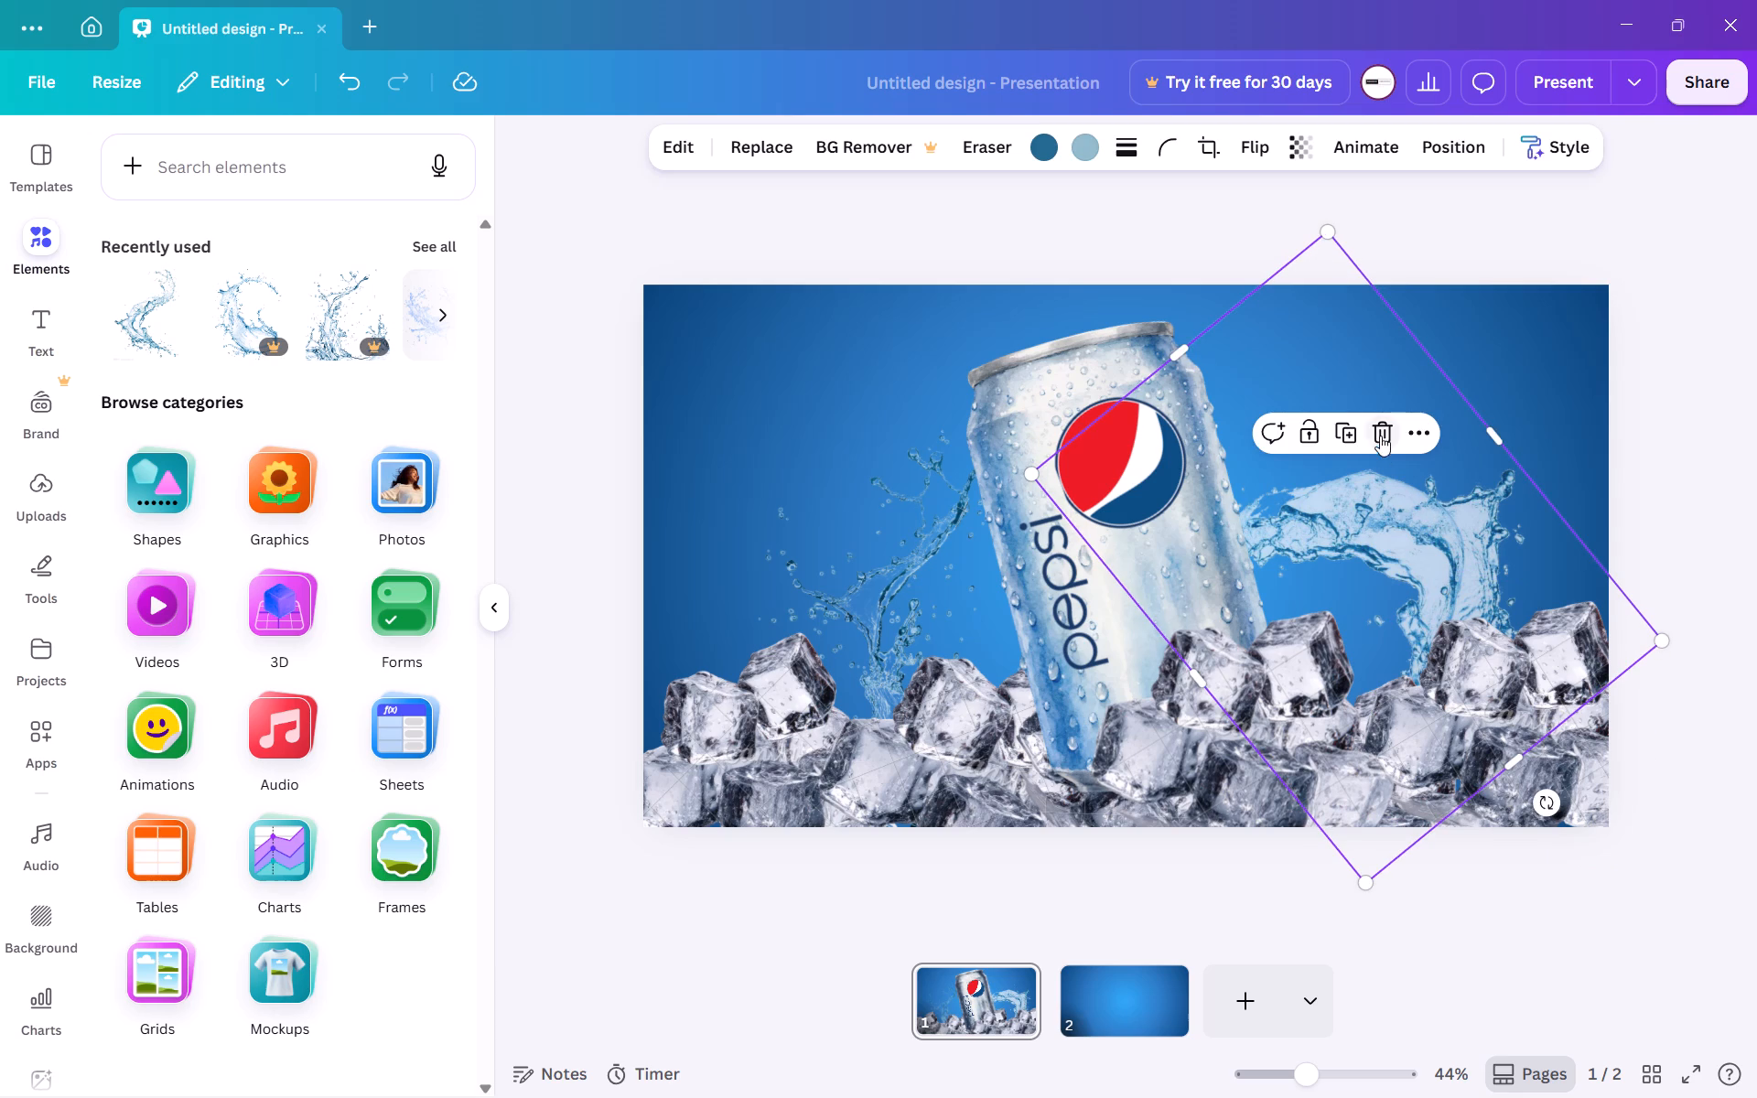
left_click(1380, 433)
Duplicate the splash to the left of the can and place the copy to the right of the can.
left_click(942, 565)
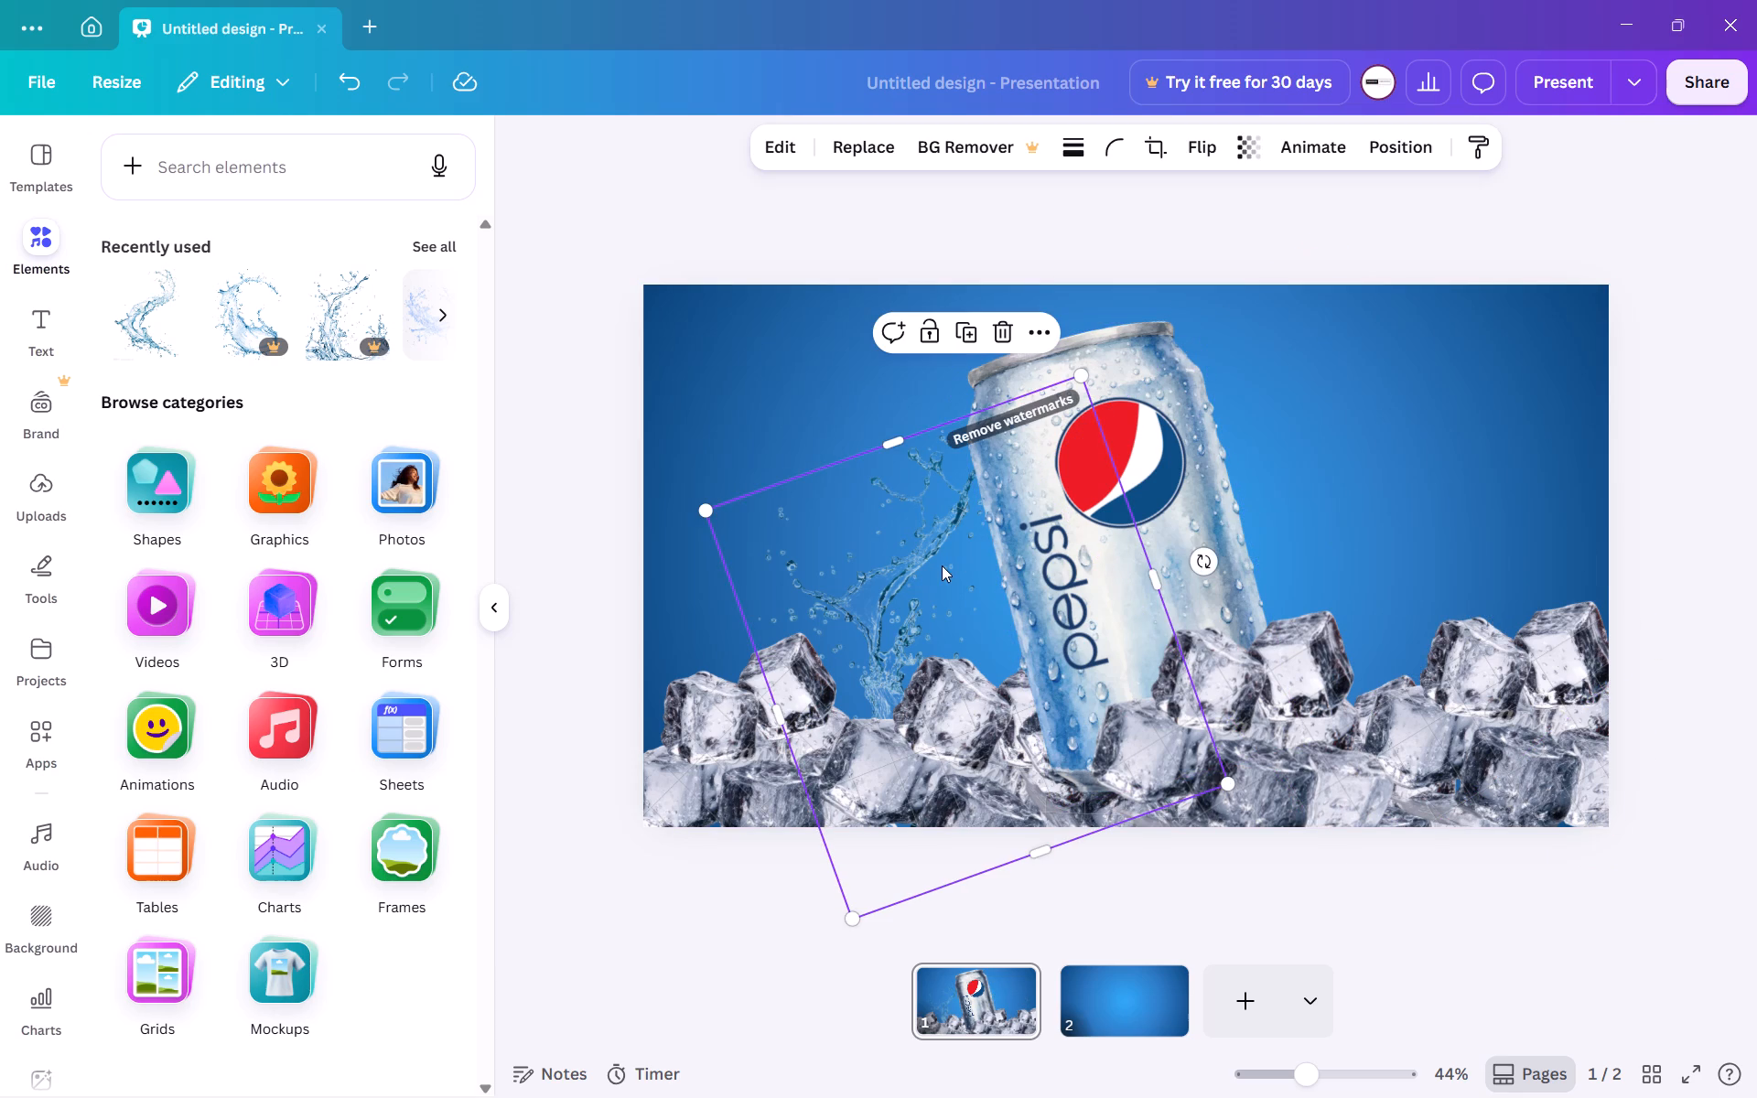
left_click(974, 338)
left_click_drag(944, 551, 1410, 430)
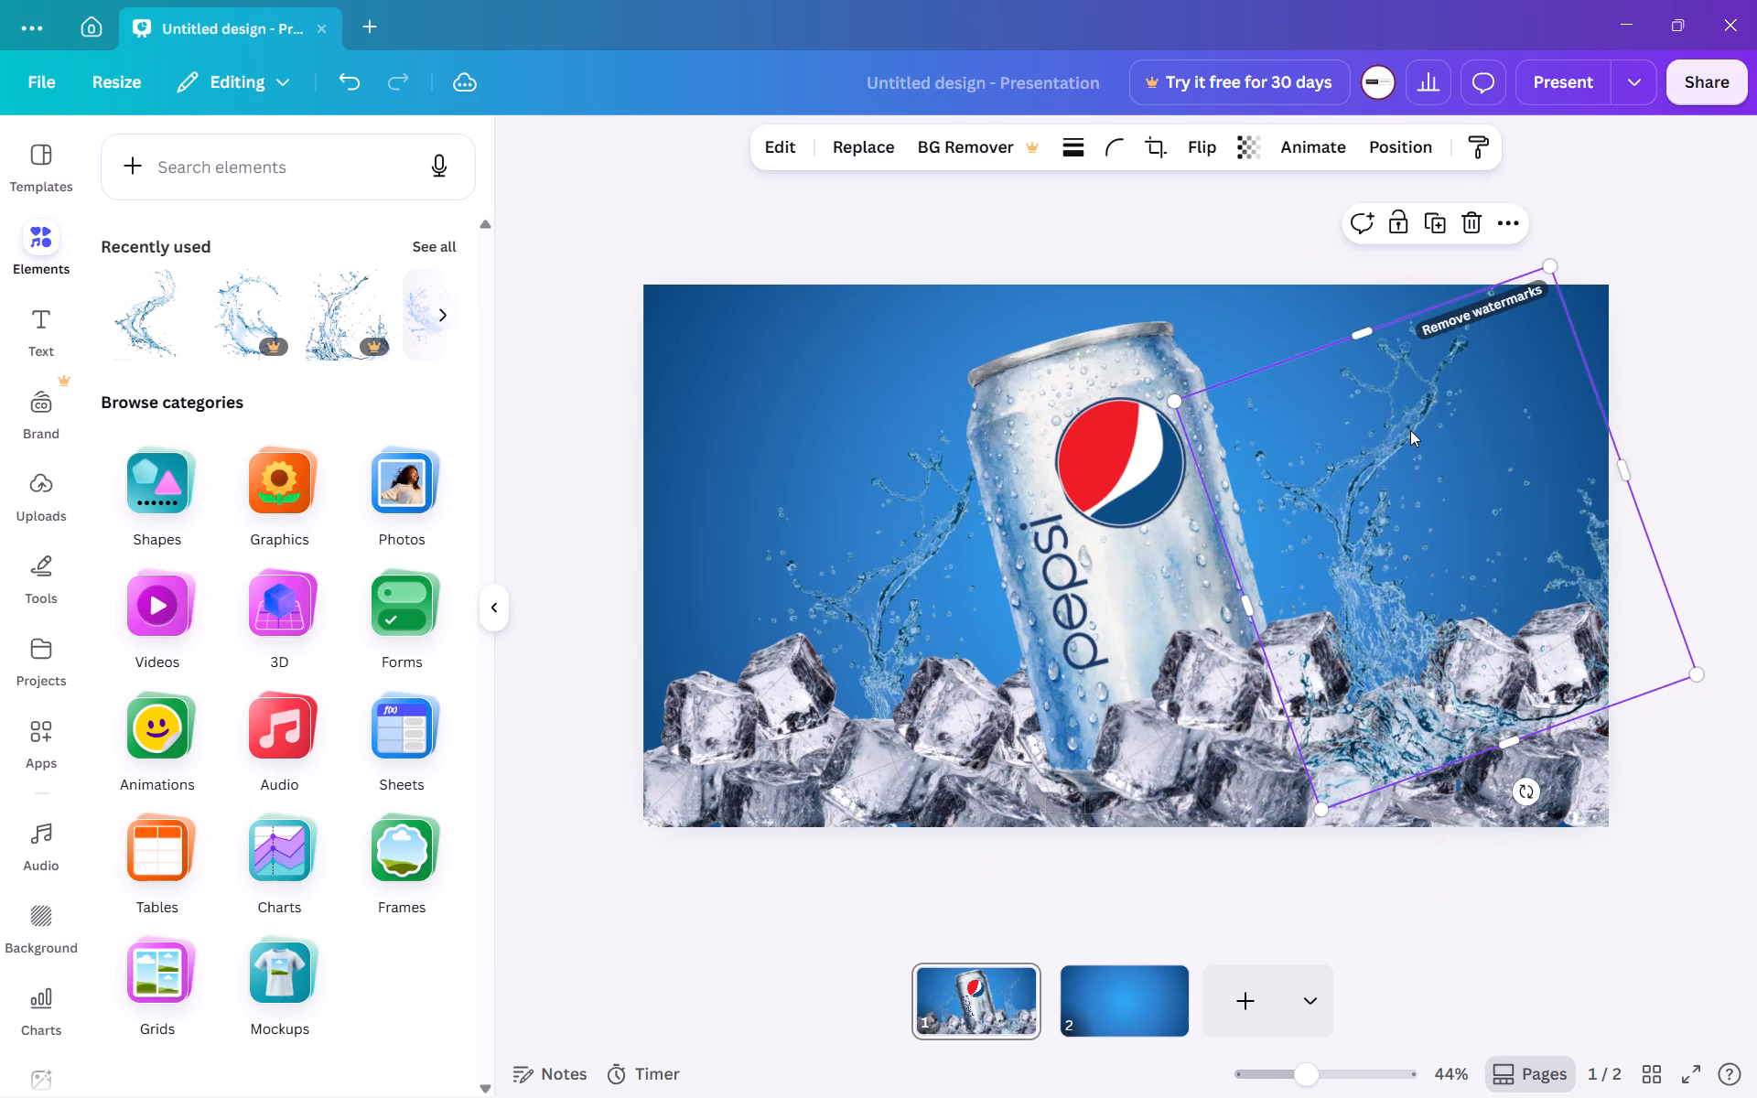
Try different rotations for the duplicated splash, settle on about -15°, and move it lower so it overlaps the can's right edge.
left_click_drag(1524, 784, 1223, 376)
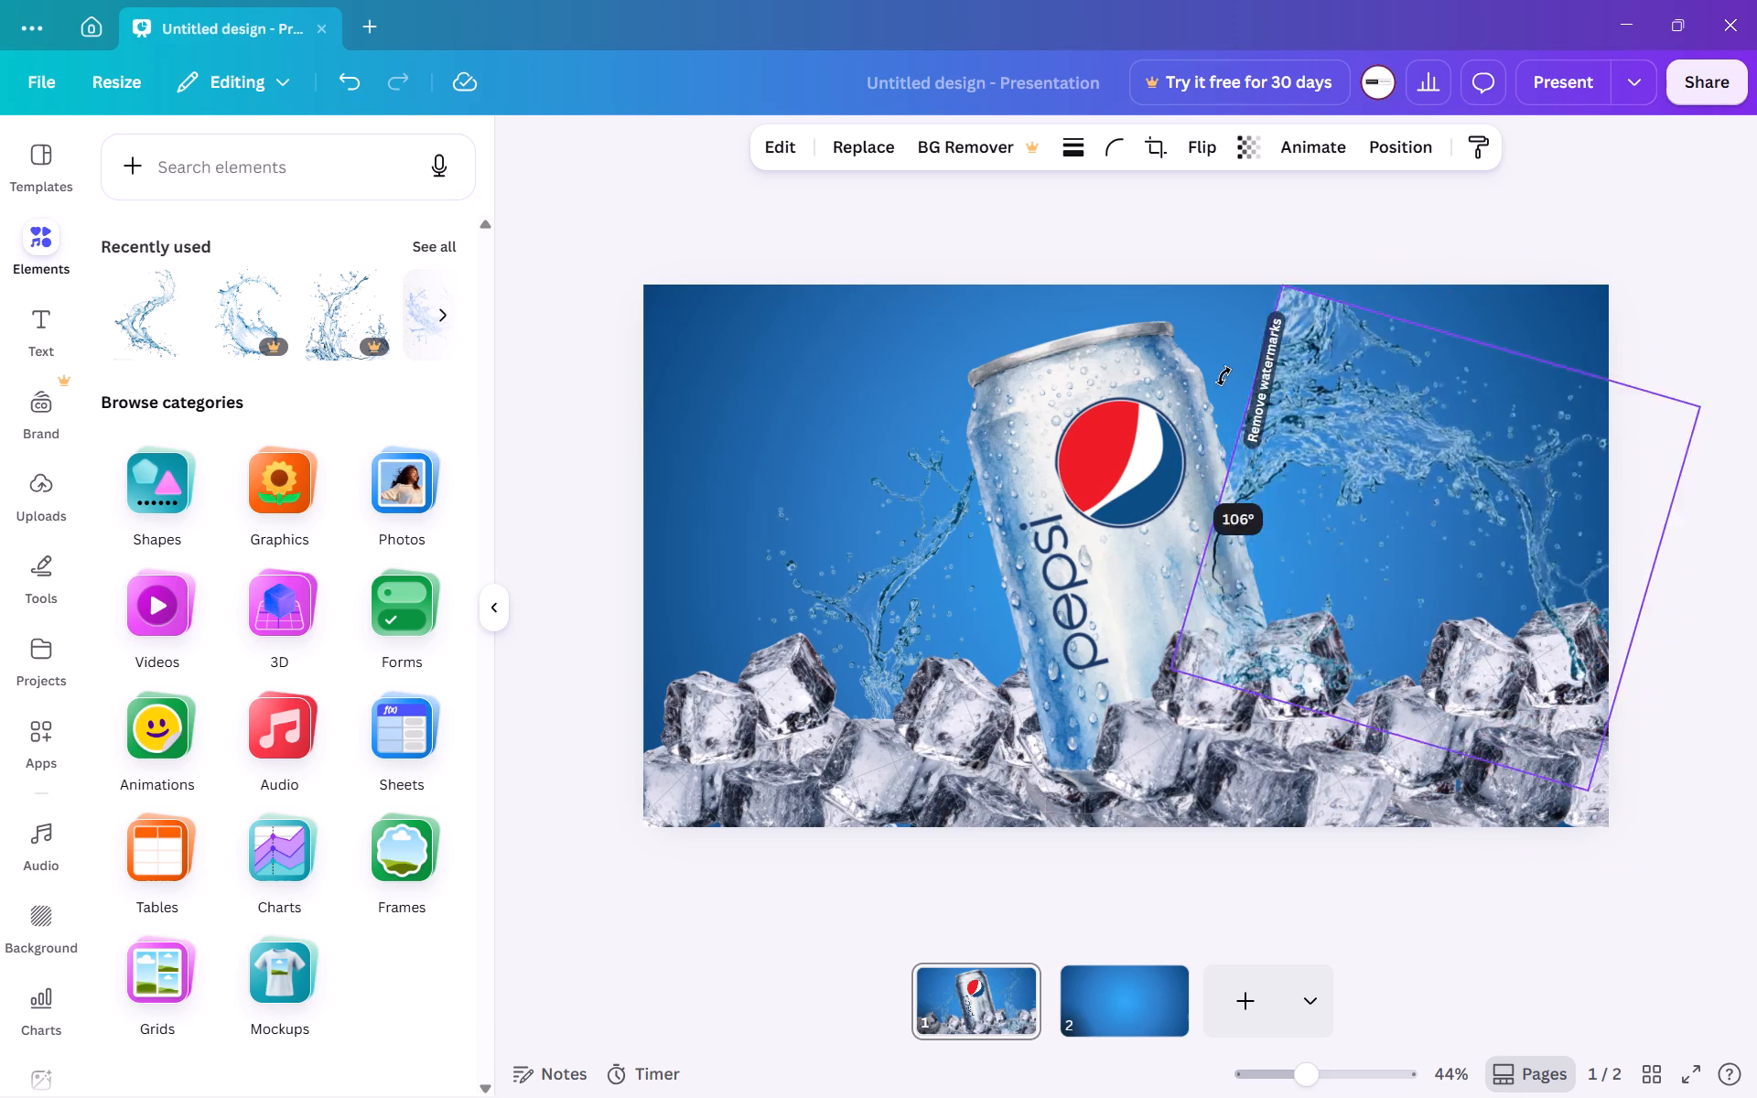
left_click_drag(1223, 376, 1152, 425)
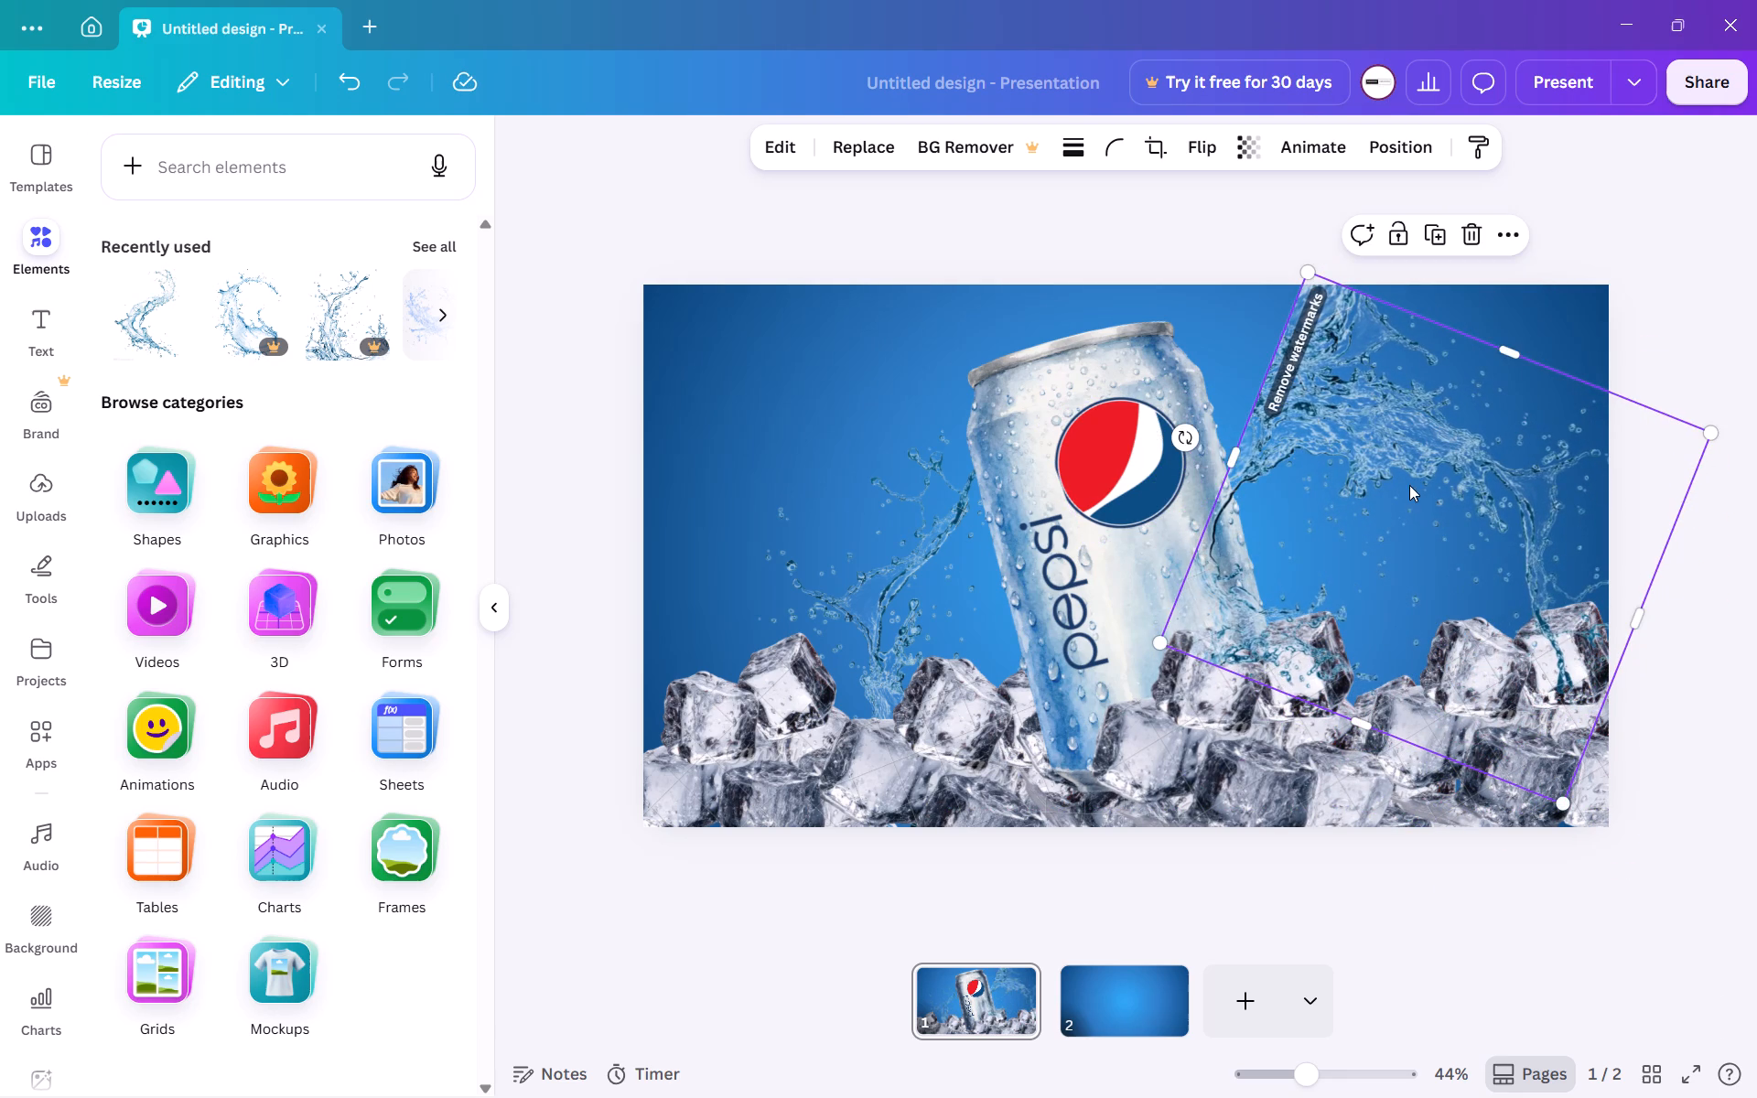
left_click_drag(1409, 485, 1364, 576)
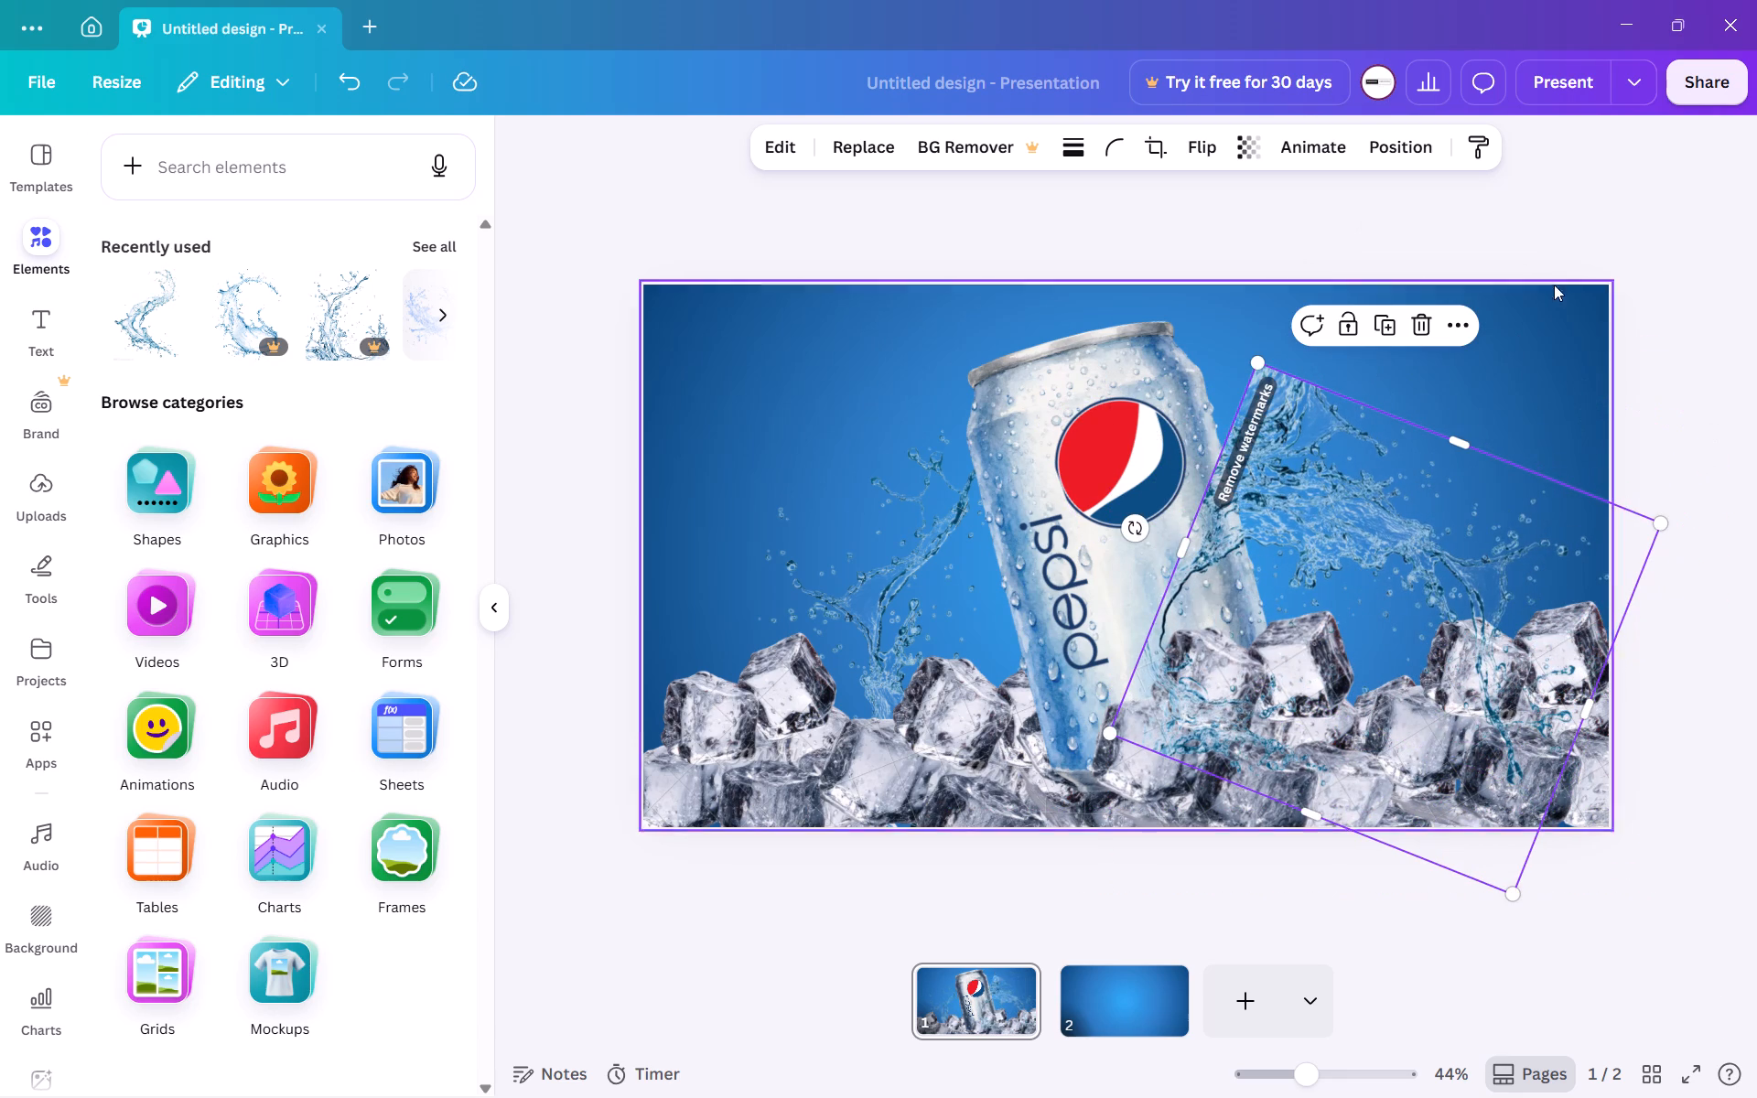
left_click(1727, 300)
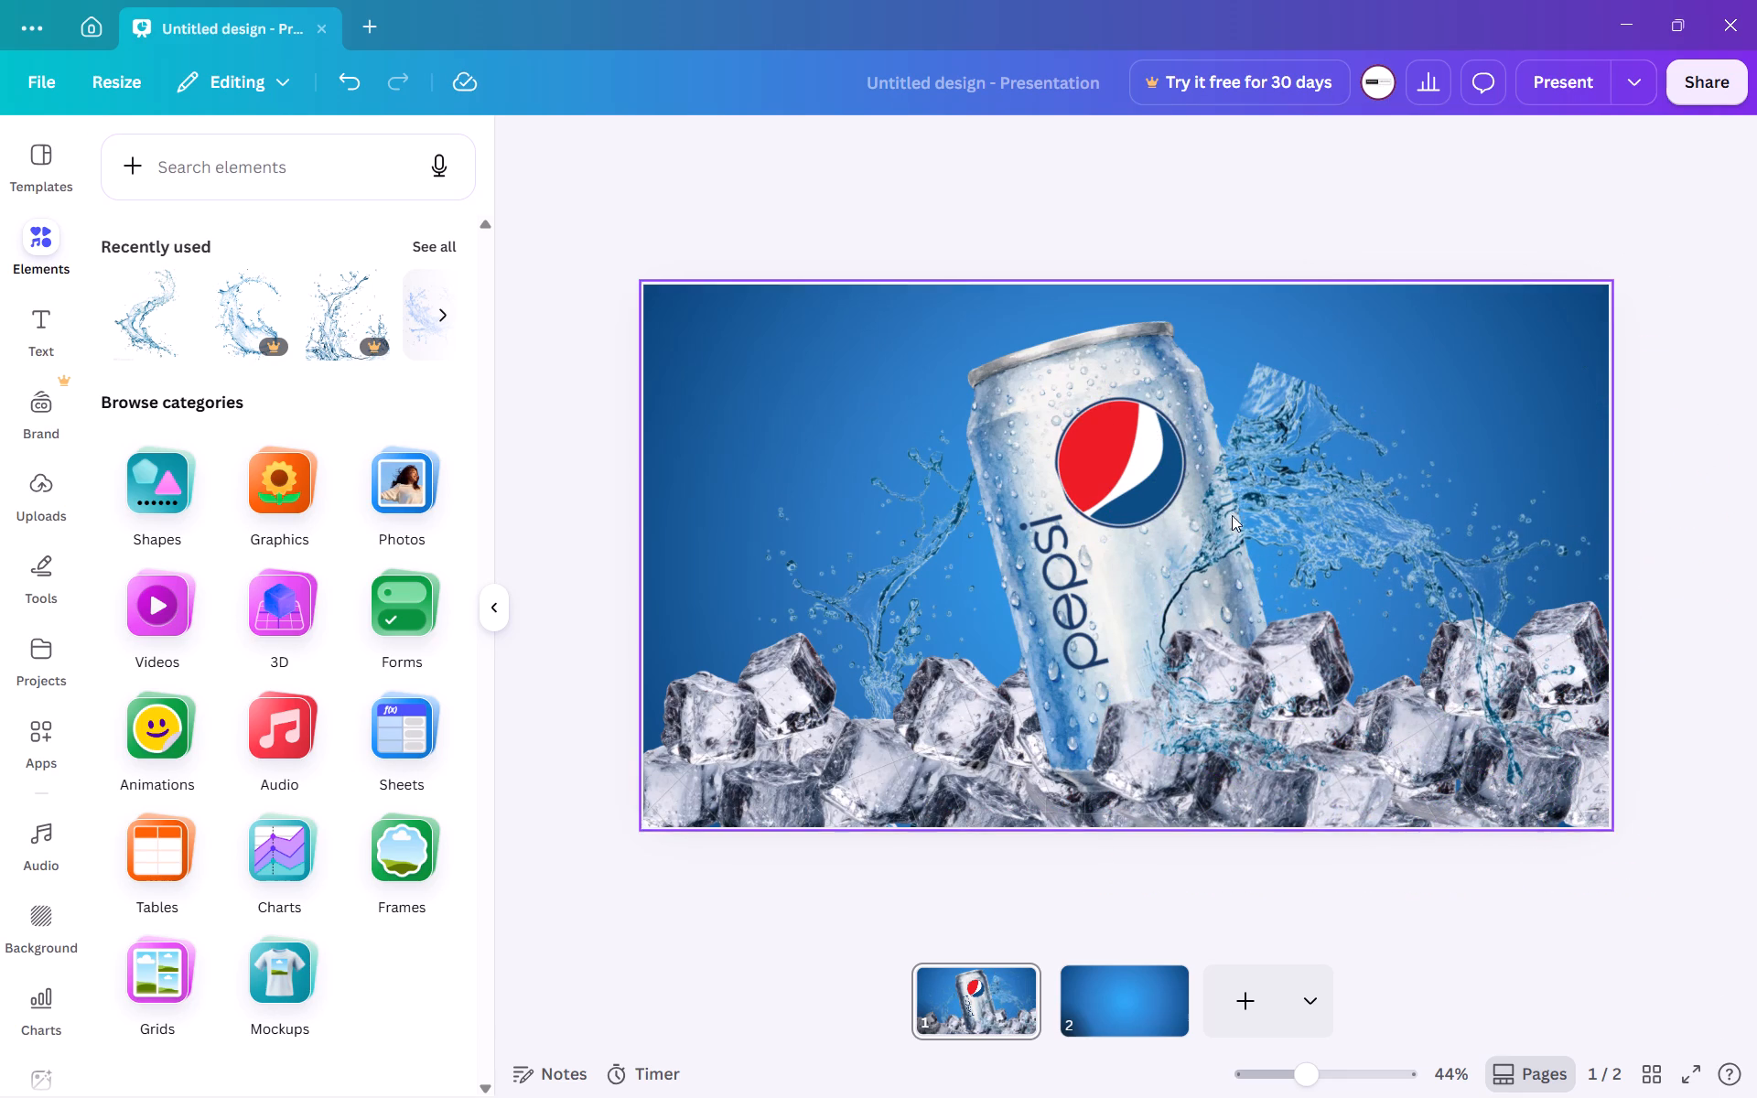
left_click_drag(1395, 483, 1268, 454)
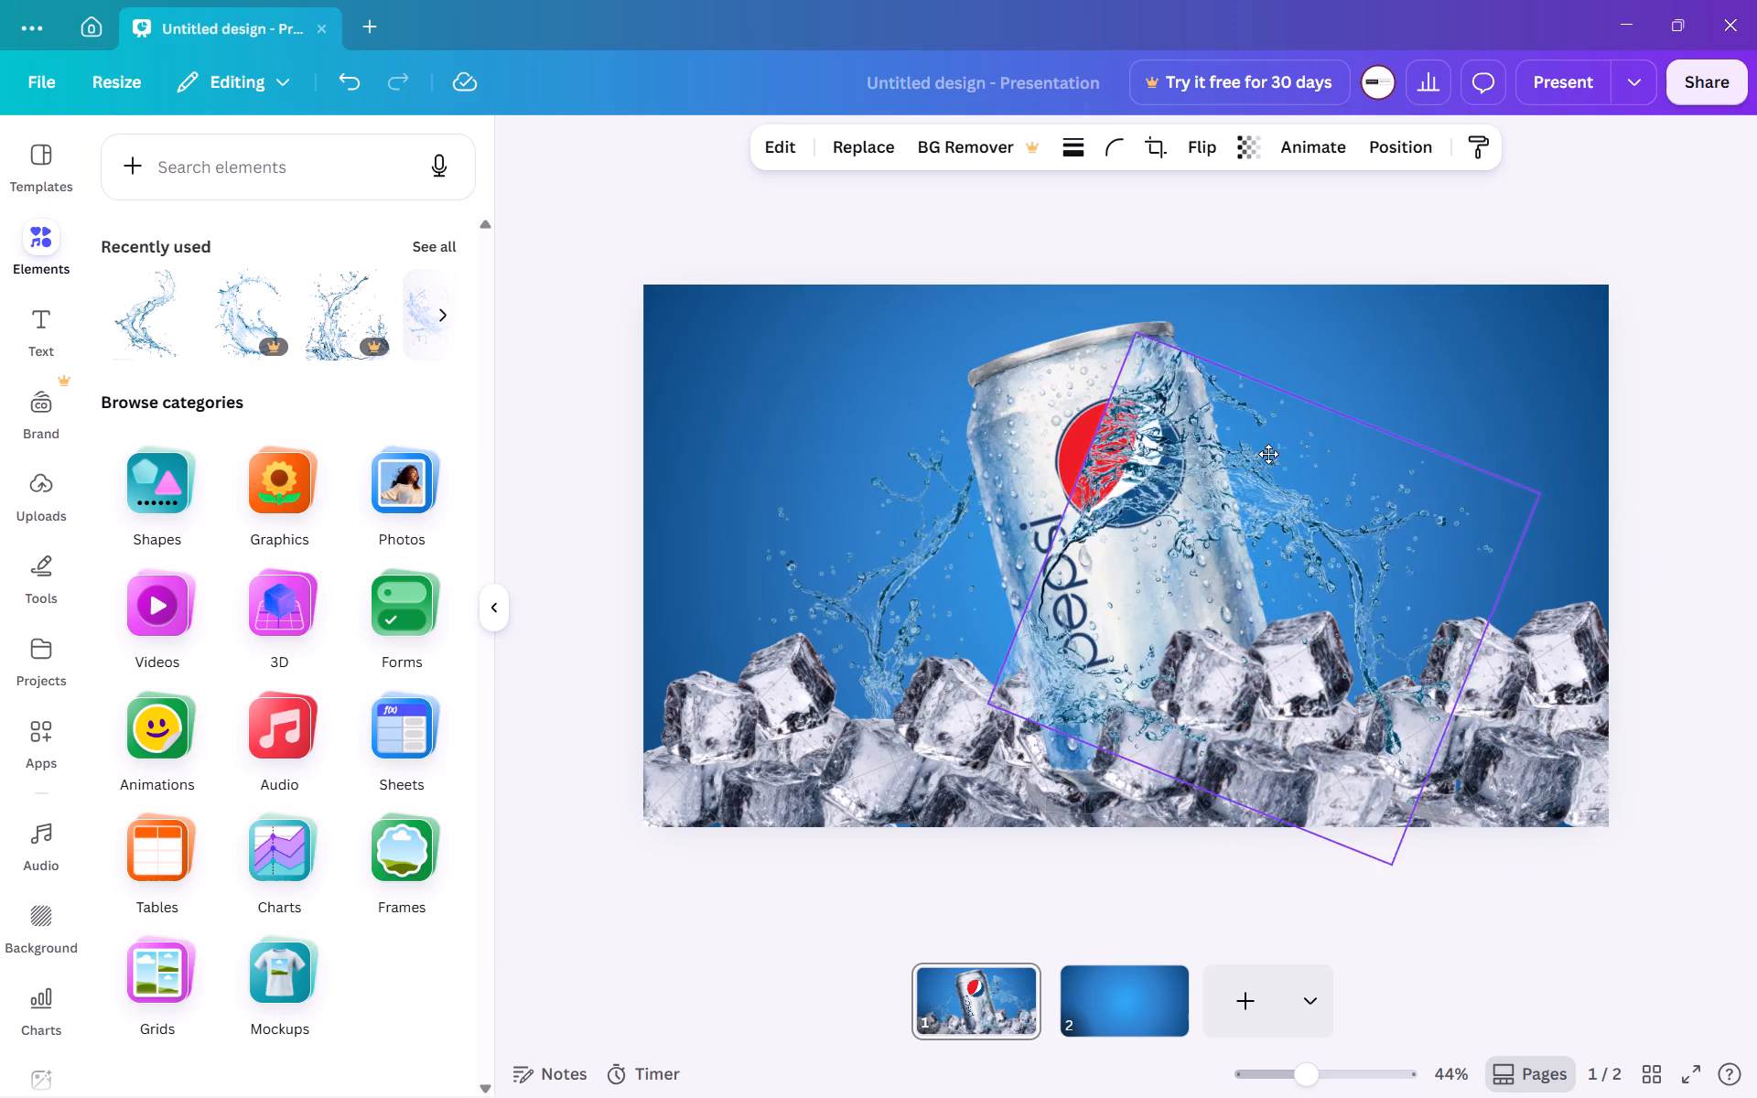
left_click_drag(1268, 454, 1368, 468)
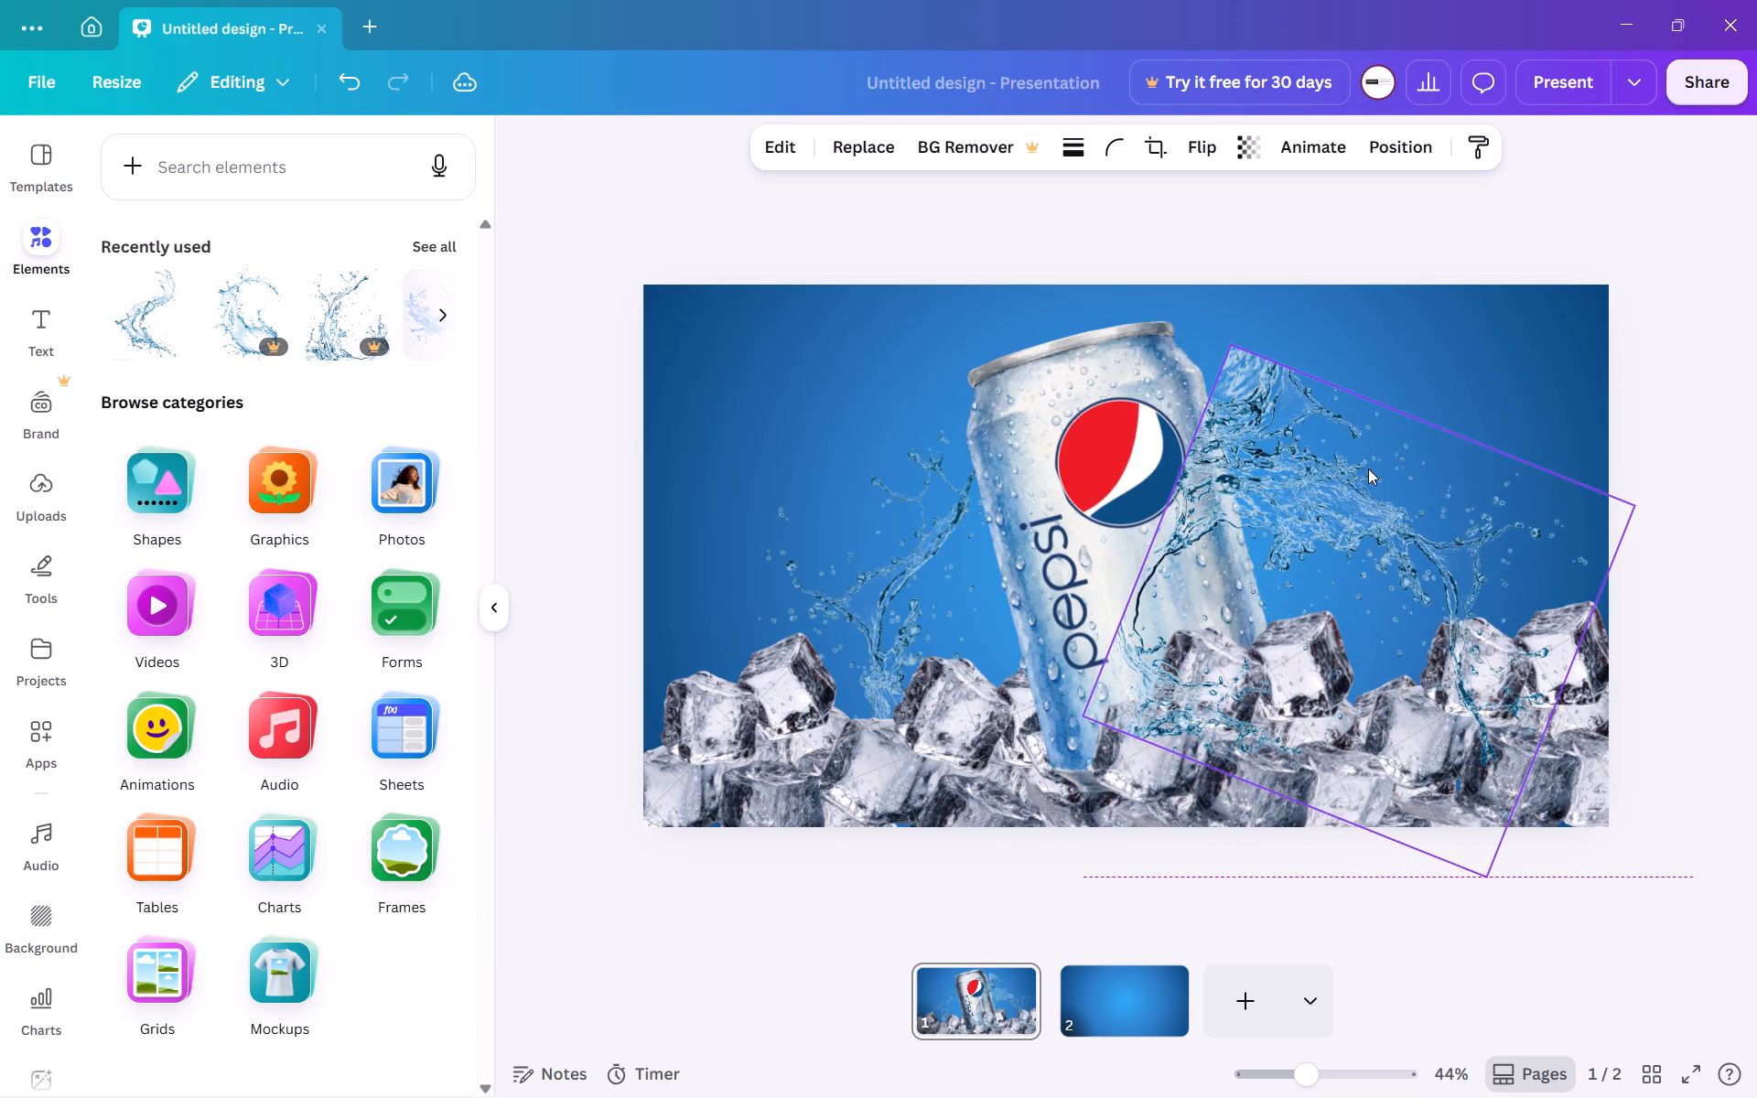
left_click_drag(1110, 520, 1521, 1083)
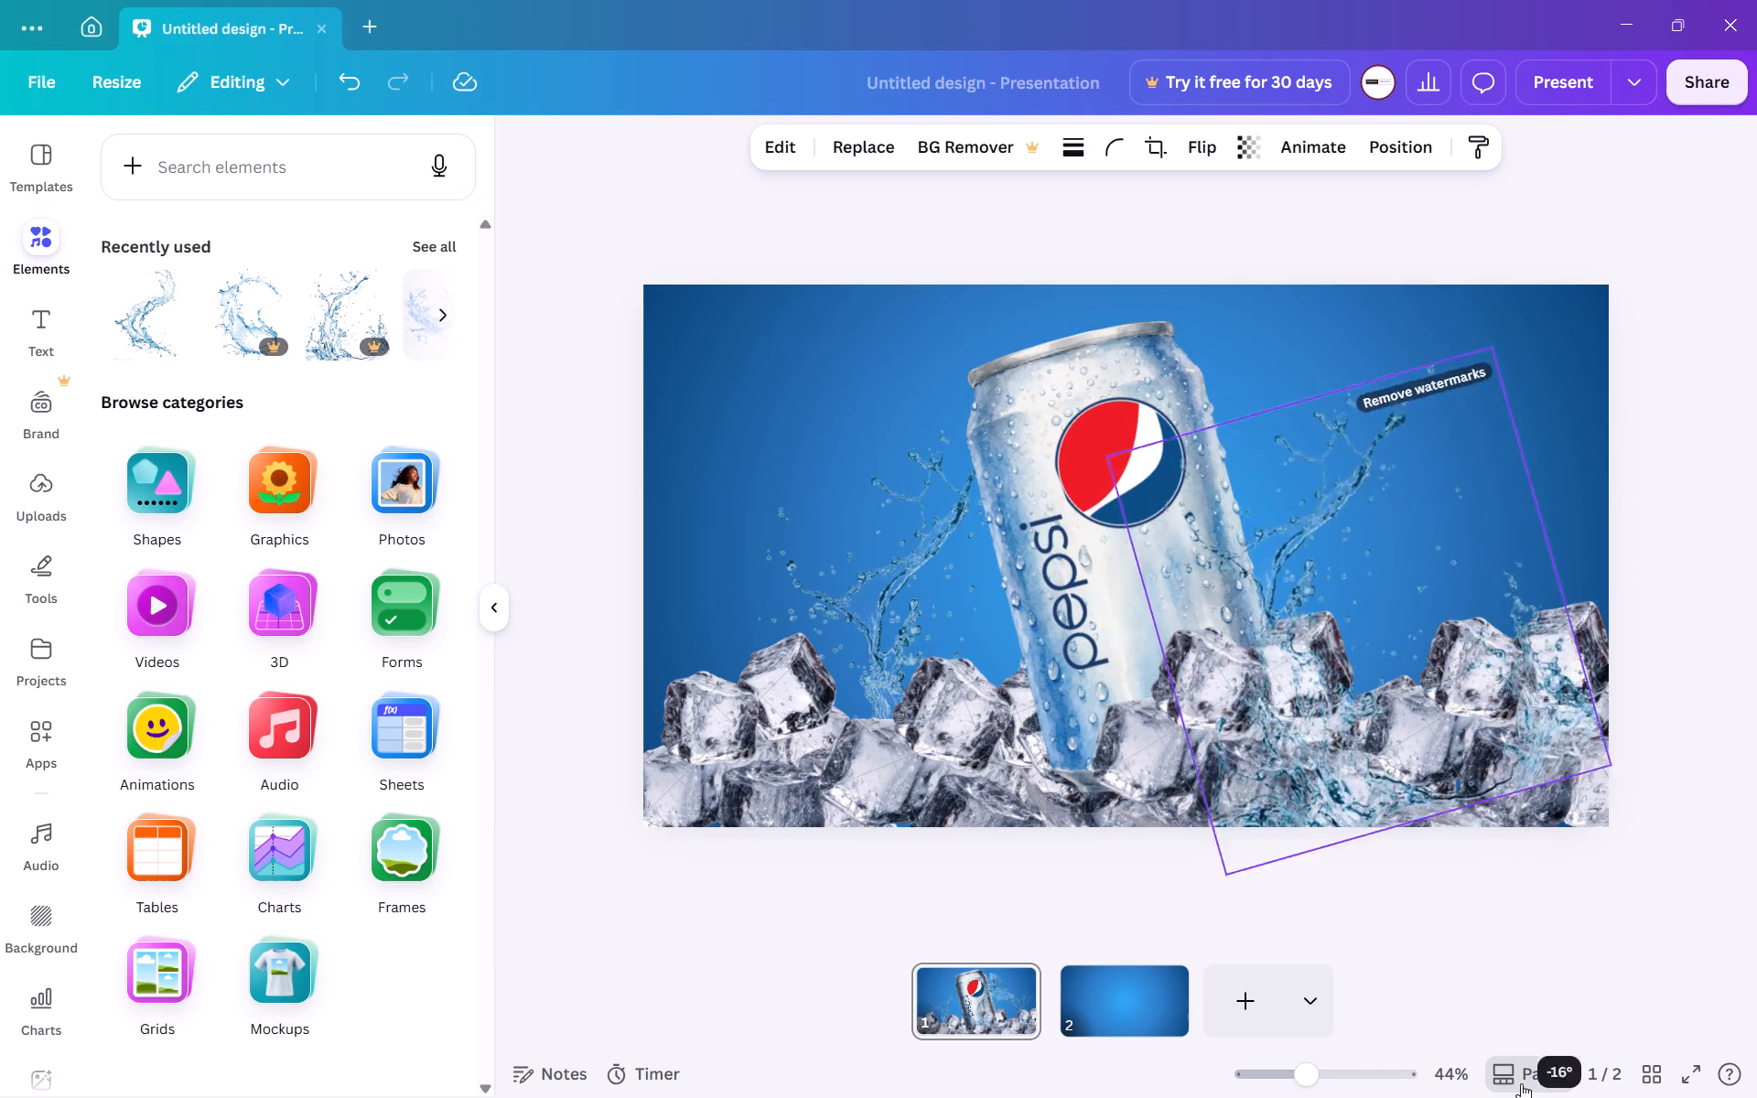
left_click_drag(1521, 1083, 1728, 573)
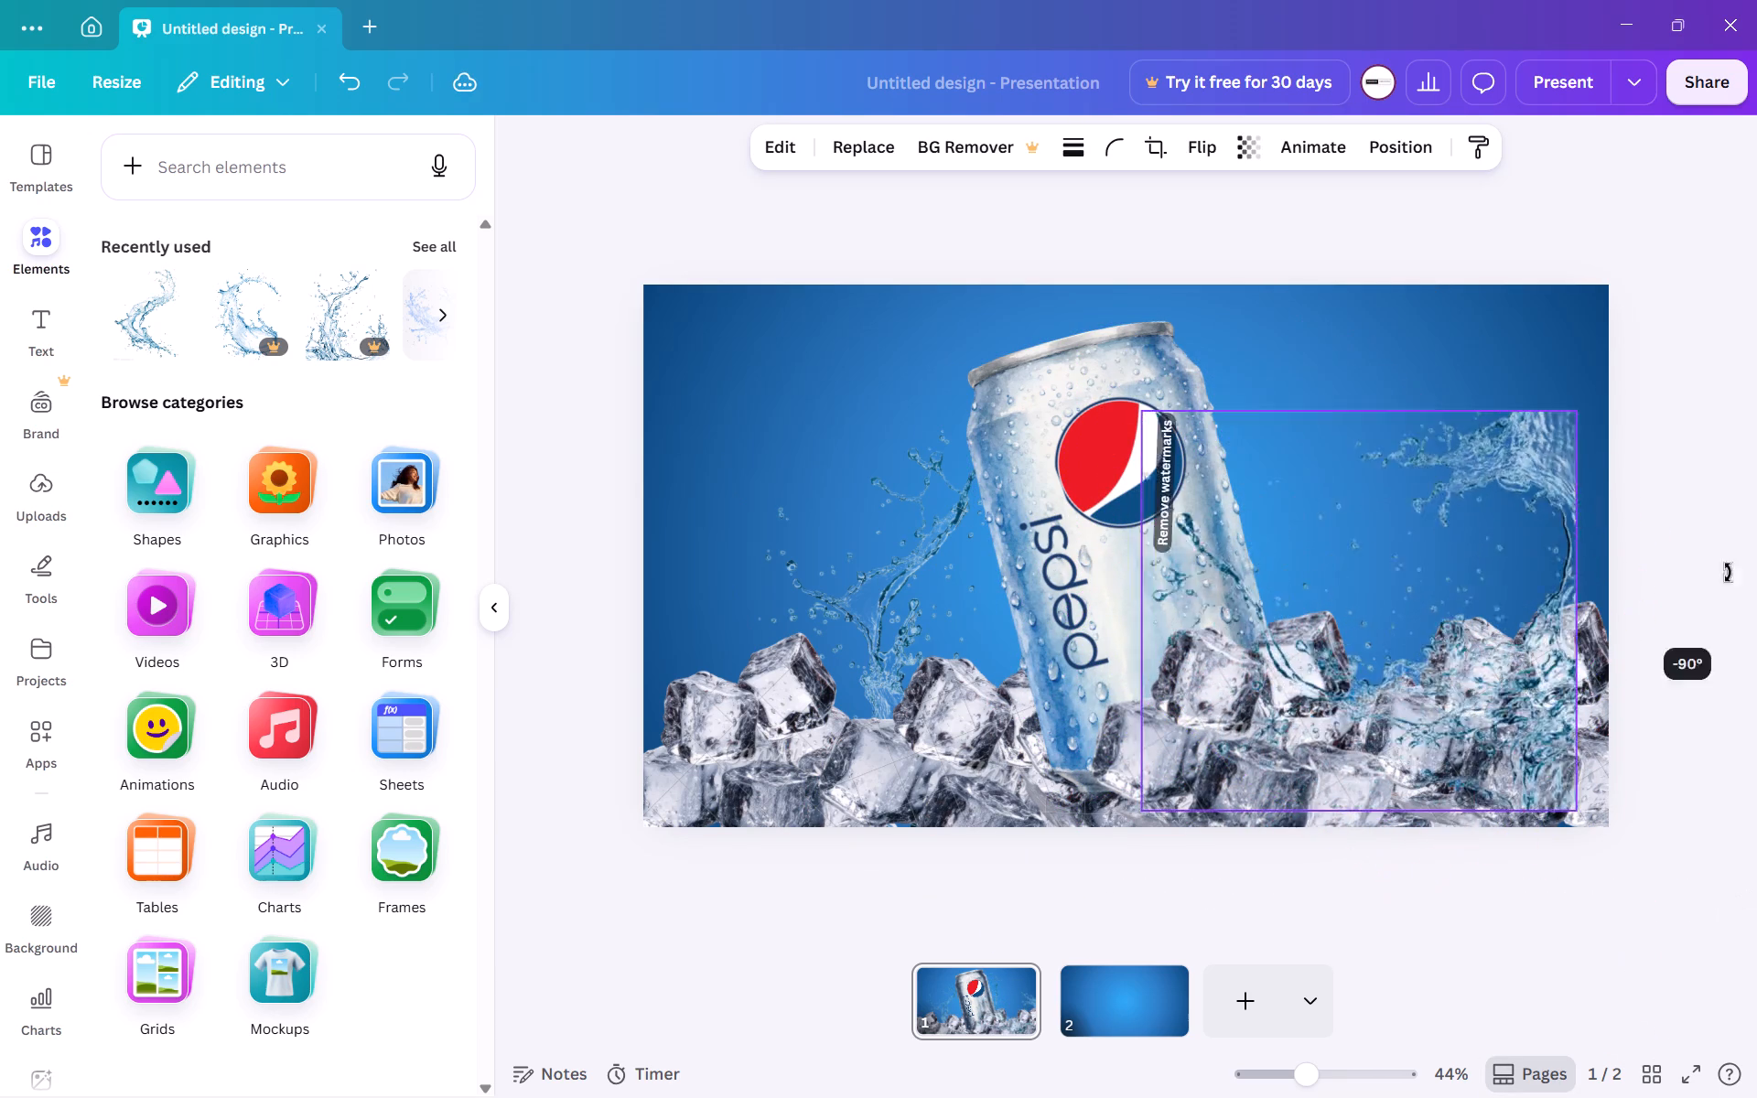
left_click_drag(1728, 573, 1432, 854)
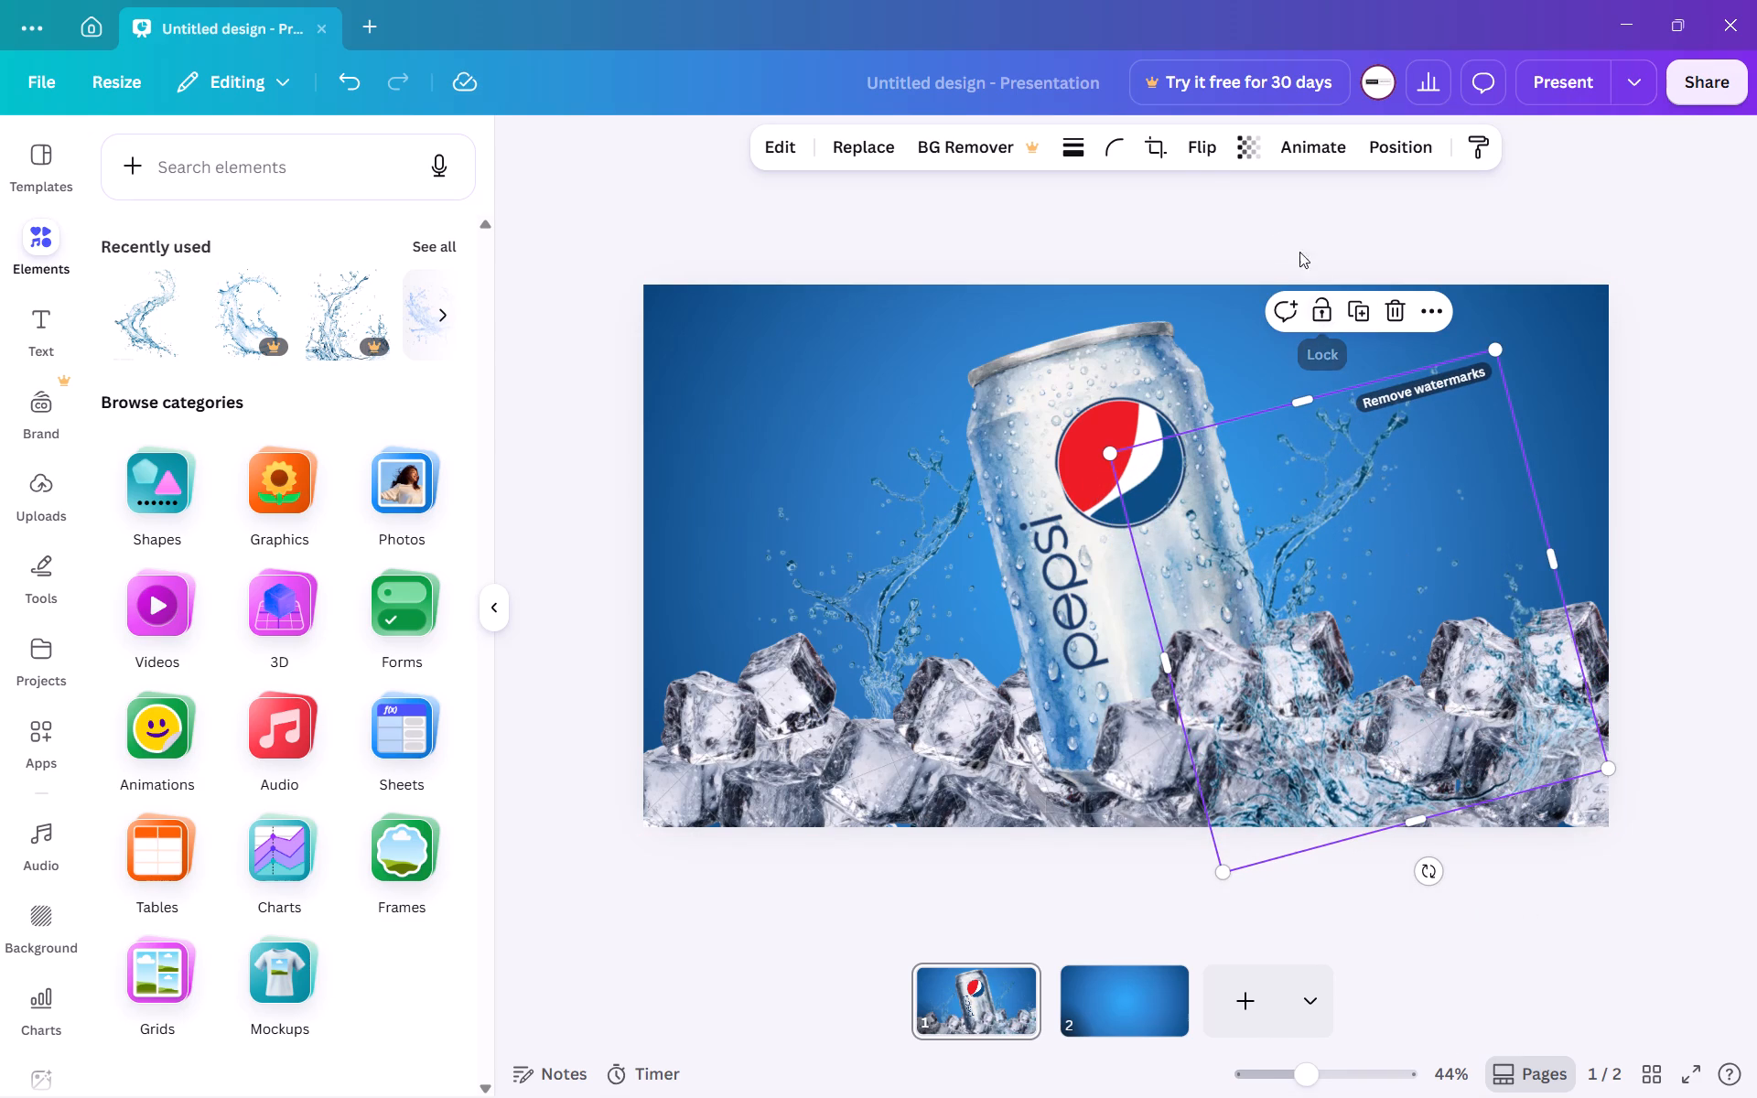
Flip the duplicated splash horizontally so its arm reaches toward the can.
left_click(1203, 151)
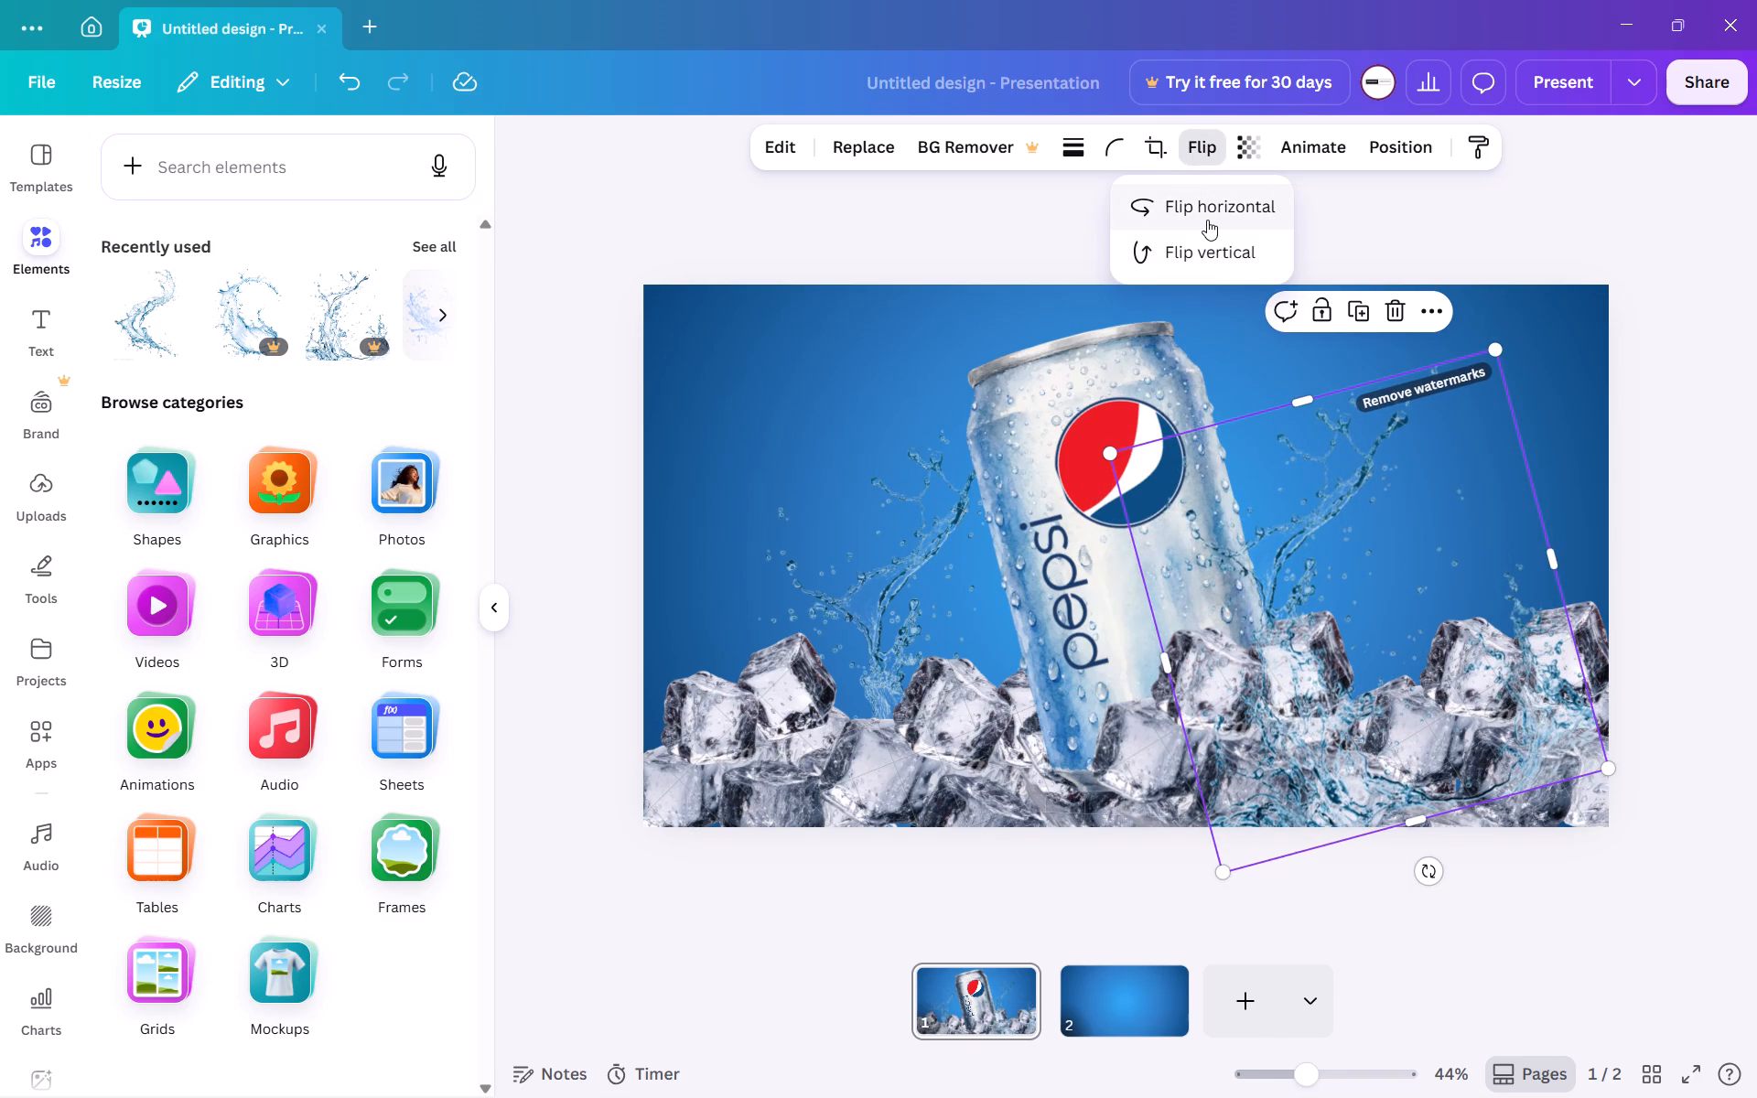
left_click(1207, 220)
left_click(1680, 495)
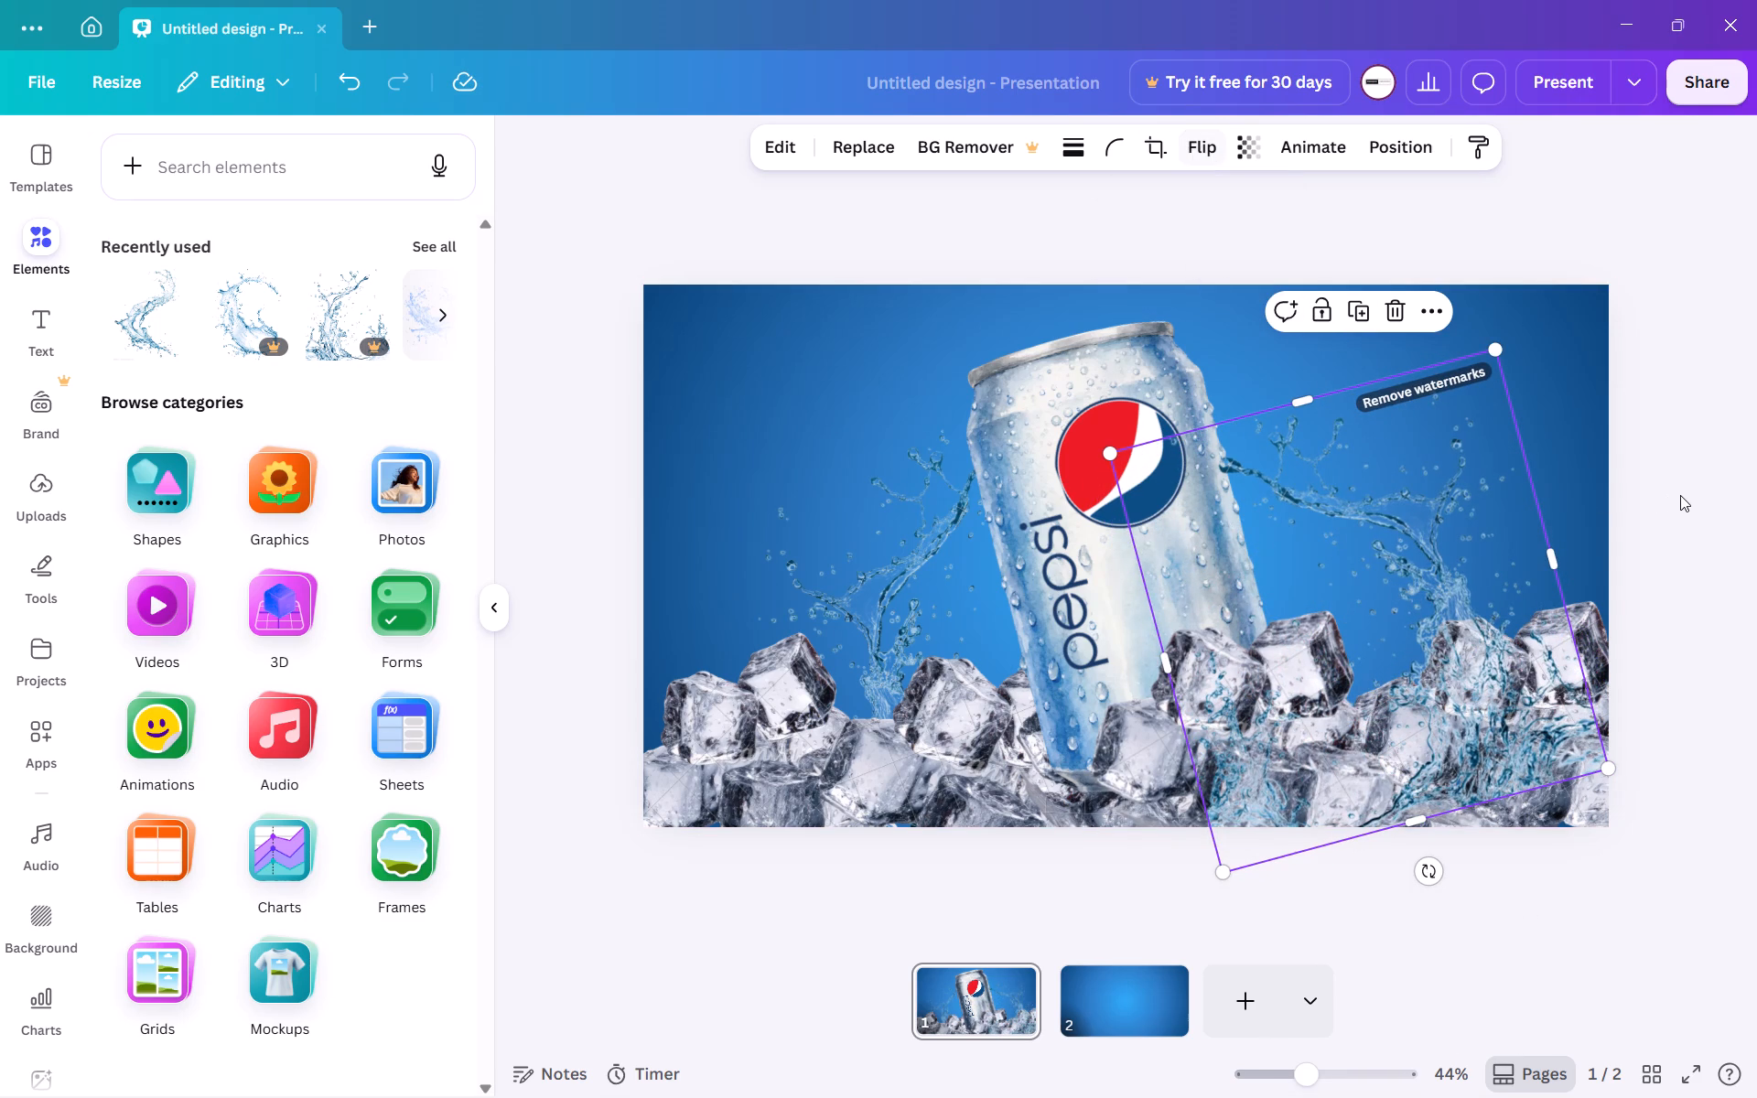
left_click(1689, 519)
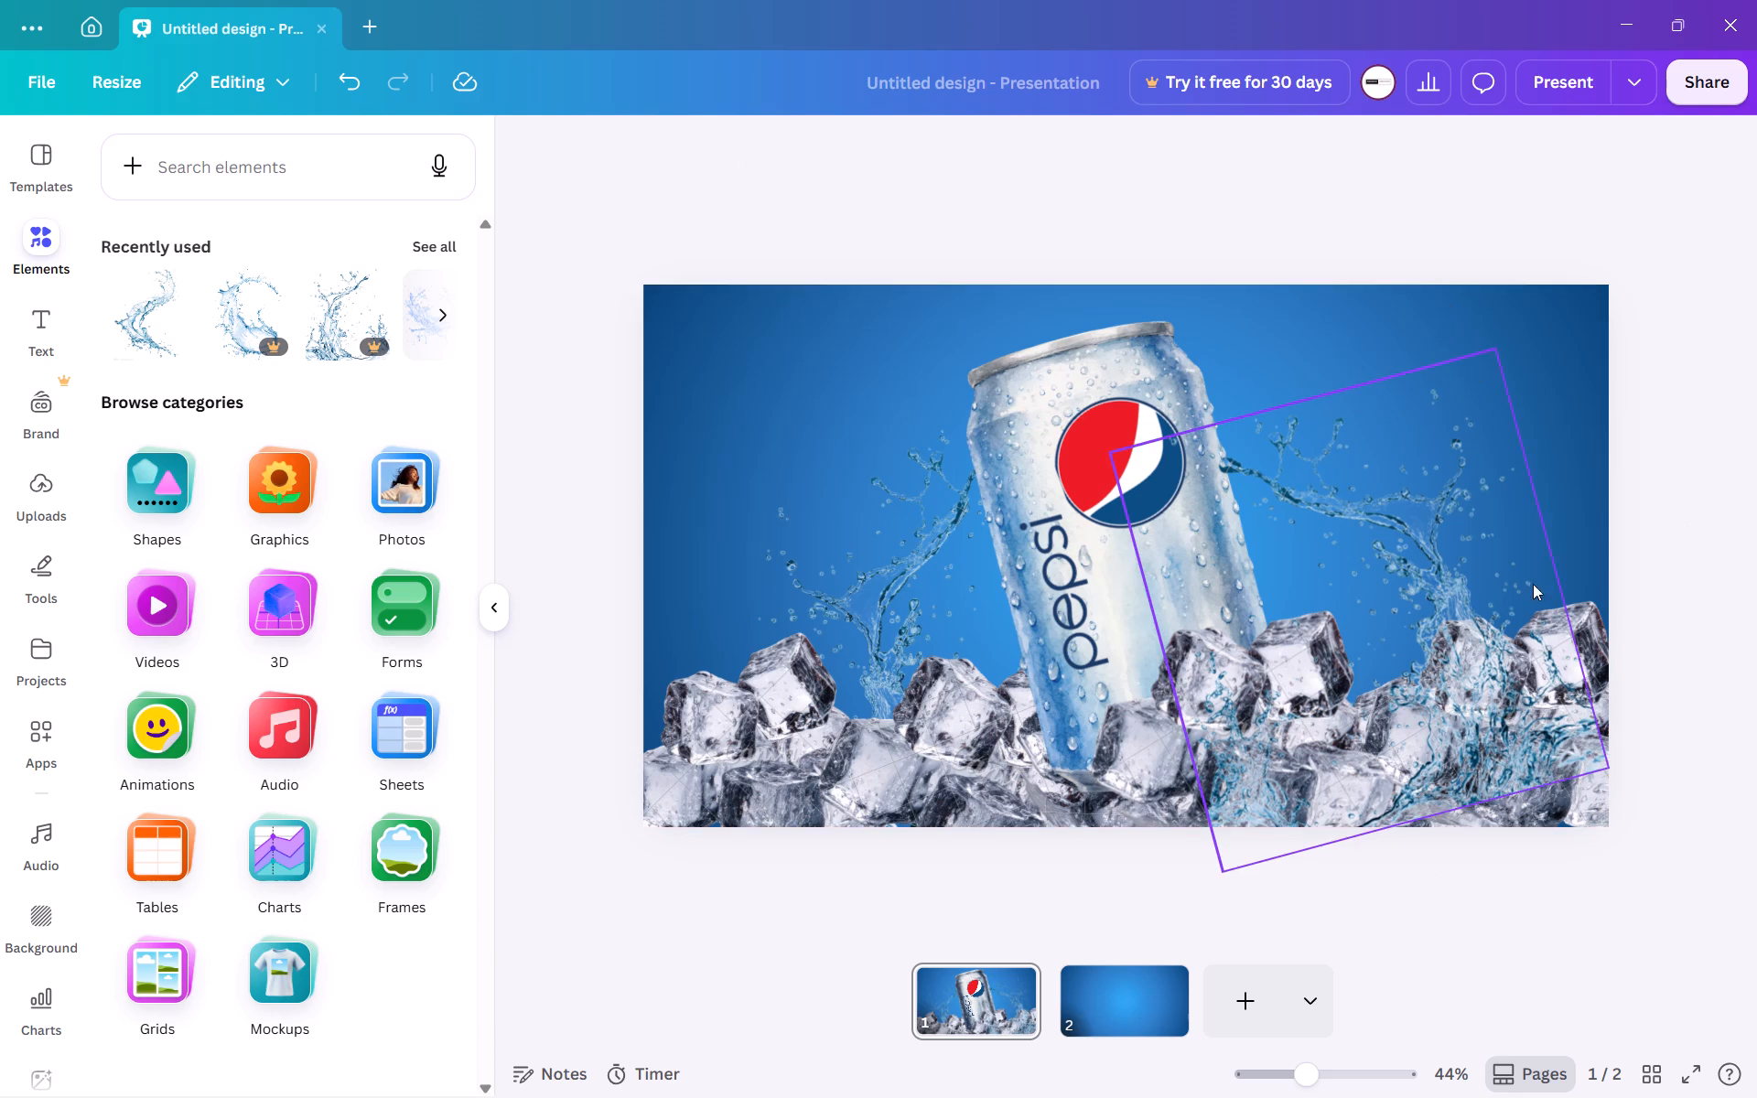
Move the flipped splash slightly closer to the can and widen it to about 930 px.
left_click_drag(1464, 614, 1427, 619)
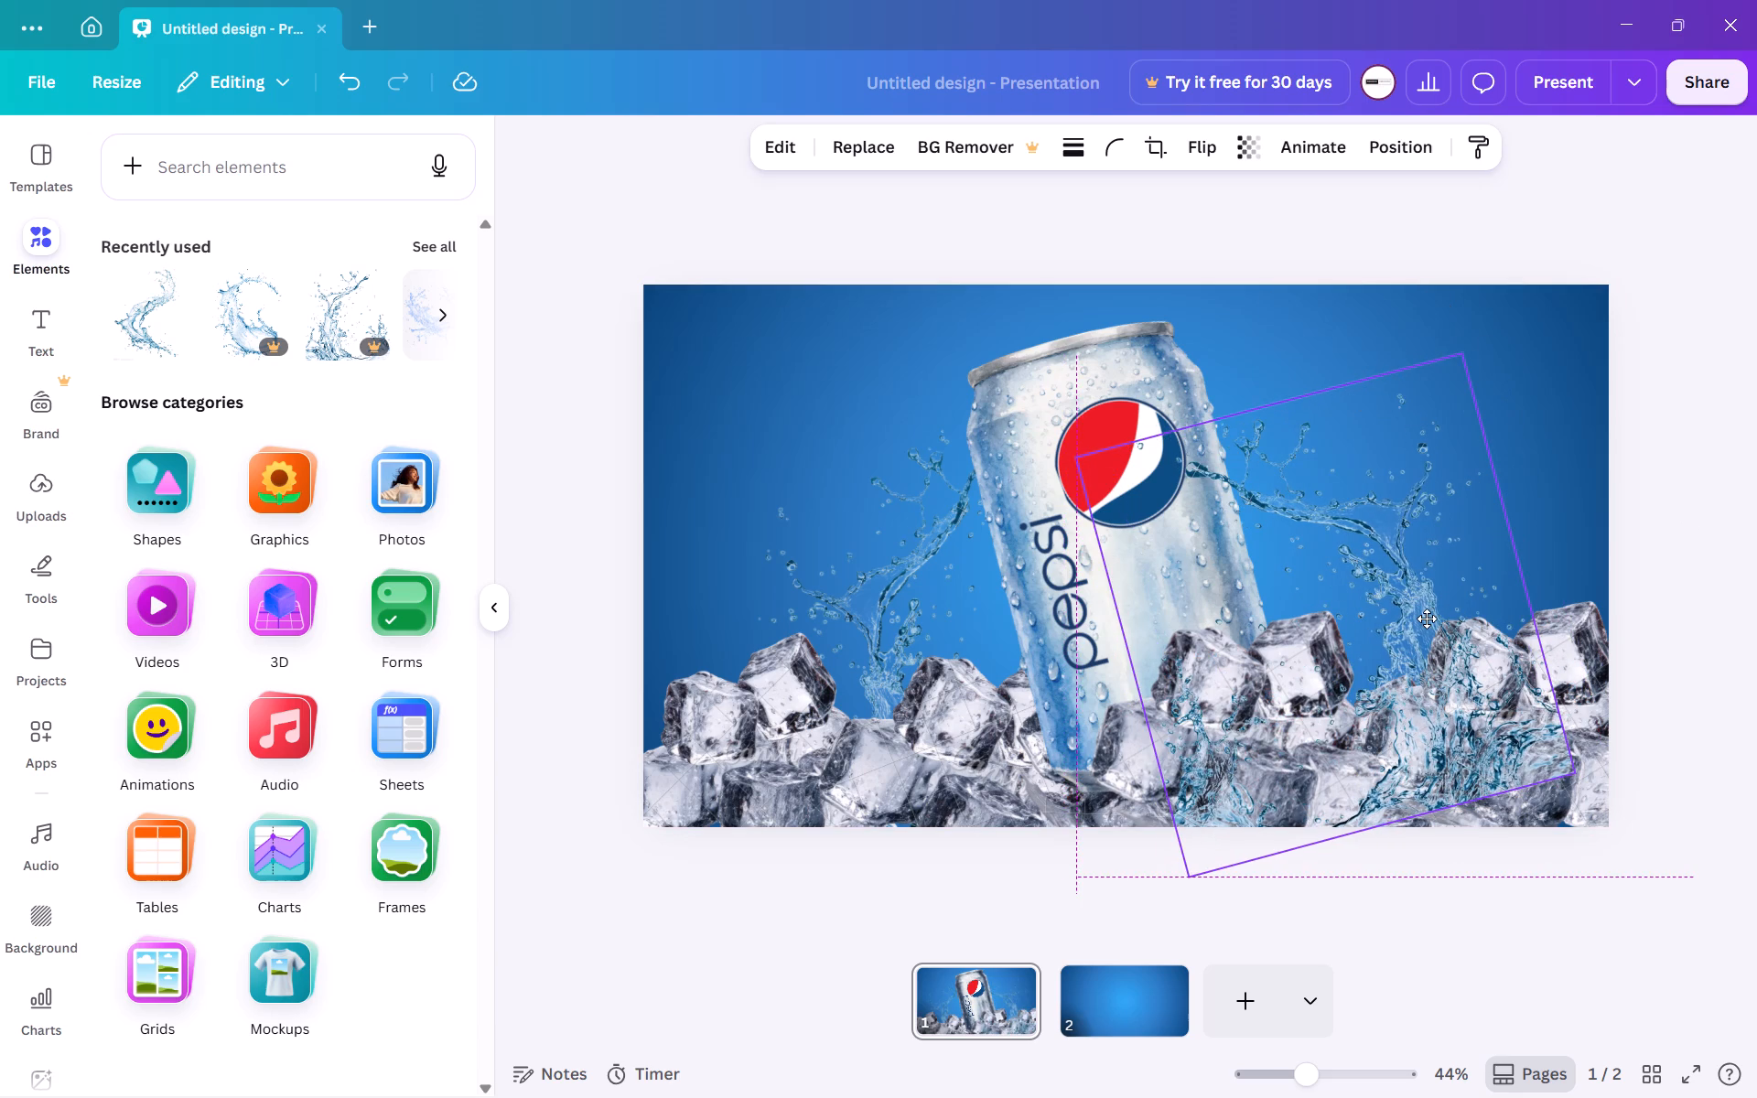
left_click_drag(1427, 619, 1426, 618)
left_click_drag(1522, 556, 1592, 541)
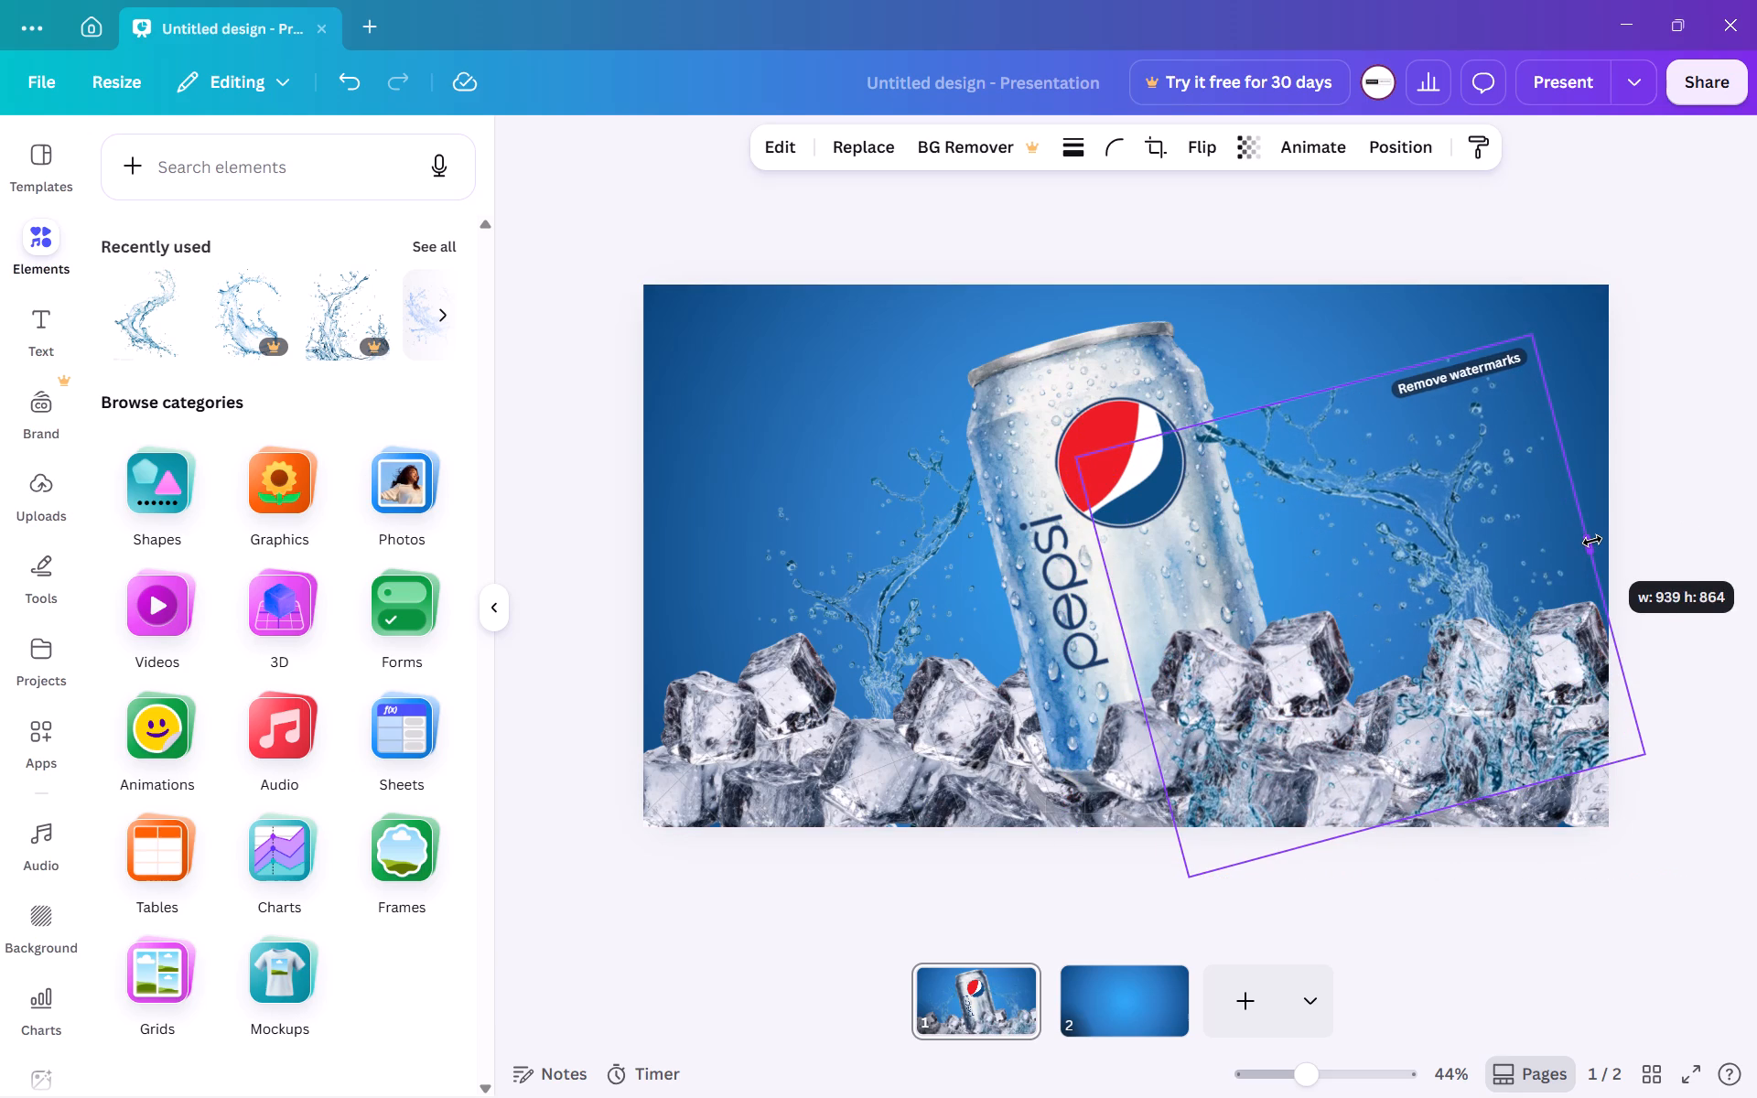
left_click_drag(1592, 541, 1587, 541)
Send the flipped splash backward through the layers until it sits behind the can and all the ice cubes.
left_click(1427, 310)
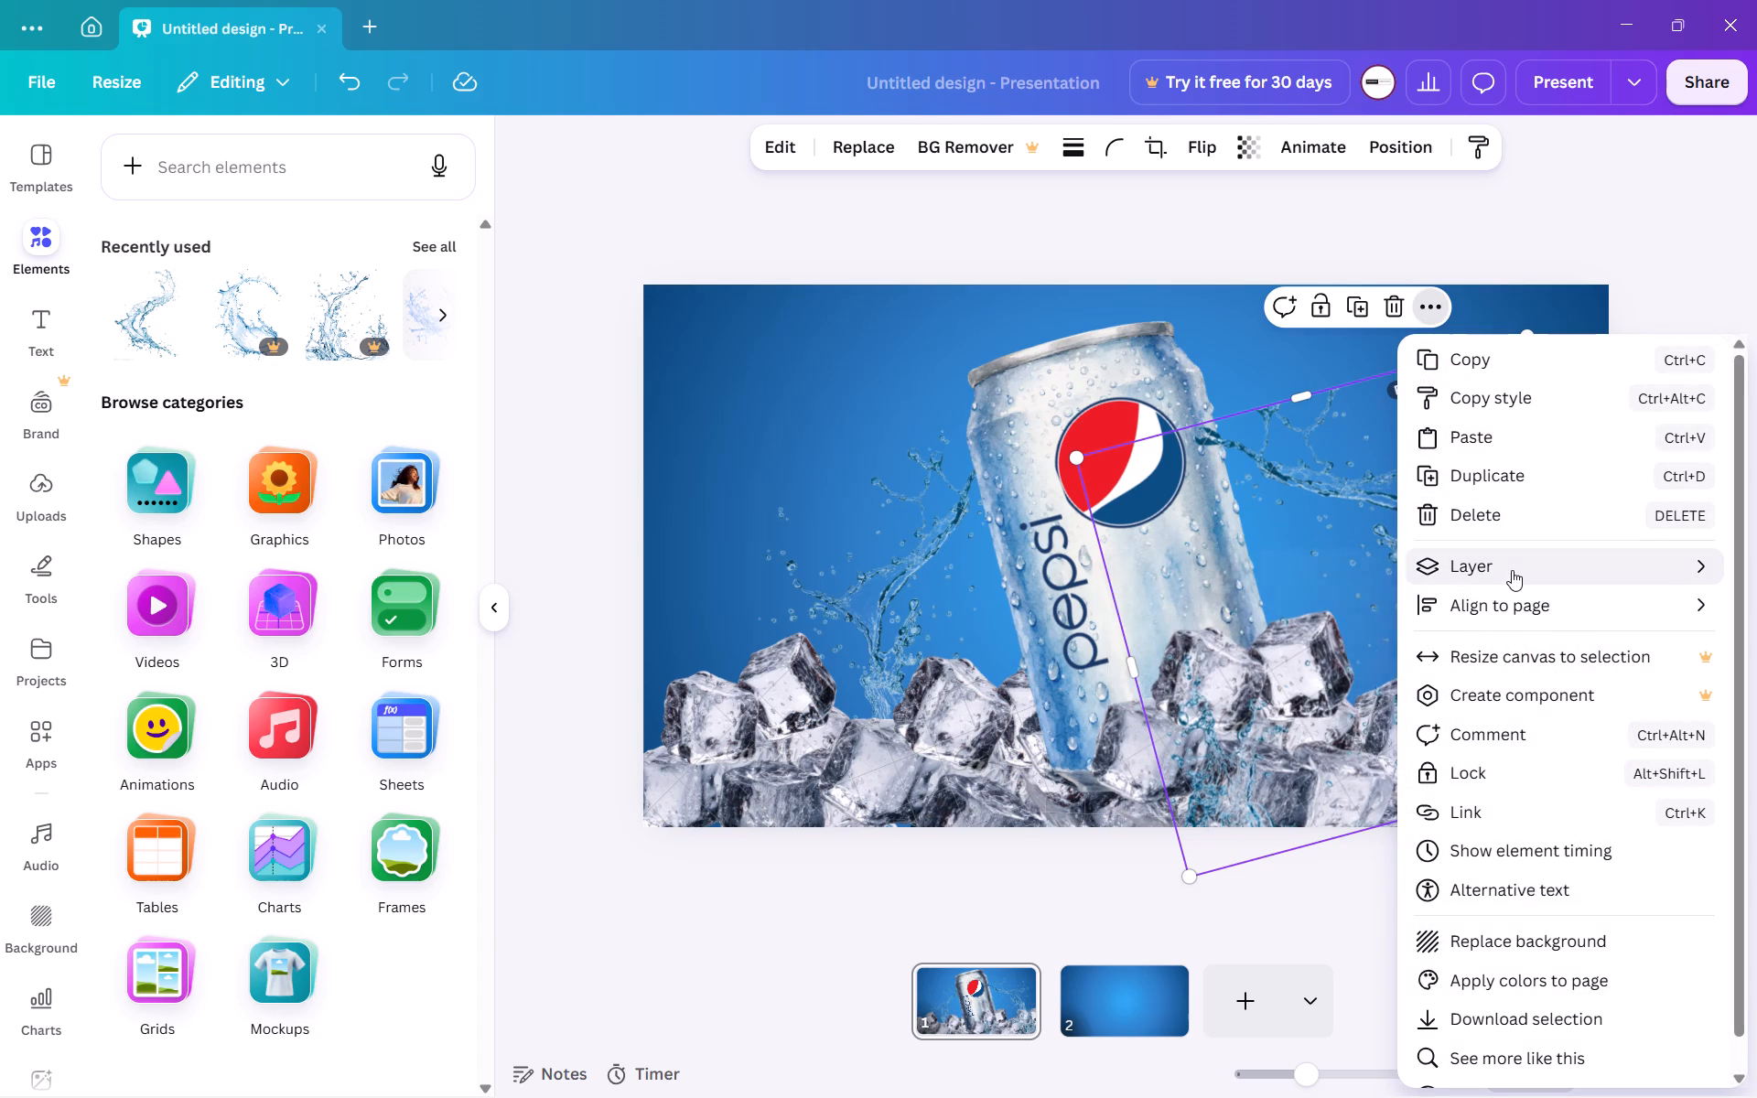
left_click(1502, 566)
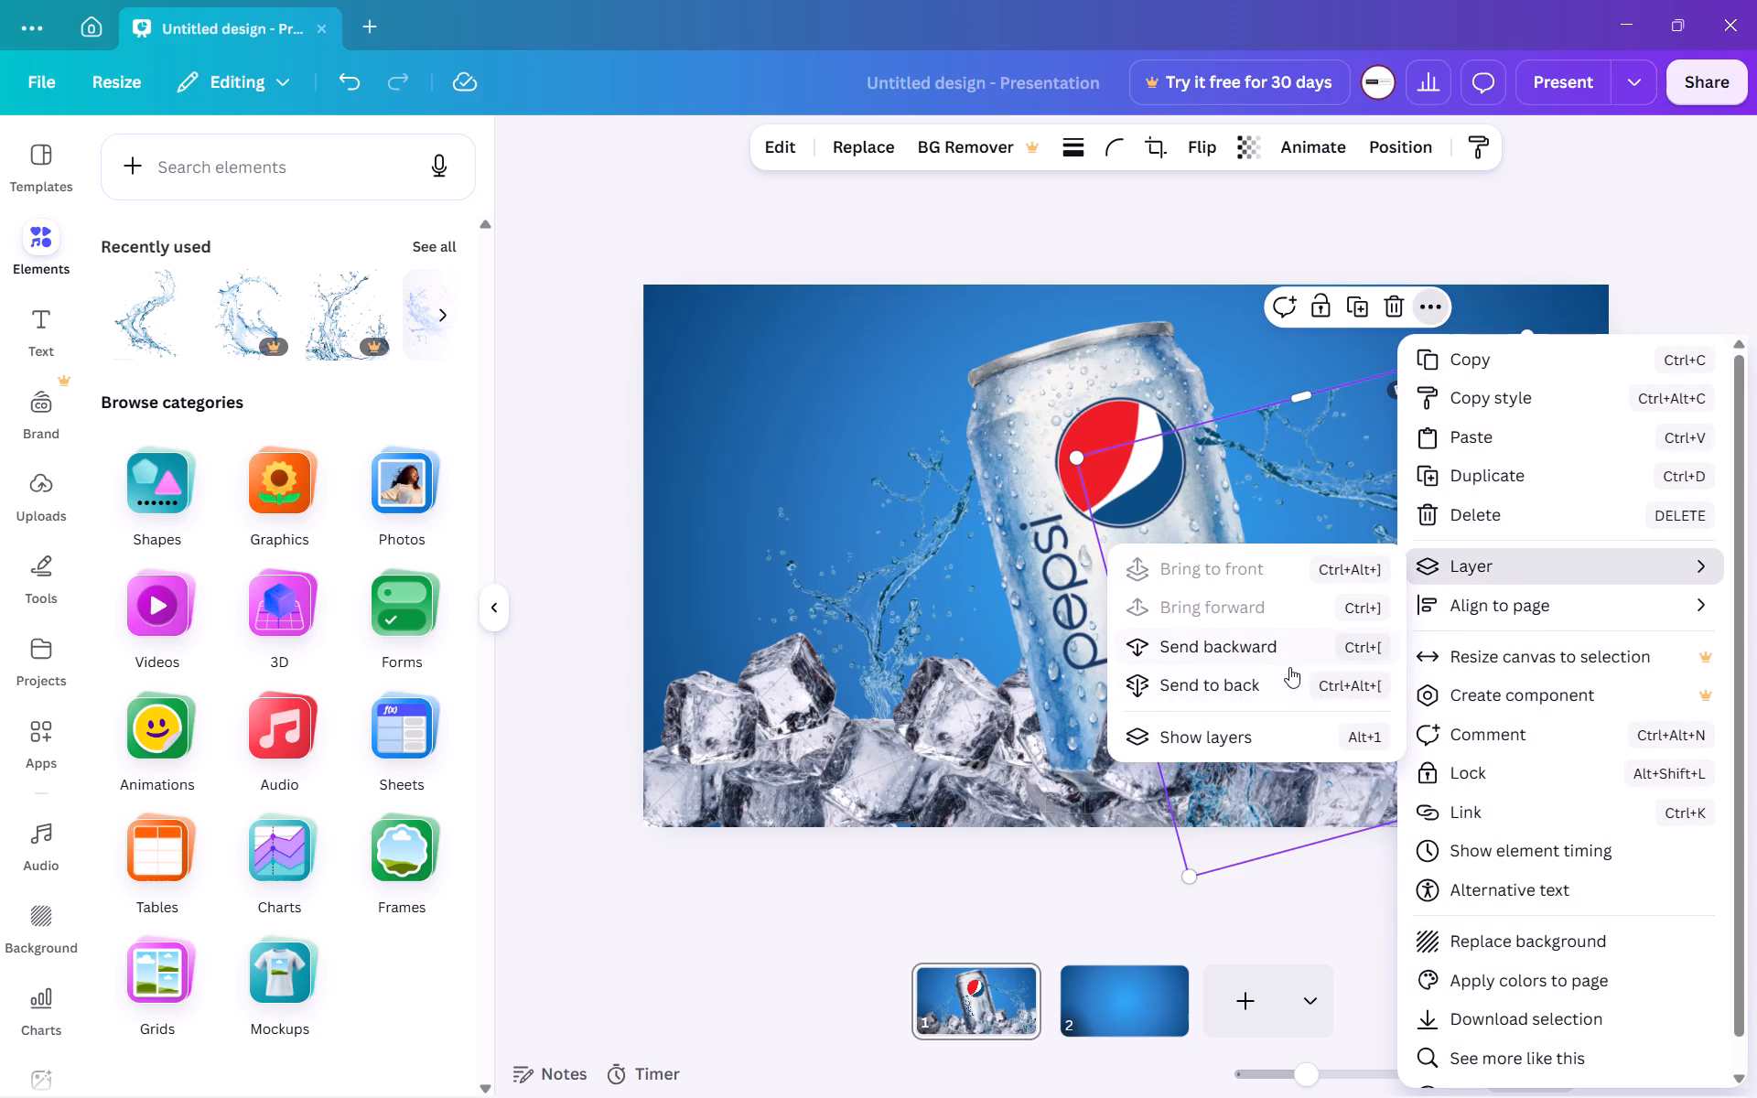
left_click(1298, 647)
left_click(1298, 647)
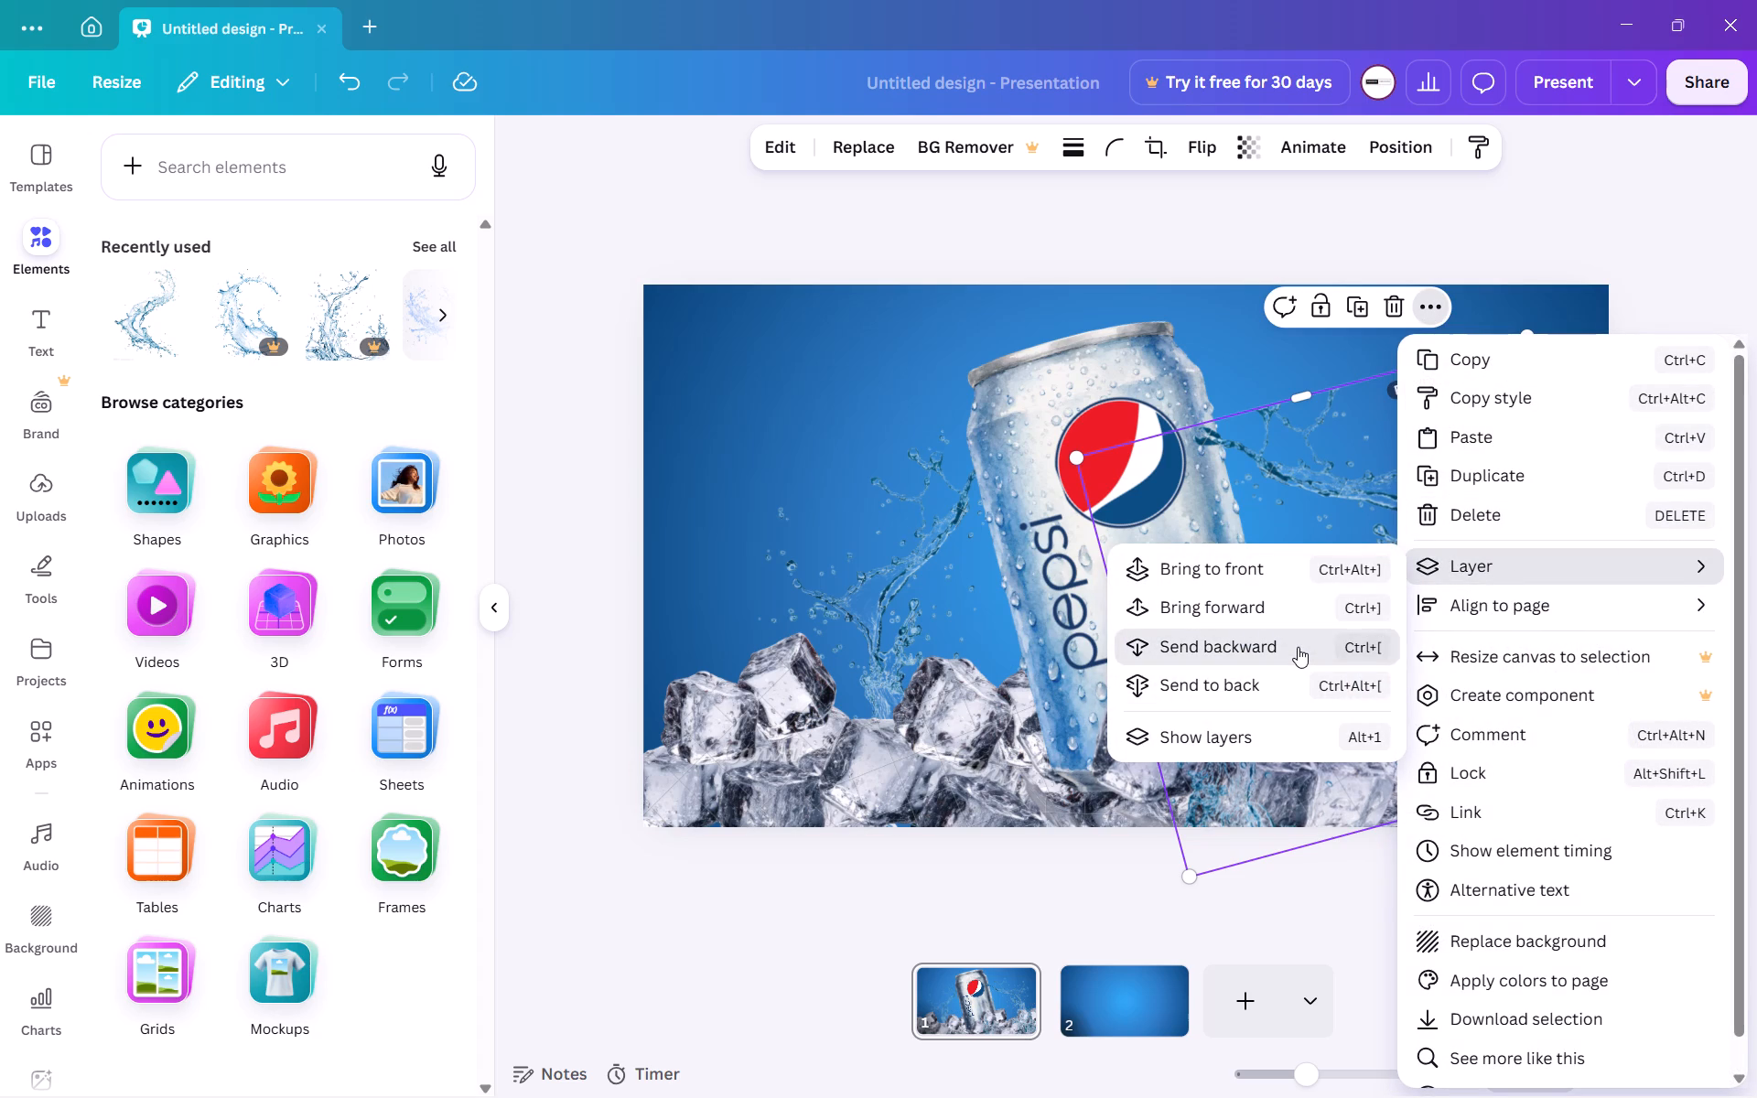
left_click(1298, 647)
left_click(1298, 647)
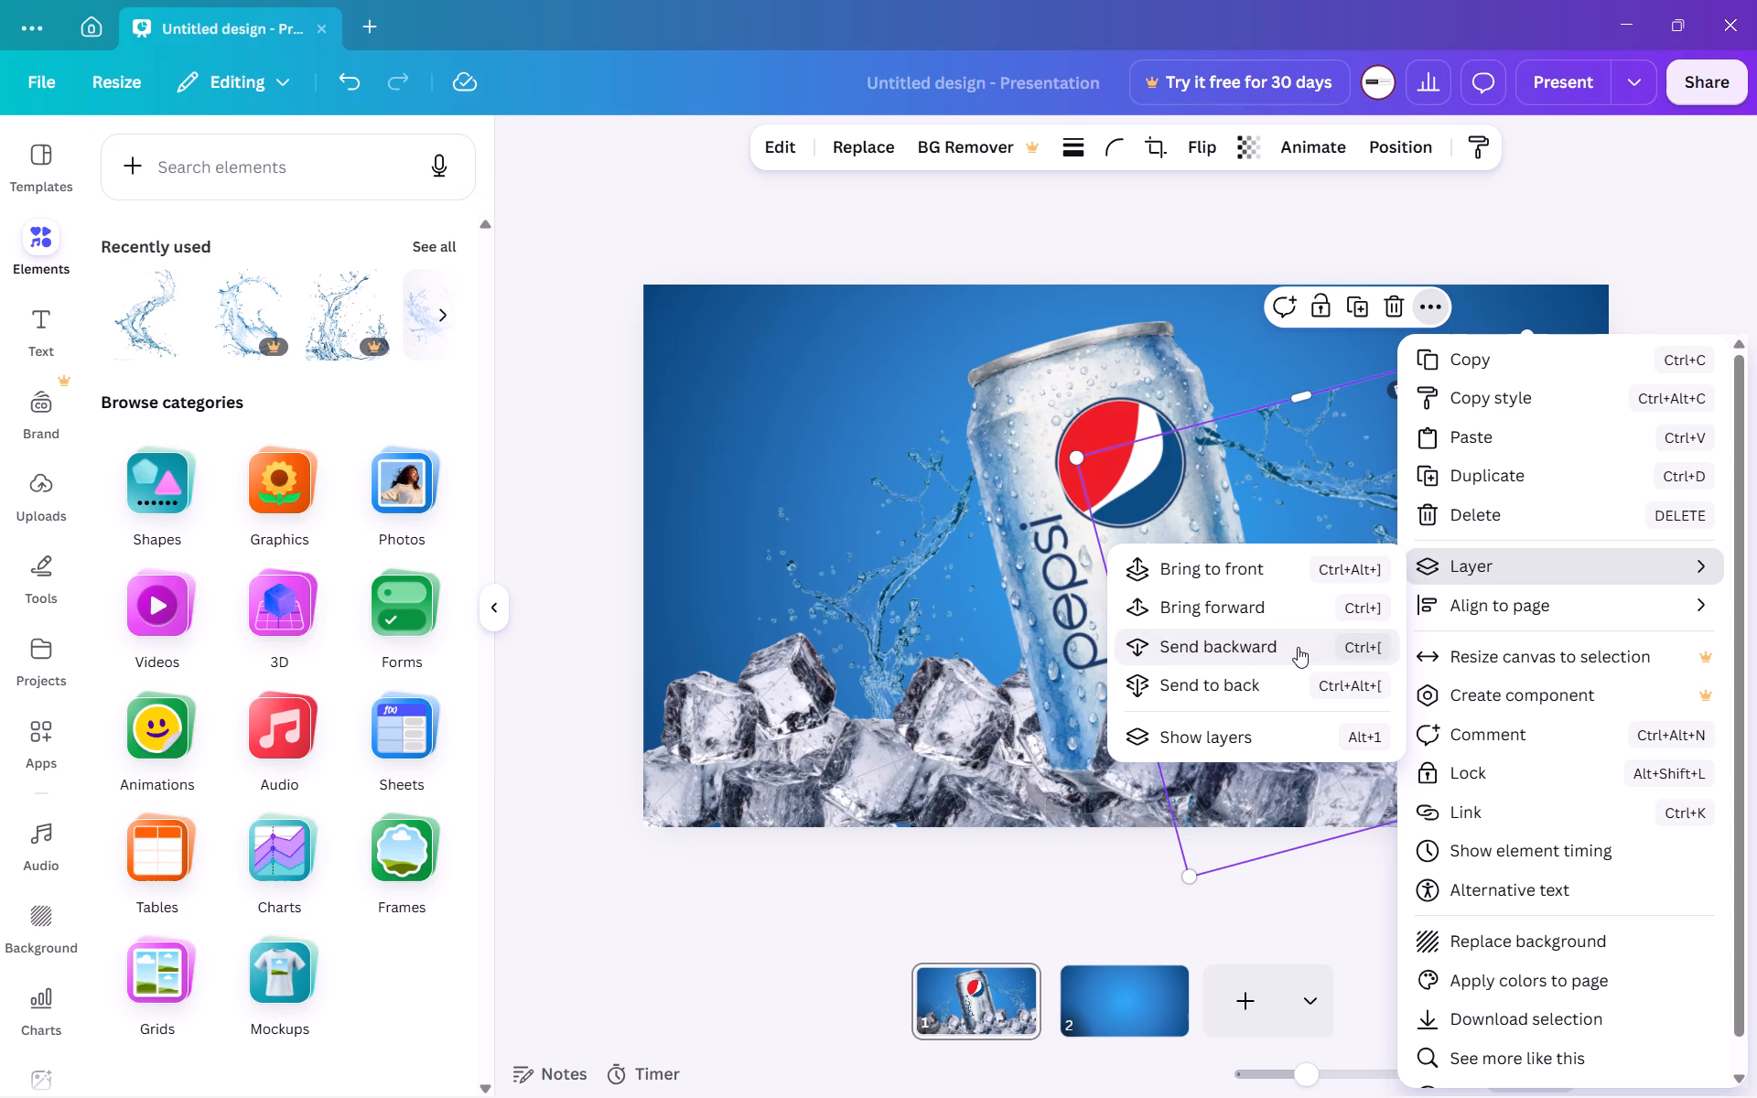
left_click(1298, 647)
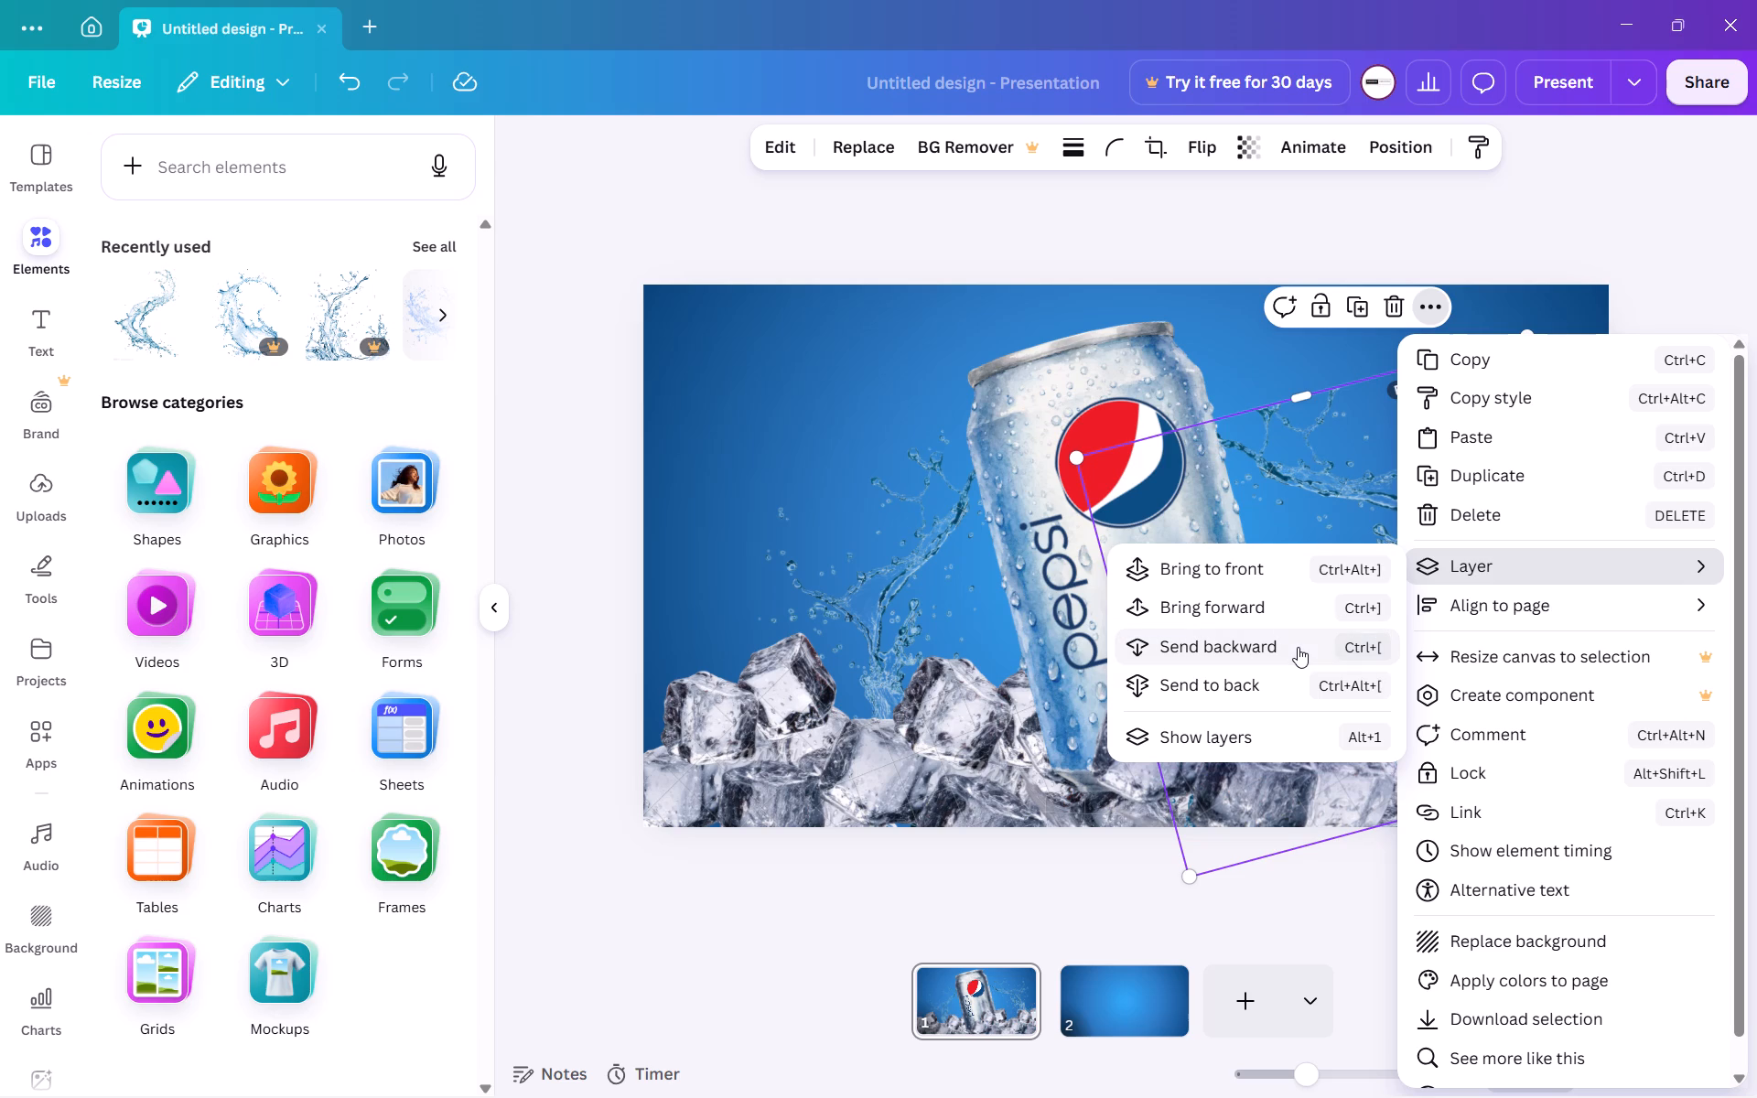
left_click(1298, 647)
left_click(1298, 647)
left_click(1298, 647)
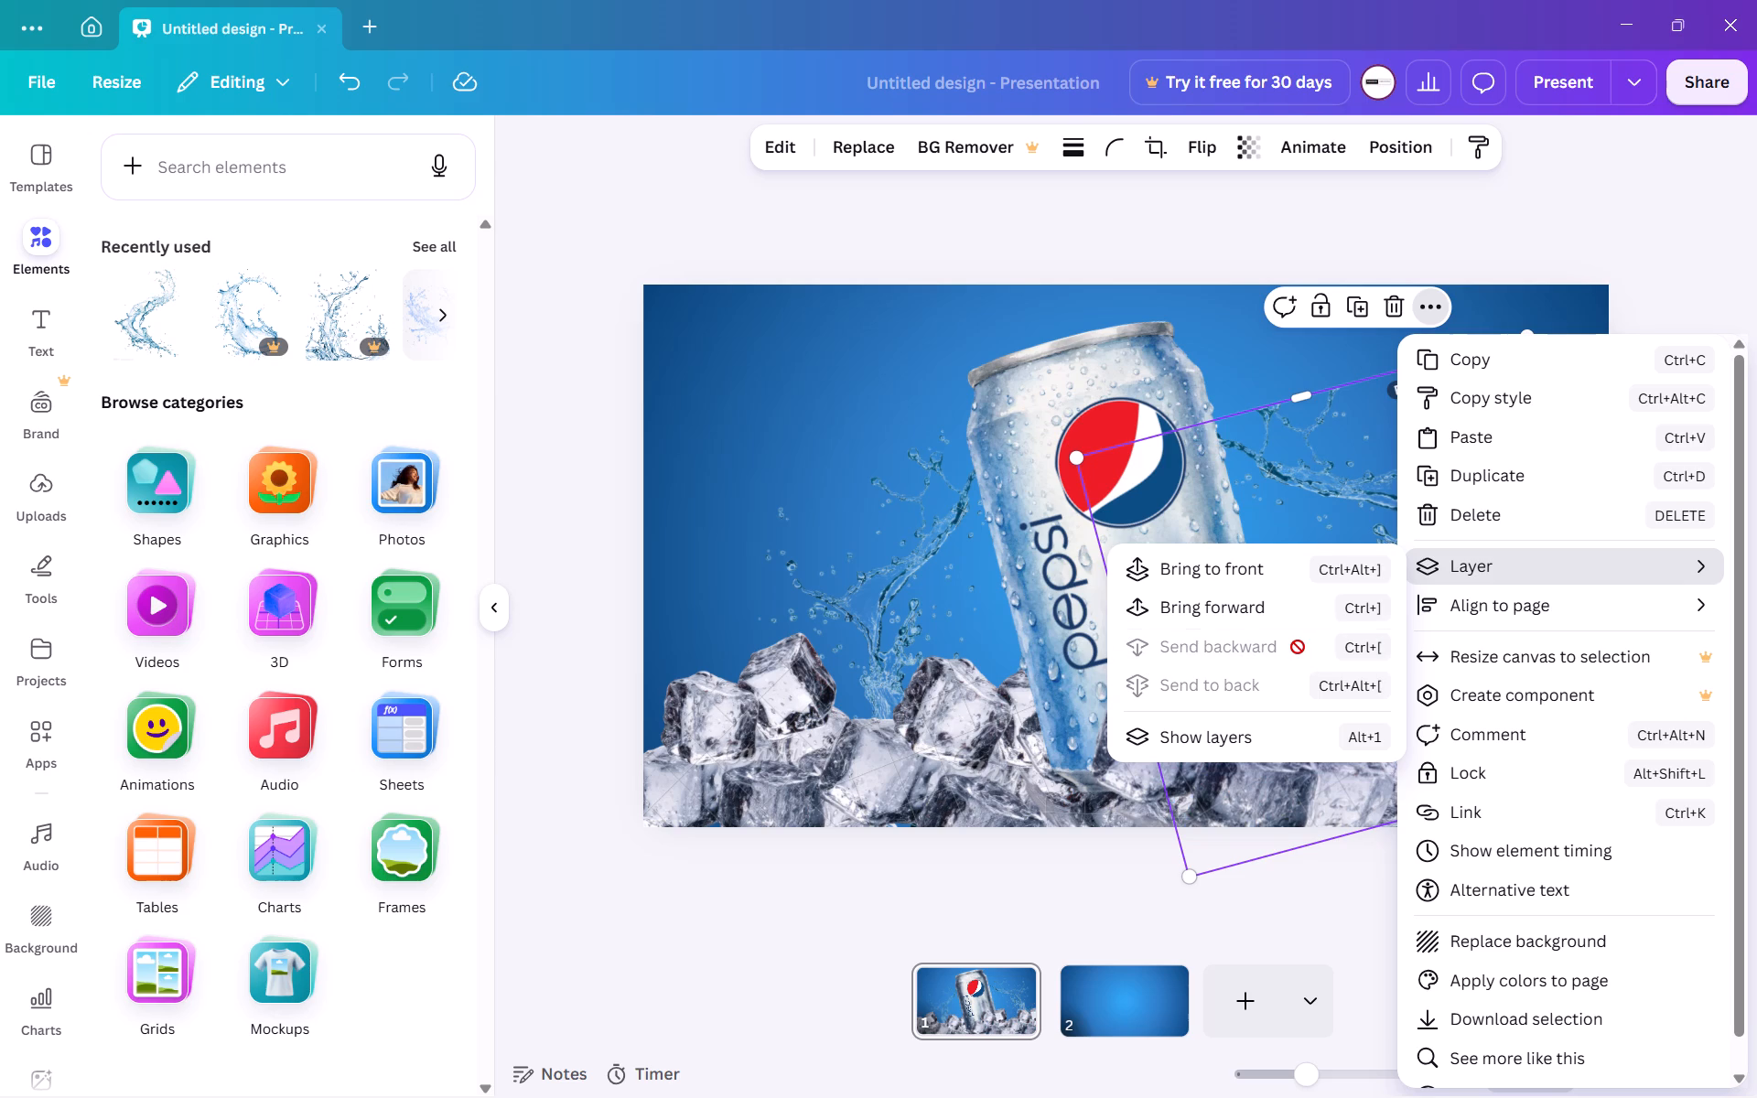
left_click(1298, 647)
left_click(915, 847)
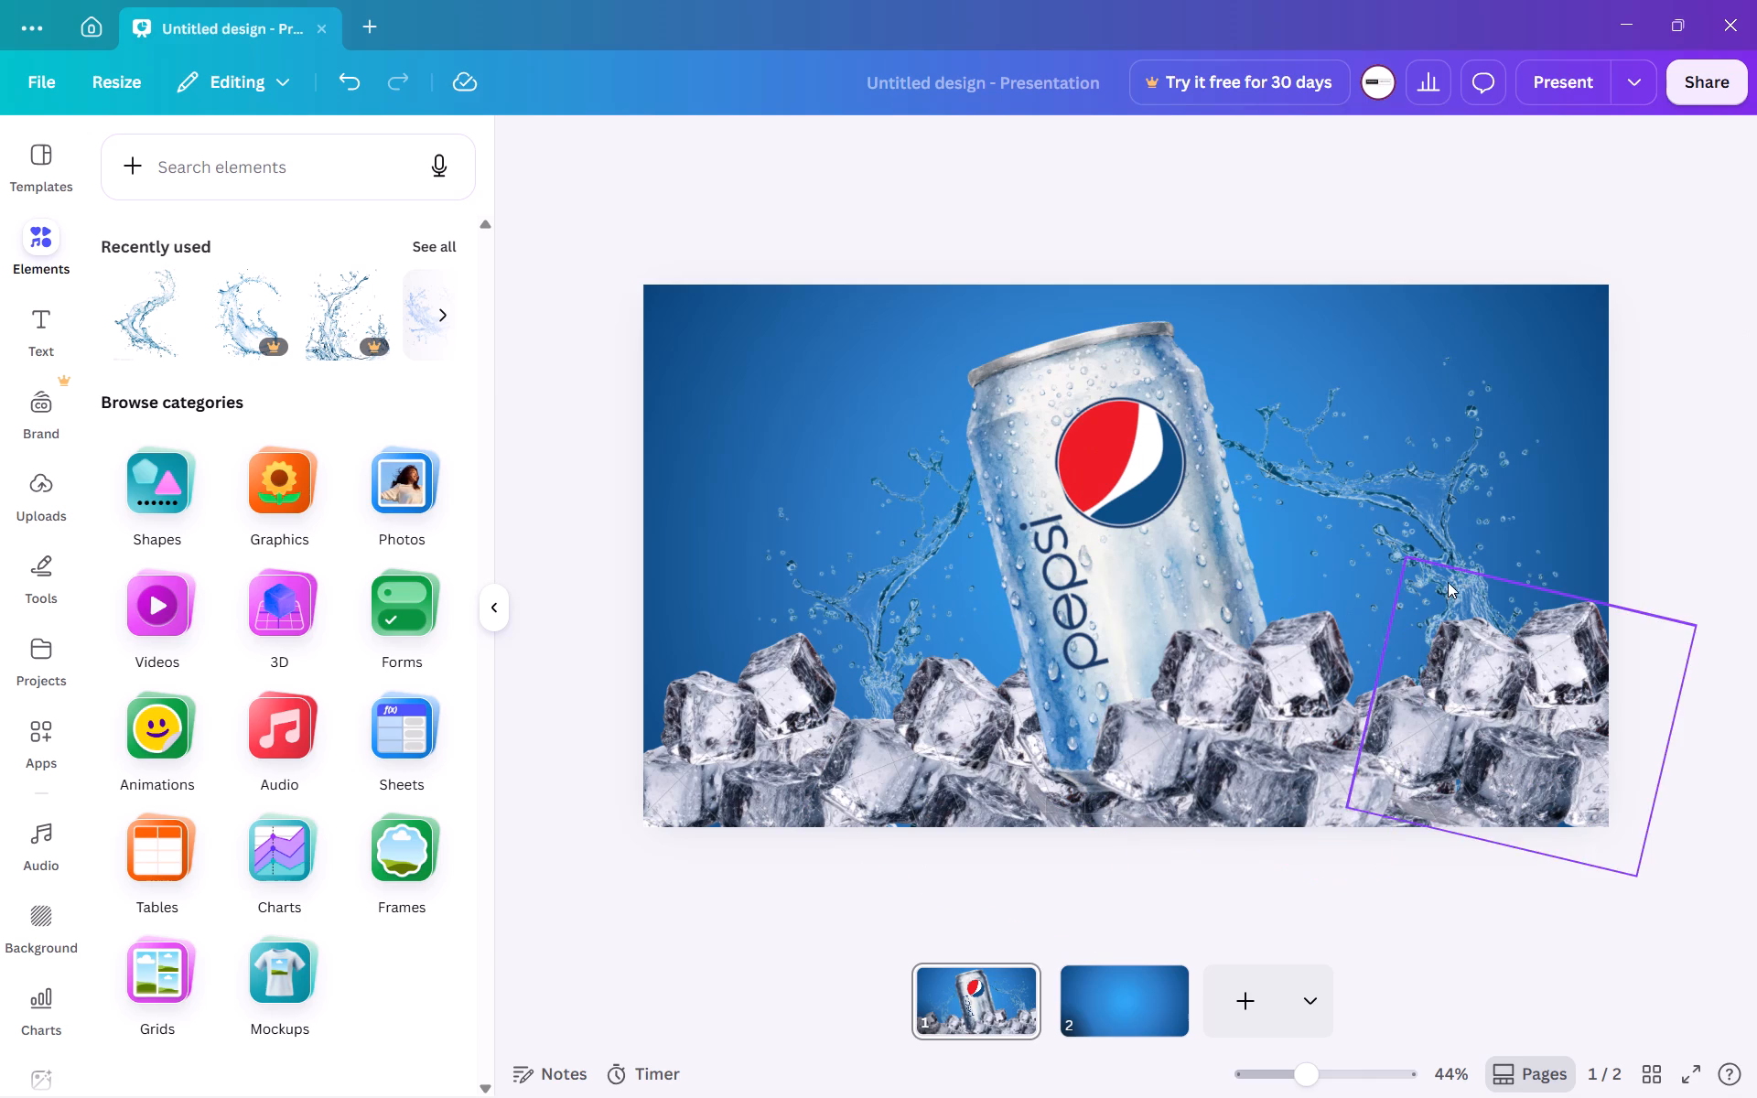
Nudge the flipped splash slightly left so its tip meets the can's edge.
left_click_drag(1422, 498, 1405, 499)
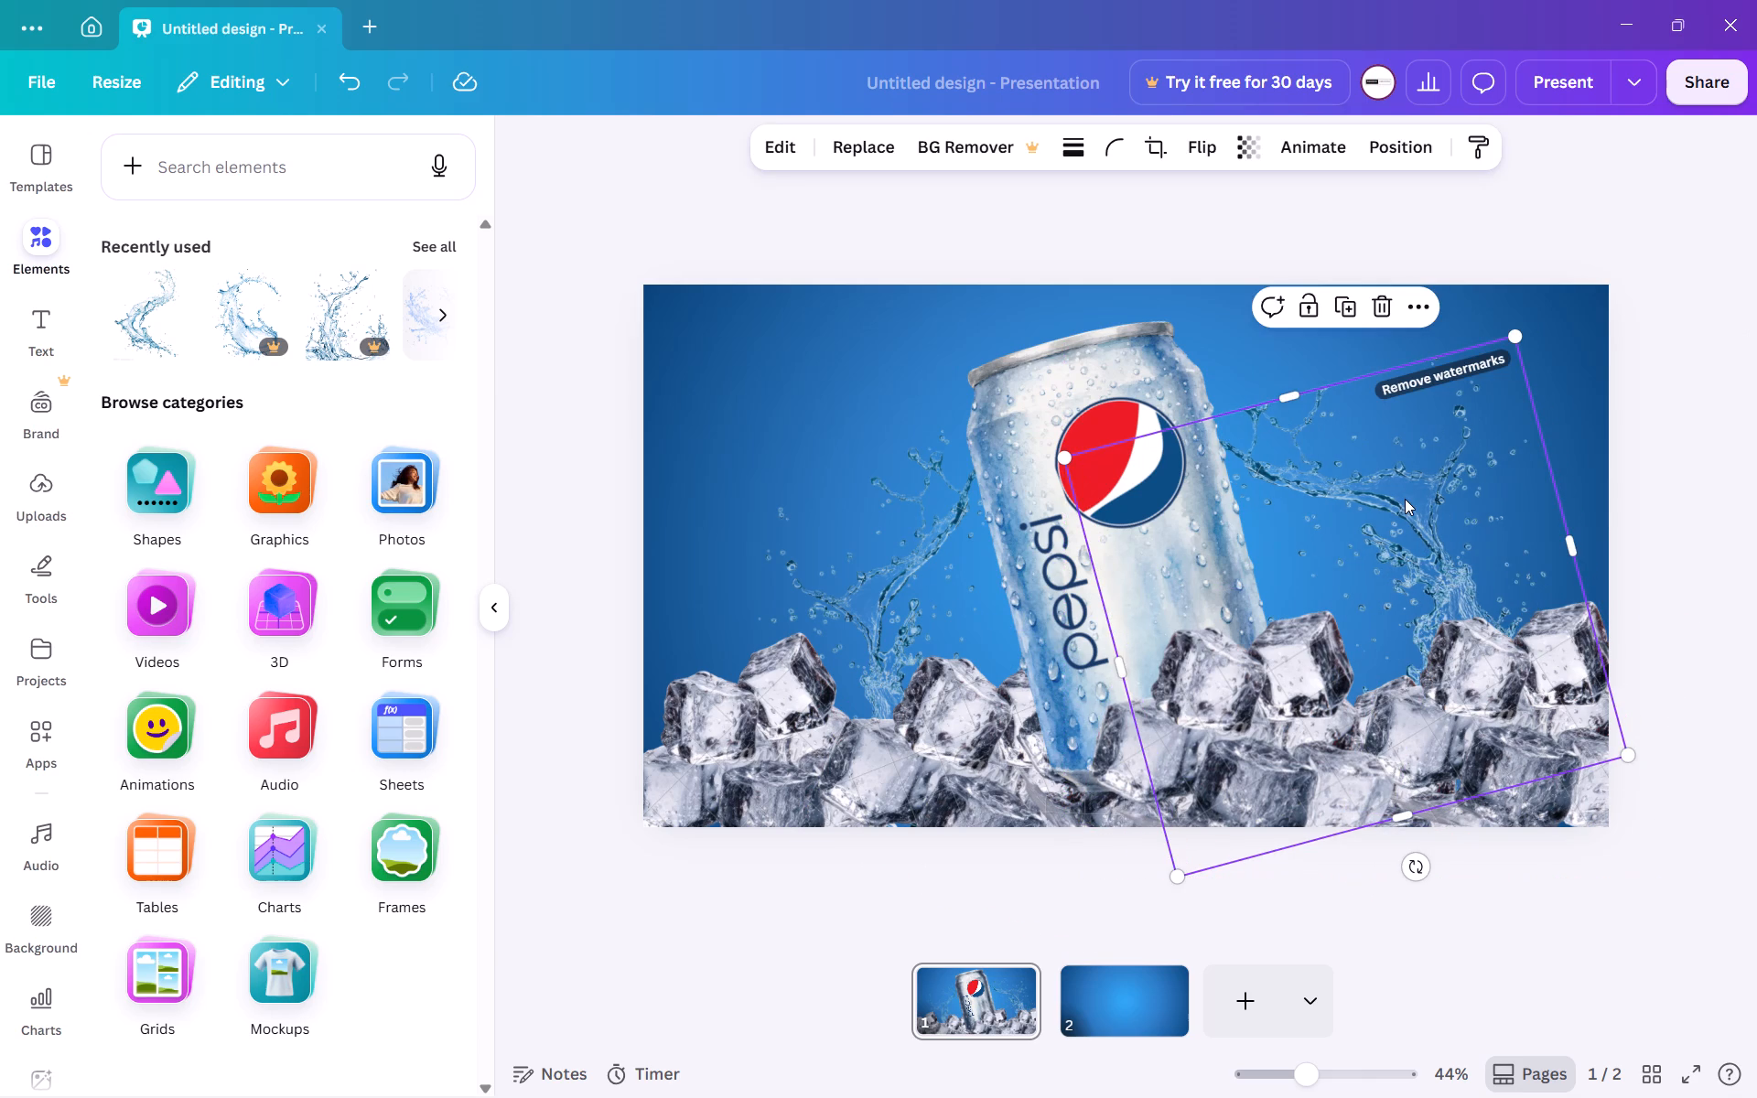
left_click(594, 684)
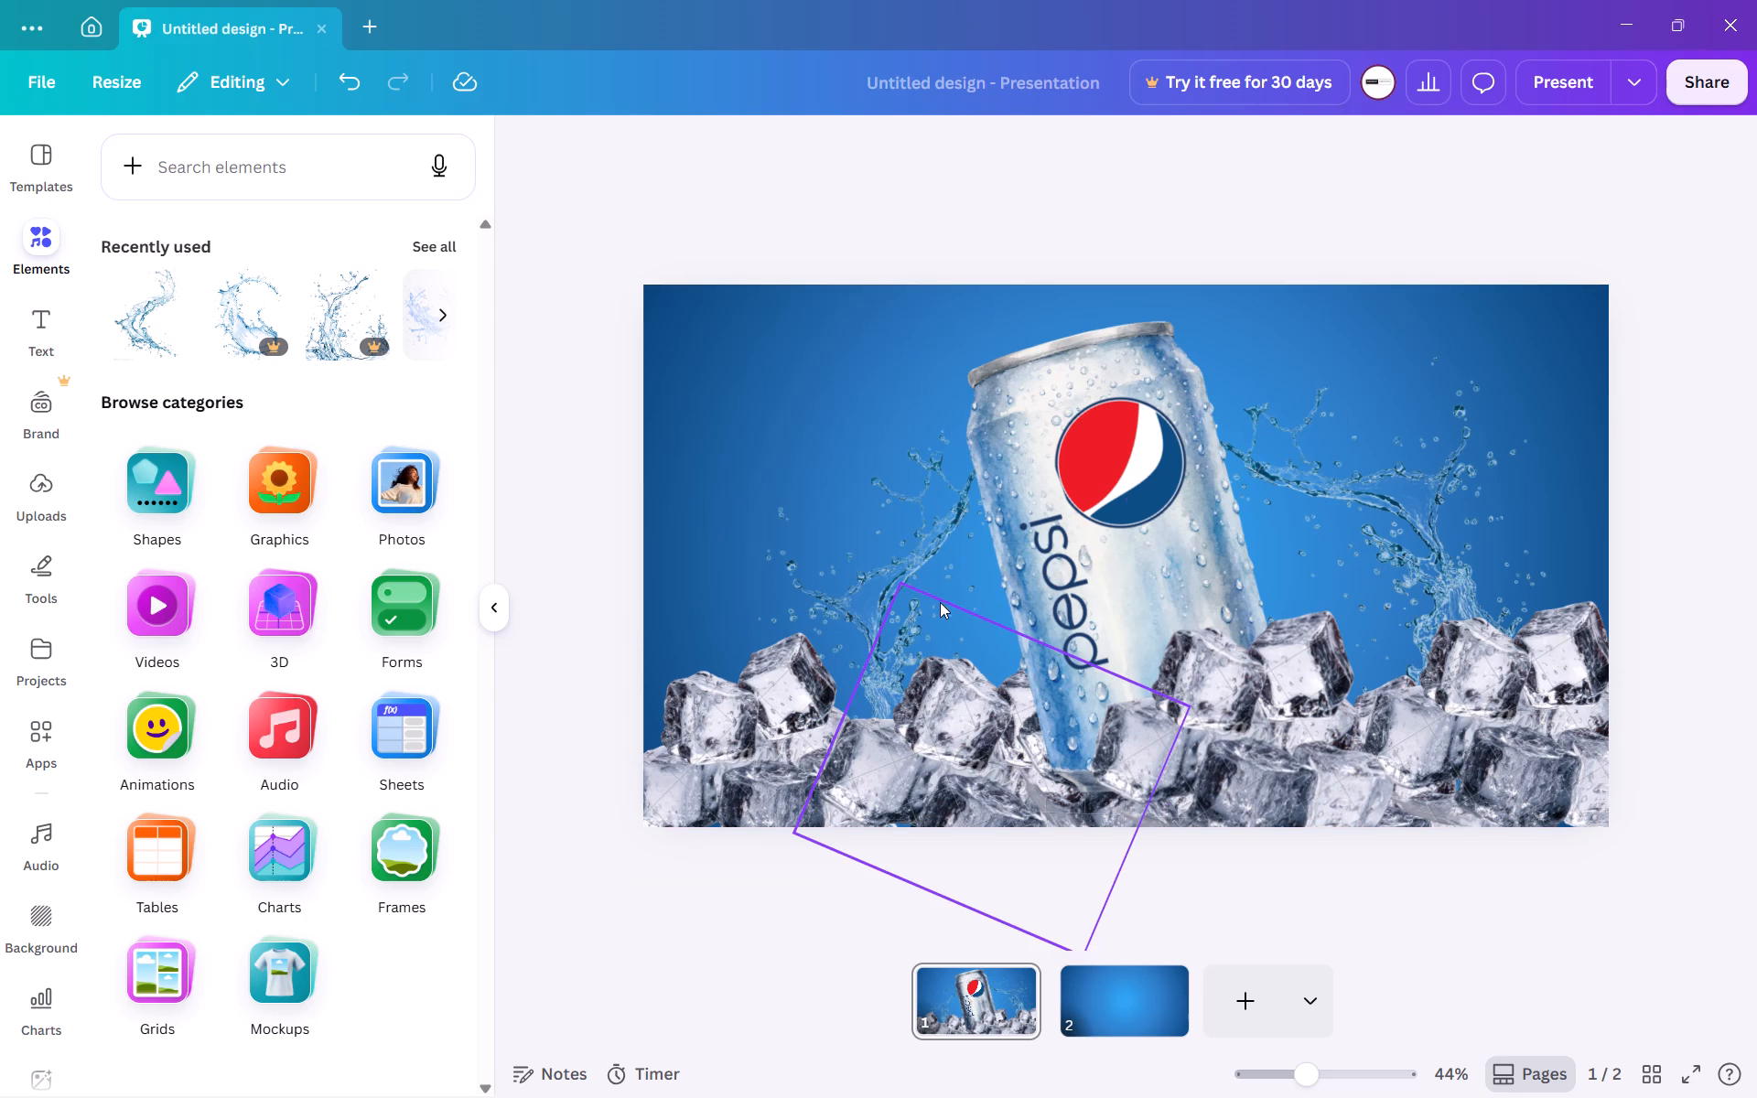
Duplicate the water splash beside the can's logo side and place the copy over the can's upper left area, undoing the accidental deletion.
left_click(1324, 509)
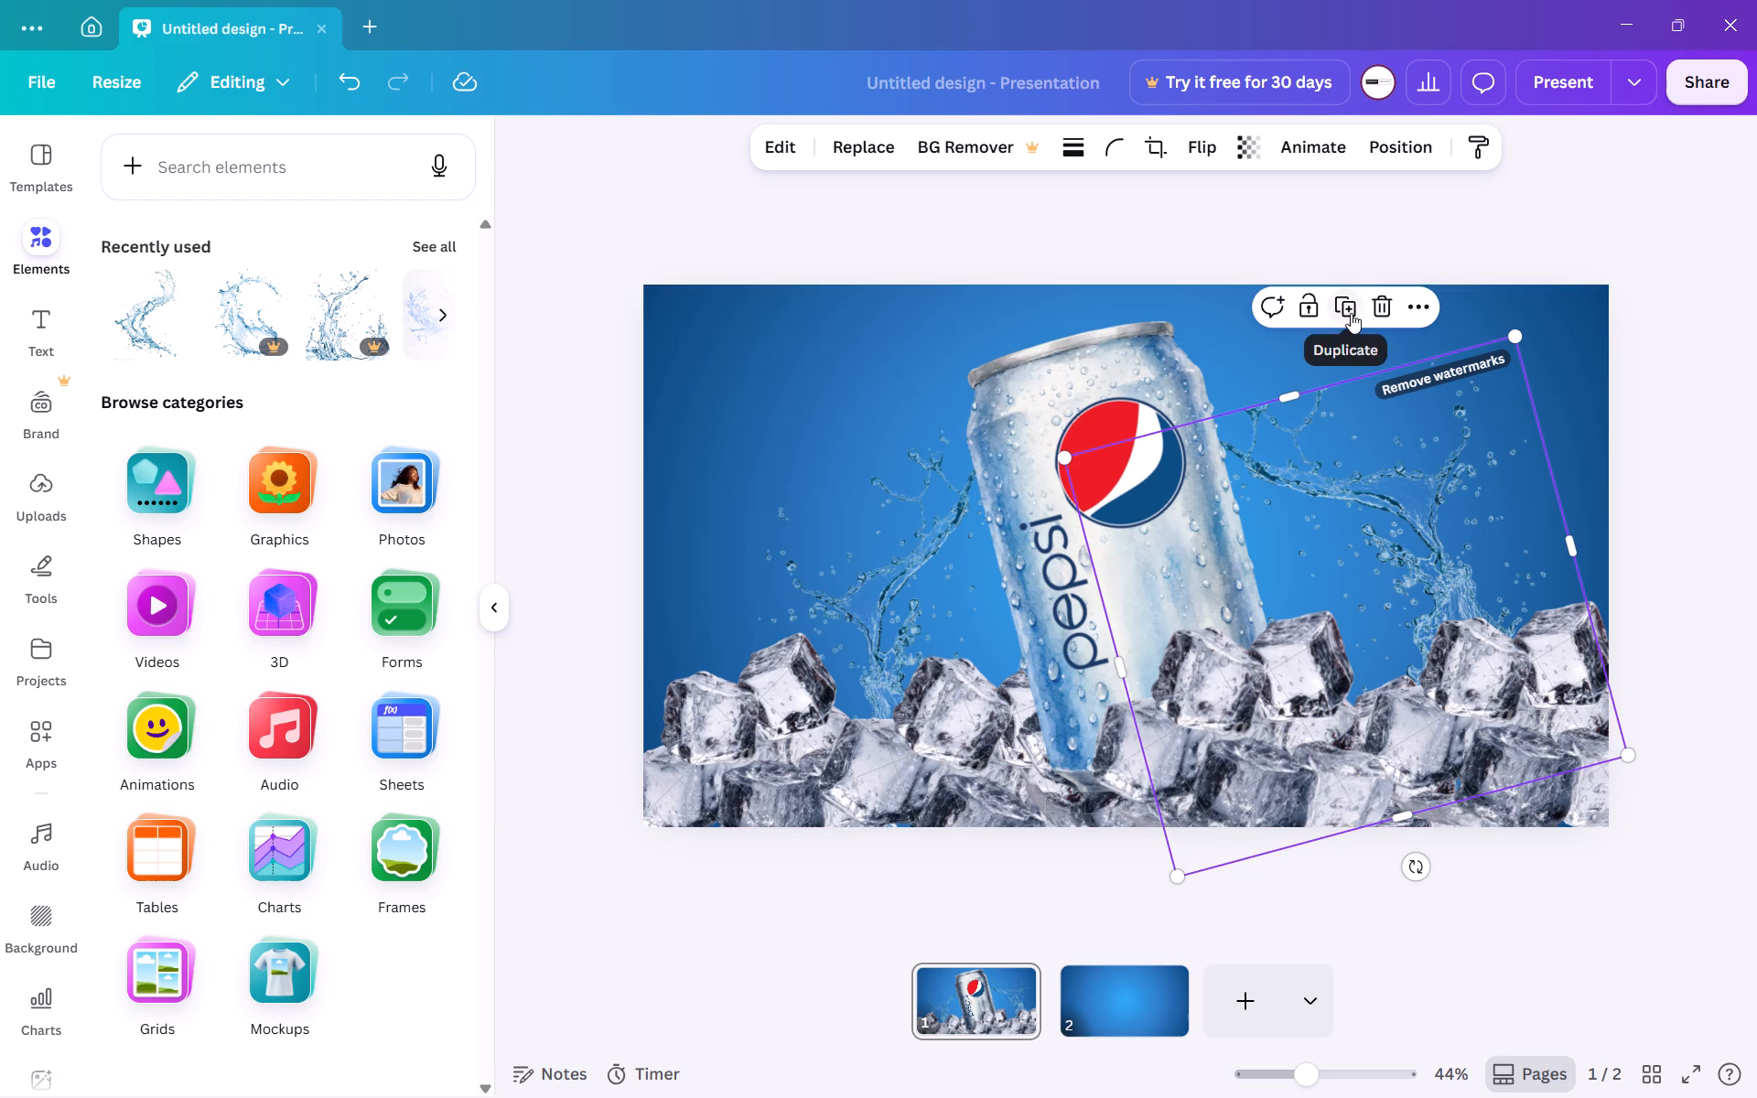
left_click(1351, 313)
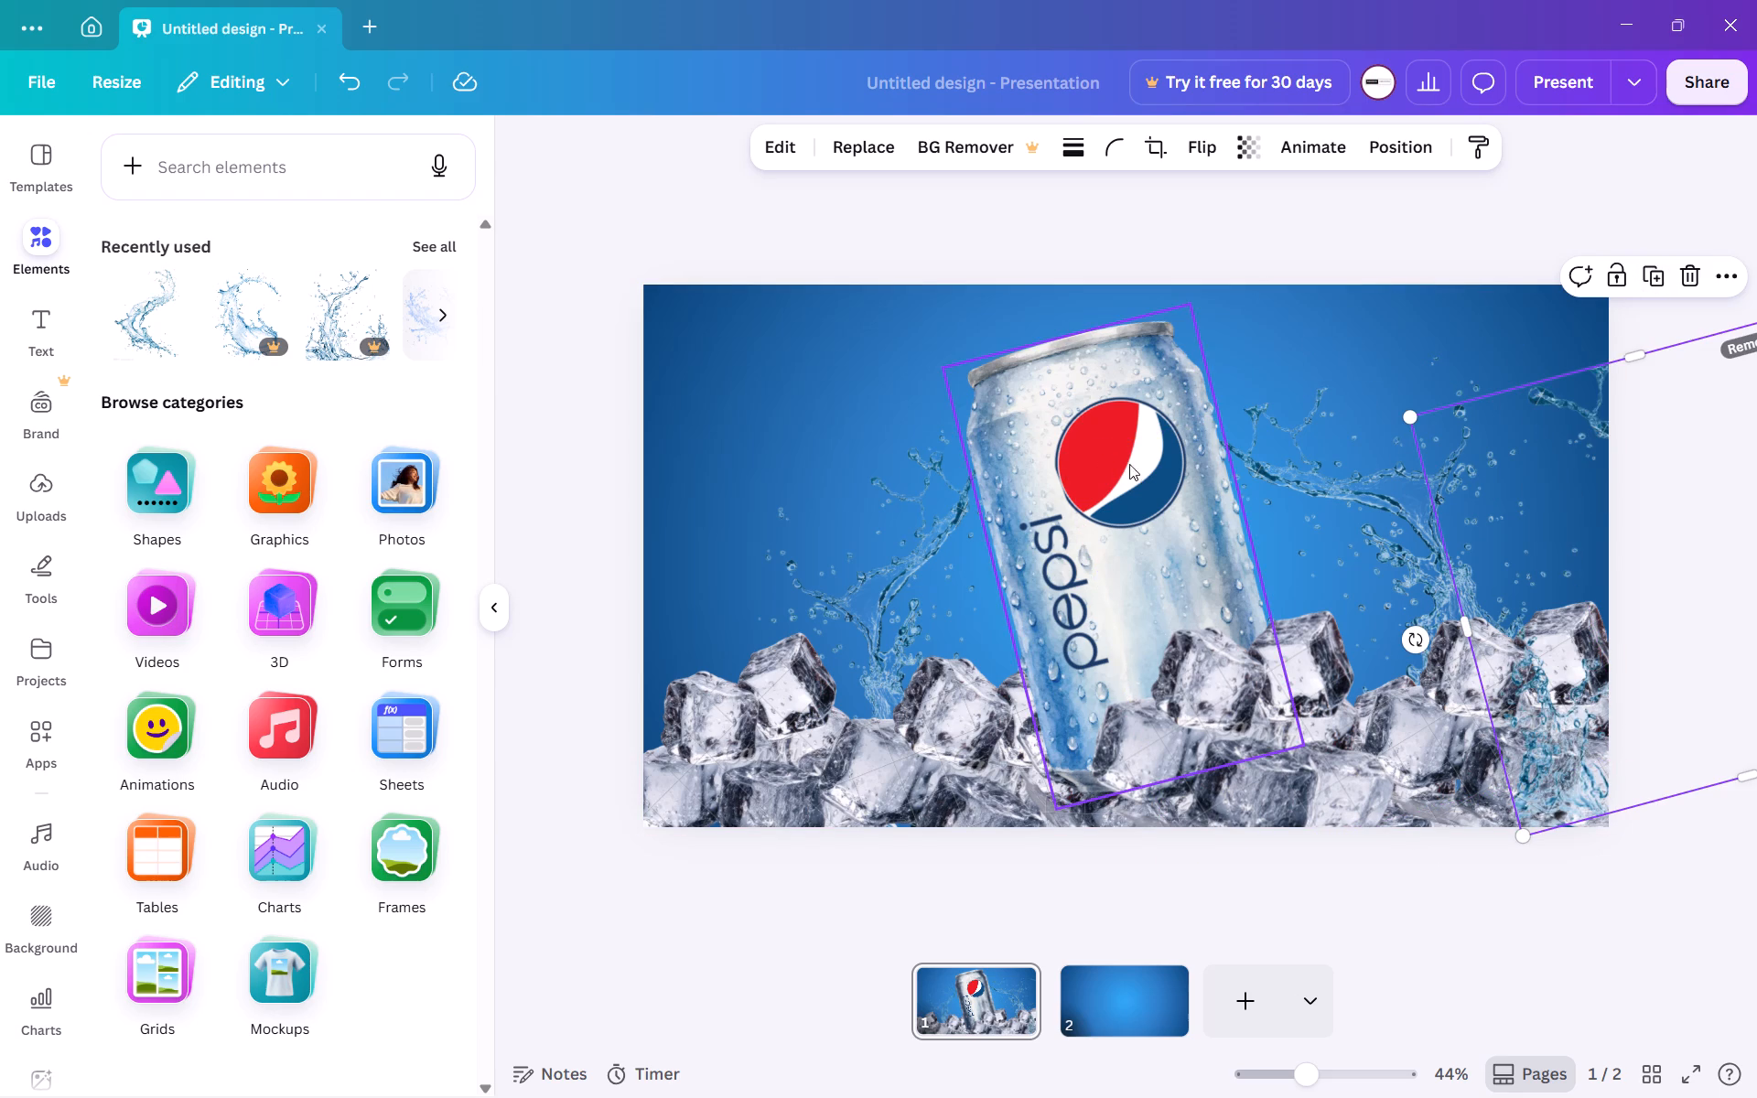
left_click_drag(1693, 468, 1002, 415)
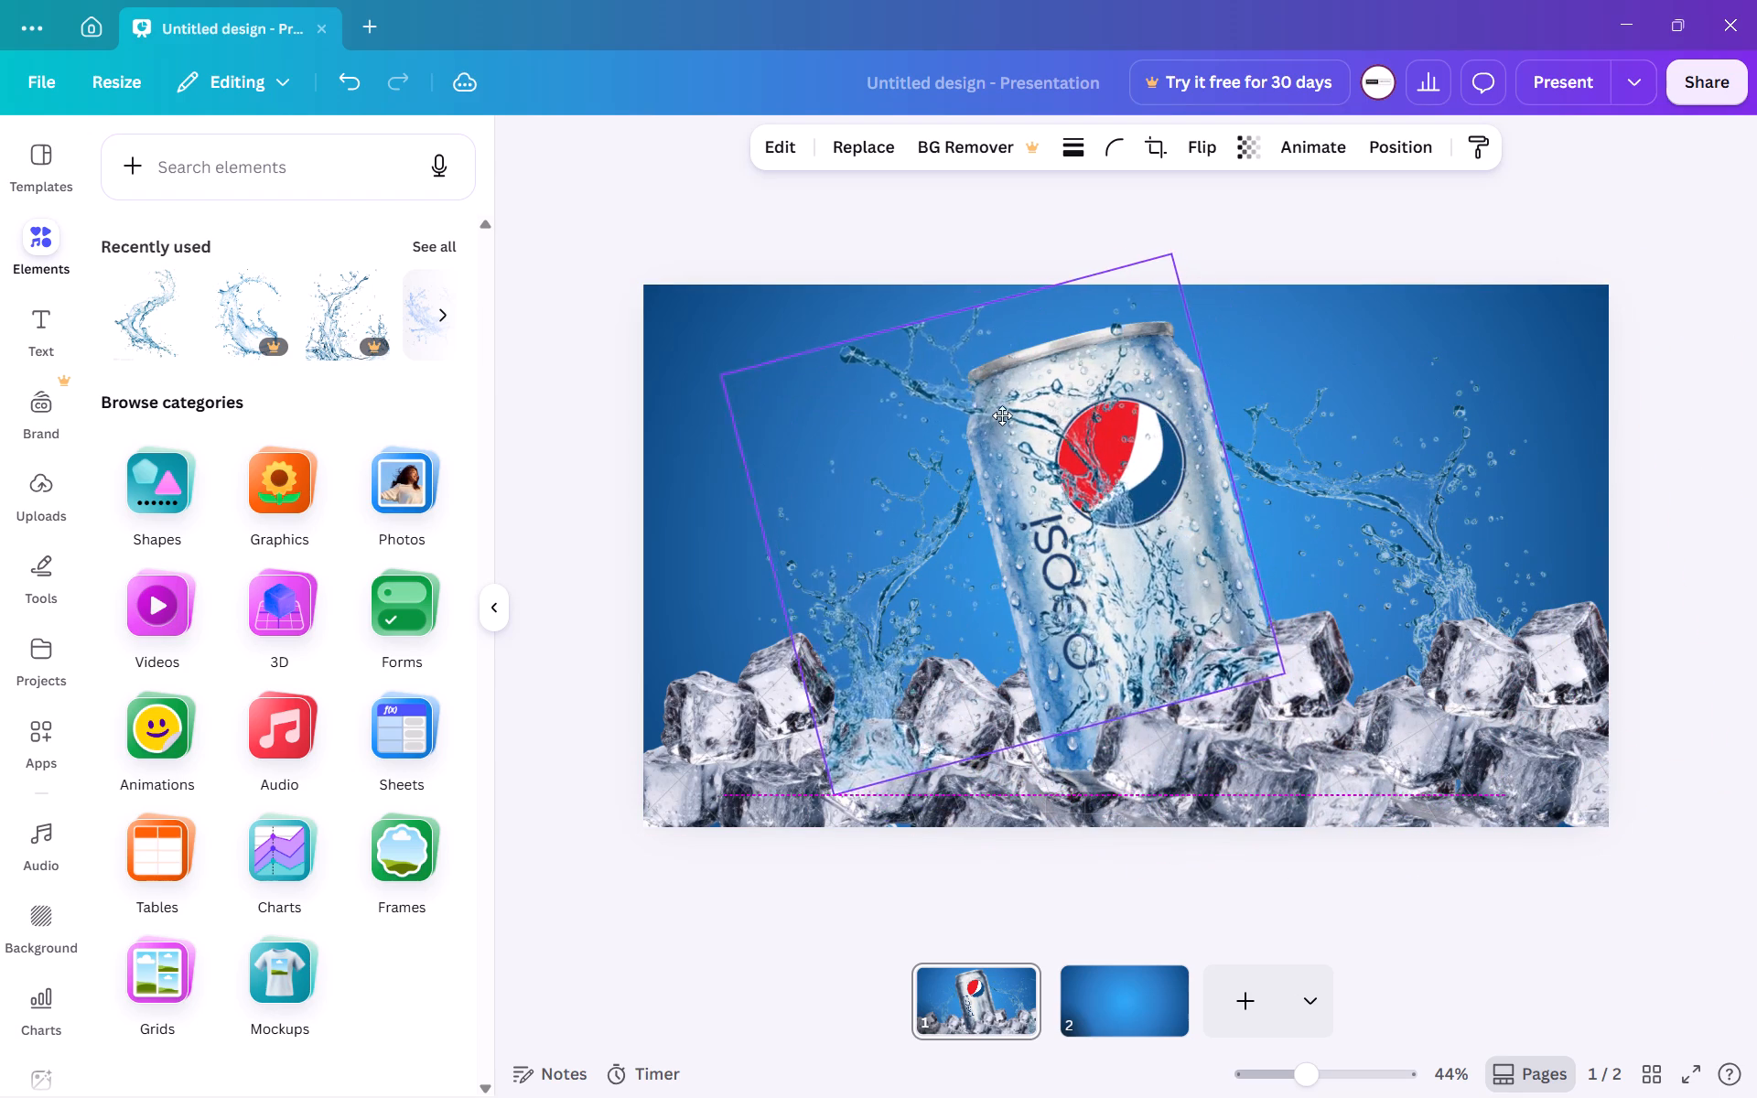
left_click_drag(1002, 415, 1002, 414)
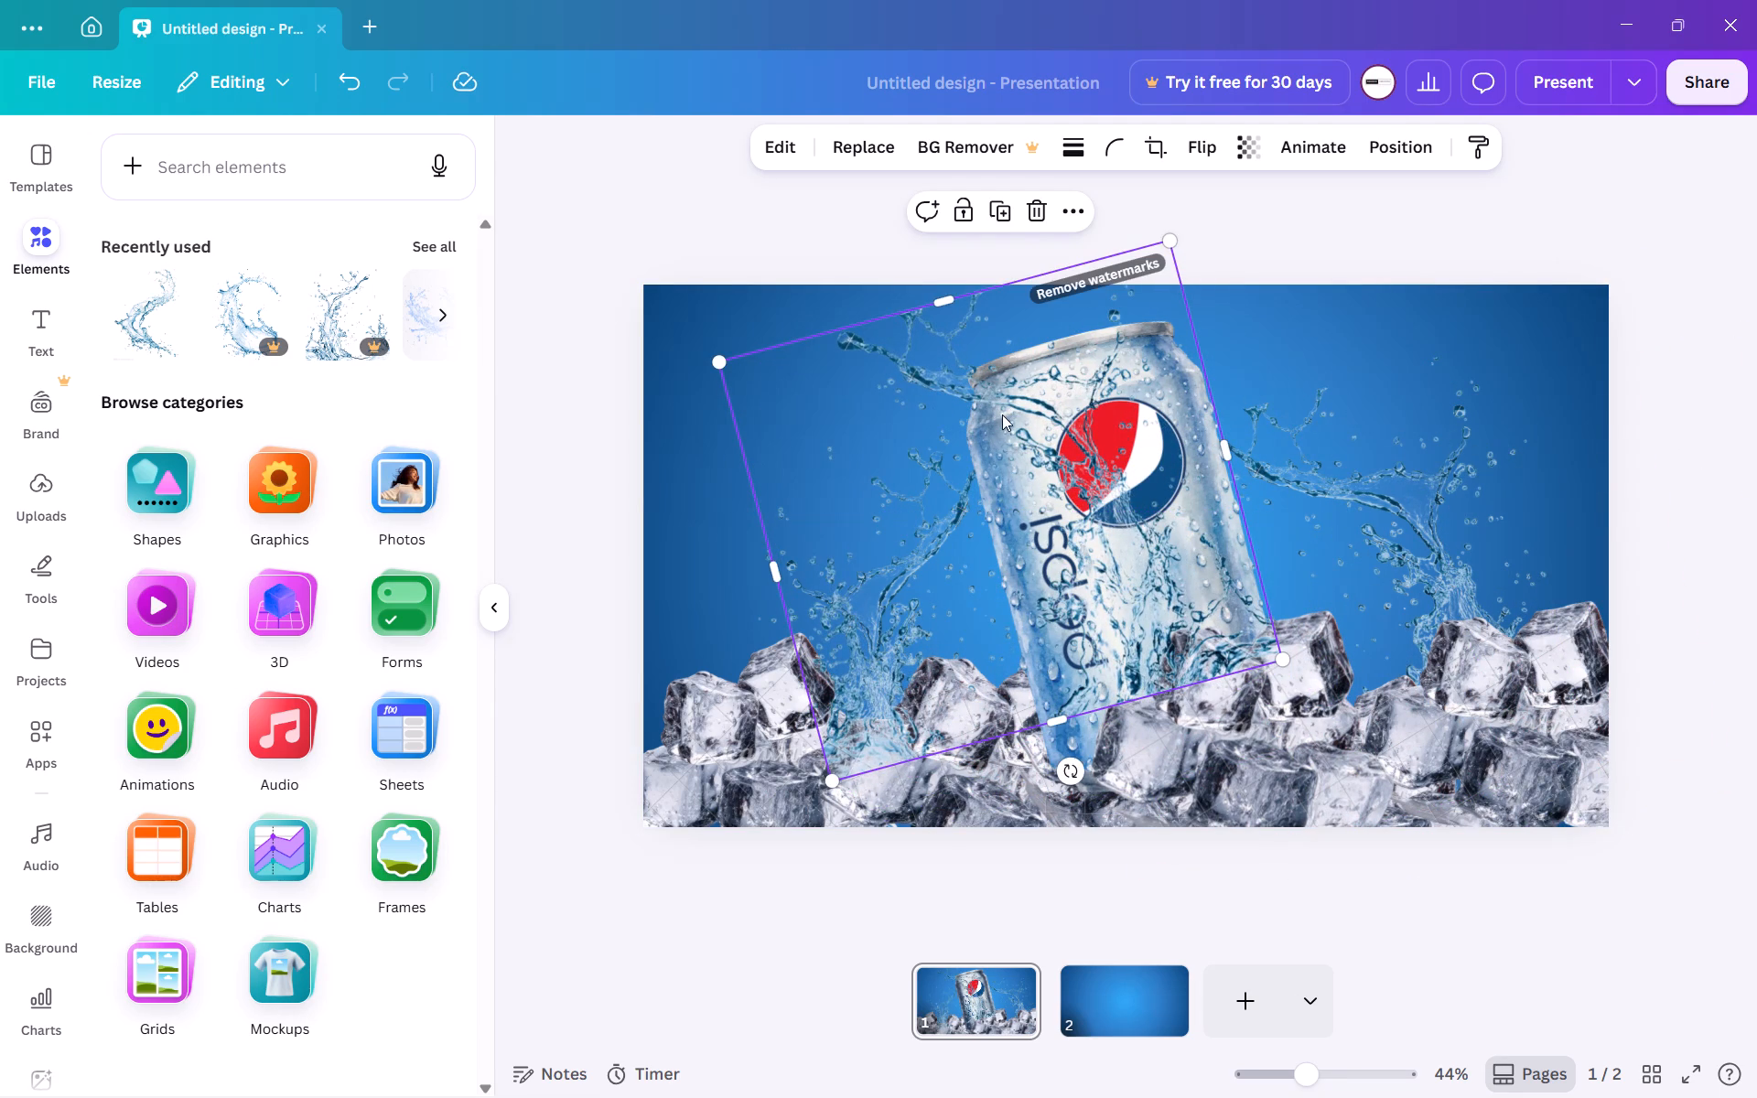
left_click(1052, 221)
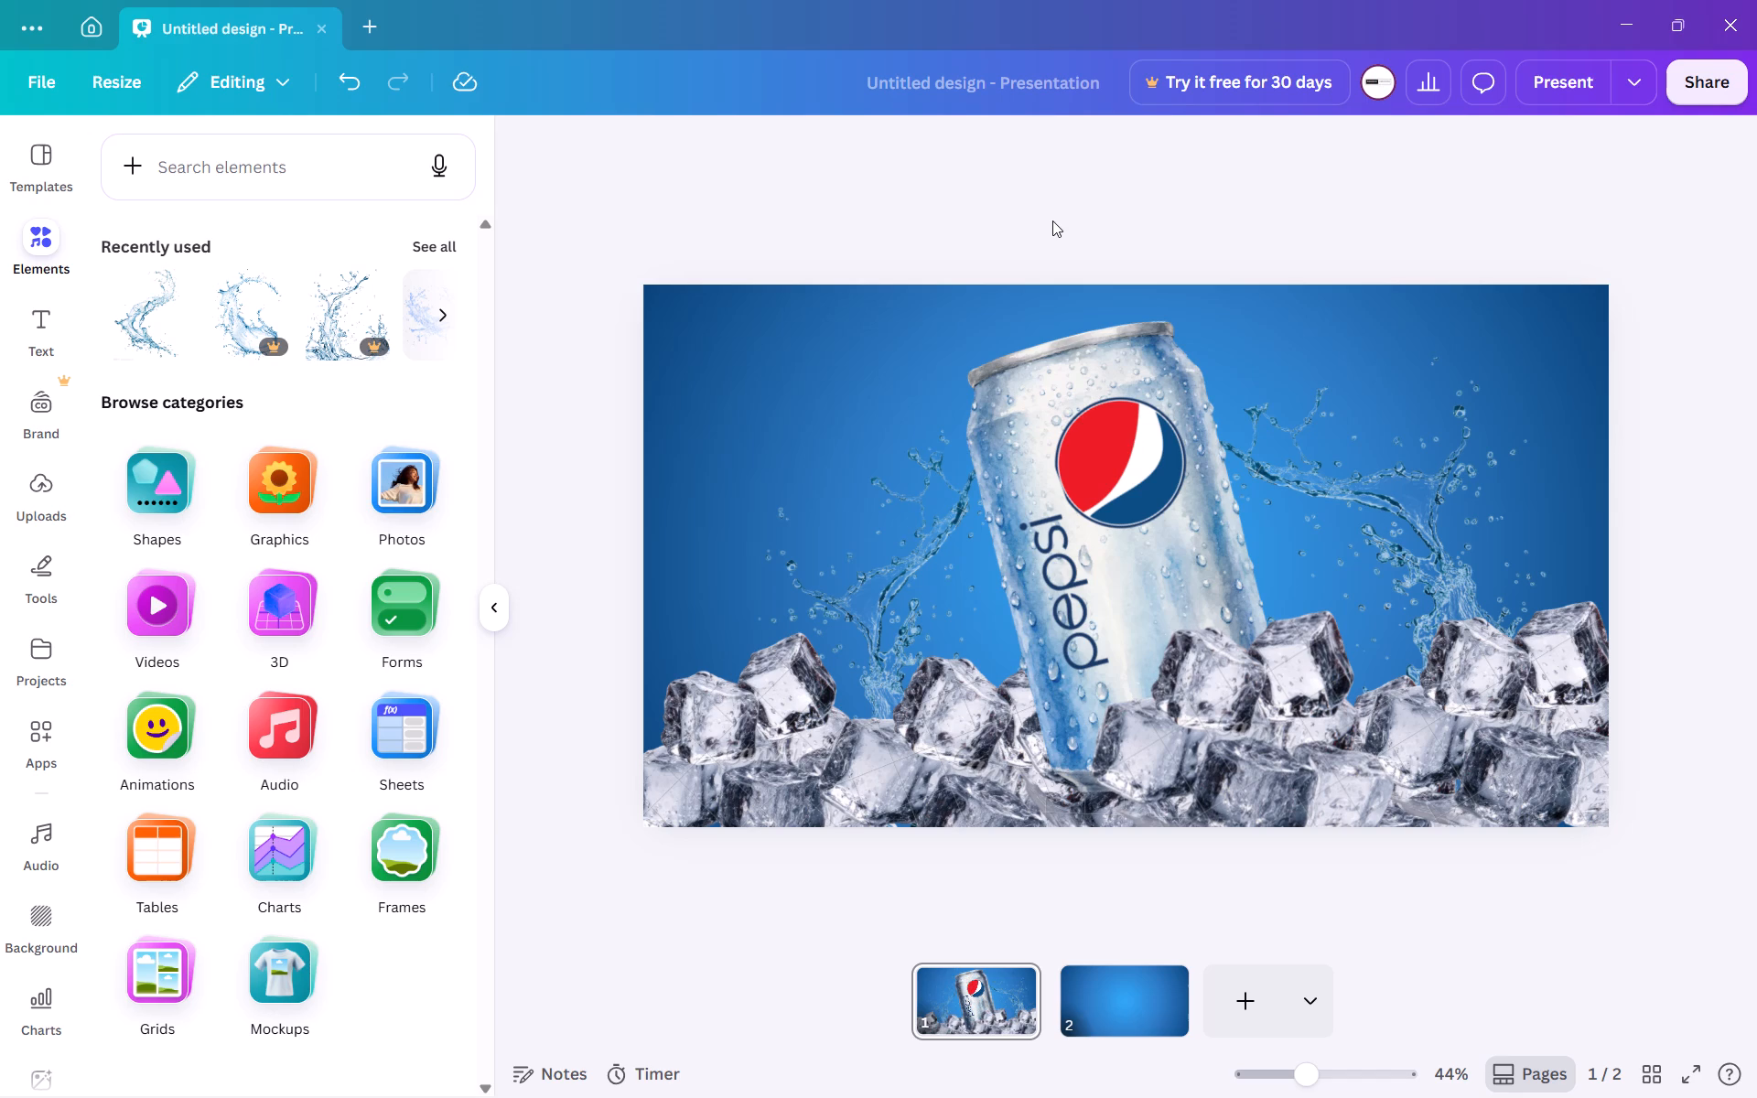
key("ctrl+z")
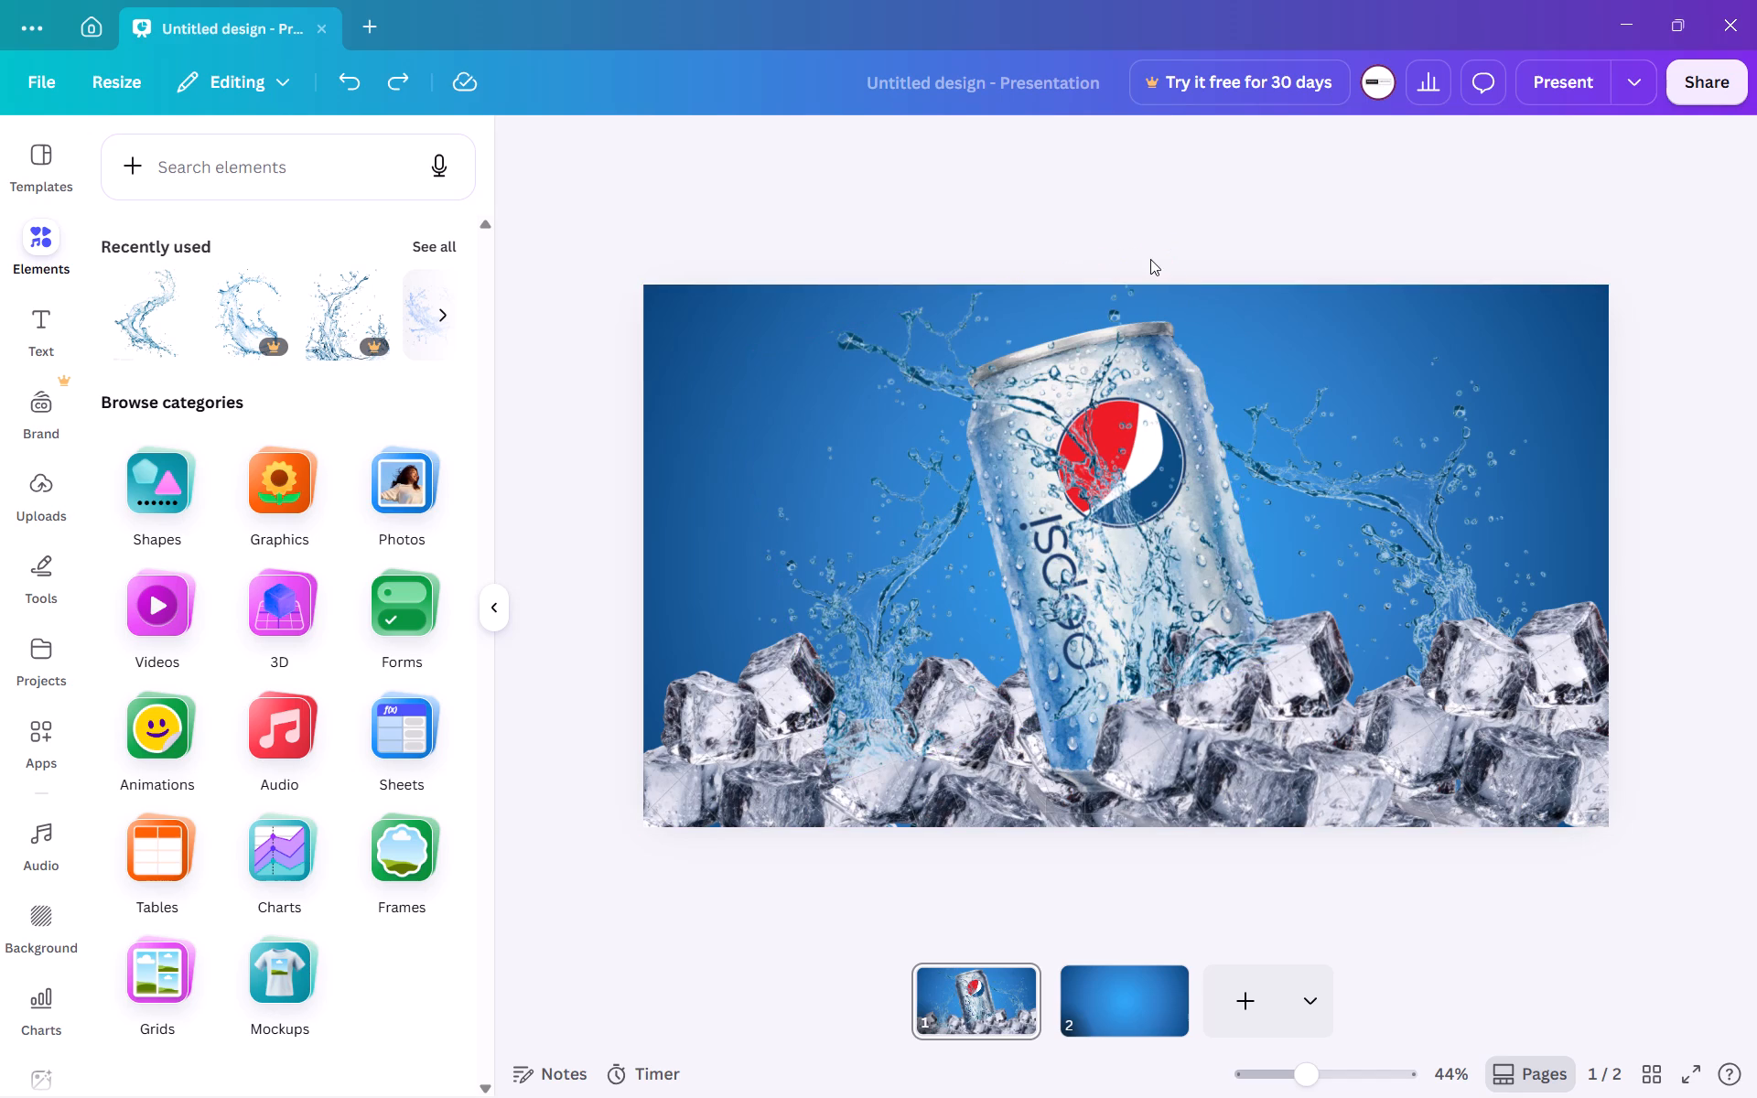
Send the new splash copy backward four layers so it sits behind the can.
left_click(1105, 387)
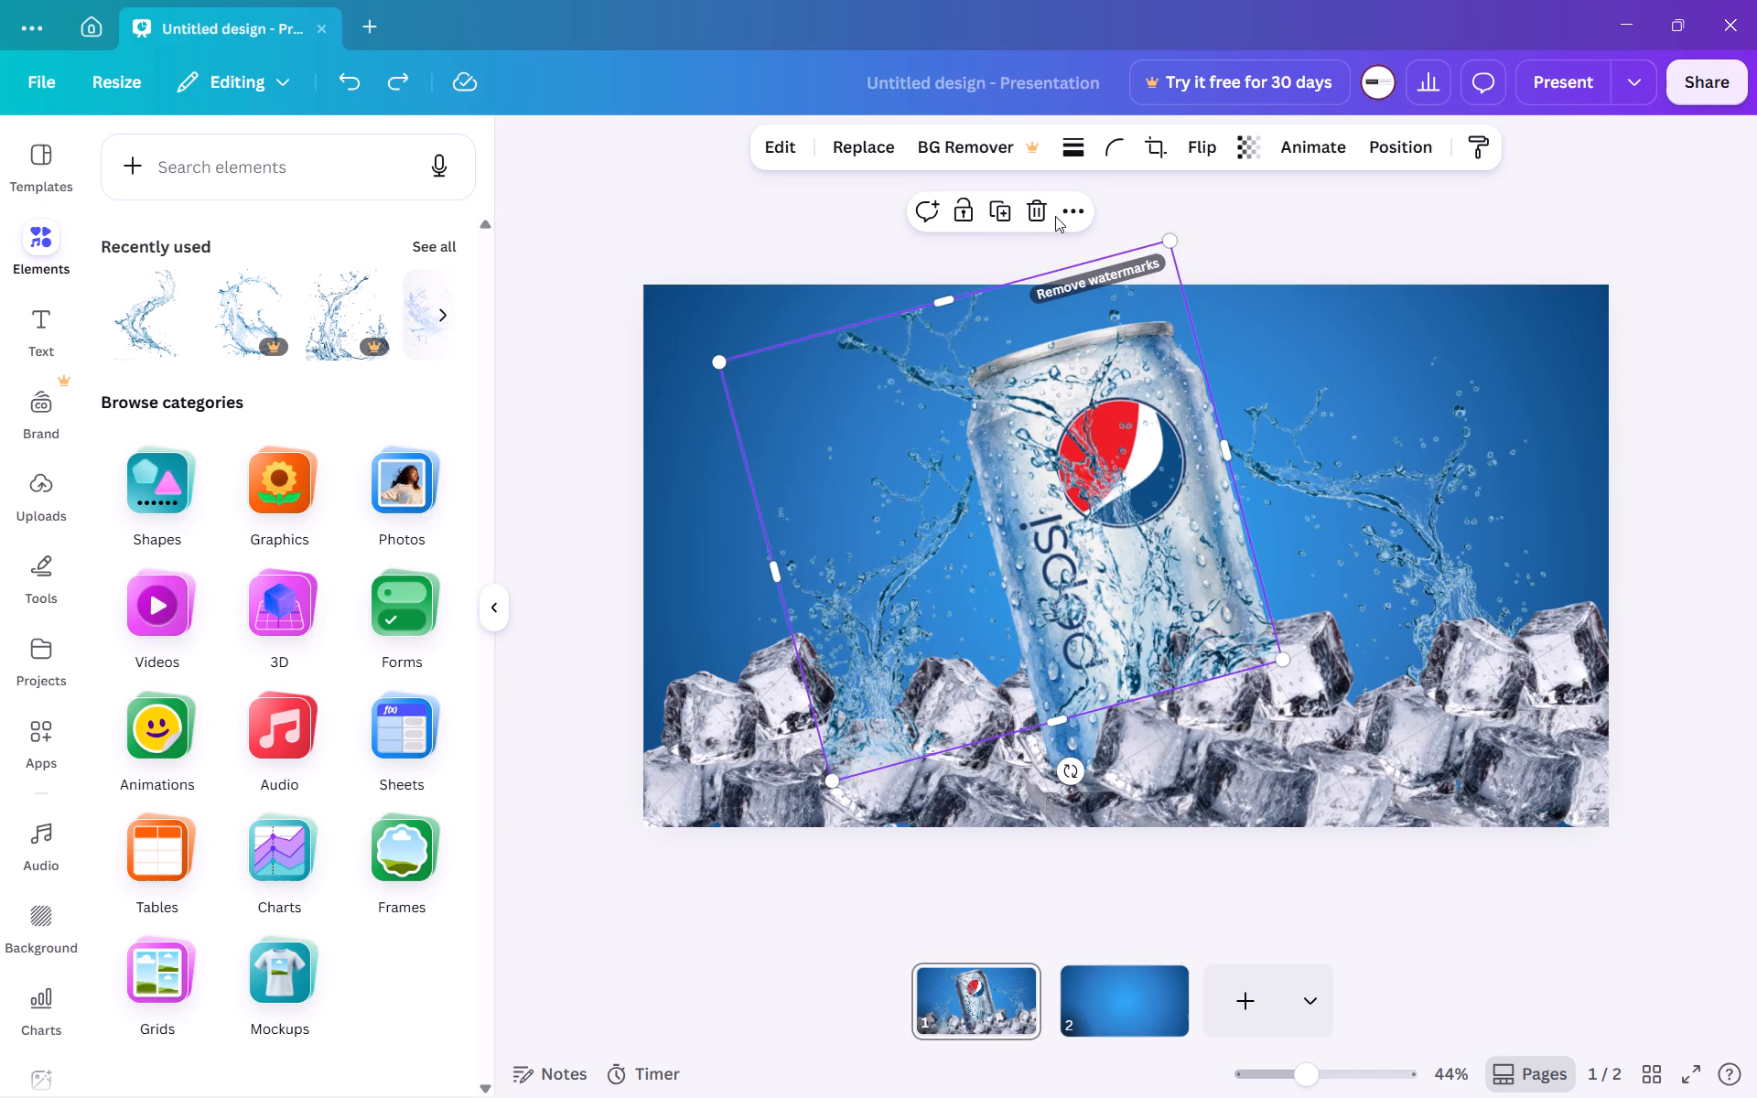
left_click(1055, 216)
left_click(1082, 209)
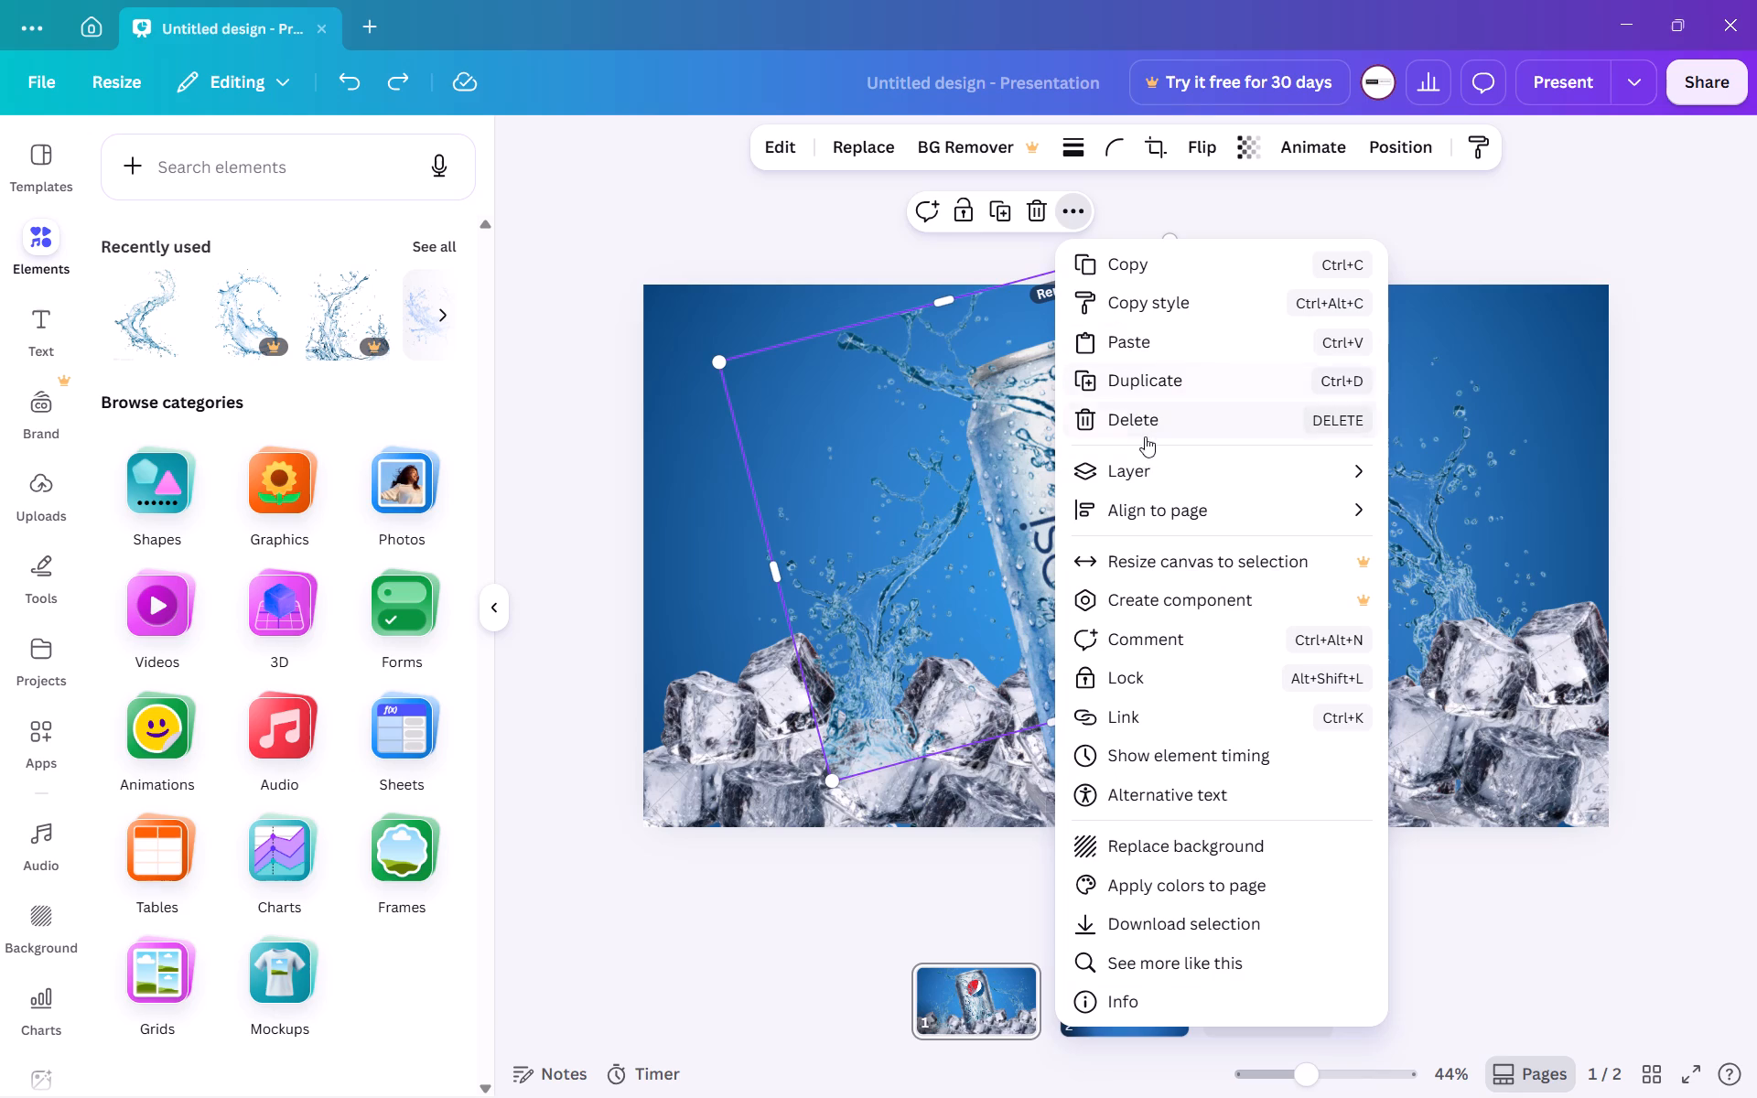
left_click(1153, 485)
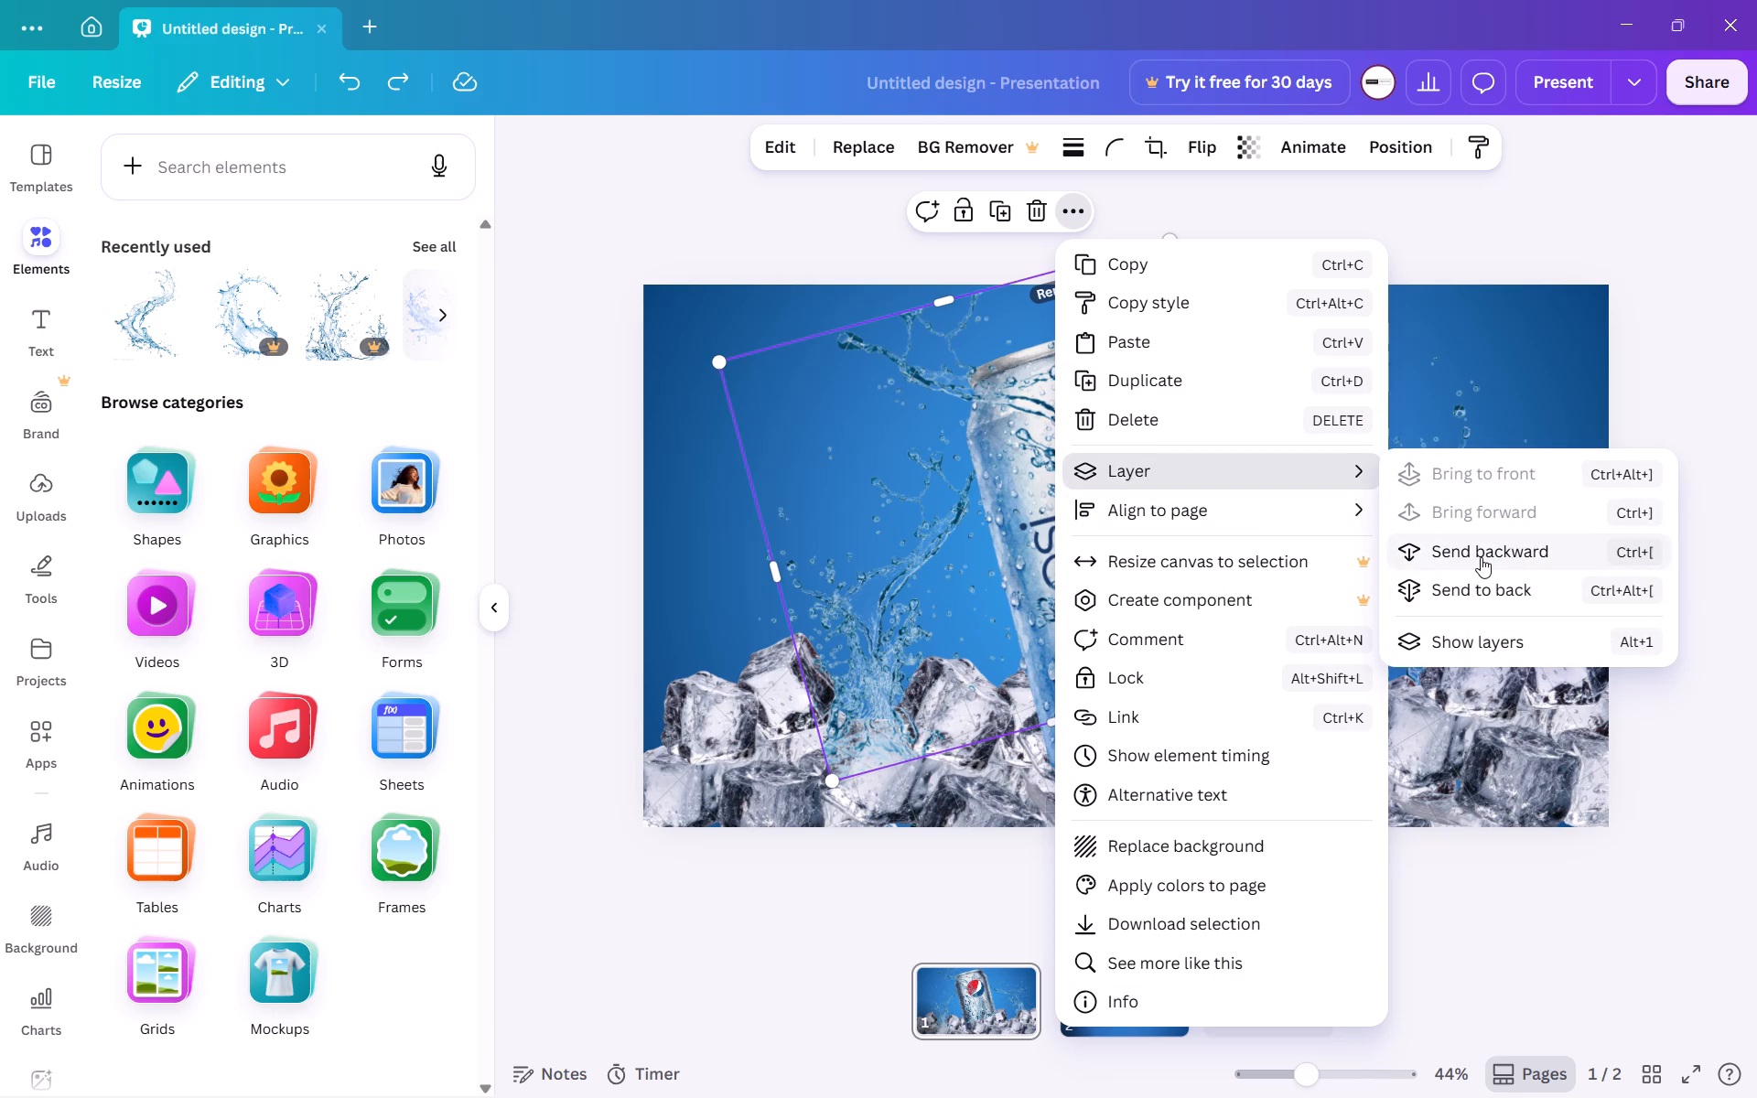
left_click(1481, 557)
left_click(1481, 557)
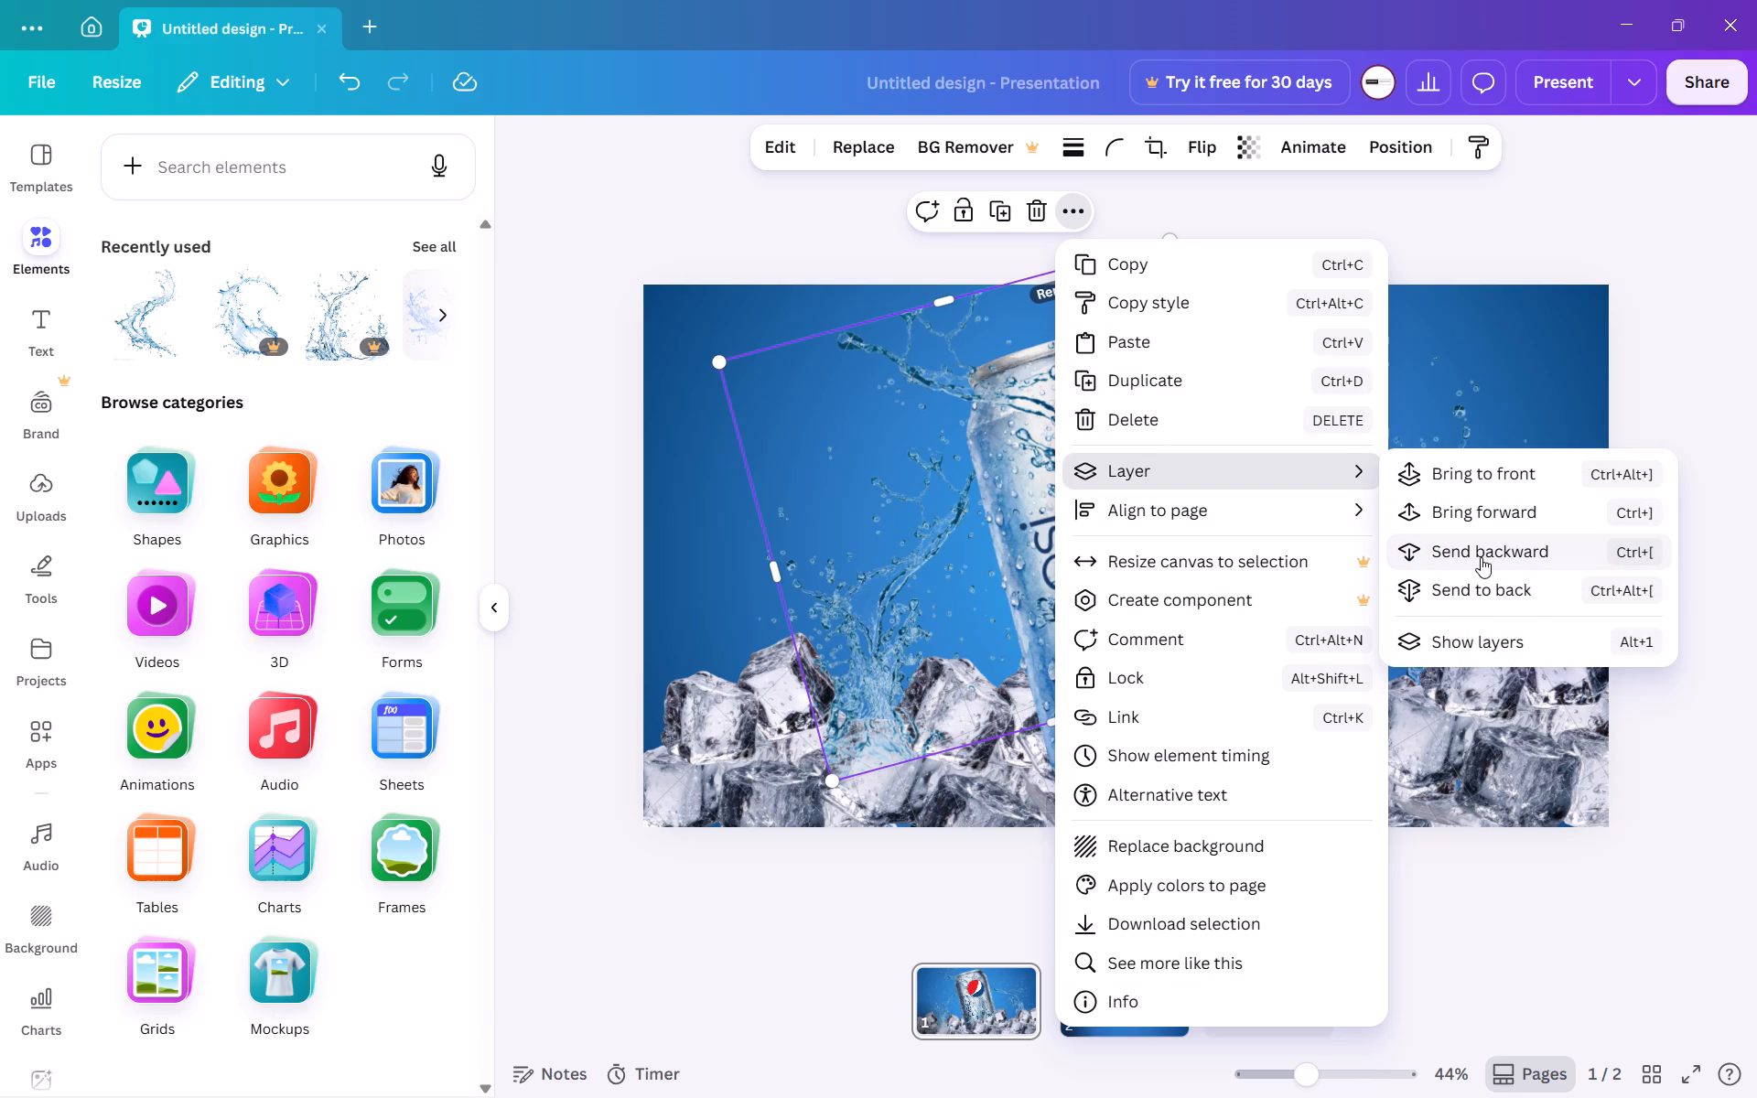
left_click(1481, 557)
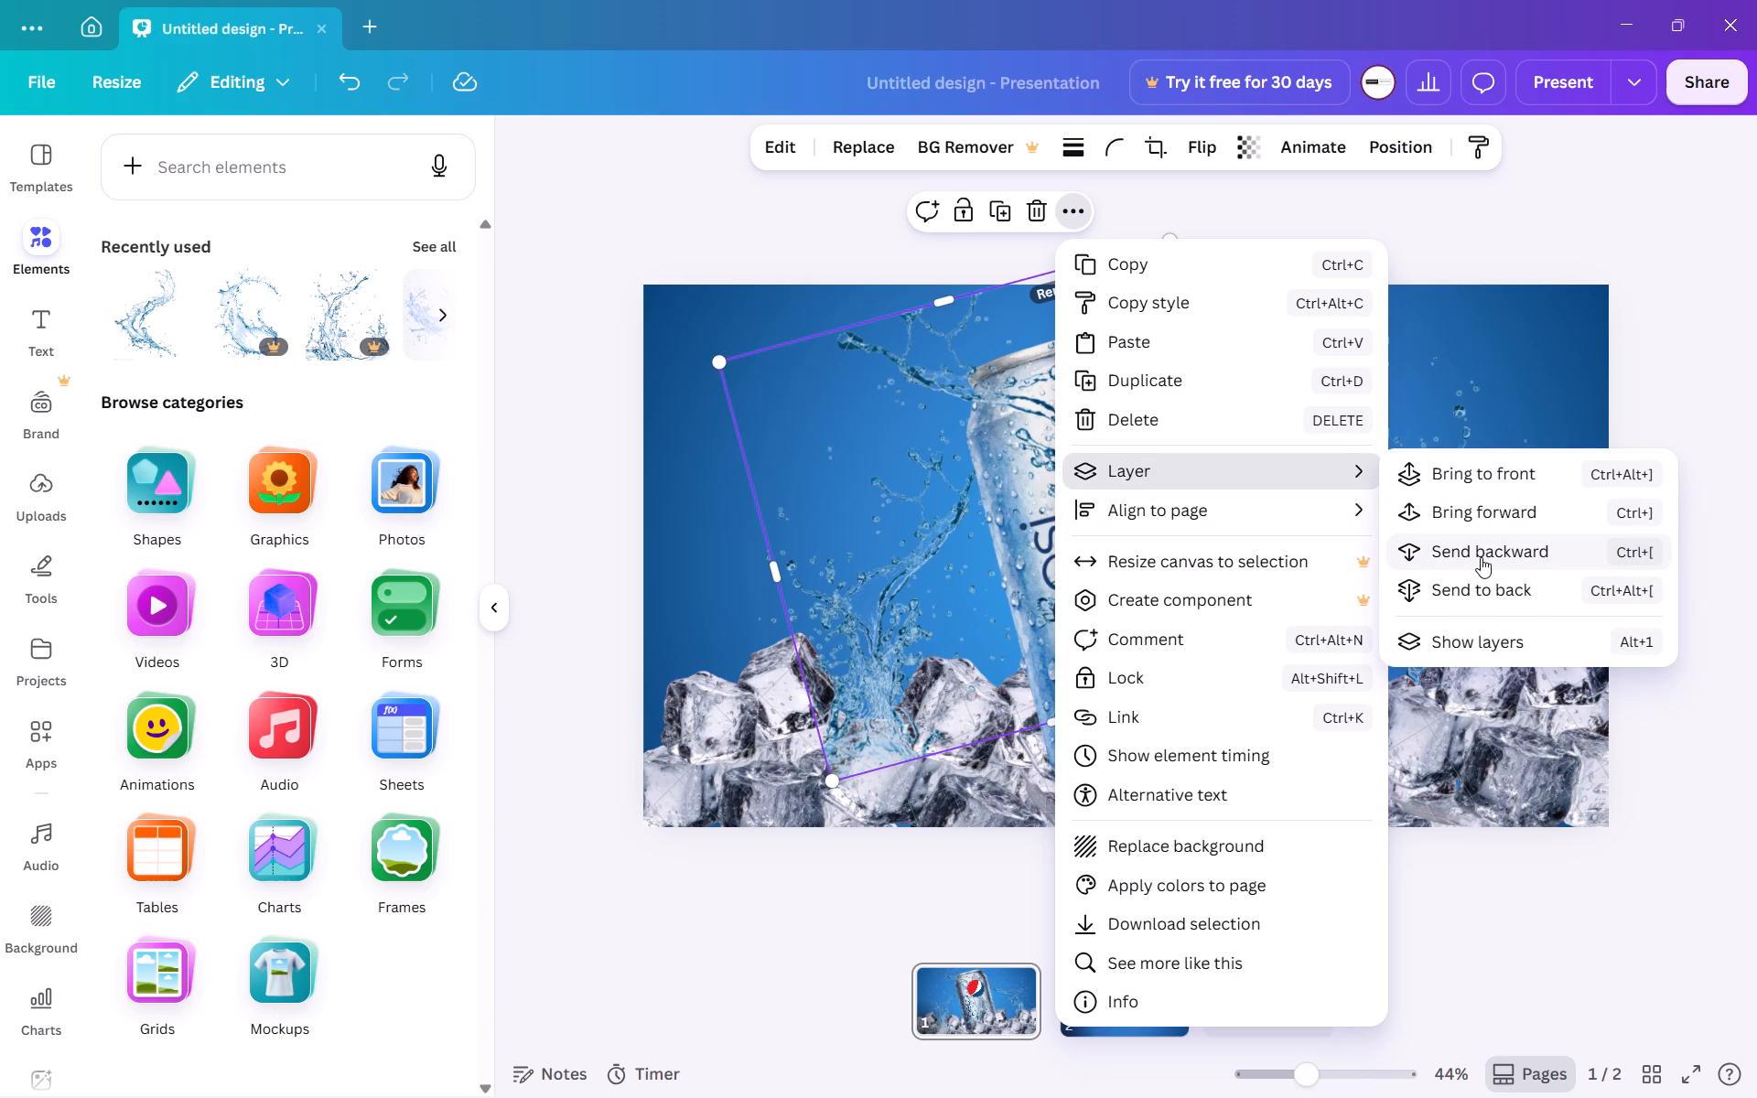
left_click(1481, 557)
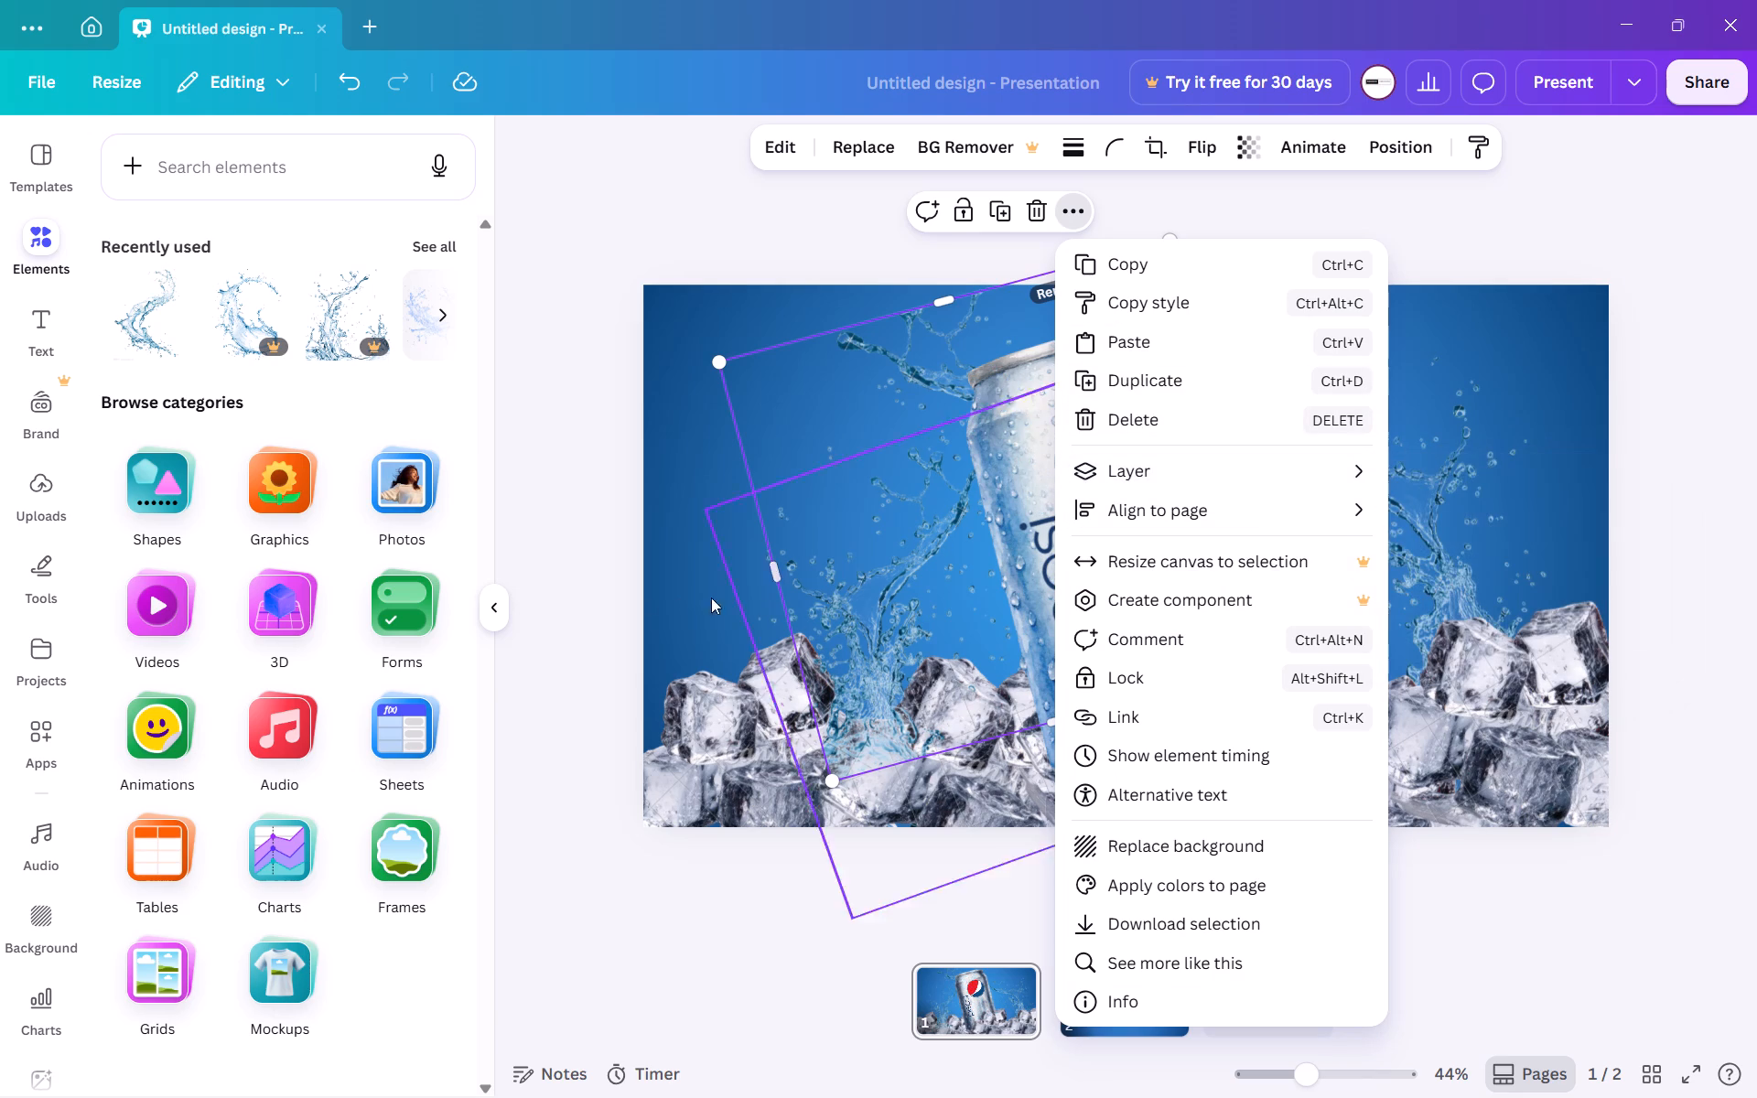
left_click(589, 588)
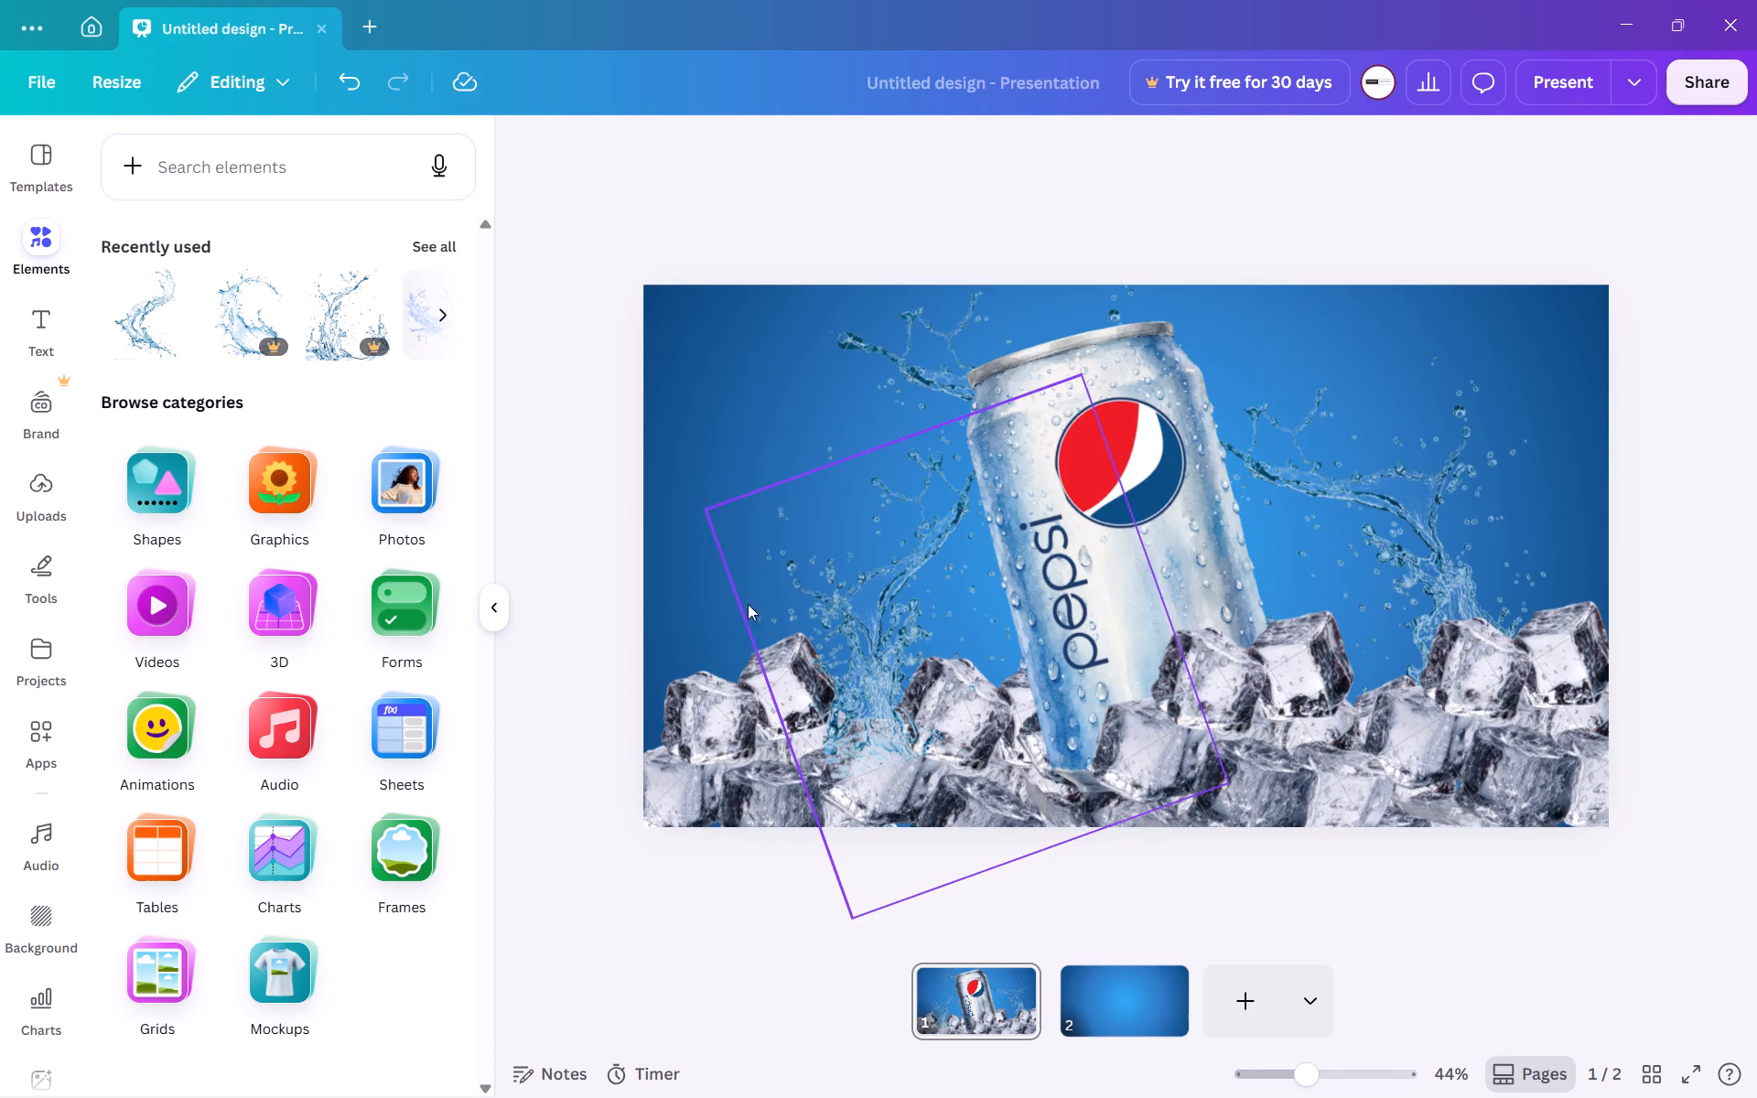
Shift the splash copy slightly left and down, and send it backward three more layers behind the left ice cubes.
left_click_drag(933, 343, 884, 366)
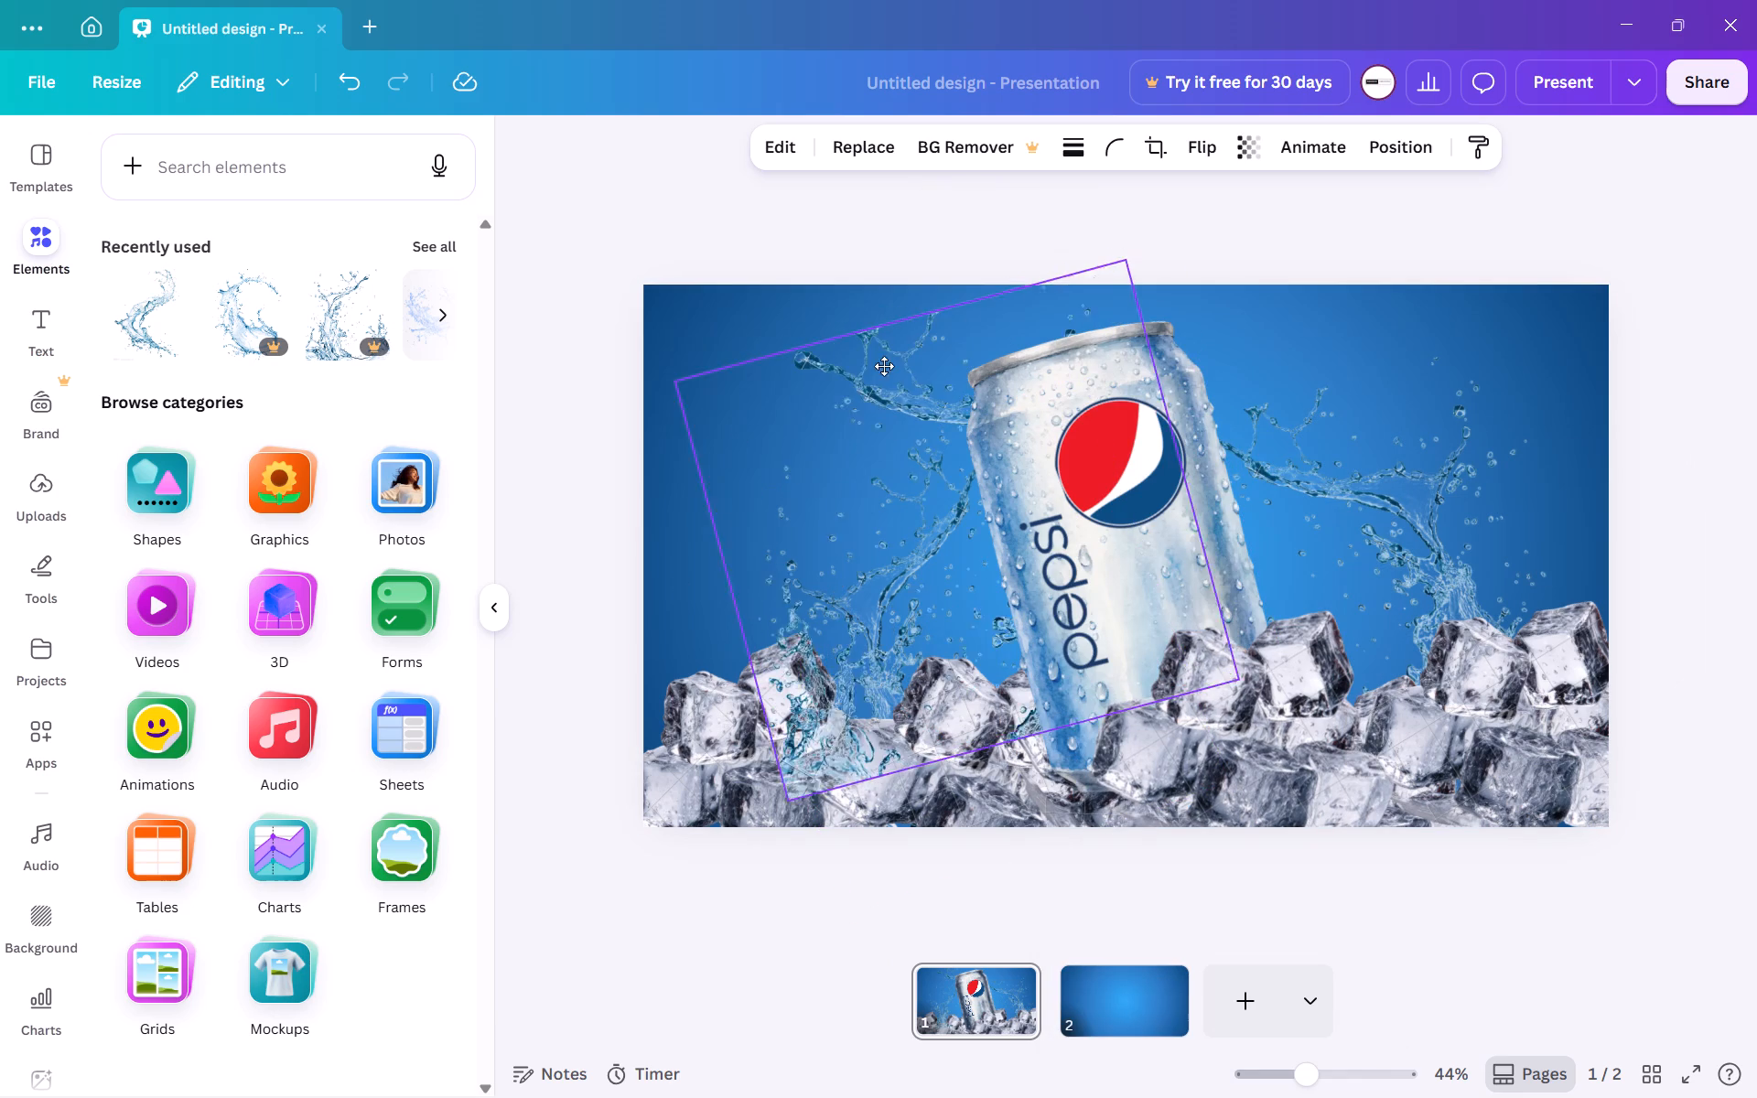
left_click_drag(884, 366, 874, 371)
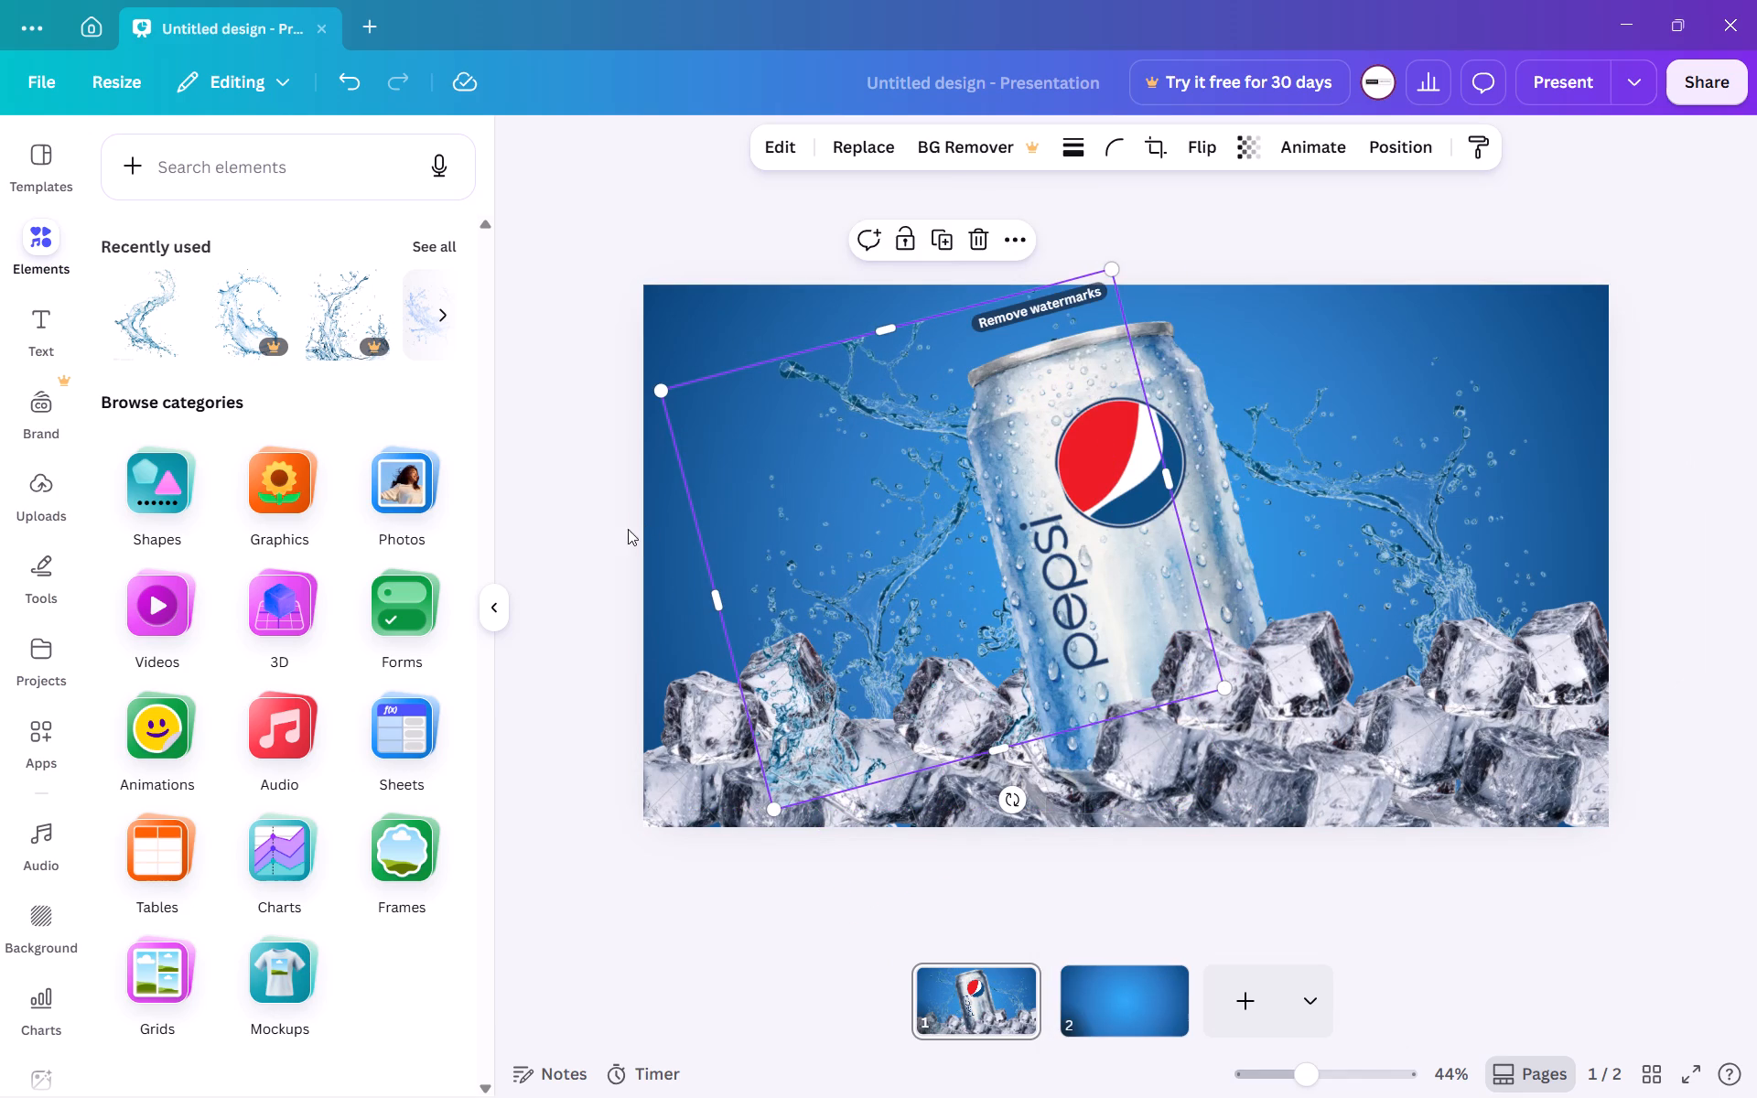
left_click(620, 530)
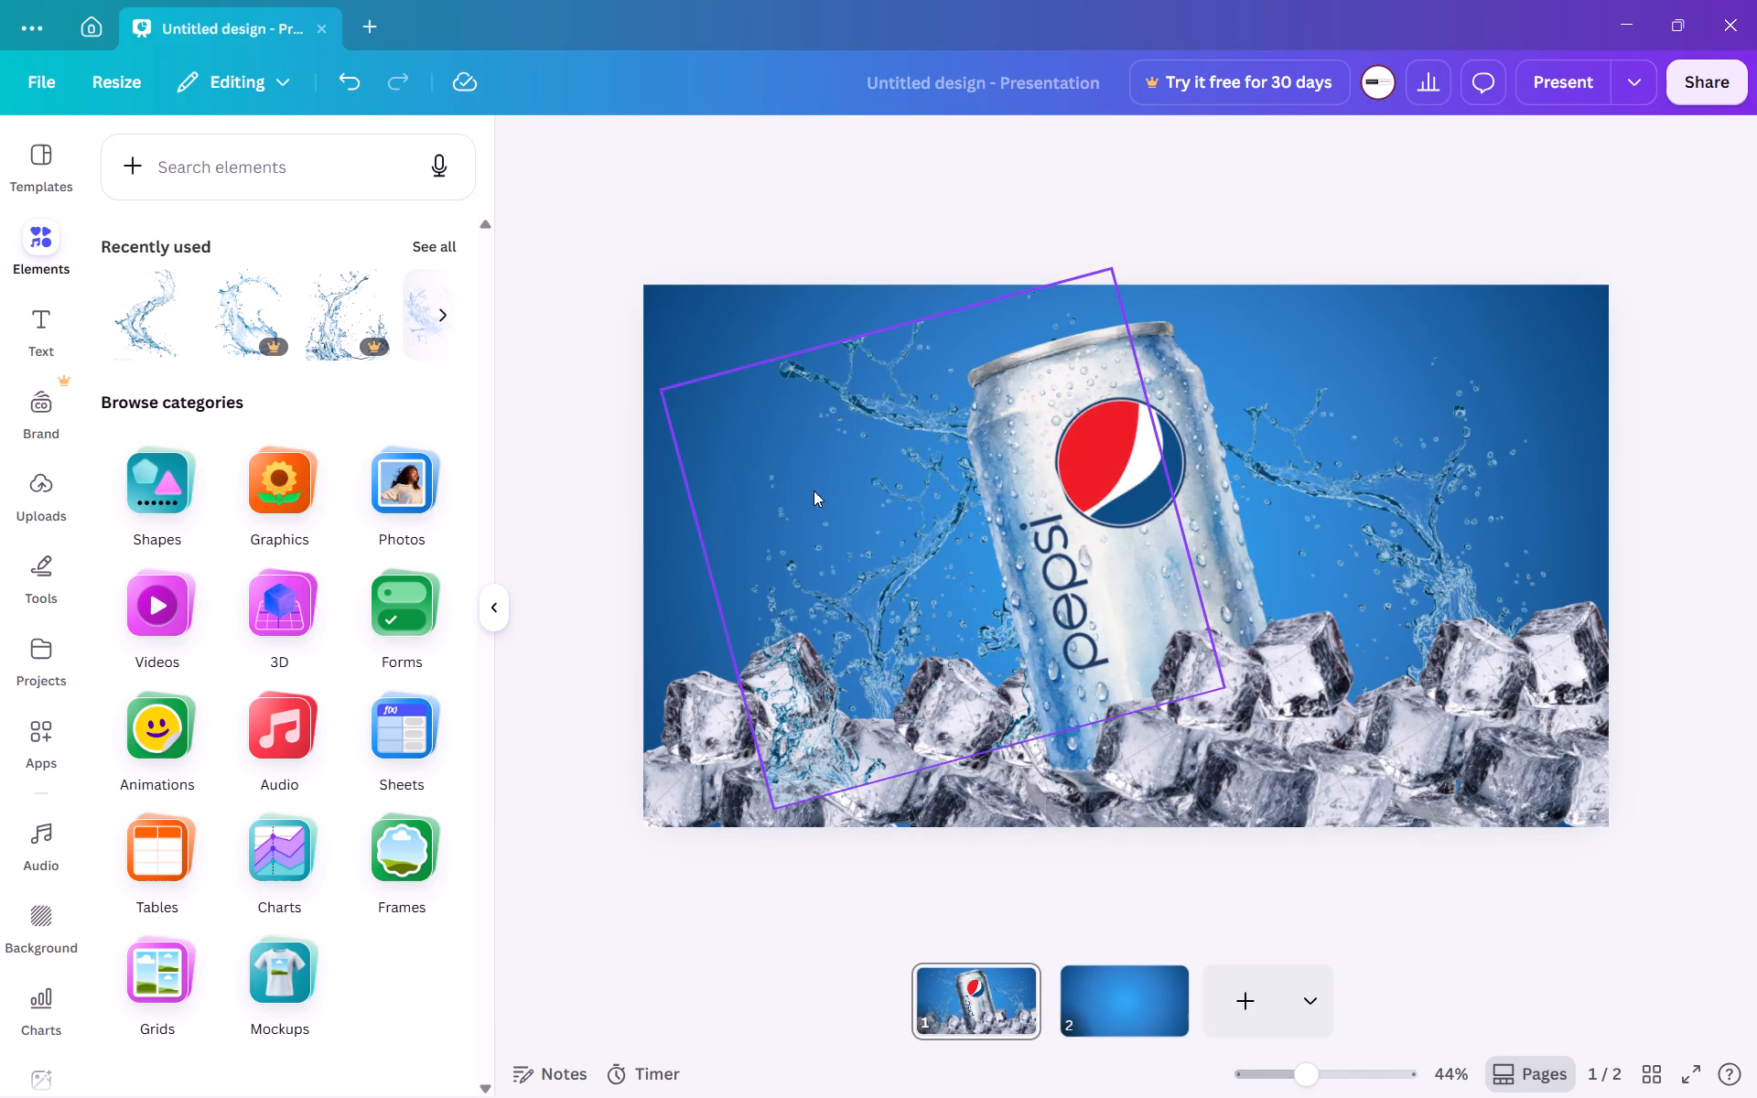
right_click(933, 541)
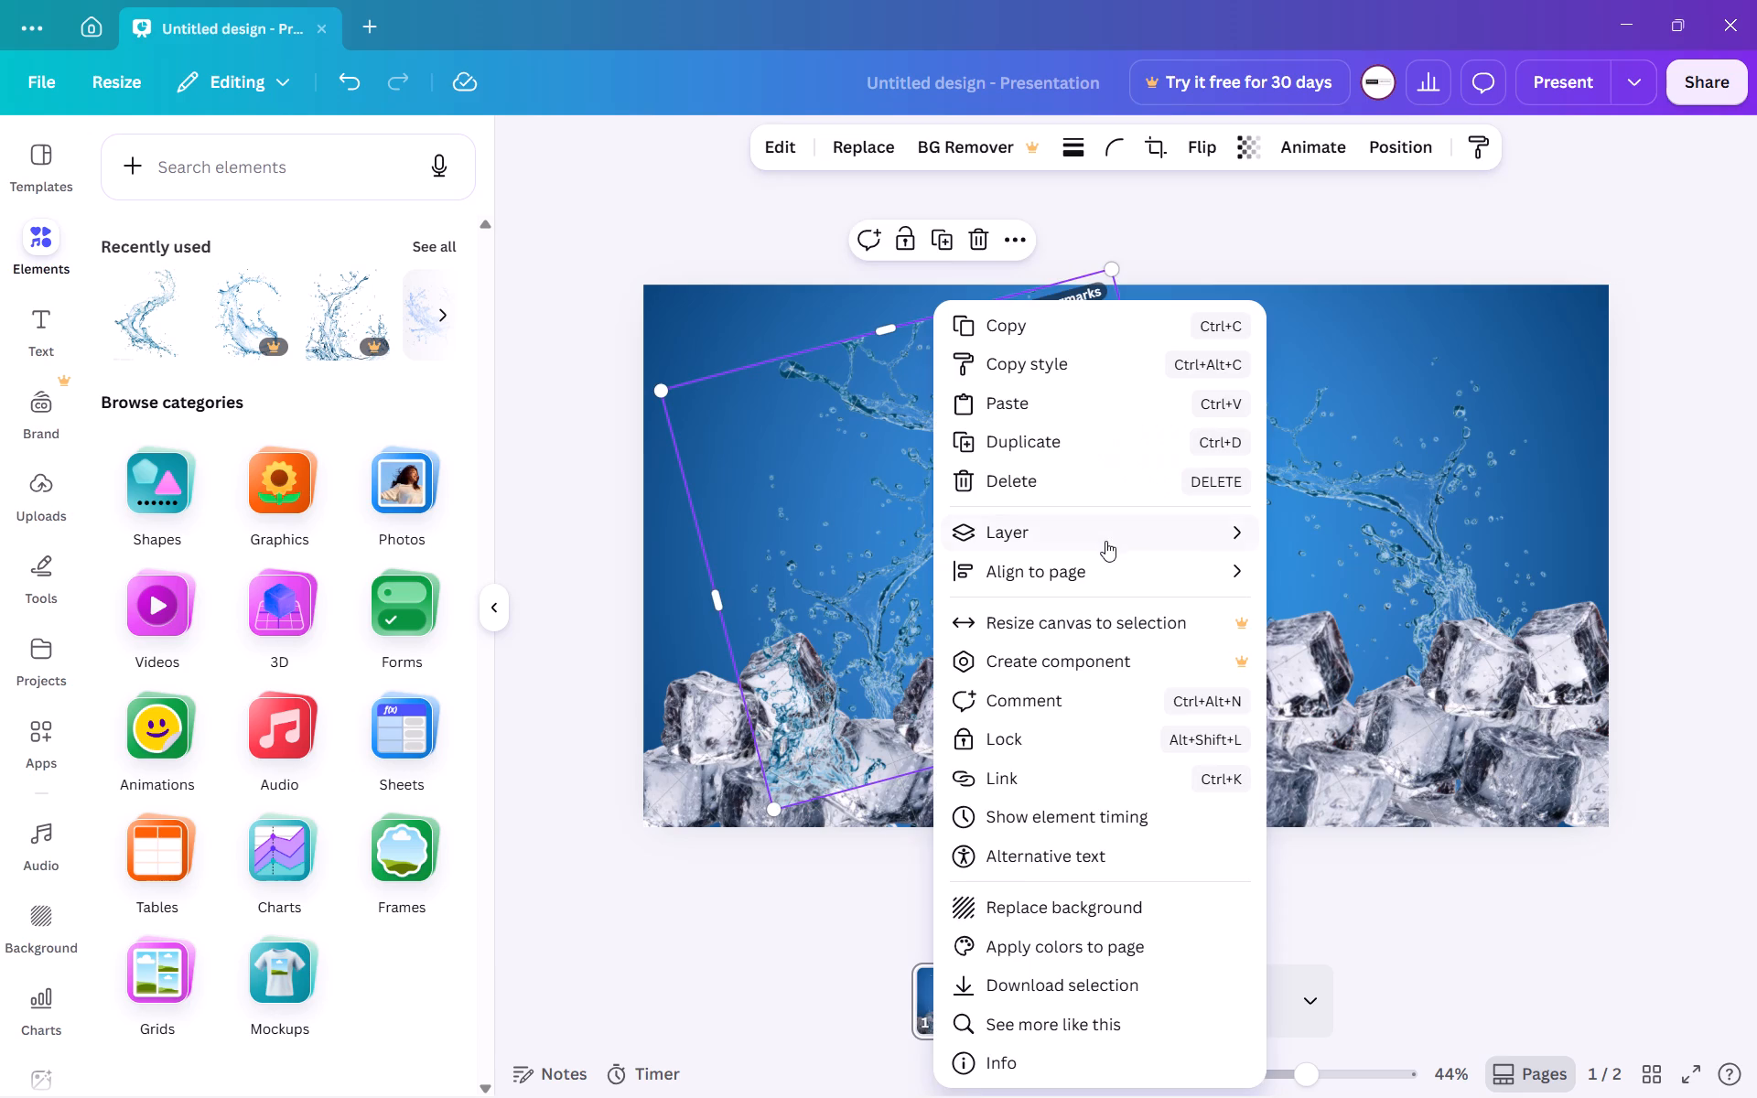
left_click(1105, 538)
left_click(1359, 619)
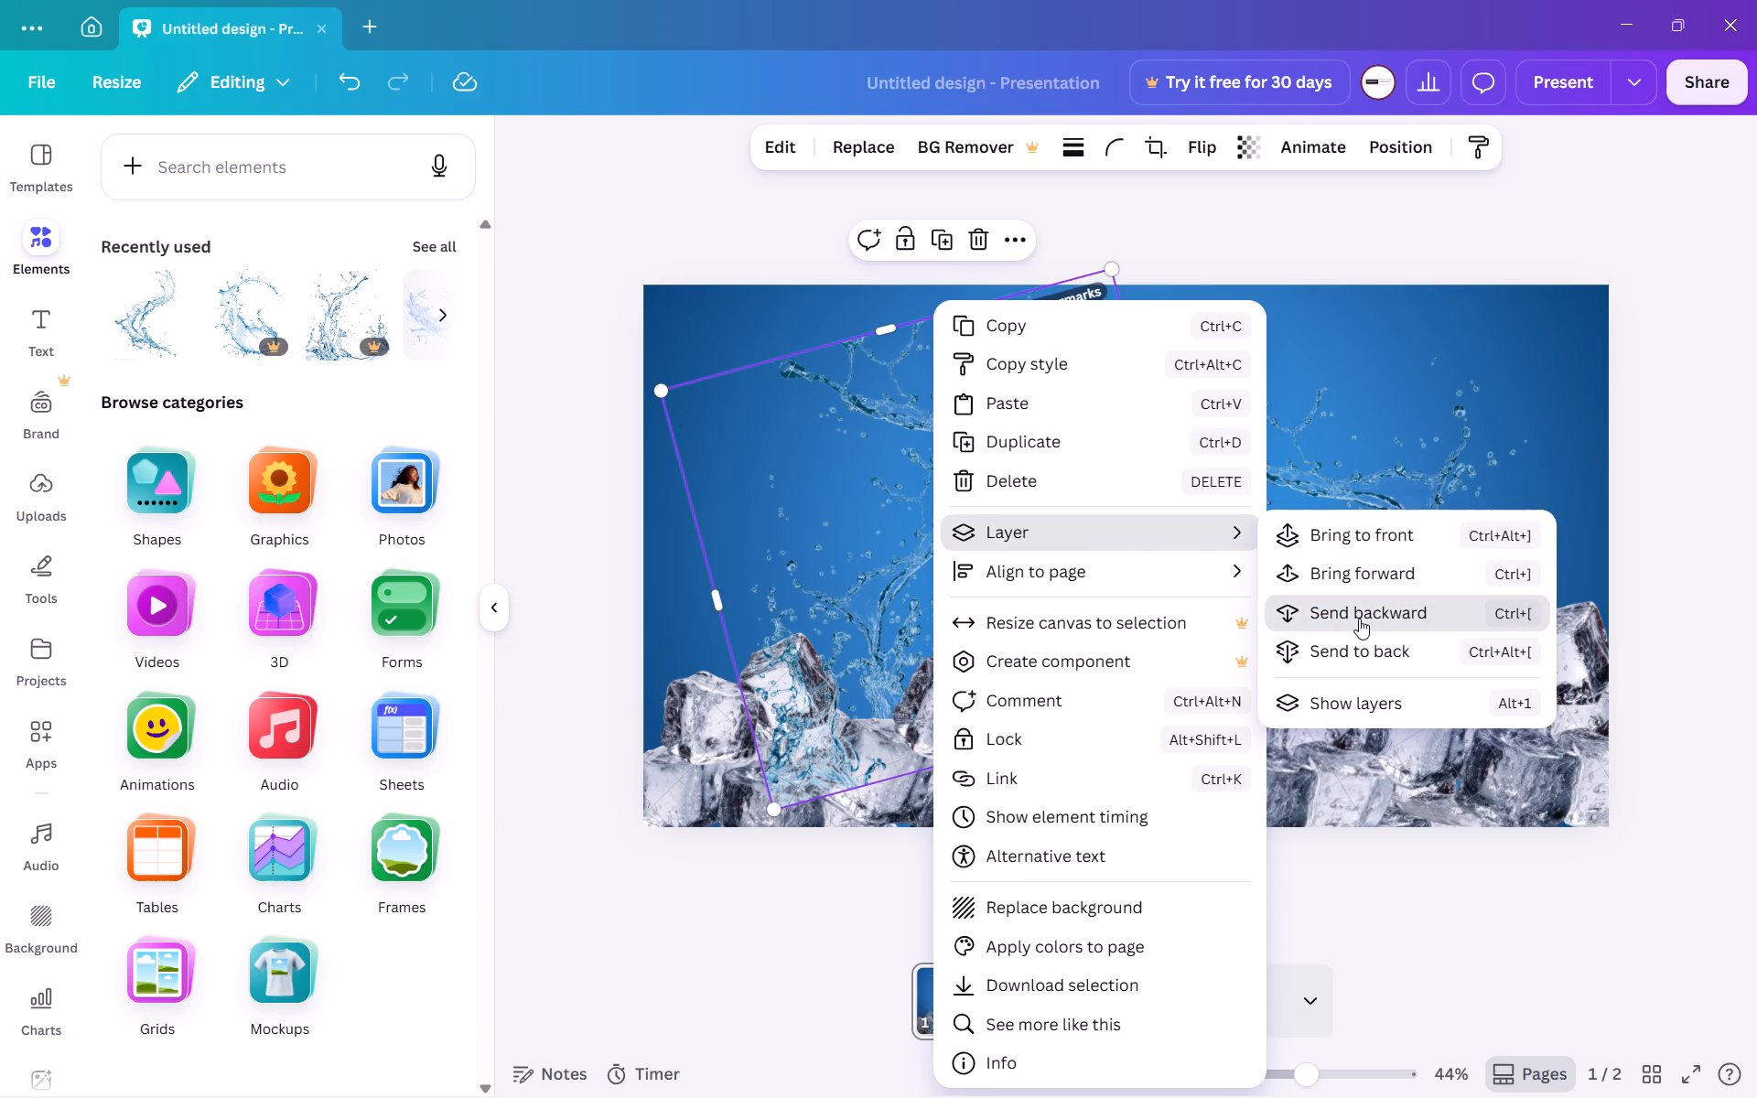
left_click(1359, 619)
left_click(1359, 619)
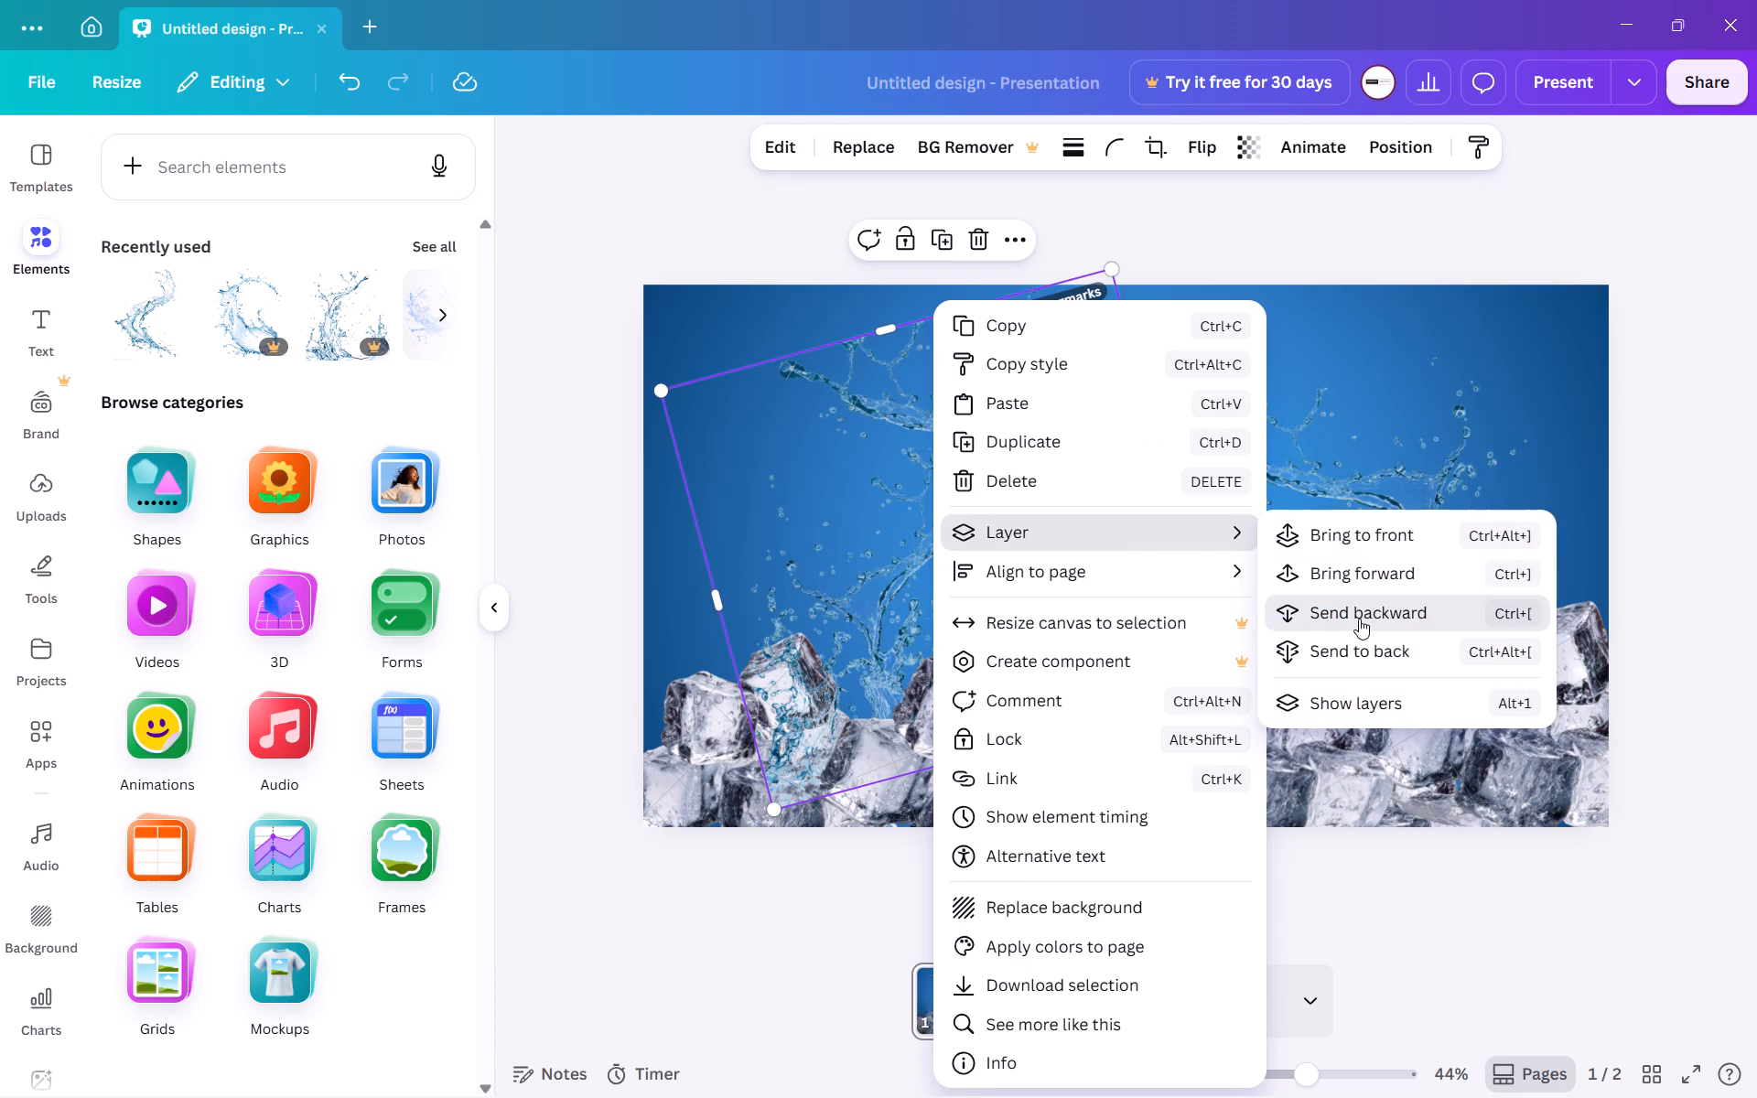
left_click(607, 588)
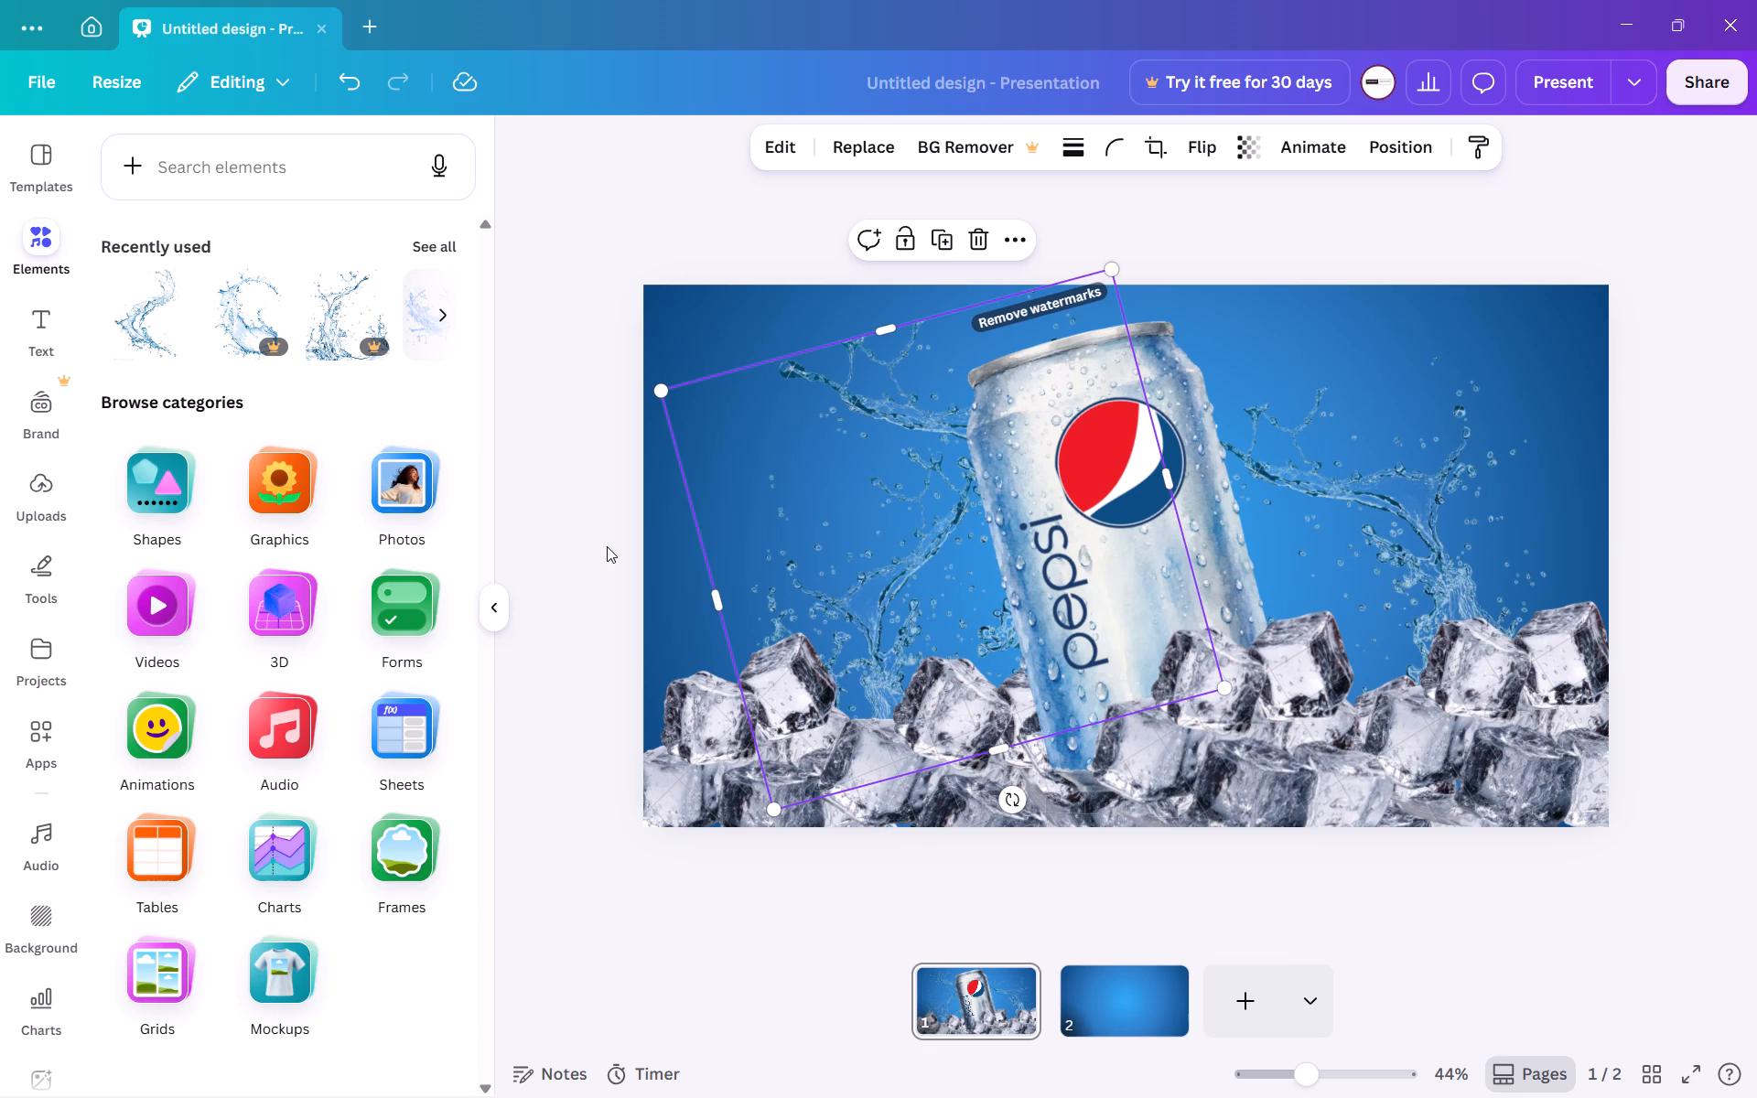
double_click(607, 546)
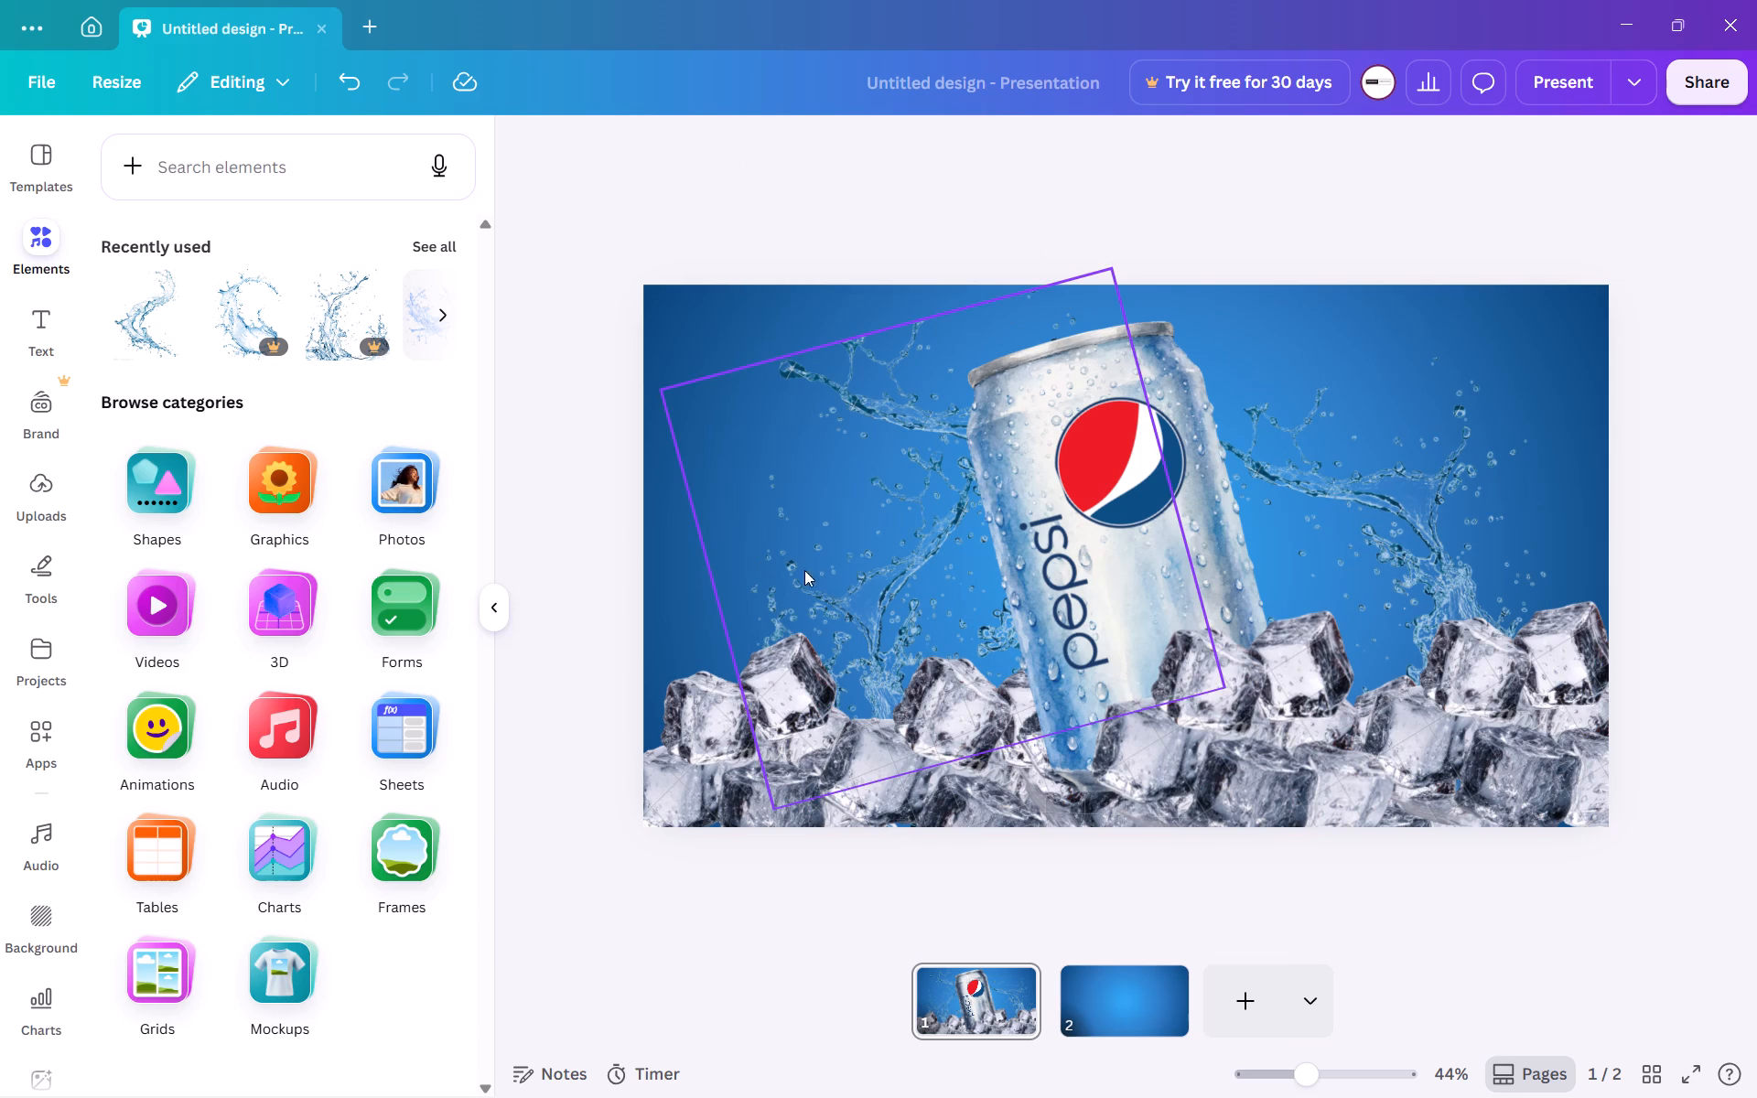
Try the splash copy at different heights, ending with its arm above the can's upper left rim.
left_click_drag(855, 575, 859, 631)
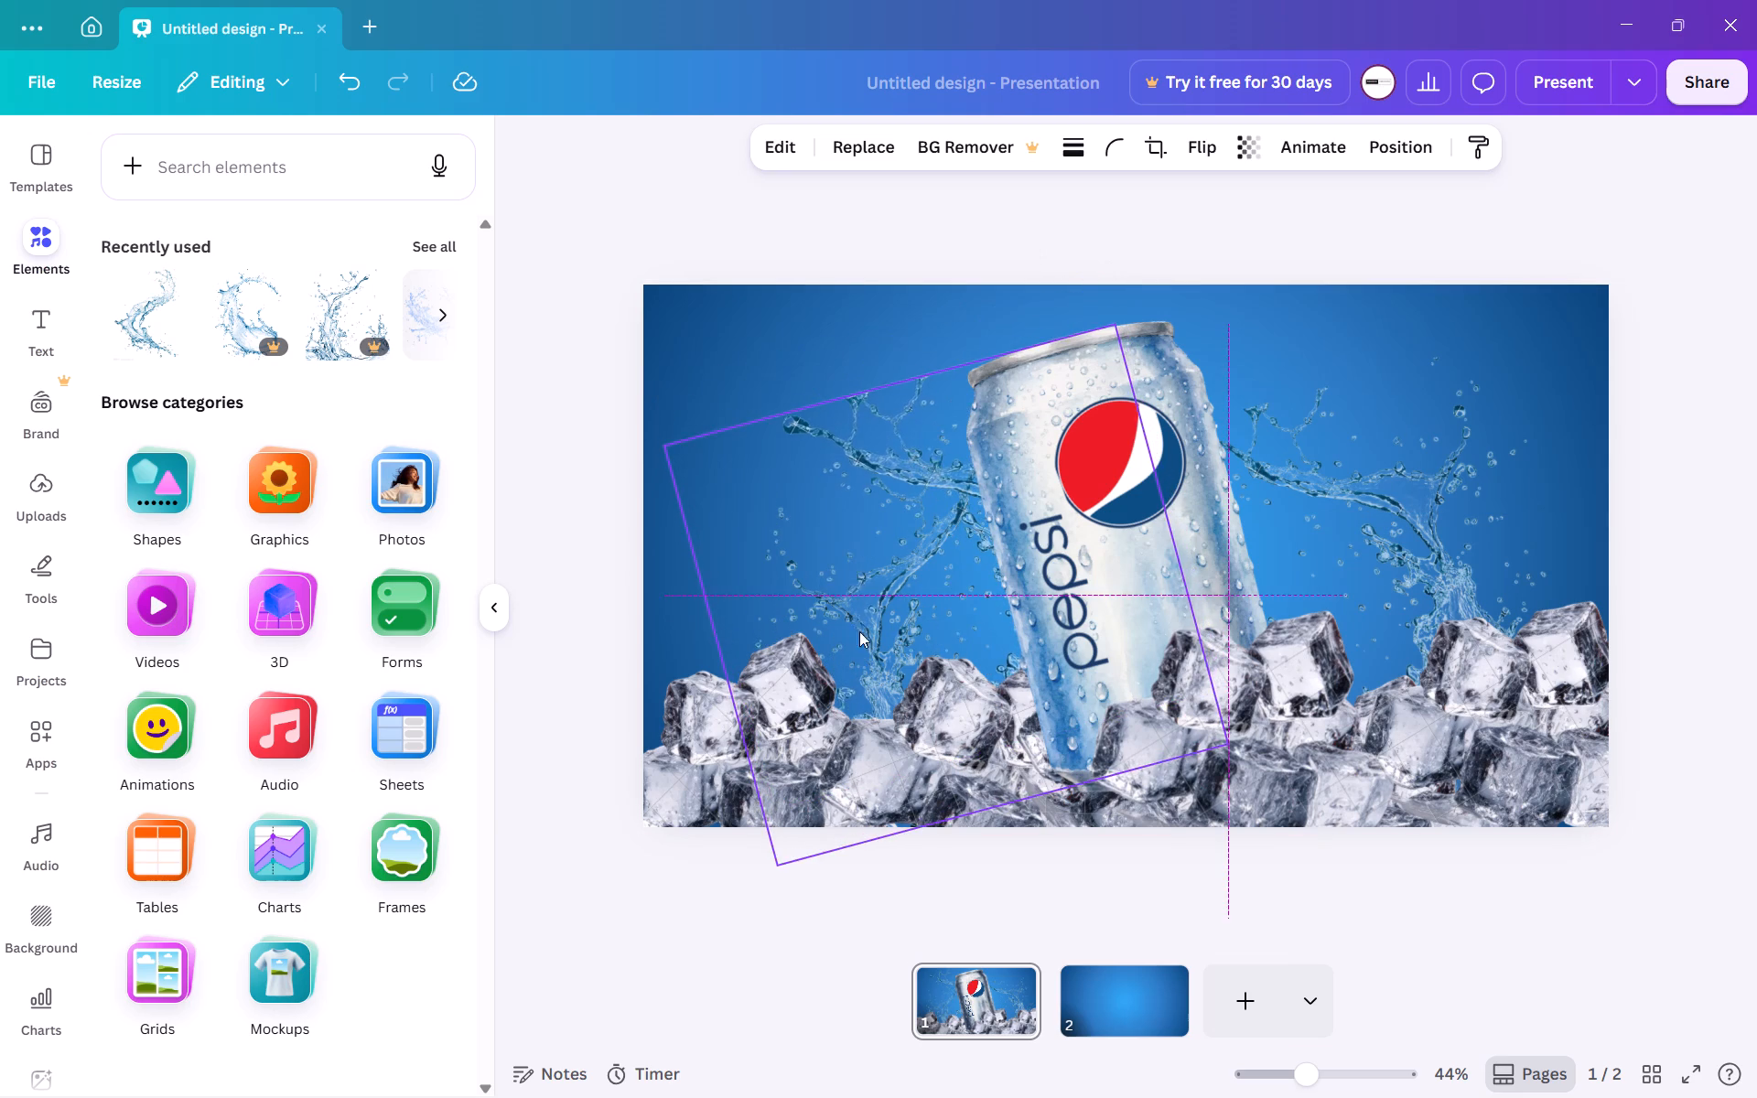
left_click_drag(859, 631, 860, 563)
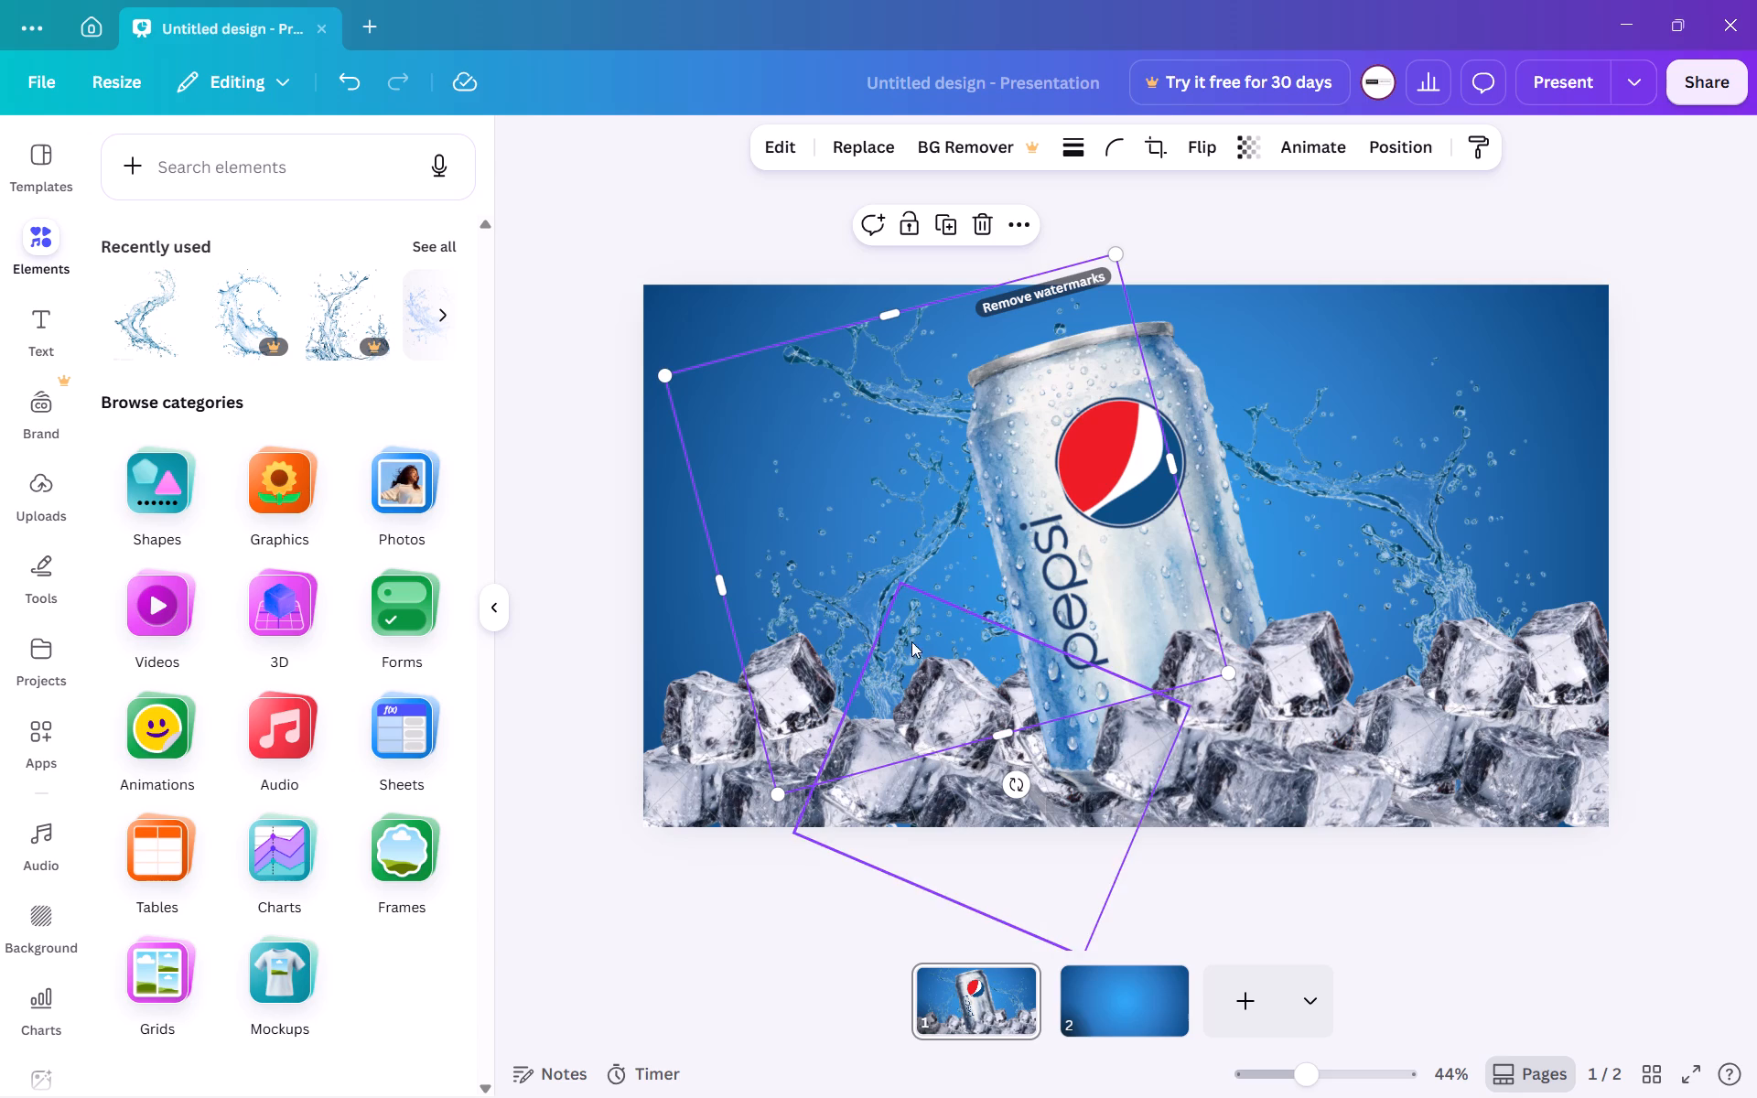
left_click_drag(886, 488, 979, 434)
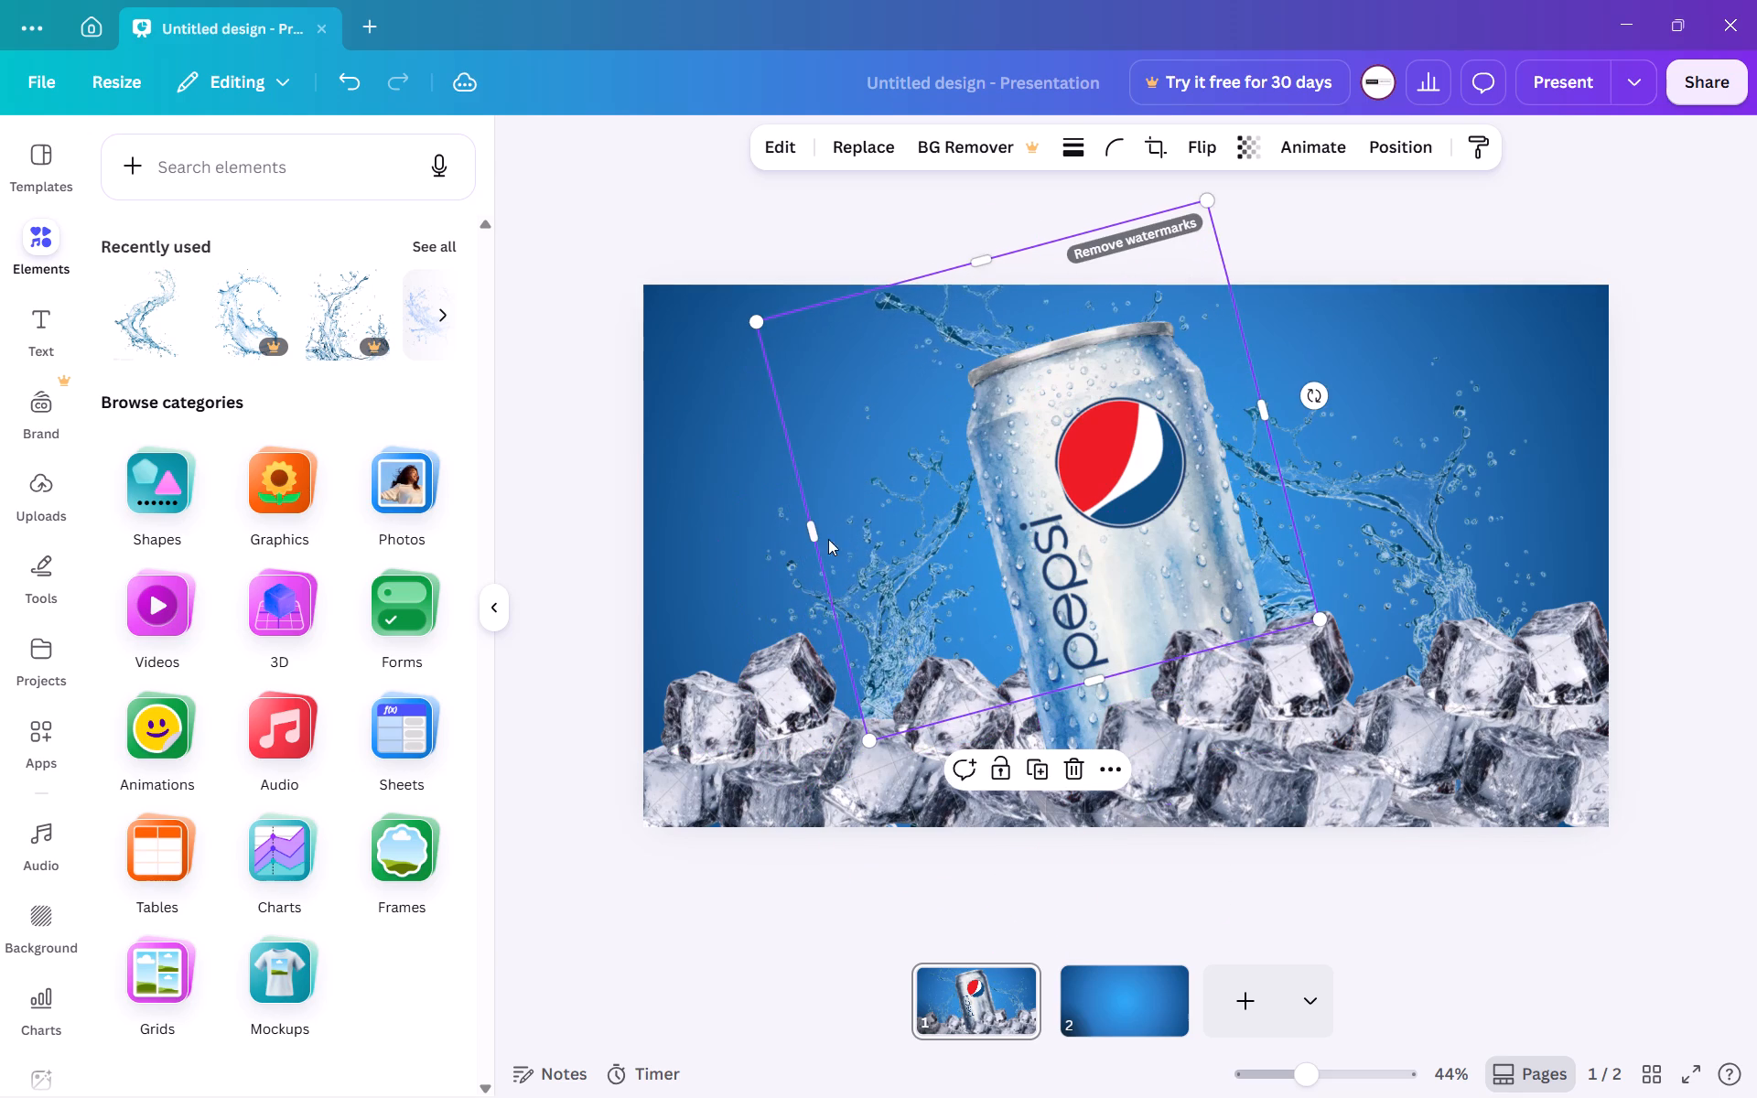
Move the original left splash down and slightly left, so it rises lower behind the left ice cubes.
left_click(790, 582)
left_click_drag(790, 582, 791, 637)
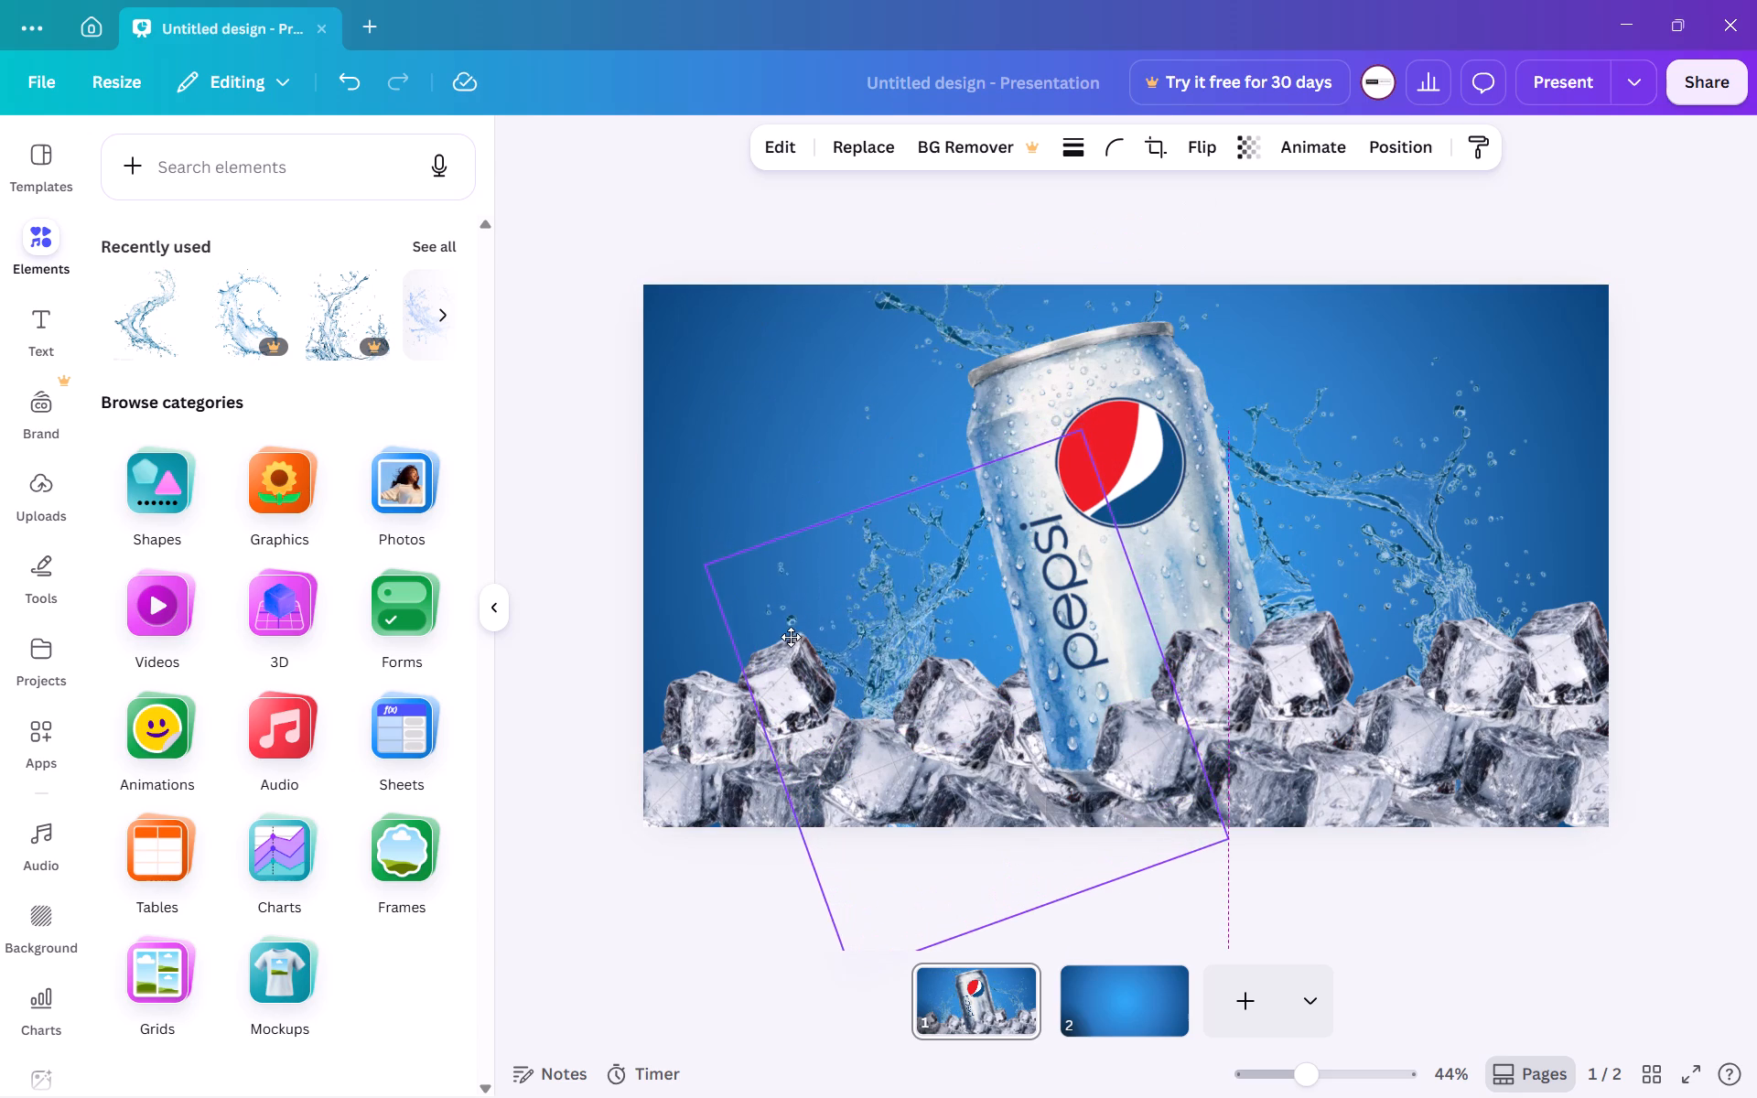
left_click_drag(791, 637, 757, 639)
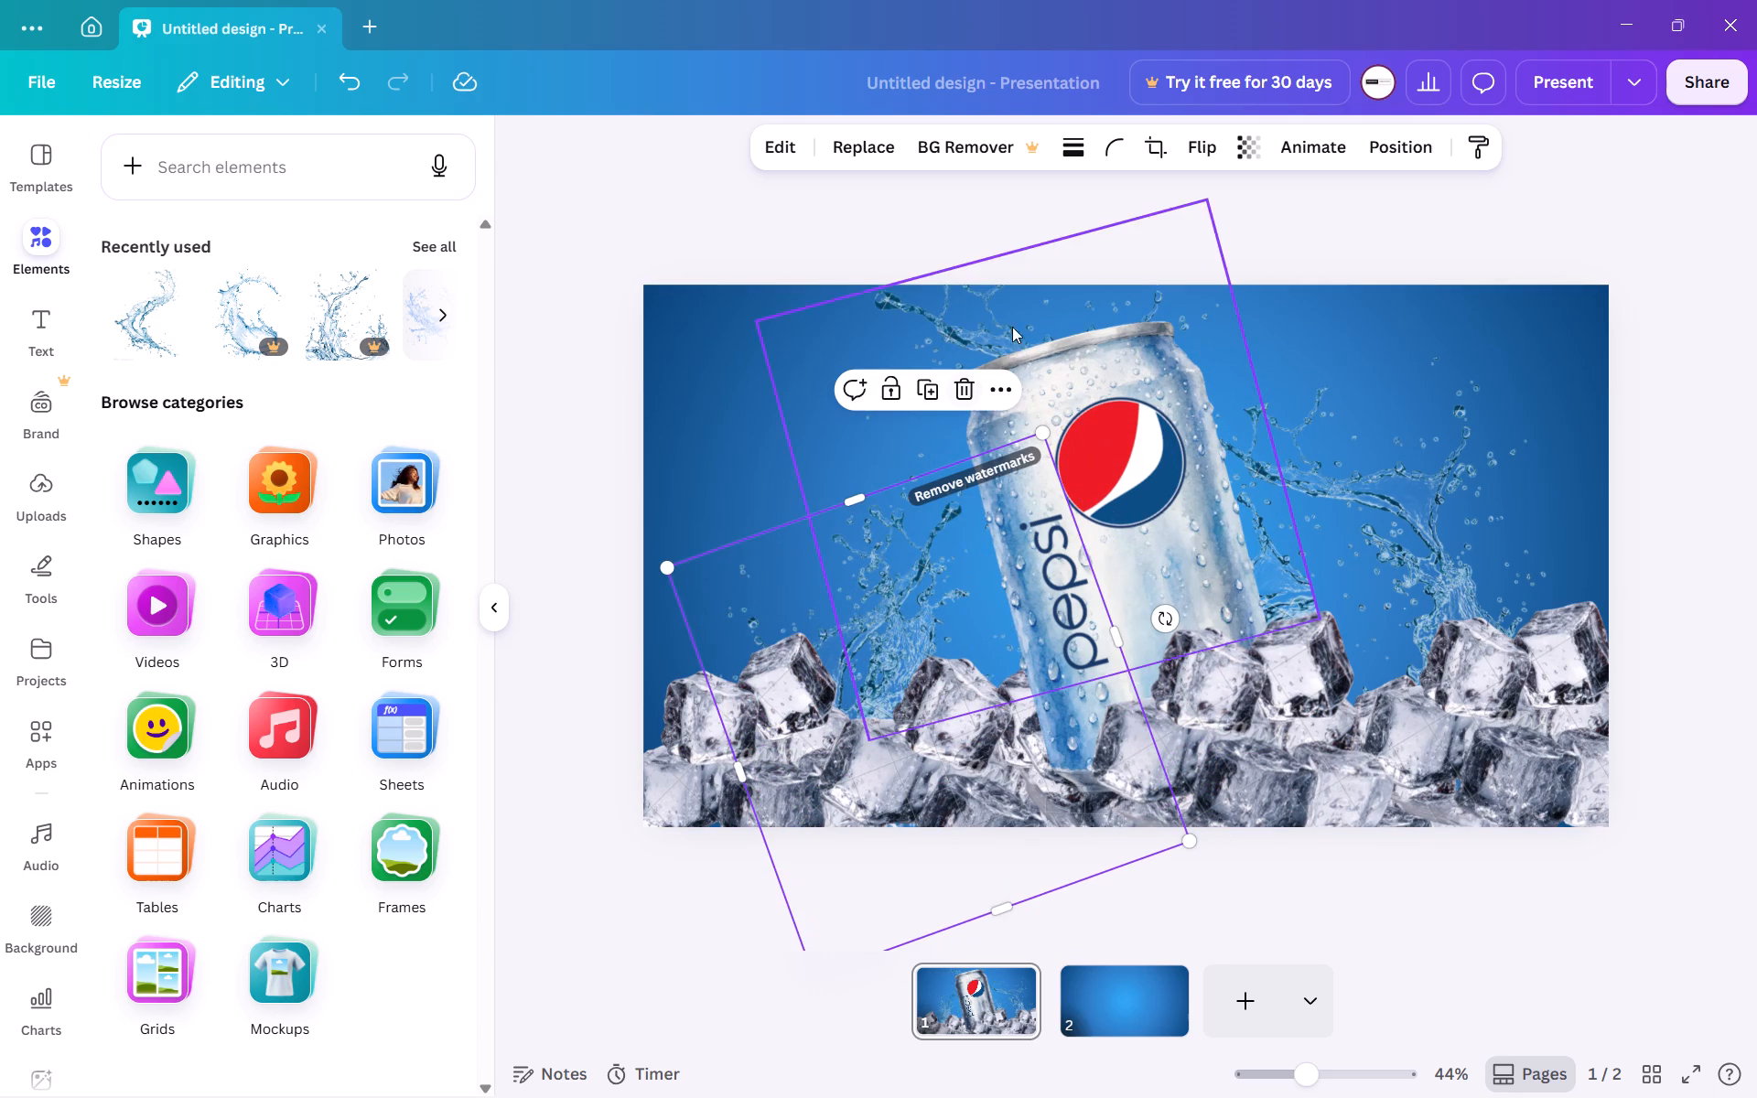
Reposition the splash copy lower so its arm emerges from behind the can's upper left side, just below the rim.
left_click_drag(1024, 318, 1019, 296)
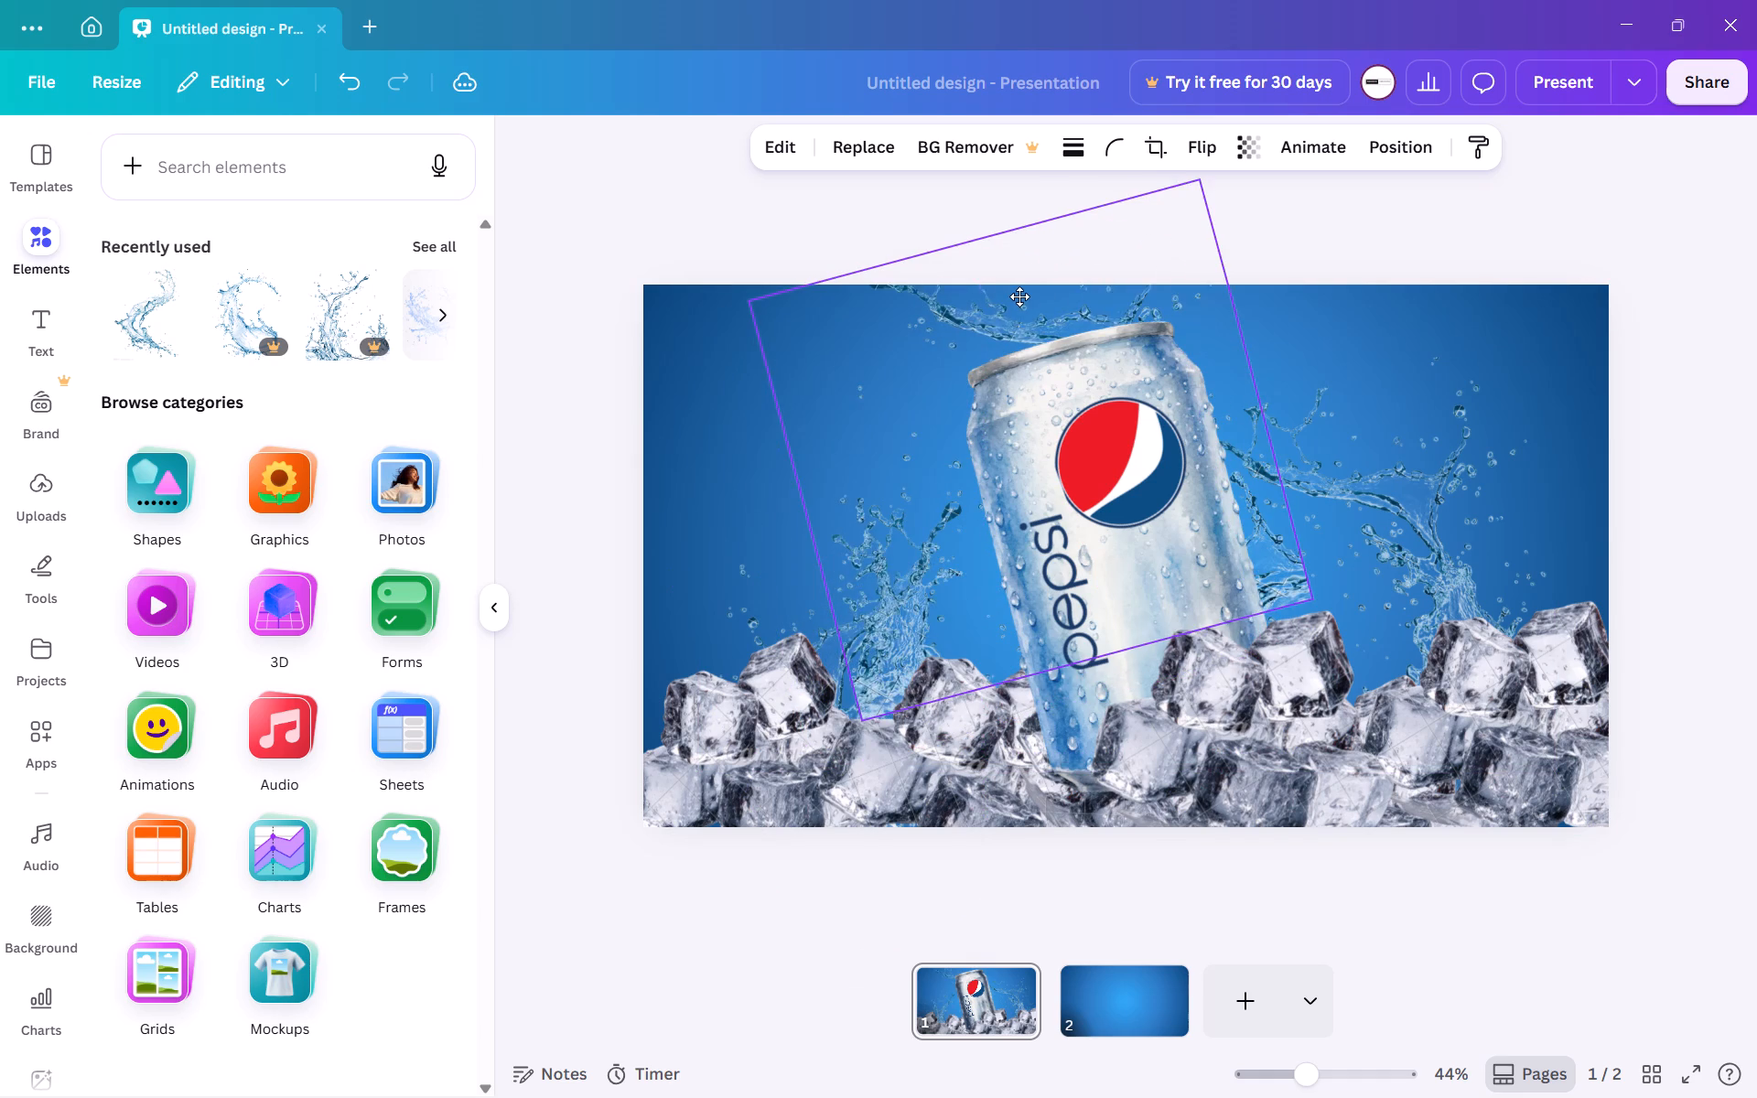
left_click_drag(1019, 296, 1016, 336)
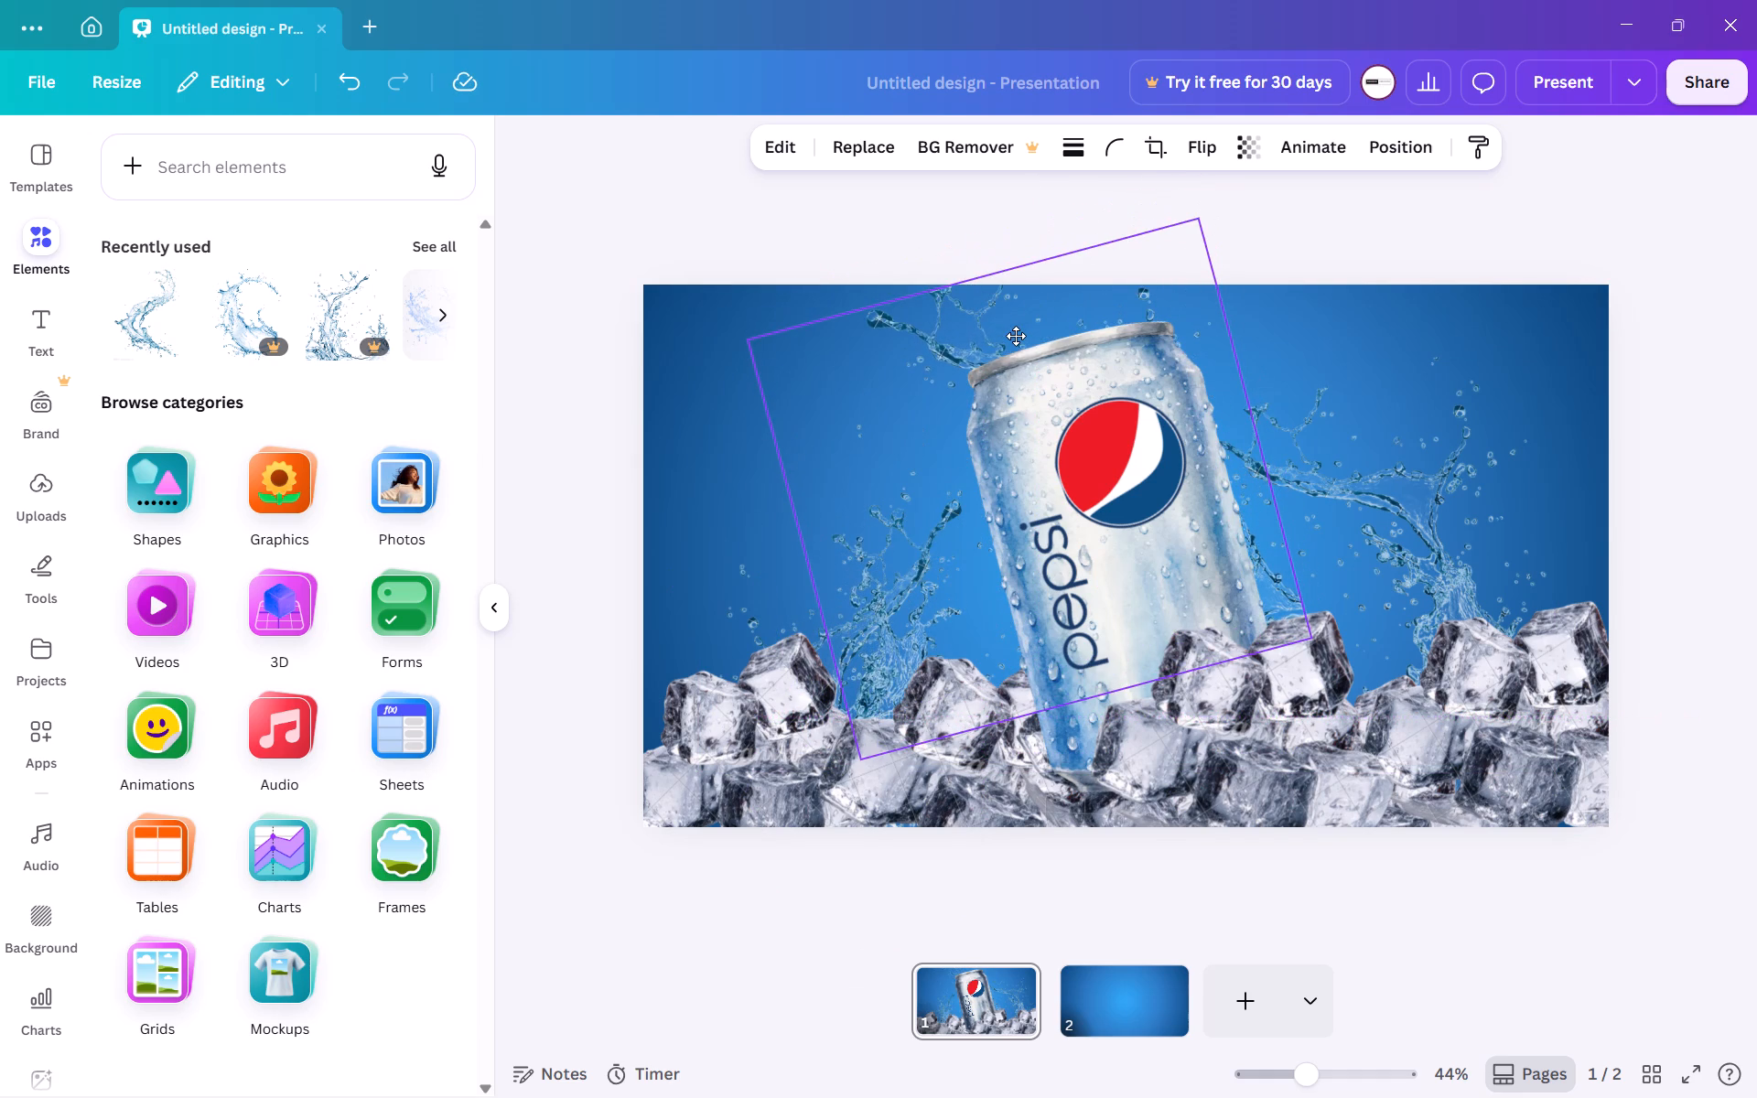
left_click_drag(1016, 336, 1025, 367)
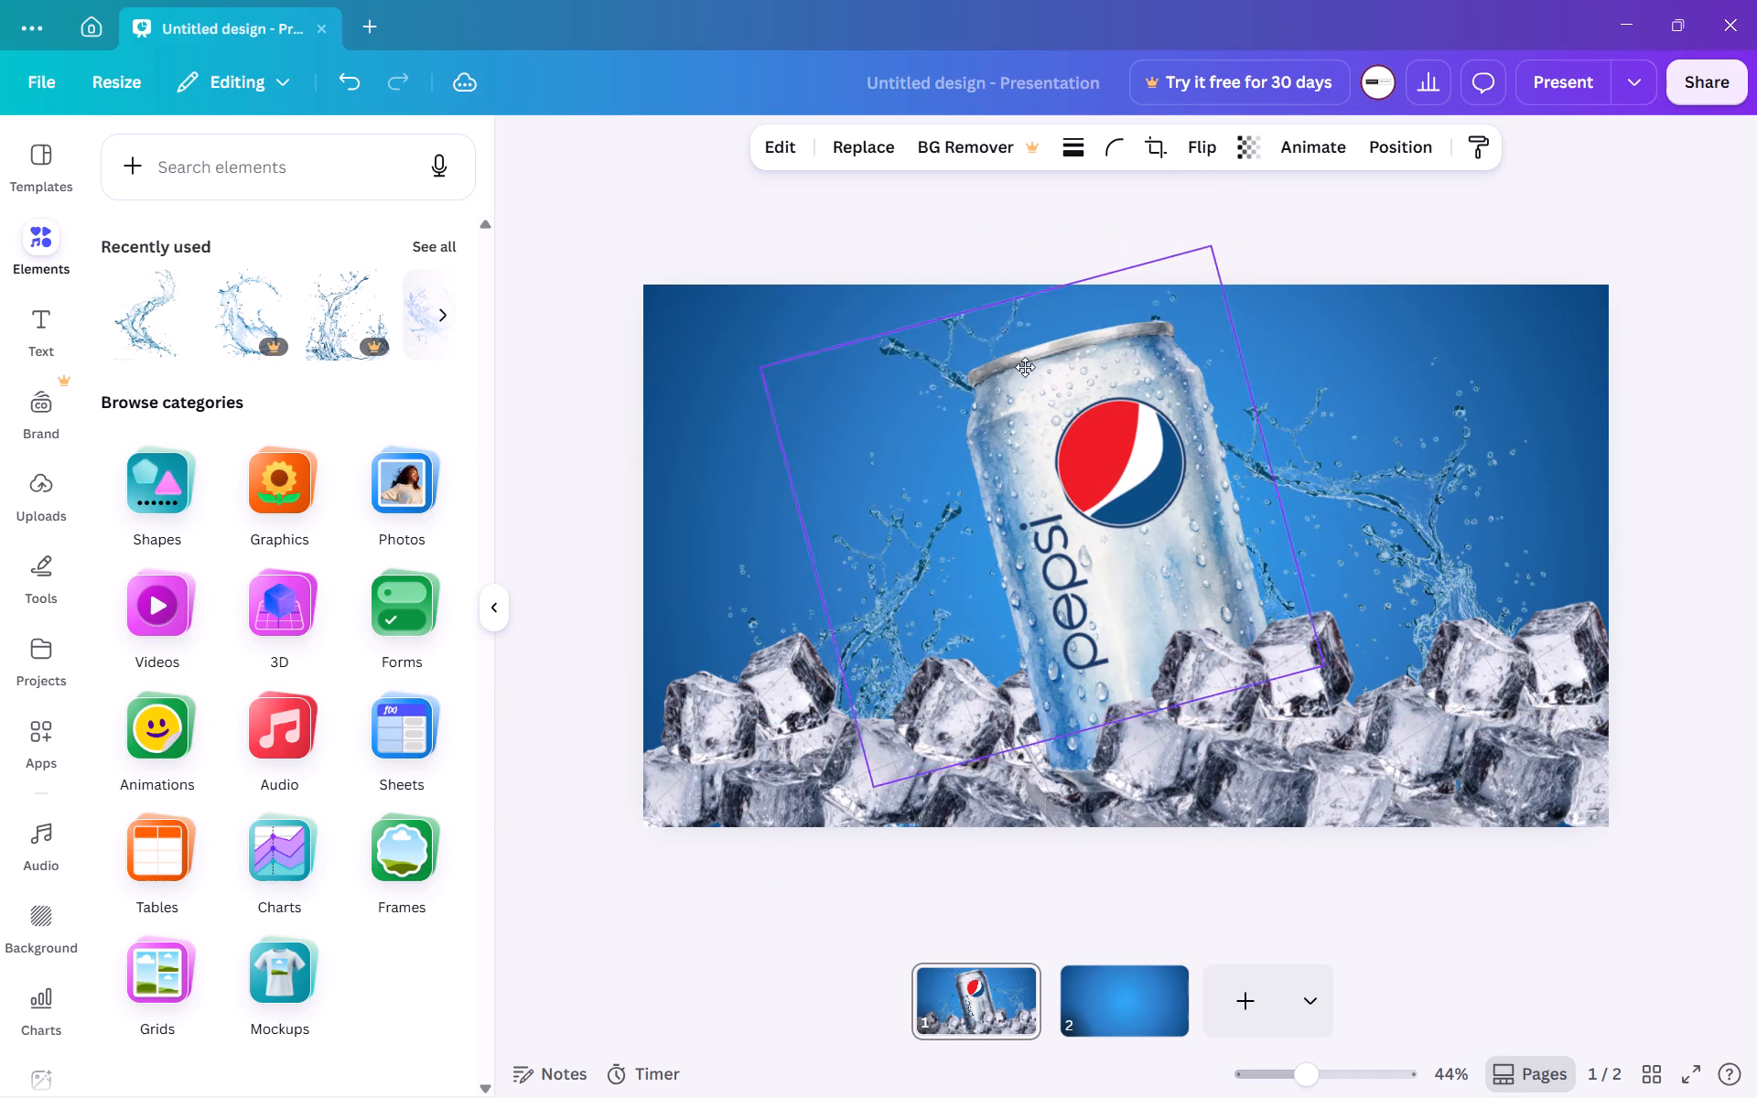
left_click_drag(1025, 367, 1009, 380)
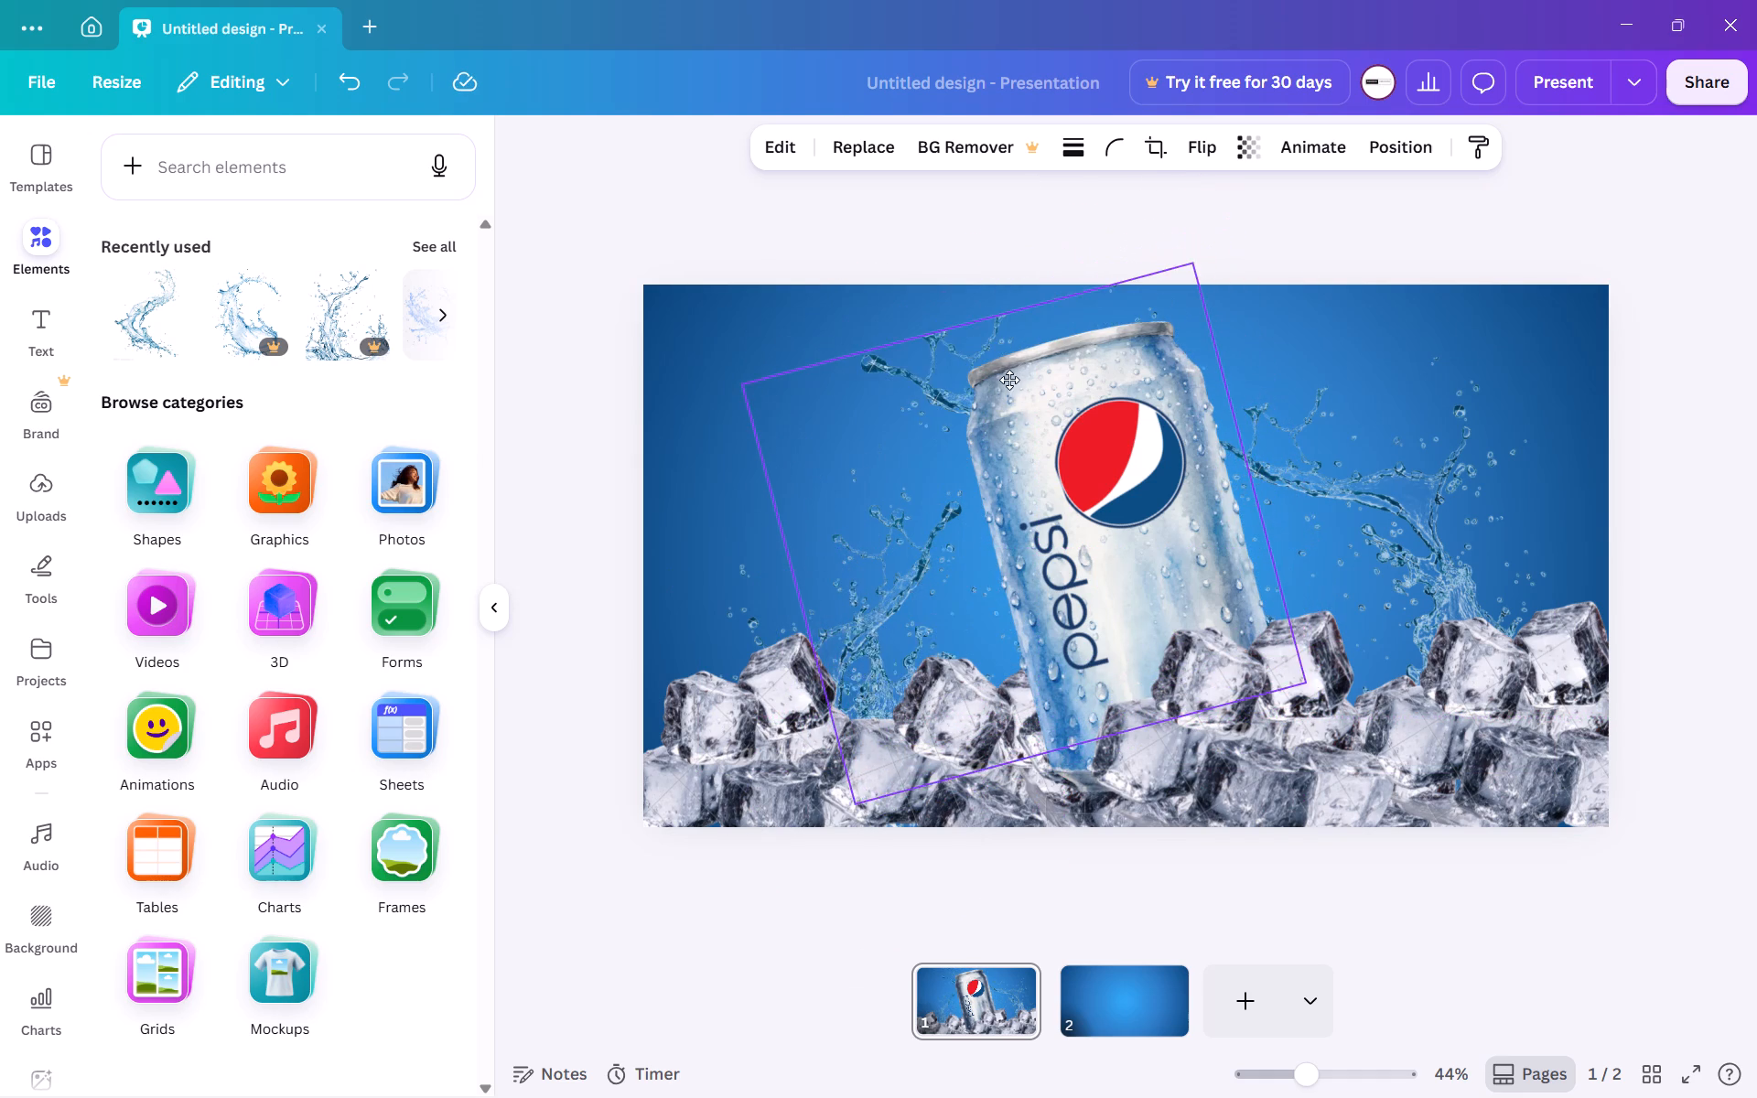
left_click_drag(1009, 380, 998, 376)
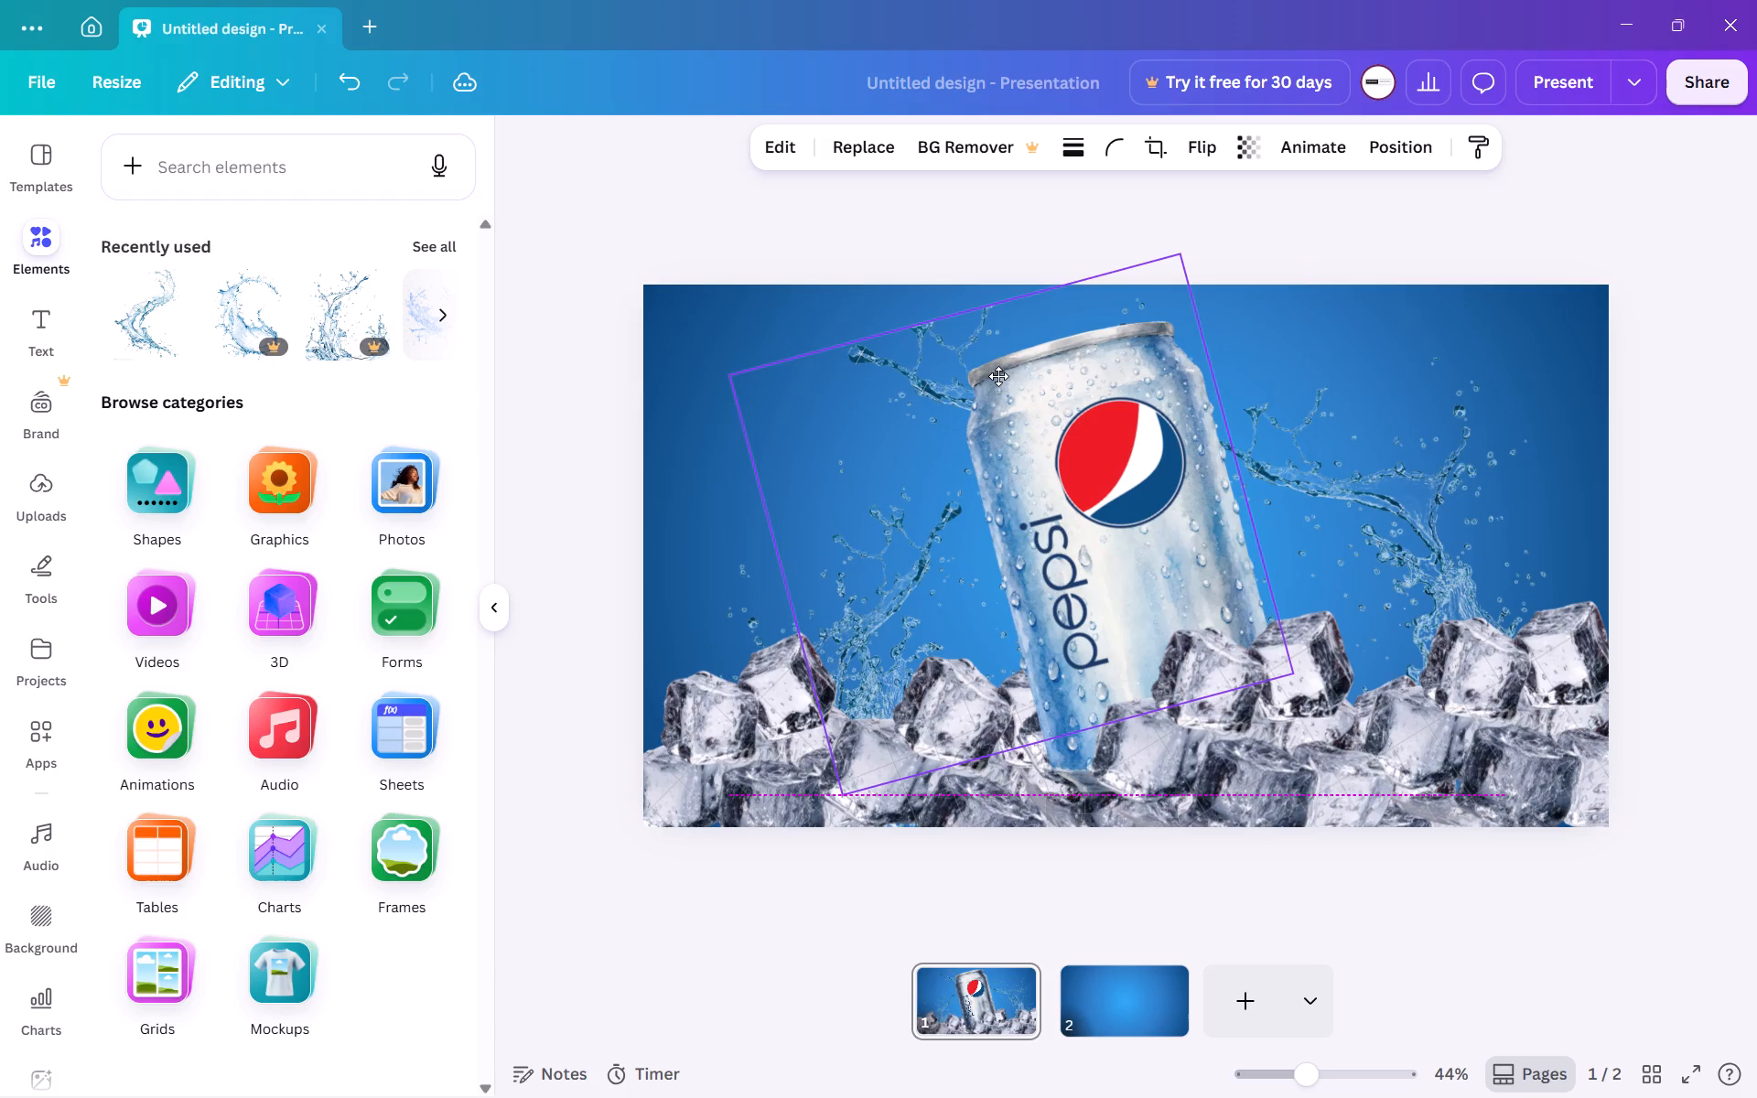
left_click_drag(998, 376, 967, 394)
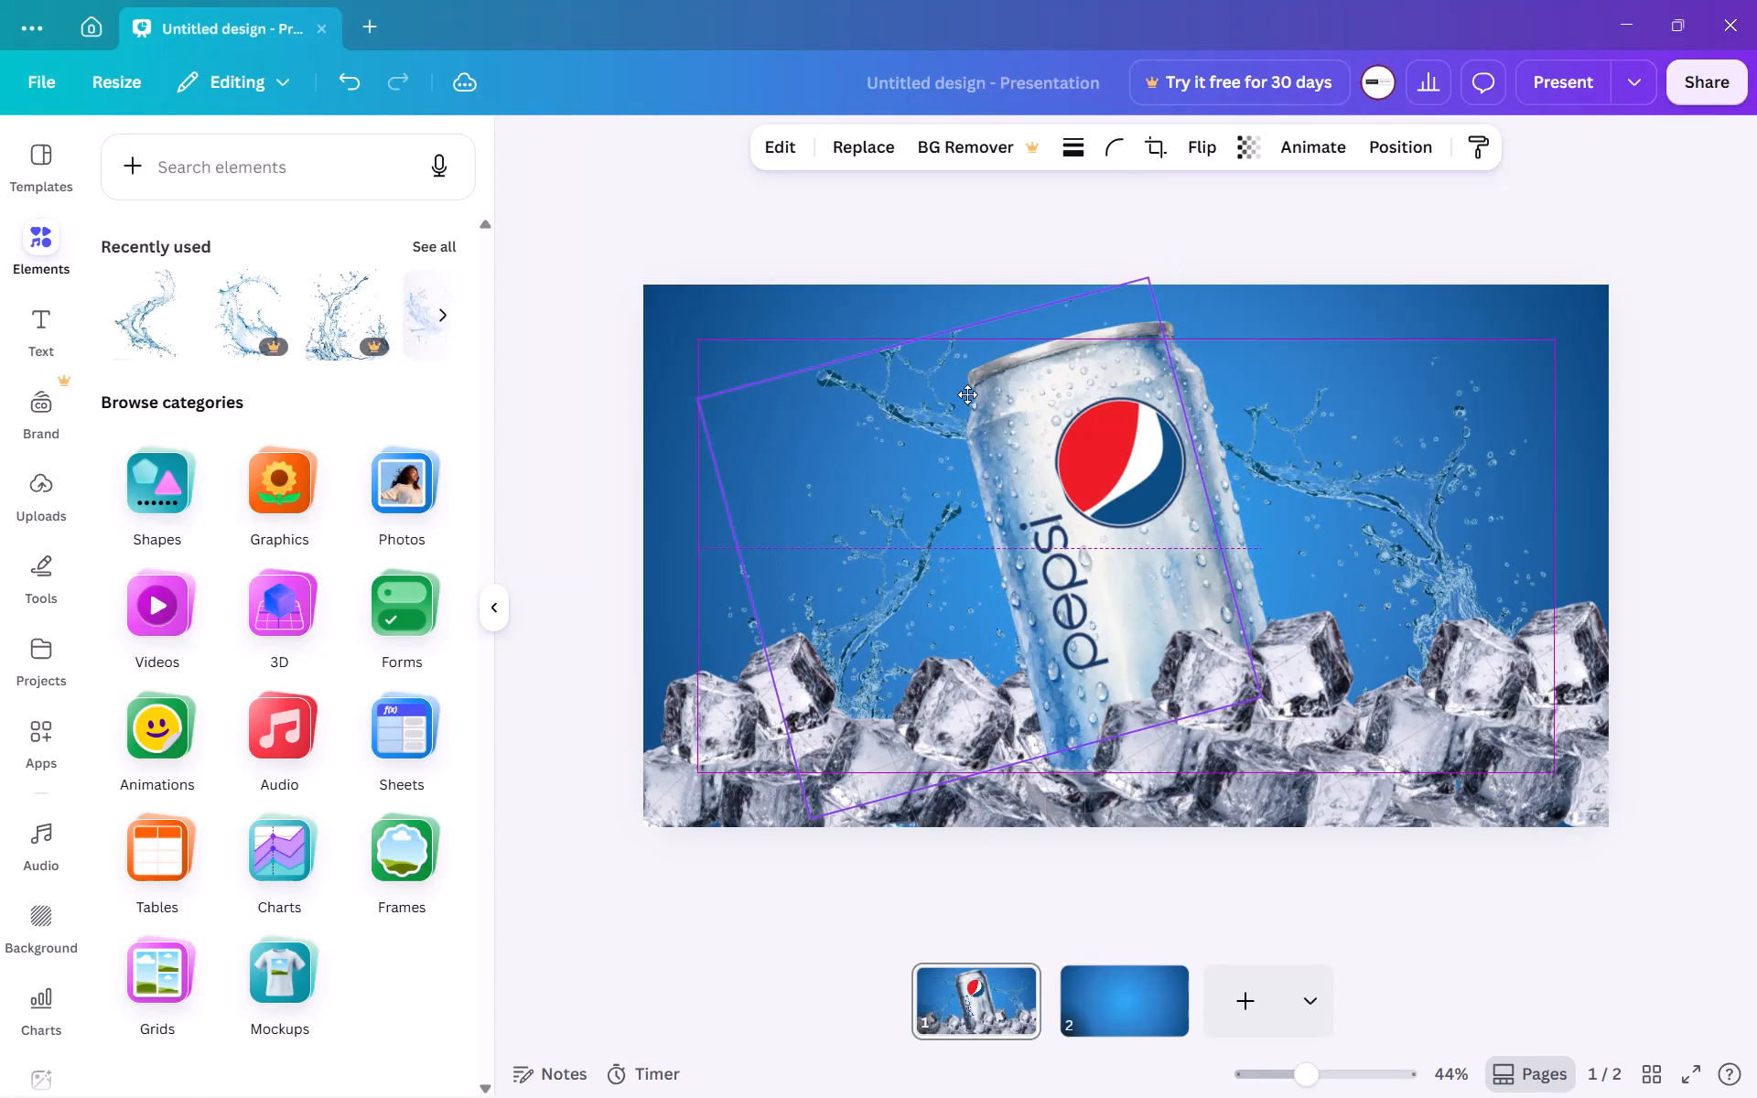
left_click_drag(967, 394, 968, 395)
left_click(621, 470)
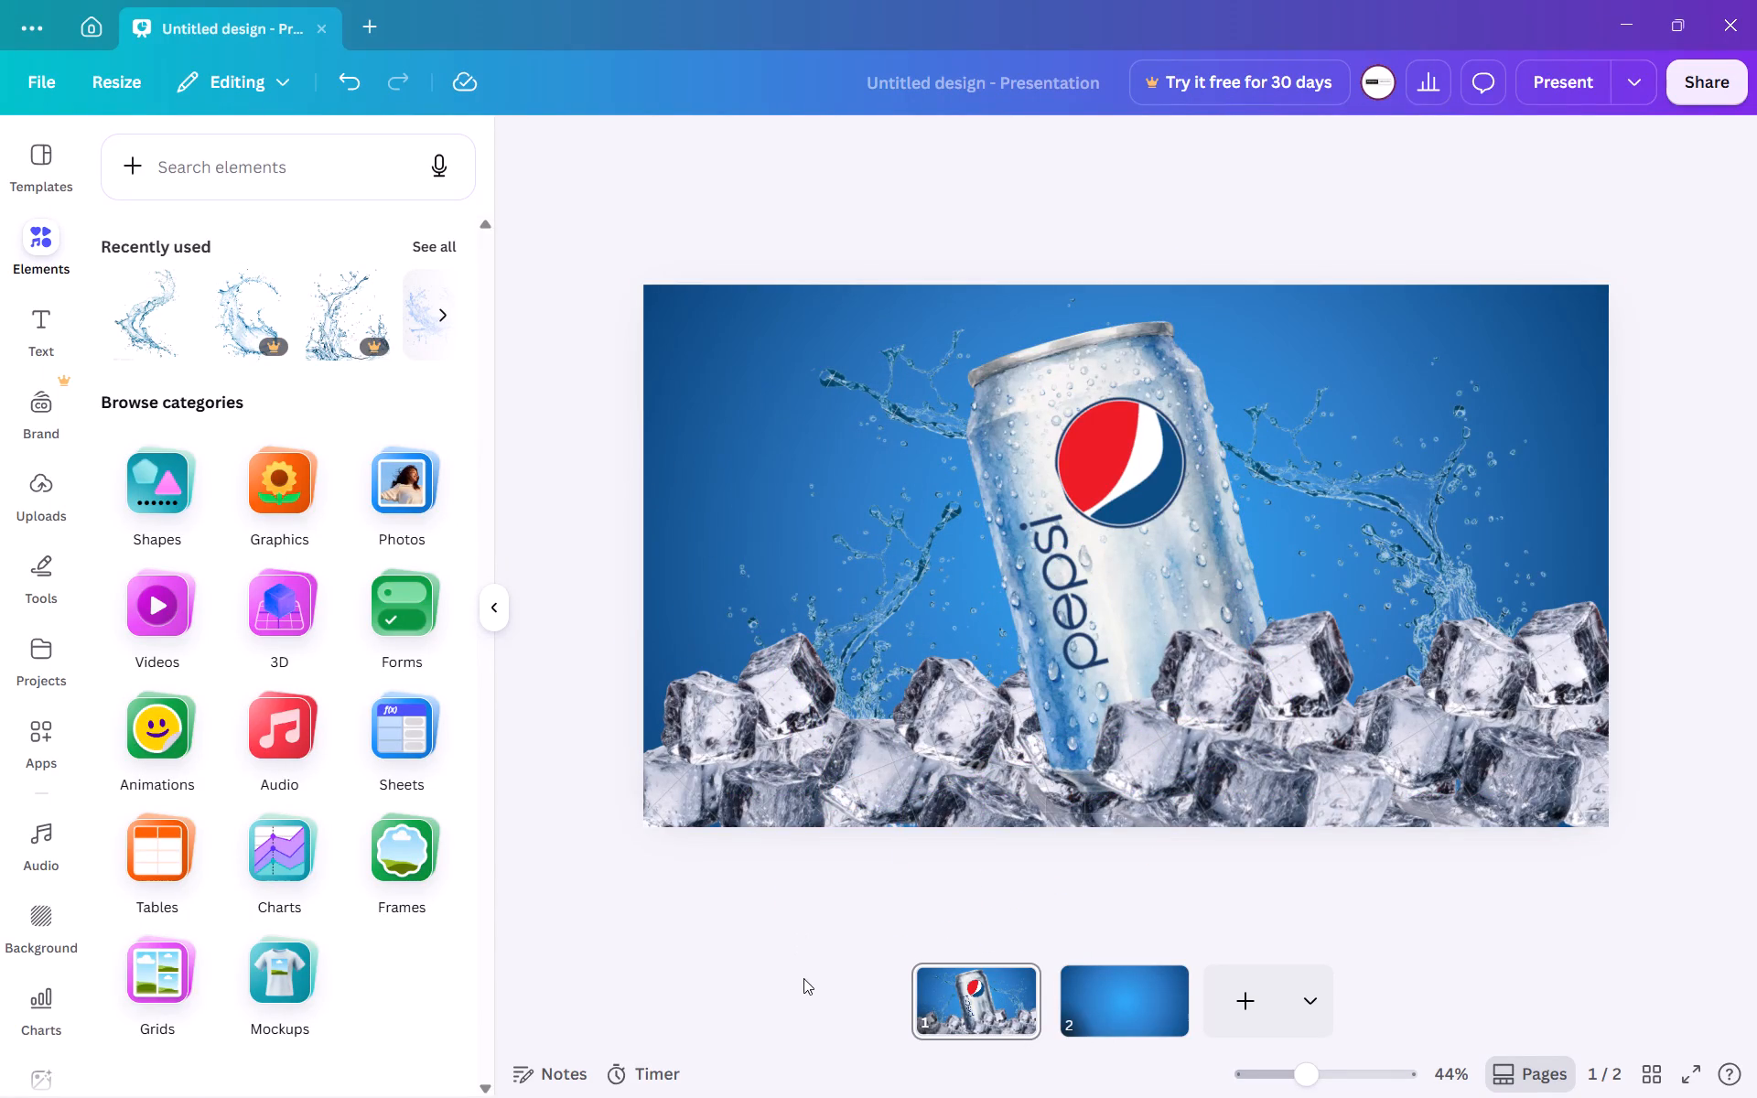
left_click_drag(943, 413, 950, 449)
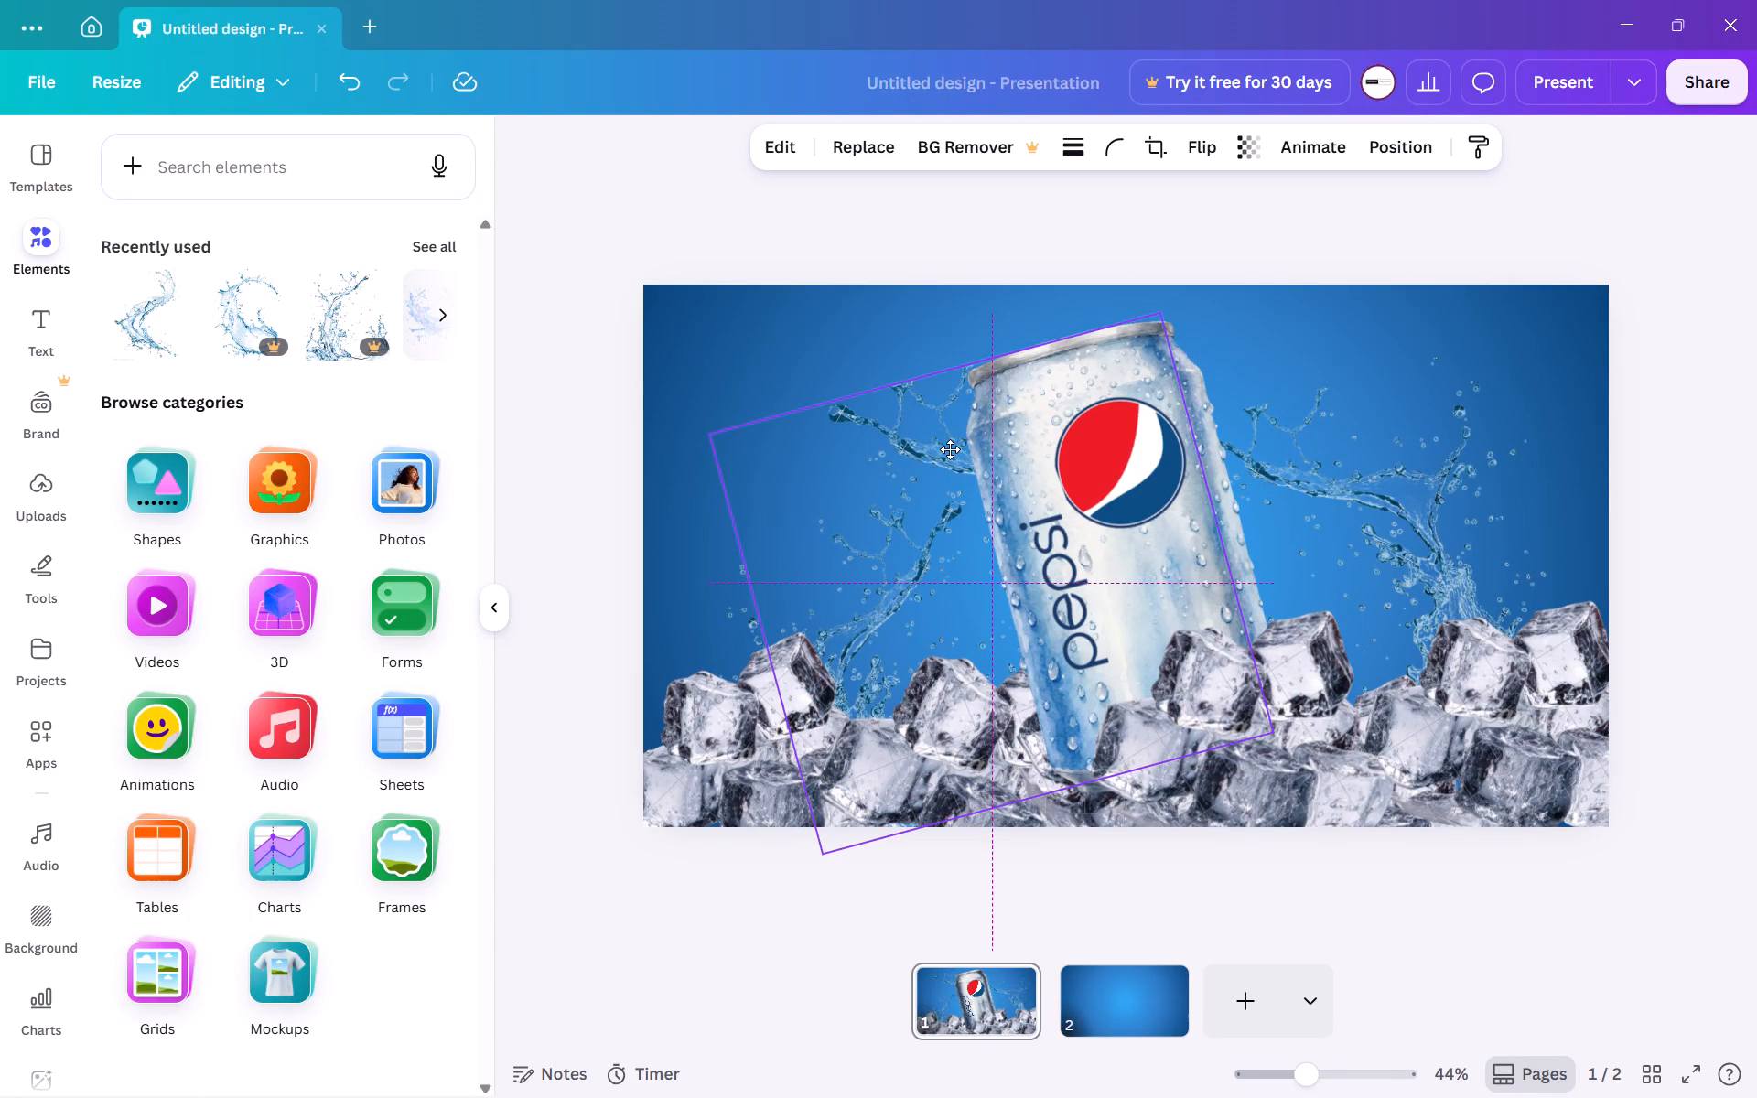
left_click_drag(950, 449, 950, 447)
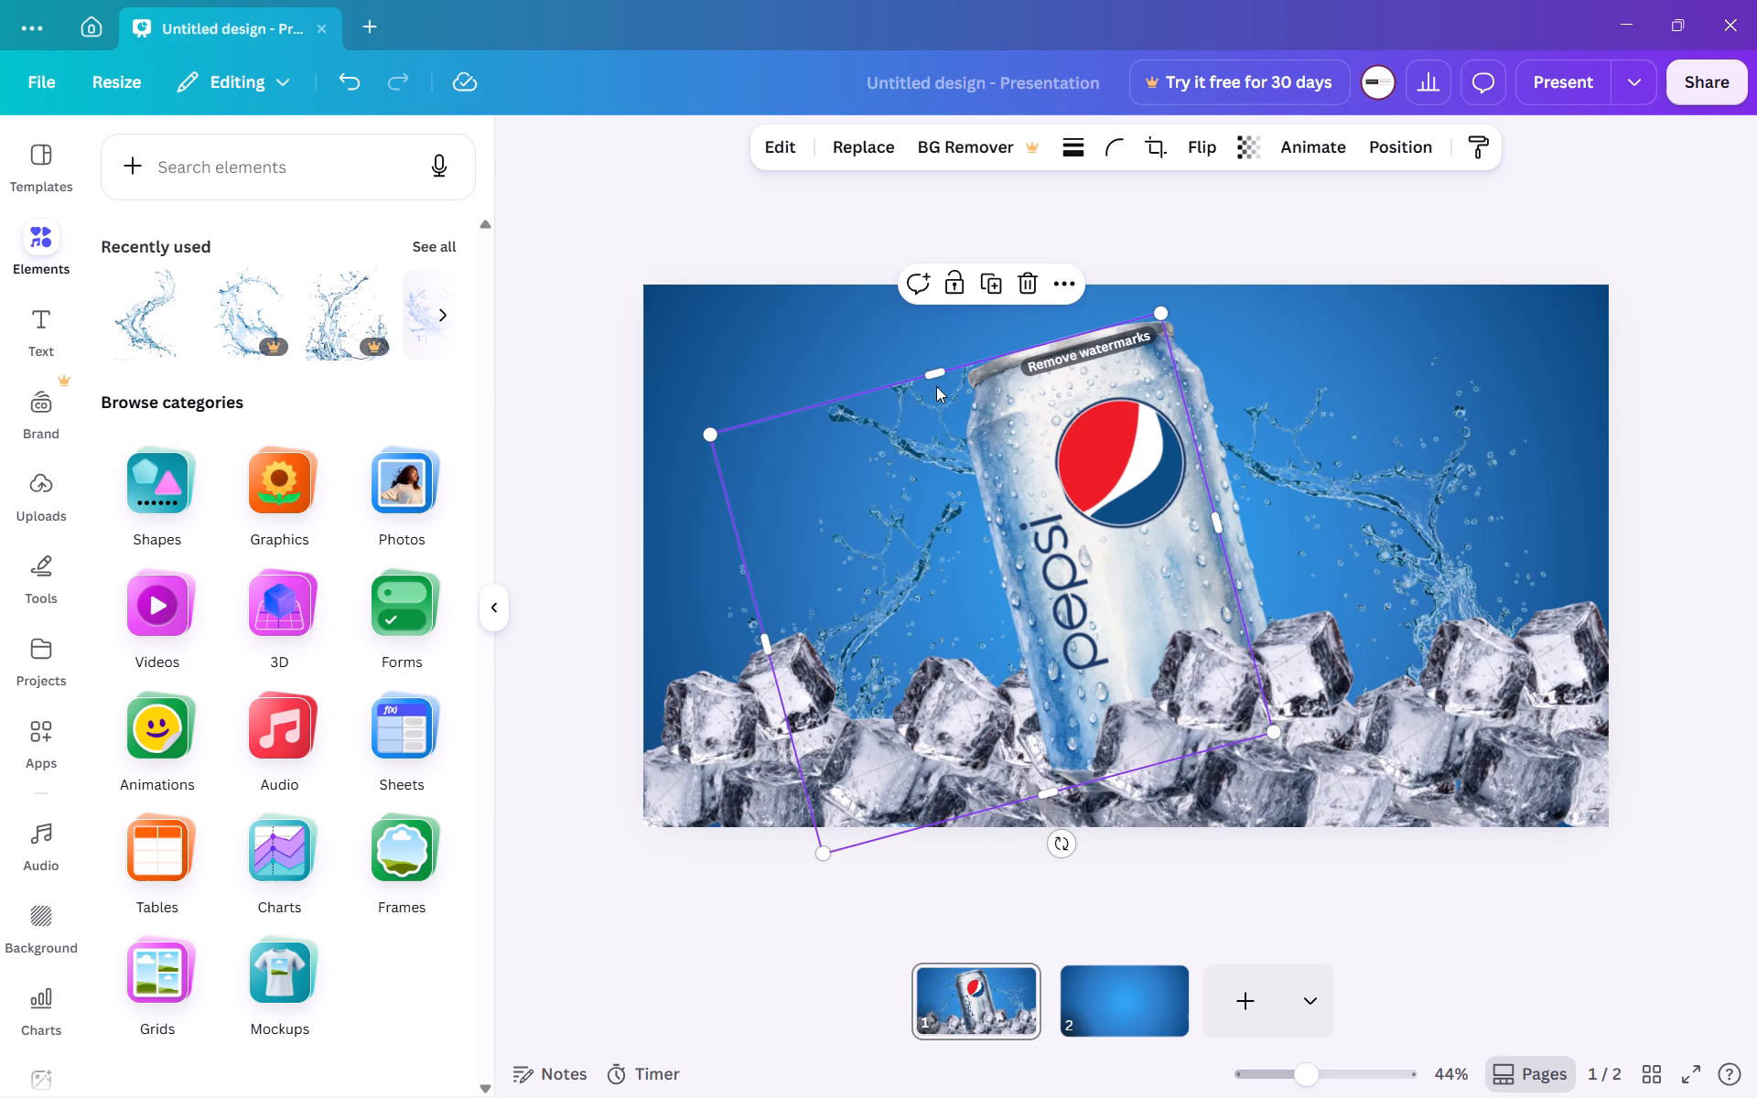
Extend the splash copy's frame upward to about 930 by 950.
left_click_drag(936, 369, 923, 328)
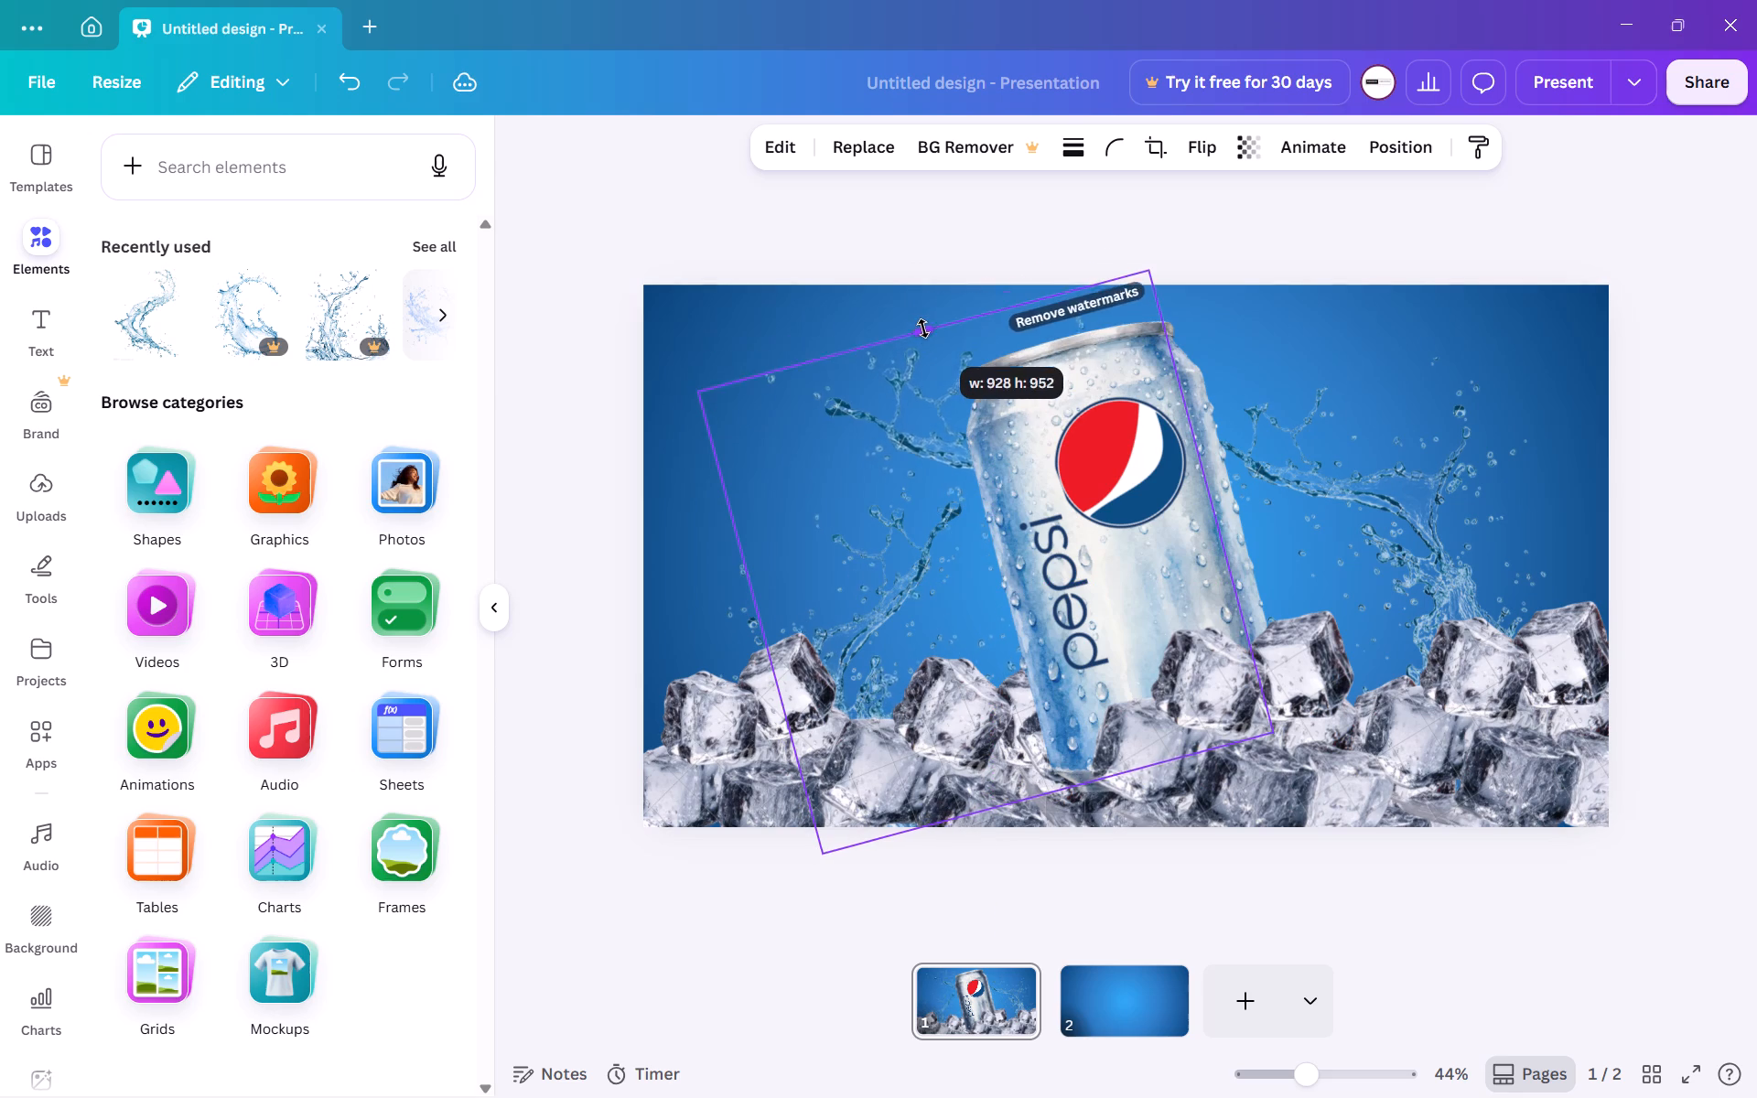
left_click_drag(923, 328, 922, 325)
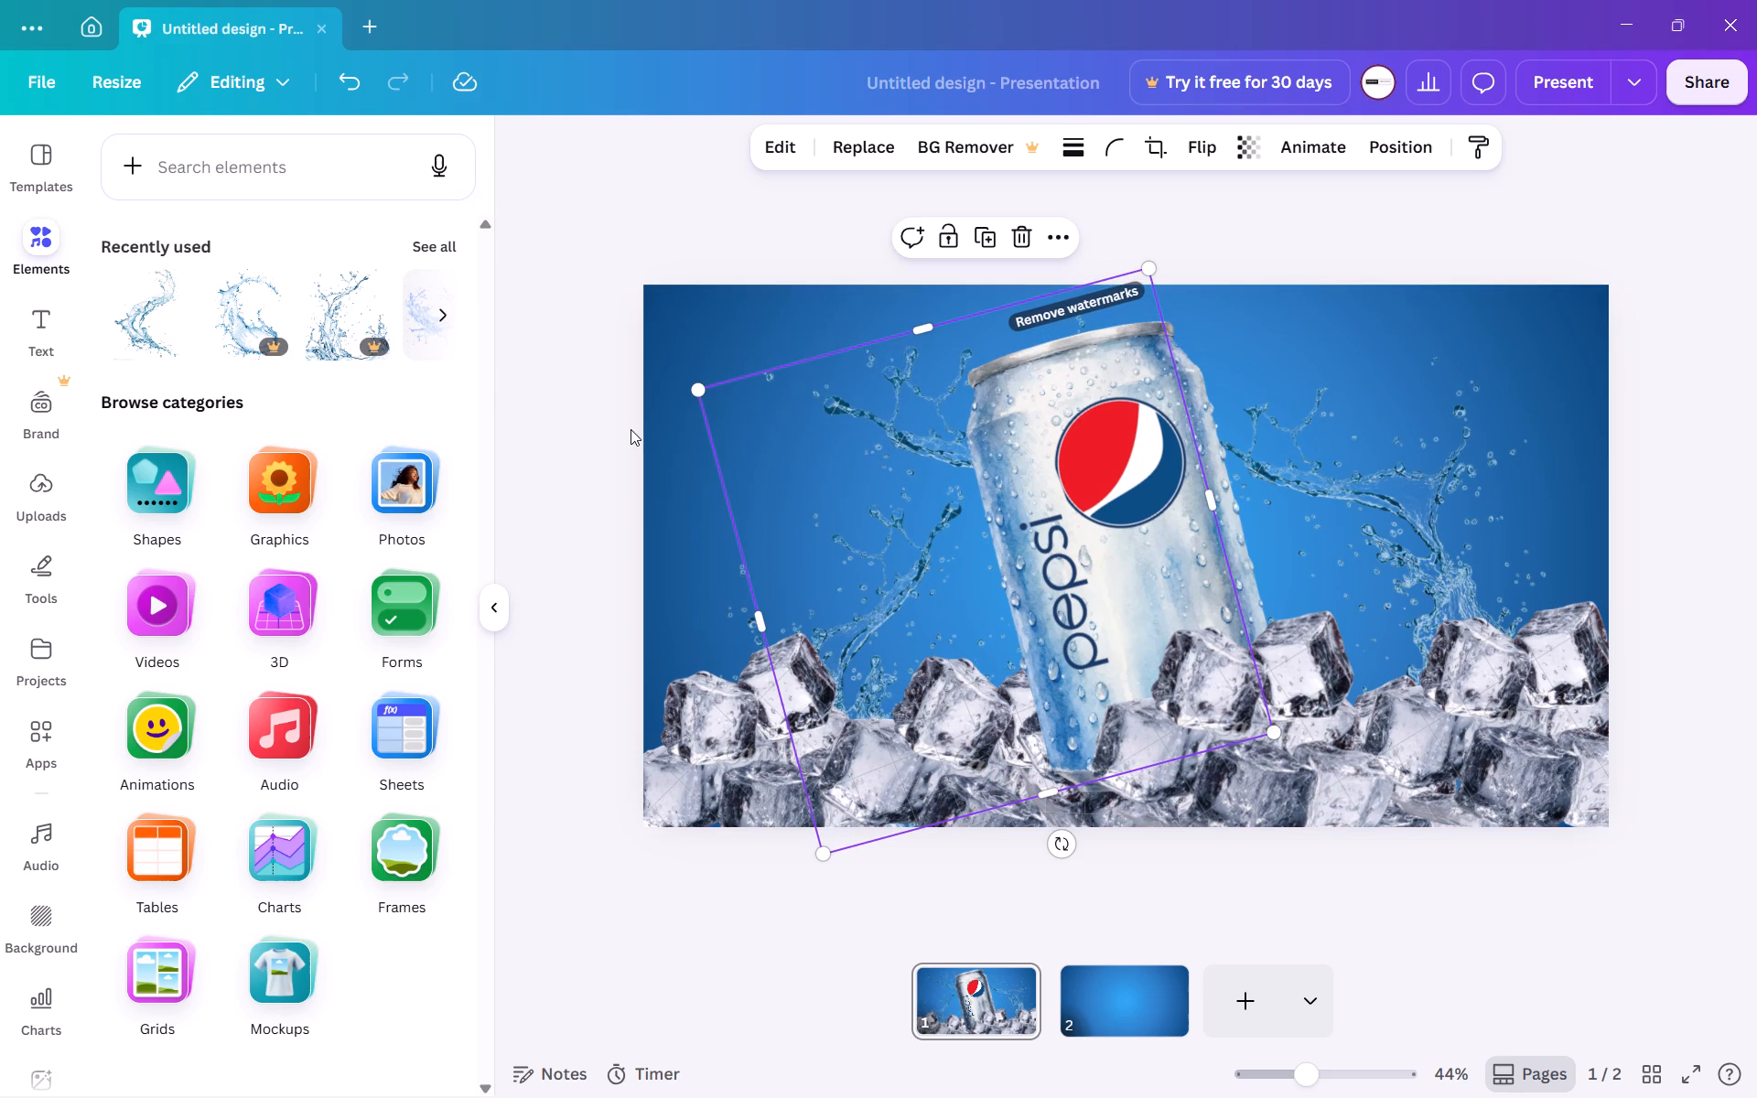
left_click(565, 457)
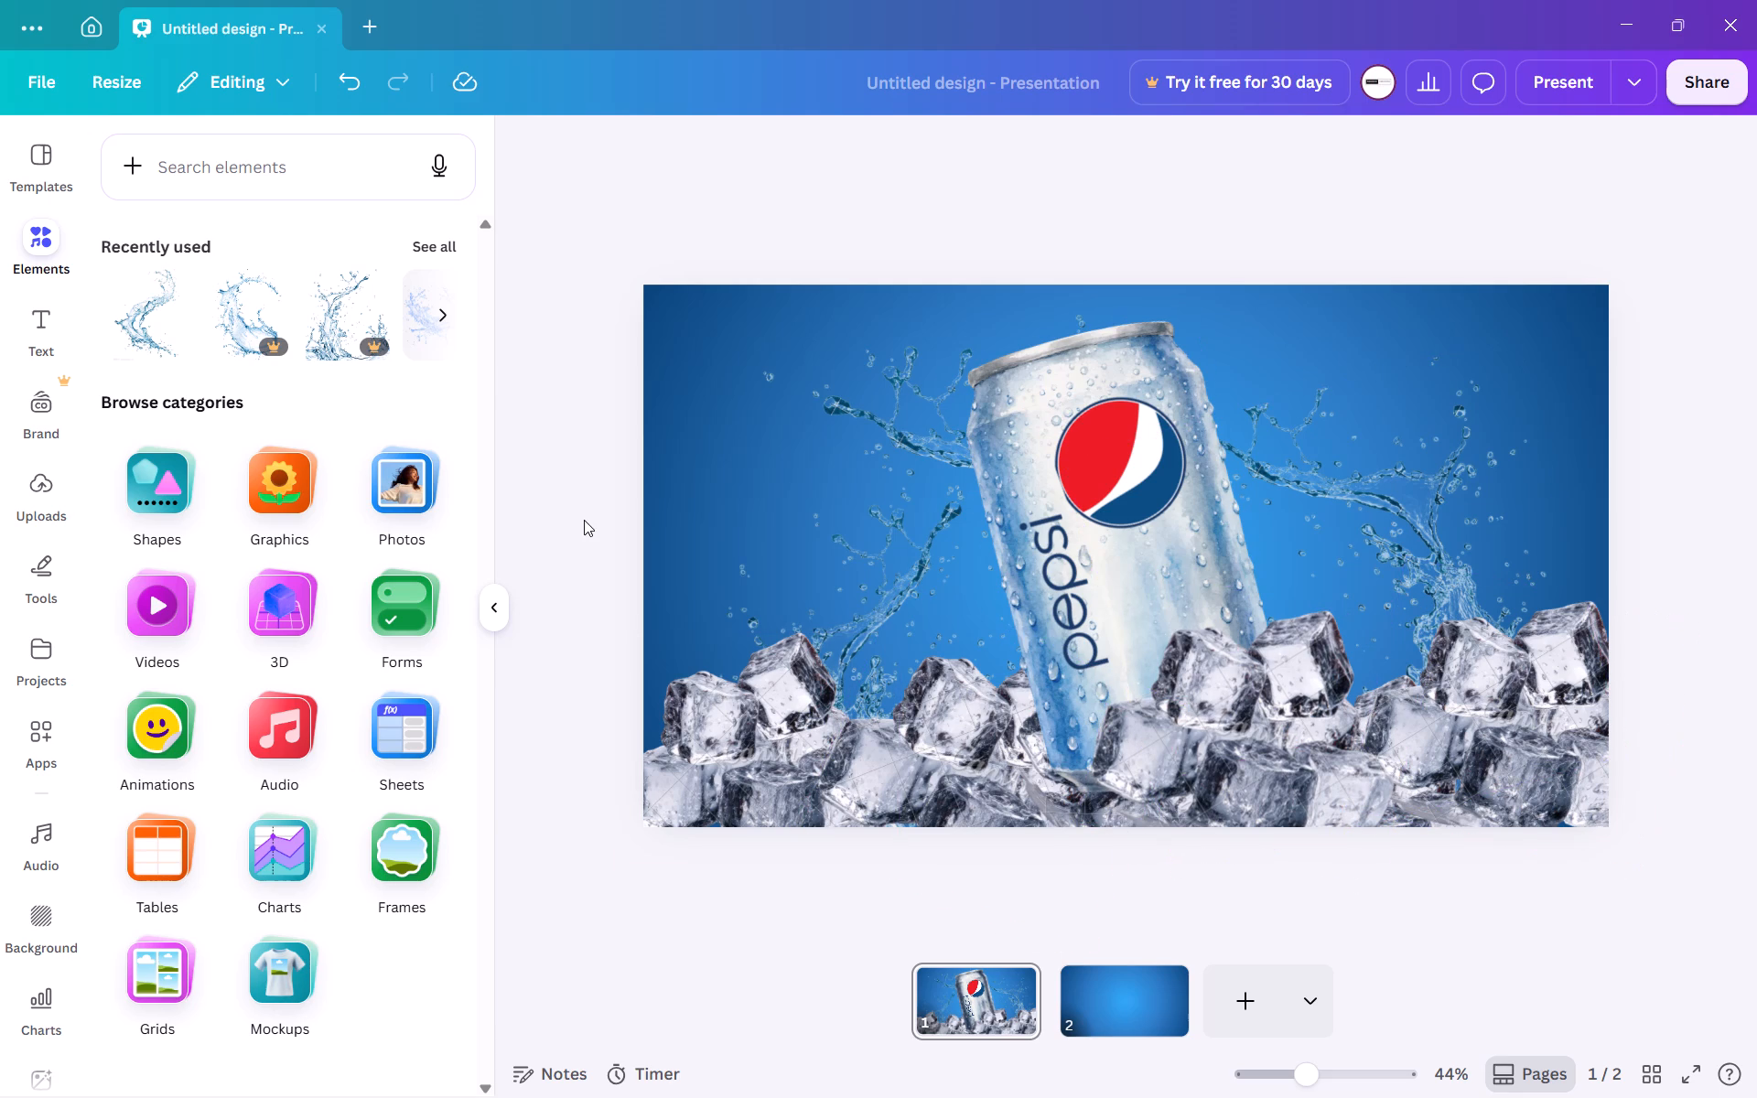
Move the splash copy up so its arm emerges beside the can's upper left edge, nearer the rim.
left_click_drag(926, 451, 927, 421)
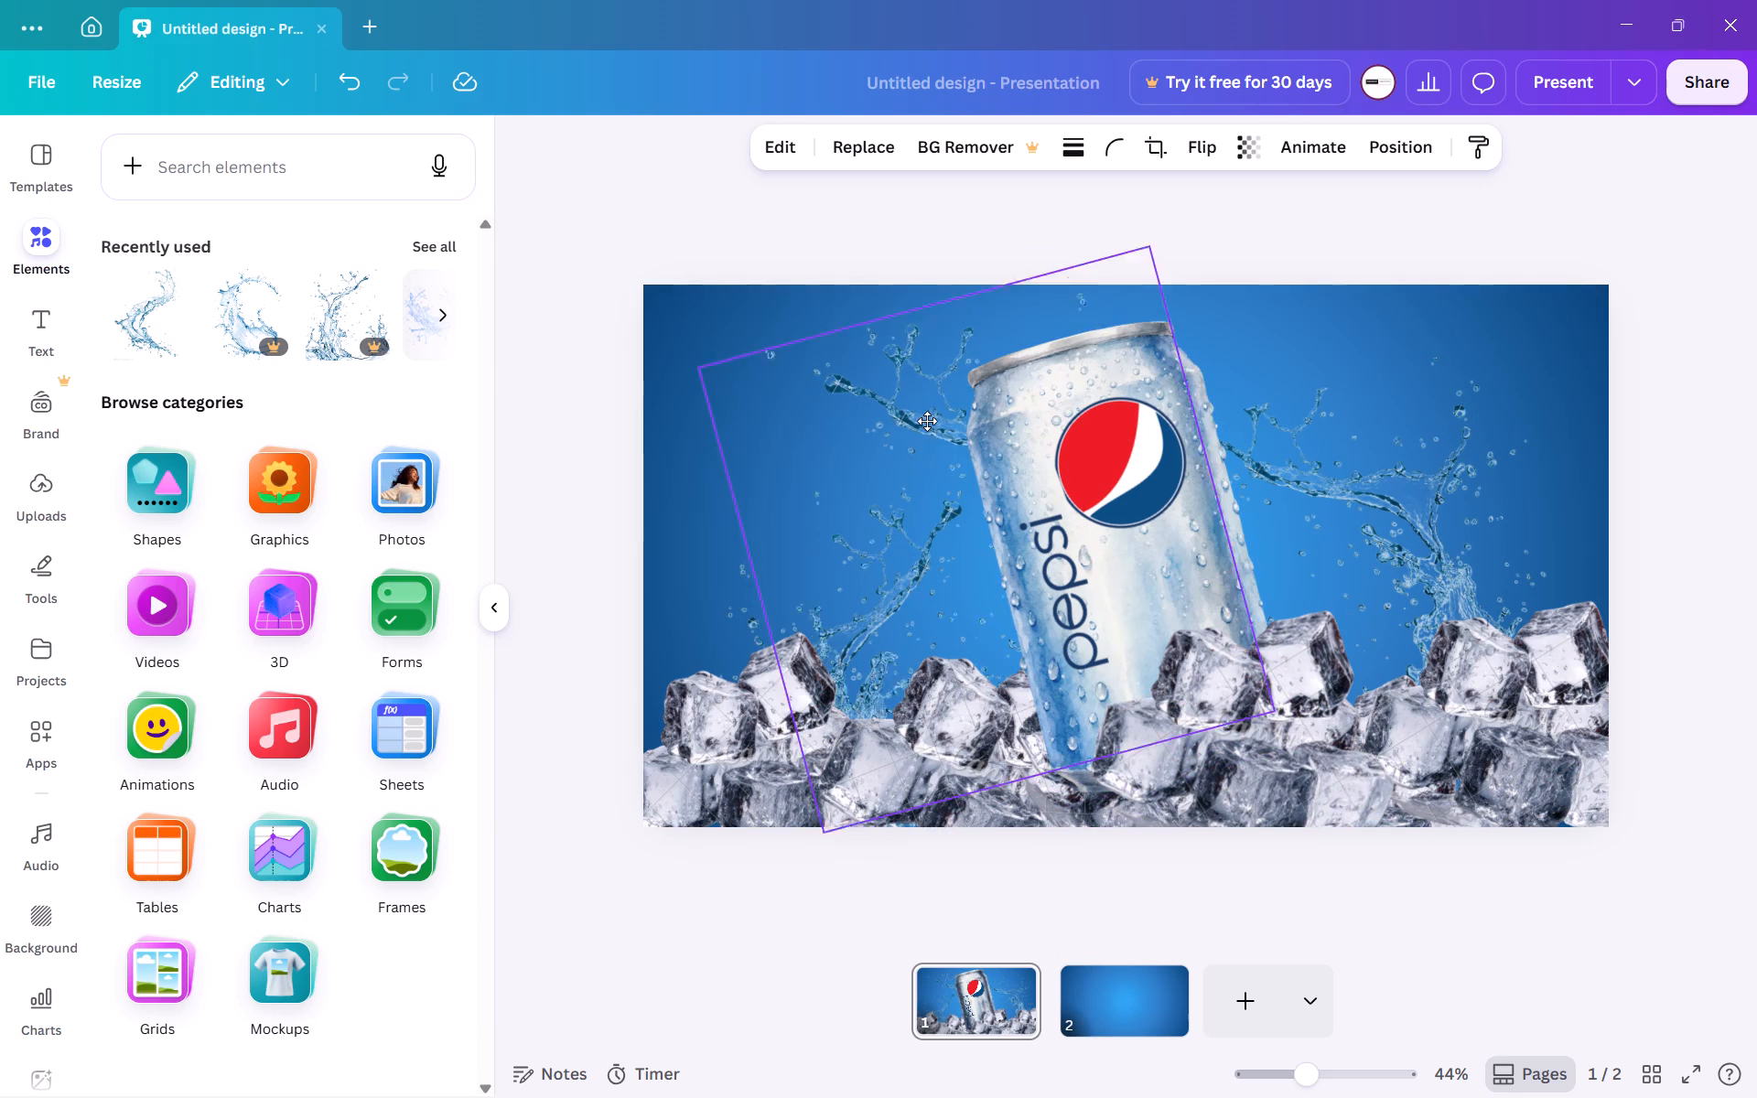
left_click_drag(927, 421, 928, 409)
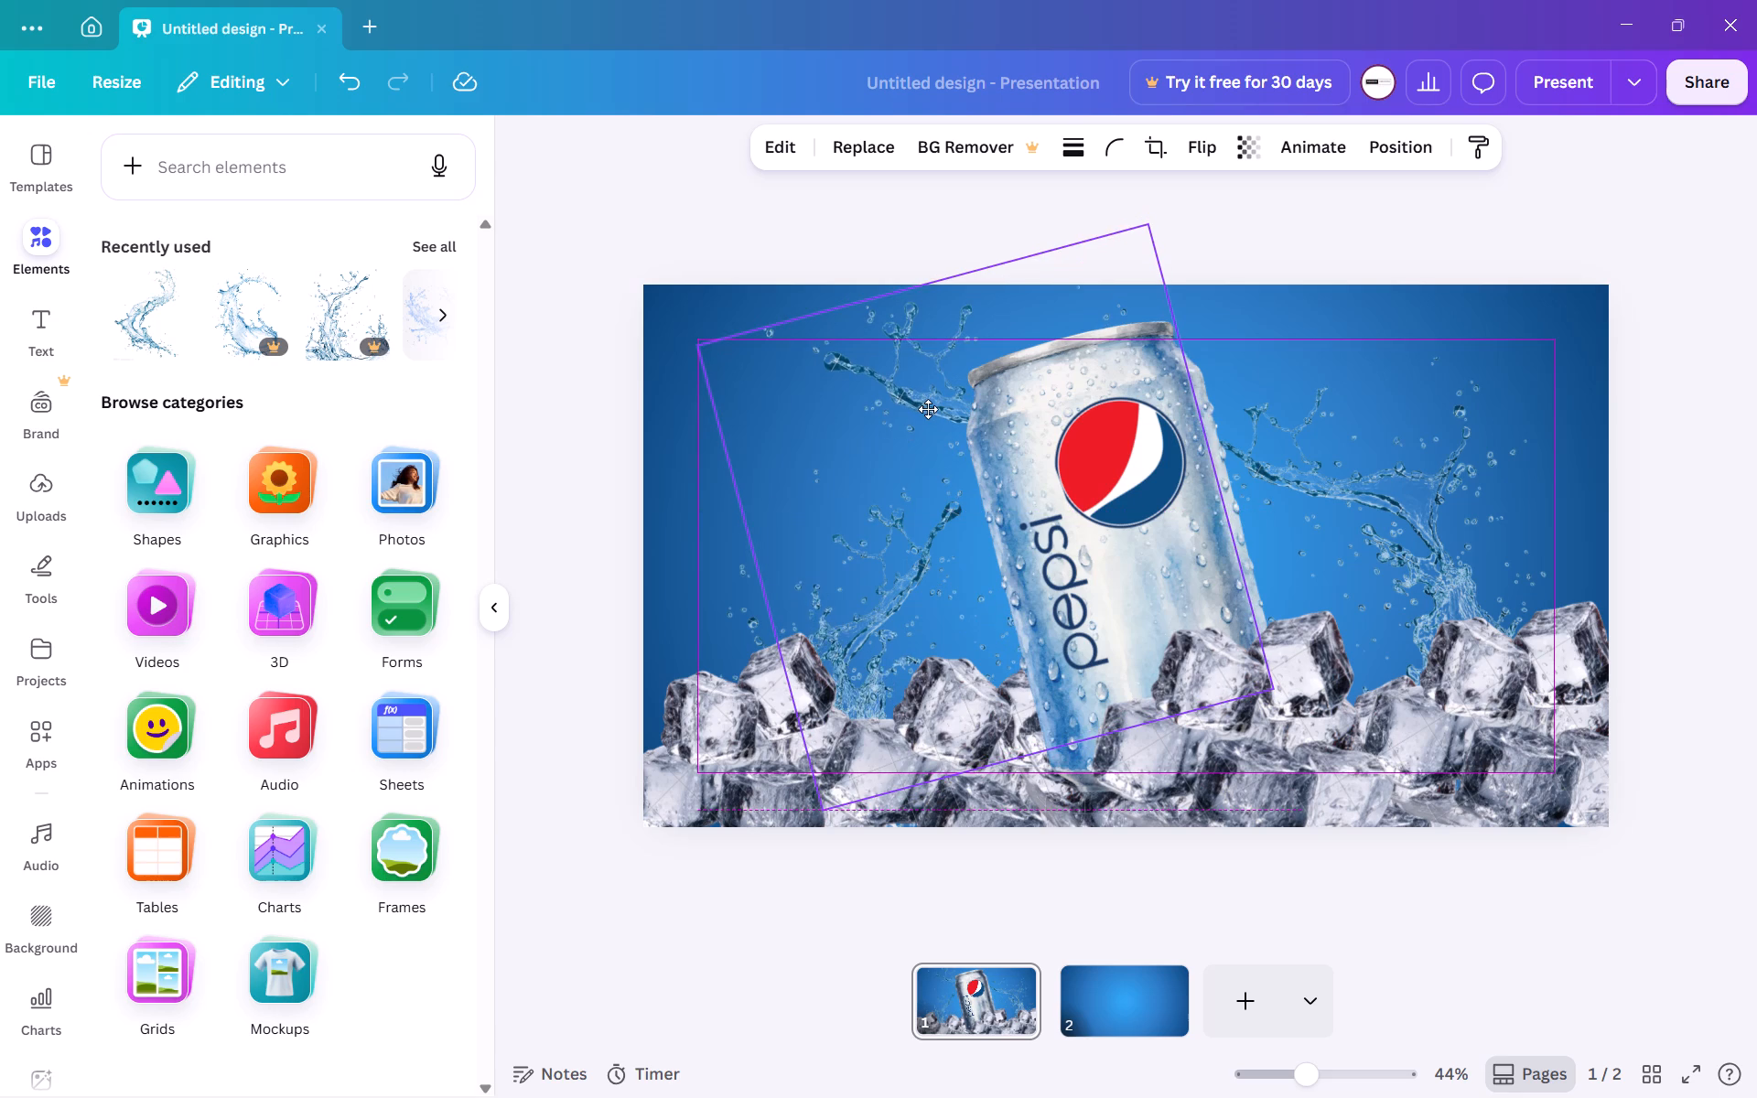
left_click_drag(928, 409, 926, 410)
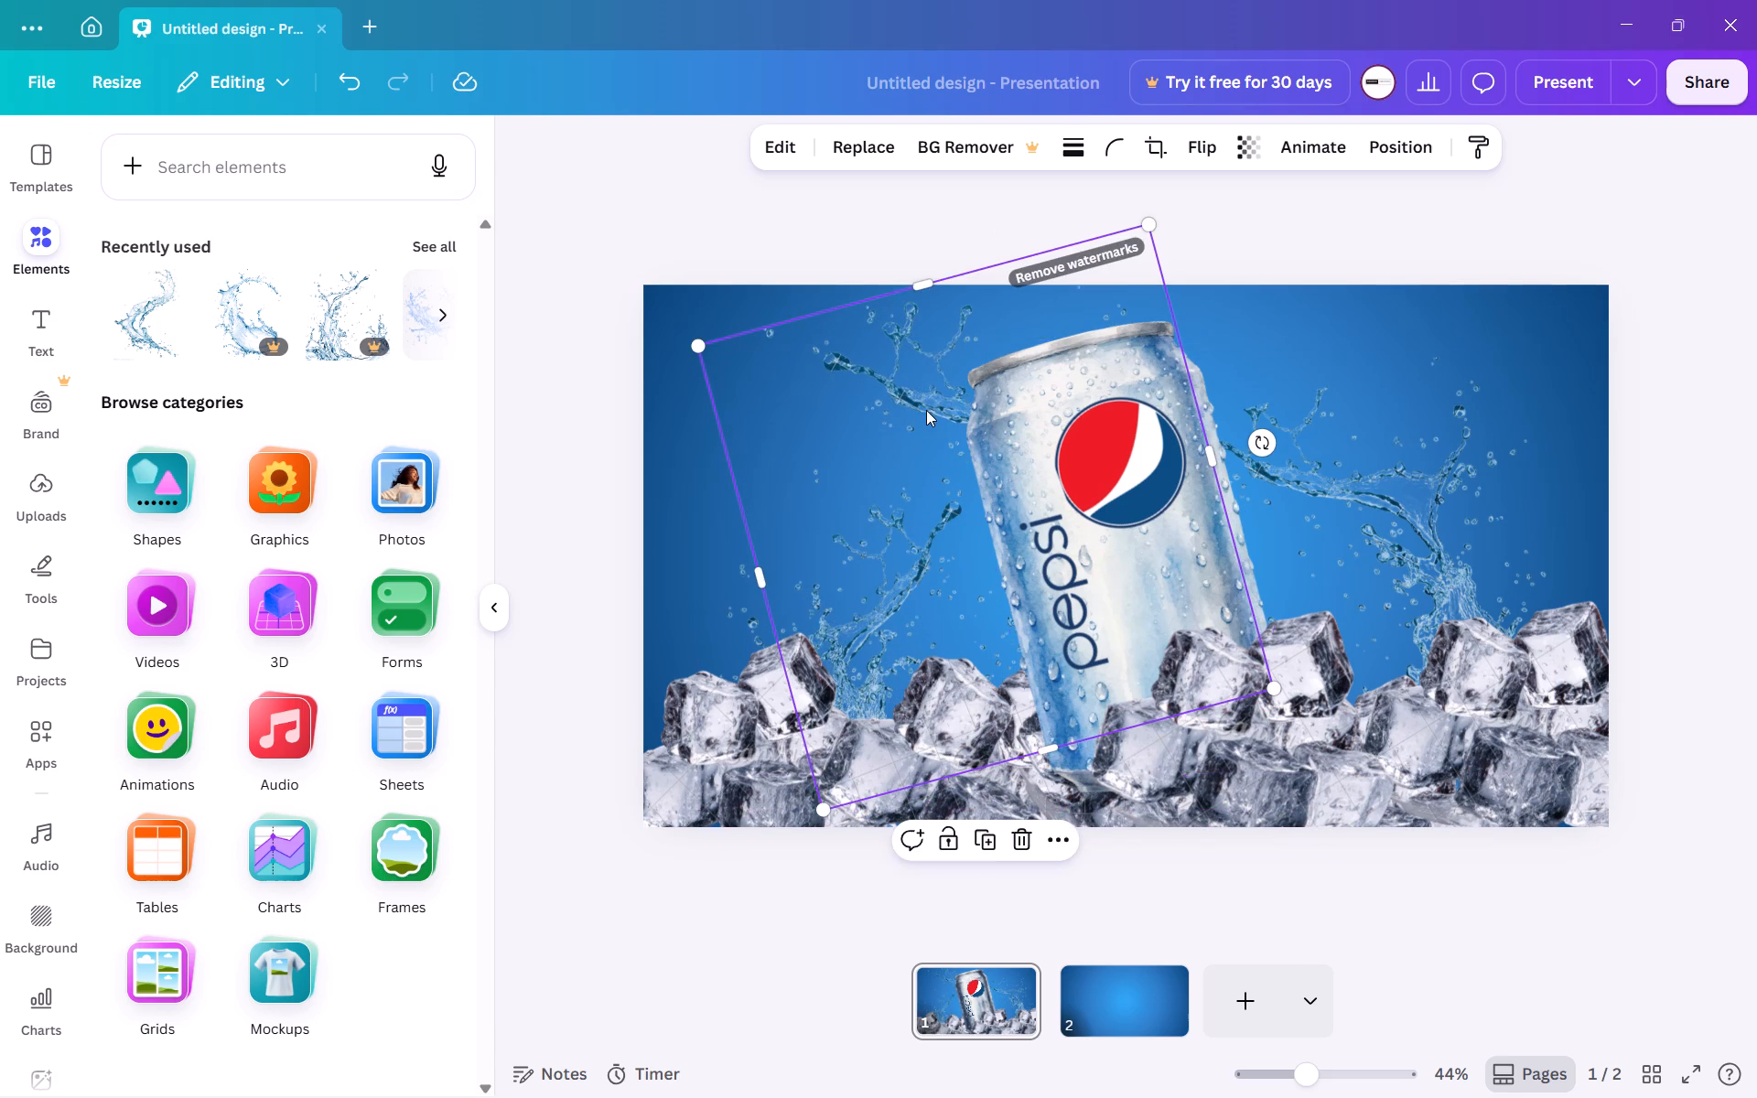
Move the splash on the can's right side slightly down and left, deeper behind the right ice cubes.
left_click_drag(1436, 522, 1431, 547)
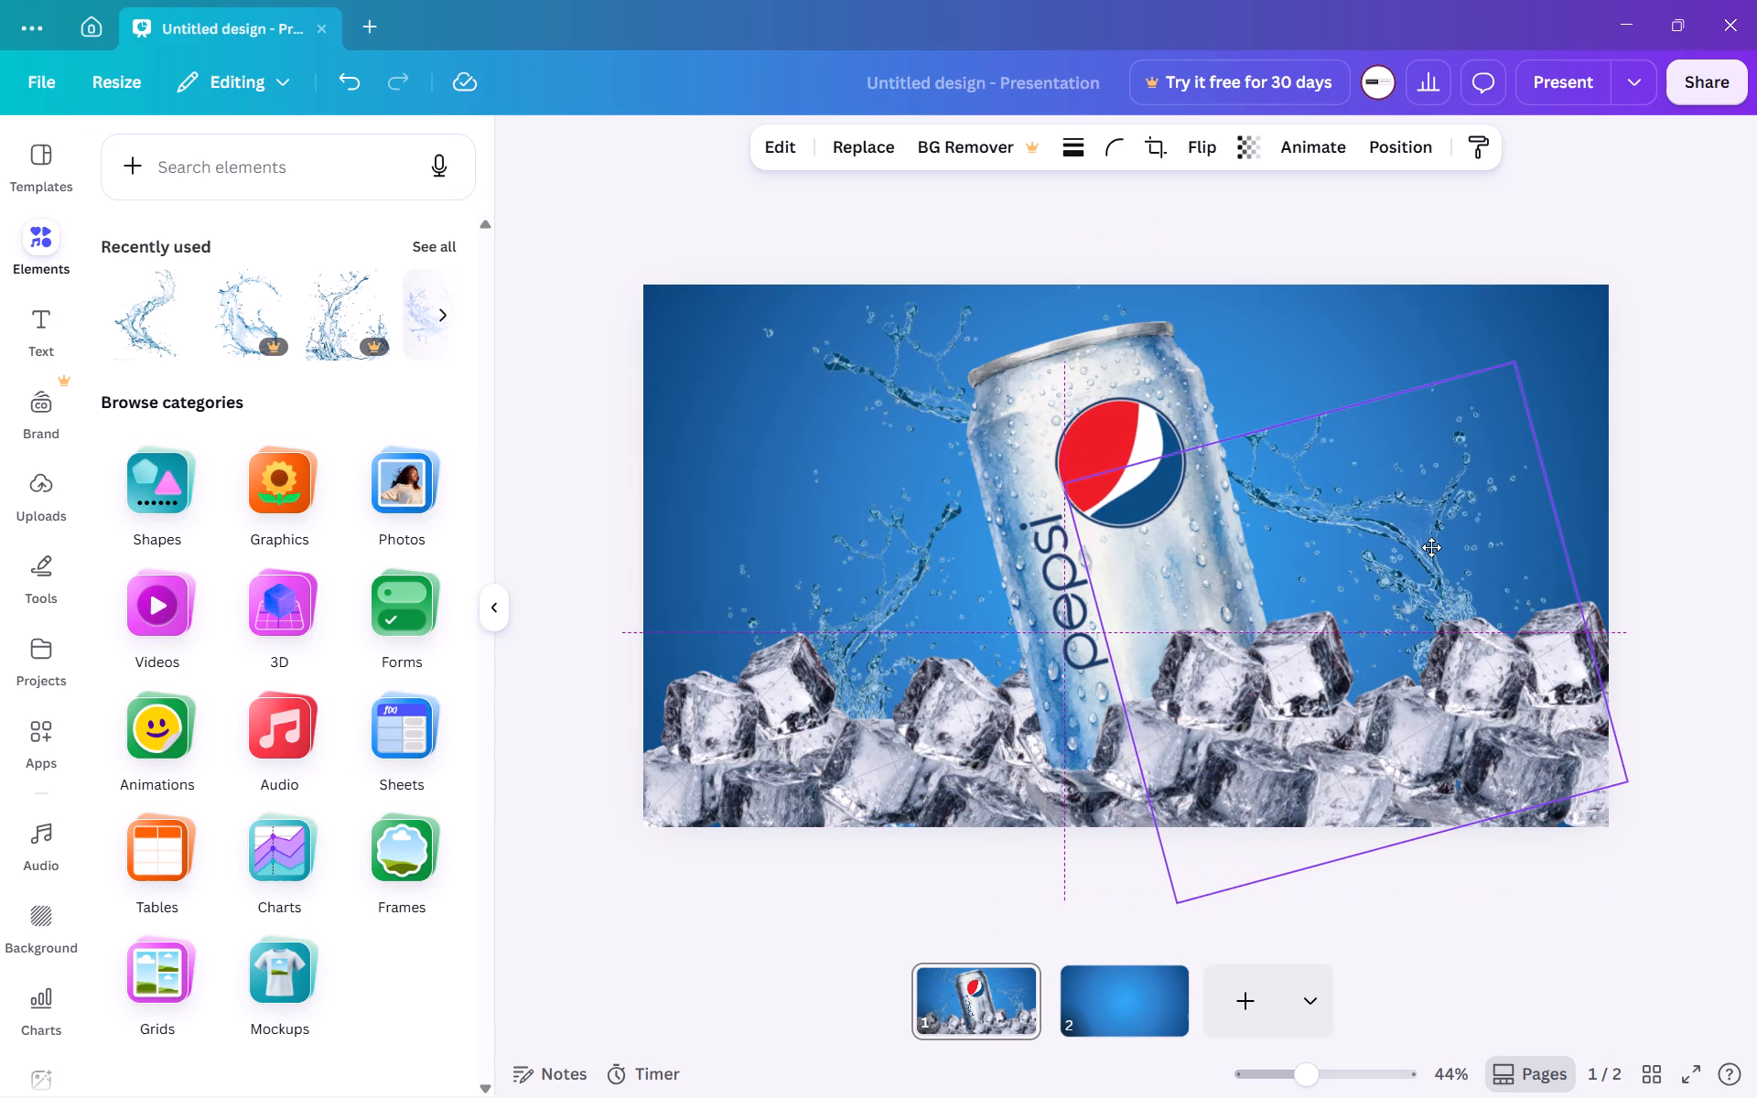
left_click_drag(1431, 547, 1432, 544)
left_click(1723, 491)
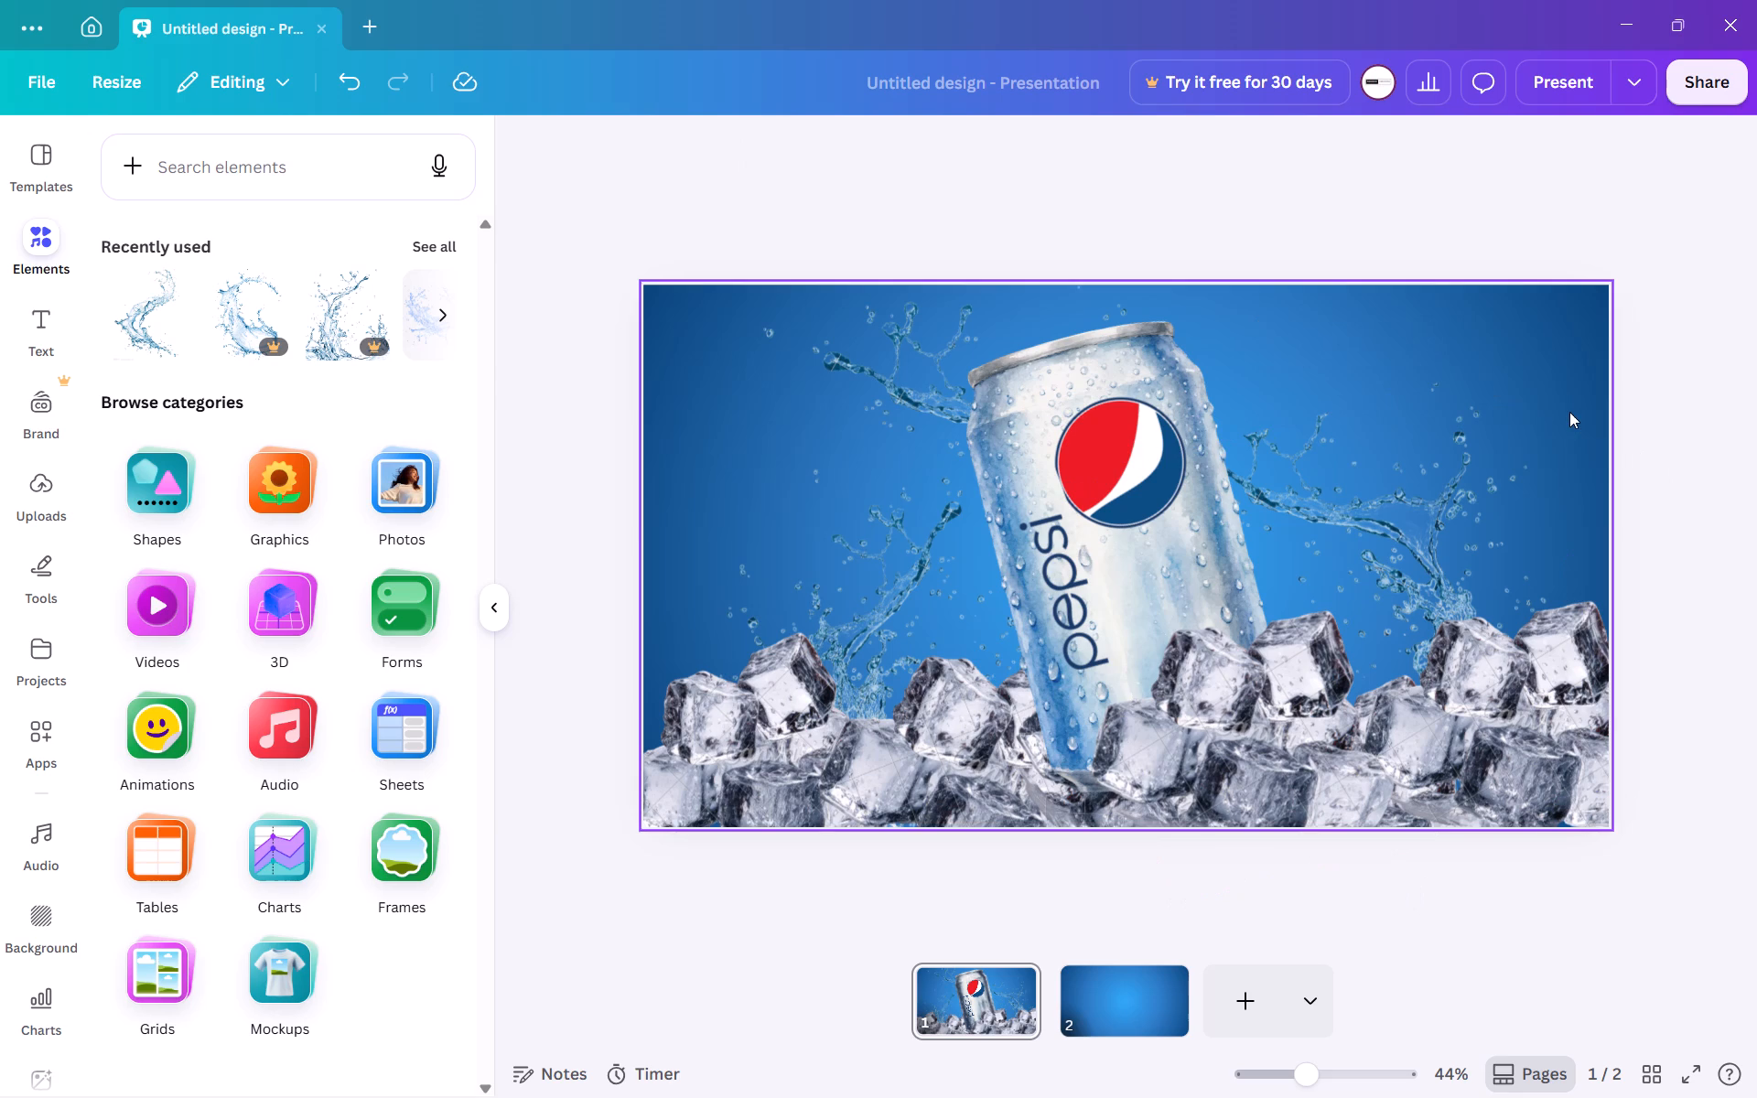
Search the elements for "leaves", refine it to "mint leaves", and add the multi-leaf mint sprig graphic to the page.
left_click(303, 164)
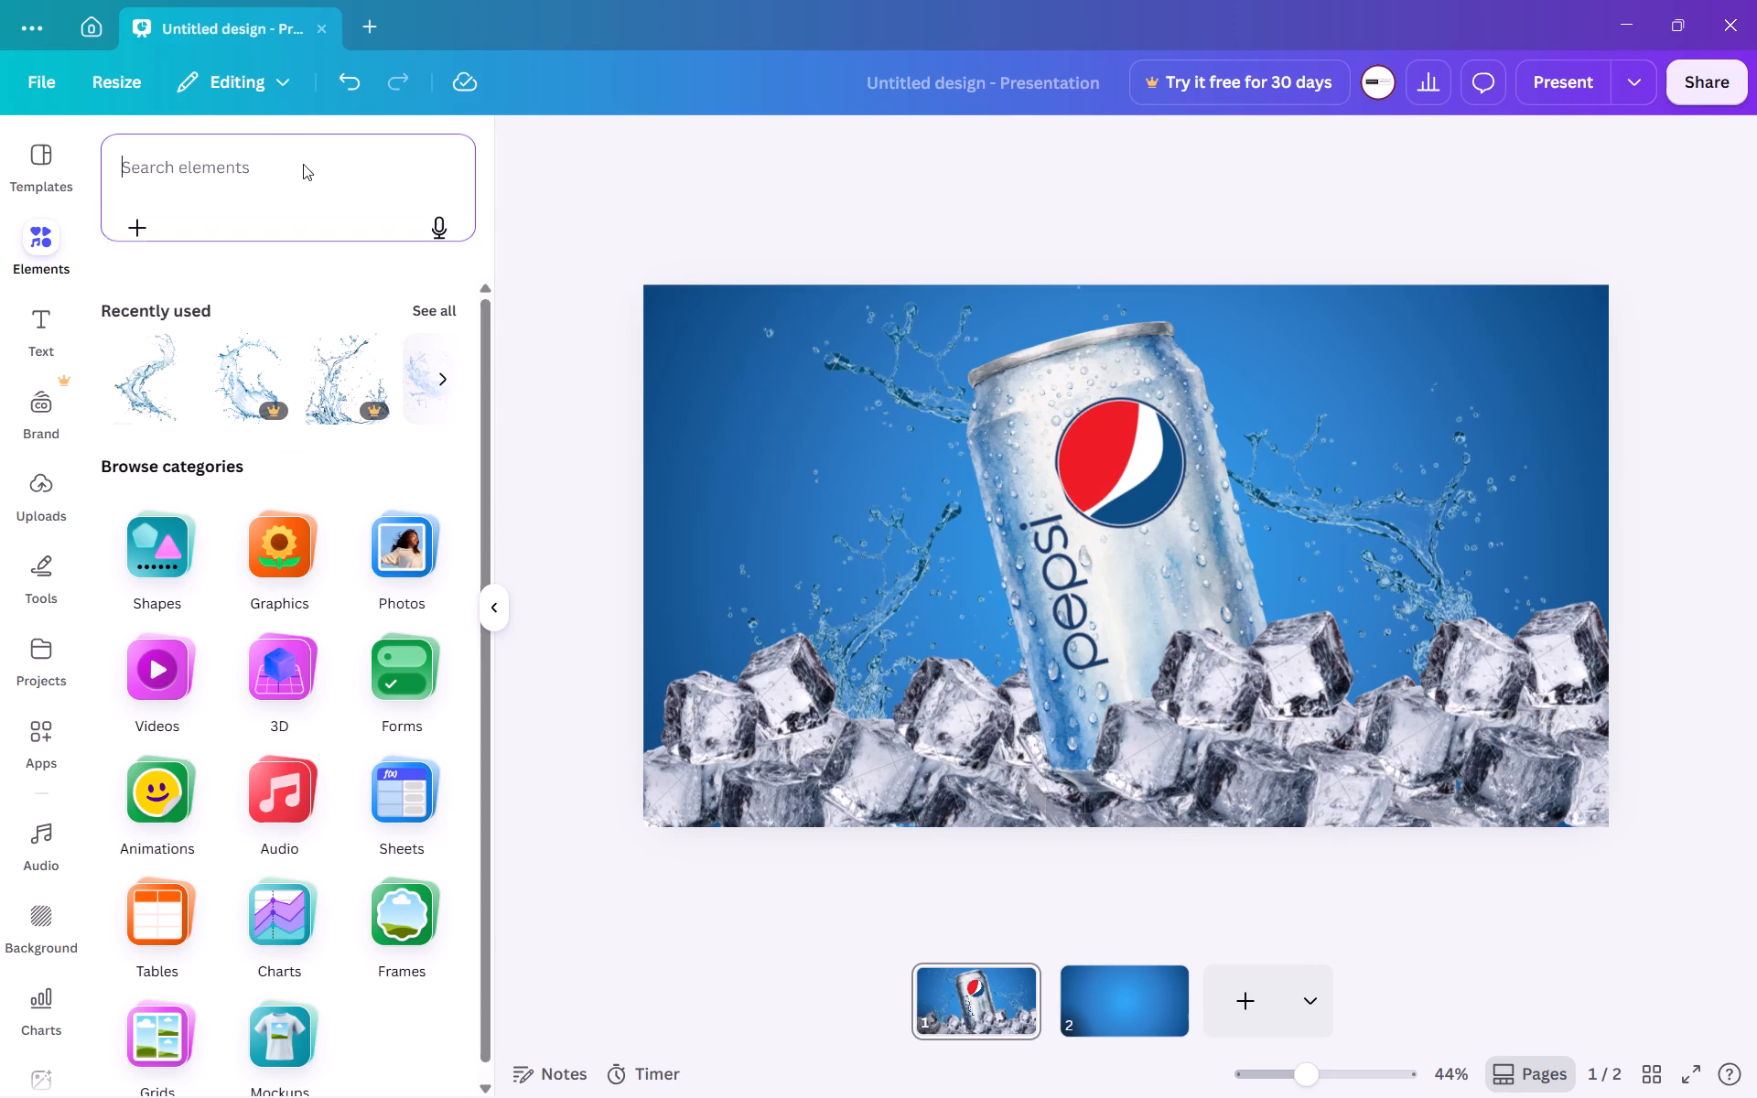
type("leaves")
key("Return")
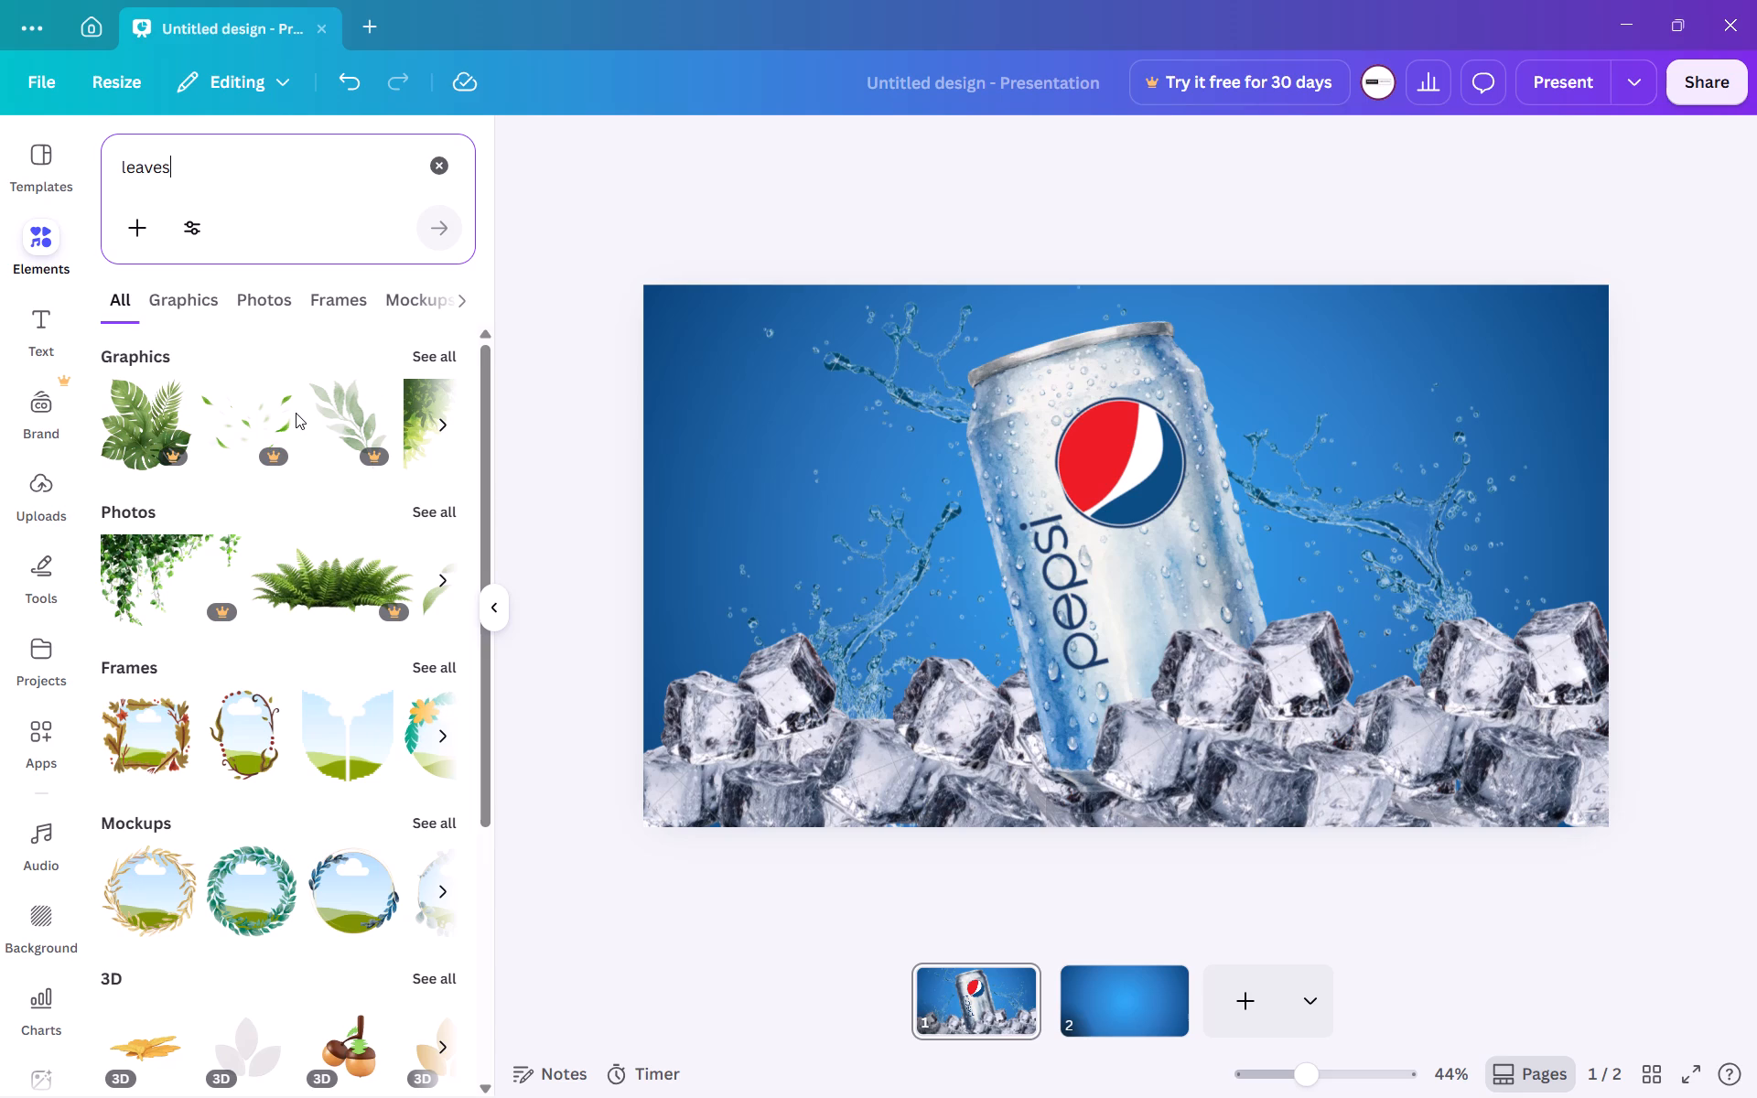
left_click(121, 166)
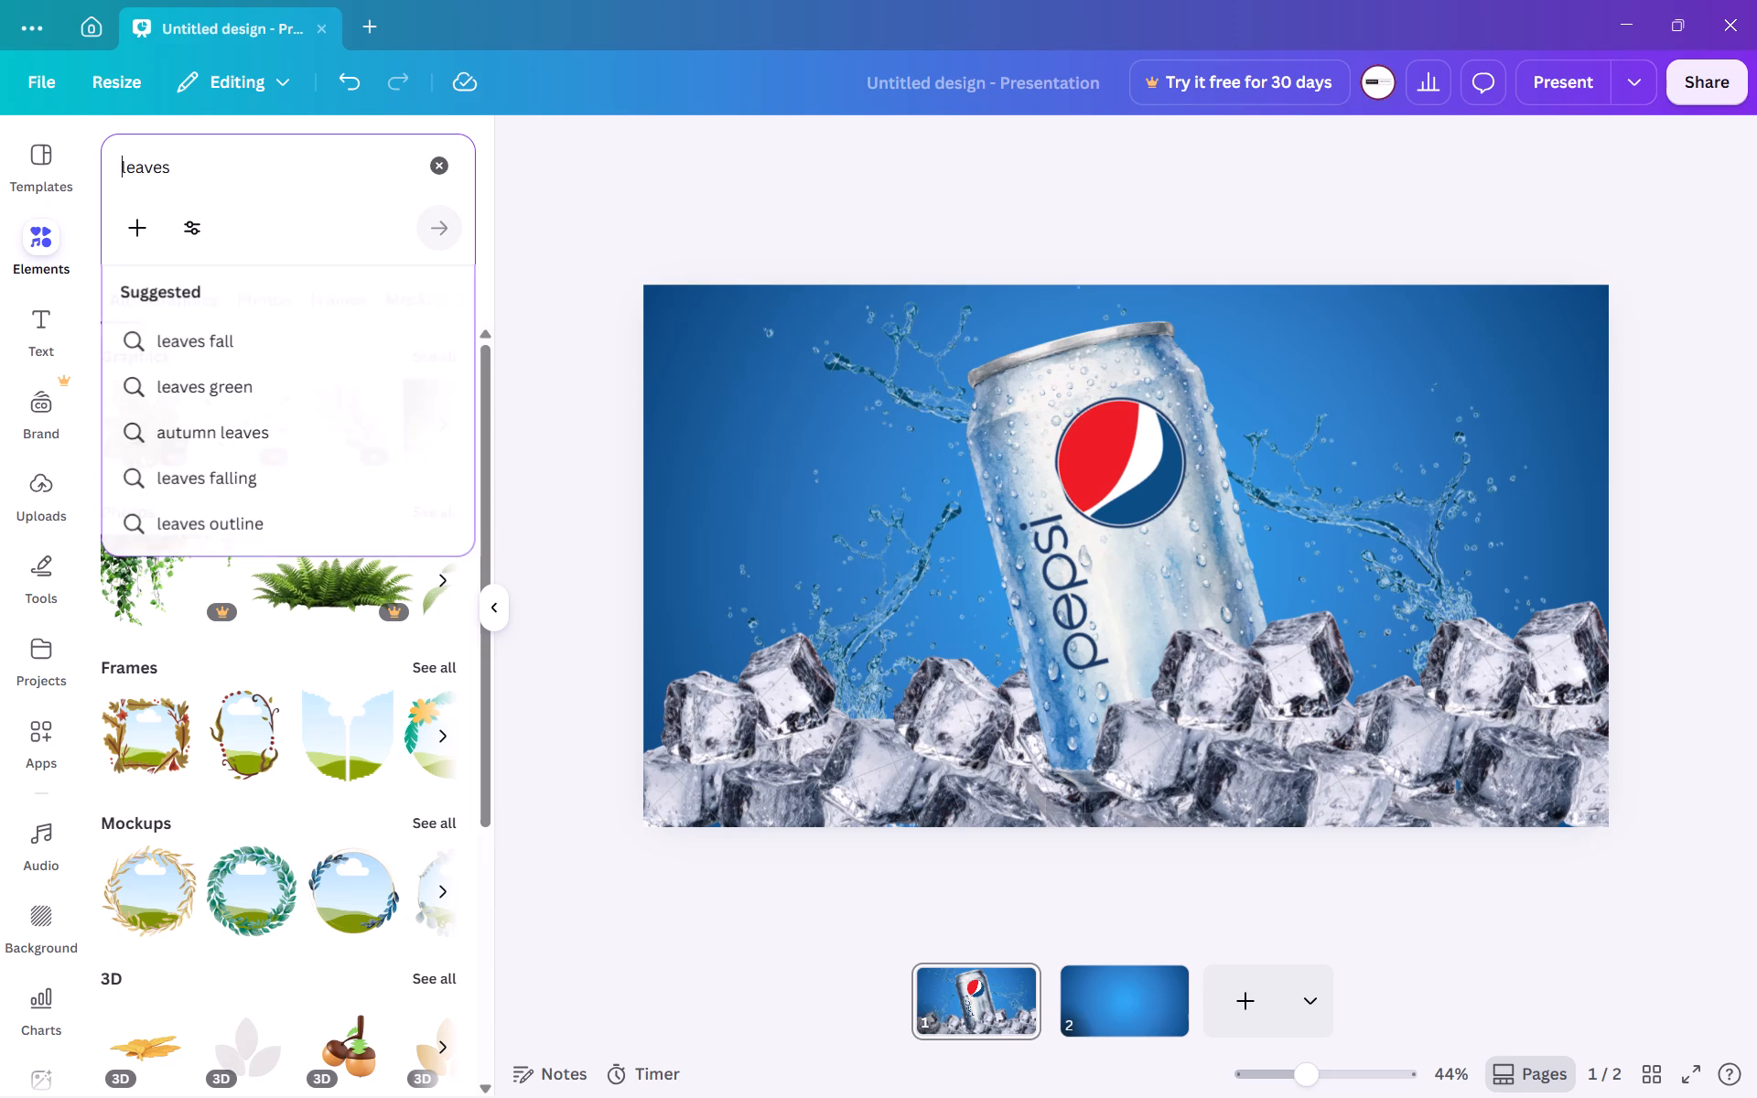
key("comma")
key("BackSpace")
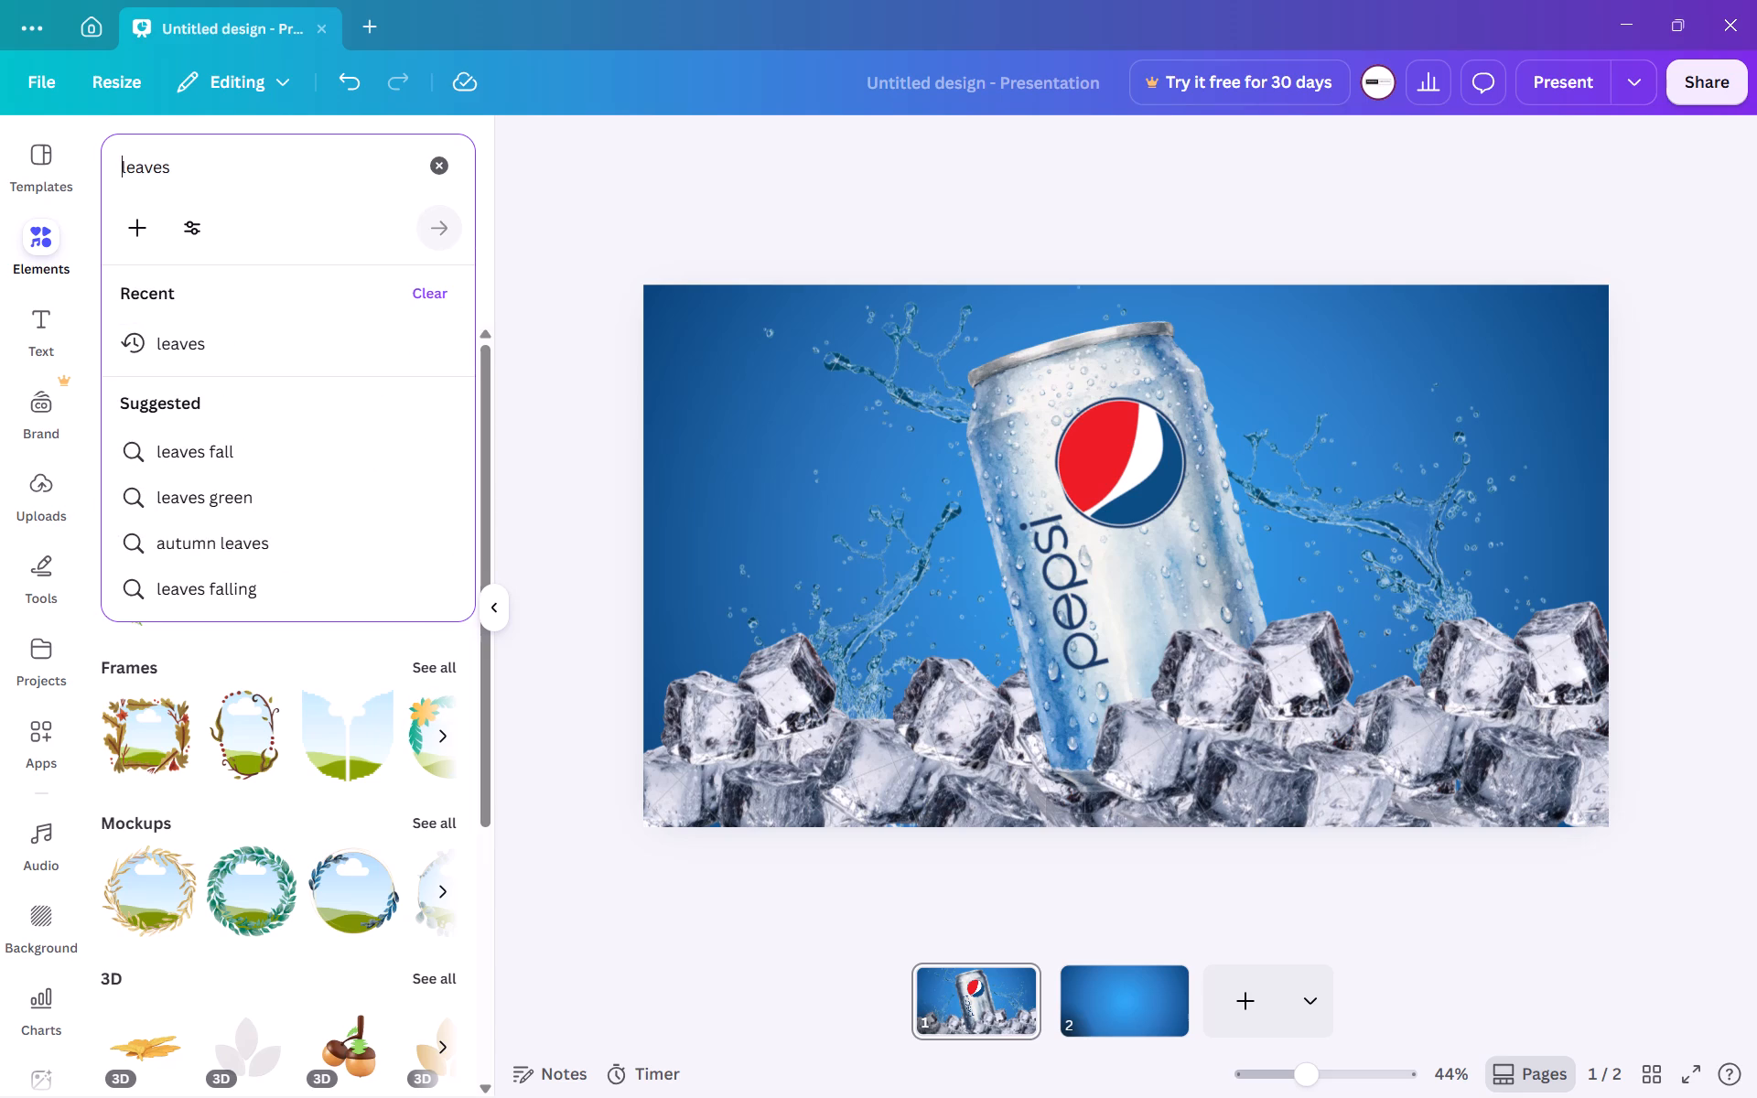
type("mint")
key("space")
key("Return")
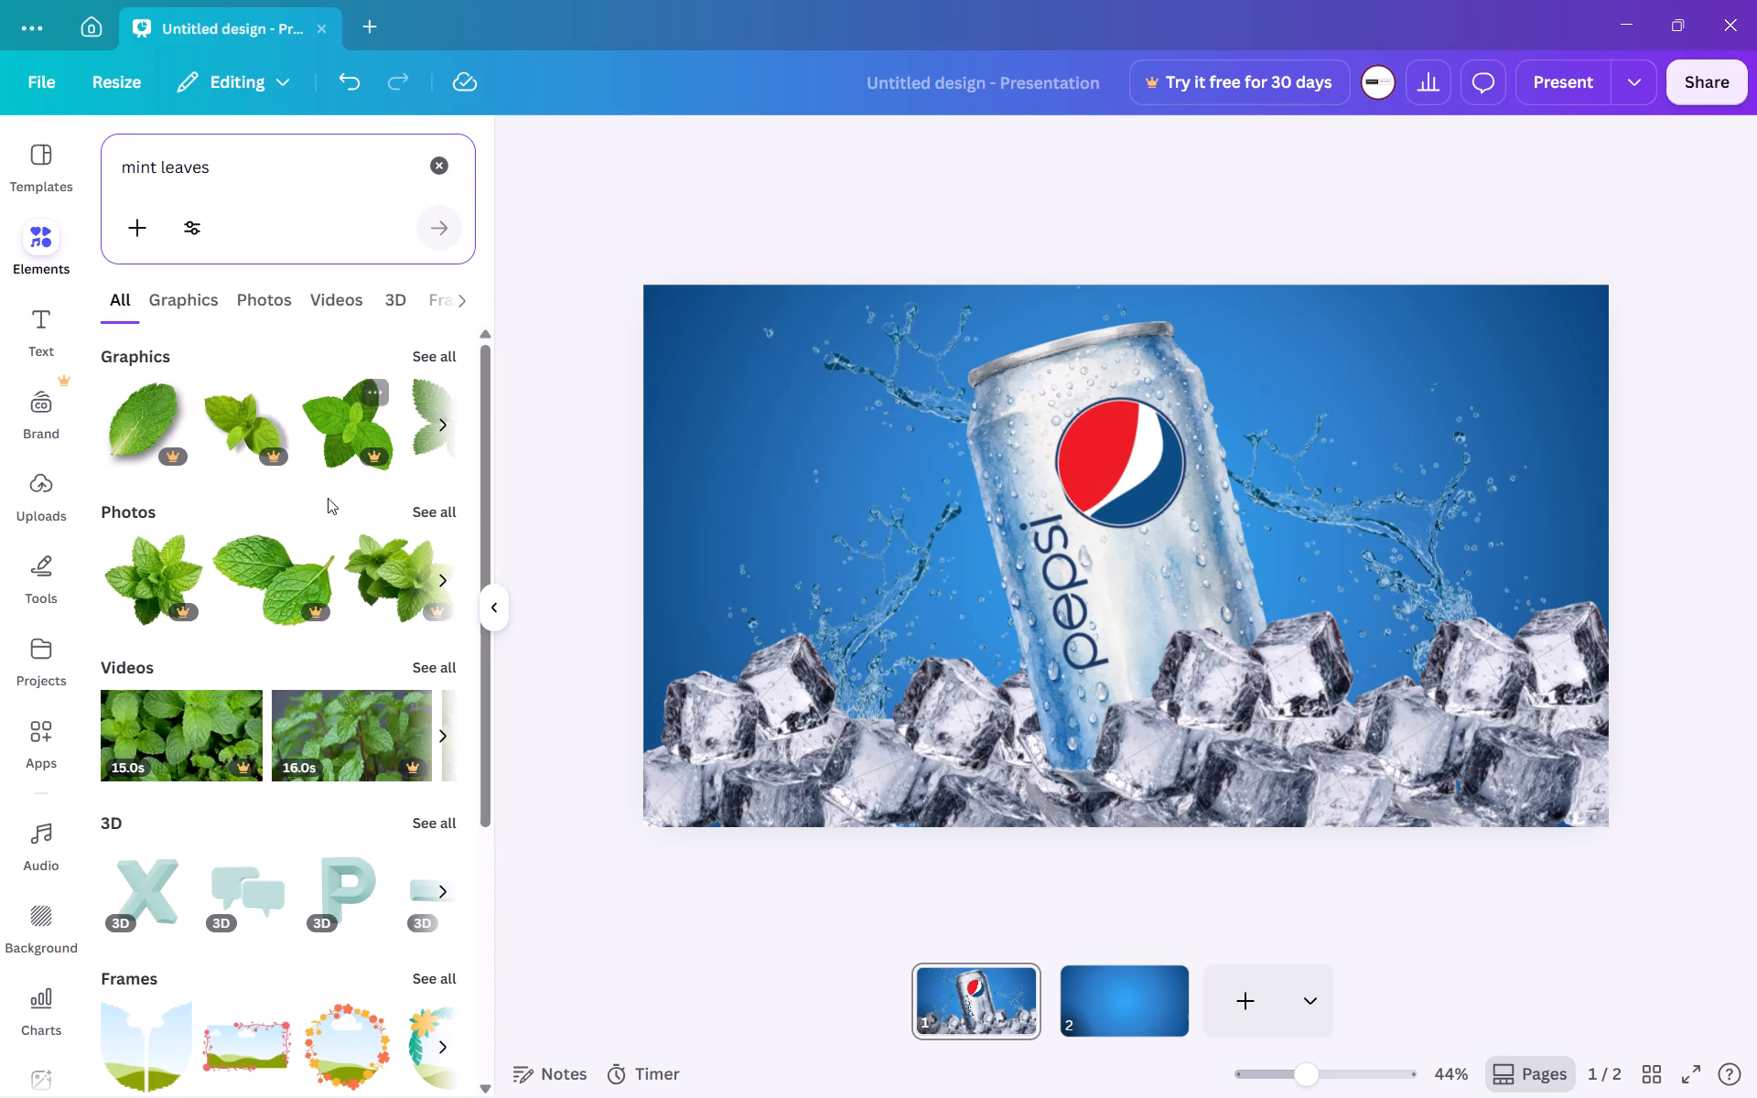
scroll(336, 425, "left", 3)
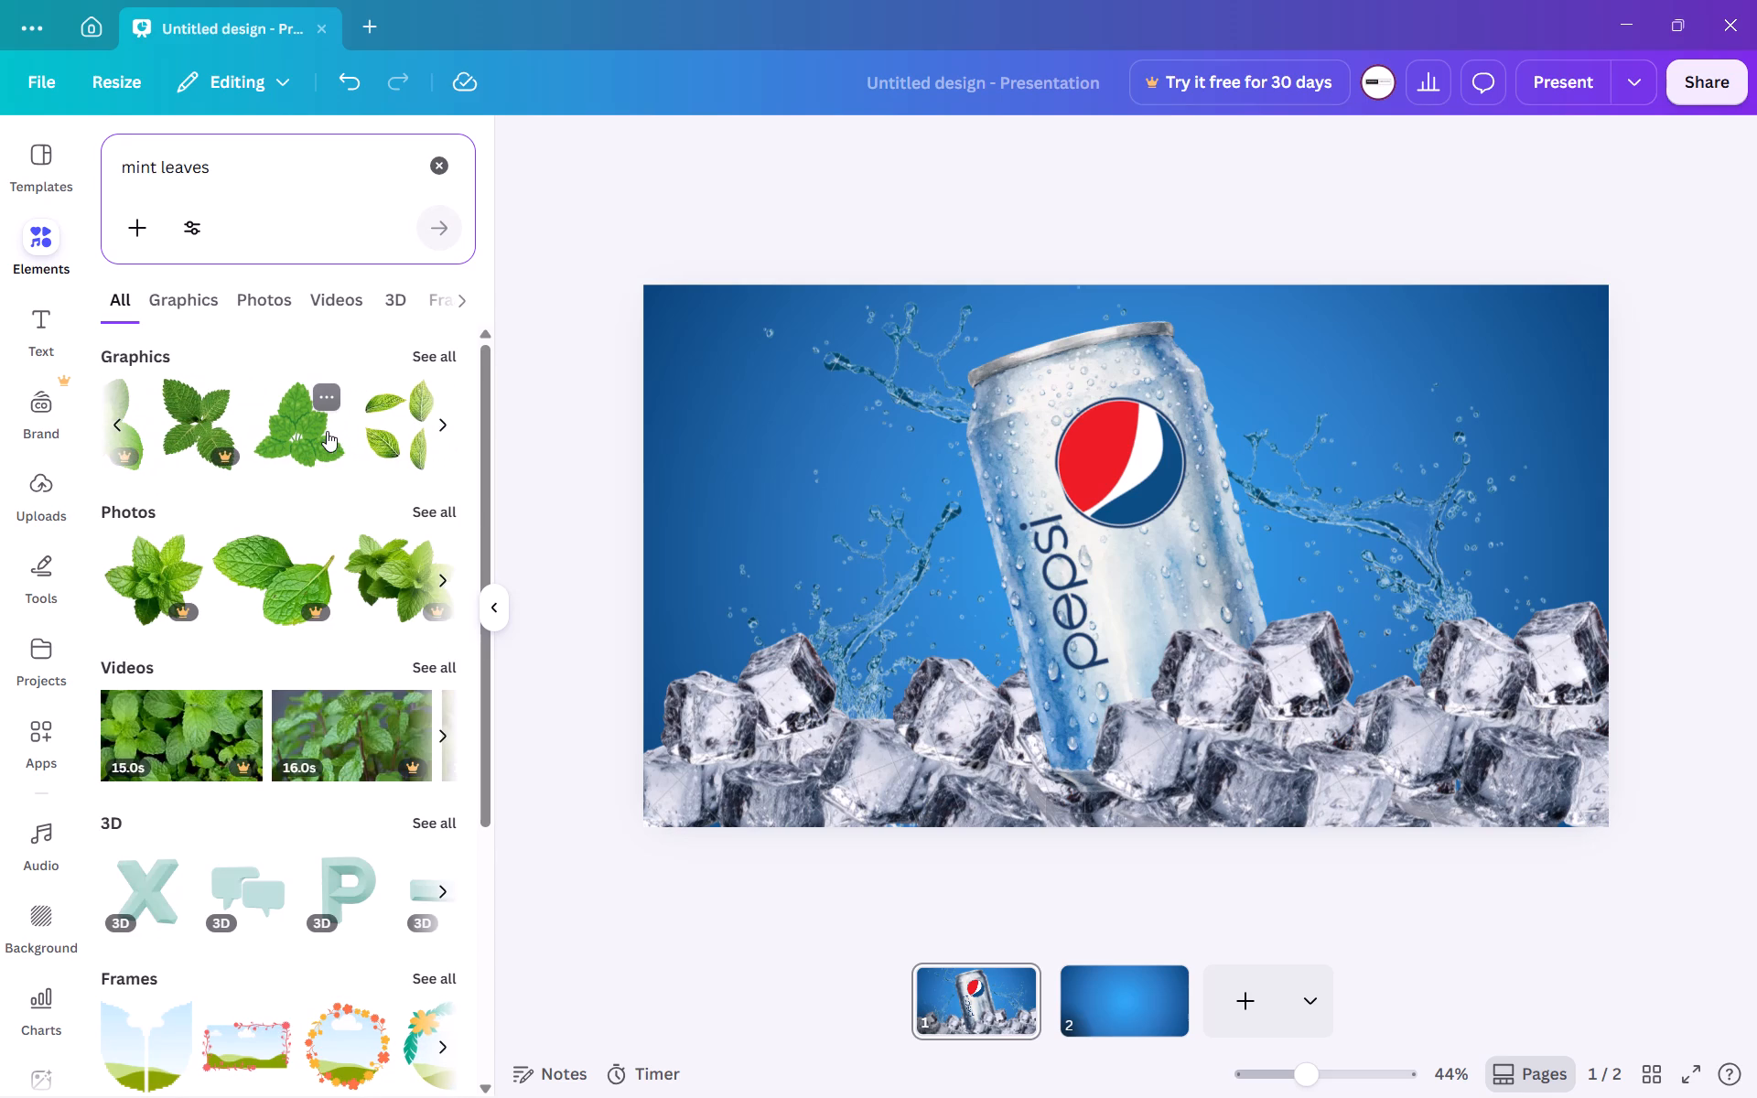
scroll(310, 425, "right", 2)
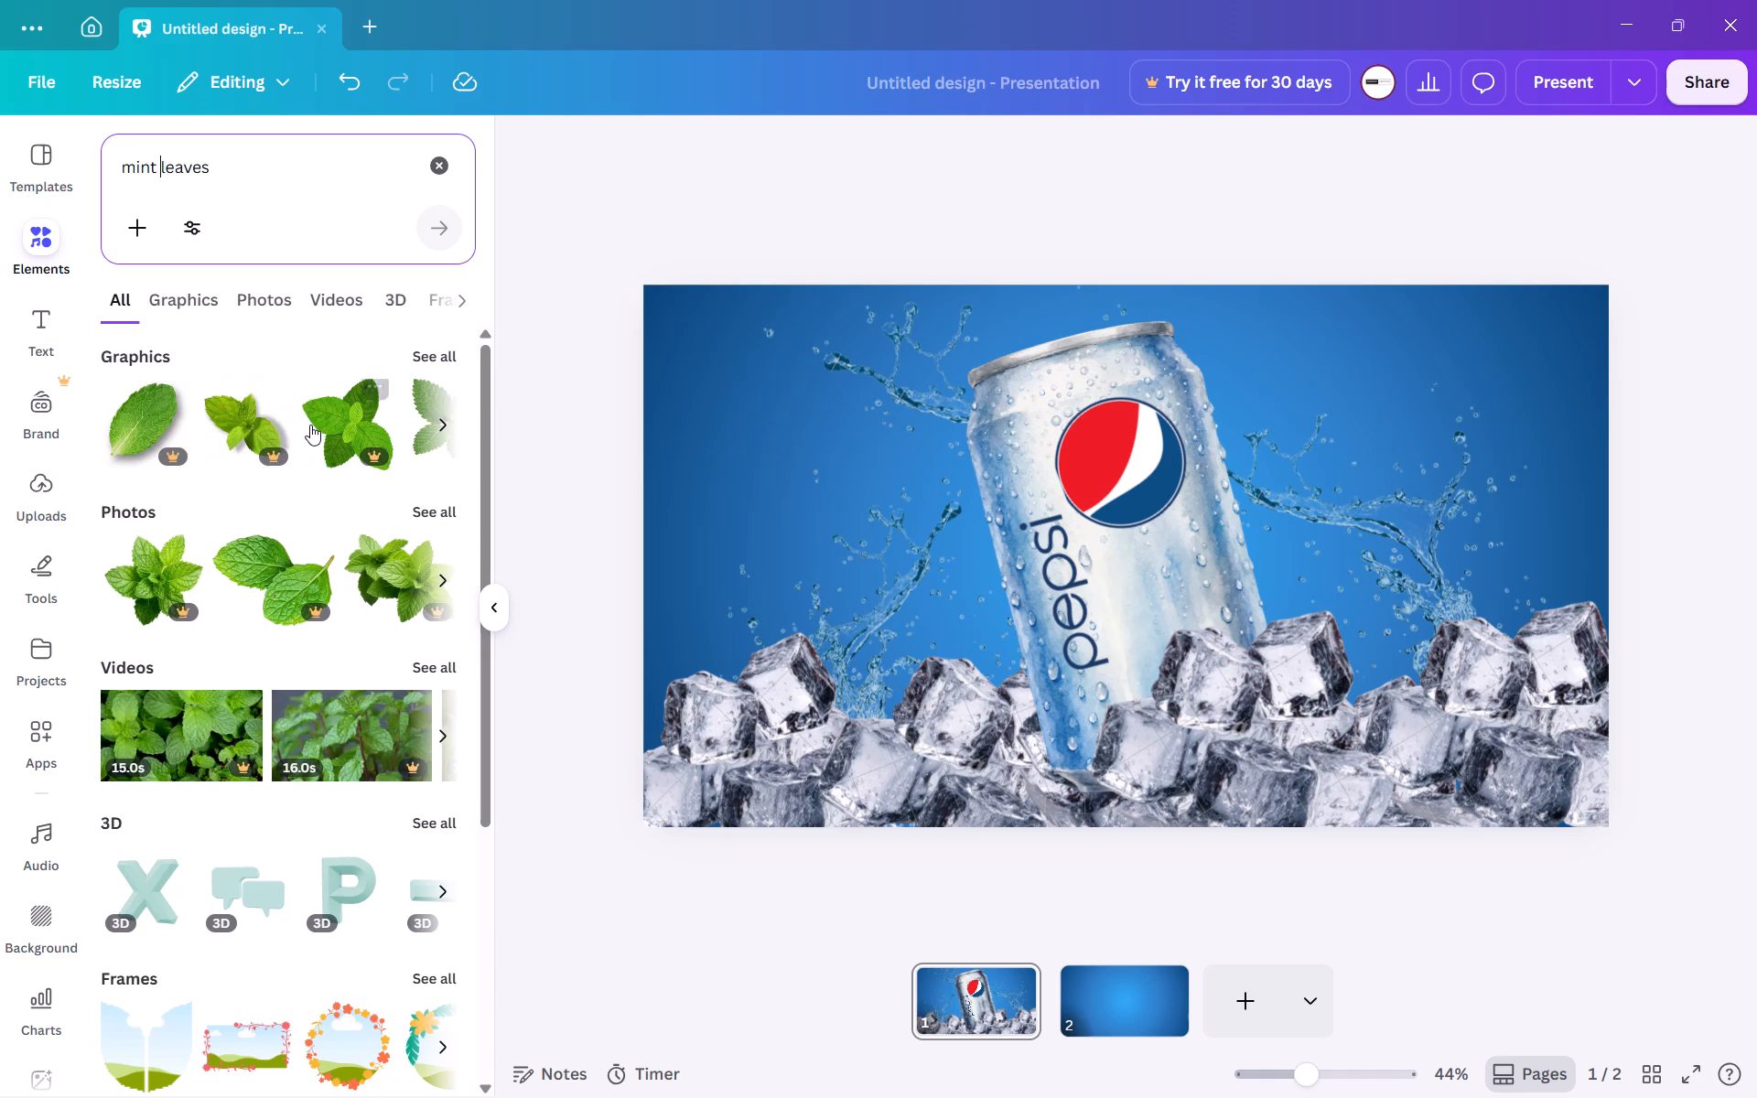
scroll(310, 425, "right", 1)
left_click(349, 419)
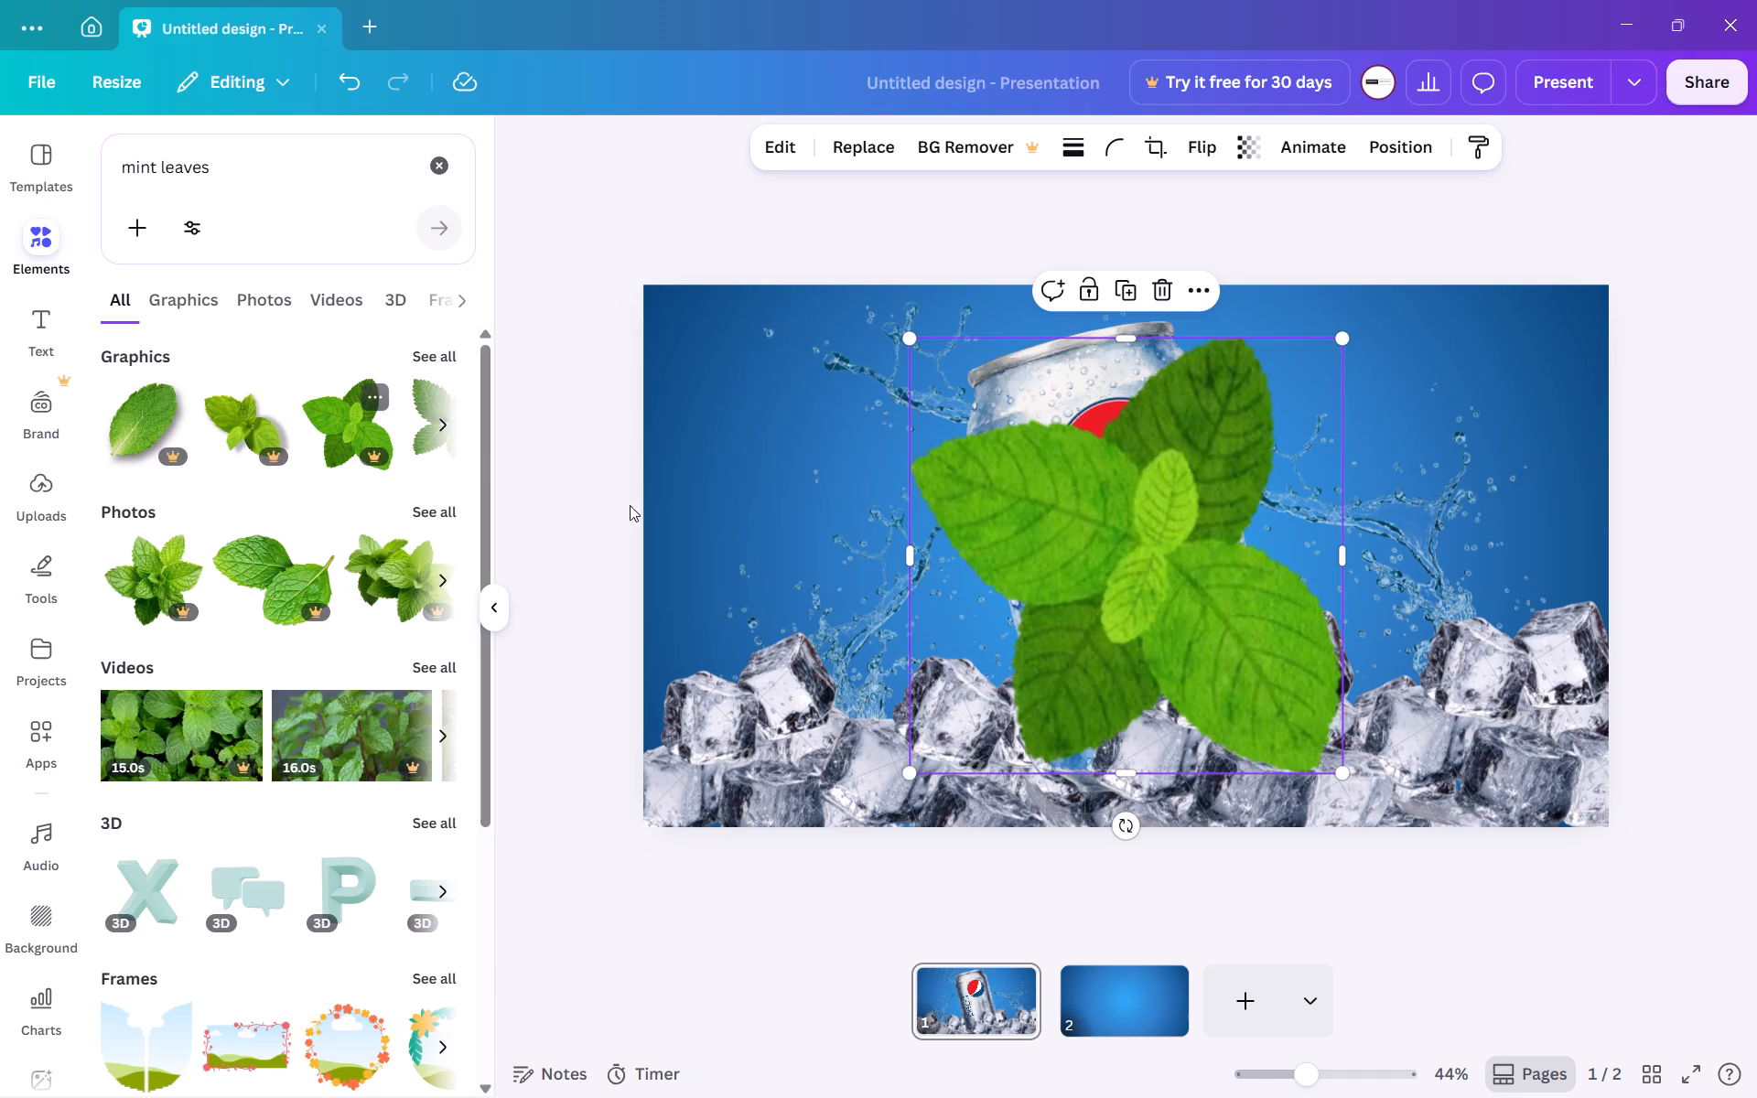
Shrink the mint sprig to about 170 by 170 and place it on the ice cubes beside the can's lower right side.
left_click_drag(906, 335, 985, 434)
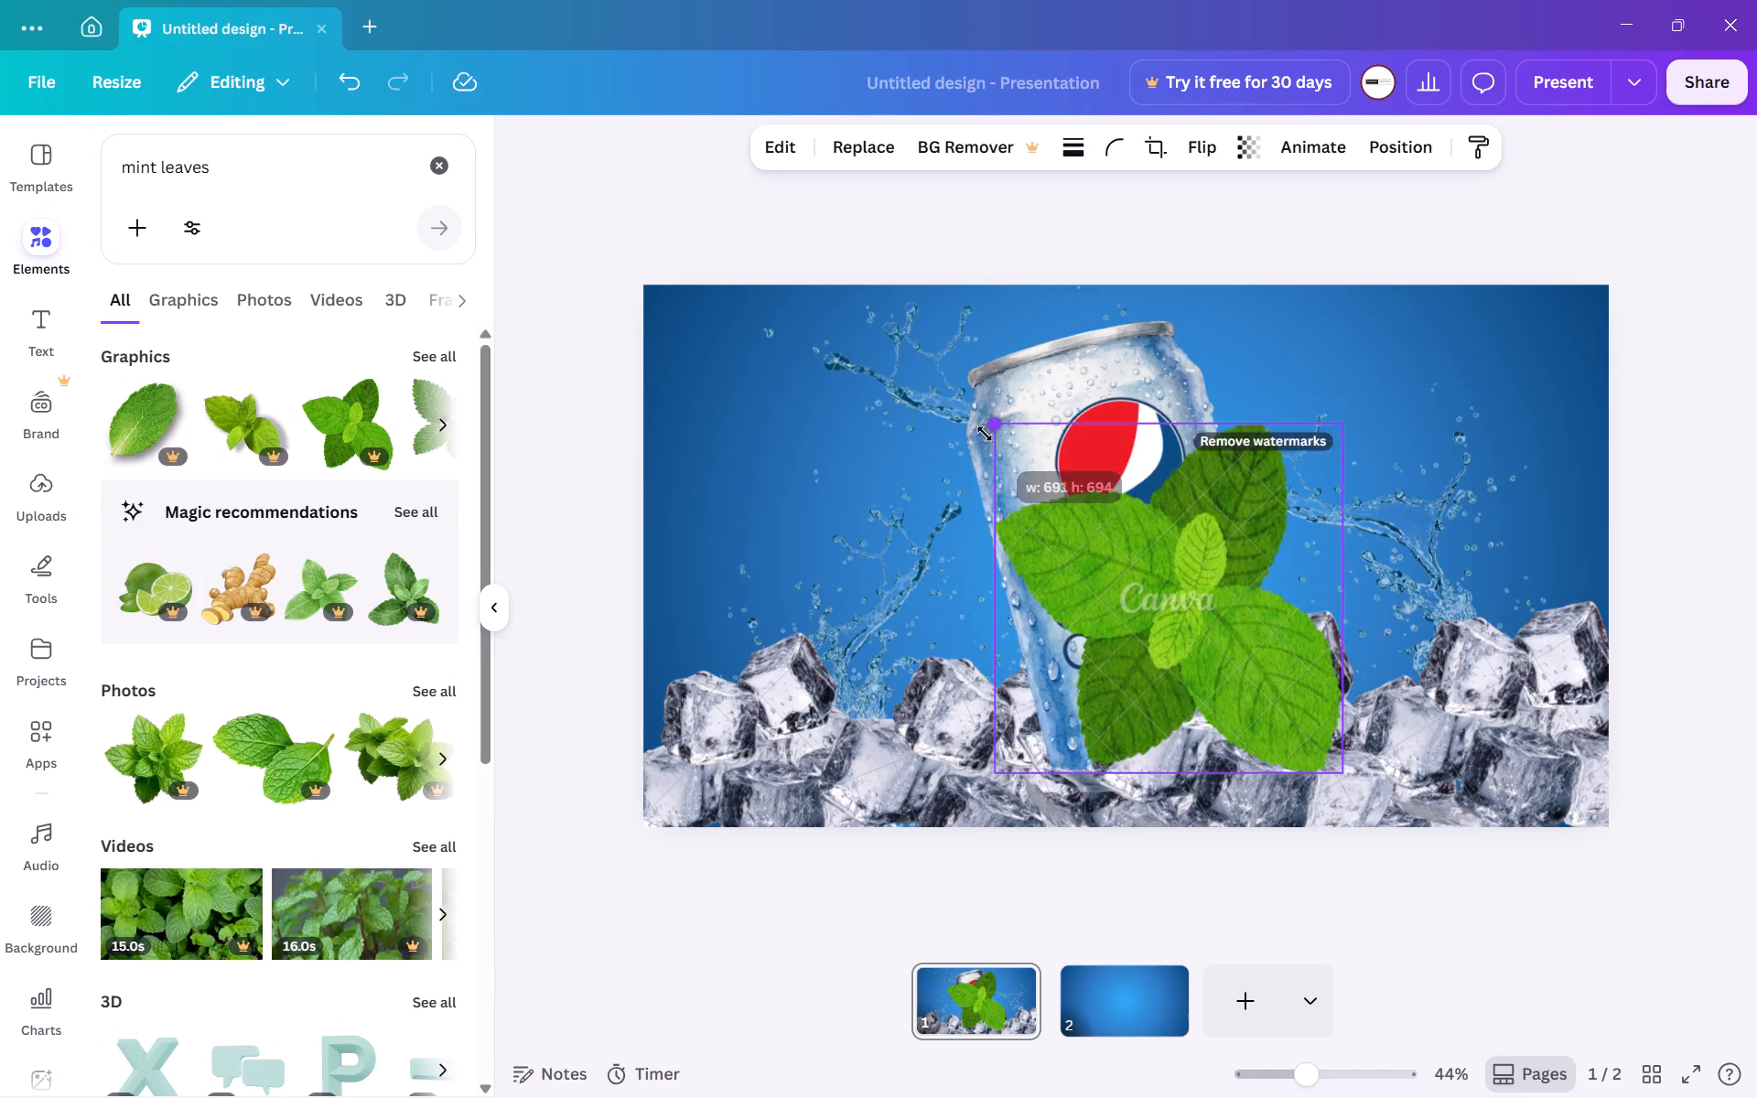
left_click_drag(985, 434, 1181, 548)
left_click_drag(1312, 662, 1338, 641)
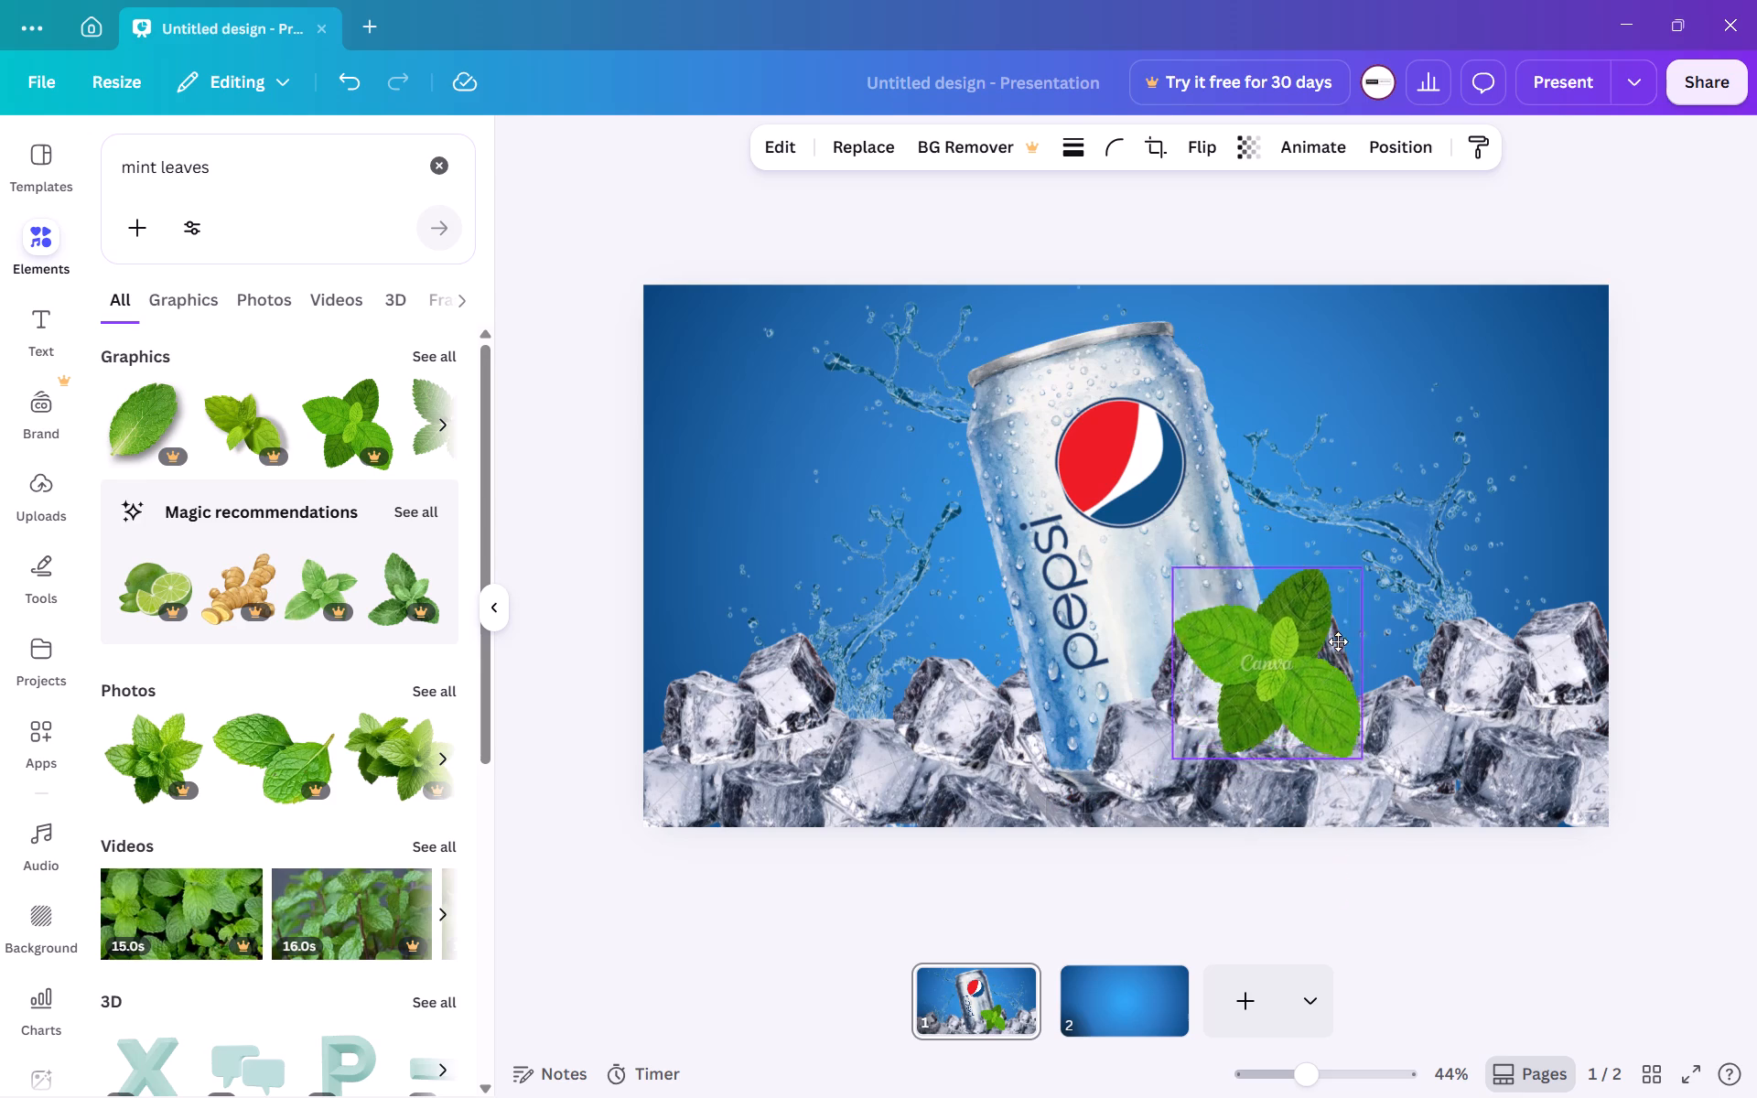
left_click_drag(1338, 641, 1358, 622)
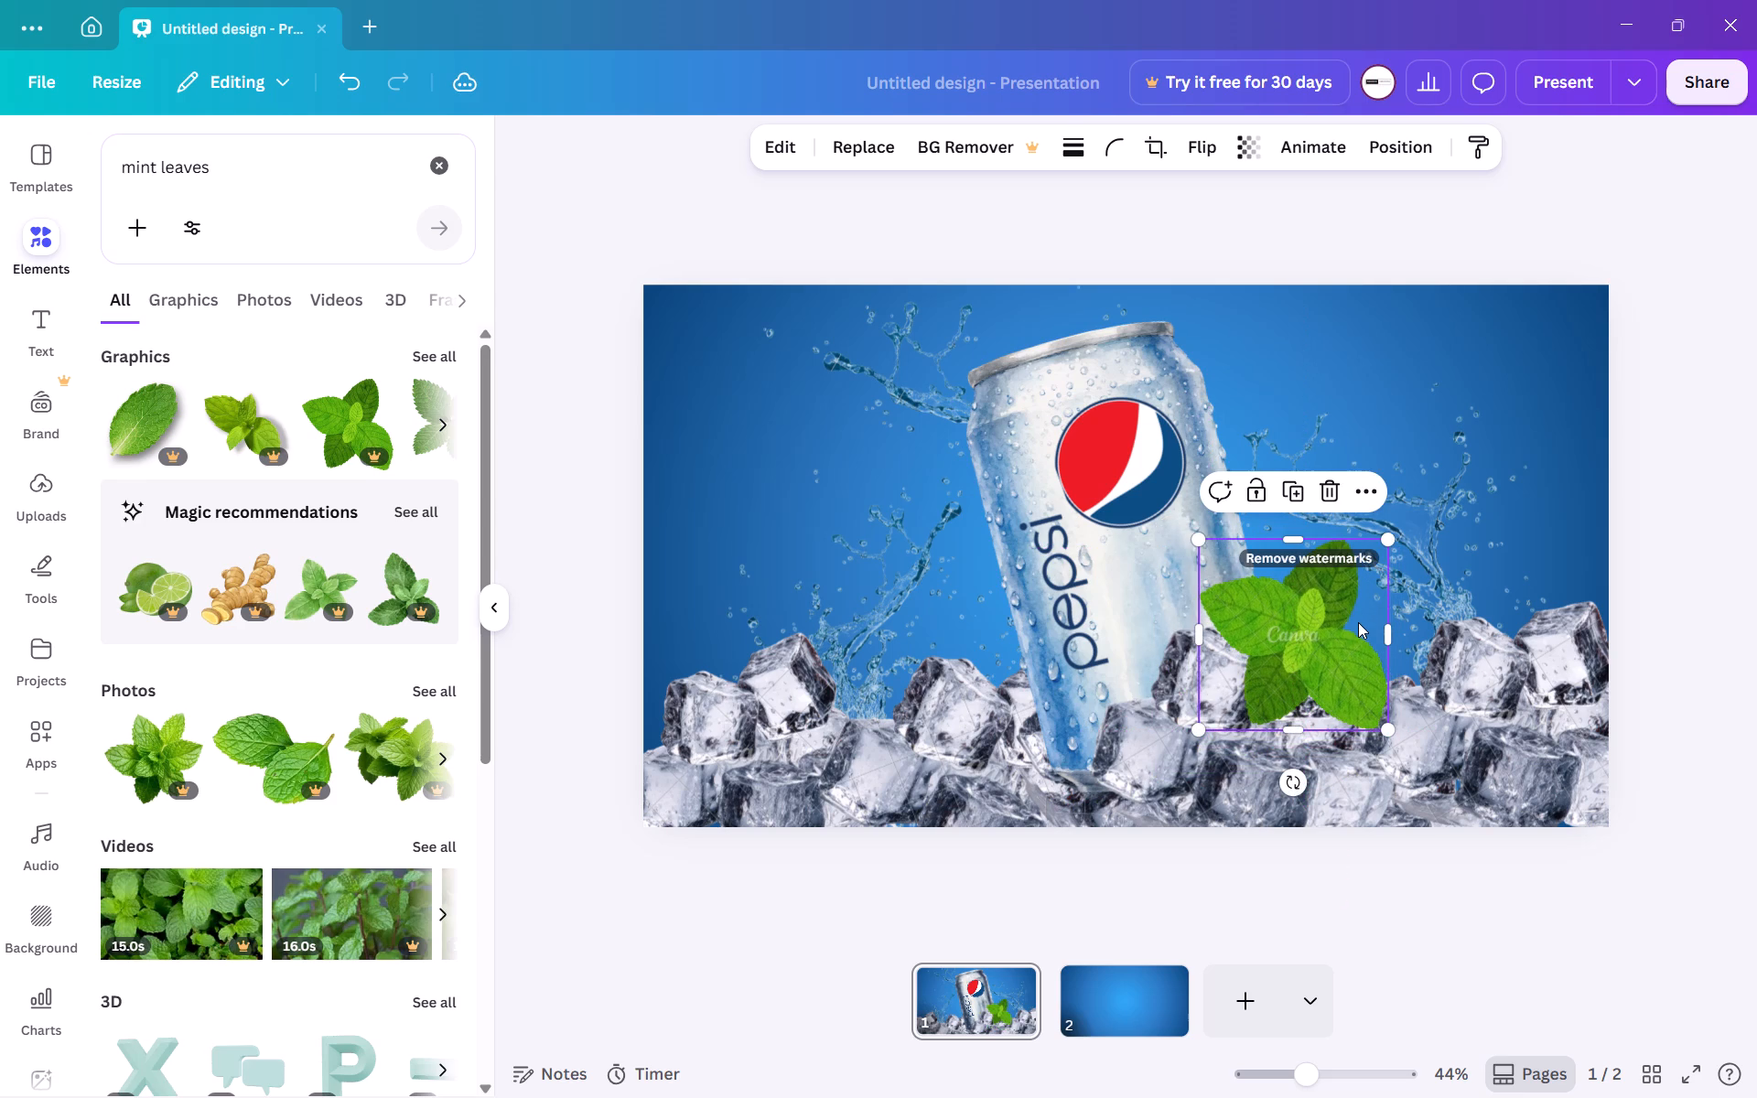
left_click_drag(1325, 639, 1278, 663)
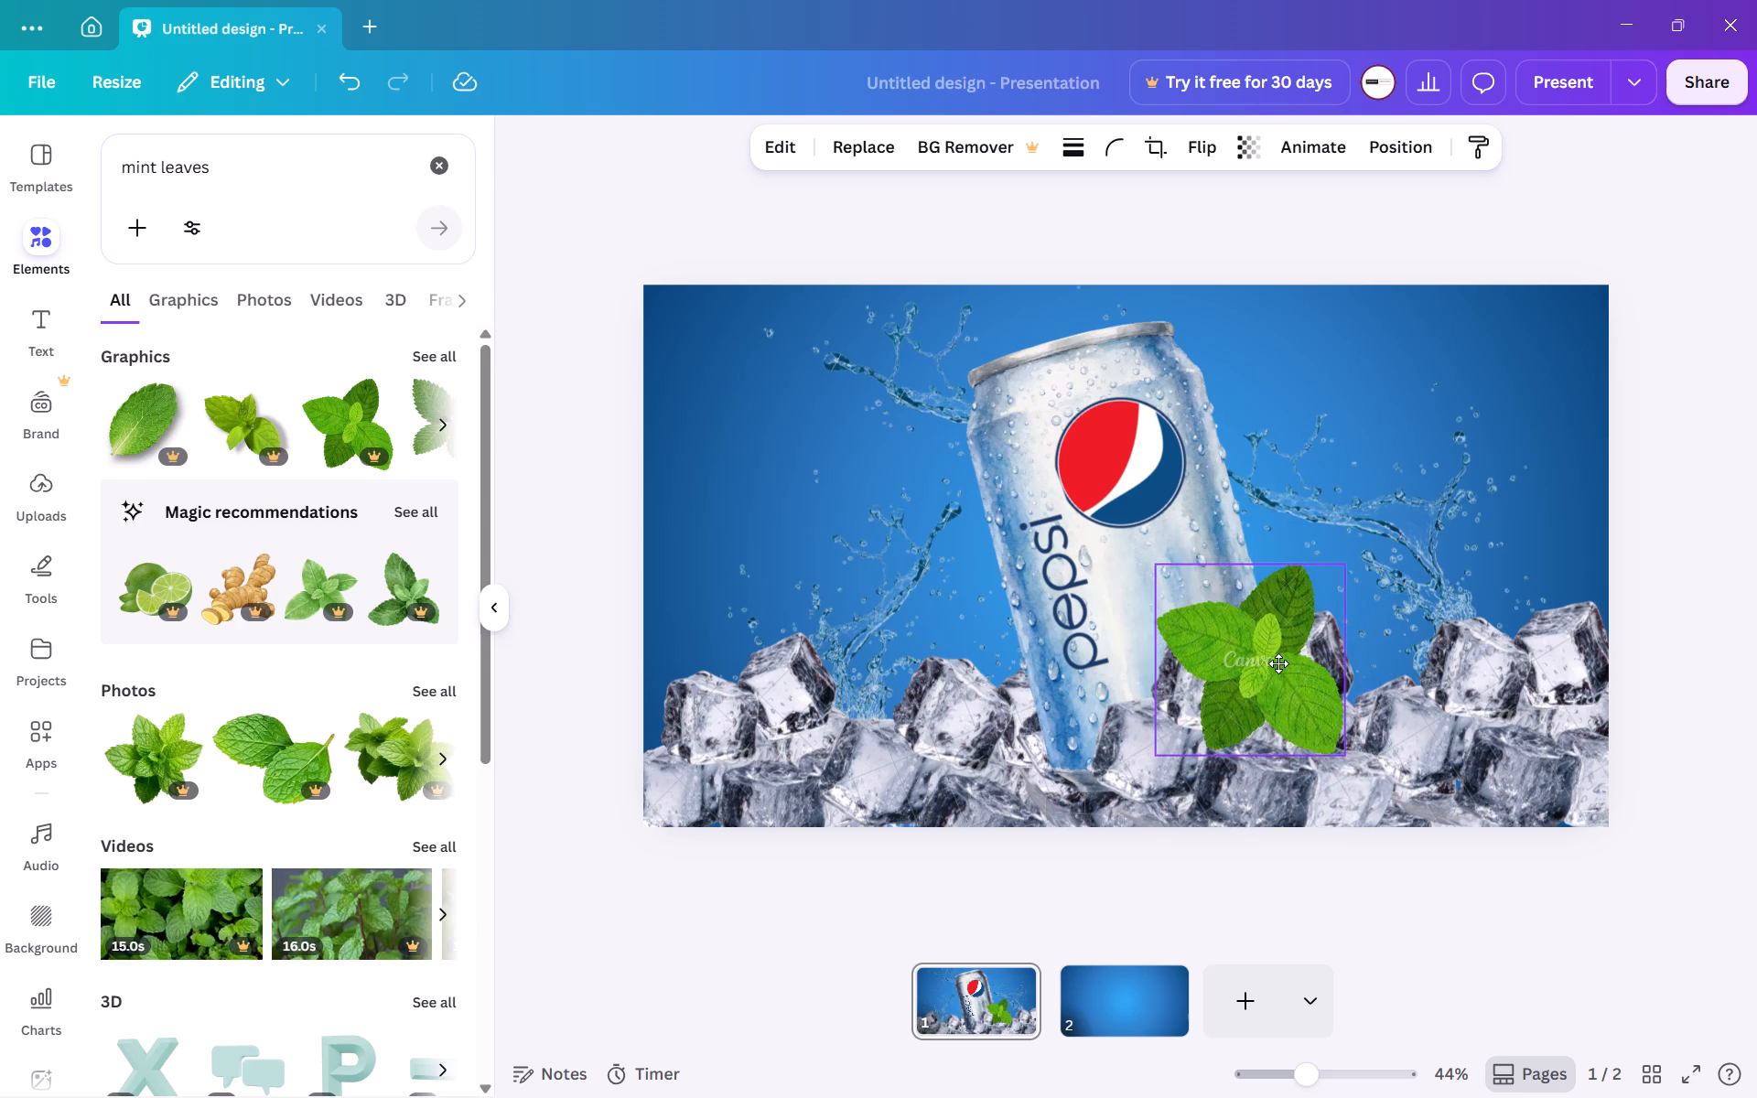
left_click_drag(1278, 663, 1278, 680)
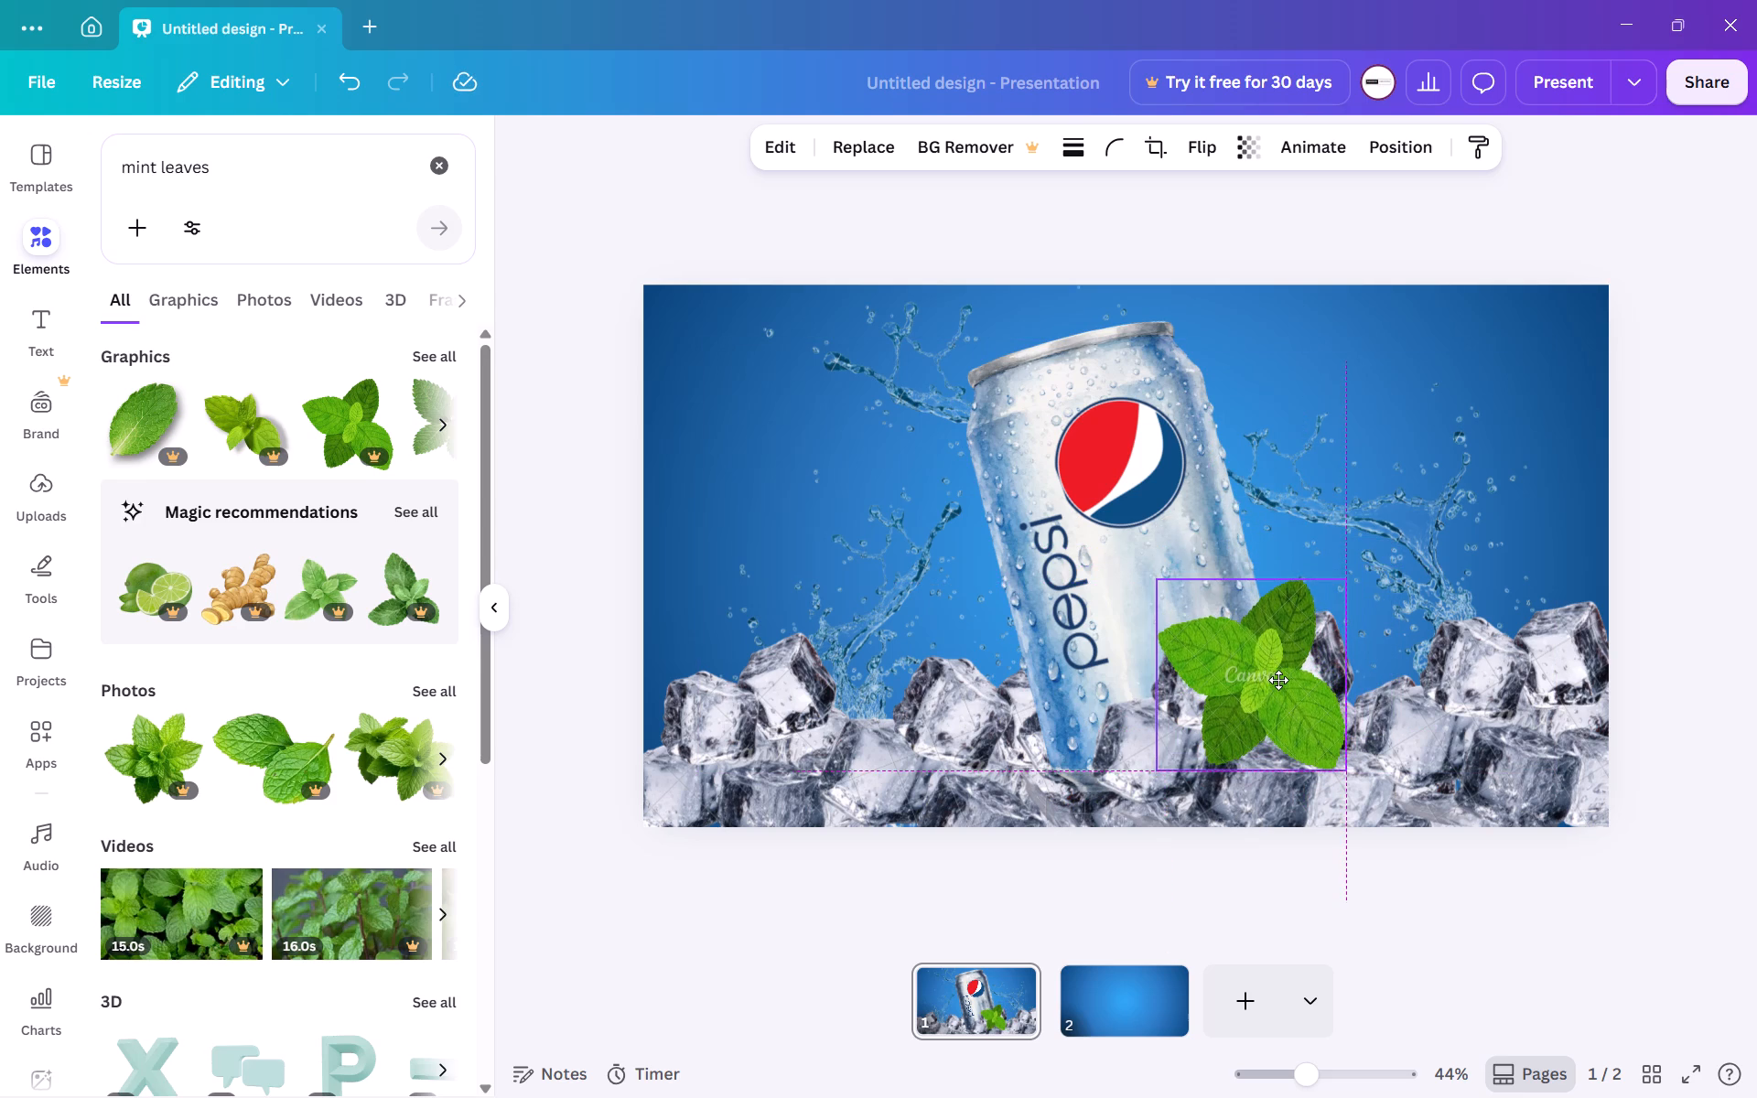
left_click_drag(1278, 680, 1278, 676)
left_click_drag(1349, 586, 1300, 659)
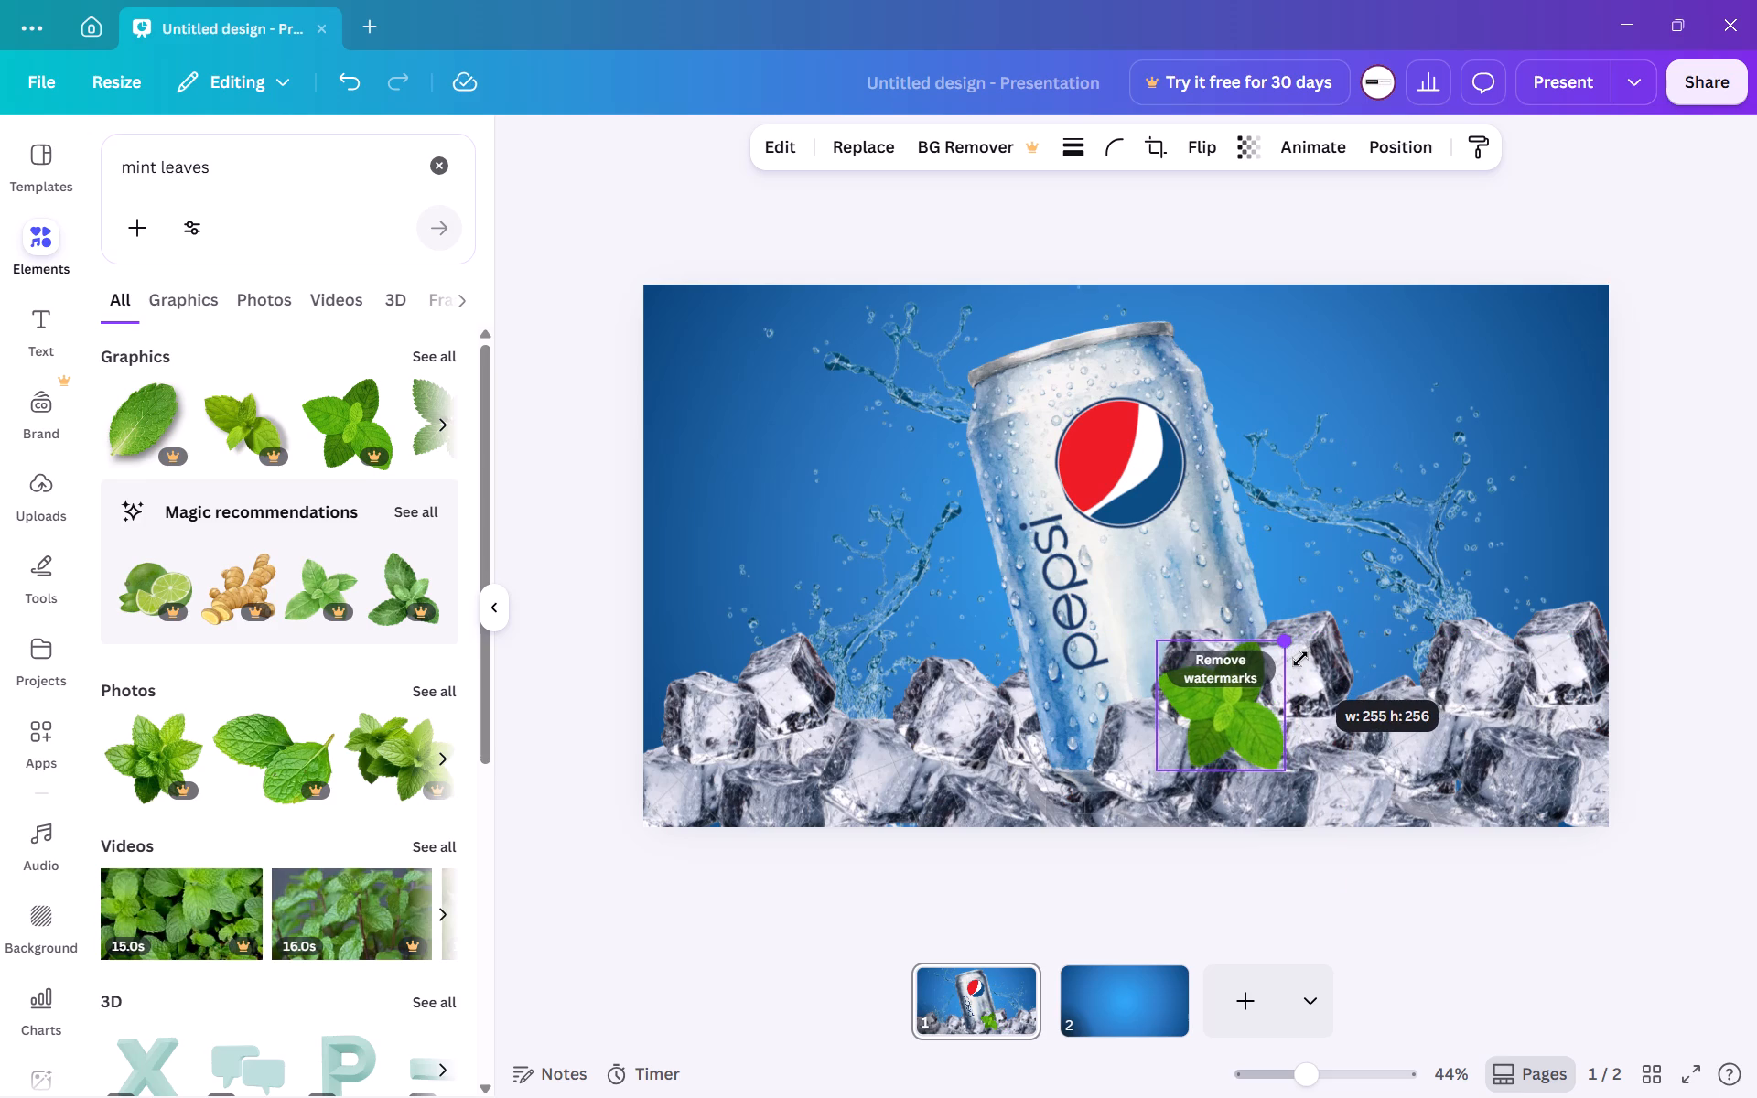
left_click_drag(1300, 659, 1306, 653)
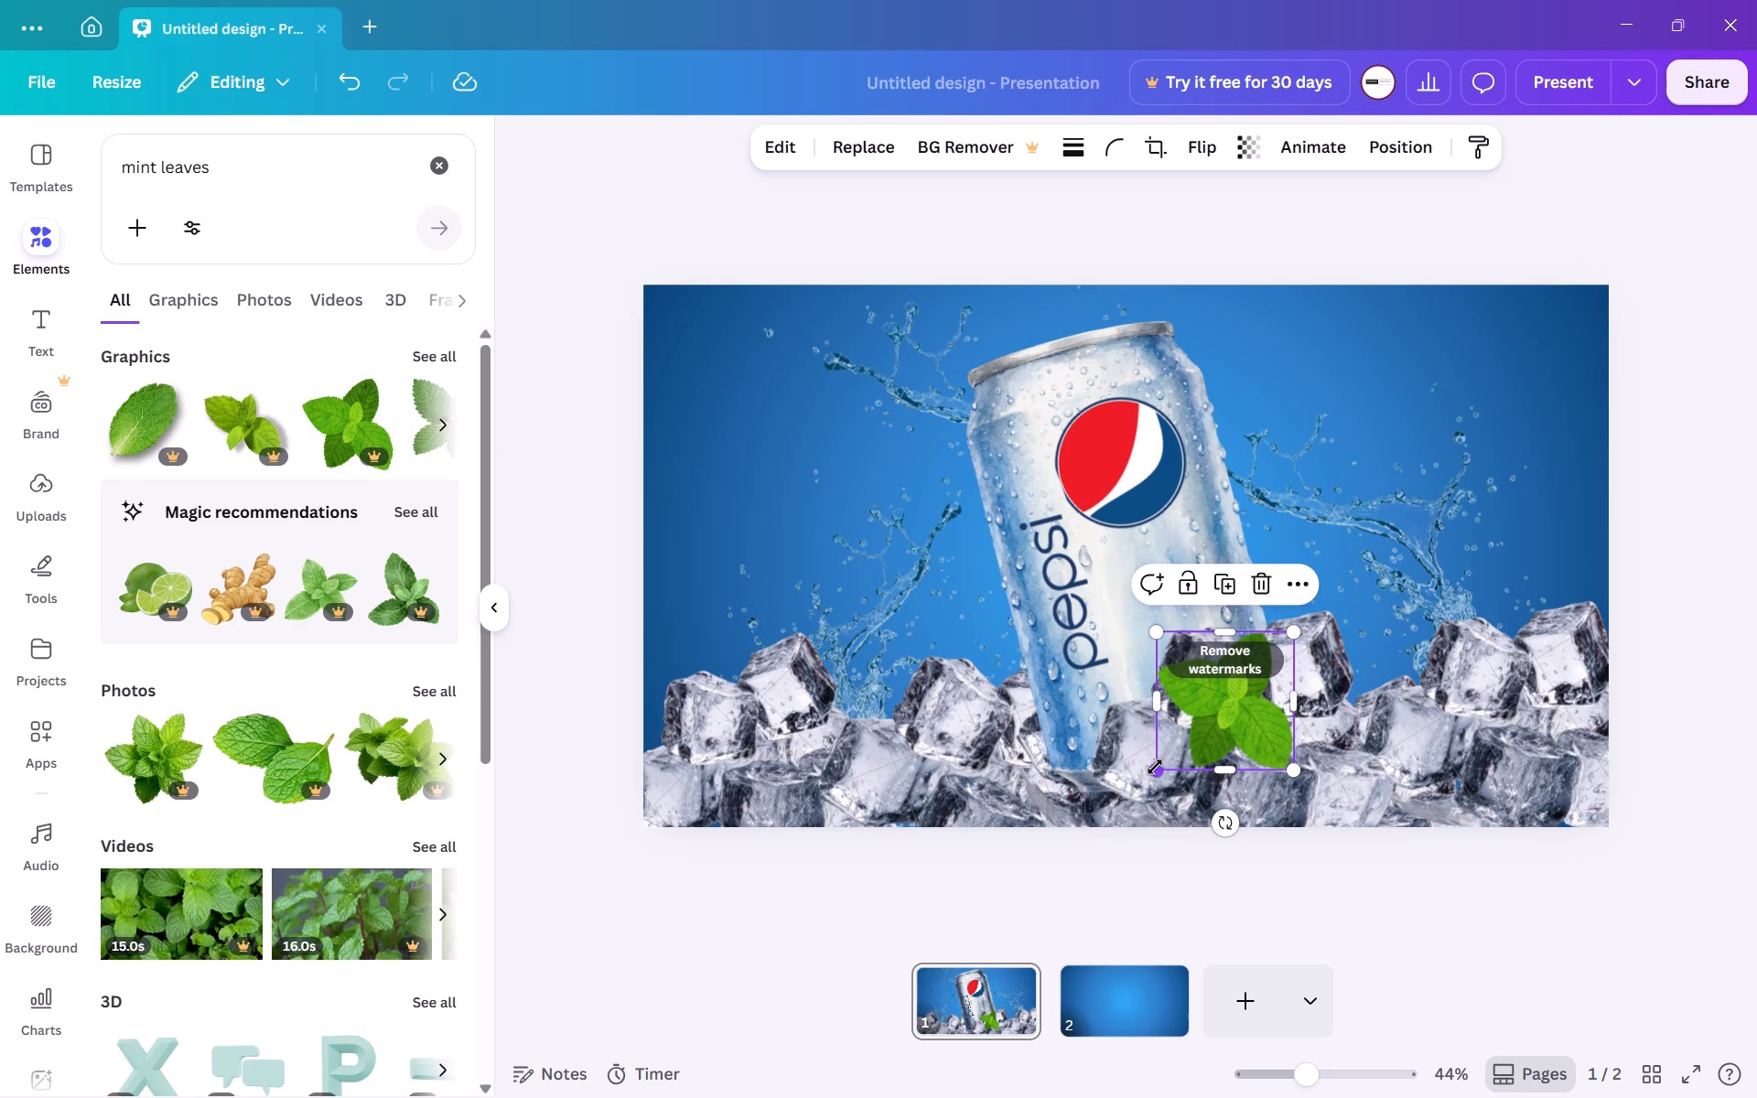
left_click_drag(1155, 767, 1191, 705)
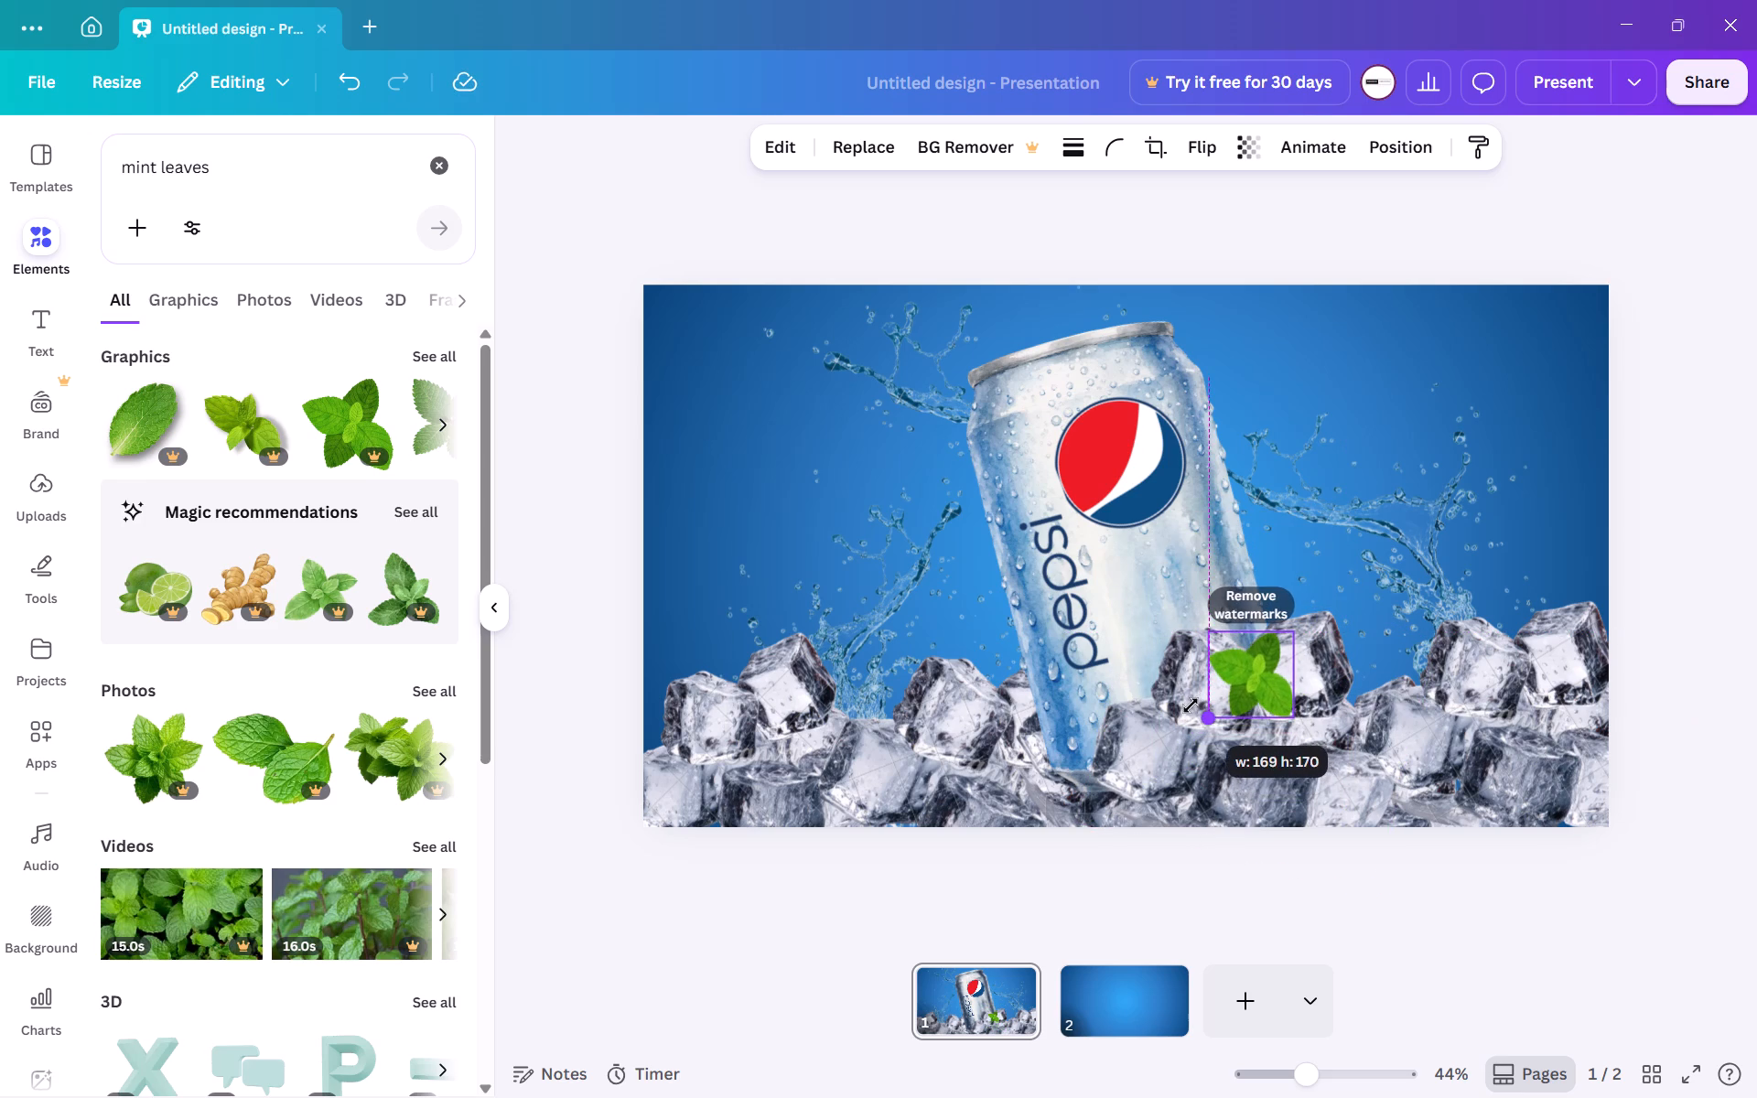
left_click_drag(1191, 705, 1190, 705)
left_click_drag(1265, 668, 1252, 651)
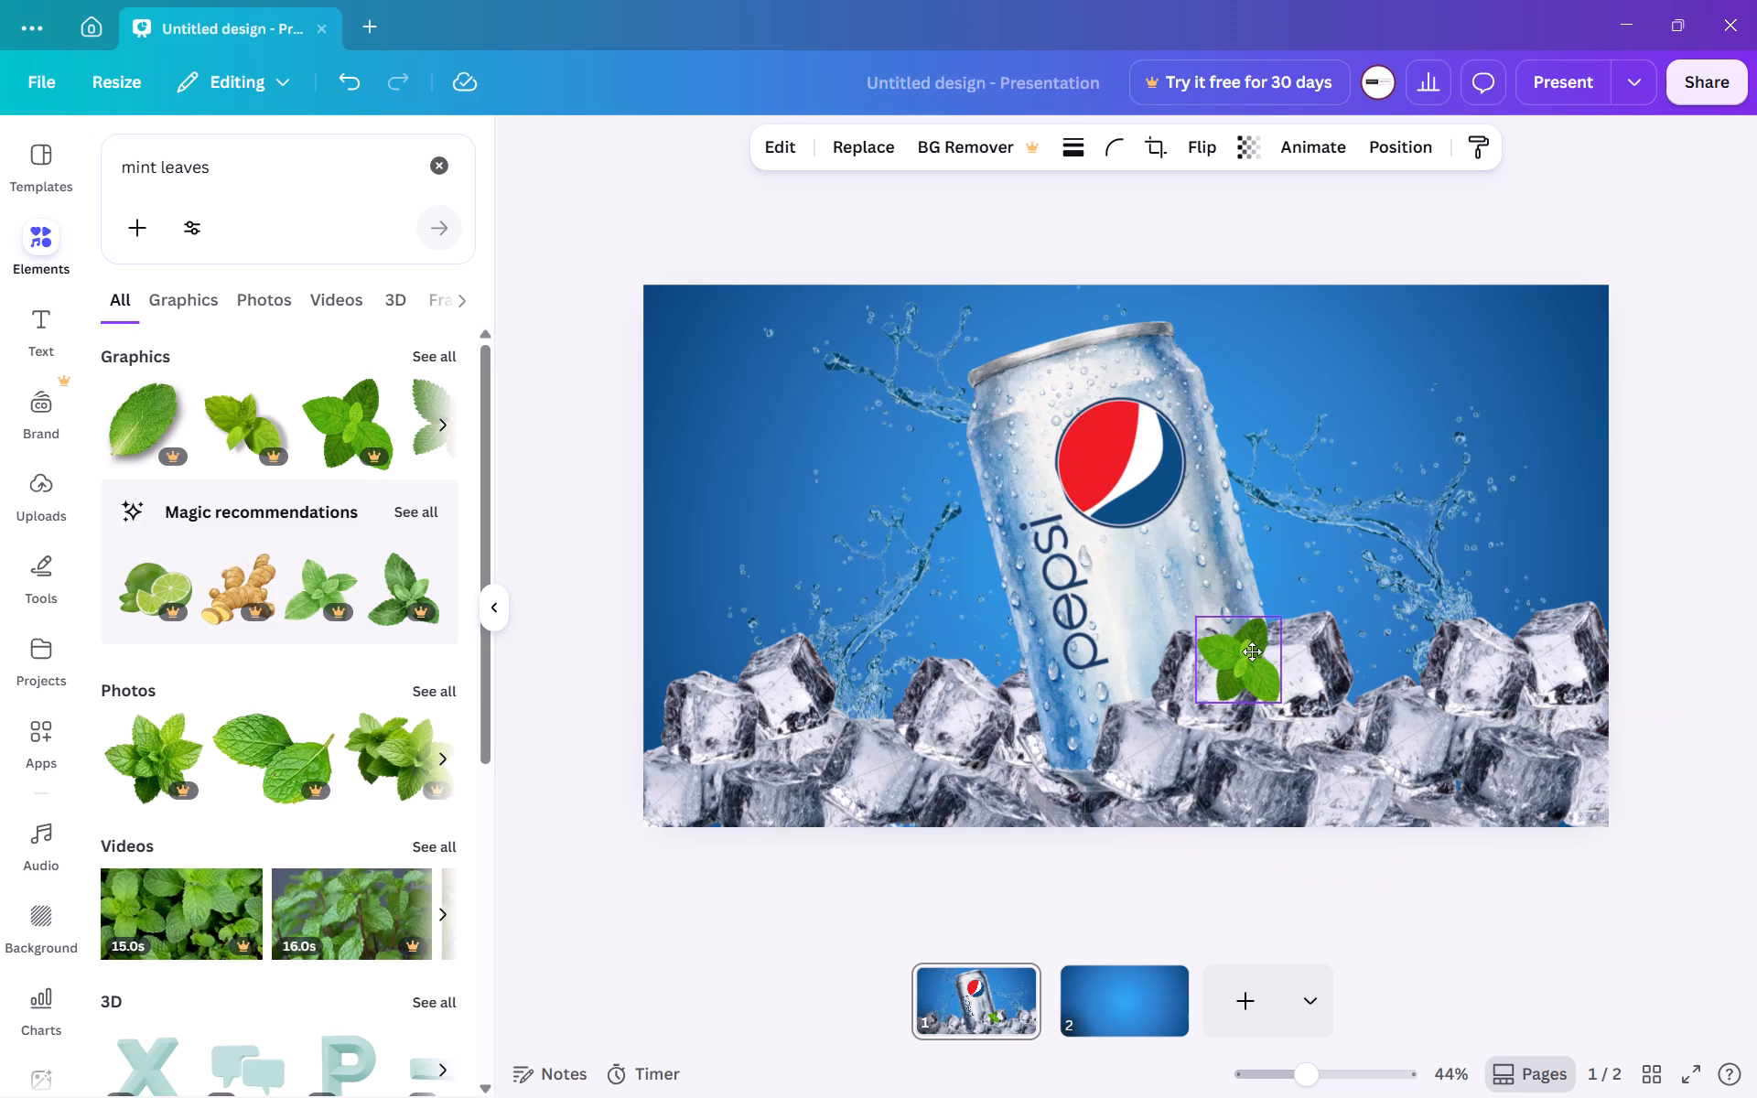
left_click_drag(1252, 651, 1249, 648)
Duplicate the mint sprig, enlarge the copy, and place it on the ice just right of the first sprig, overlapping it.
left_click(1235, 563)
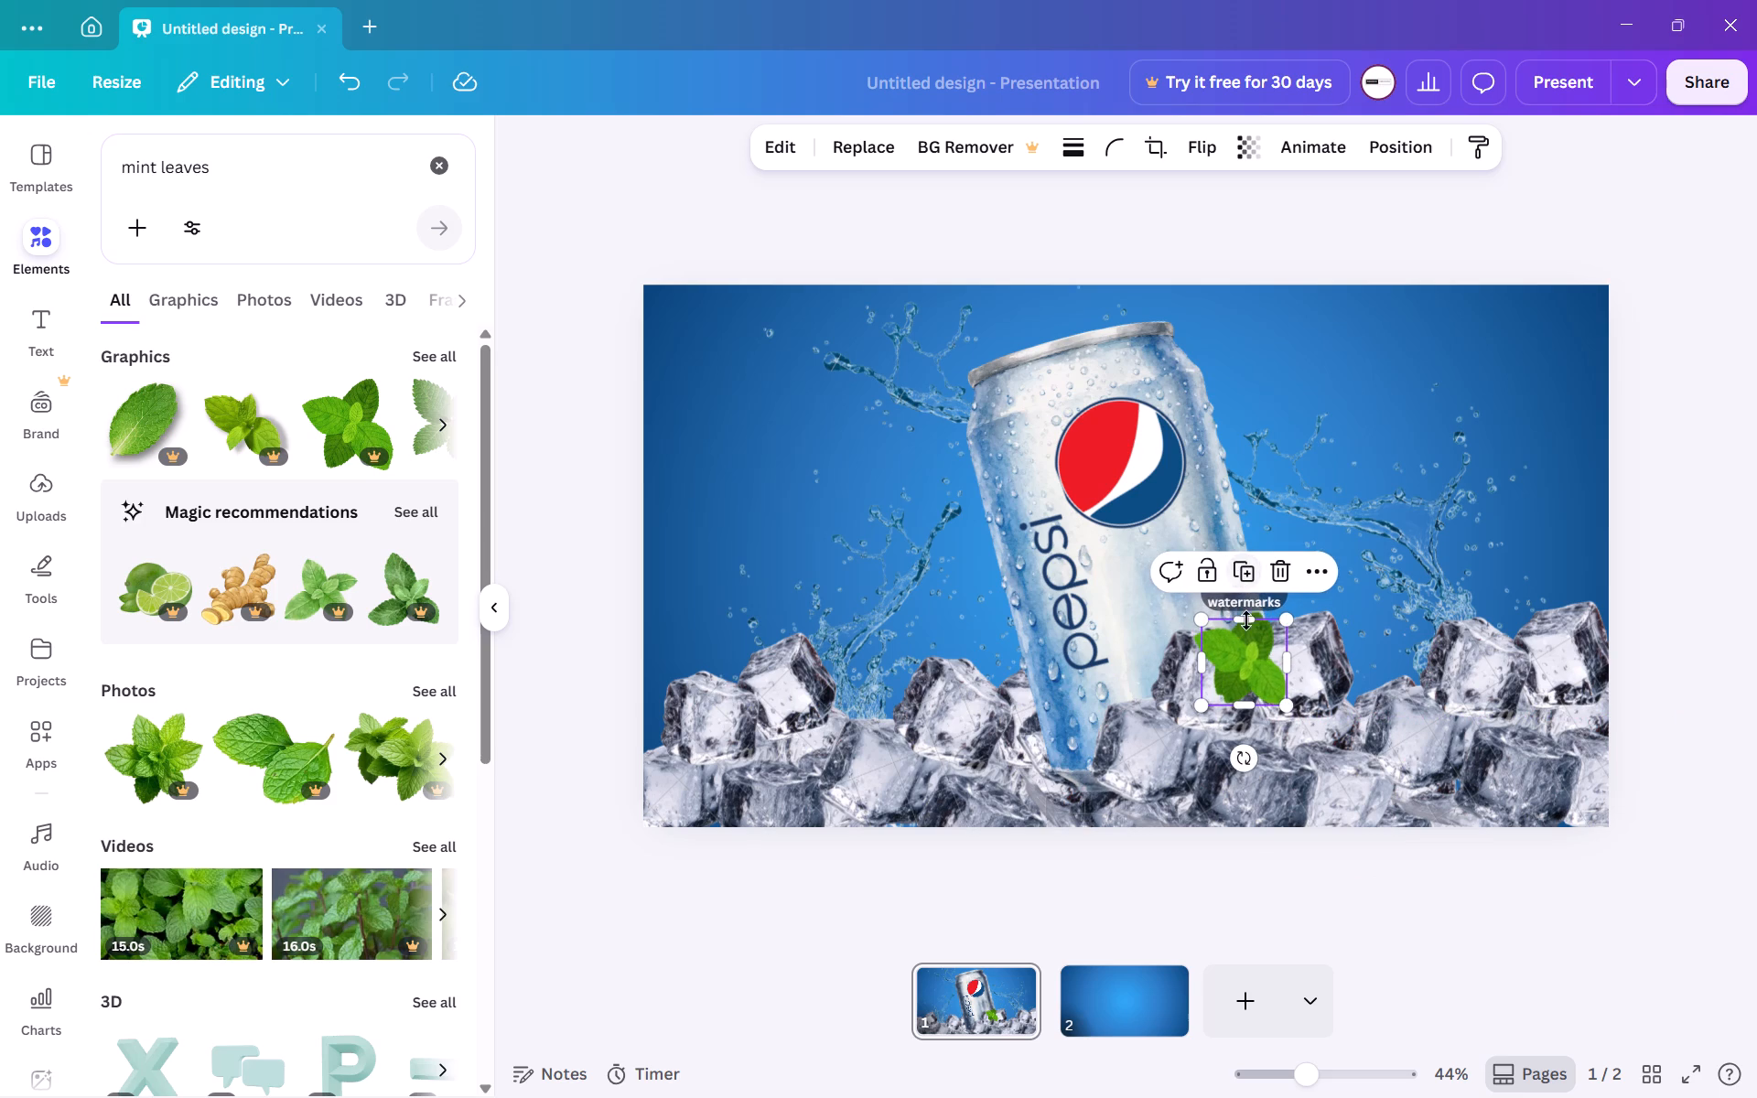
left_click_drag(1247, 648, 1295, 596)
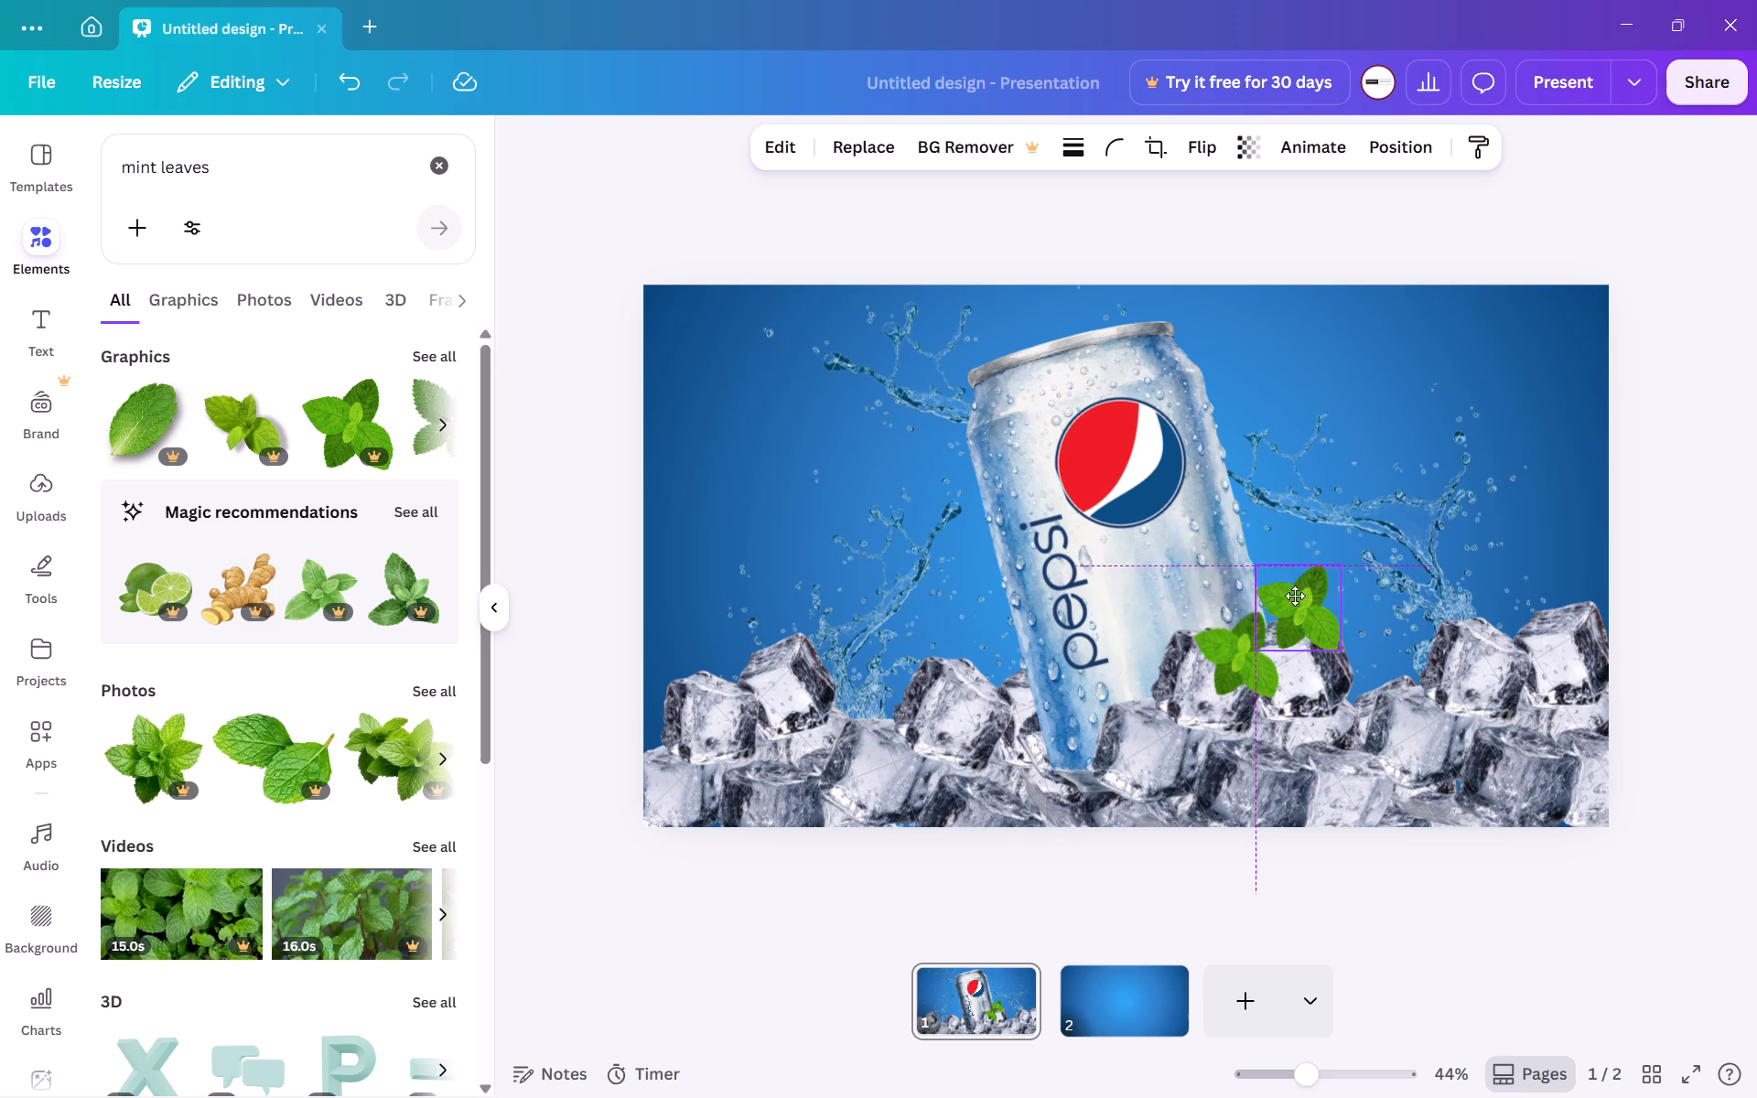
left_click_drag(1295, 596, 1296, 603)
left_click_drag(1345, 571, 1375, 540)
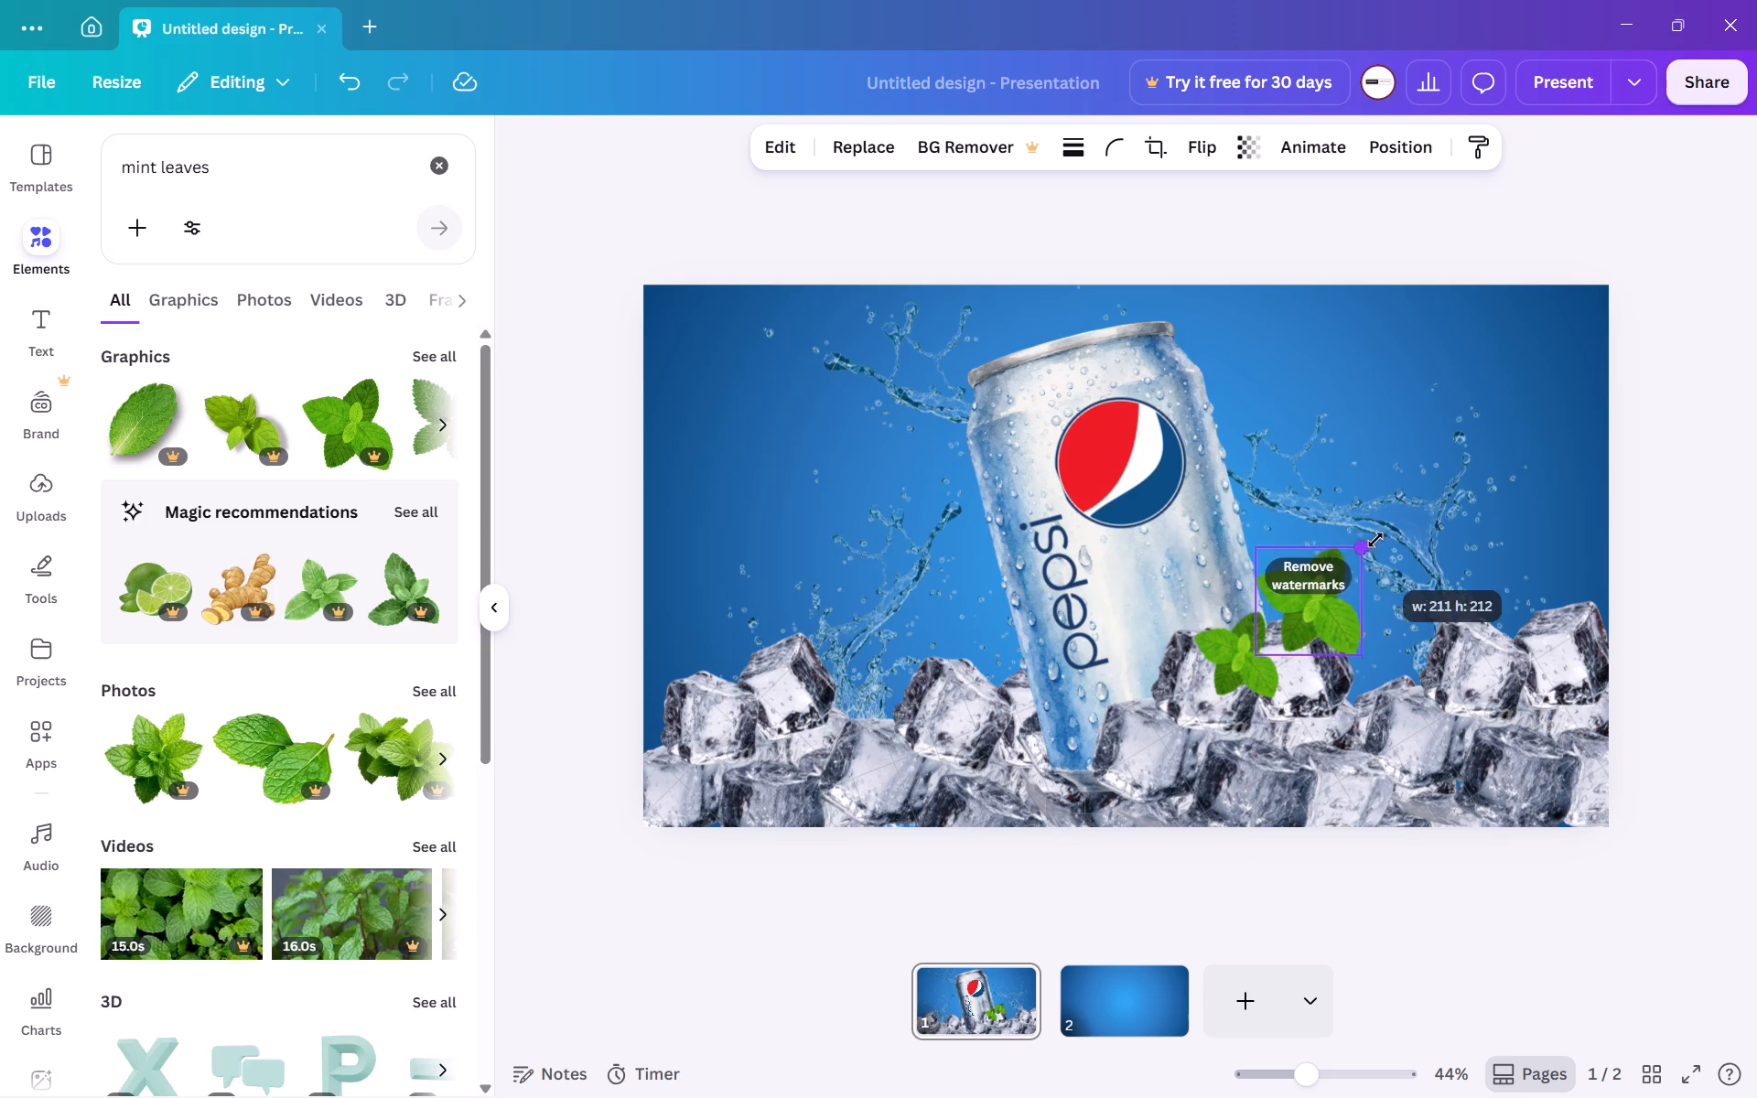
left_click_drag(1375, 540, 1390, 528)
left_click_drag(1326, 589, 1304, 621)
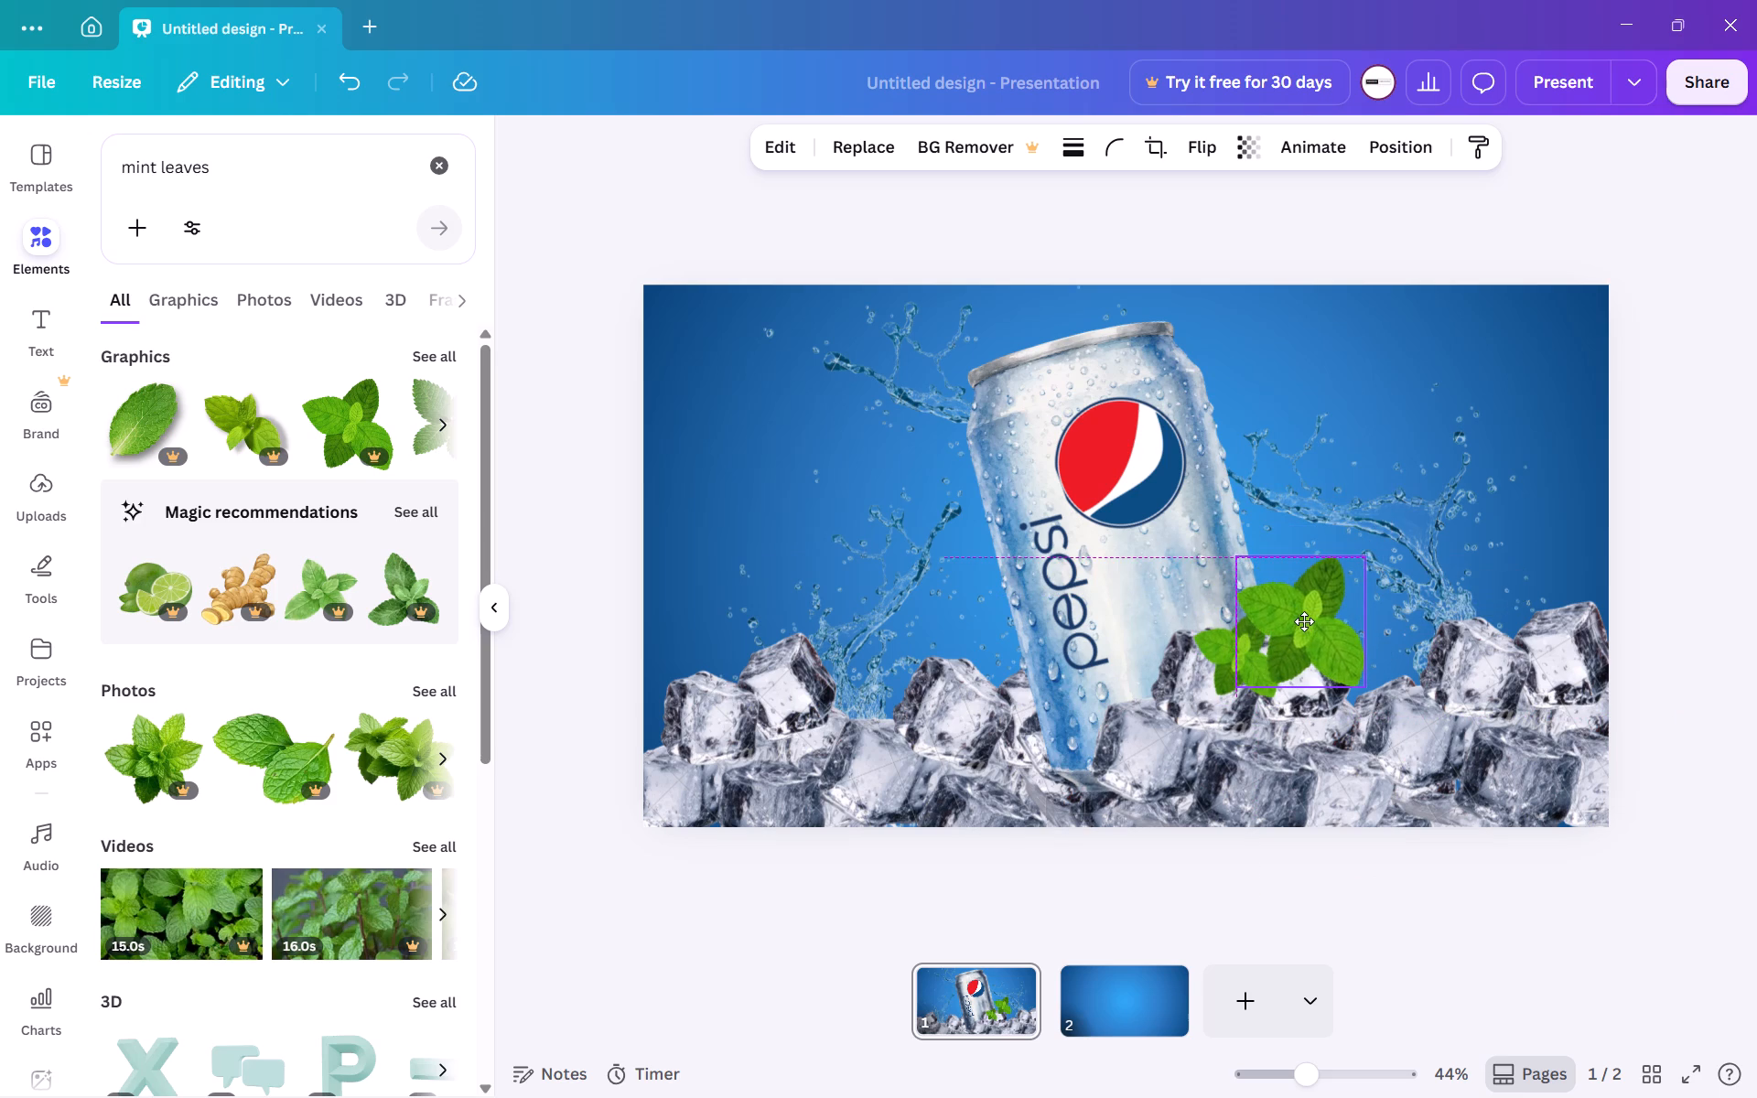
left_click_drag(1304, 621, 1303, 630)
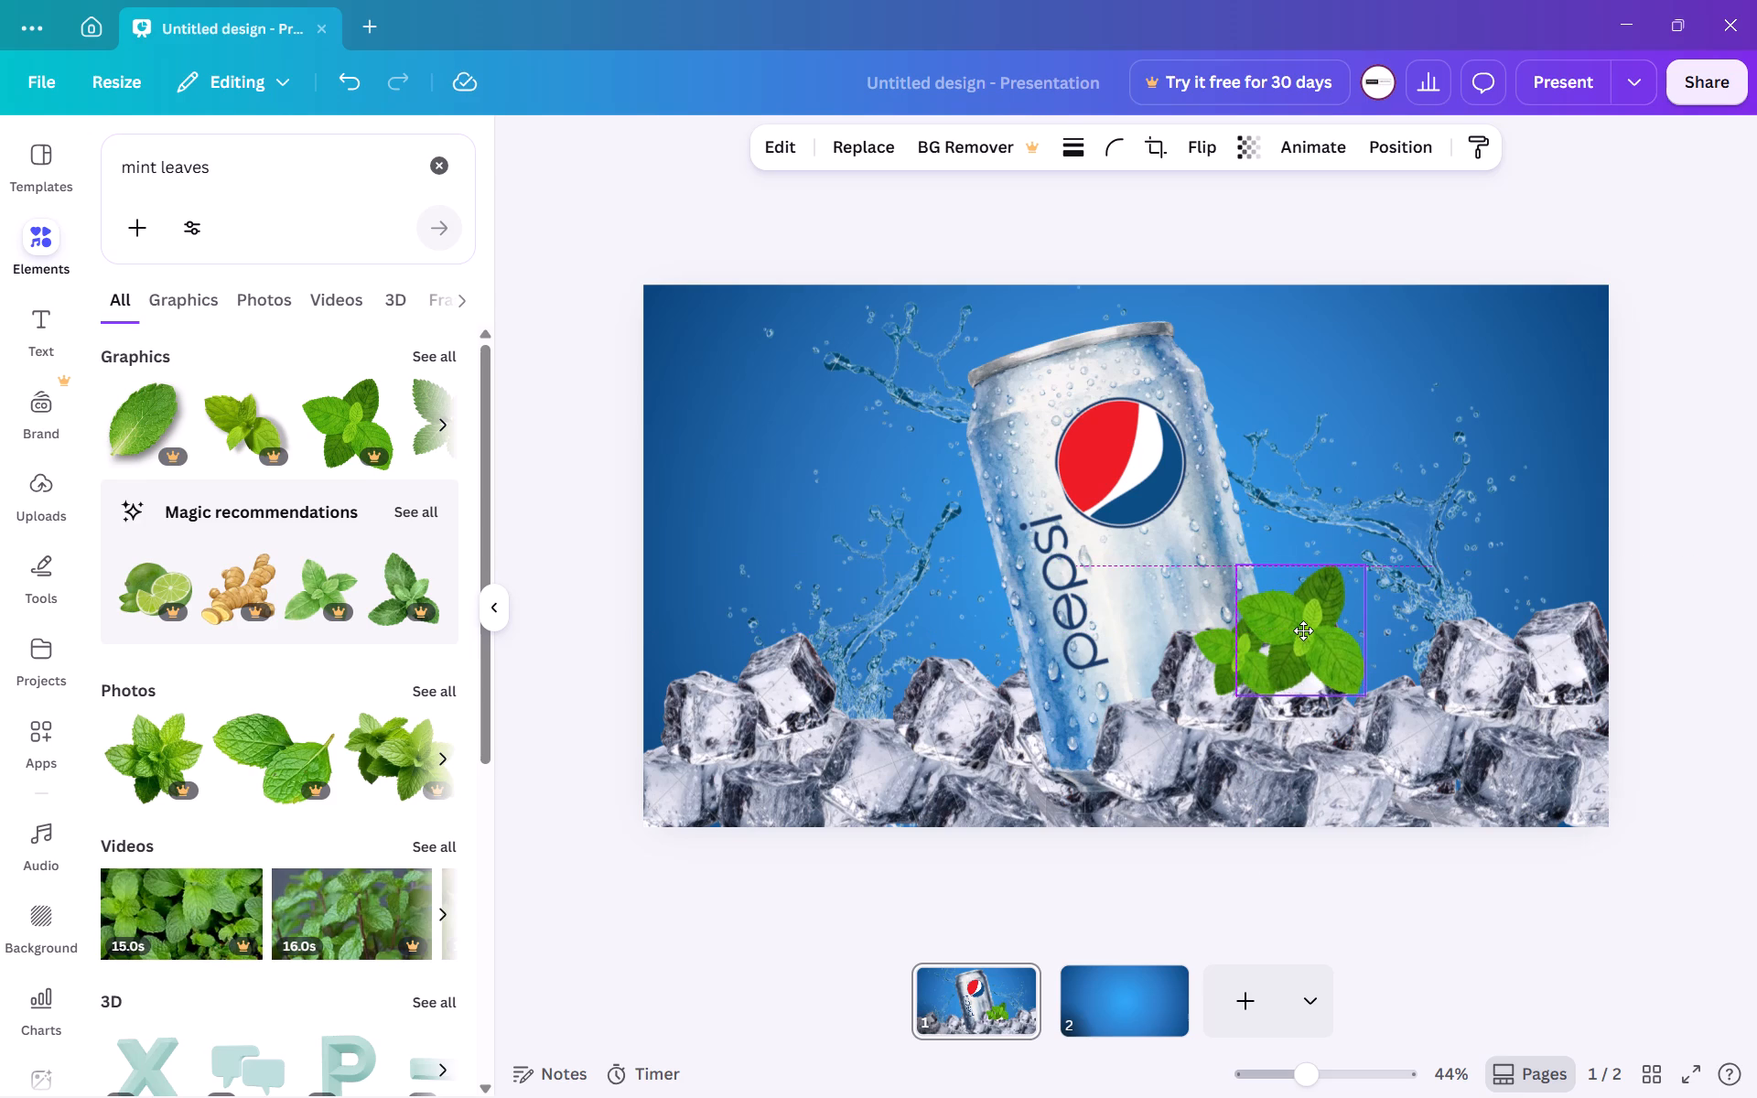
left_click_drag(1303, 630, 1300, 617)
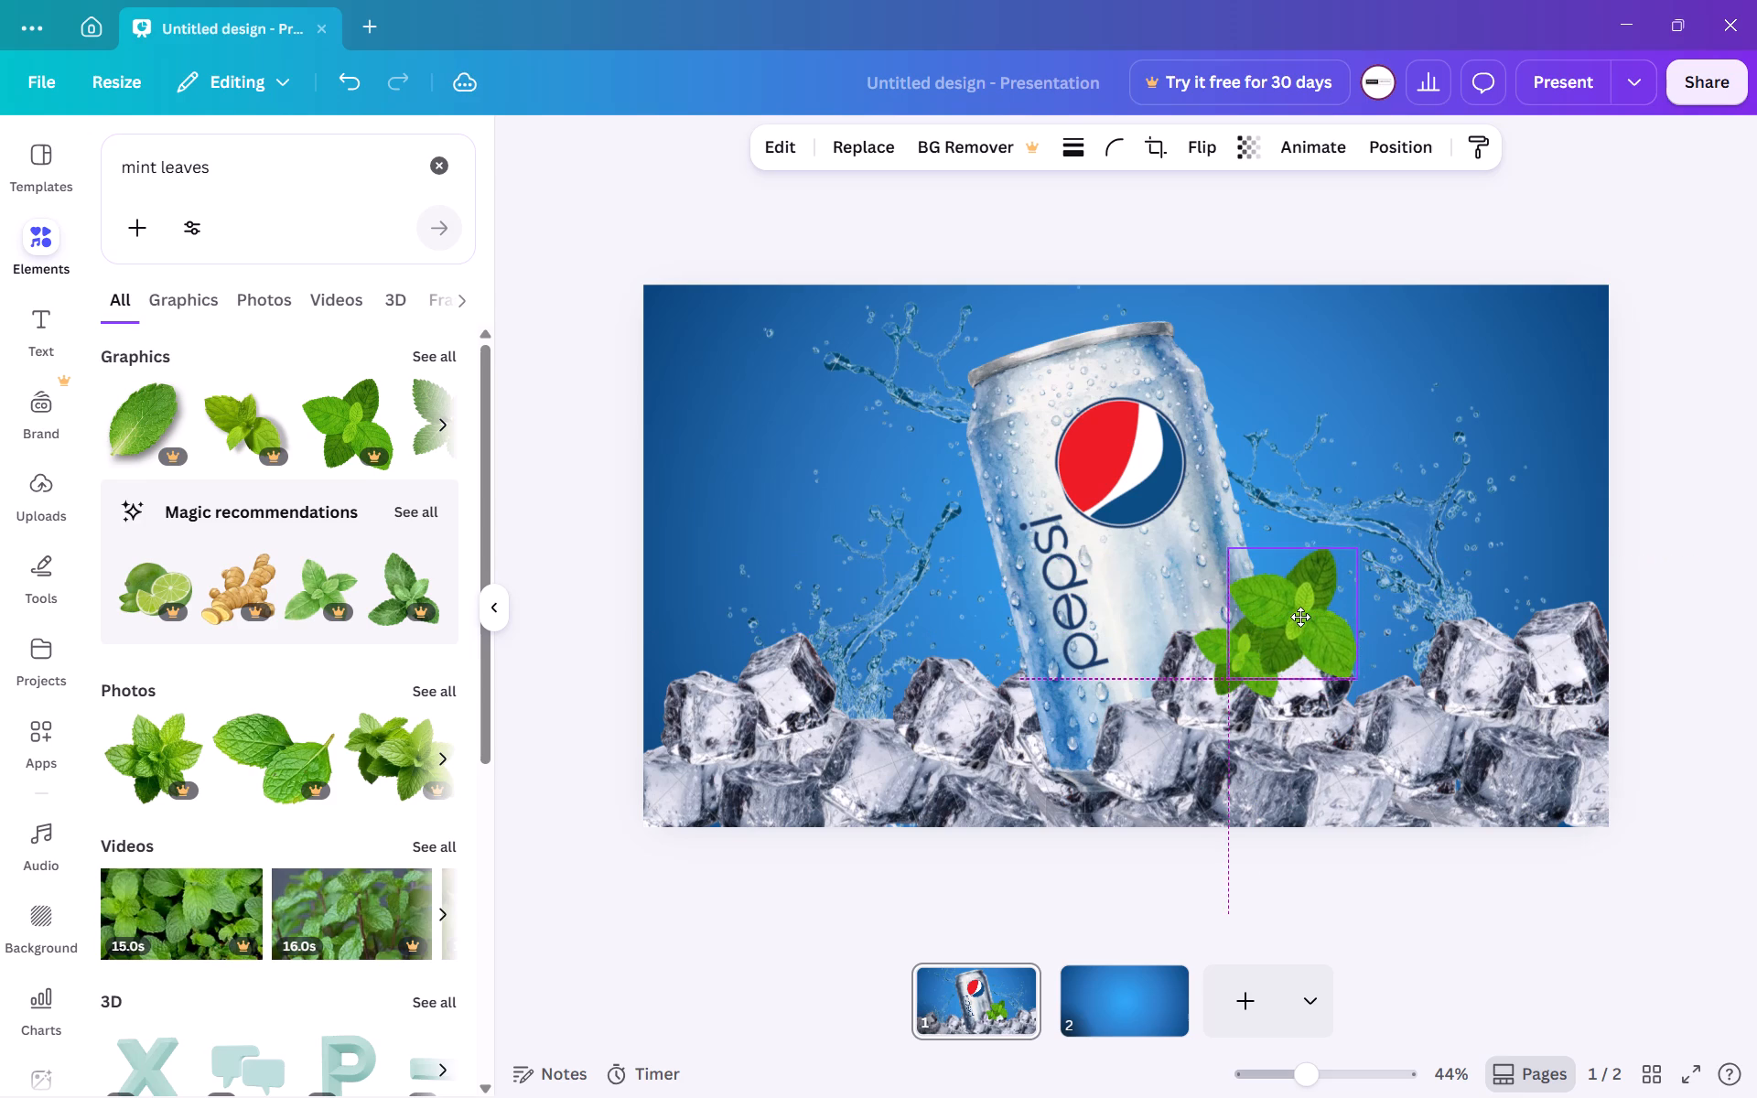
left_click_drag(1300, 617, 1309, 654)
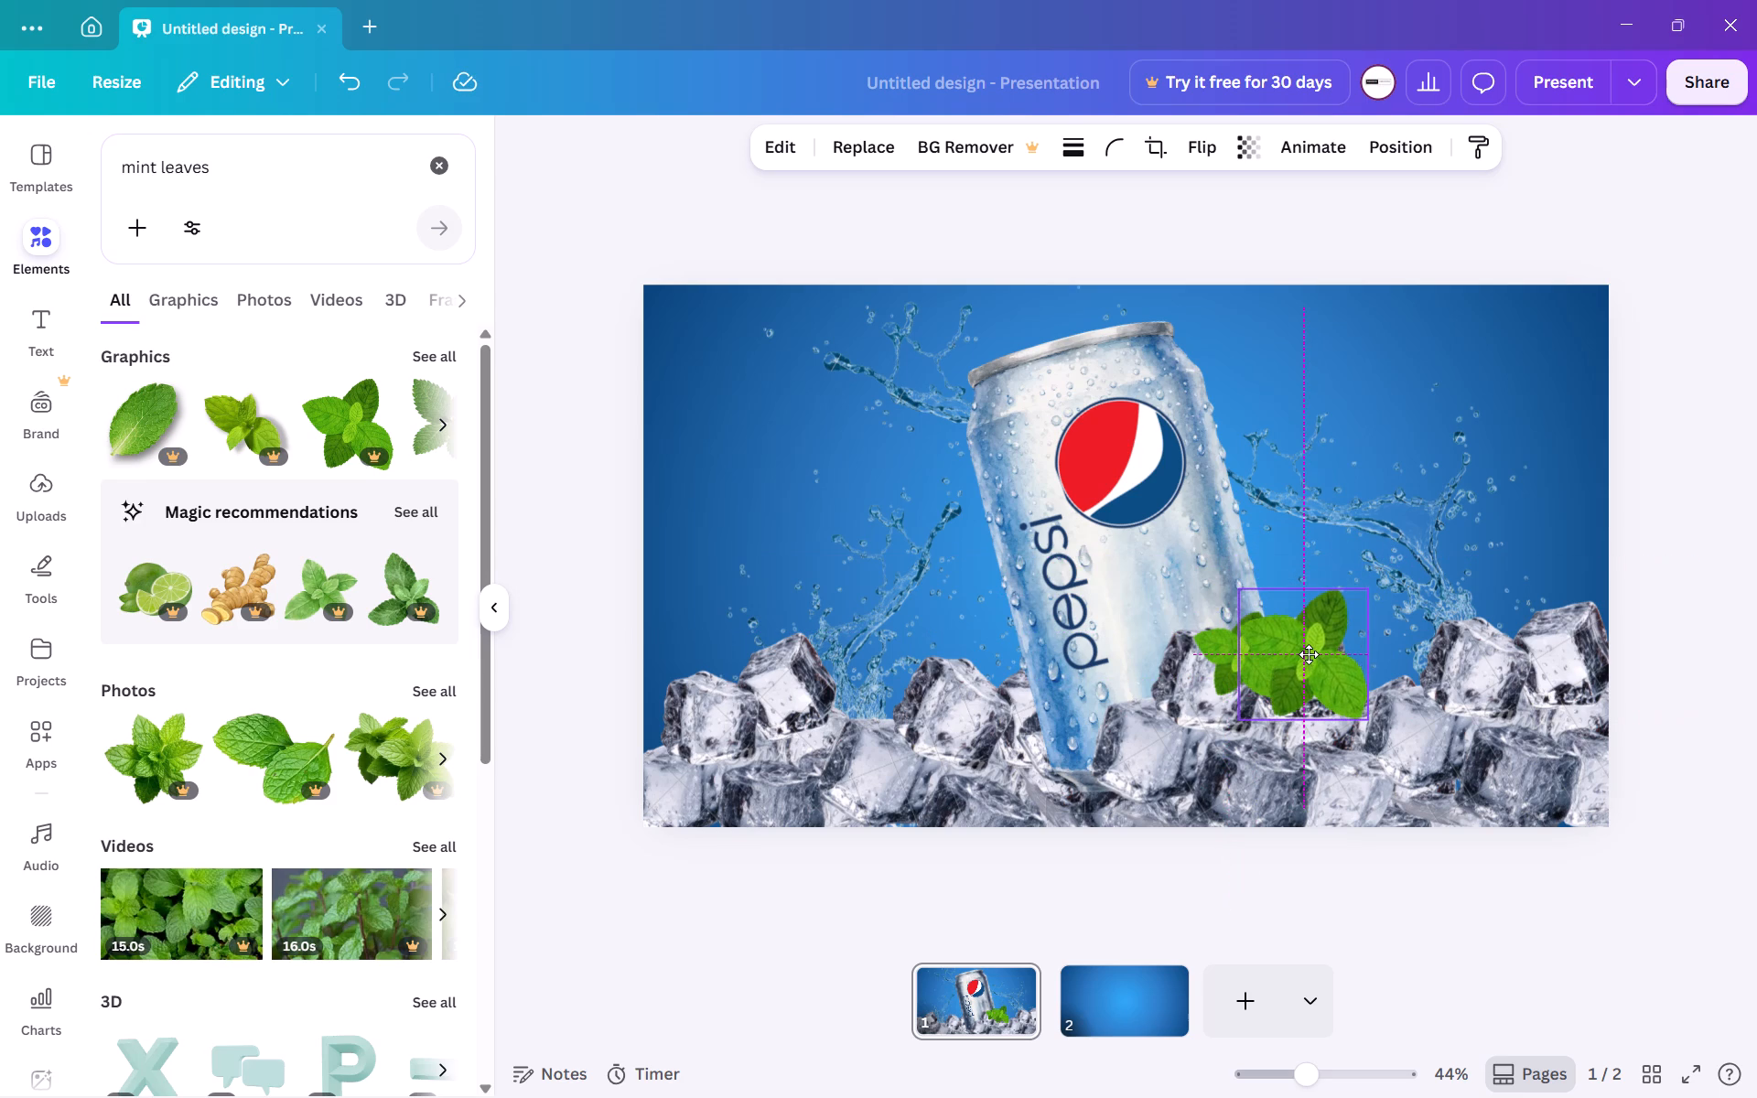
left_click_drag(1309, 654, 1330, 651)
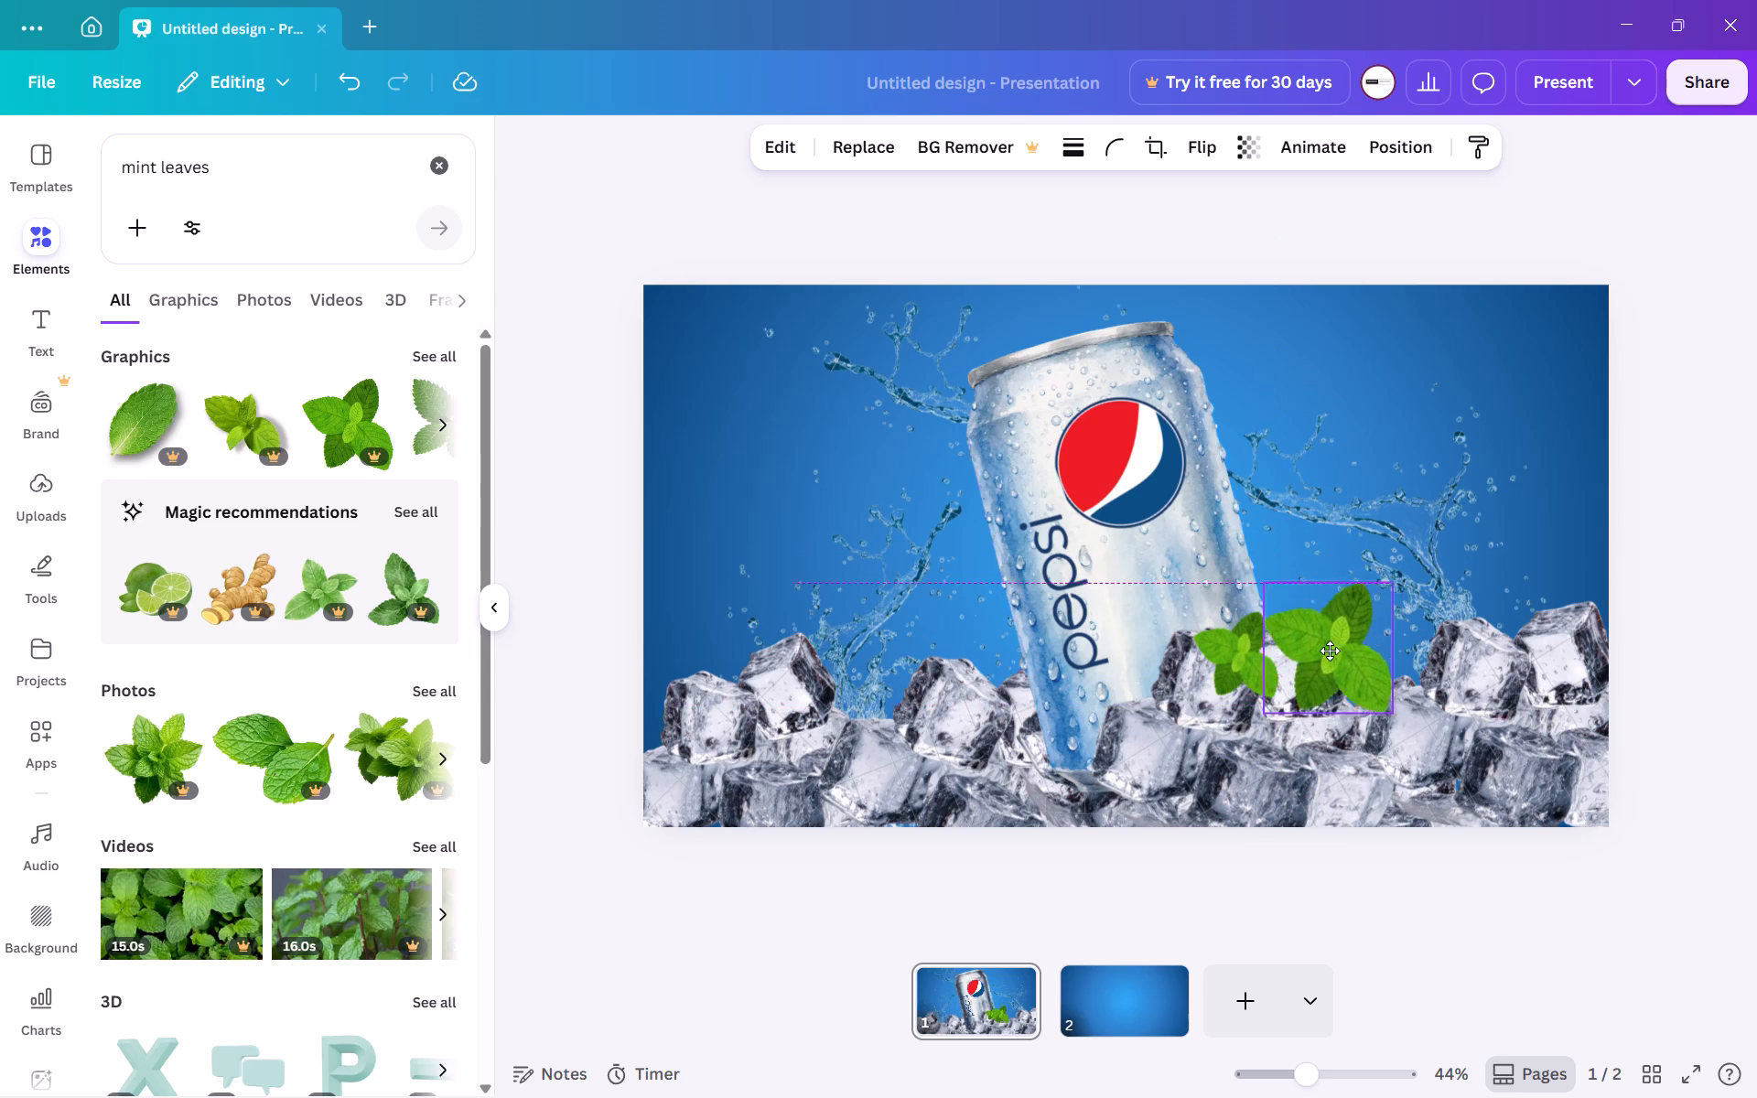
left_click_drag(1330, 651, 1318, 649)
left_click(1318, 649)
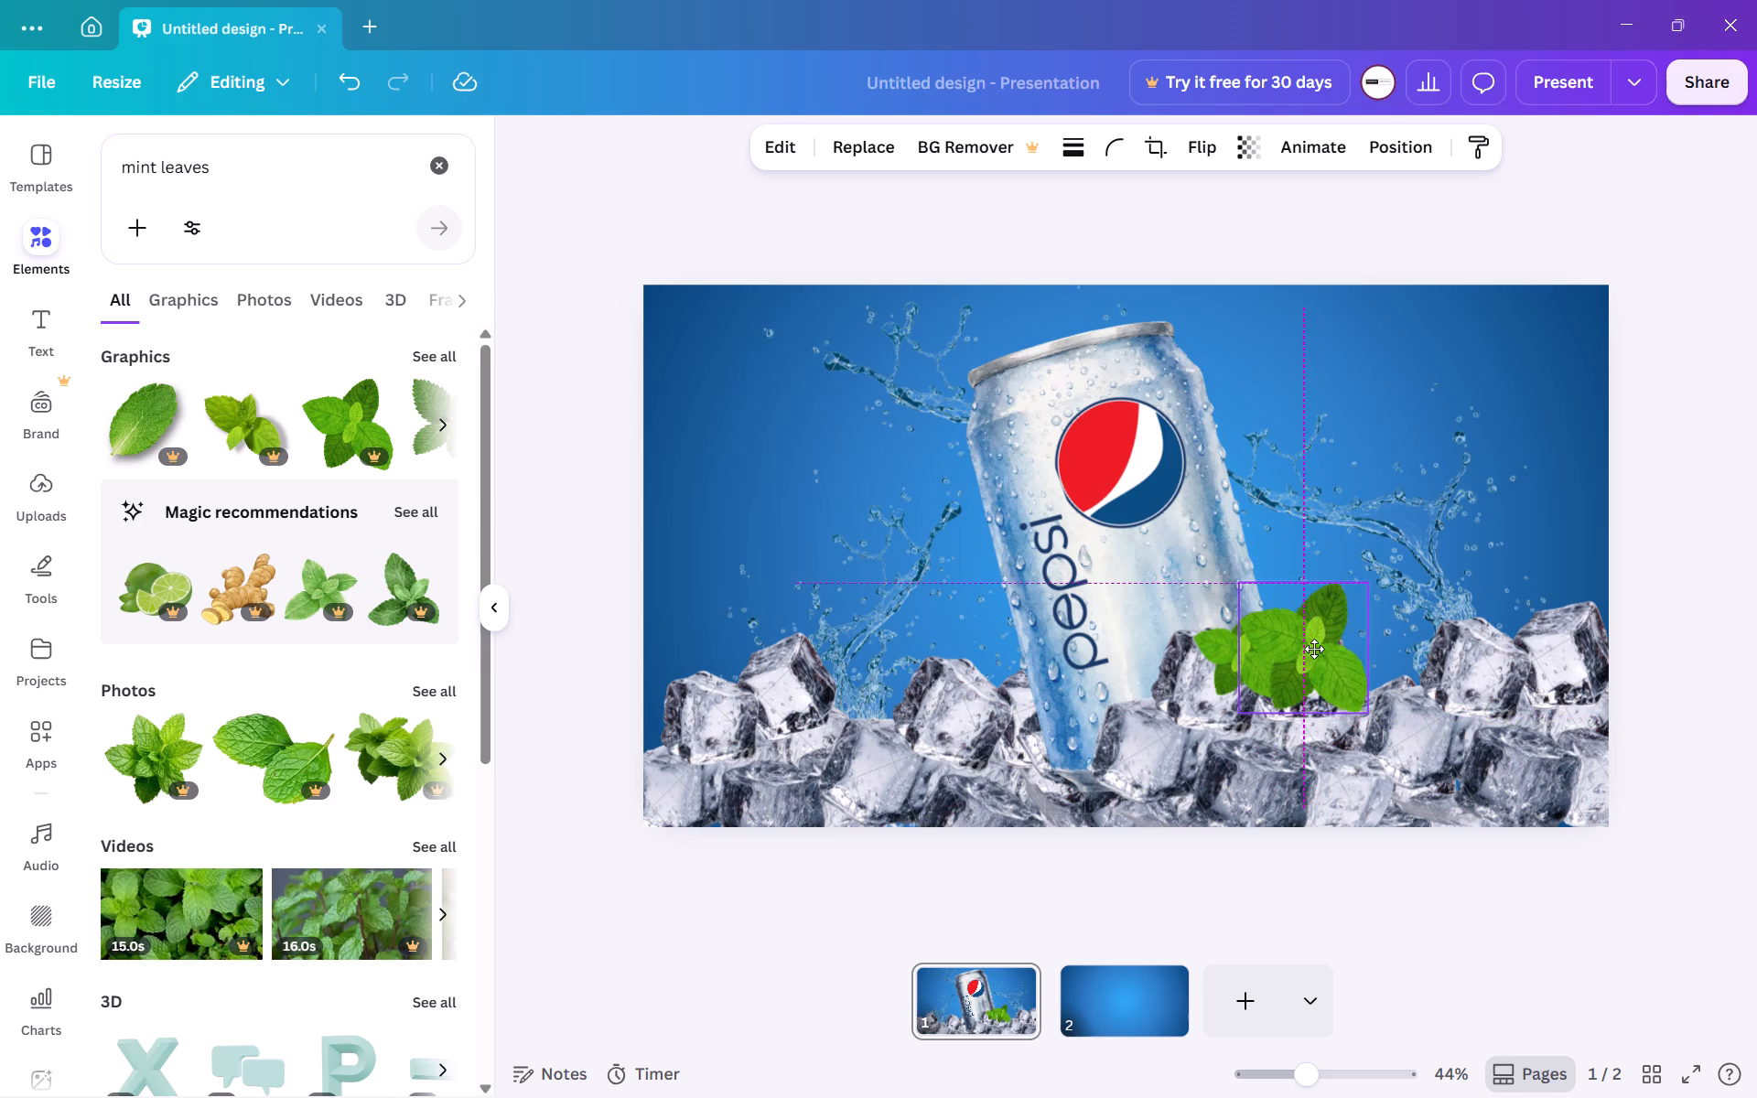
left_click(1400, 401)
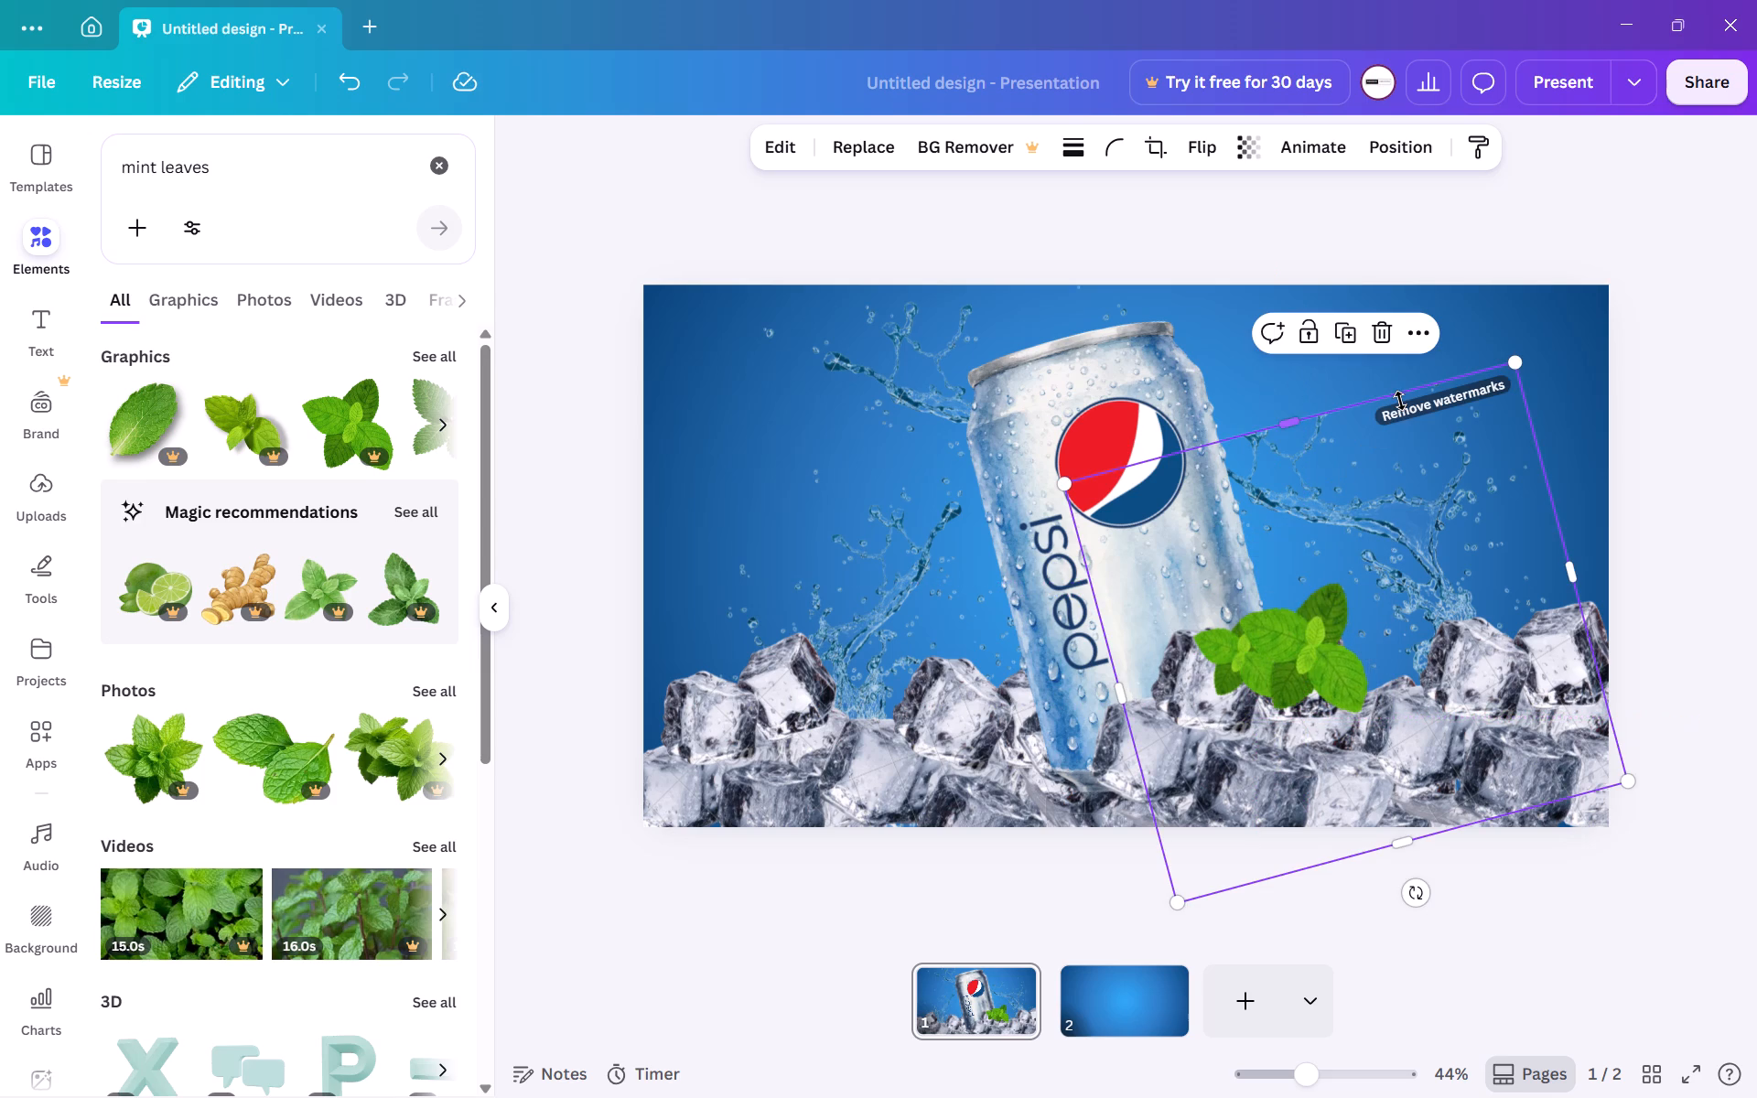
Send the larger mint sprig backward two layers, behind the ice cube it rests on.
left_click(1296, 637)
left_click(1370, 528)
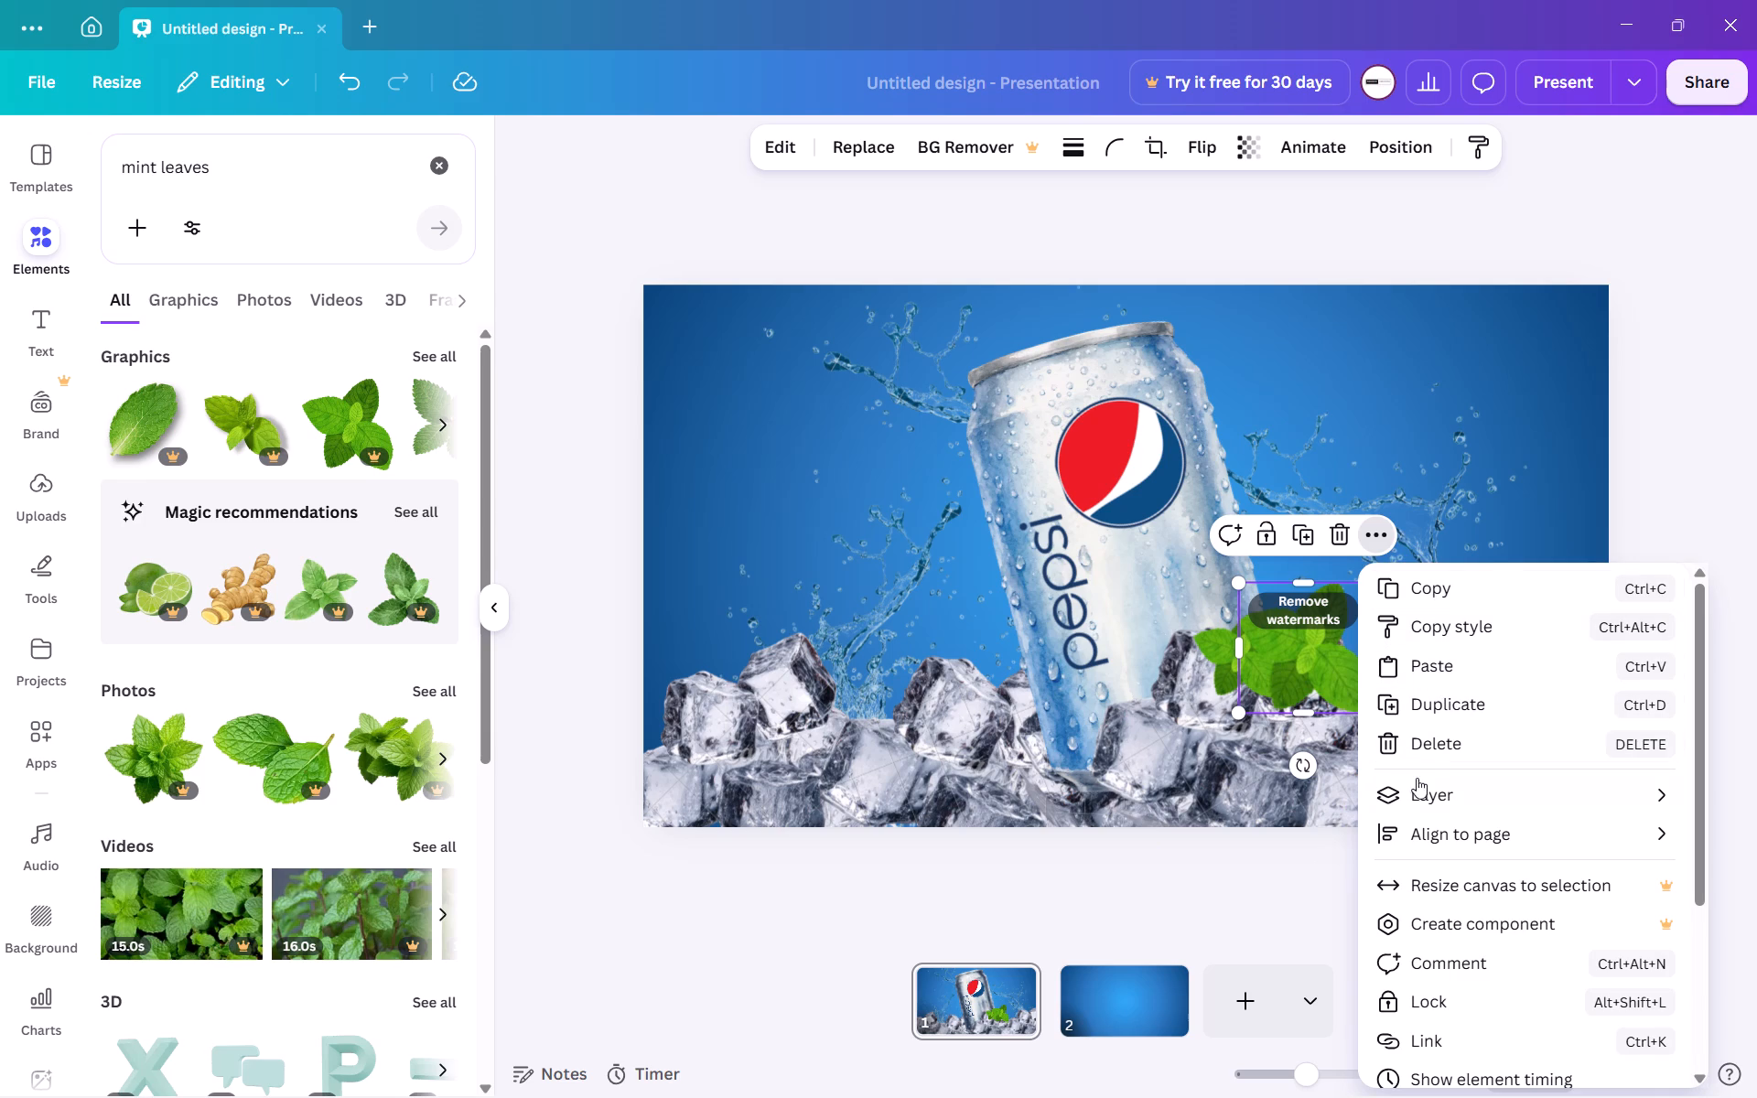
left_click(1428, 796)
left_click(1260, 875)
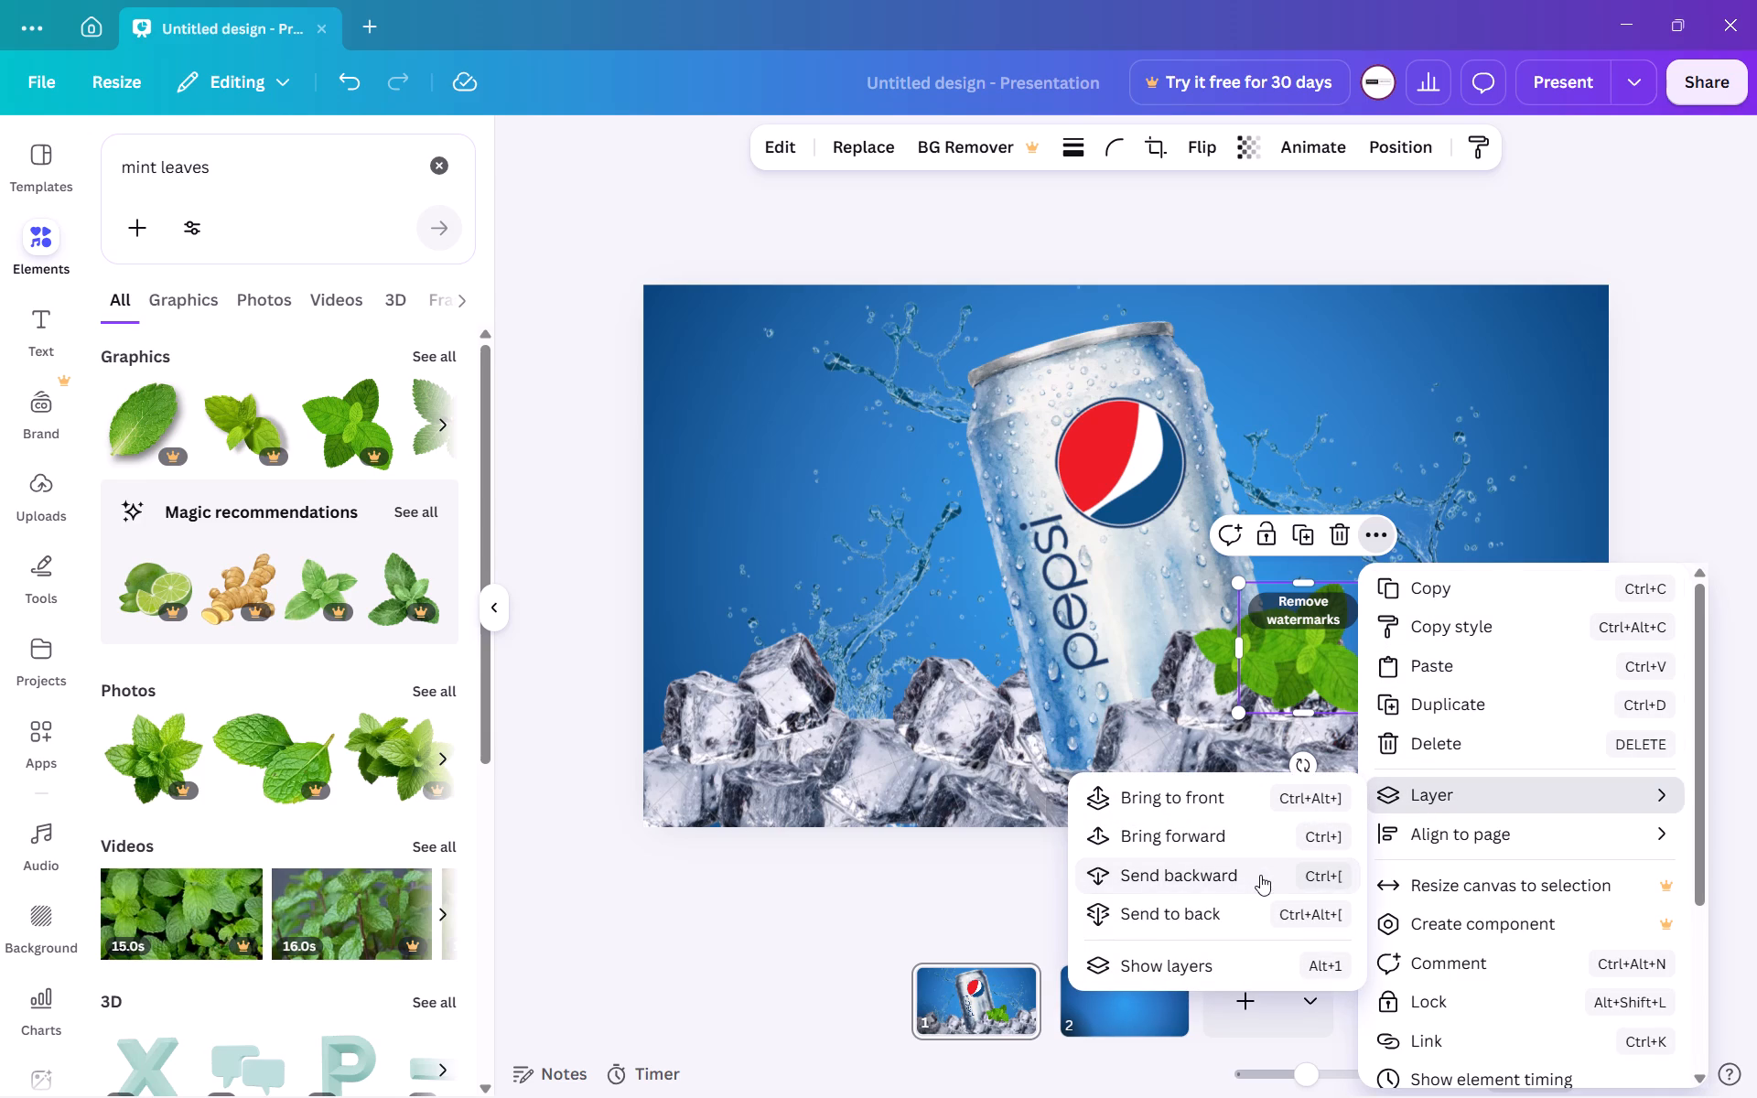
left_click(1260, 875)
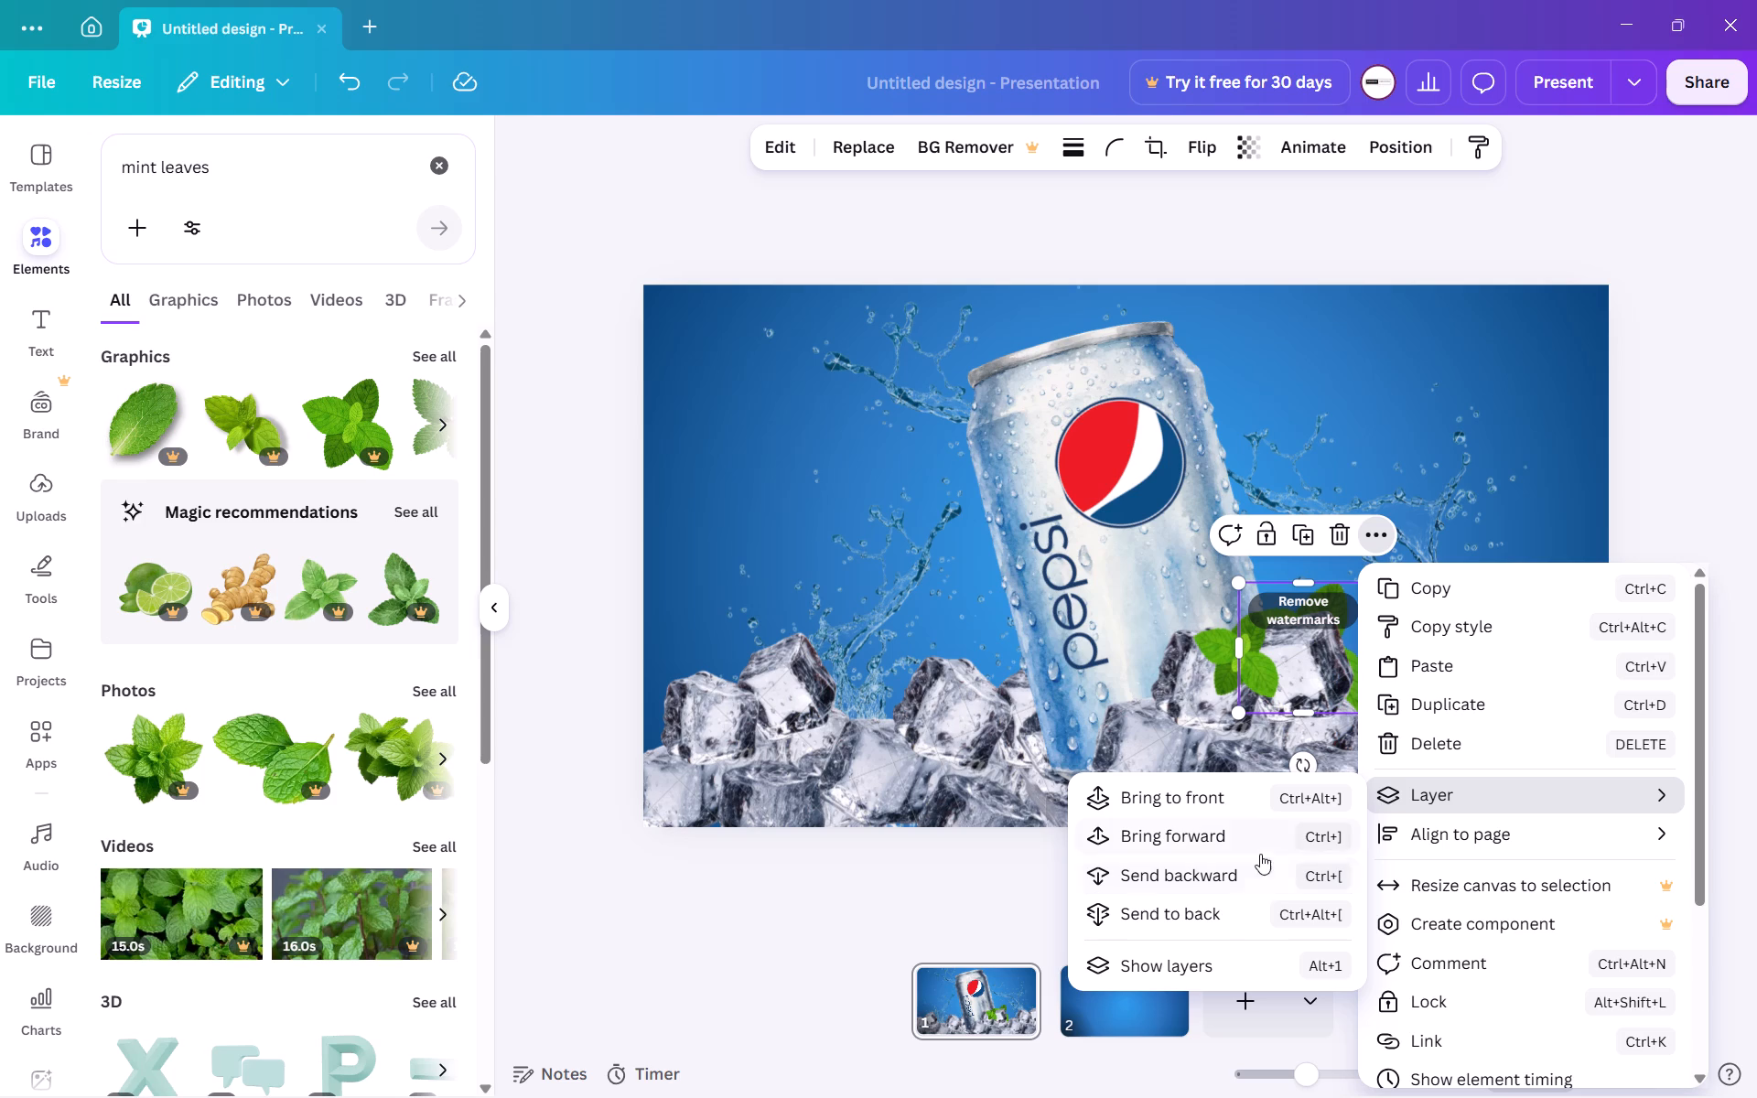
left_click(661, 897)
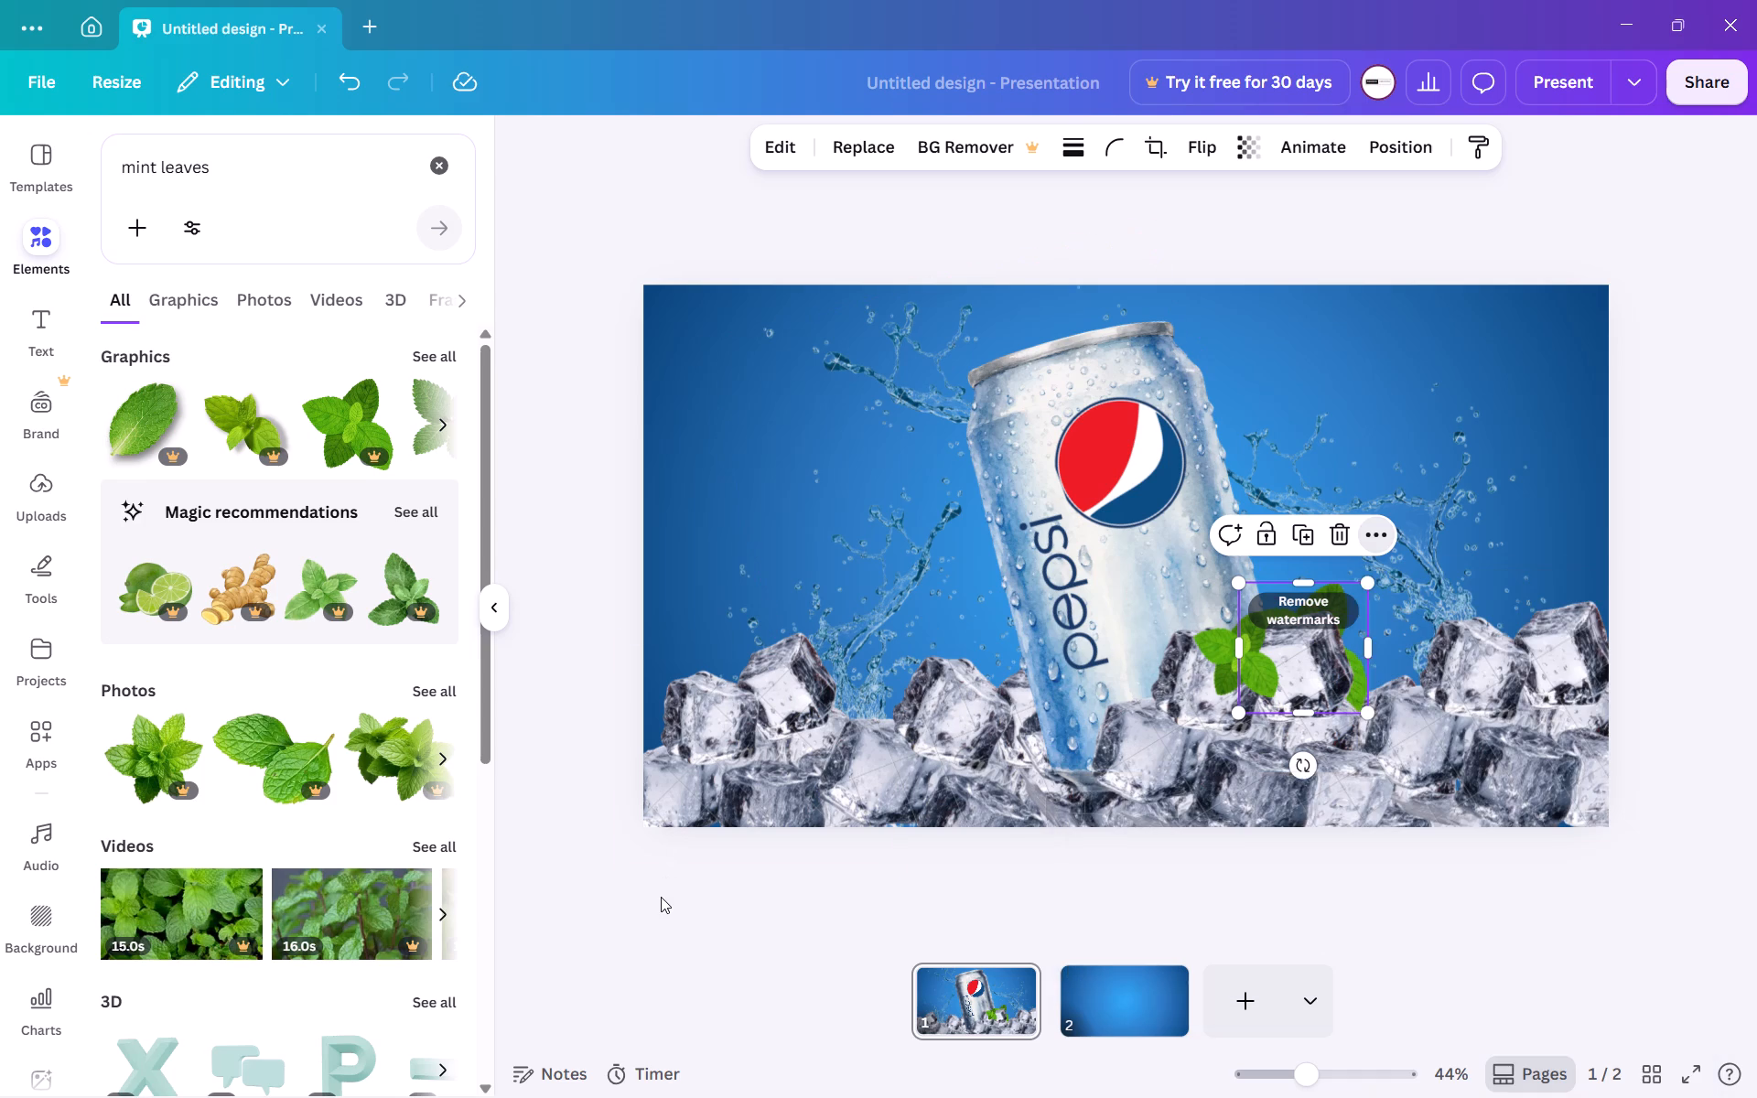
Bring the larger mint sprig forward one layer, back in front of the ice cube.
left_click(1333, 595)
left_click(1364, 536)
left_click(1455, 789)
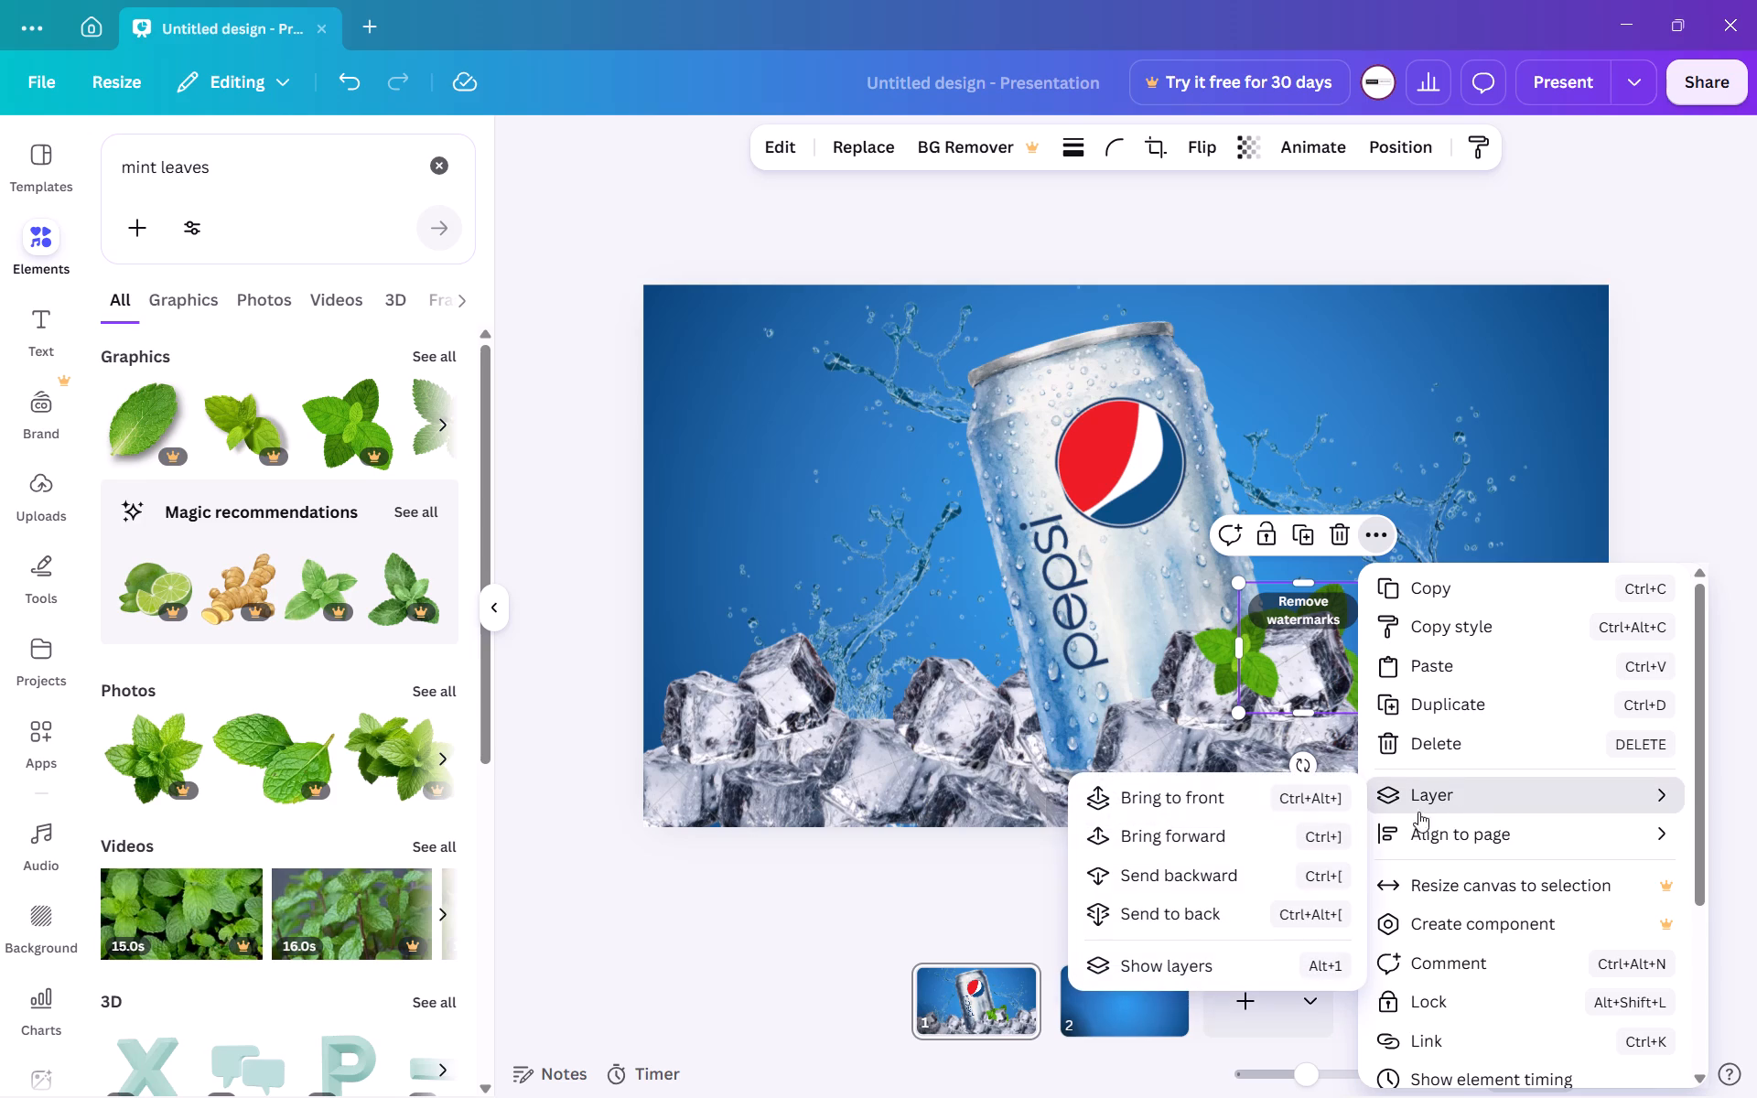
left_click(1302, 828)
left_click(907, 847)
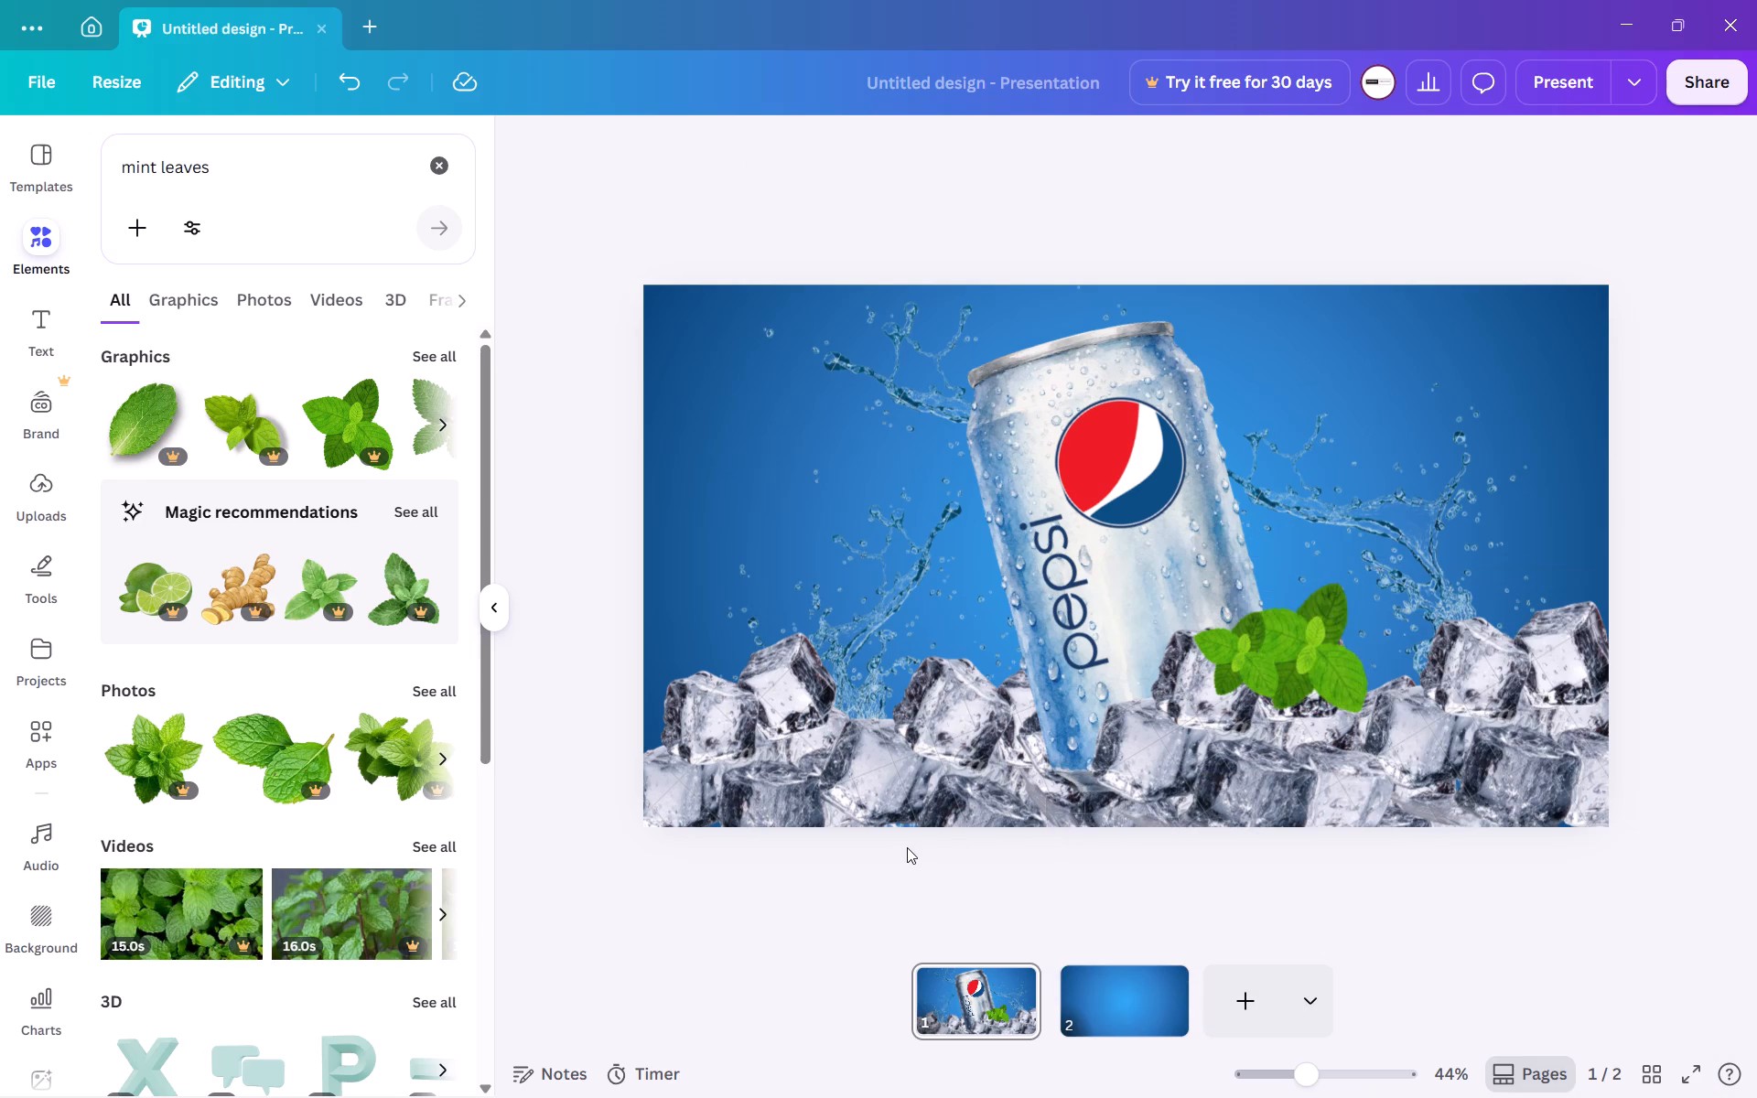
Send the smaller mint sprig beside the can backward two layers, behind the ice cube.
left_click(1227, 652)
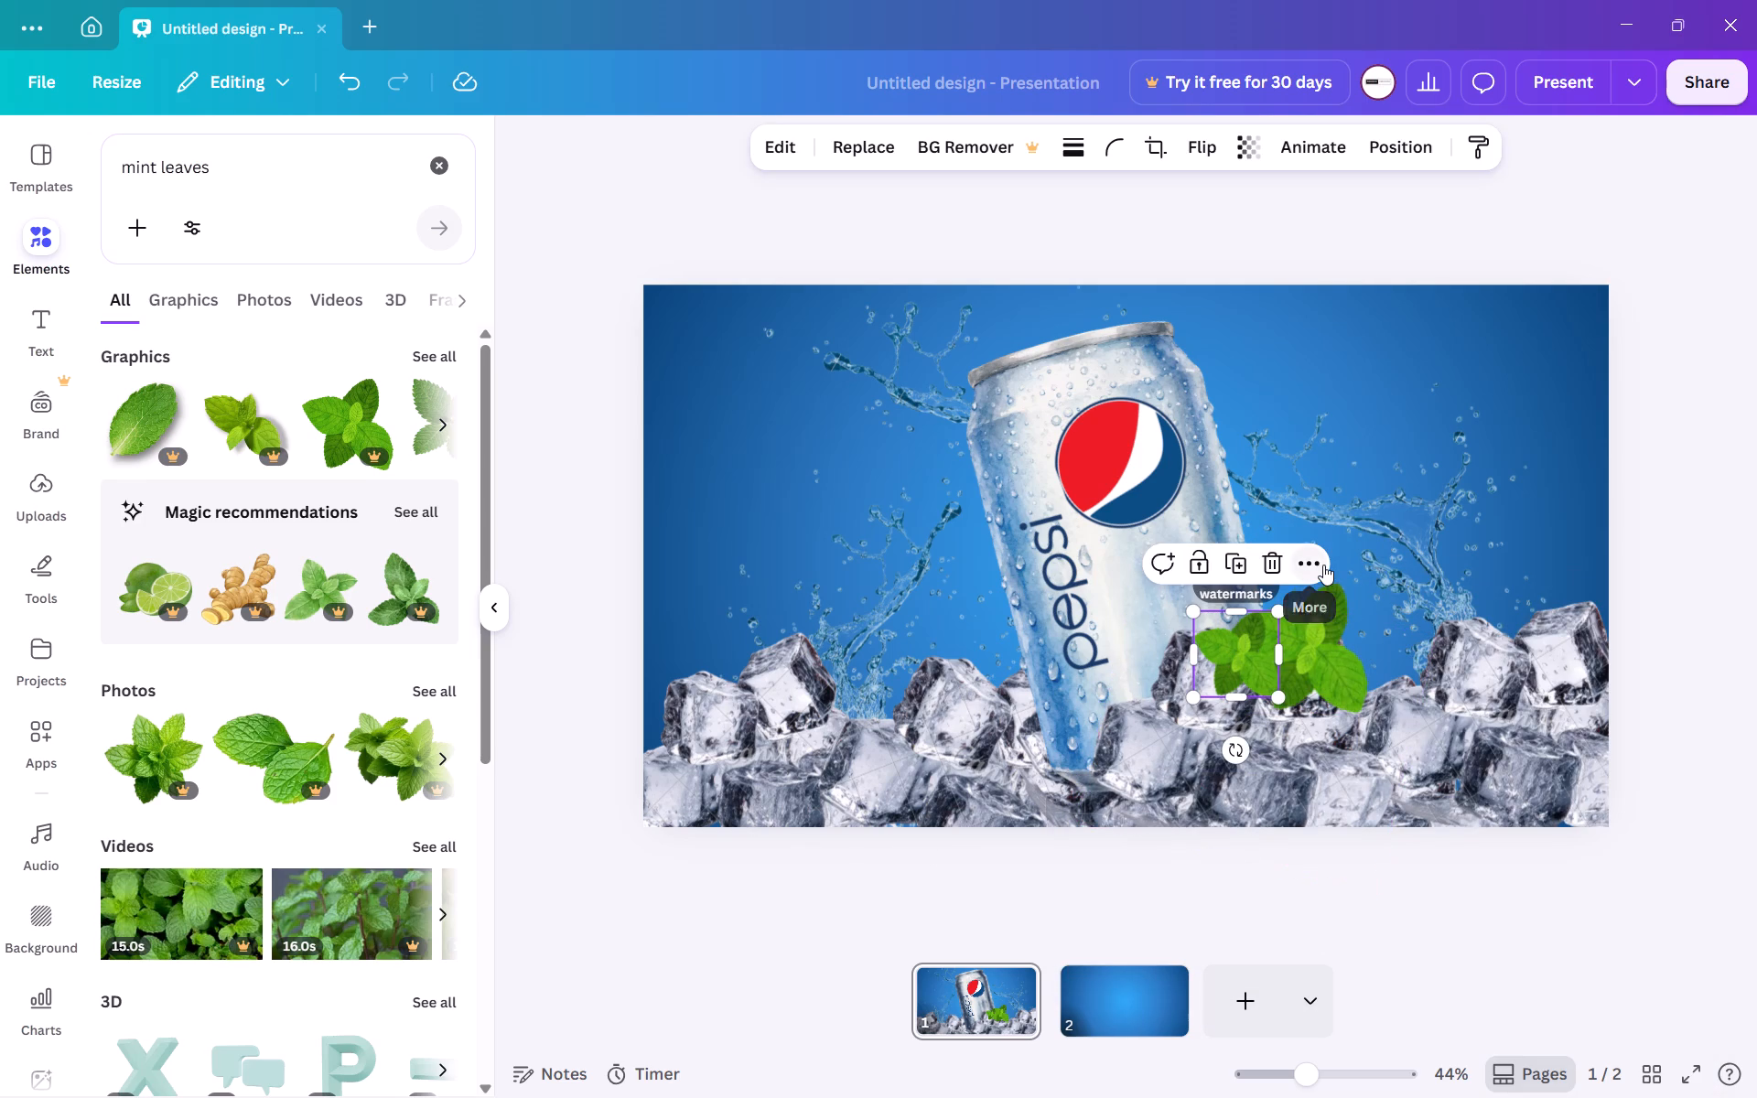
left_click(1323, 565)
left_click(1388, 829)
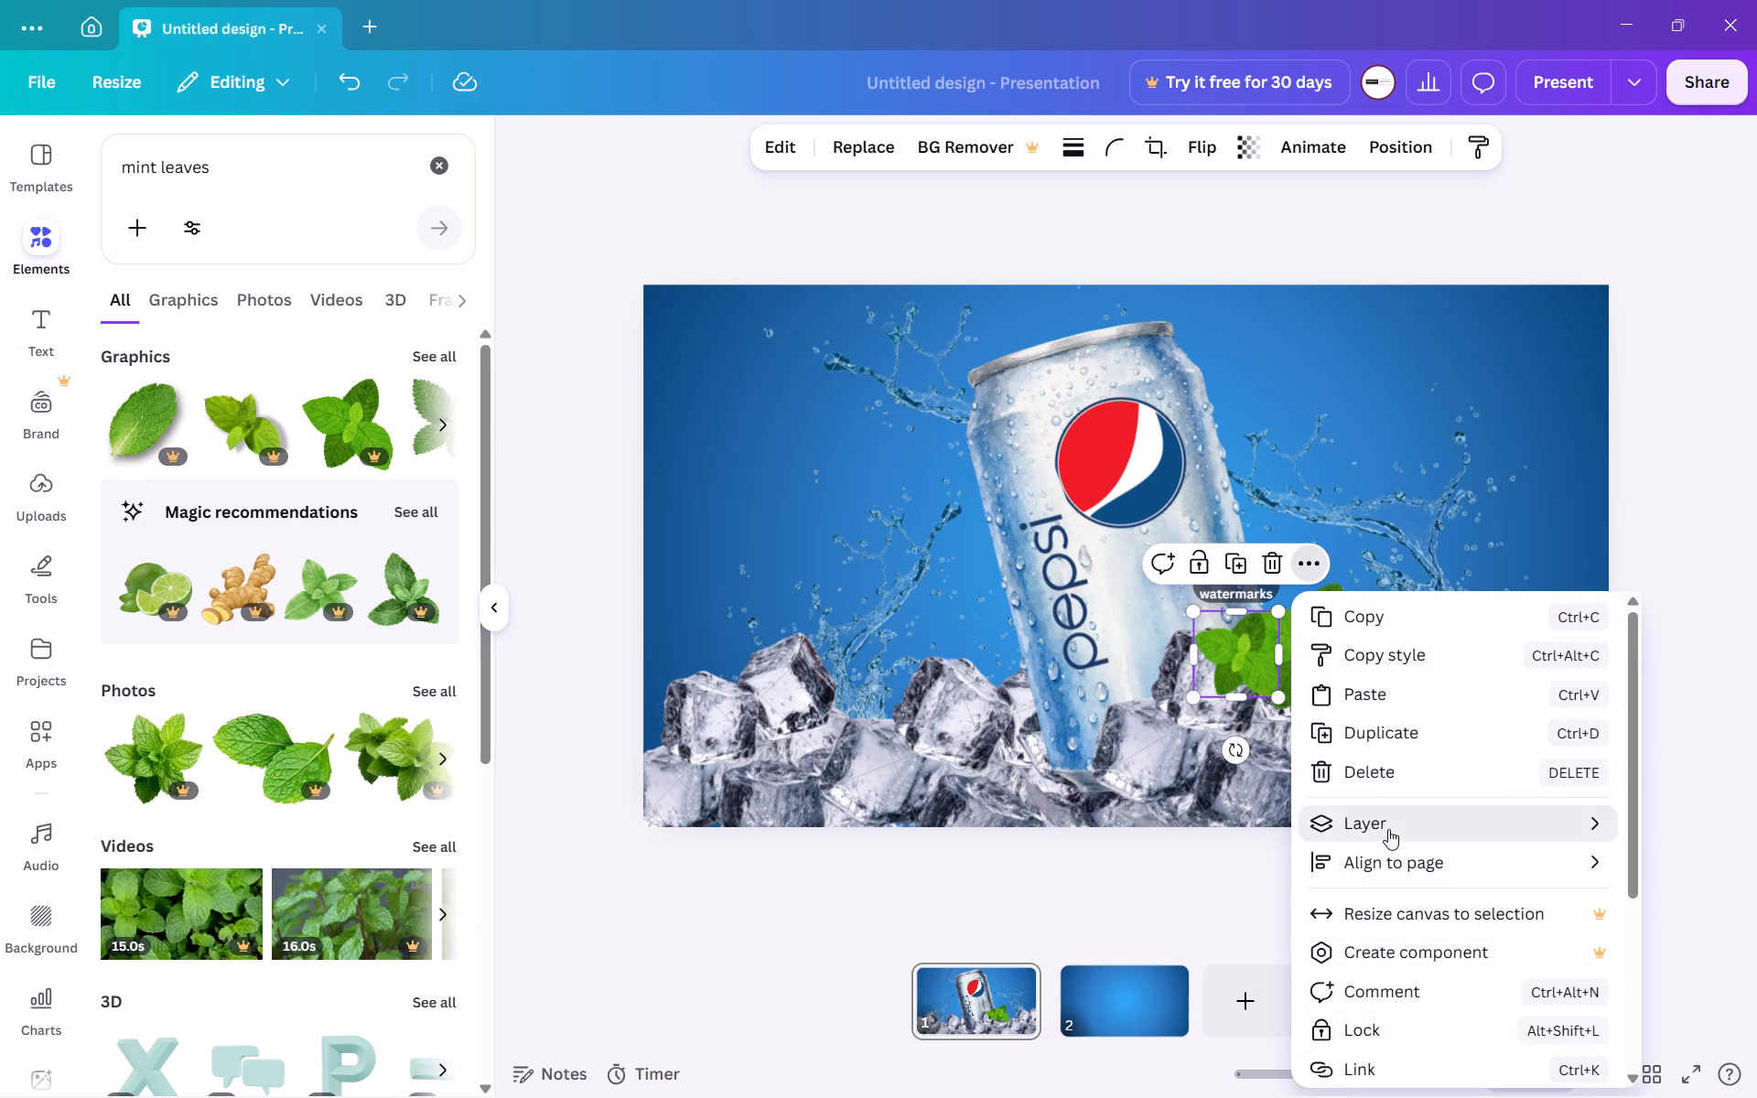
left_click(1202, 913)
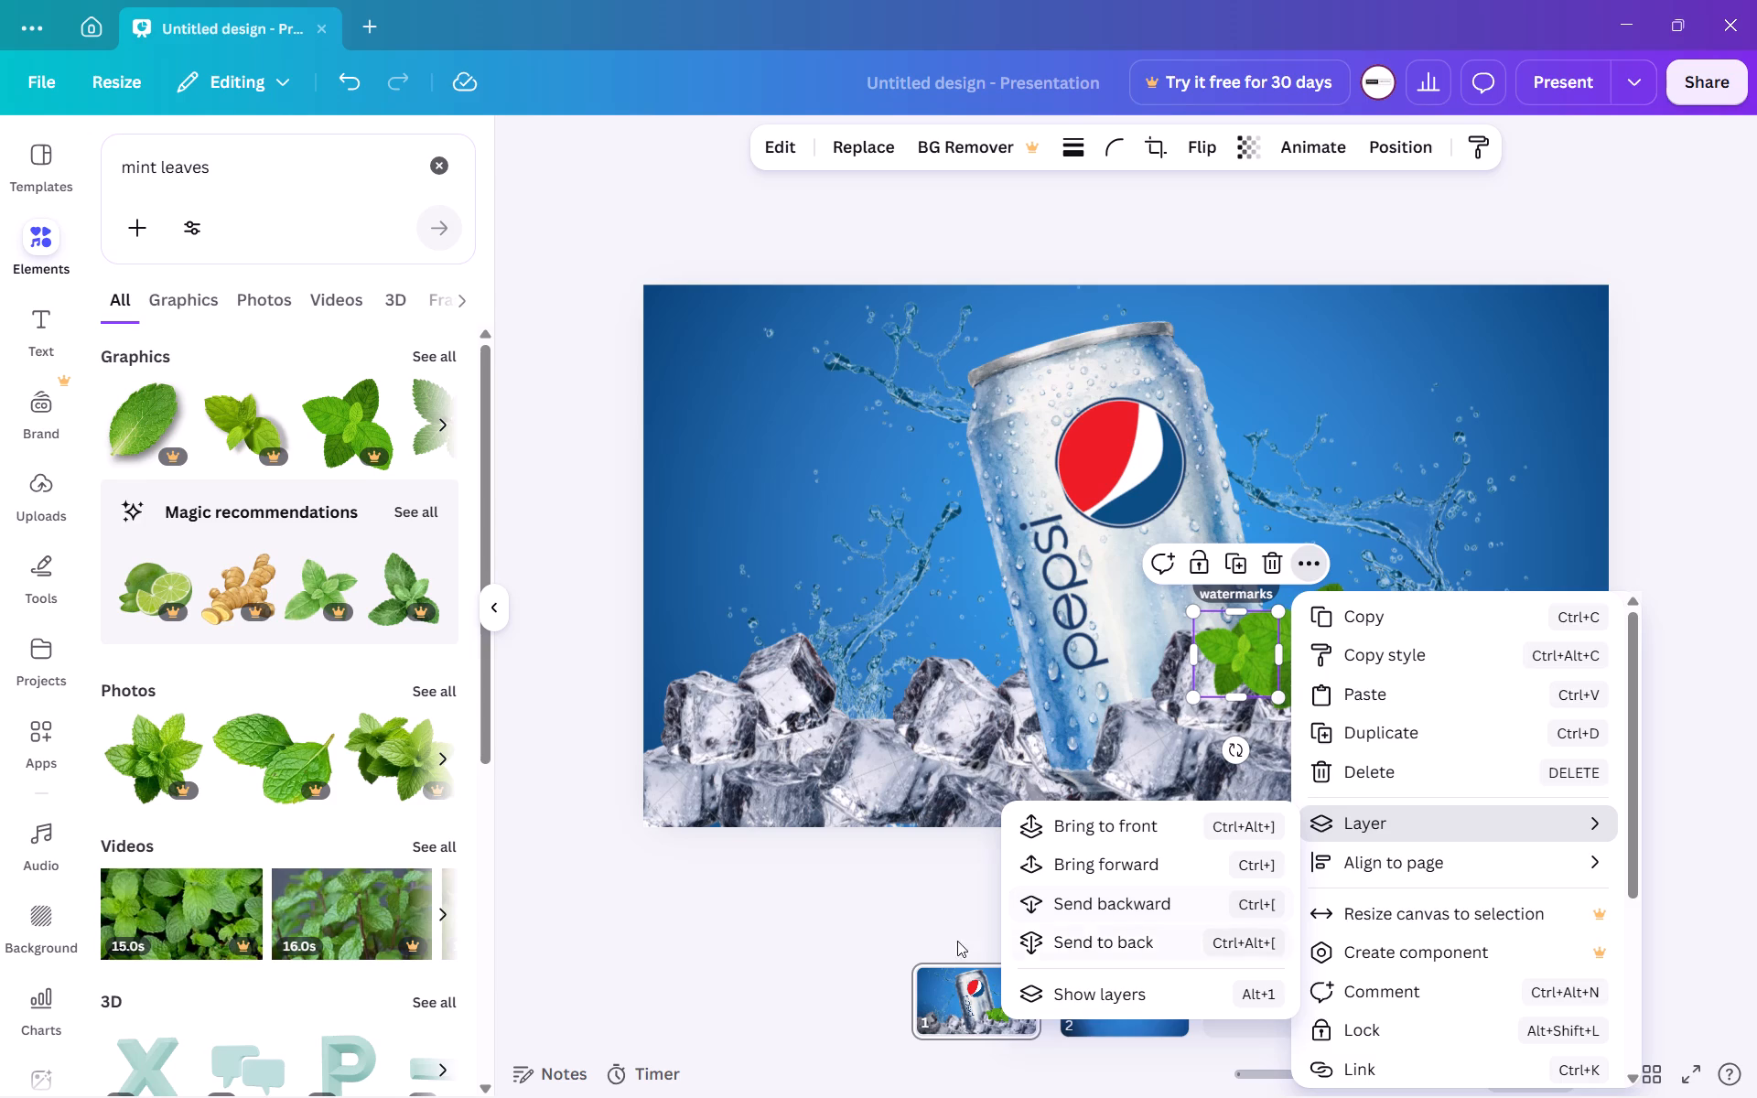
left_click(837, 967)
left_click(1229, 653)
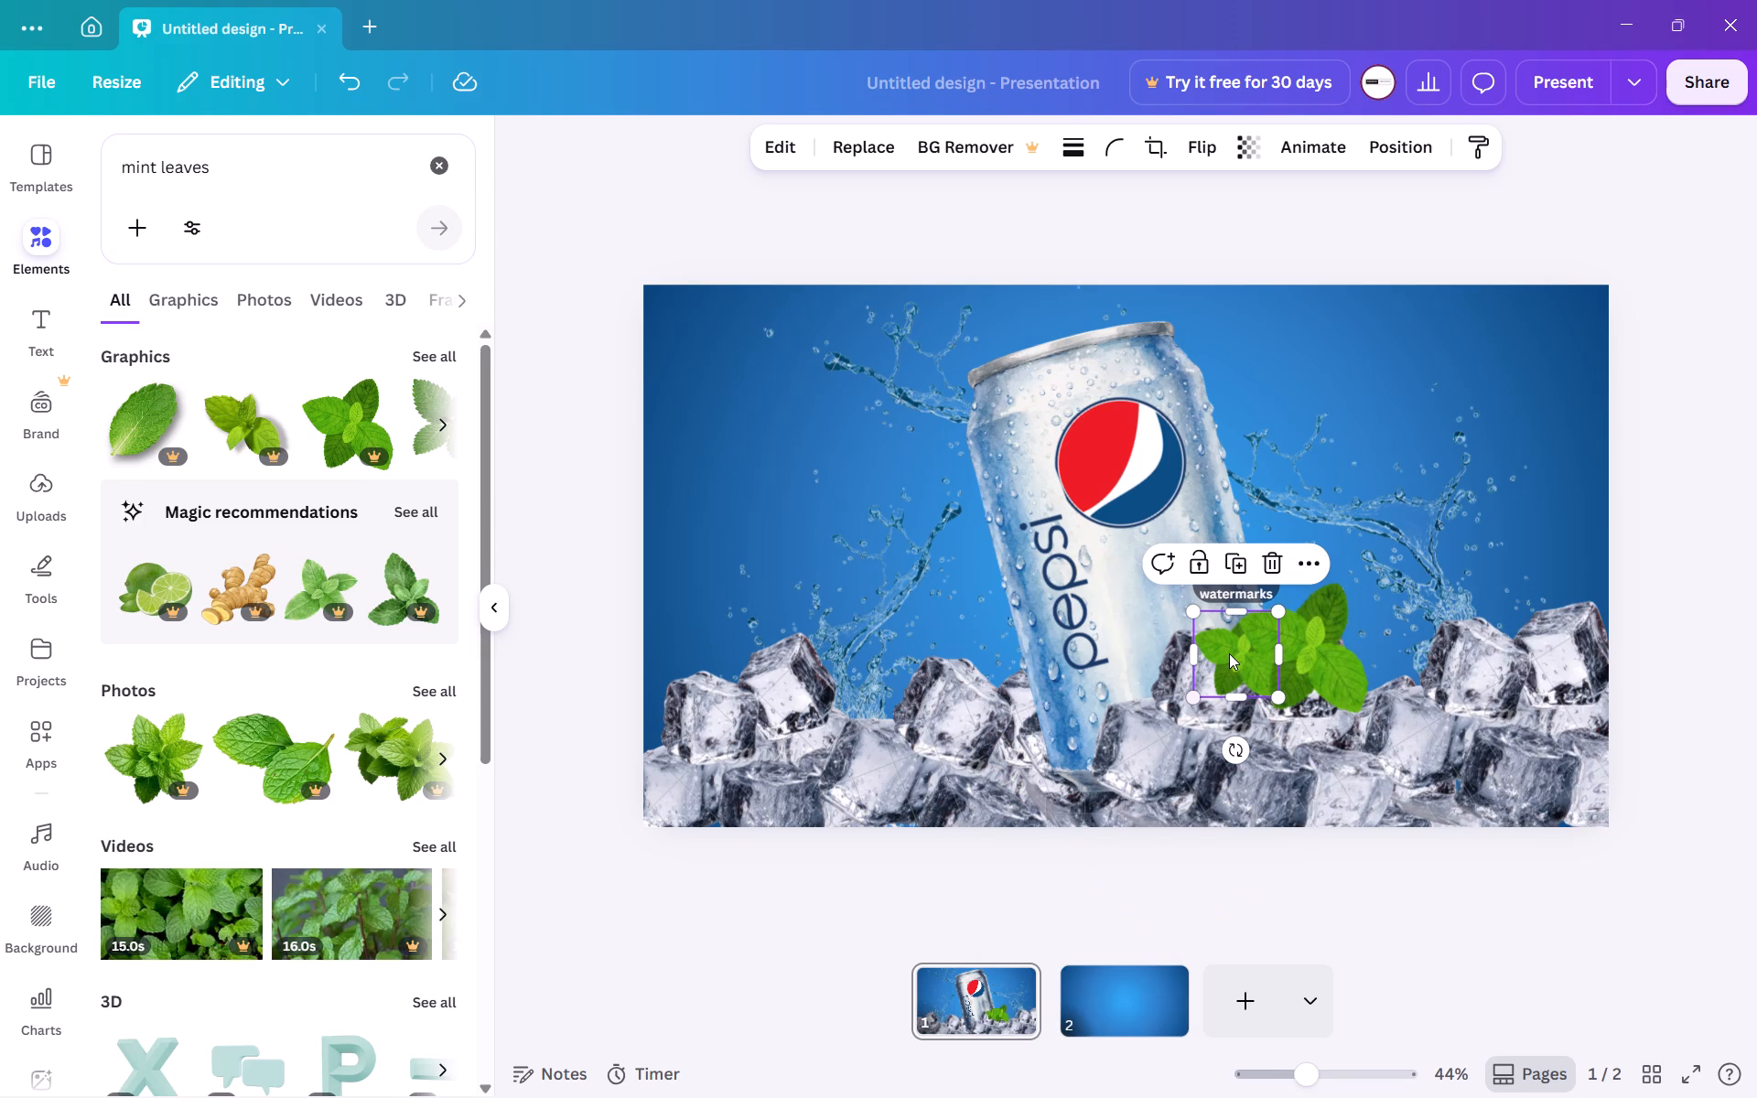
left_click(1229, 653)
left_click(1313, 543)
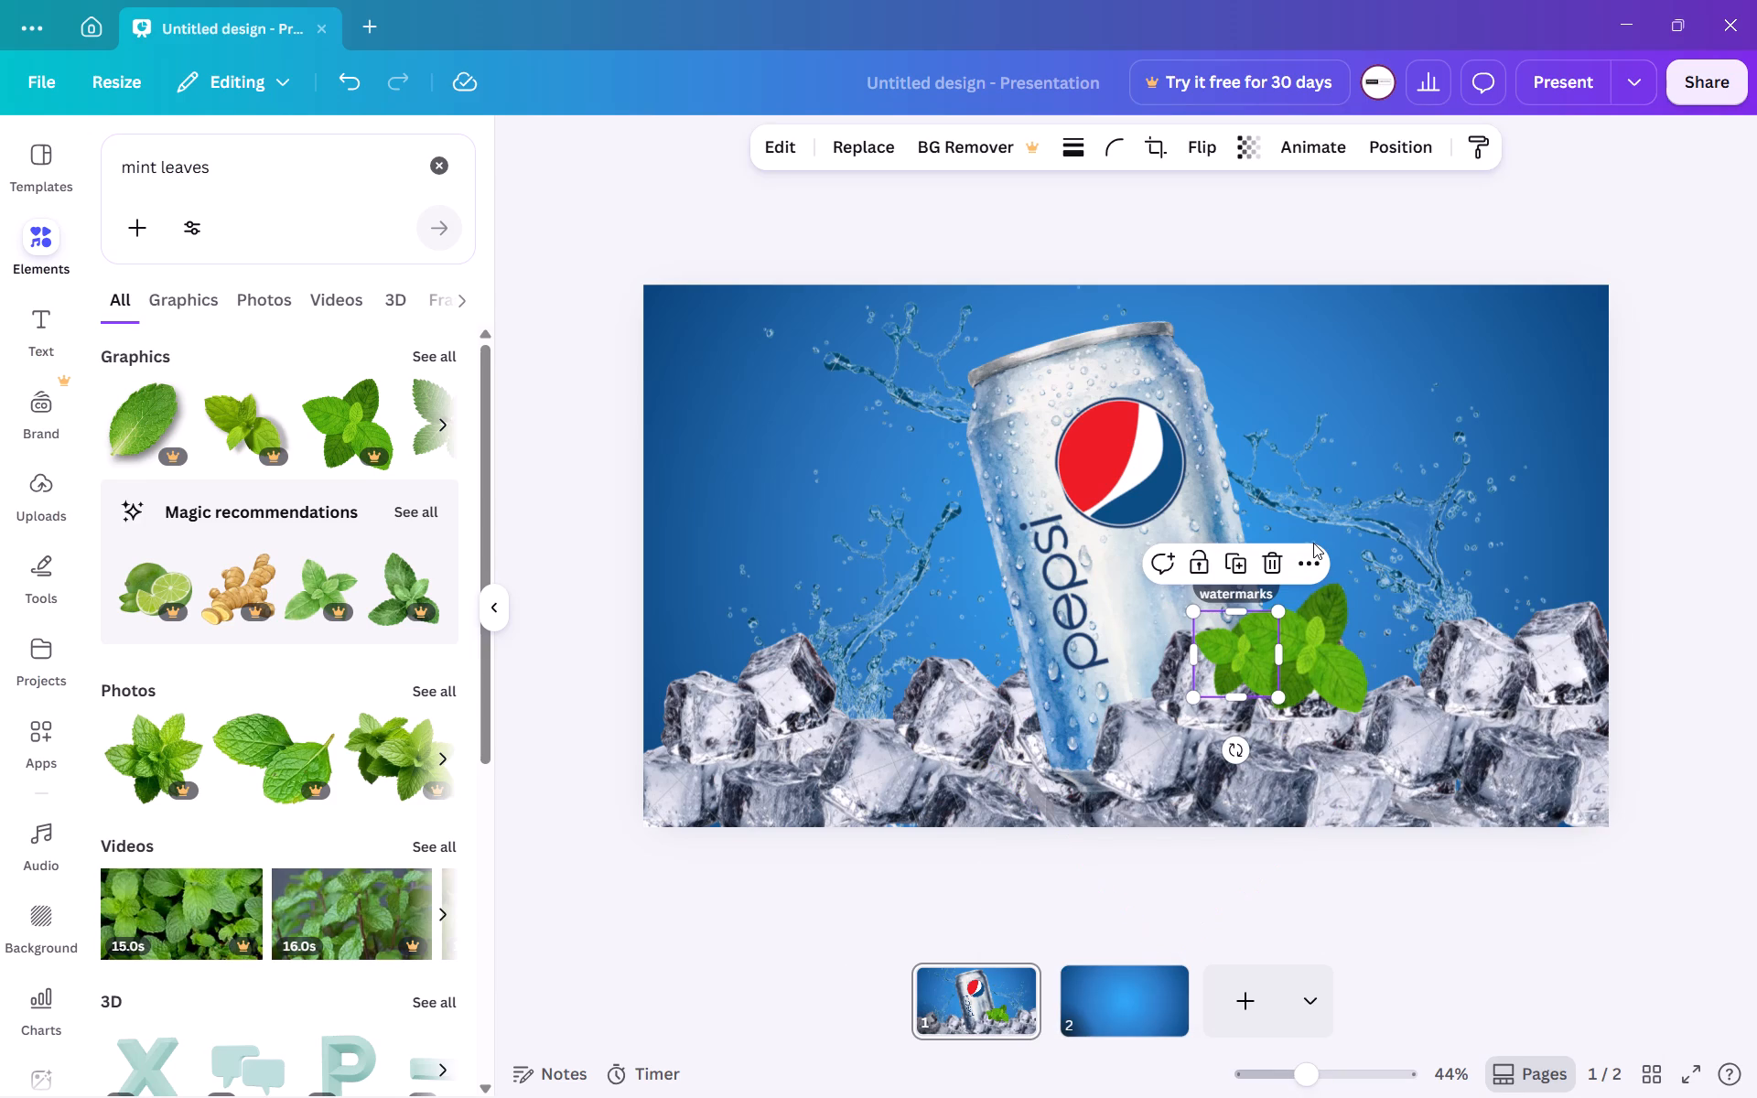
left_click(1307, 564)
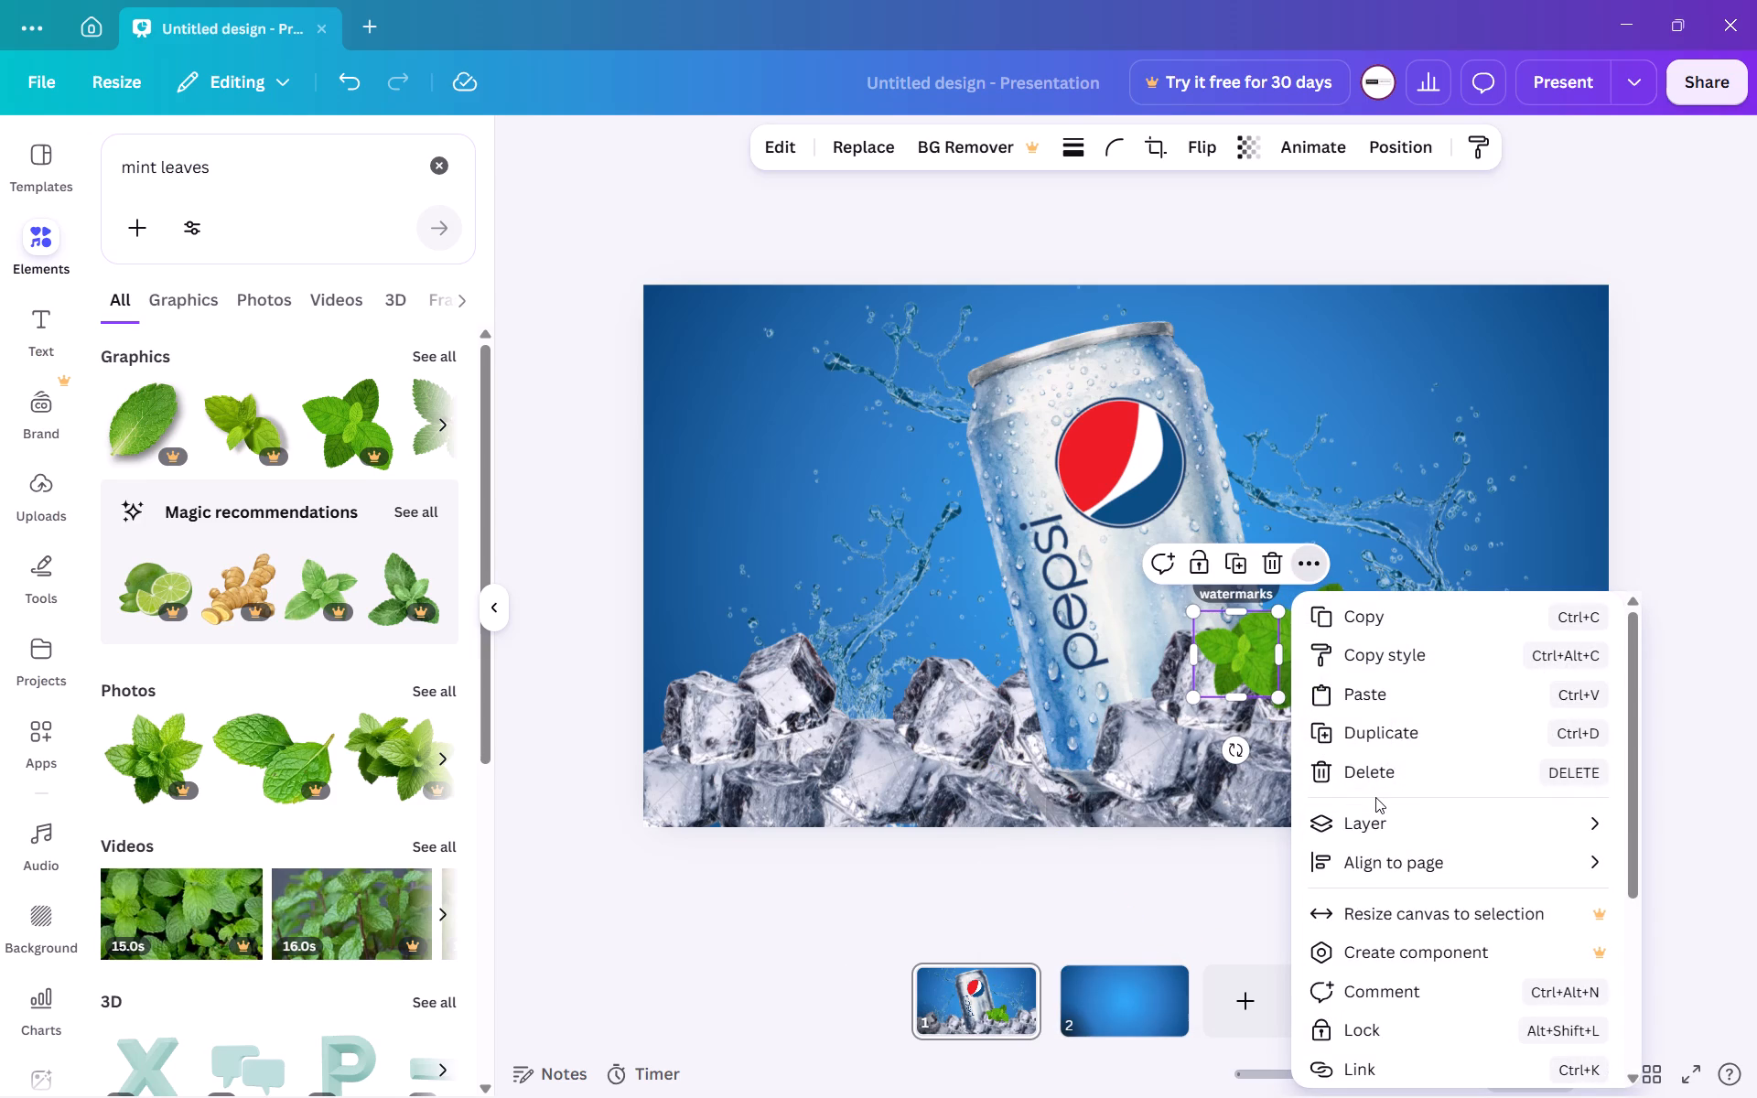
left_click(1379, 819)
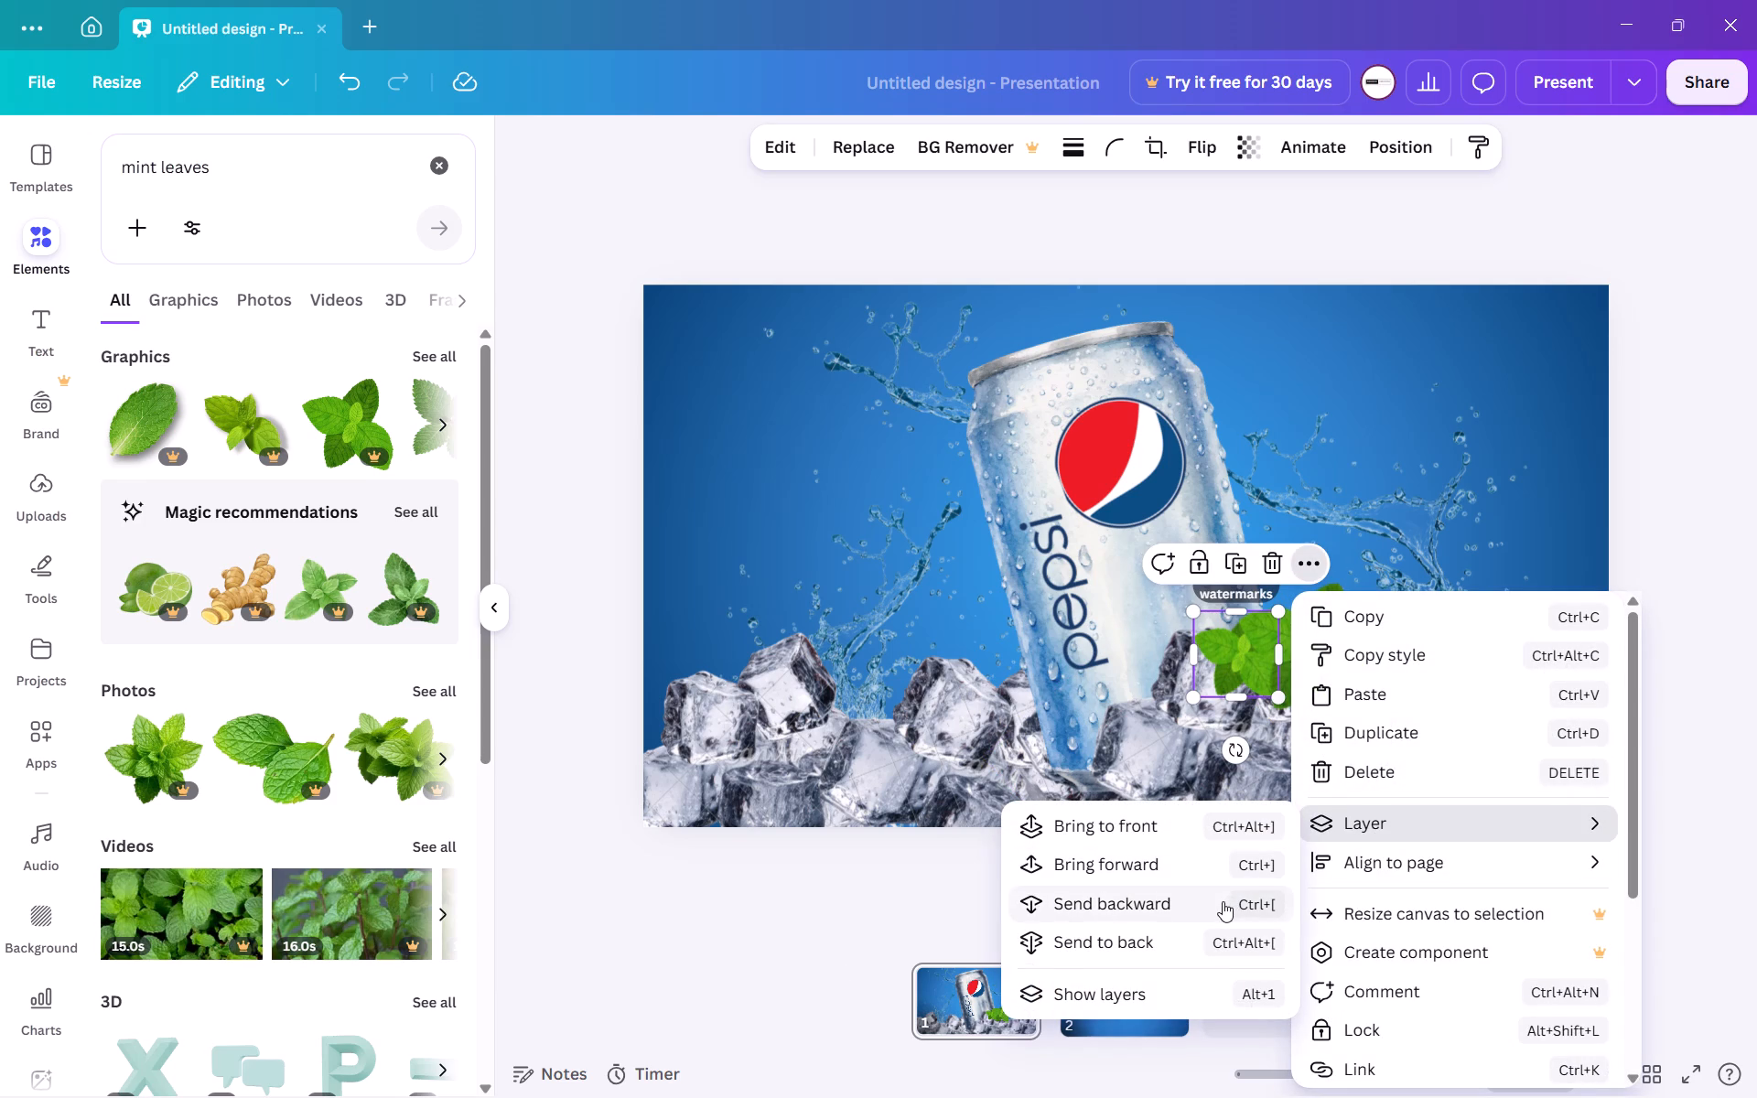
left_click(1223, 901)
left_click(992, 958)
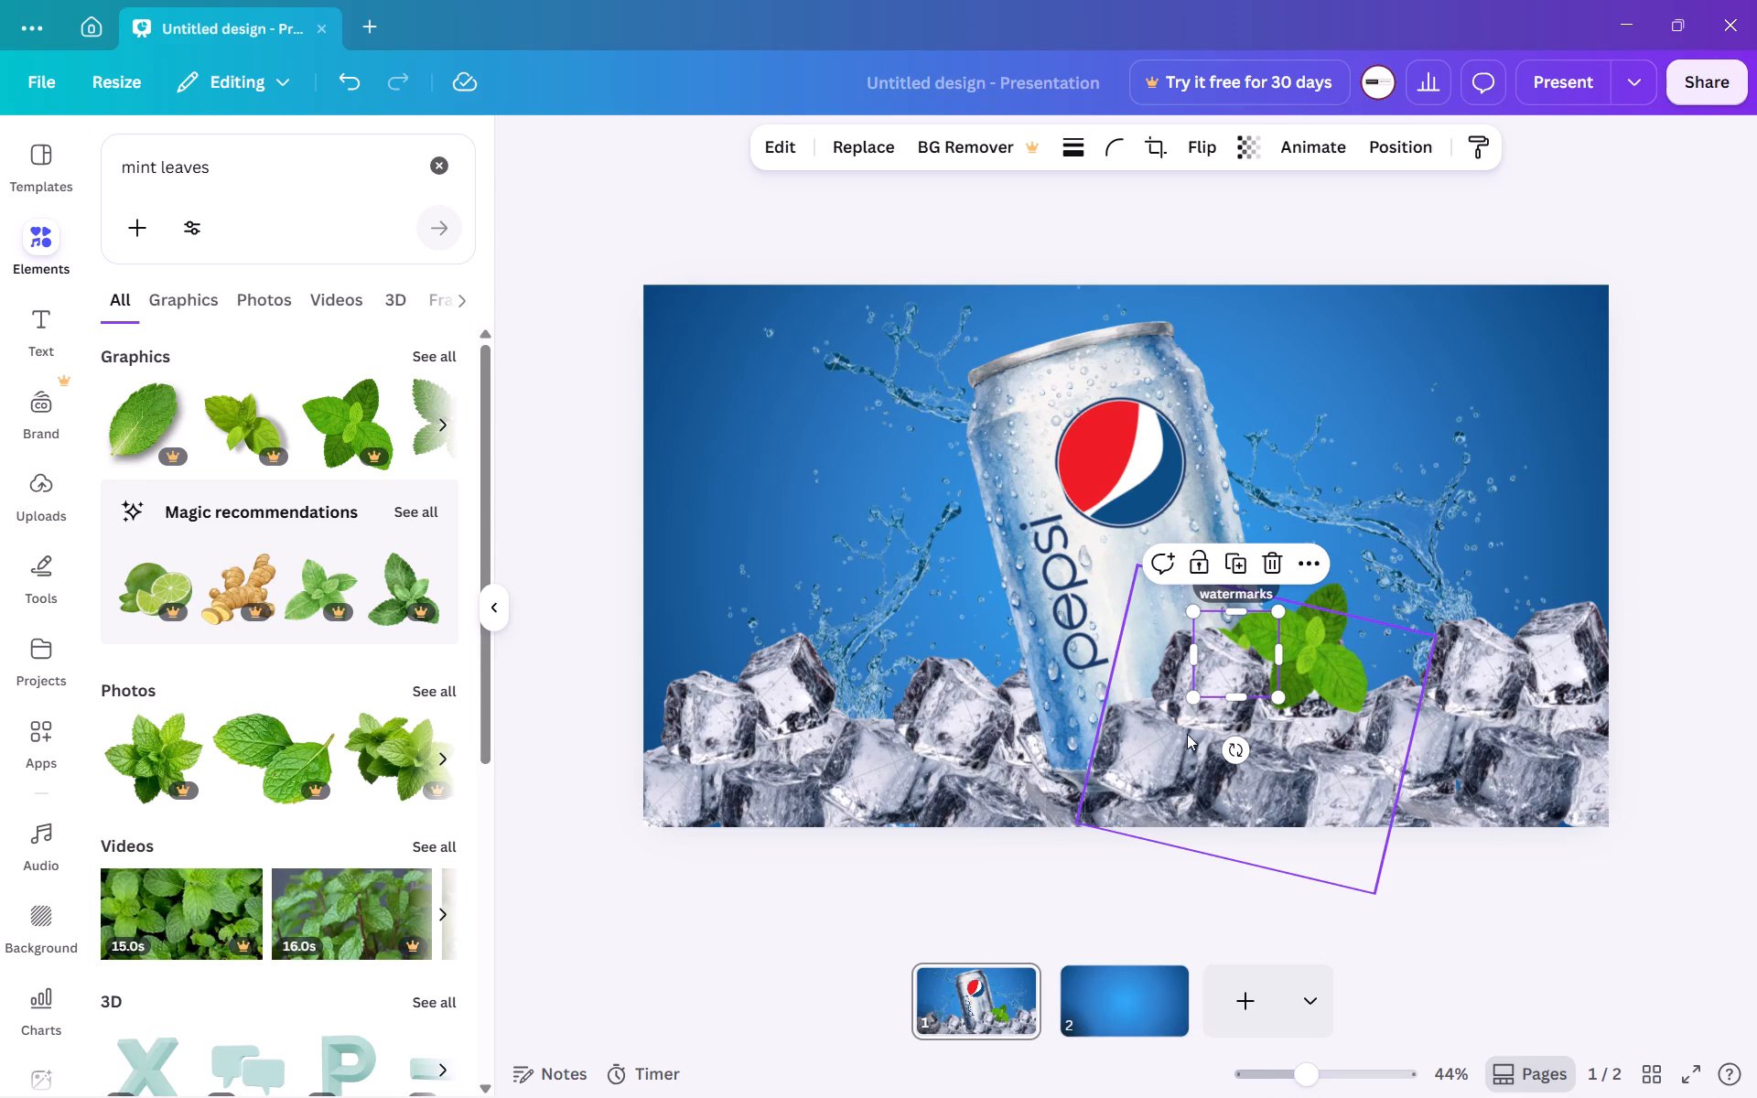
Move the smaller mint sprig slightly up and left so its leaves peek out above the ice cube beside the can.
left_click_drag(1222, 659, 1199, 651)
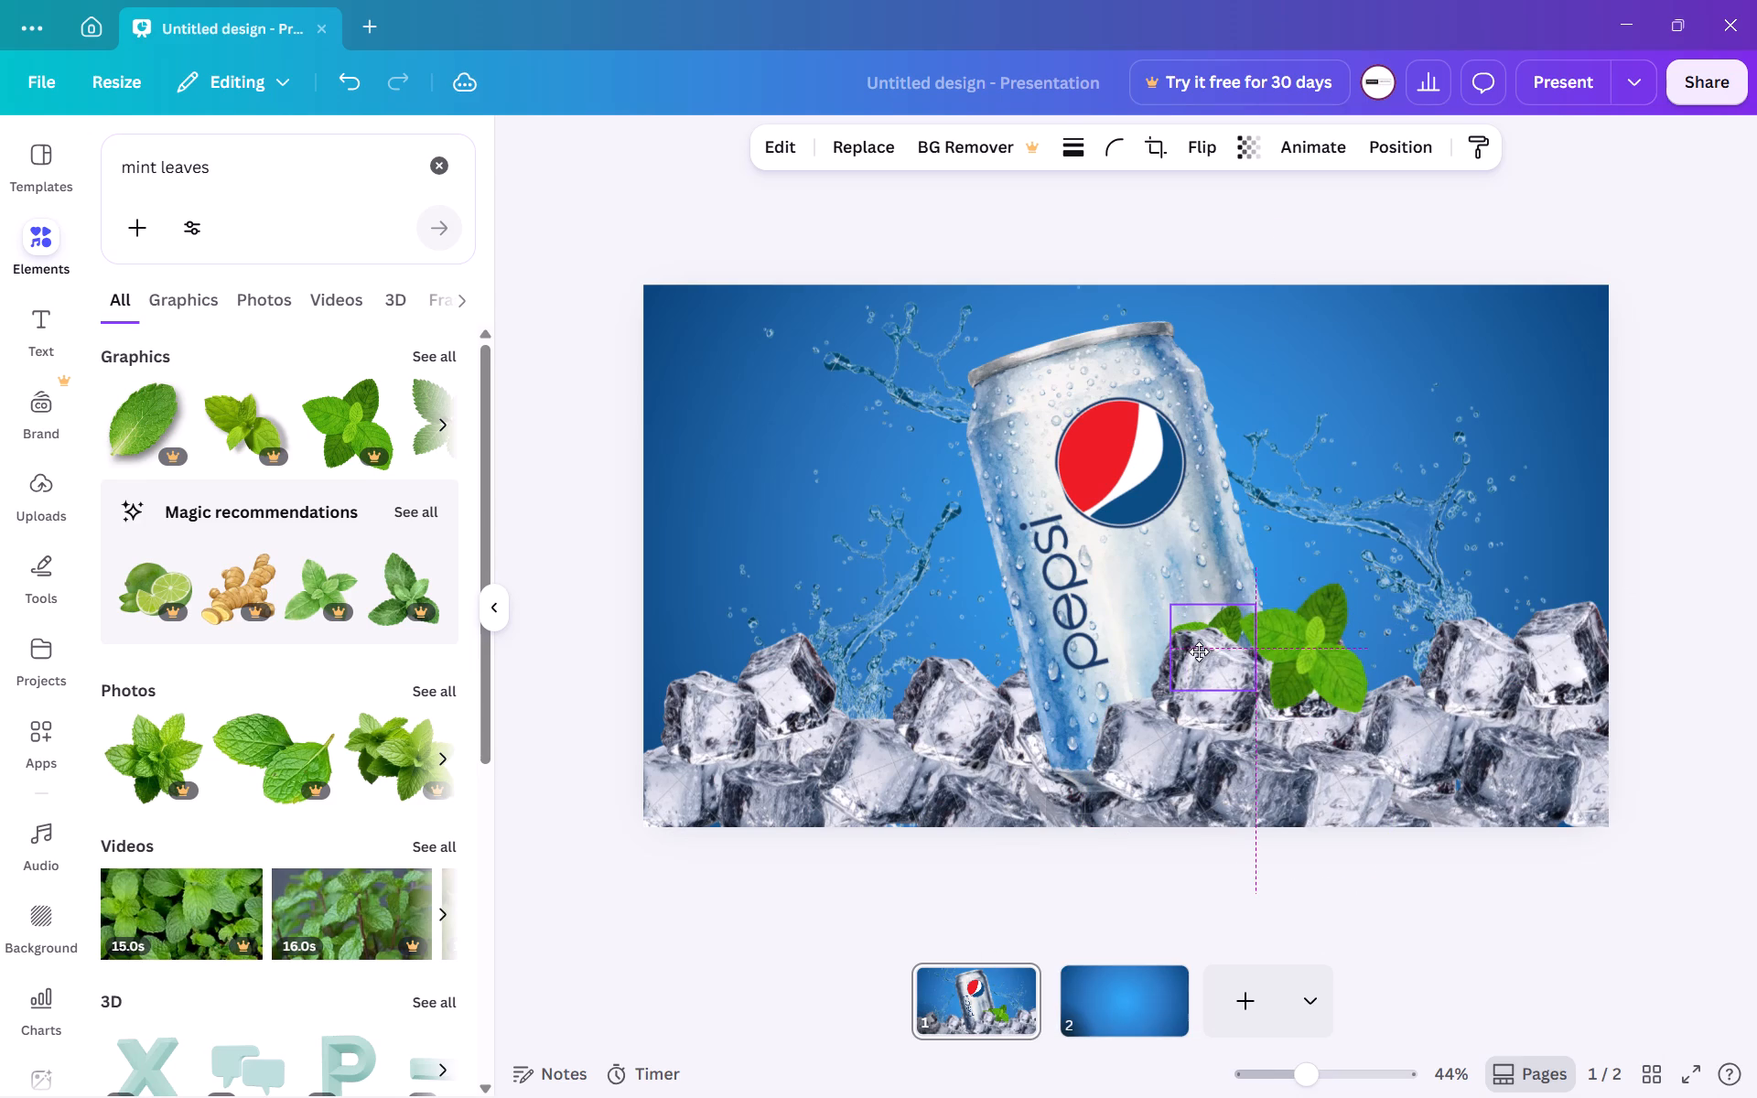
left_click_drag(1199, 651, 1200, 642)
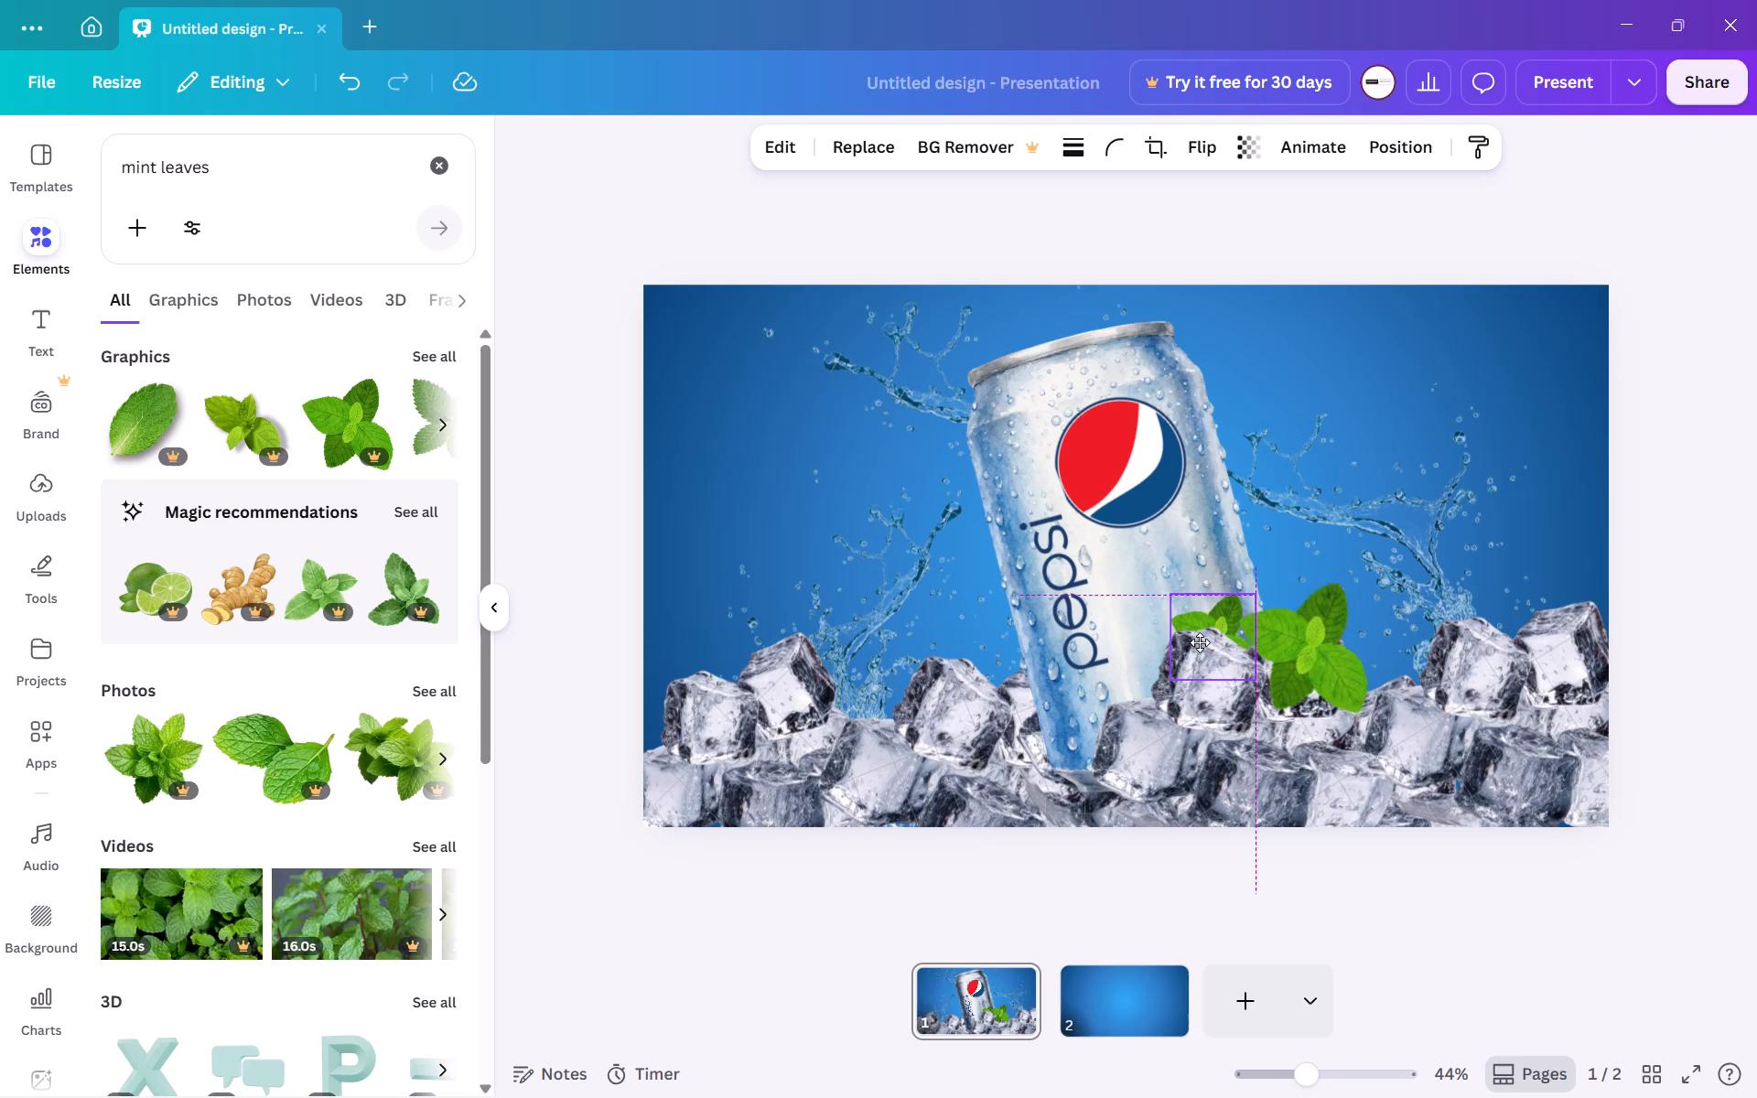
left_click_drag(1200, 642, 1204, 642)
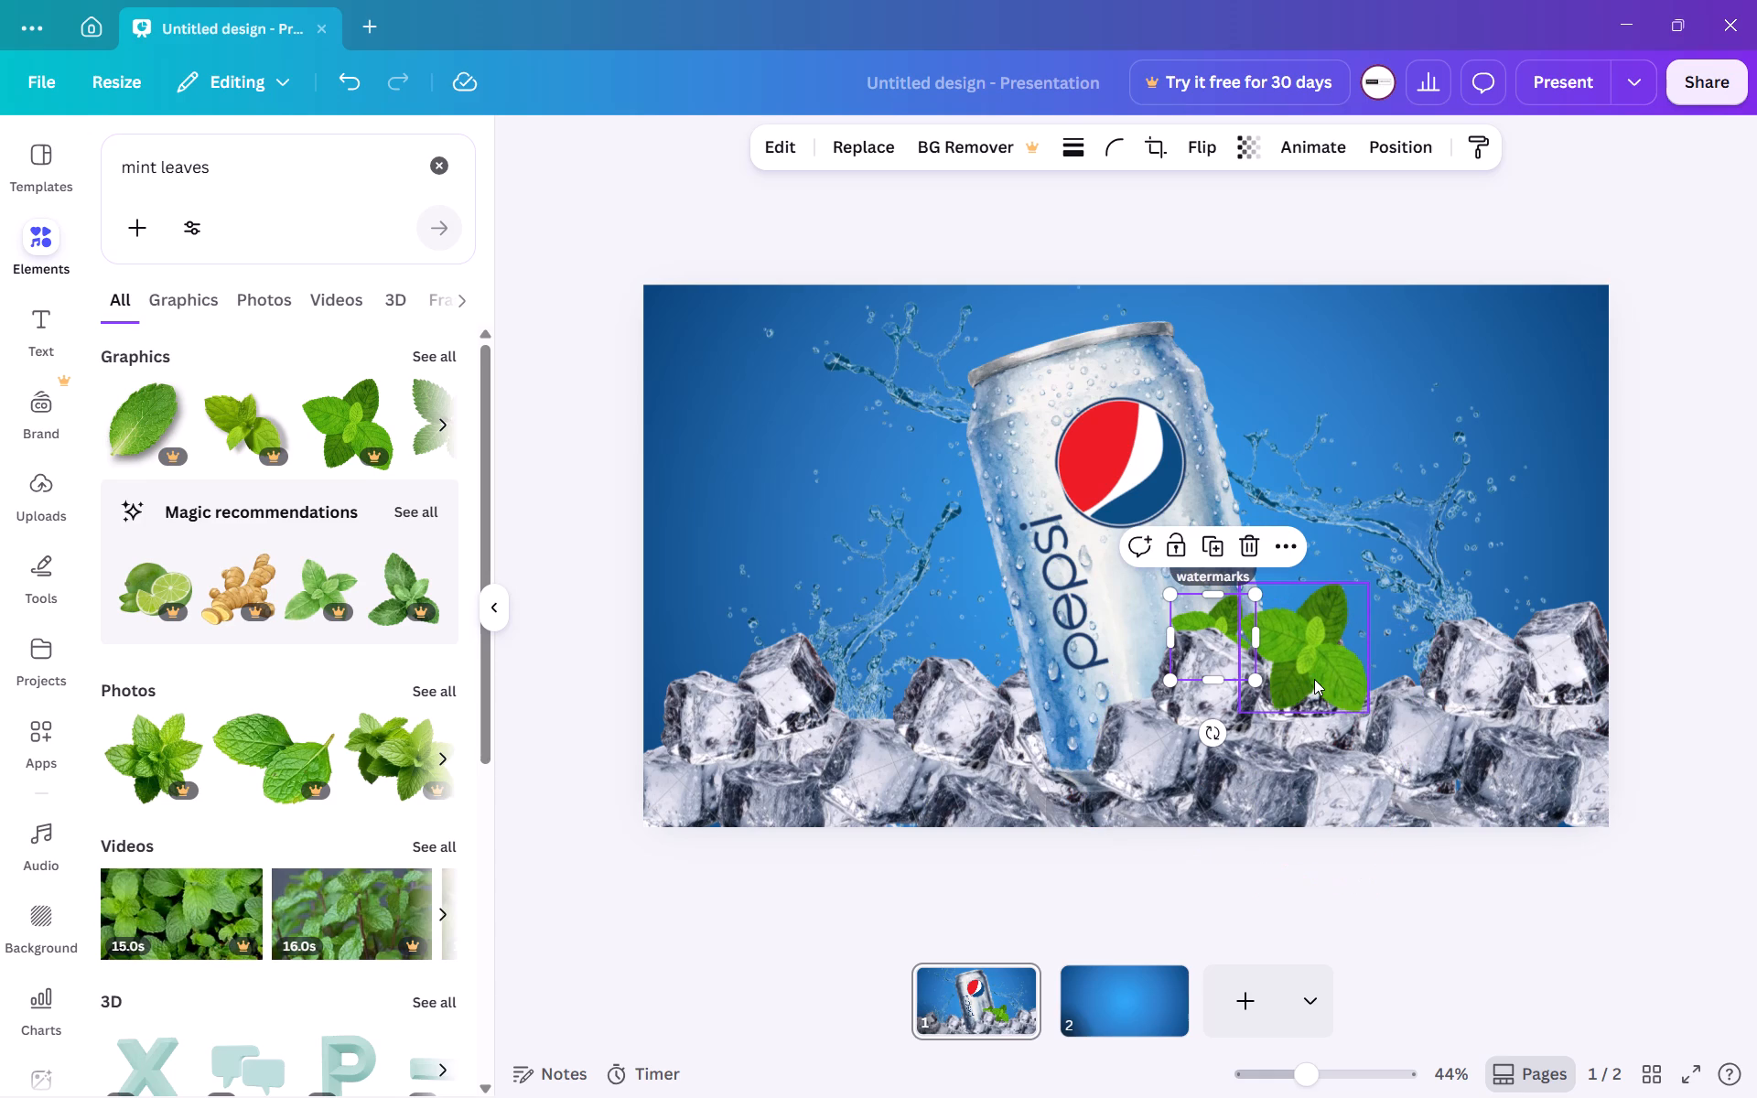
Send the larger mint sprig backward one layer, behind the ice cube.
left_click(1314, 678)
left_click(1371, 538)
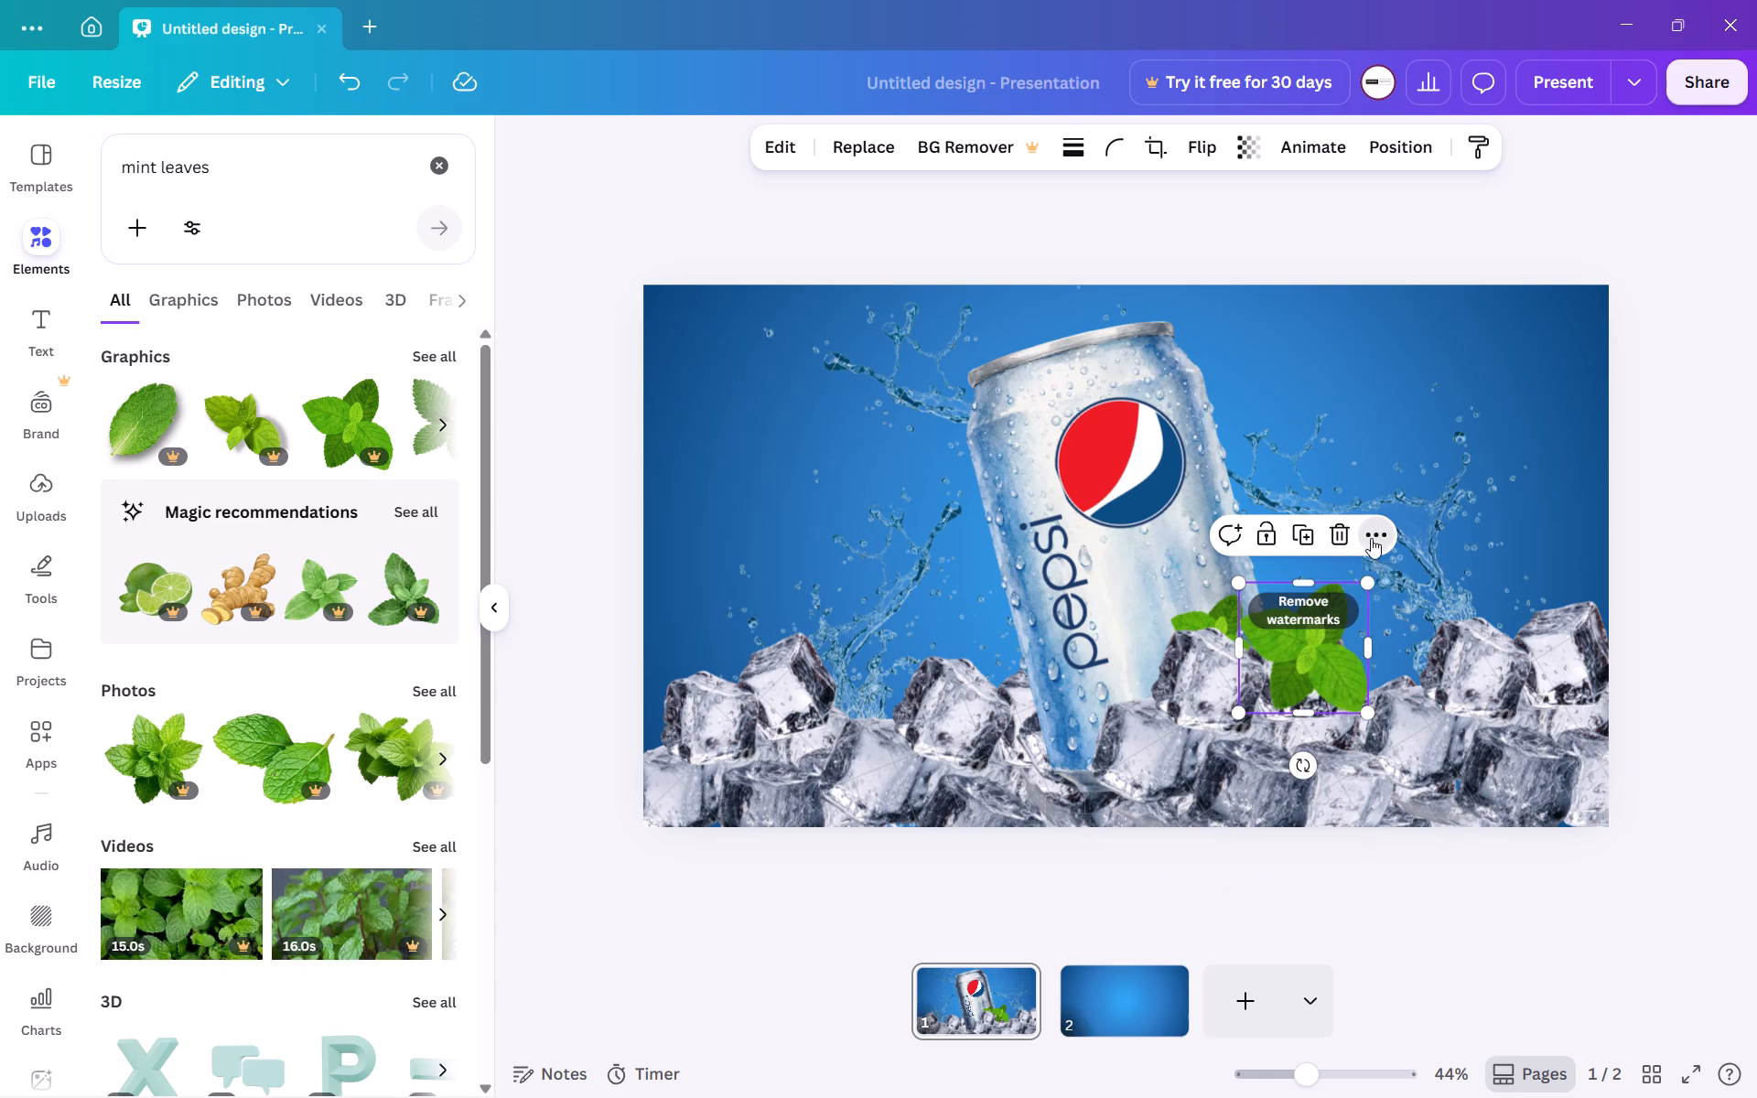
left_click(1458, 789)
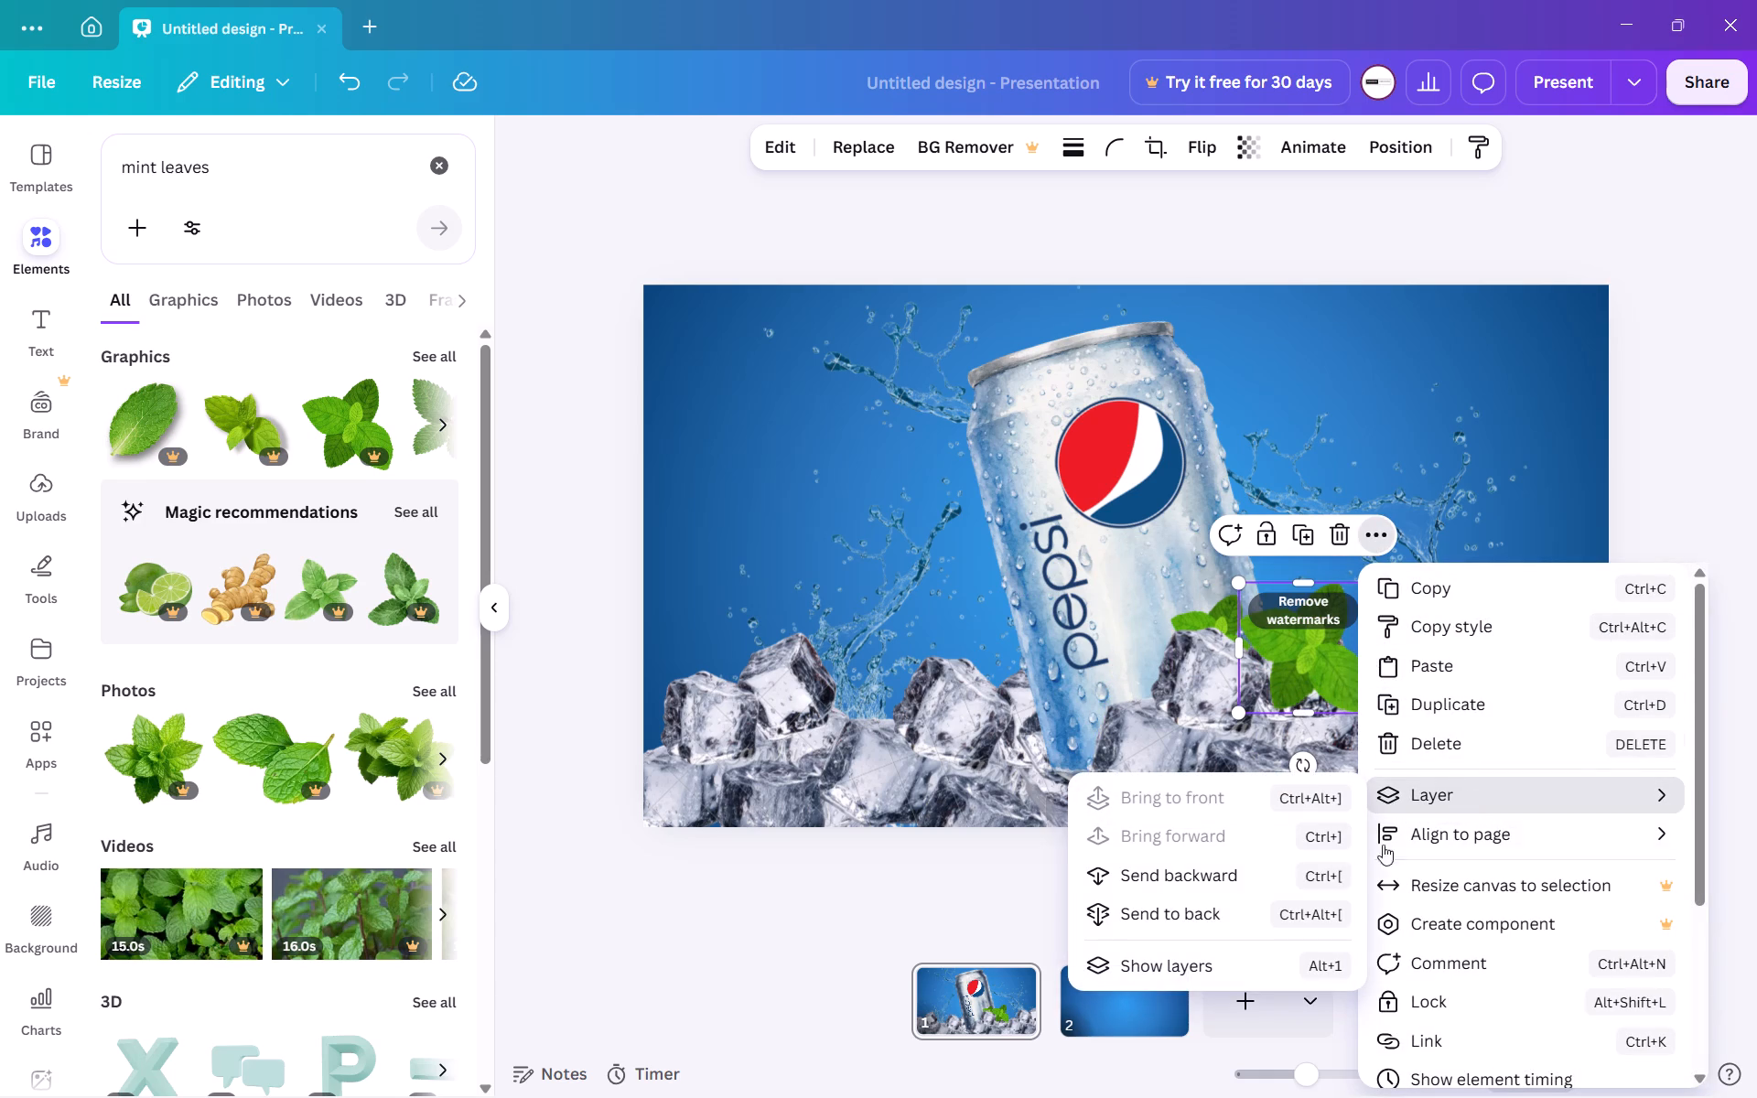
left_click(1288, 886)
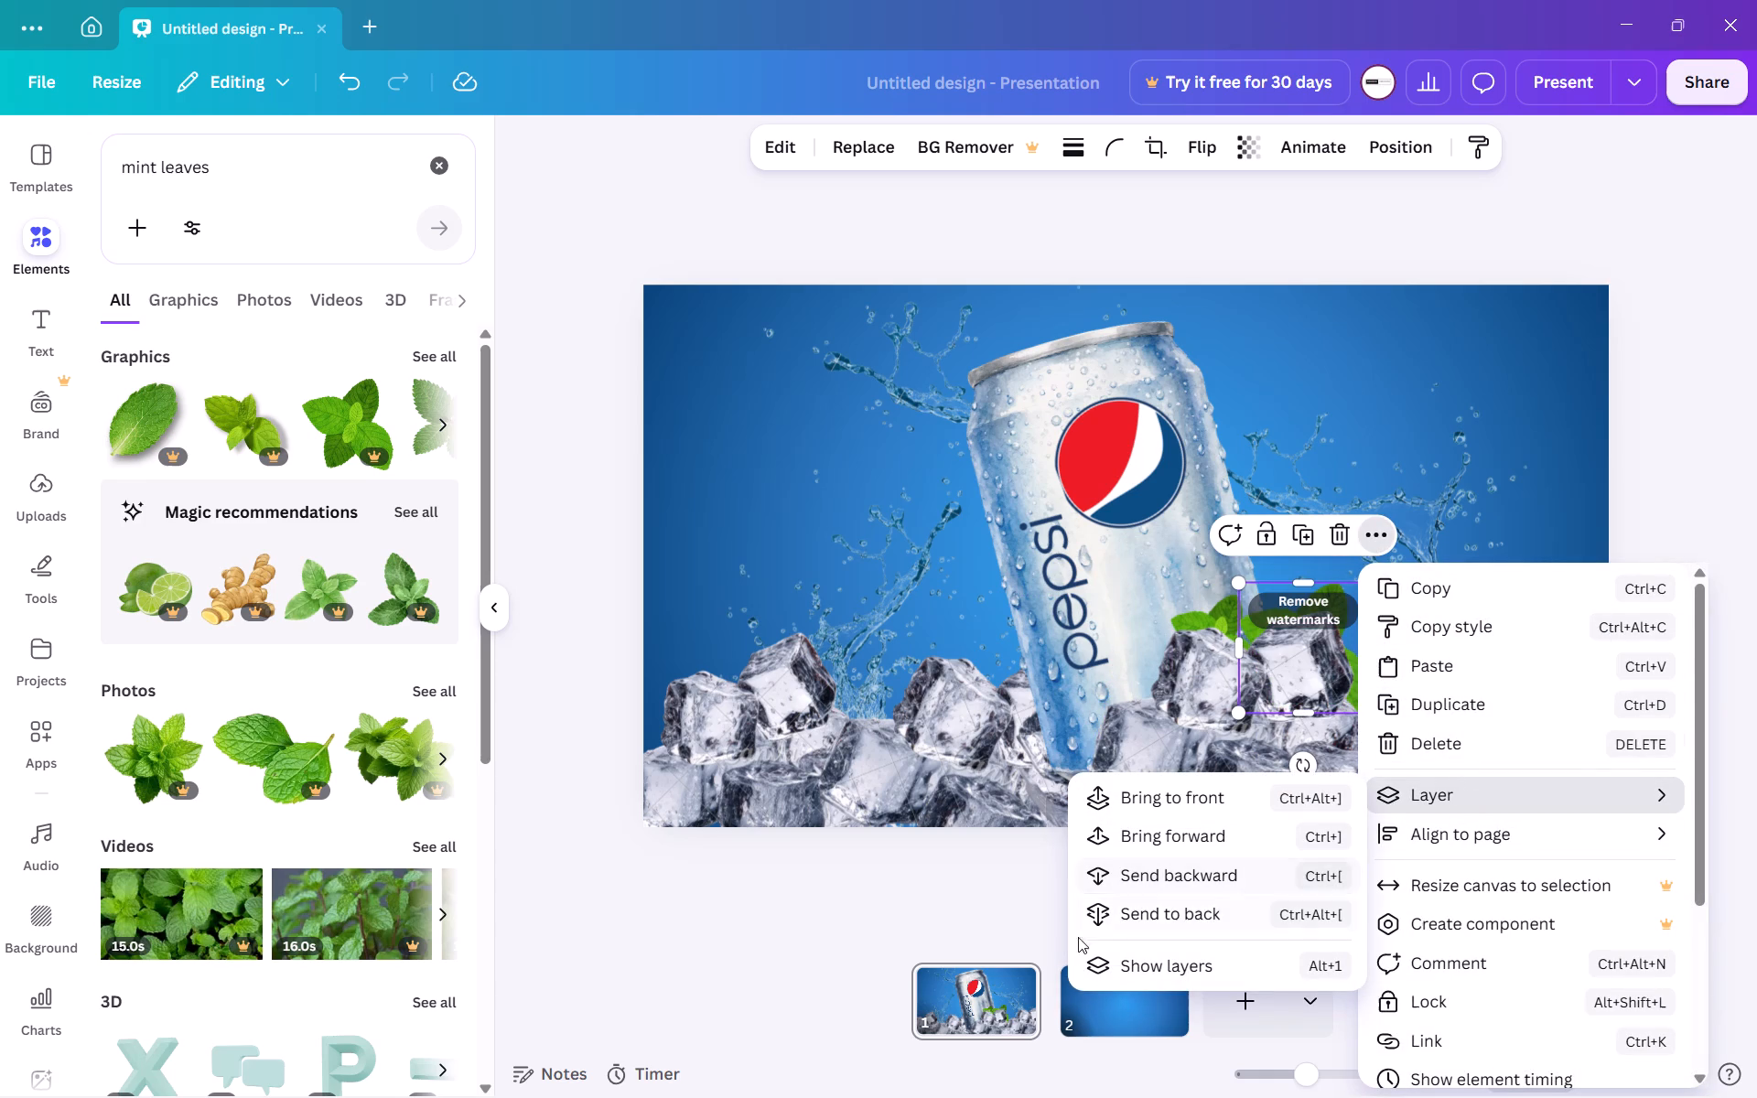
left_click(967, 948)
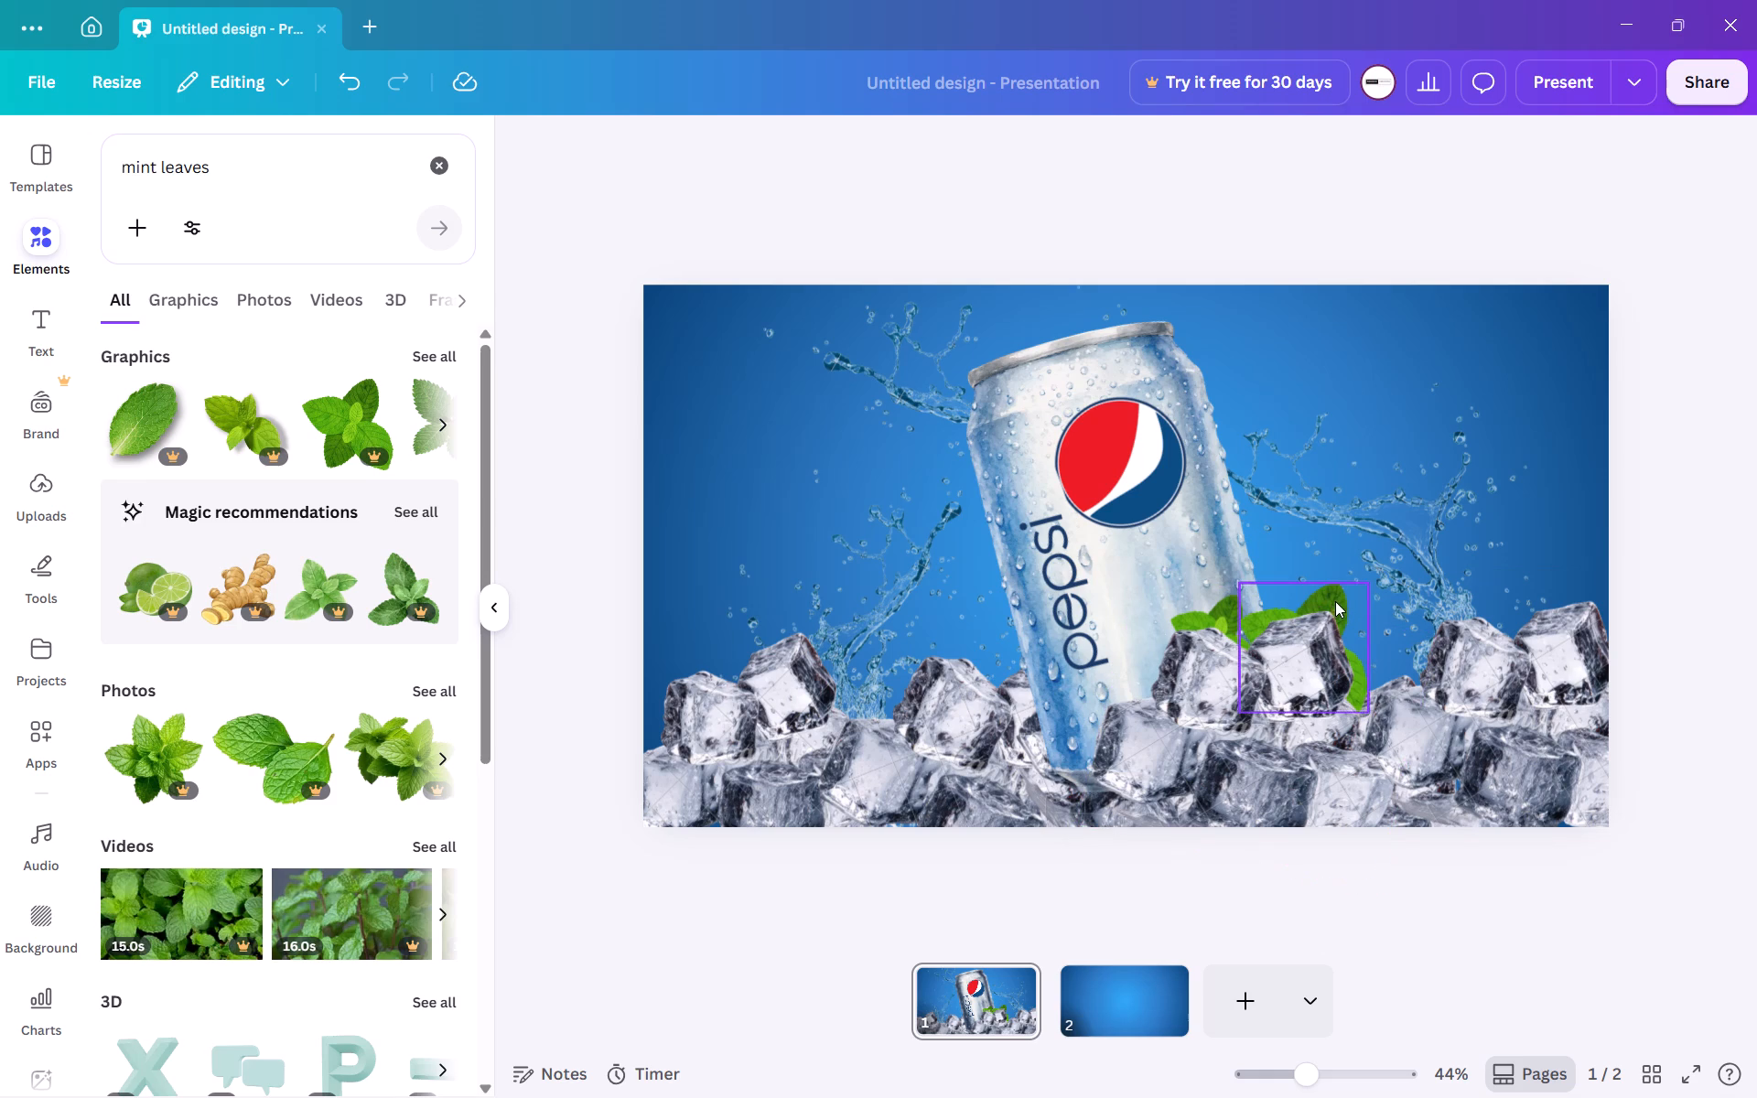
Move the larger mint sprig up and left above the ice cube and rotate it to about -19°.
left_click_drag(1335, 601, 1326, 560)
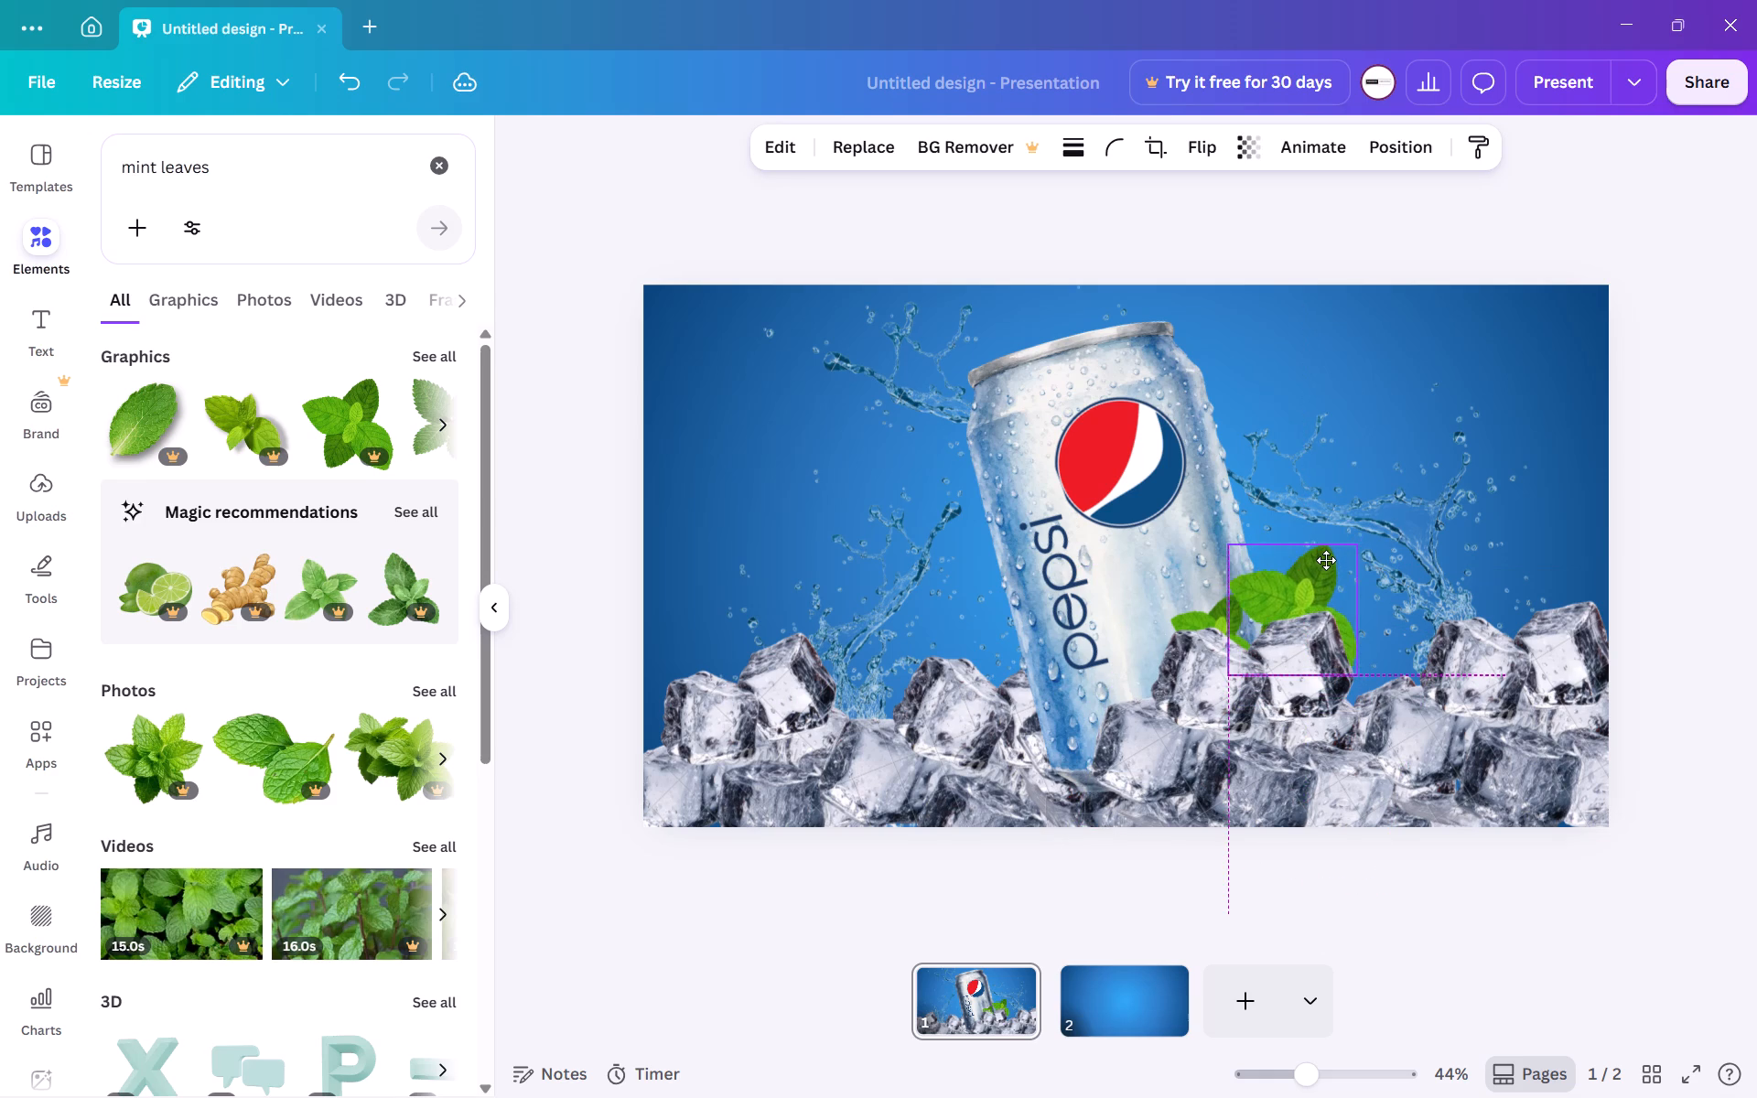
left_click_drag(1326, 560, 1311, 562)
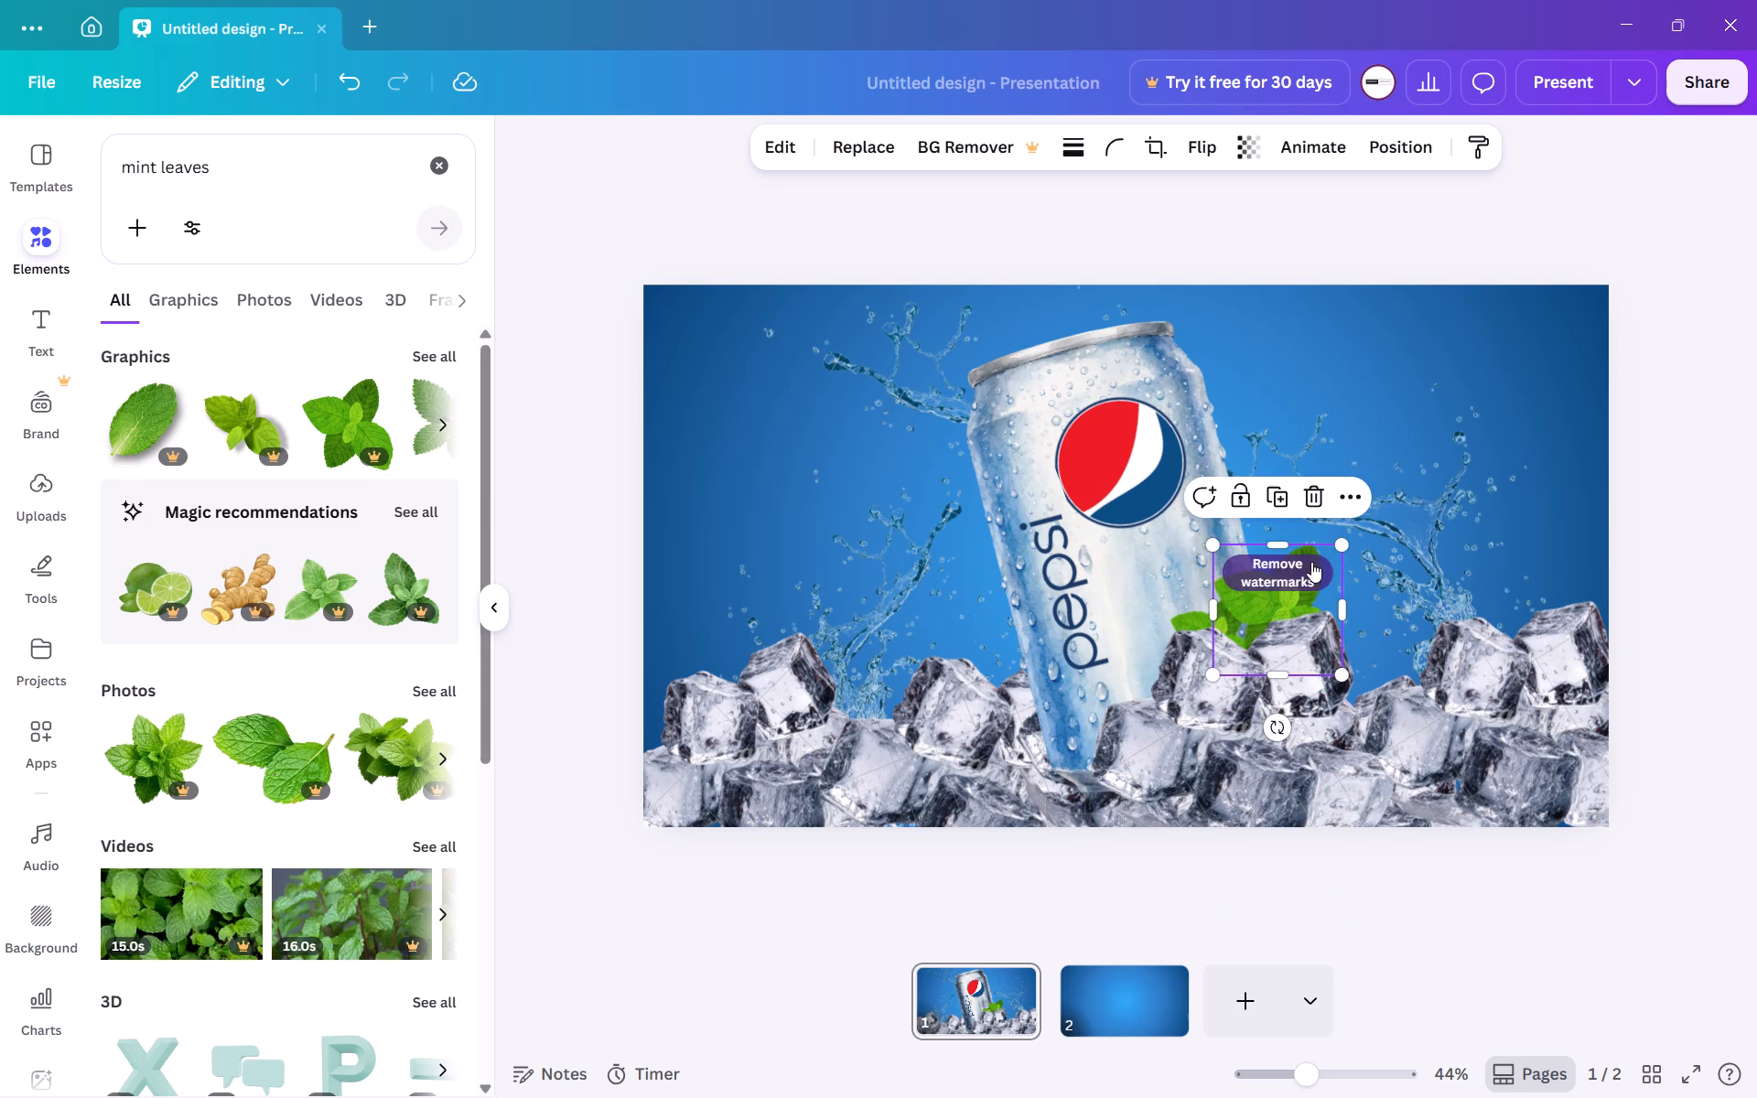
left_click_drag(1288, 728, 1314, 685)
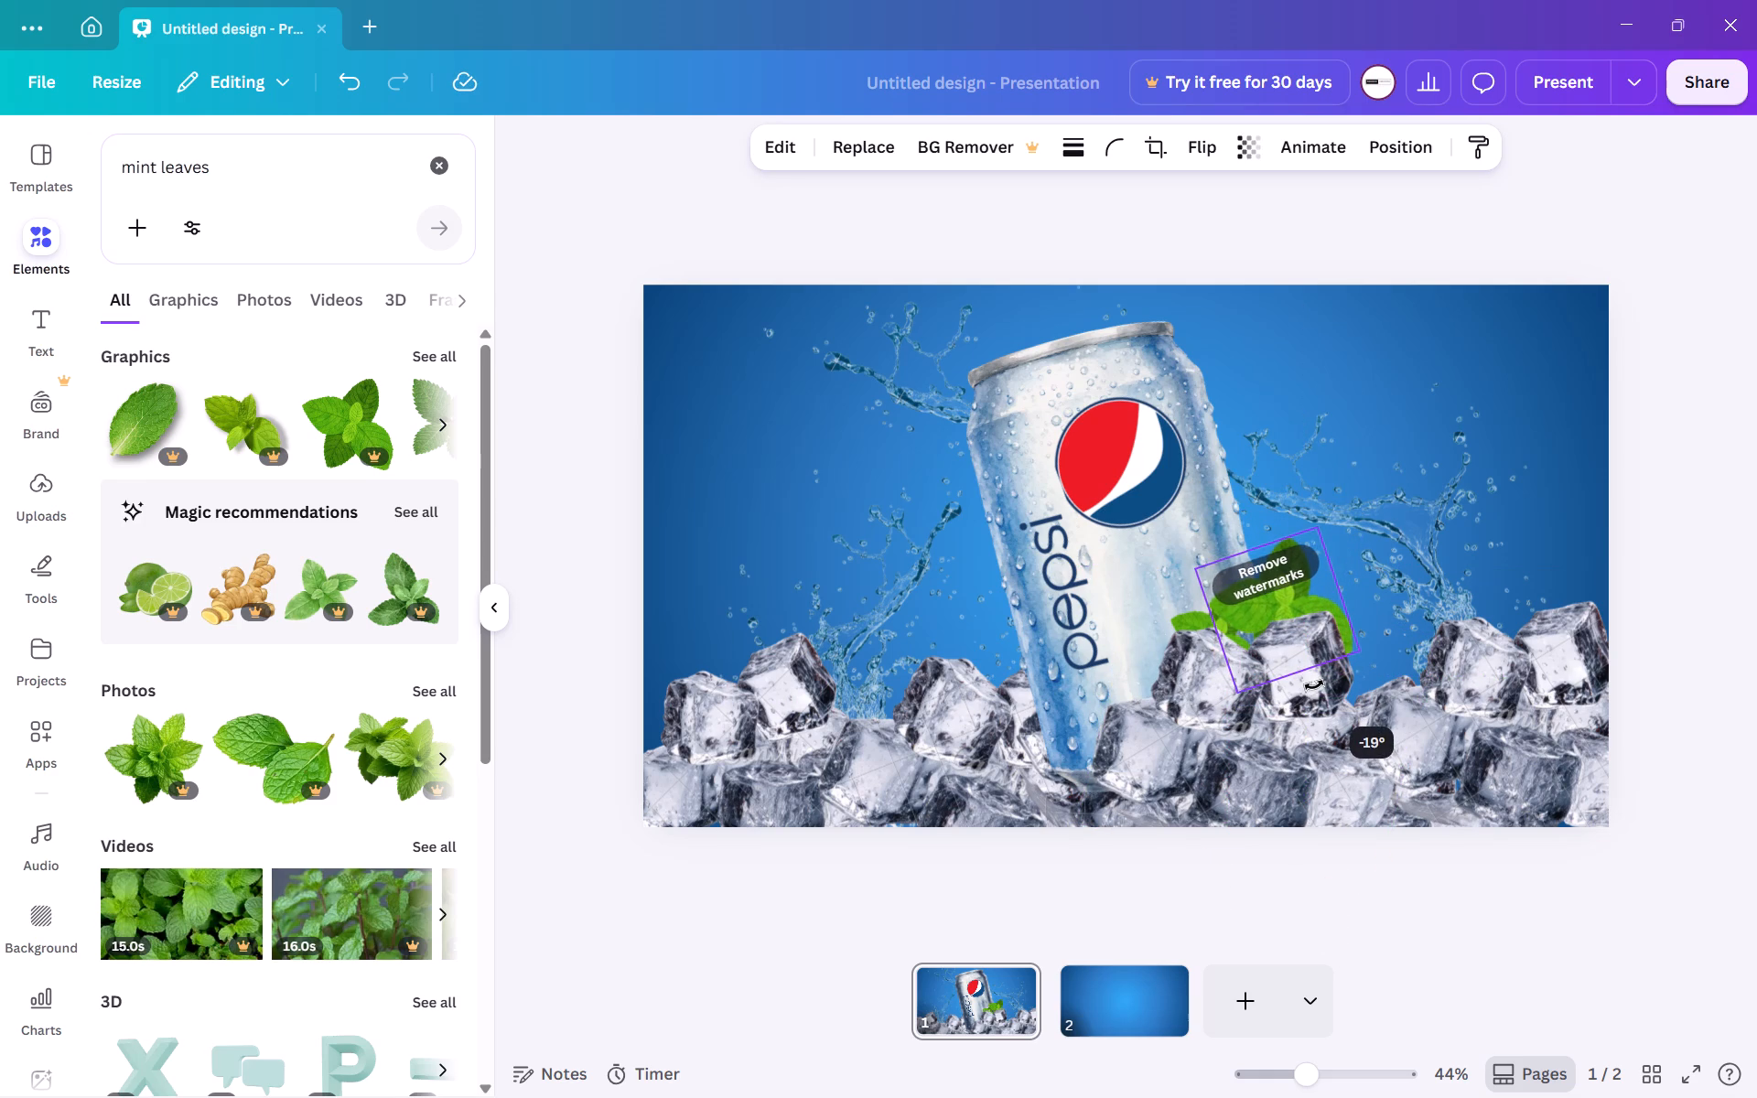
left_click_drag(1314, 685, 1316, 683)
left_click(925, 870)
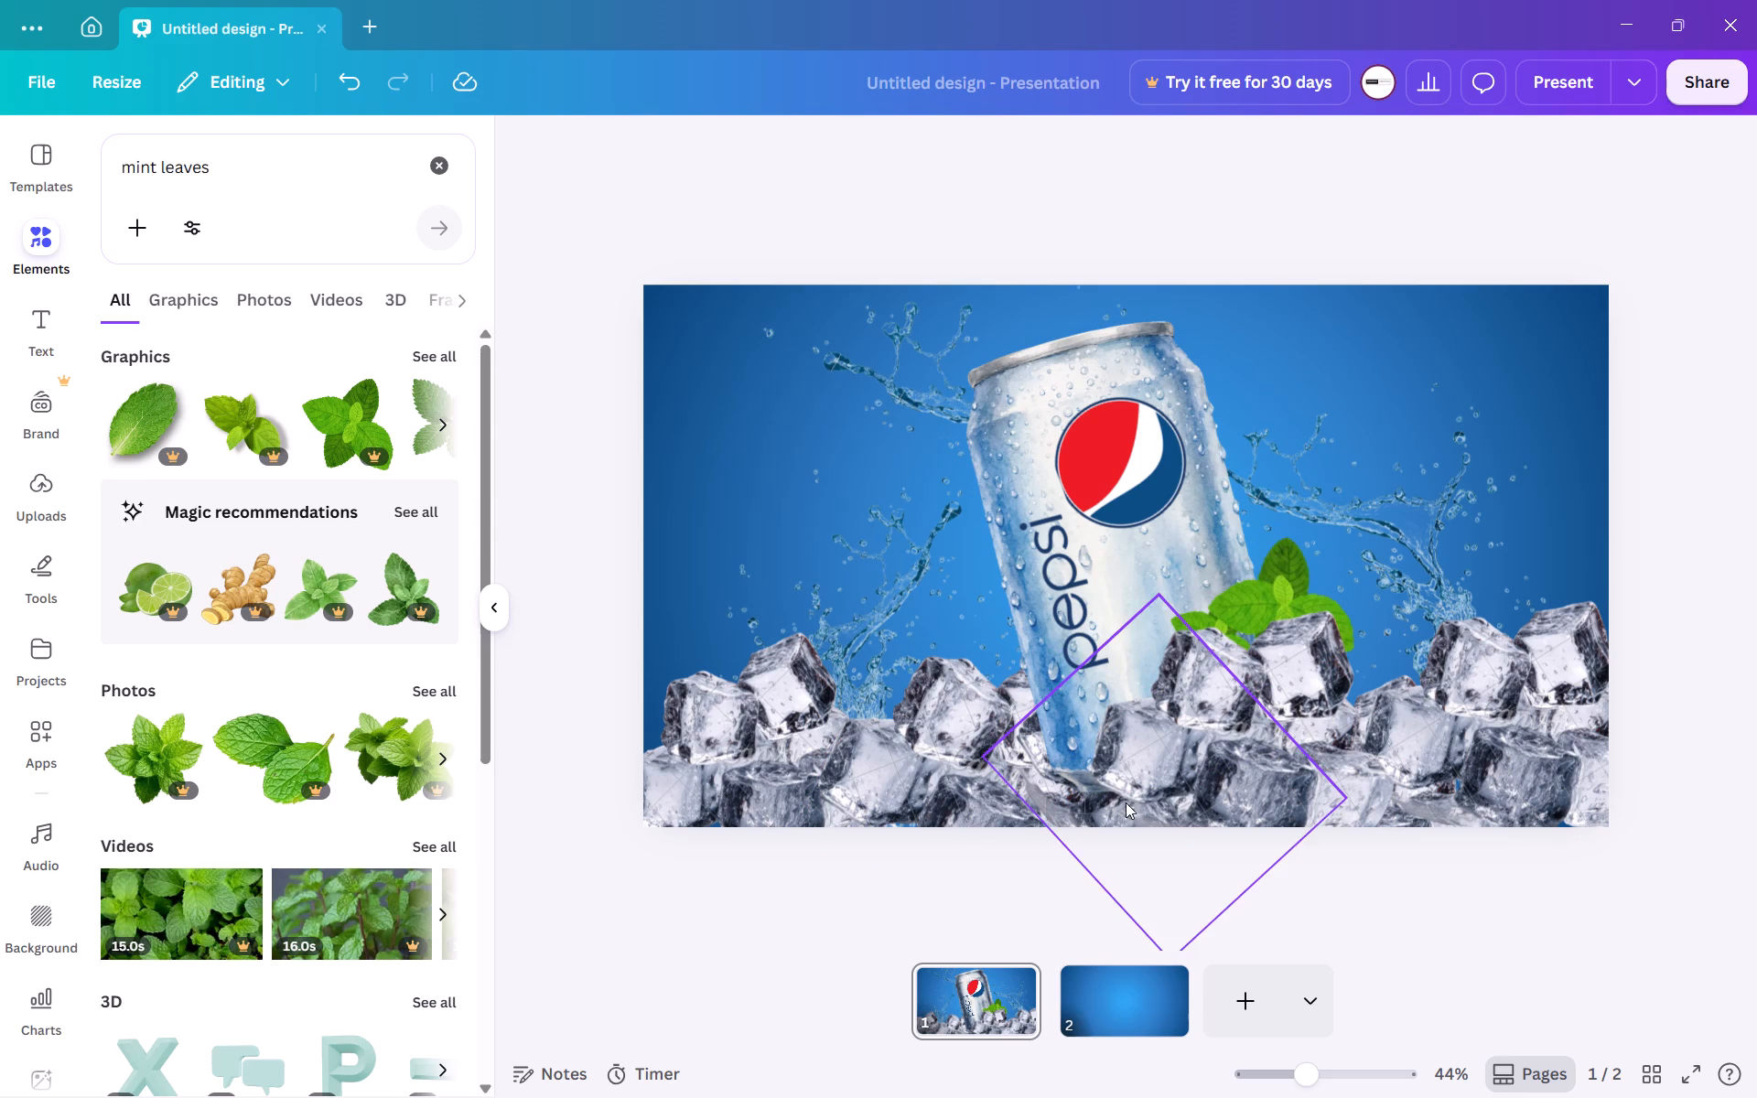
left_click(908, 929)
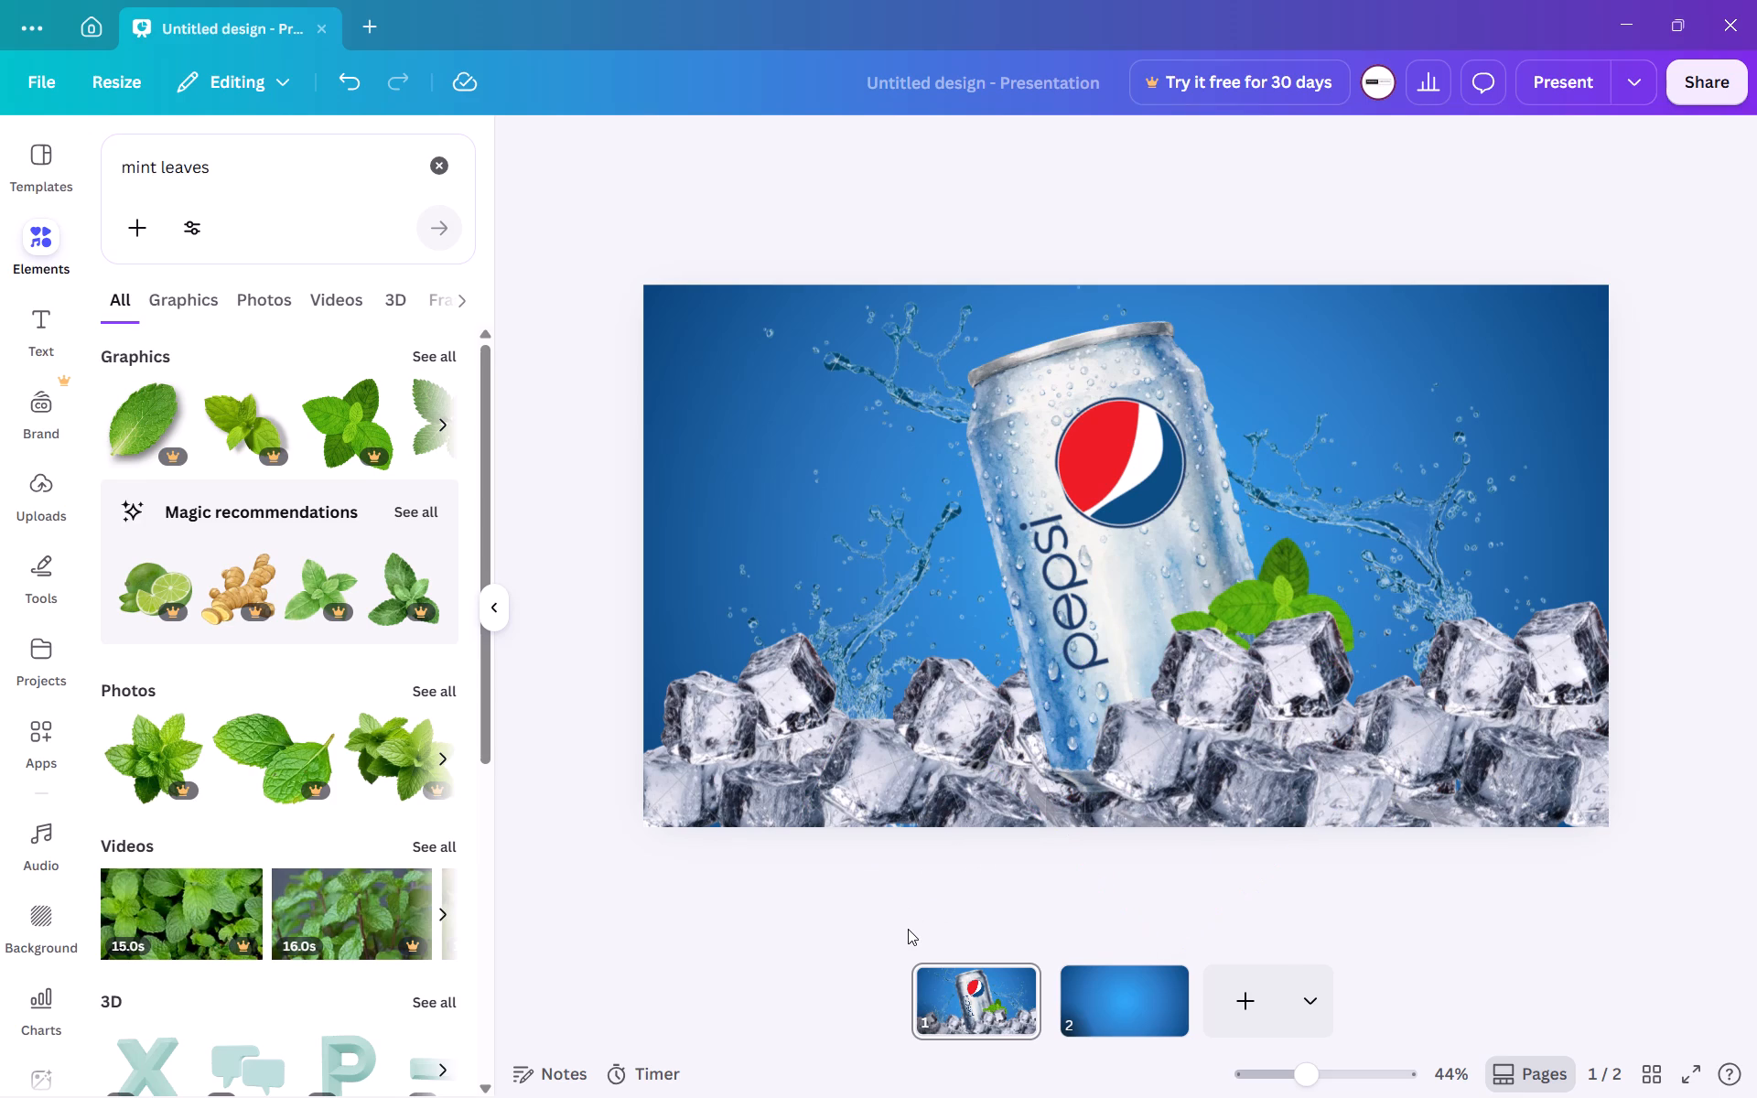
left_click(557, 682)
Search the elements for "mist", limit results to graphics, refine the search to "white mist", and add the wide low-lying mist graphic to the page.
left_click(437, 170)
type("mist")
key("Return")
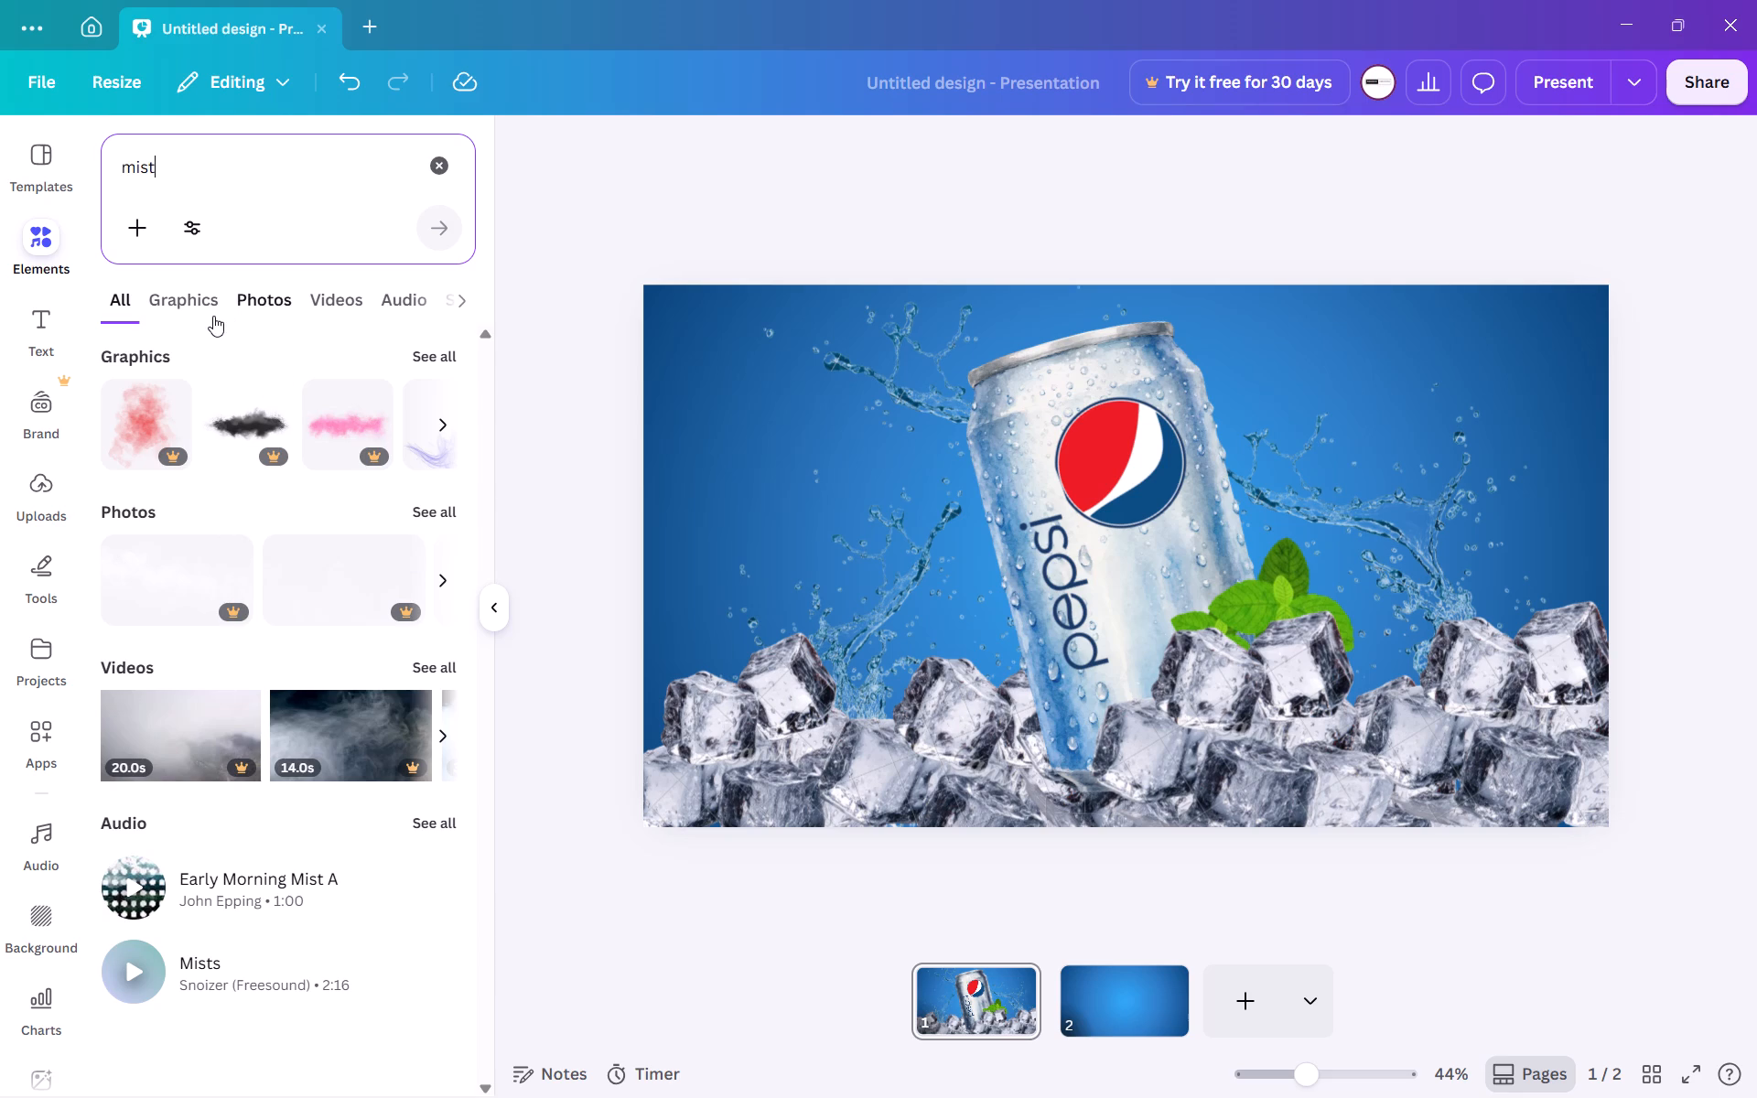
left_click(190, 311)
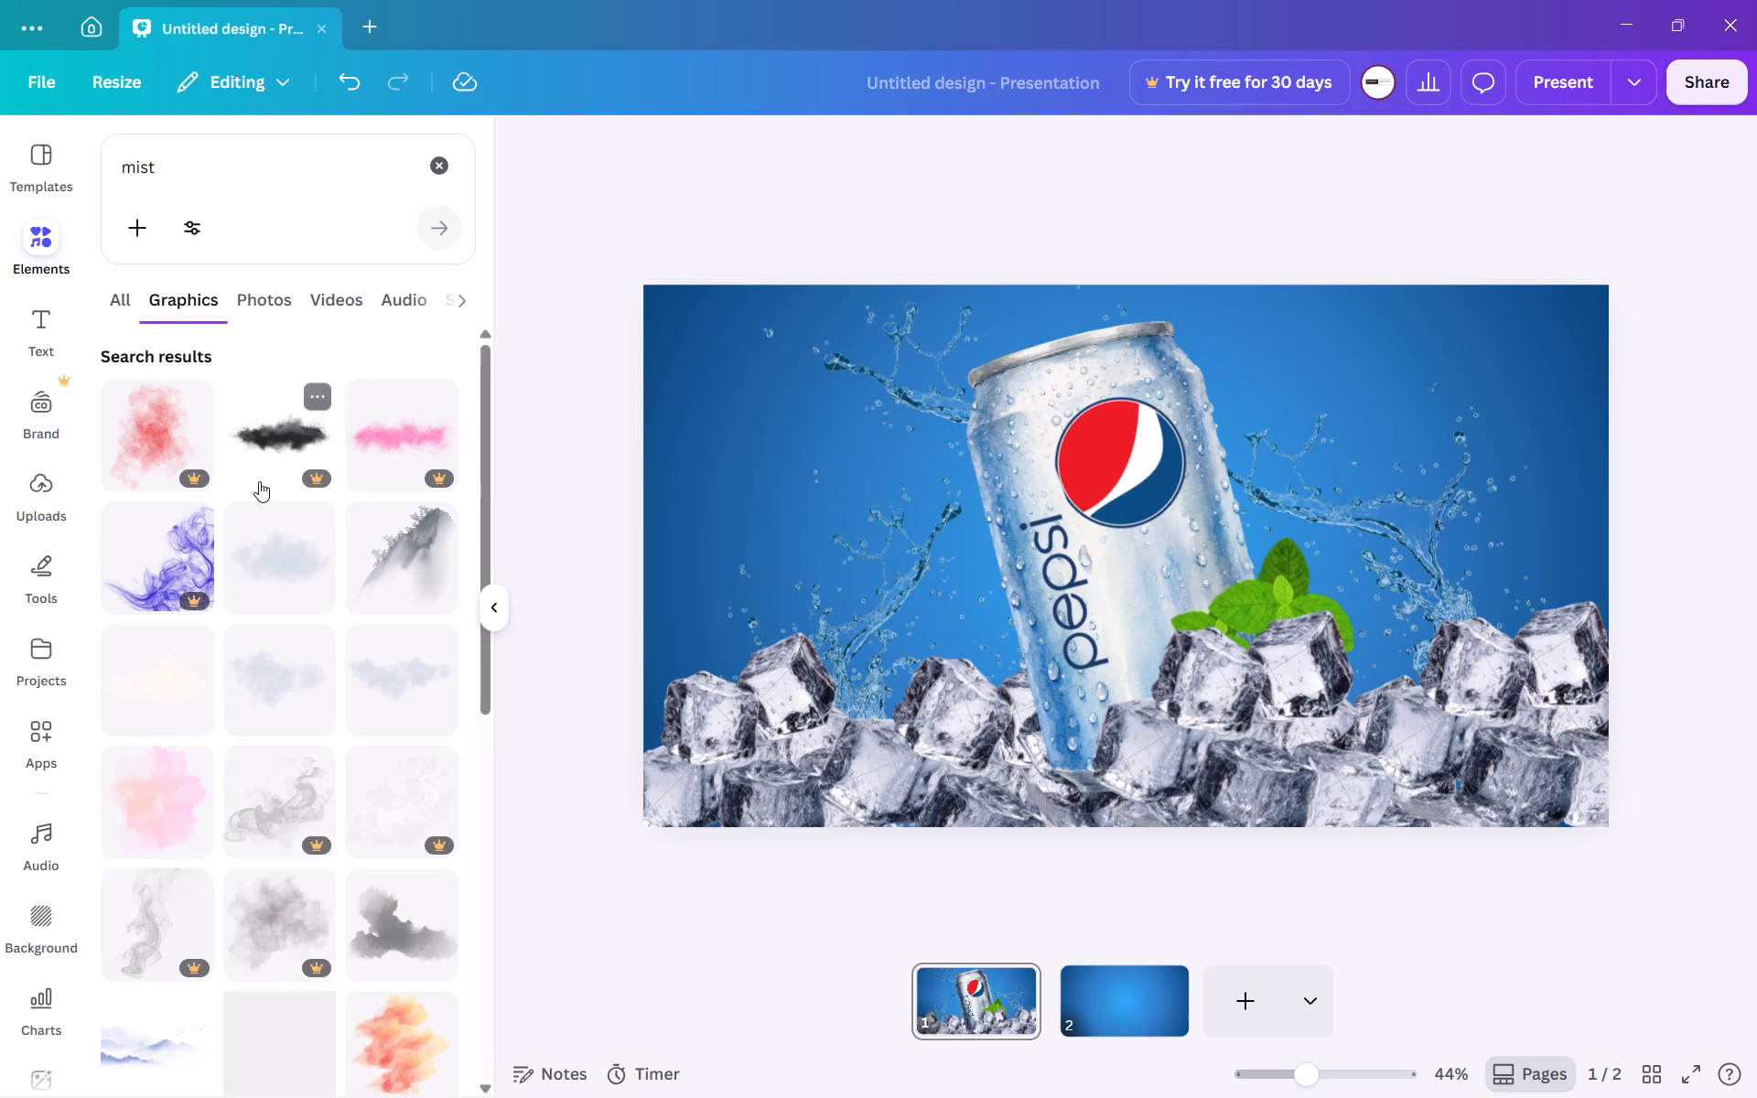
left_click(135, 168)
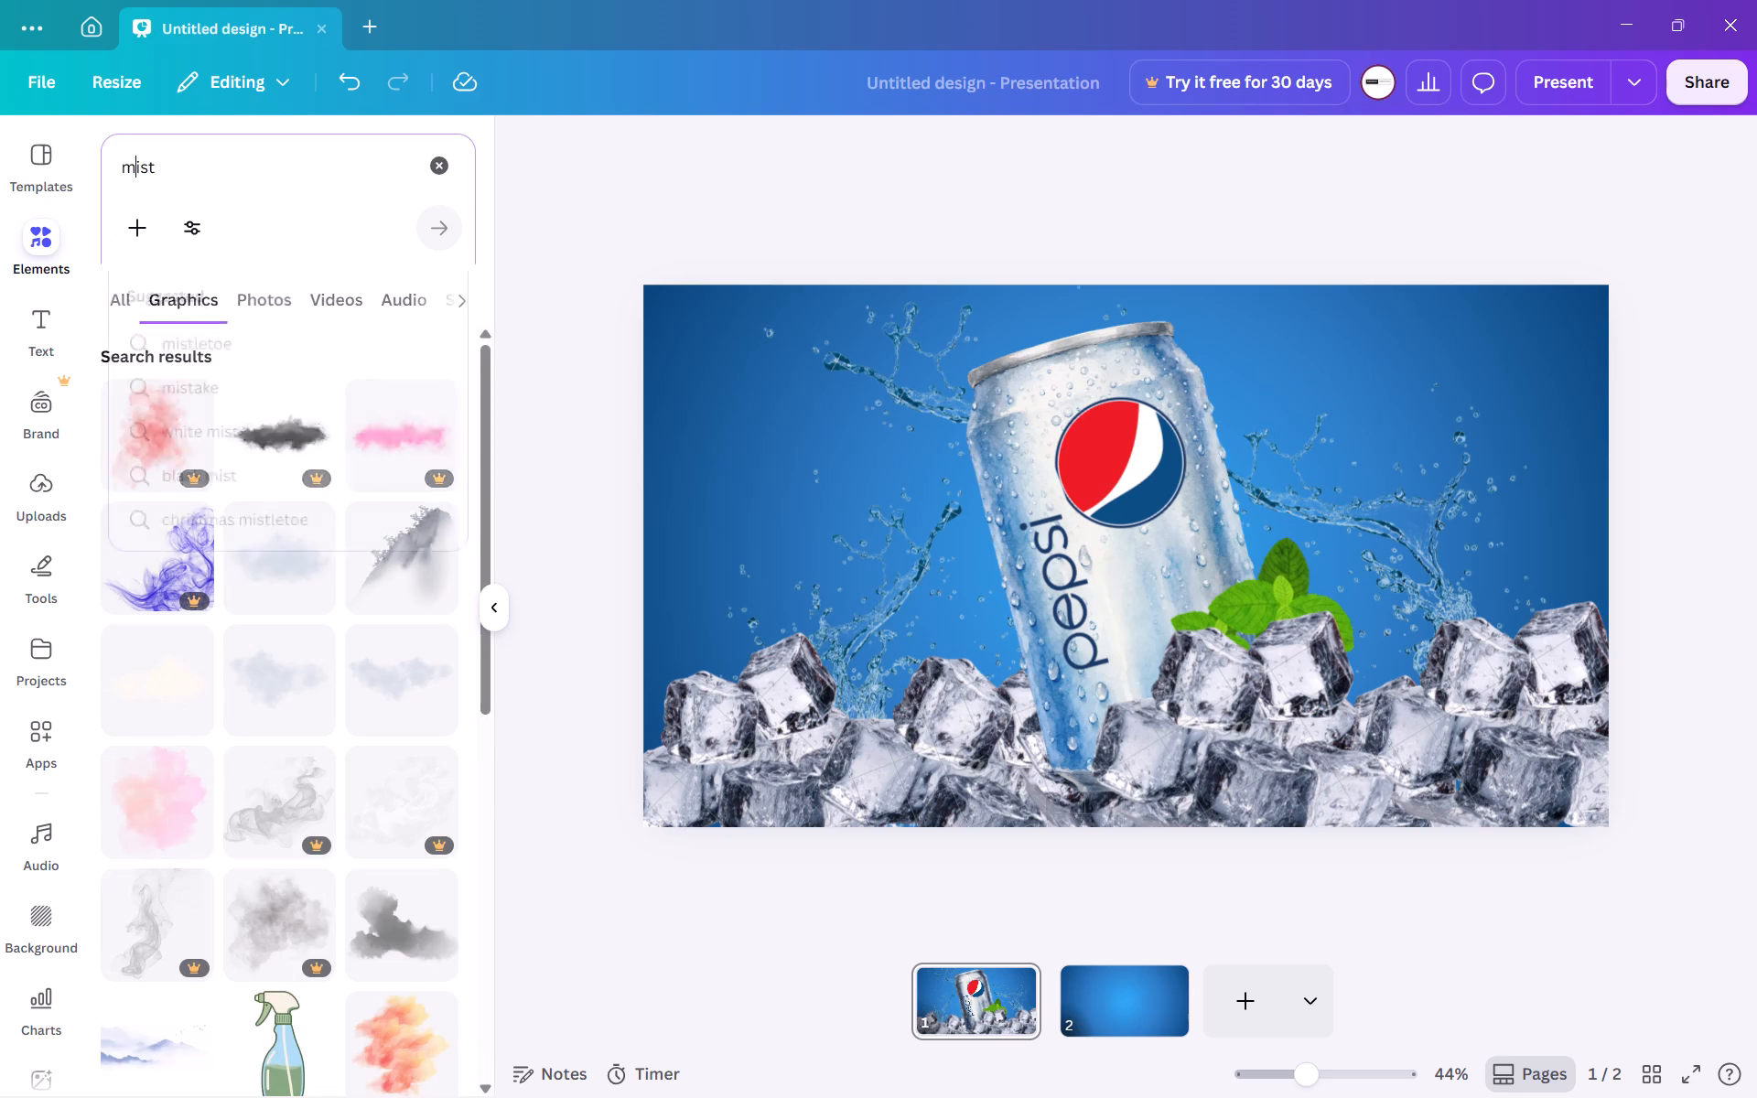
key("Left")
key("Left")
key("Left")
type("white")
key("space")
key("Return")
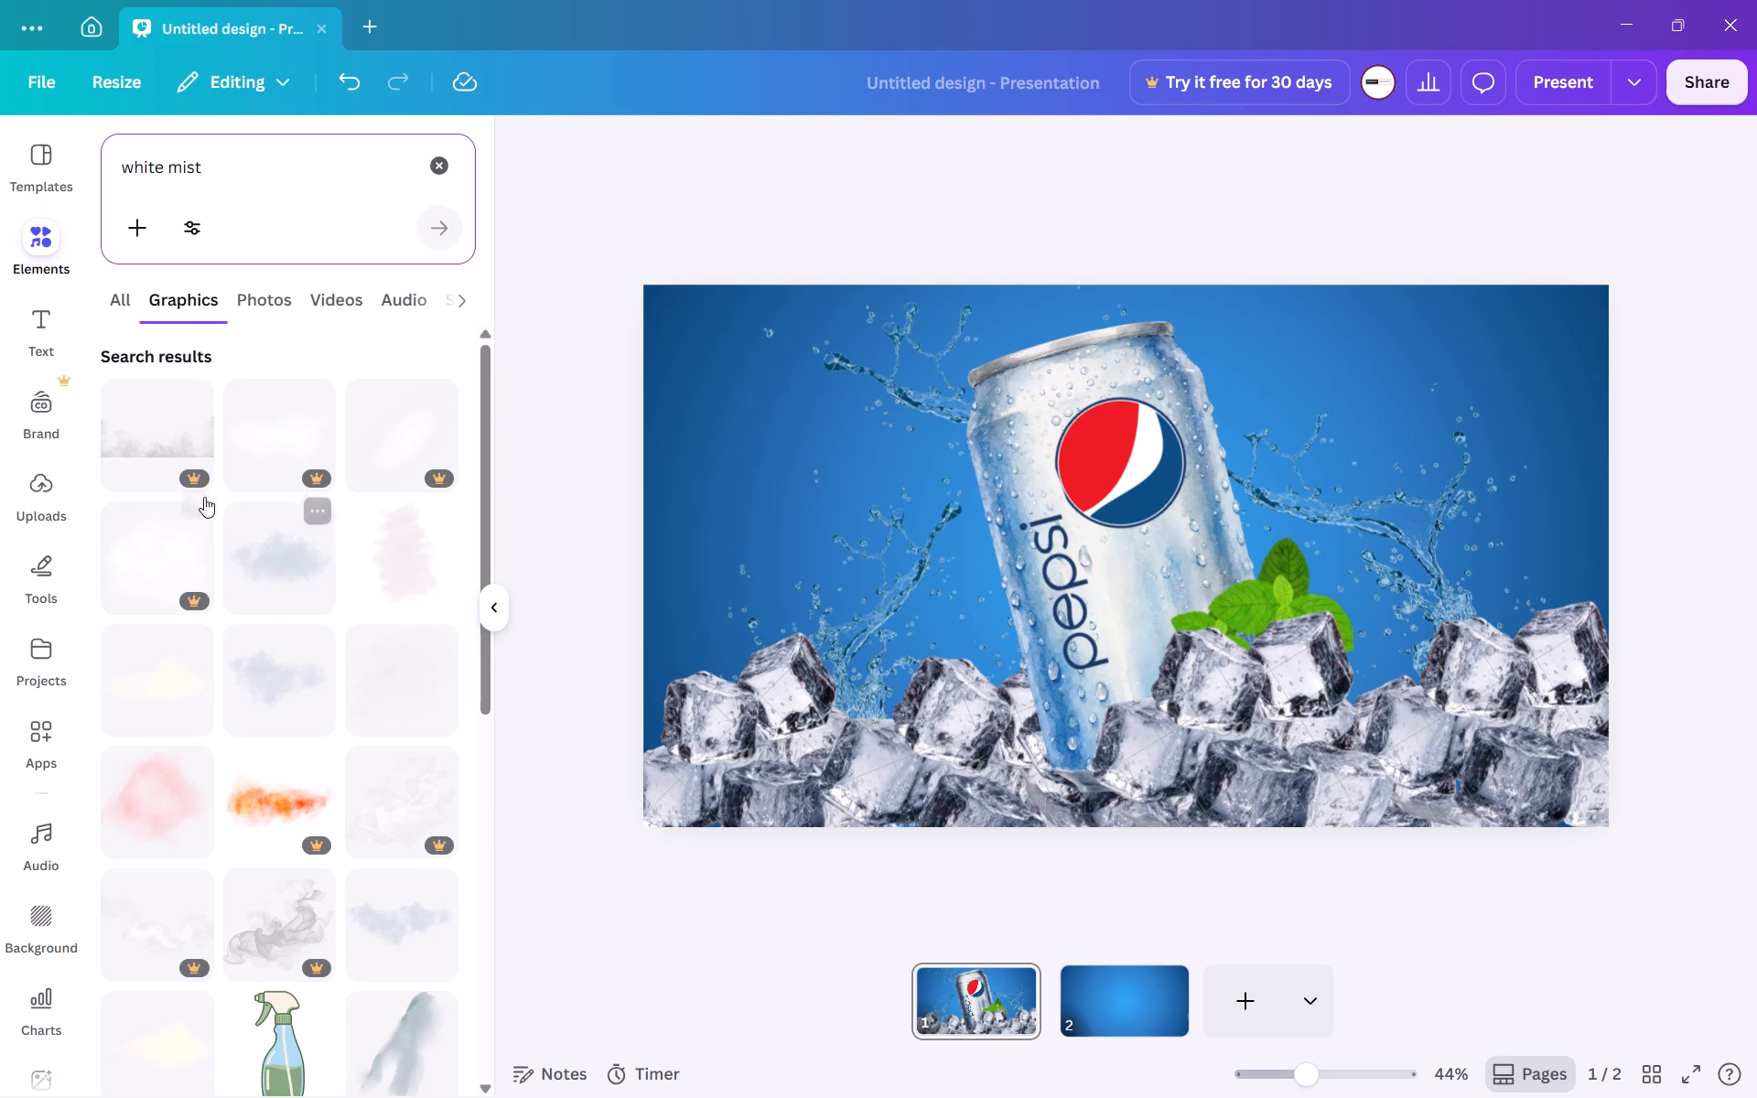
left_click(190, 451)
Reposition and stretch the mist graphic across the full page width, about 1,999 wide, and down to just below the page's bottom edge.
left_click_drag(934, 608, 924, 608)
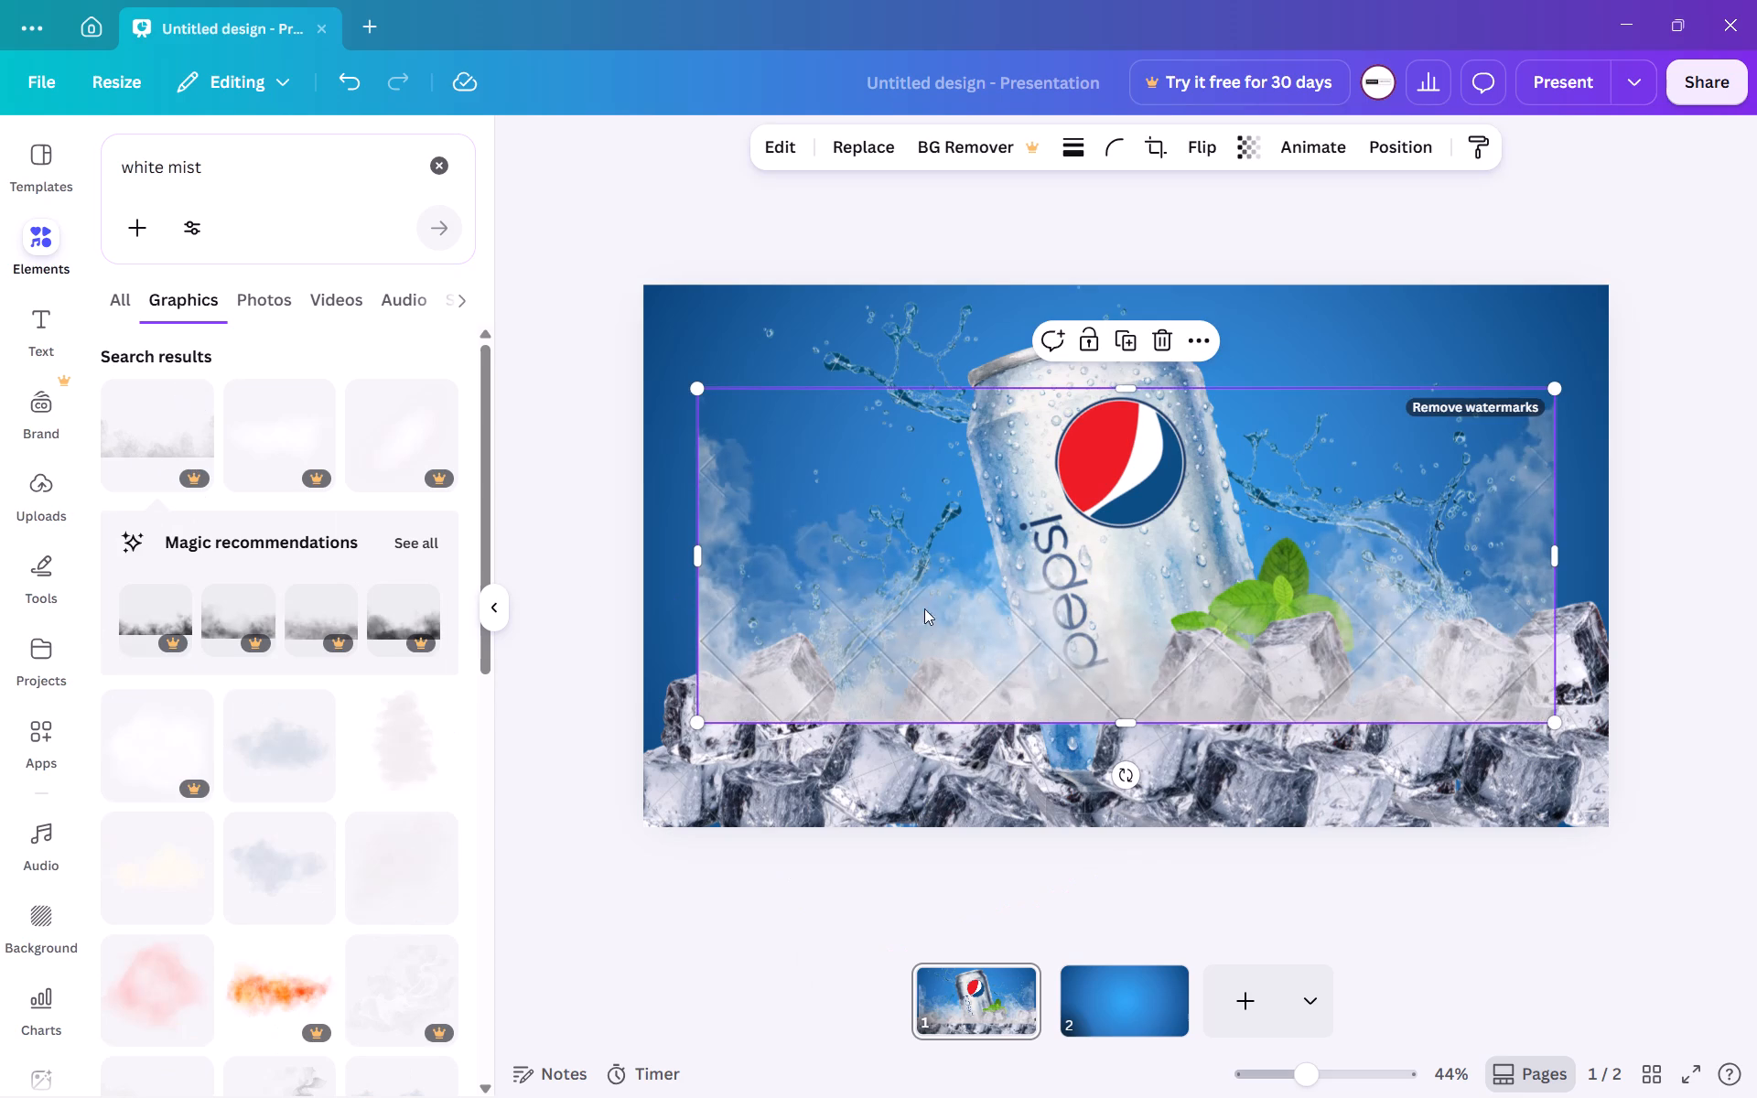
left_click_drag(924, 608, 857, 610)
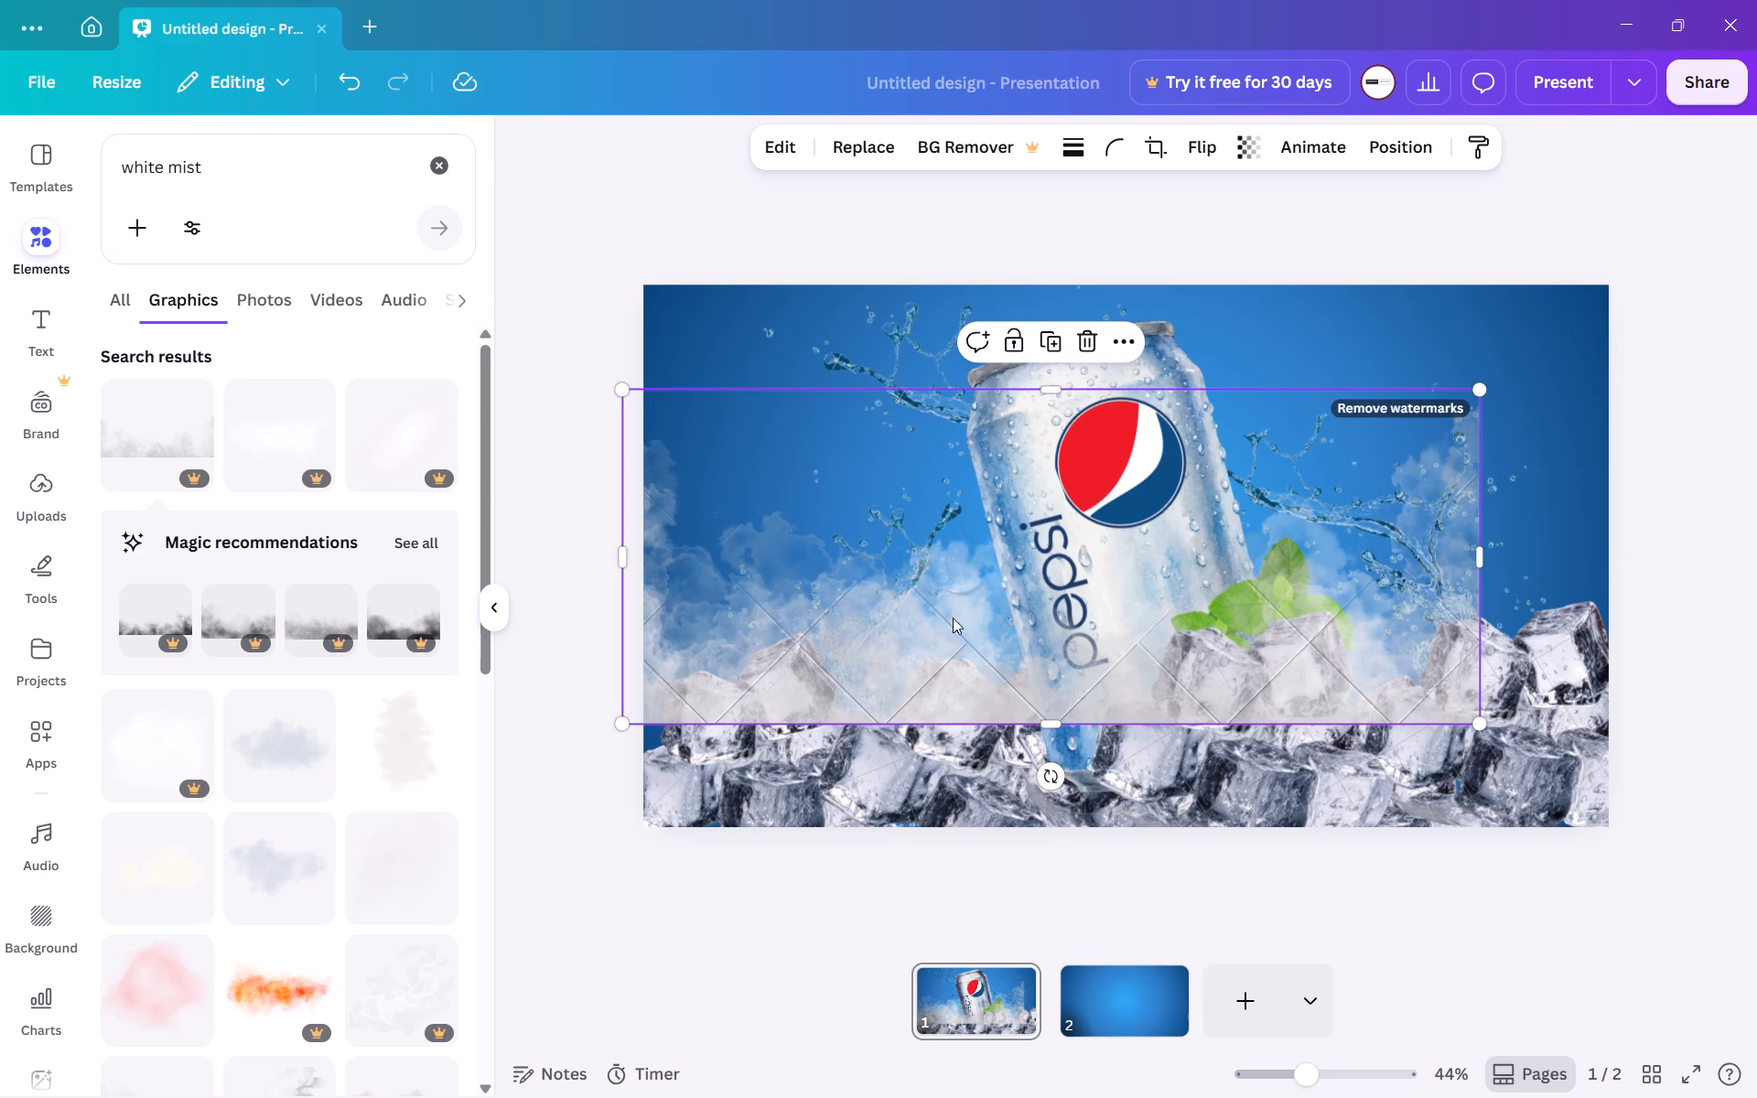
left_click_drag(1480, 554, 1622, 554)
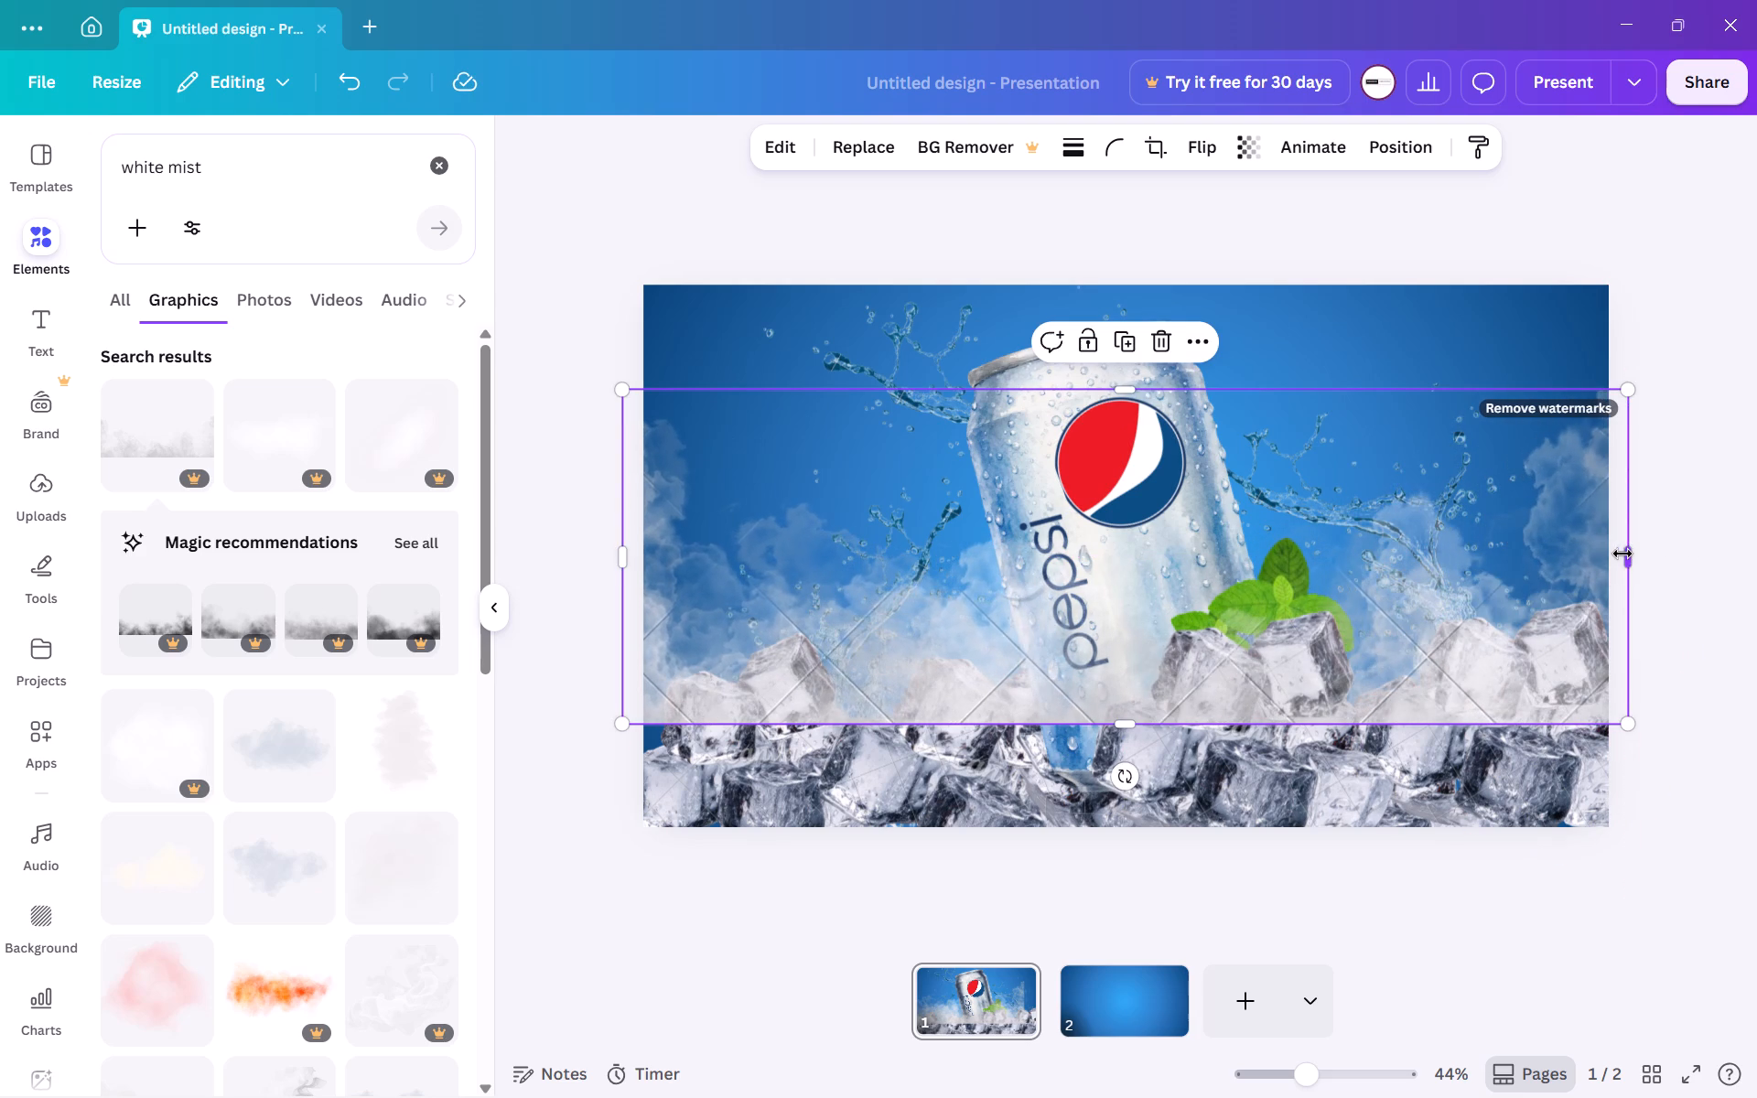
left_click_drag(1128, 722, 1148, 841)
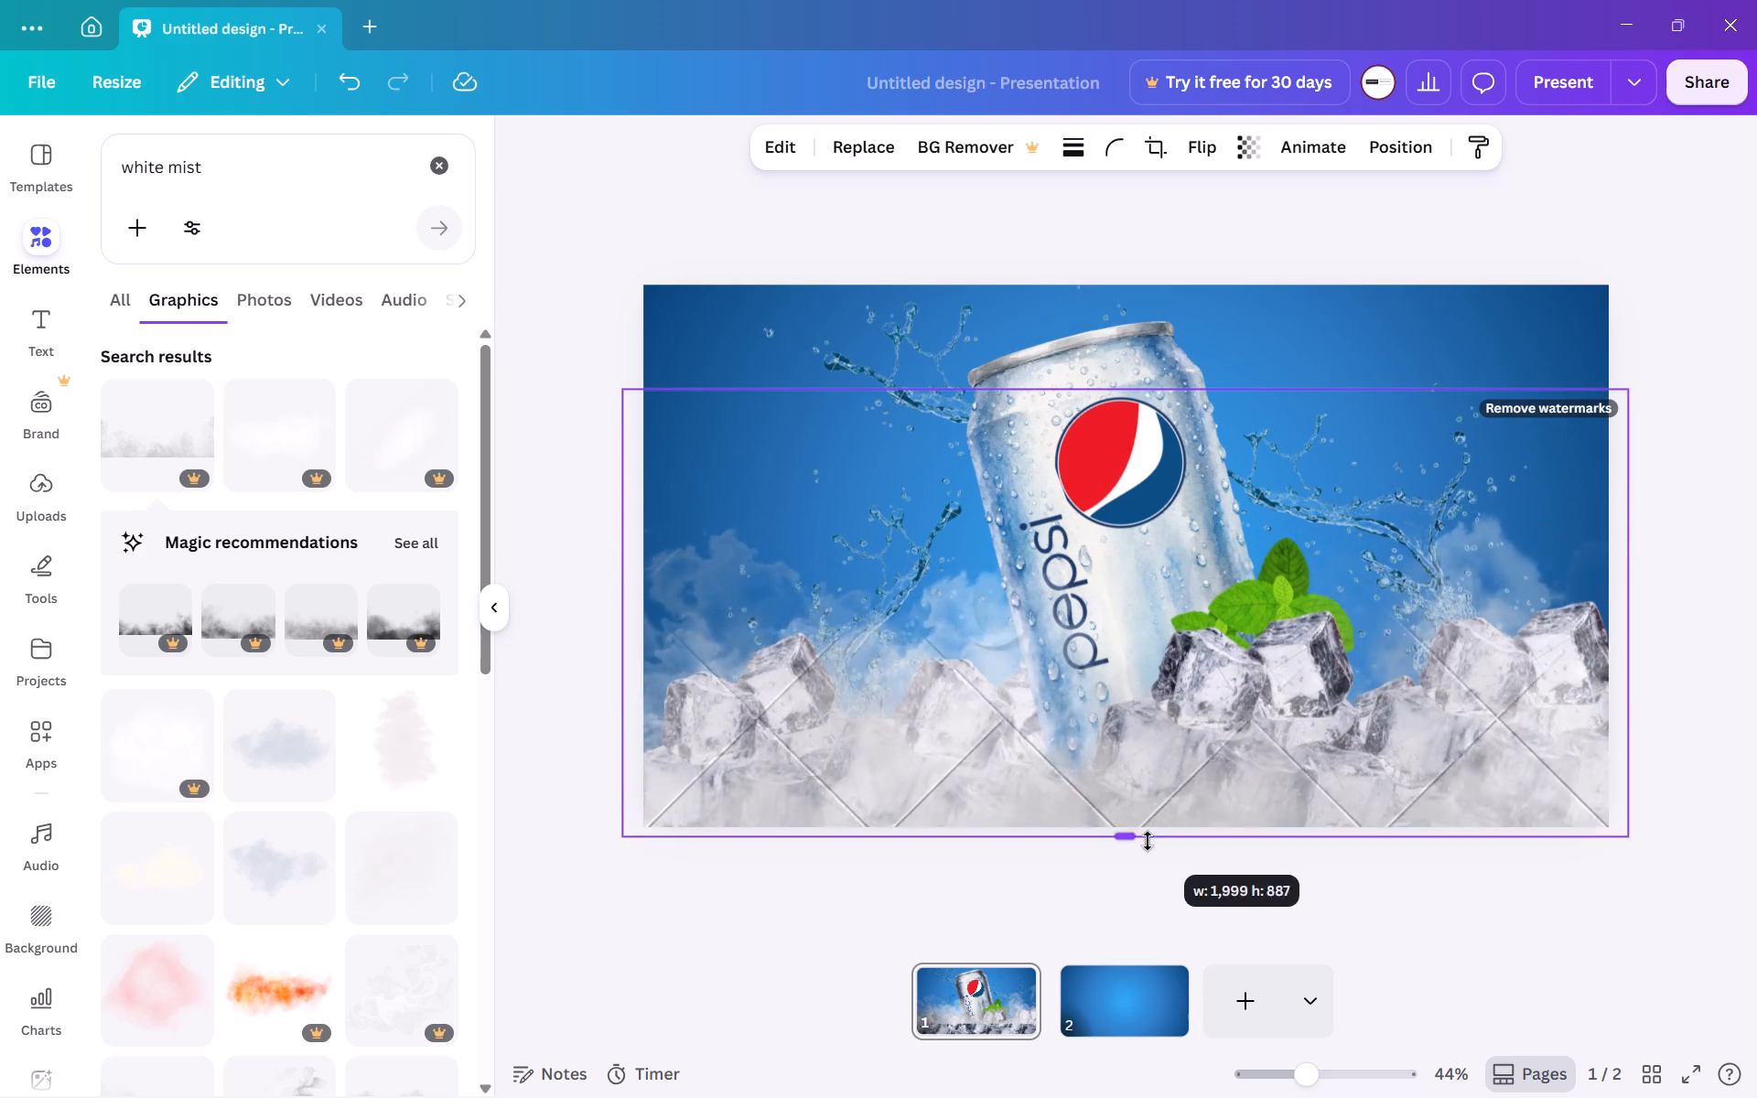
left_click_drag(1148, 841, 1159, 829)
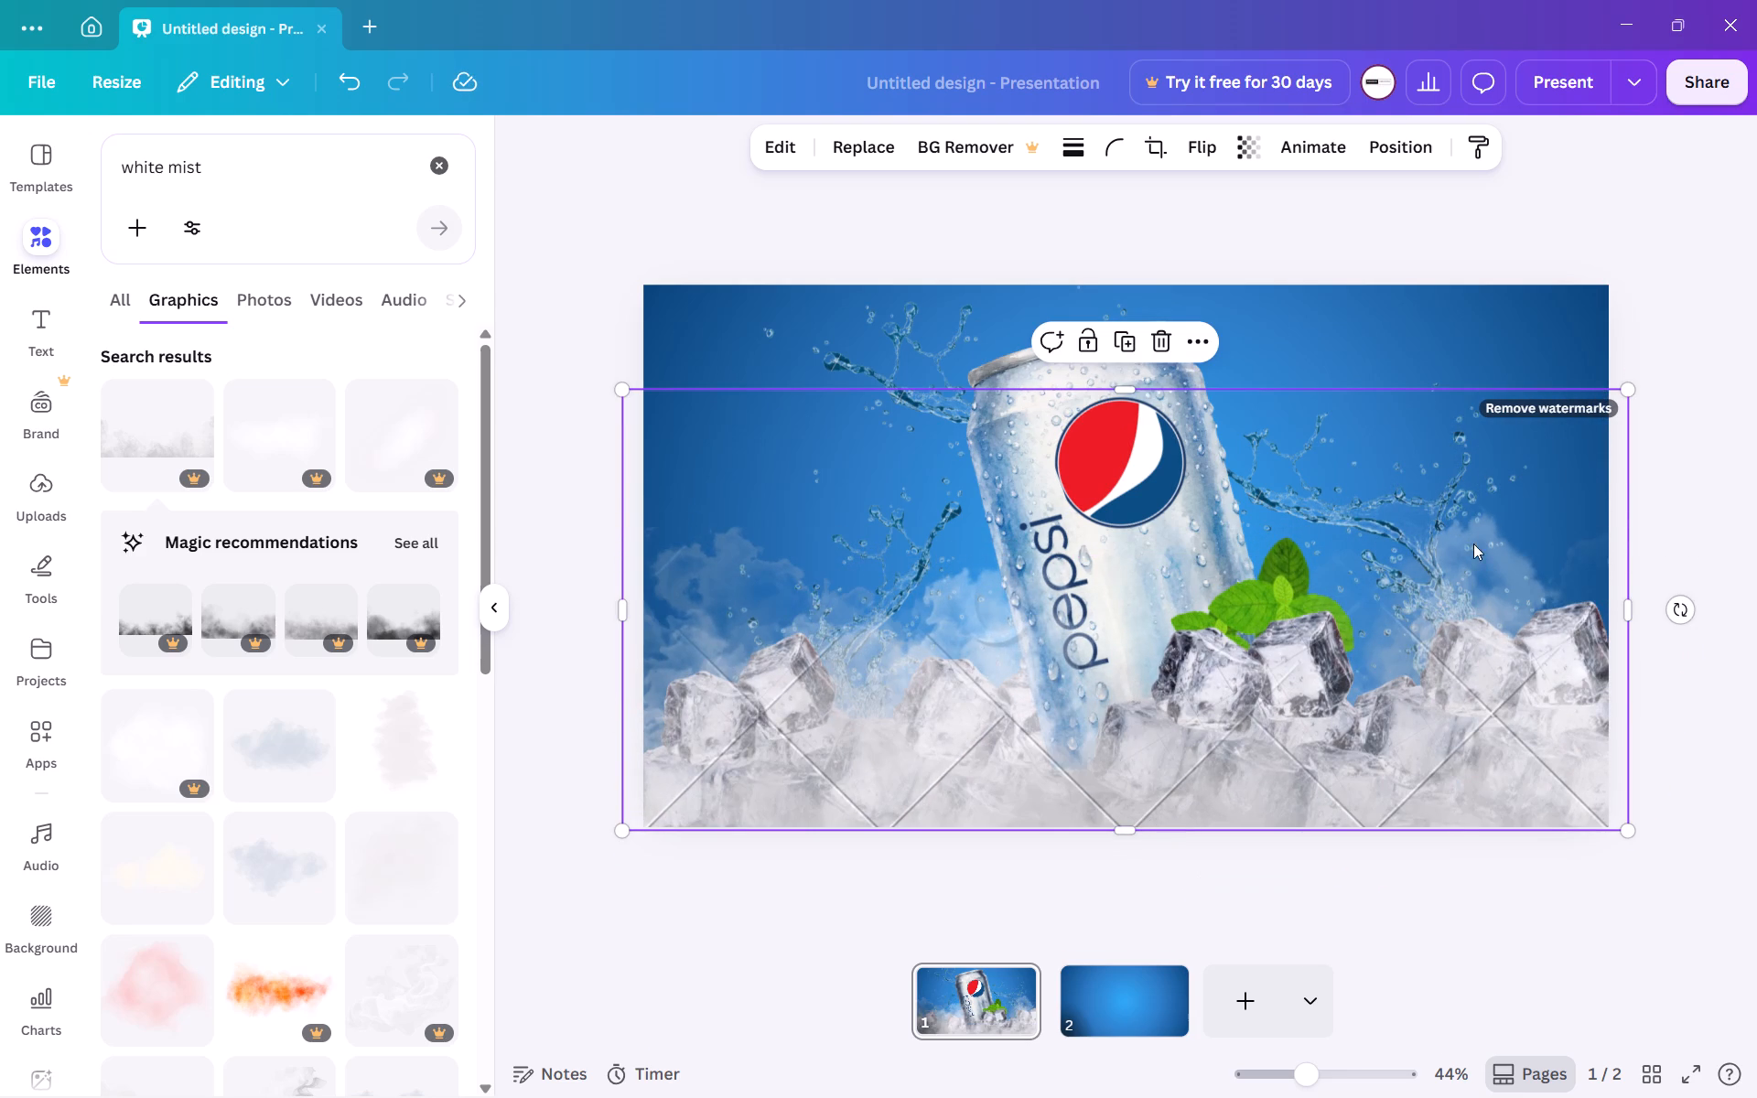
Send the mist graphic backward layer by layer until it sits behind the ice cubes, can, mint and water splashes.
right_click(1545, 511)
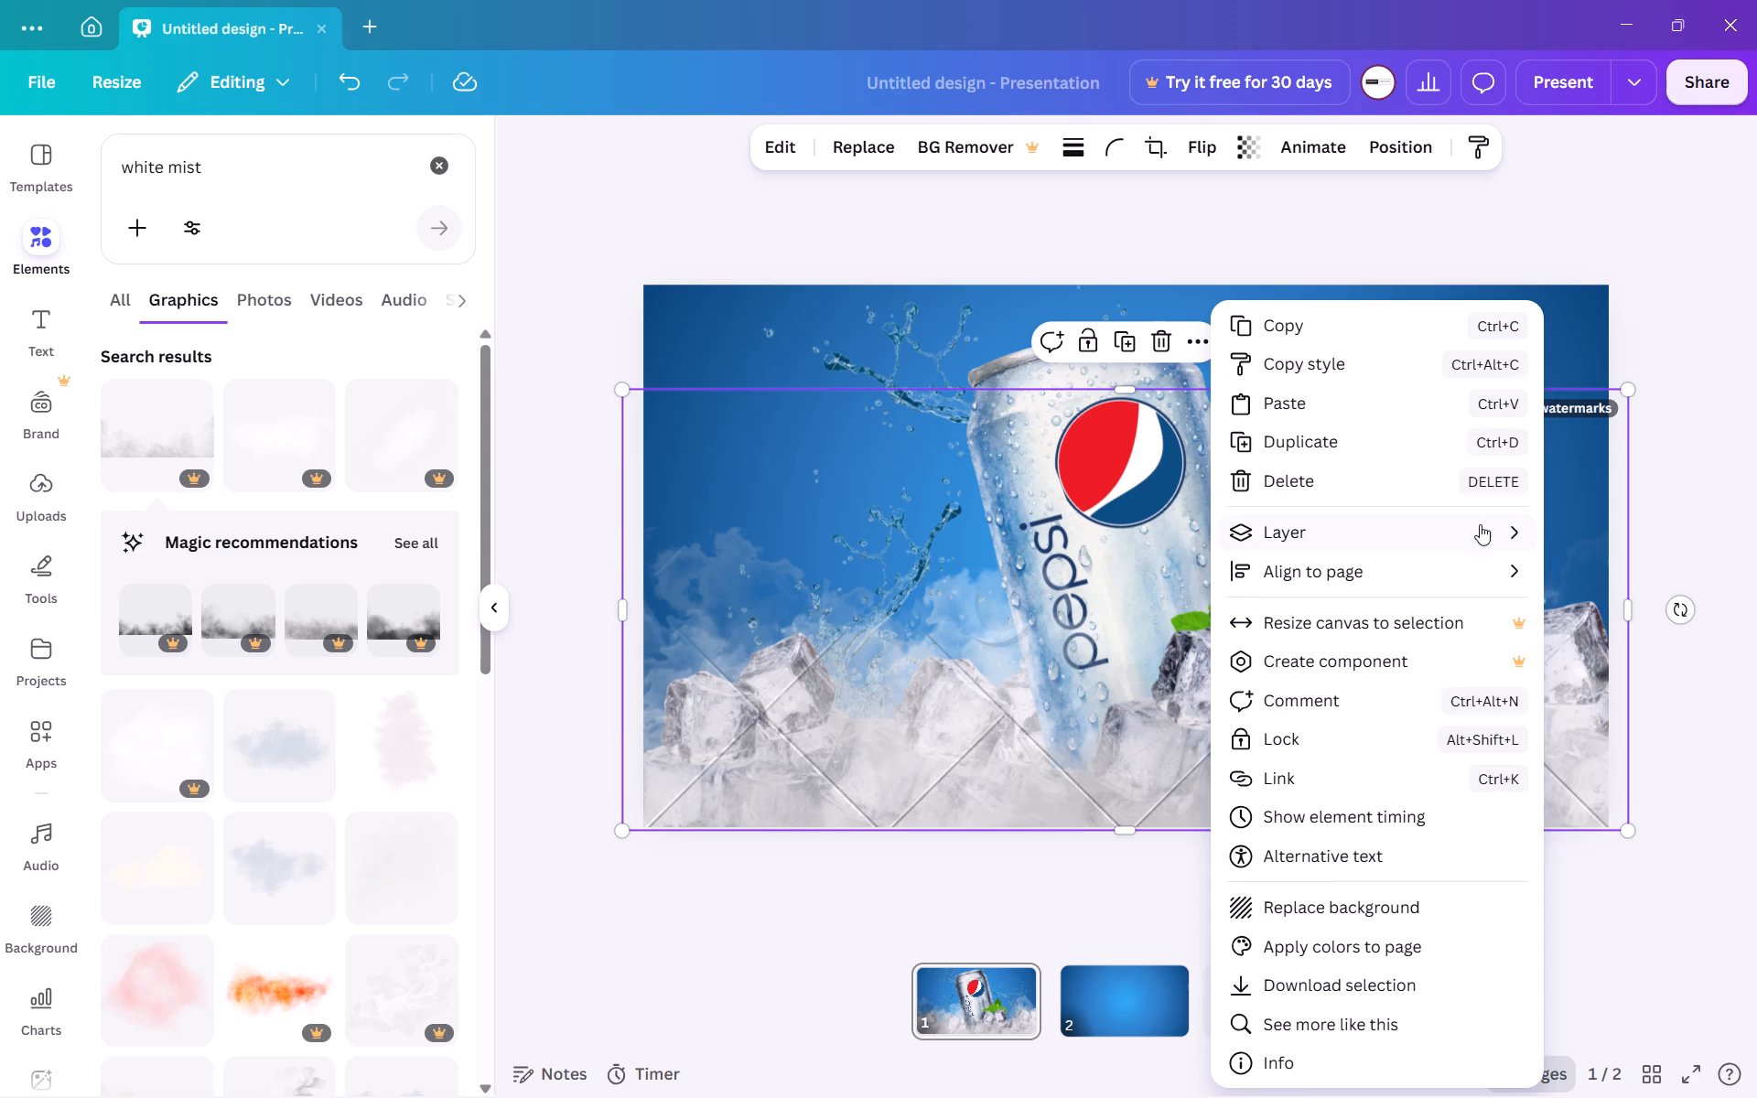
left_click(1454, 531)
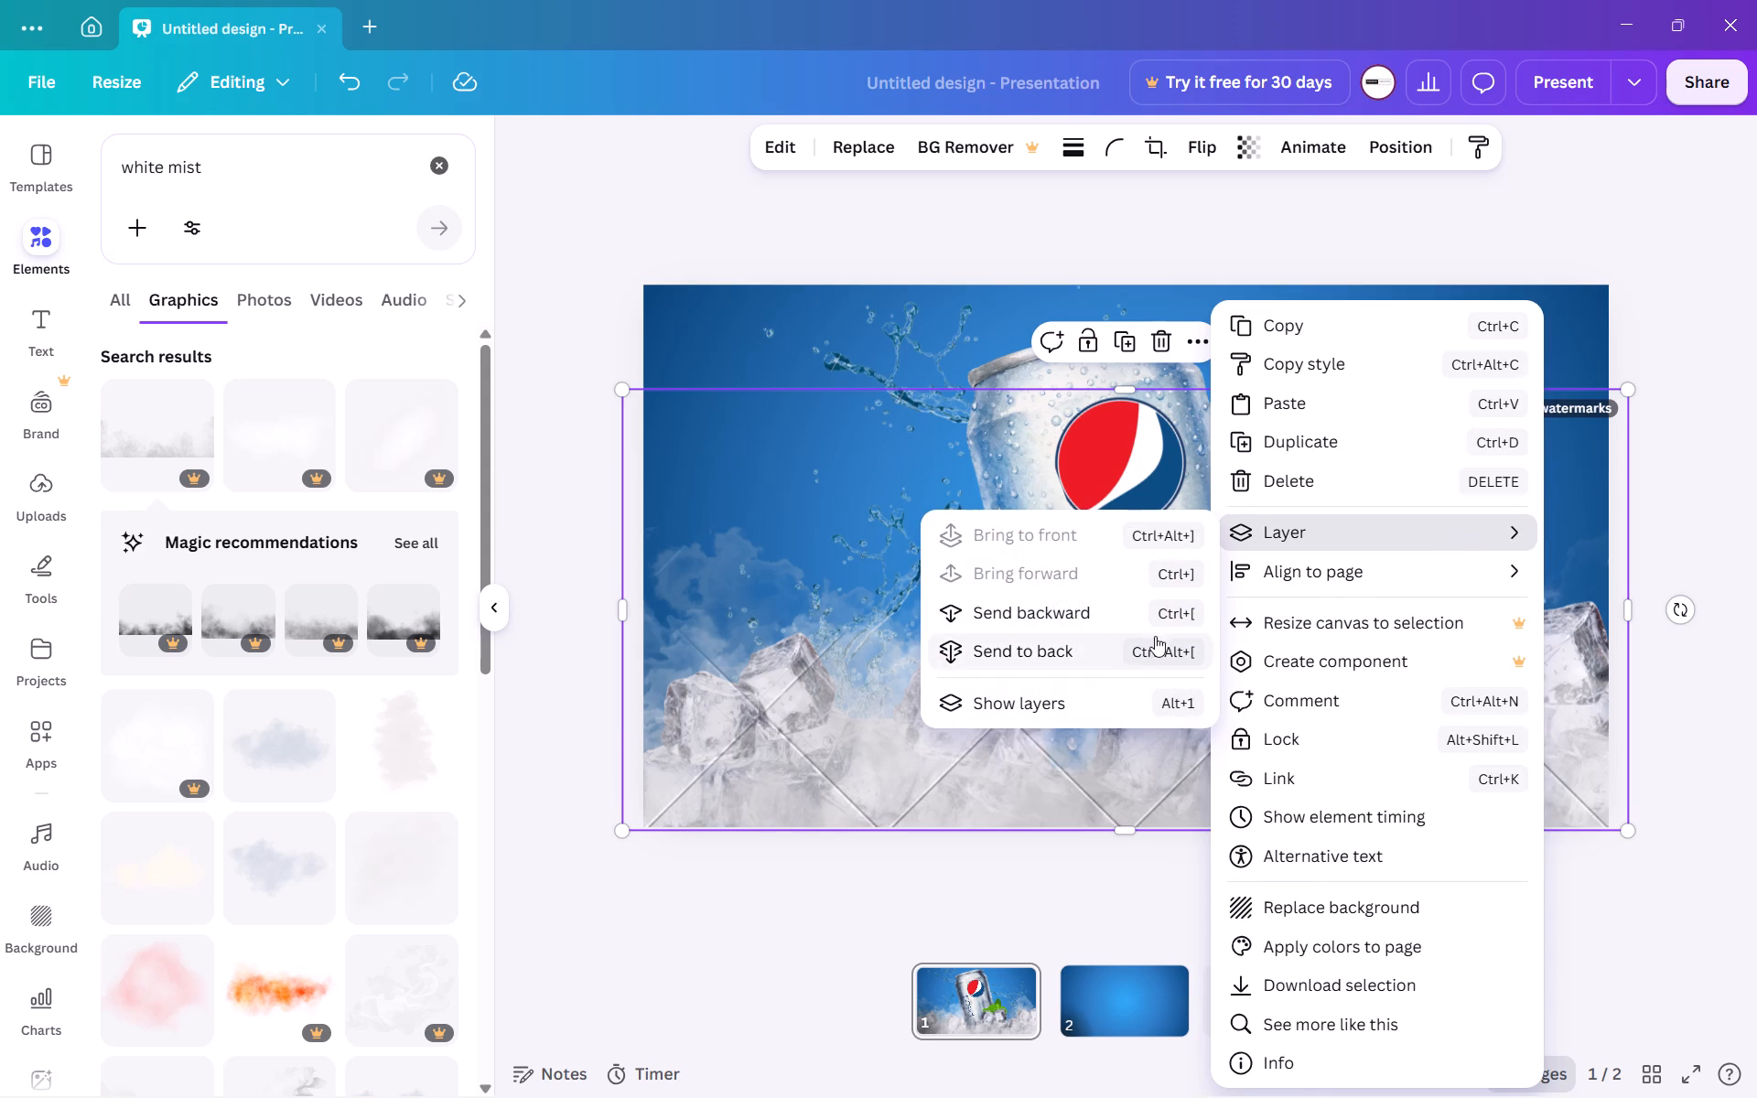
left_click(1168, 618)
left_click(1168, 618)
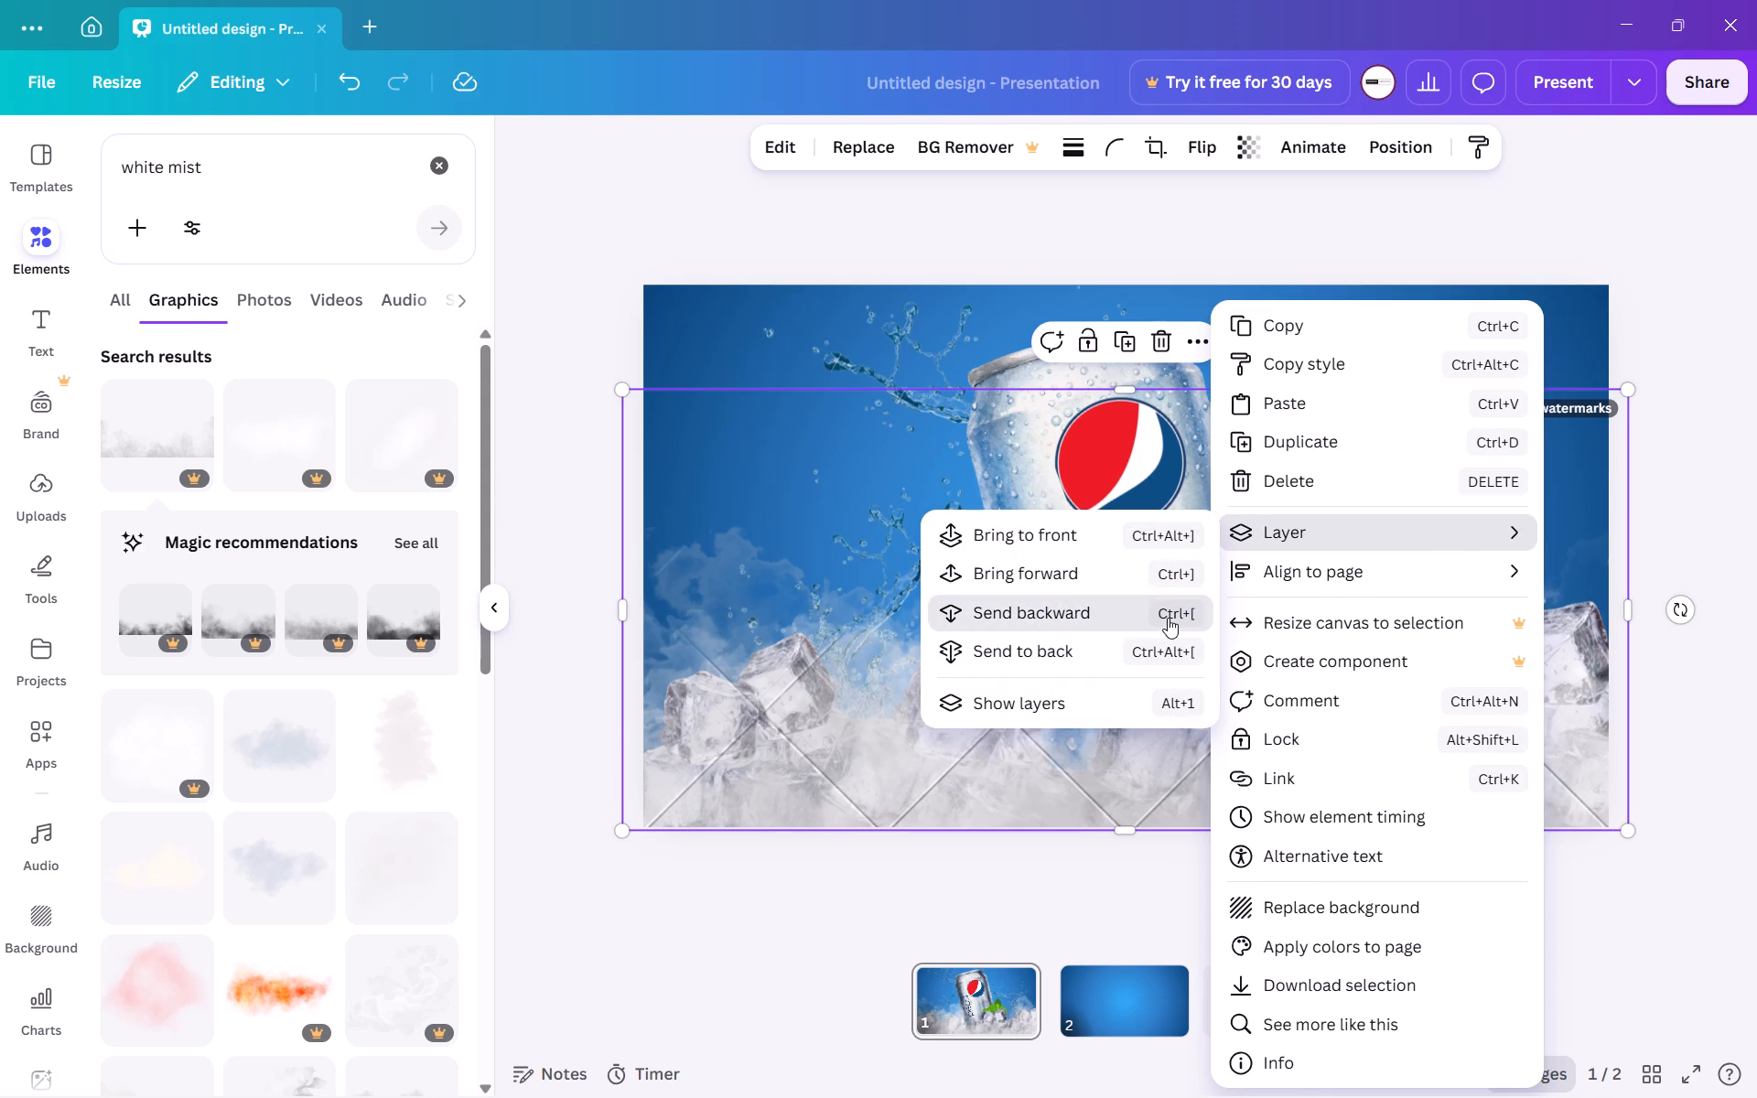
left_click(1168, 618)
left_click(1168, 618)
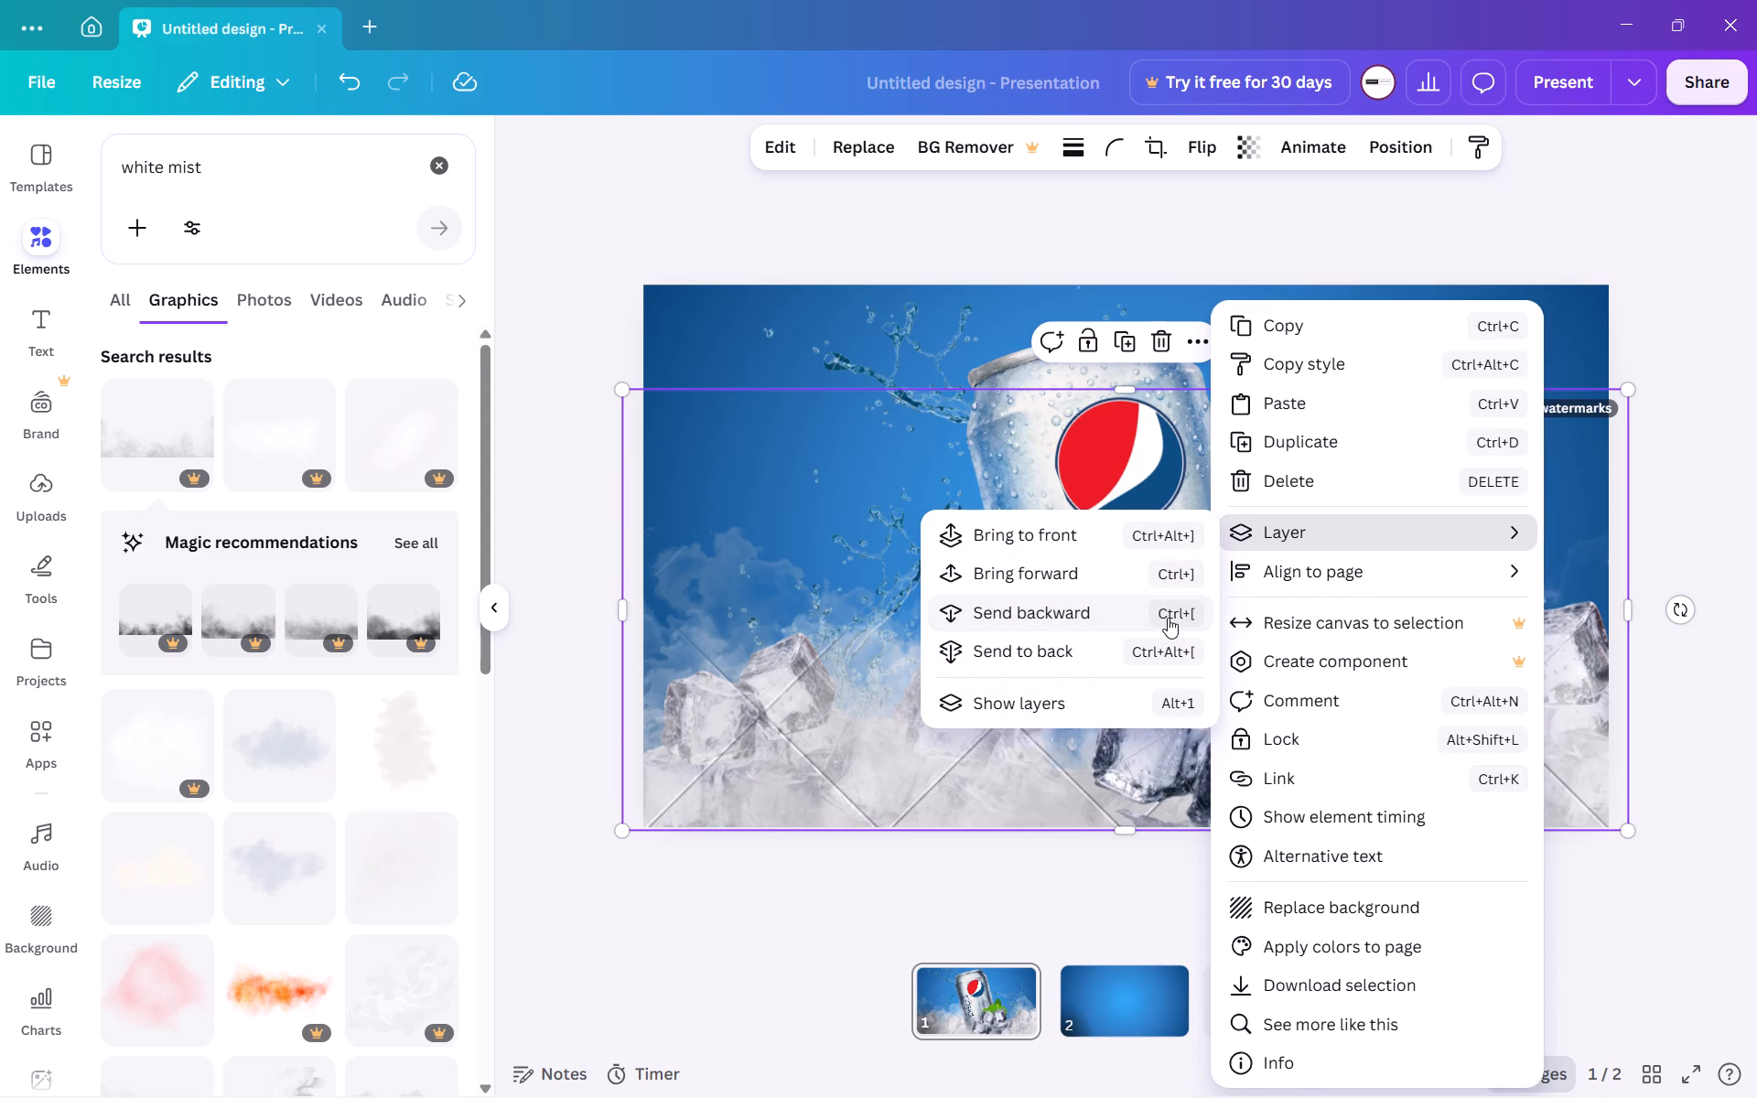
left_click(1168, 618)
left_click(1168, 618)
left_click(1168, 618)
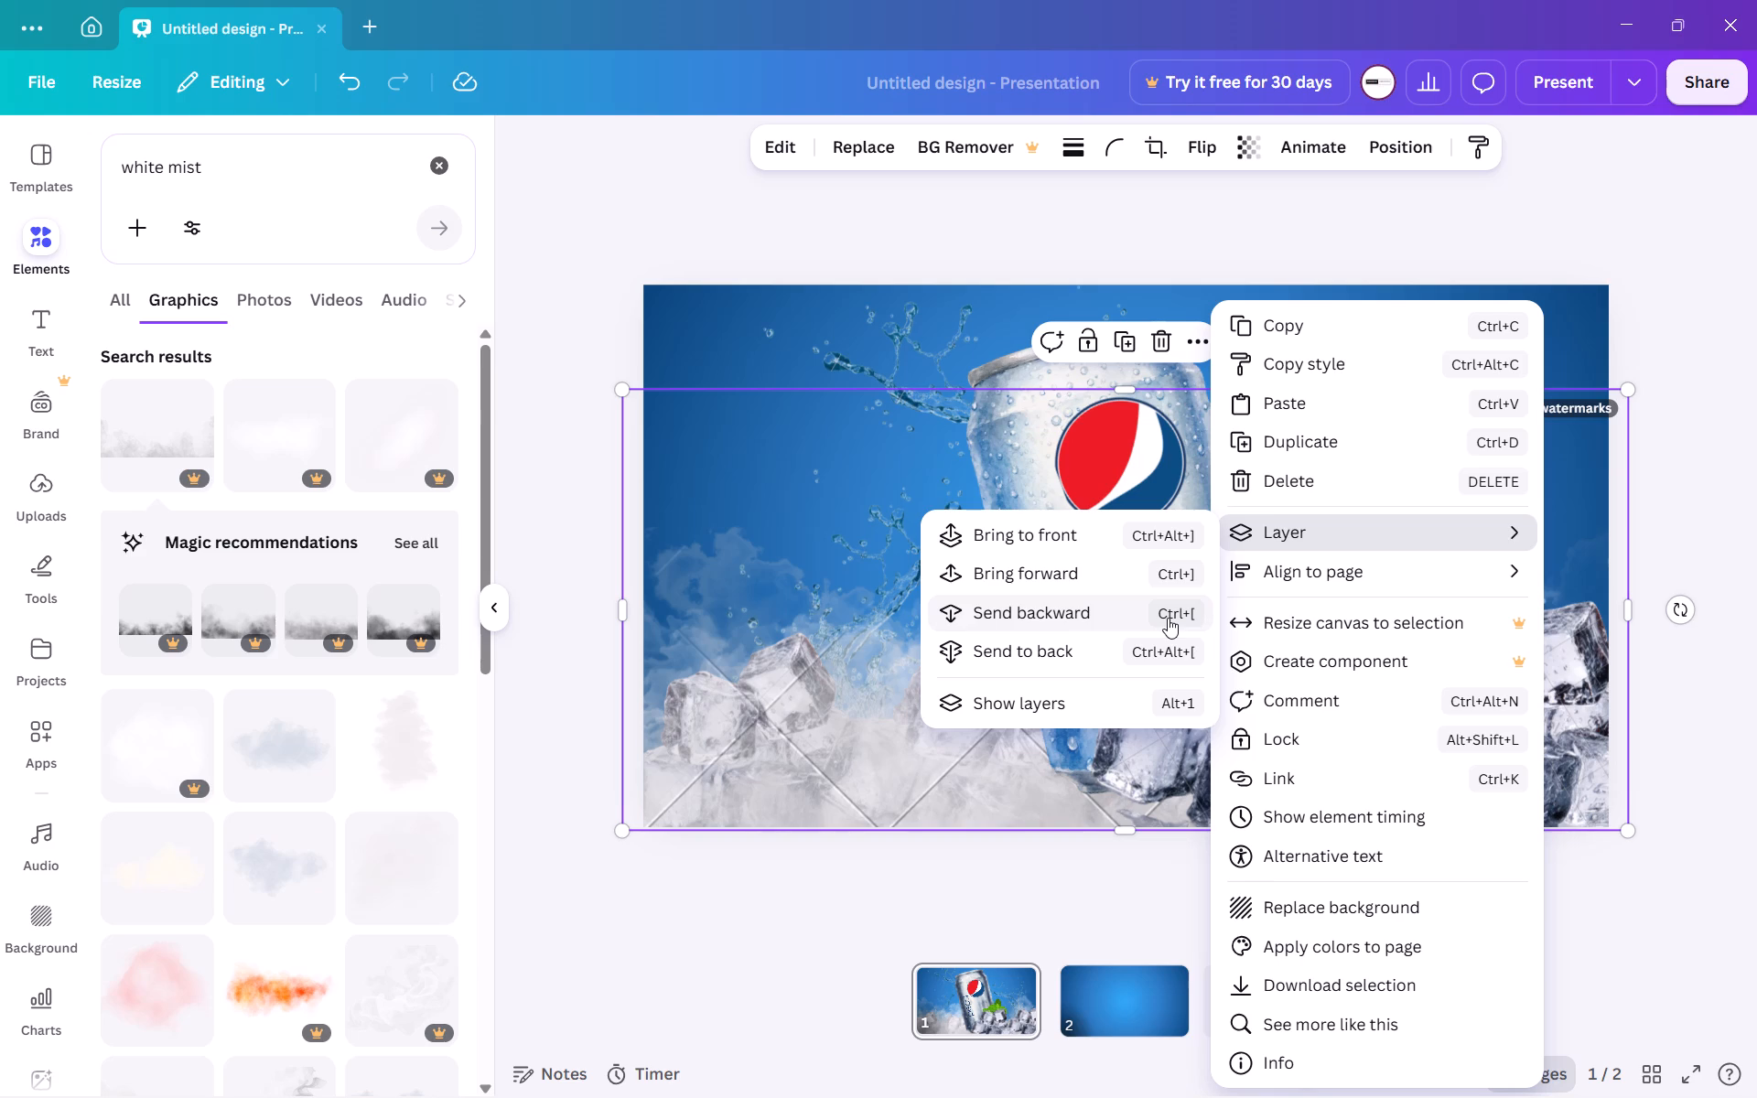
left_click(1168, 618)
left_click(1168, 618)
left_click(1168, 618)
left_click(1168, 618)
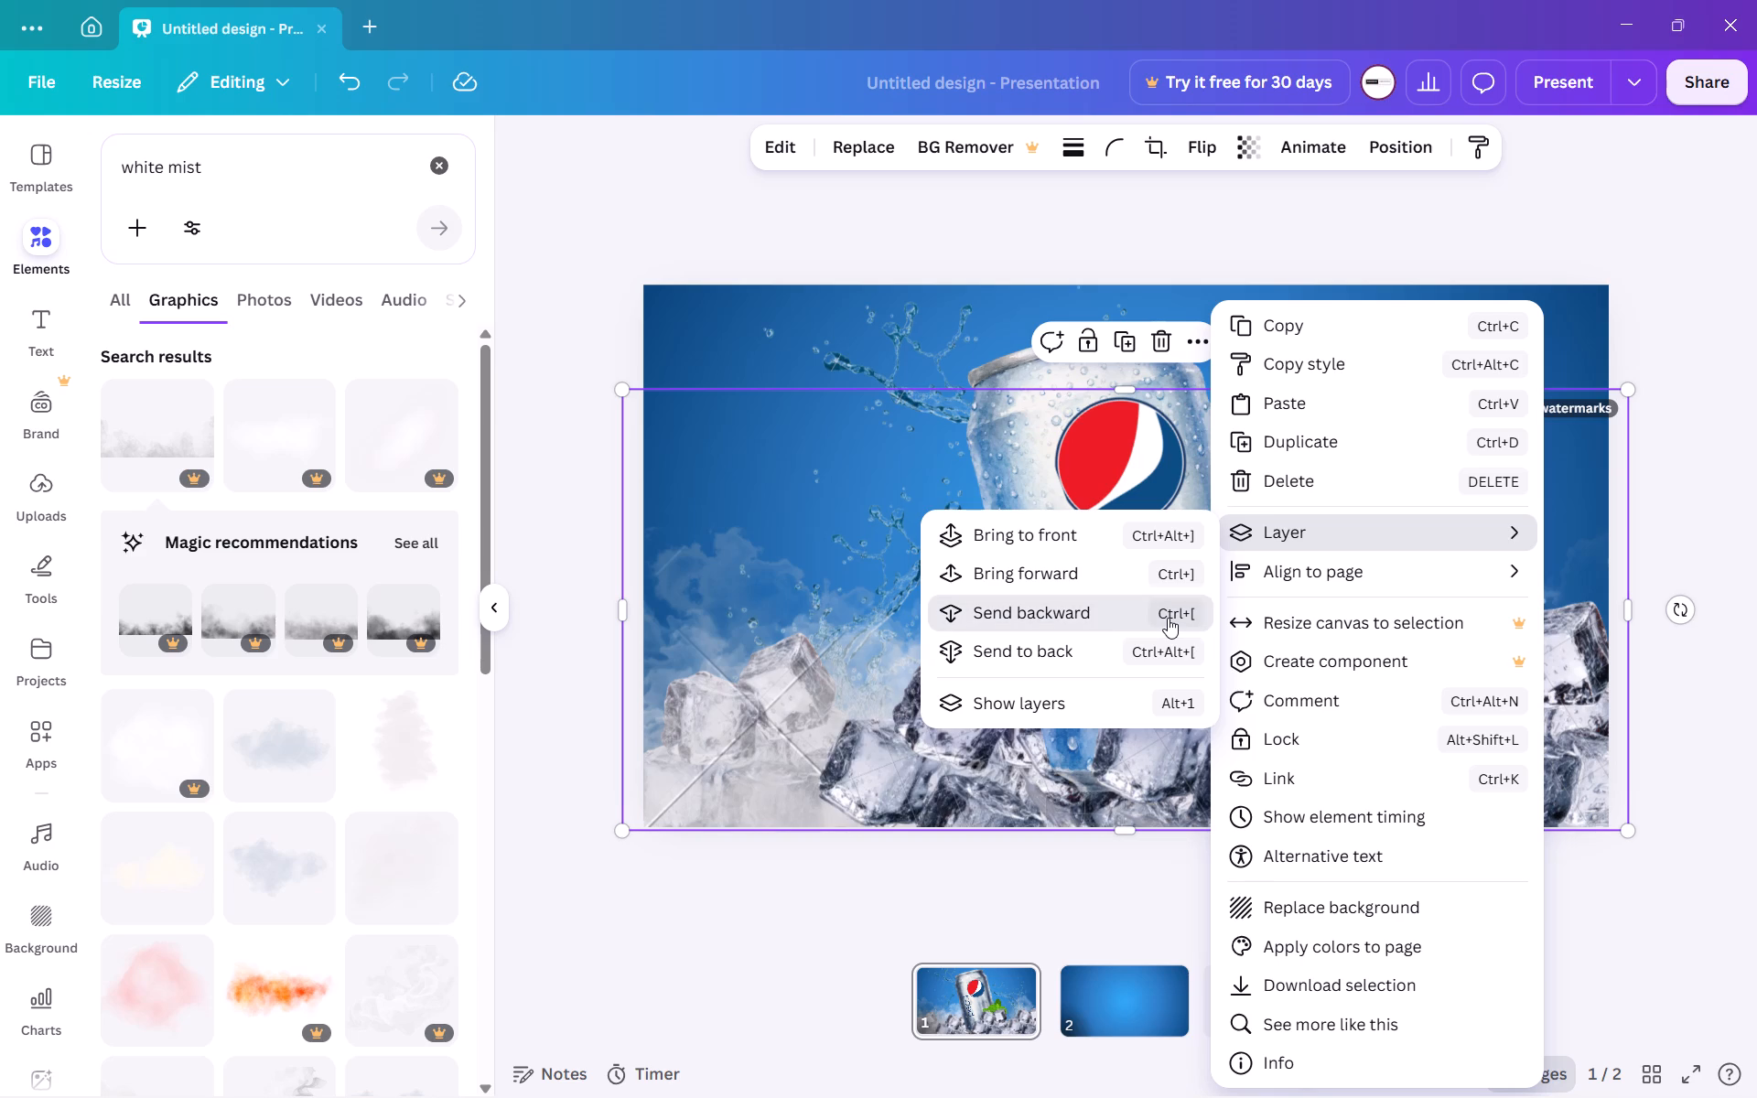
left_click(1168, 618)
left_click(1168, 618)
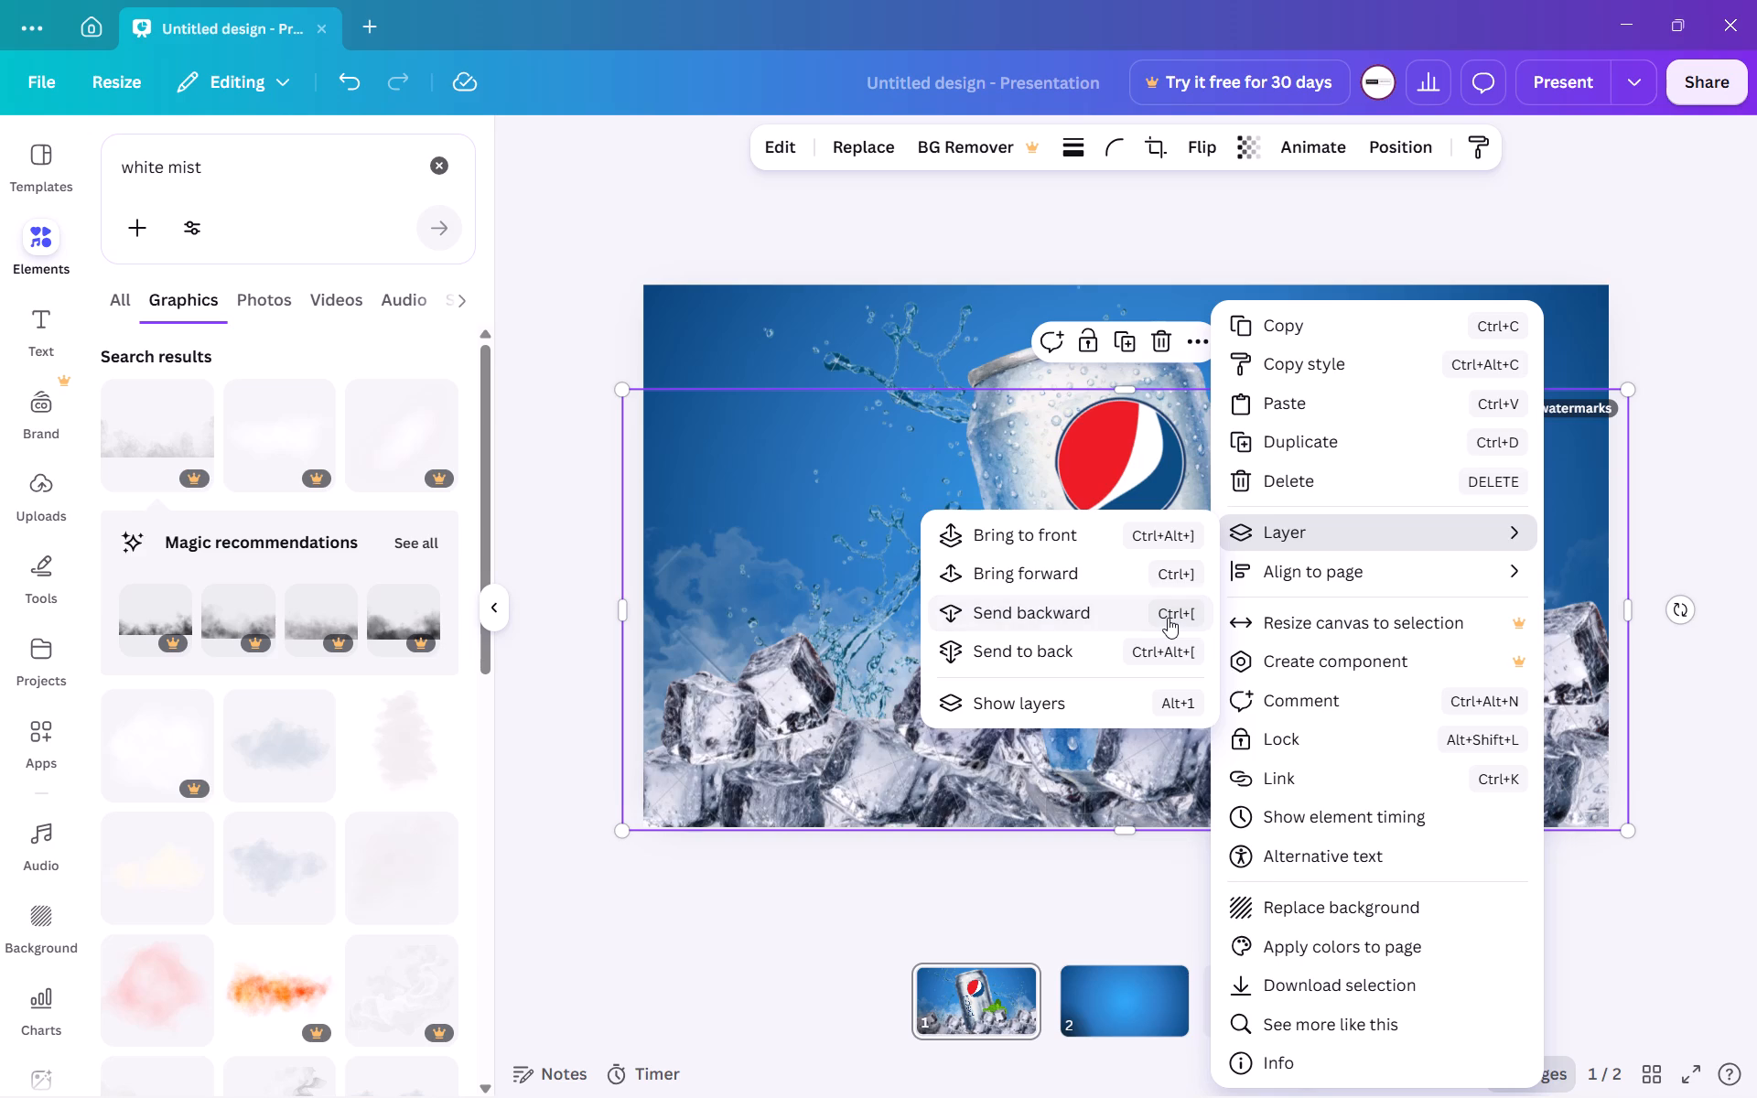
left_click(1168, 618)
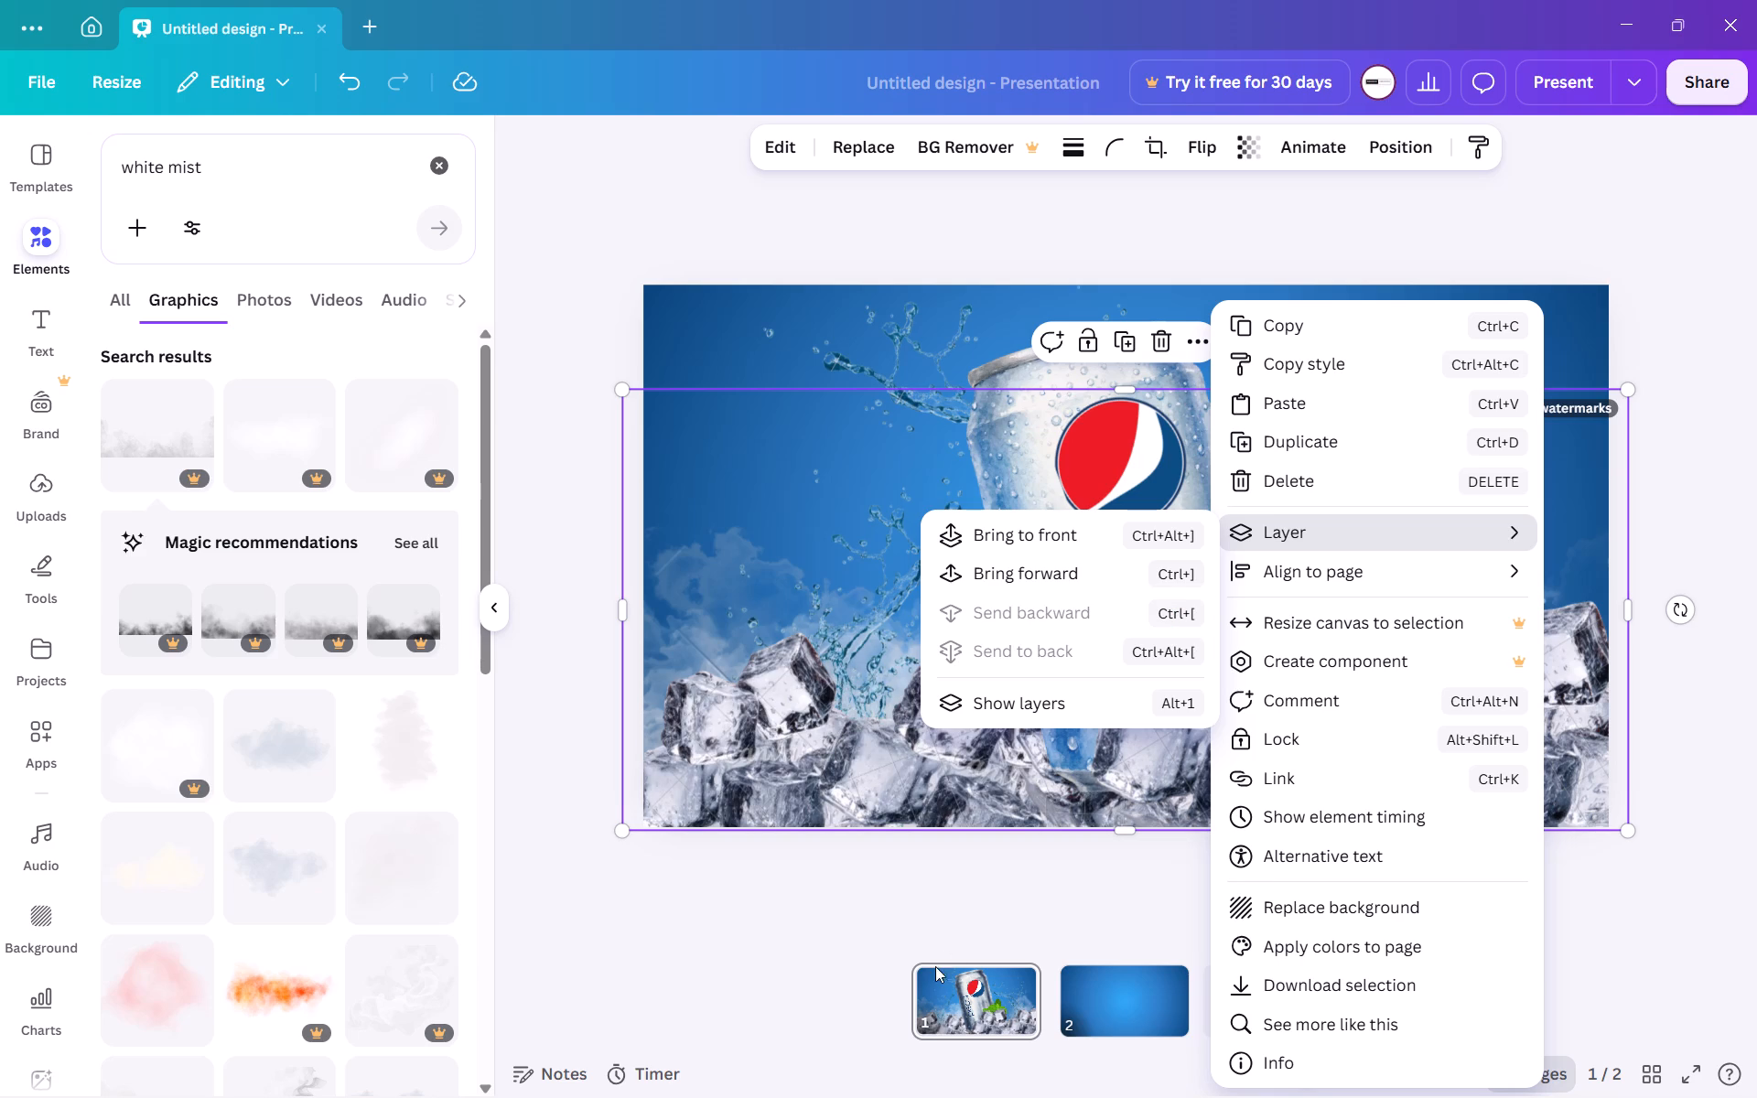
left_click(792, 929)
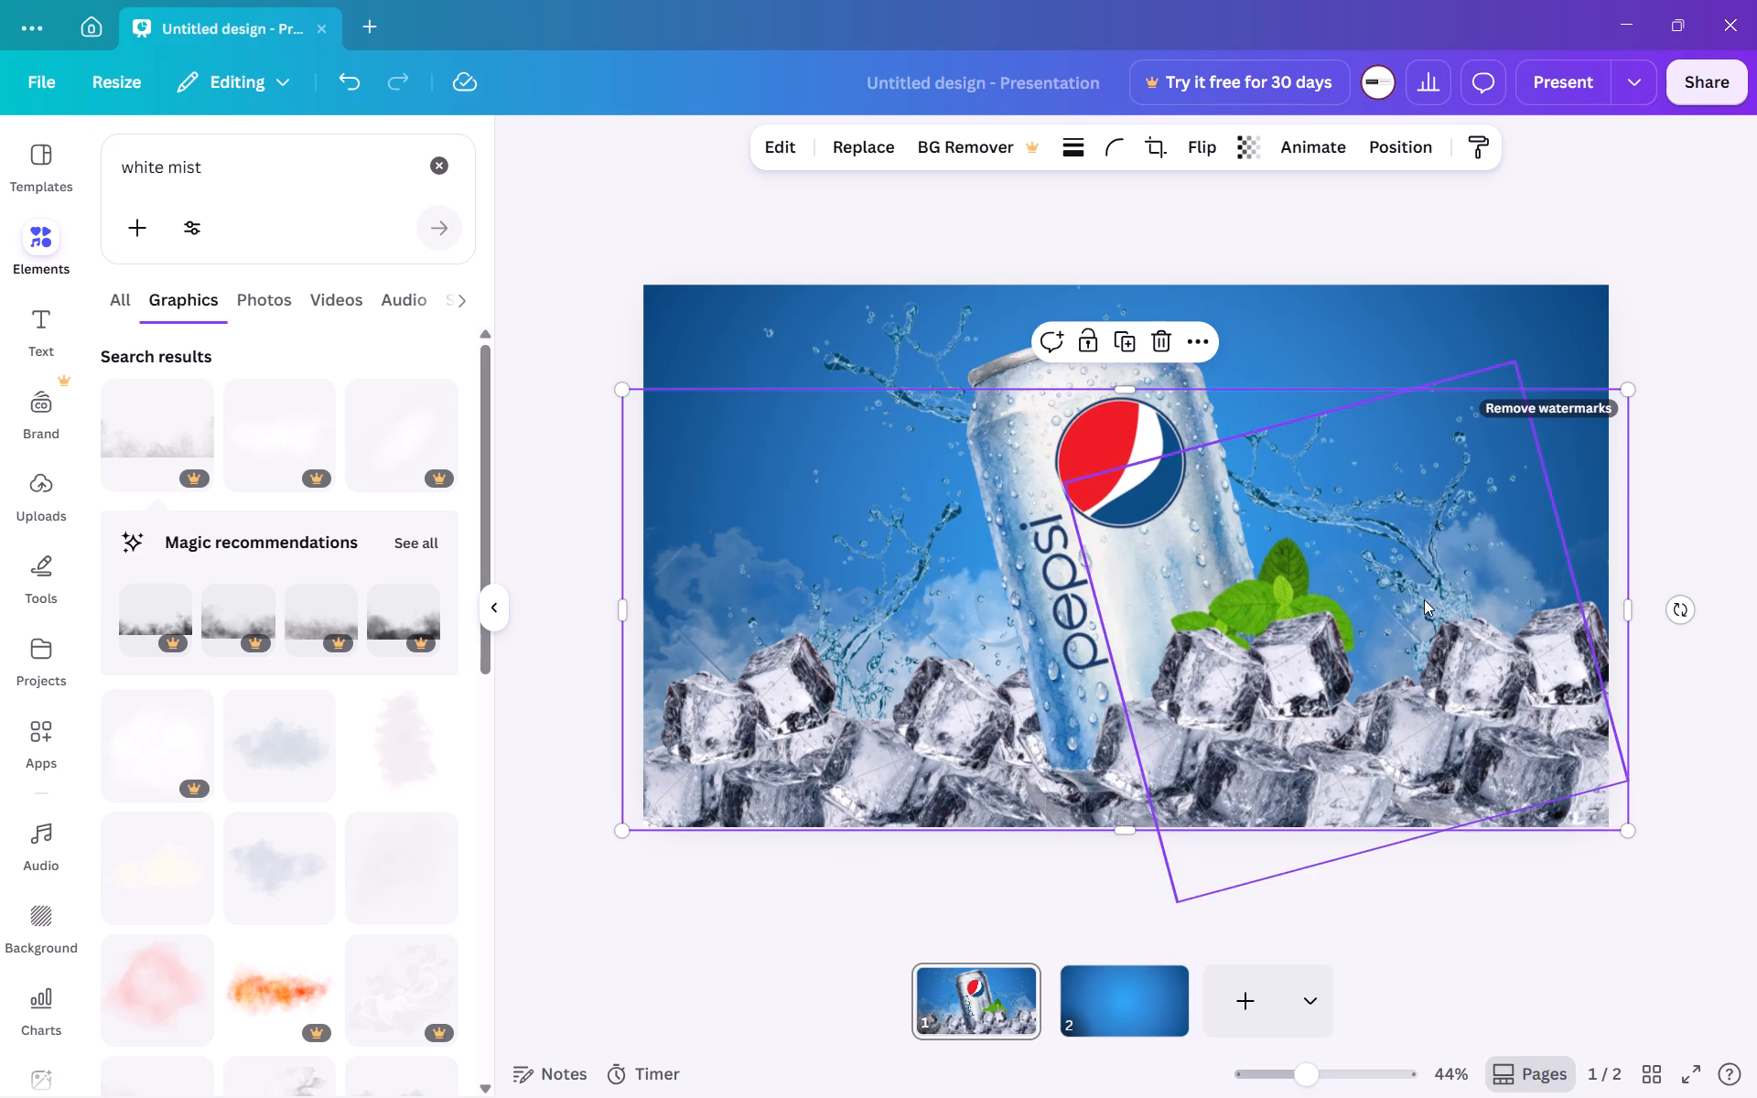
left_click(1756, 432)
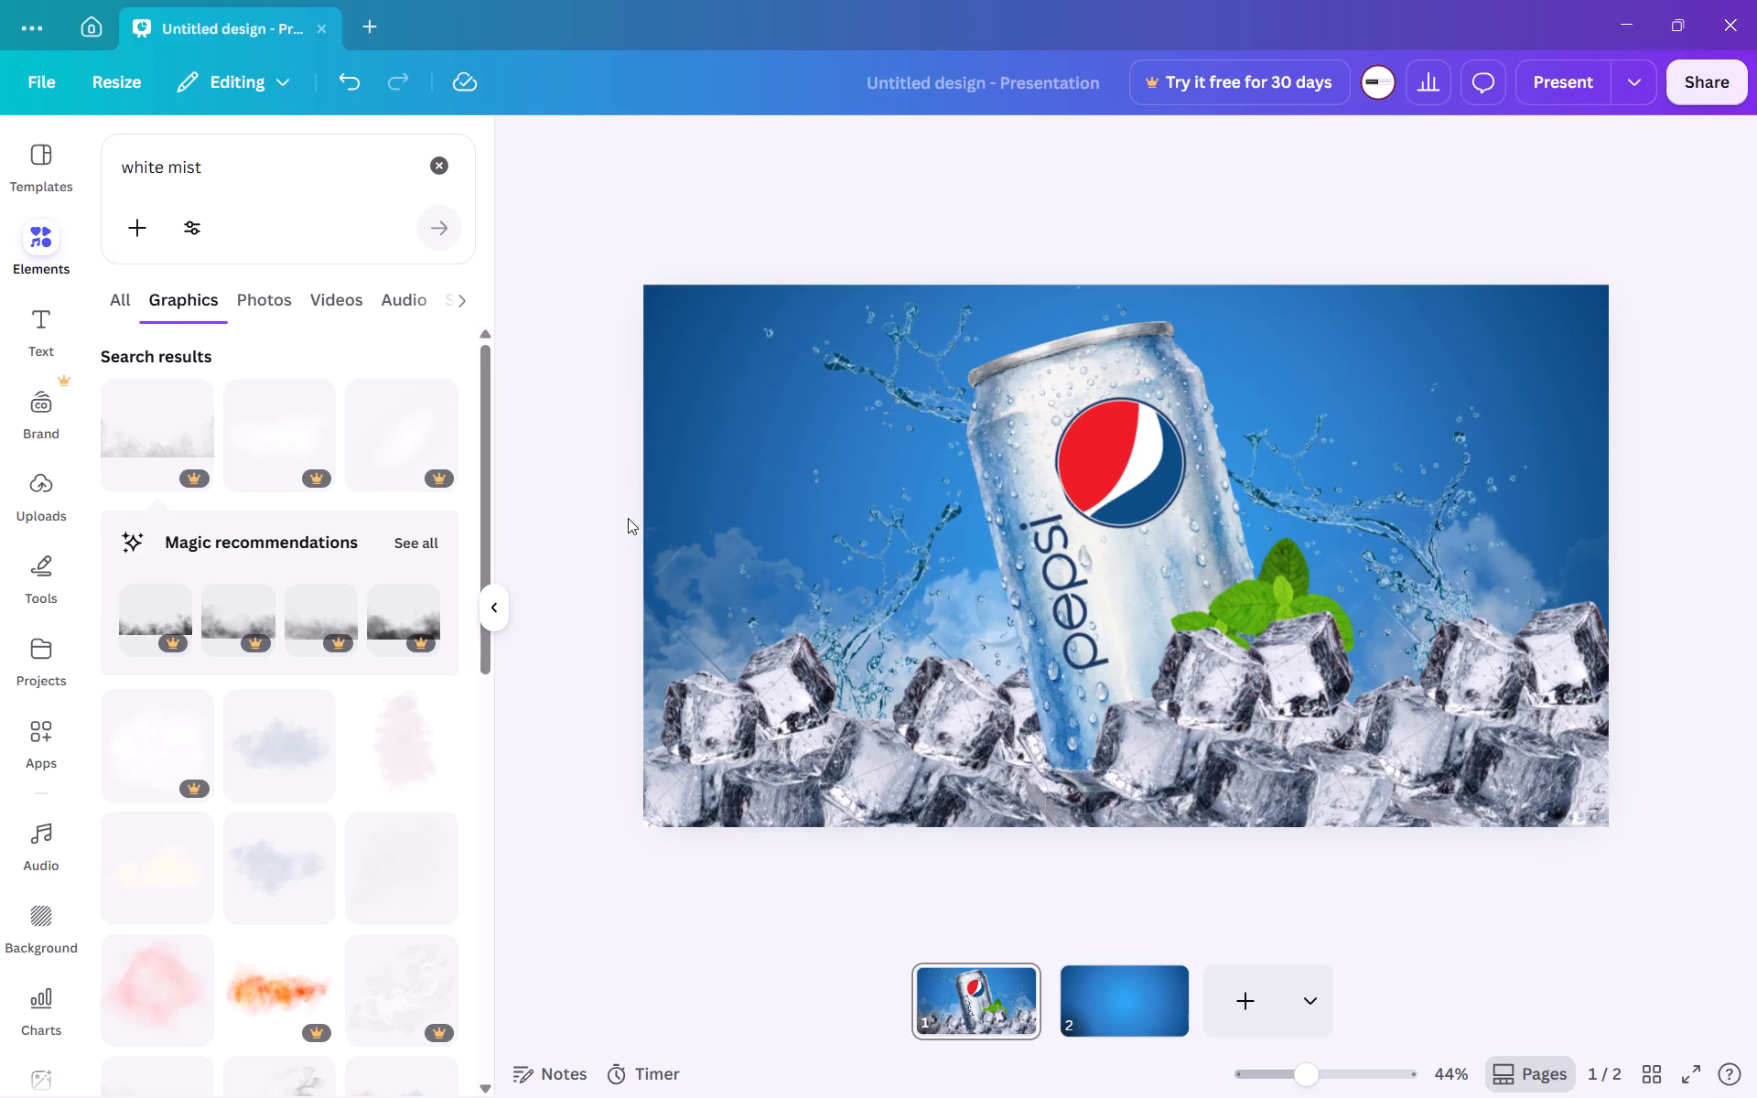
Rotate the mist graphic a few degrees clockwise.
left_click(579, 492)
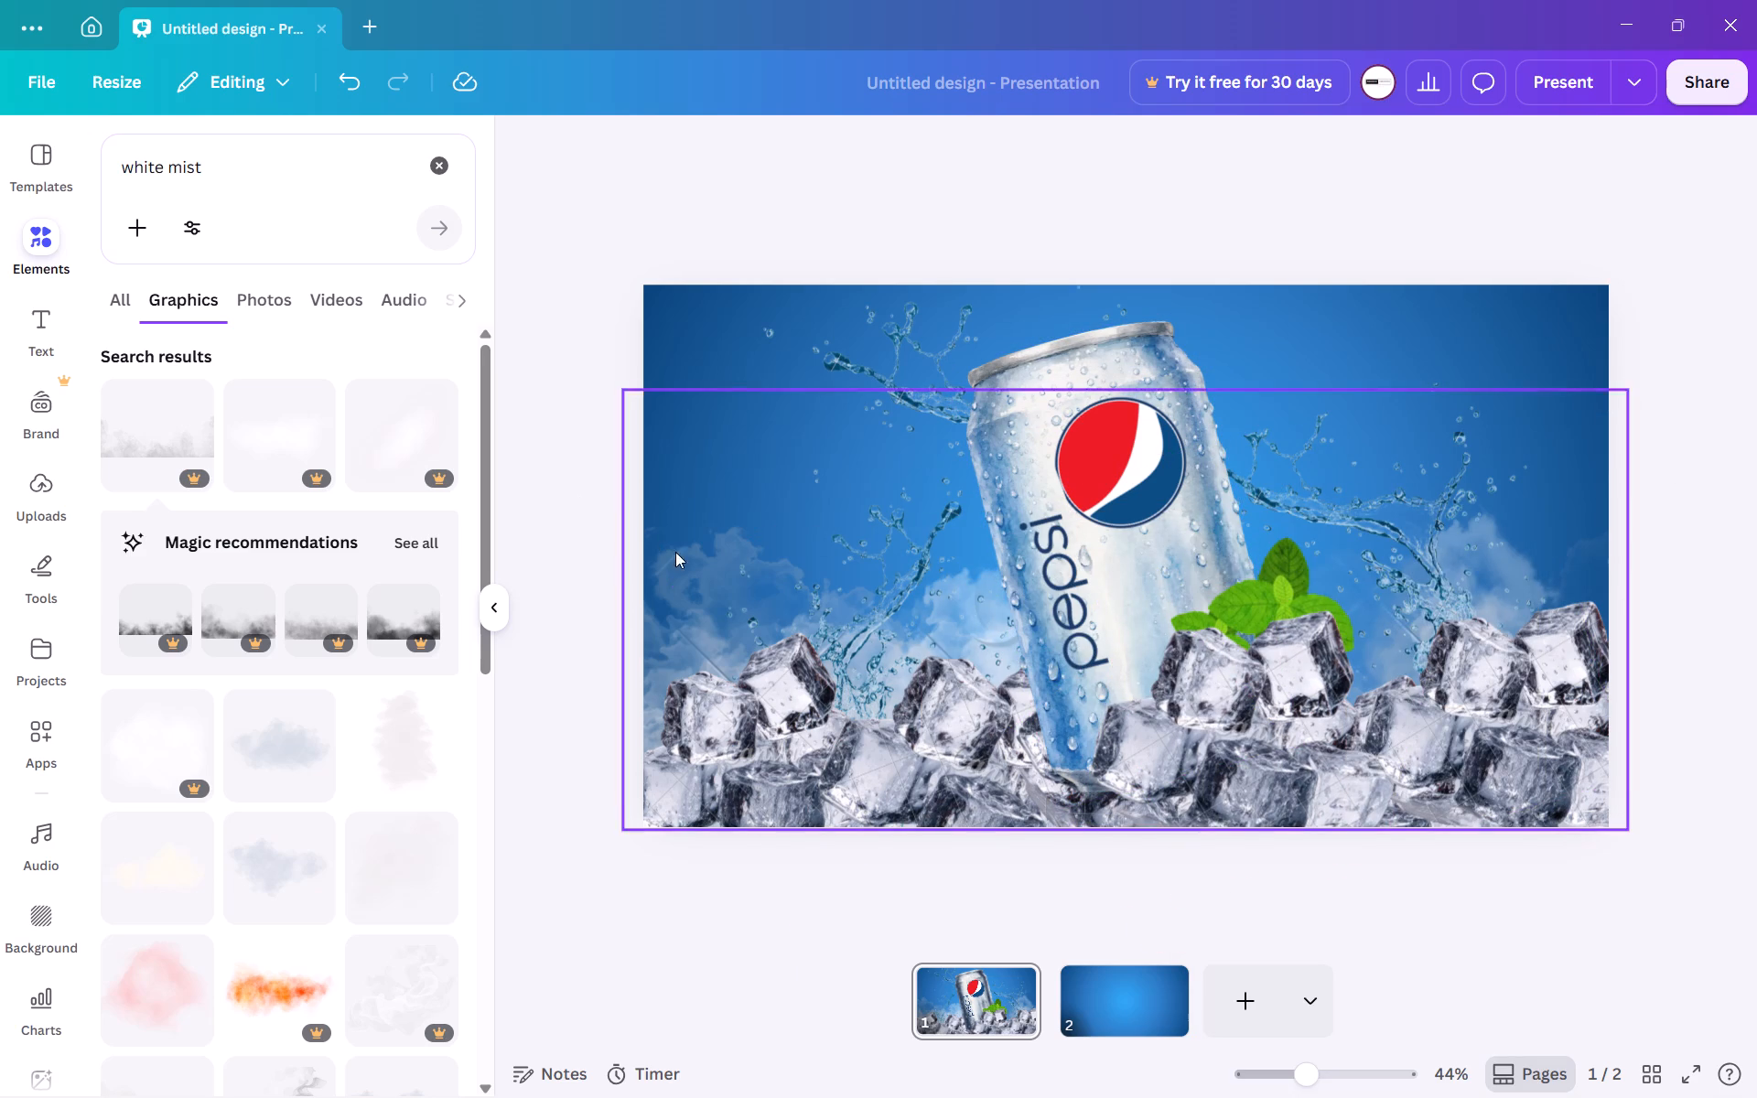
left_click(697, 572)
left_click(693, 517)
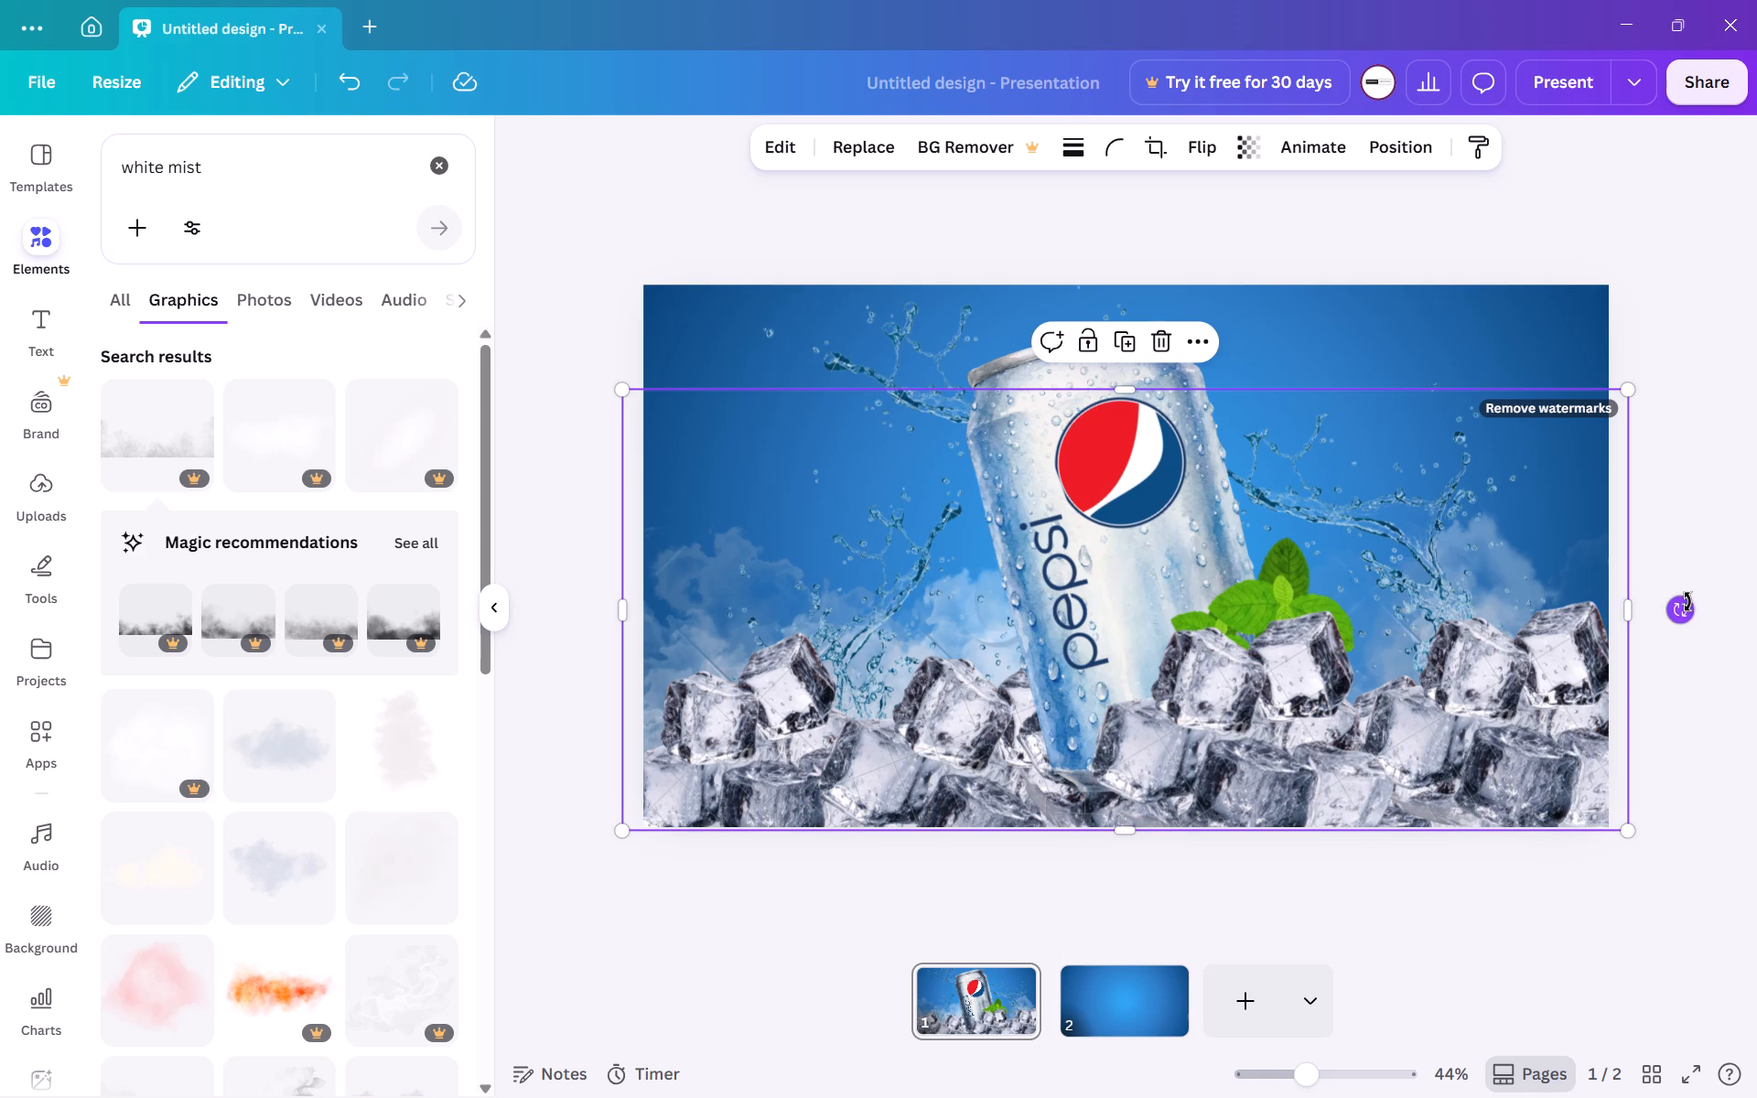
left_click_drag(1688, 601, 1688, 670)
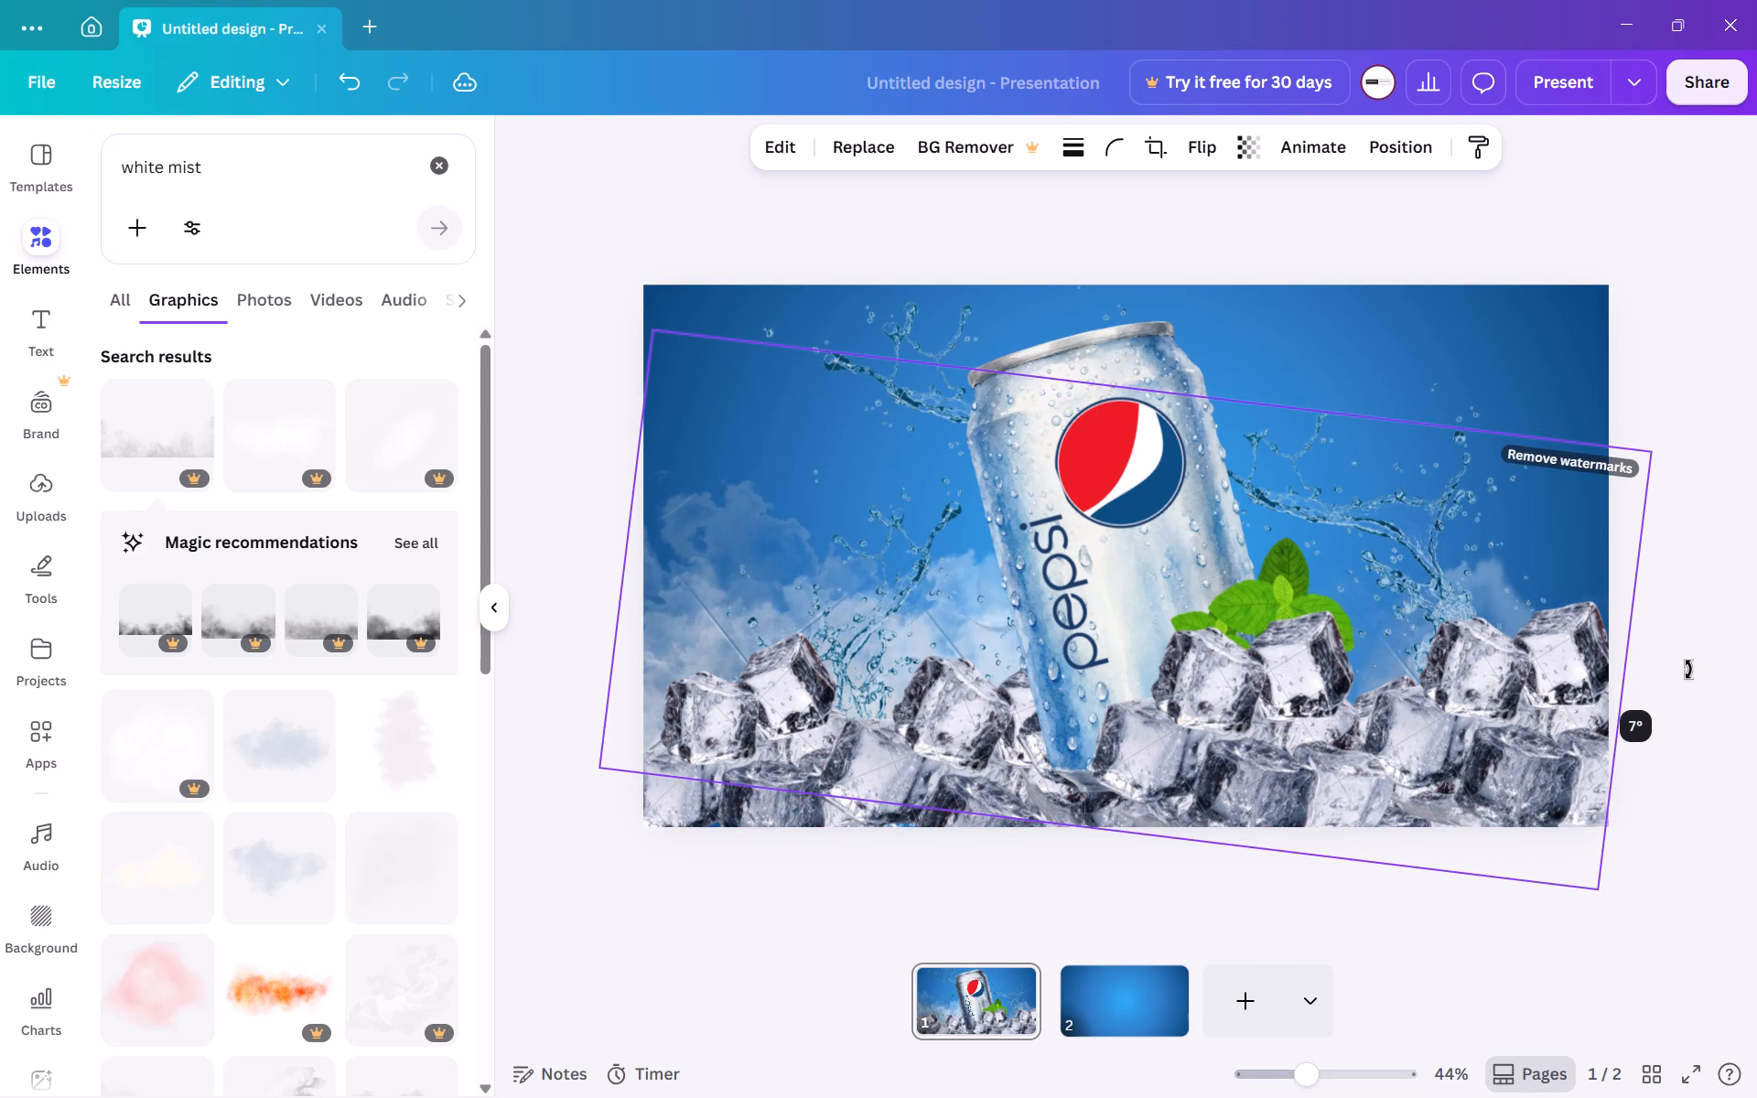
left_click_drag(1688, 670, 1688, 669)
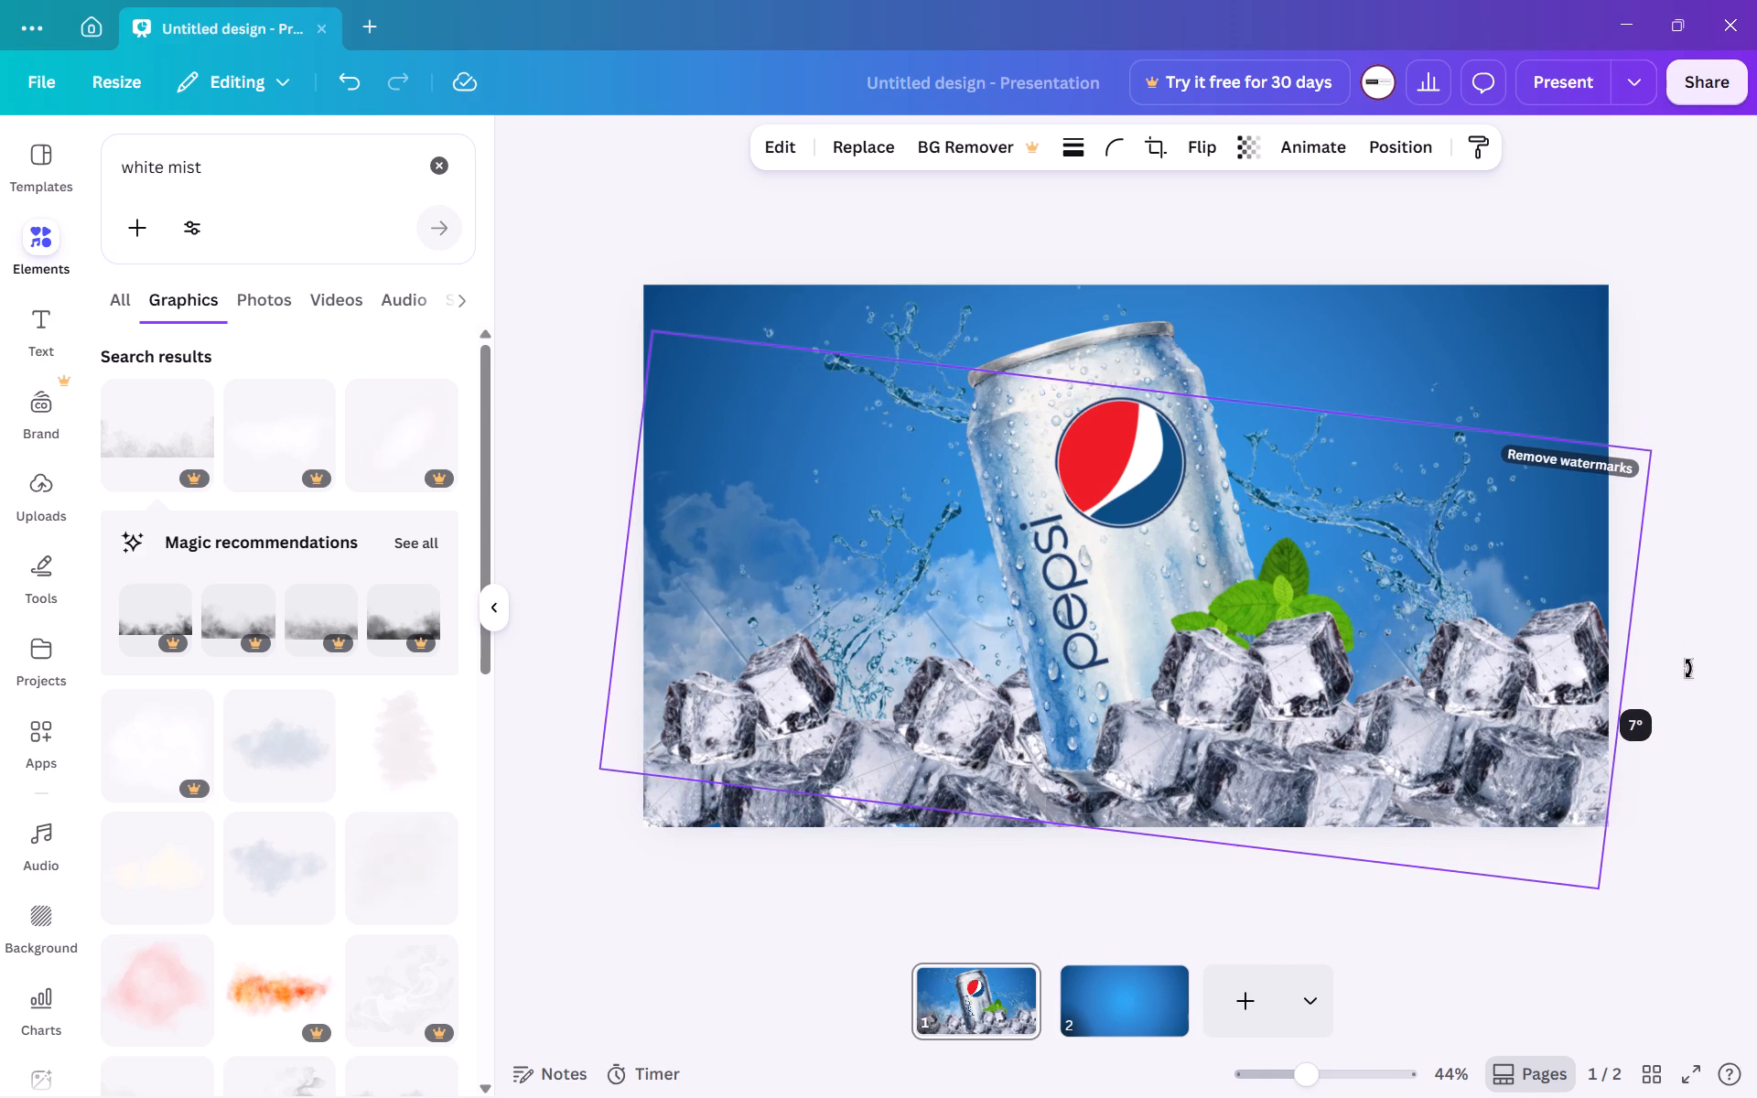
left_click_drag(1688, 669, 1676, 628)
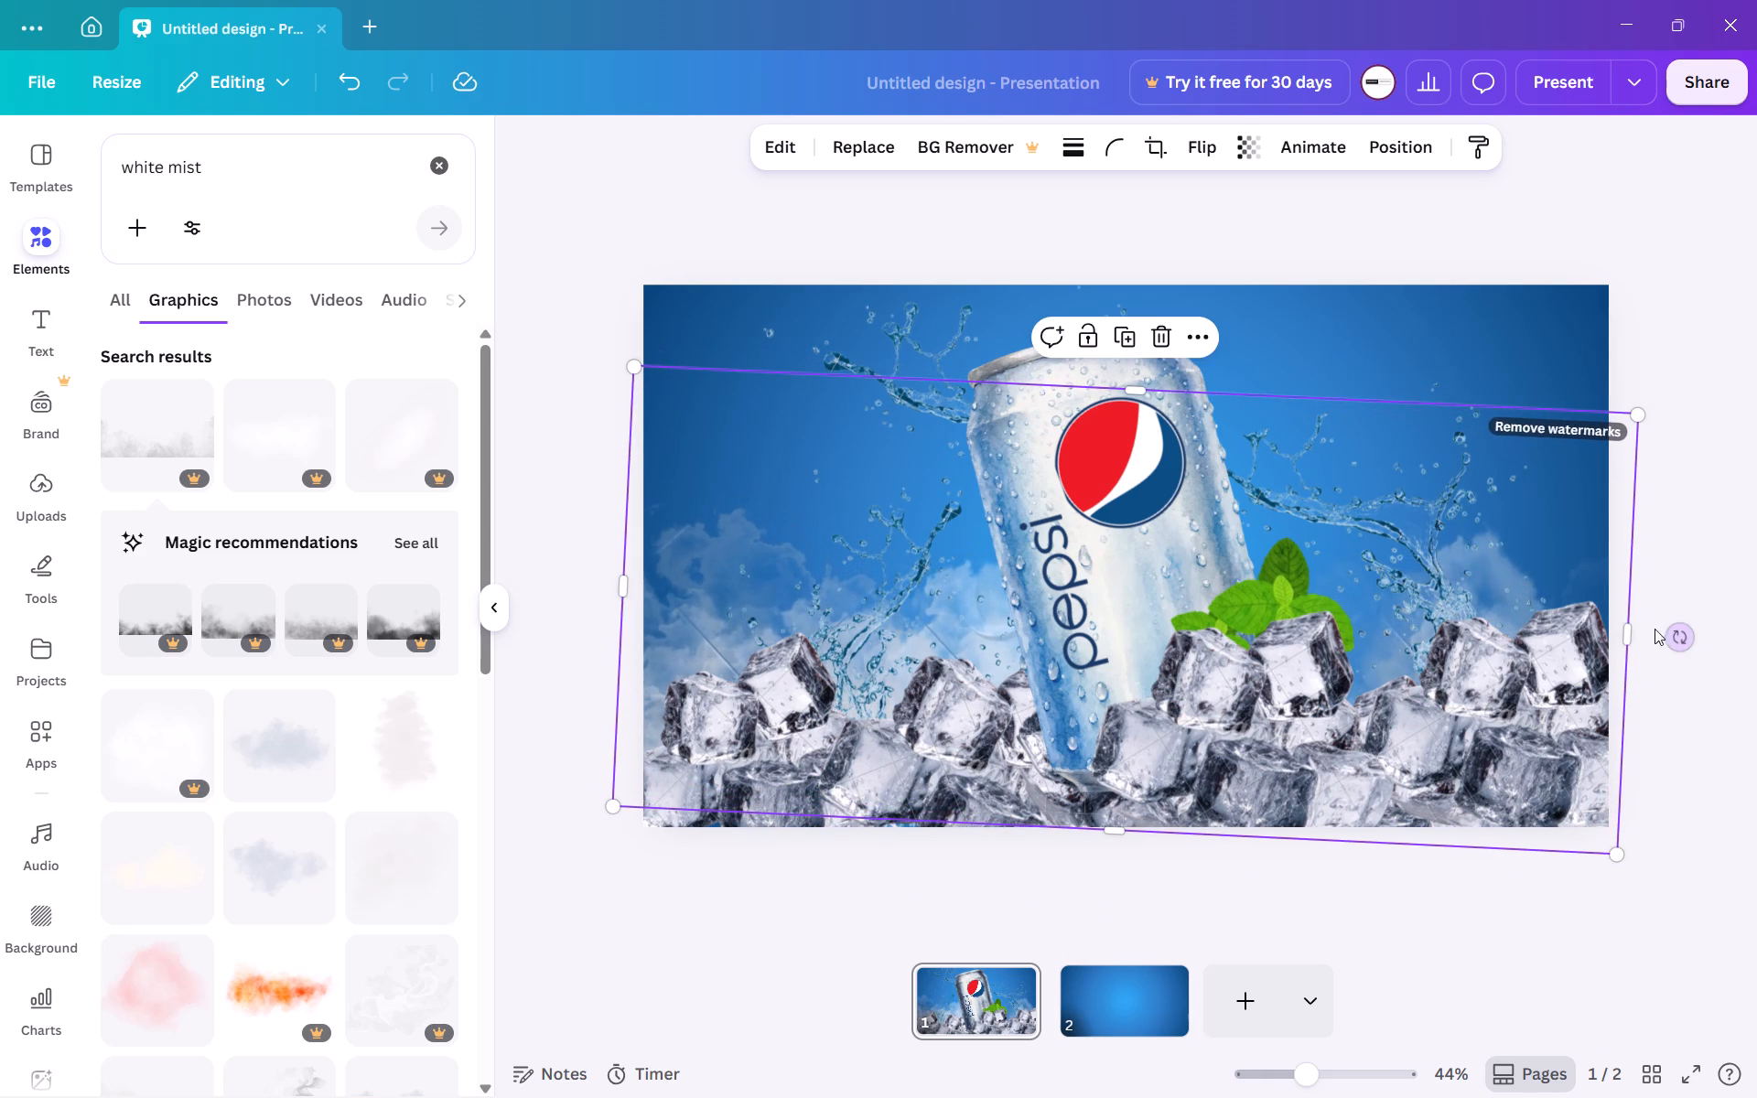
Enlarge the mist graphic to about 2,270 by 924, extending past the page's right edge, and nudge it slightly upward.
left_click_drag(1636, 633, 1713, 647)
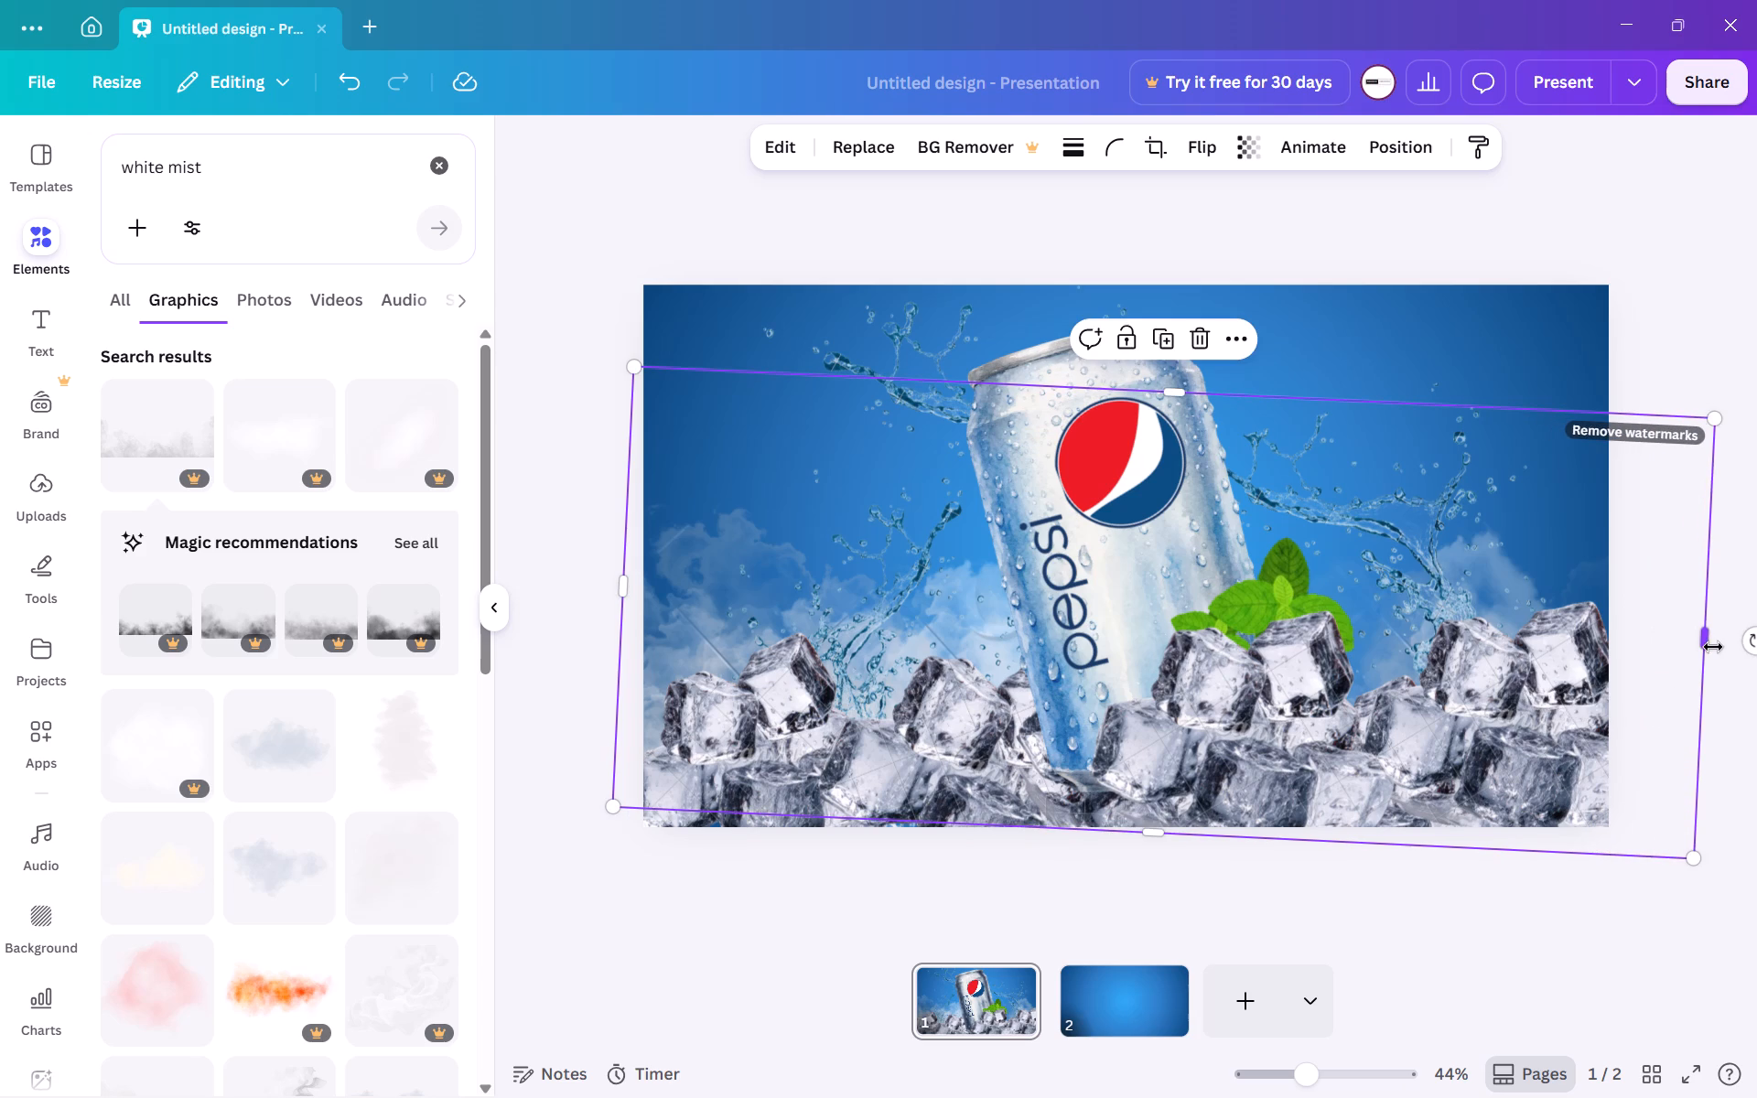
left_click_drag(1697, 857, 1756, 881)
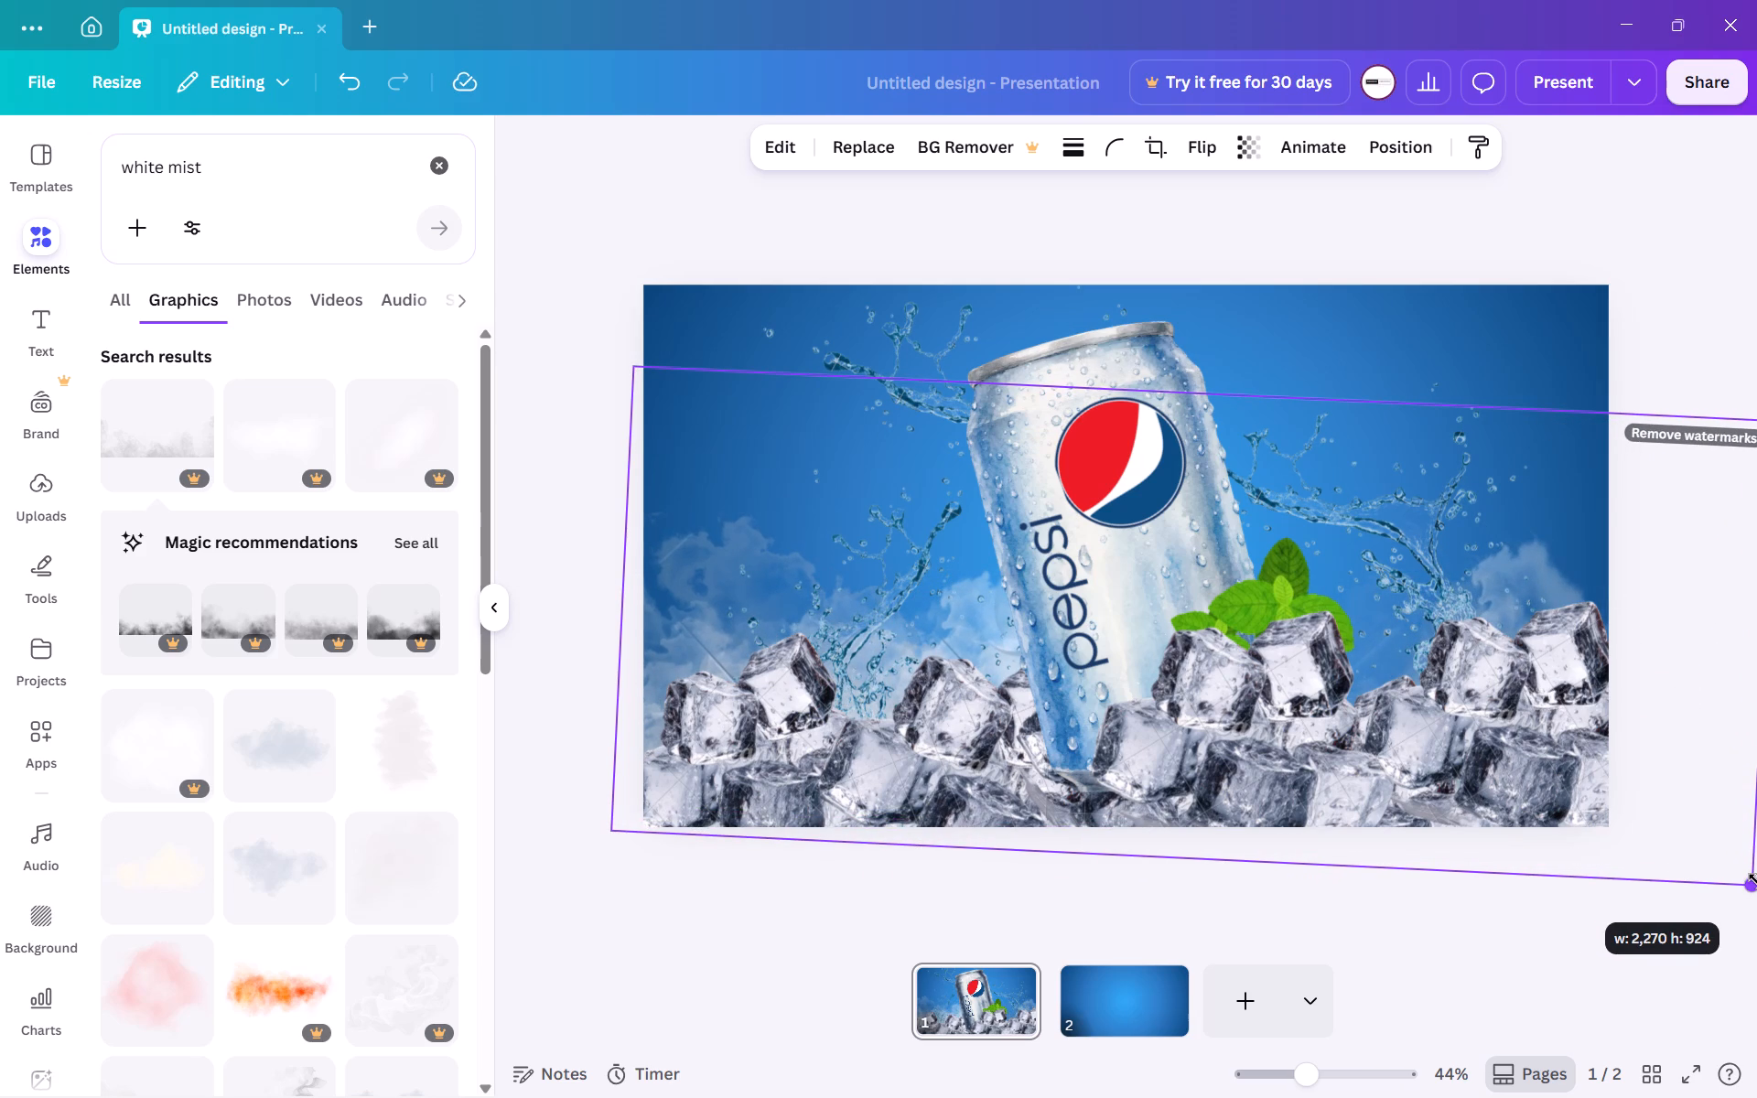
left_click_drag(1756, 881, 1756, 879)
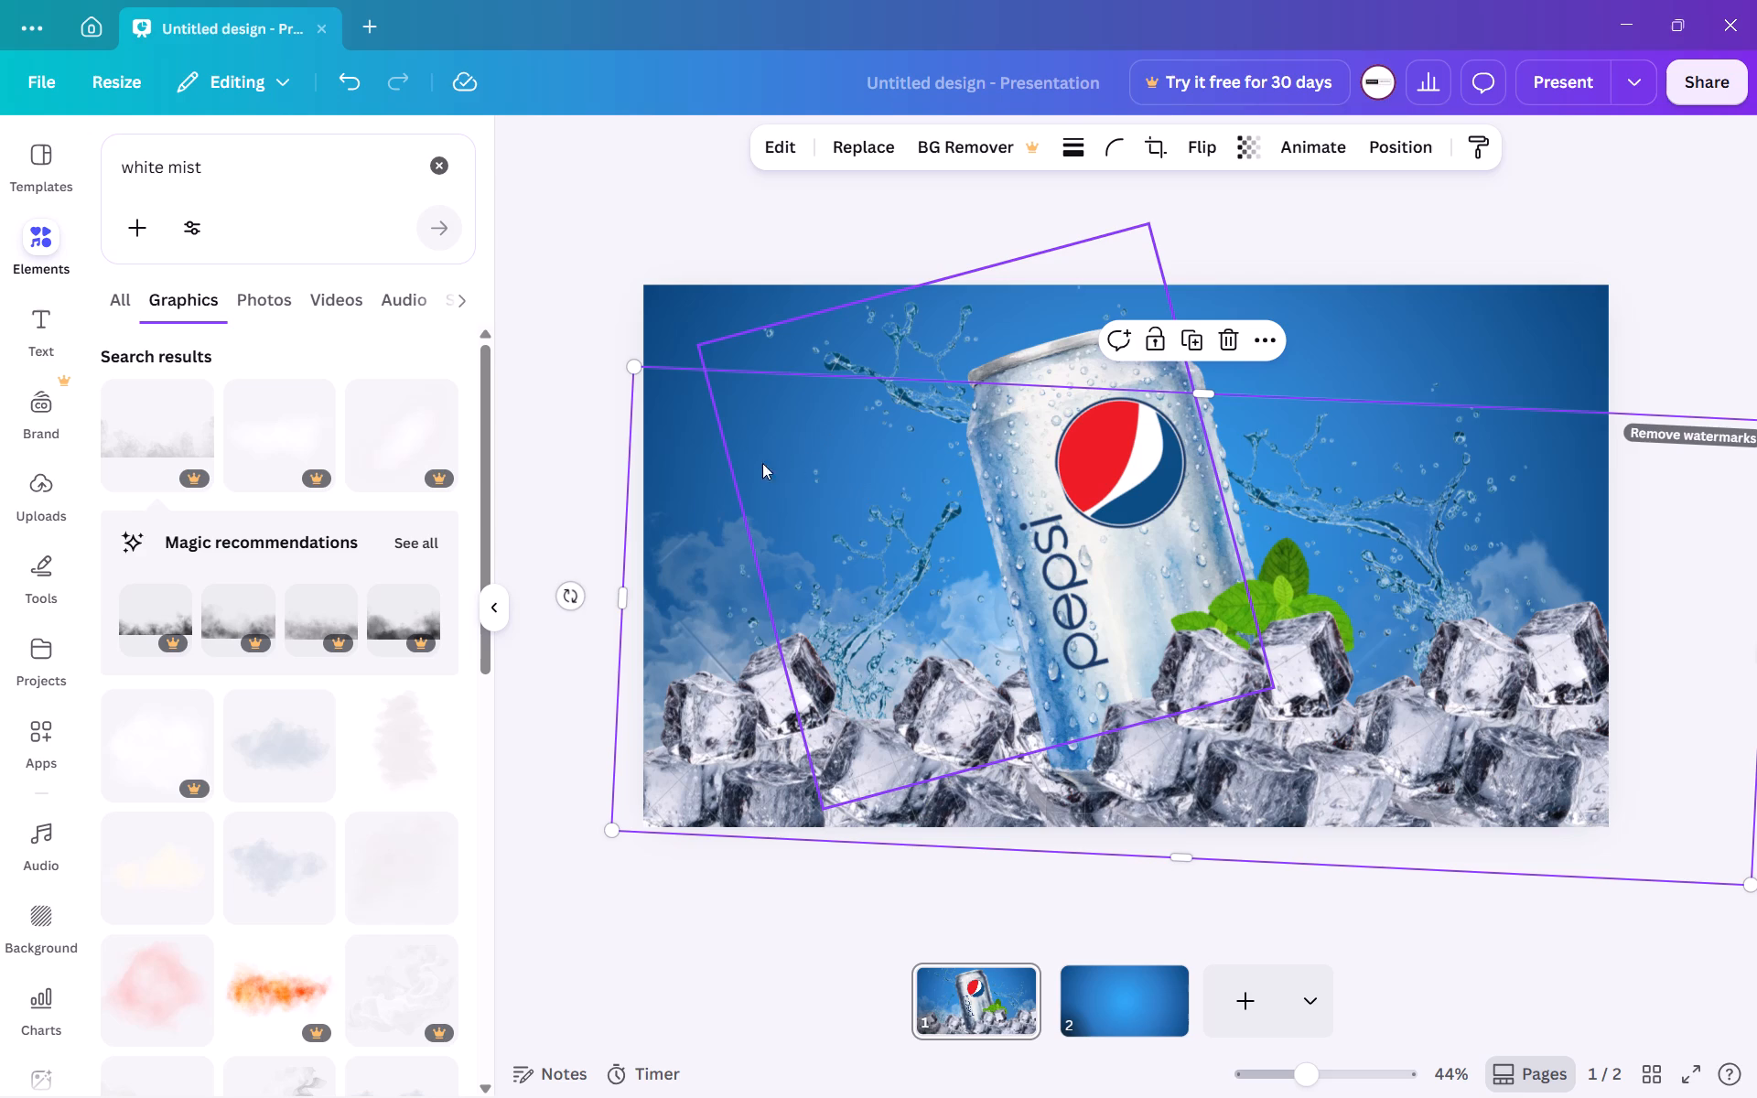
left_click_drag(703, 431, 700, 411)
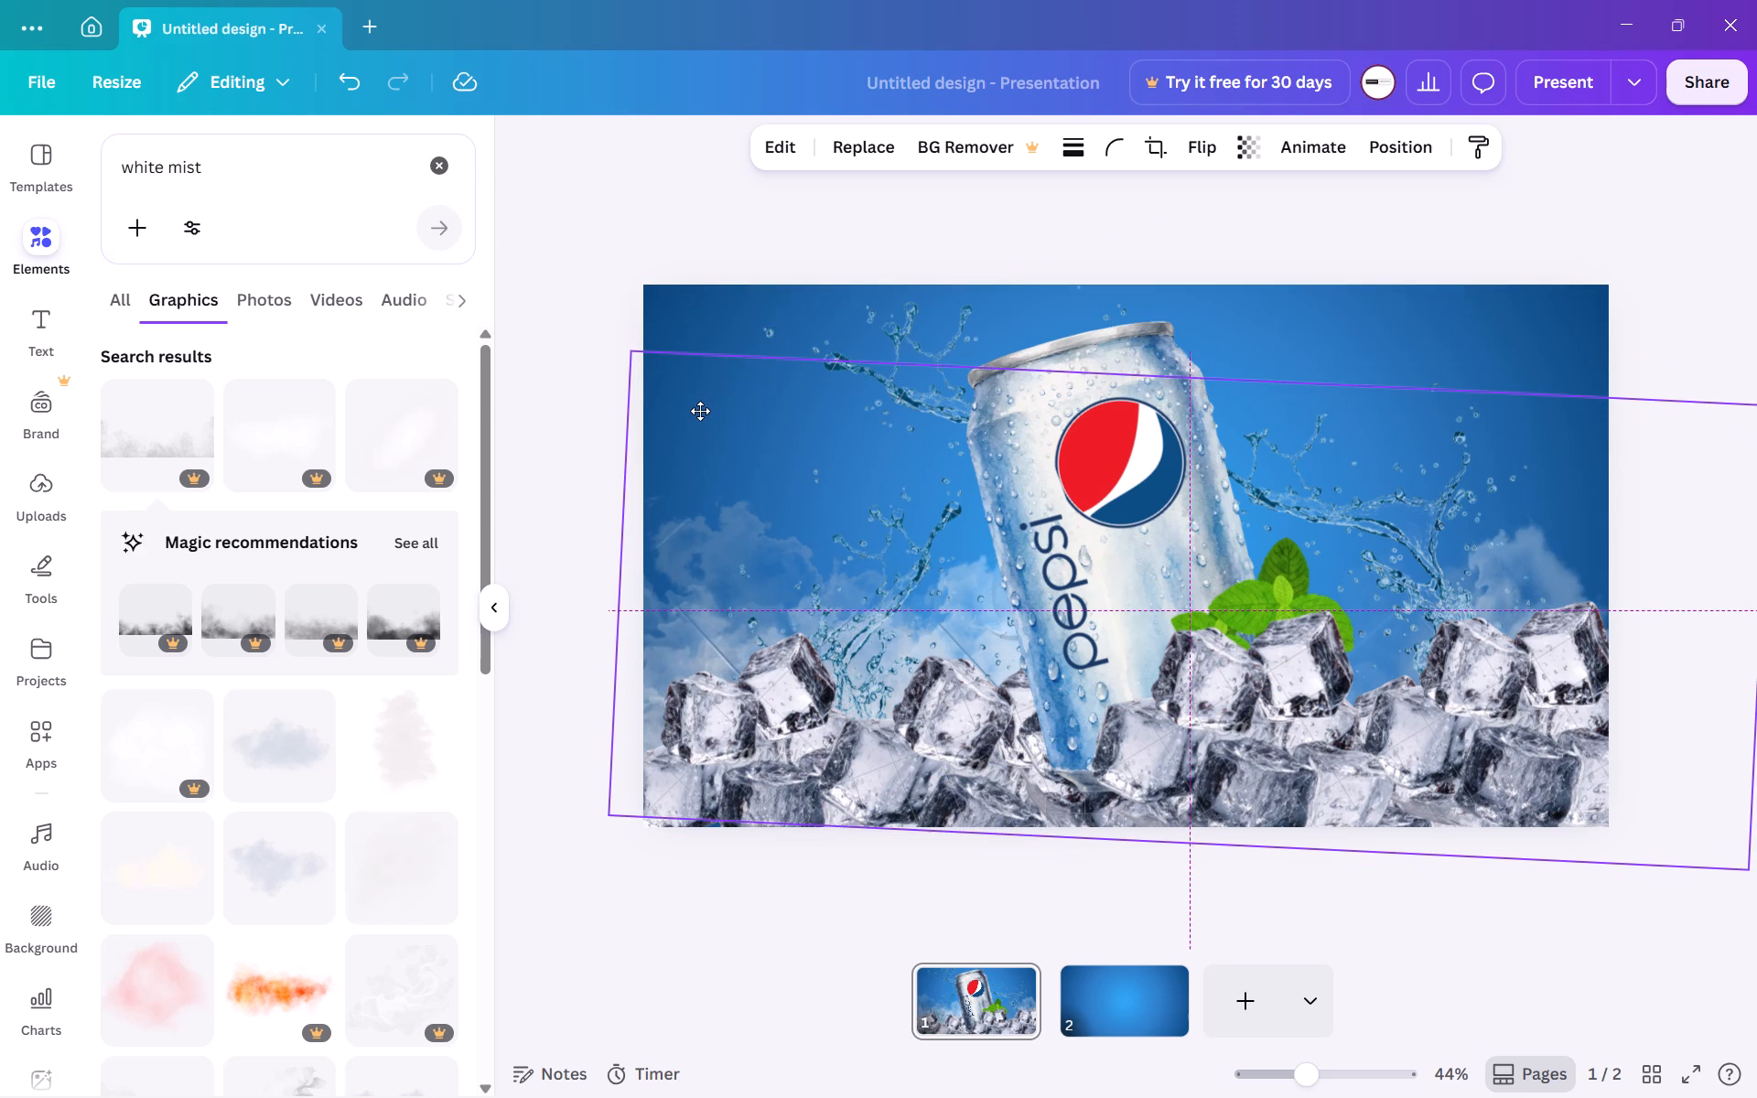
left_click_drag(700, 411, 697, 410)
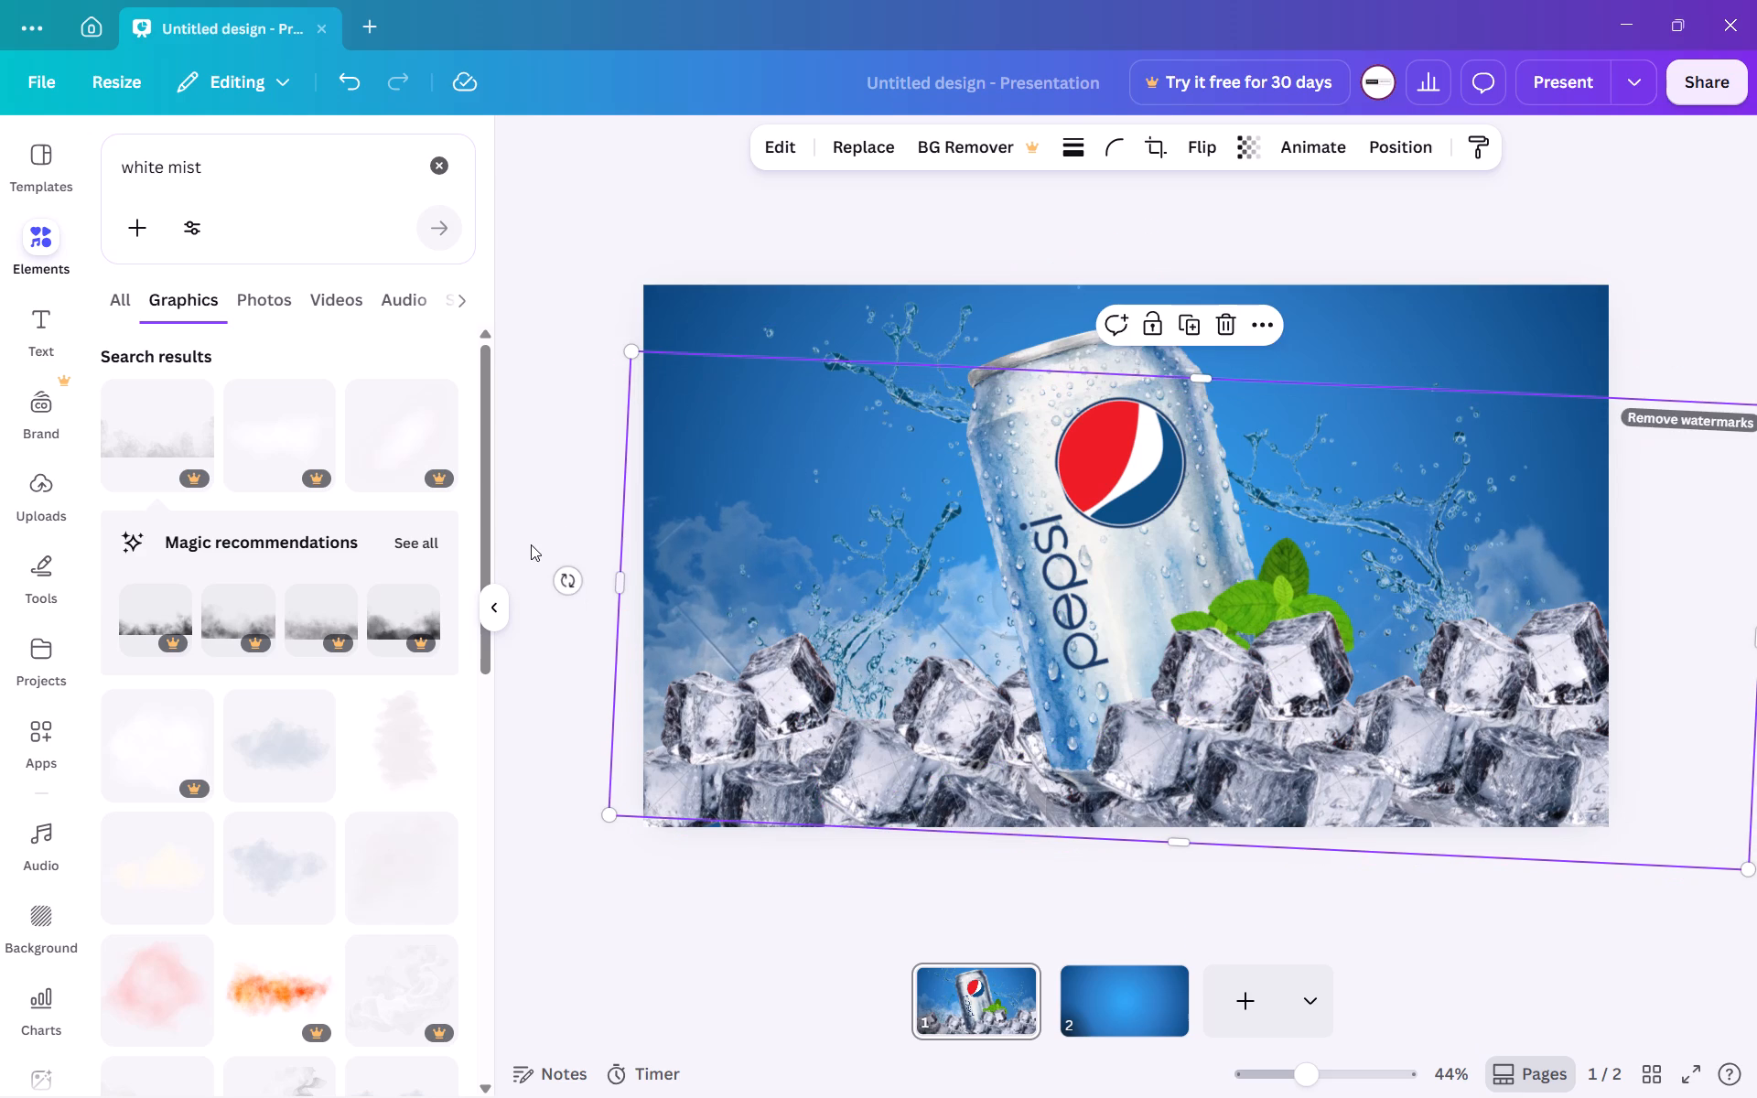
left_click(554, 502)
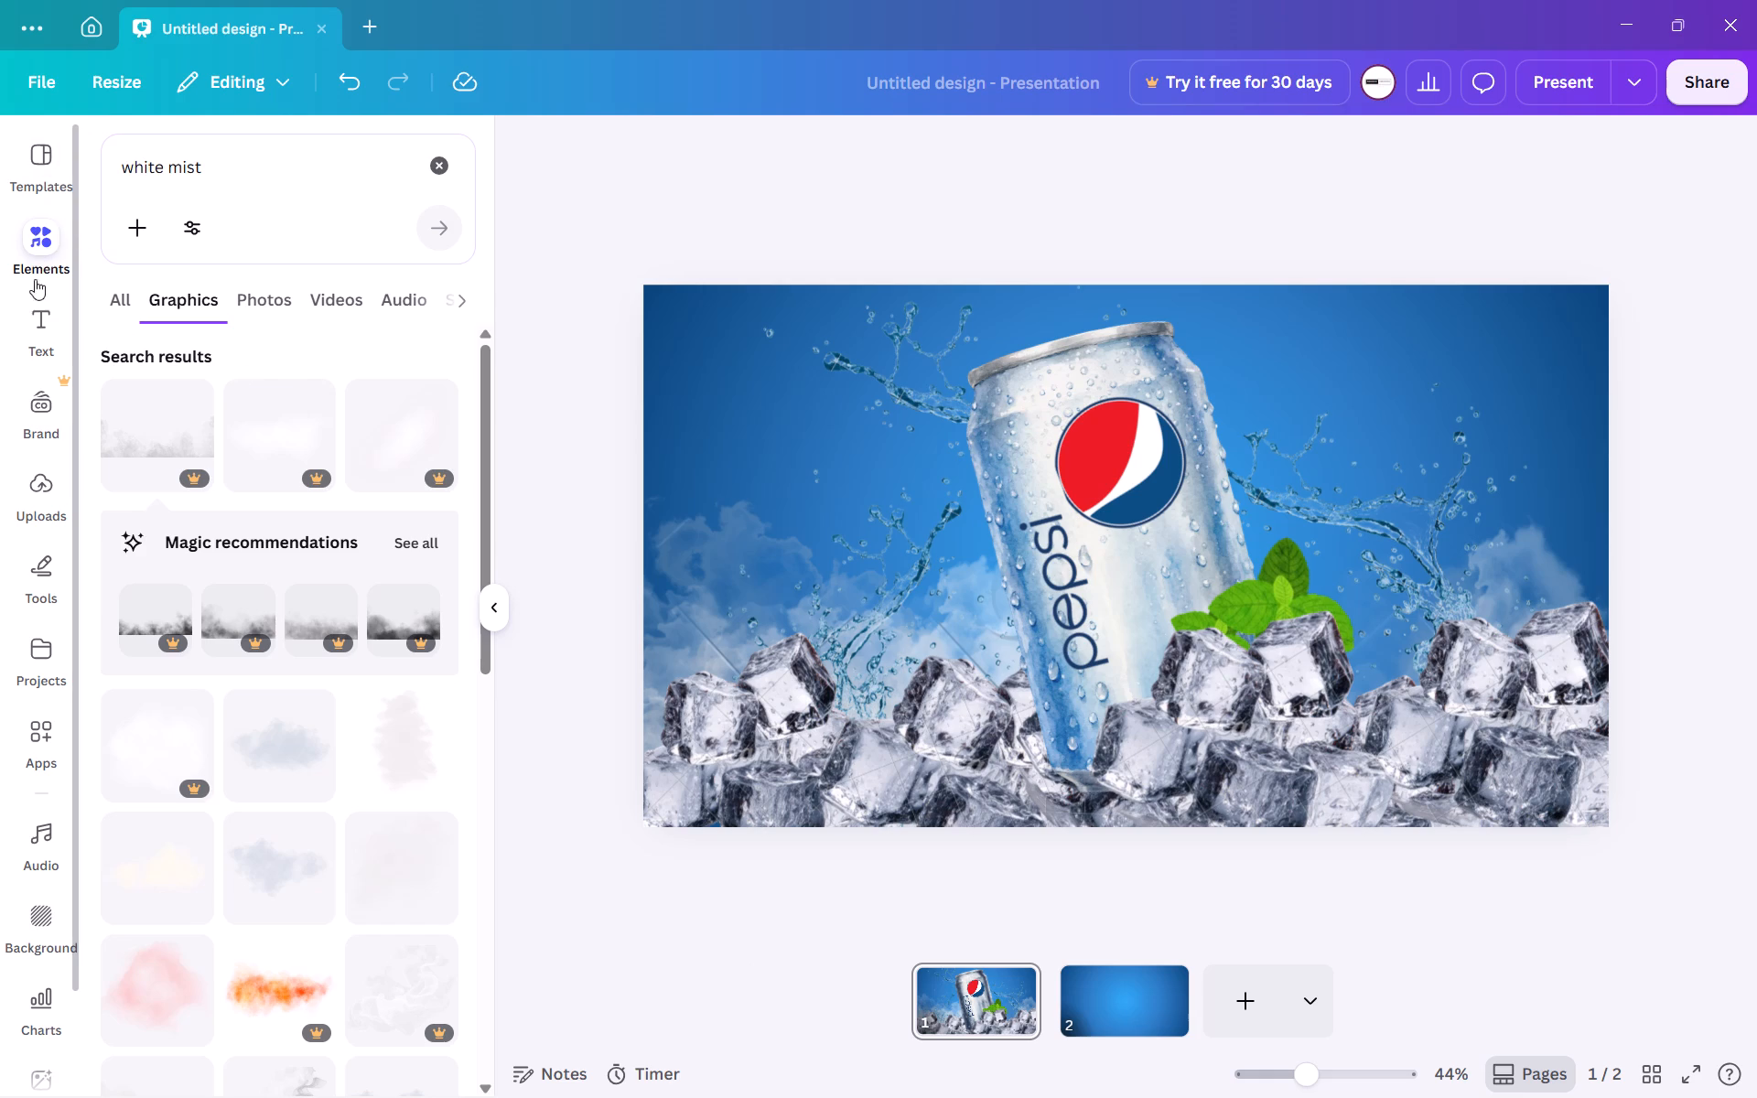
Add a heading to the page with the text "PEPSI".
left_click(41, 313)
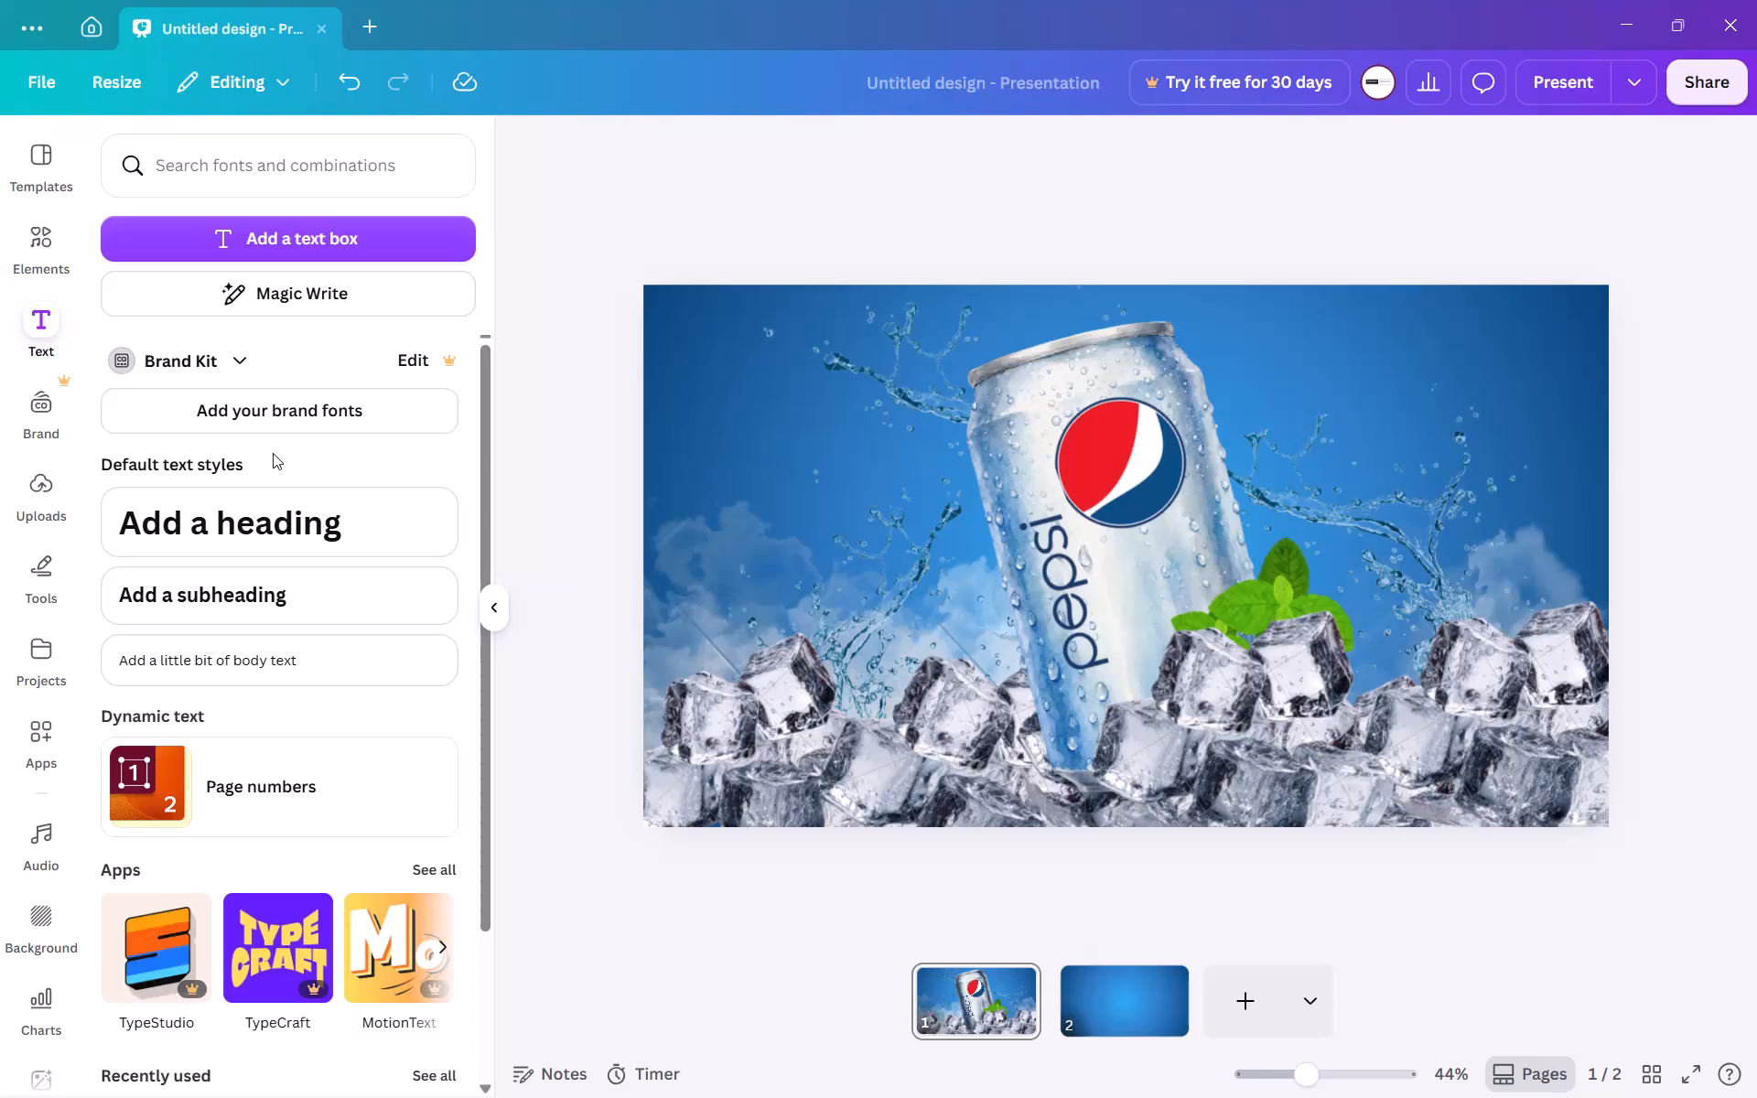
left_click(285, 511)
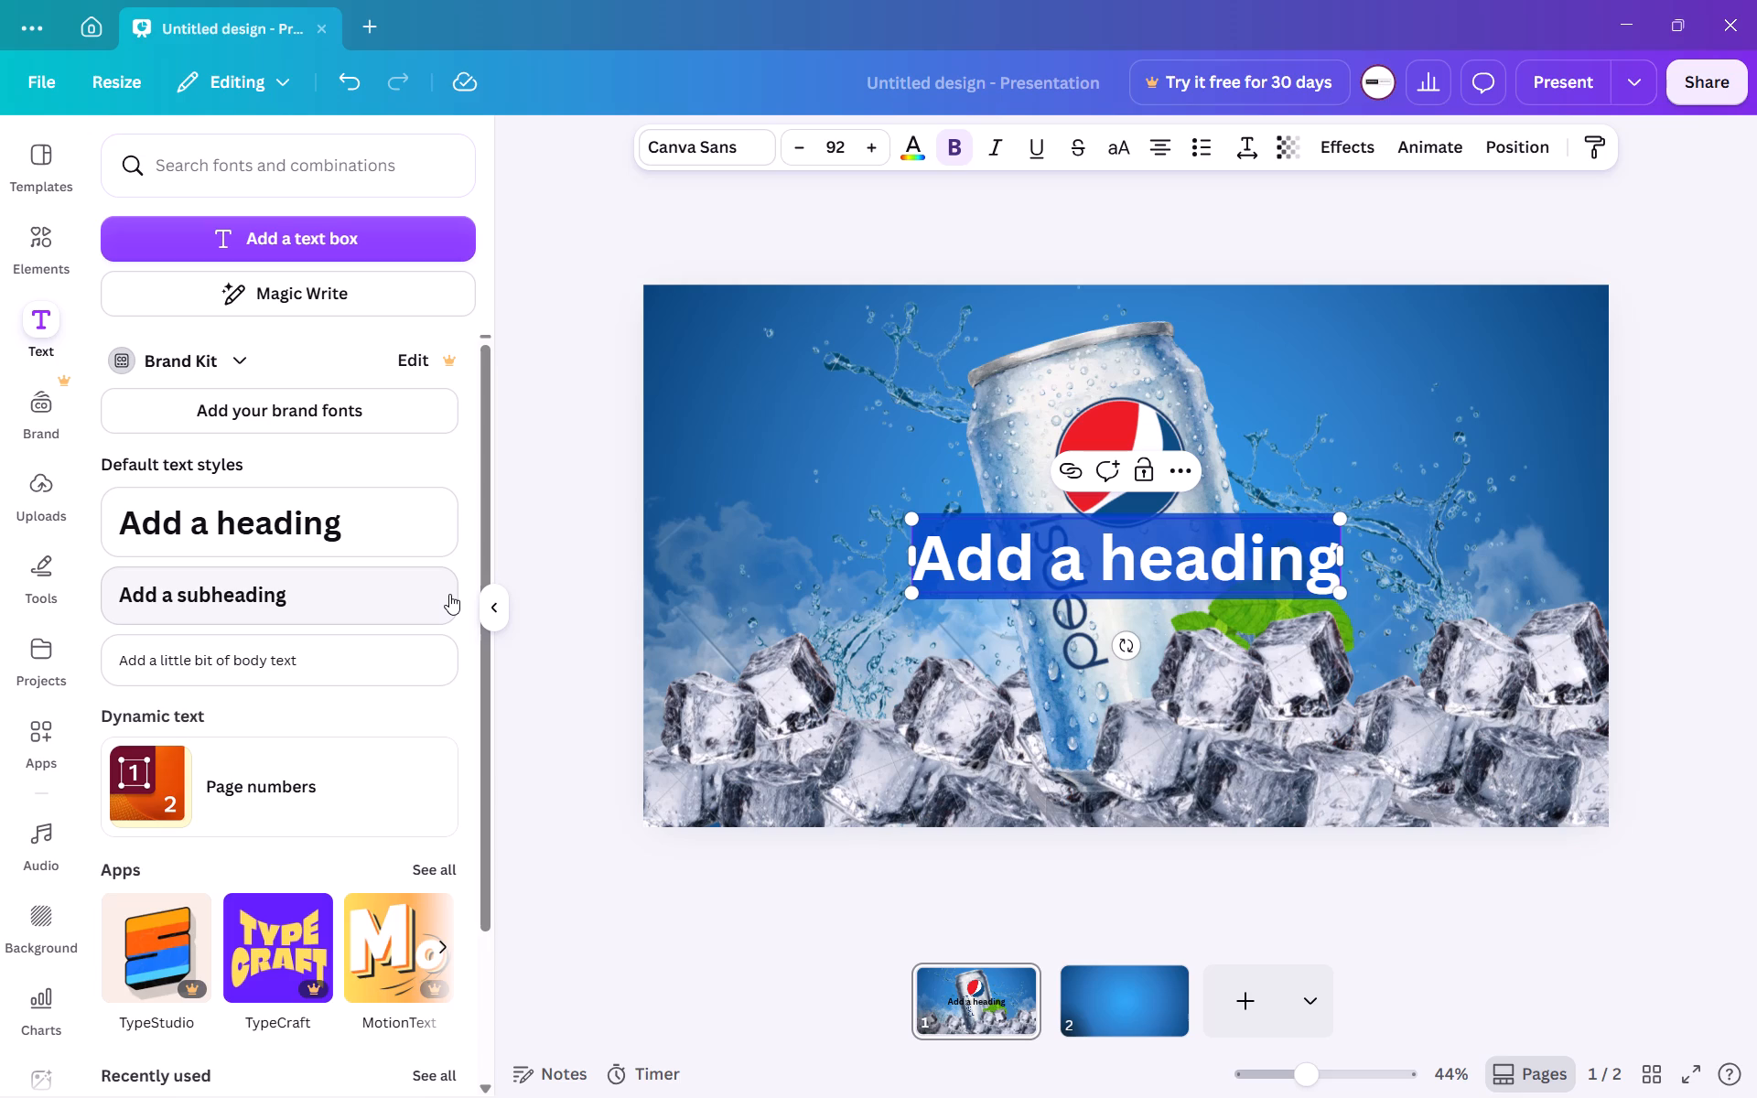
key("ctrl+z")
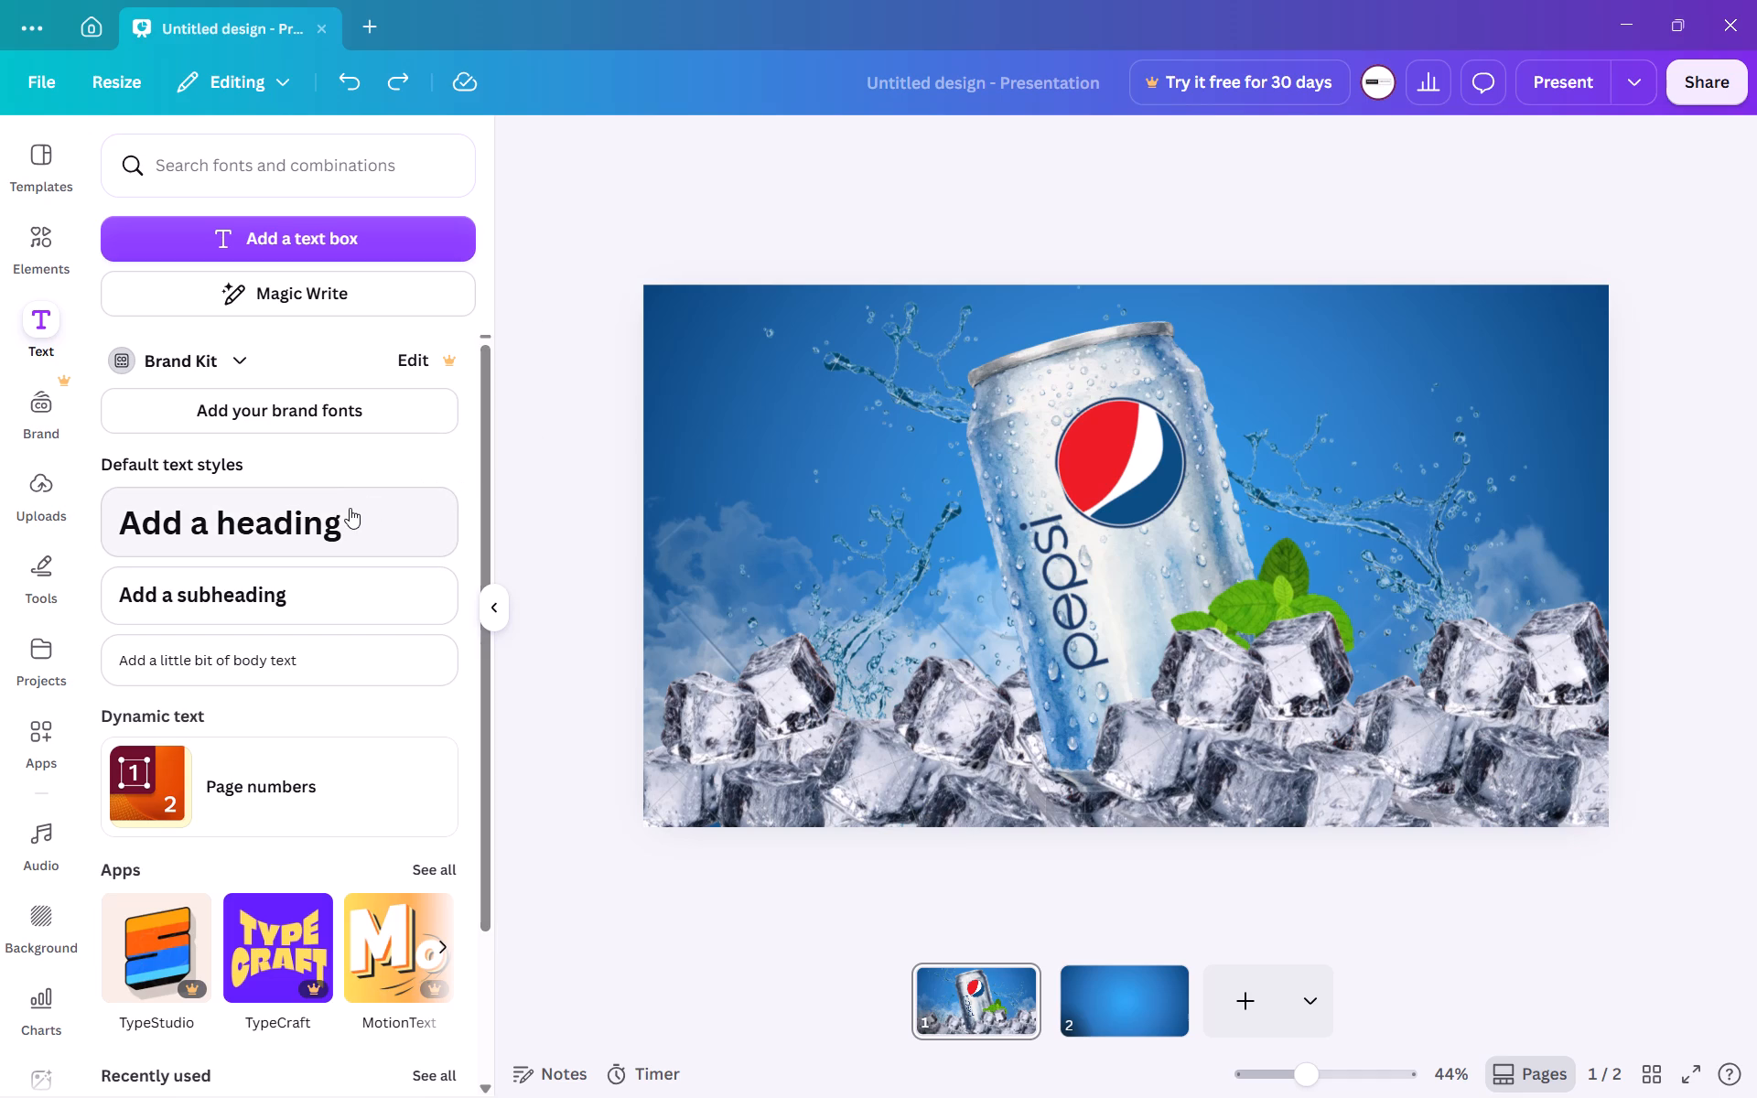
left_click(328, 528)
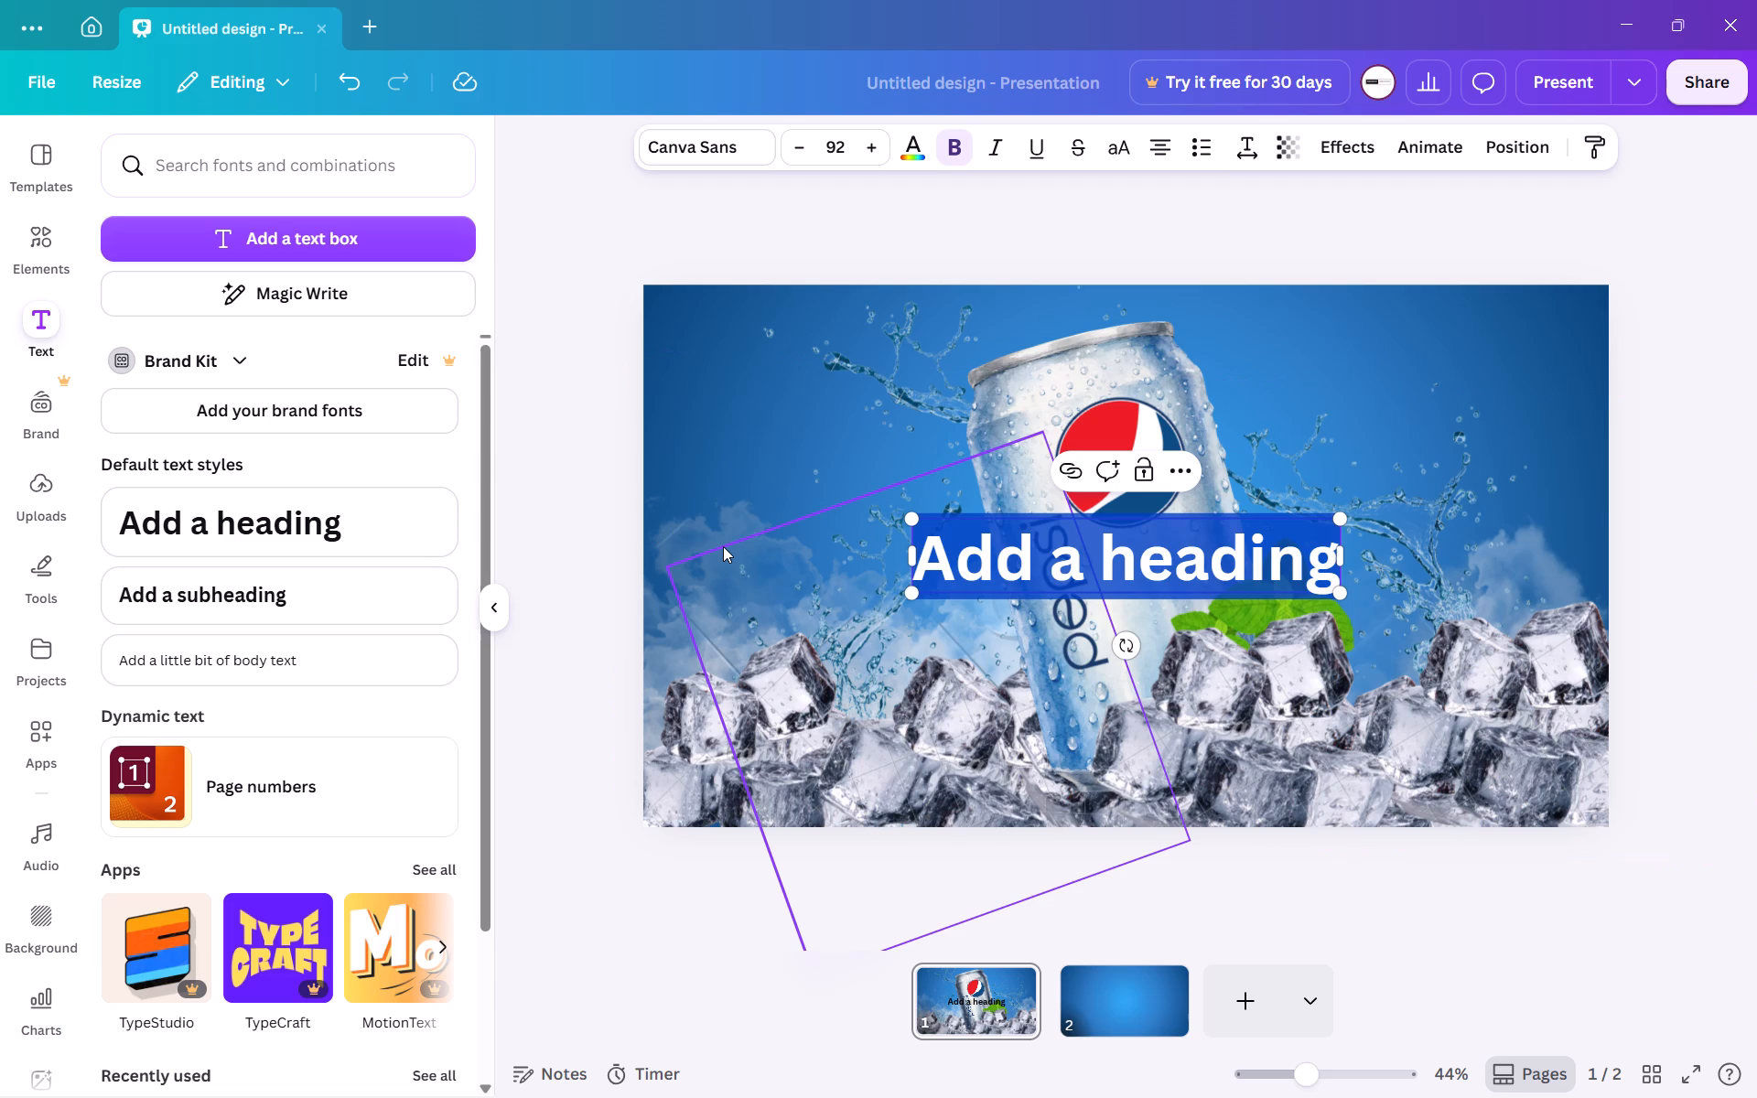
key("p")
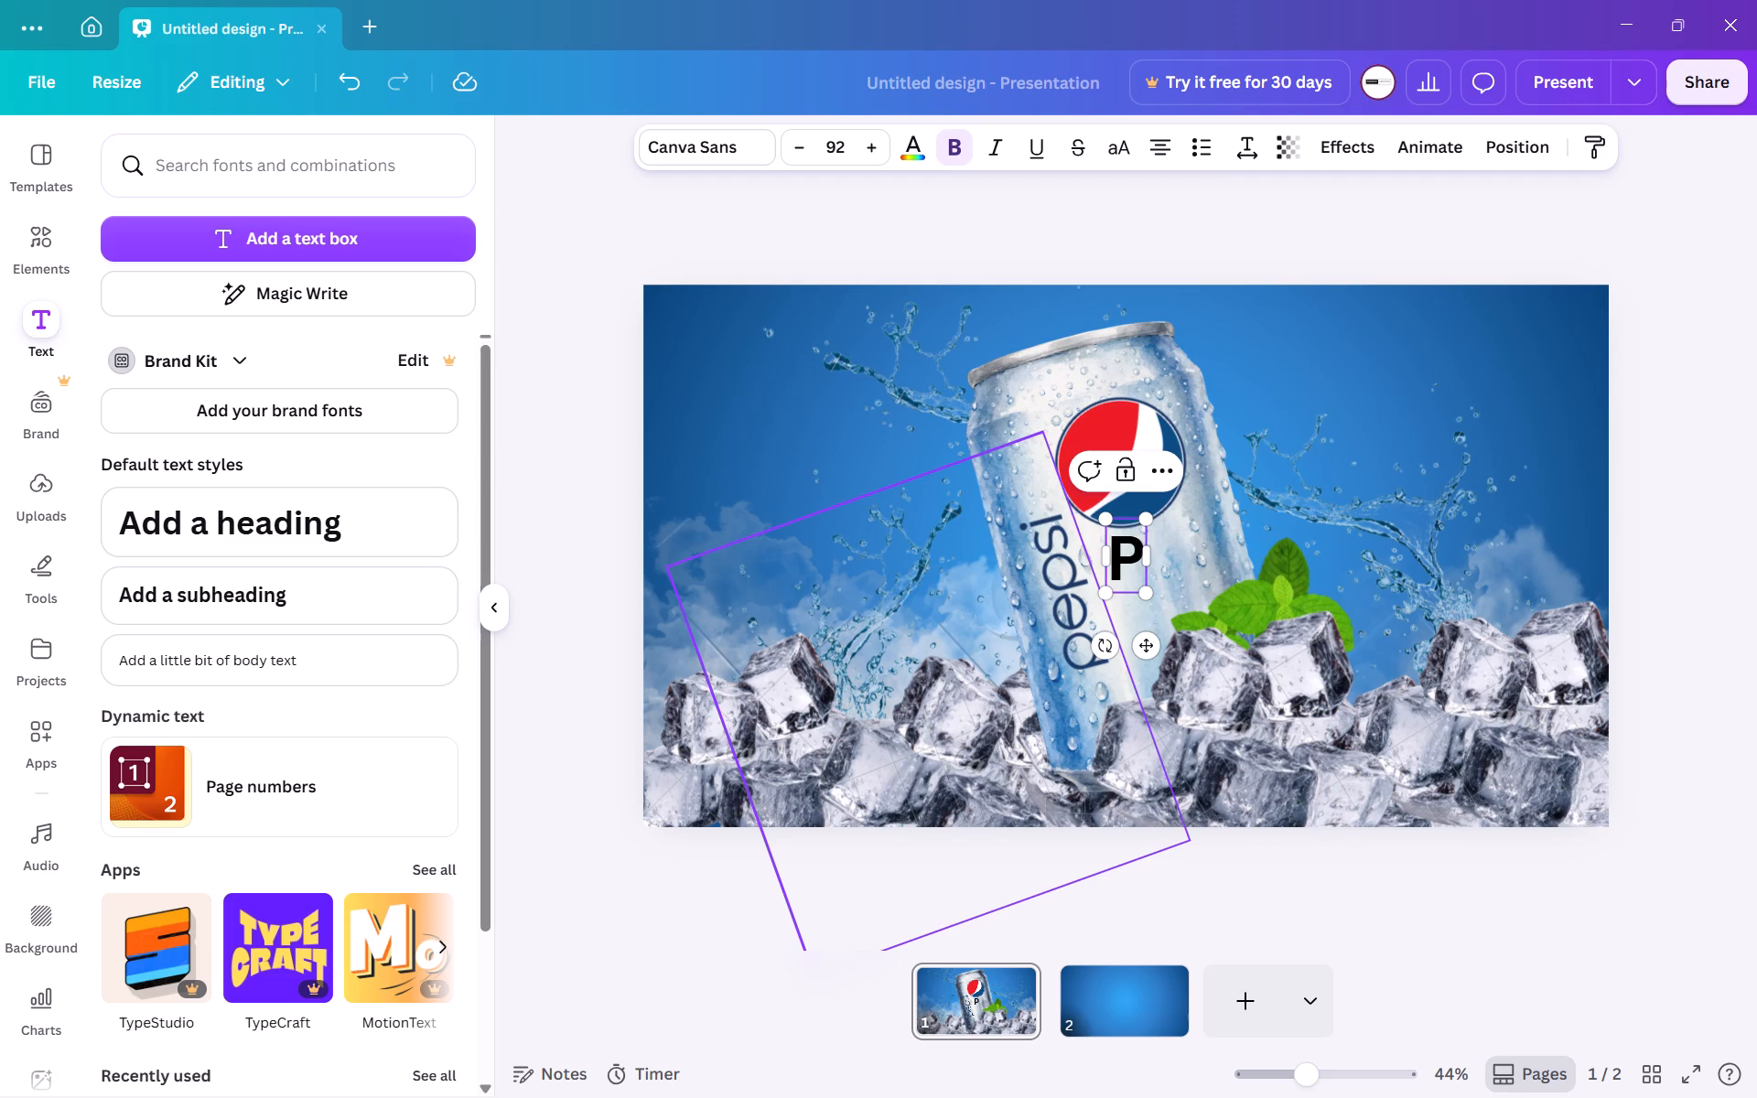
key("e")
type("PSI")
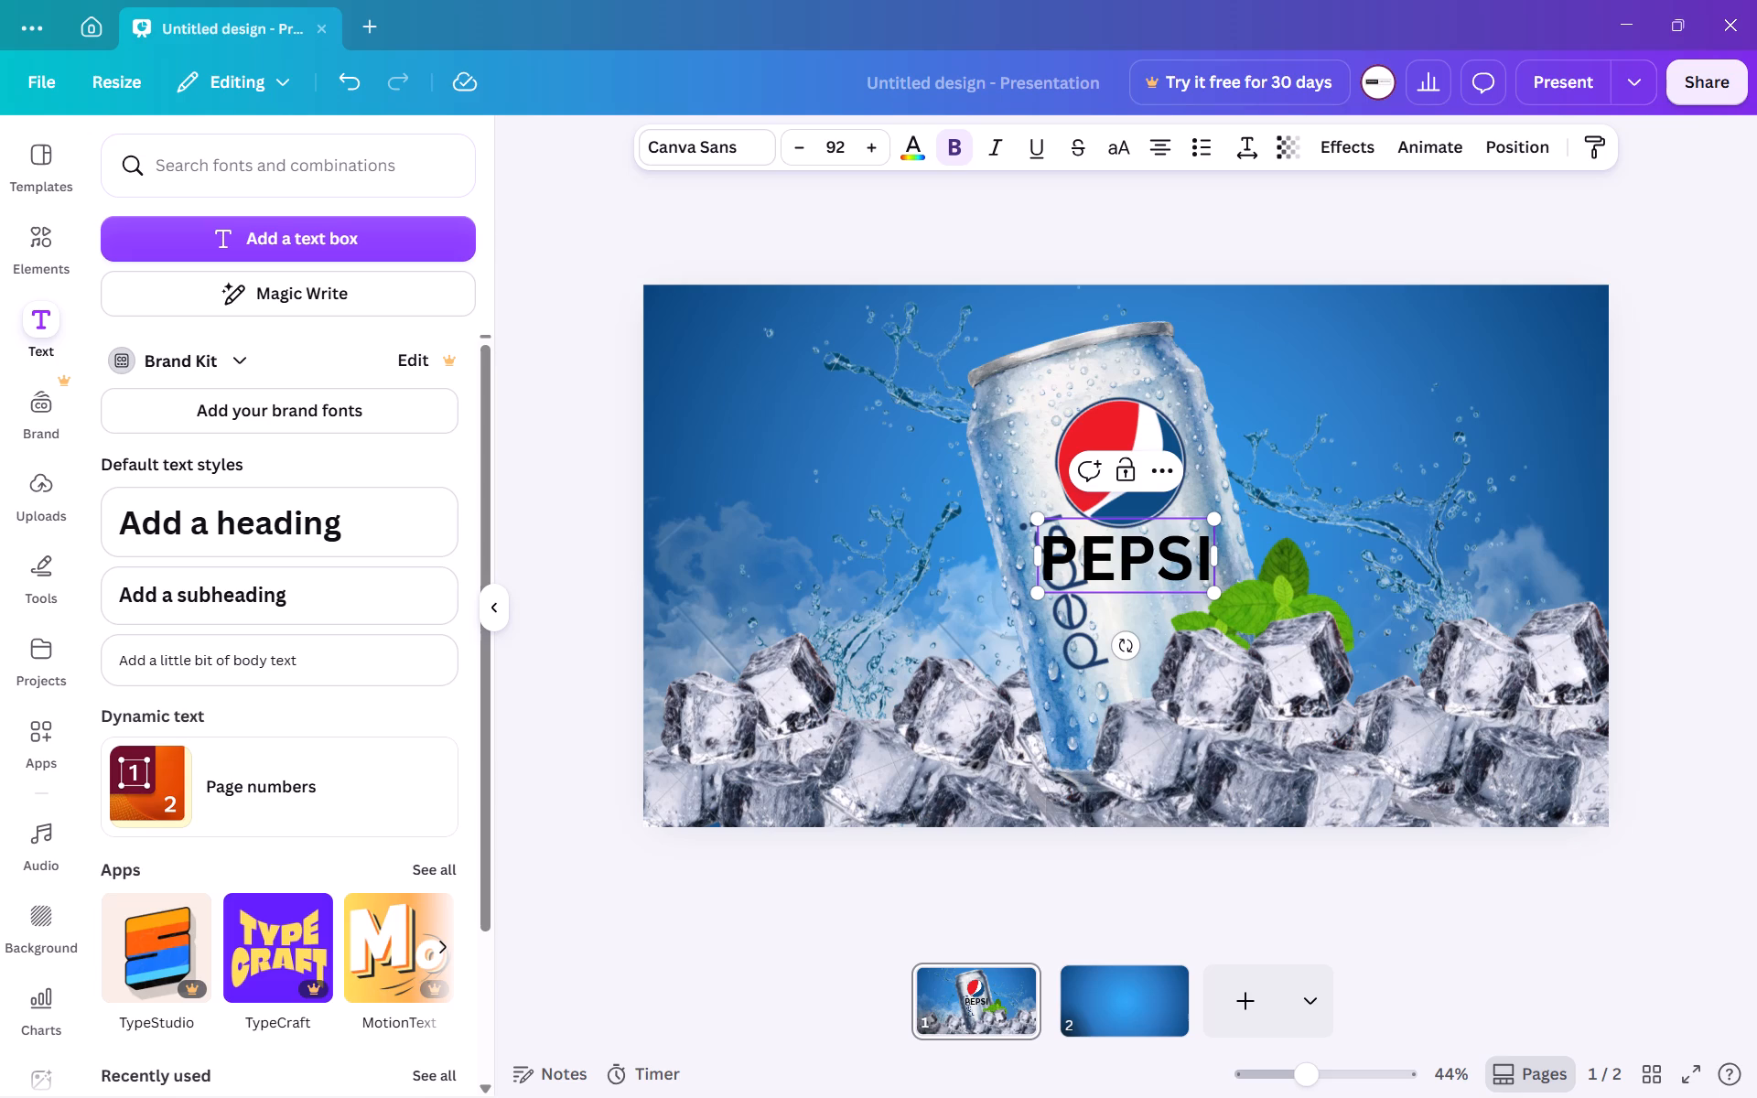
Set the PEPSI heading's font size to 460.
double_click(842, 147)
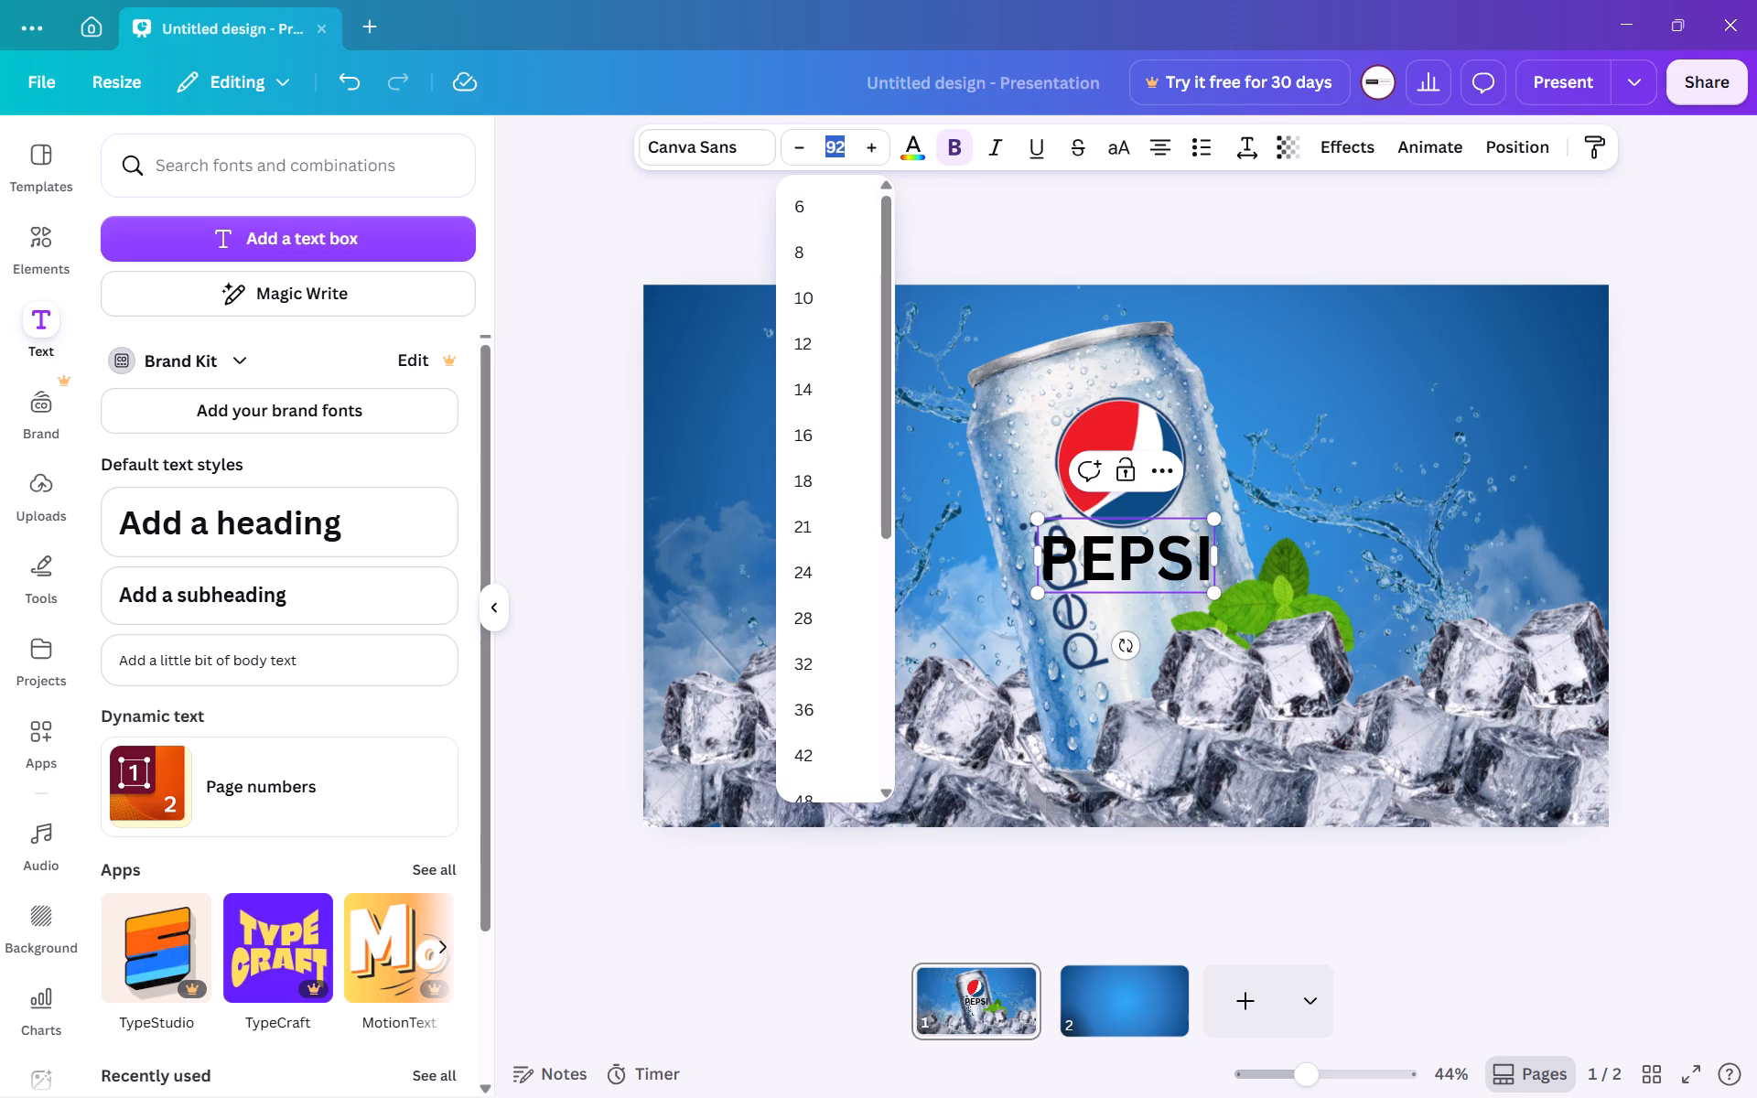
type("46")
key("0")
key("Return")
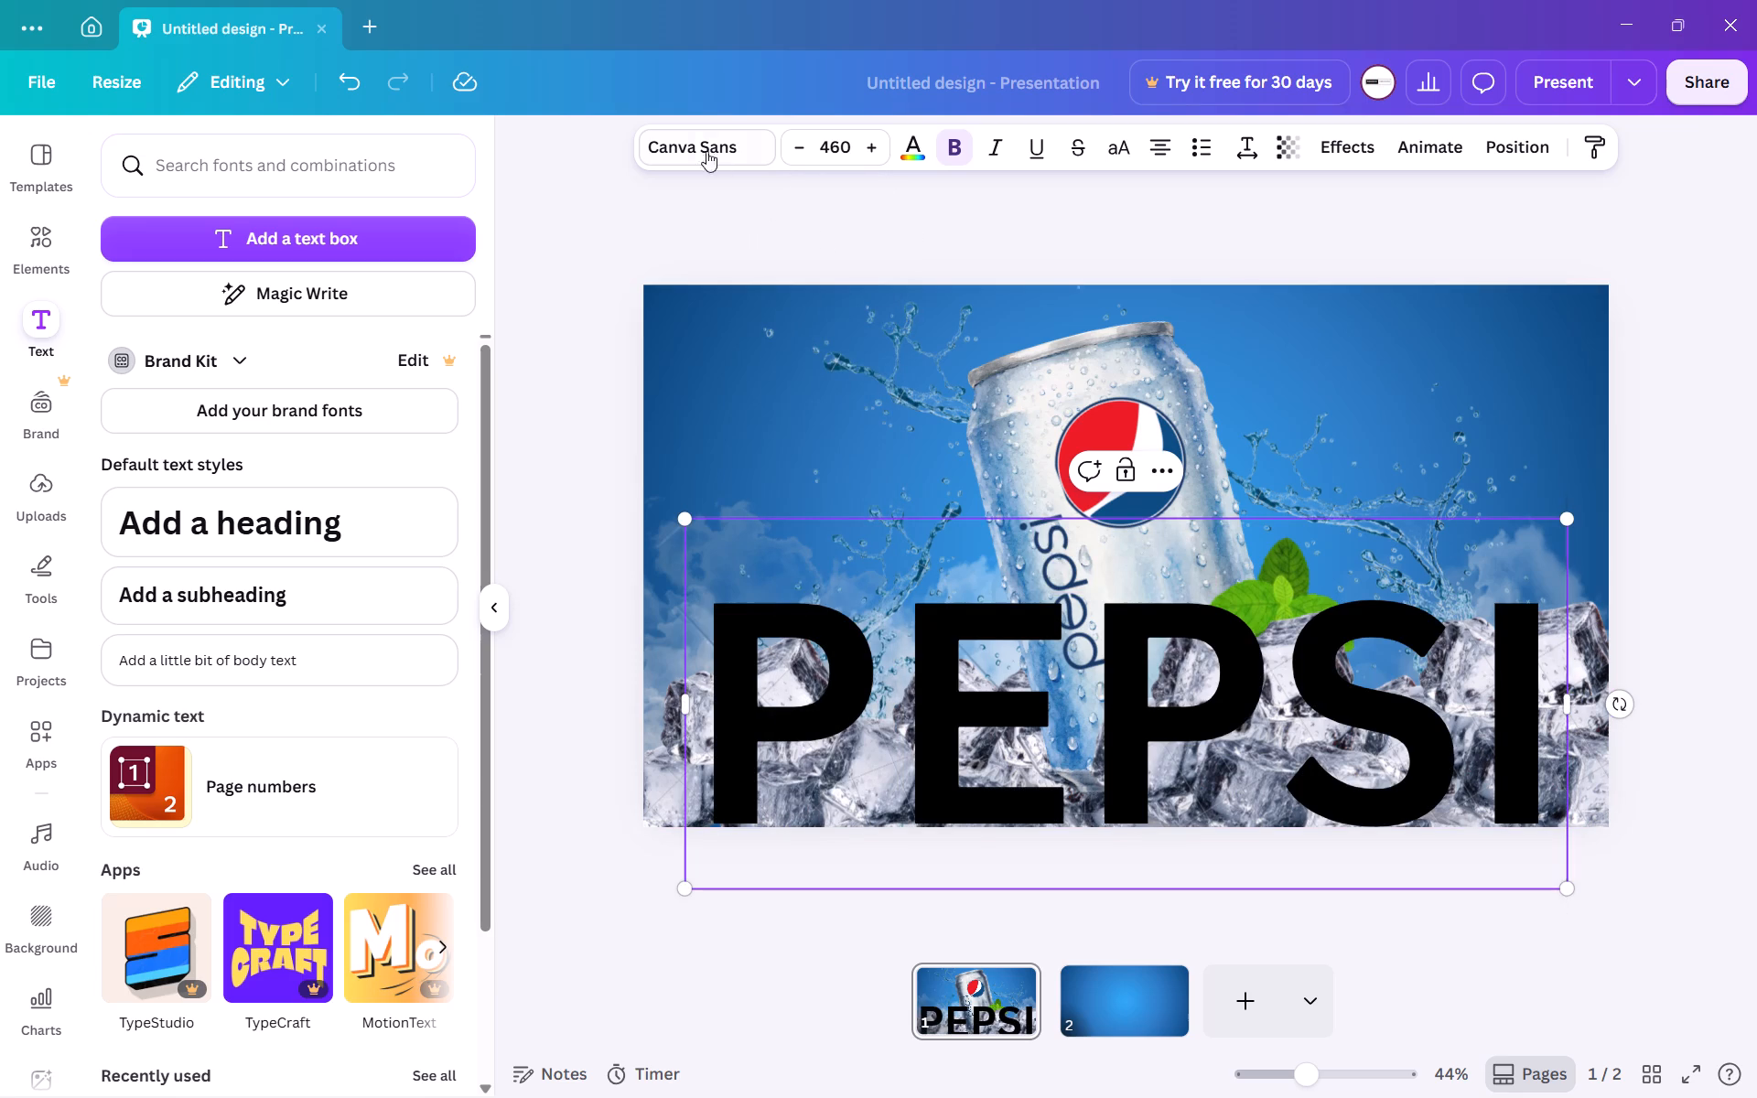
Change the PEPSI heading's font to Montserrat.
left_click(701, 140)
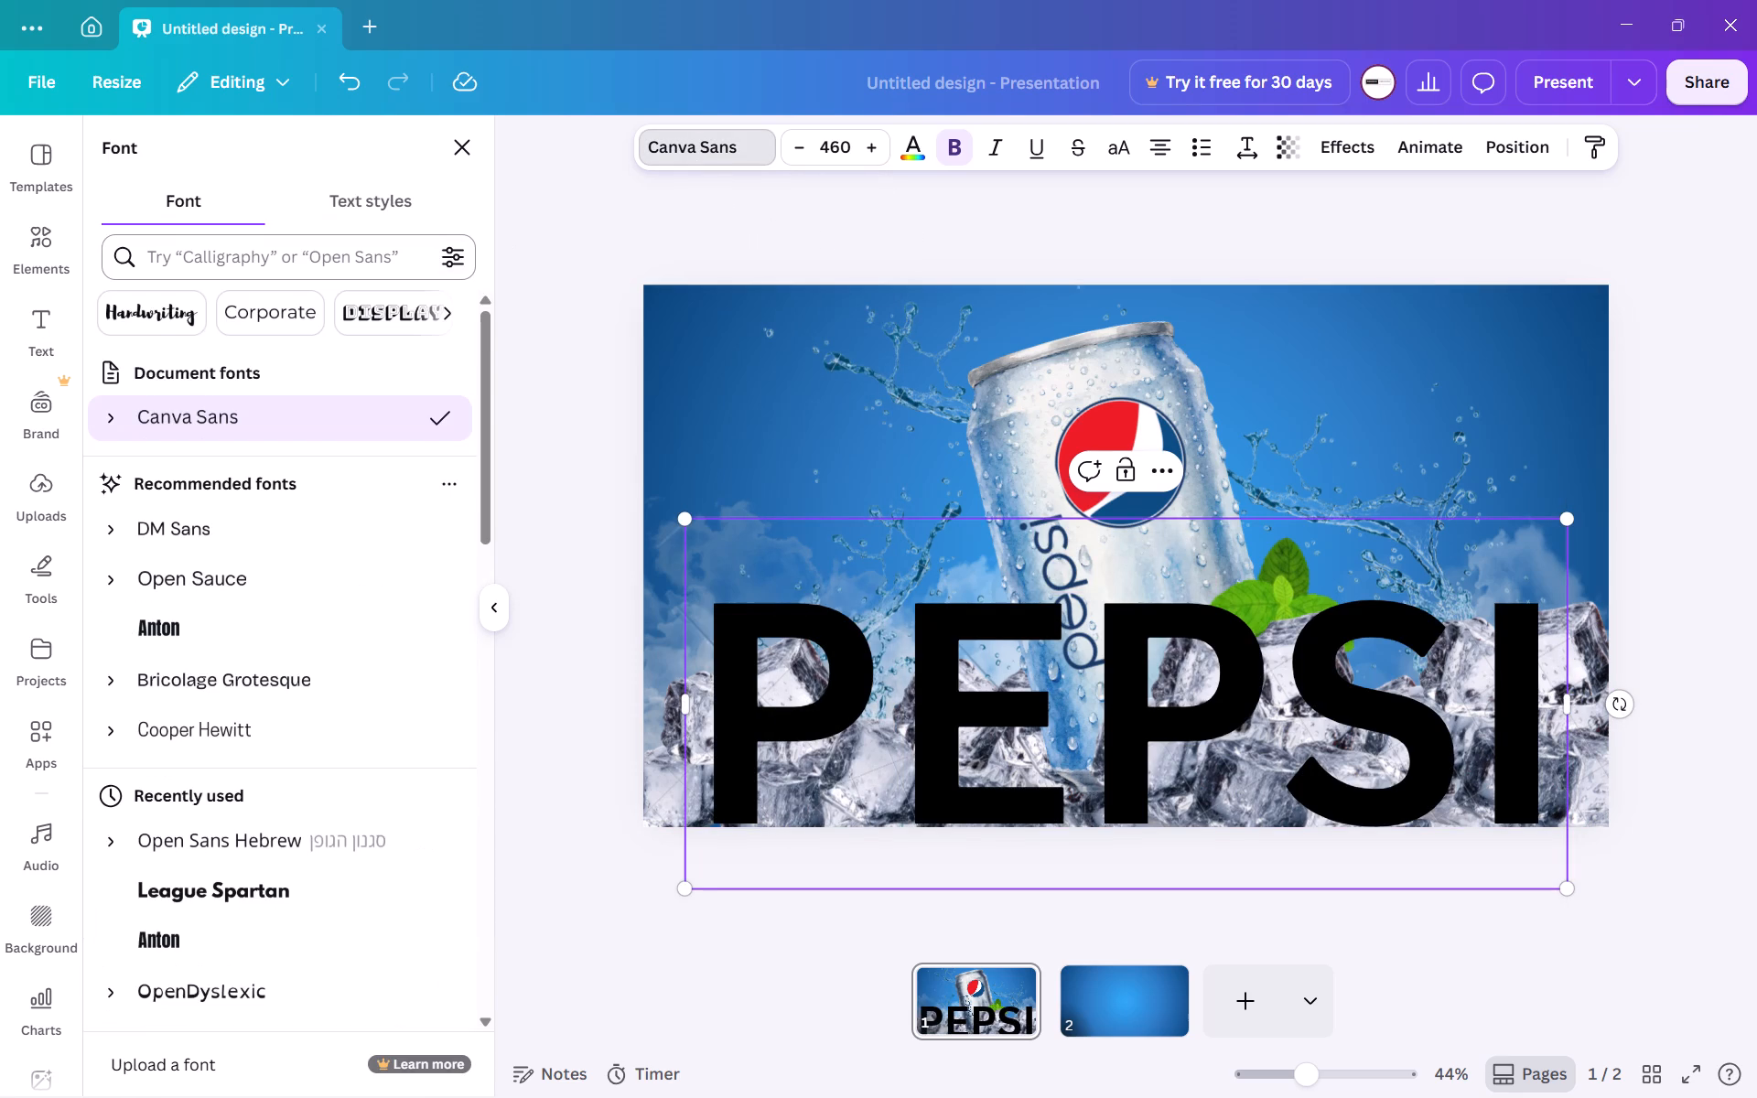
left_click(355, 262)
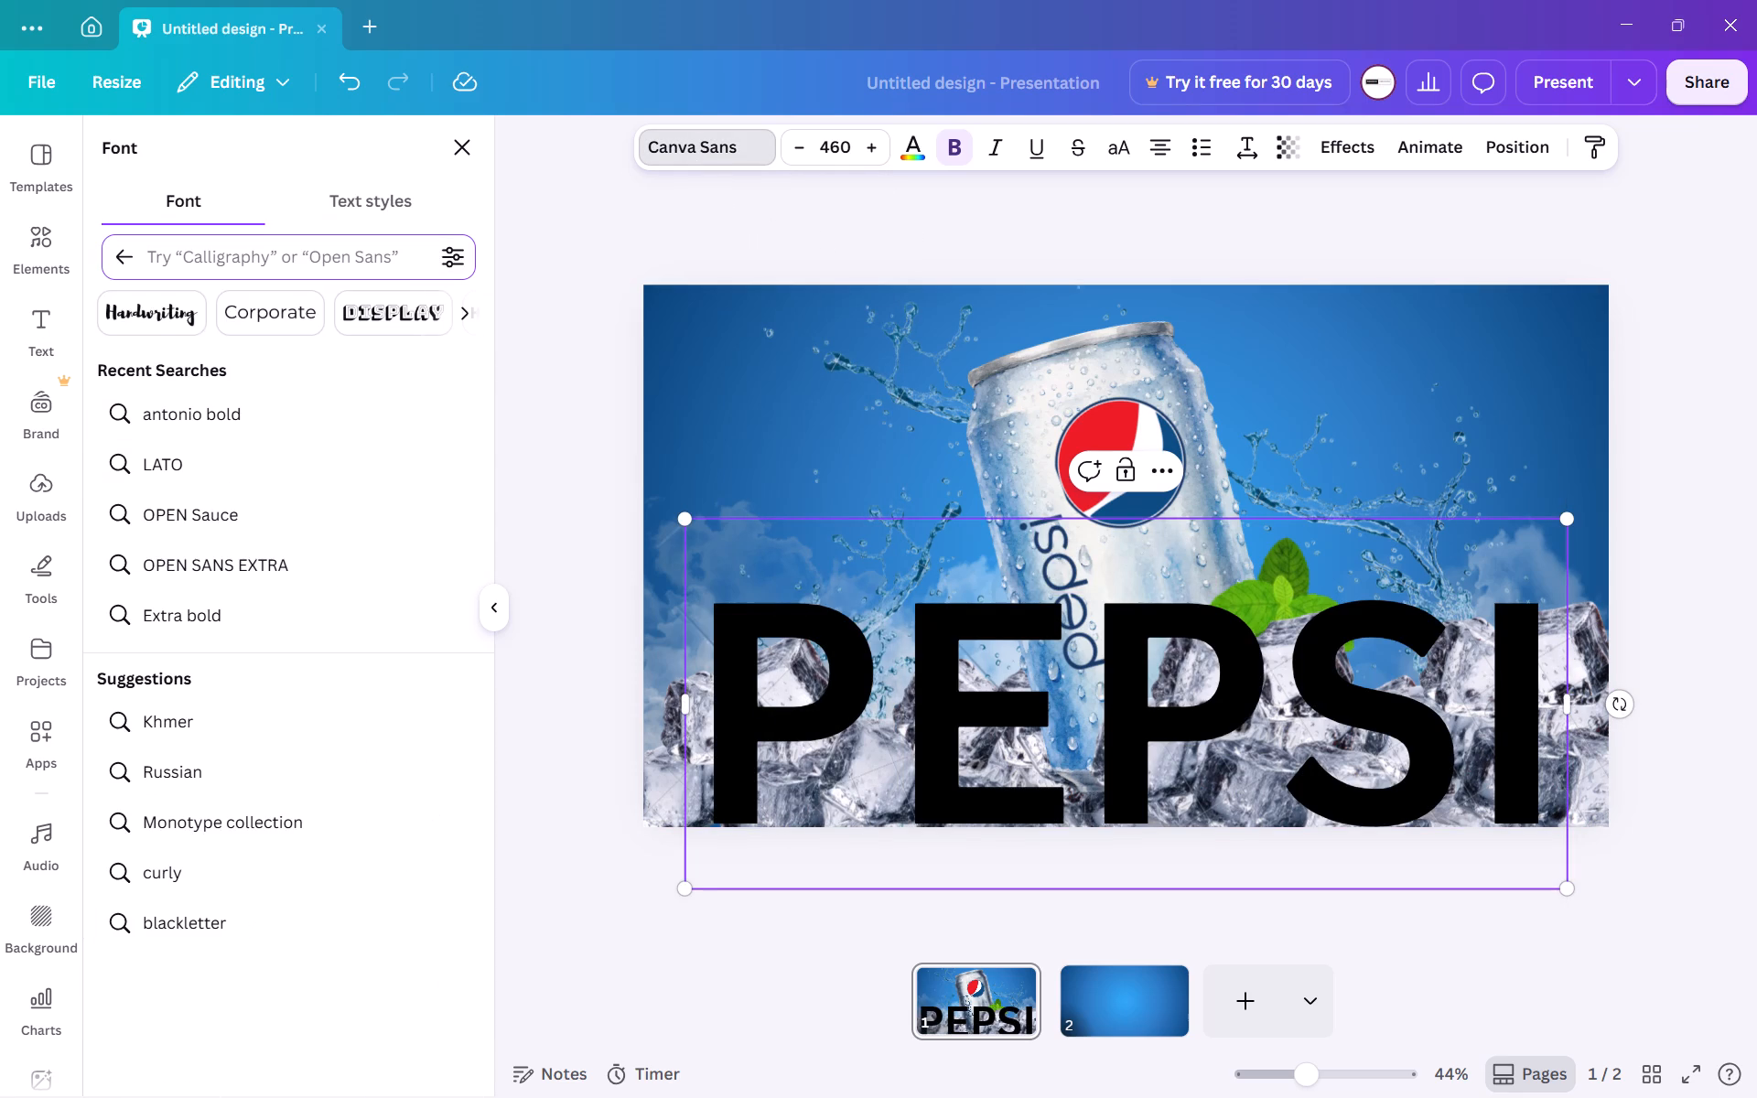
key("m")
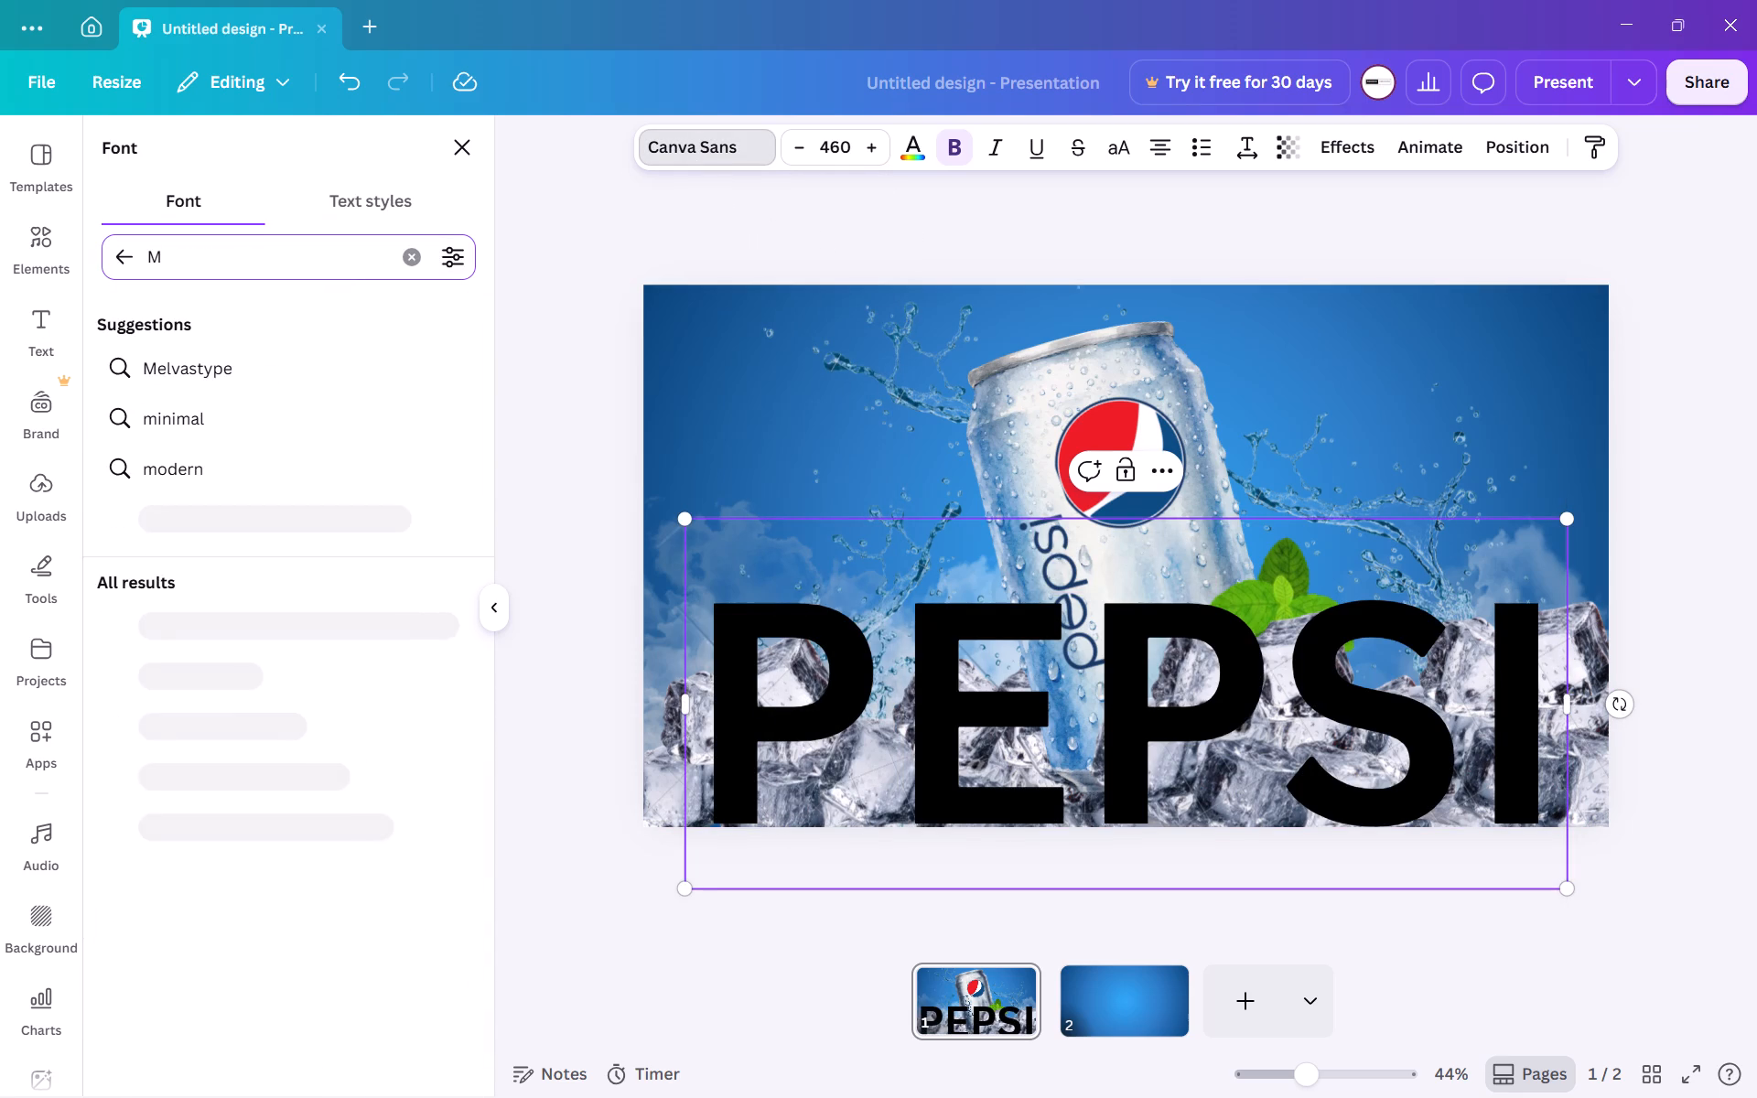
key("o")
type("NS")
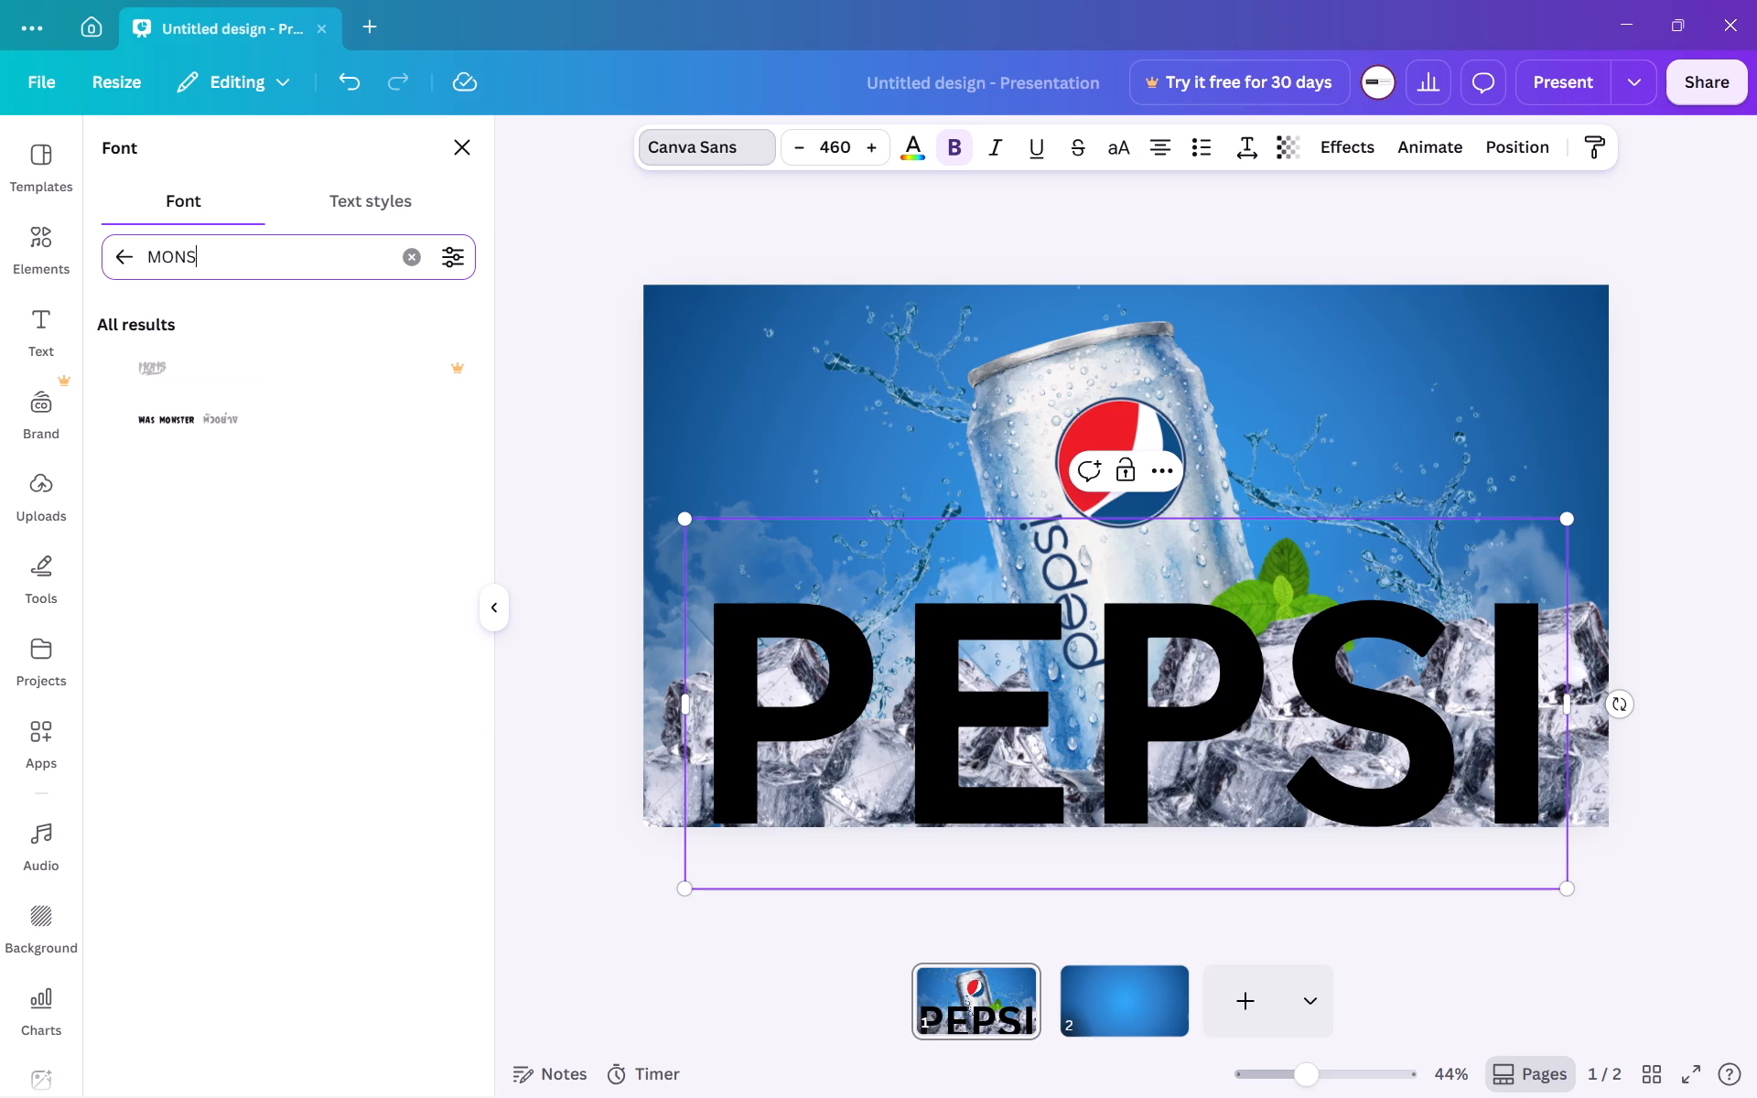
key("BackSpace")
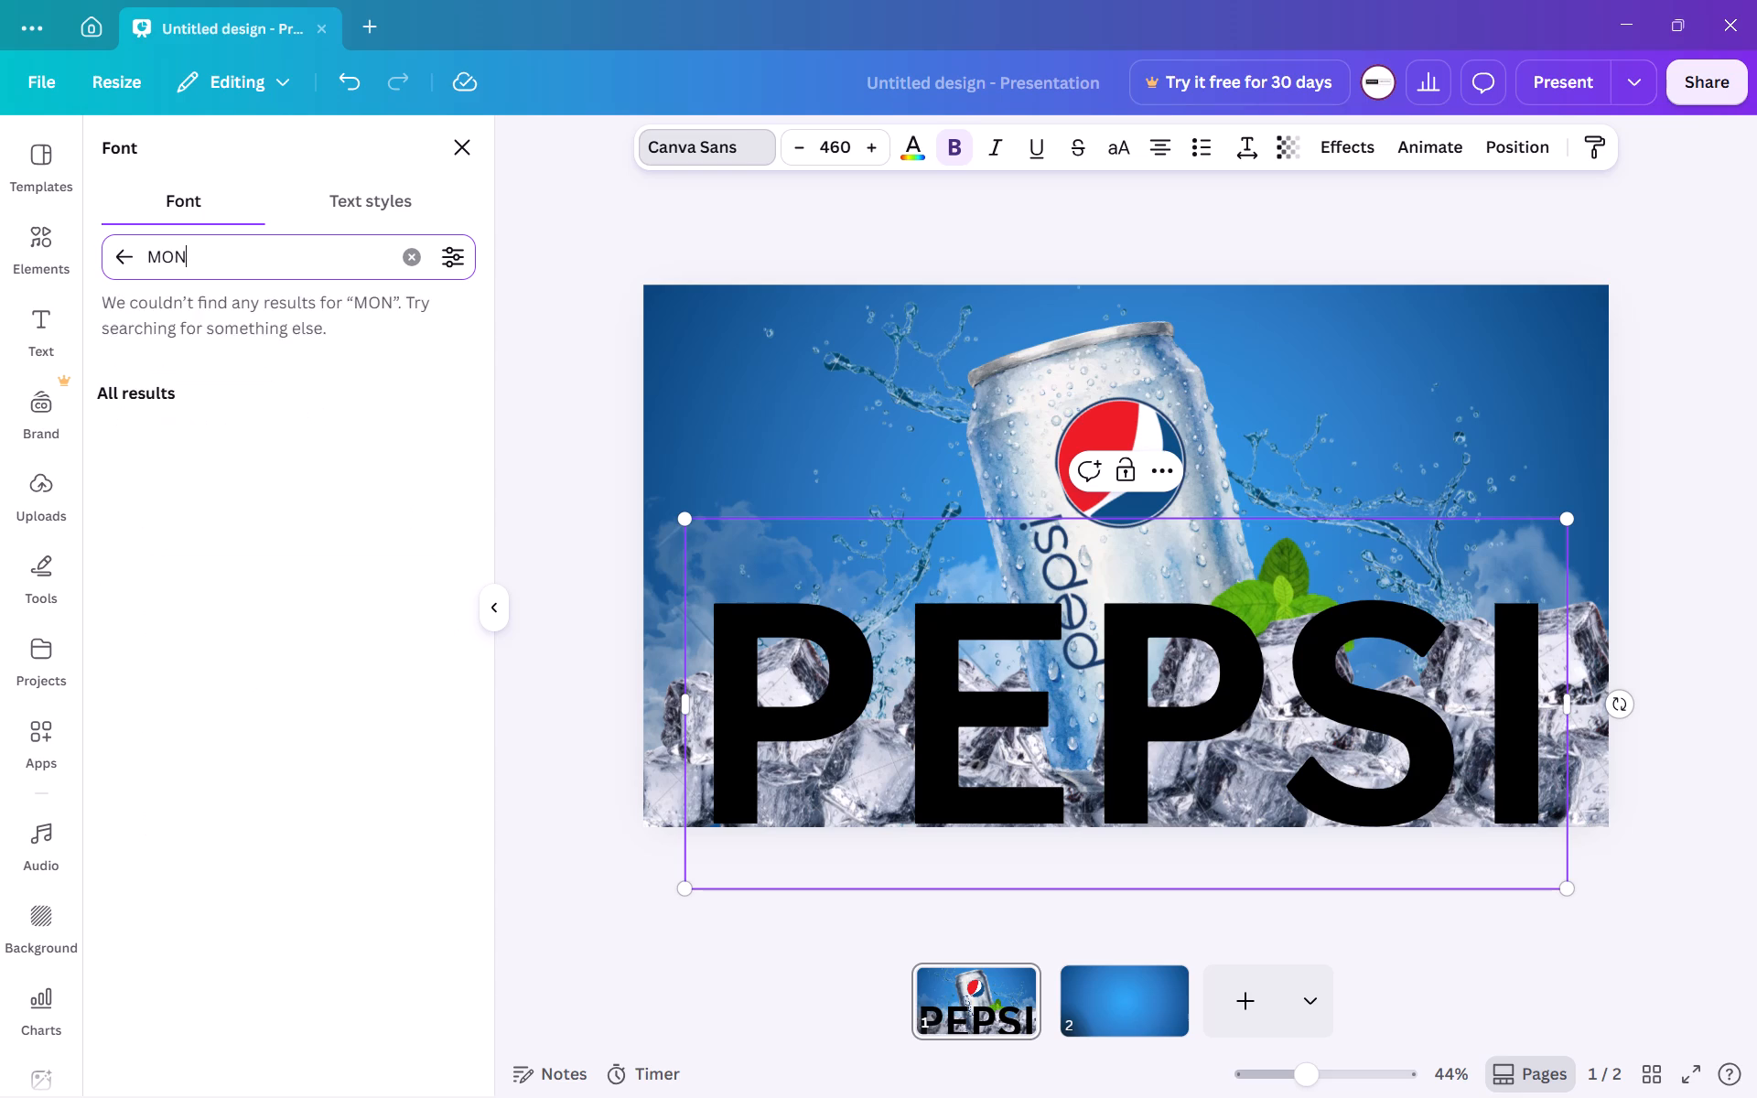
key("t")
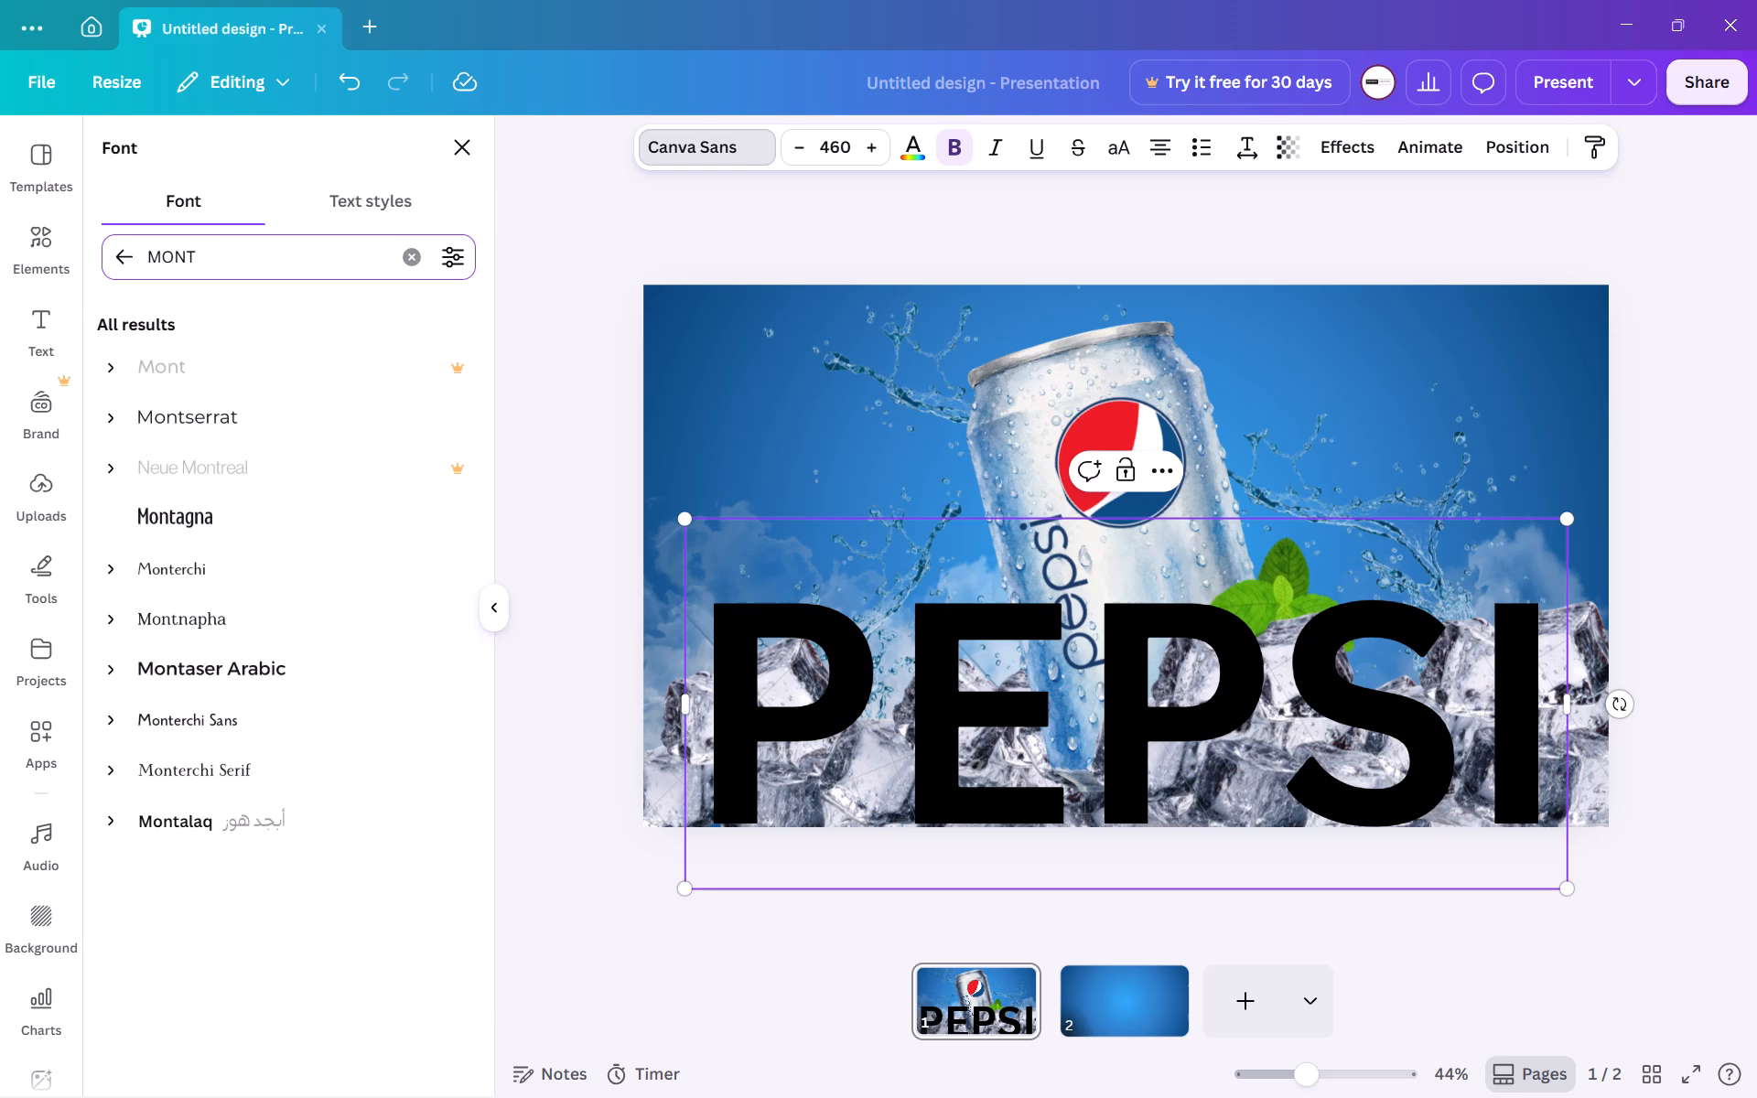
left_click(264, 417)
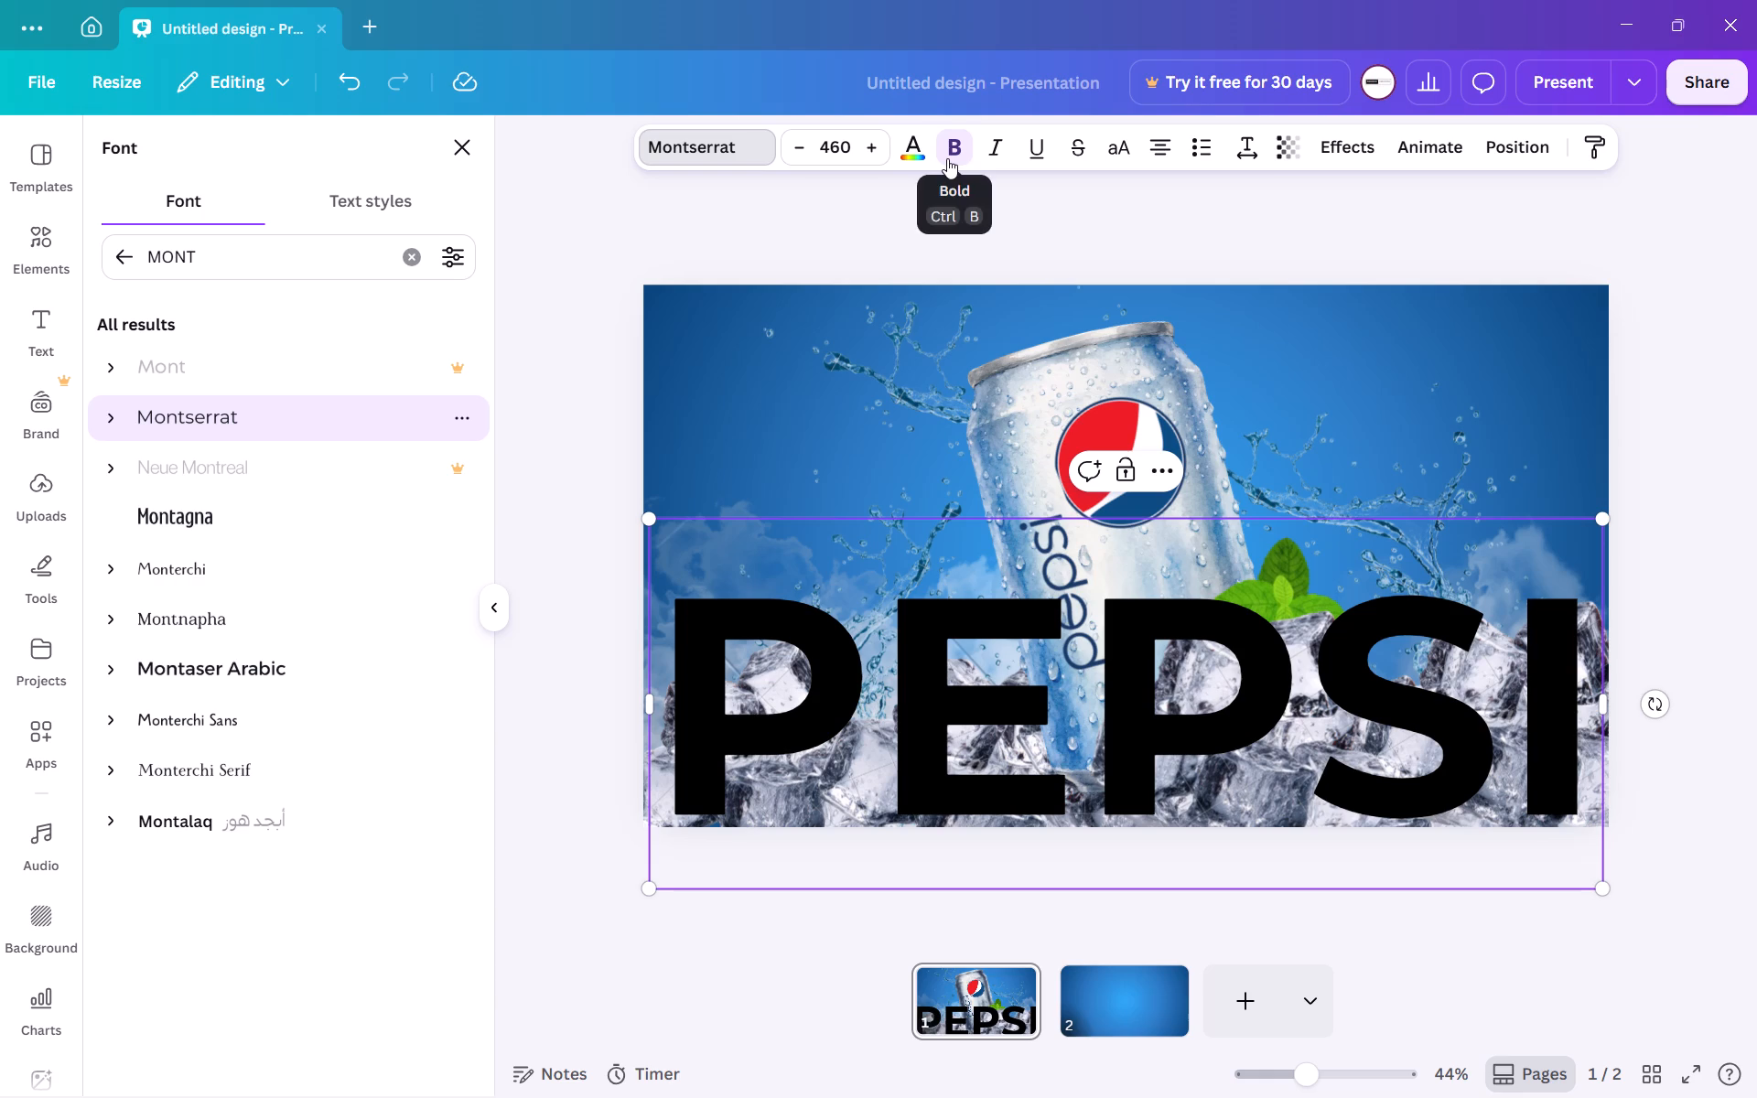
Set the text colour of the PEPSI heading to white.
left_click(916, 154)
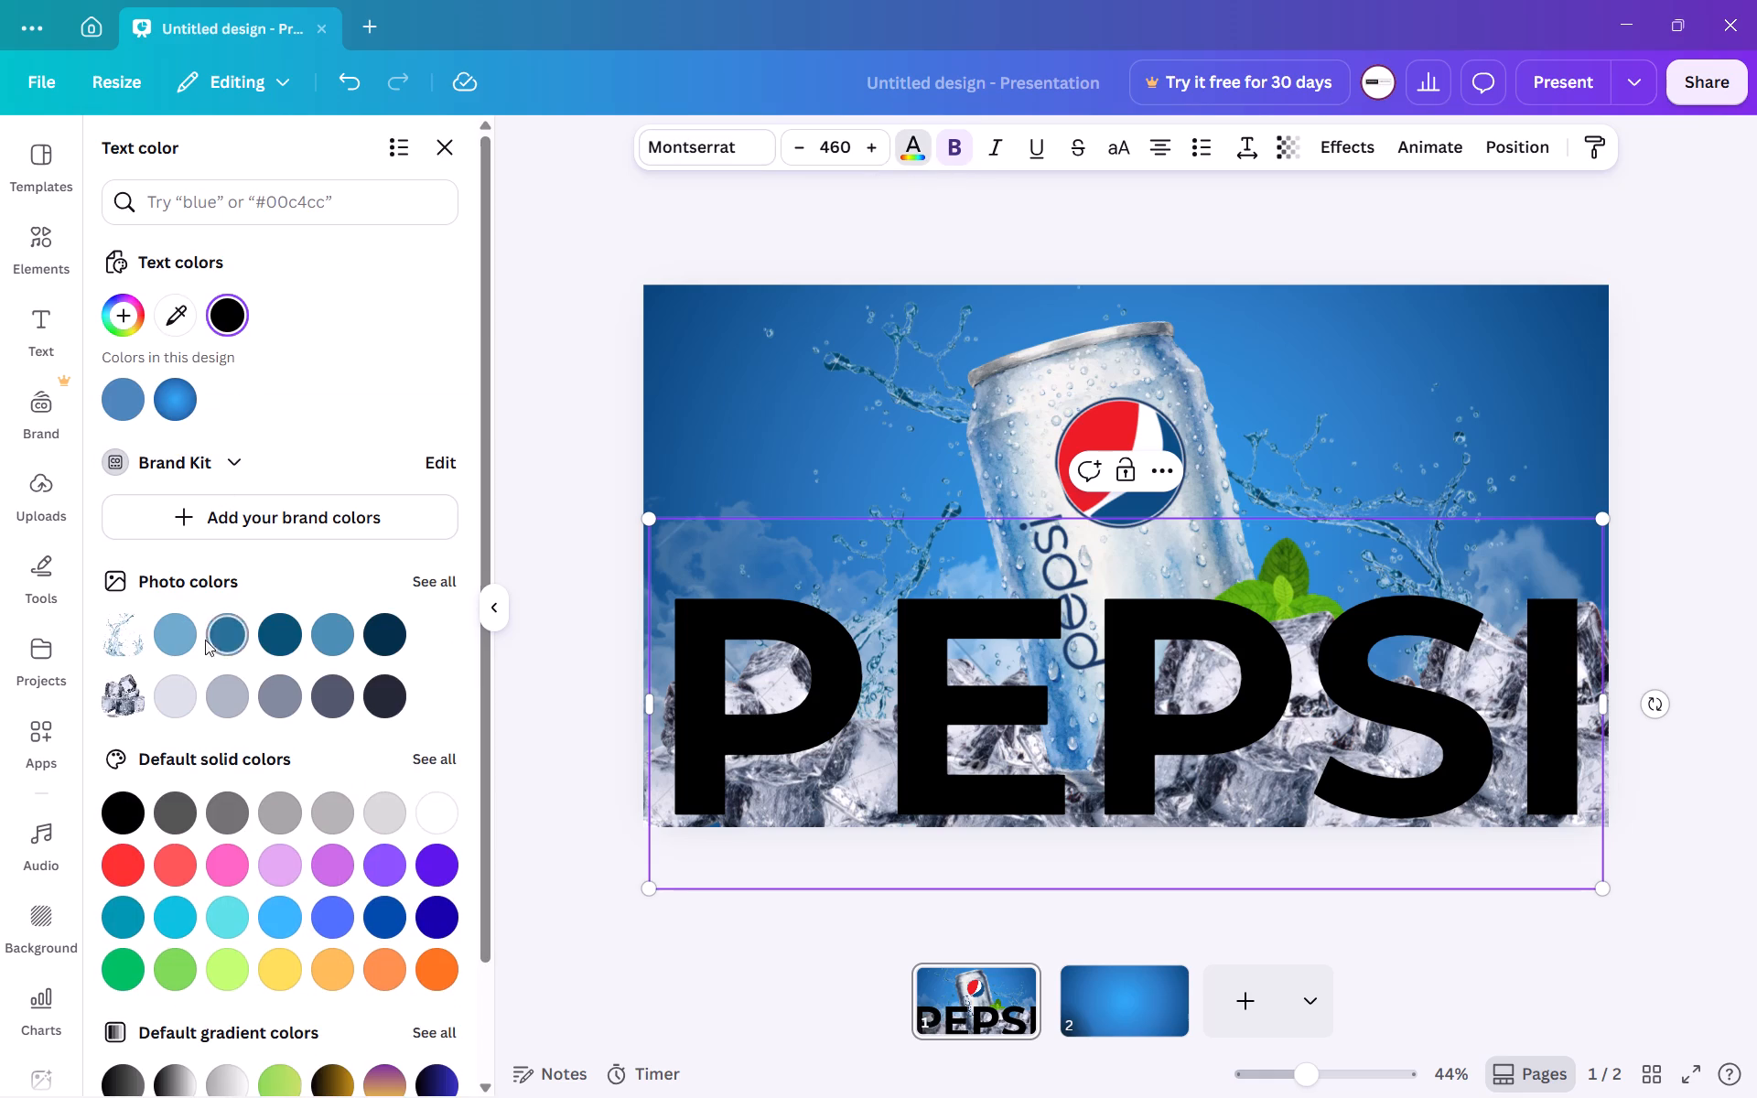
left_click(430, 802)
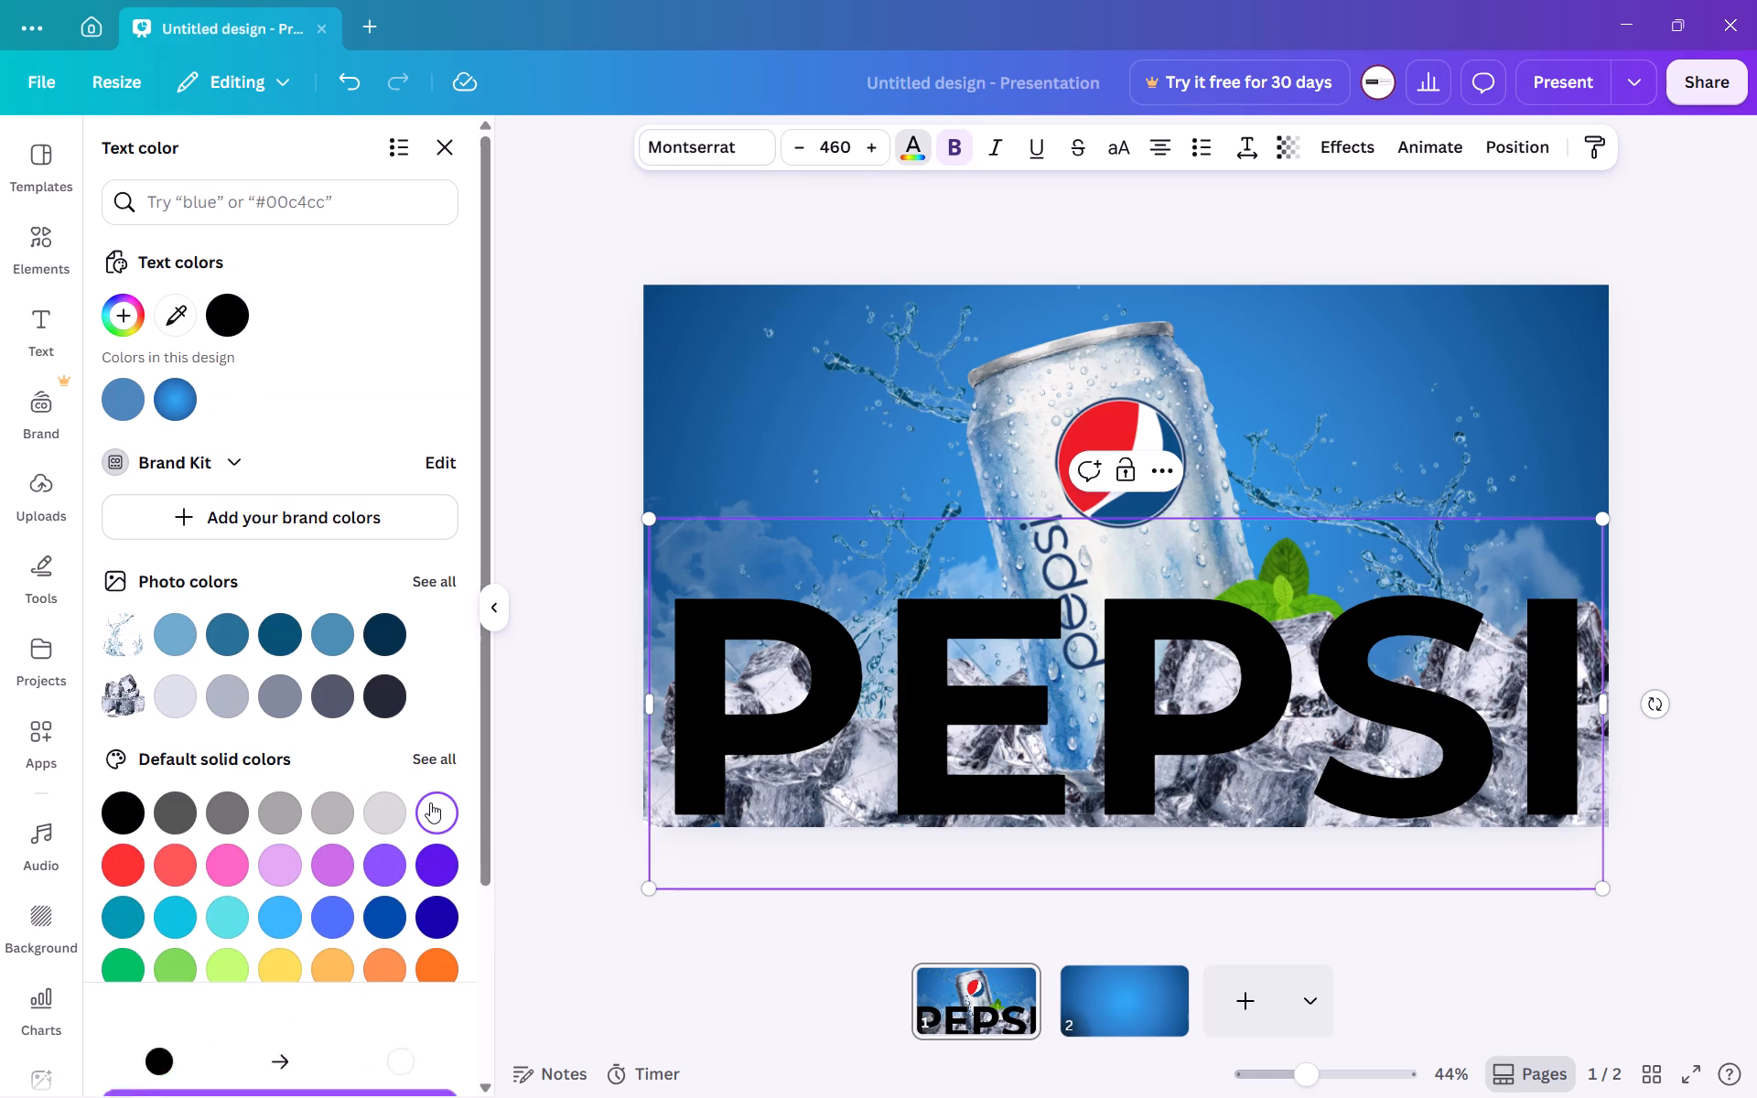
left_click(603, 708)
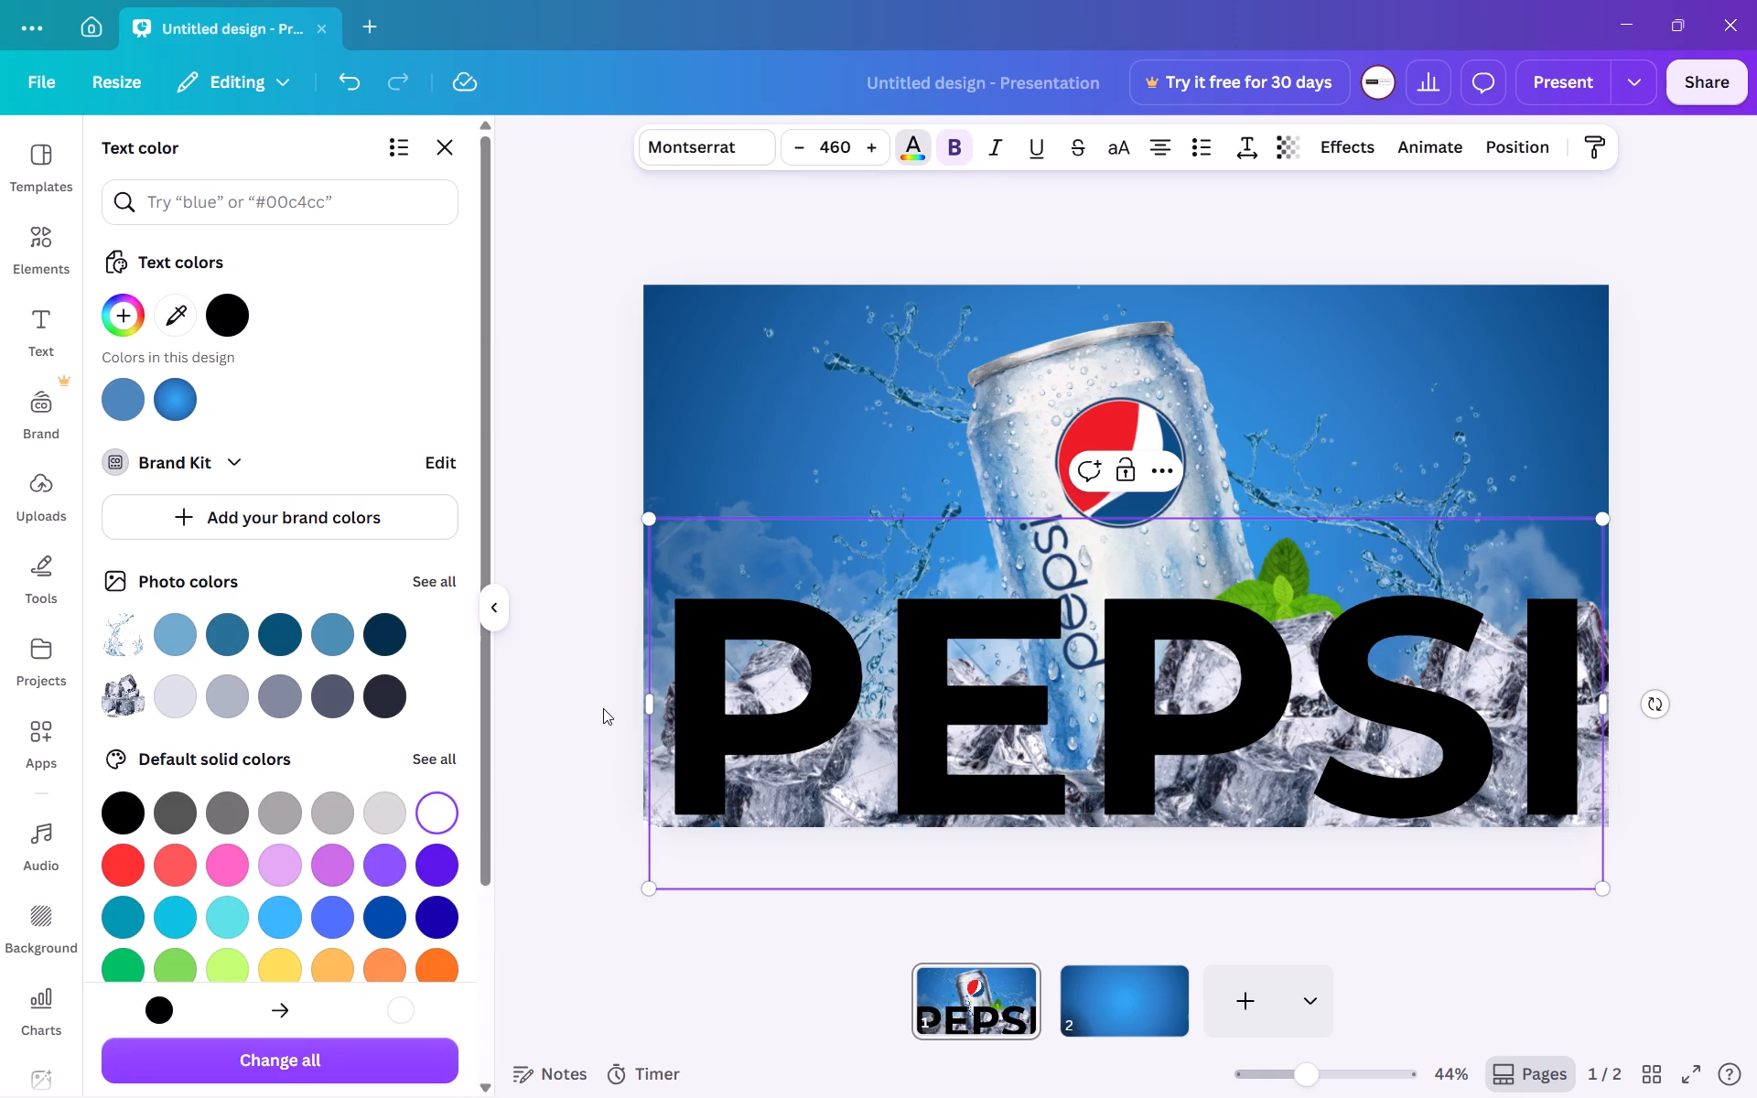
left_click(770, 694)
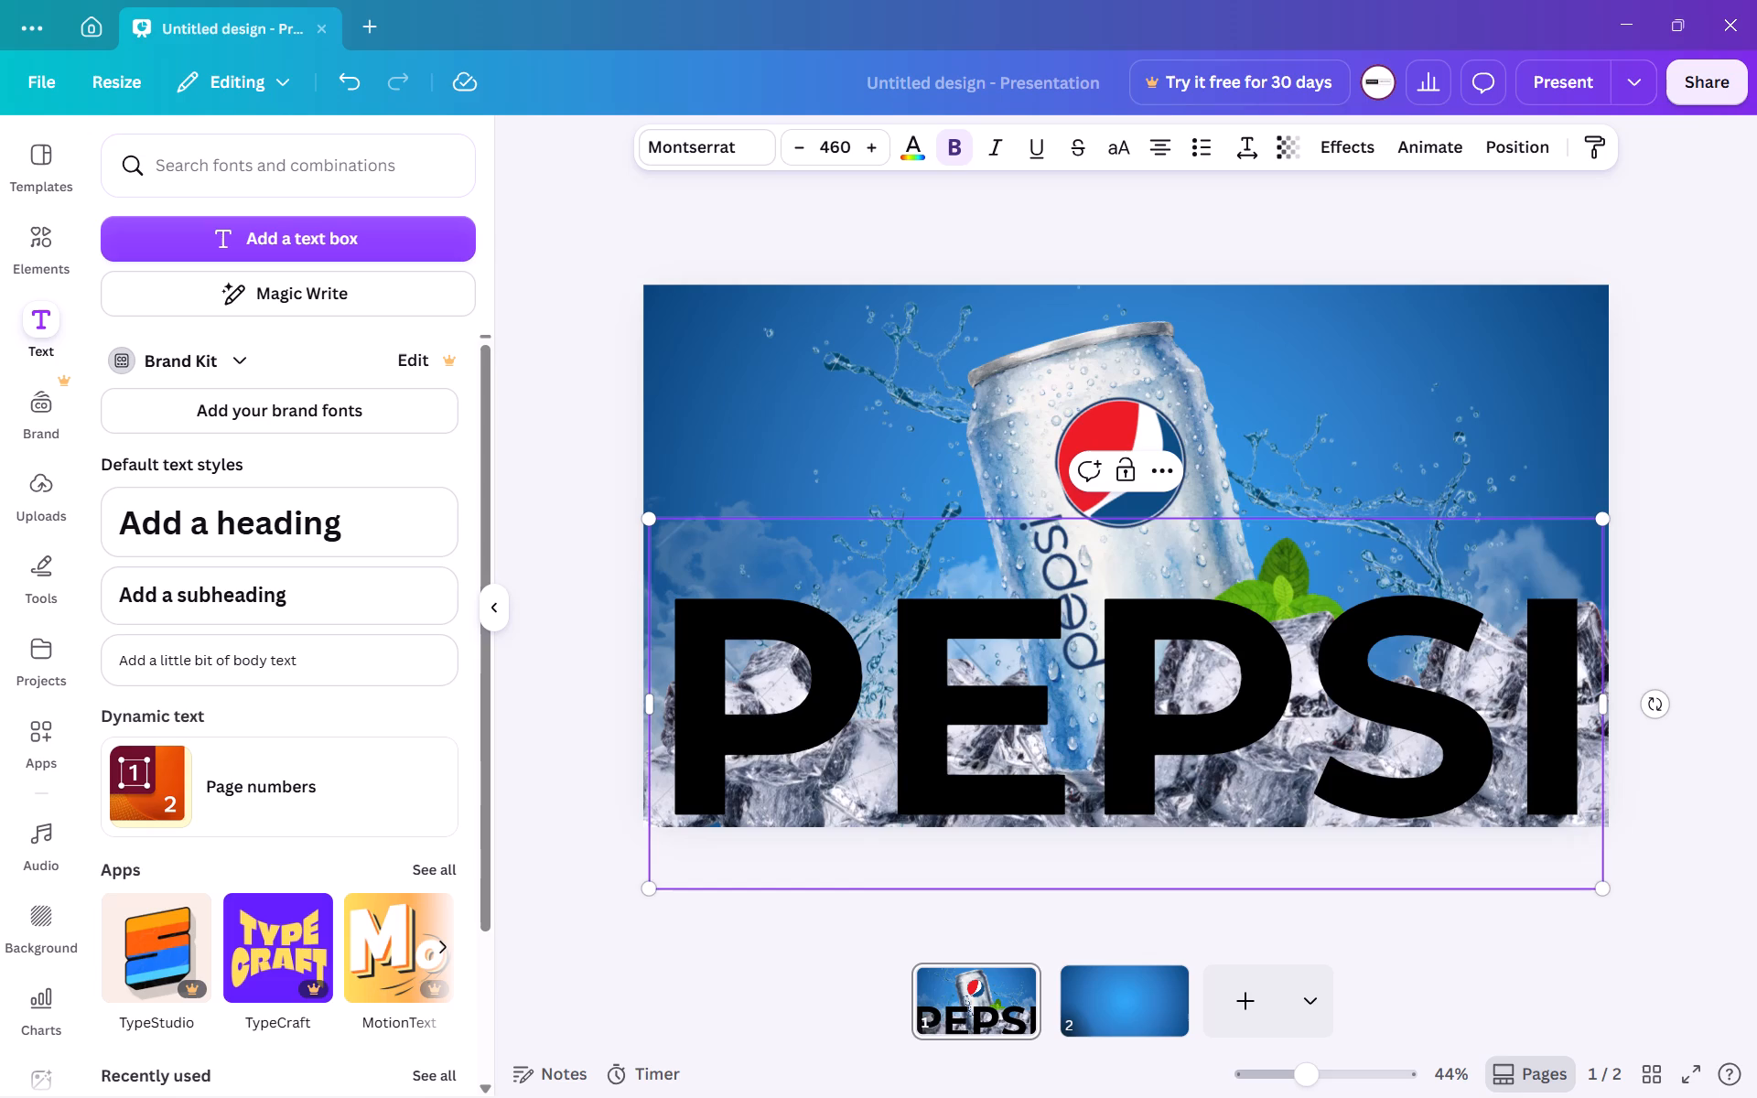
left_click(932, 684)
triple_click(932, 684)
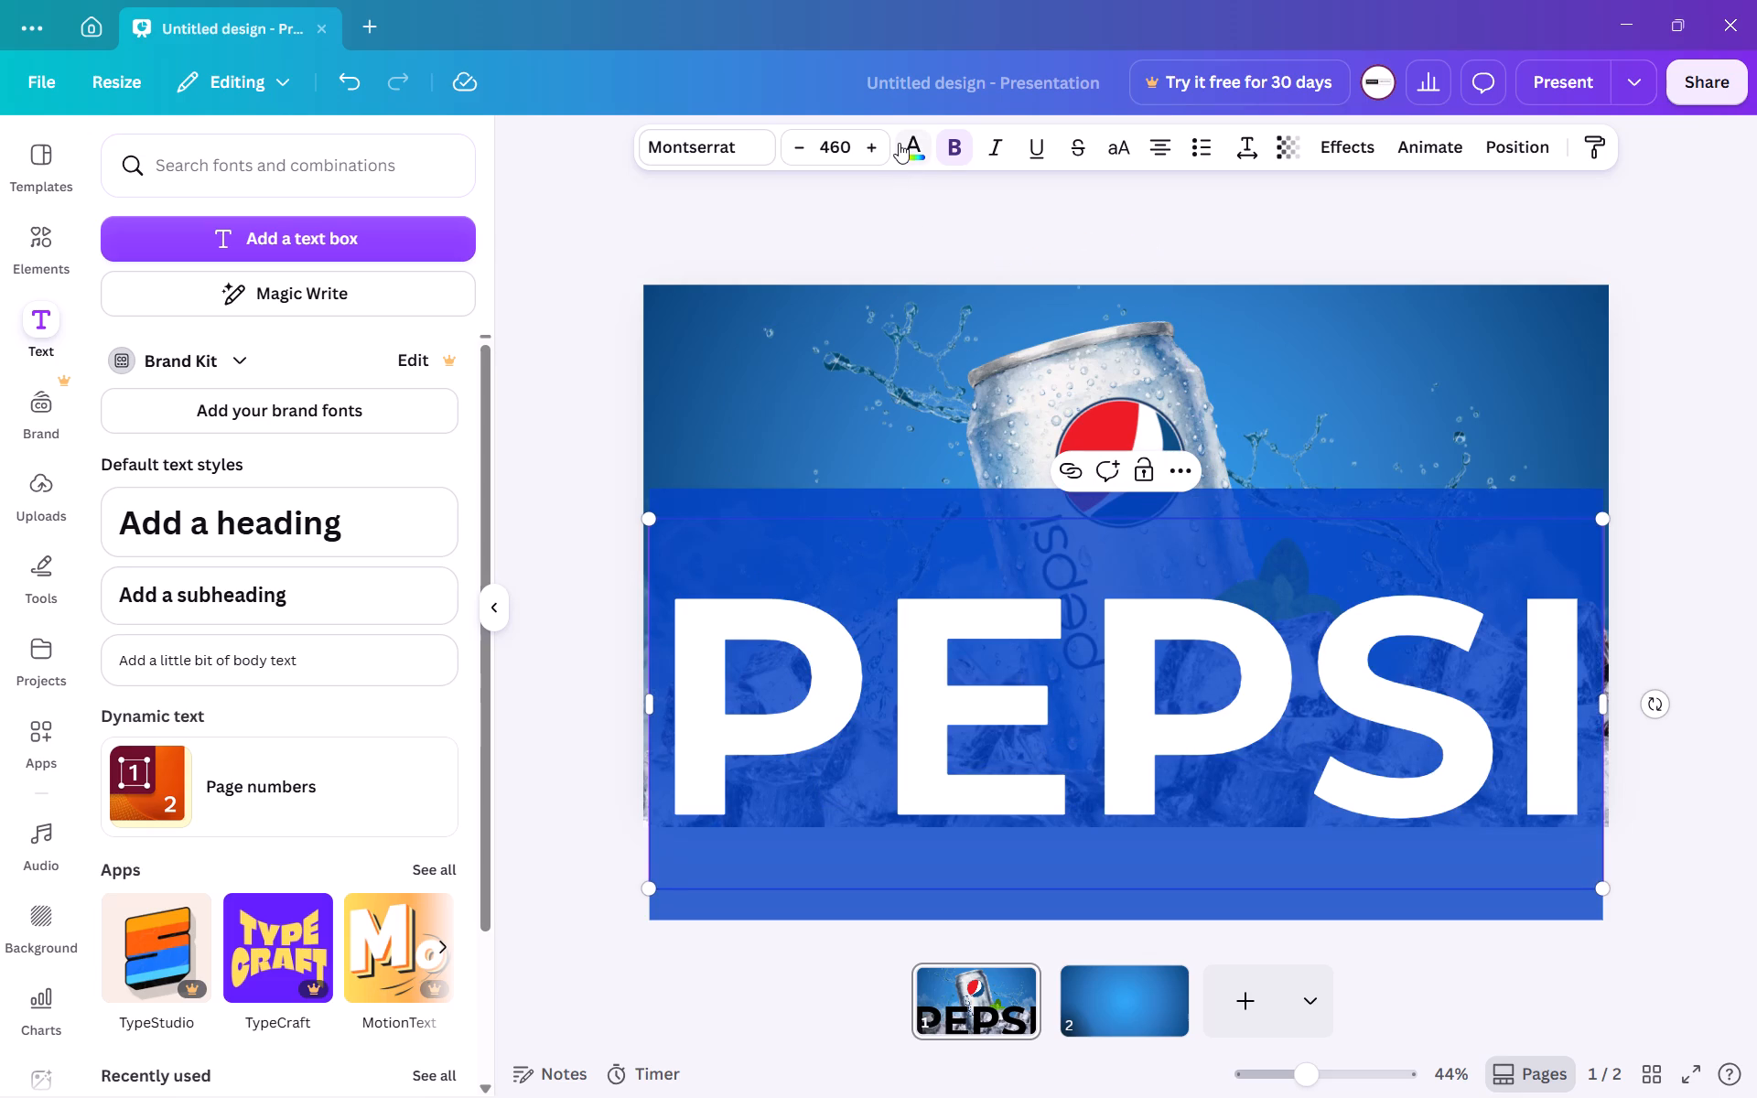
left_click(899, 143)
left_click(432, 814)
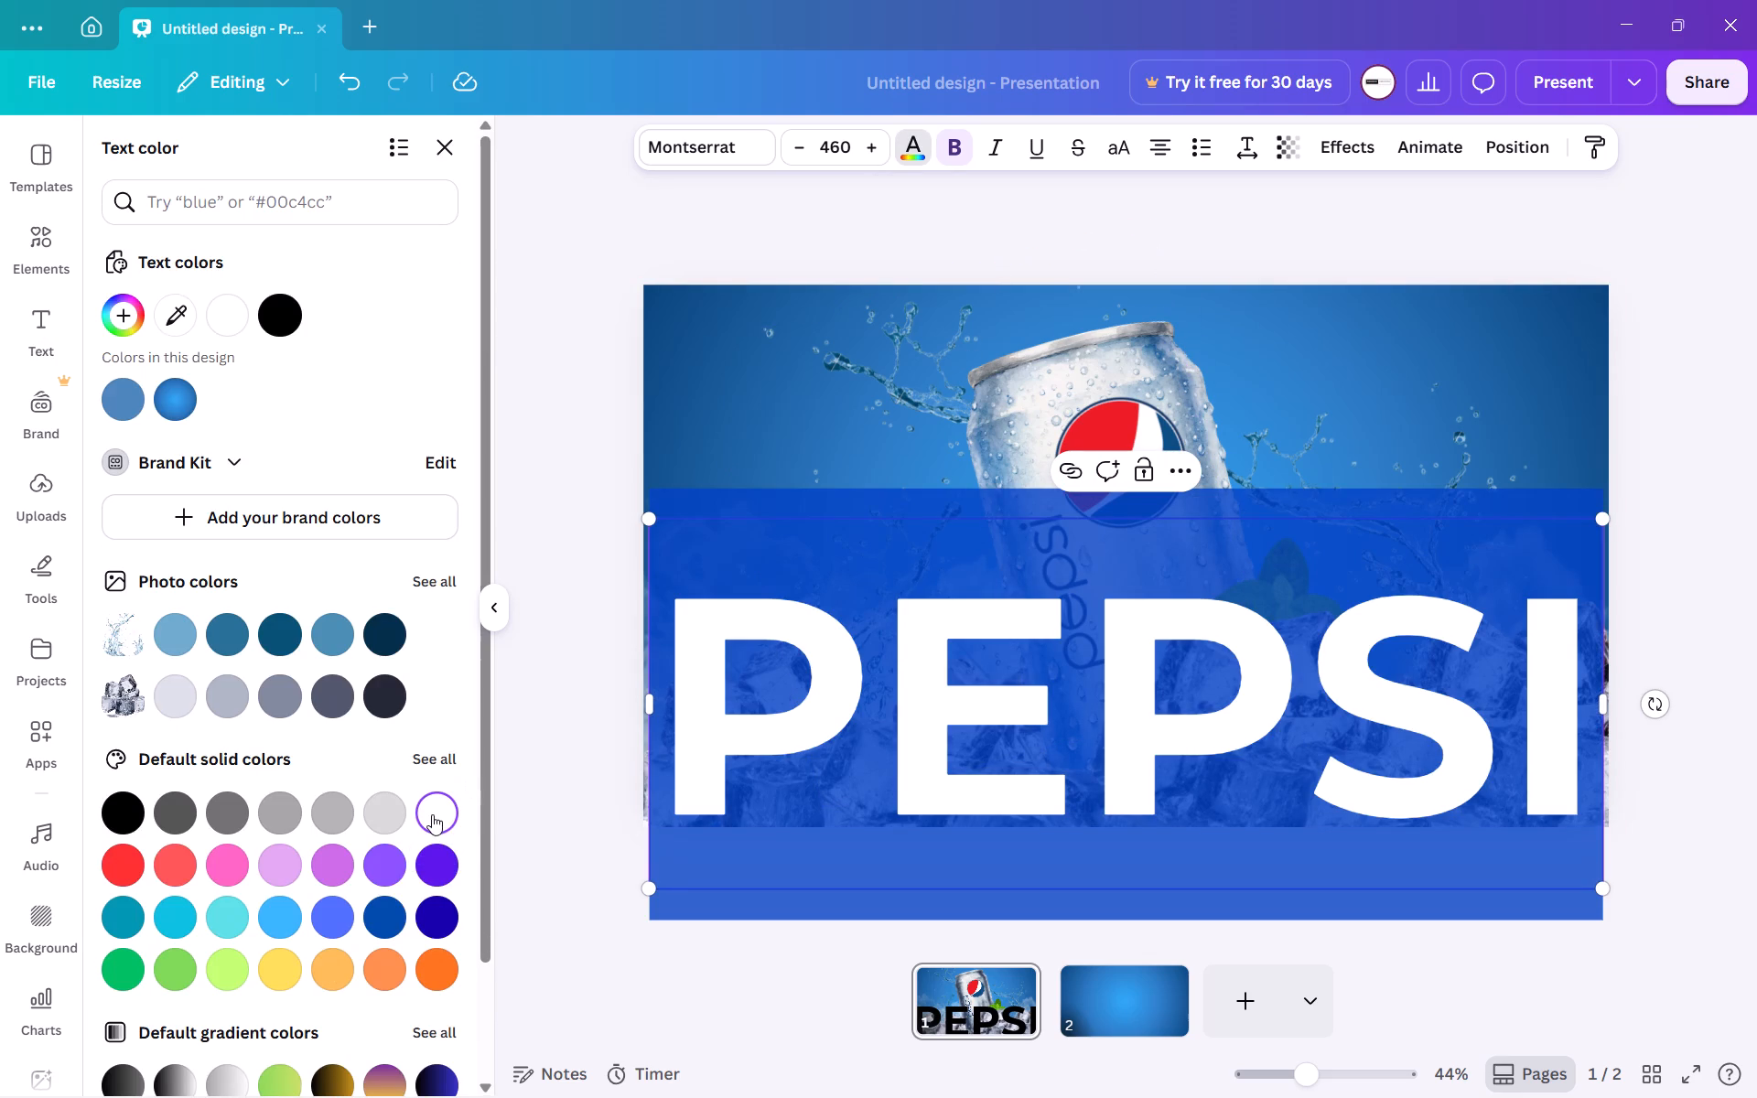
left_click(550, 534)
left_click(564, 522)
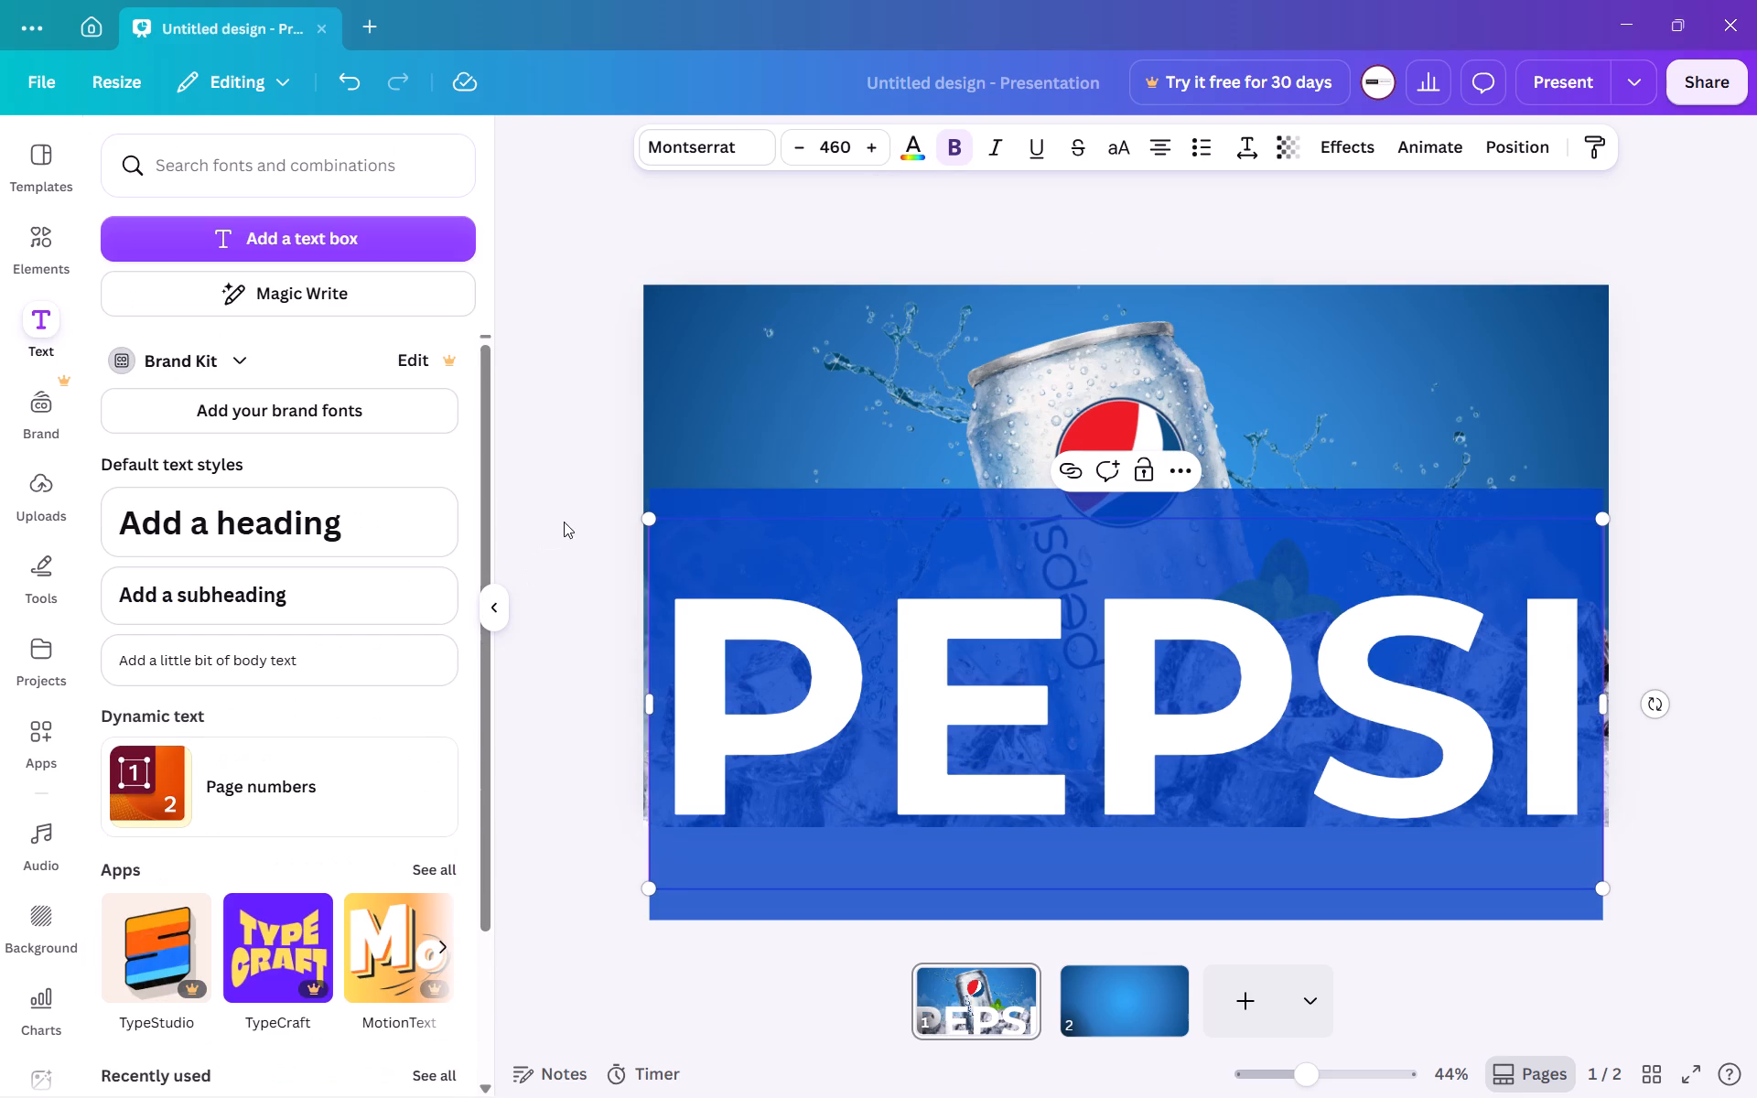
Move the PEPSI heading up to the upper half of the page, across the can's Pepsi logo.
left_click_drag(1015, 664, 1012, 399)
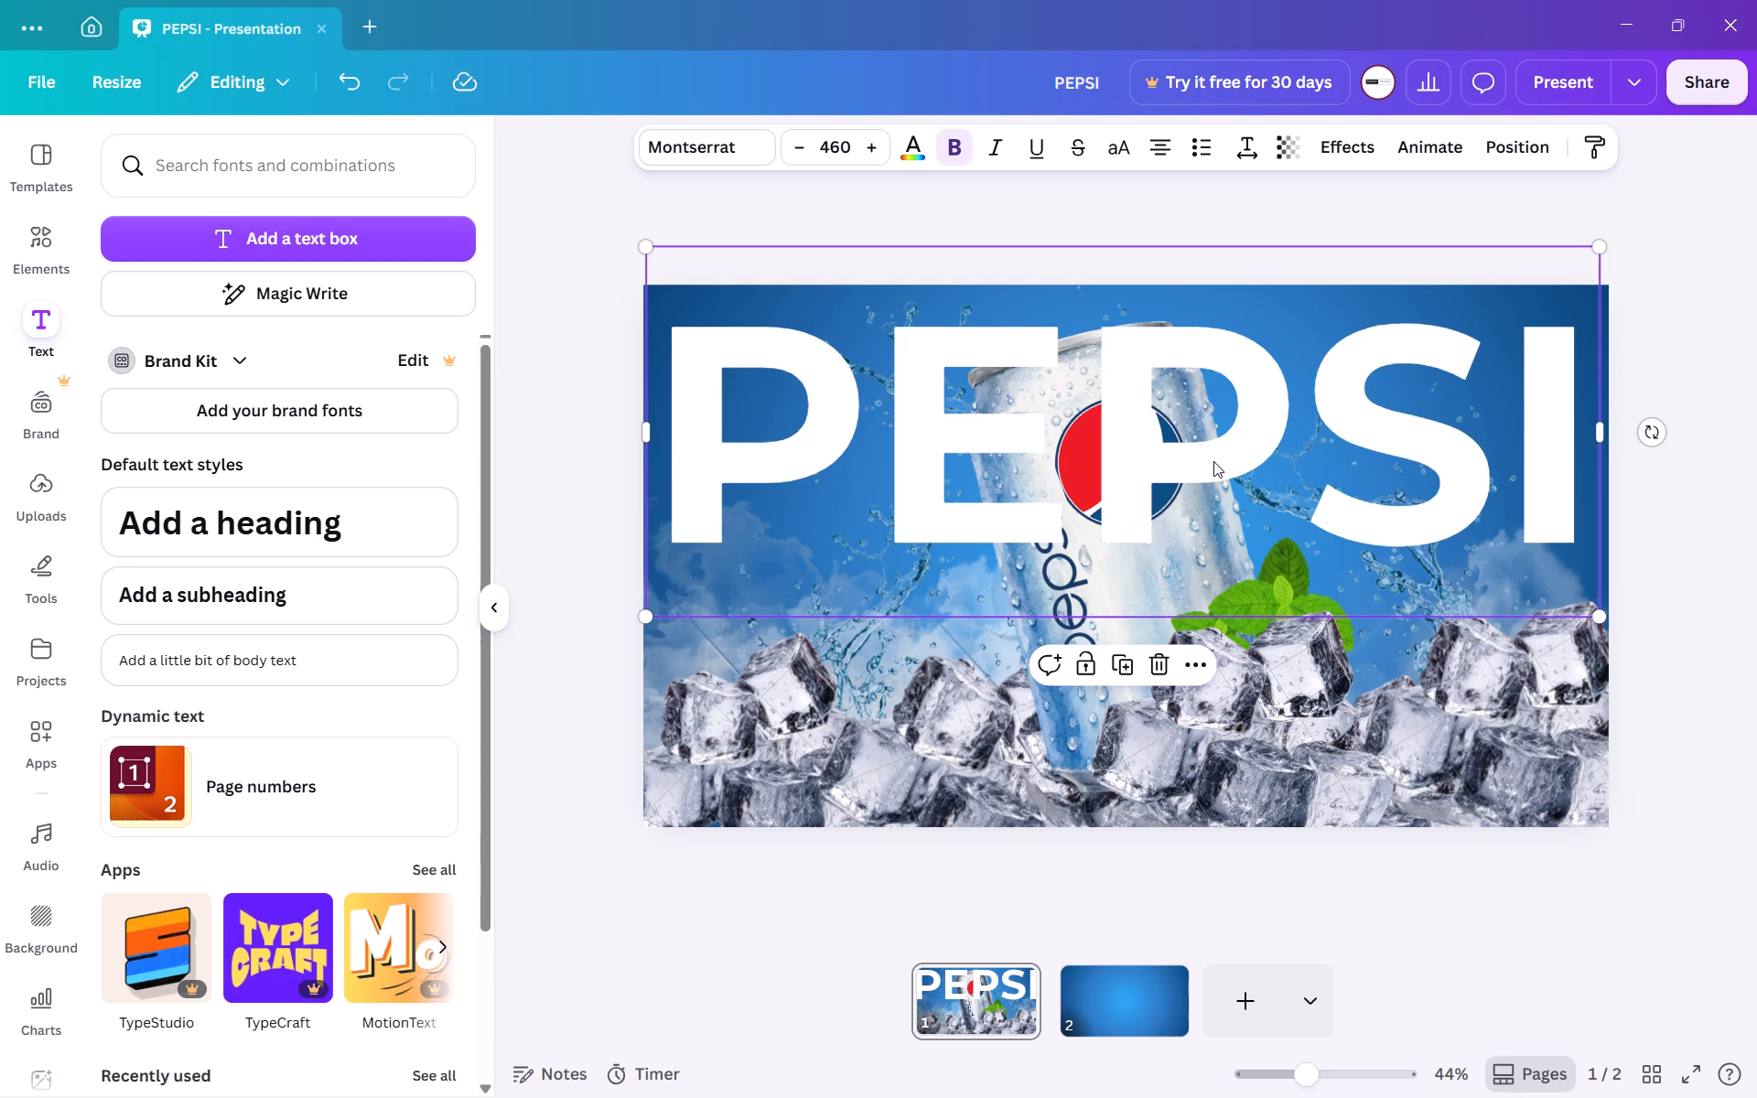
Set the PEPSI heading's transparency to 35.
left_click(1288, 160)
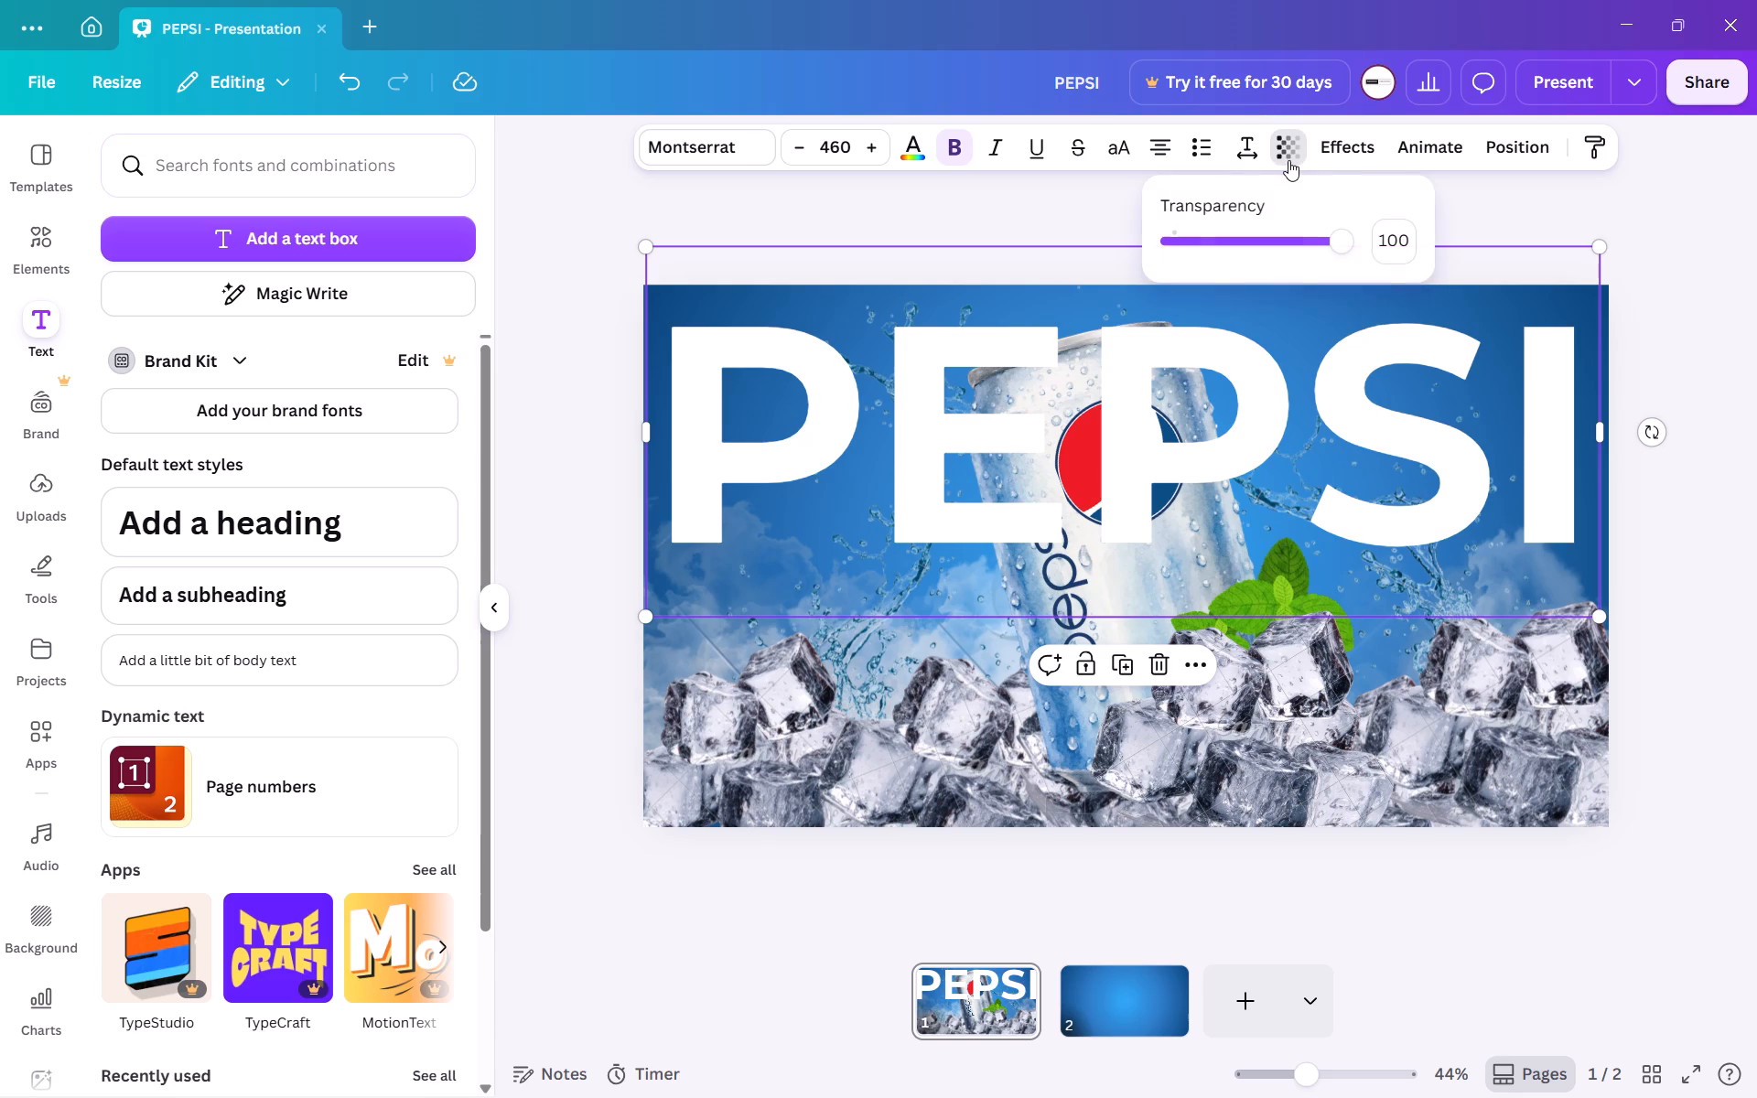
left_click(1391, 241)
type("35")
key("Return")
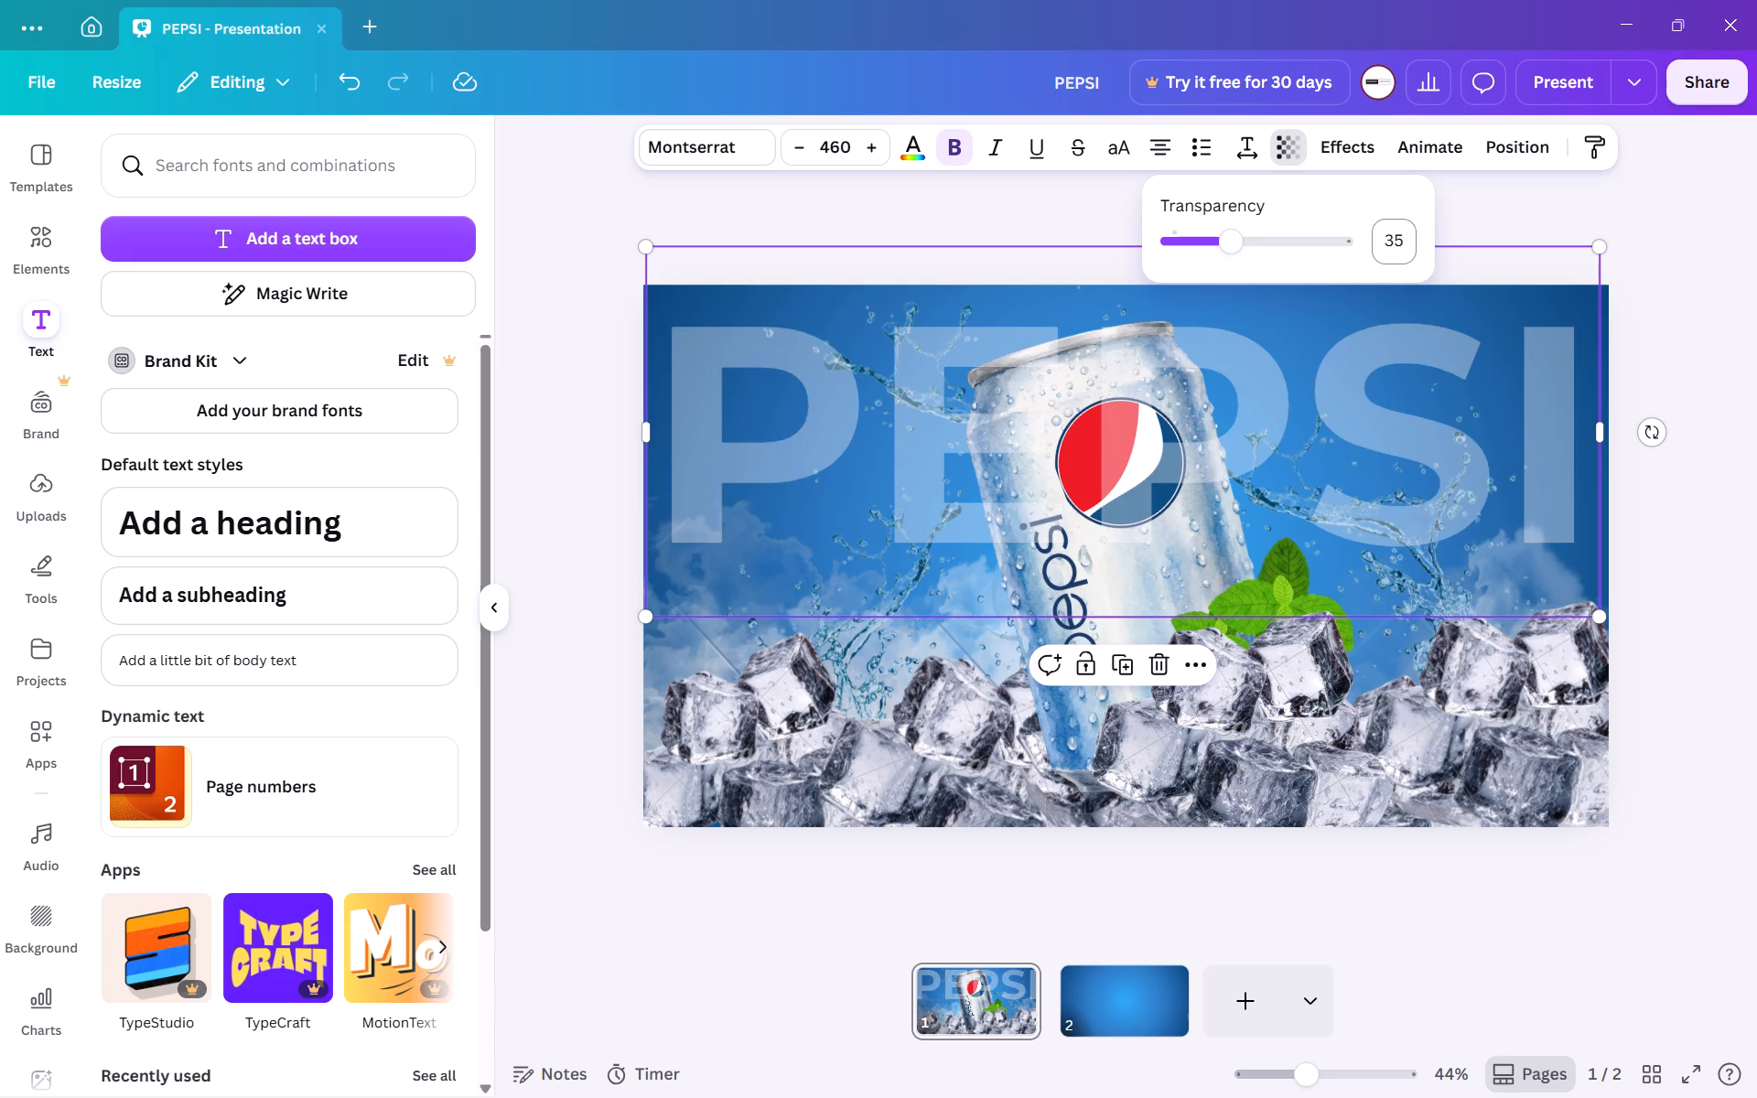
left_click(571, 537)
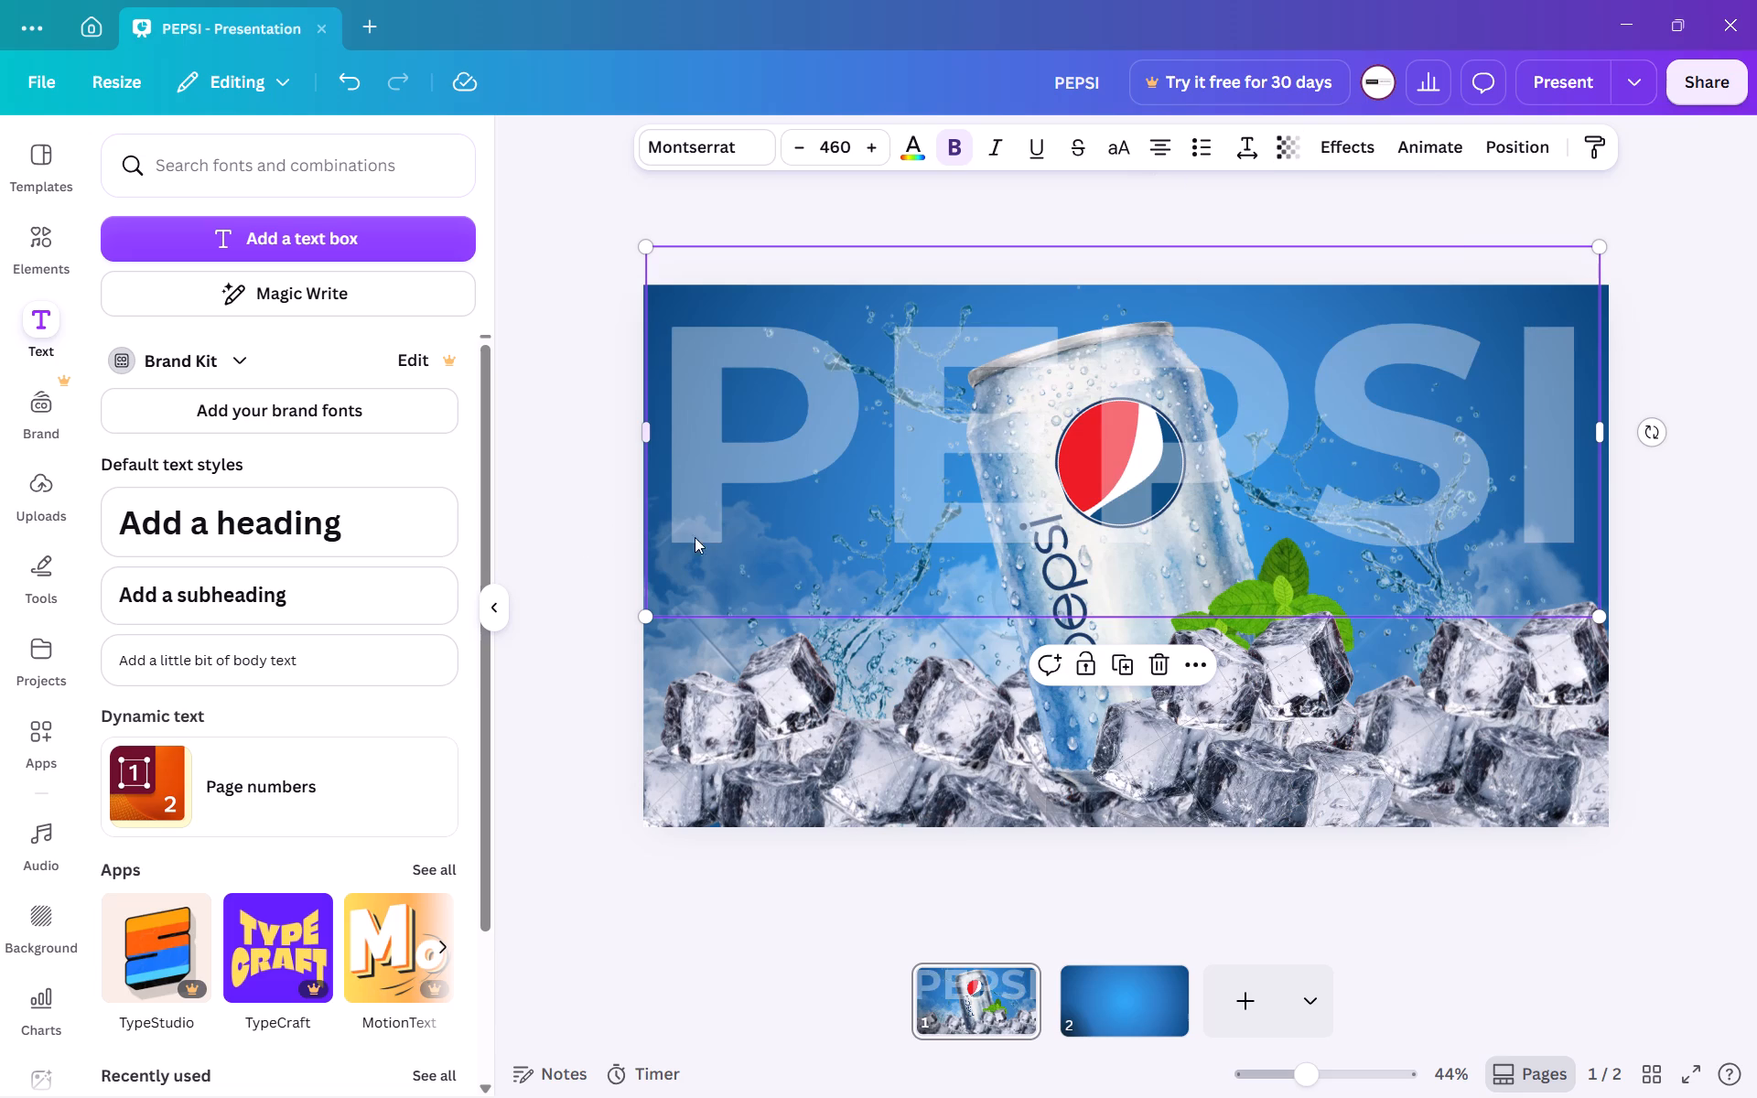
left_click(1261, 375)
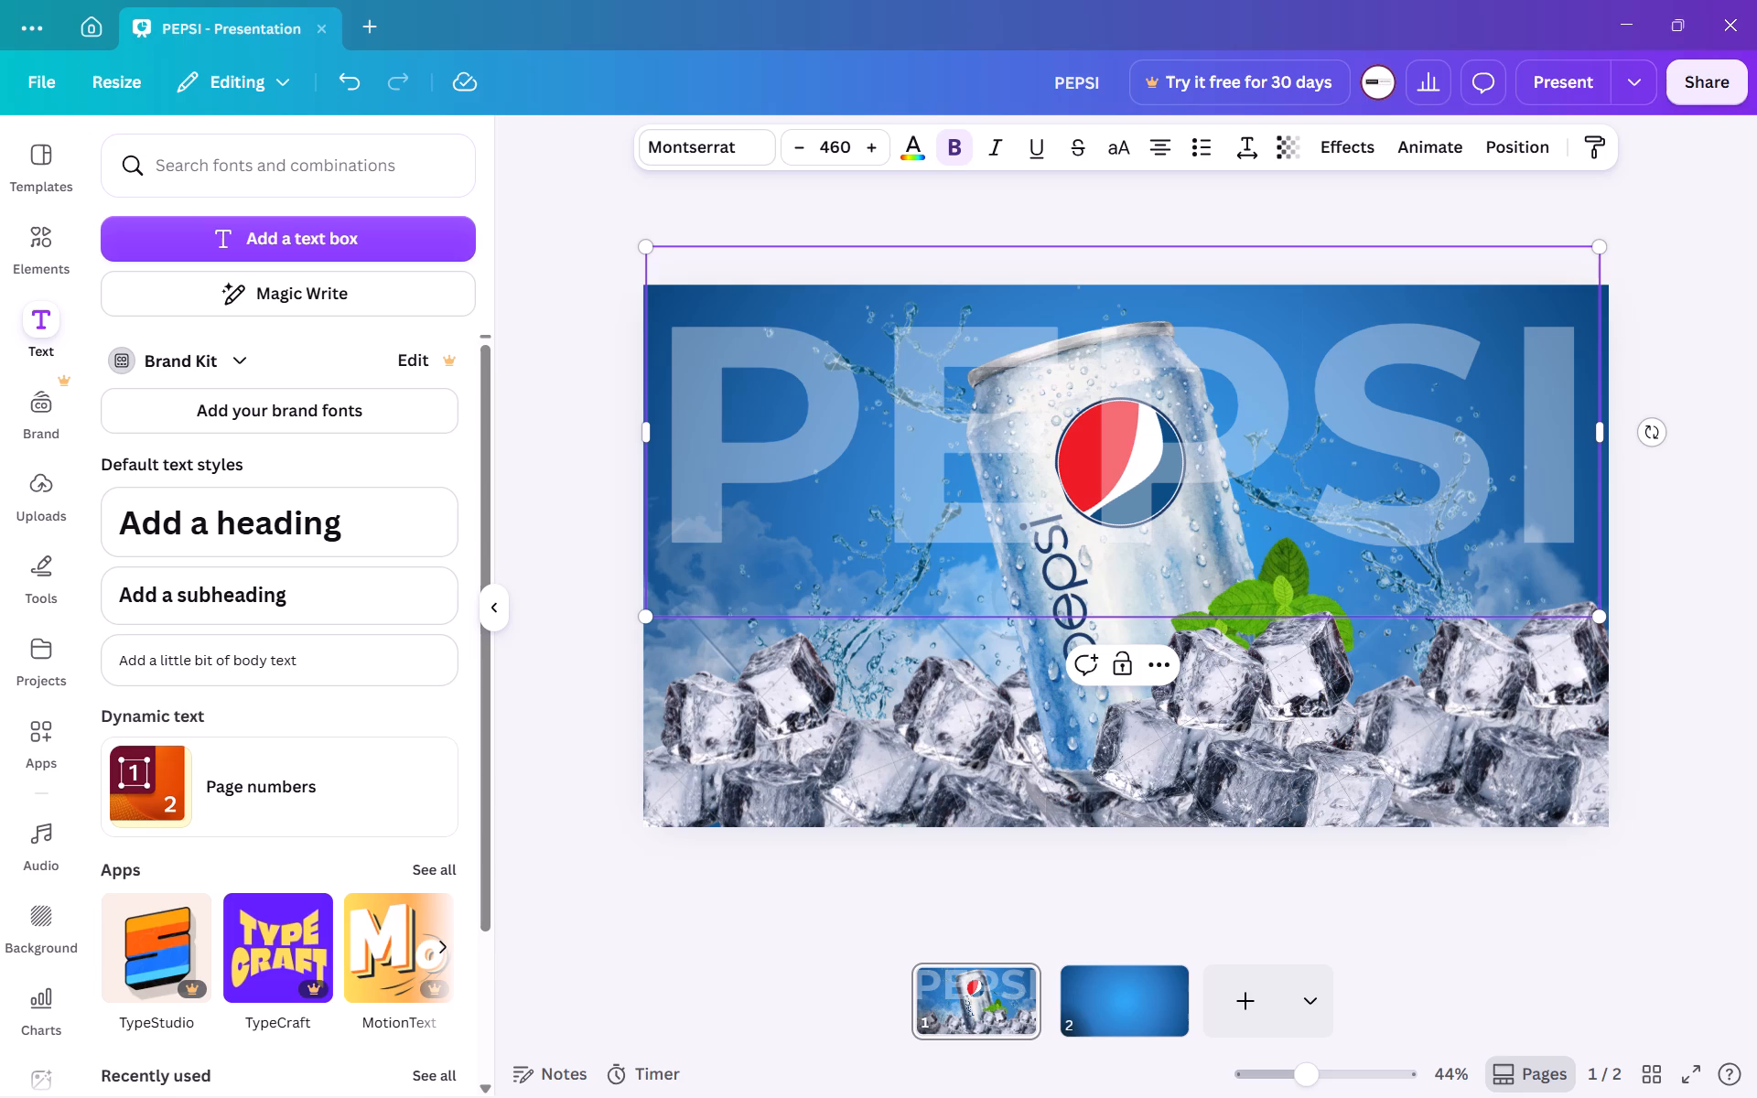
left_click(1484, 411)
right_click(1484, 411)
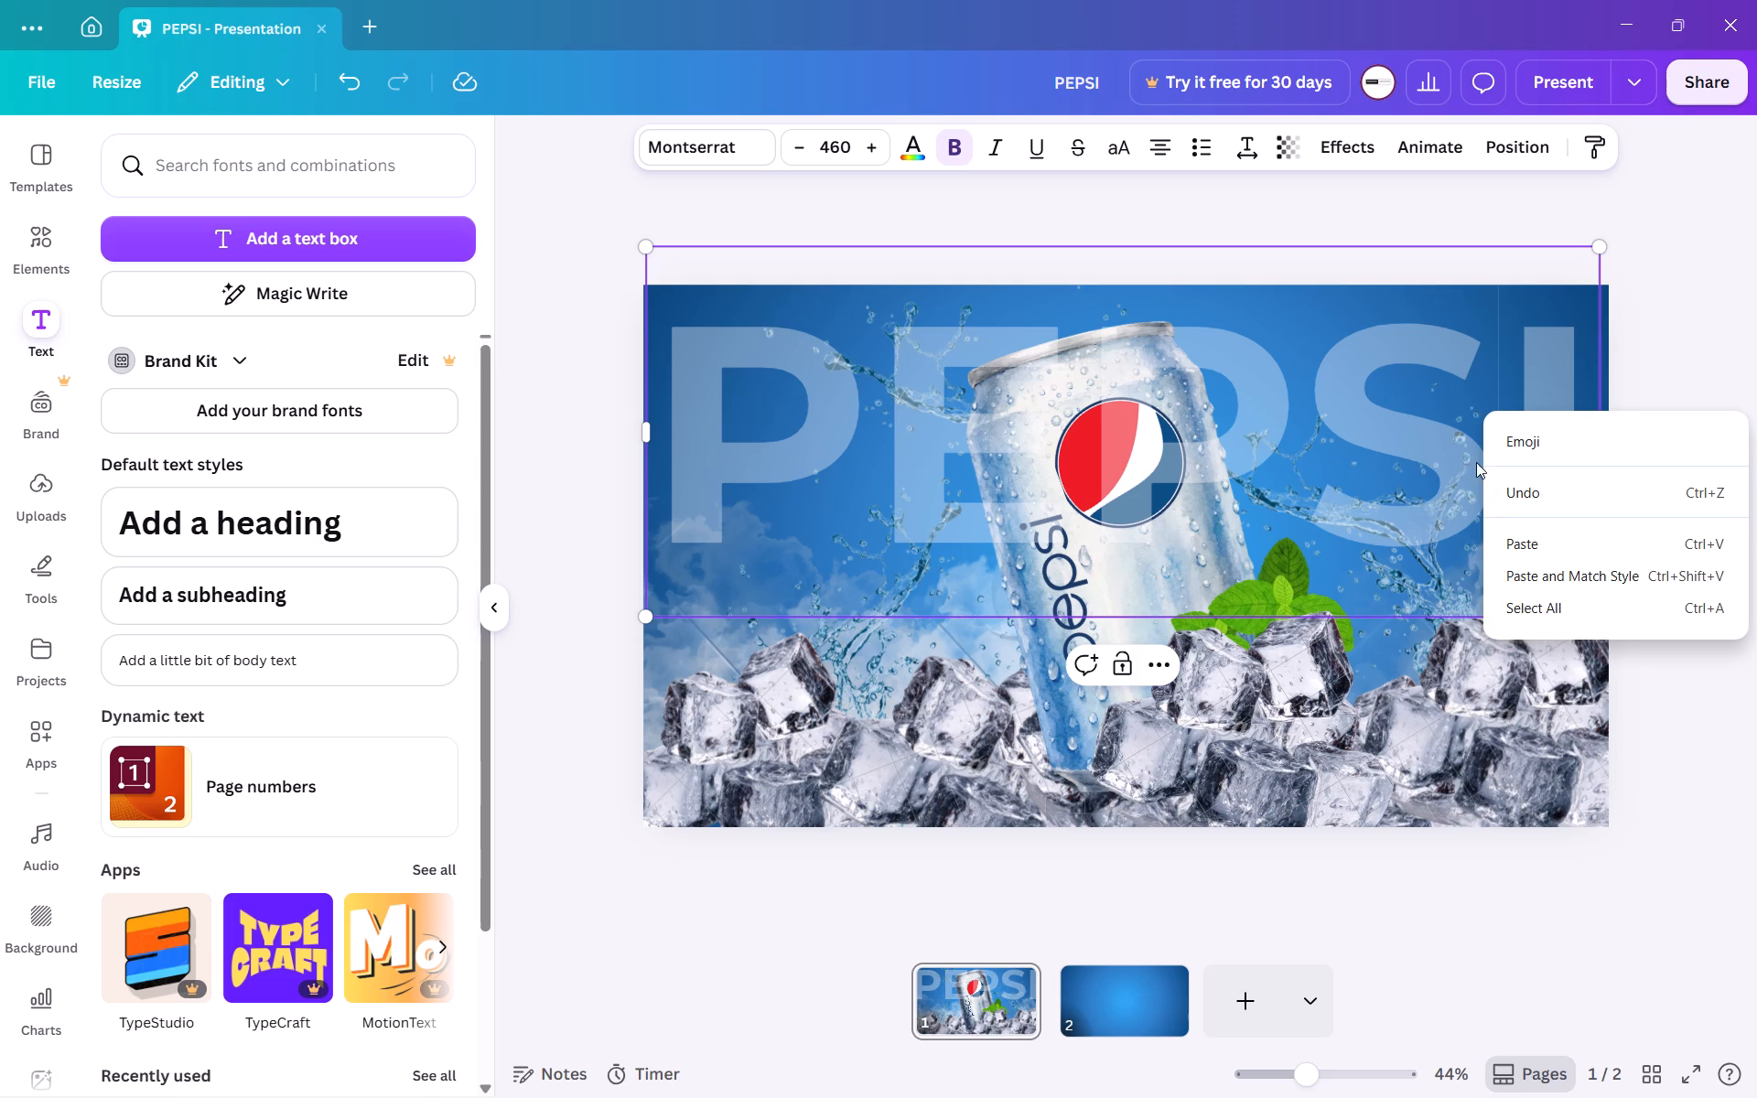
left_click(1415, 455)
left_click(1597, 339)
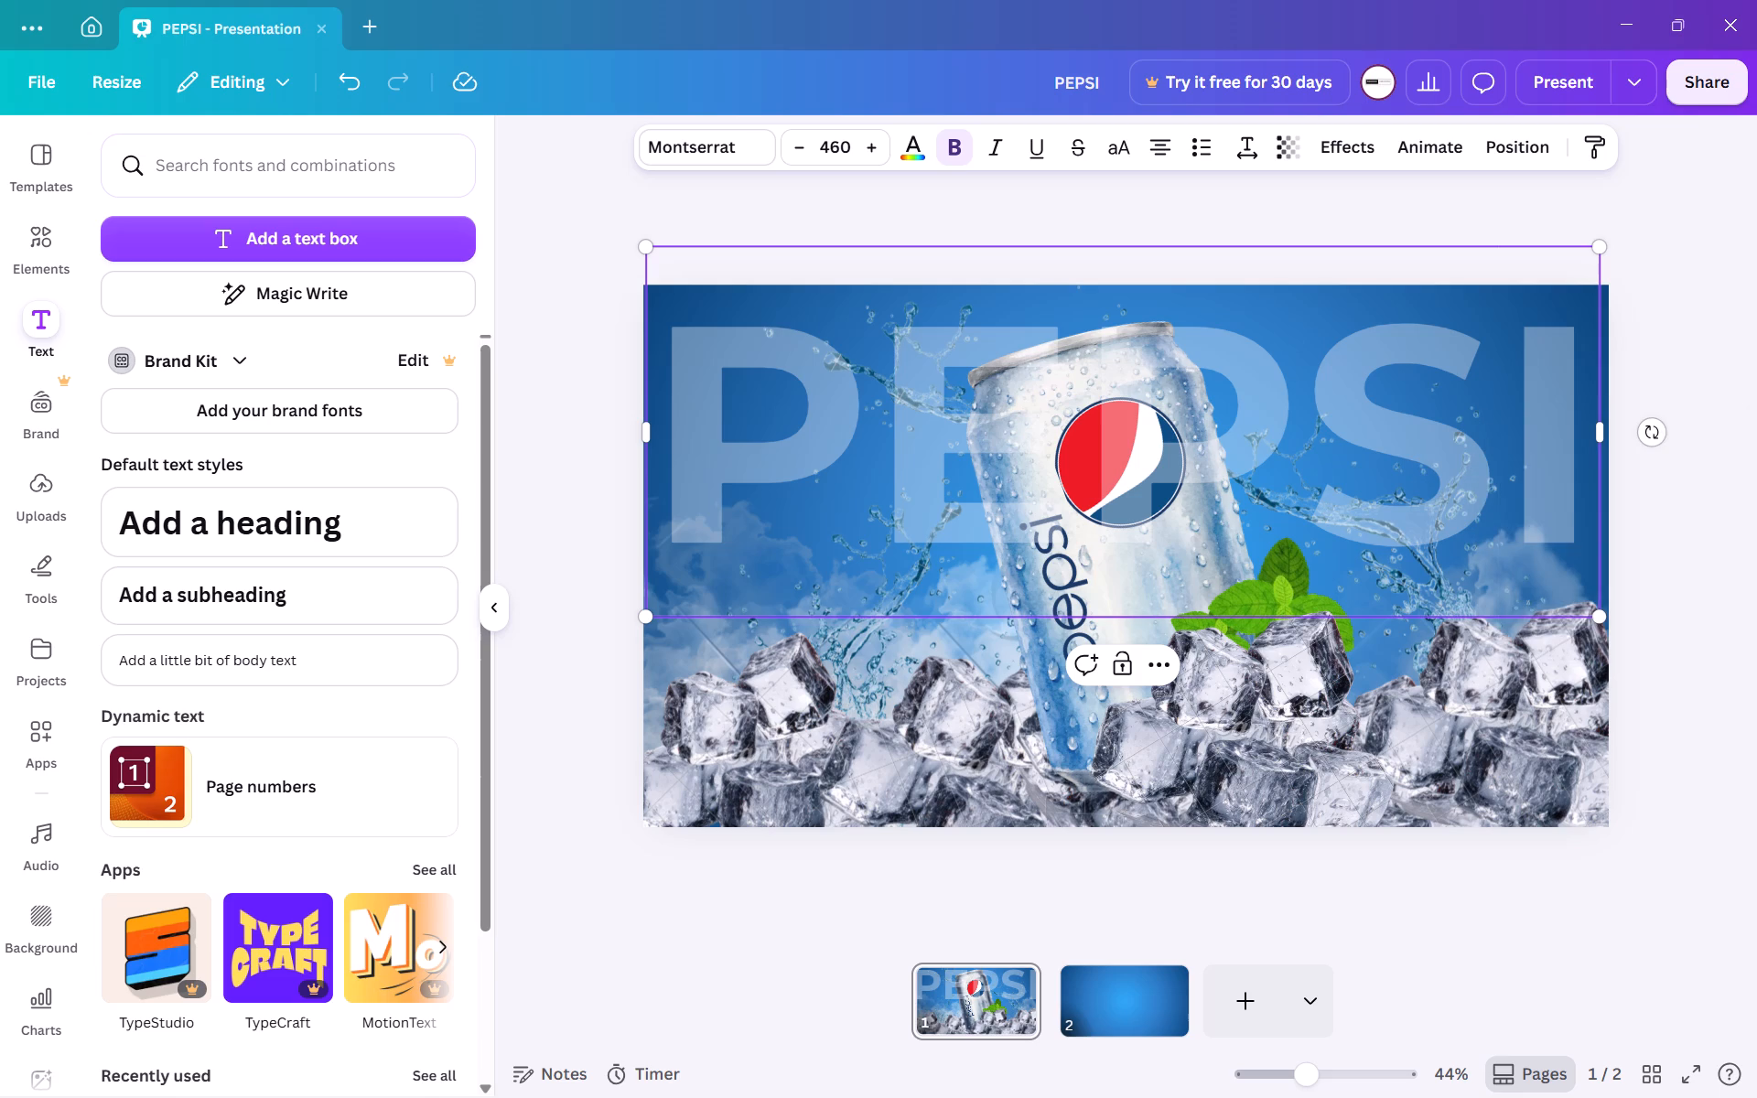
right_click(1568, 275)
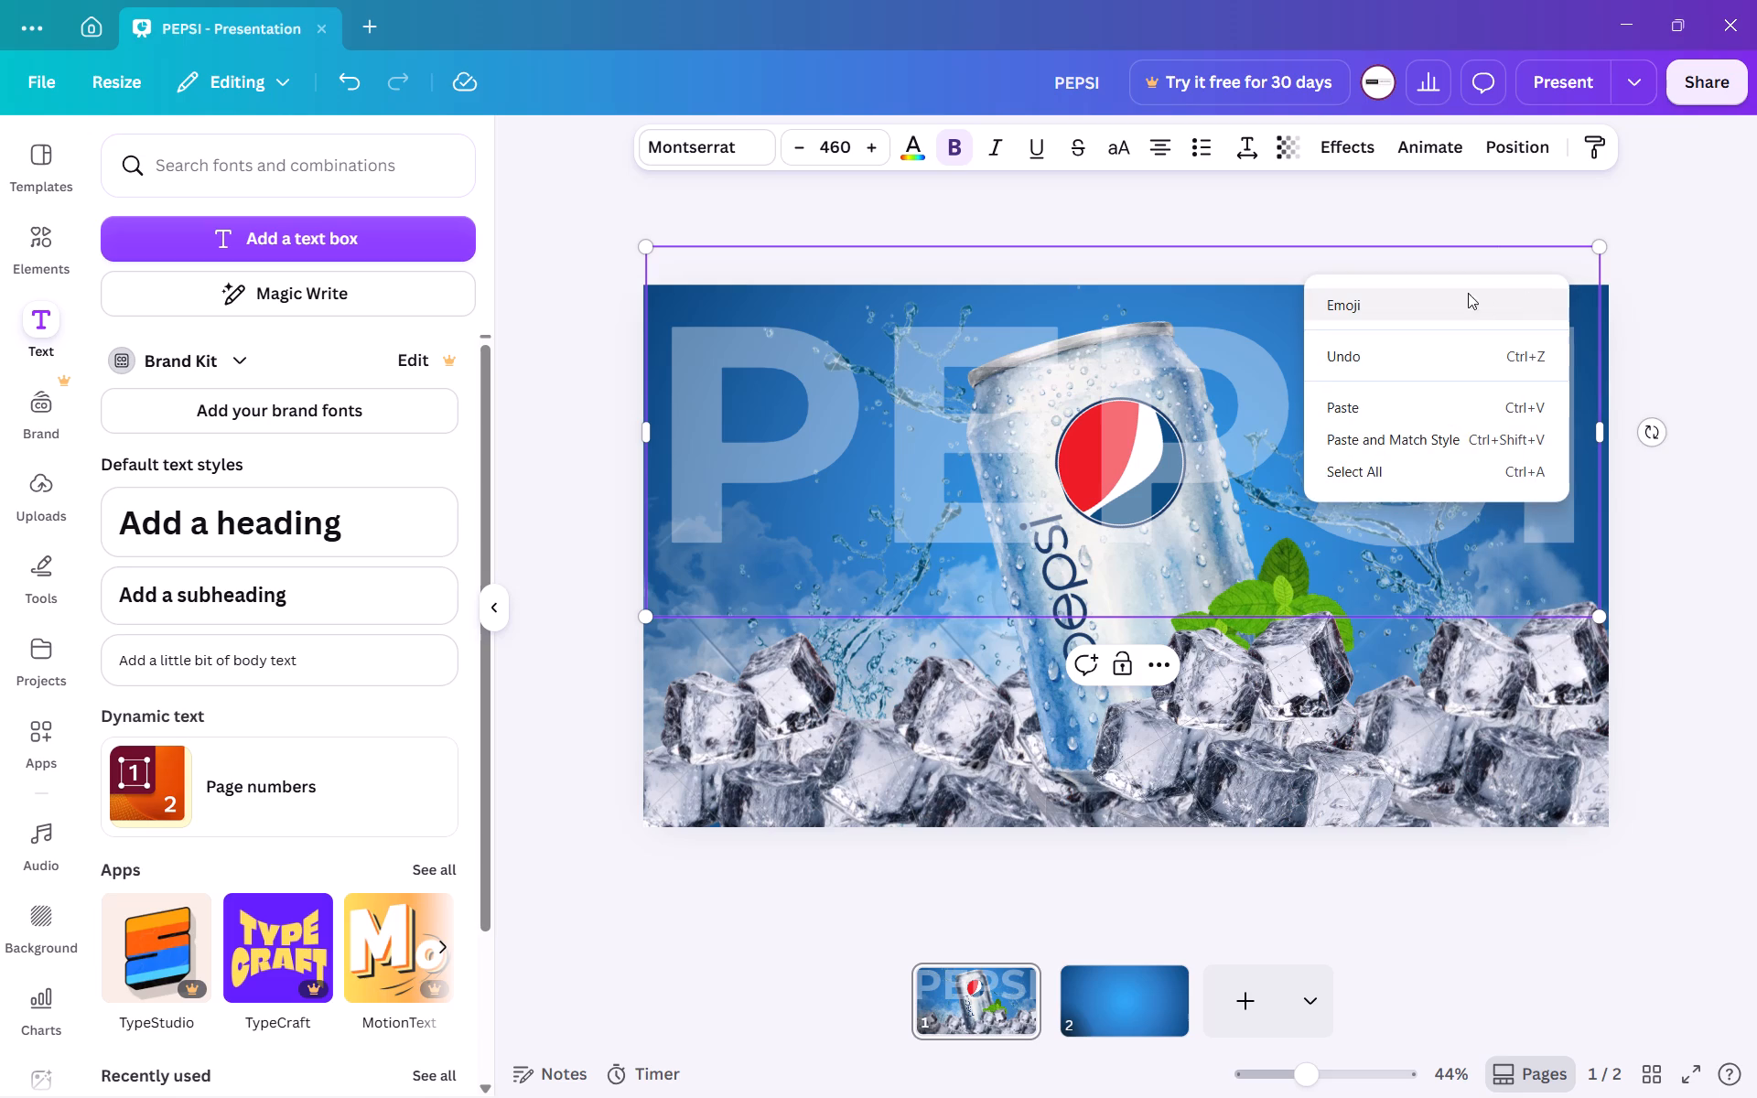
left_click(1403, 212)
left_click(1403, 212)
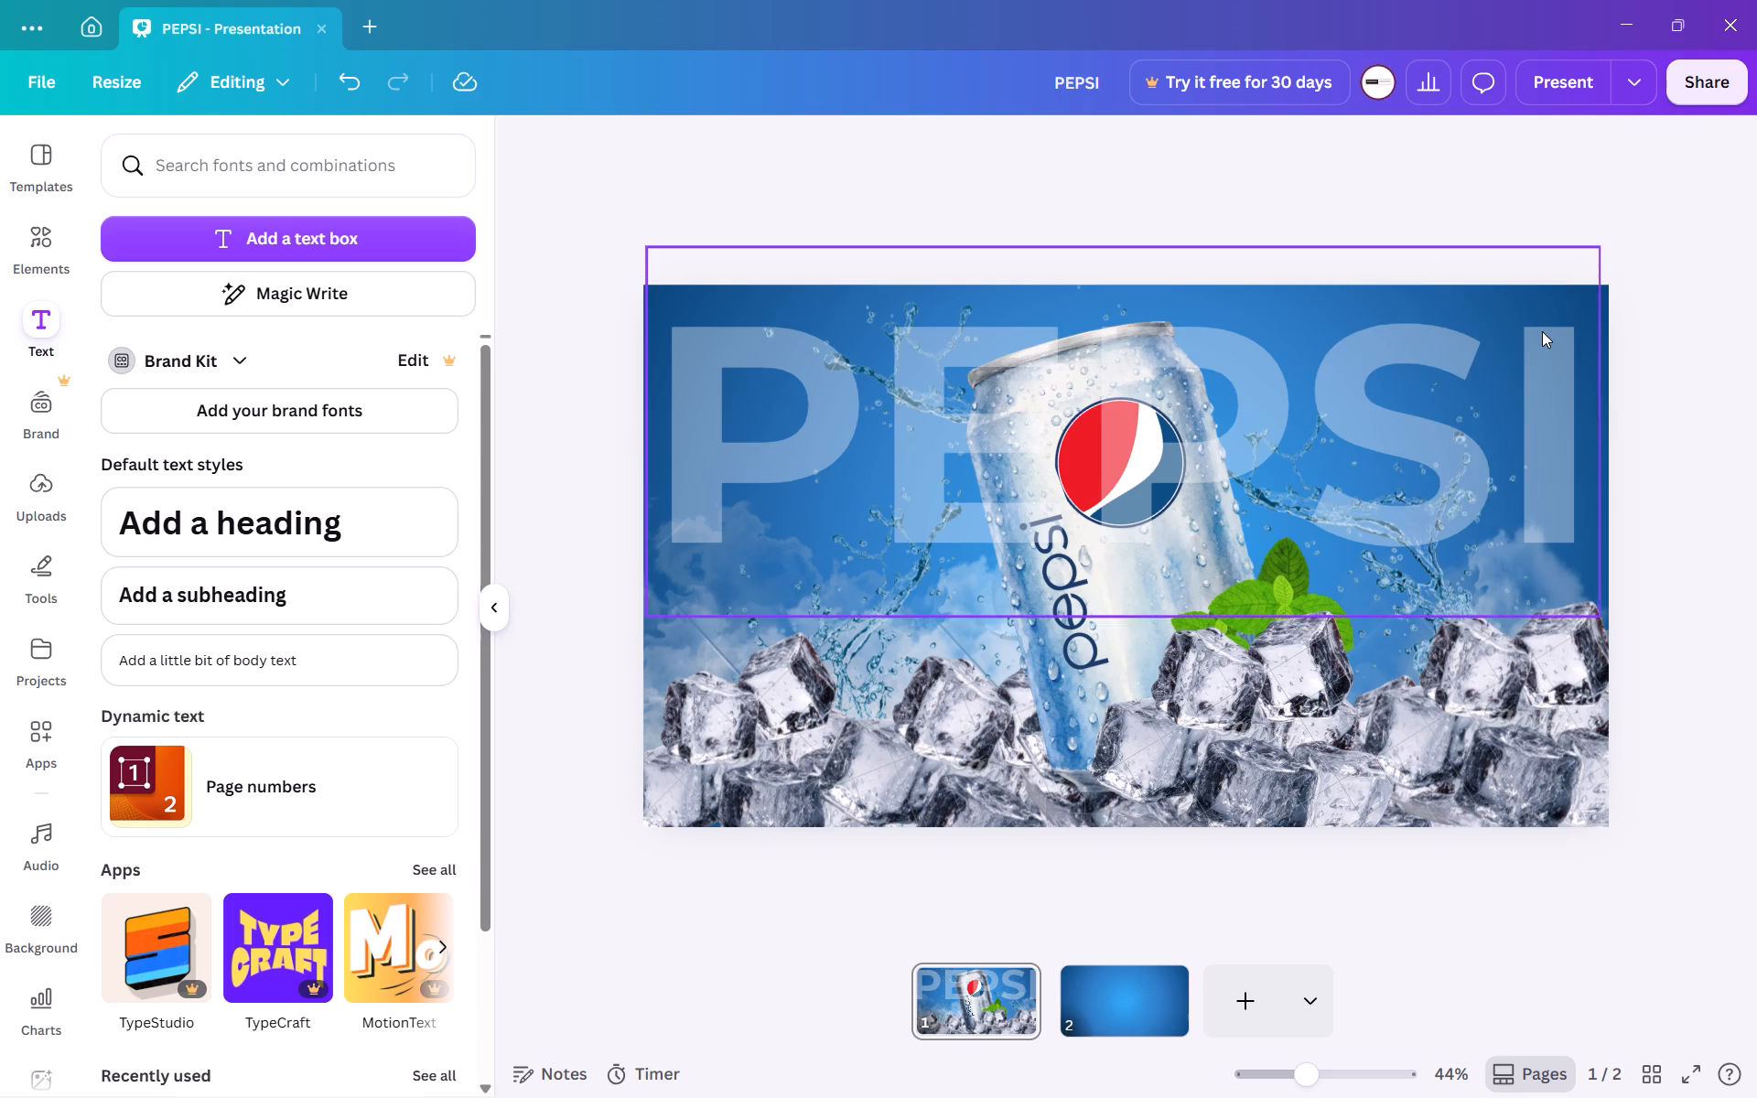
Send the PEPSI heading backward several layers, behind the round Pepsi logo on the can.
left_click(1542, 331)
right_click(1542, 331)
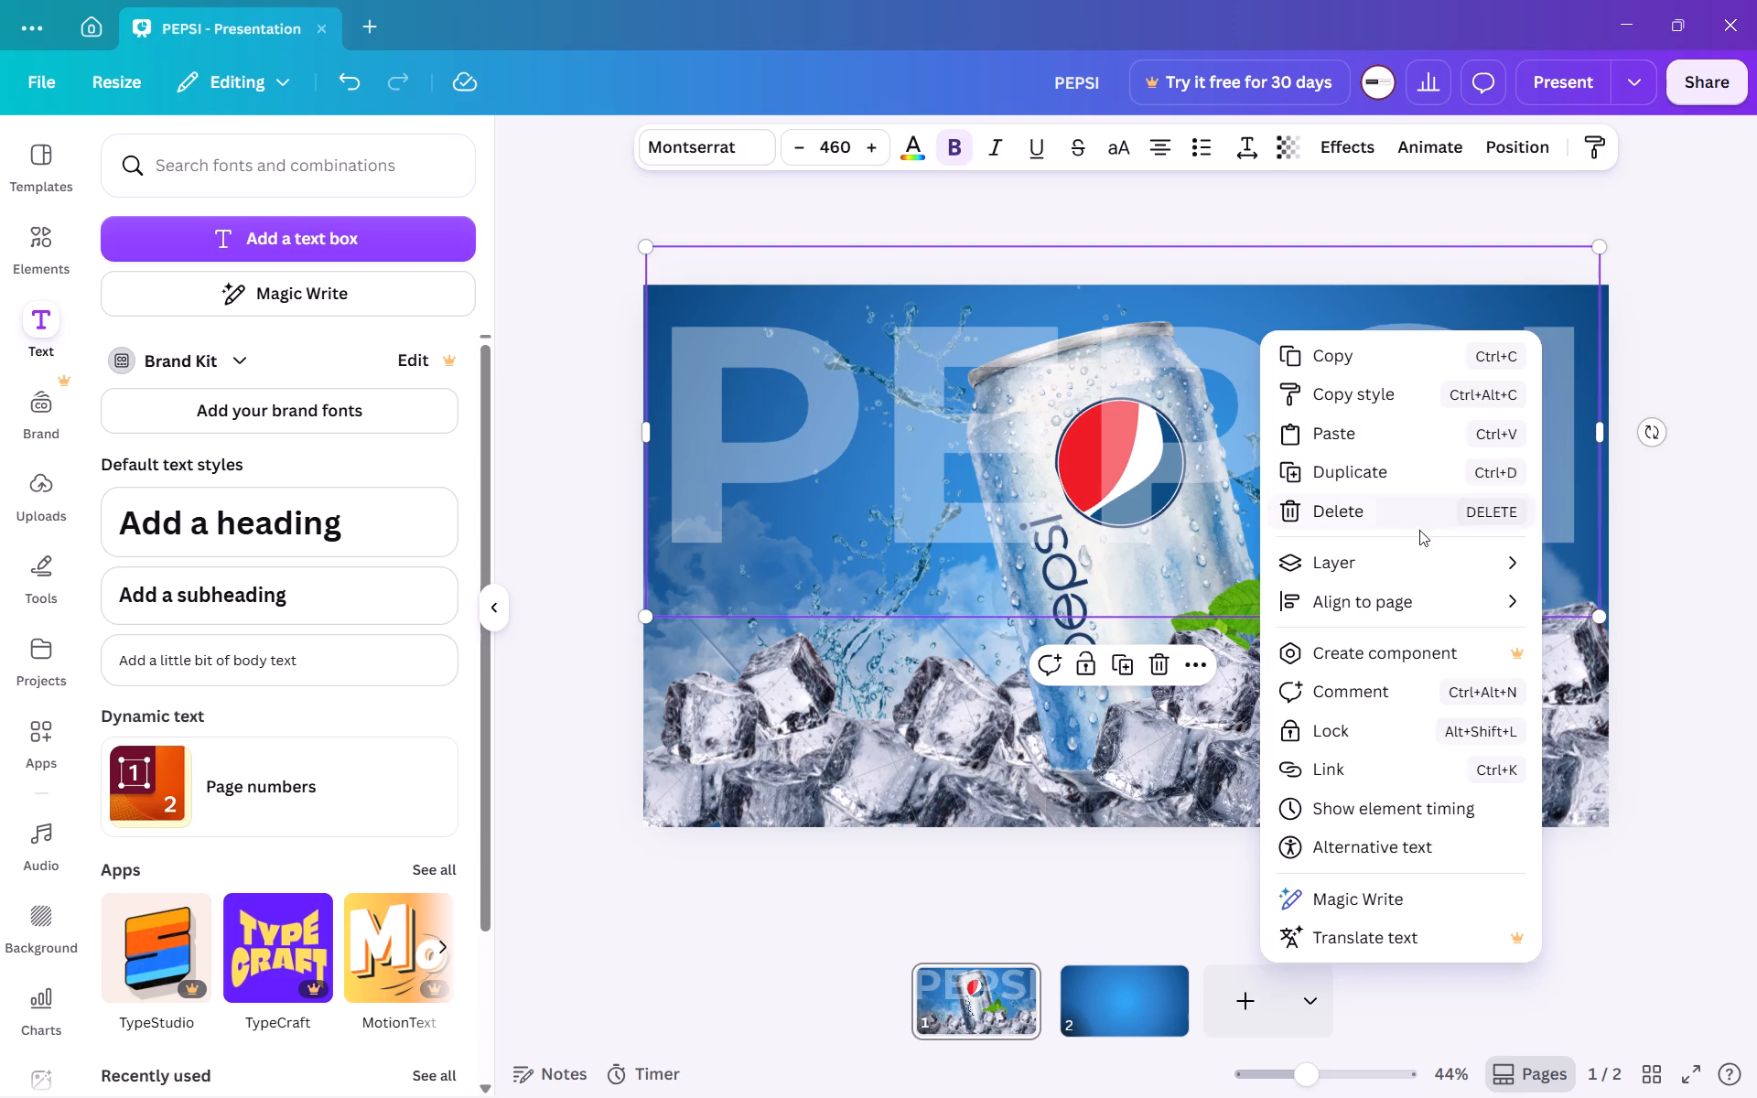
left_click(1408, 546)
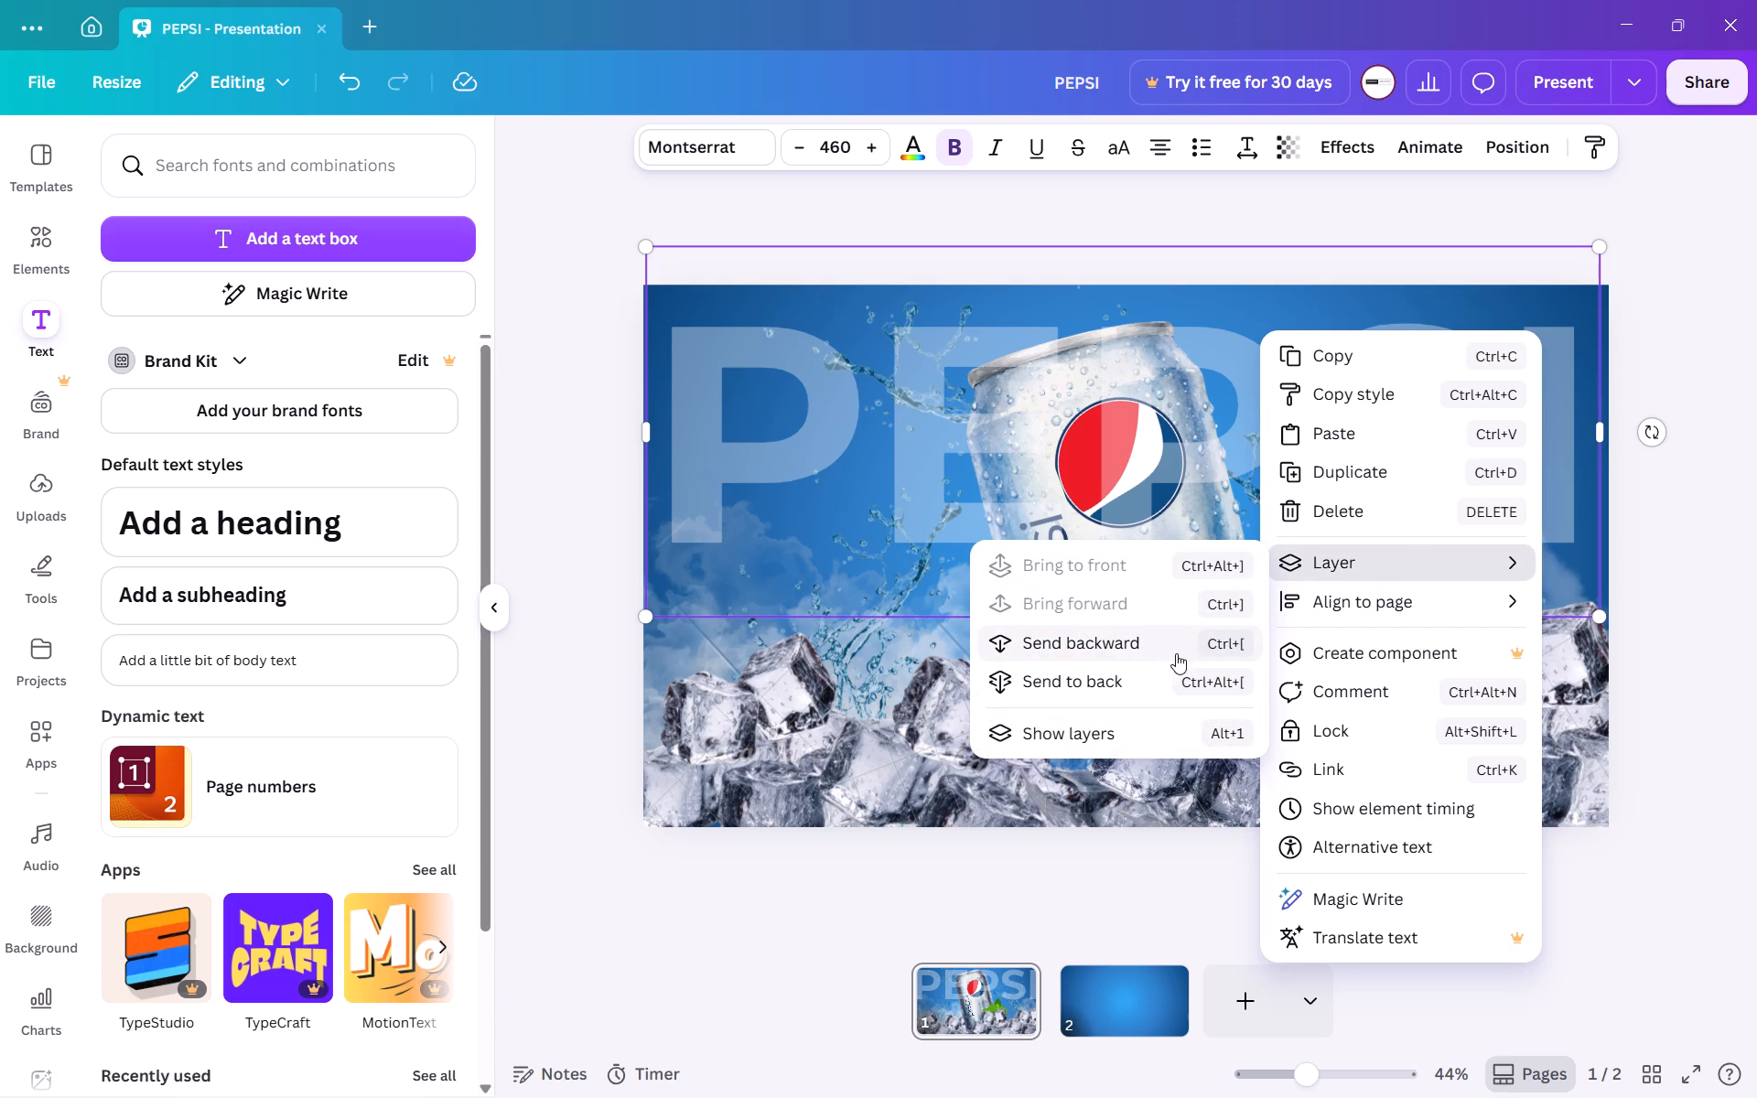
left_click(1176, 627)
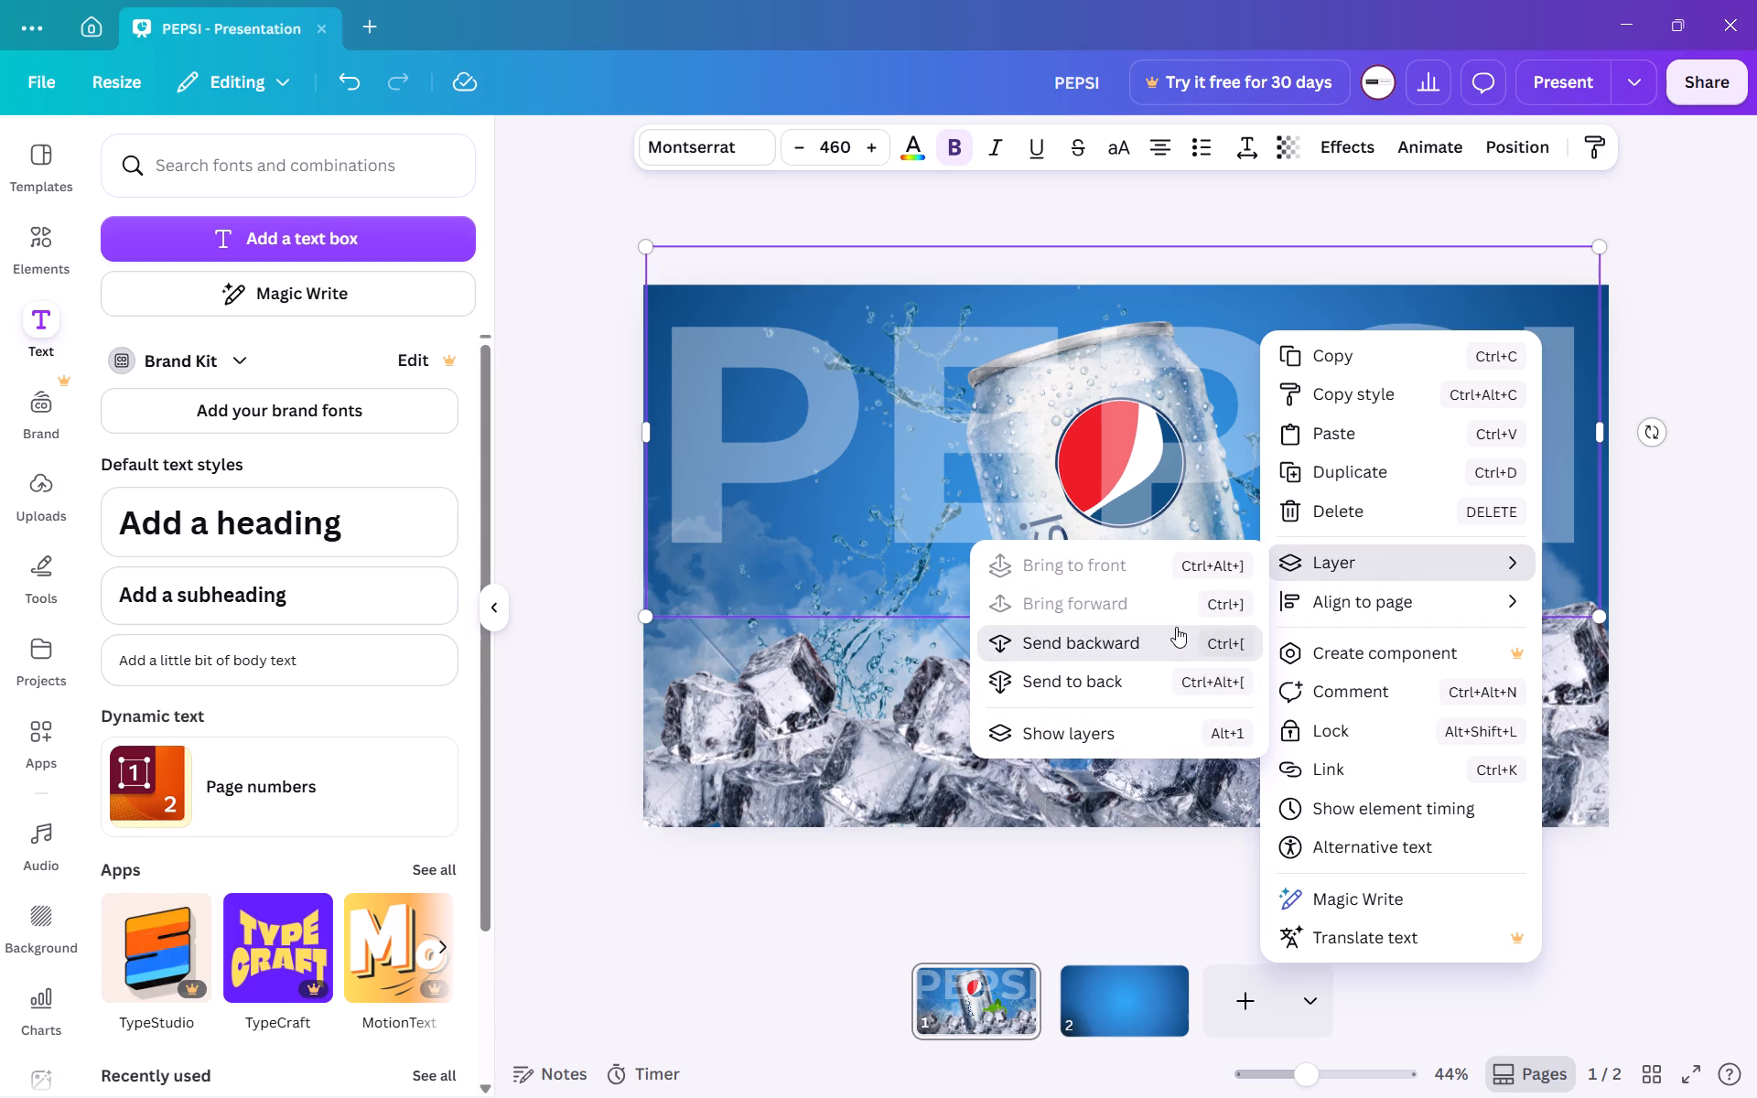
left_click(1176, 627)
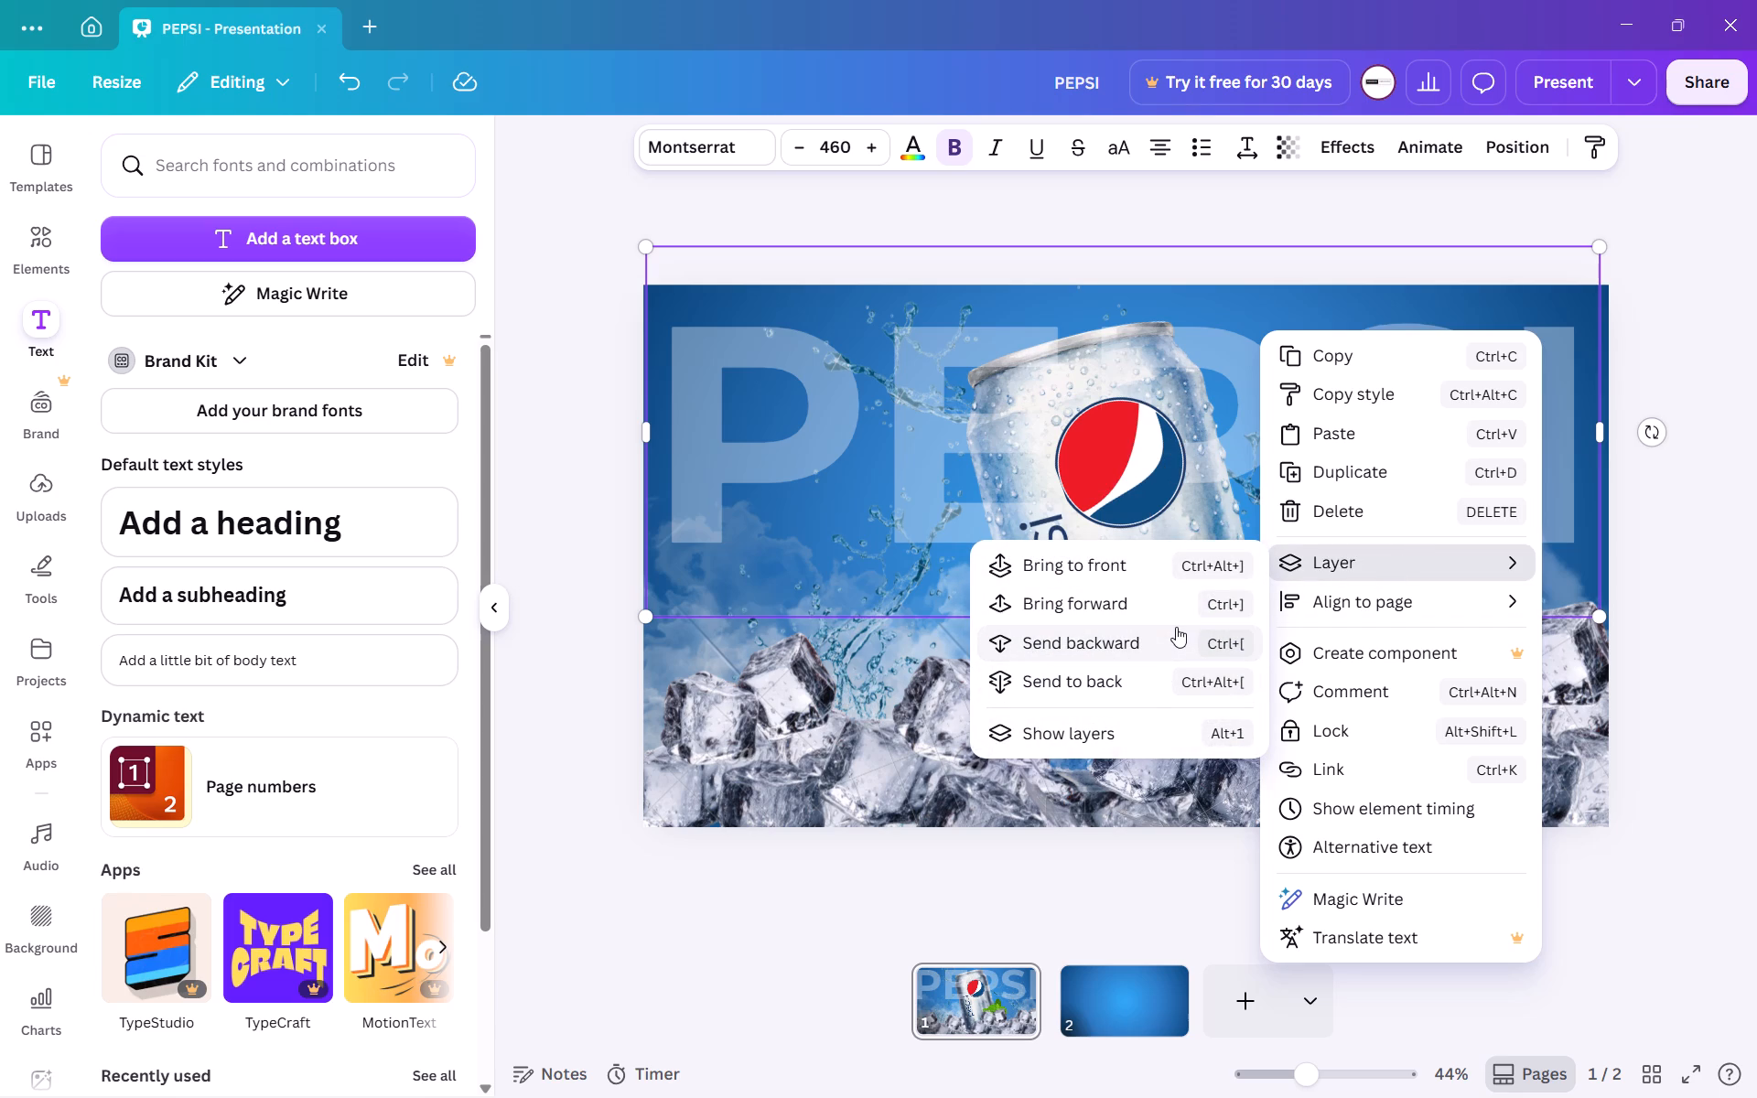
left_click(1176, 627)
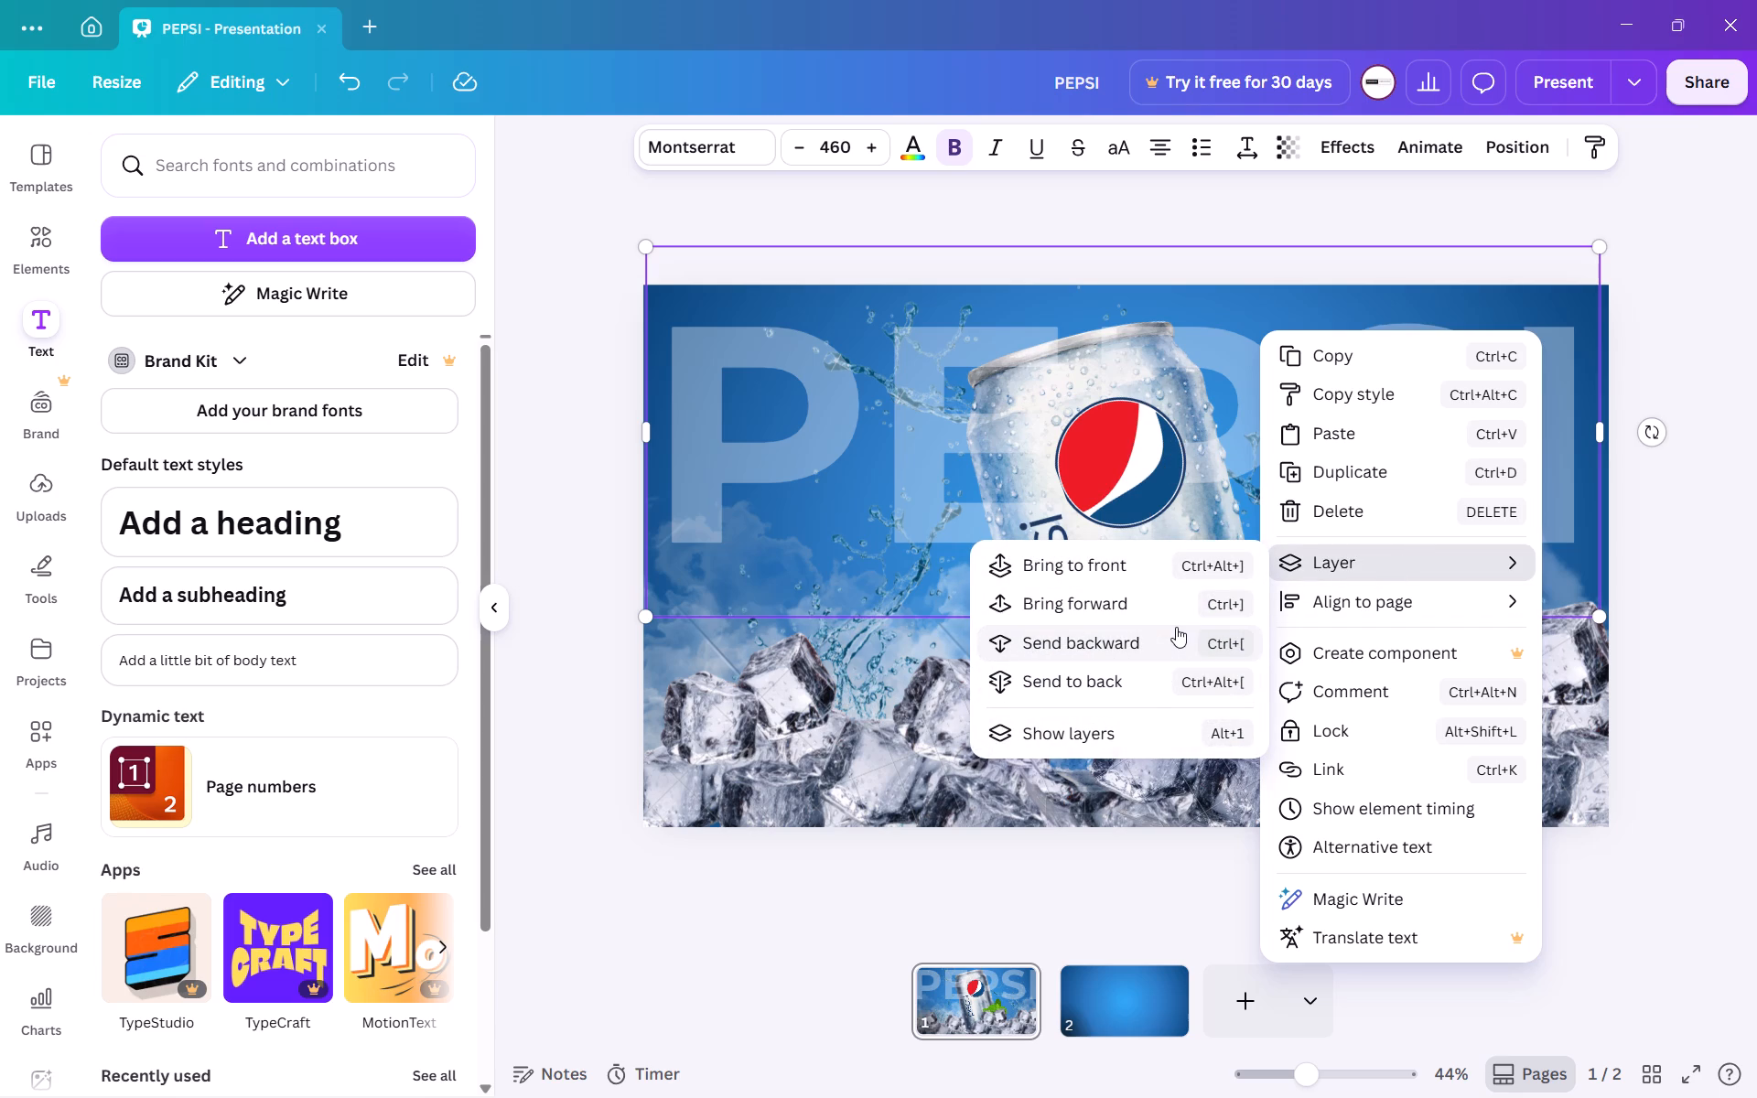
left_click(1176, 627)
left_click(1176, 627)
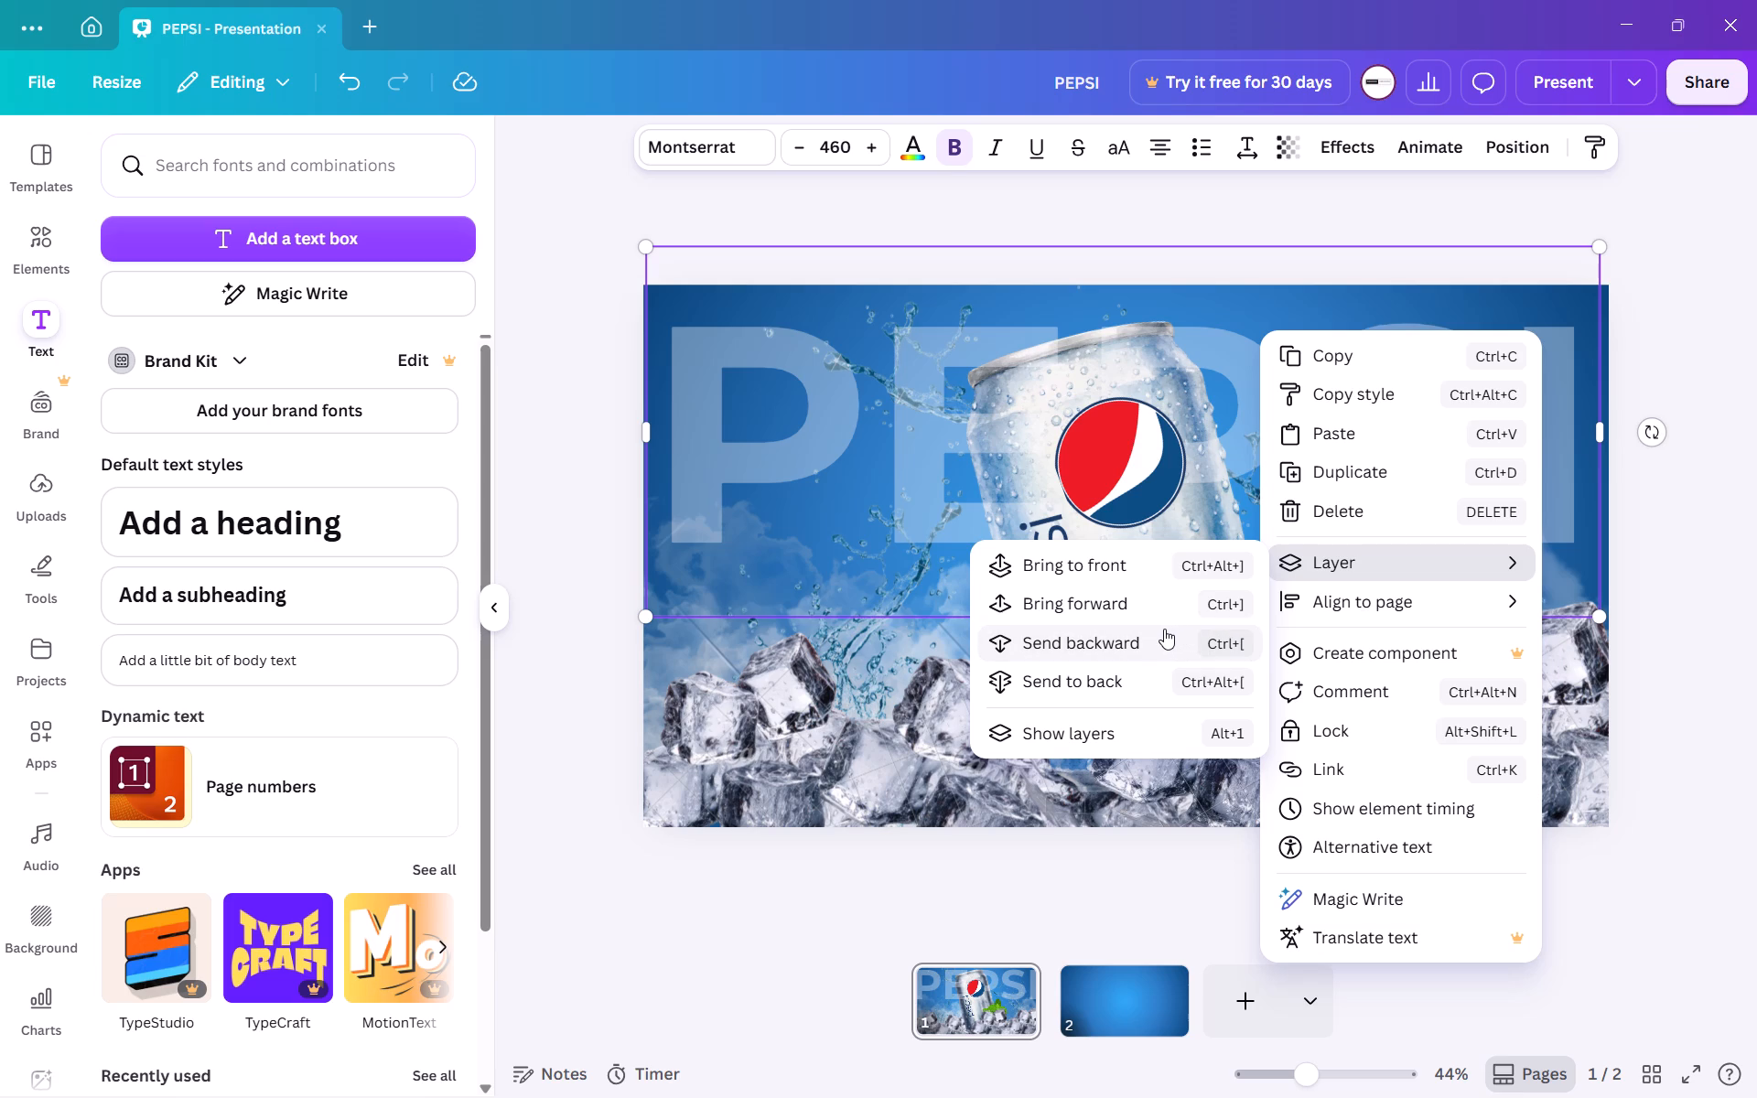
left_click(1164, 629)
left_click(567, 652)
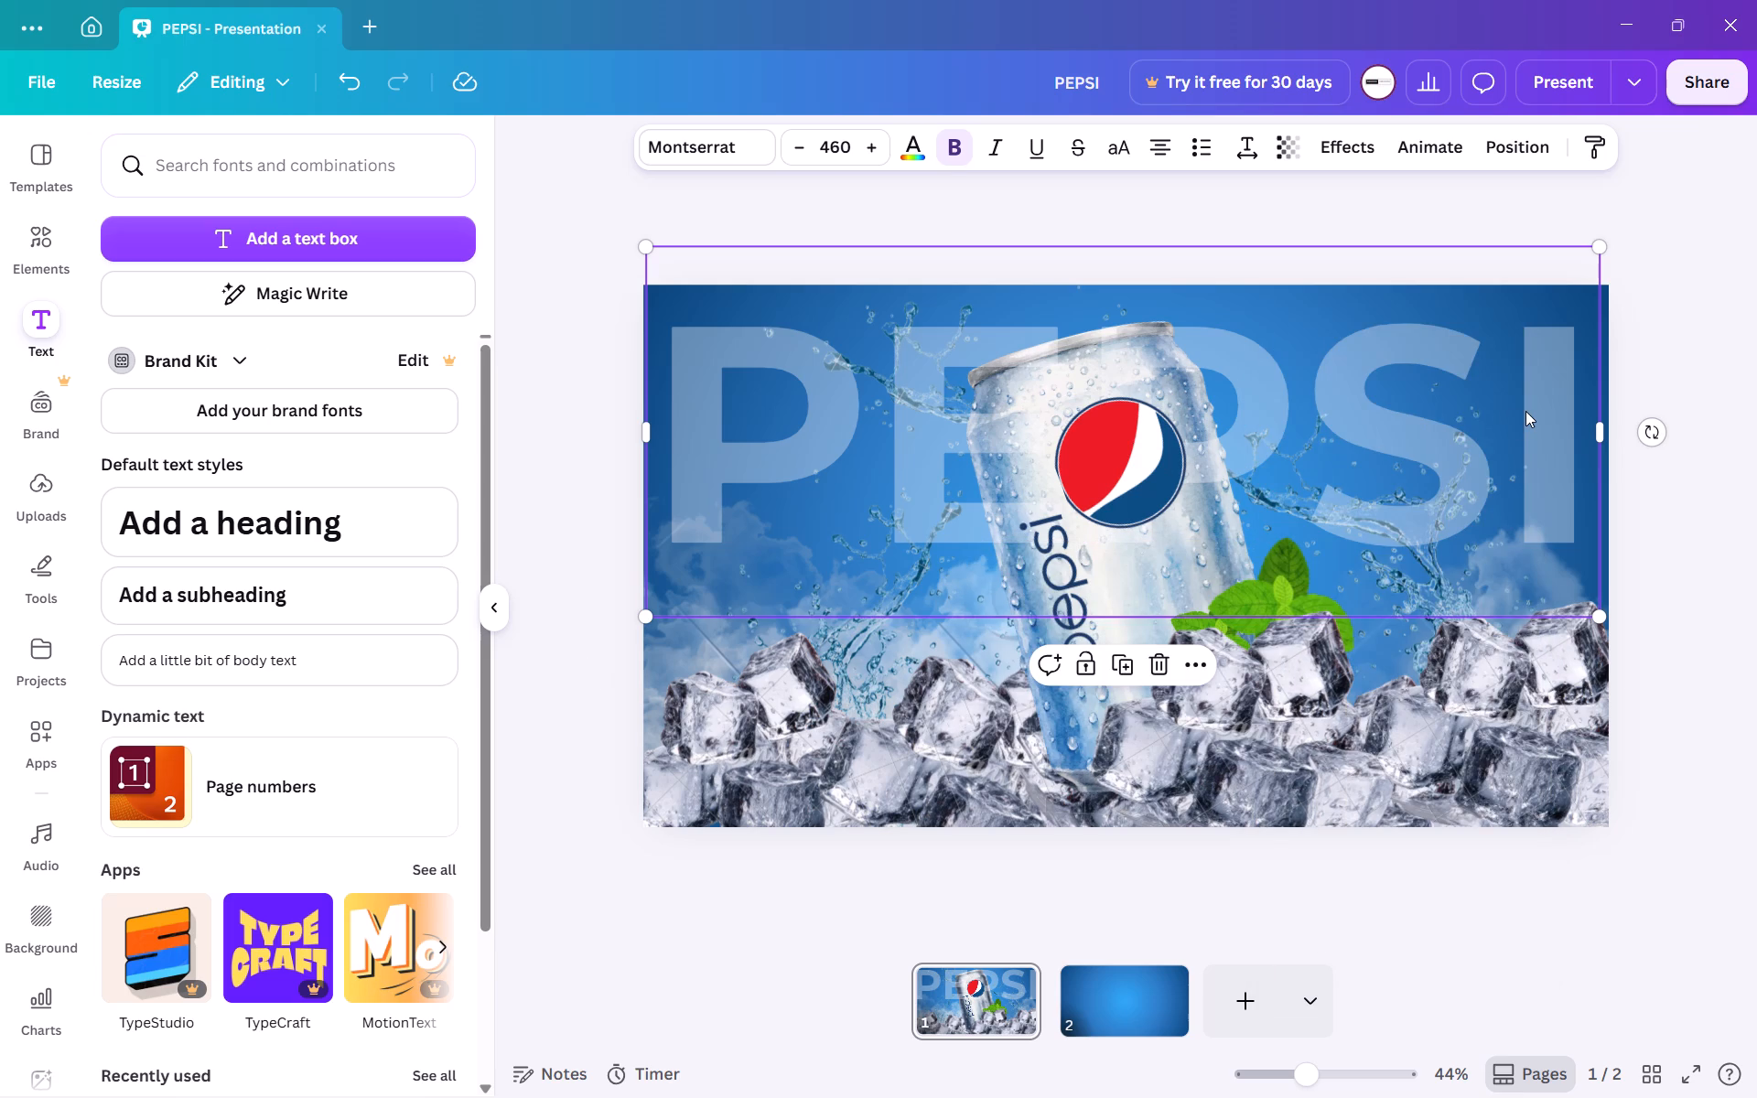
Send the translucent PEPSI heading further backward in the layer order, behind the can.
left_click(1525, 411)
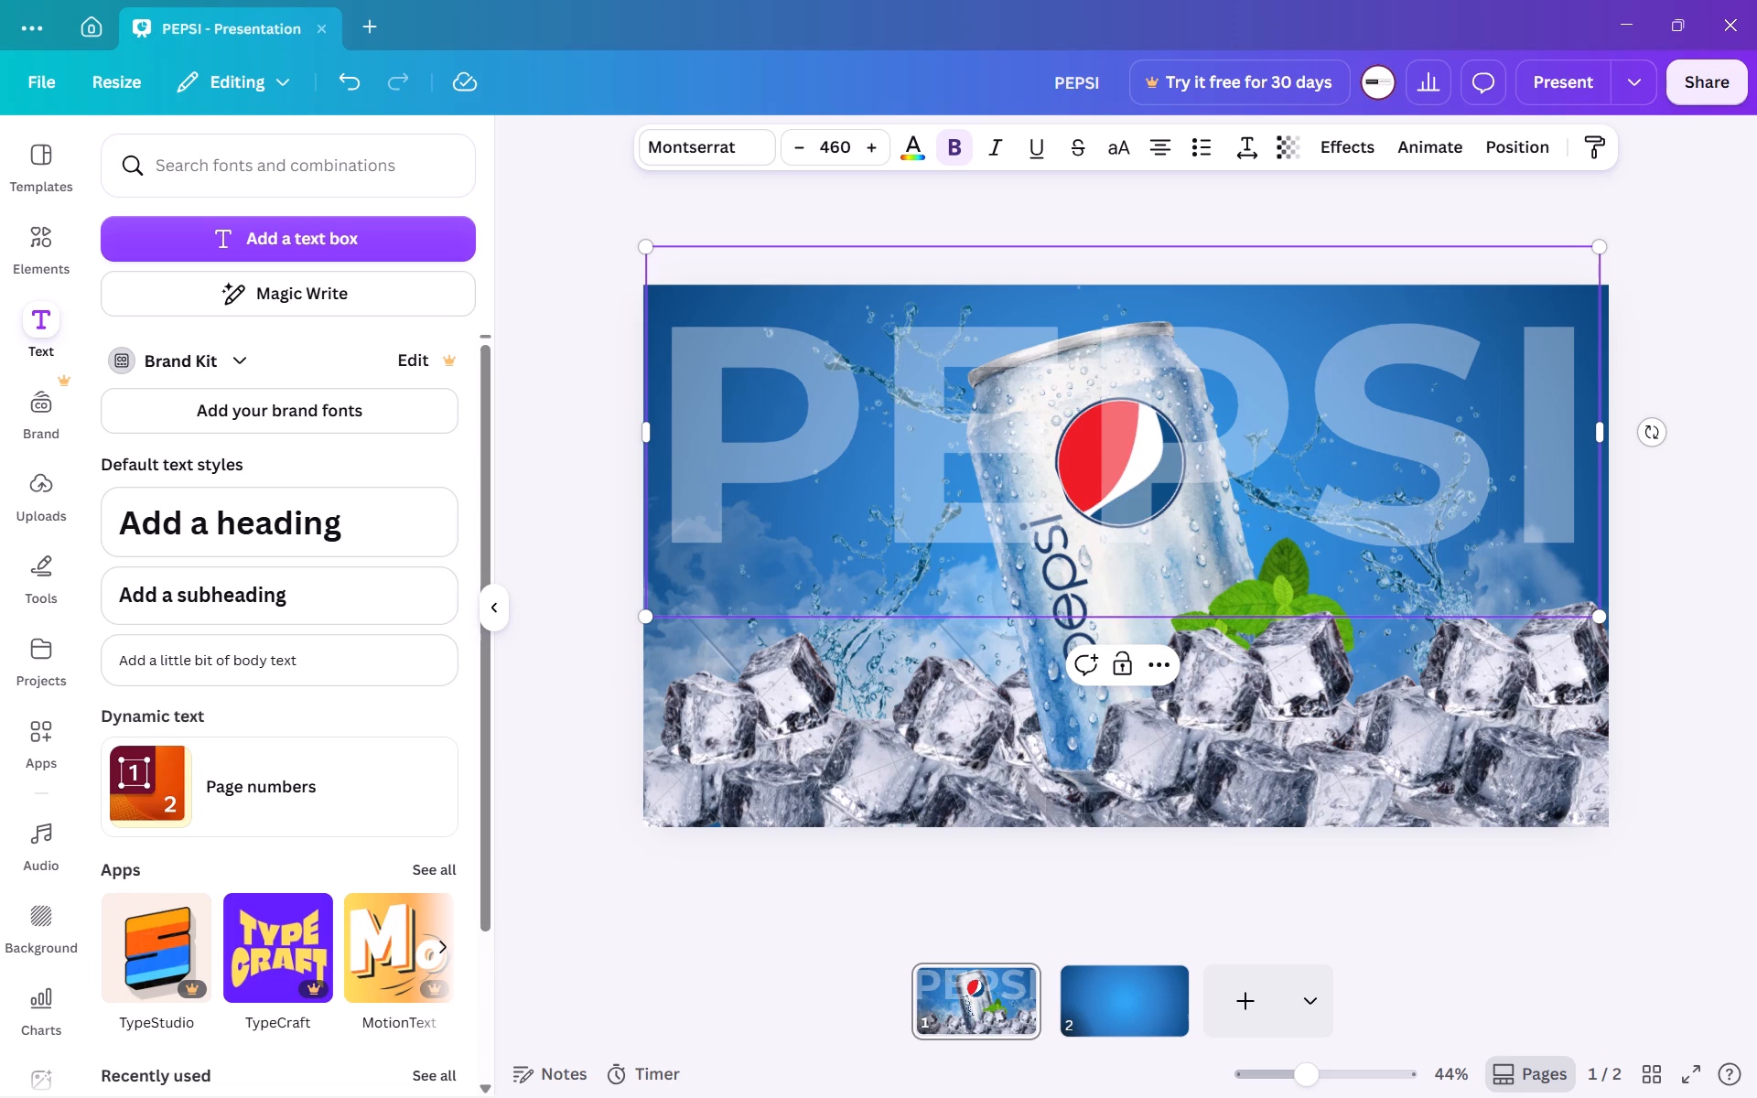
left_click(1694, 339)
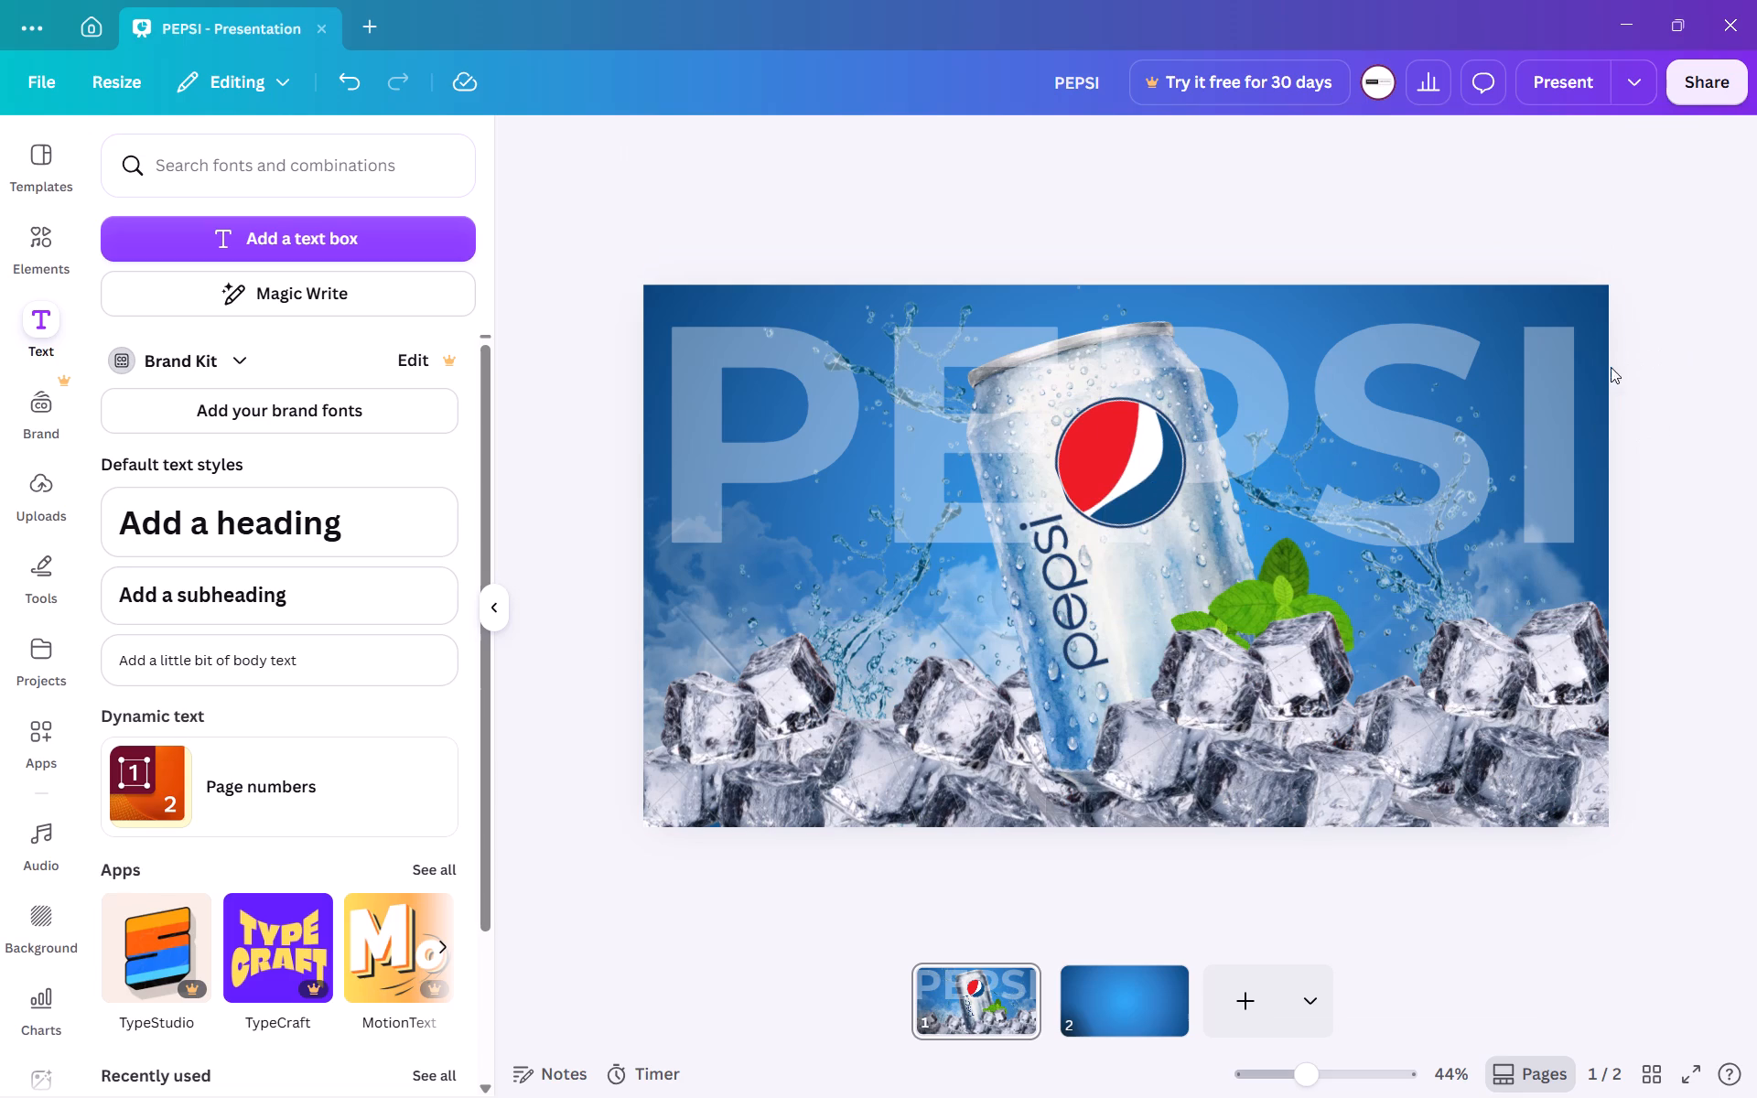
left_click(1593, 370)
right_click(1593, 370)
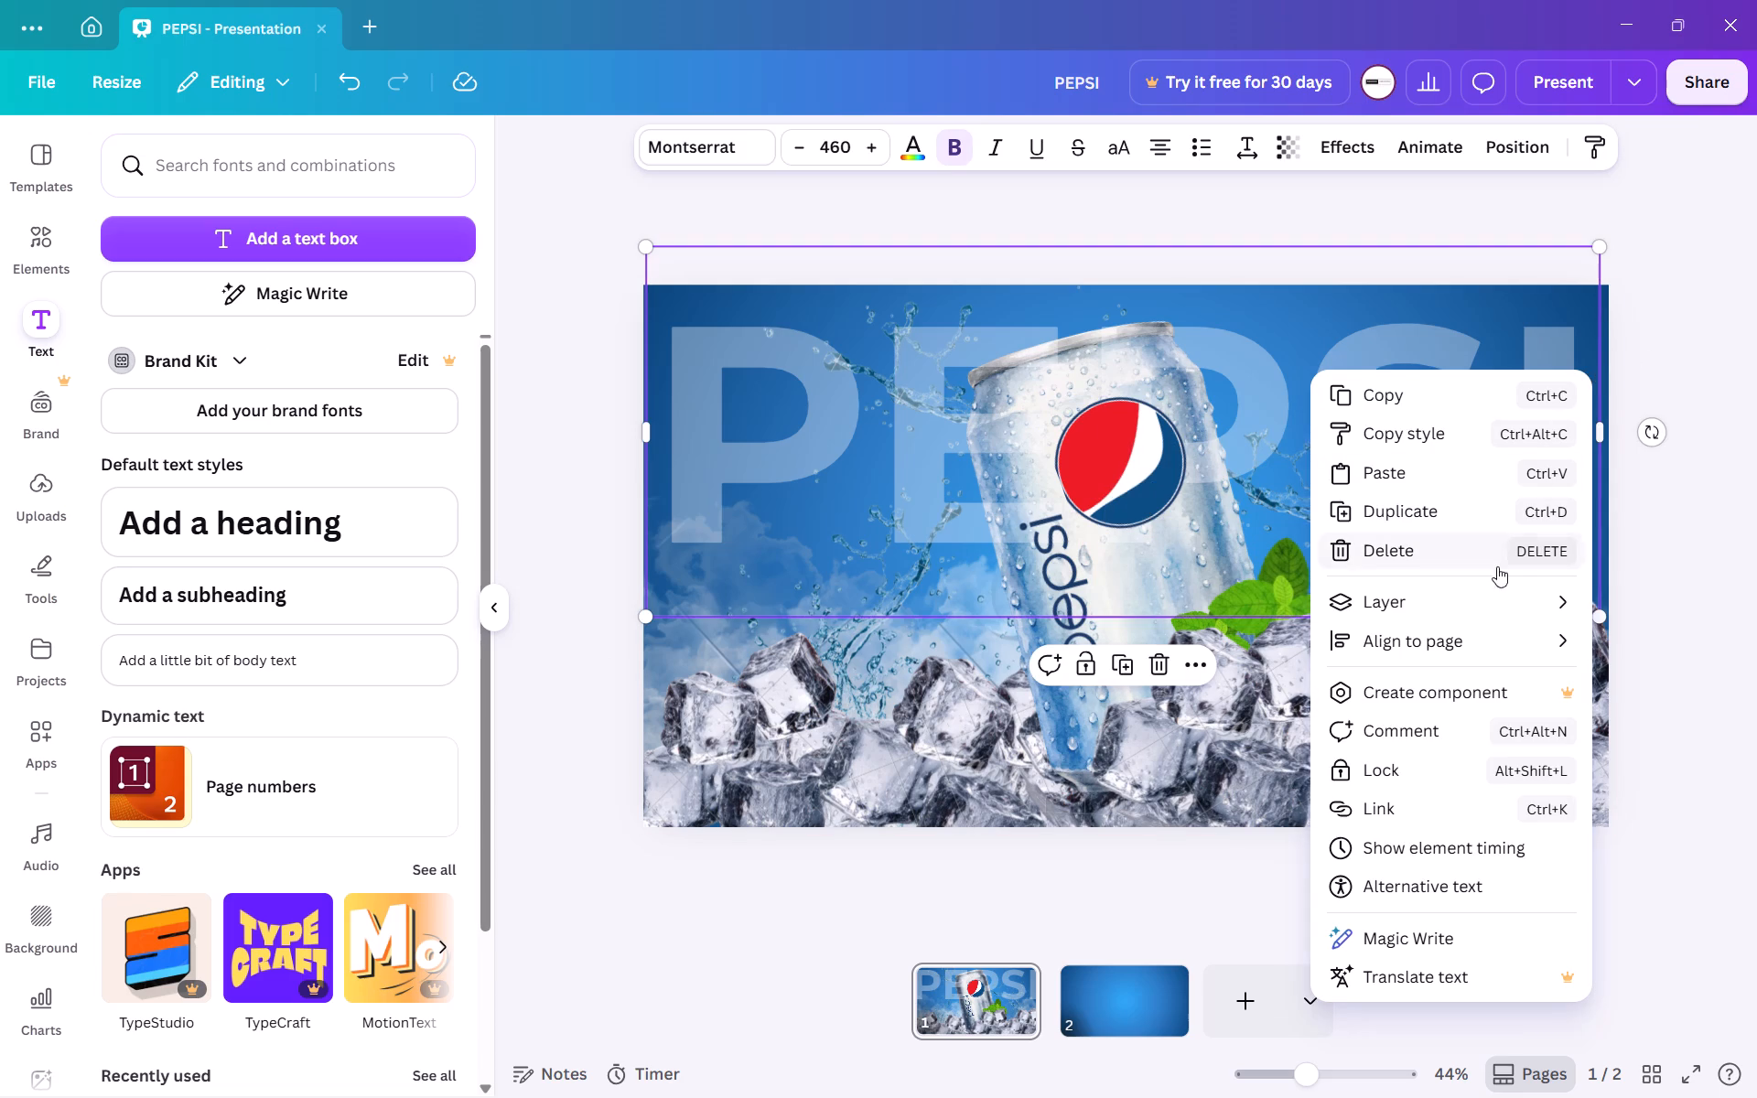
left_click(1491, 602)
left_click(1190, 686)
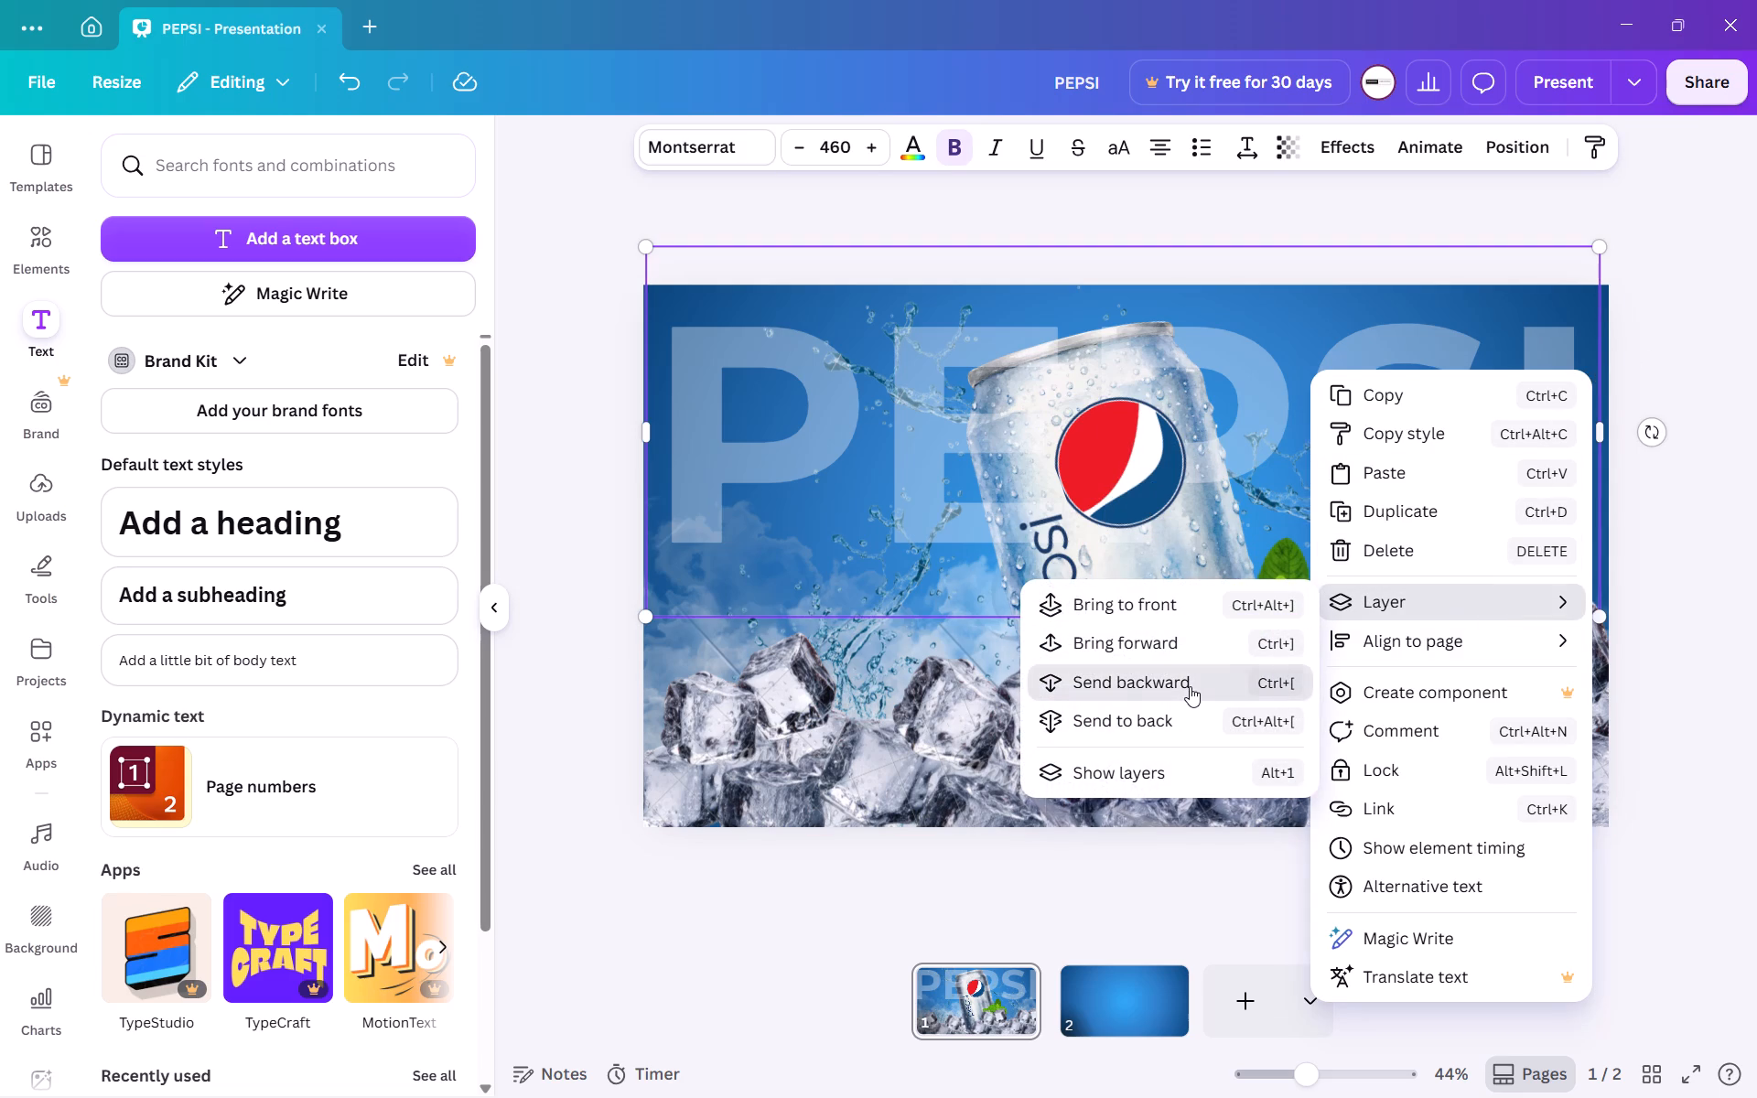
left_click(612, 569)
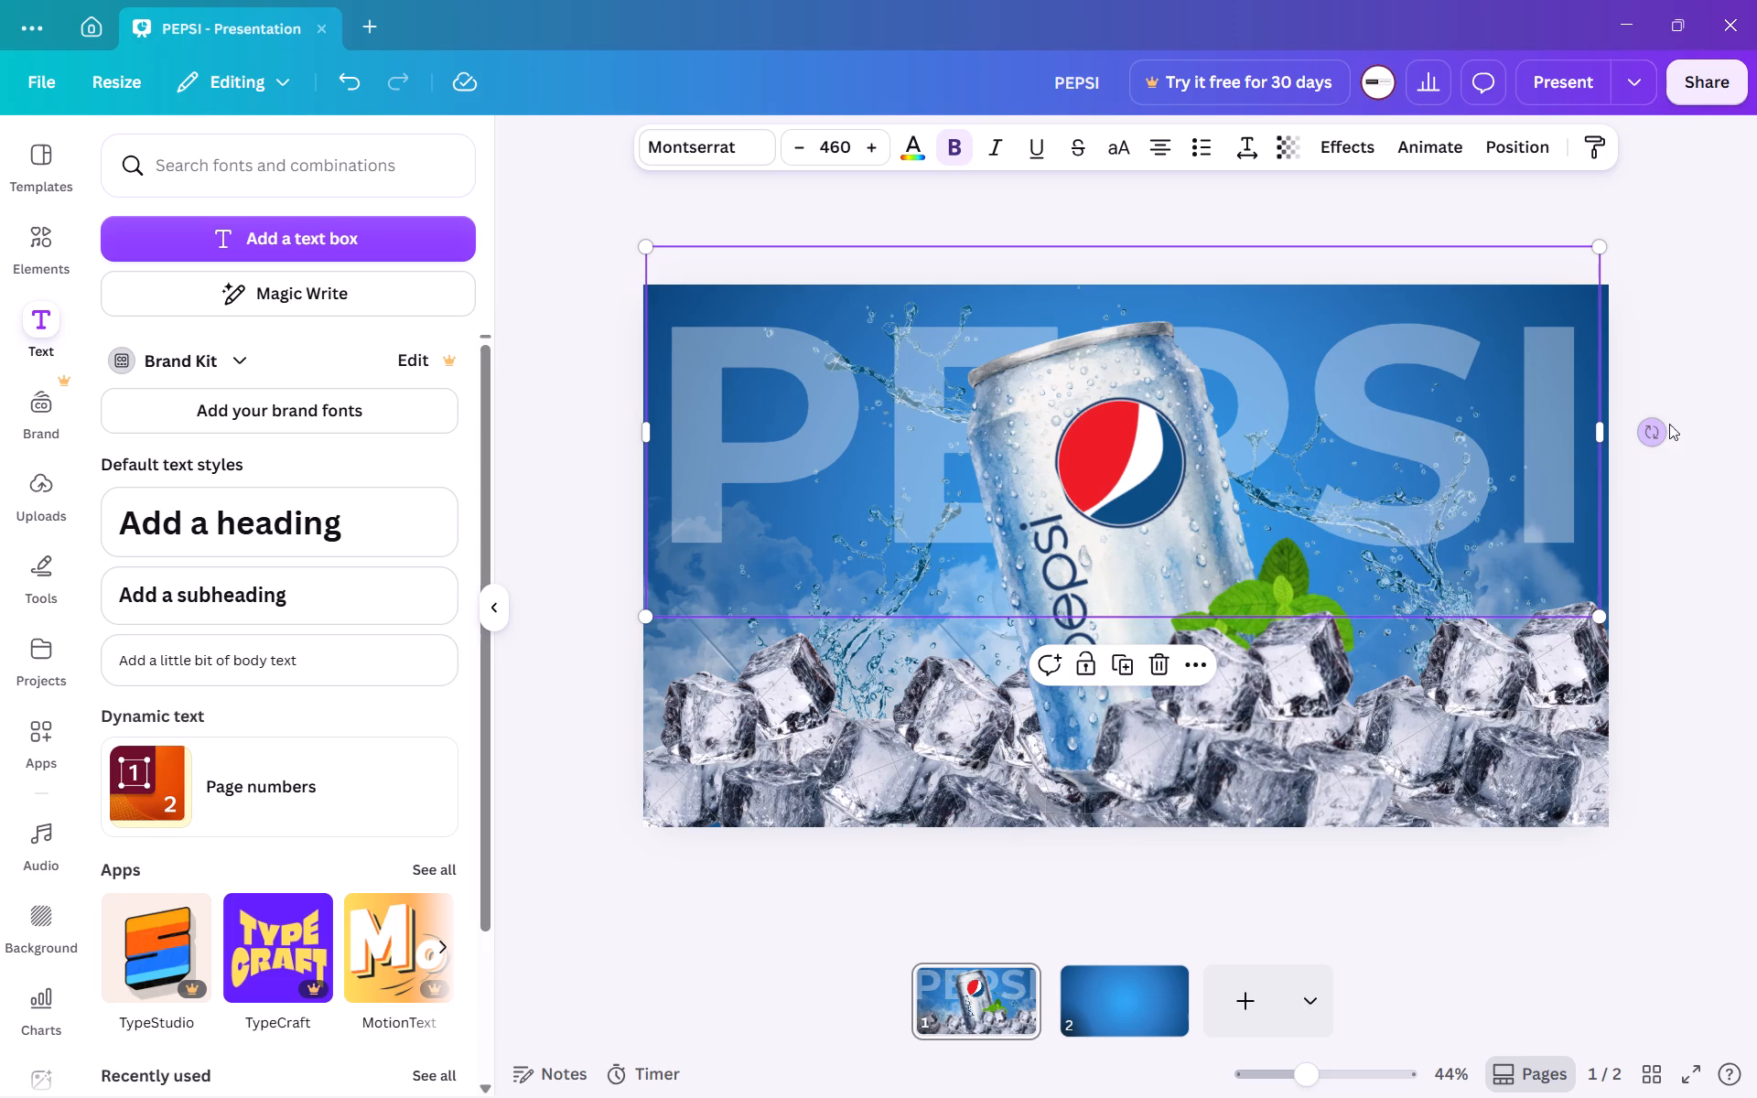
left_click(1731, 436)
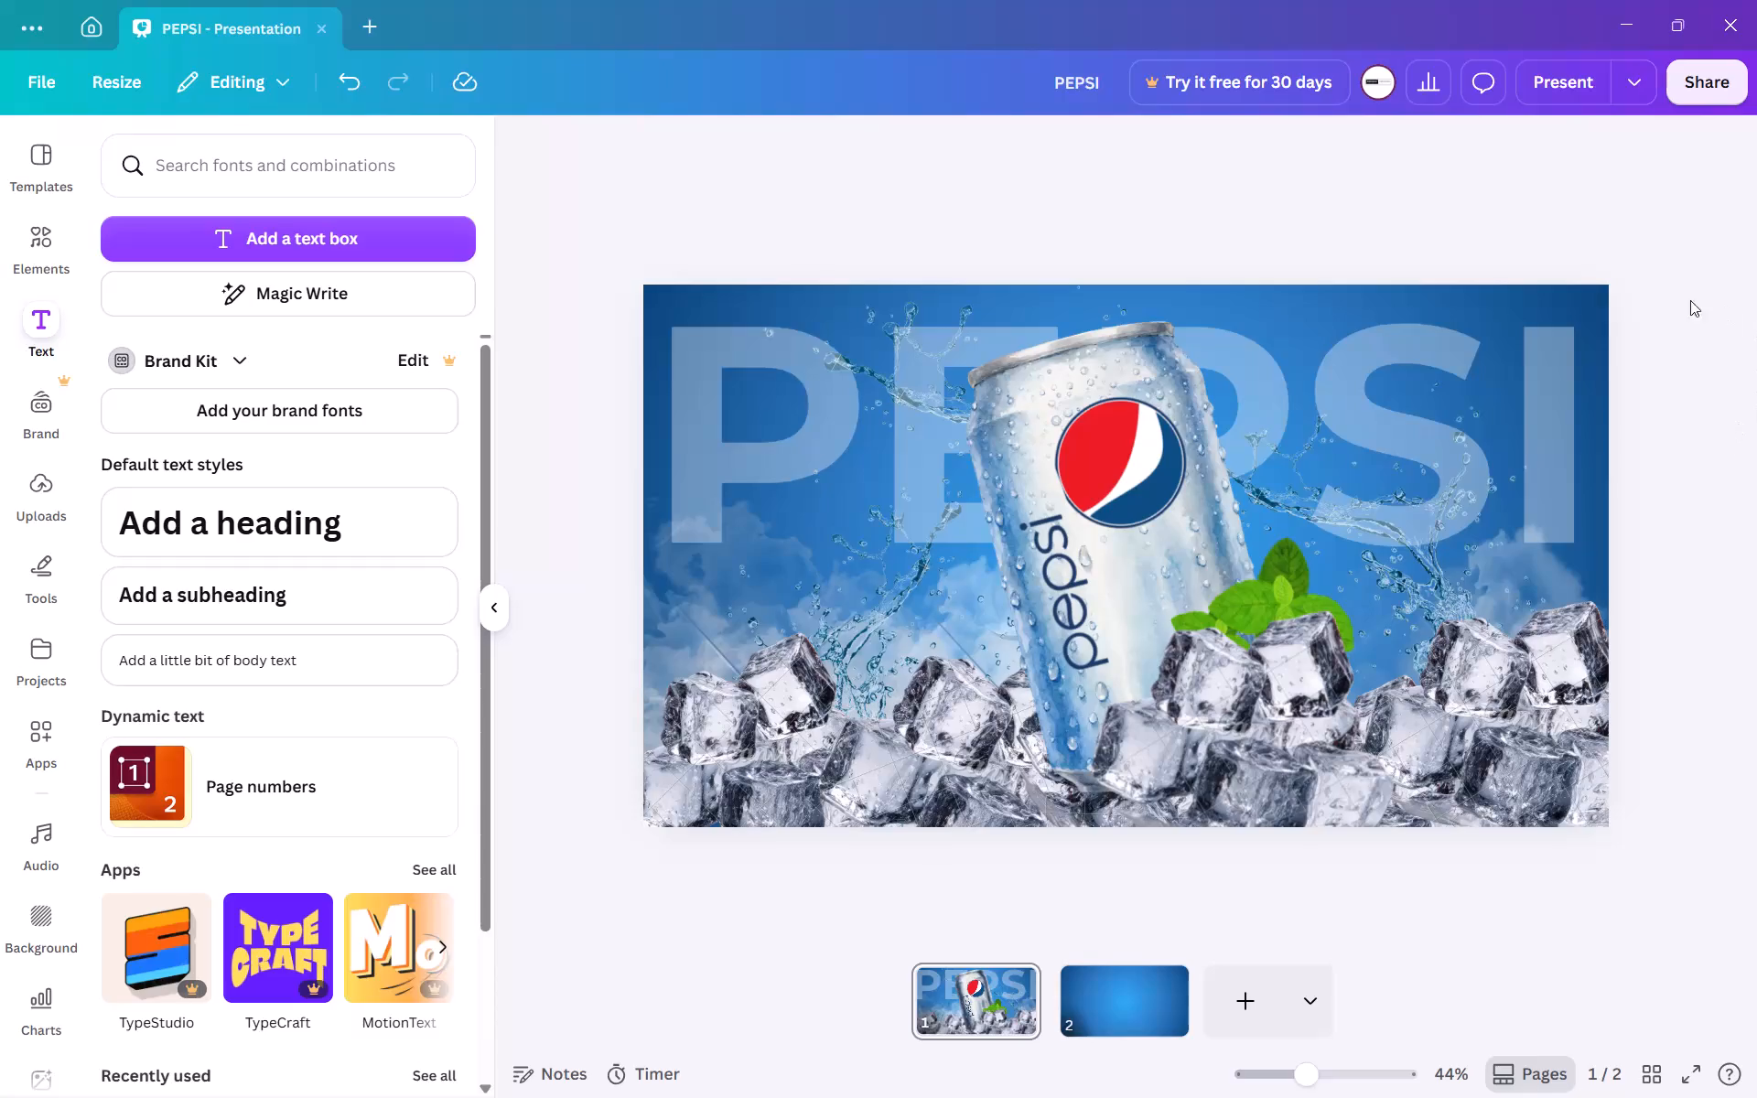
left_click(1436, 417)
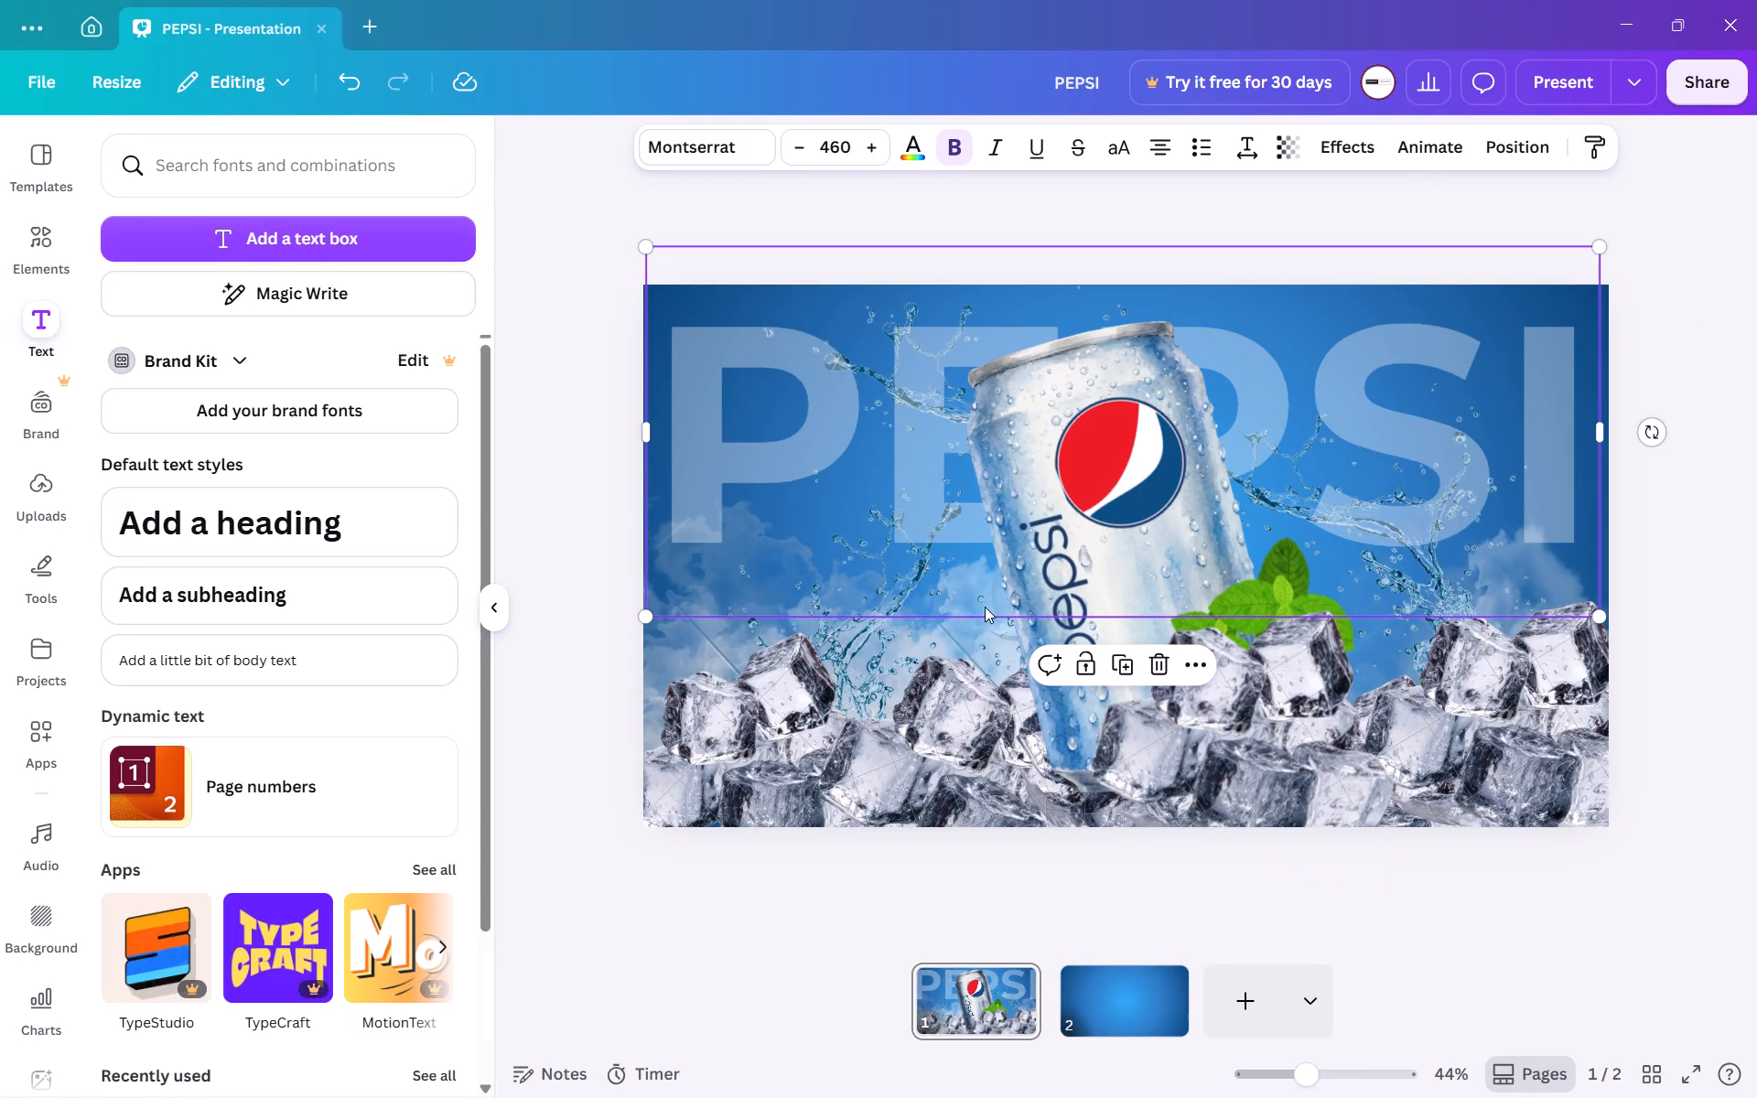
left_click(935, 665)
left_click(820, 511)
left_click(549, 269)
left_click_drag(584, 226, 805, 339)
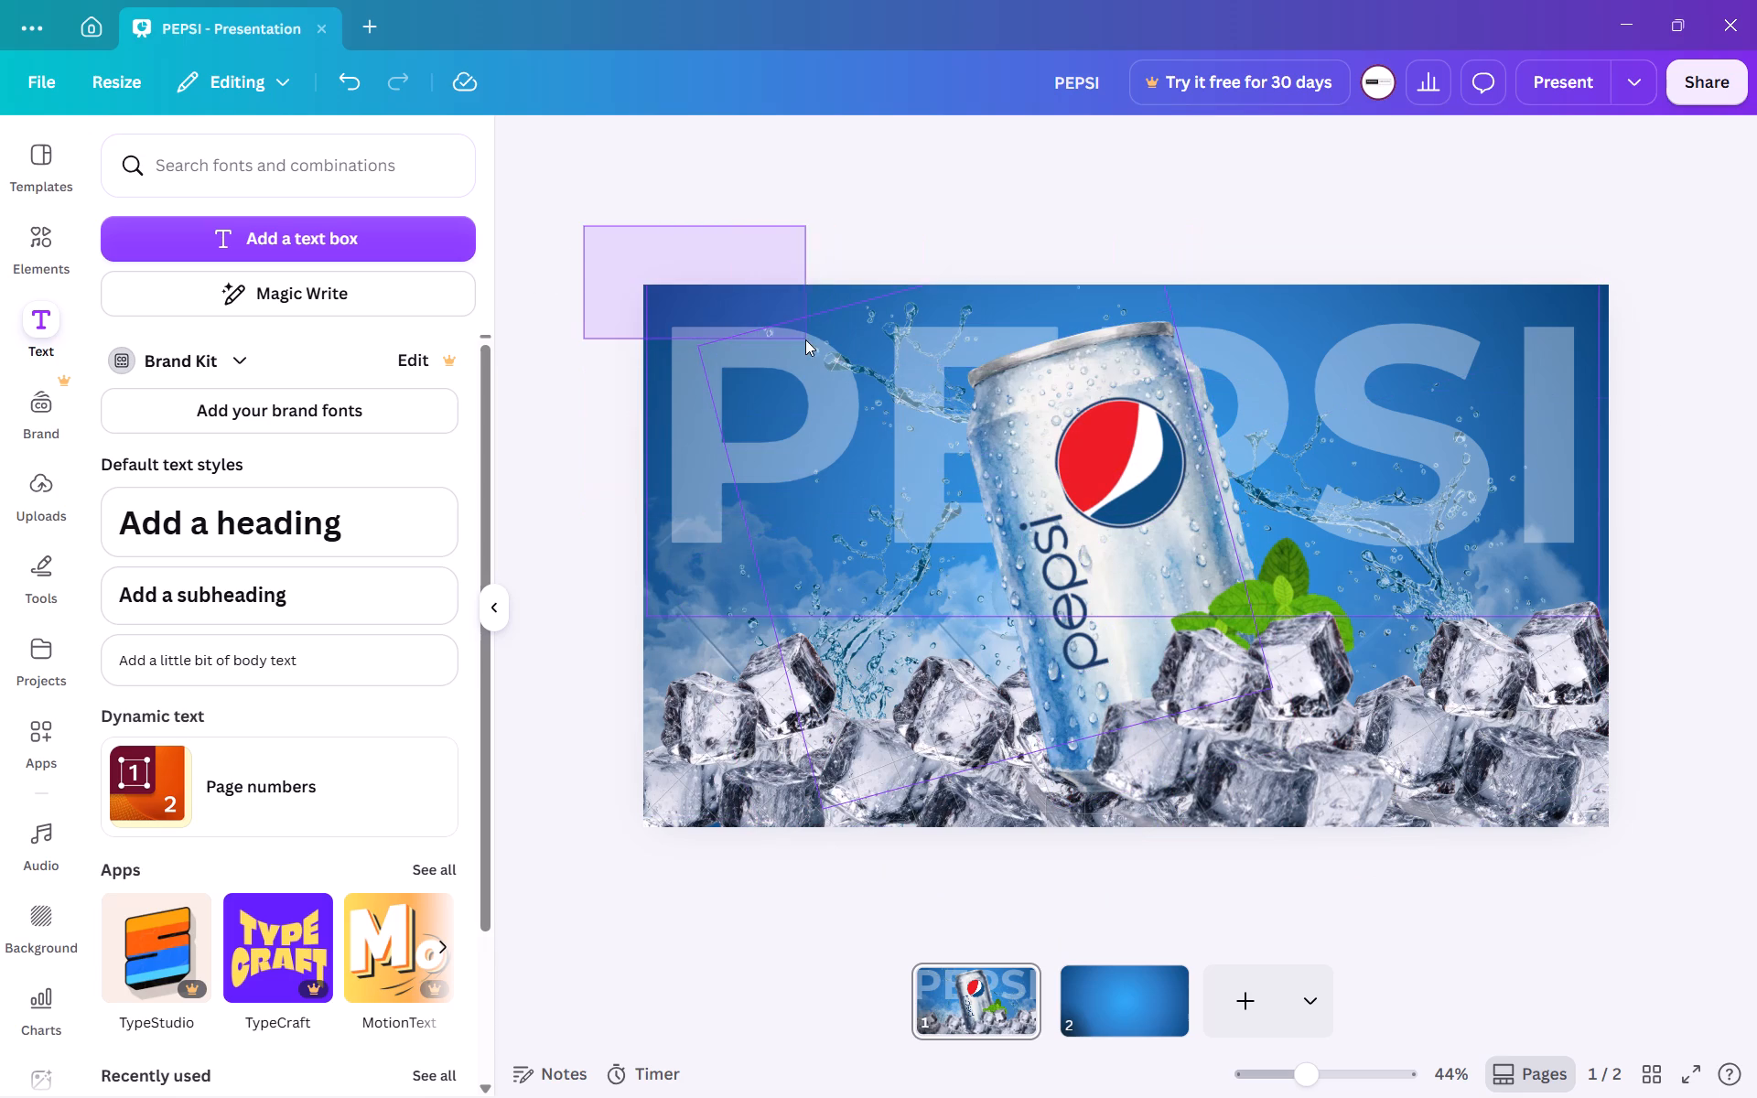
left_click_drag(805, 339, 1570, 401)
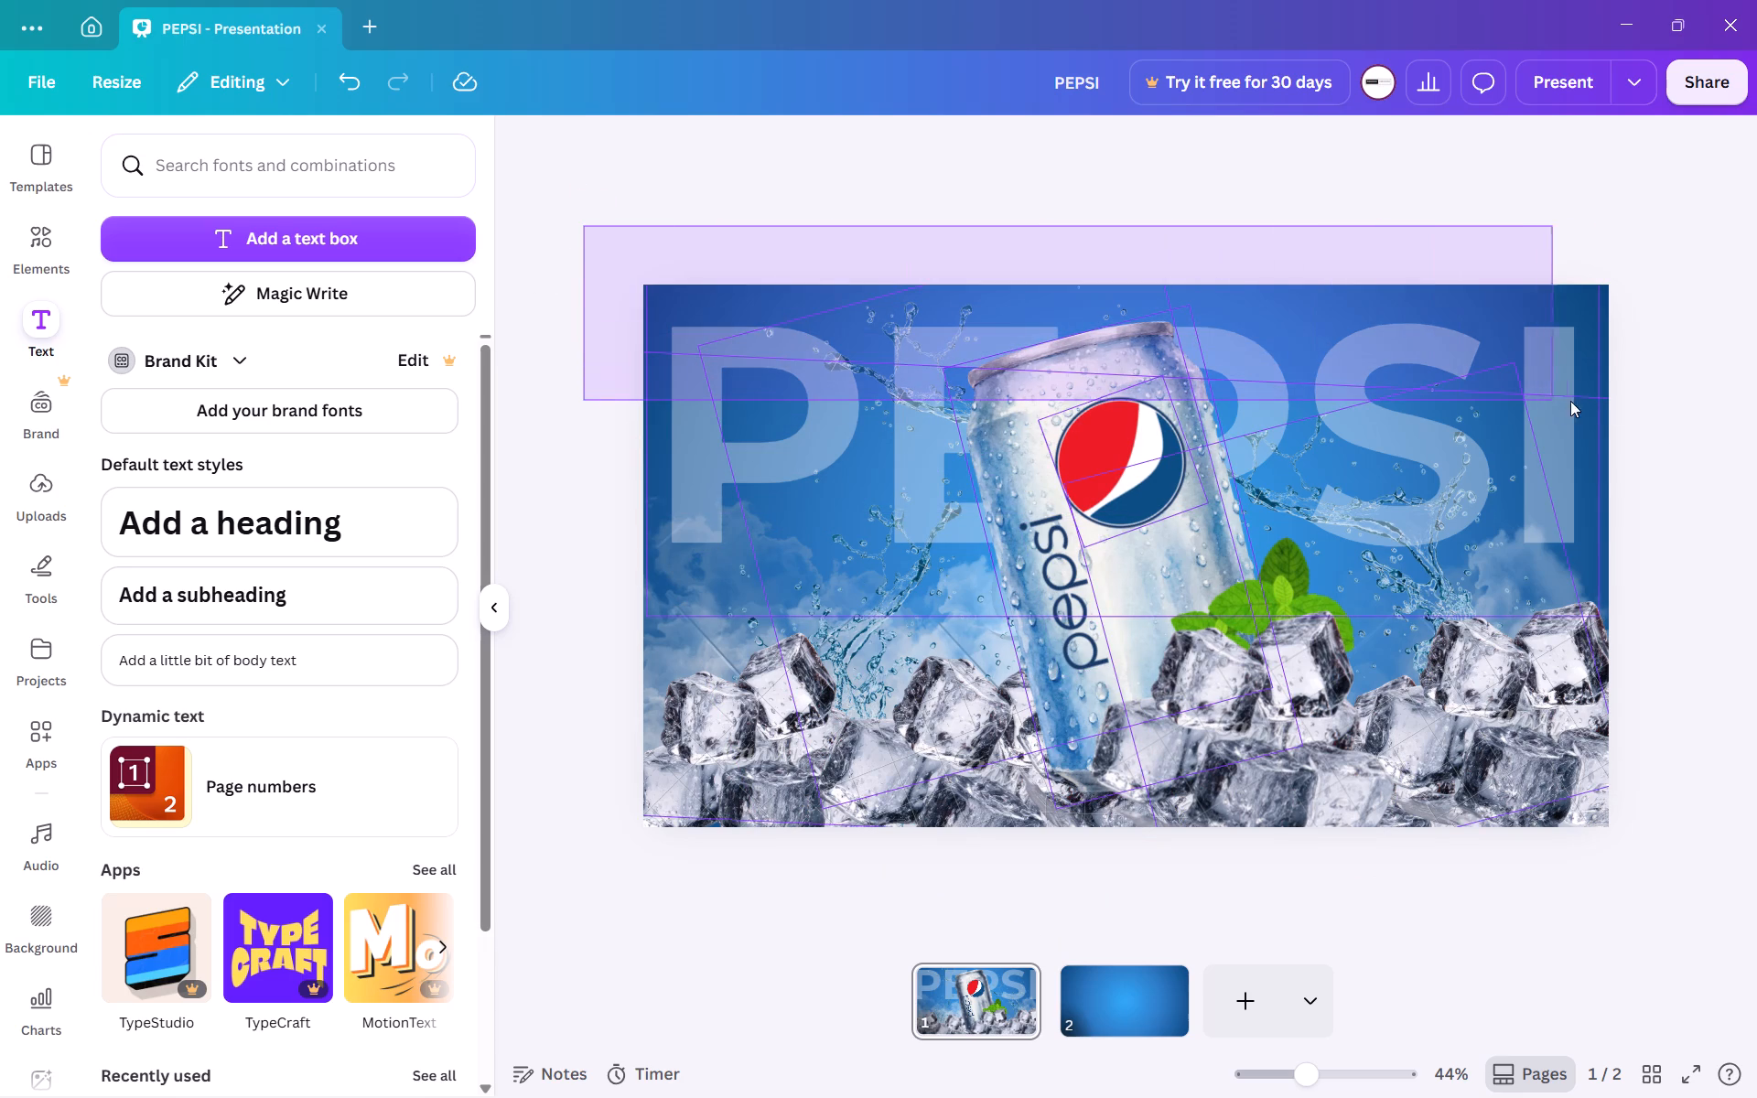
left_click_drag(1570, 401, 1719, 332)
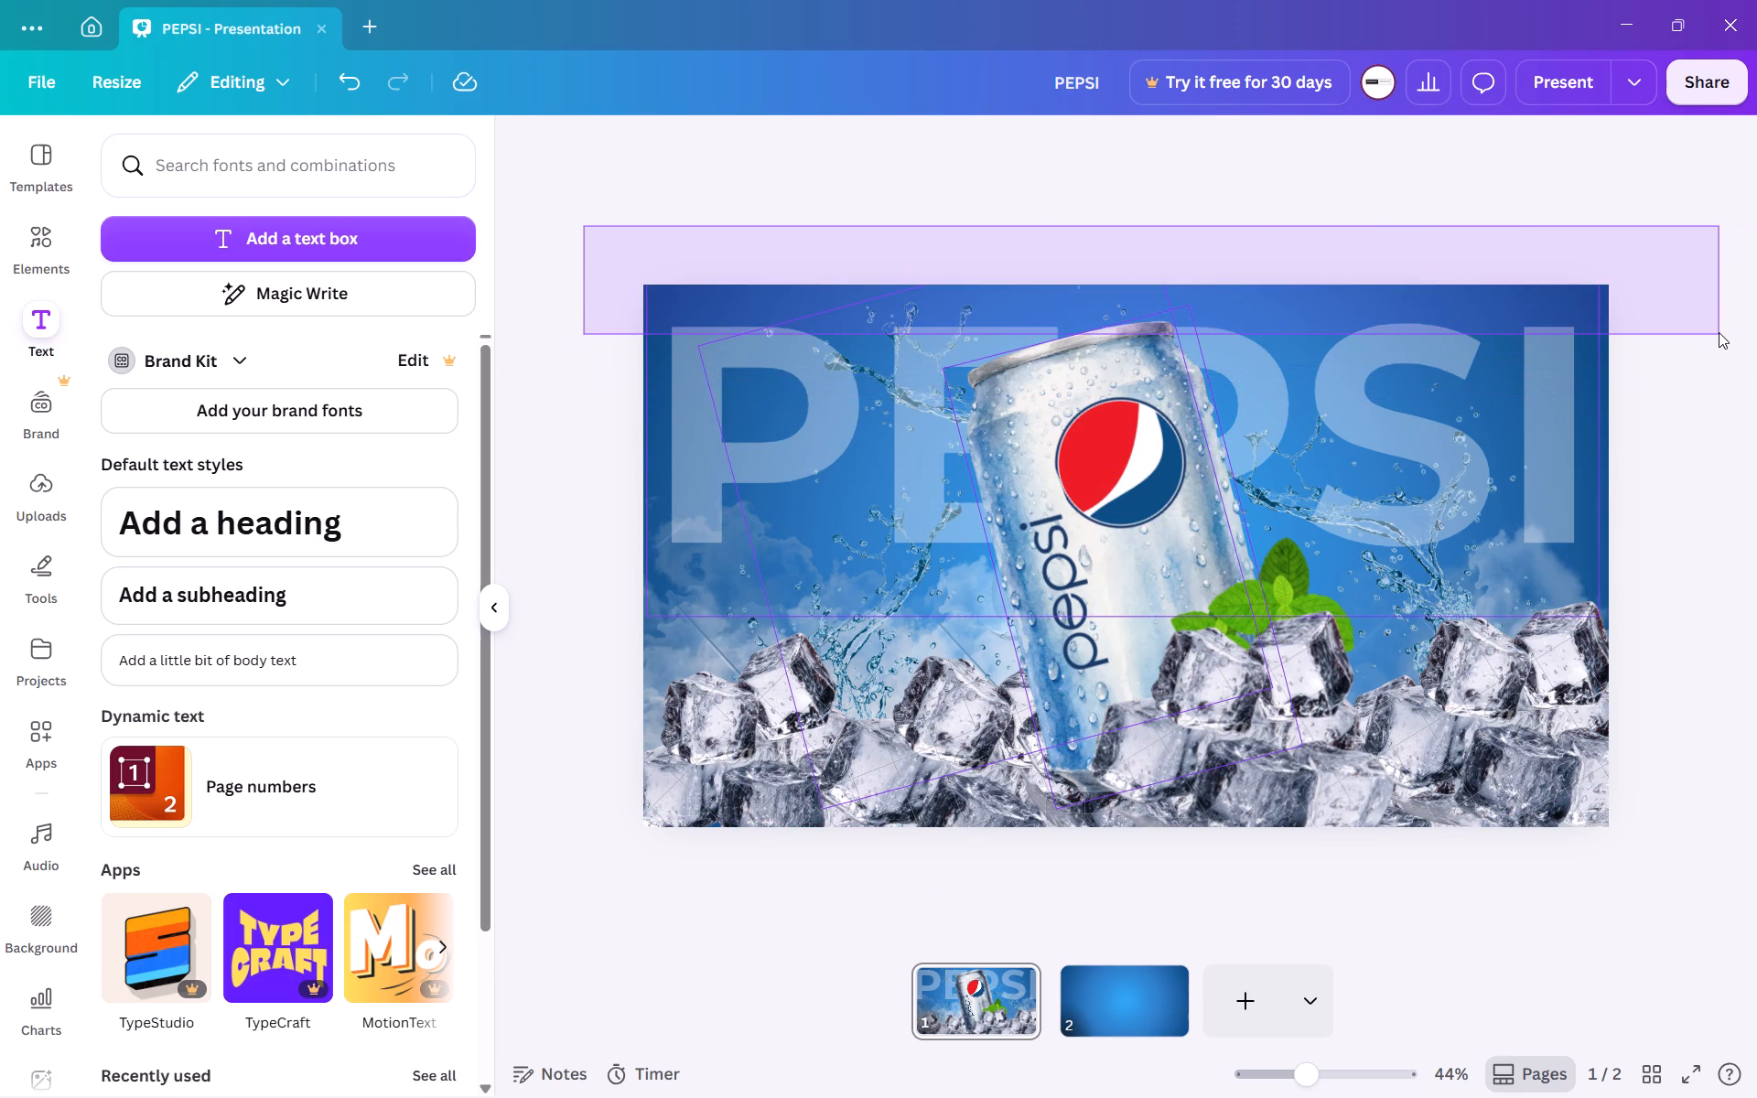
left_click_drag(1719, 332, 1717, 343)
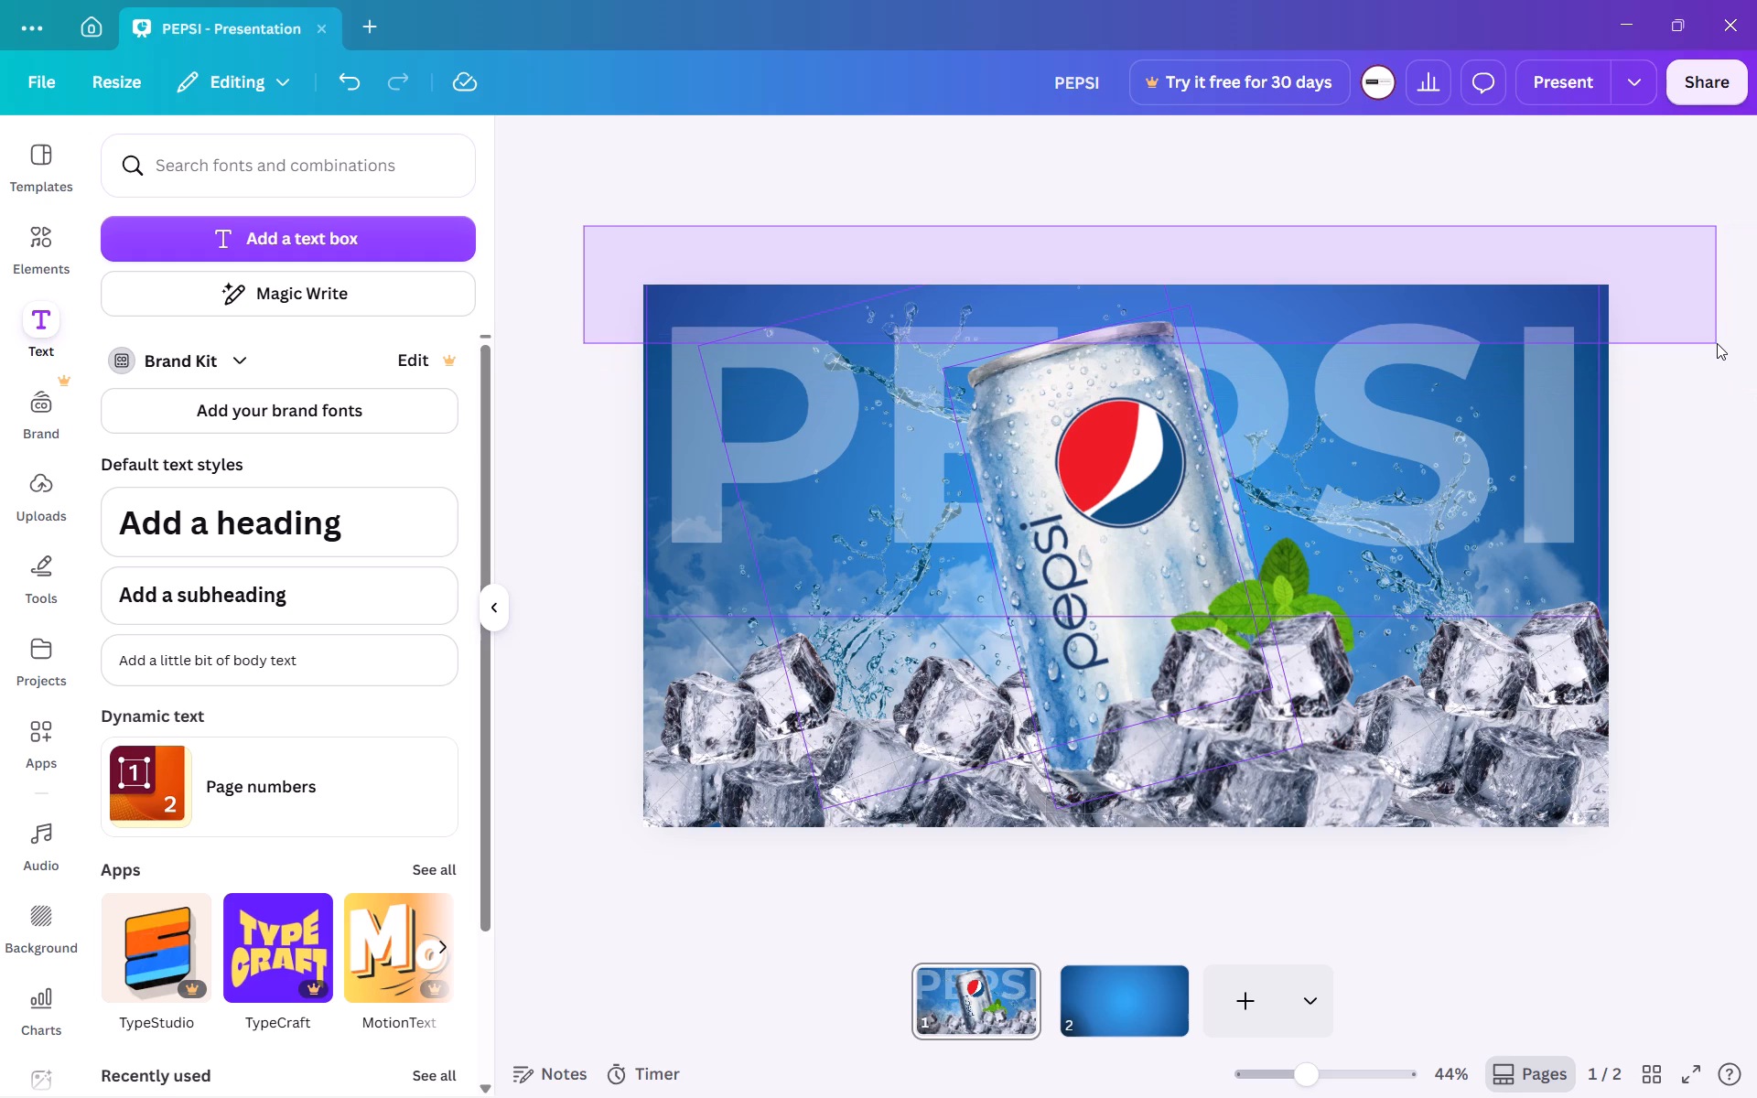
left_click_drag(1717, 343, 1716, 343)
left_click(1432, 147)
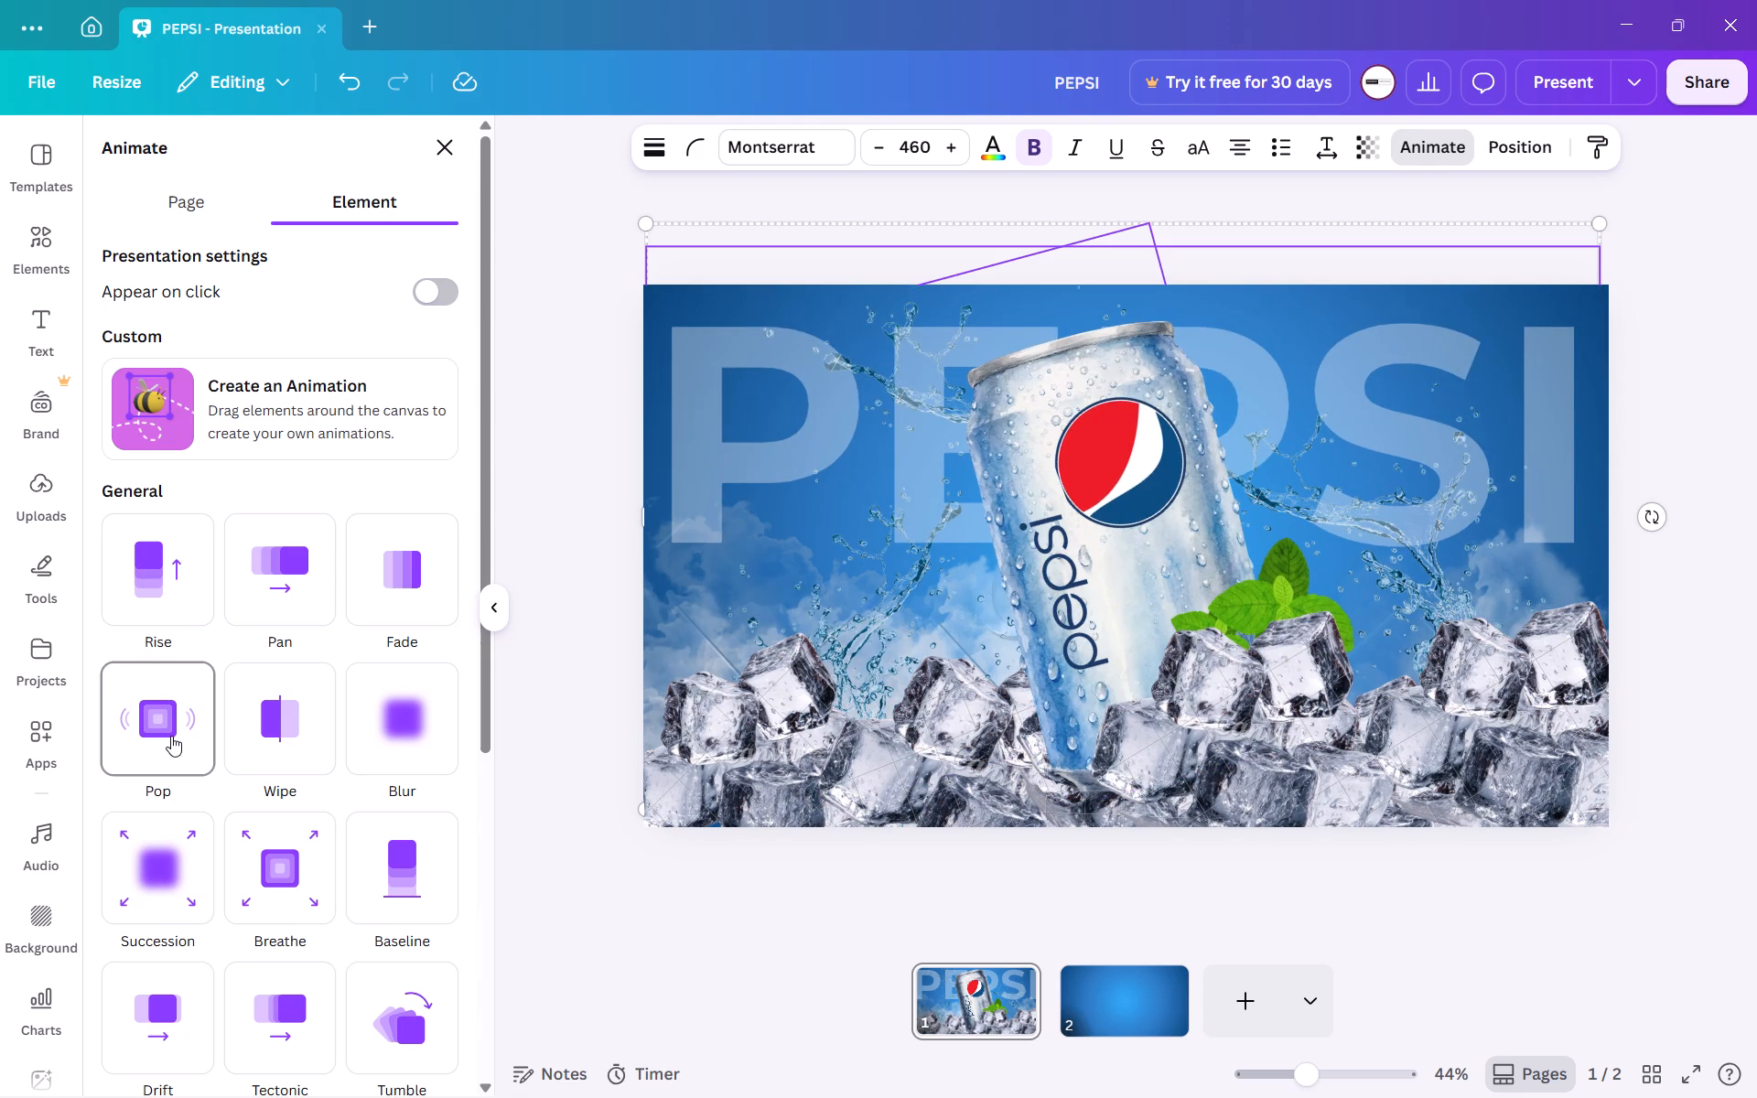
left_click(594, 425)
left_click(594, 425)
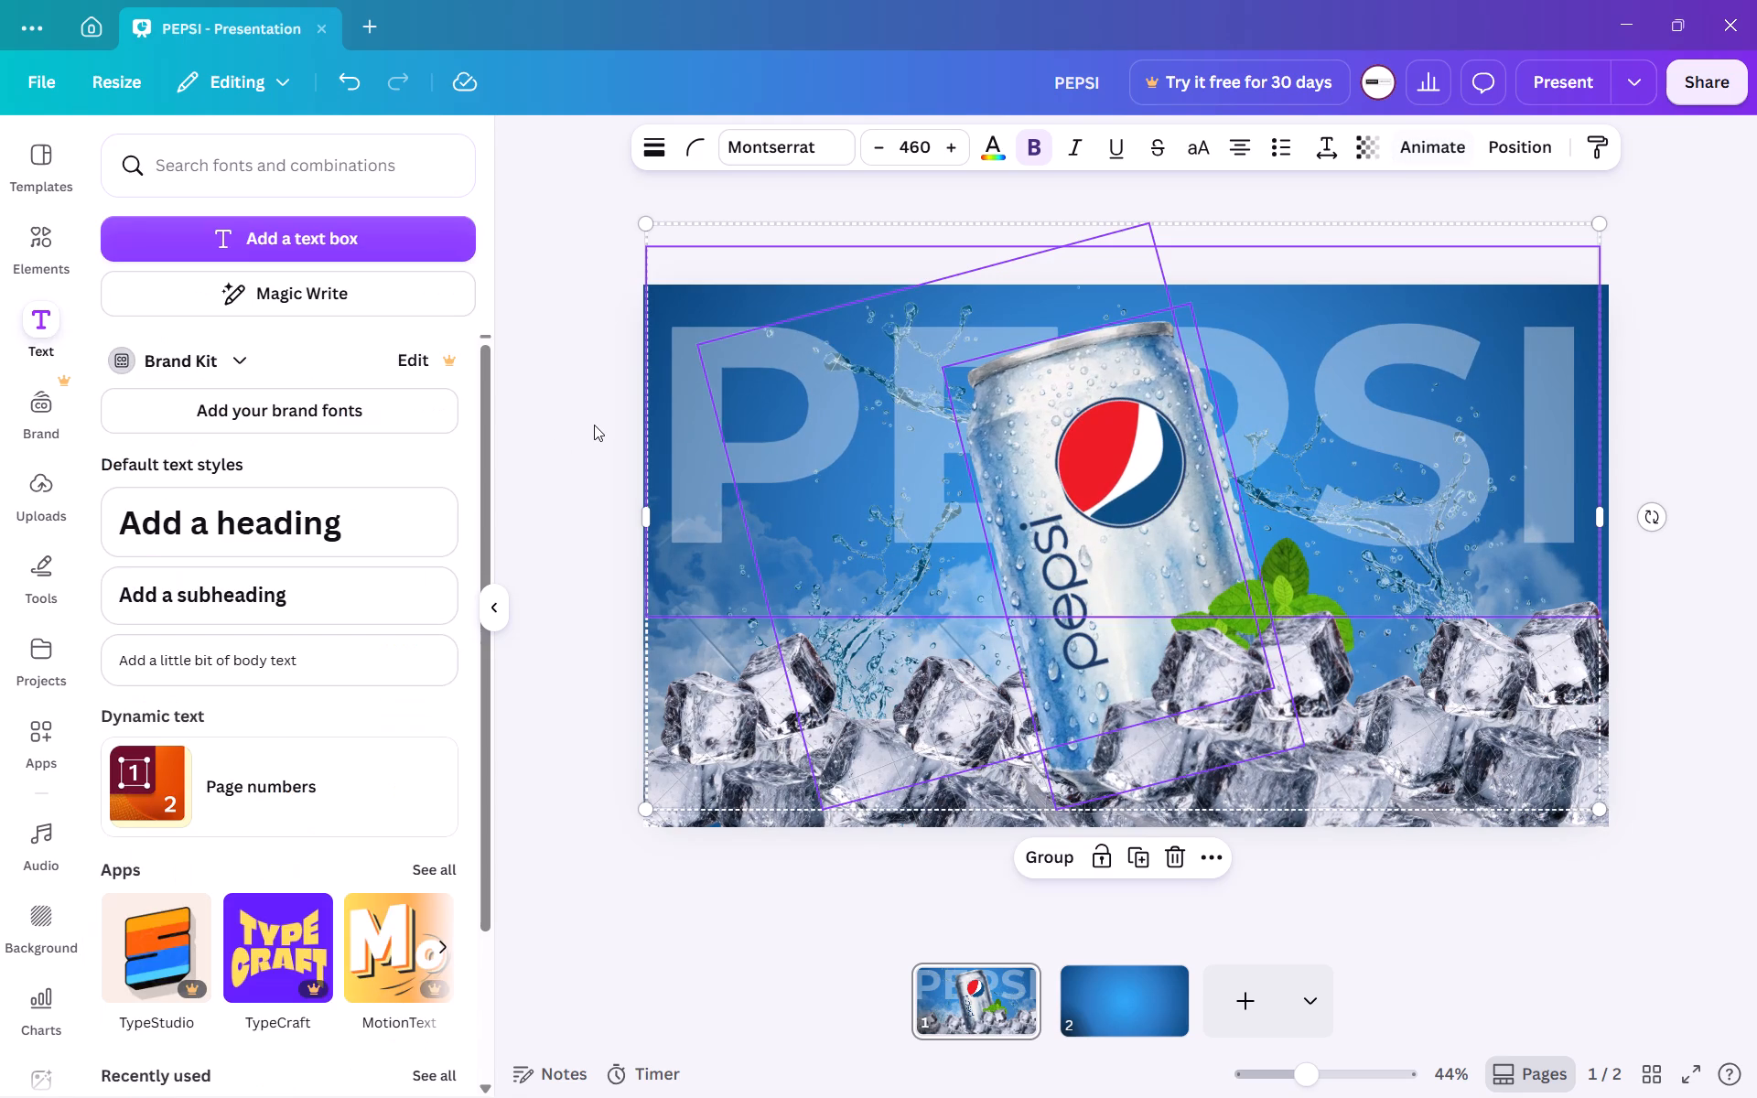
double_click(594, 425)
Select the PEPSI heading, can, round logo, splashes and mist together, try the Tectonic, Drift and Baseline animations, and settle on Blur.
left_click_drag(617, 208, 684, 284)
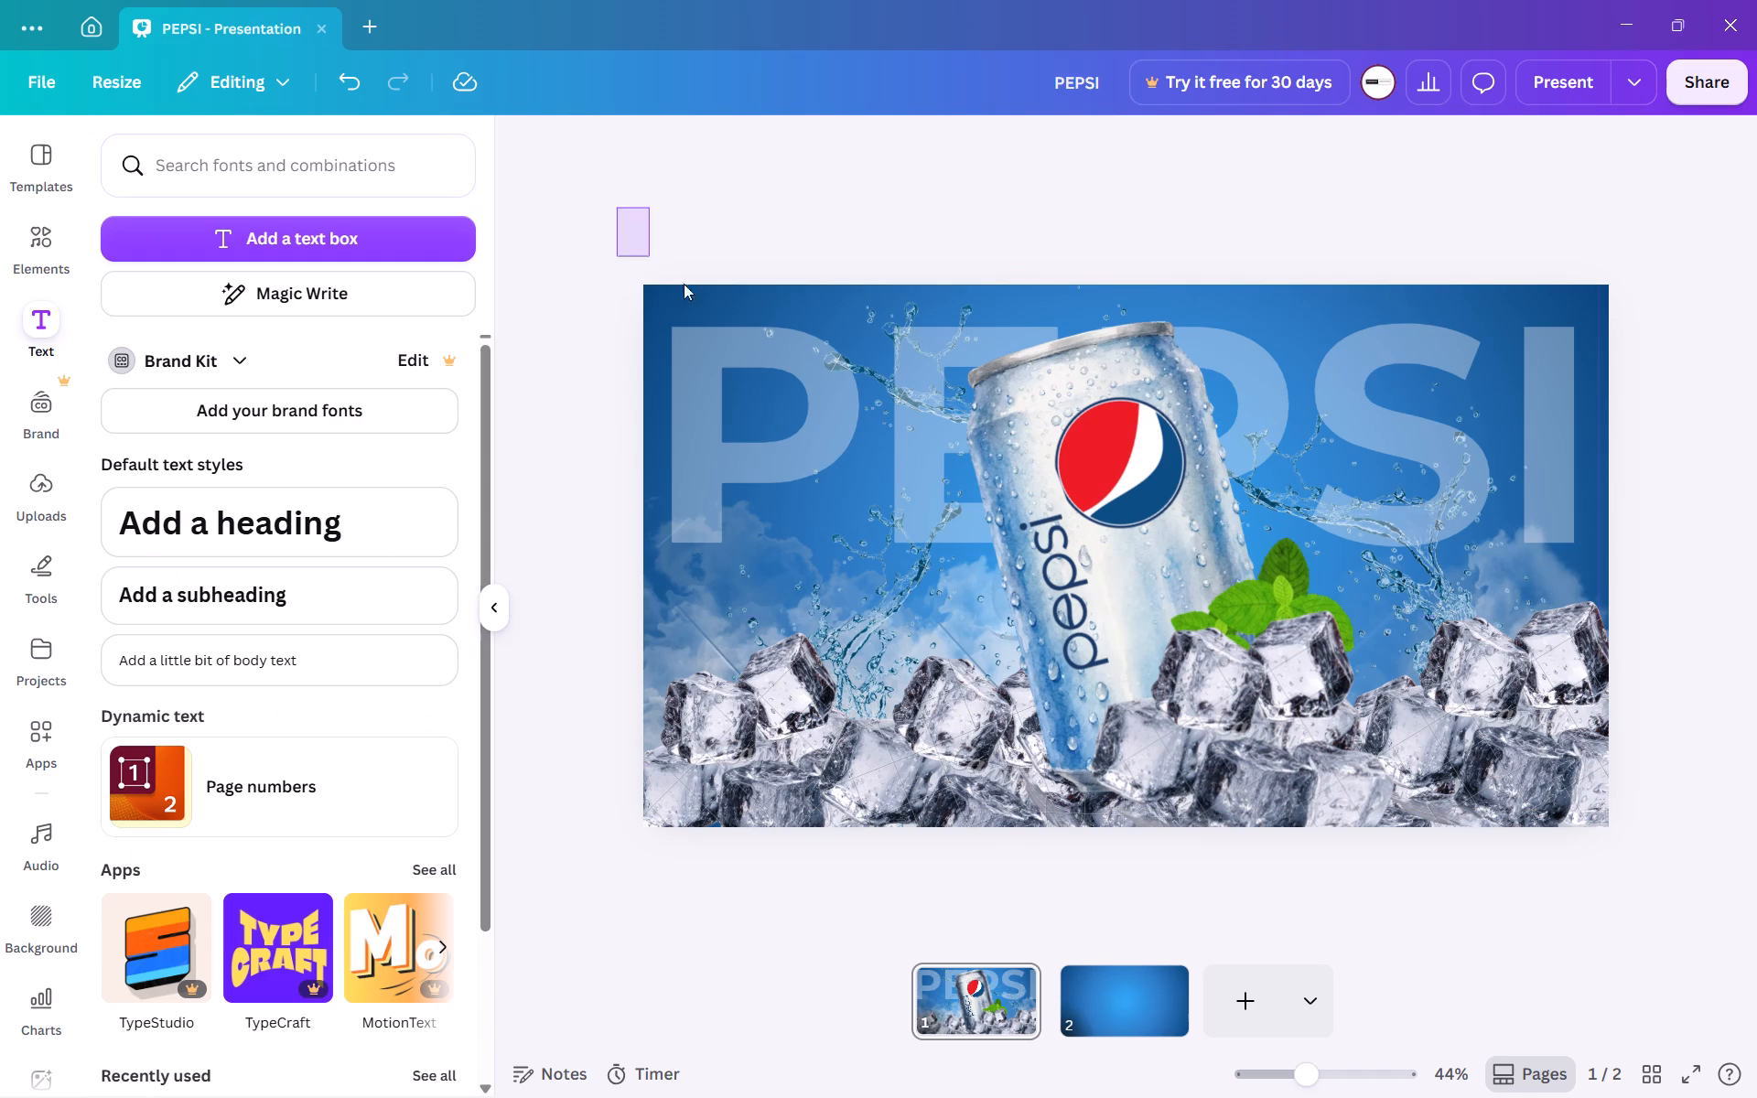
left_click_drag(684, 284, 1209, 455)
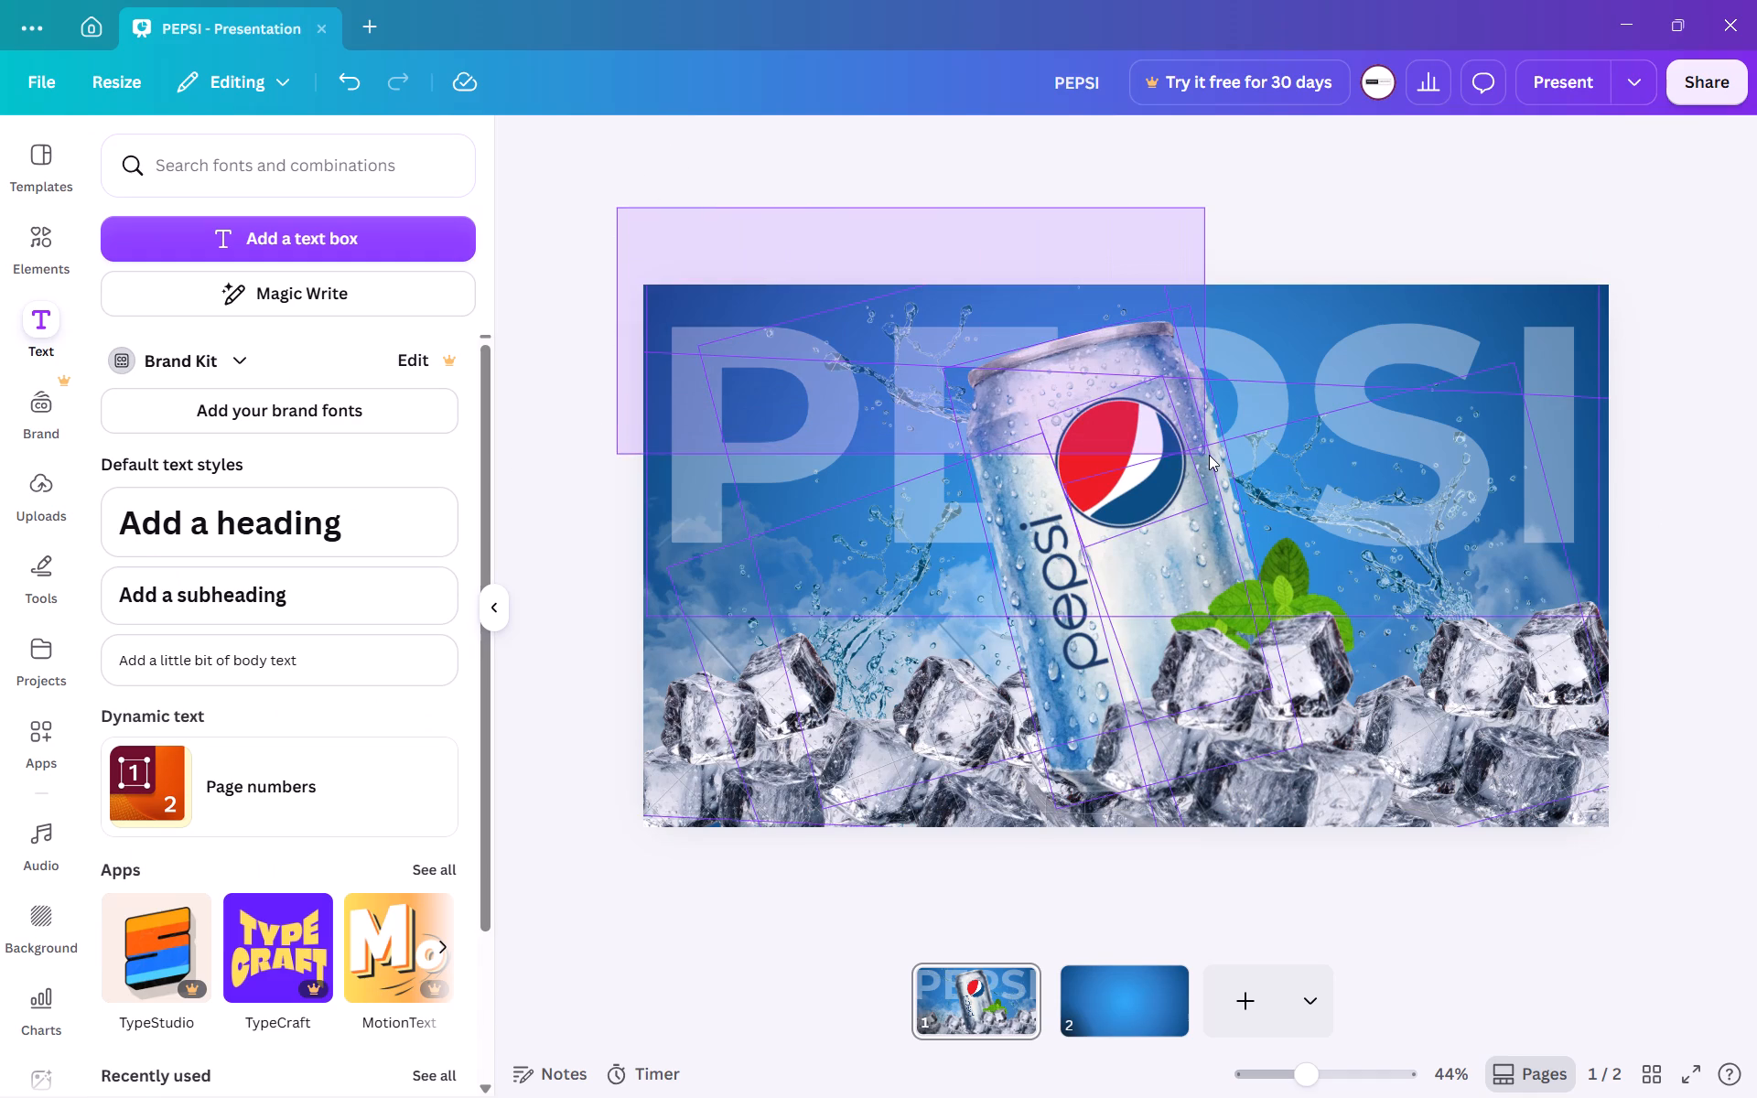
left_click_drag(1209, 455, 1677, 479)
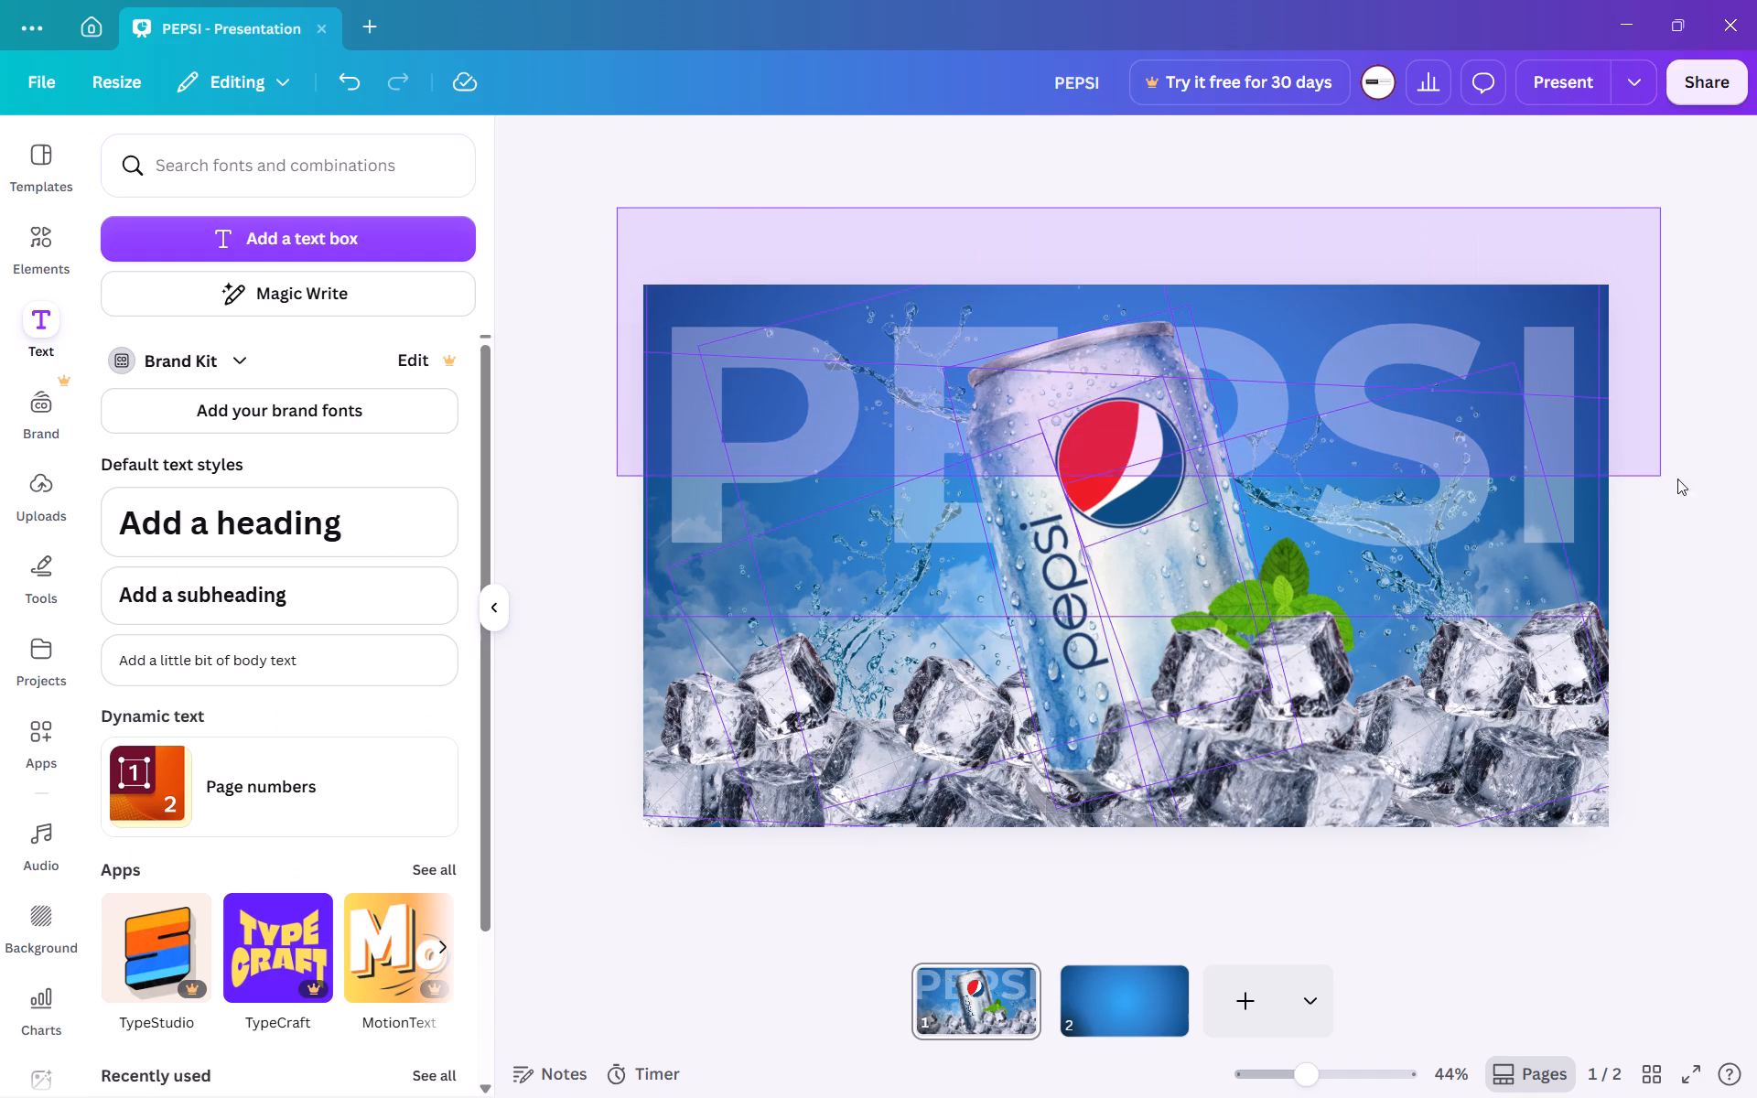
left_click_drag(1677, 479, 1756, 486)
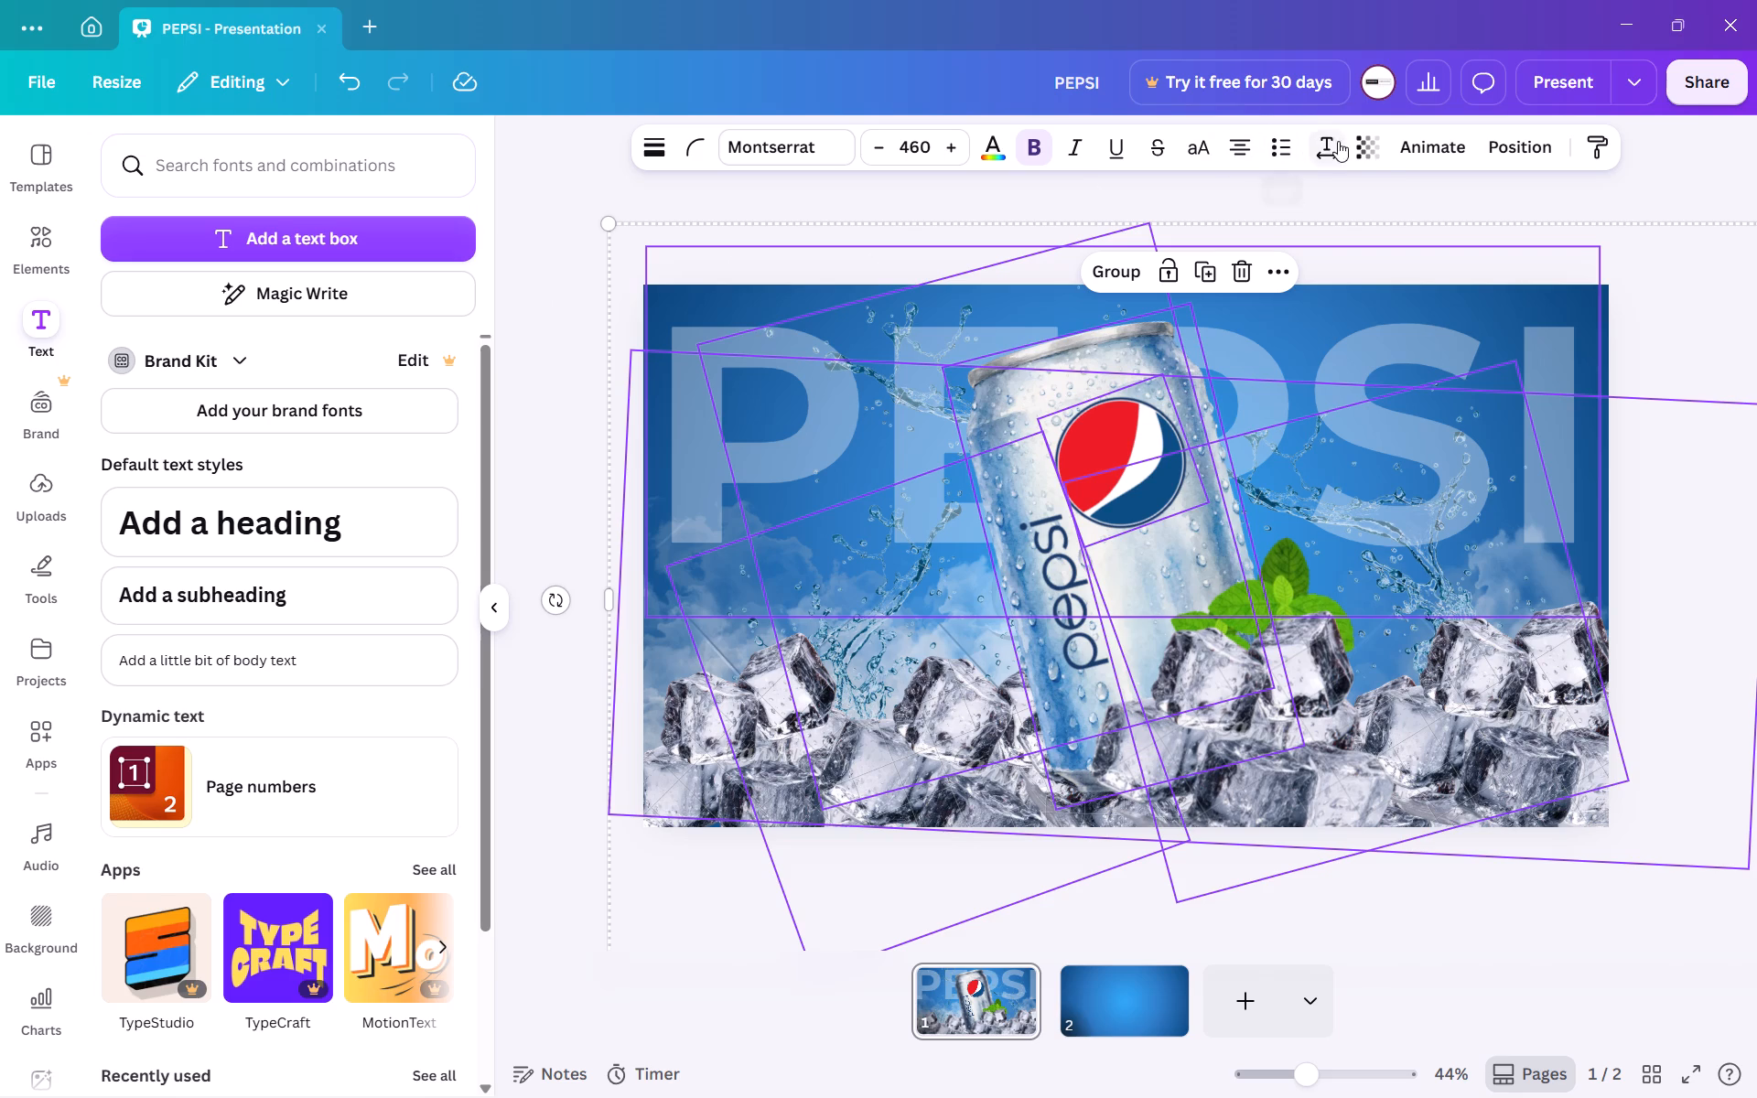
left_click(1412, 153)
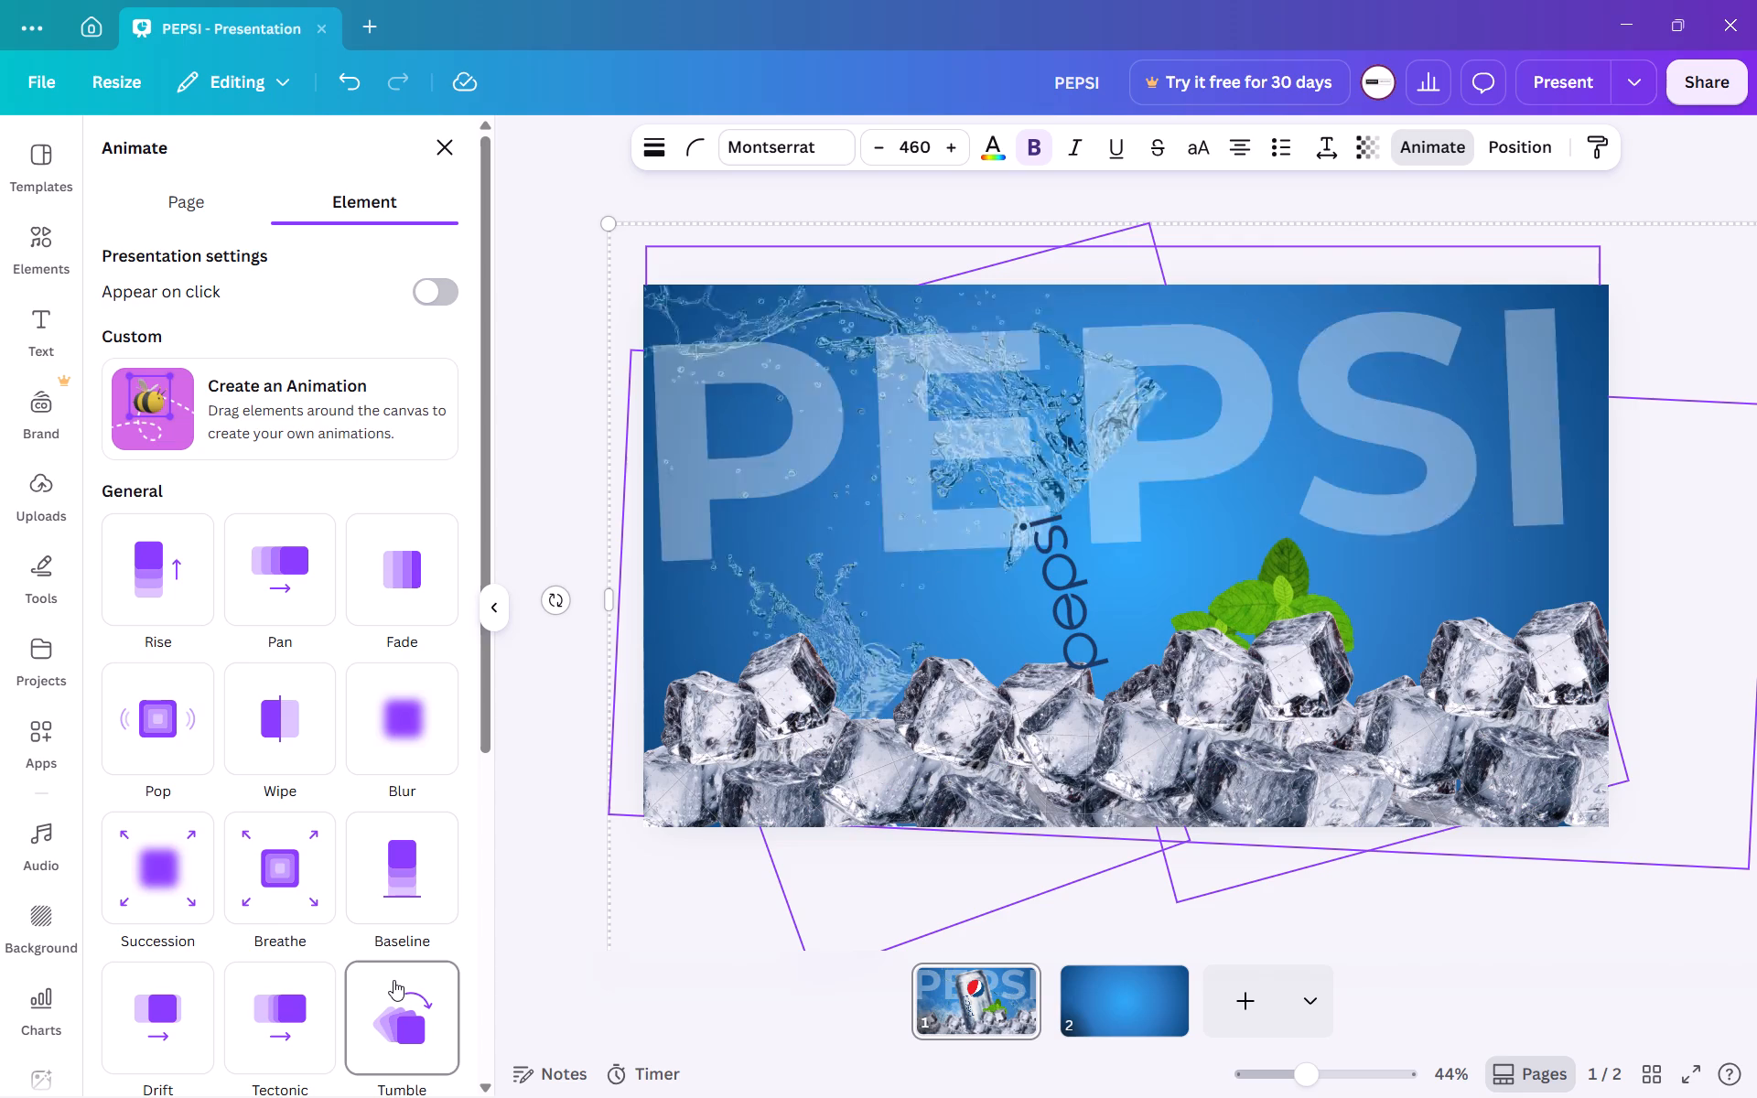
scroll(345, 876, "down", 4)
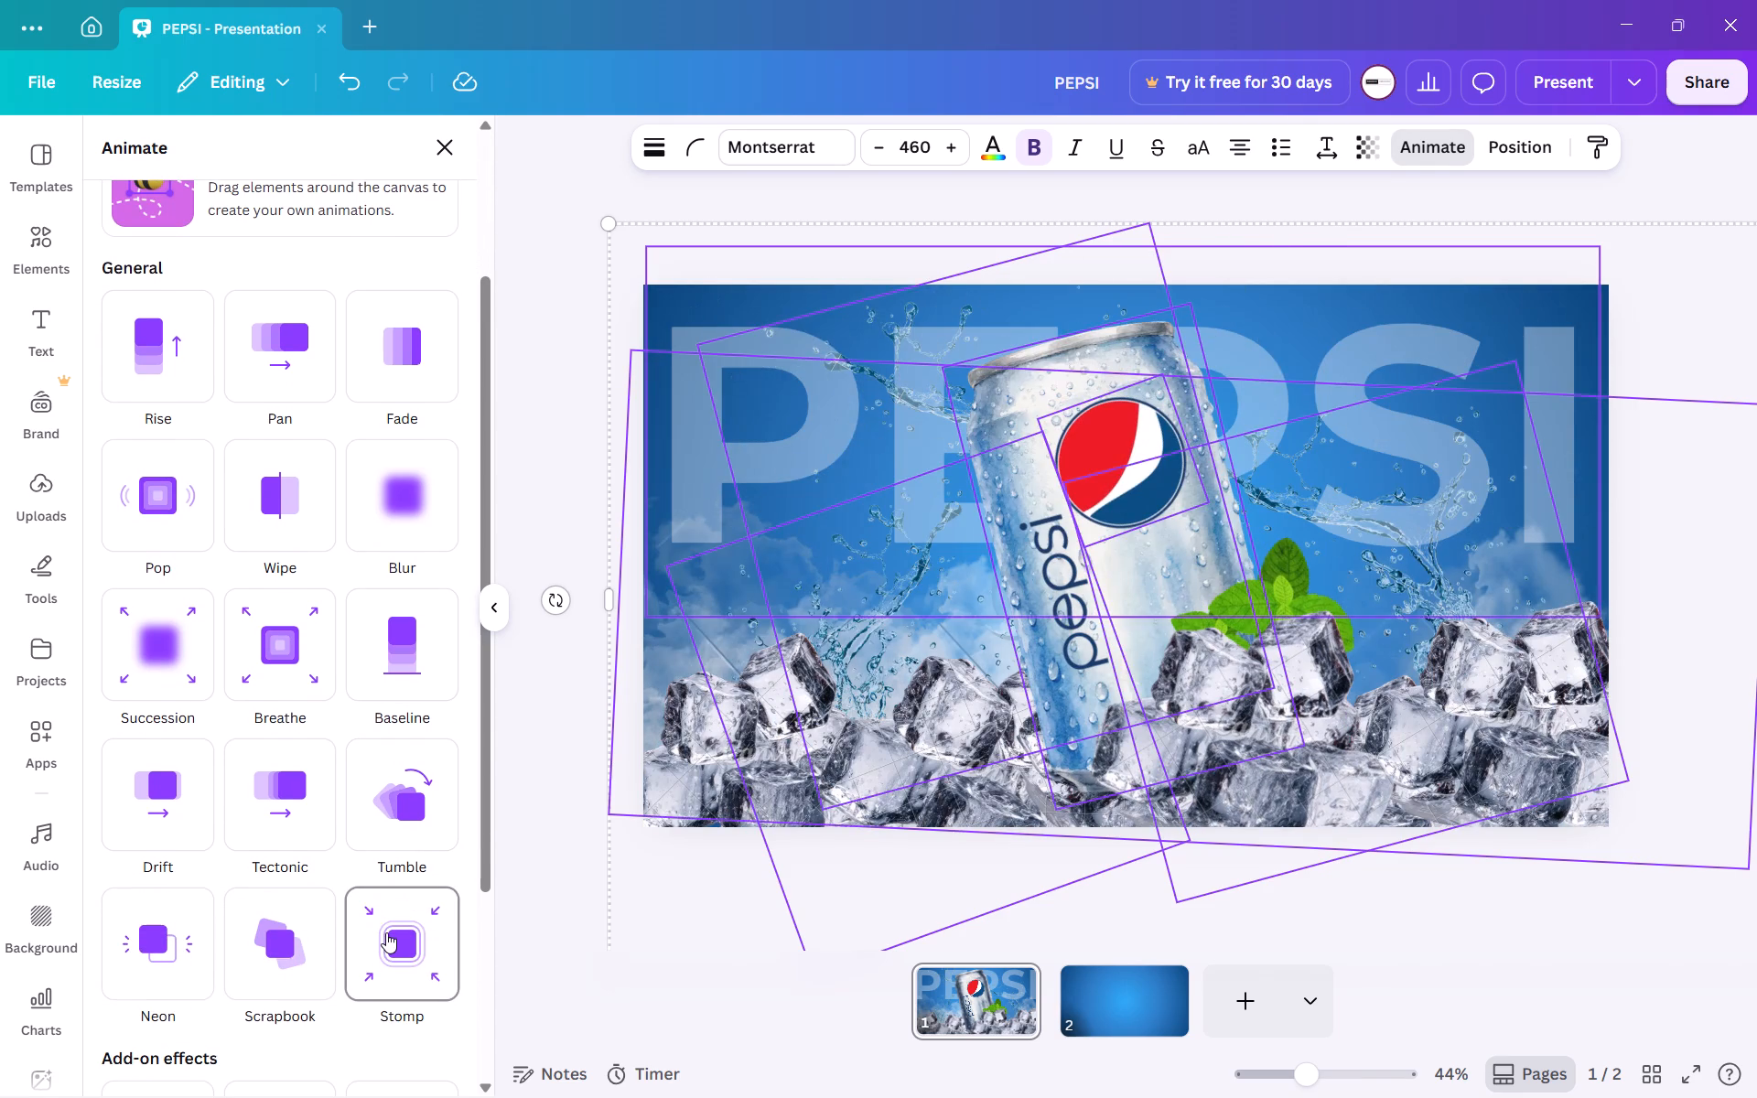
scroll(276, 969, "down", 1)
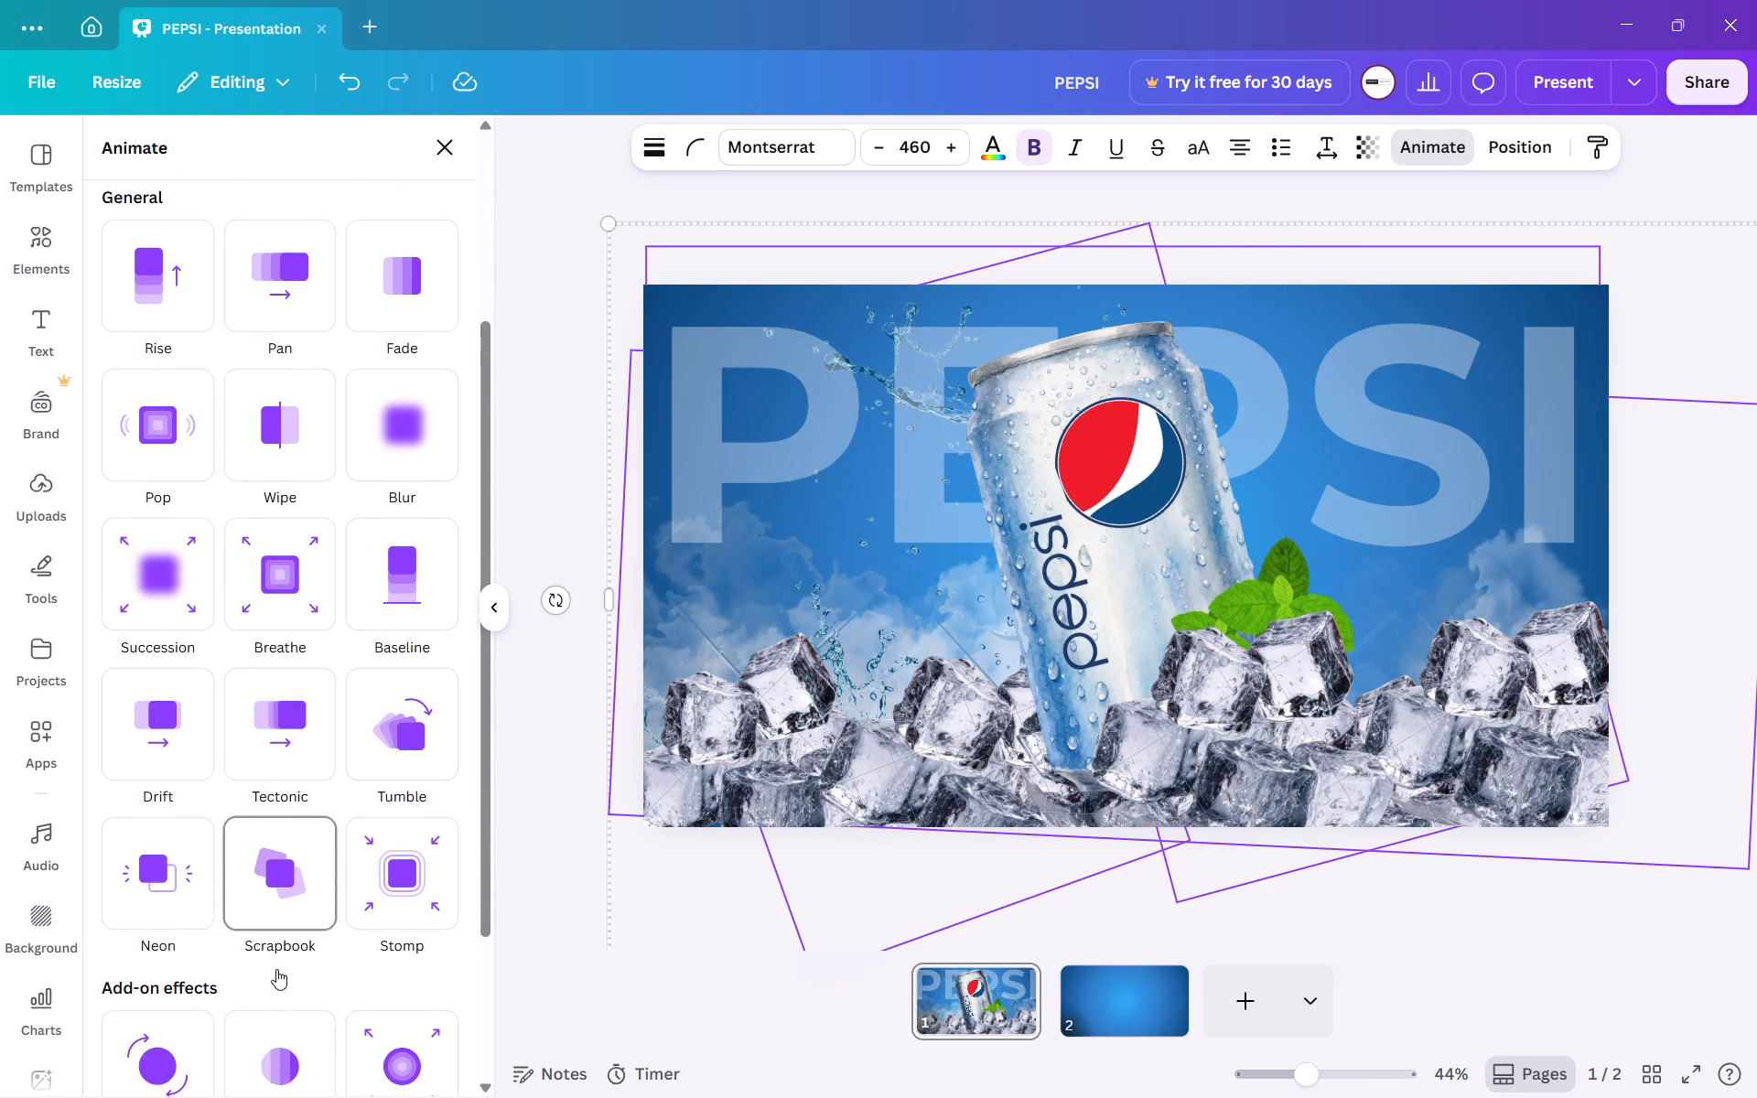
scroll(276, 969, "down", 1)
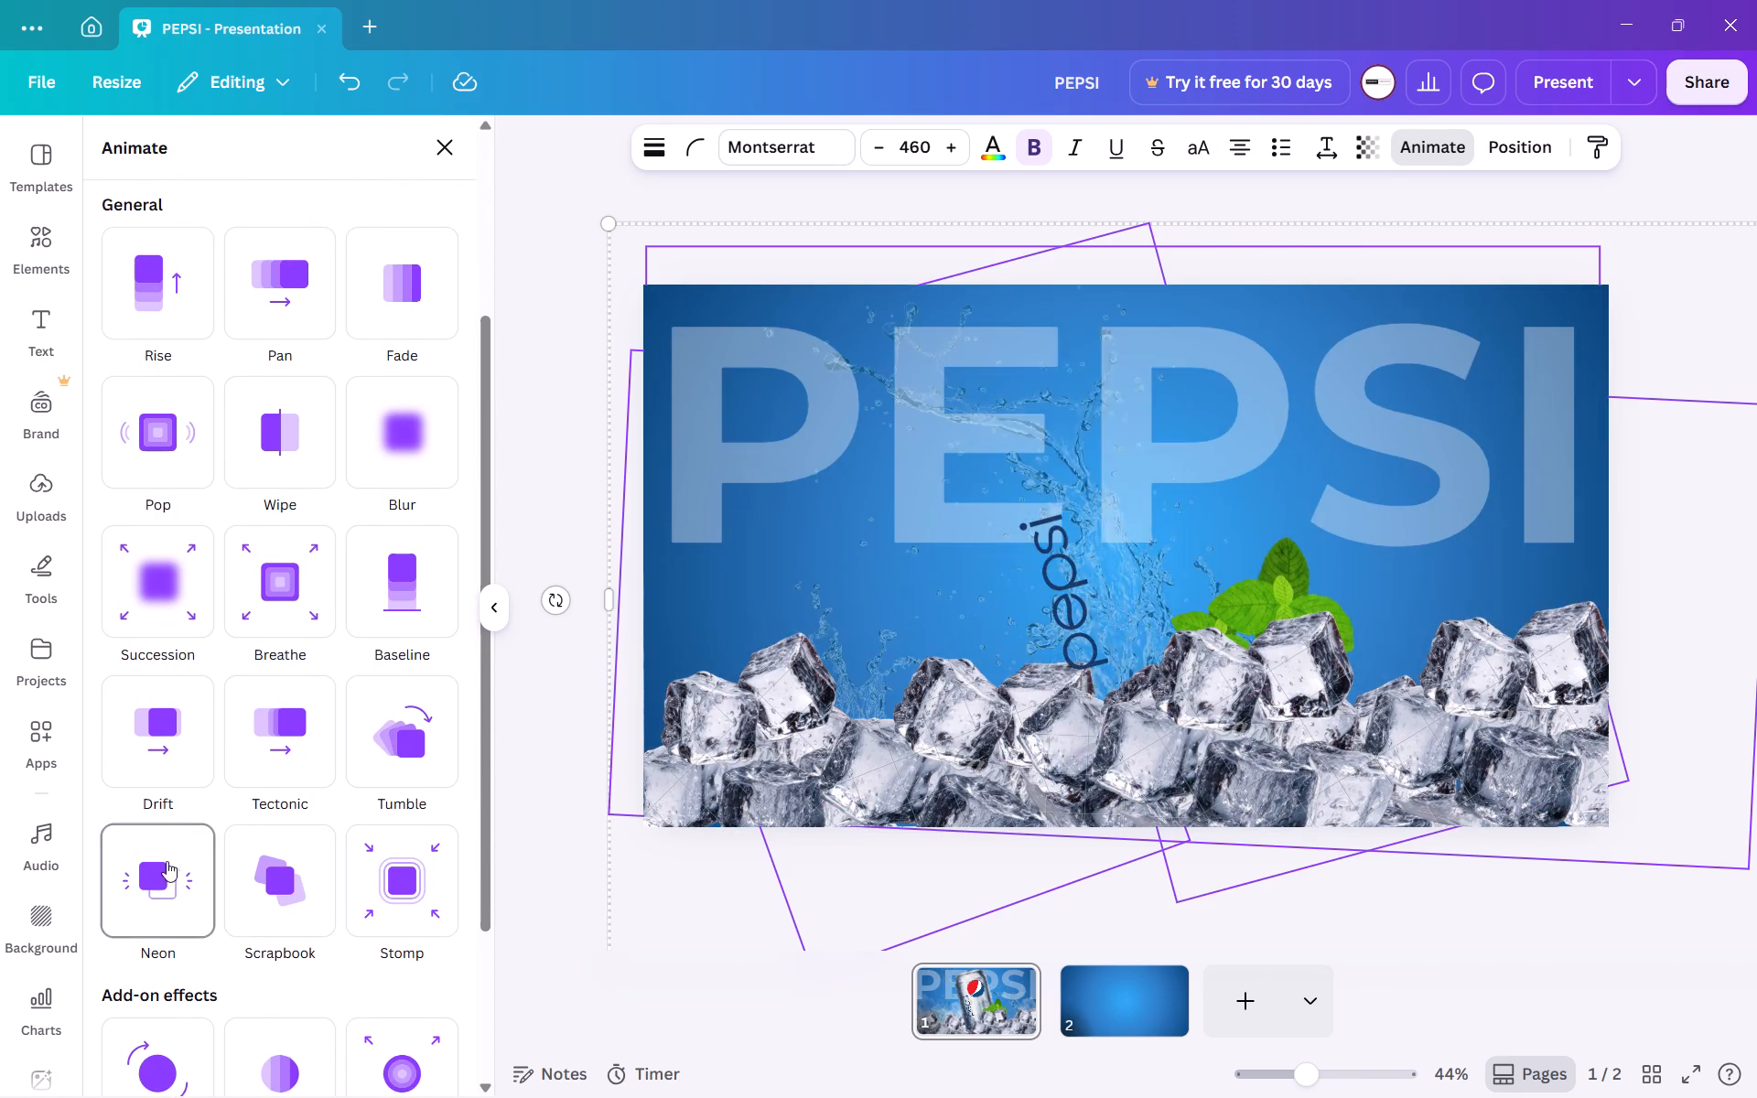
left_click(294, 750)
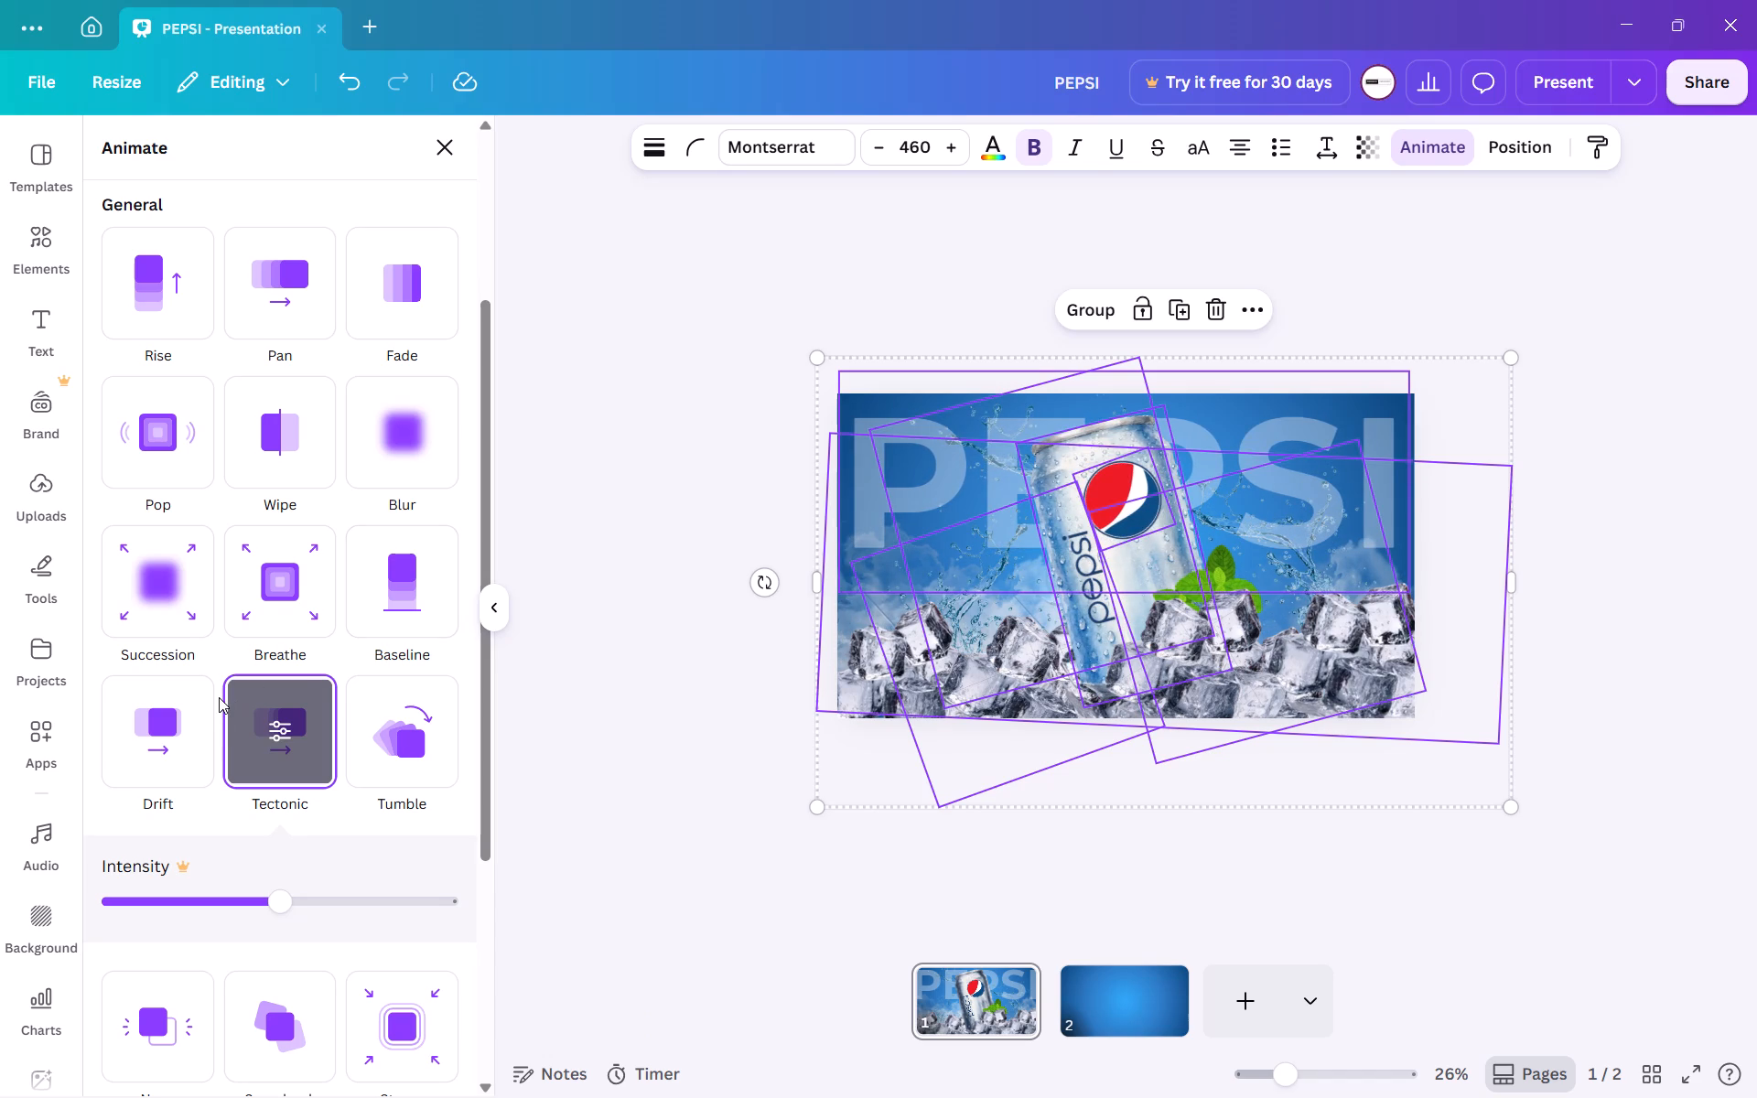
left_click(178, 714)
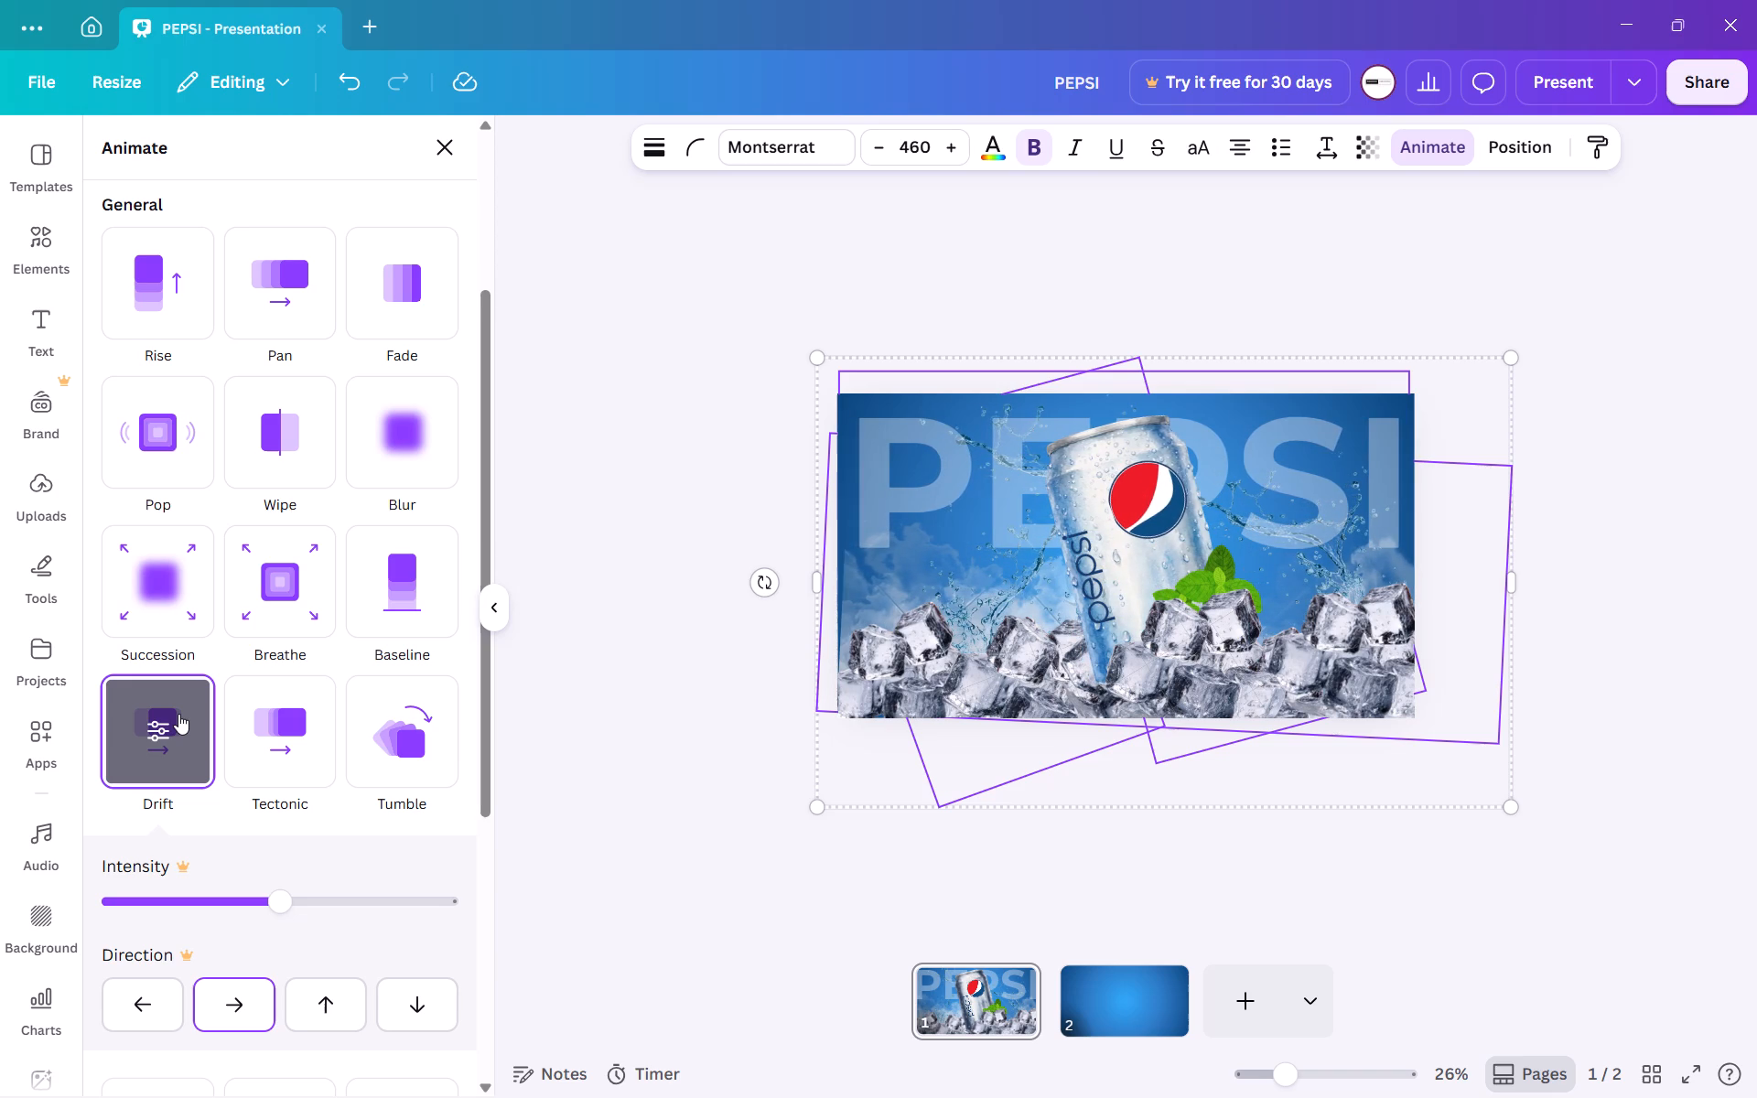
left_click(412, 539)
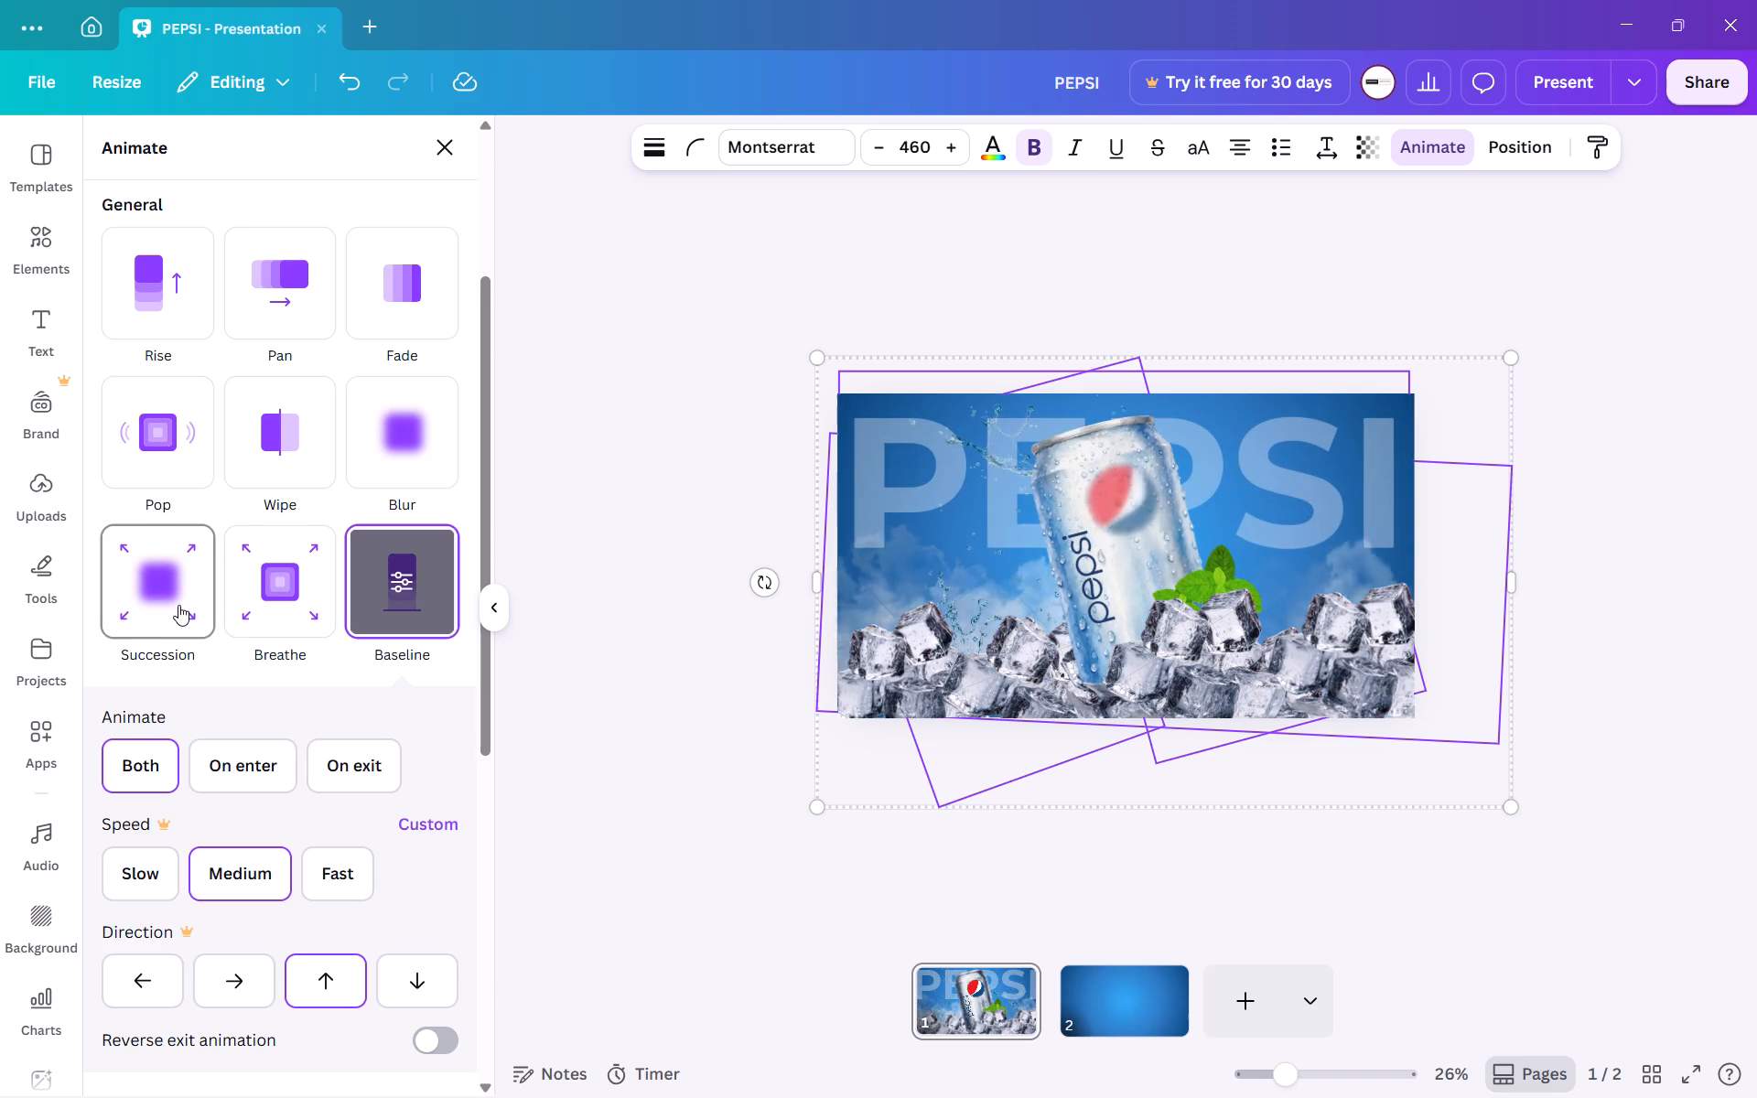
left_click(393, 434)
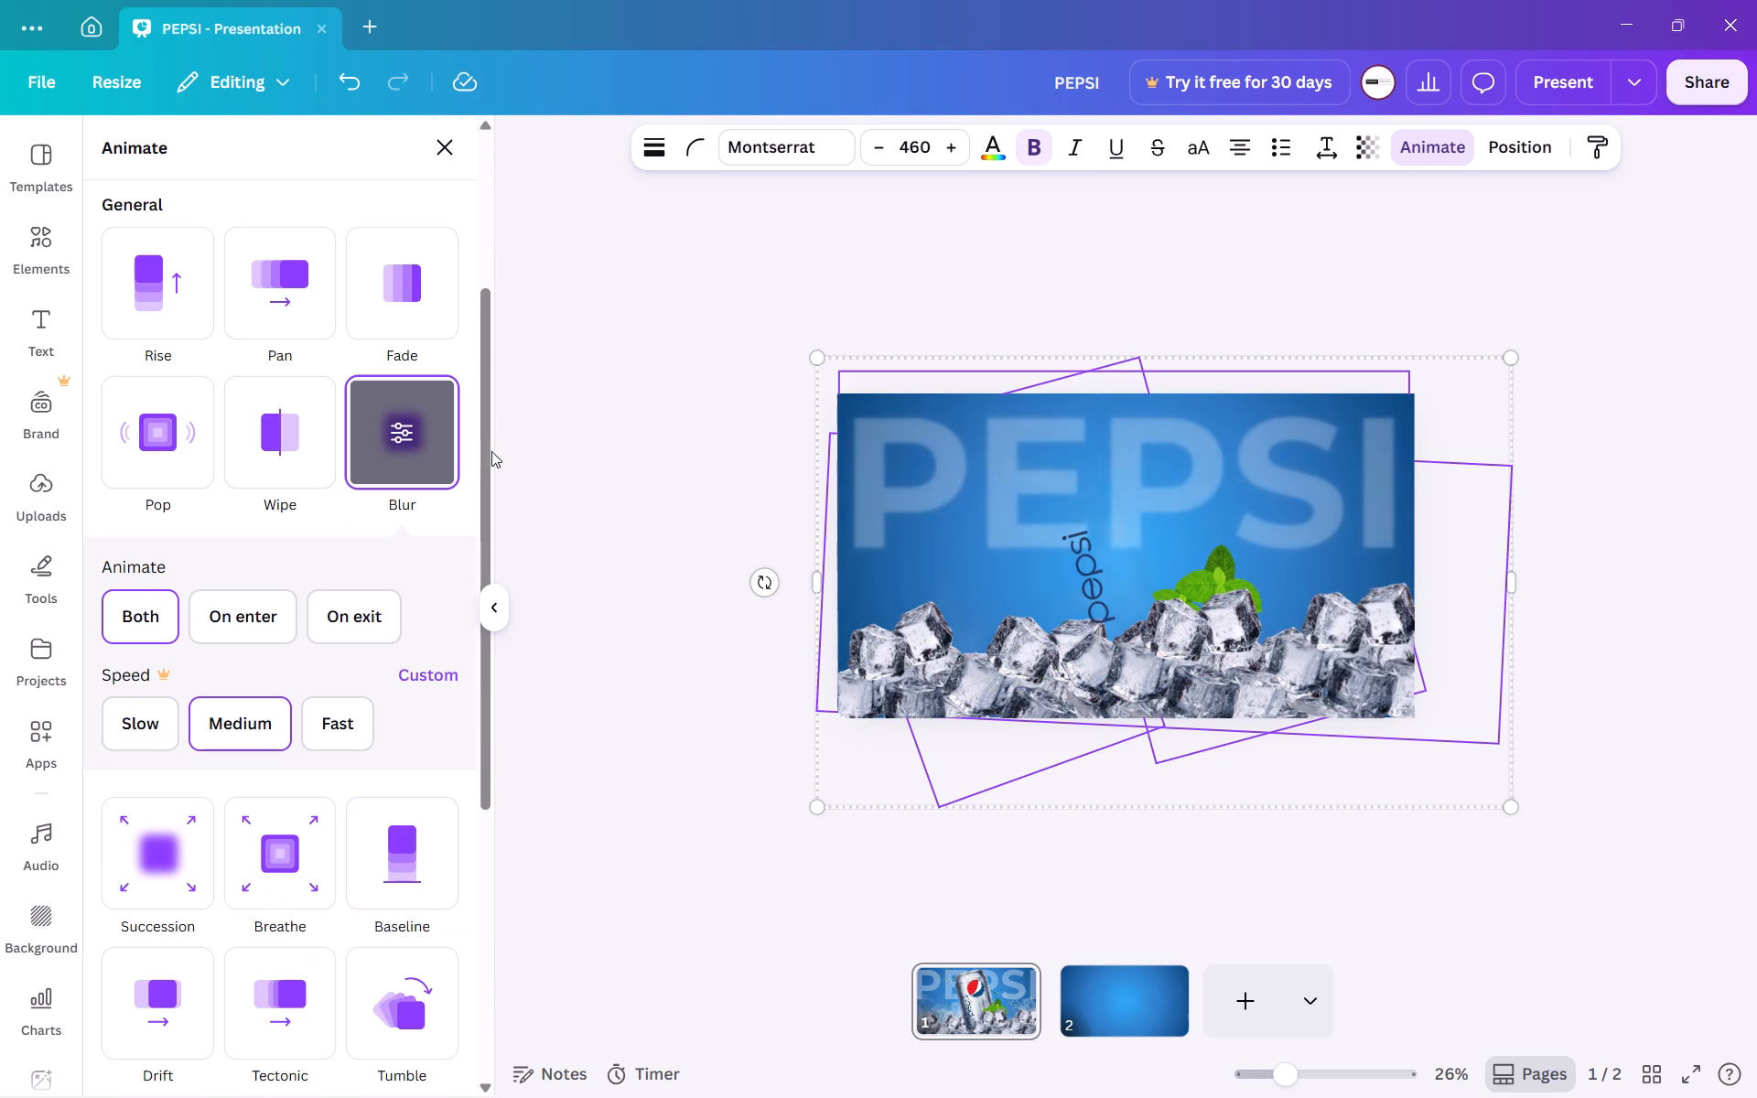
left_click(671, 456)
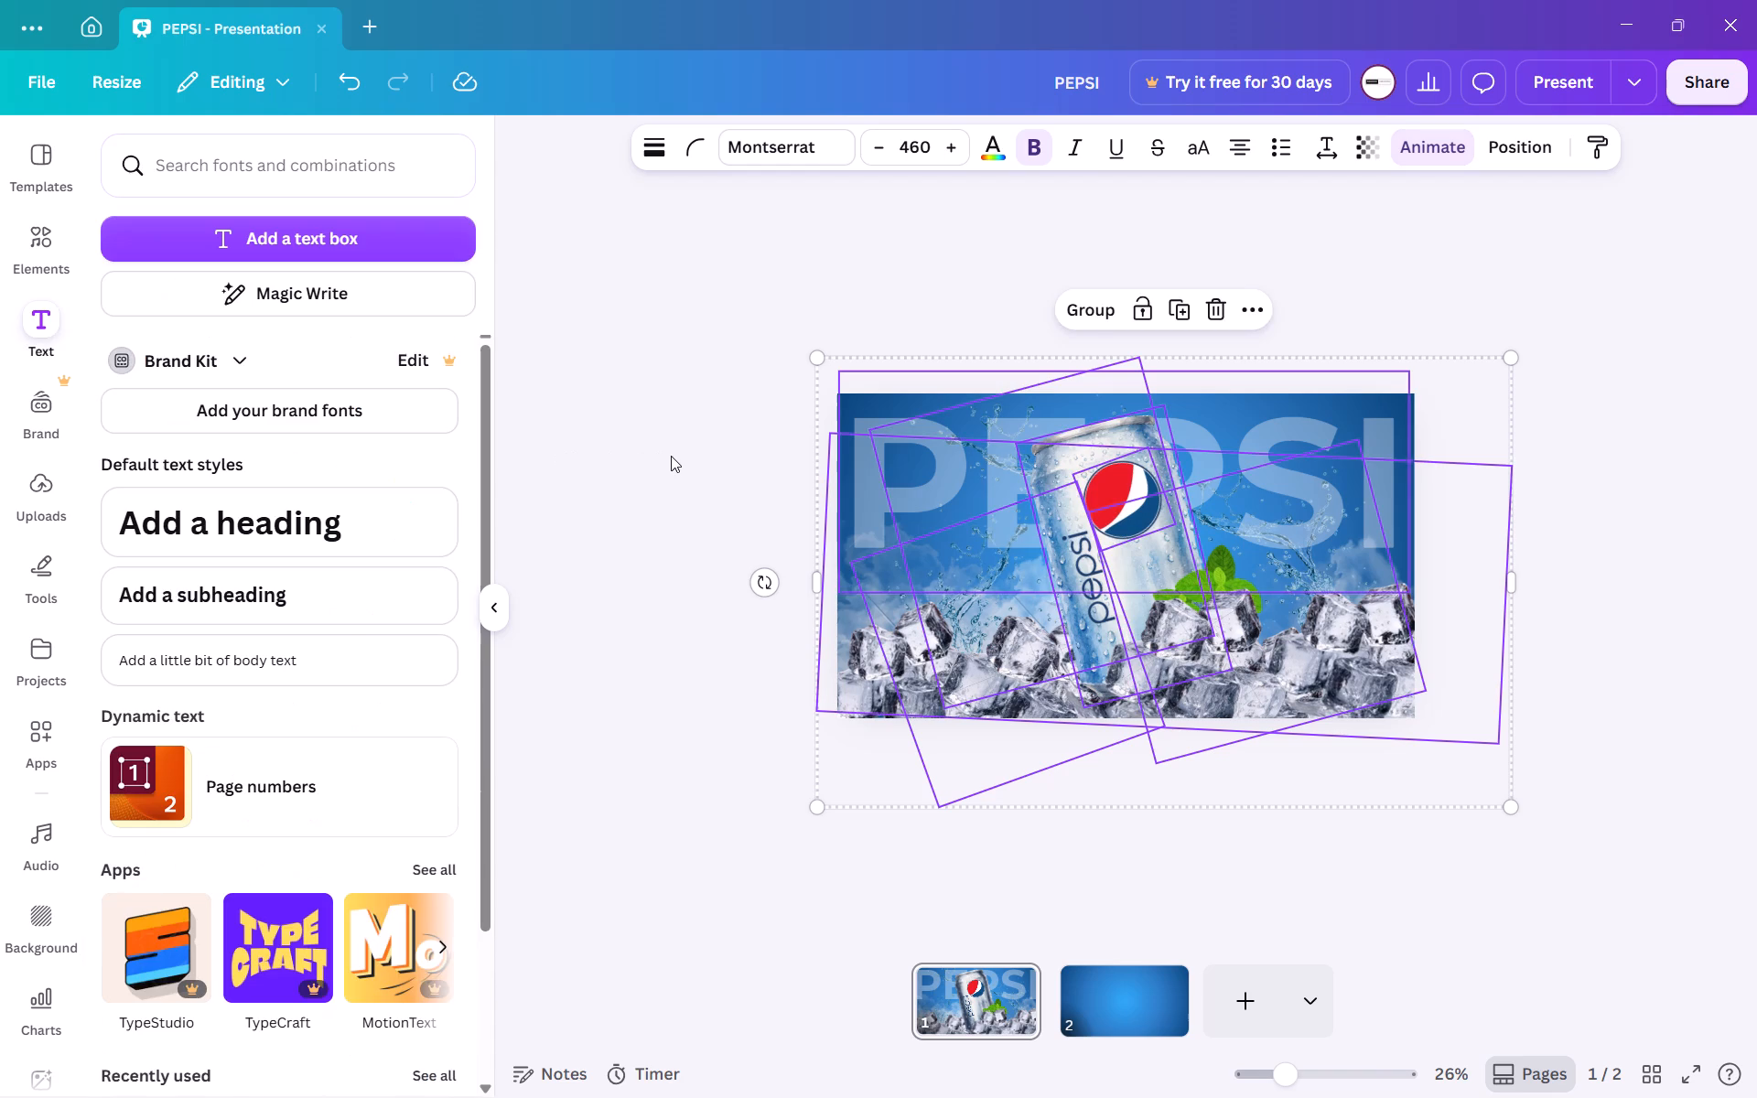
left_click(671, 453)
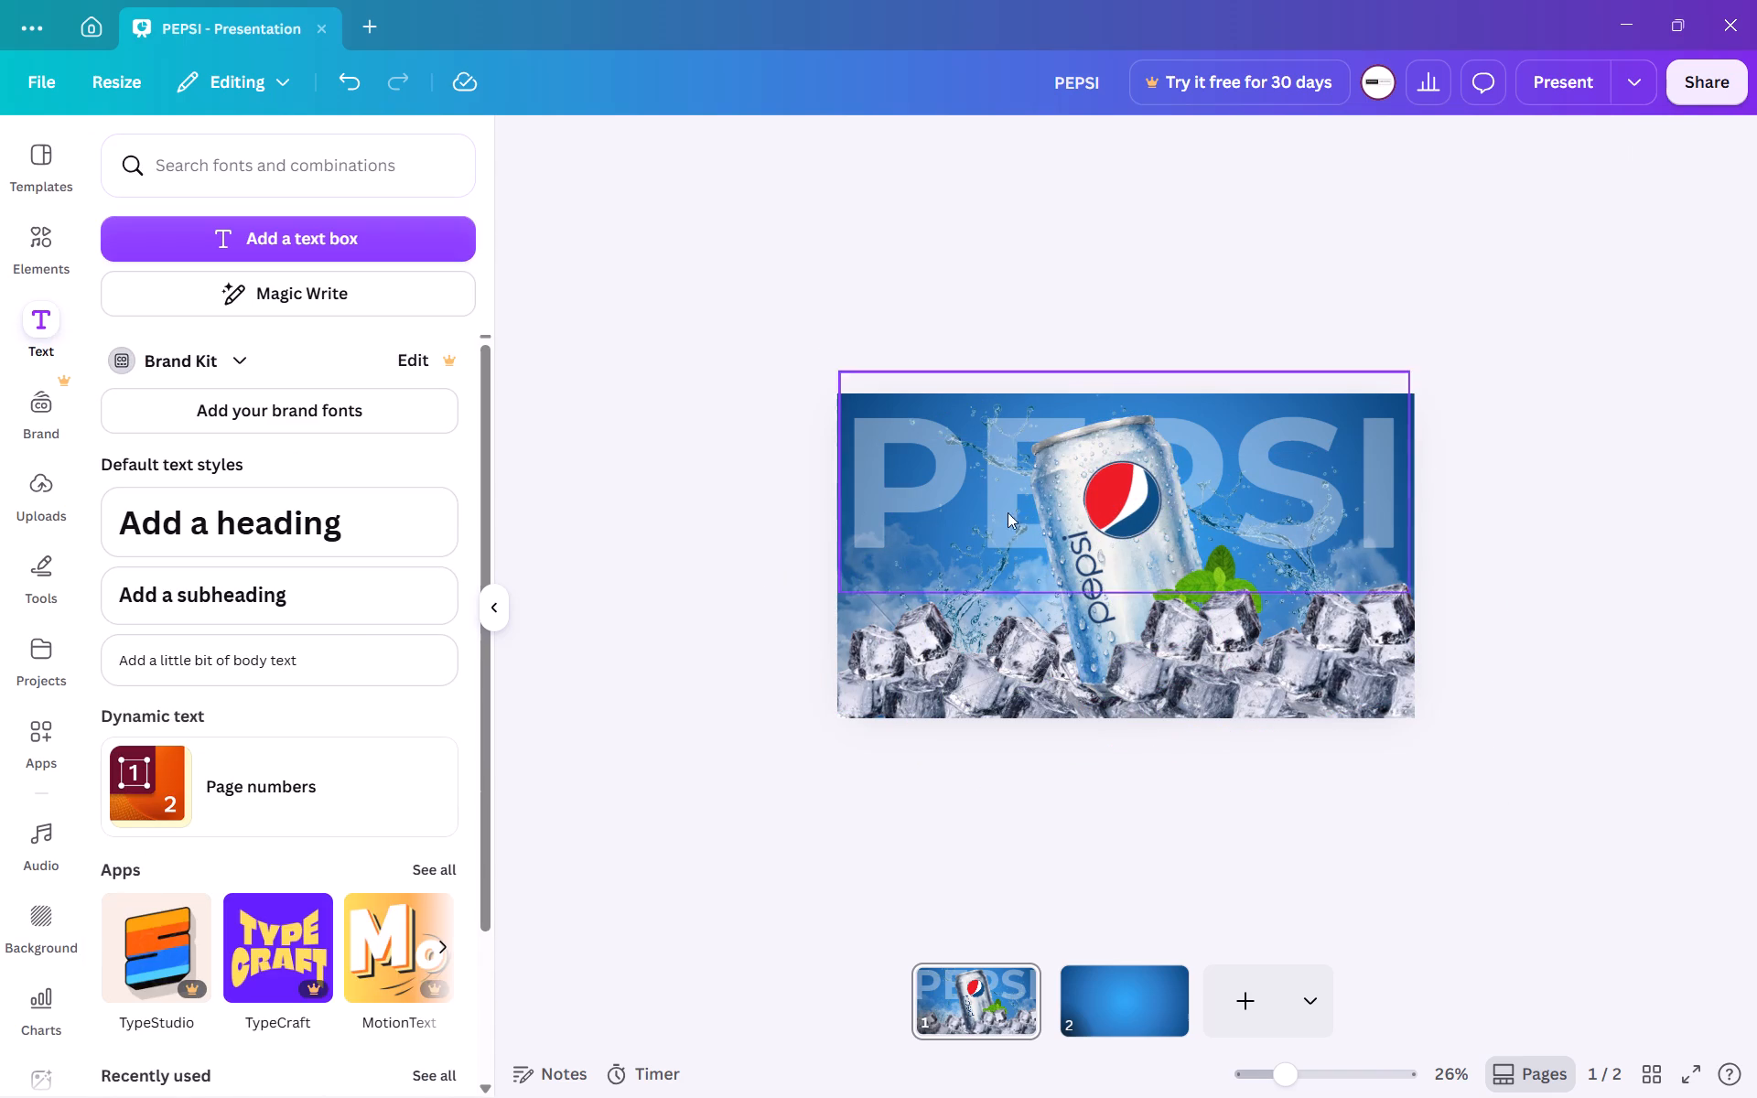
Shift the round Pepsi logo image slightly to the left within its crop frame on the can, and close the crop.
double_click(1120, 511)
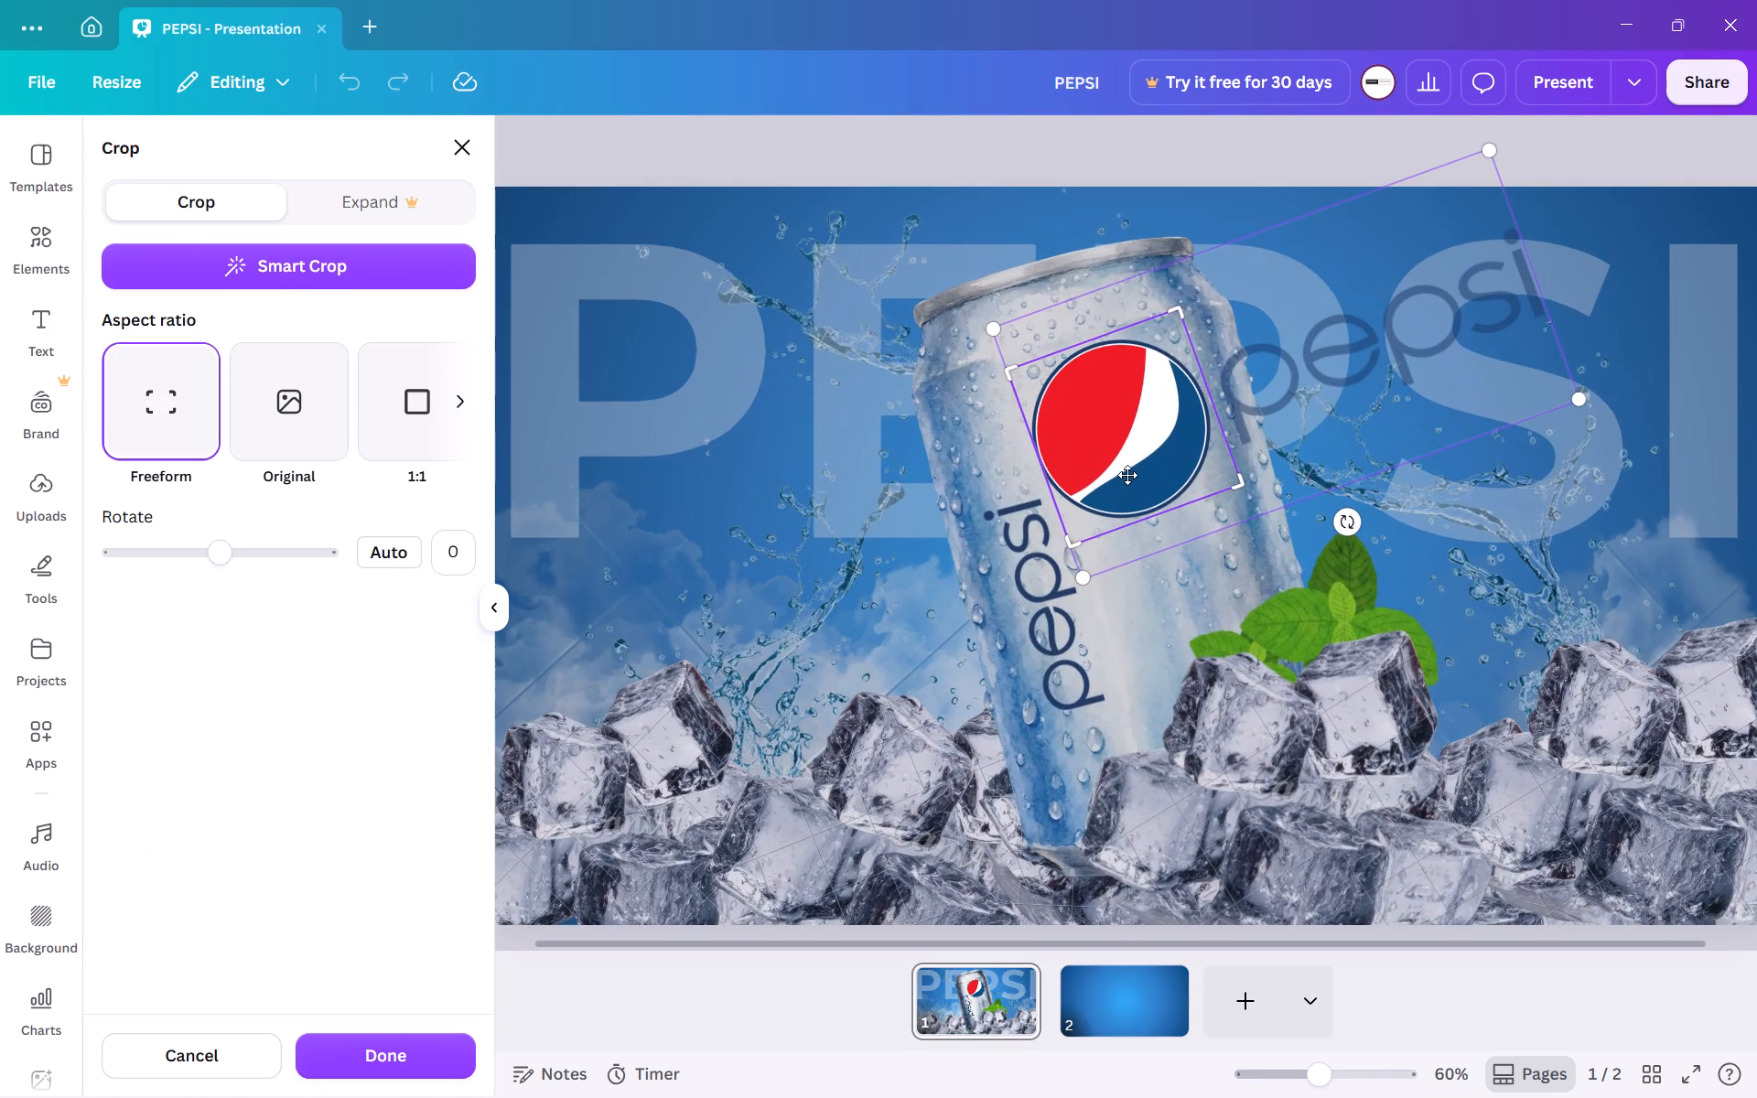
left_click_drag(1127, 475, 1098, 476)
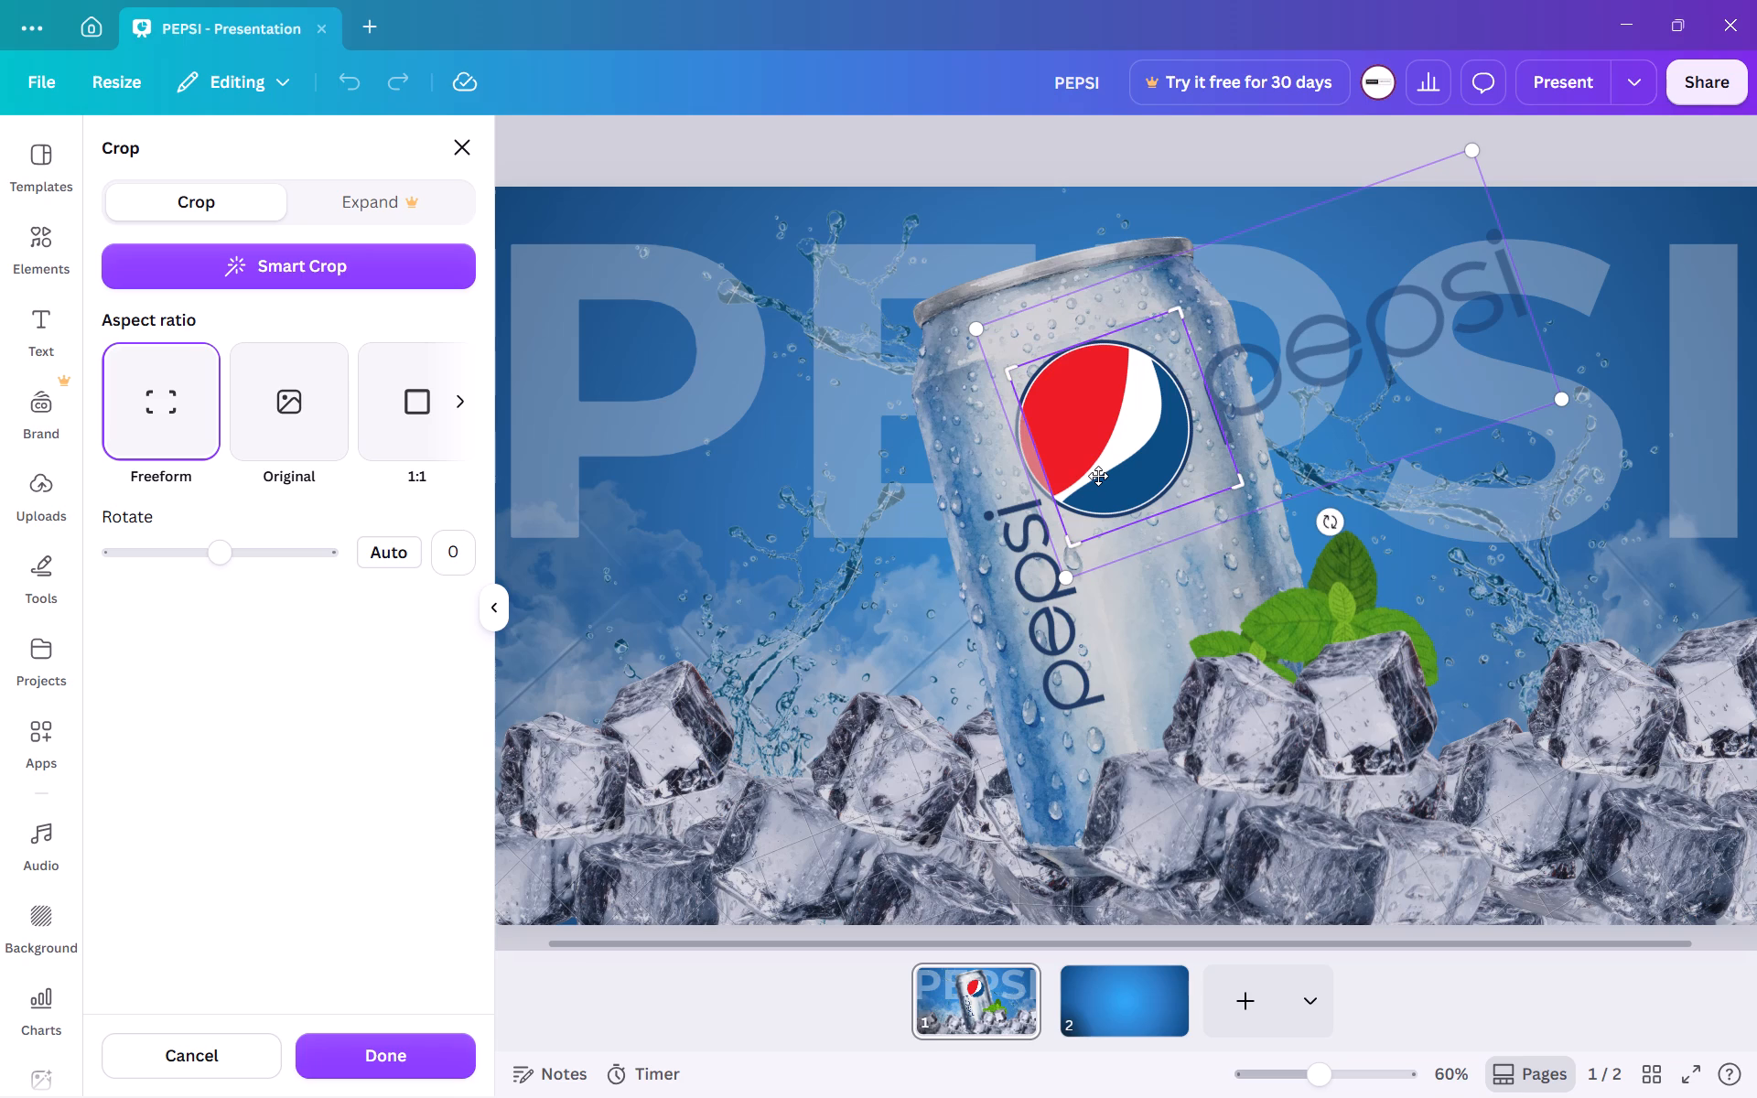
key("ctrl+z")
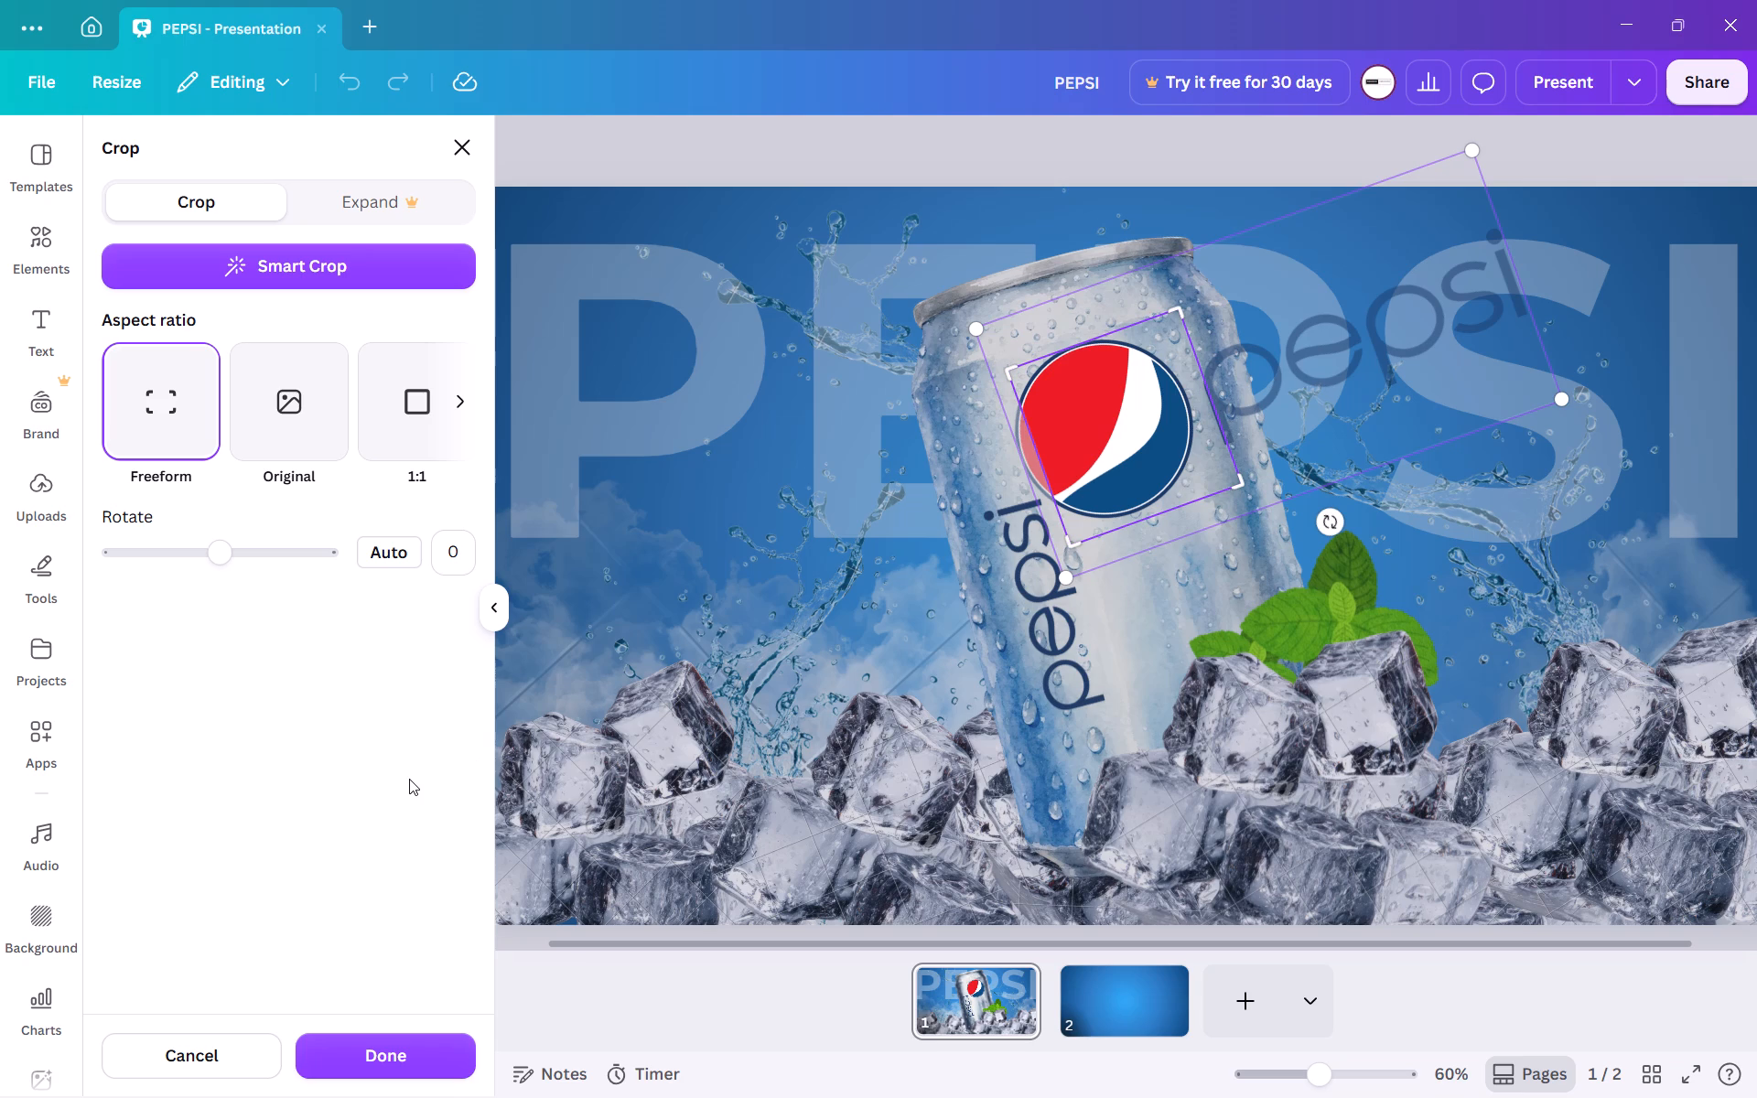
left_click(409, 779)
left_click(409, 779)
left_click(461, 156)
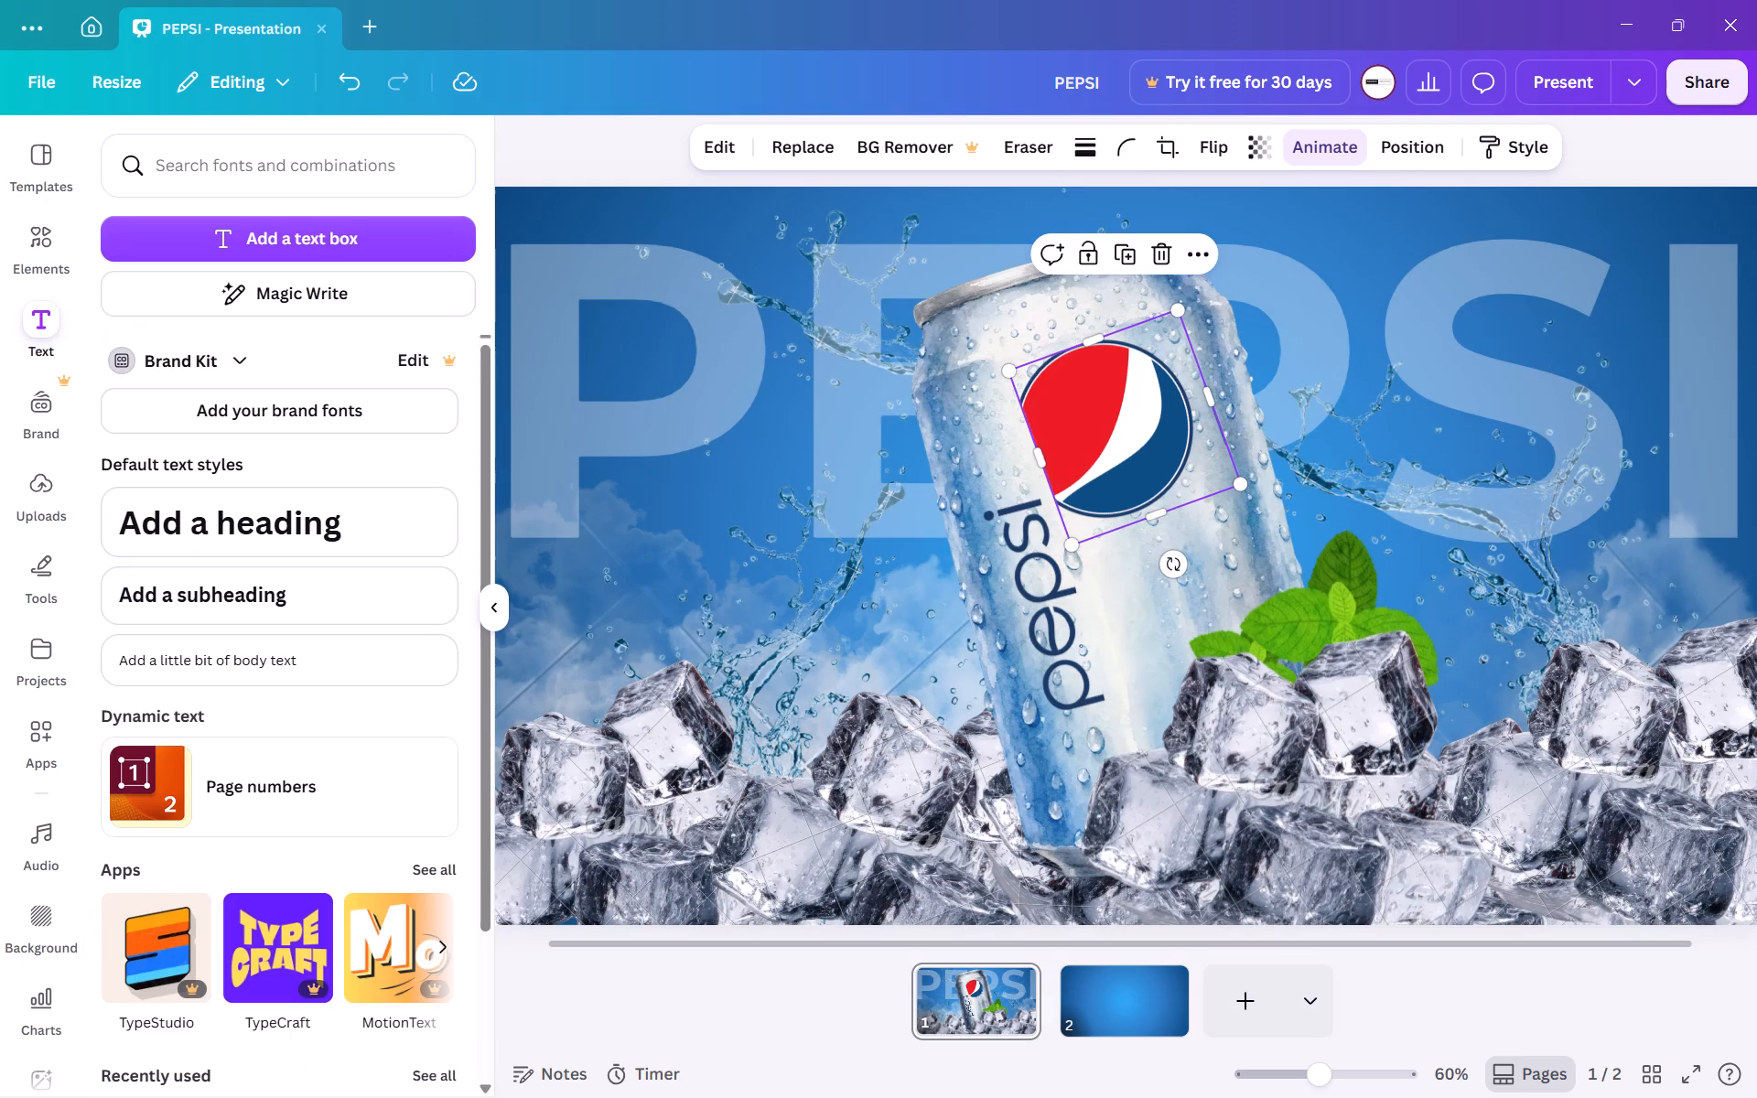
Extend the crop frame of the round Pepsi logo on the can outward on its left side.
left_click(1117, 418)
left_click(1078, 438)
left_click_drag(1035, 457, 1029, 468)
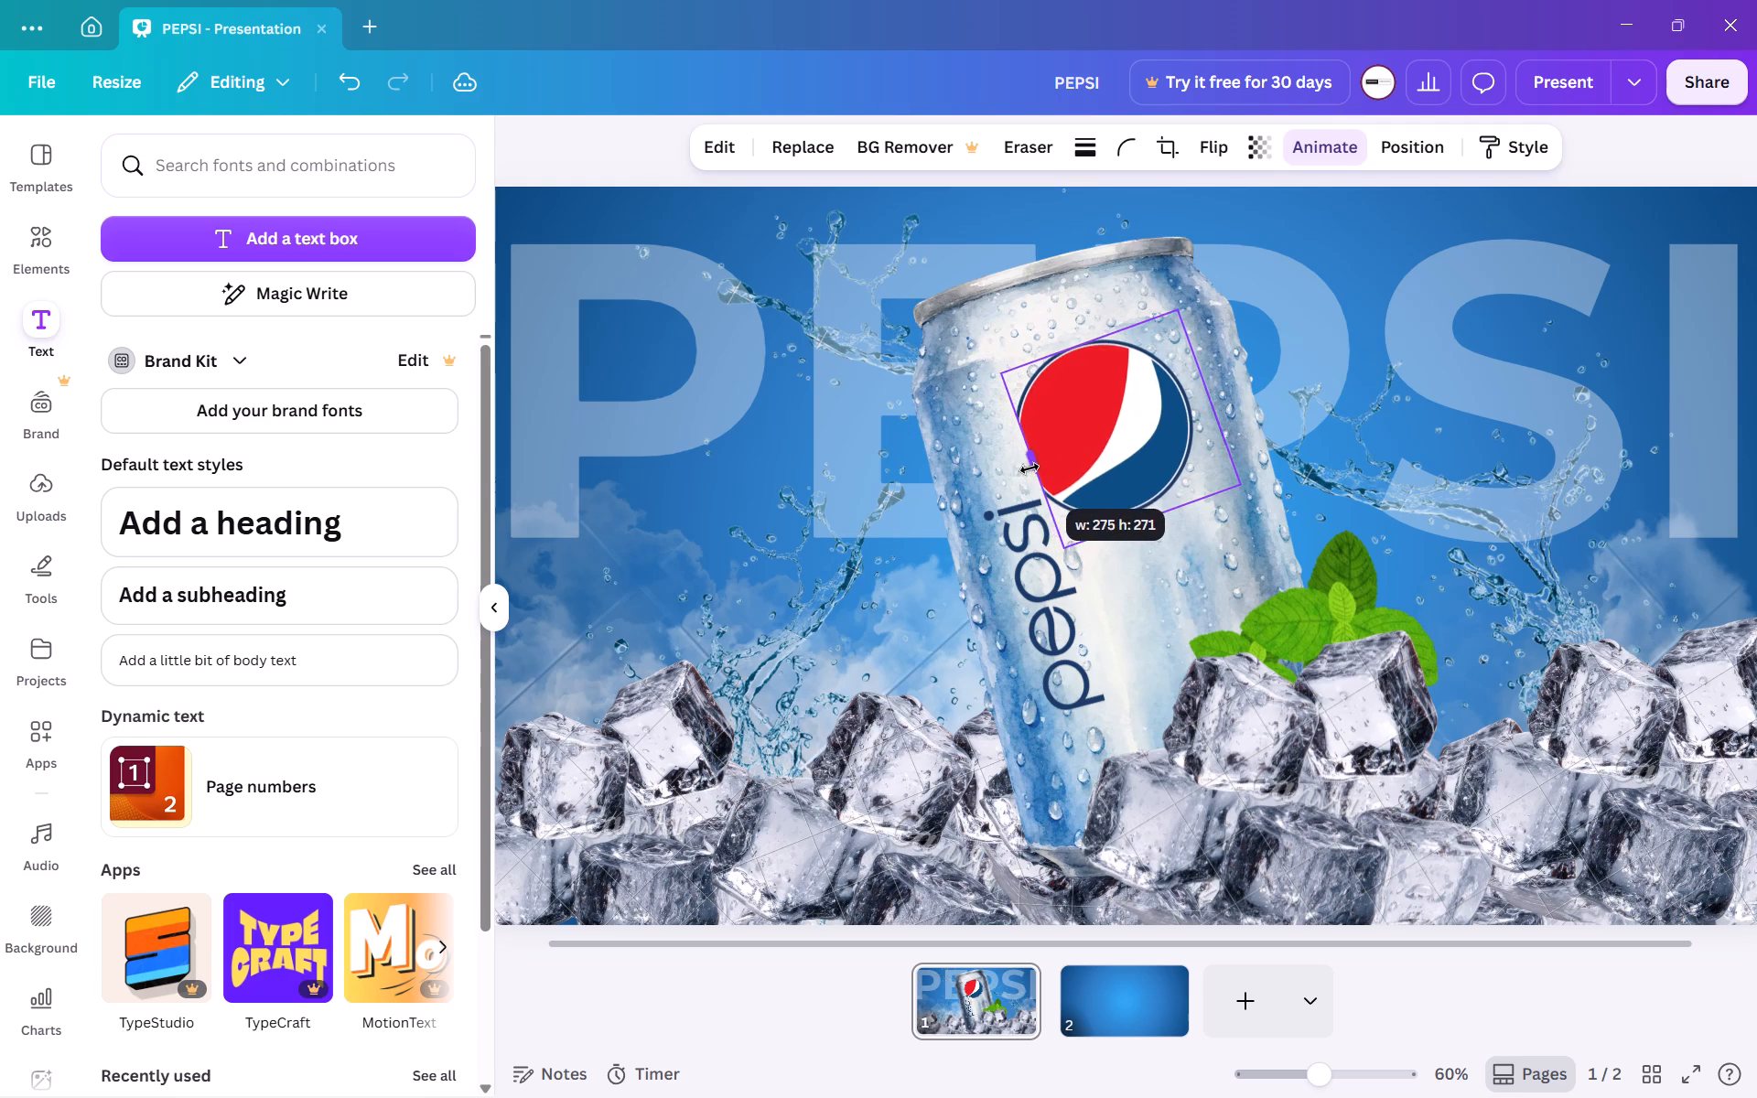
left_click_drag(1029, 468, 1017, 477)
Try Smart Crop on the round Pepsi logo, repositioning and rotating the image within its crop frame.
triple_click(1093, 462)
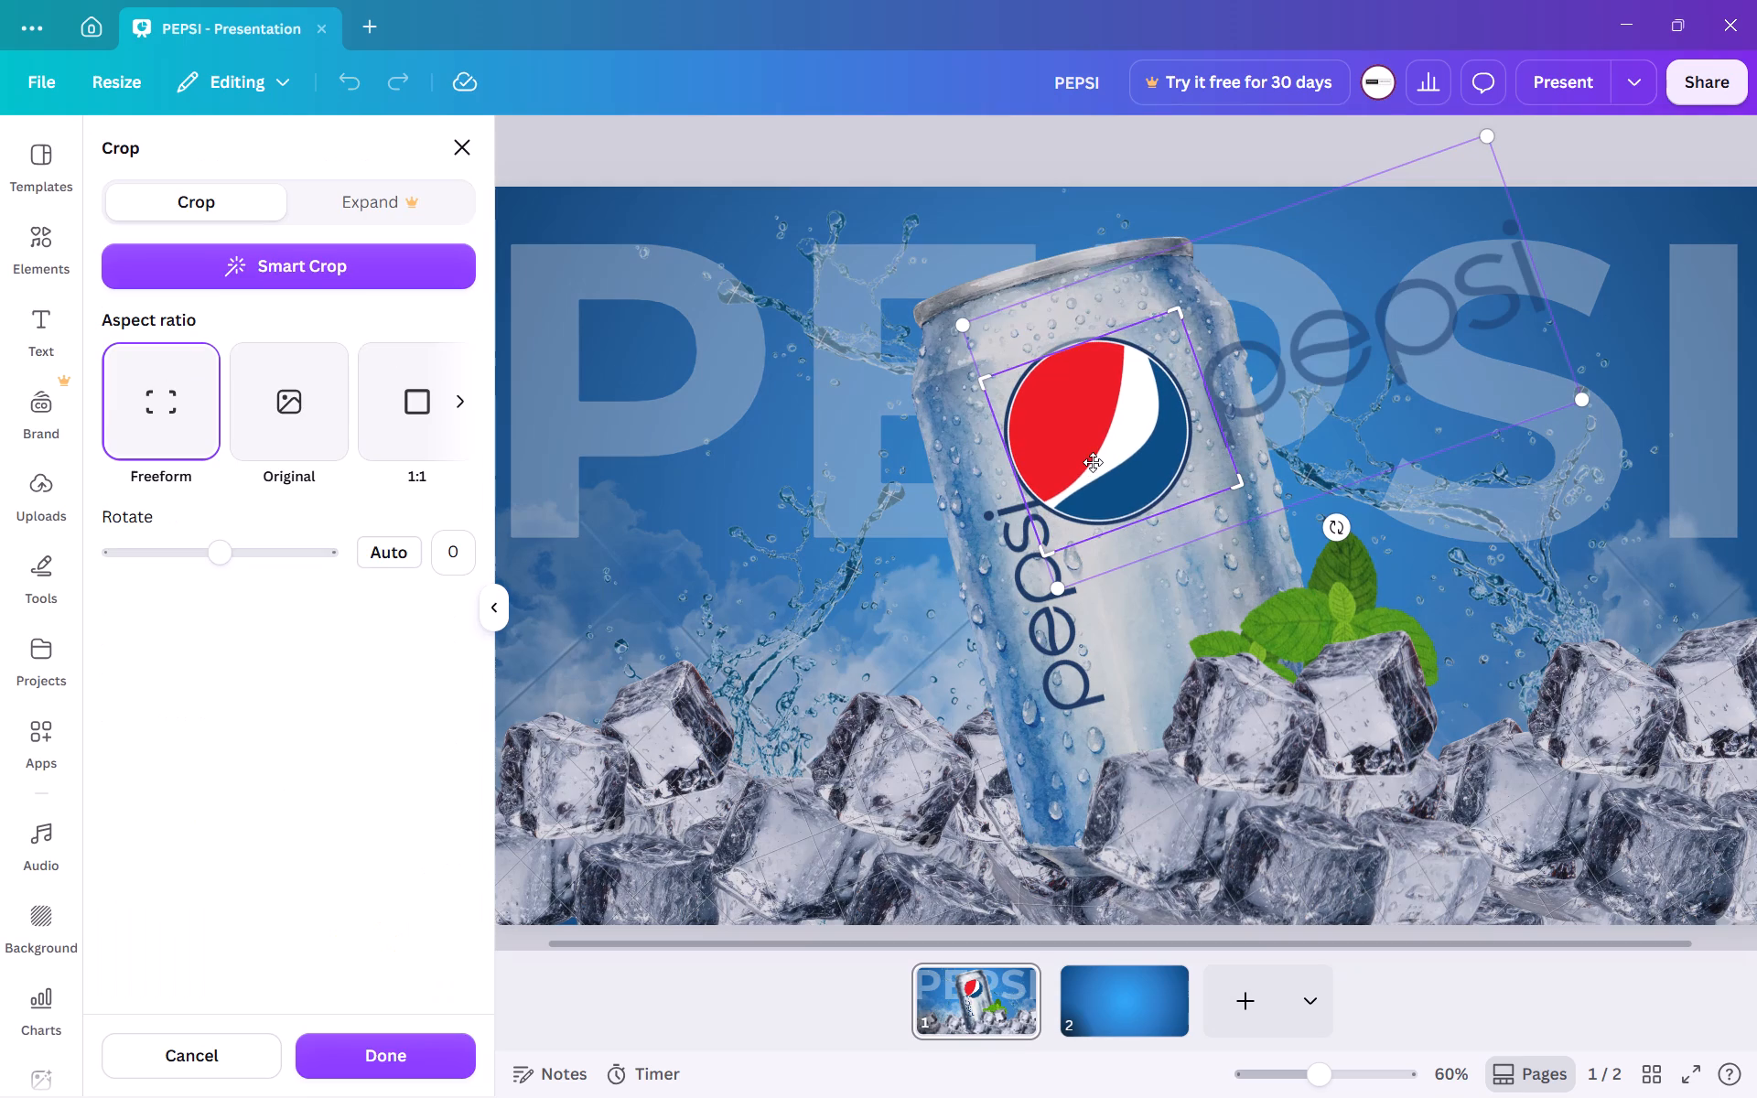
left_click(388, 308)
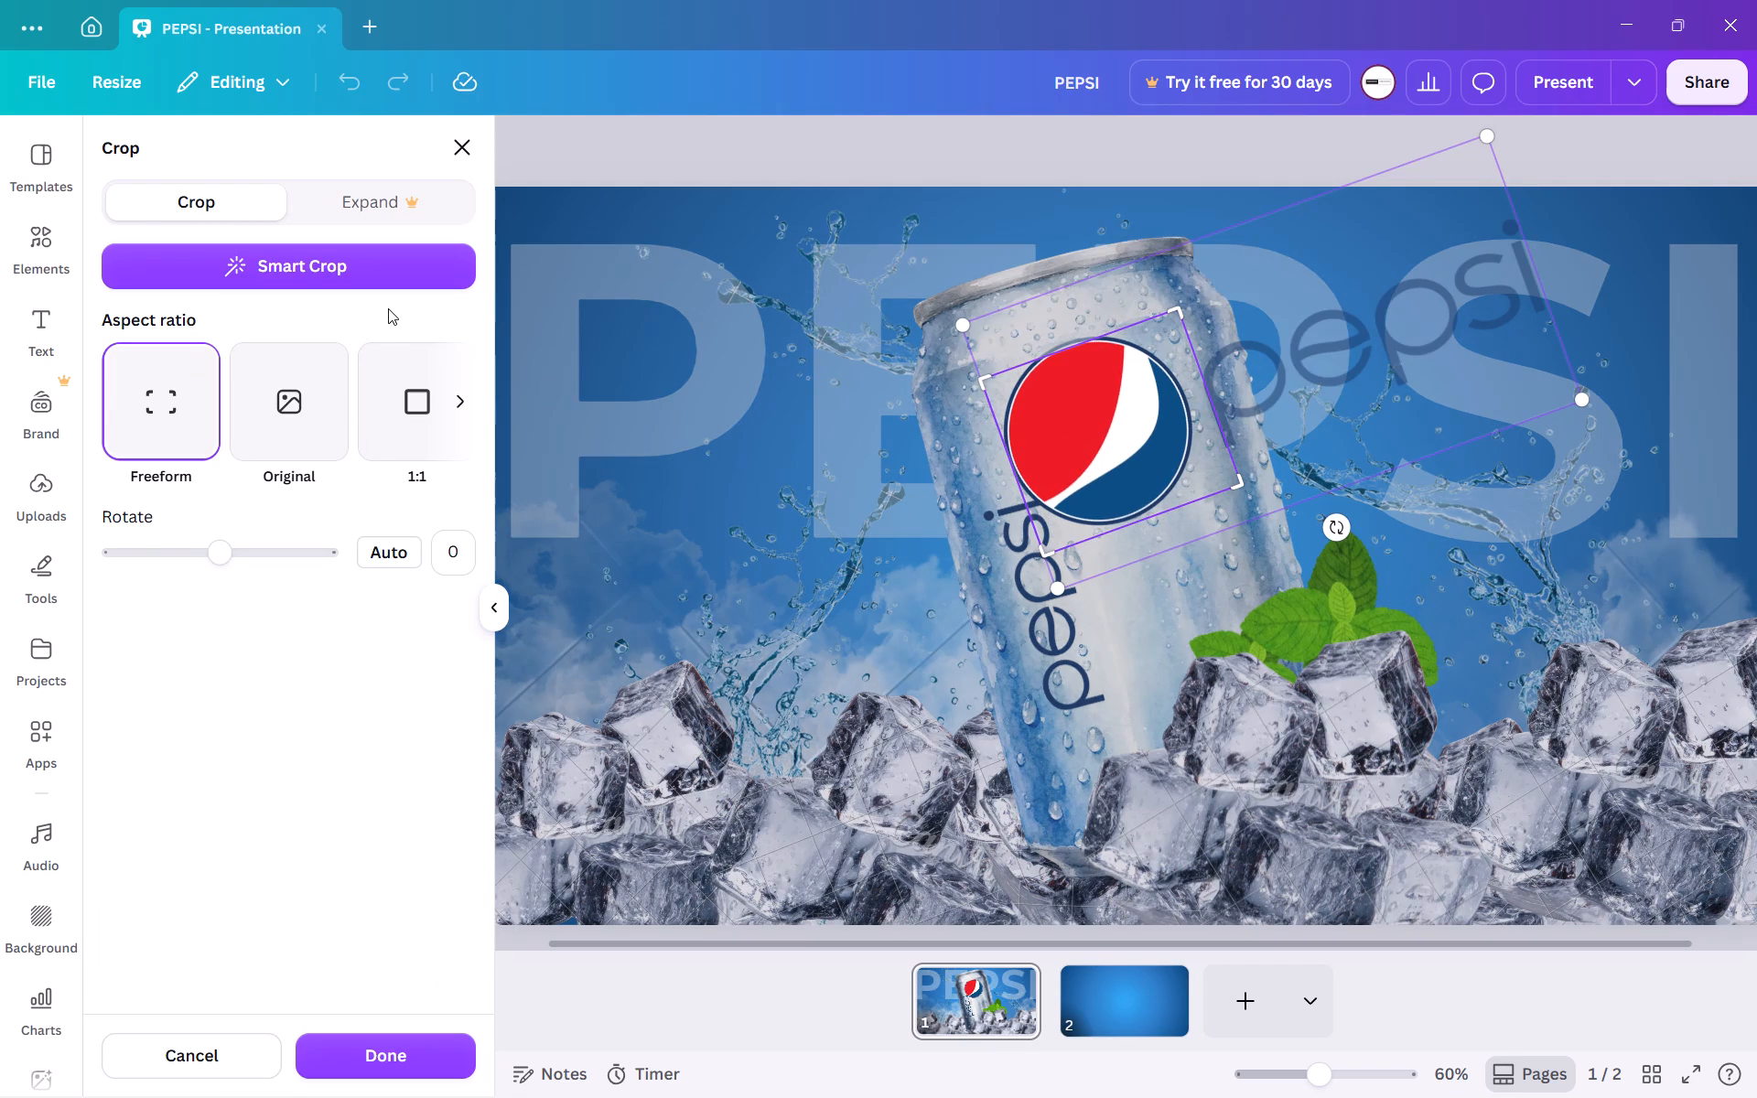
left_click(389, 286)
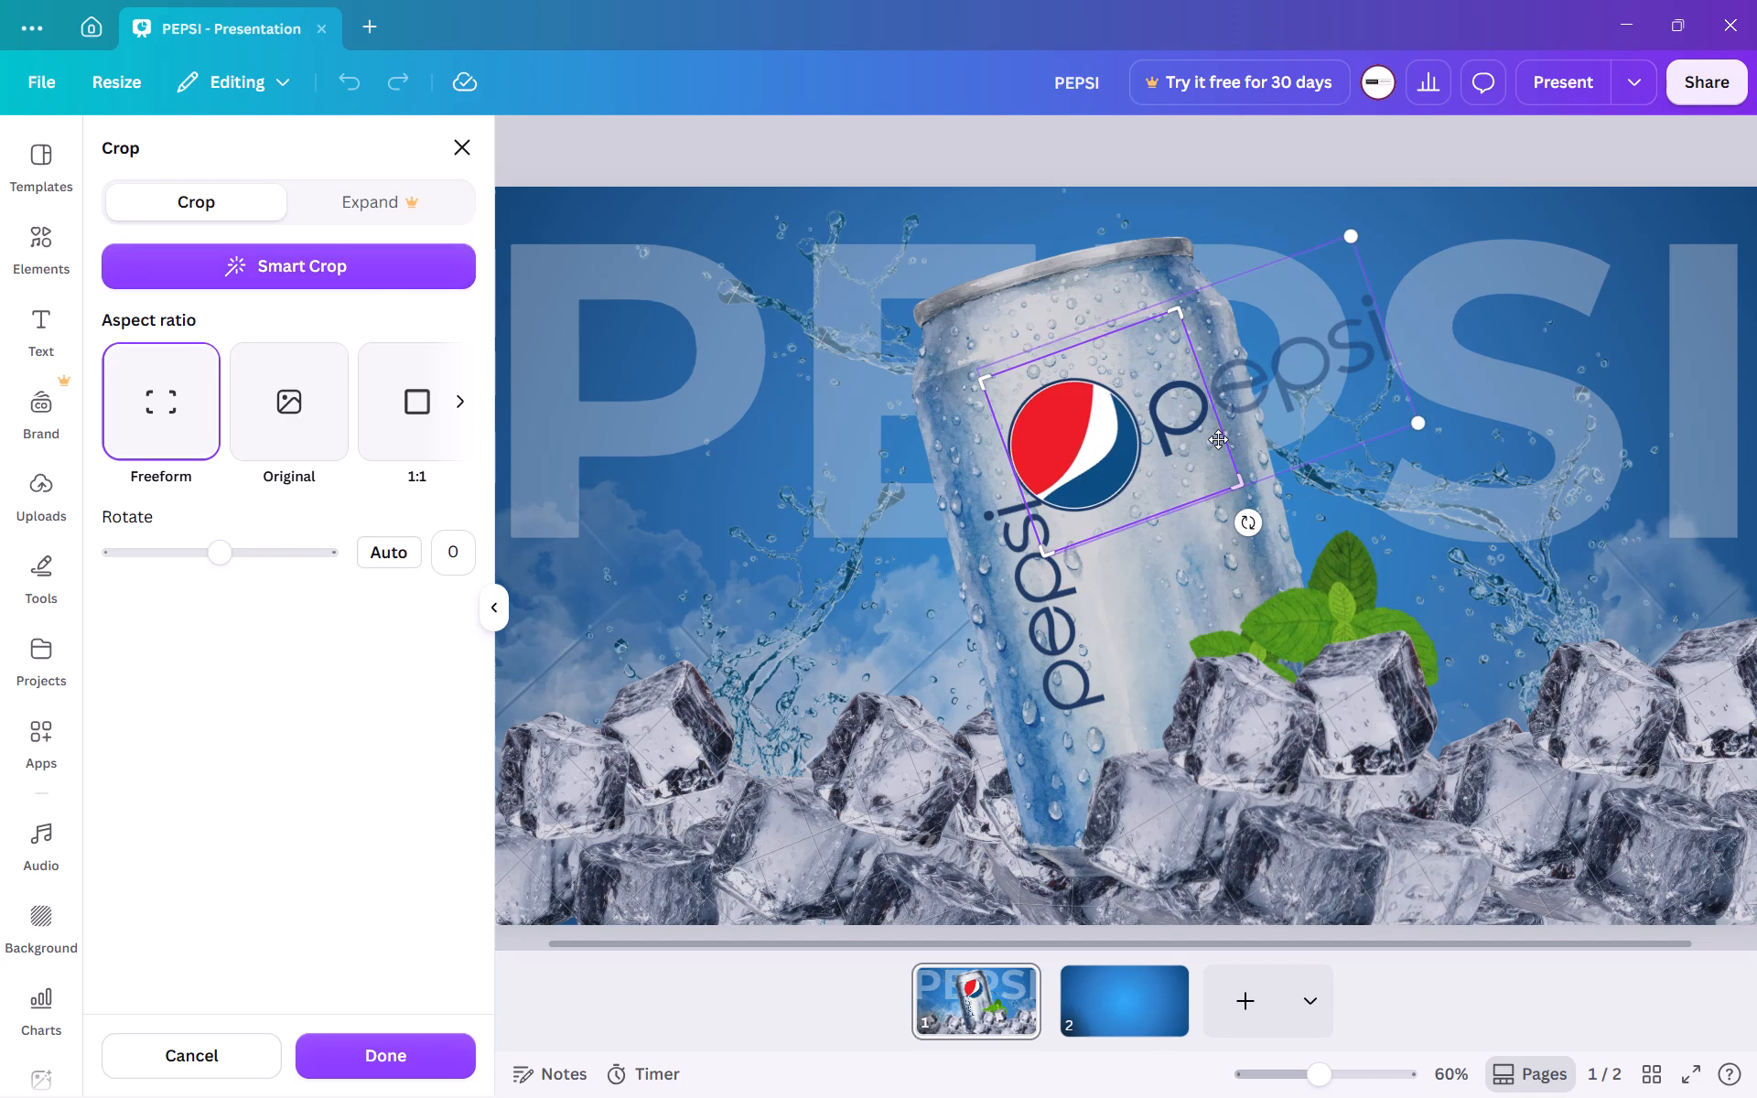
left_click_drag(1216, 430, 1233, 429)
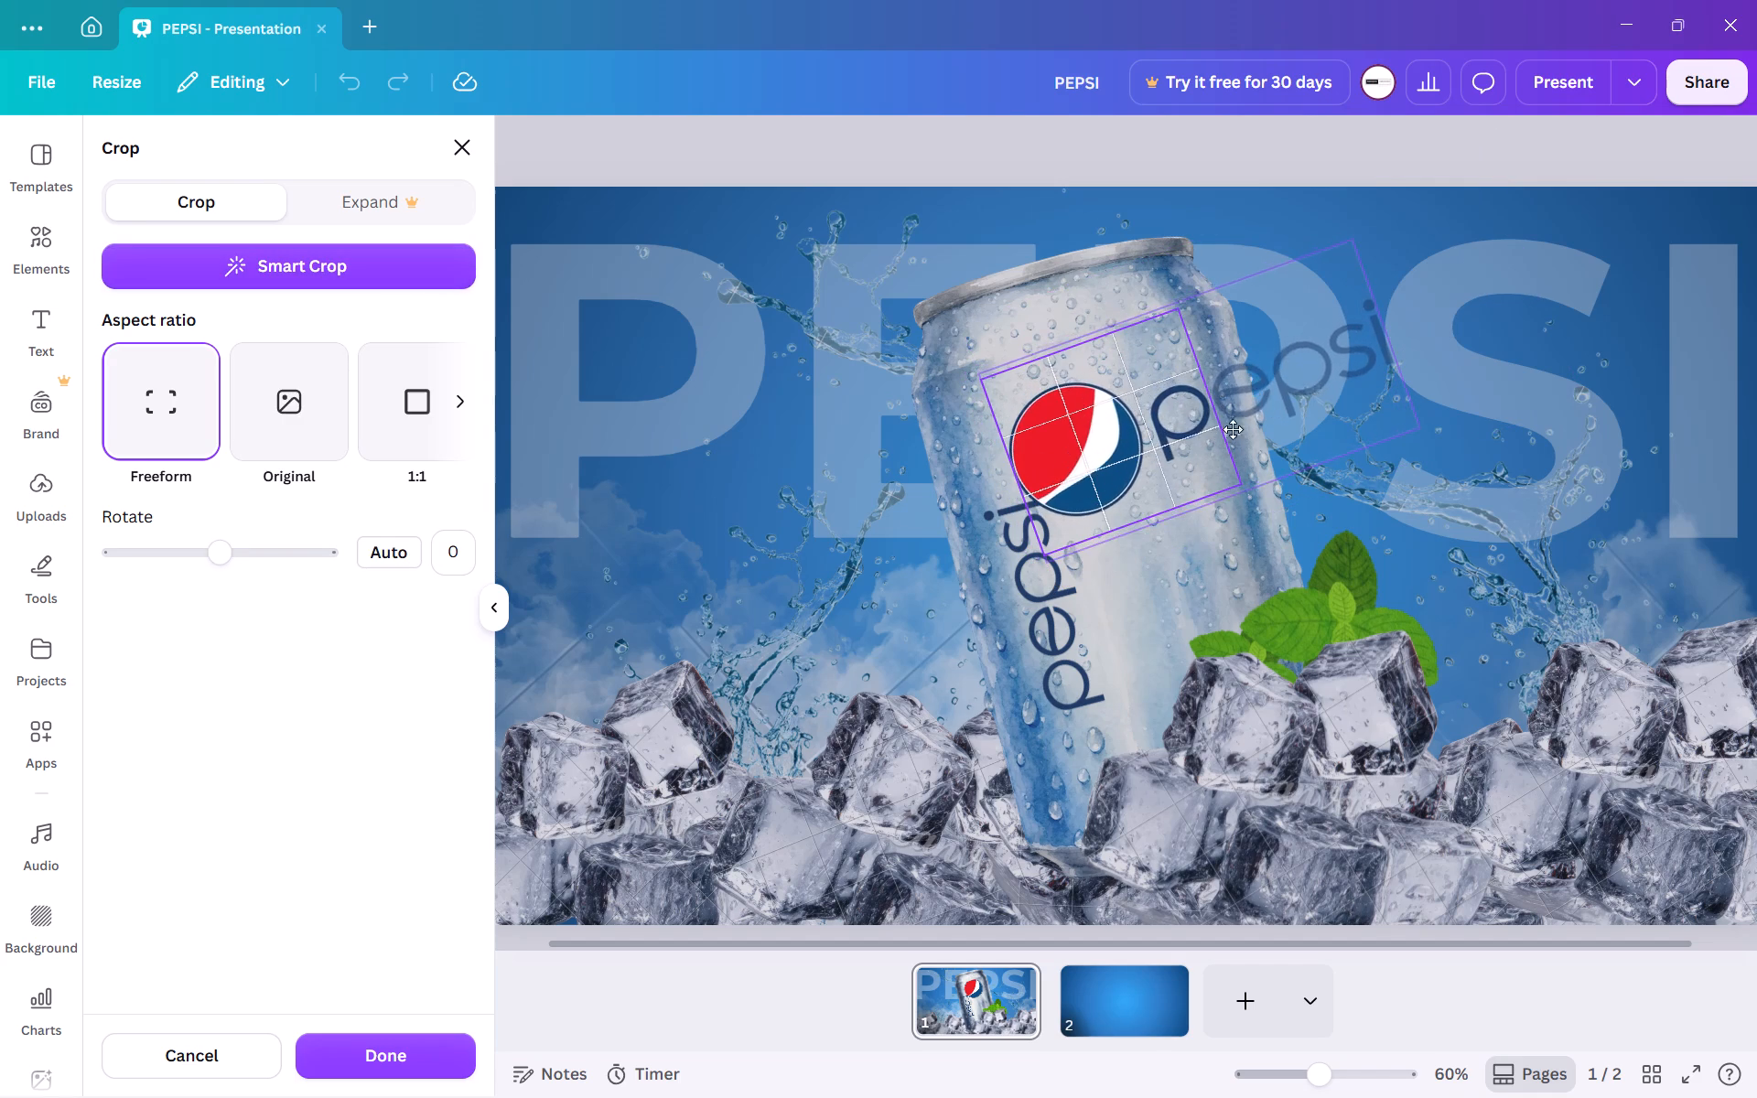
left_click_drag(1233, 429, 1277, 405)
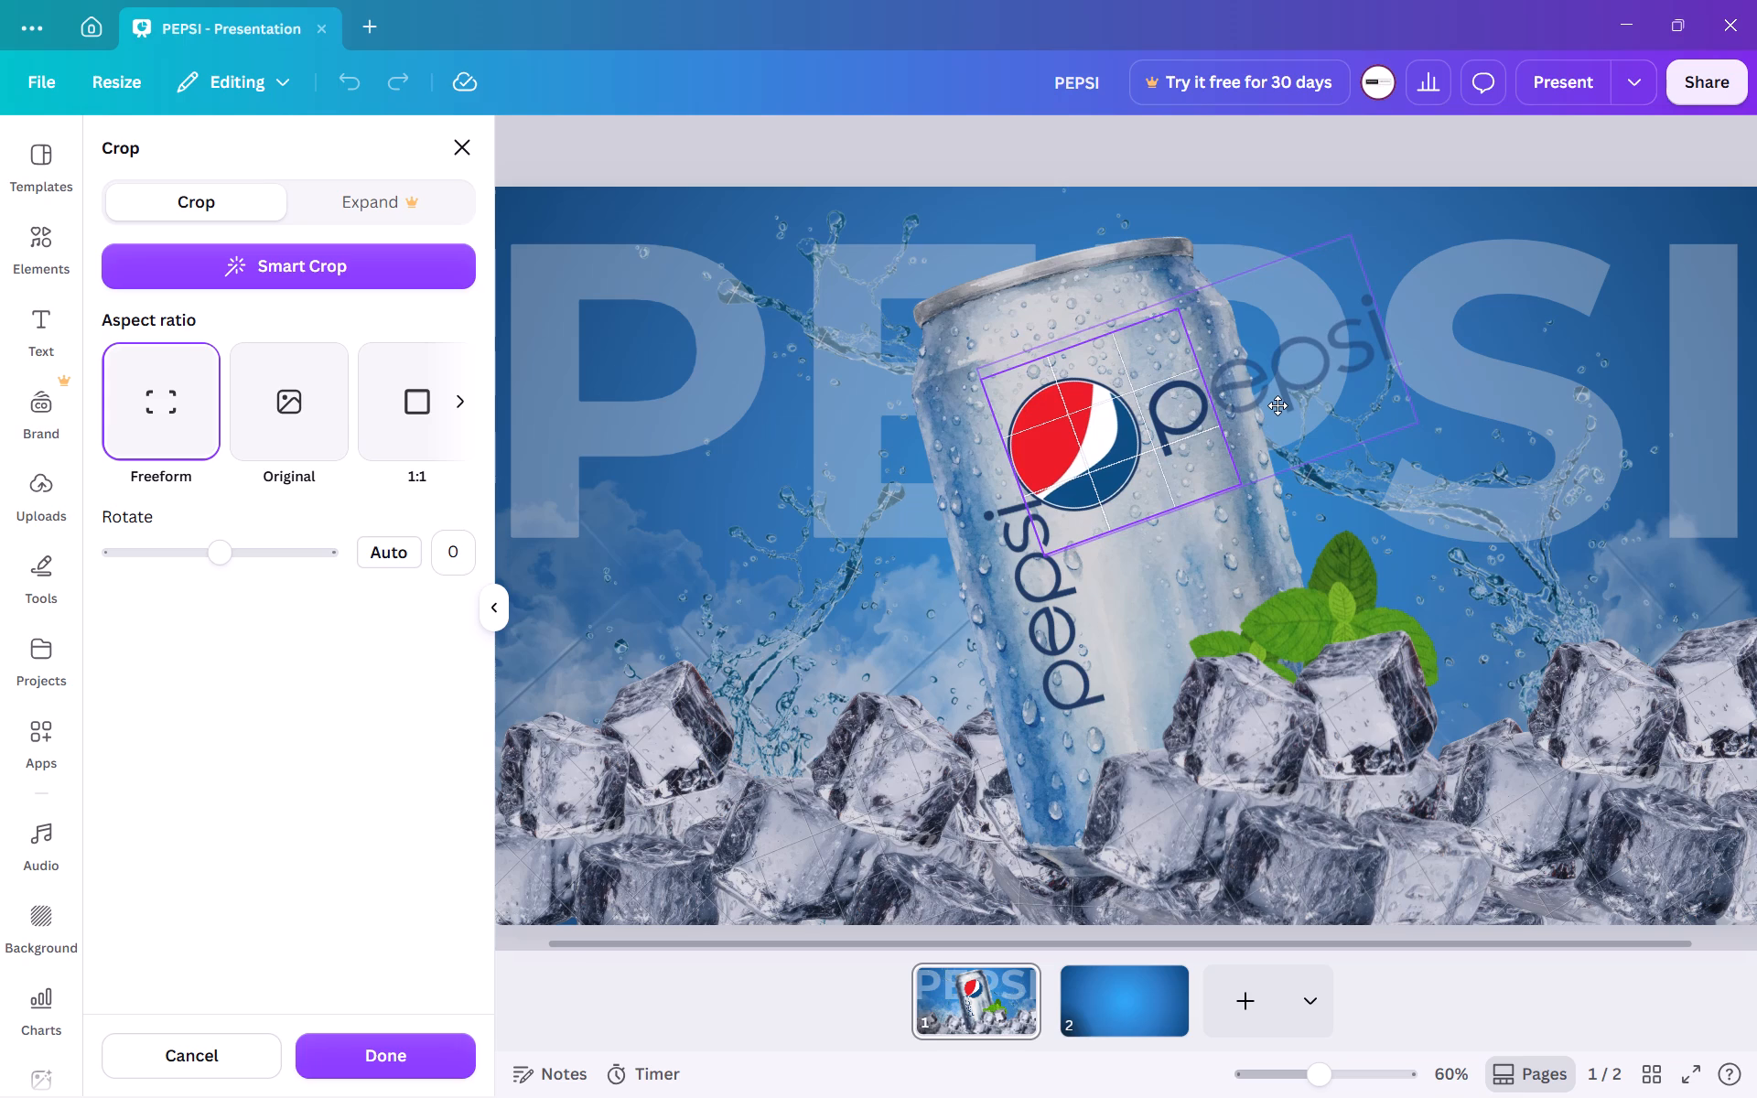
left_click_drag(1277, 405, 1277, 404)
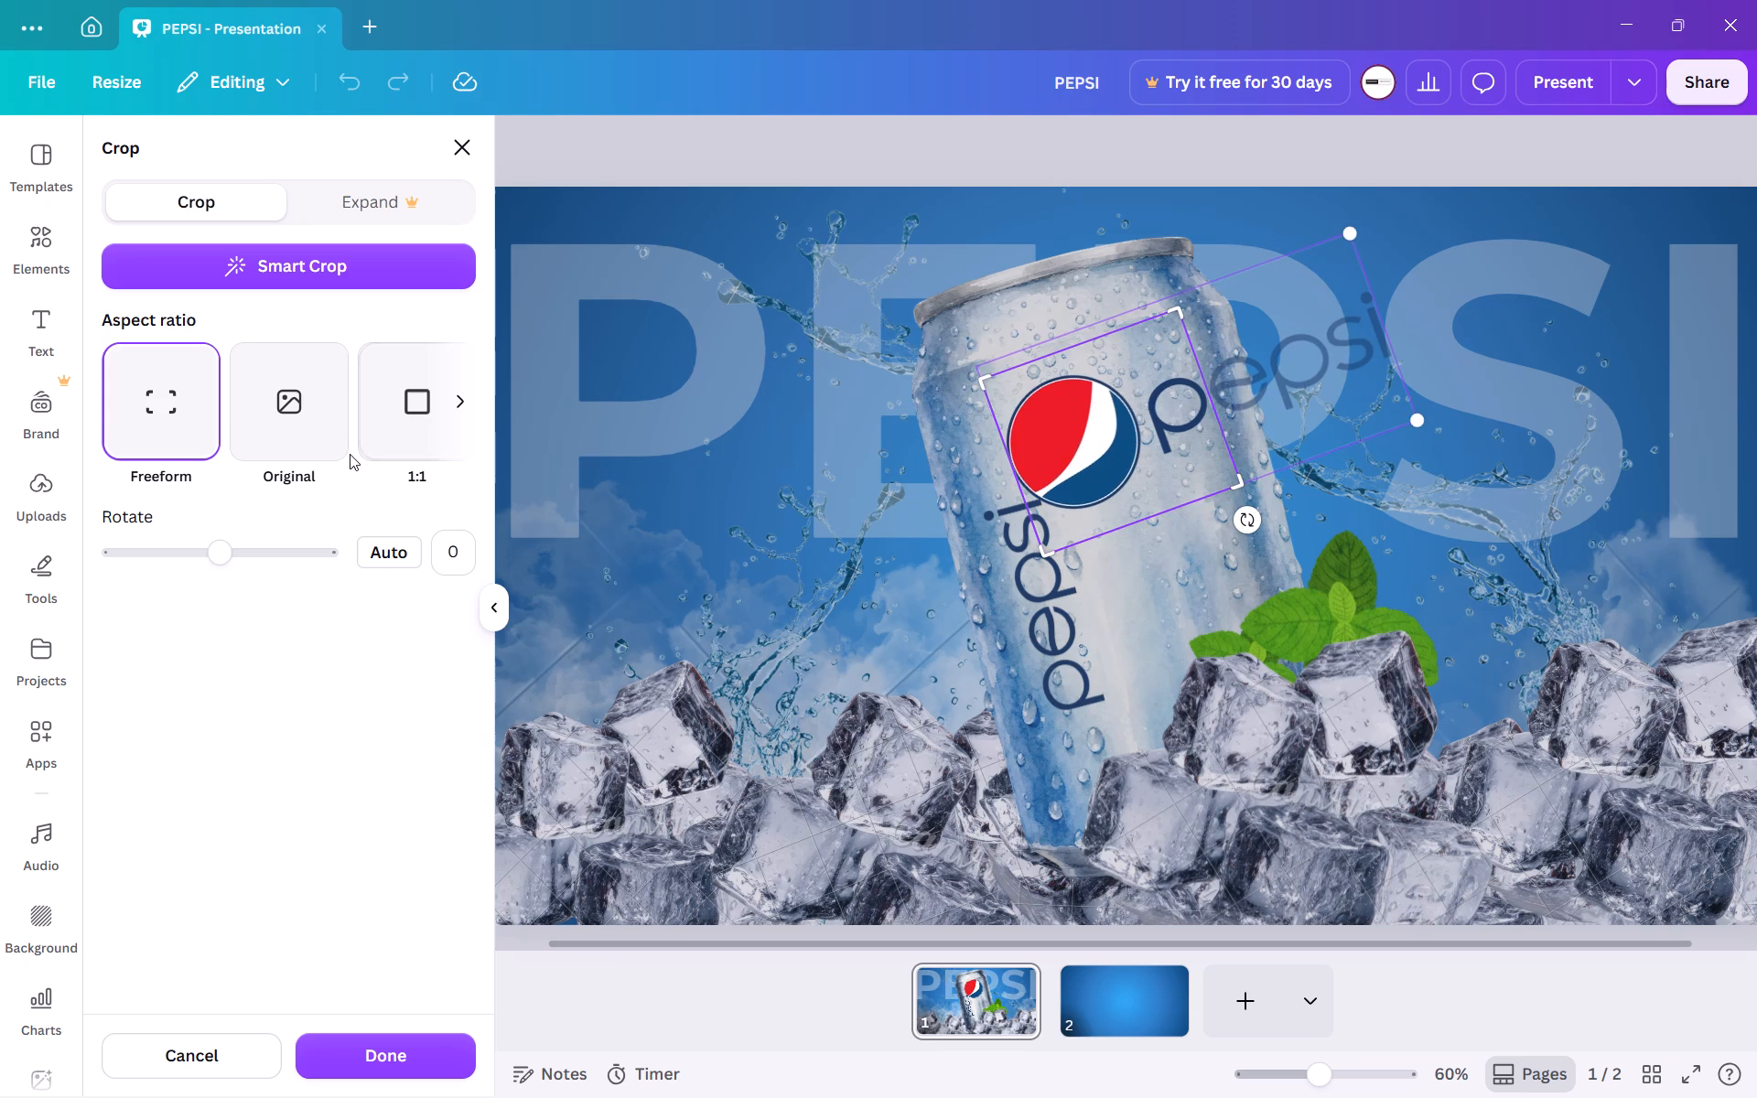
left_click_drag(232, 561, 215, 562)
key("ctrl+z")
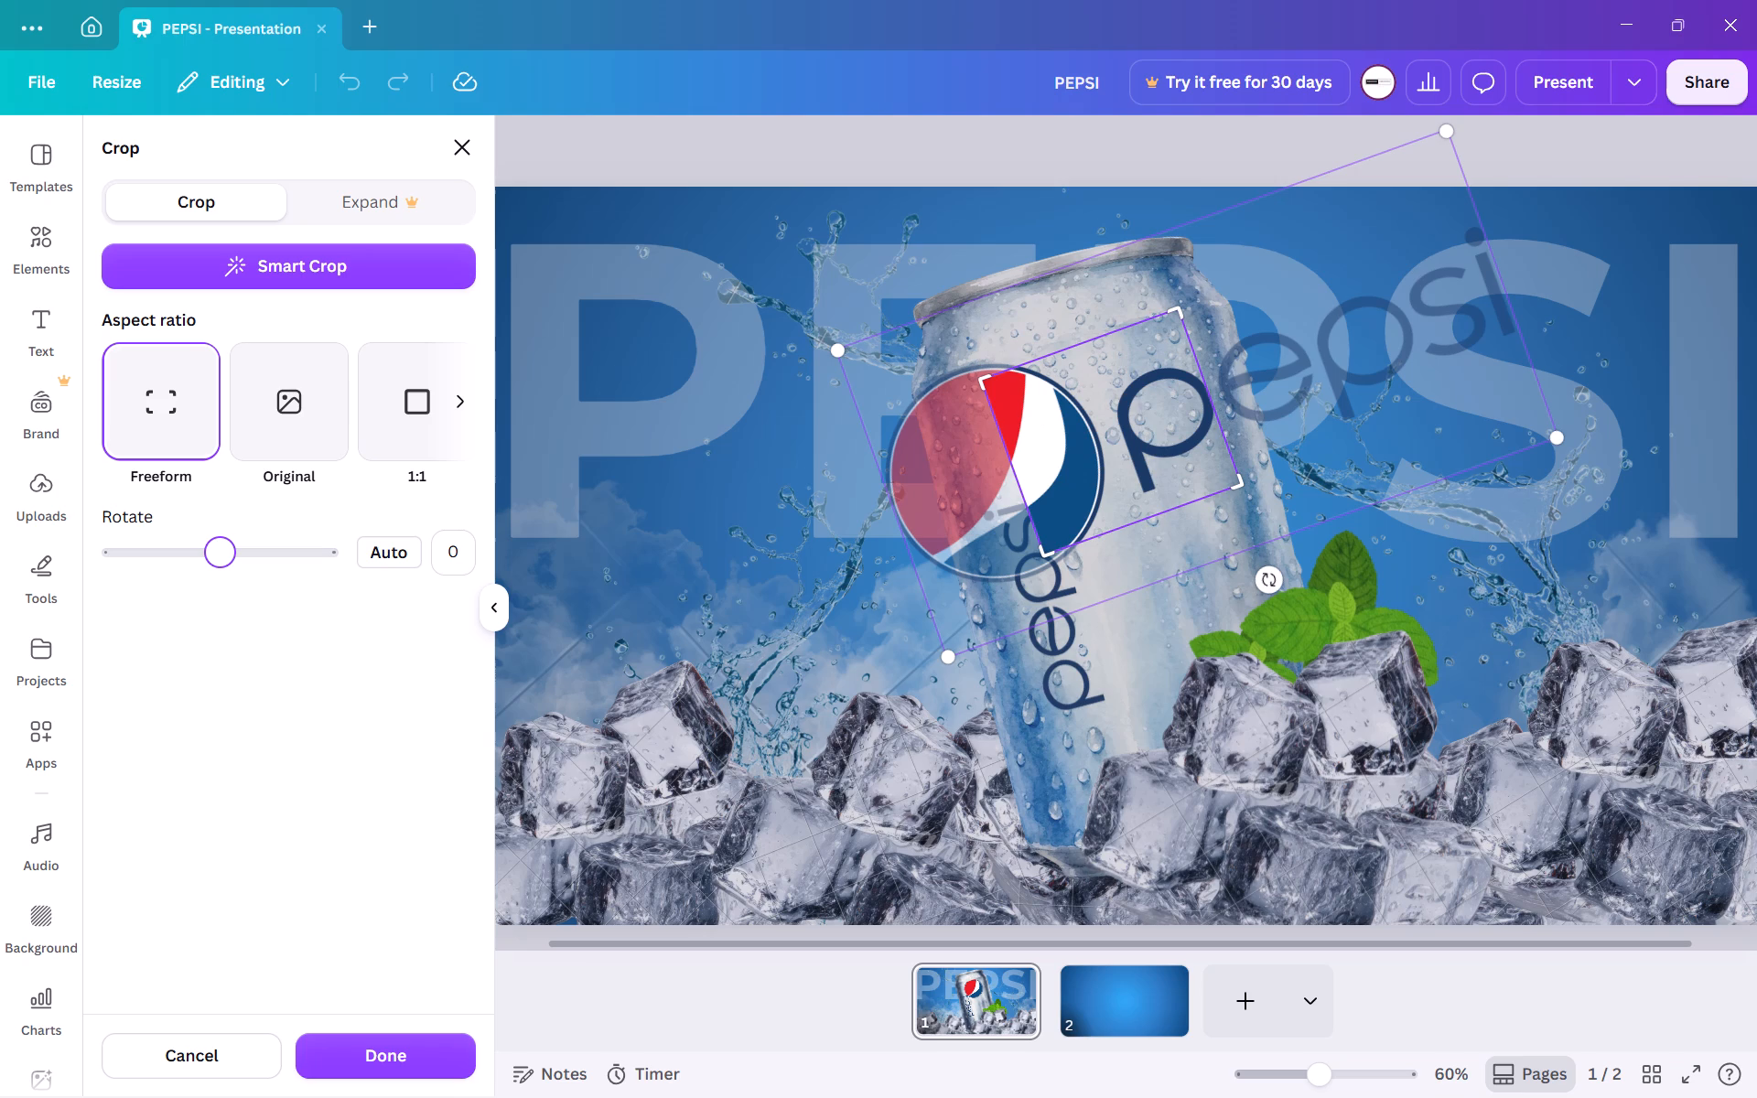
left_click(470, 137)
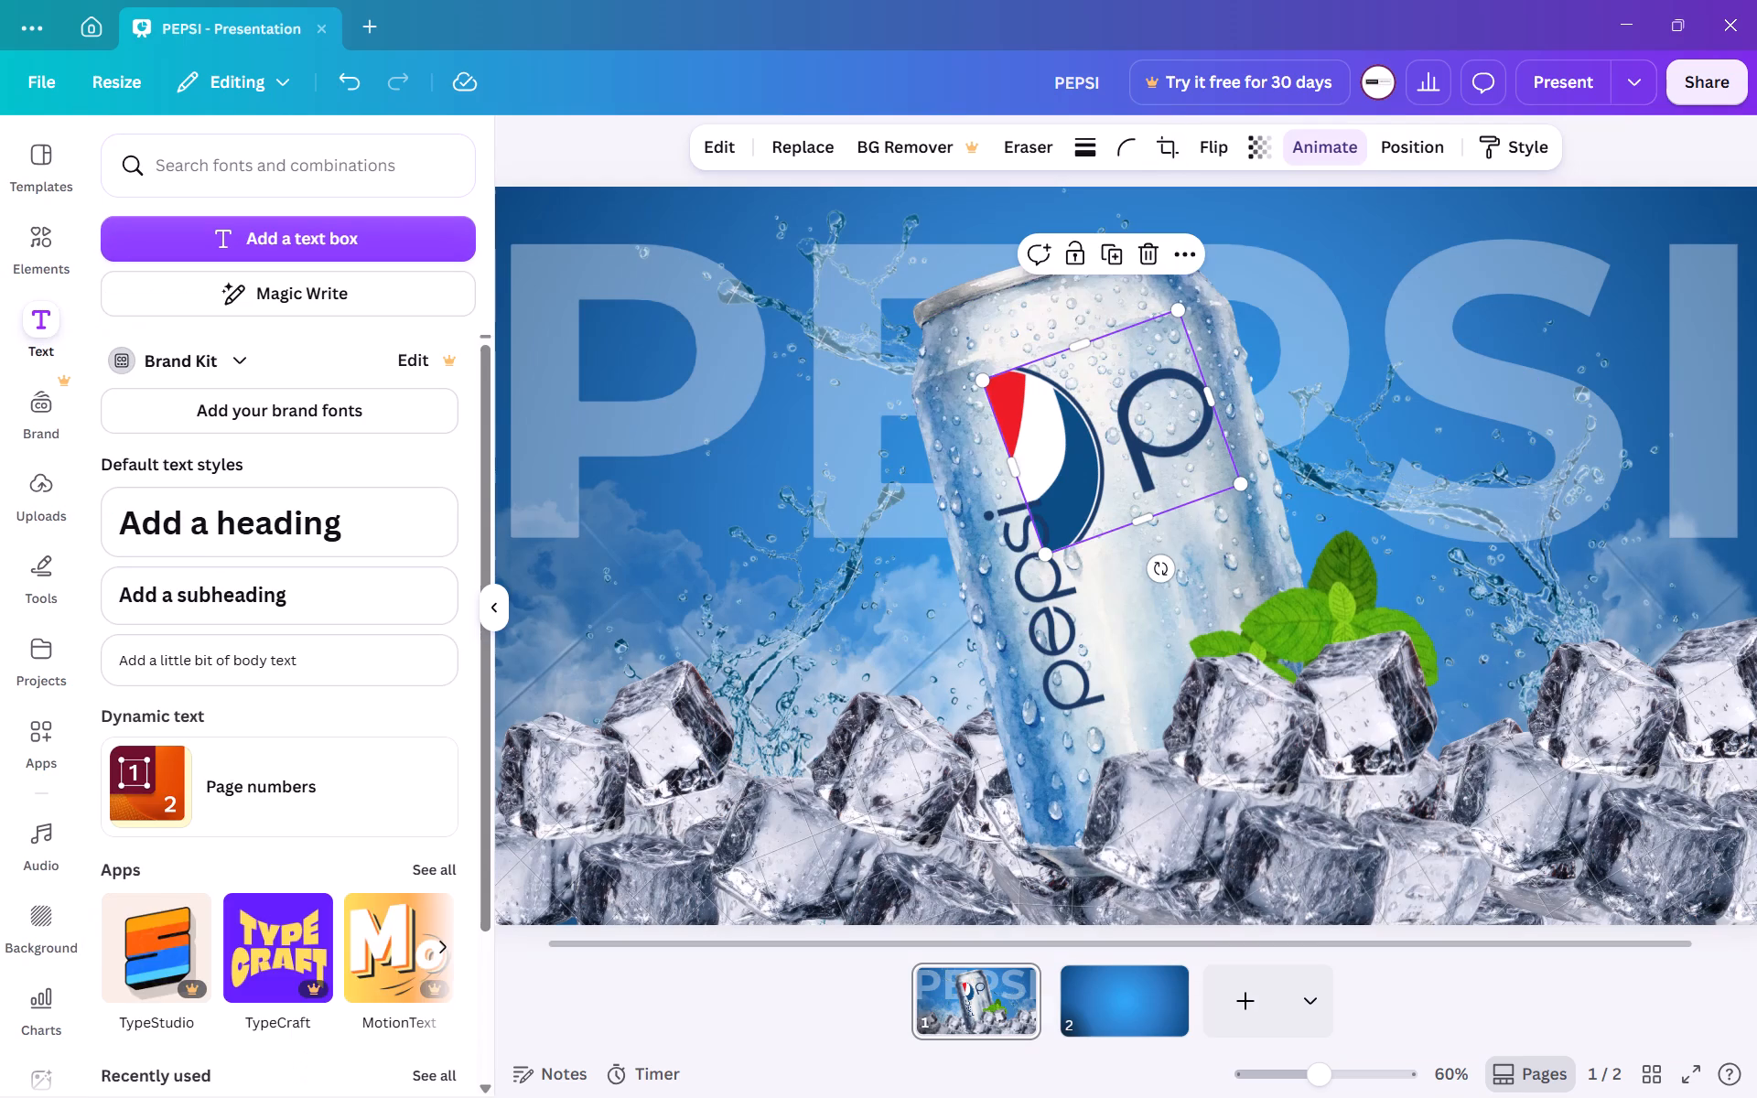
Shift the logo image within its crop frame, apply Smart Crop so the whole round emblem fits inside, and finish the crop.
triple_click(1130, 431)
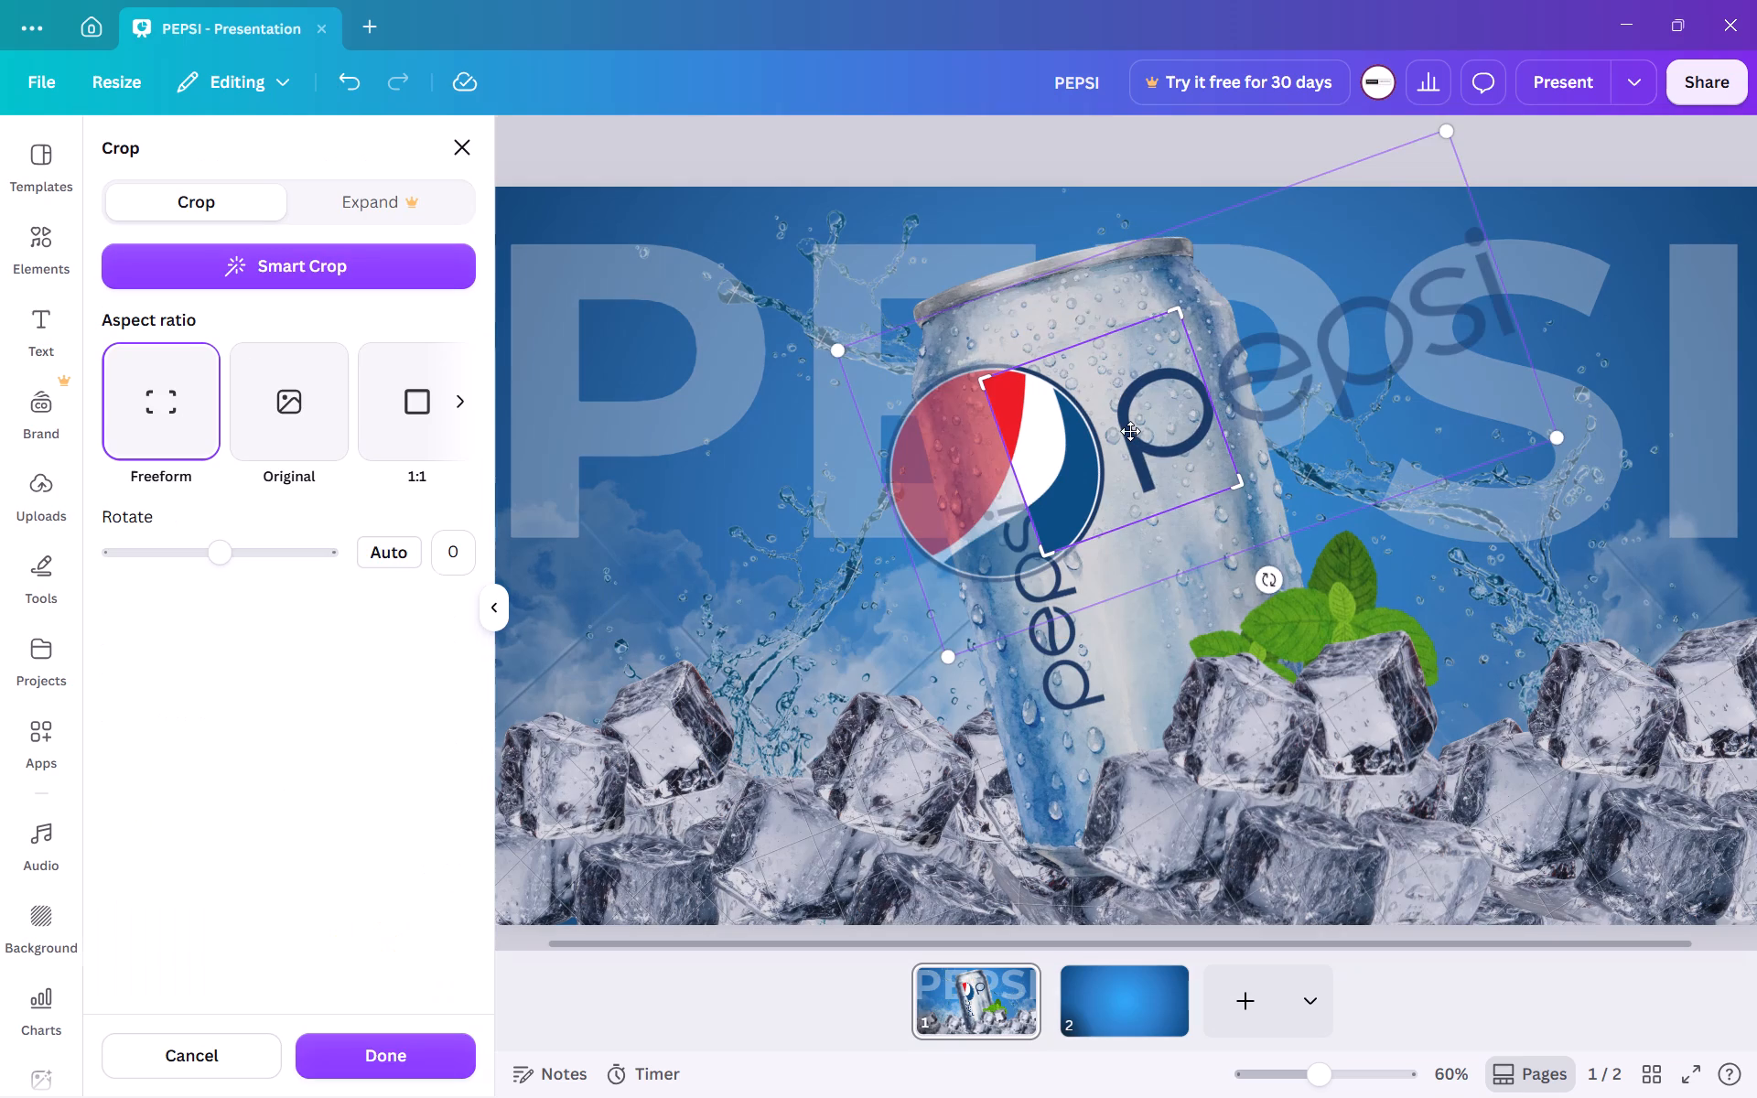
left_click_drag(1130, 431, 1330, 370)
left_click(398, 259)
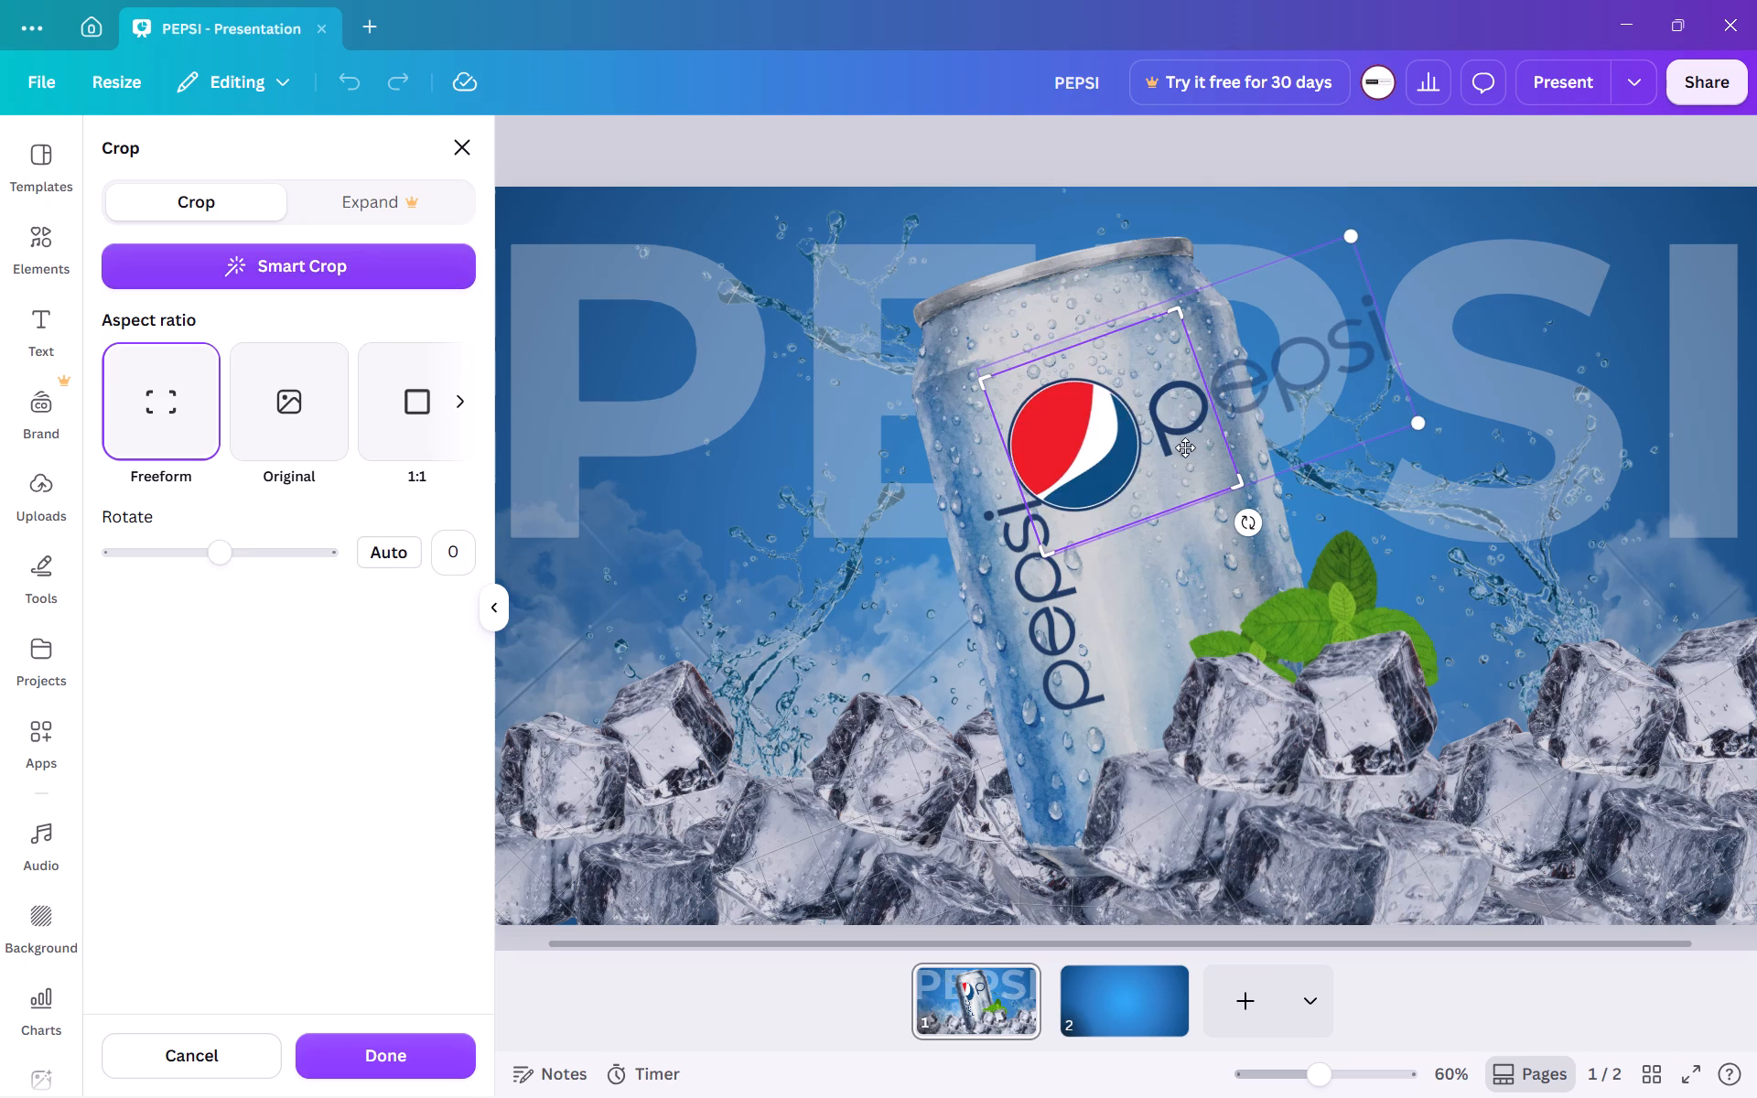
left_click(354, 689)
left_click(354, 689)
left_click(354, 689)
left_click(408, 1053)
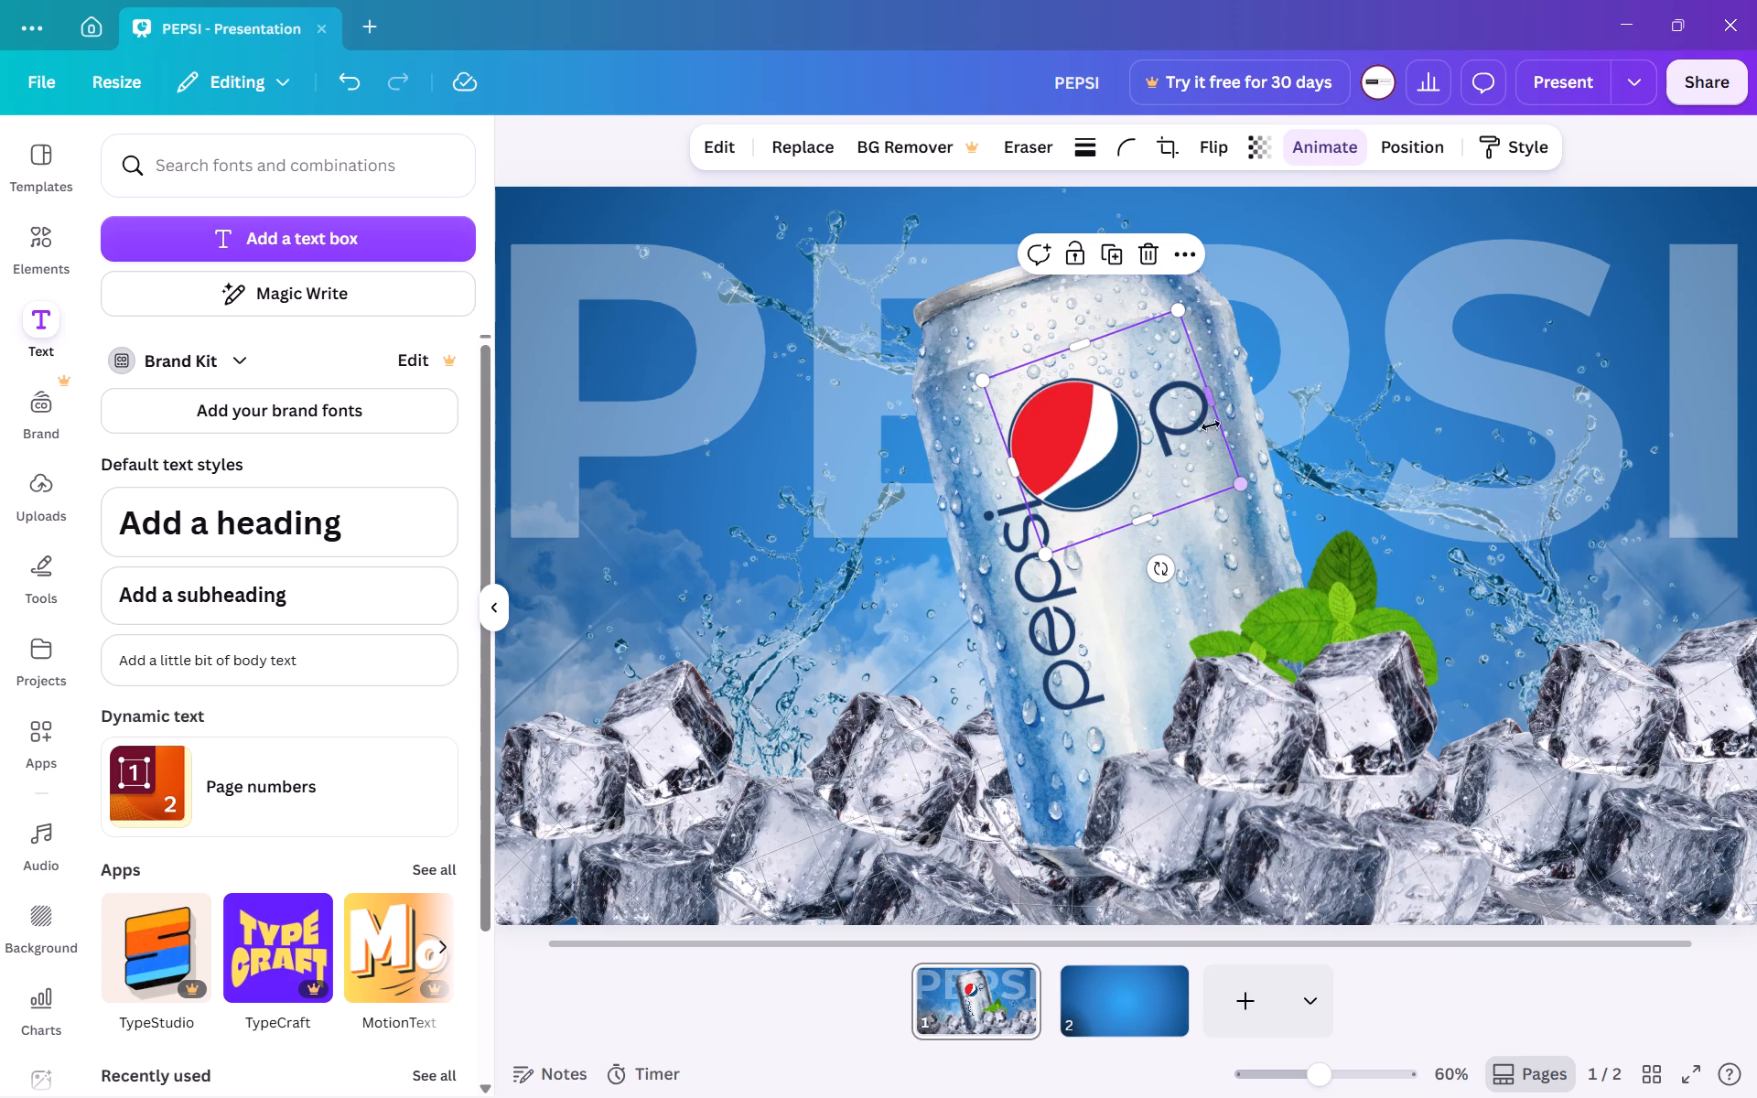
Trim the right side of the logo's crop frame to hide the letter p beside the round emblem.
left_click_drag(1211, 396, 1157, 441)
Move the round Pepsi logo slightly right and up to centre it on the can above the vertical pepsi lettering.
left_click_drag(1074, 438, 1094, 429)
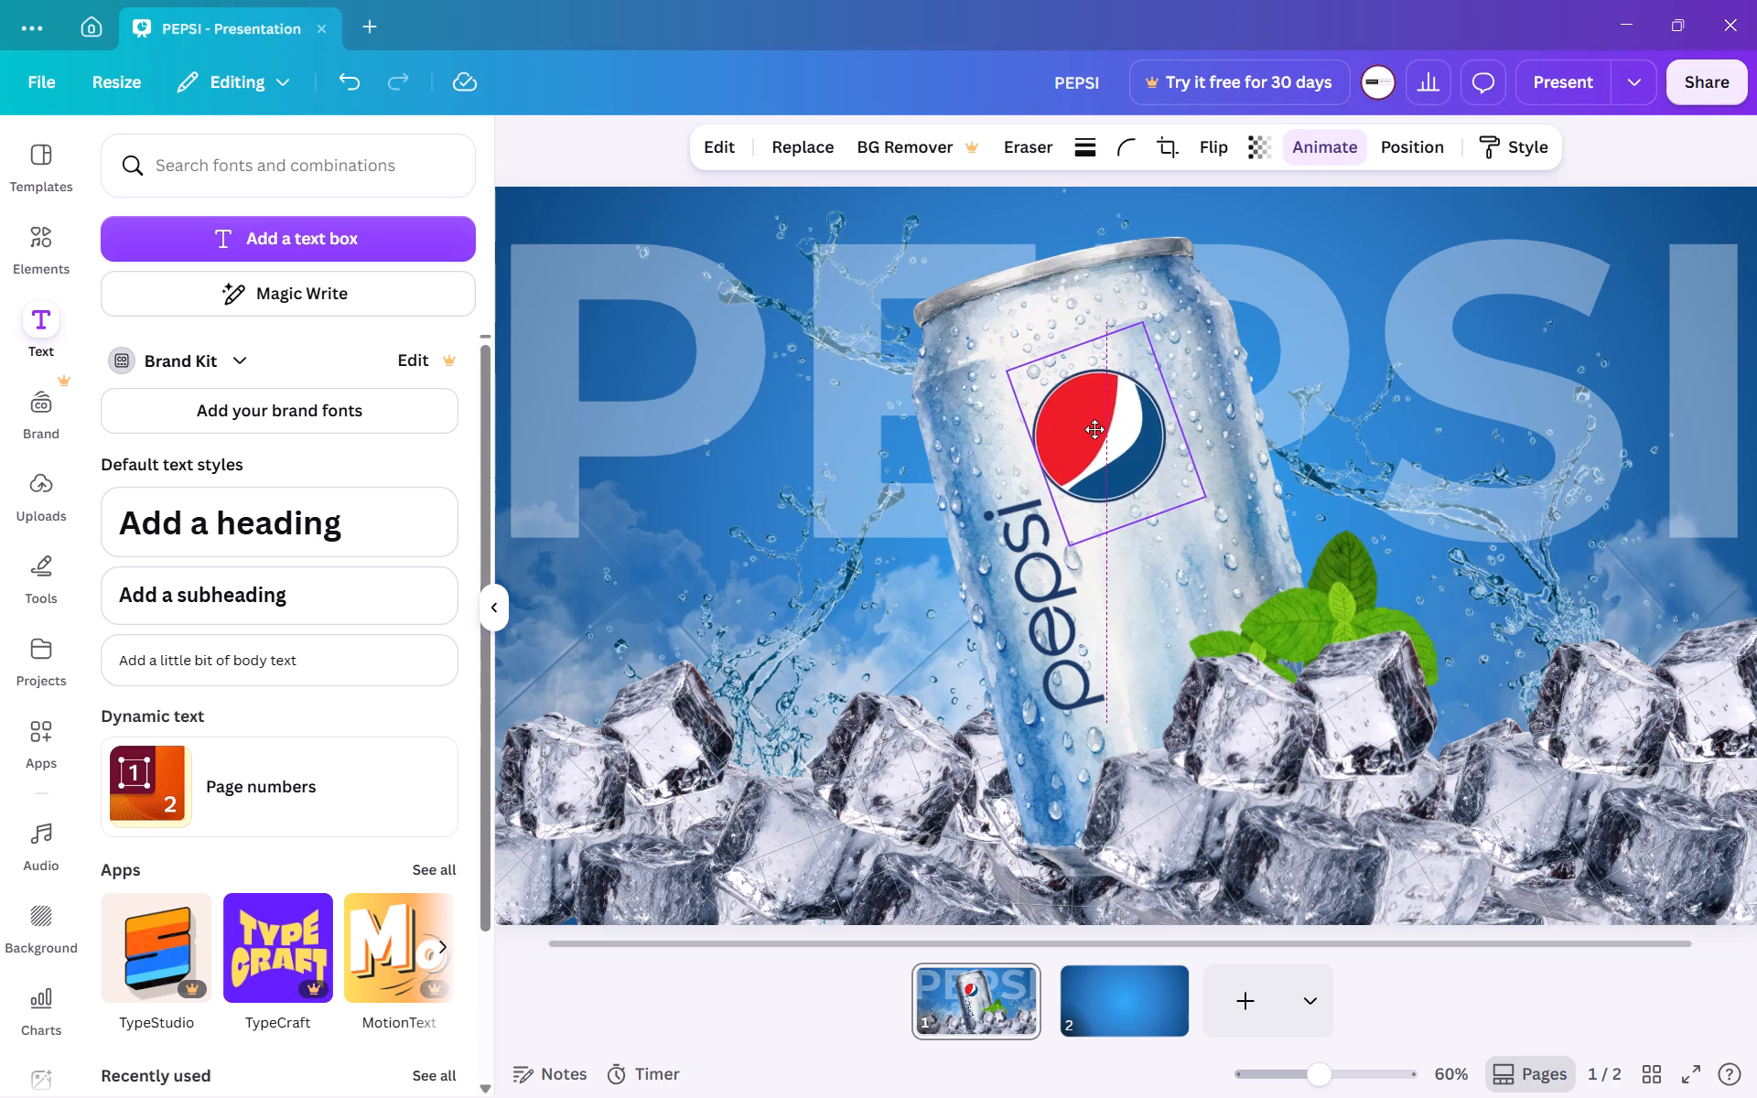
left_click_drag(1094, 429, 1085, 416)
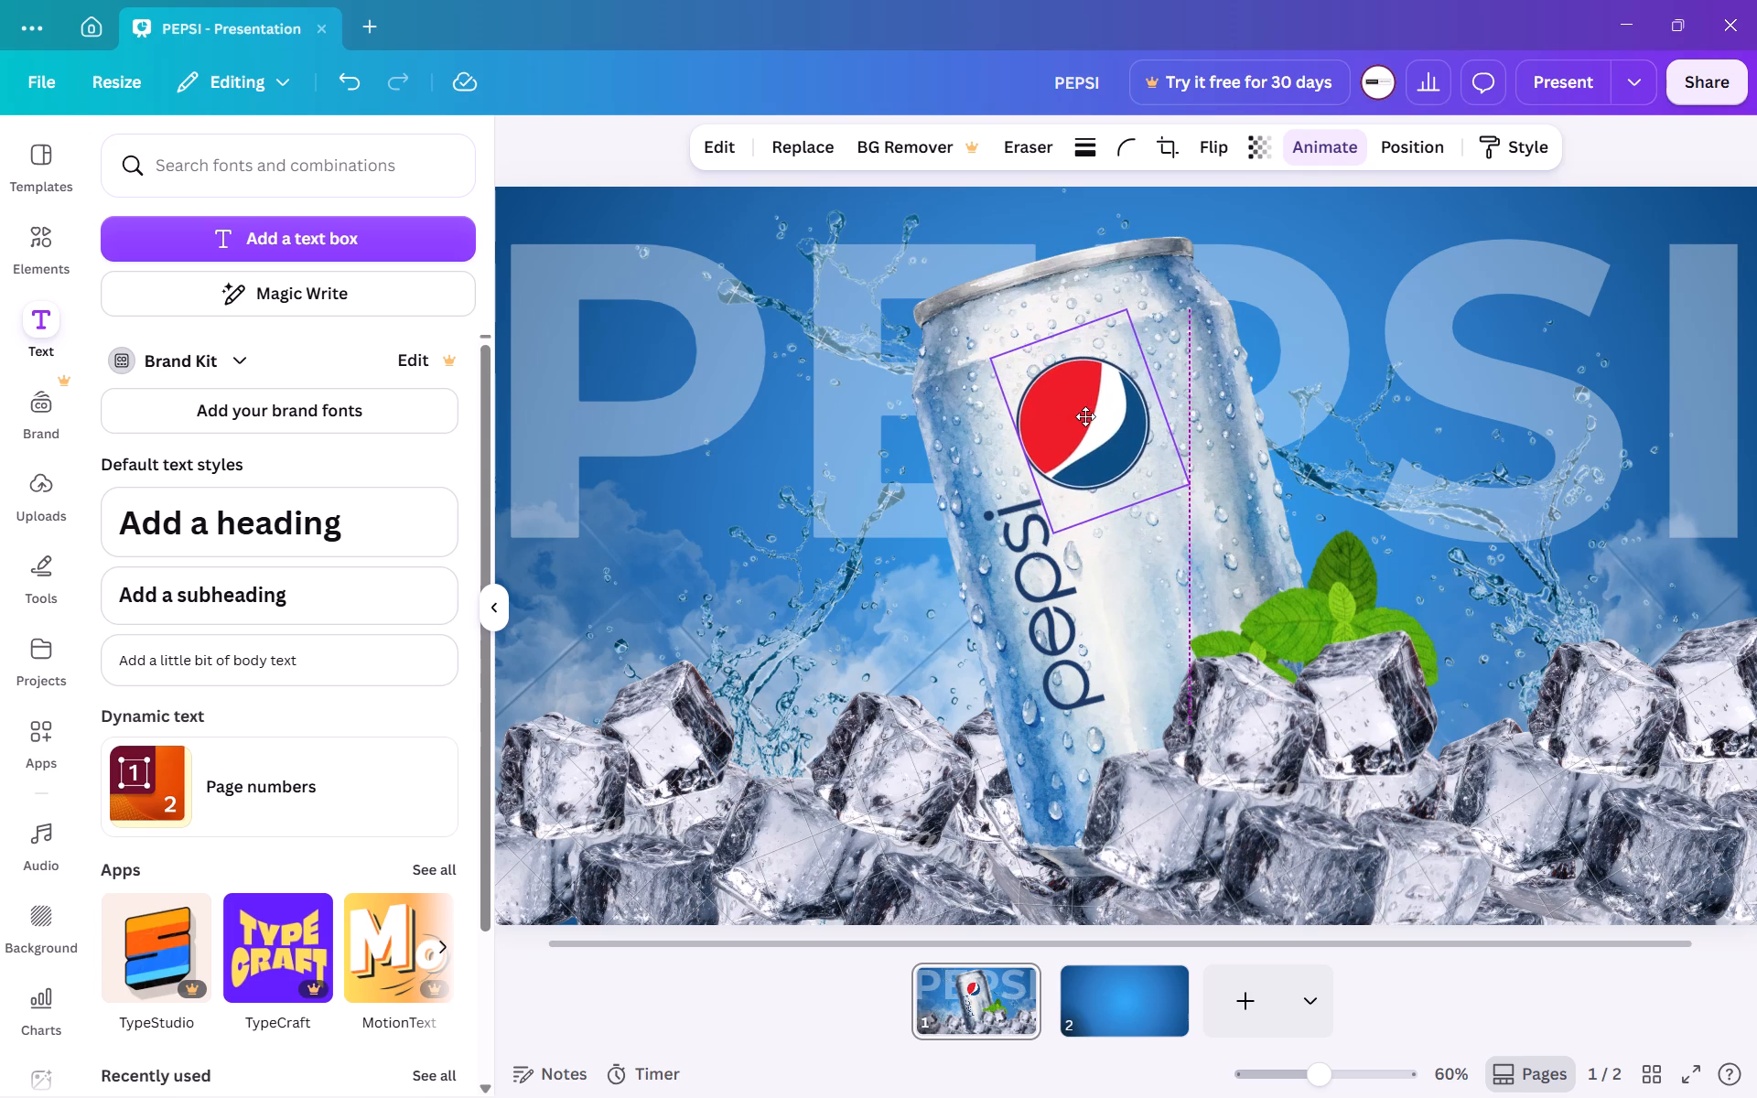
left_click_drag(1085, 416, 1094, 416)
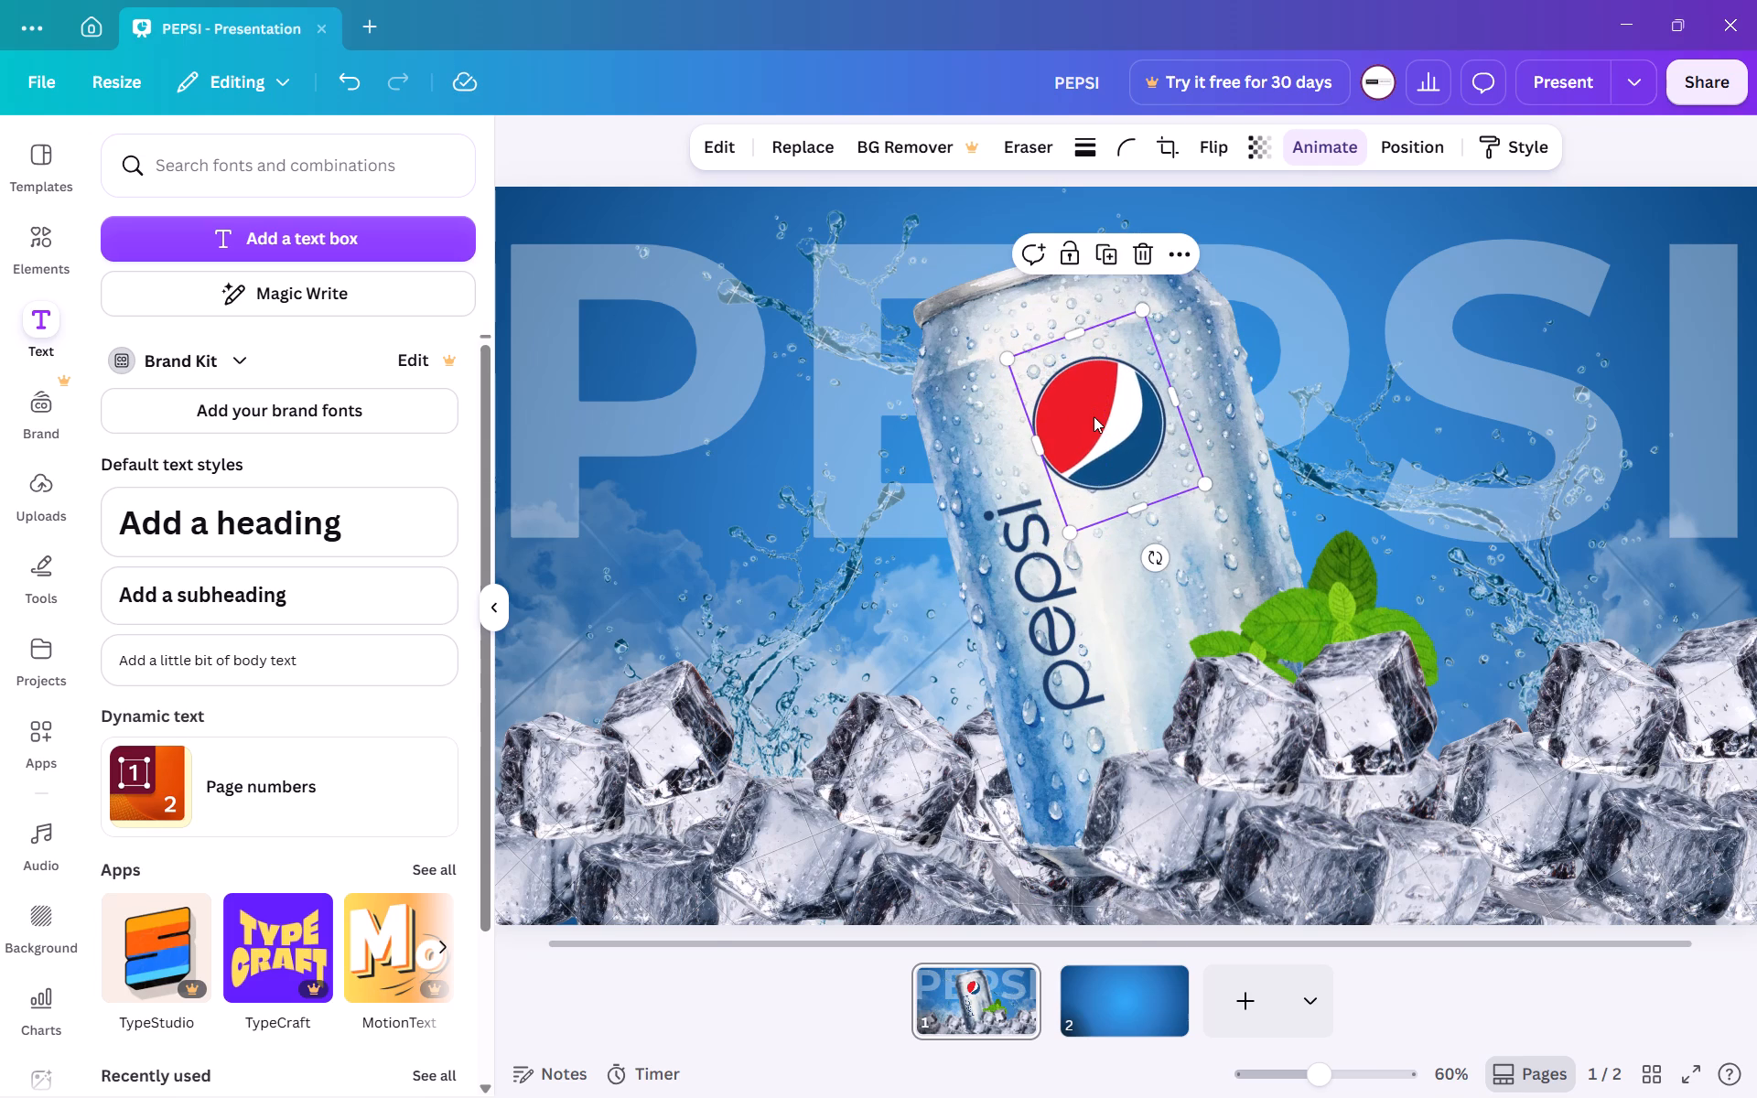
left_click(777, 1011)
left_click(777, 1011)
left_click(652, 160)
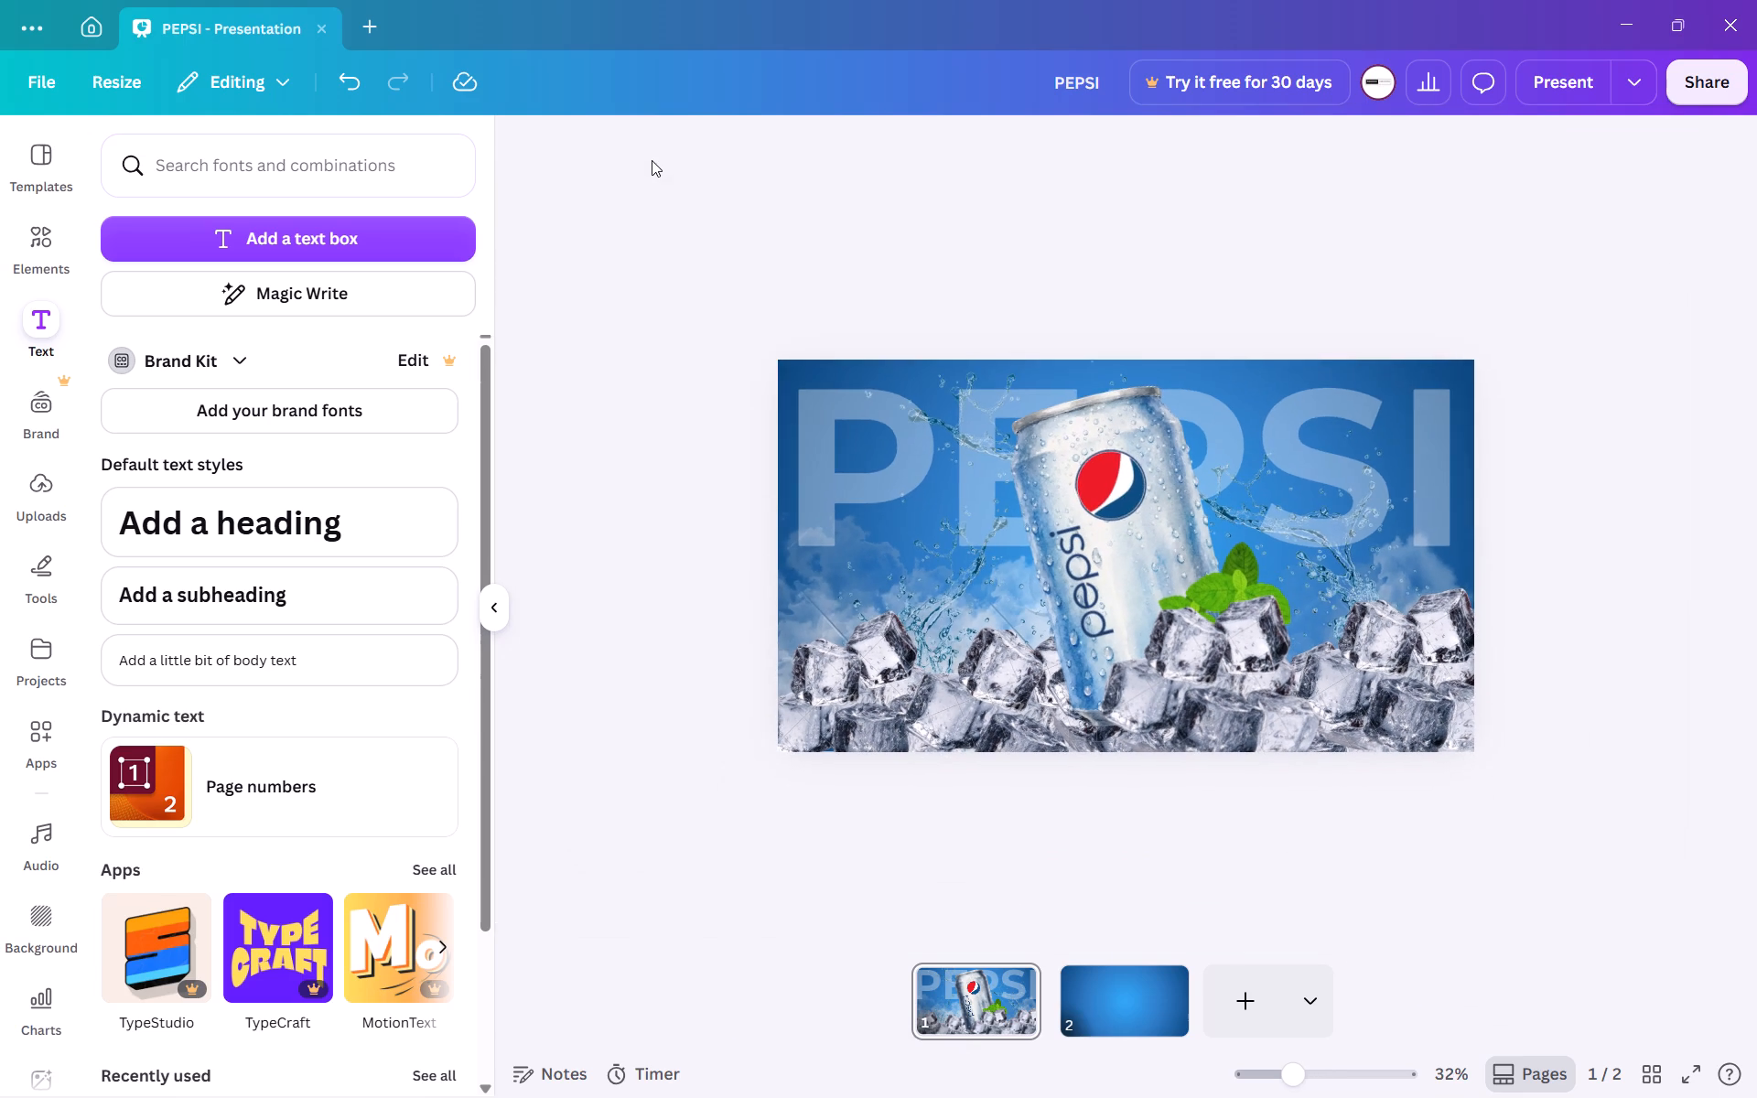
Collapse the side panel and fit the page to the workspace to examine the whole Pepsi composition.
left_click(814, 134)
left_click(486, 593)
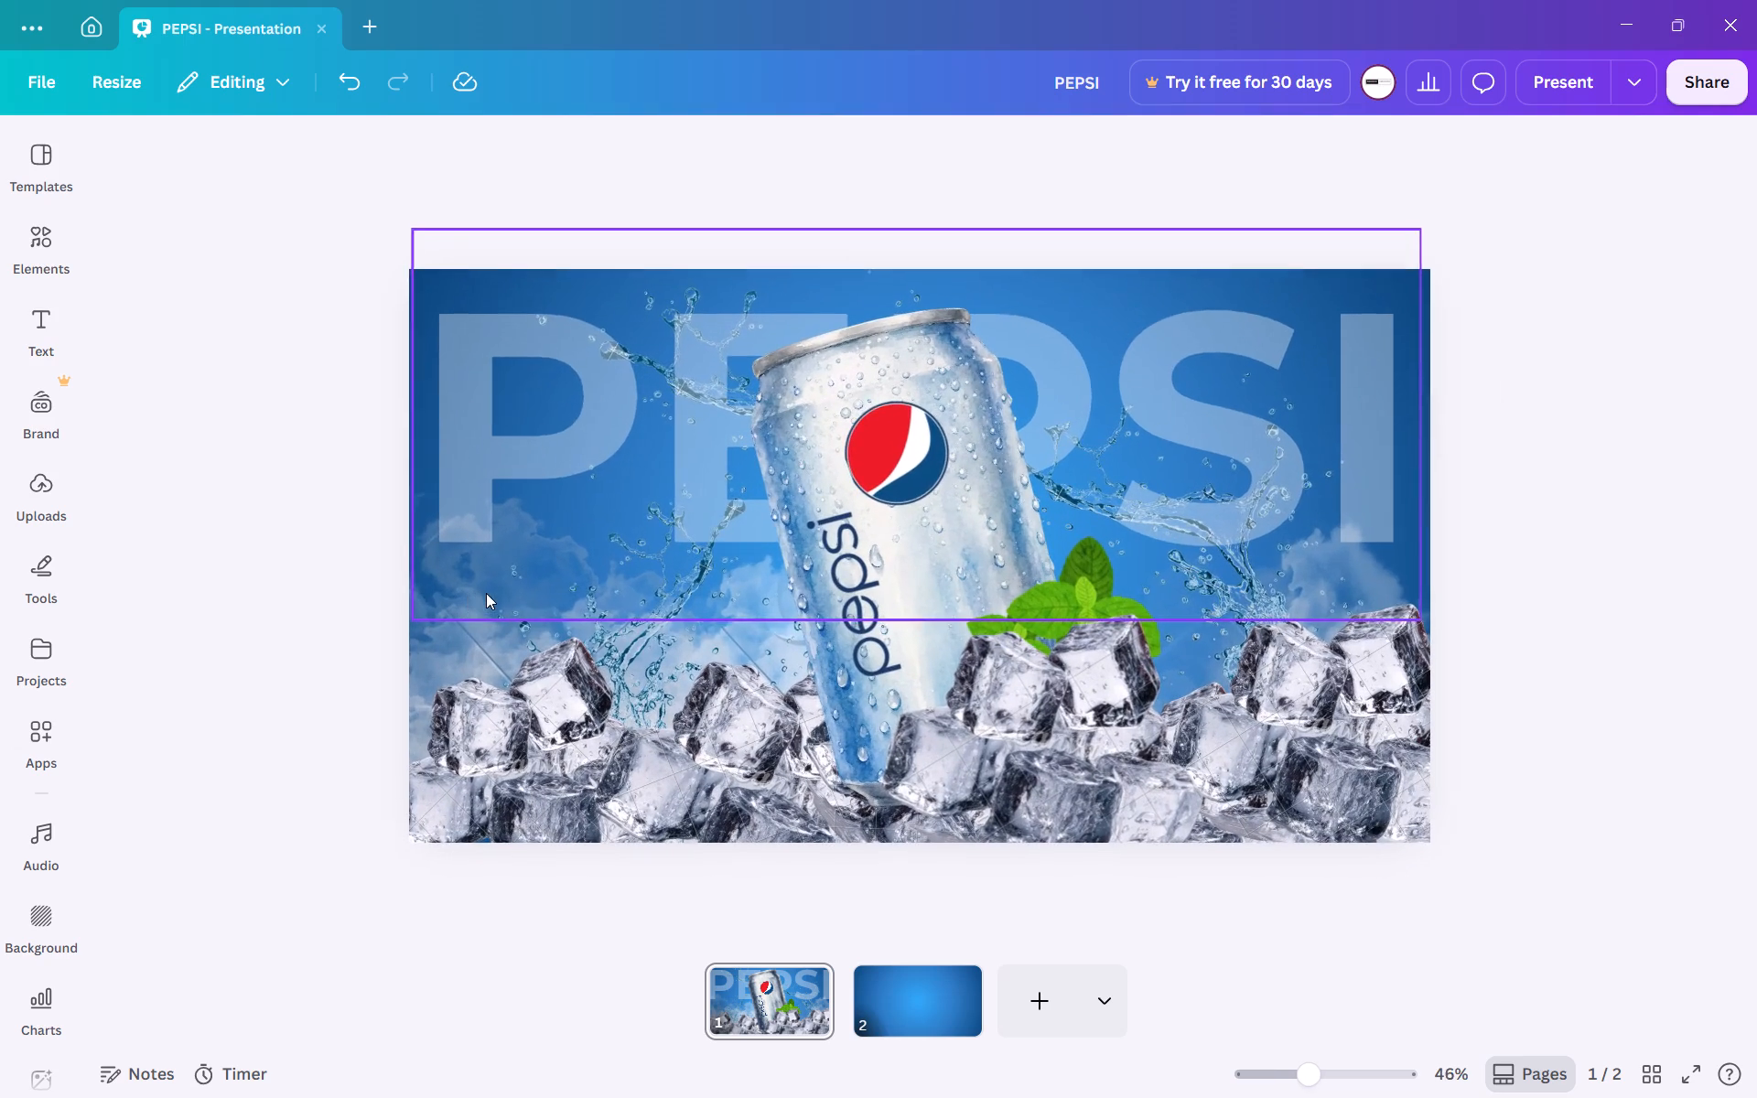
left_click(247, 586)
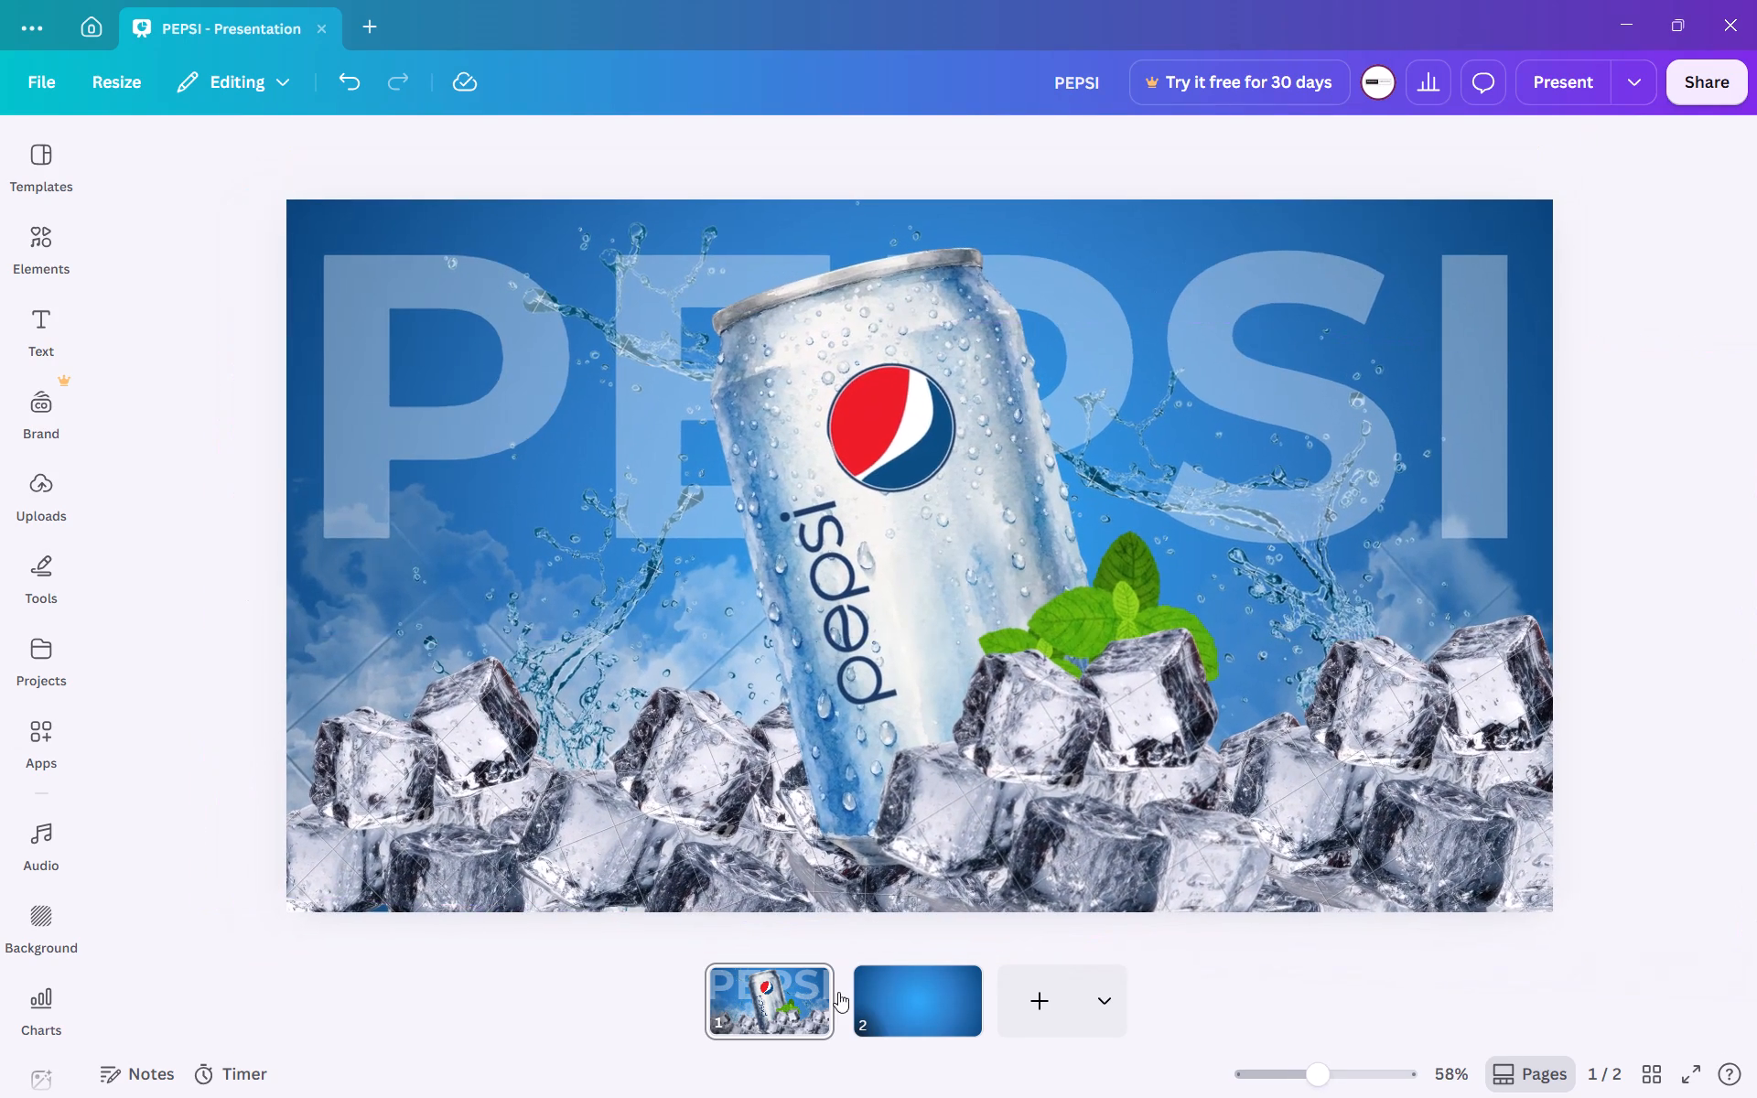
double_click(1428, 1074)
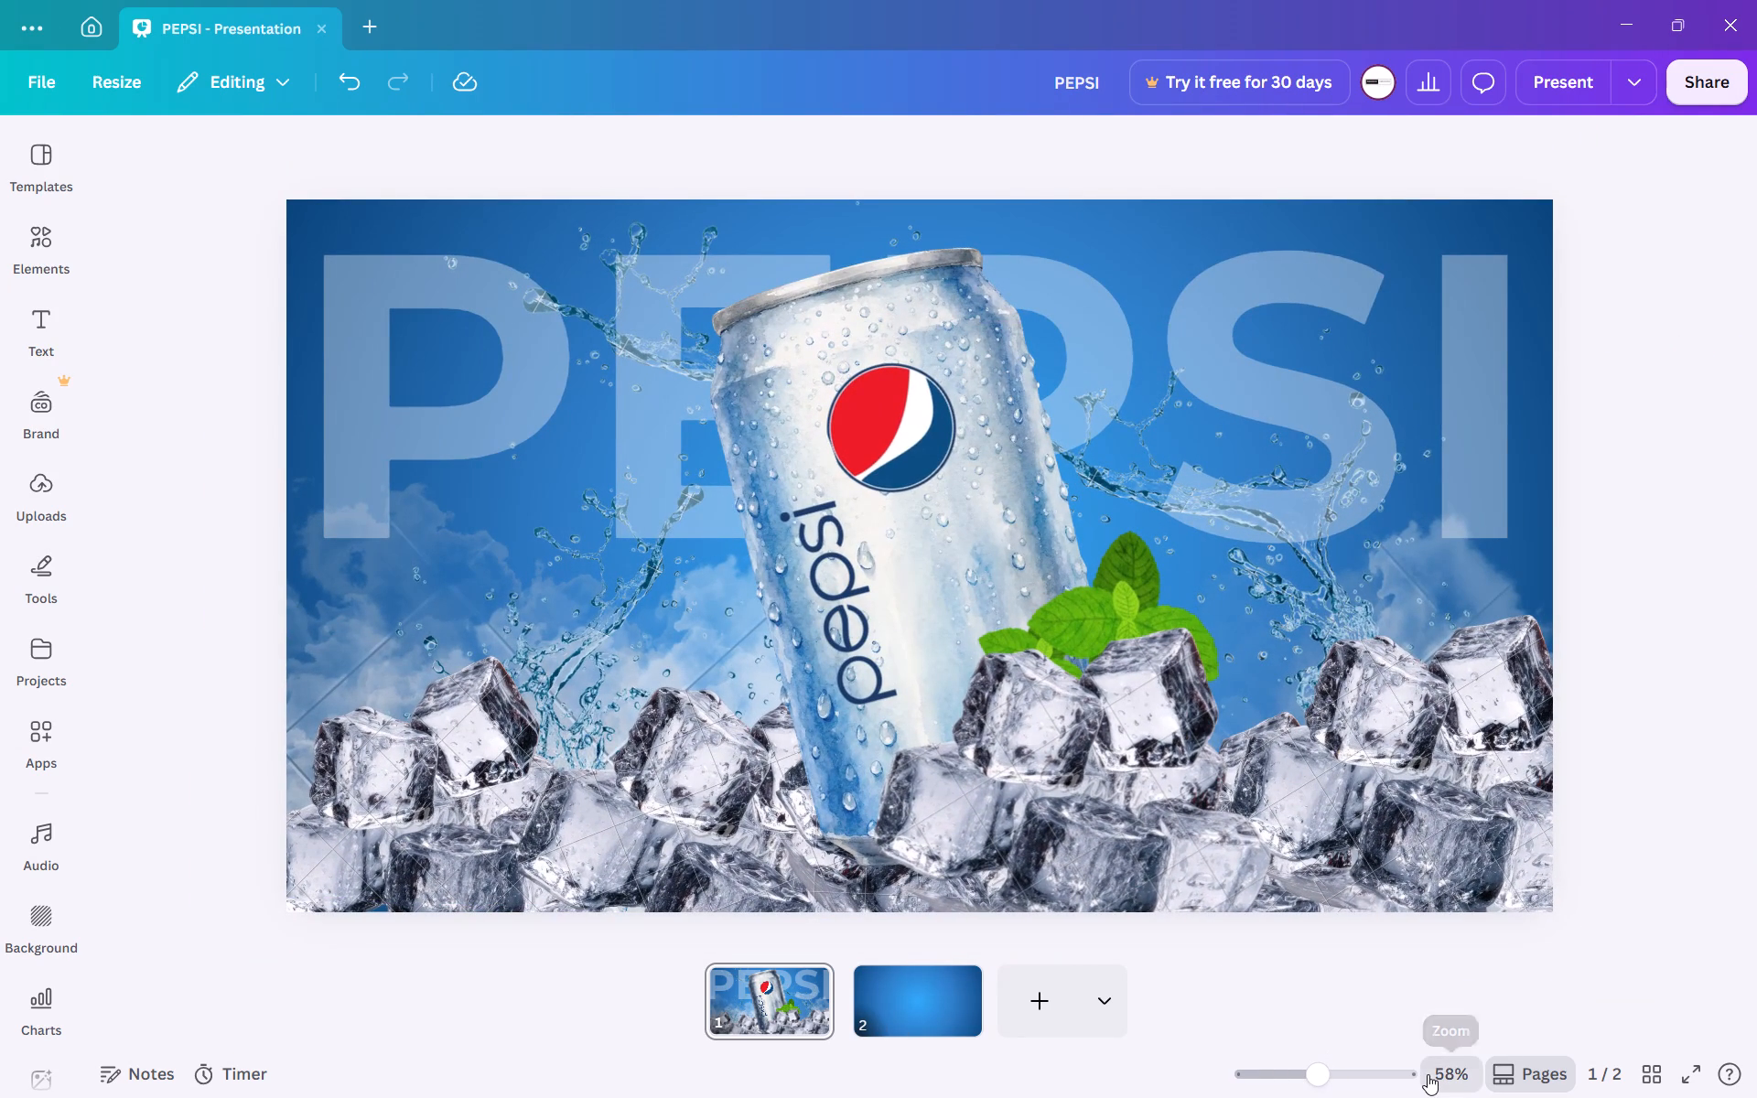
left_click(1428, 1074)
left_click(1460, 981)
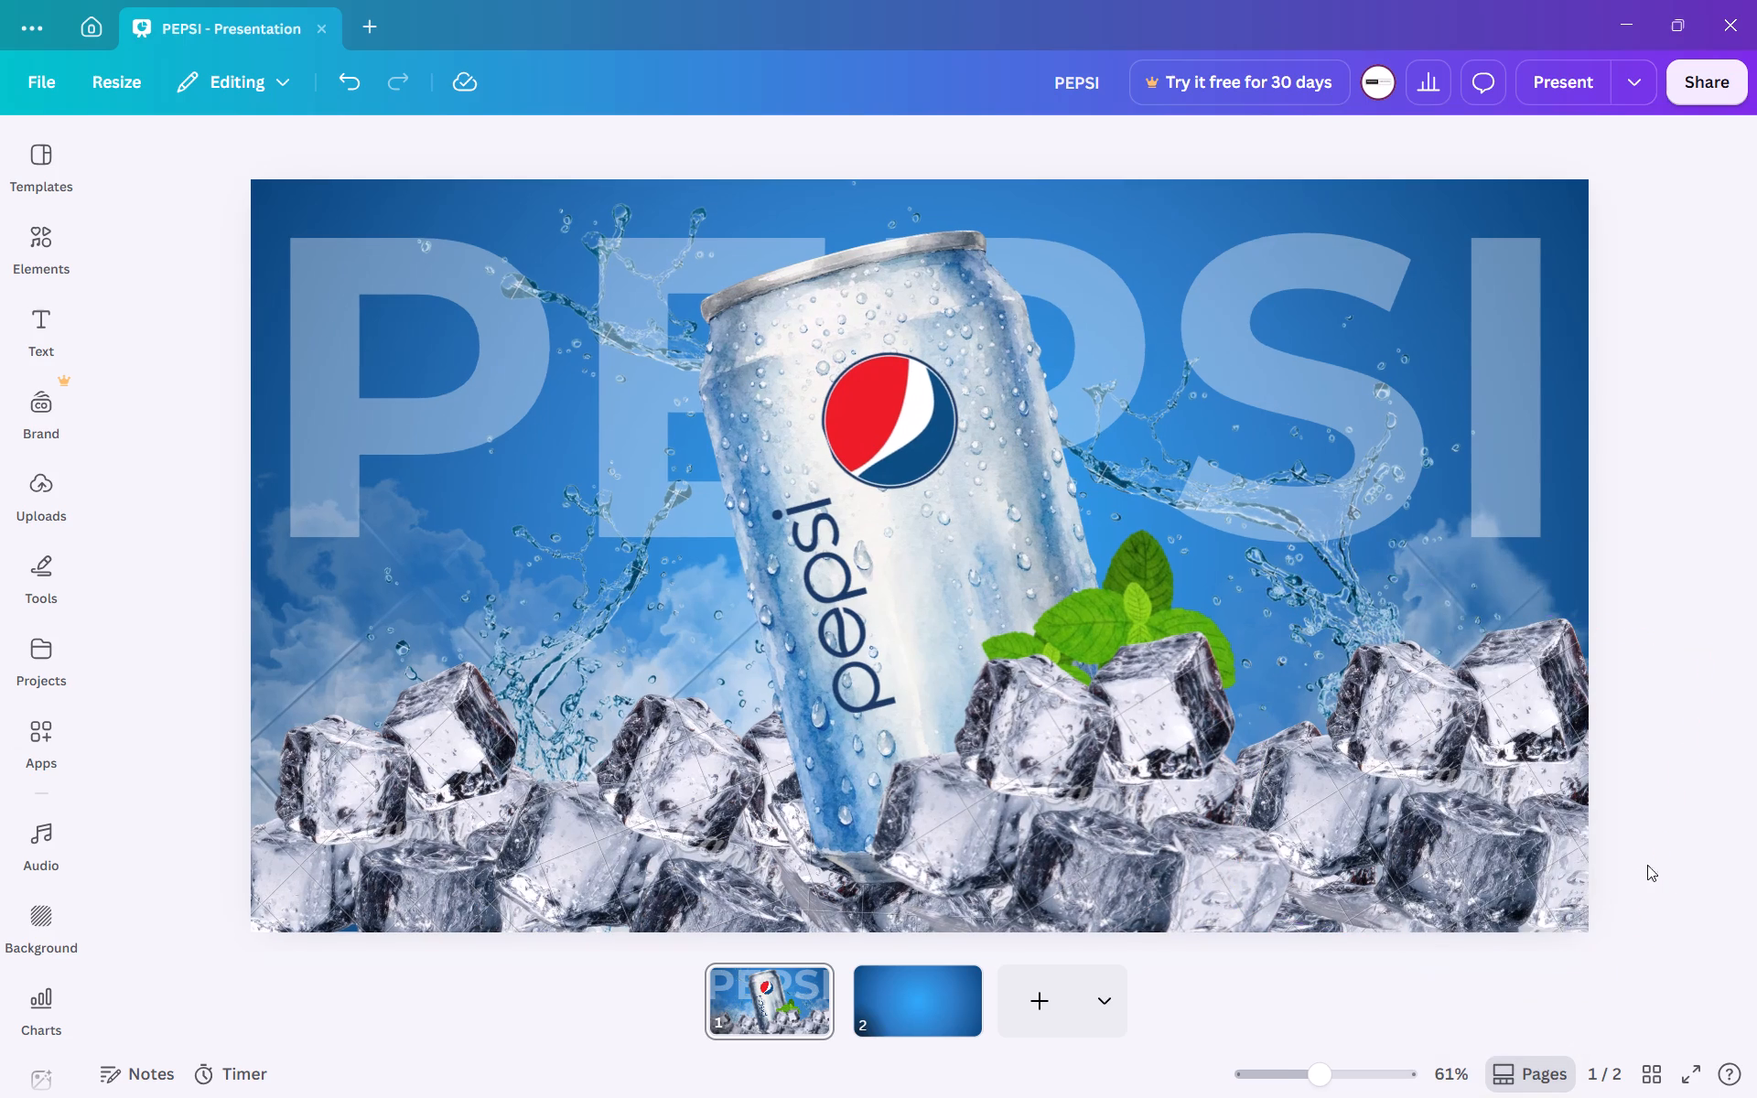
left_click(146, 296)
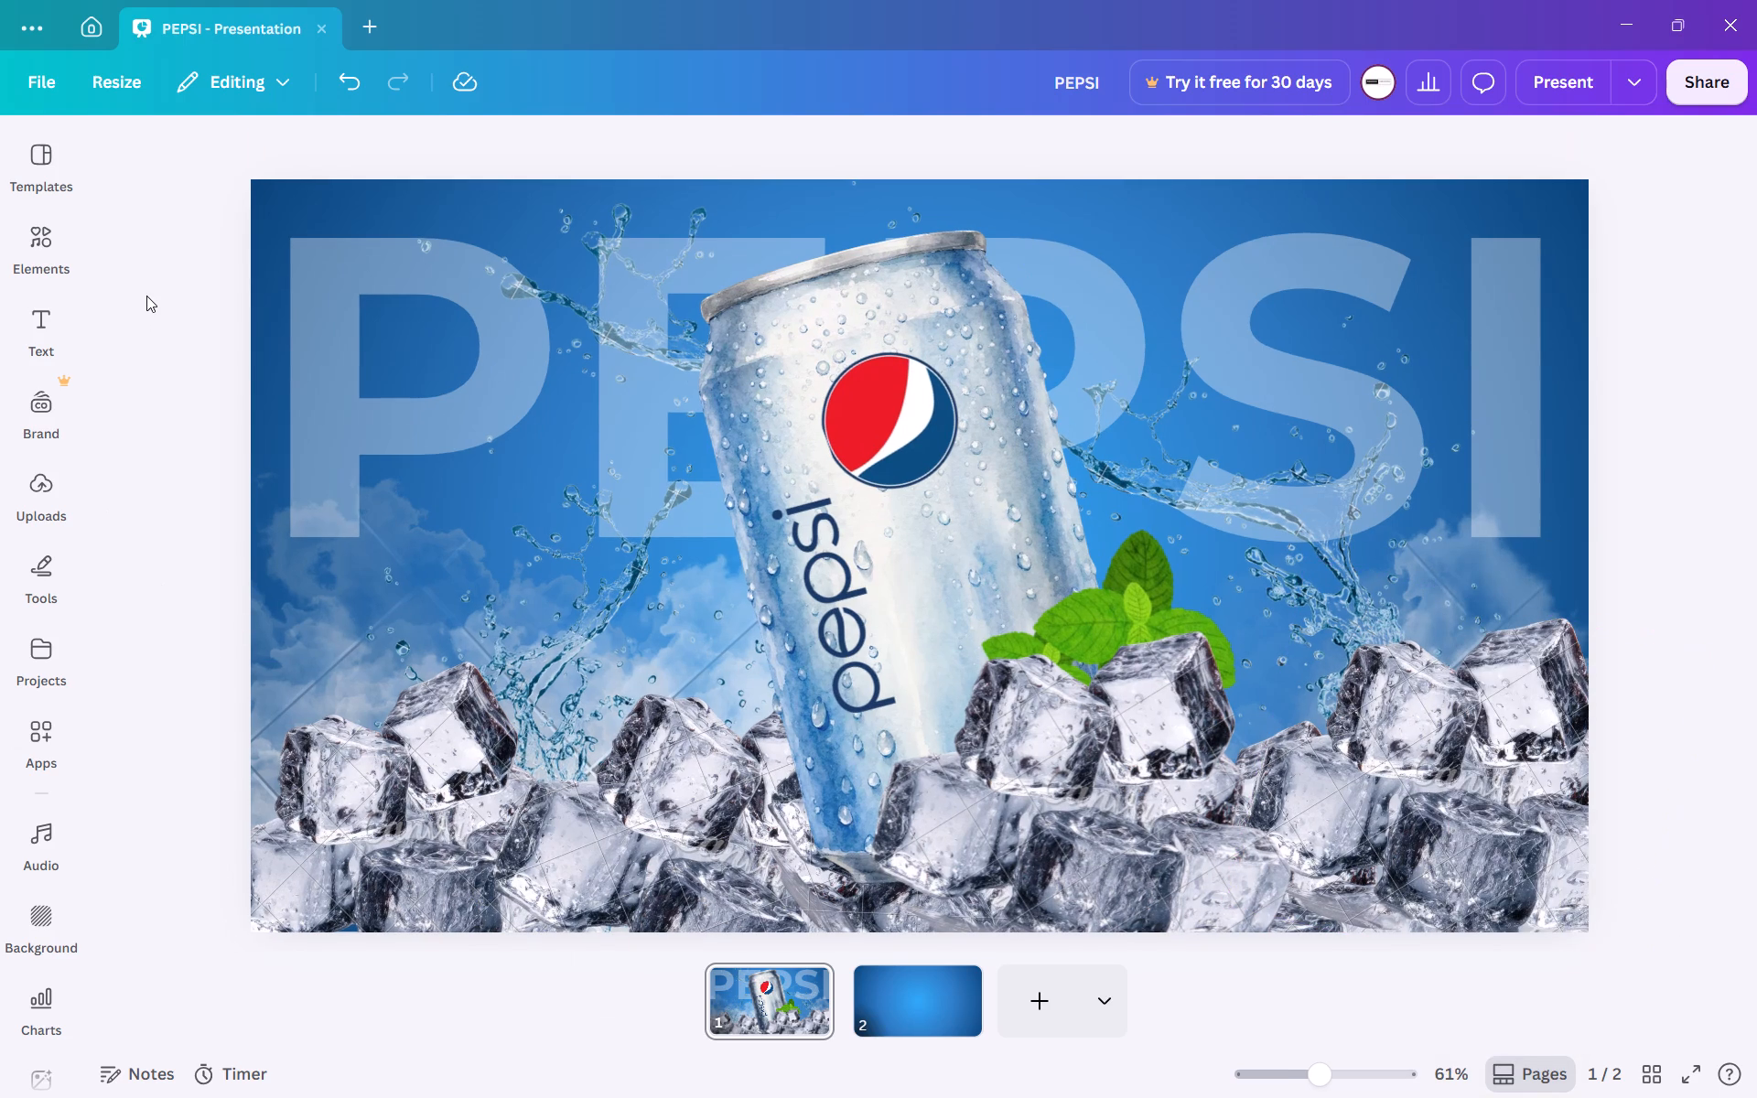
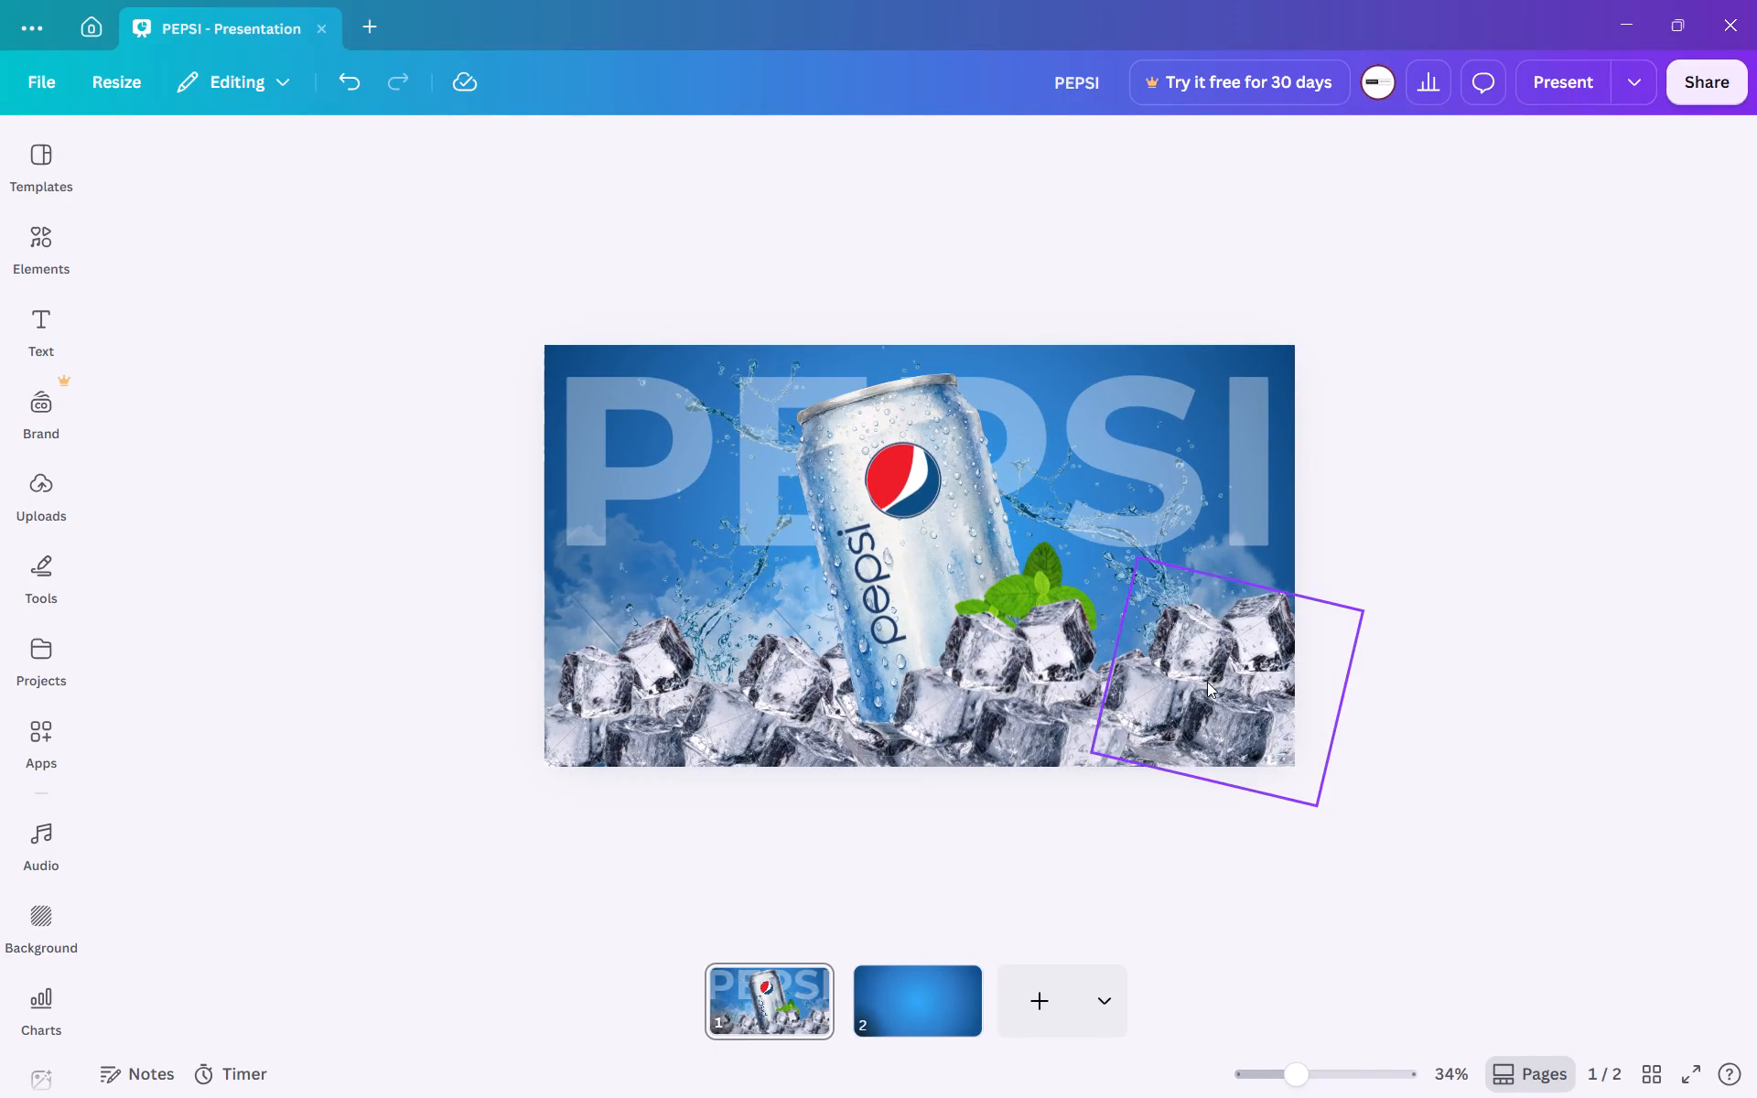
Examine the full Pepsi composition on page 1, comparing the scrolling page layout with the page thumbnail layout.
left_click(1346, 761)
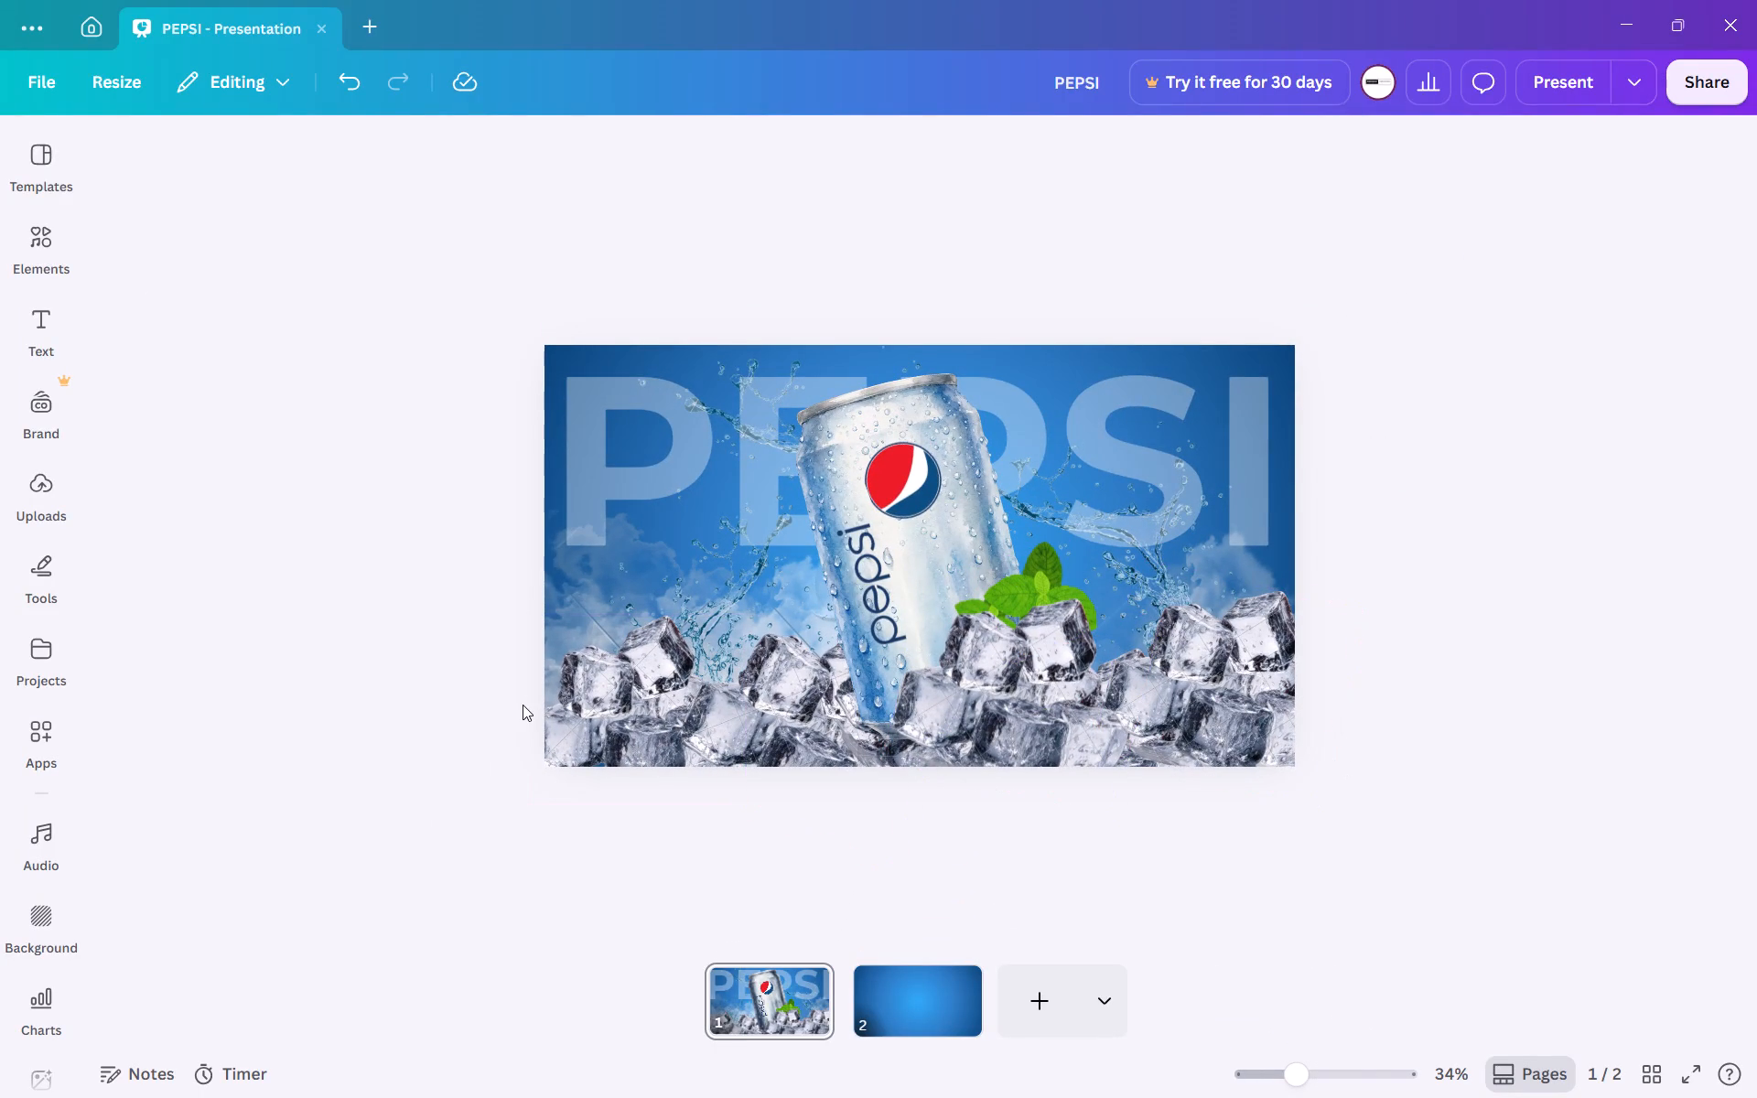
left_click_drag(523, 705, 1207, 759)
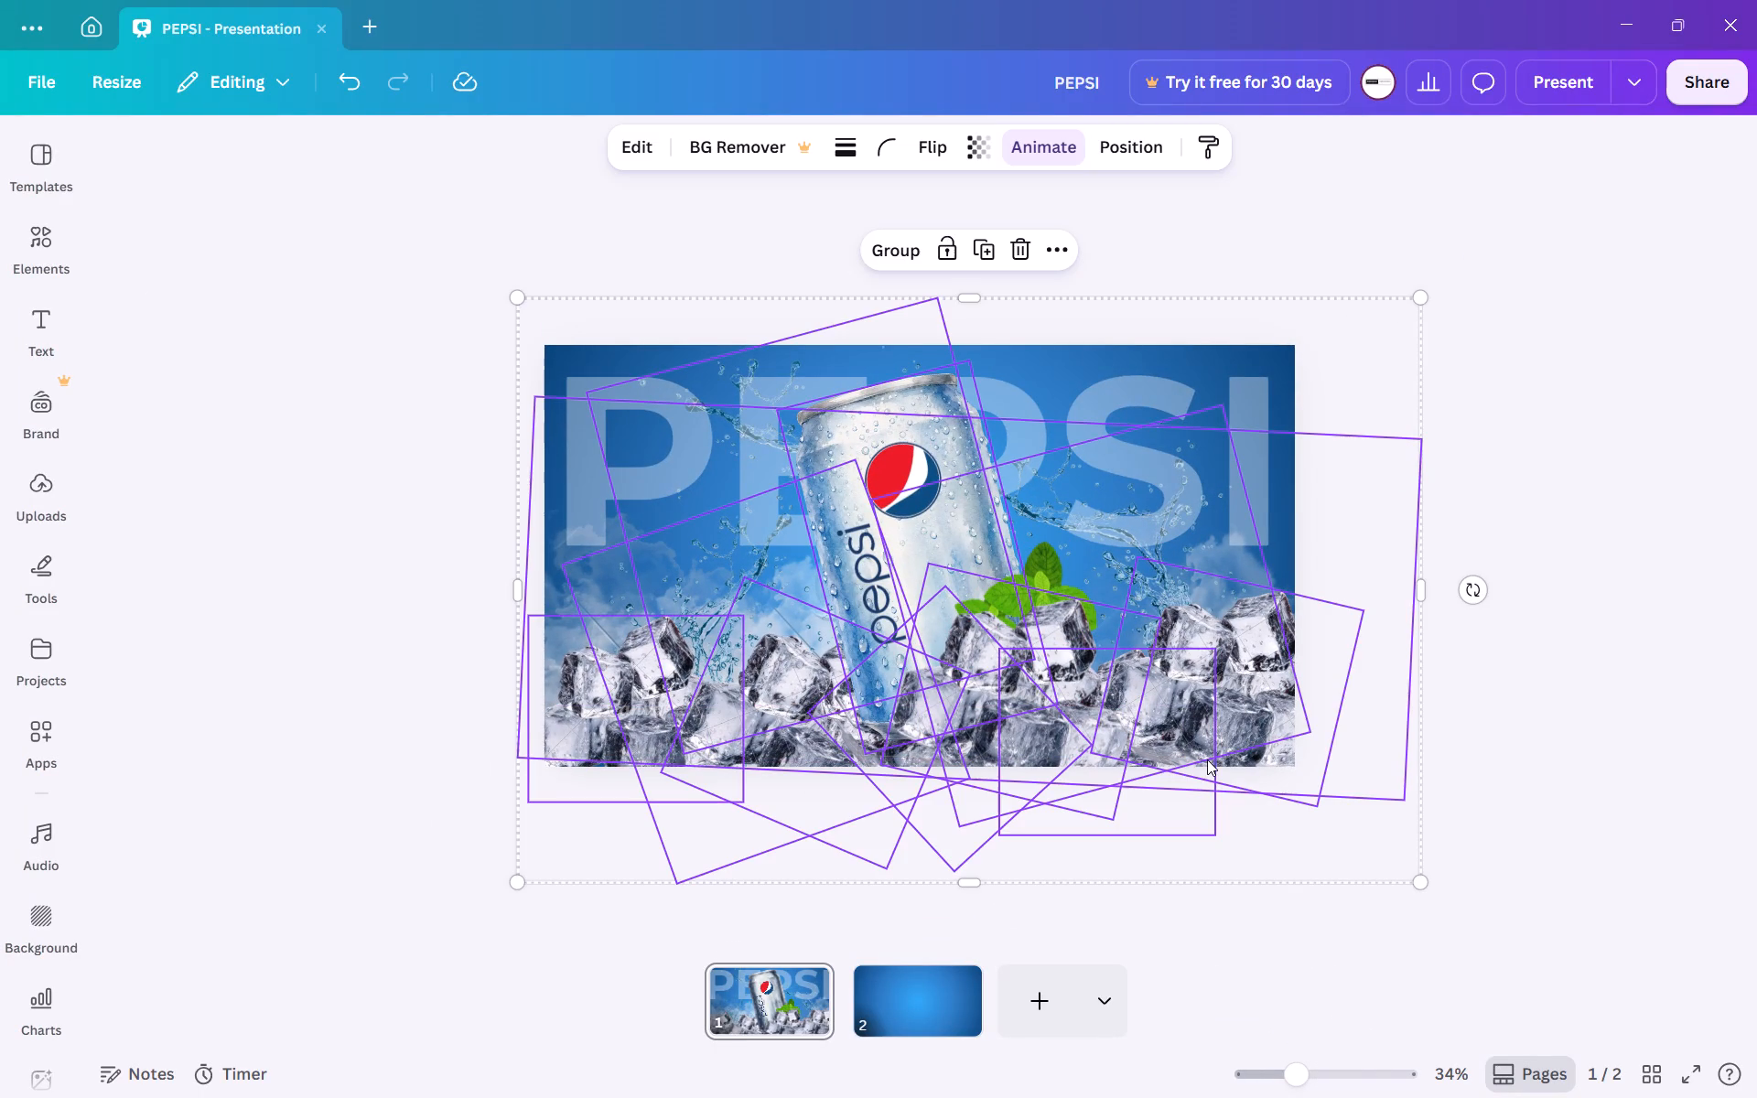
left_click(401, 491)
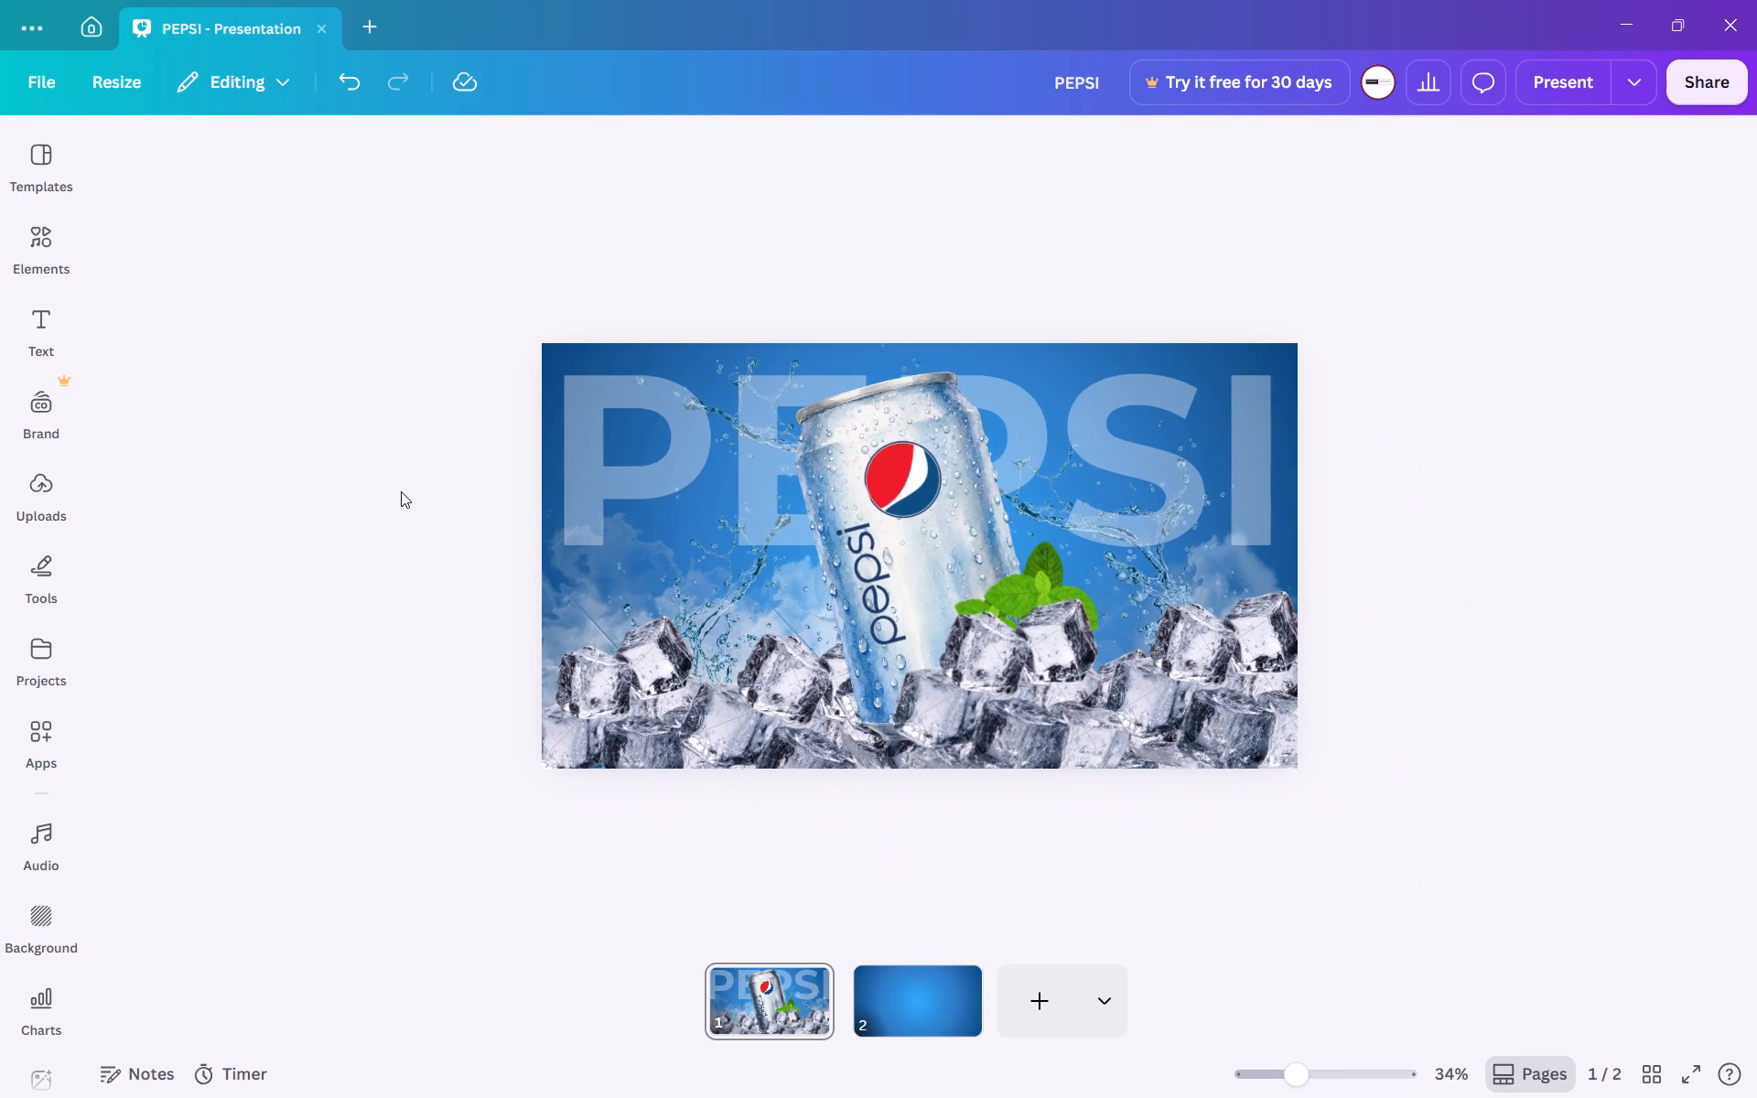
left_click(1512, 1071)
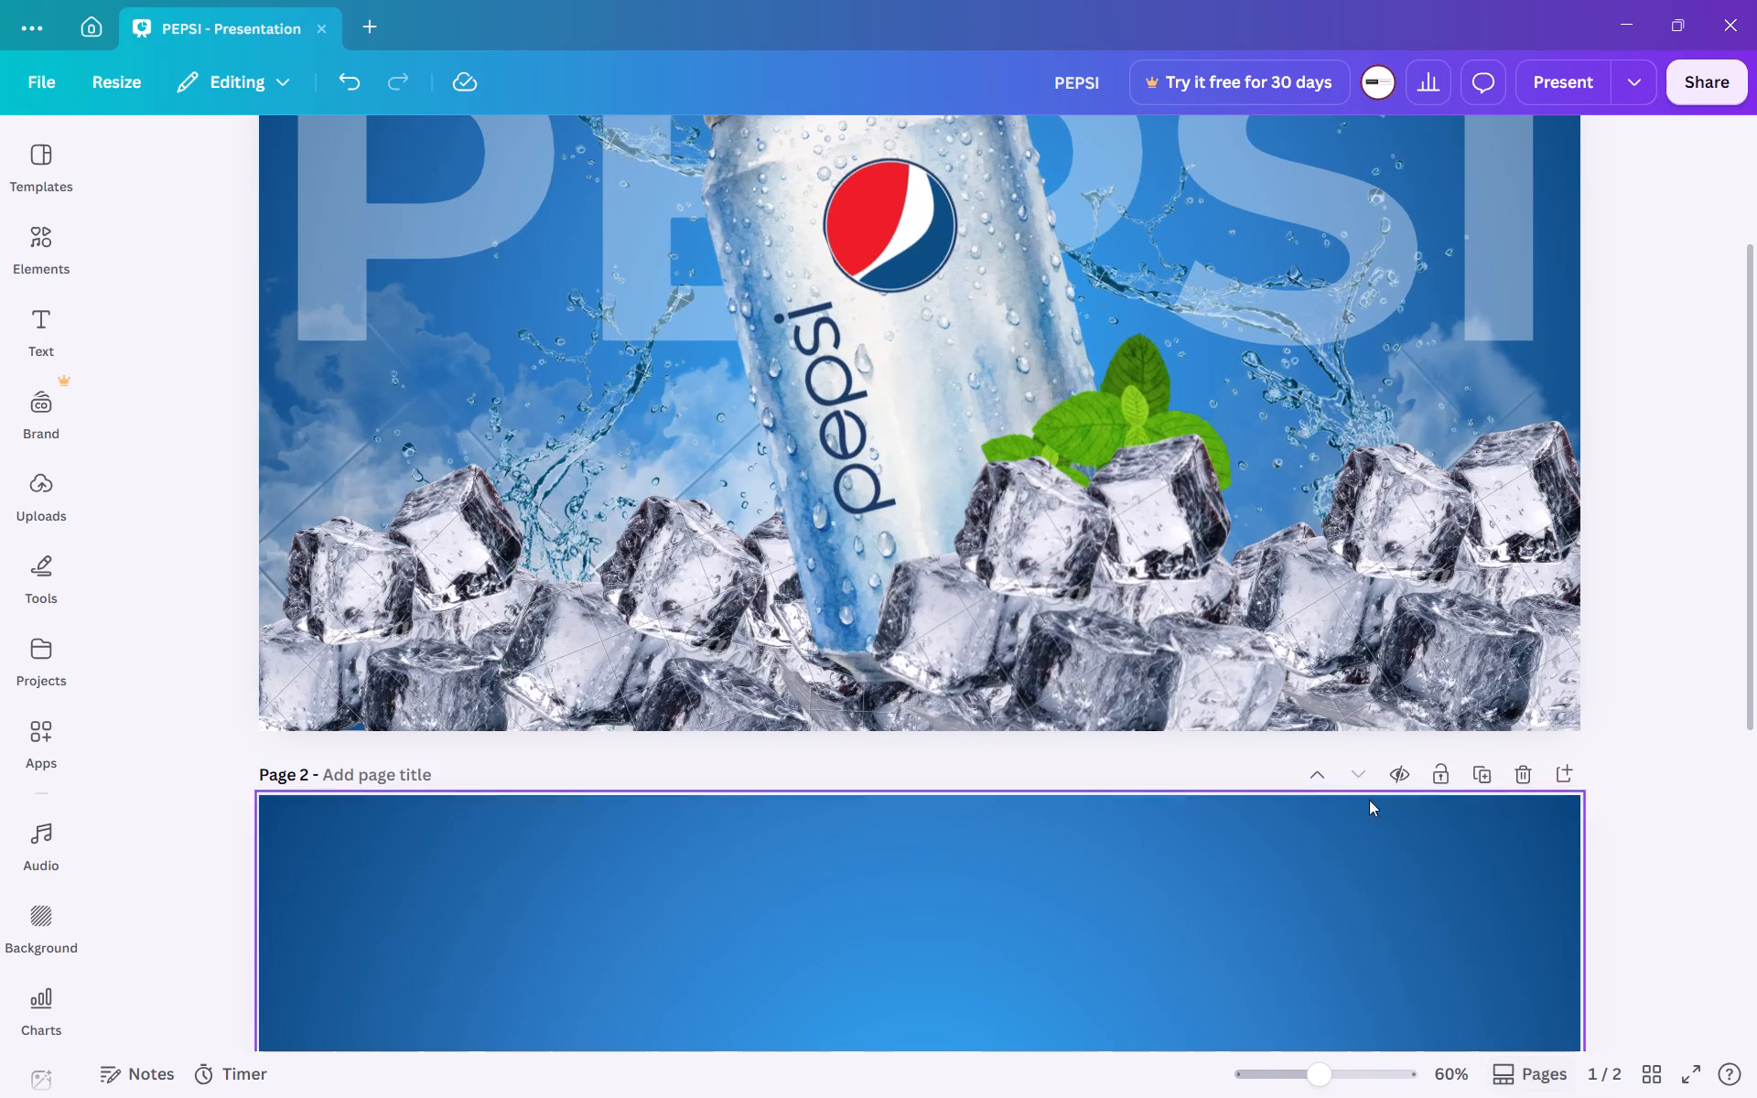
scroll(1331, 709, "up", 6)
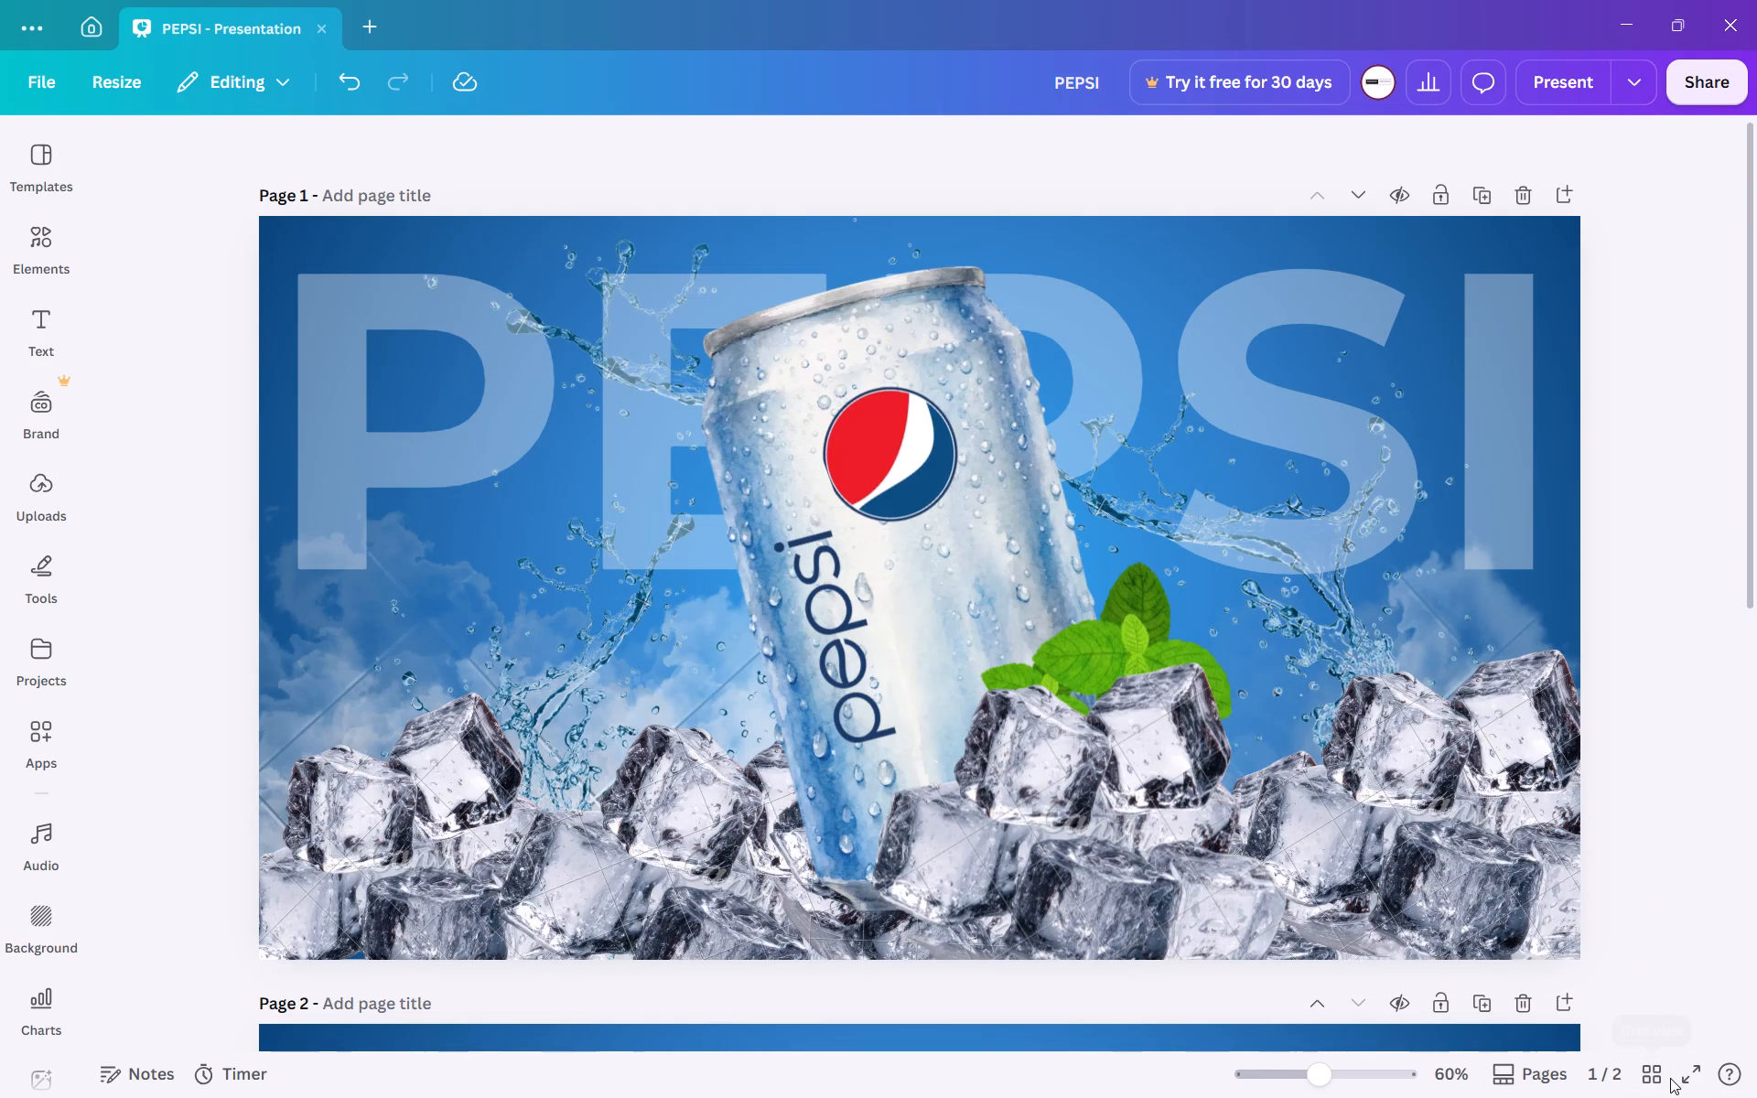
left_click(1428, 1079)
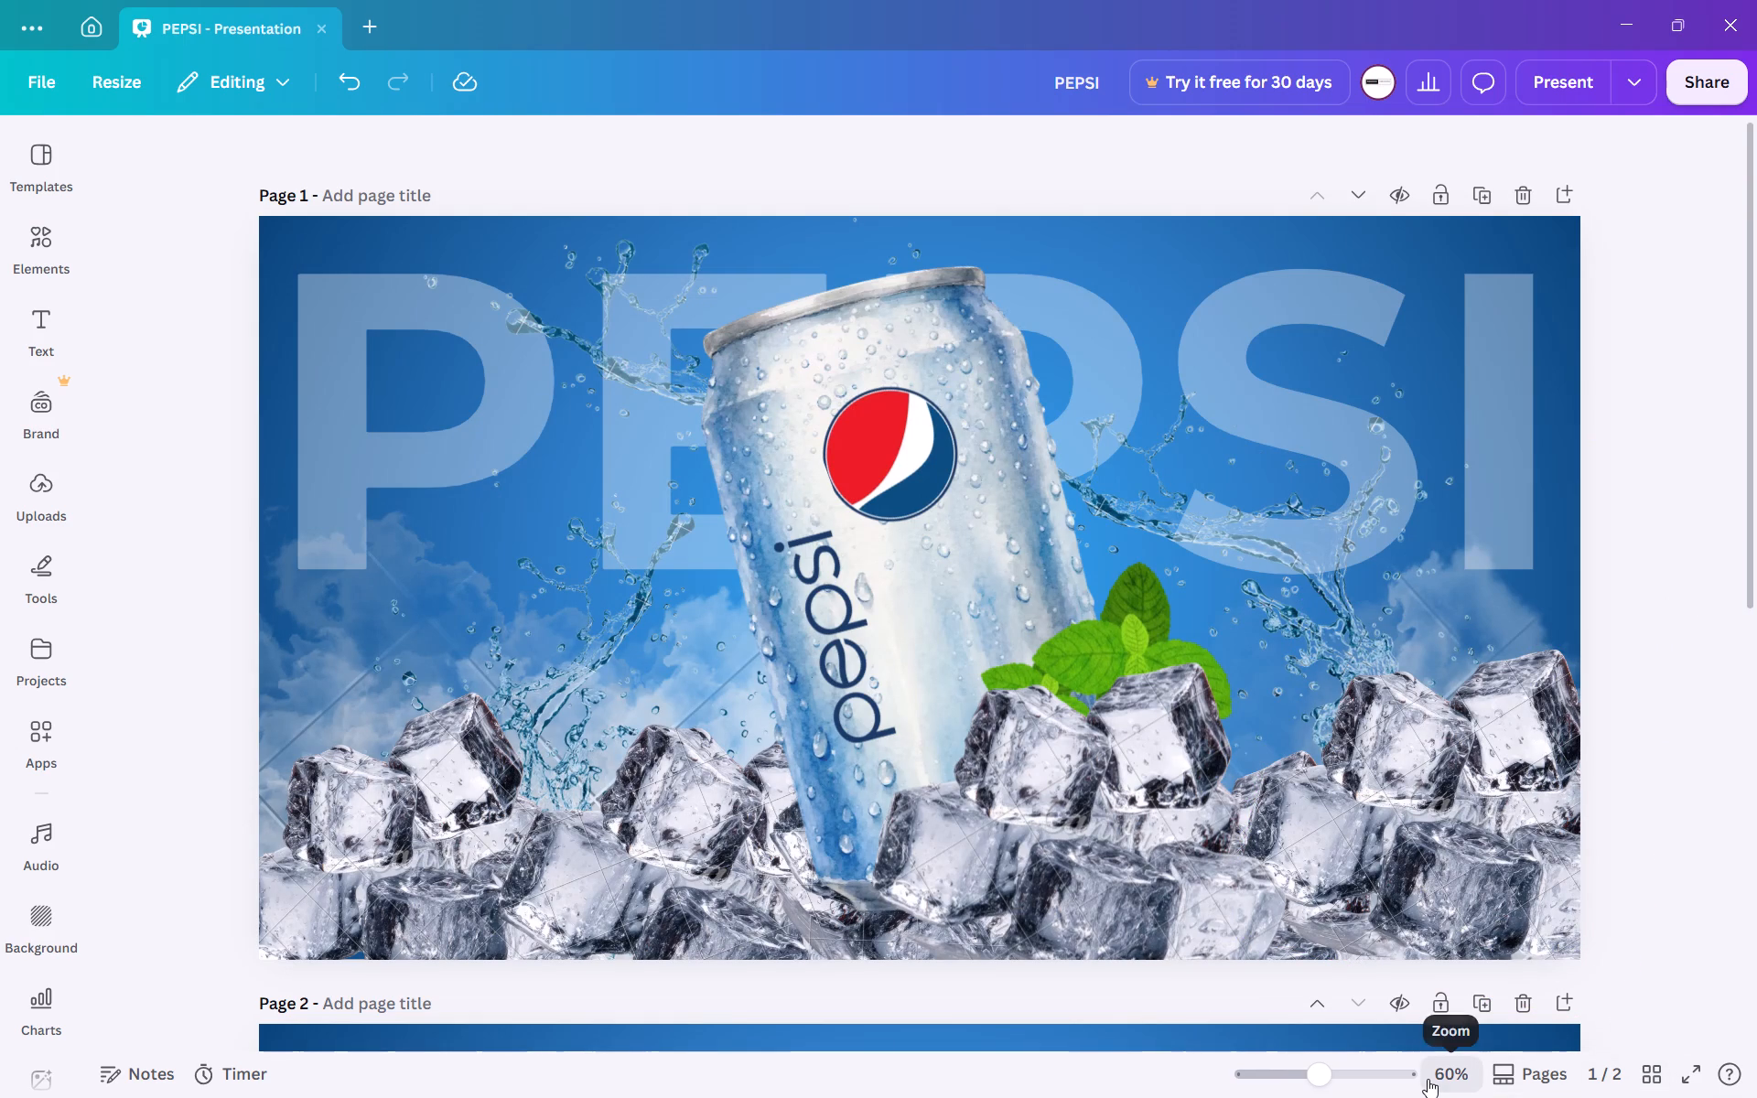
left_click(1462, 958)
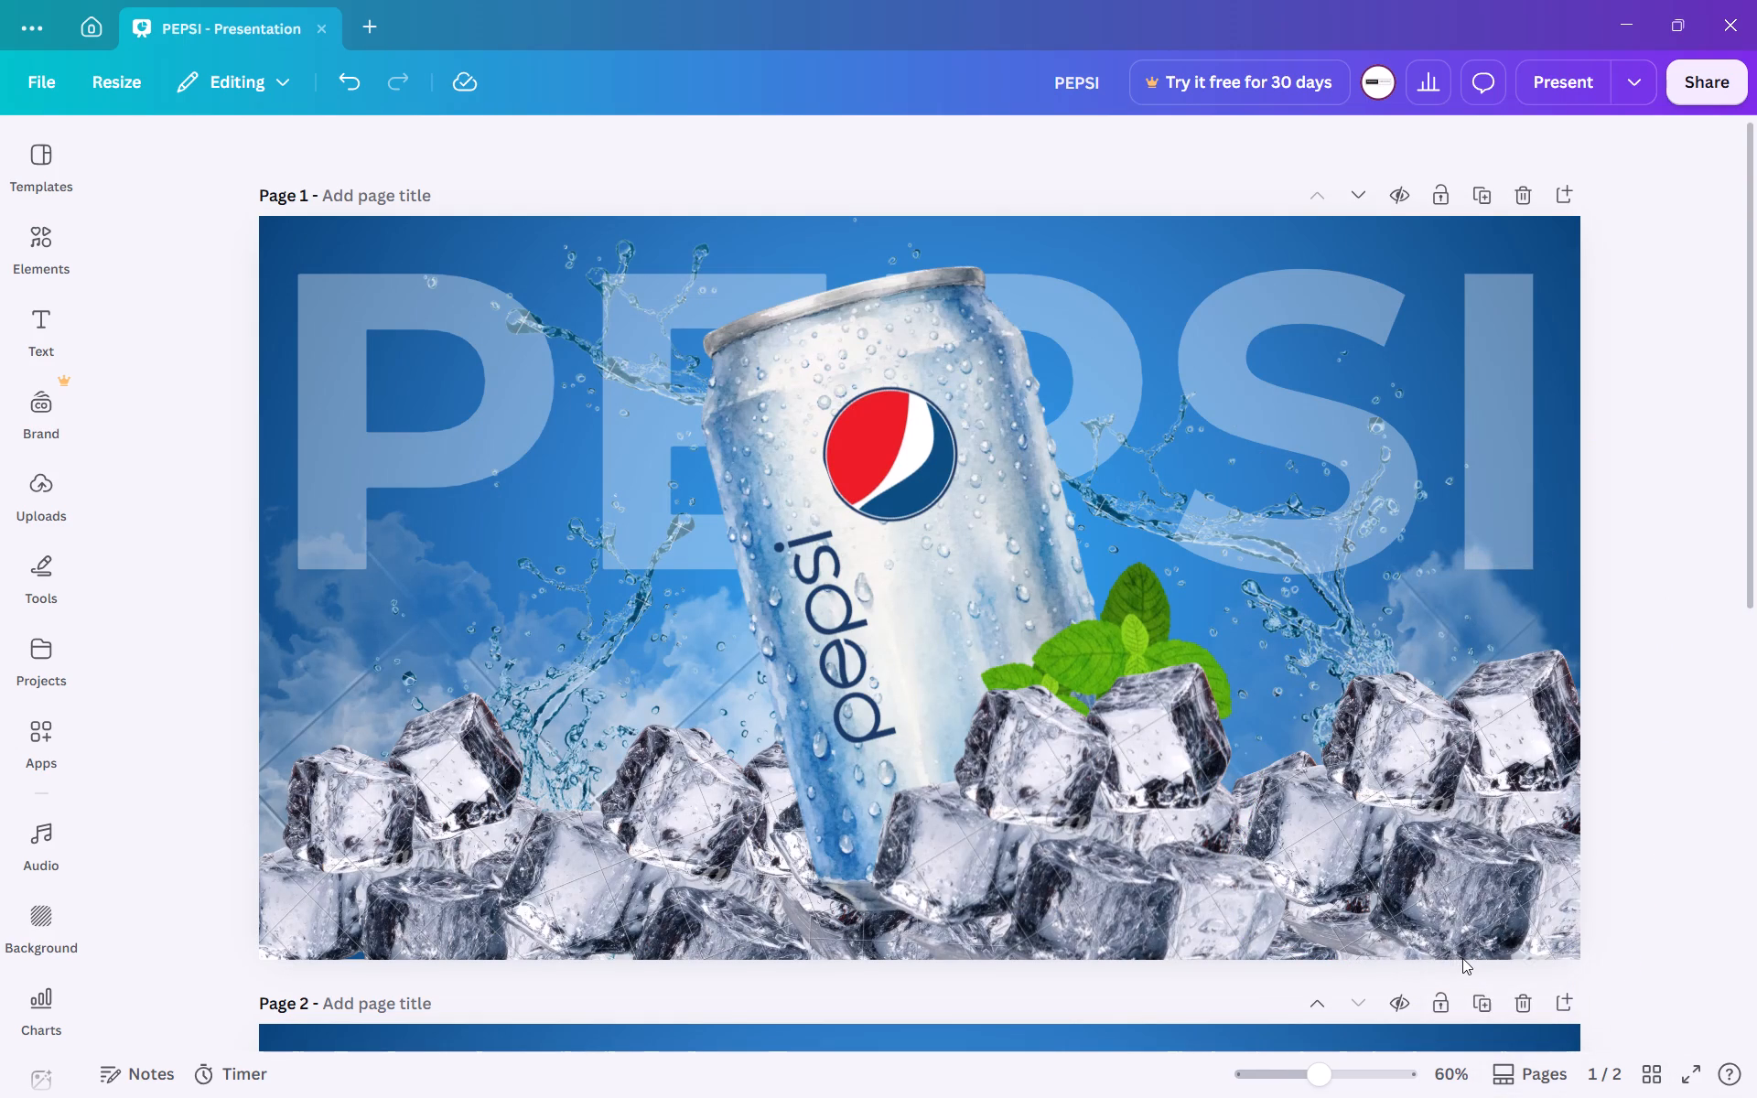
left_click(1512, 1068)
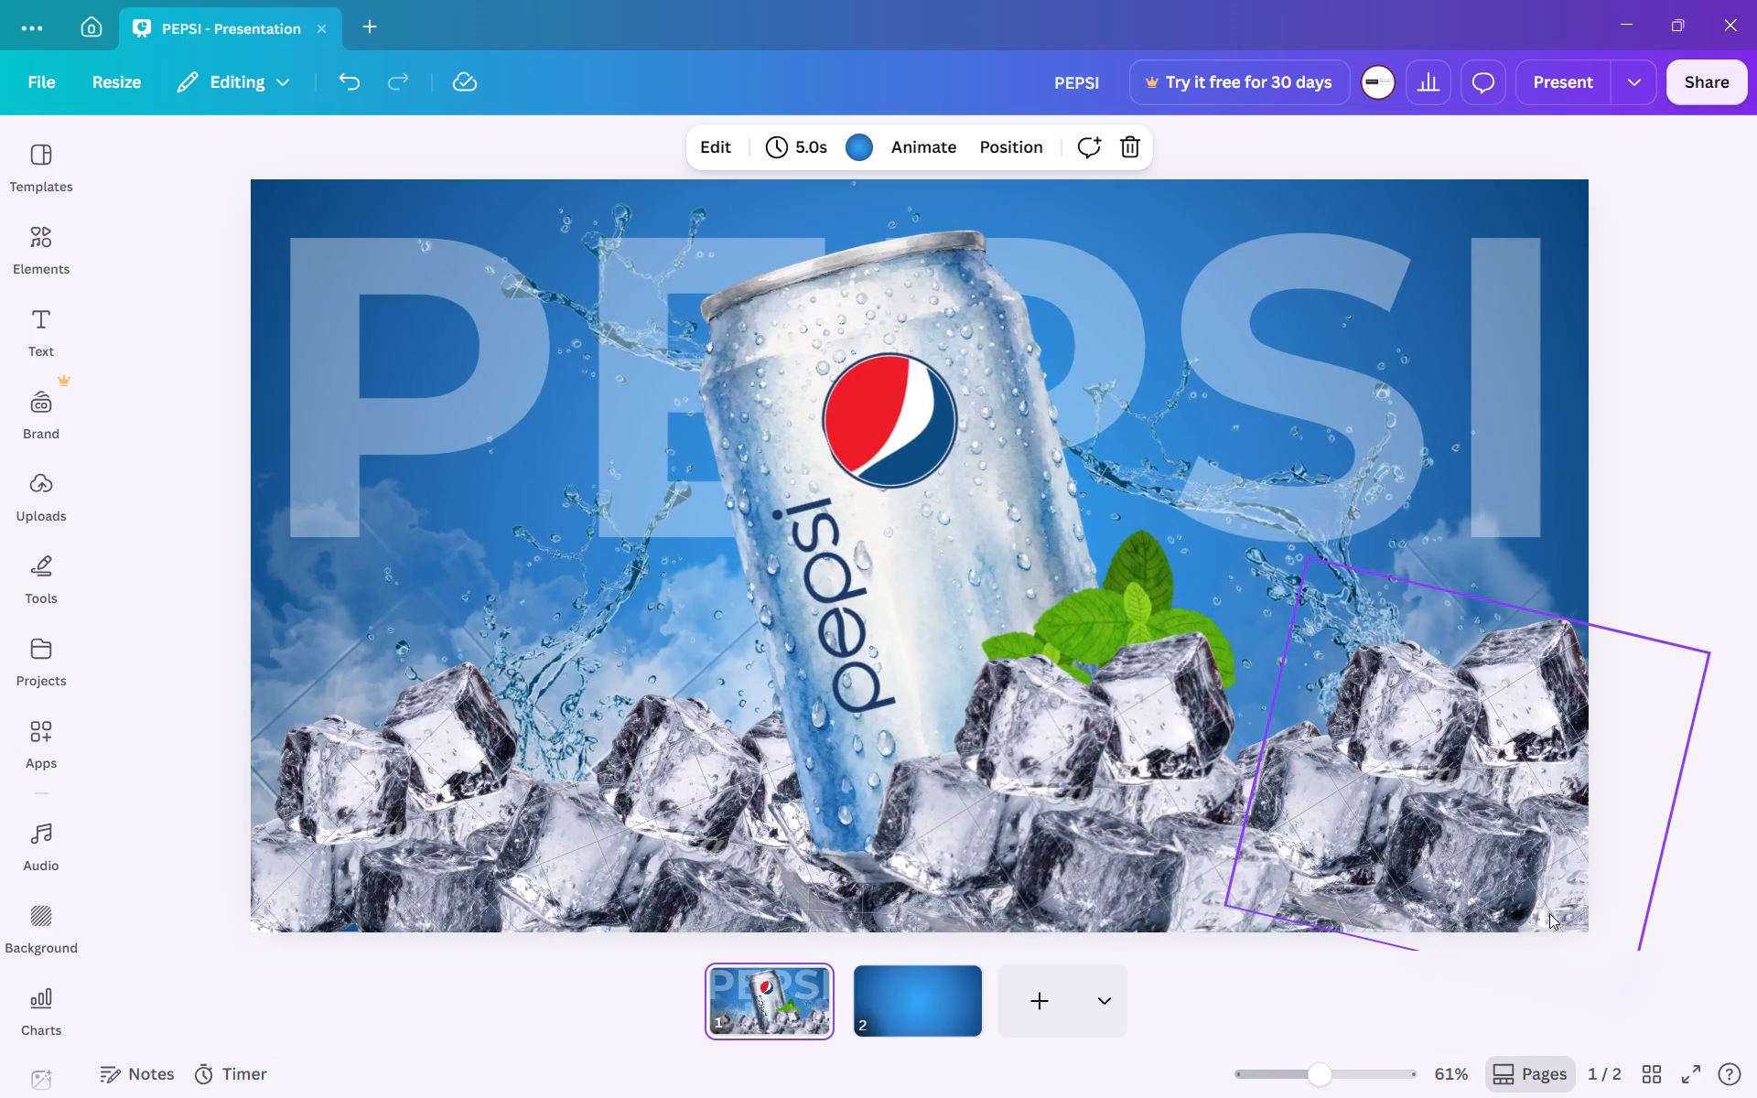
scroll(1549, 913, "up", 1)
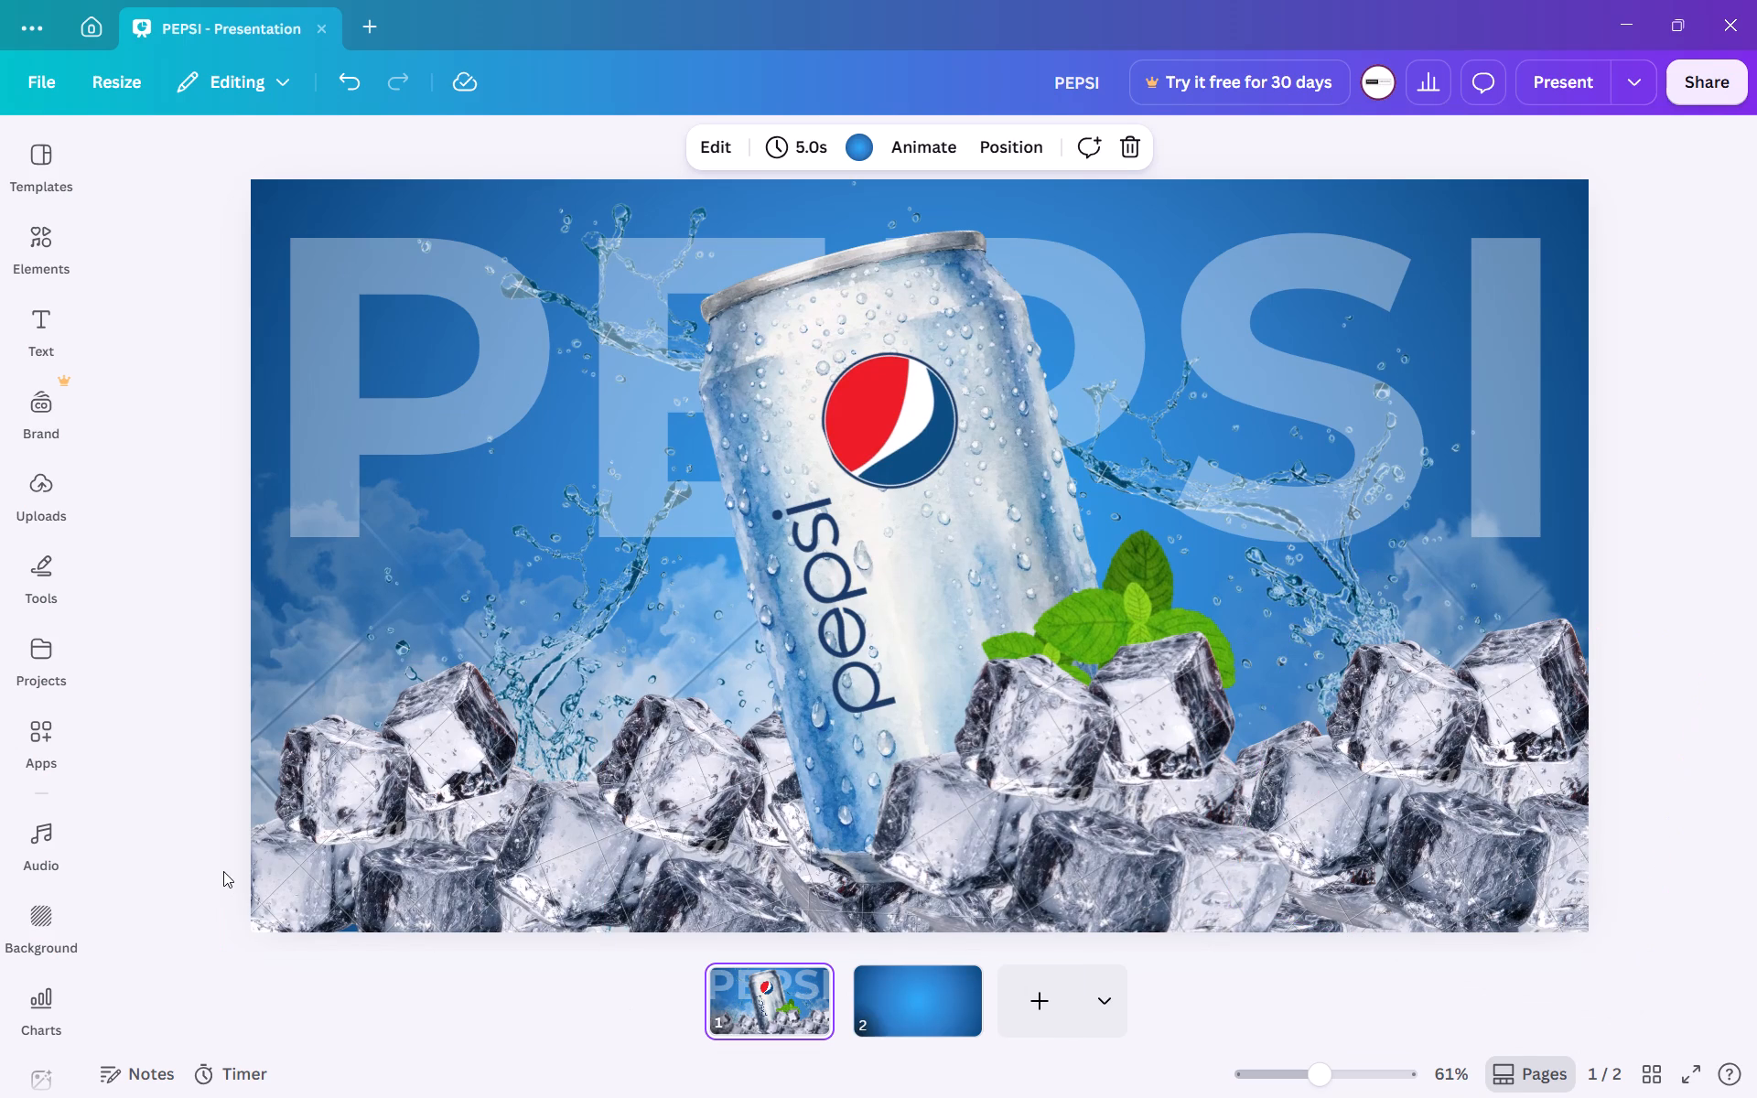
left_click(194, 860)
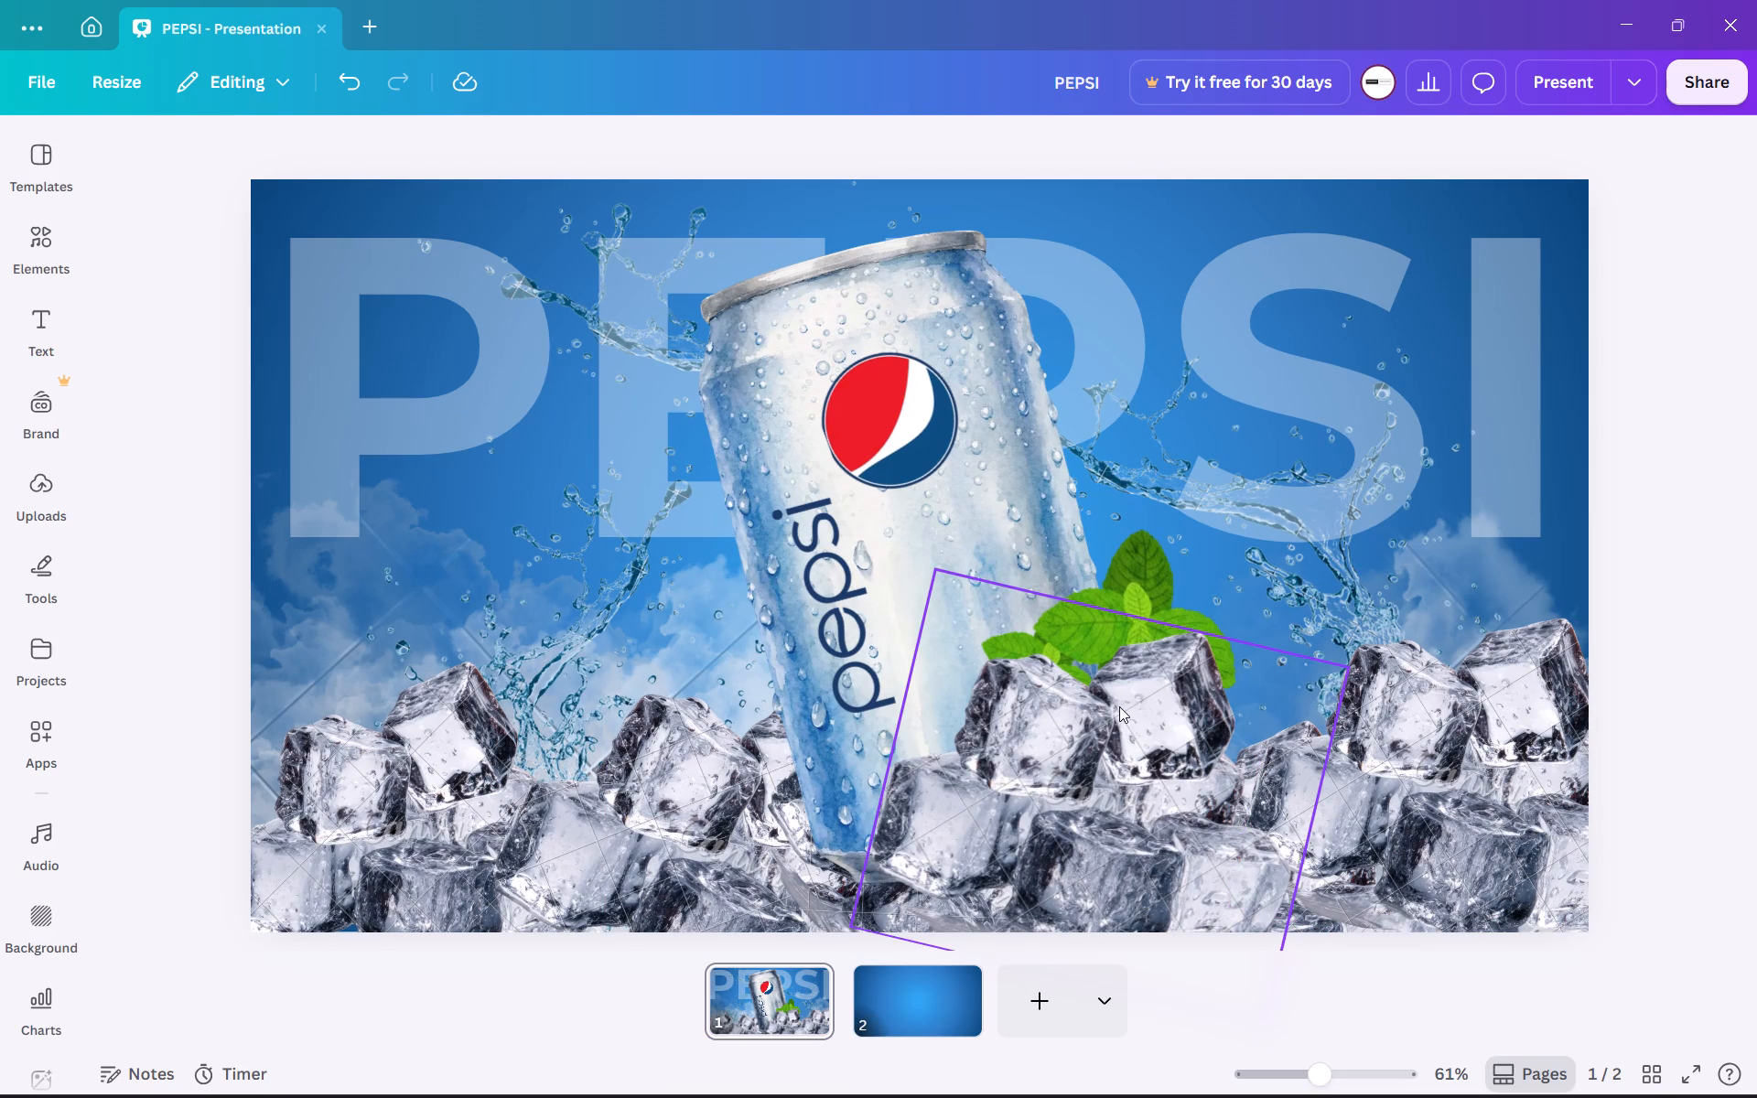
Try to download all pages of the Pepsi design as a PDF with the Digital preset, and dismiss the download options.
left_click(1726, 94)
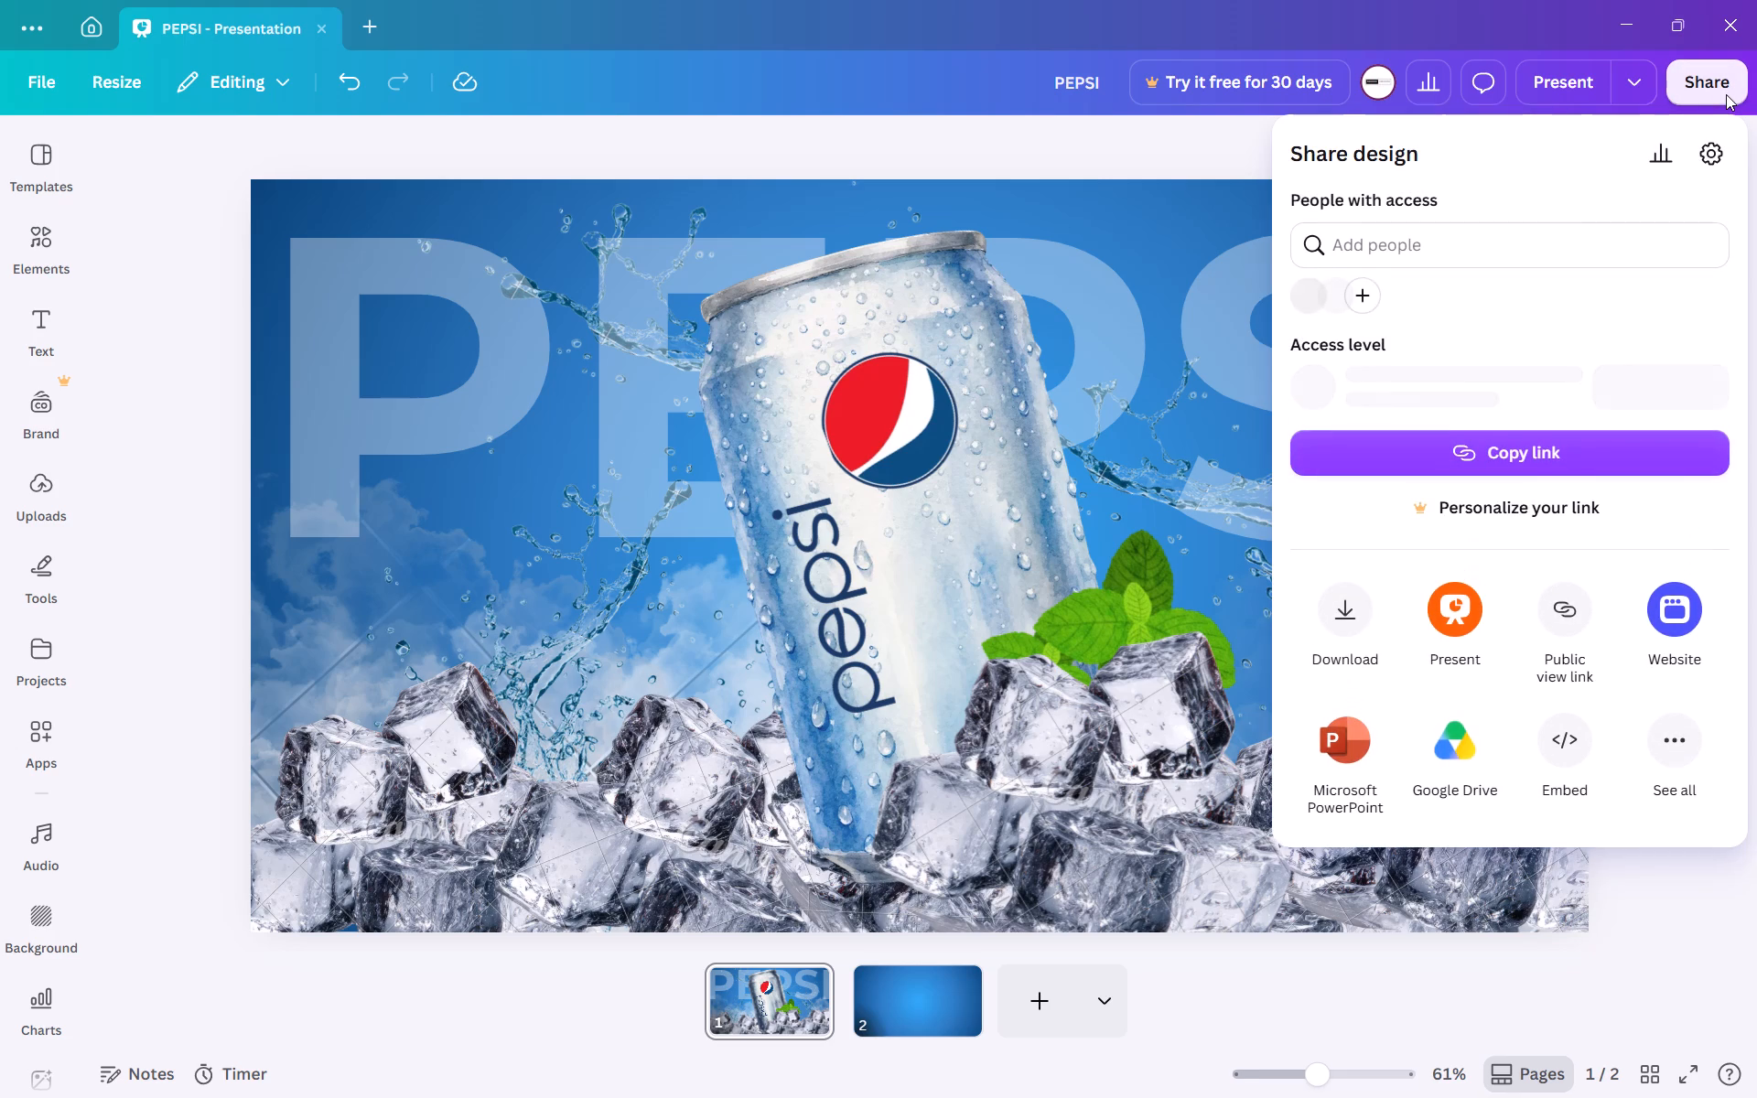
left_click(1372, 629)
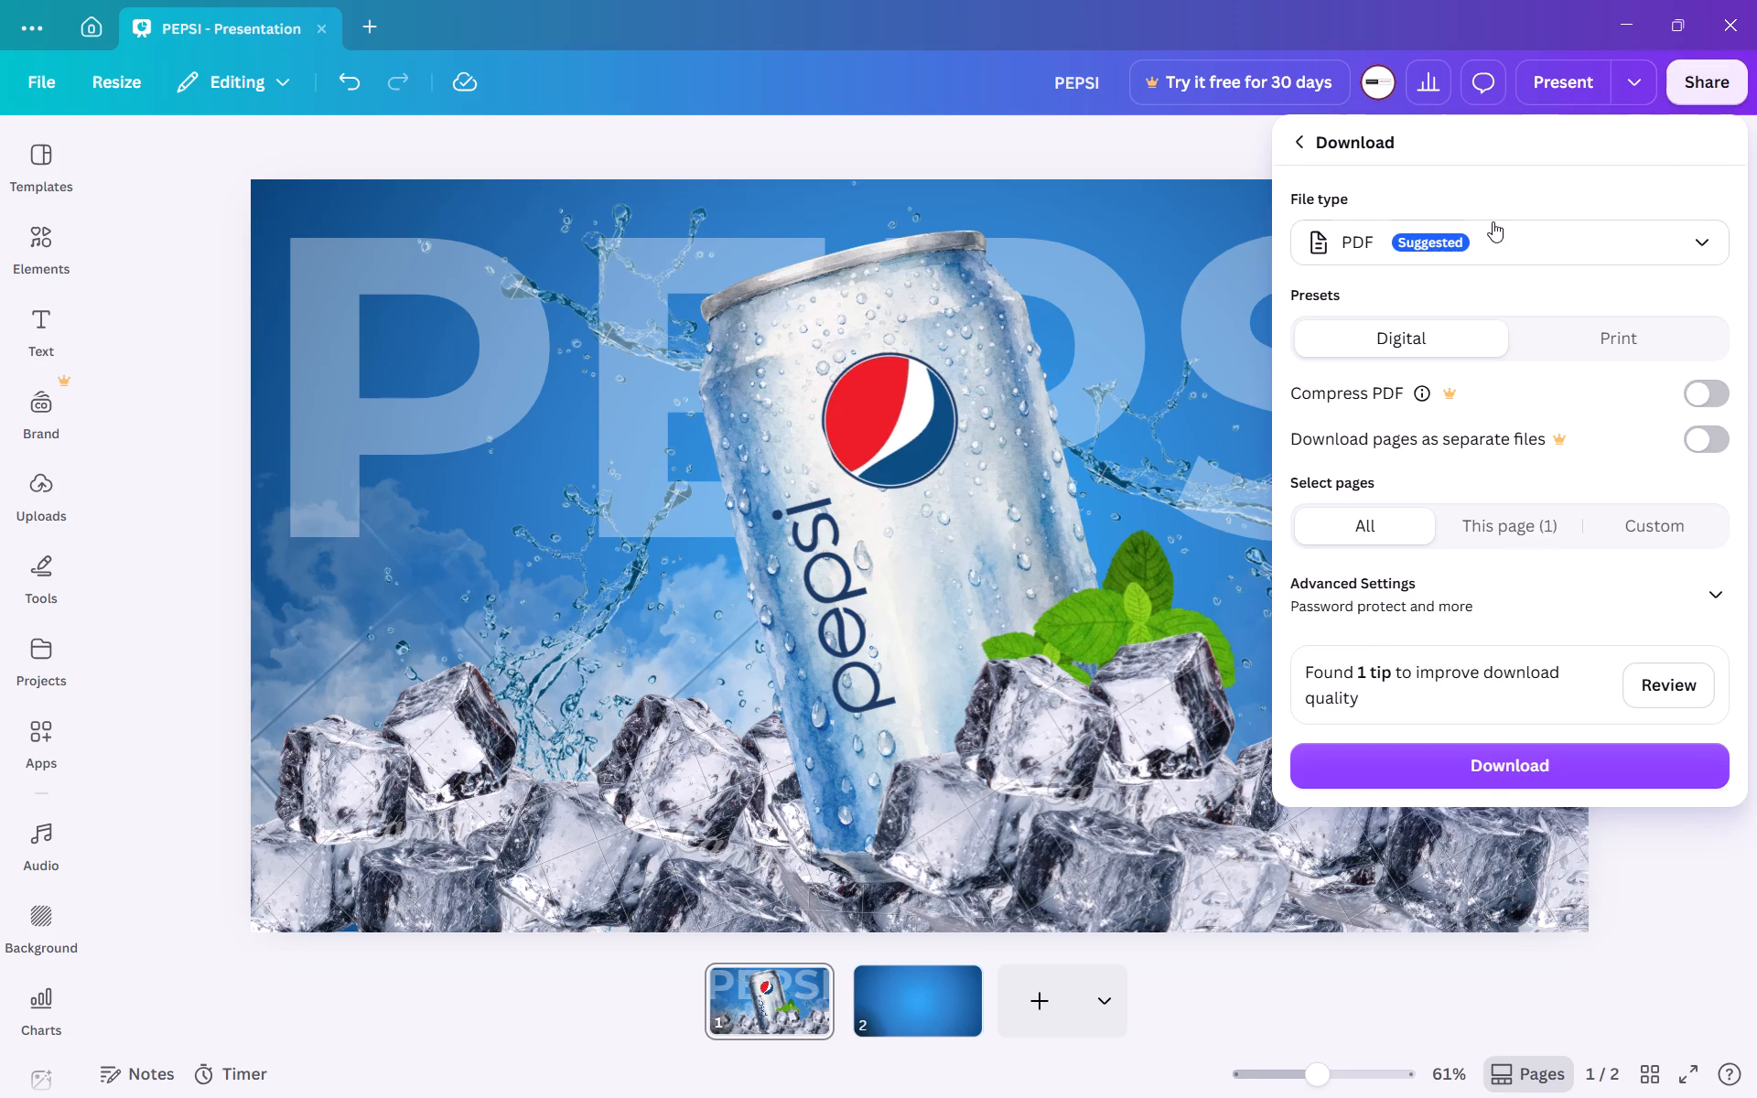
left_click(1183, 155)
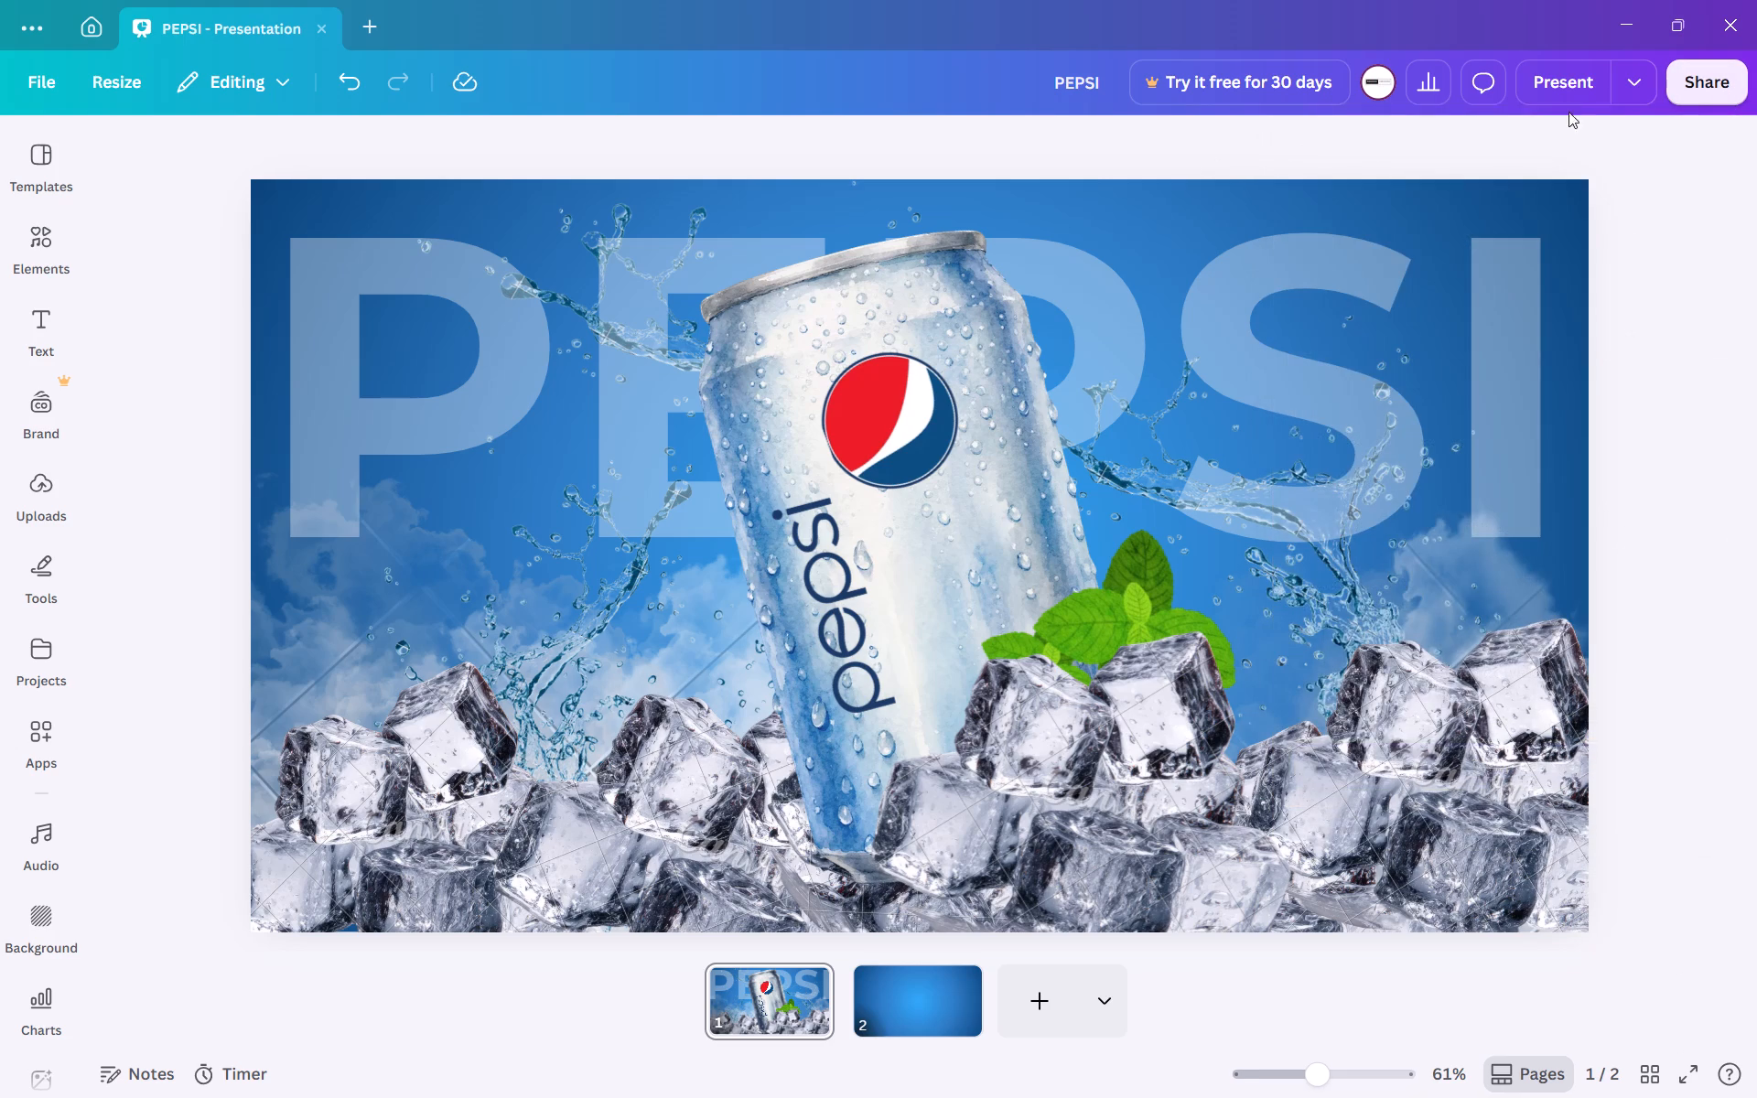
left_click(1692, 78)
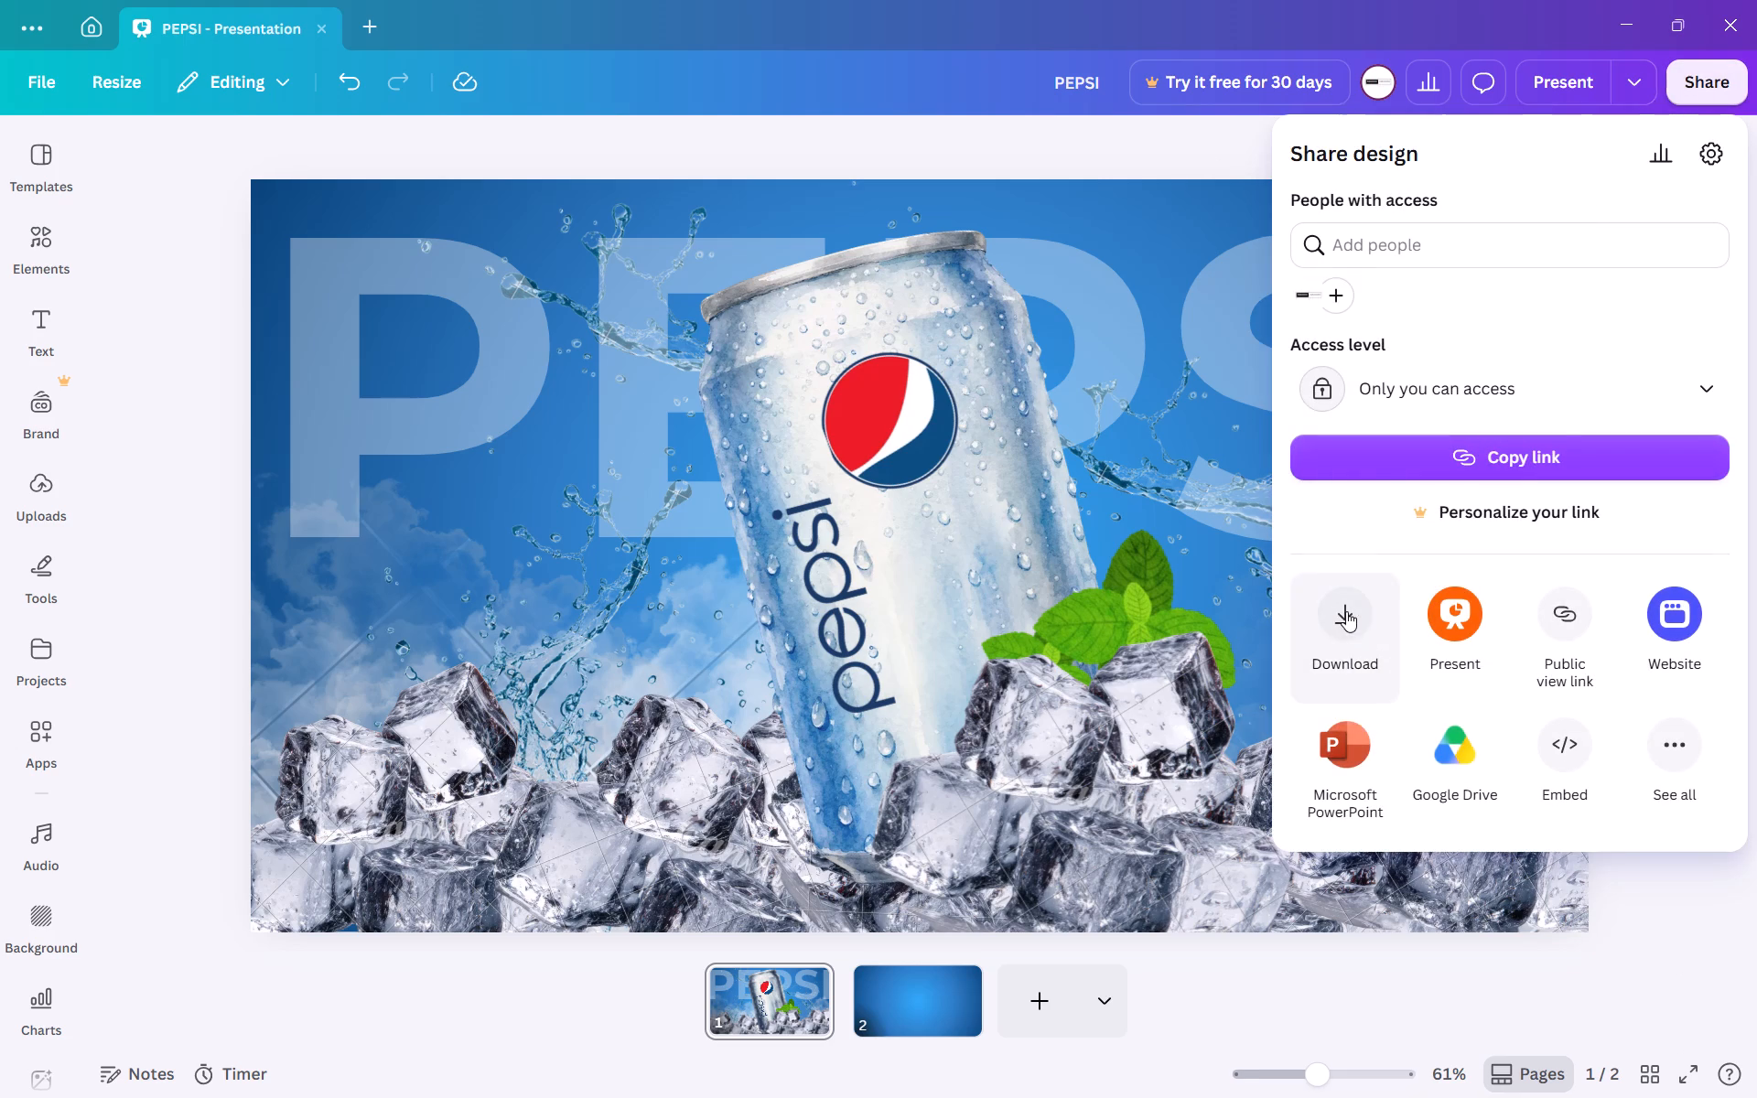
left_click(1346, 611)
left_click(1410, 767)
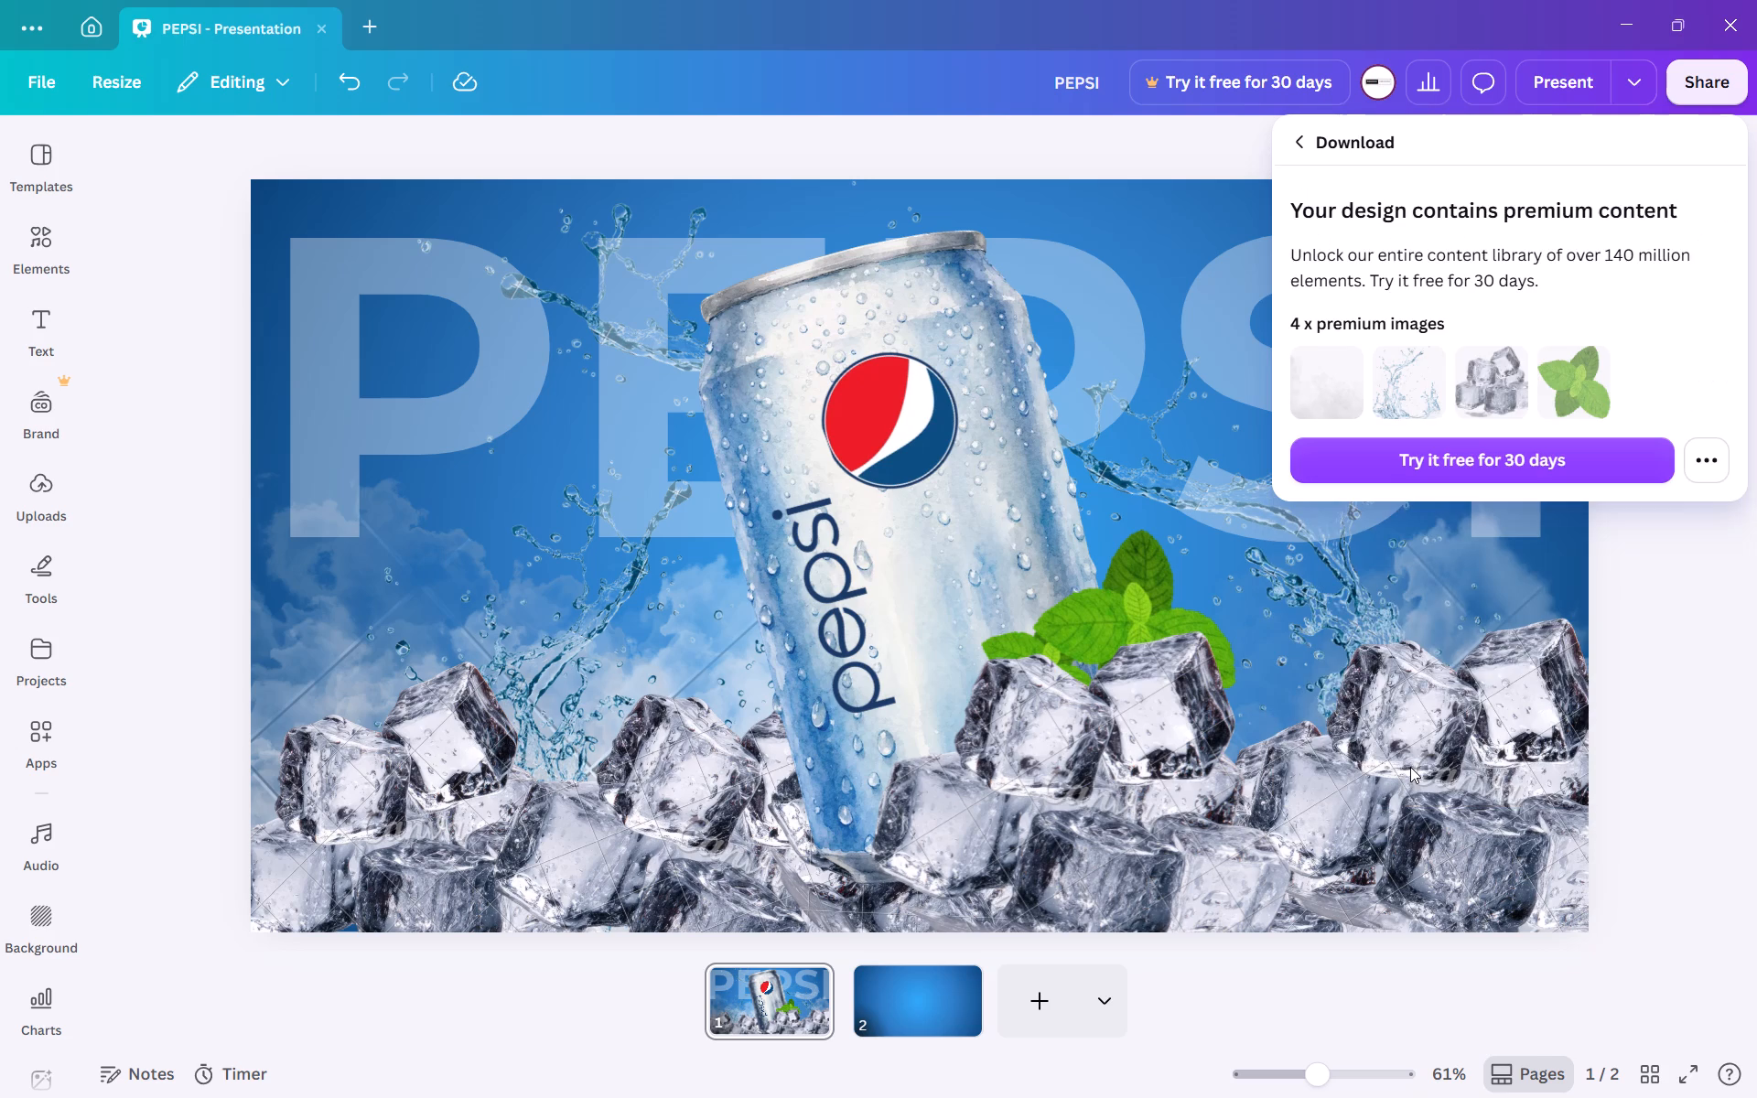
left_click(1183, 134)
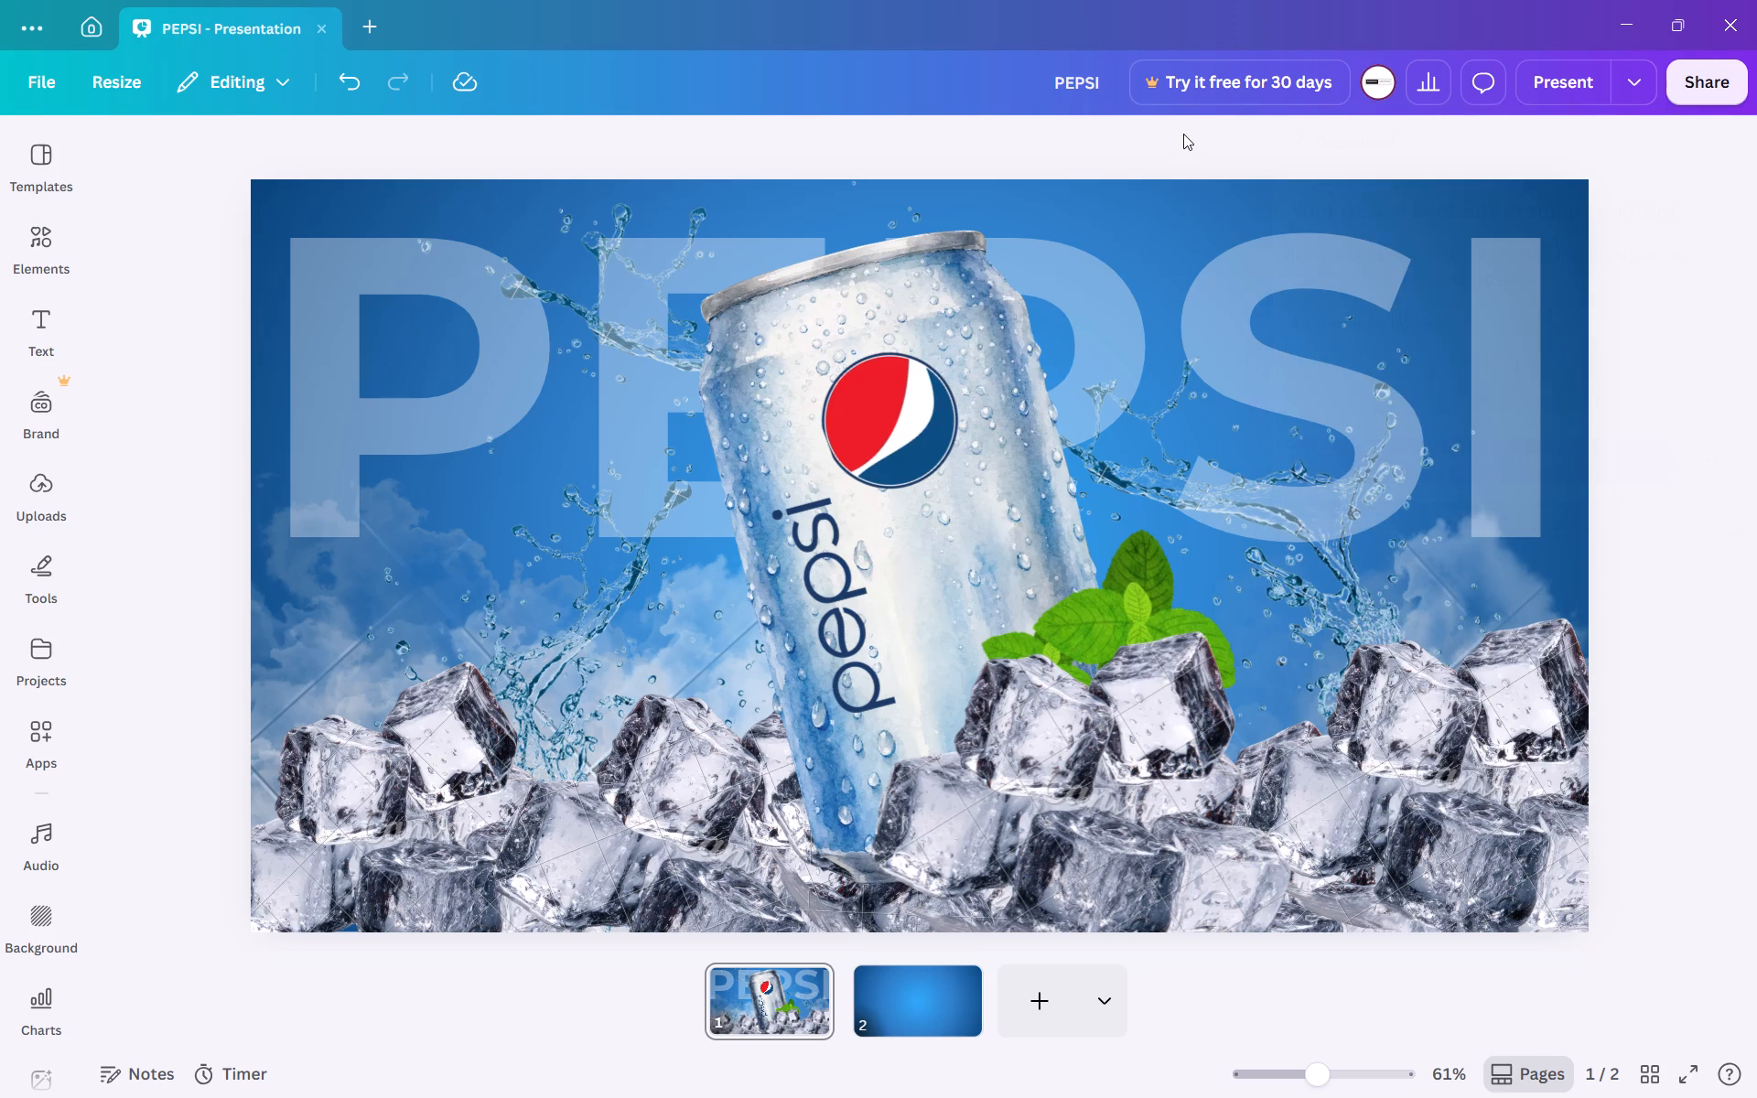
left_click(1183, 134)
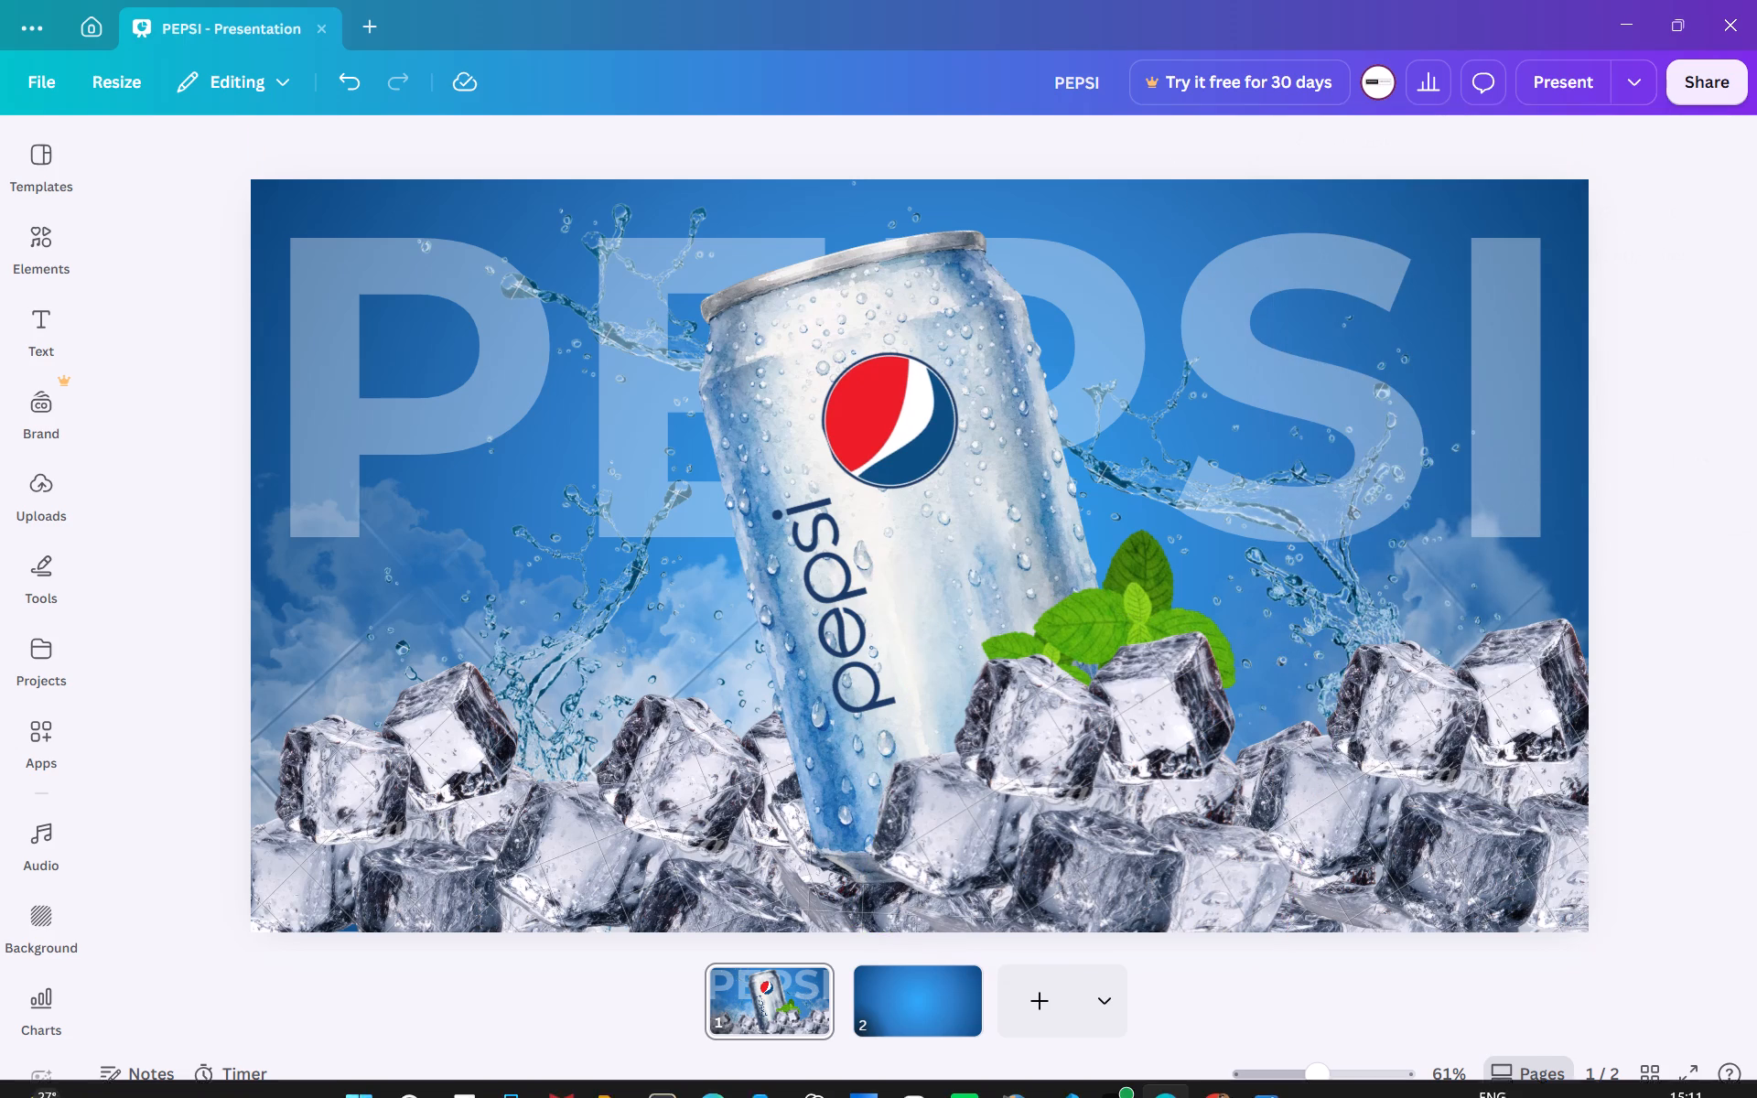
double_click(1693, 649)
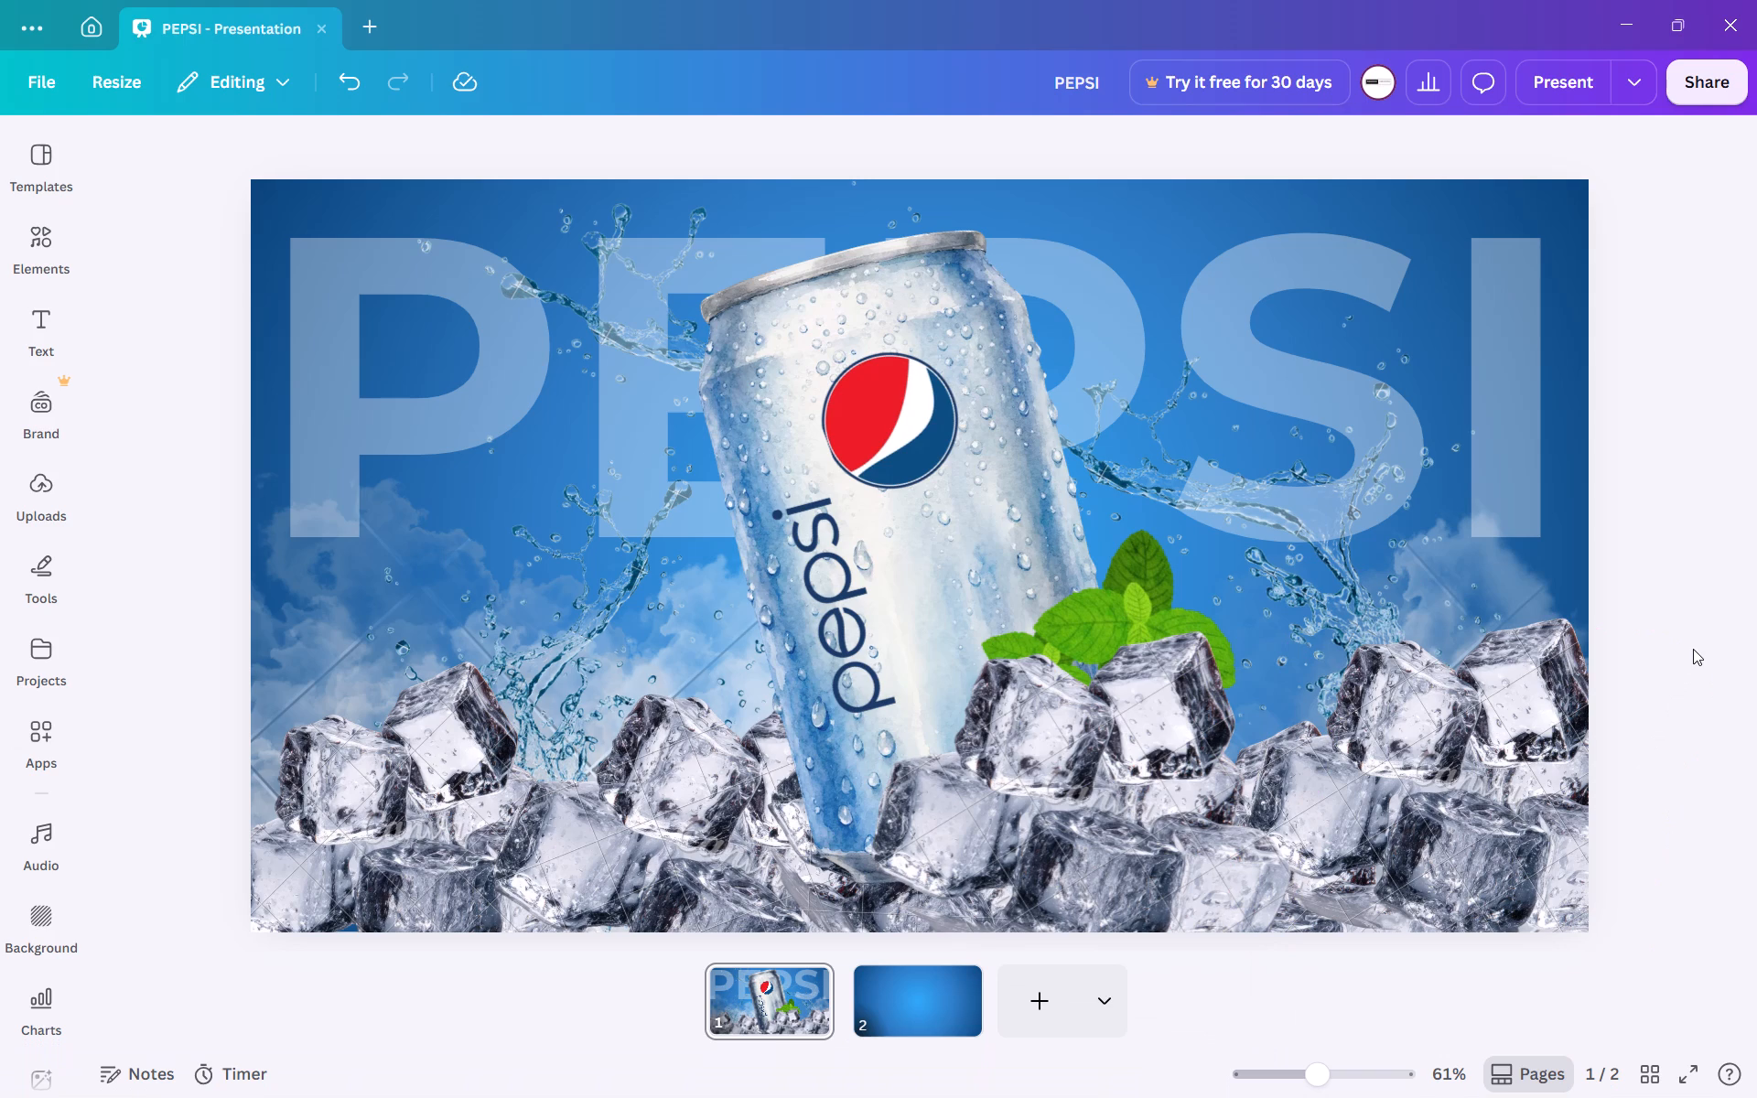